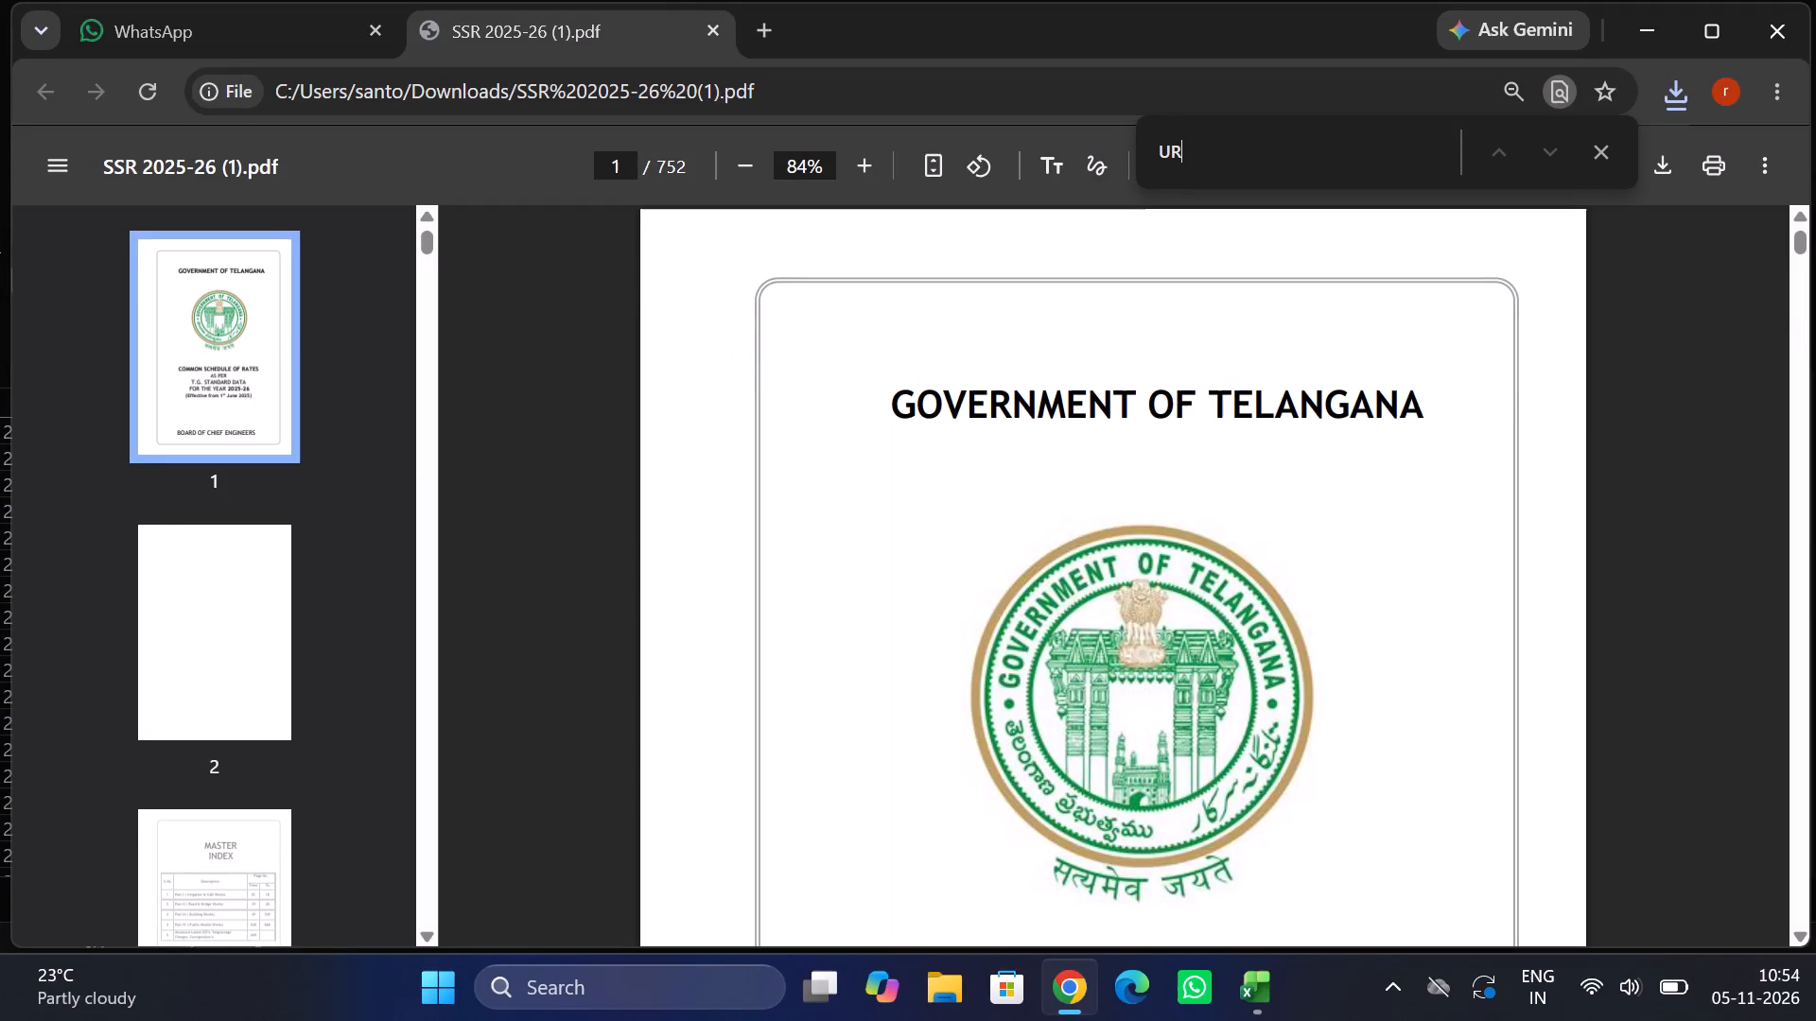
Search the SSR 2025-26 PDF for URINAL and examine the scheduled rates in the plumbing items' Urinals sub-section.
type("INA")
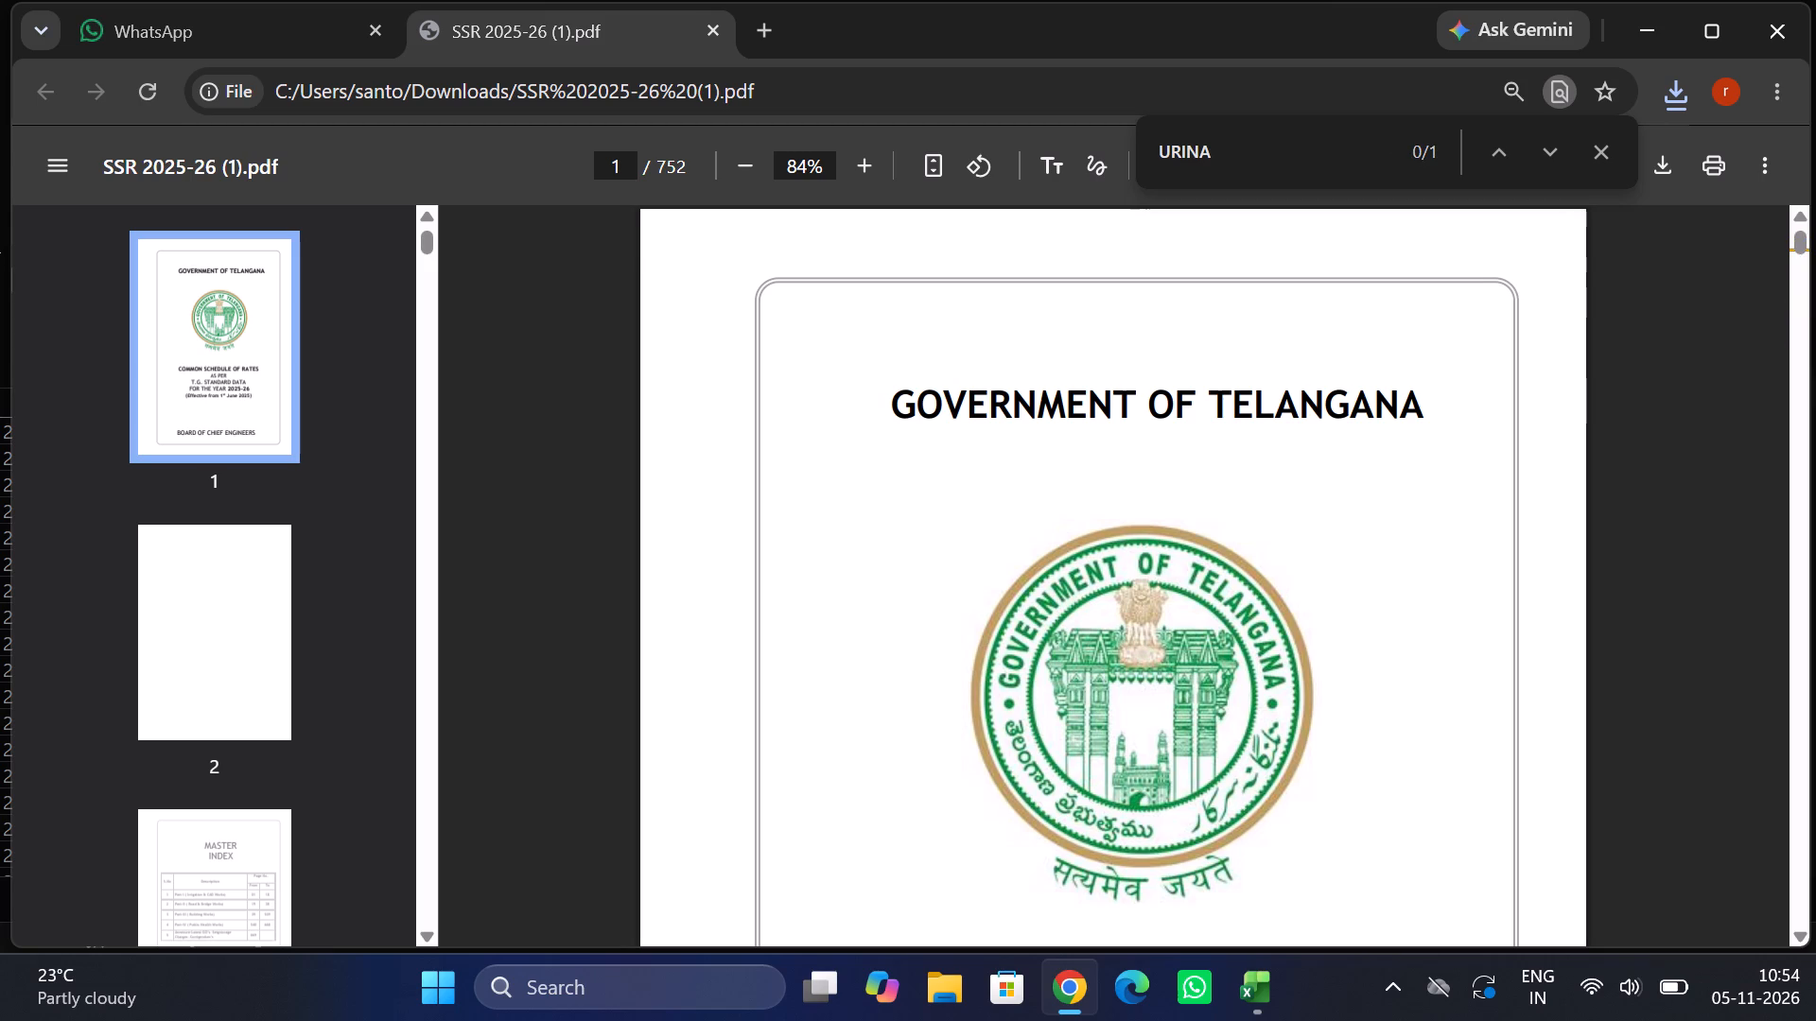
key("l")
key("Return")
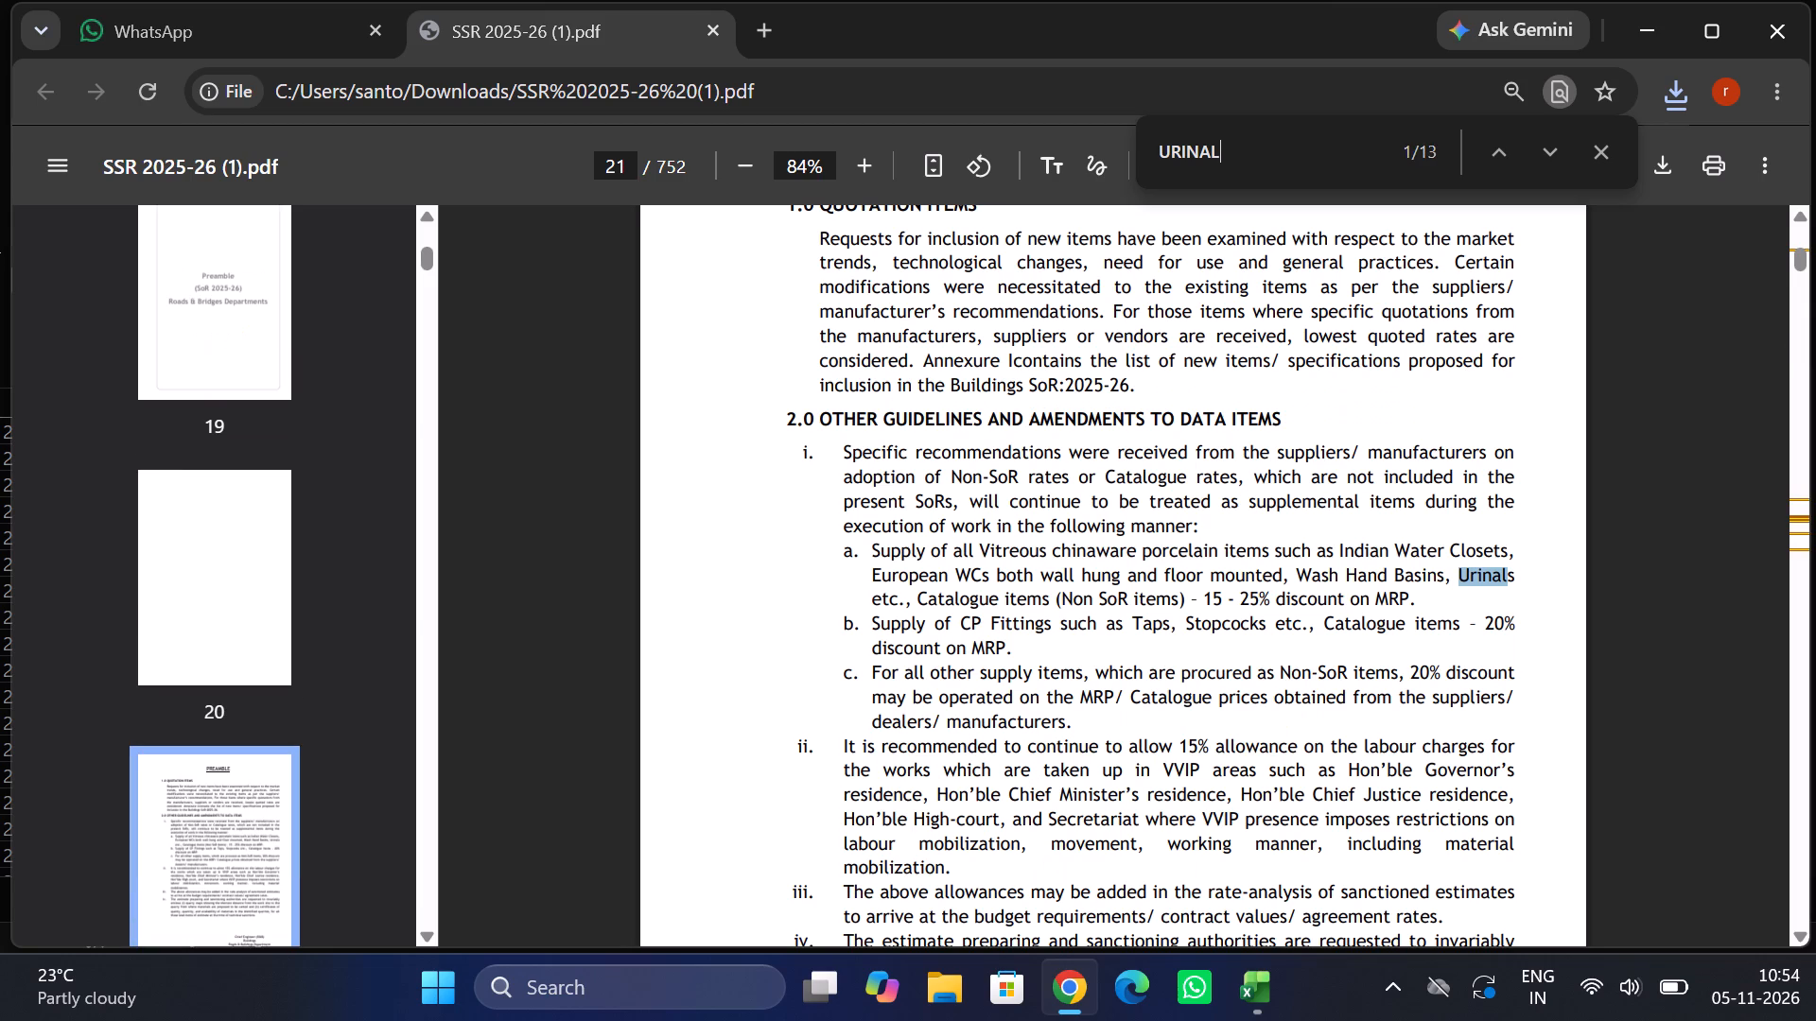
key("Down")
key("Return")
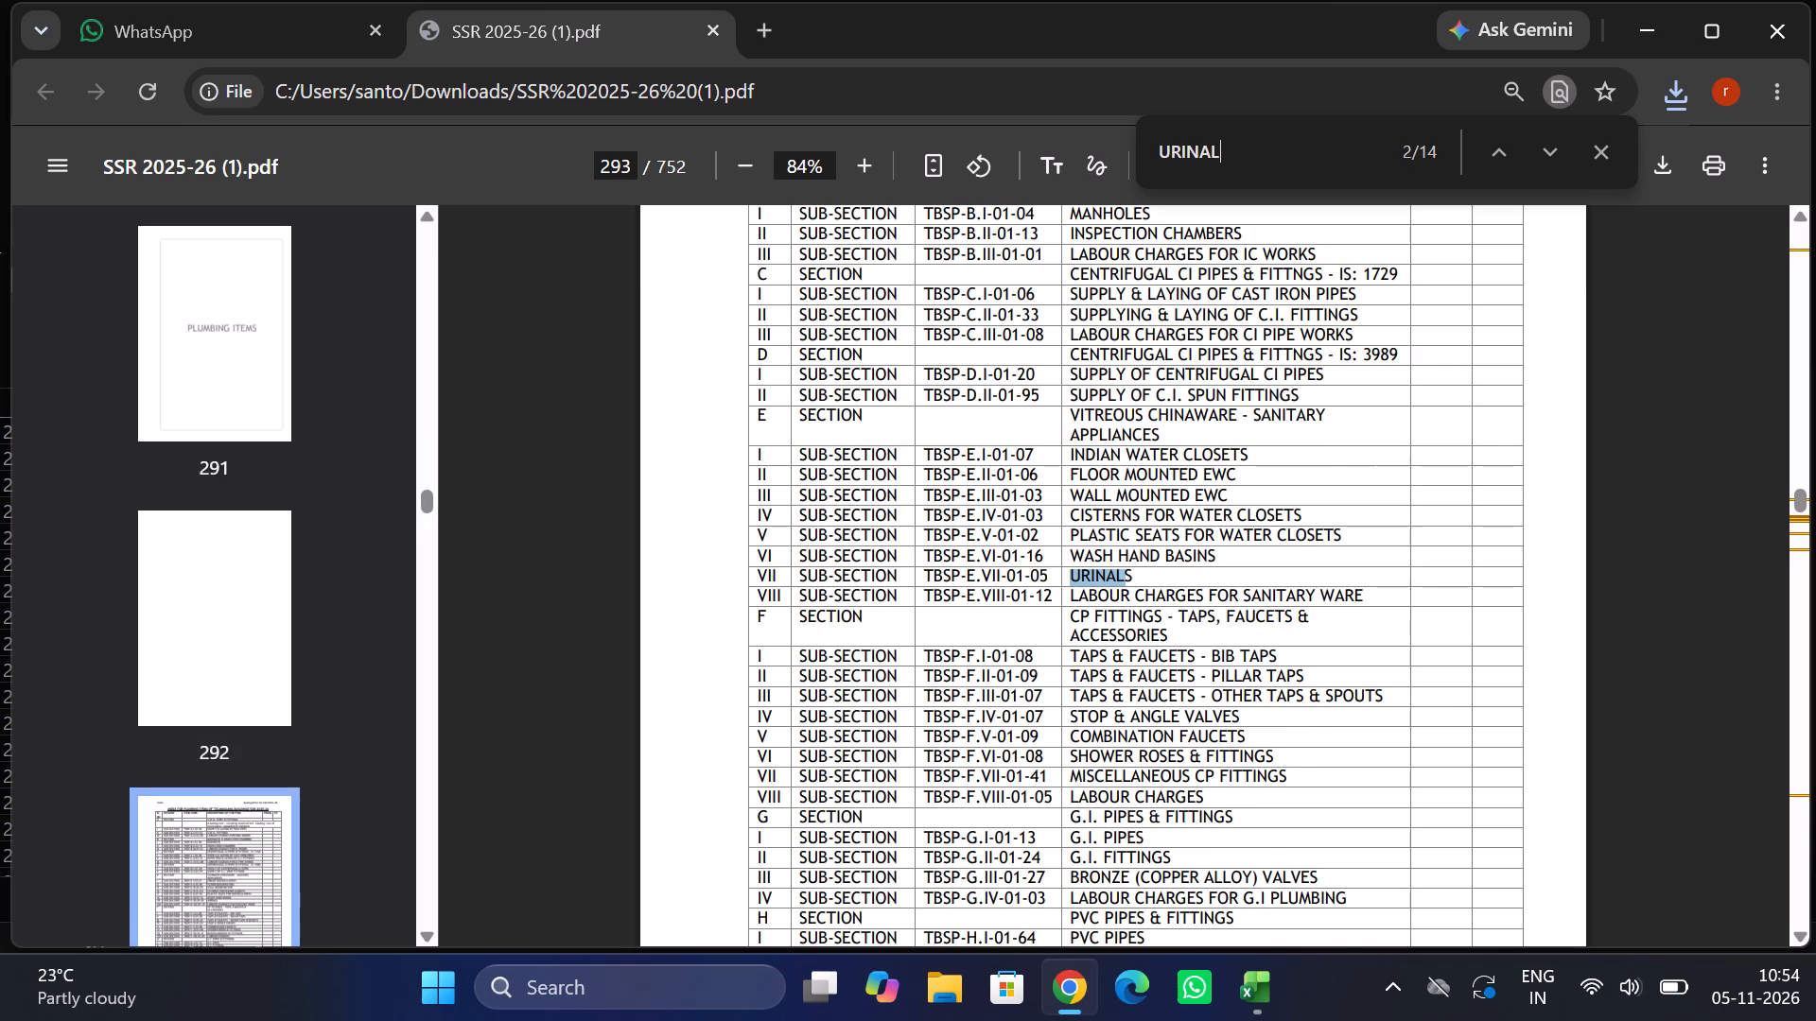
key("Return")
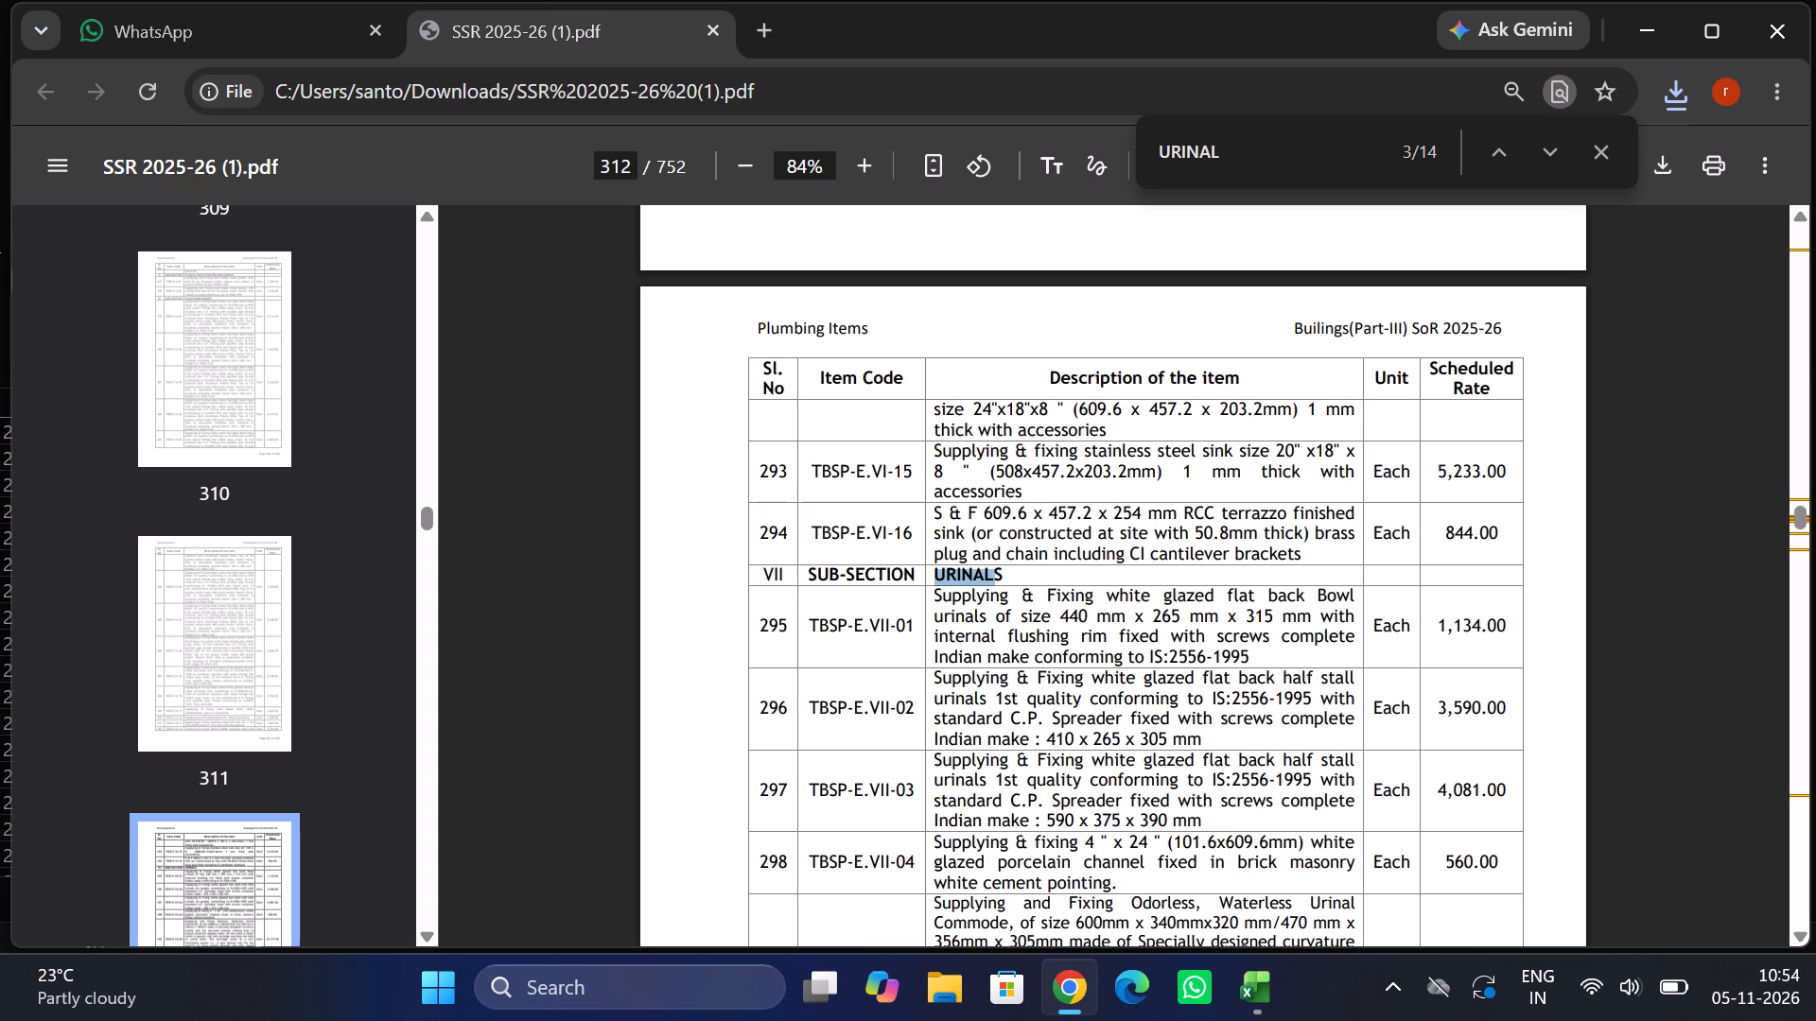
left_click(1449, 706)
left_click(1099, 784)
Switch to the Excel estimate and enter a rate of 3590 for URINALS, with the amount calculated as =H213*G213.
left_click(1260, 934)
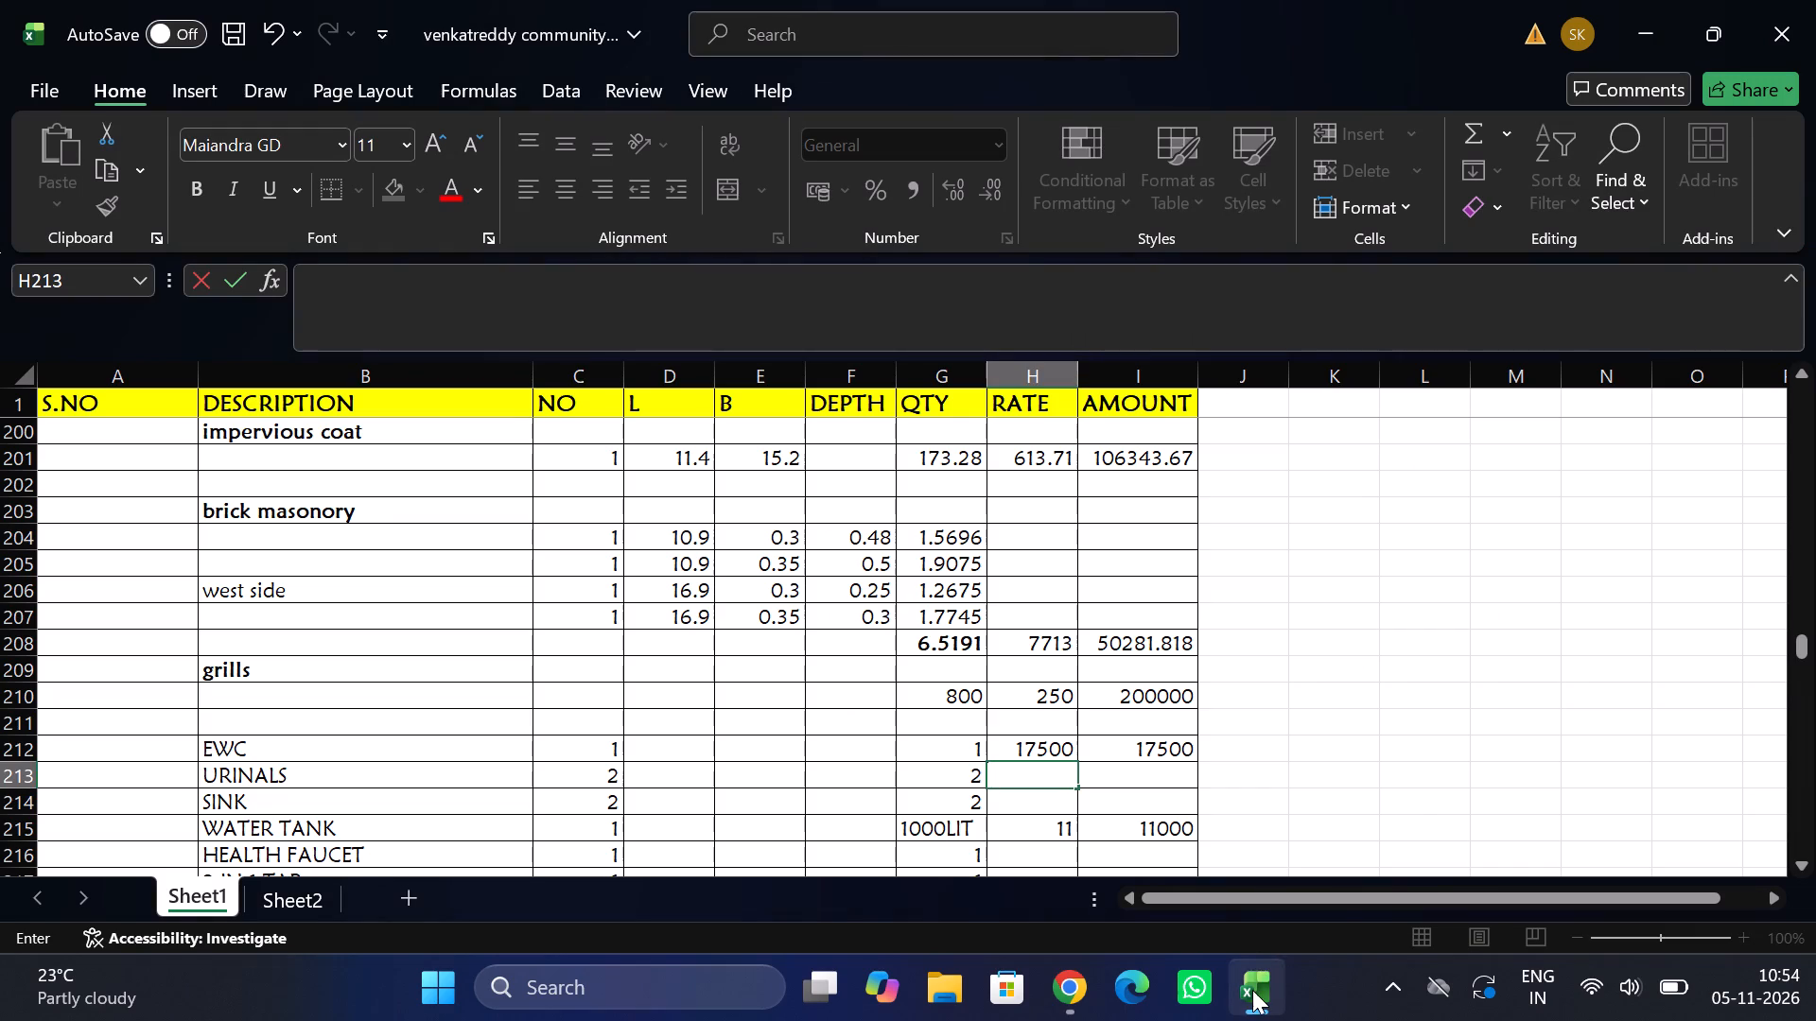
left_click(1251, 879)
type("3590")
key("Tab")
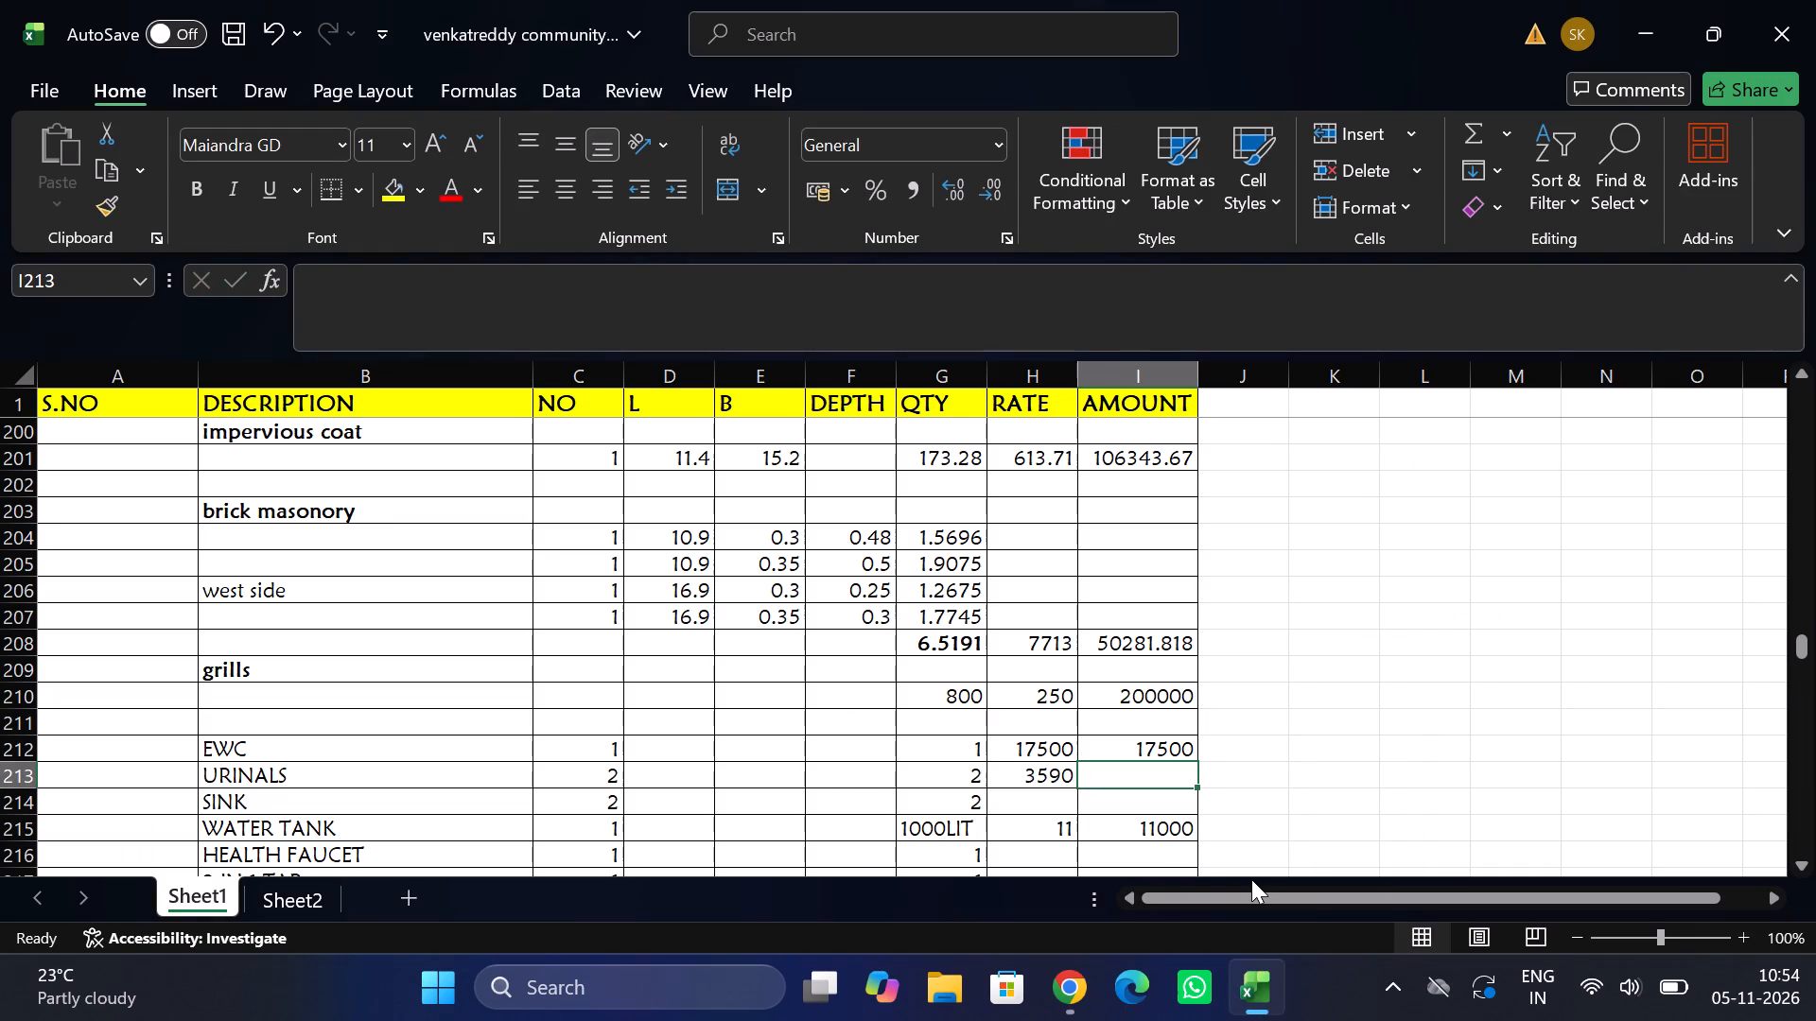
key("equal")
key("Left")
key("shift+asterisk")
key("Left")
key("Left")
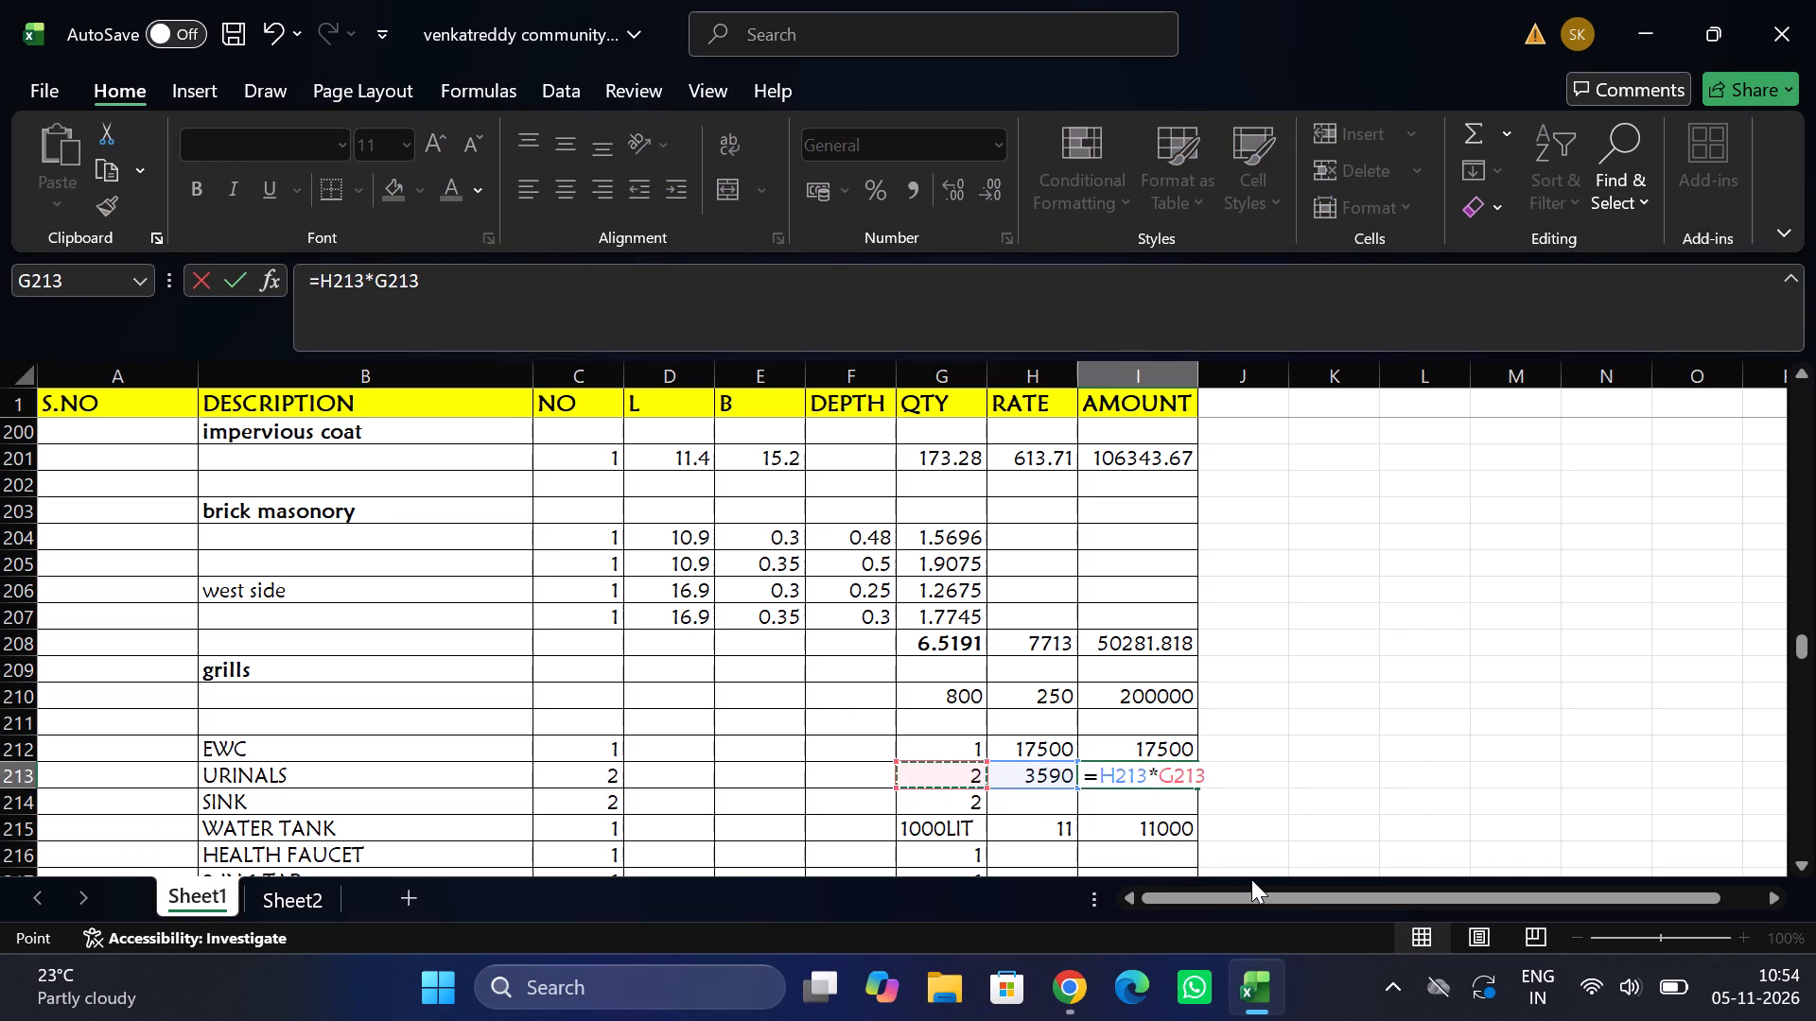
key("Return")
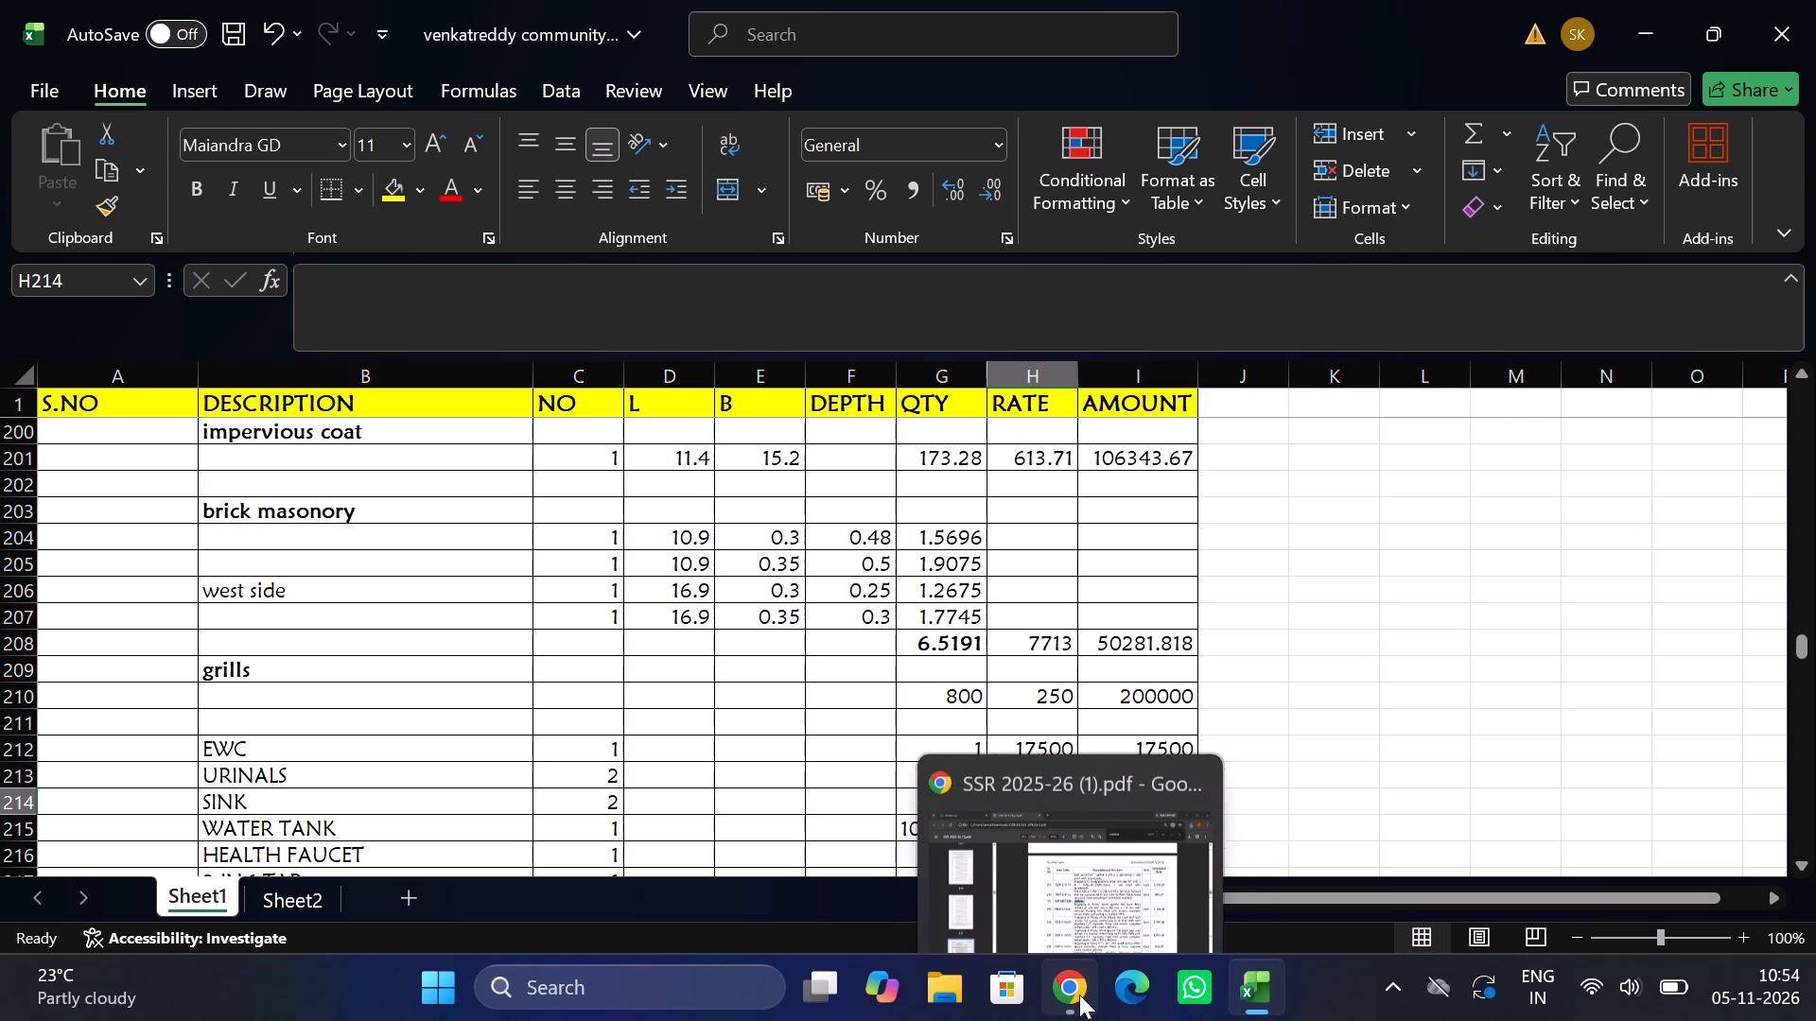
Switch back to the SSR PDF in Chrome and replace the search term with SINK.
left_click(1095, 857)
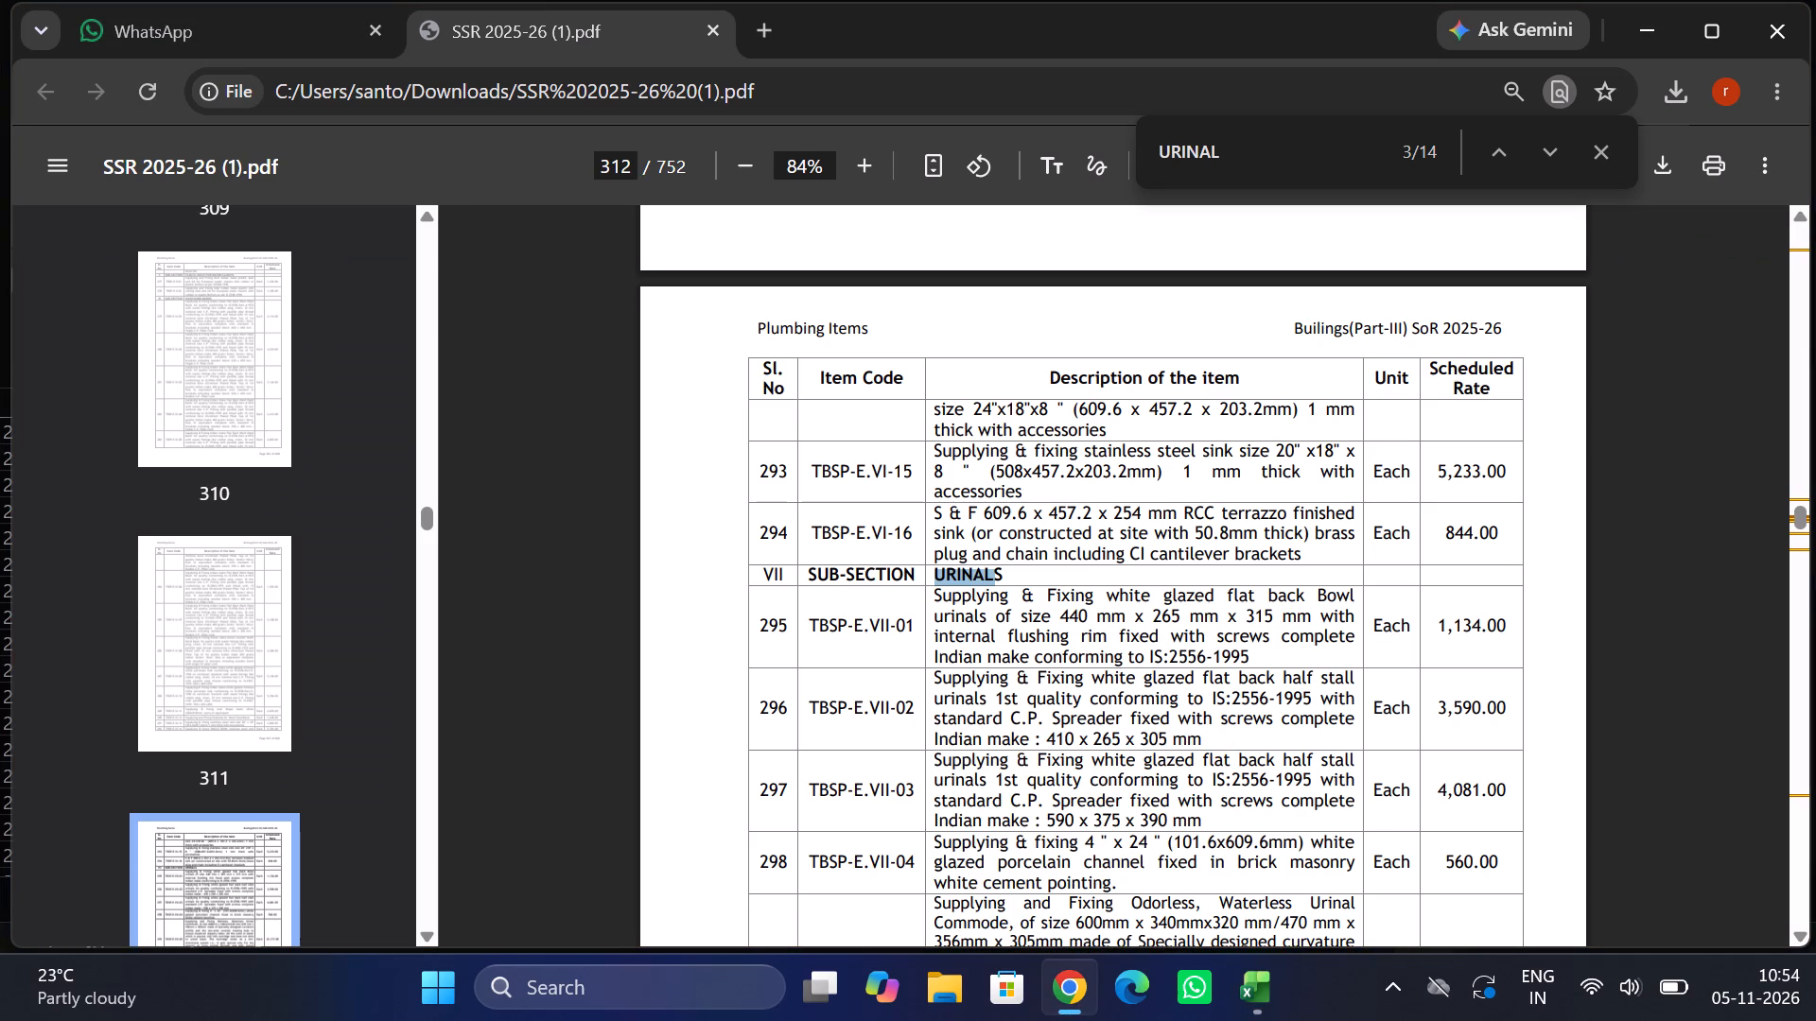
key("BackSpace")
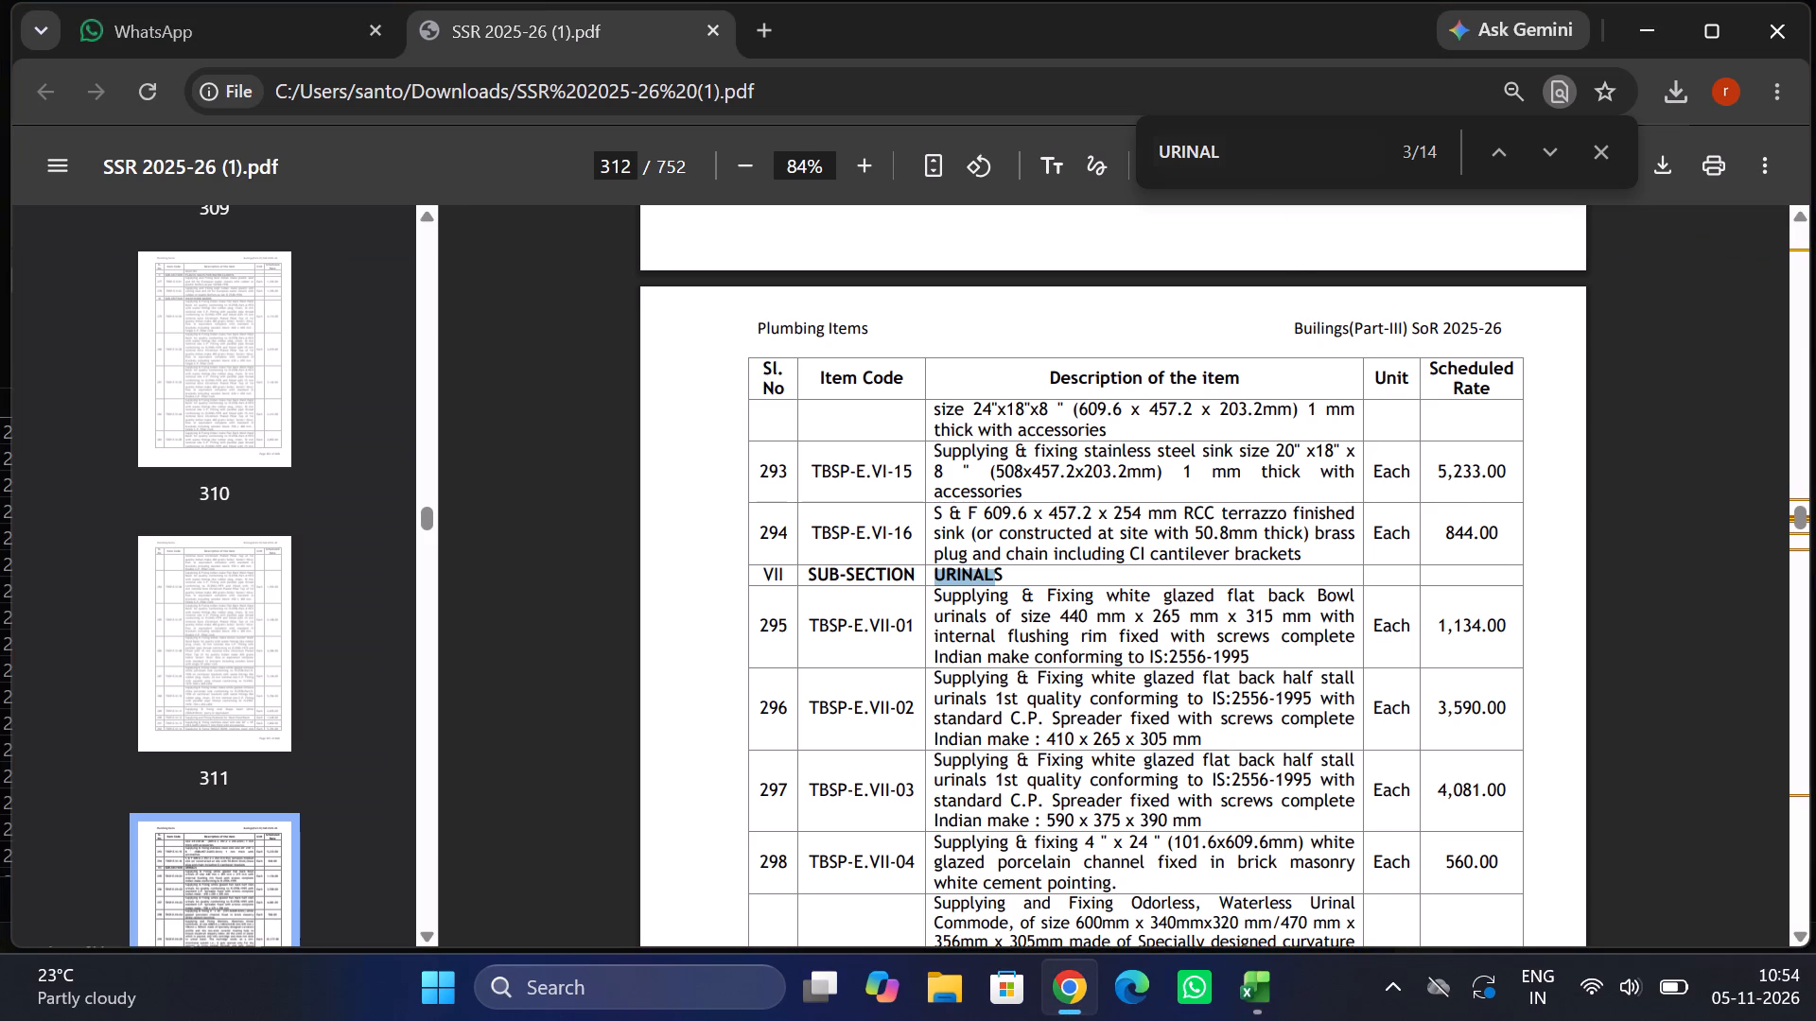
left_click(1245, 155)
key("BackSpace")
key("BackSpace")
key("BackSpace")
key("BackSpace")
key("BackSpace")
key("BackSpace")
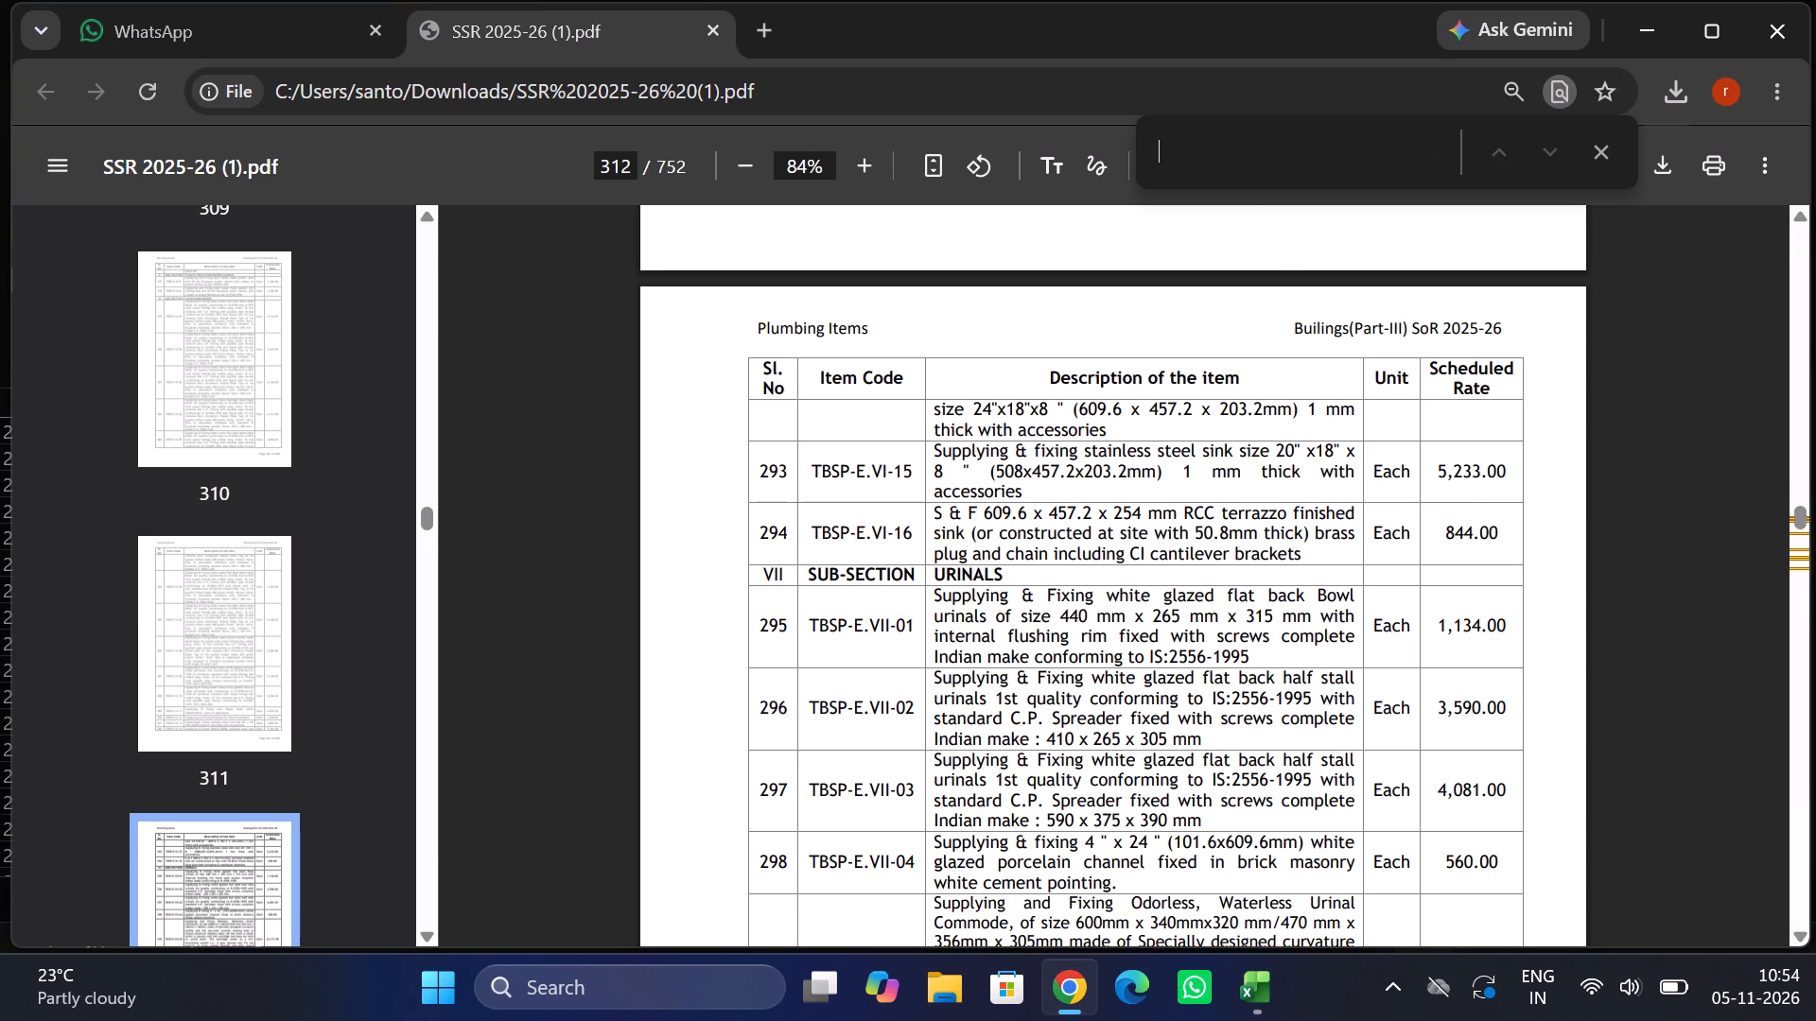
key("BackSpace")
key("BackSpace")
type("SIN")
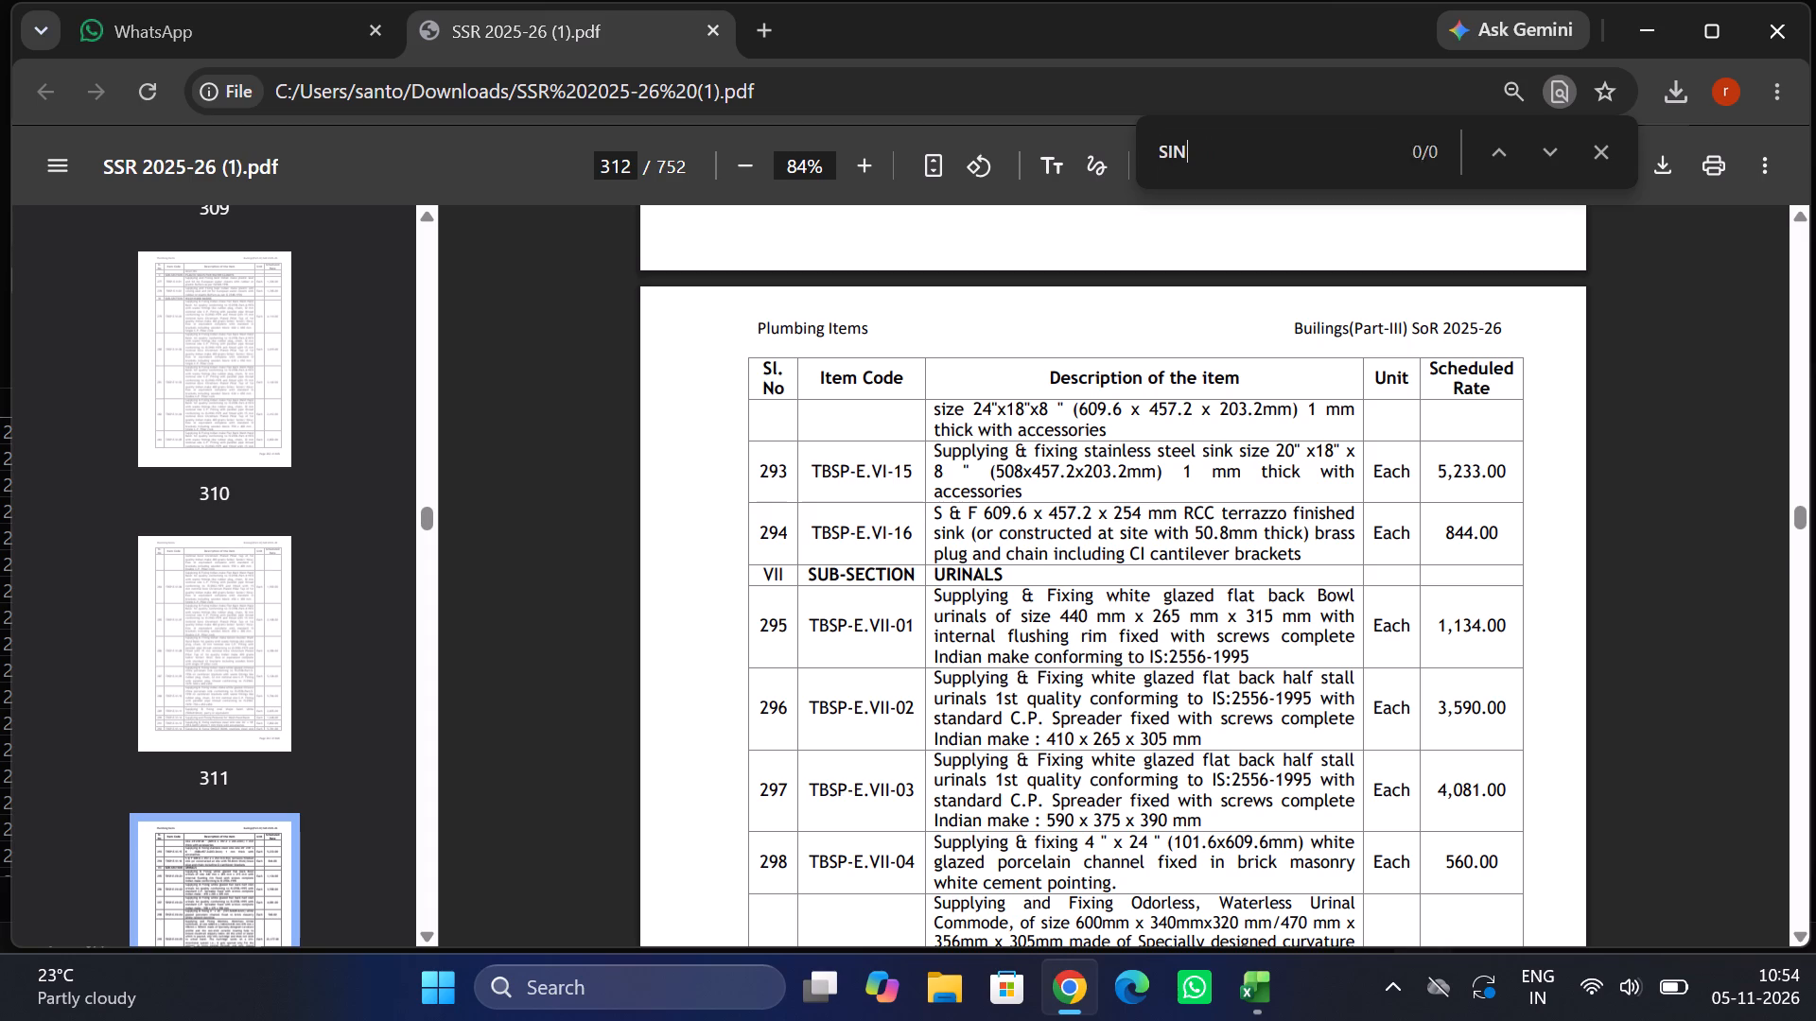
key("k")
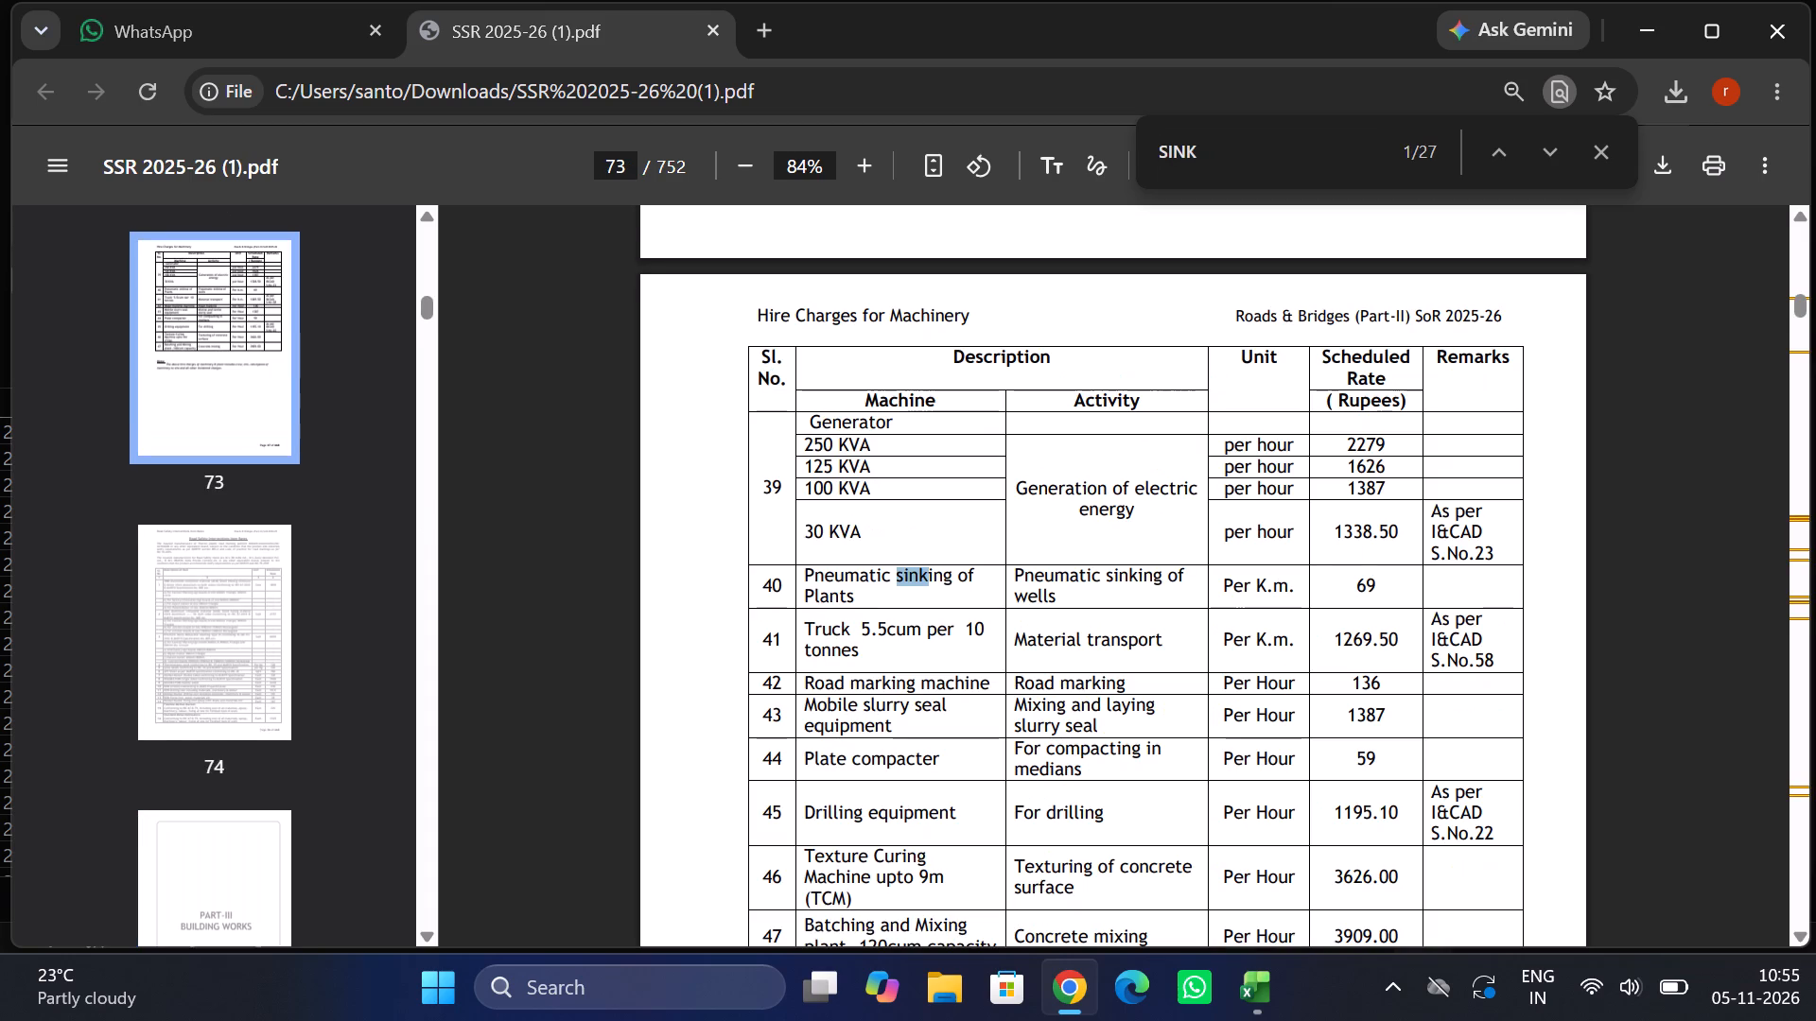
Go through the SINK matches in the schedule, examining the sink items and their scheduled rates.
key("Return")
key("Return")
key("Return")
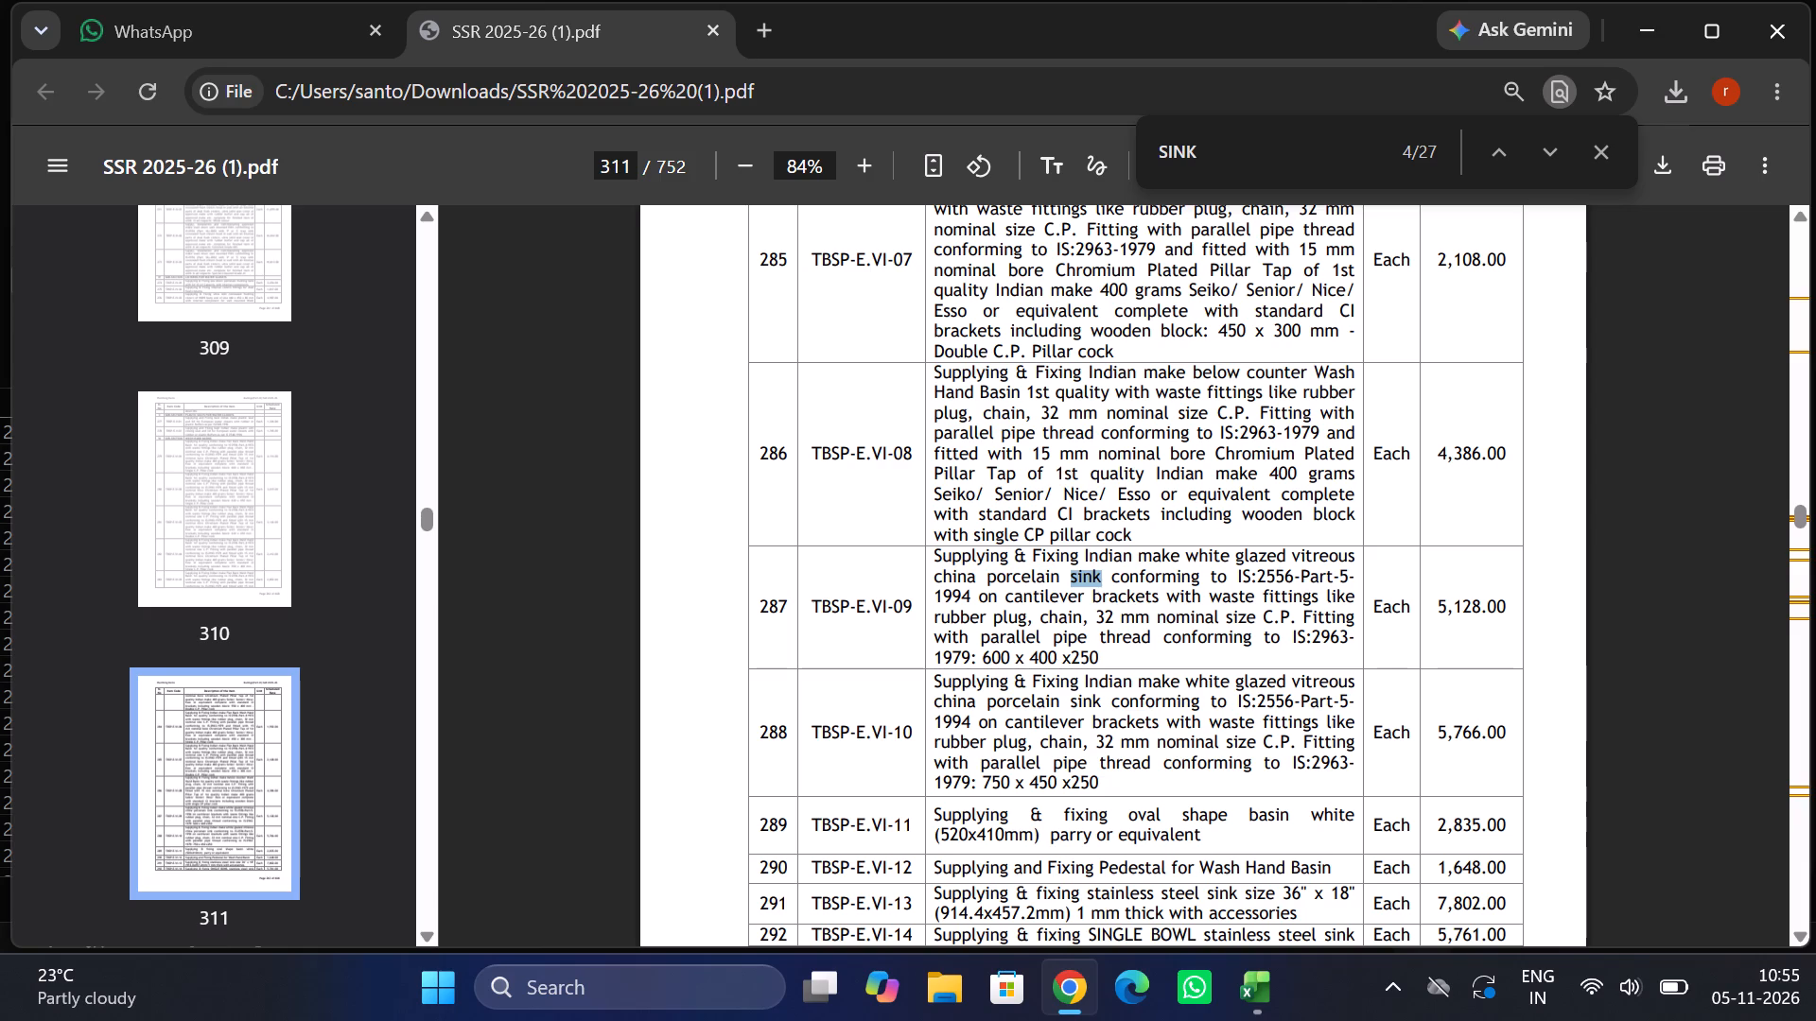
key("Return")
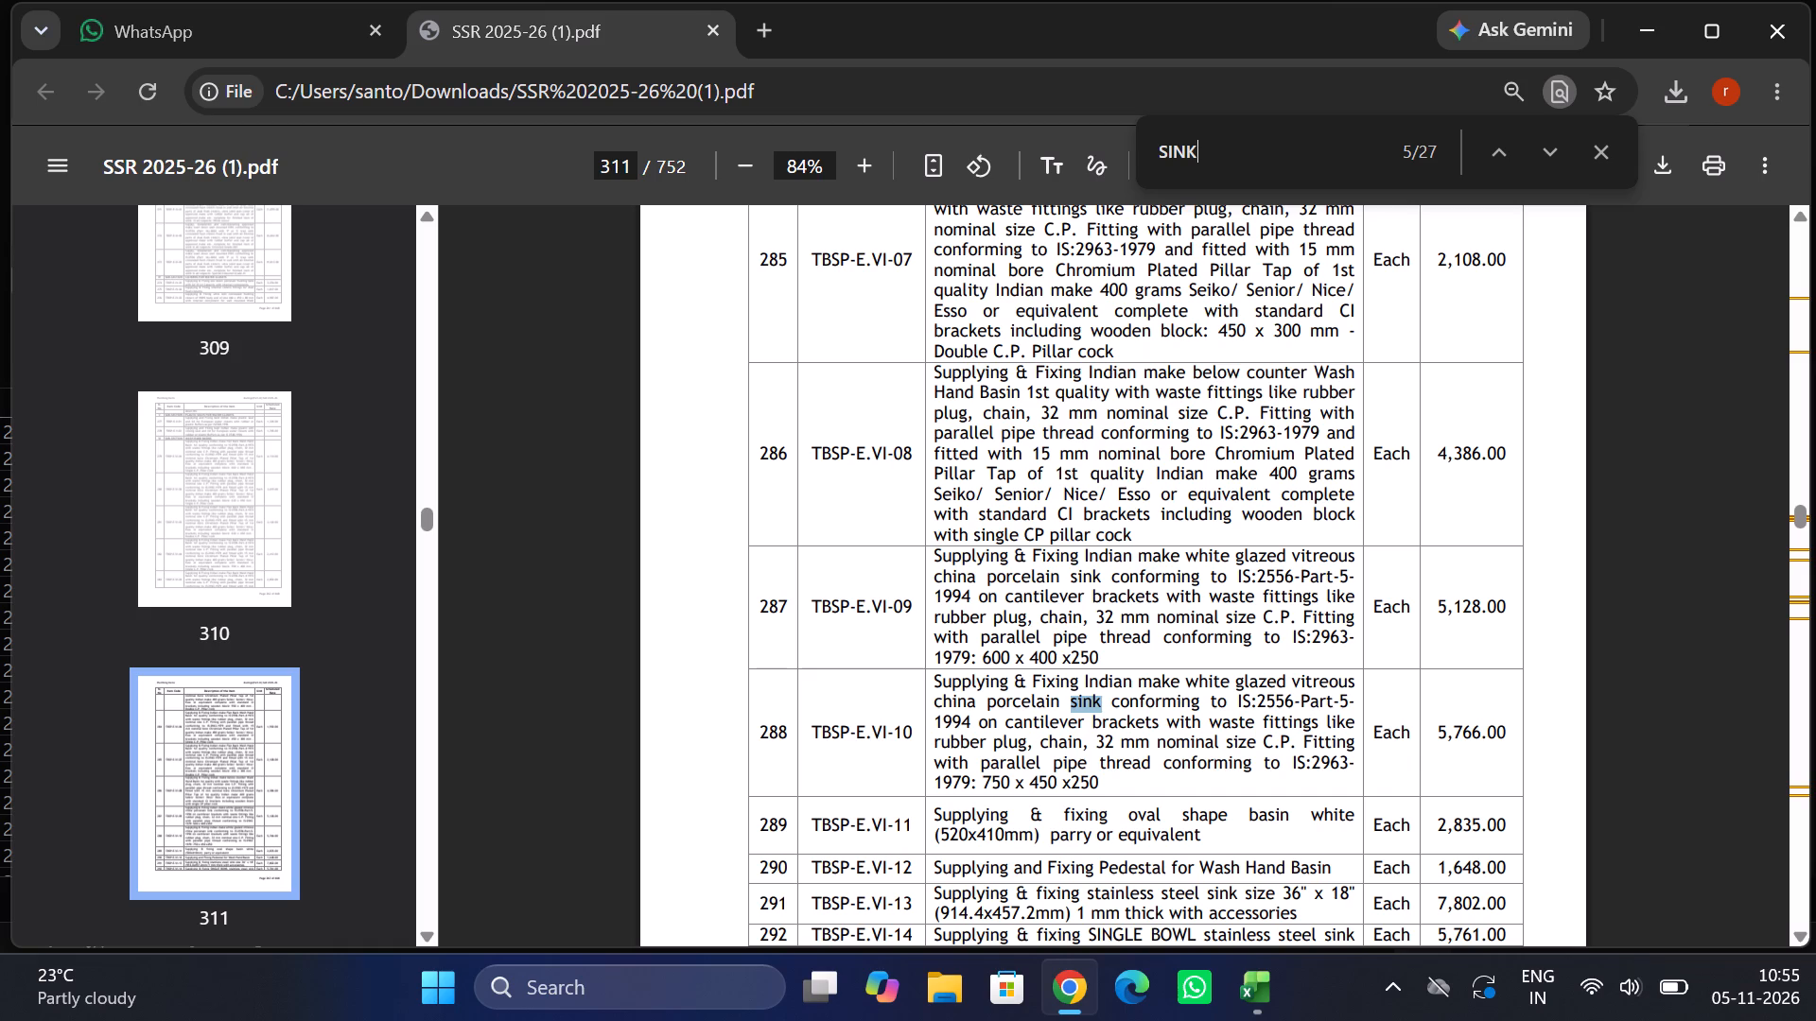
key("Return")
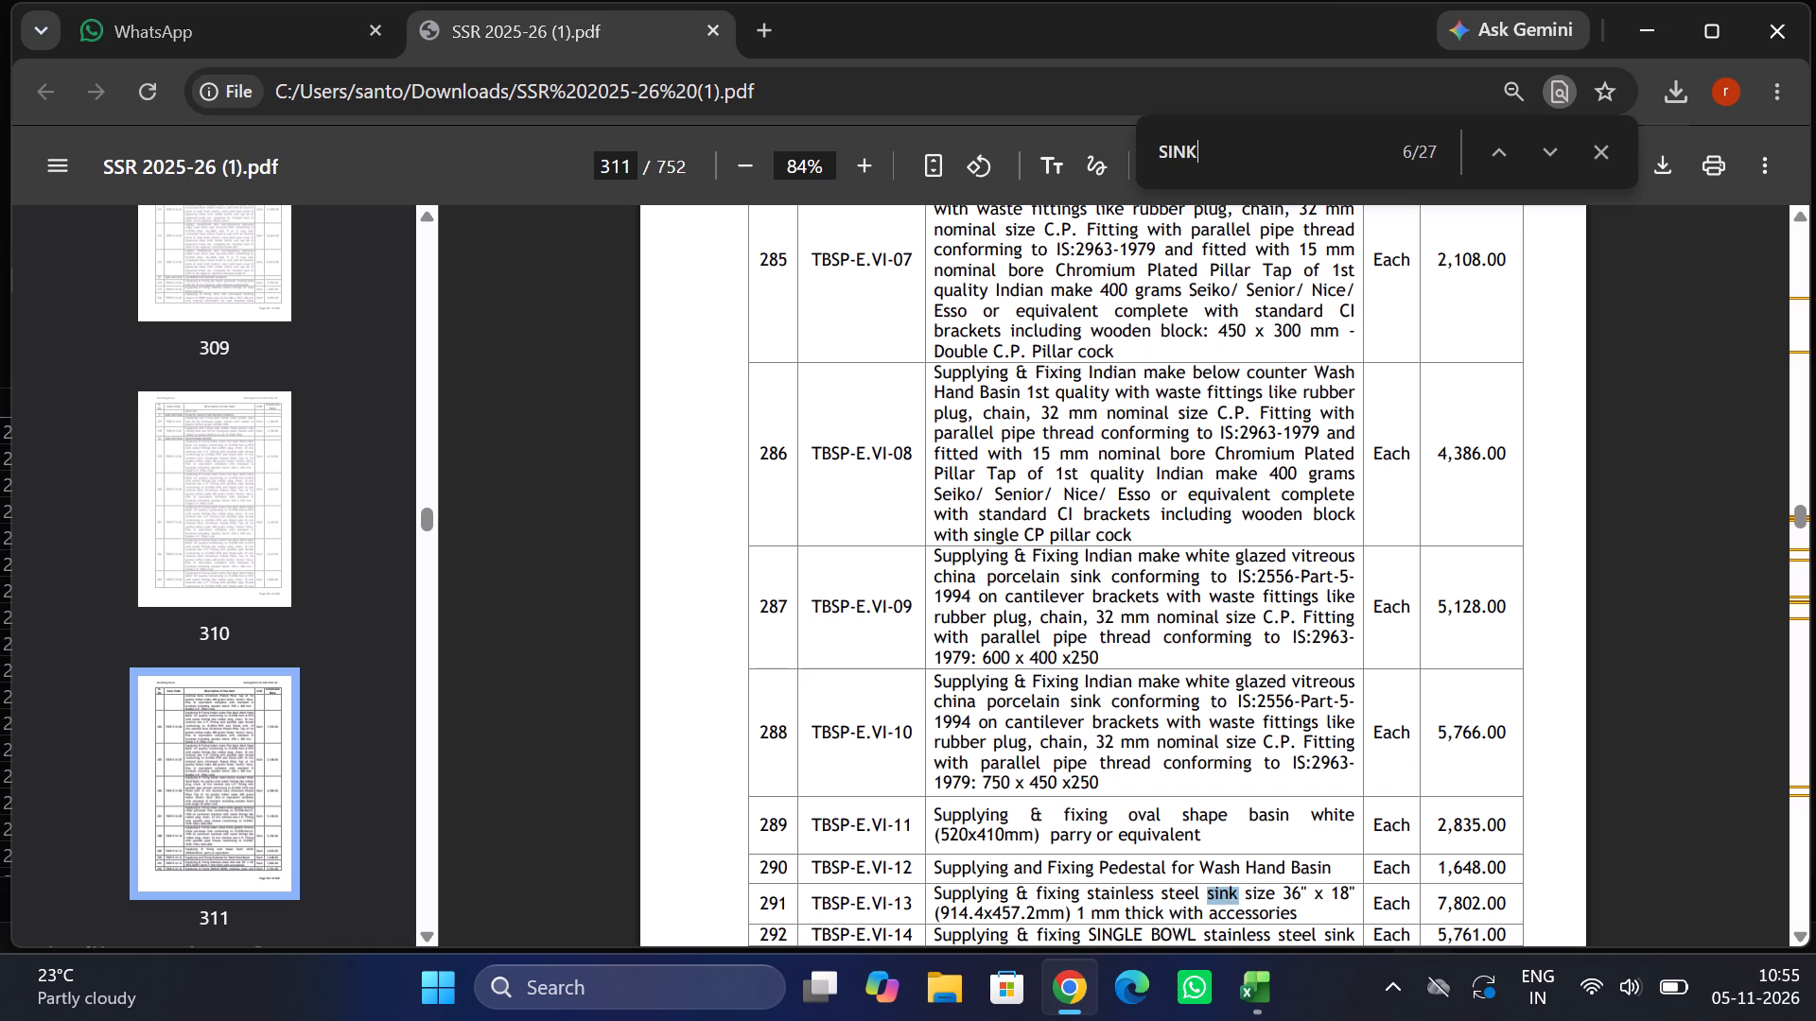
key("Return")
key("Return")
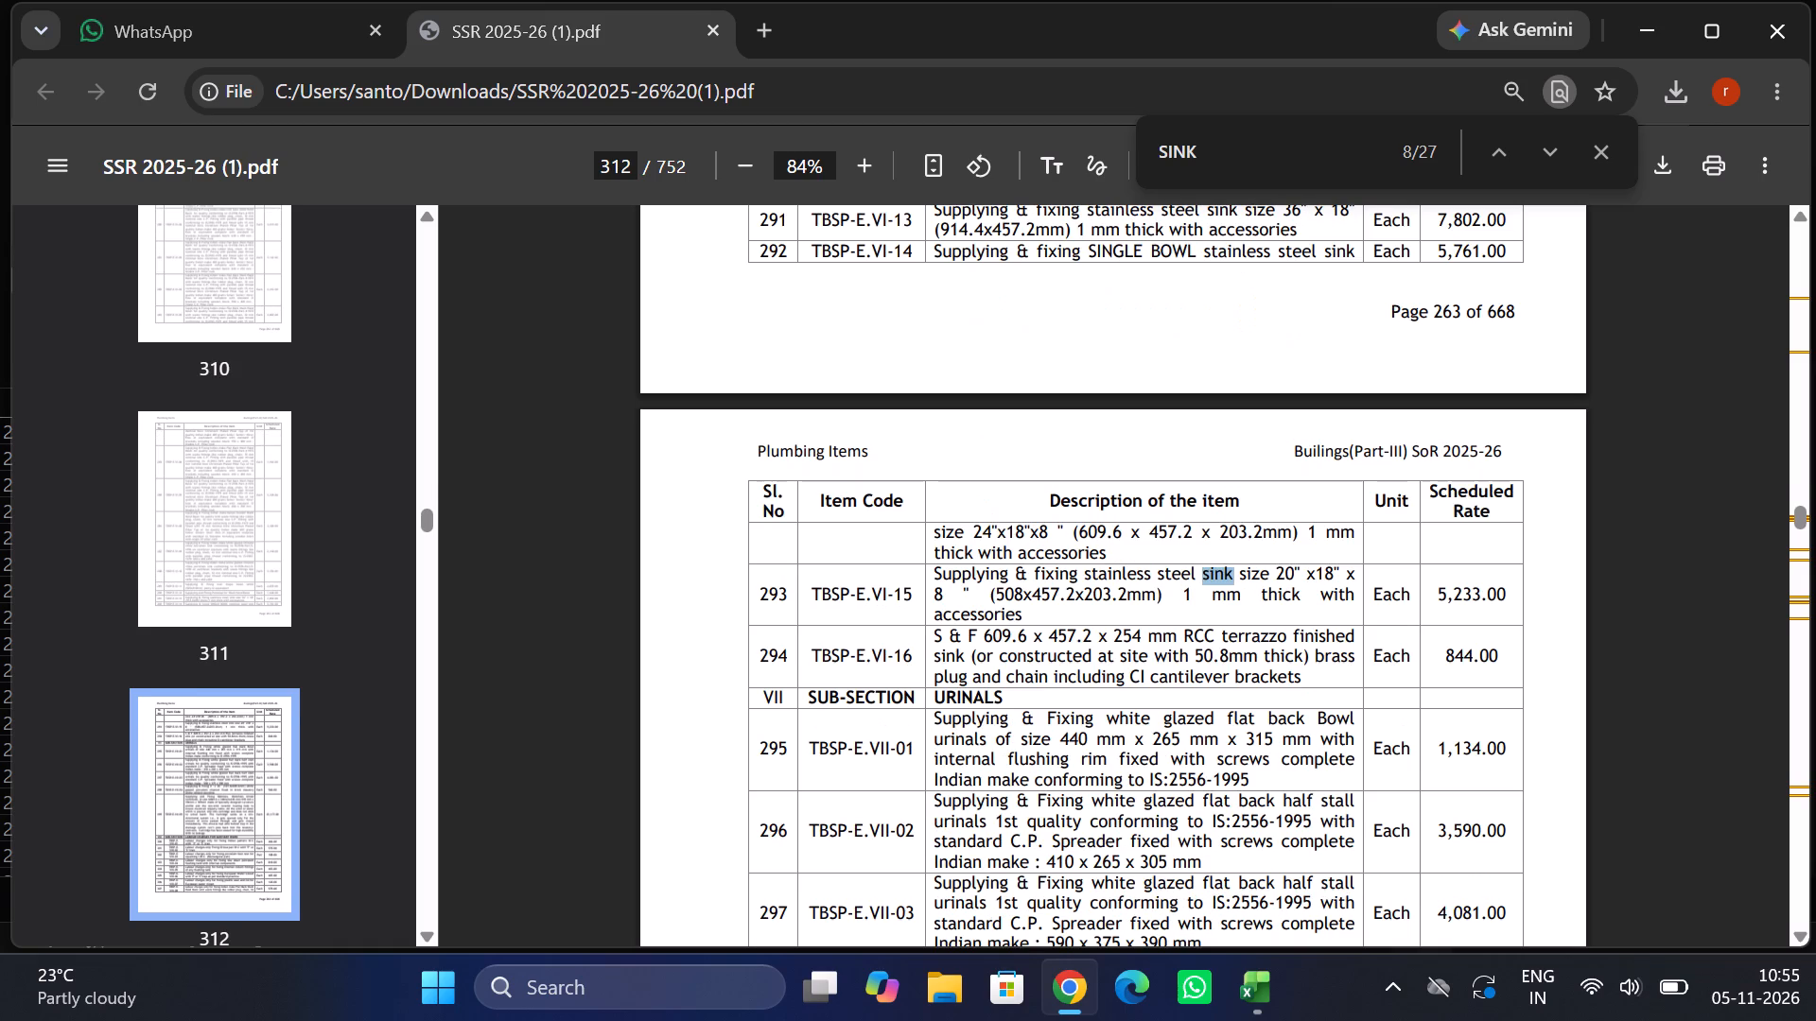
key("Return")
key("Return")
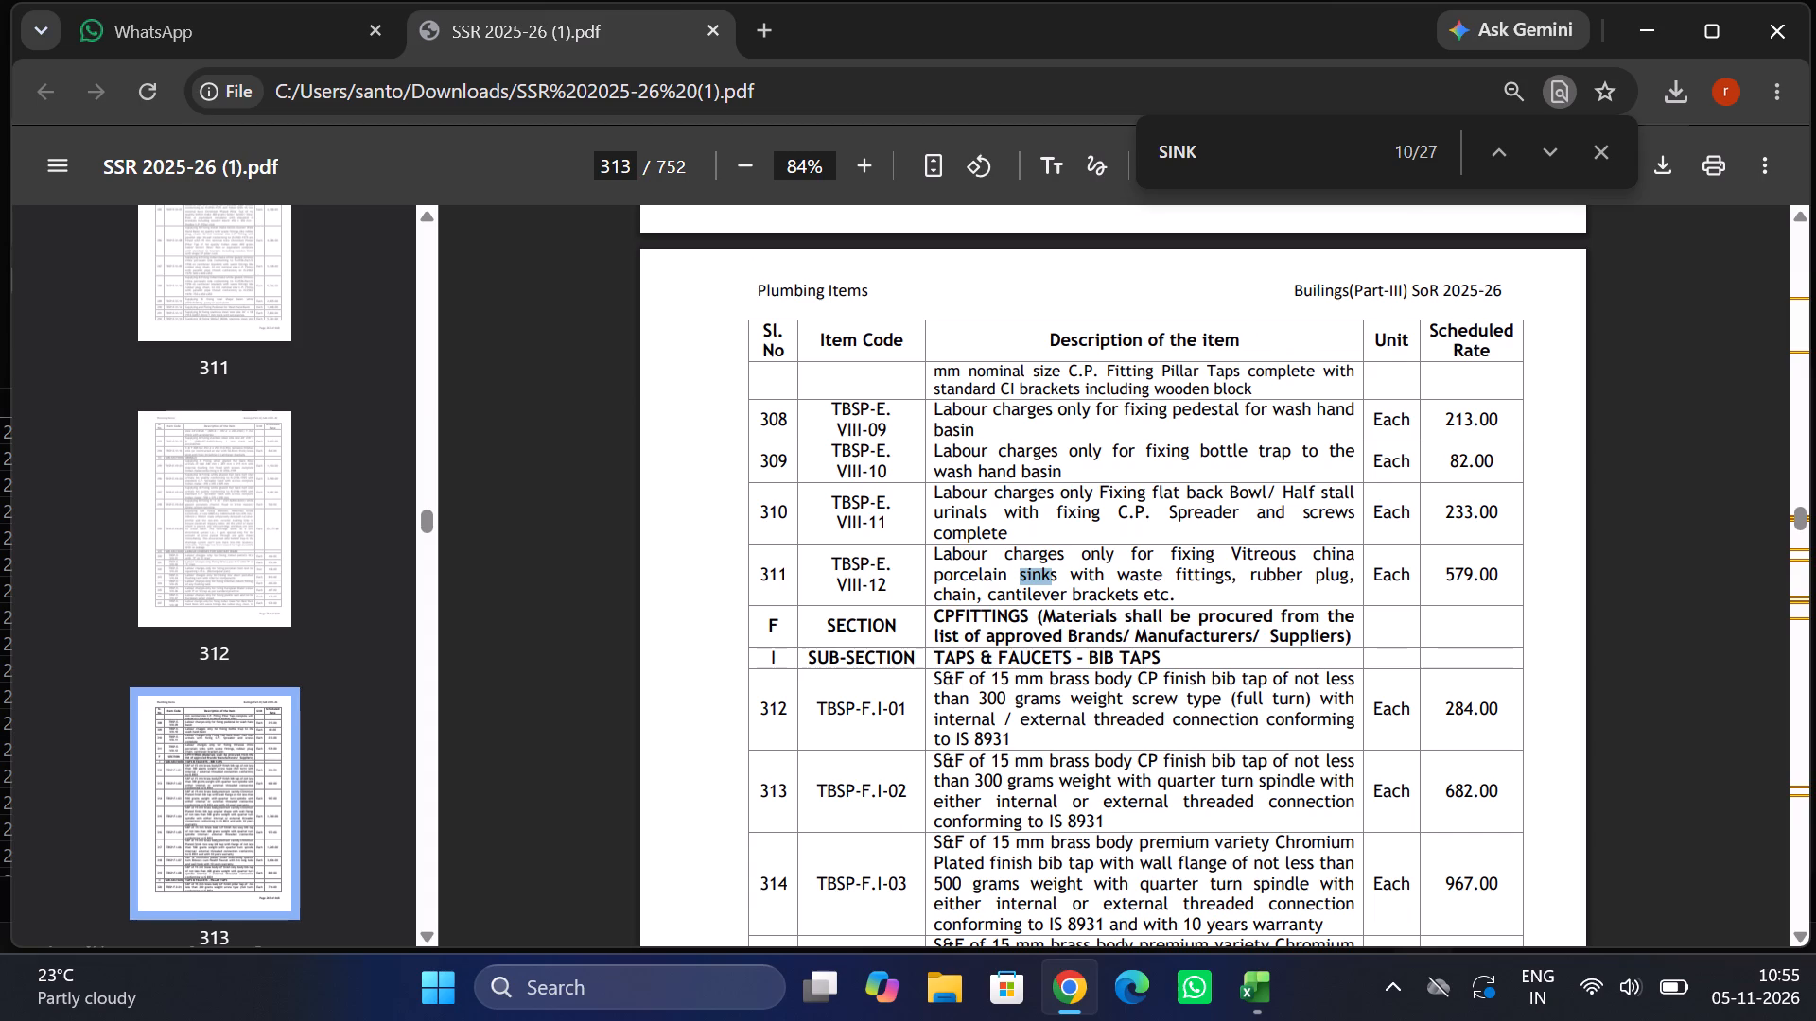
key("Return")
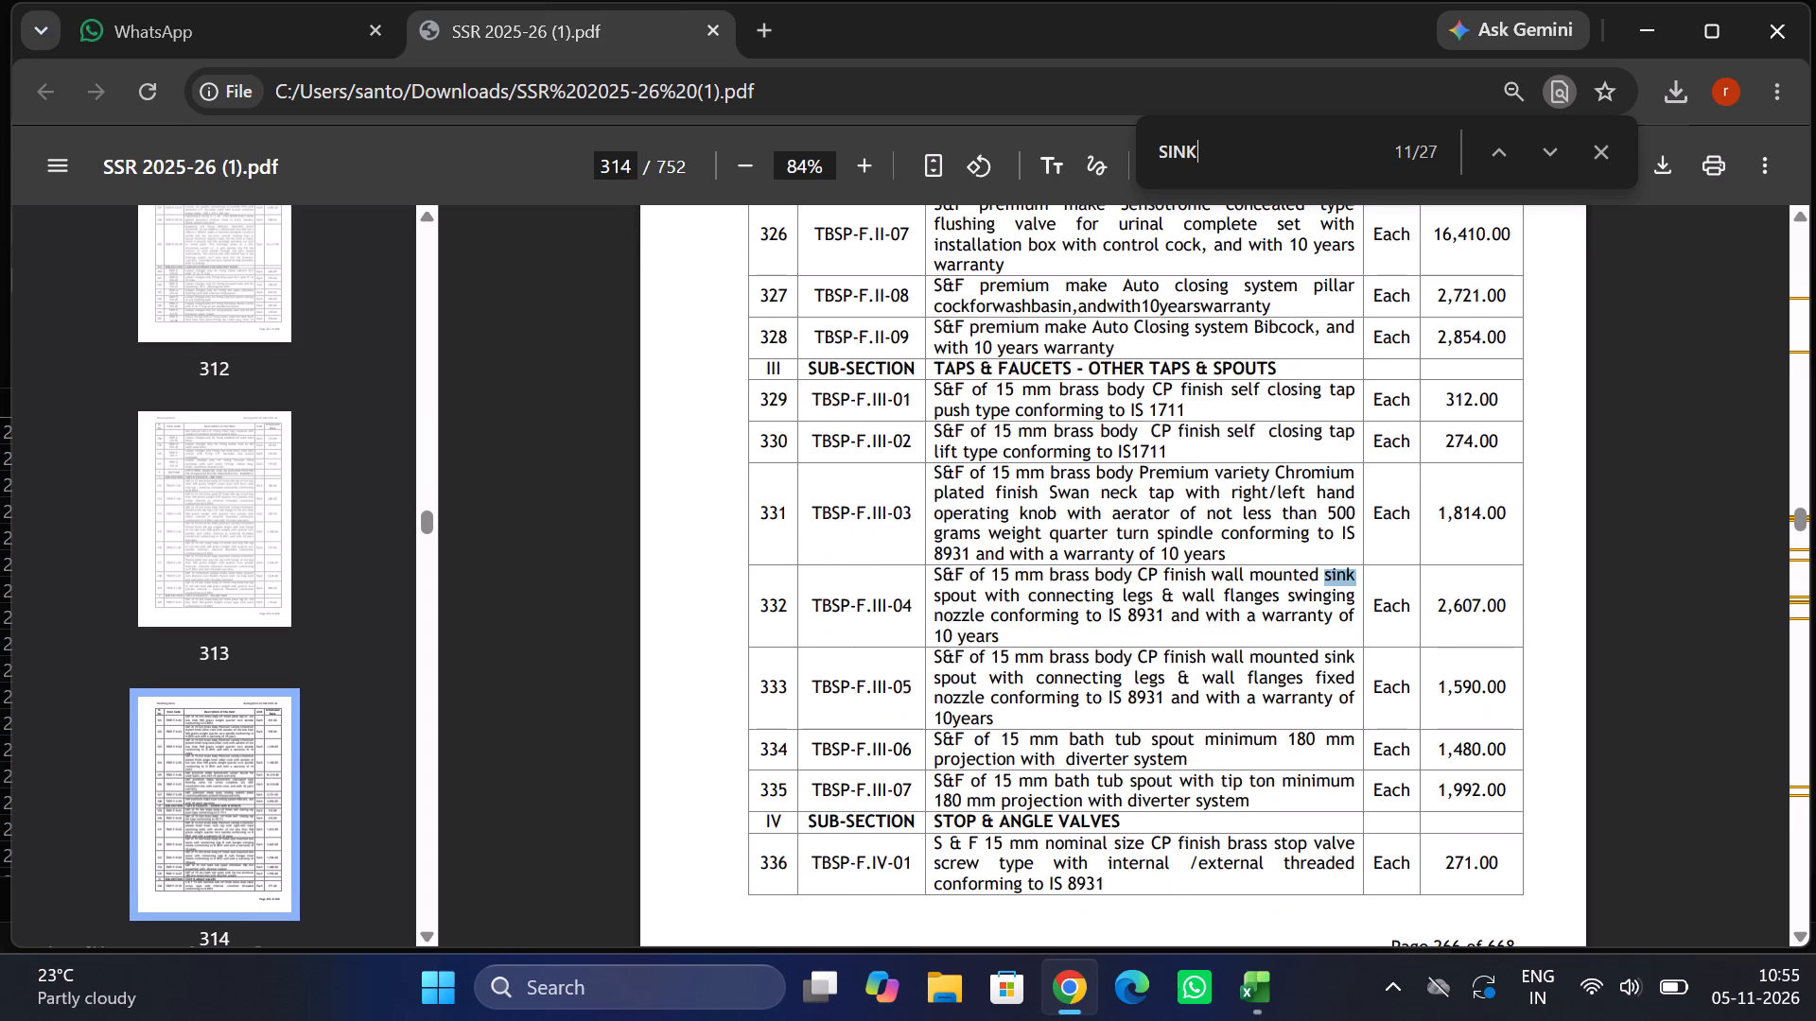
key("Return")
key("Return")
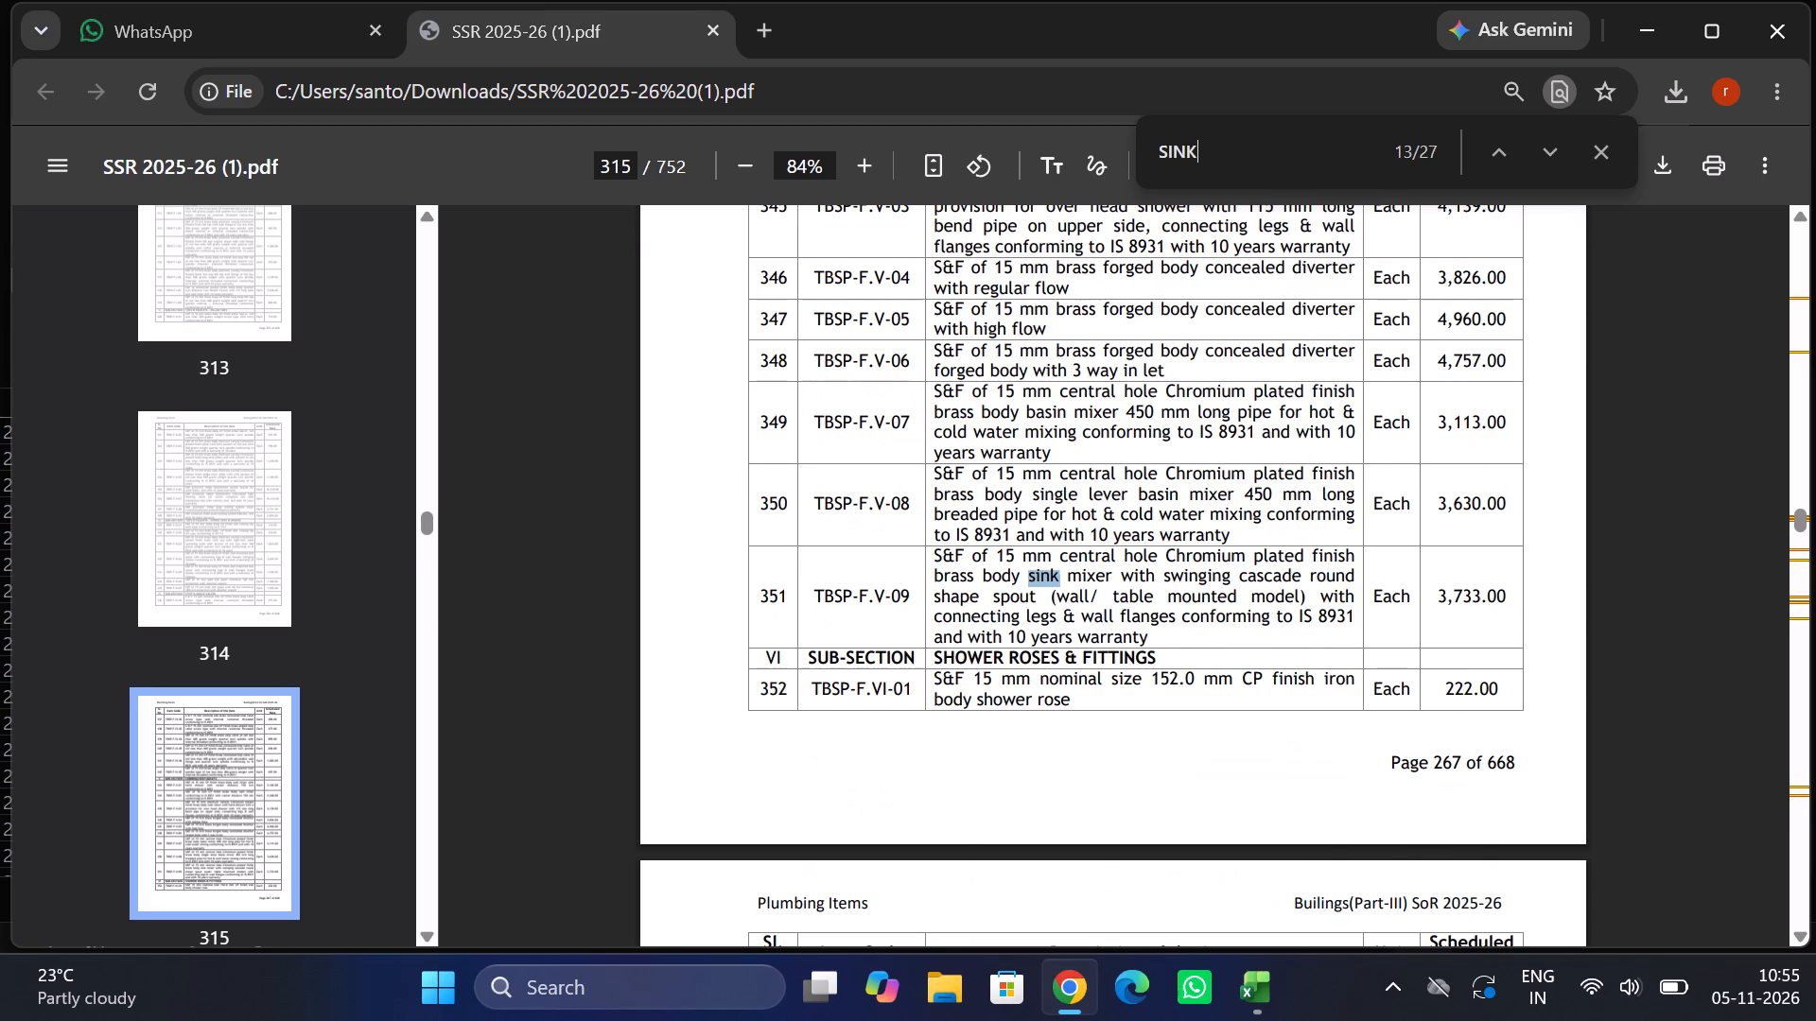
key("Return")
key("Return")
key("Return")
key("Return")
key("Return")
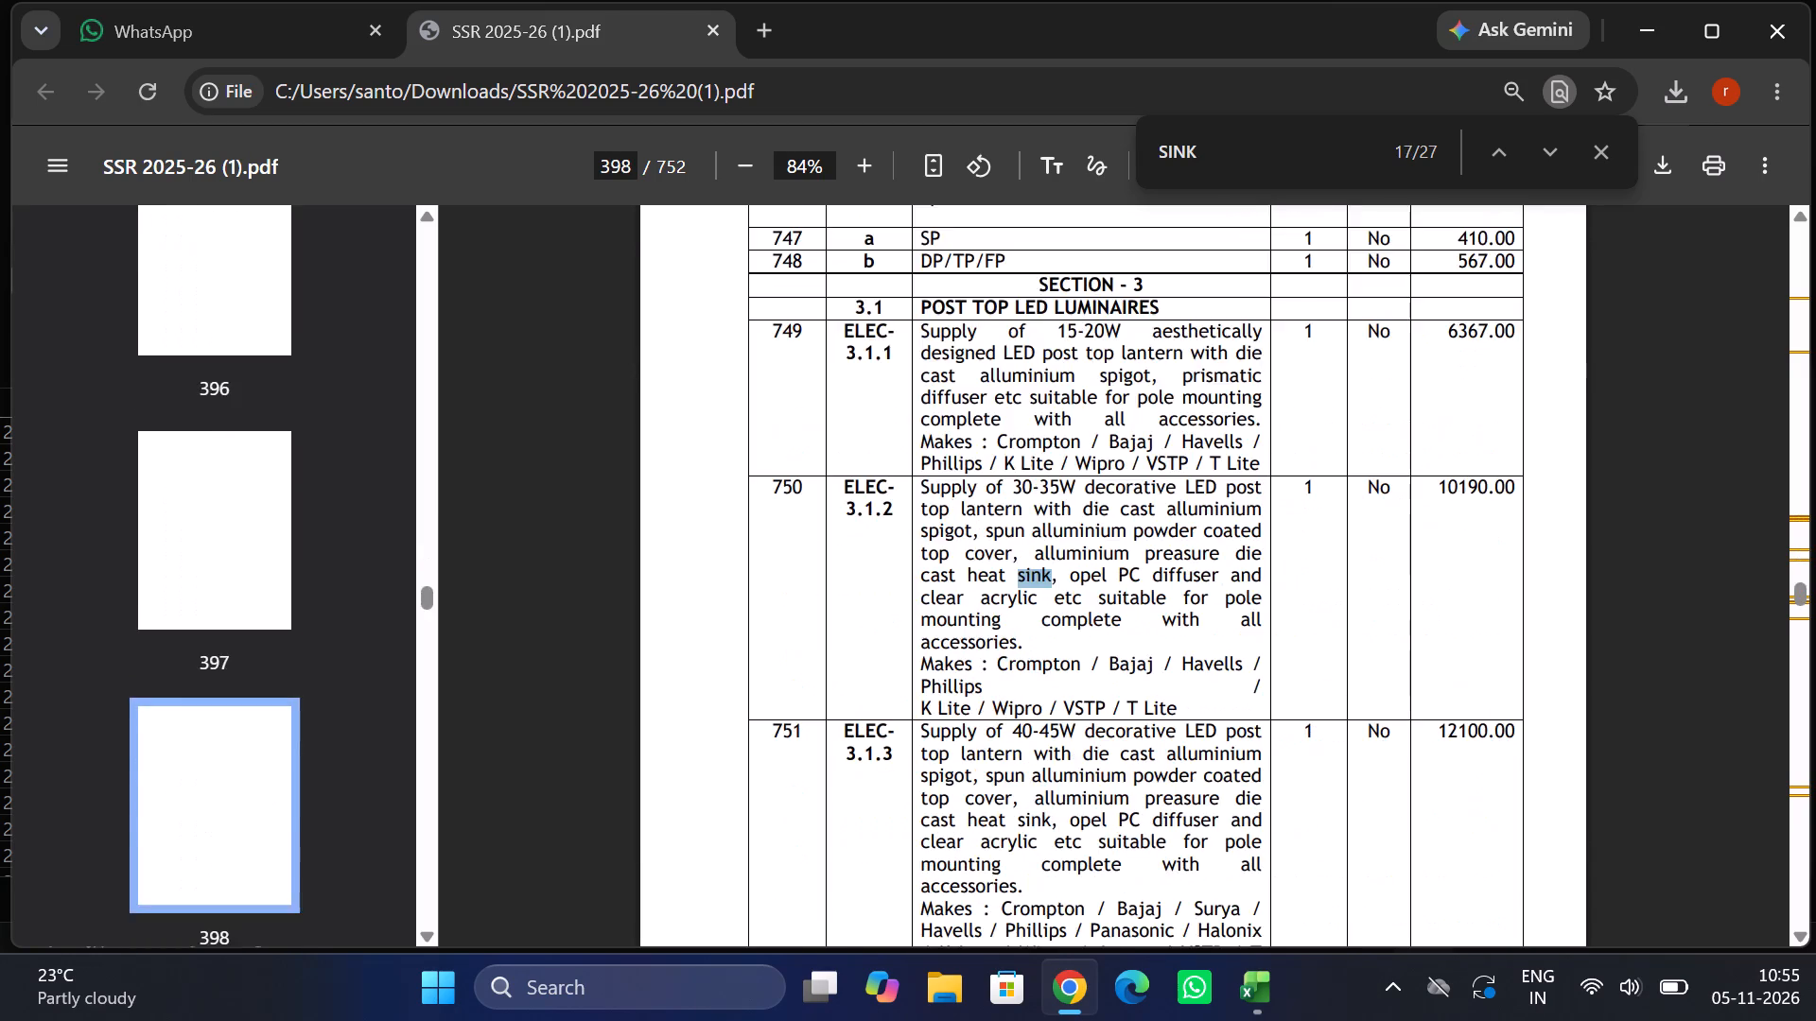
key("Return")
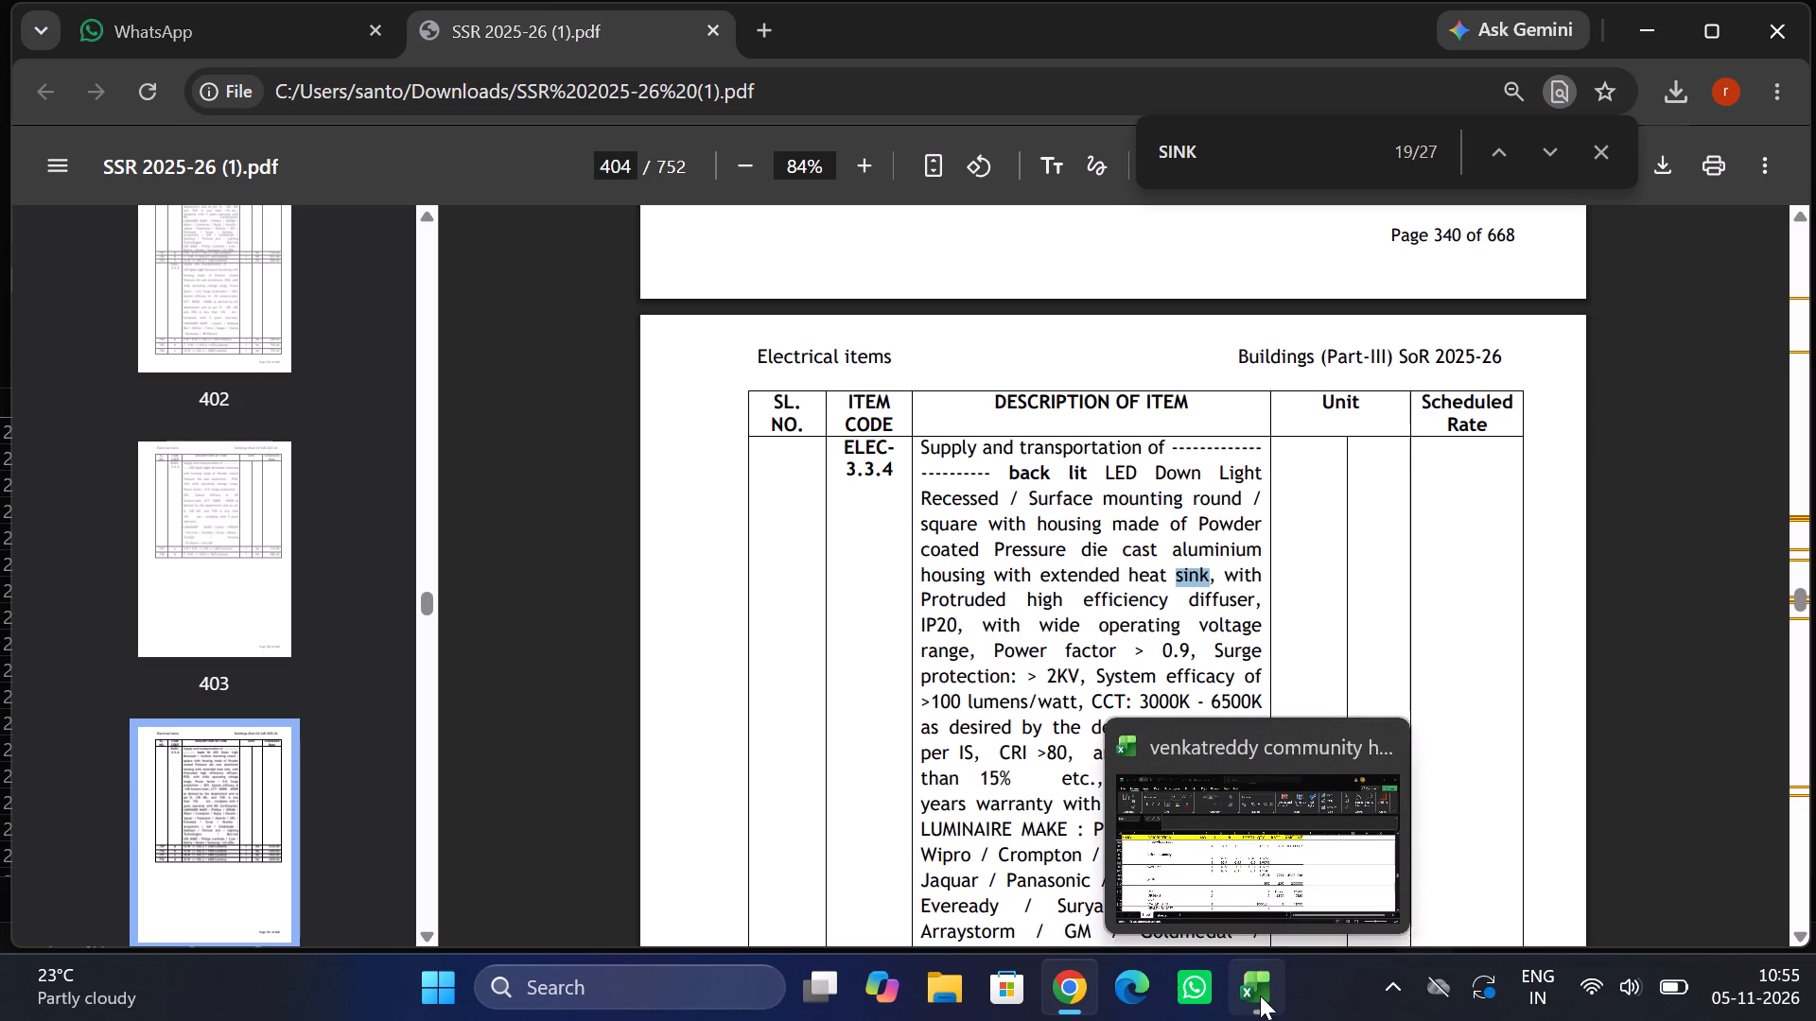
Switch to the Excel estimate and enter a rate of 4761 for SINK, with the amount calculated as =H214*G214.
left_click(1254, 874)
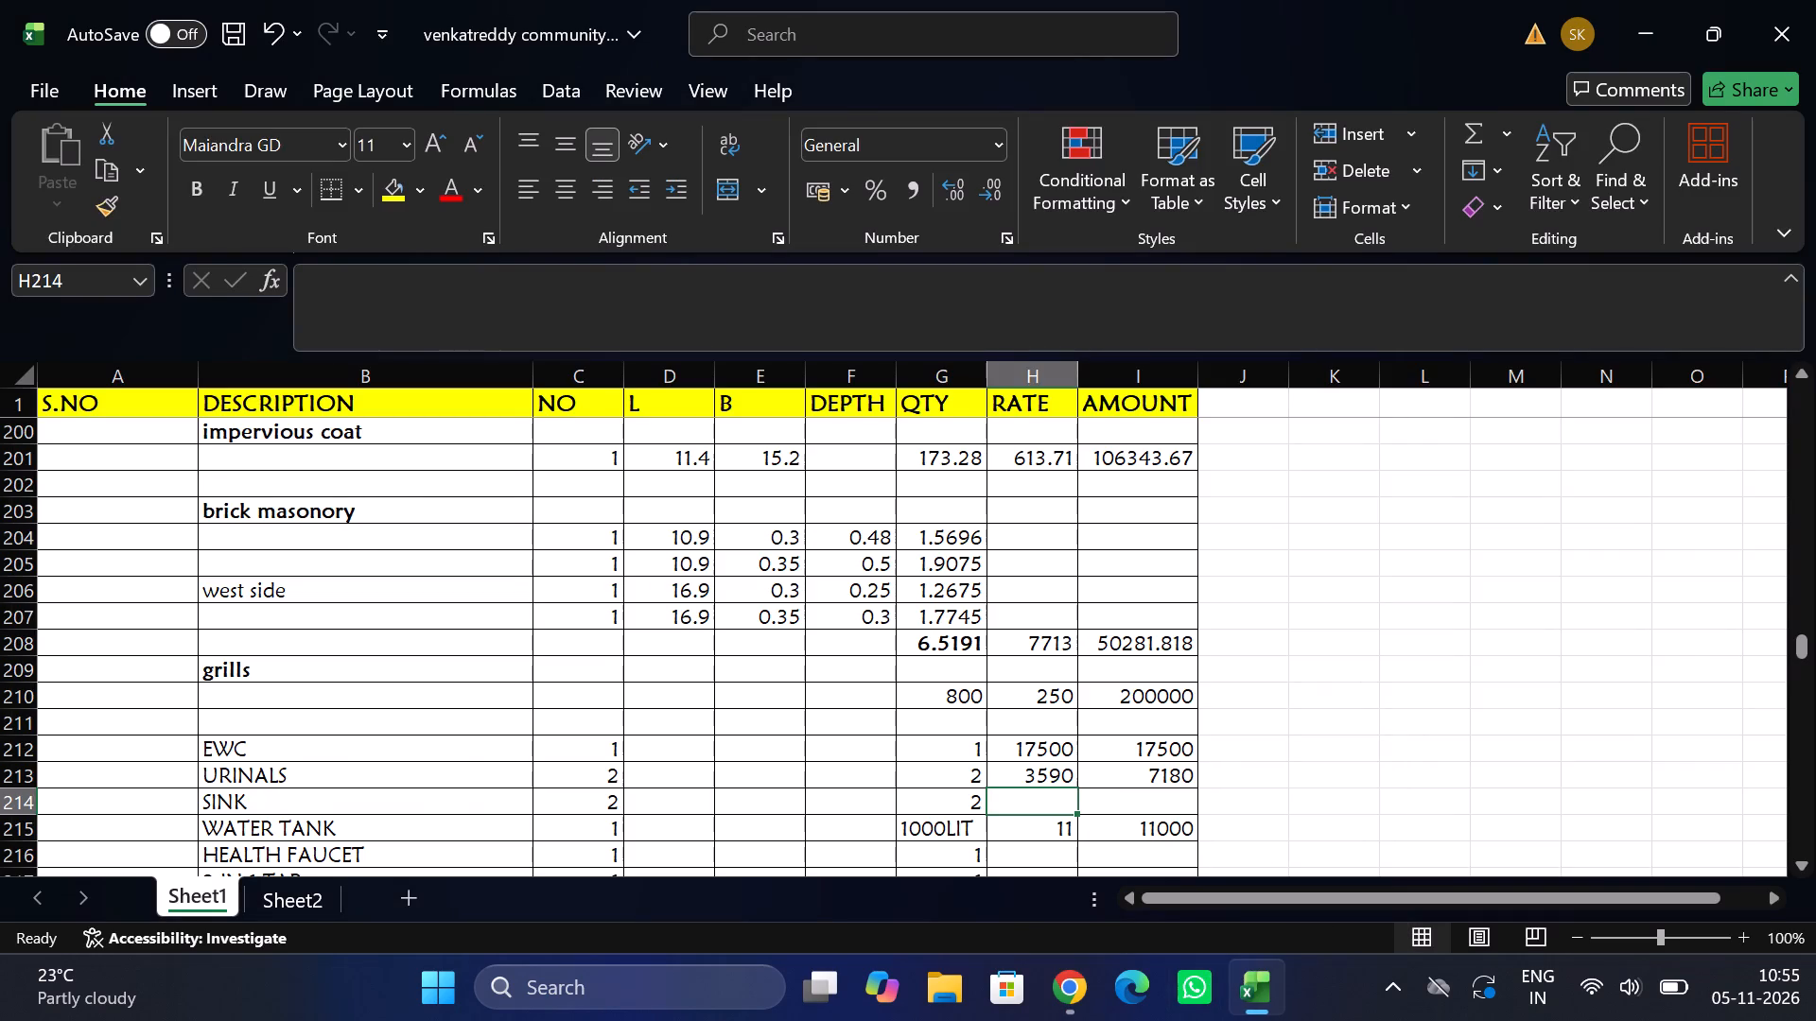
key("4")
type("761")
key("Tab")
key("equal")
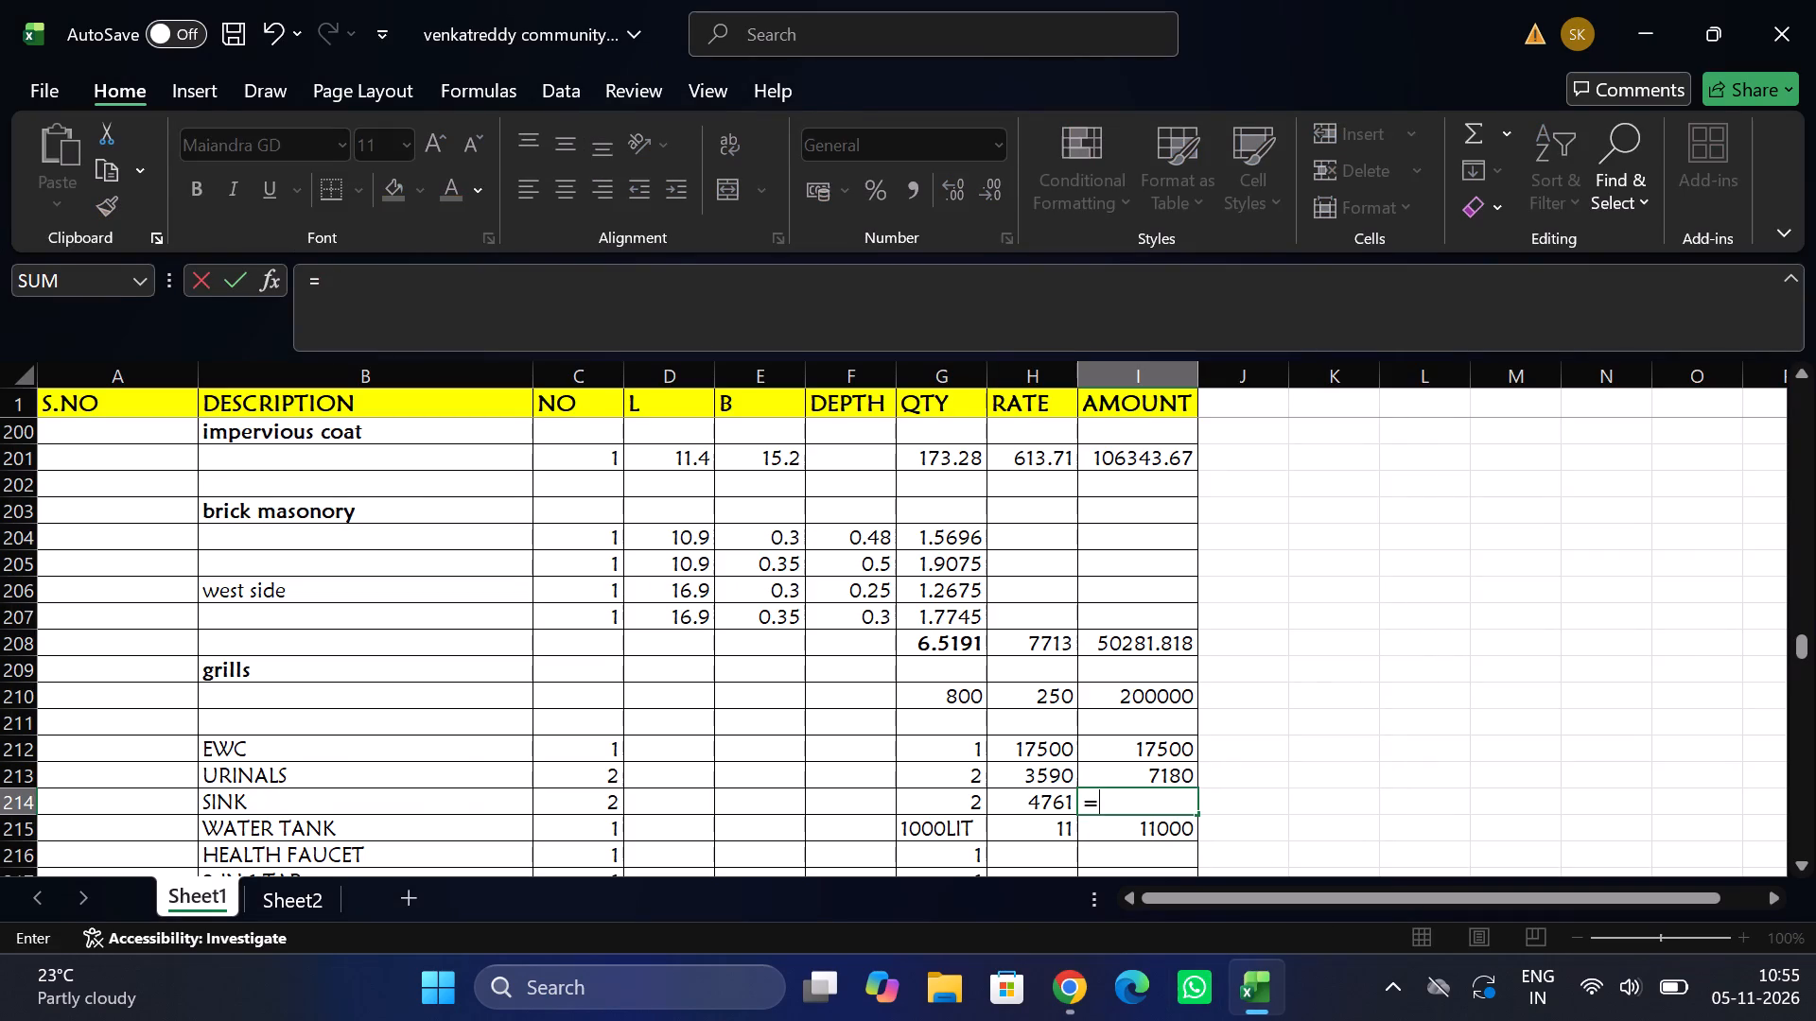
key("Left")
key("shift+asterisk")
key("Left")
key("Left")
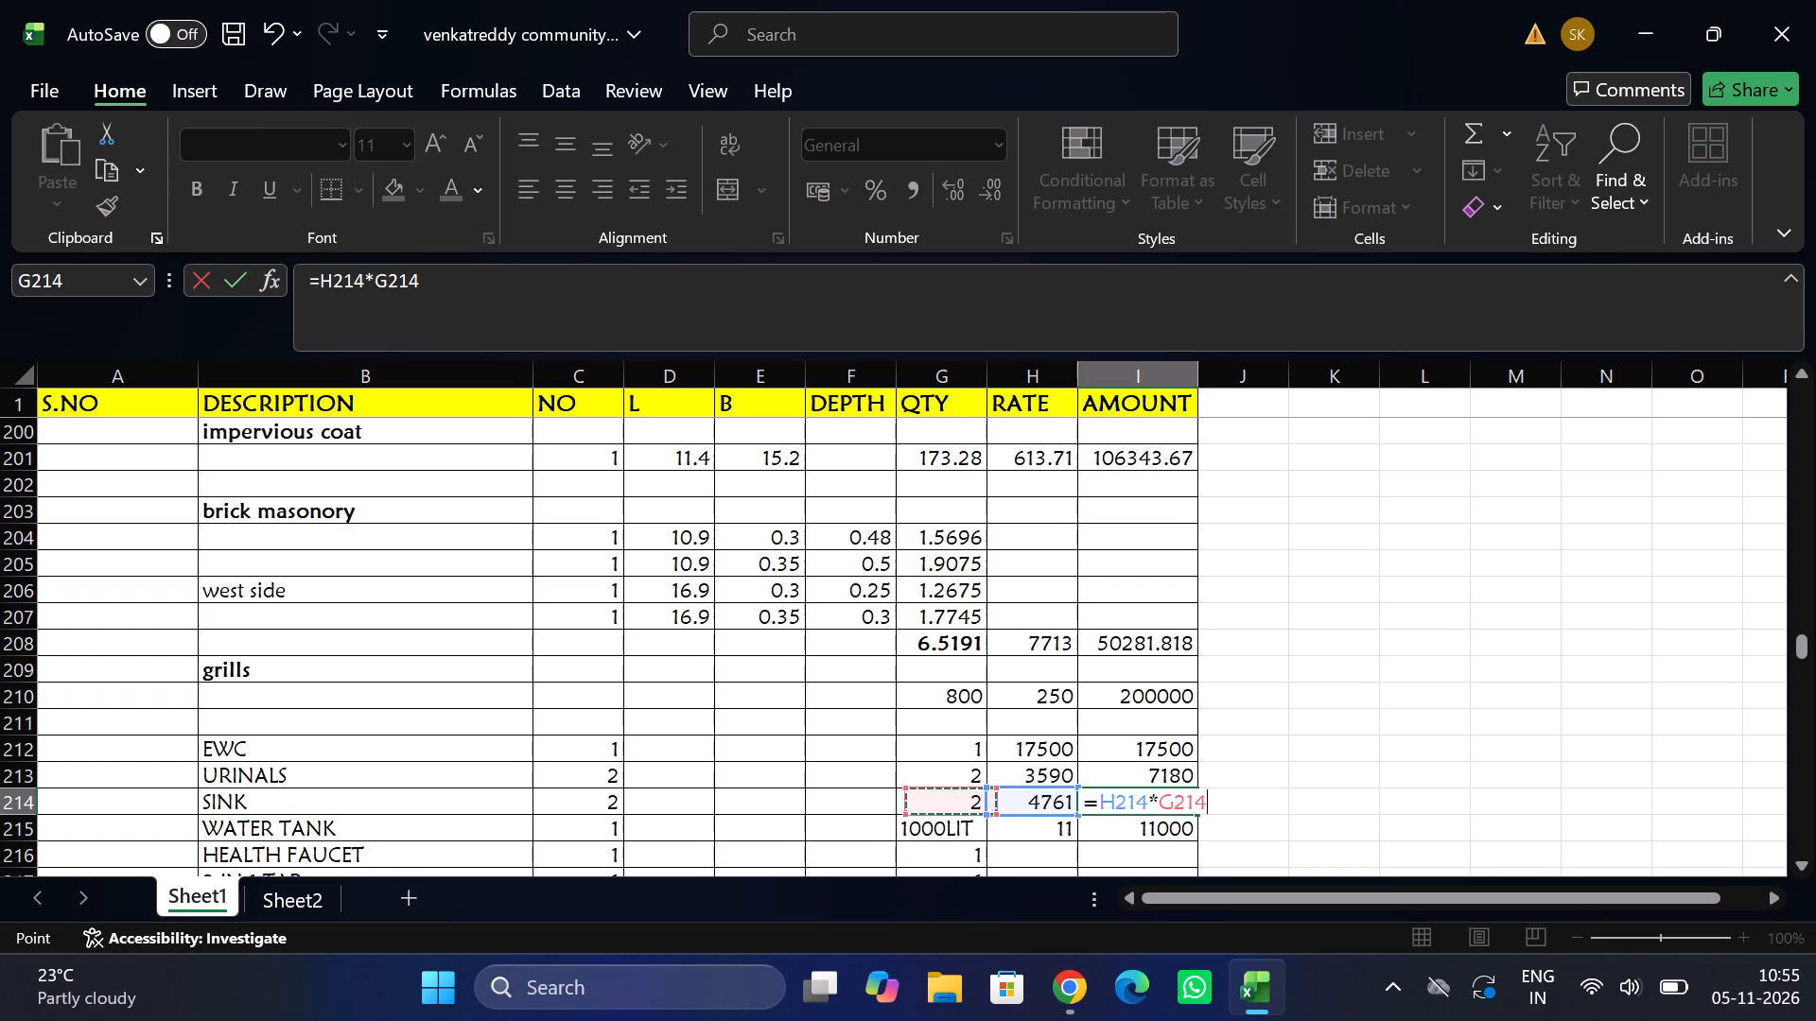
key("Return")
Select the empty rate cell for HEALTH FAUCET in the estimate.
scroll(1018, 811, "down", 1)
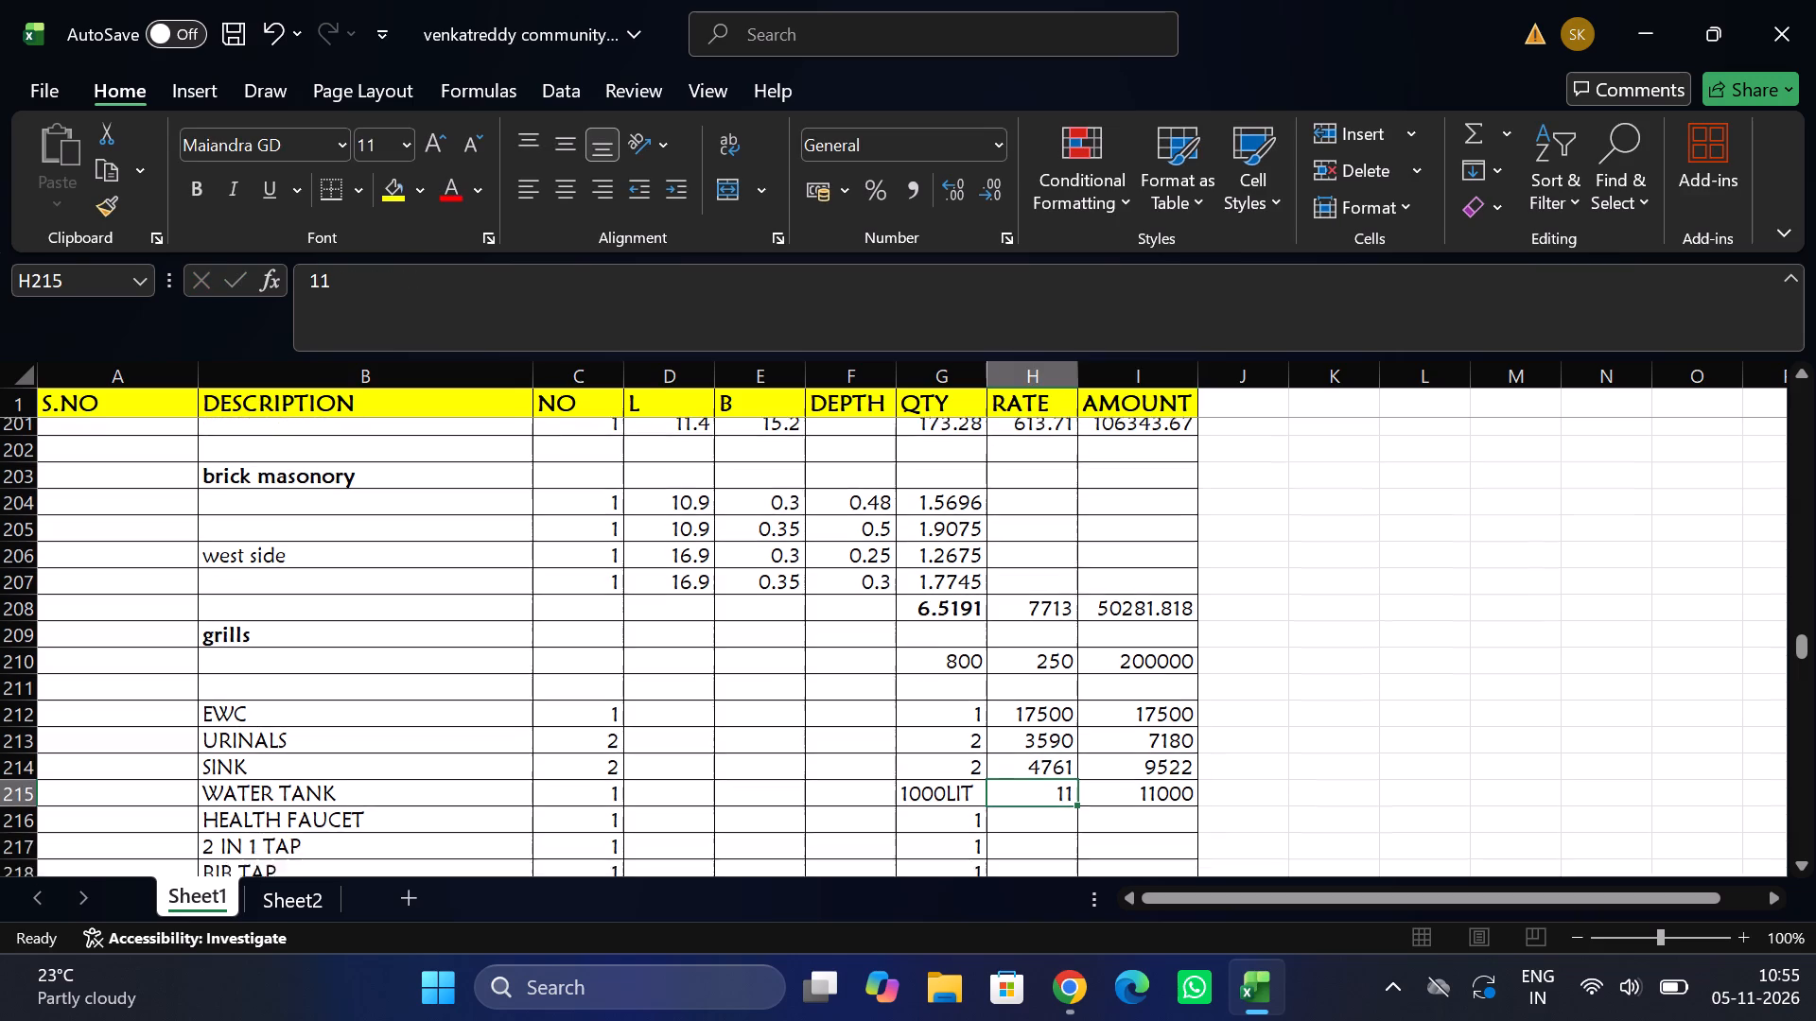
scroll(1018, 811, "down", 1)
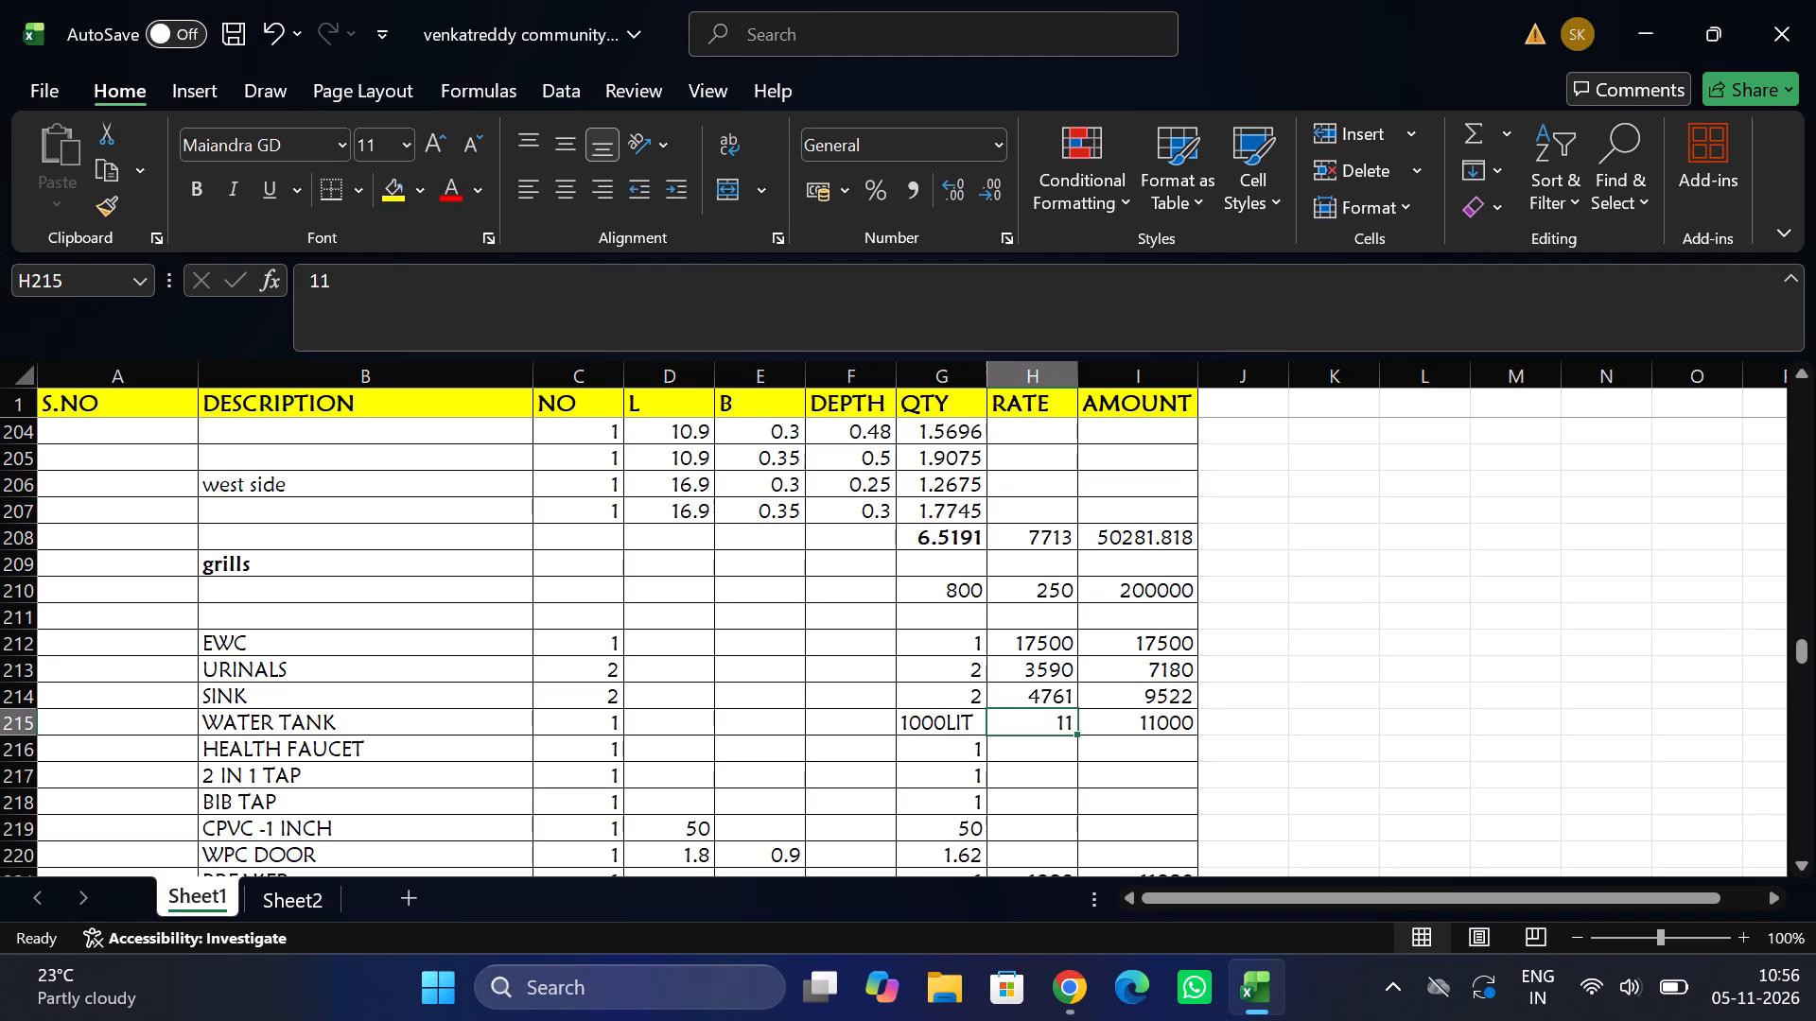
left_click(1031, 751)
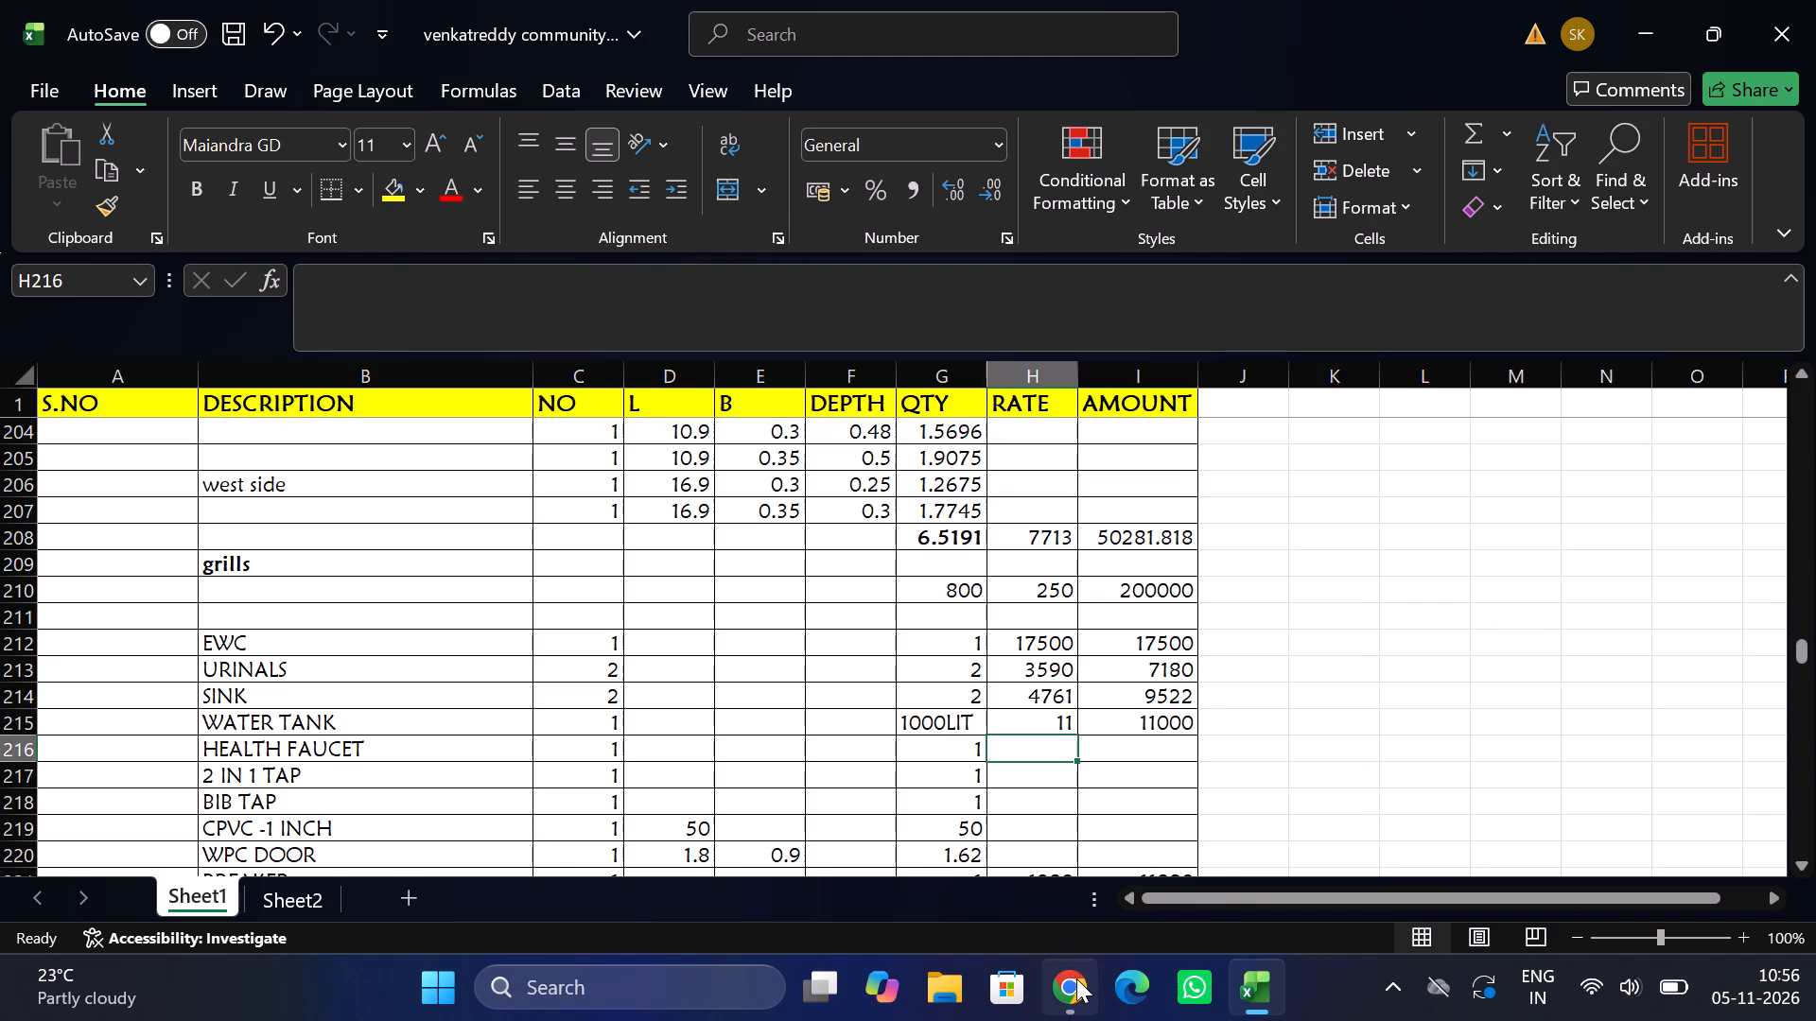
Switch to the SSR PDF in Chrome and replace the search term with FAUCET.
left_click(1109, 838)
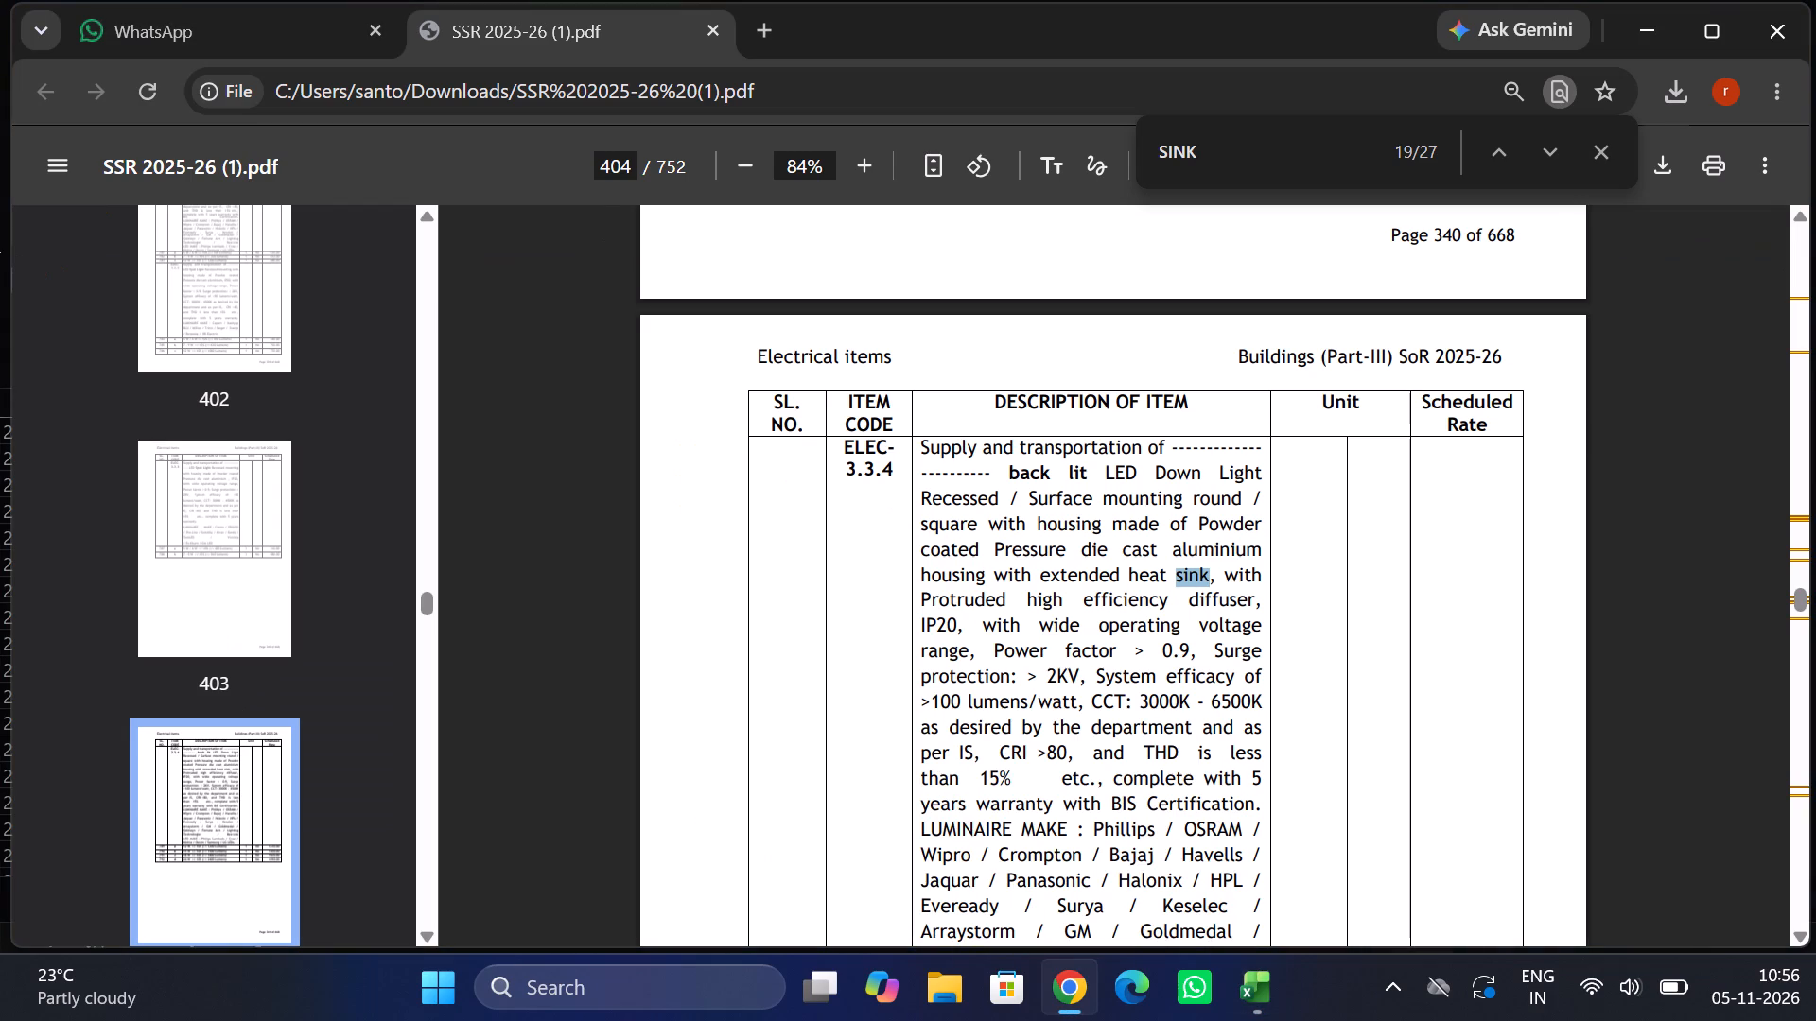
key("BackSpace")
key("BackSpace")
key("BackSpace")
key("BackSpace")
key("BackSpace")
key("h")
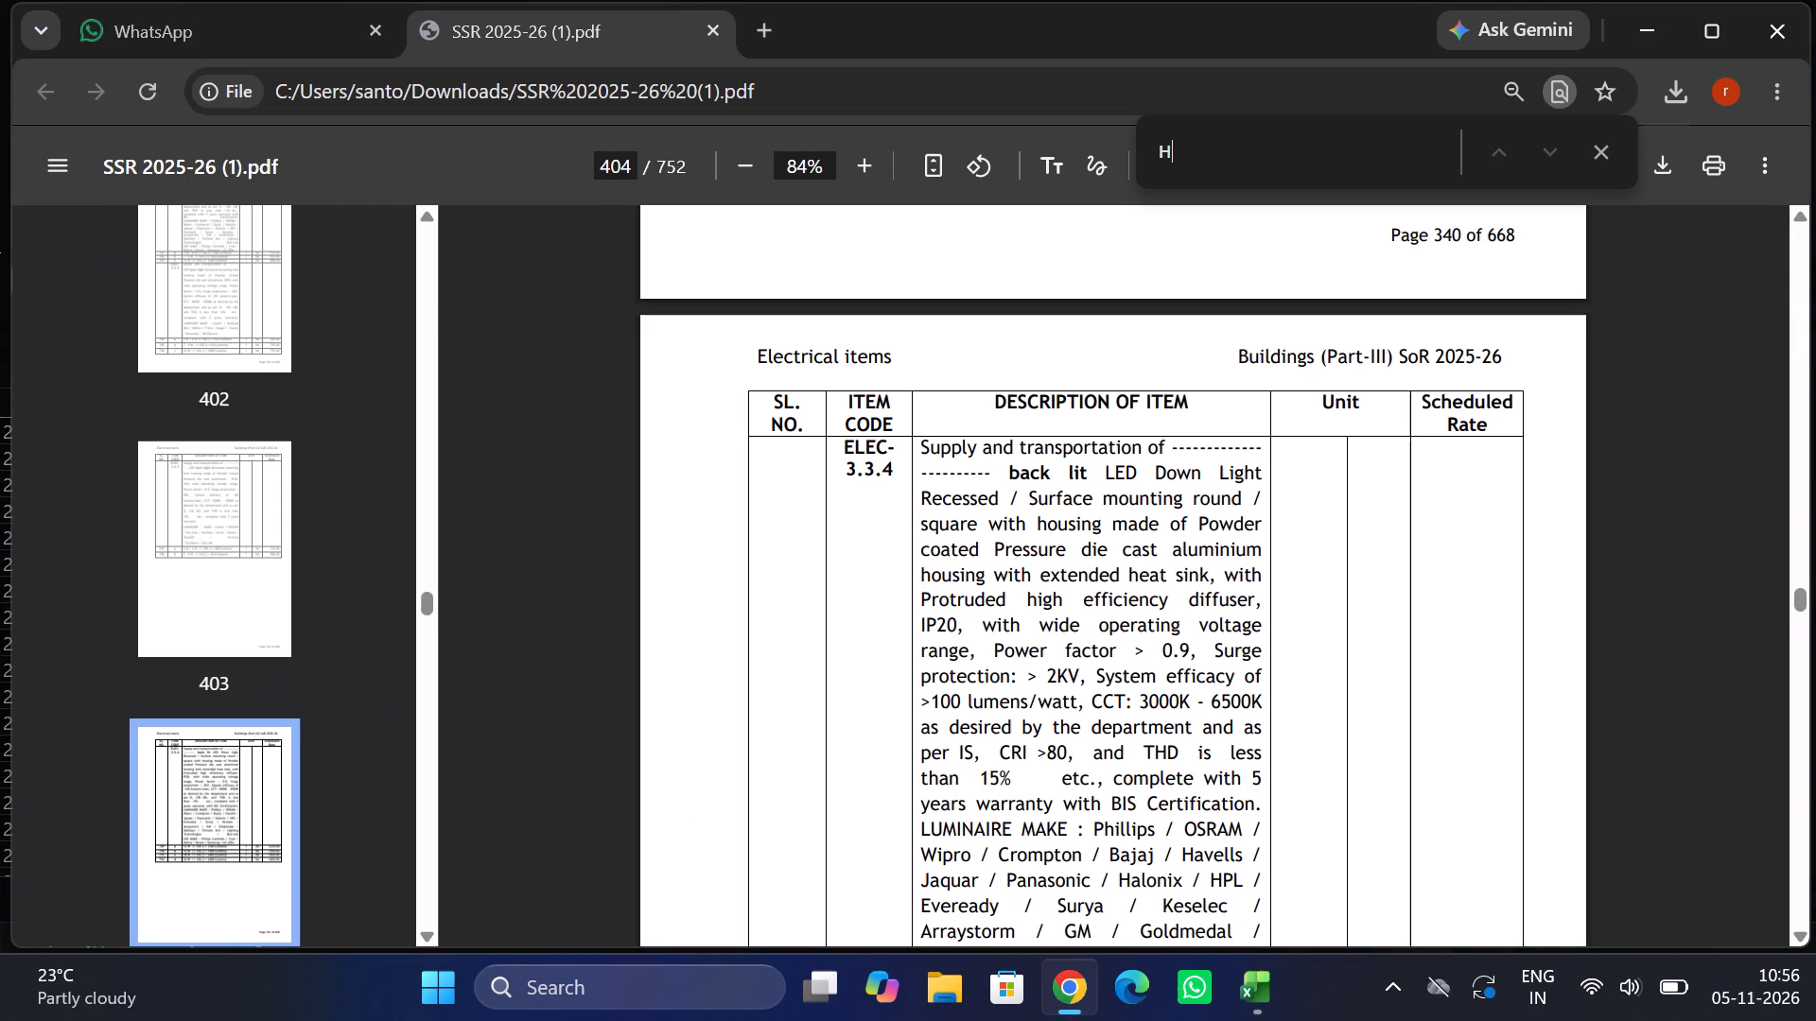
key("BackSpace")
type("FAUCET")
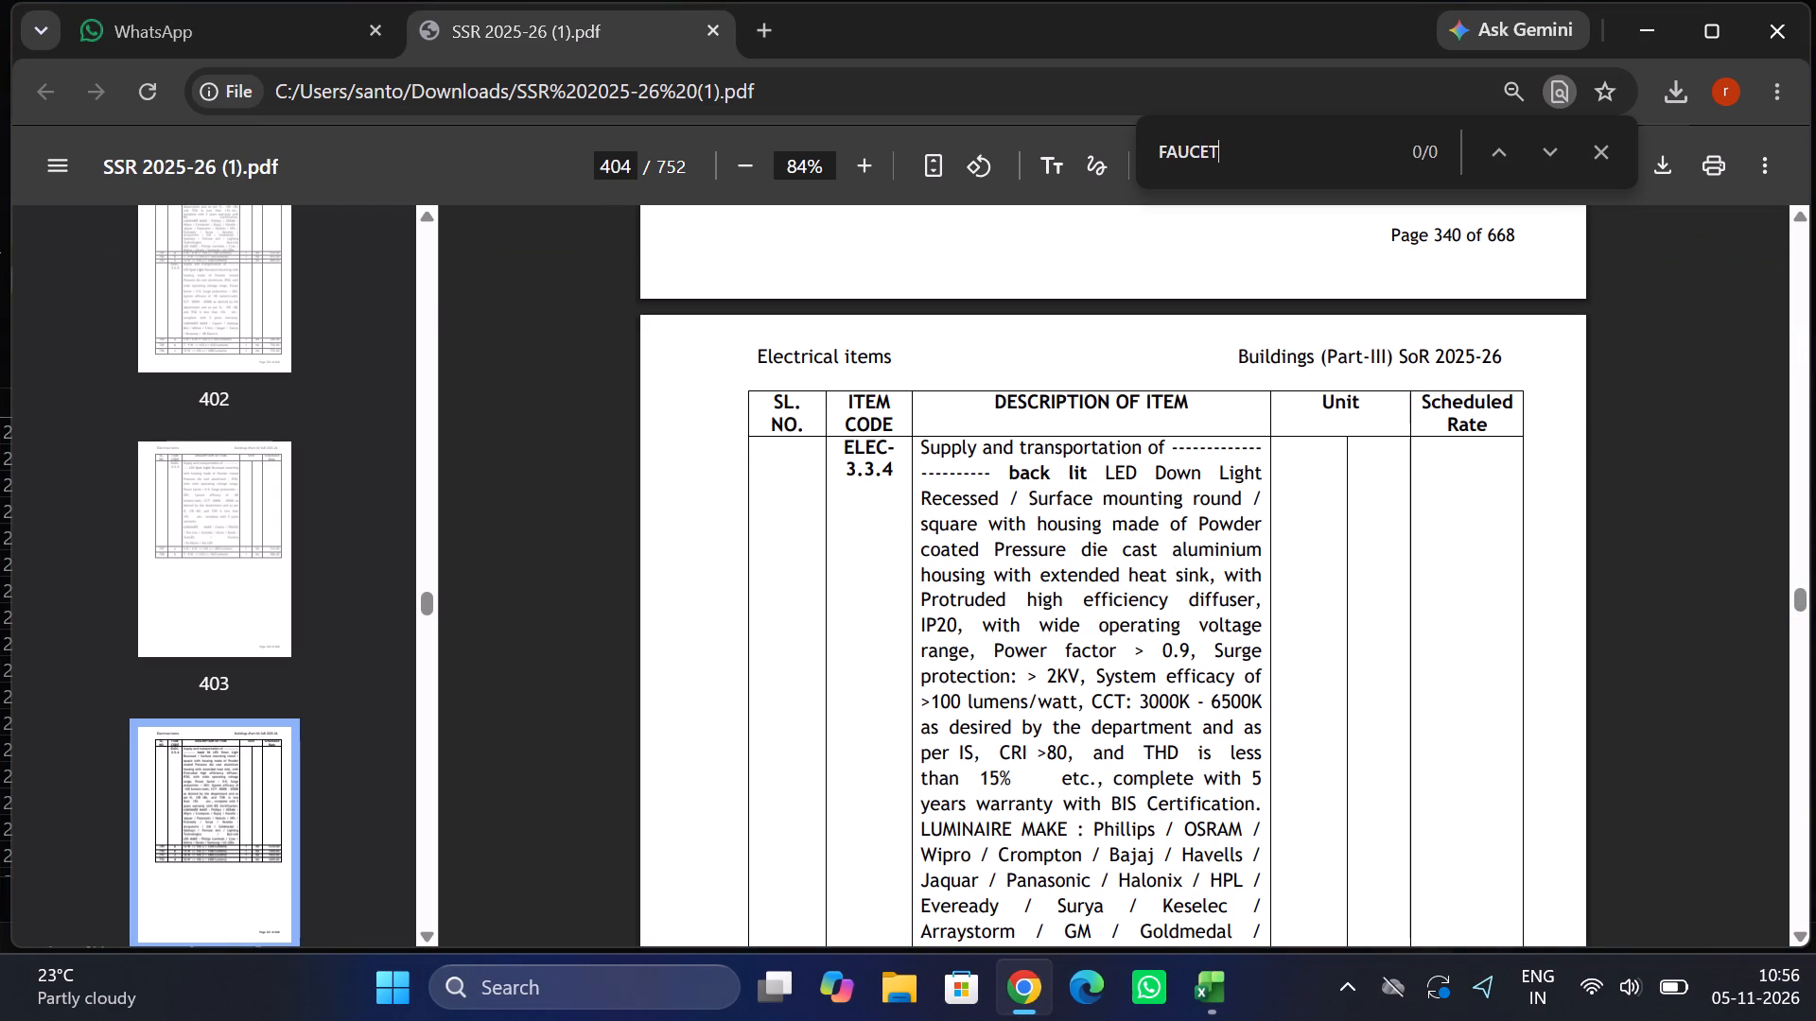
key("Return")
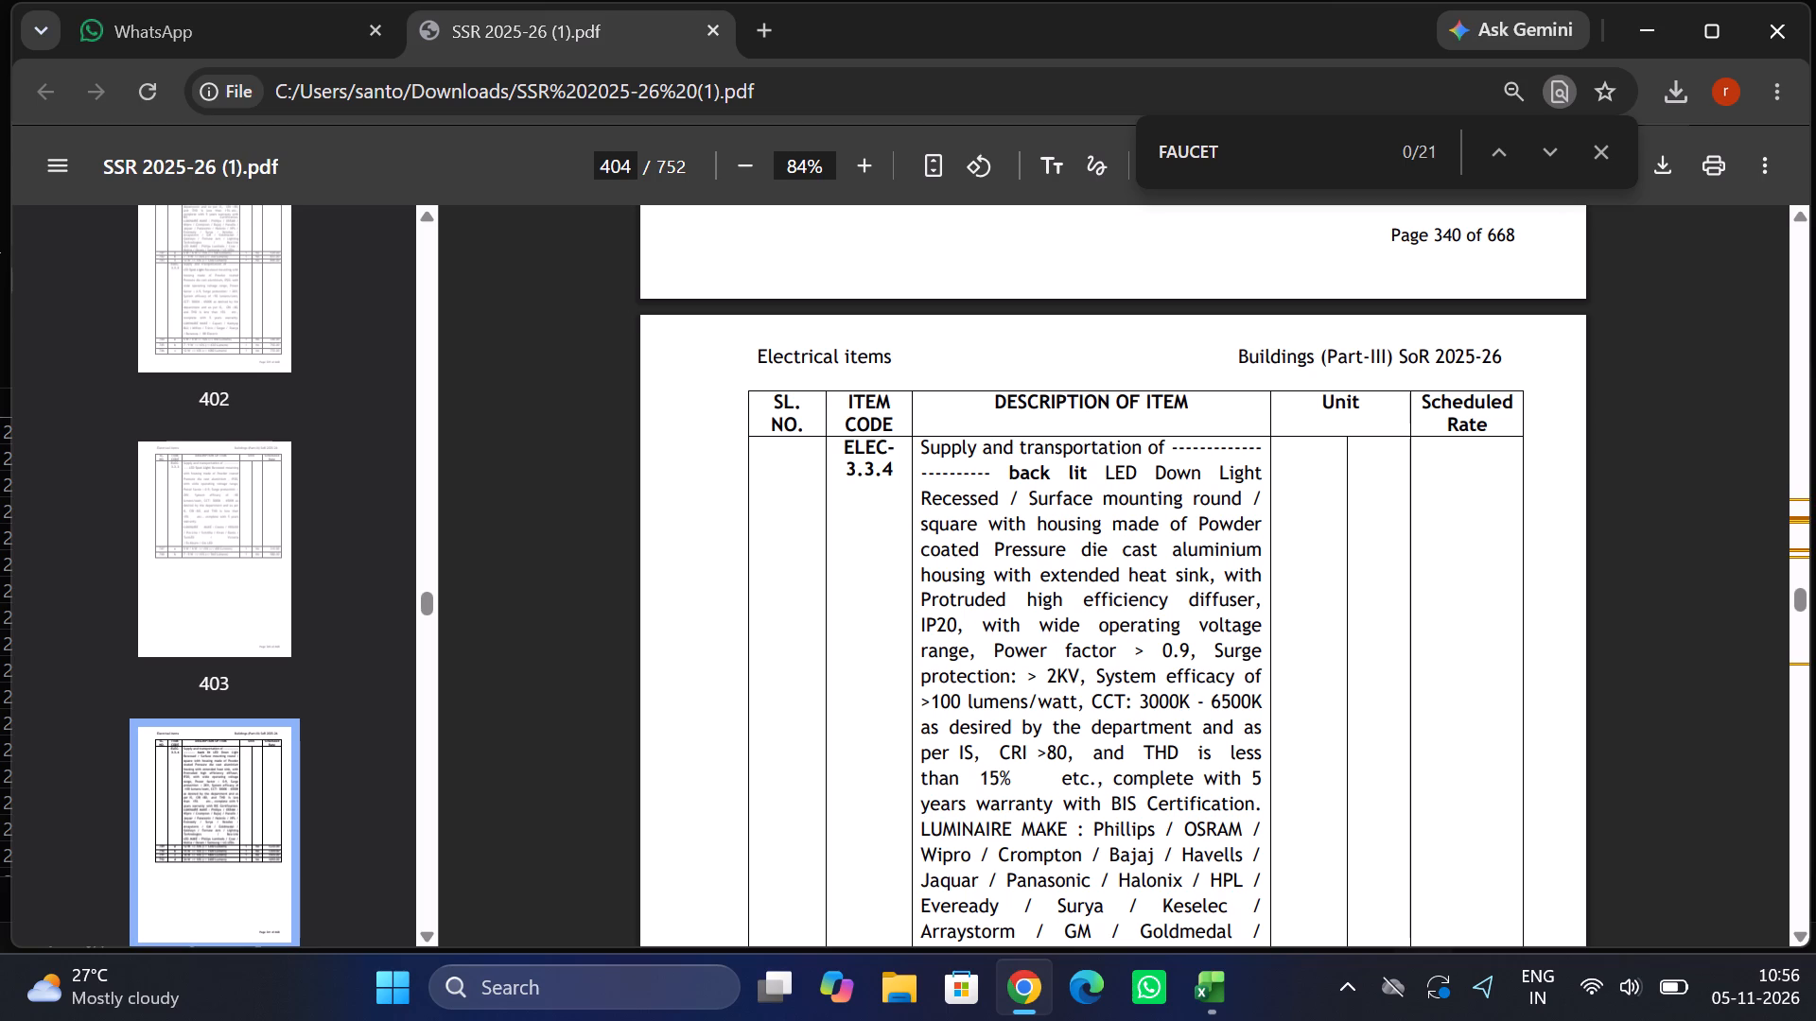
Go through the FAUCET matches to the health faucet item in the bib taps schedule and examine its scheduled rate.
key("Return")
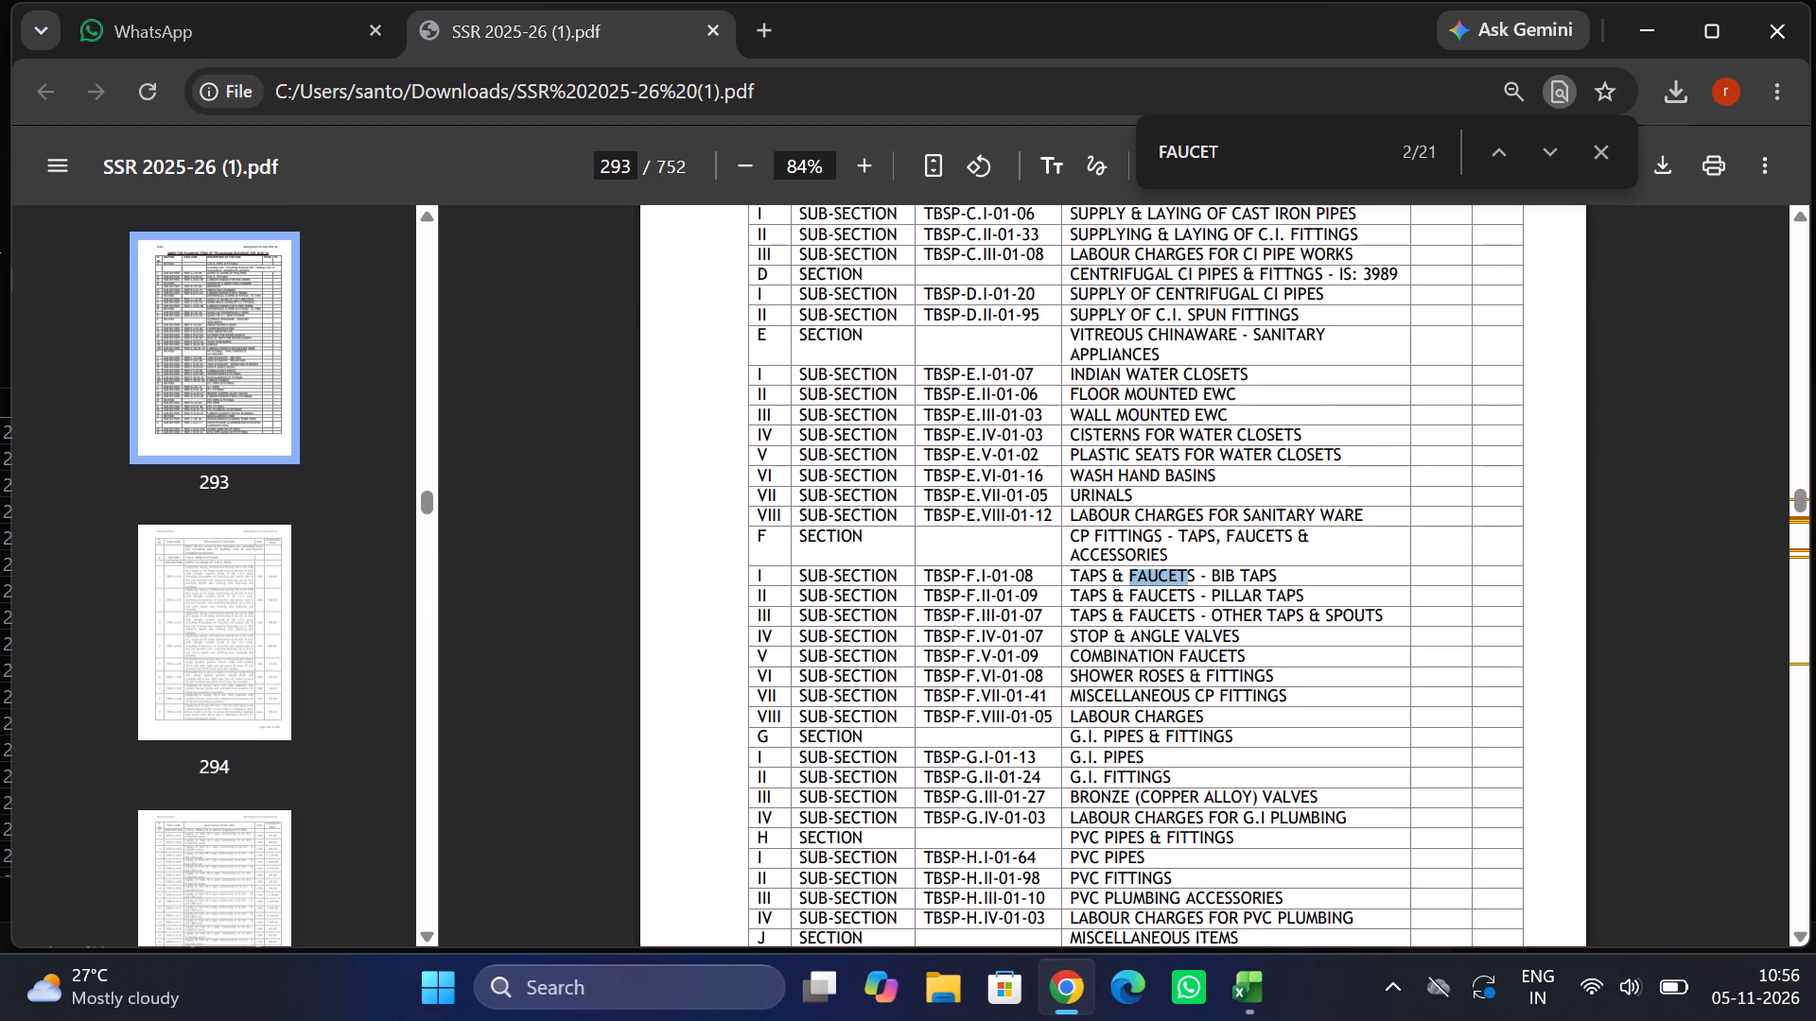
key("Return")
key("Return")
key("Return")
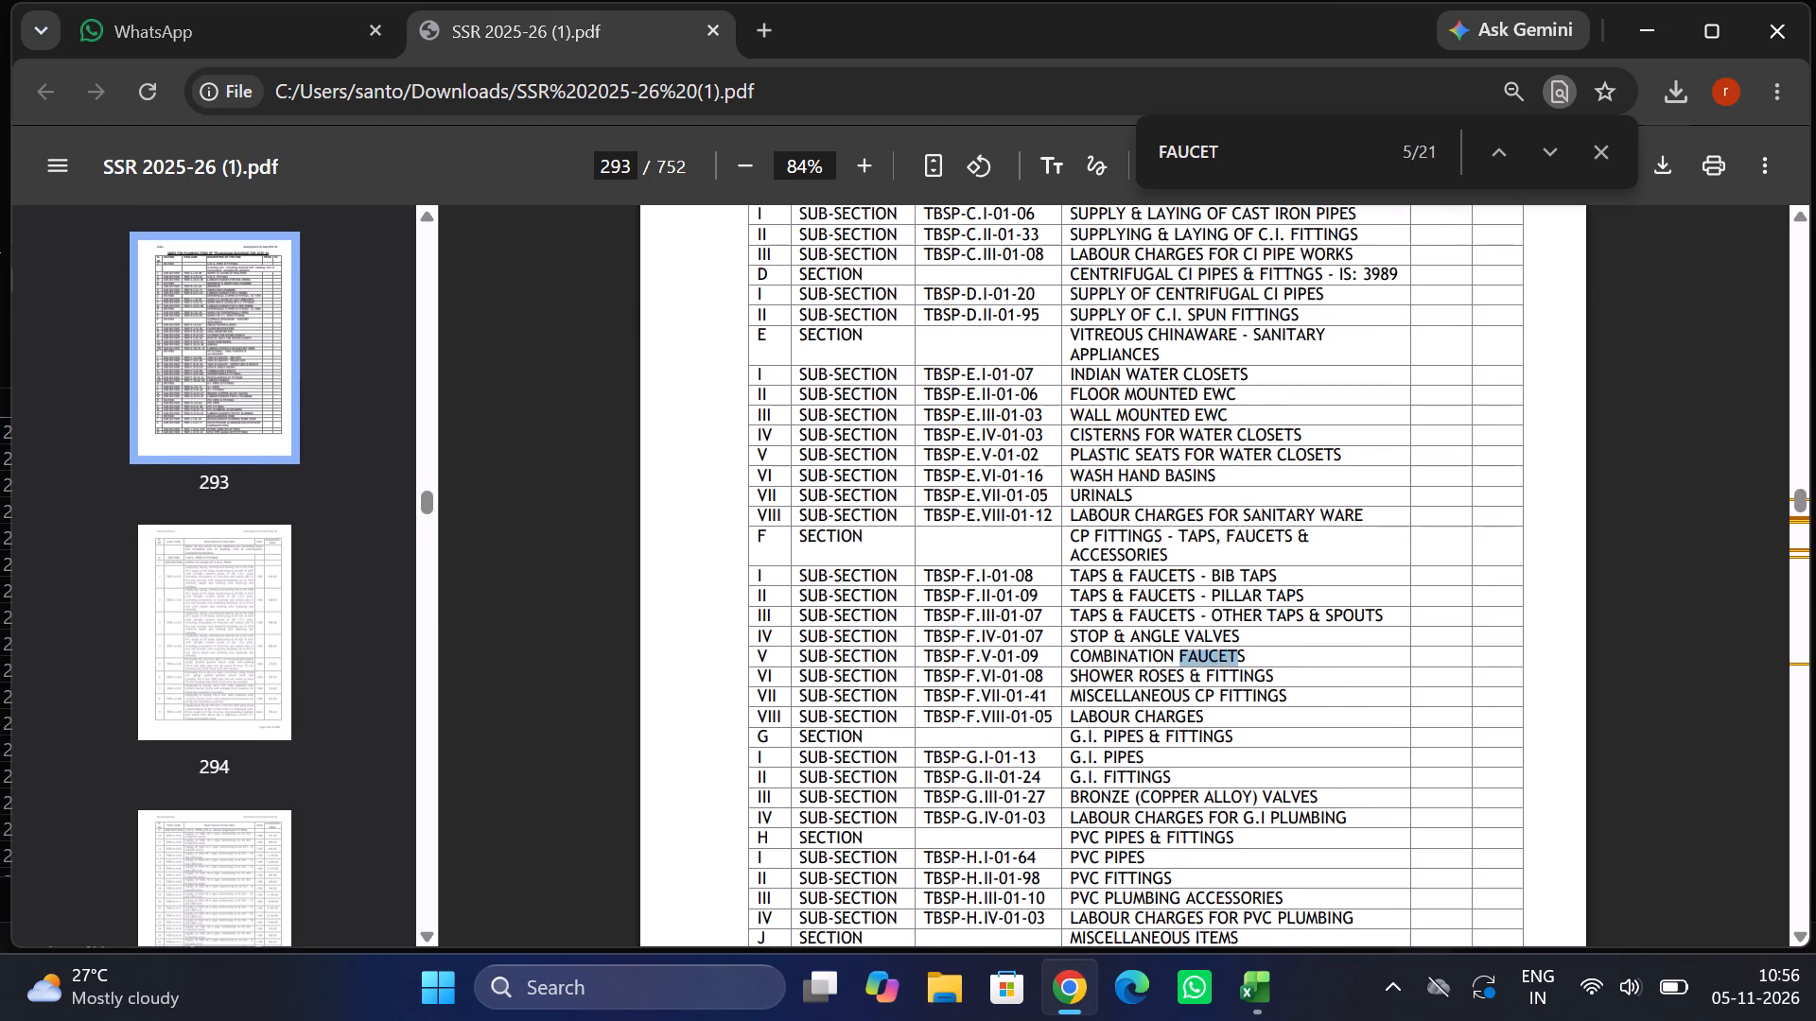
key("Return")
key("Return")
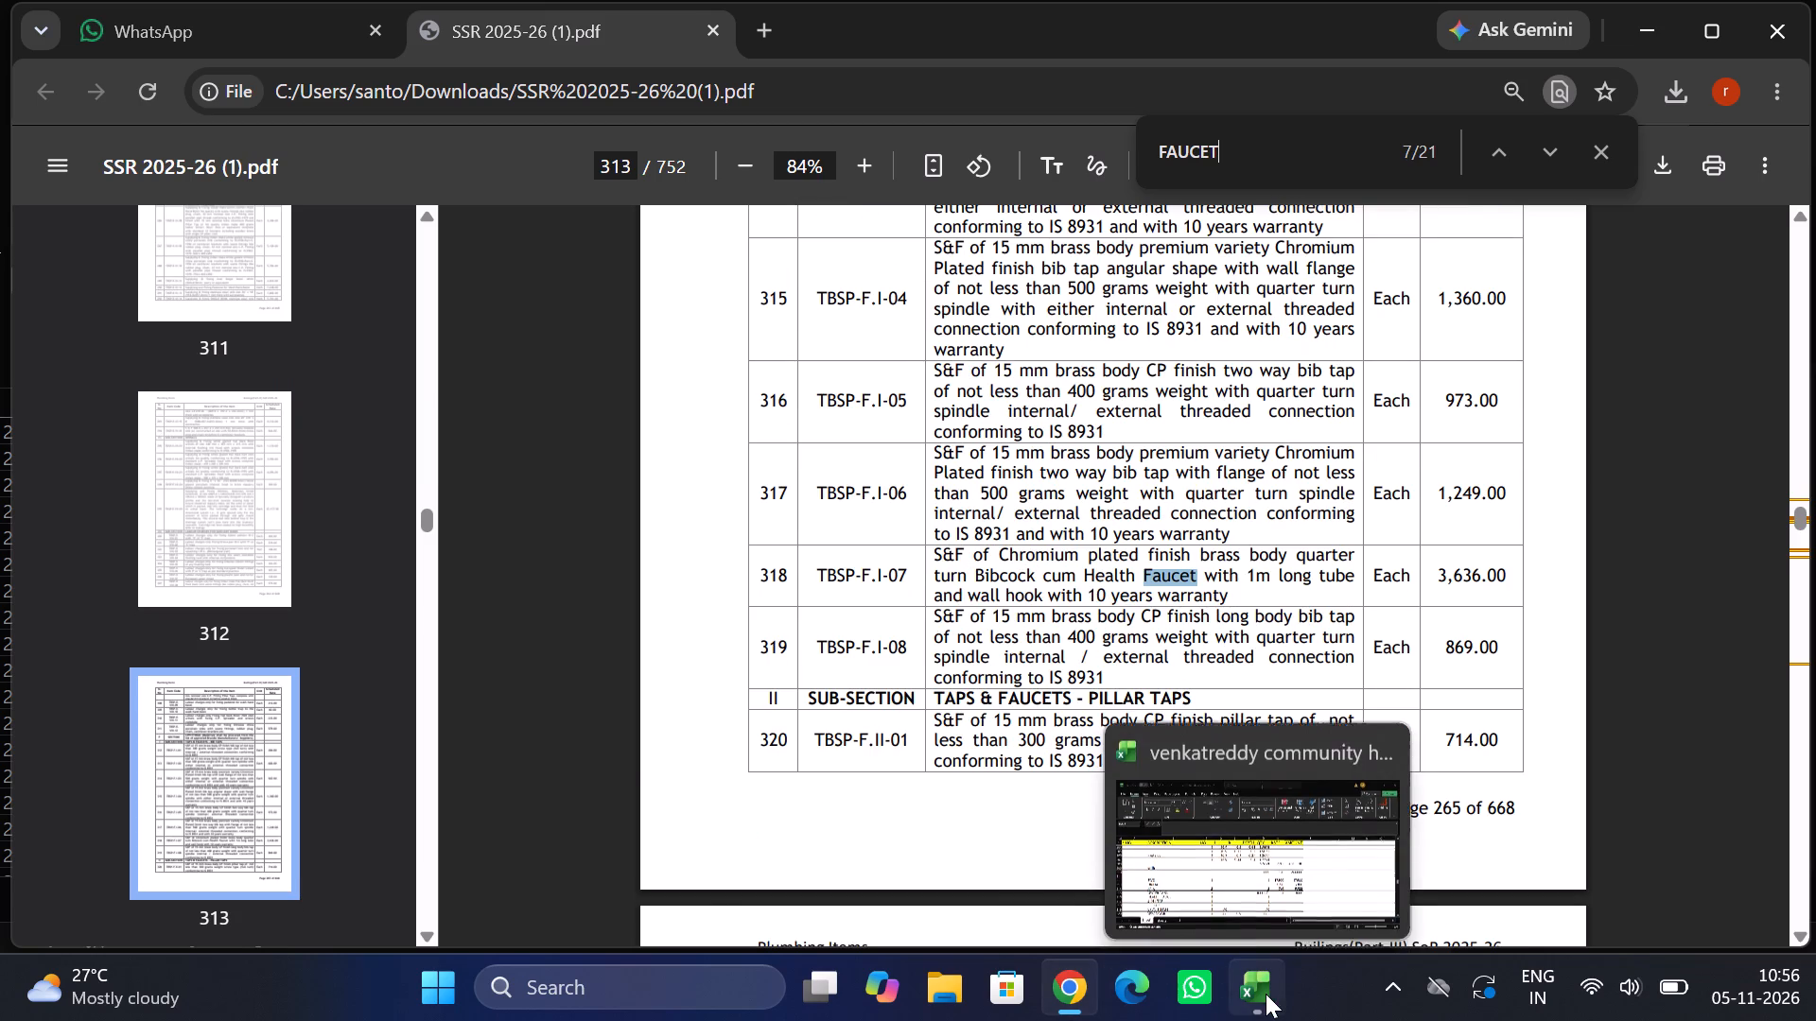
Switch to the Excel estimate and enter a rate of 3636 for HEALTH FAUCET, with the amount calculated as =H216*G216.
left_click(1244, 857)
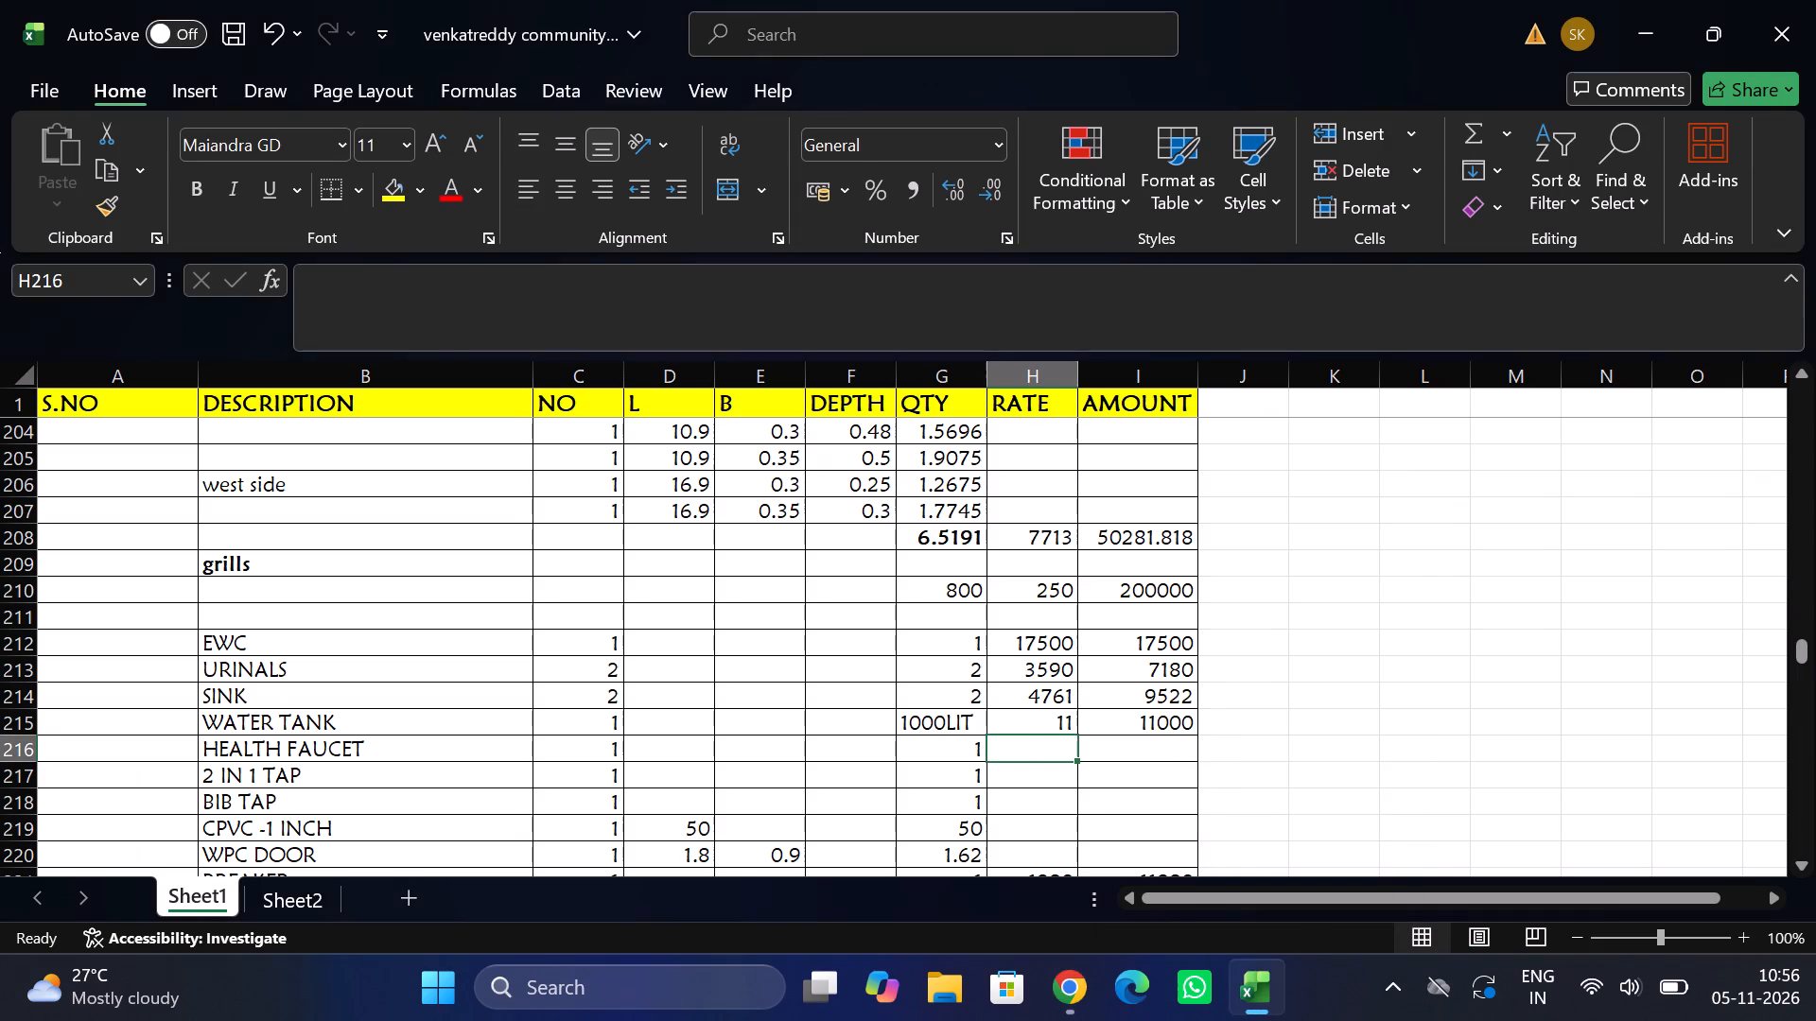
type("3636")
key("Tab")
key("equal")
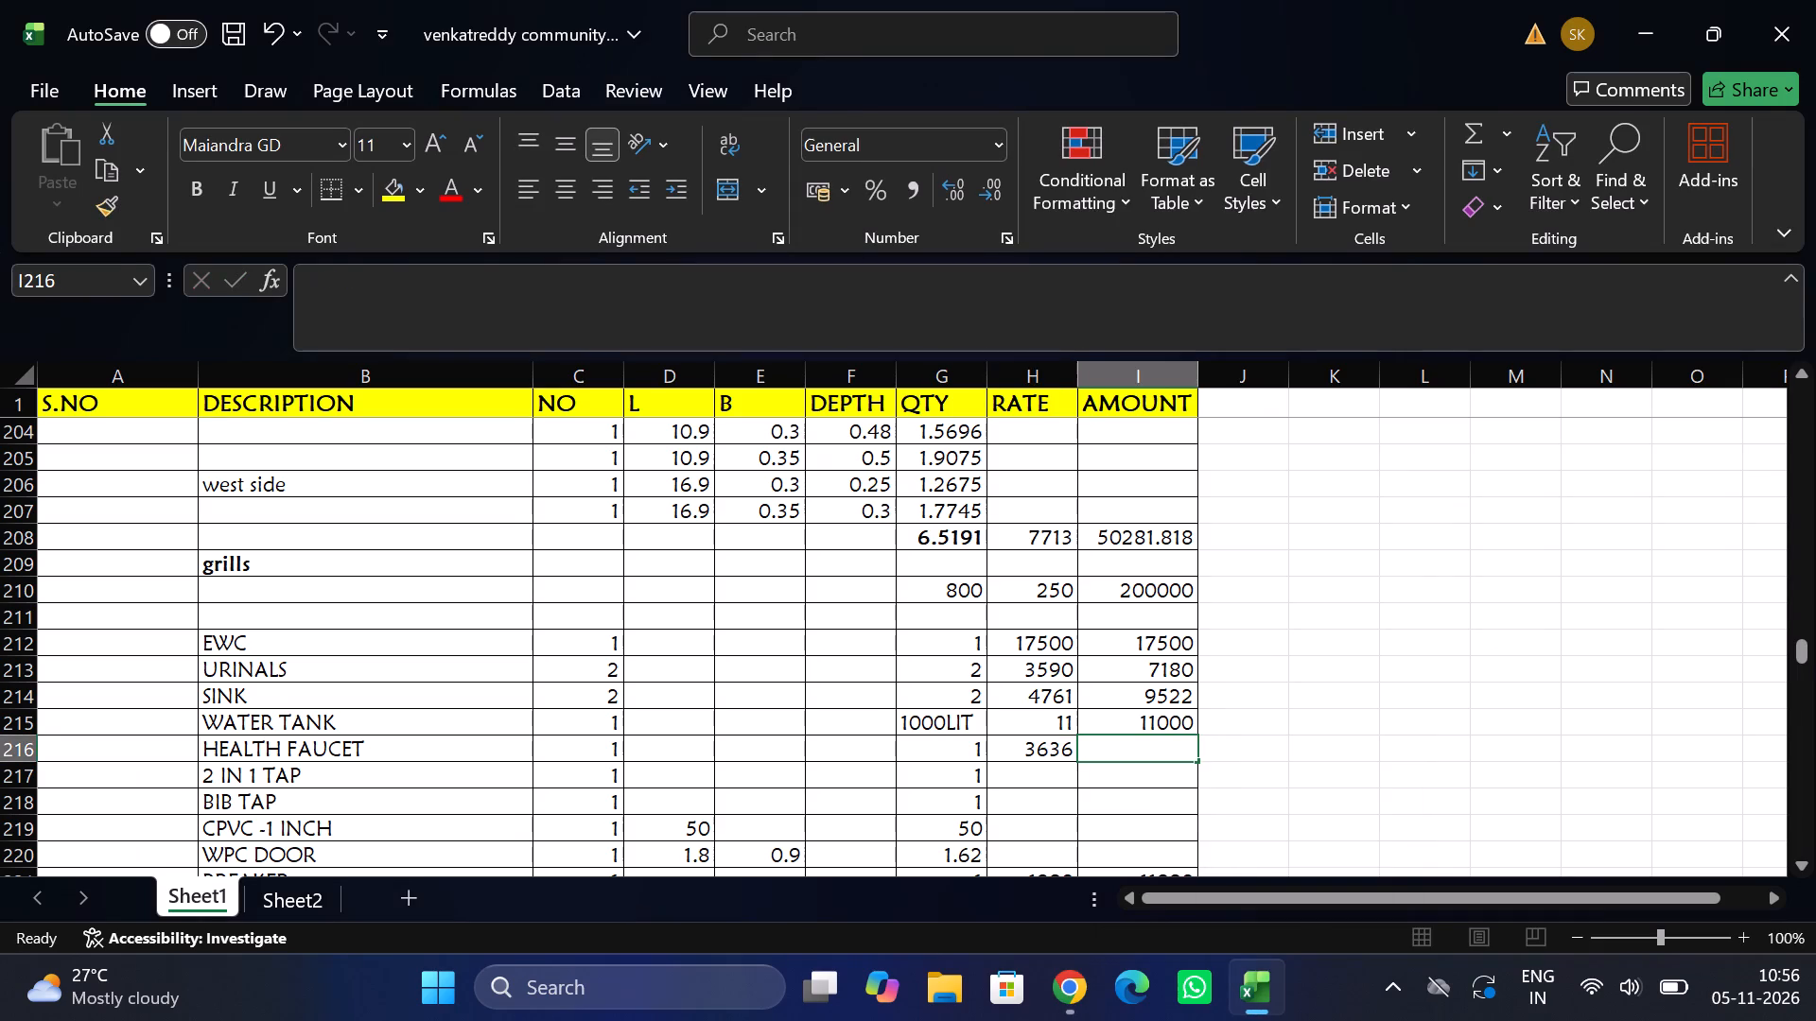
key("Left")
key("shift+asterisk")
key("Left")
key("Left")
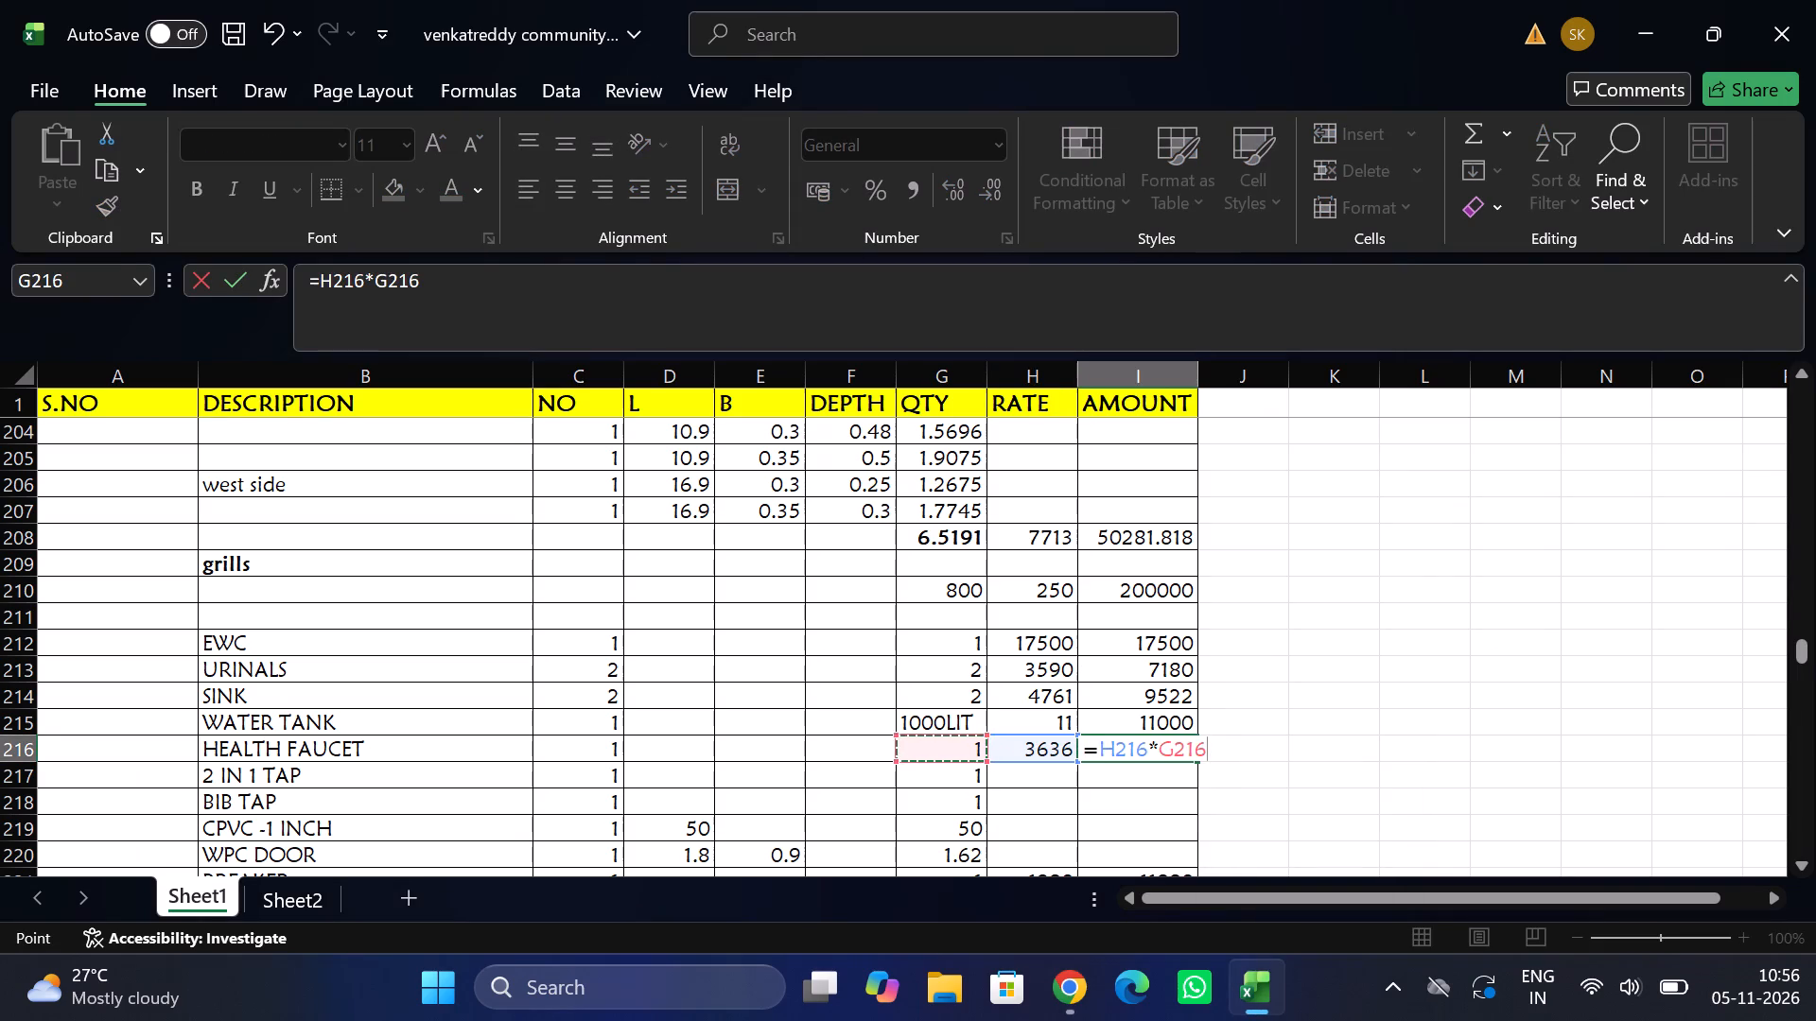
key("Return")
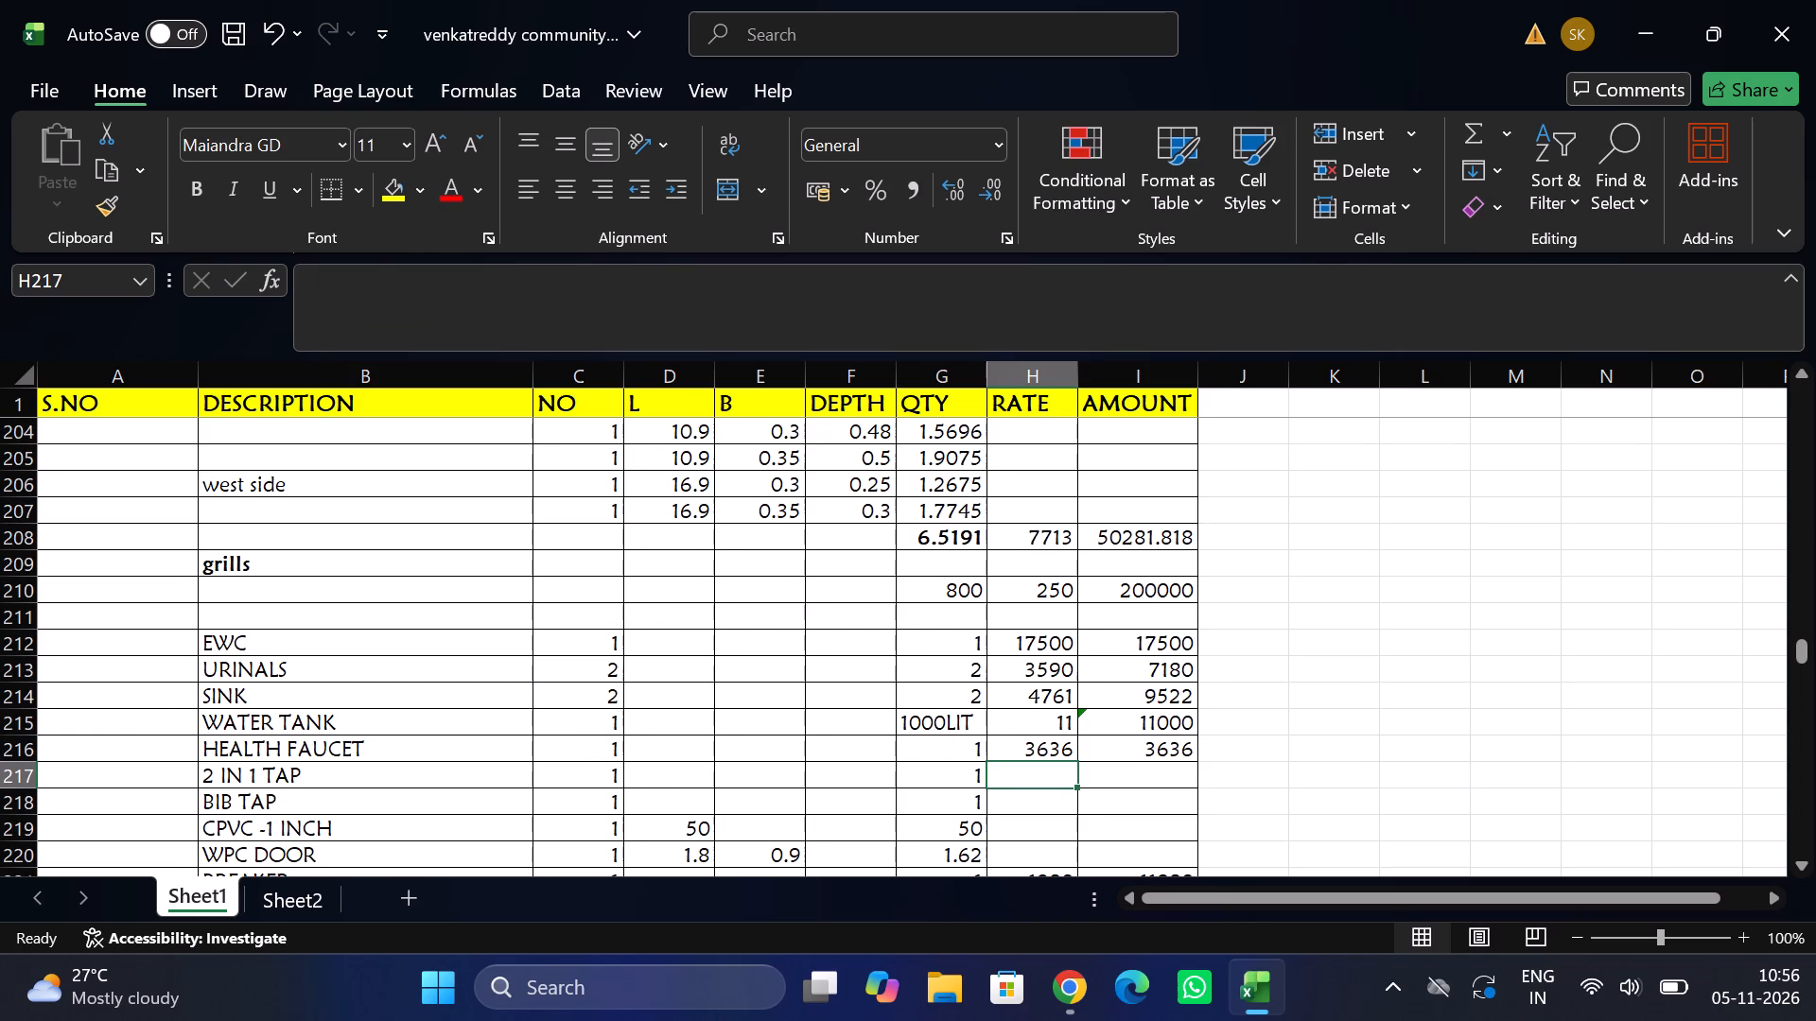
Enter a rate of 700 for 2 IN 1 TAP and move on to the BIB TAP rate cell.
type("700")
key("Tab")
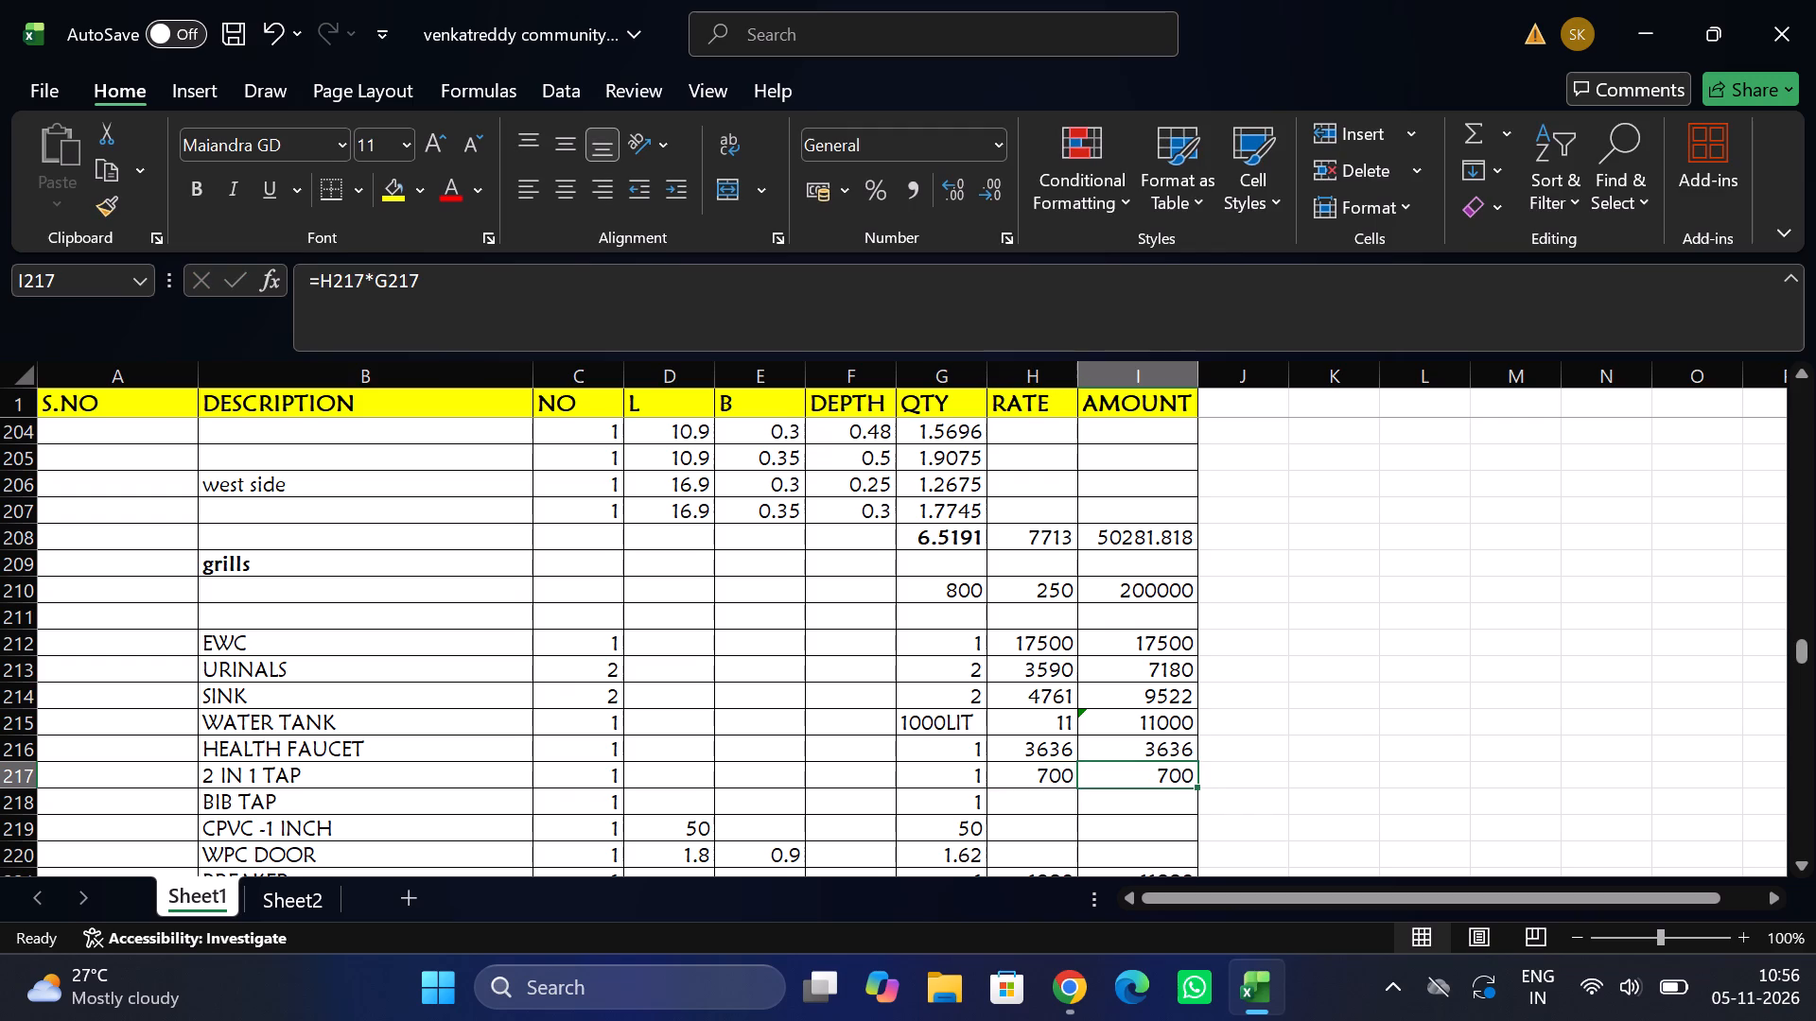
key("Down")
key("Left")
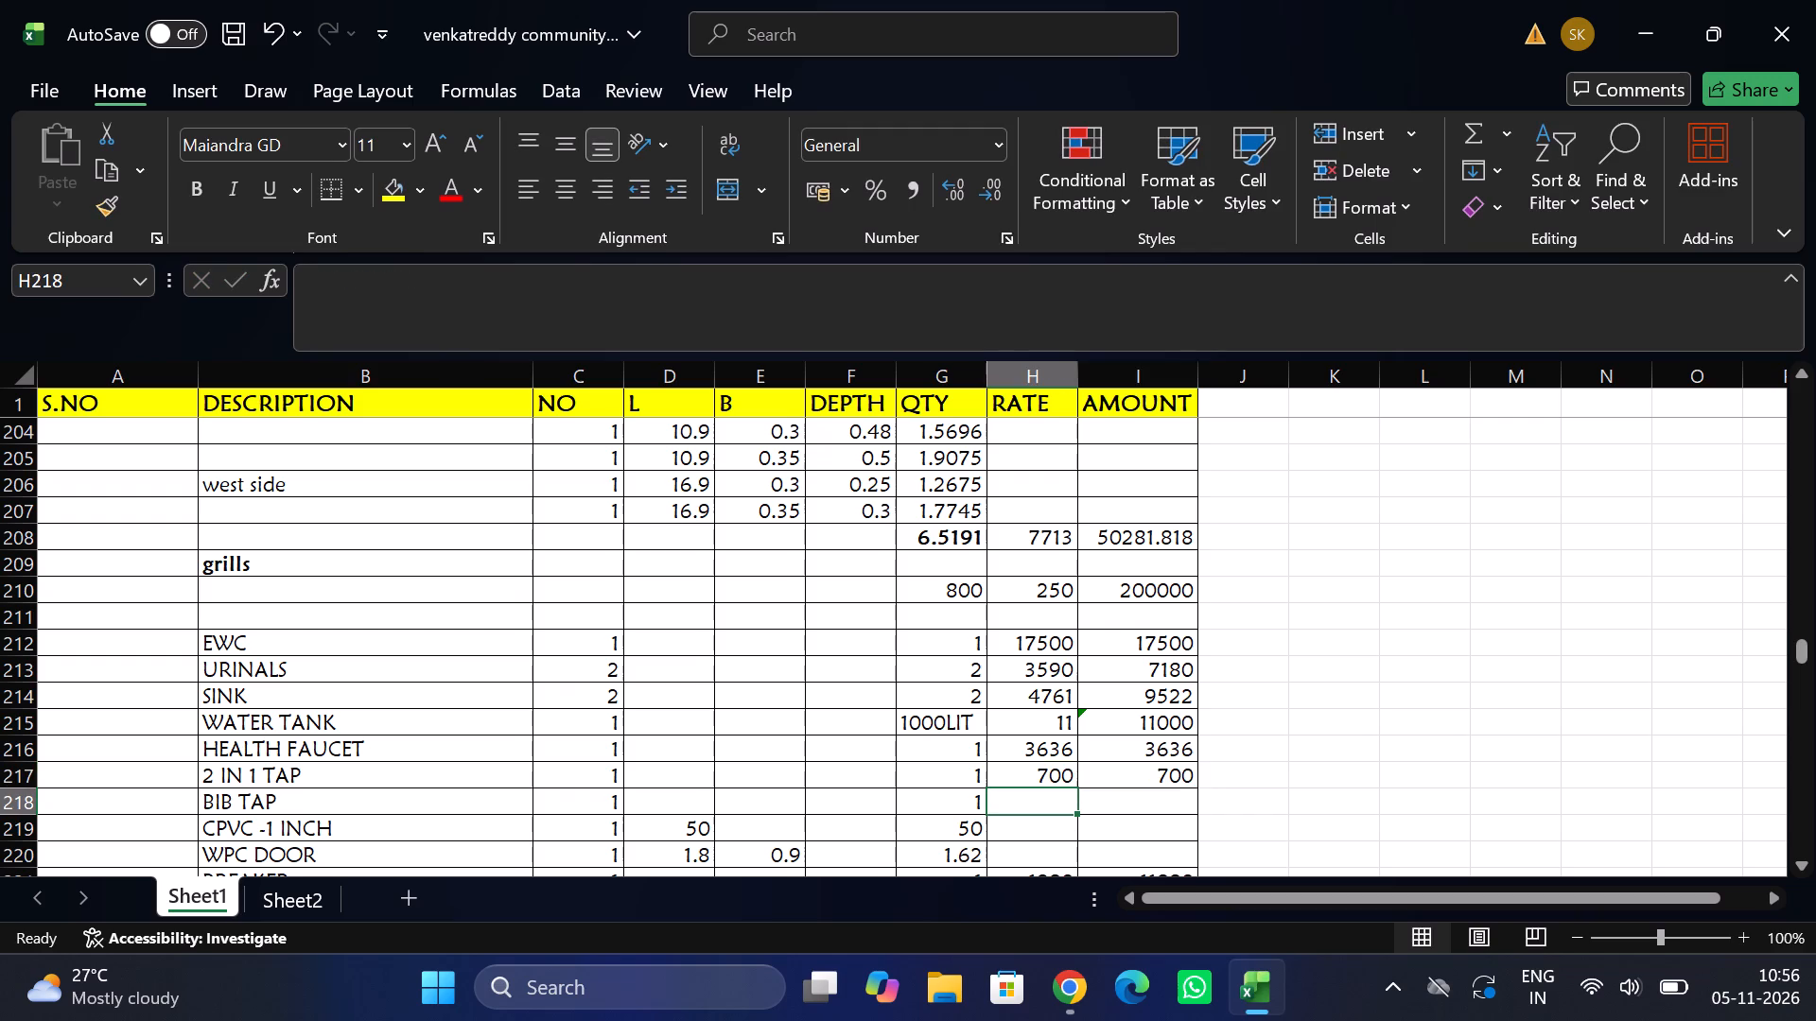
Switch to the SSR PDF in Chrome and replace the search term with BIB TAP.
left_click(1088, 846)
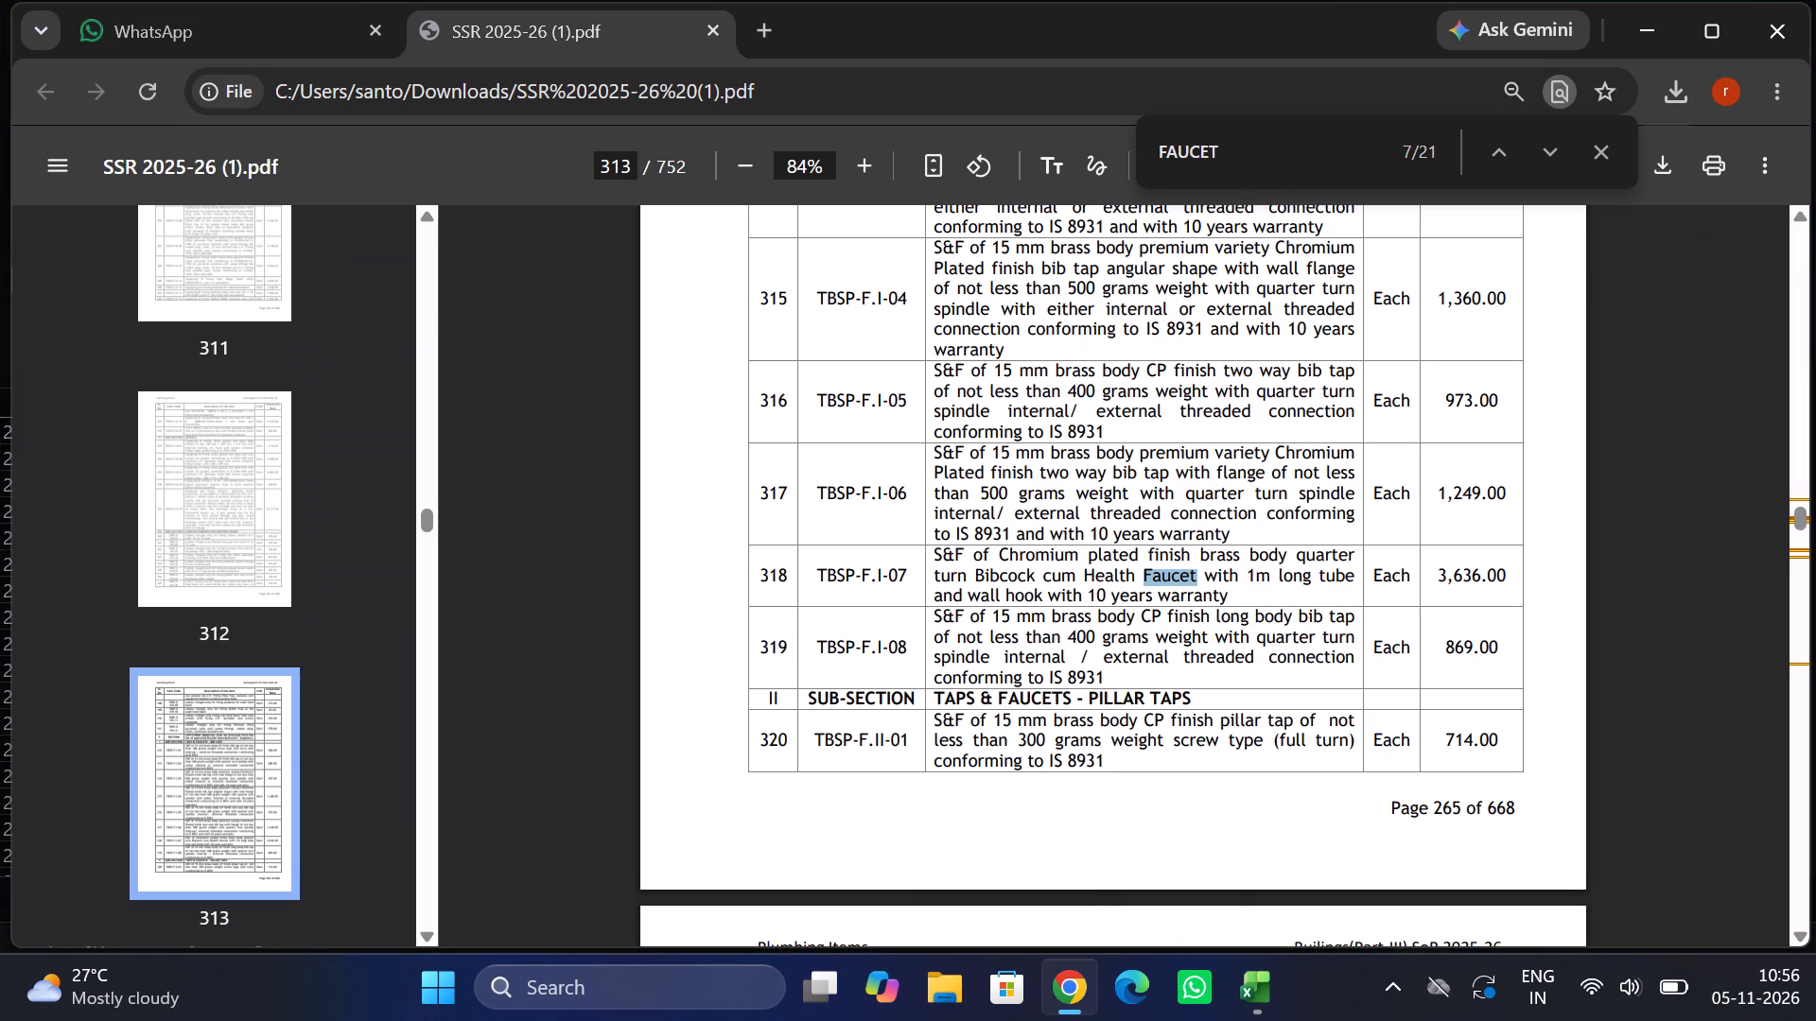
key("BackSpace")
key("BackSpace")
key("BackSpace")
key("BackSpace")
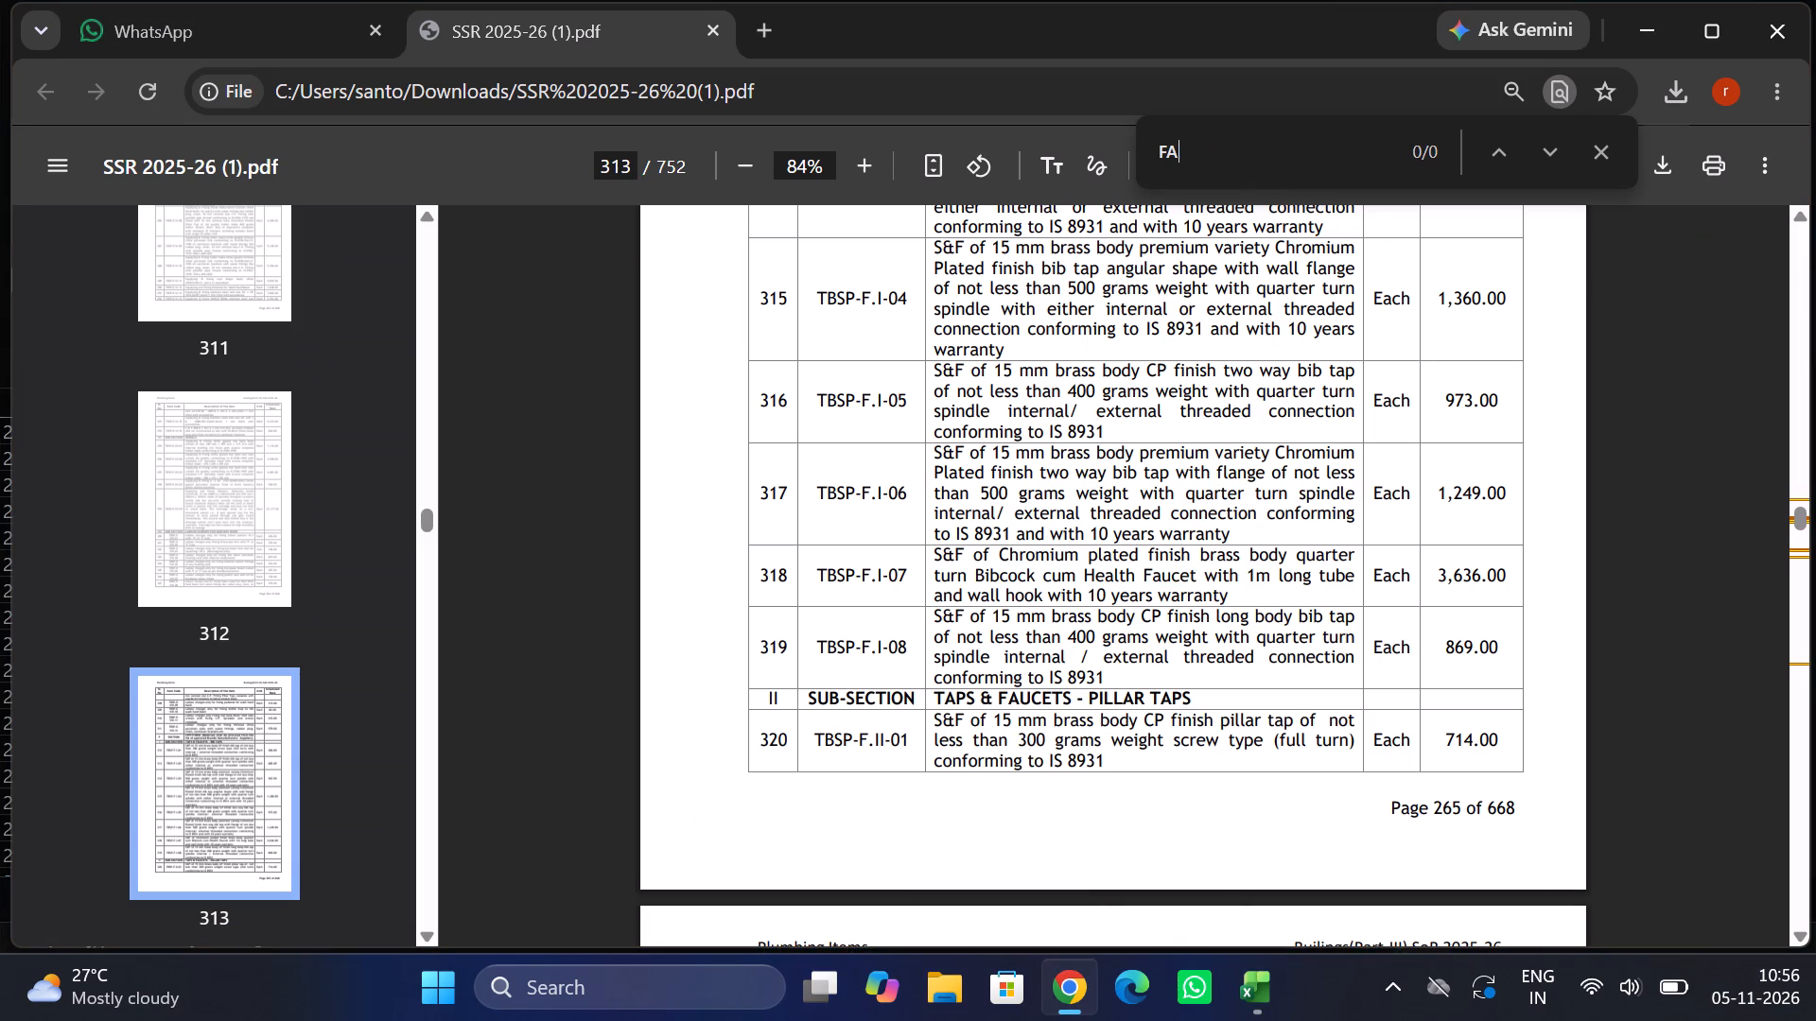
key("BackSpace")
key("BackSpace")
type("BIB")
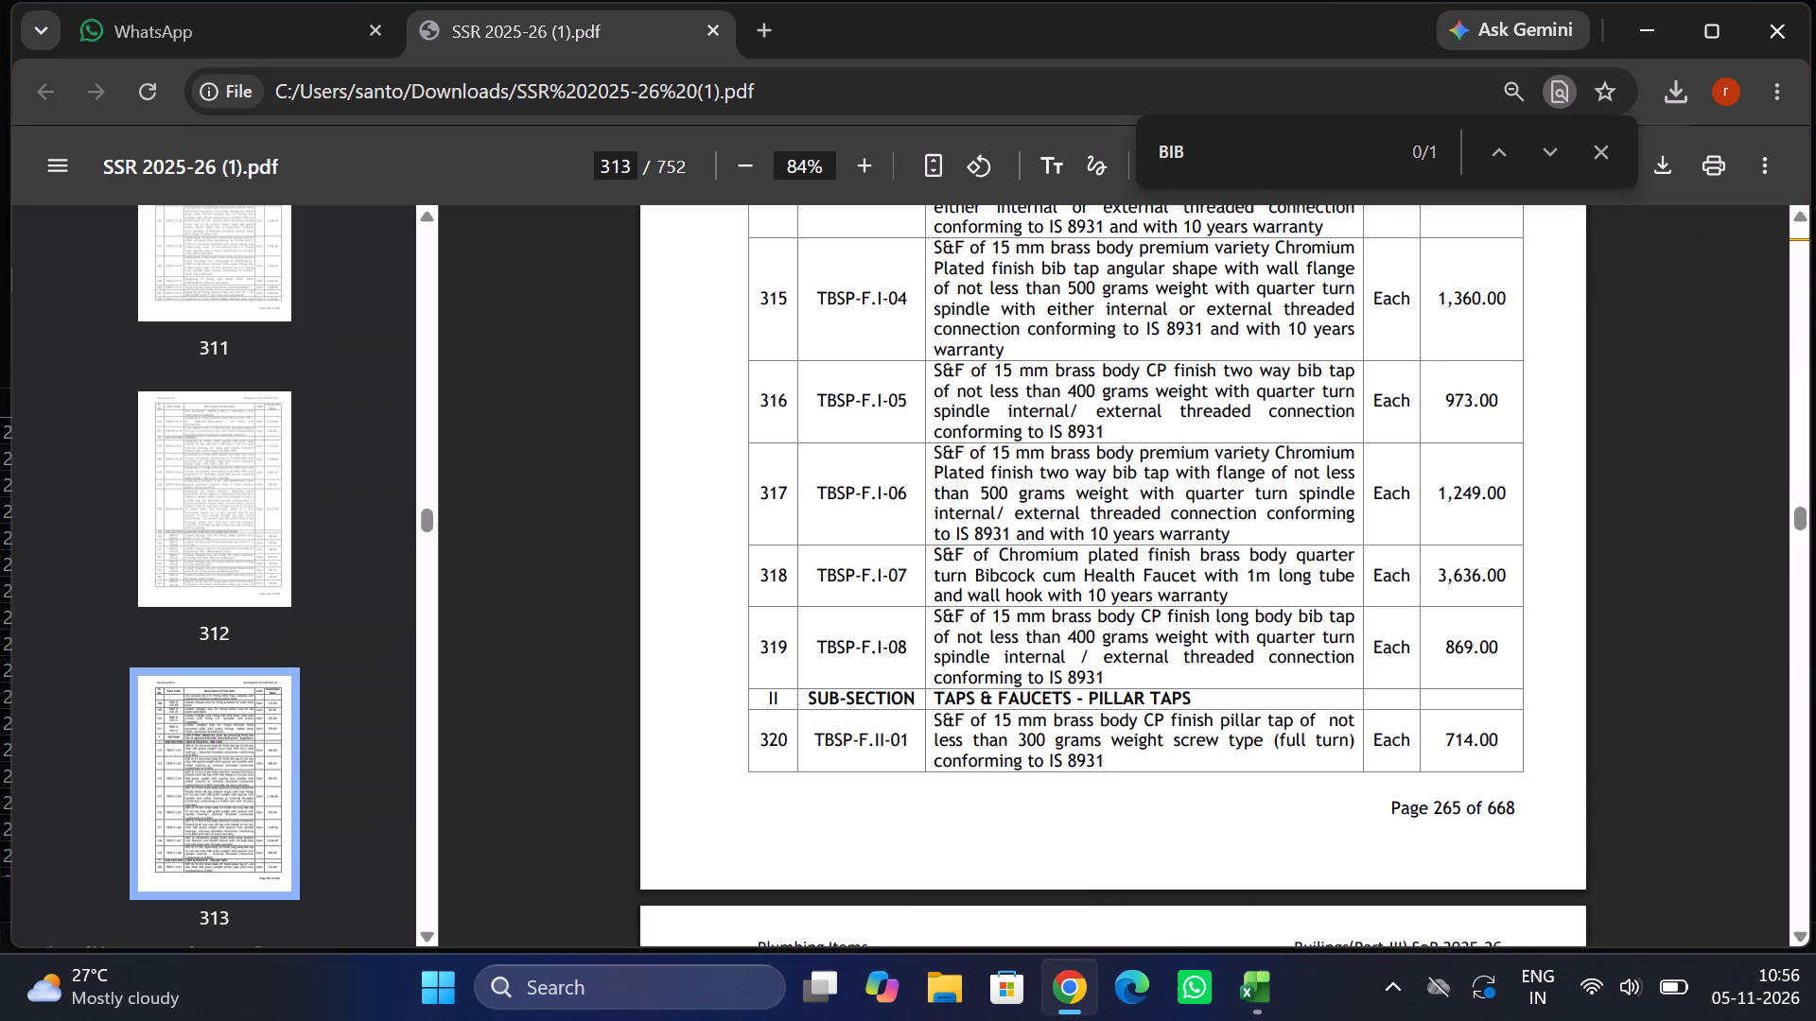
key("space")
type("R")
key("BackSpace")
key("t")
type("AP")
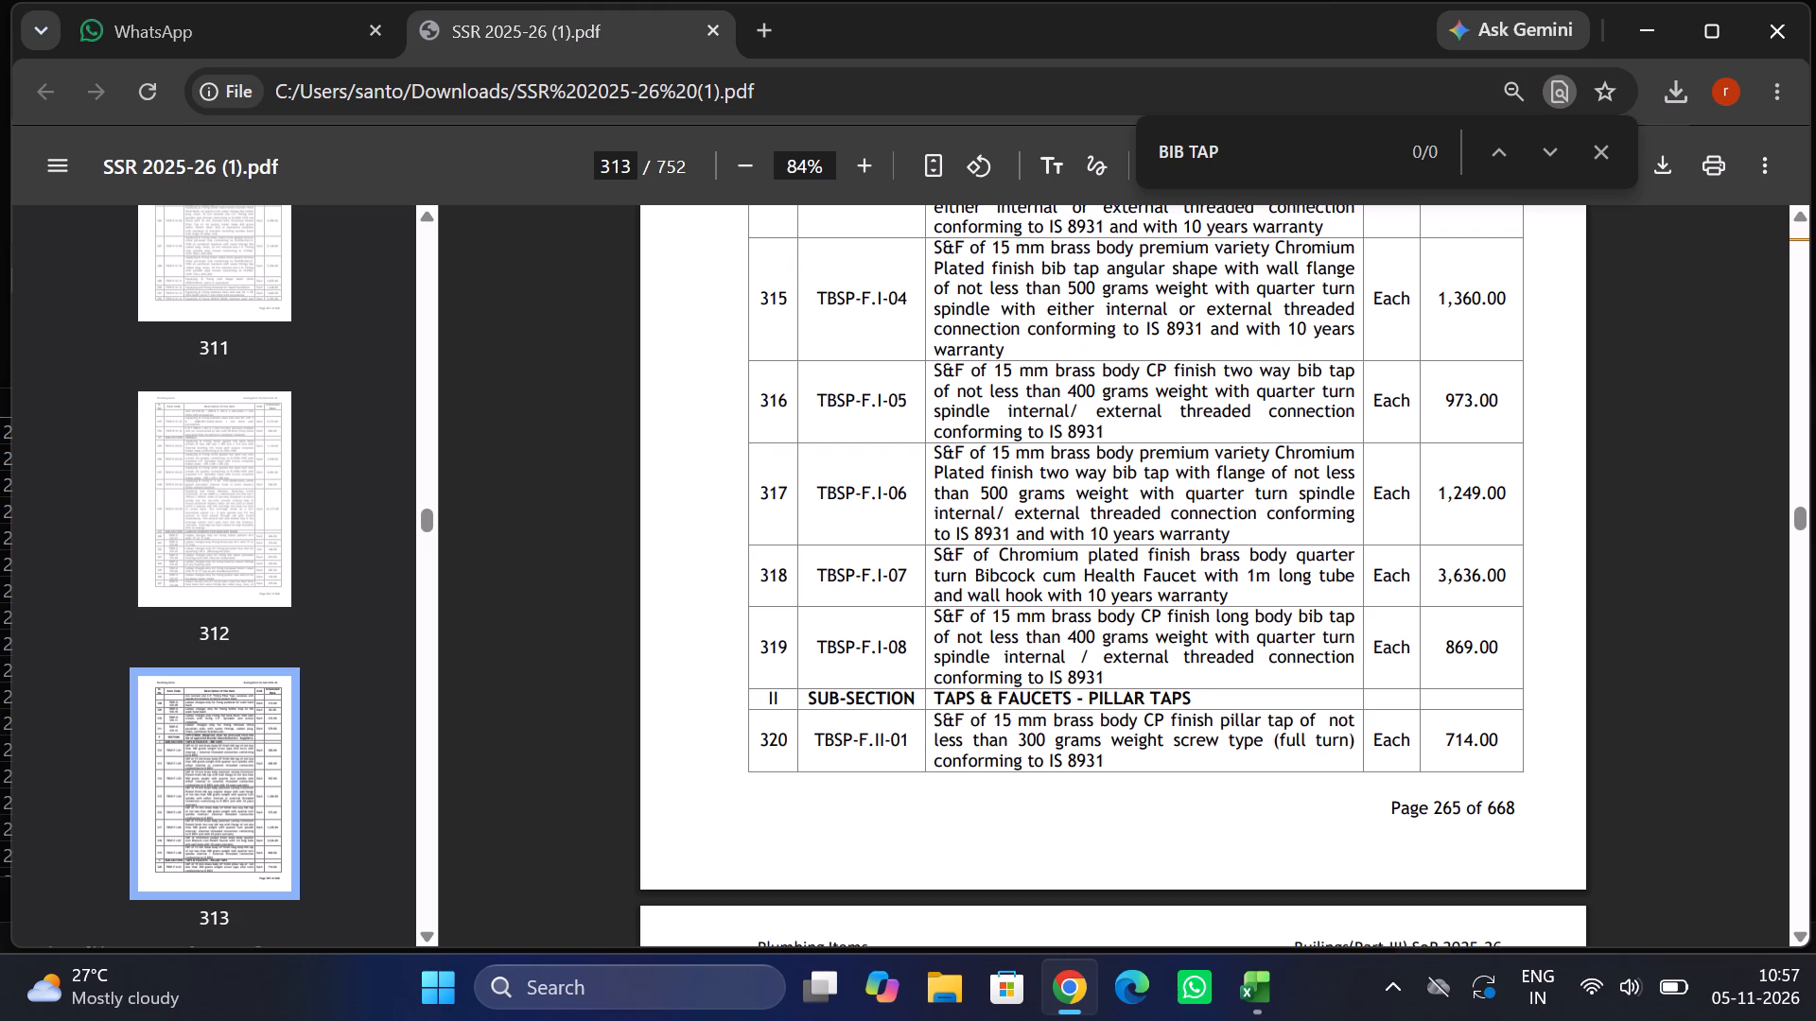
key("Return")
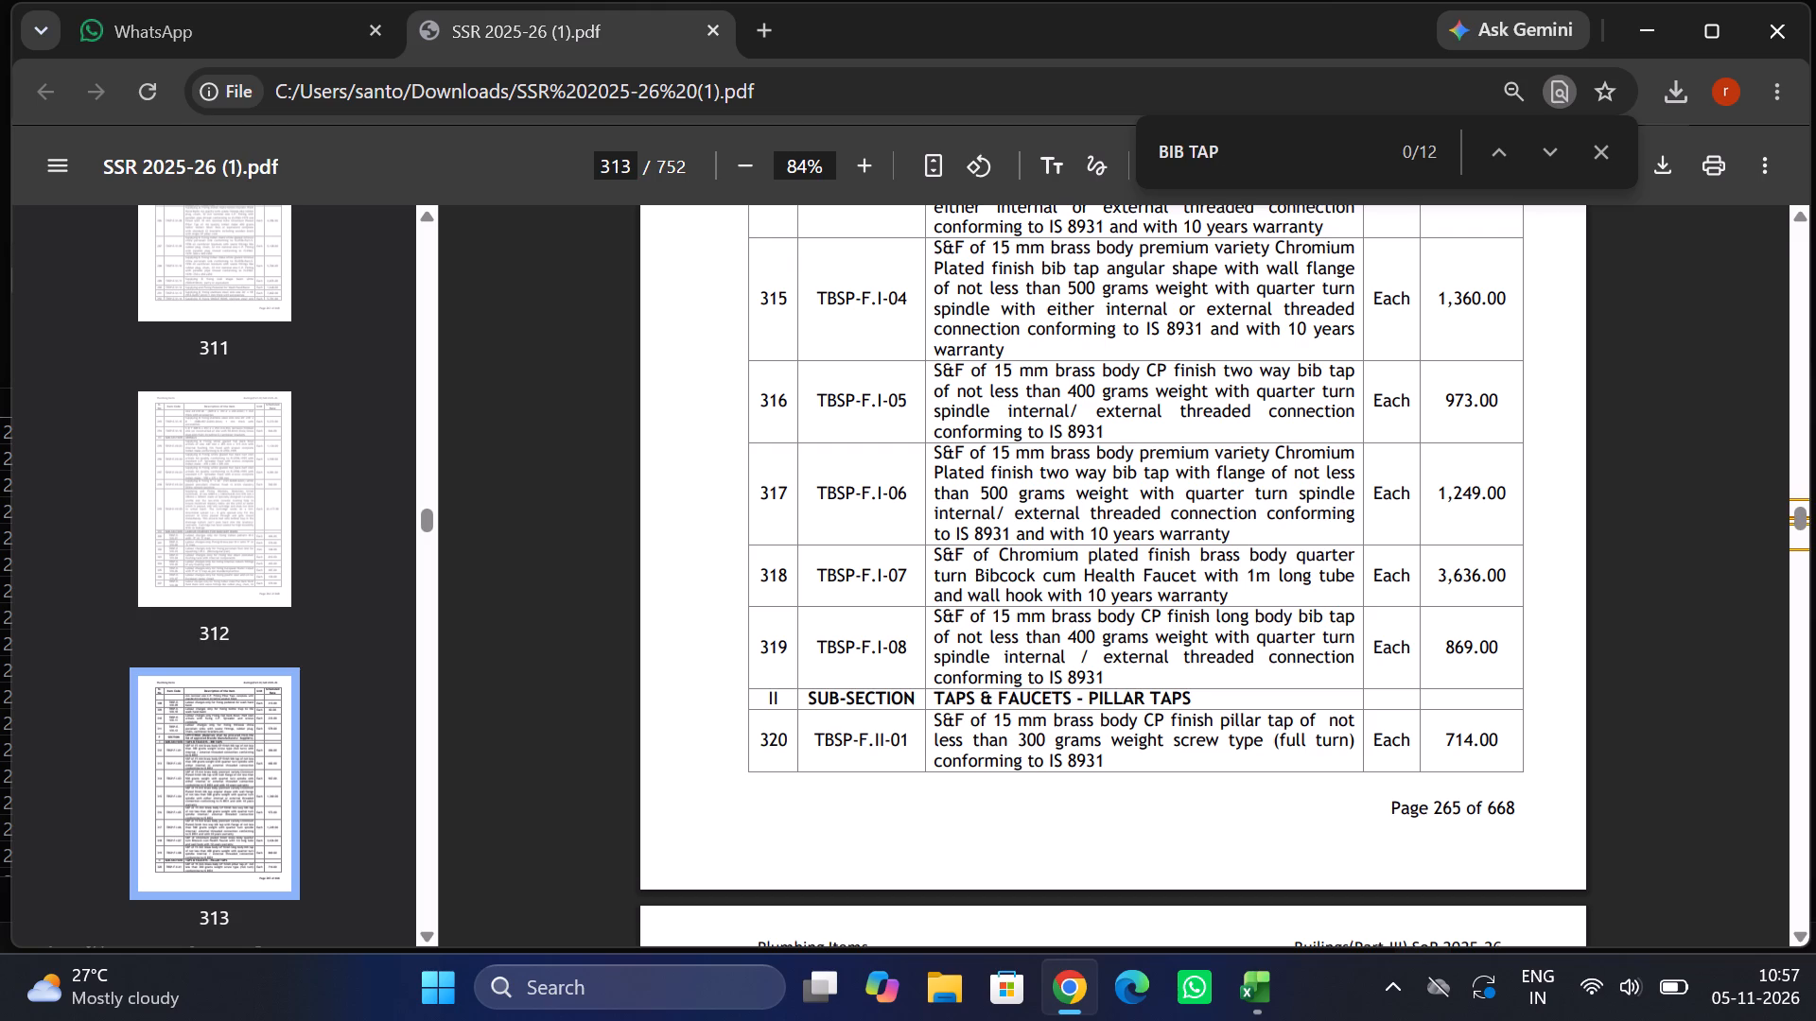
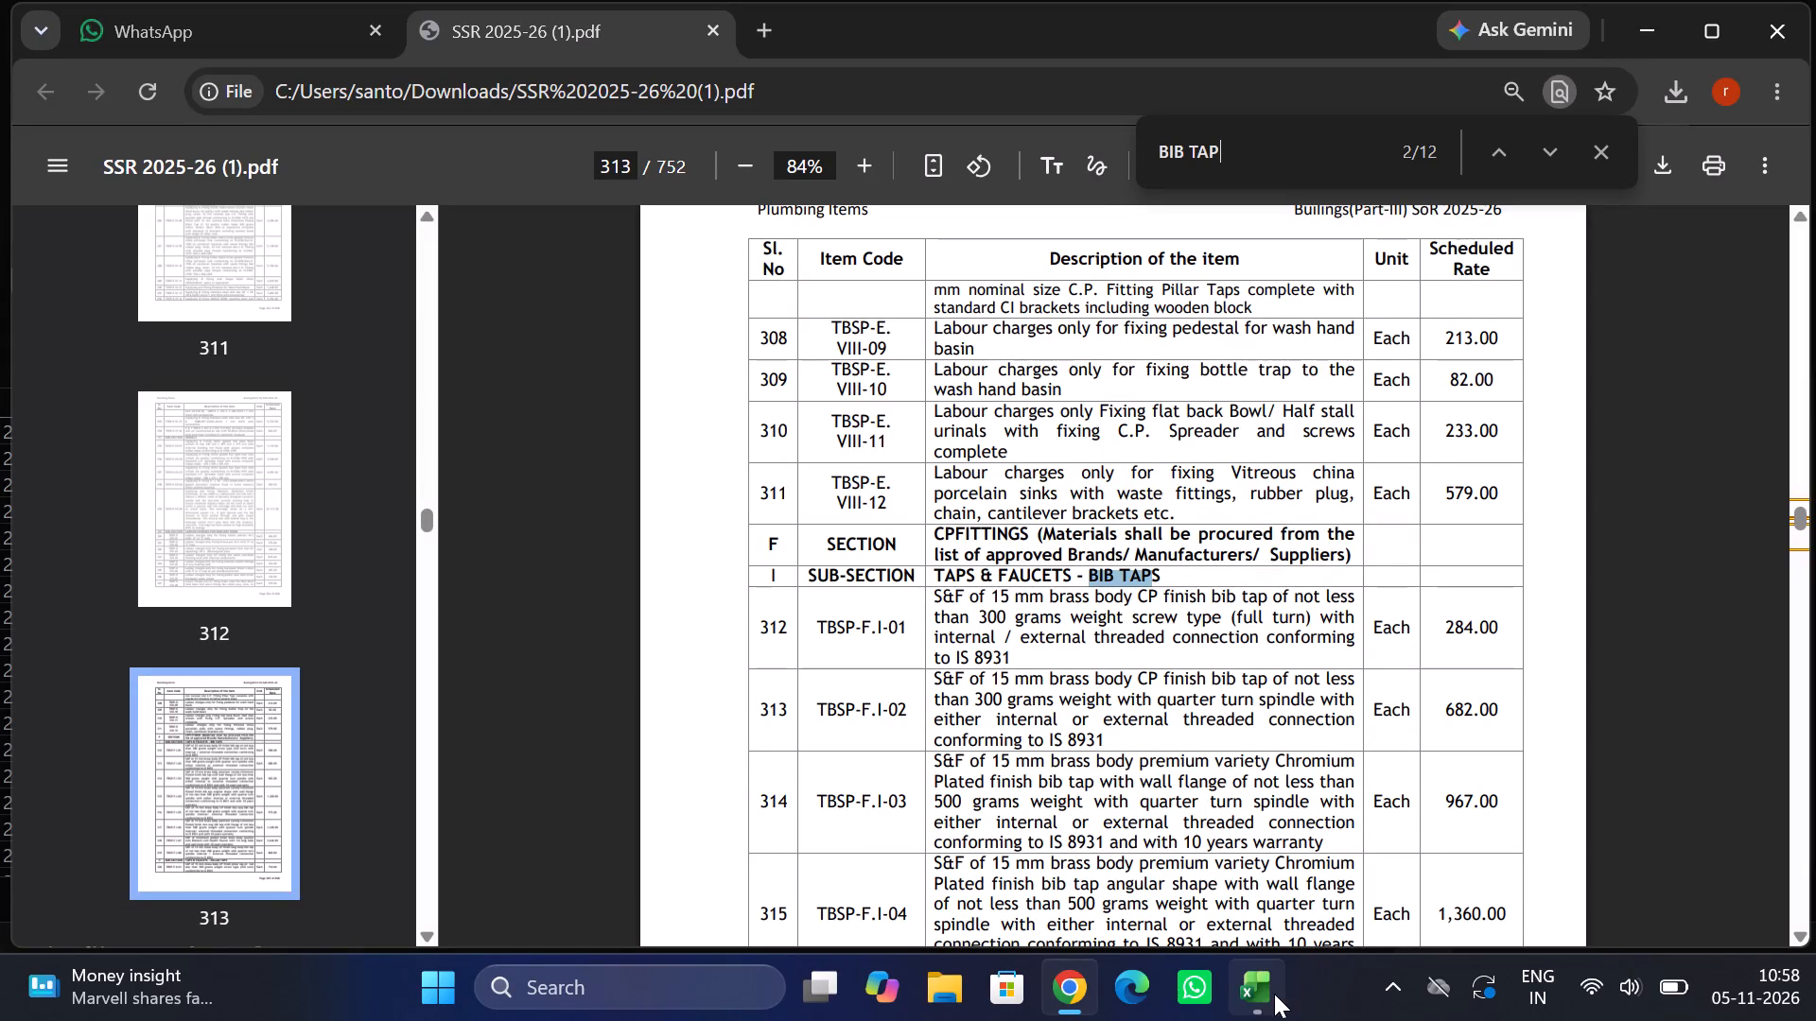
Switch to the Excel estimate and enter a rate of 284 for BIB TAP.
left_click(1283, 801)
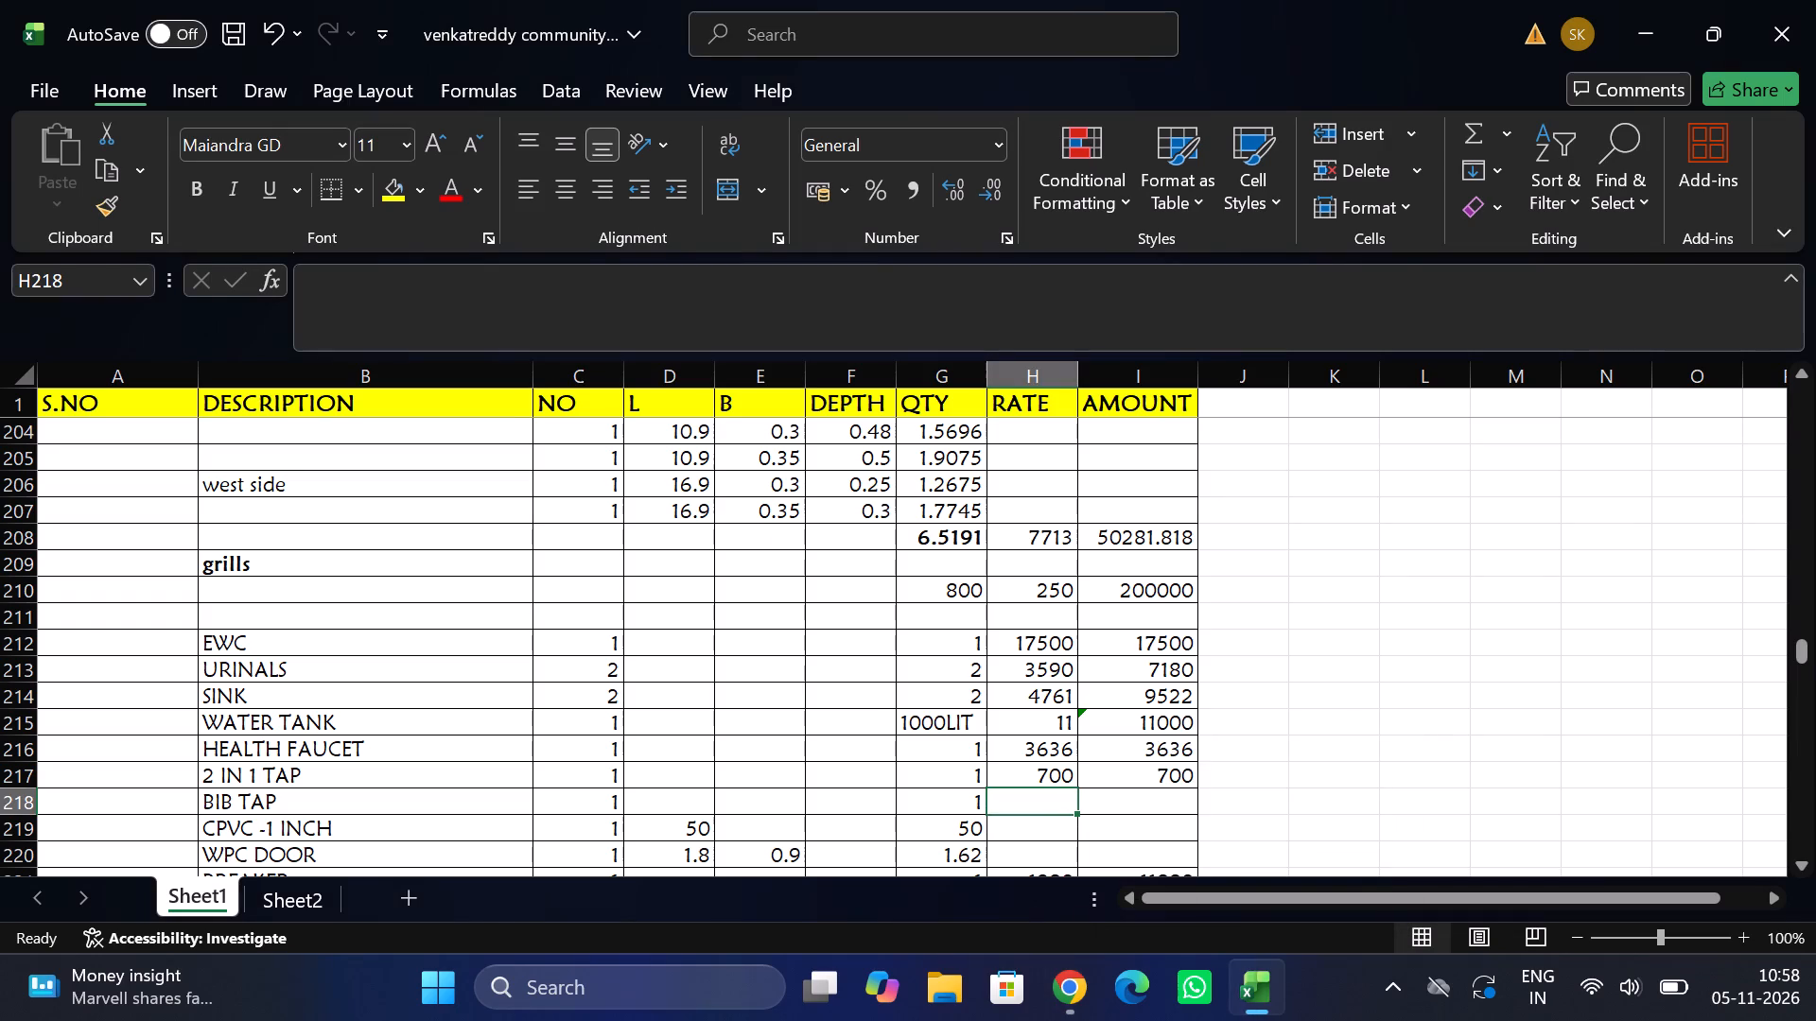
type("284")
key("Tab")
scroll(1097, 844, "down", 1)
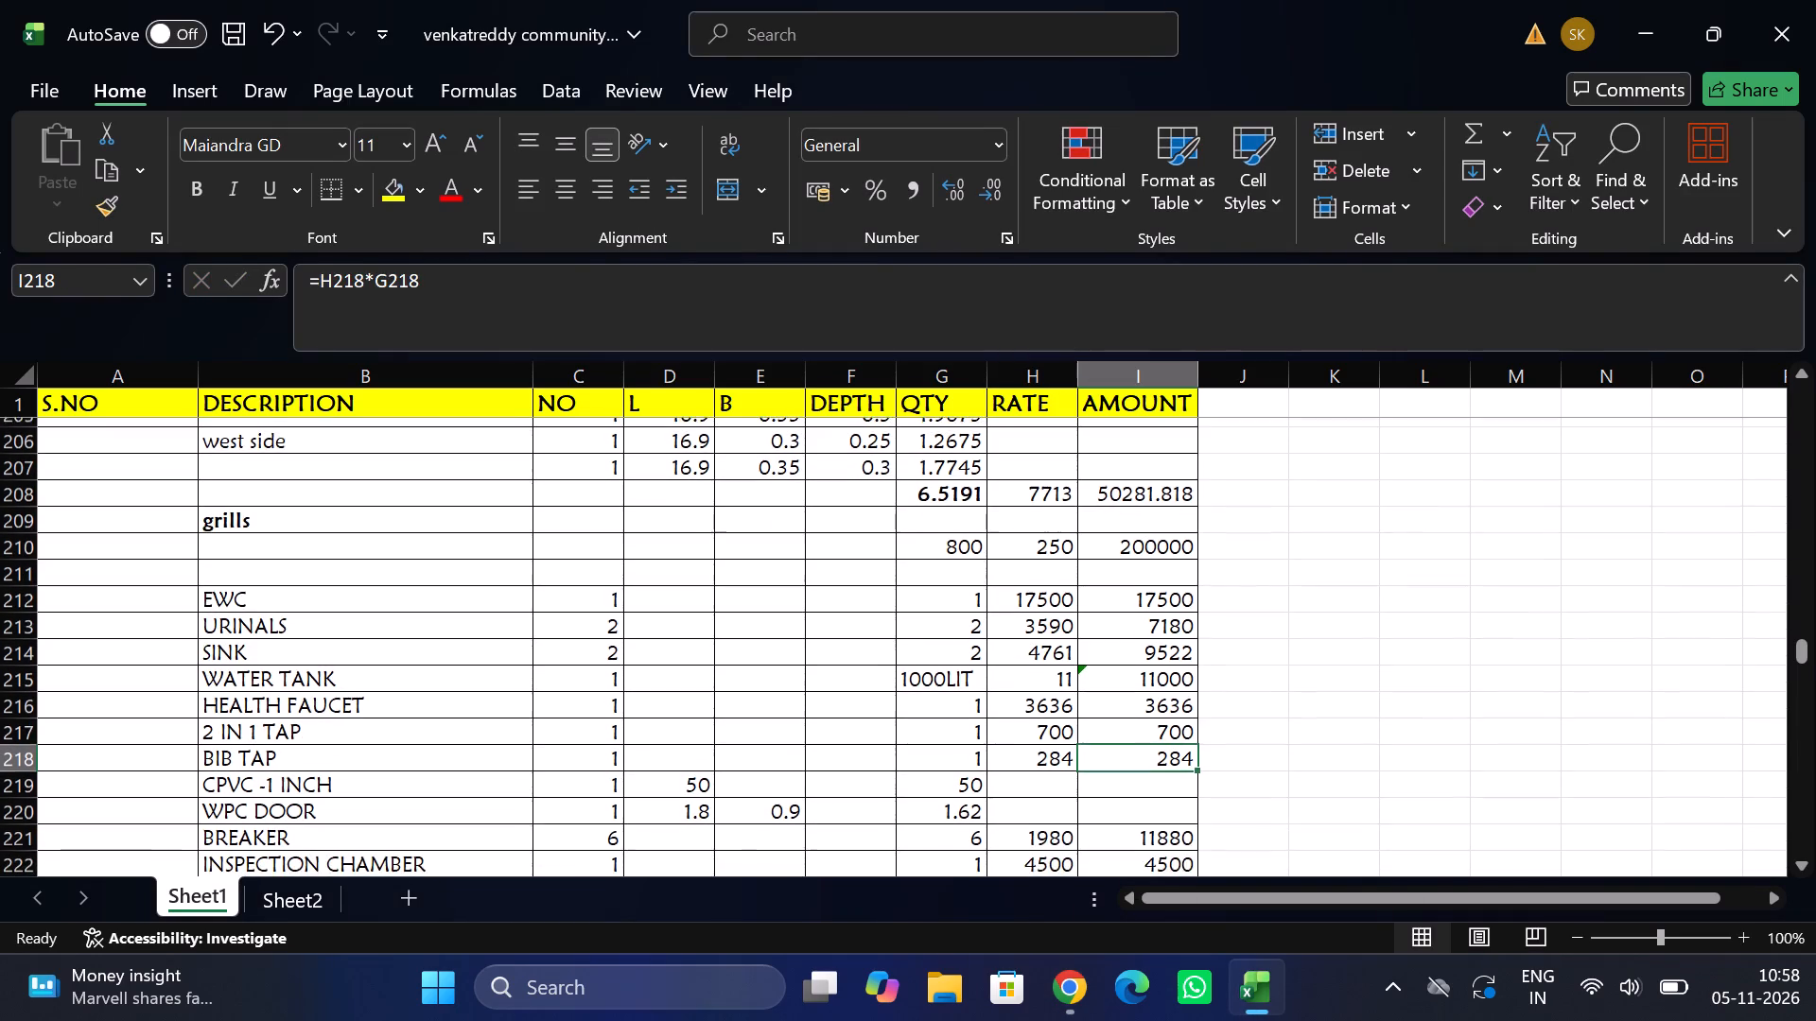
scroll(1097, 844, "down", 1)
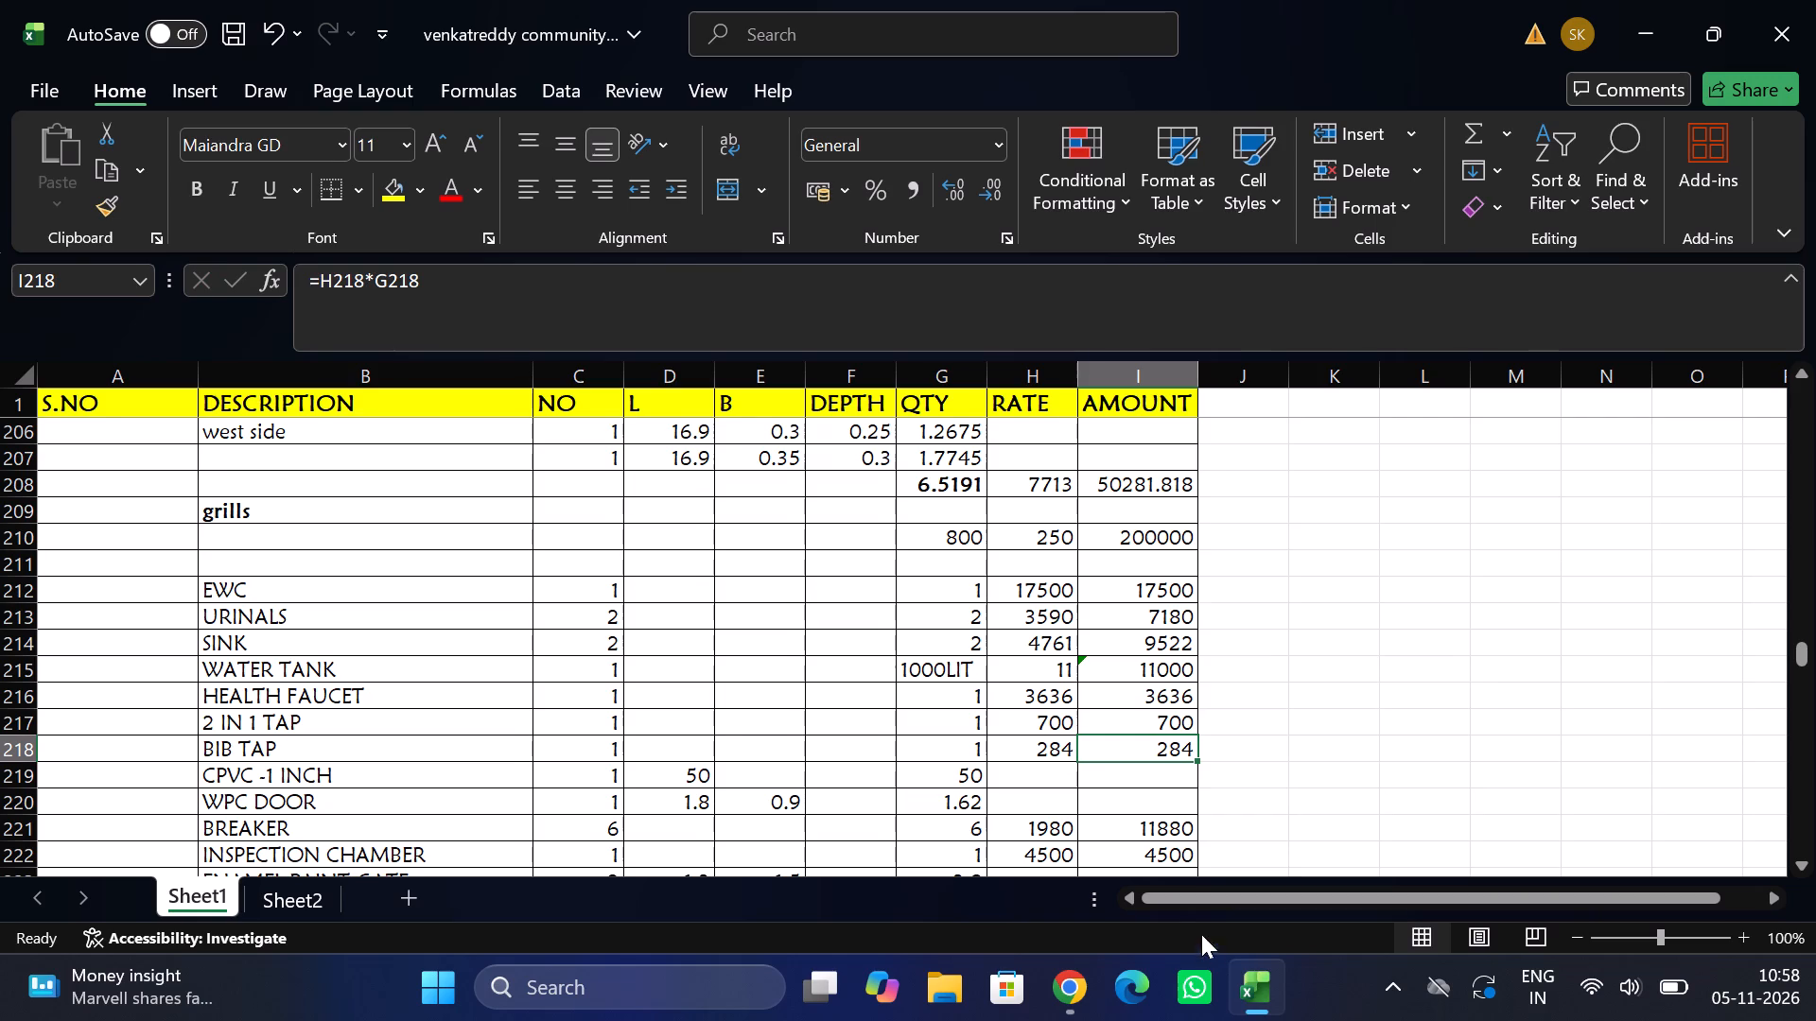
Recheck the bib tap rates in the SSR PDF and set the BIB TAP rate in the Excel estimate to 682.
left_click(1074, 887)
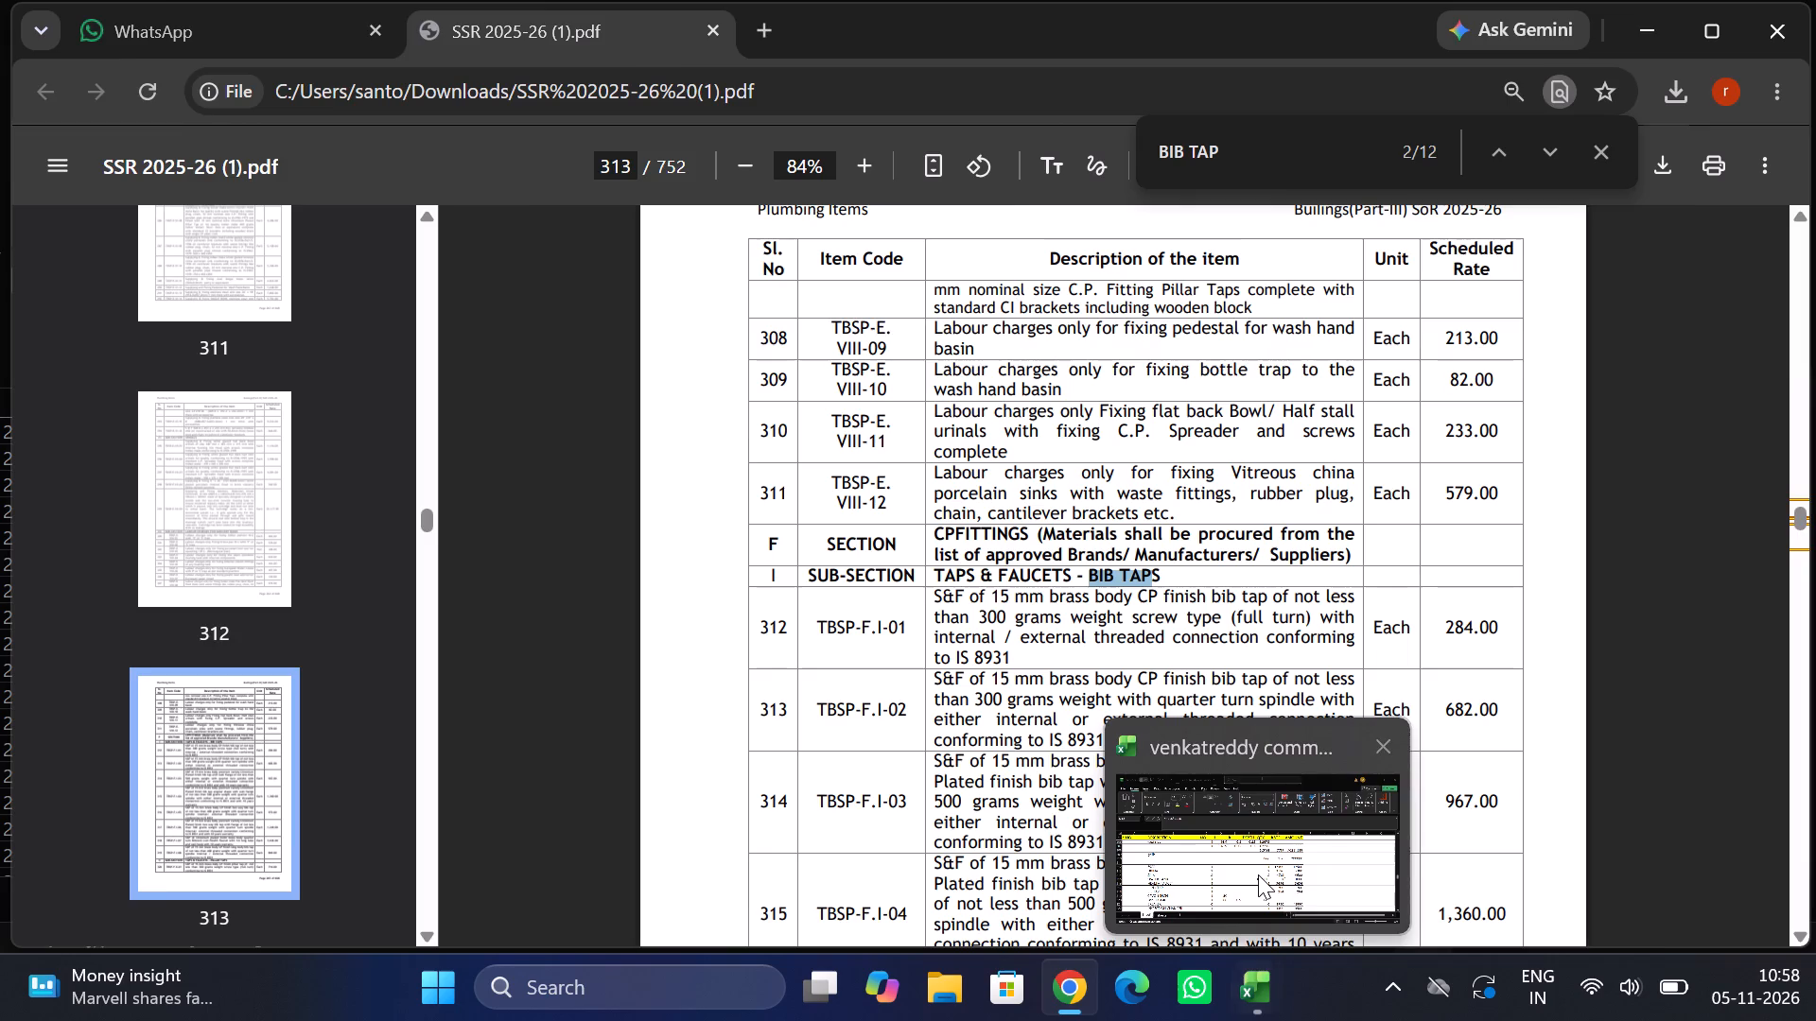
left_click(1258, 874)
left_click(1041, 738)
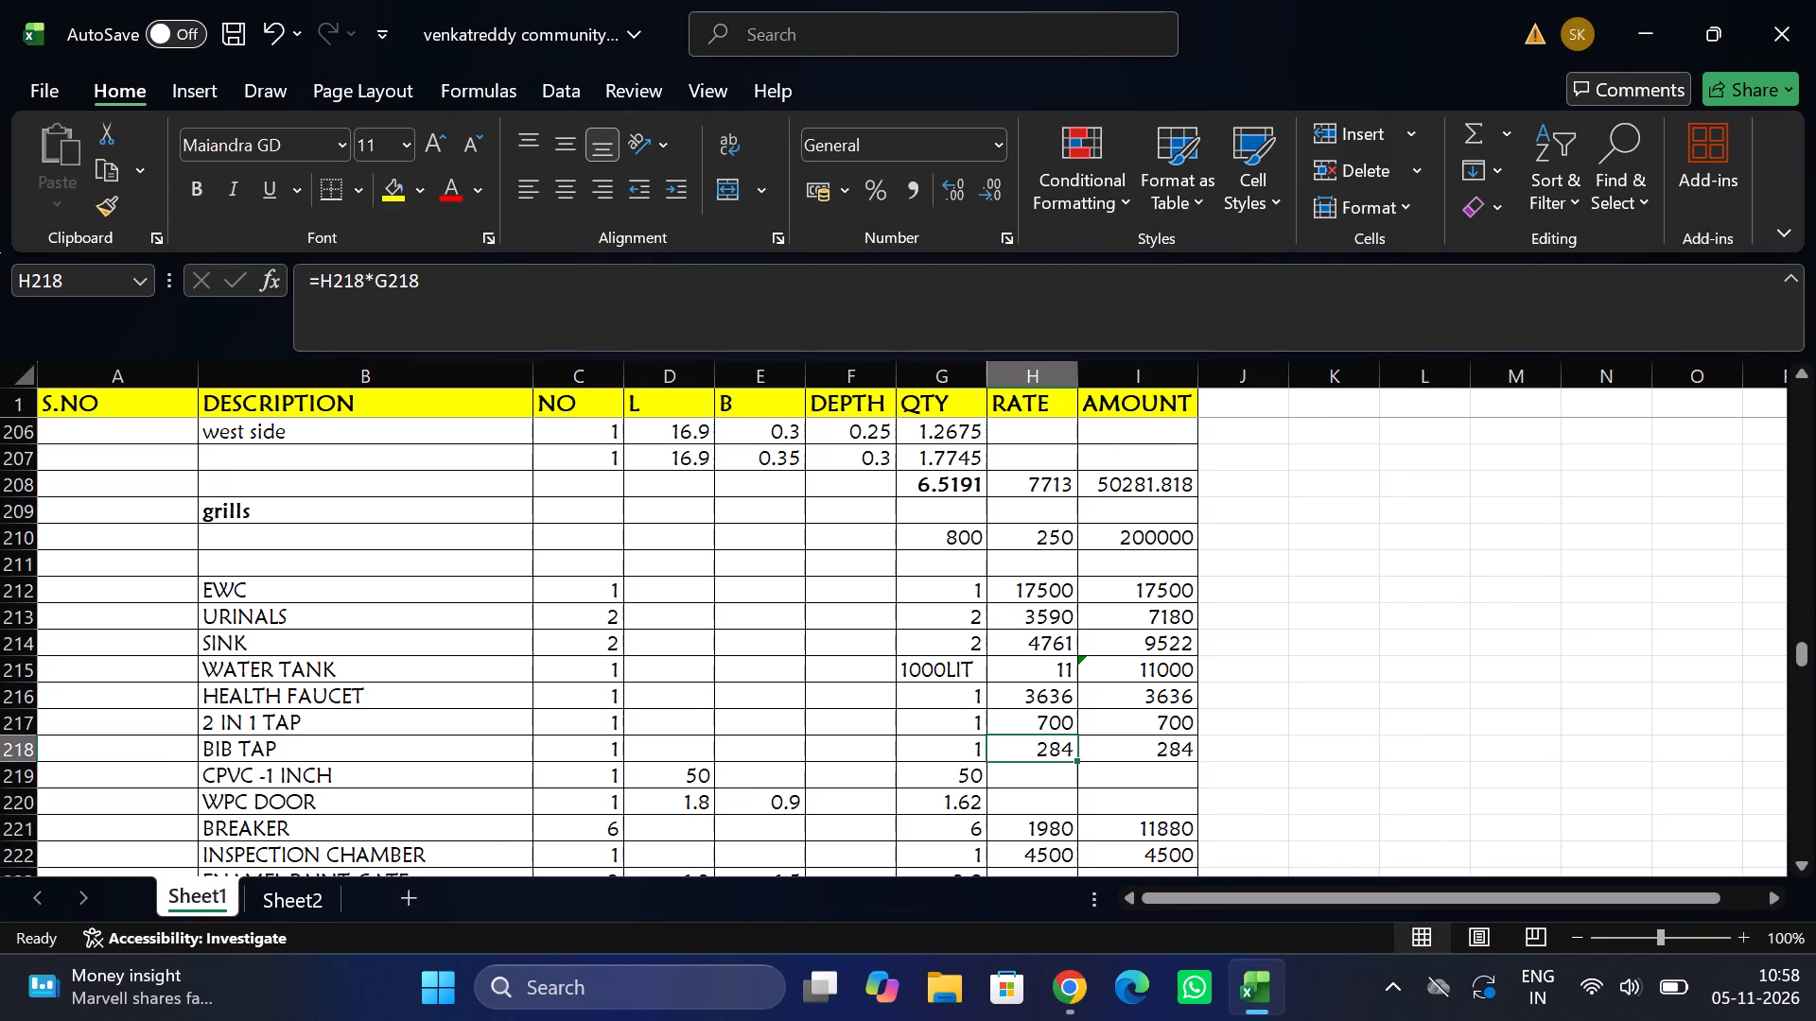
type("682")
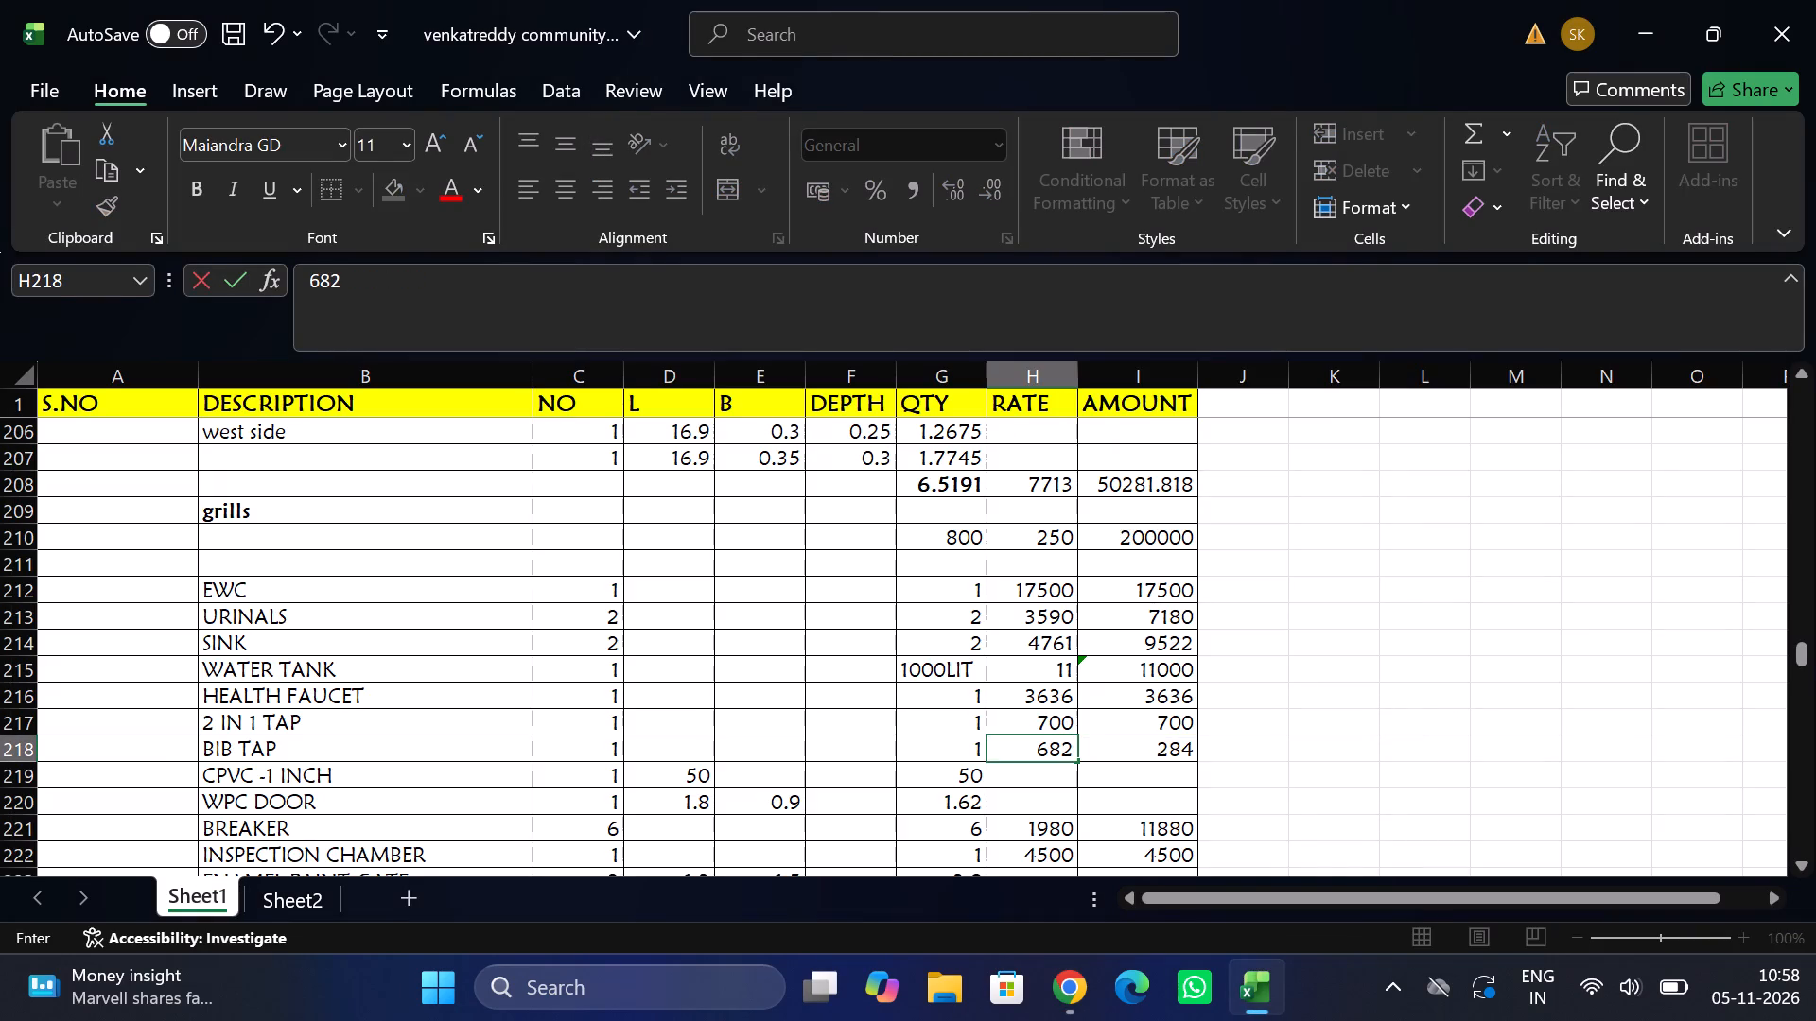
key("Return")
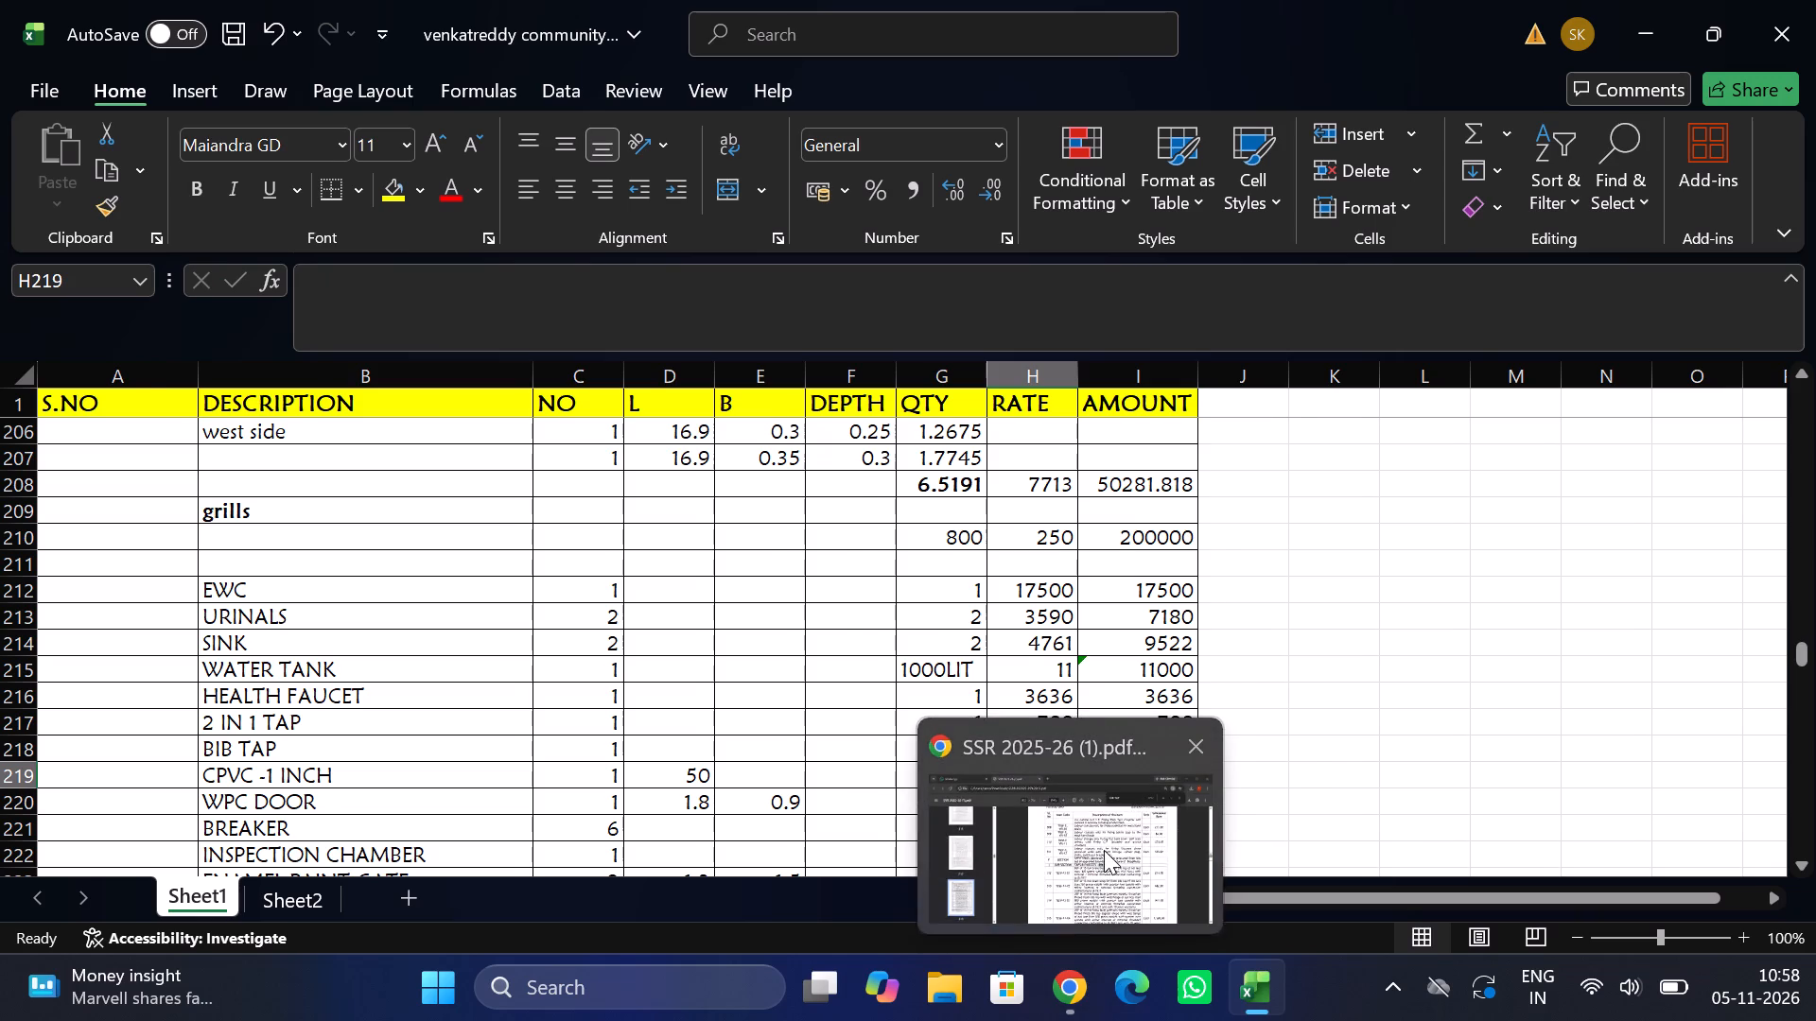
Check the 15 mm quarter-turn bib tap item in the SSR PDF again and return to the Excel estimate.
left_click(1104, 850)
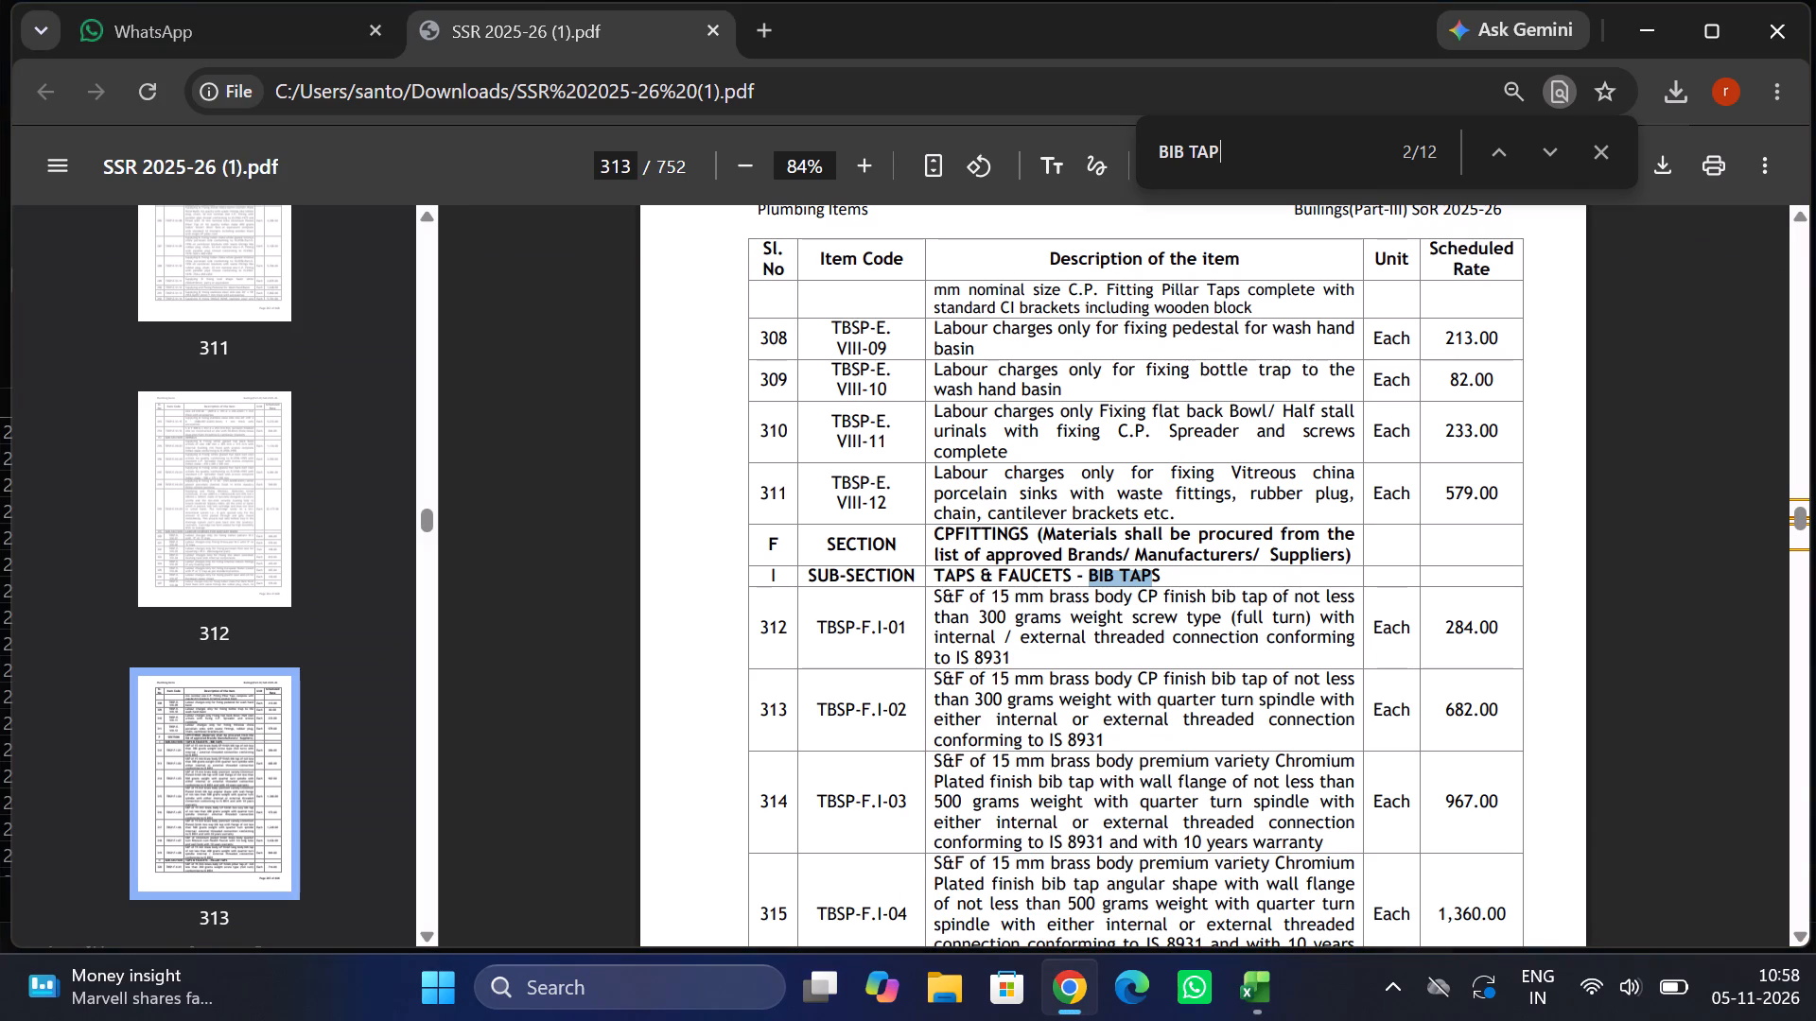
left_click(1458, 711)
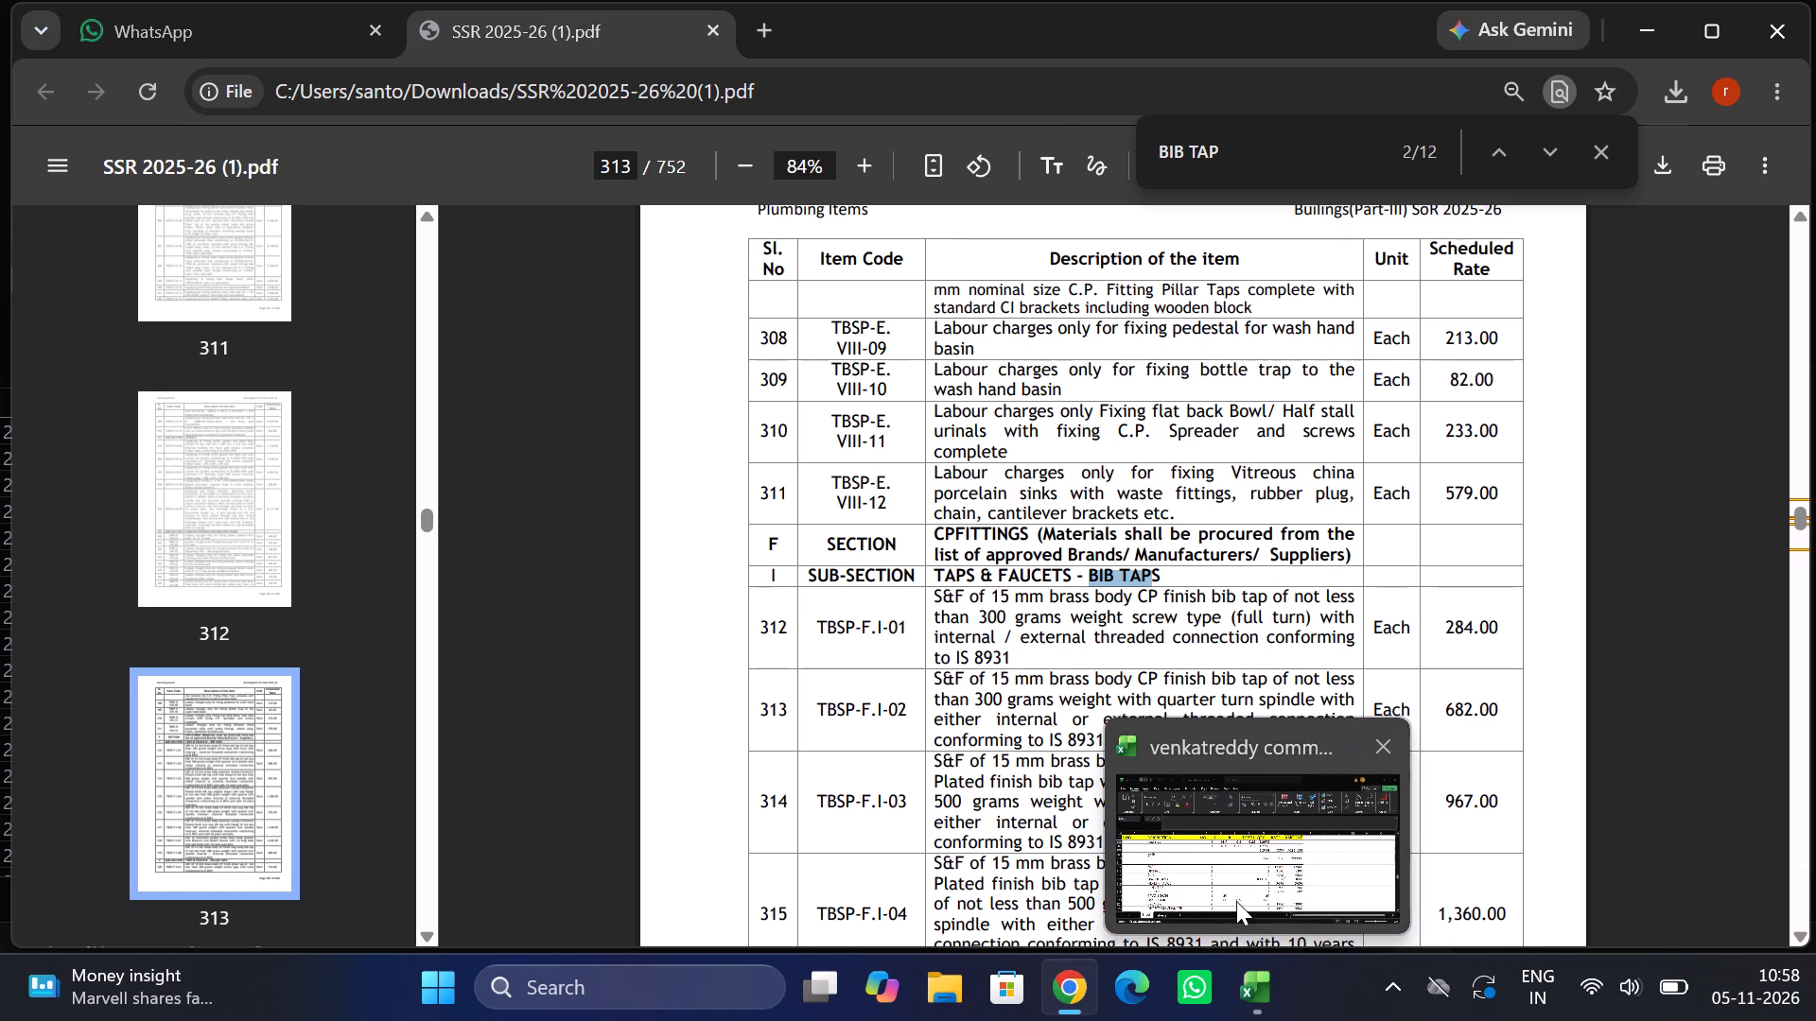
left_click(1236, 901)
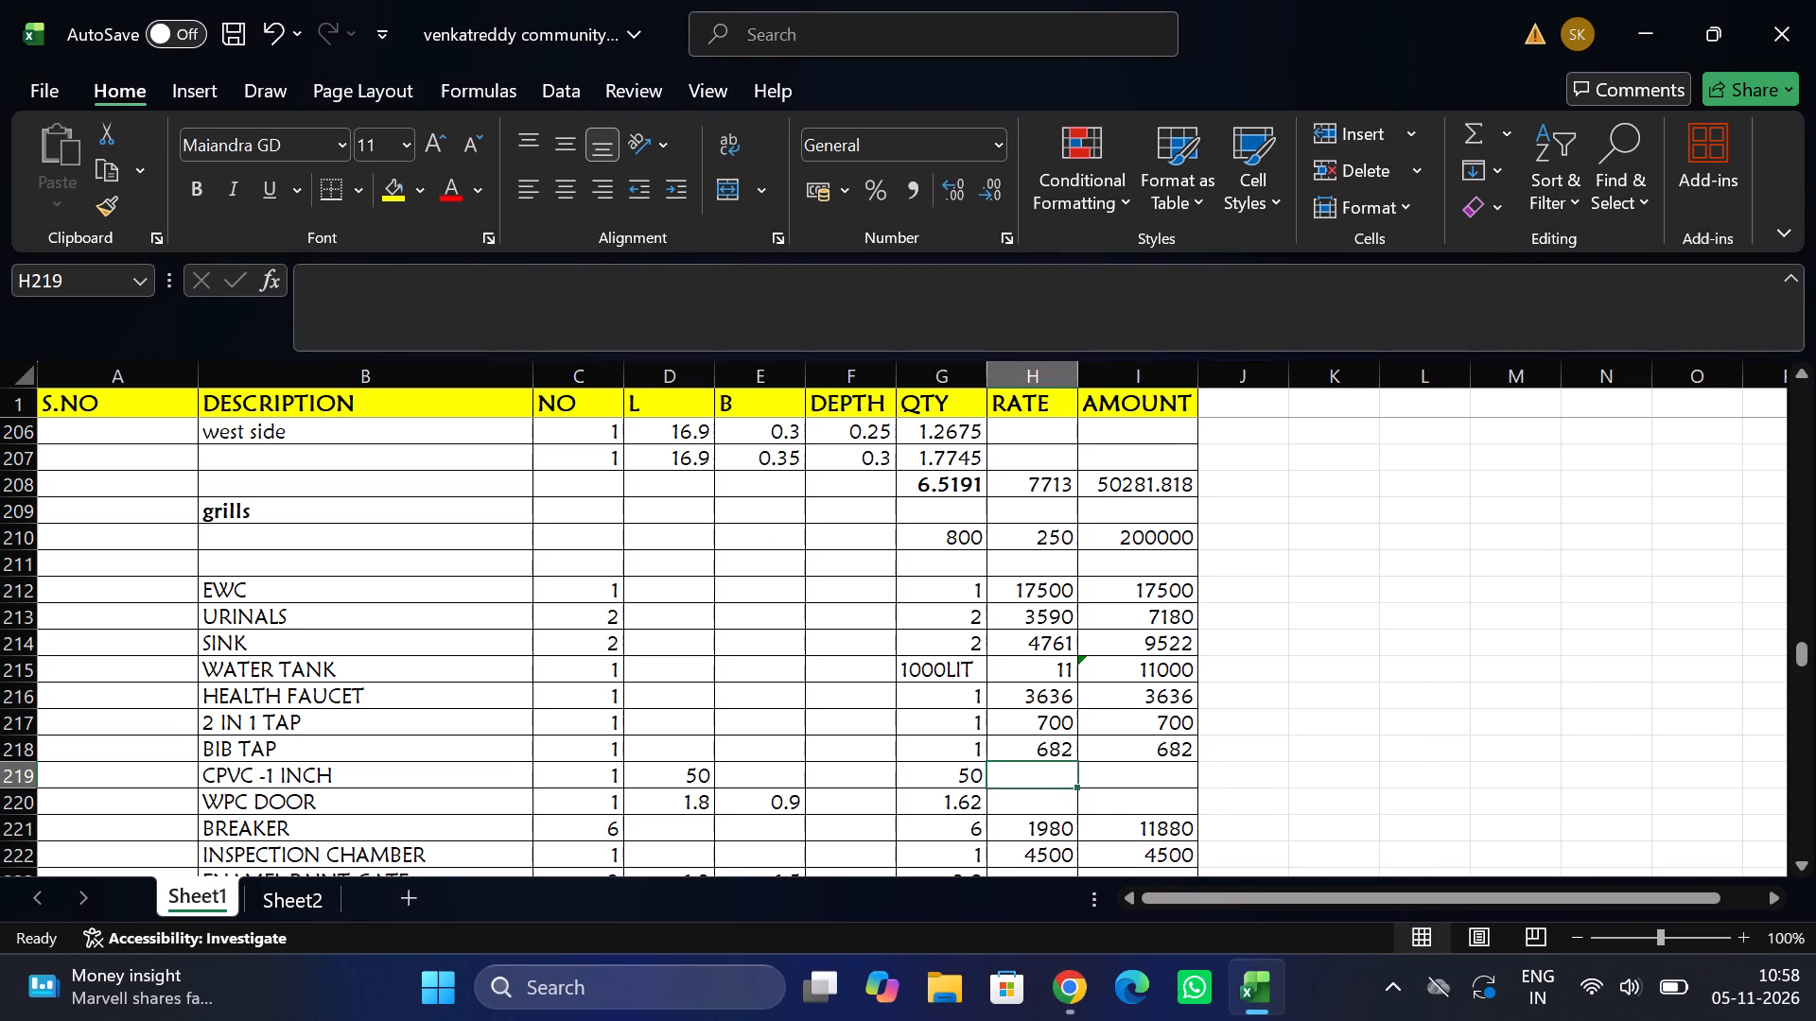
Select the CPVC -1 INCH rate cell, switch to the SSR PDF in Chrome and search it for CPVC.
left_click(1039, 773)
left_click(1064, 893)
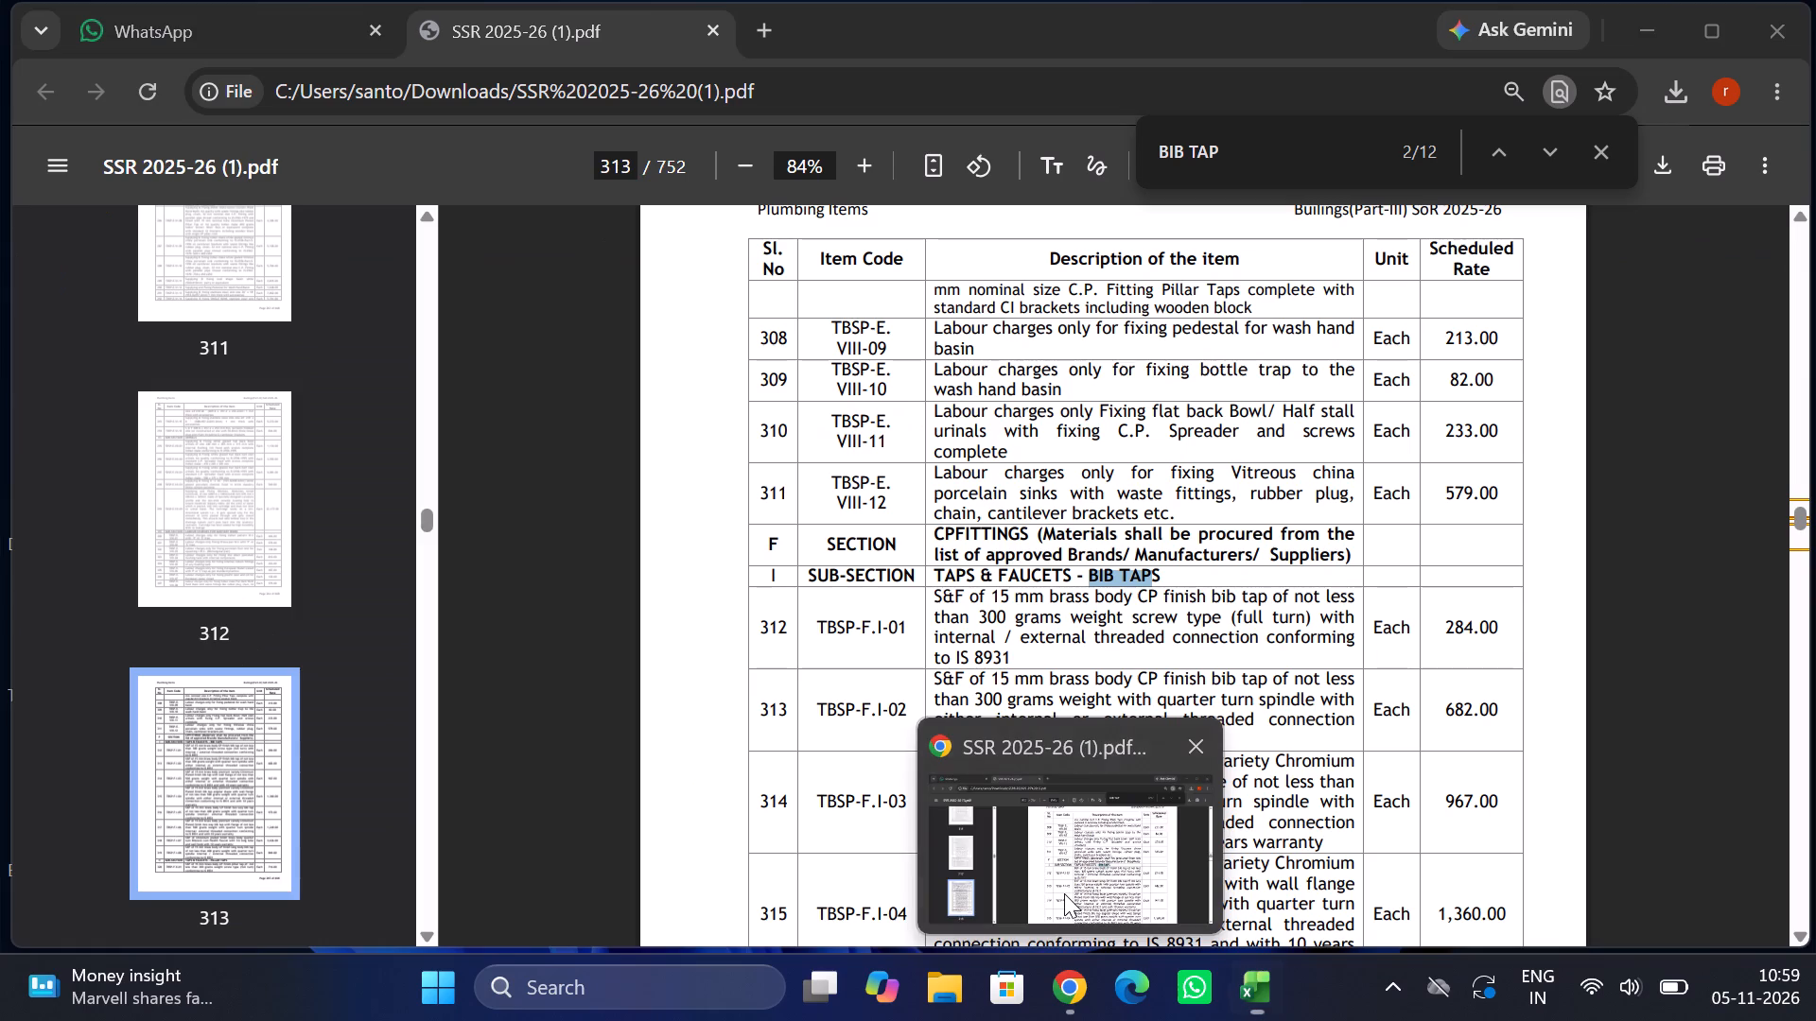
key("c")
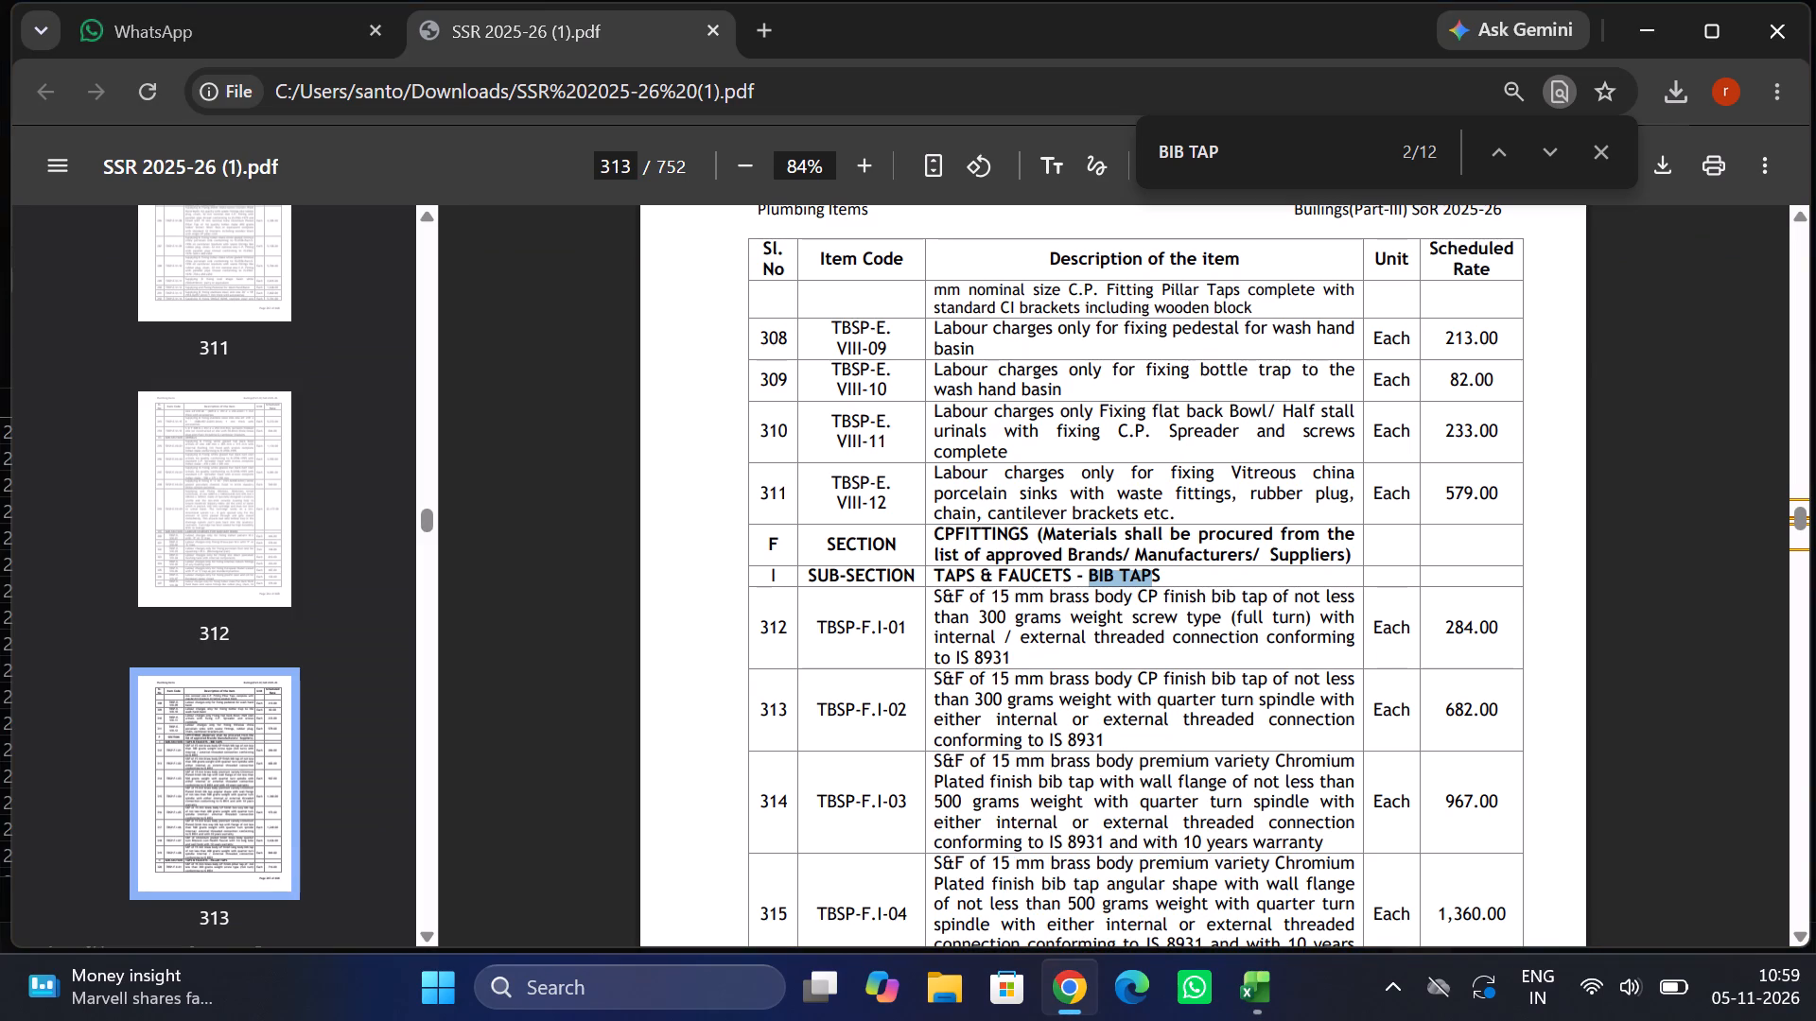
left_click(1267, 151)
key("BackSpace")
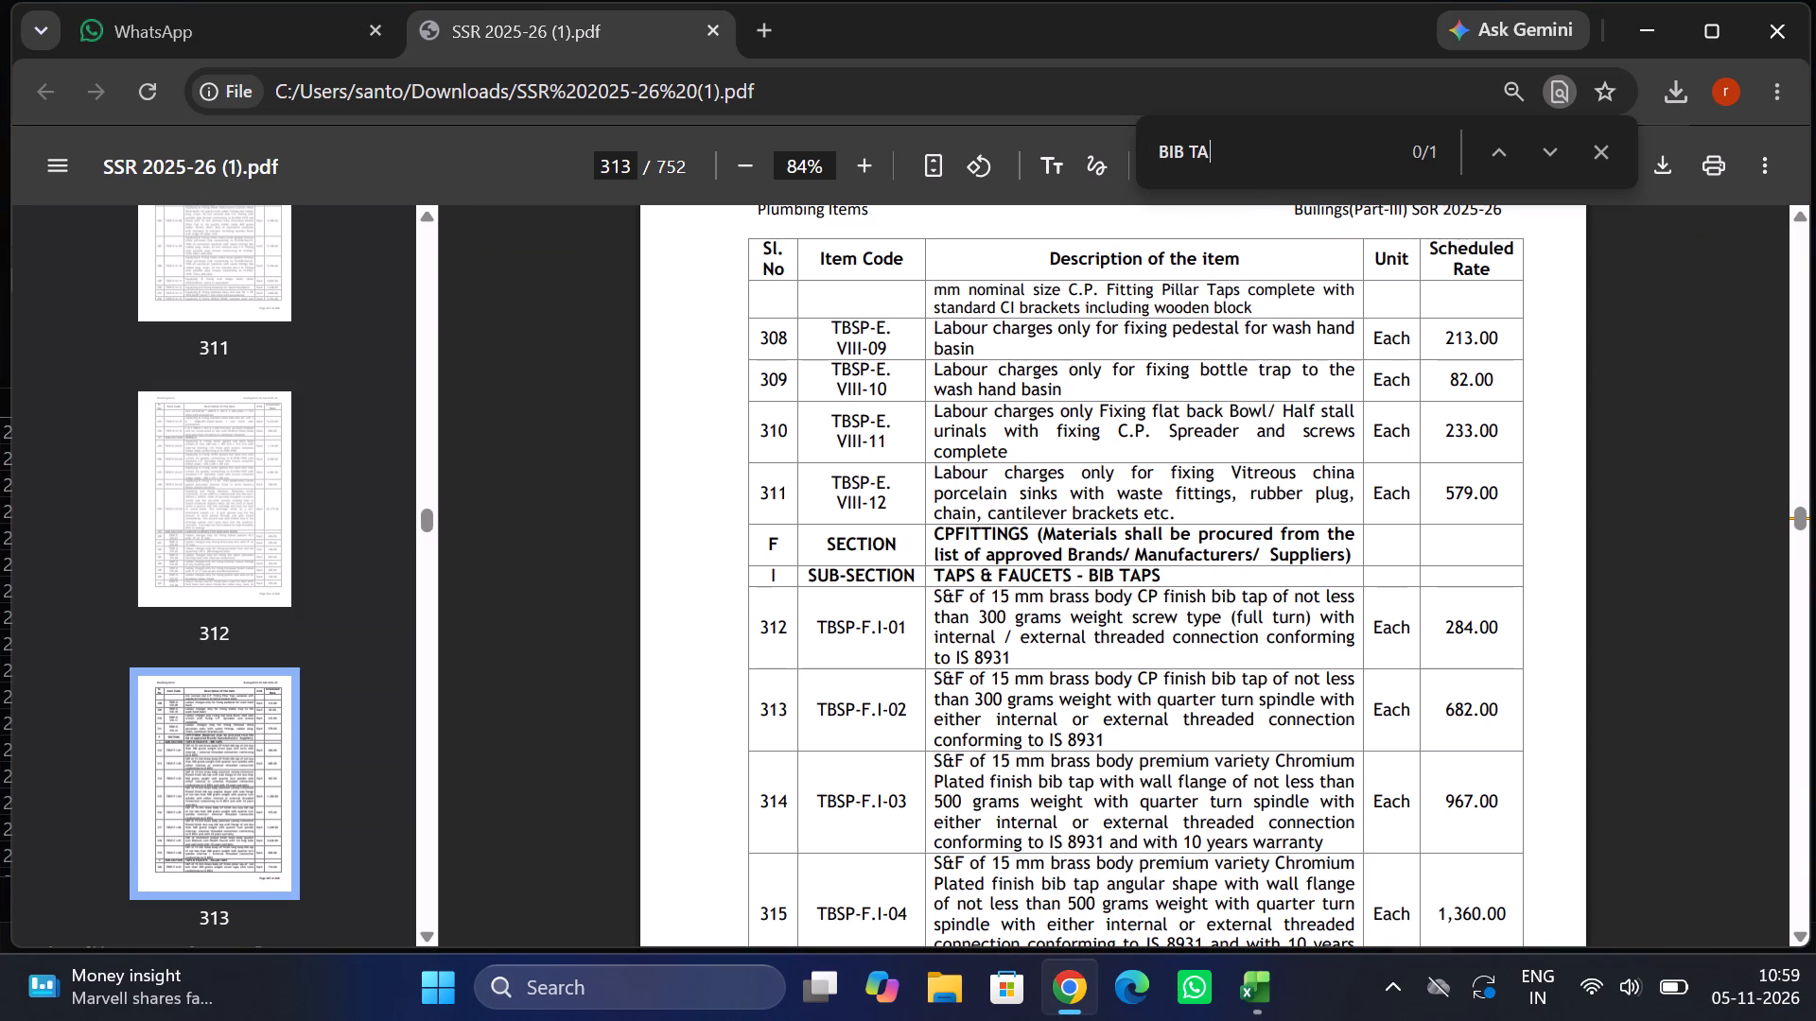
key("BackSpace")
key("BackSpace")
key("BackSpace")
key("BackSpace")
key("BackSpace")
key("BackSpace")
key("BackSpace")
type("CPVC")
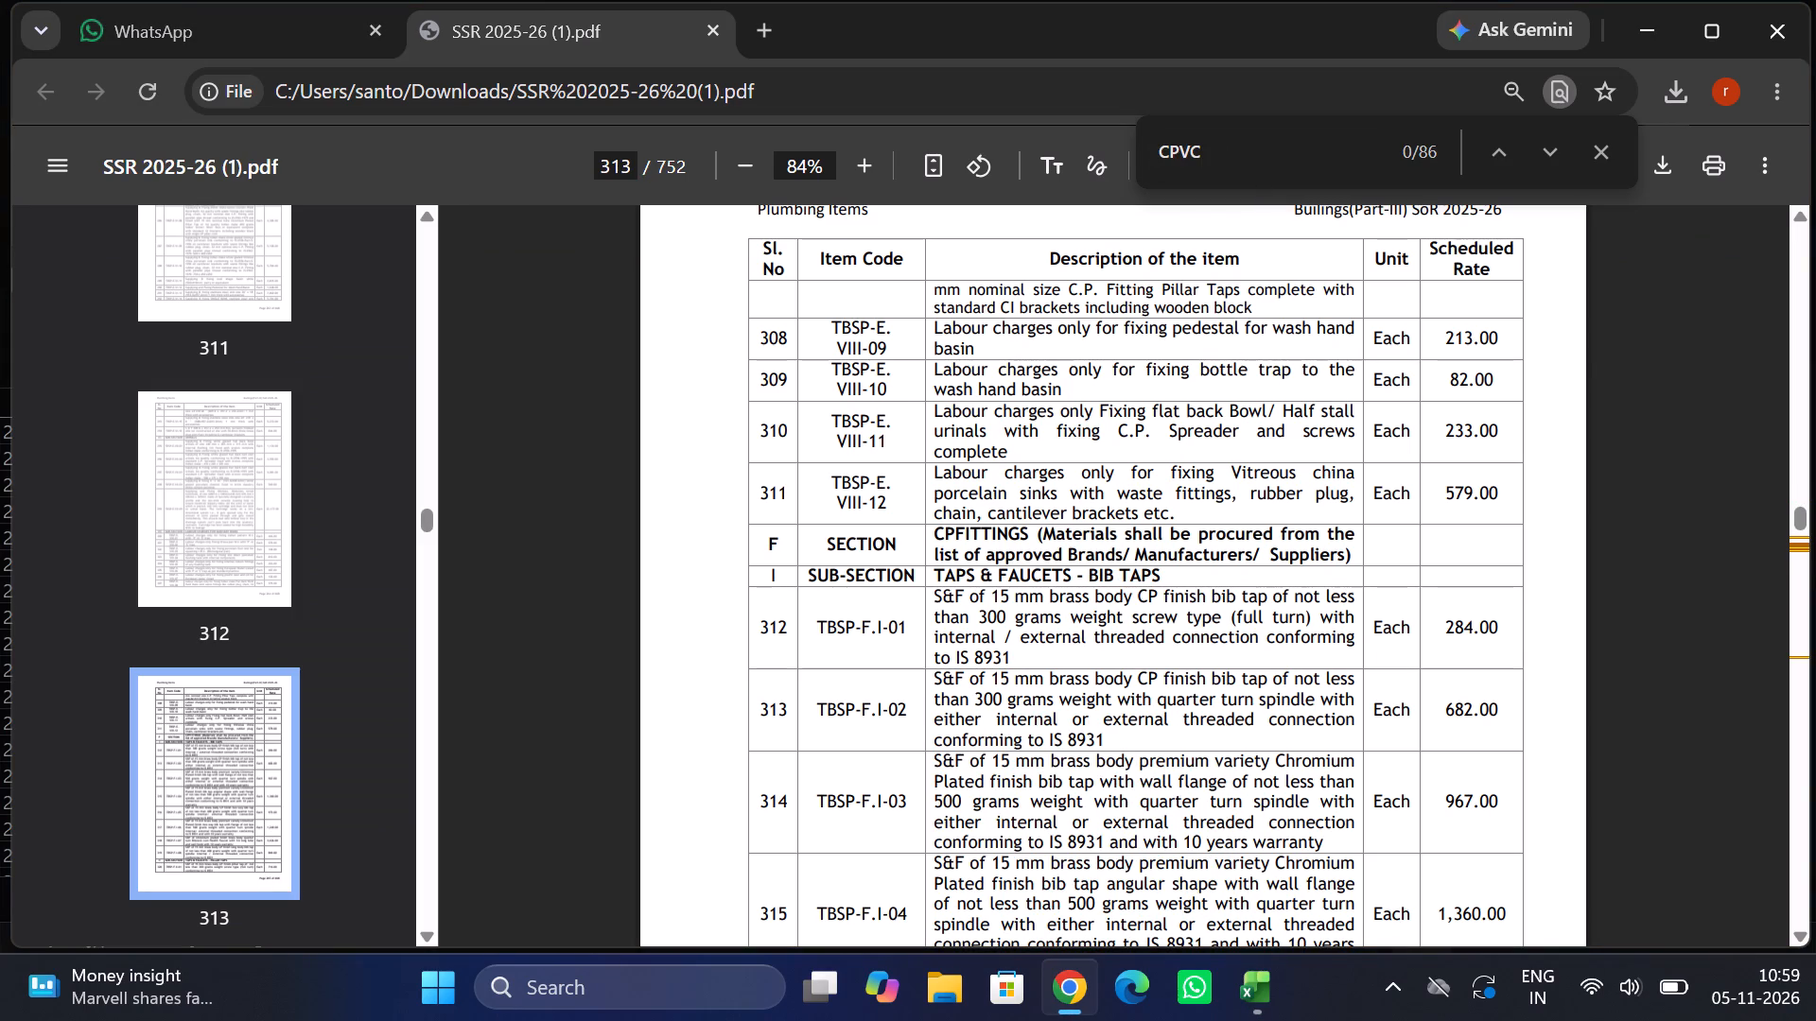
key("Return")
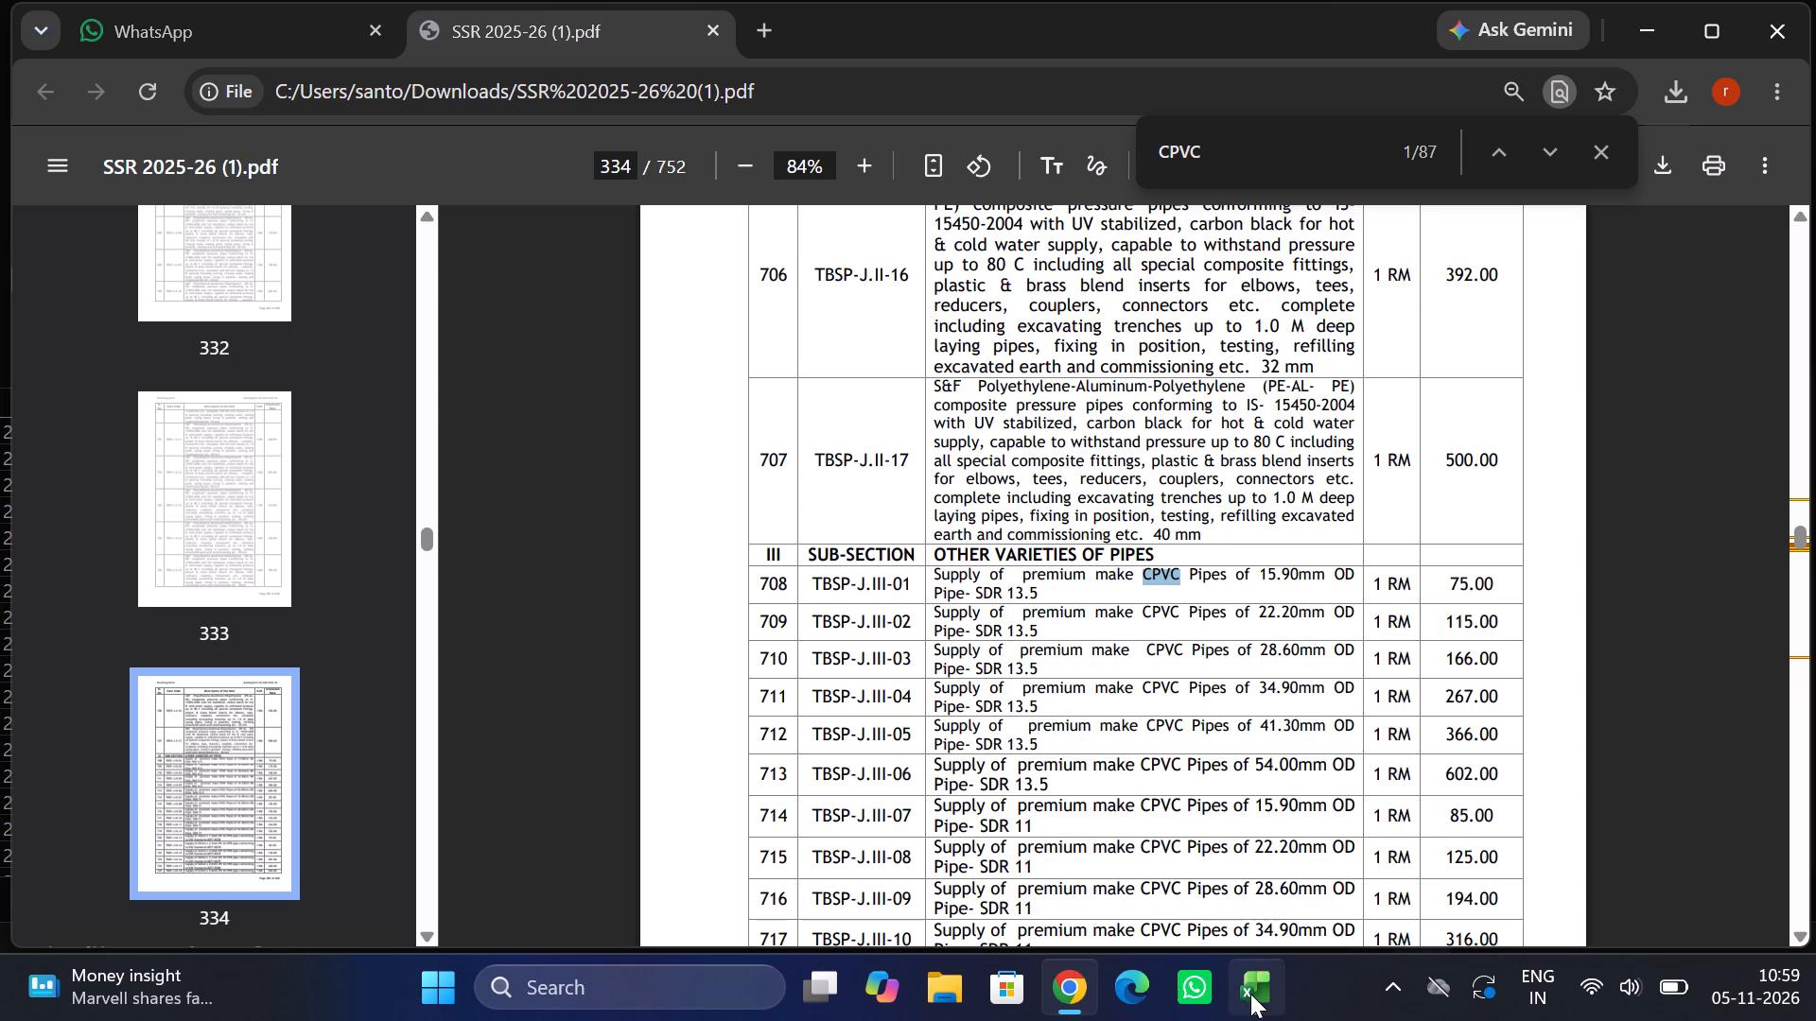
Switch to the Excel estimate and enter a rate of 166 for CPVC -1 INCH.
left_click(1280, 830)
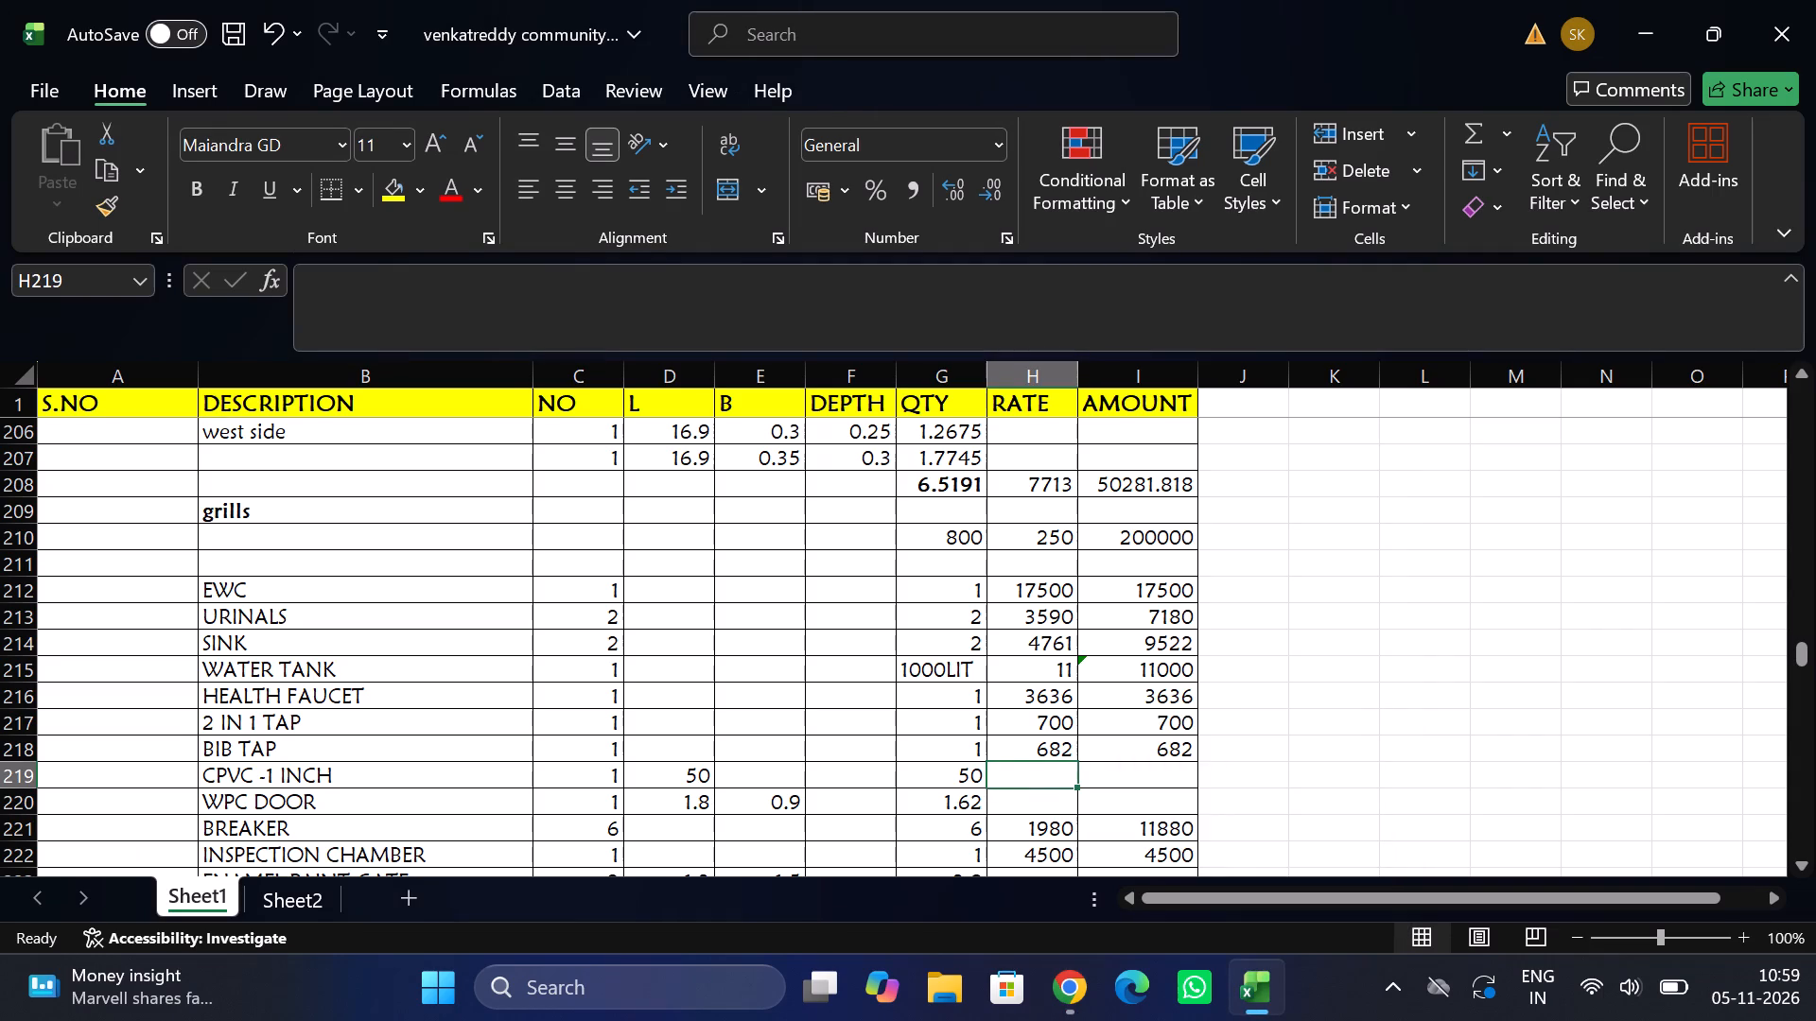
type("166")
key("Tab")
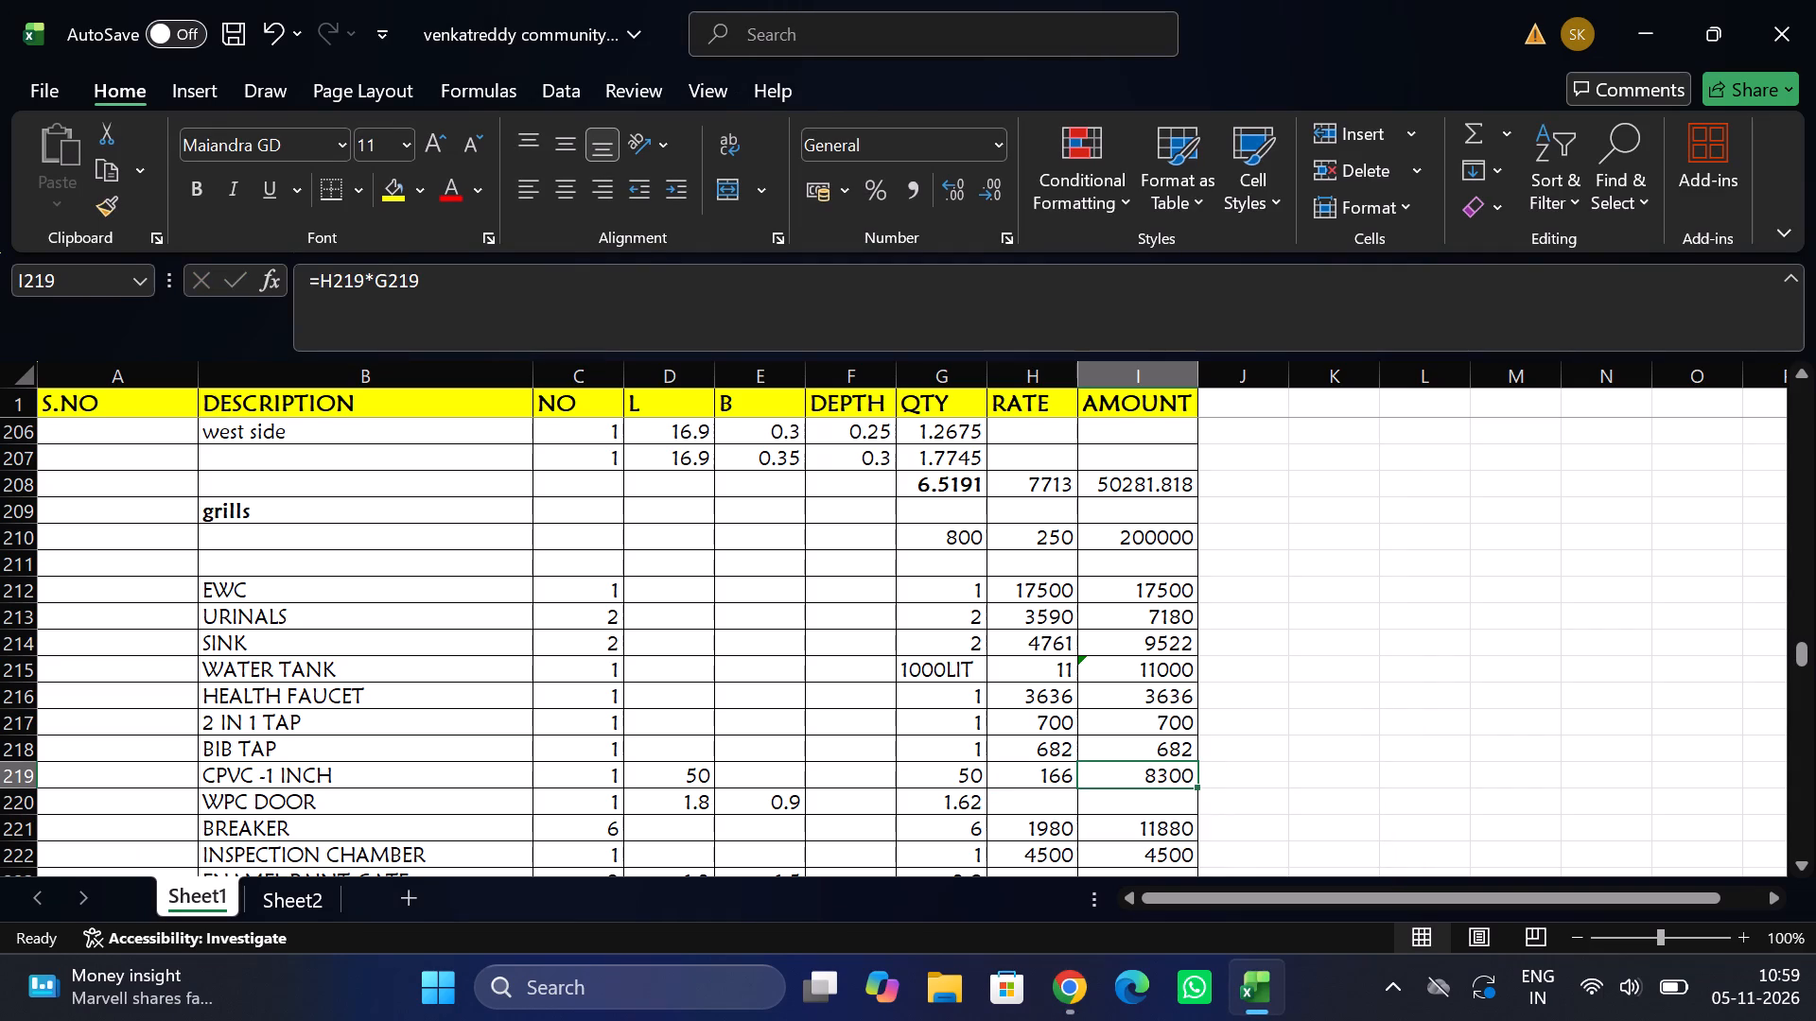
Switch back to the SSR PDF and examine the scheduled rates of the CPVC pipe sizes.
left_click(1082, 926)
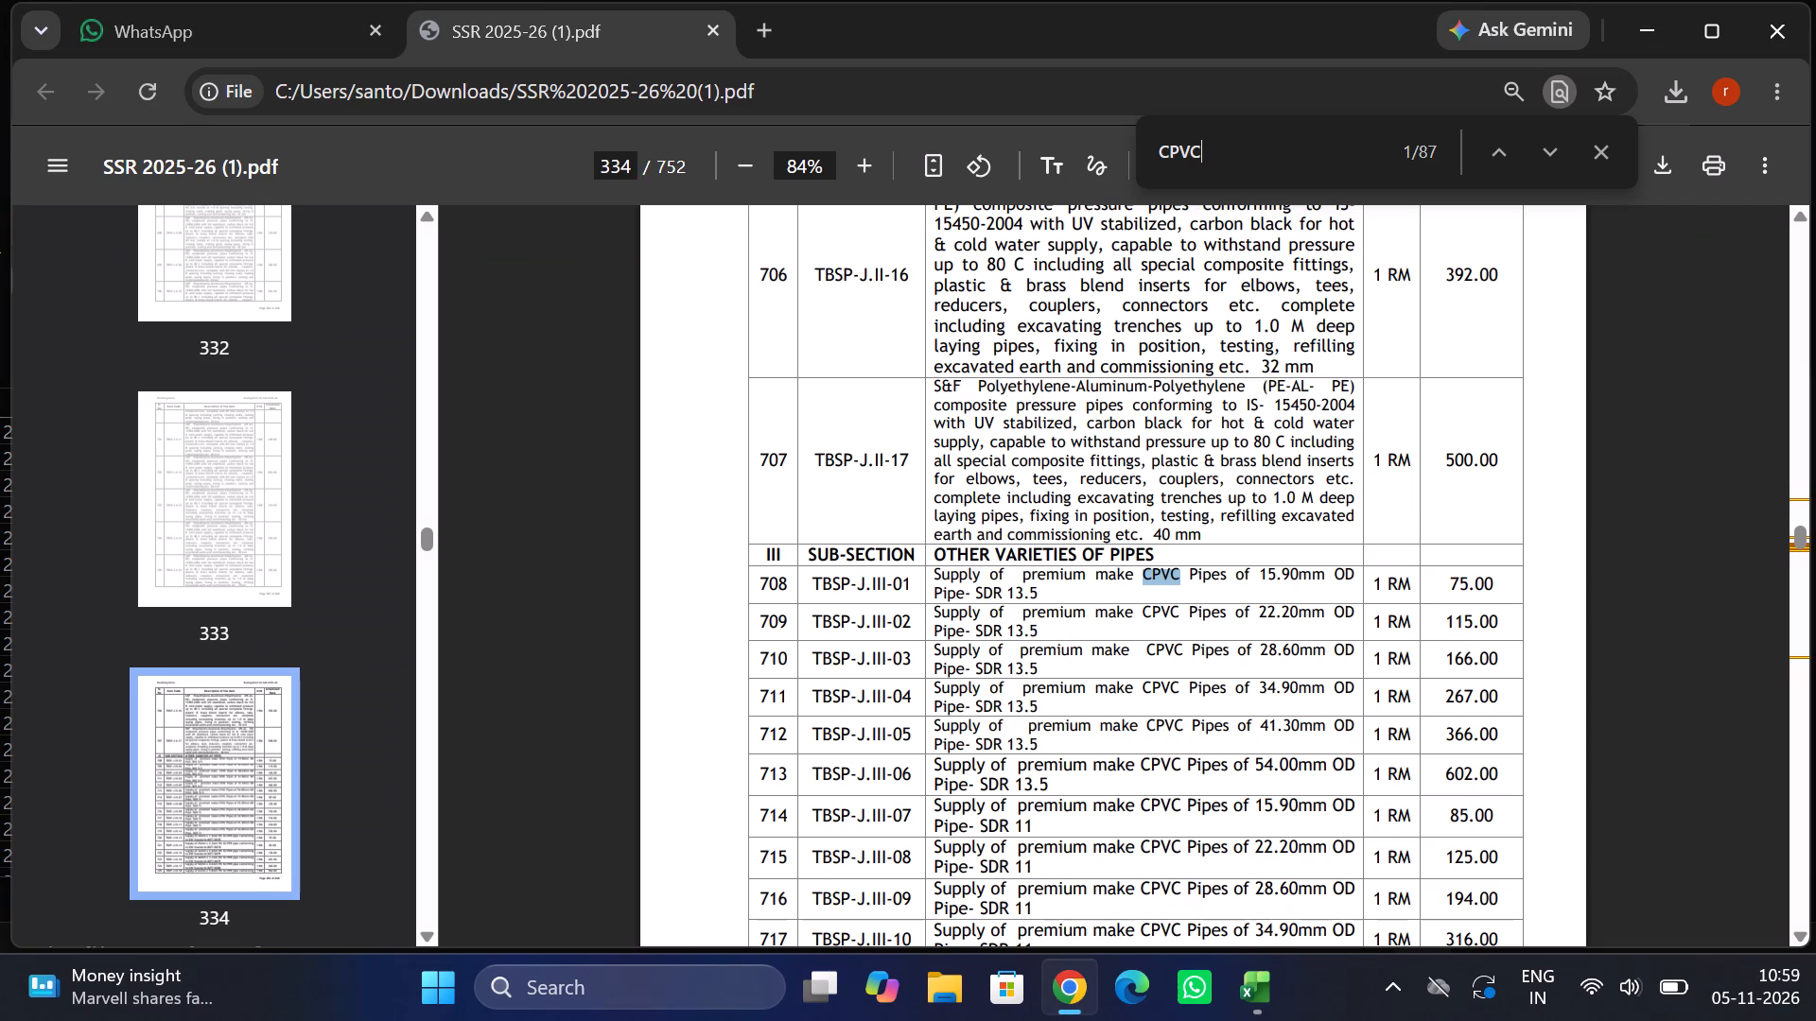
scroll(1182, 728, "up", 1)
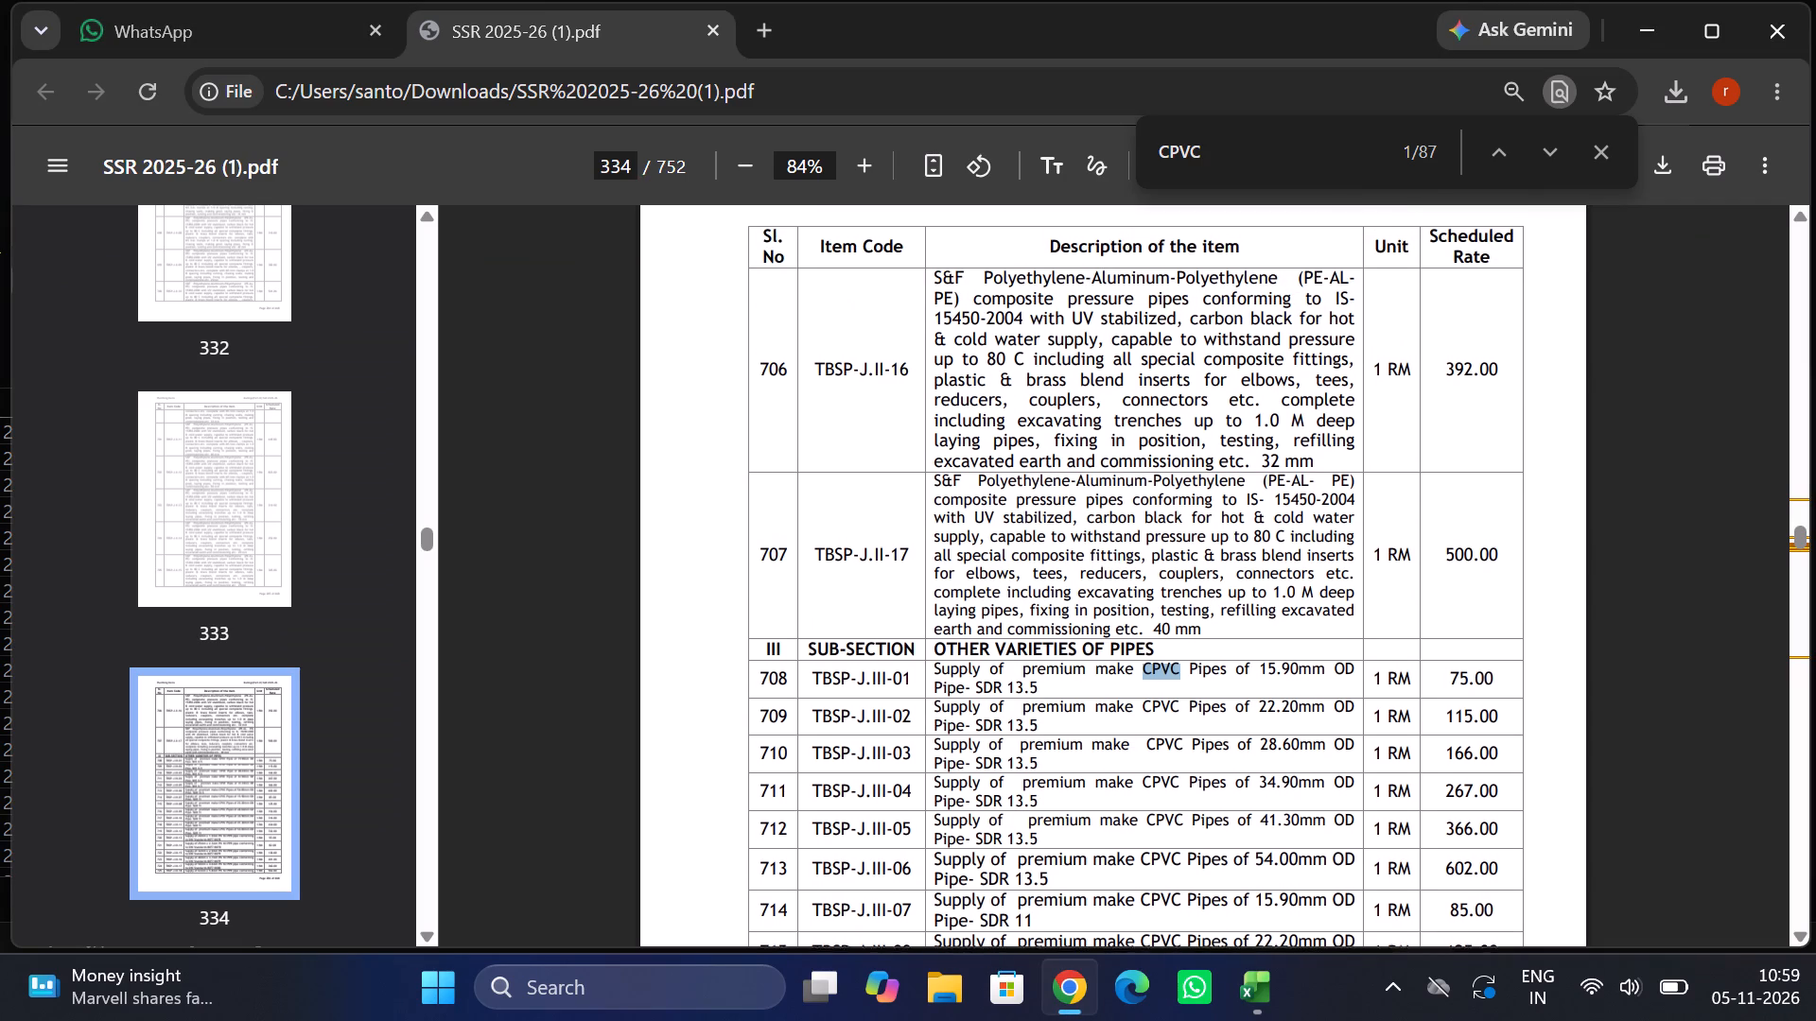
scroll(1182, 728, "up", 1)
scroll(1182, 728, "right", 1)
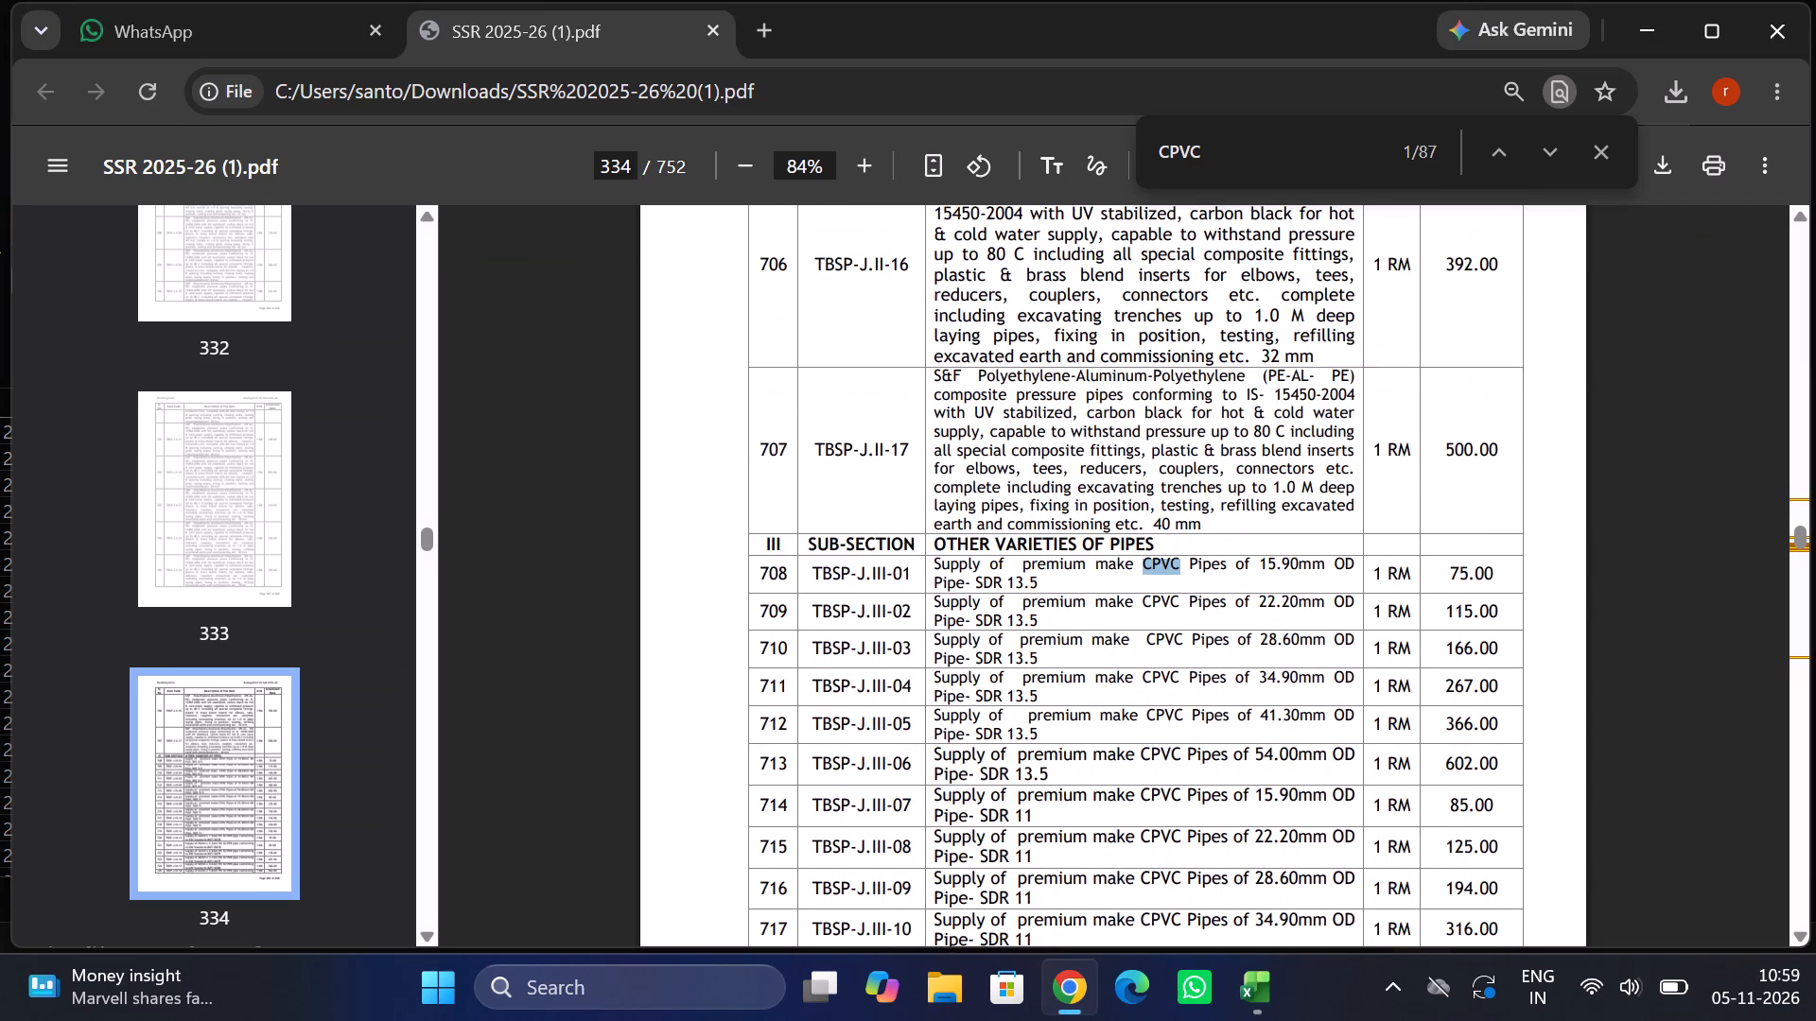
scroll(1182, 728, "down", 1)
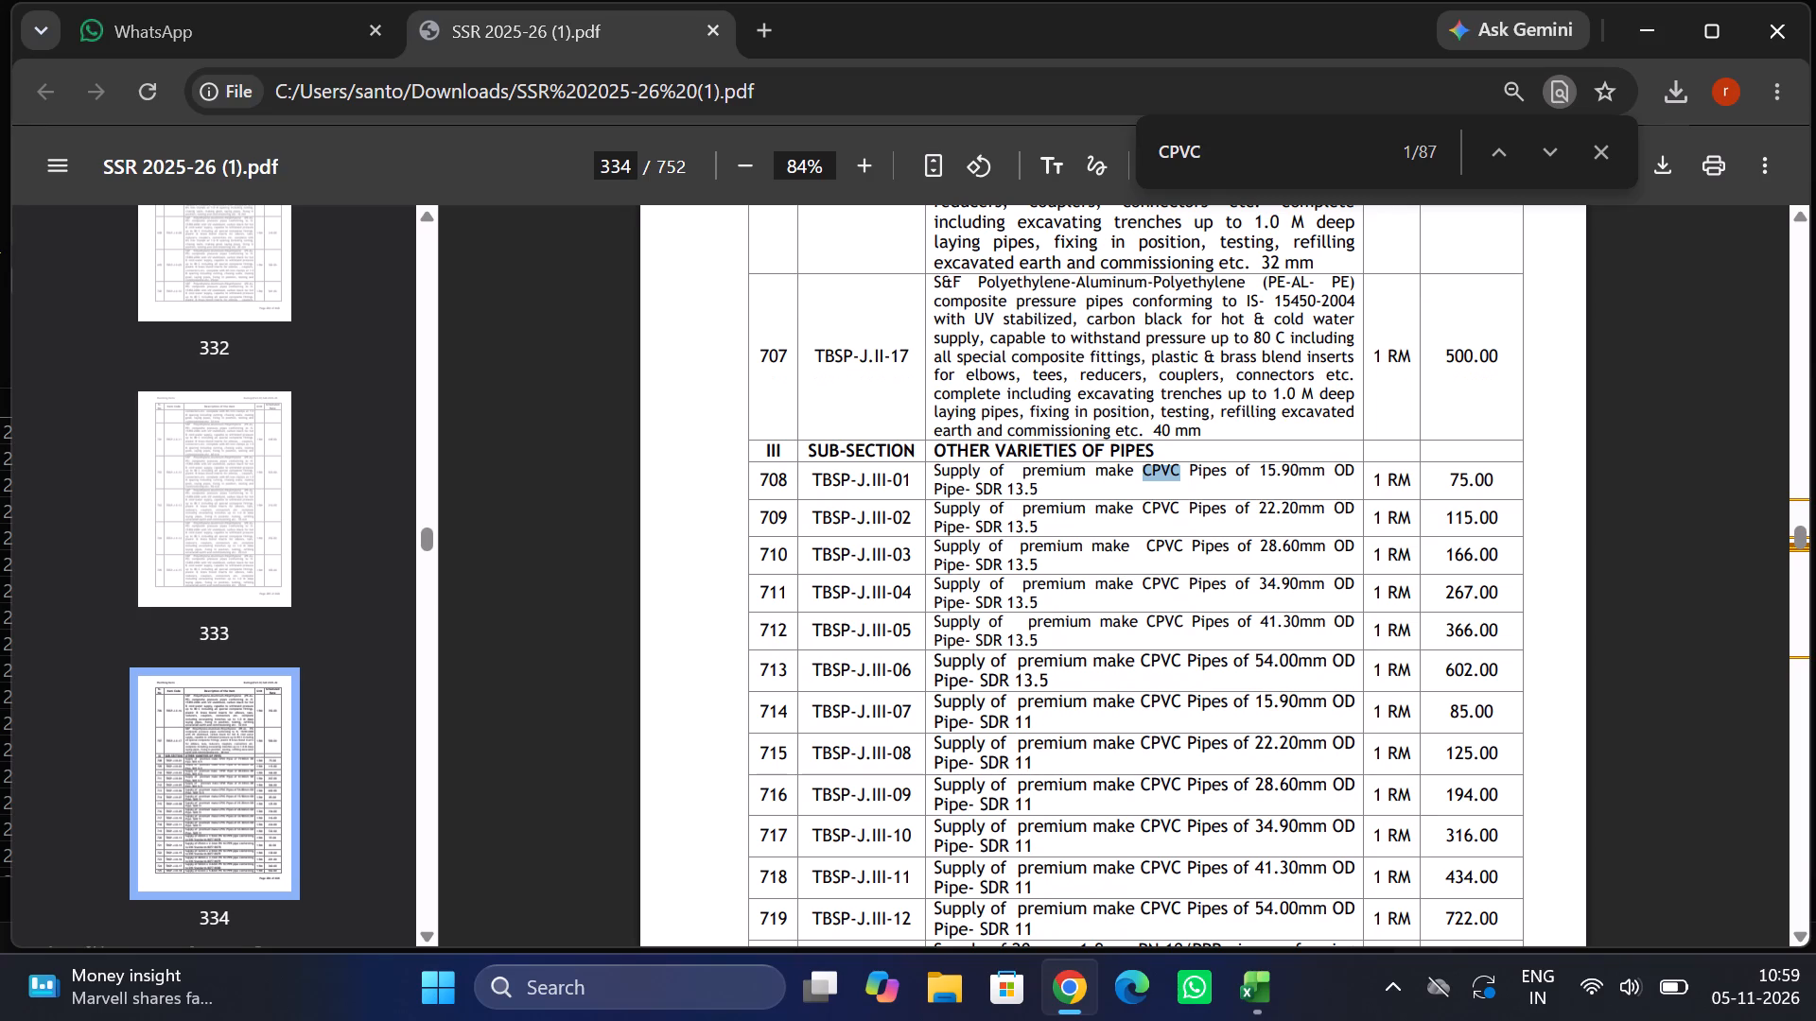
In the Excel estimate, insert a row between WPC DOOR and BREAKER and describe it as WPC FRAME.
left_click(1245, 863)
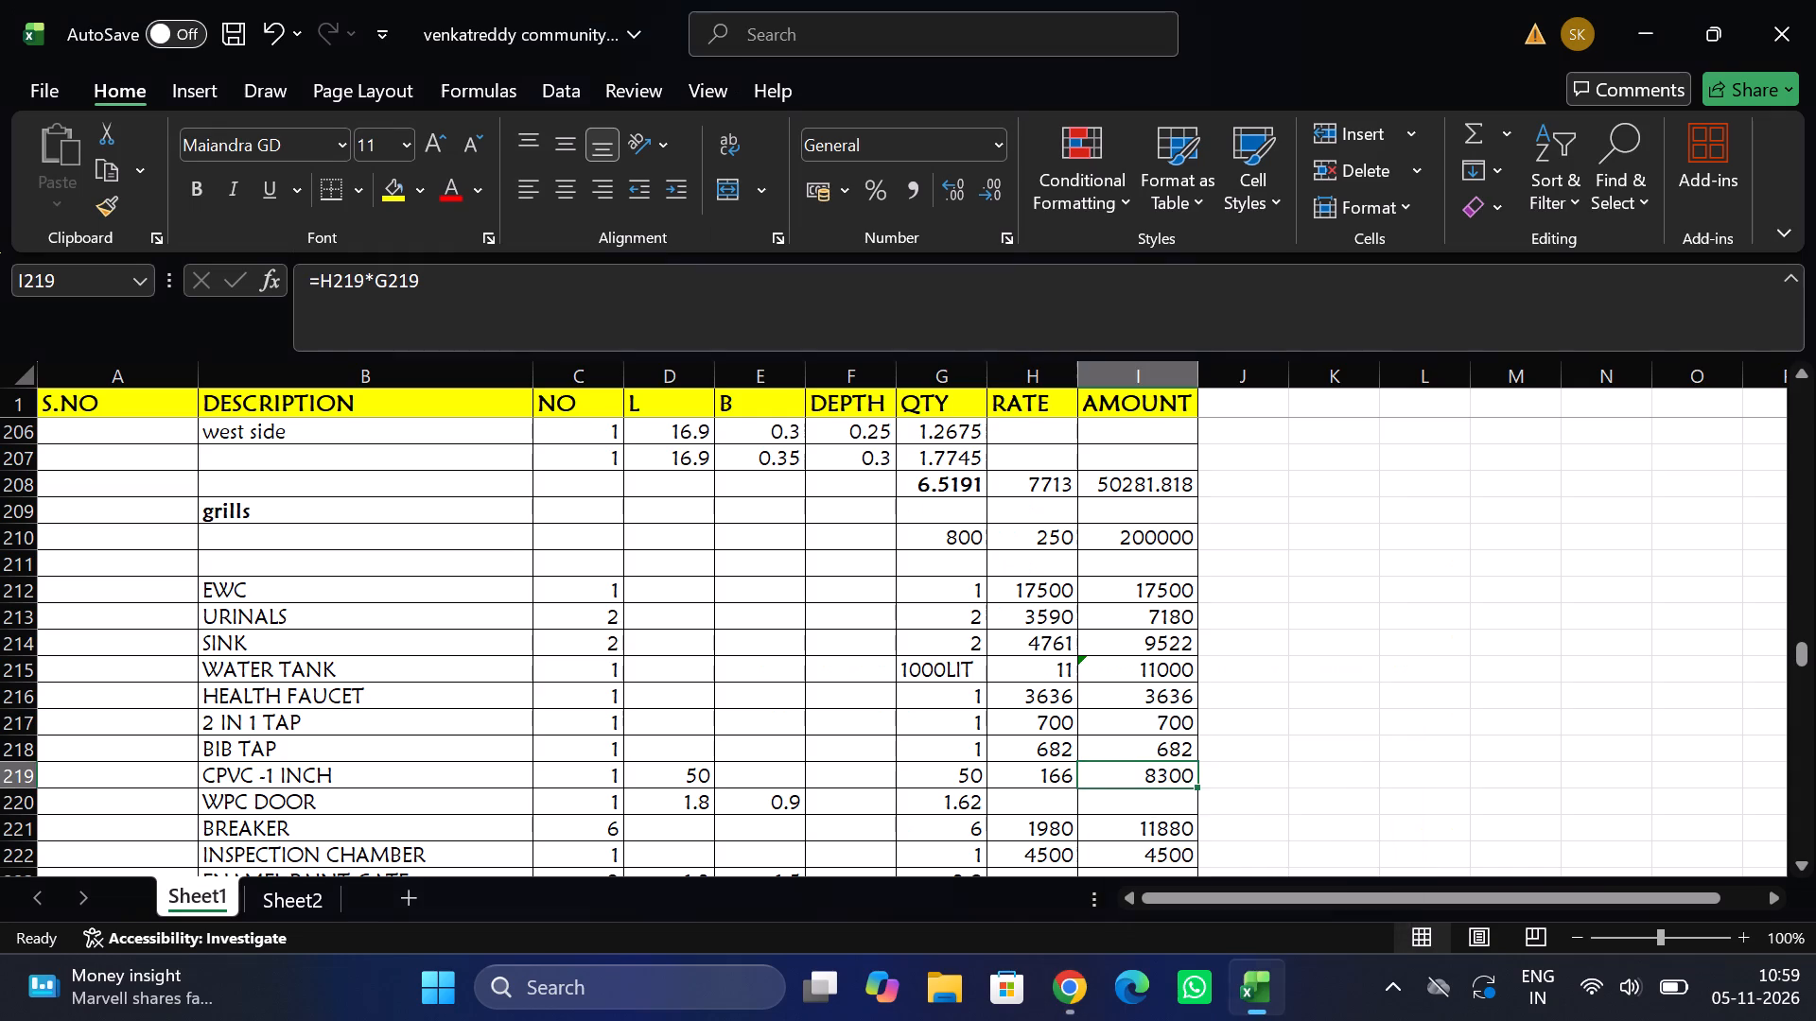
left_click(460, 801)
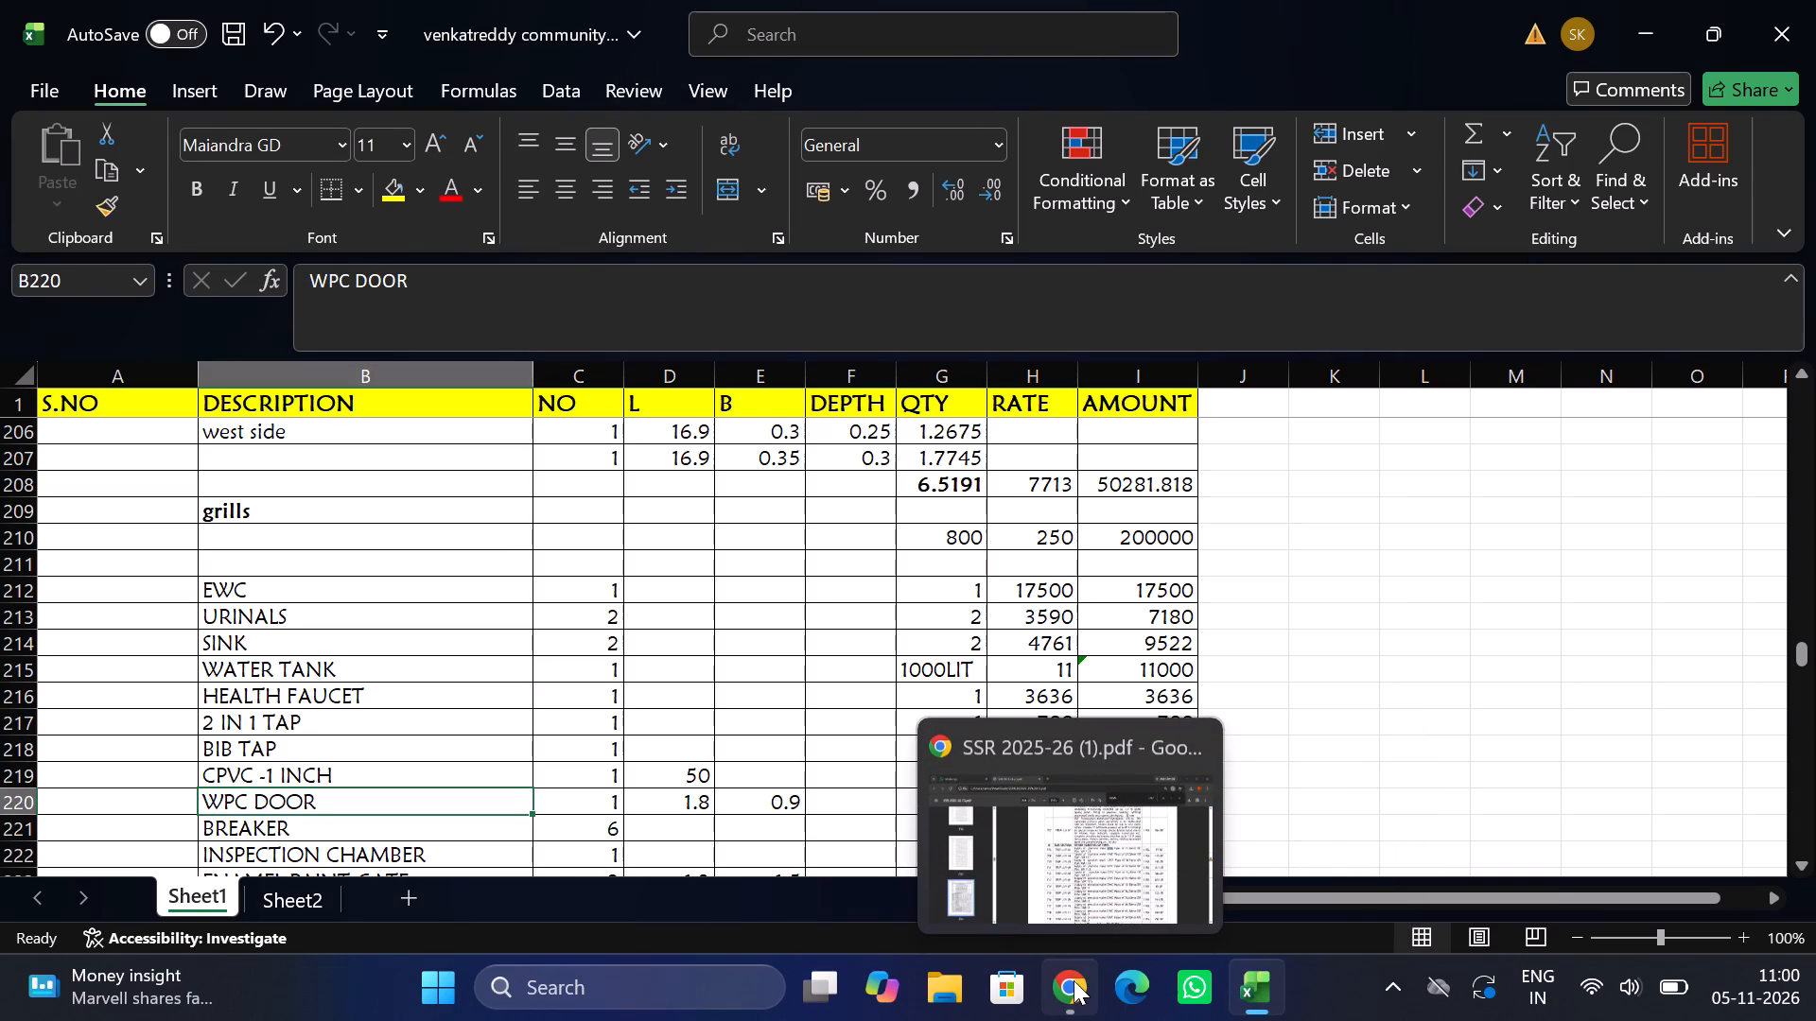
left_click(862, 747)
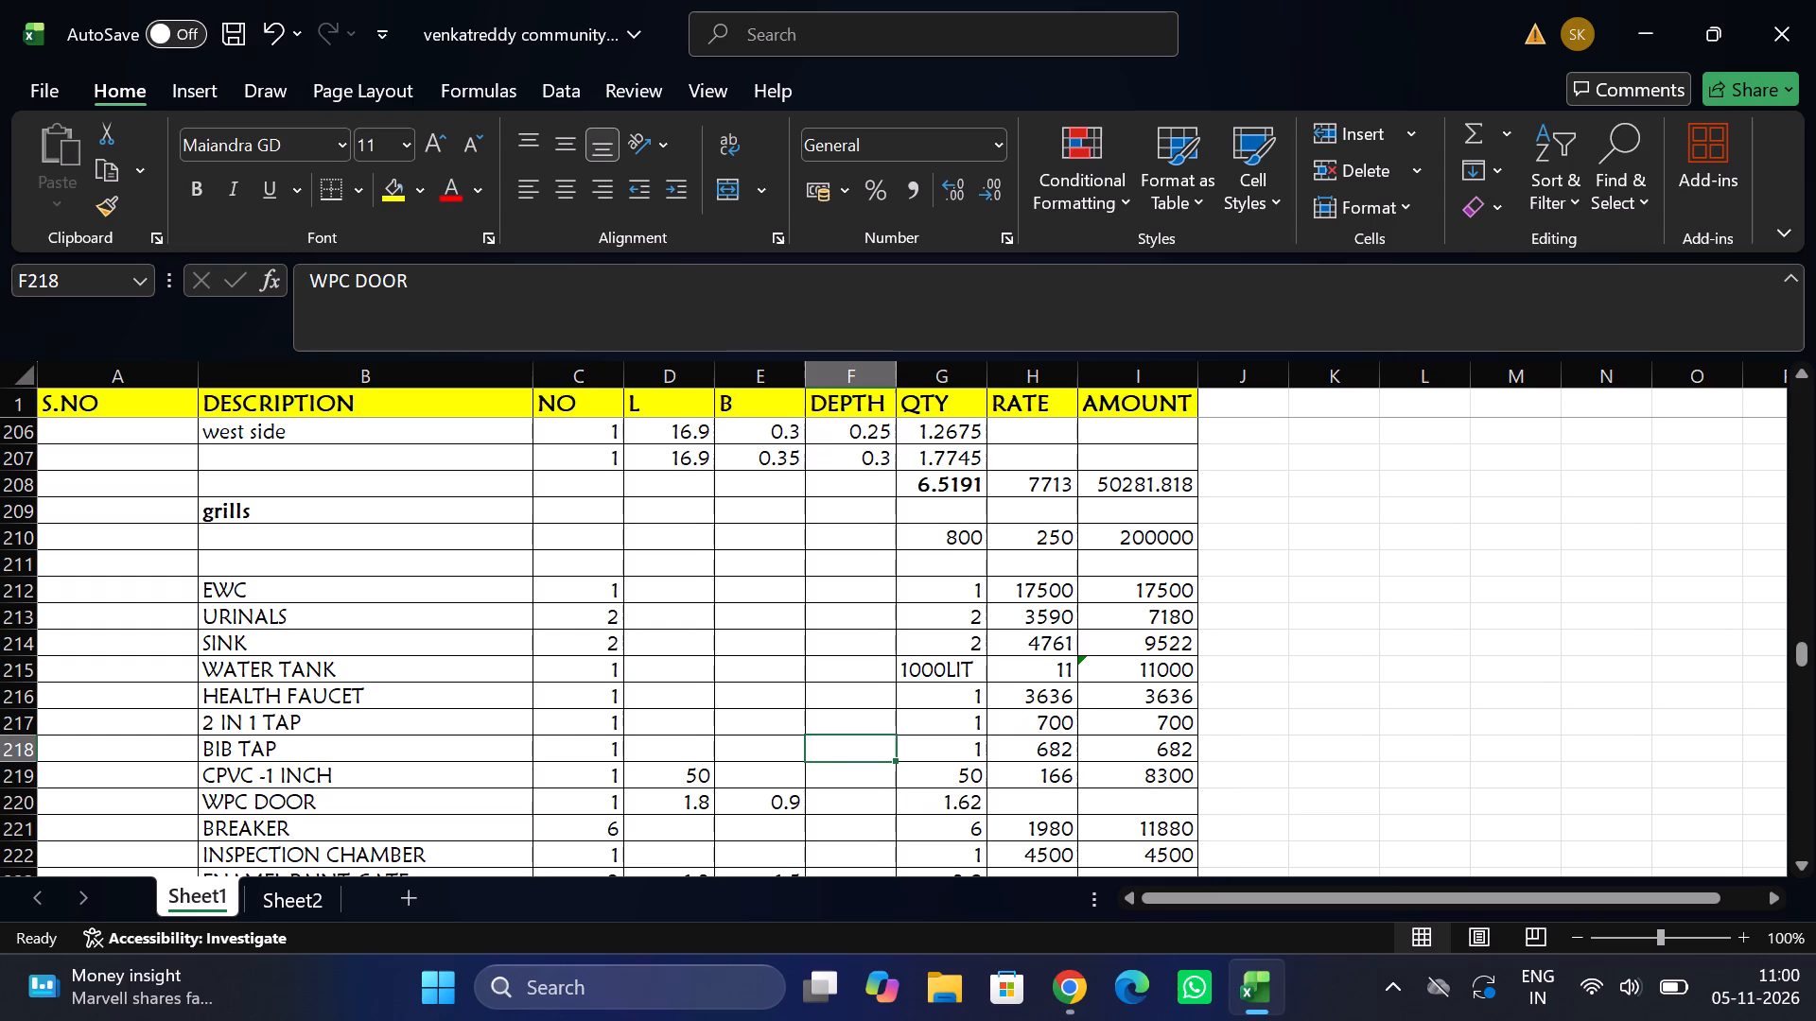
left_click(23, 828)
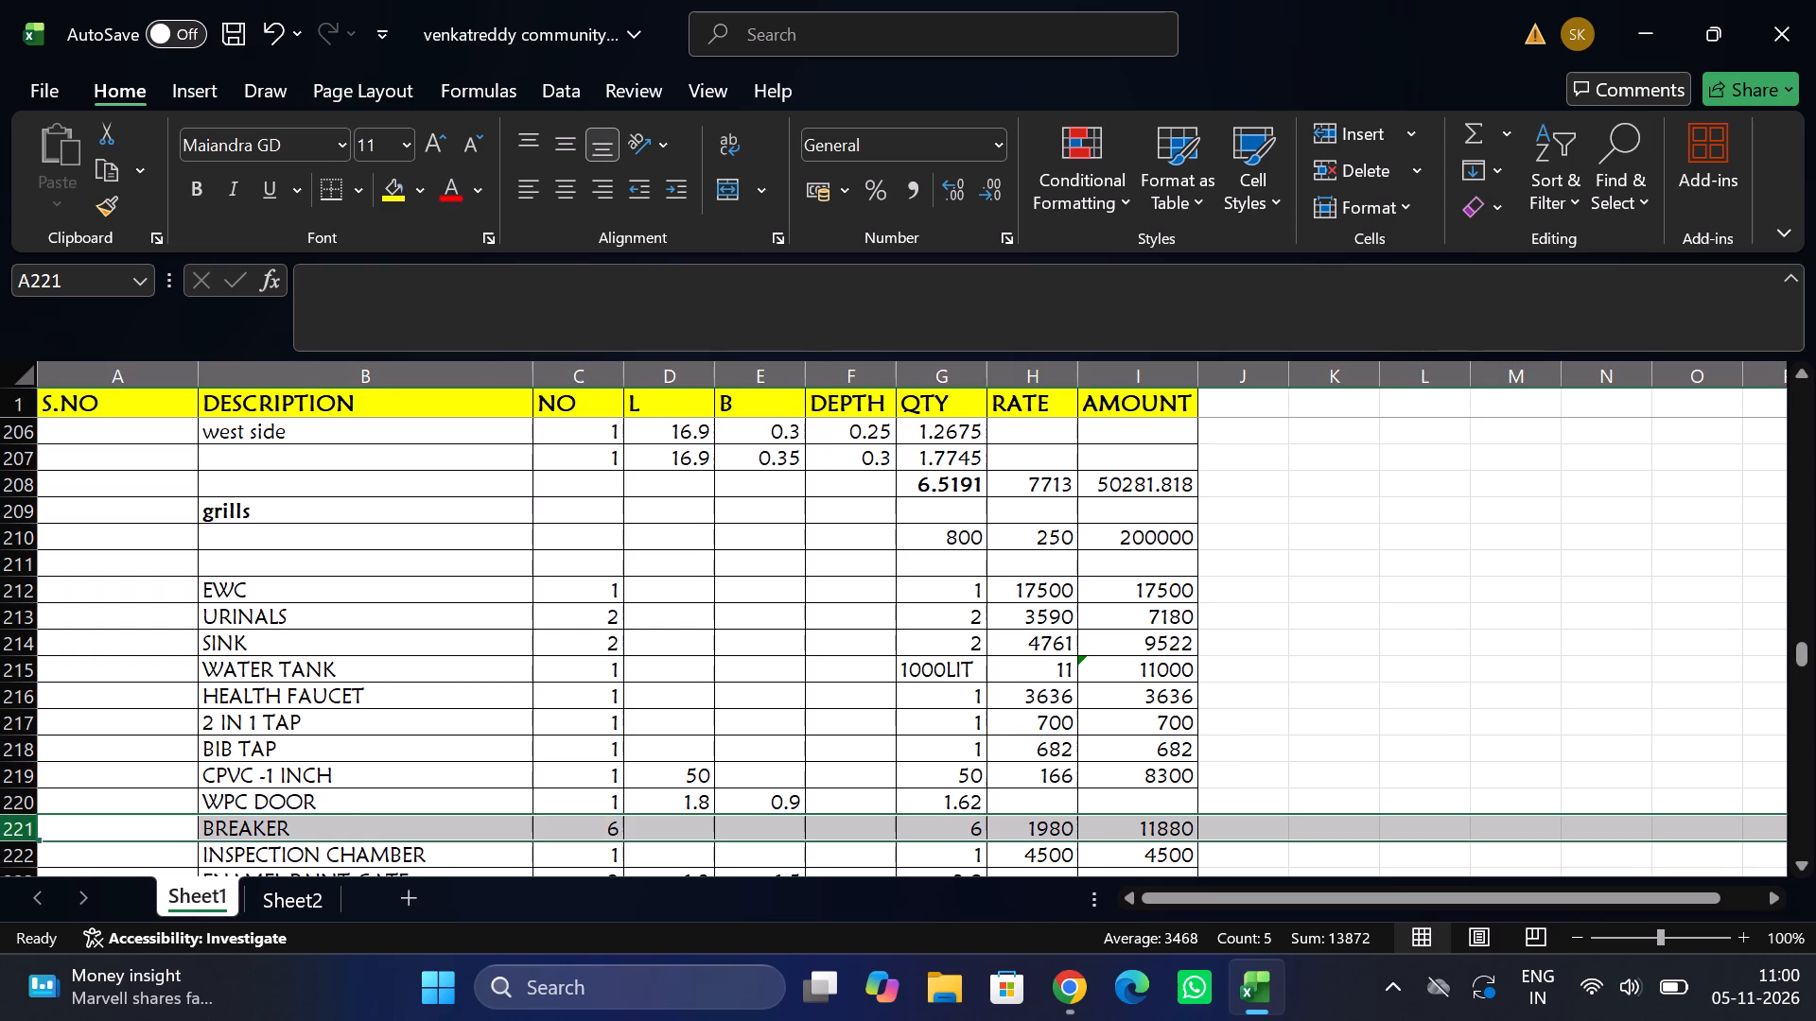
right_click(23, 832)
left_click(168, 556)
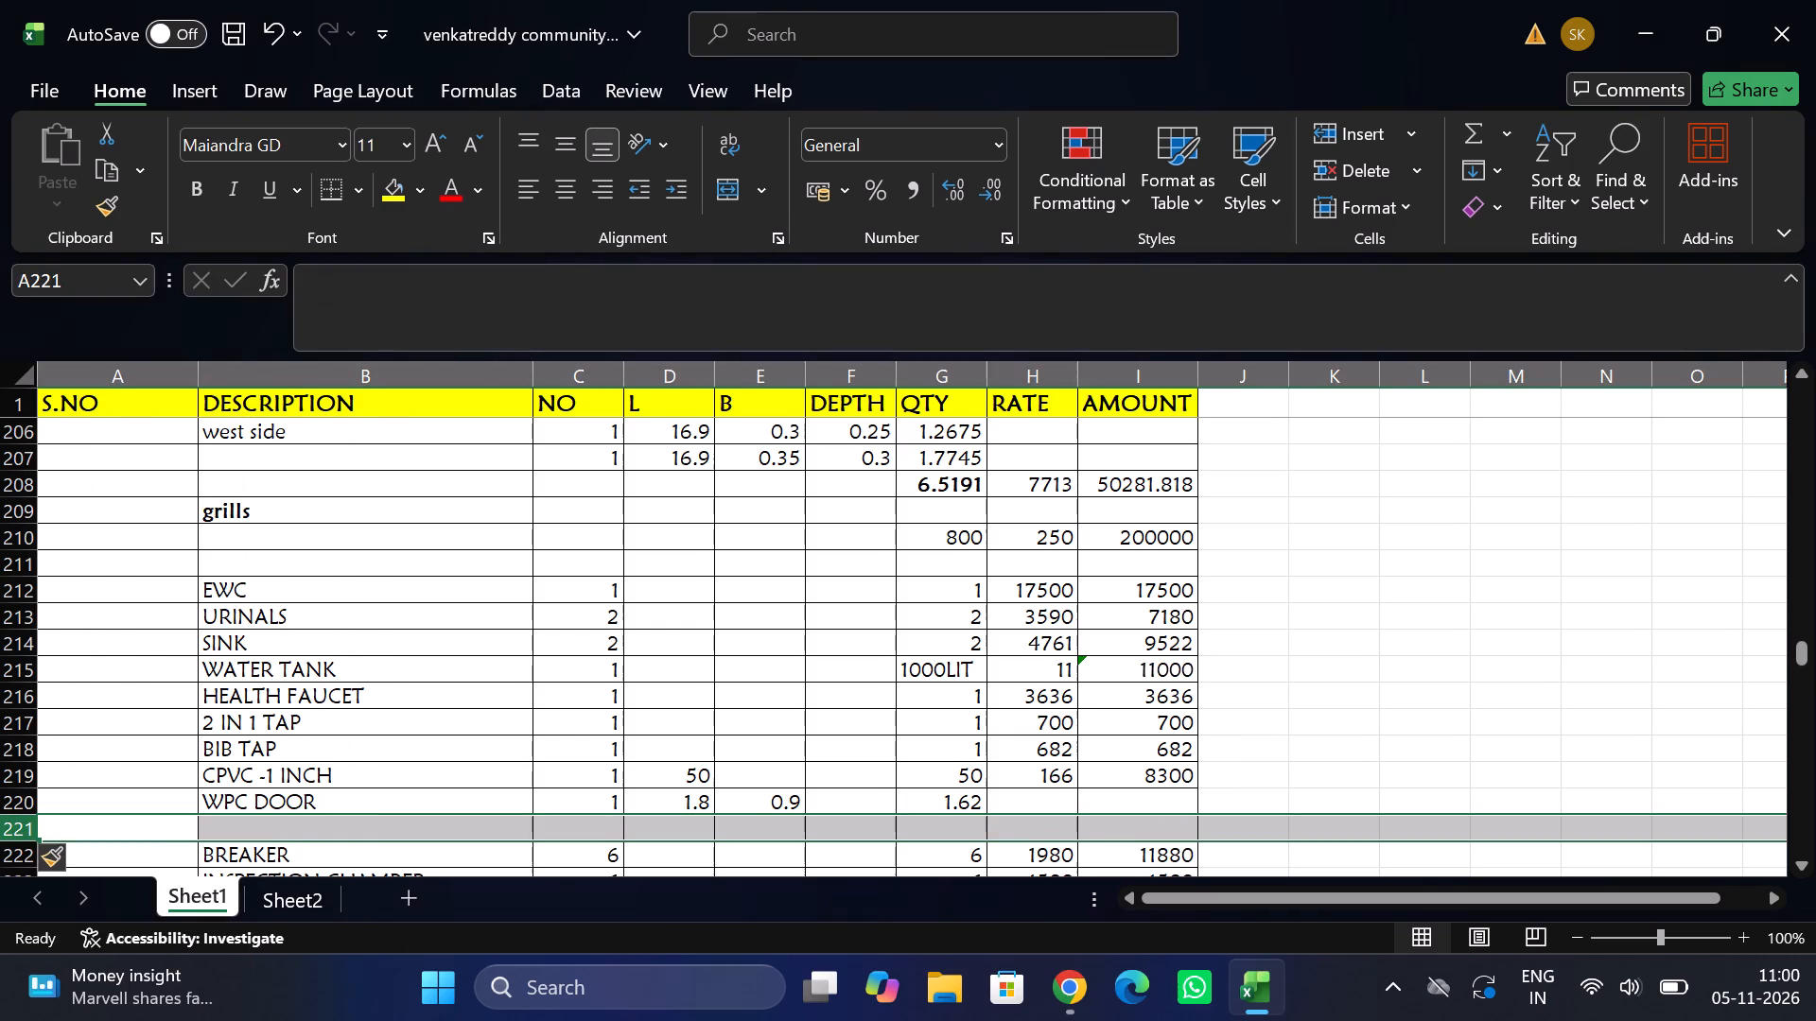
left_click(238, 831)
type("WPC FRAME")
key("Tab")
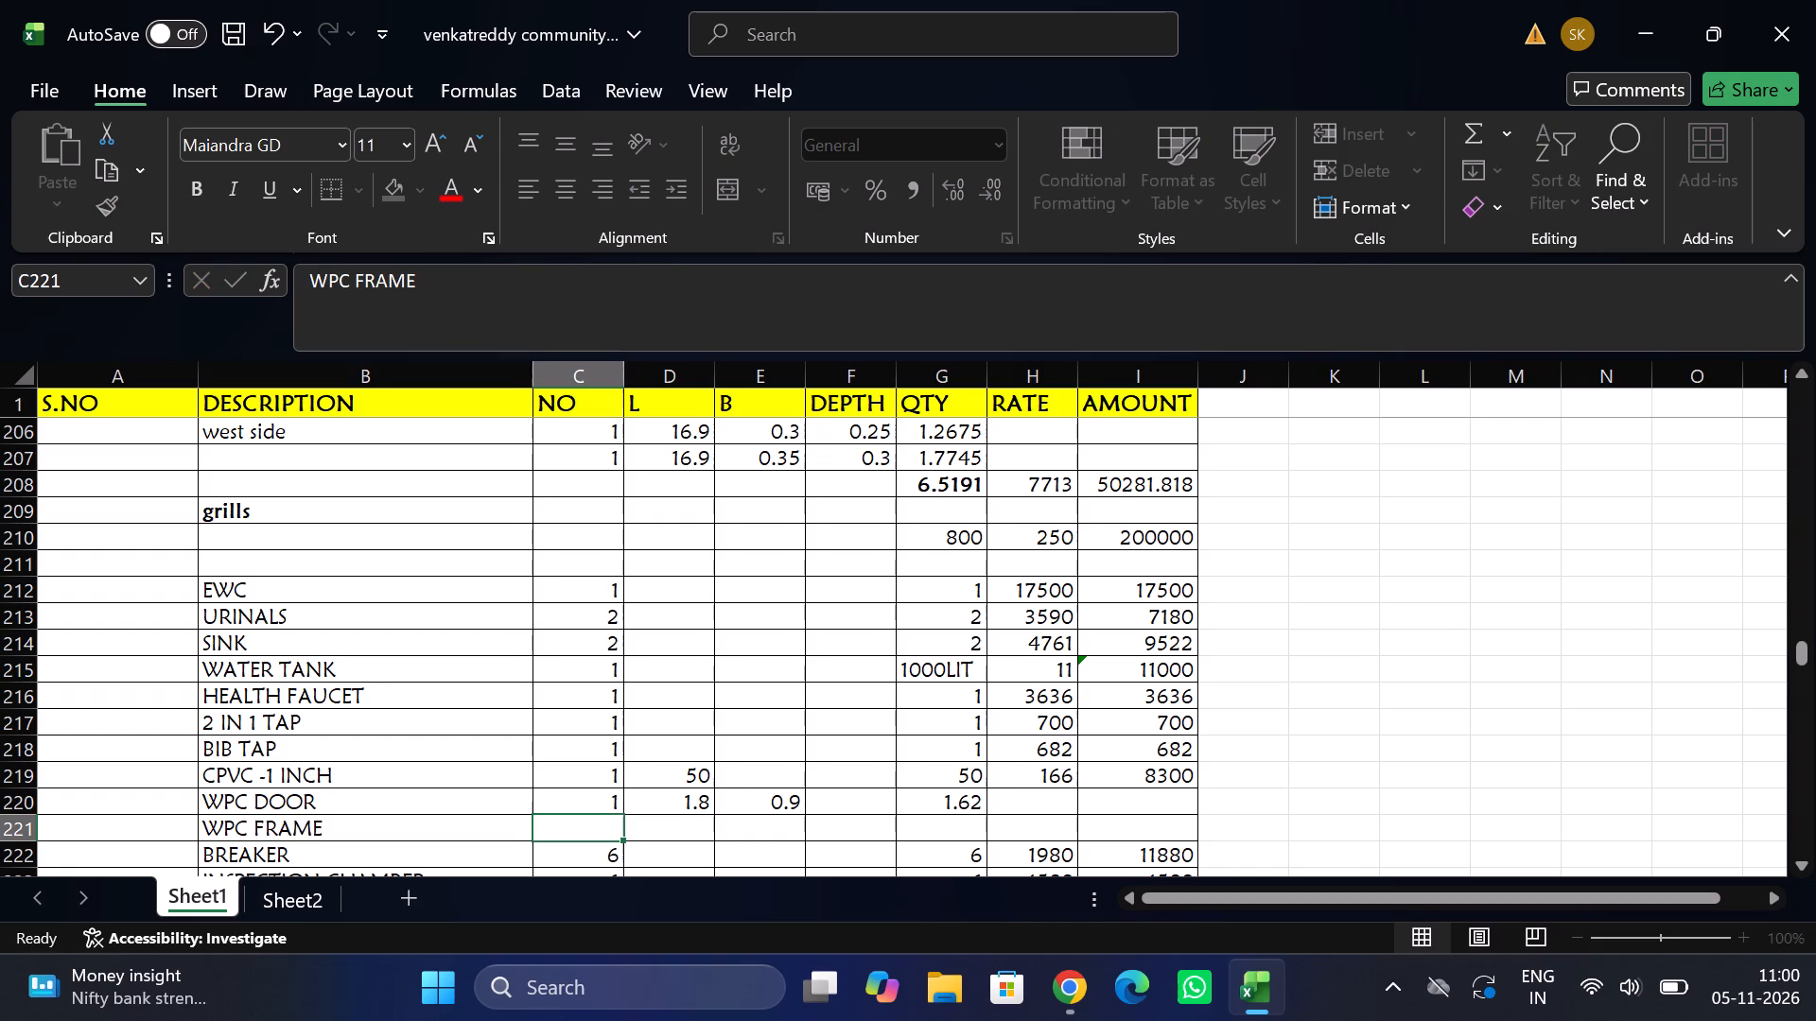
Give WPC FRAME a number of 1, a length of =1.8+1.8+0.9 and a quantity that references its length cell.
key("1")
key("Tab")
key("equal")
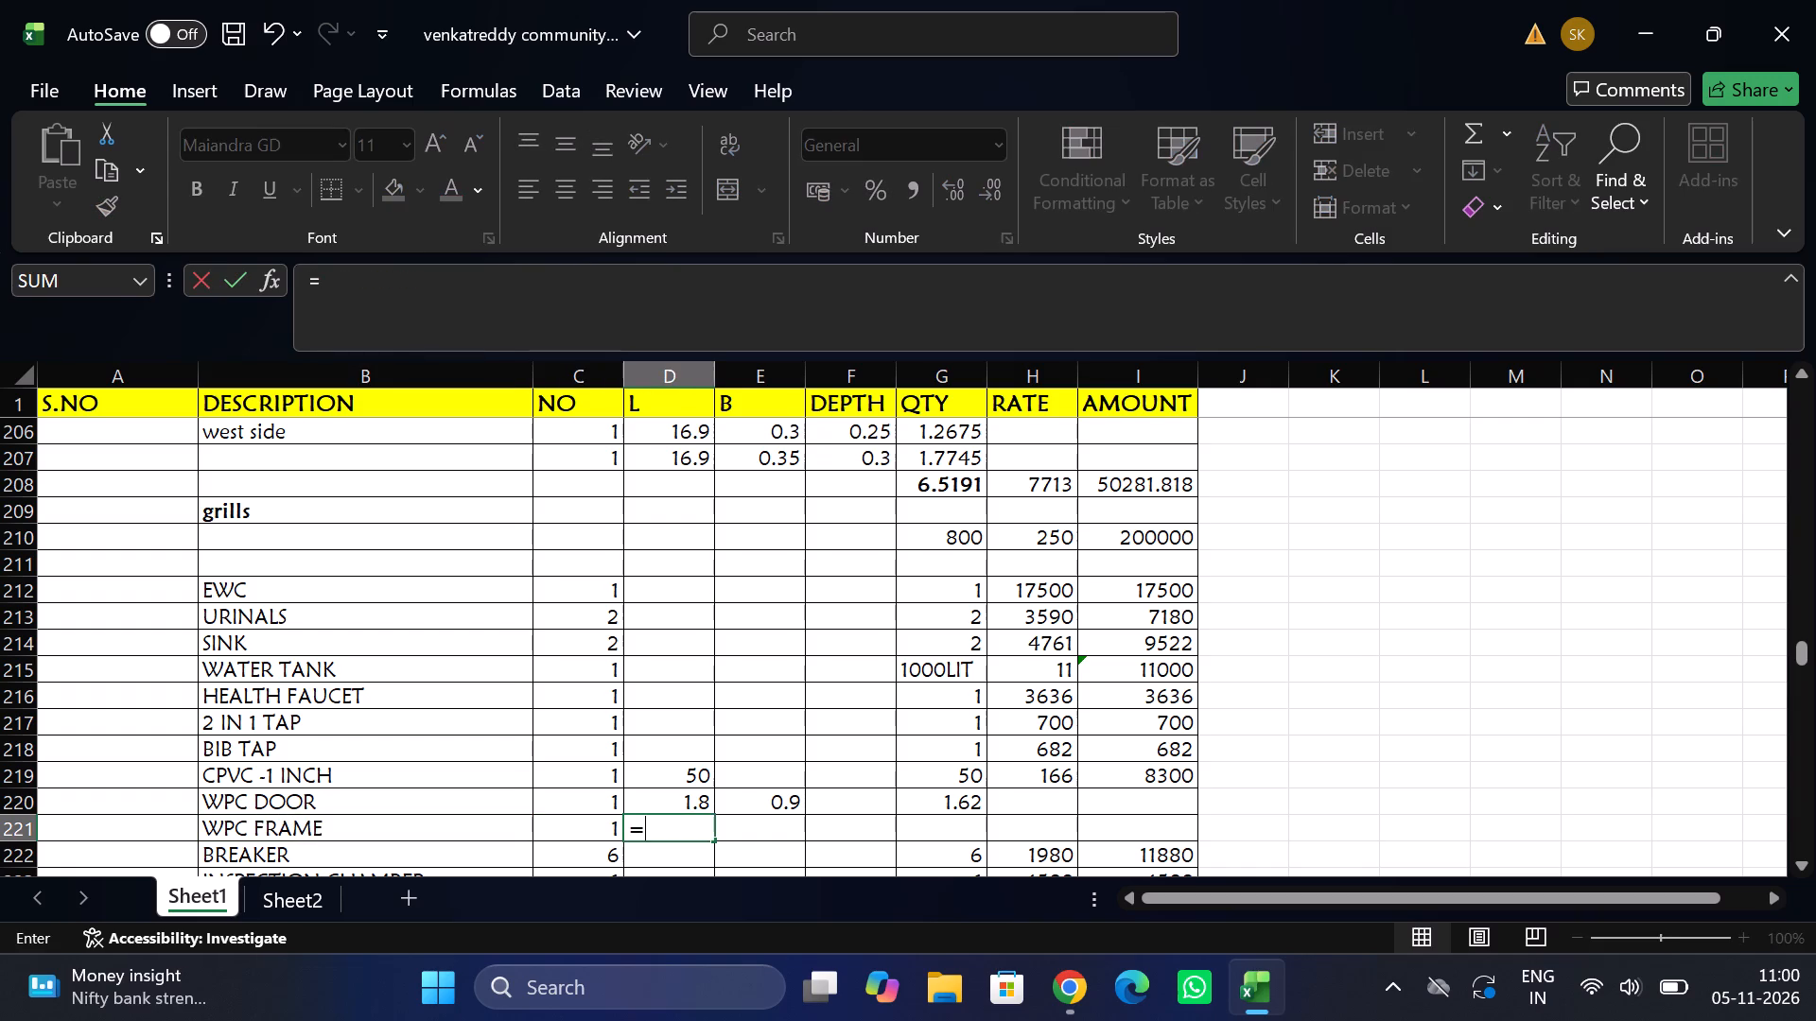
type("1.8+")
type("1.8+0.9")
key("Tab")
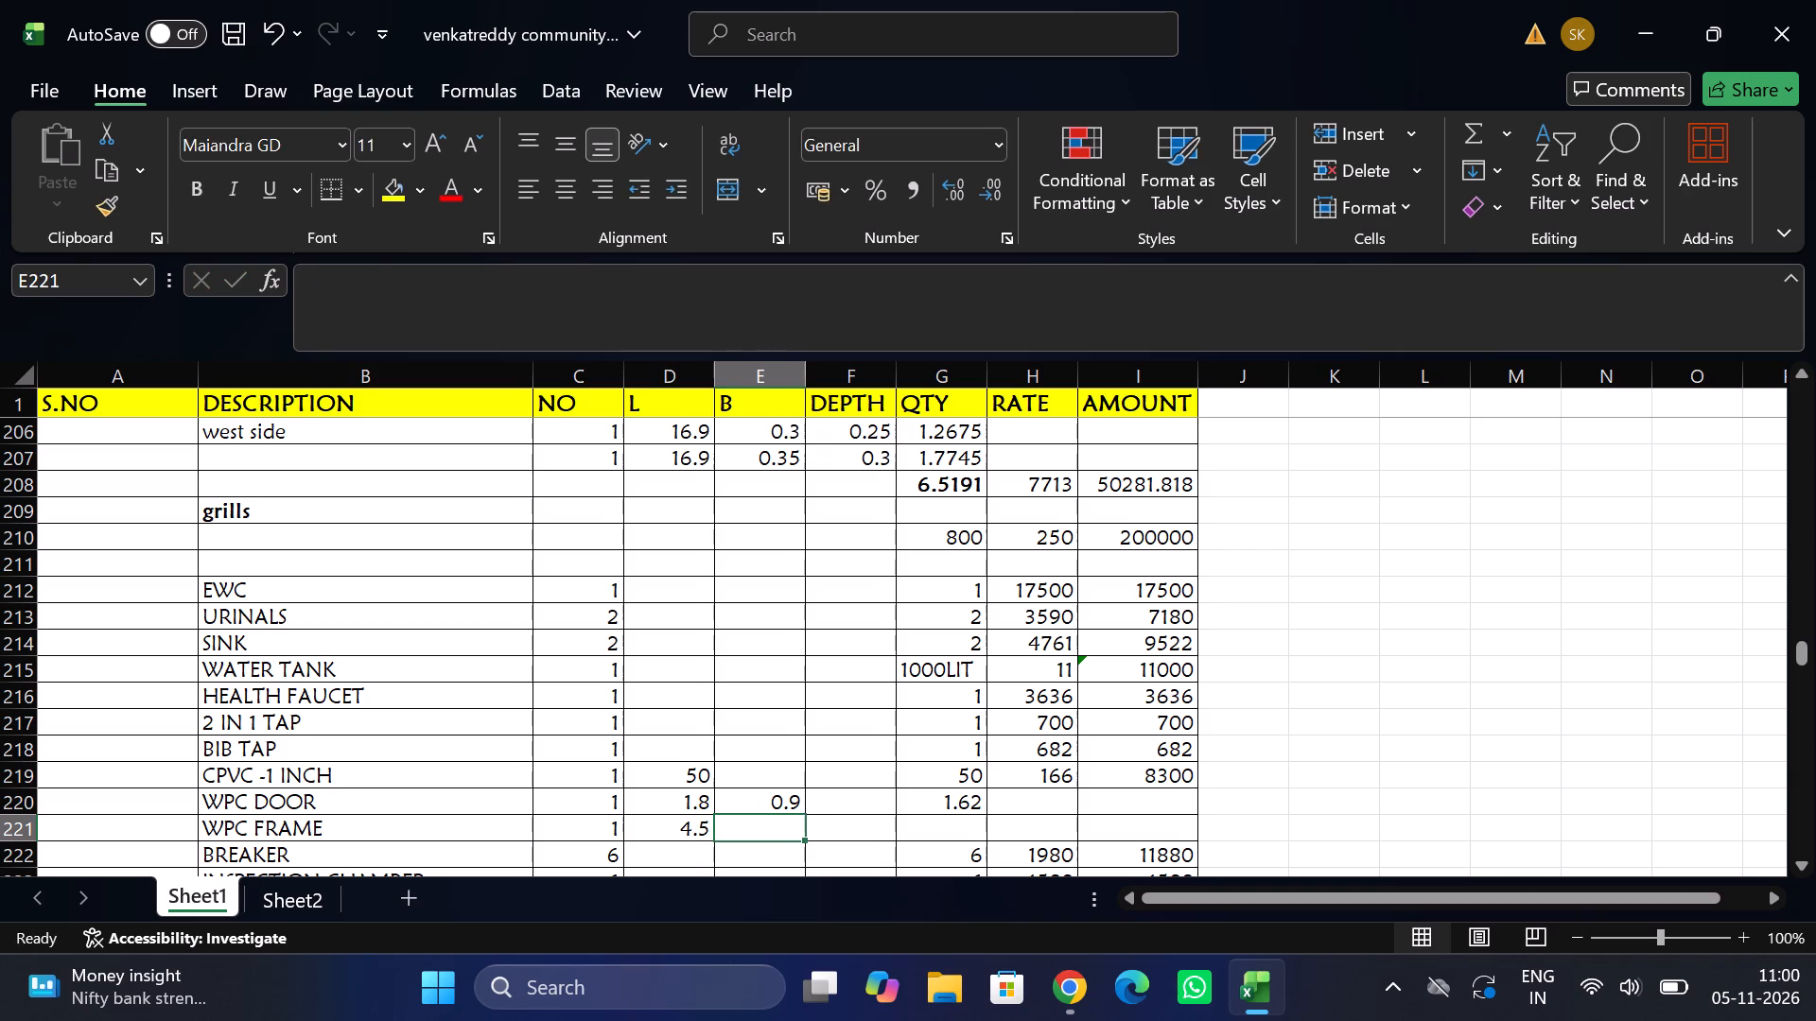
key("Tab")
key("Tab")
key("equal")
key("Left")
key("Left")
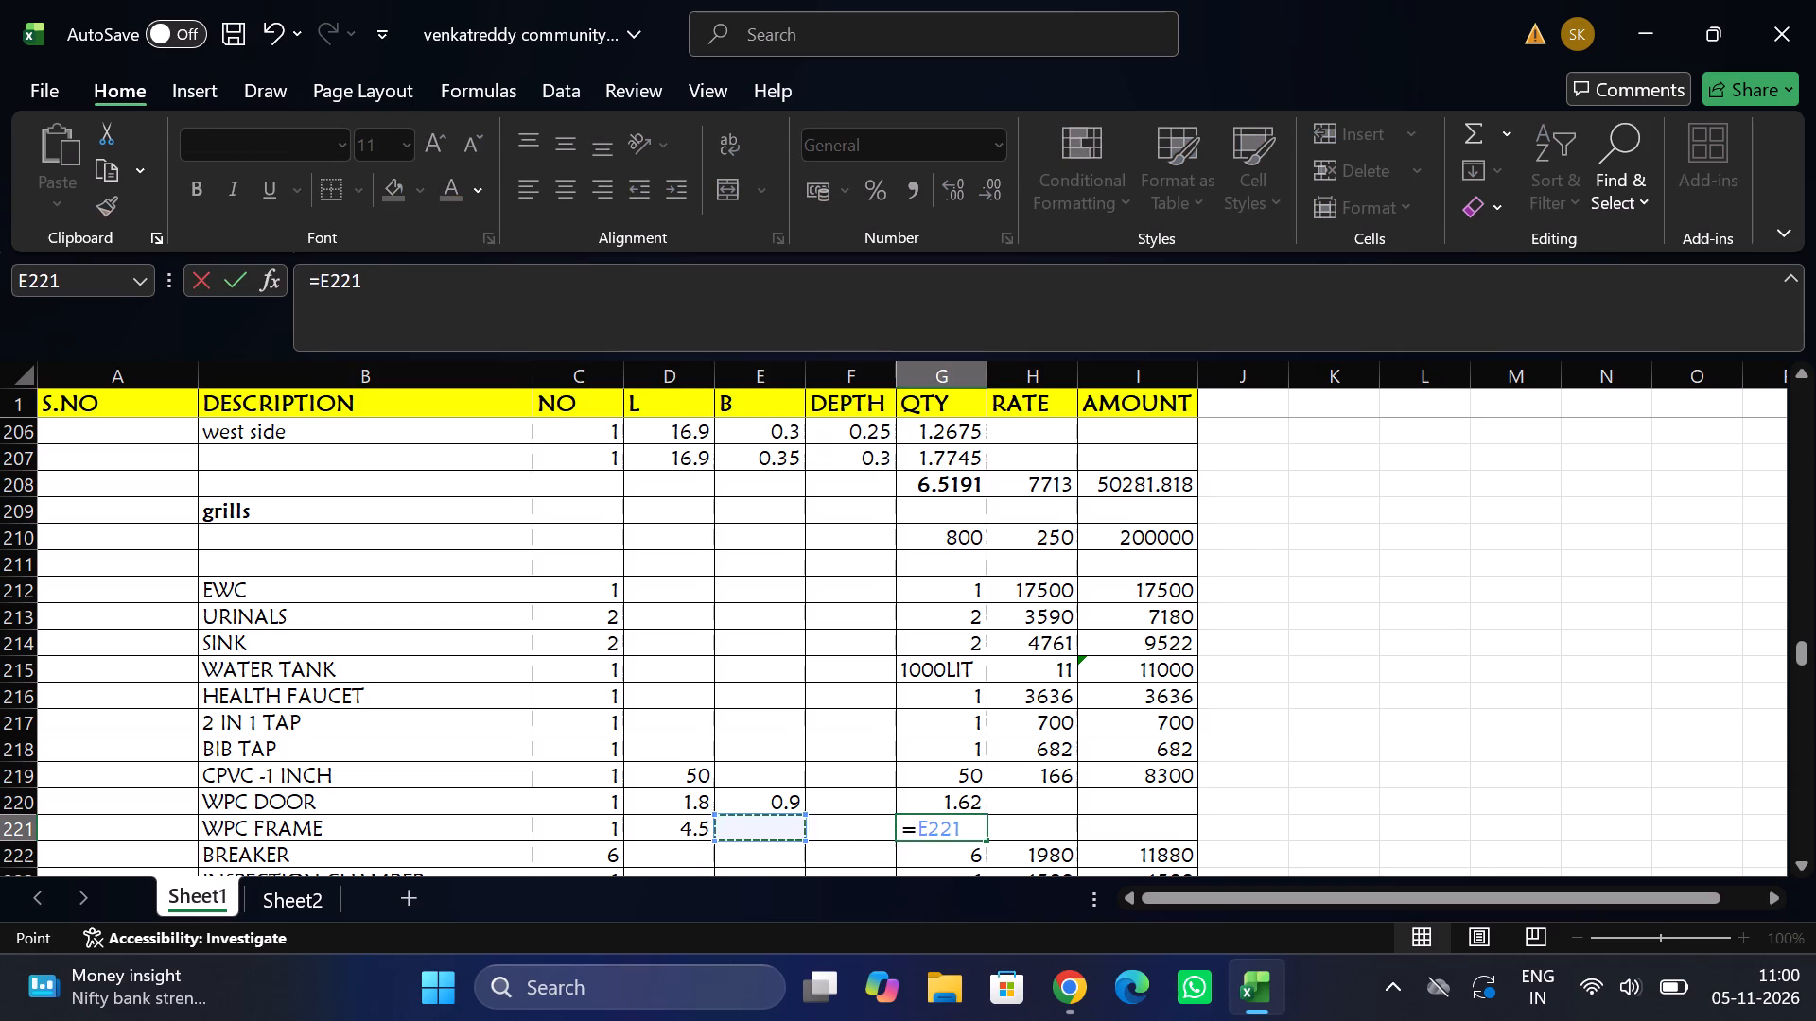
key("Left")
key("Return")
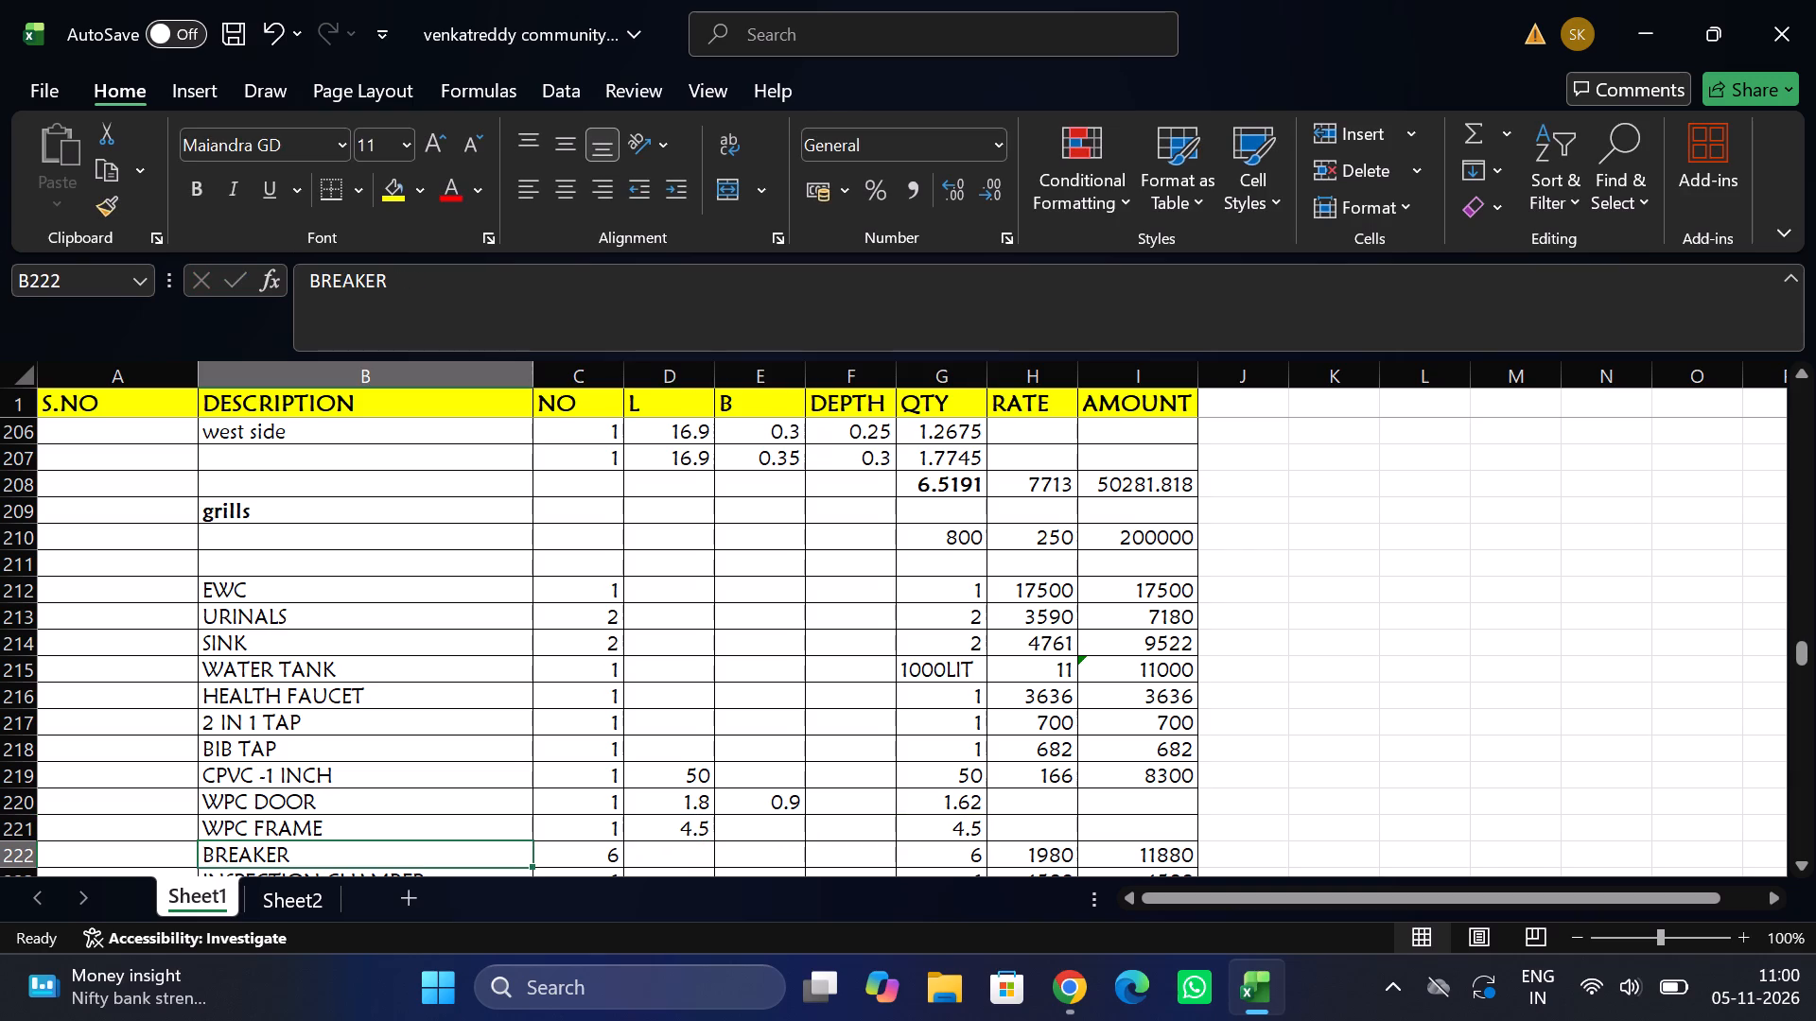
Select the WPC DOOR rate cell, switch to the SSR PDF in Chrome and search it for WPC.
left_click(1043, 800)
scroll(1043, 800, "down", 1)
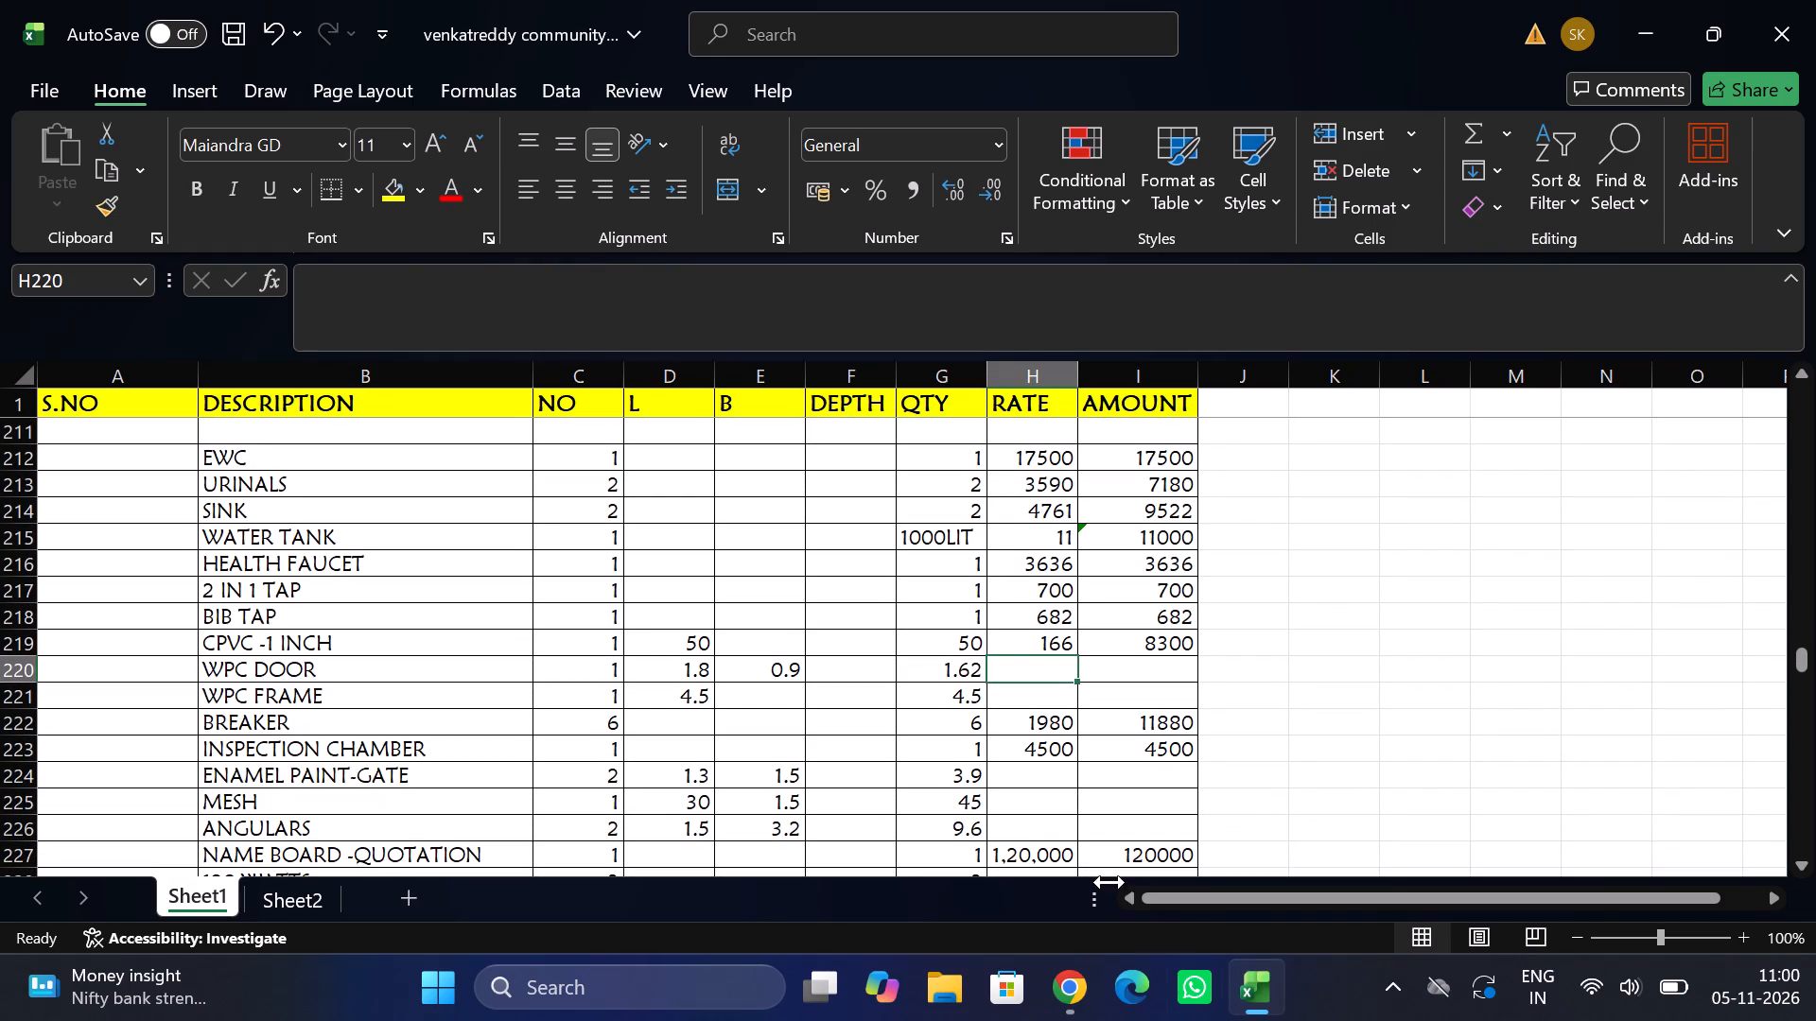
left_click(1063, 882)
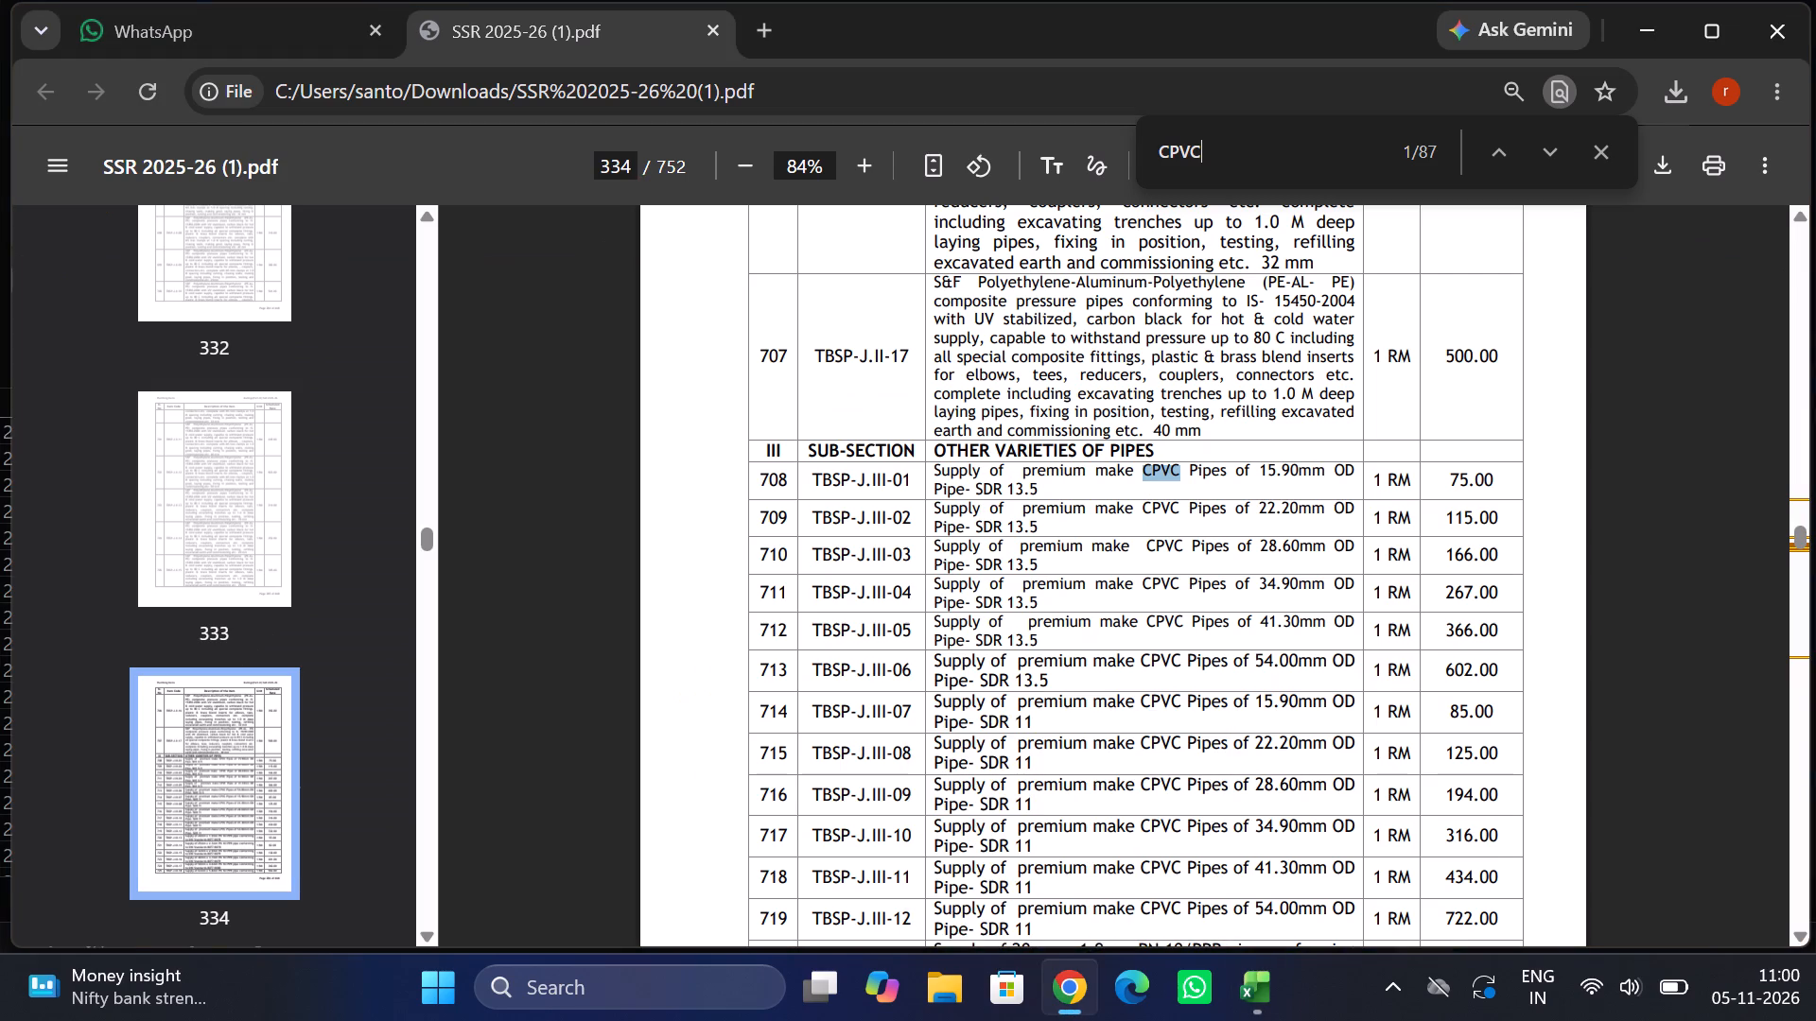
key("BackSpace")
key("BackSpace")
key("BackSpace")
key("BackSpace")
type("WPC")
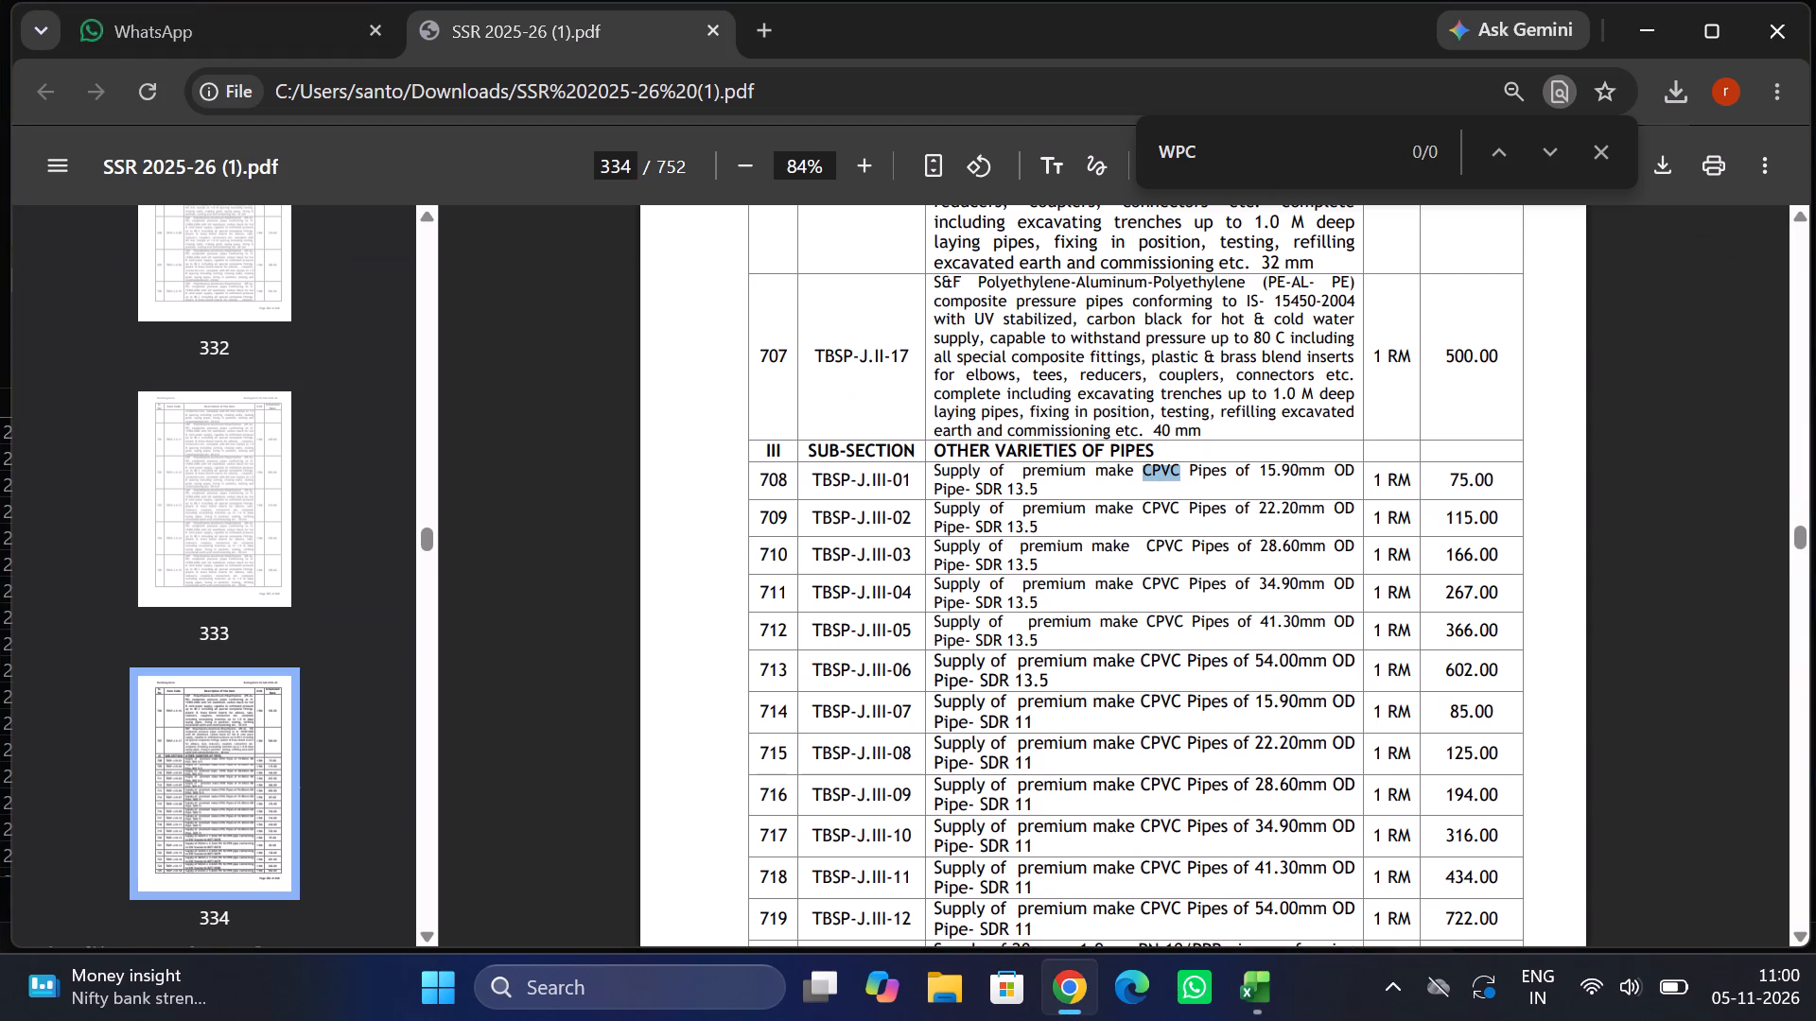
key("Return")
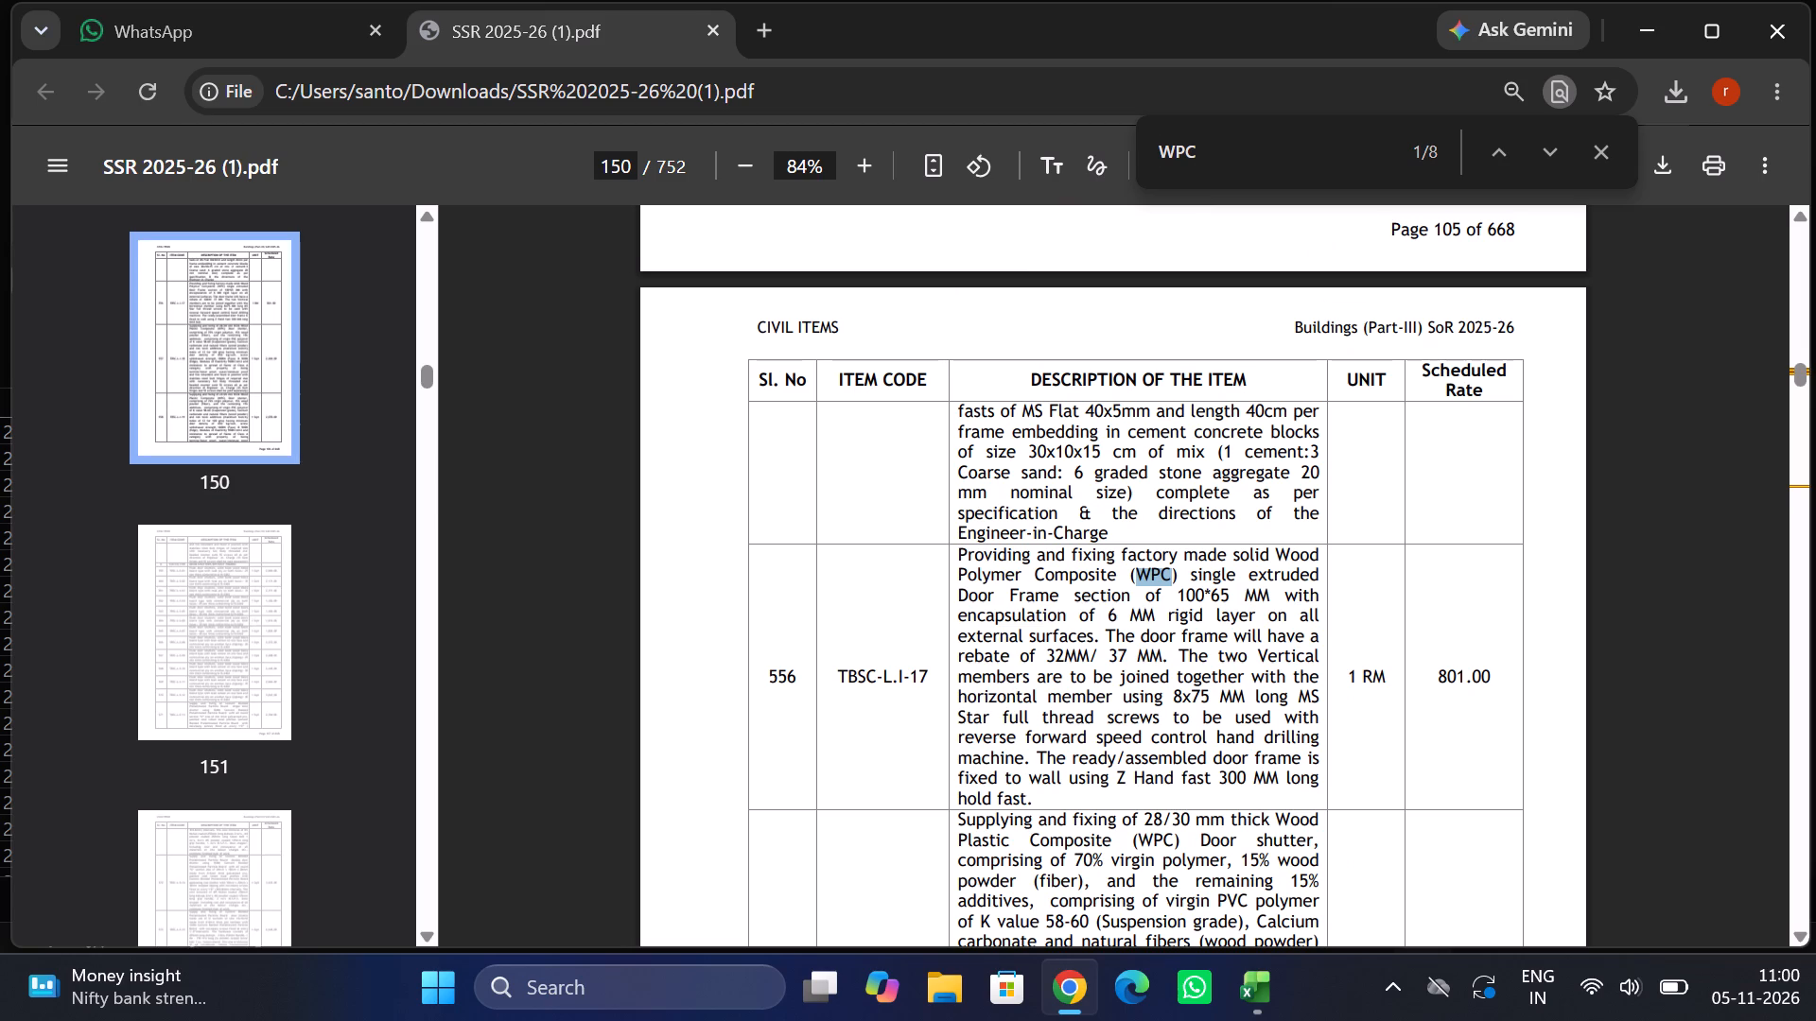
Go to the second WPC match and examine the scheduled rates of the WPC door frame and door shutter items.
key("Return")
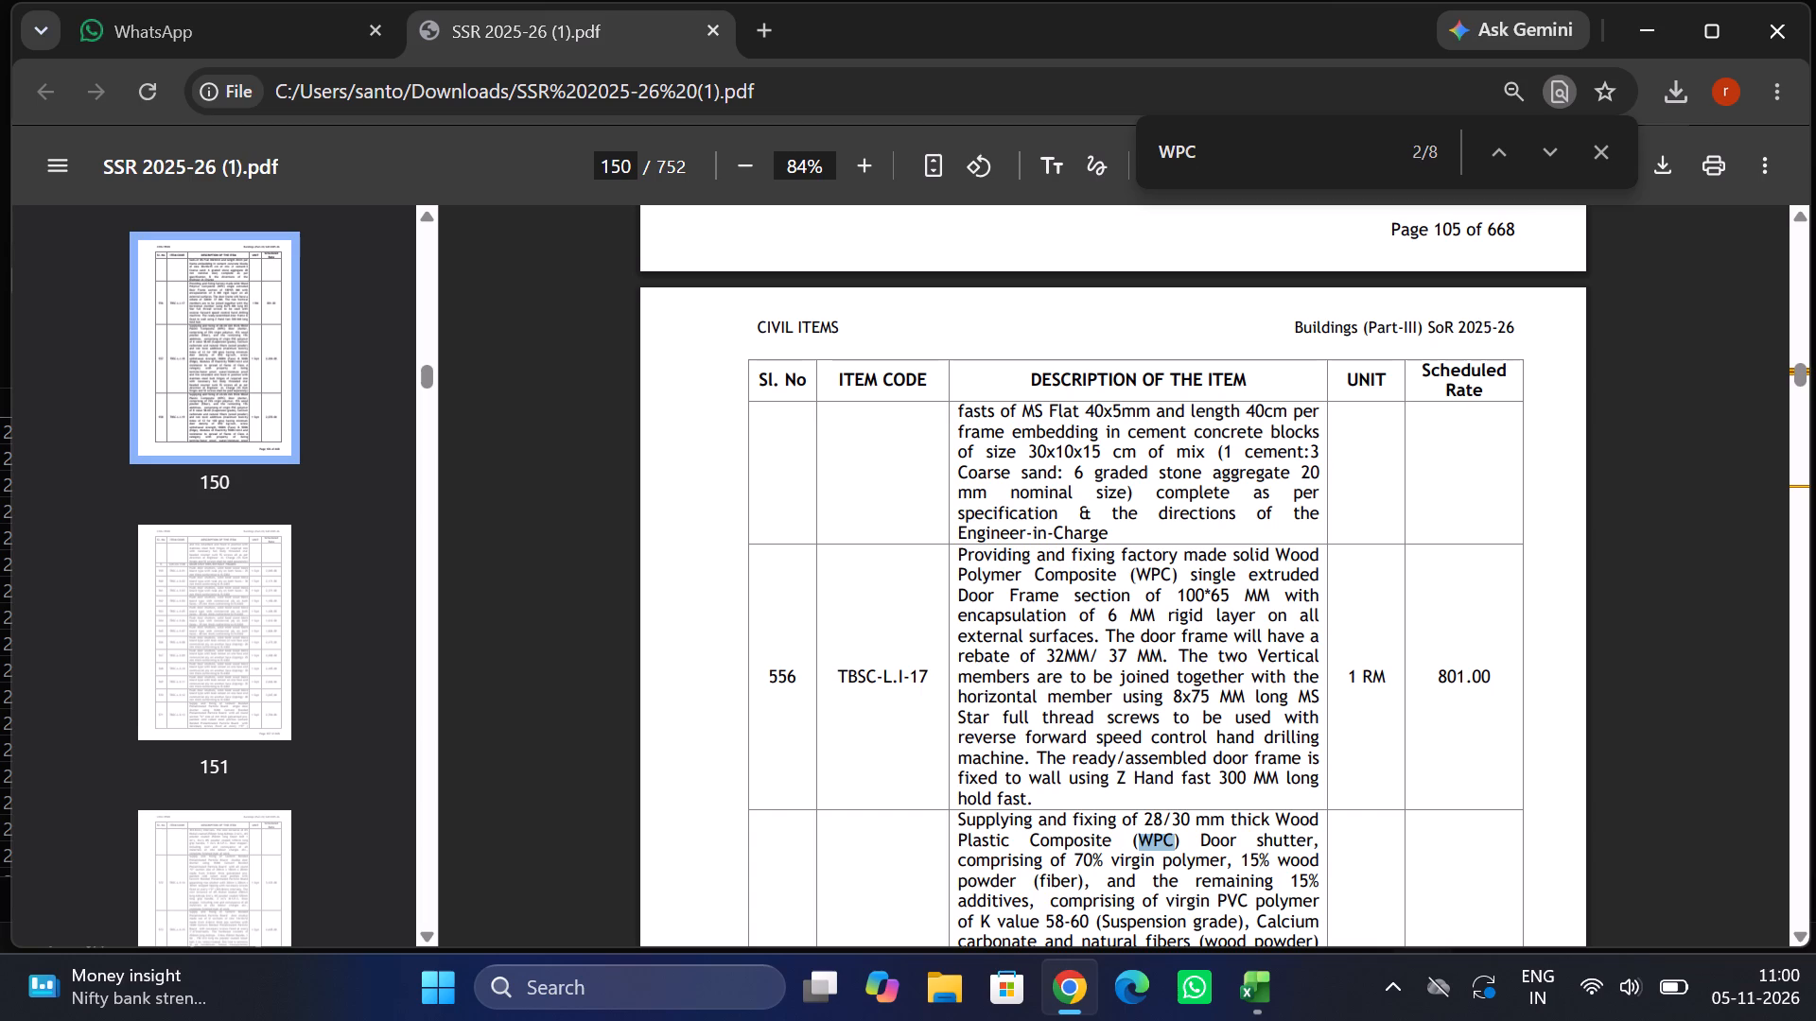
scroll(1195, 631, "down", 1)
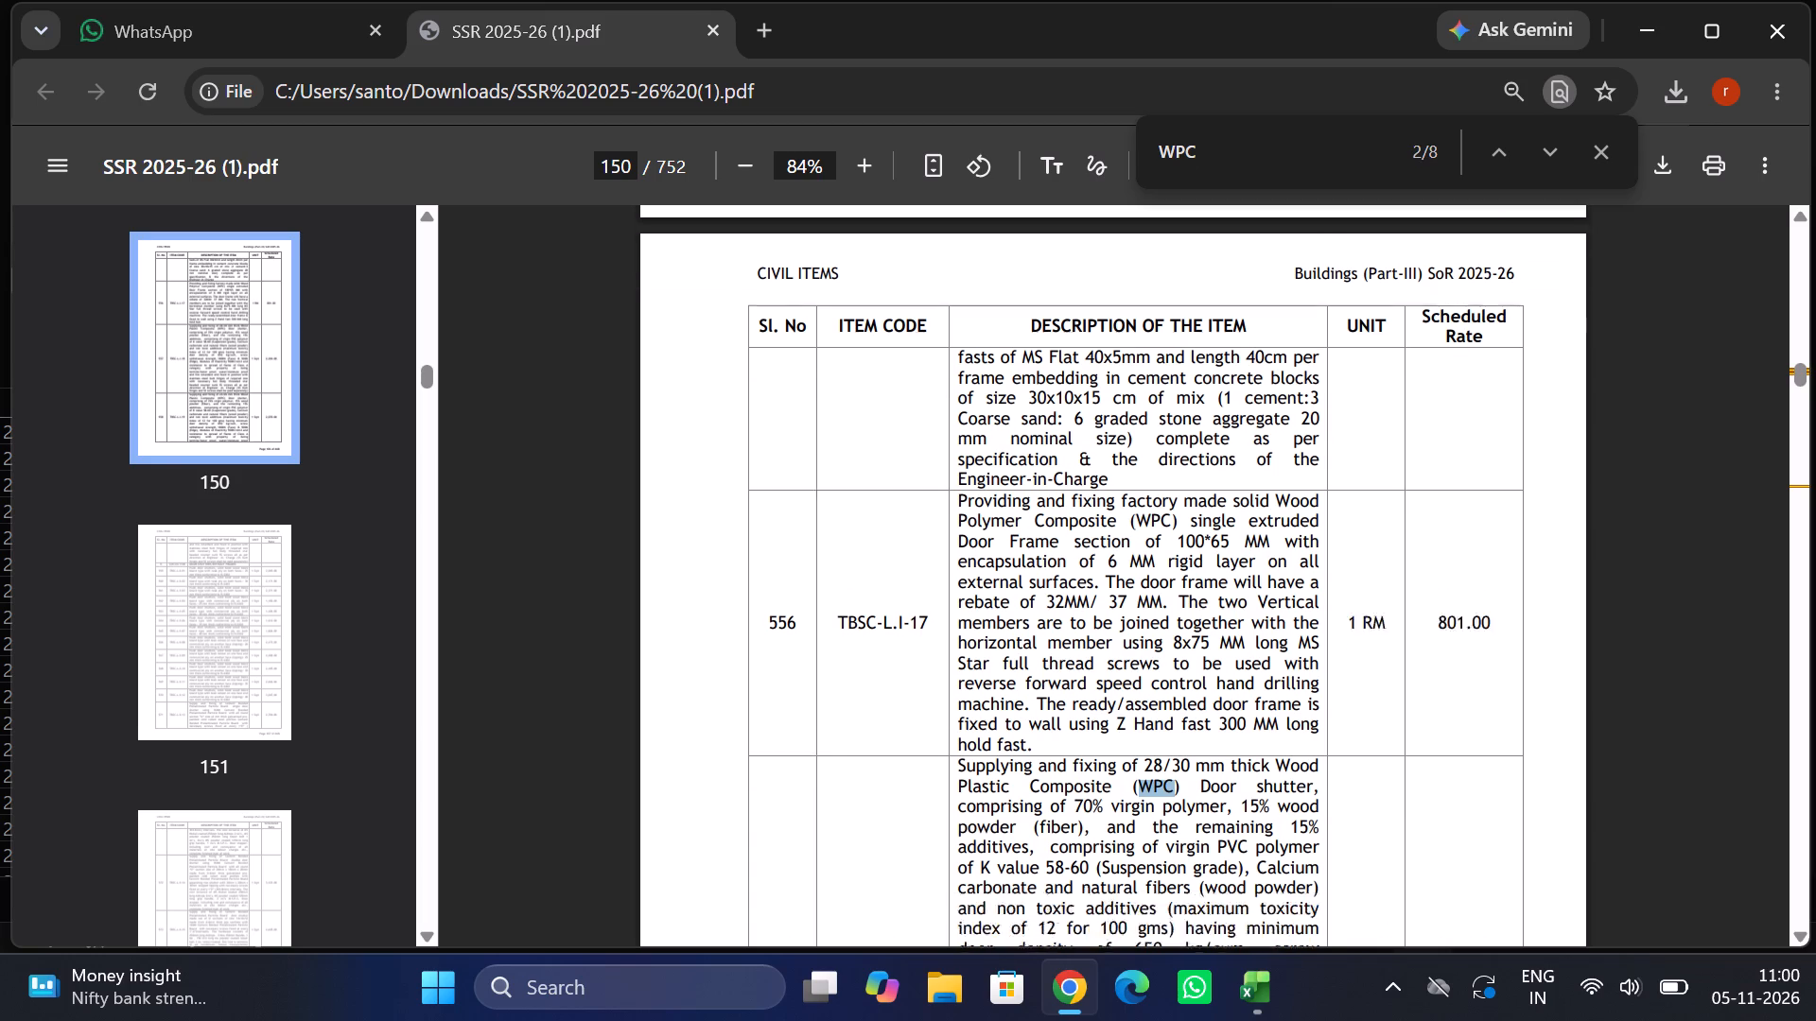
scroll(1195, 631, "down", 3)
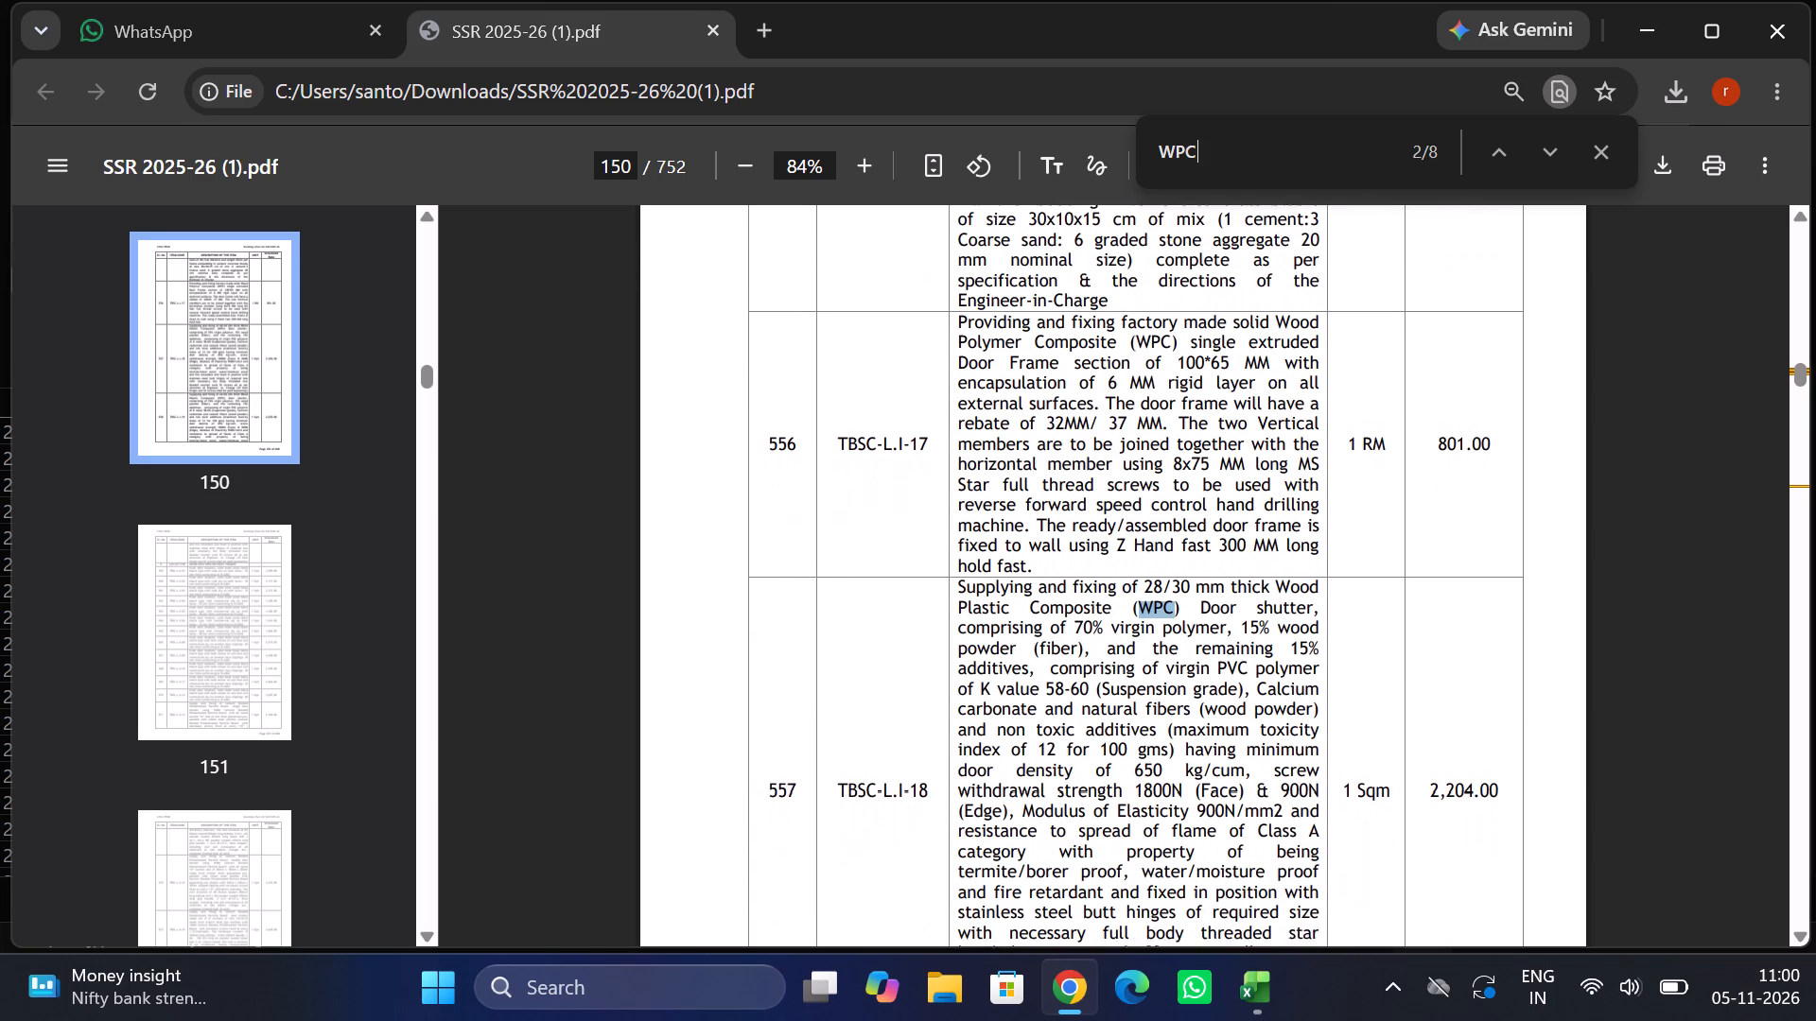
scroll(1195, 631, "down", 3)
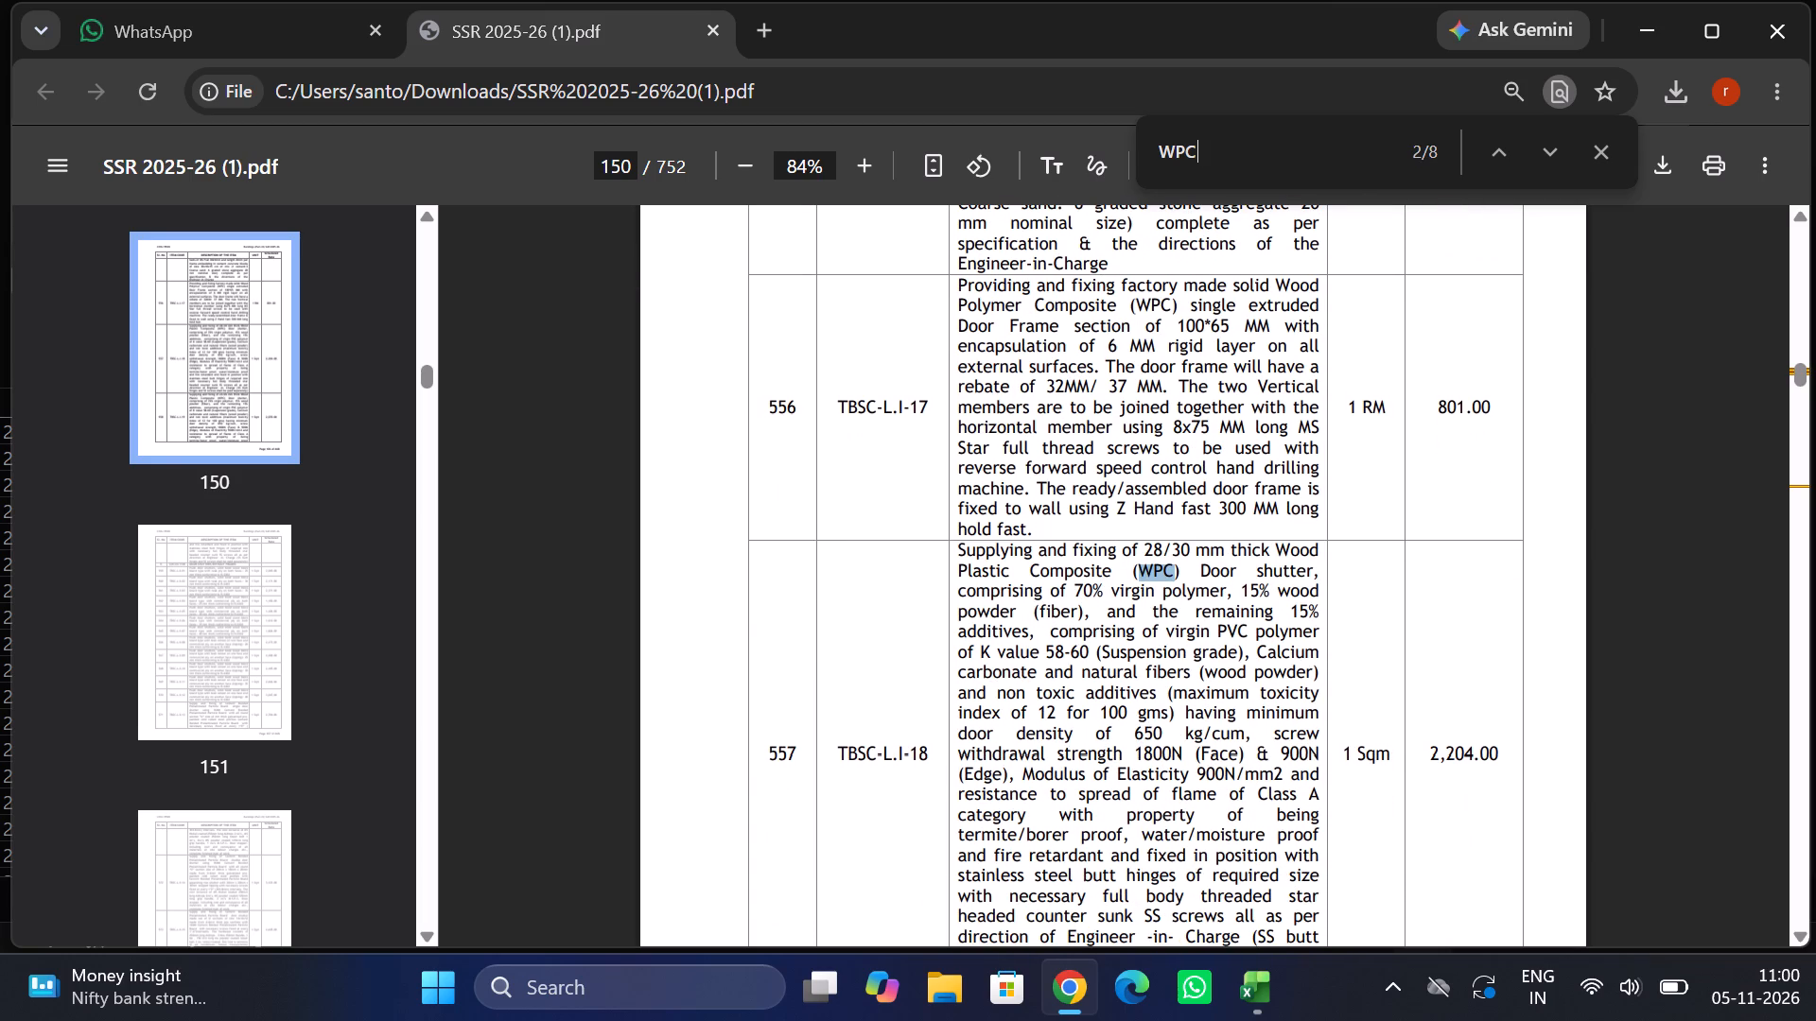
Switch to the Excel estimate and give WPC DOOR a rate of 2204 and an amount formula multiplying rate by quantity.
left_click(1210, 865)
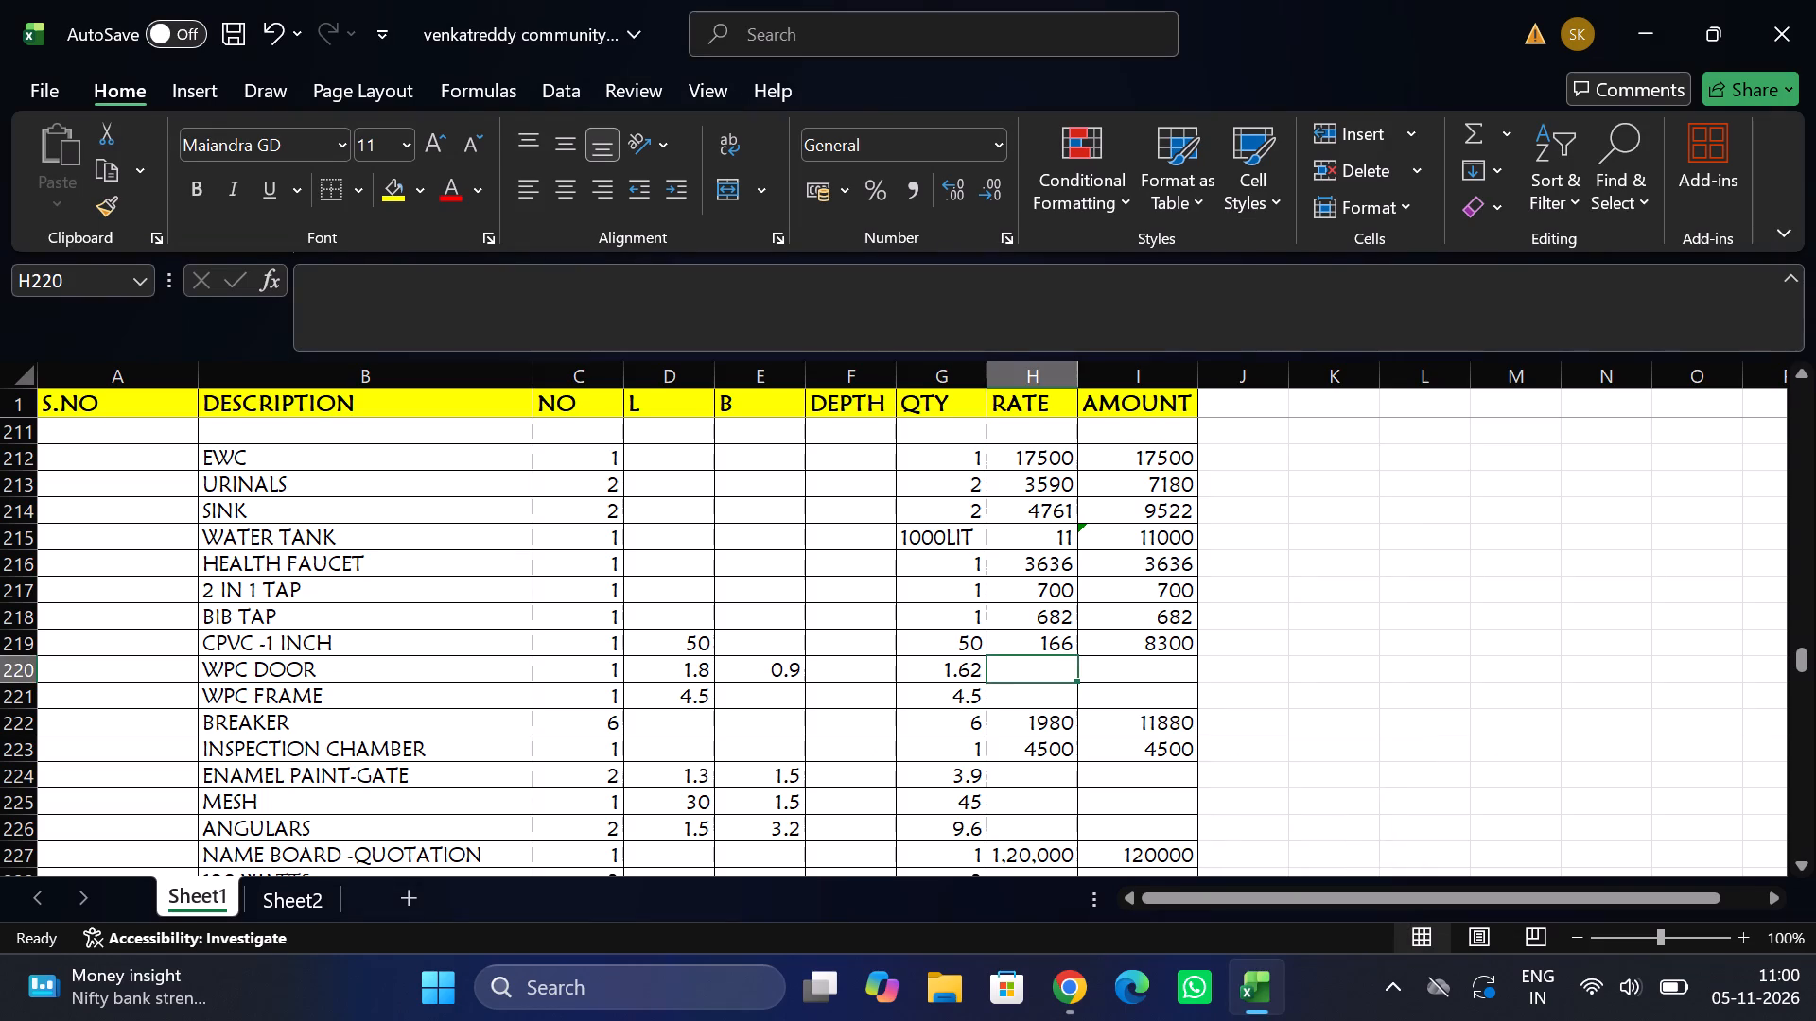
type("220")
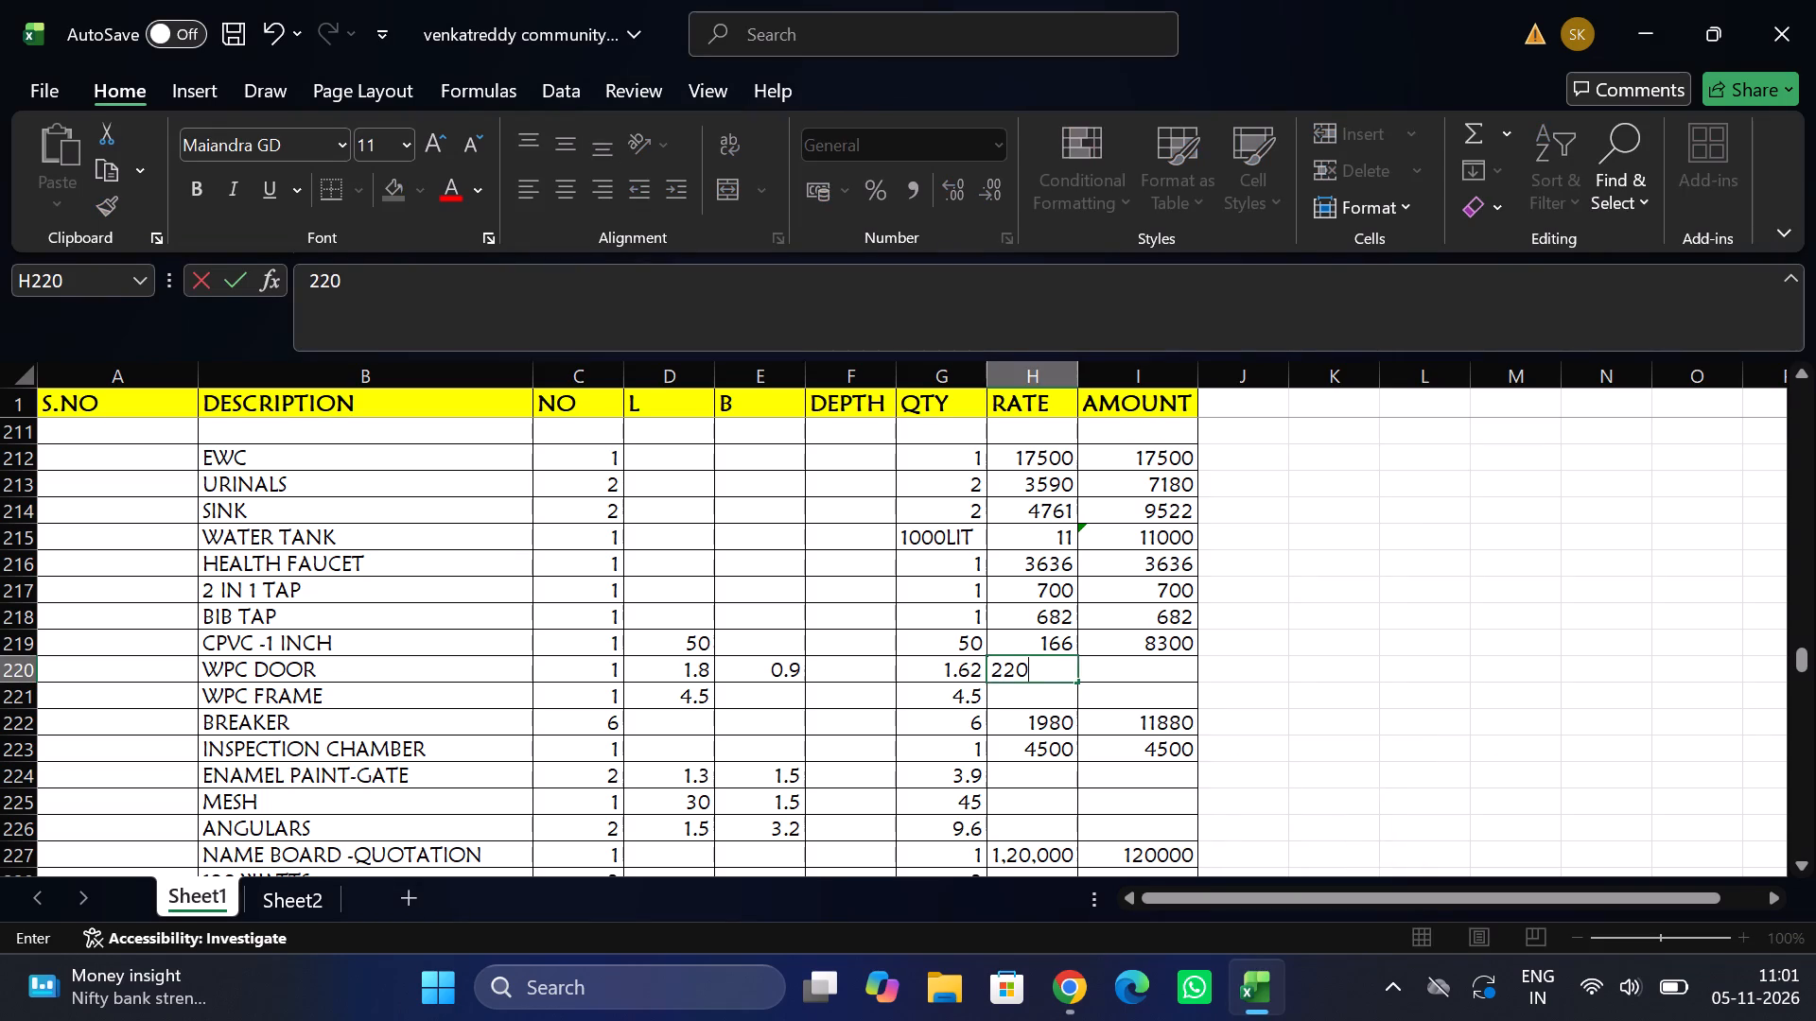
key("4")
key("Tab")
key("equal")
key("Left")
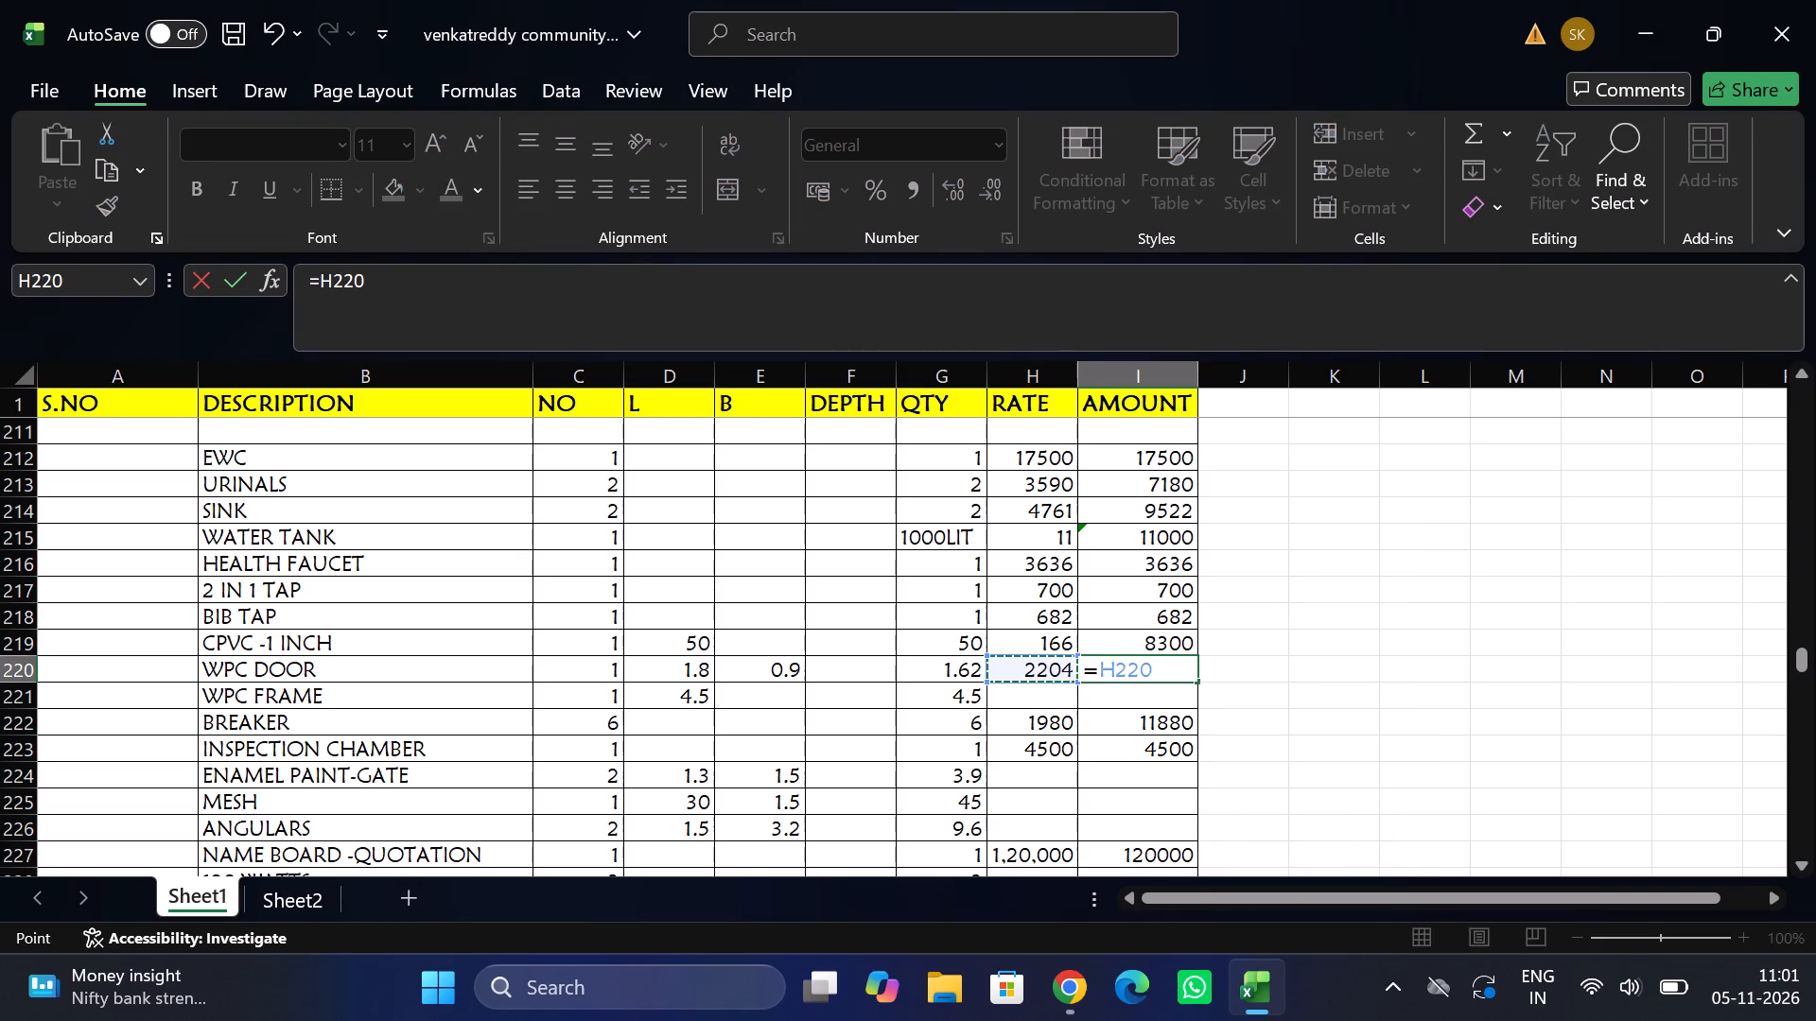
key("shift+asterisk")
key("Left")
key("Left")
key("Return")
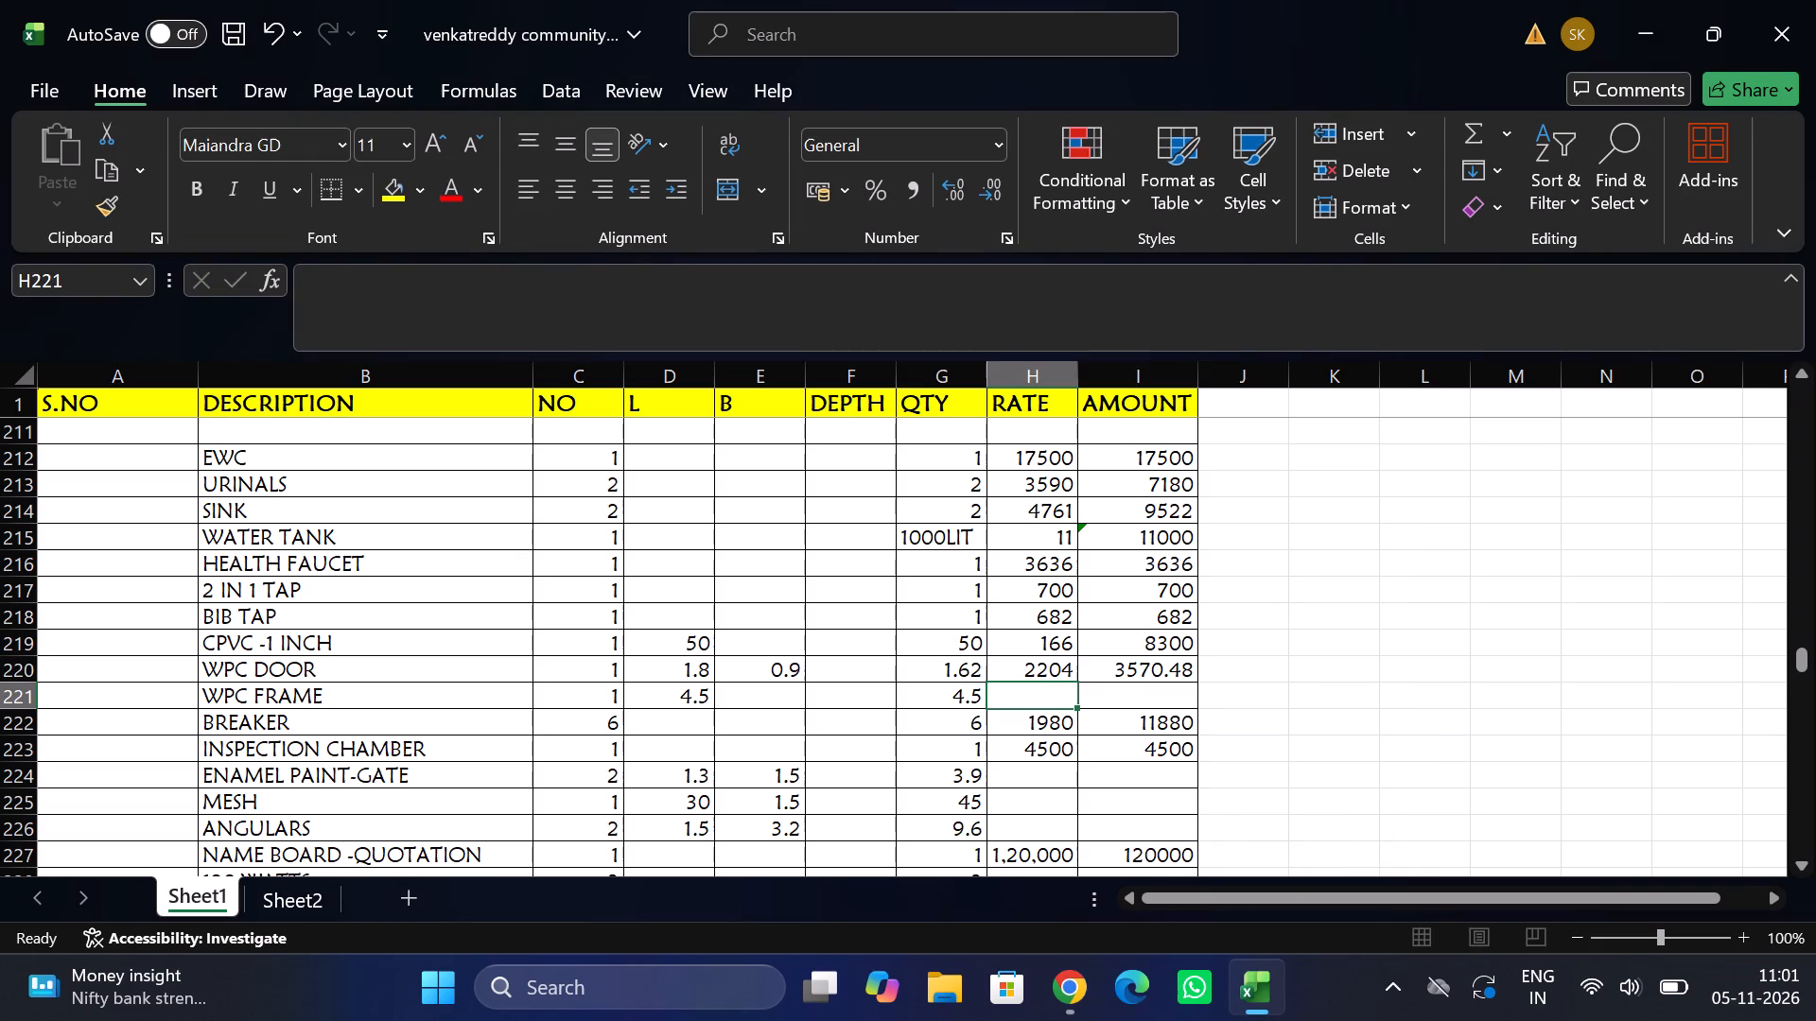
Give WPC FRAME a rate of 801 and an amount of rate times quantity.
type("801")
key("Tab")
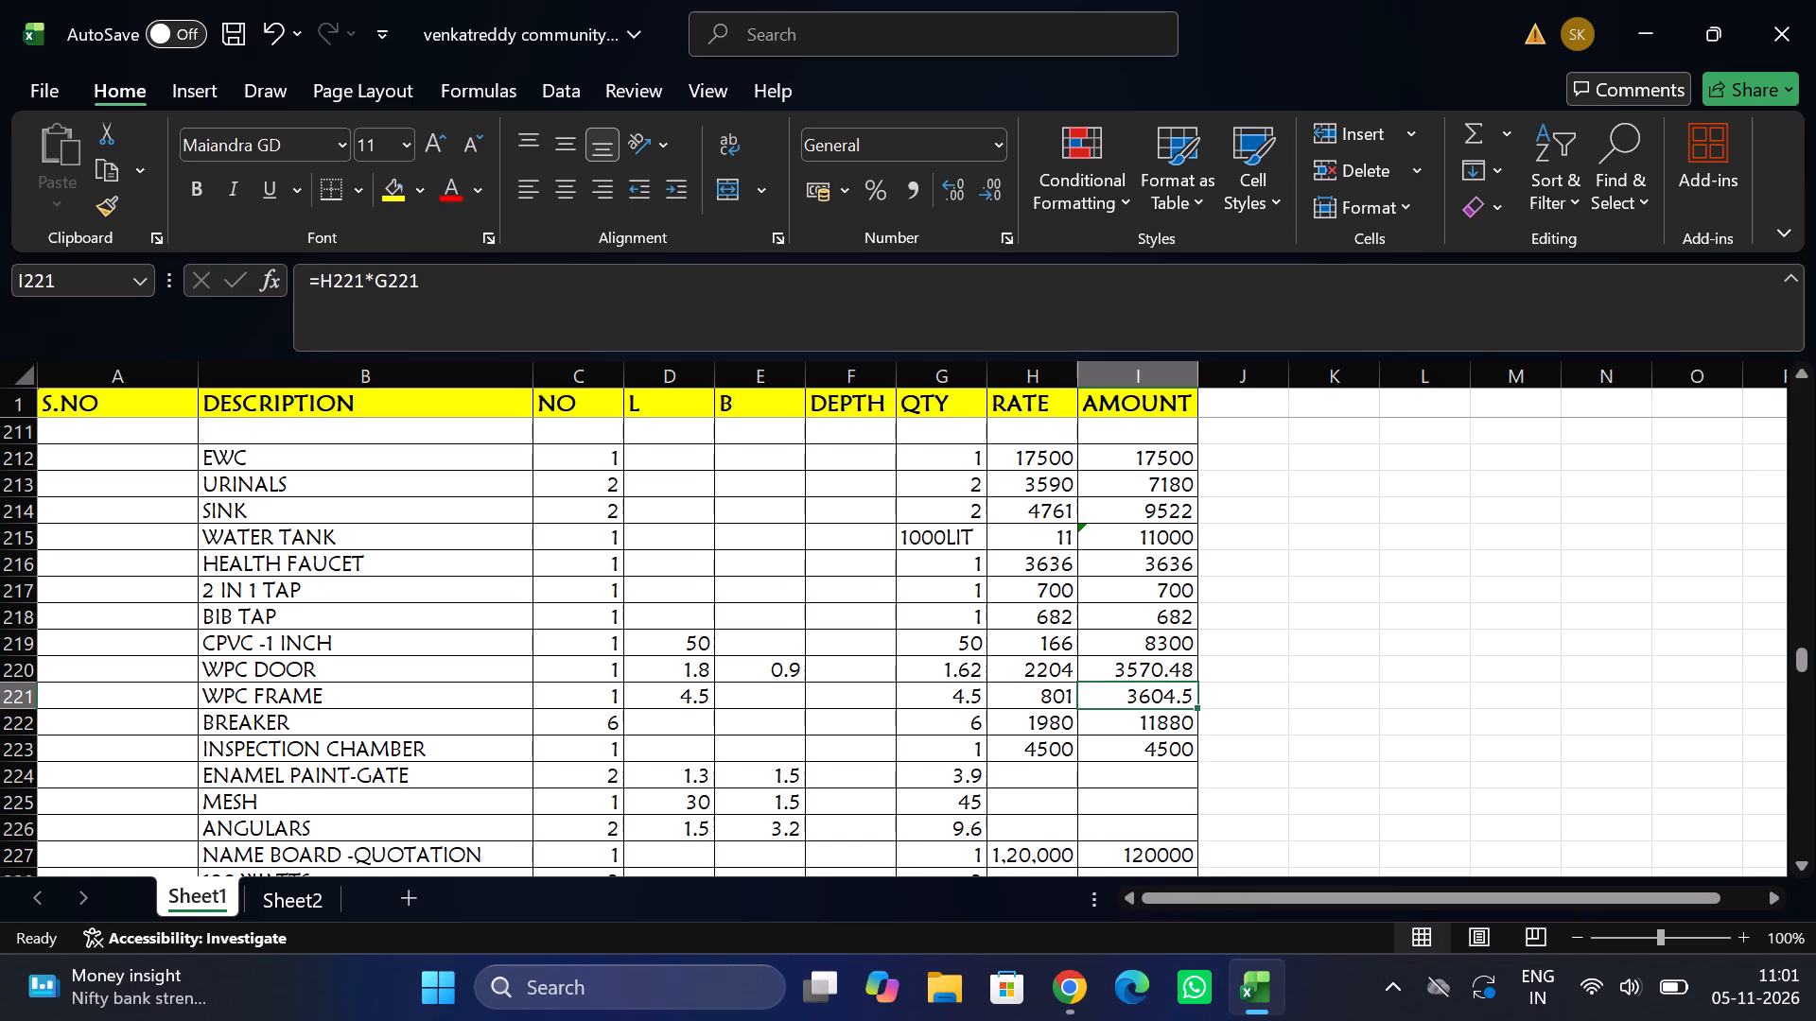
Enter a rate of 148 for ENAMEL PAINT-GATE and fill its amount formula down from the row above.
scroll(1138, 766, "down", 1)
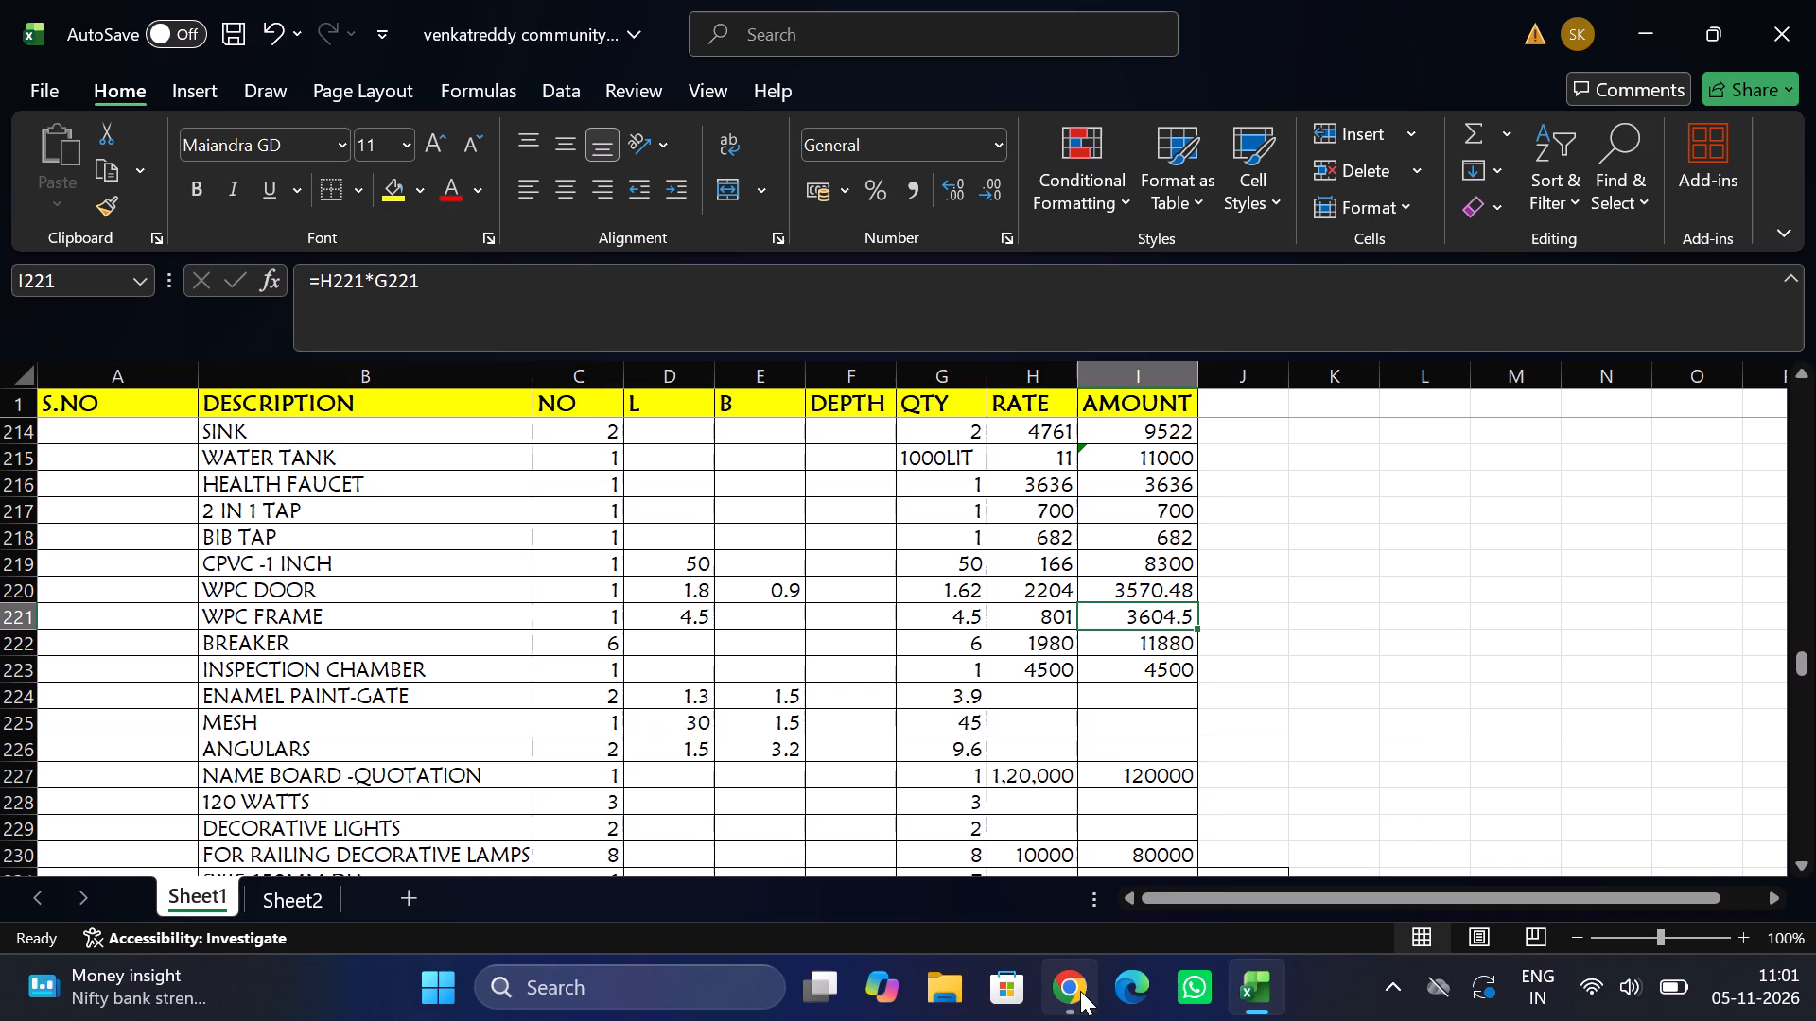
left_click(1039, 696)
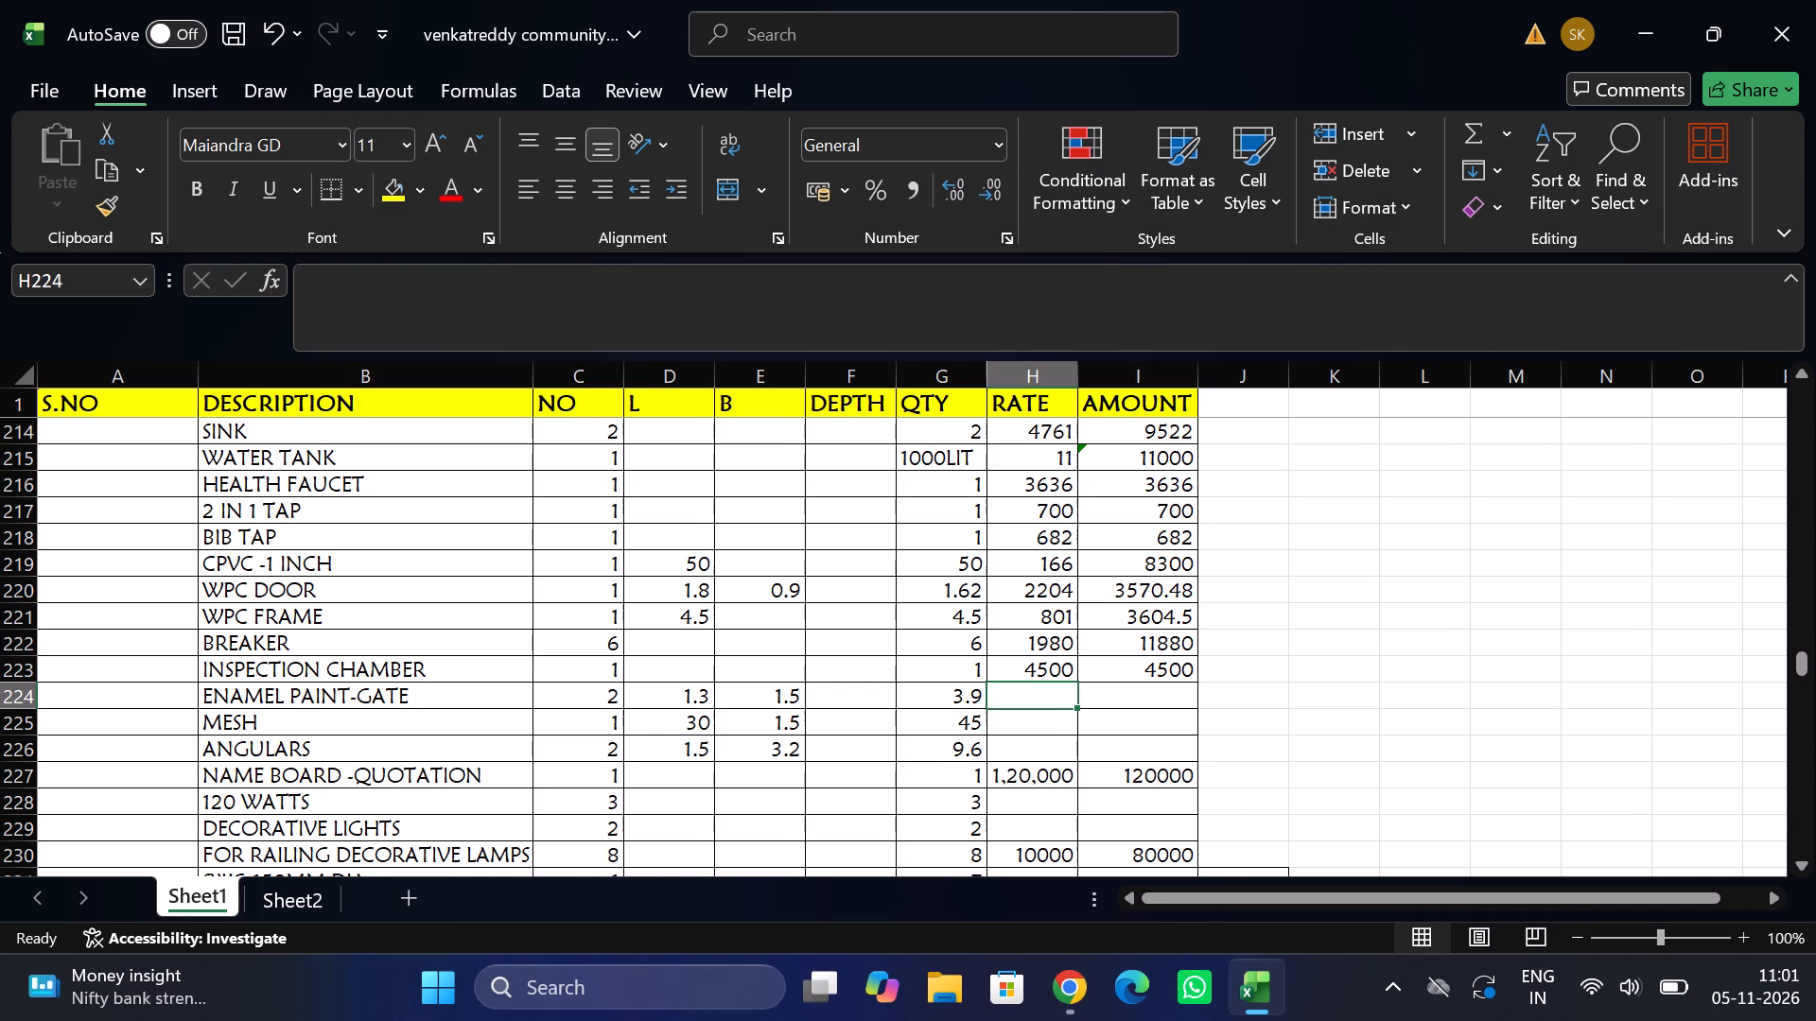
type("14")
key("8")
key("Tab")
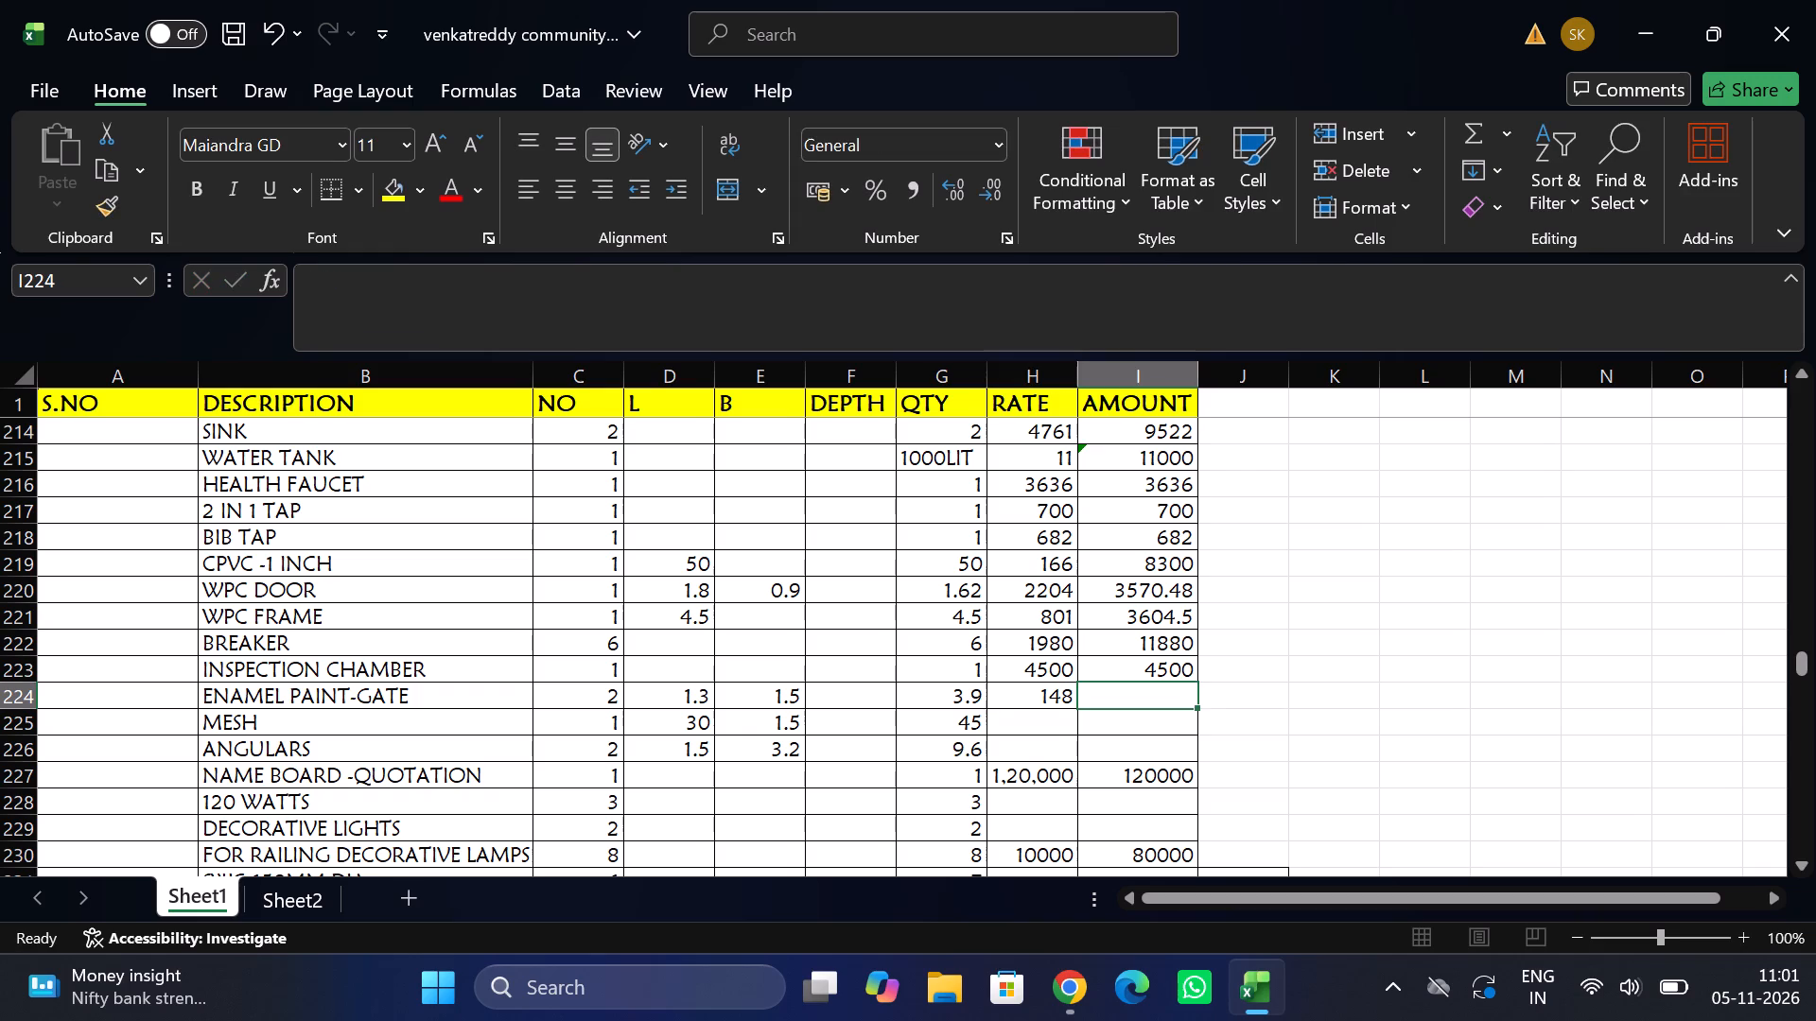
key("ctrl+d")
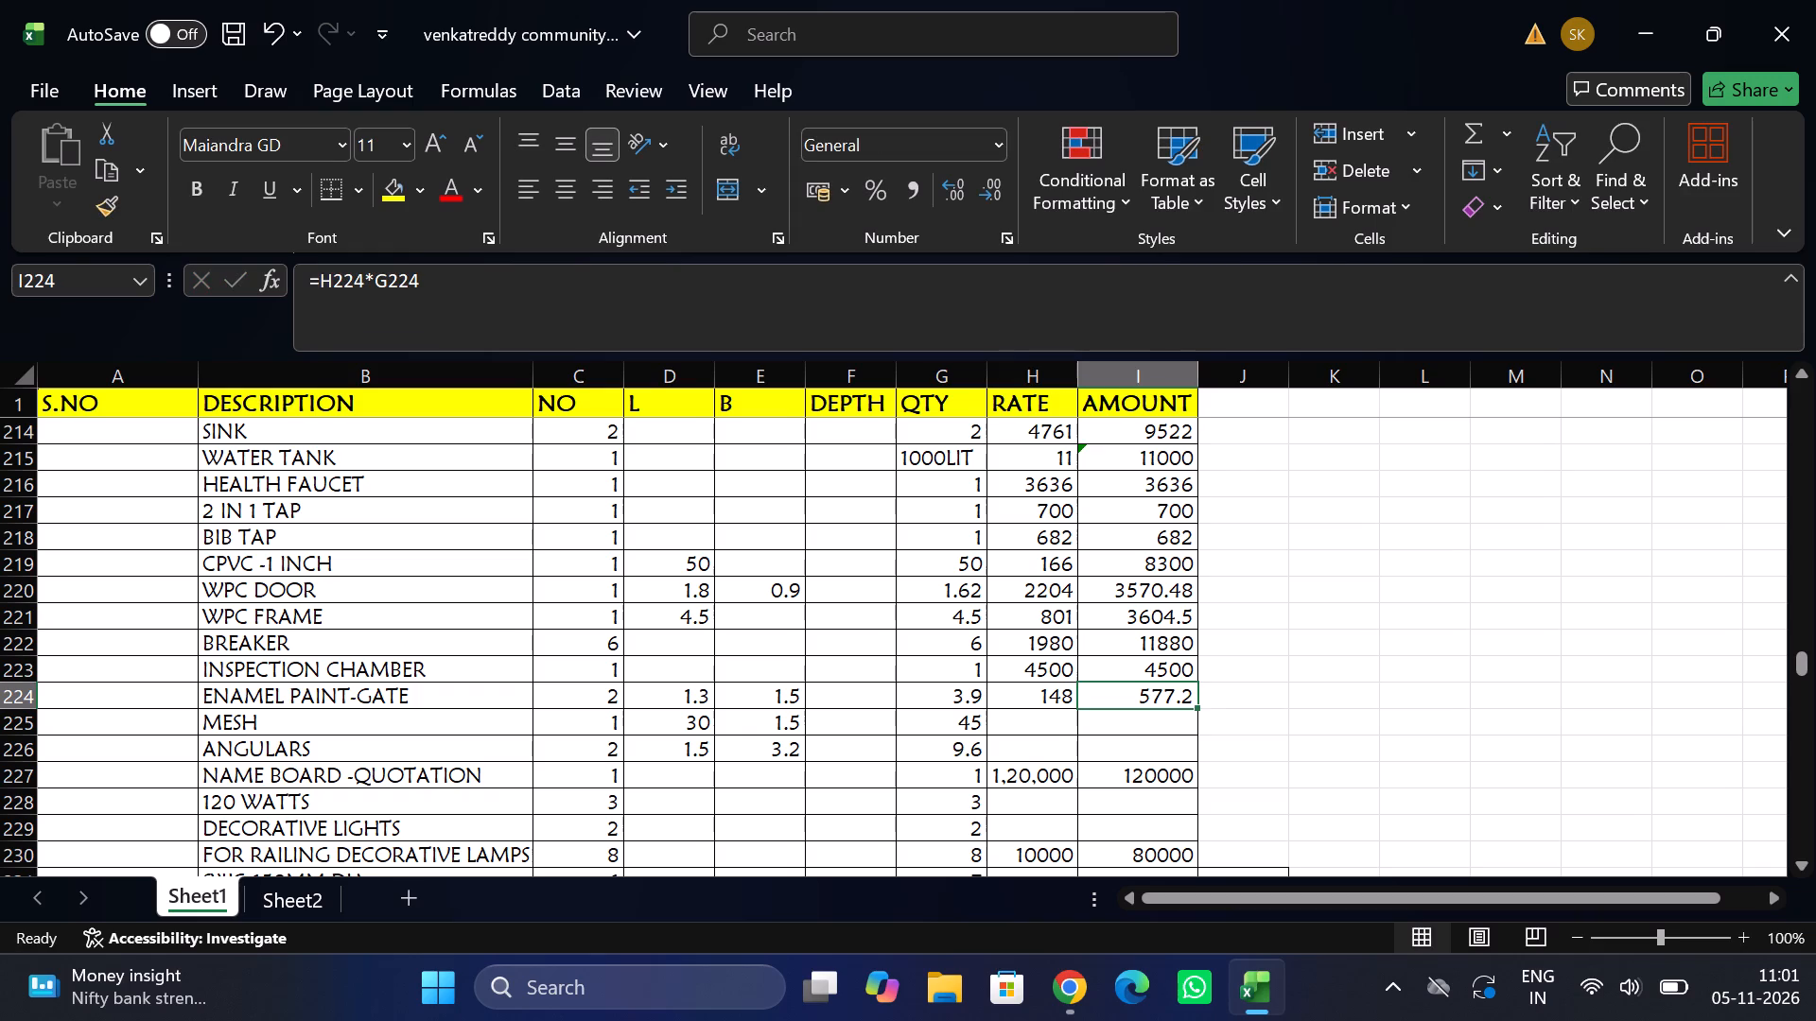
Select the rate cell of the MESH item.
left_click(1024, 735)
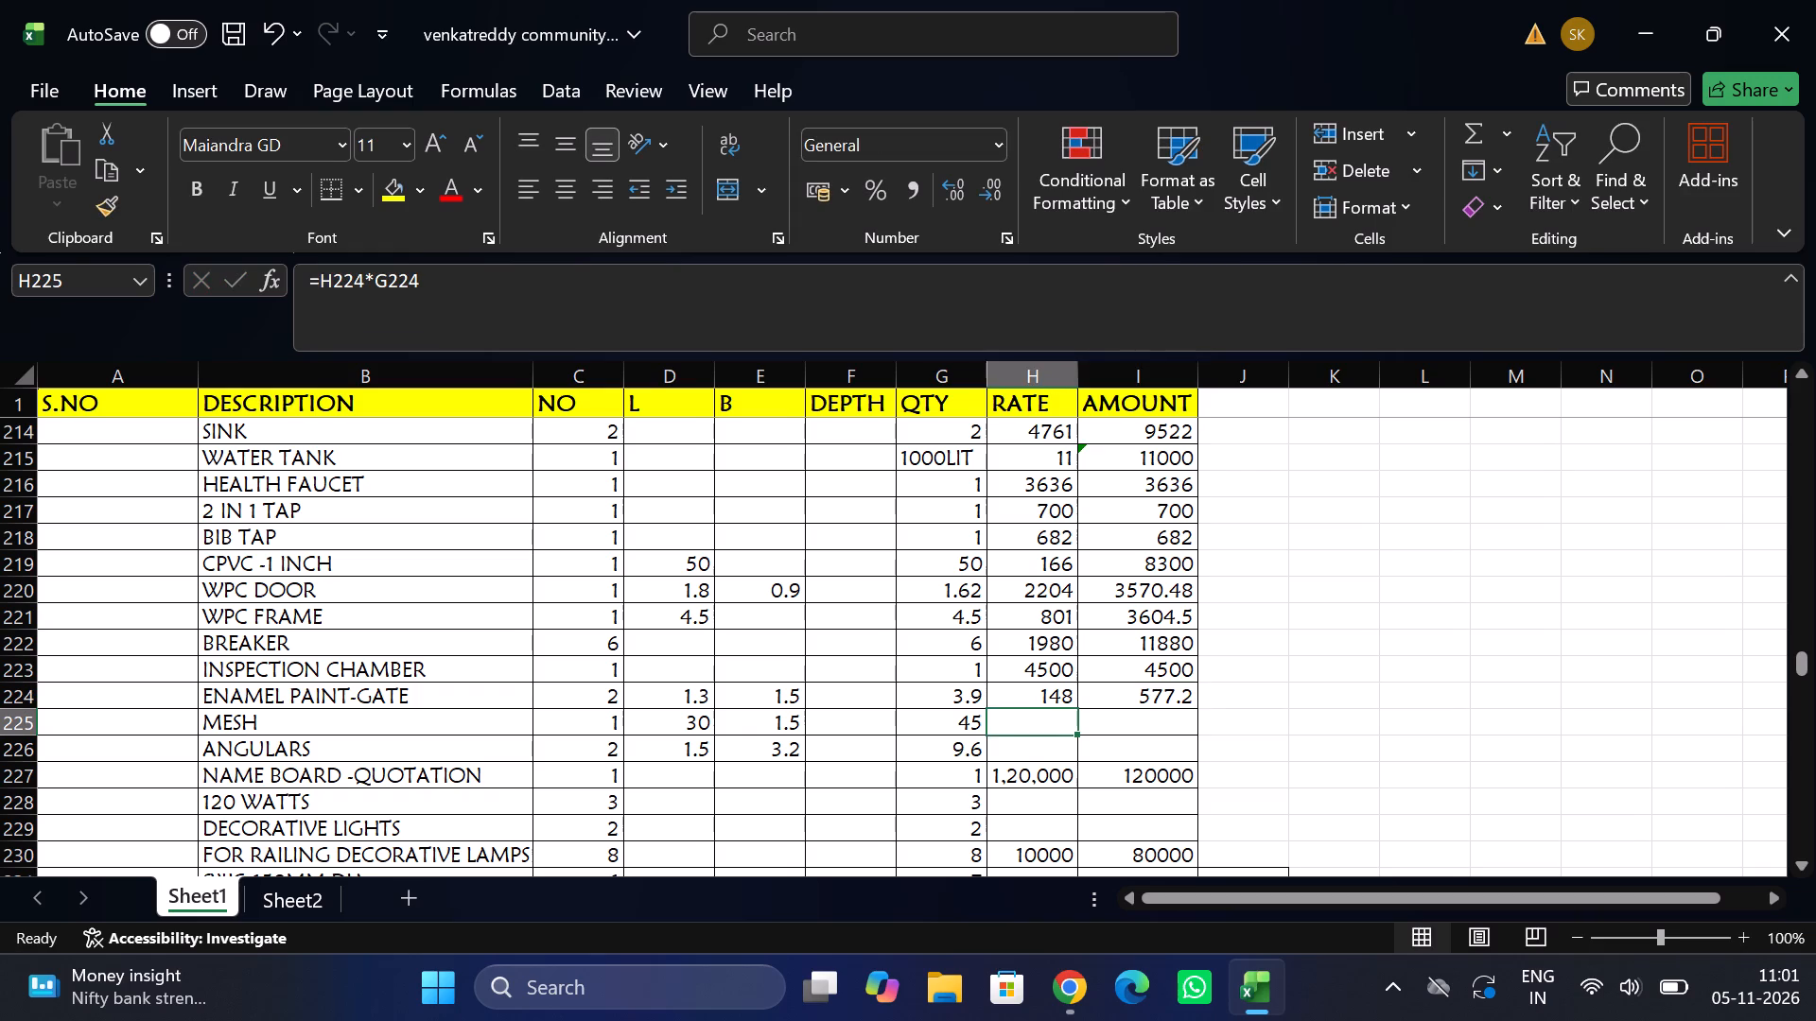
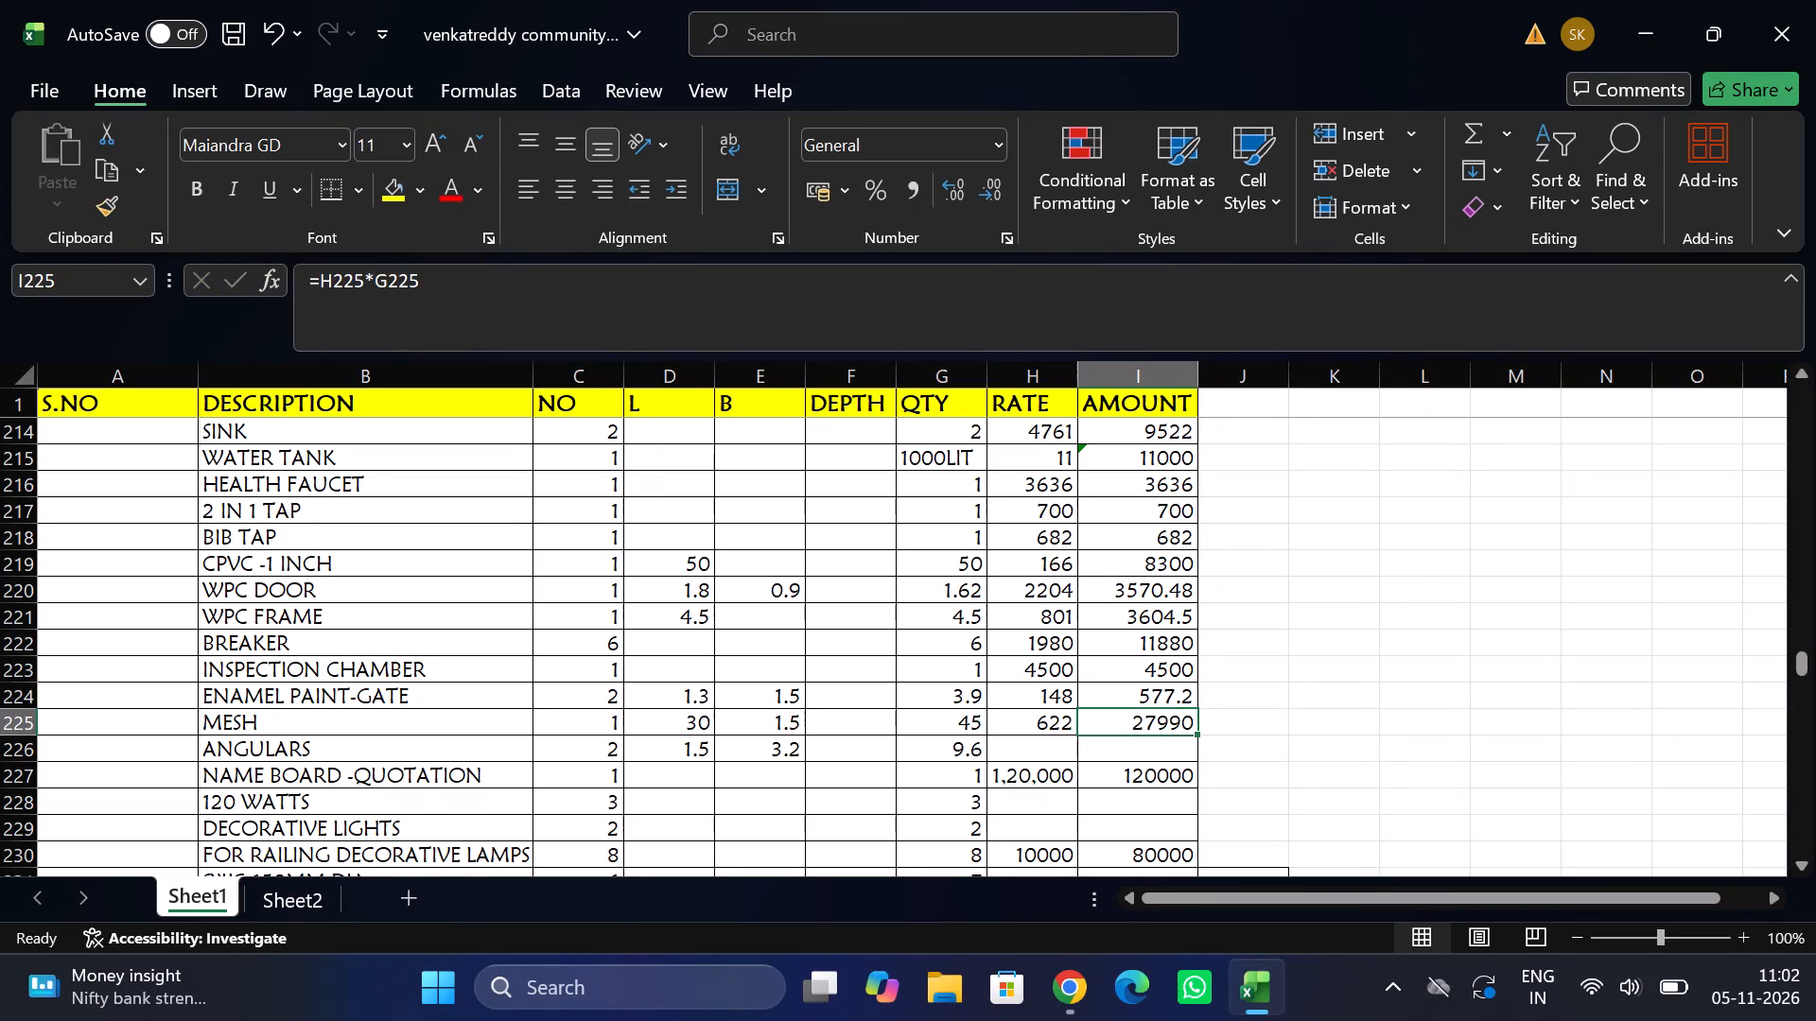
Enter a rate of 127,23 for ANGULARS and an amount formula multiplying rate by quantity.
left_click(1023, 751)
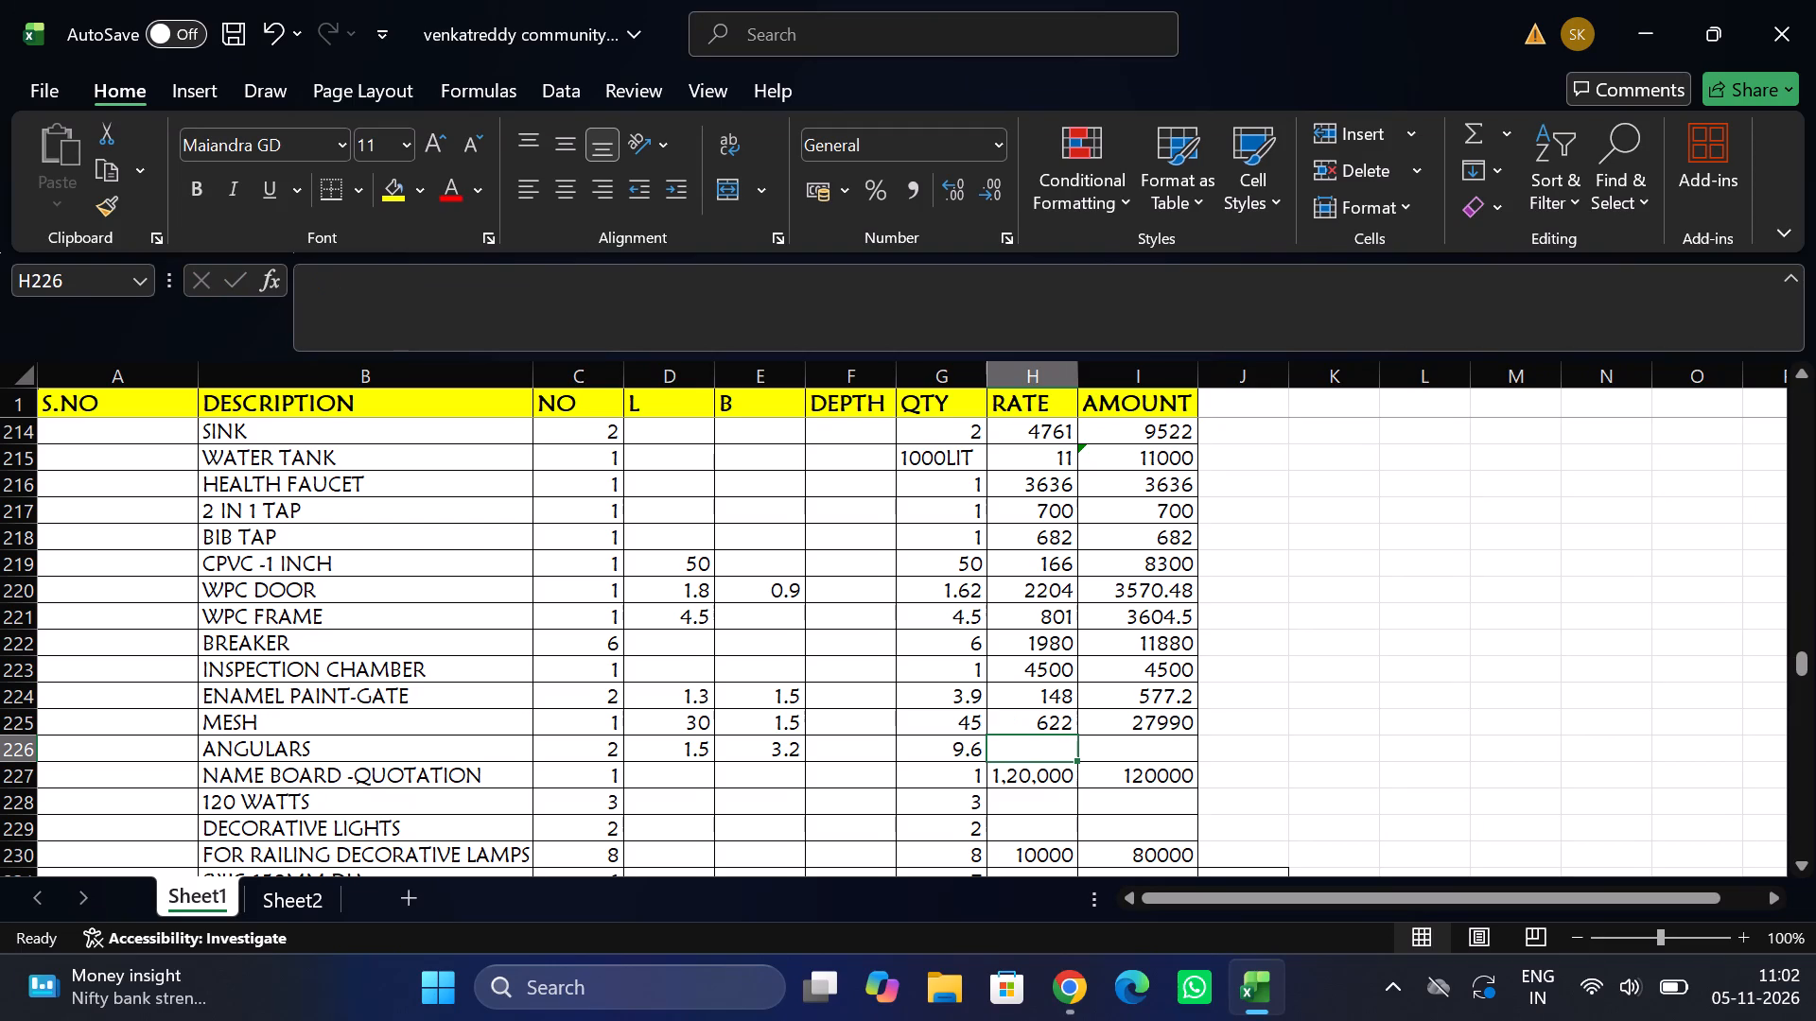
type("127,23")
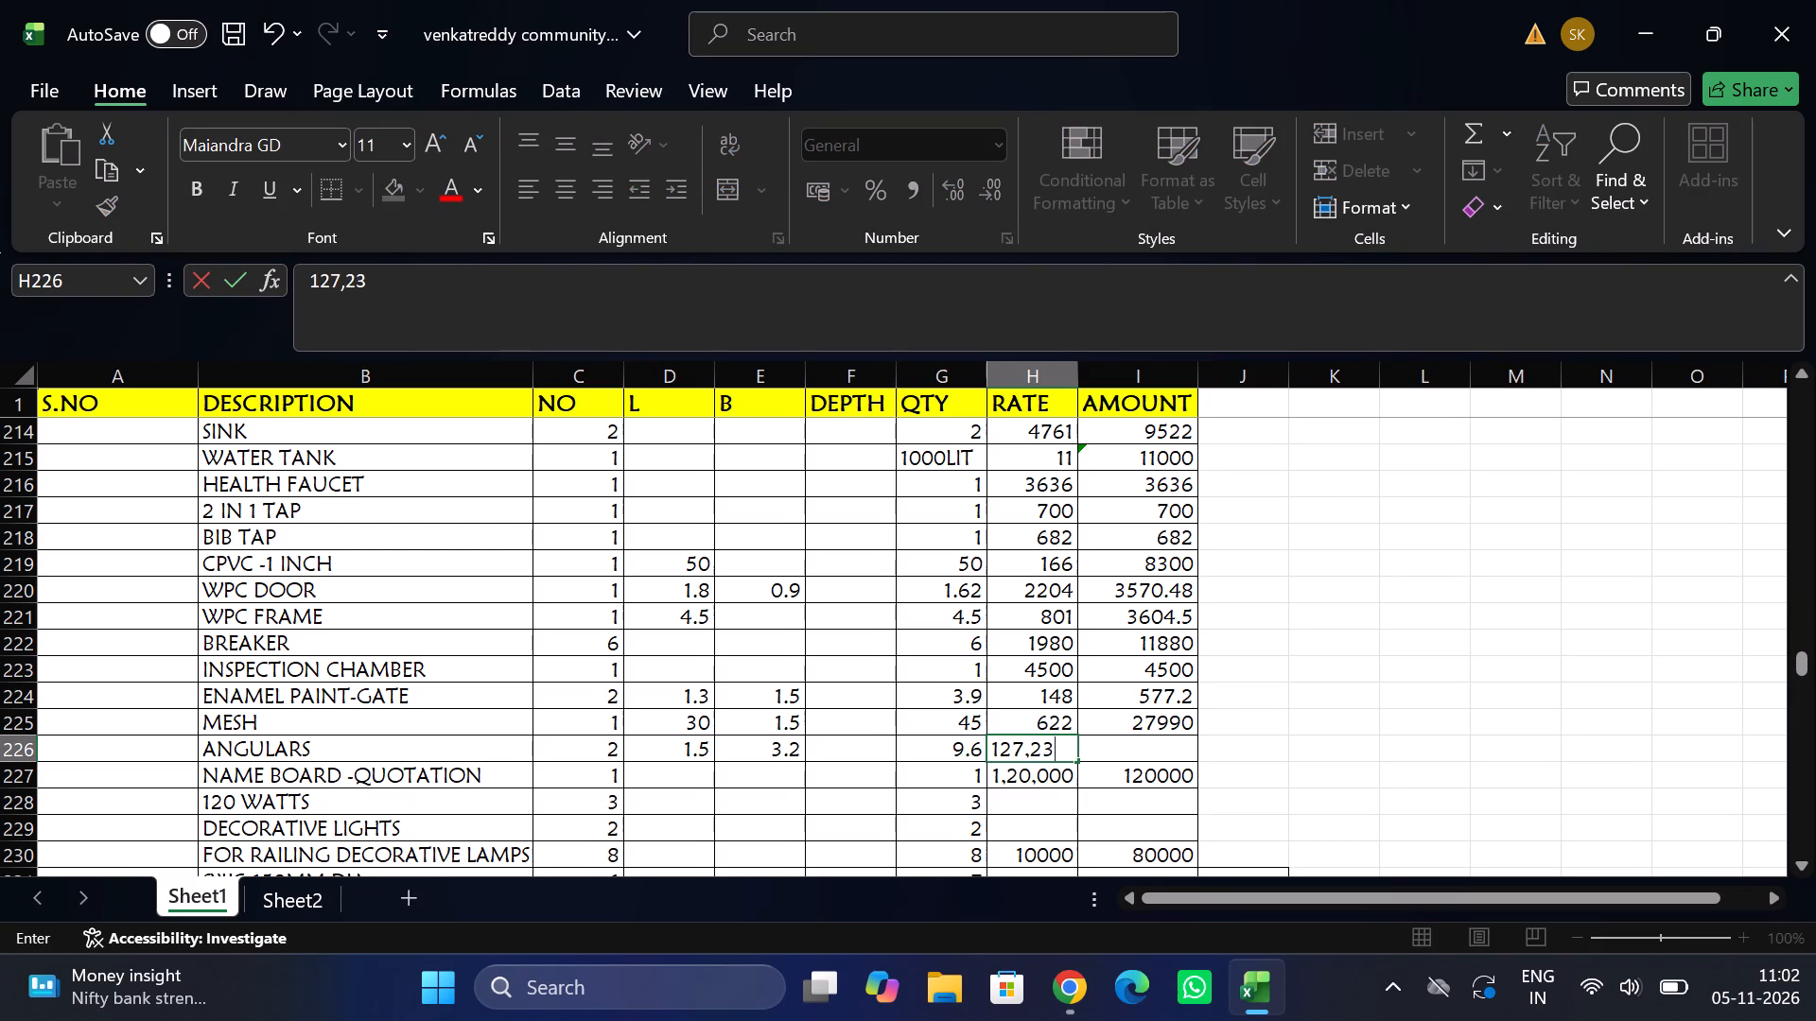
key("Tab")
key("equal")
key("Left")
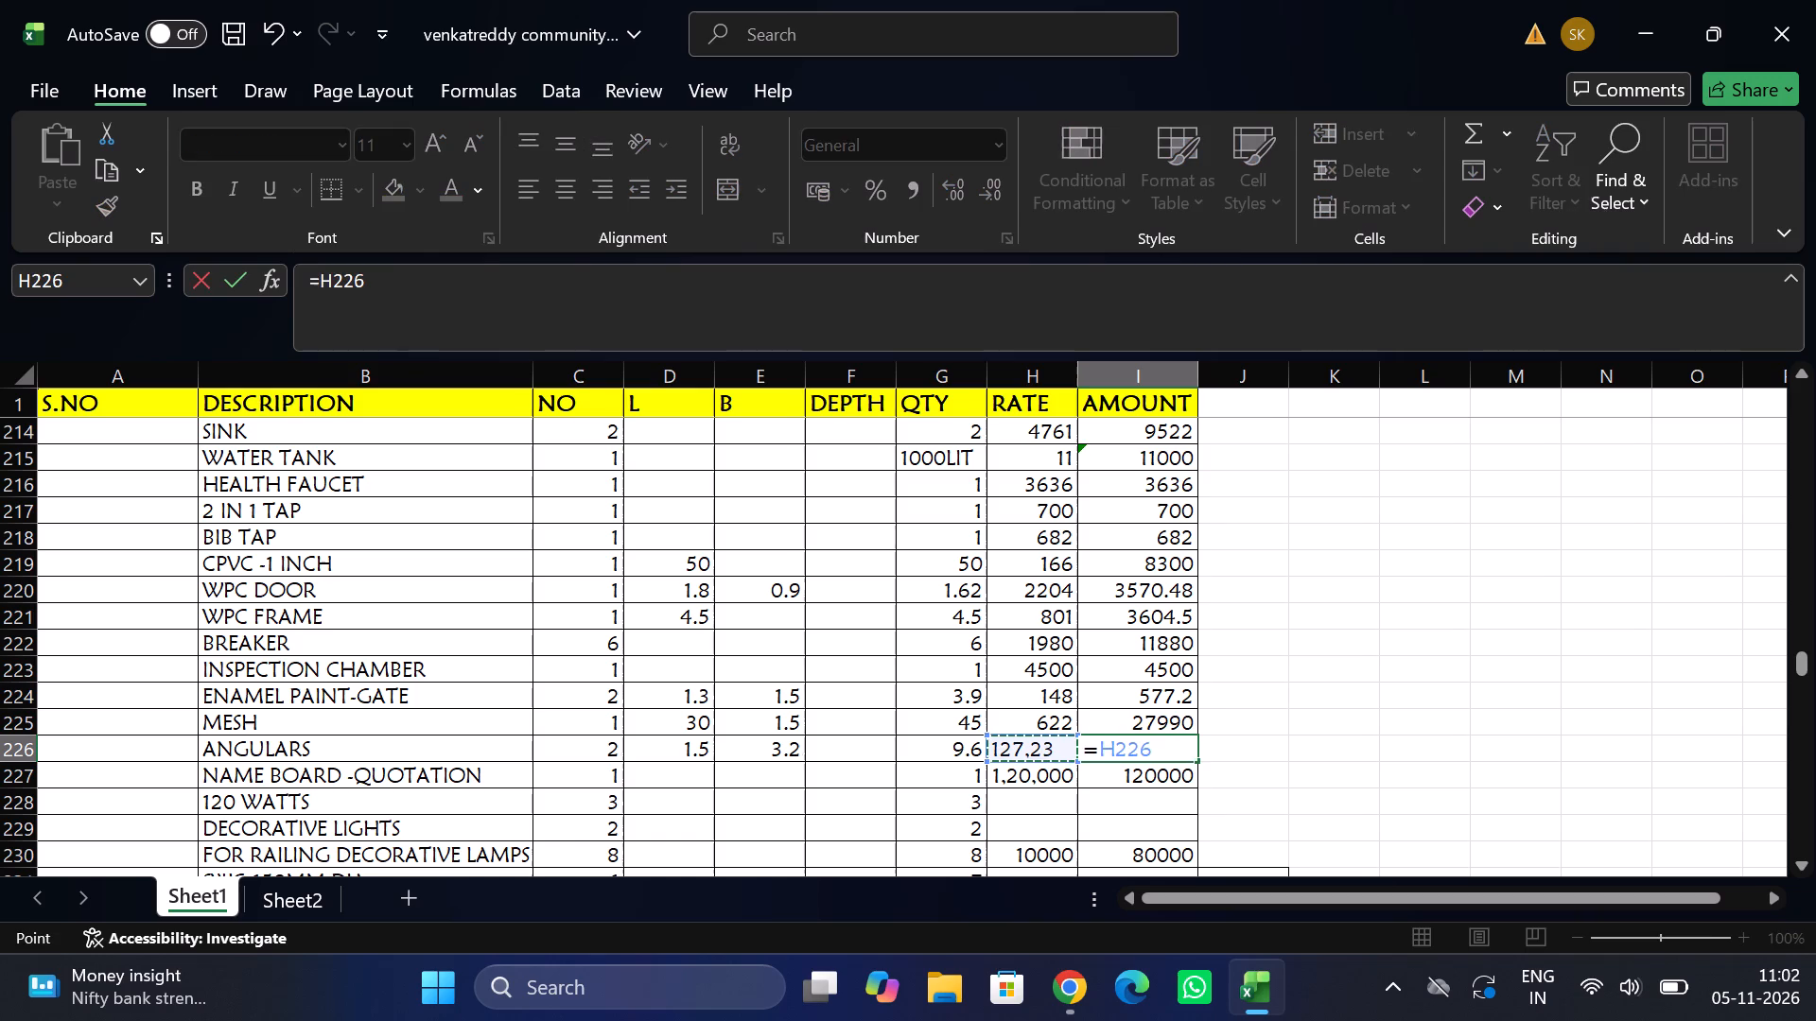
key("shift+asterisk")
key("Left")
key("Left")
key("Return")
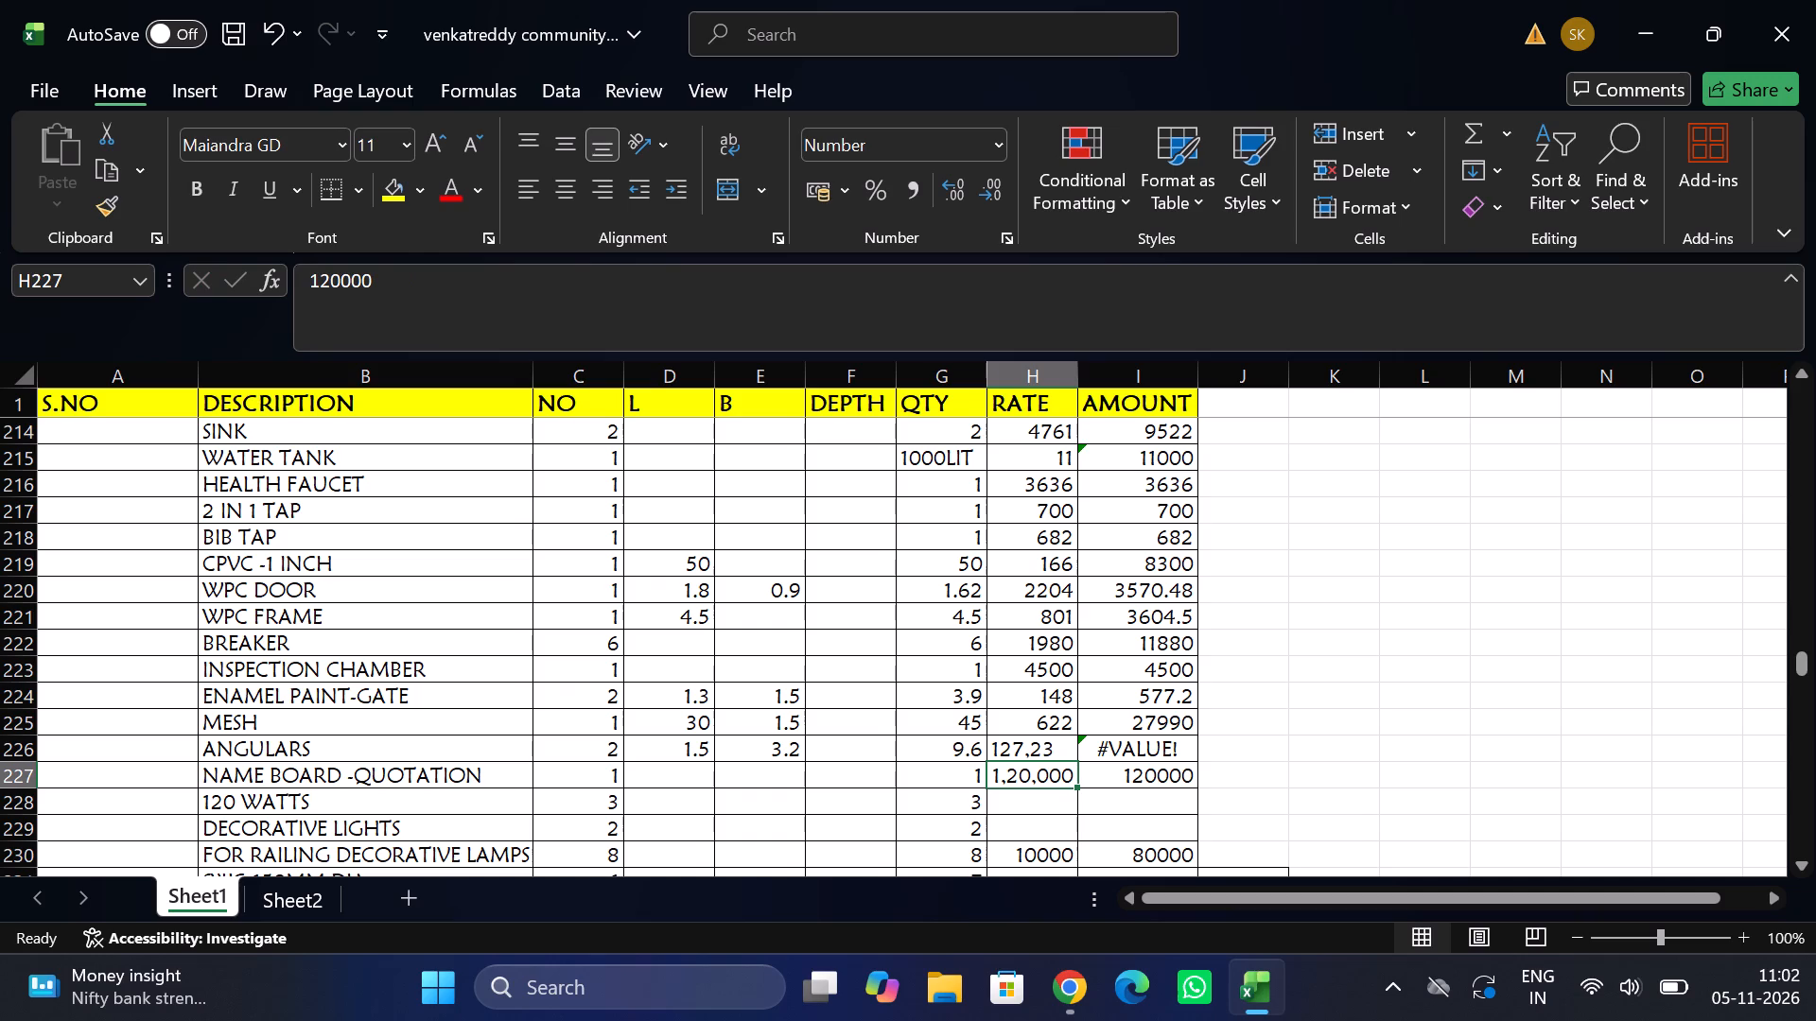
Correct the ANGULARS rate to 127.23.
double_click(1024, 745)
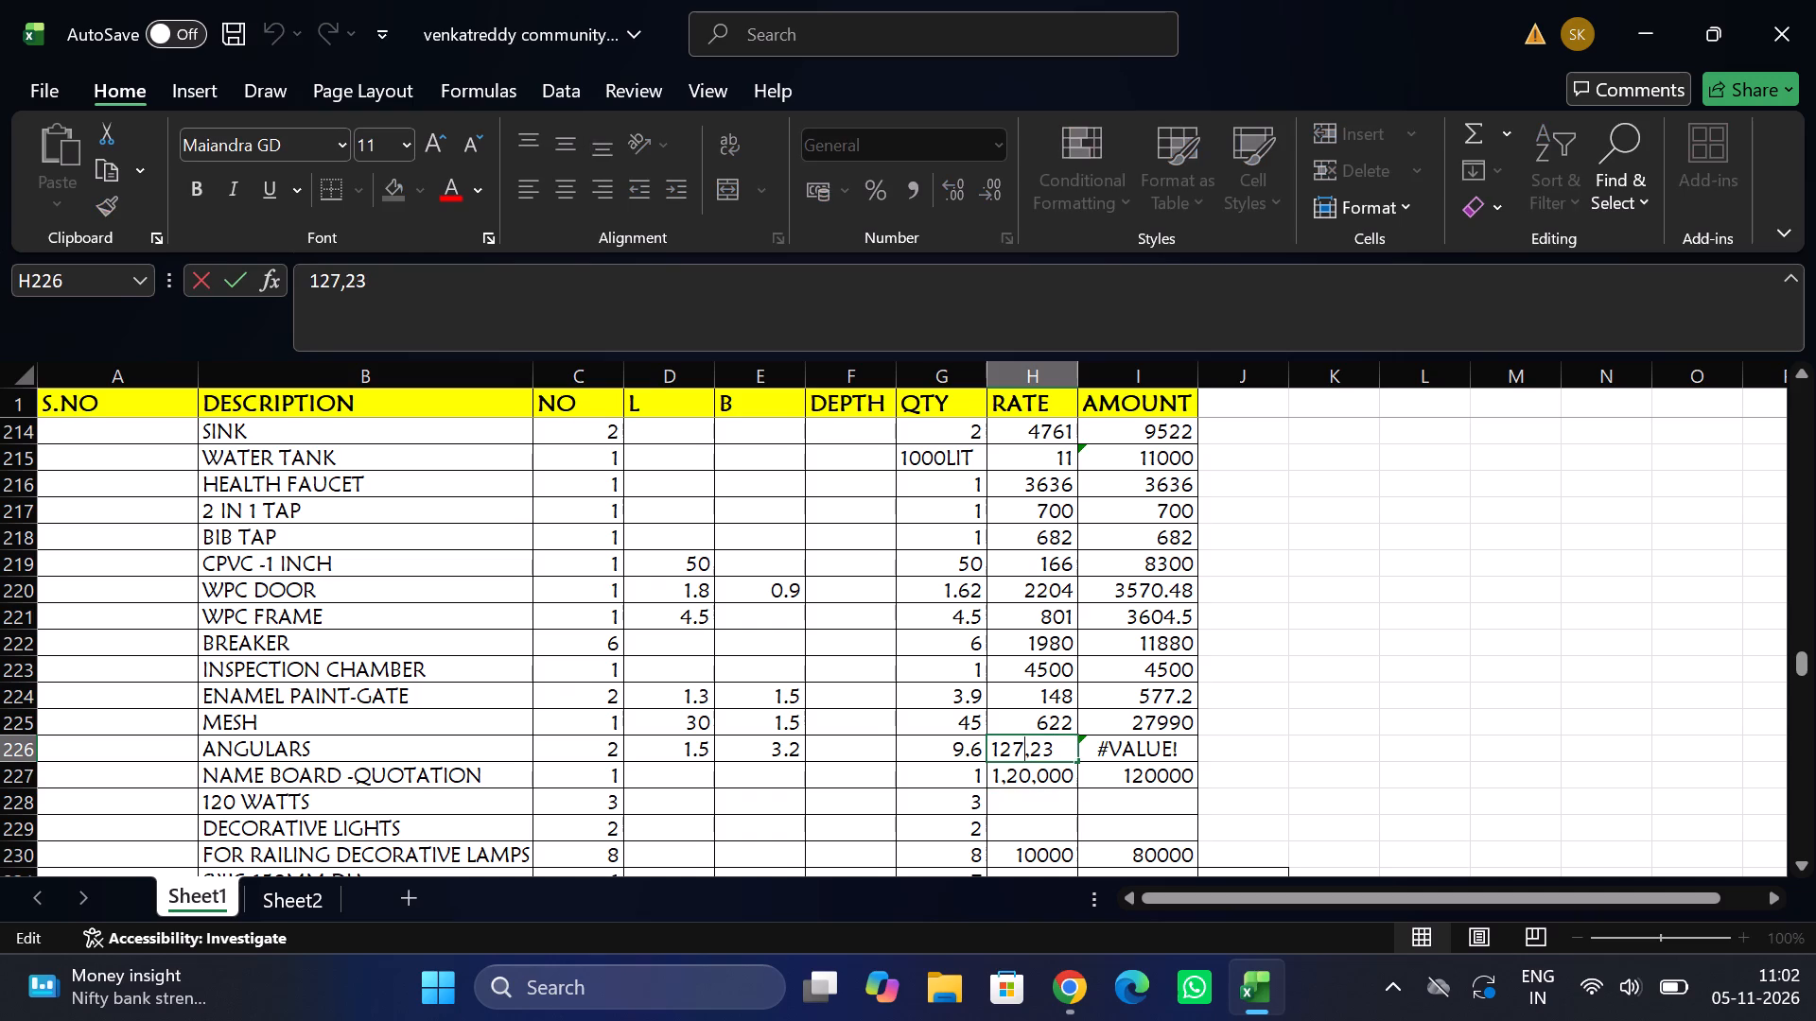
key("Right")
key("BackSpace")
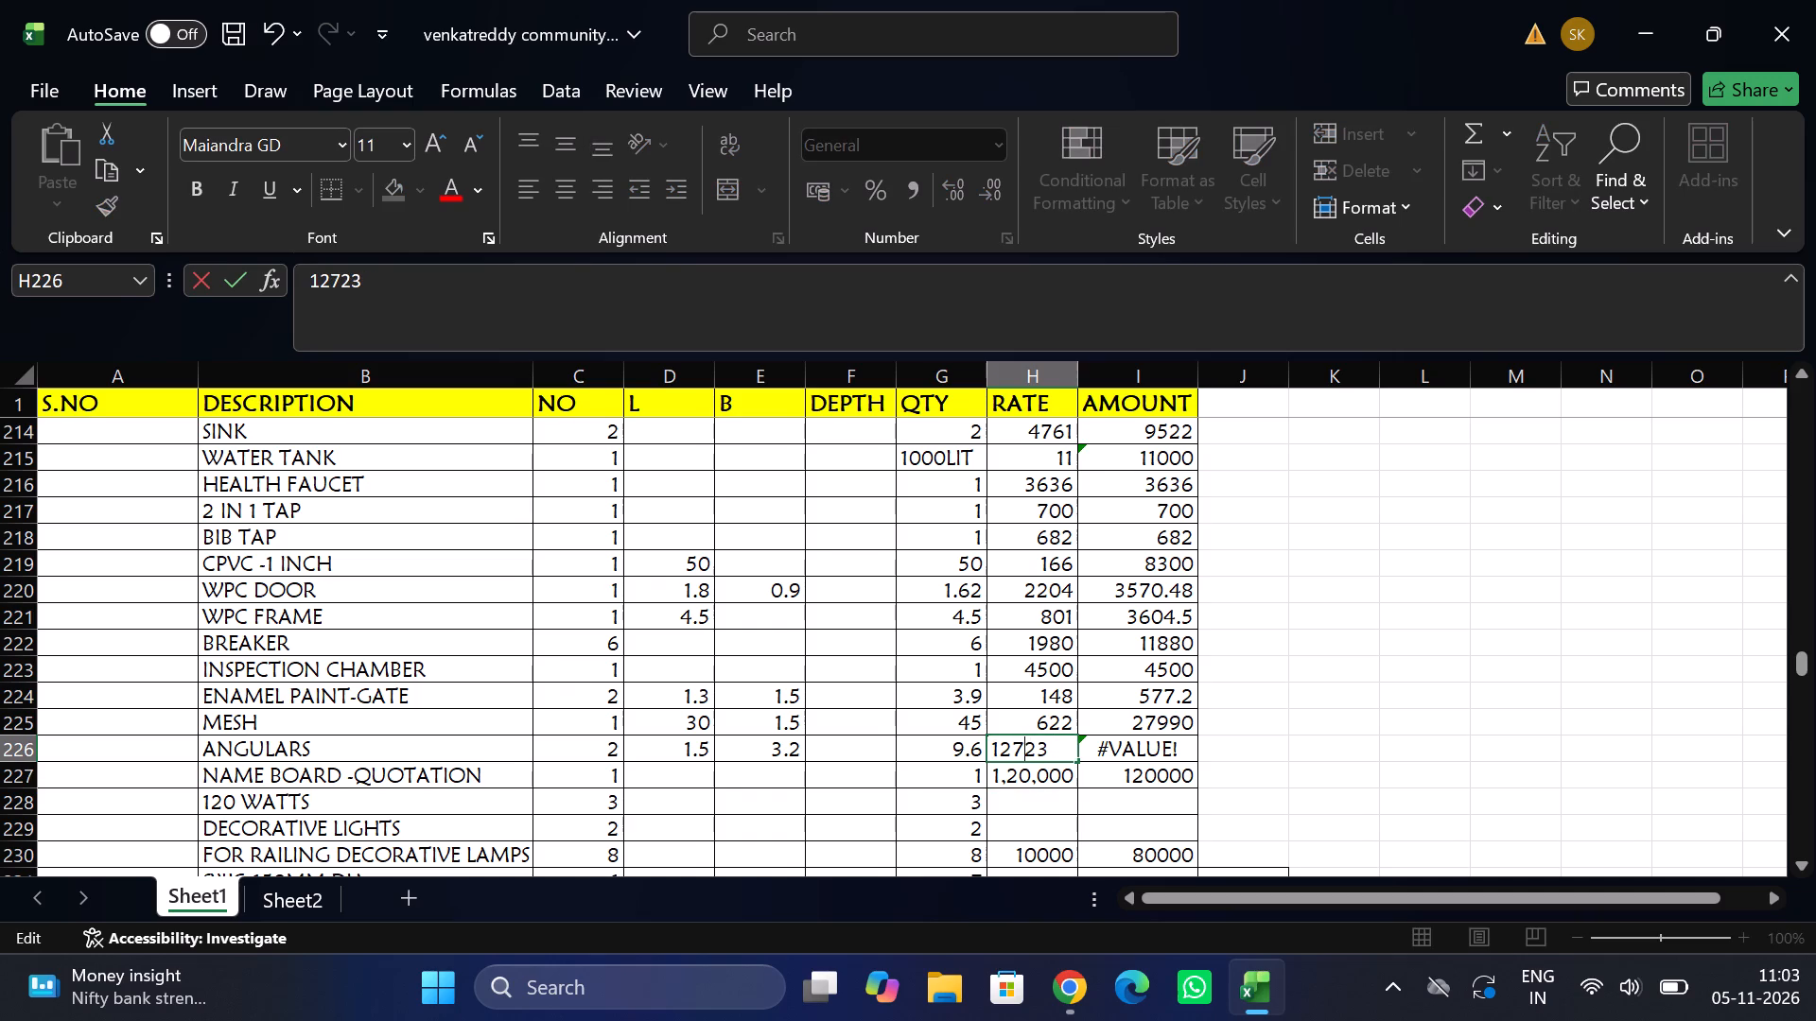
key("period")
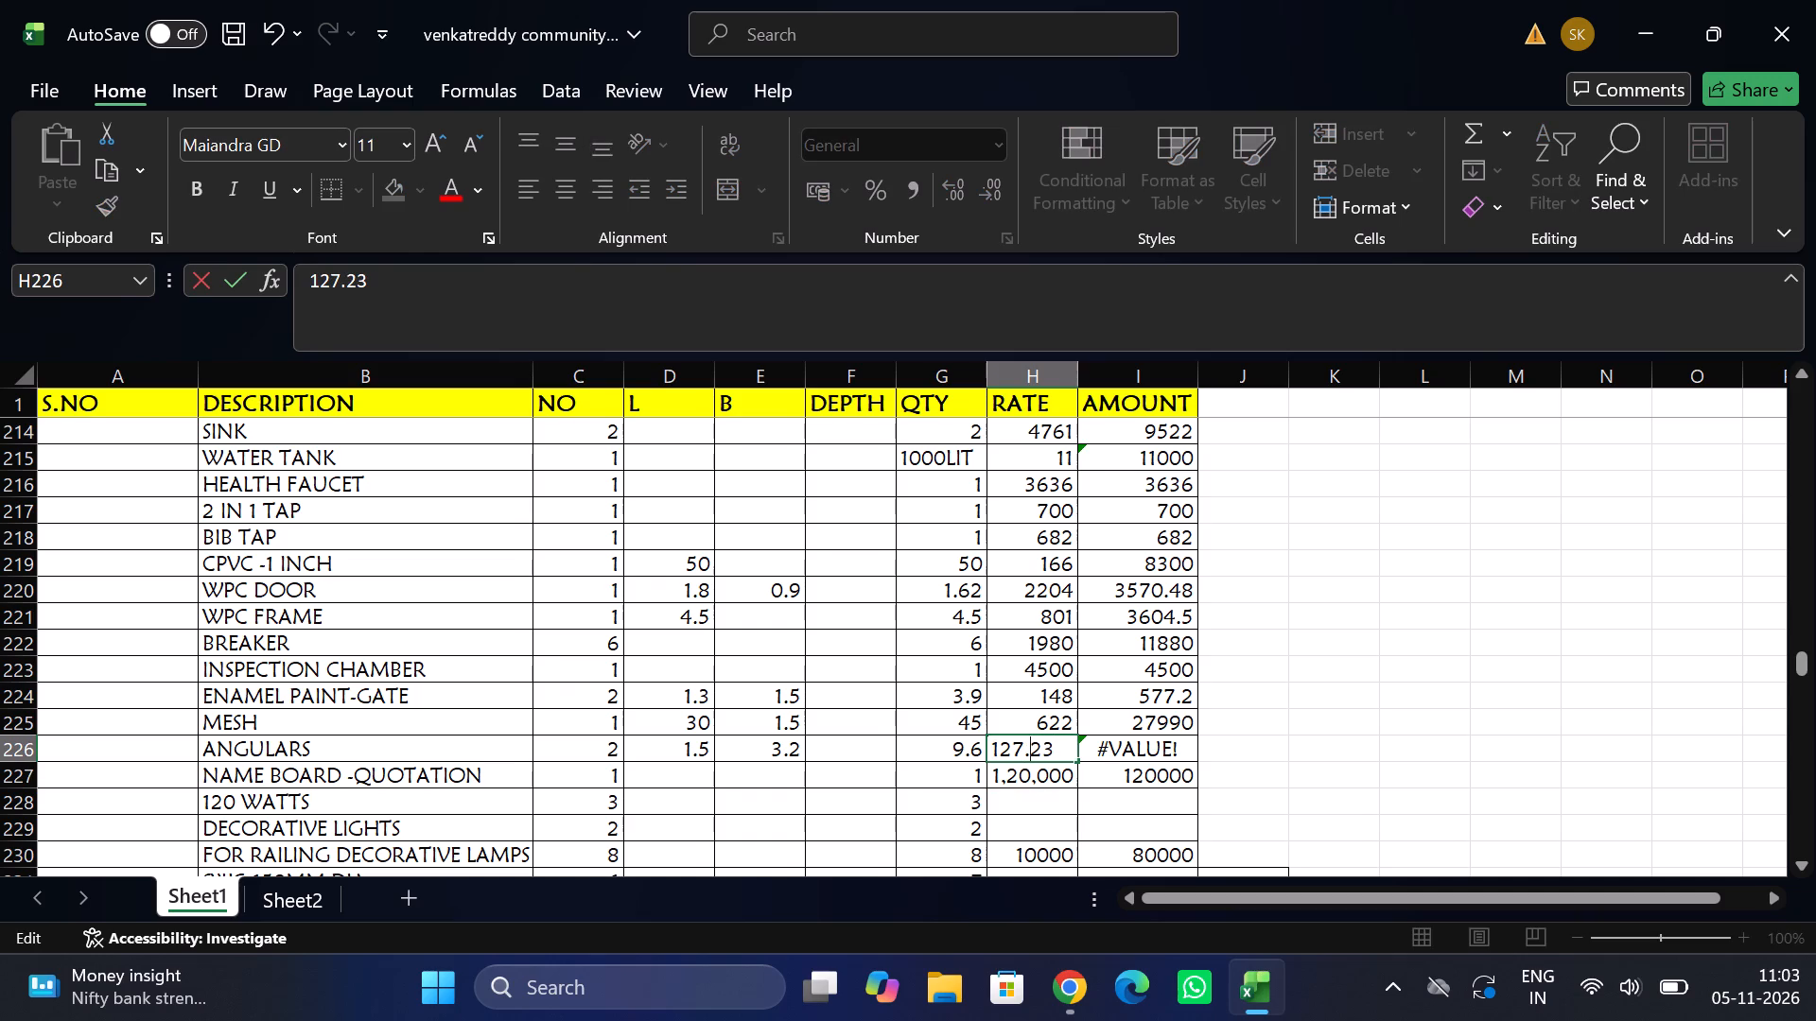
key("ctrl+d")
left_click(1148, 746)
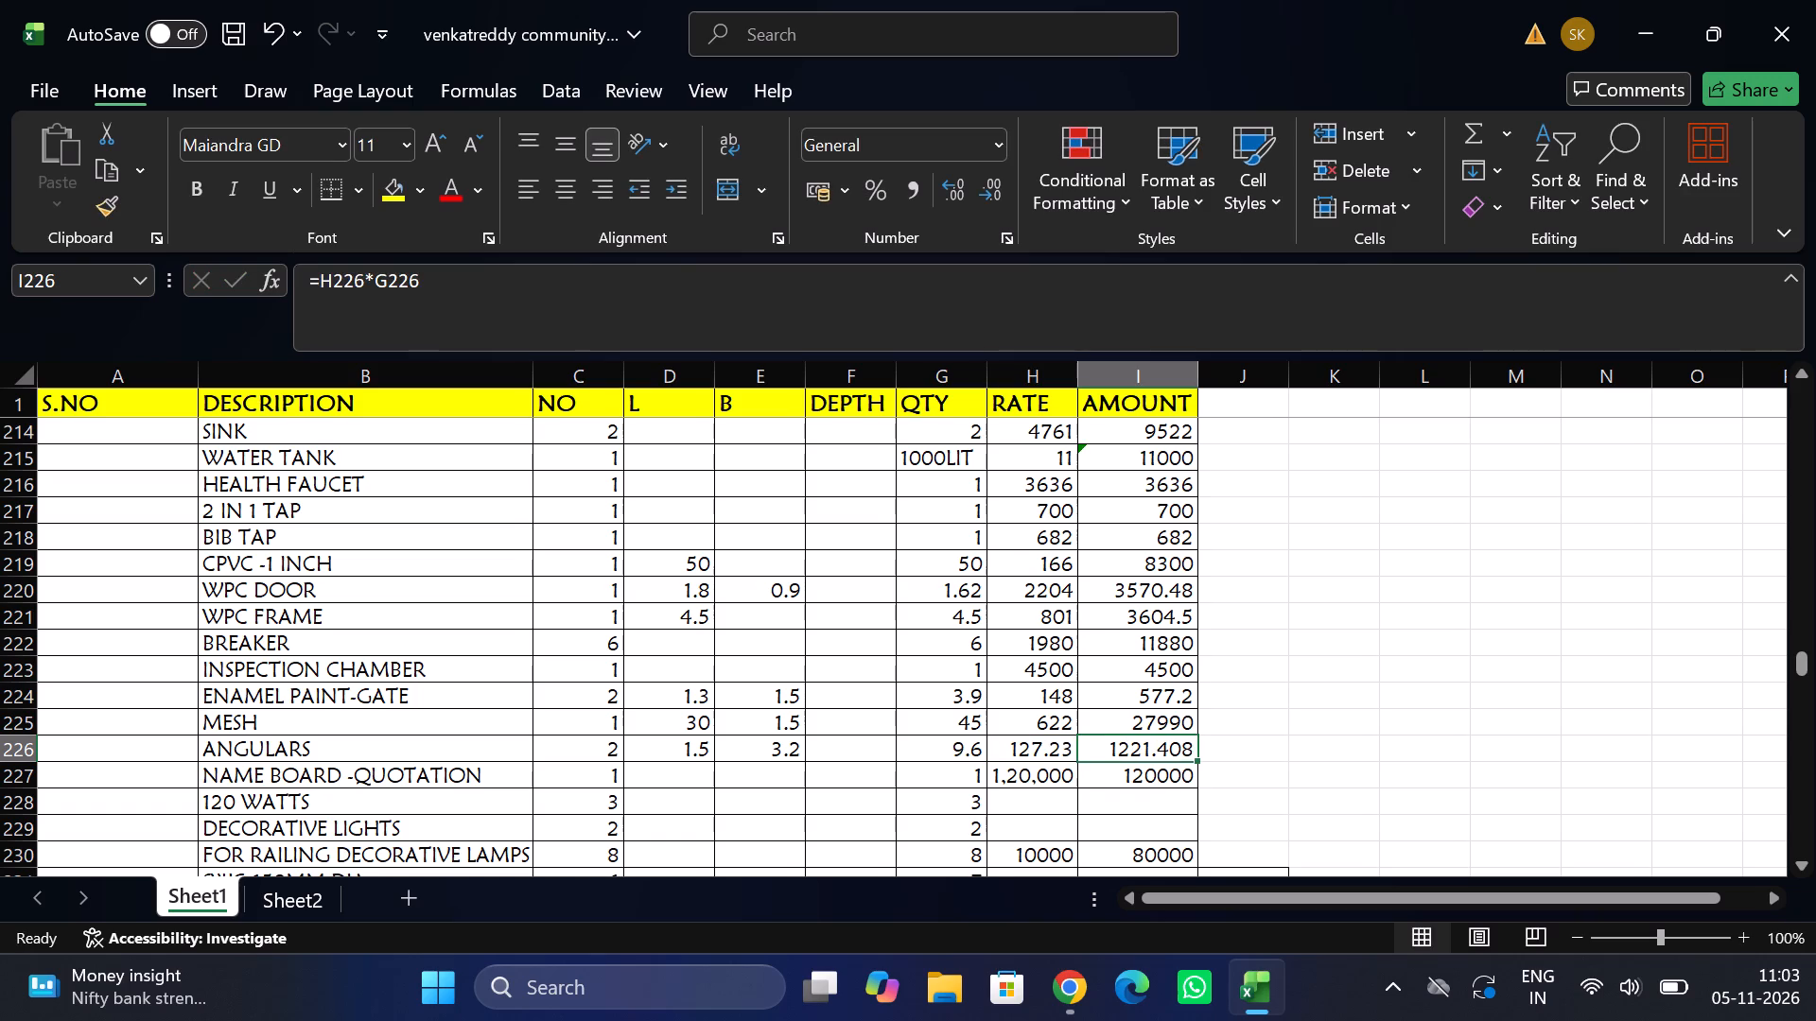
Switch to the SSR 2025-26 PDF in Chrome and search it for 120 WATTS.
scroll(926, 797, "down", 1)
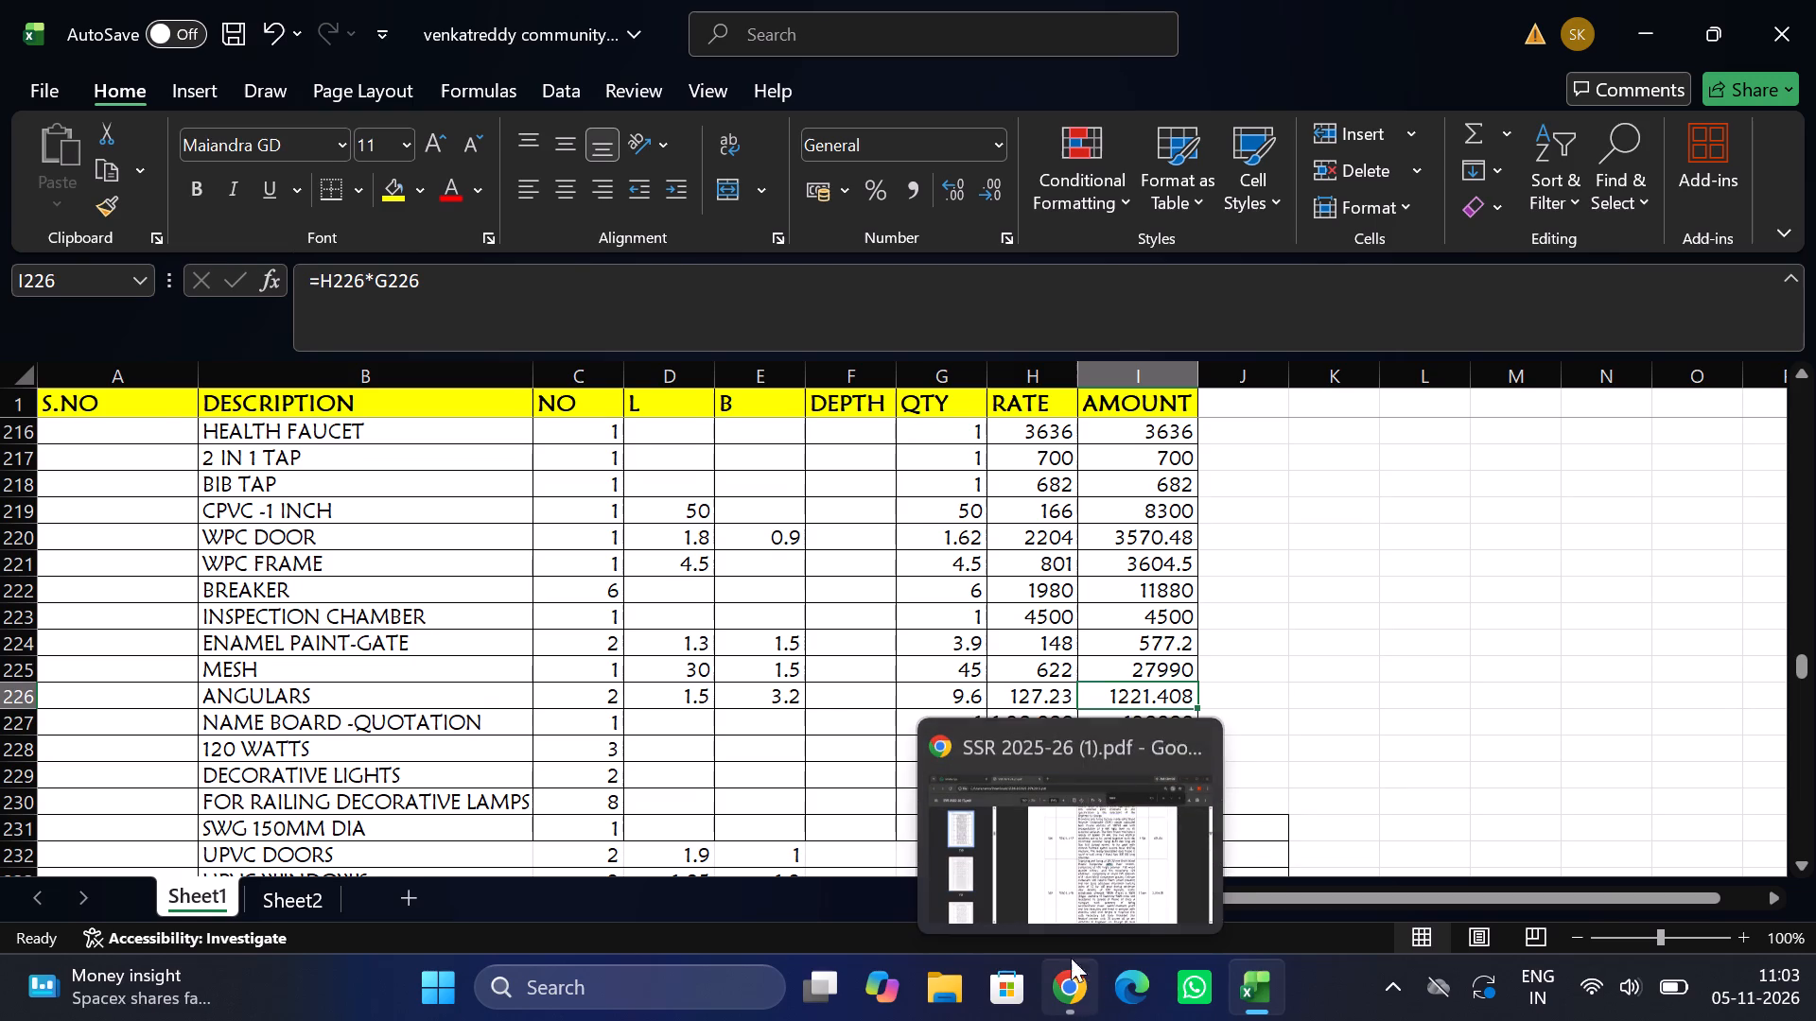
left_click(1067, 930)
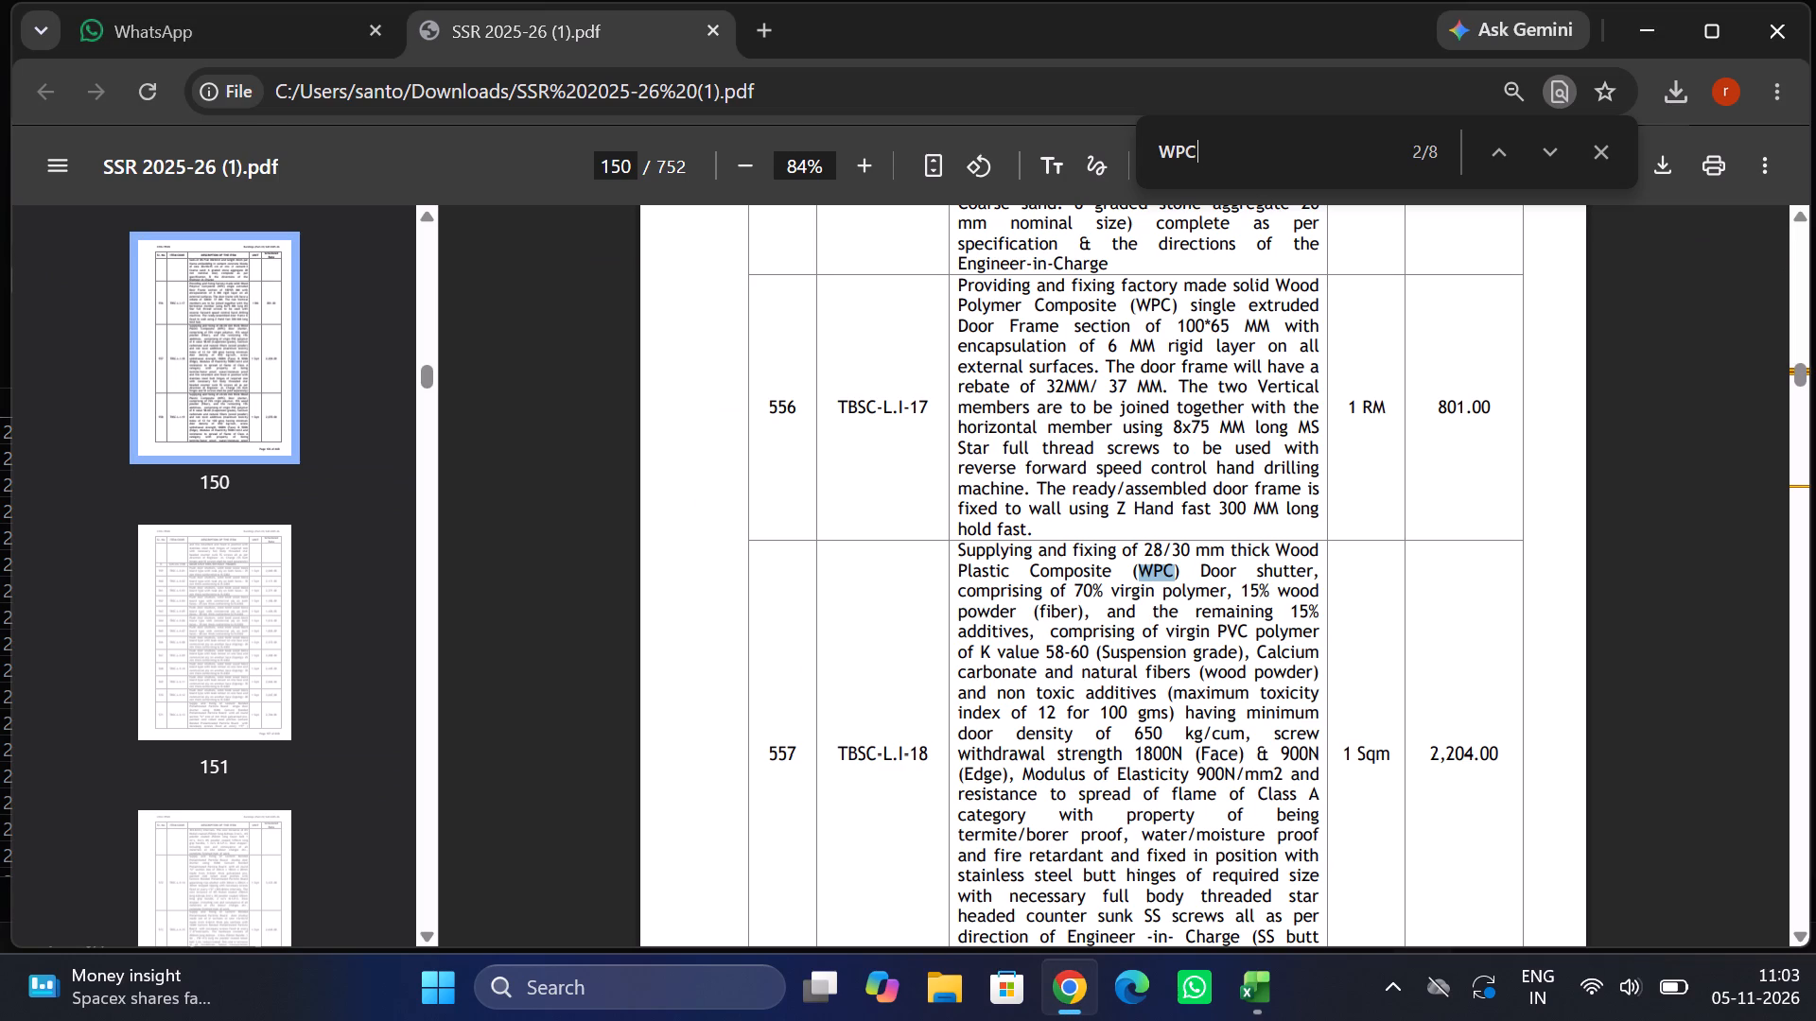
key("BackSpace")
key("BackSpace")
key("BackSpace")
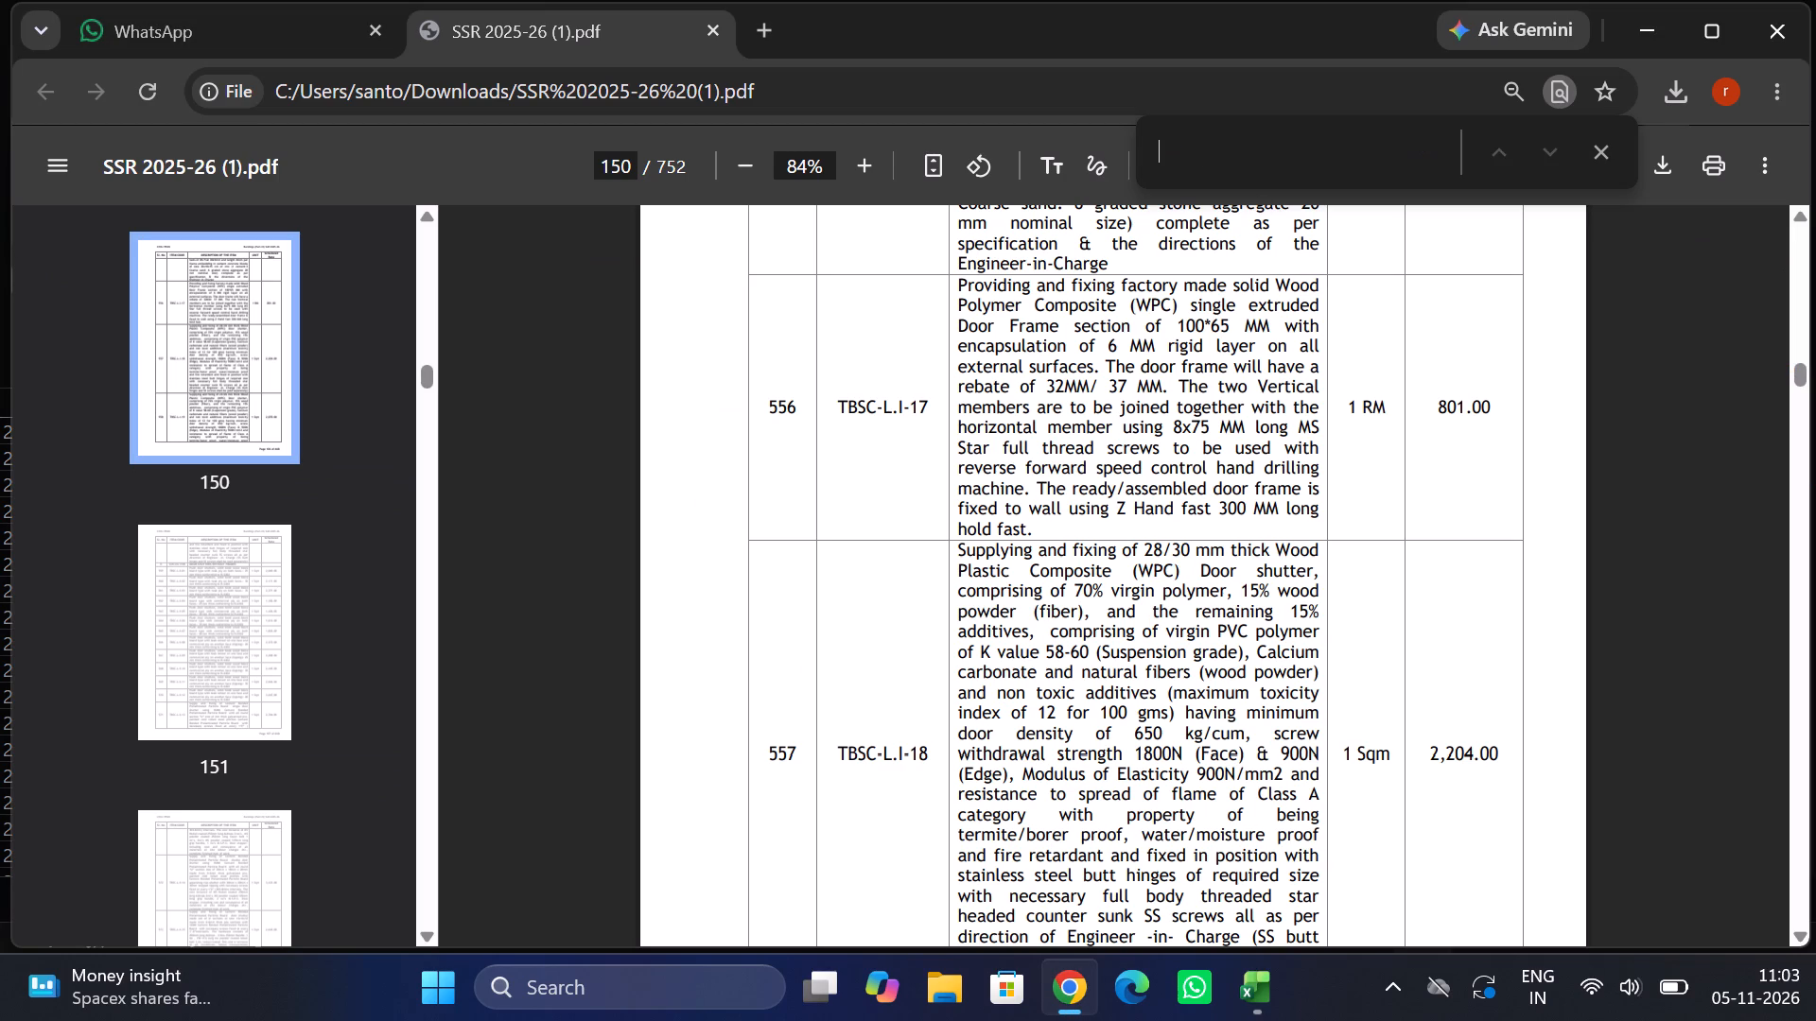
type("120")
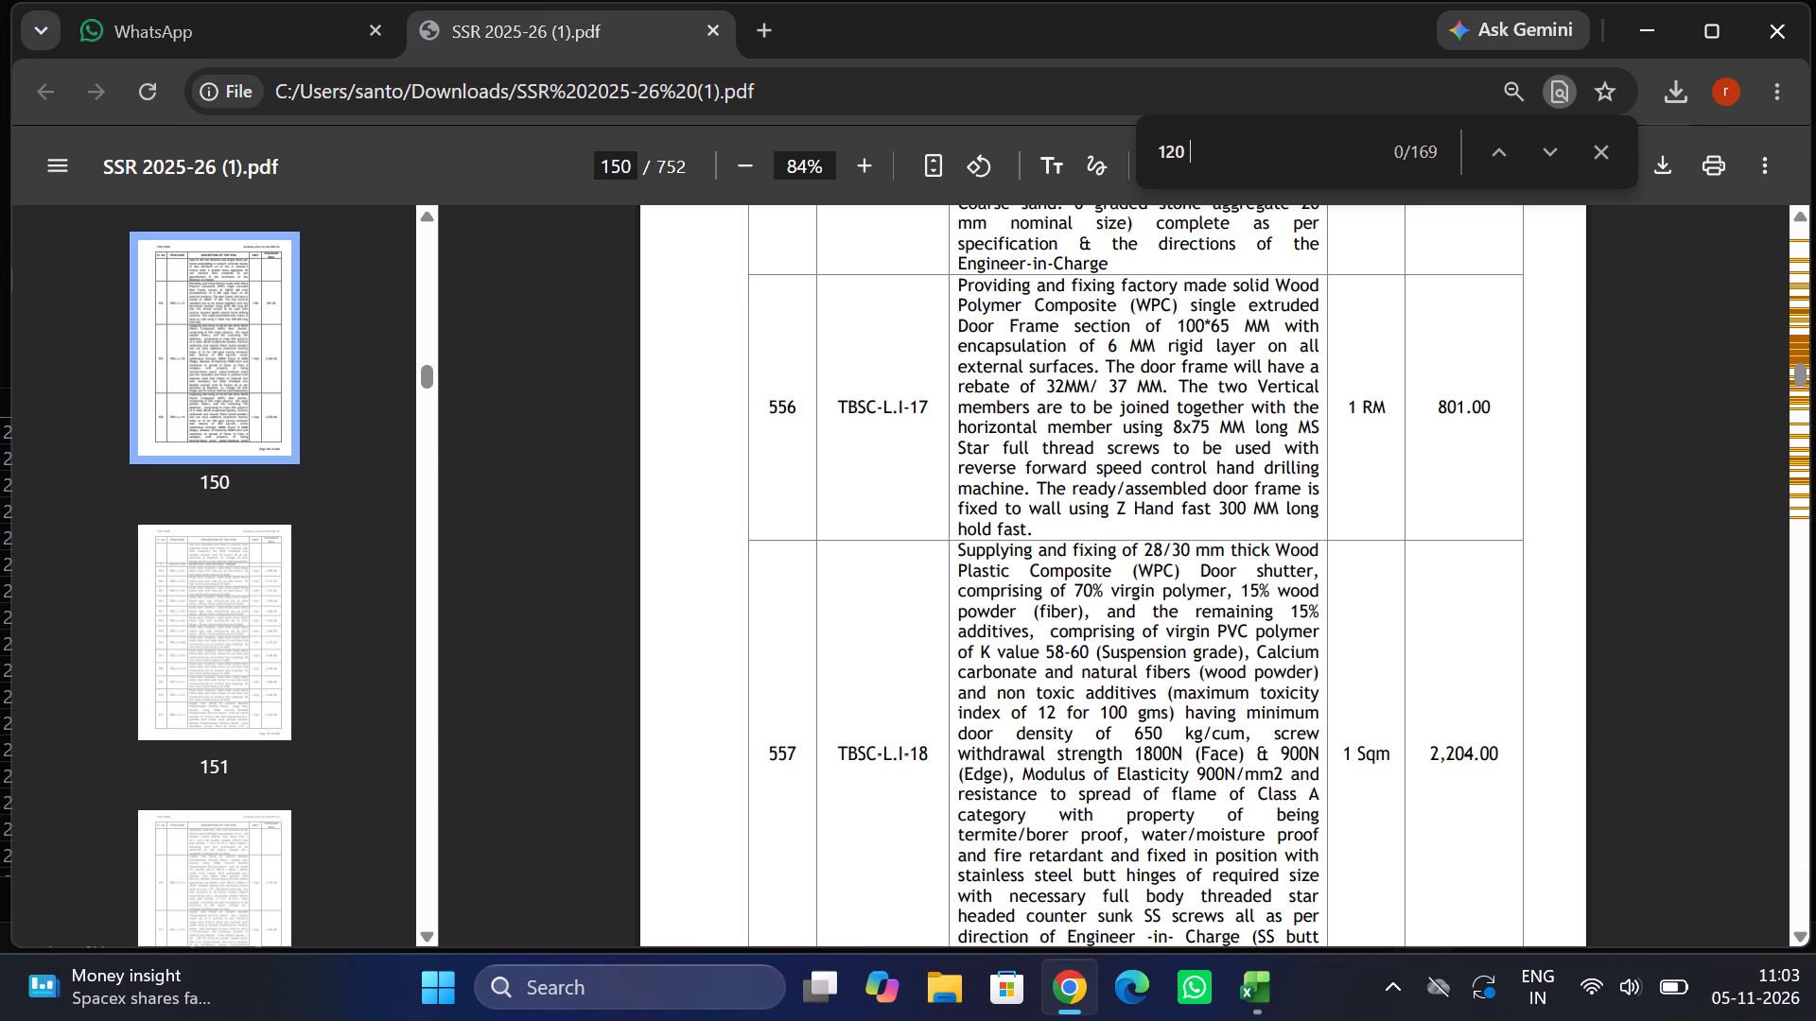
key("space")
type("WA")
key("t")
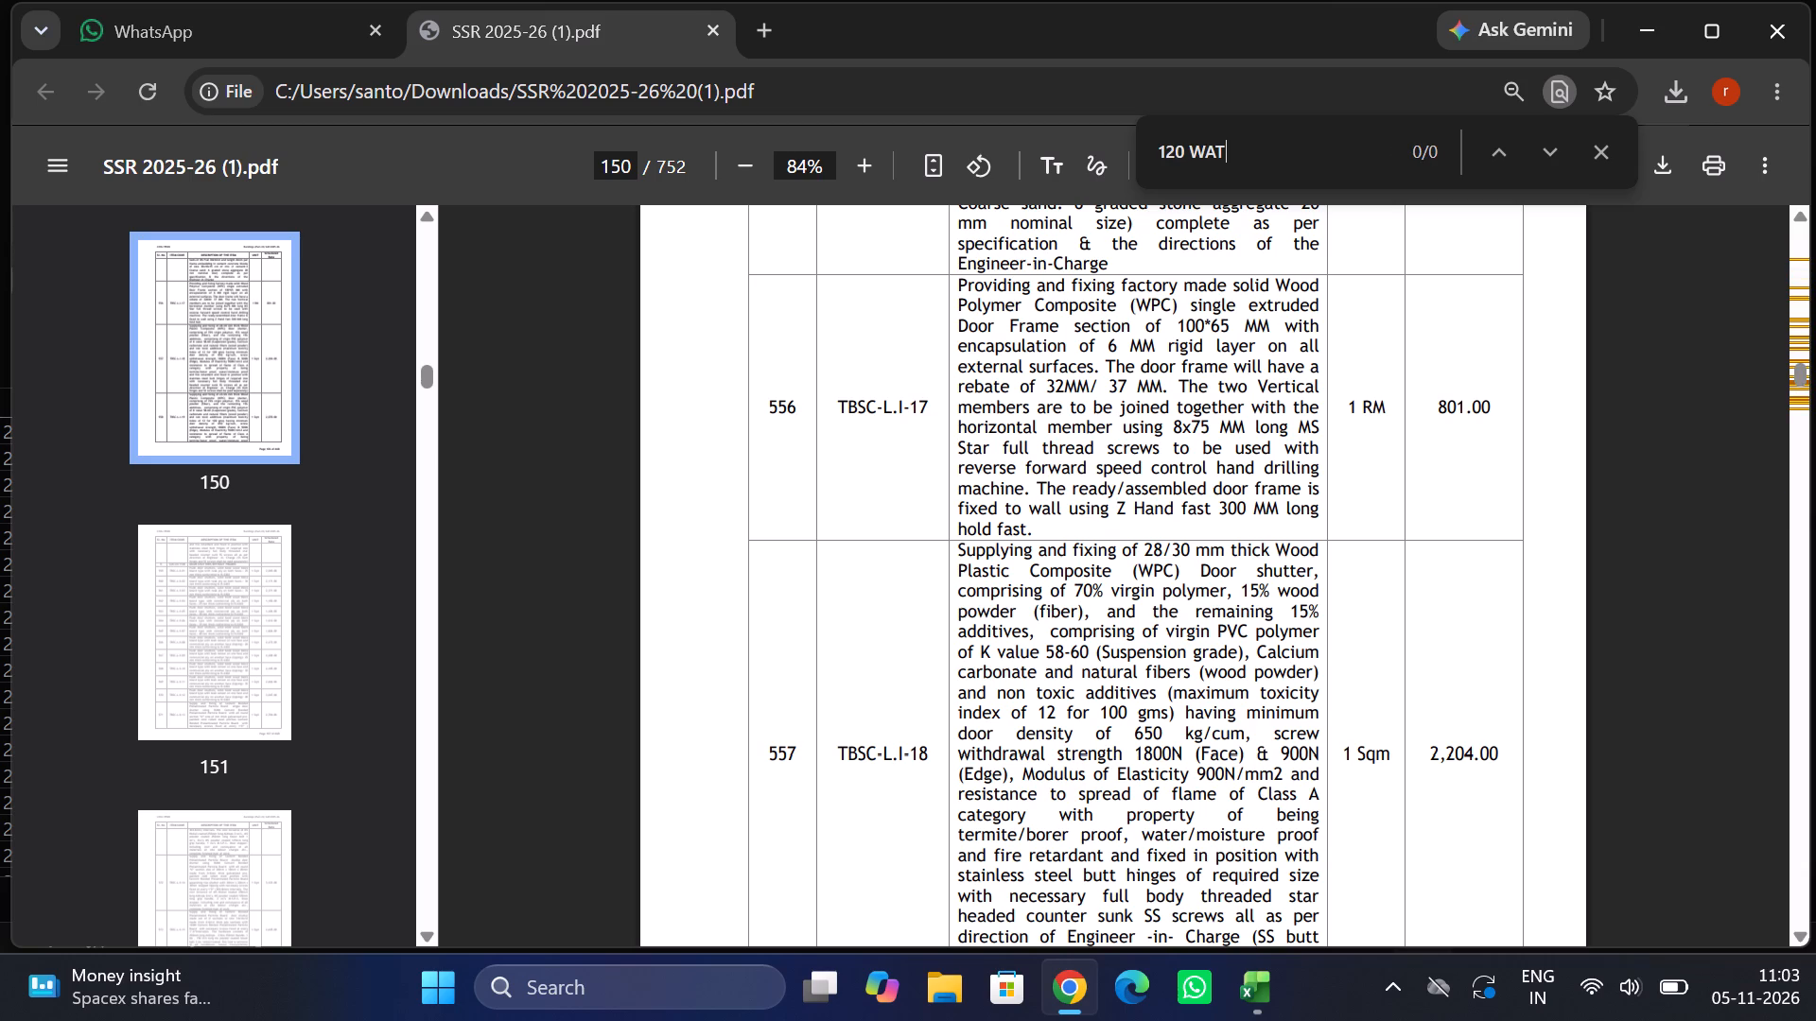
type("TS")
Replace the search term in the SSR PDF with LUMIN and go to the first match.
key("BackSpace")
key("BackSpace")
key("BackSpace")
key("BackSpace")
key("BackSpace")
key("BackSpace")
key("BackSpace")
key("BackSpace")
key("BackSpace")
key("BackSpace")
key("BackSpace")
key("BackSpace")
key("BackSpace")
key("BackSpace")
key("BackSpace")
key("BackSpace")
key("BackSpace")
key("BackSpace")
key("BackSpace")
key("BackSpace")
key("BackSpace")
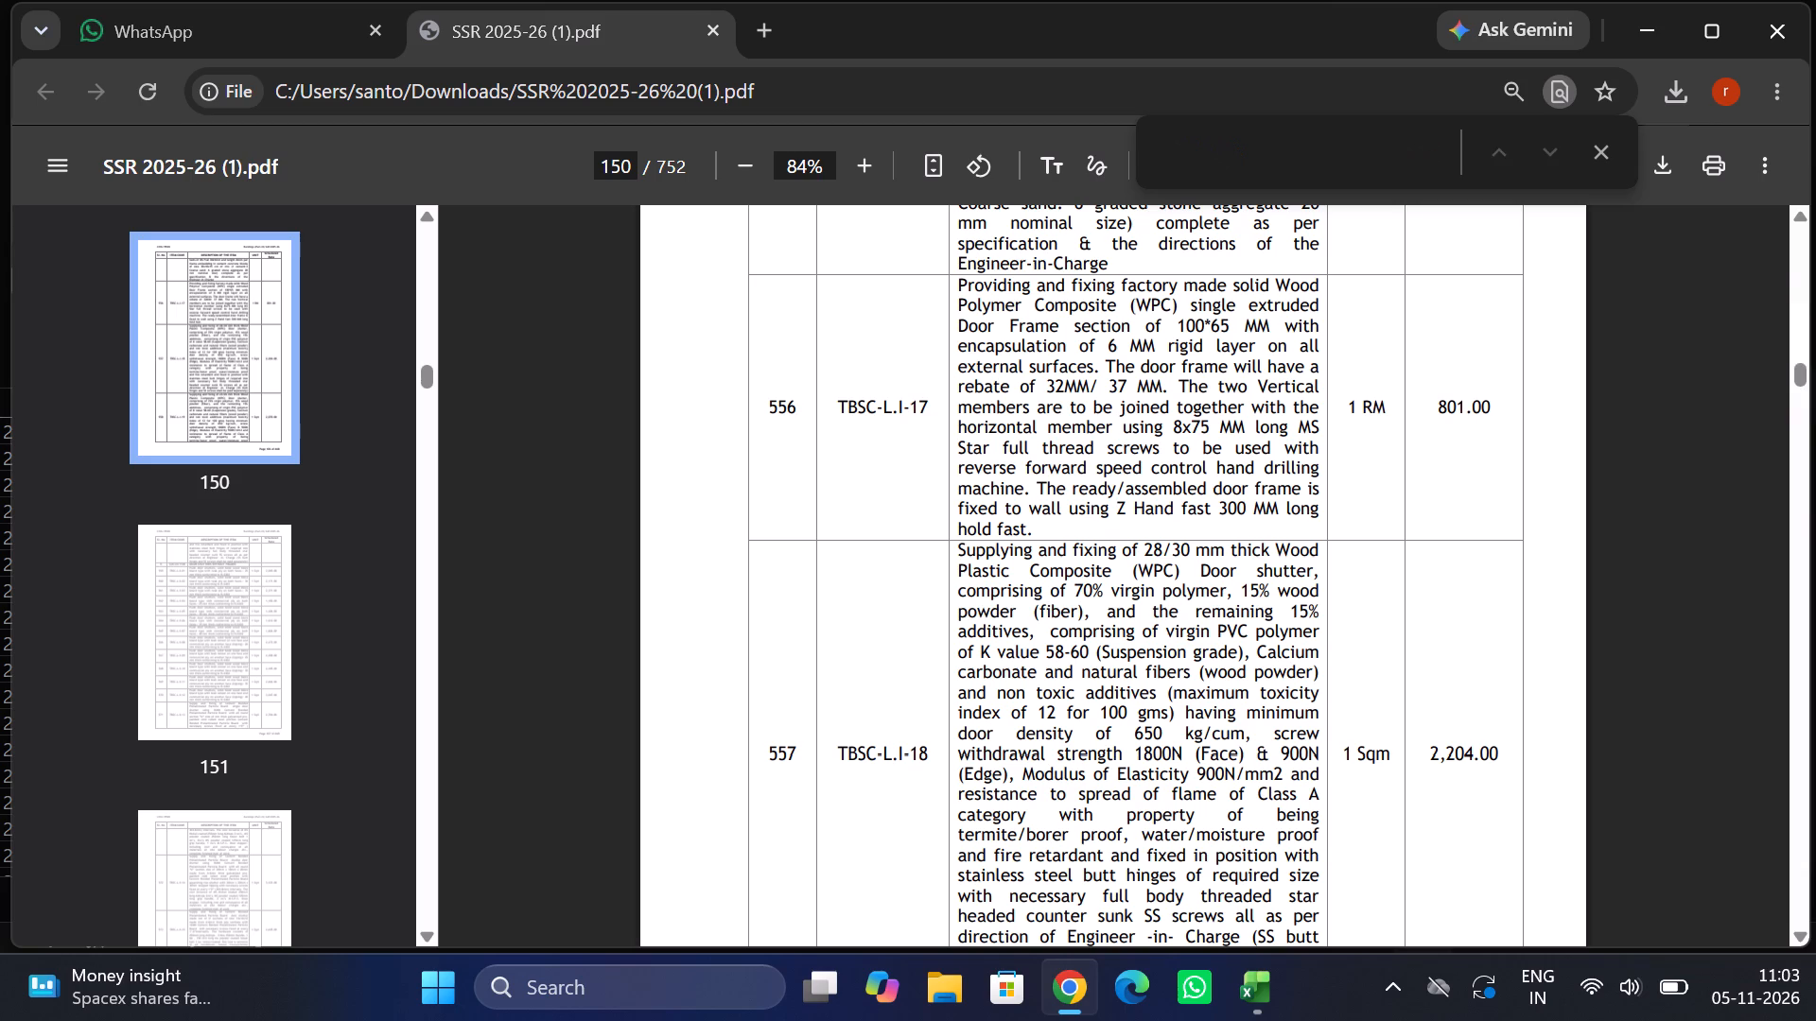
type("LUMI")
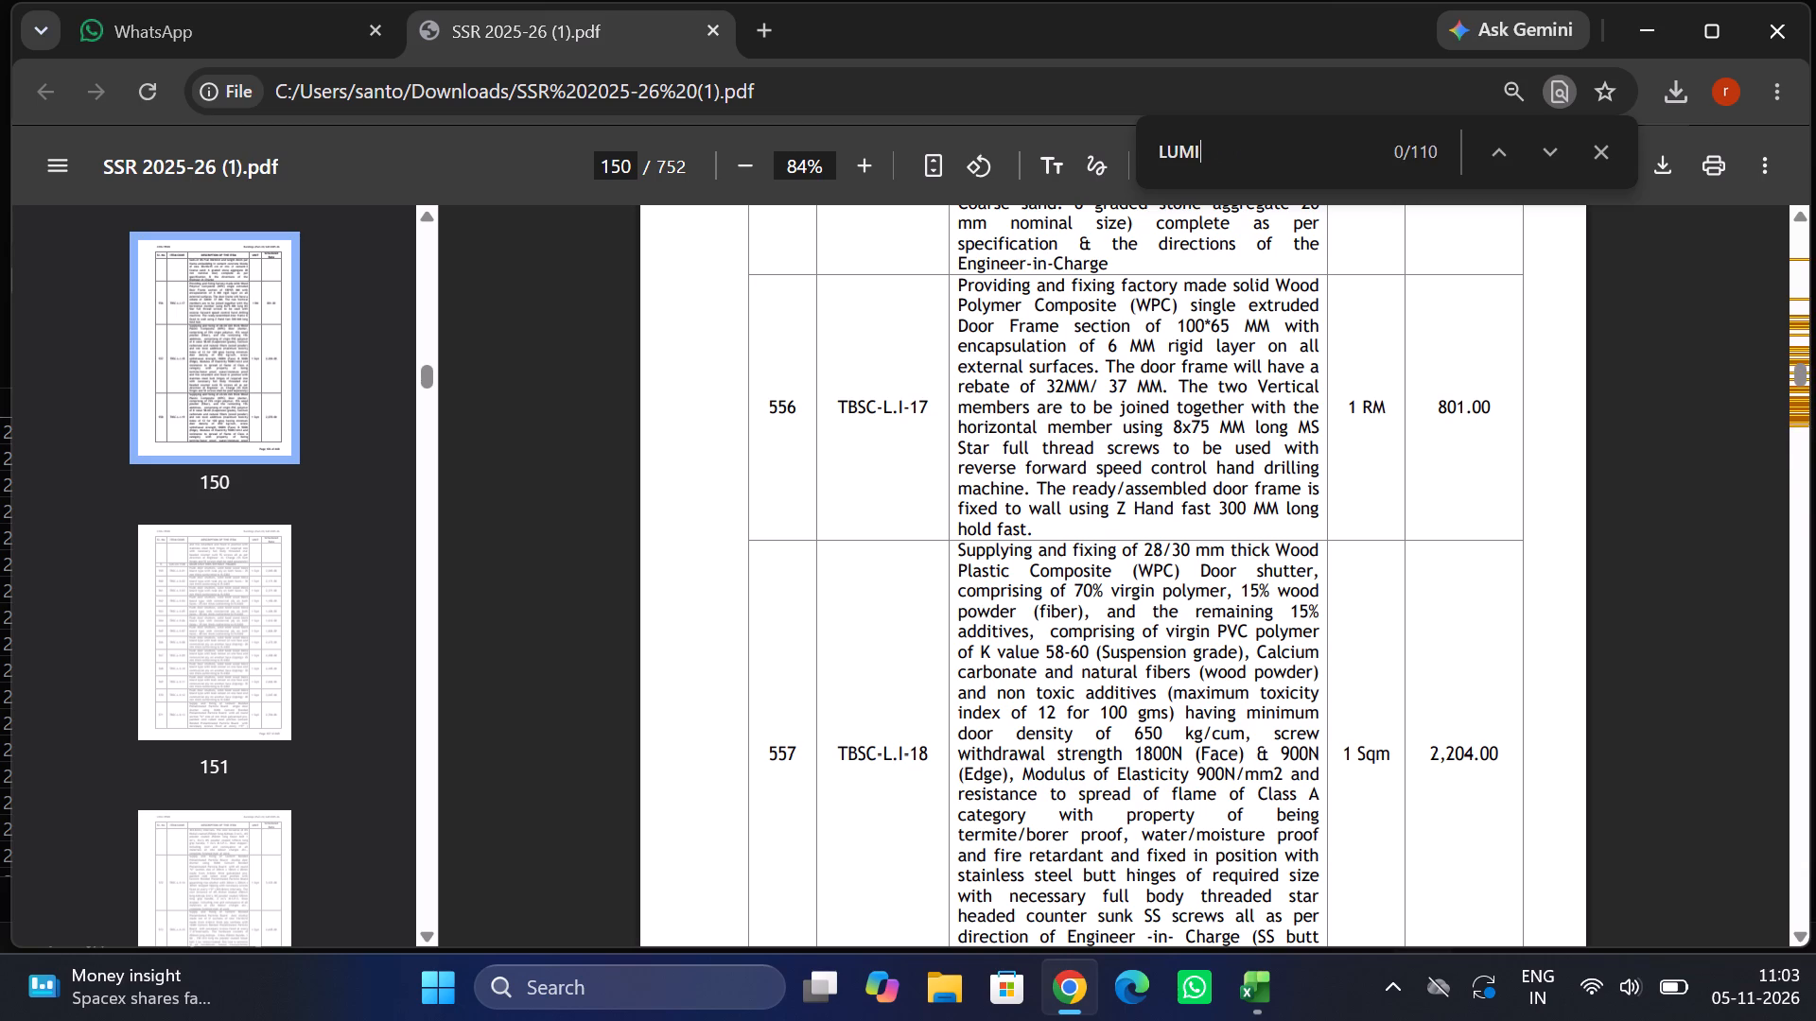
type("NS")
key("Return")
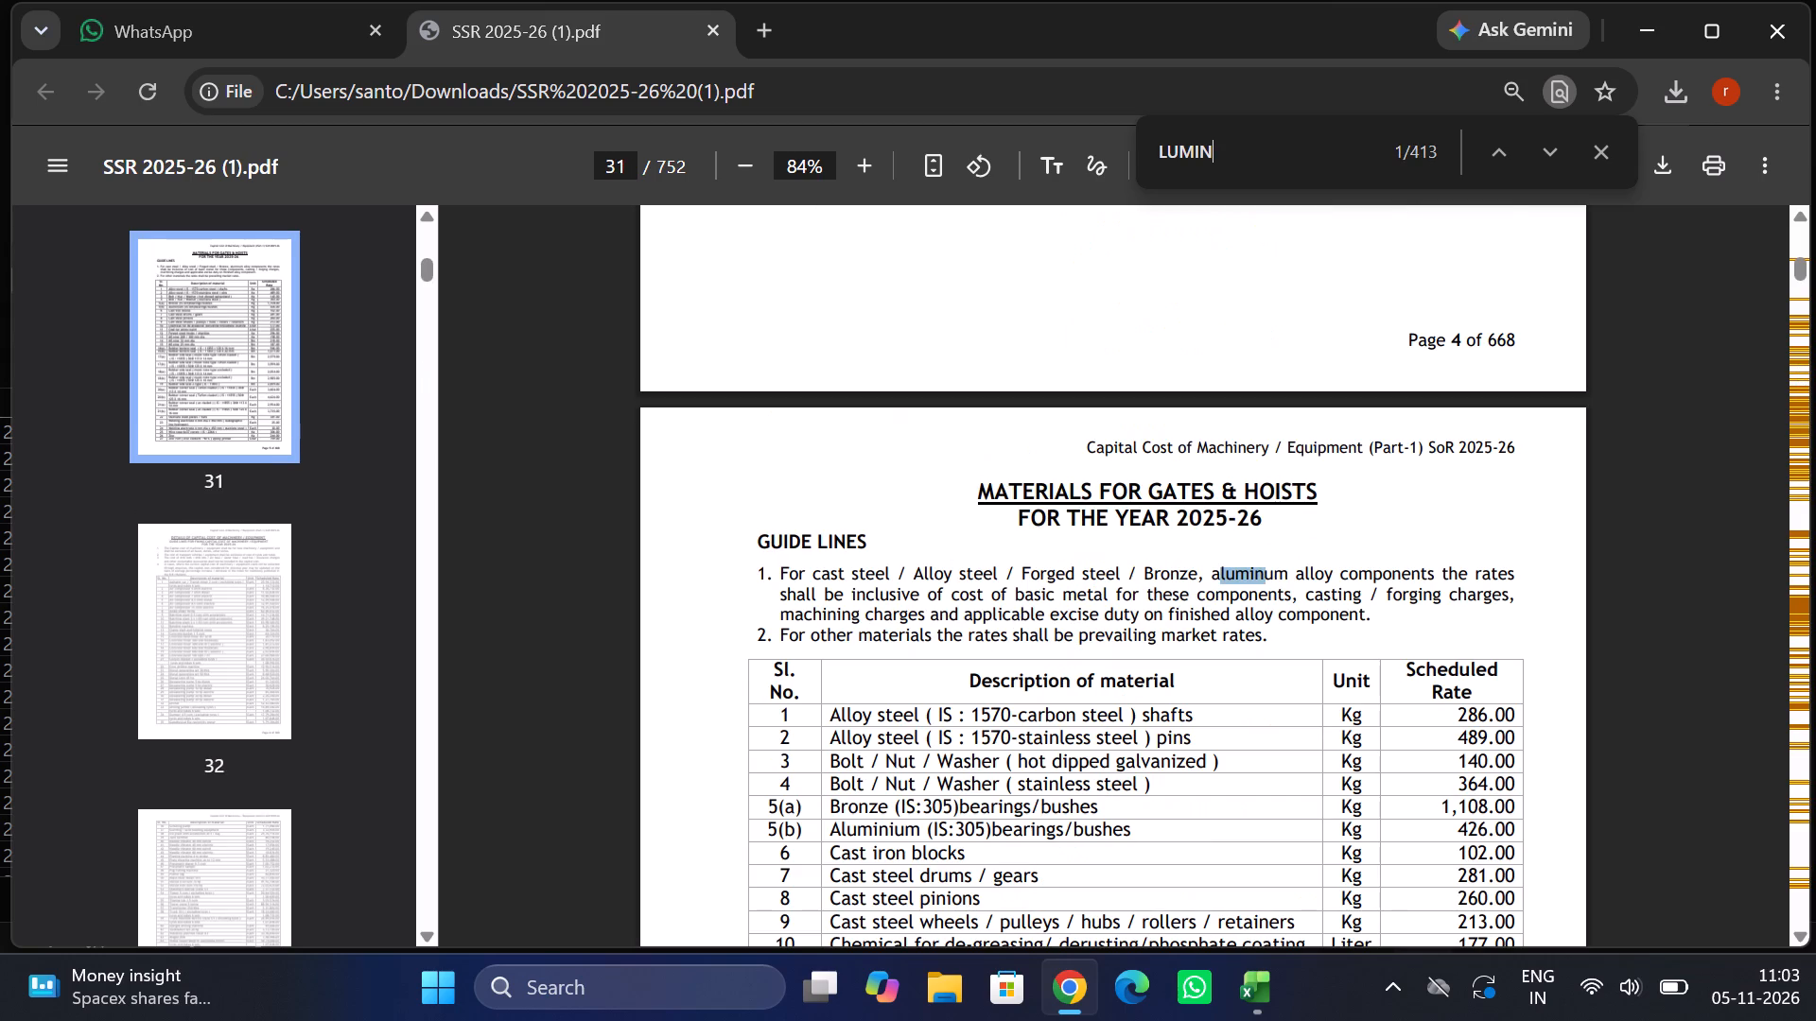
Search the SSR PDF for LIGHT and go to the first match.
key("BackSpace")
key("BackSpace")
key("BackSpace")
key("BackSpace")
key("BackSpace")
type("LIGH")
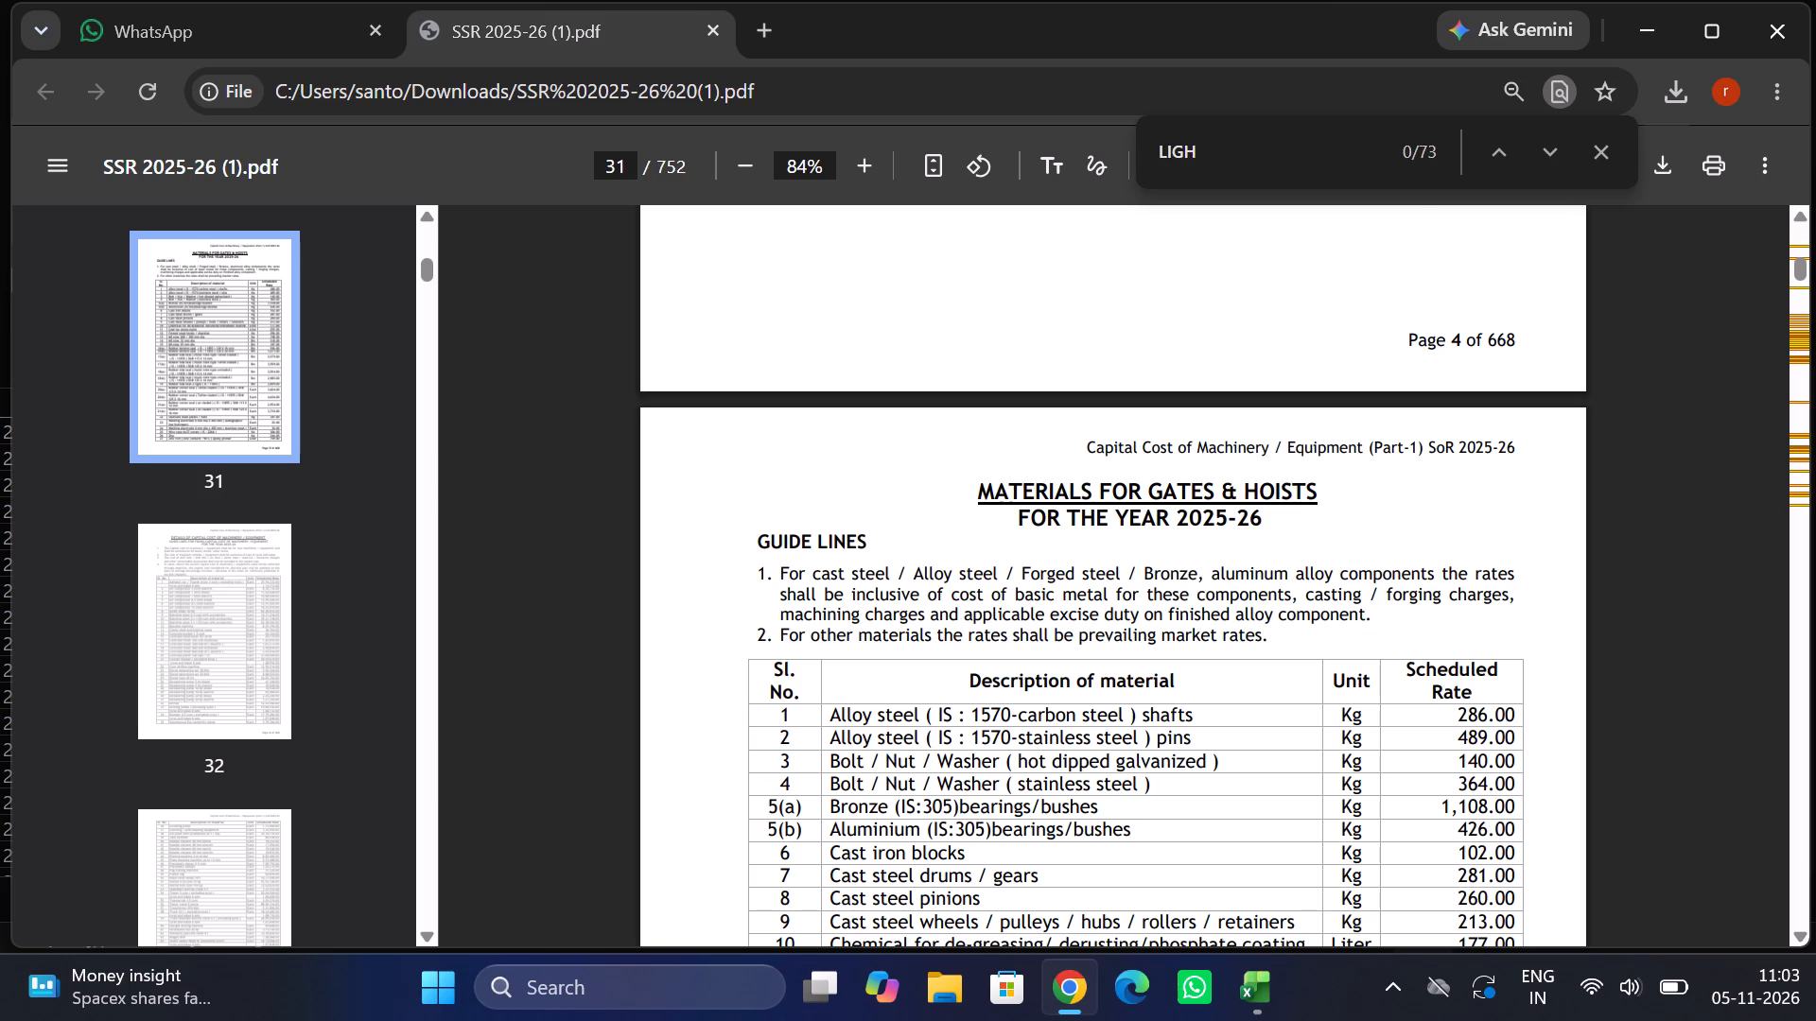
key("t")
key("s")
key("BackSpace")
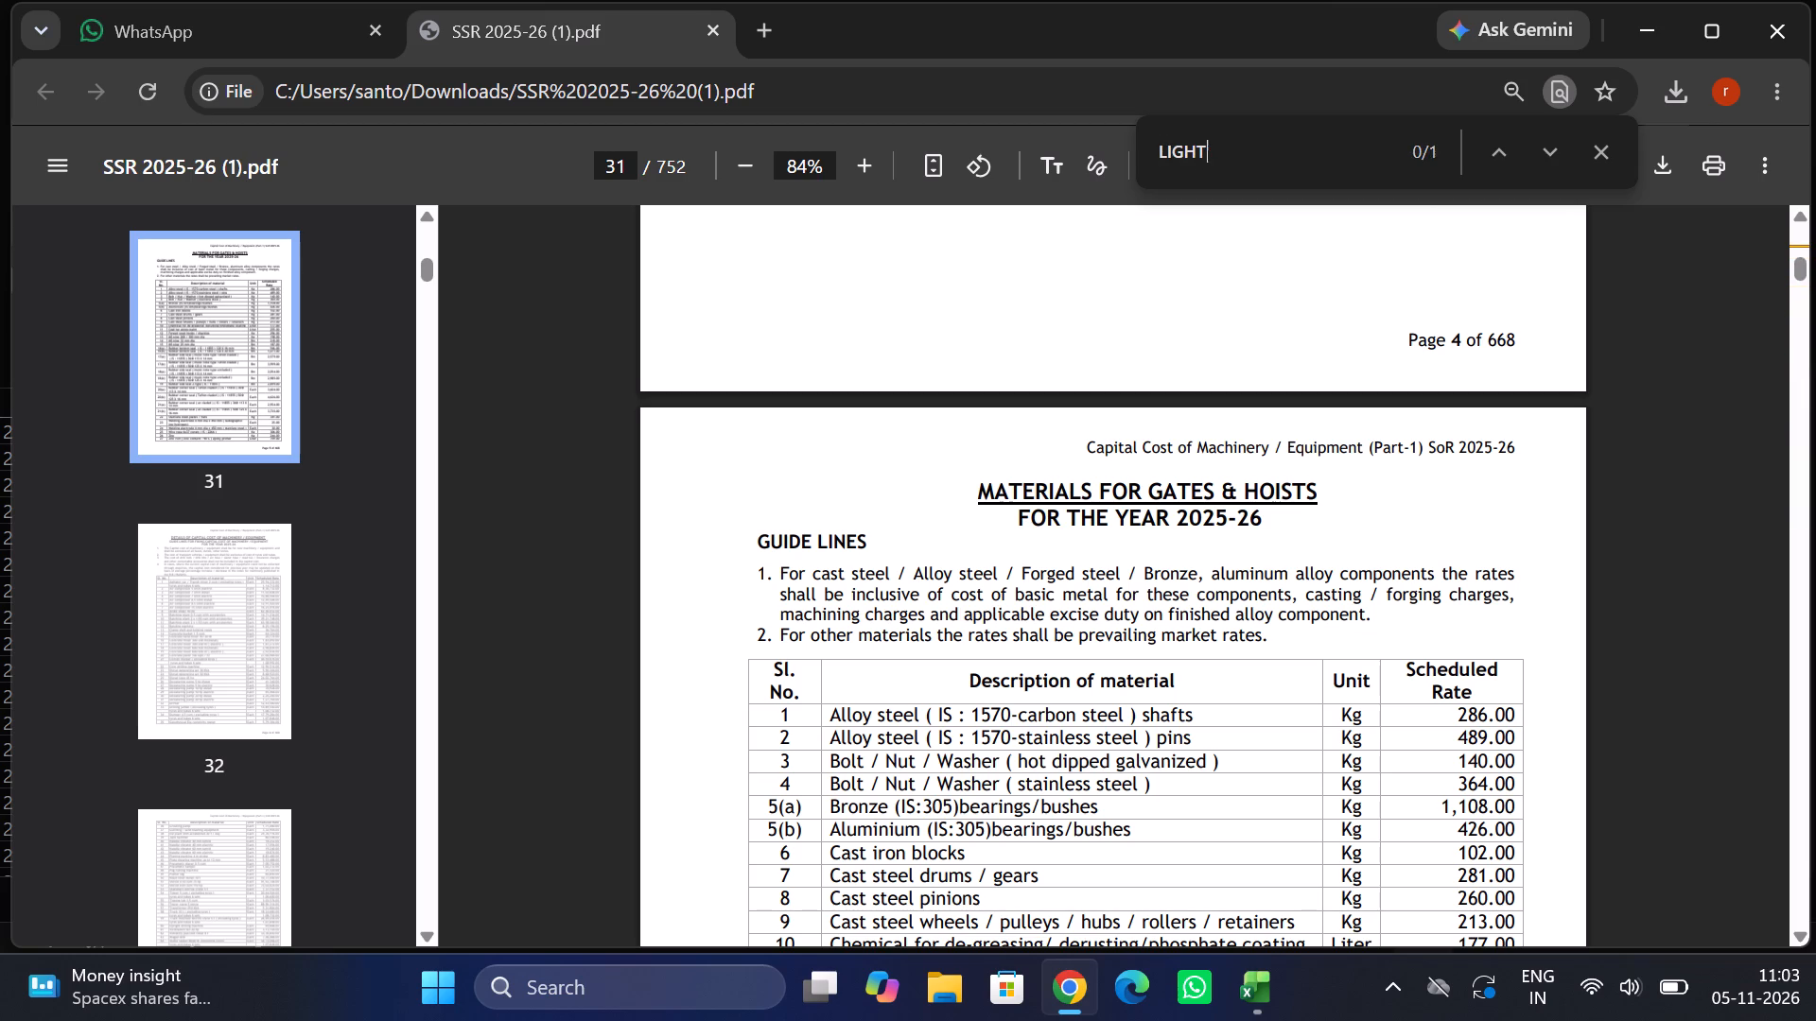
key("Return")
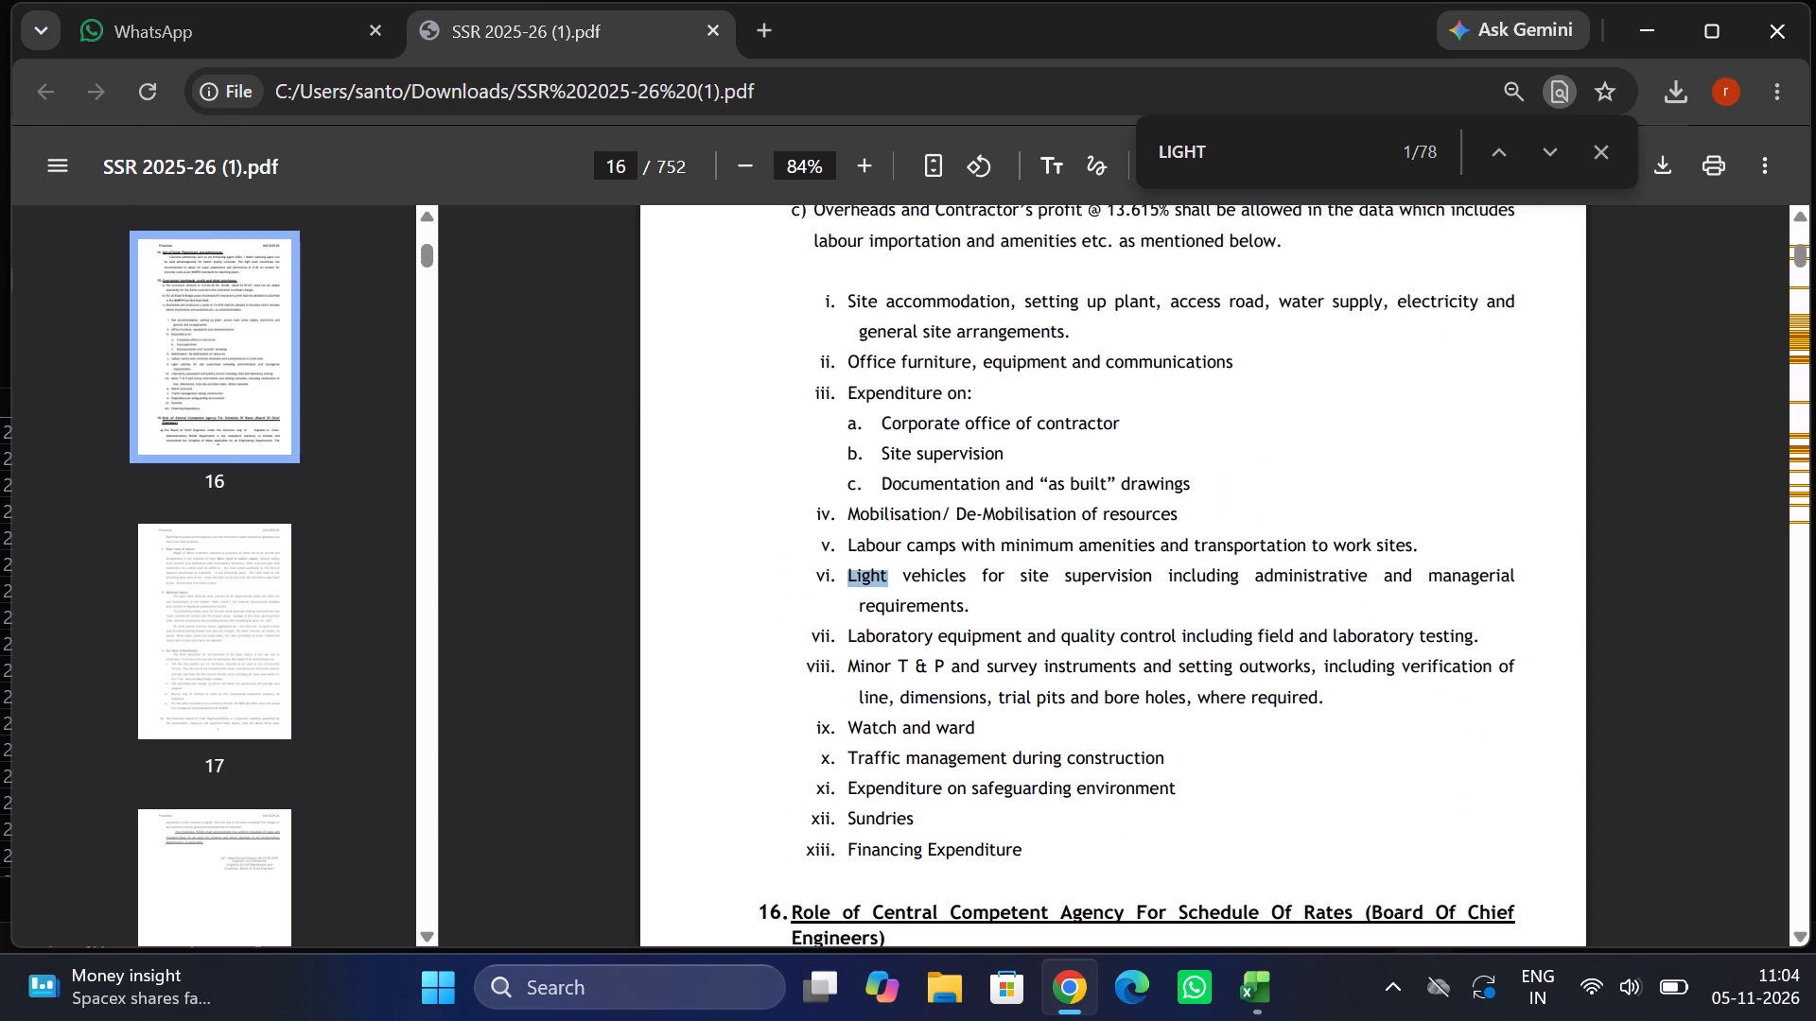
Go through the successive LIGHT matches in the SSR PDF's civil and plumbing items, checking for a light fitting rate.
key("Return")
key("Return")
key("Return")
key("Return")
key("Return")
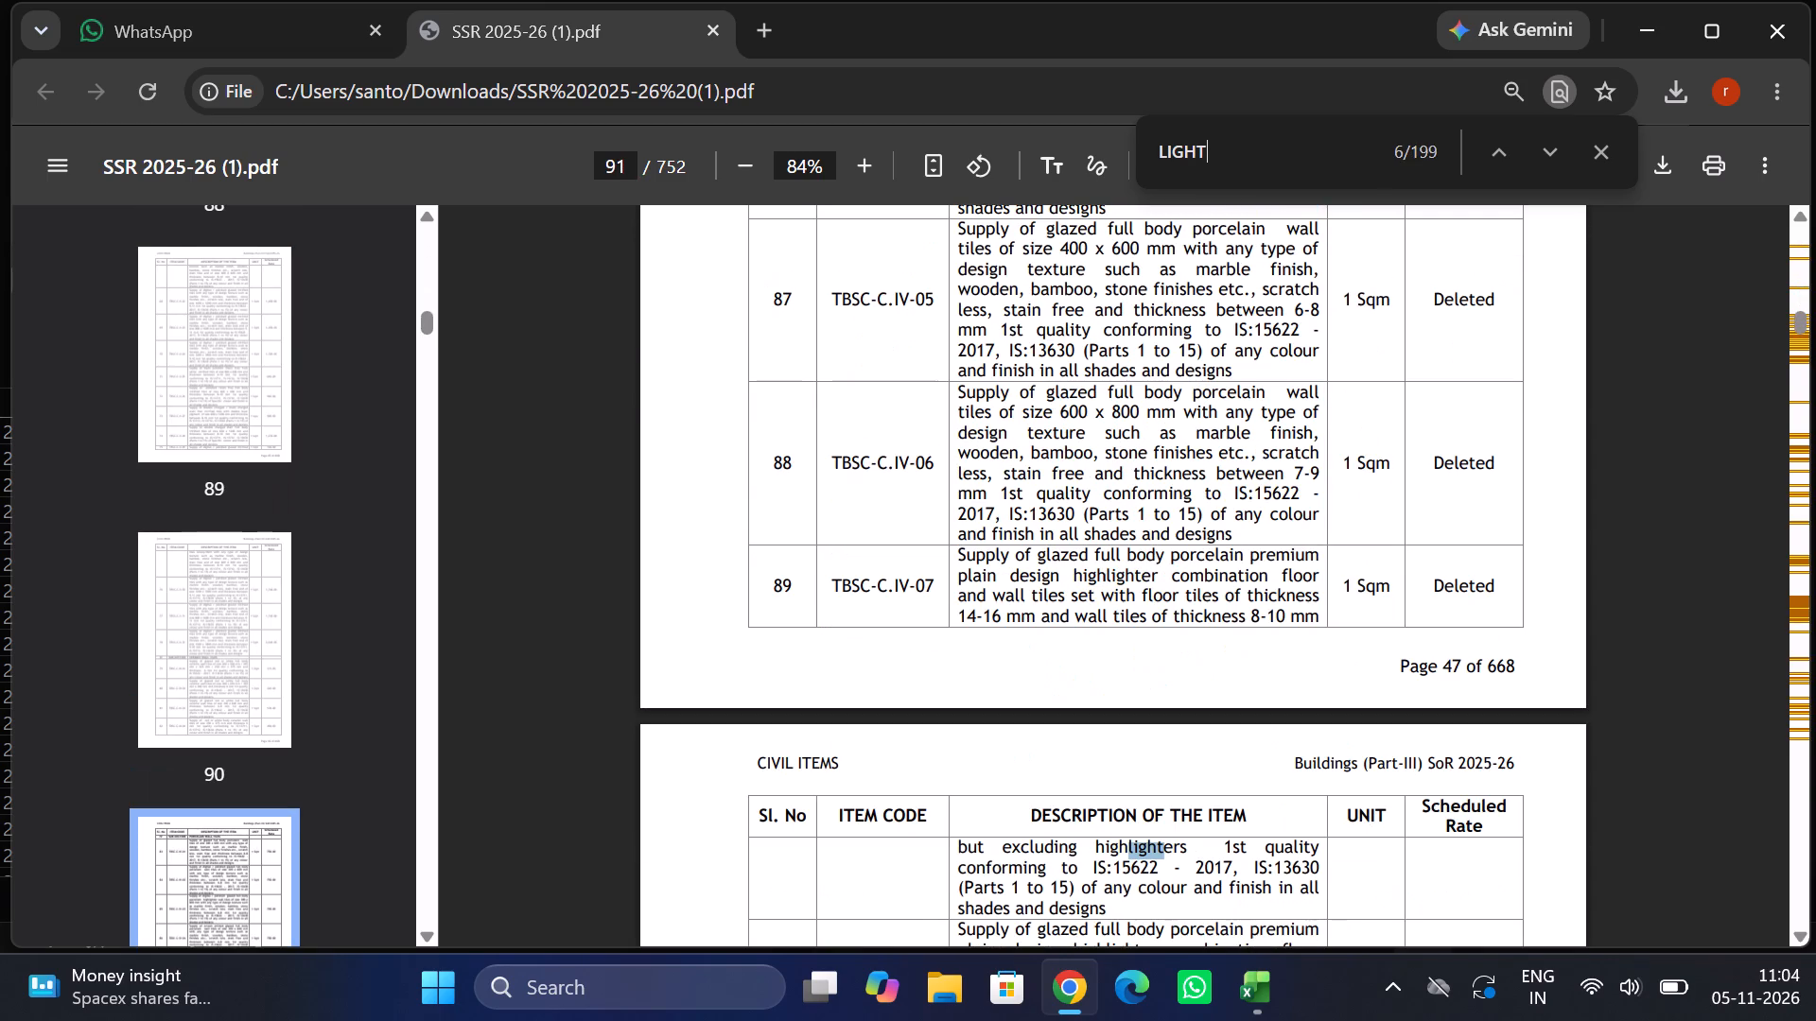
key("Return")
key("Return")
key("Return")
key("Return")
key("Return")
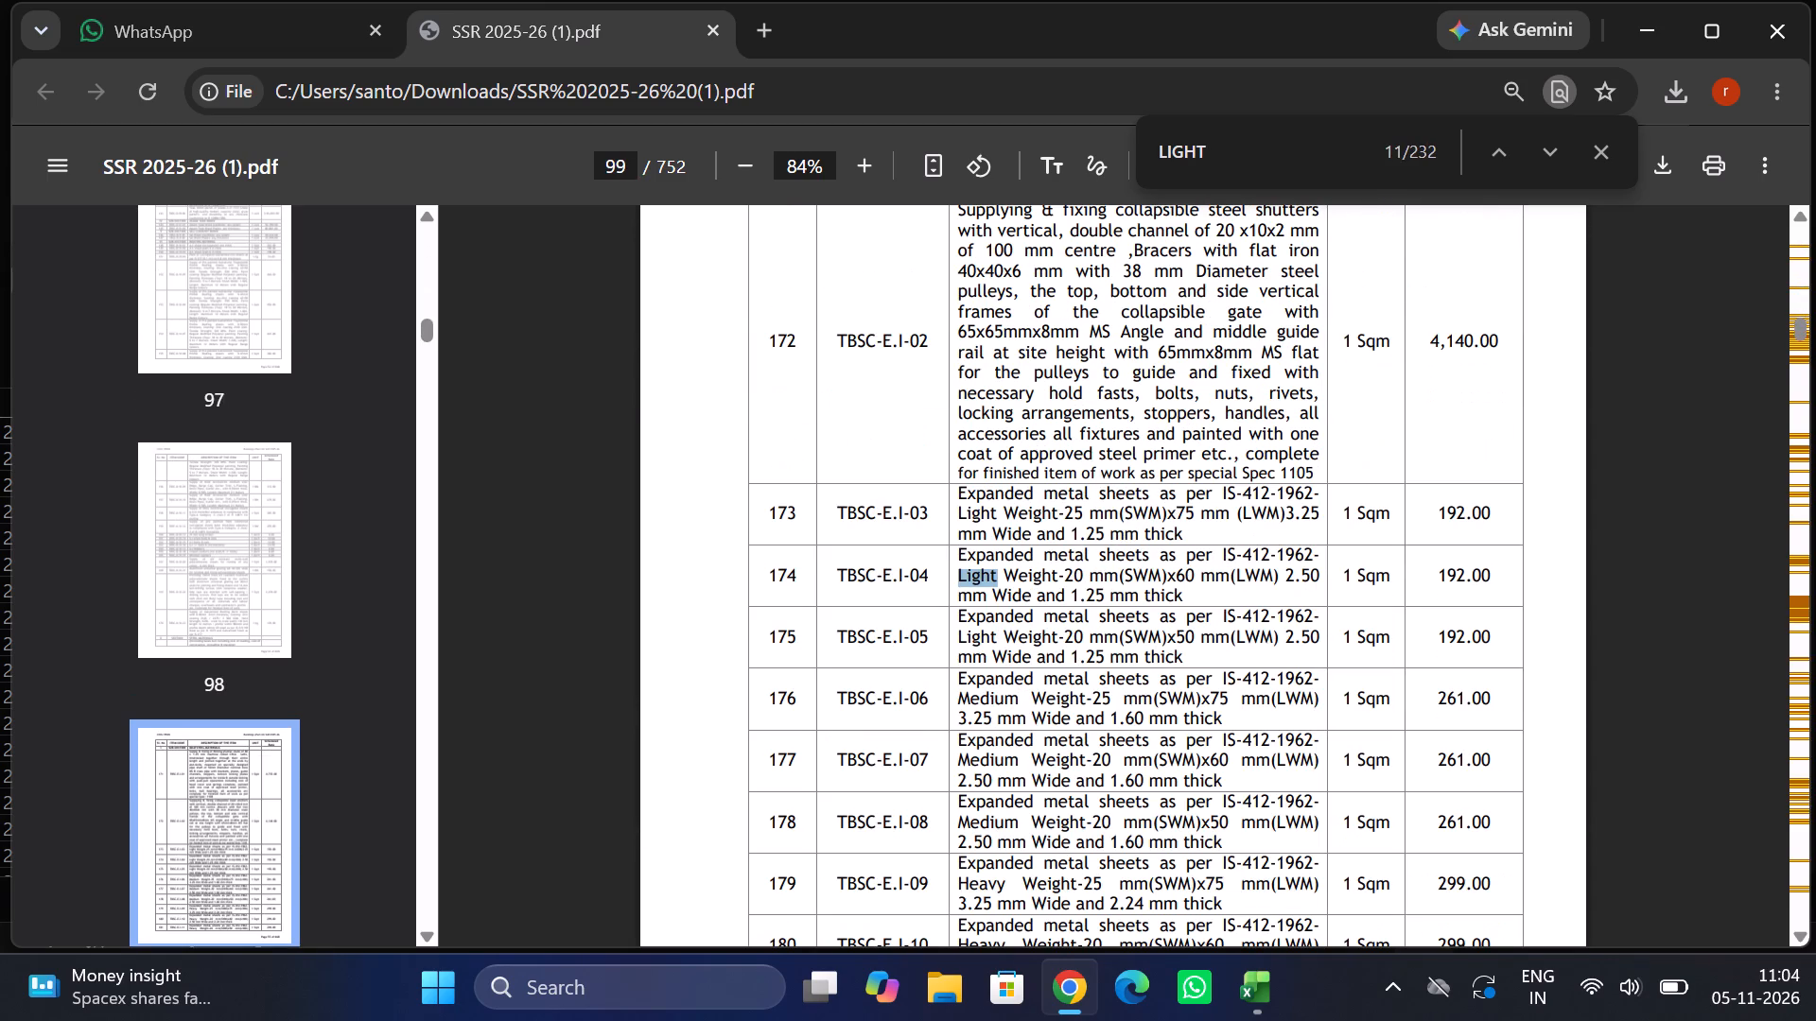
key("Return")
key("Return")
key("Return")
key("Return")
key("Return")
key("Return")
key("Return")
key("Return")
key("Return")
key("Return")
key("Return")
key("Return")
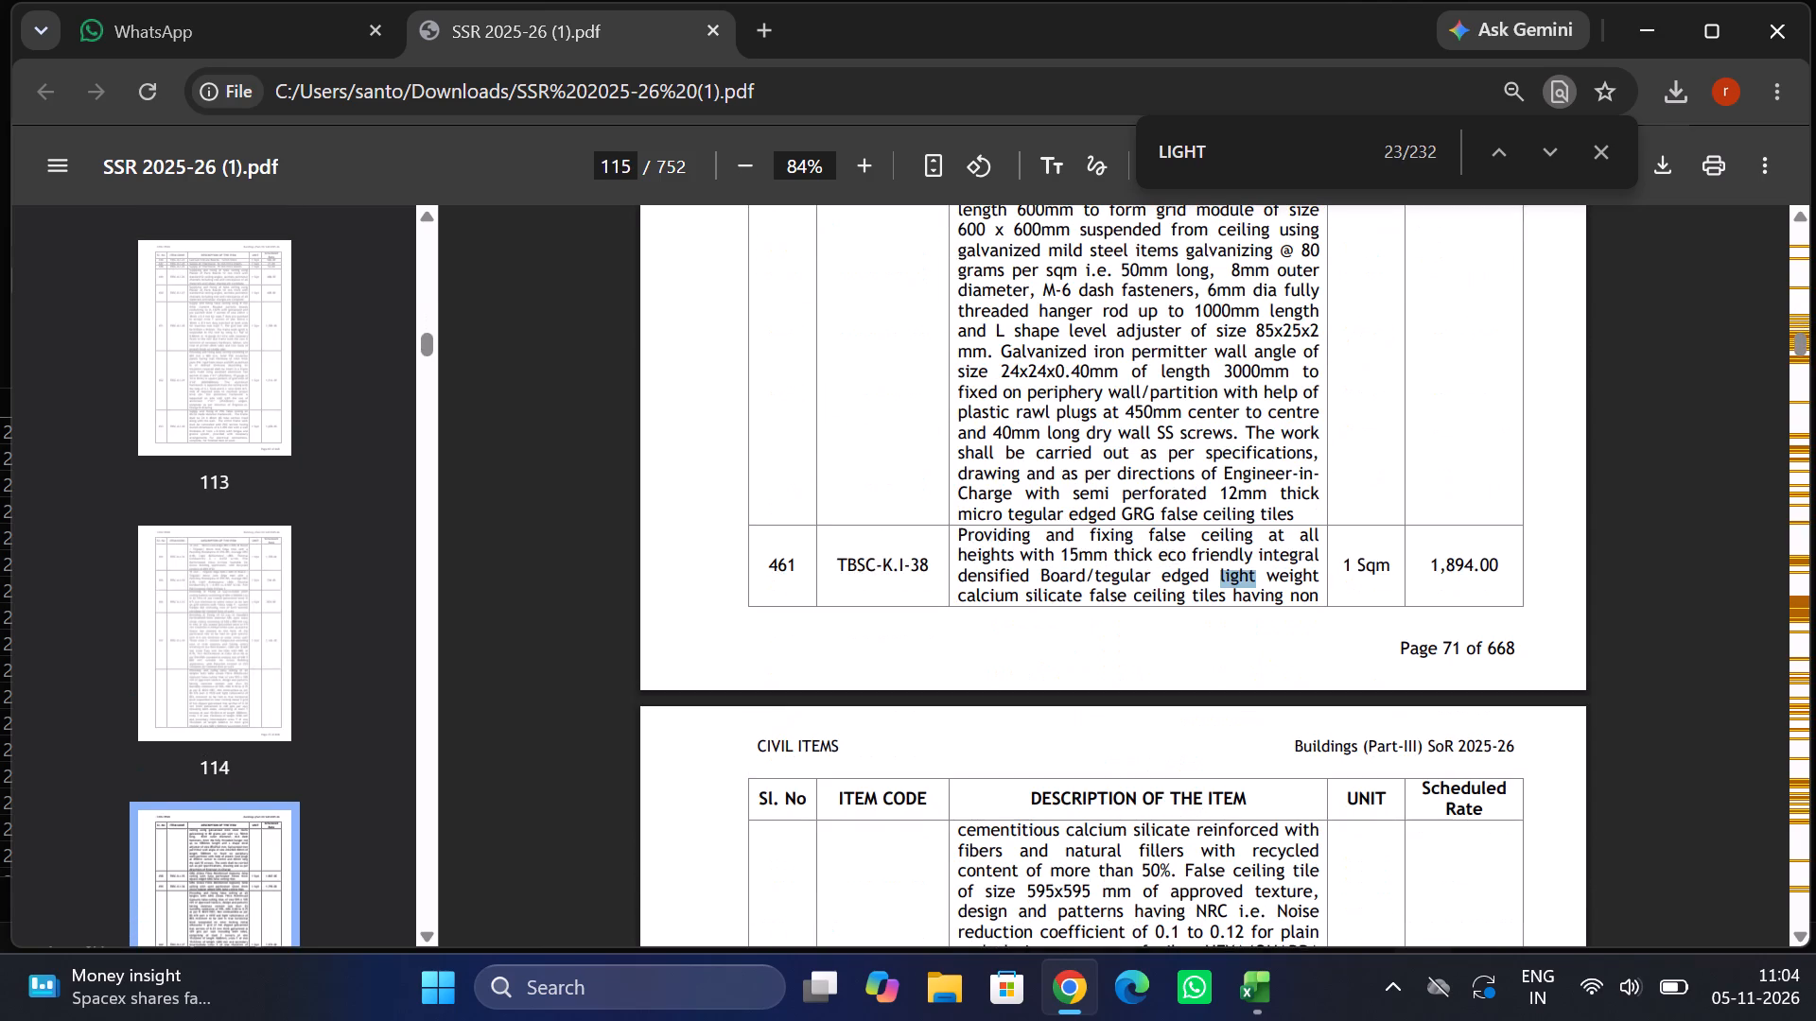
key("Return")
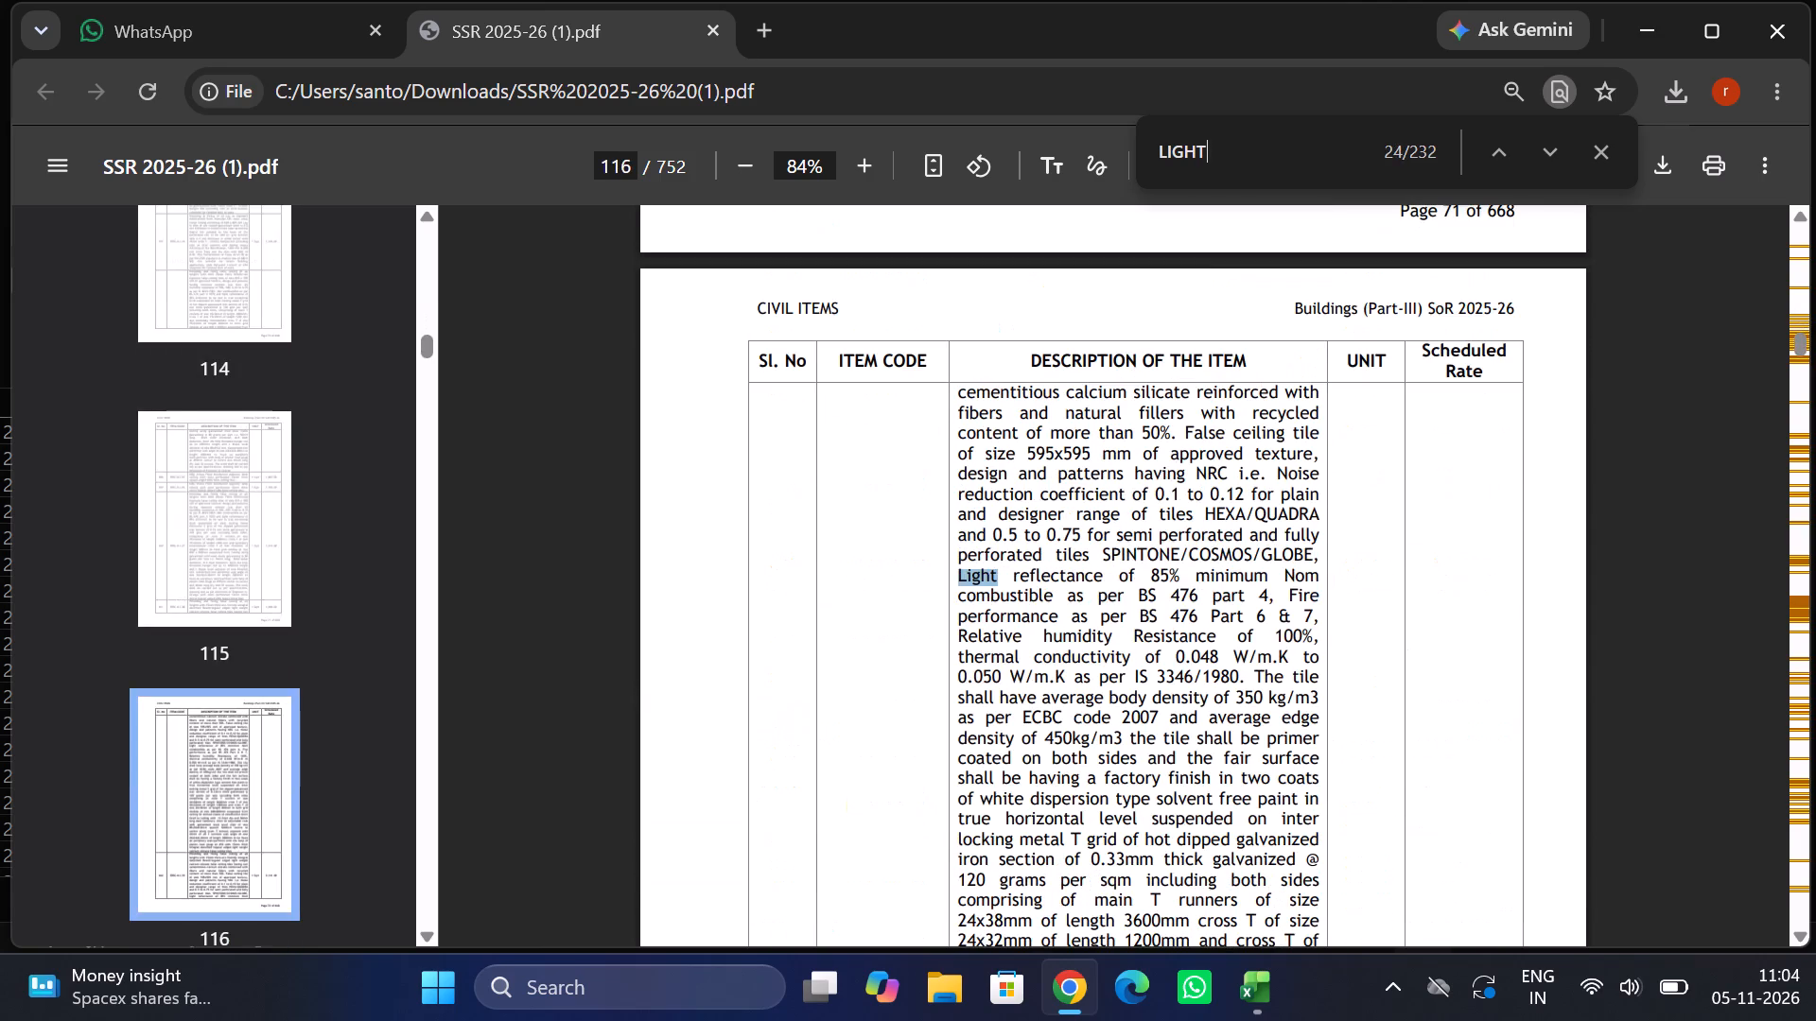
key("Return")
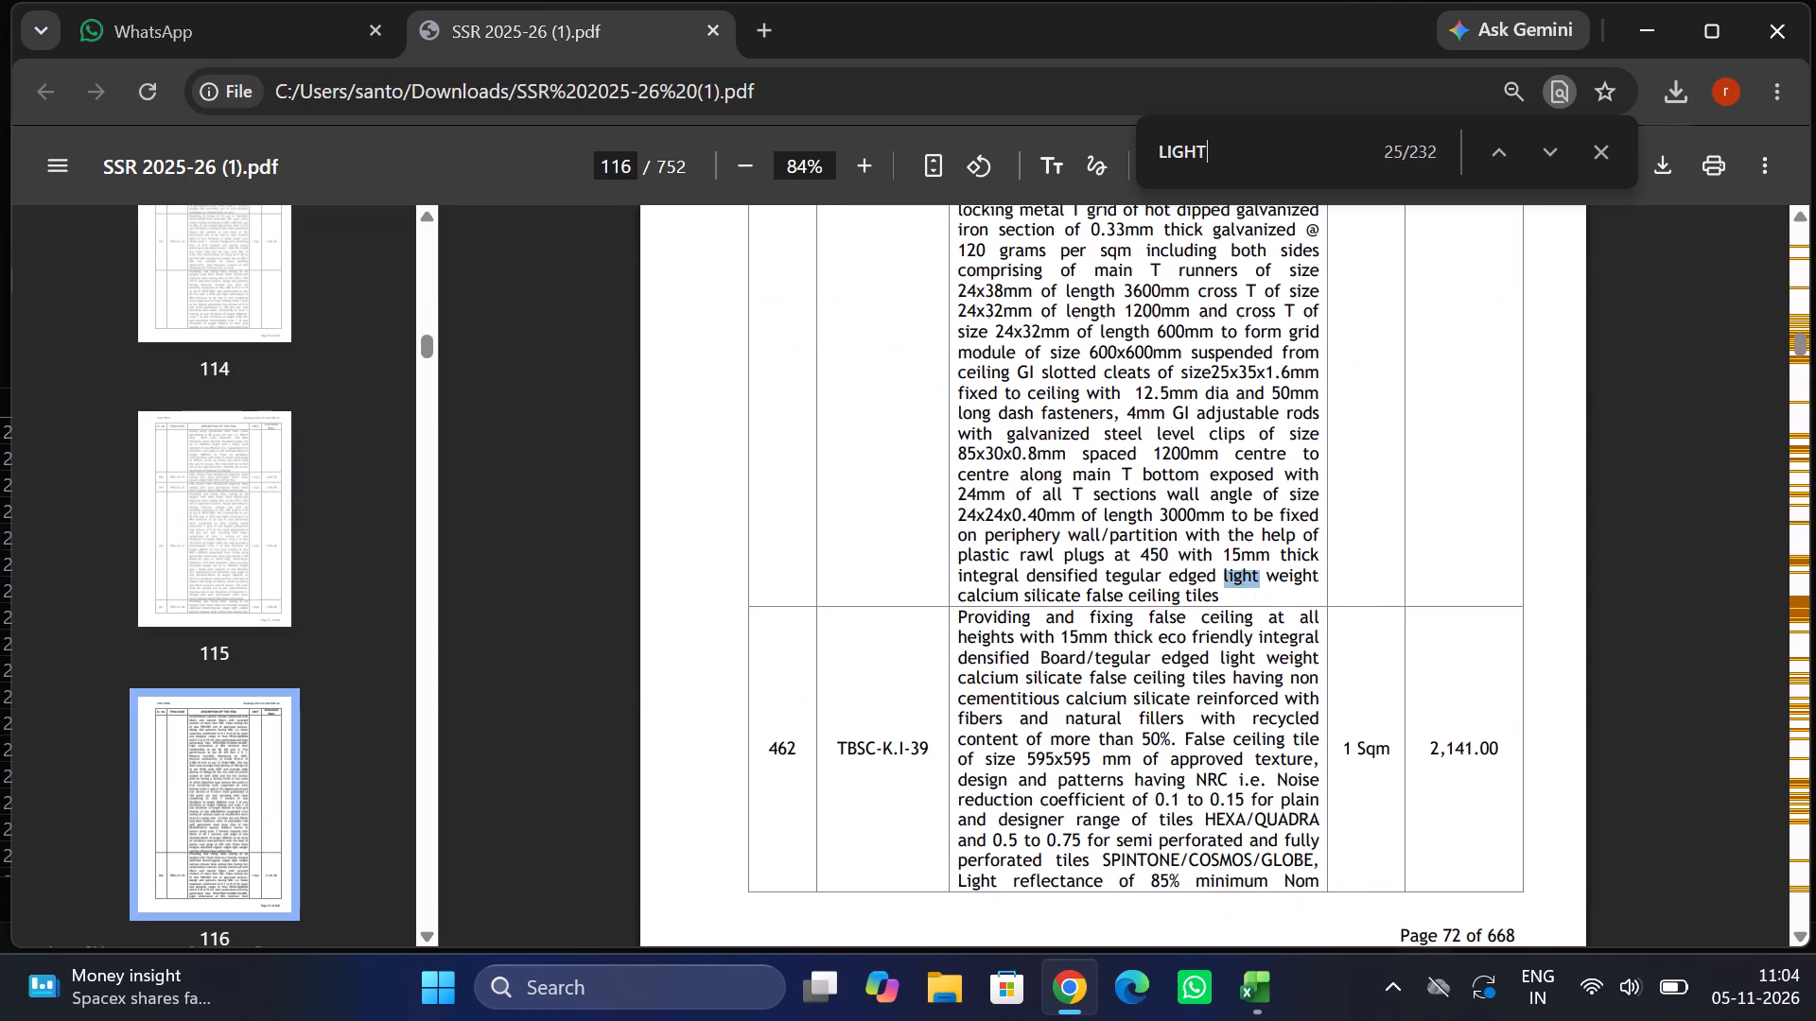
key("Return")
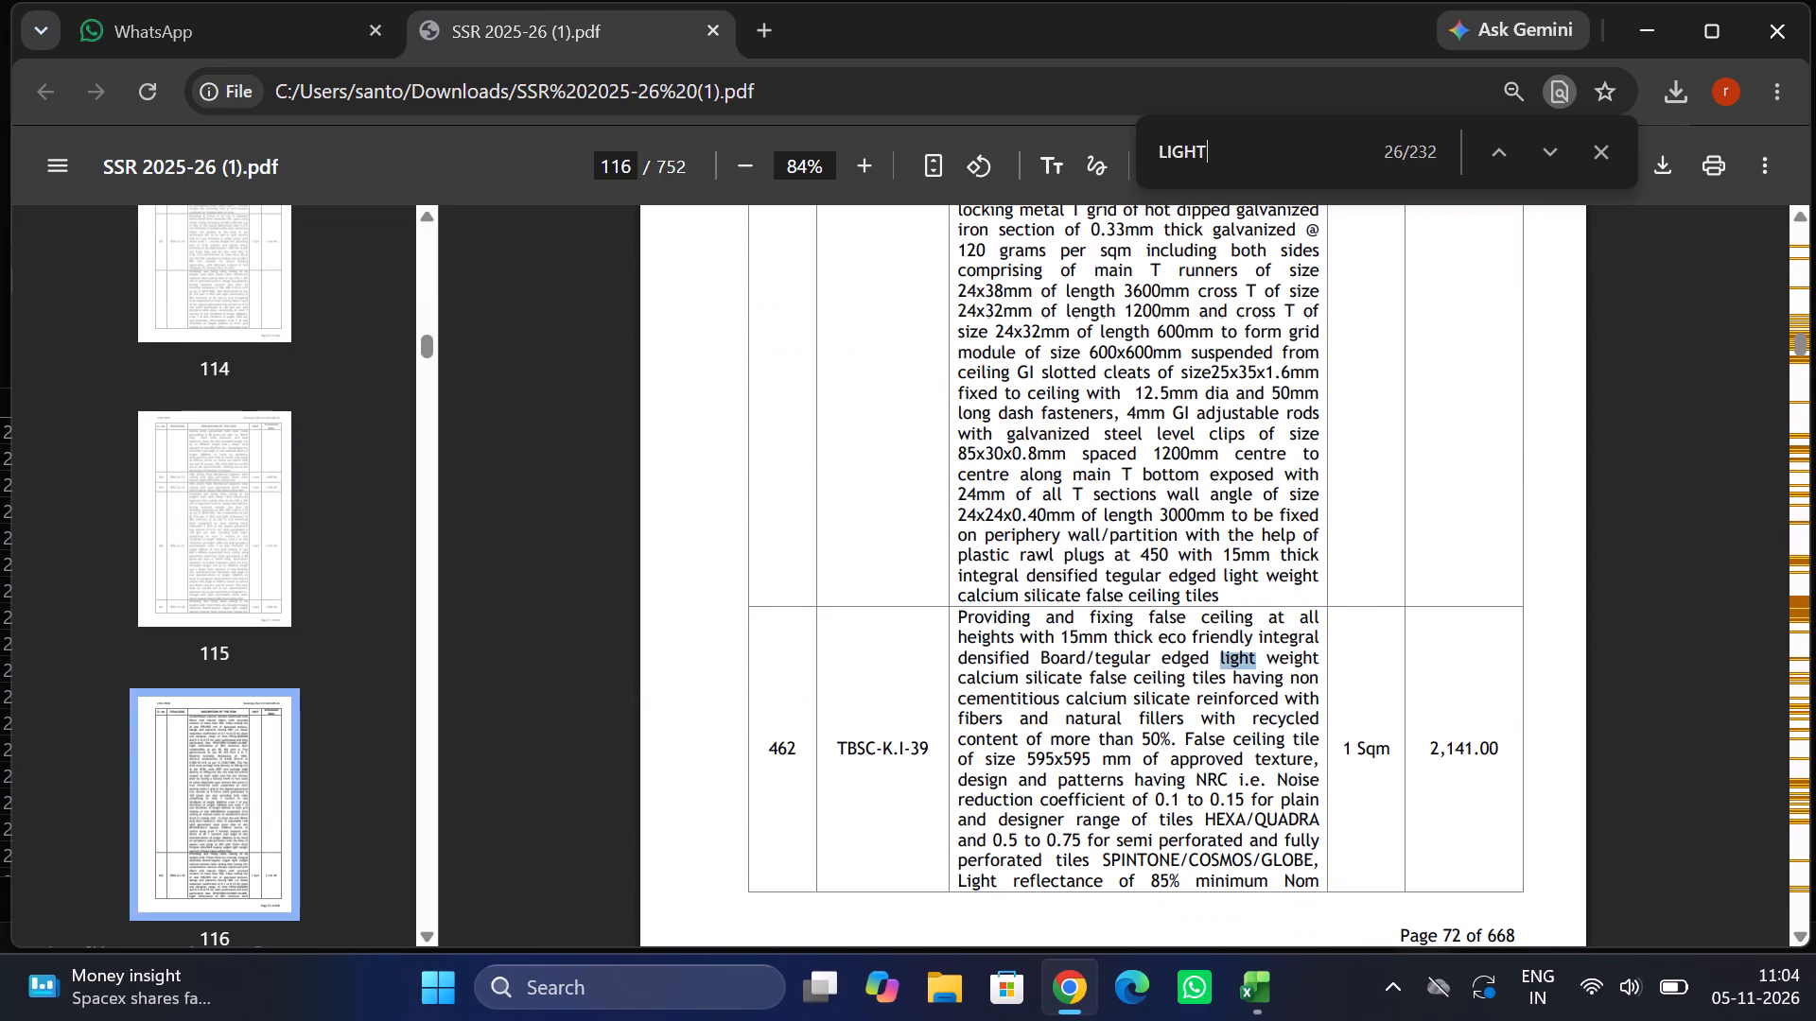
key("Return")
key("Return")
key("Return")
key("Return")
key("Return")
key("Return")
key("Return")
key("Return")
key("Return")
key("Return")
key("Return")
key("Return")
key("Return")
key("Return")
key("Return")
key("Return")
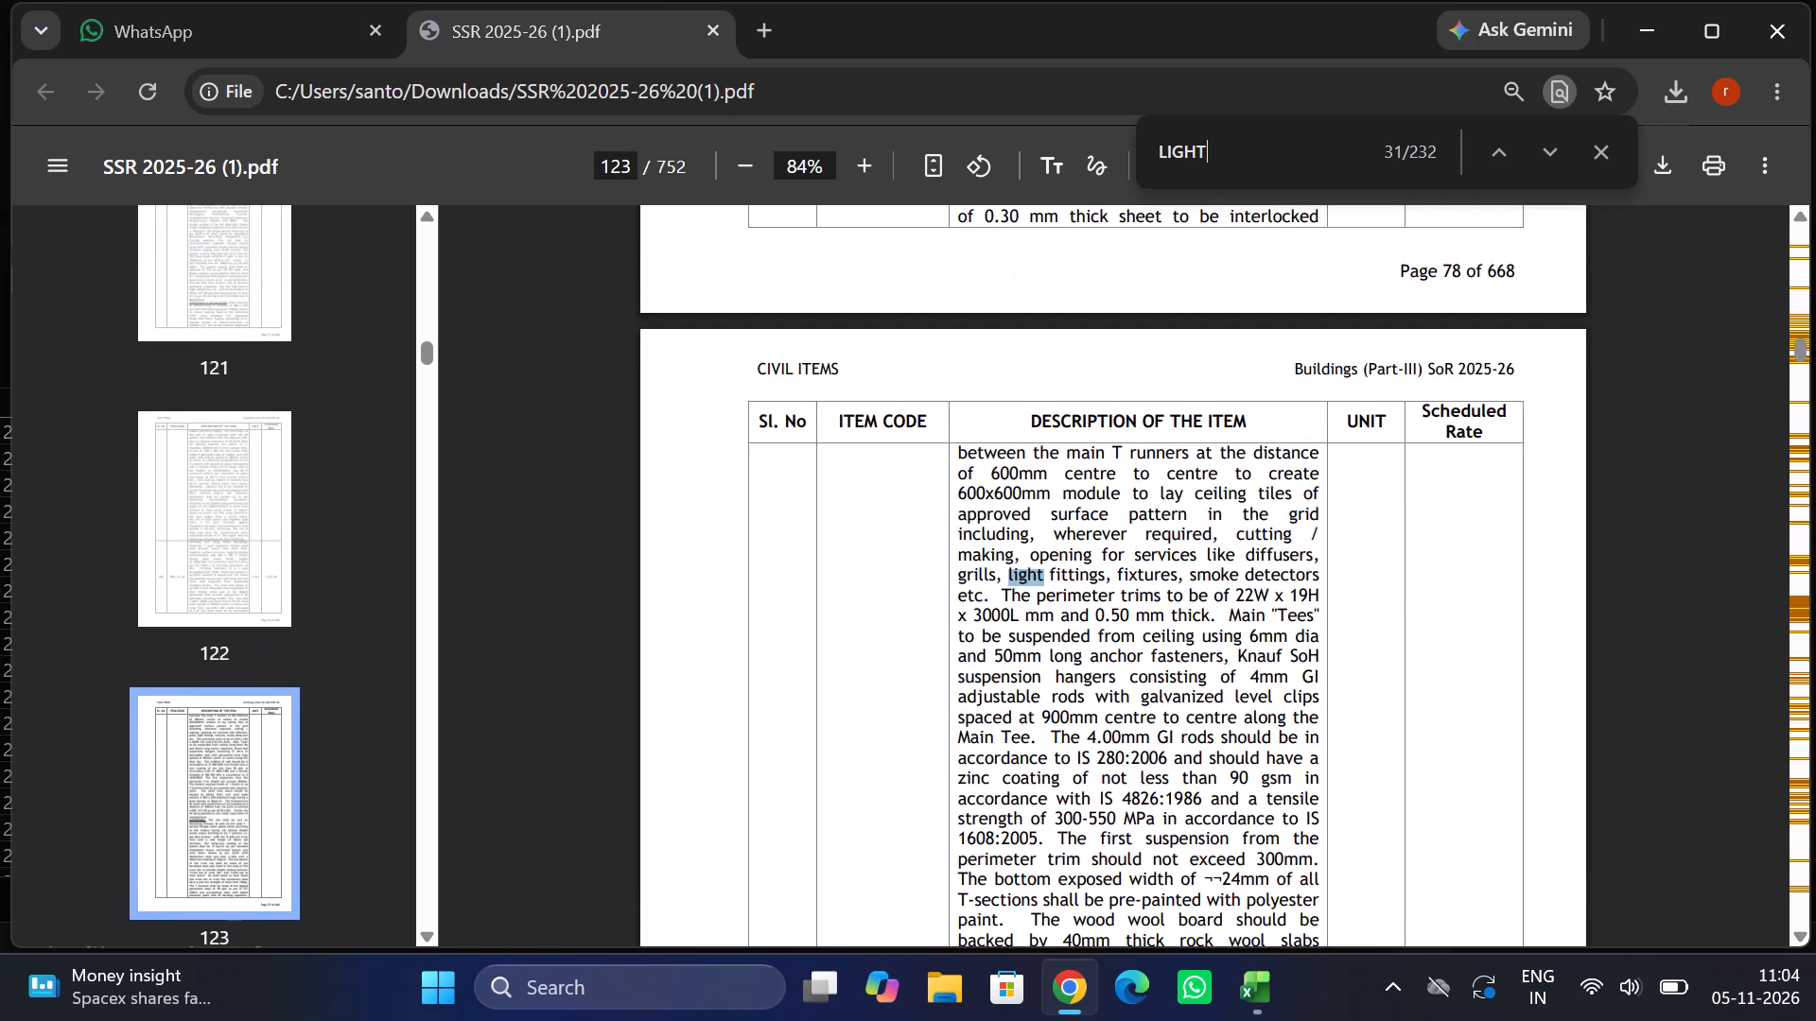
key("Return")
key("Return")
key("Return")
key("Return")
key("Return")
key("Return")
key("Return")
key("Return")
key("Return")
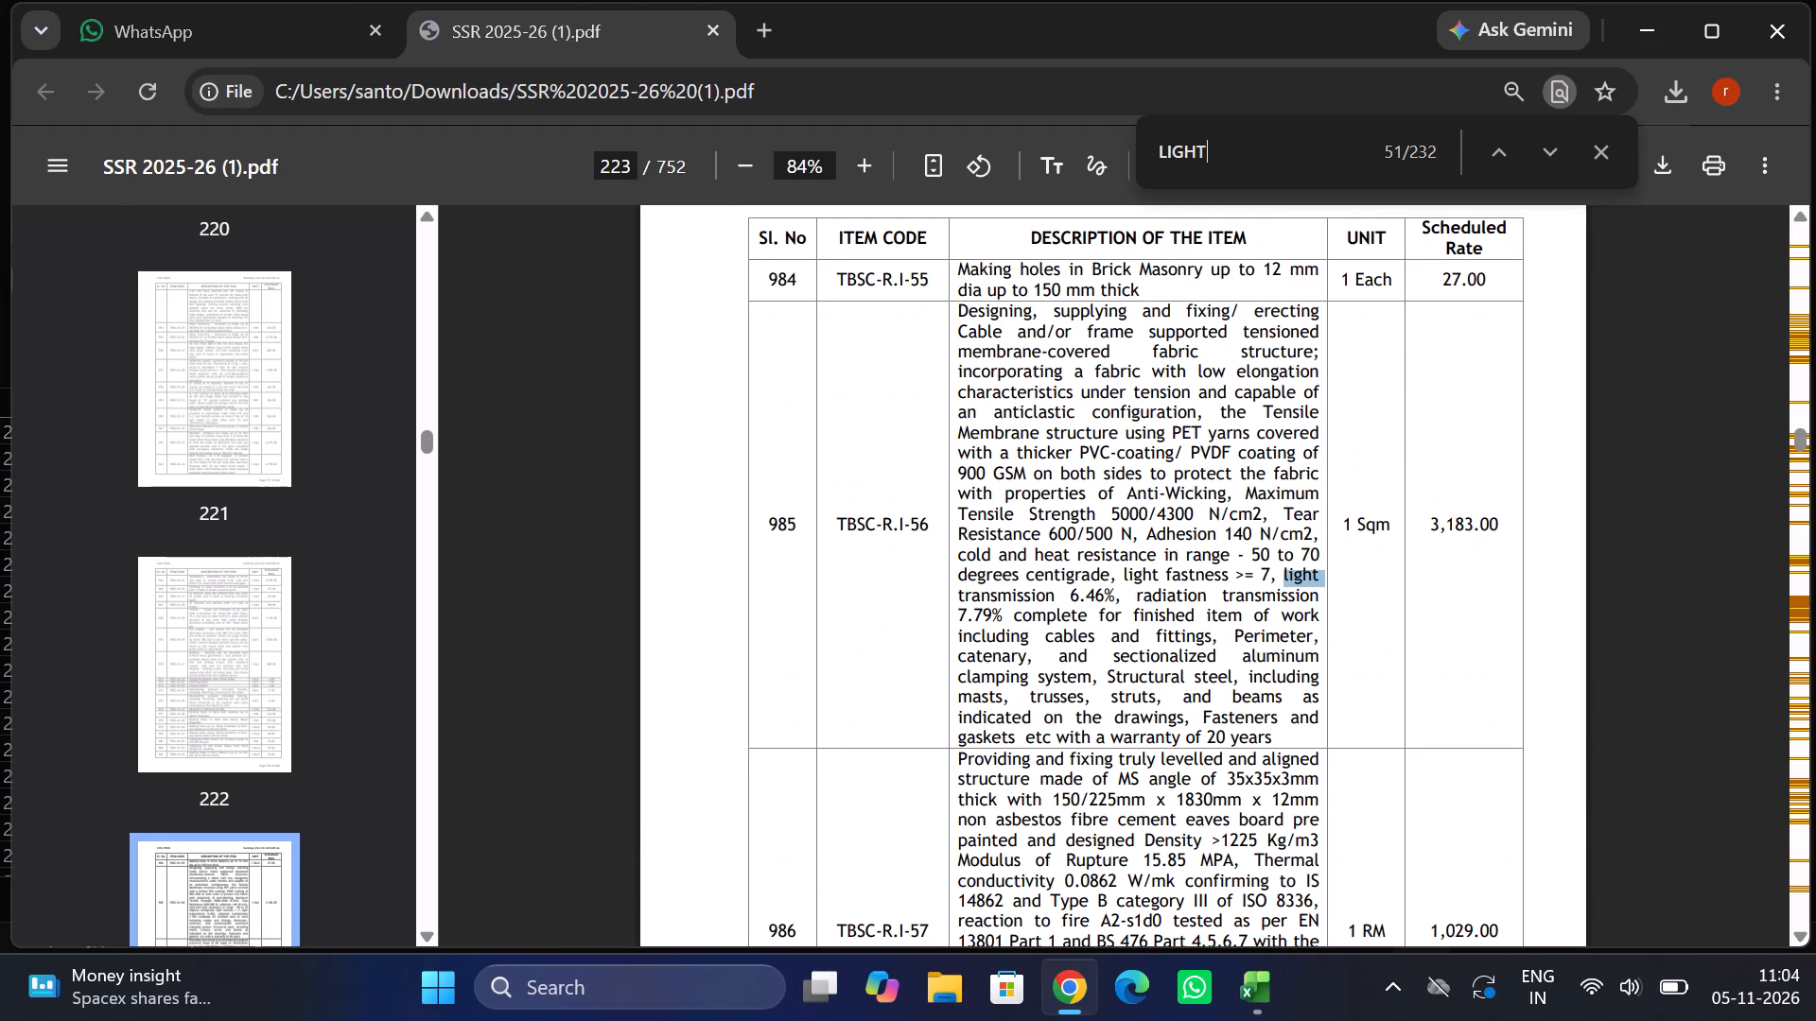
key("Return")
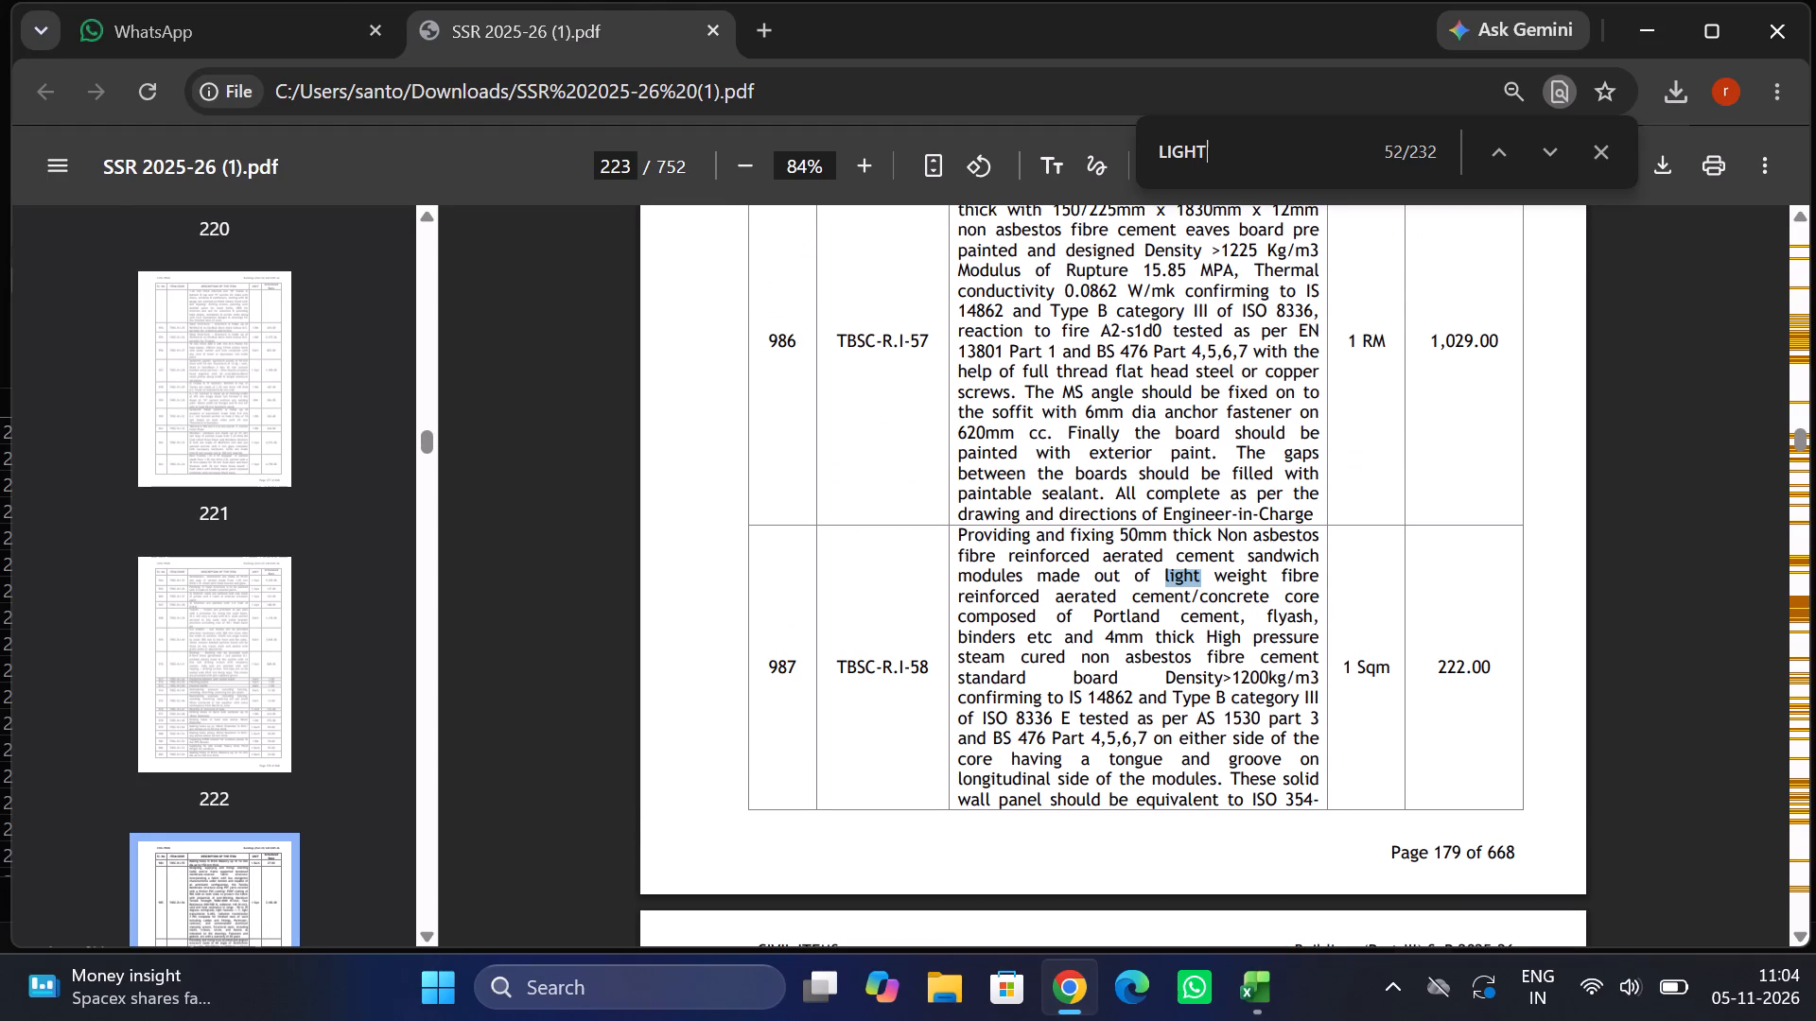
key("Return")
key("Return")
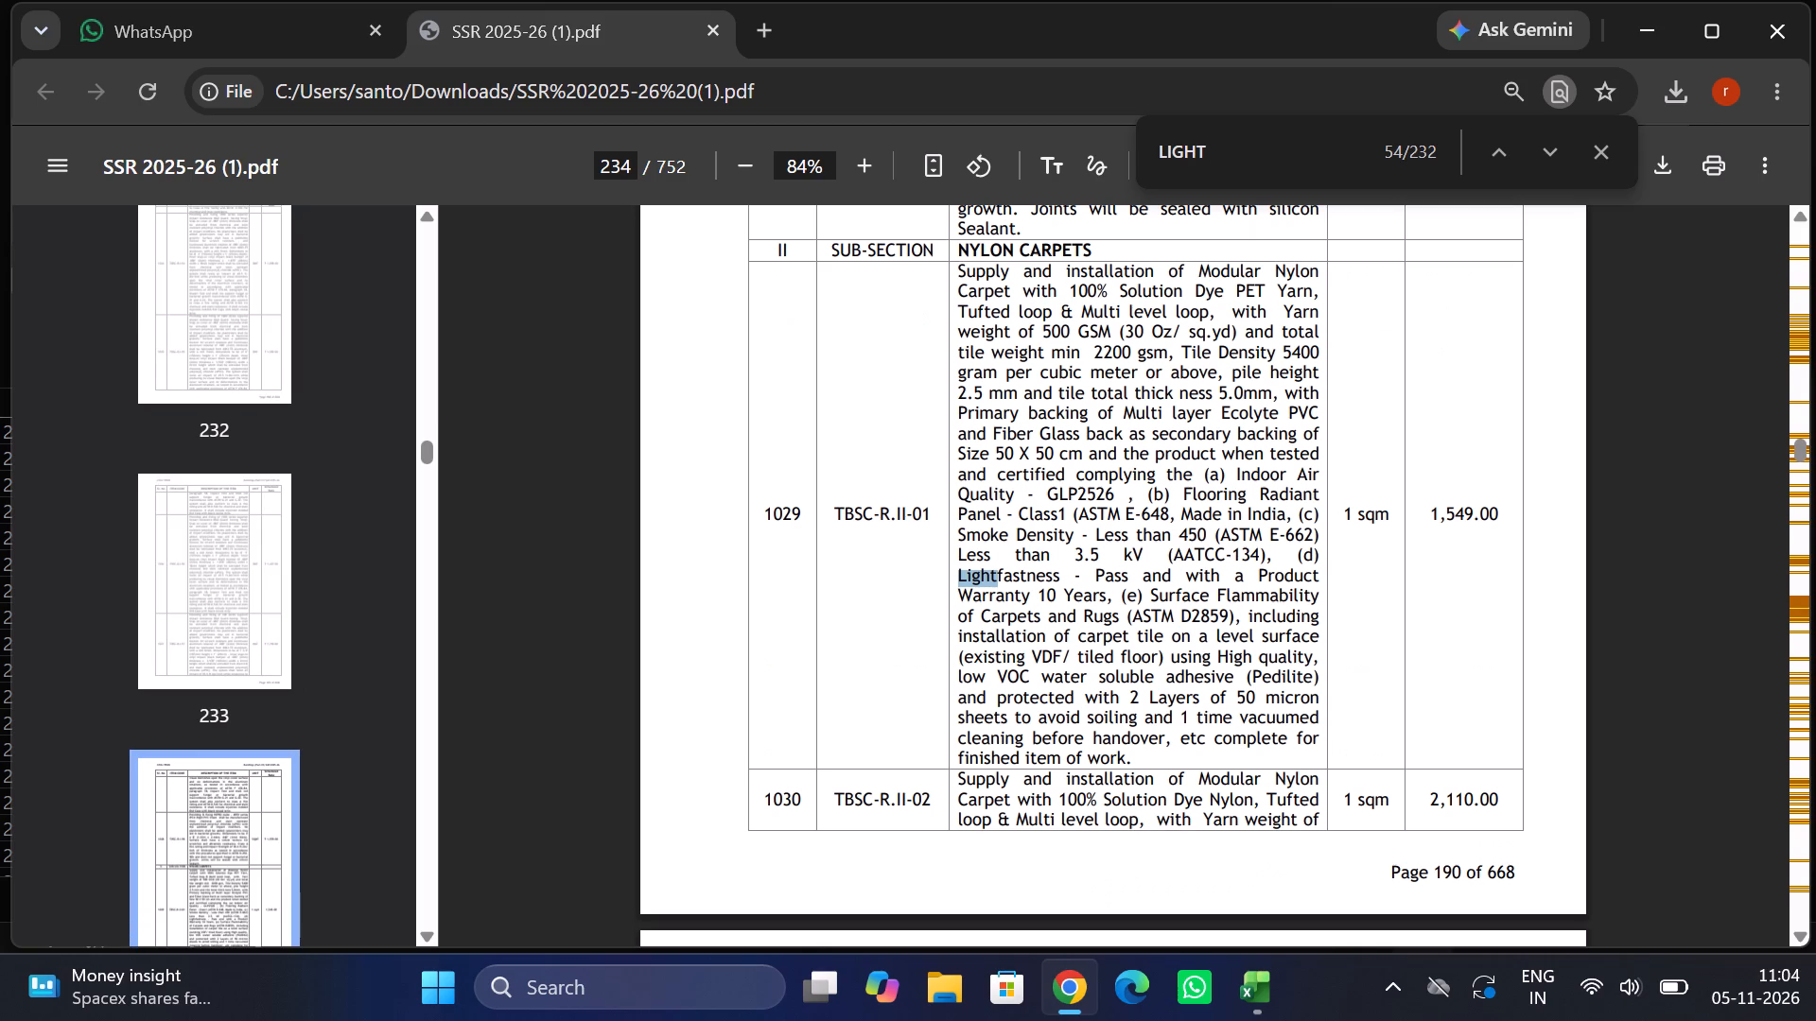
key("Return")
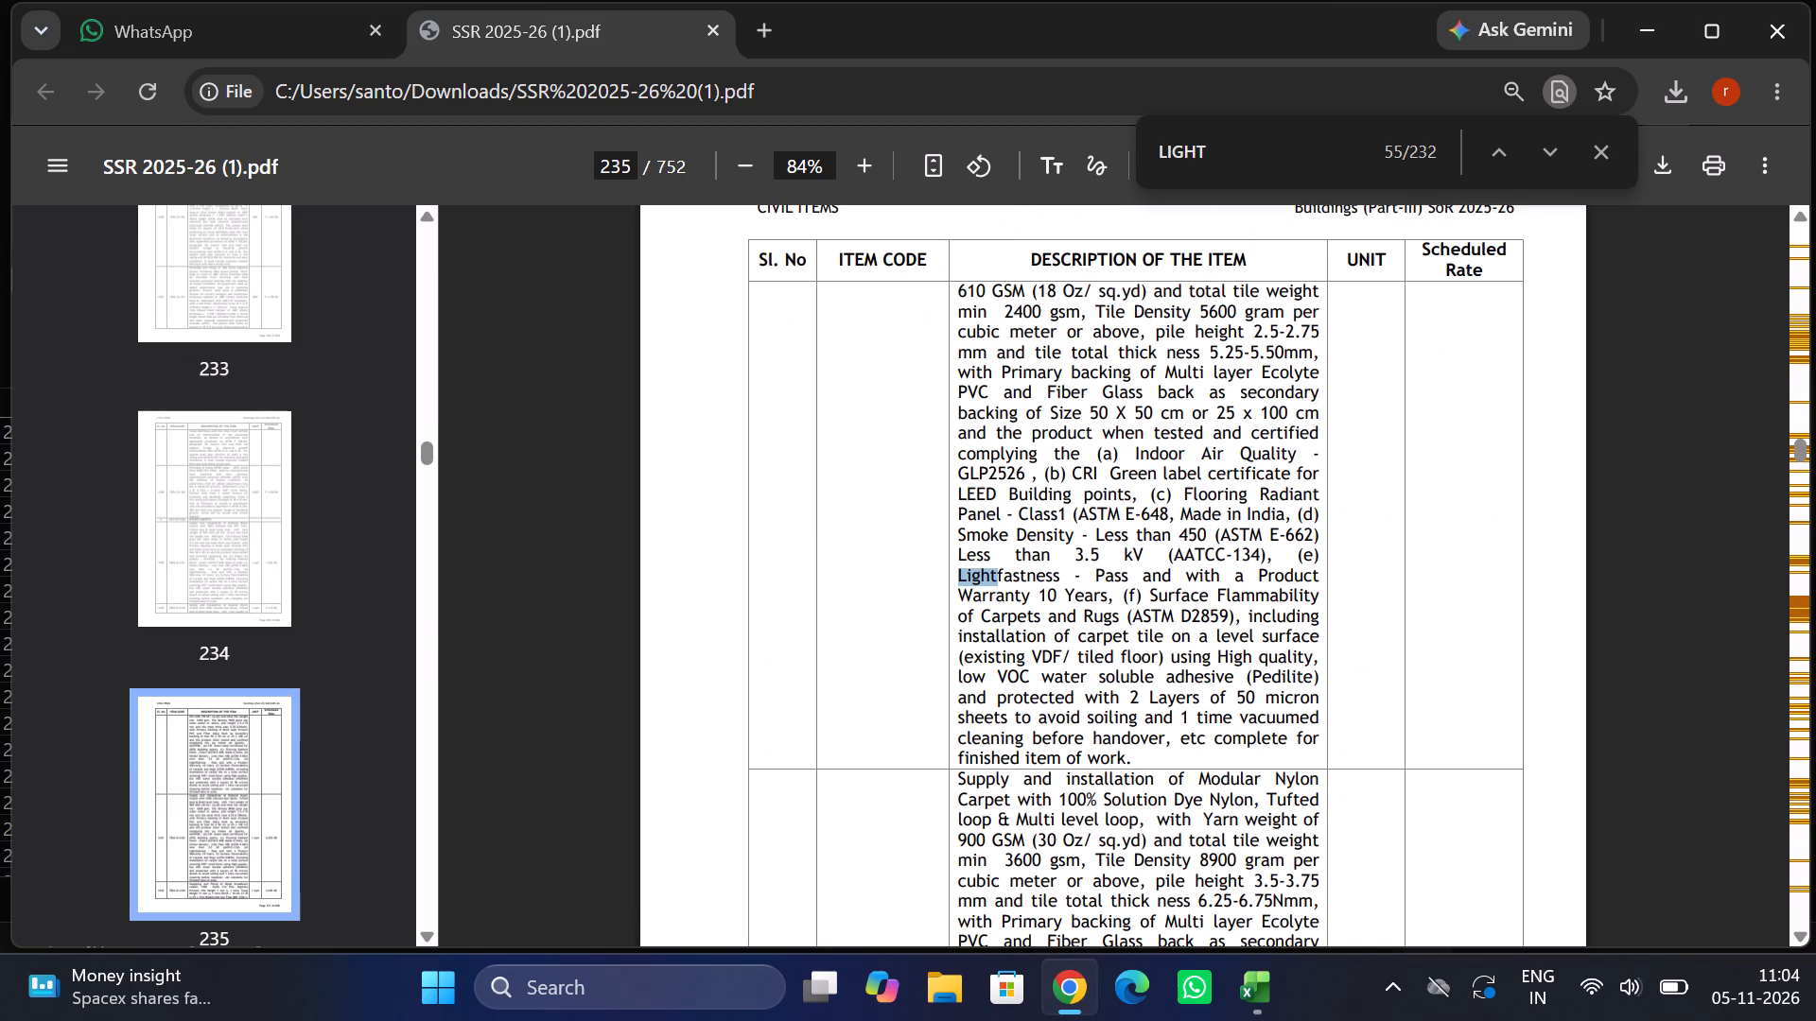
key("Return")
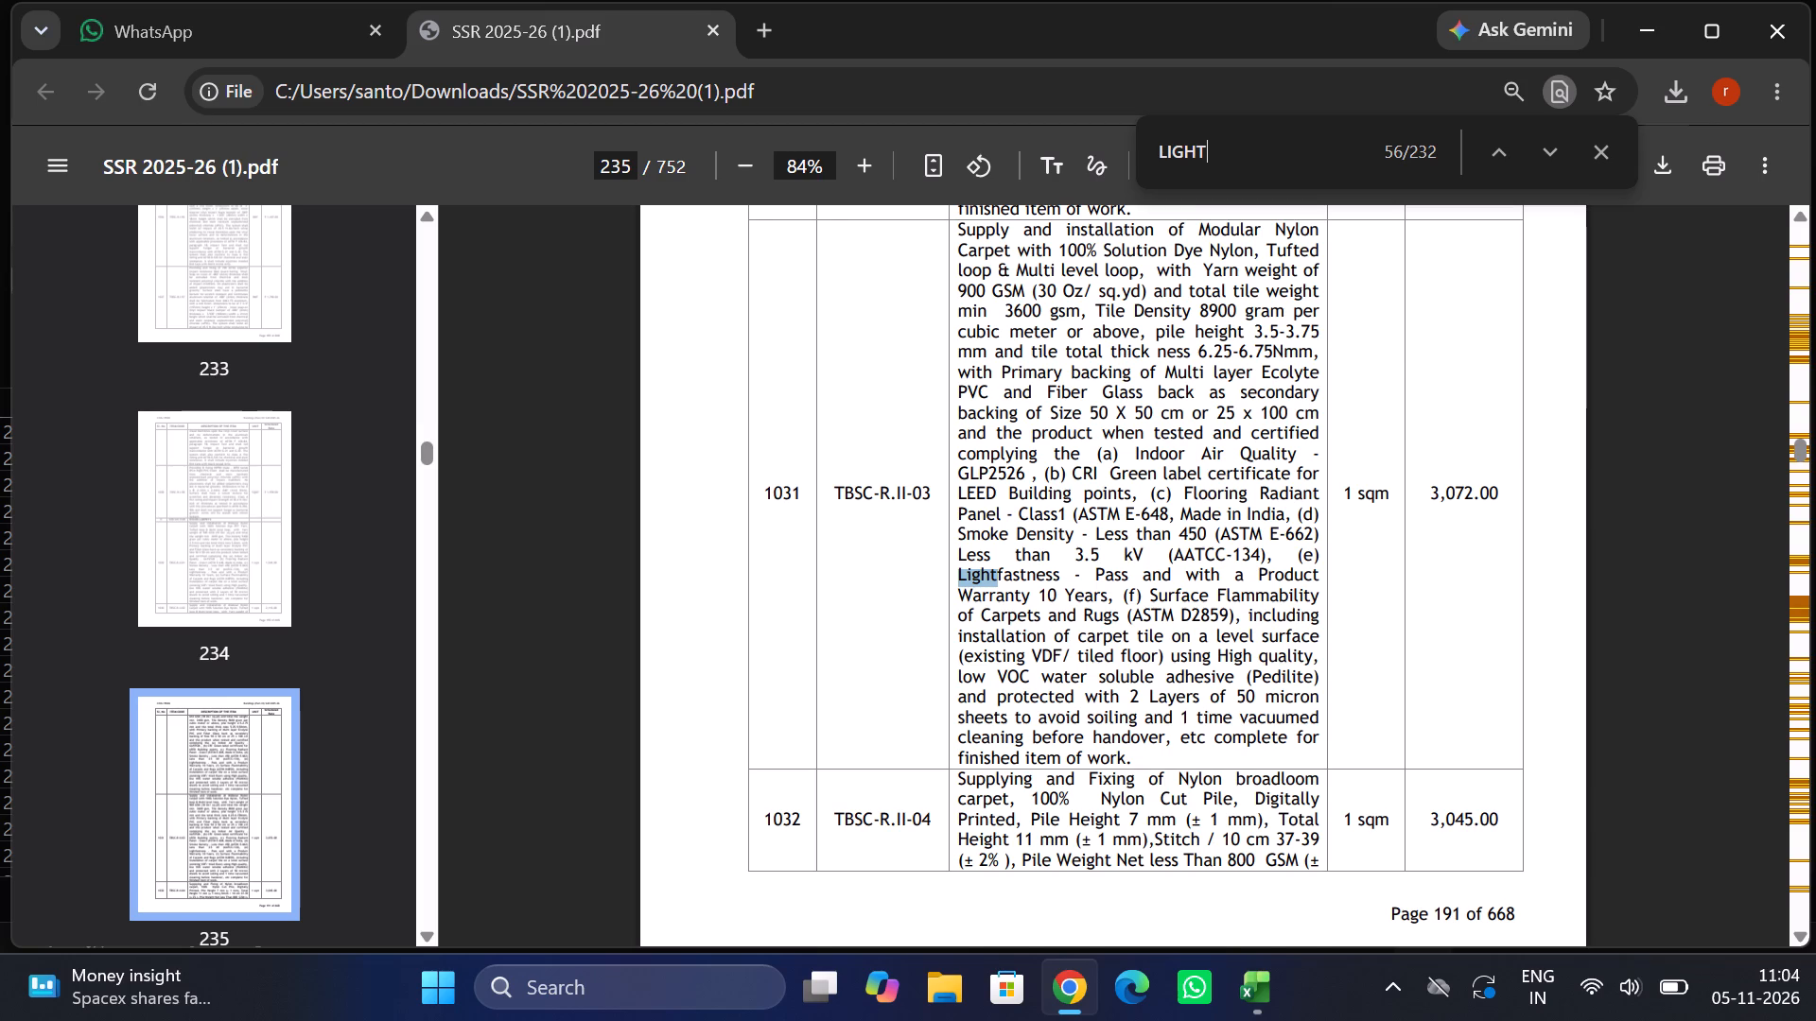
key("Return")
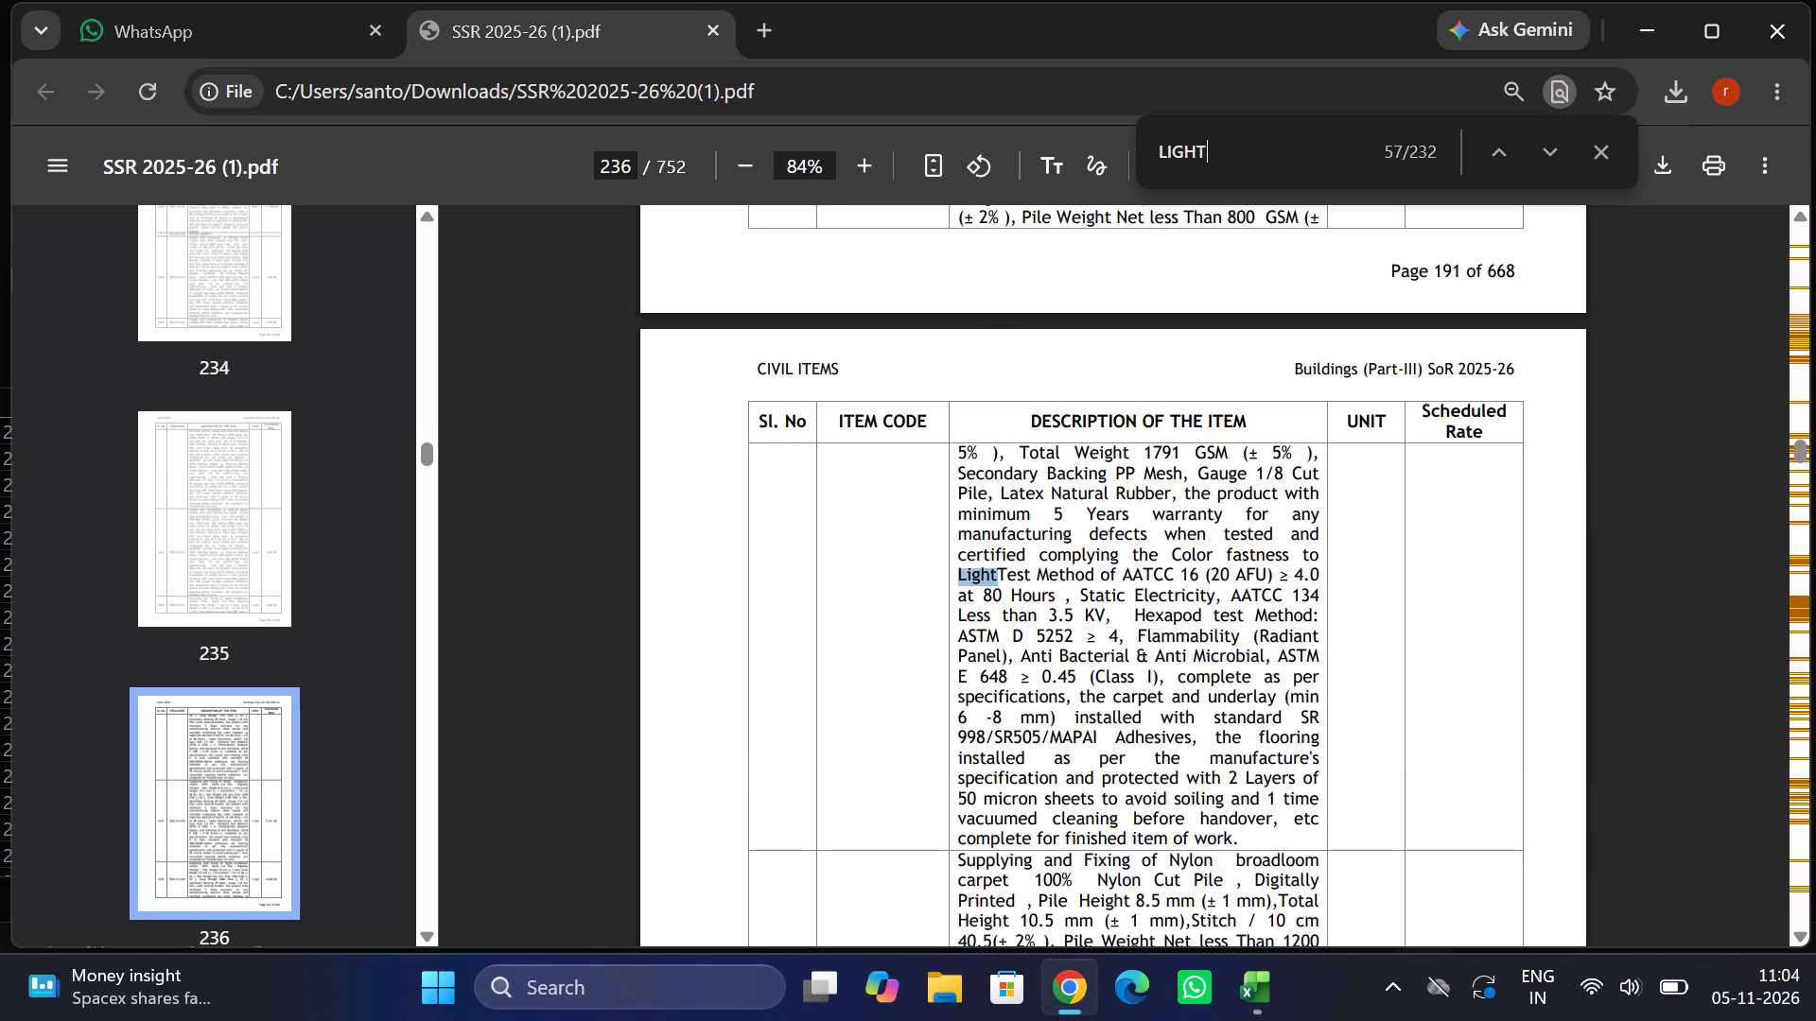
key("Return")
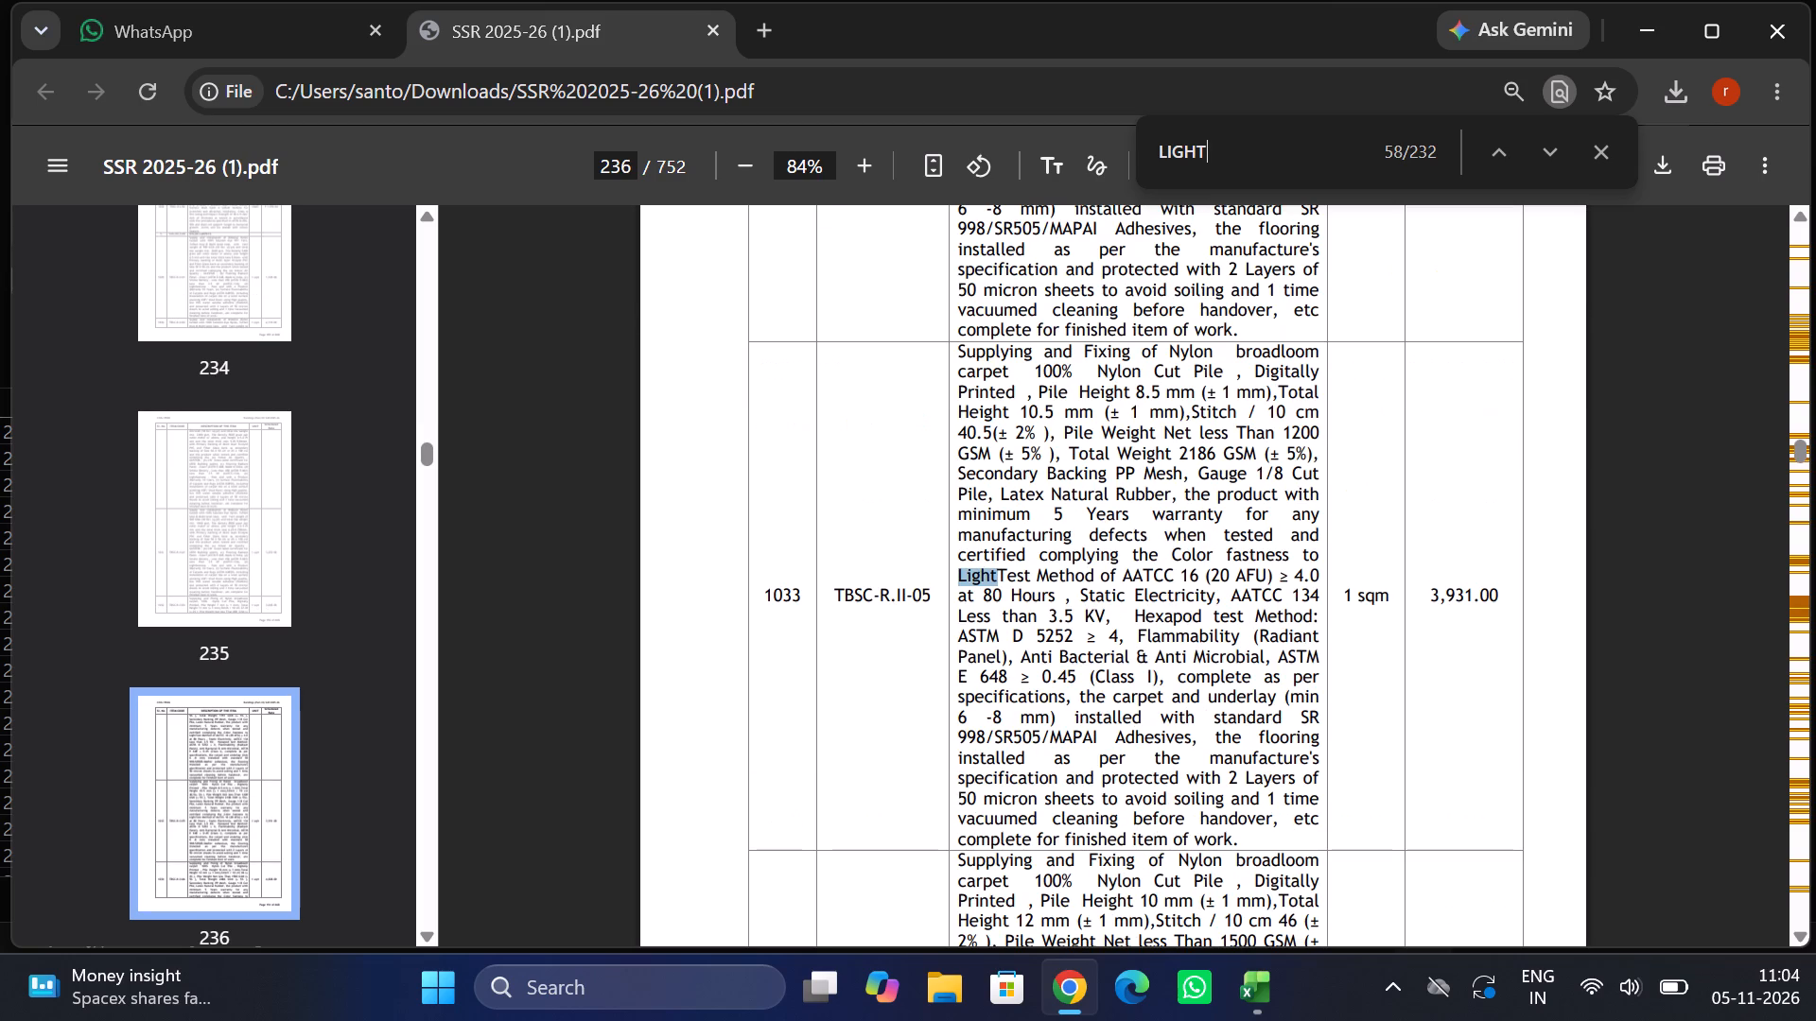
key("Return")
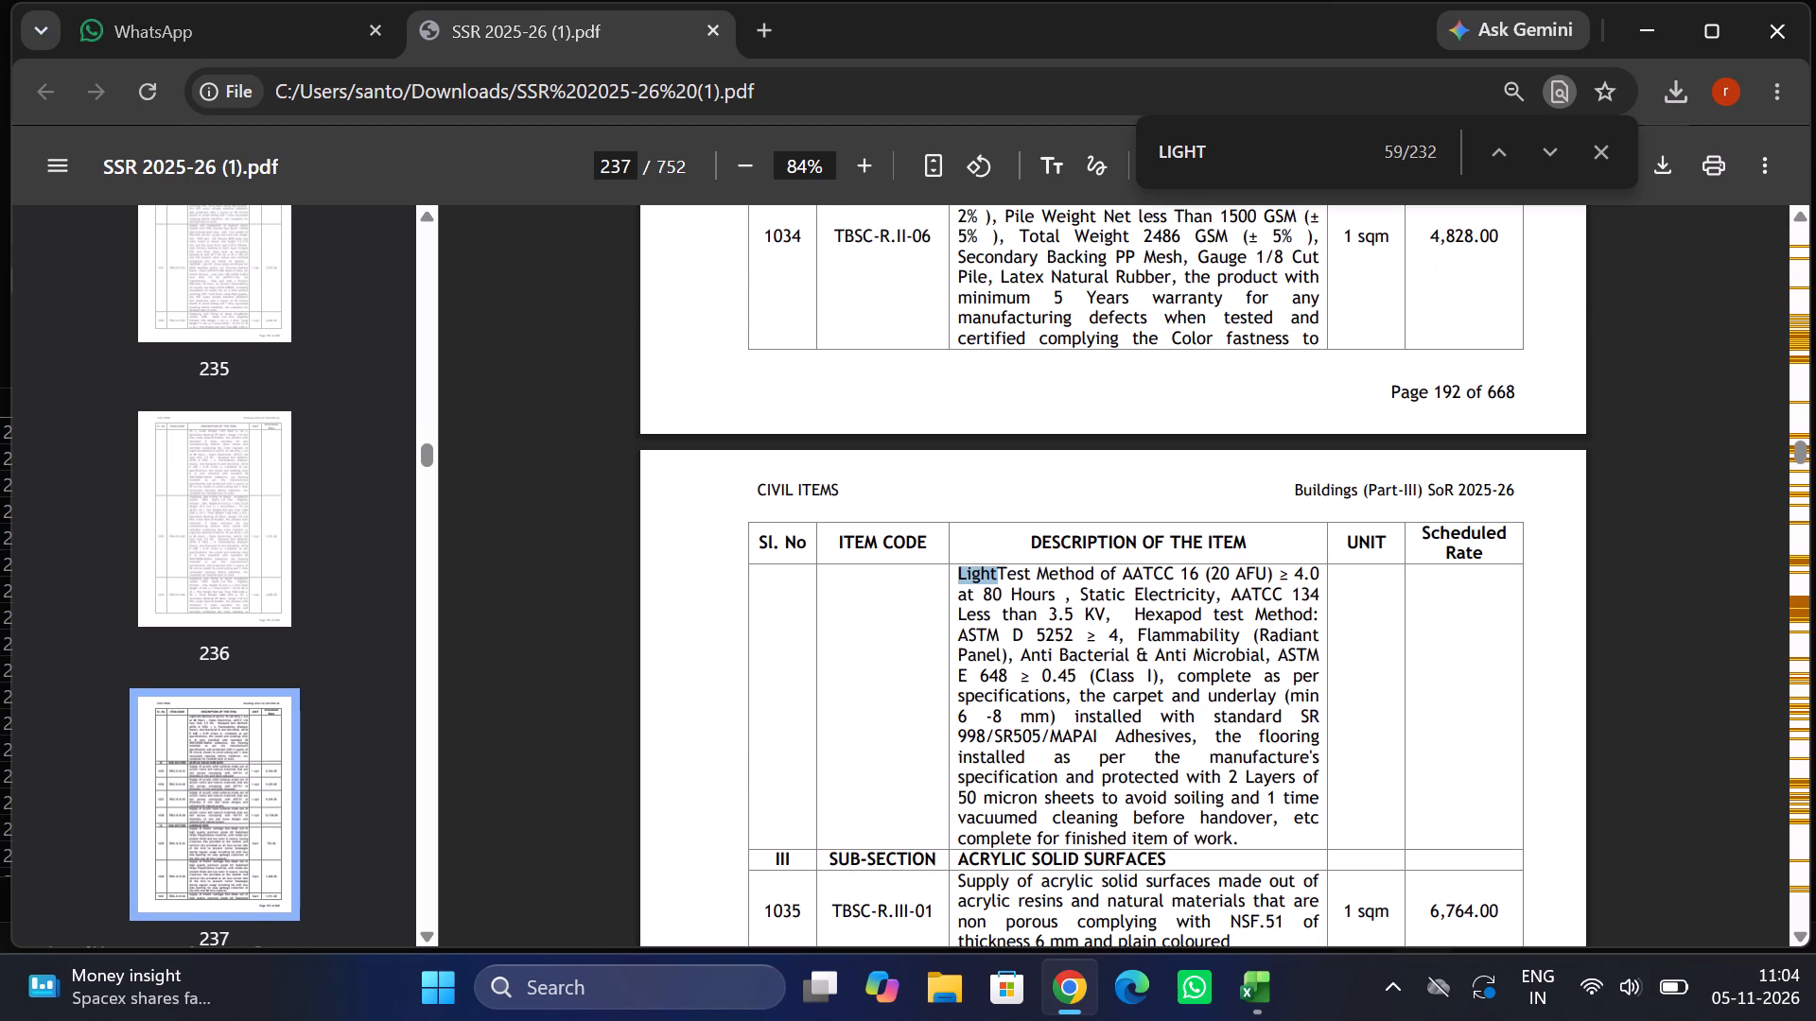
key("Return")
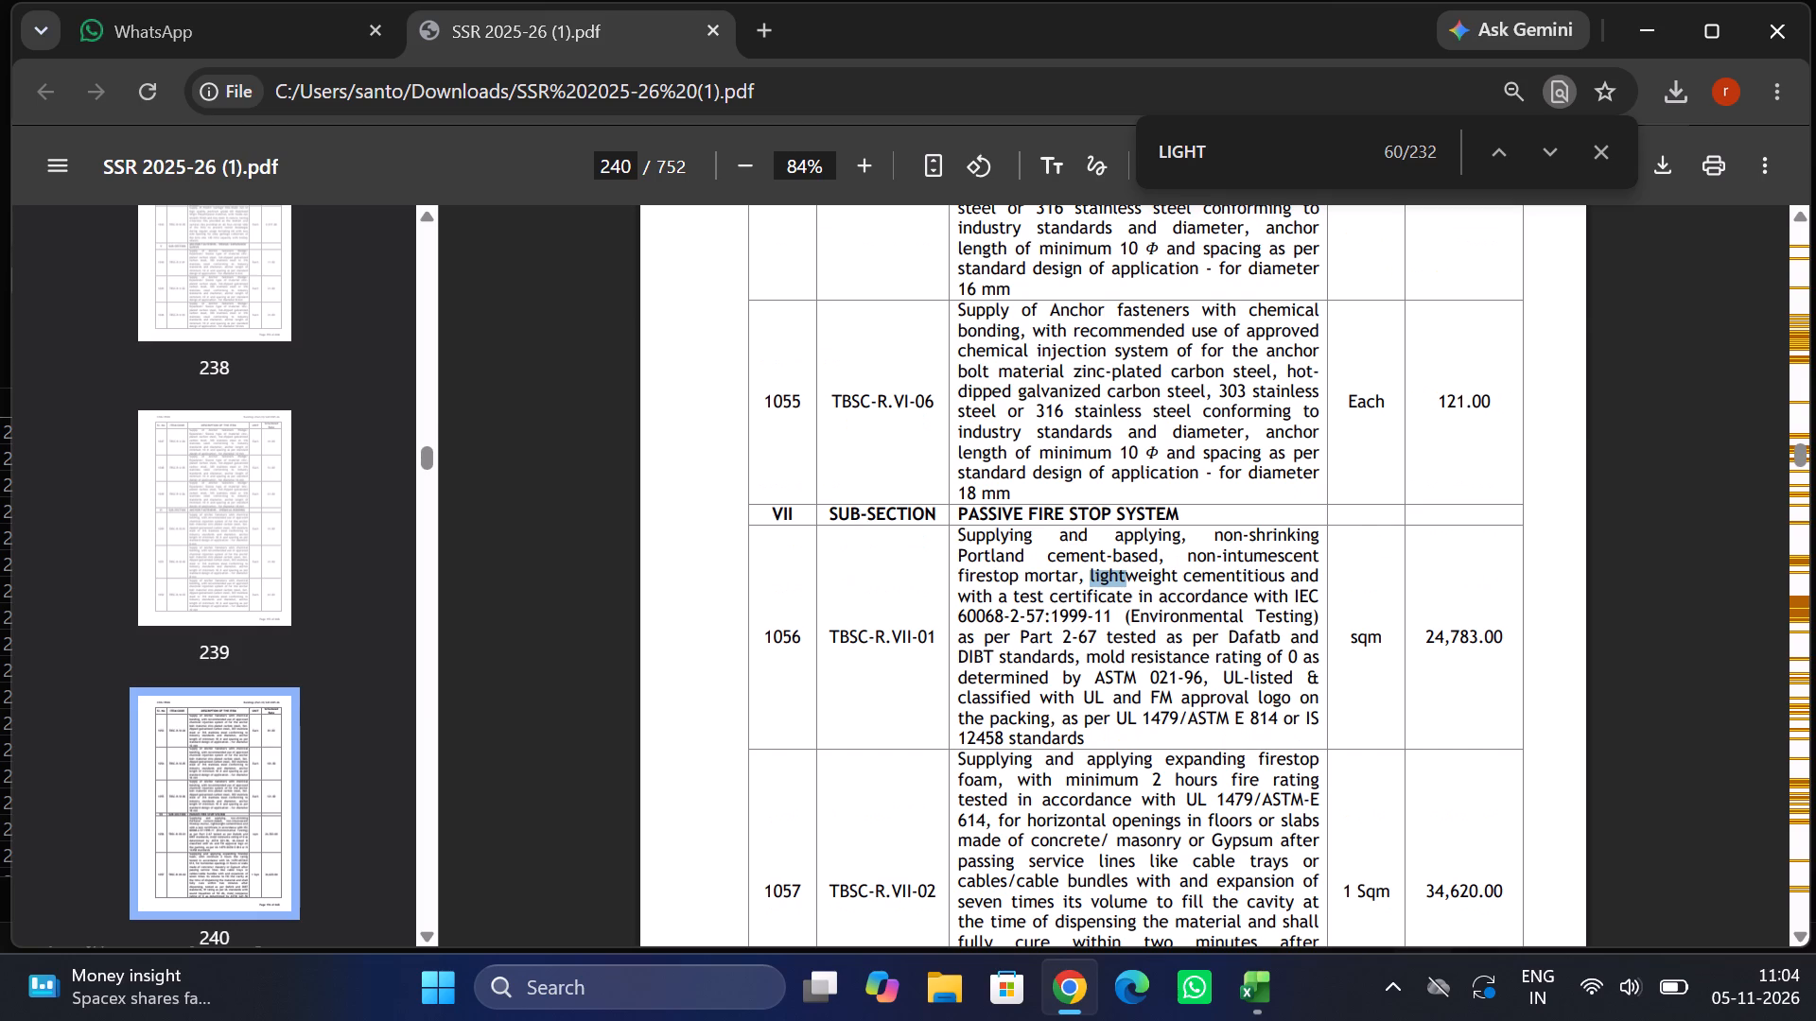
key("Return")
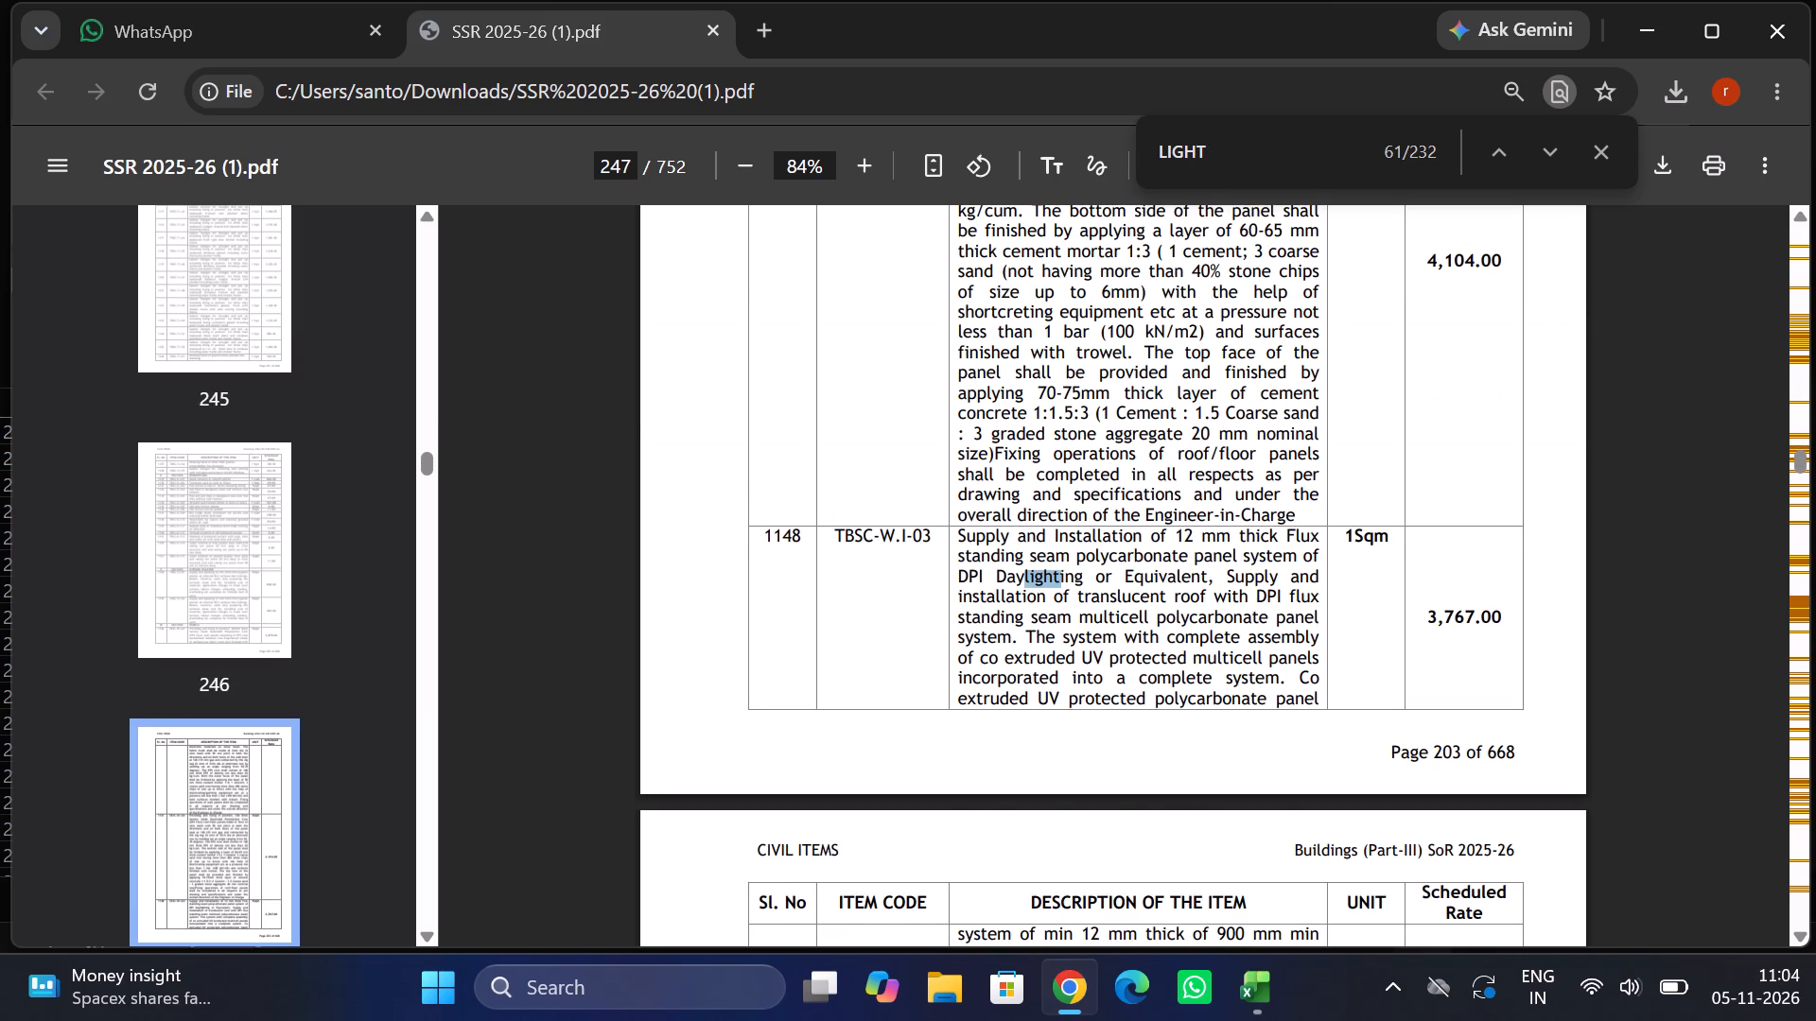
key("Return")
key("Return")
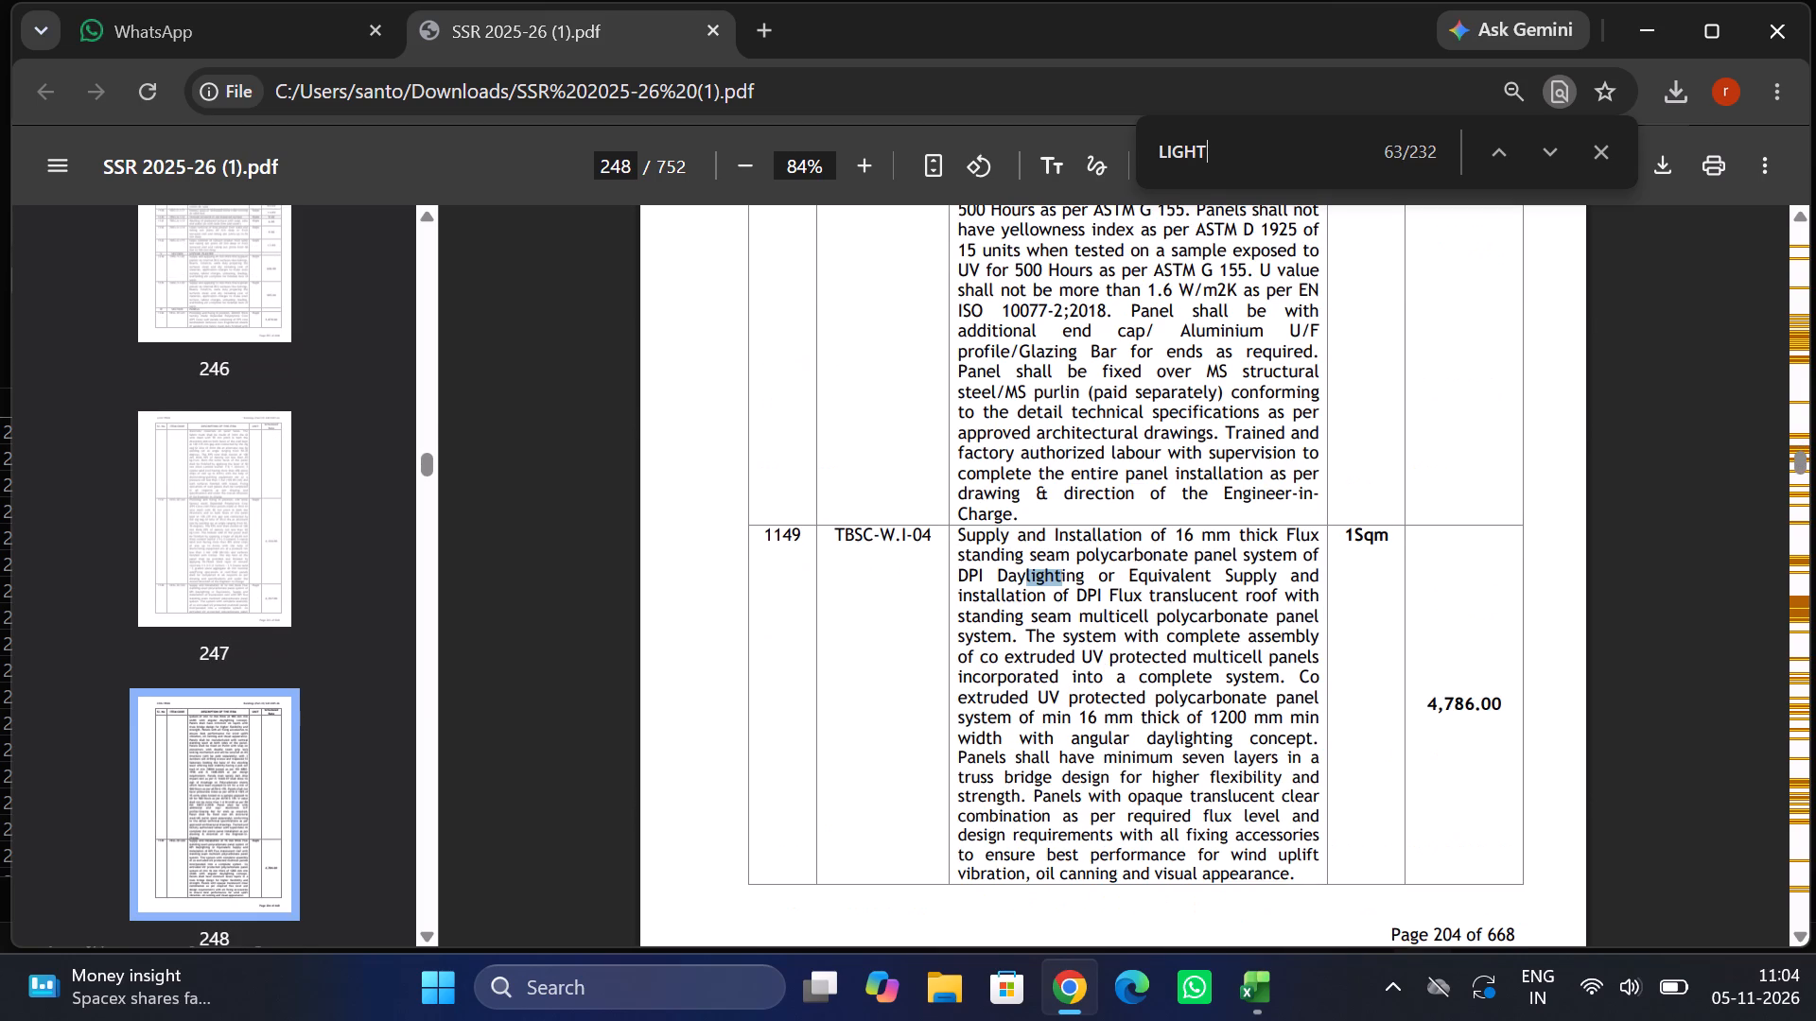
key("Return")
key("Return")
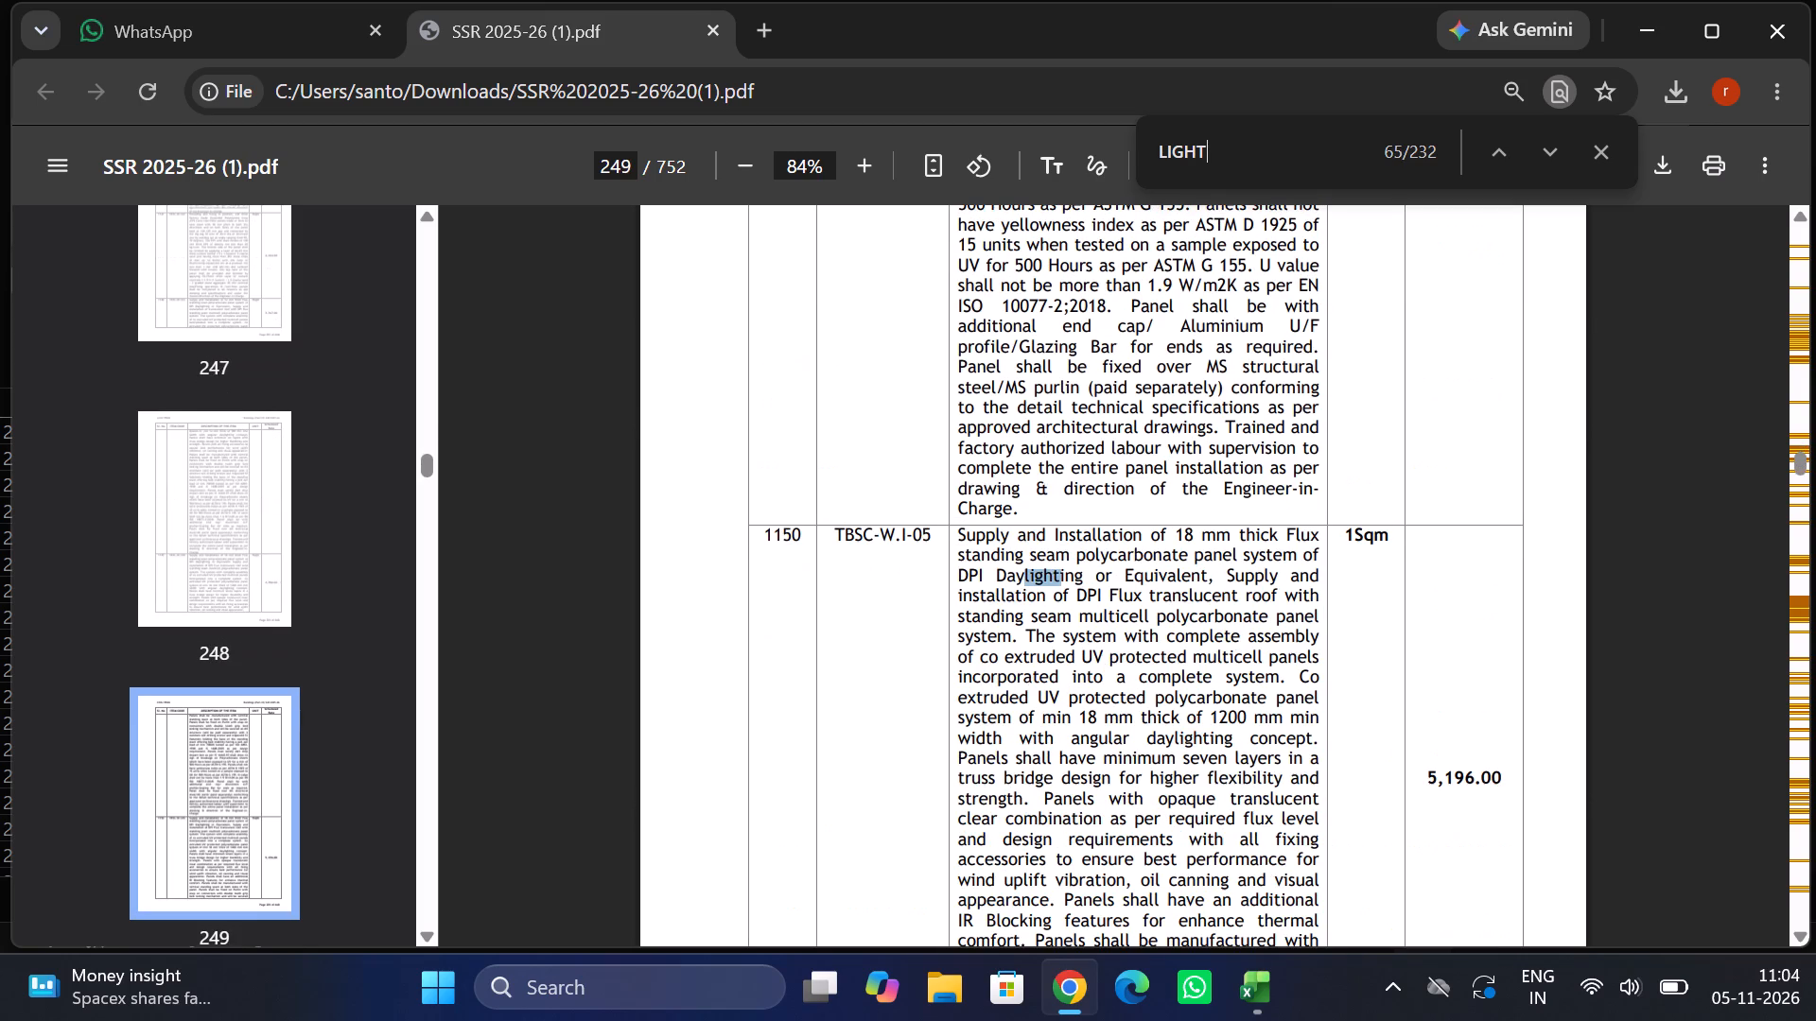
key("Return")
key("Return")
key("Return")
key("Return")
key("Return")
key("Return")
key("Return")
key("Return")
key("Return")
key("Return")
key("Return")
key("Return")
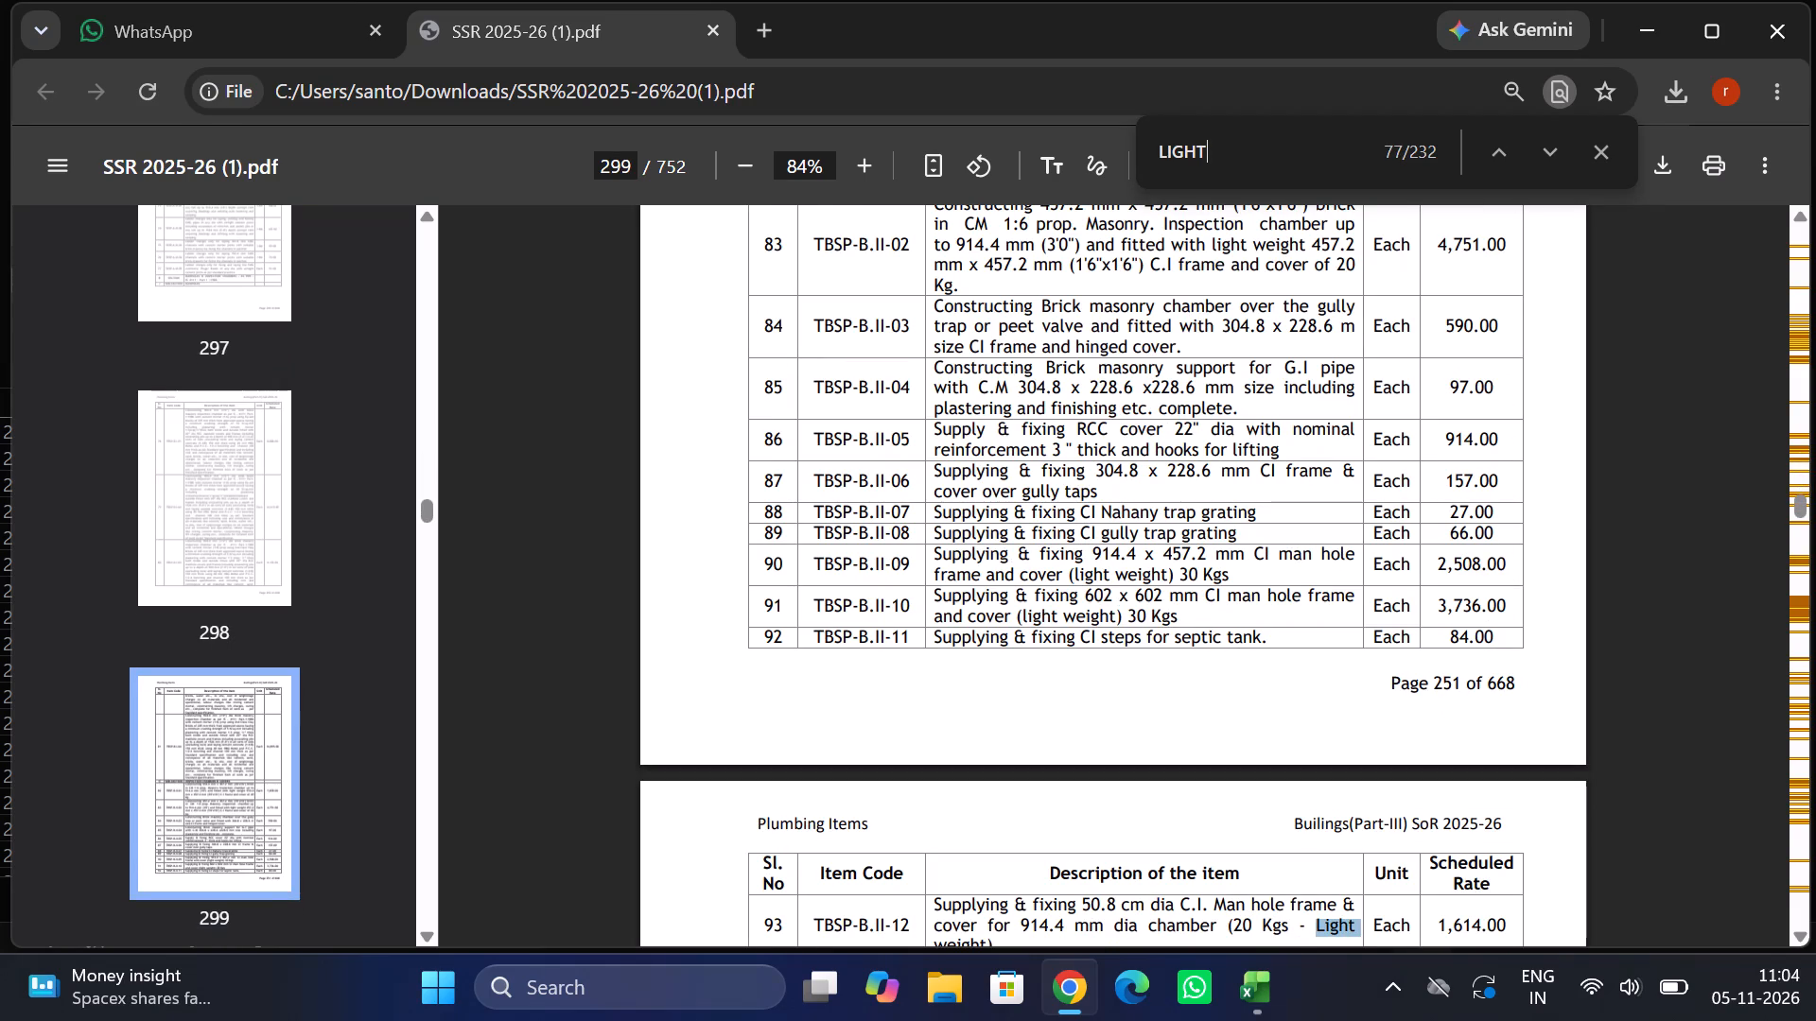
scroll(1240, 147, "down", 2)
scroll(1178, 740, "down", 1)
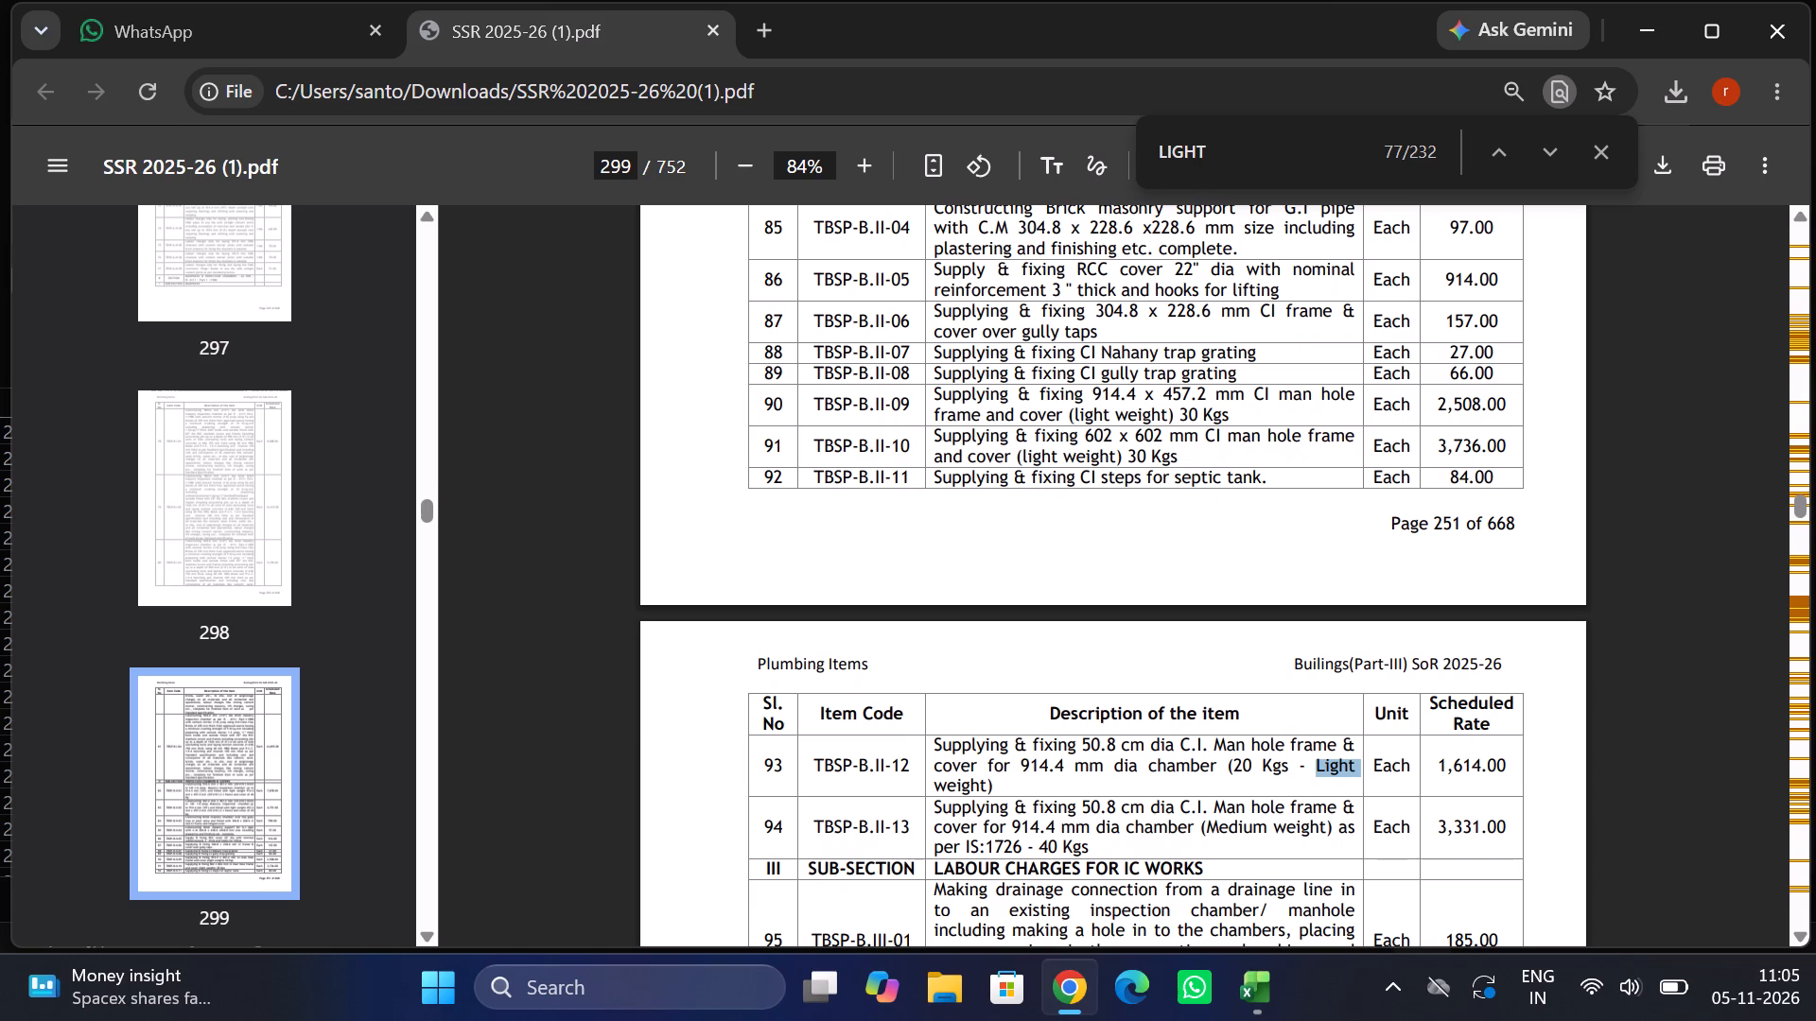
Replace the search term in the SSR PDF with 100 WATTS and run the search.
left_click(1224, 148)
key("BackSpace")
key("BackSpace")
key("BackSpace")
key("BackSpace")
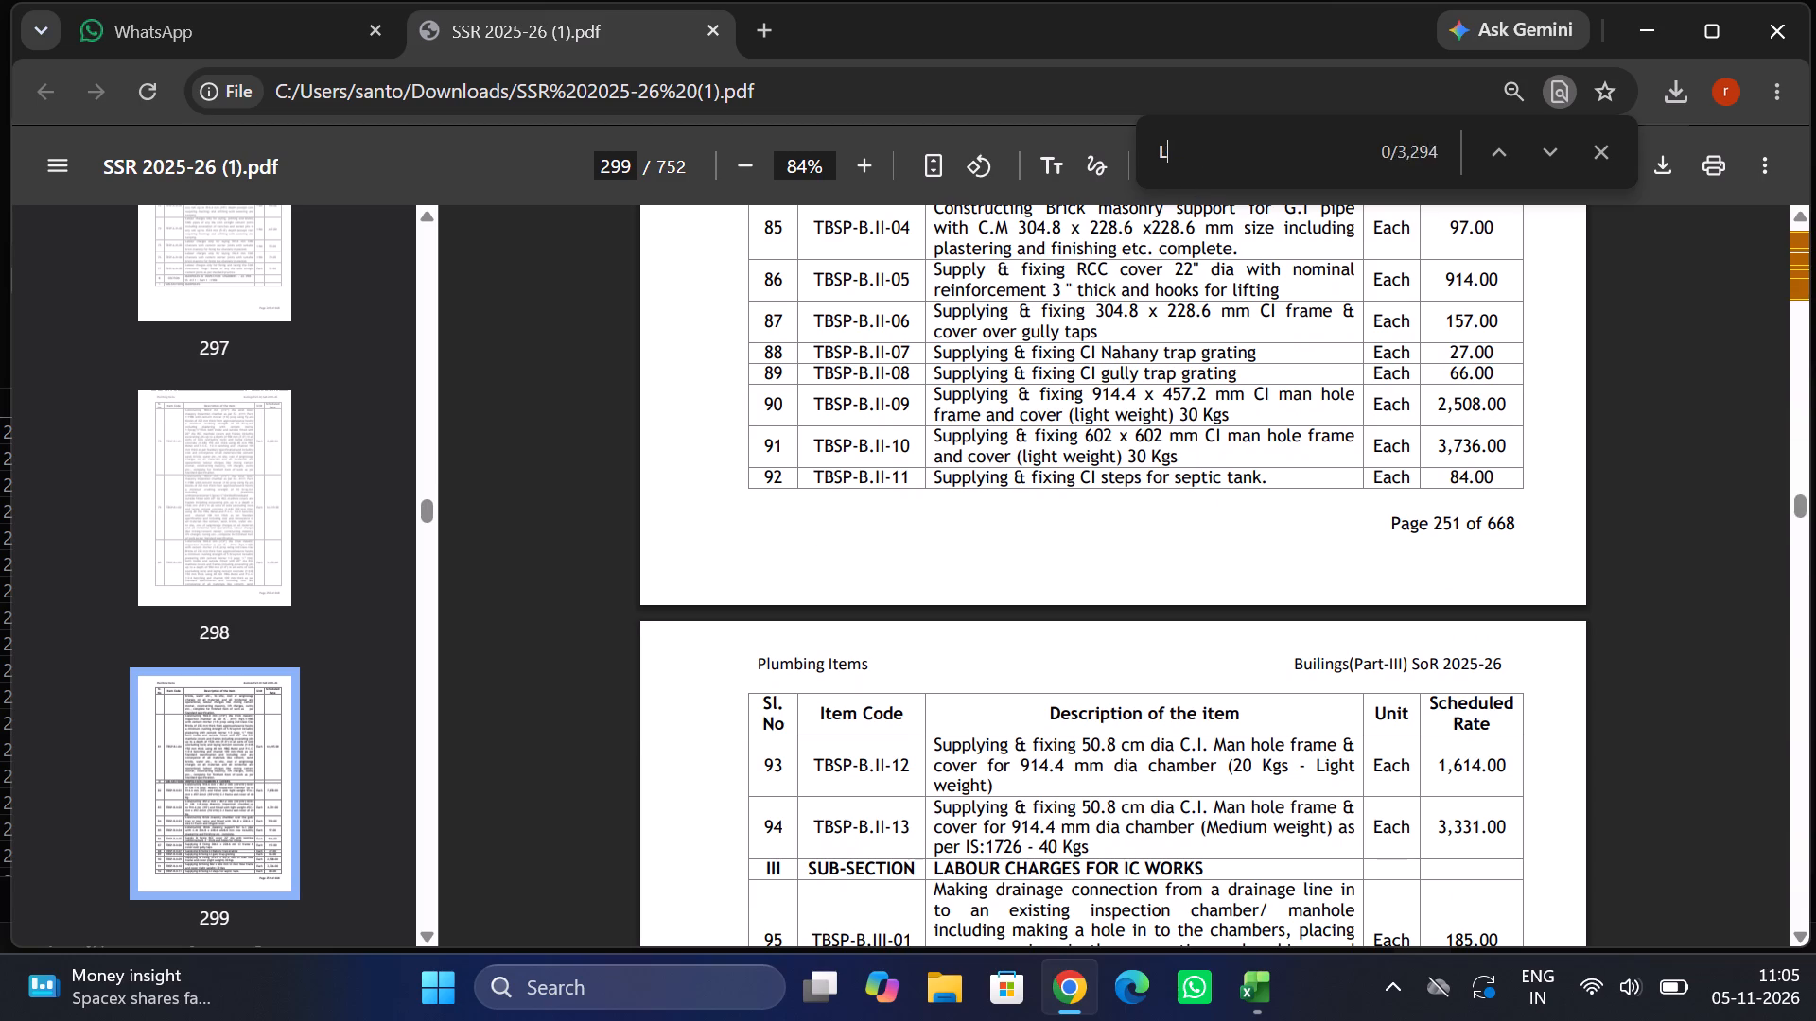
key("BackSpace")
type("100")
key("space")
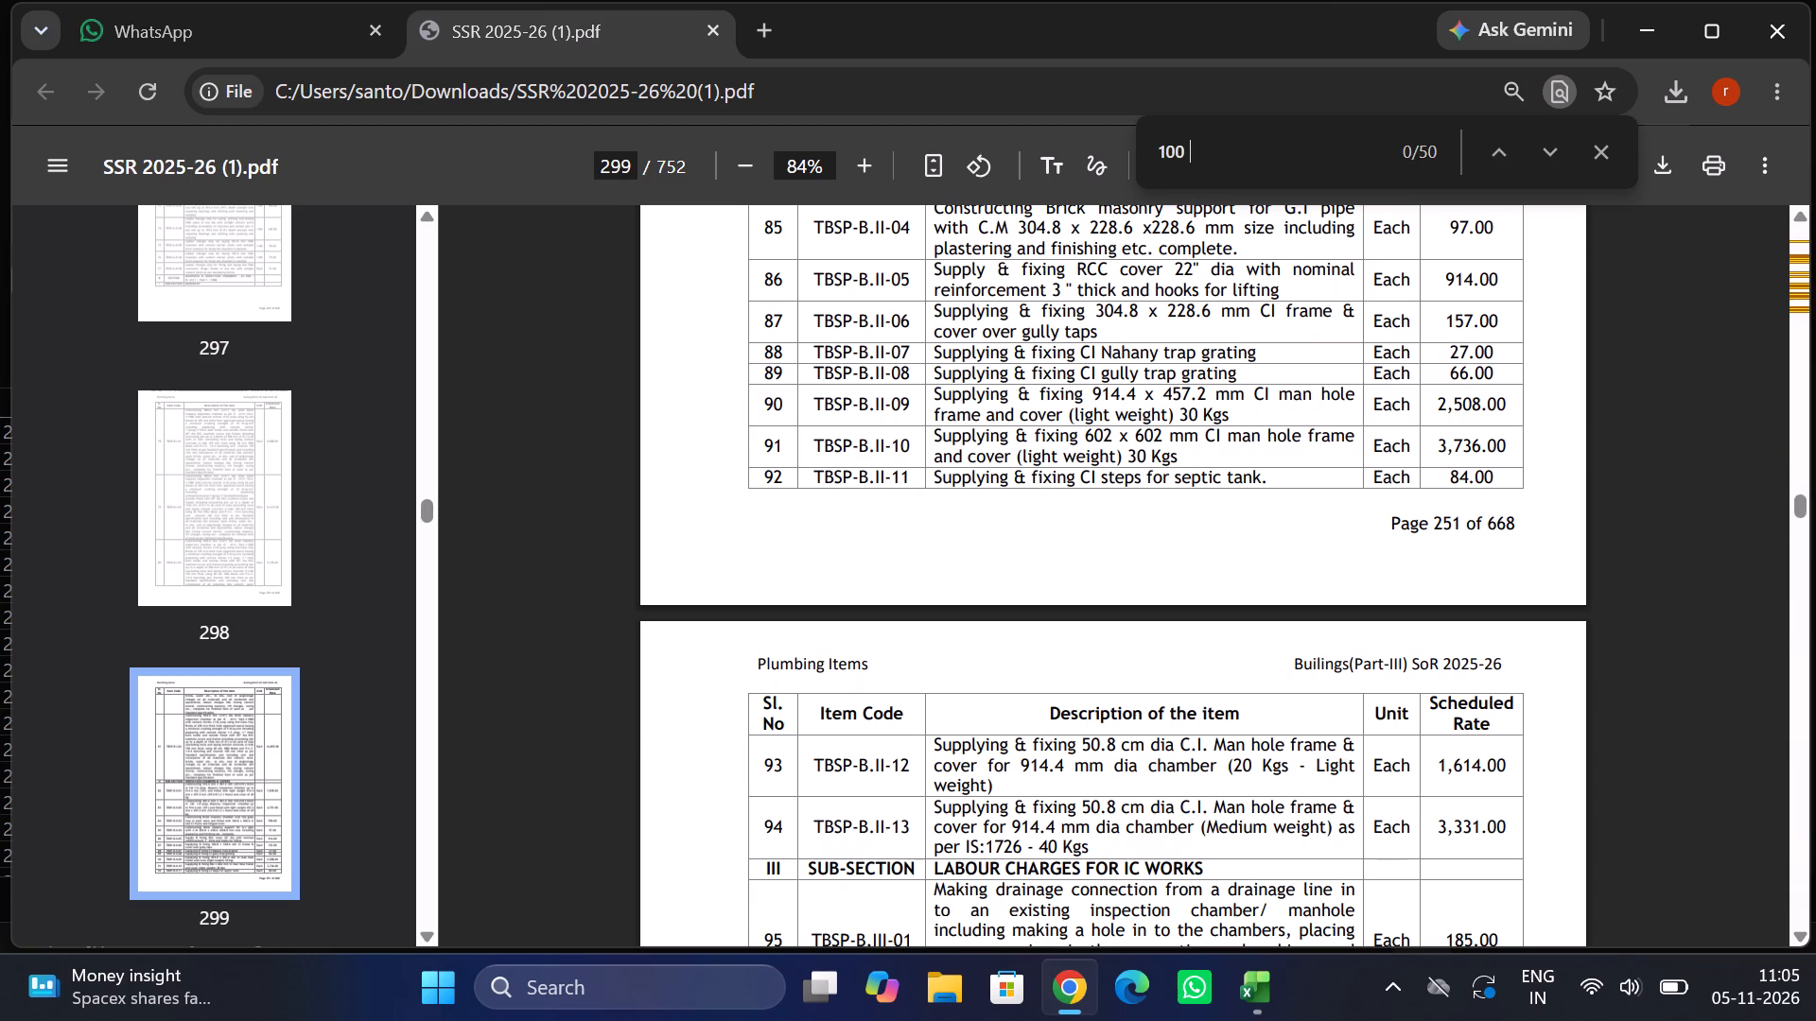
type("WA")
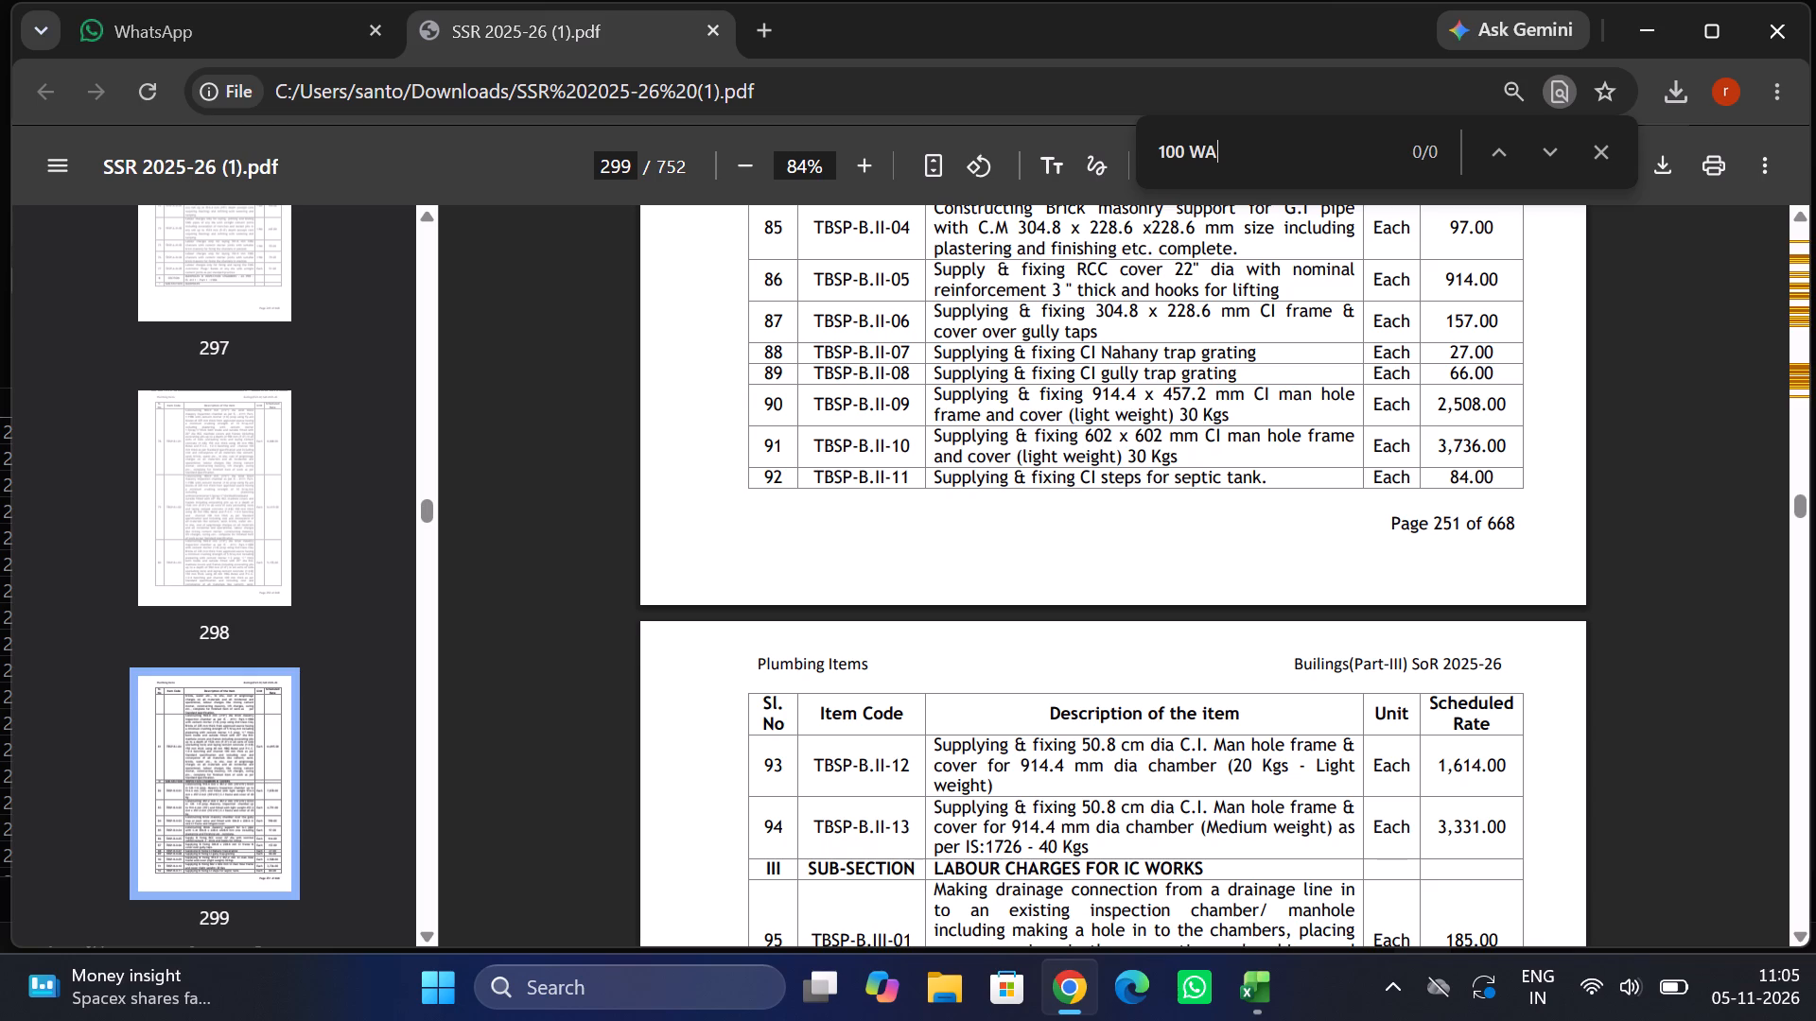
key("t")
type("TS")
key("Return")
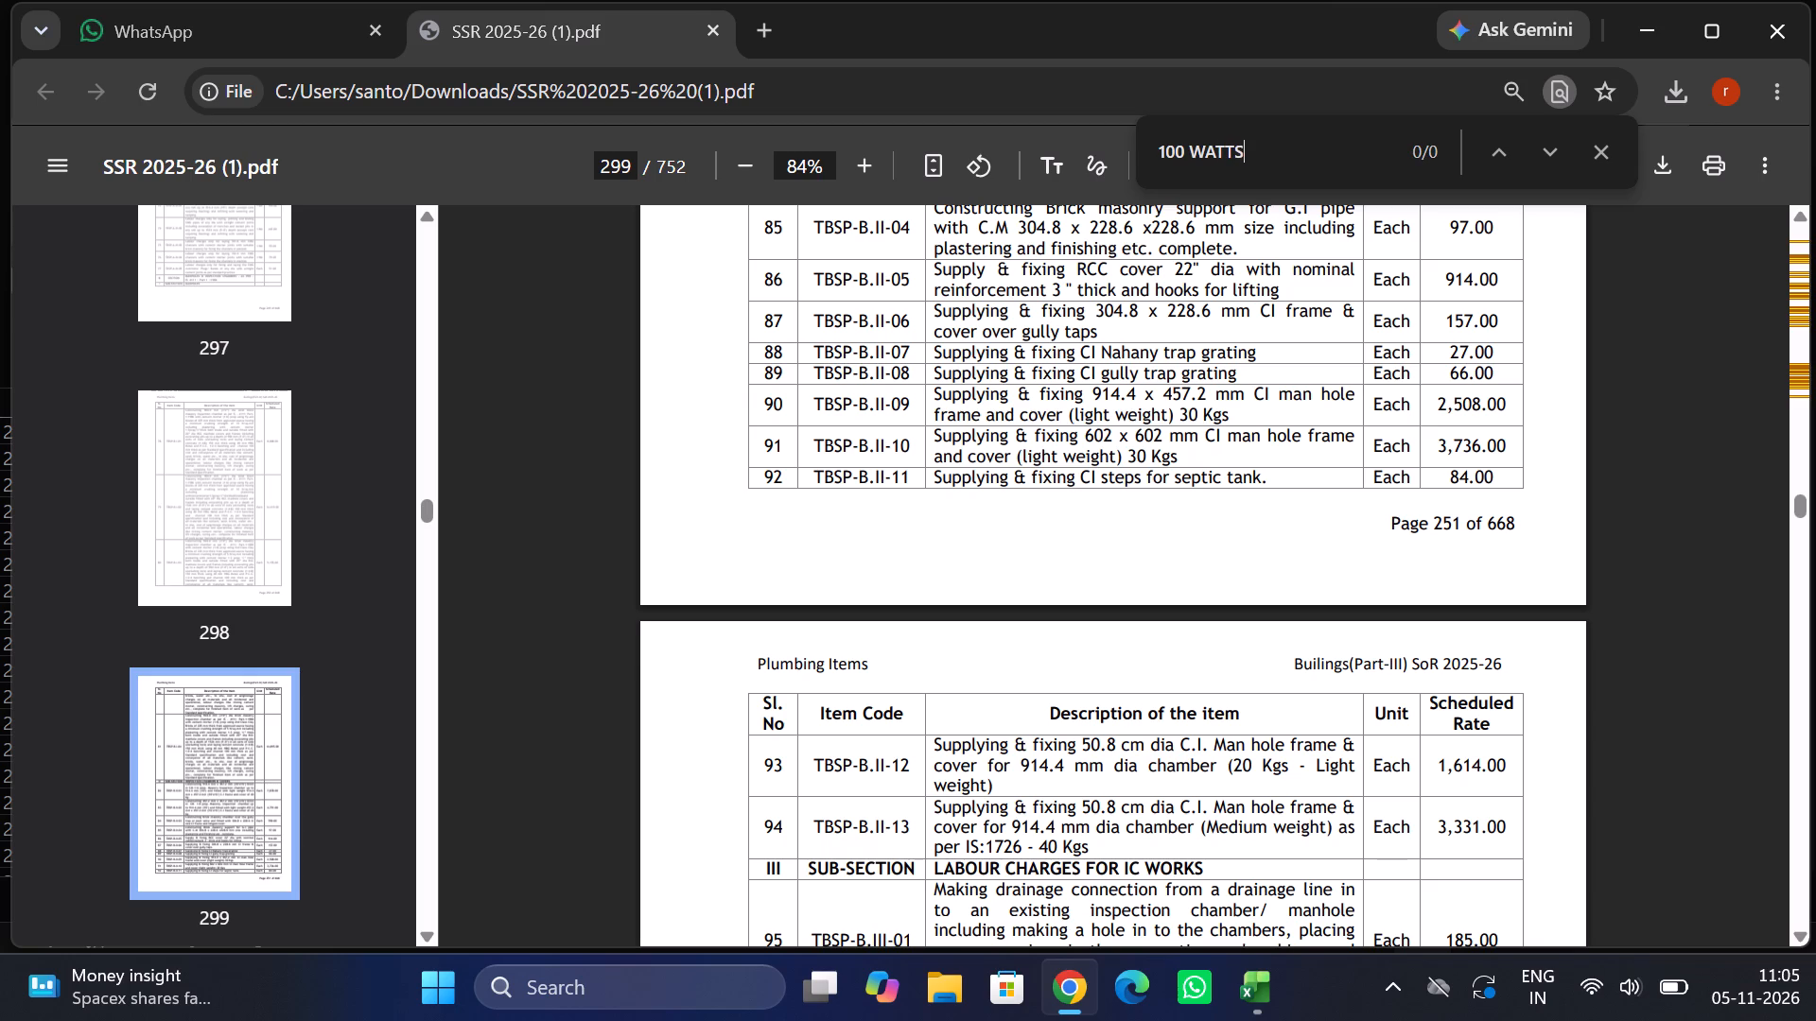
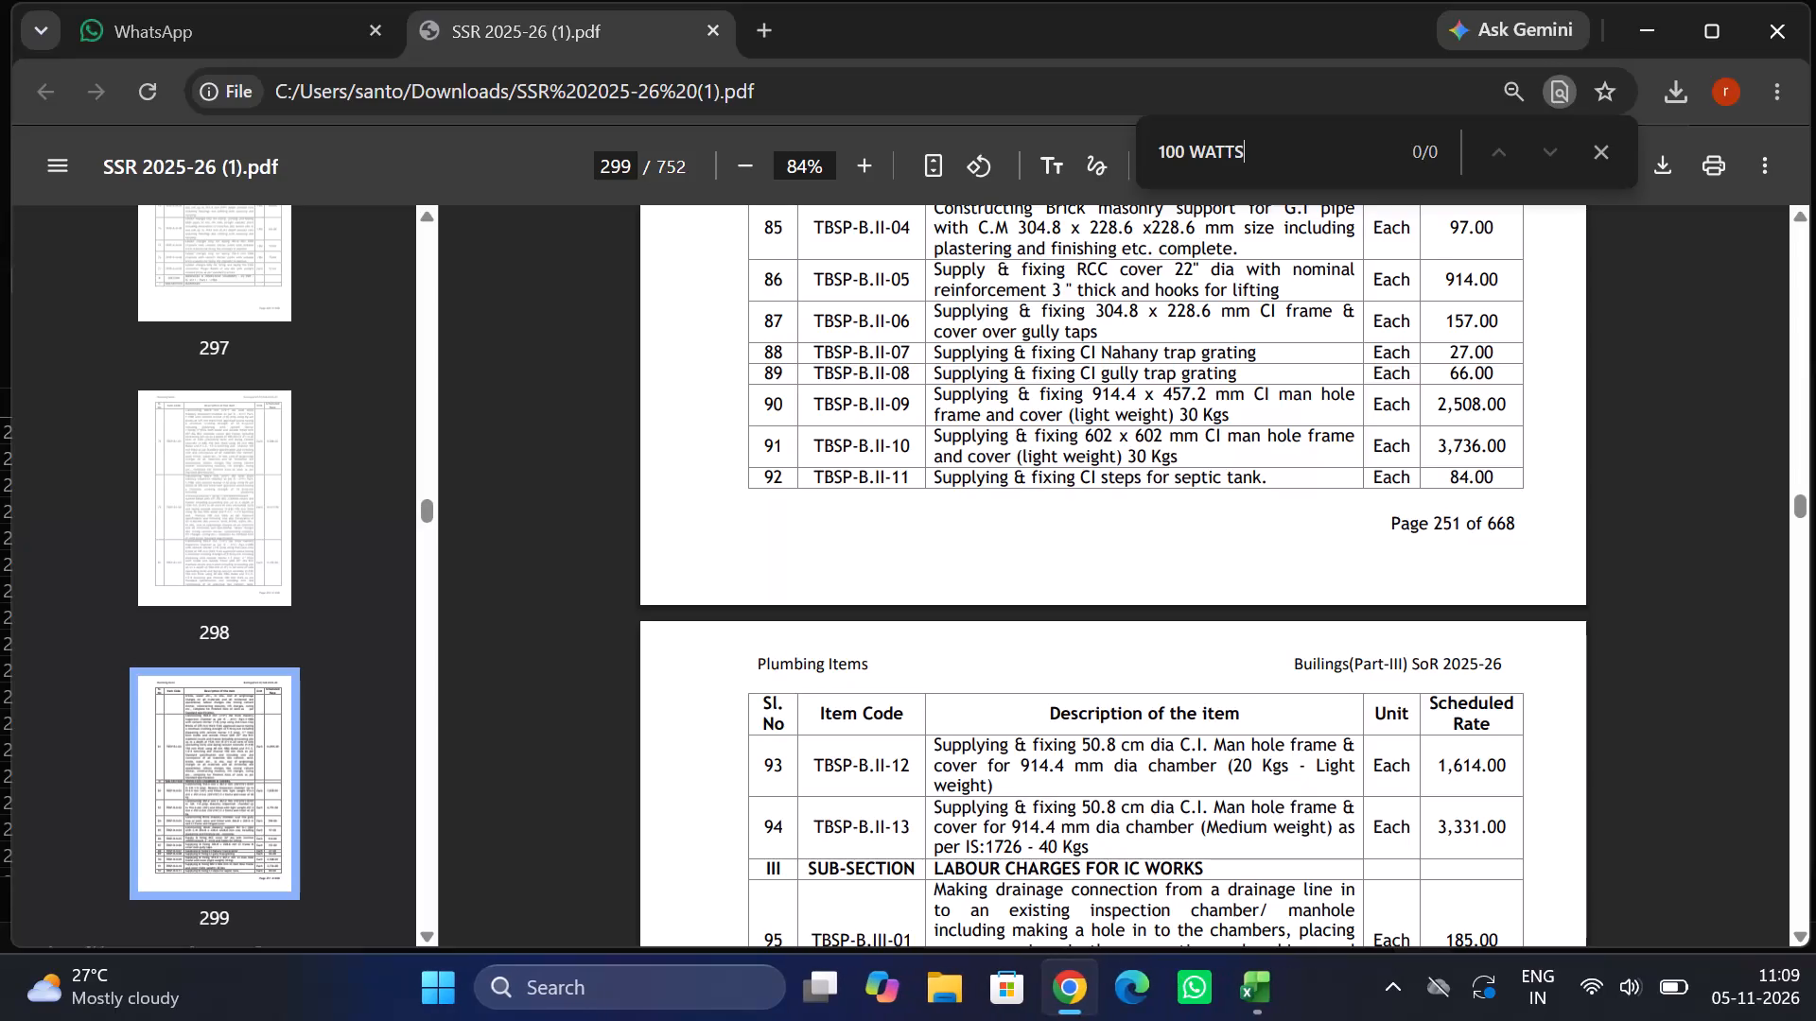
Replace the search term in the SSR PDF with WATS and run the search.
key("BackSpace")
key("BackSpace")
key("BackSpace")
key("BackSpace")
key("BackSpace")
key("BackSpace")
key("BackSpace")
key("BackSpace")
key("BackSpace")
key("BackSpace")
key("BackSpace")
key("BackSpace")
key("BackSpace")
key("BackSpace")
type("WAT")
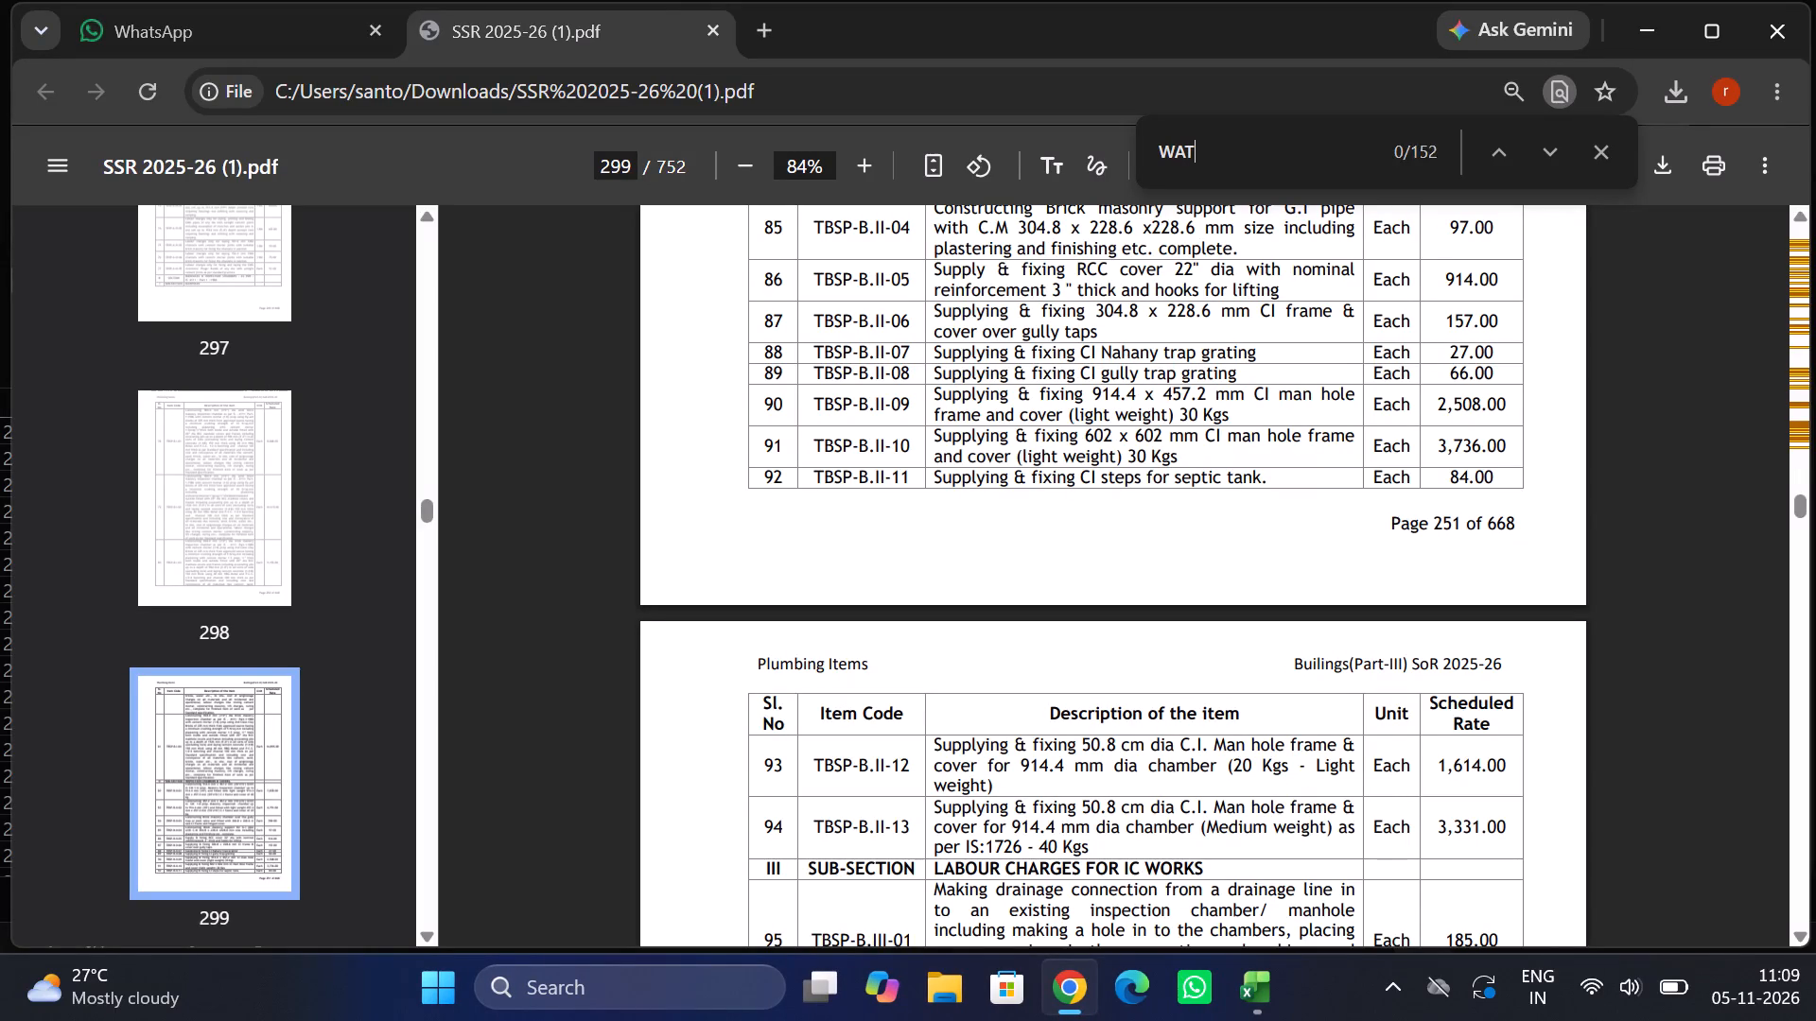
key("s")
key("Return")
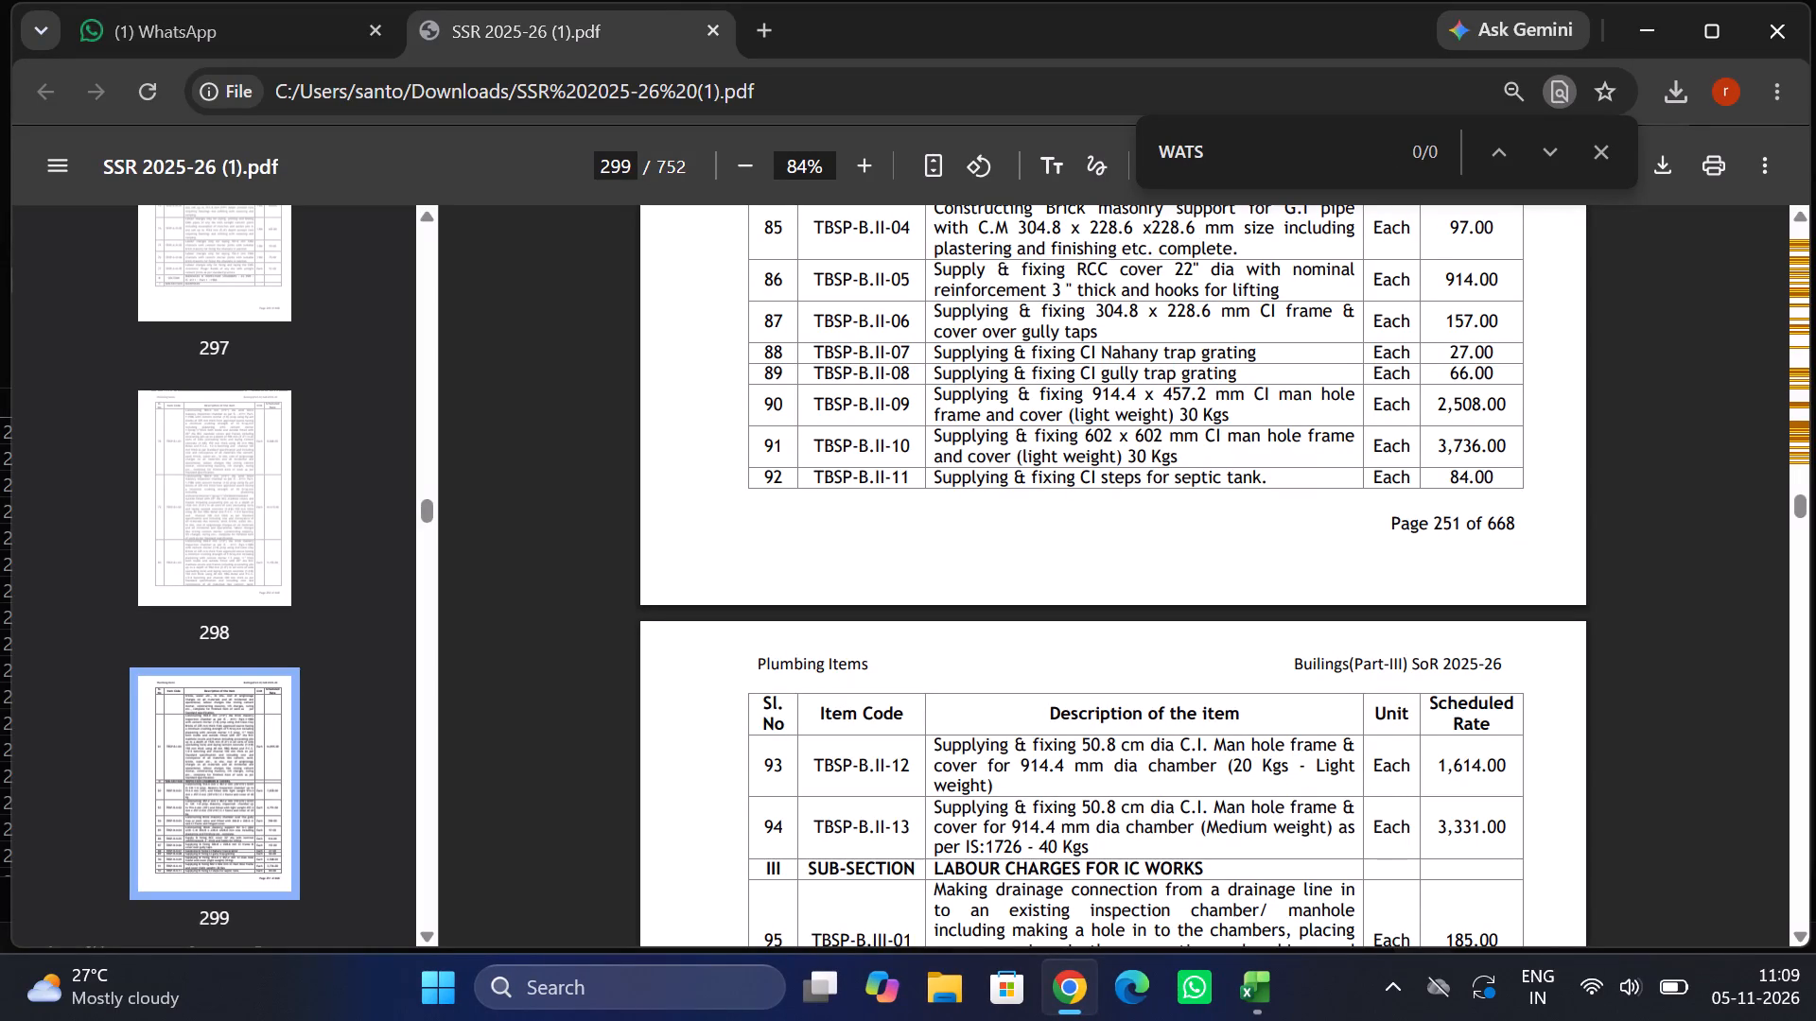
Search the SSR PDF for 100 WATTS again.
key("BackSpace")
key("BackSpace")
key("BackSpace")
key("BackSpace")
type("100 WA")
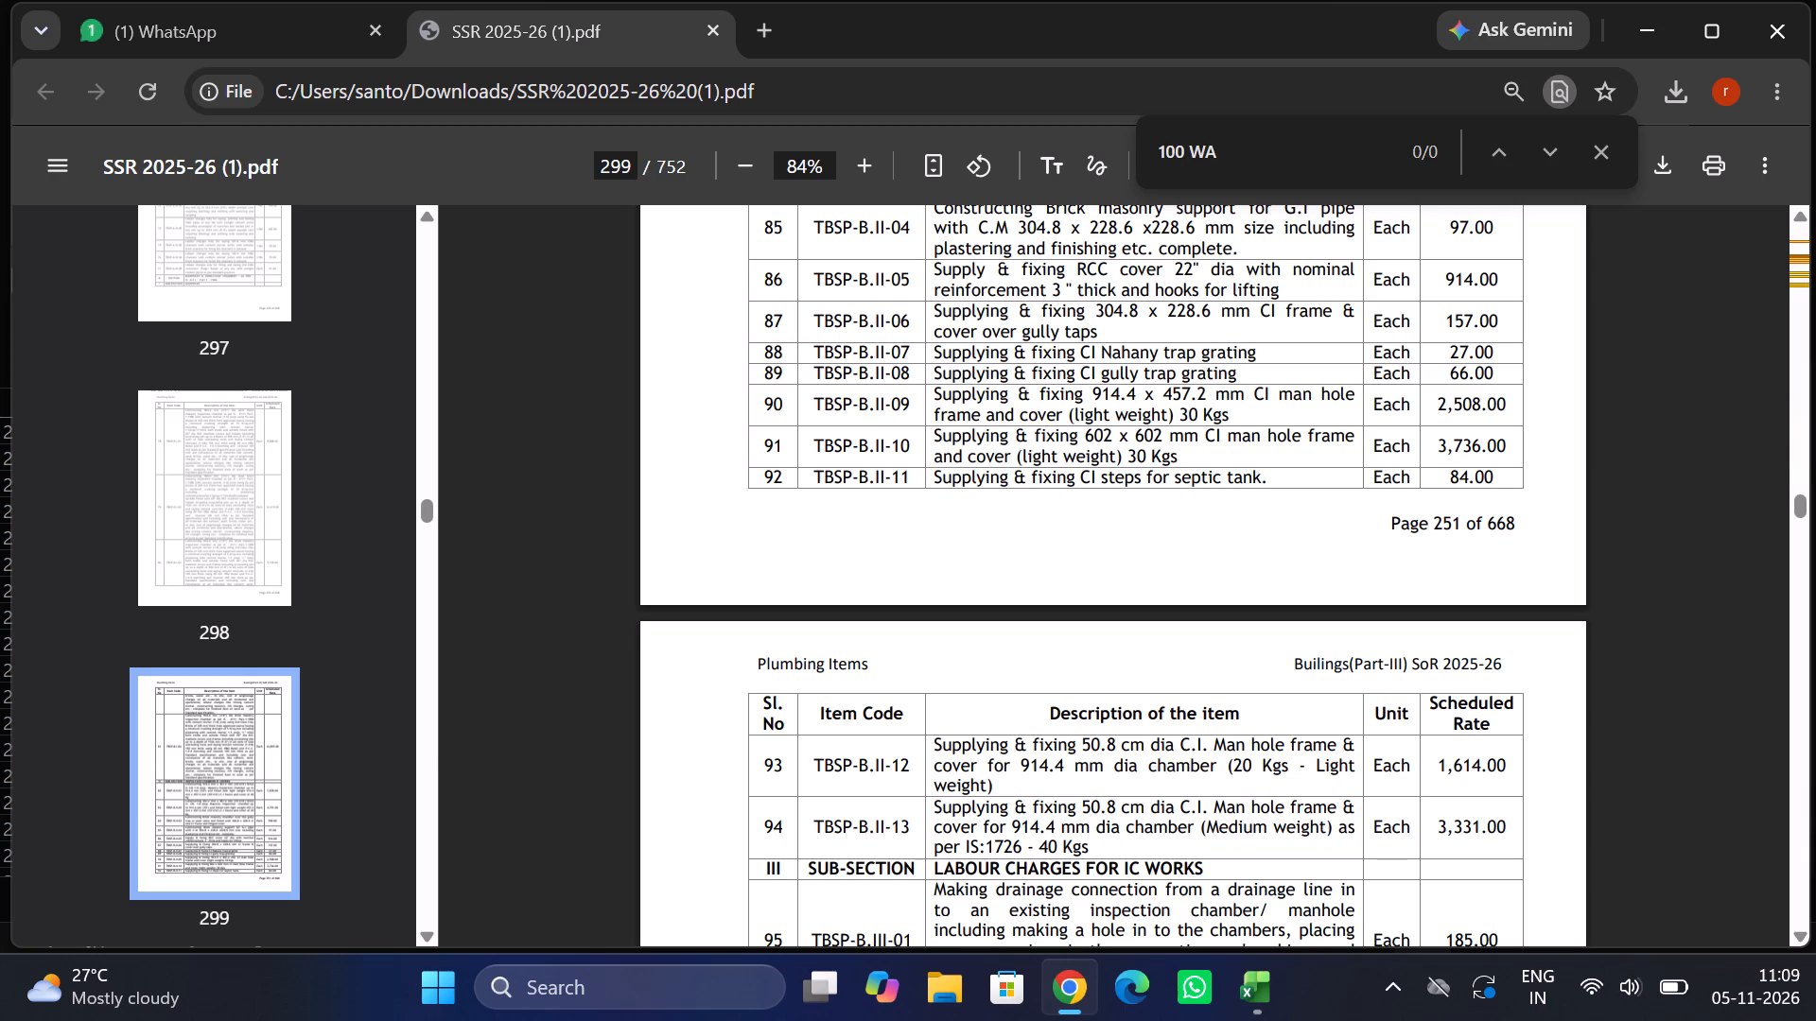
type("TTS")
key("Return")
Search the SSR PDF for LUMINARE, then clear the search term.
key("BackSpace")
key("BackSpace")
key("BackSpace")
key("BackSpace")
key("BackSpace")
key("BackSpace")
key("BackSpace")
key("BackSpace")
key("BackSpace")
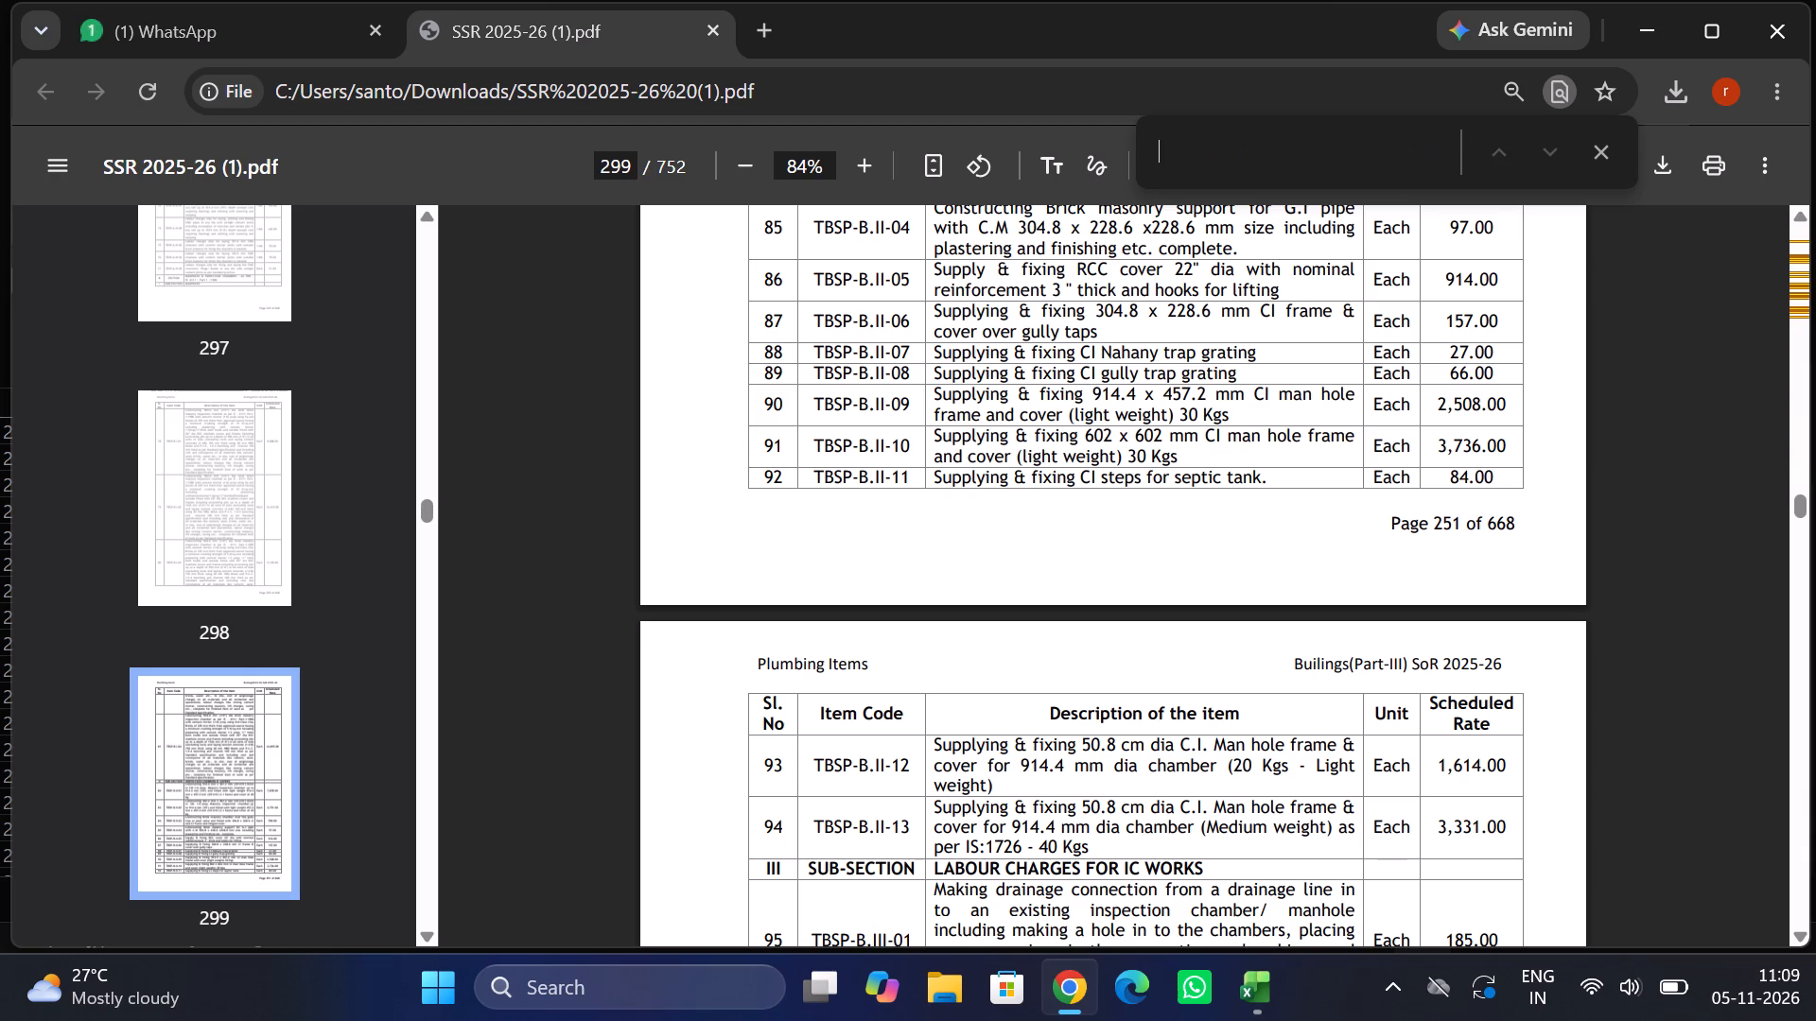
type("LUMI")
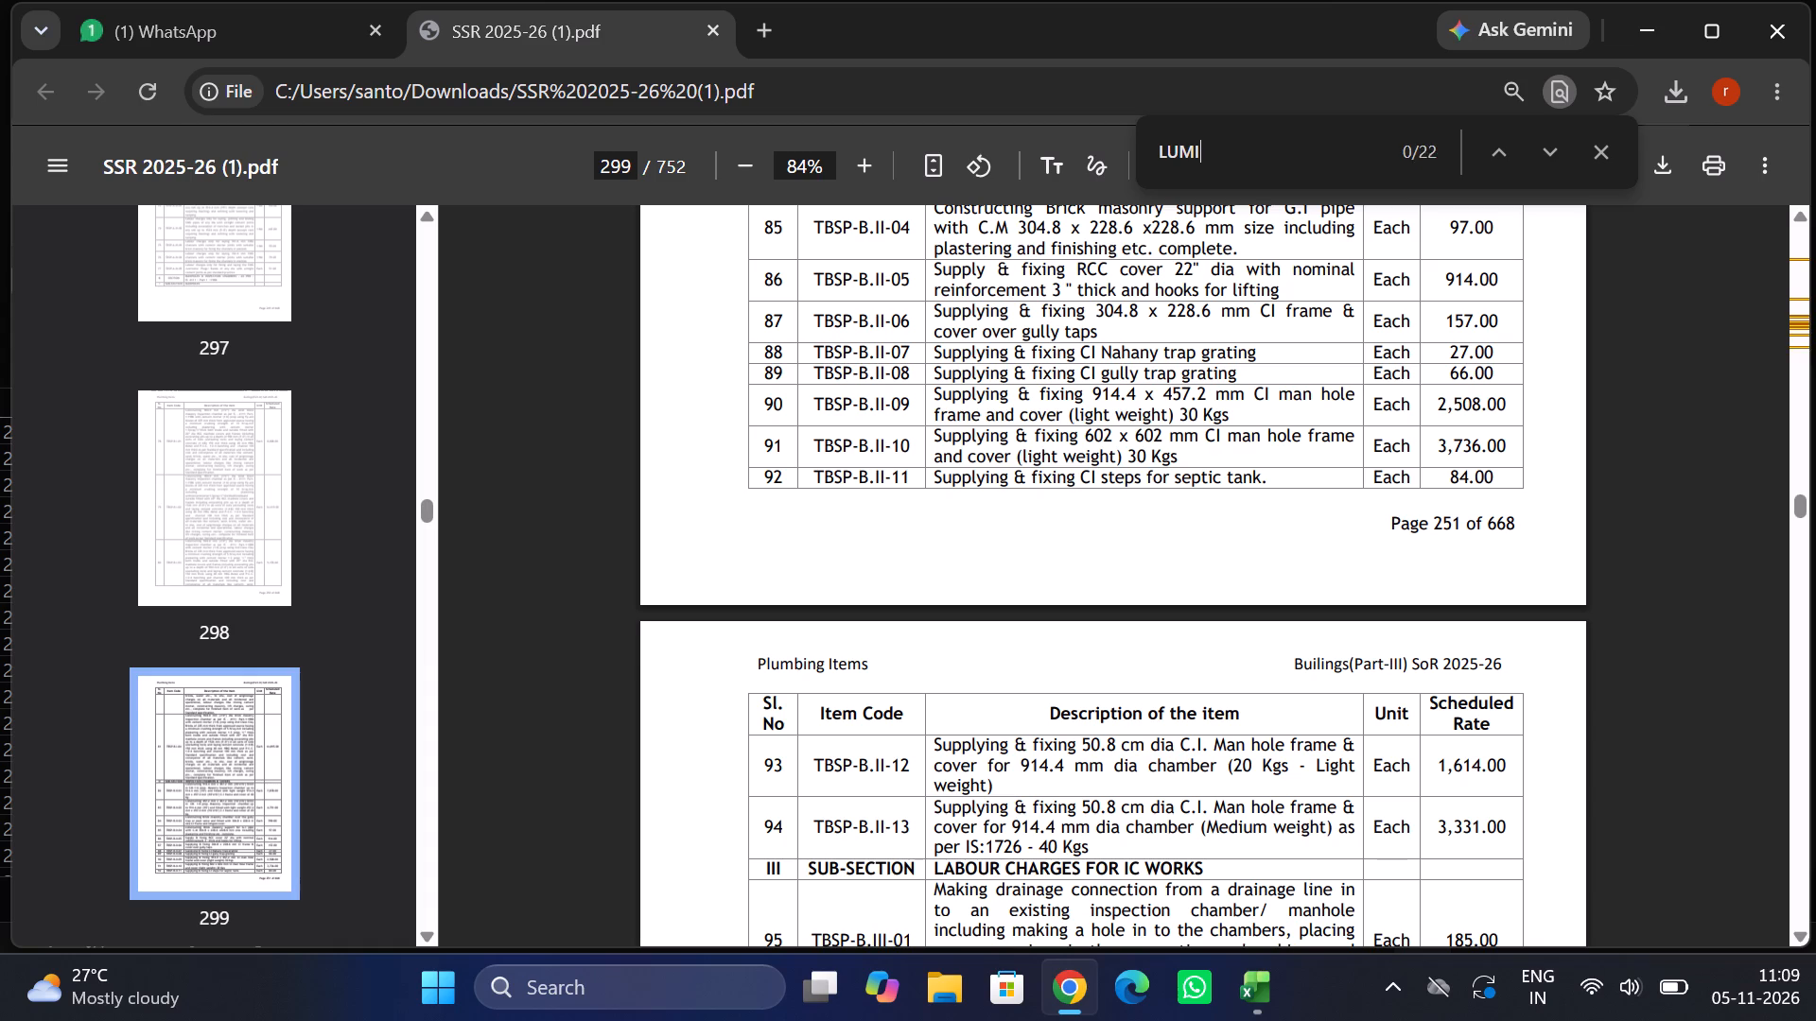
type("NA")
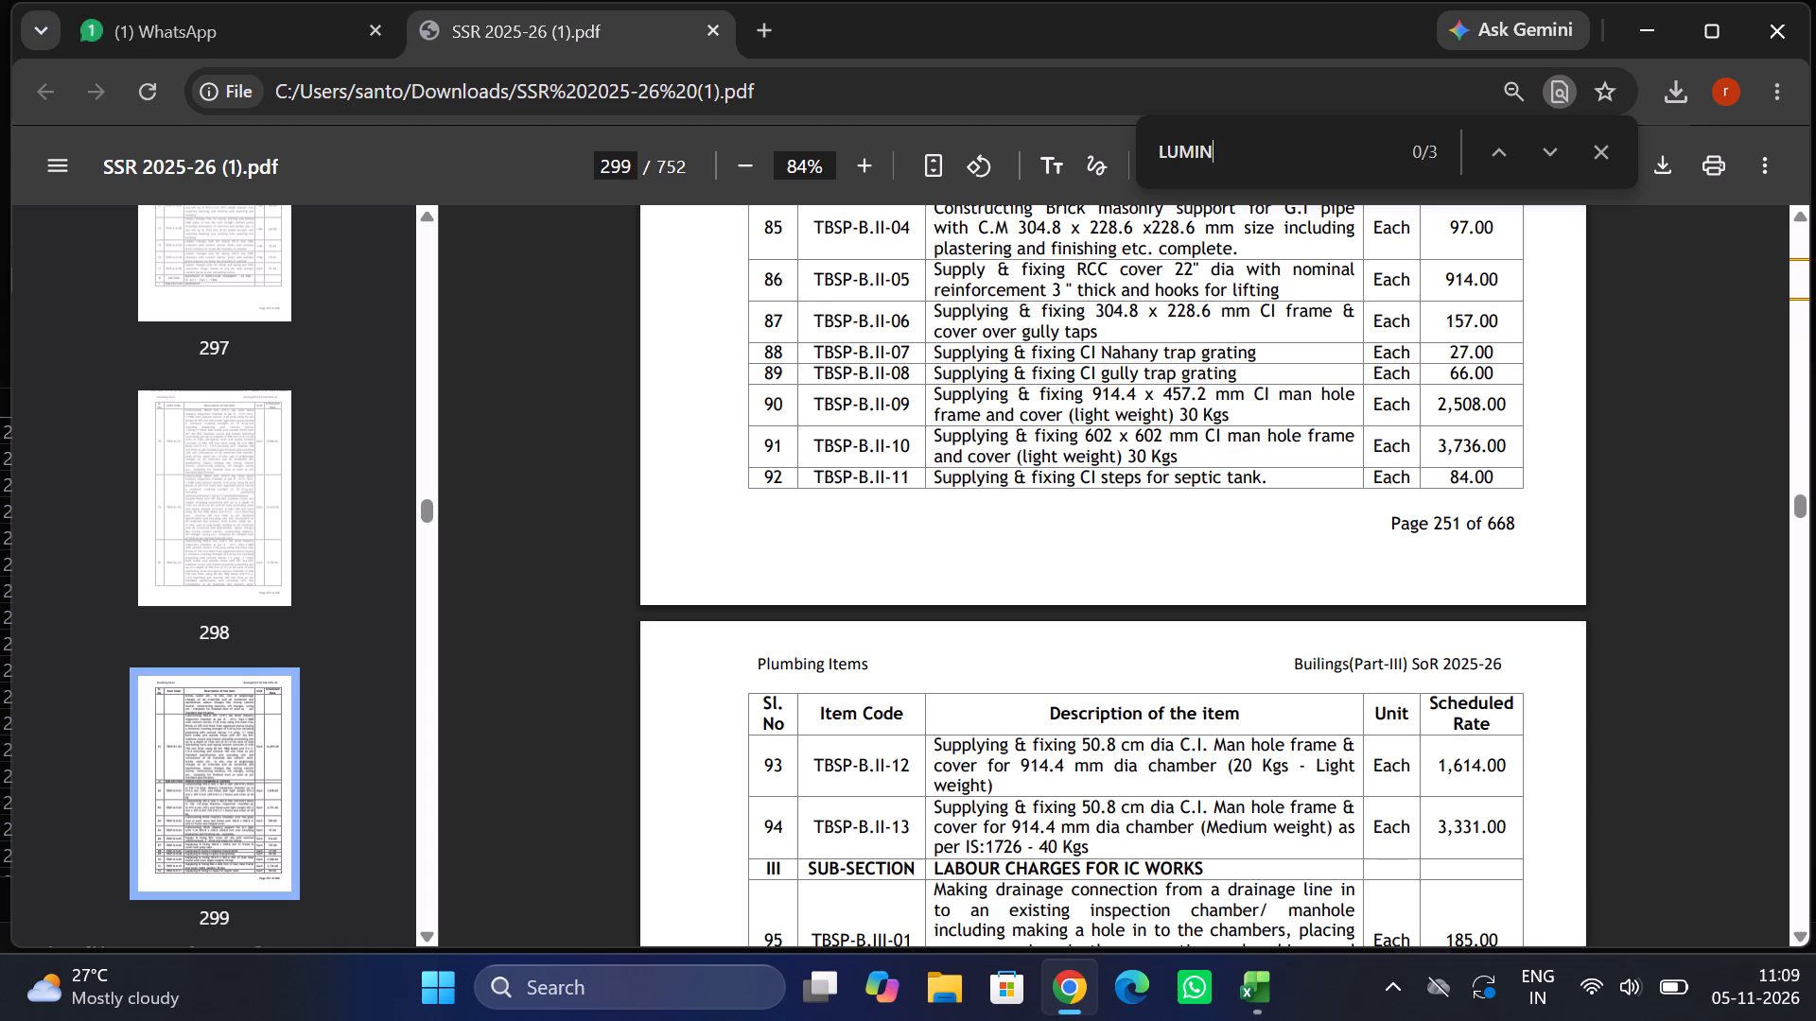
type("RE")
key("Return")
key("BackSpace")
key("BackSpace")
key("BackSpace")
key("BackSpace")
key("BackSpace")
key("BackSpace")
key("BackSpace")
key("BackSpace")
key("BackSpace")
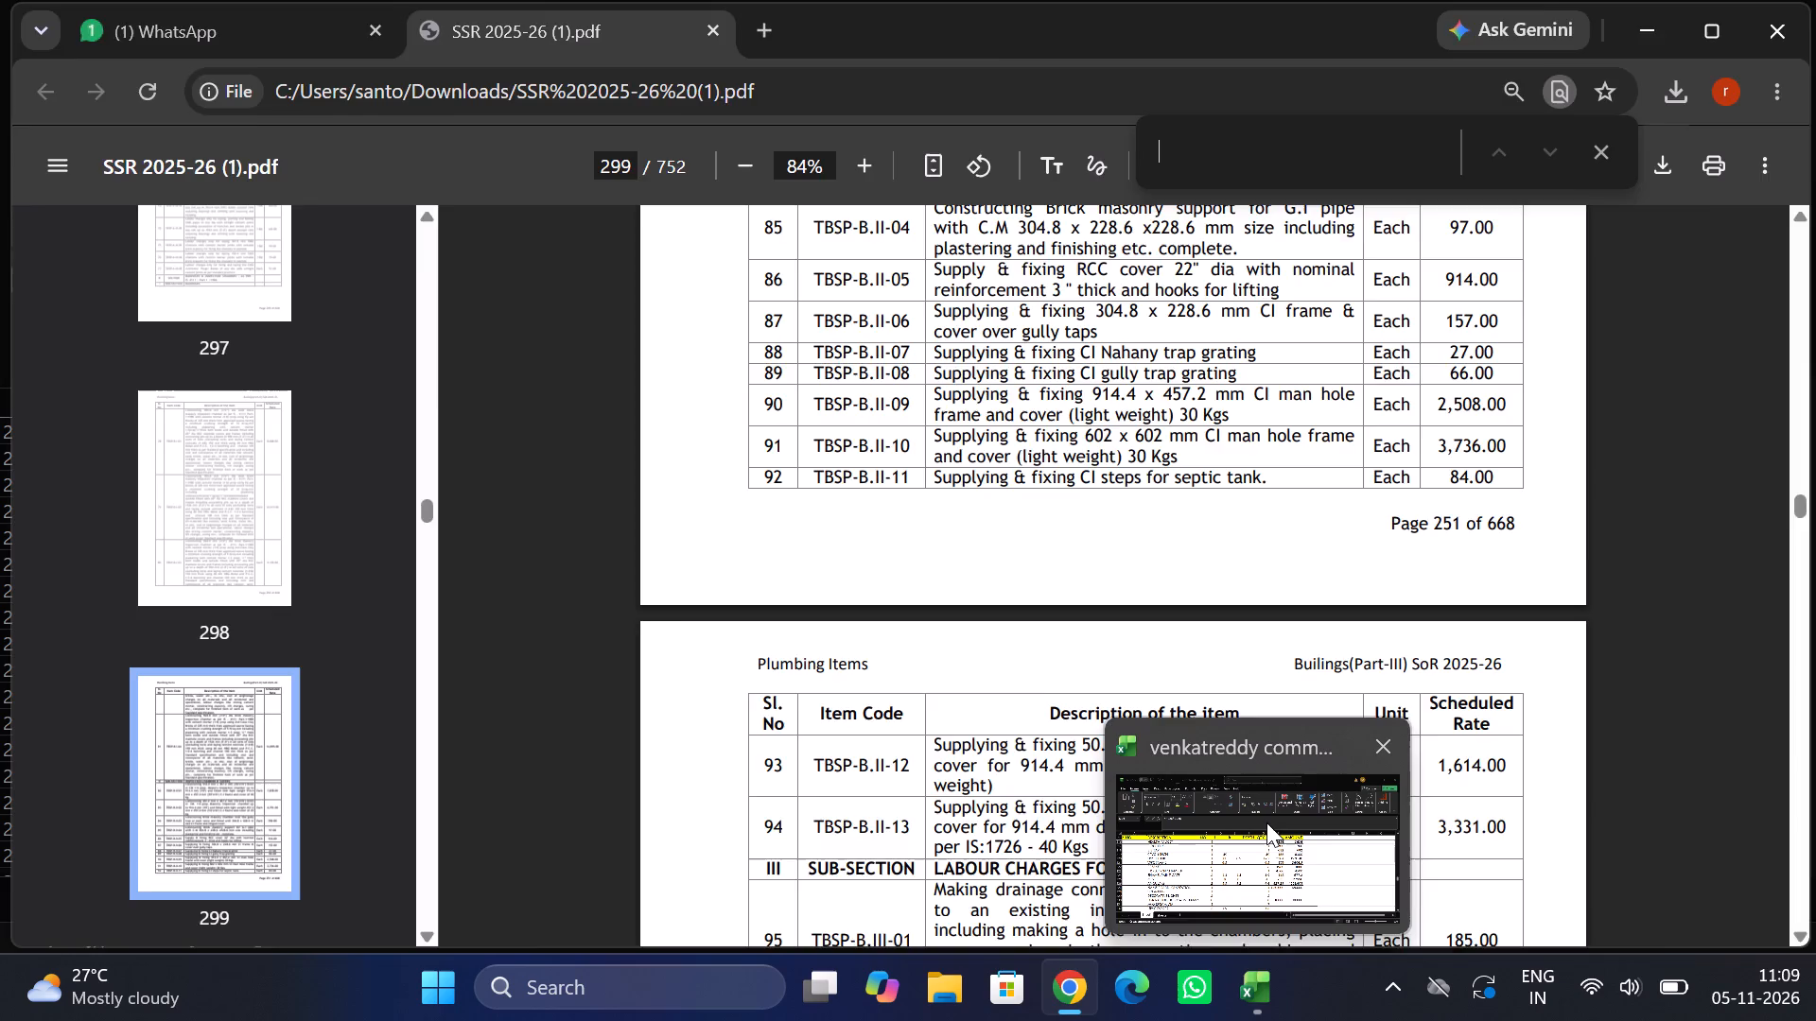
Switch to the community hall estimate in Excel and enter a rate of 8700 for the 120 WATTS item.
left_click(1266, 822)
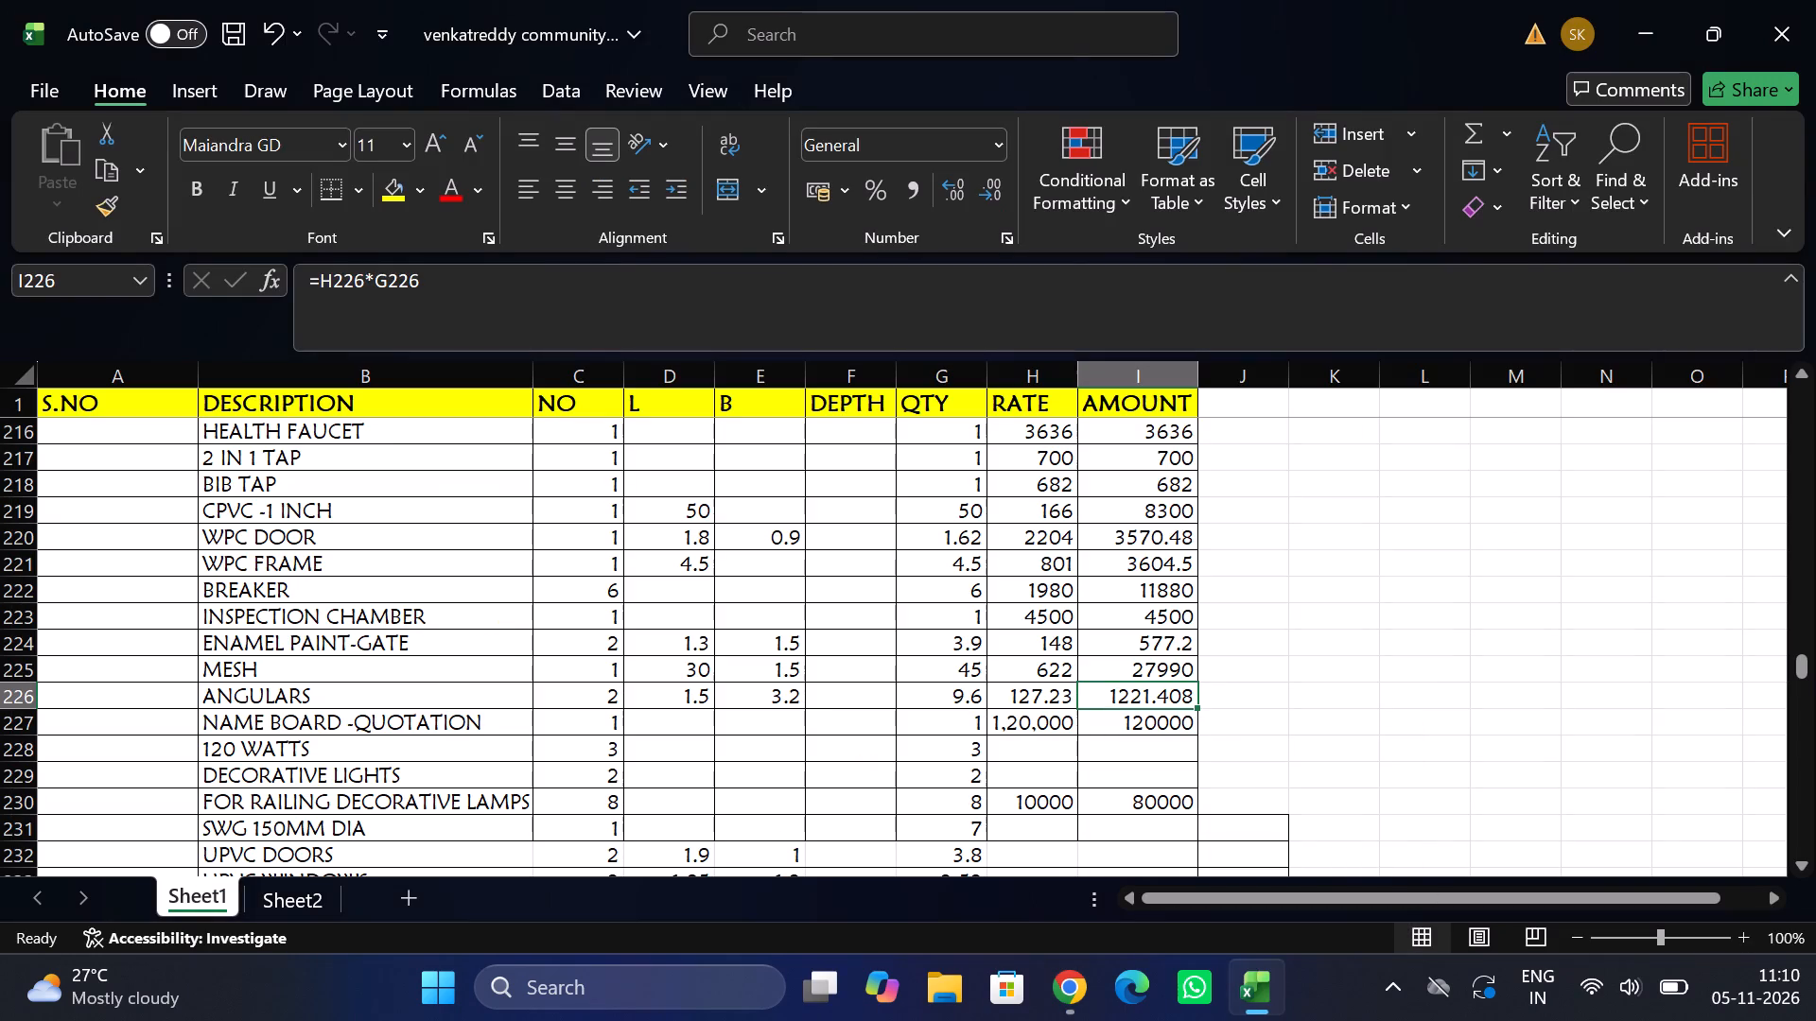
left_click(1017, 751)
type("8700")
key("Tab")
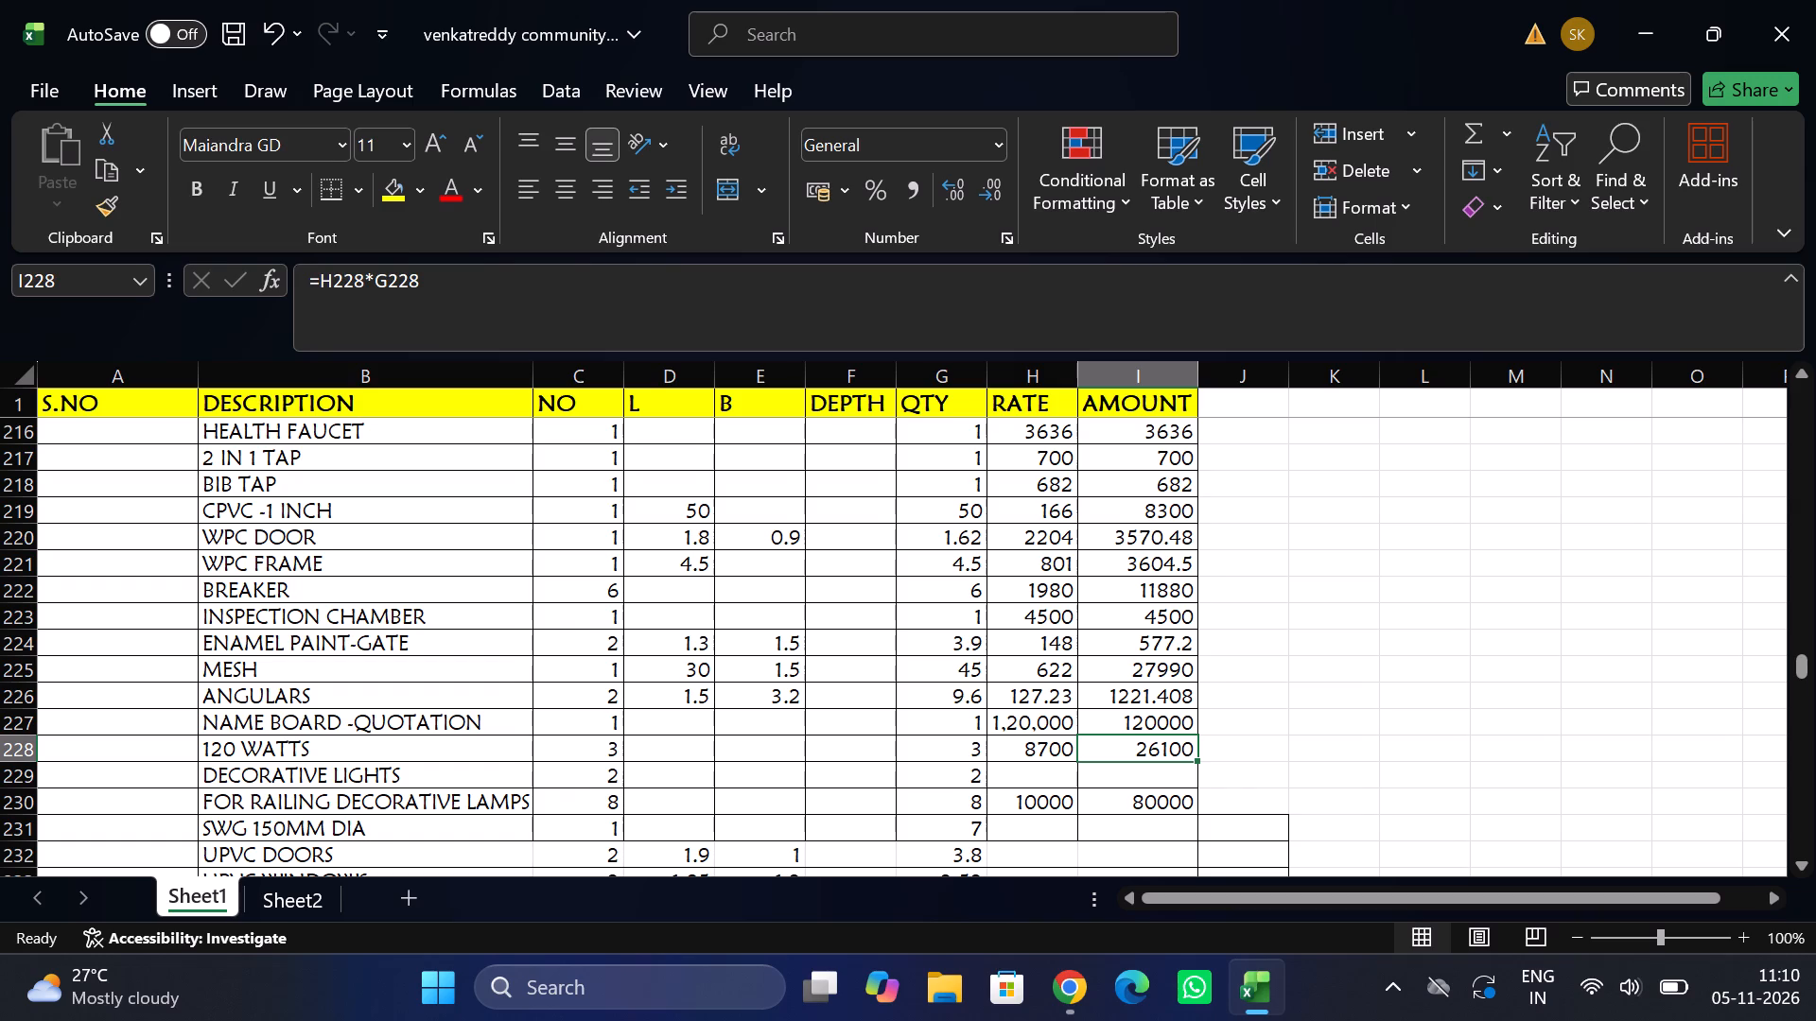
Enter a rate of 1000 for the DECORATIVE LIGHTS item.
left_click(1018, 809)
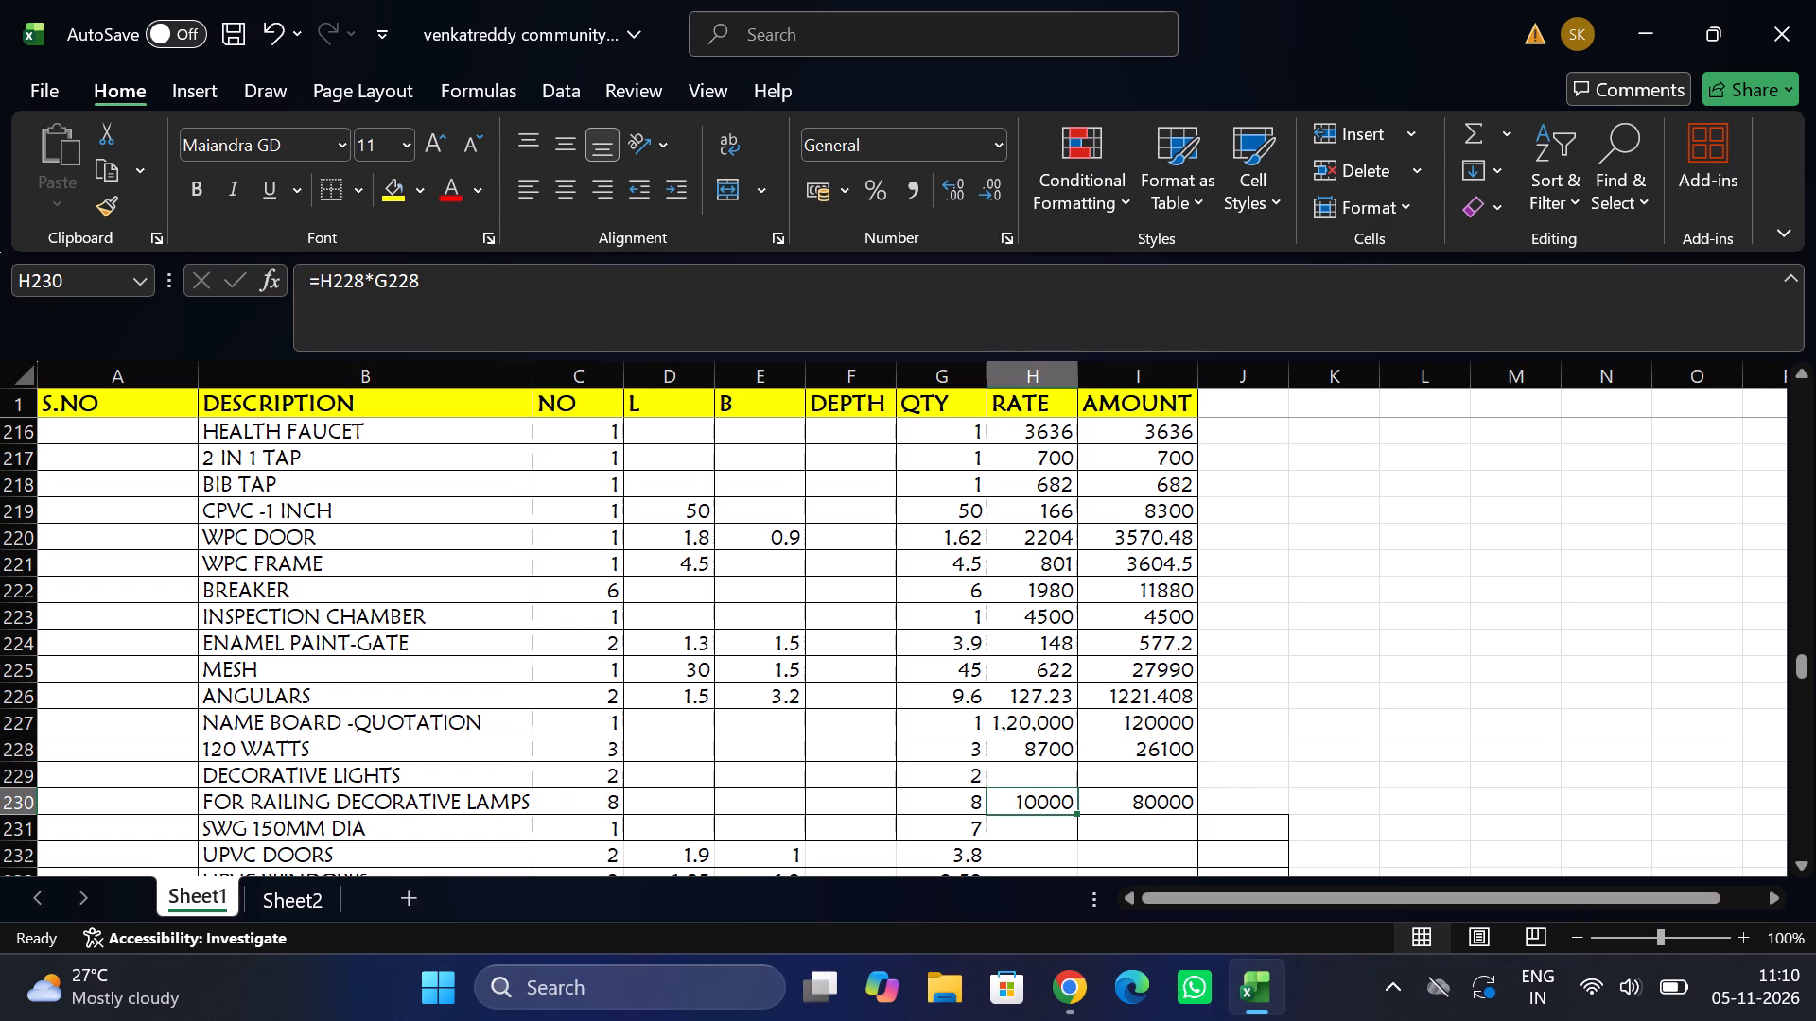
left_click(1010, 771)
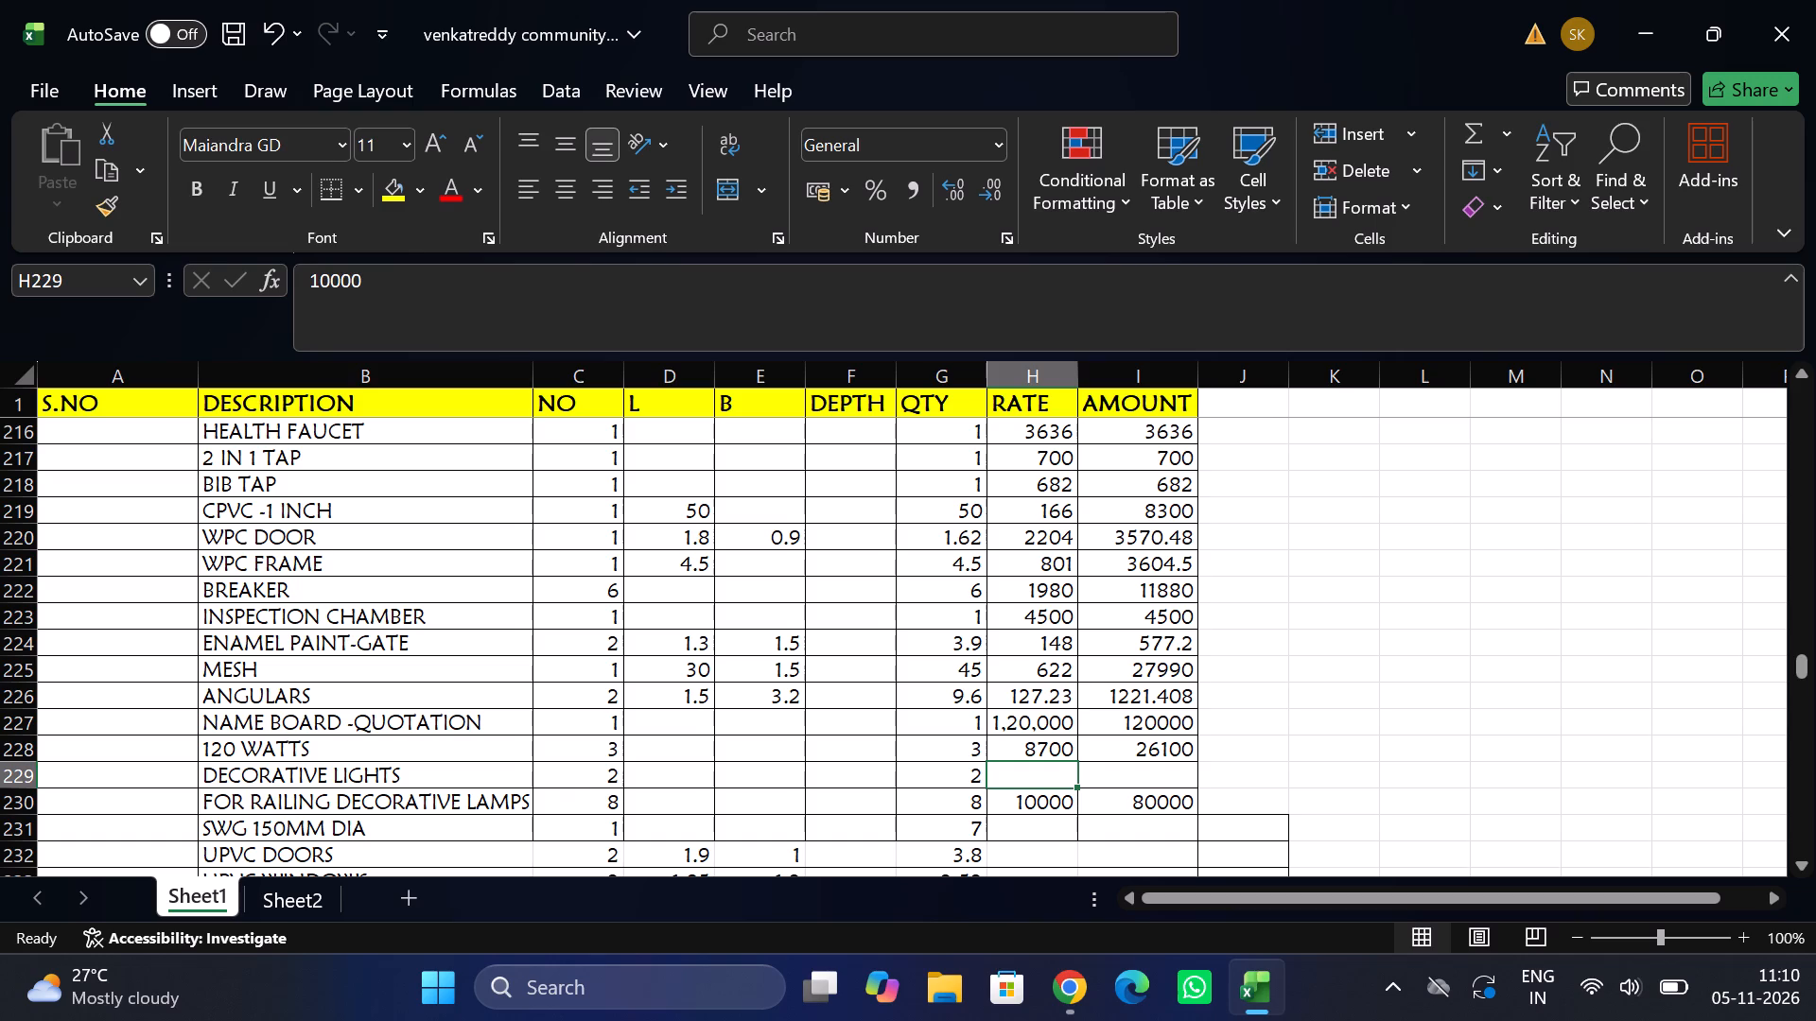
type("1000")
key("Tab")
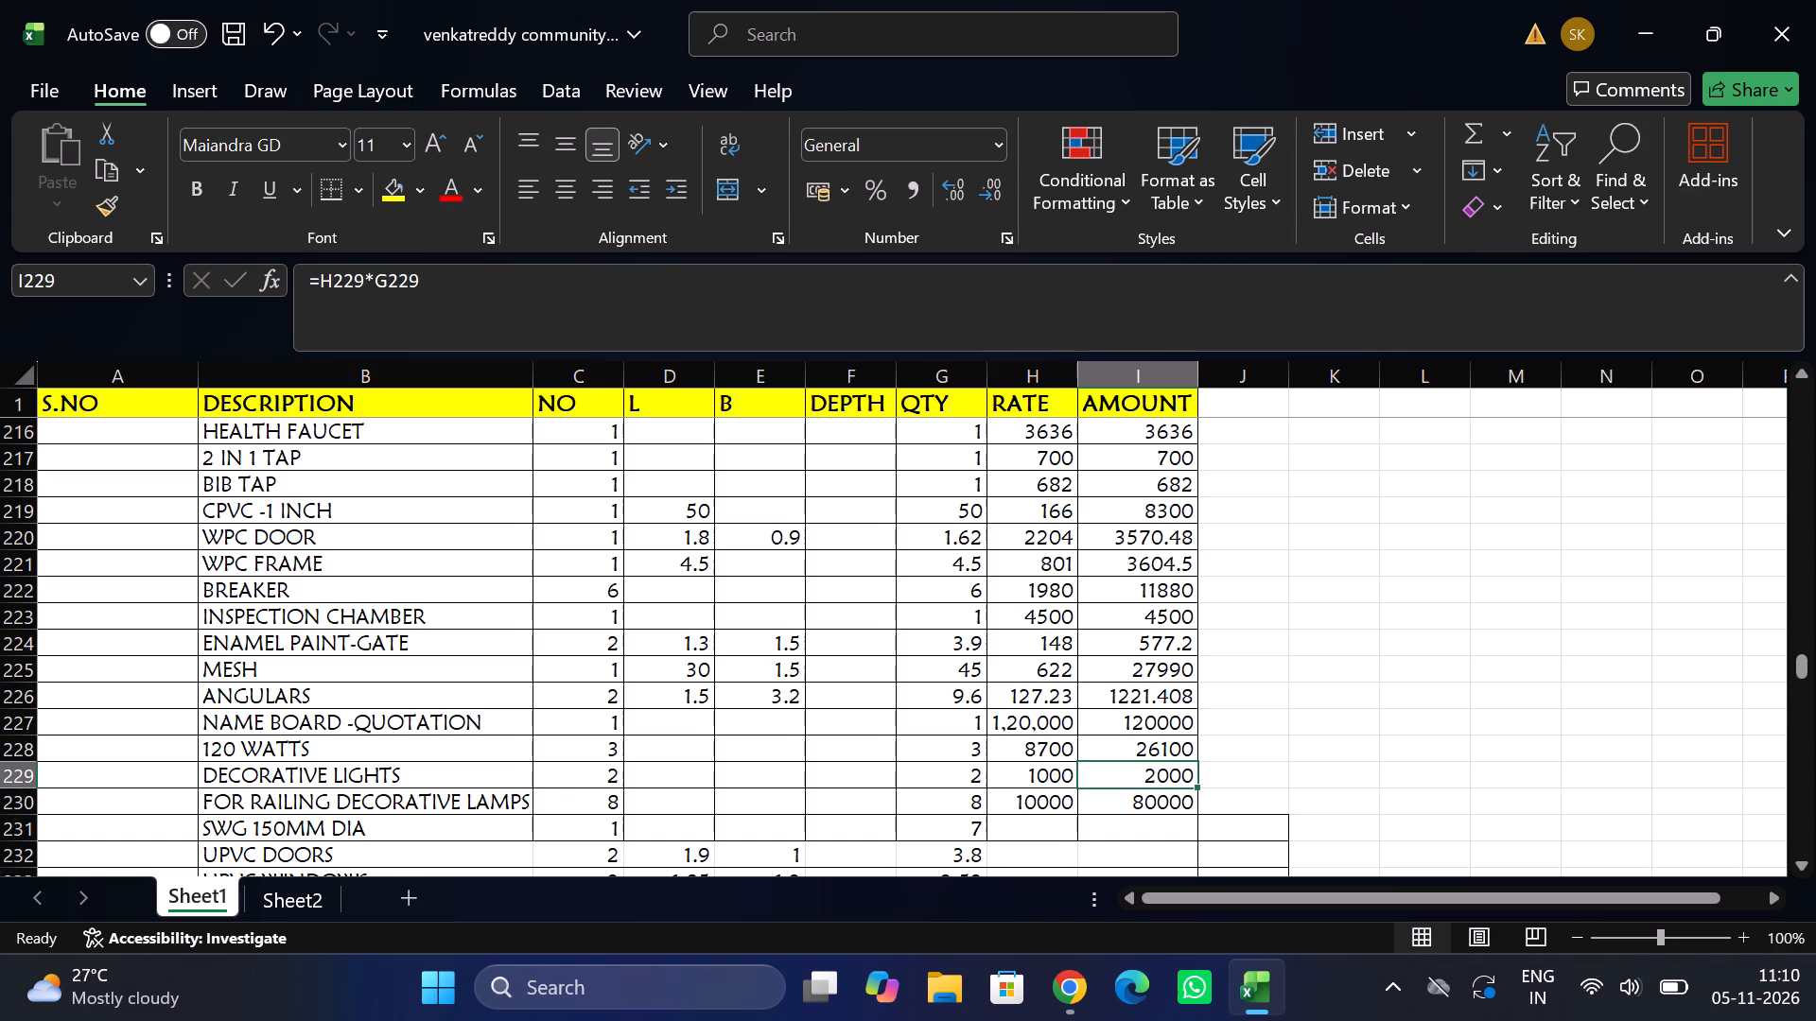
Enter a rate of 750 for the SWG 150MM DIA item.
scroll(1010, 771, "down", 1)
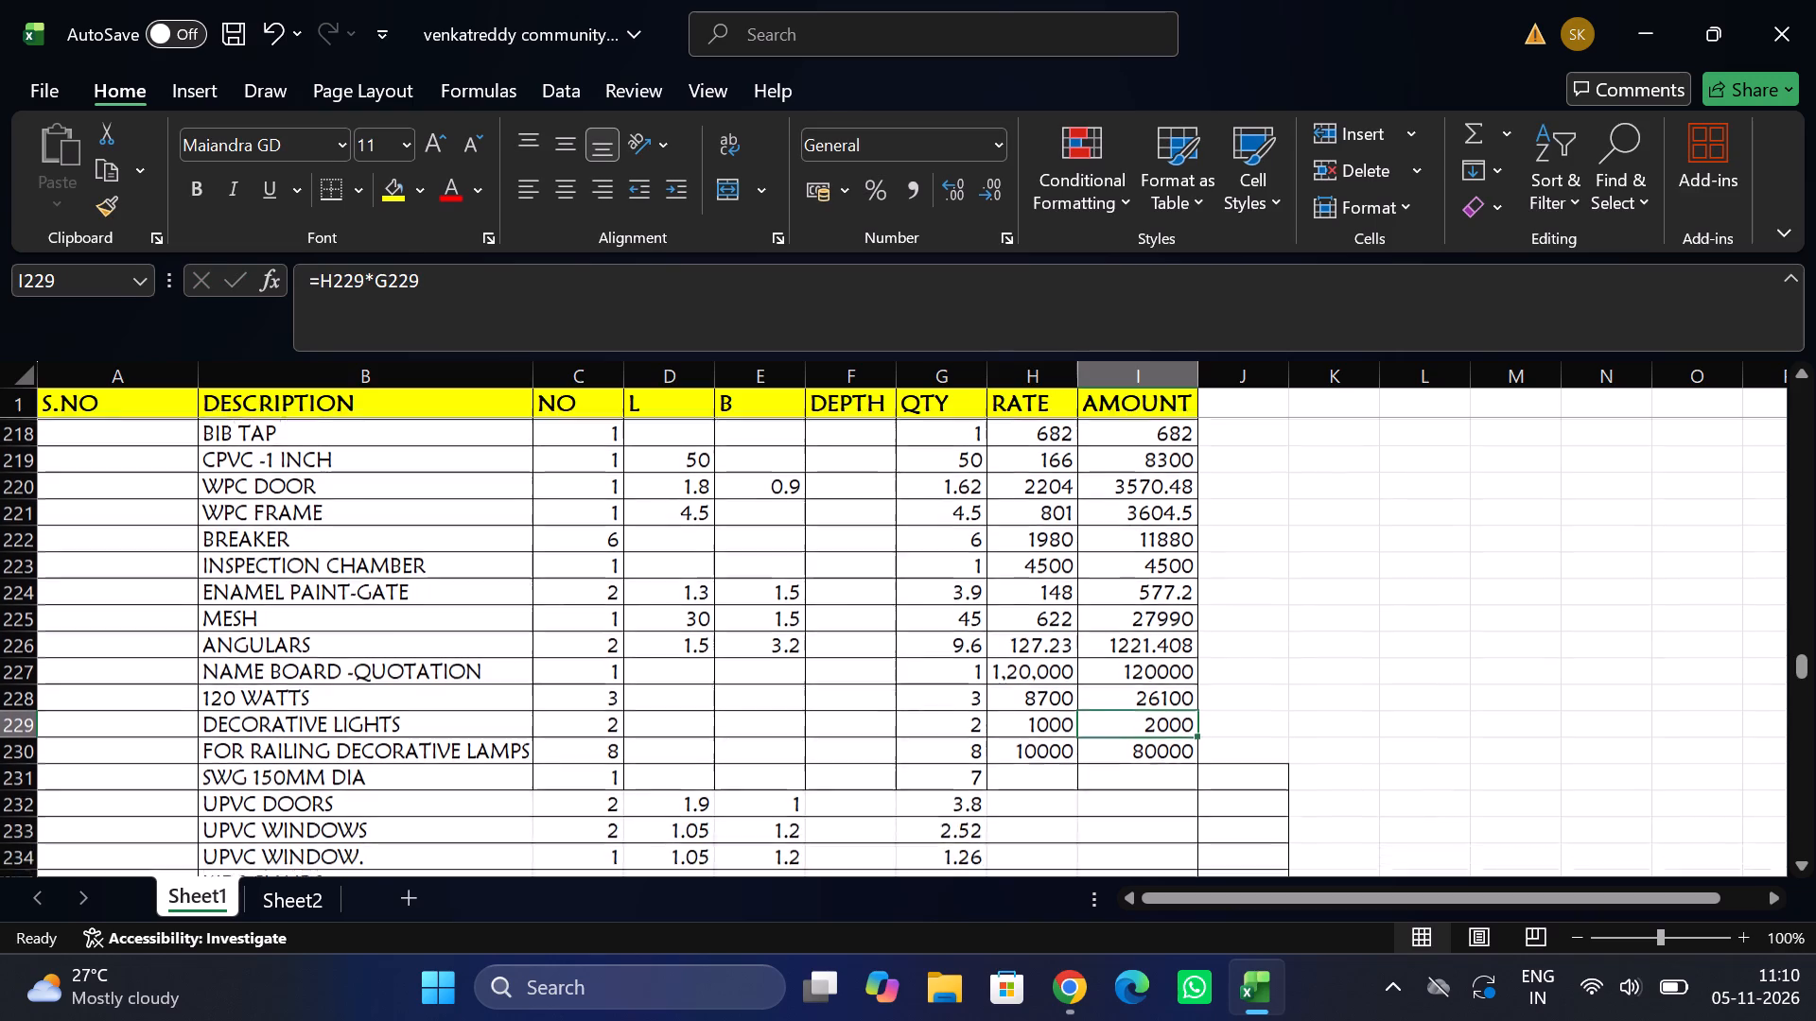
scroll(1010, 771, "down", 1)
left_click(1039, 747)
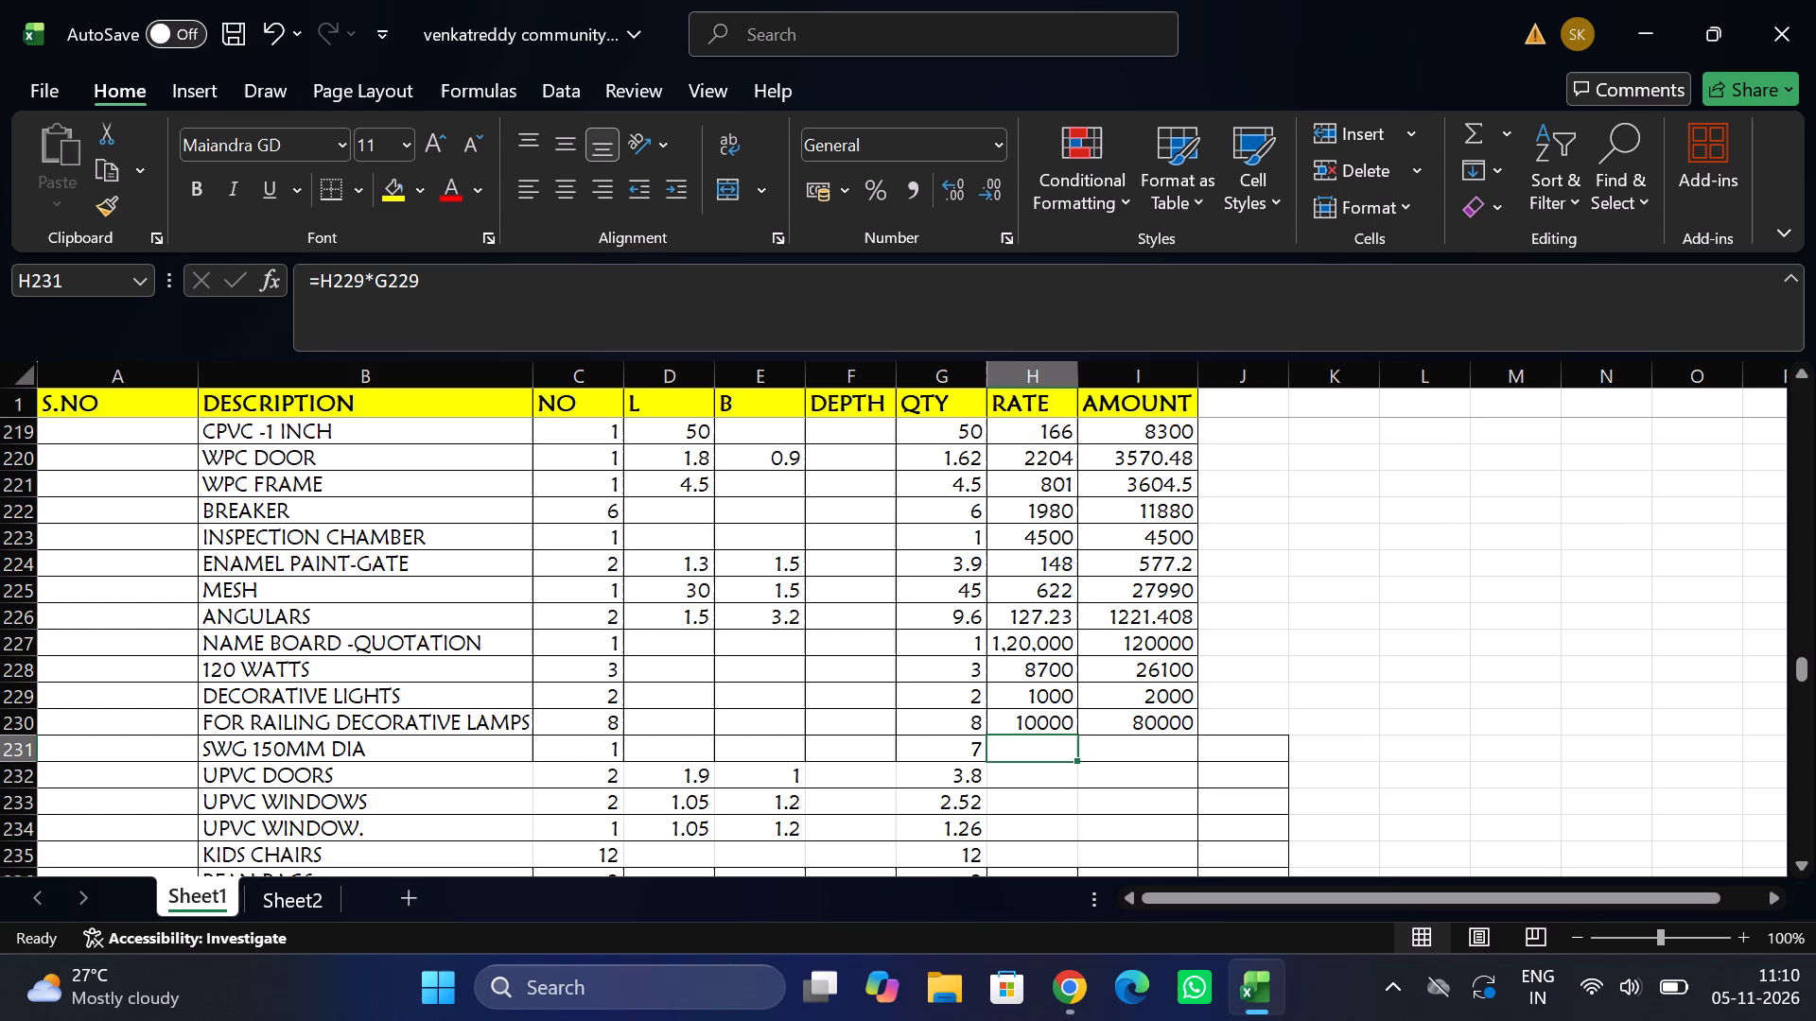
left_click(1006, 749)
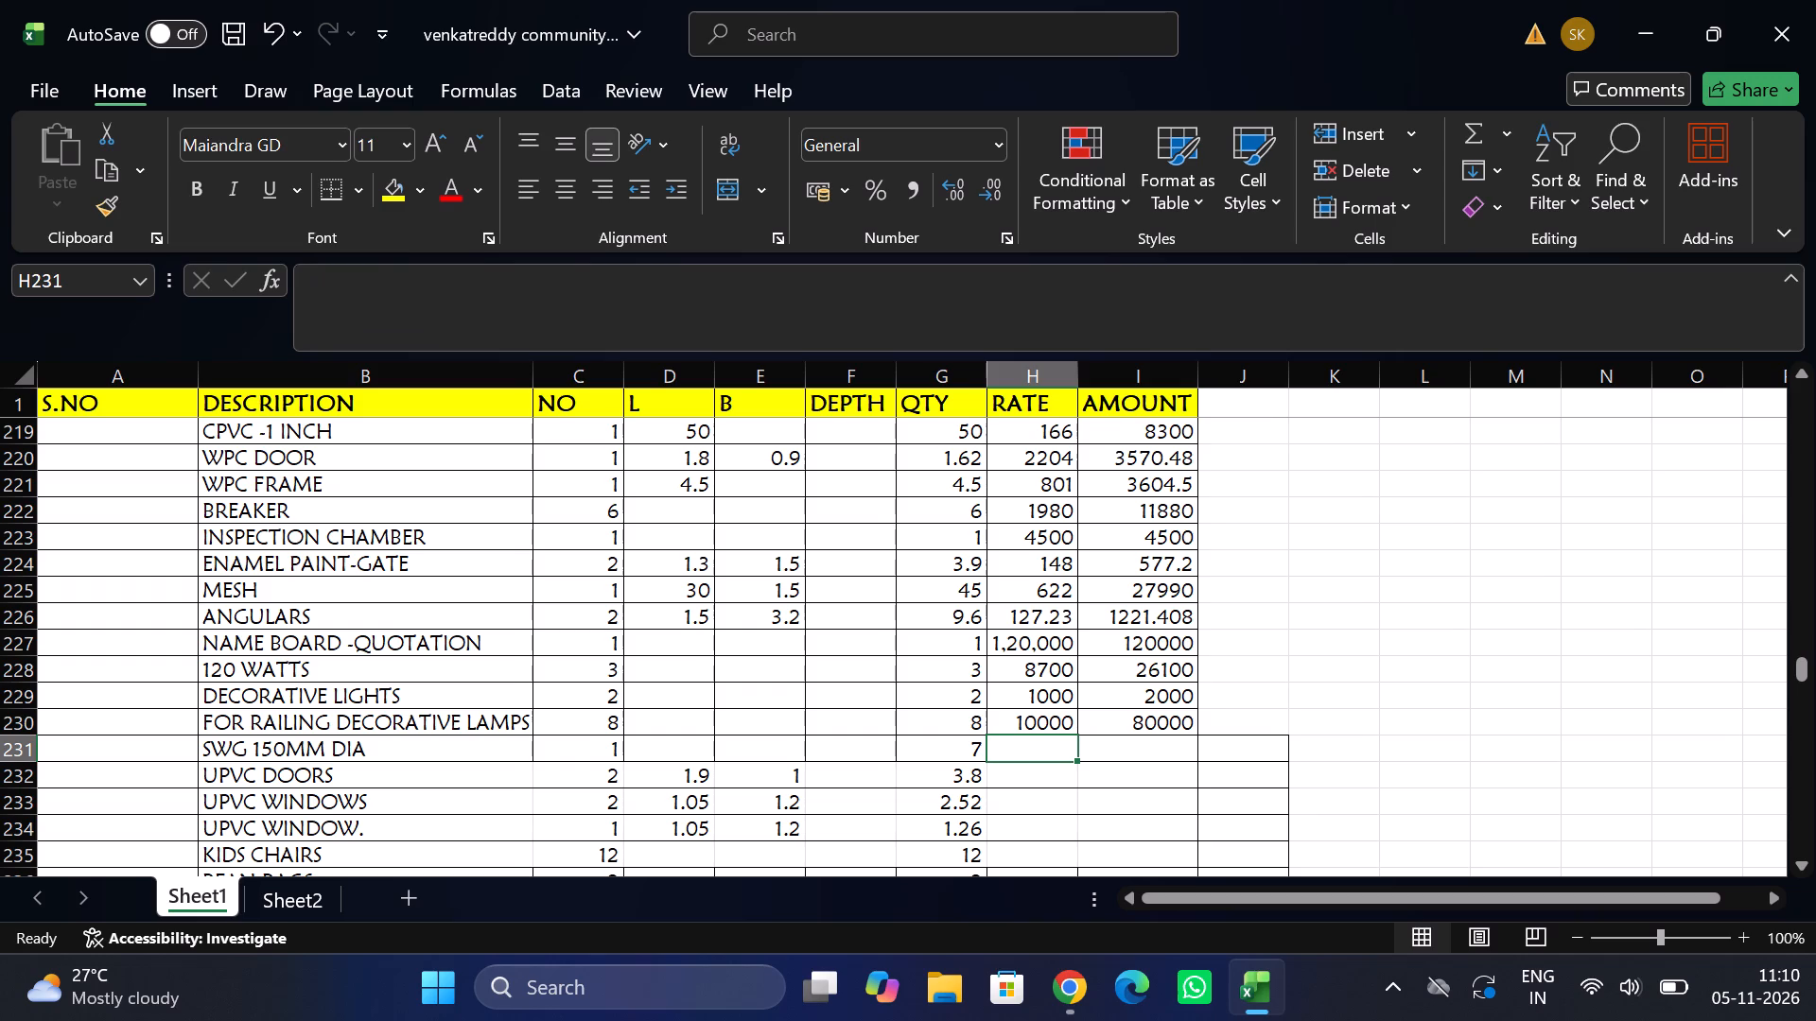
type("75-")
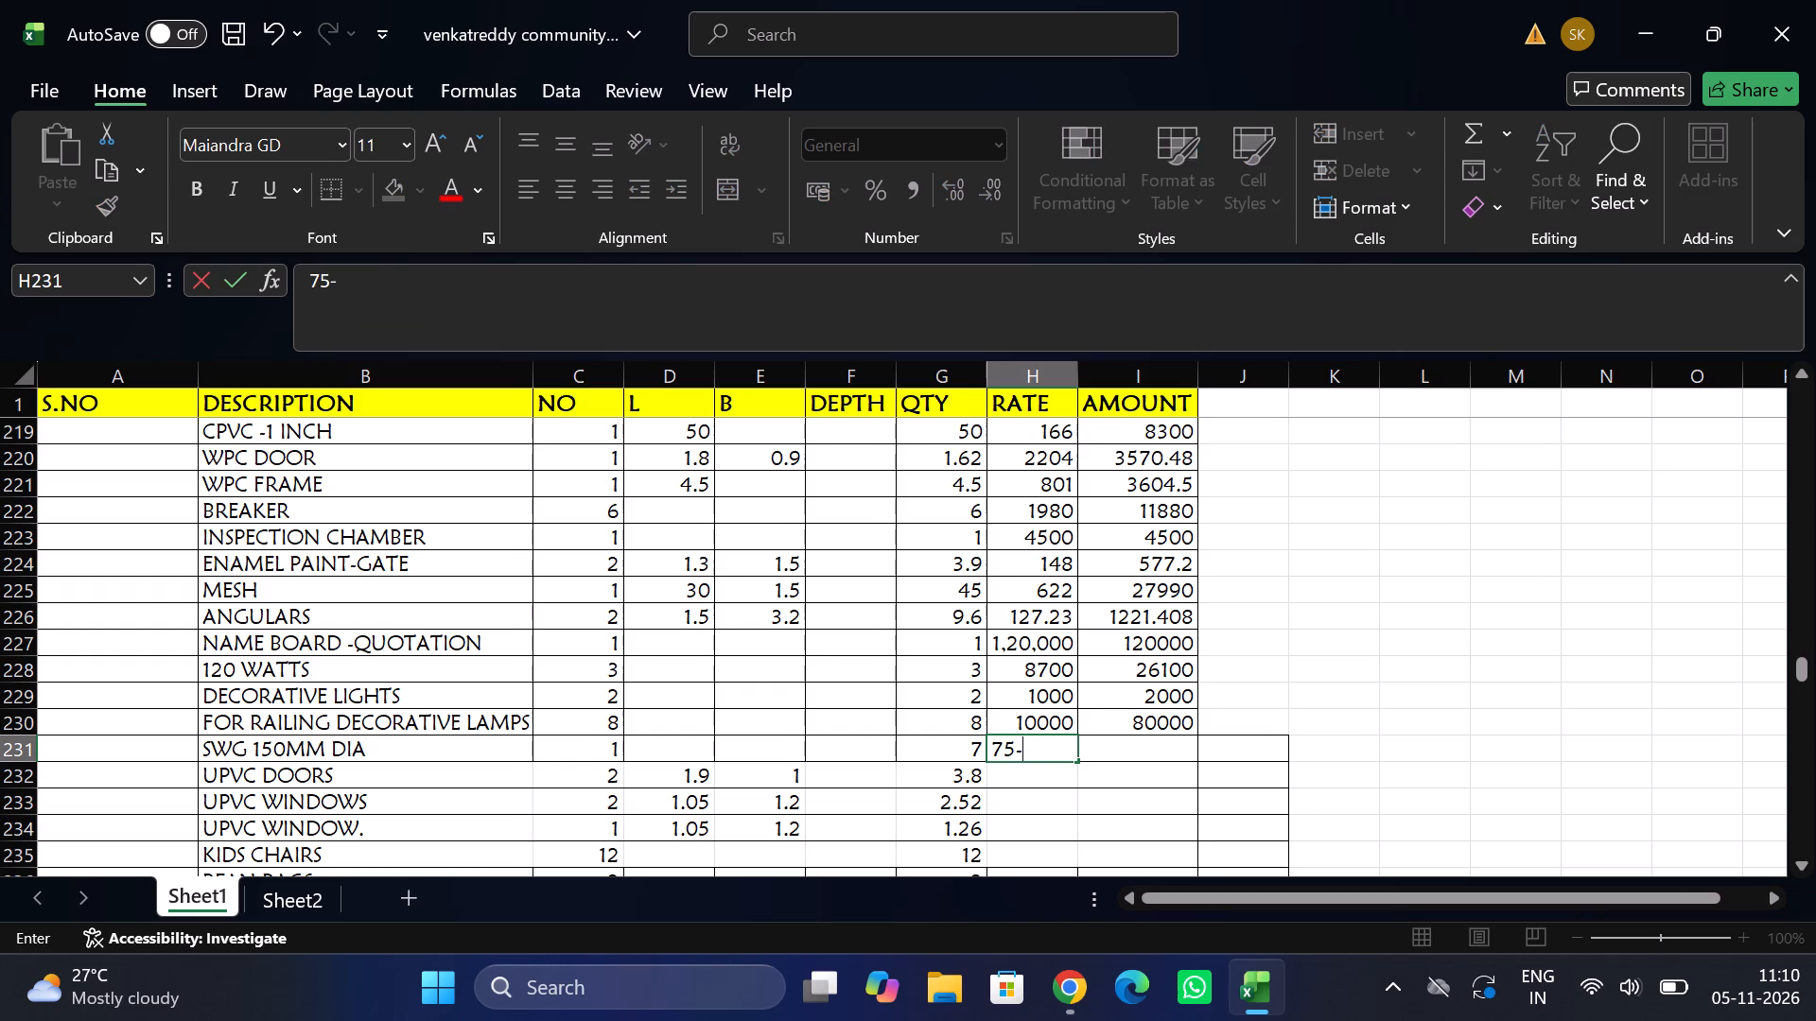
key("BackSpace")
key("0")
key("Tab")
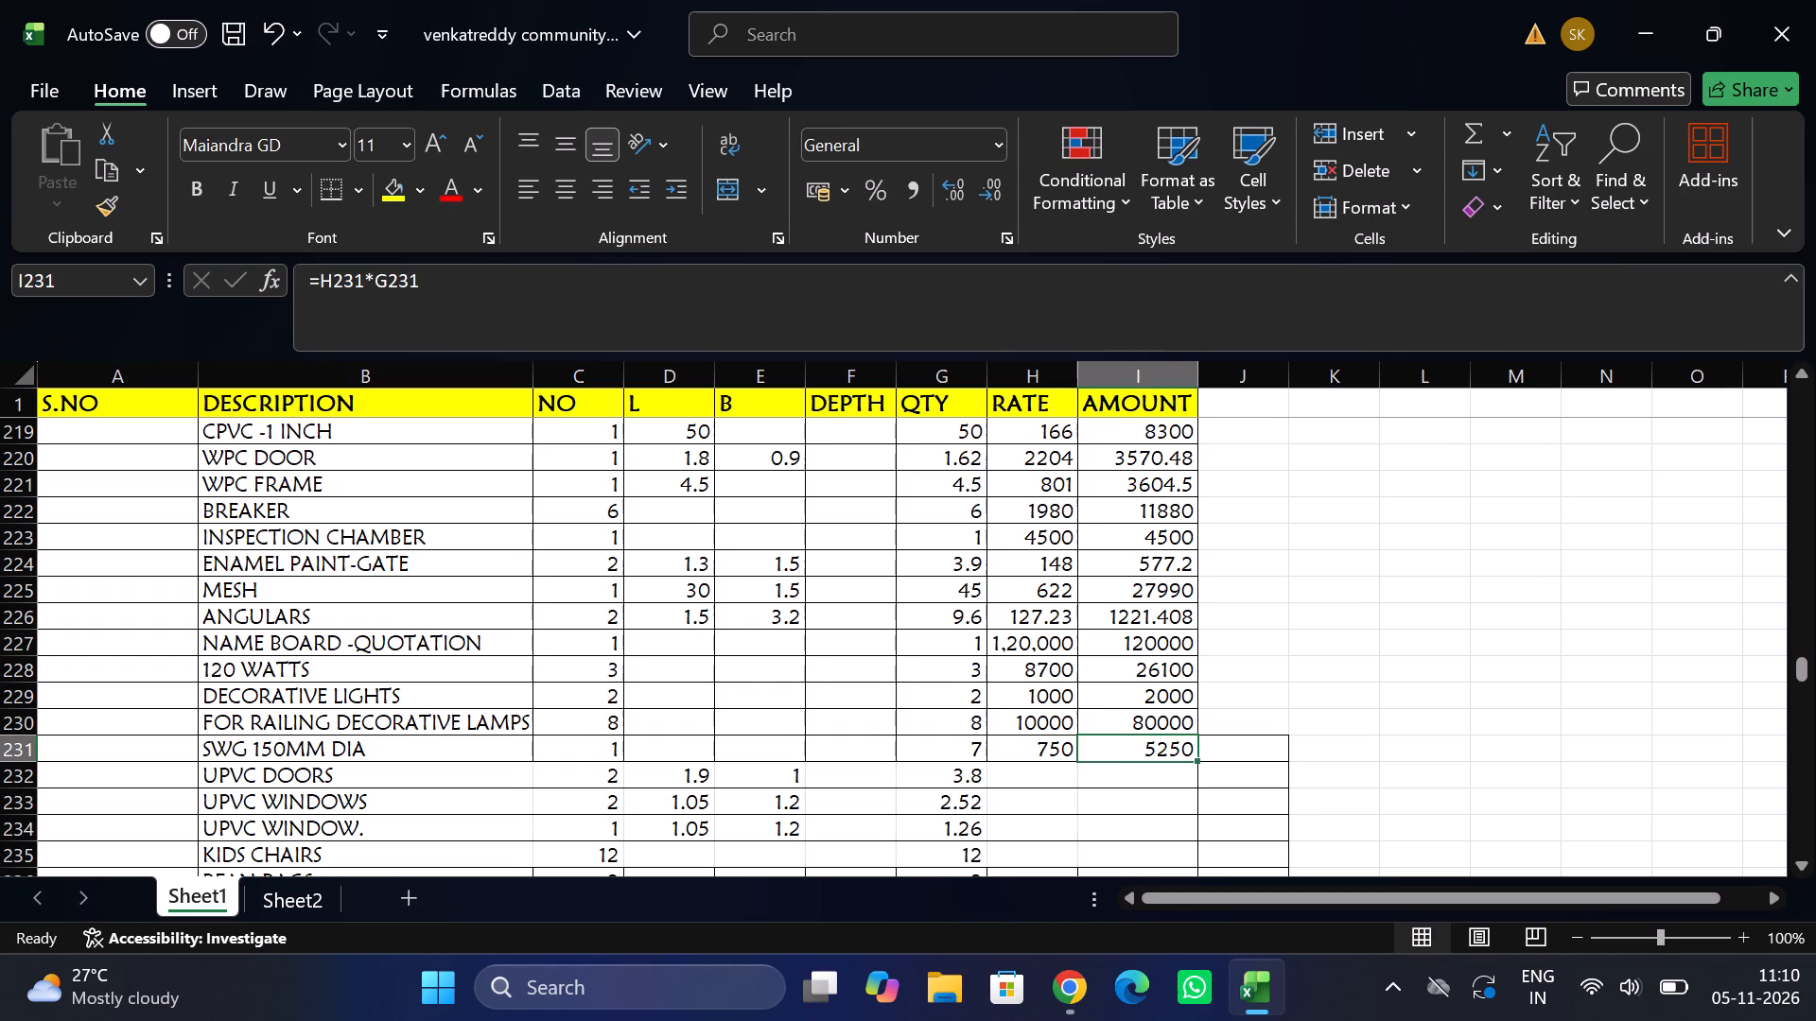
Select the empty UPVC DOORS rate cell, switch to the SSR PDF in Chrome and search it for UPVC.
left_click(1008, 780)
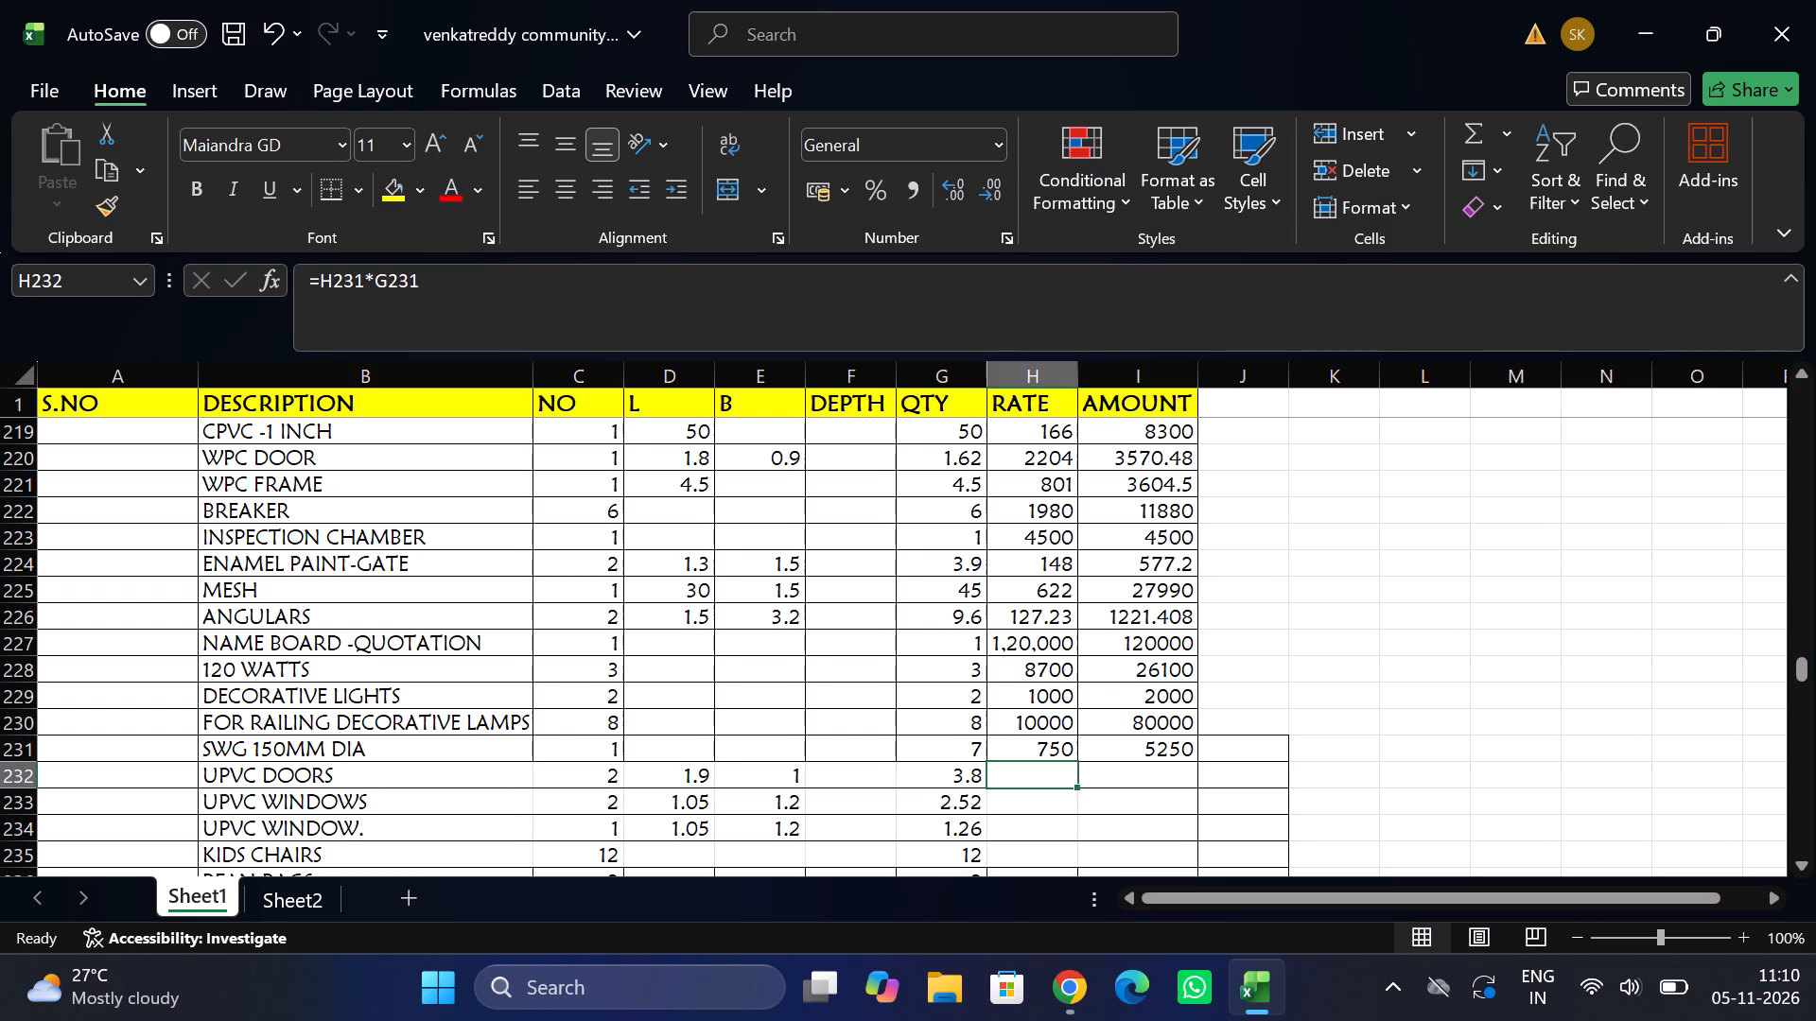
left_click(1076, 916)
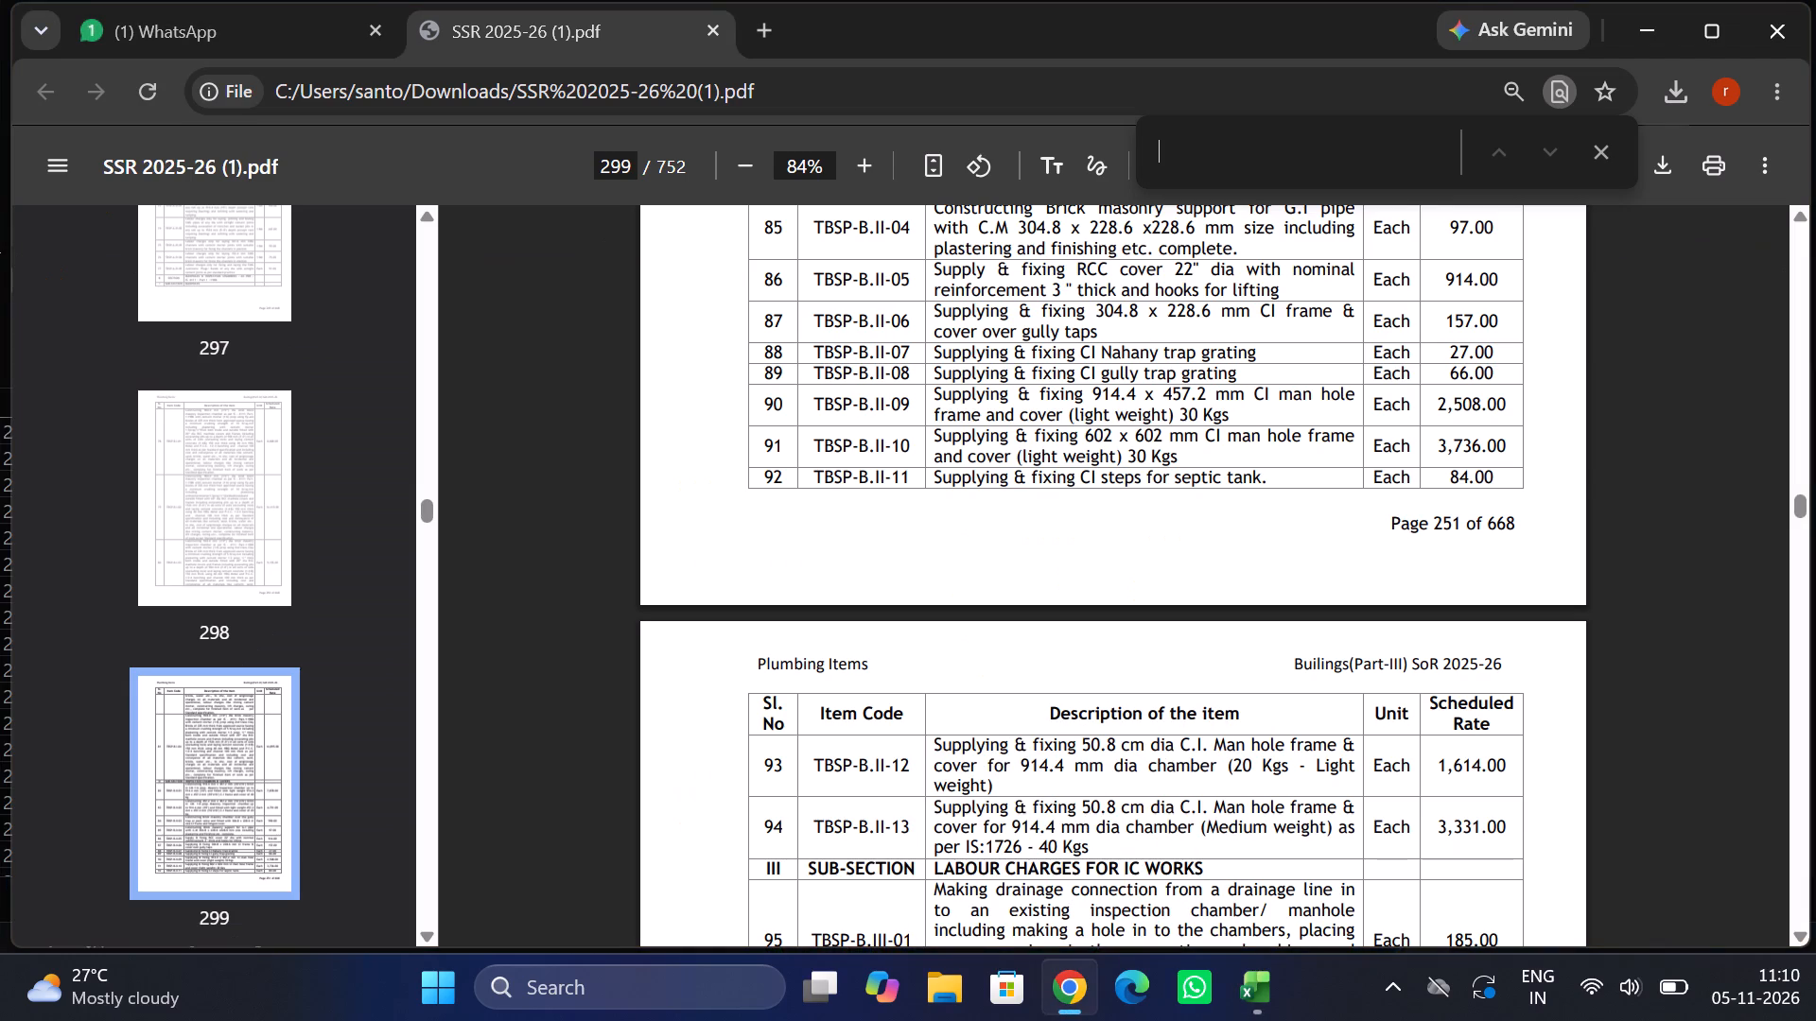
type("UPVC")
key("Return")
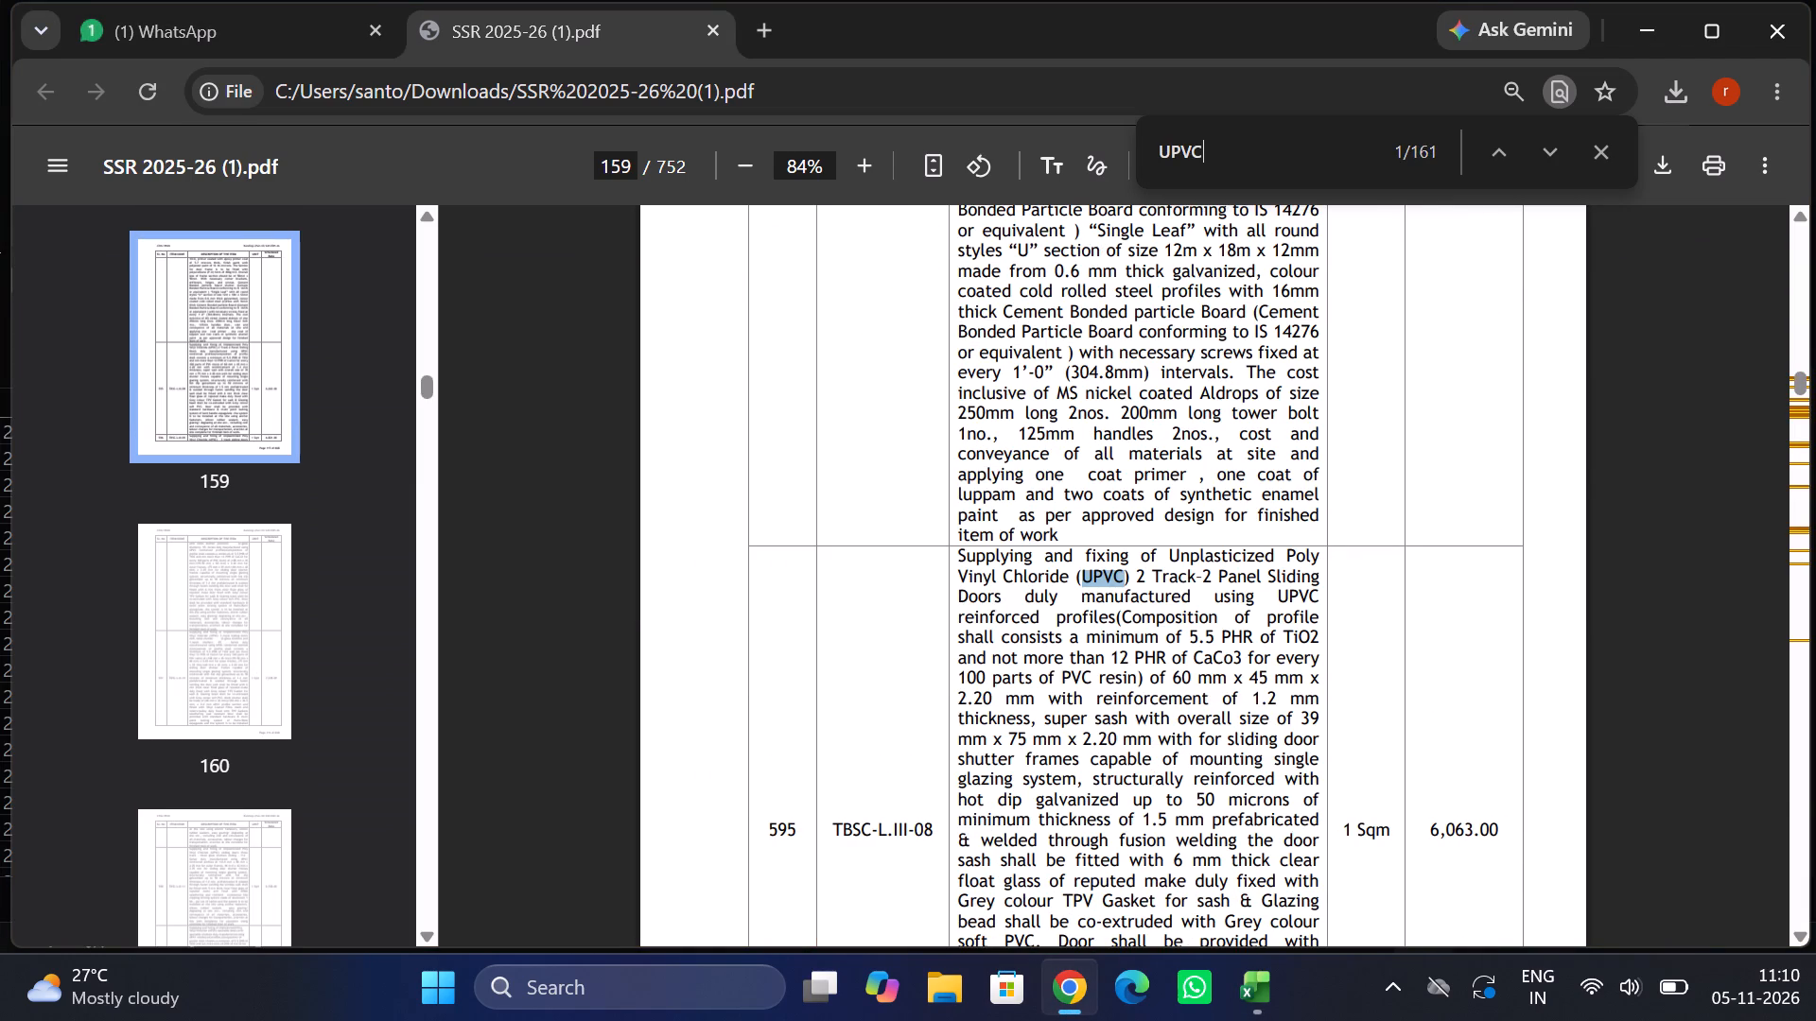
Examine the description and rate of the 2 track-2 panel UPVC sliding door item at the first match.
scroll(1133, 719, "up", 1)
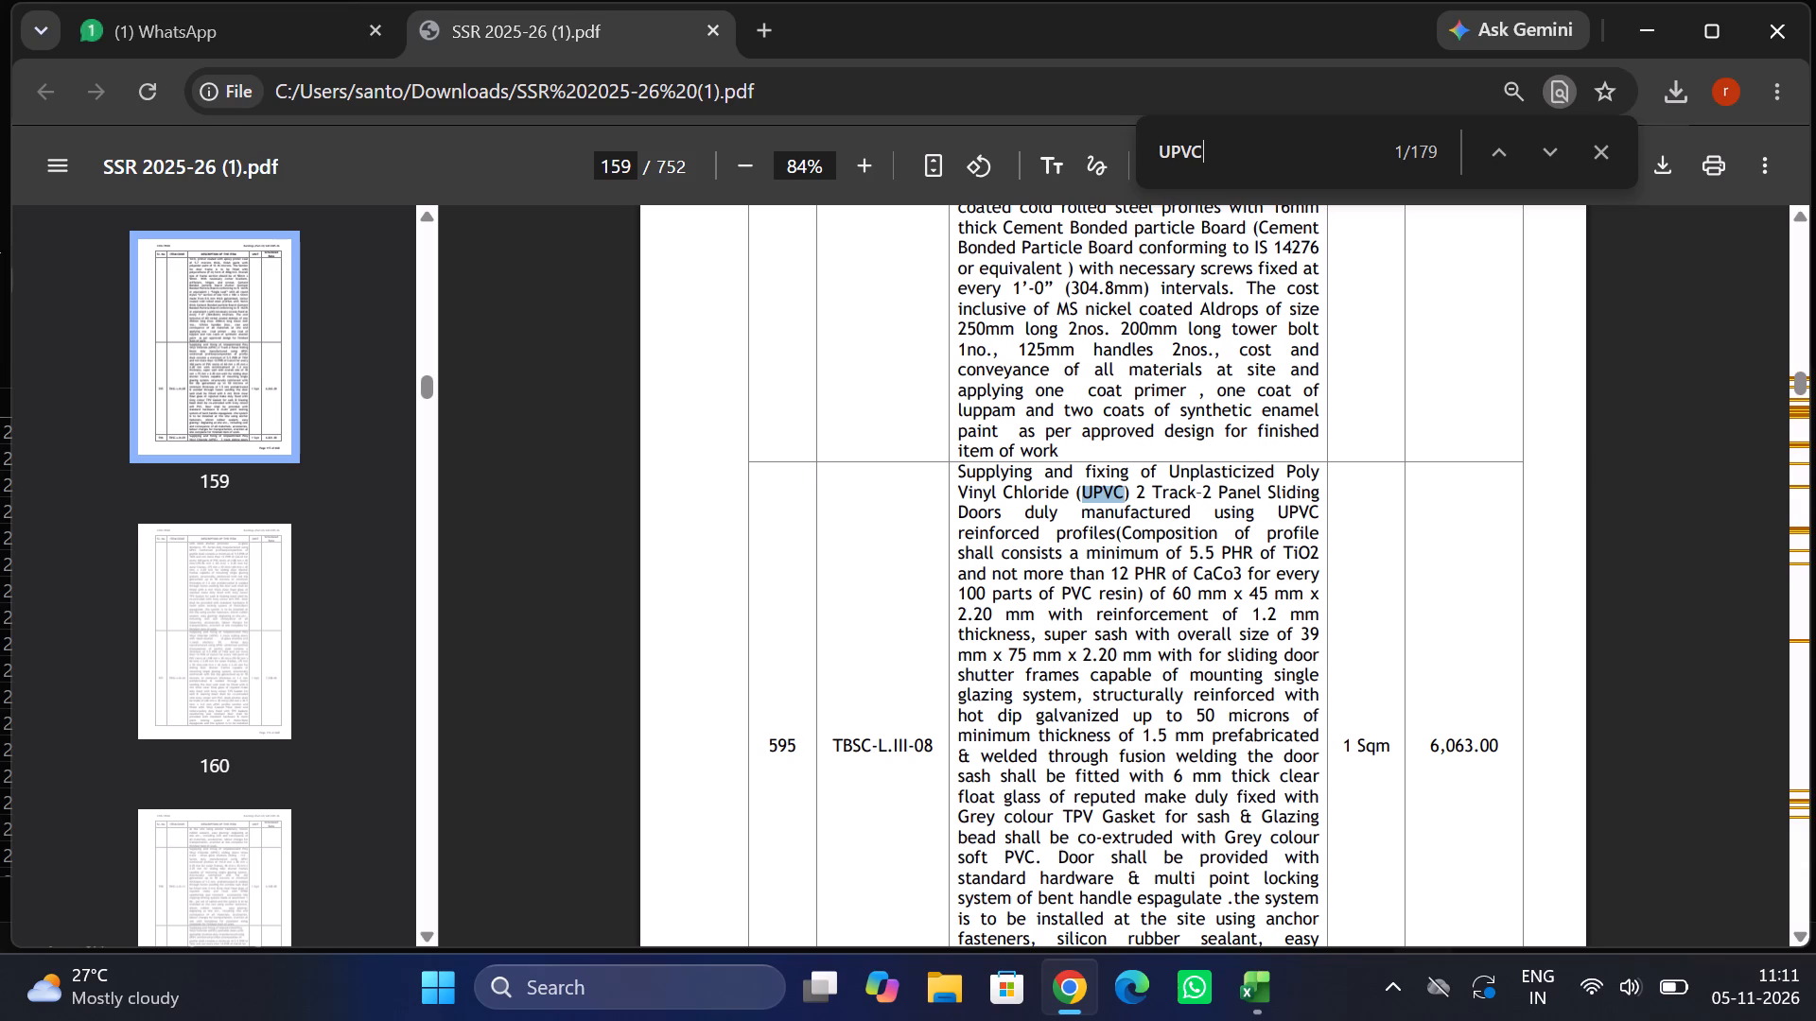
scroll(1133, 719, "up", 1)
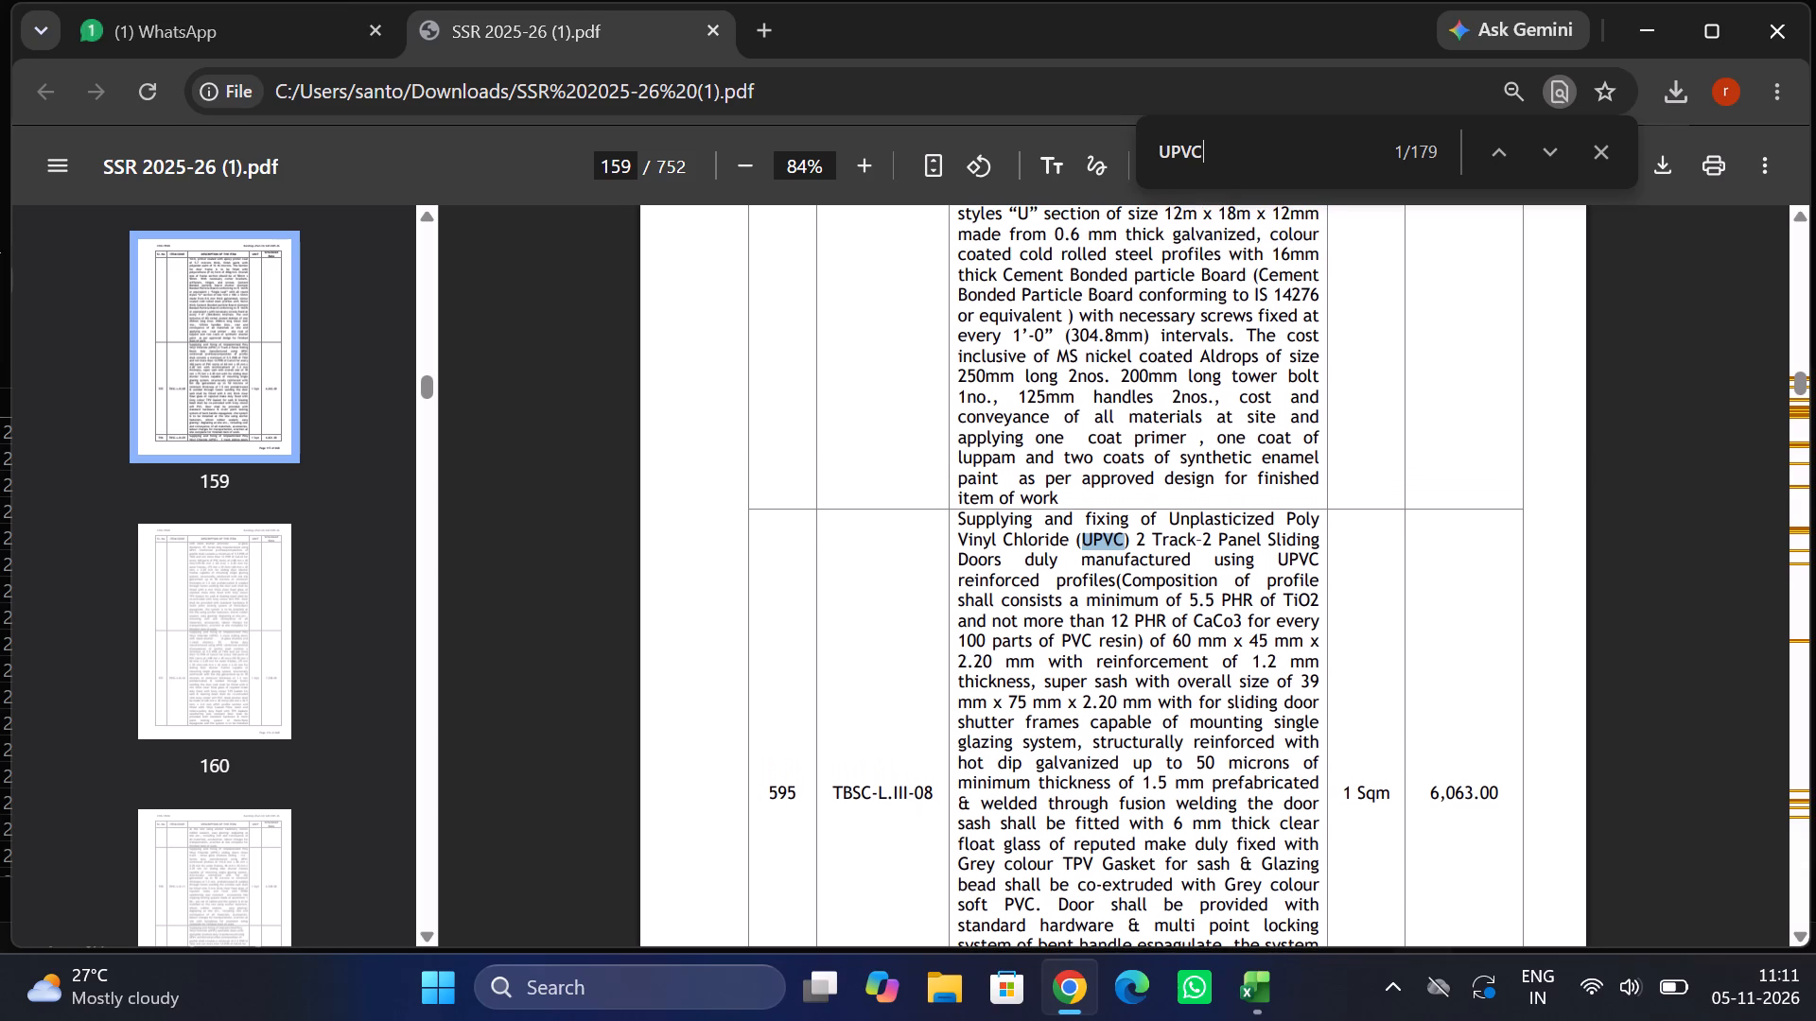
scroll(1133, 719, "up", 1)
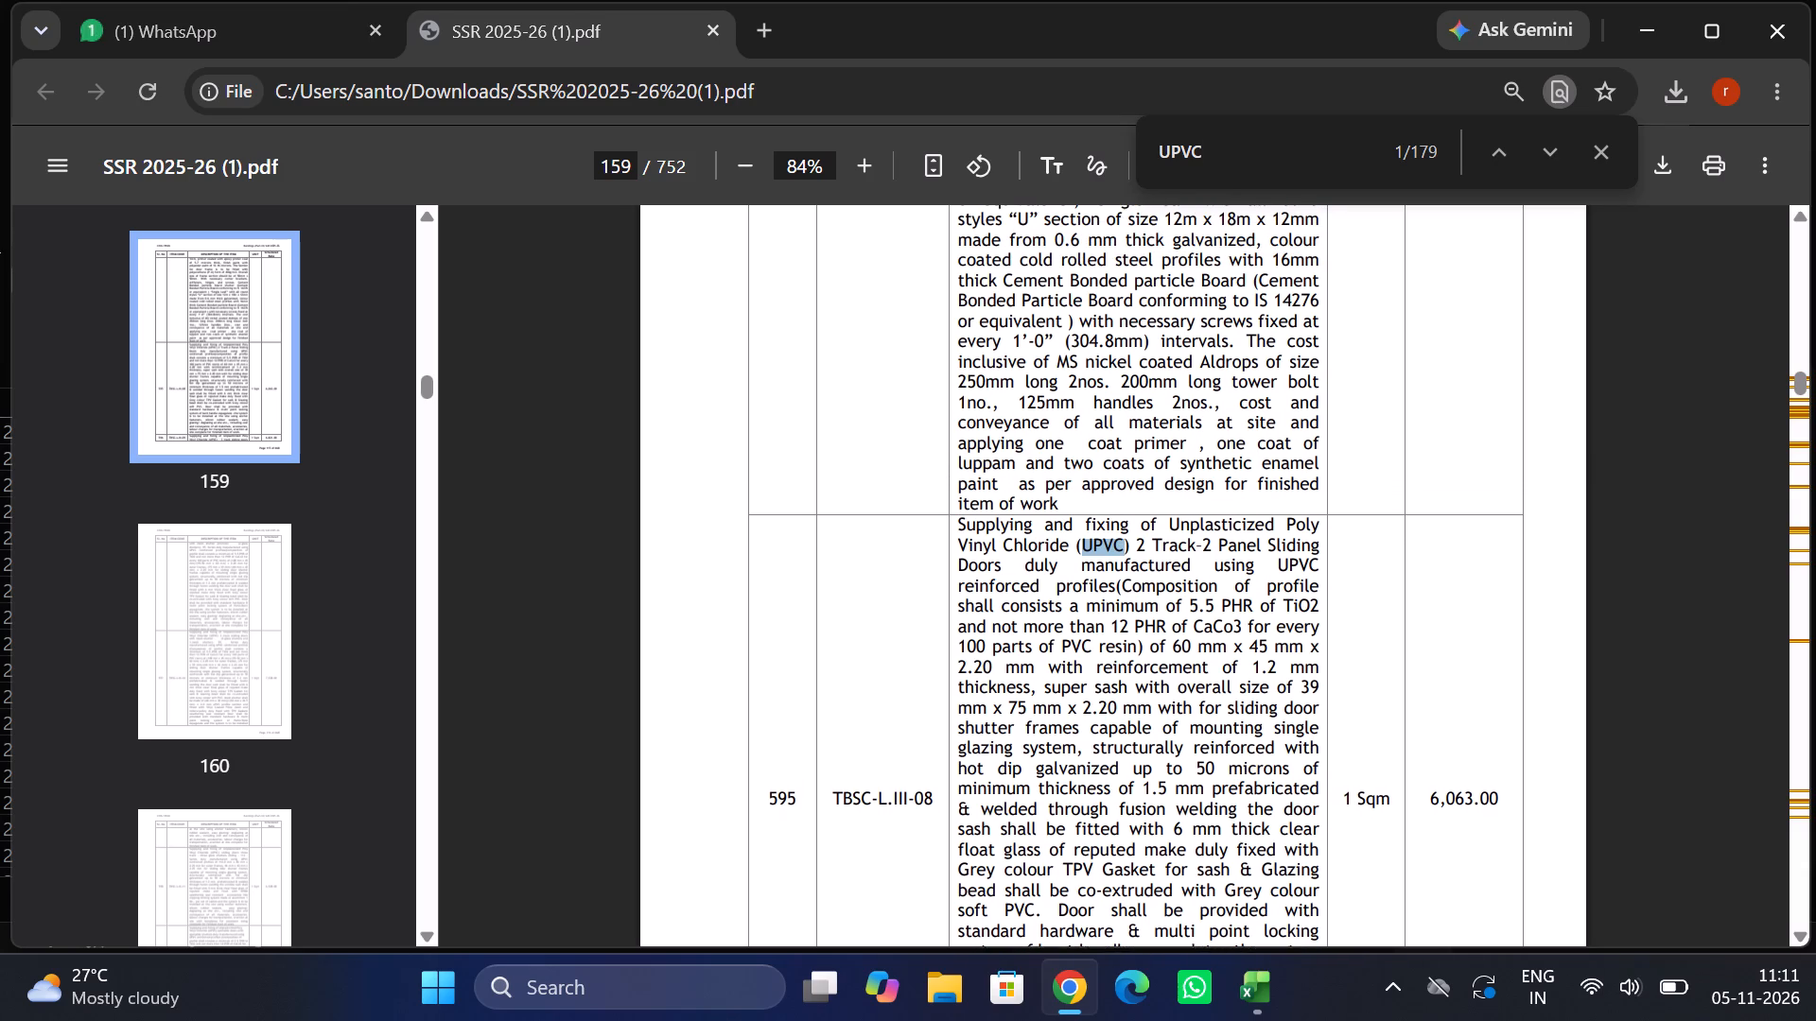
scroll(1133, 719, "up", 2)
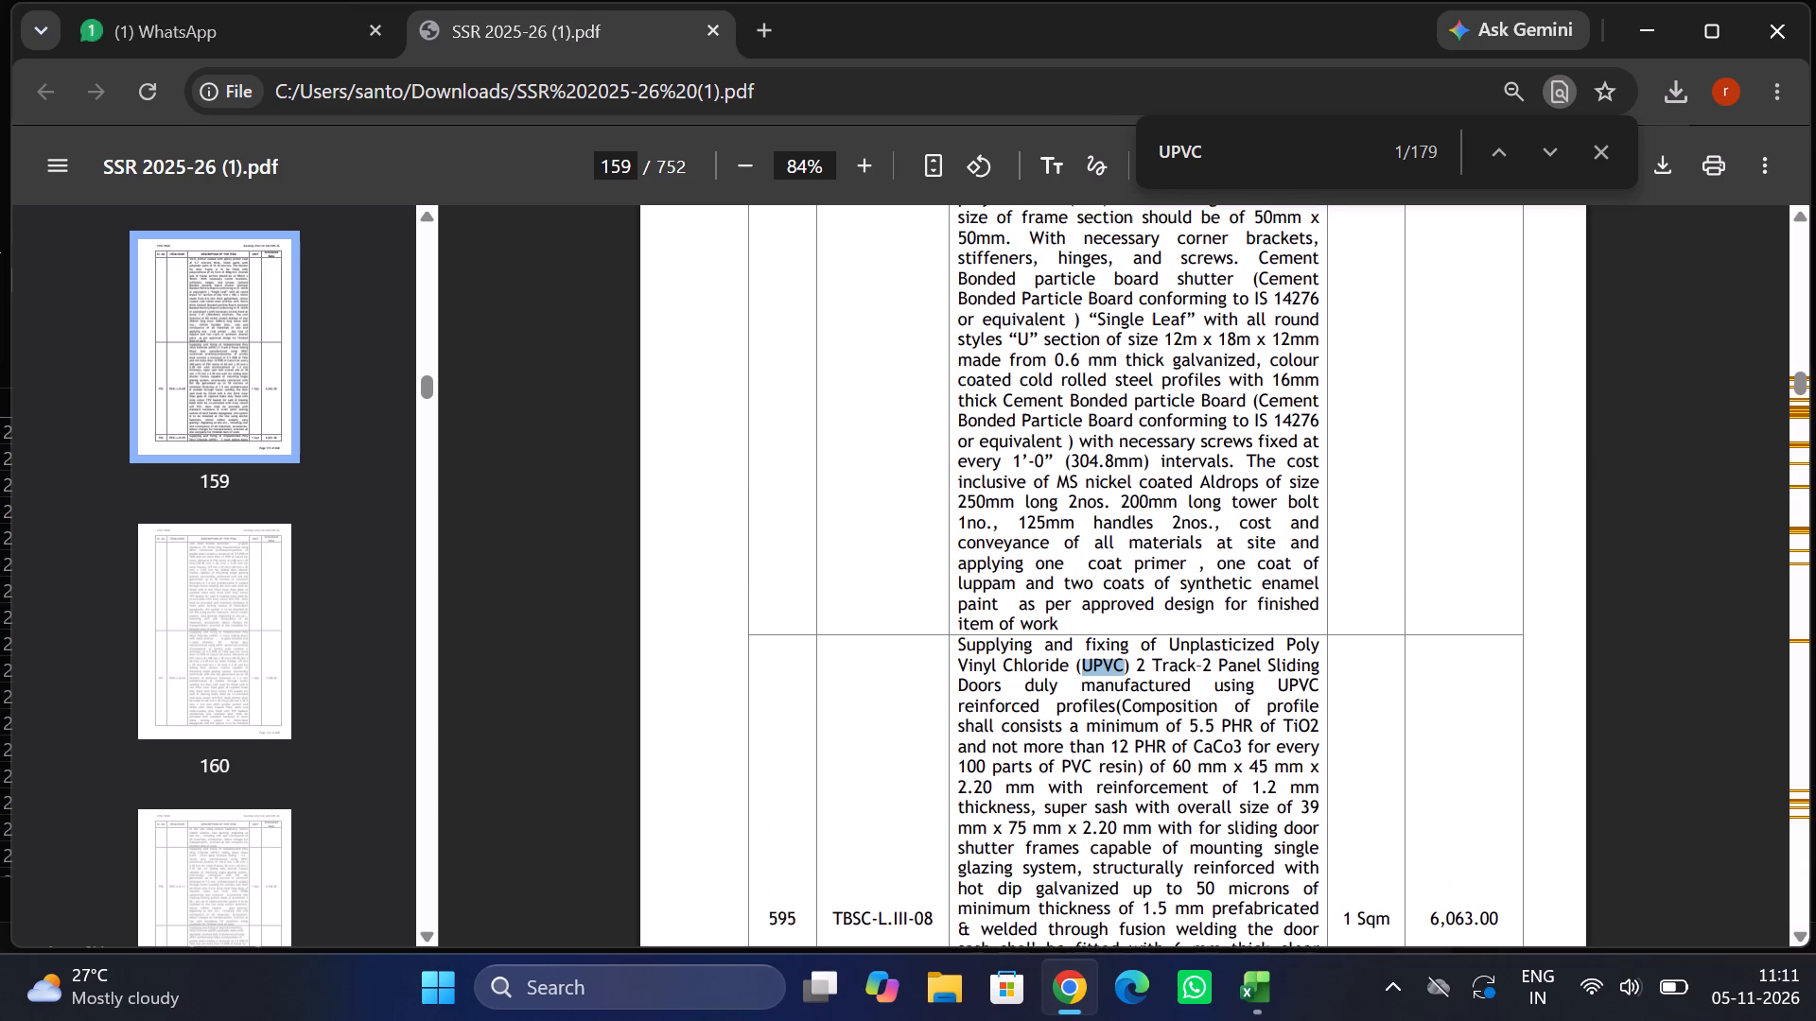
scroll(1133, 719, "up", 1)
scroll(1133, 719, "down", 1)
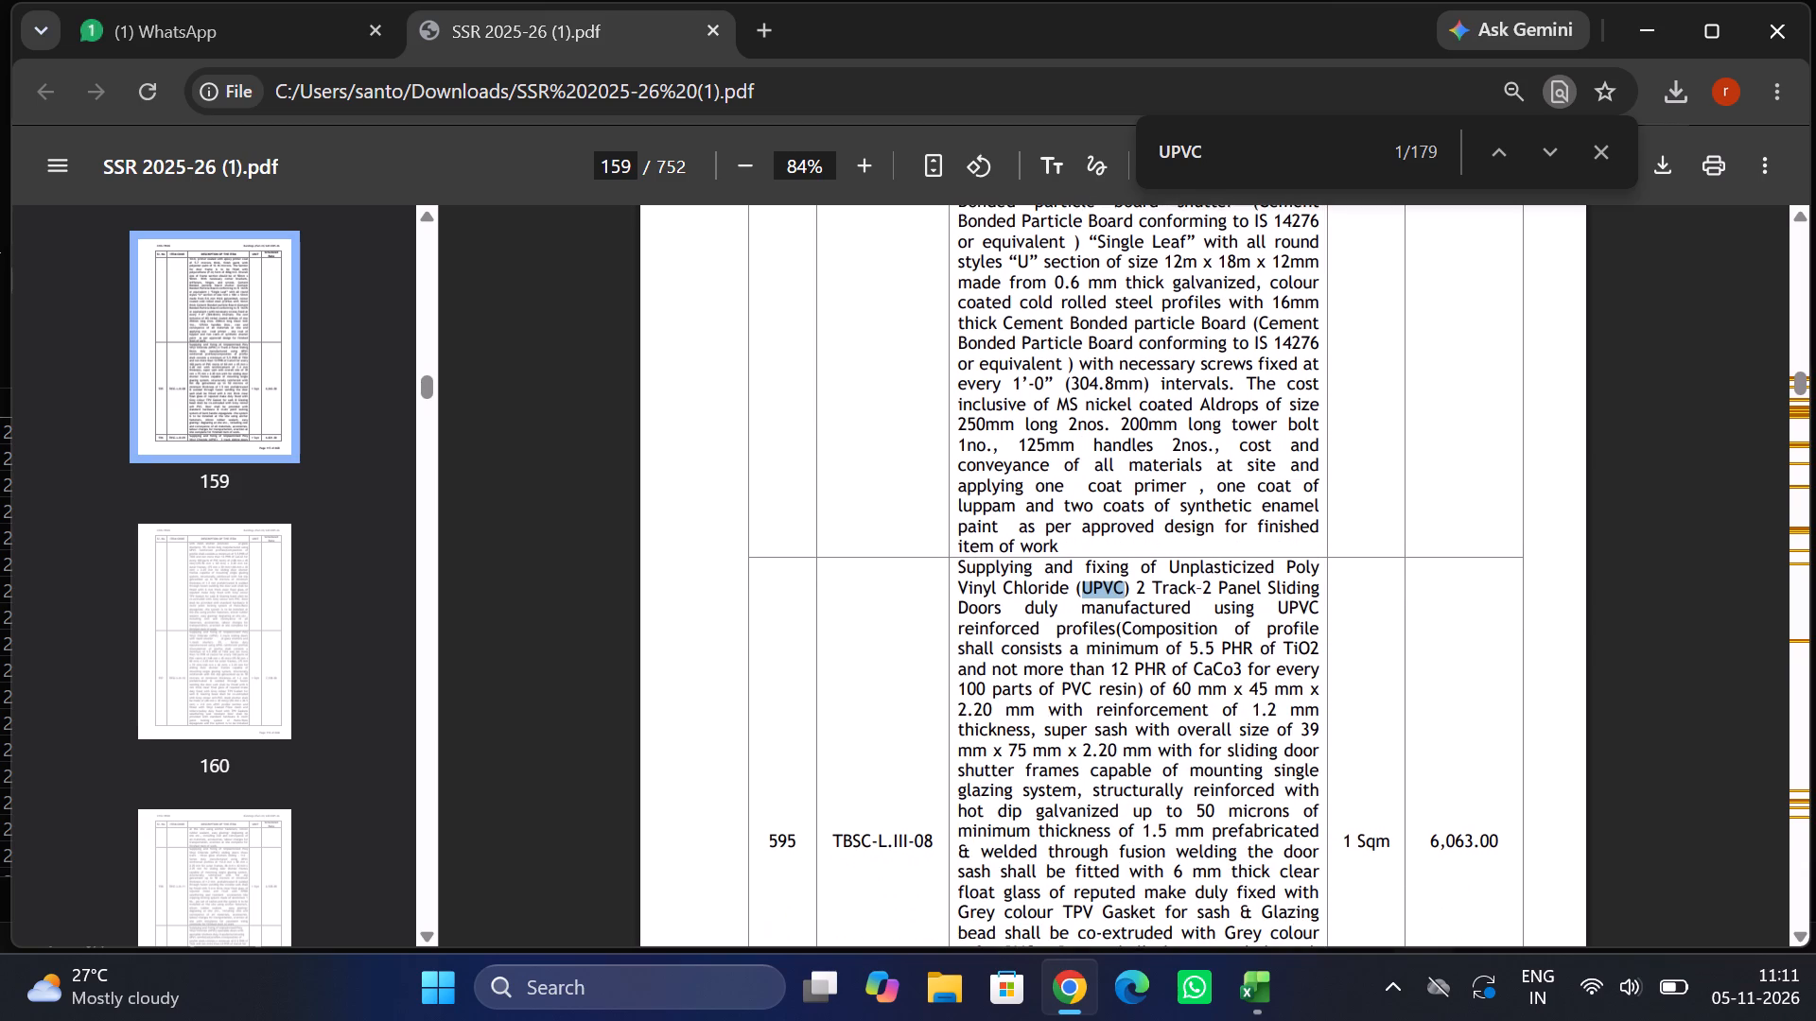
scroll(1133, 719, "up", 1)
scroll(1133, 719, "down", 2)
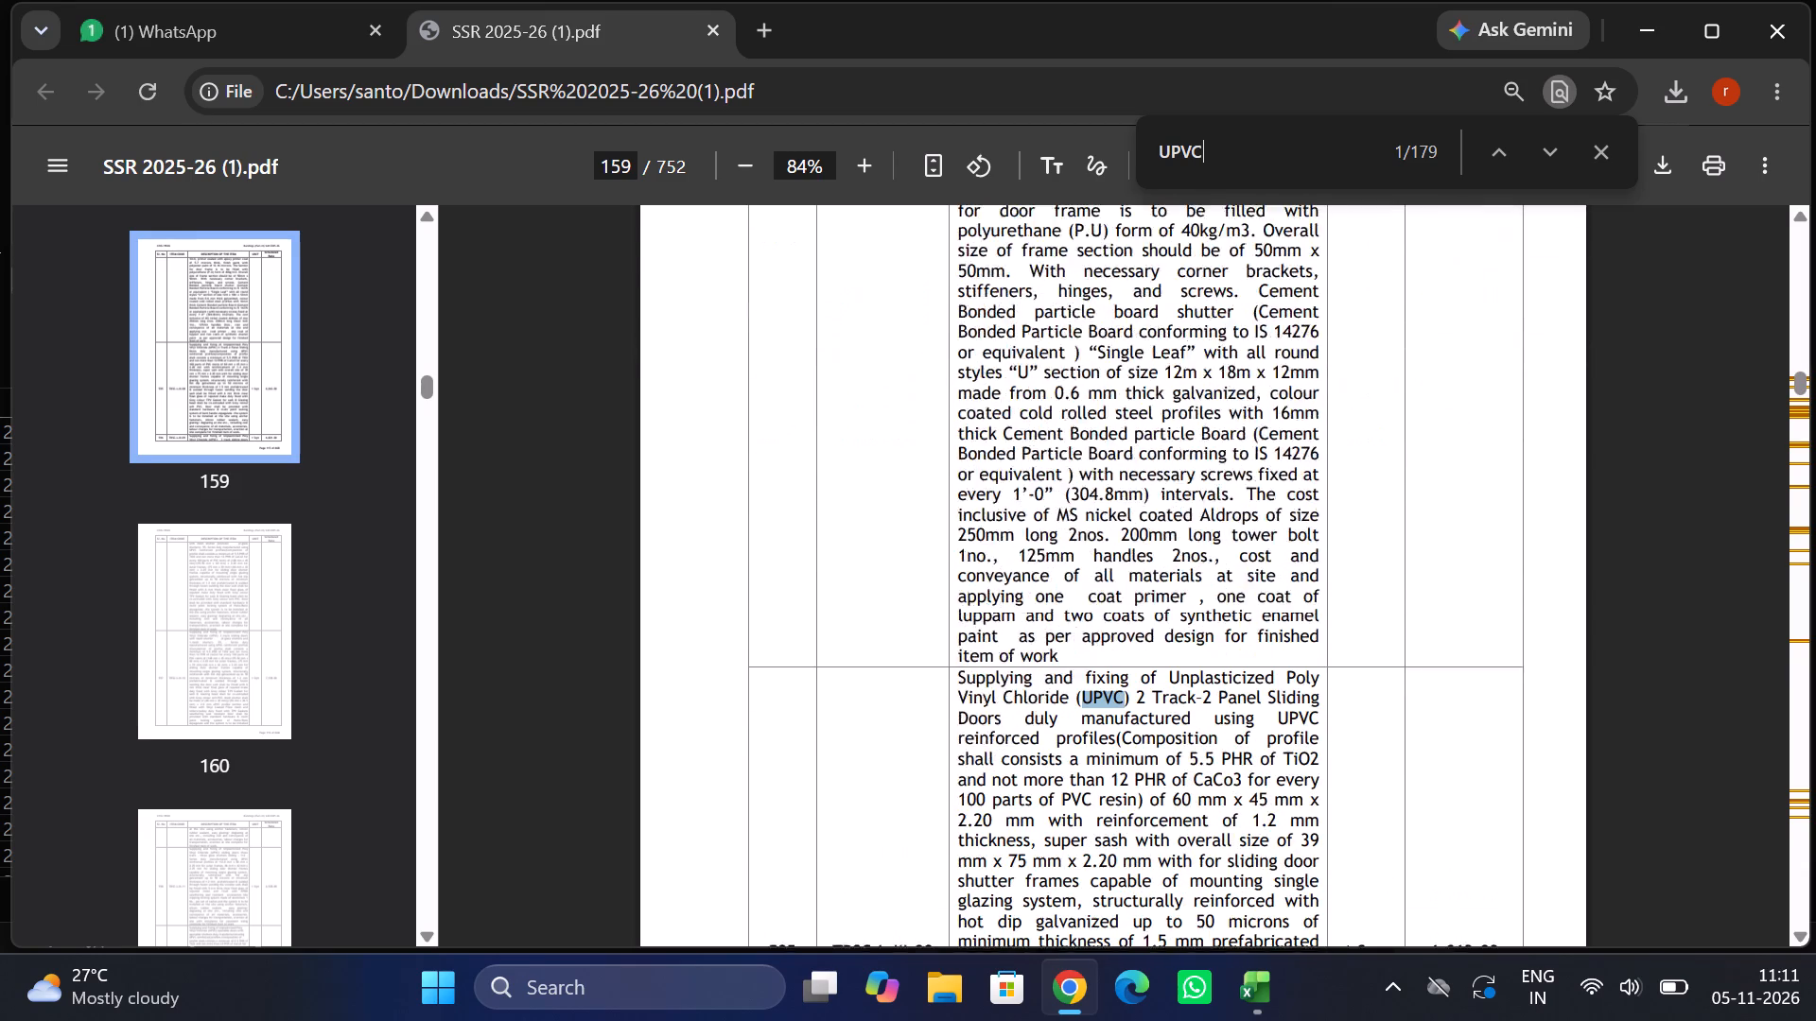
scroll(1133, 719, "down", 2)
Go through the following UPVC matches on pages 159 to 161, examining the sliding and openable door items and their rates.
key("Return")
key("Return")
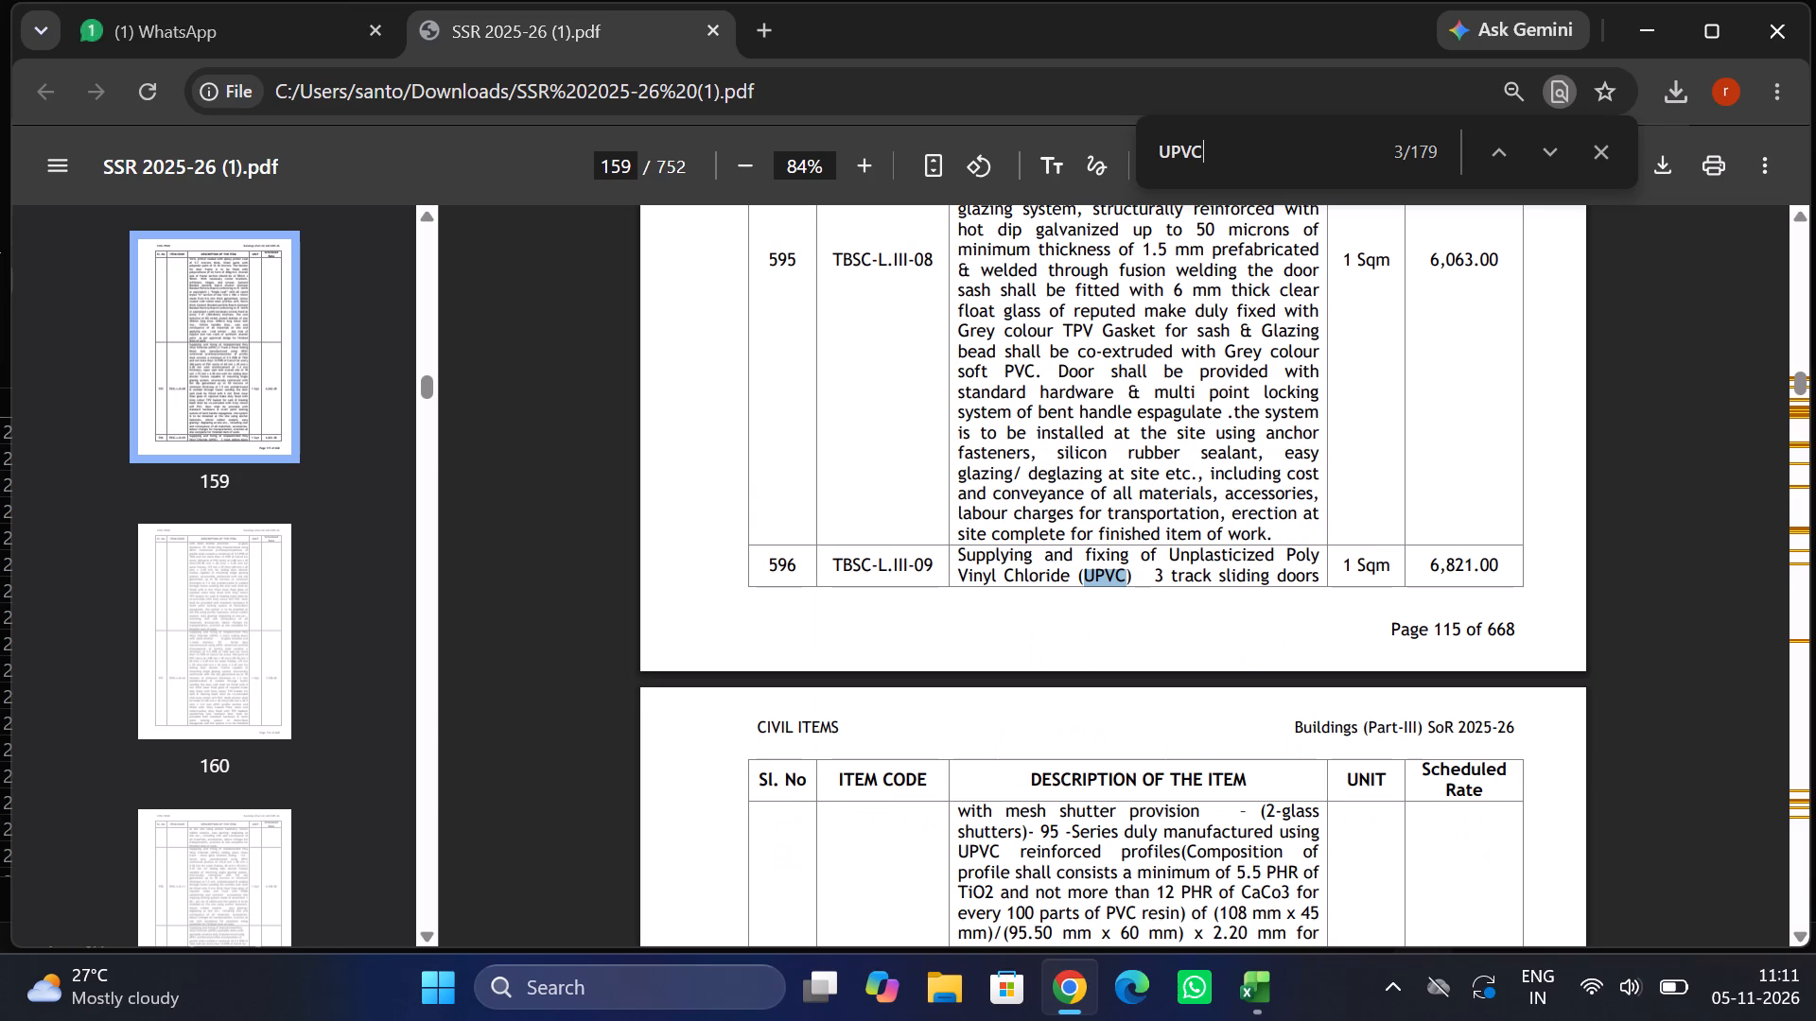
key("Return")
key("Return")
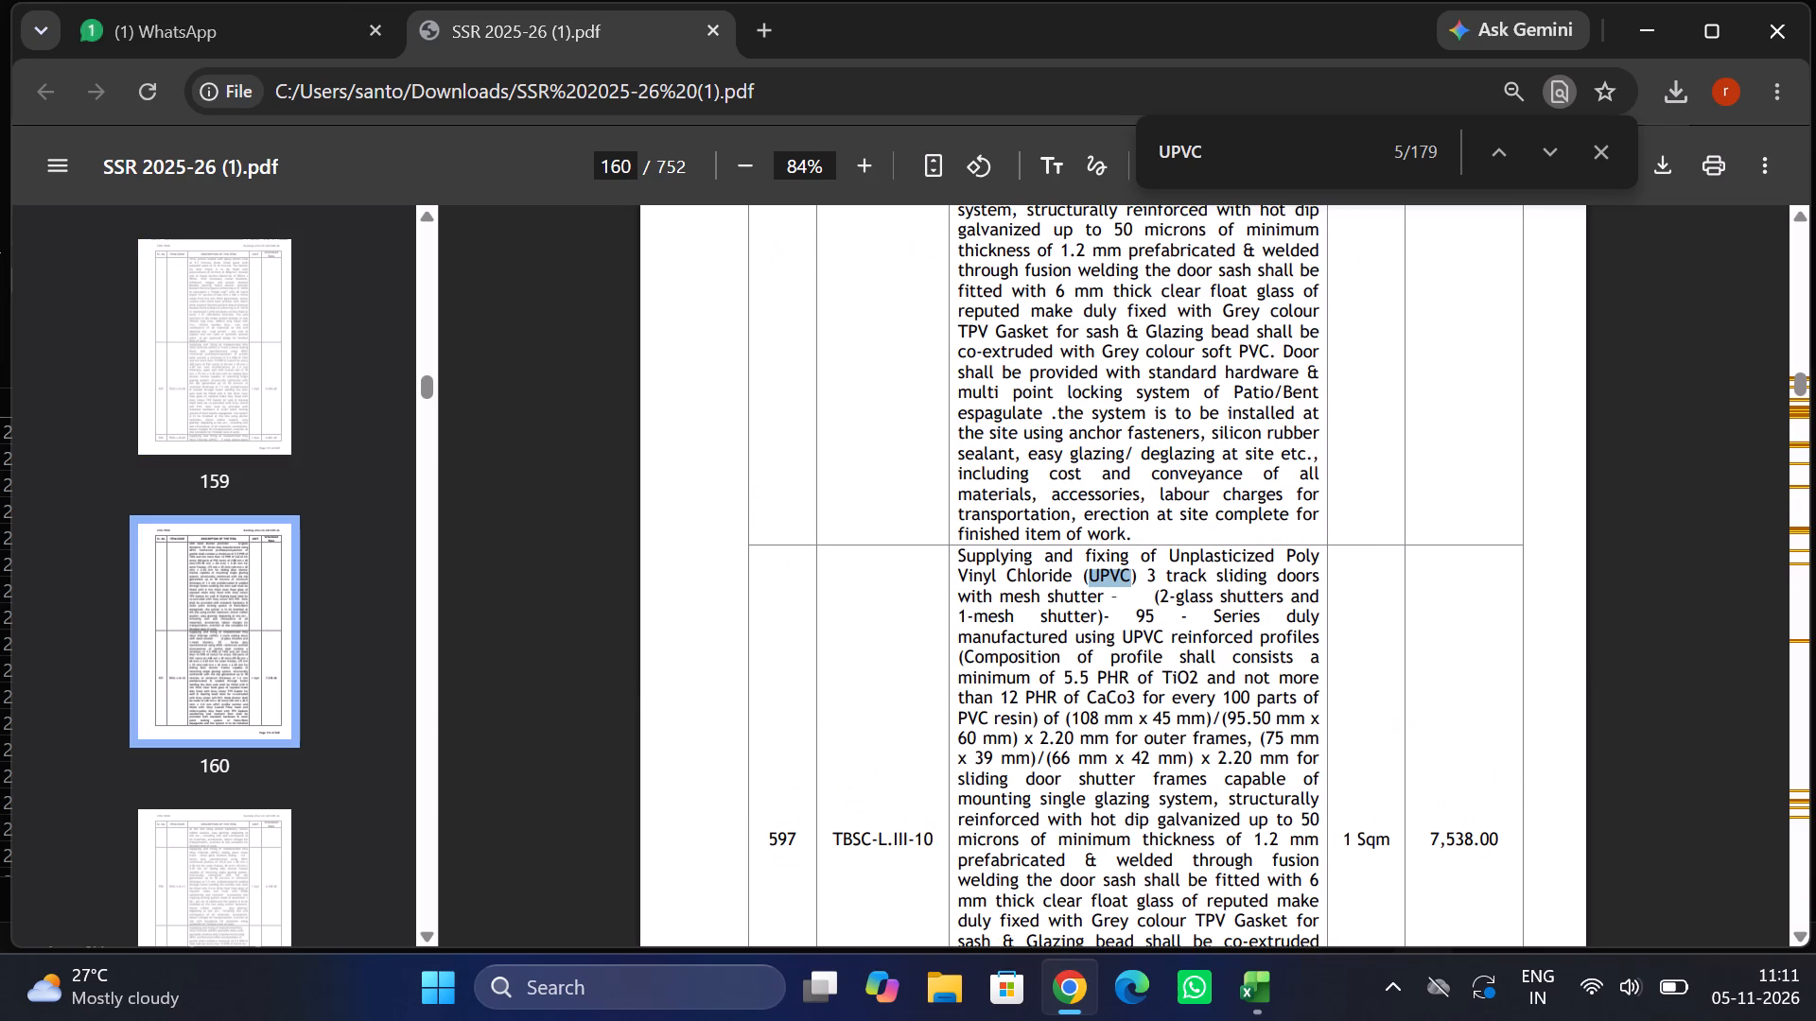
key("Return")
key("Return")
key("Return")
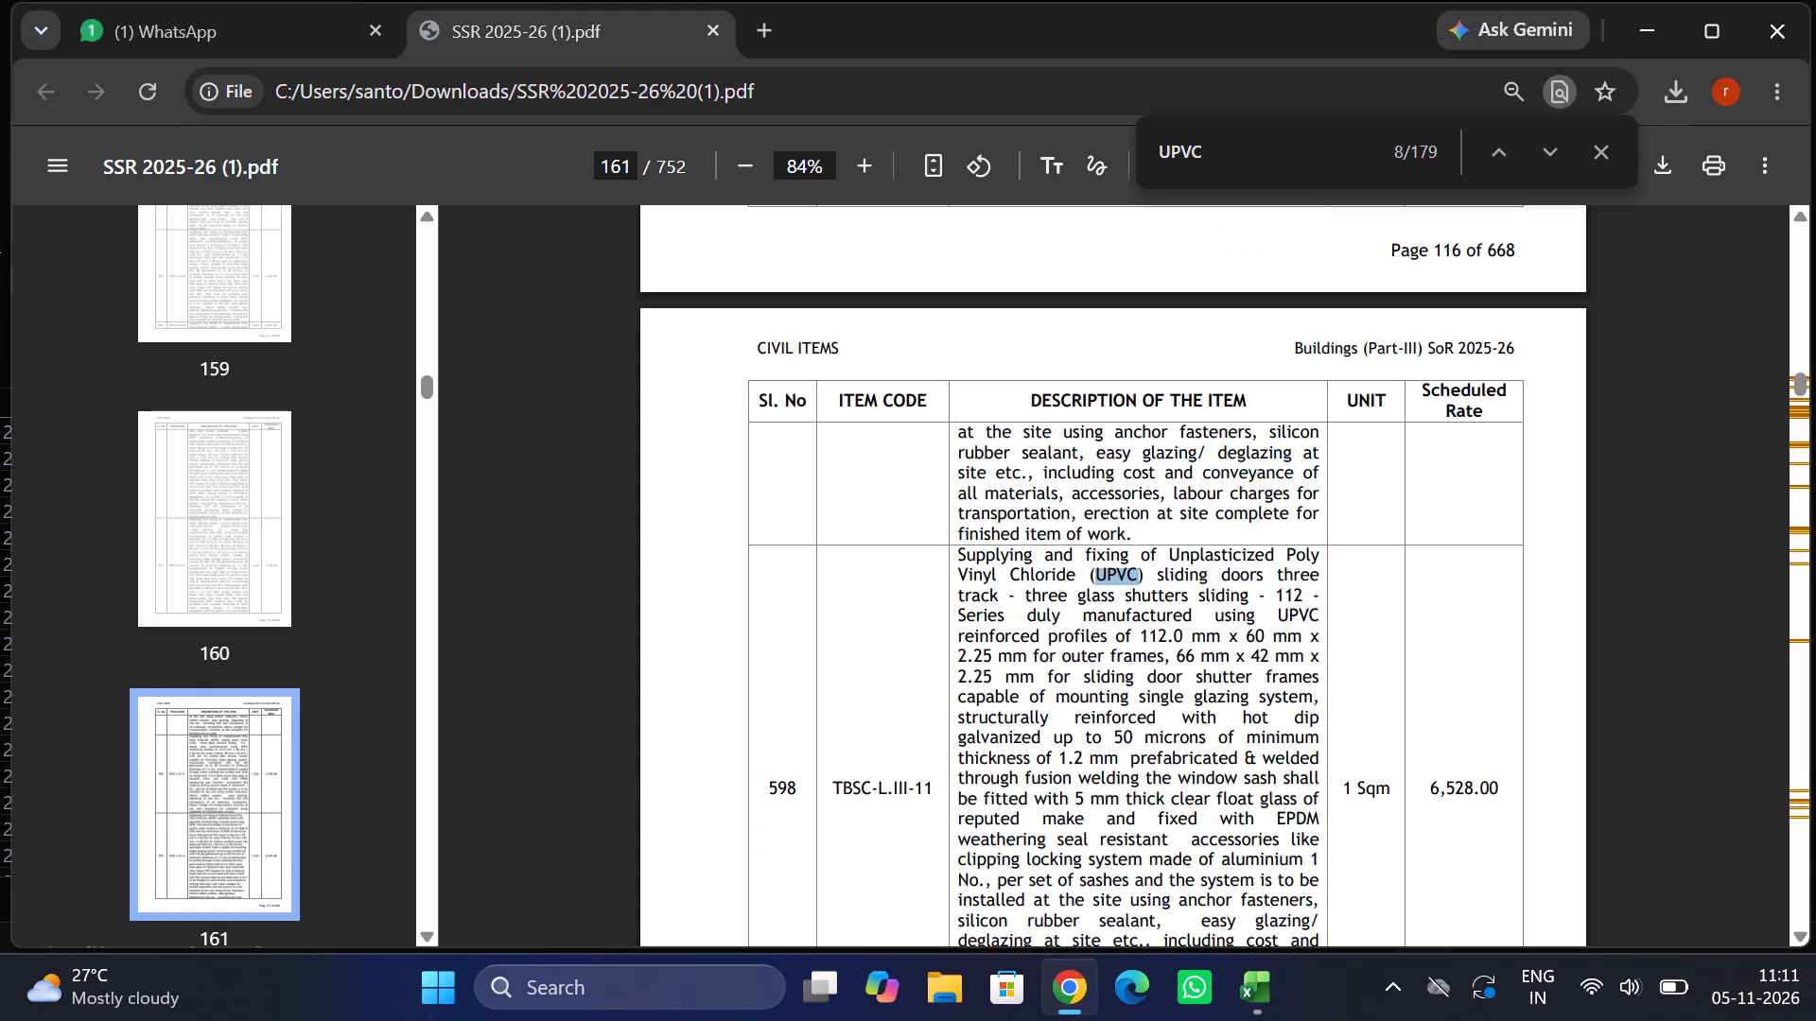
key("Return")
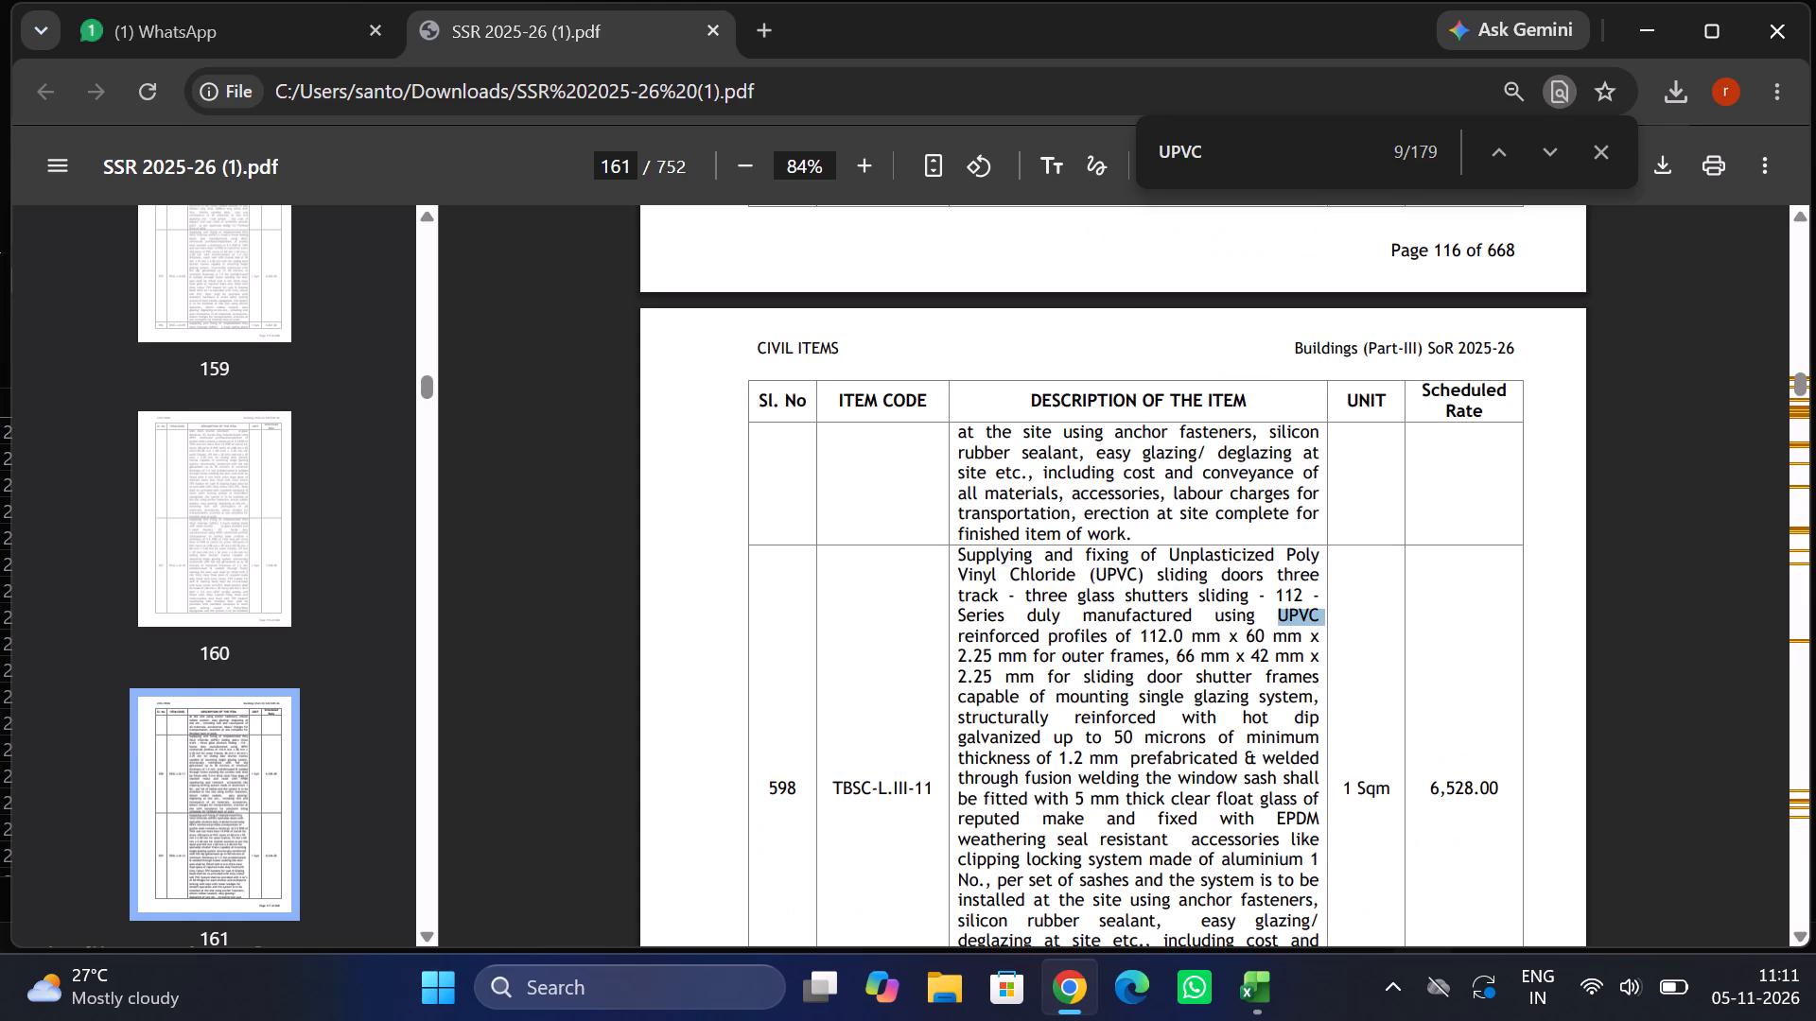
key("Return")
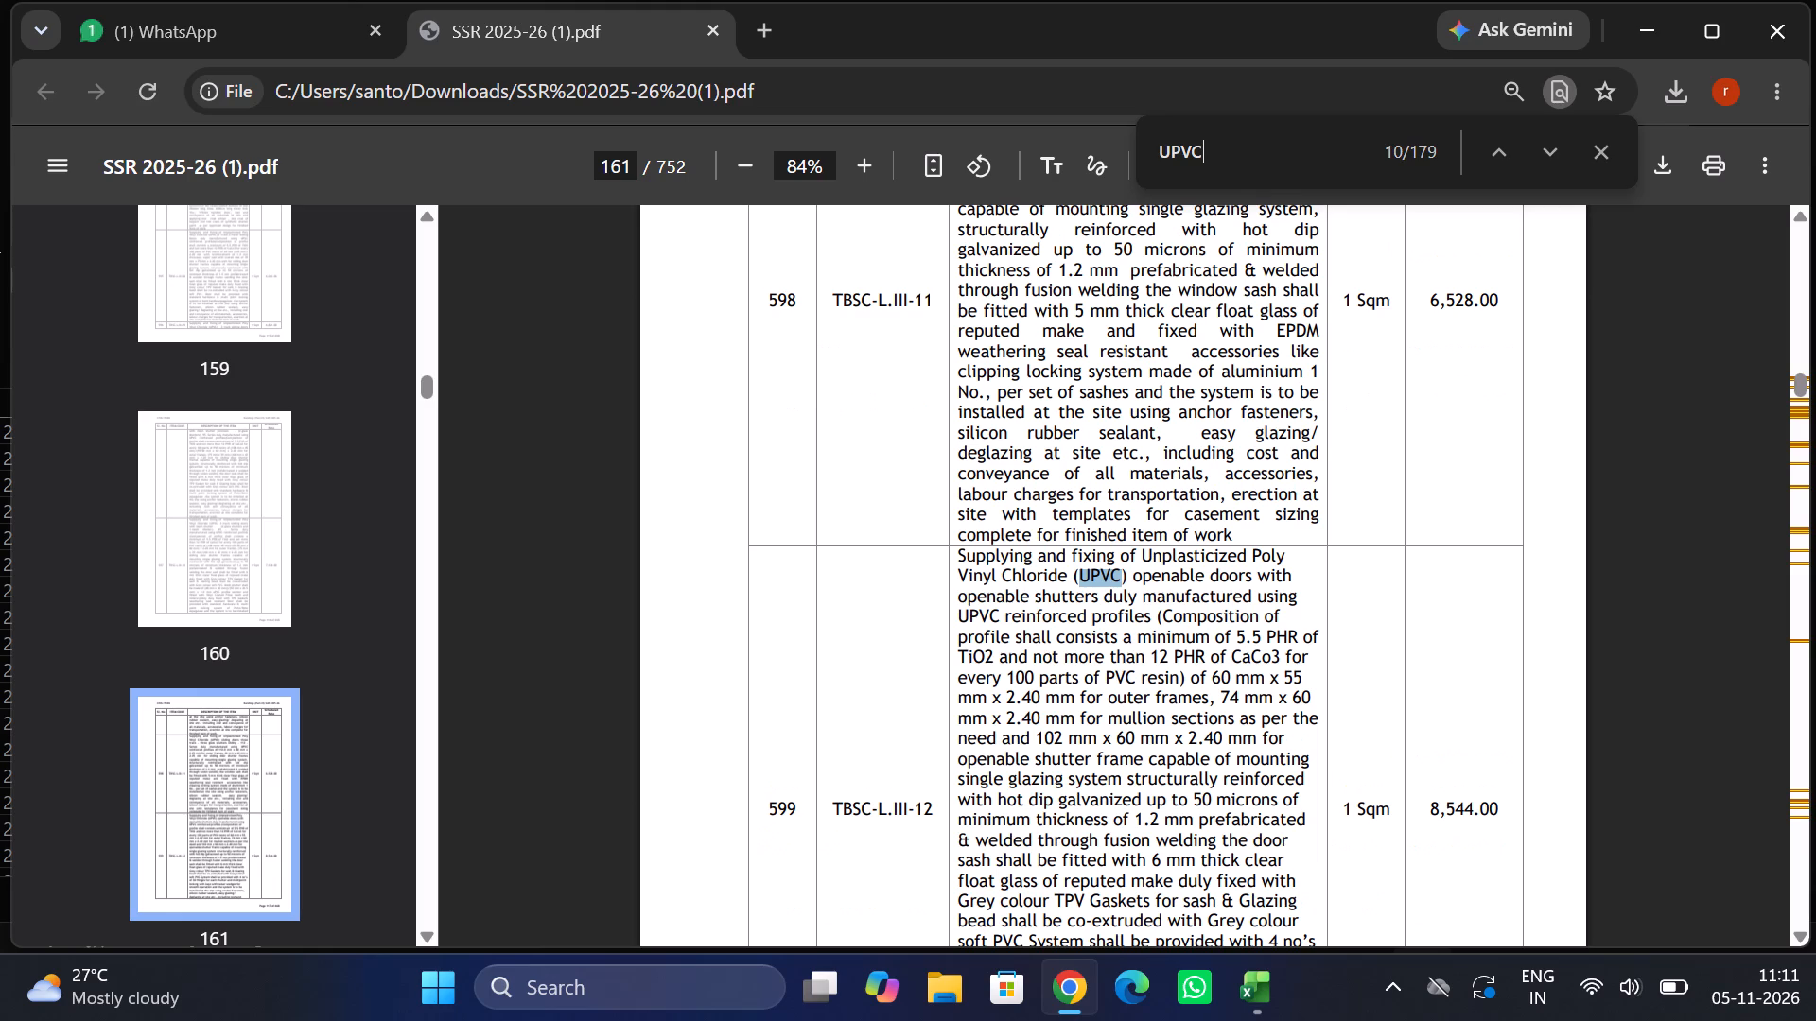
scroll(1136, 821, "down", 1)
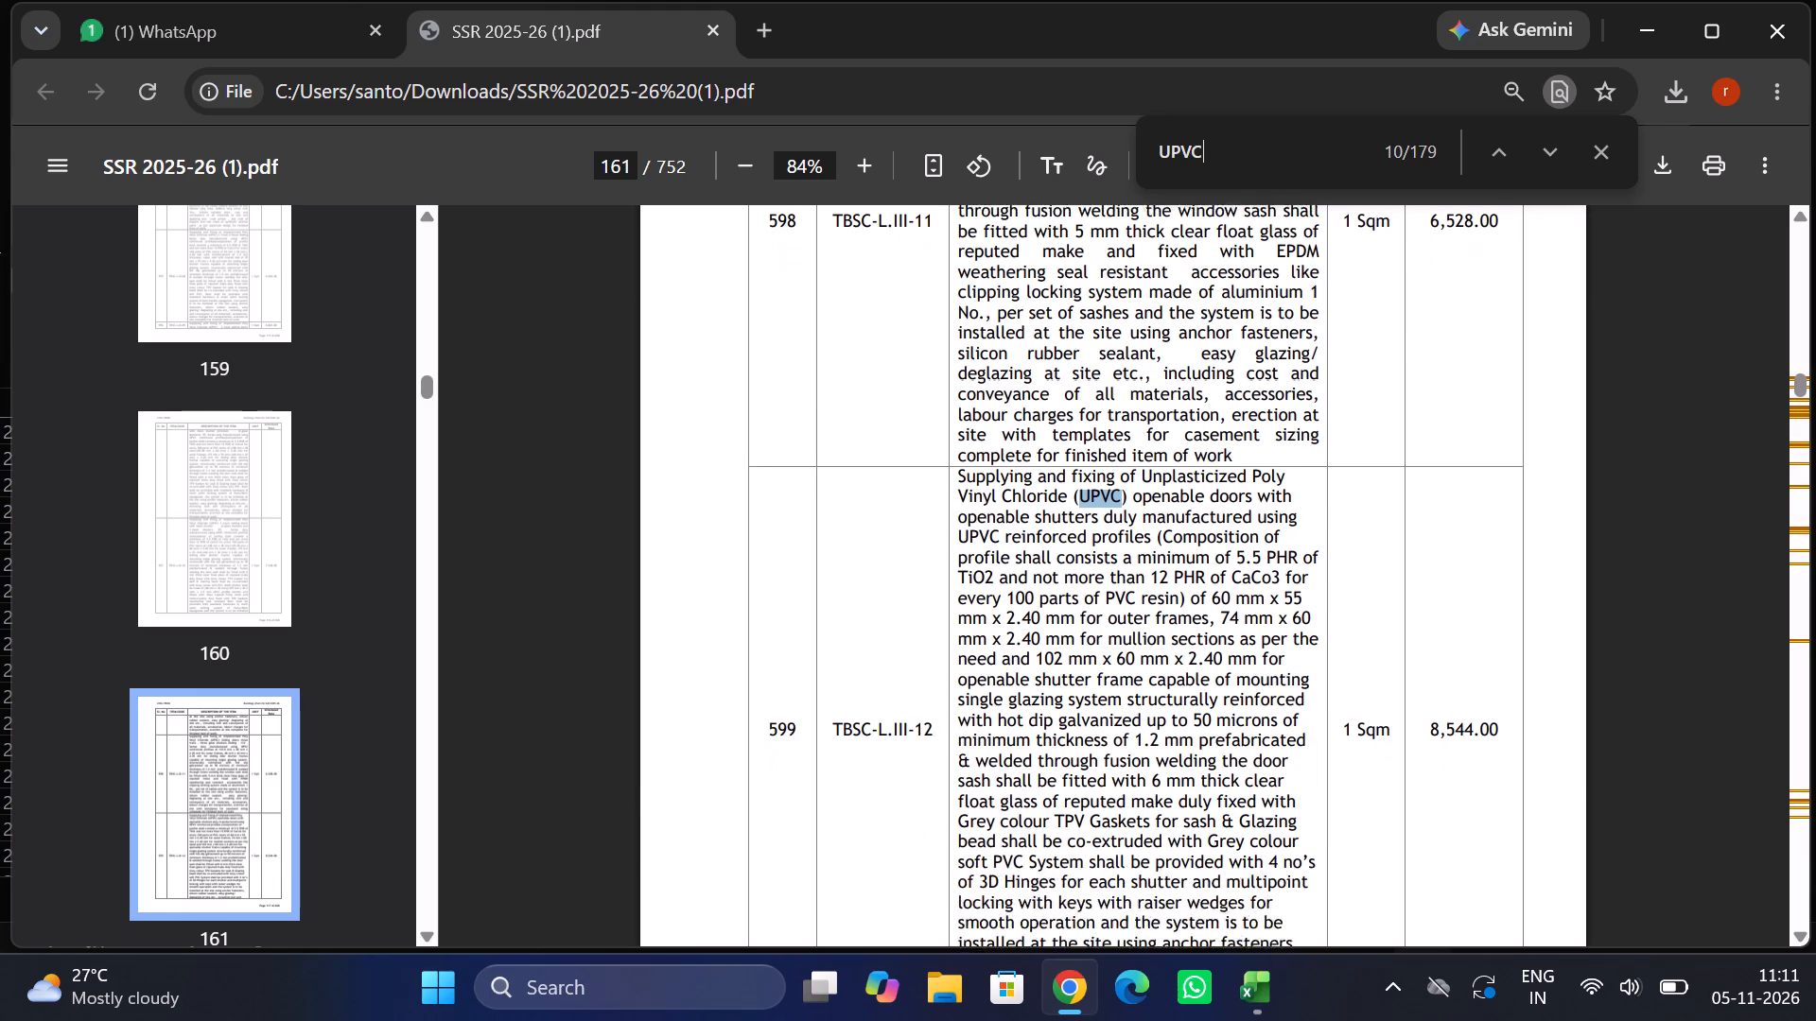
scroll(1136, 821, "down", 1)
scroll(1222, 480, "up", 1)
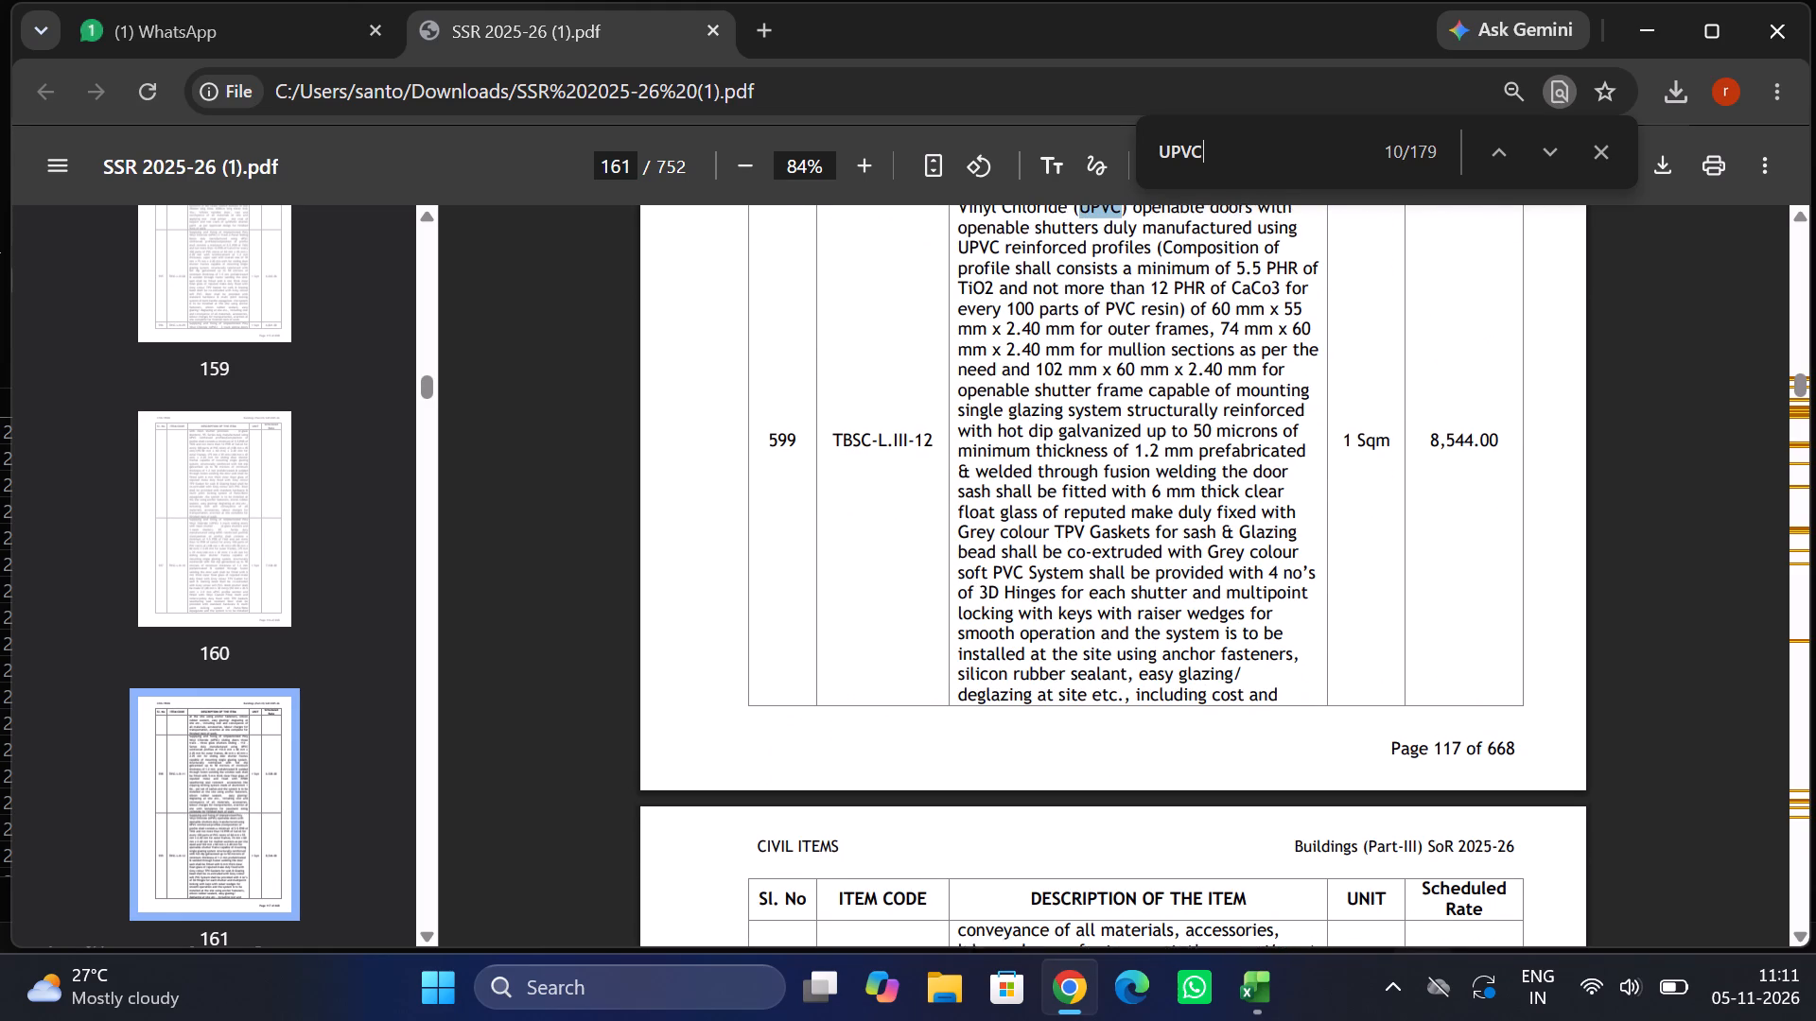
scroll(1222, 480, "up", 1)
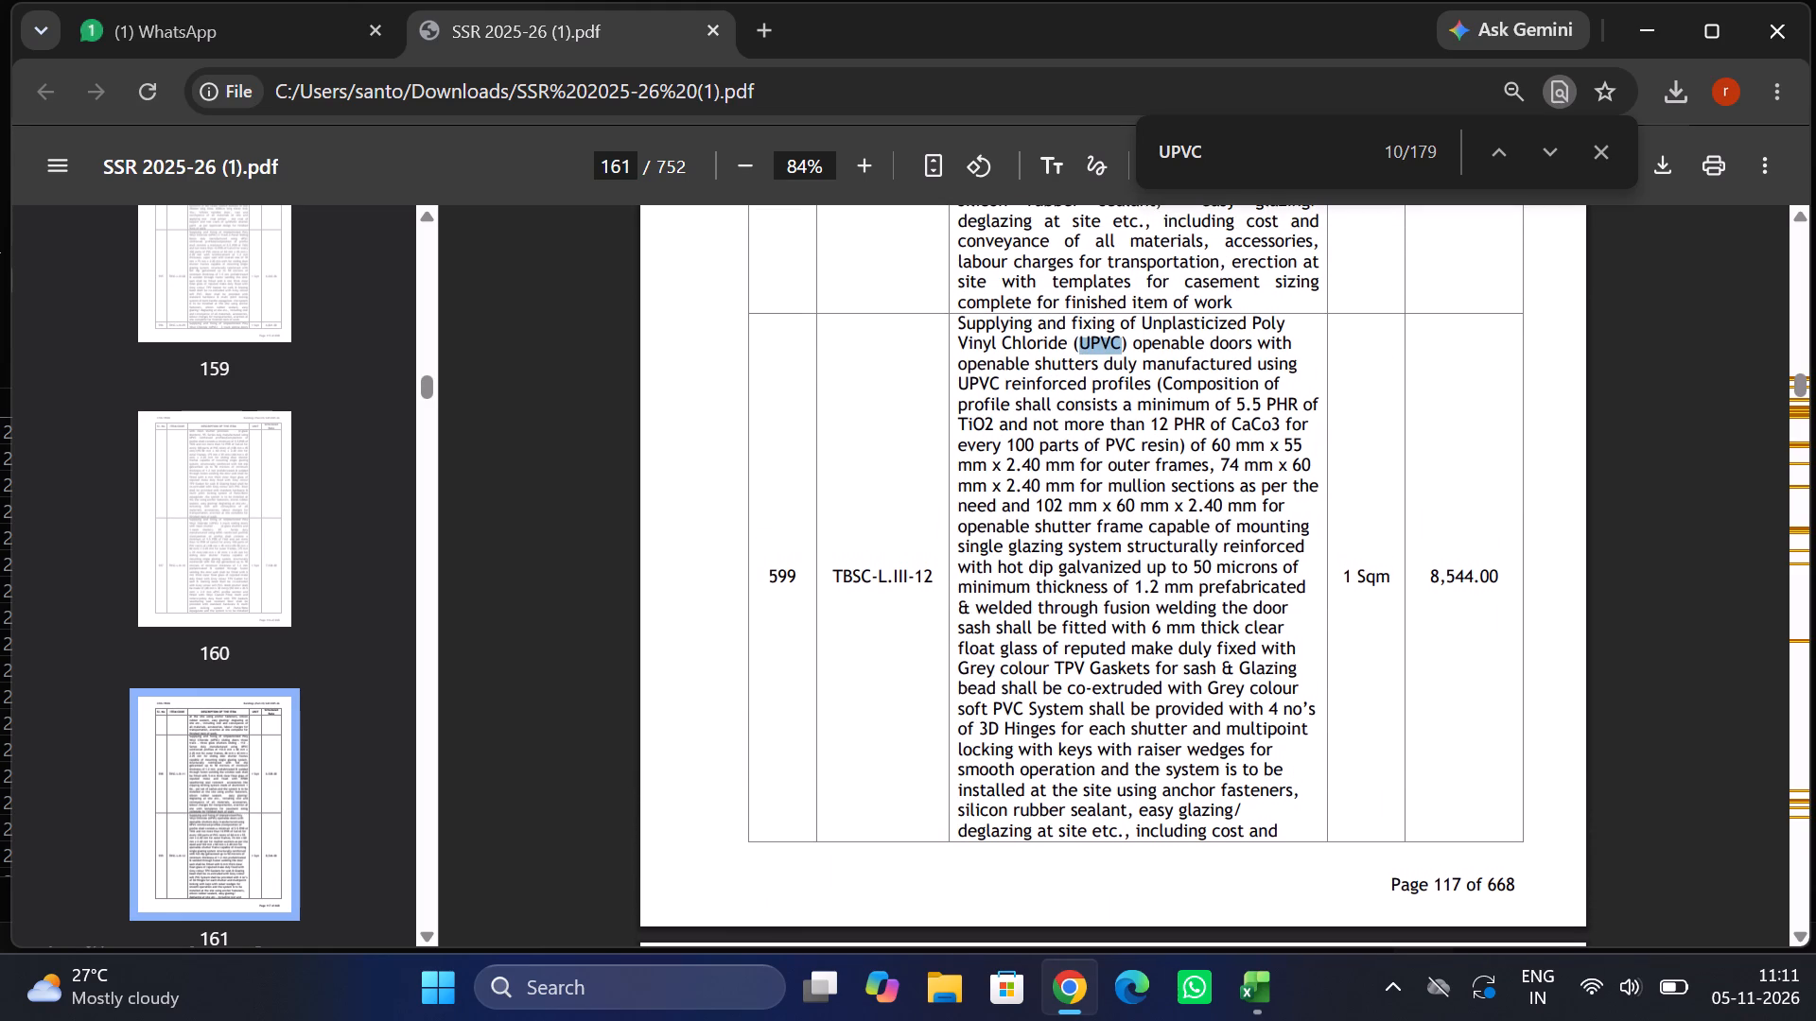
scroll(1222, 480, "up", 1)
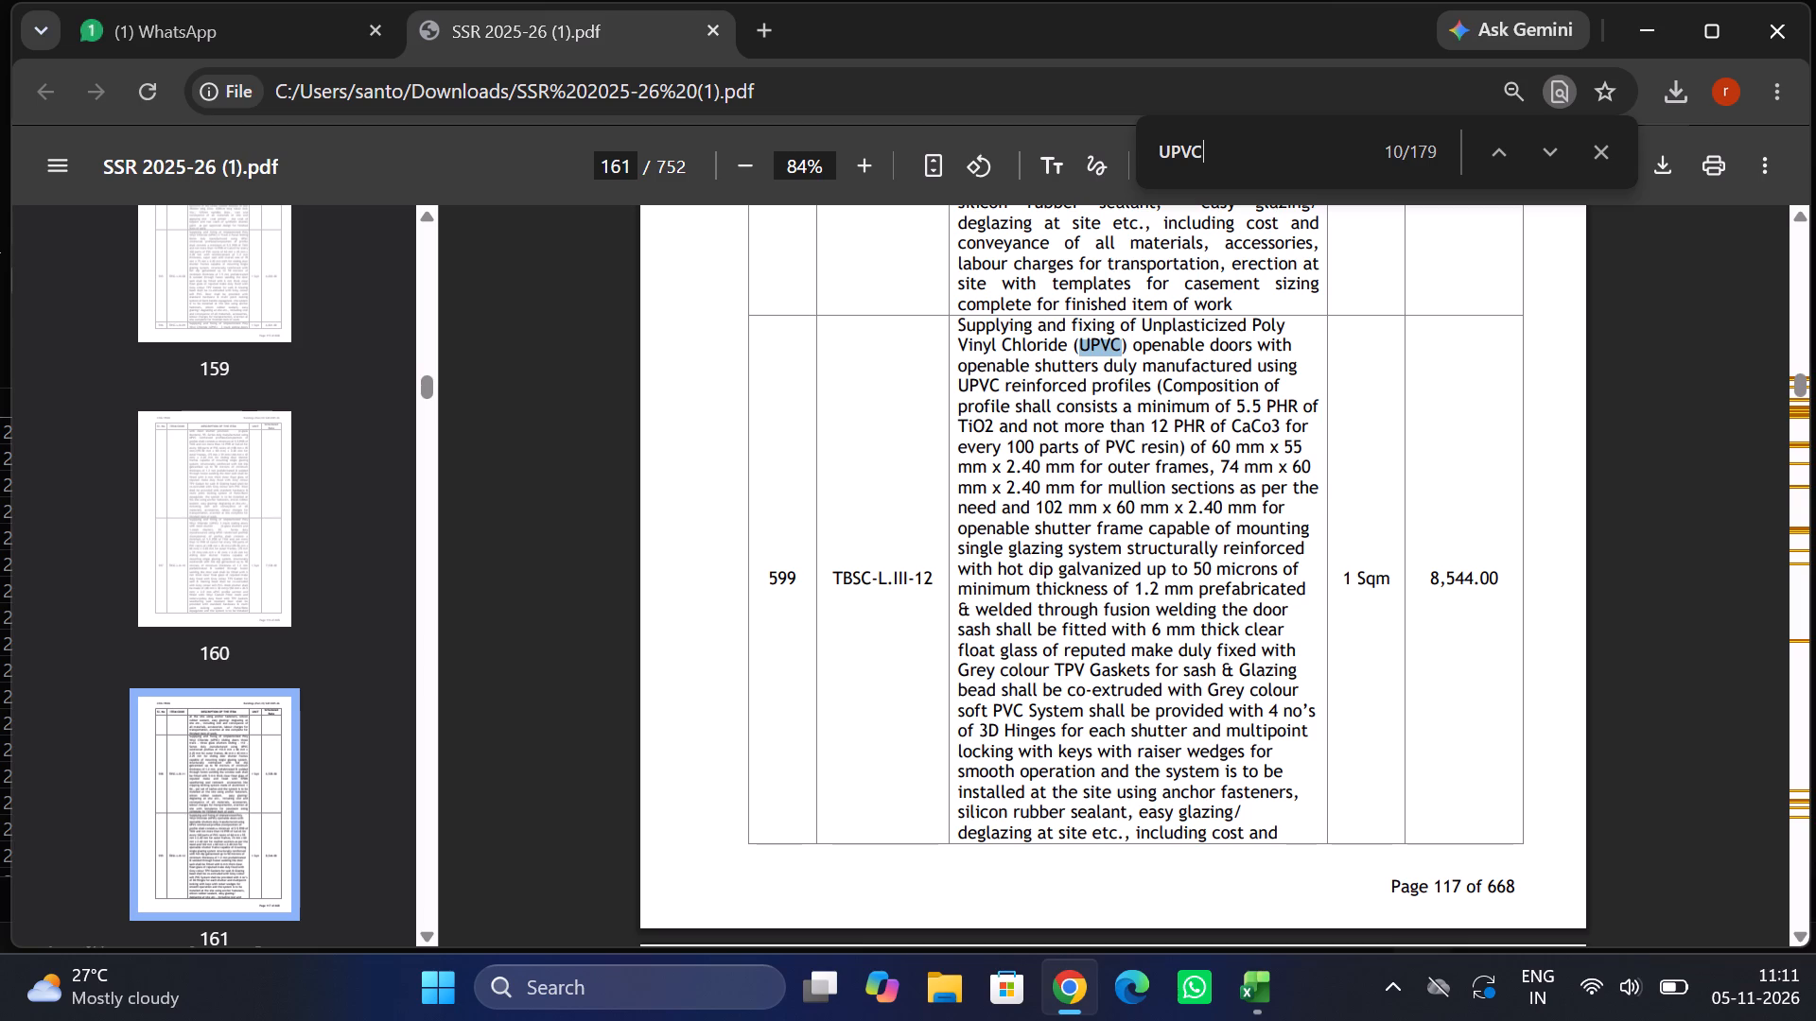
Continue through the UPVC matches, examining the three-track sliding door item on page 169 and the casement window items on pages 182 and 183.
key("Return")
key("Return")
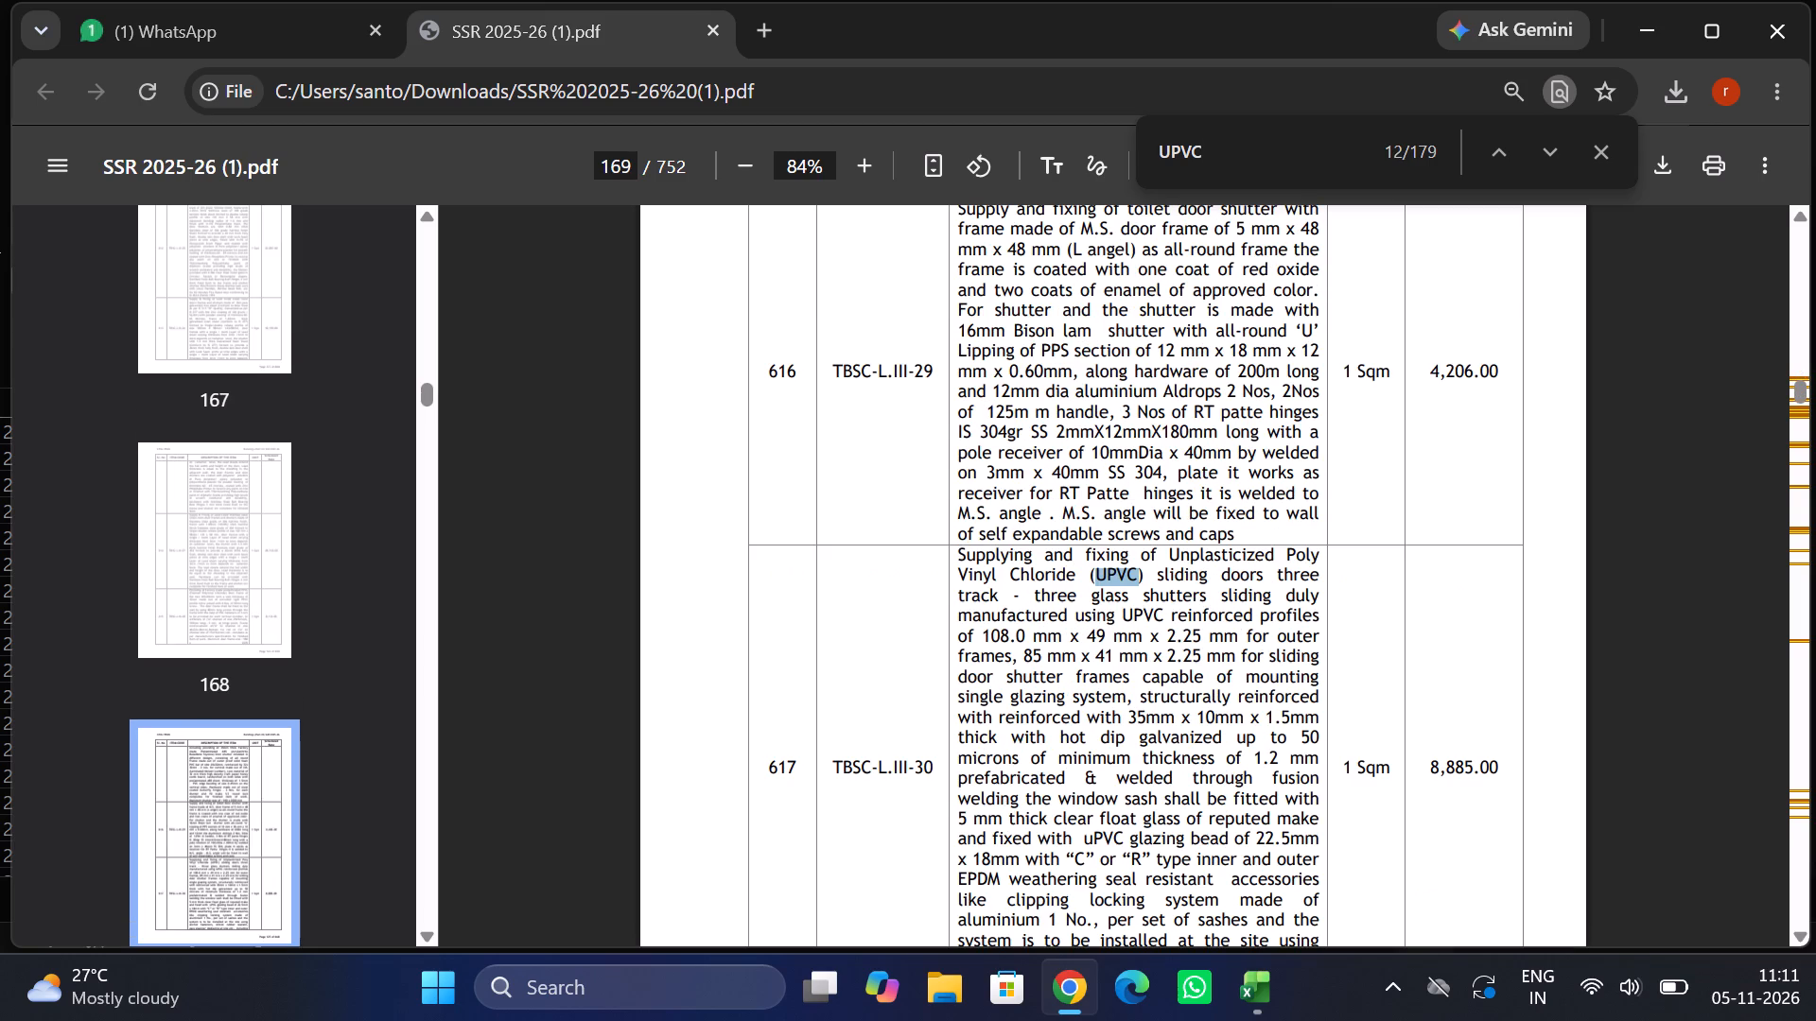
scroll(1222, 480, "up", 1)
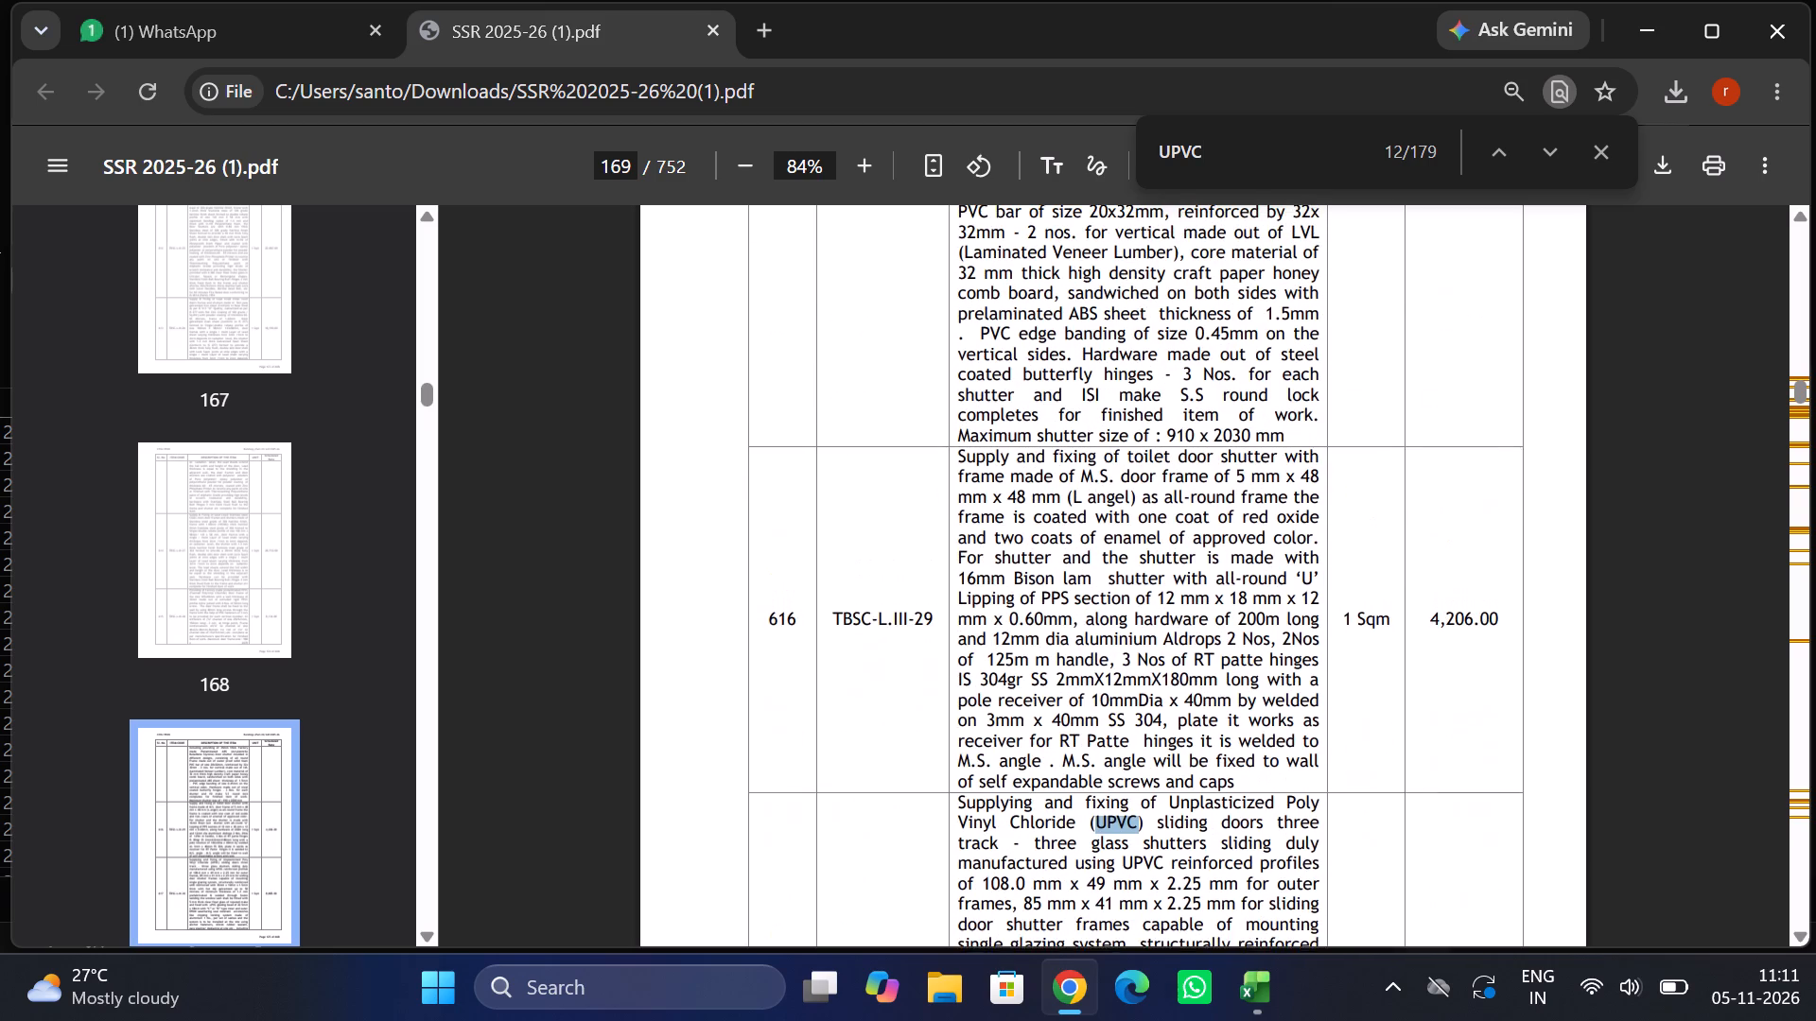
scroll(1222, 480, "down", 4)
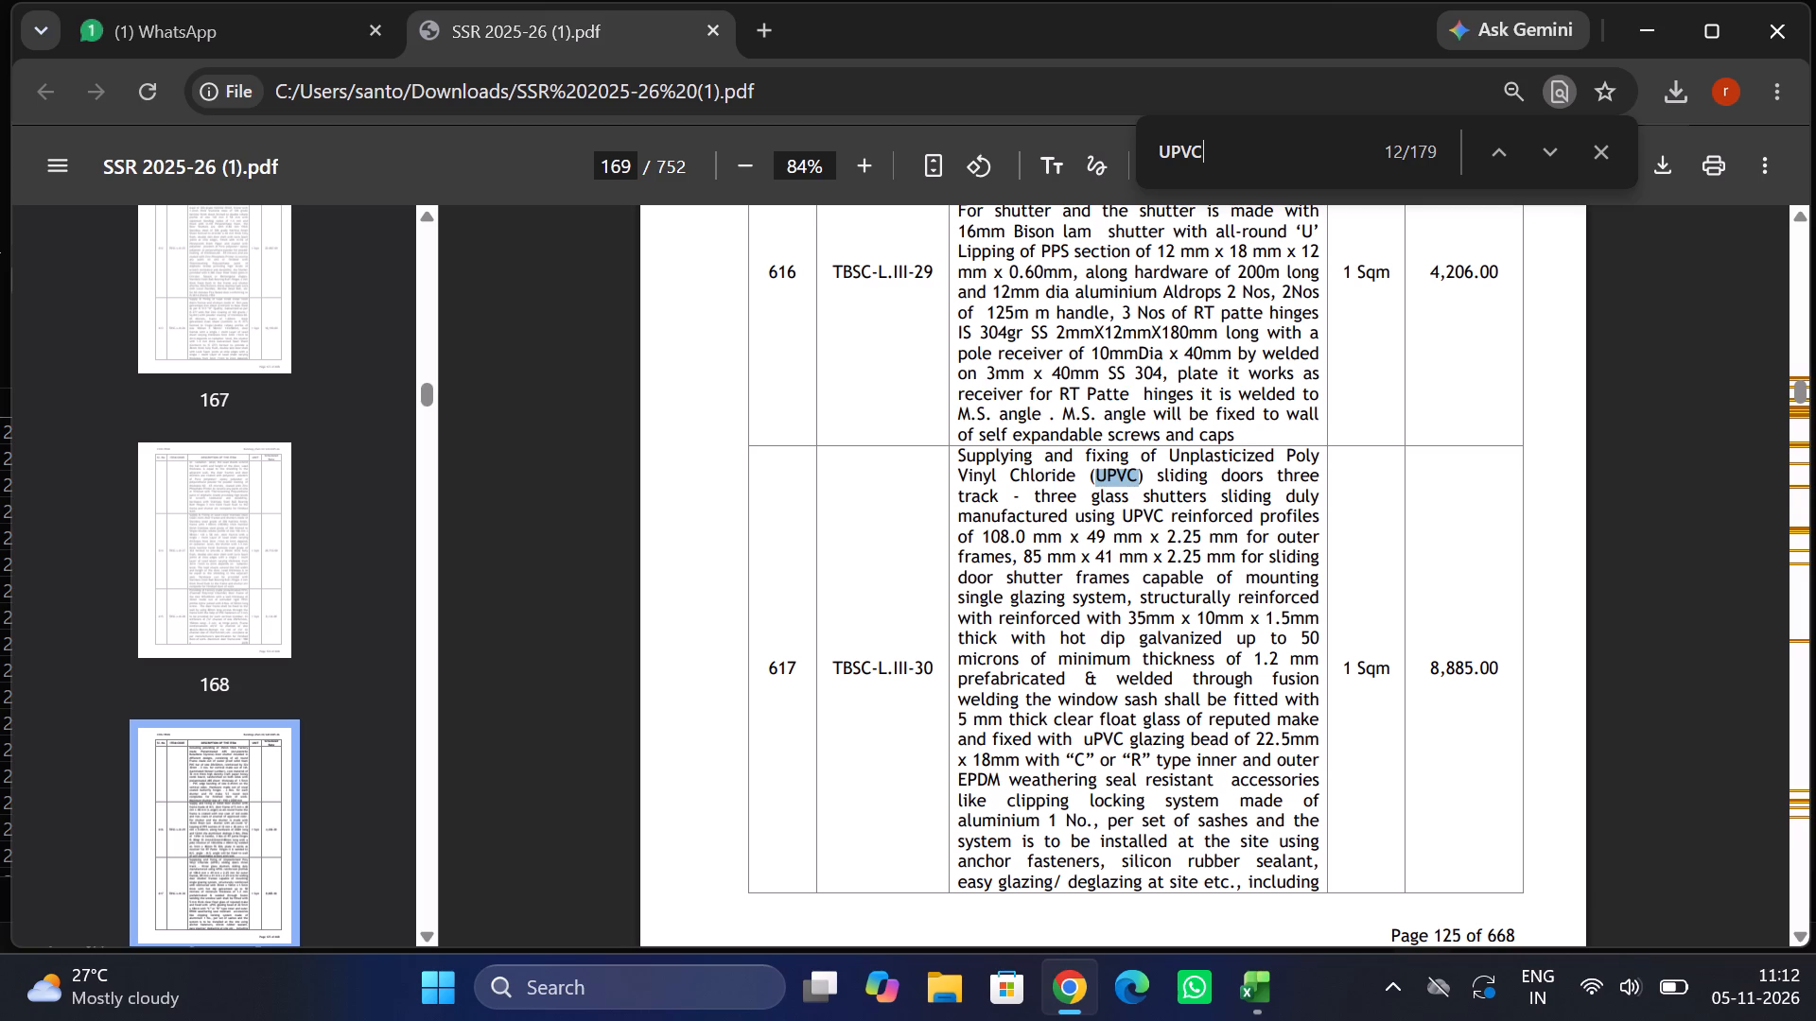
key("Return")
key("Return")
key("Return")
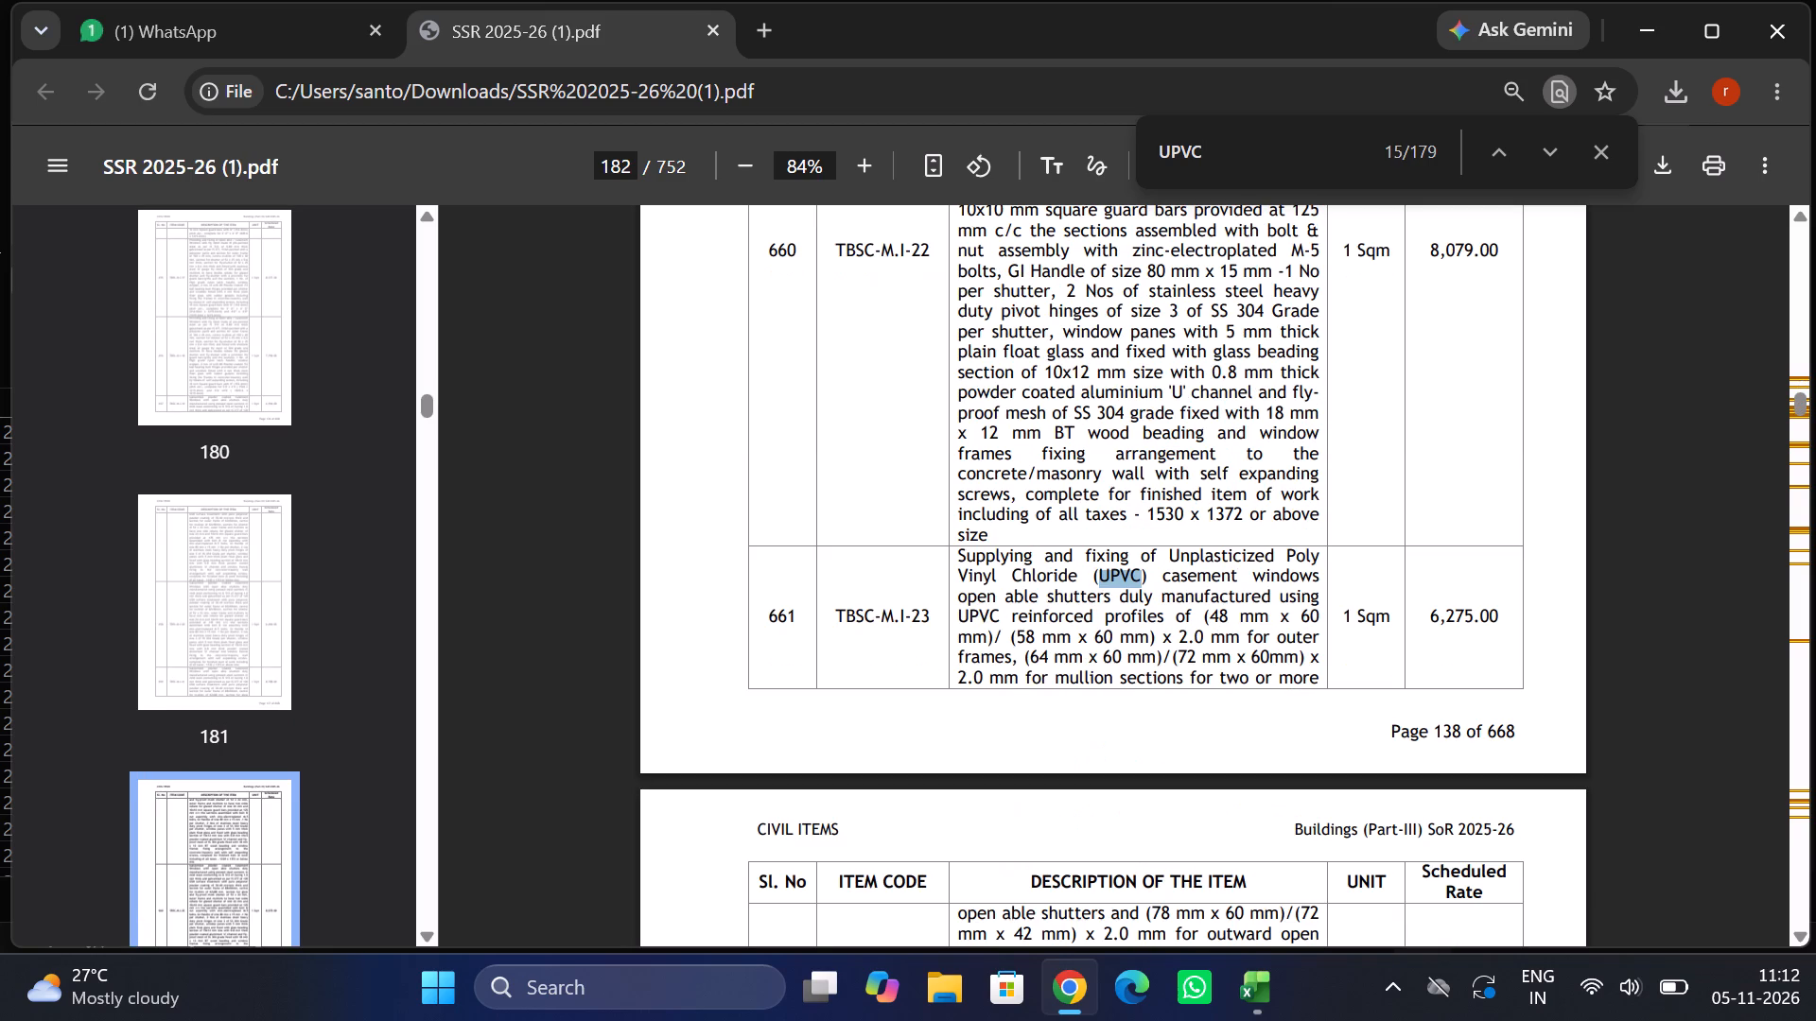
key("Return")
key("Return")
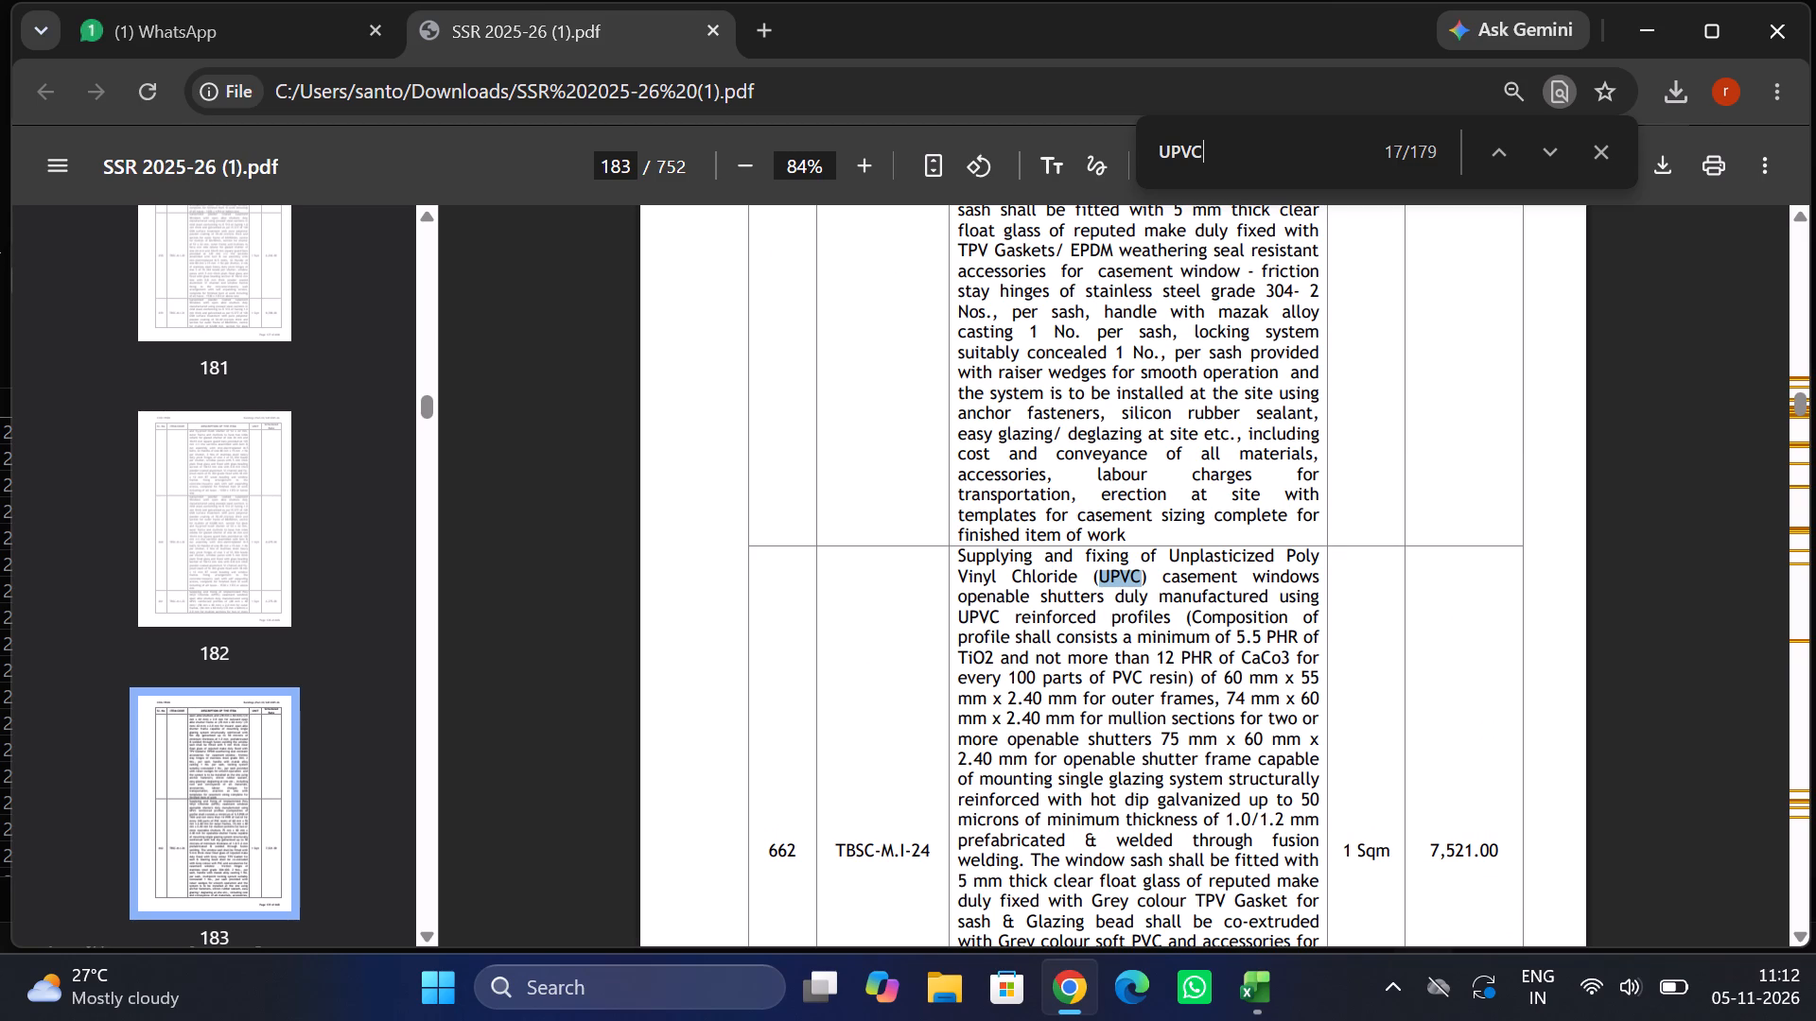
Examine the descriptions and rates of the casement window items preceding the UPVC ones, back to page 179.
key("shift+Tab")
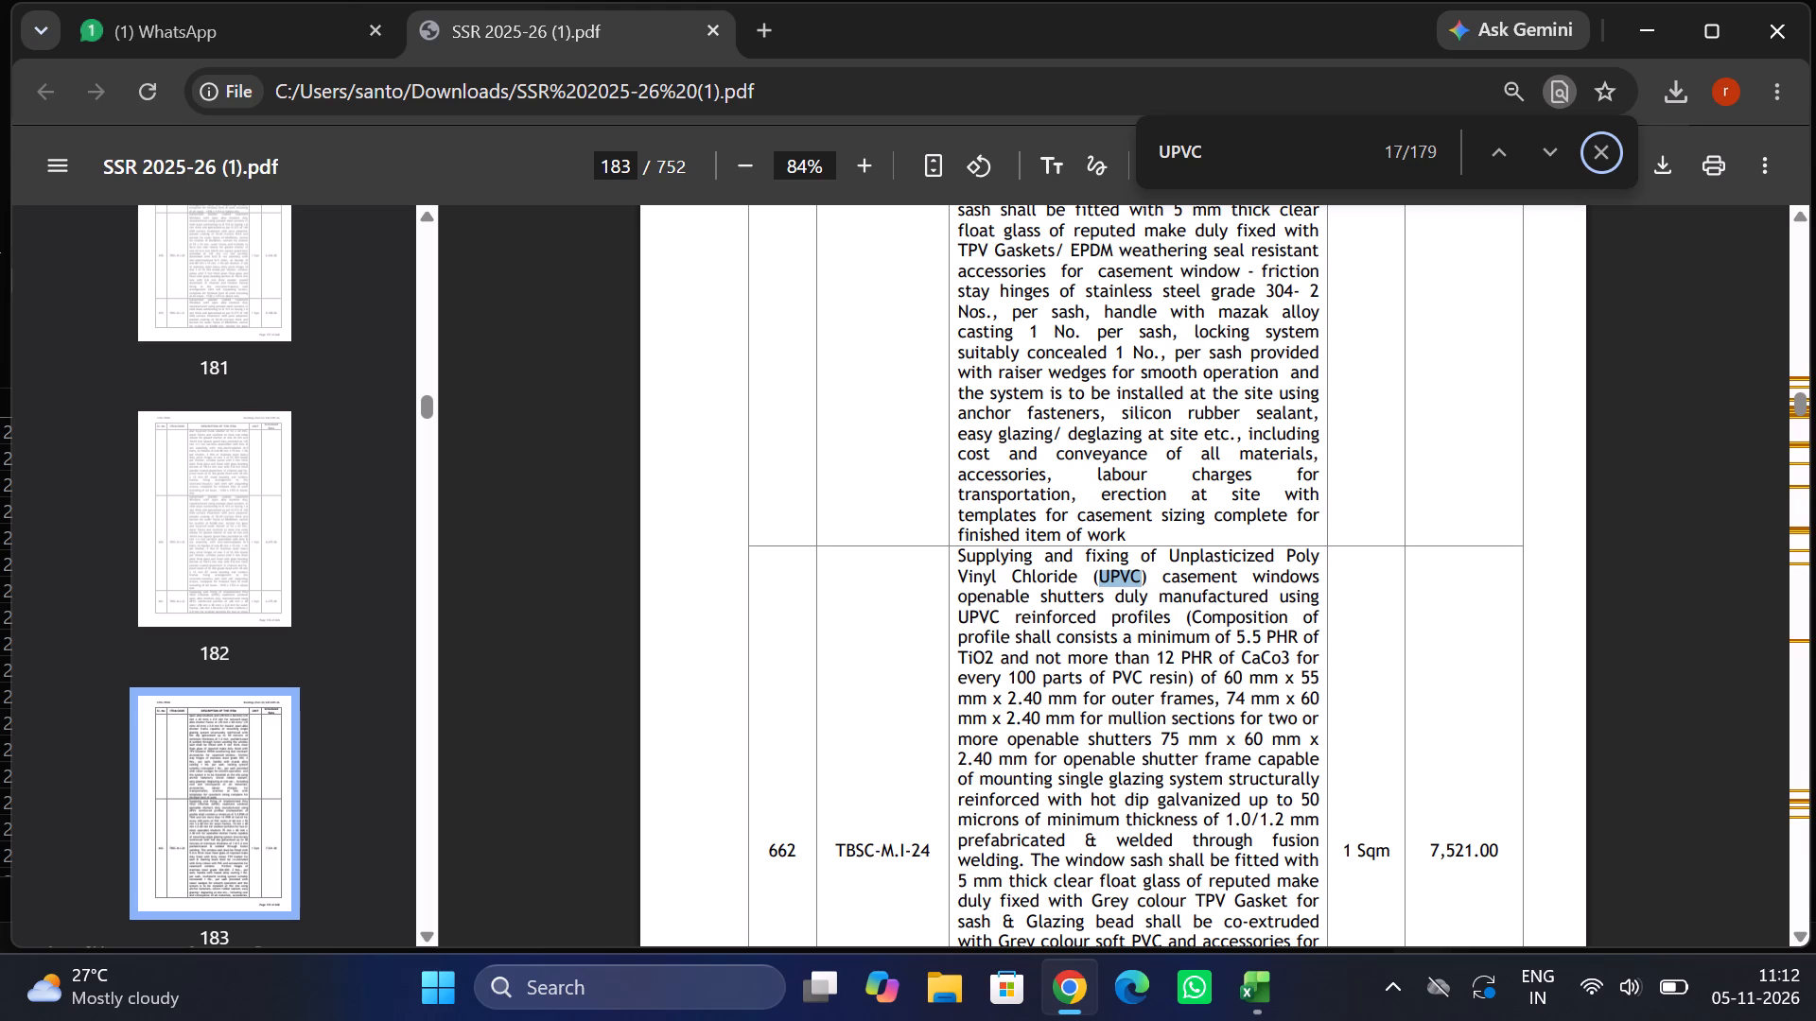
scroll(1091, 525, "up", 6)
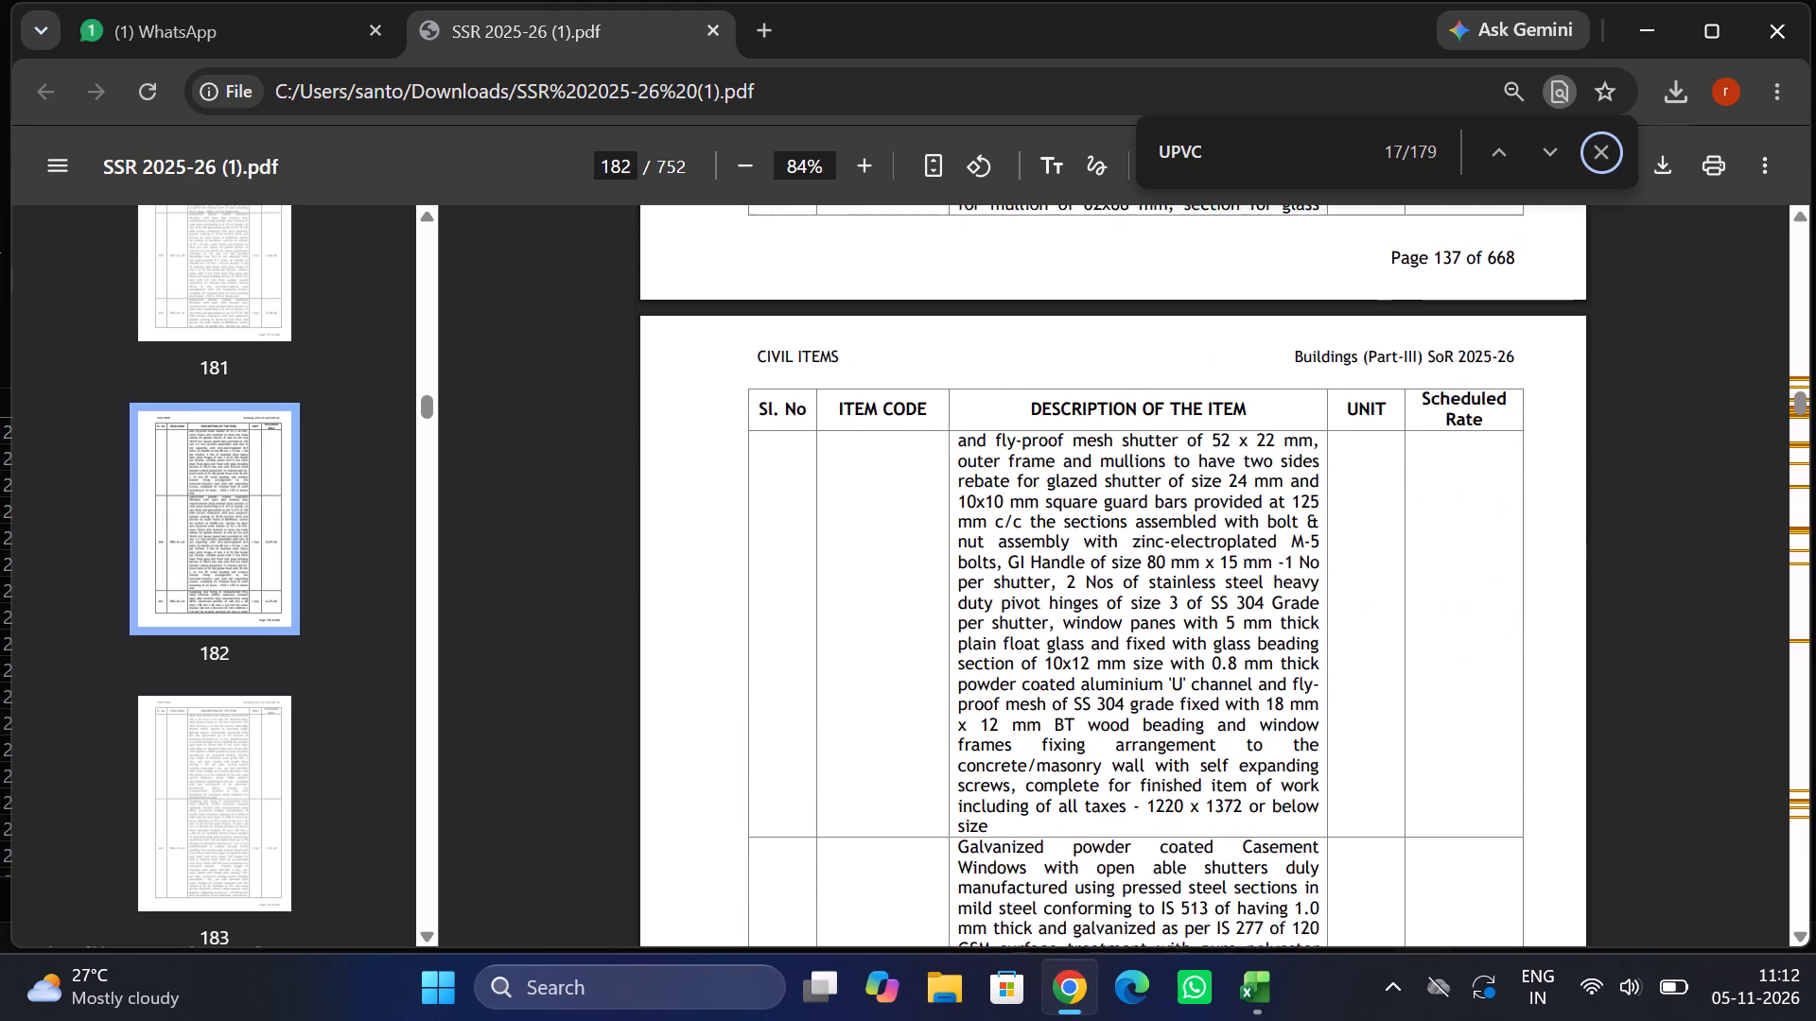
scroll(1091, 525, "up", 5)
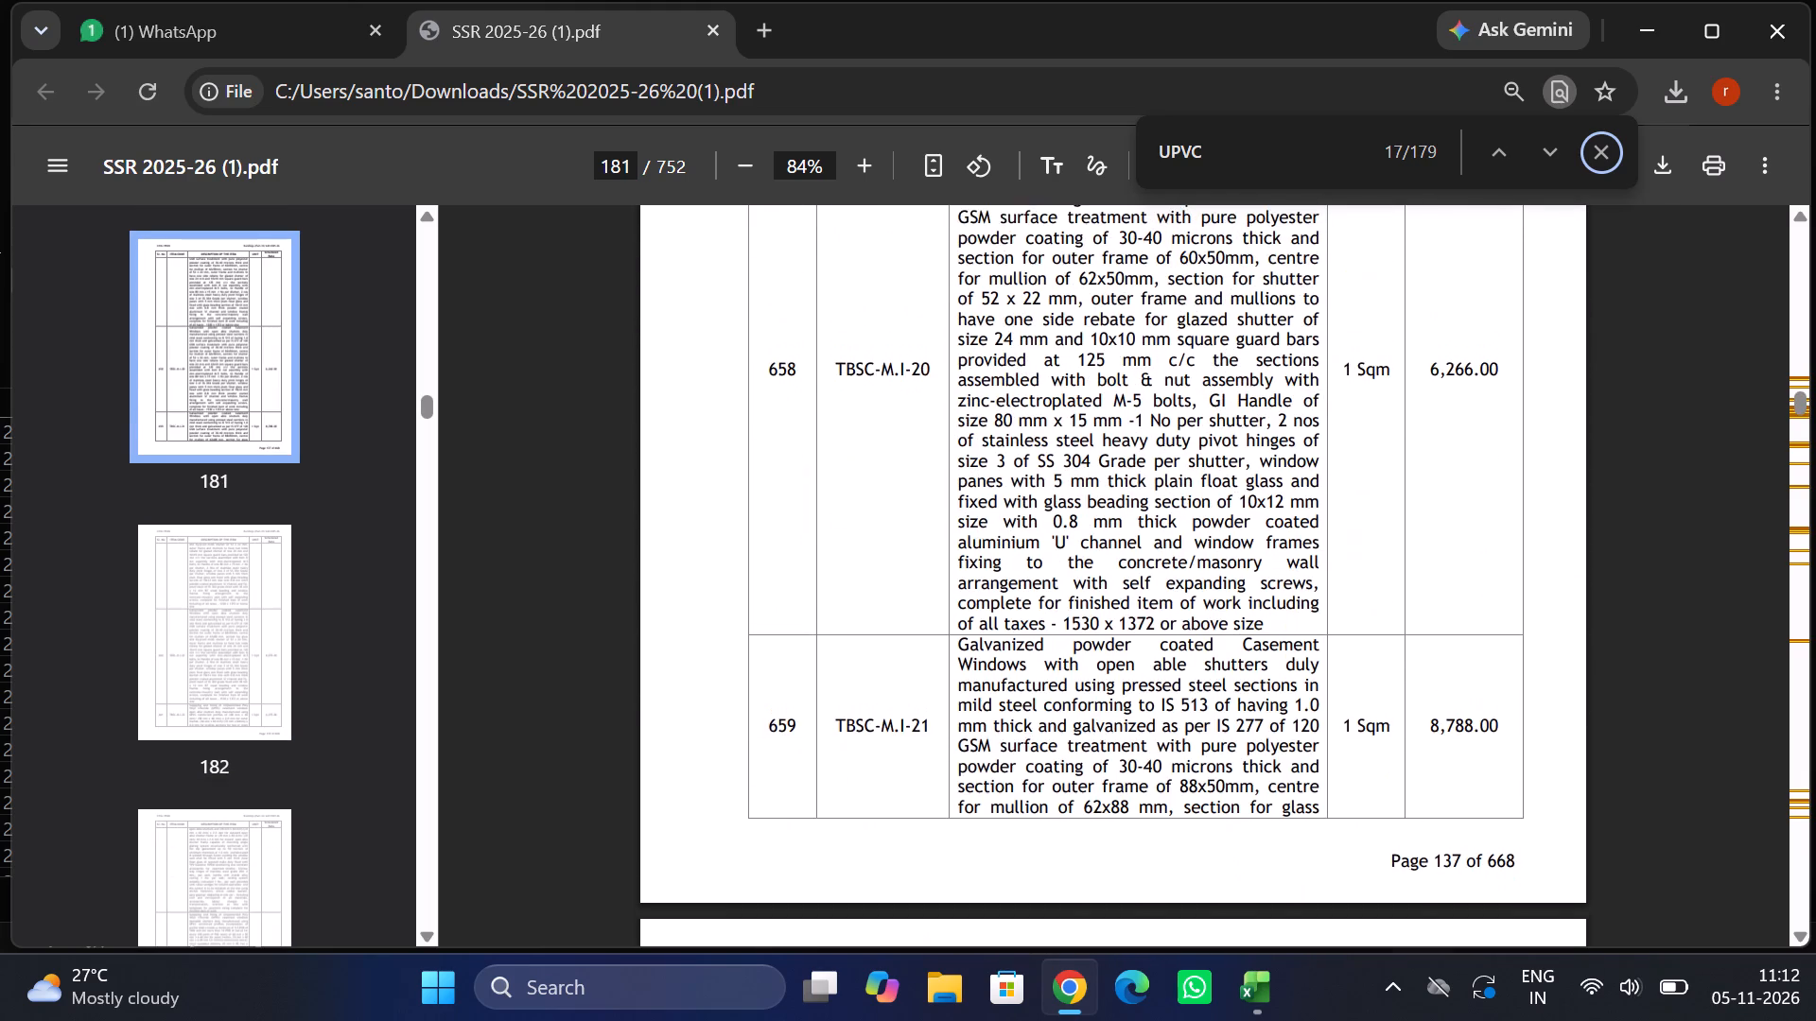
scroll(1091, 525, "up", 6)
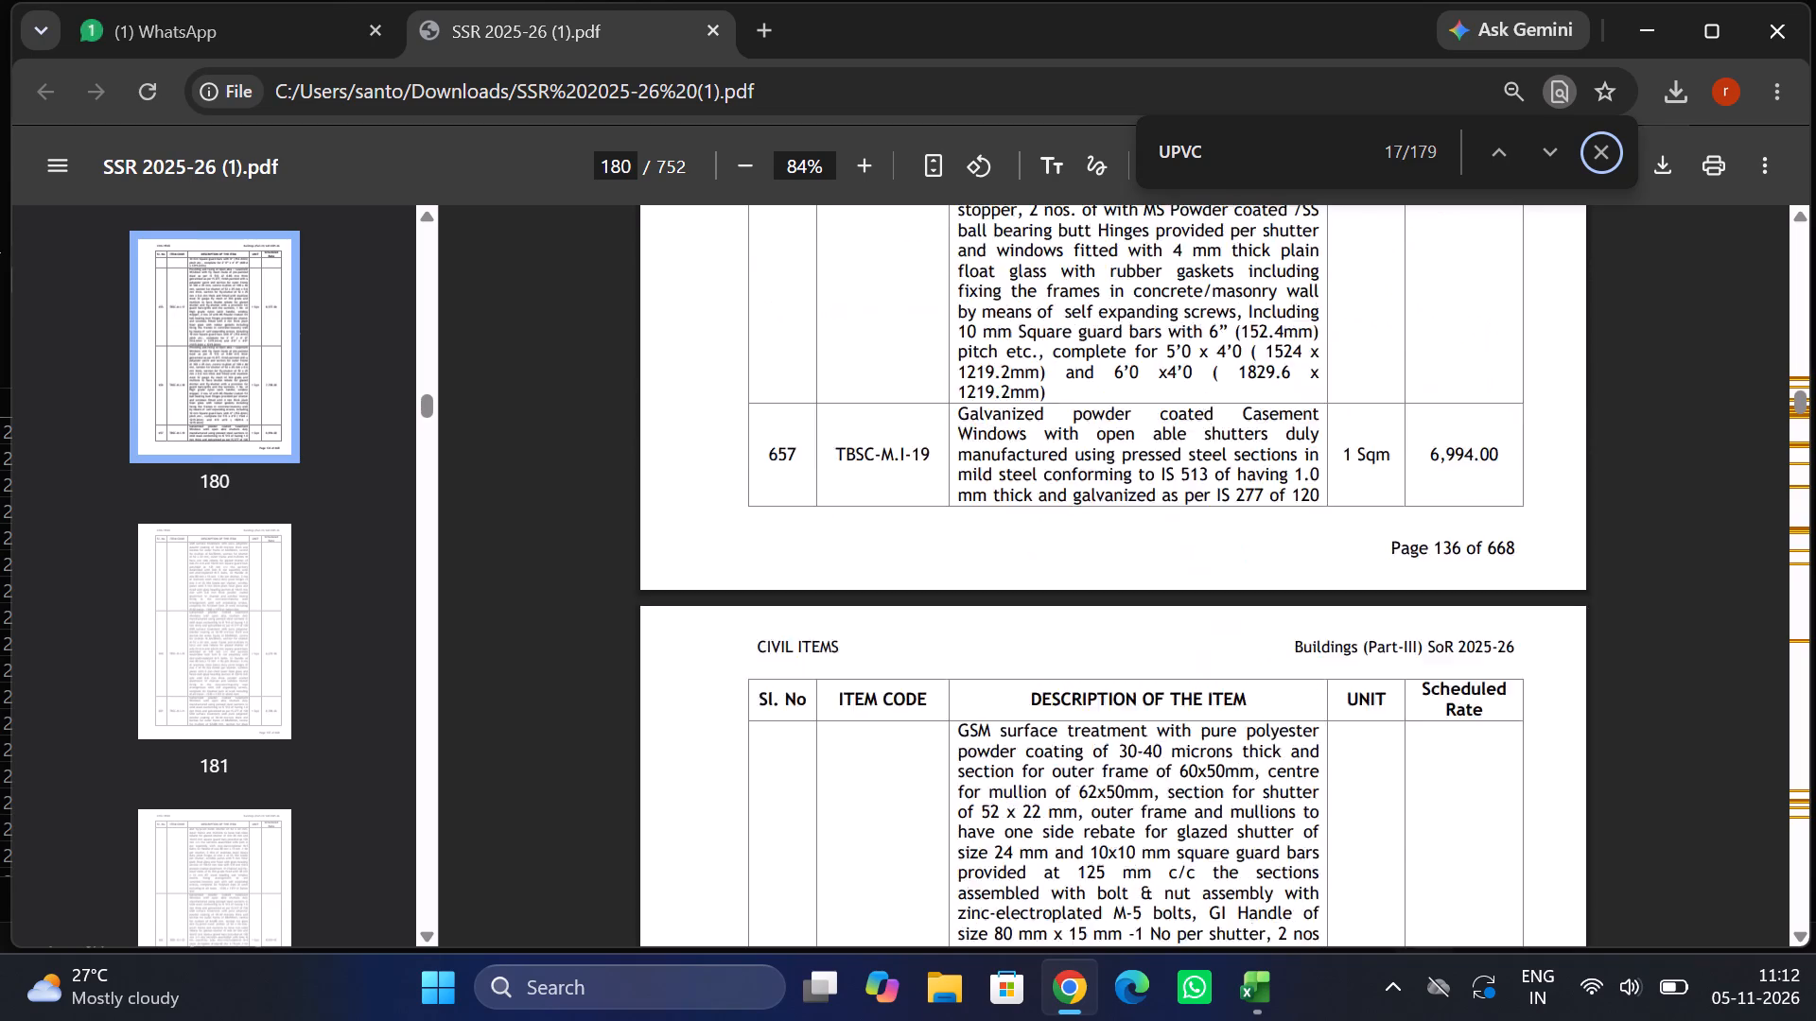
scroll(1091, 525, "up", 4)
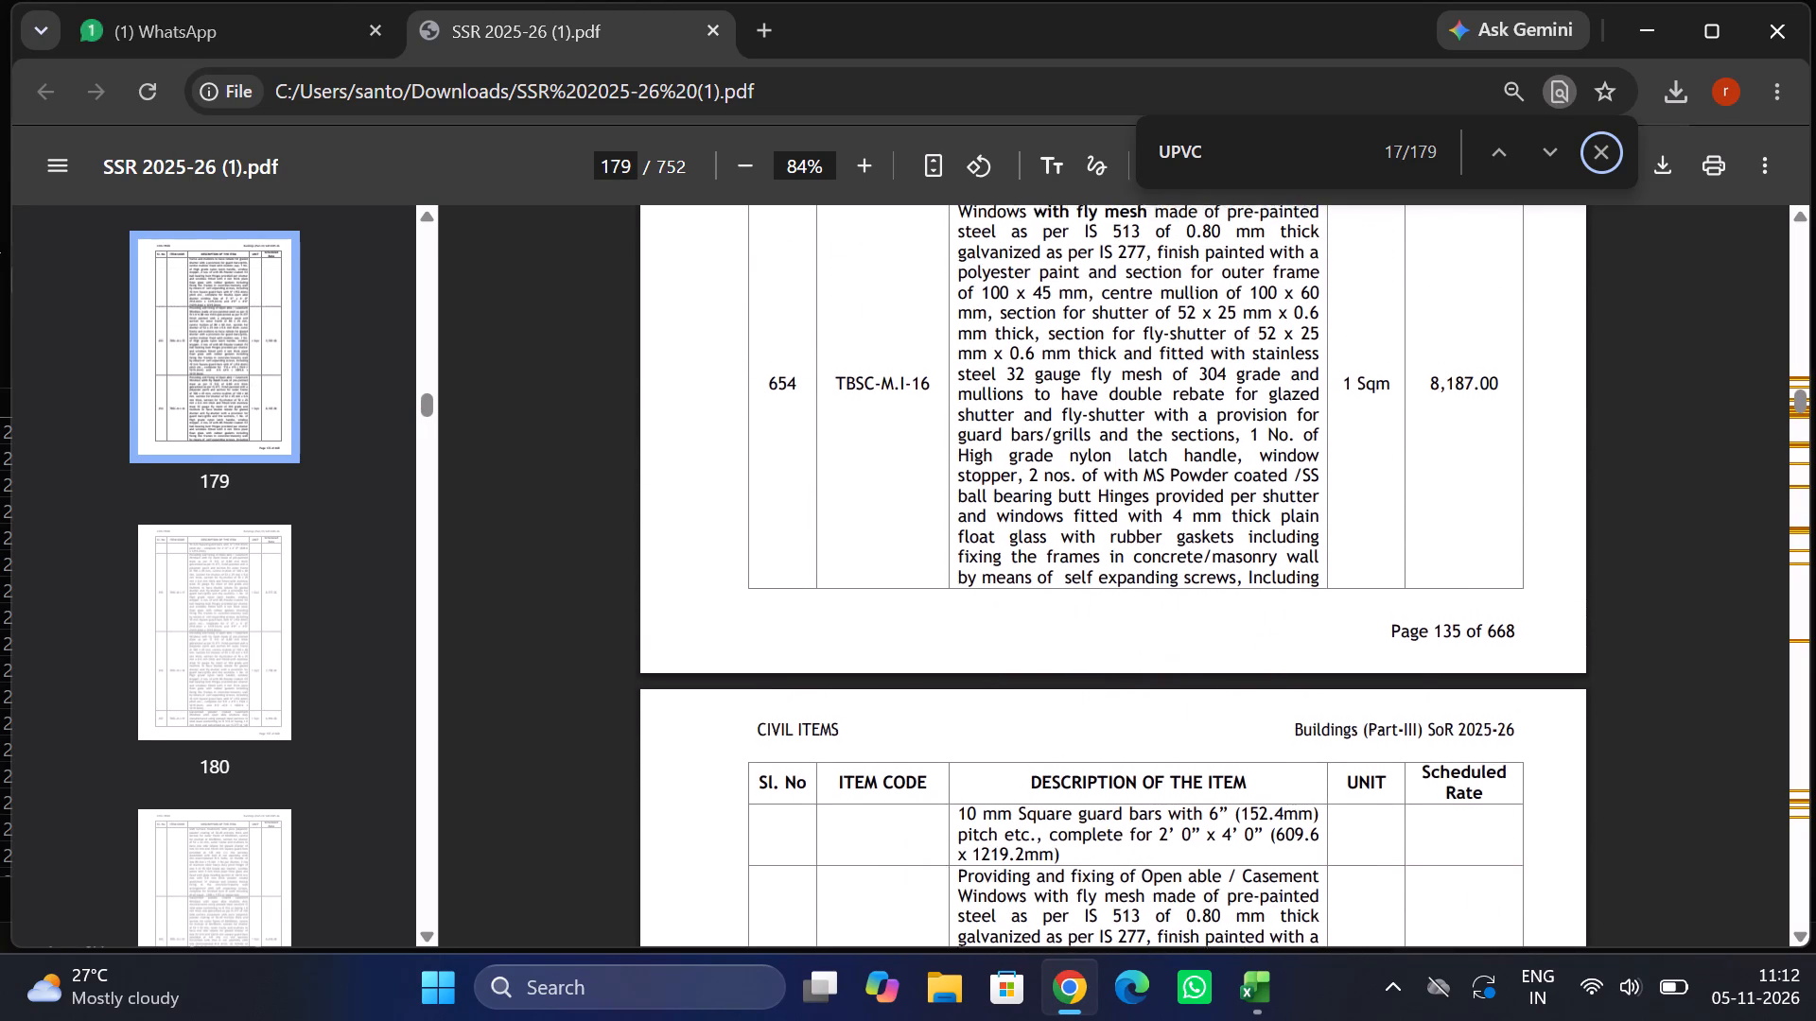
scroll(1091, 525, "down", 4)
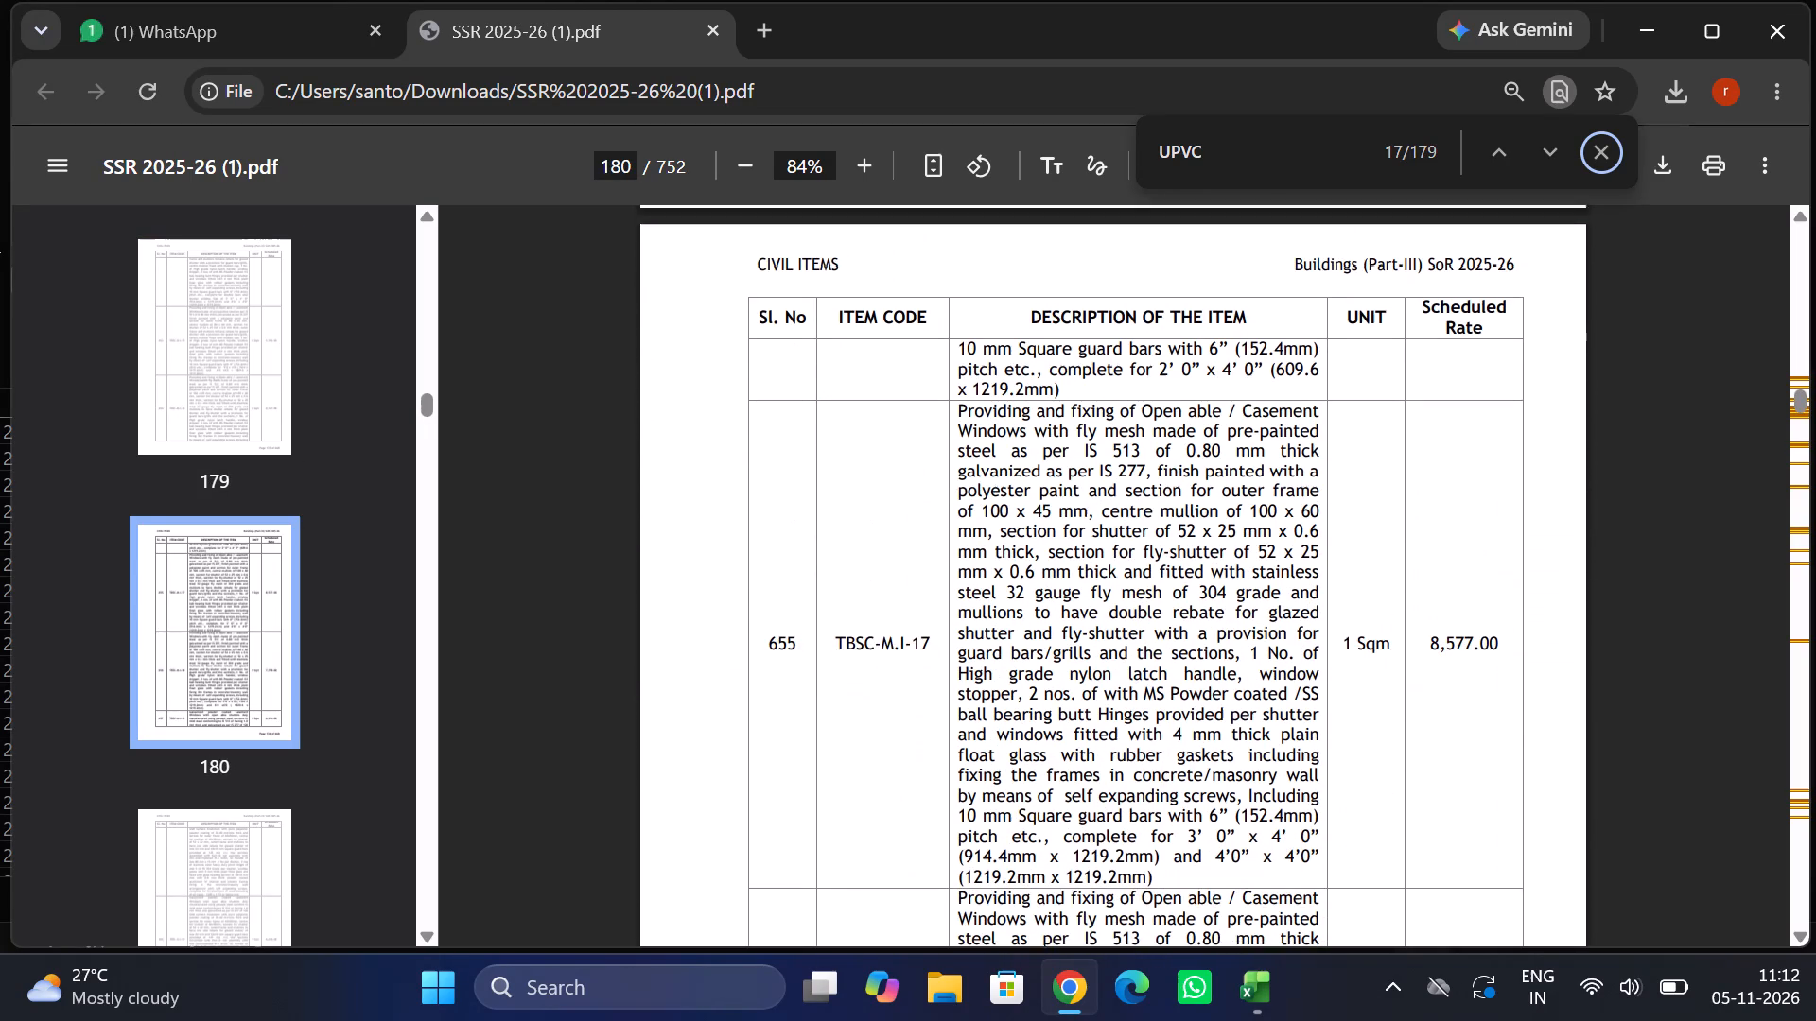
scroll(1091, 525, "down", 2)
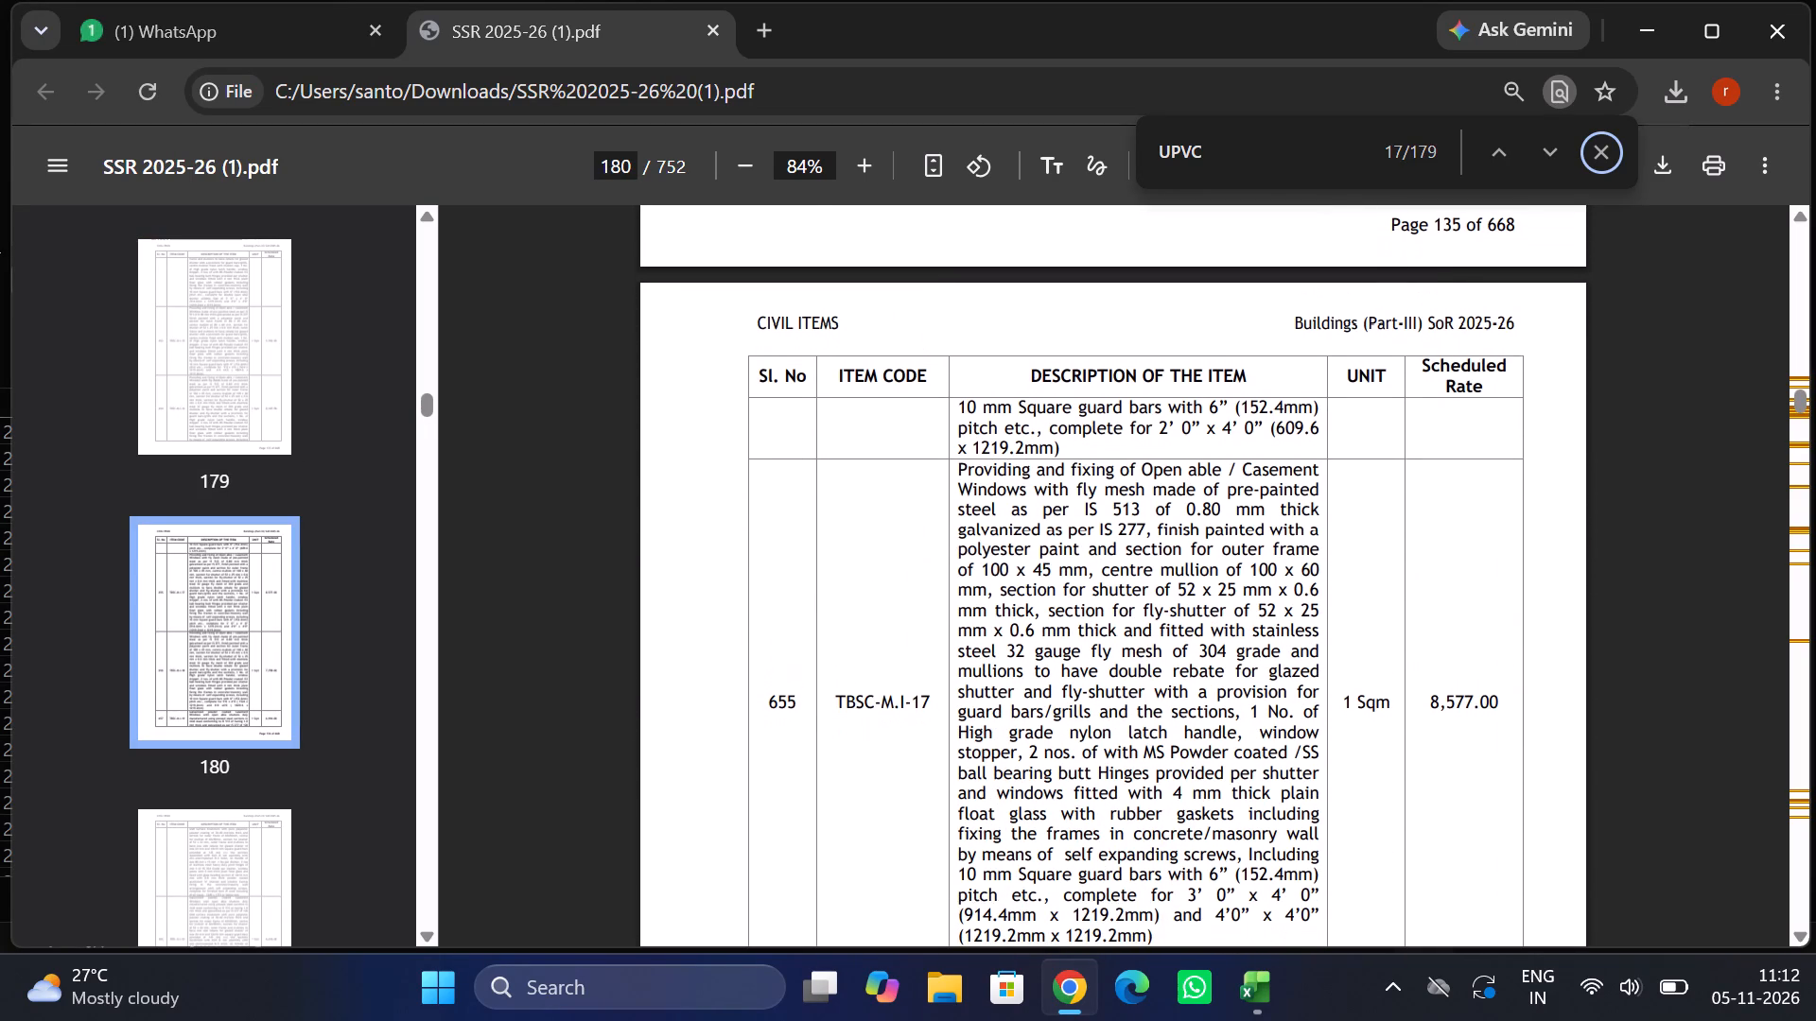
scroll(1091, 525, "down", 1)
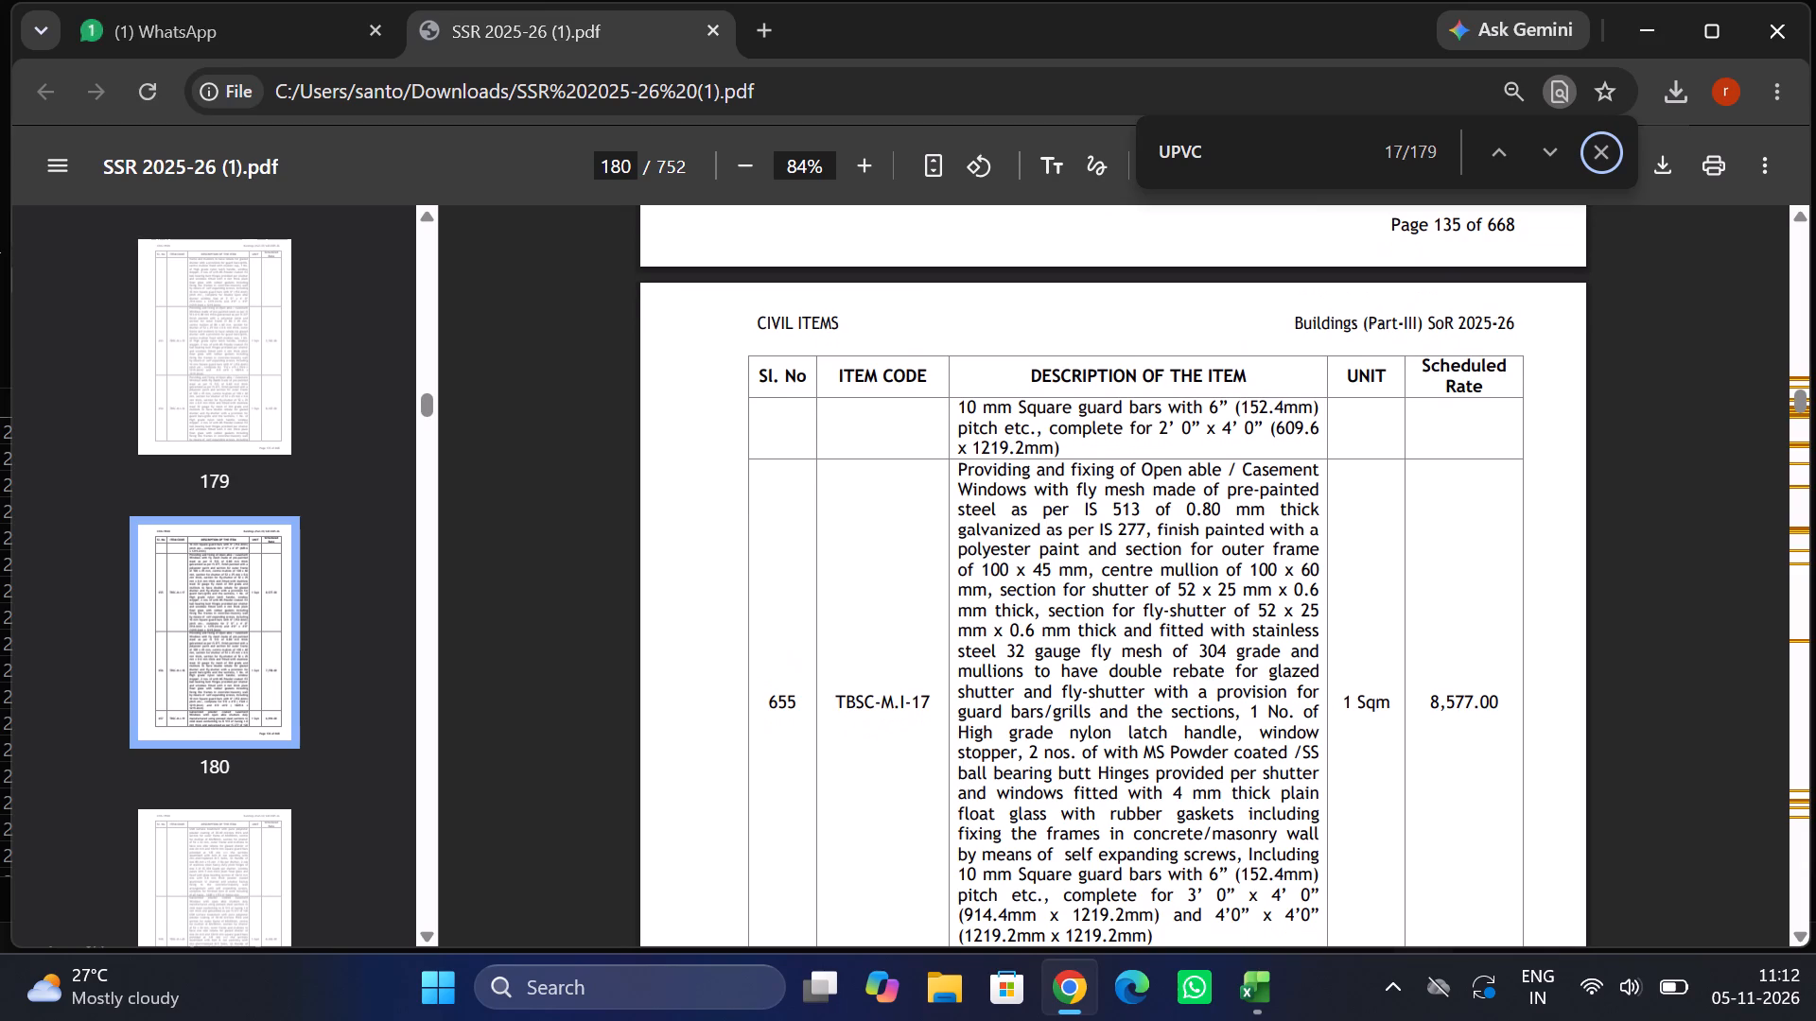
scroll(1091, 525, "up", 4)
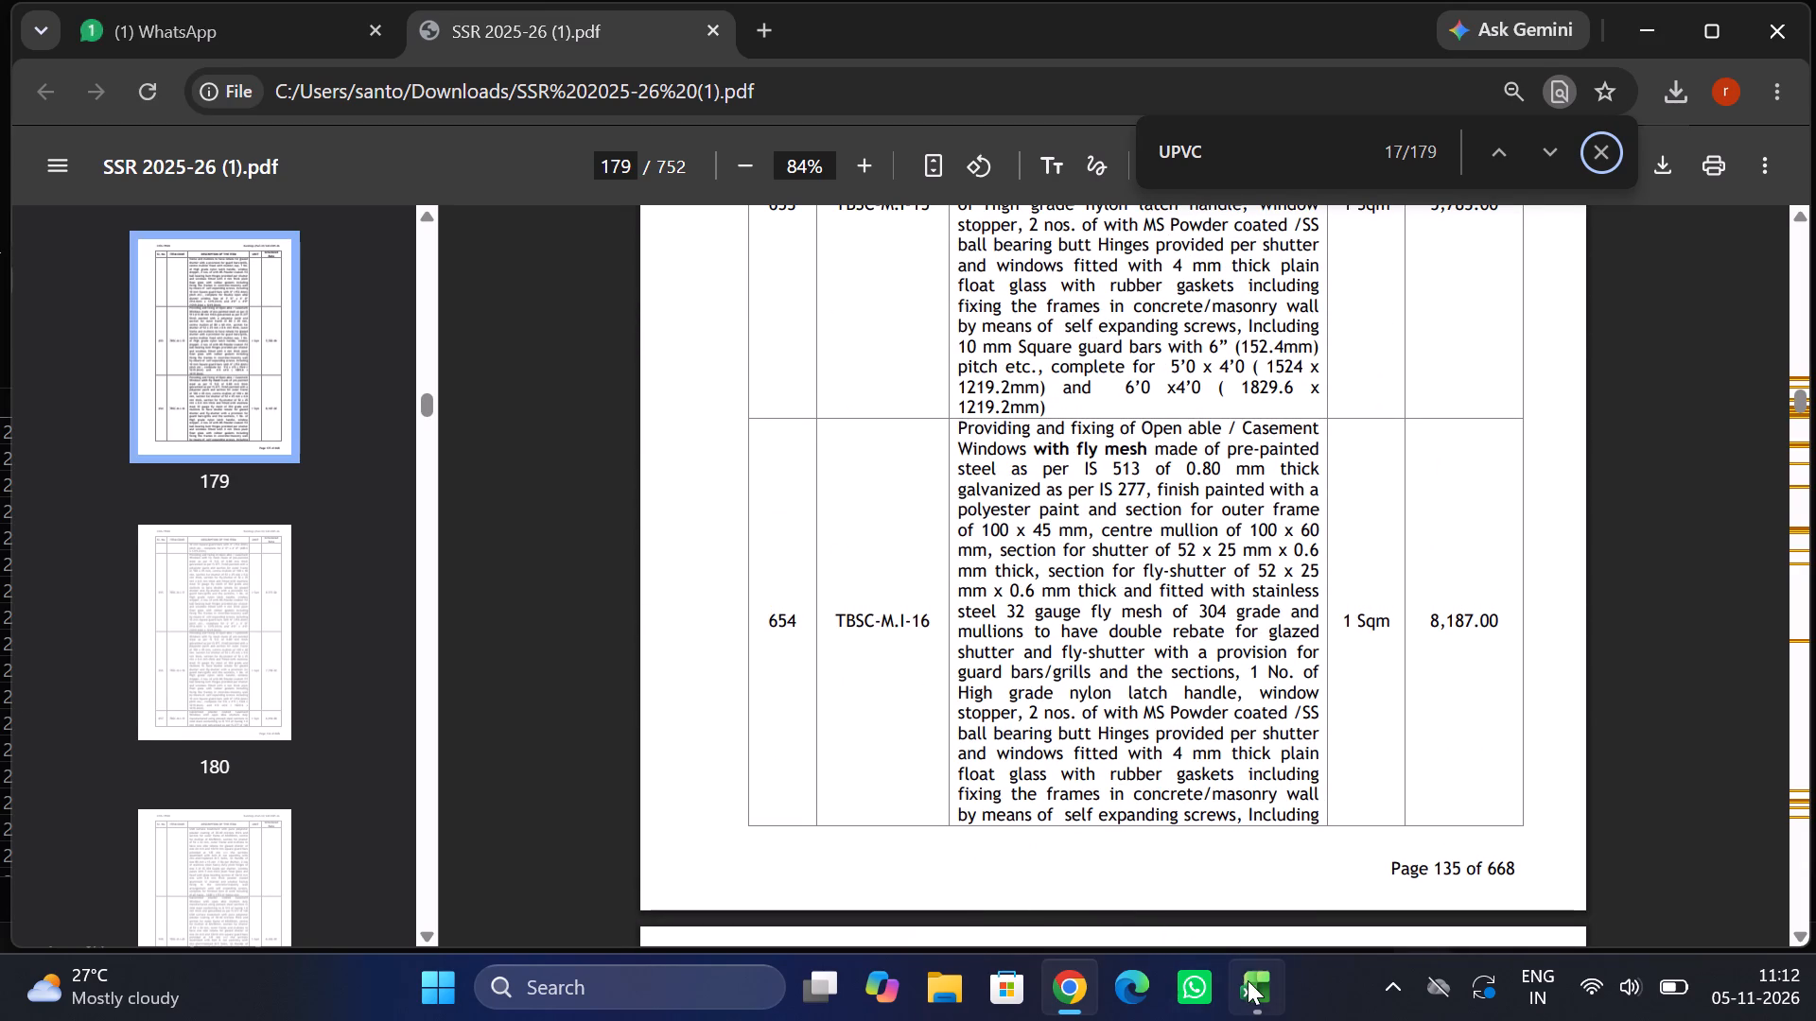
Switch back to the community hall estimate workbook in Excel, at the empty UPVC DOORS rate cell.
left_click(1241, 877)
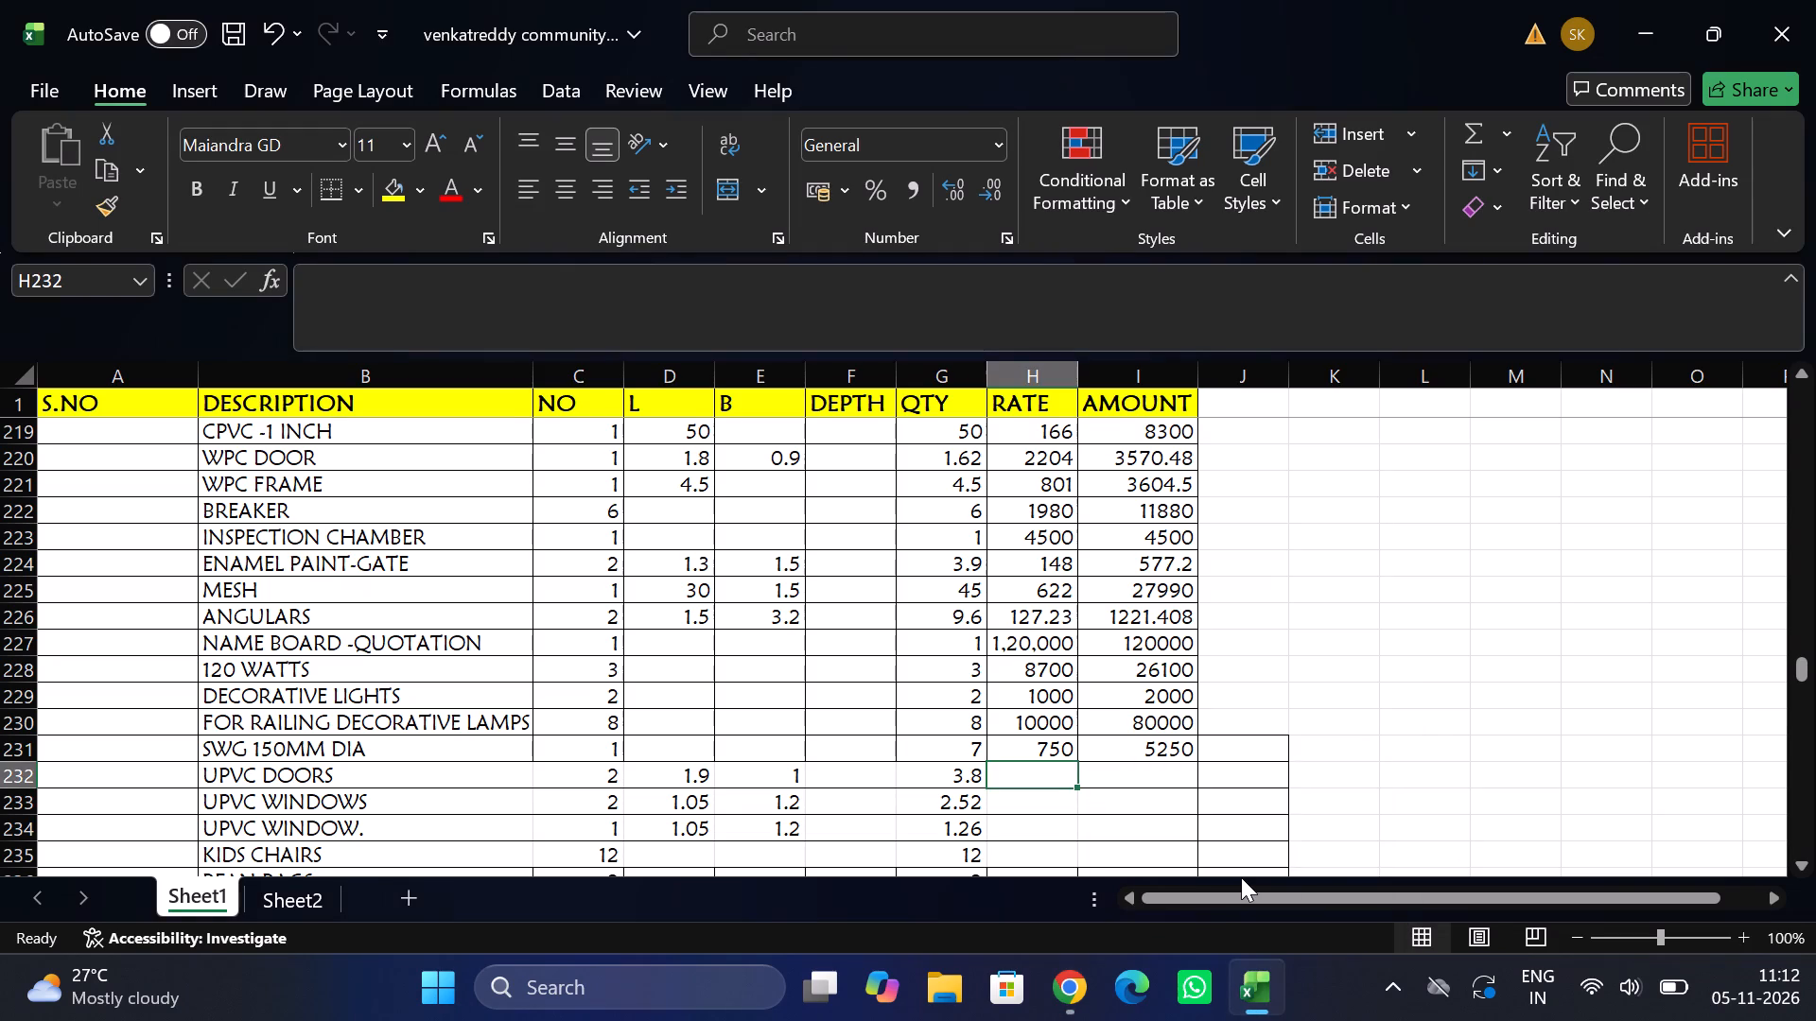
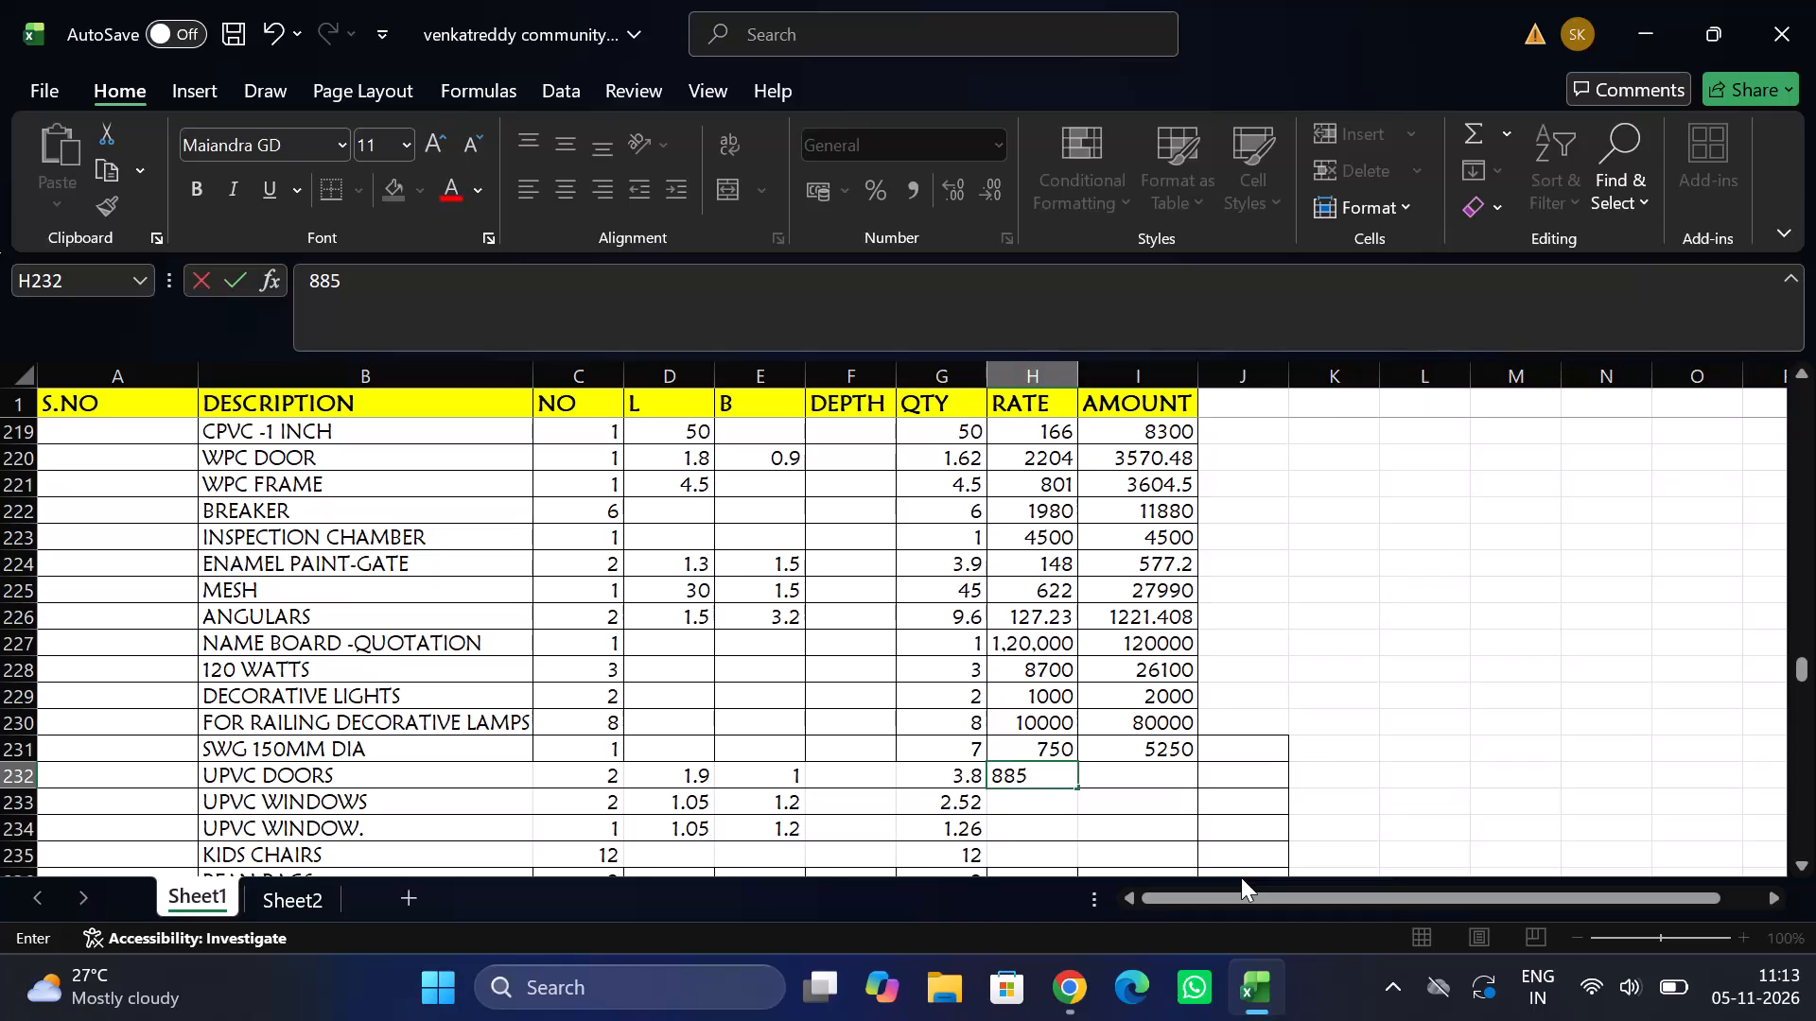
Finish entering 8851 as the UPVC DOORS rate and fill the amount formula down from the row above.
key("Tab")
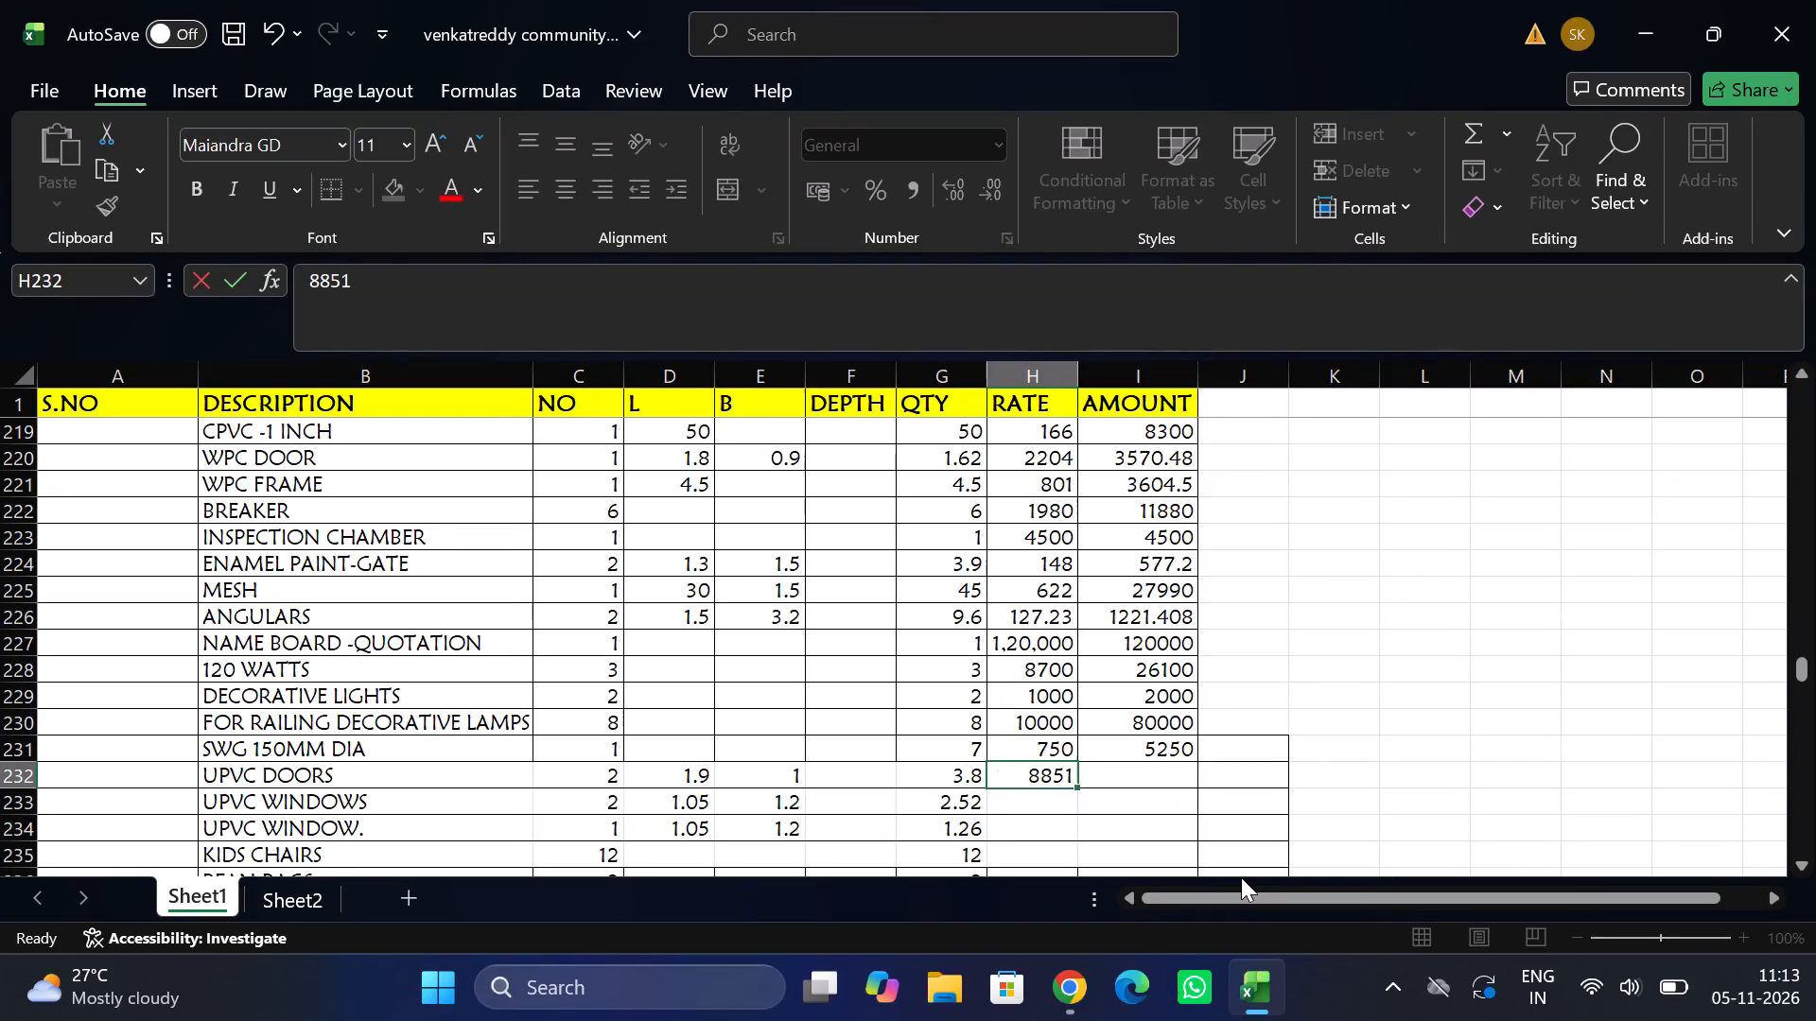
key("ctrl+d")
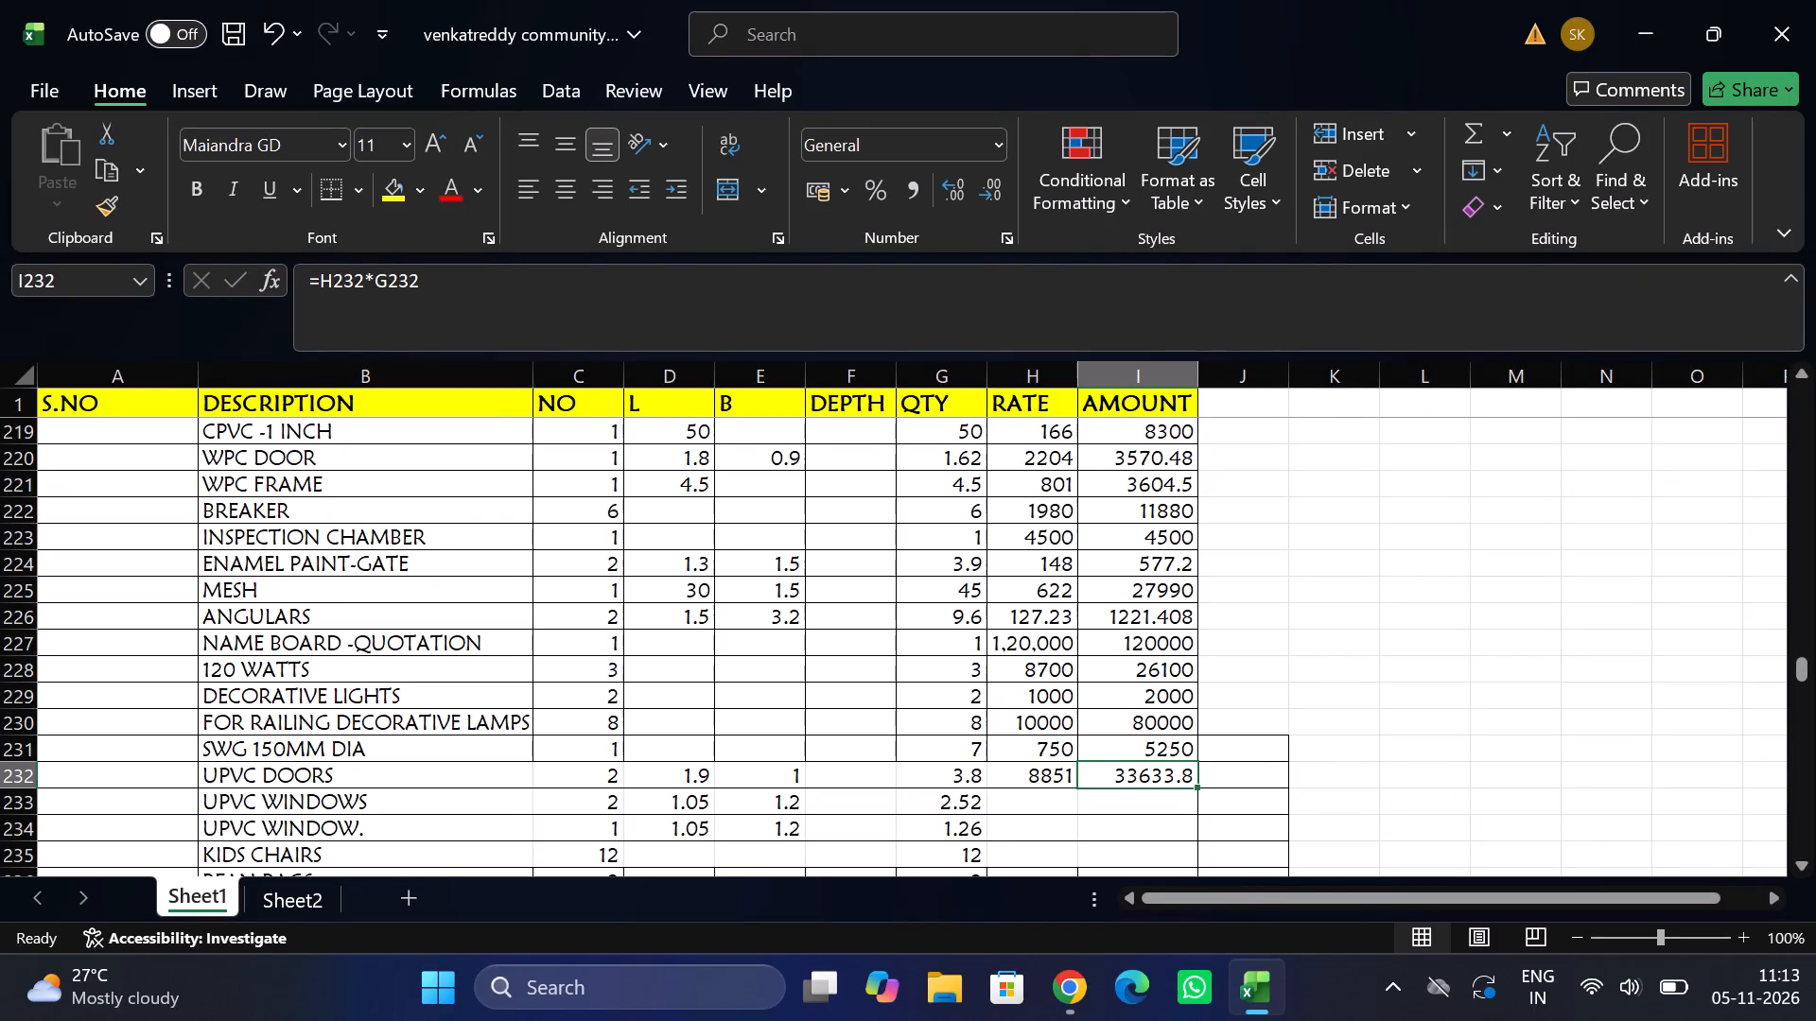
Switch to the SSR 2025-26 PDF in Chrome and examine the casement window items on page 179 and the next UPVC match.
left_click(1054, 802)
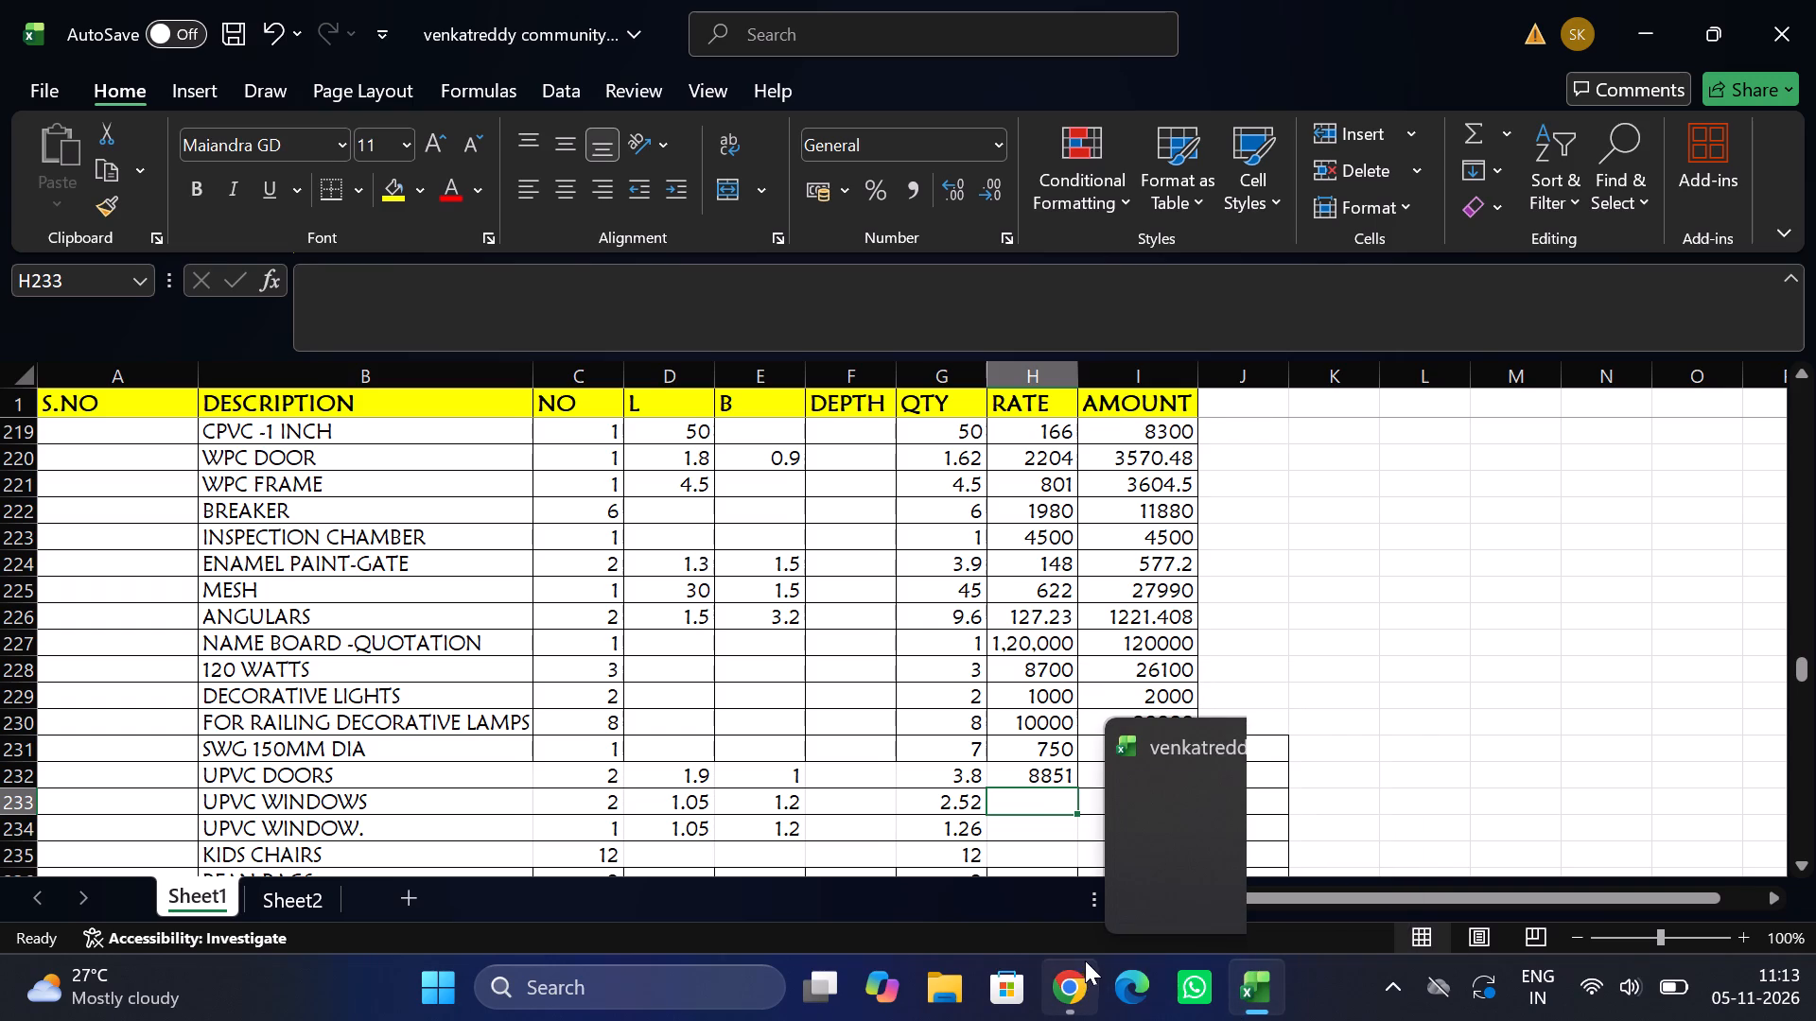
left_click(1102, 885)
scroll(1150, 660, "up", 1)
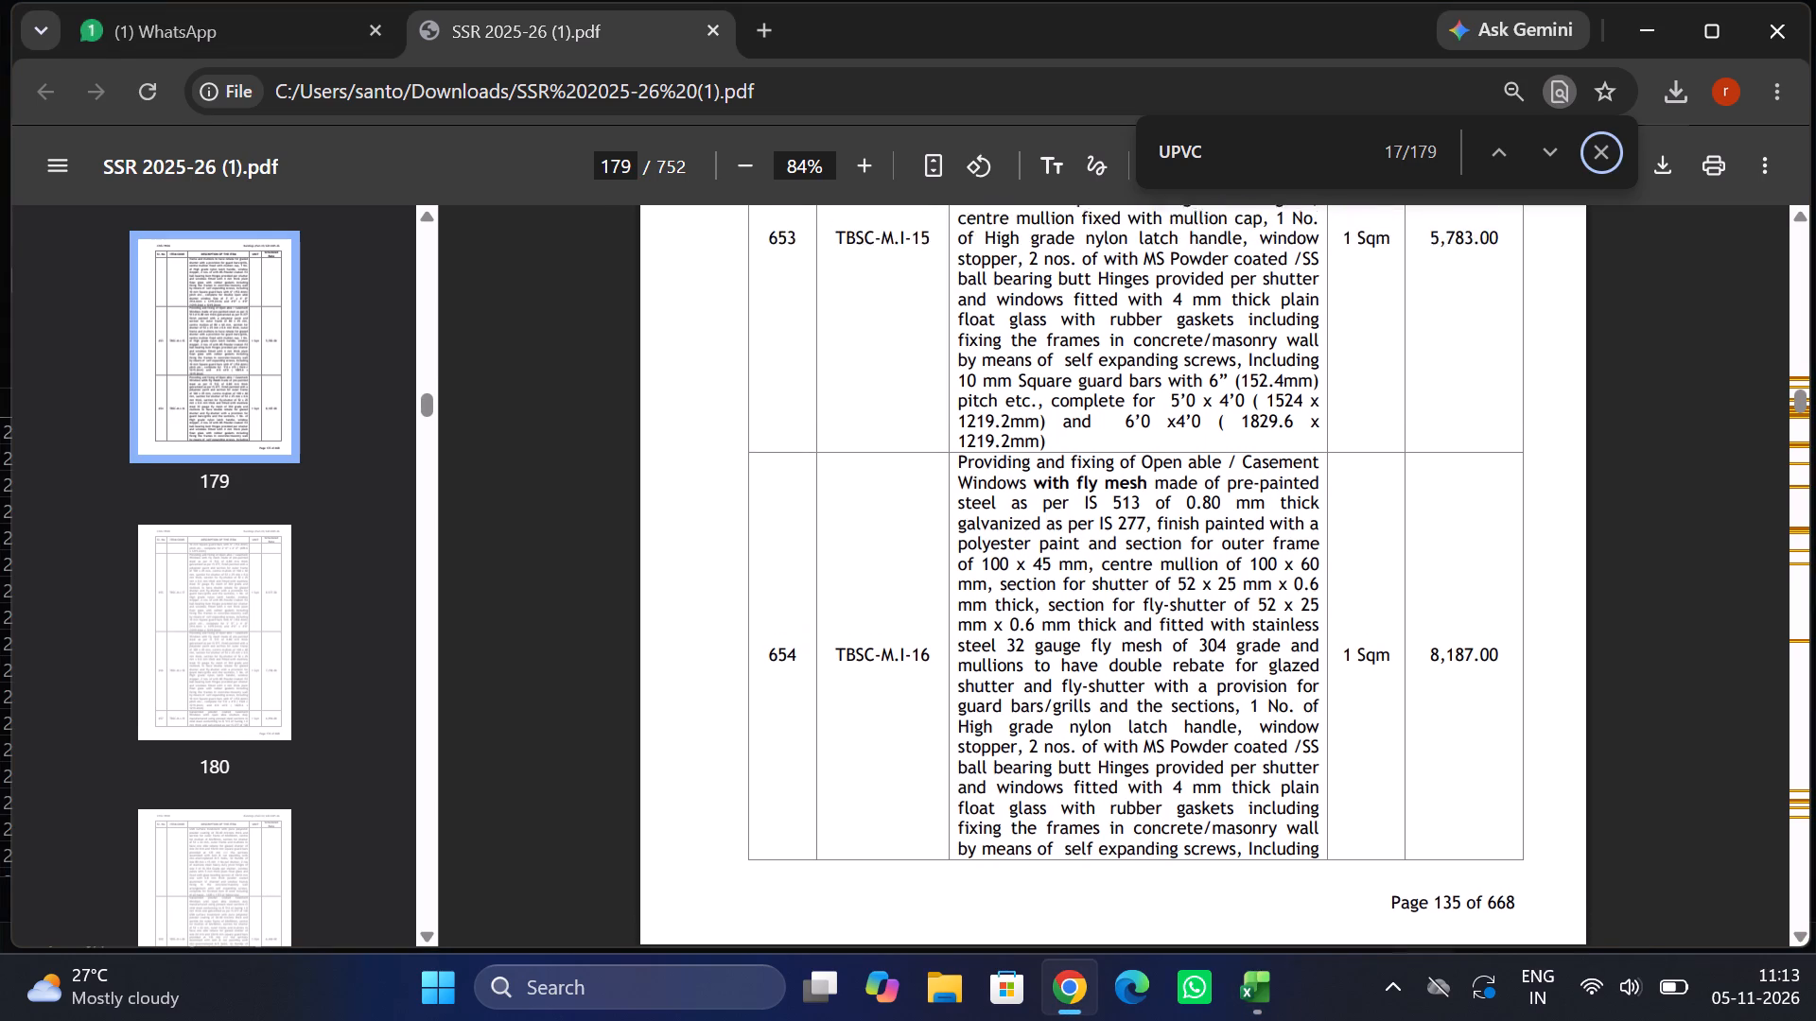
scroll(1150, 660, "up", 2)
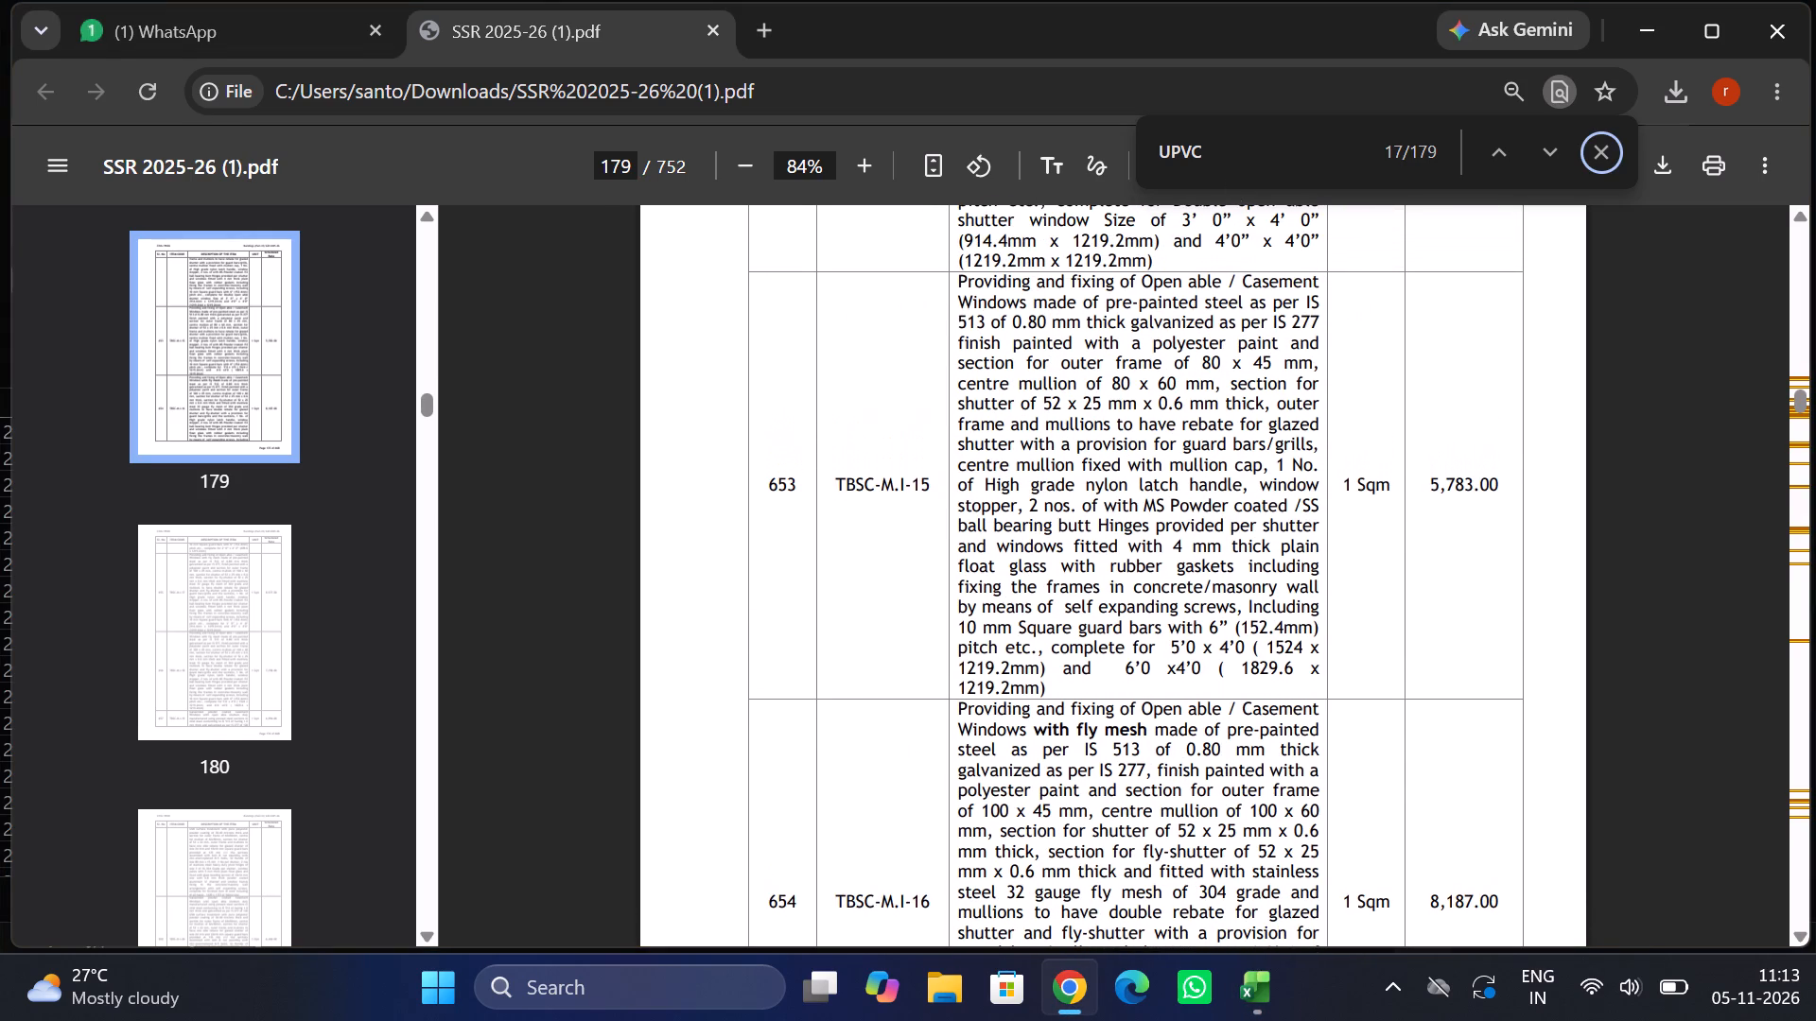
left_click(1244, 154)
key("Return")
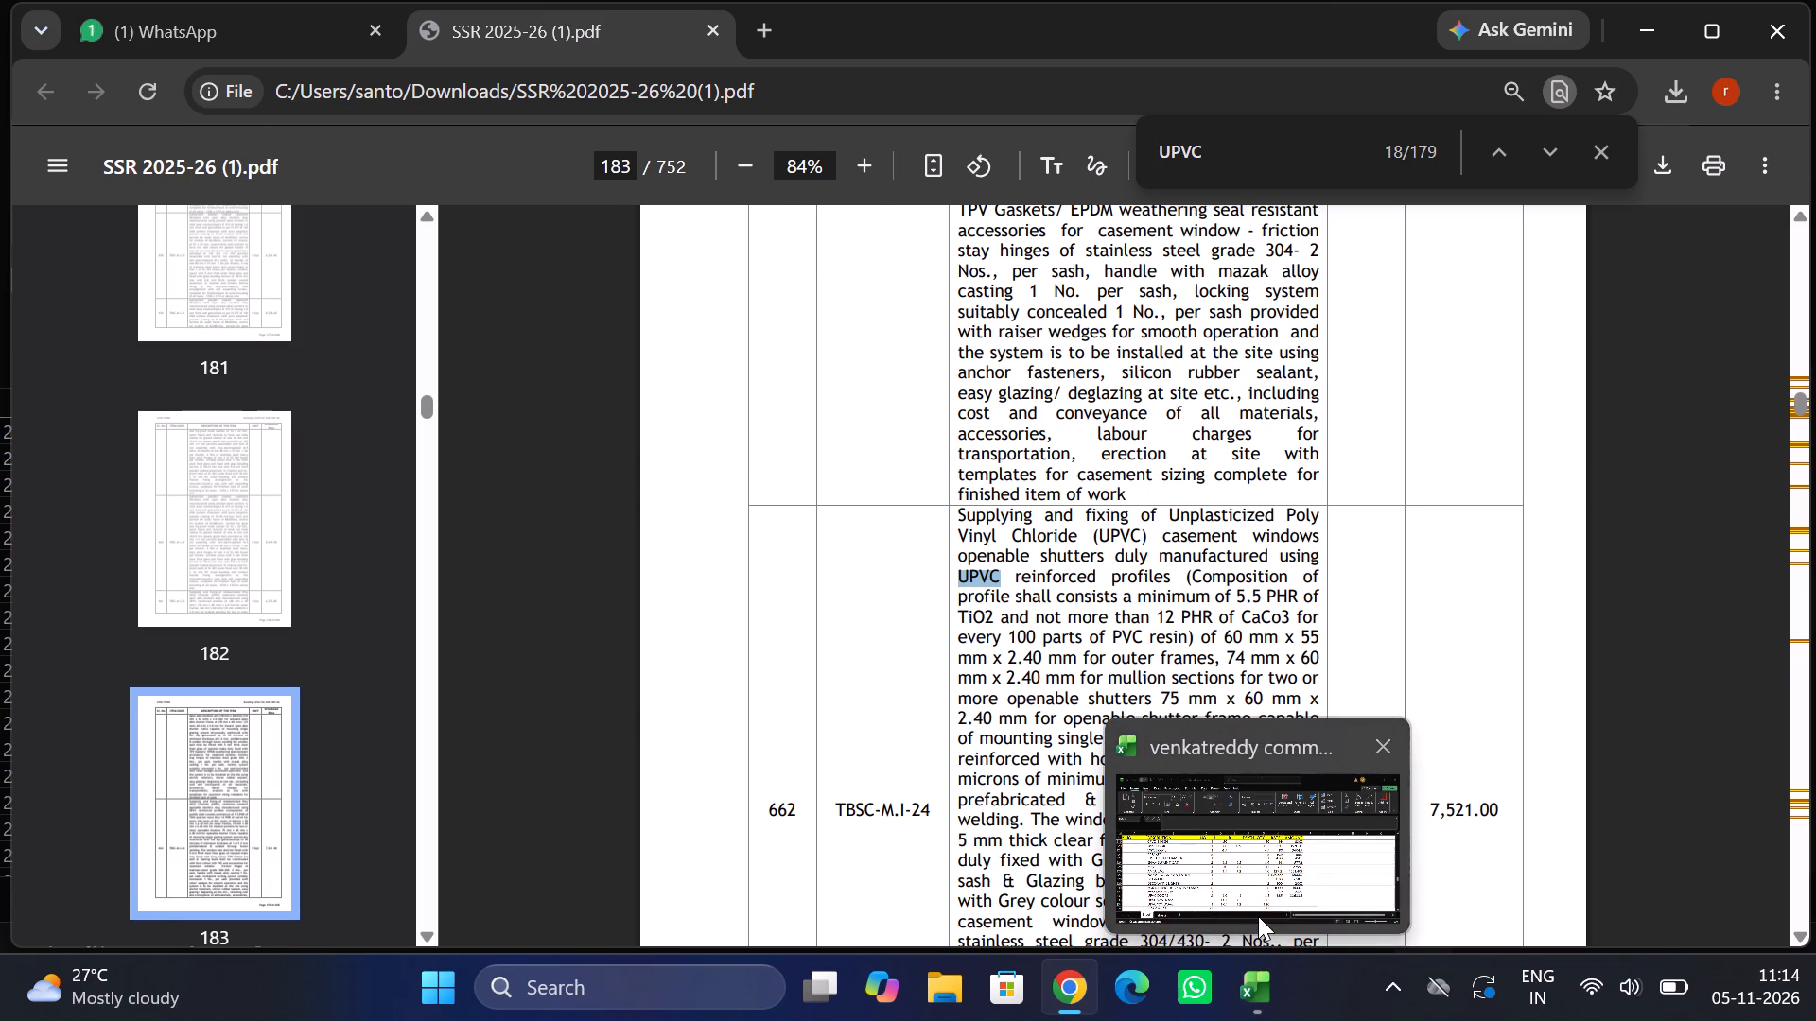
Return to the estimate workbook in Excel and set the UPVC WINDOWS rate to 8851.
left_click(1258, 916)
type("8851")
key("Tab")
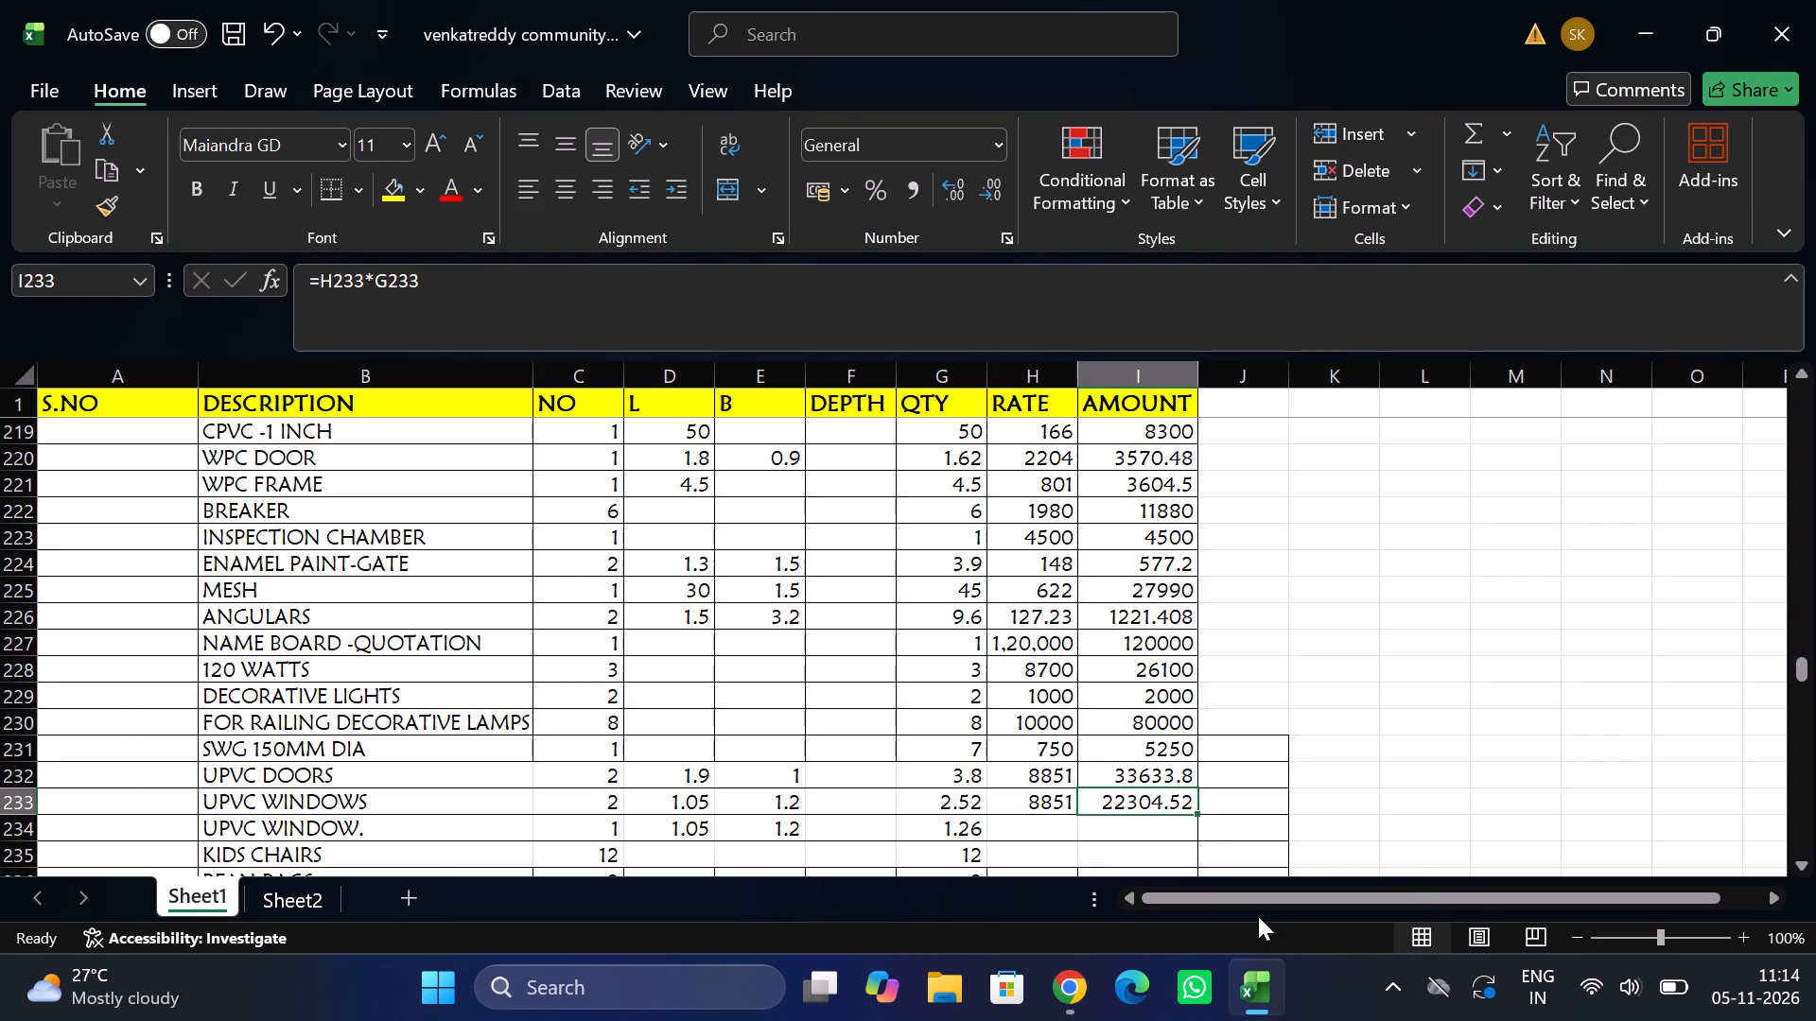
Fill the 8851 rate and the amount formula down from the UPVC WINDOWS row into the single UPVC WINDOW row.
key("Down")
key("Left")
key("ctrl+d")
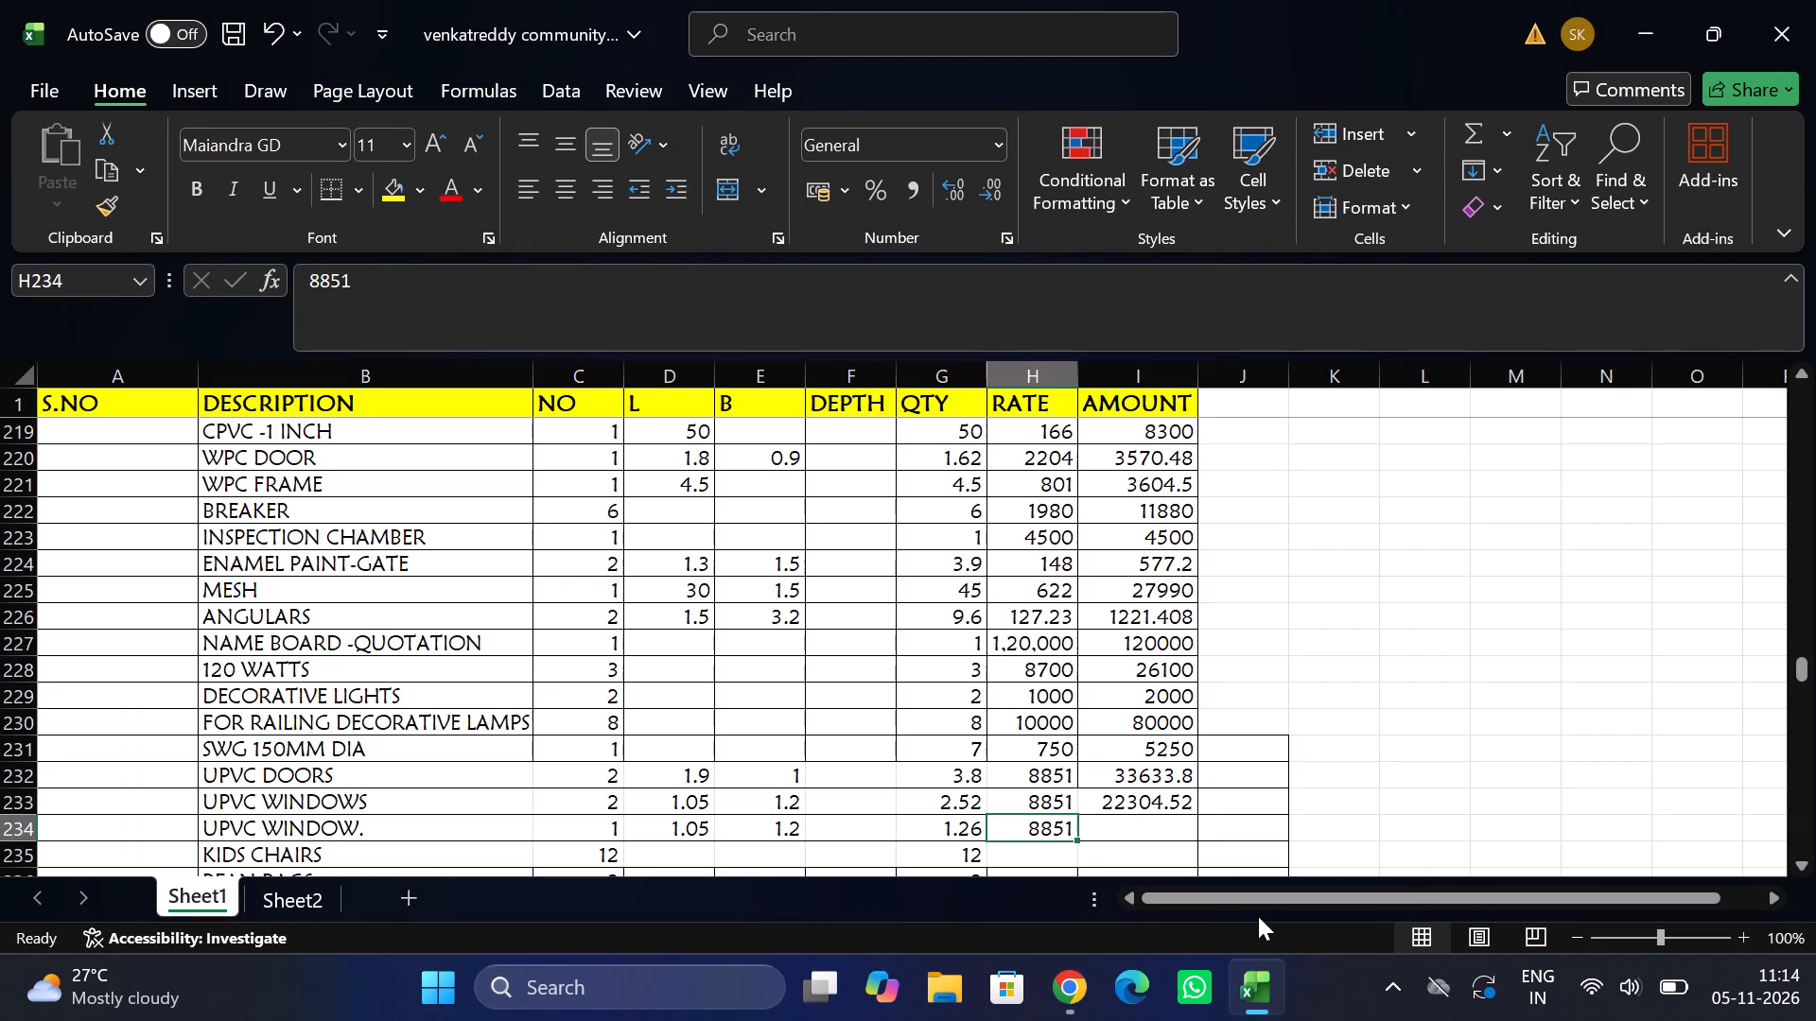
key("Tab")
key("ctrl+d")
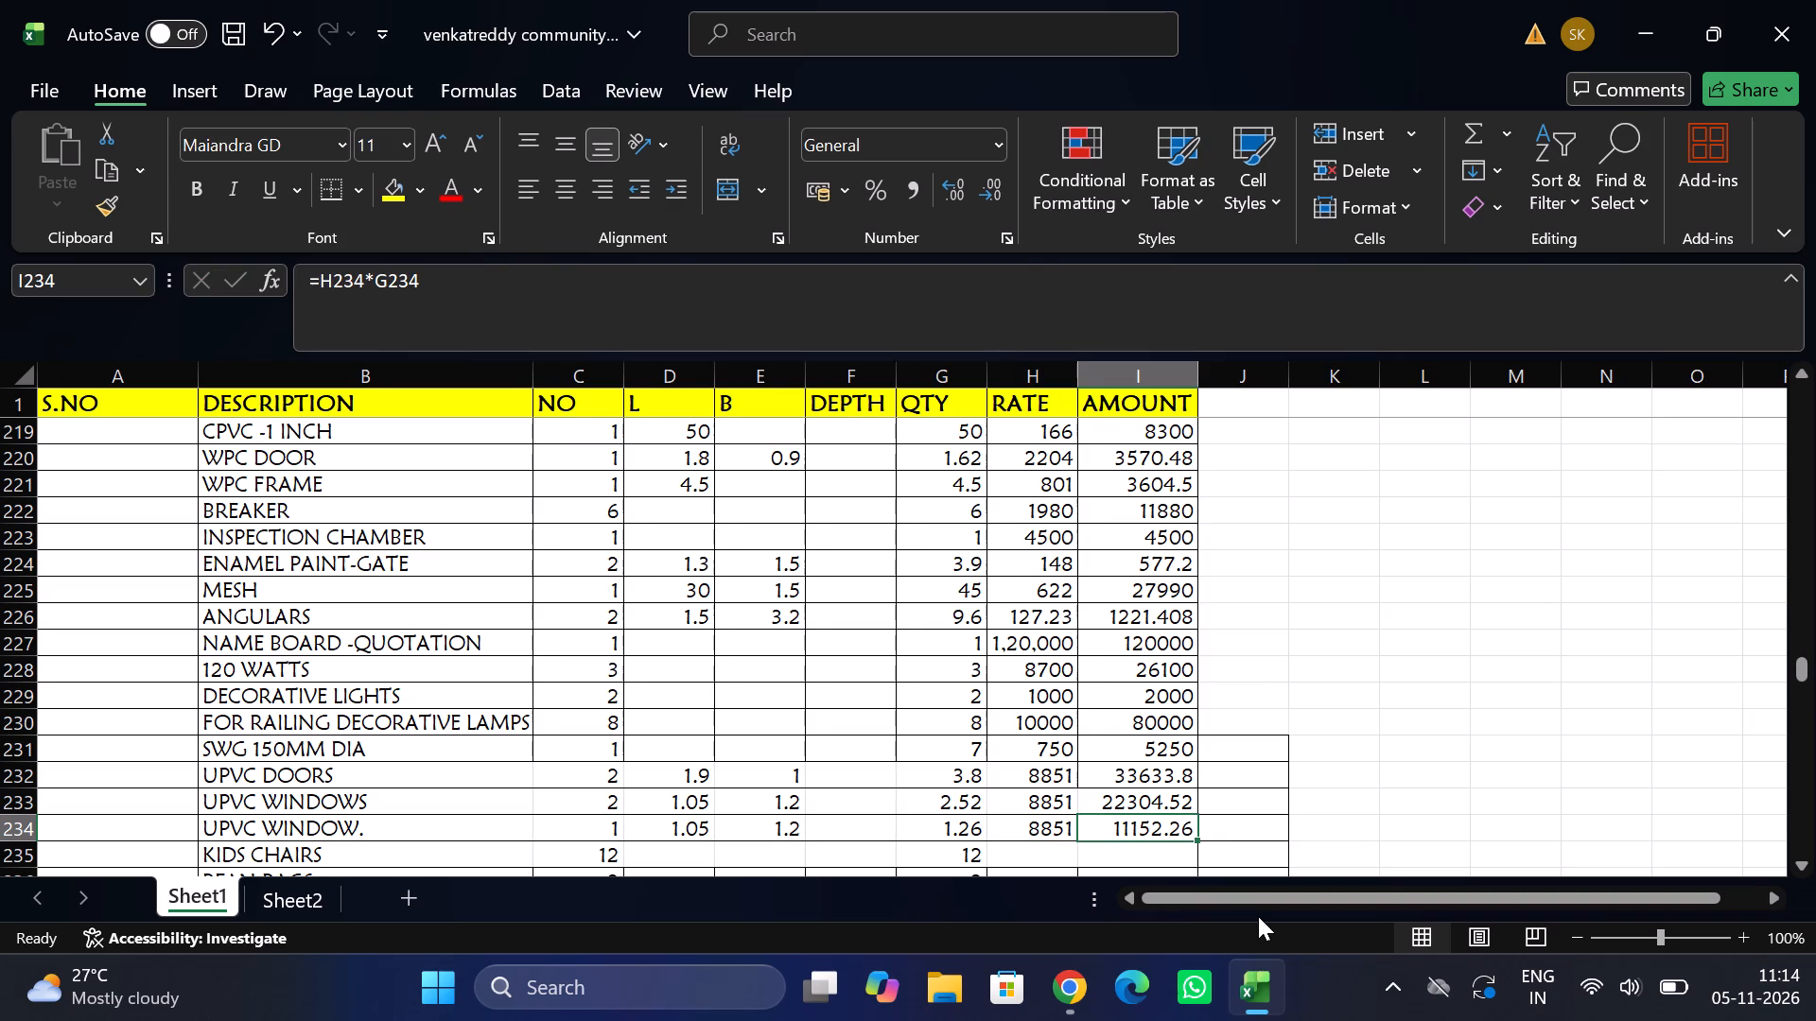
Open the quantity formula in the UPVC WINDOWS row to check it, and close it without editing.
scroll(1153, 817, "down", 1)
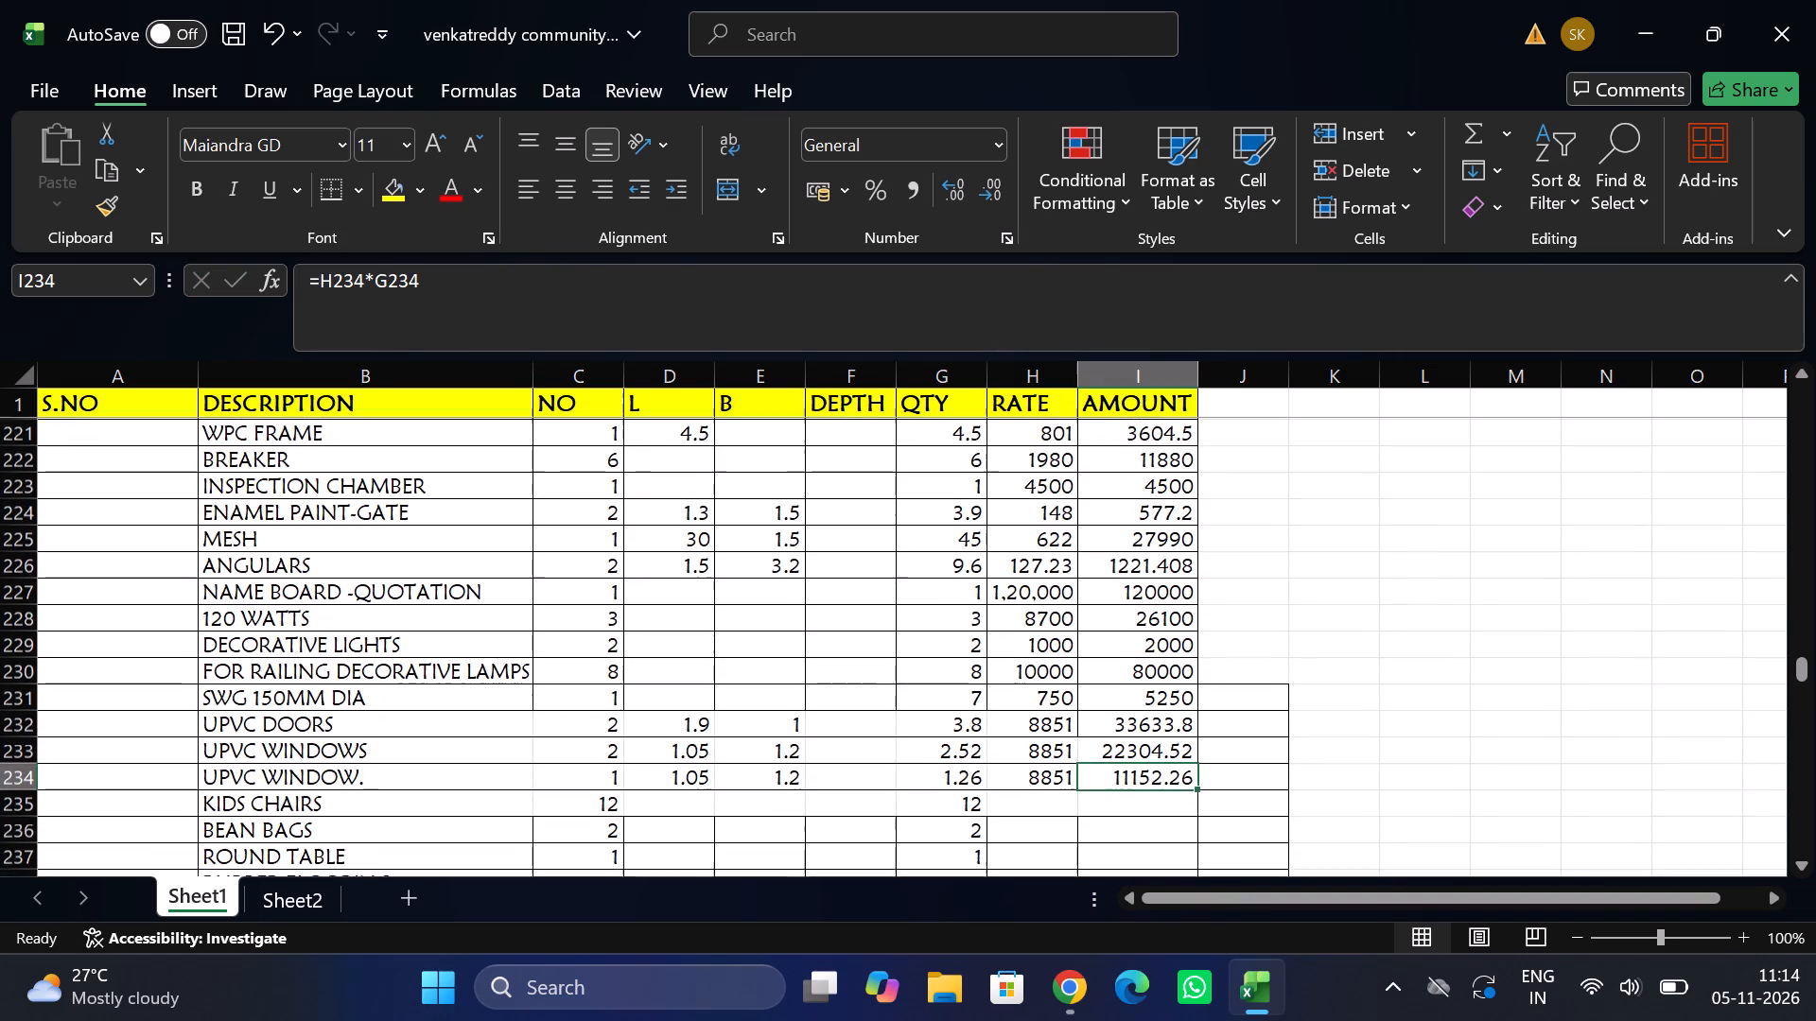
scroll(1153, 817, "down", 1)
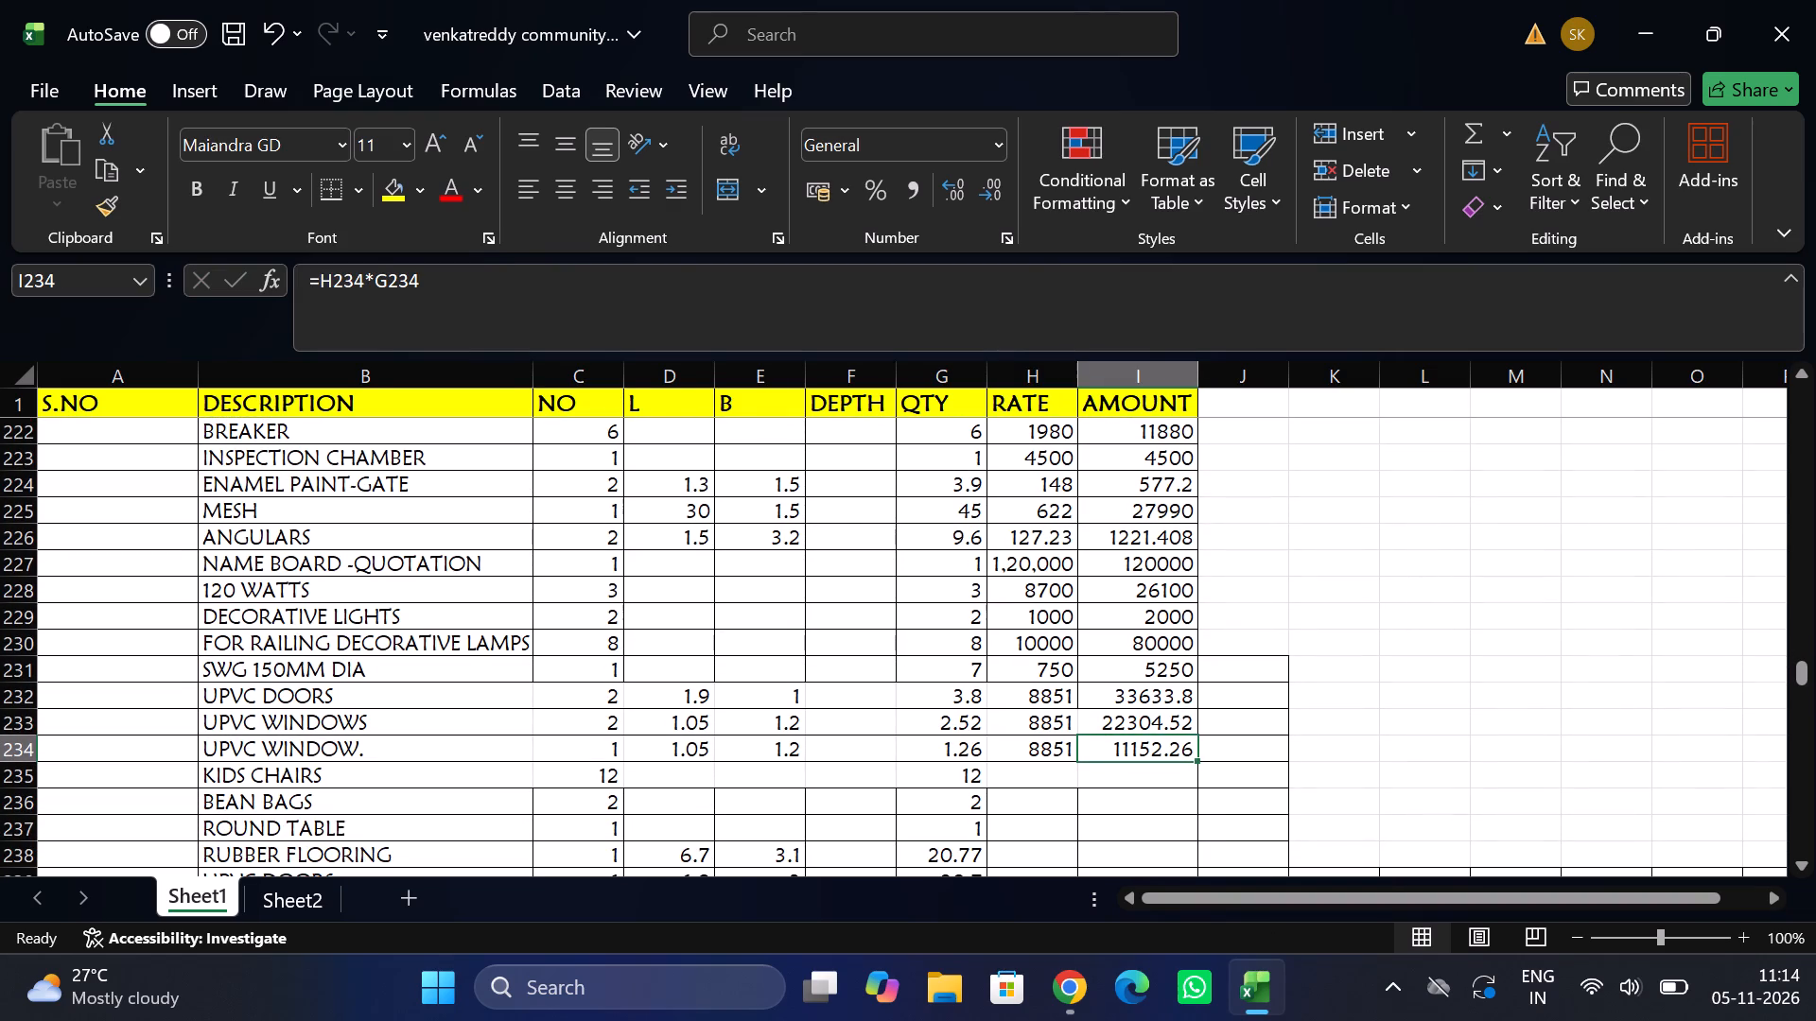
left_click(1052, 774)
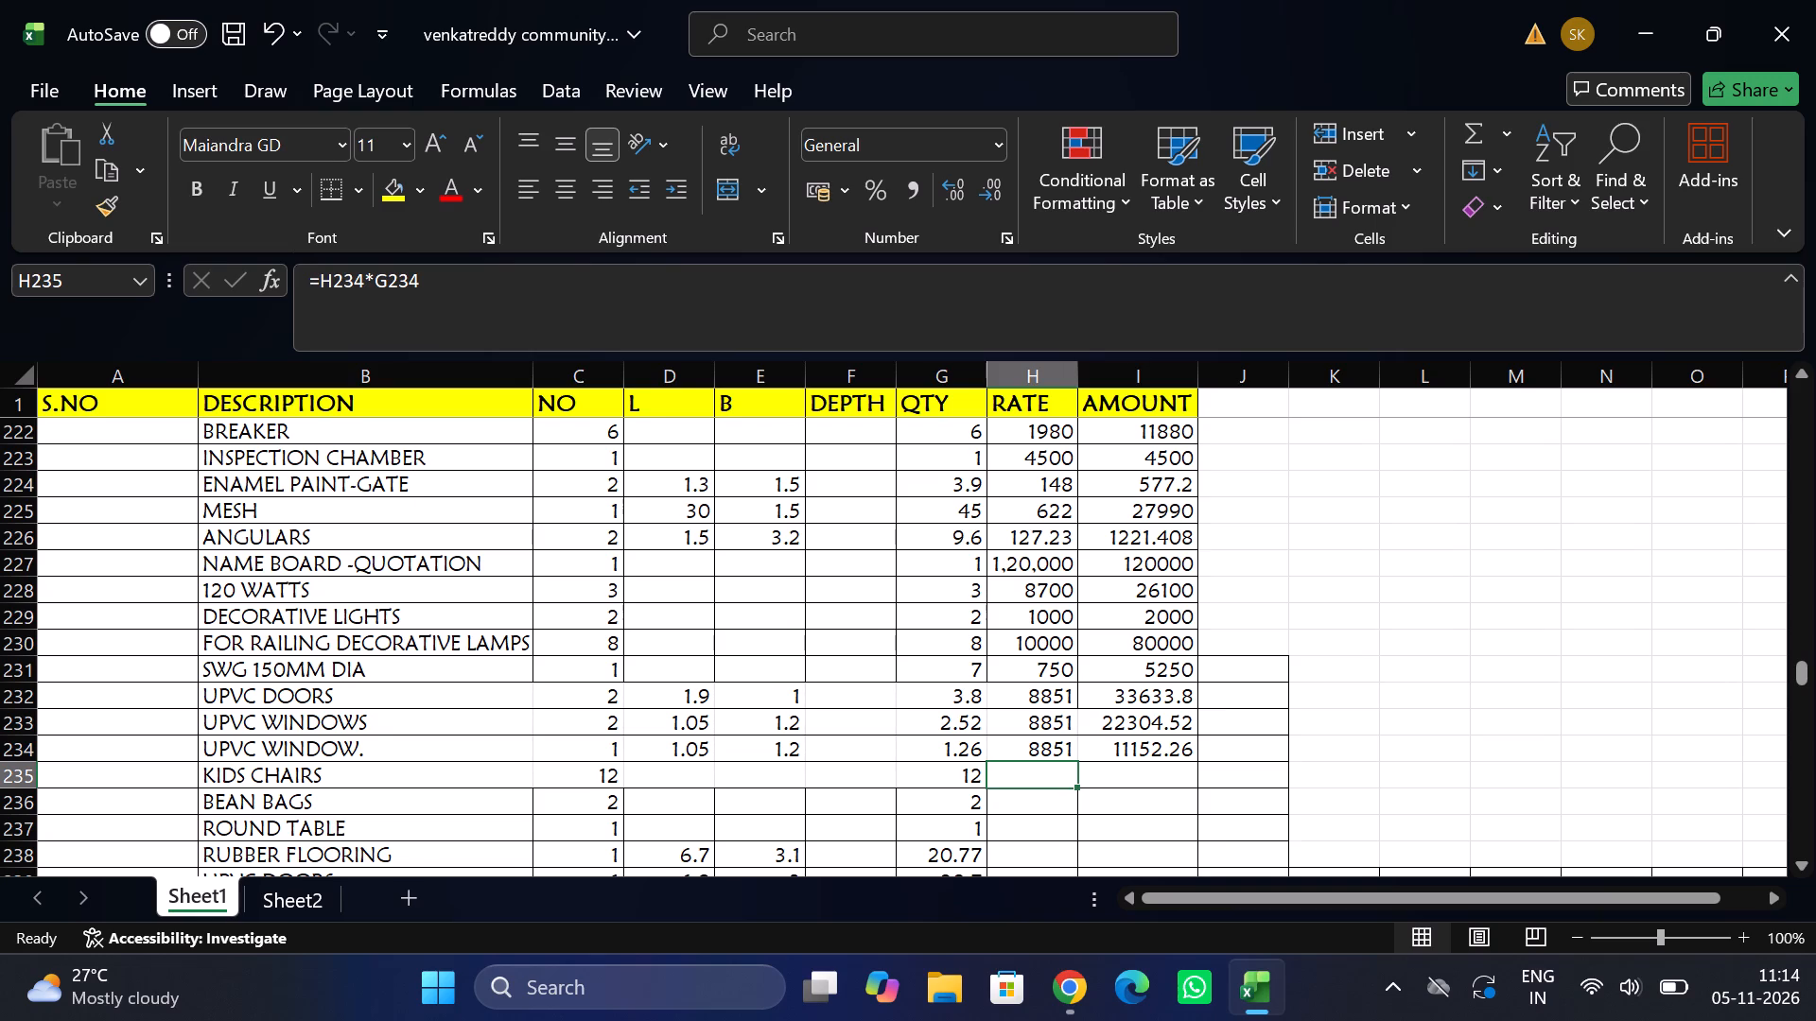
double_click(971, 717)
key("Return")
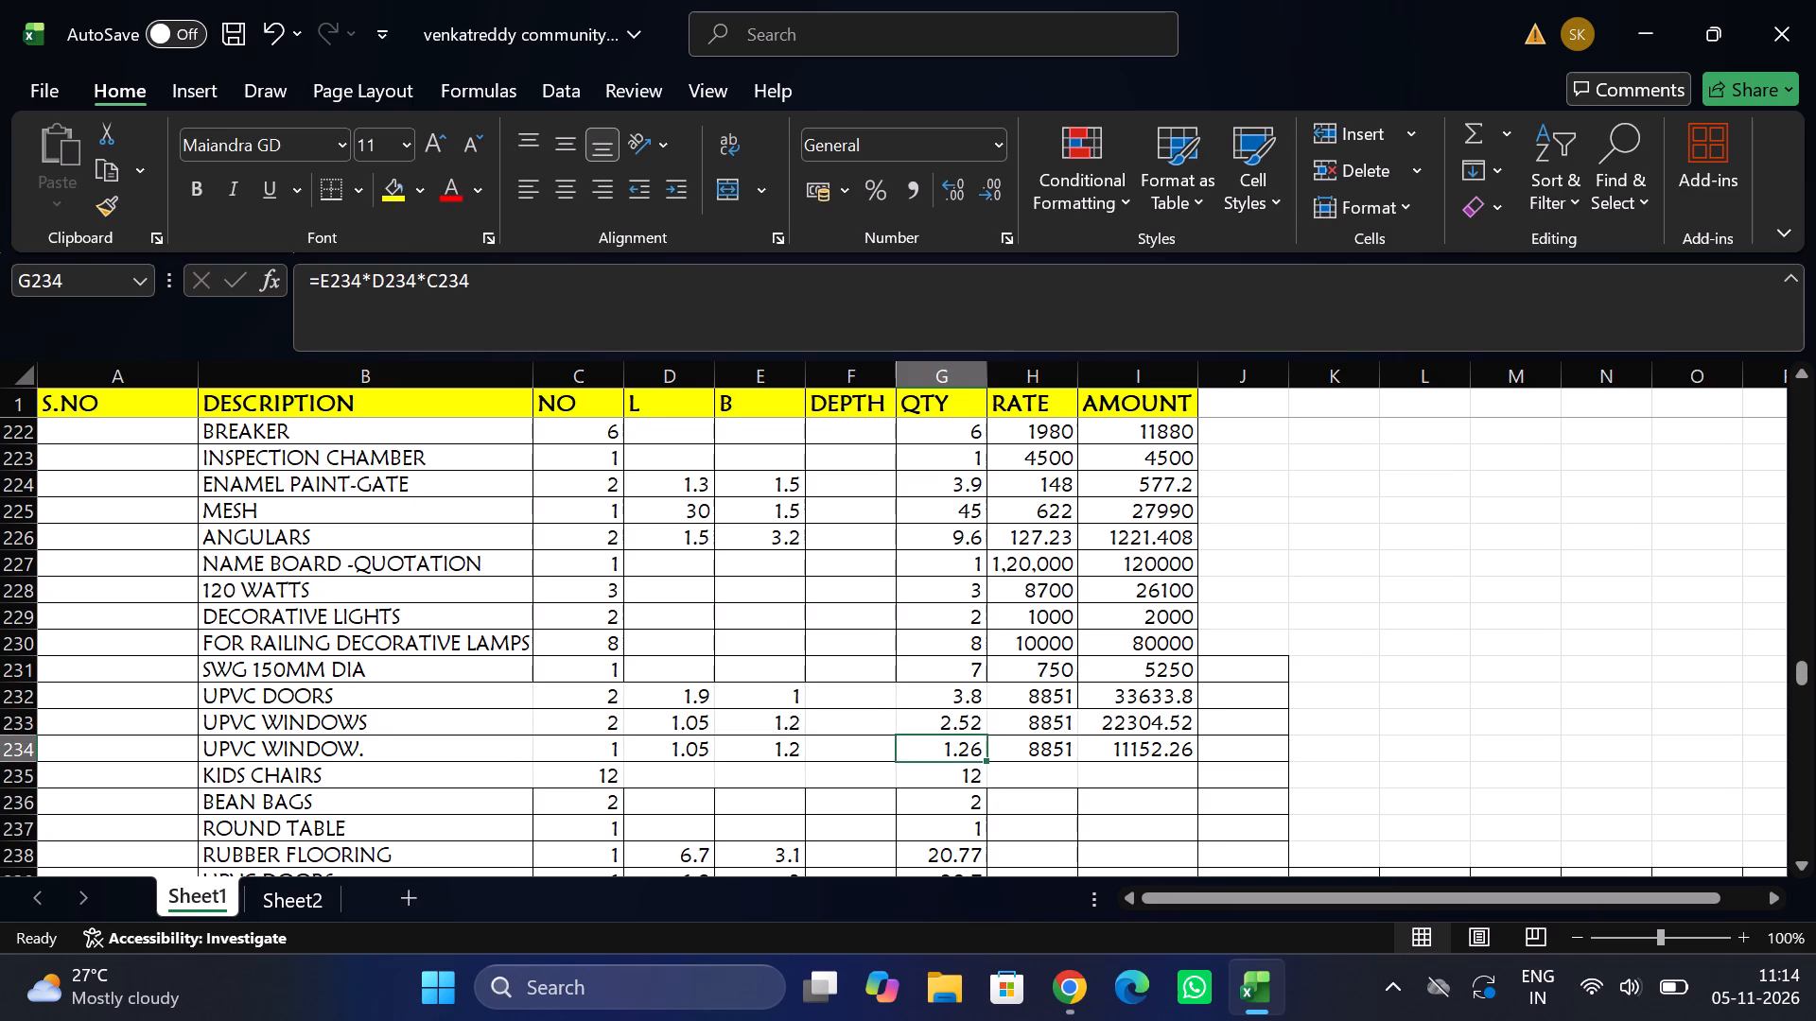
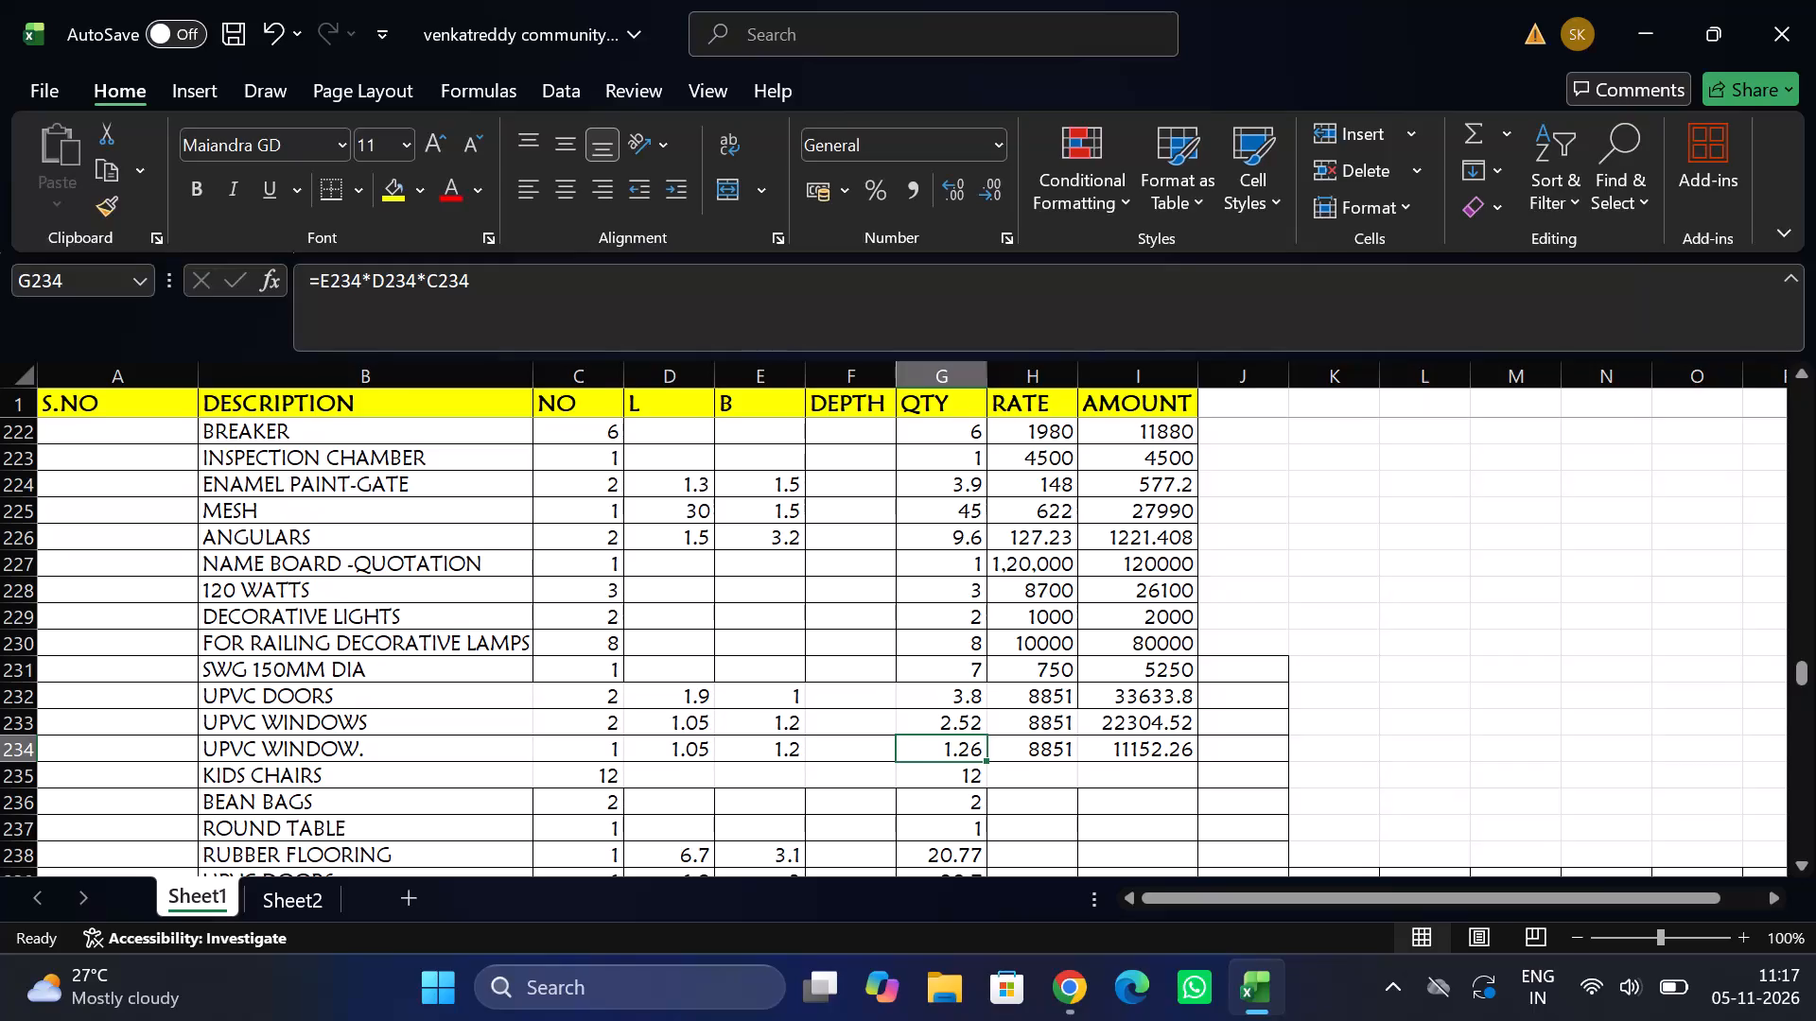
Set the KIDS CHAIRS rate to 1000.
scroll(666, 767, "down", 2)
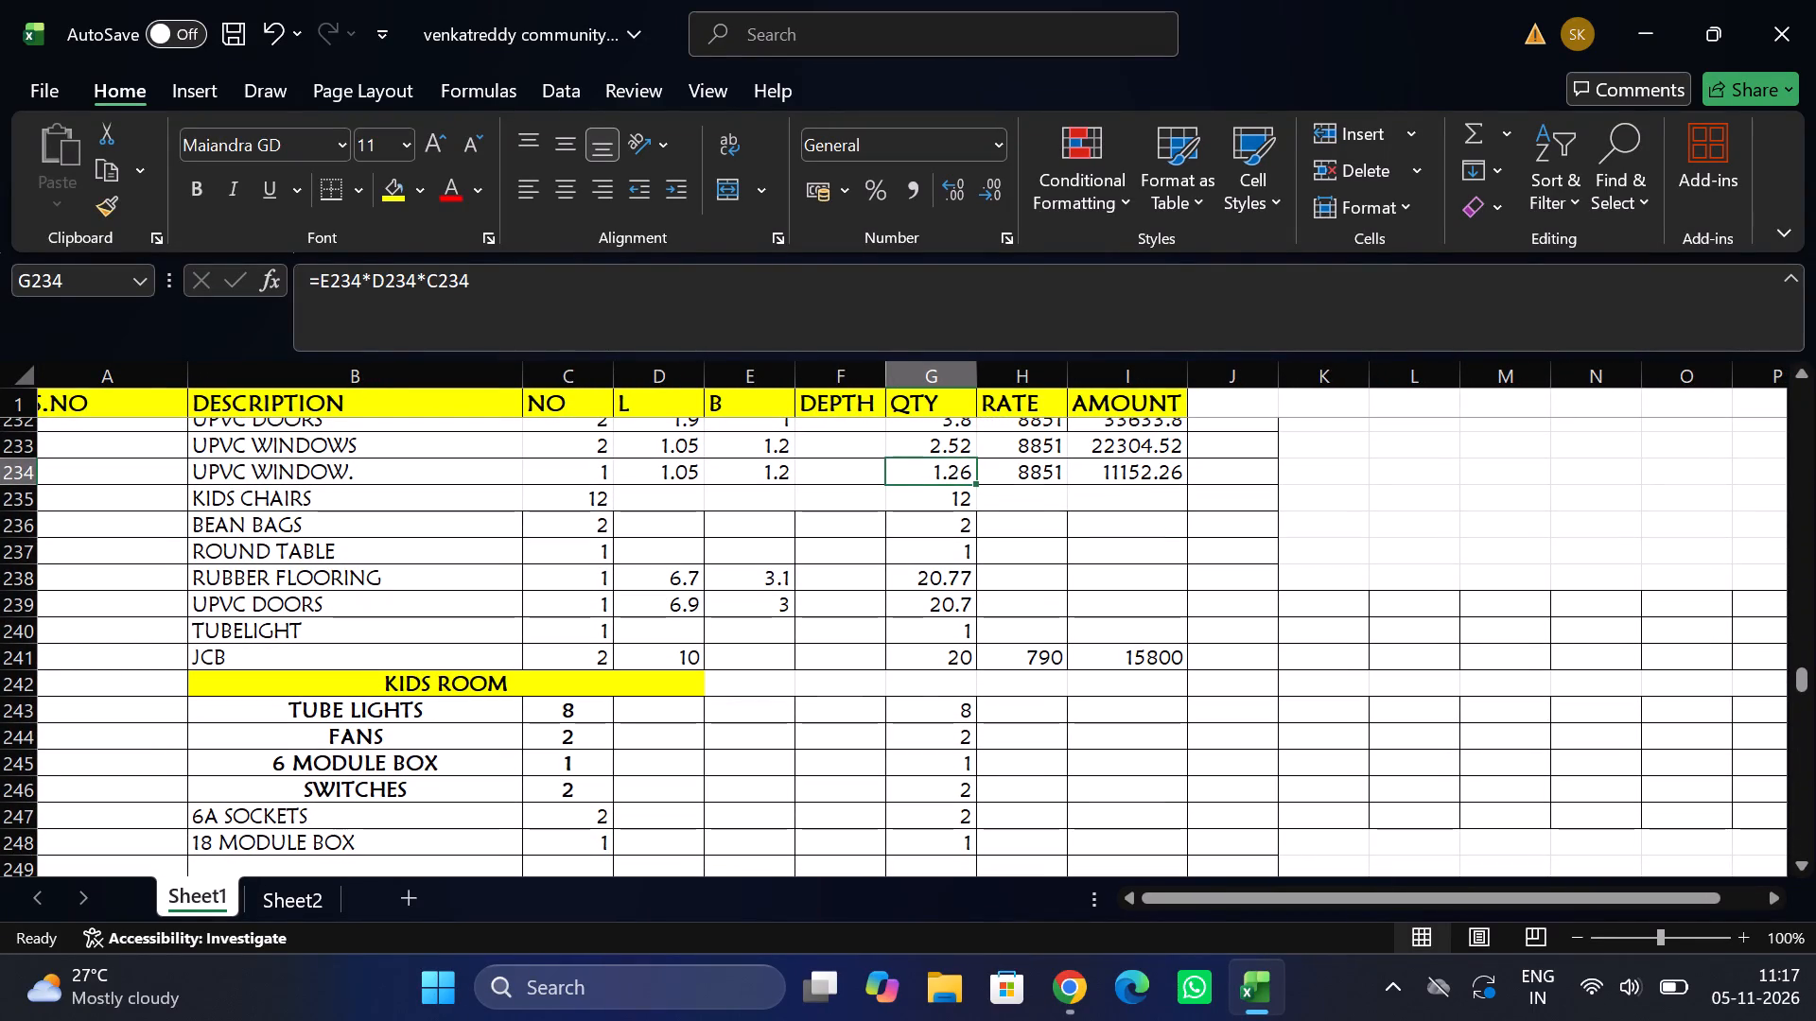
left_click_drag(453, 505, 811, 477)
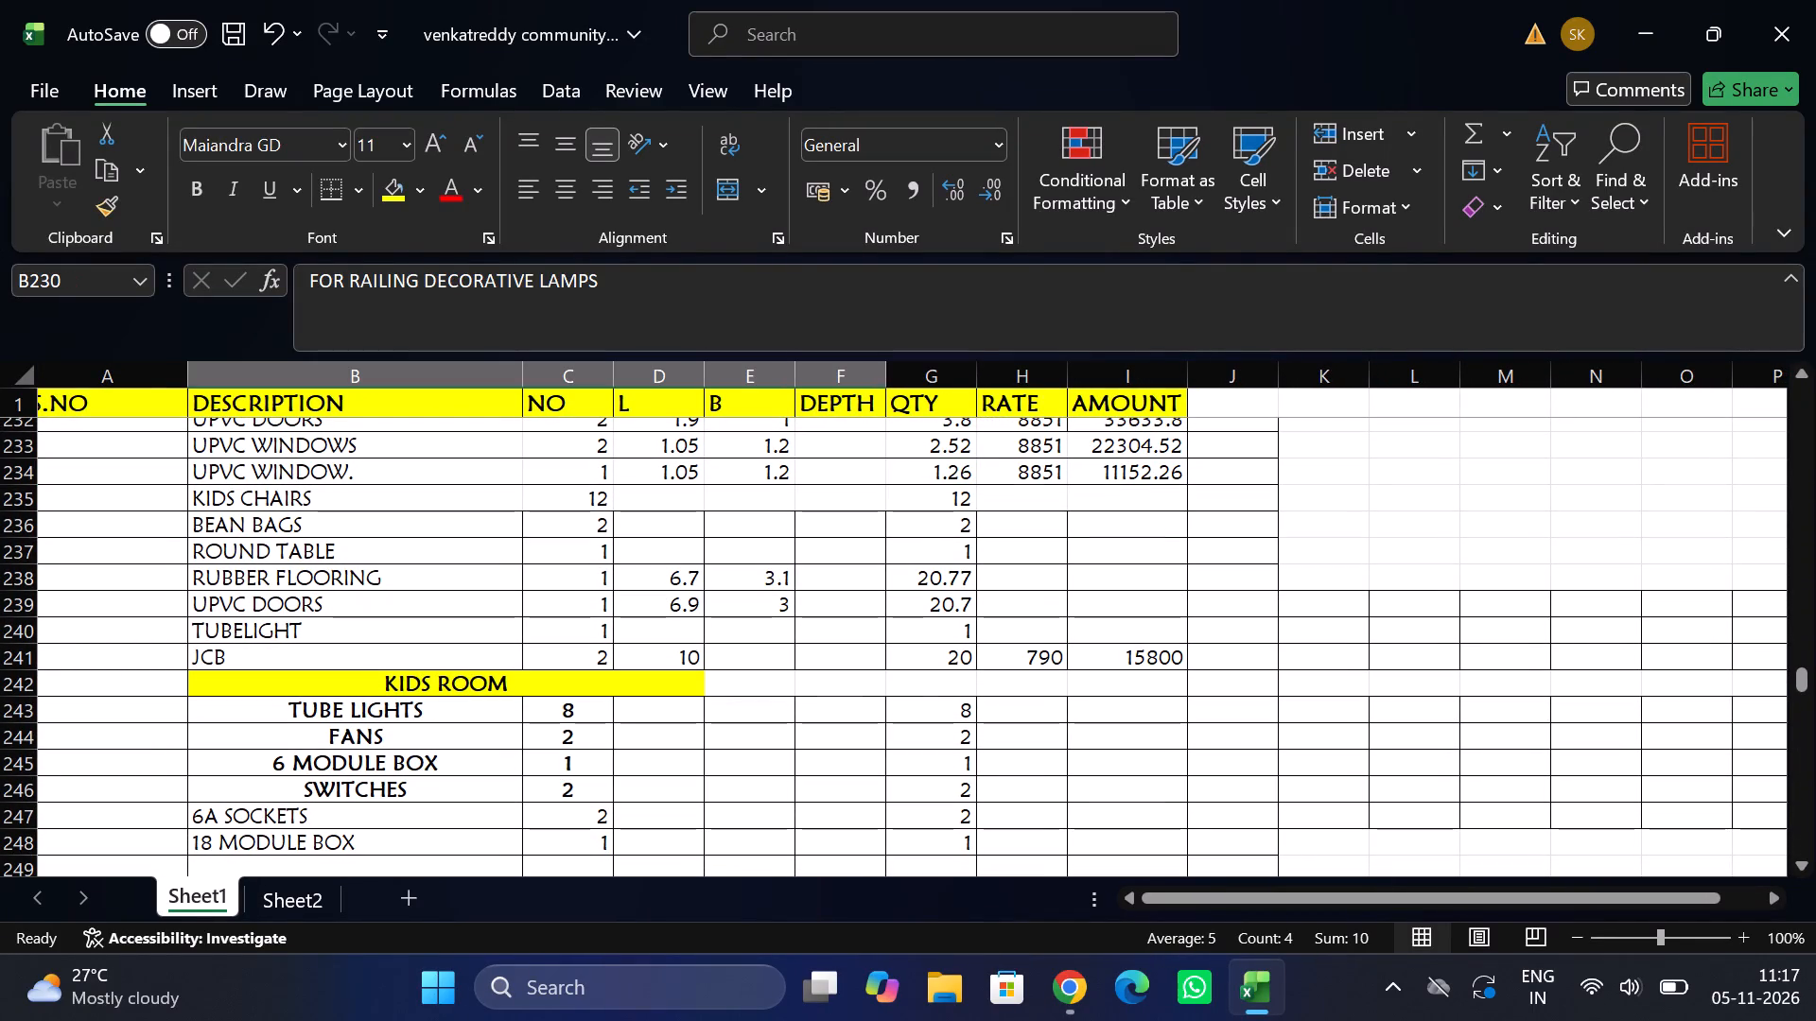
left_click(586, 473)
left_click(608, 531)
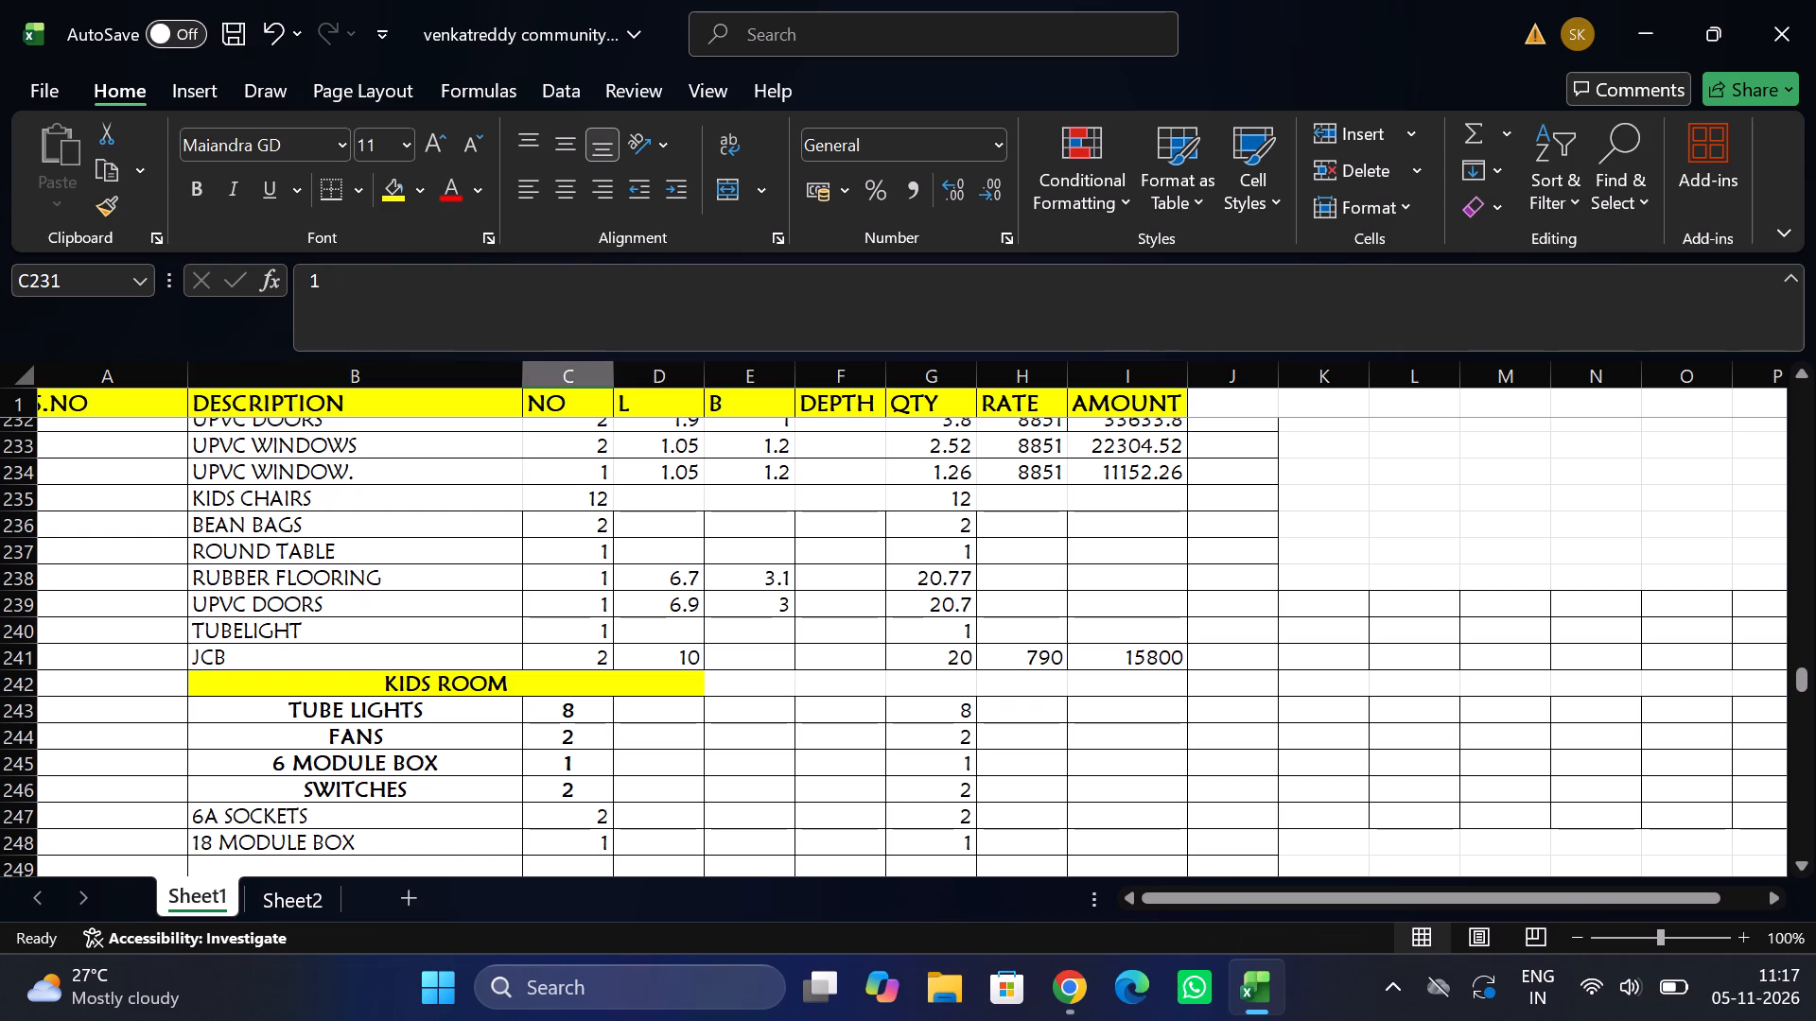
left_click(517, 517)
key("Tab")
key("Tab")
key("Tab")
key("Tab")
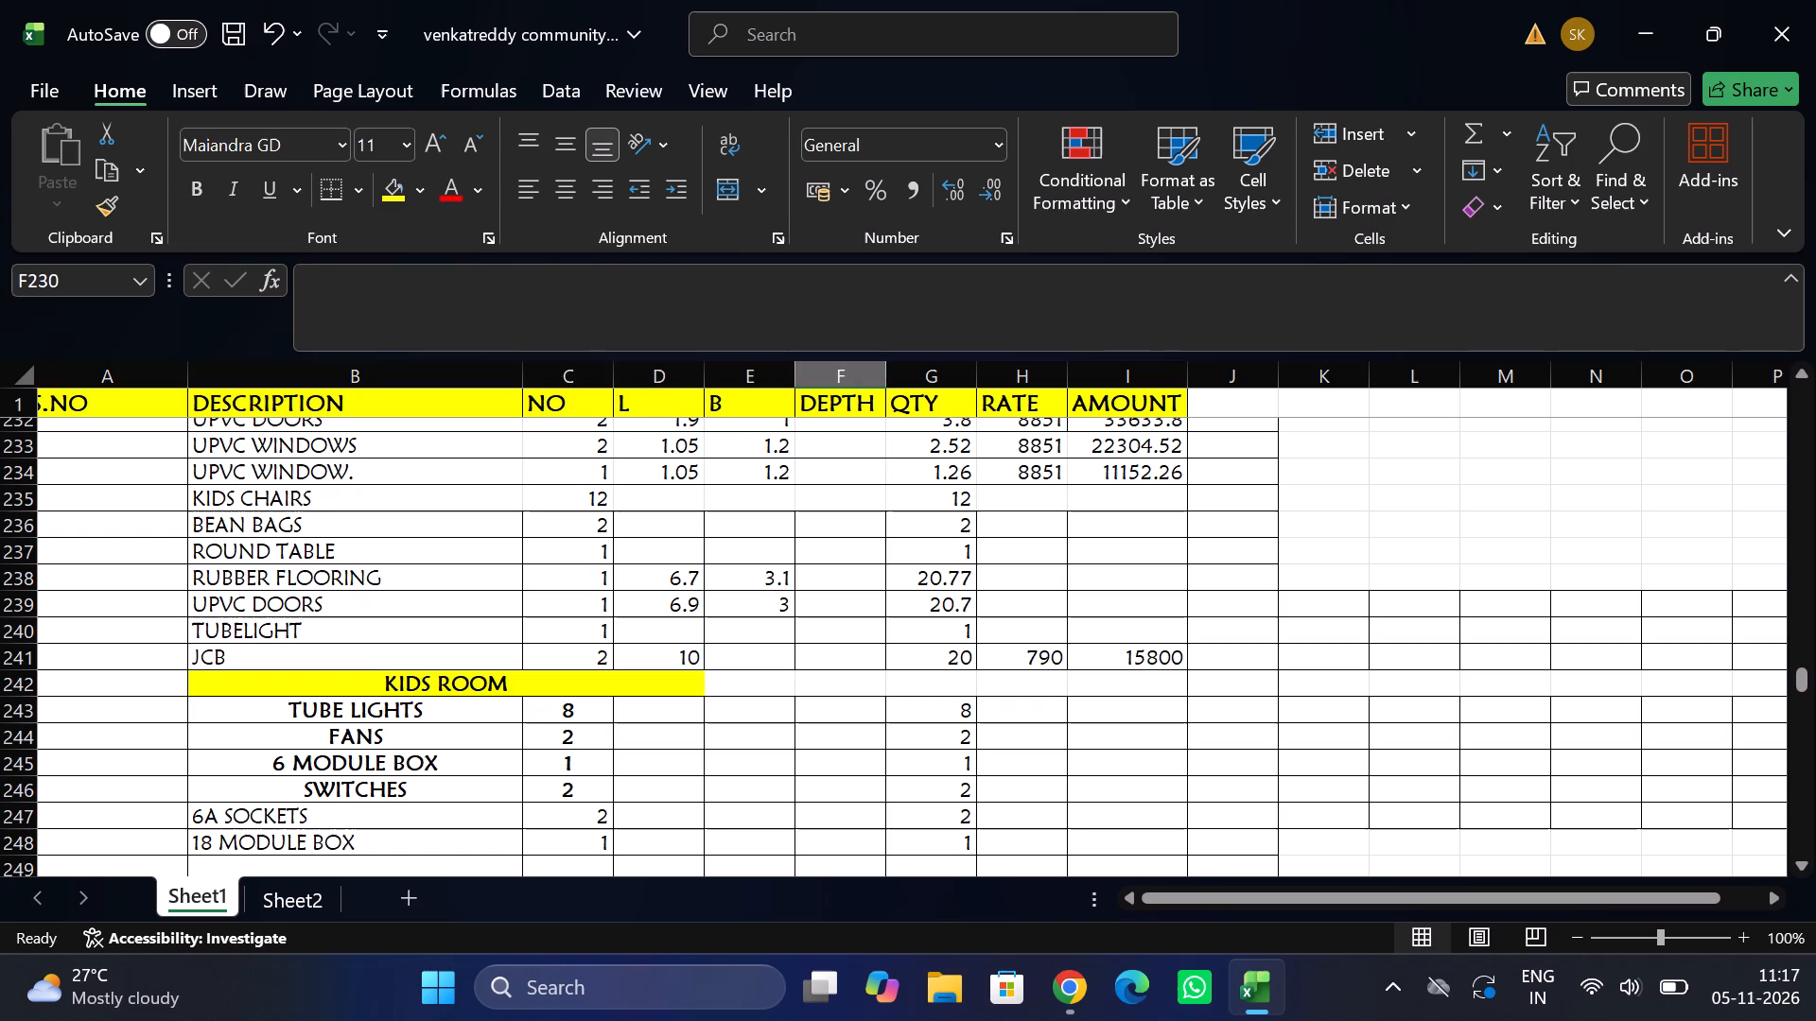
key("Down")
key("Down")
key("Down")
key("Down")
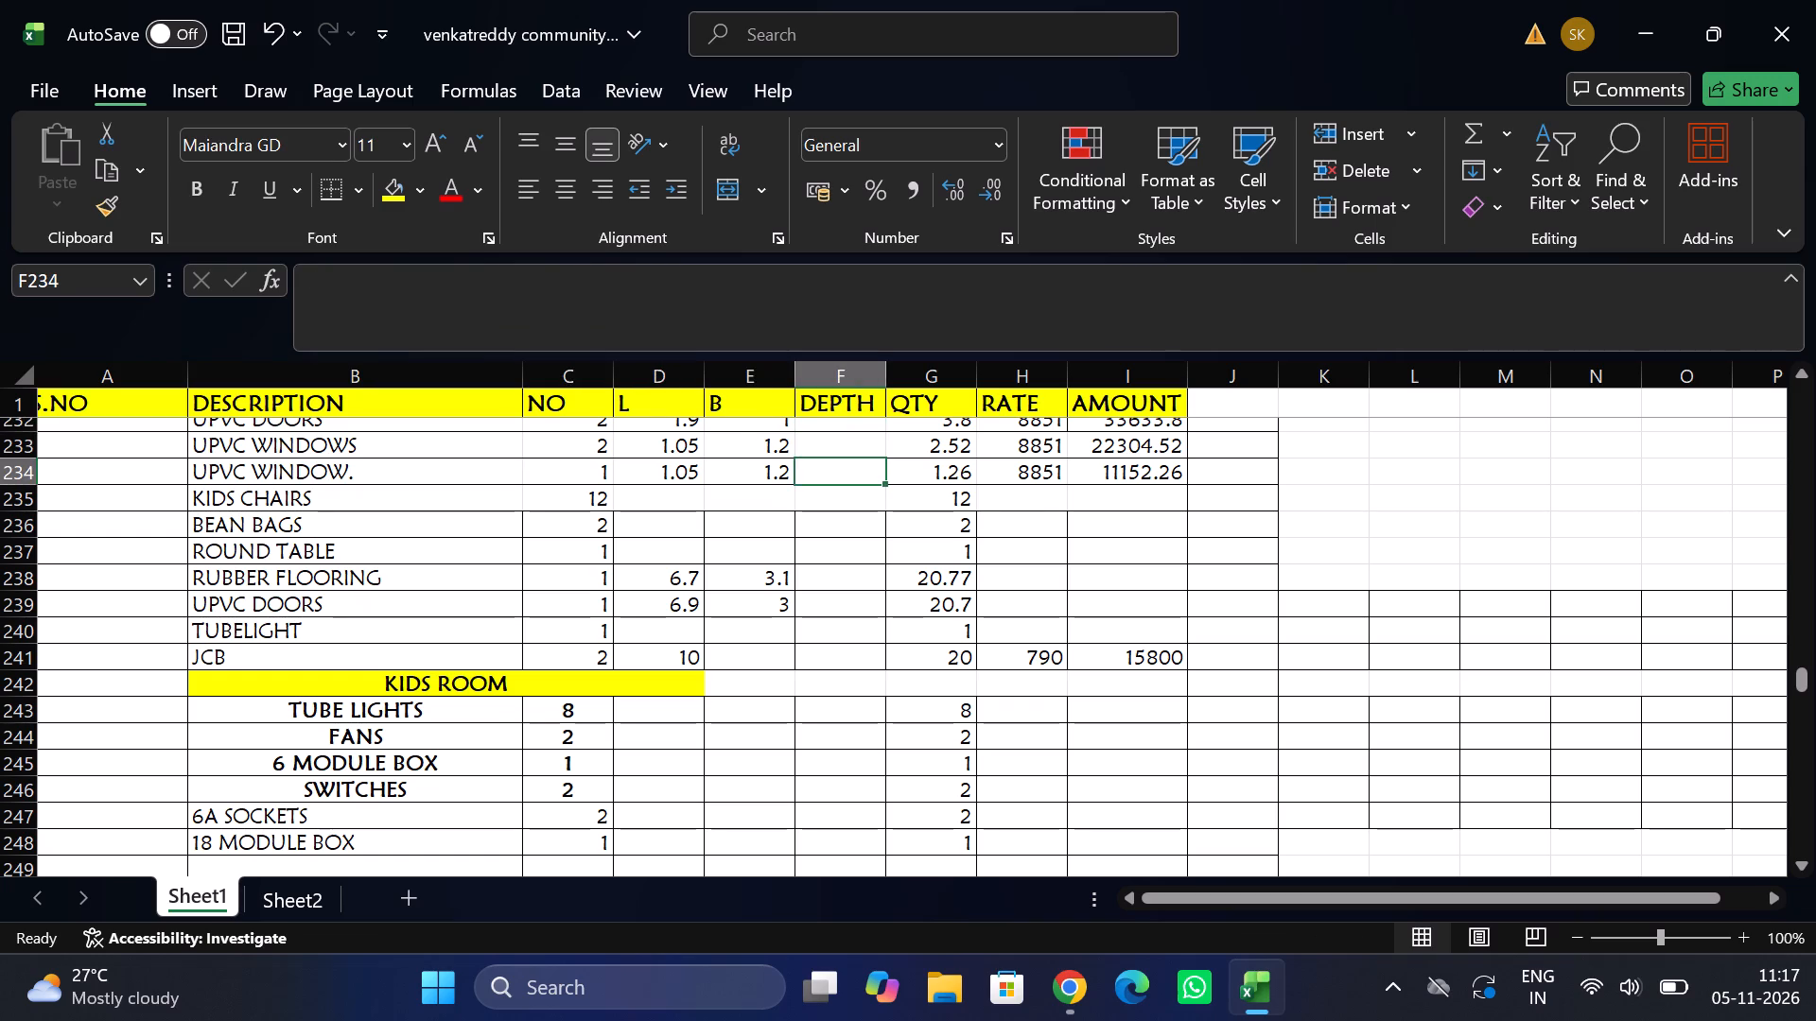
left_click(517, 517)
left_click(694, 597)
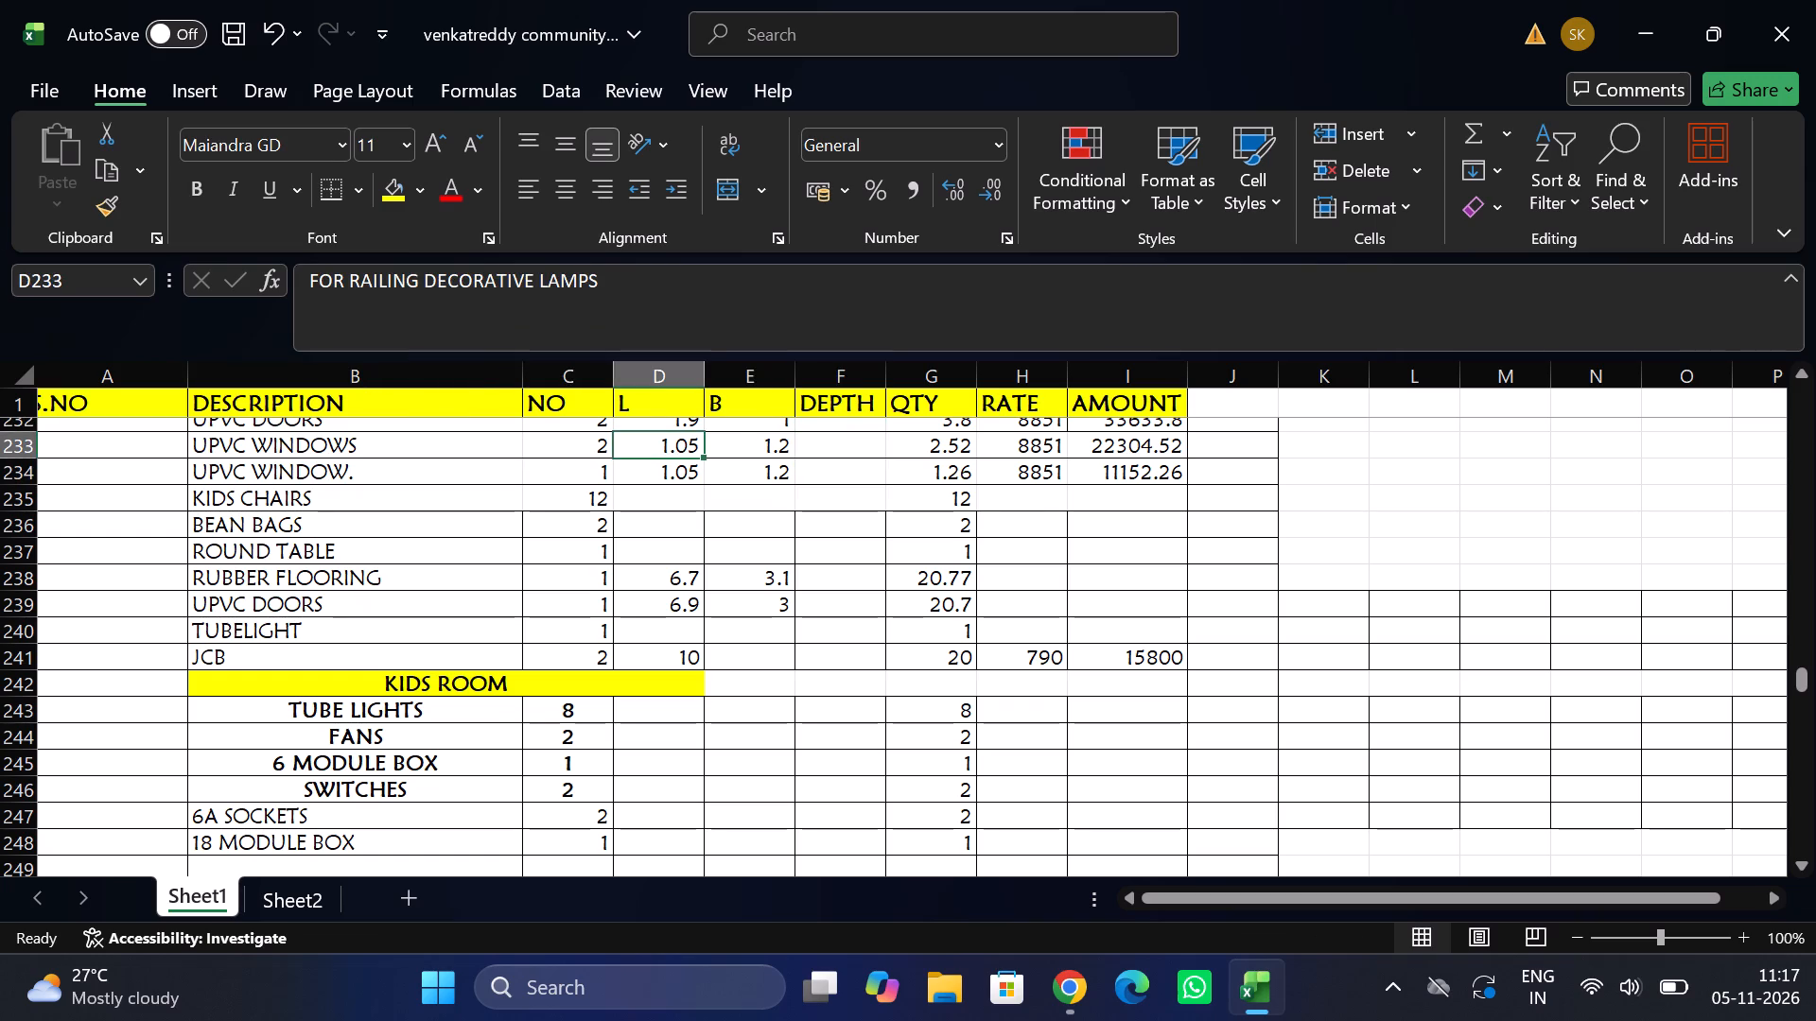
left_click(694, 597)
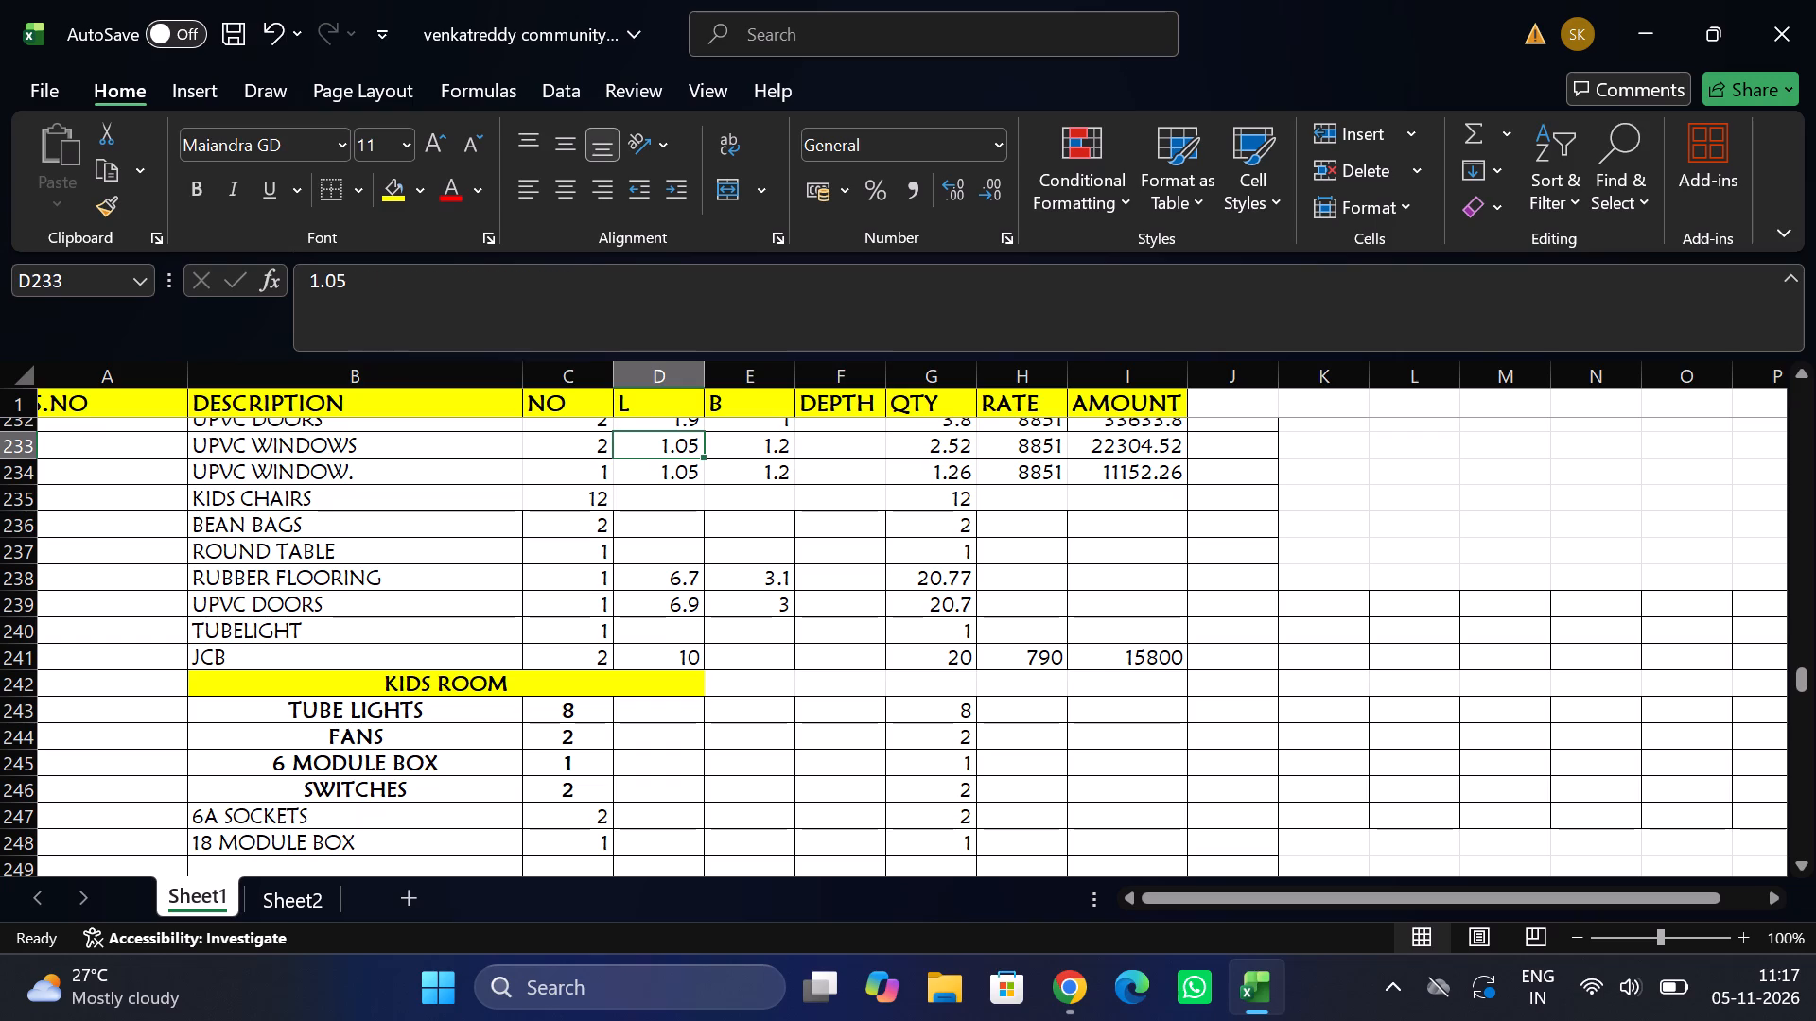
key("Right")
key("Right")
key("Down")
key("Down")
key("Right")
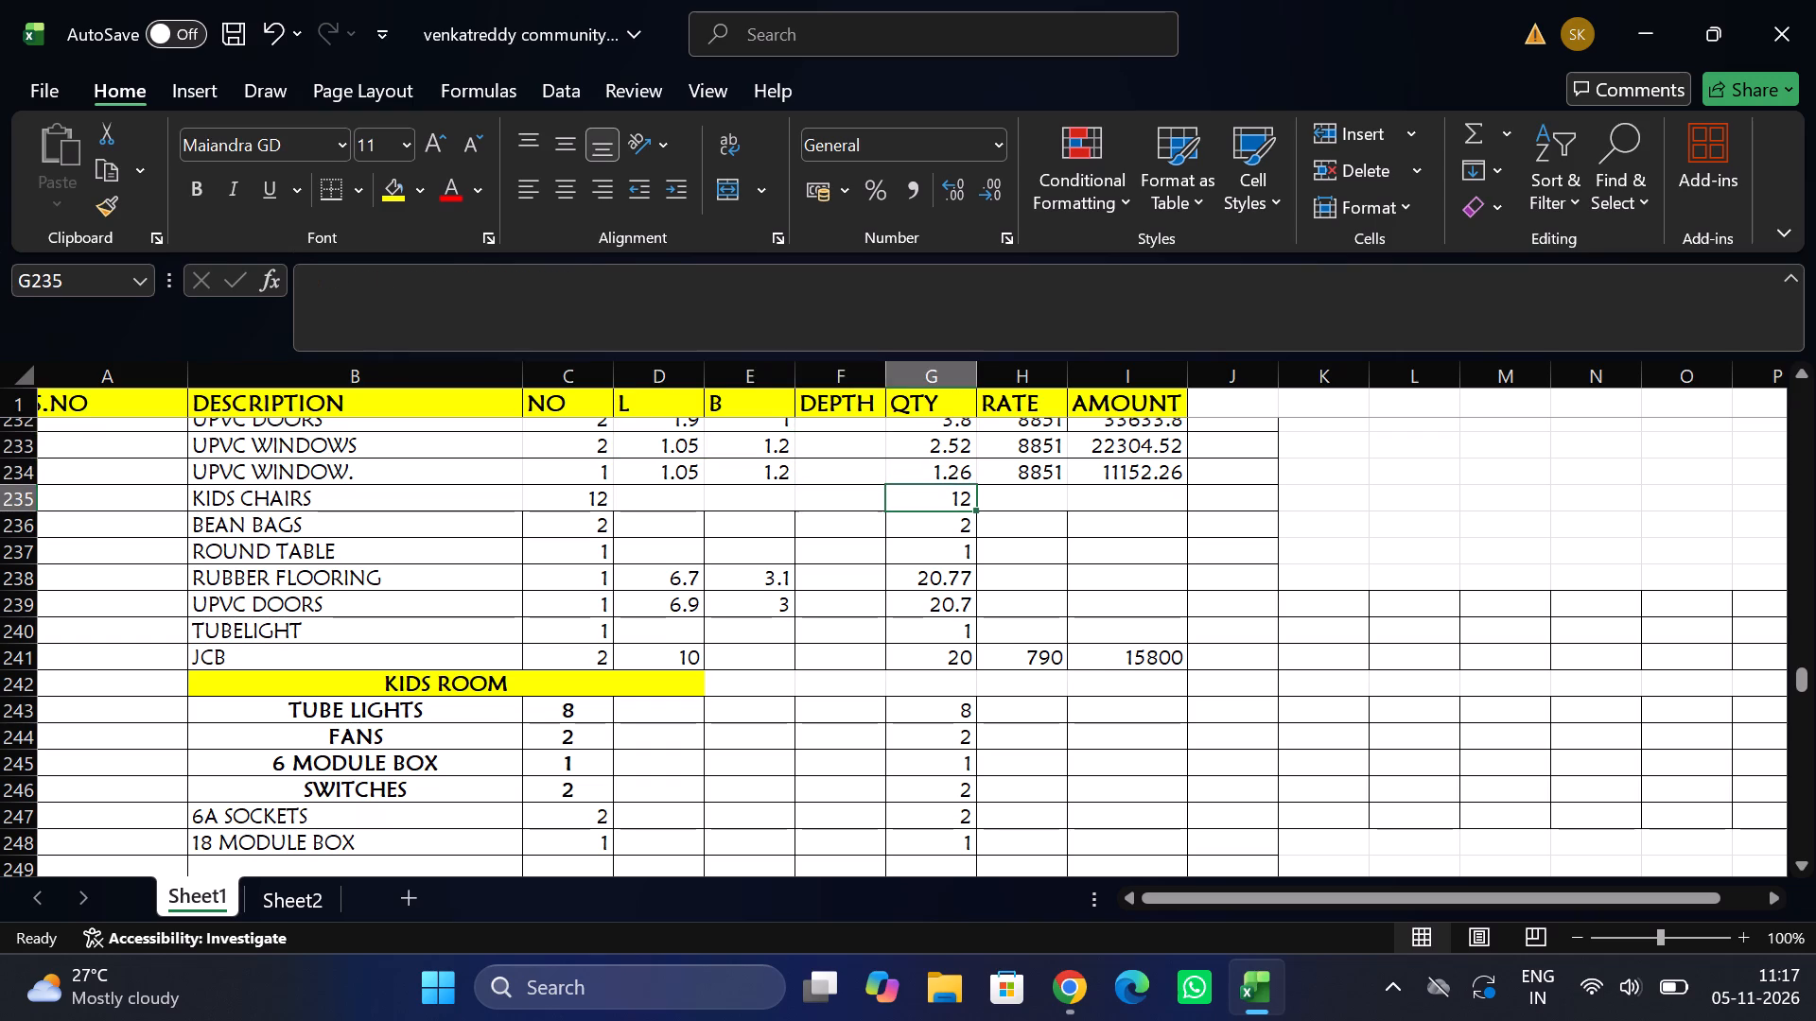
key("Right")
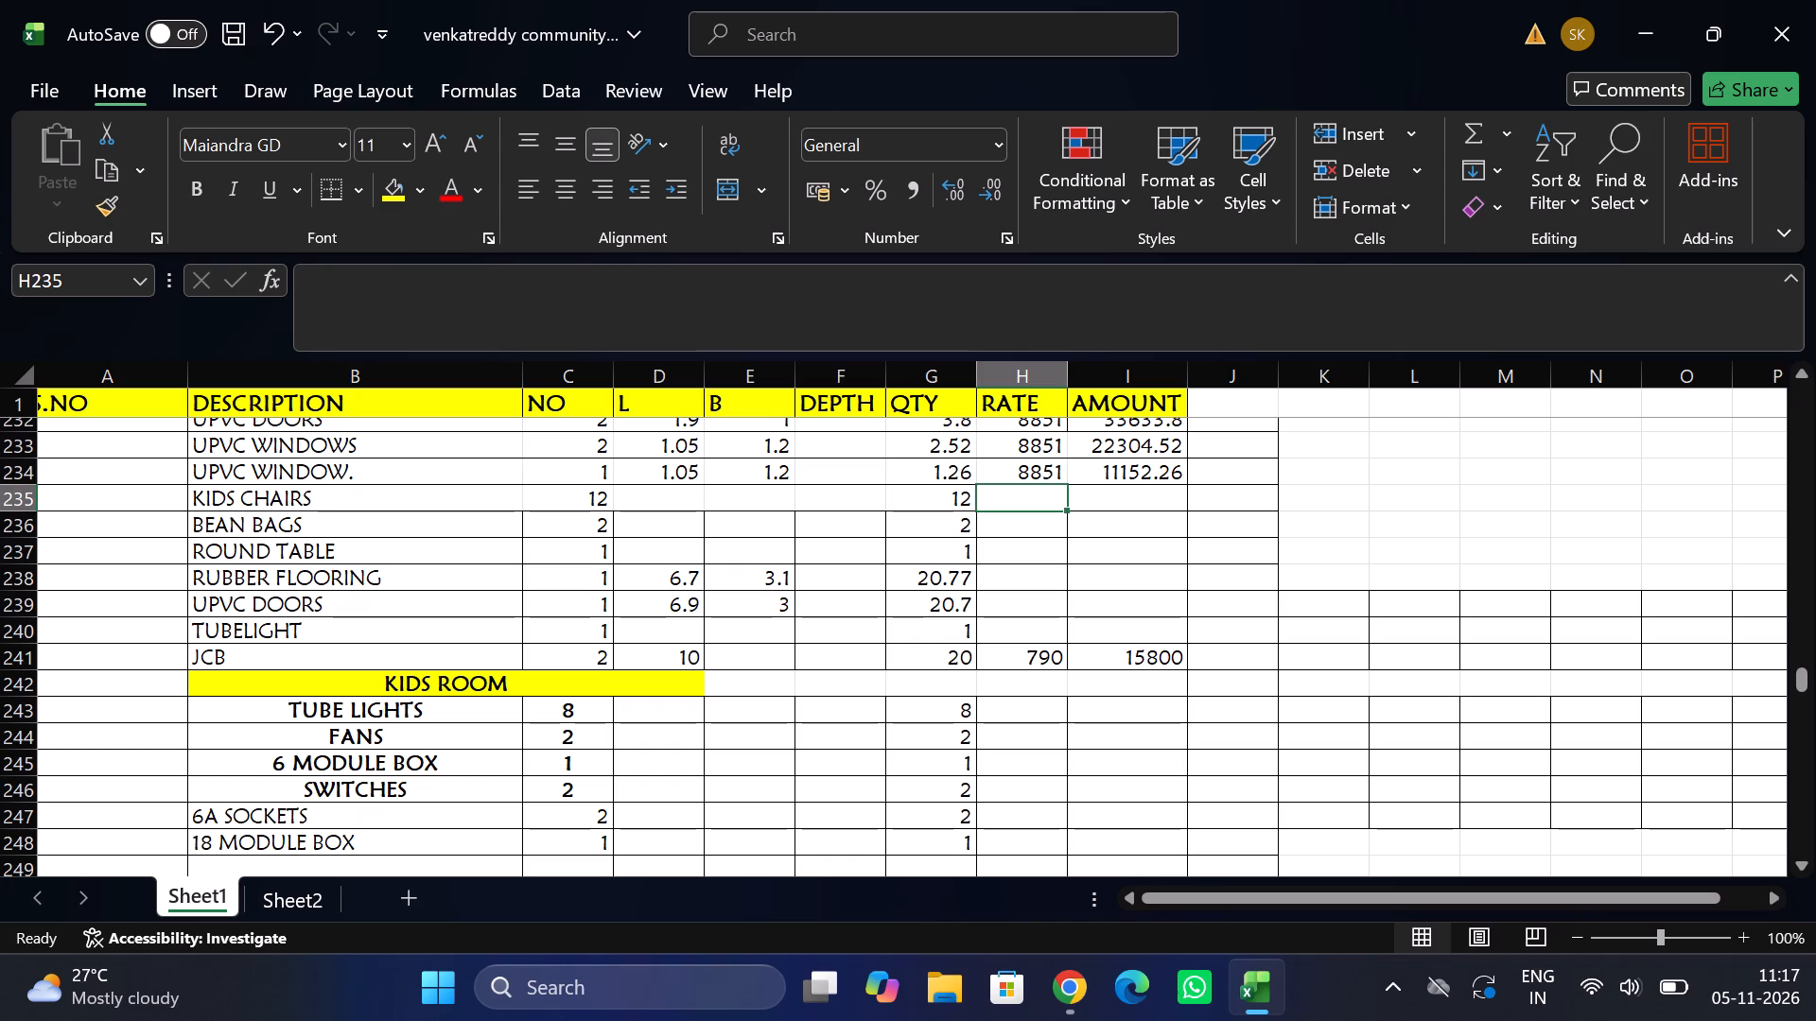
type("100")
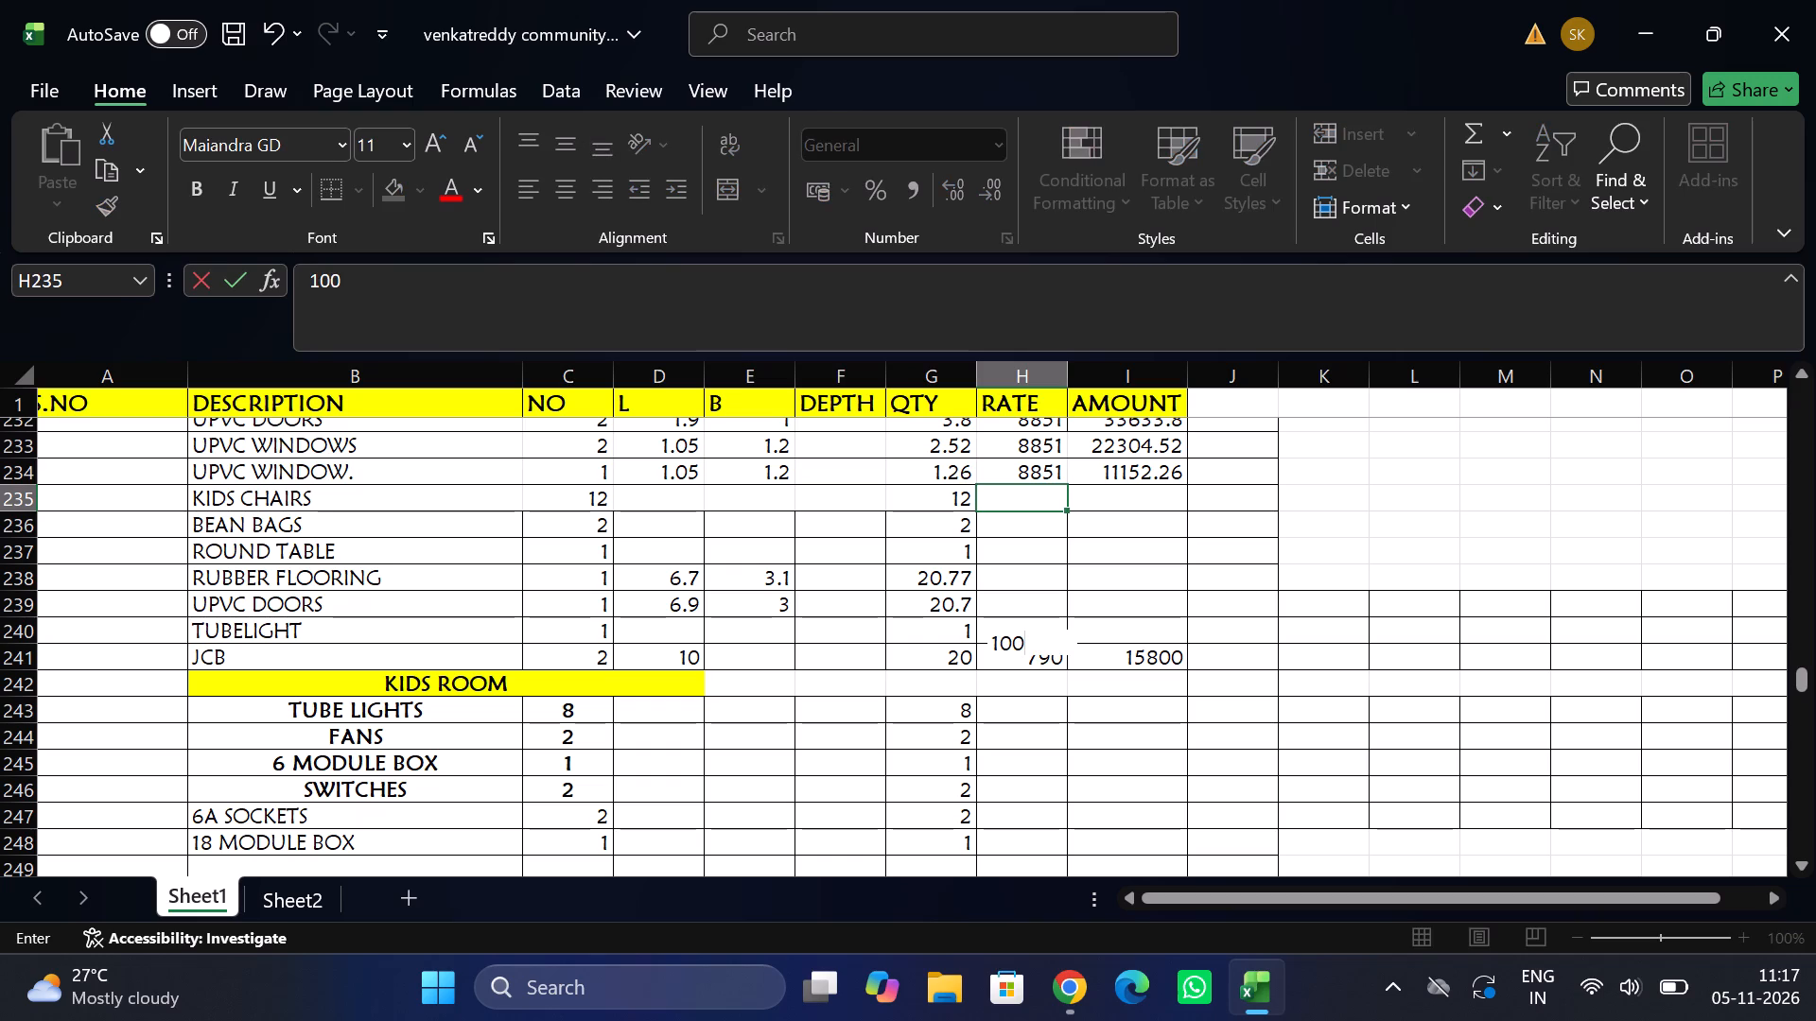
key("0")
key("Return")
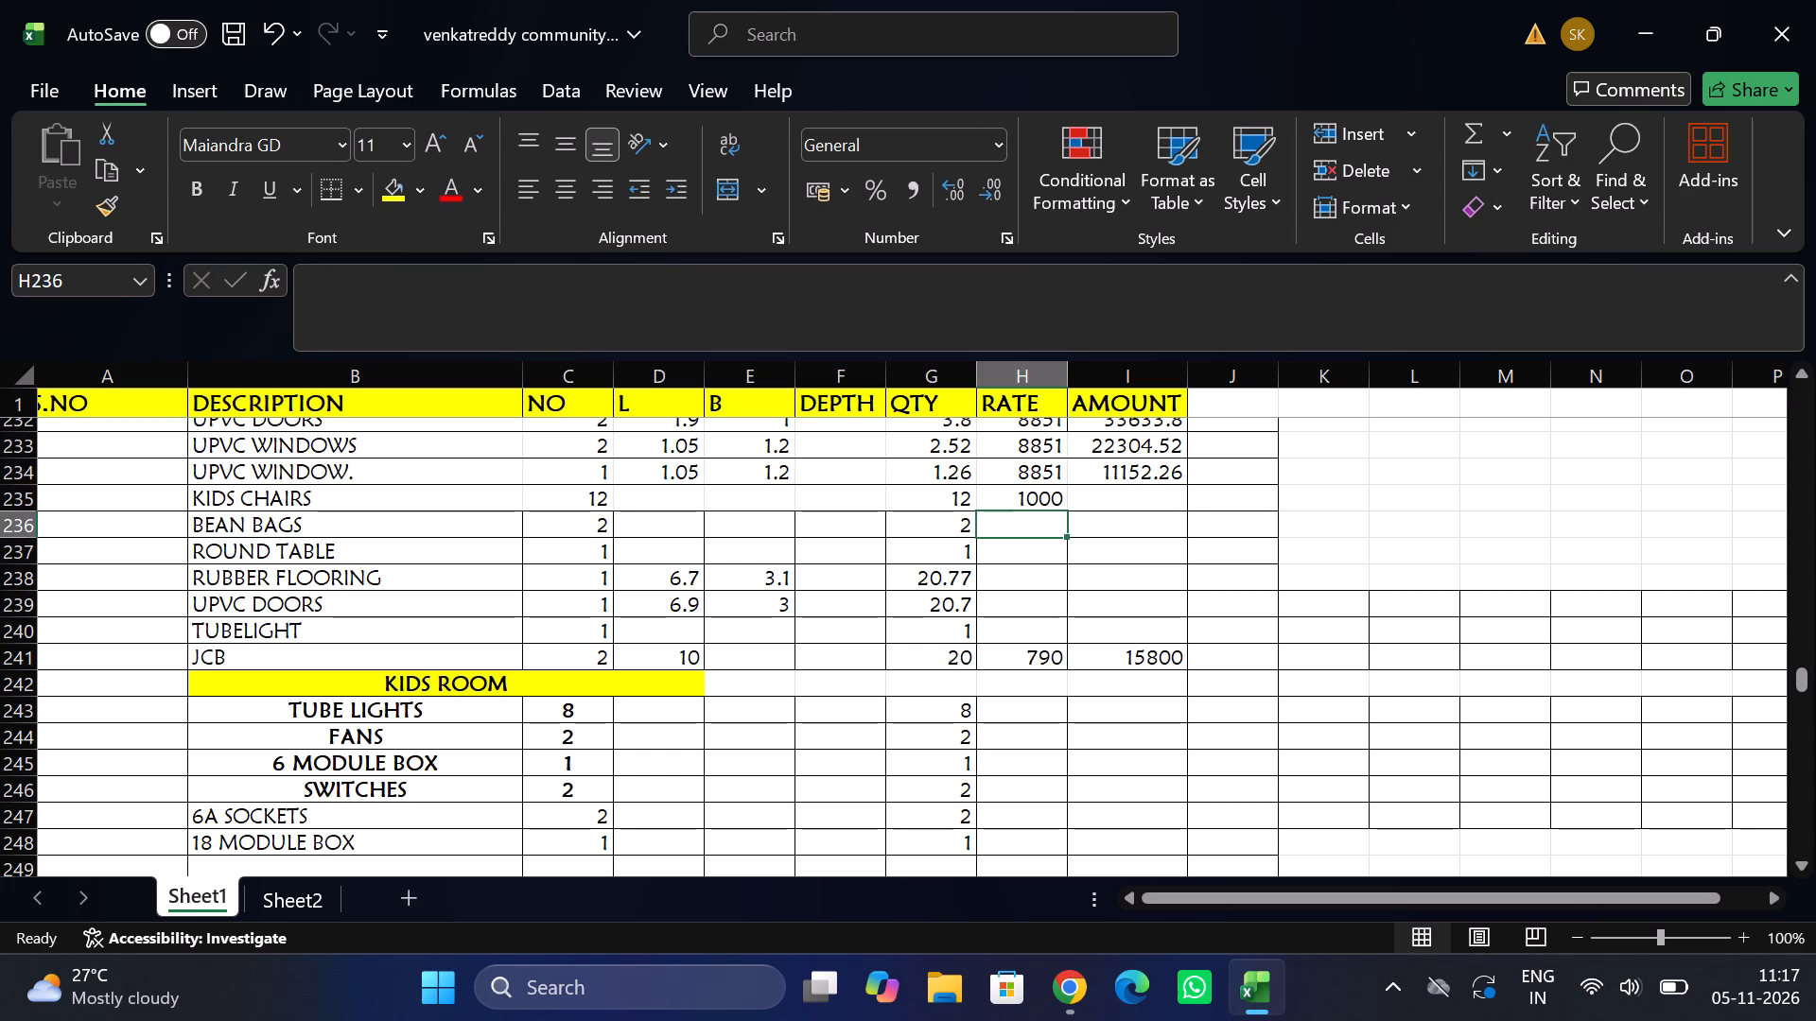
Fill the amount formula down from the single UPVC WINDOW row into the KIDS CHAIRS row.
key("Right")
key("Up")
key("ctrl+d")
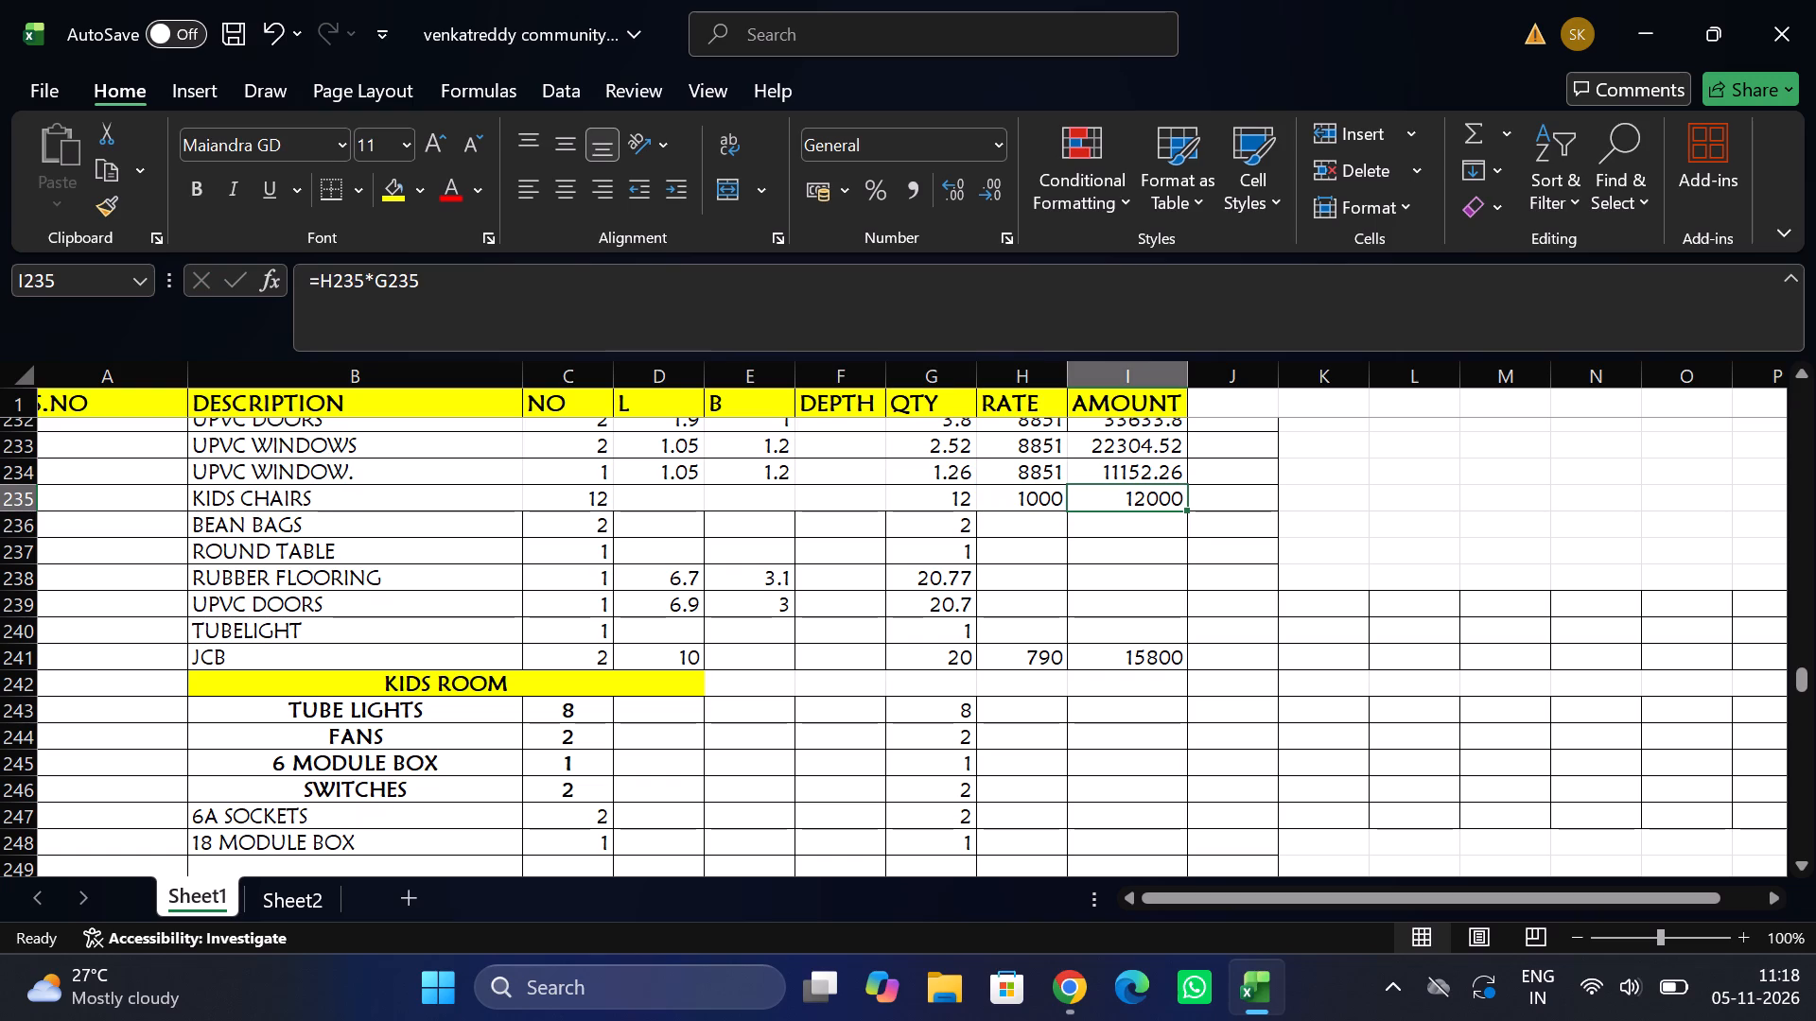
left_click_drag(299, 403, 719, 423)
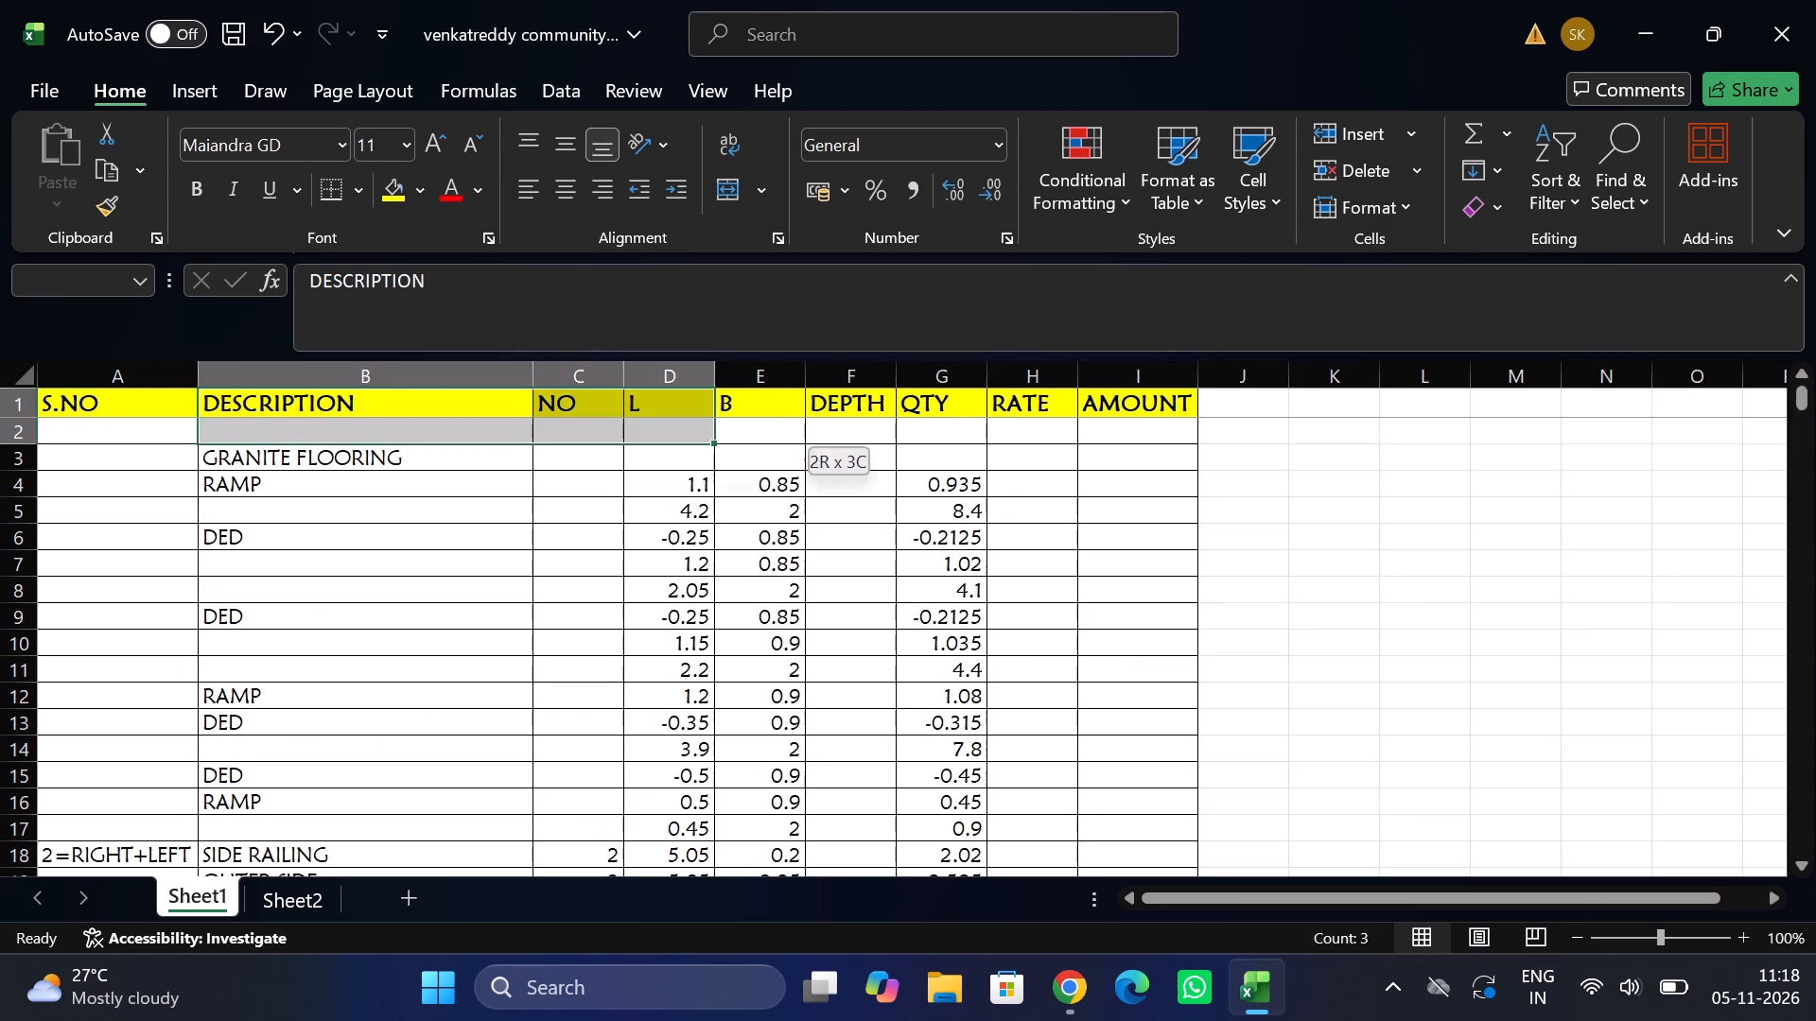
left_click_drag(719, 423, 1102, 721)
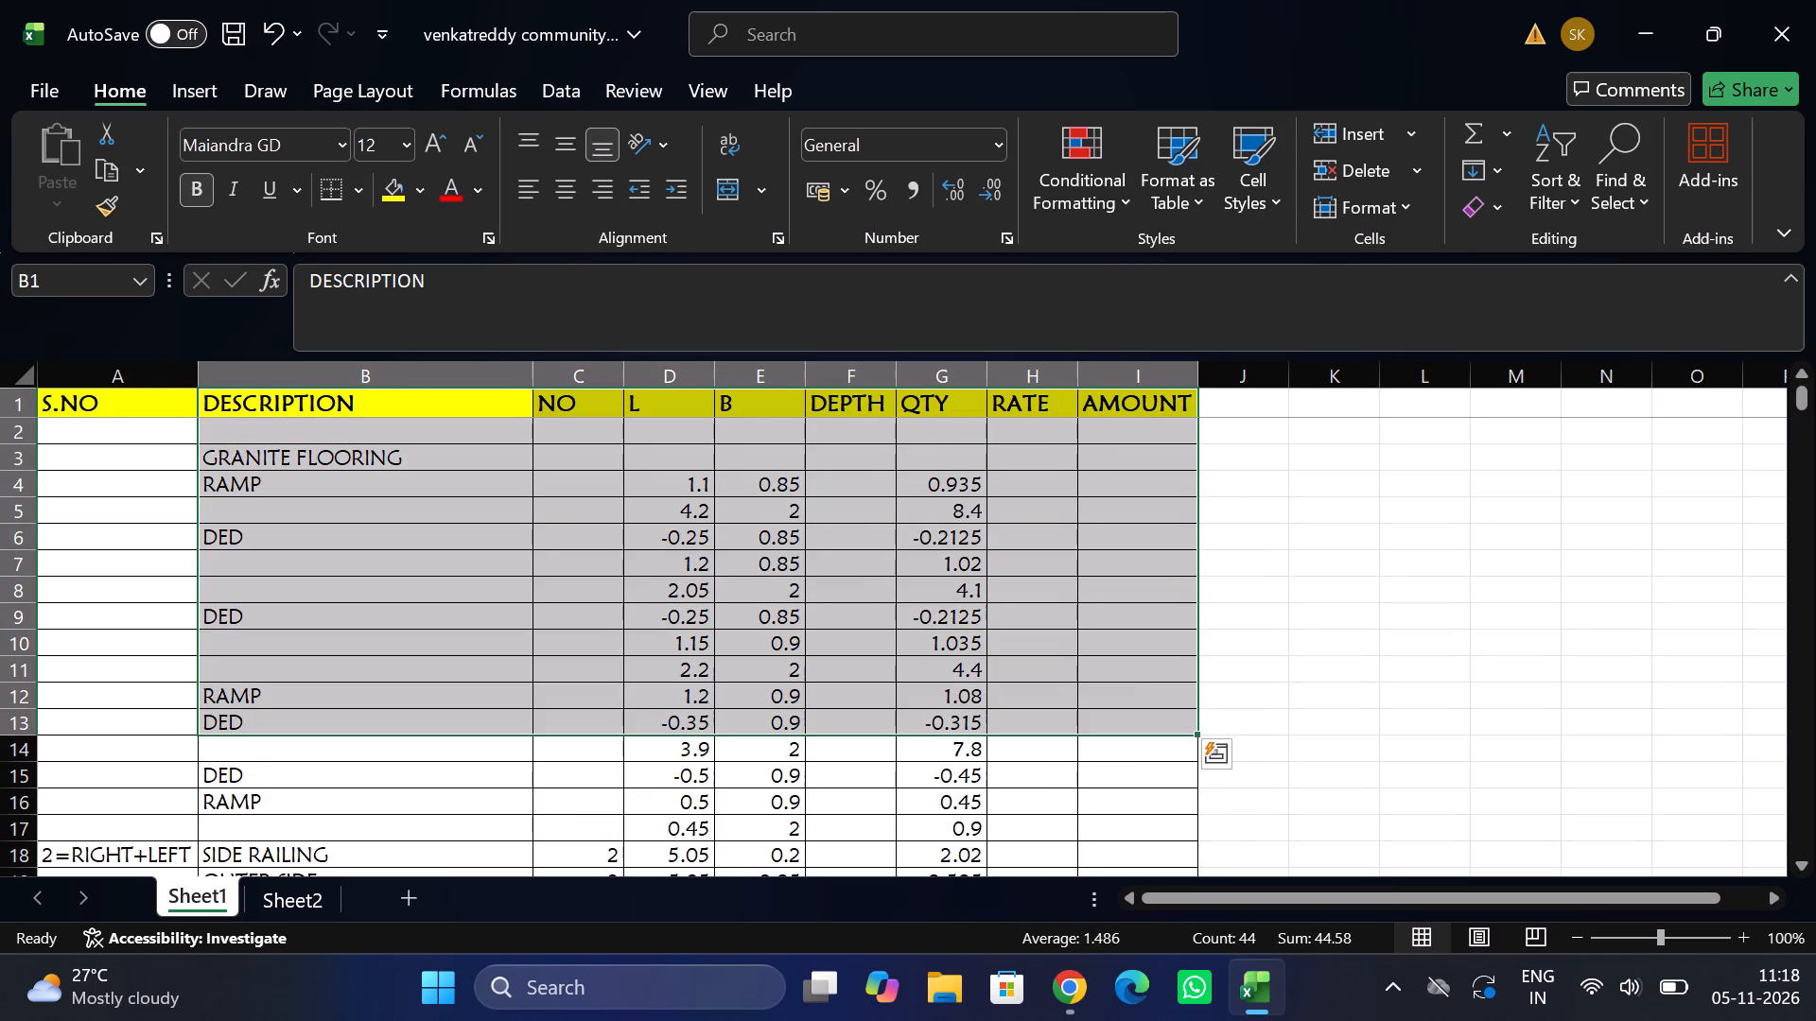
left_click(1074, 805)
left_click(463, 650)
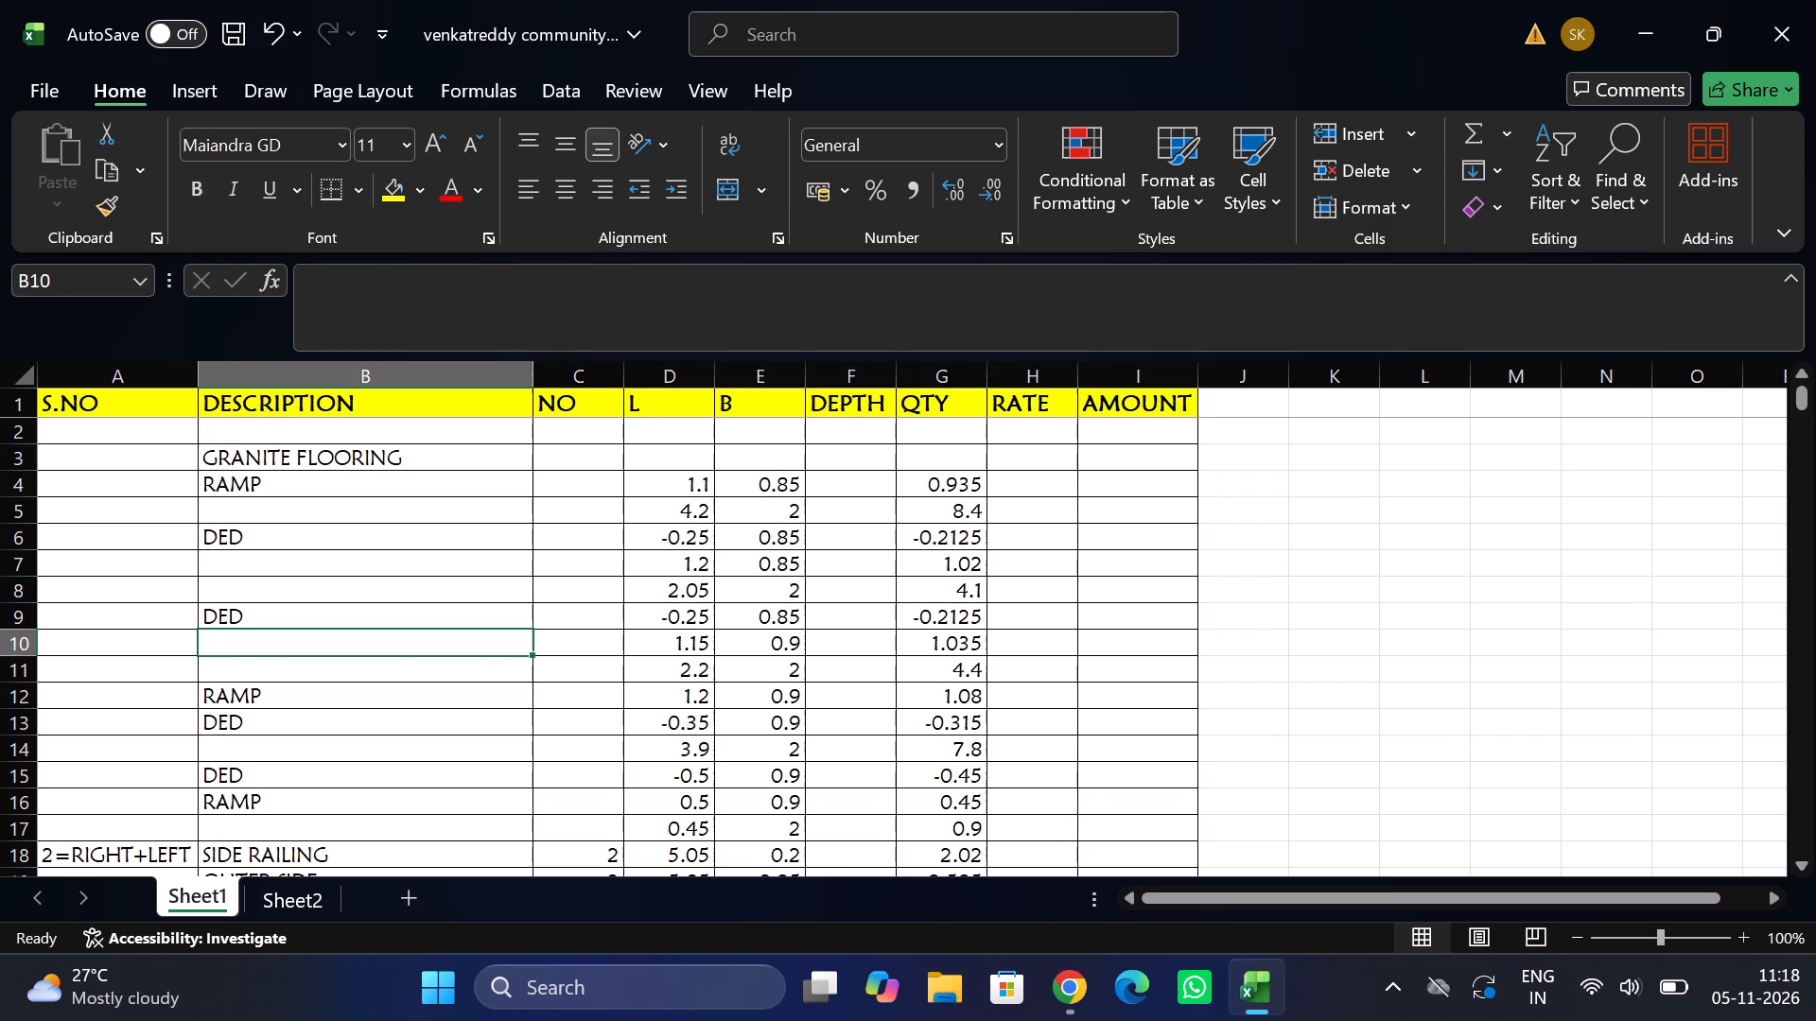
Save the community hall estimate workbook.
key("ctrl+s")
key("ctrl+s")
key("ctrl+s")
key("ctrl+s")
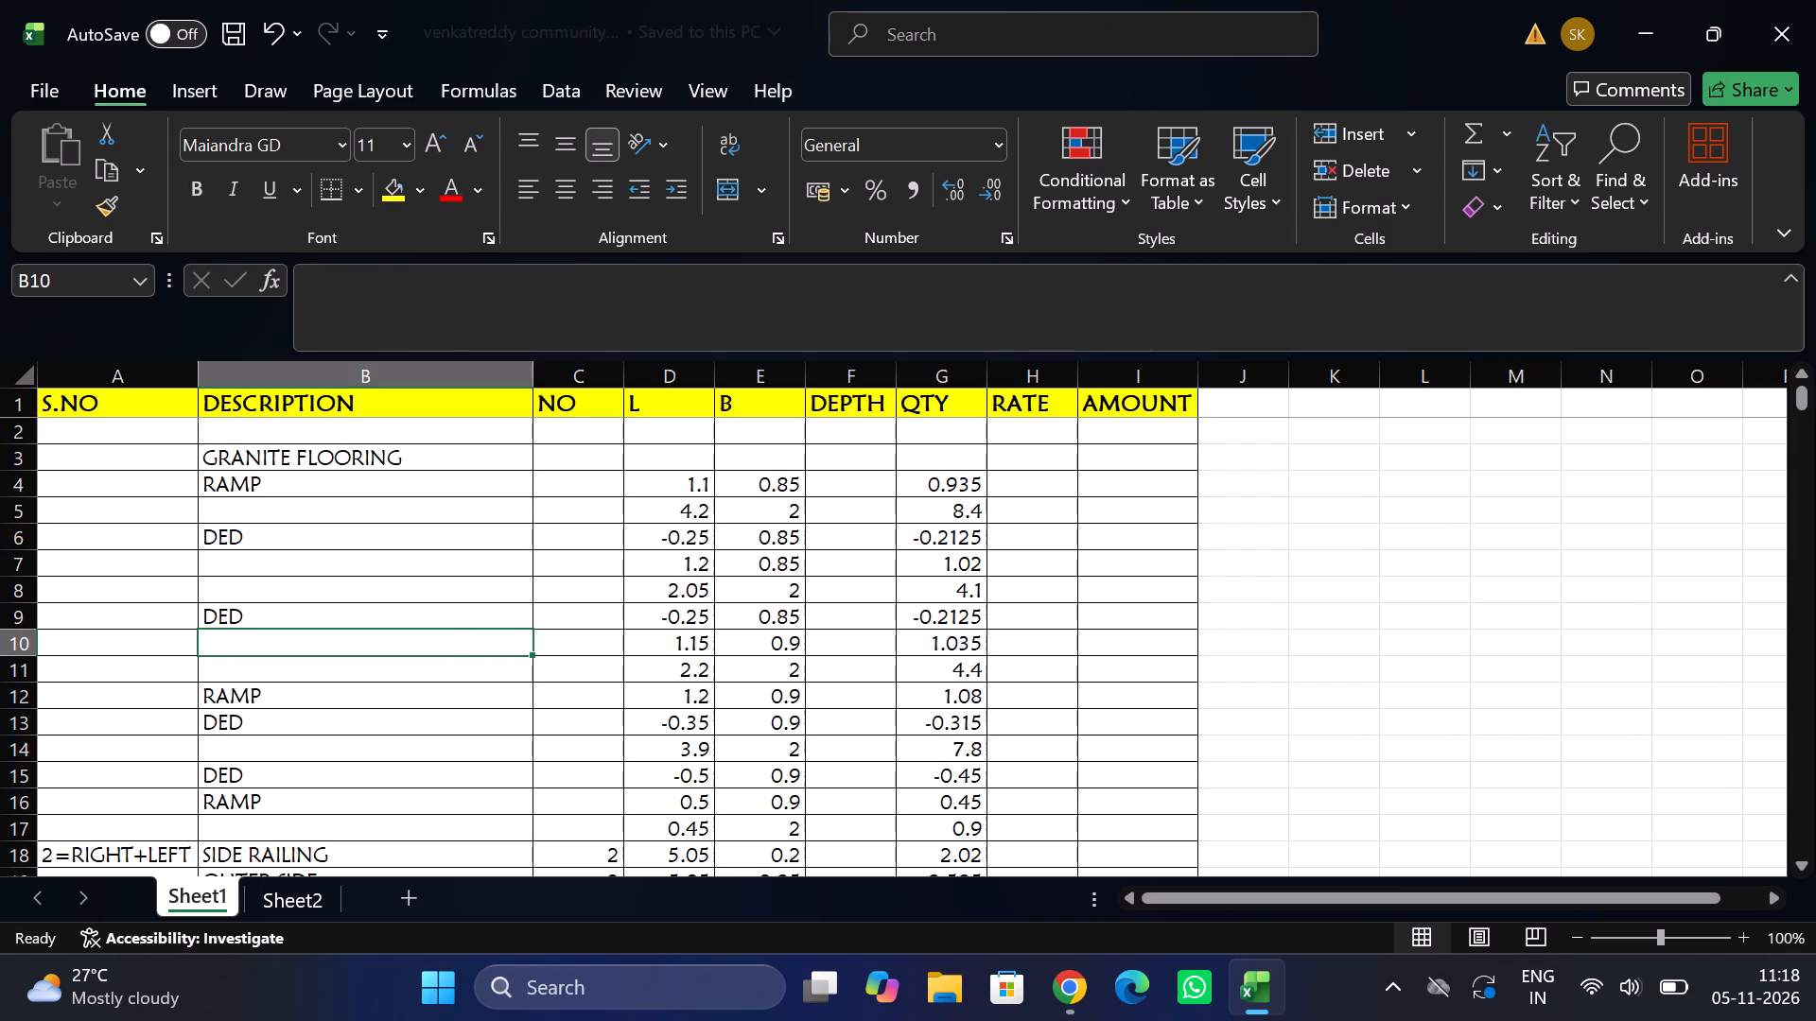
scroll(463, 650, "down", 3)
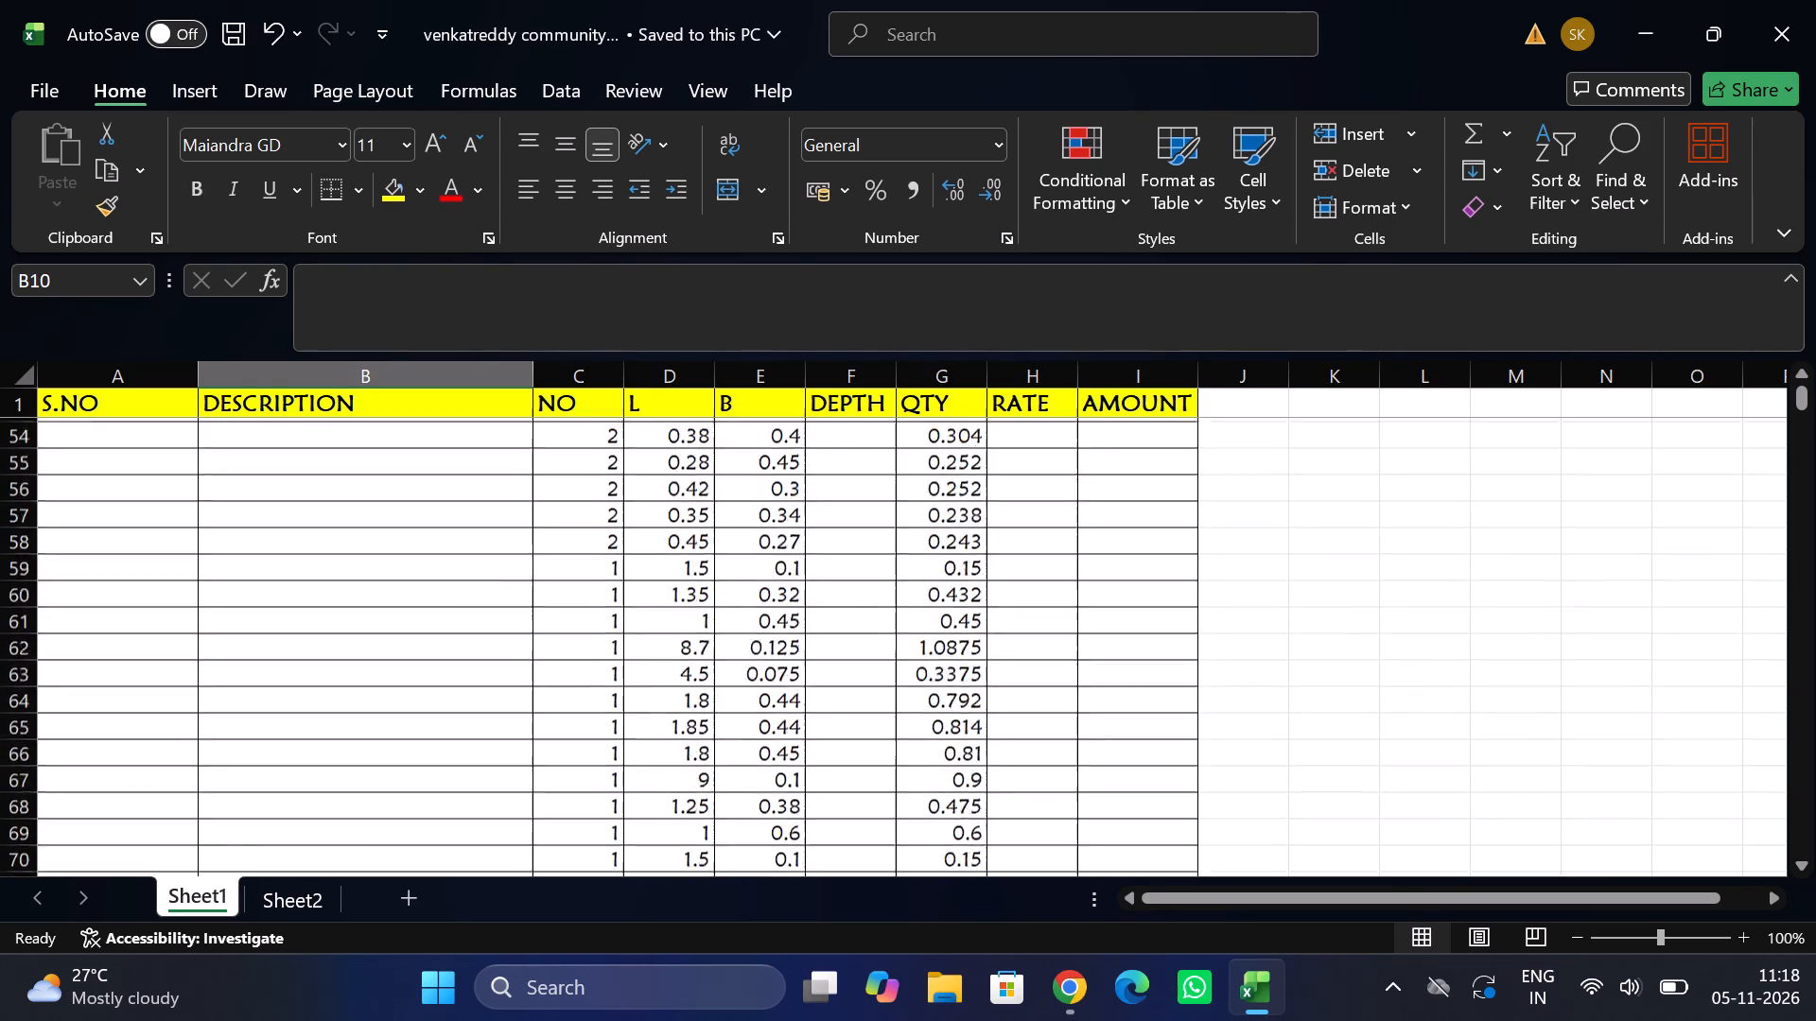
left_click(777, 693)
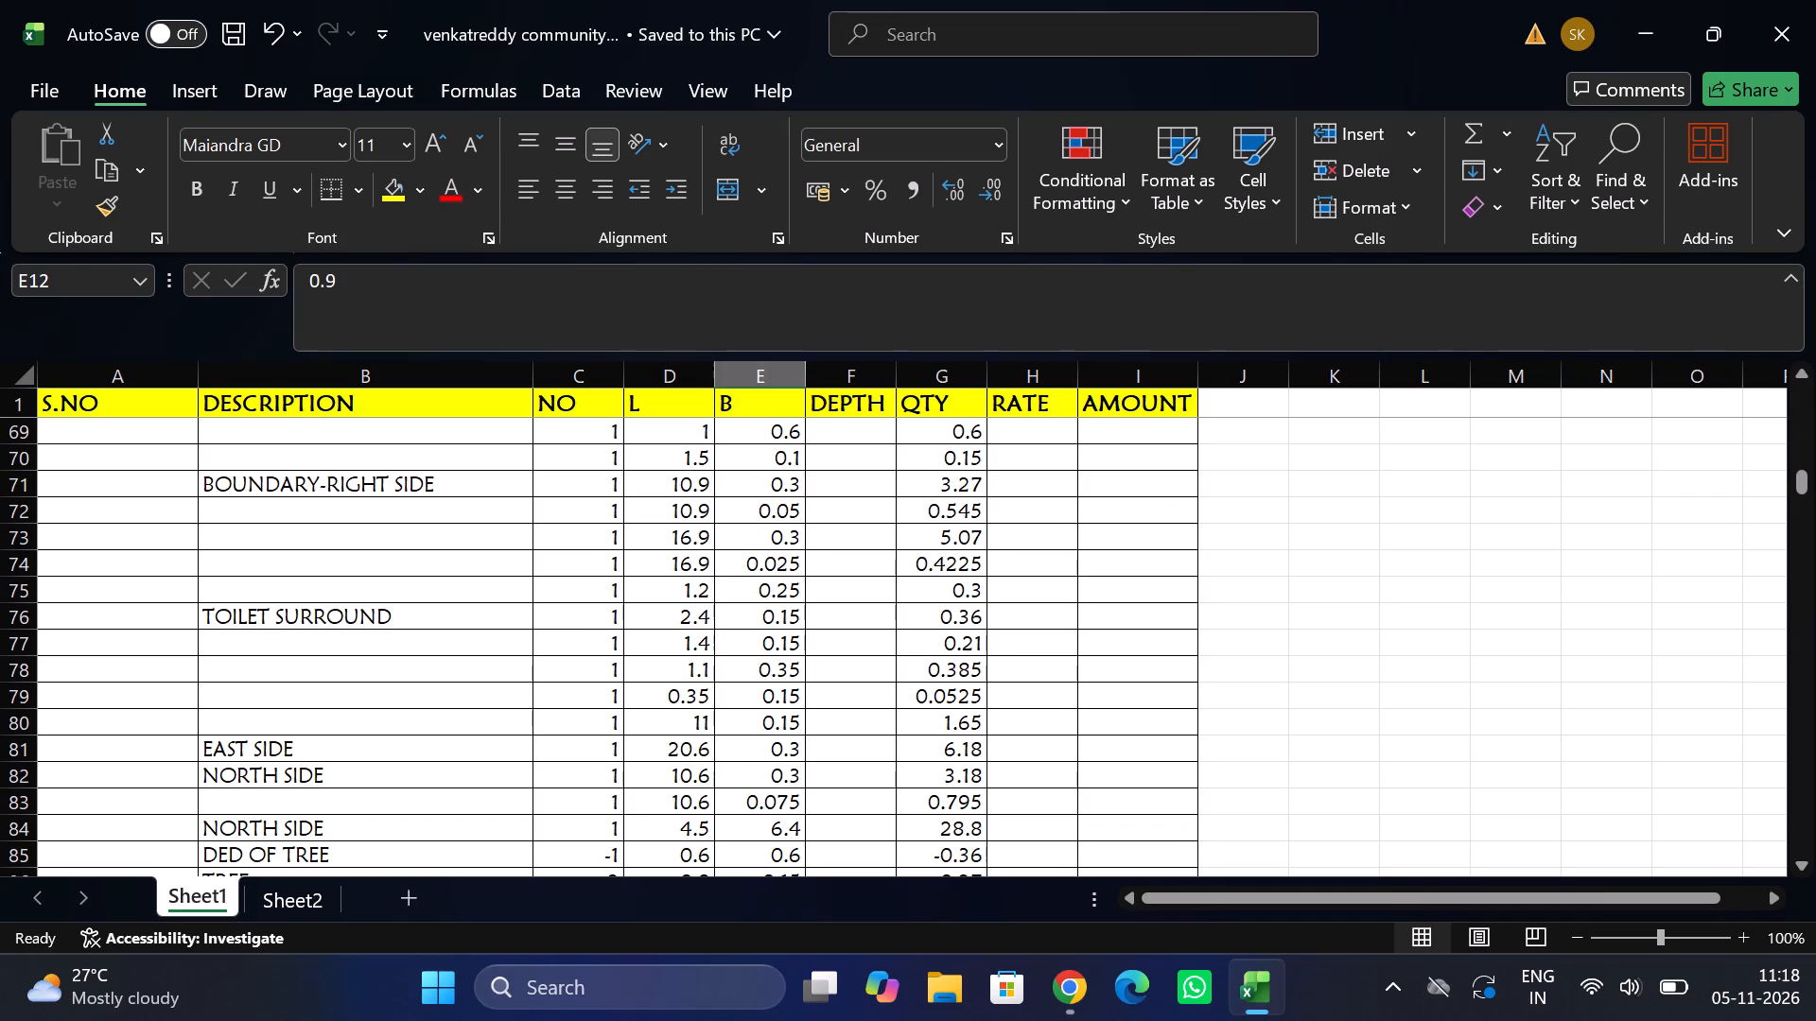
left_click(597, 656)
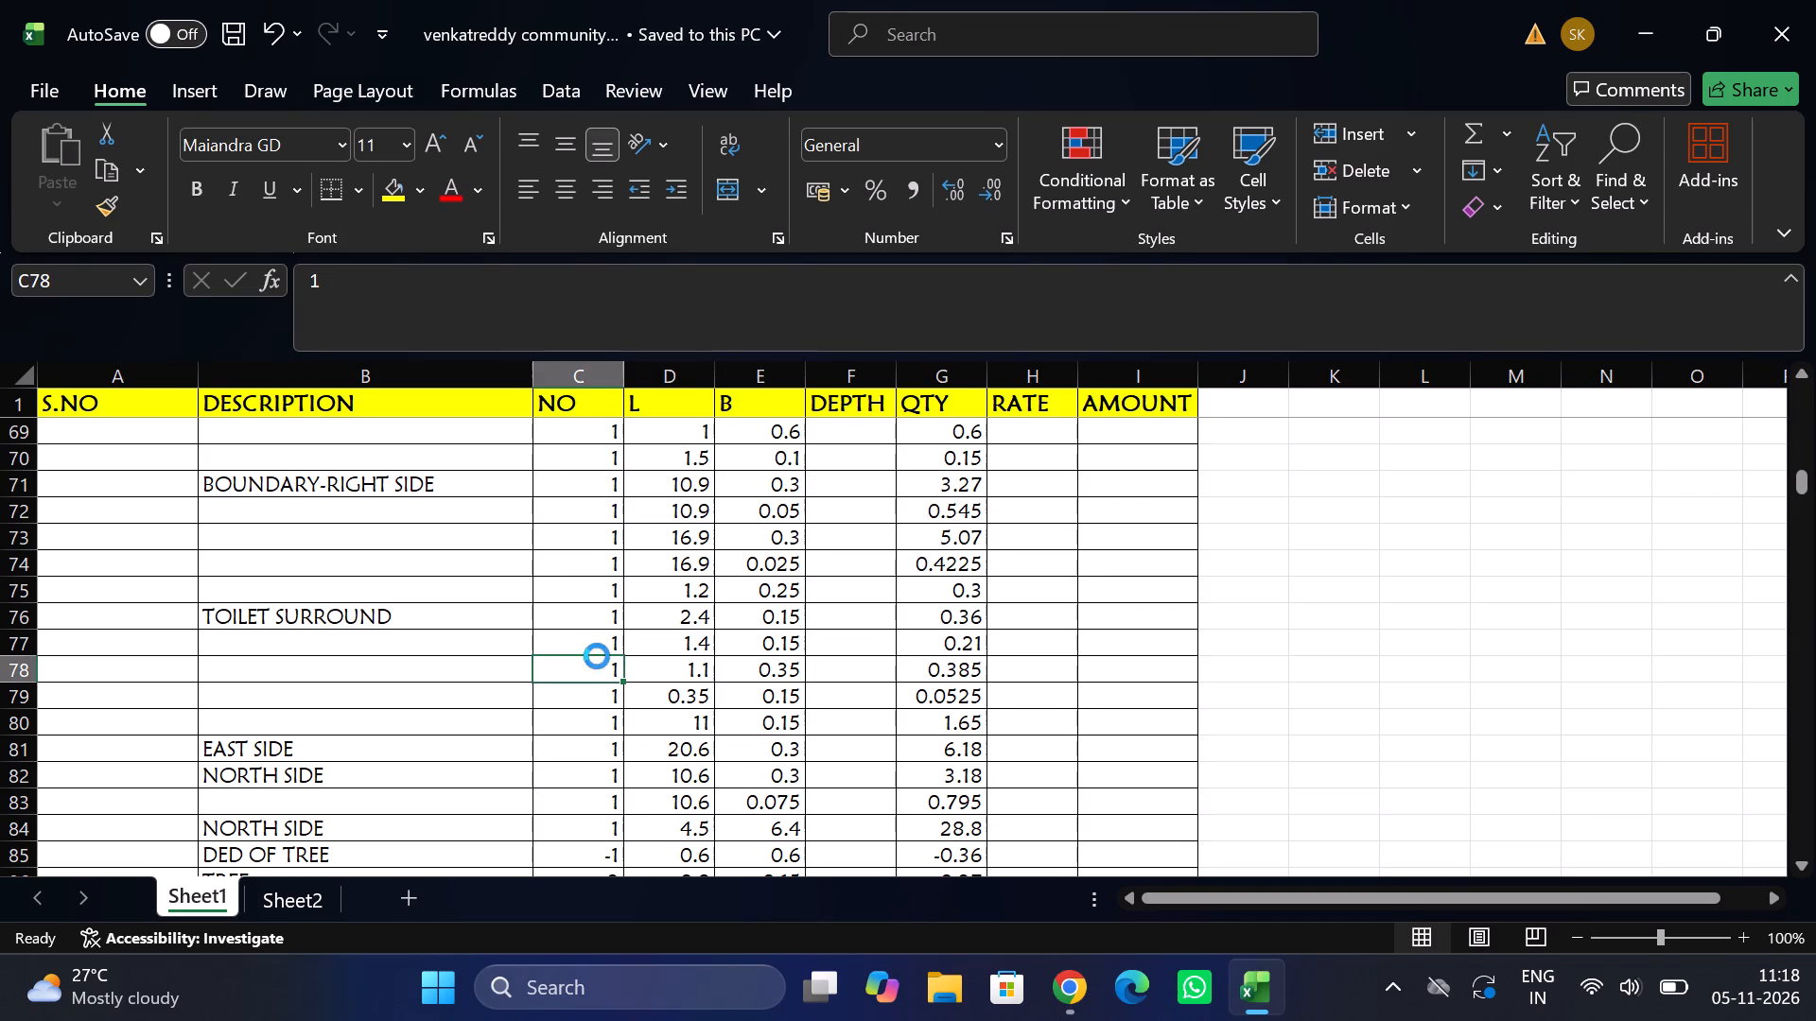
Save the community hall estimate workbook again and close it.
key("ctrl+s")
key("ctrl+s")
key("ctrl+s")
key("ctrl+s")
key("ctrl+s")
key("ctrl+s")
key("ctrl+s")
key("ctrl+s")
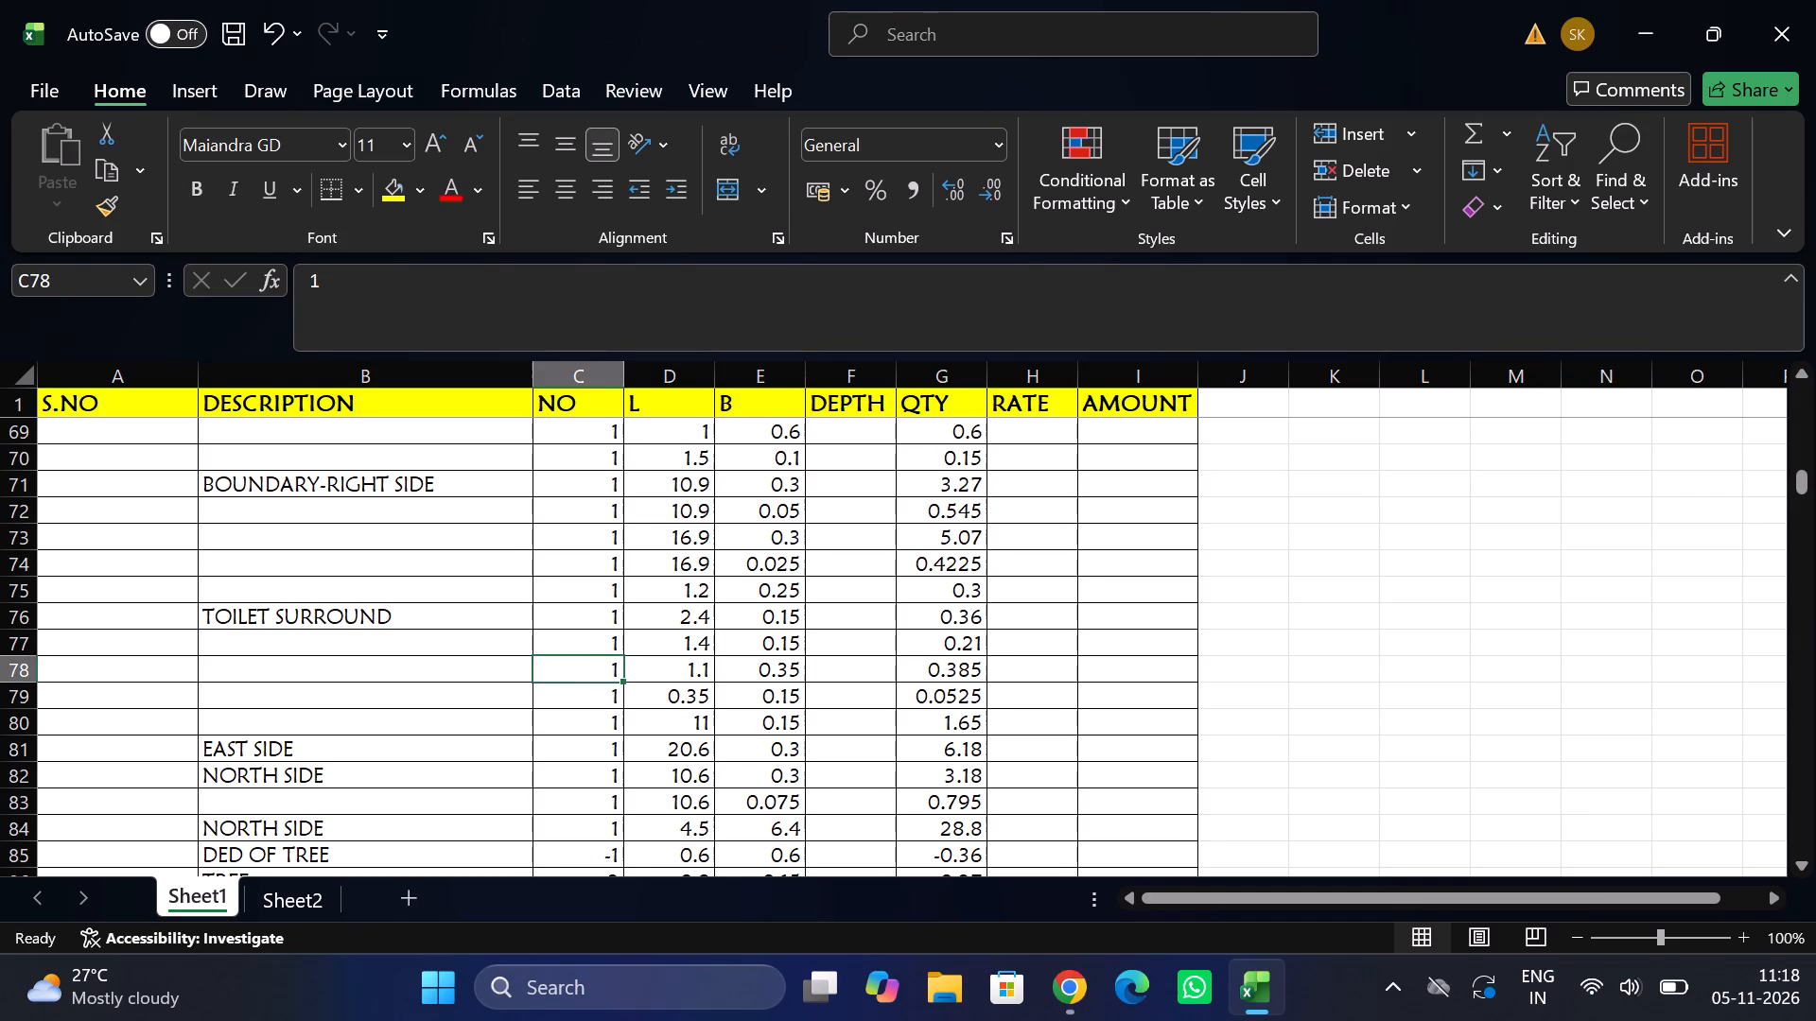
key("ctrl+s")
left_click(1815, 0)
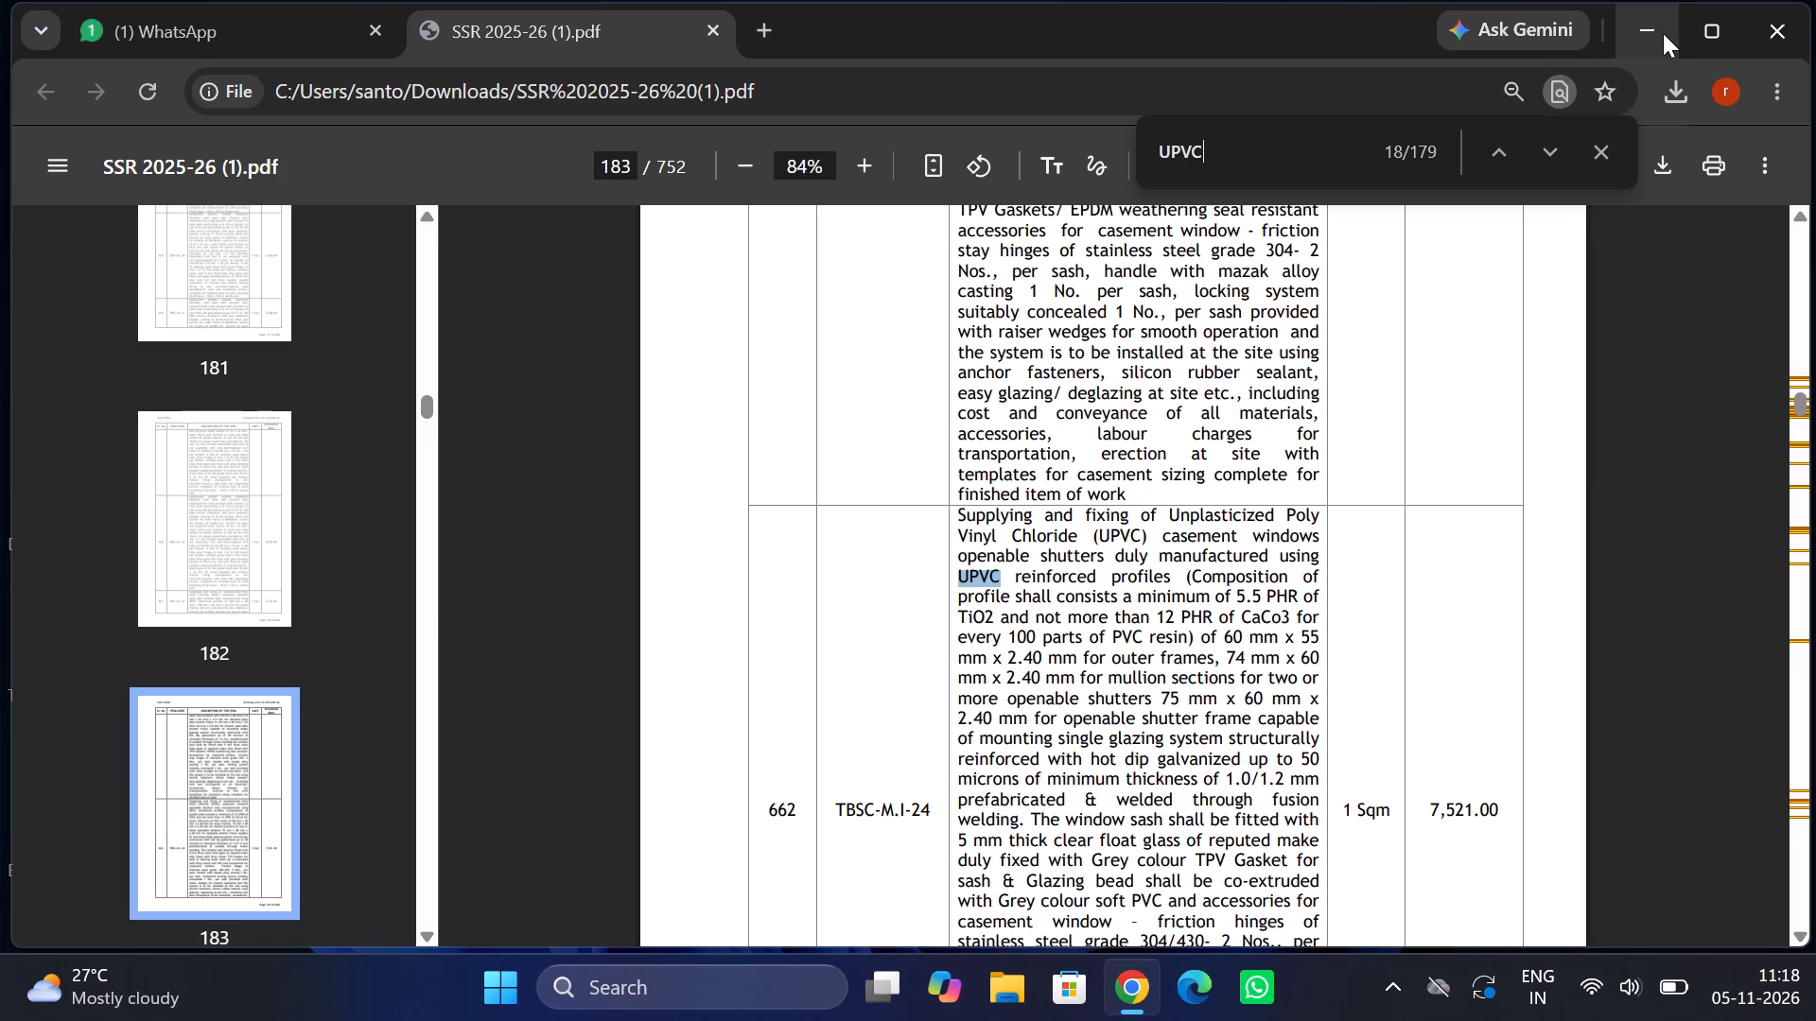
Minimise the Chrome window holding the SSR 2025-26 PDF to reach the desktop.
left_click(1663, 33)
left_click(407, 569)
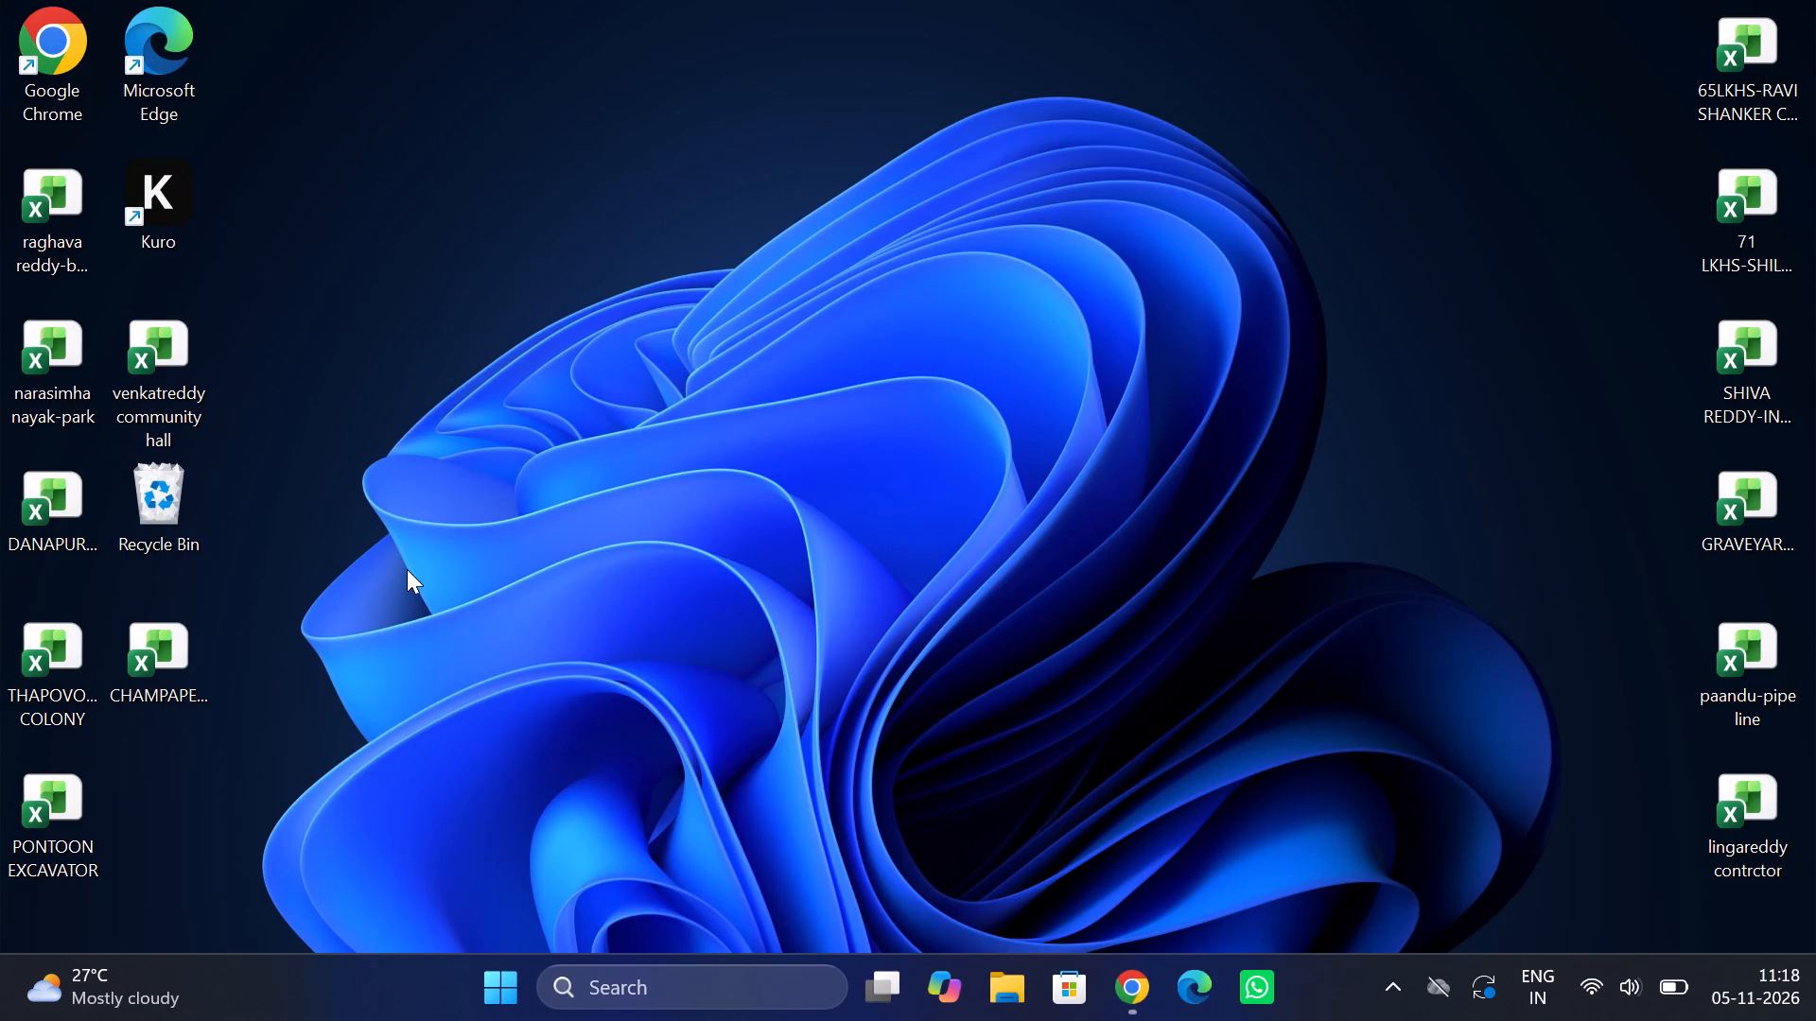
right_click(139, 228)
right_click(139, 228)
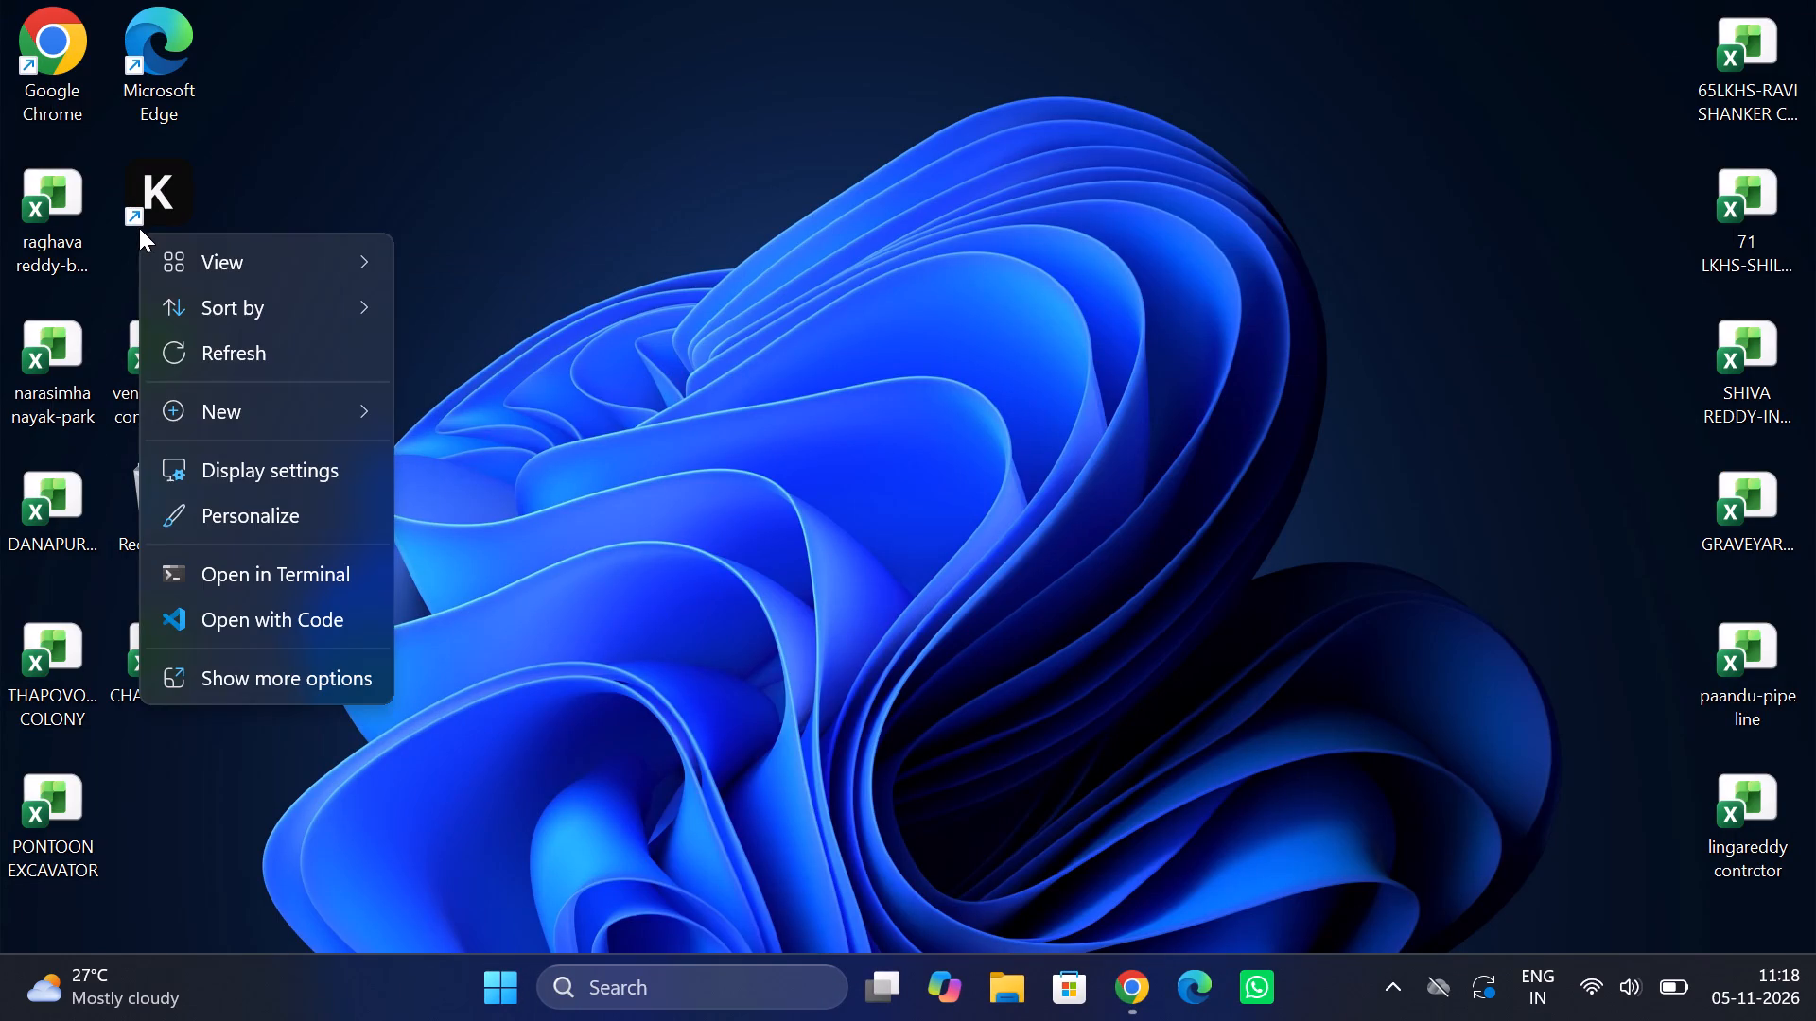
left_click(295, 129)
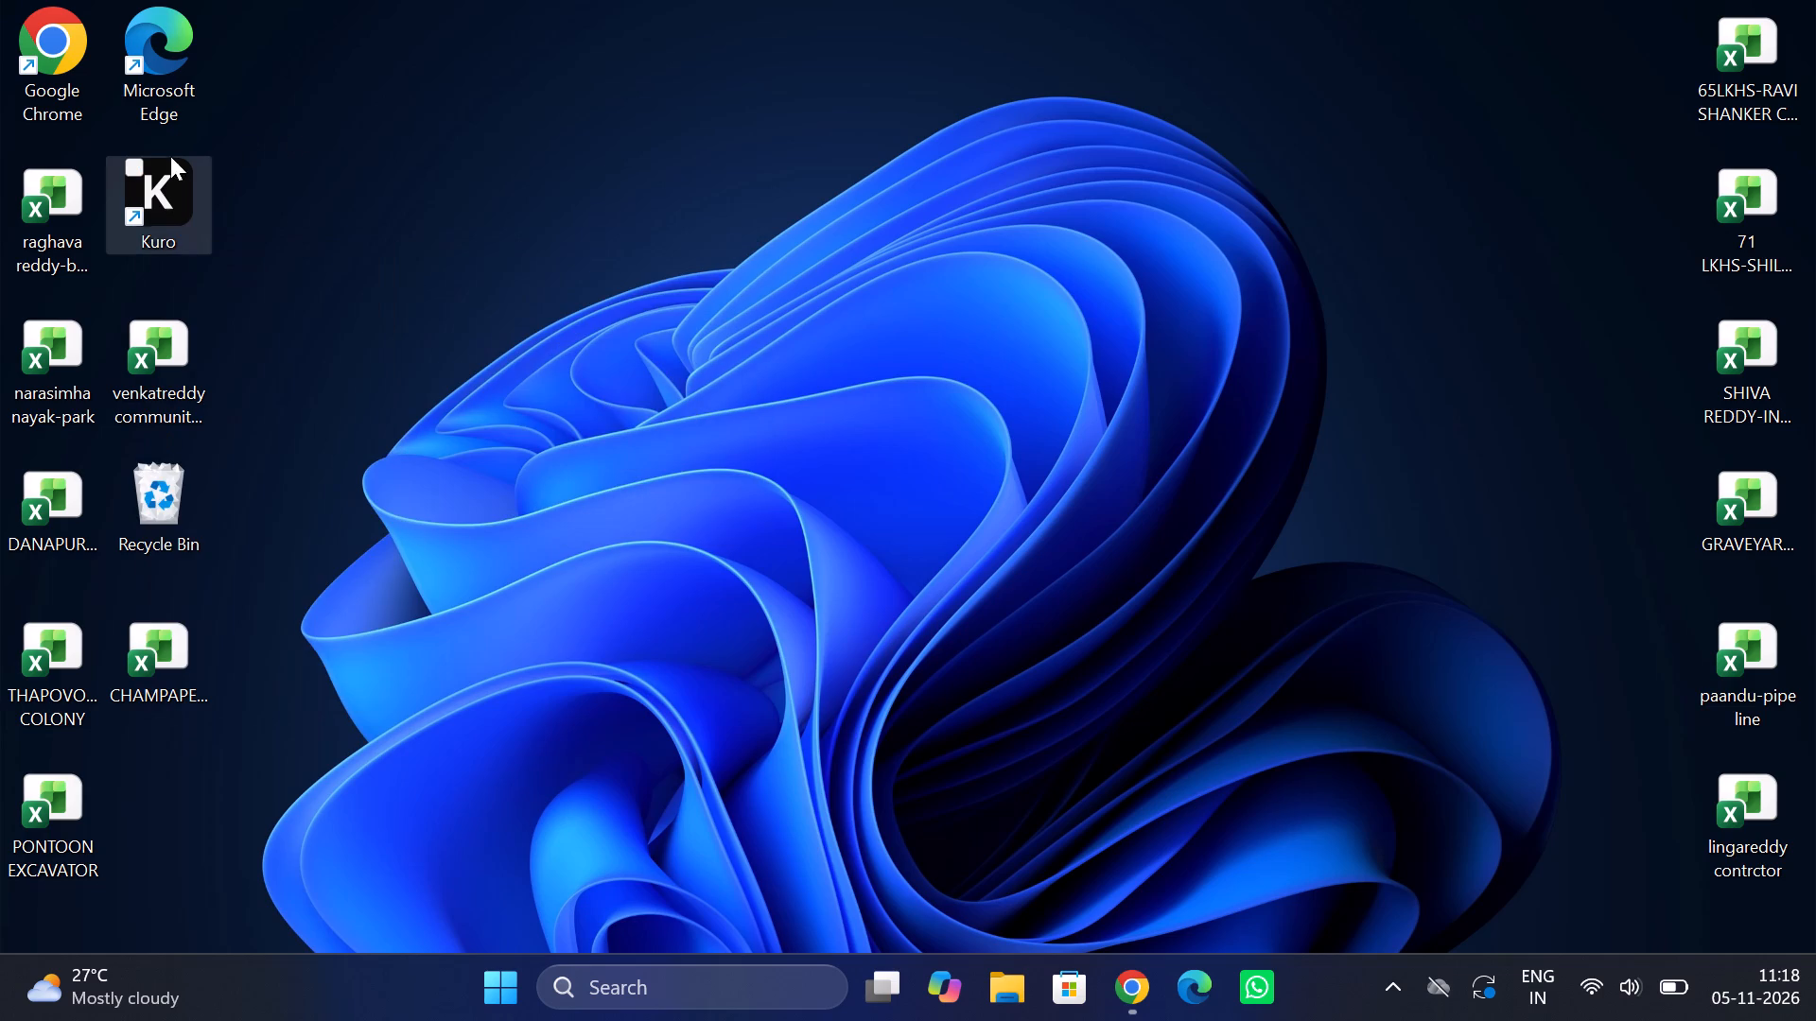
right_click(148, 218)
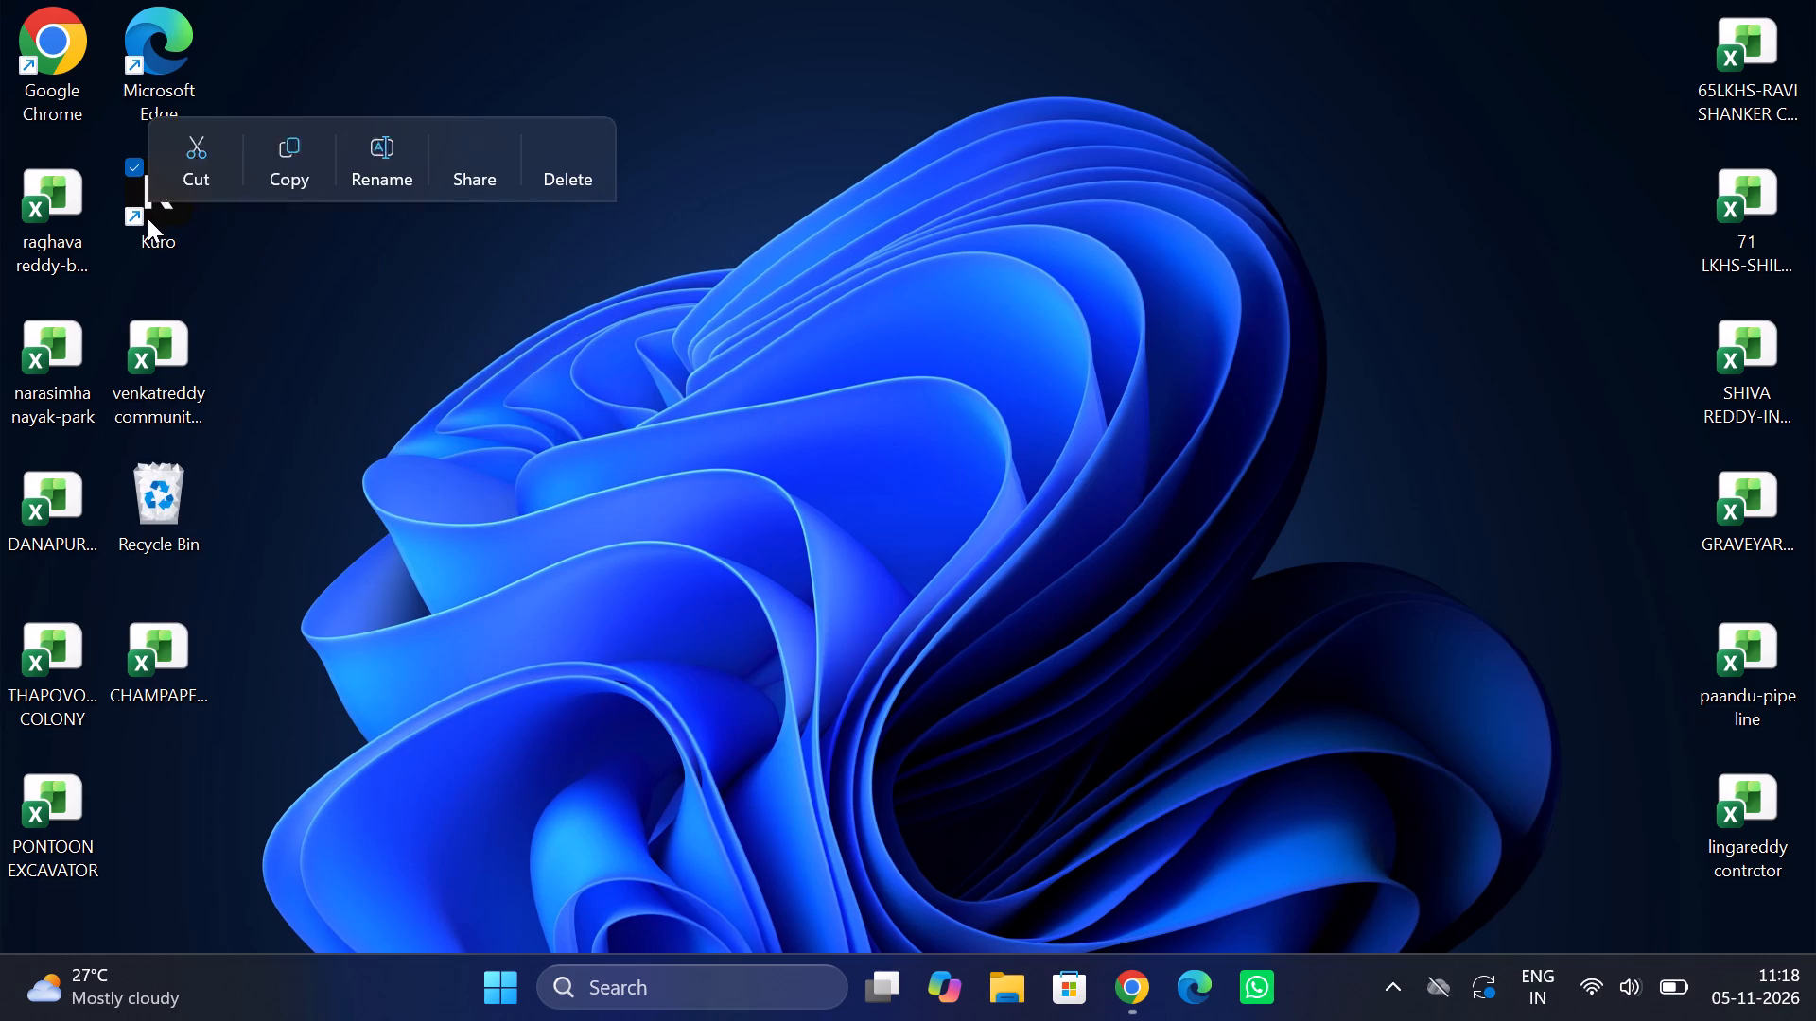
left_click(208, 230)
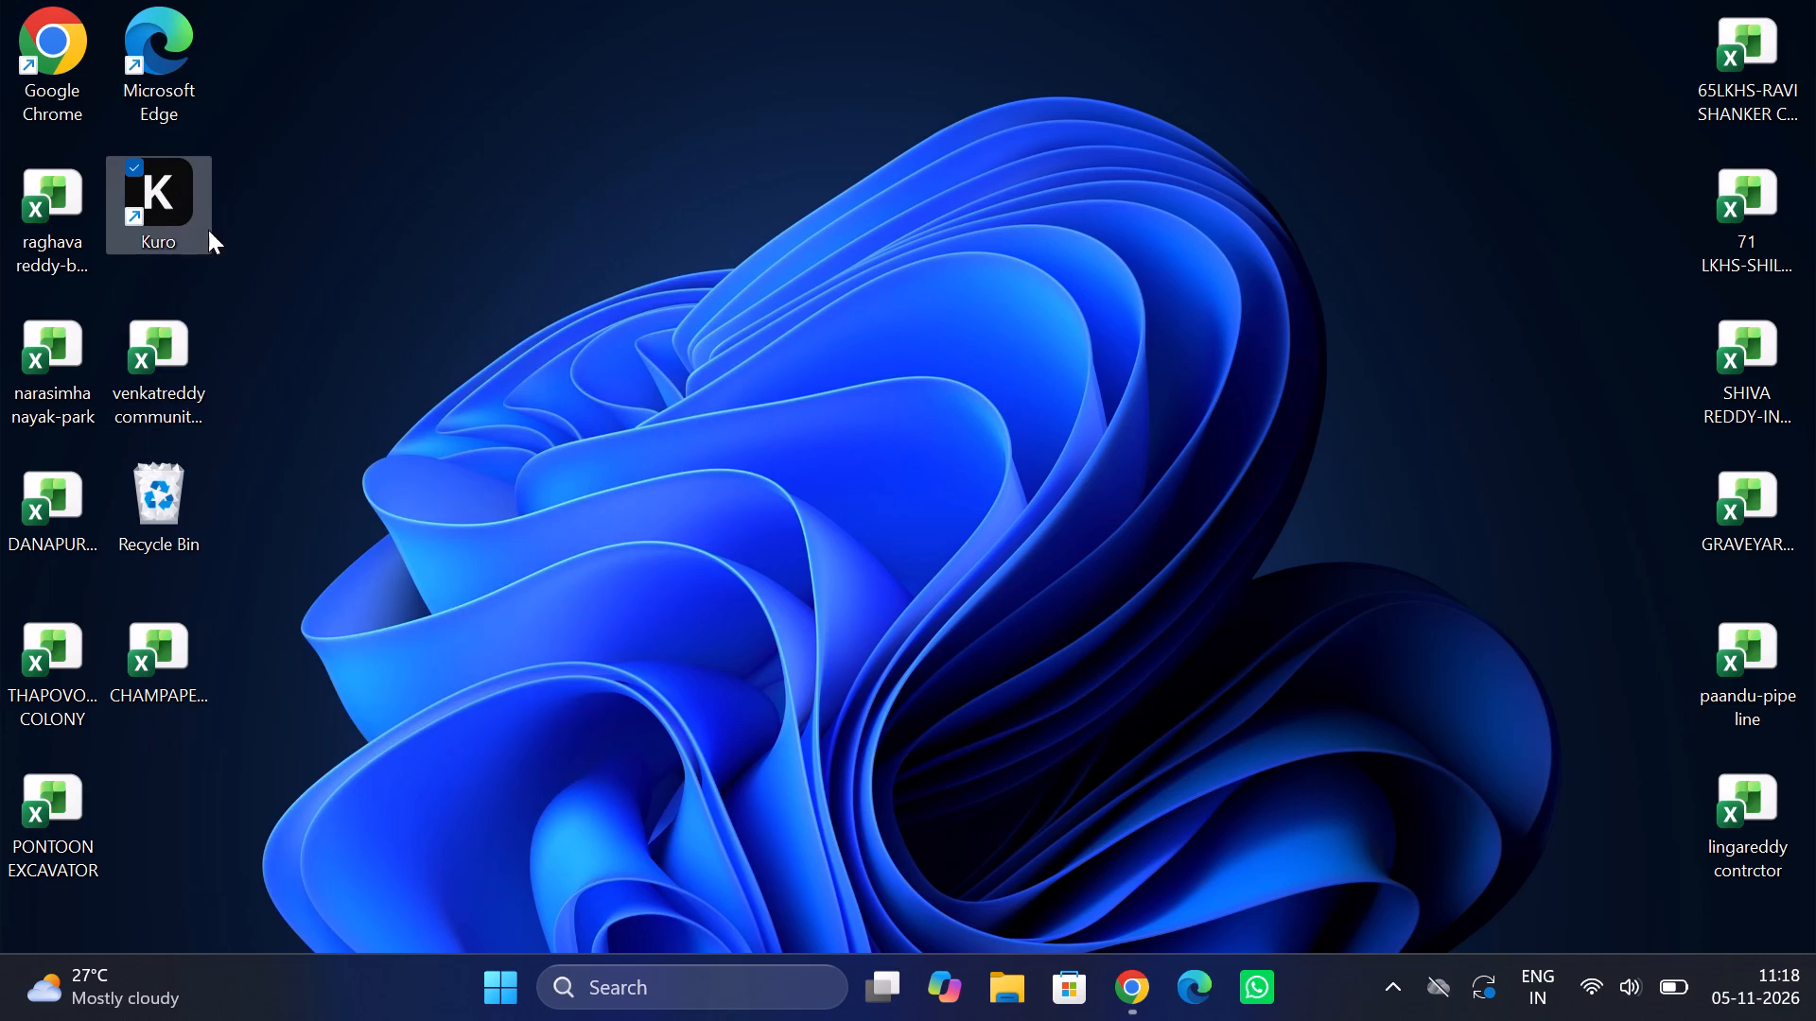
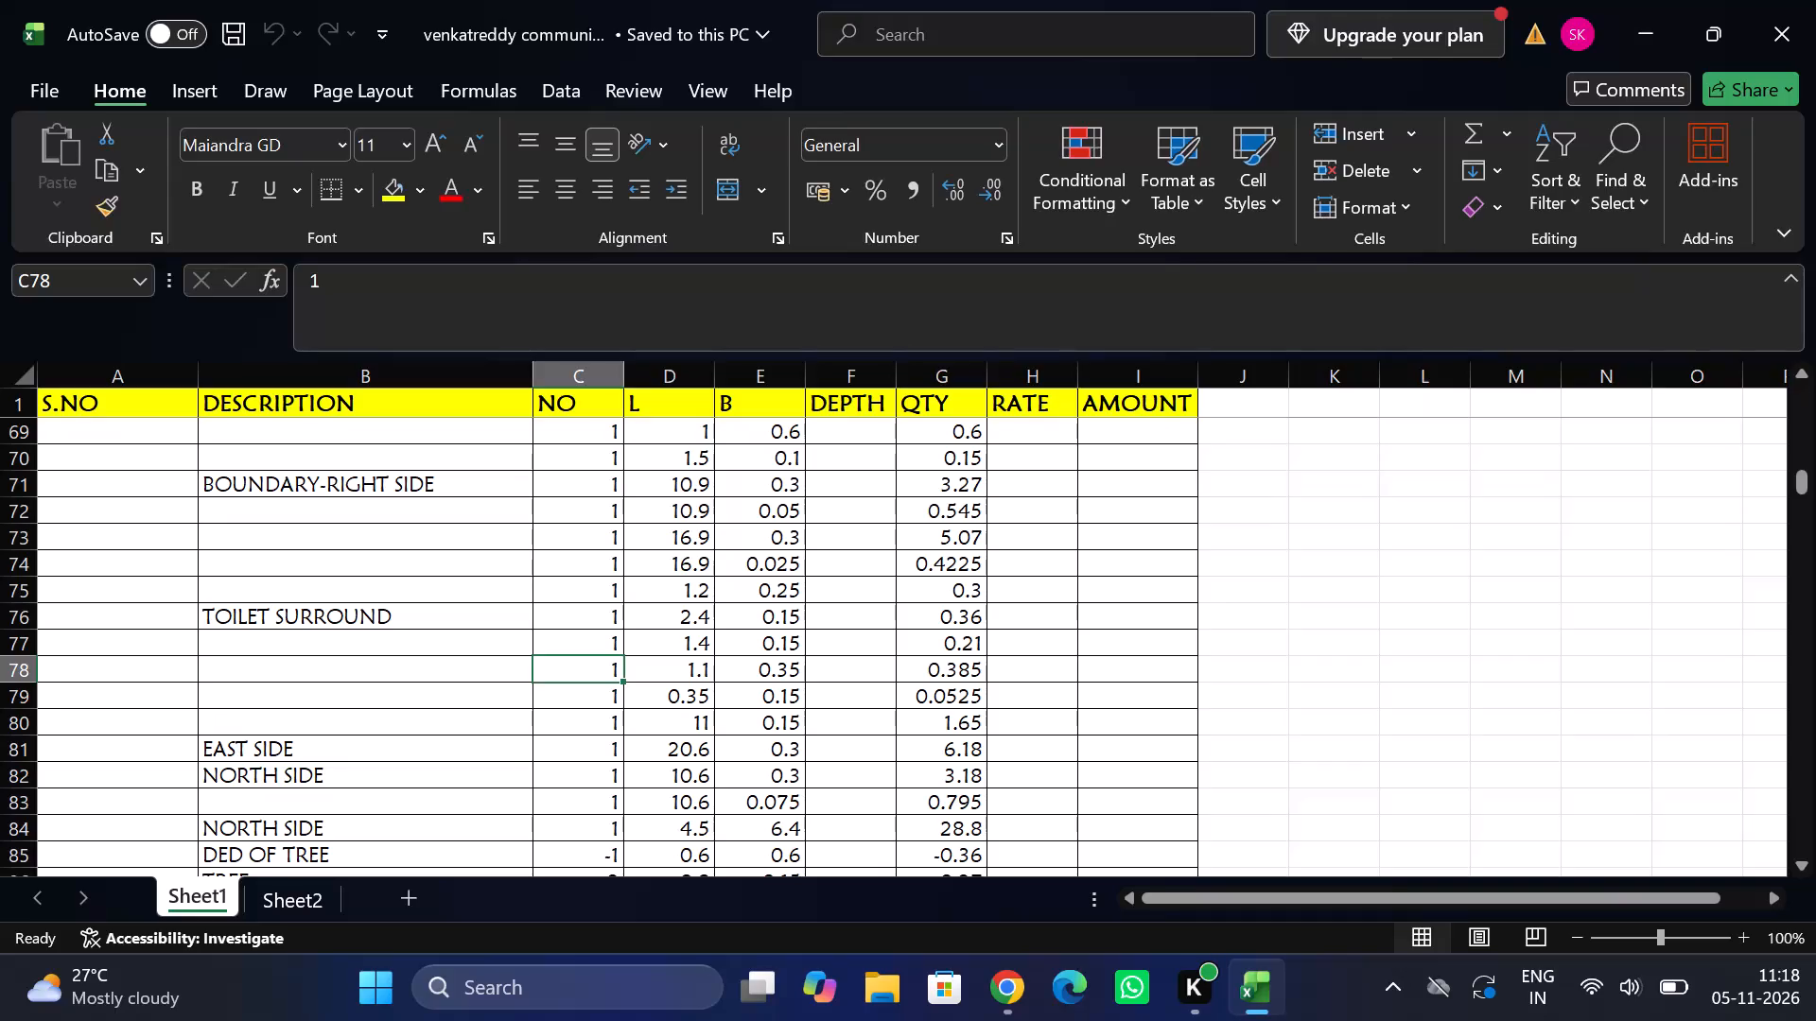
In the community hall estimate, enter a rate of 2000 for the BEAN BAGS row below the kids chairs.
left_click(531, 617)
key("Down")
key("Down")
key("Down")
key("Down")
key("Down")
key("Down")
key("Down")
key("Down")
key("Down")
key("Down")
key("Down")
key("Down")
key("Down")
key("Down")
key("Down")
key("Down")
key("Down")
key("Down")
key("Down")
key("Down")
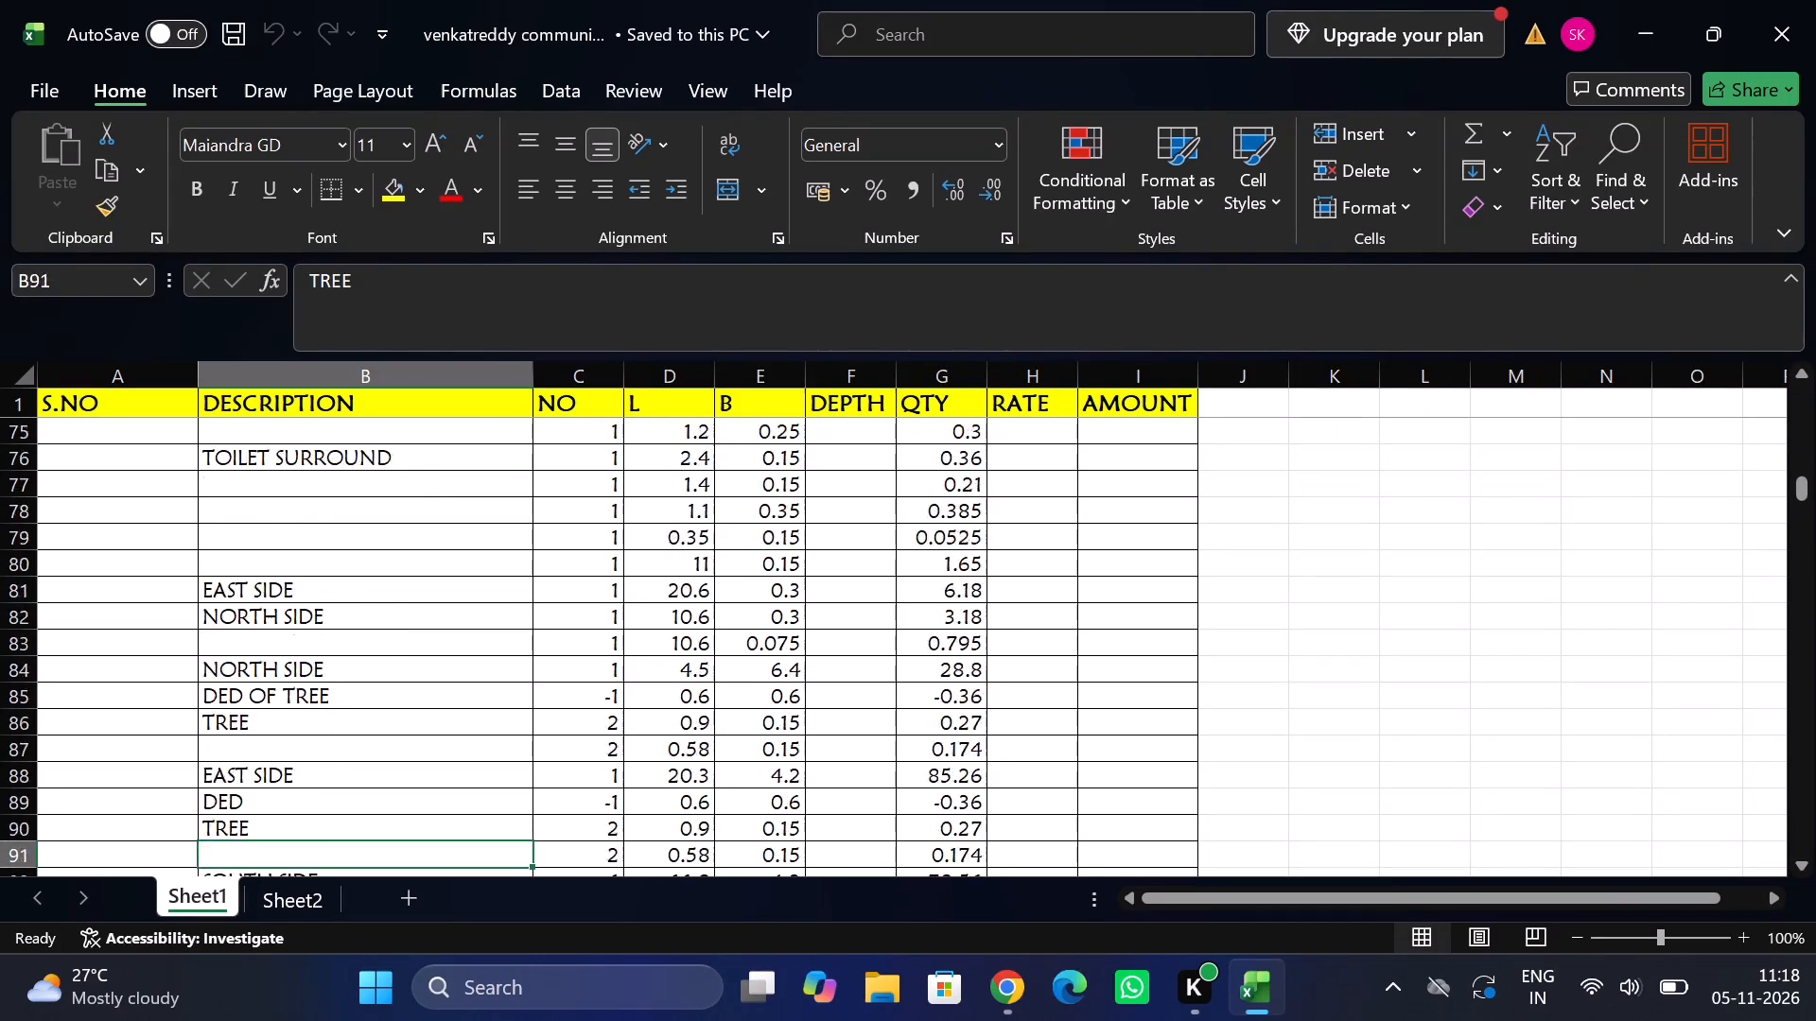
key("Right")
key("Right")
key("Down")
key("Down")
key("Down")
key("Down")
key("Down")
key("Down")
key("Down")
key("Down")
key("Down")
key("Down")
key("Down")
key("Down")
key("Down")
key("Down")
key("Down")
key("Down")
key("Down")
key("Down")
key("Down")
key("Down")
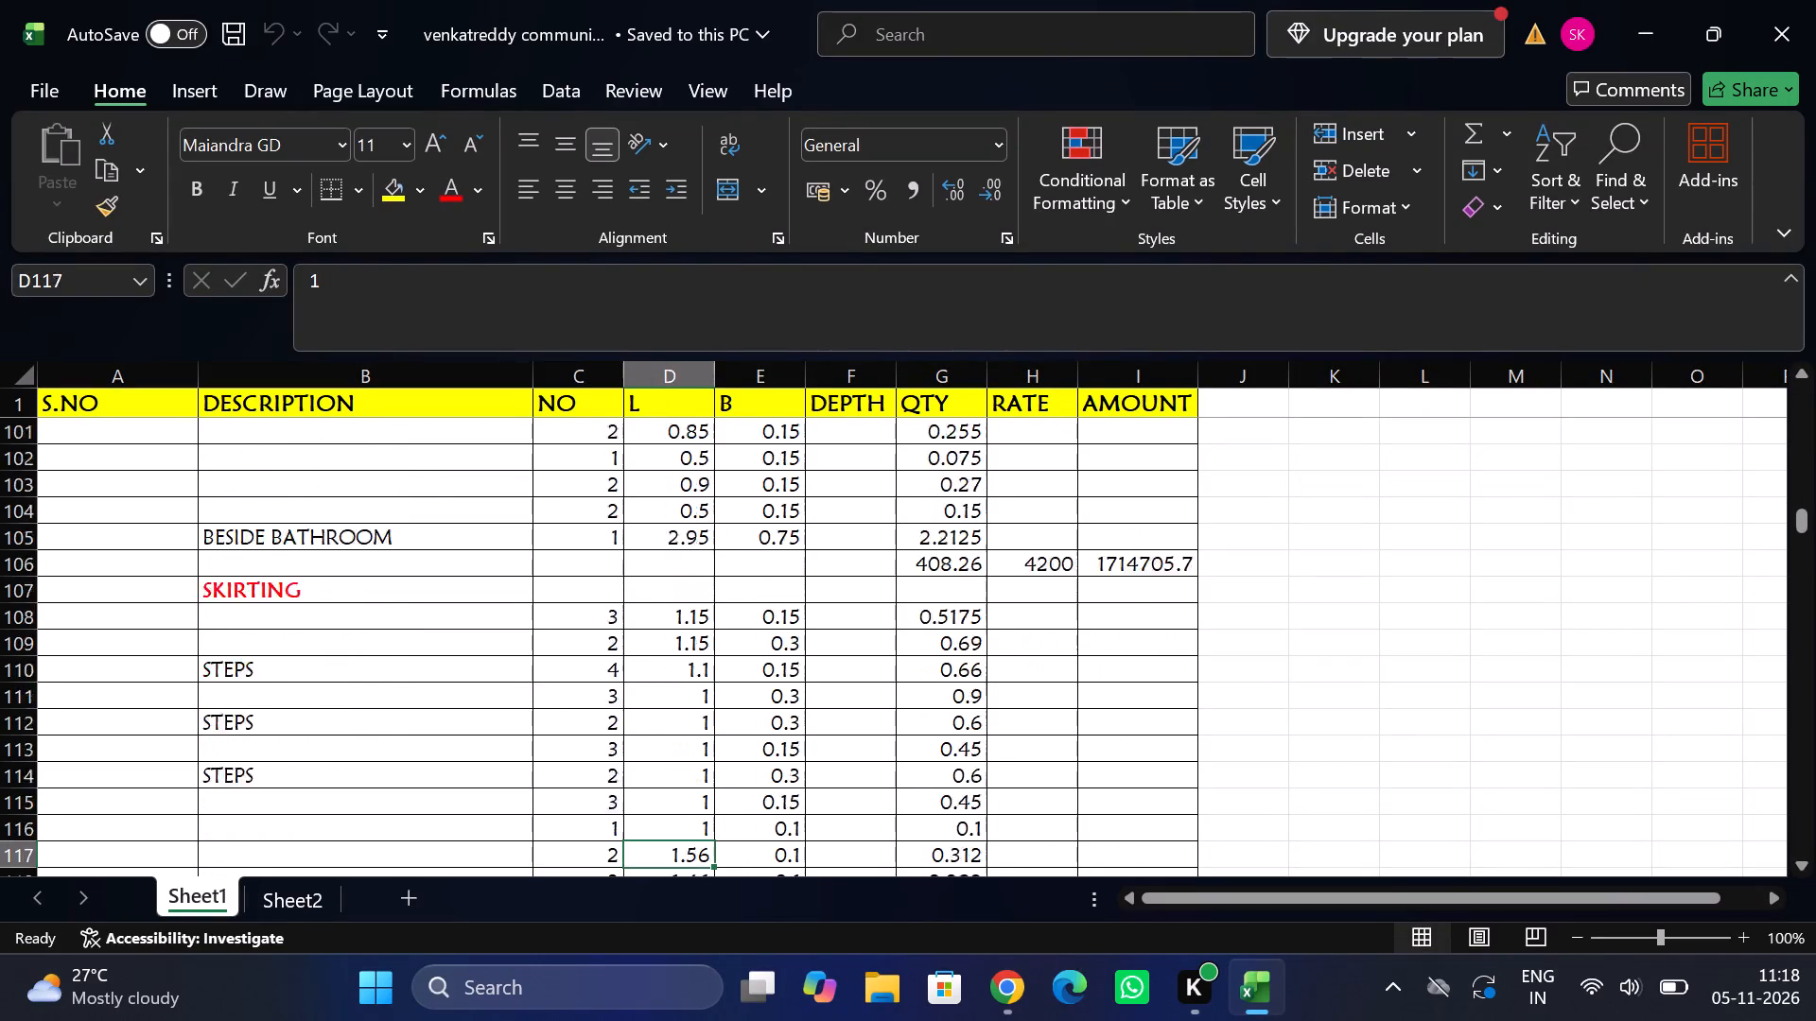
key("Down")
key("Down")
key("Down")
key("Down")
key("Down")
key("Down")
key("Down")
key("Down")
key("Down")
key("Down")
key("Down")
key("Down")
key("Down")
key("Down")
key("Down")
key("Down")
key("Down")
key("Down")
key("Down")
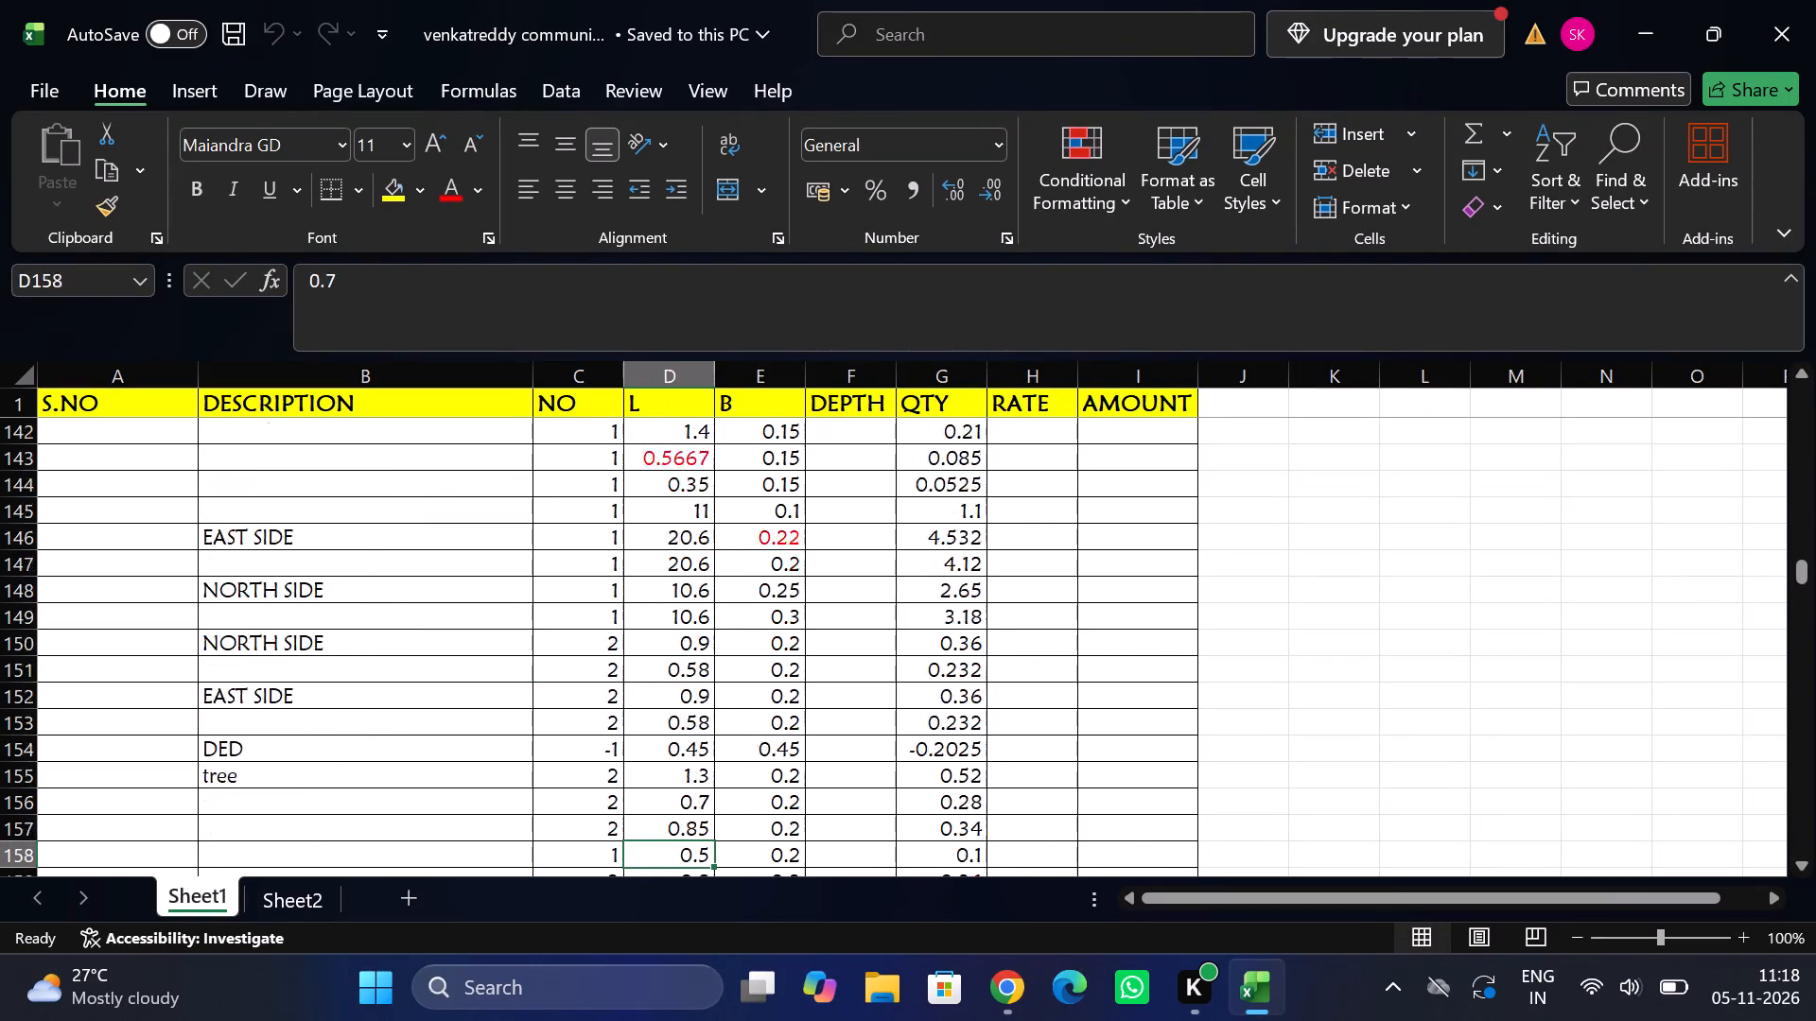
key("Down")
key("Down")
key("Down")
key("Down")
key("Down")
key("Down")
key("Down")
key("Down")
key("Down")
key("Down")
key("Down")
key("Down")
key("Down")
key("Down")
key("Down")
key("Down")
key("Down")
key("Down")
key("Down")
key("Down")
key("Down")
key("Down")
key("Down")
key("Down")
key("Down")
key("Down")
key("Down")
key("Down")
key("Down")
key("Down")
key("Down")
key("Down")
key("Down")
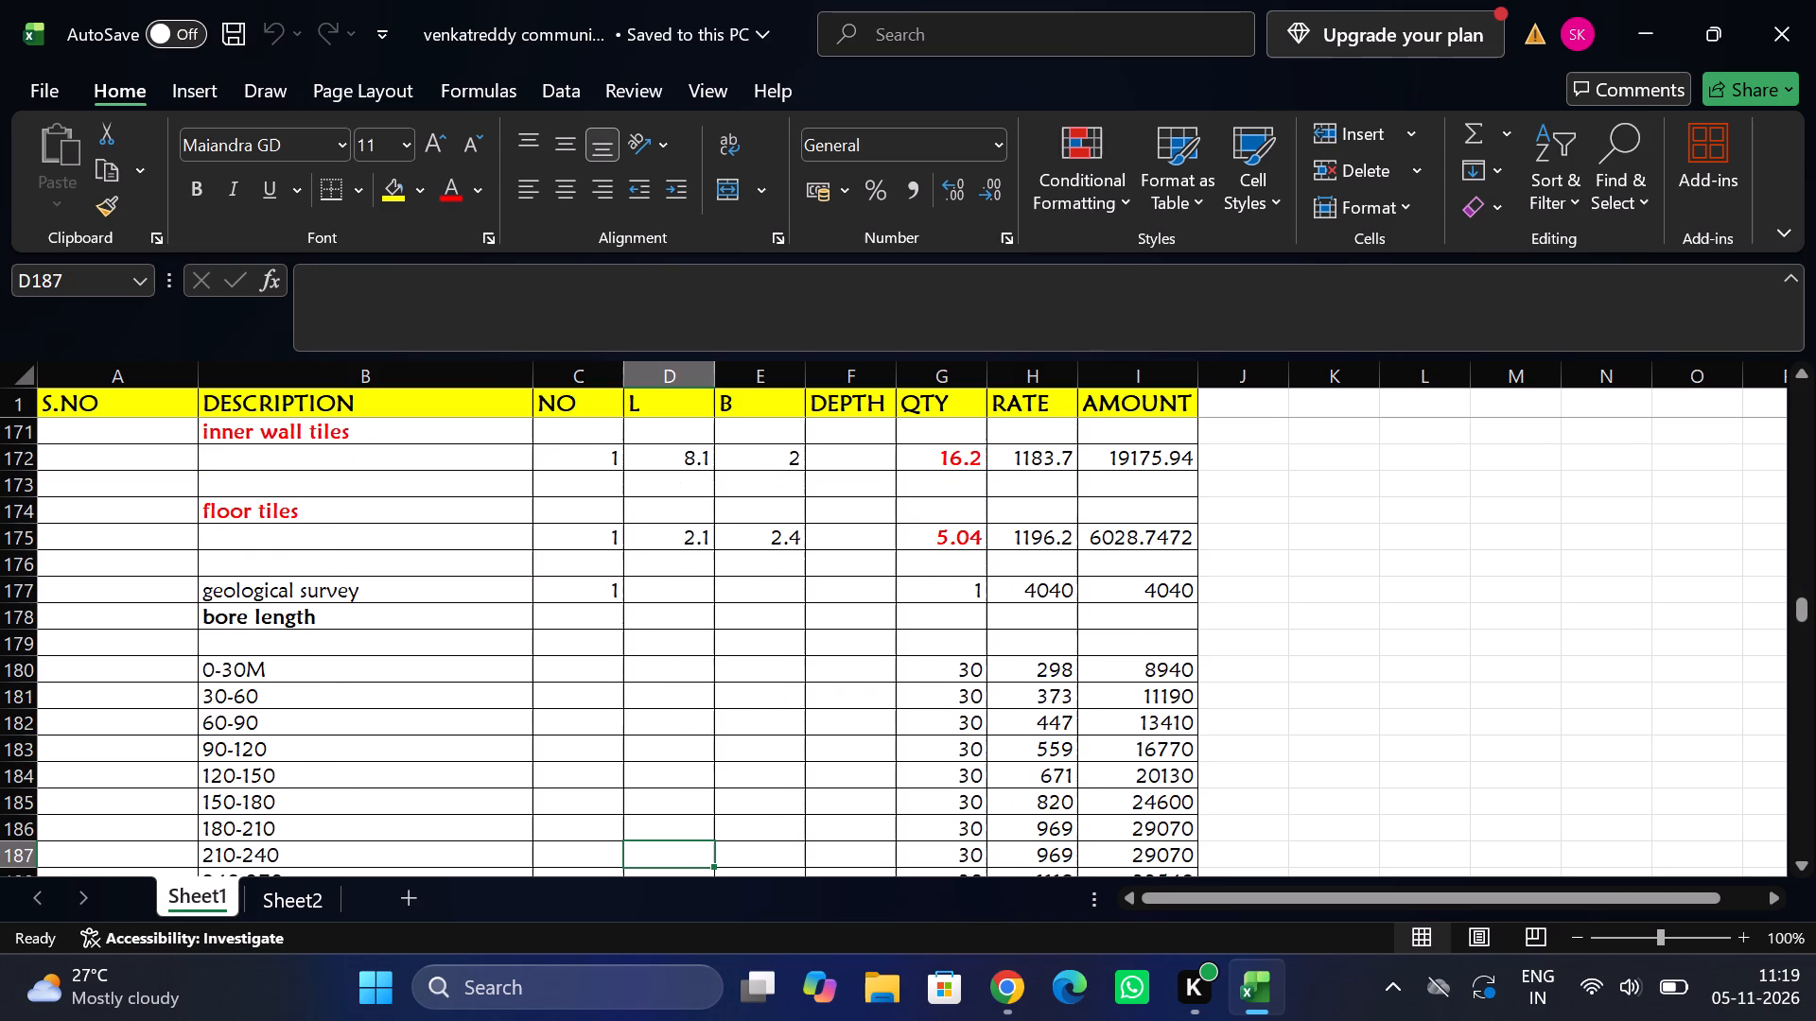
key("Down")
key("Down")
key("Down")
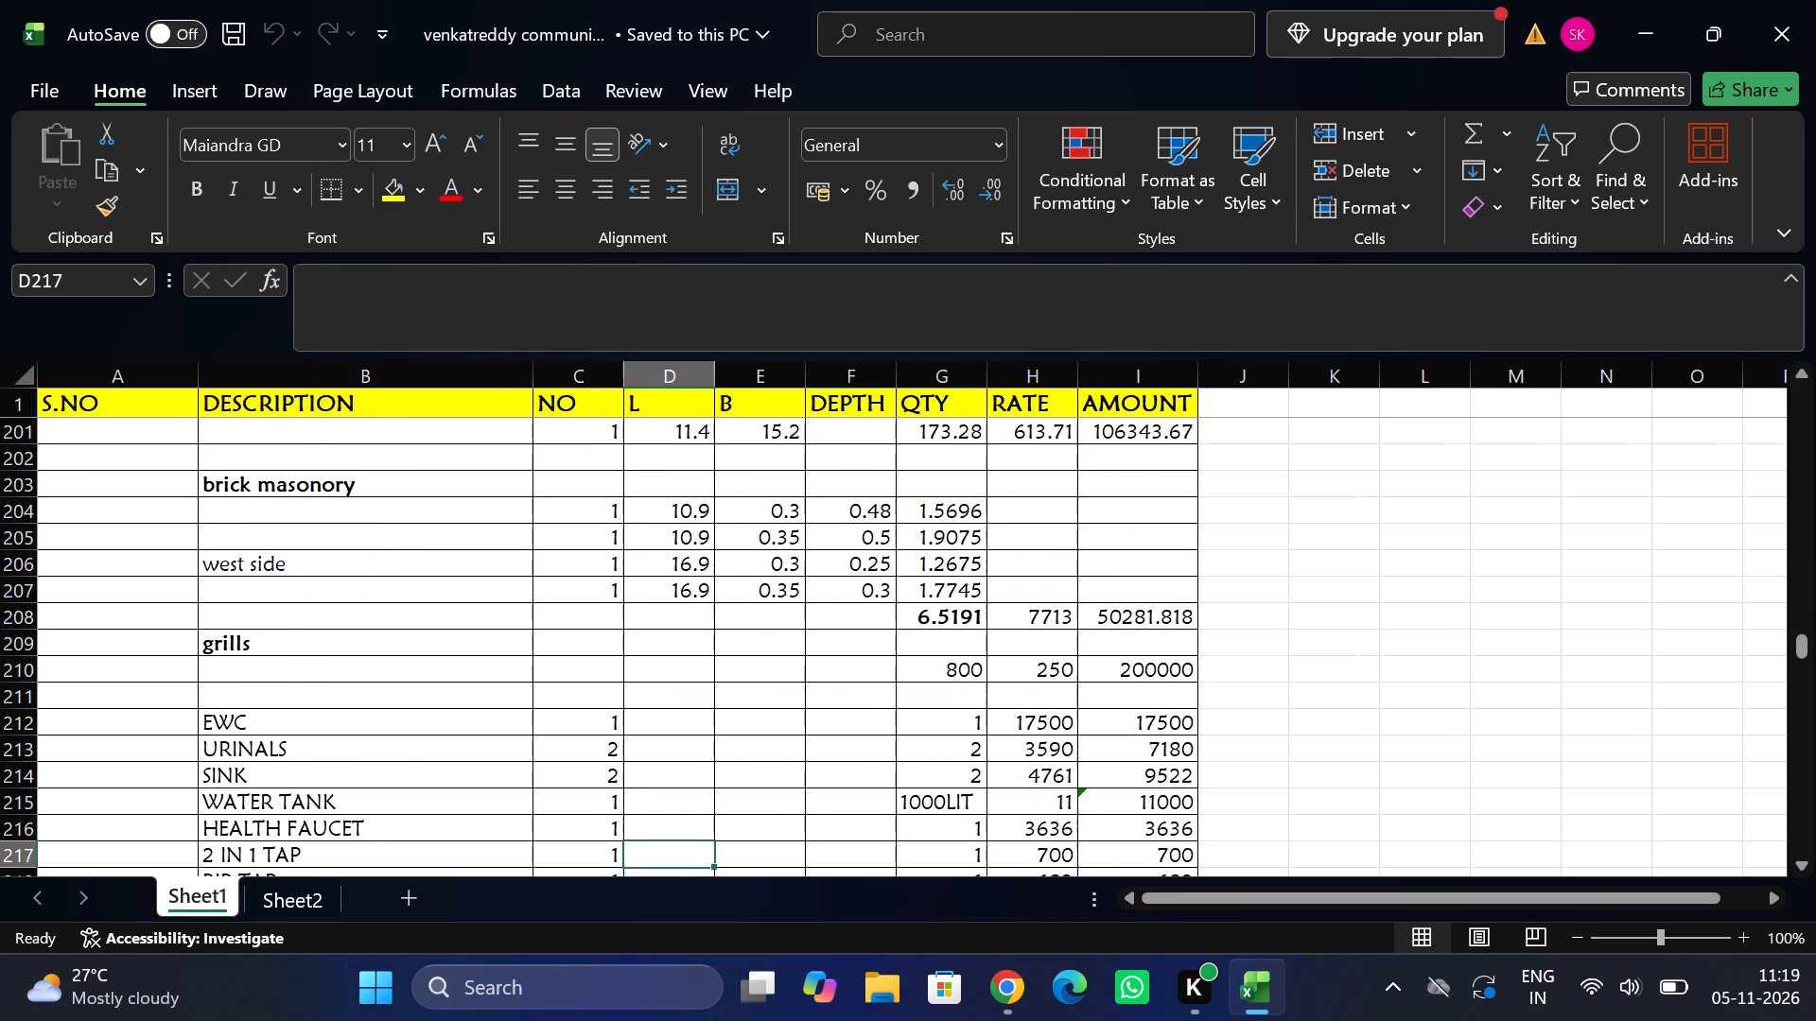
key("Down")
key("Down")
key("Down")
key("Down")
key("Down")
key("Down")
key("Down")
key("Down")
key("Down")
key("Down")
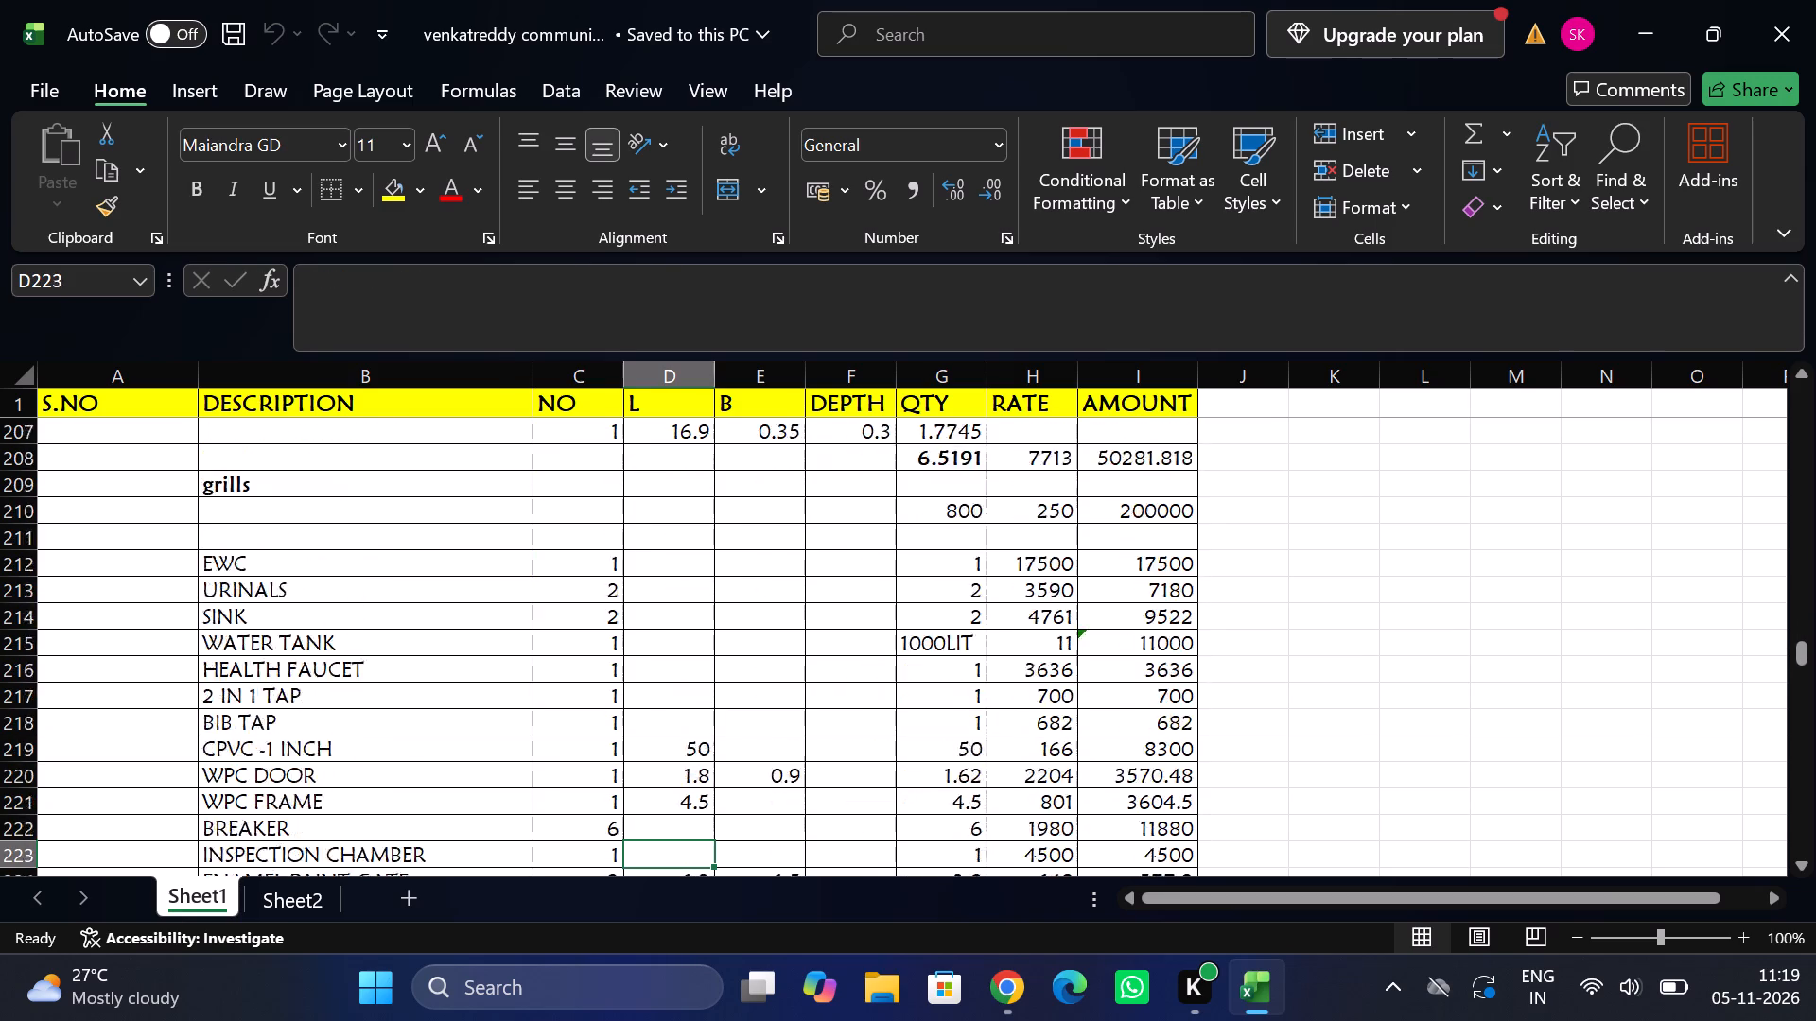
key("Down")
key("Down")
key("Down")
key("Down")
key("Down")
key("Down")
key("Down")
key("Down")
key("Down")
key("Down")
key("Down")
key("Down")
key("Down")
key("Down")
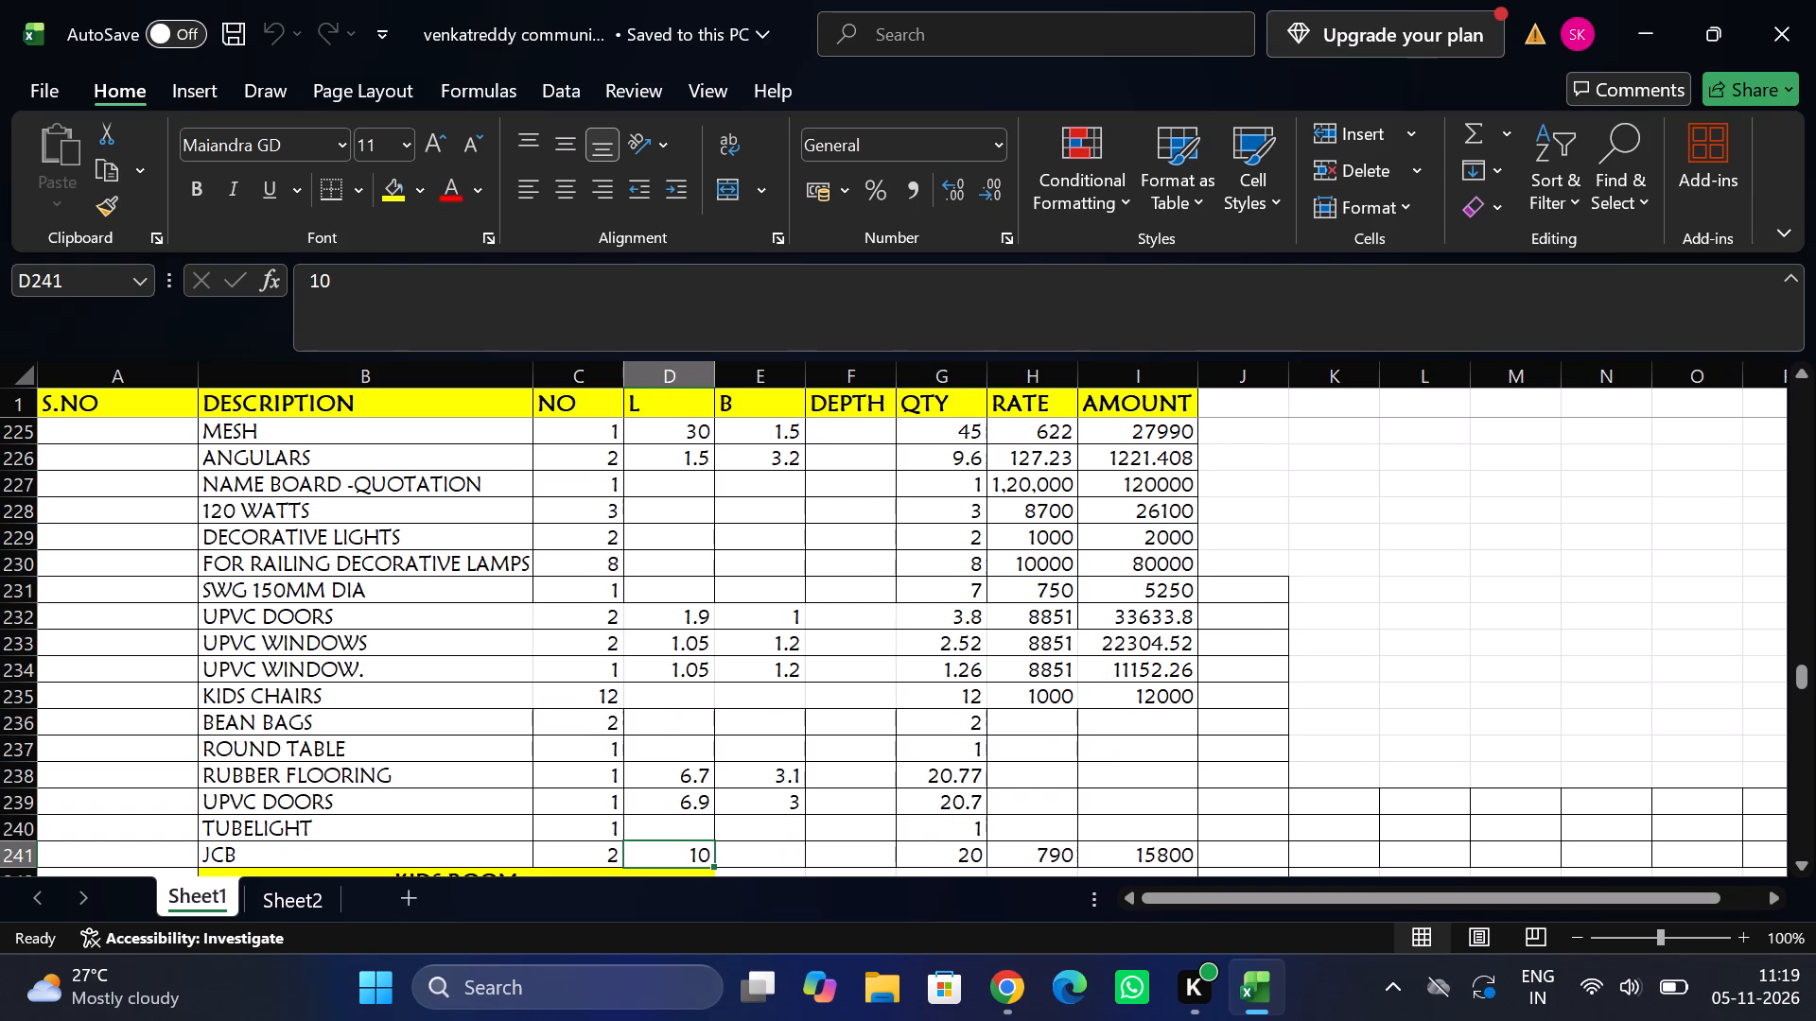
left_click(1011, 724)
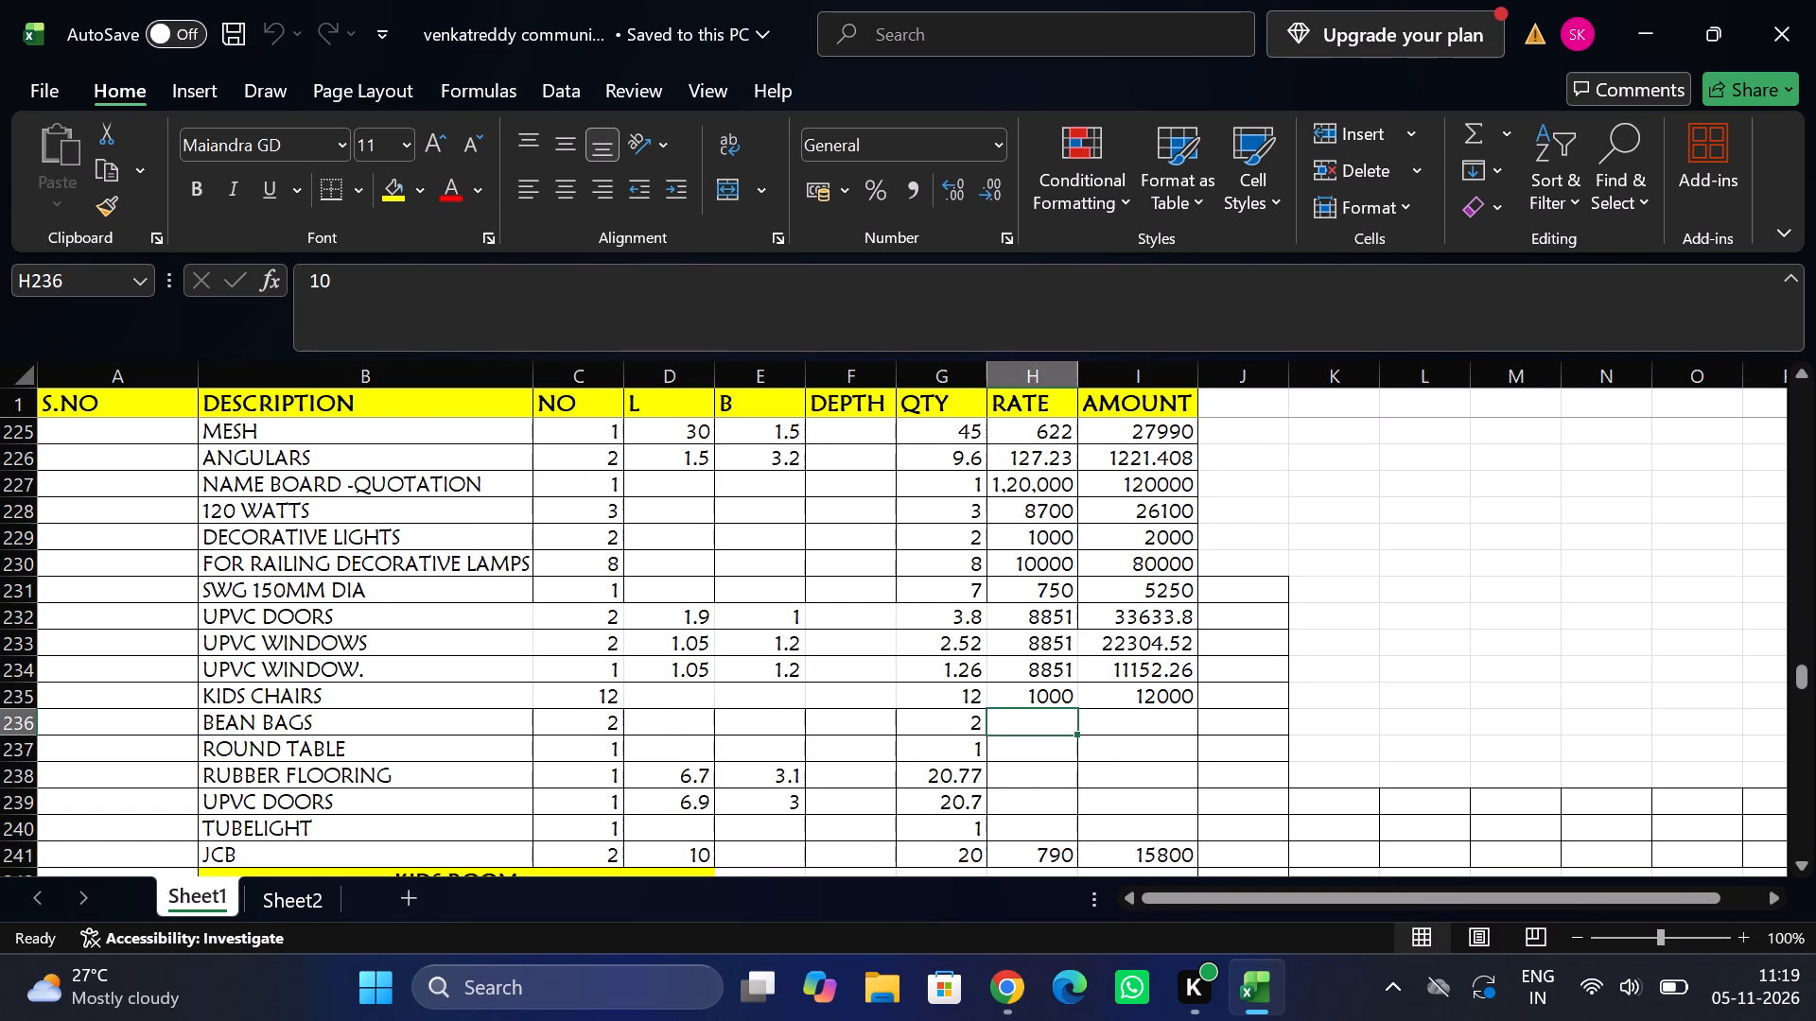
type("15")
key("BackSpace")
key("BackSpace")
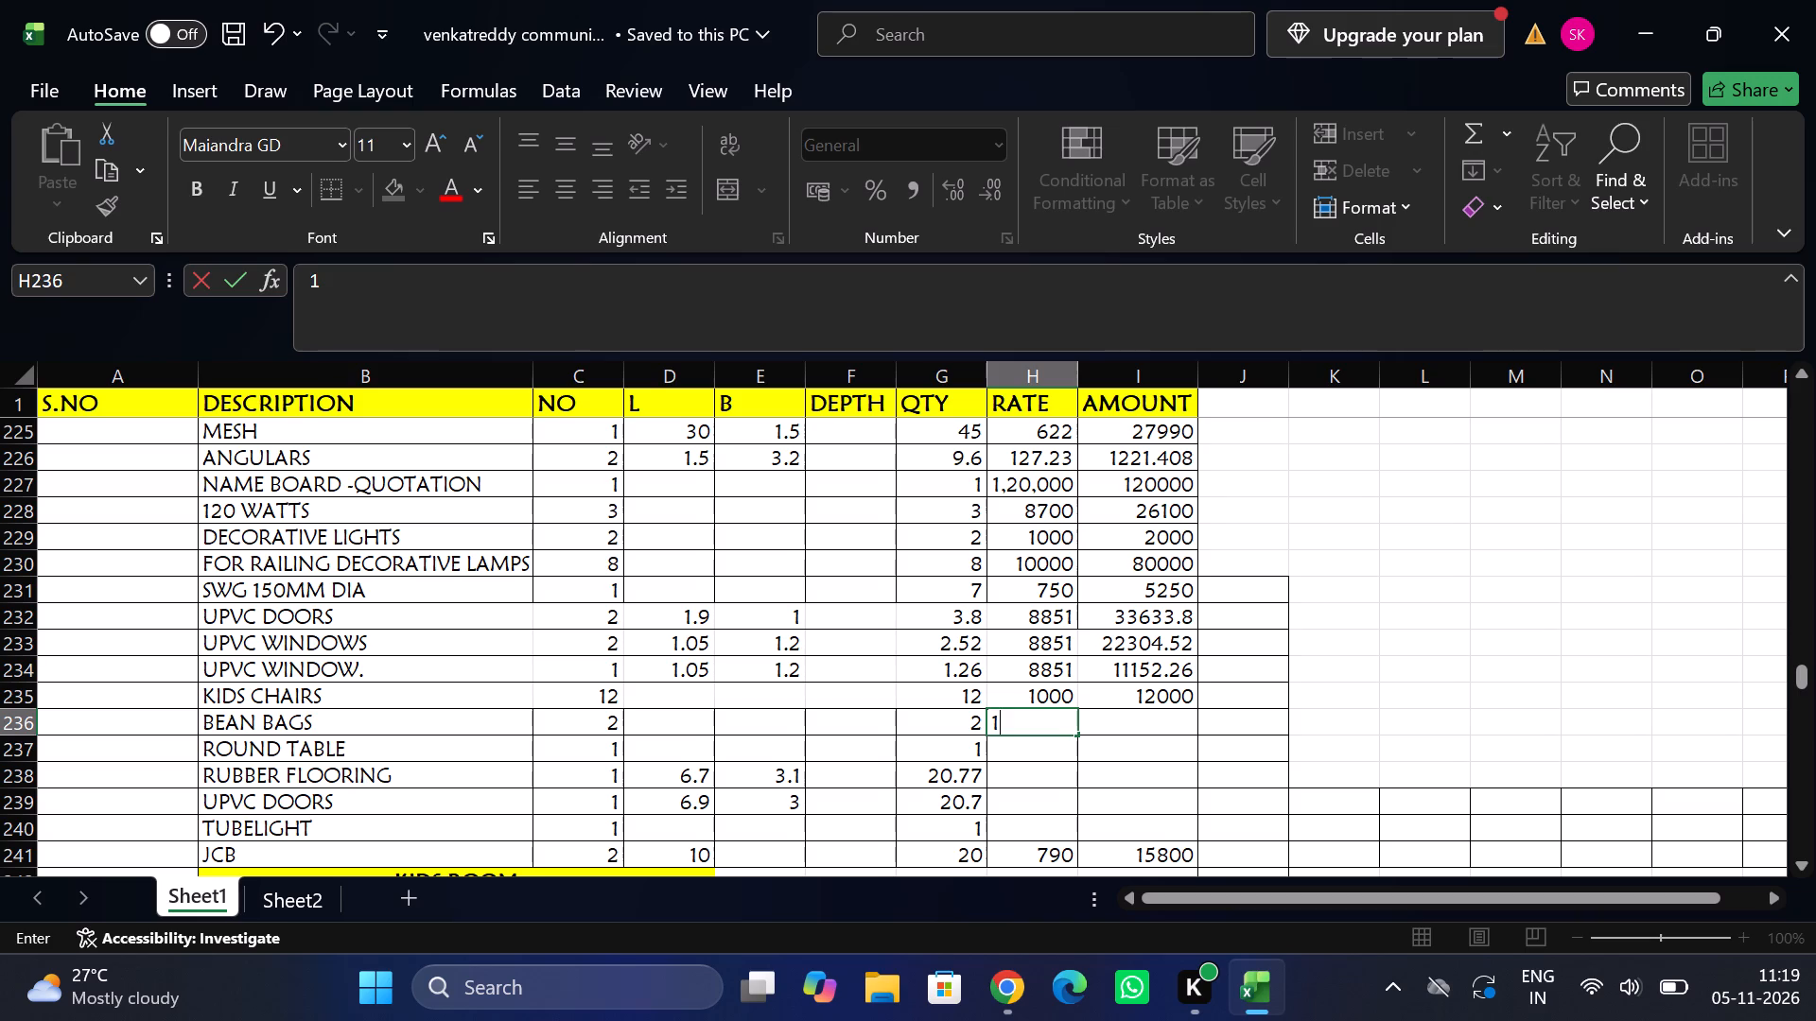
type("2000")
key("Tab")
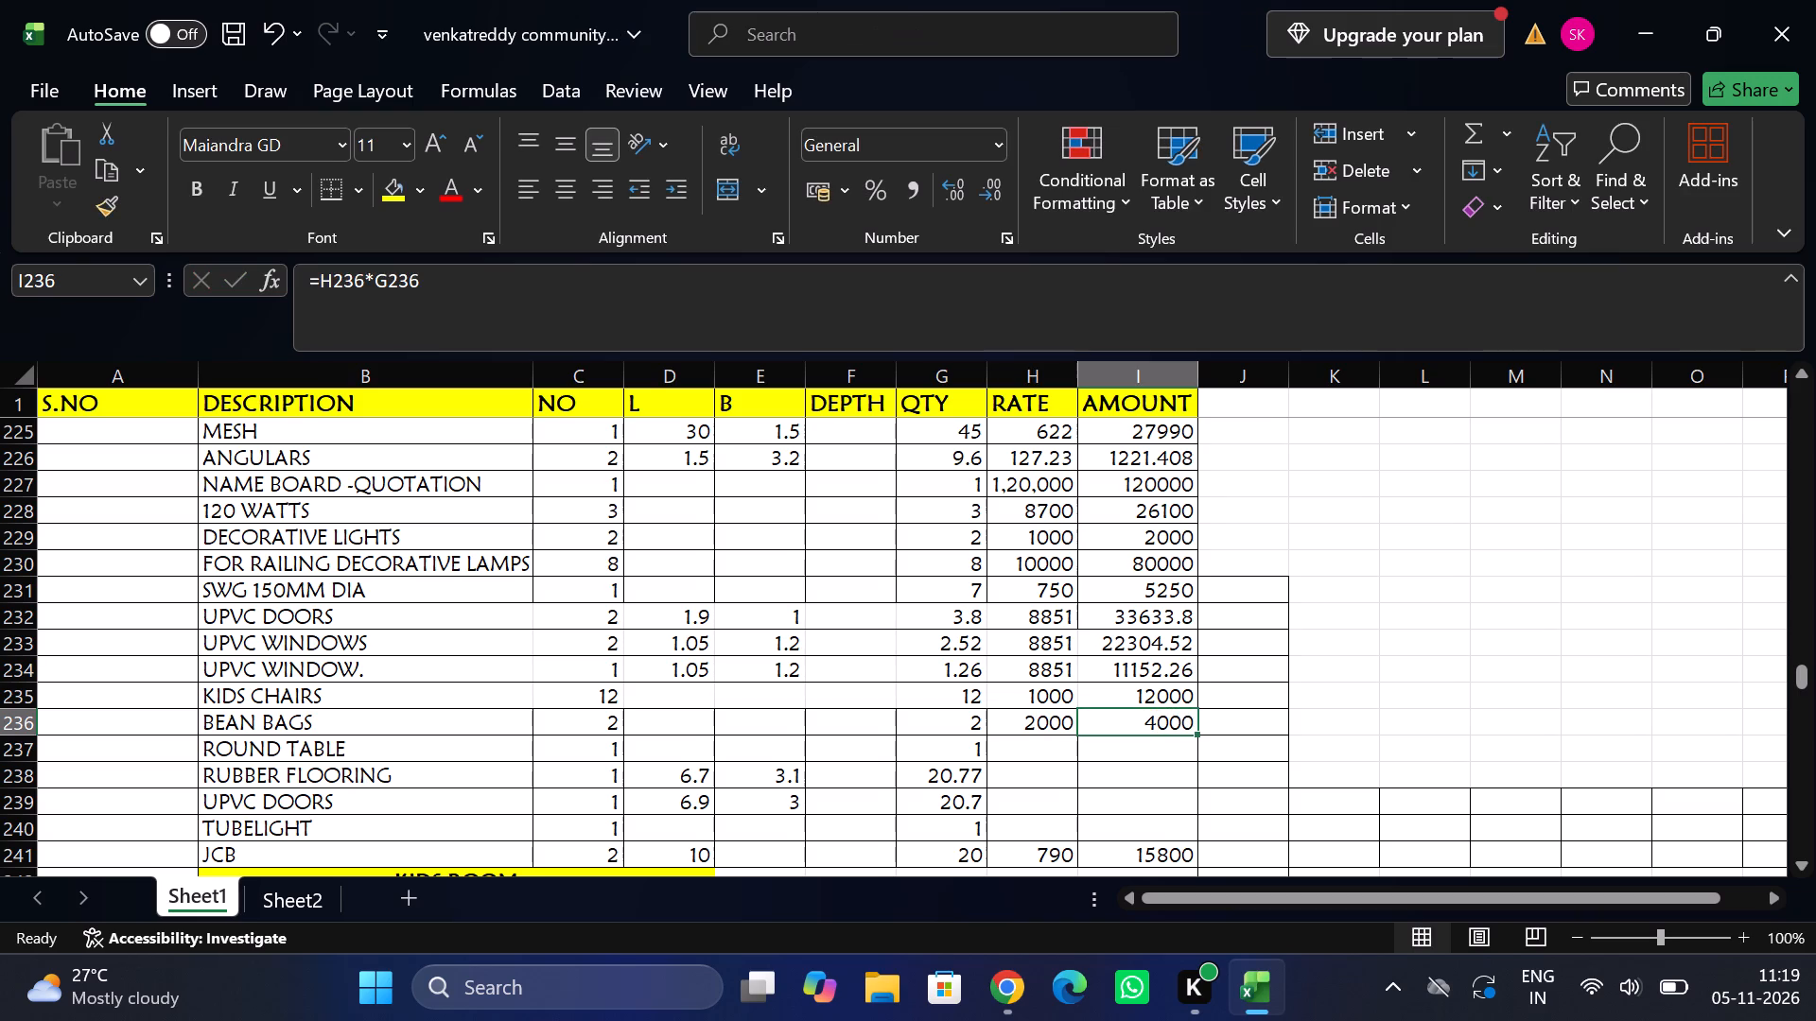
Set both the number and the quantity of the ROUND TABLE row to 2 and enter a rate of 10000.
key("Down")
key("Left")
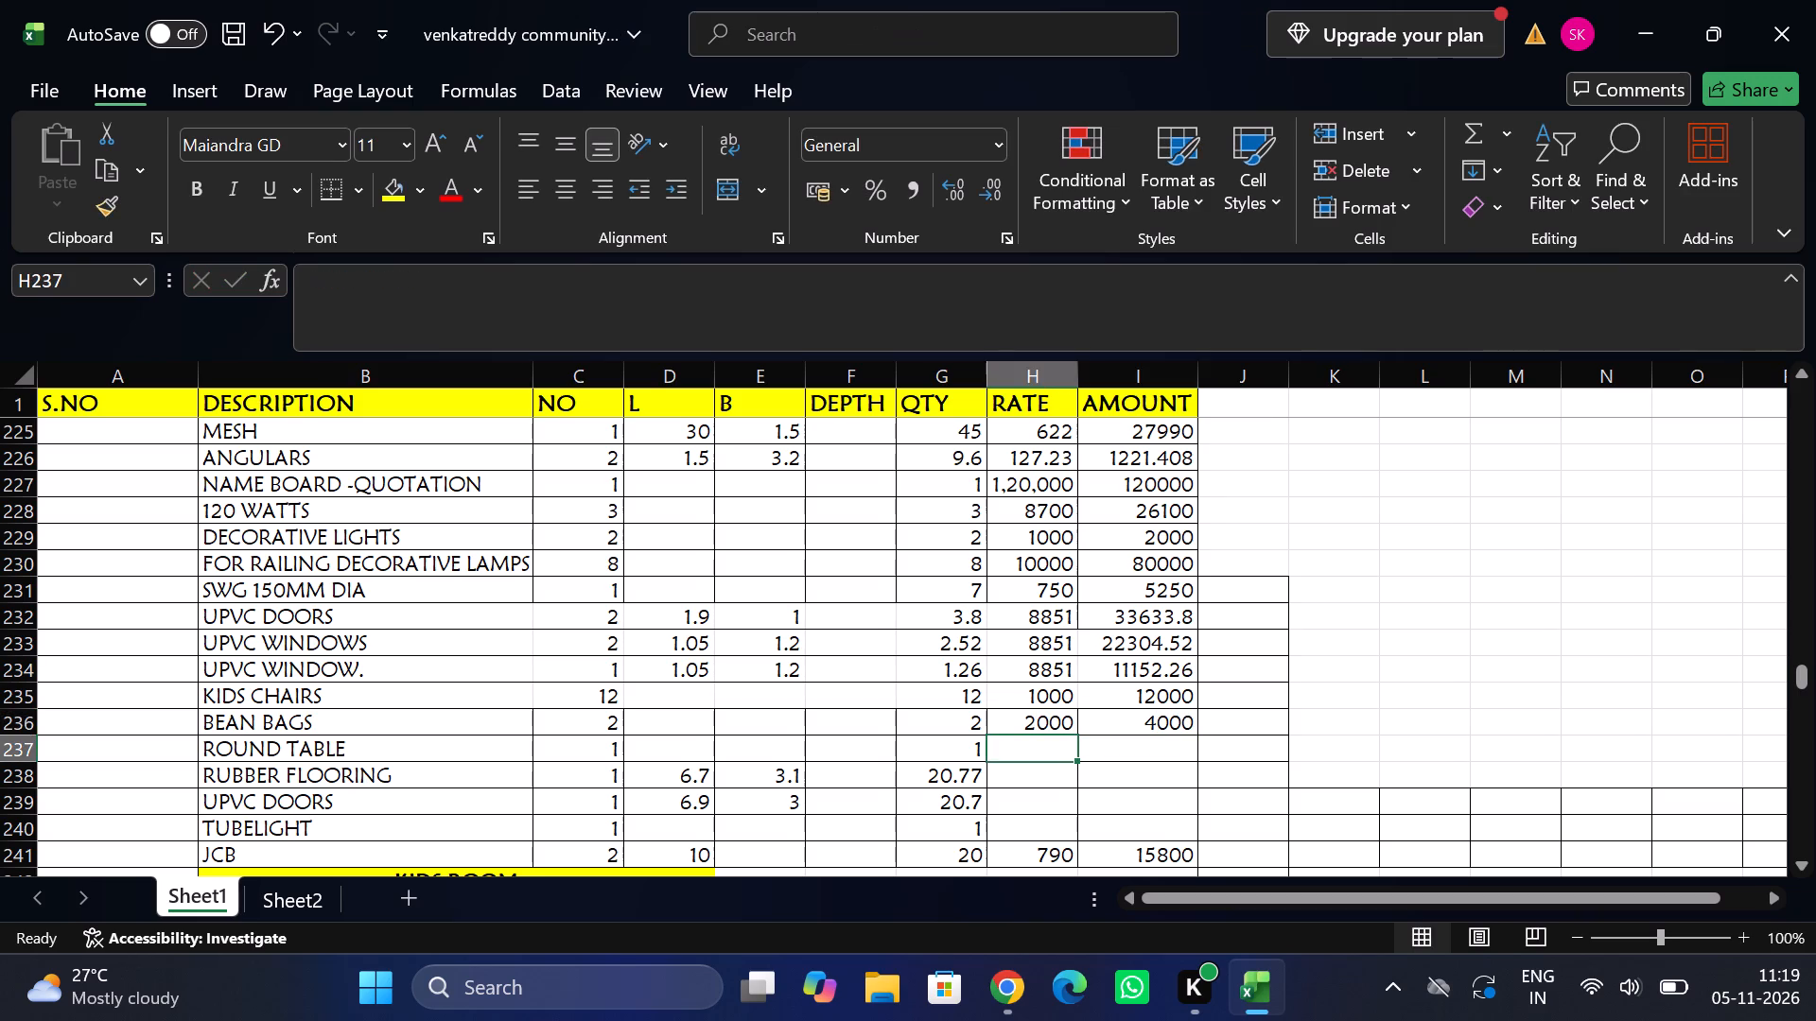
key("Left")
key("Left")
key("Left")
key("Left")
key("Left")
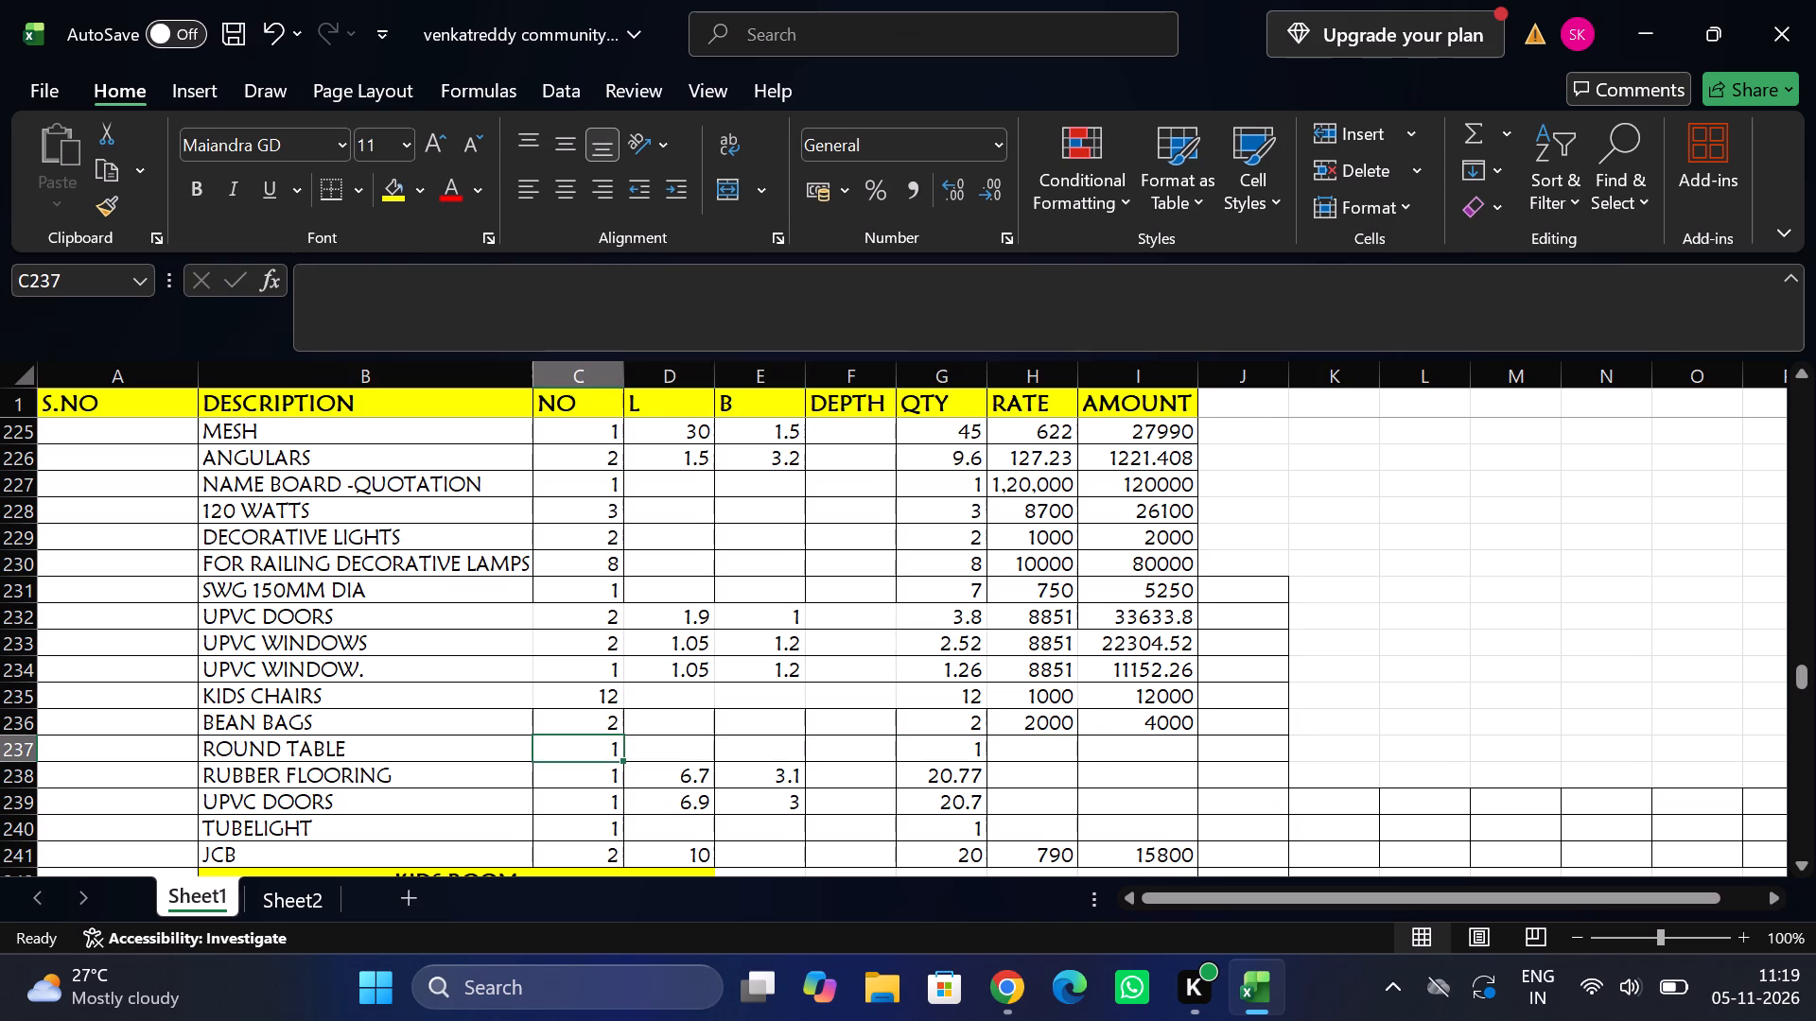
key("2")
key("Right")
key("Right")
key("Right")
key("Right")
key("2")
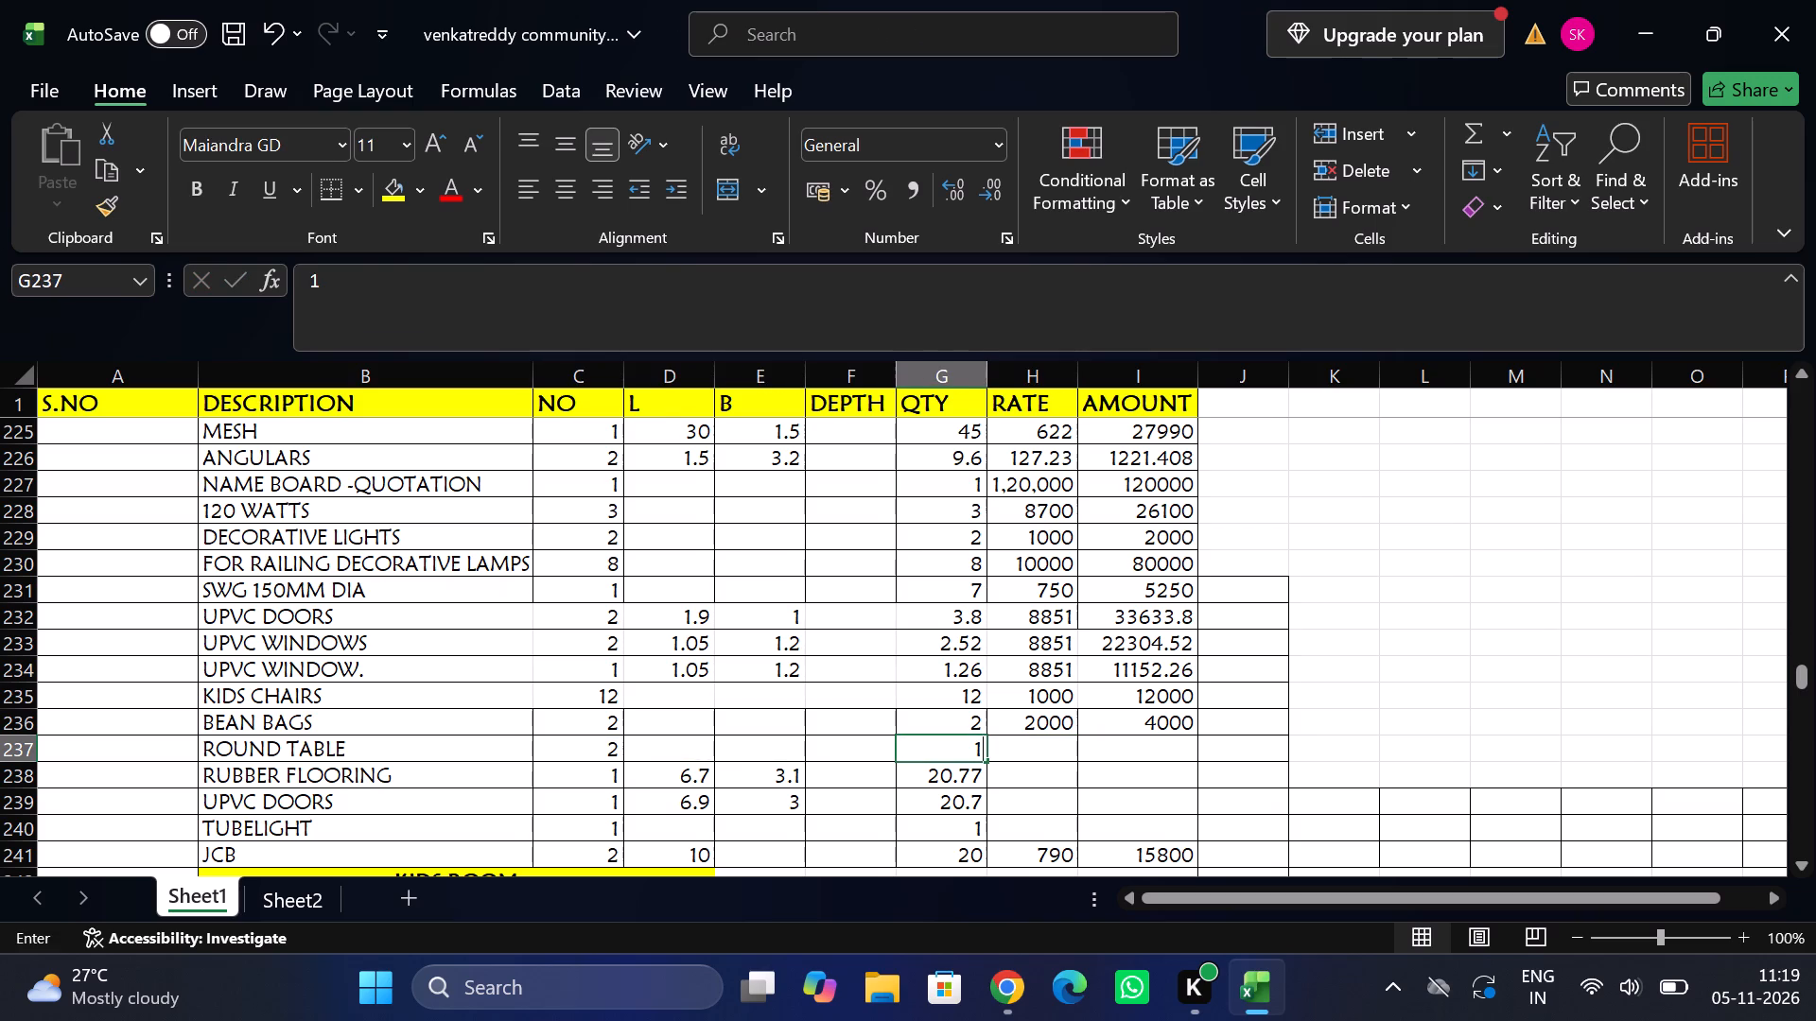
key("Right")
type("10000")
key("Tab")
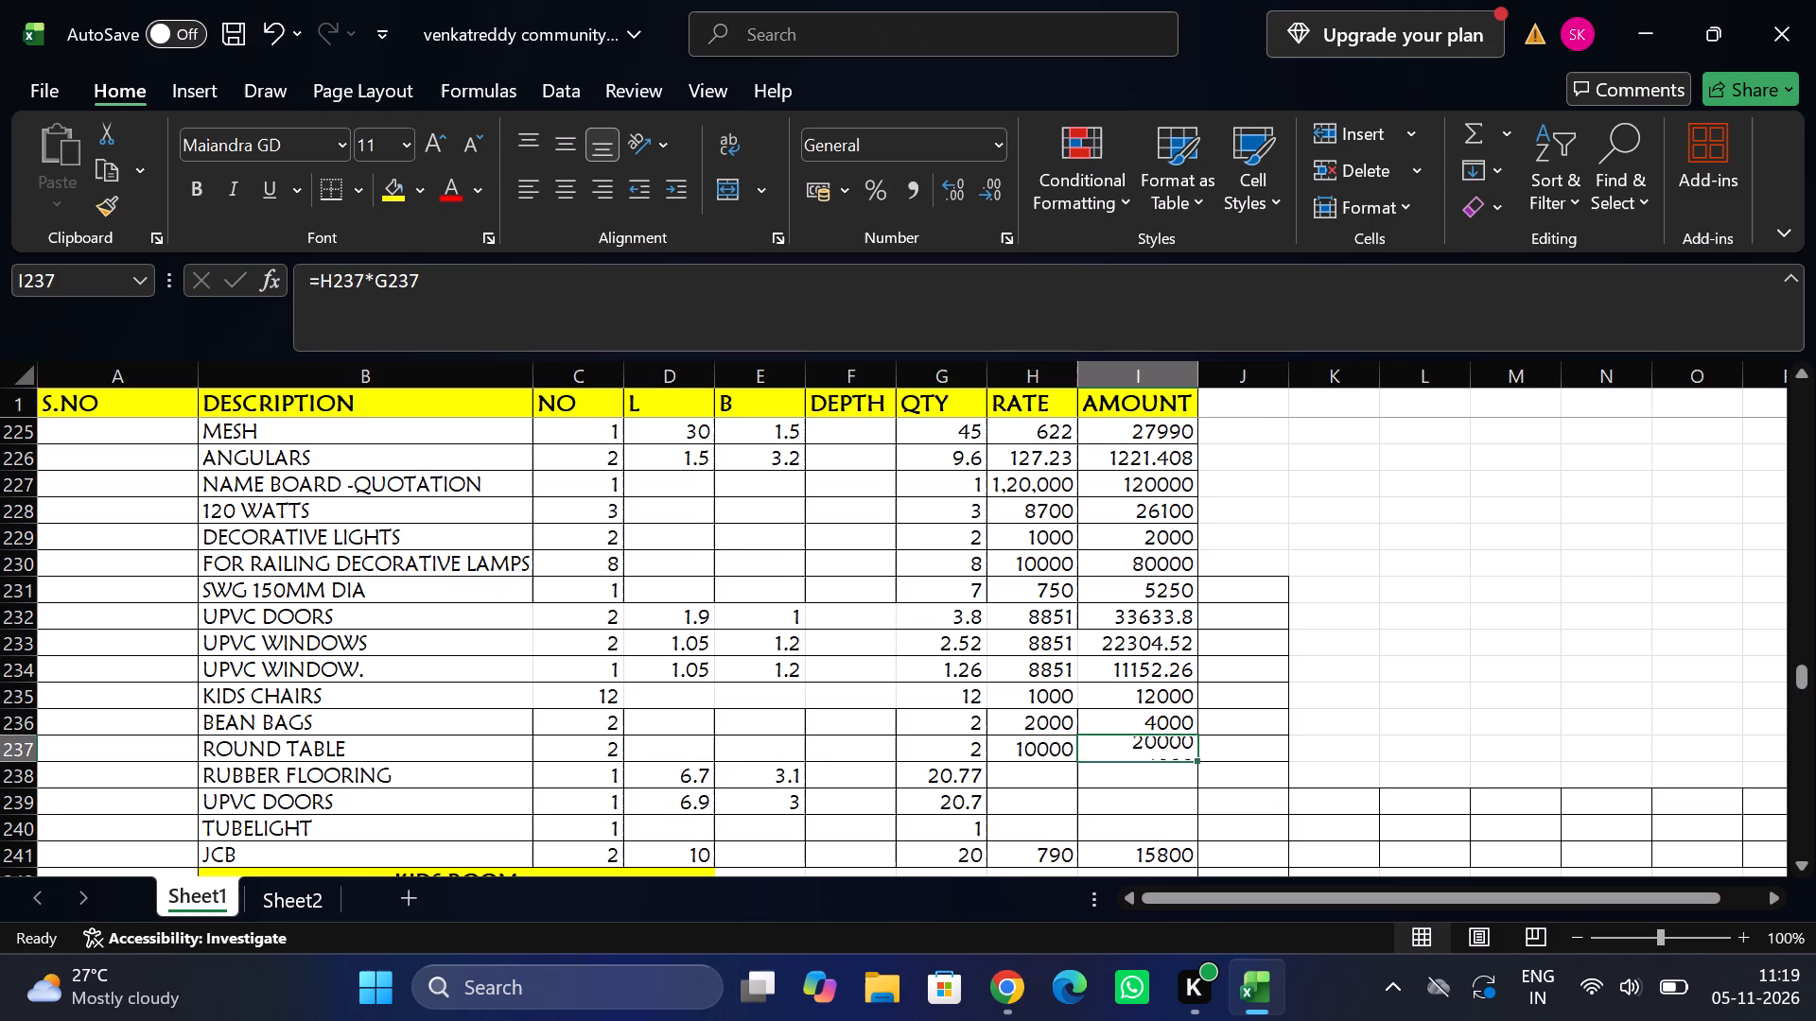
Enter a rate of 3500 for the RUBBER FLOORING row and fill the amount formula down into it.
key("Down")
key("Left")
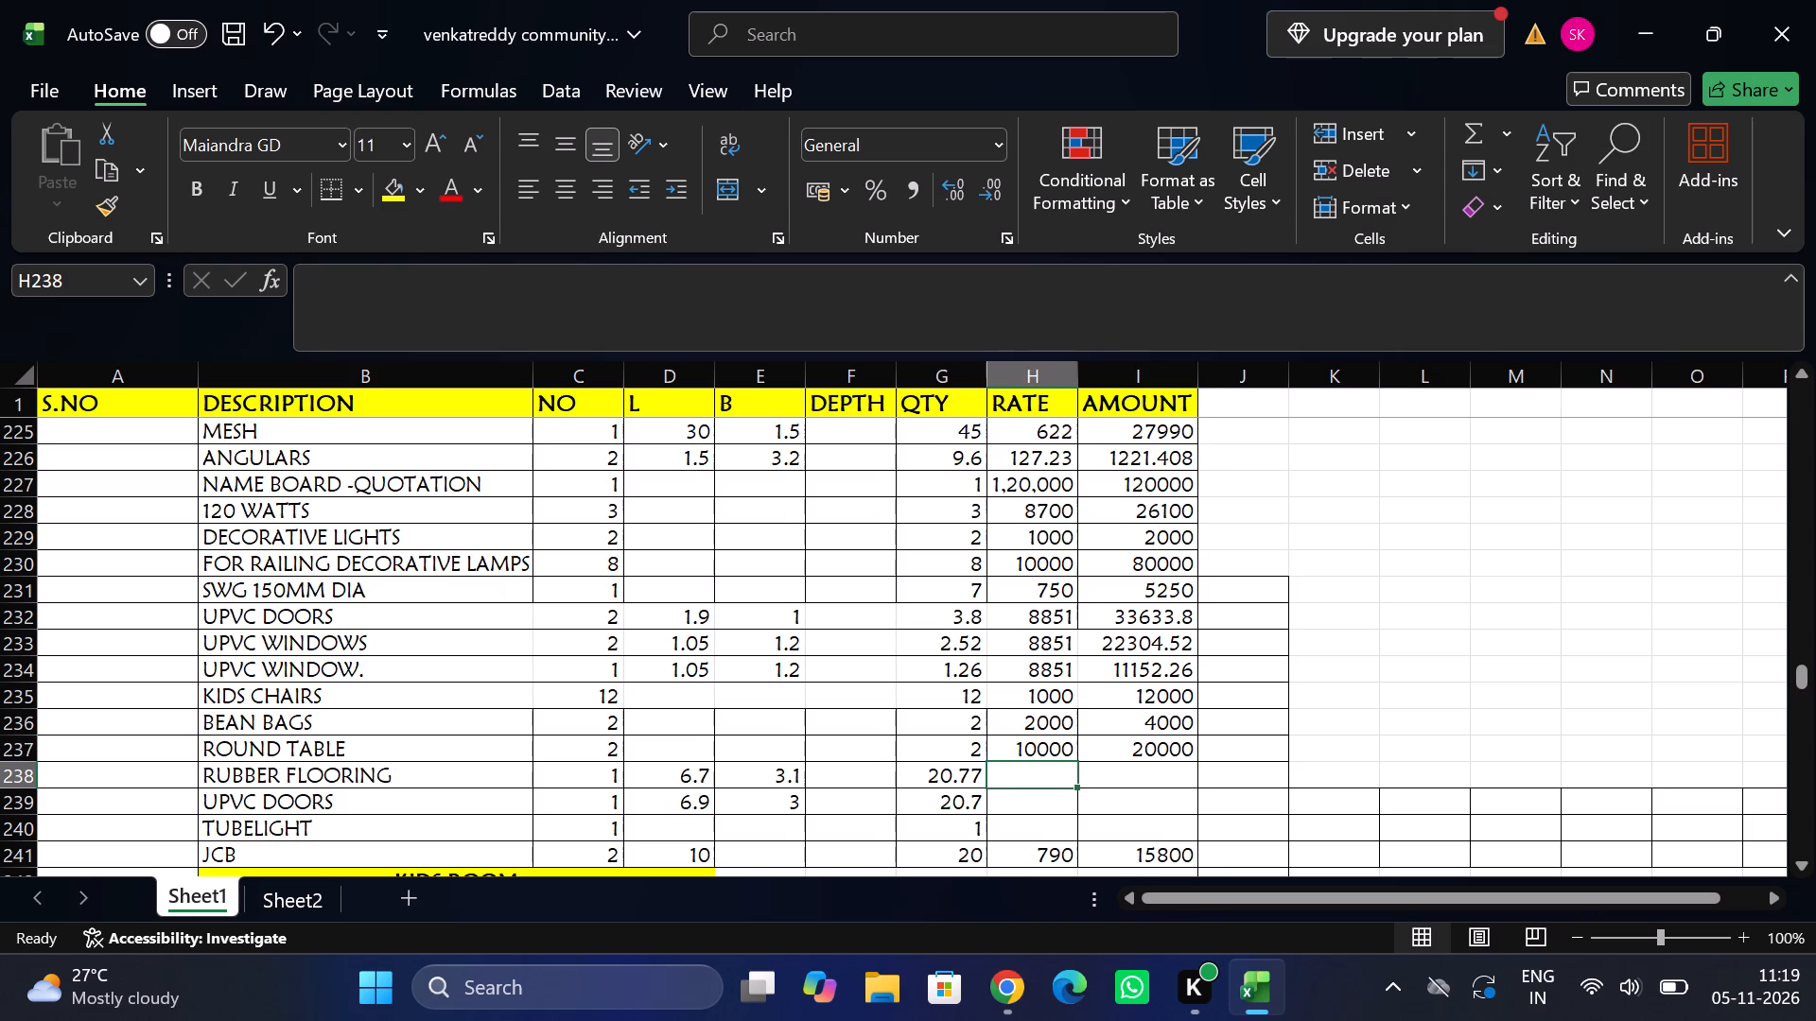
key("3")
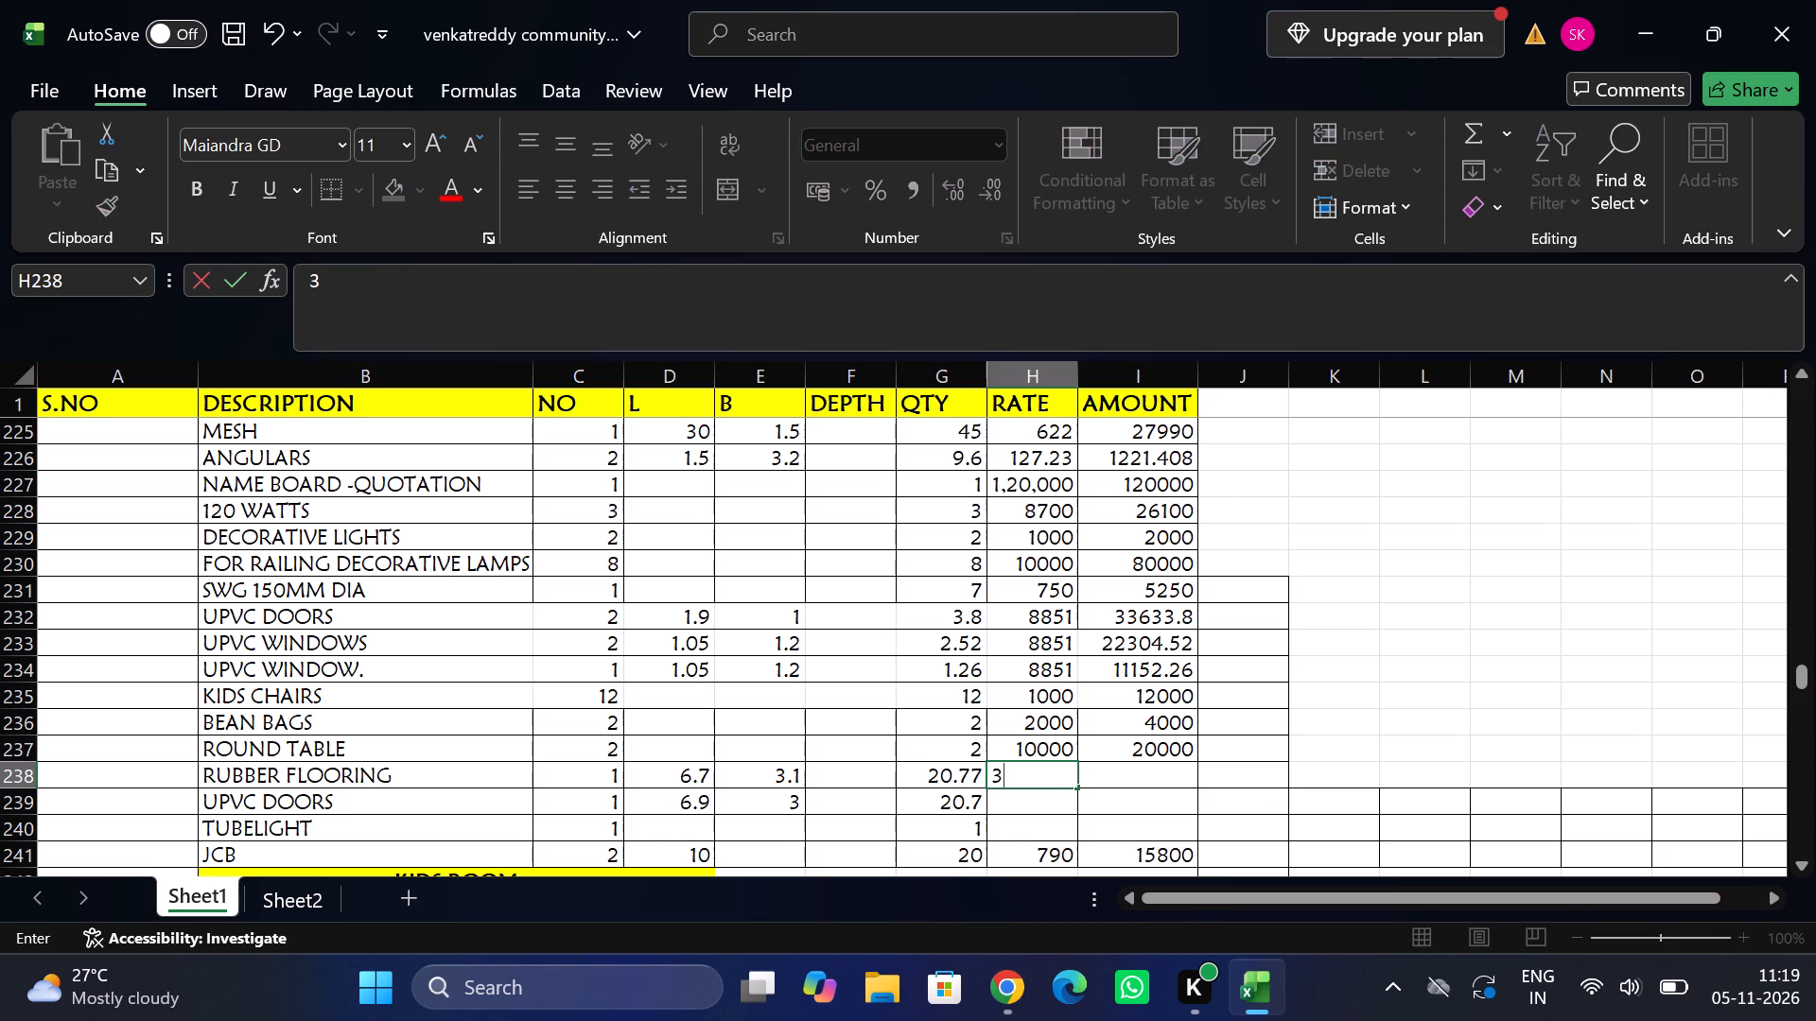
key("5")
type("00")
key("Tab")
key("ctrl+d")
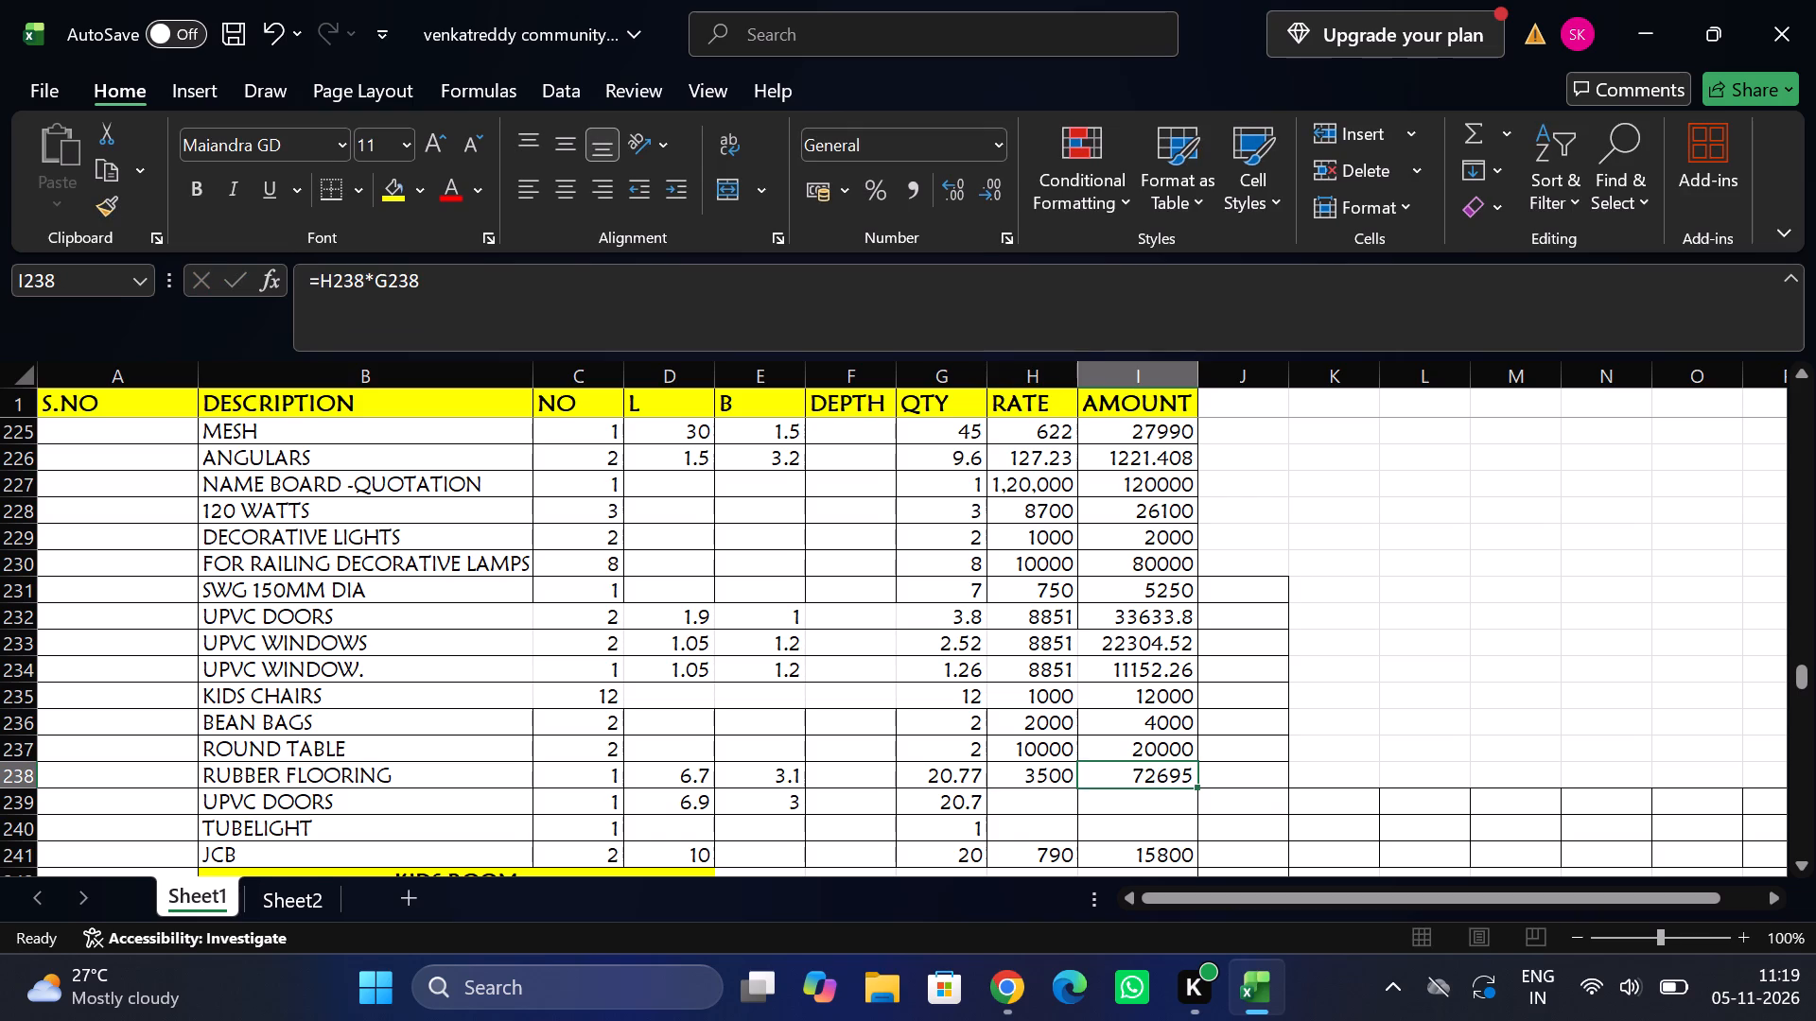
Enter a rate of 8851 for the UPVC DOORS row below the rubber flooring.
key("Down")
key("Left")
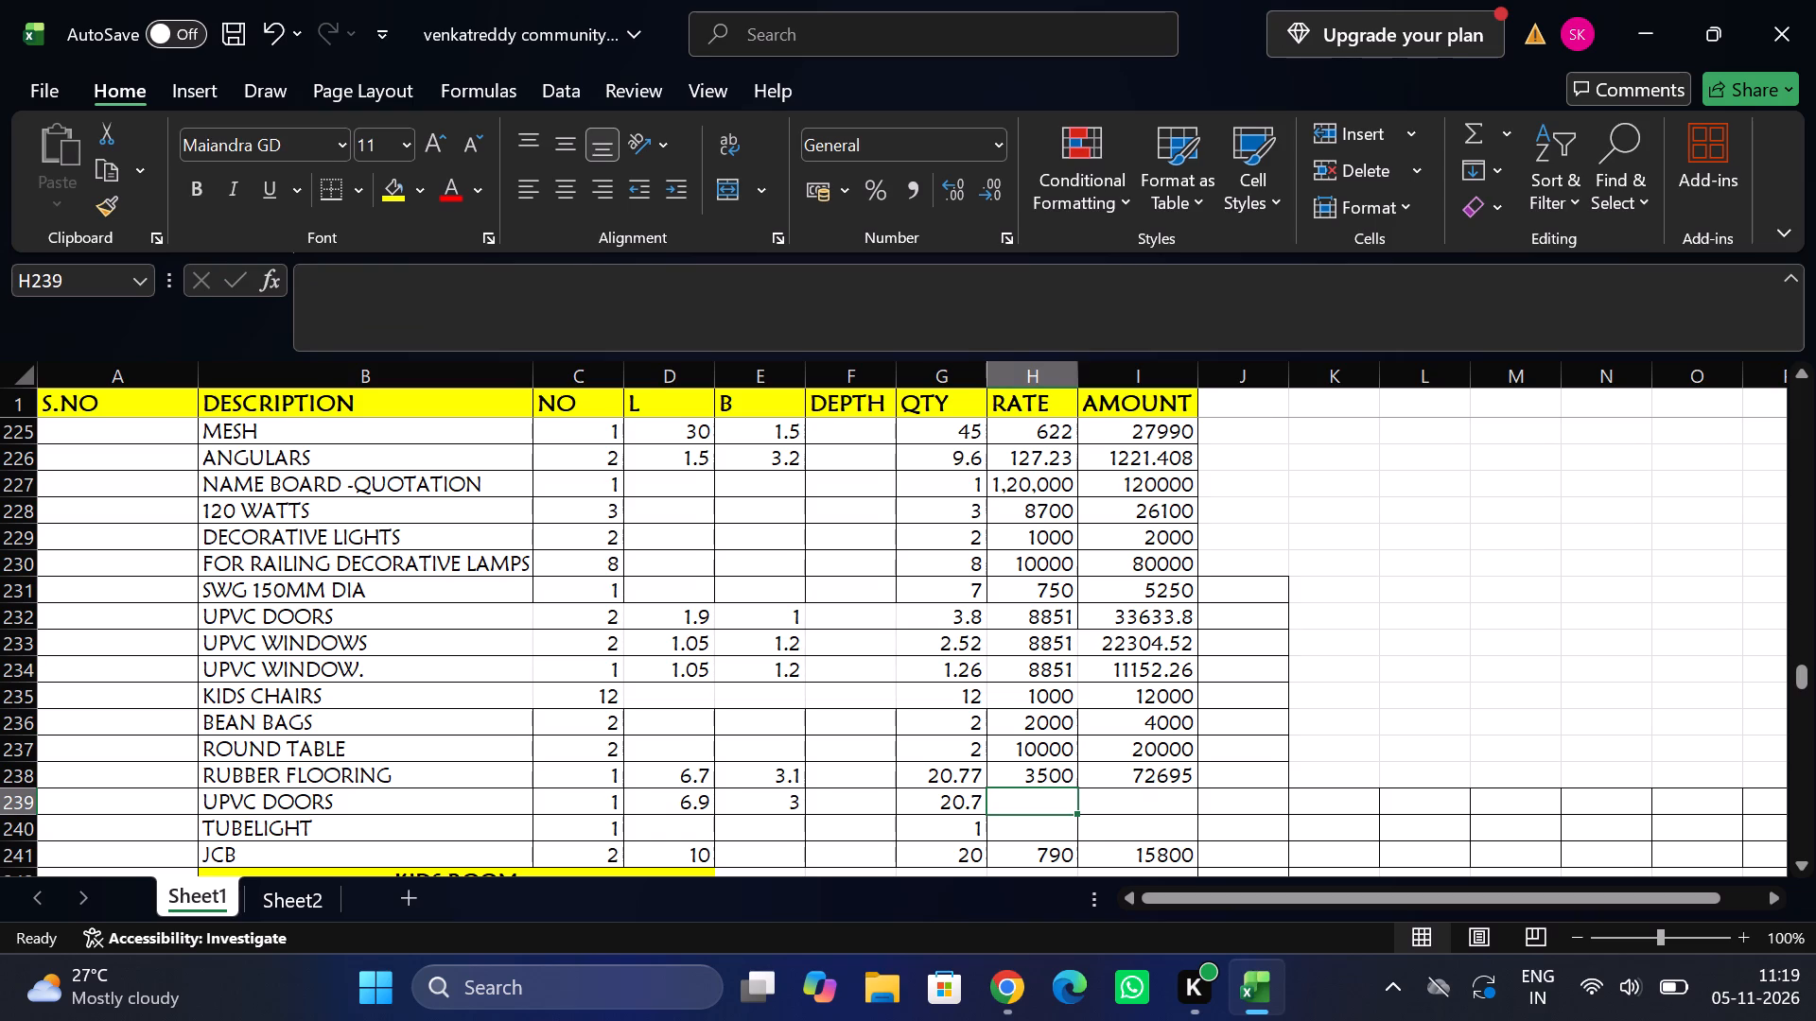
type("8851")
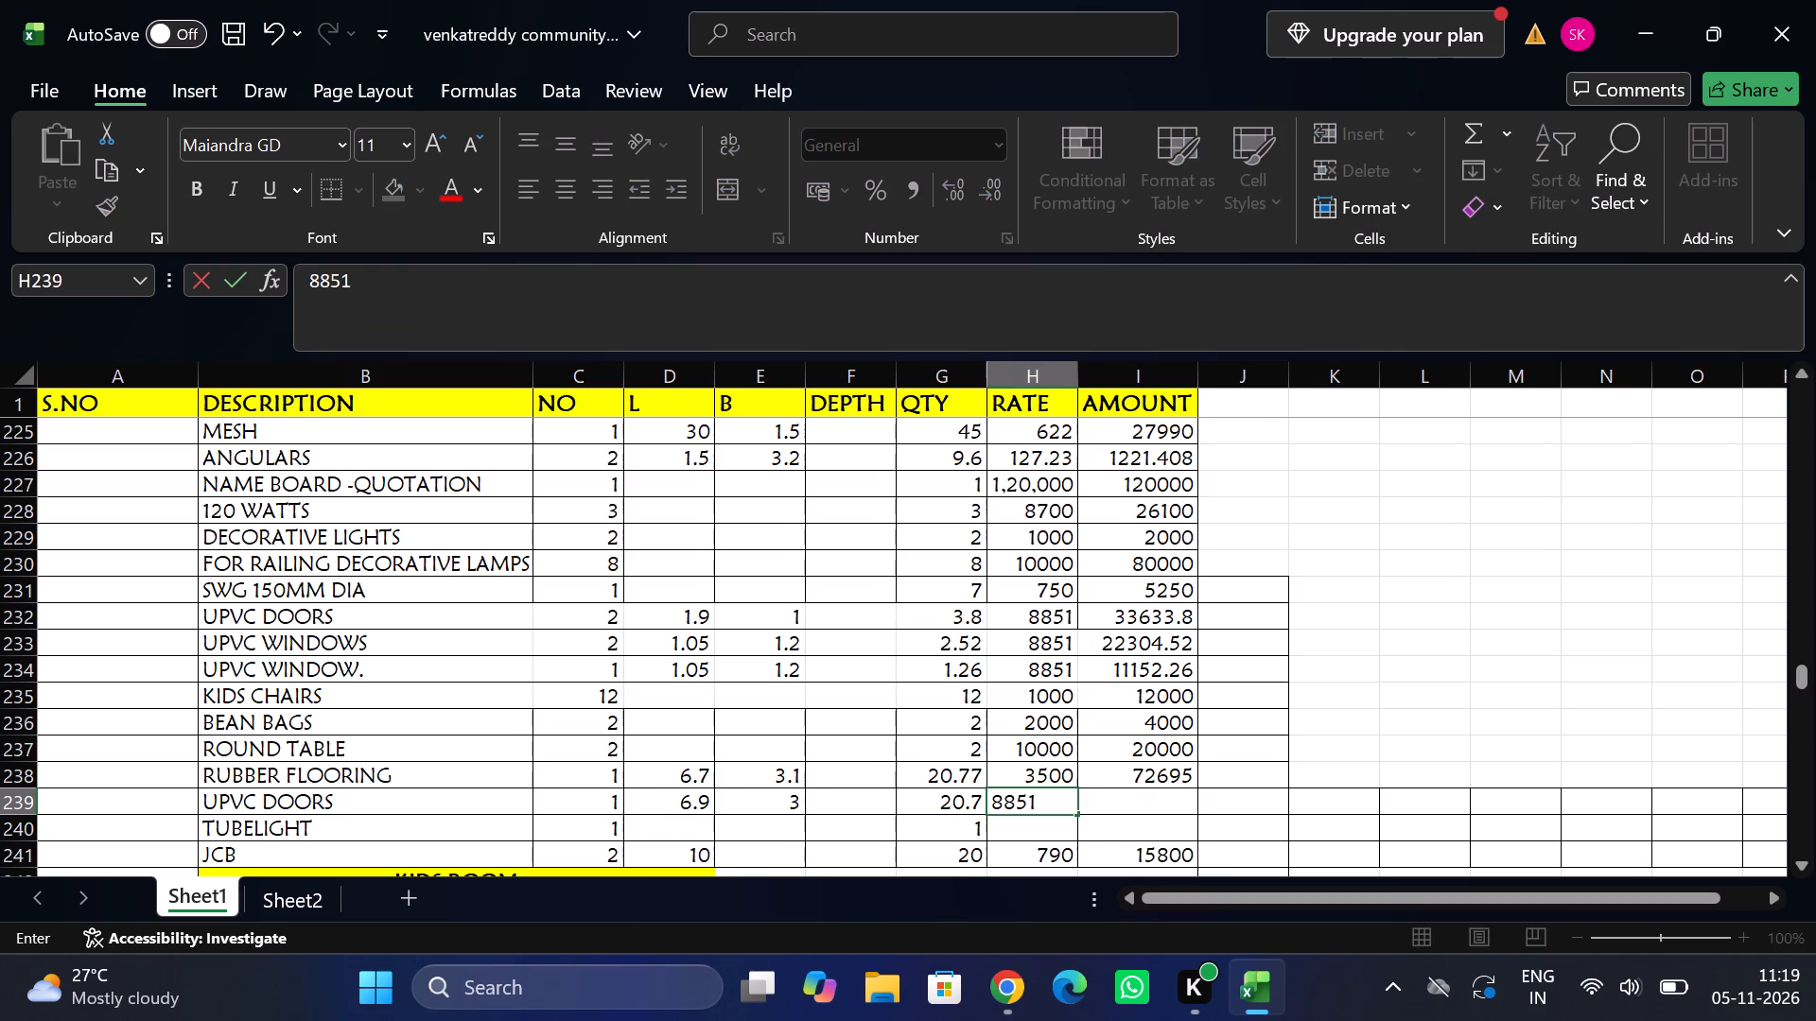
key("Tab")
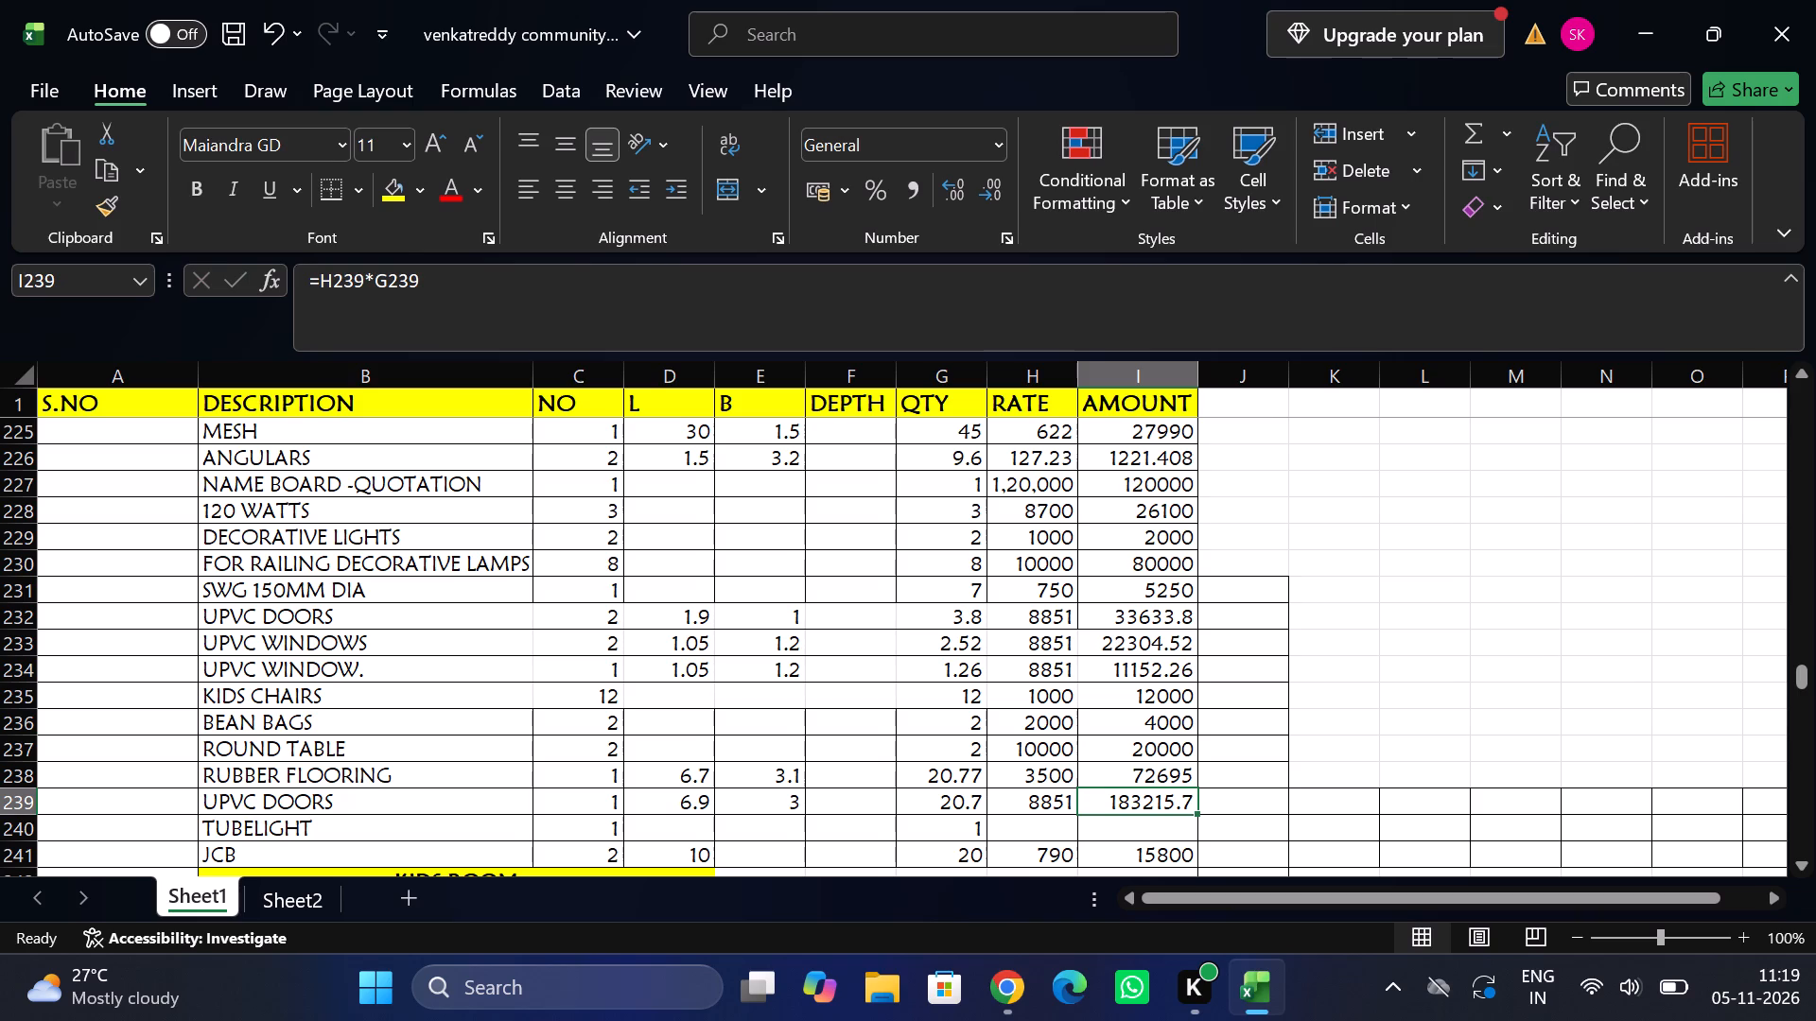
Enter a rate of 477 for the TUBELIGHT row and calculate its amount as rate times quantity.
key("Down")
key("Left")
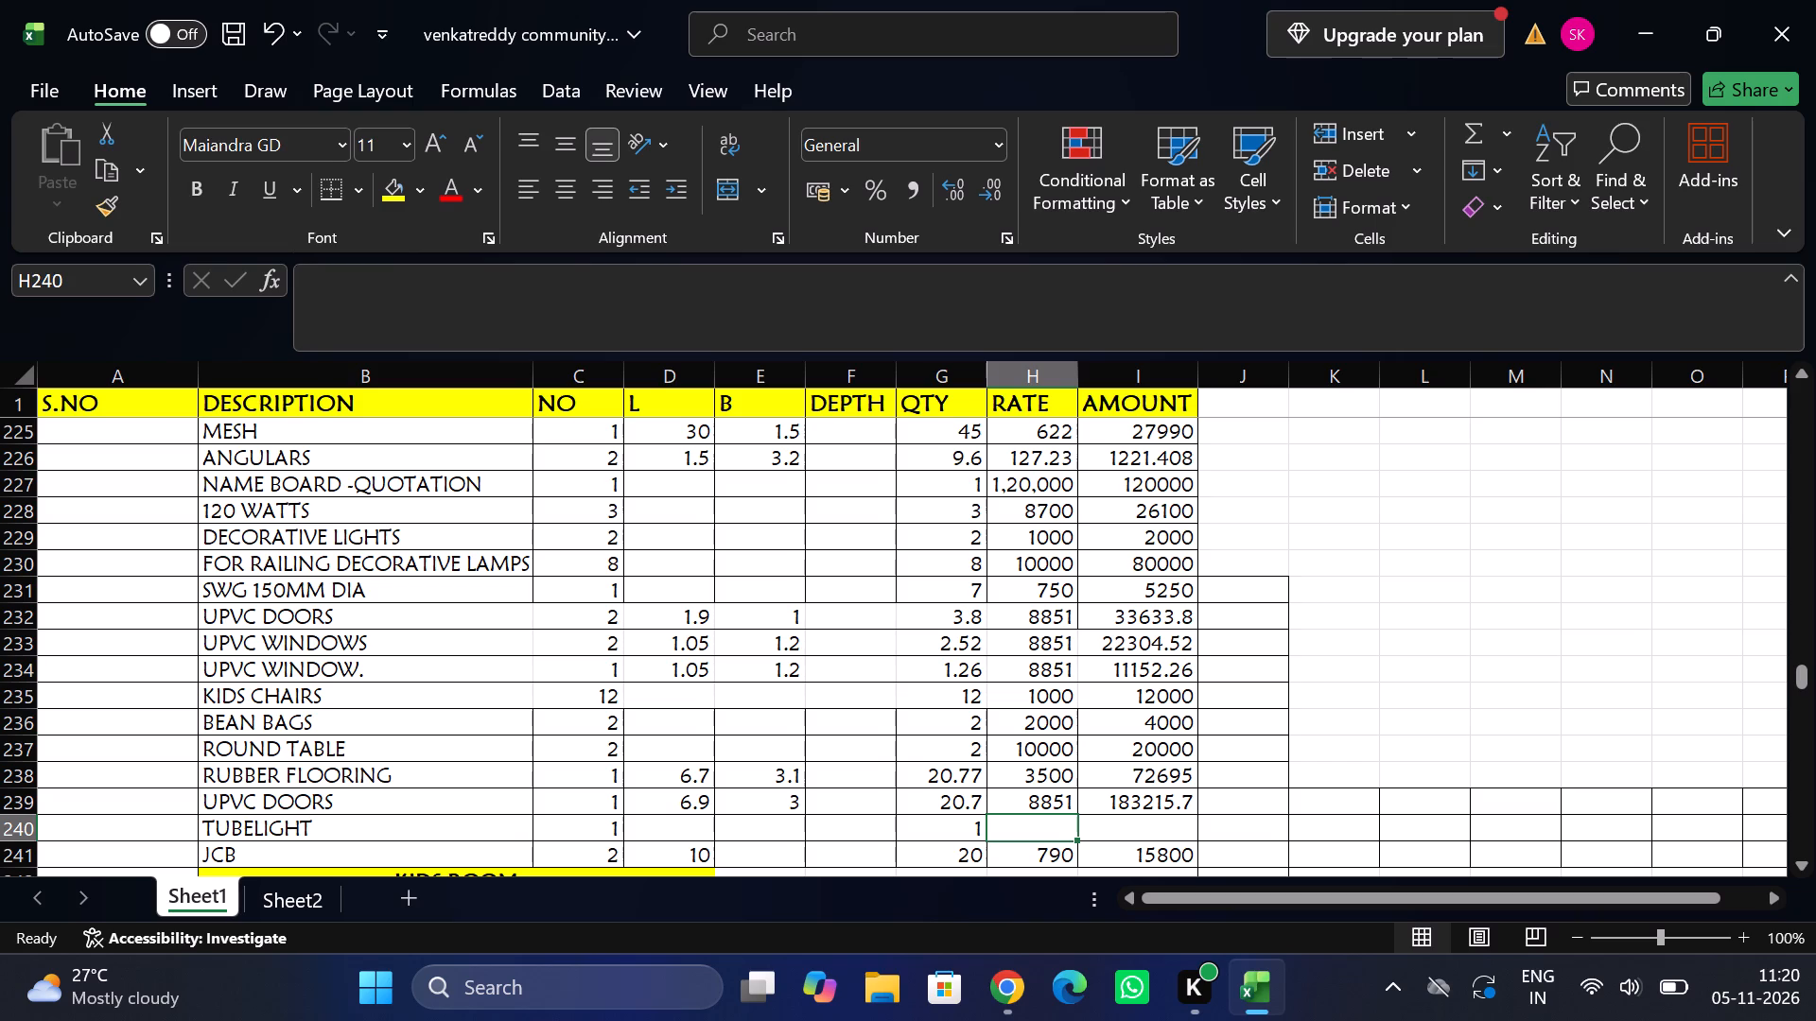
key("4")
type("77")
key("Tab")
key("equal")
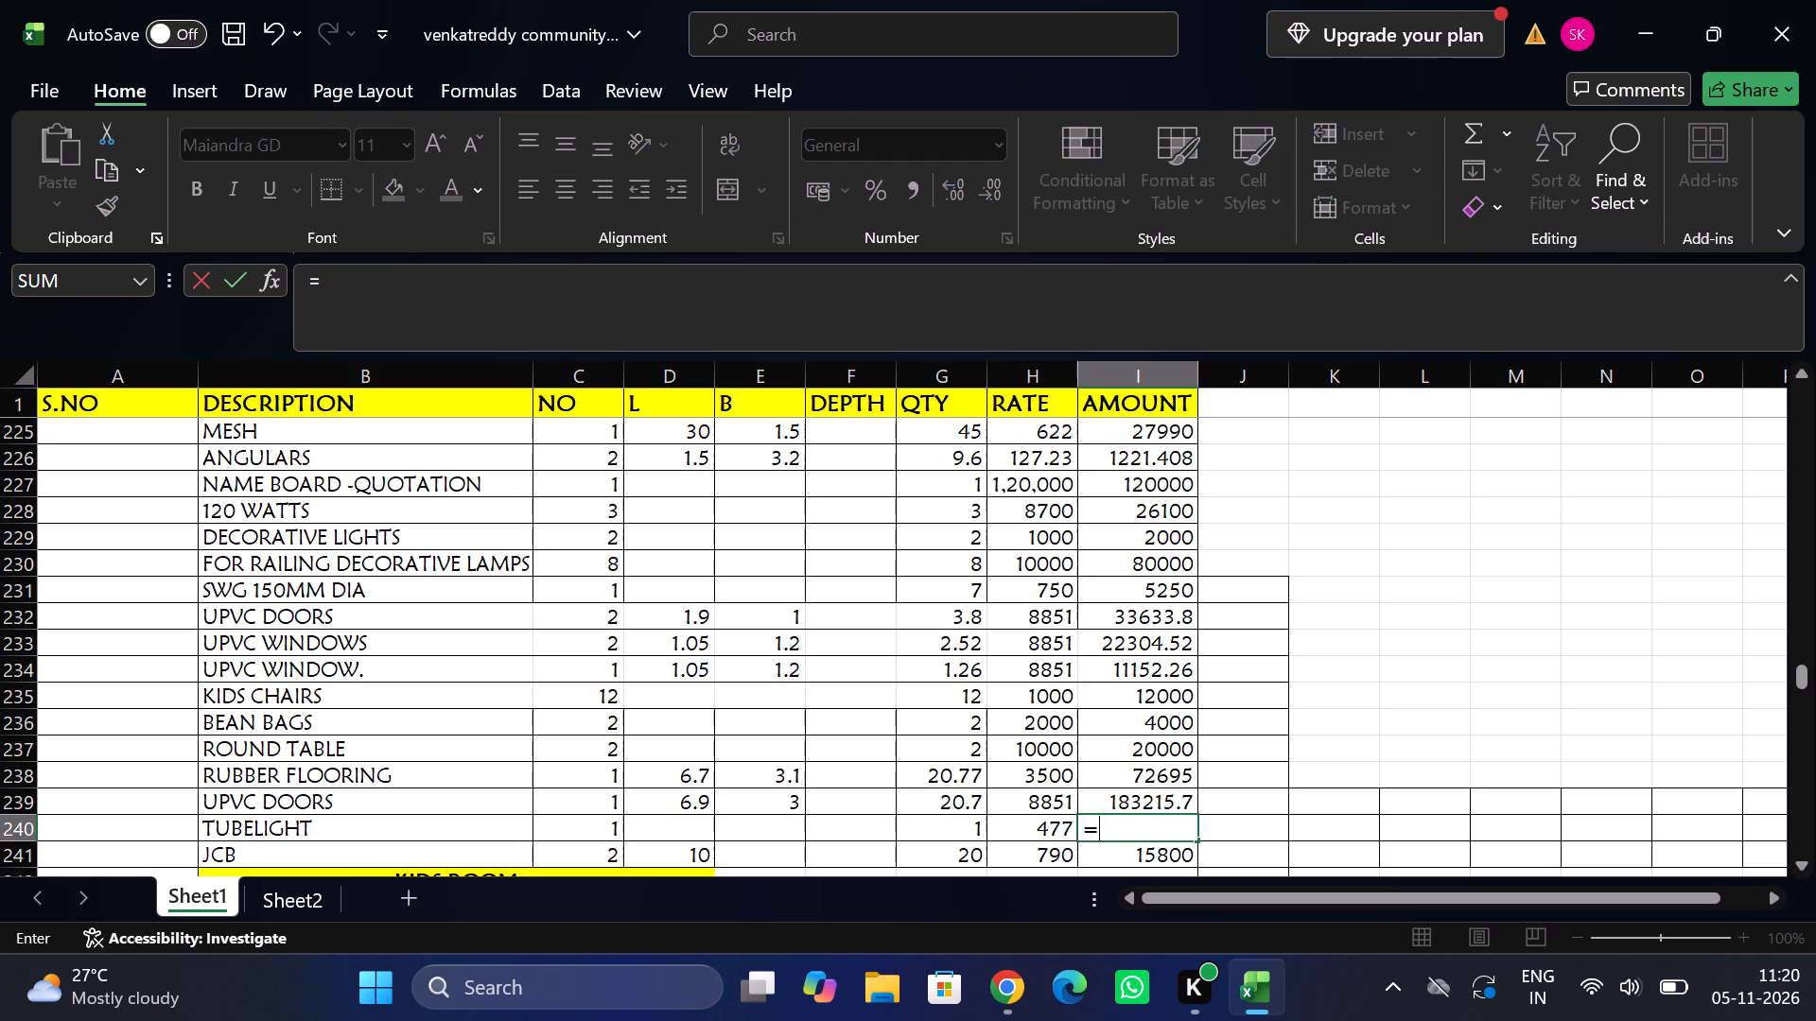
key("Left")
key("shift+asterisk")
key("Left")
key("Left")
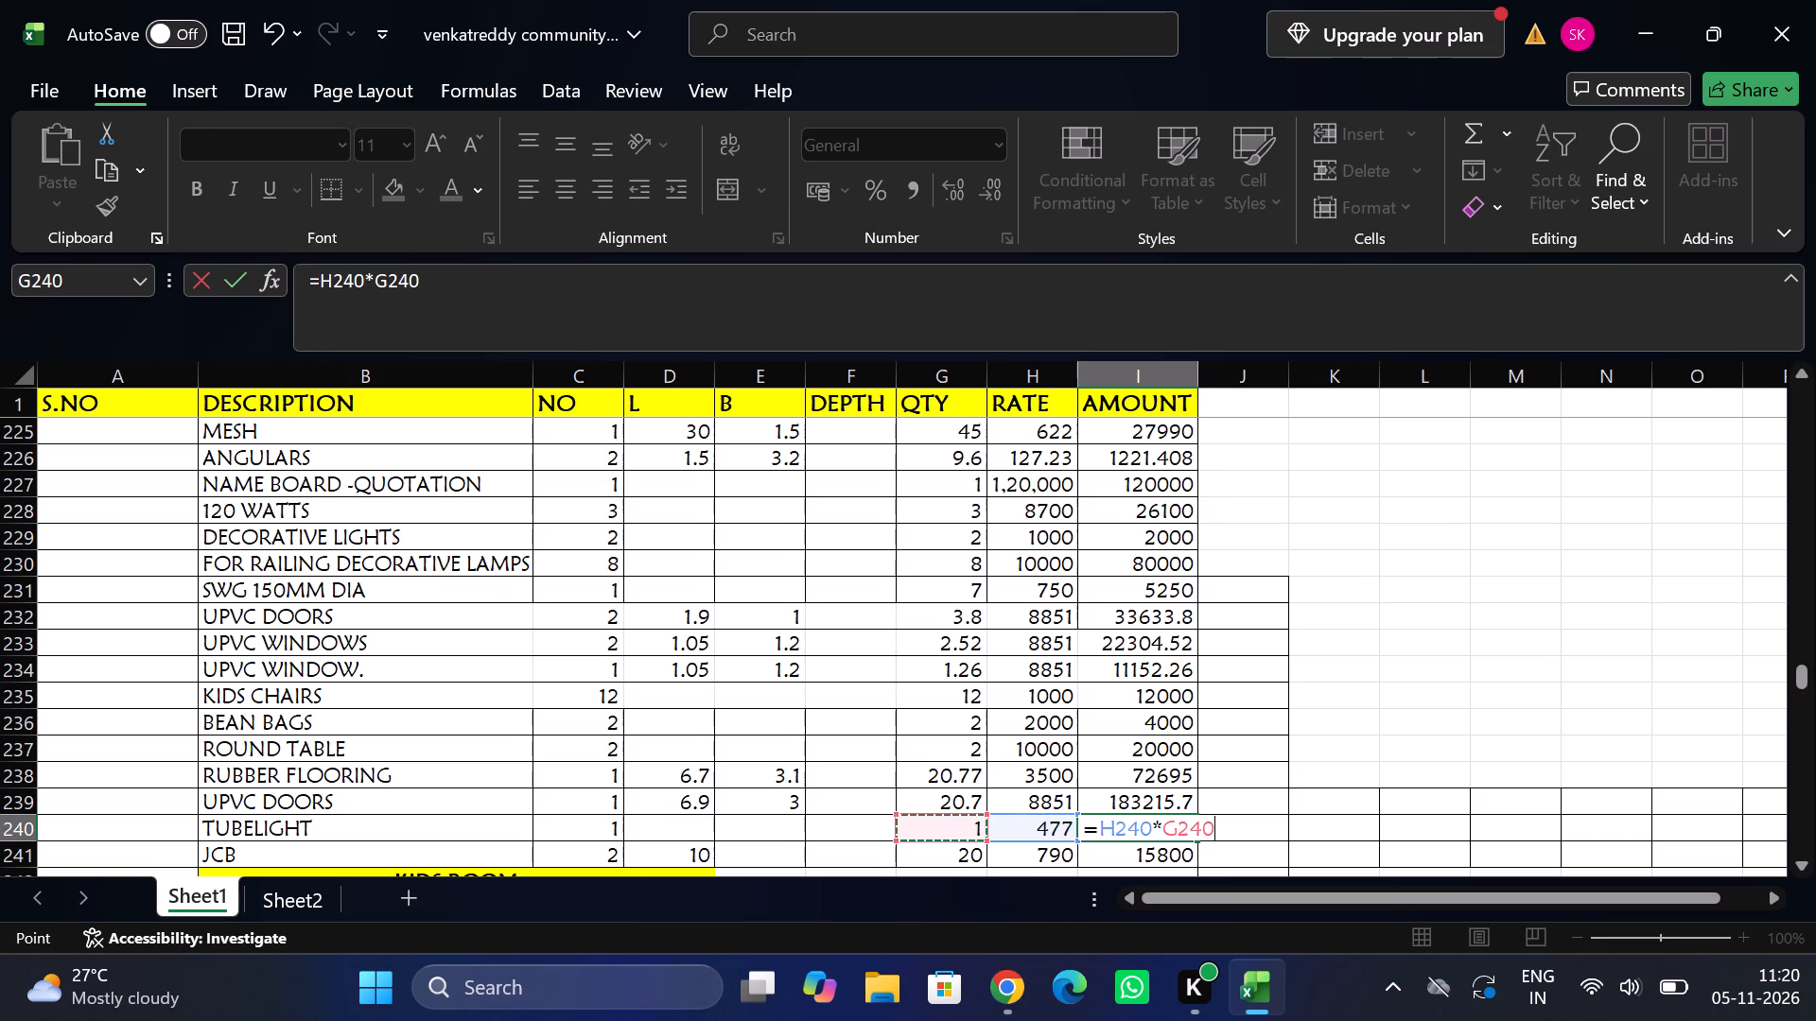
key("Return")
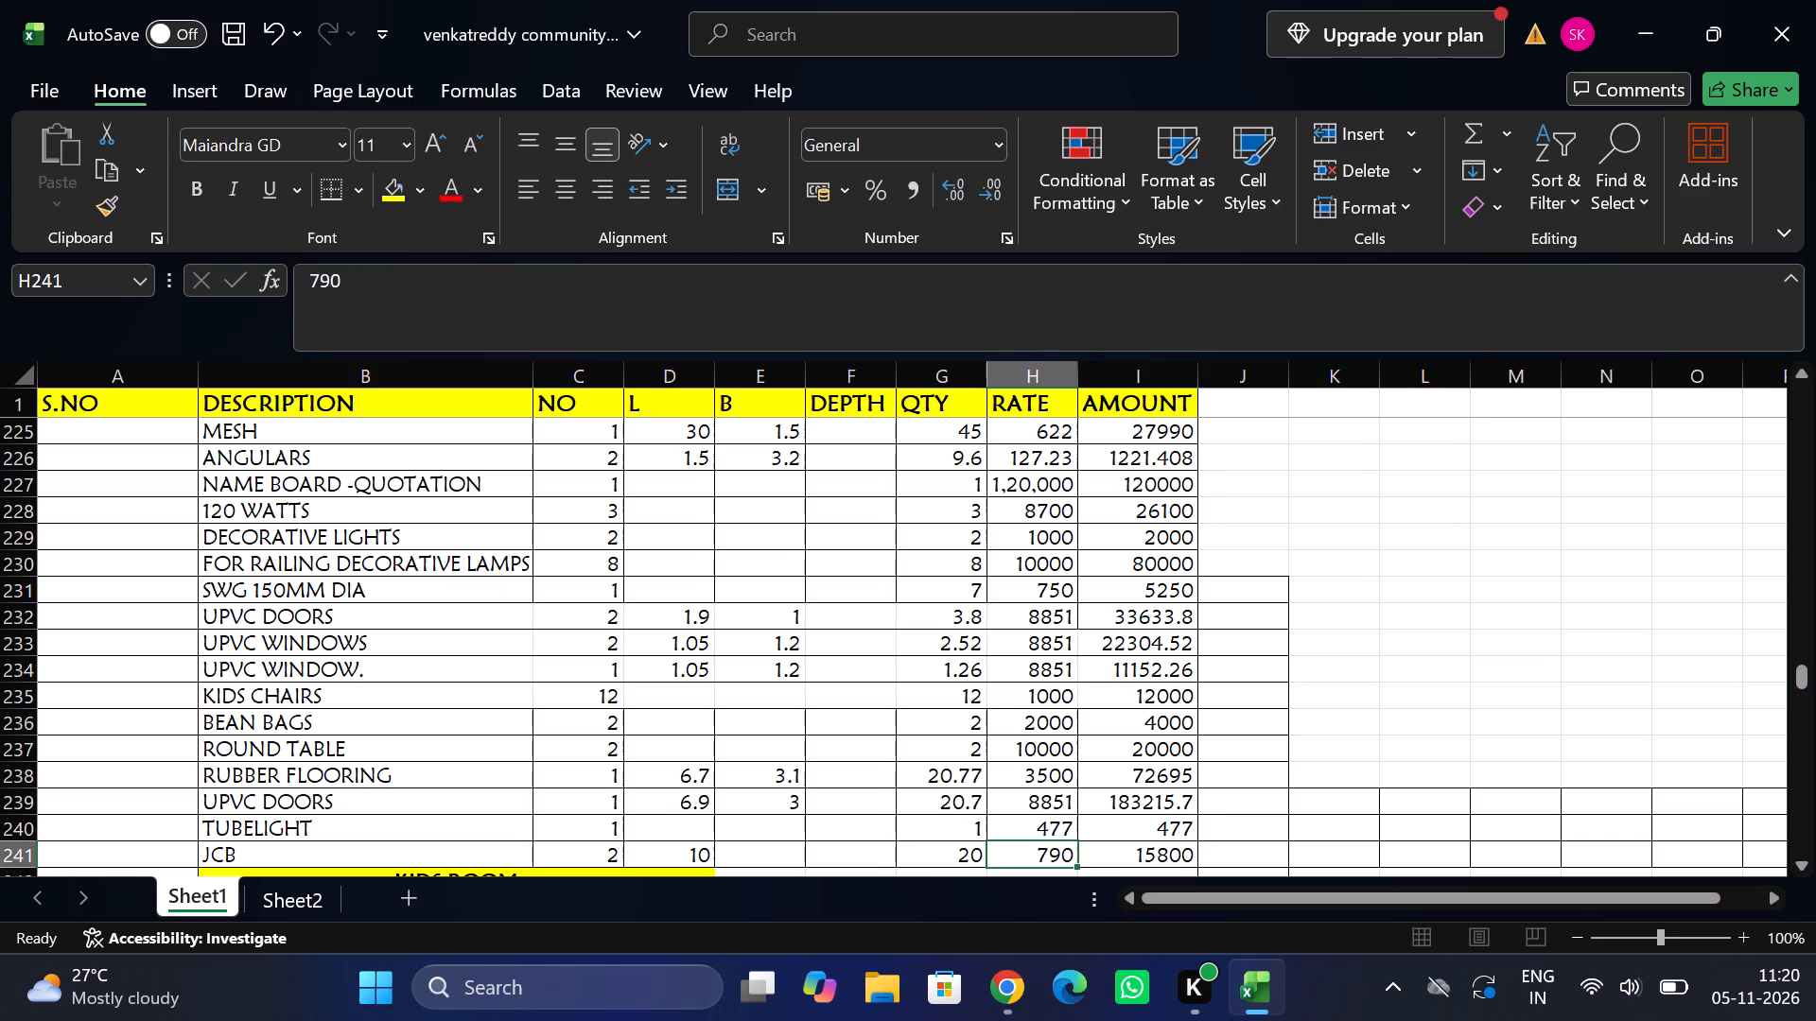
Insert a new row between TUBELIGHT and JCB and describe it as FIXING CHARGES.
left_click(23, 857)
right_click(23, 857)
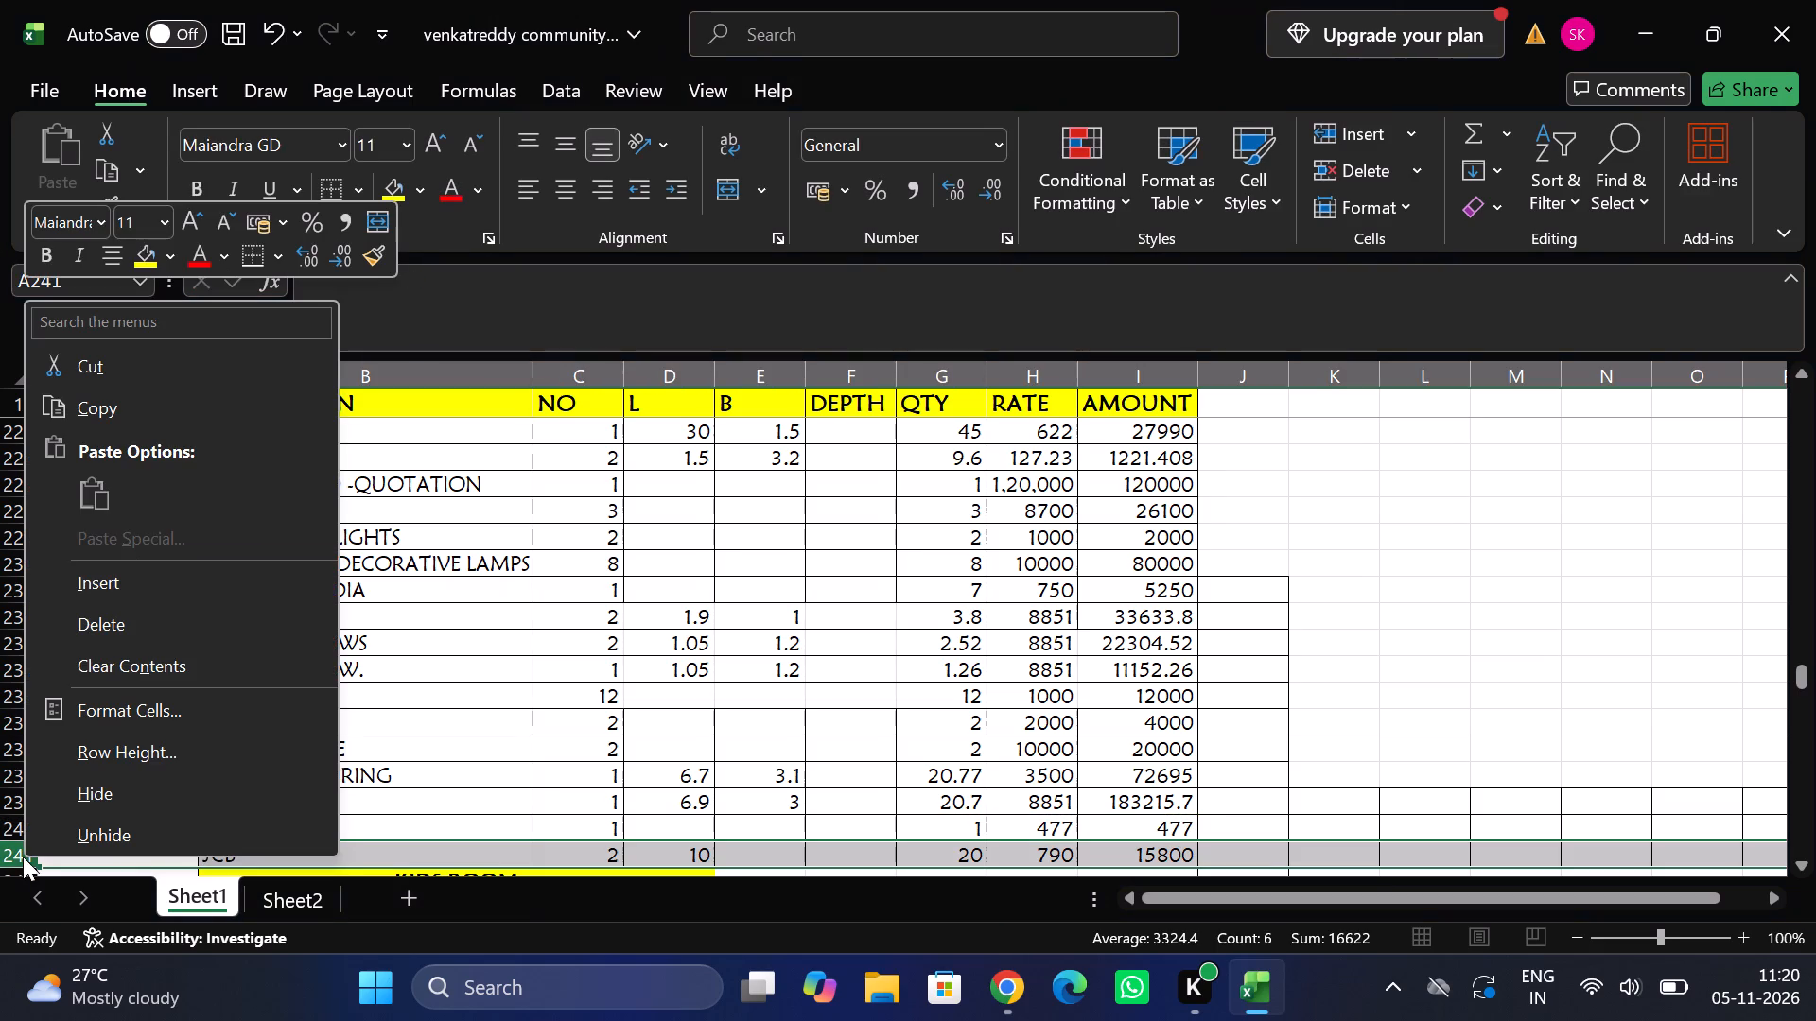
left_click(140, 586)
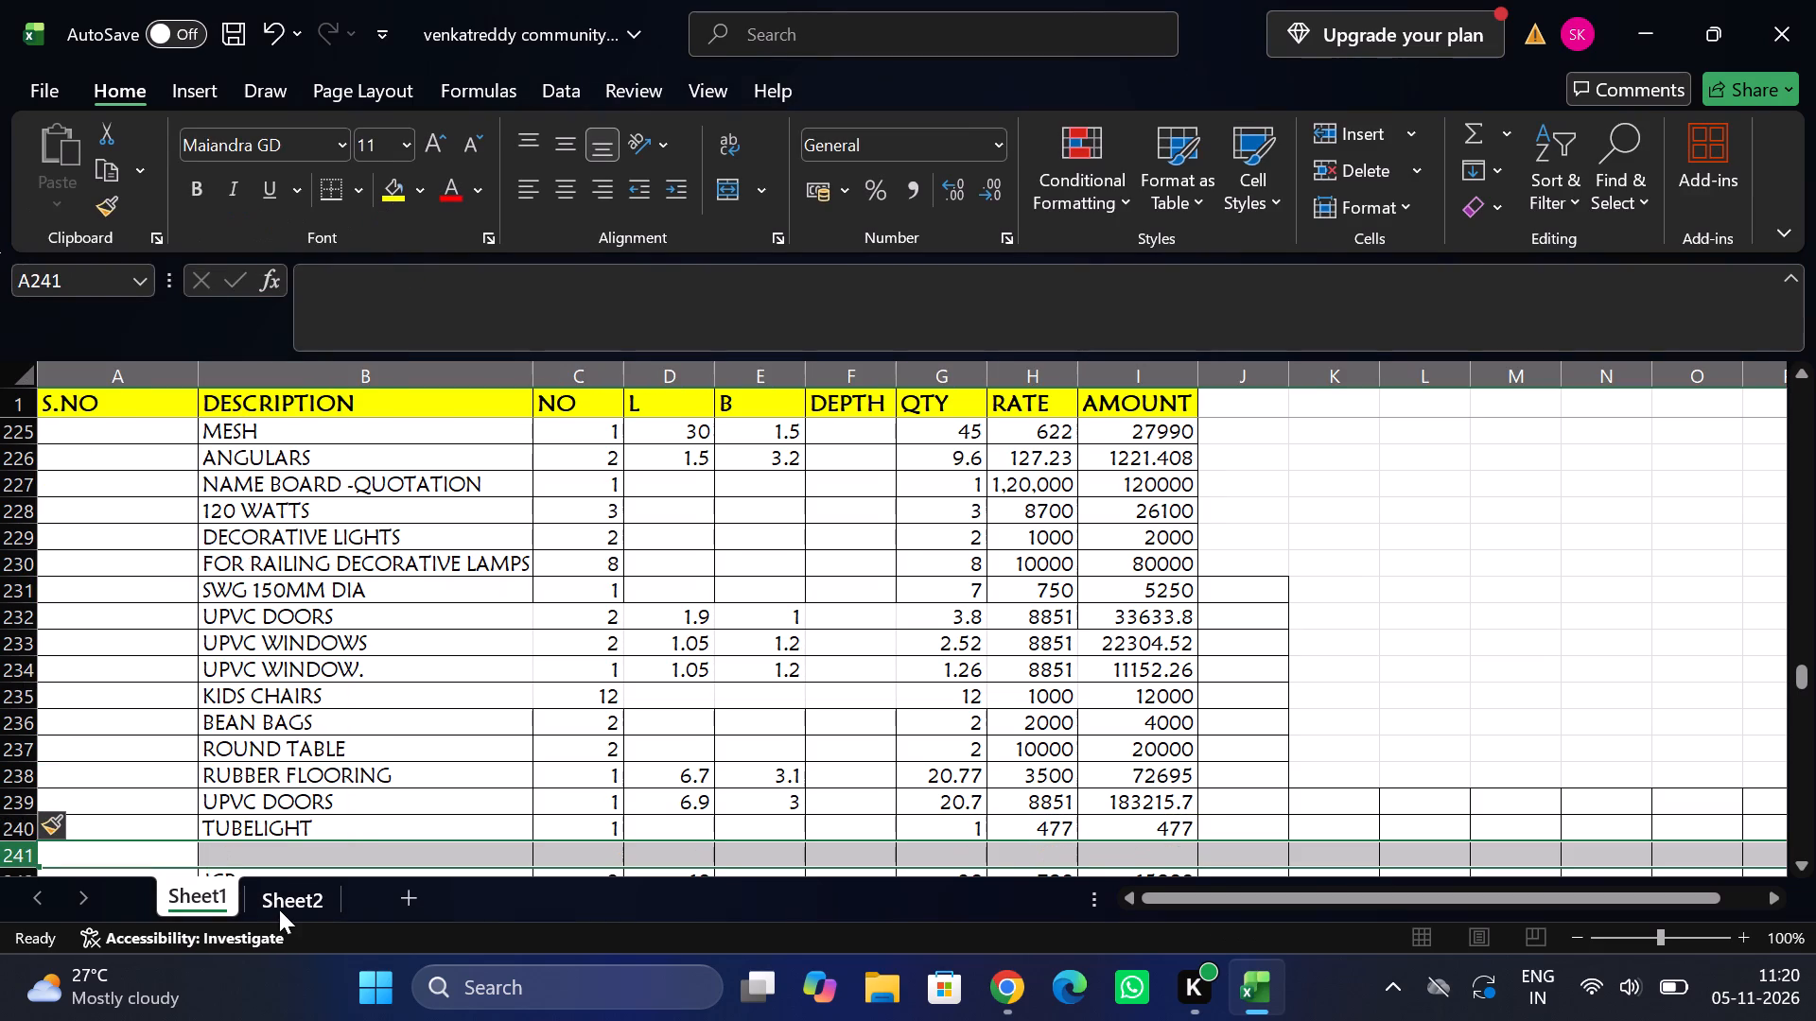
left_click(281, 858)
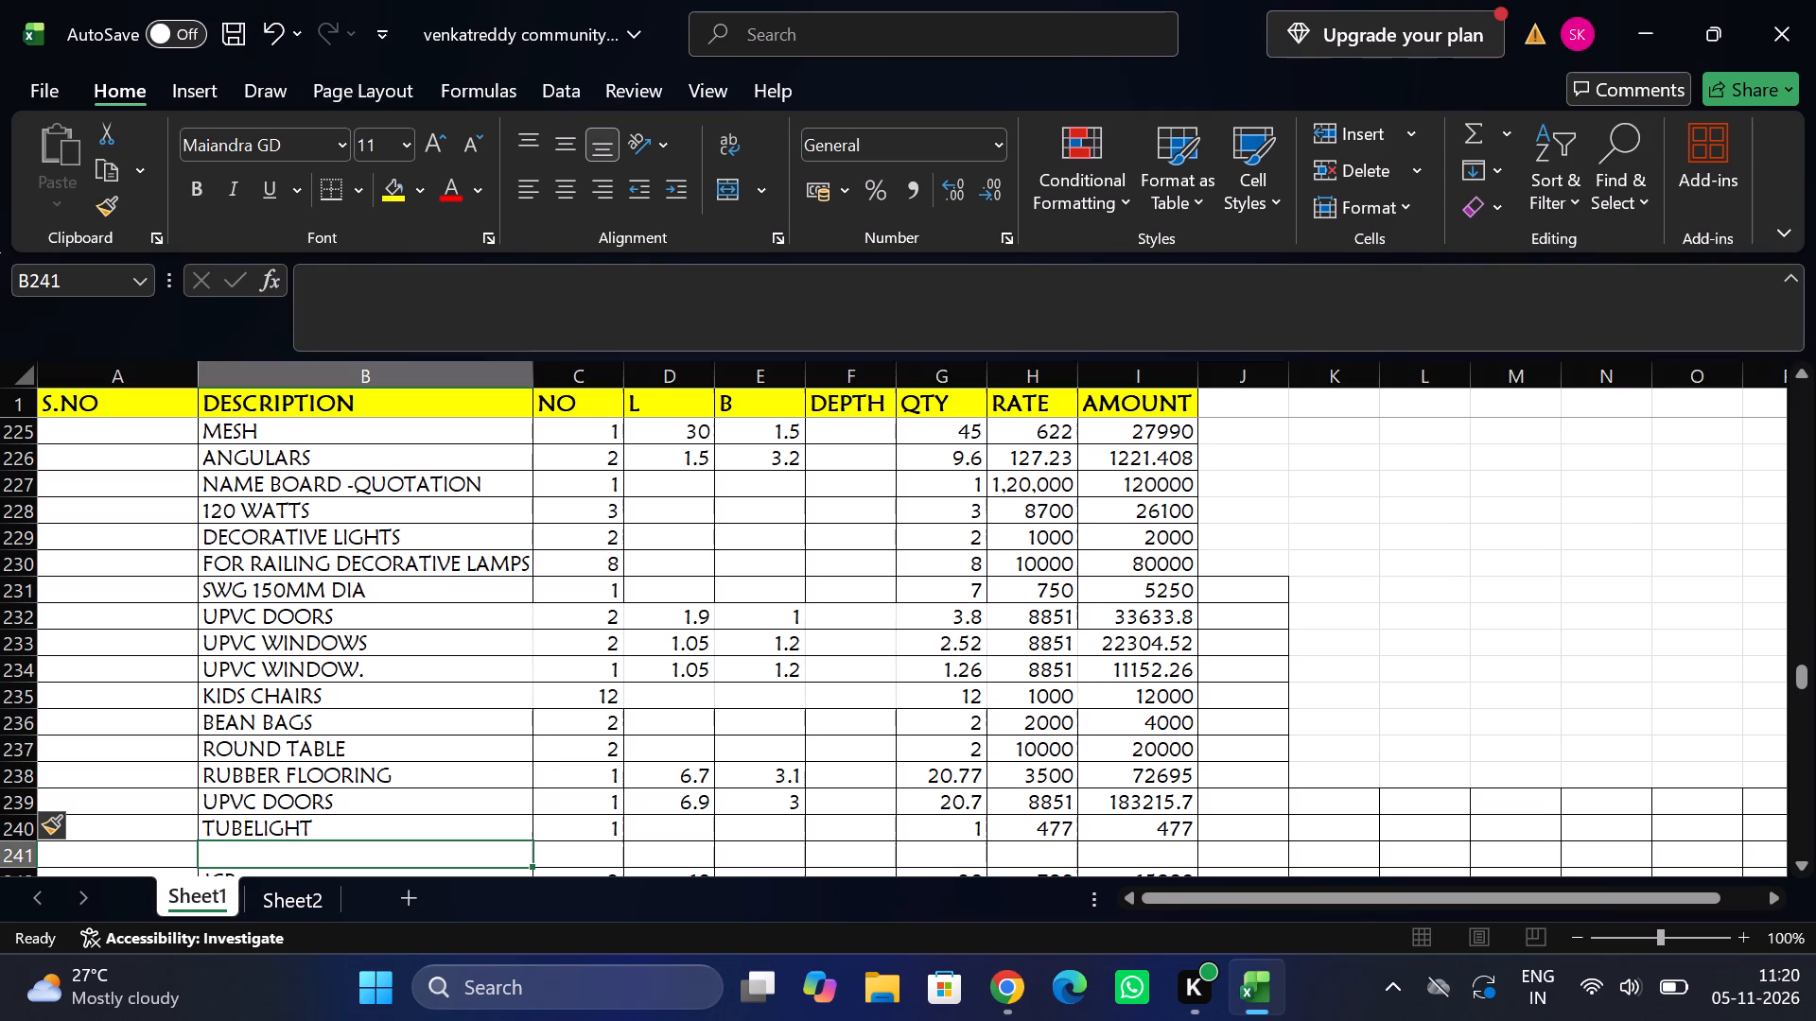
type("FI")
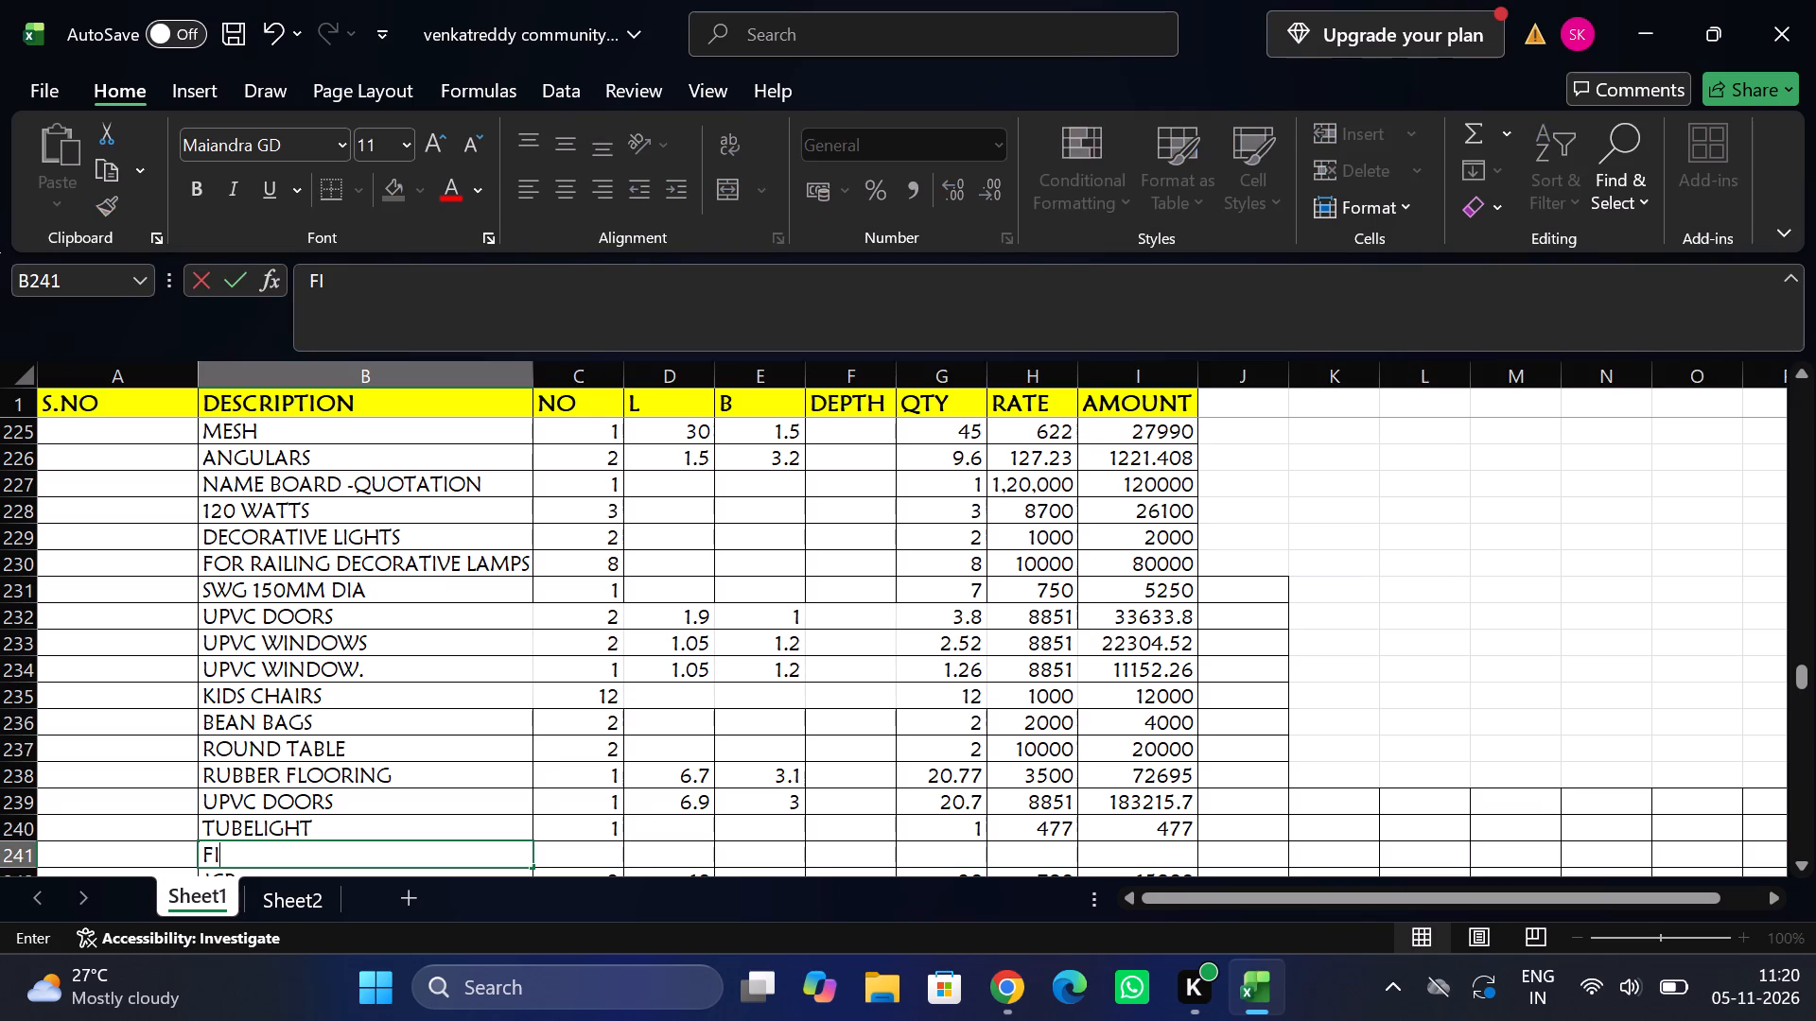
type("XING CHARGES")
key("Tab")
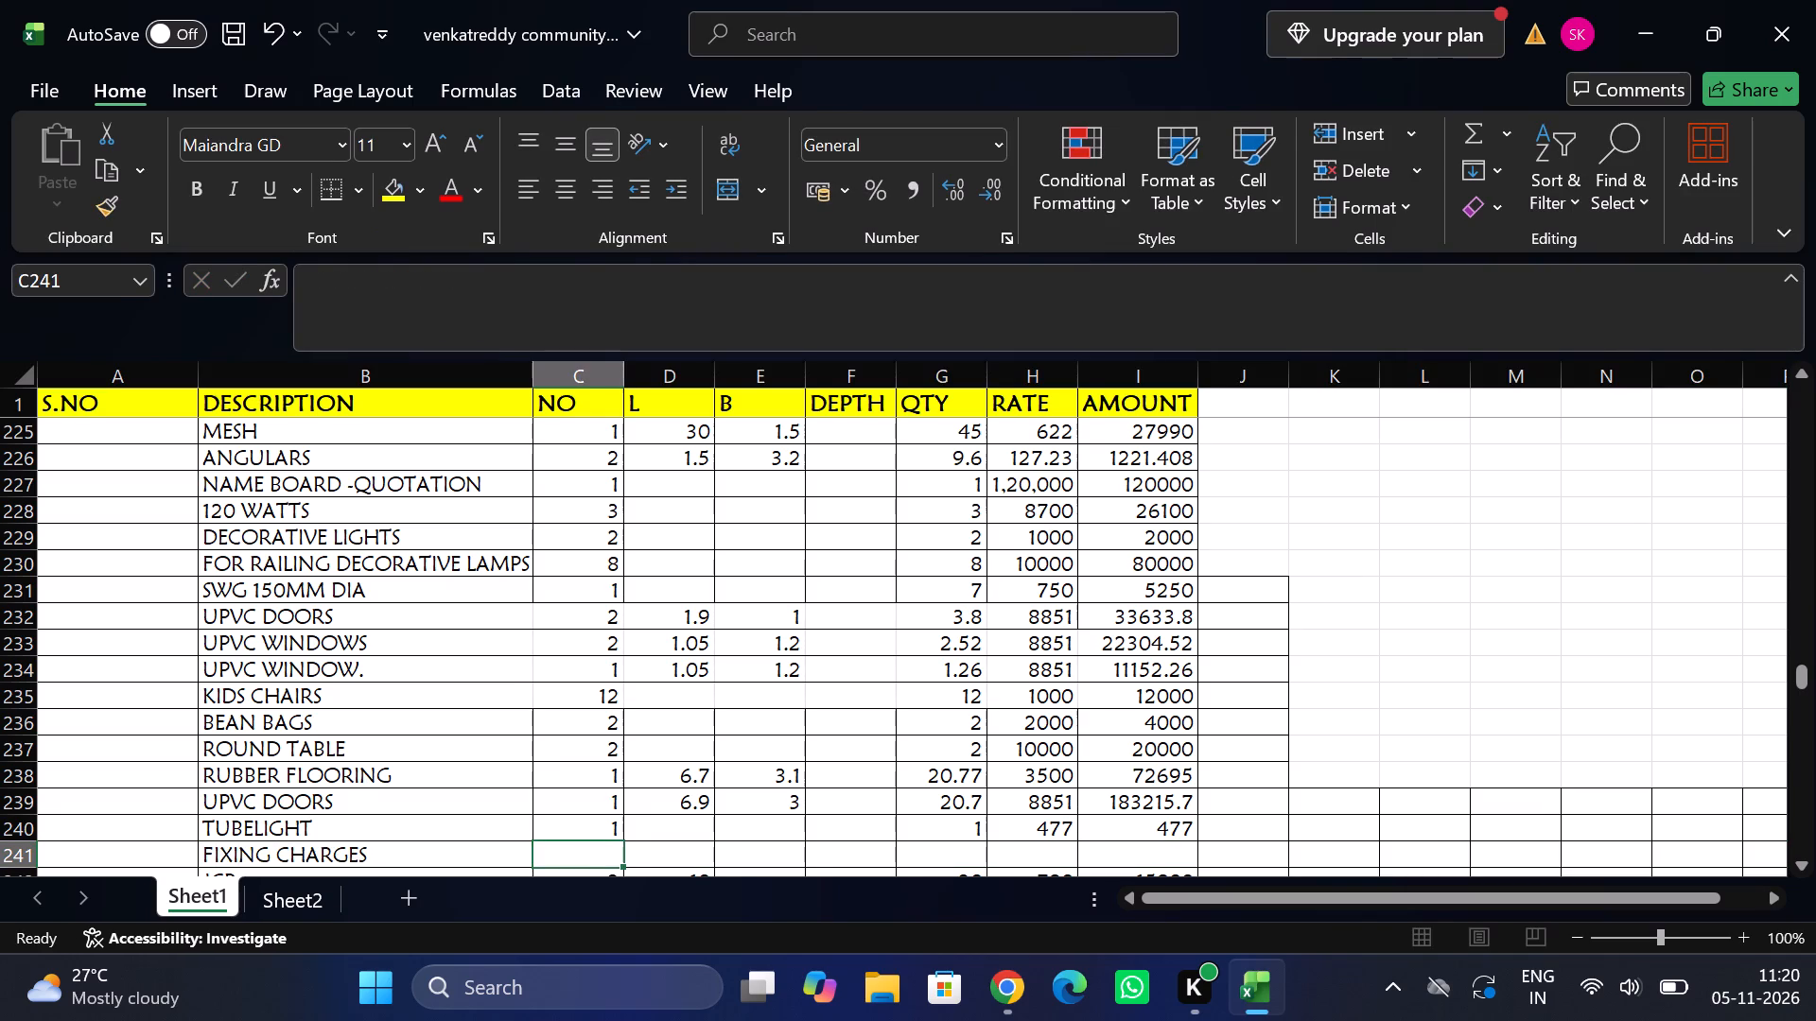
Set the new FIXING CHARGES row's number and quantity to 1 and enter a rate of 350.
key("1")
key("Tab")
key("Tab")
key("Tab")
key("Tab")
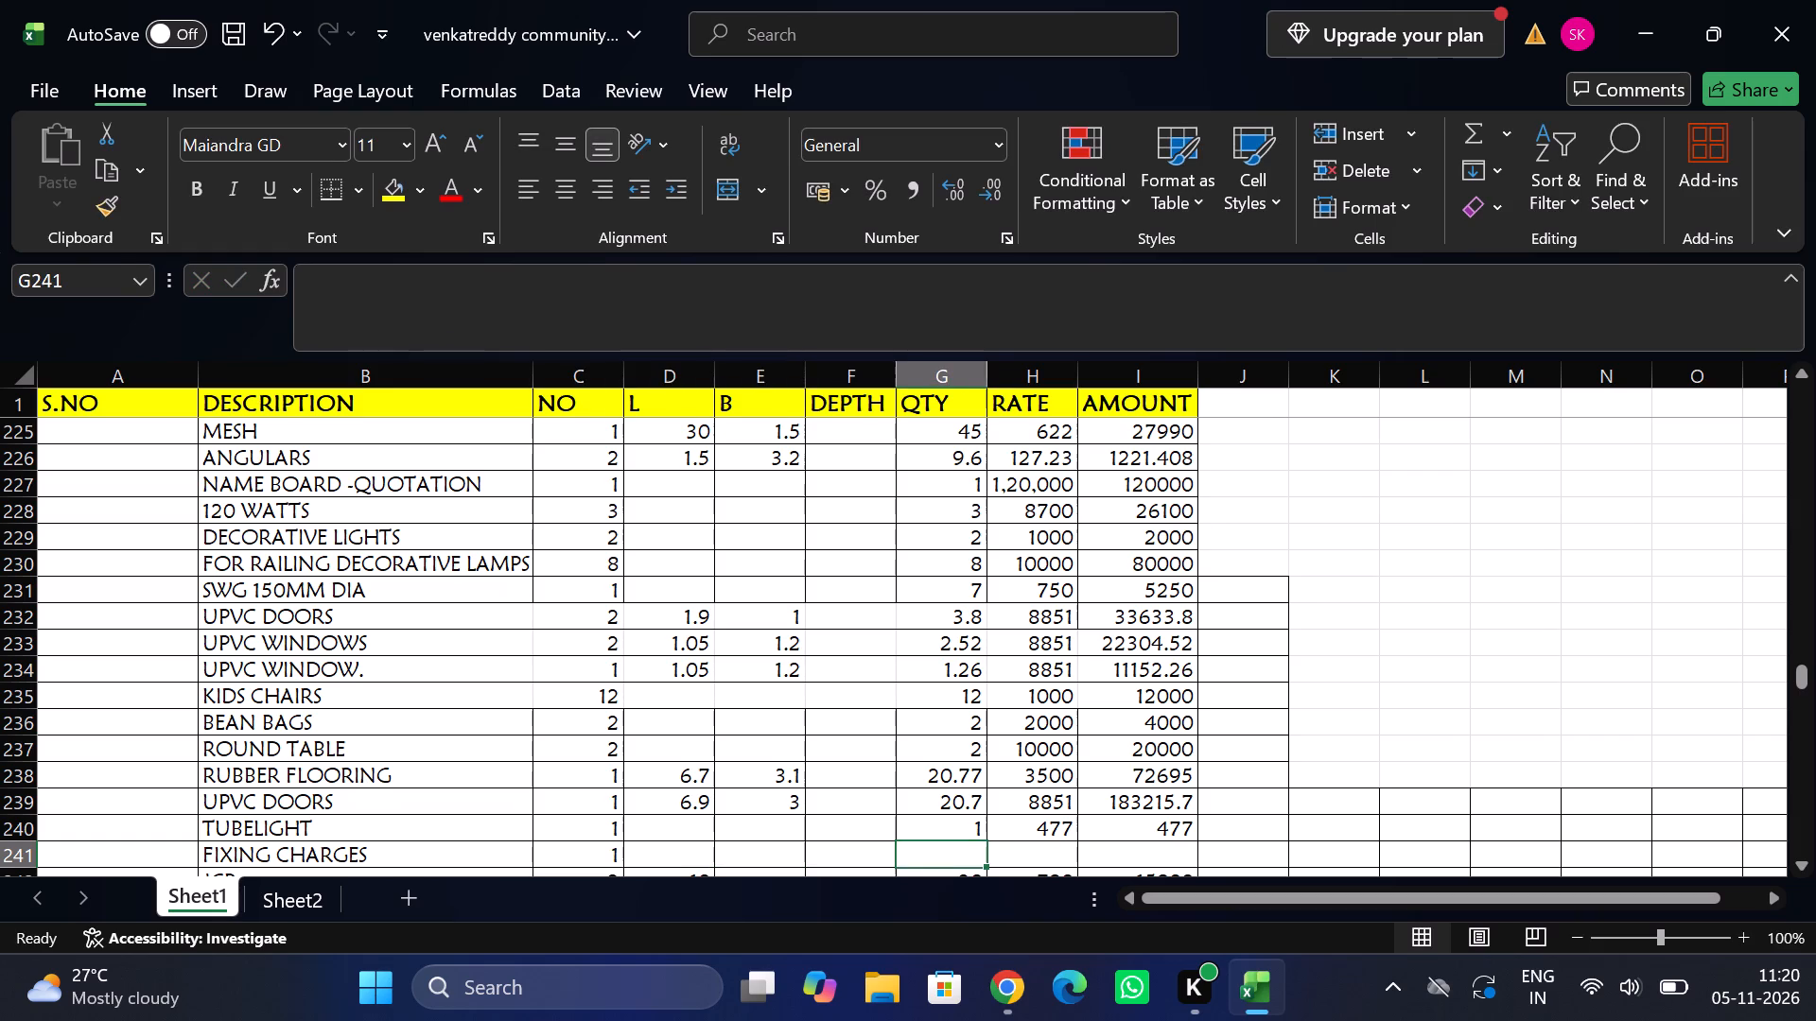
key("1")
key("Tab")
type("350")
key("Tab")
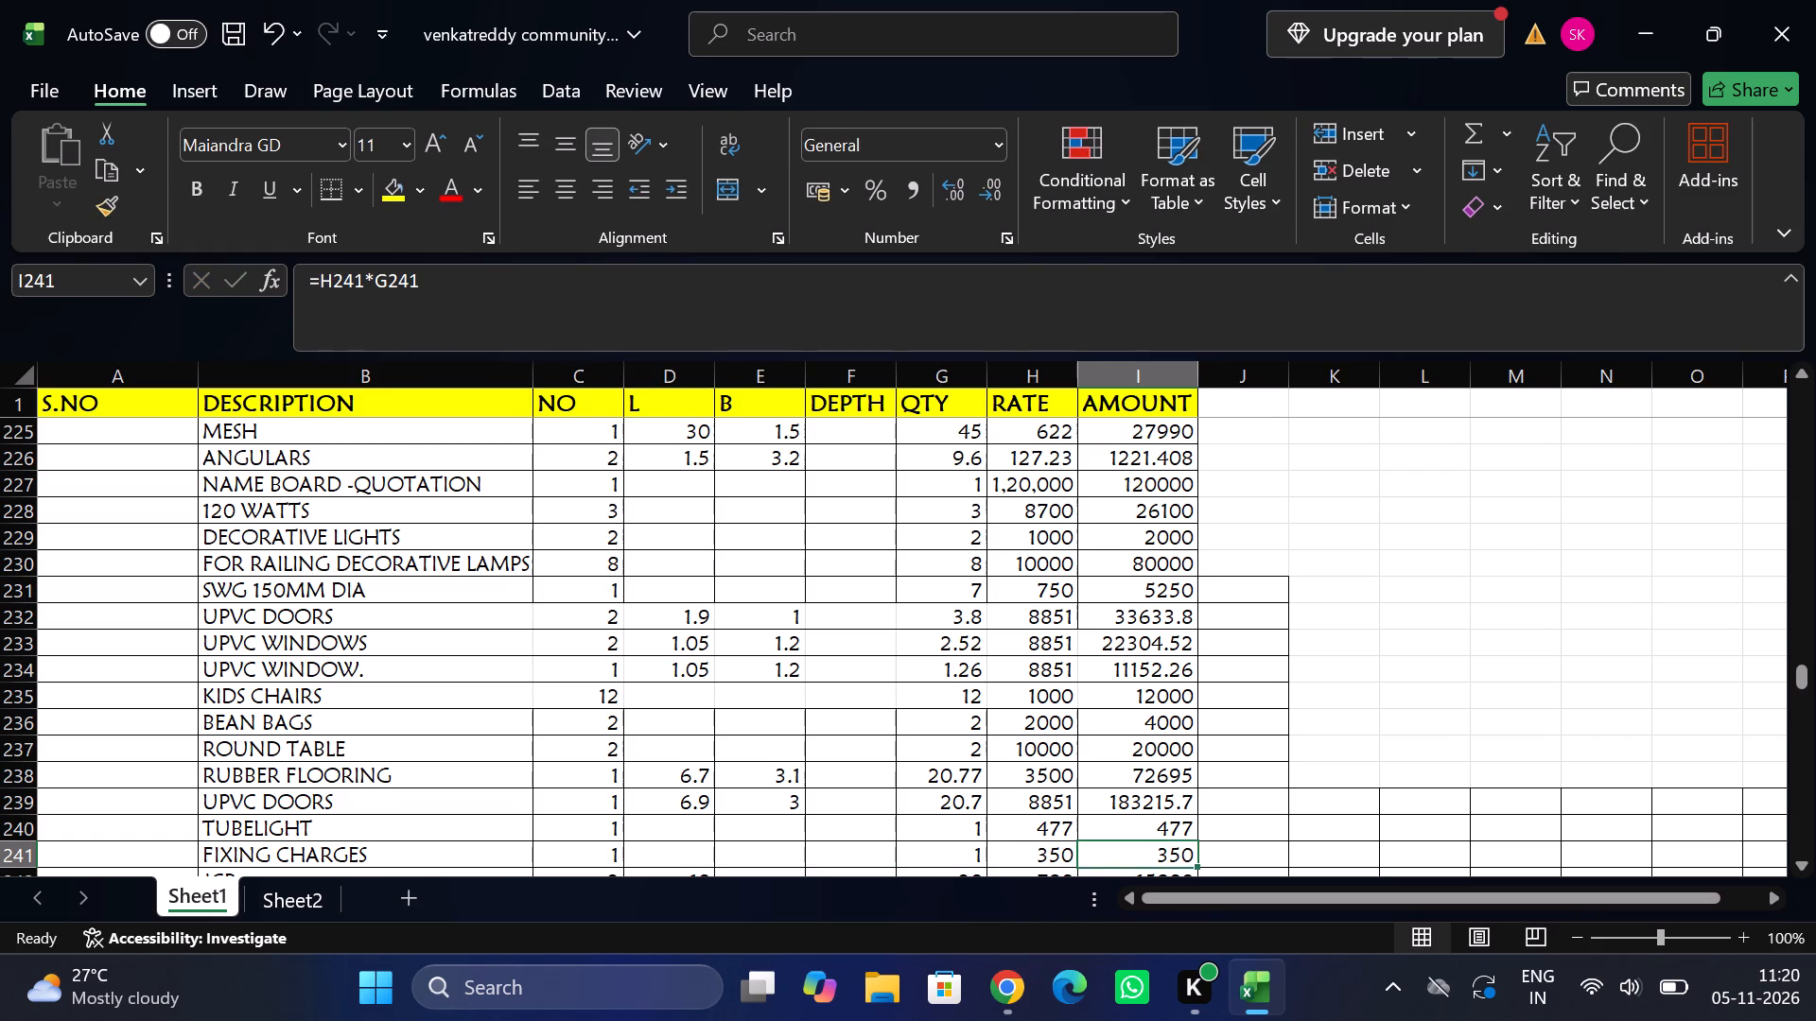
Under KIDS ROOM, enter a rate of 477 for TUBE LIGHTS and calculate its amount as rate times quantity.
left_click(536, 787)
key("Down")
key("Down")
key("Down")
key("Down")
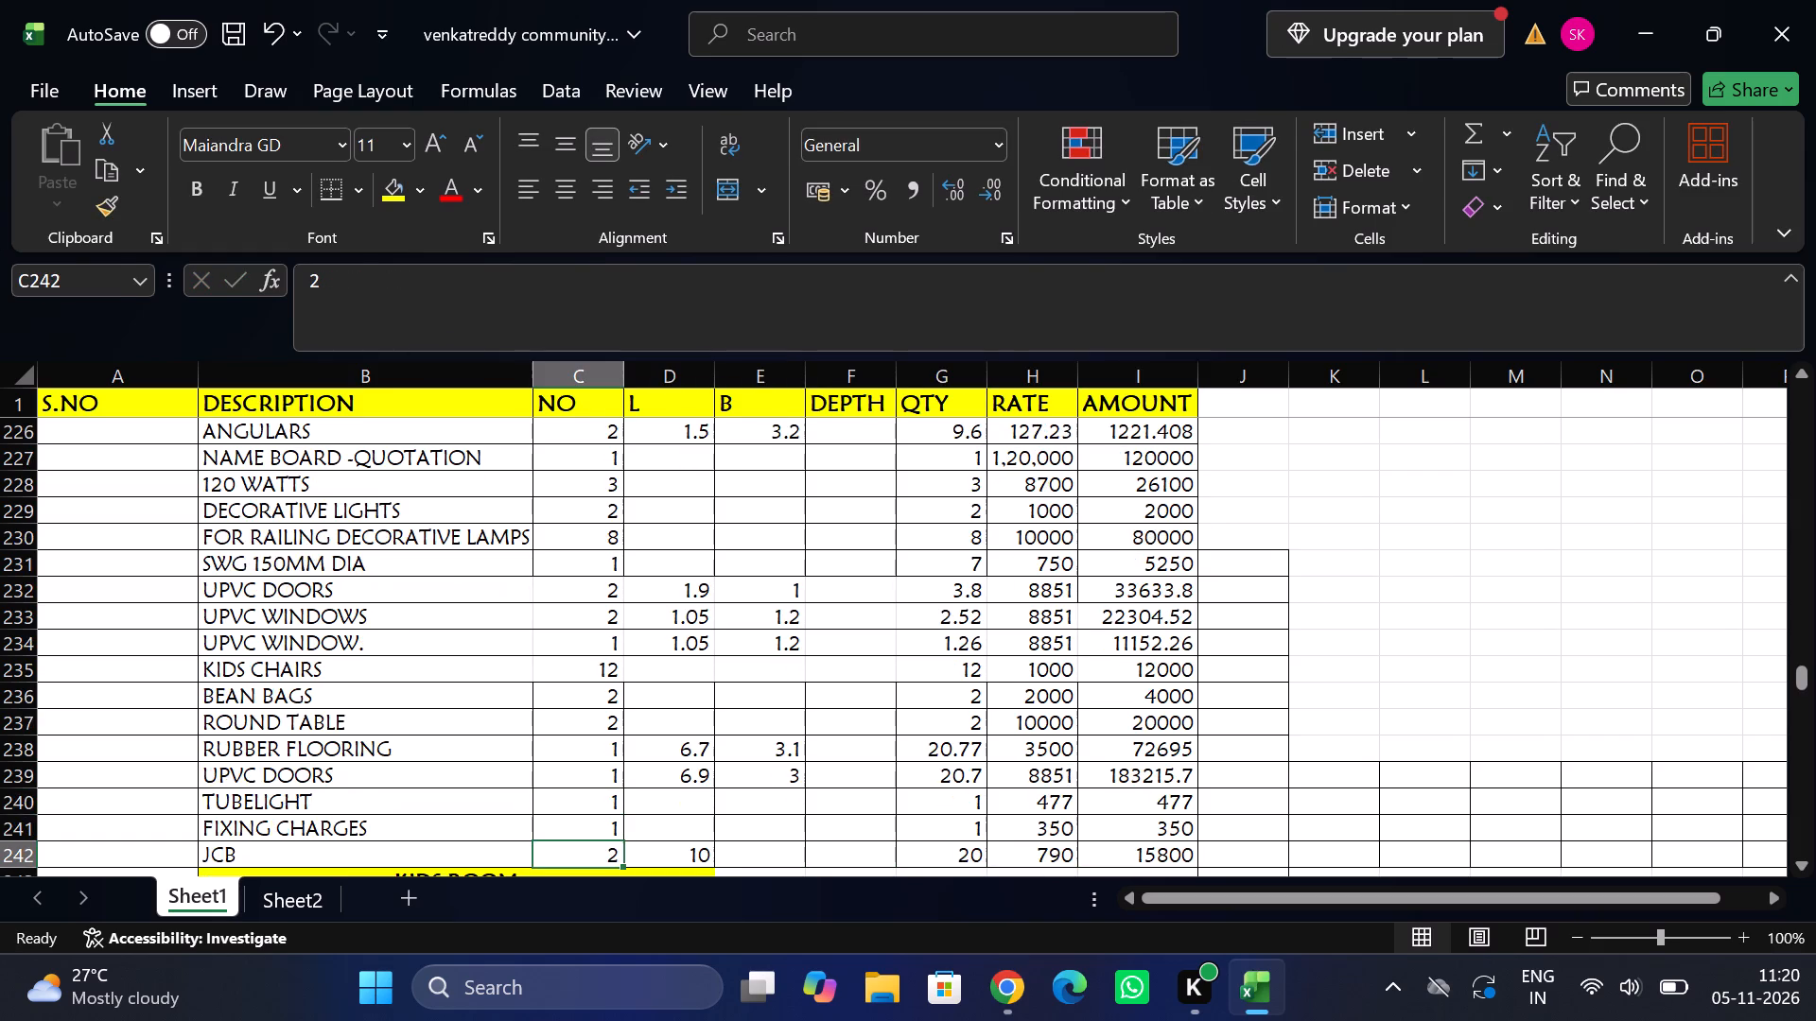
key("Down")
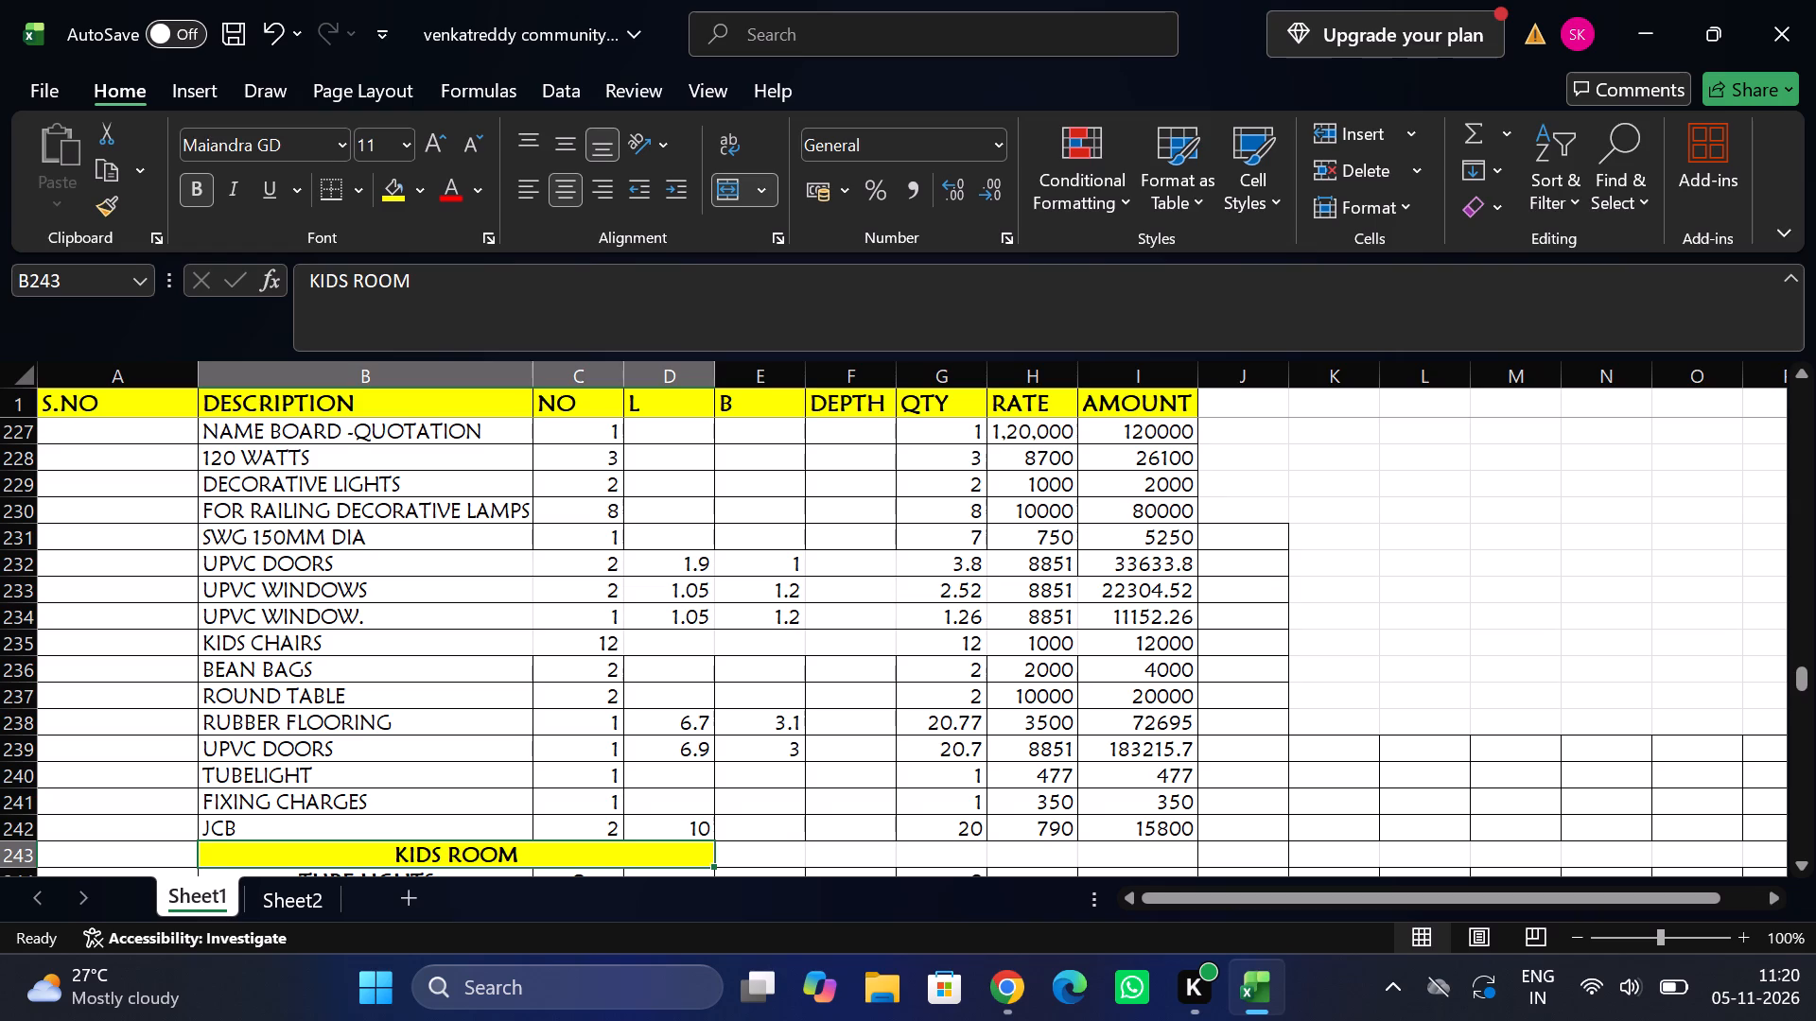
key("Down")
key("Down")
key("Down")
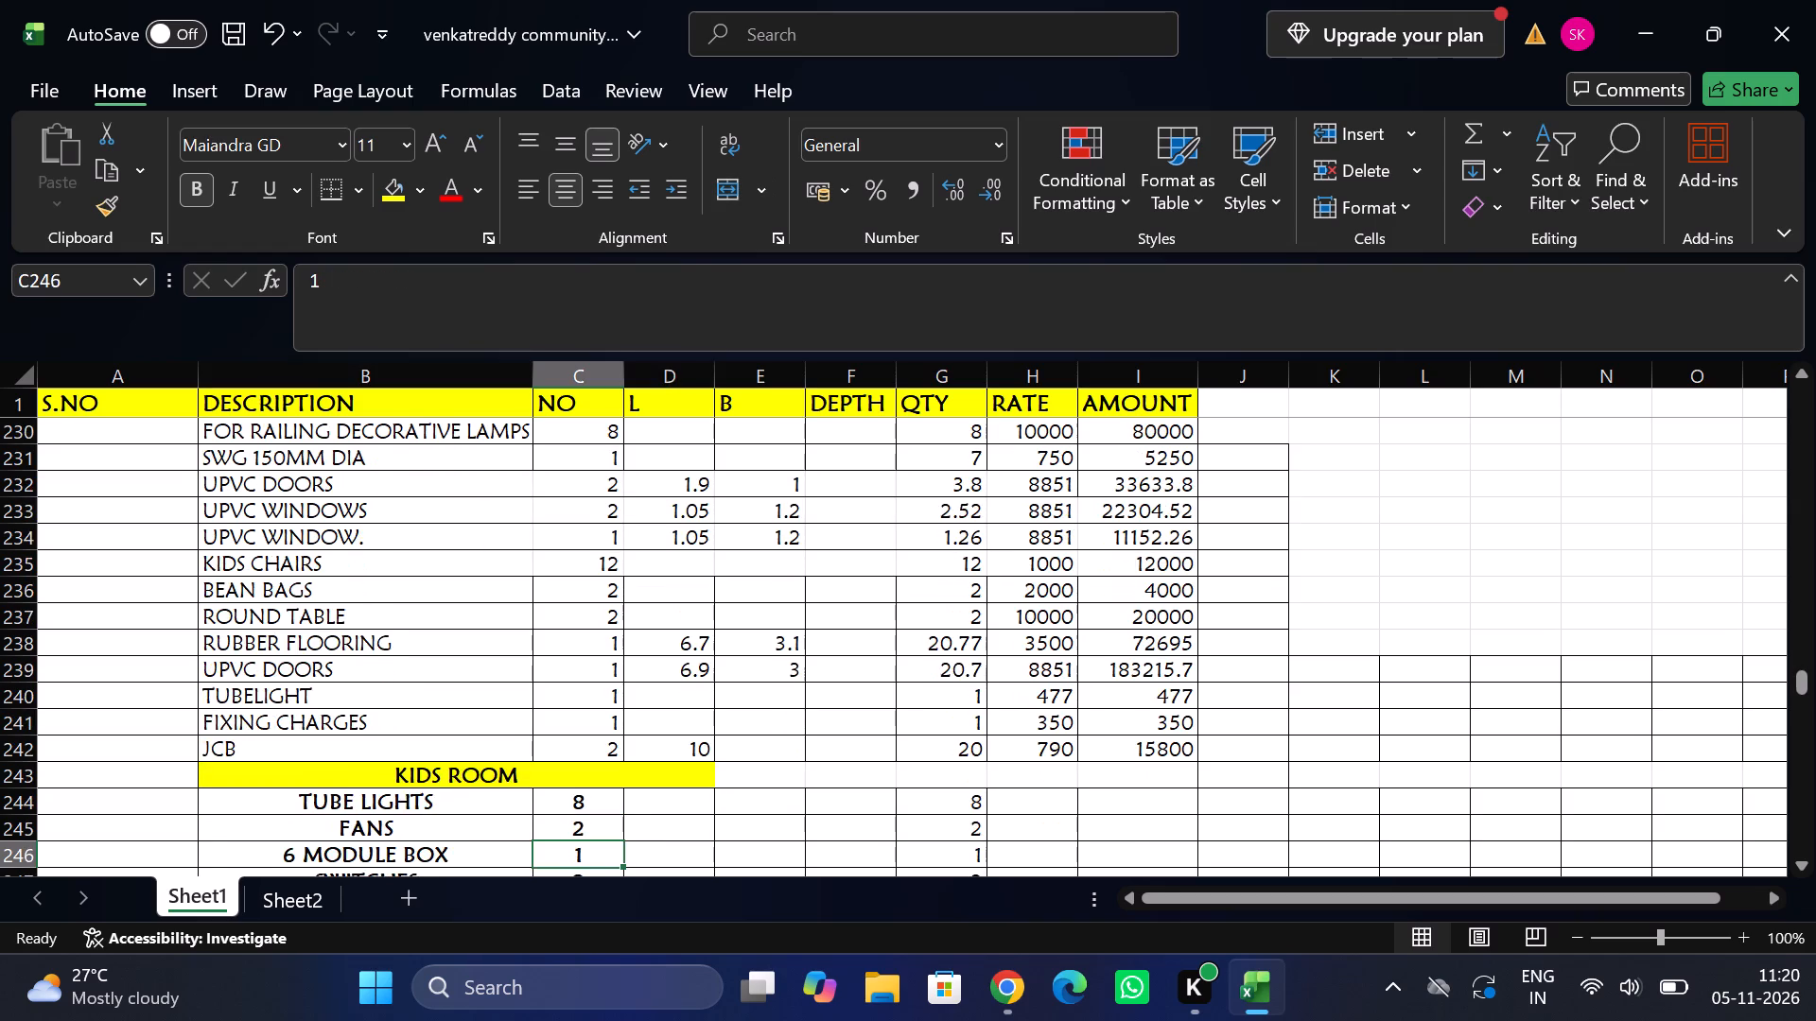
key("Down")
key("Down")
key("Down")
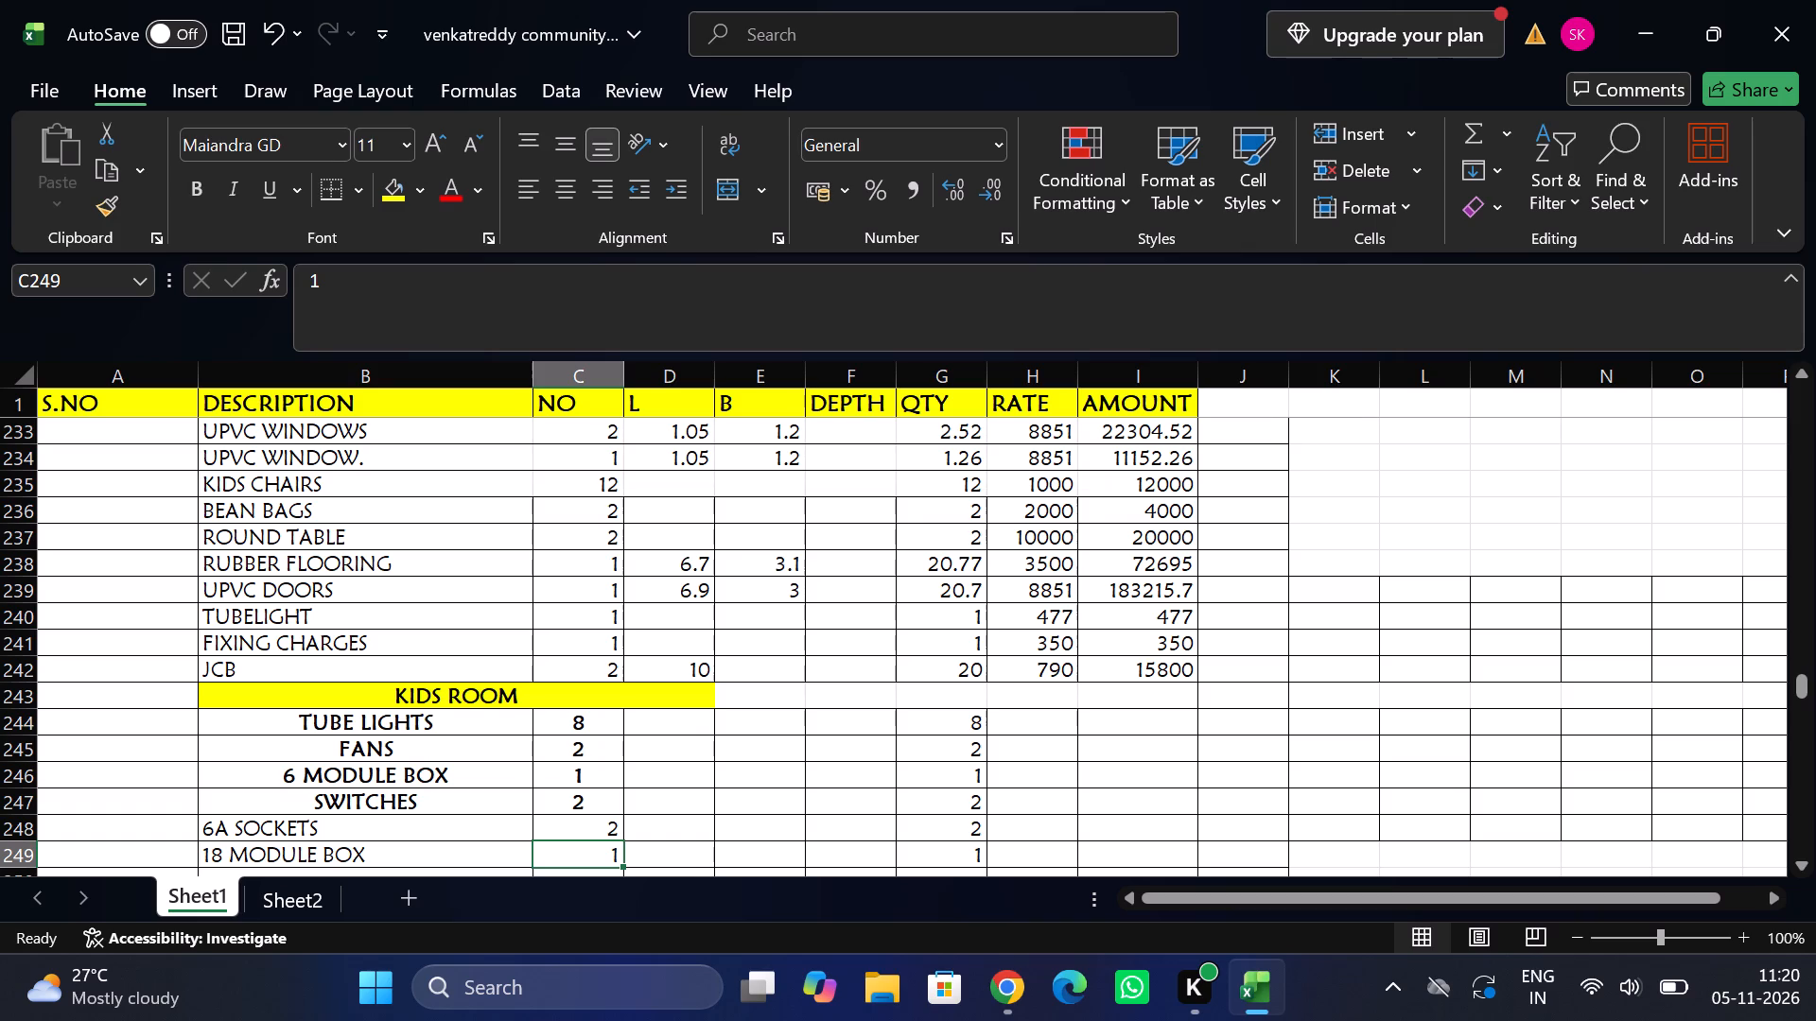
left_click(1040, 718)
type("477")
key("Tab")
key("equal")
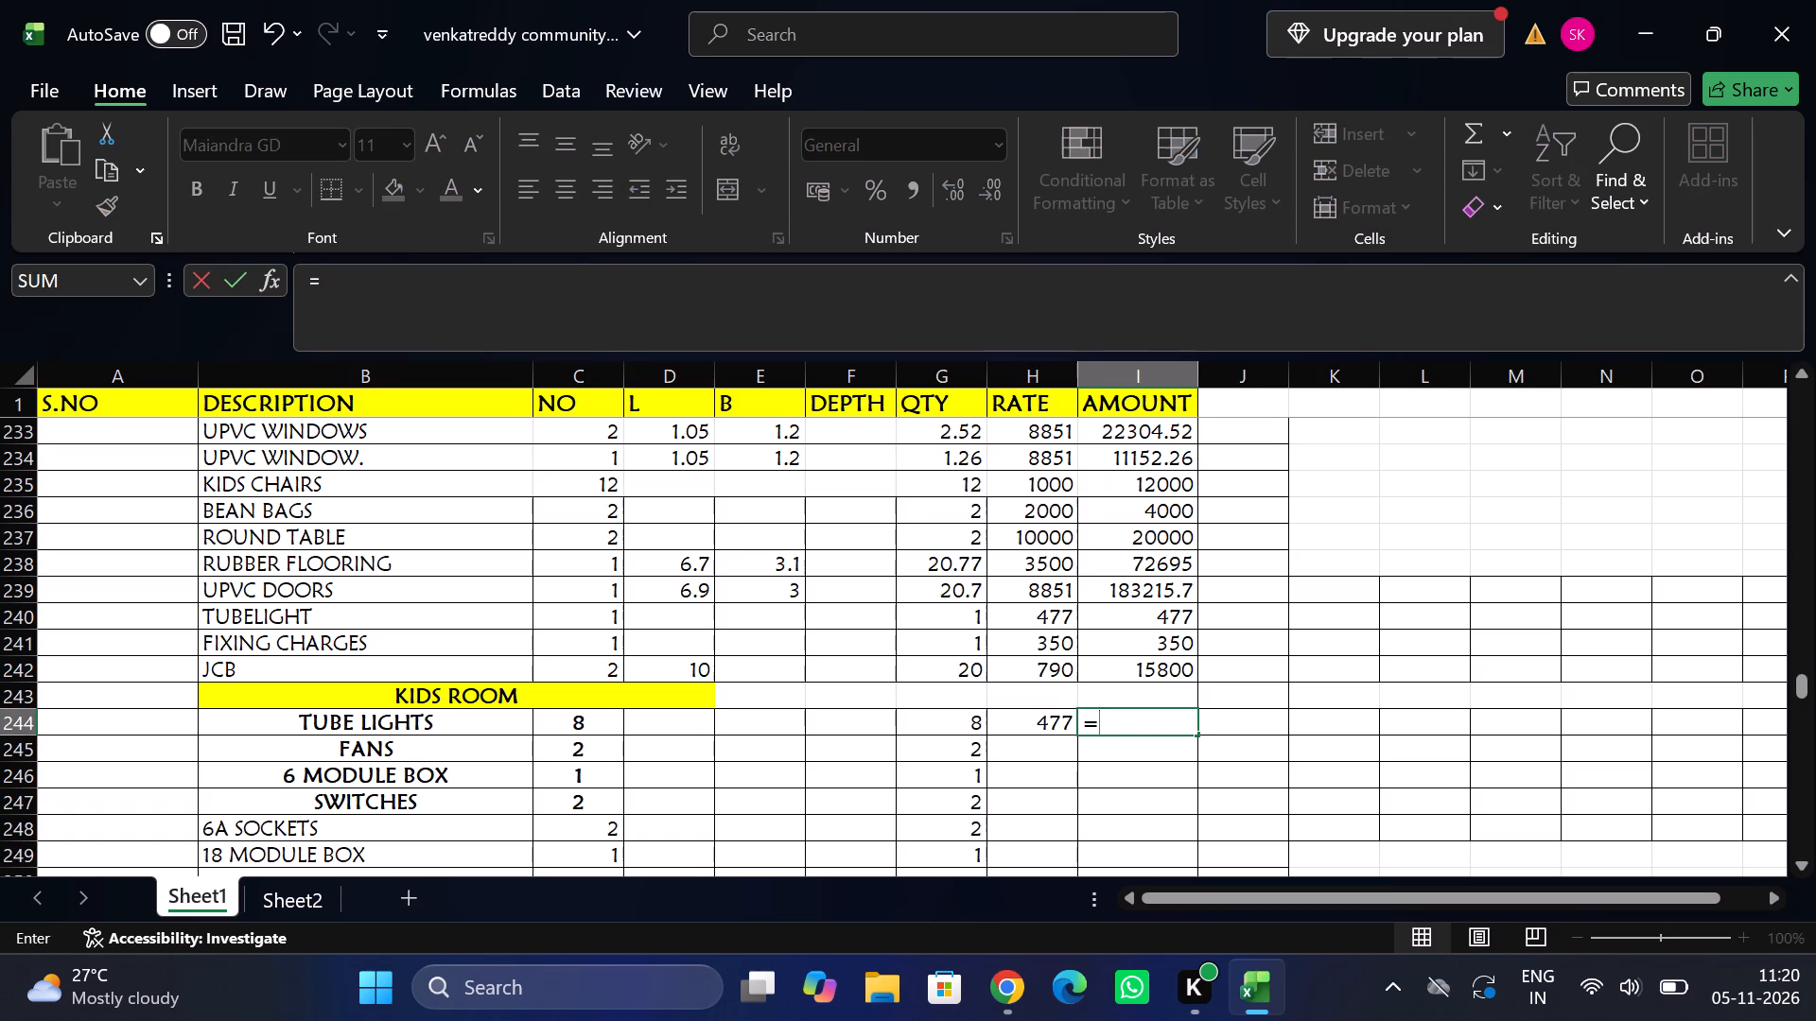
key("Left")
key("shift+asterisk")
key("Left")
key("Left")
key("Return")
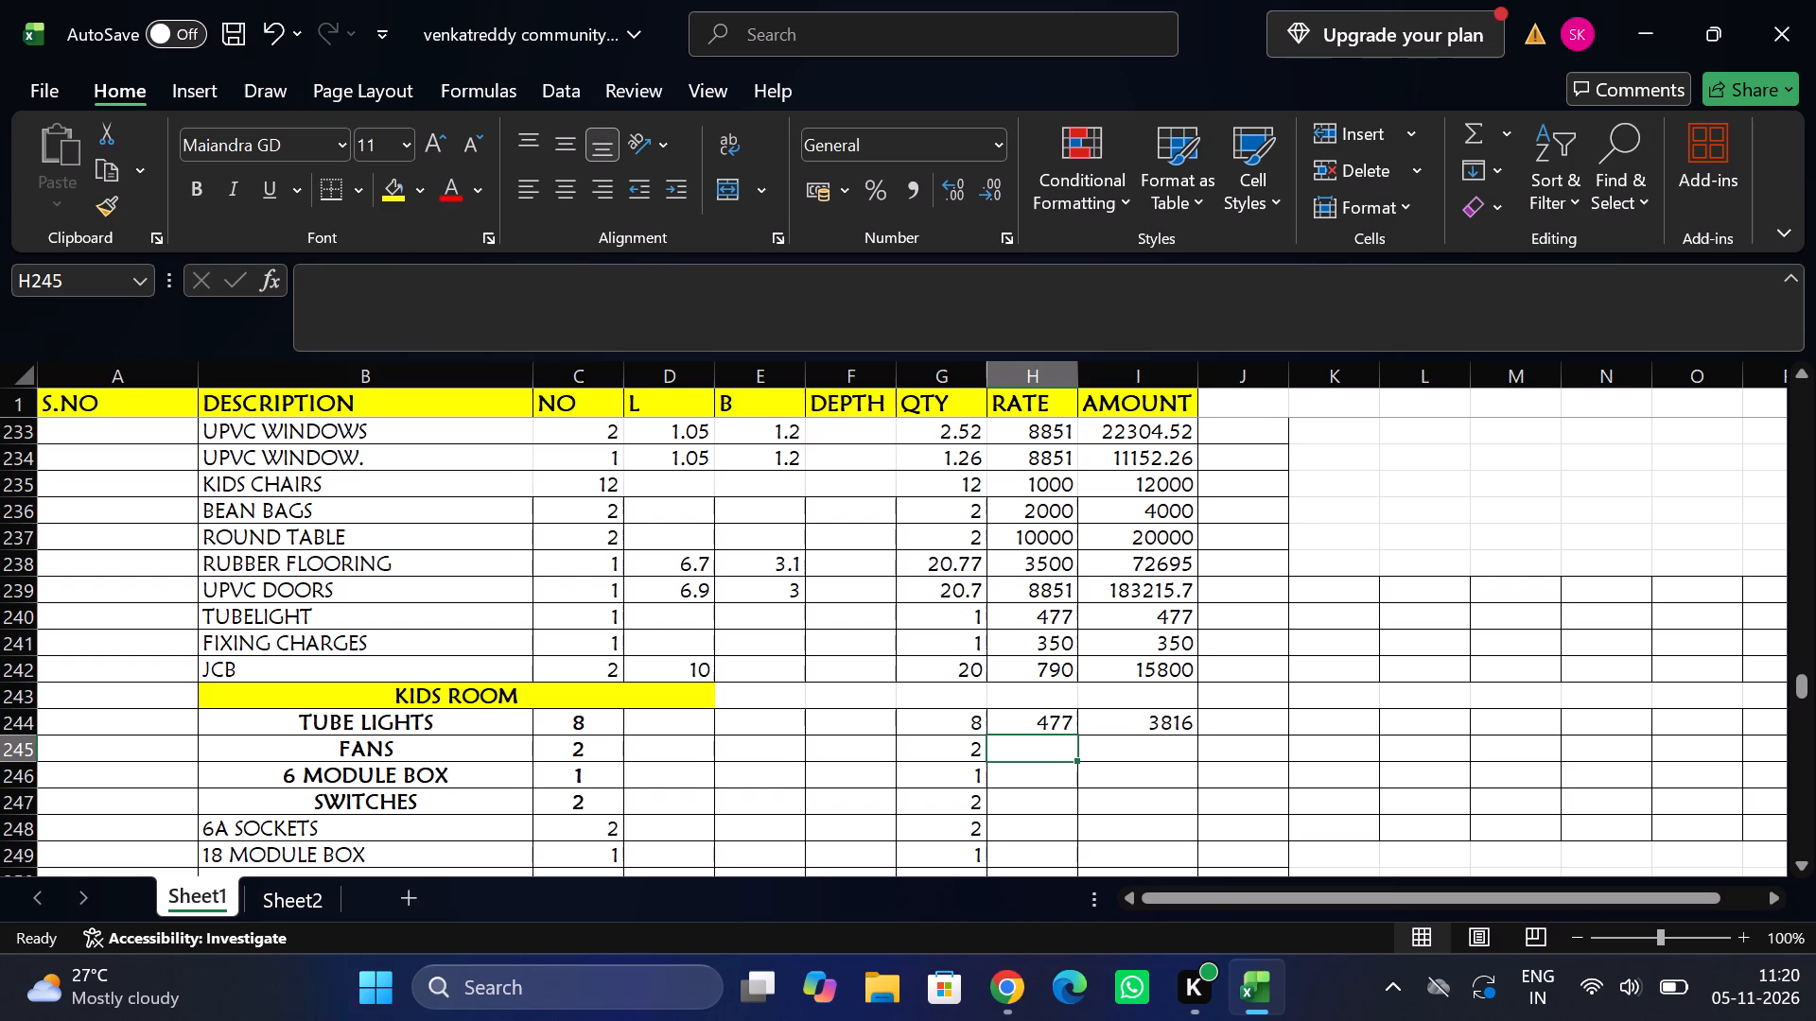
Insert a new row between TUBE LIGHTS and FANS in the KIDS ROOM section and describe it as FIXING CHARGES.
left_click(21, 750)
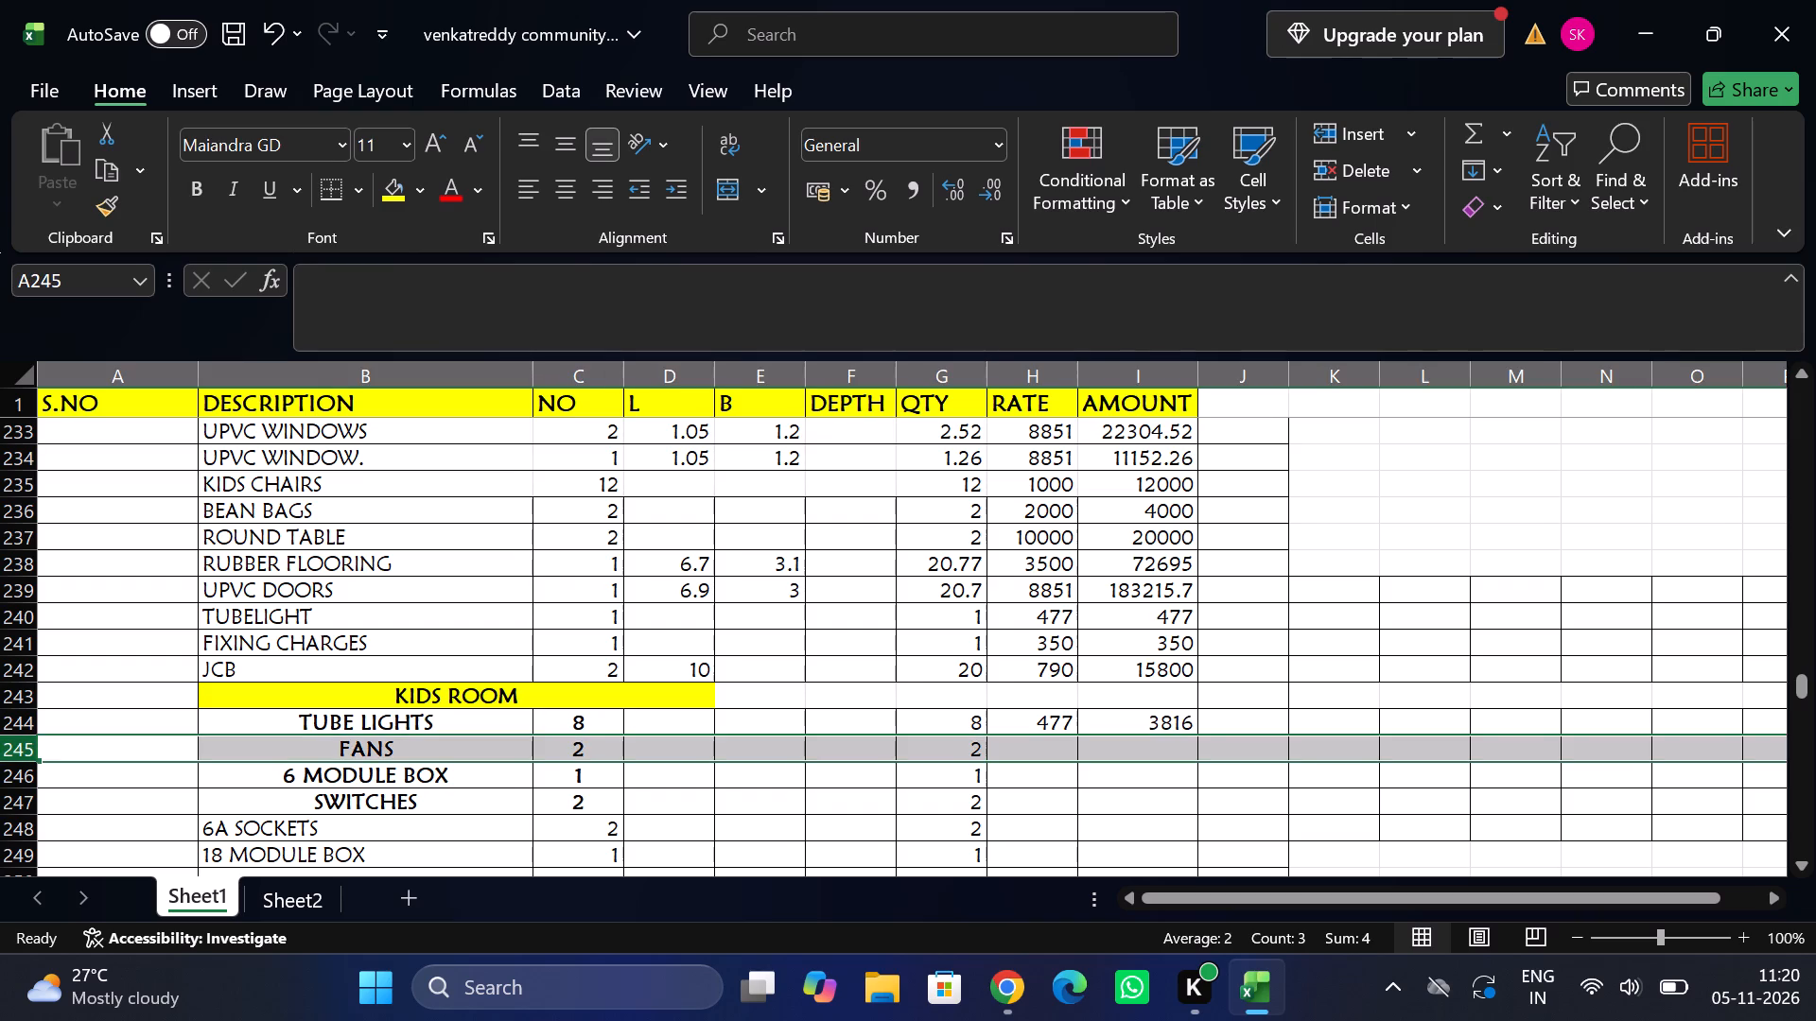
right_click(21, 750)
left_click(145, 481)
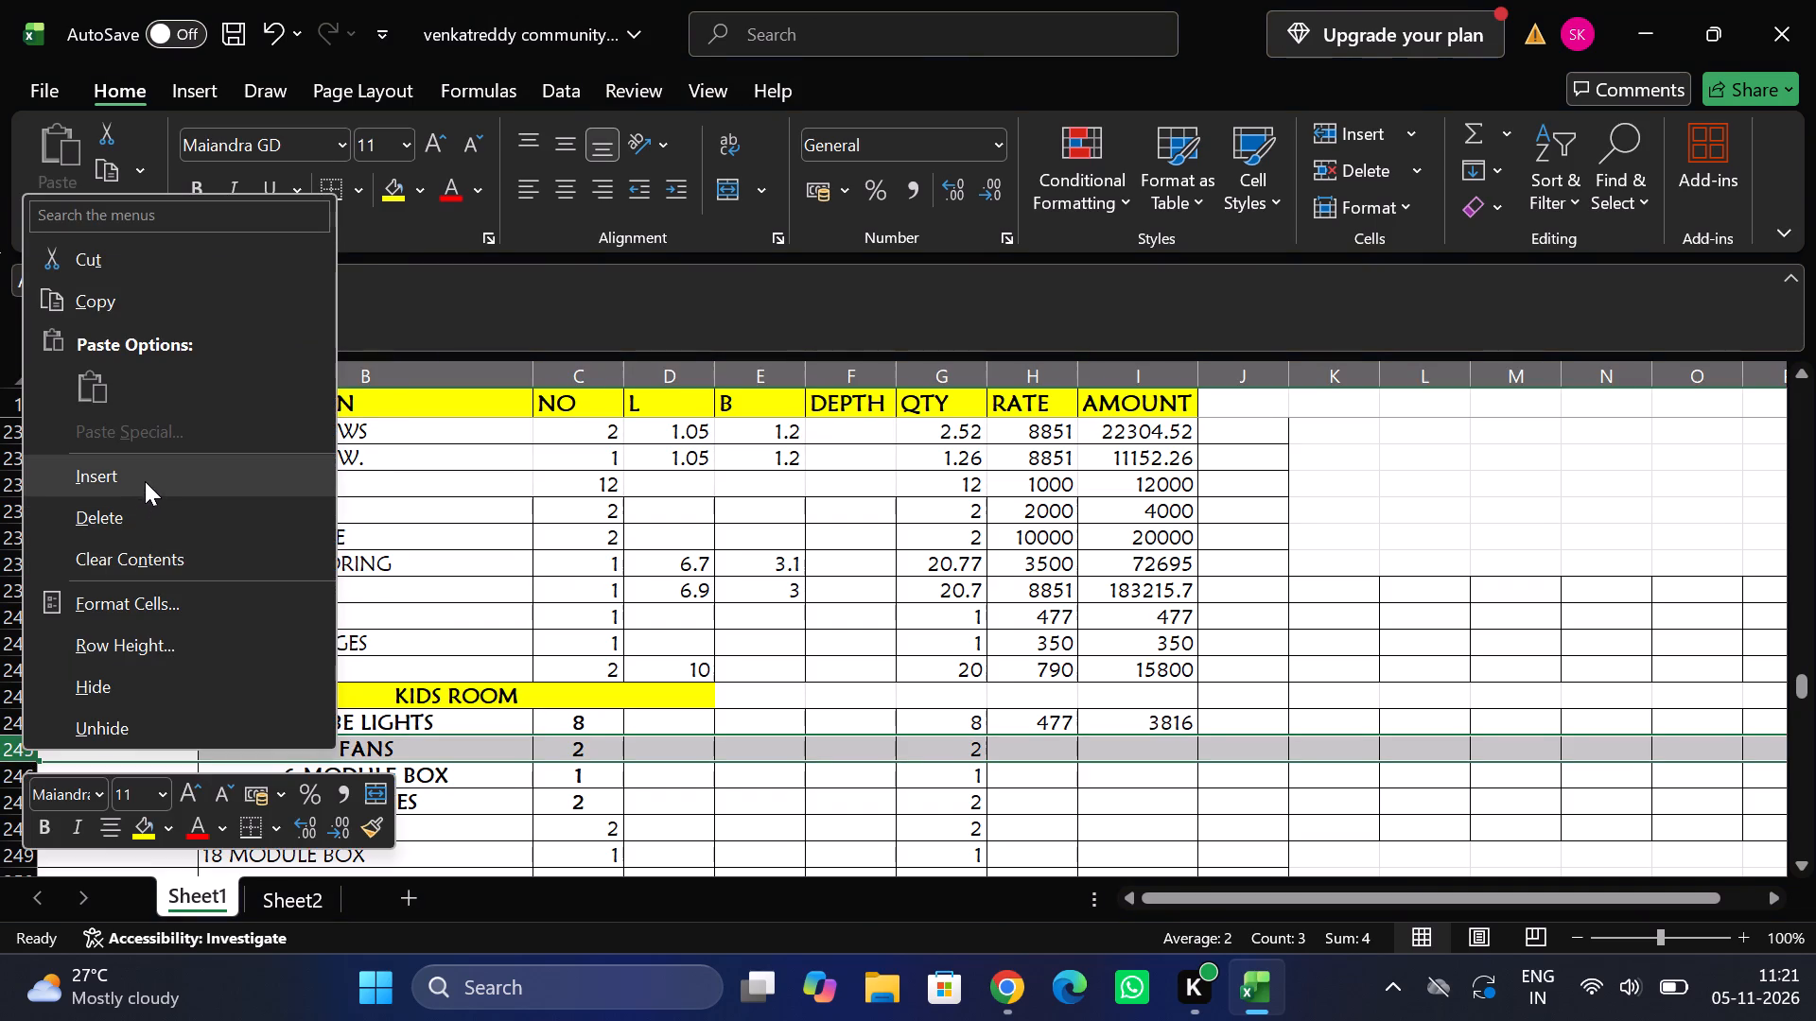
left_click(341, 741)
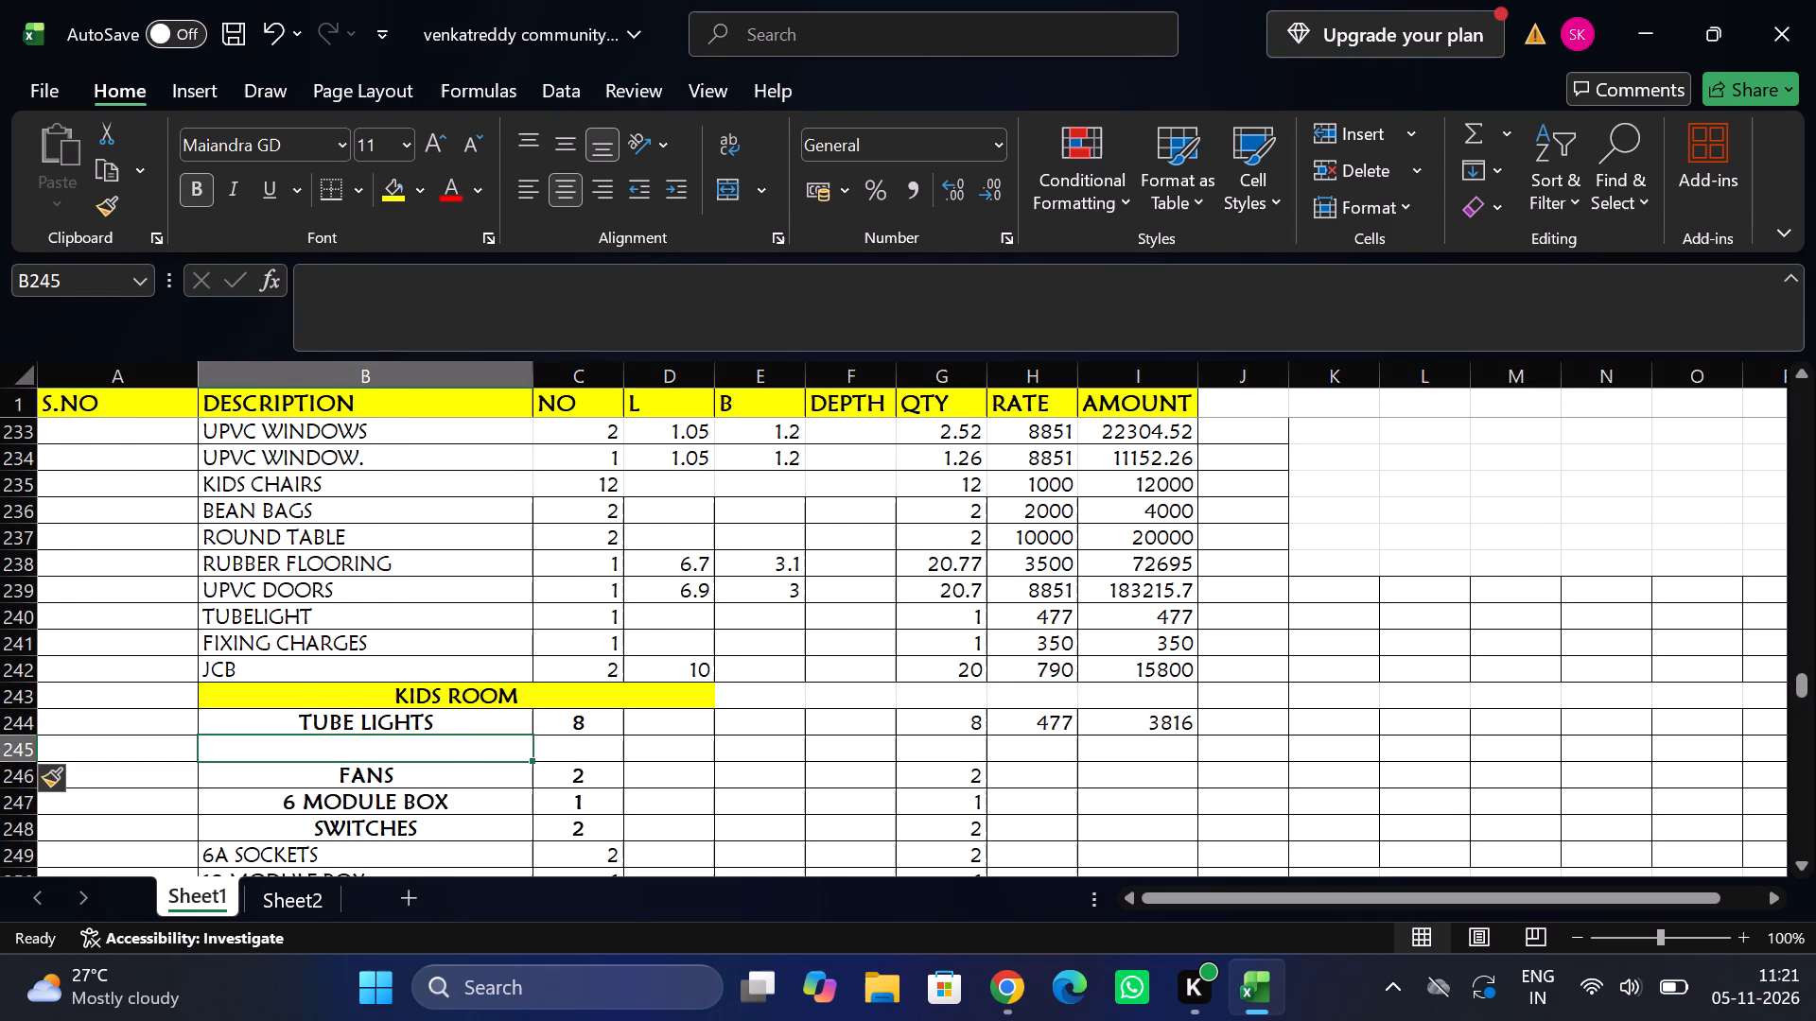
type("FIXING")
key("space")
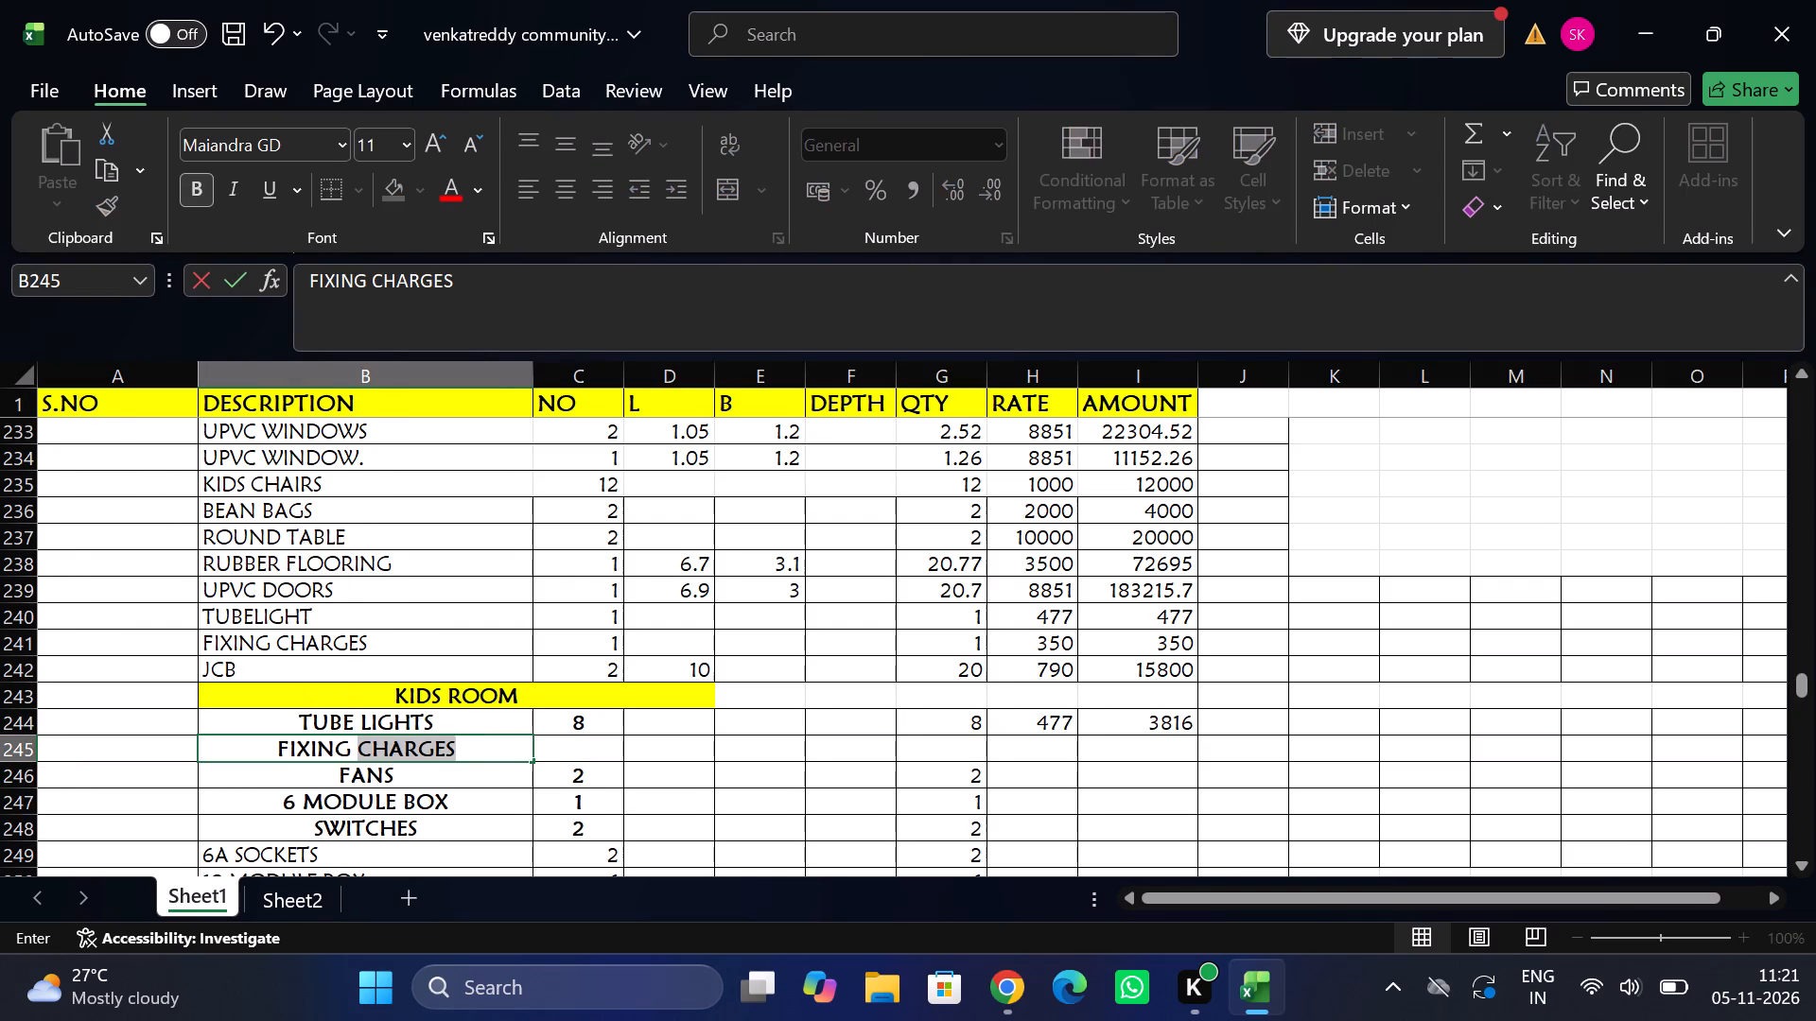
key("Tab")
Set the kids room FIXING CHARGES row's number and quantity to 8 and enter a rate of 350.
key("8")
key("Tab")
key("Tab")
key("Tab")
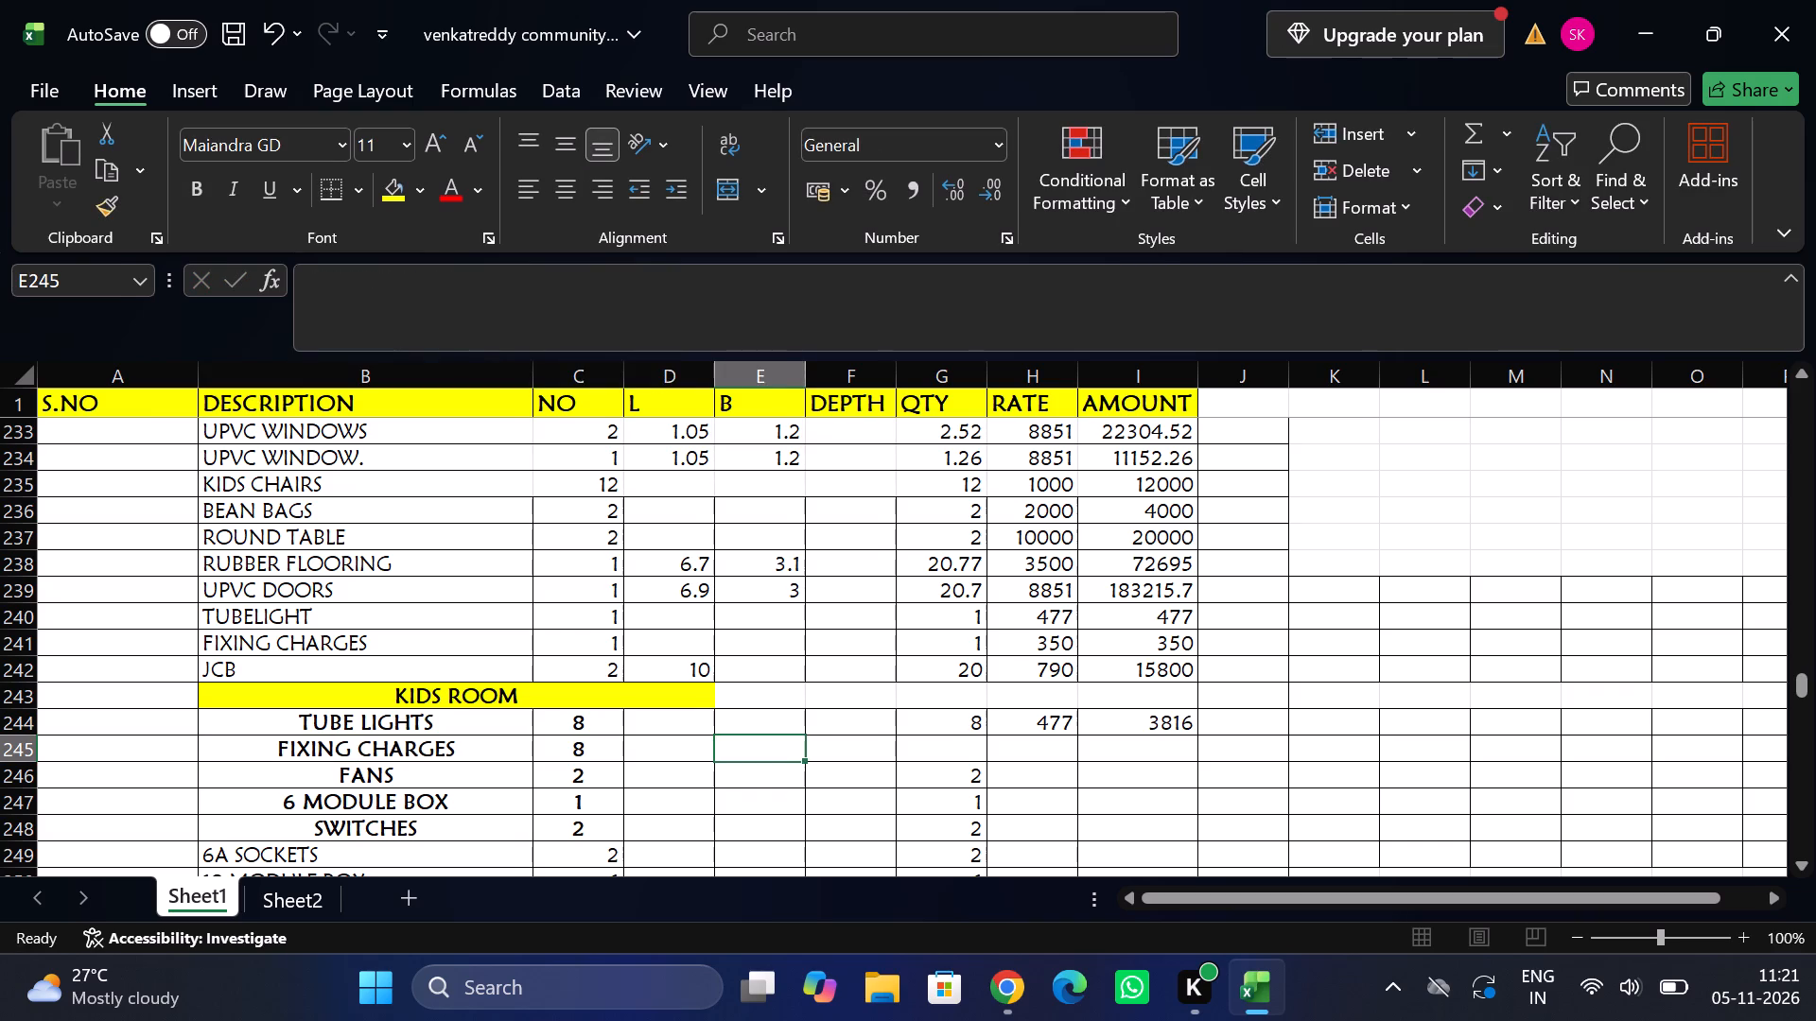
key("Tab")
key("8")
key("Tab")
type("350")
key("Tab")
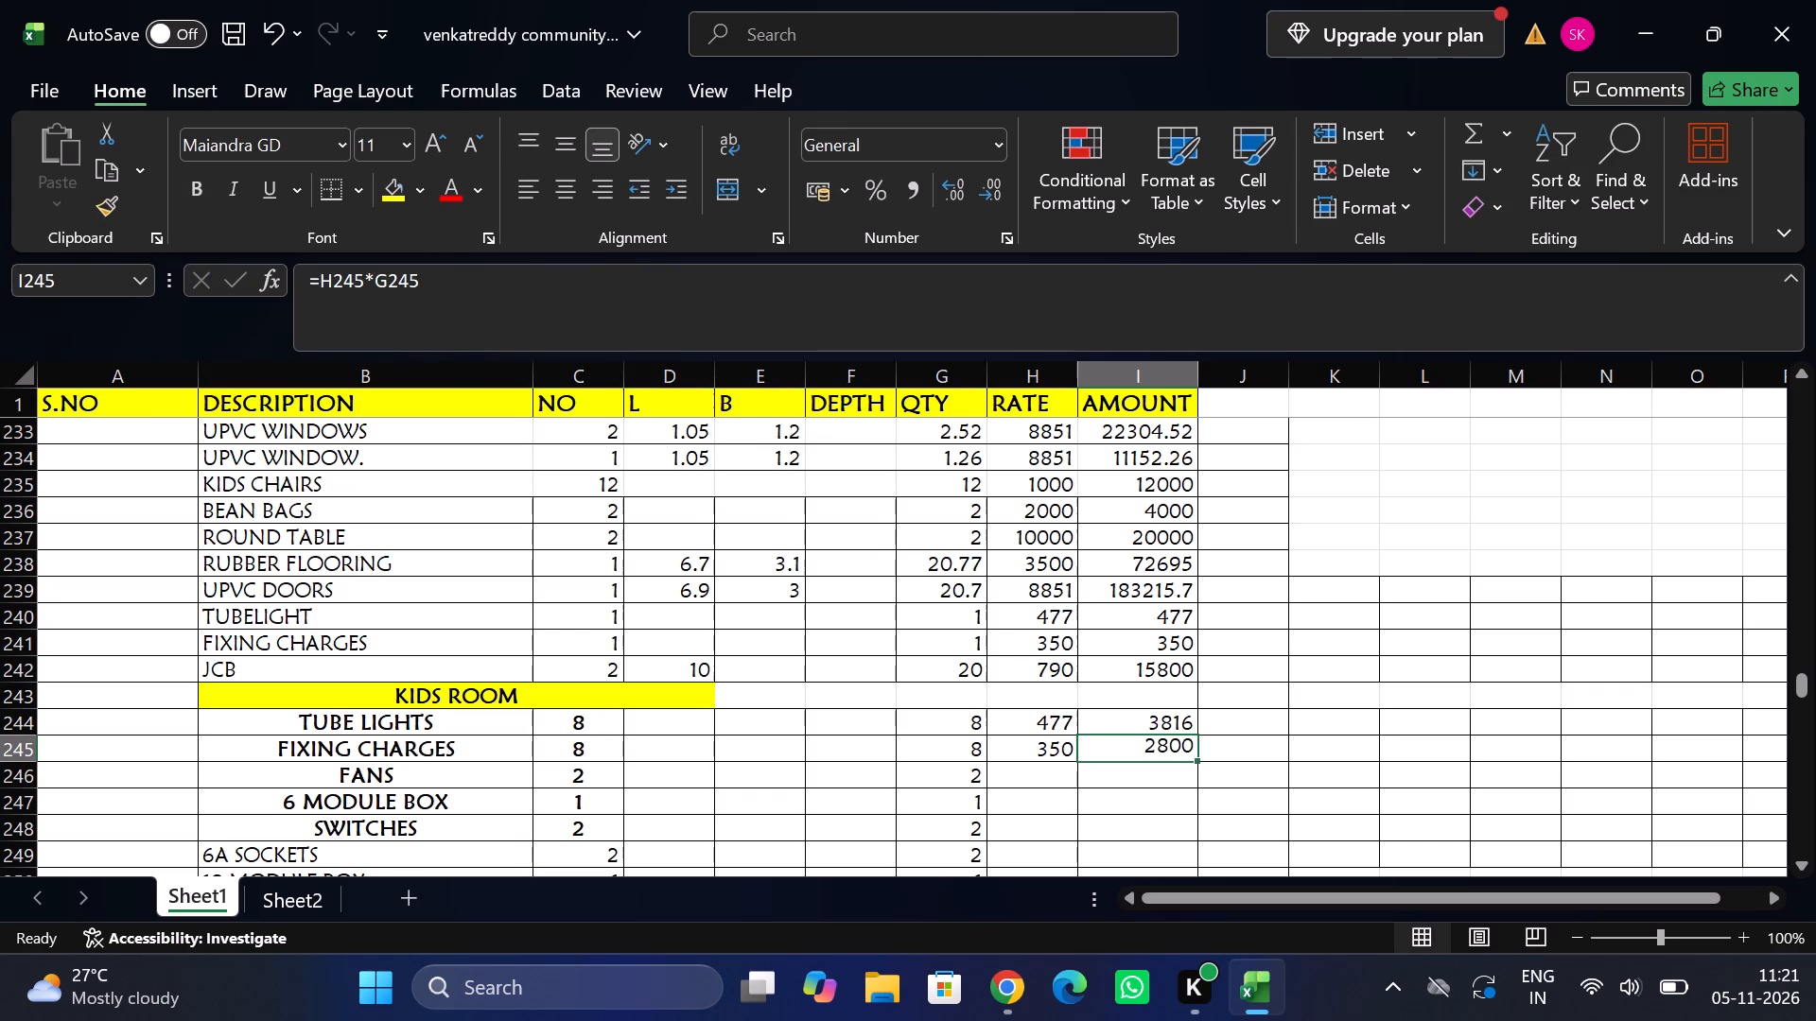
Extend the kids room FANS description to read FANS-ATOM BERG.
double_click(414, 776)
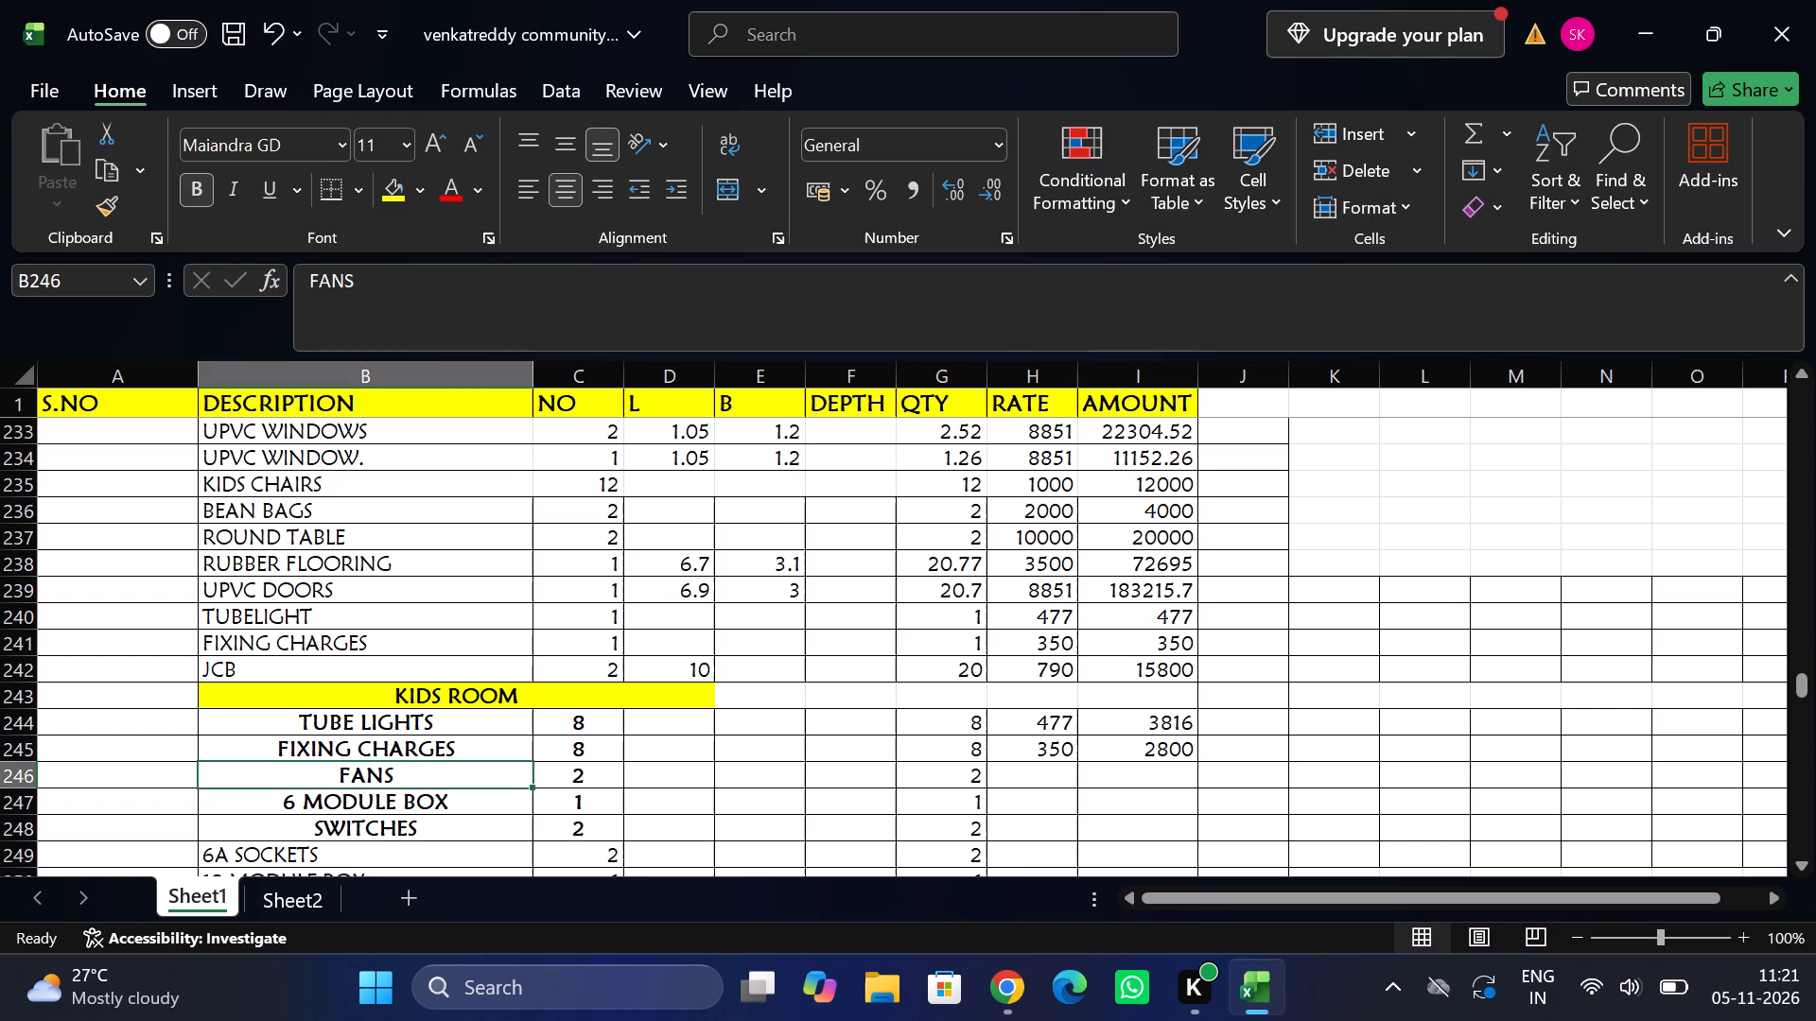
type("-ATOM BERG")
key("Tab")
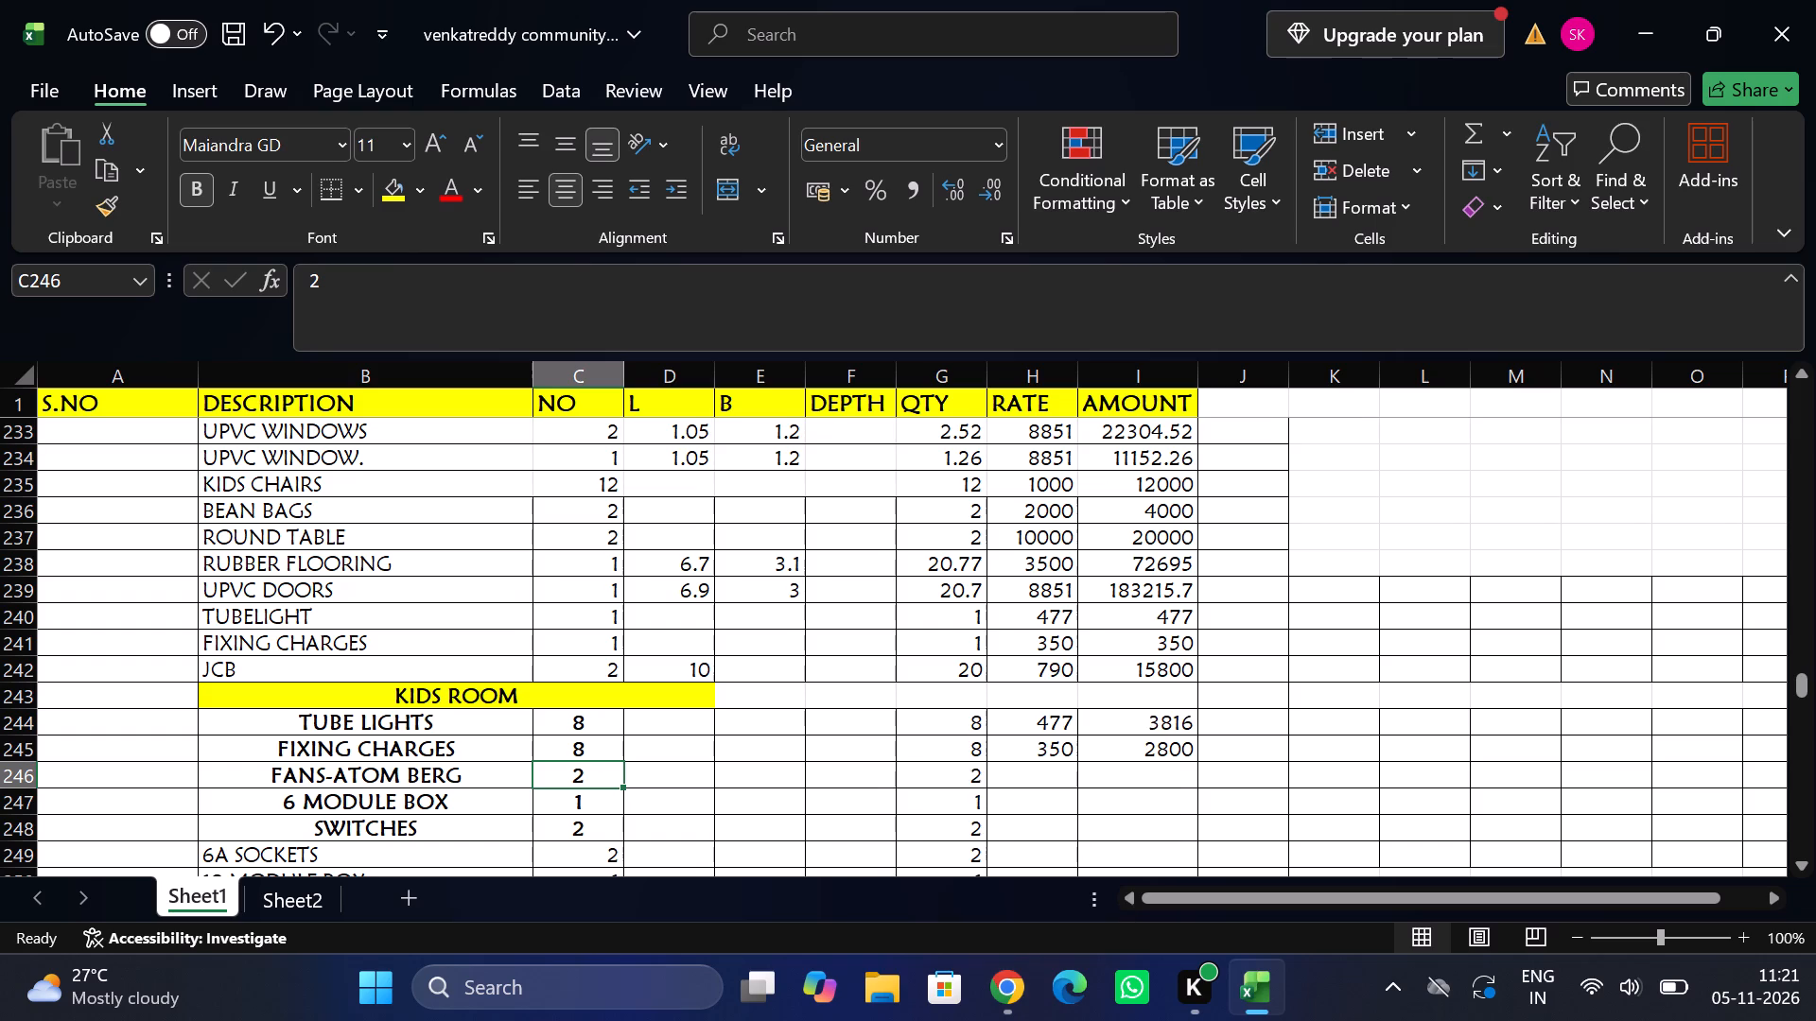
Switch to the SSR 2025-26 PDF in Chrome and search it for FANS instead of UPVC.
left_click(1004, 853)
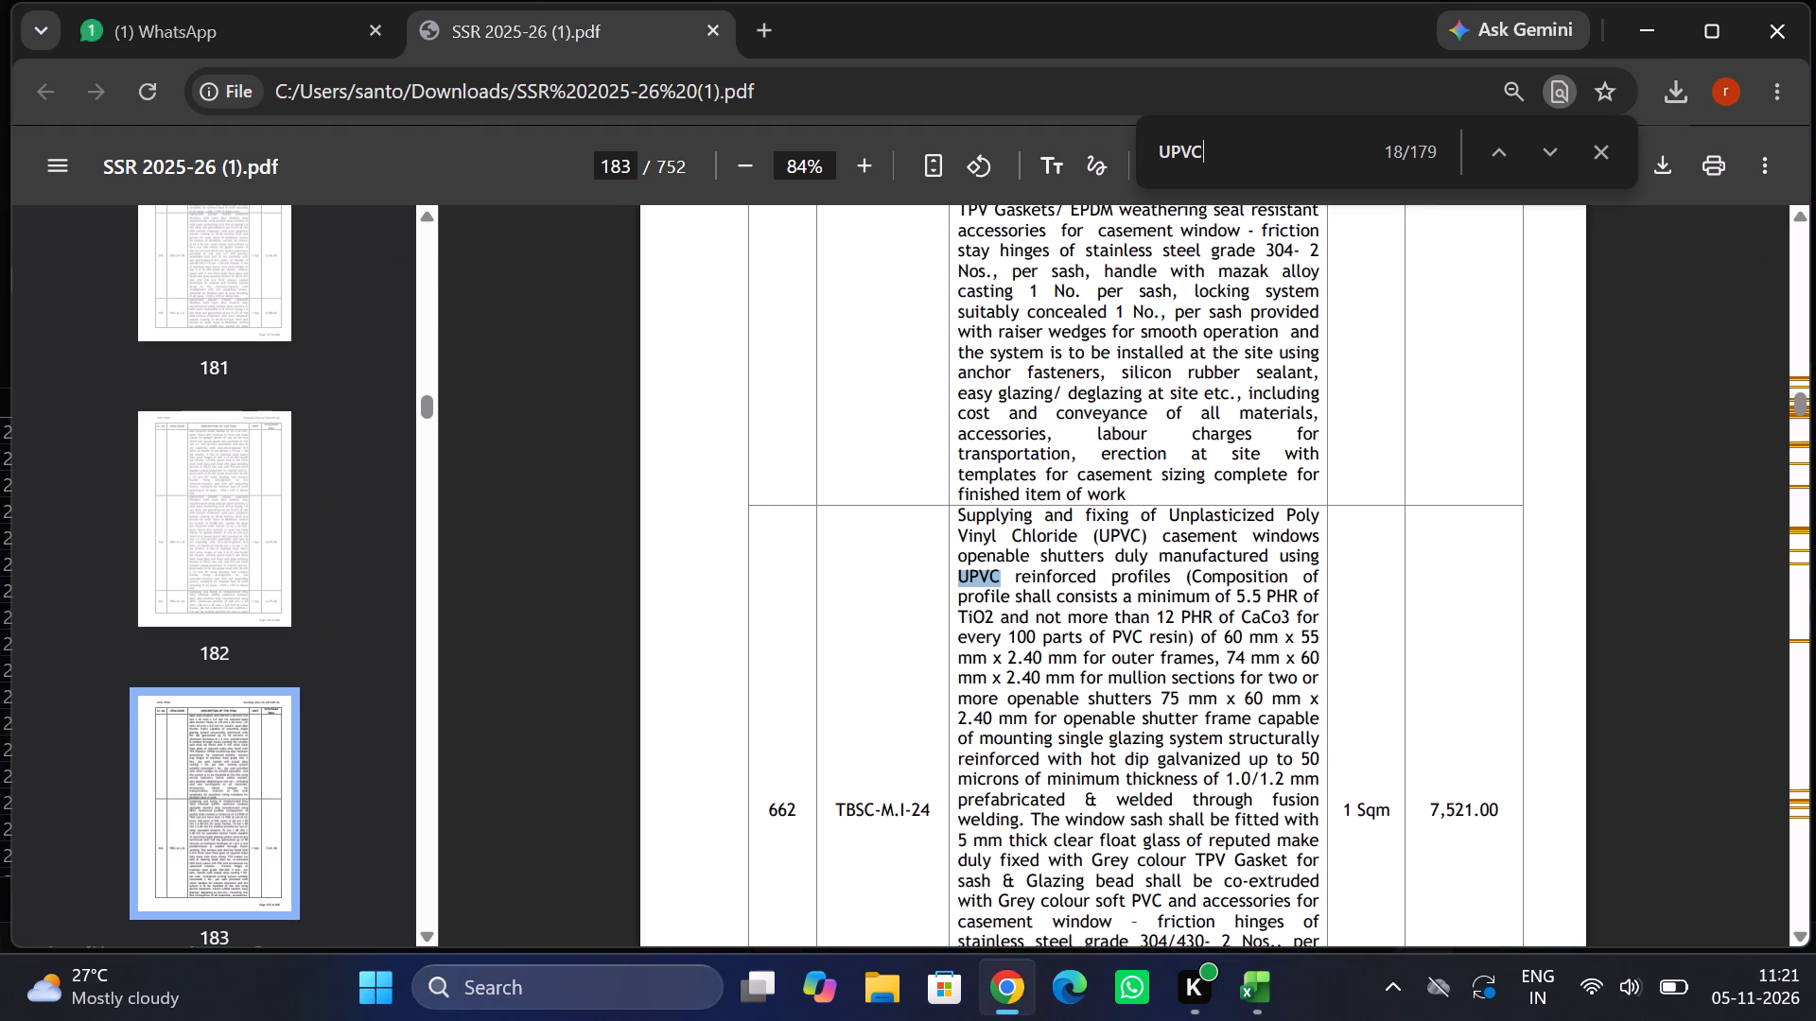
key("BackSpace")
key("BackSpace")
key("BackSpace")
key("BackSpace")
key("BackSpace")
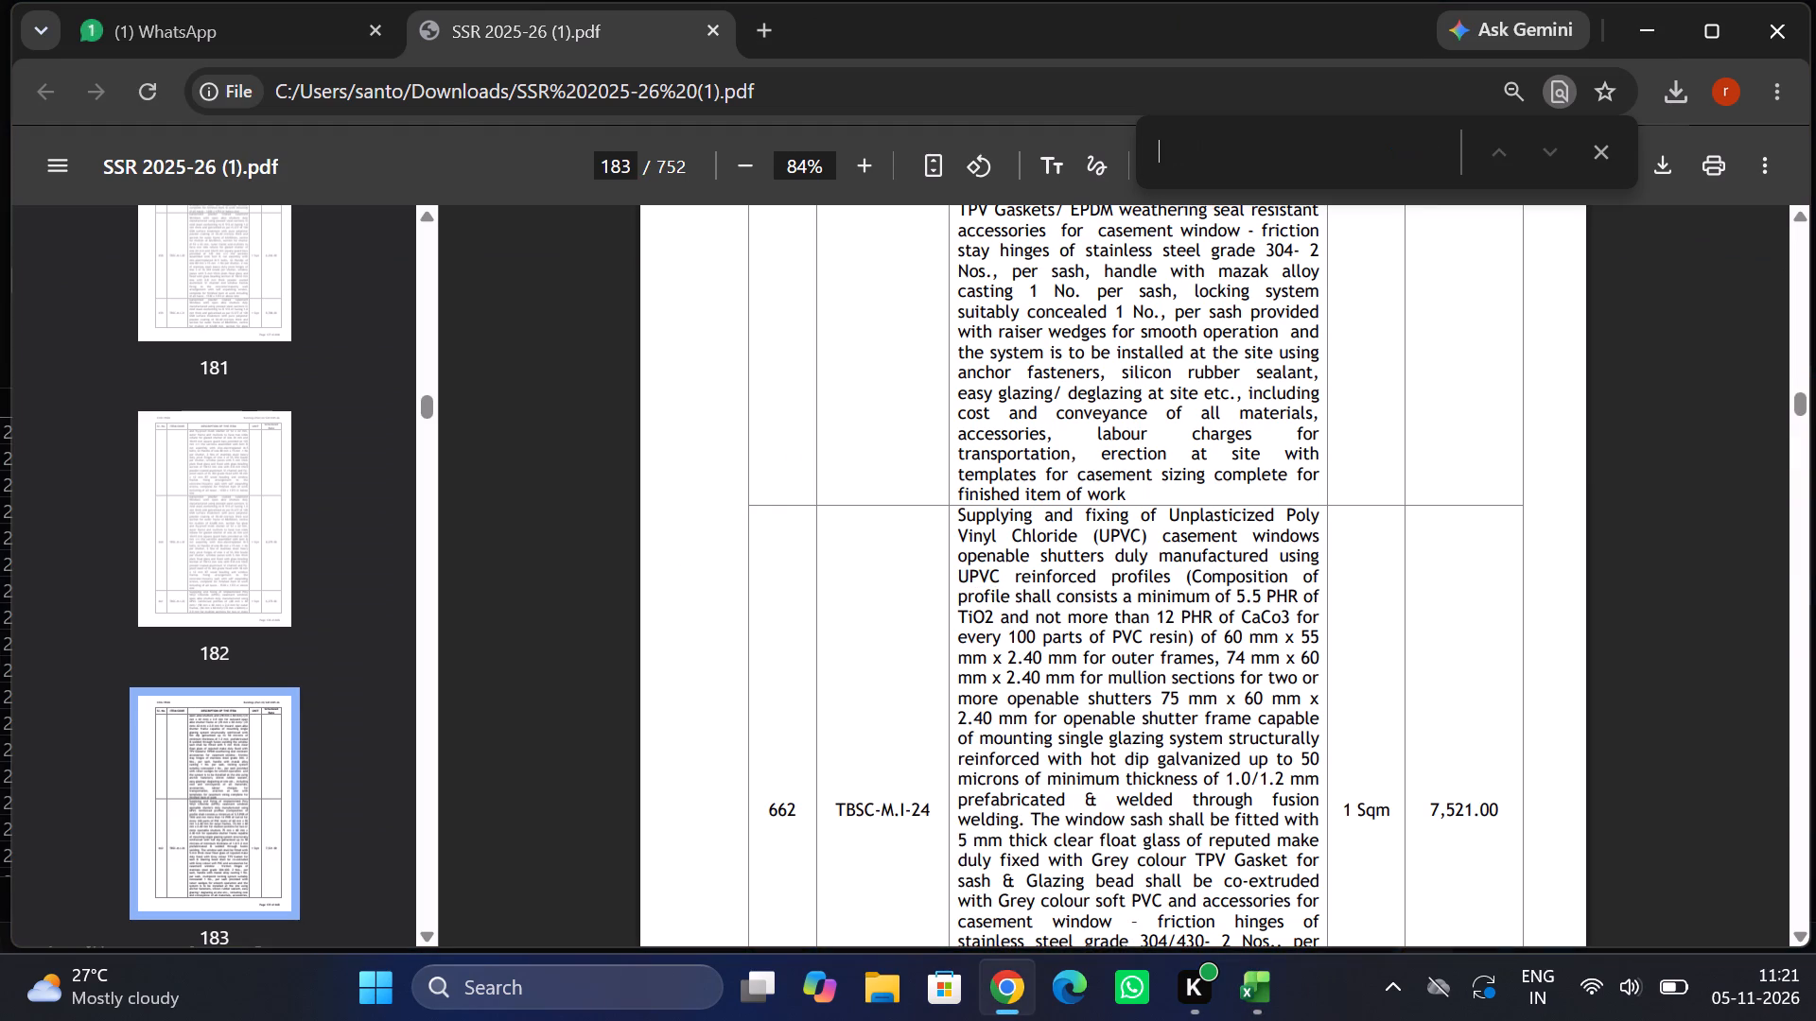
type("FANS")
key("Return")
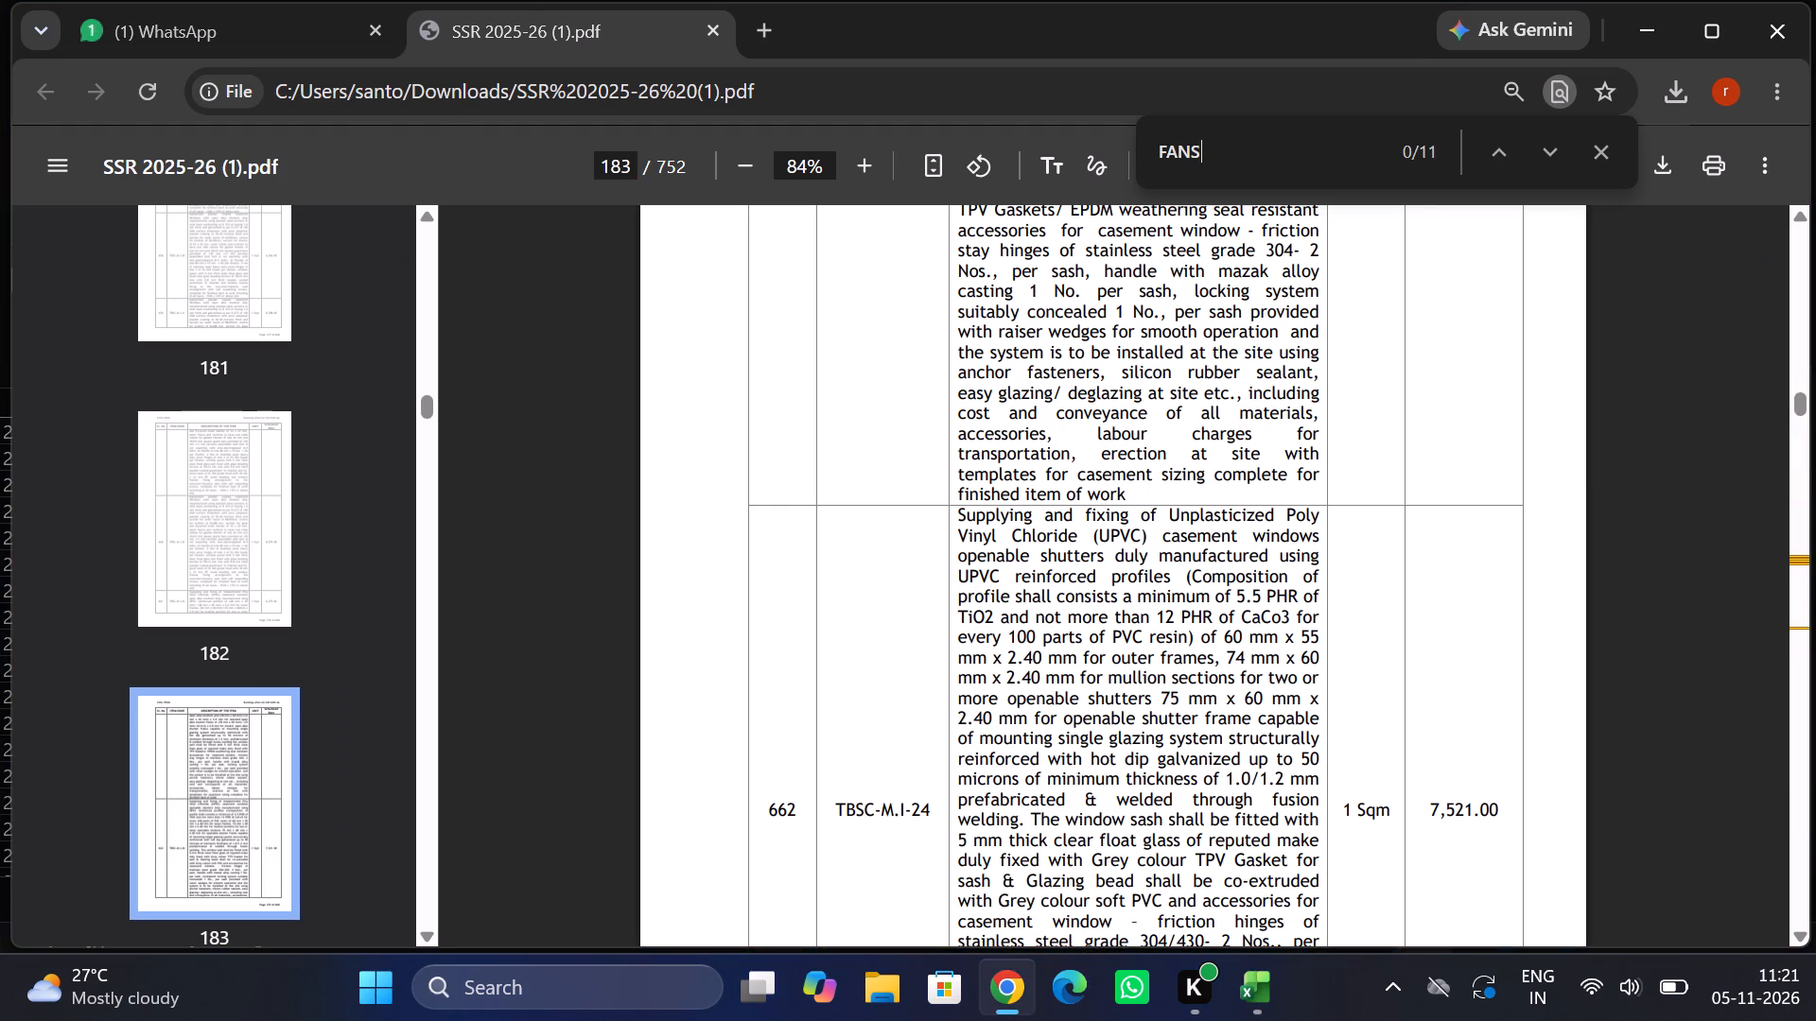
Go through all the FANS matches in the SSR PDF to look for a ceiling fan supply rate.
key("Return")
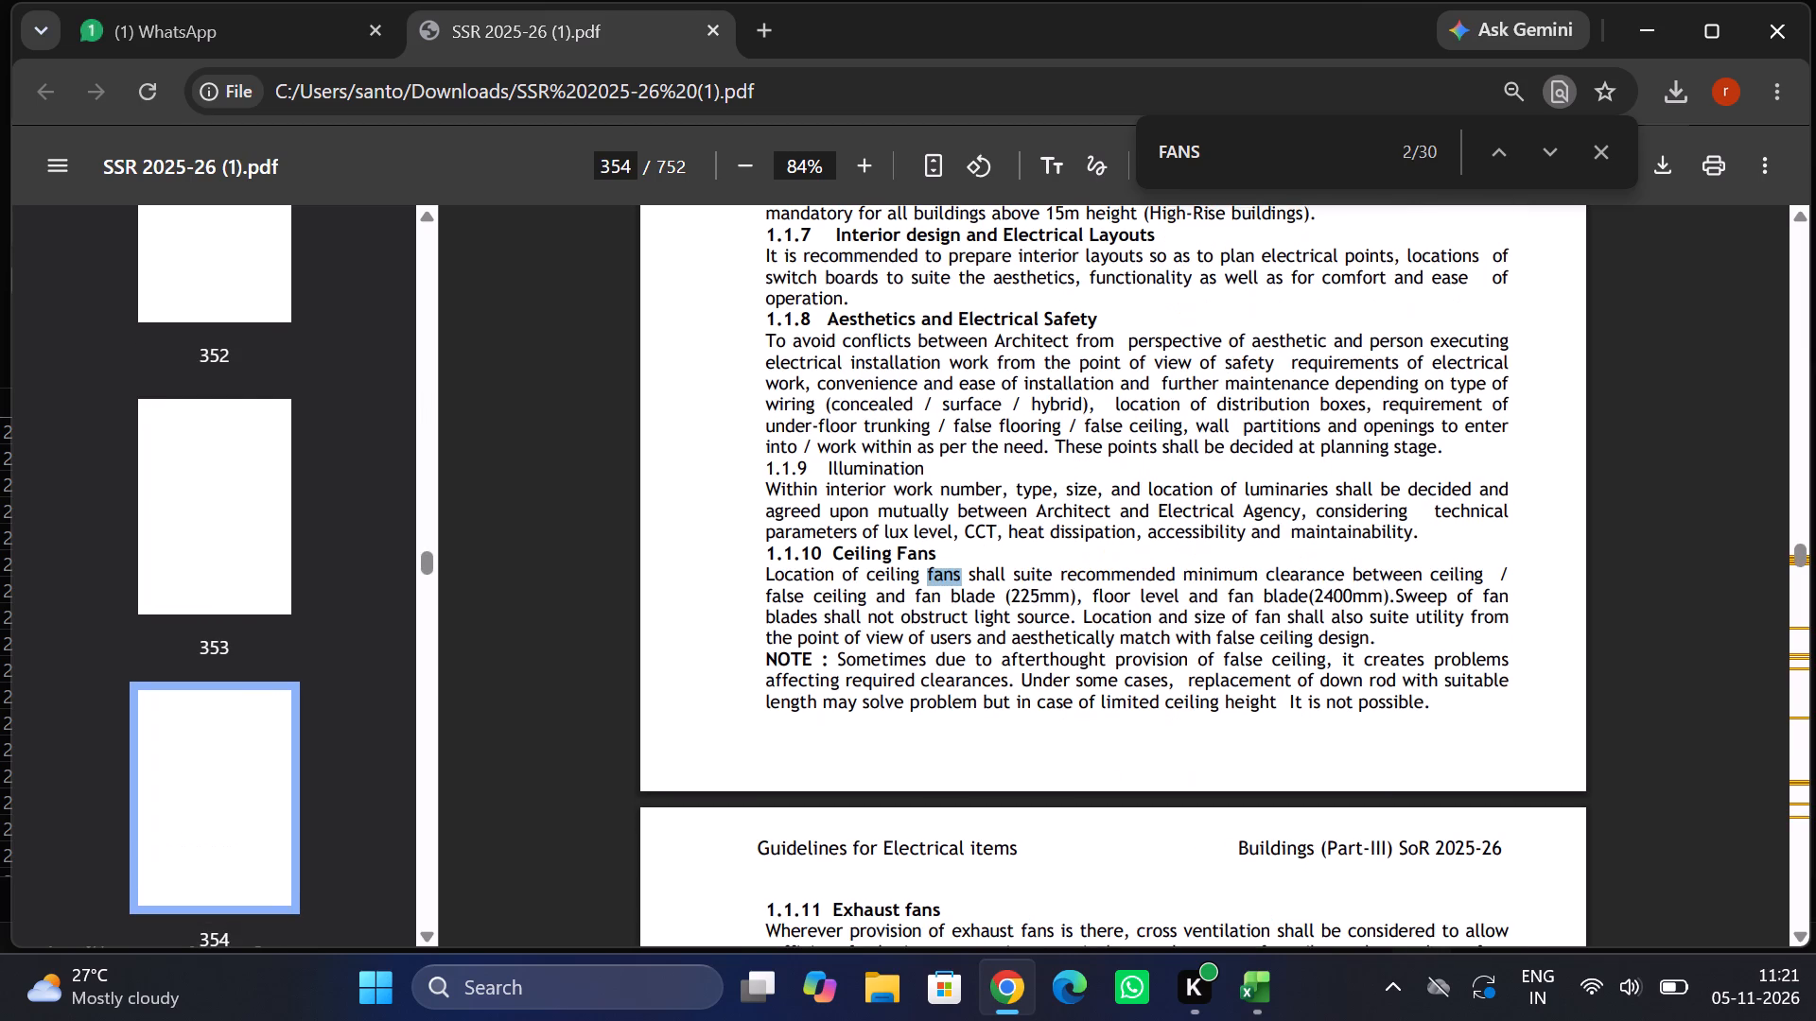
key("Return")
key("Return")
key("Return")
key("Return")
key("Return")
key("Return")
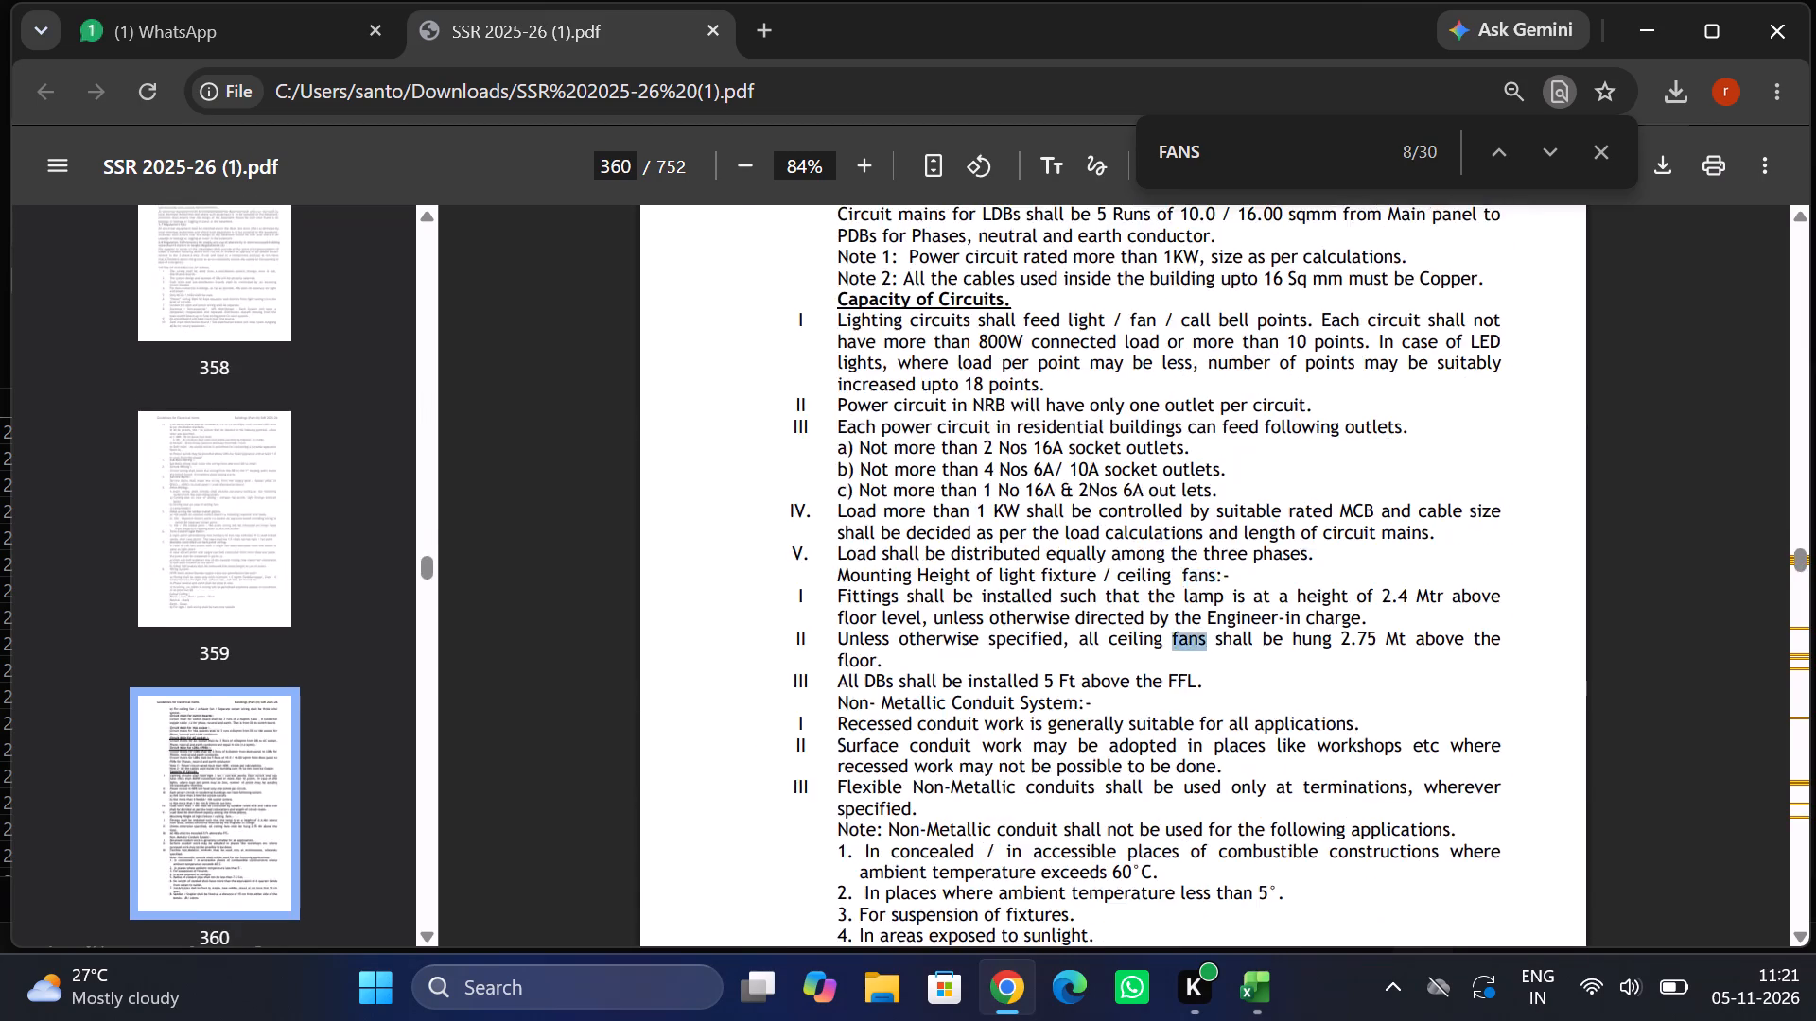
key("Return")
key("Return")
key("Return")
key("Return")
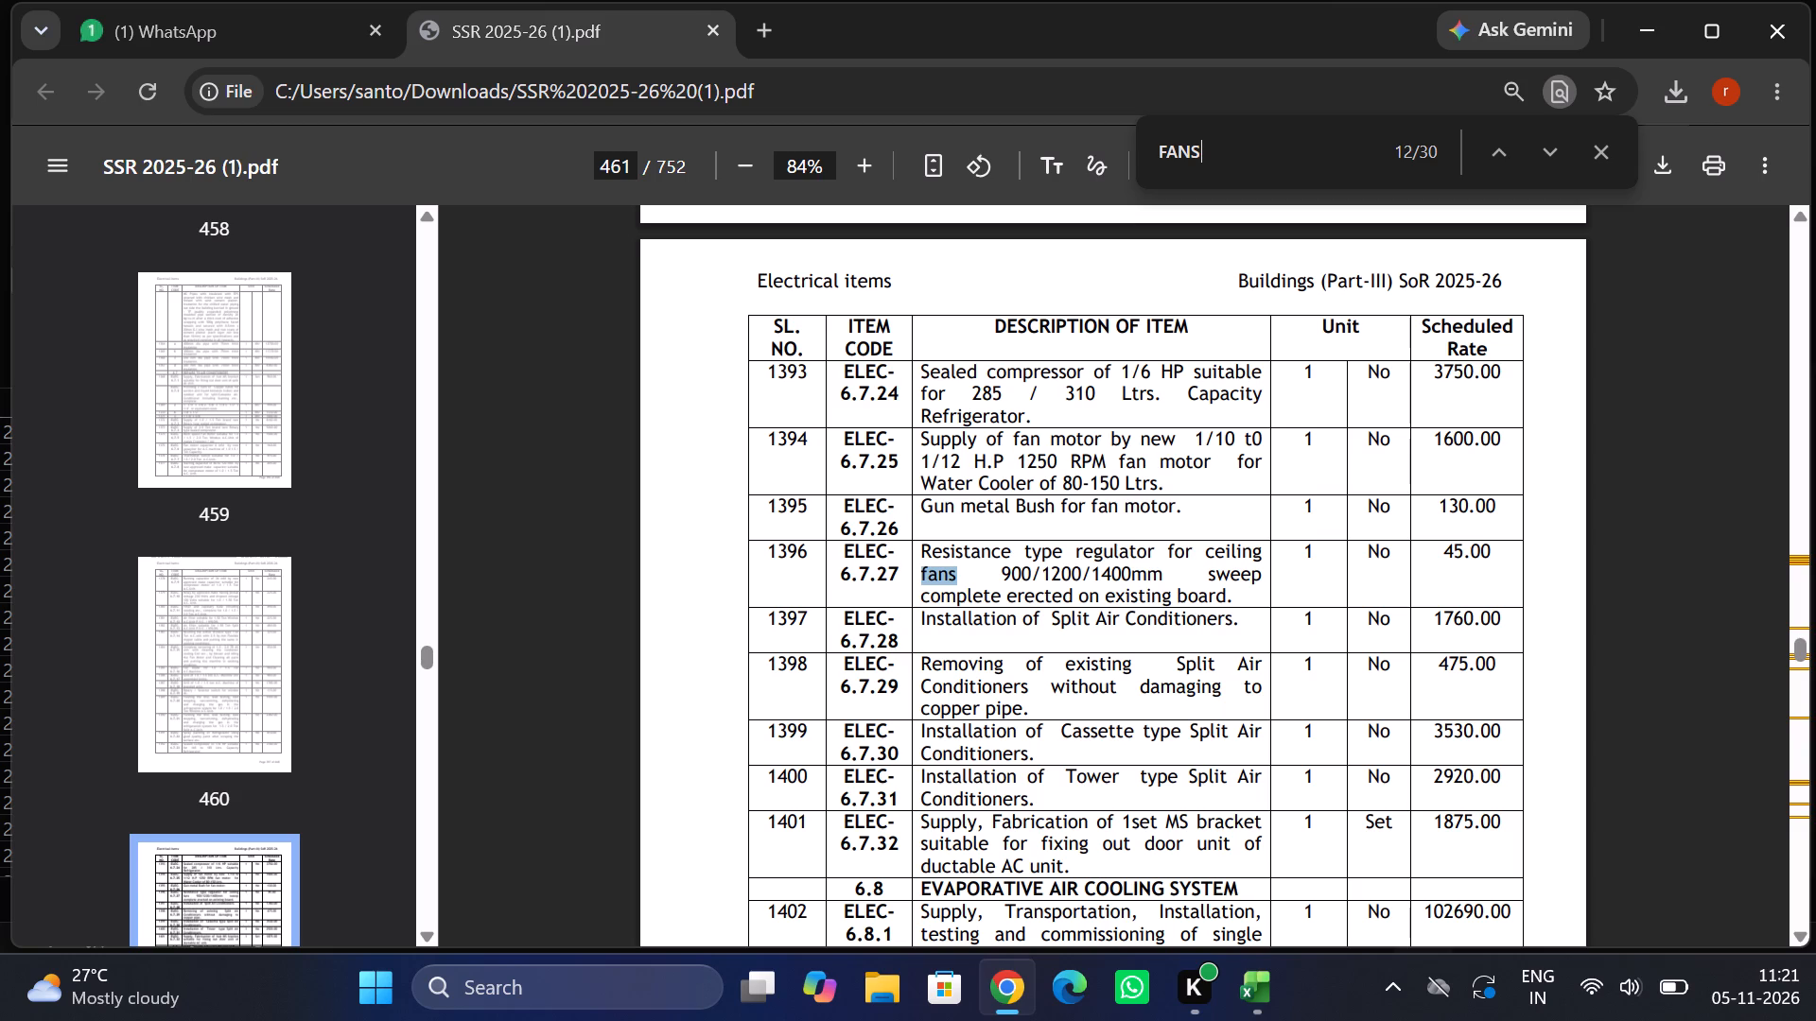
key("Return")
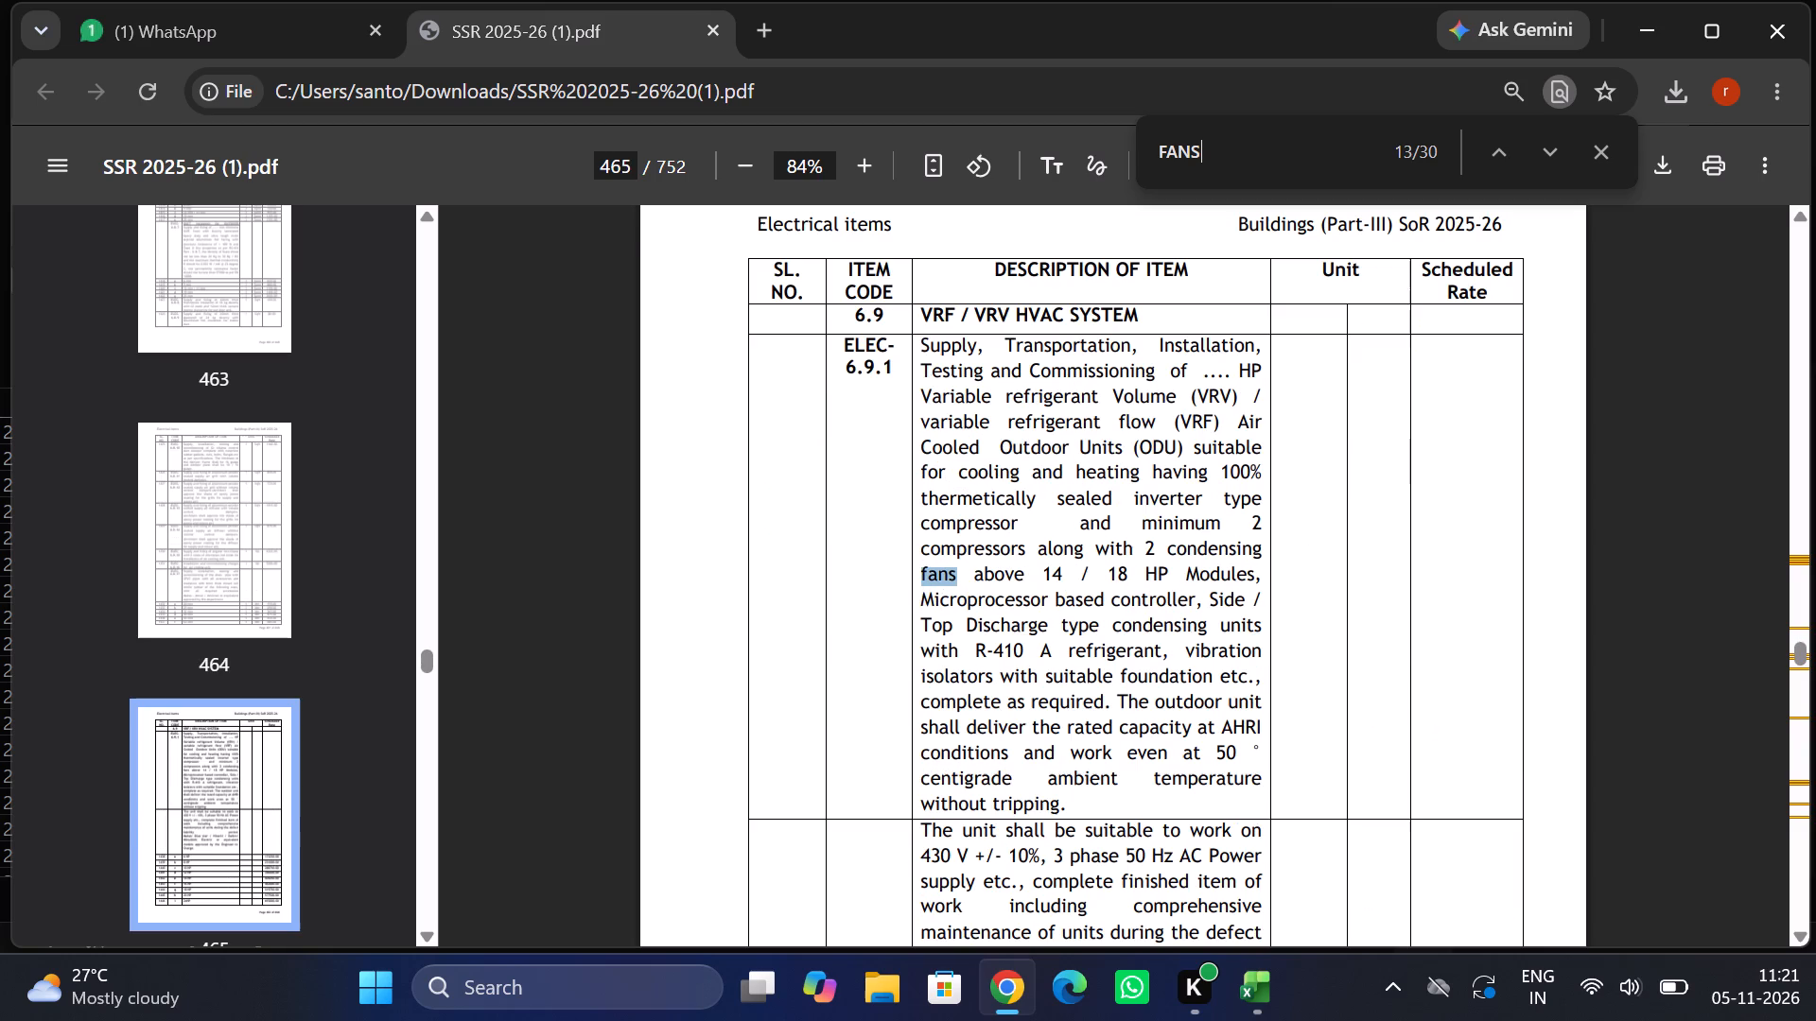
key("Return")
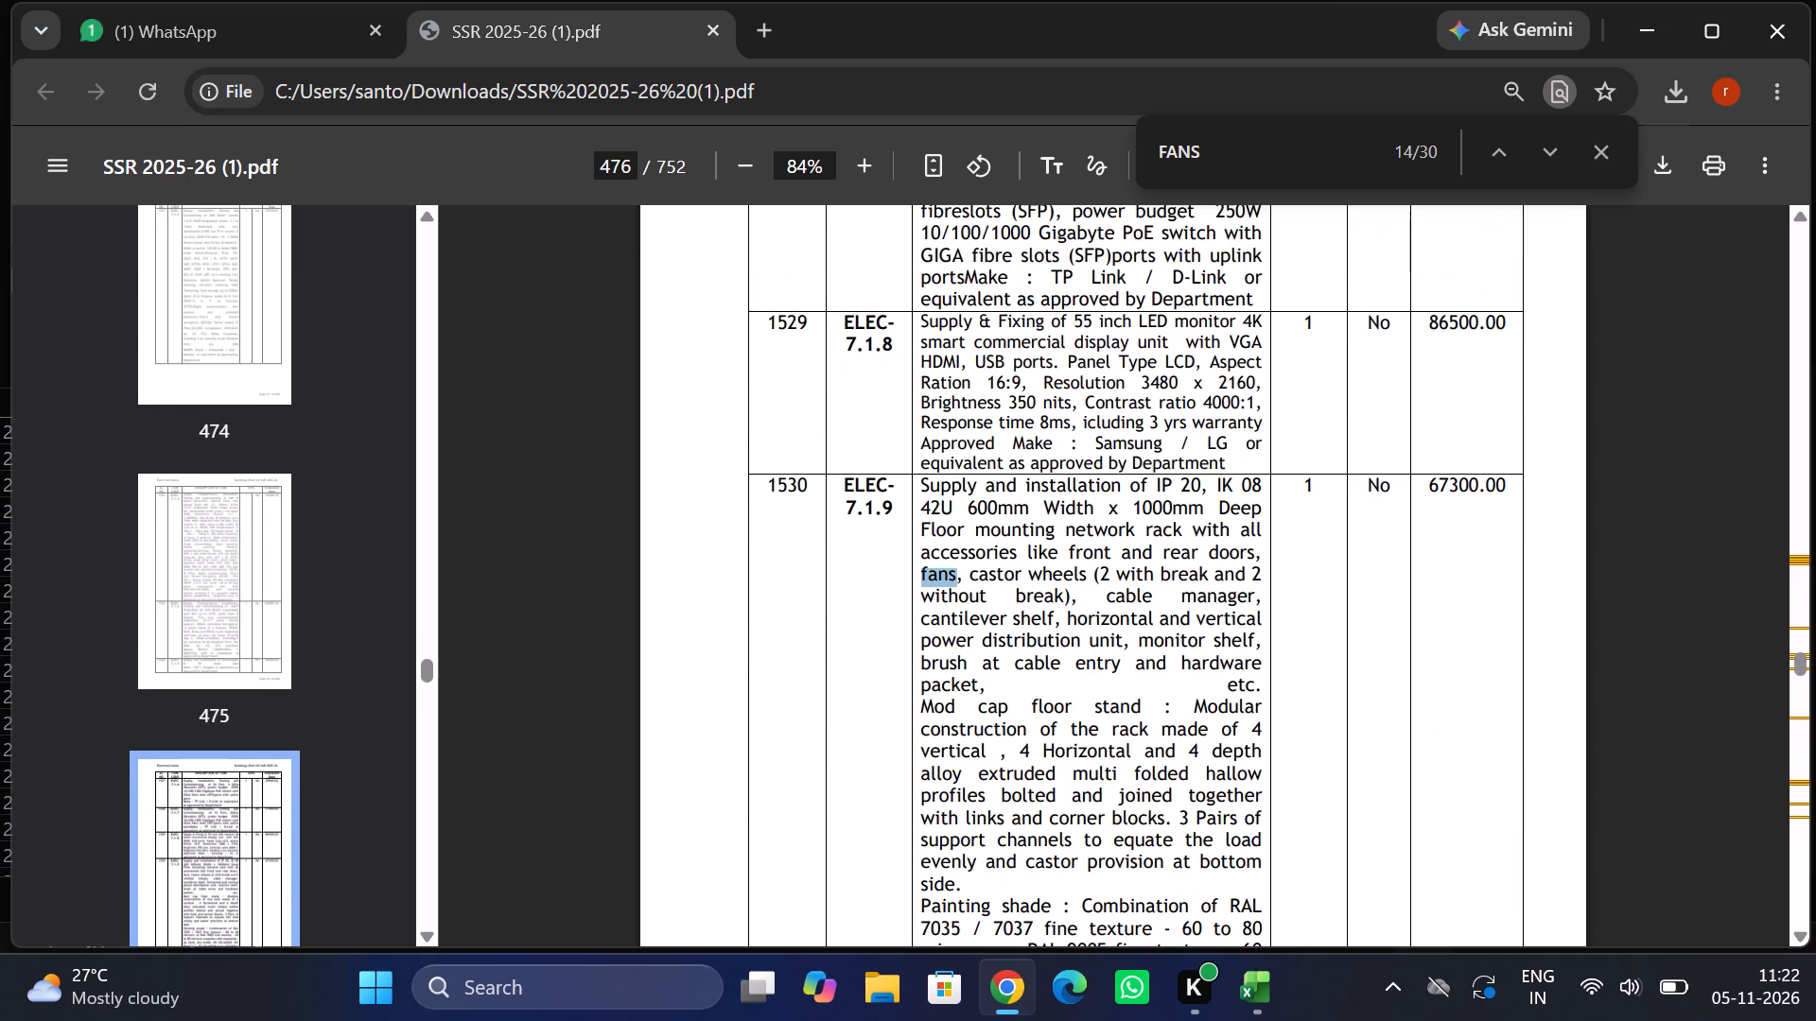
key("Return")
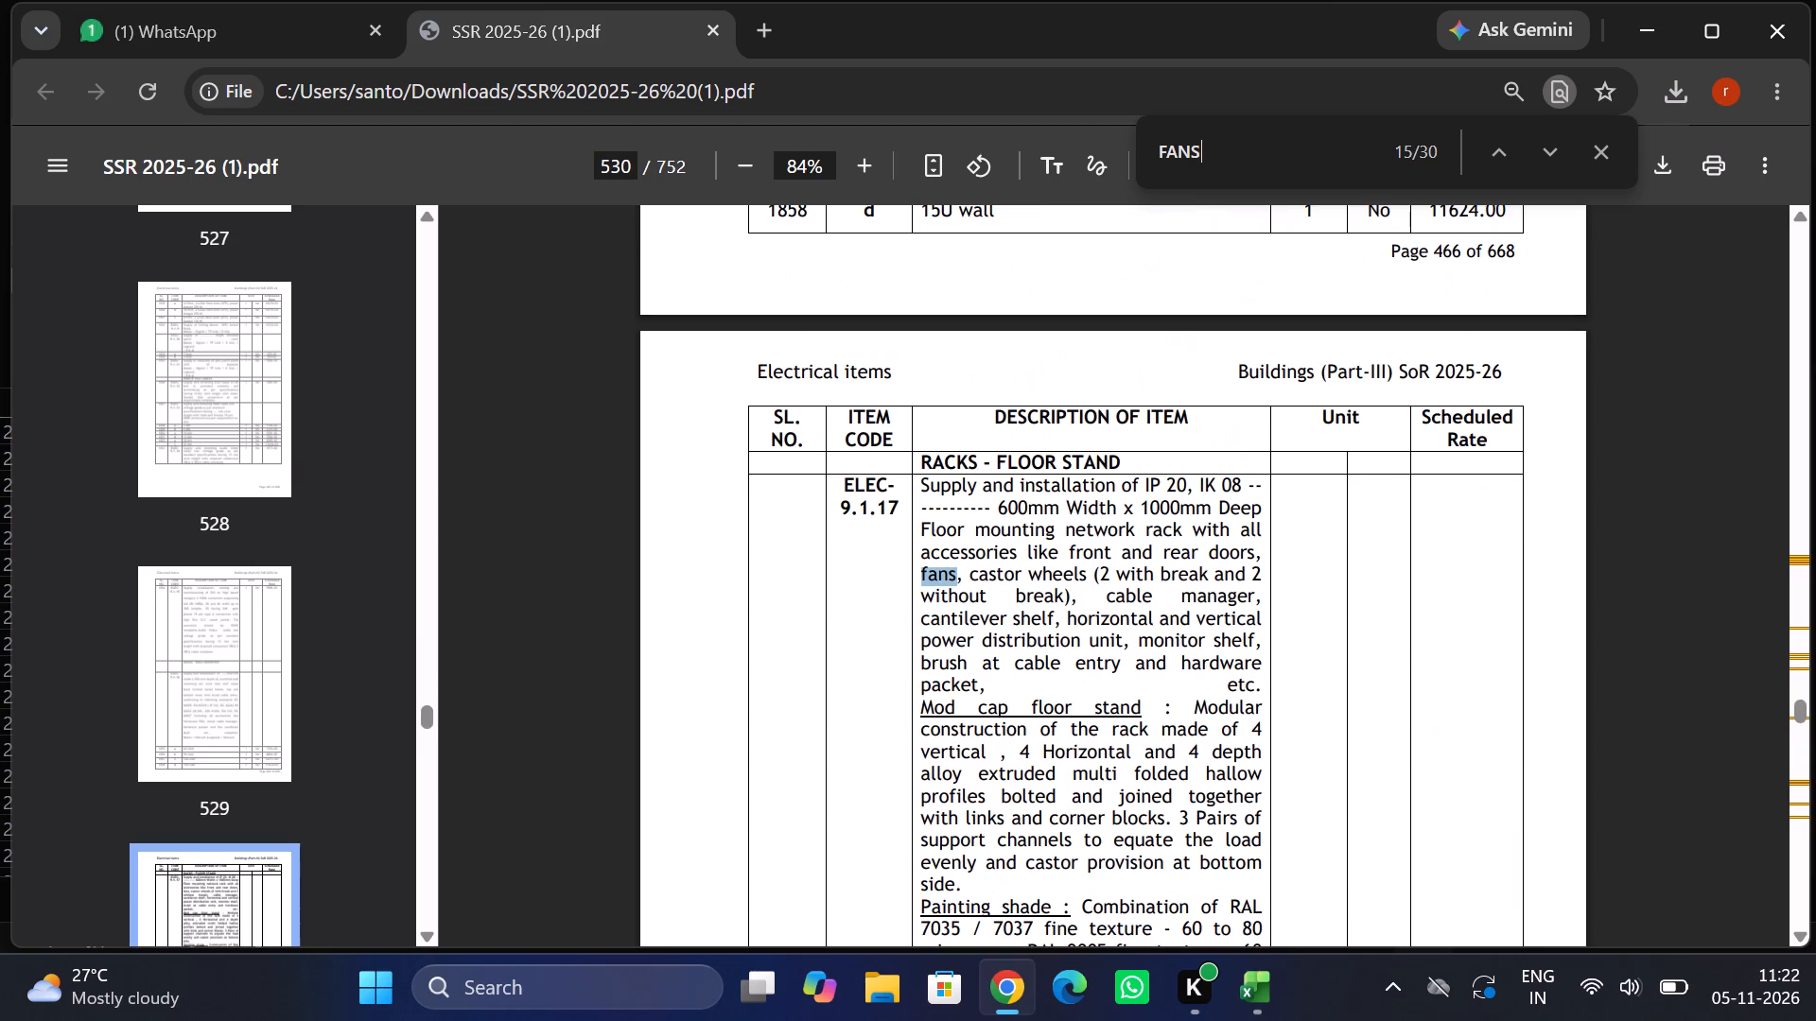
key("Return")
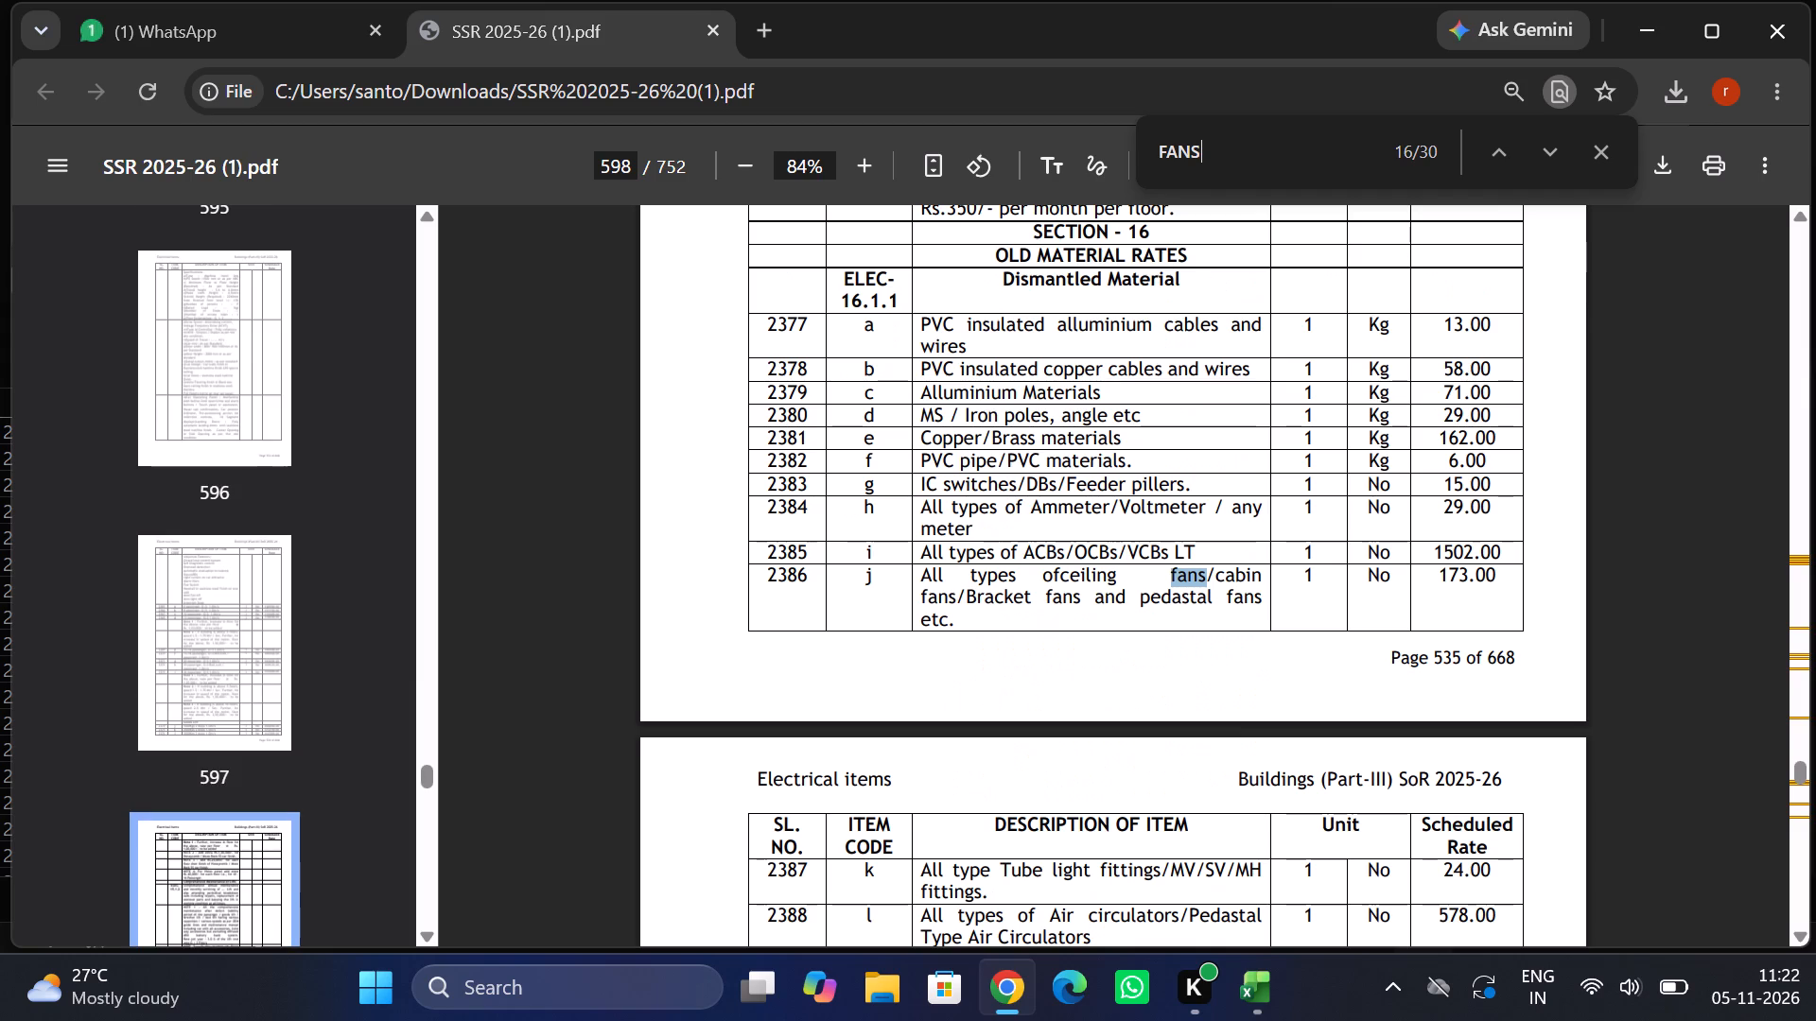
key("Return")
key("Return")
key("Return")
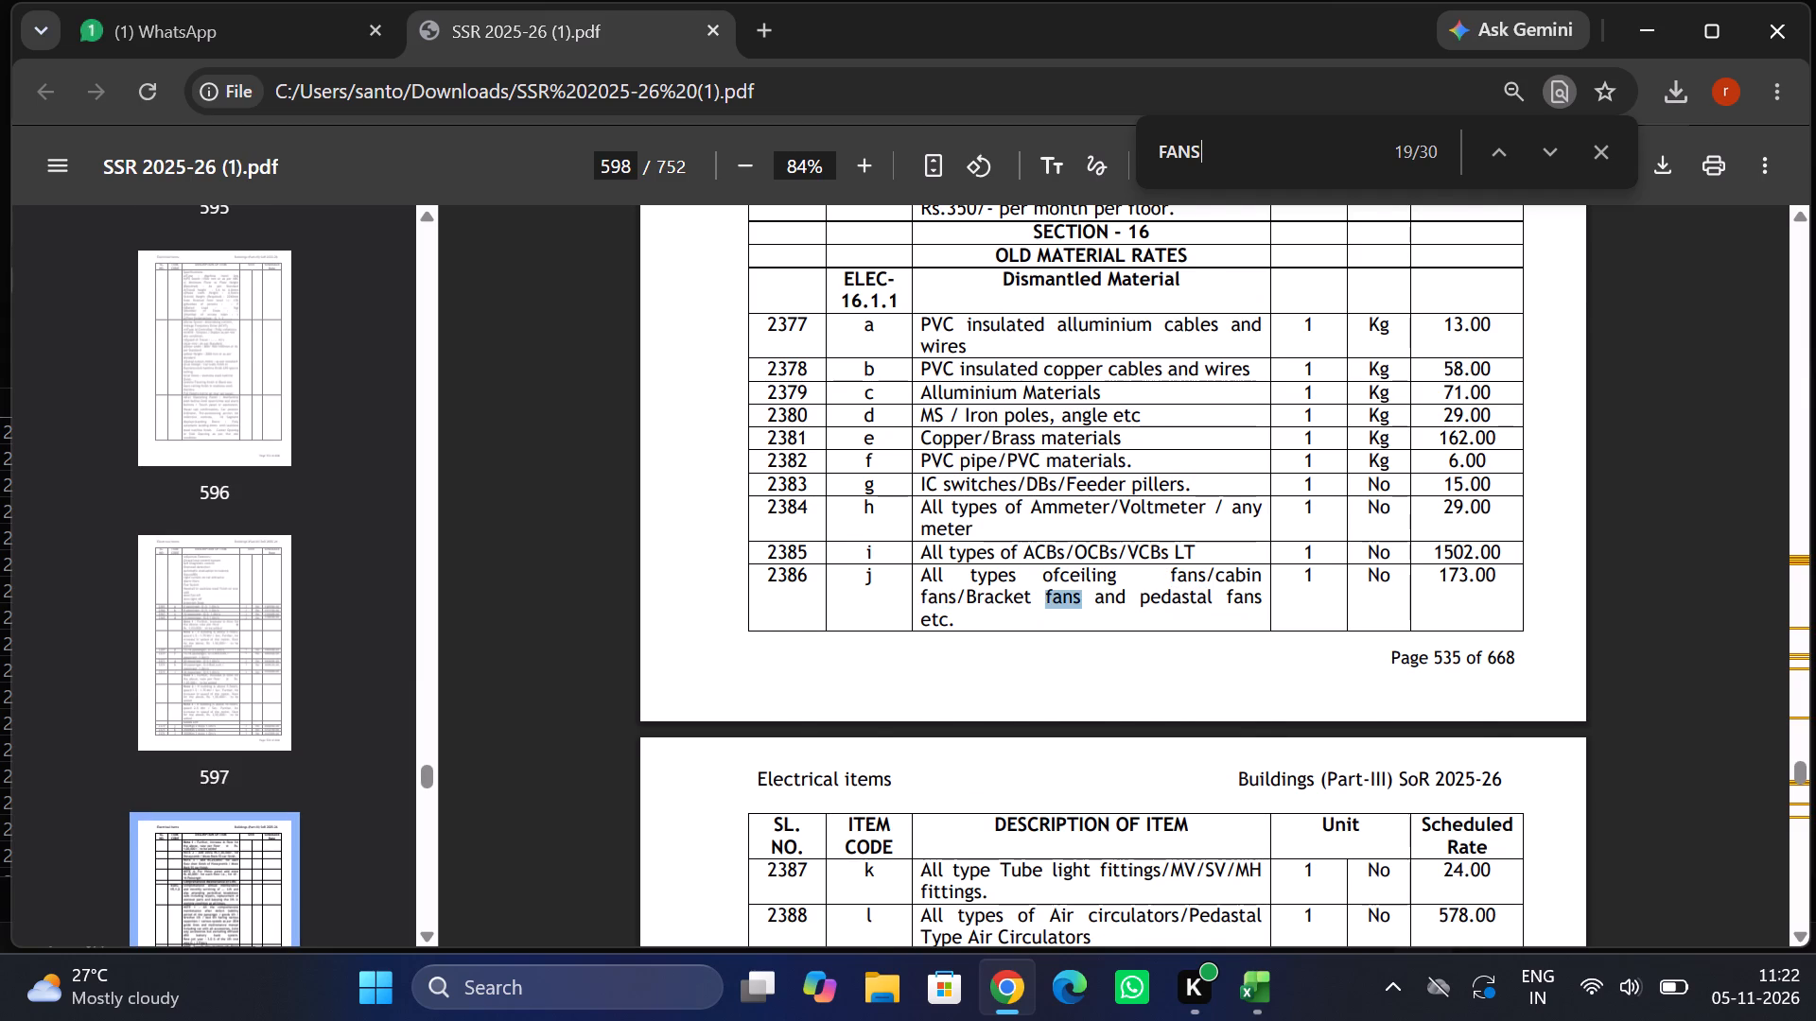
key("Return")
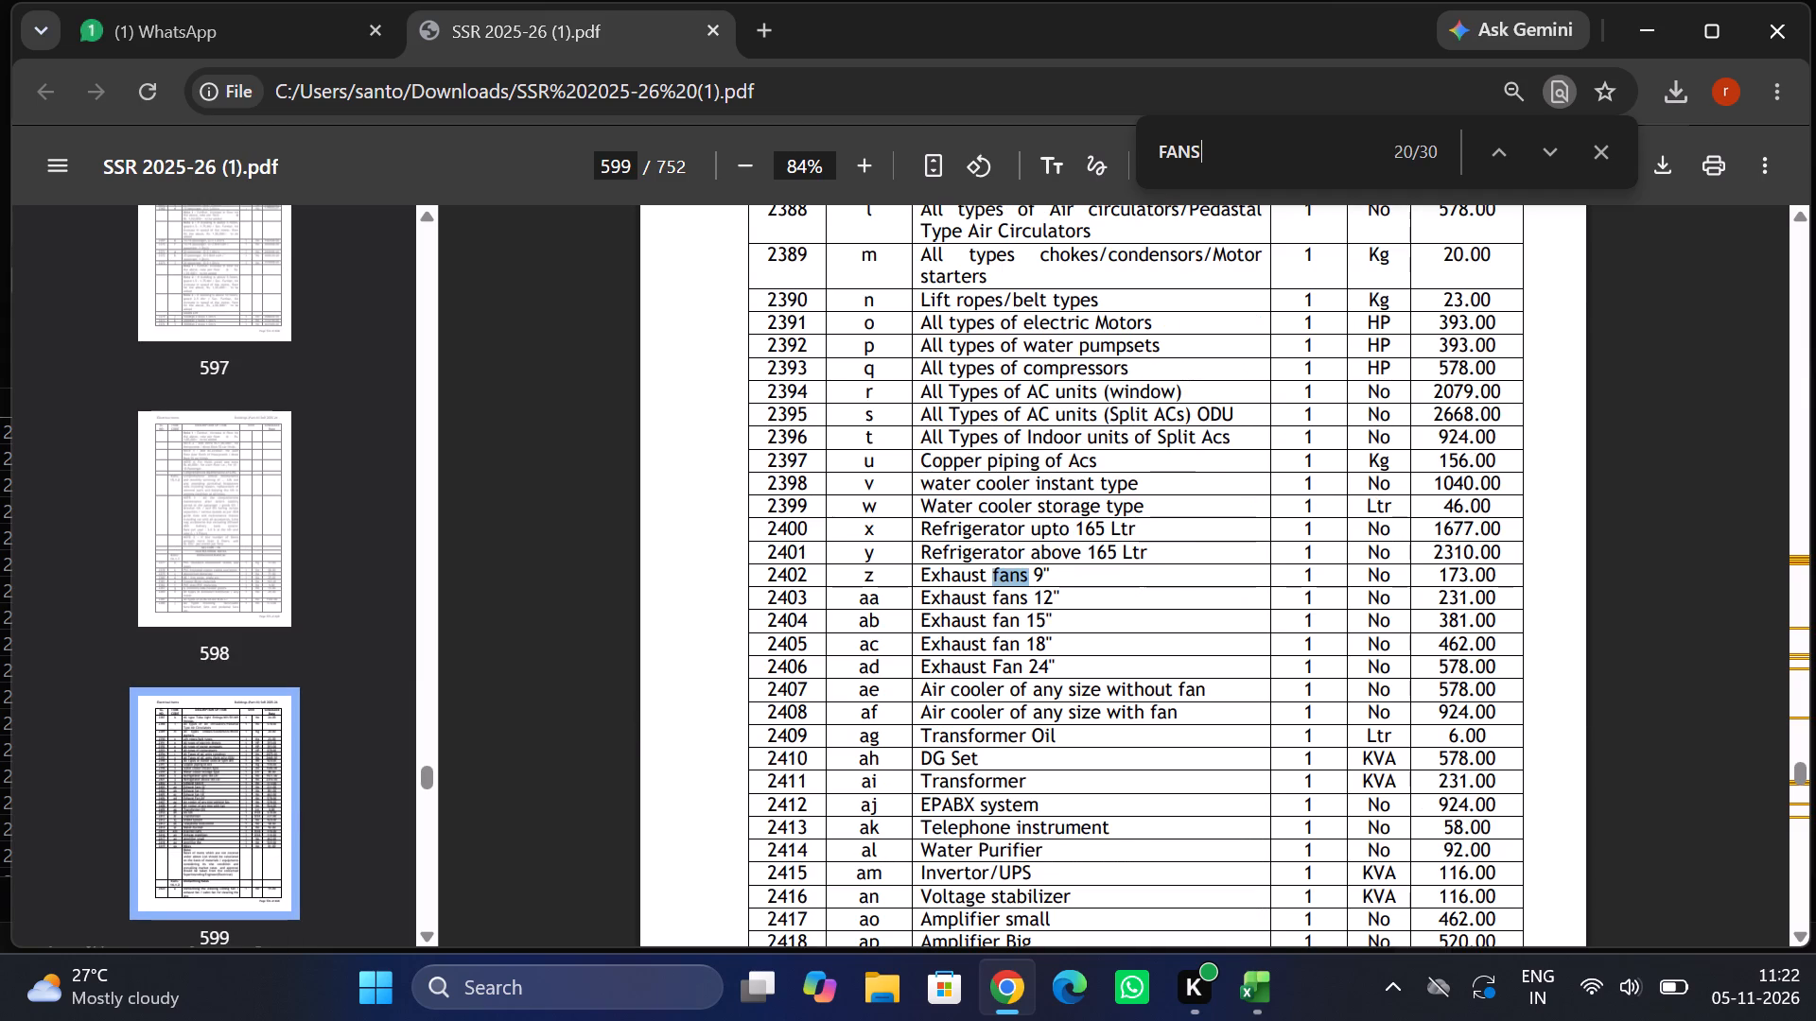
key("Return")
key("Return")
key("Return")
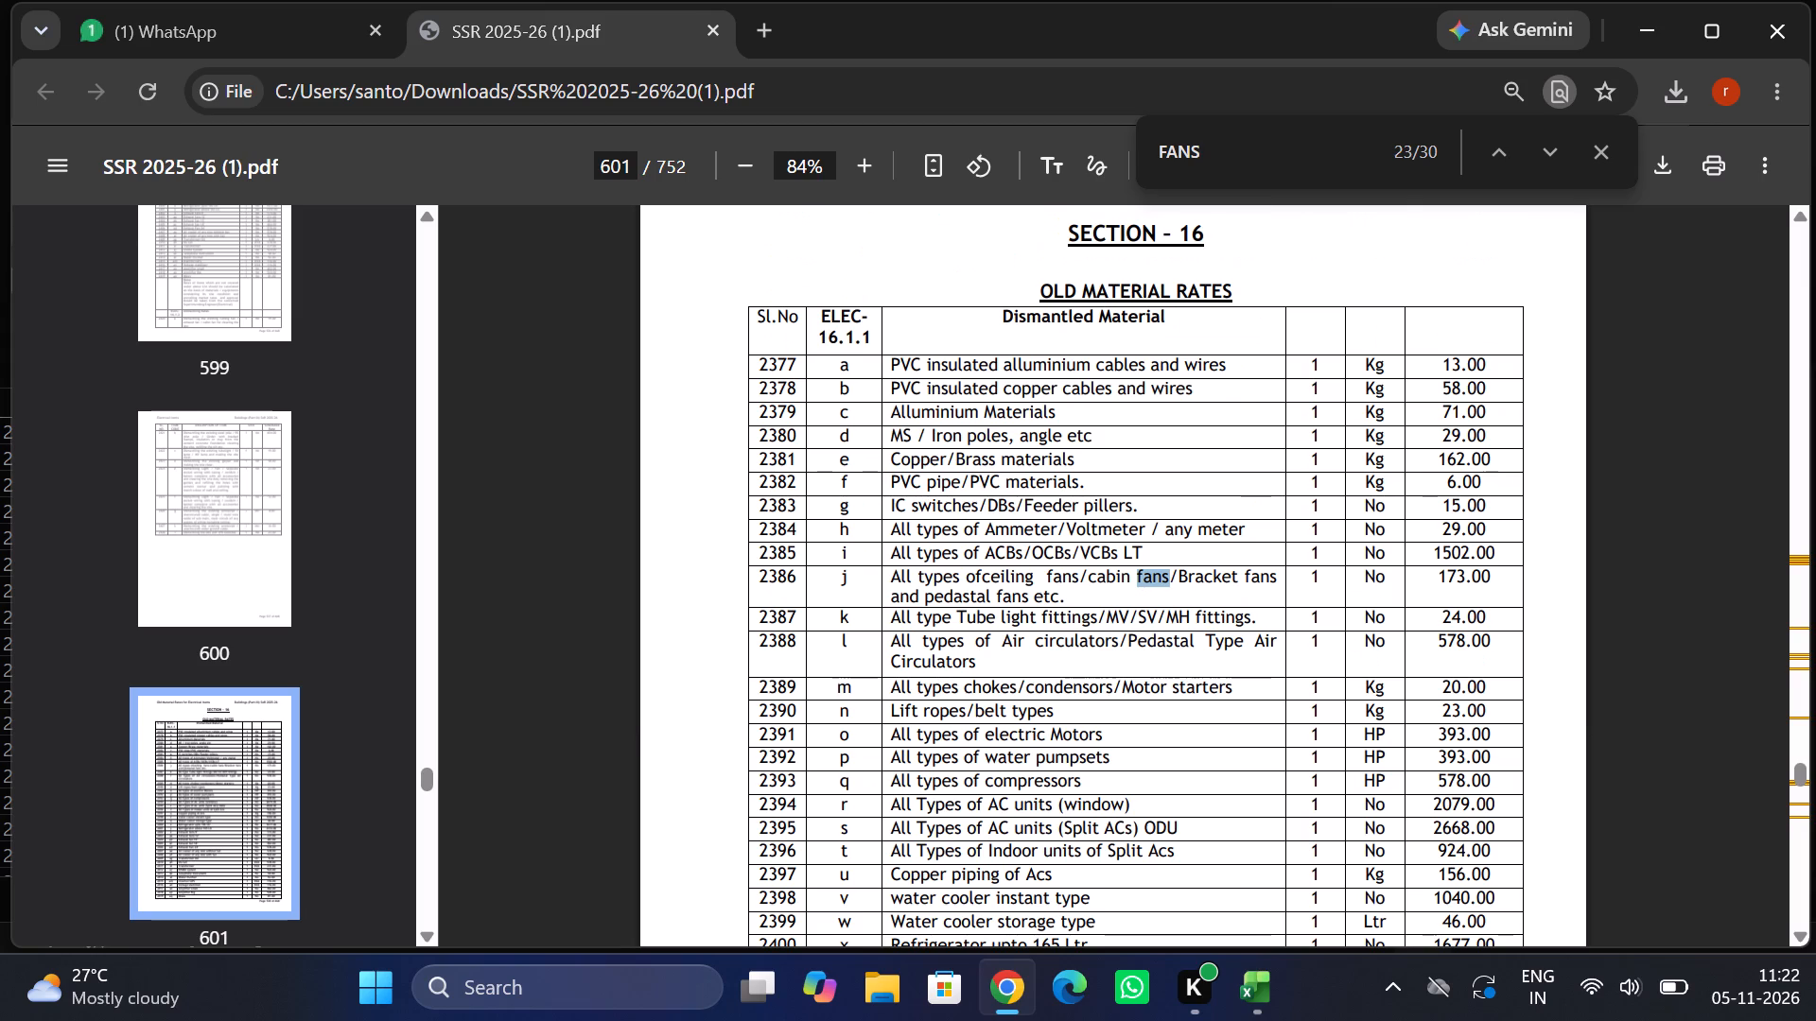
key("Return")
key("Return")
key("Return")
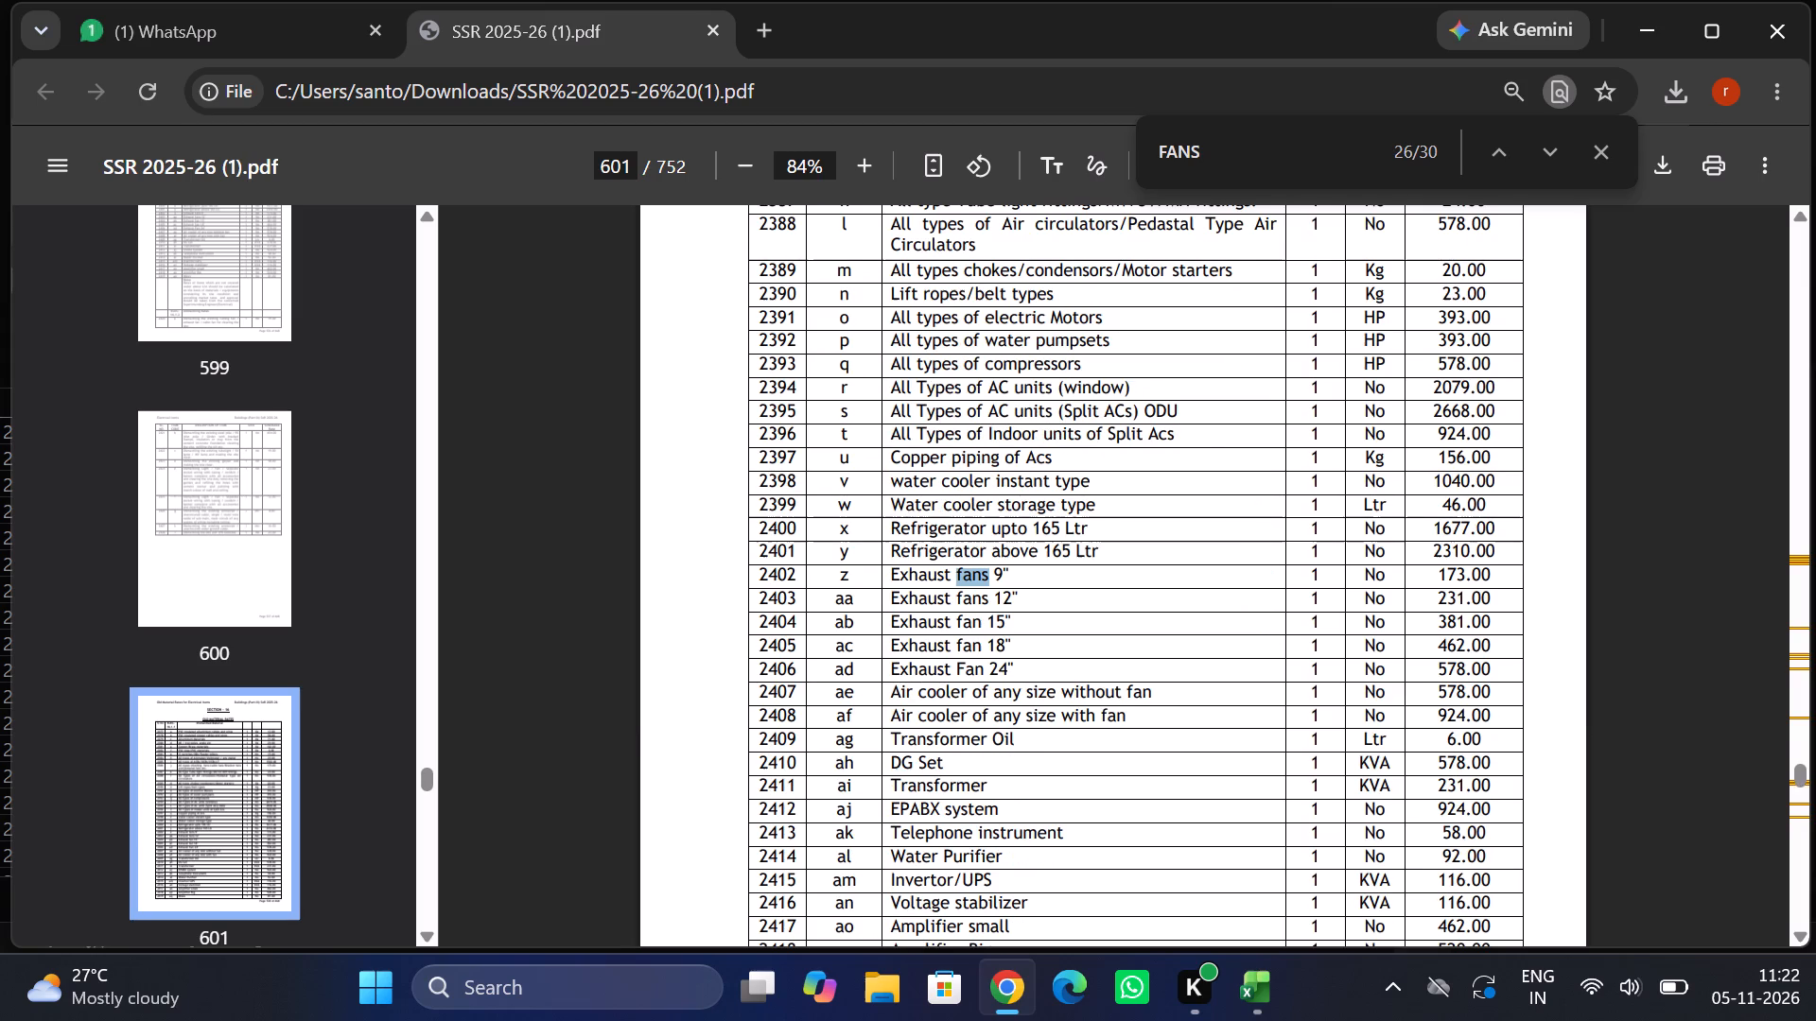
key("Return")
key("Return")
key("Return")
key("Return")
key("Return")
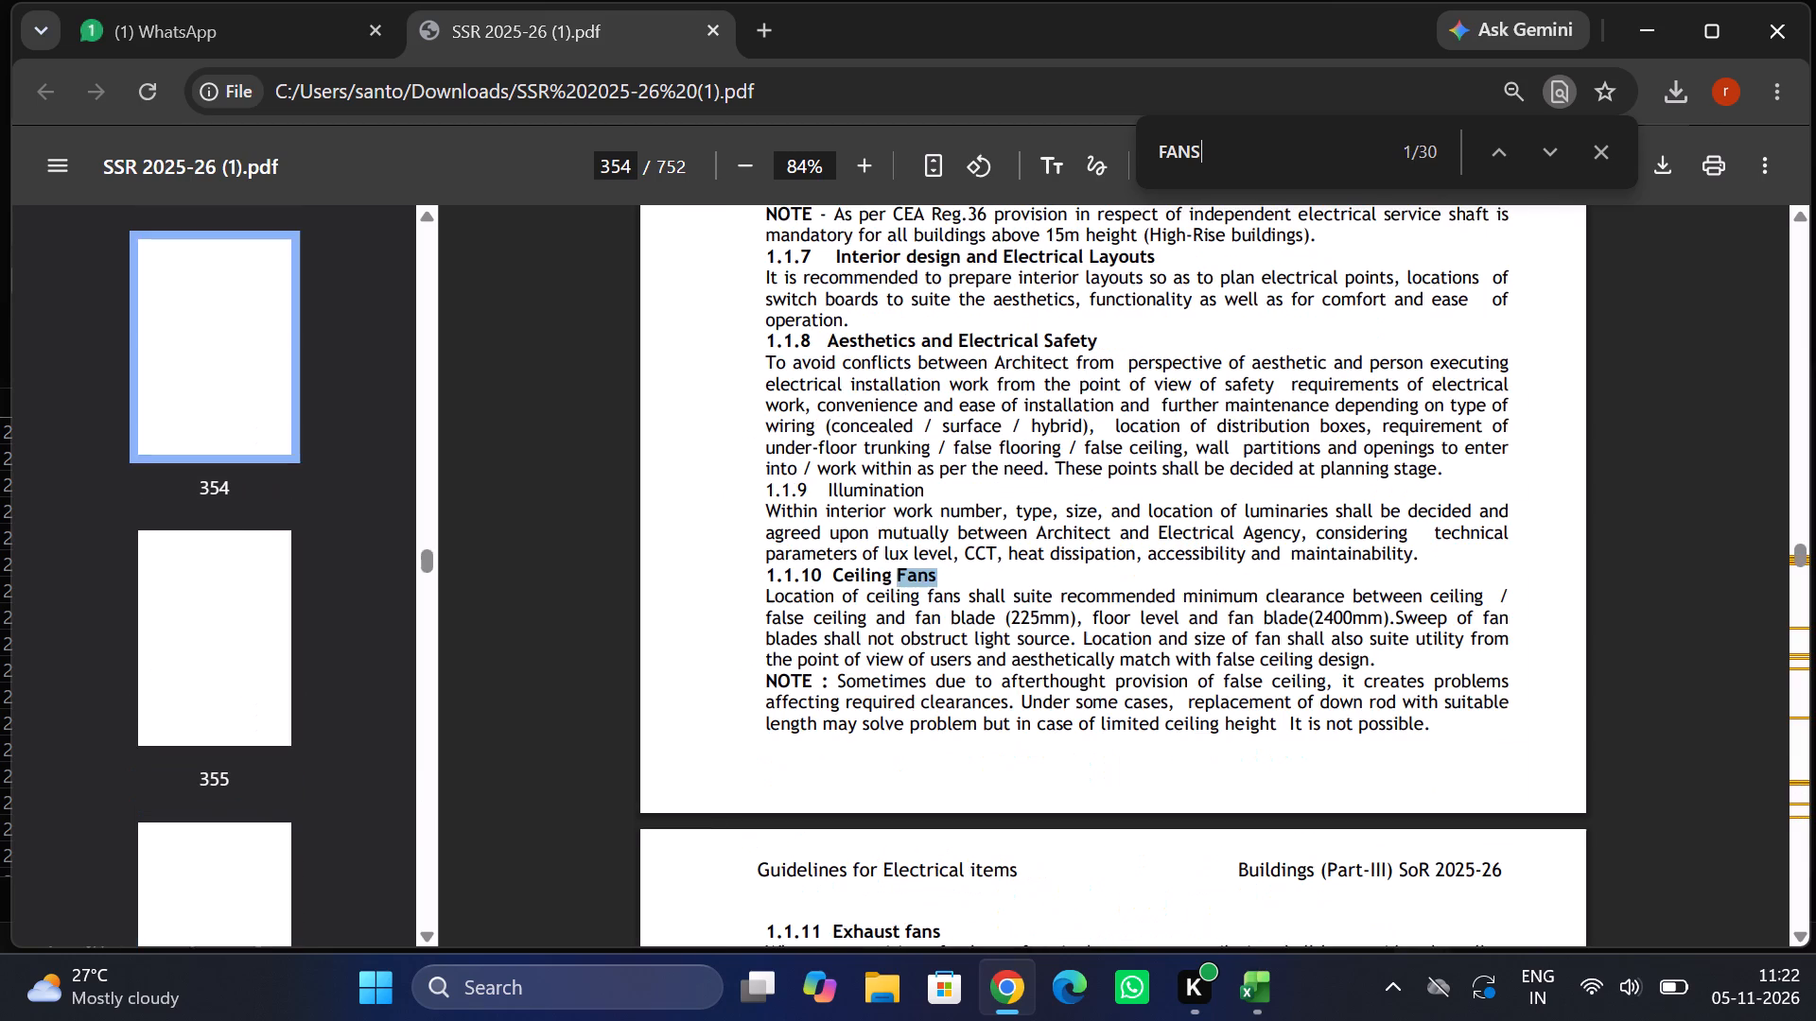
Find section 5.1 FANS in the SSR PDF and read the full ELEC-5.1.1 energy efficient ceiling fan item.
key("Return")
key("Return")
key("Return")
key("Return")
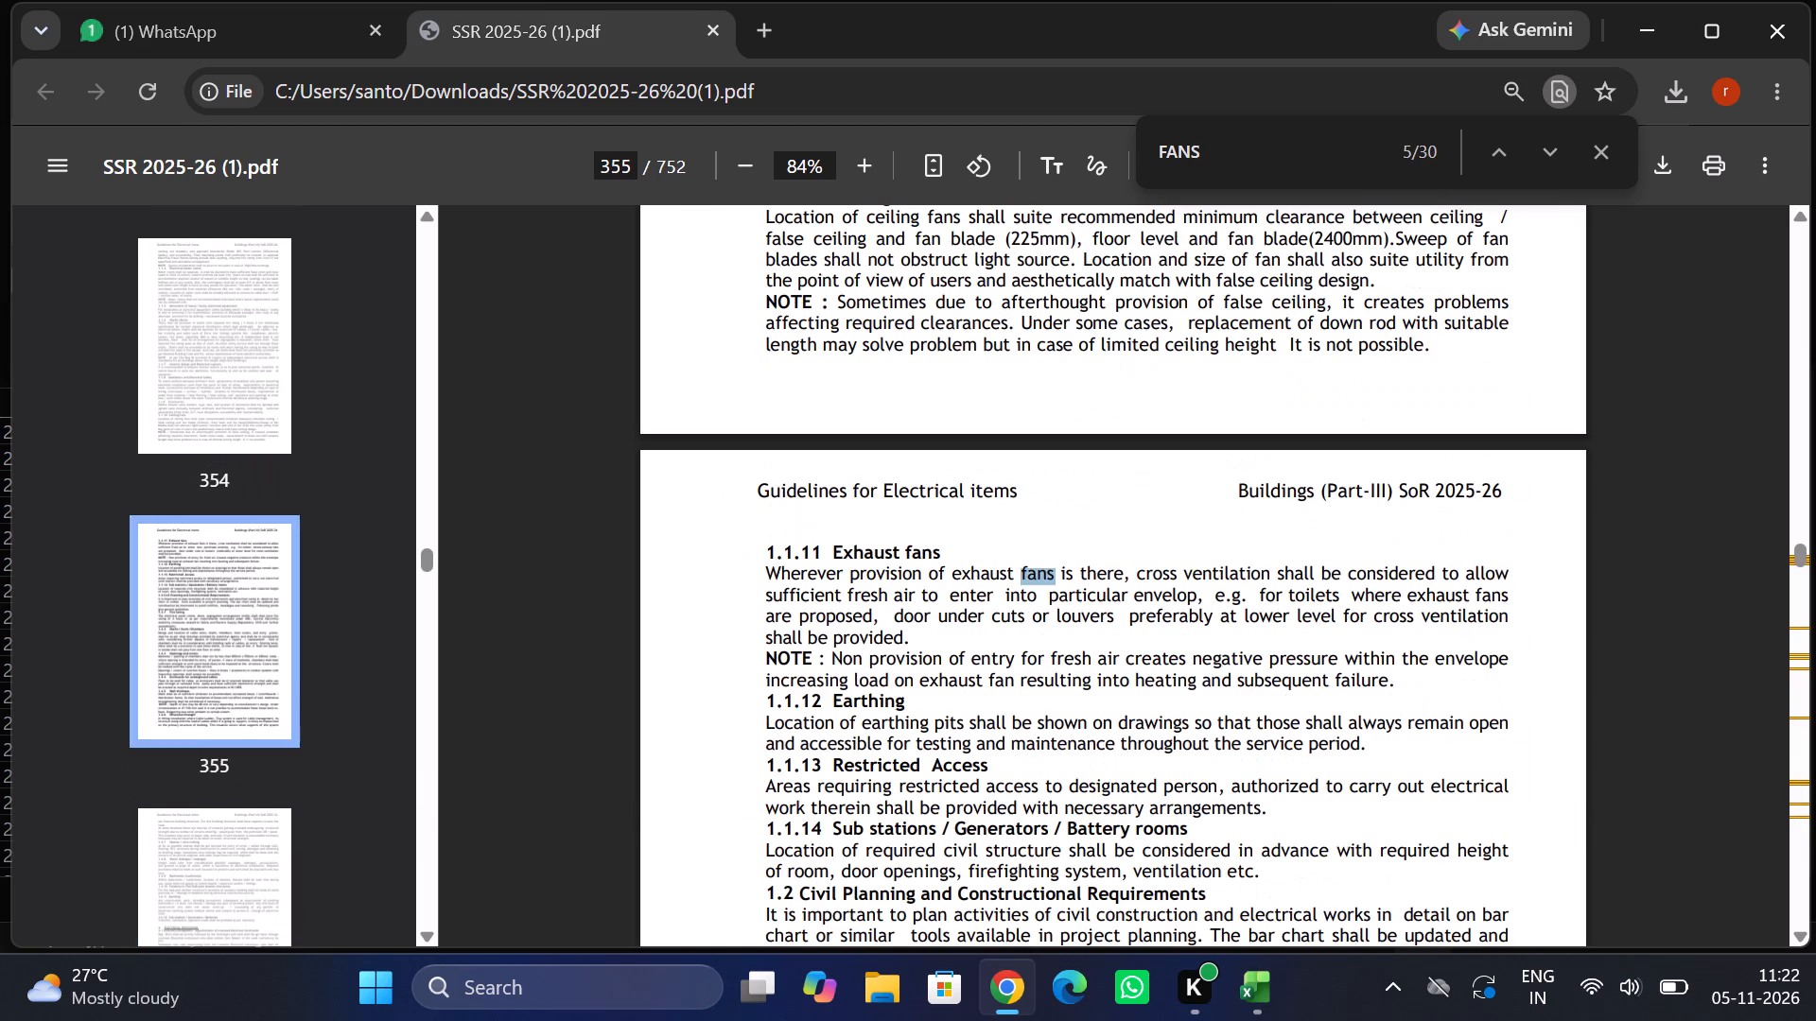
key("Return")
key("Return")
key("Return")
key("Return")
key("Return")
key("Return")
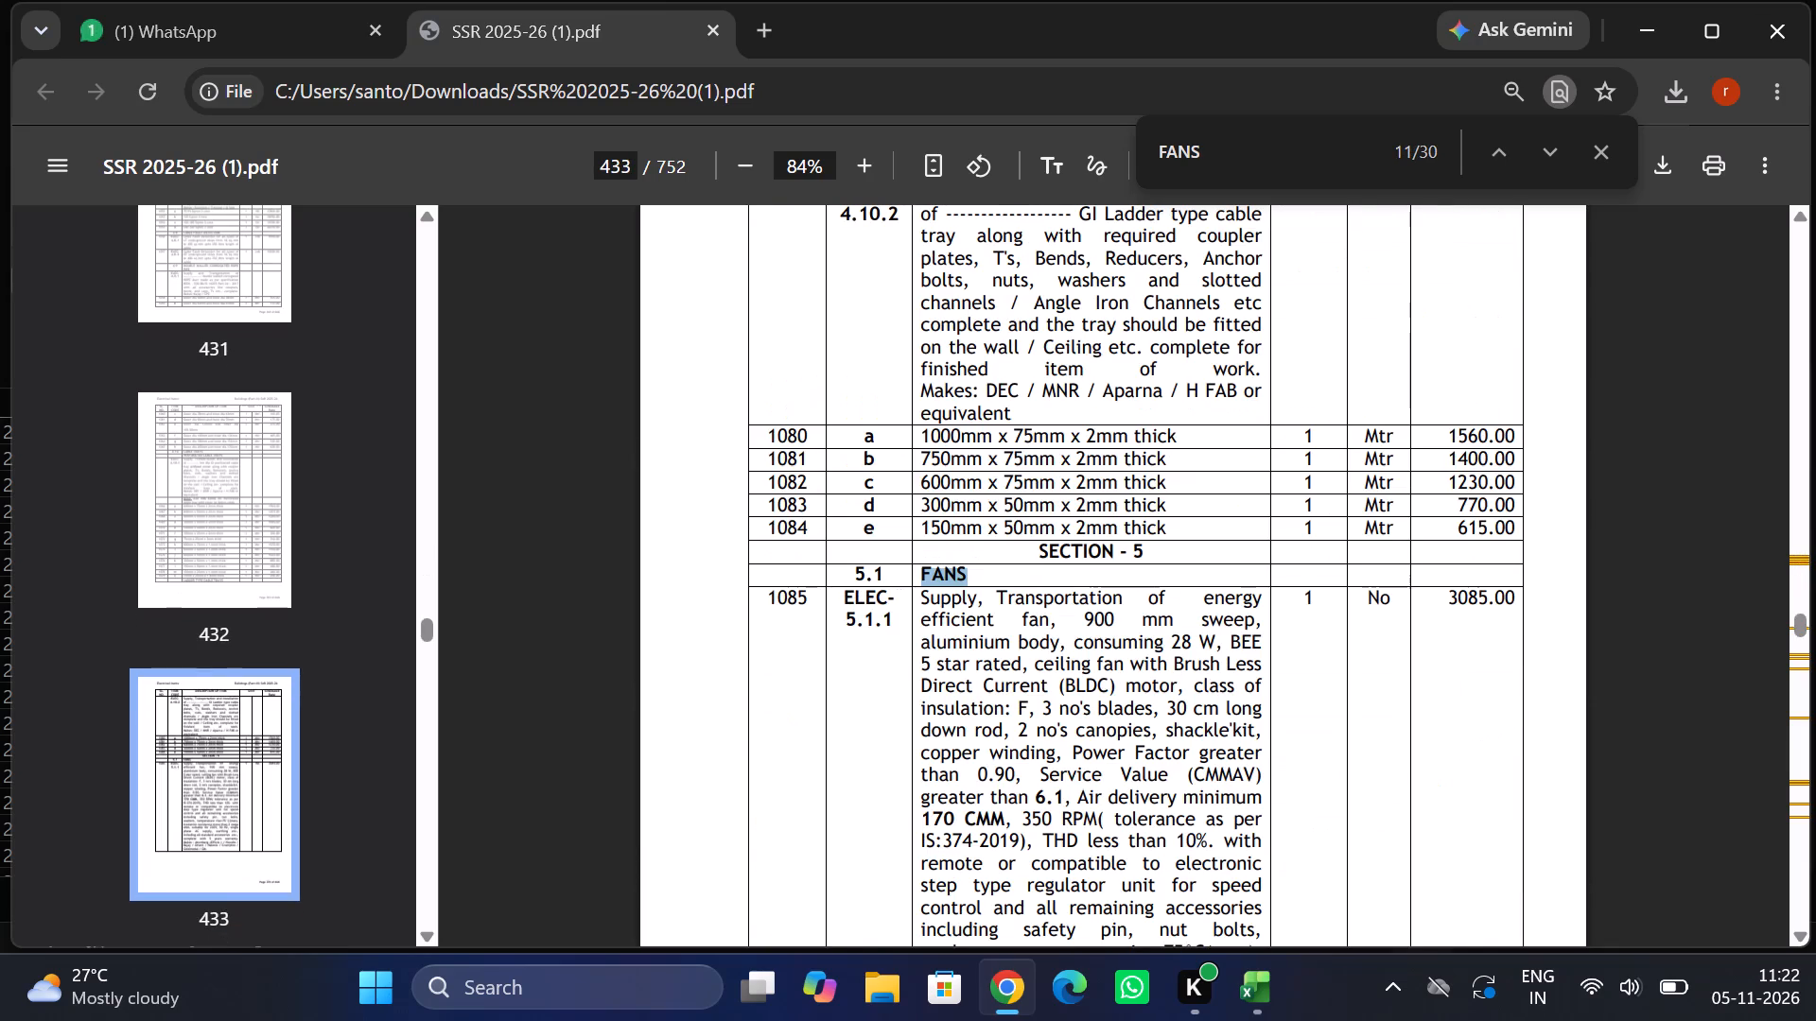
scroll(1063, 471, "down", 2)
scroll(1218, 566, "down", 1)
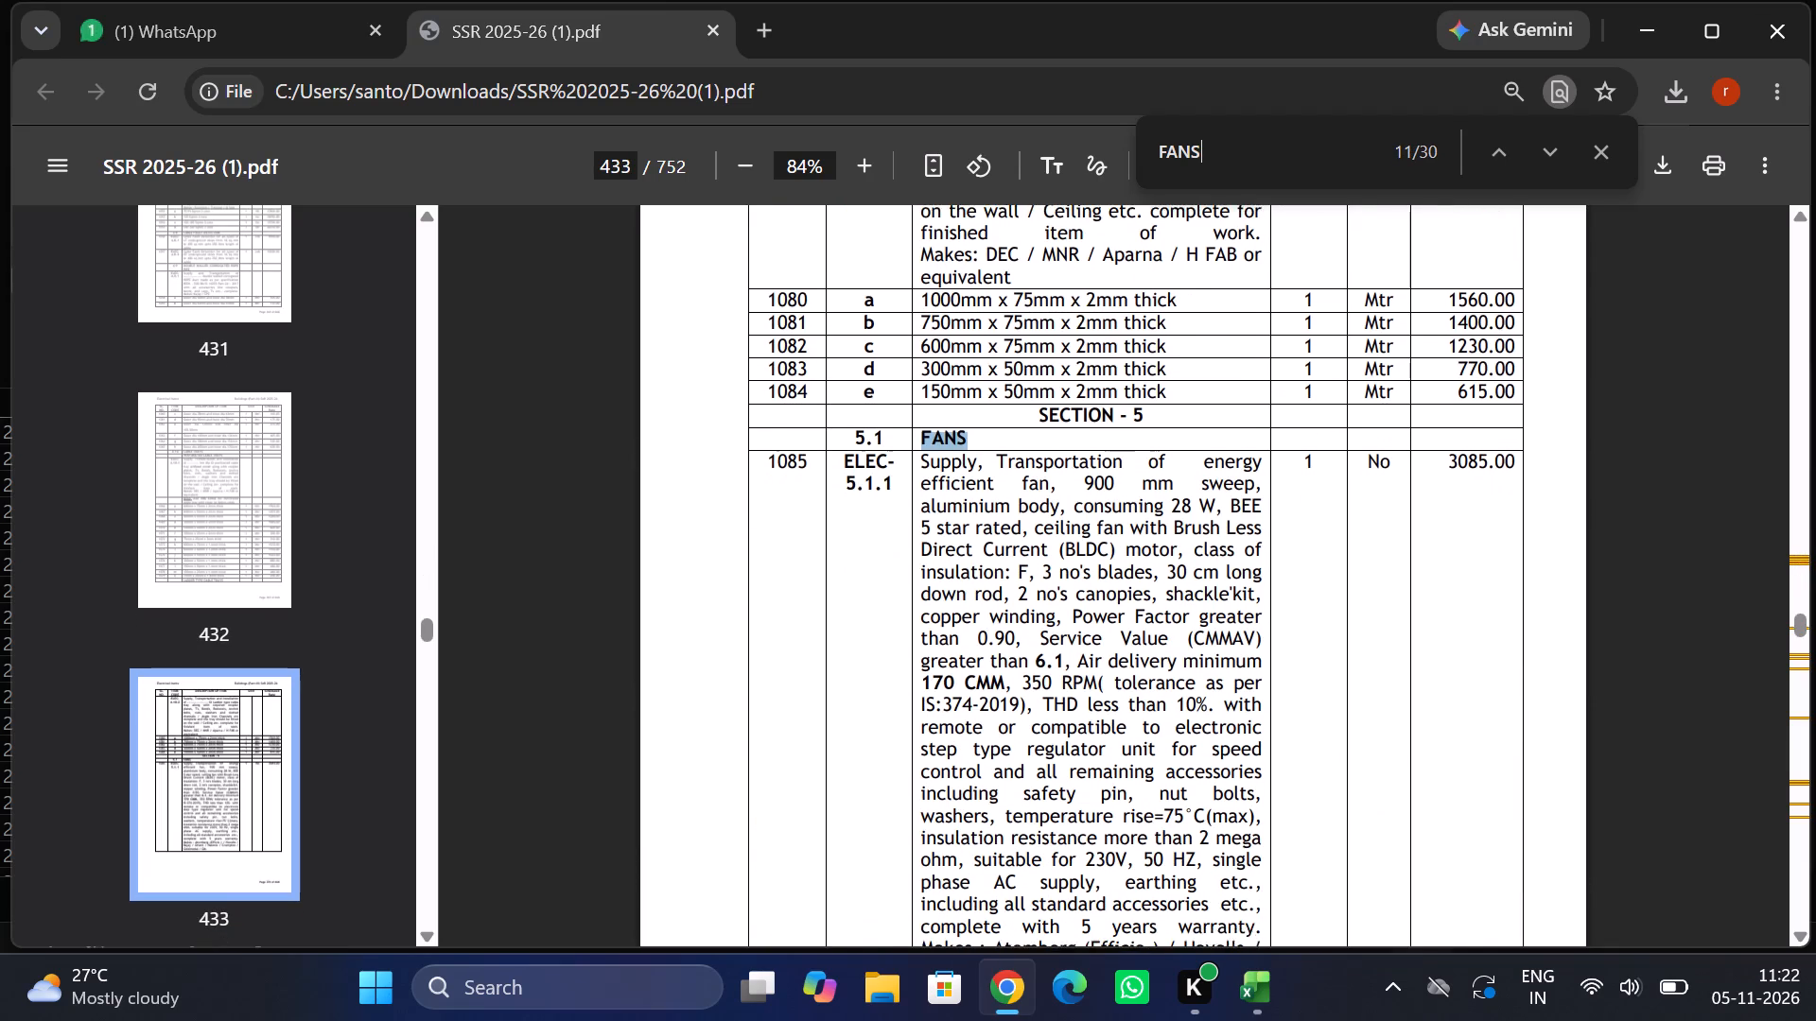
scroll(1218, 566, "down", 1)
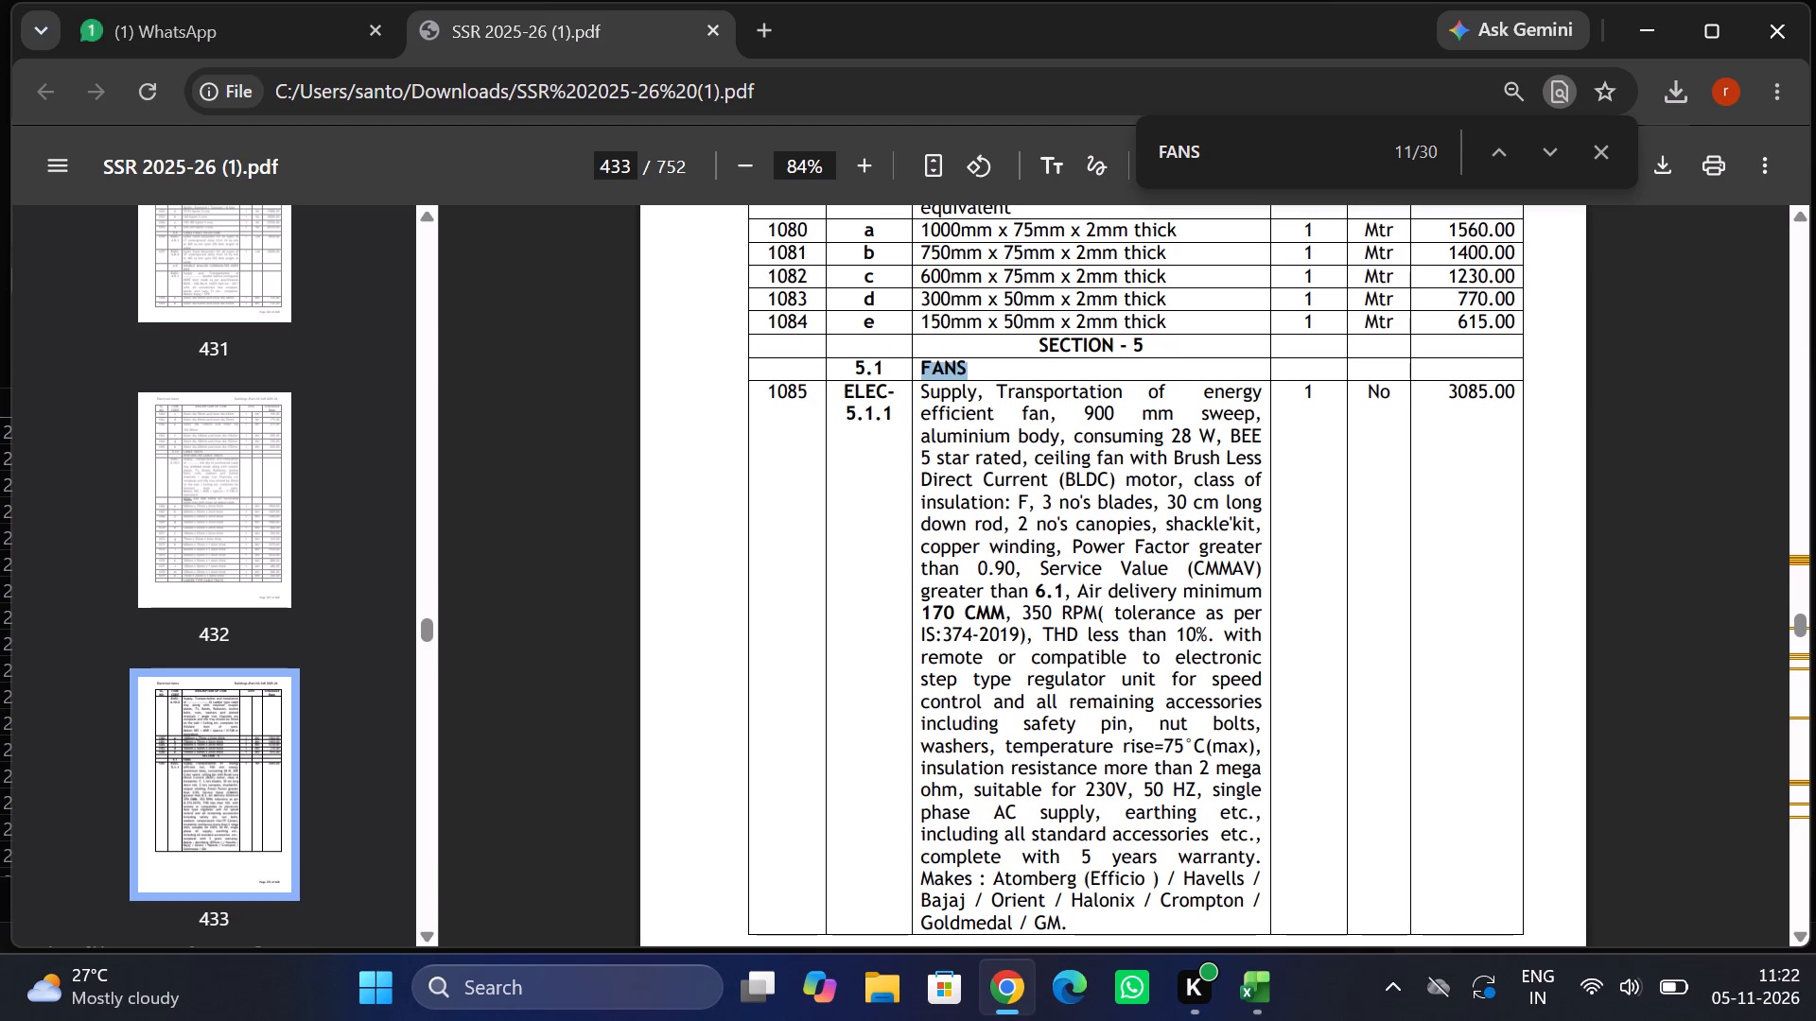
Go through the FANS matches after section 5.1 again, checking for another applicable fan item.
key("Return")
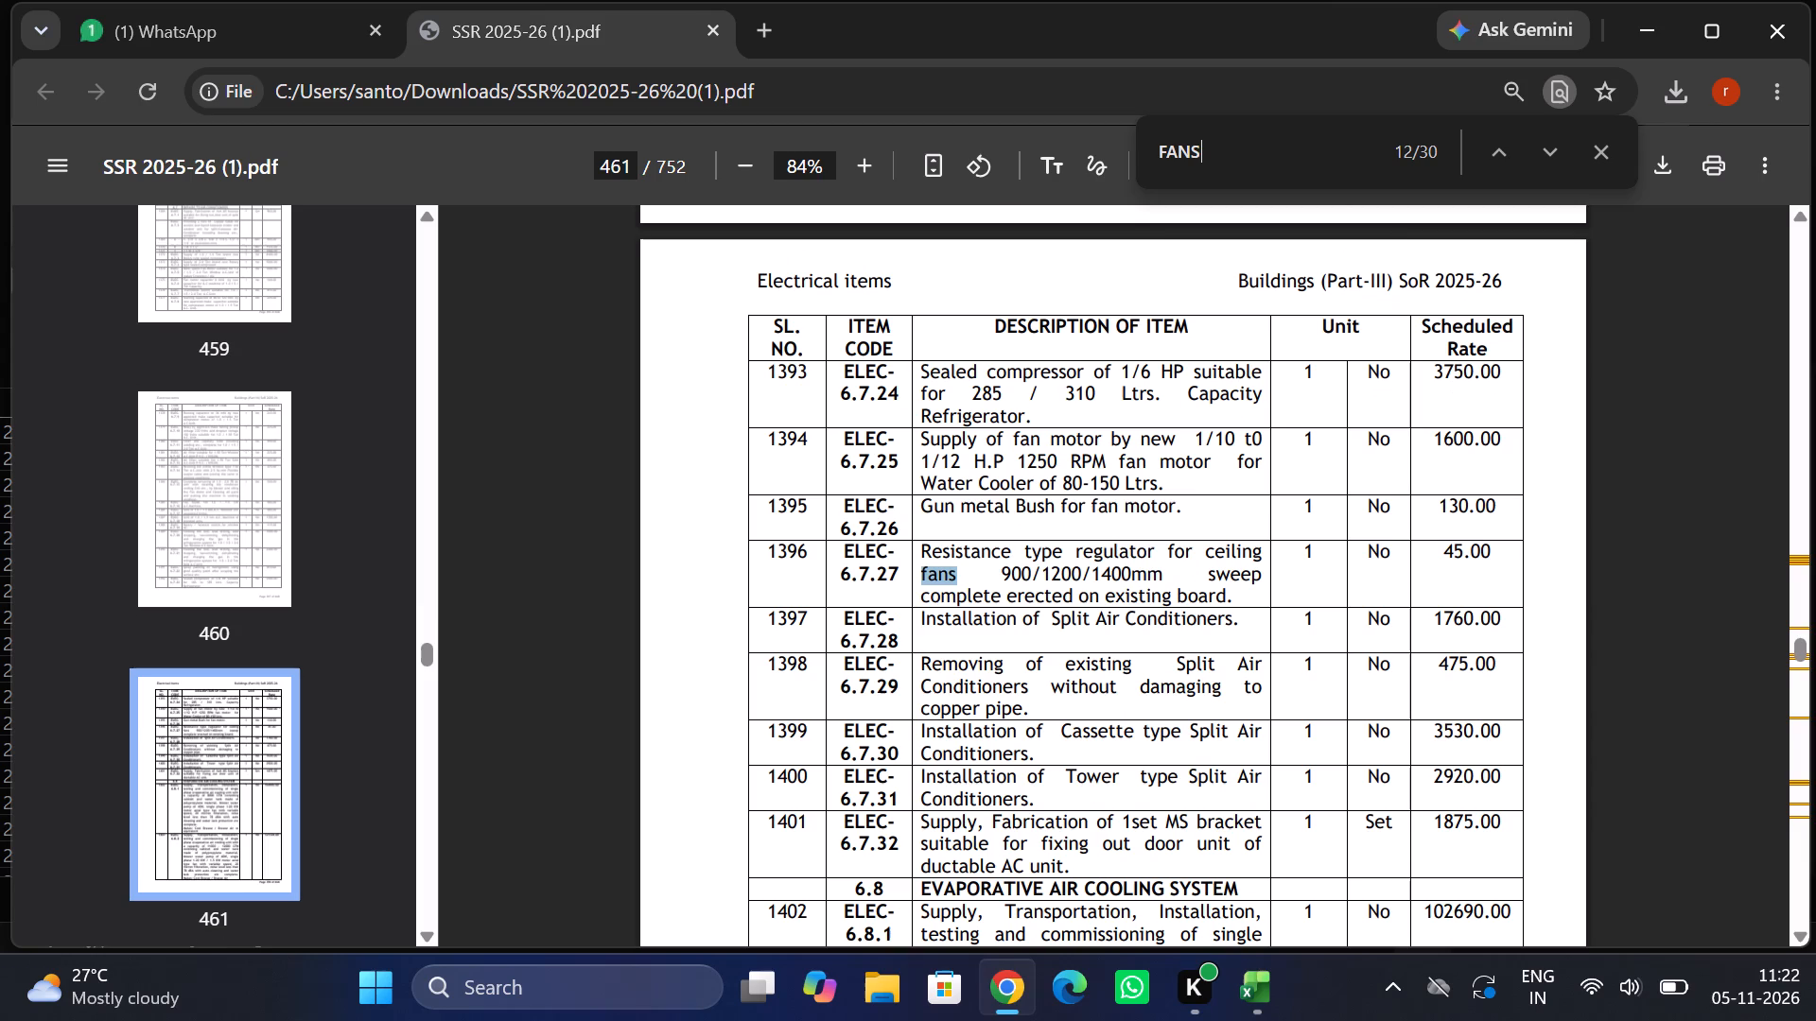
key("Return")
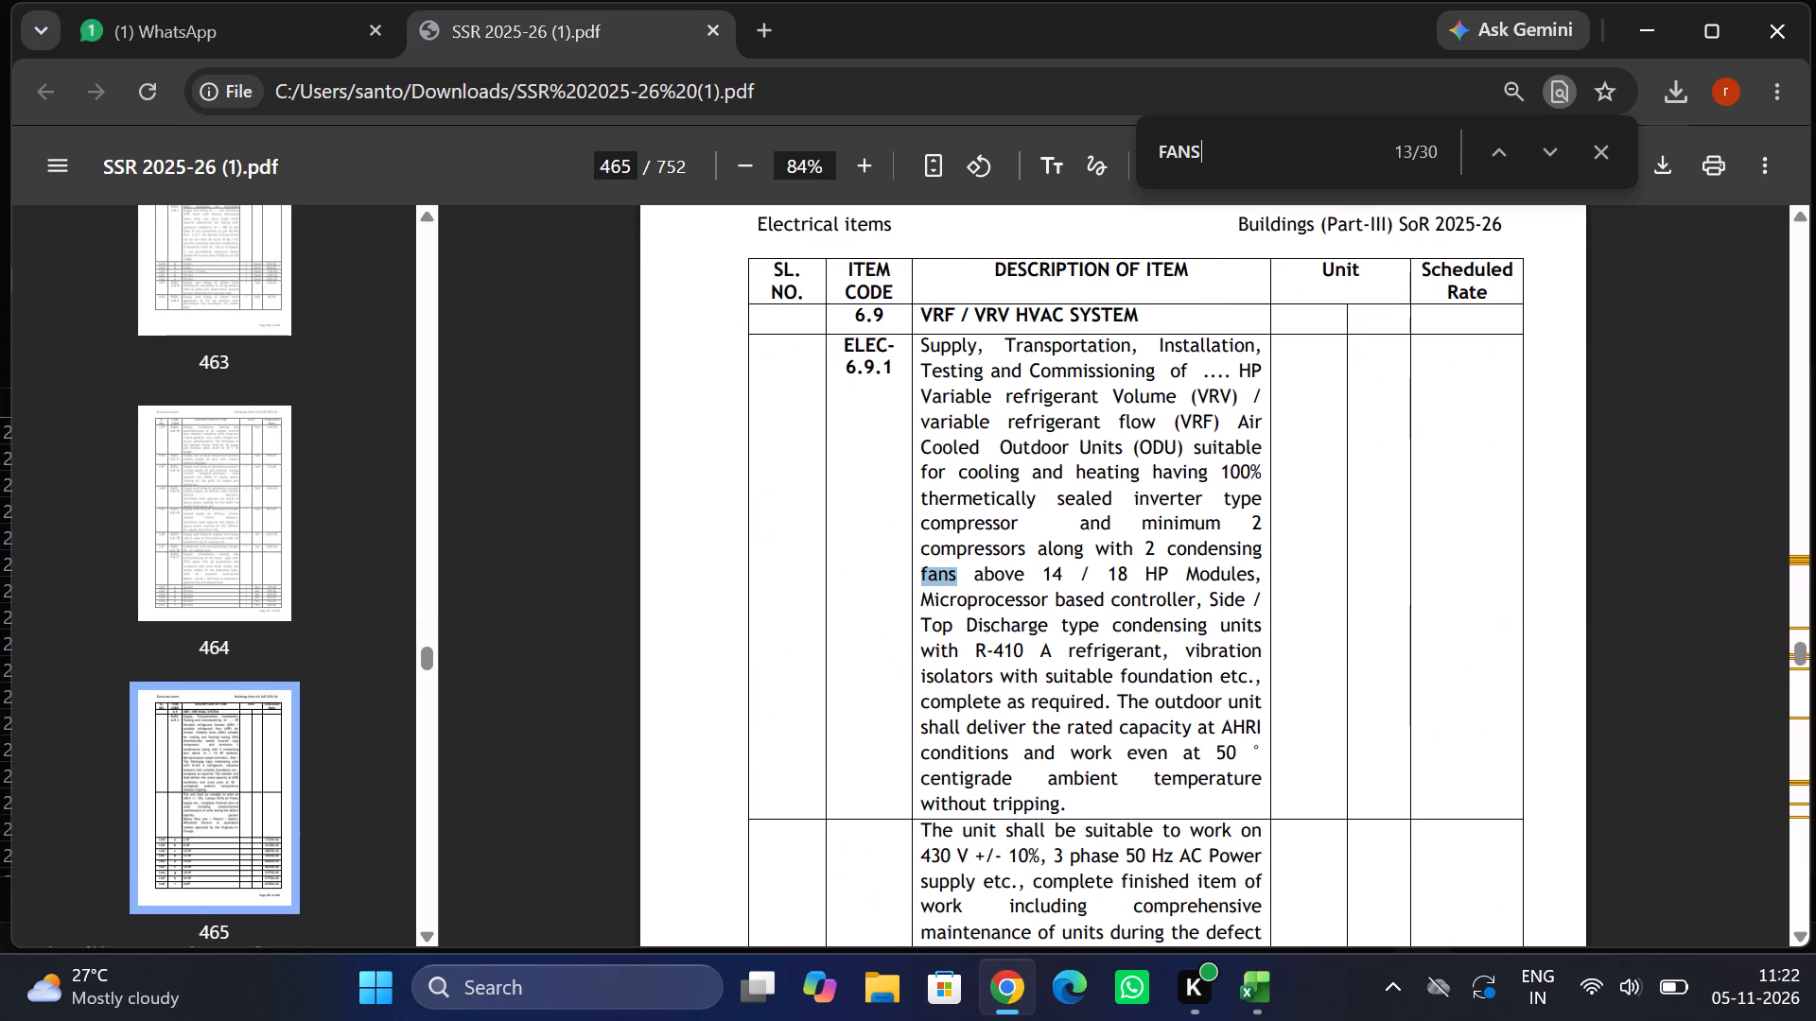
key("Return")
key("Return")
key("Return")
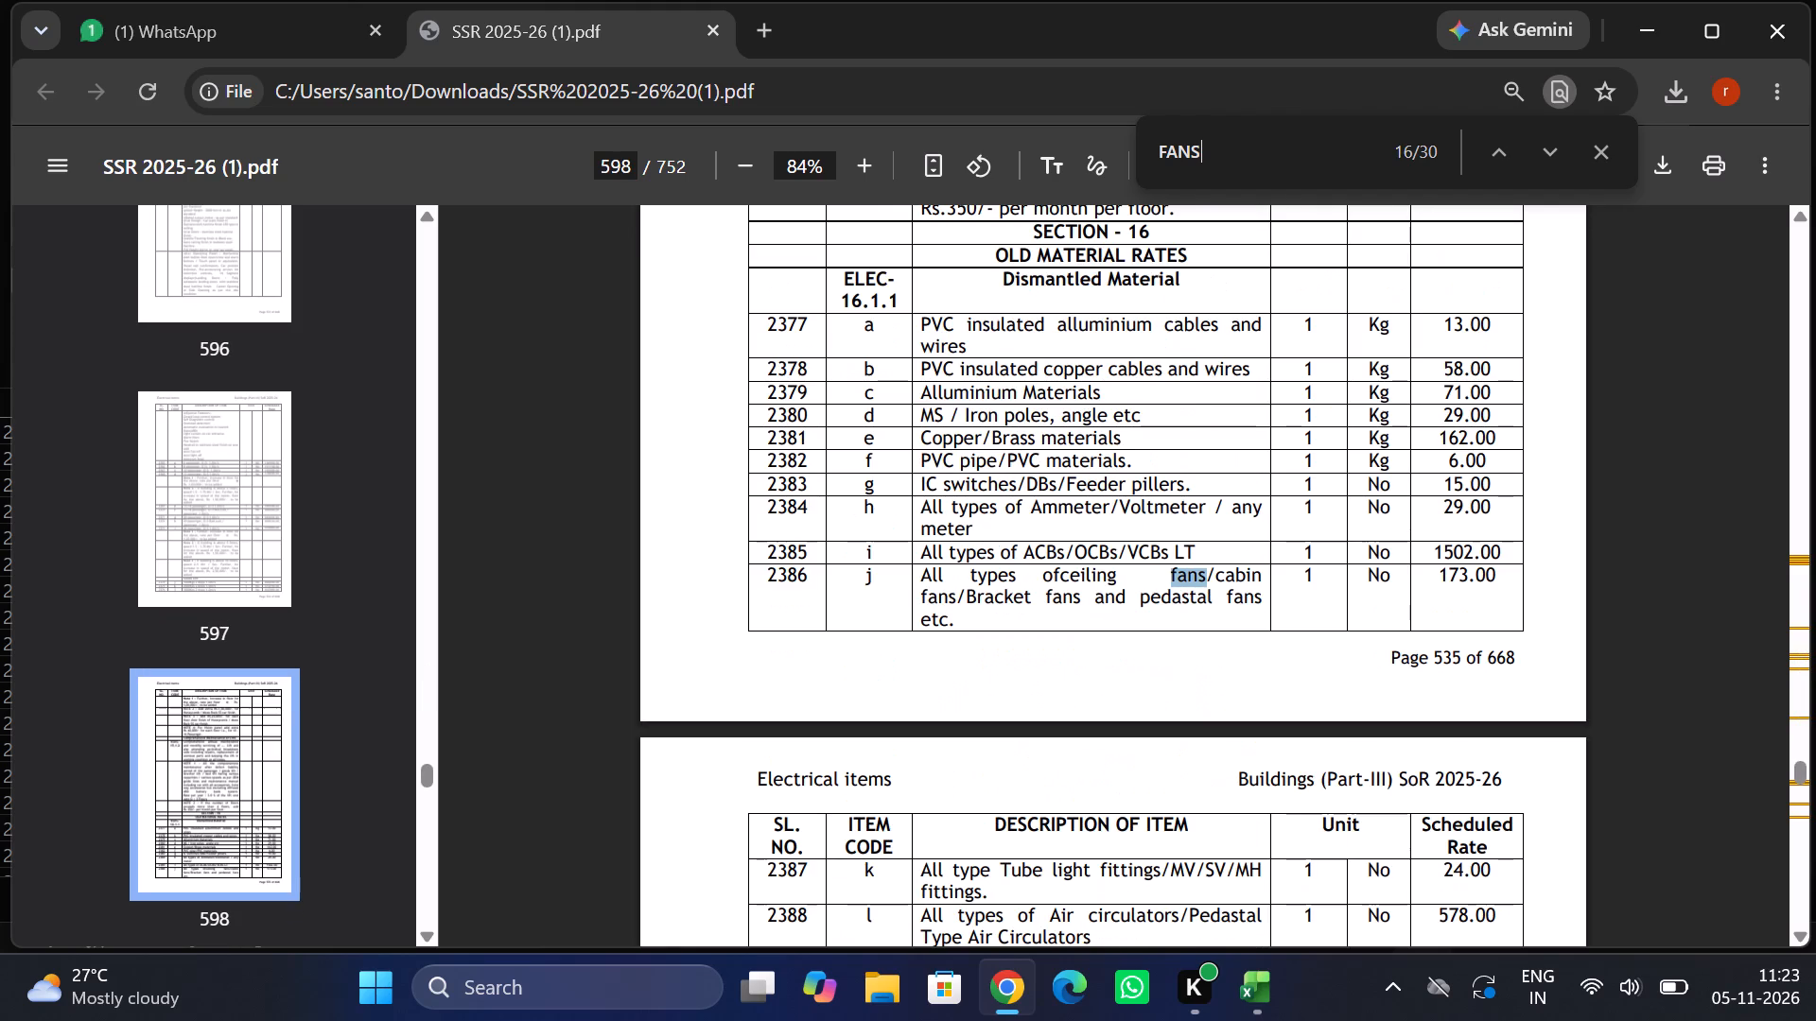
key("Return")
key("Return")
key("Return")
key("Return")
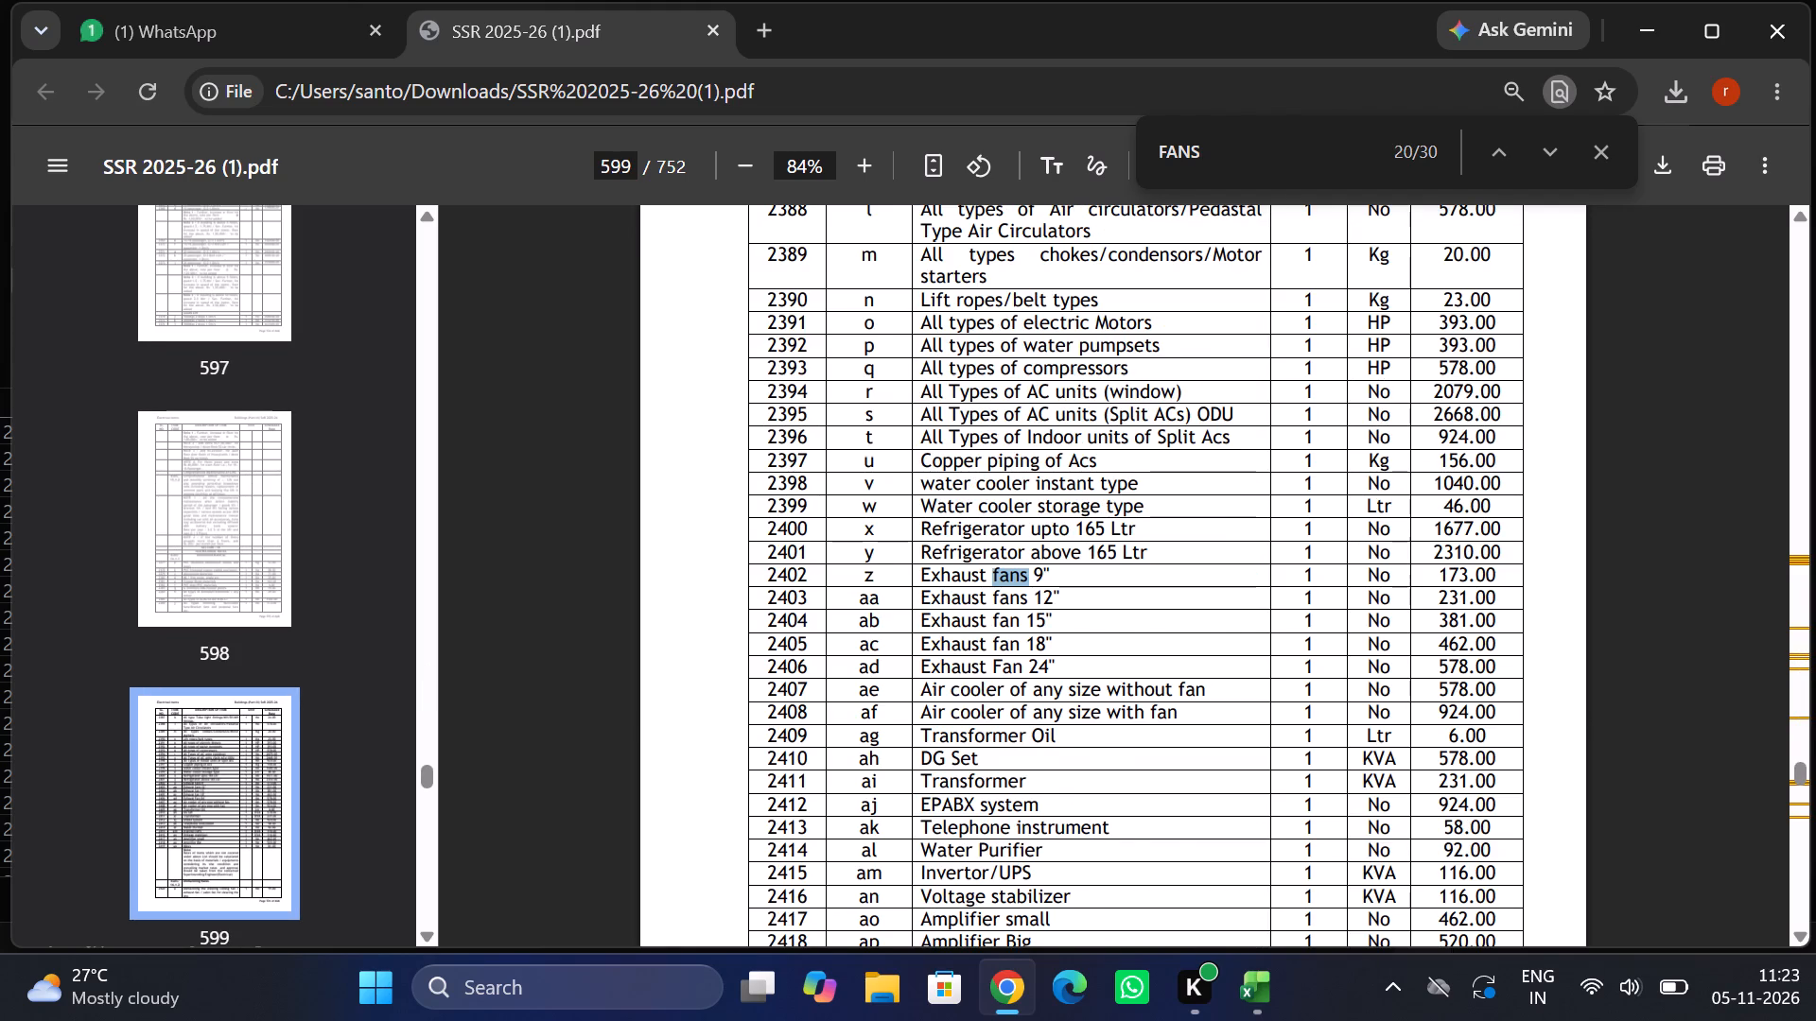
key("Return")
key("Return")
key("Return")
key("Return")
key("Return")
key("Return")
key("Return")
key("Return")
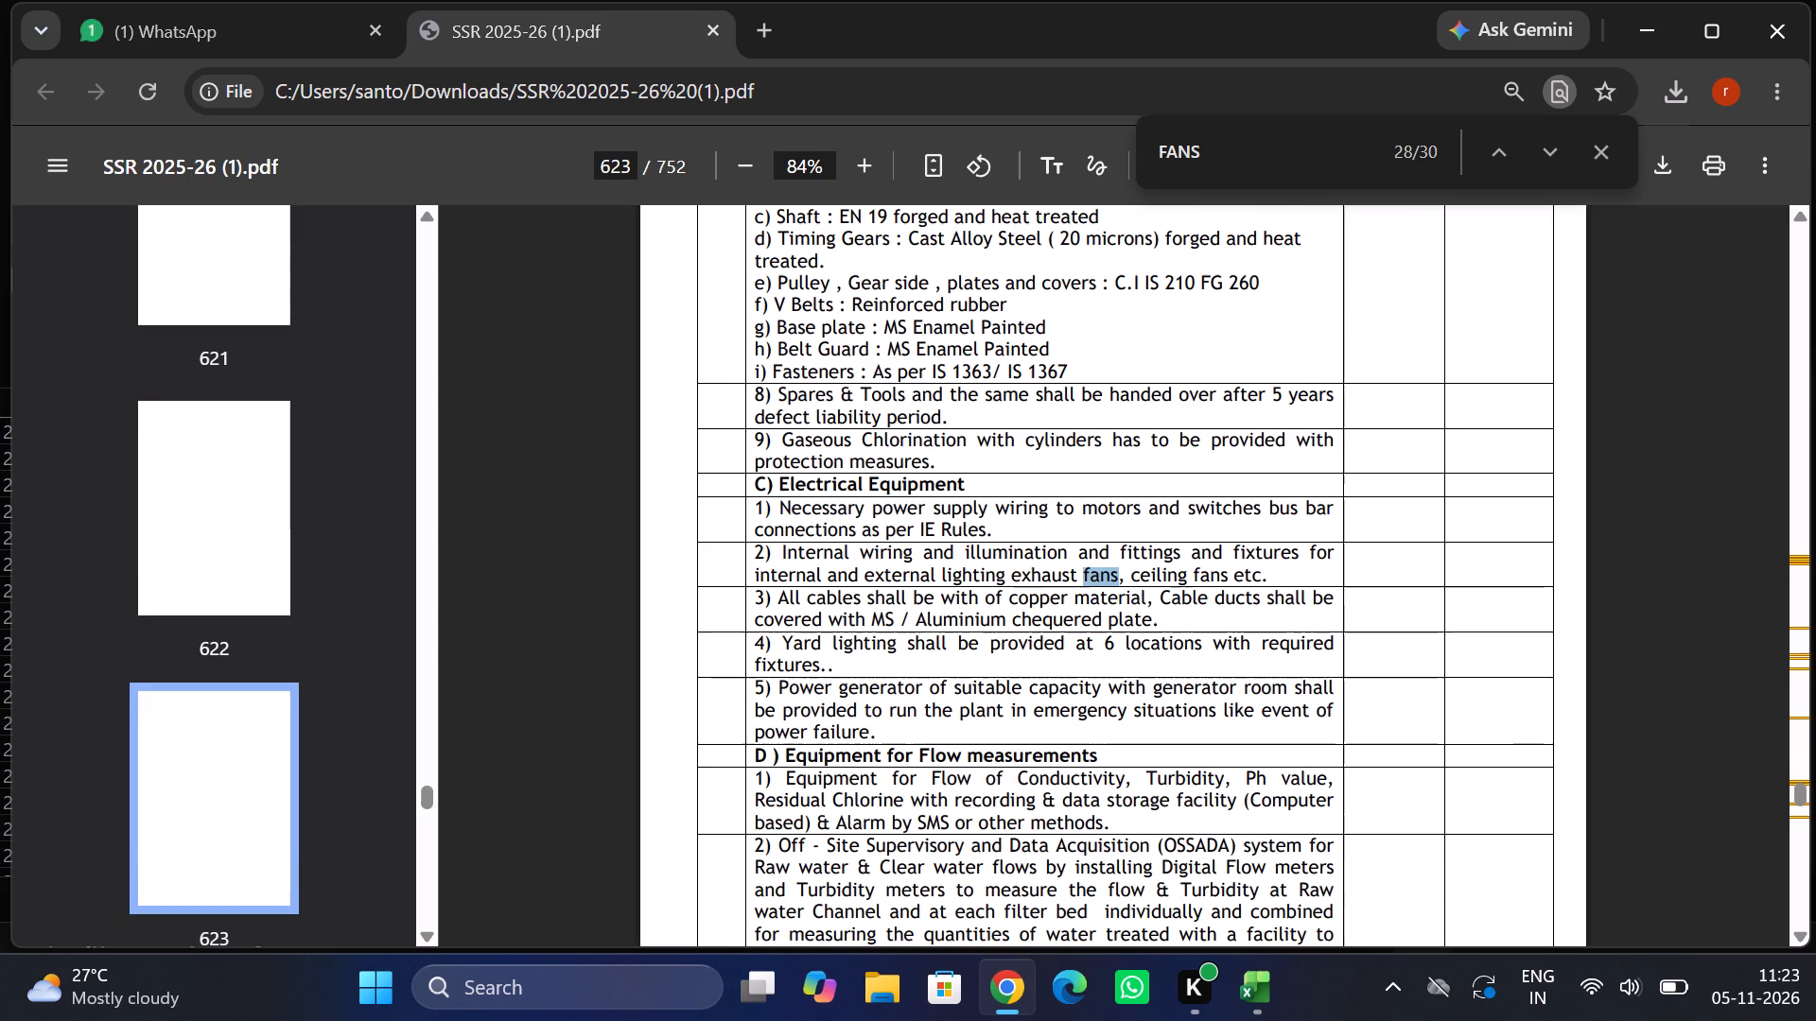
key("Return")
key("Return")
key("Return")
key("Return")
key("Return")
key("Return")
key("Return")
key("Return")
key("Return")
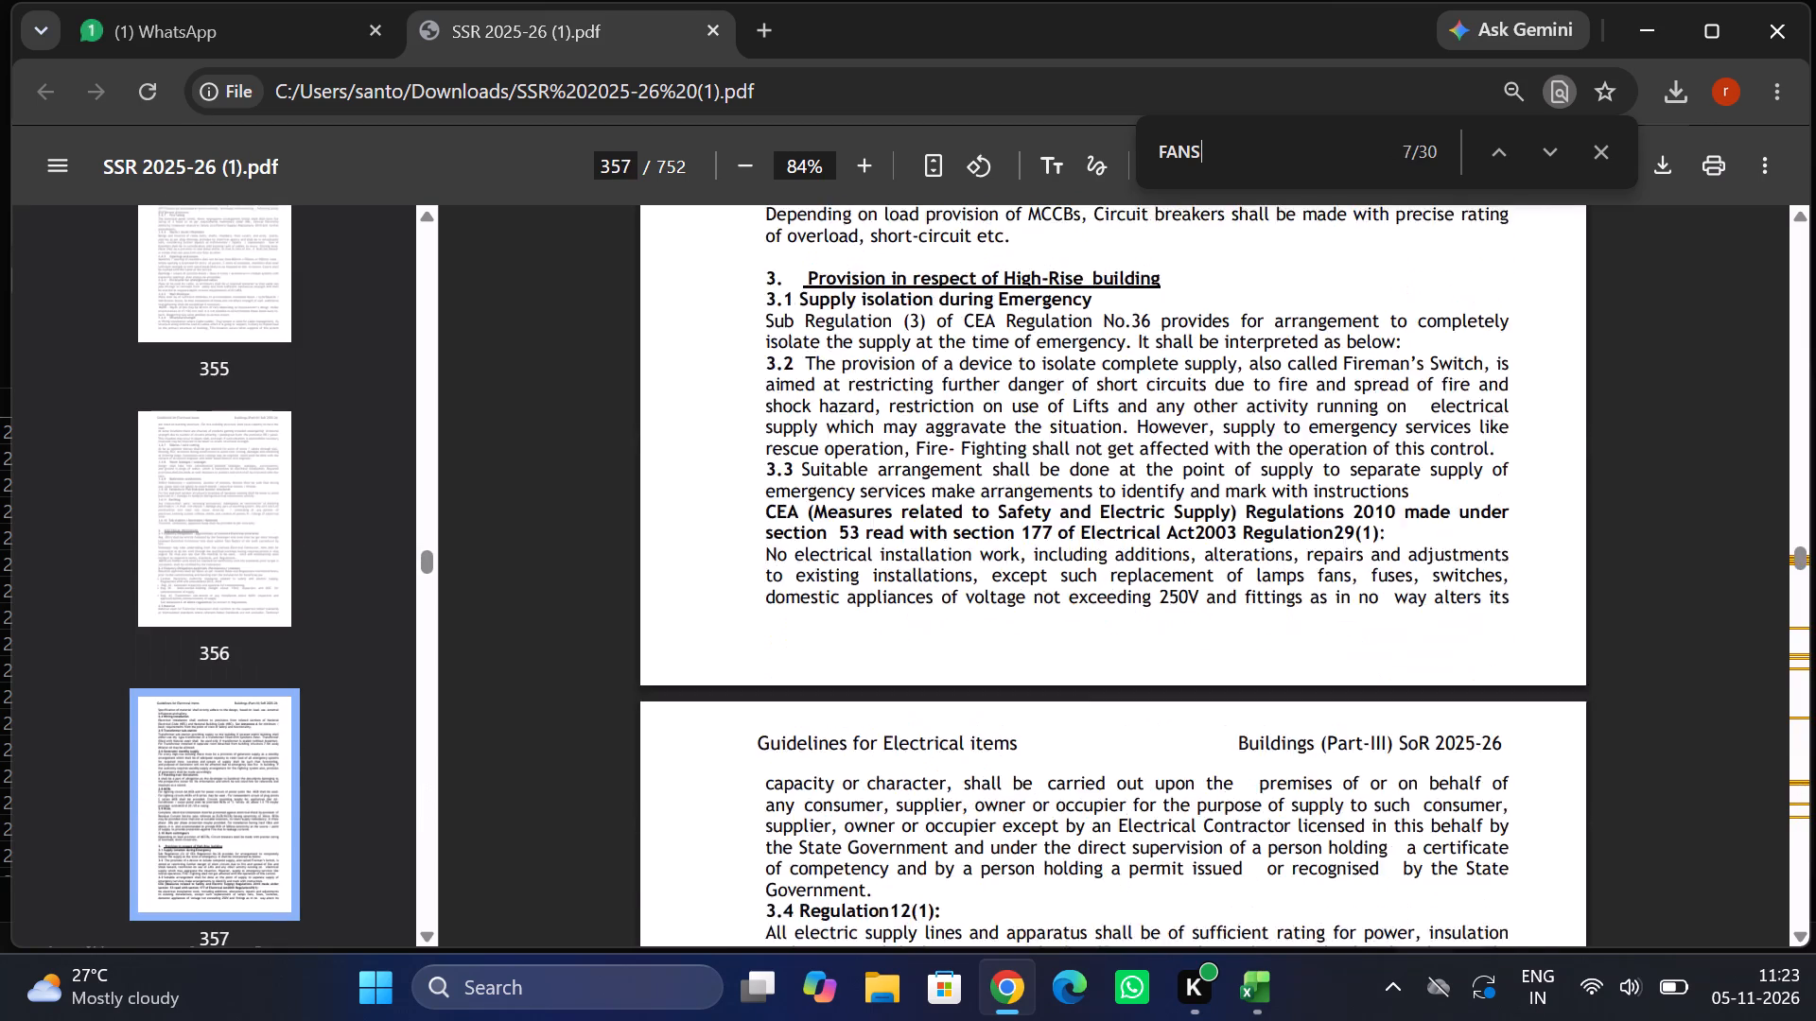
key("Return")
key("Return")
key("Return")
key("Return")
key("Return")
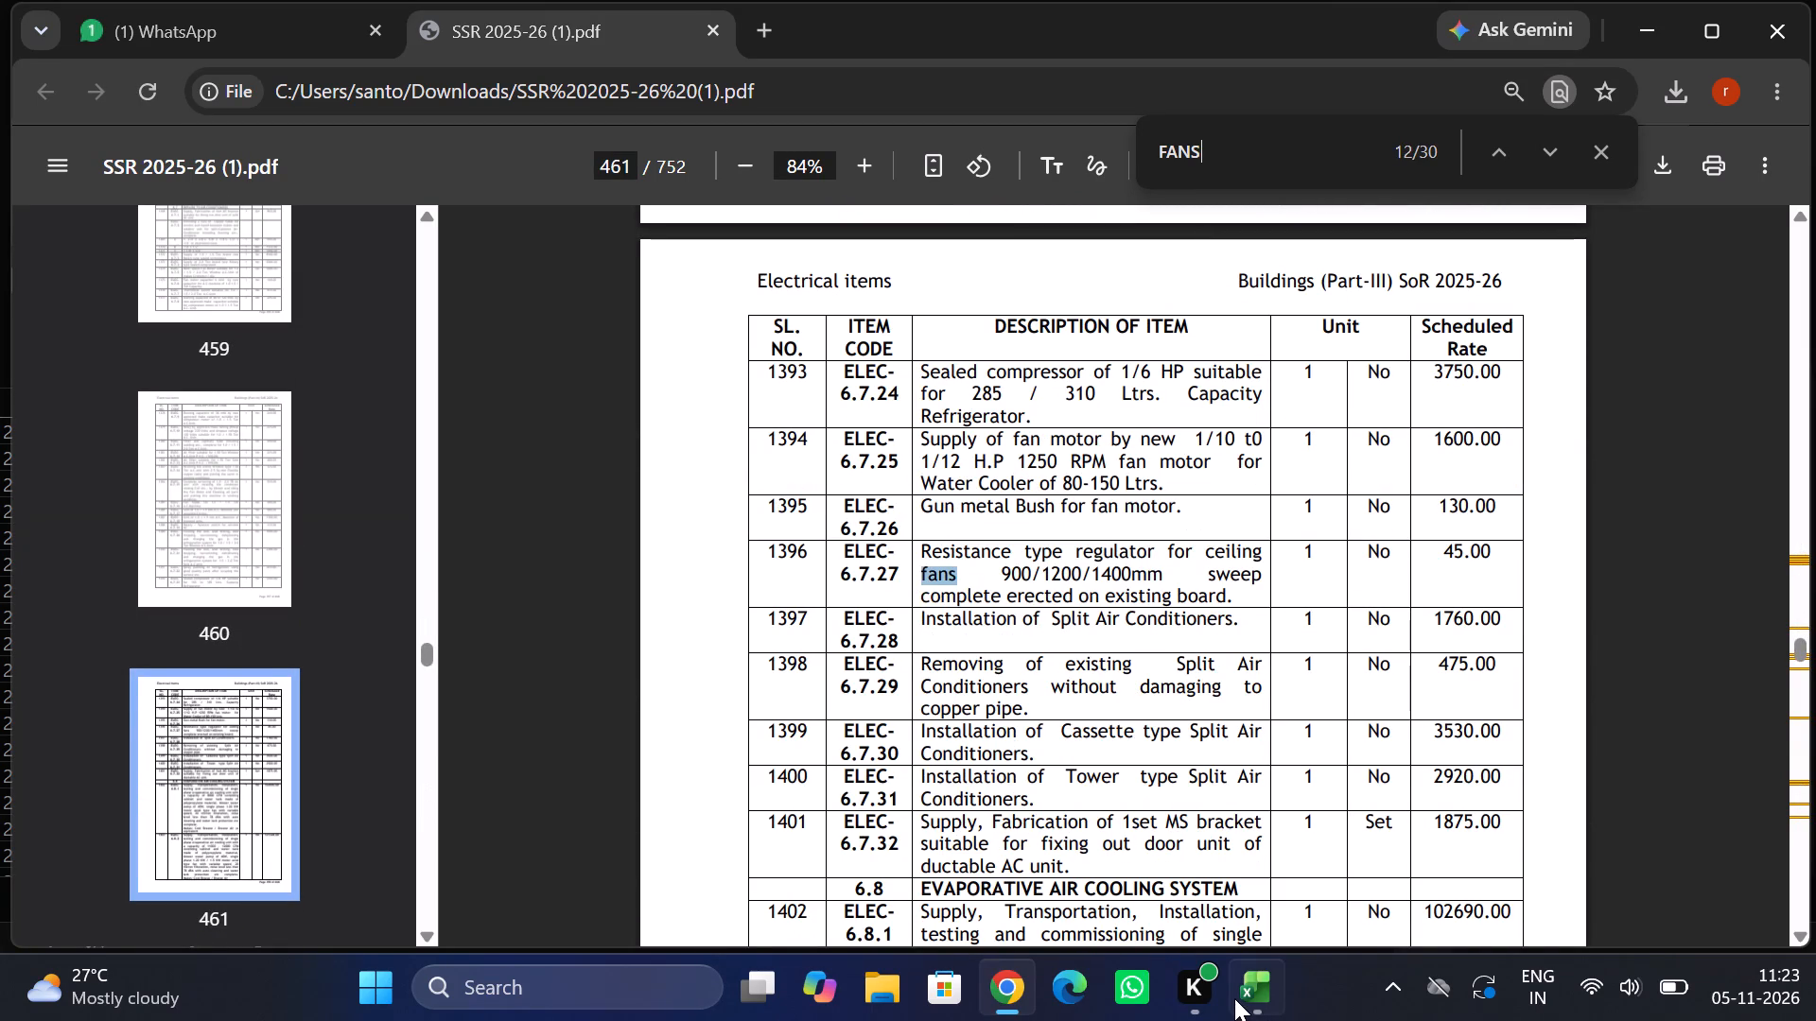
Switch to the Excel estimate and enter a rate of 9000 for the kids room FANS-ATOM BERG row.
left_click(1254, 865)
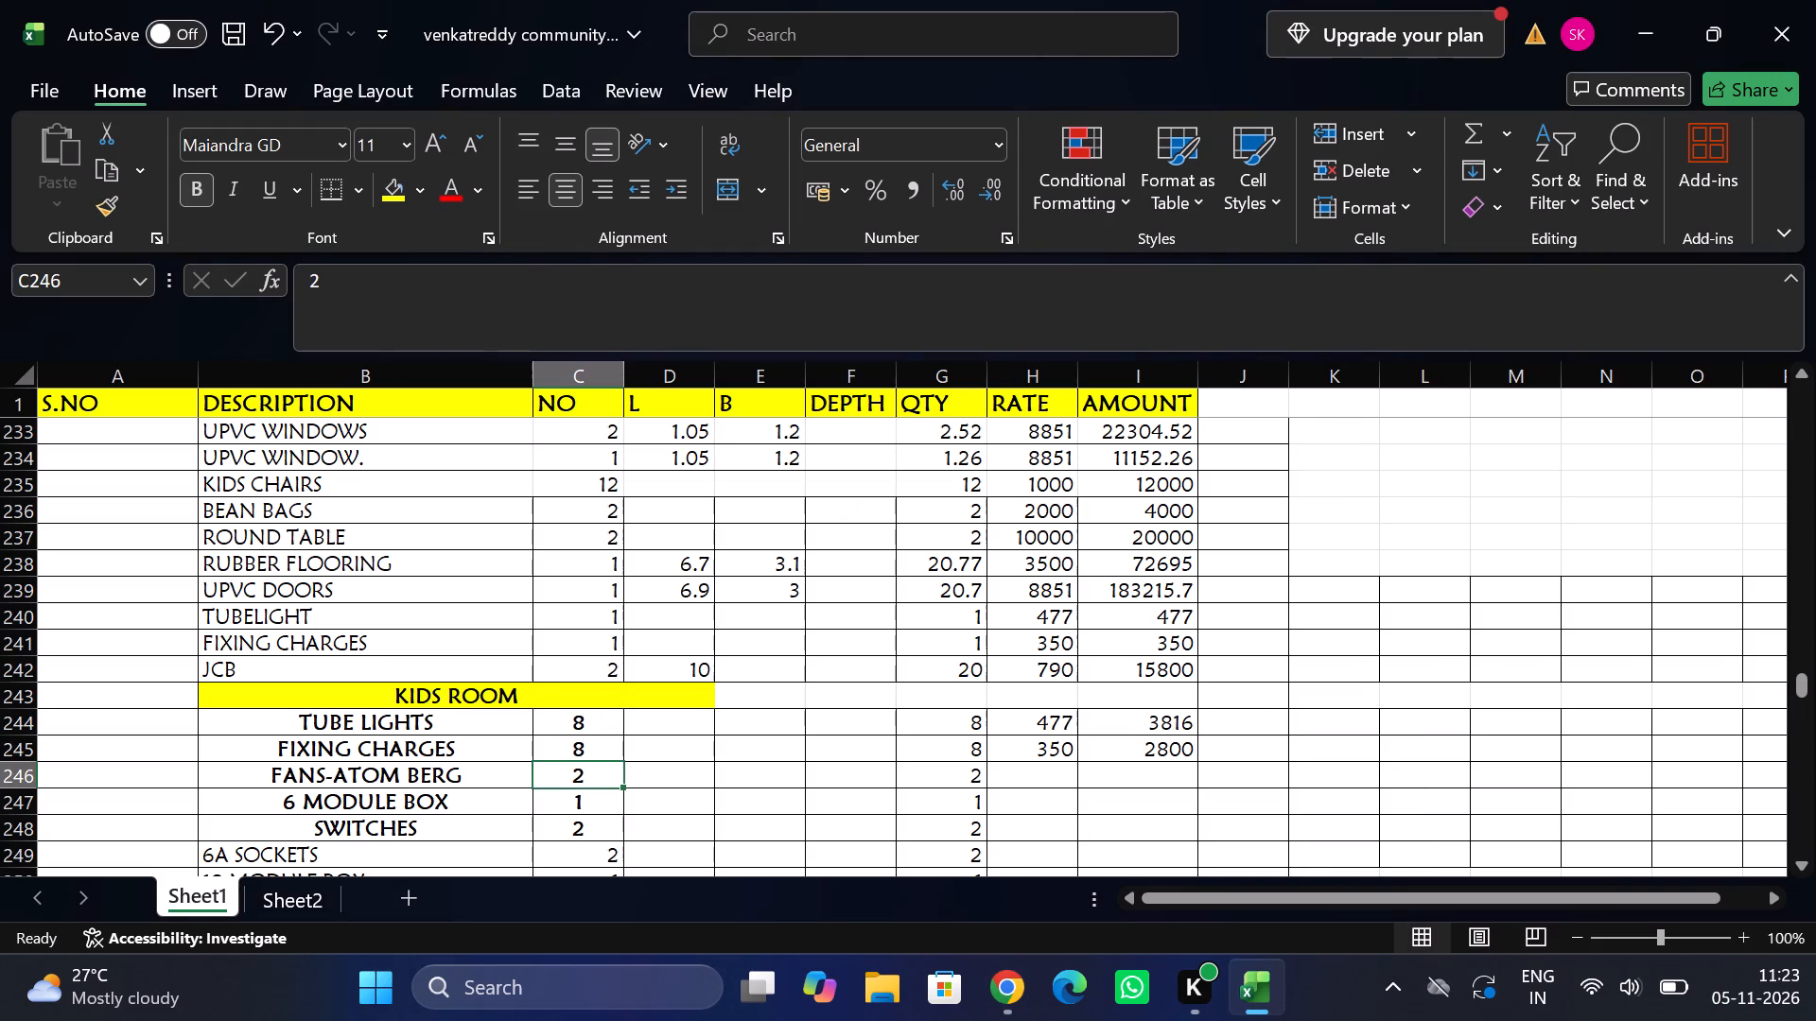
left_click(1029, 769)
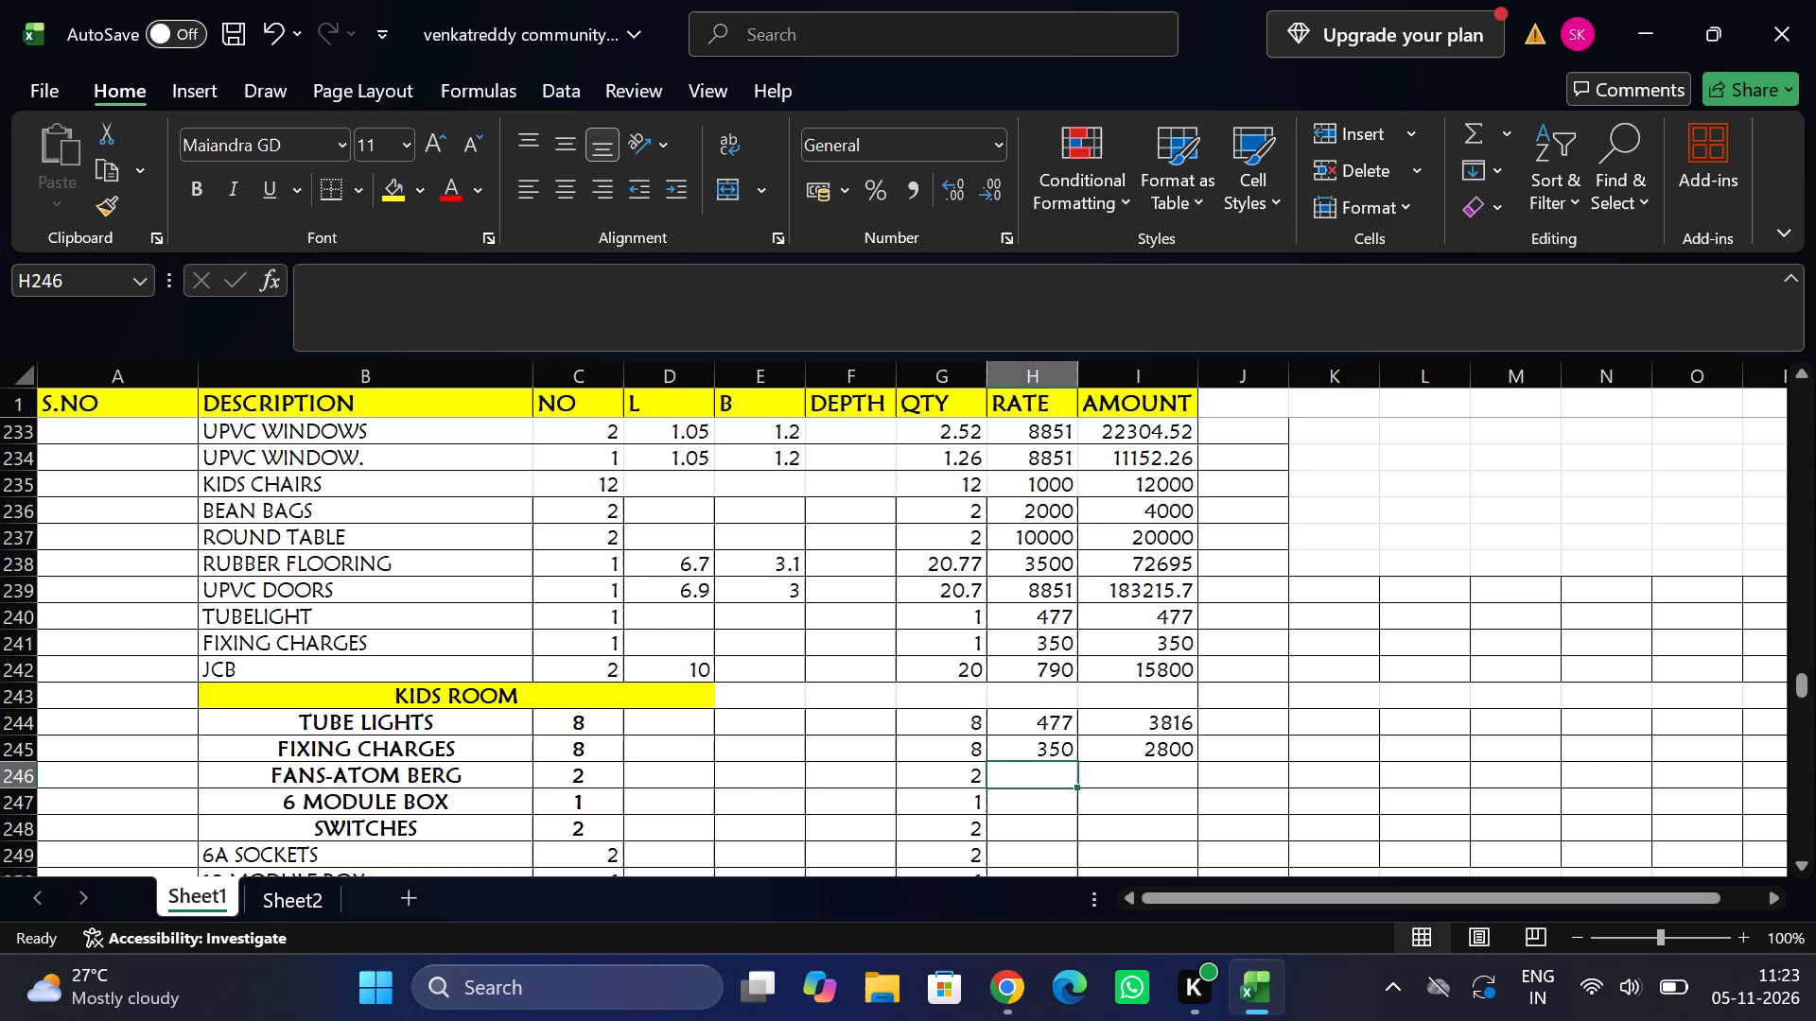
type("9000")
key("Tab")
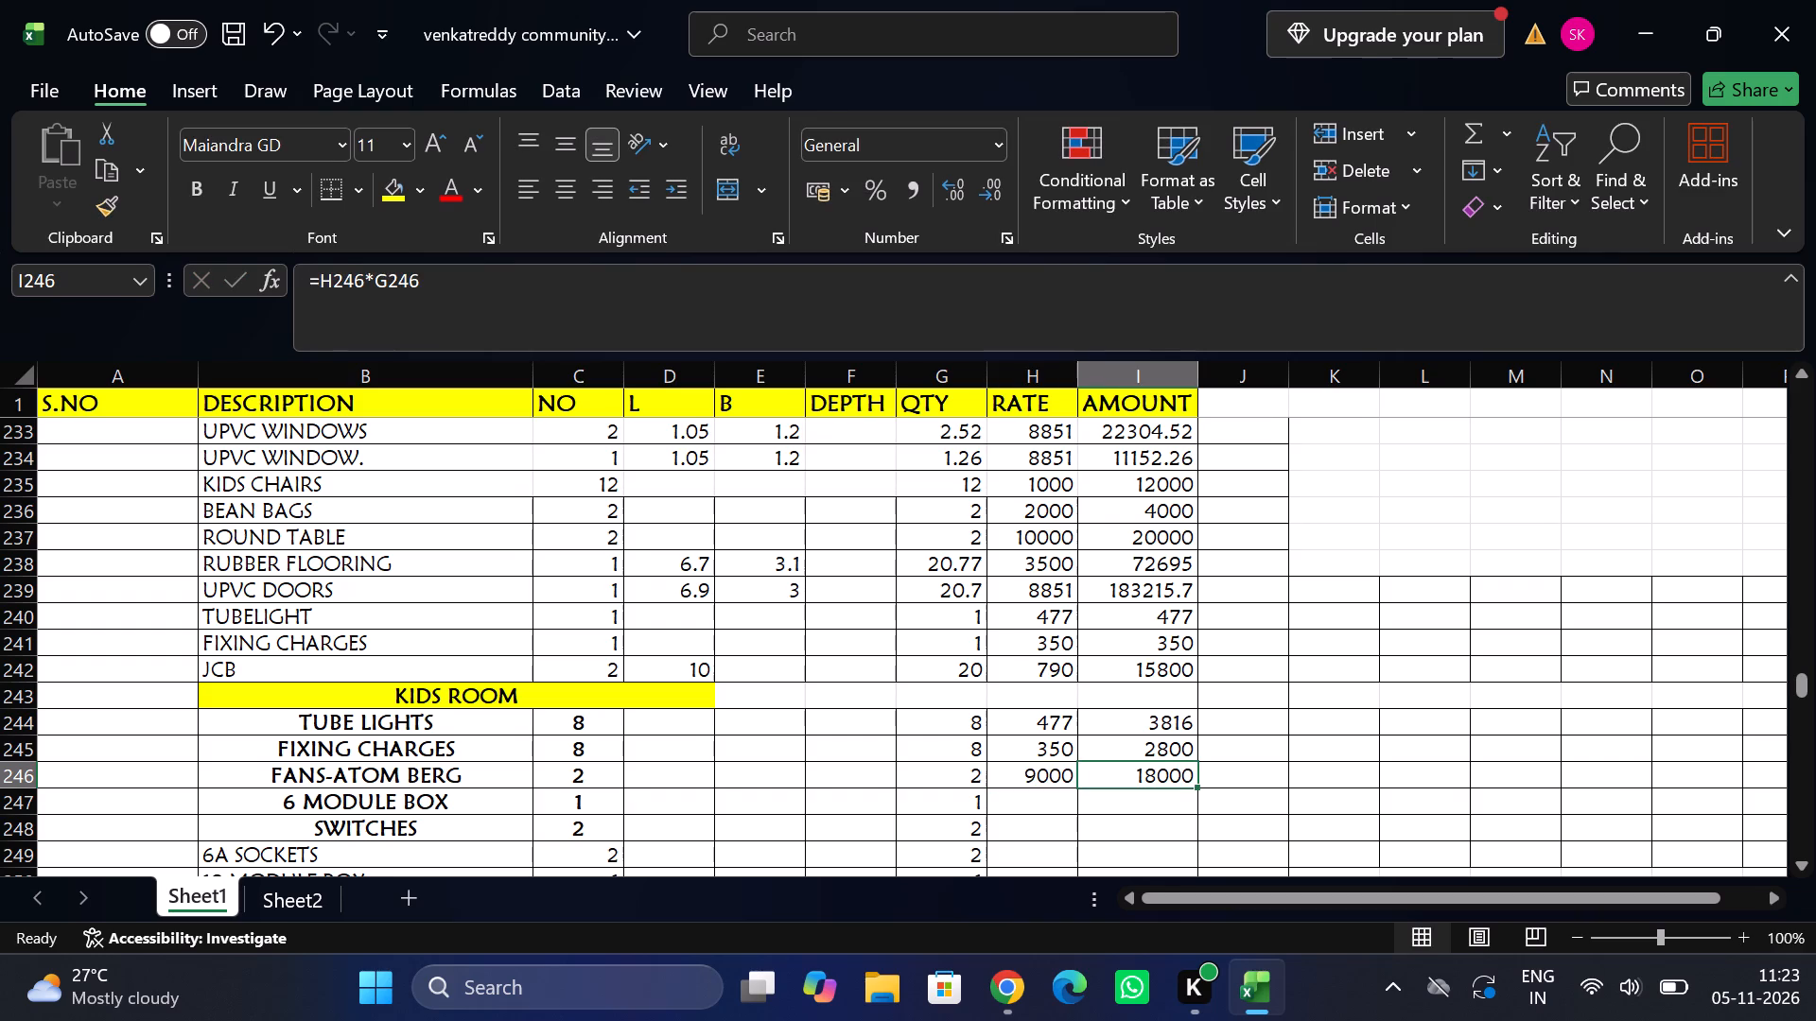
key("Down")
key("Left")
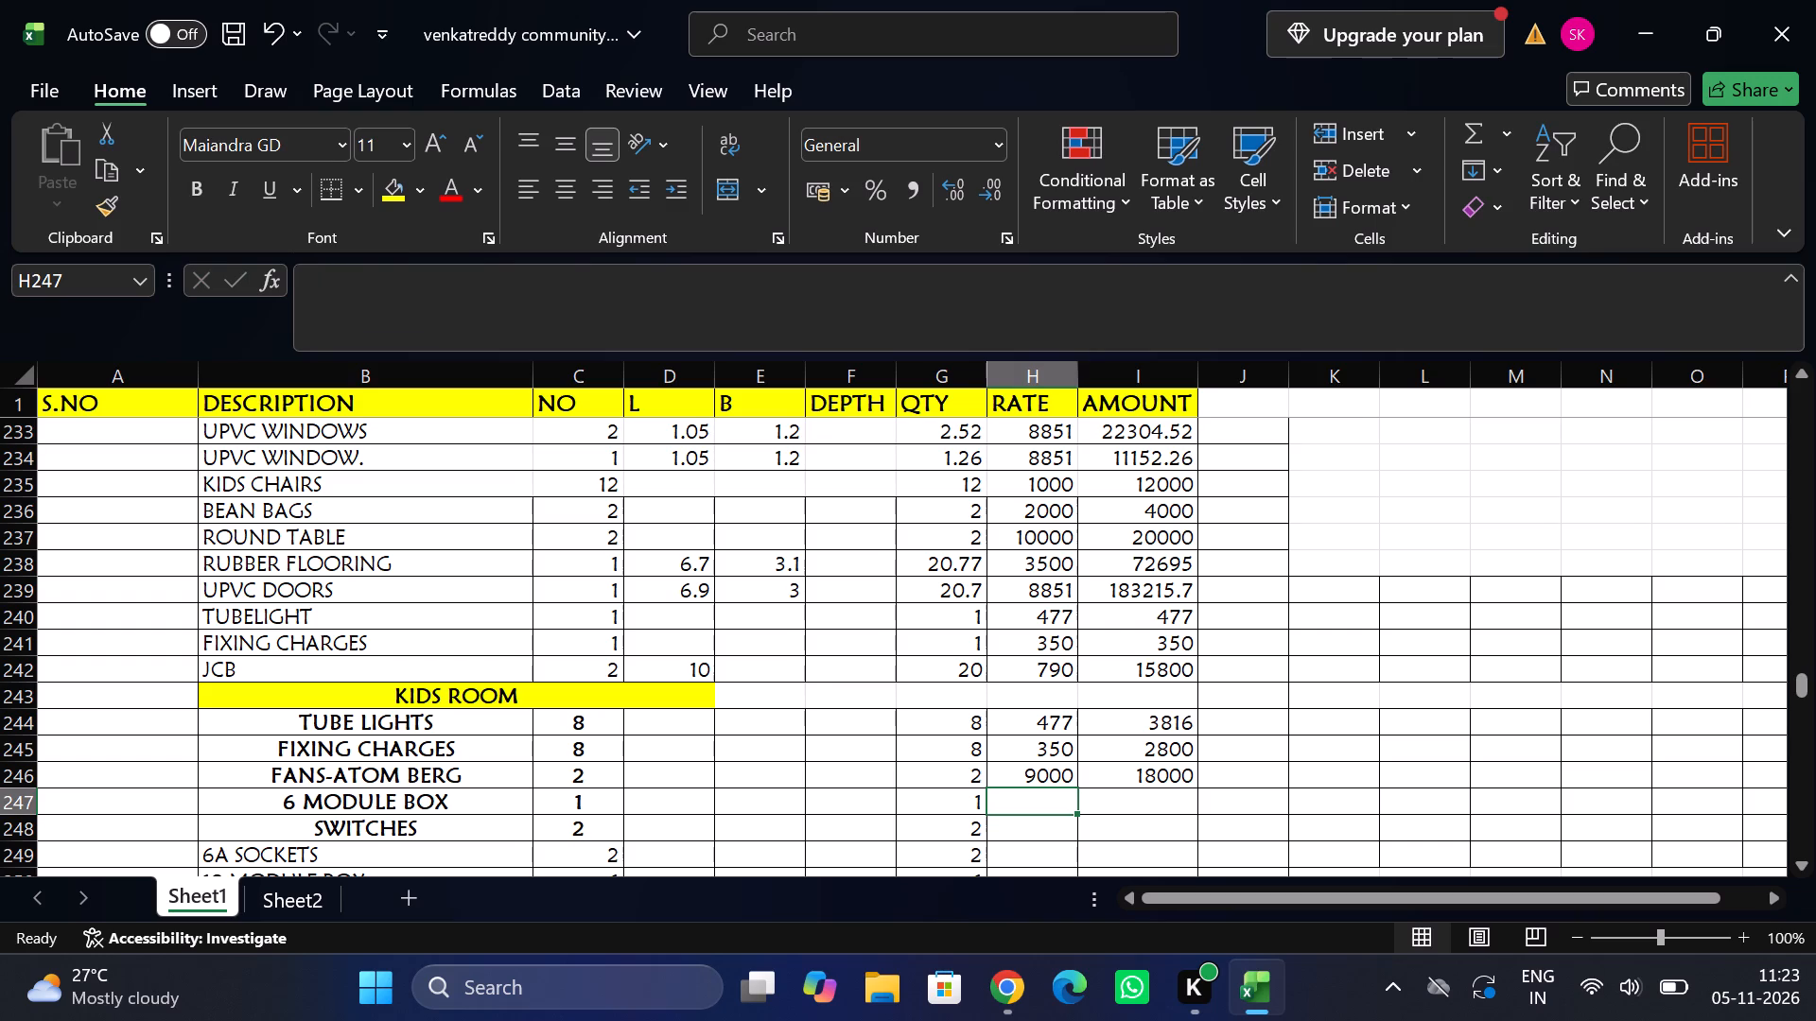
Extend the merged, centred KIDS ROOM heading so it spans the DESCRIPTION through RATE columns.
left_click_drag(688, 693, 1036, 694)
left_click(730, 199)
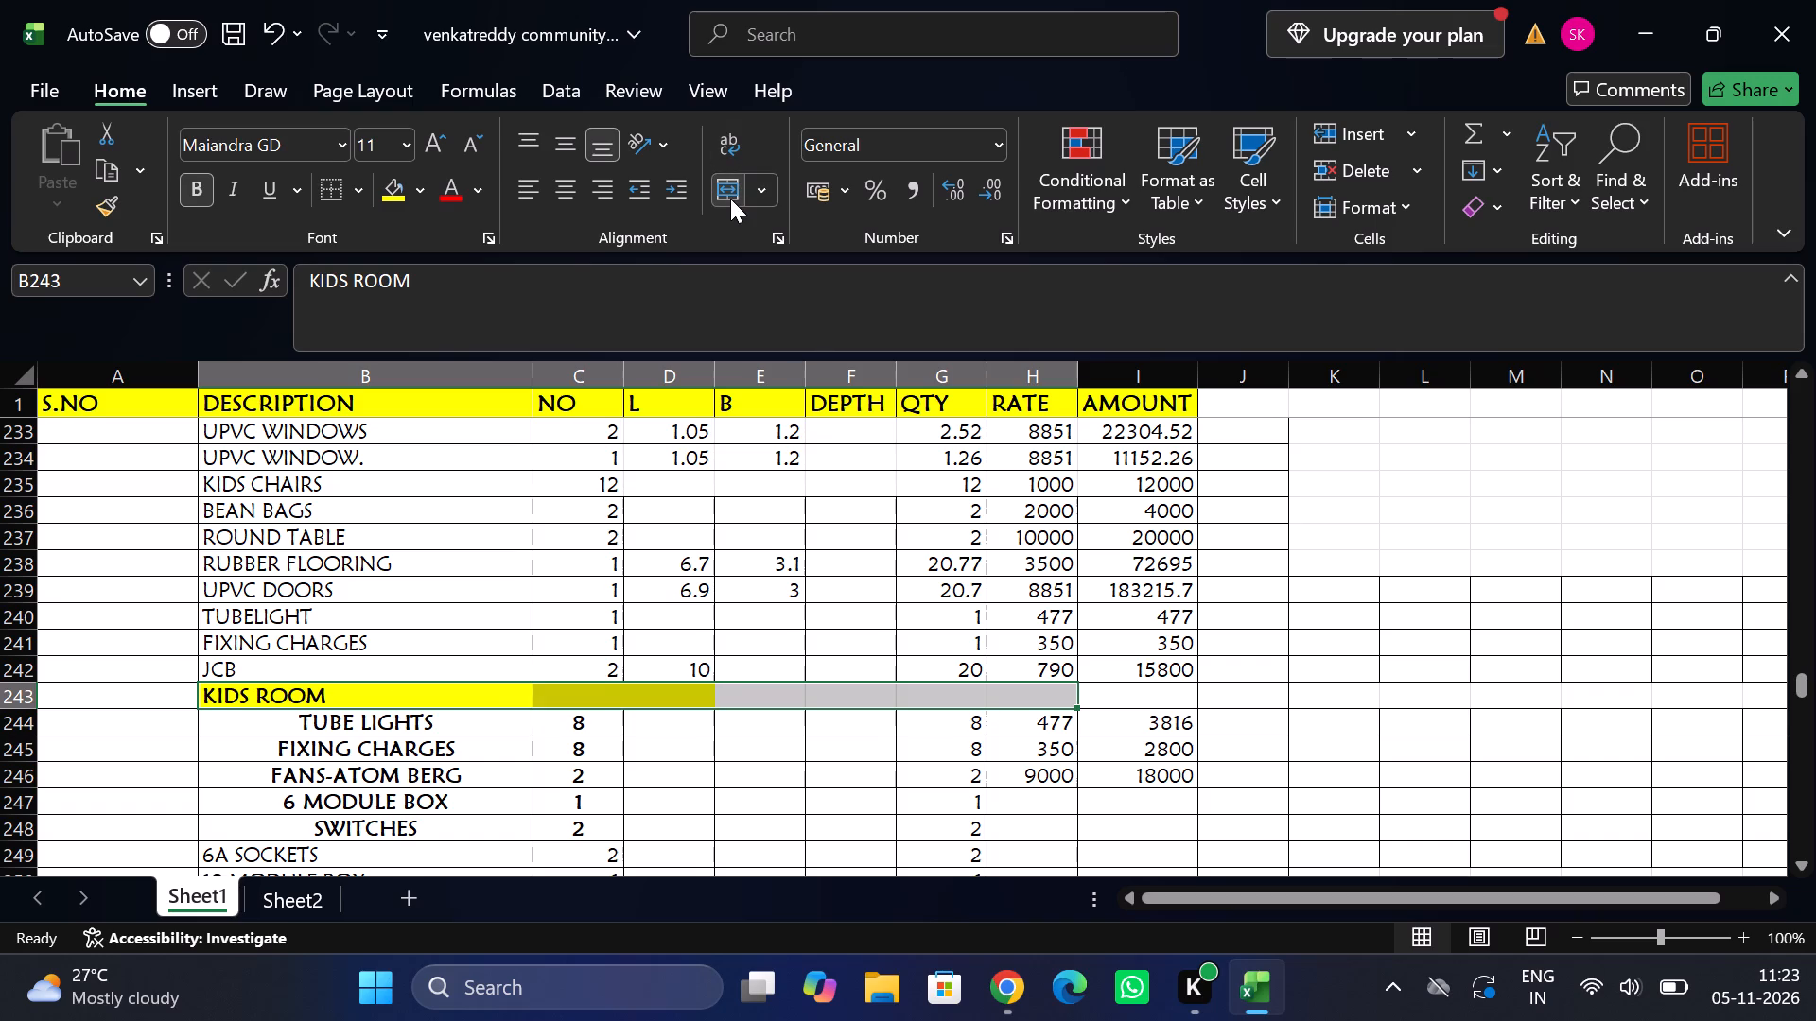
left_click(730, 199)
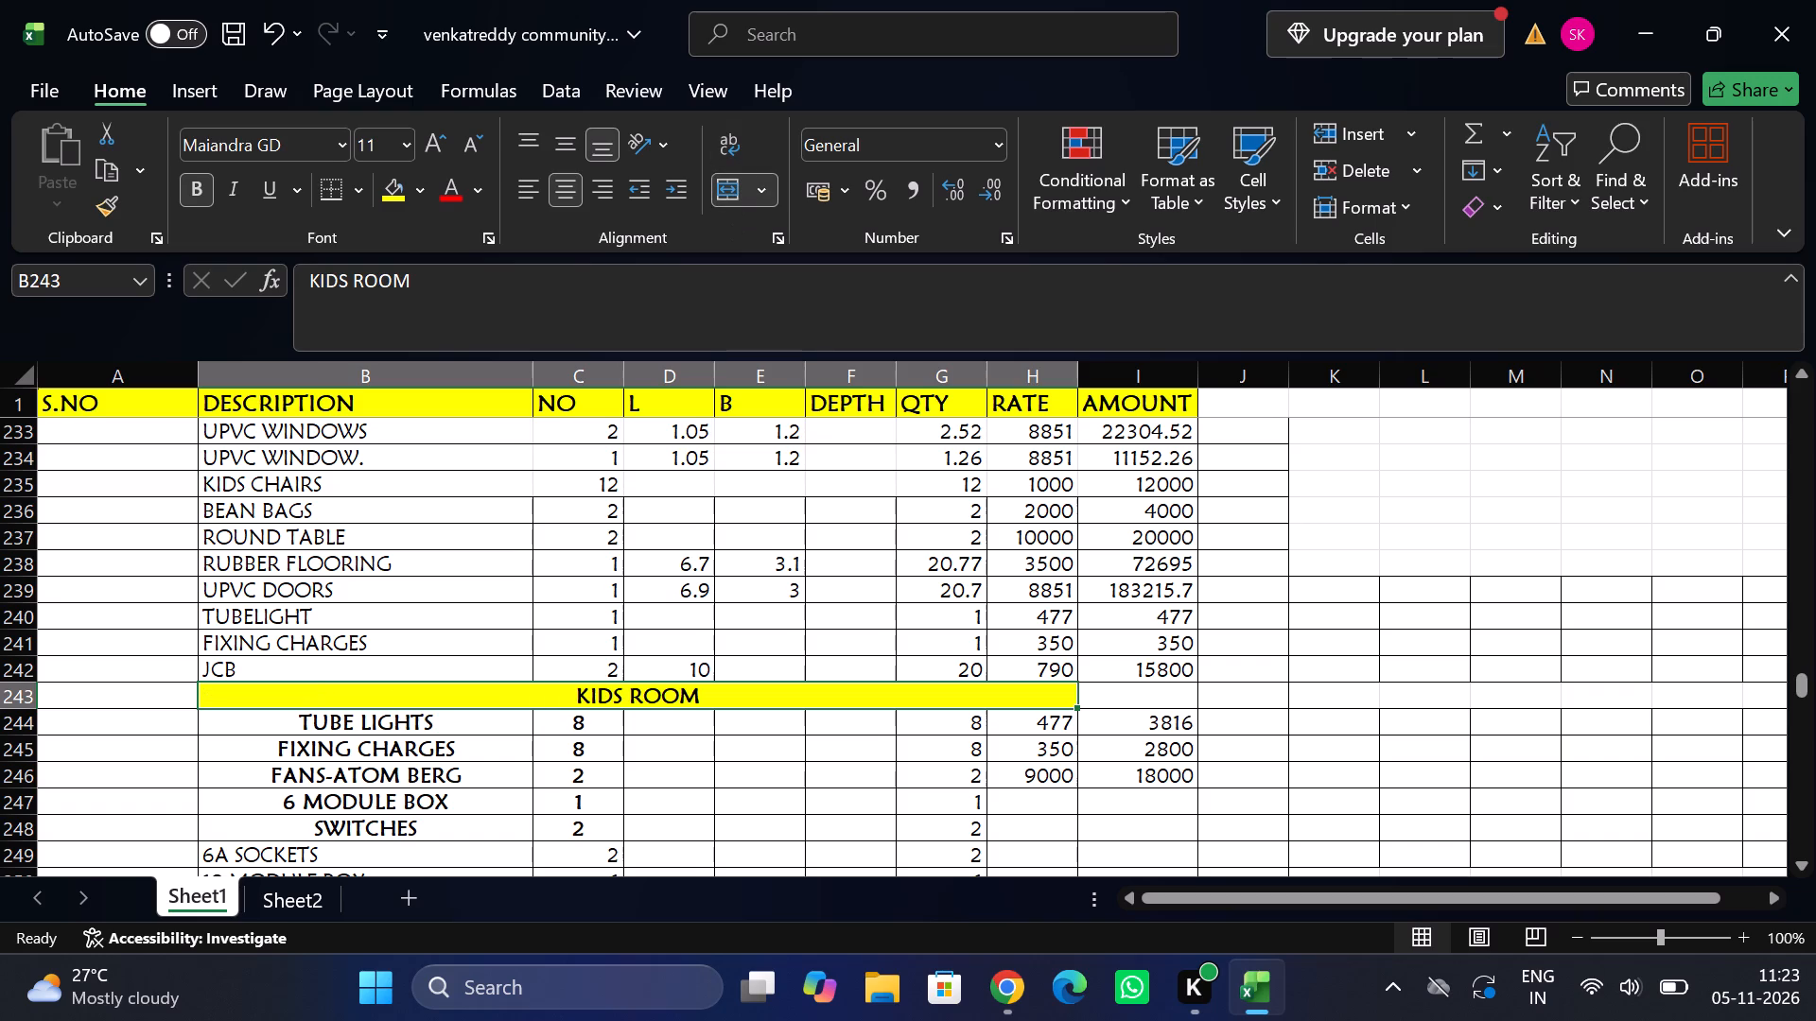
For the kids room 6 MODULE BOX rate, switch to the SSR PDF in Chrome and search it for 6 MODULE BOX.
scroll(875, 774, "down", 1)
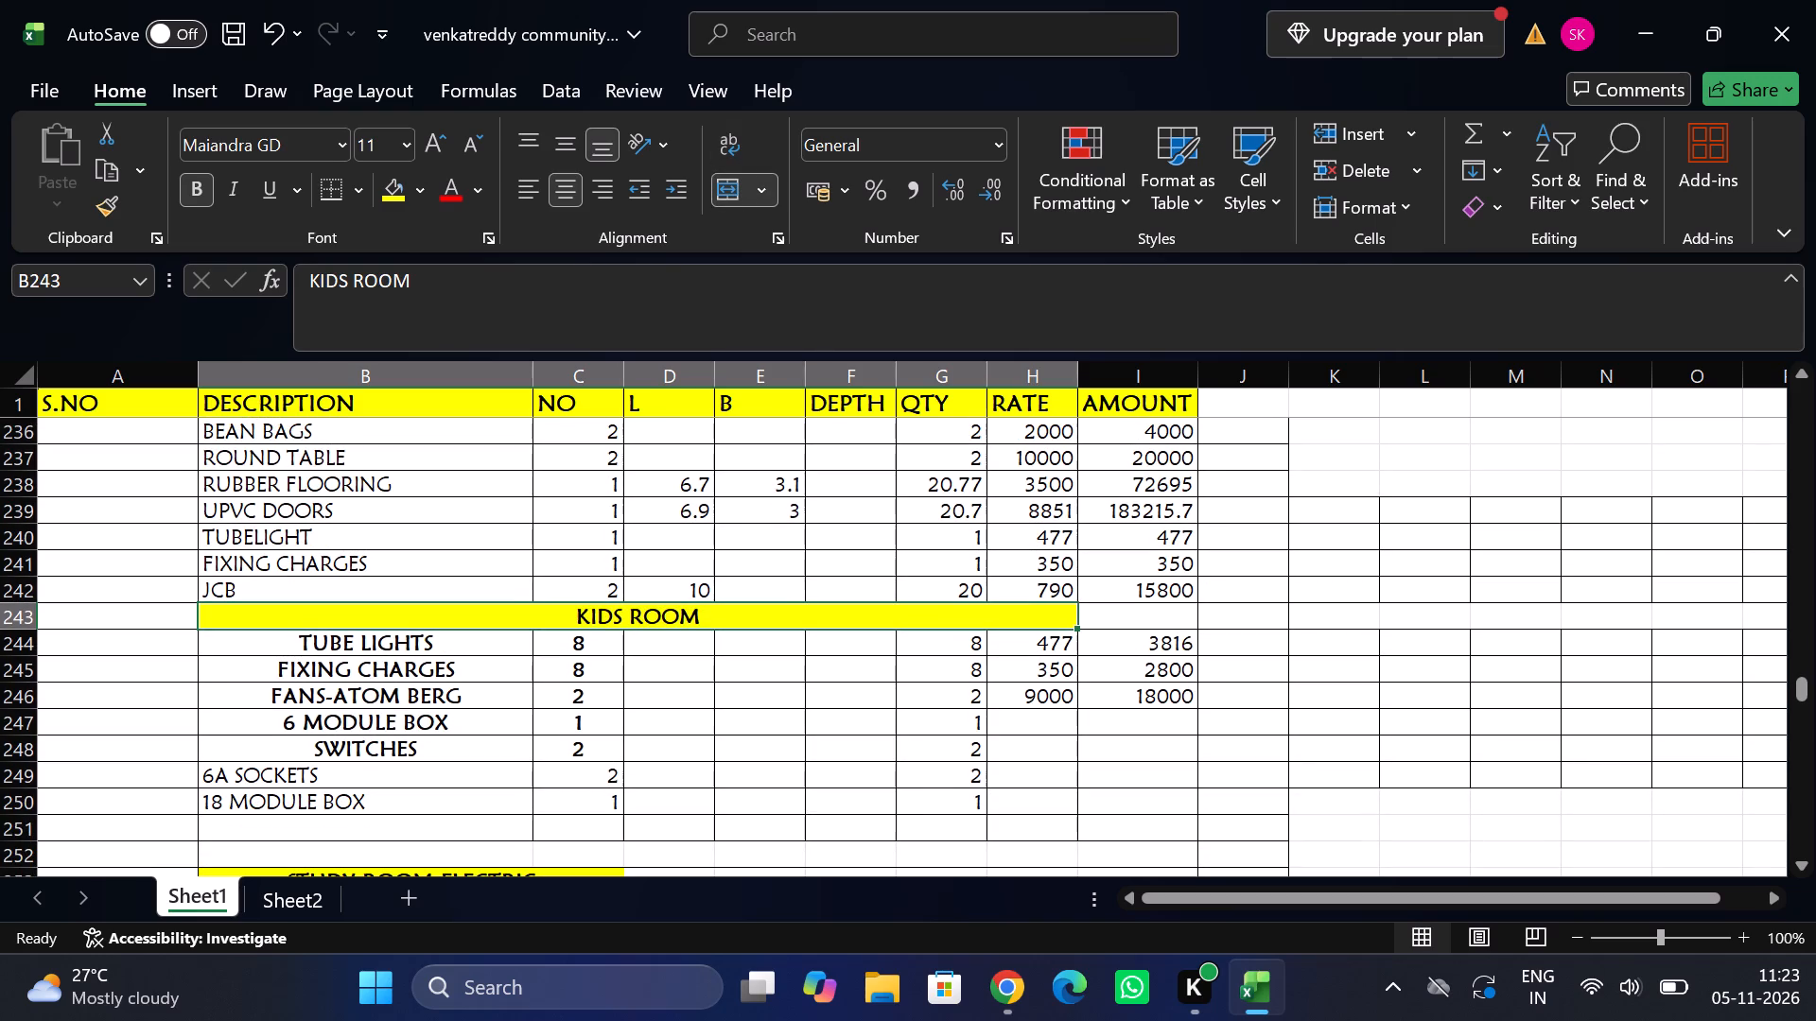
left_click(1041, 725)
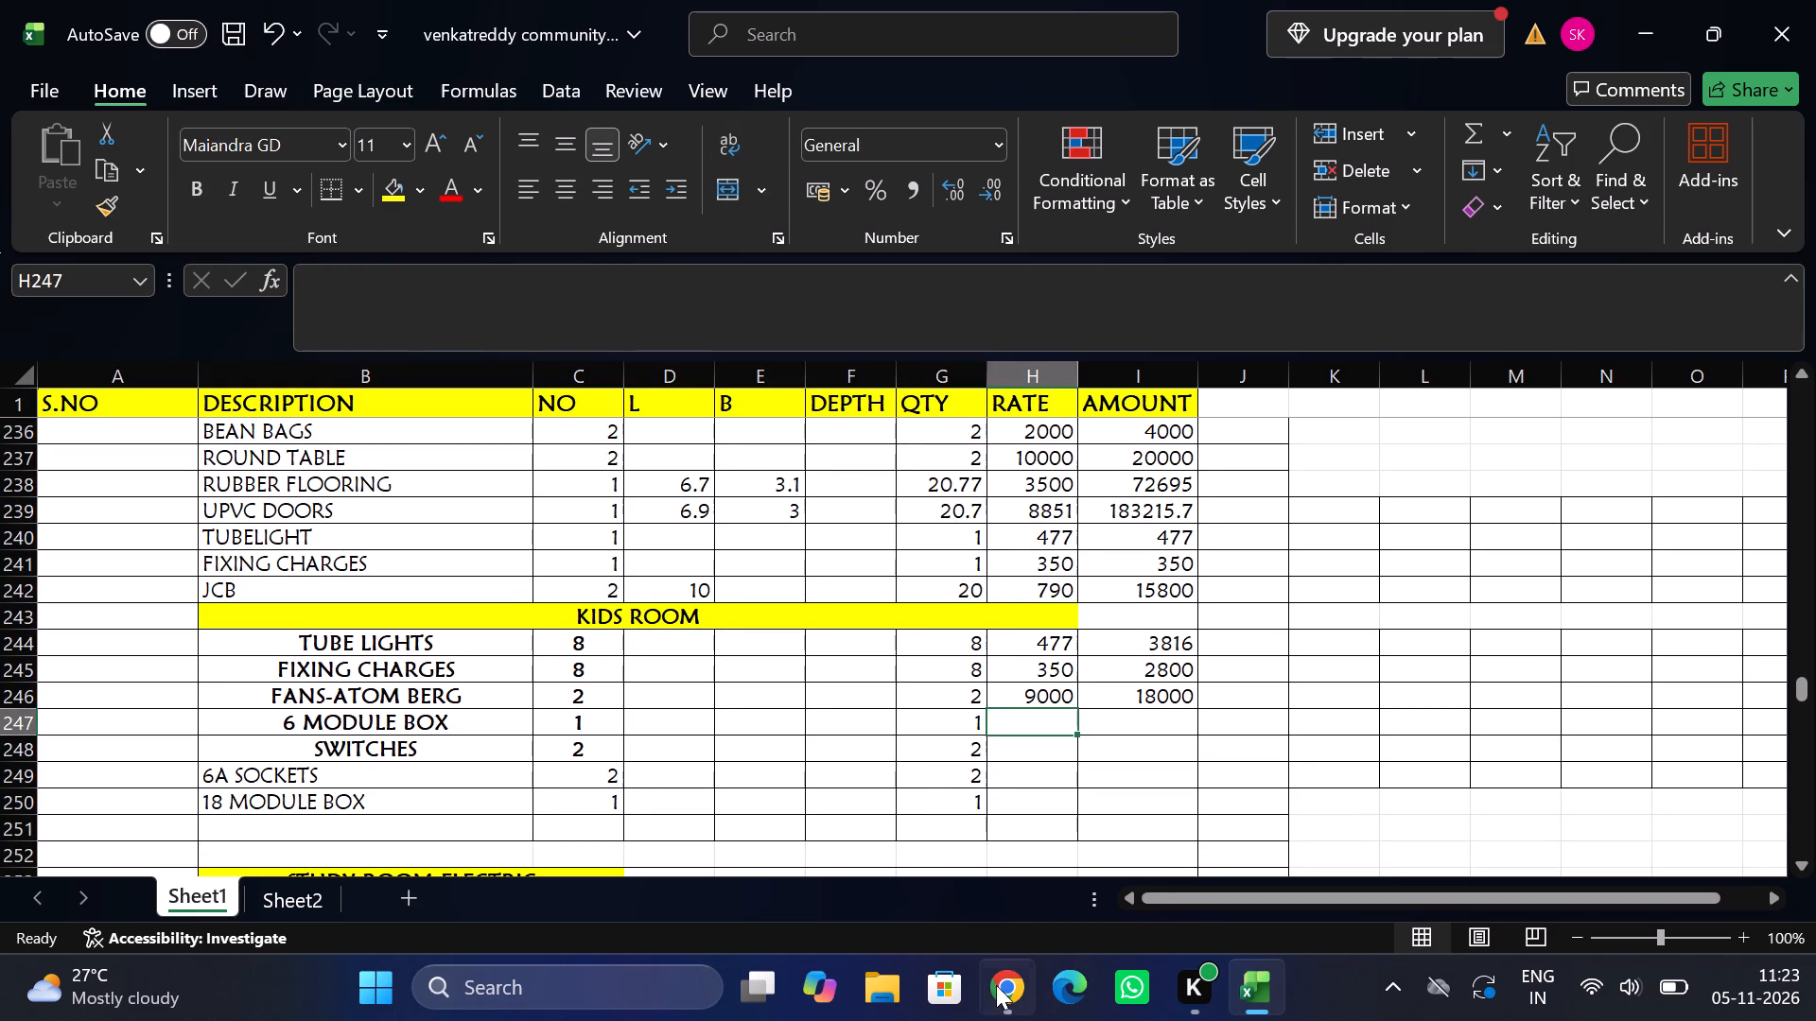
left_click(998, 854)
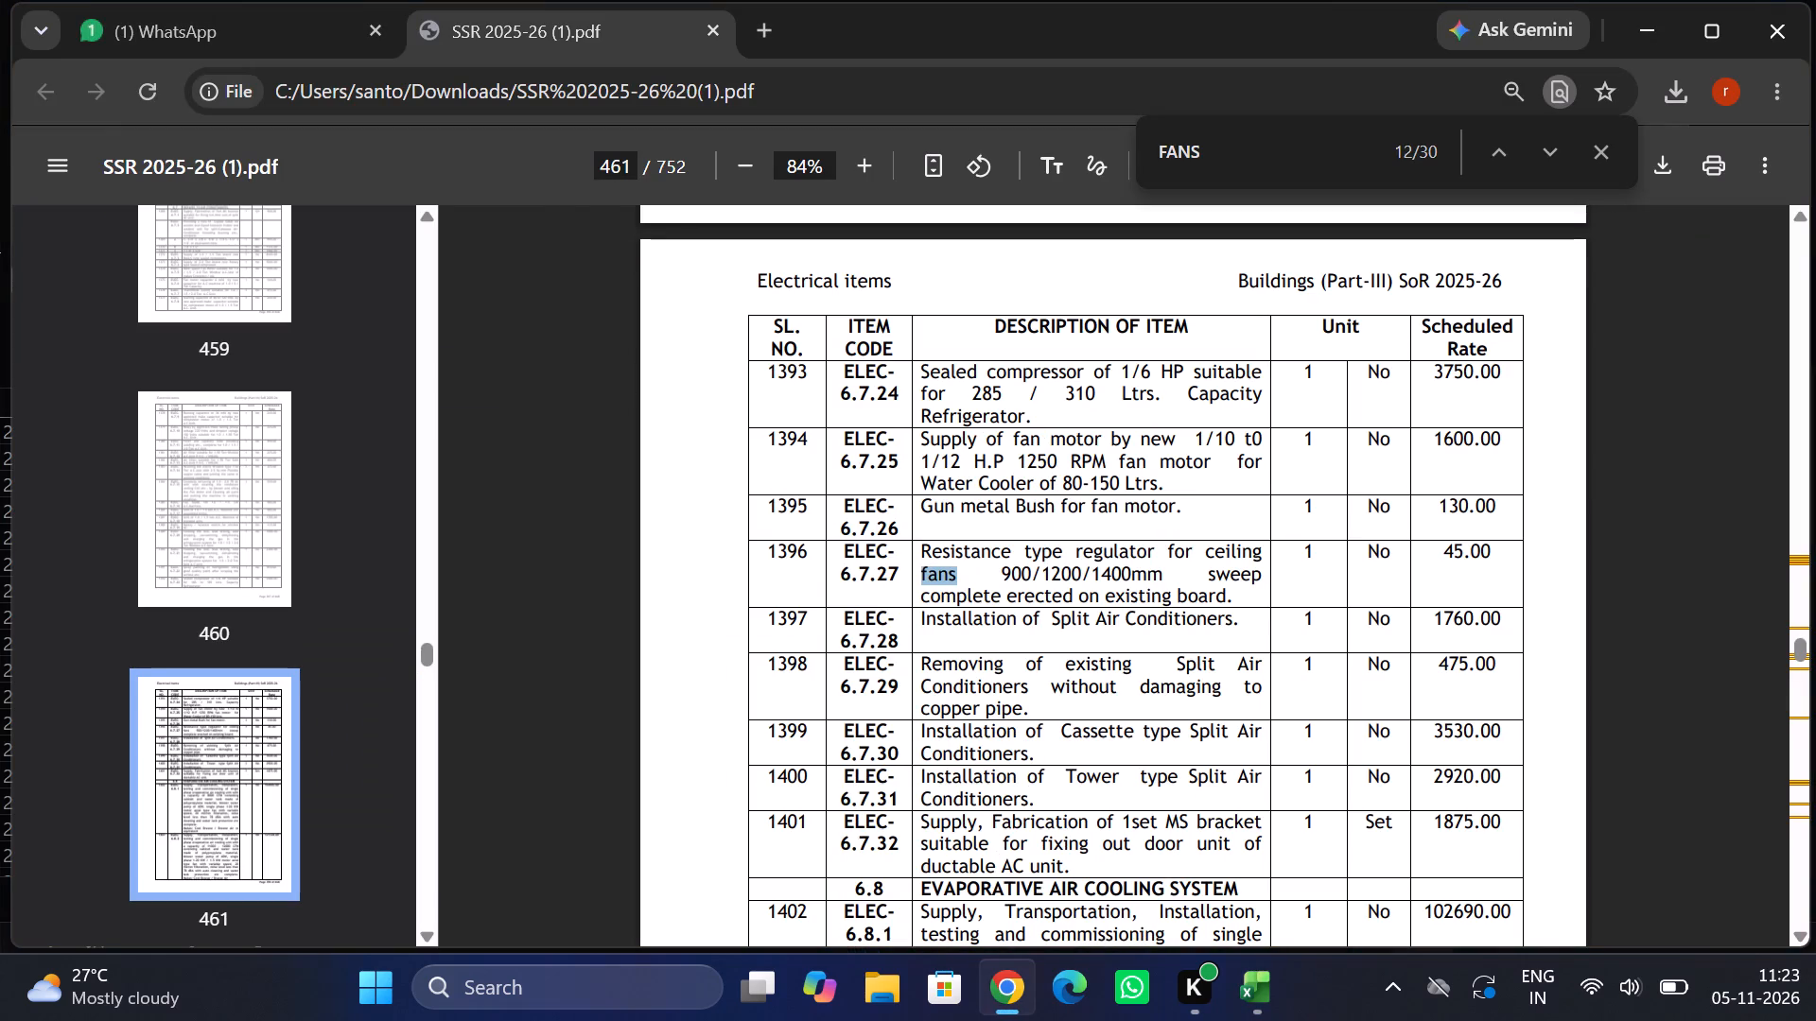
key("BackSpace")
key("BackSpace")
key("BackSpace")
key("BackSpace")
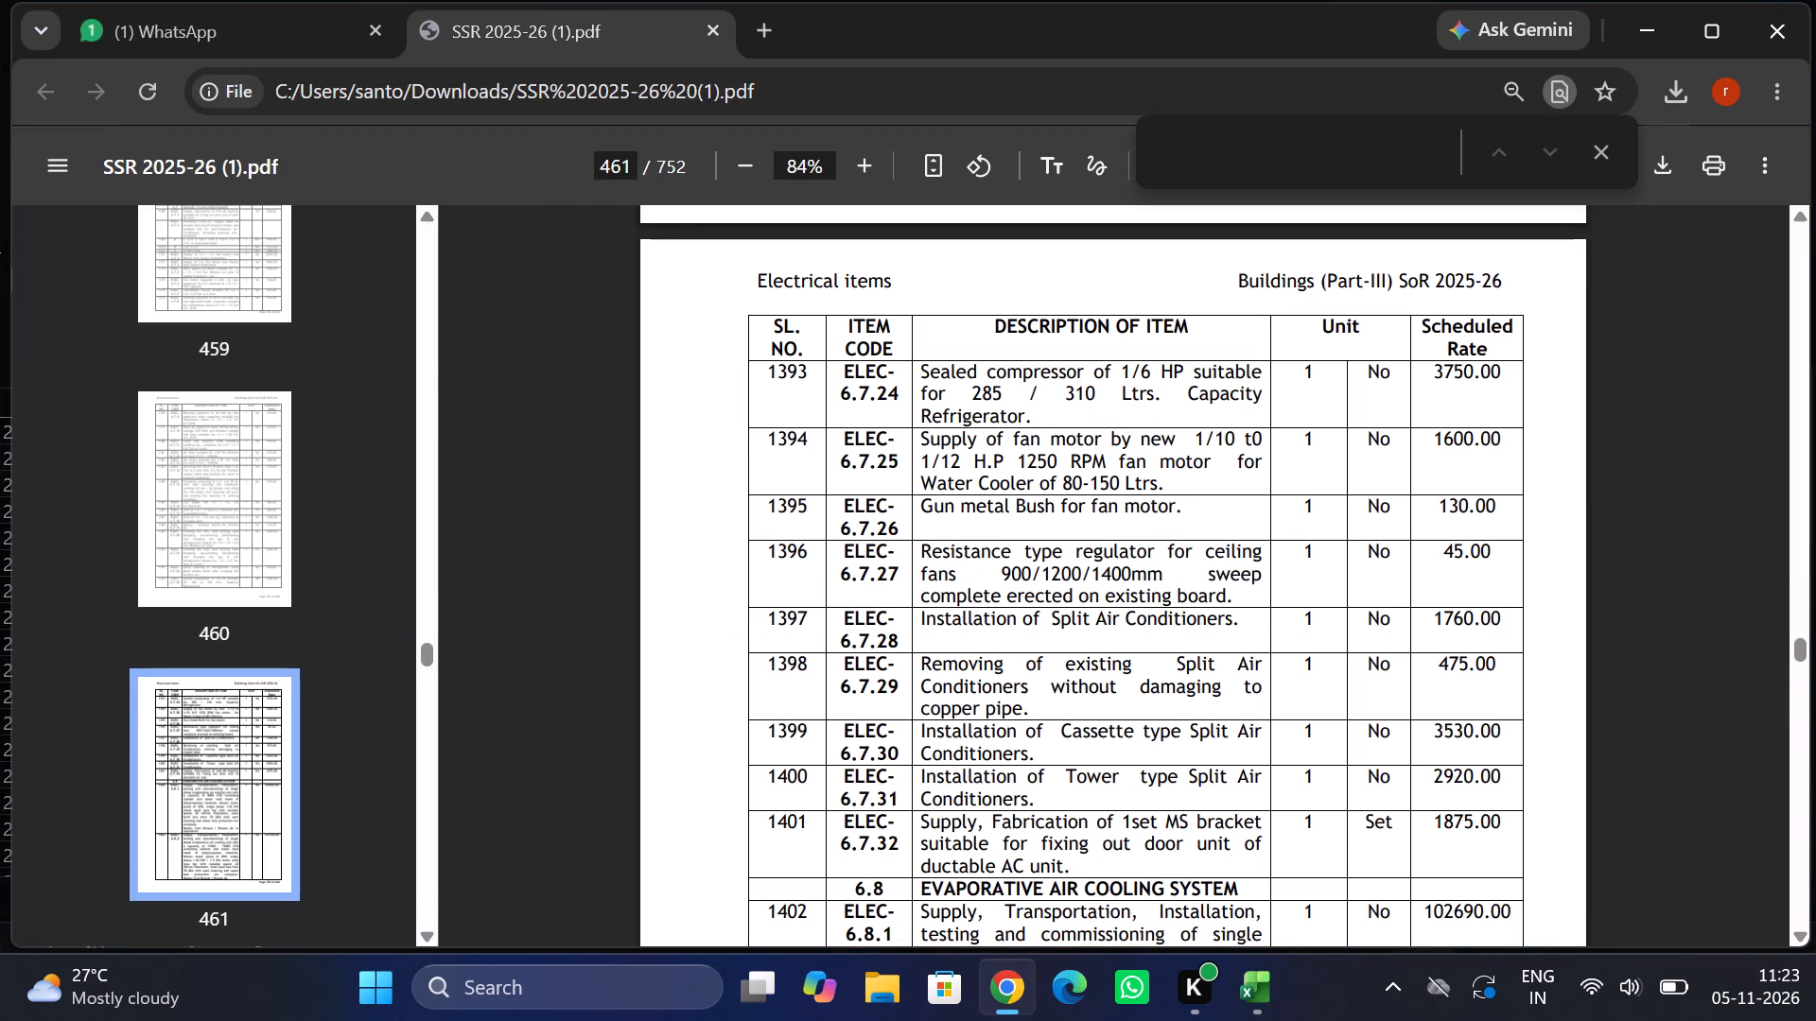
type("6")
key("space")
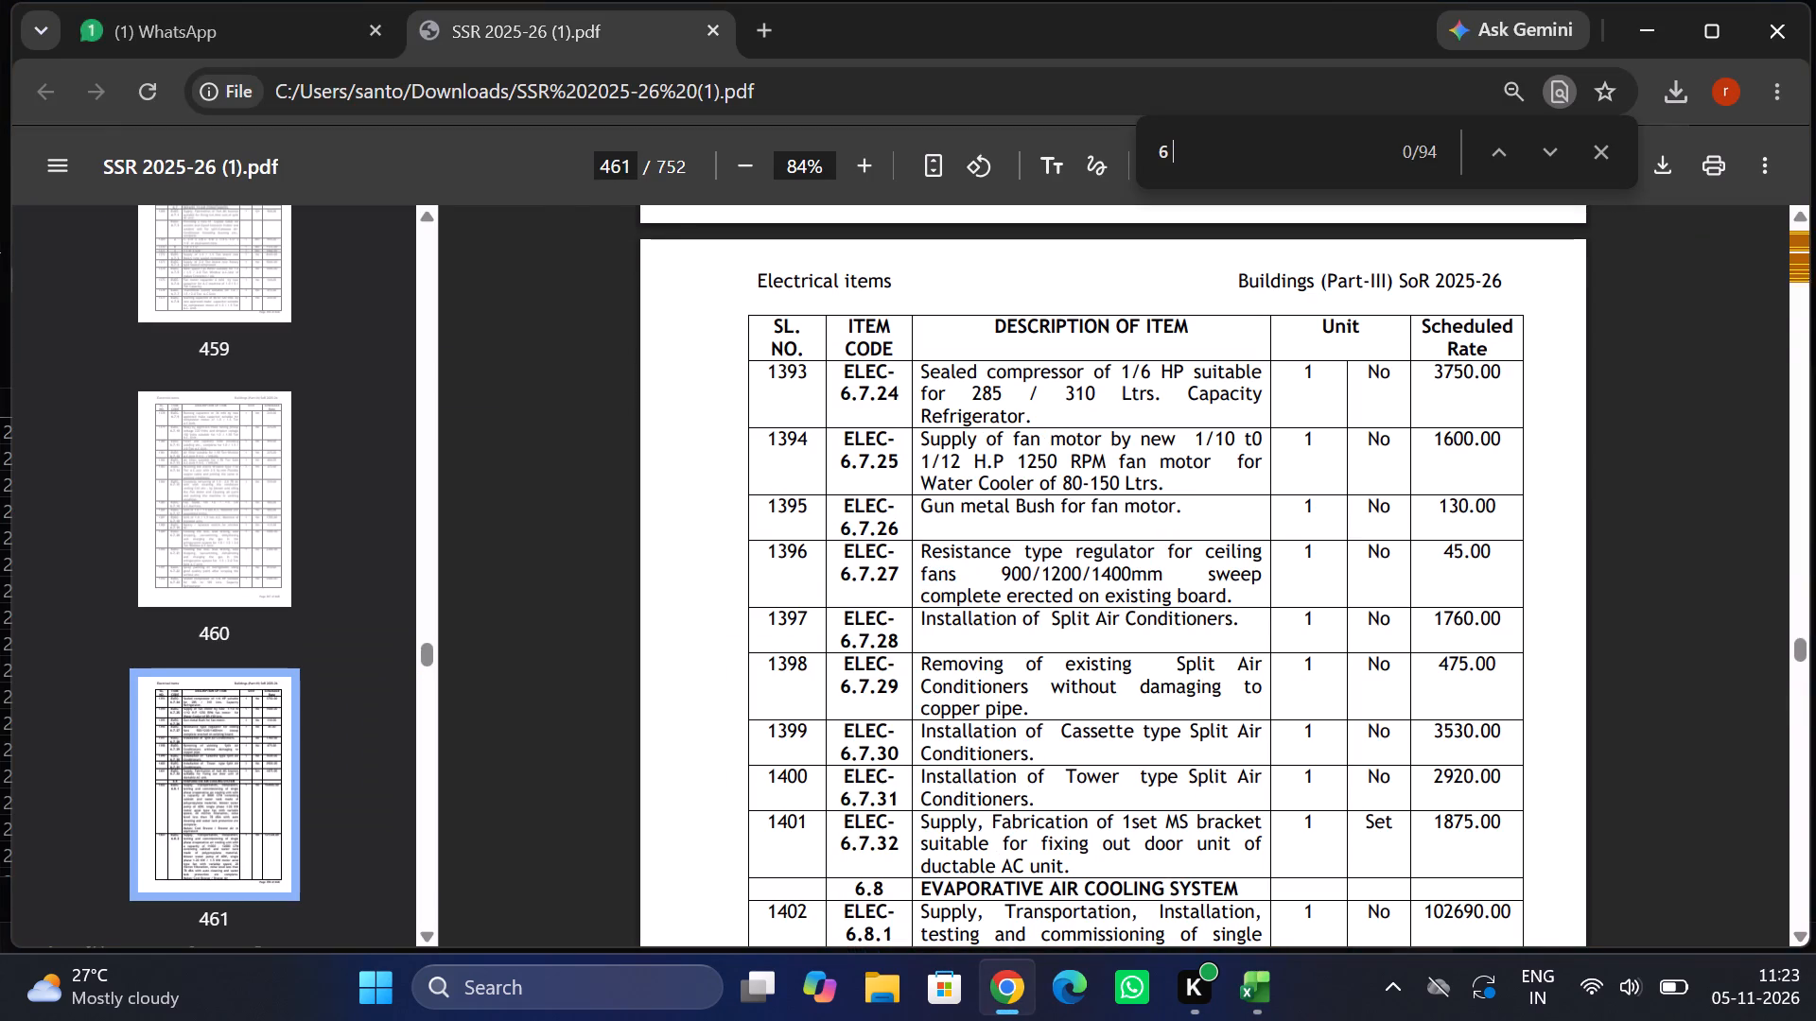
type("MODULE")
key("space")
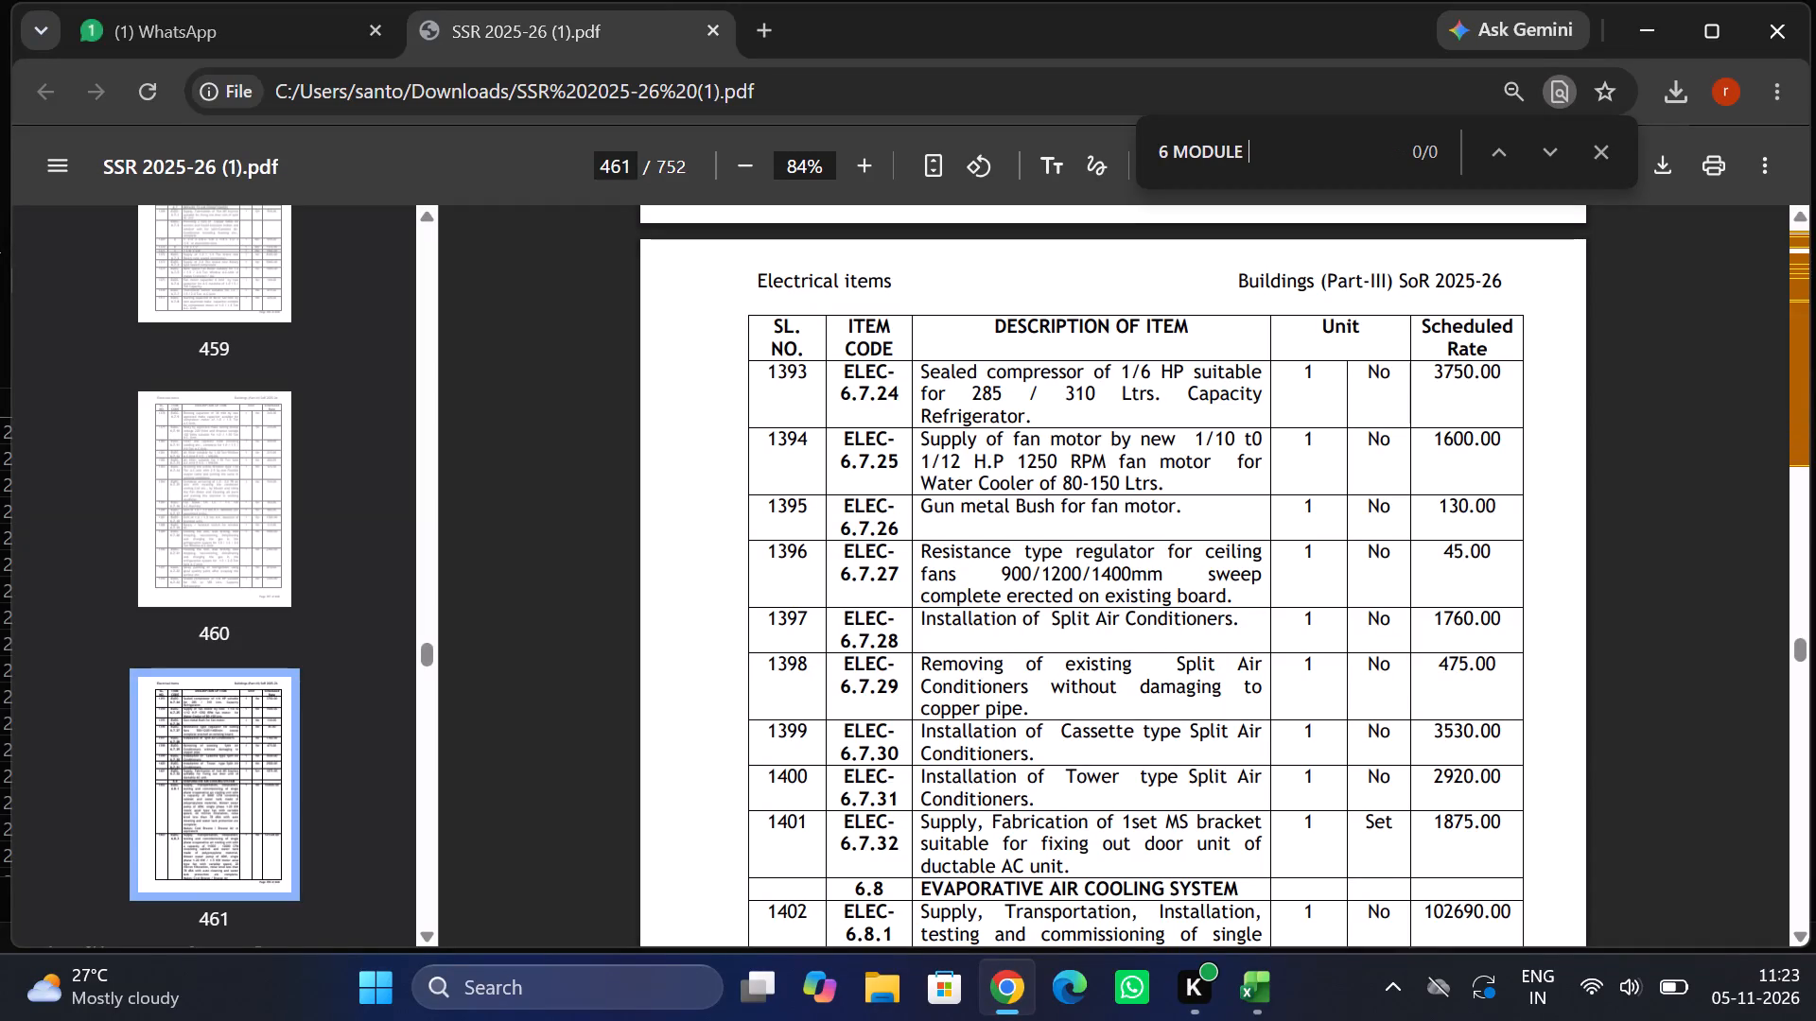
type("BOX")
key("Return")
key("Return")
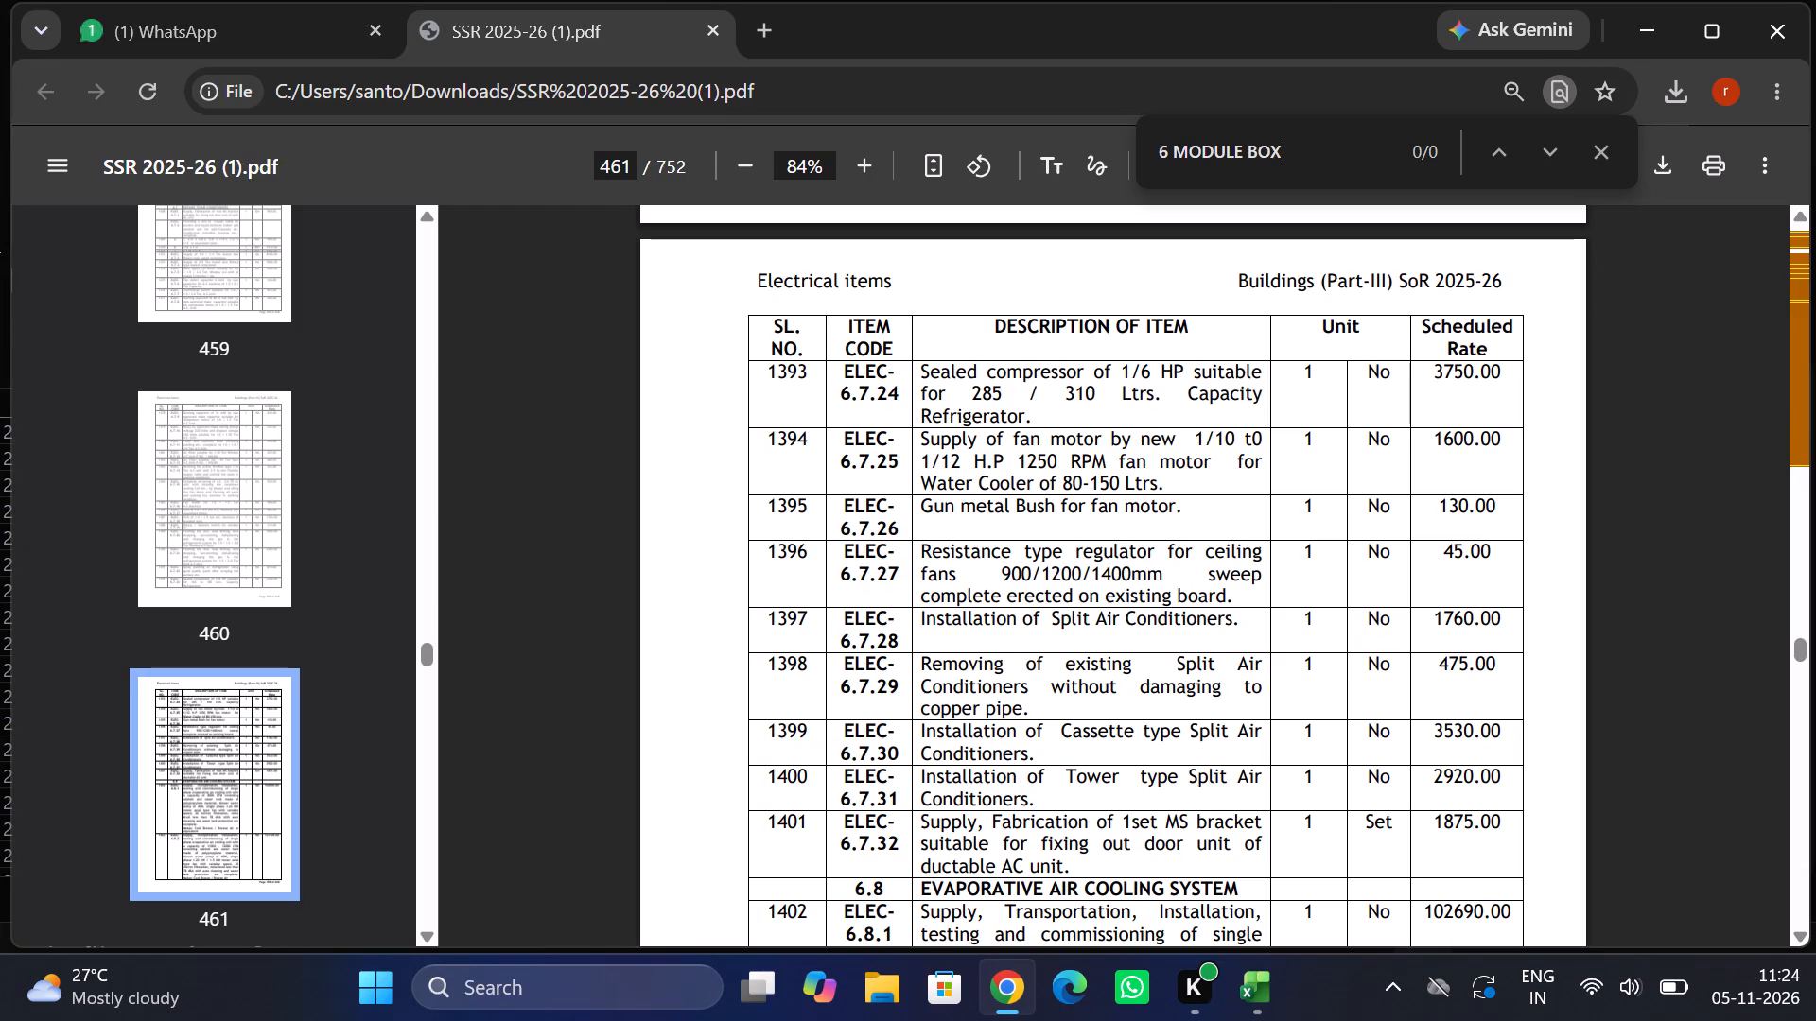
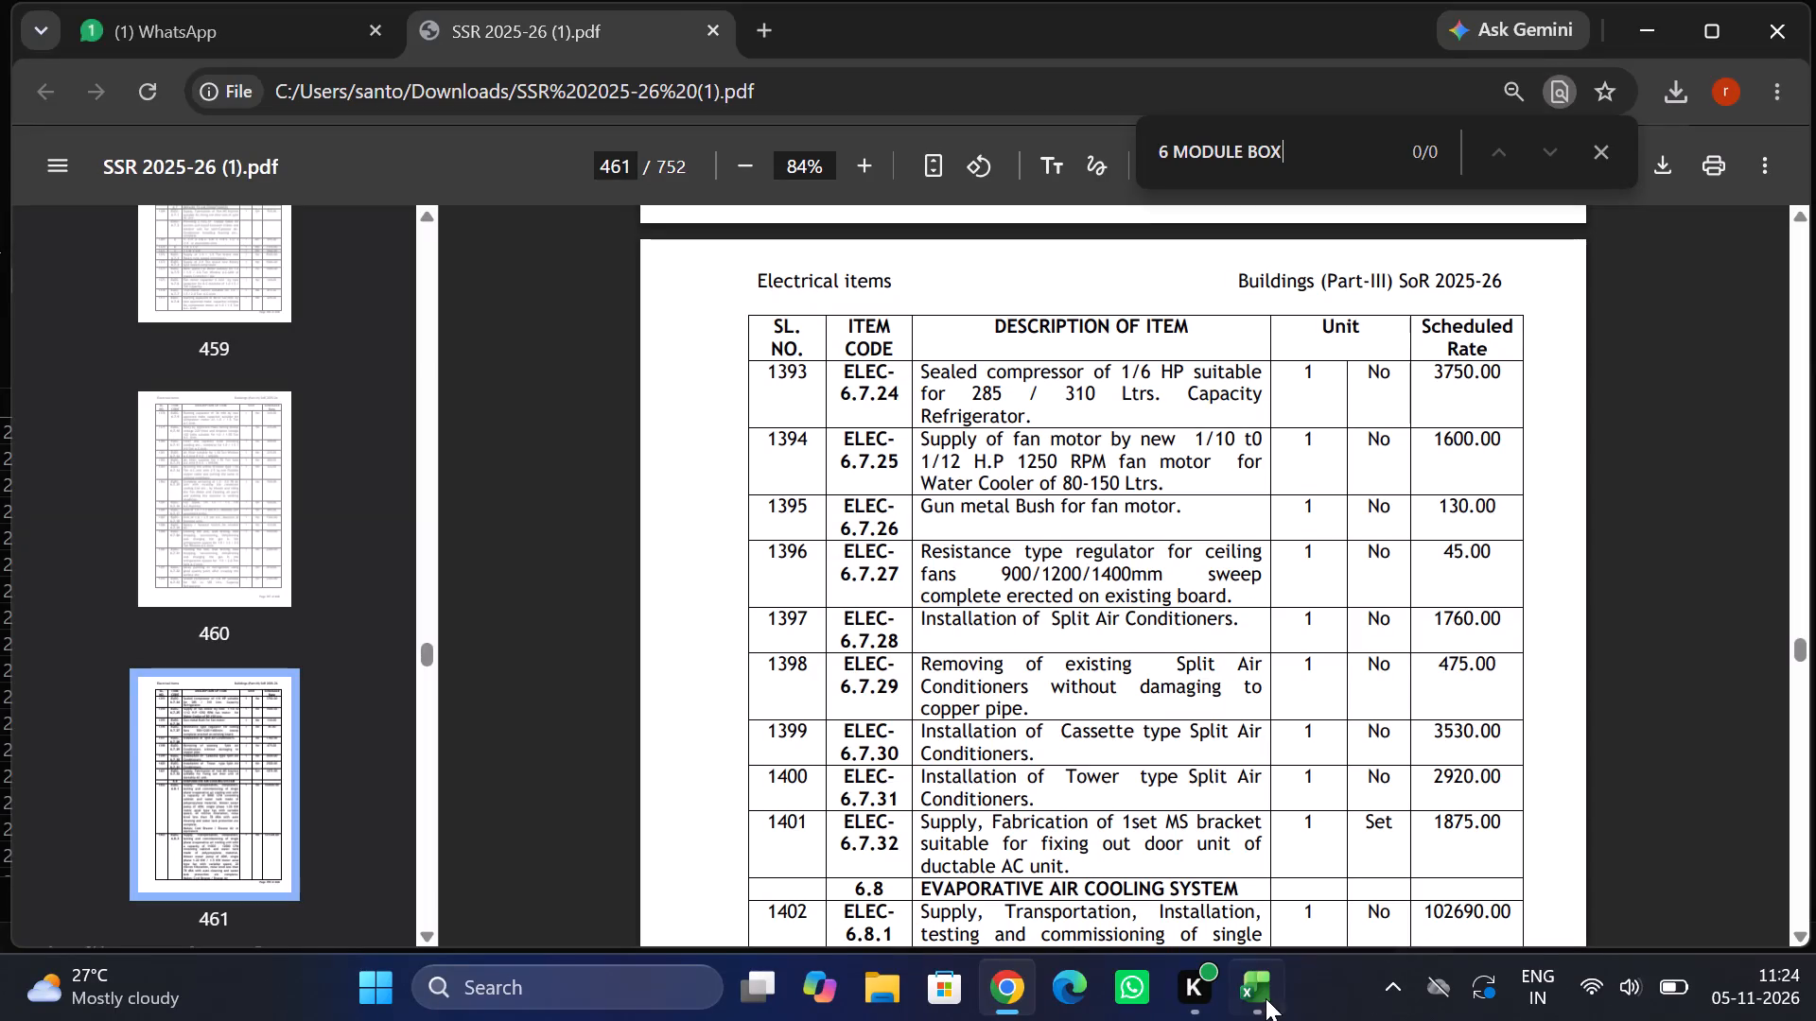
Check the kids room 6 MODULE BOX row in the Excel estimate and rerun that search in the SSR PDF in Chrome.
left_click(1295, 839)
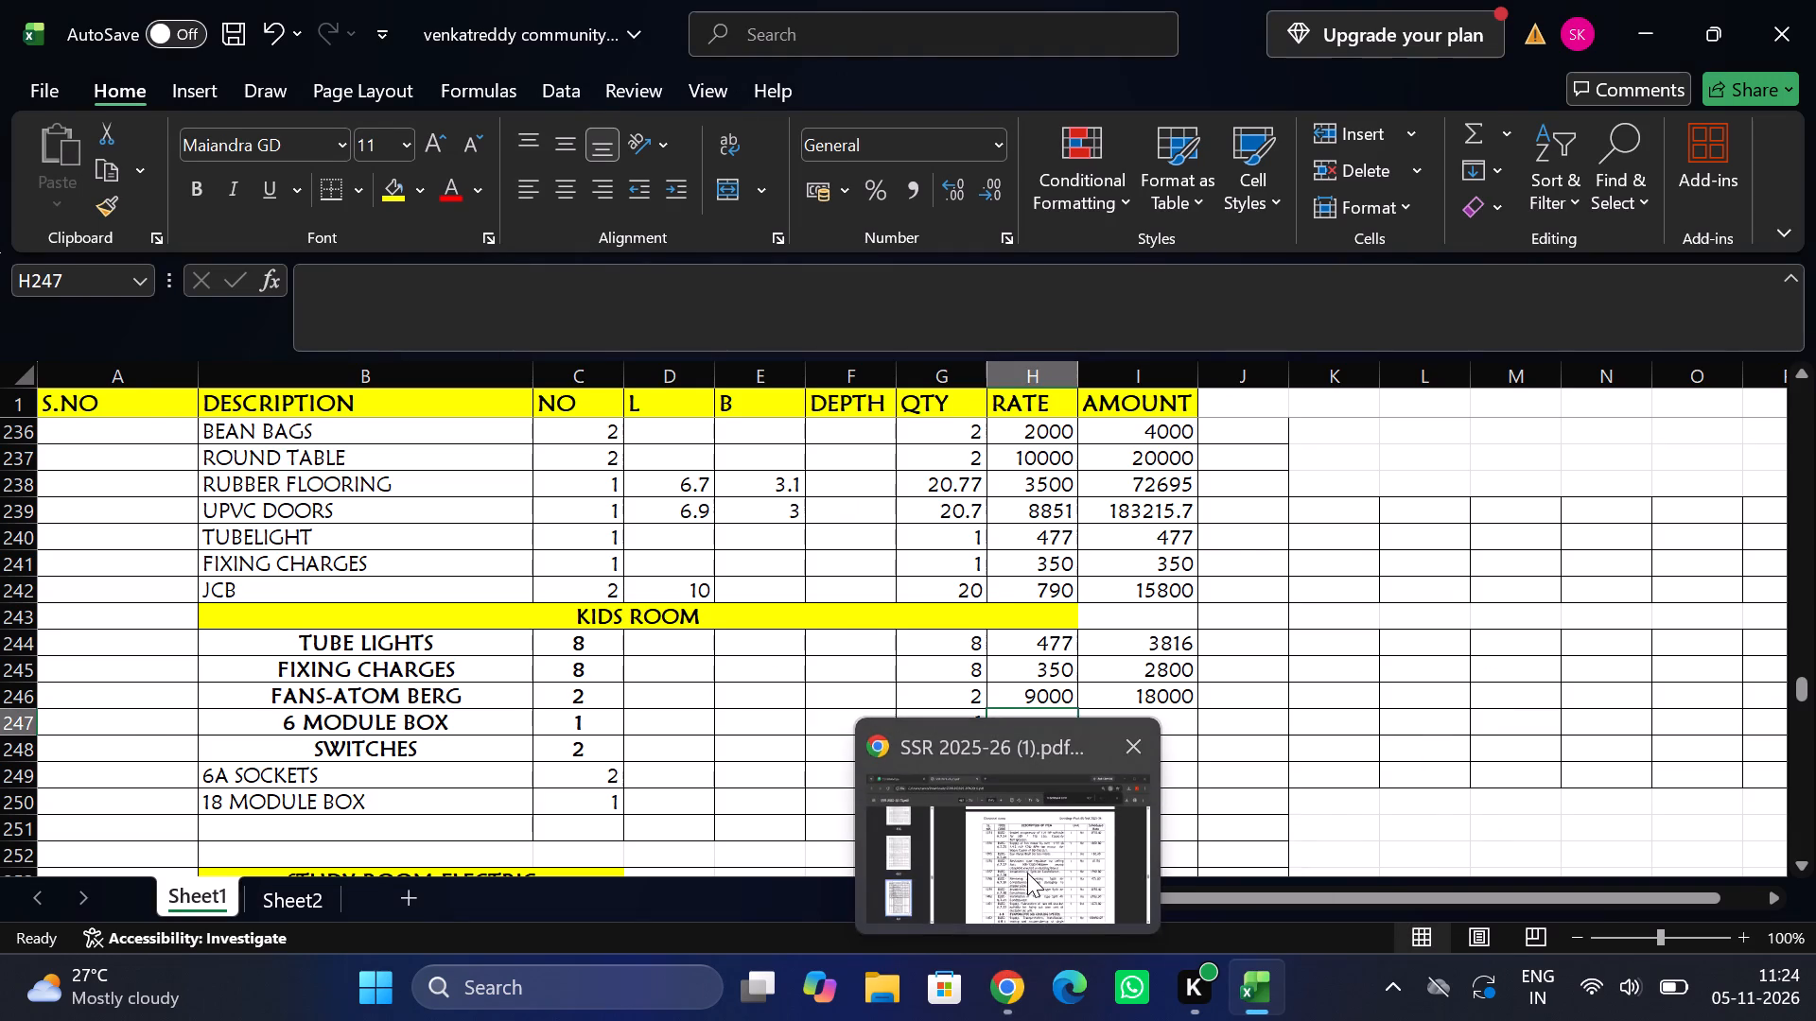
left_click(1027, 873)
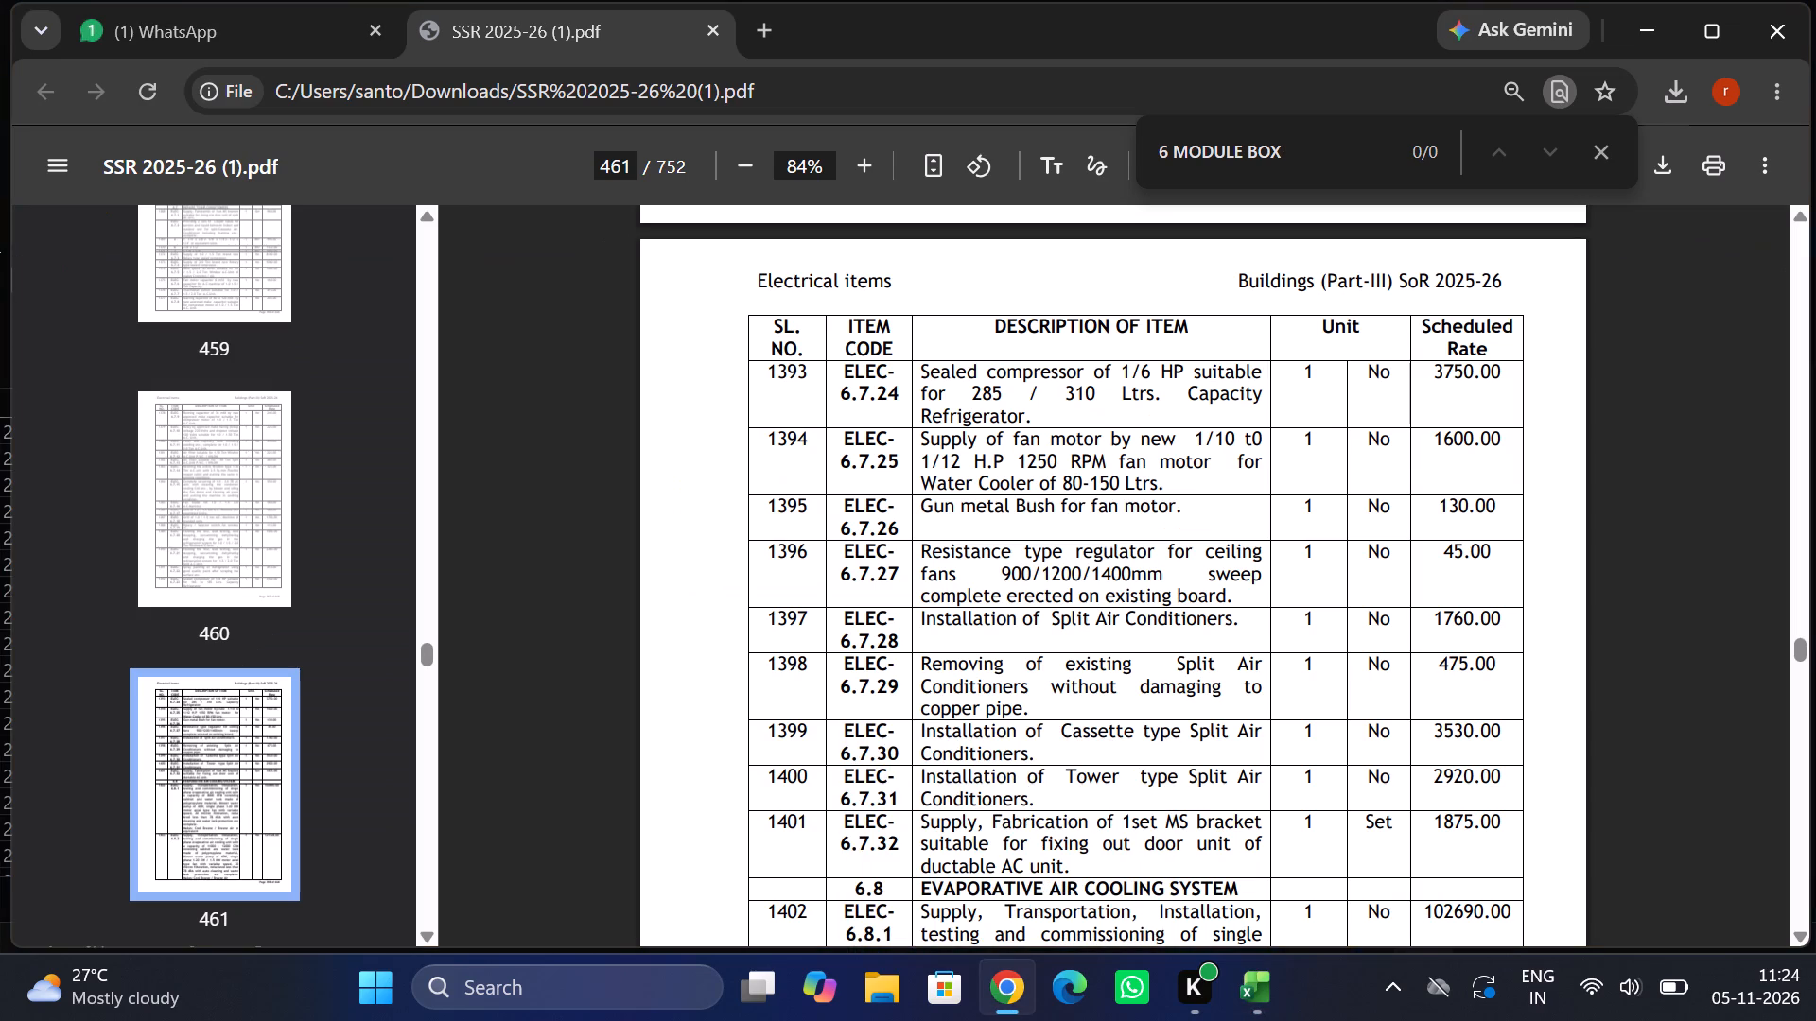
key("Return")
key("Return")
Replace the SSR PDF search term with the broader text MODUL to look for module box items.
key("BackSpace")
key("BackSpace")
key("BackSpace")
key("BackSpace")
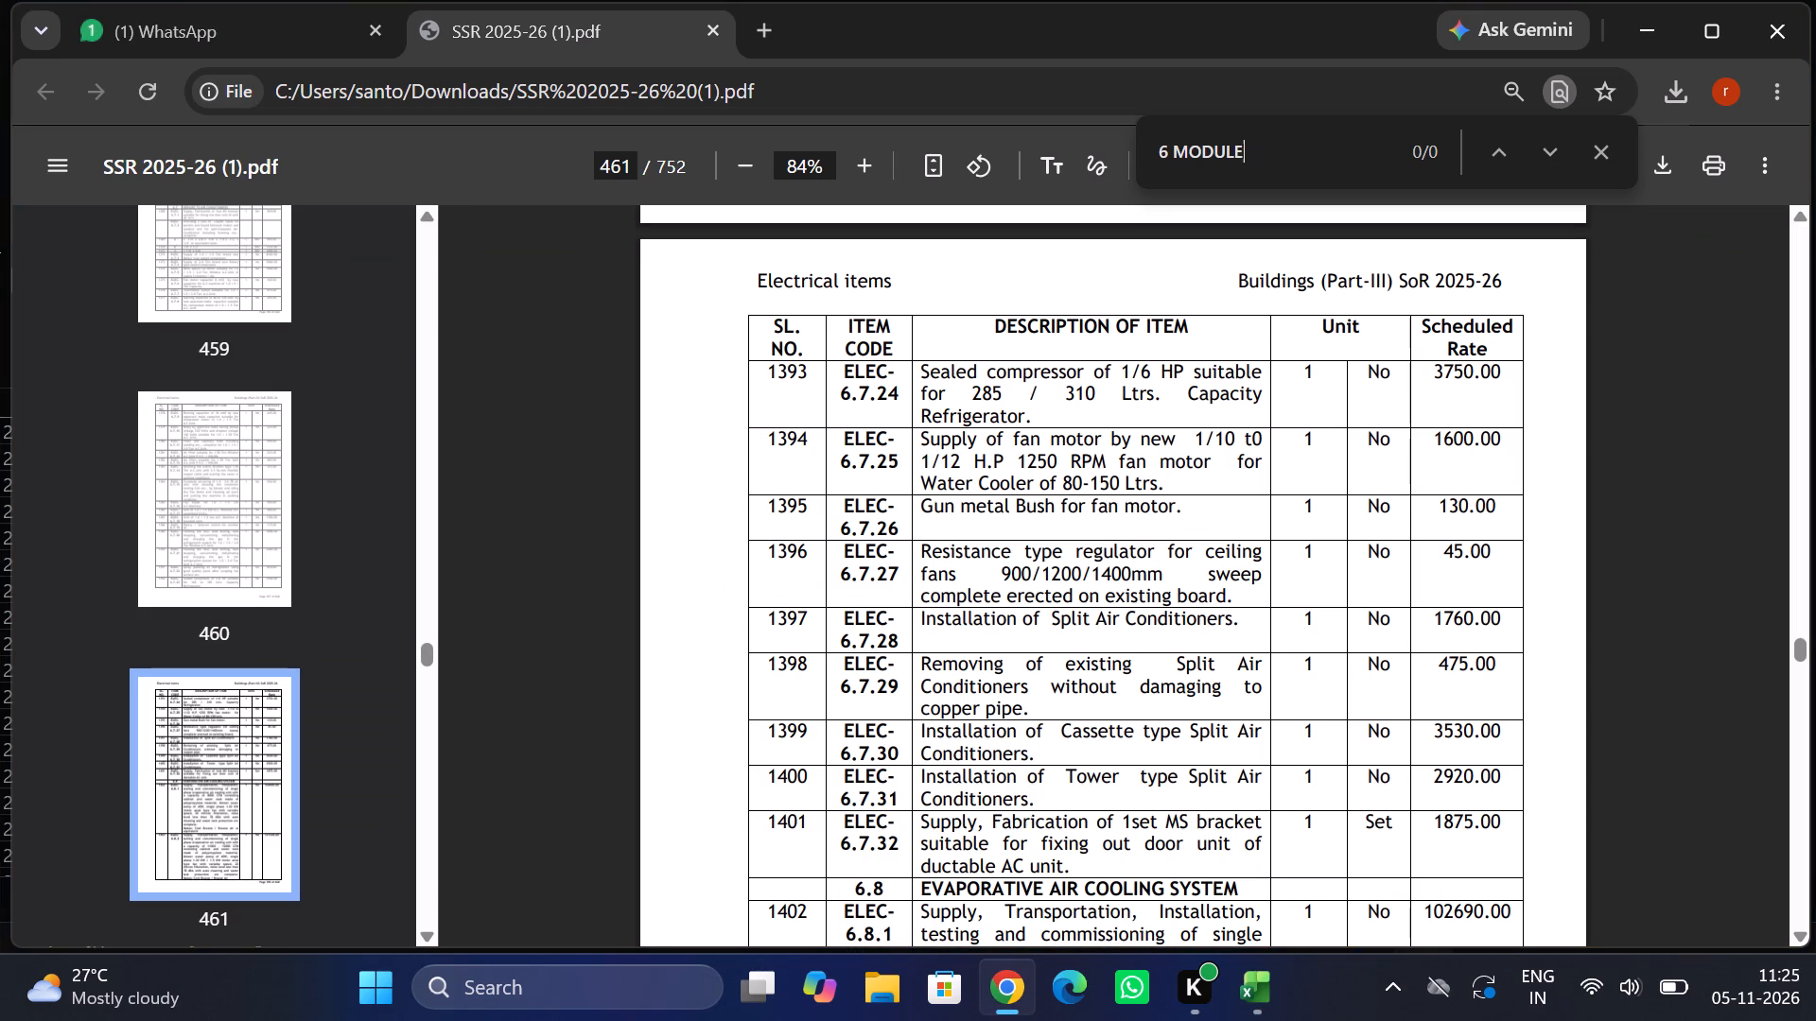
key("BackSpace")
key("BackSpace")
key("BackSpace")
key("BackSpace")
key("BackSpace")
key("BackSpace")
key("BackSpace")
key("BackSpace")
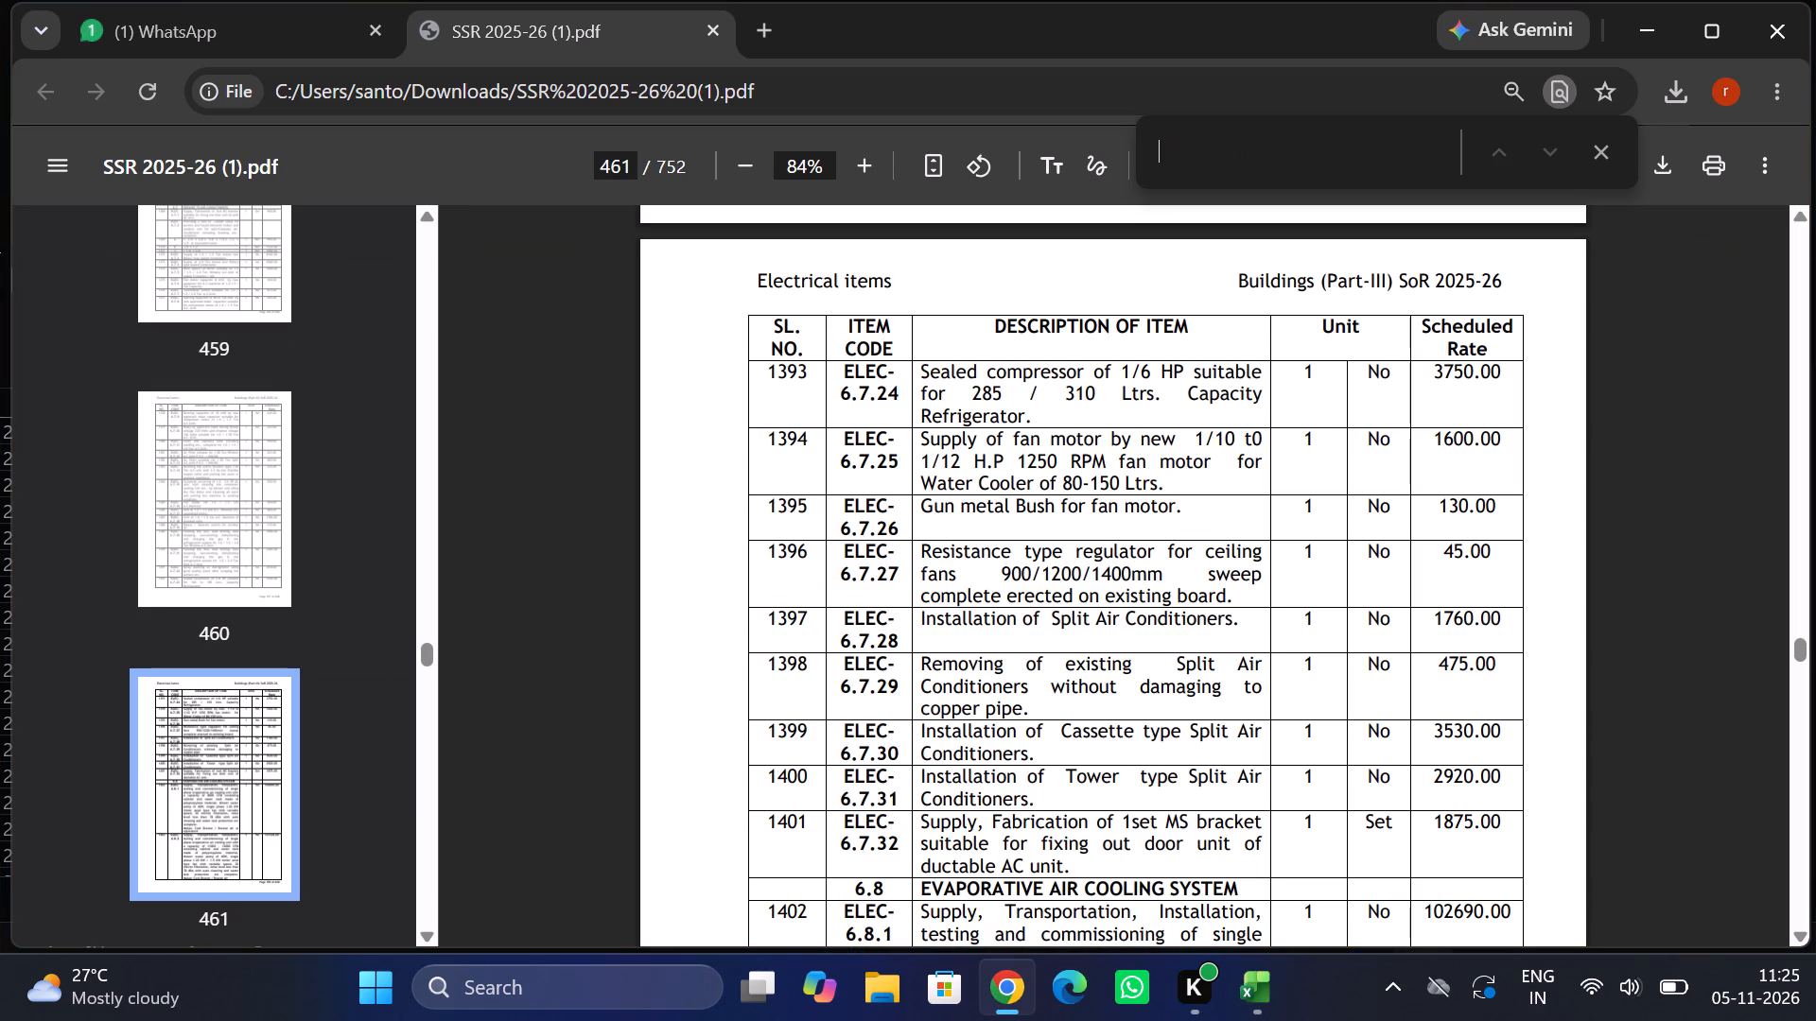
type("MODUL")
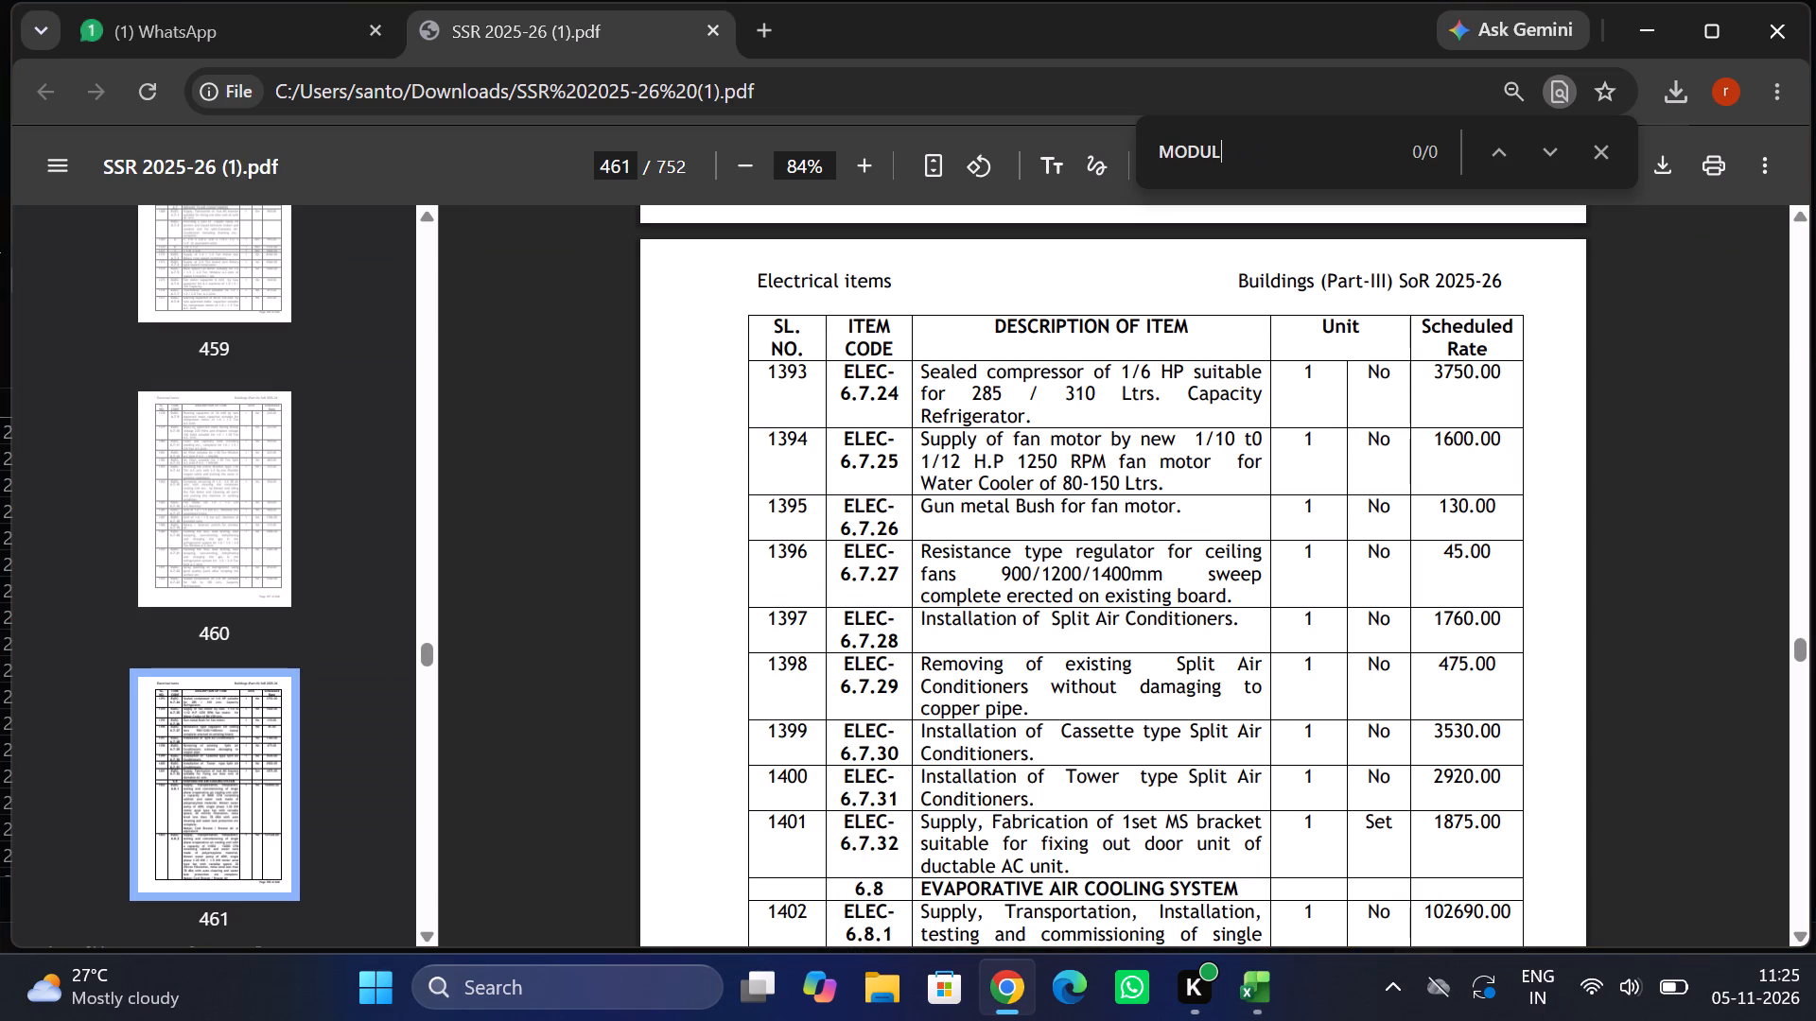
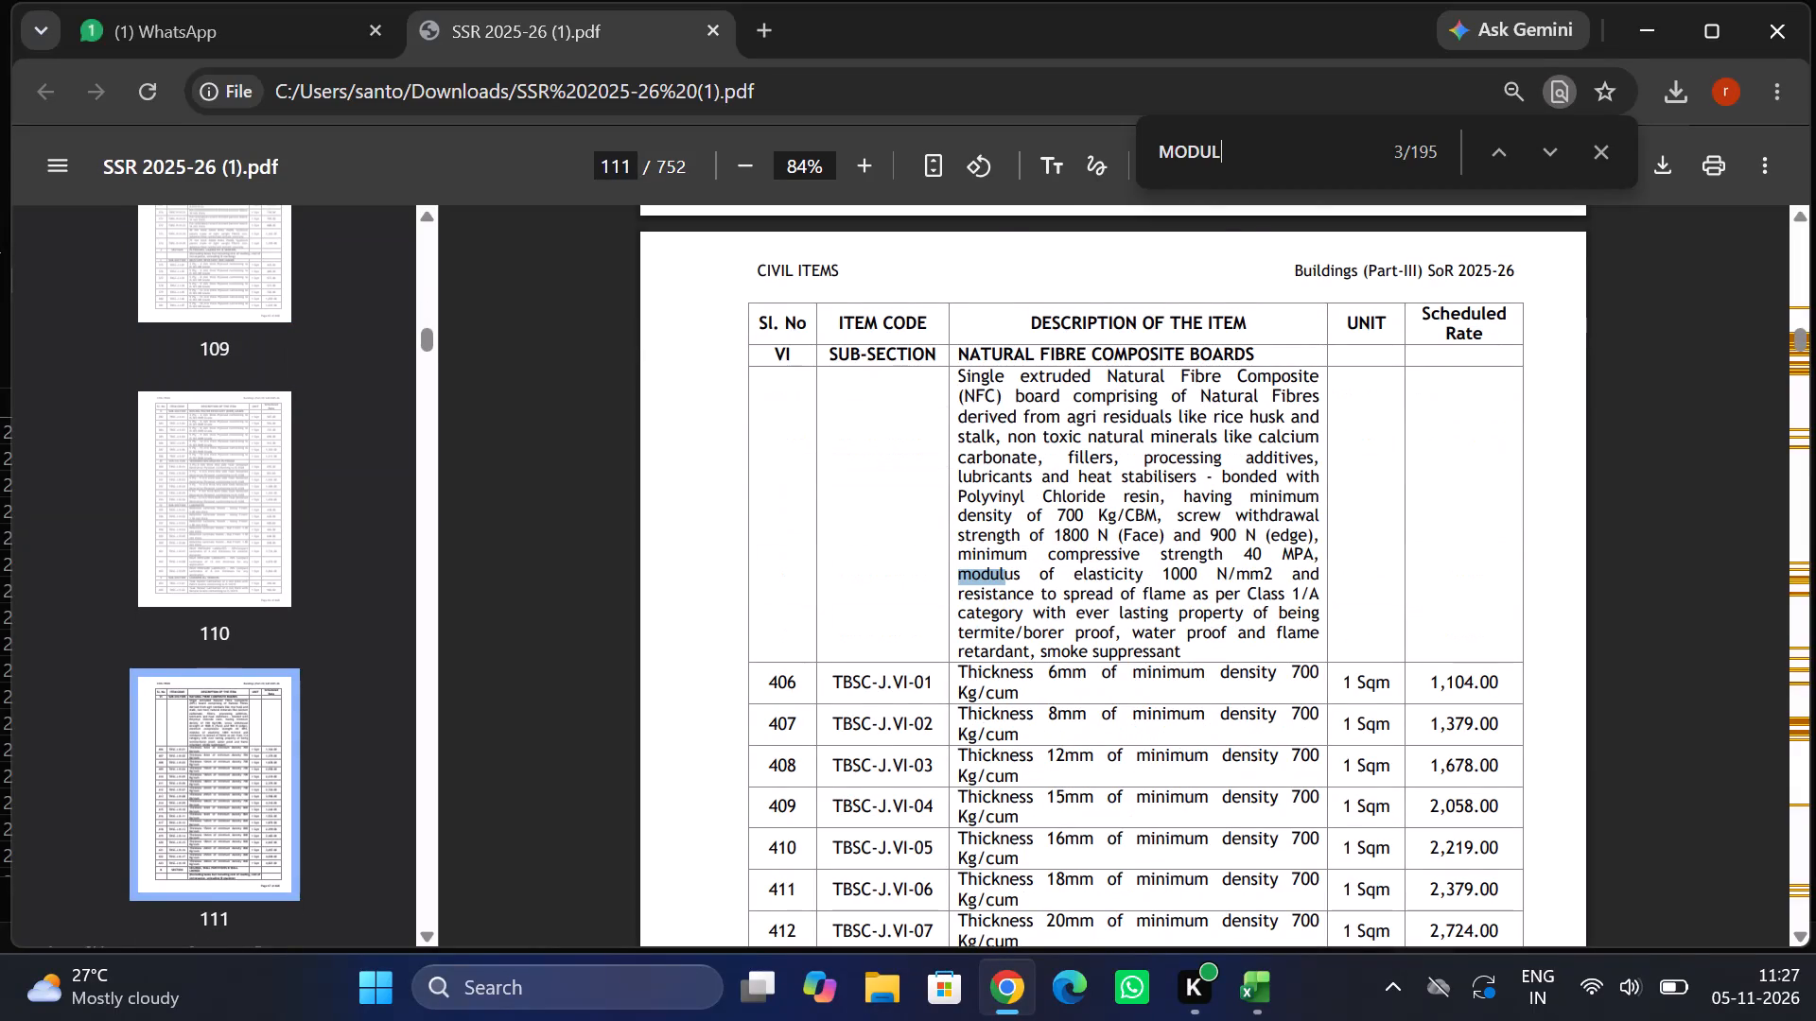
Go through the successive MODUL matches in the SSR PDF, looking for a module box item and its rate.
key("Return")
key("Return")
key("Return")
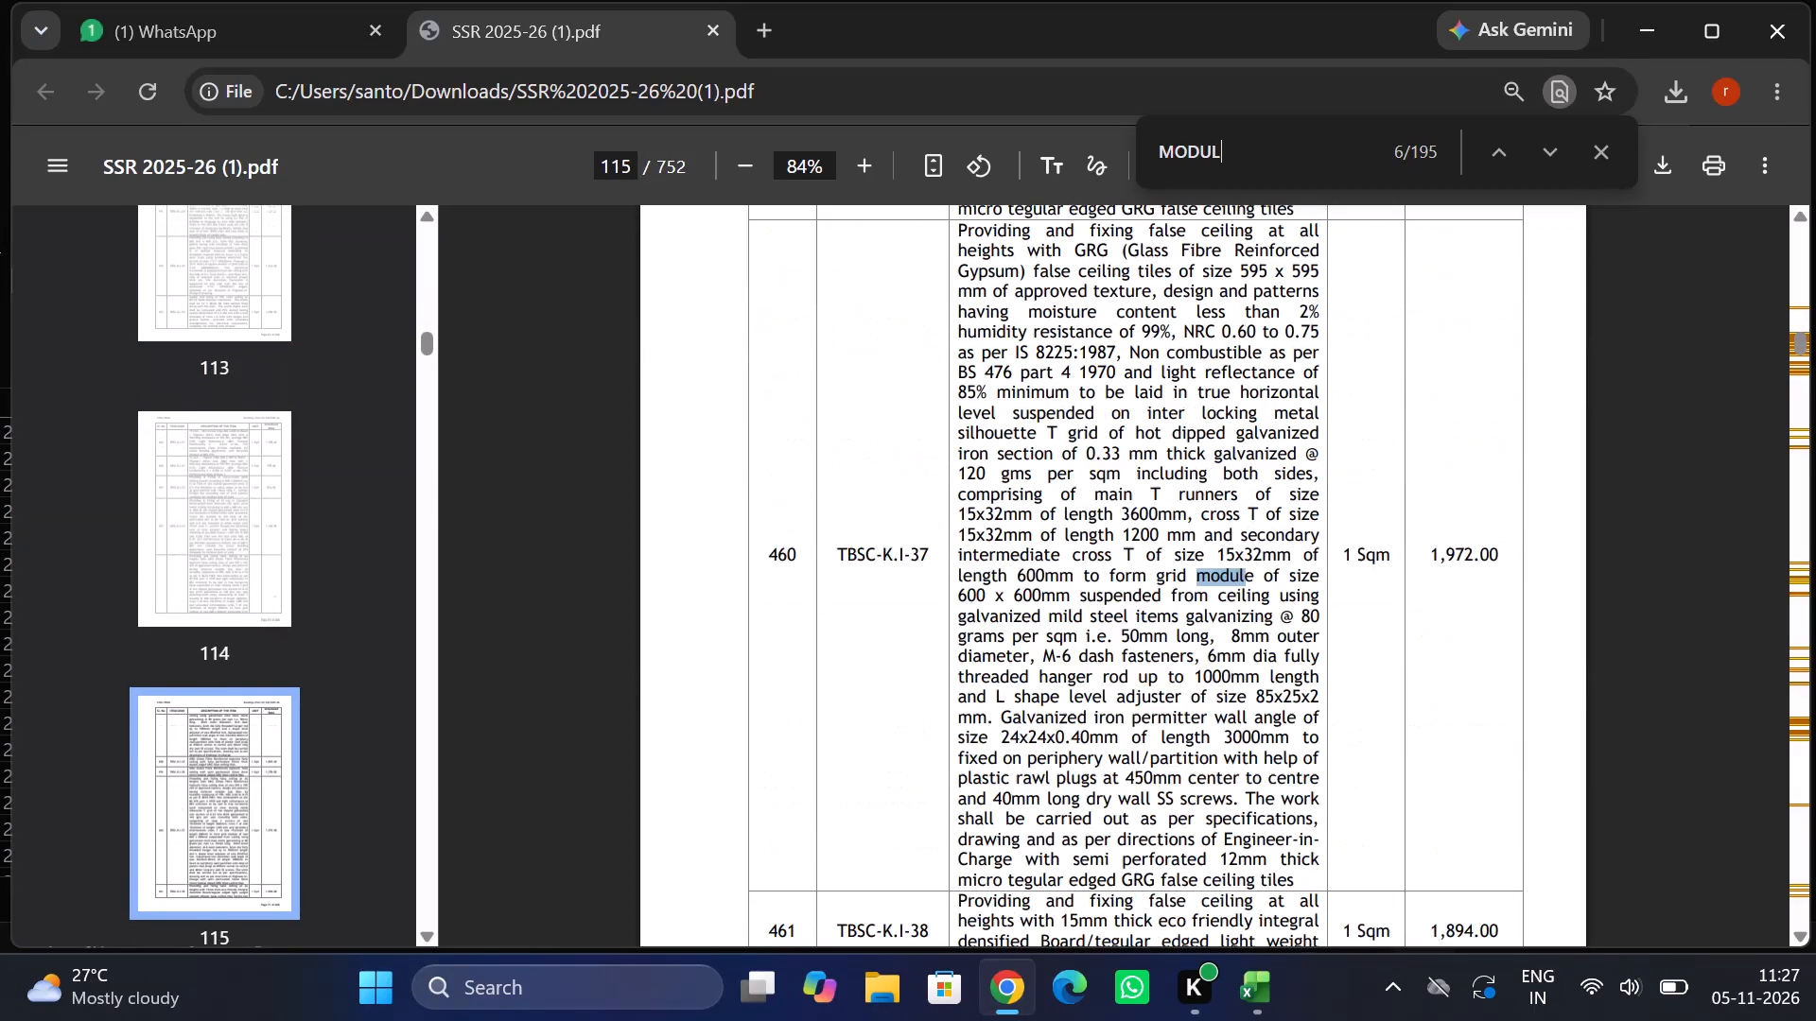
key("Return")
key("Return")
key("Return")
key("Return")
key("Return")
key("Return")
key("Return")
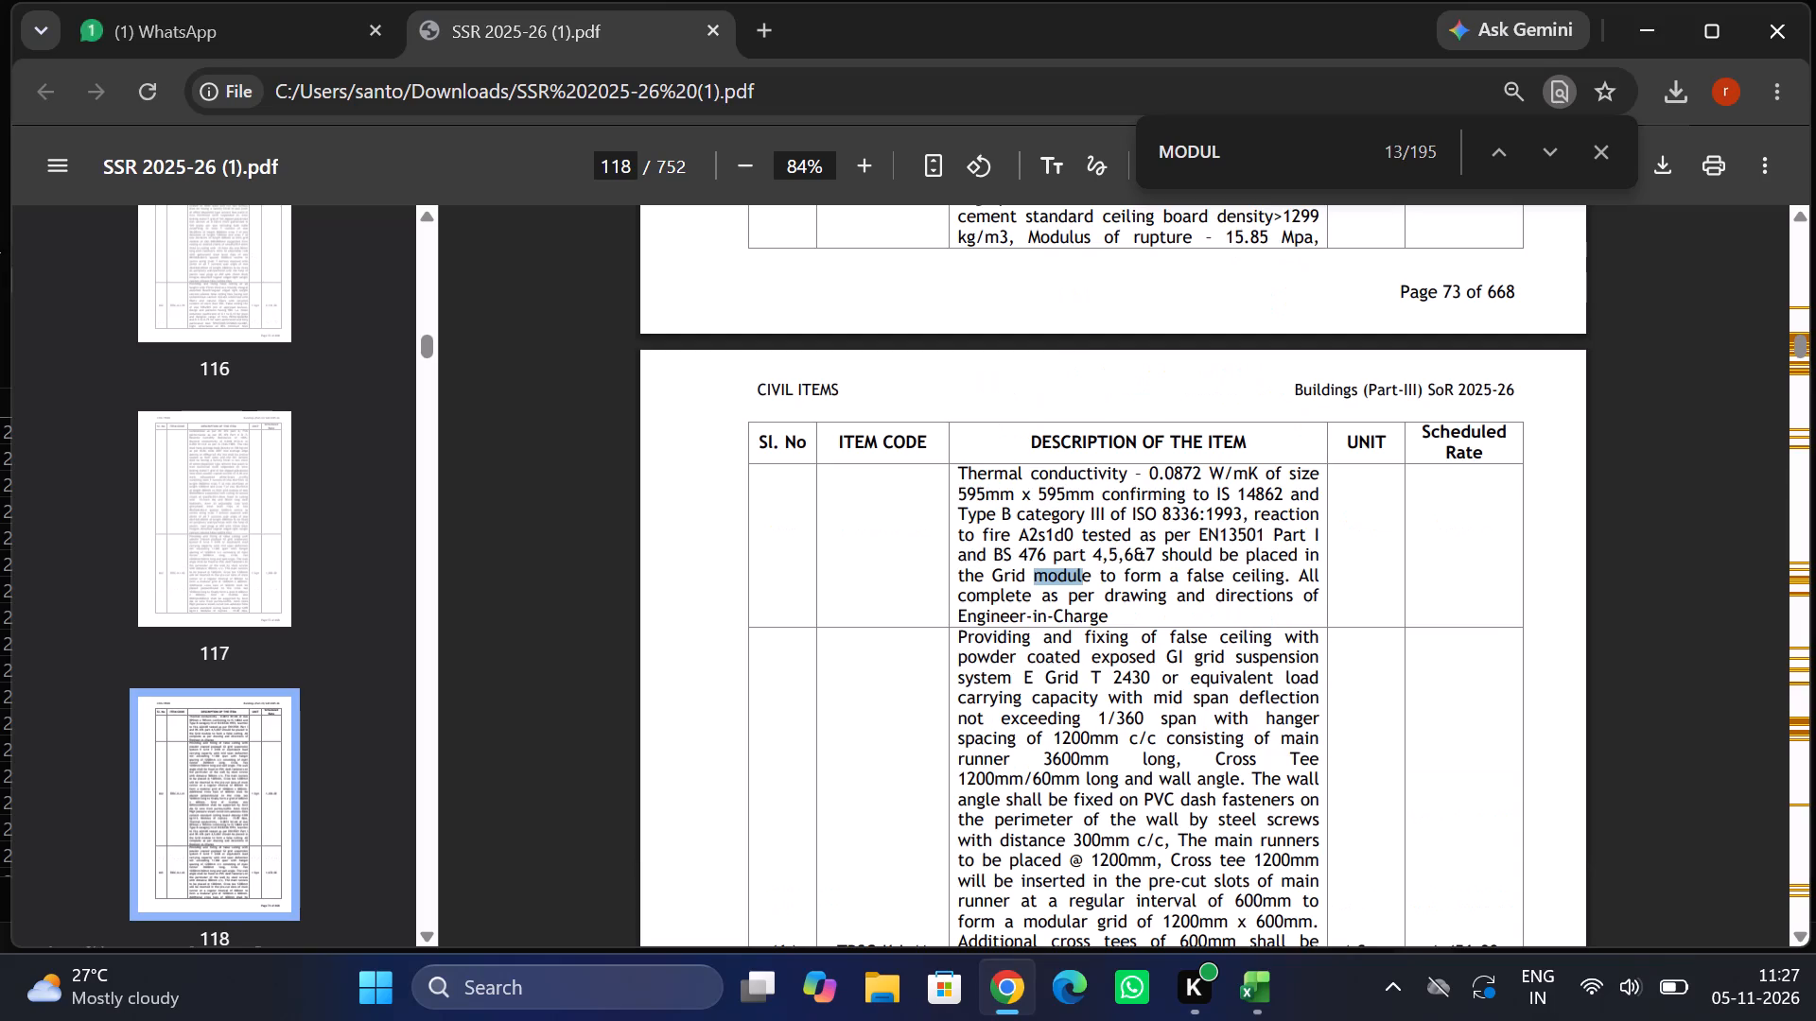
key("Return")
key("Return")
key("Return")
key("Return")
key("Return")
key("Return")
key("Return")
key("Return")
key("Return")
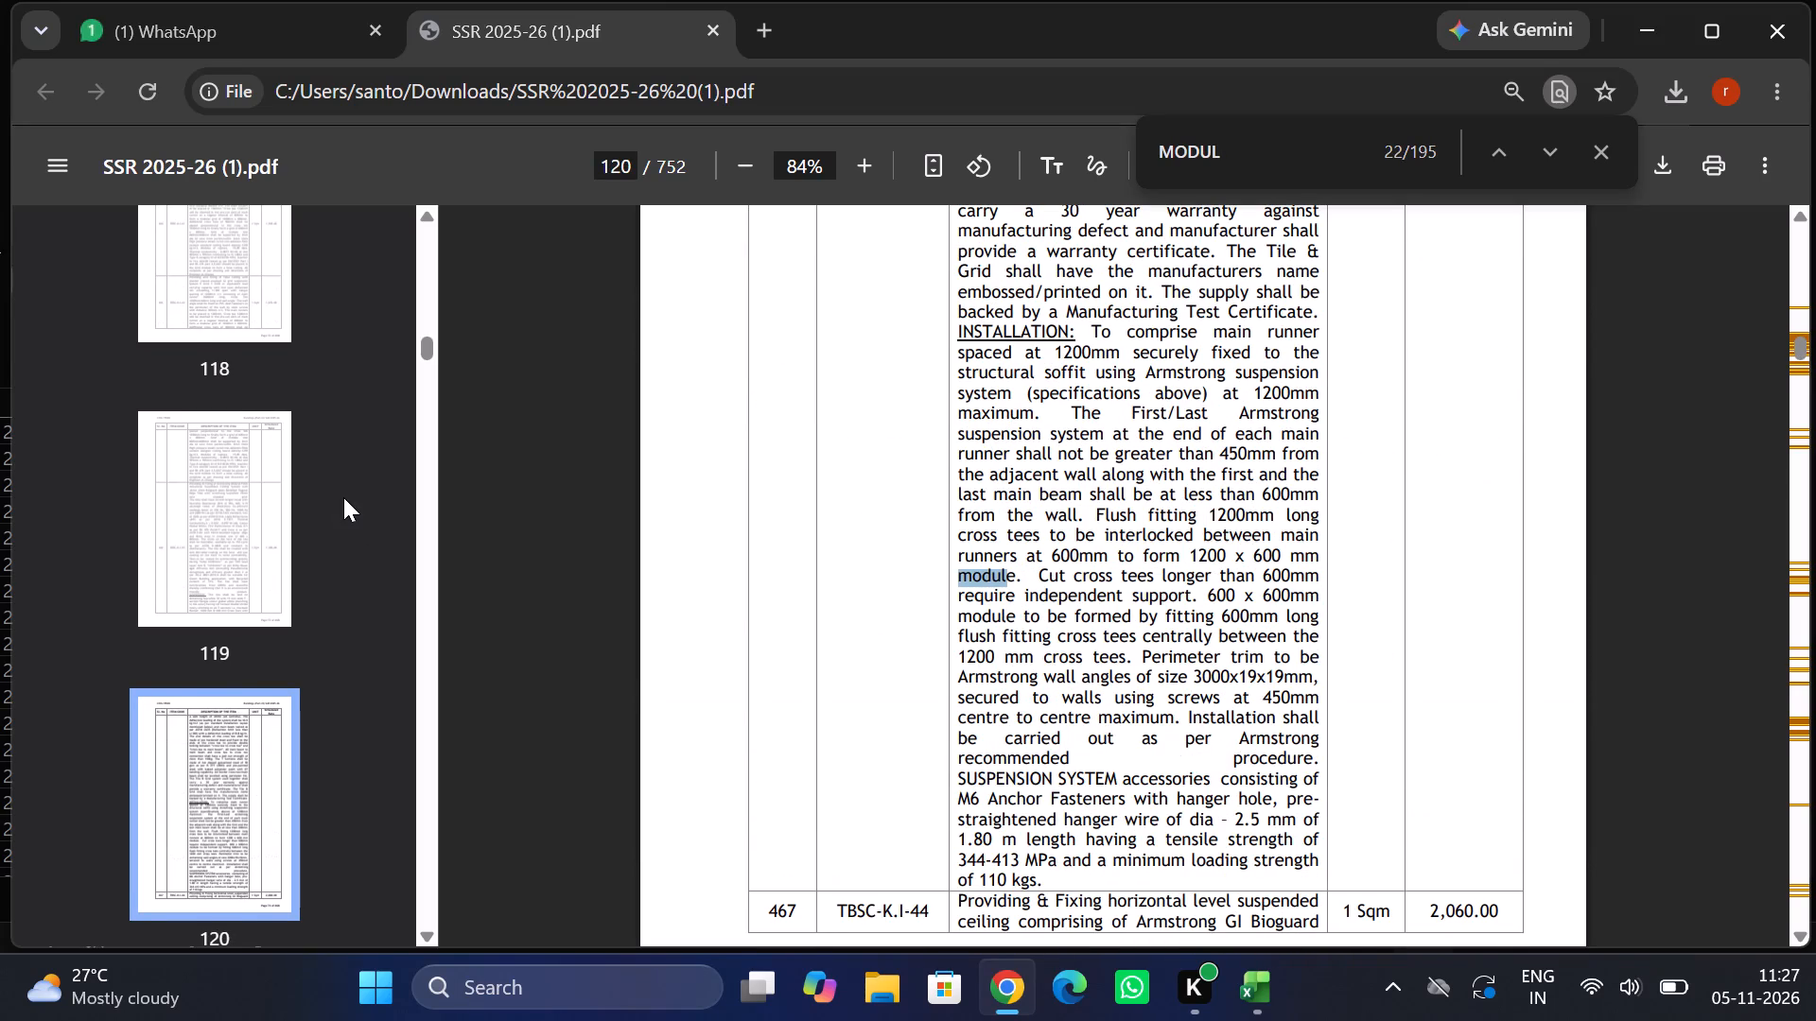
key("Return")
key("Return")
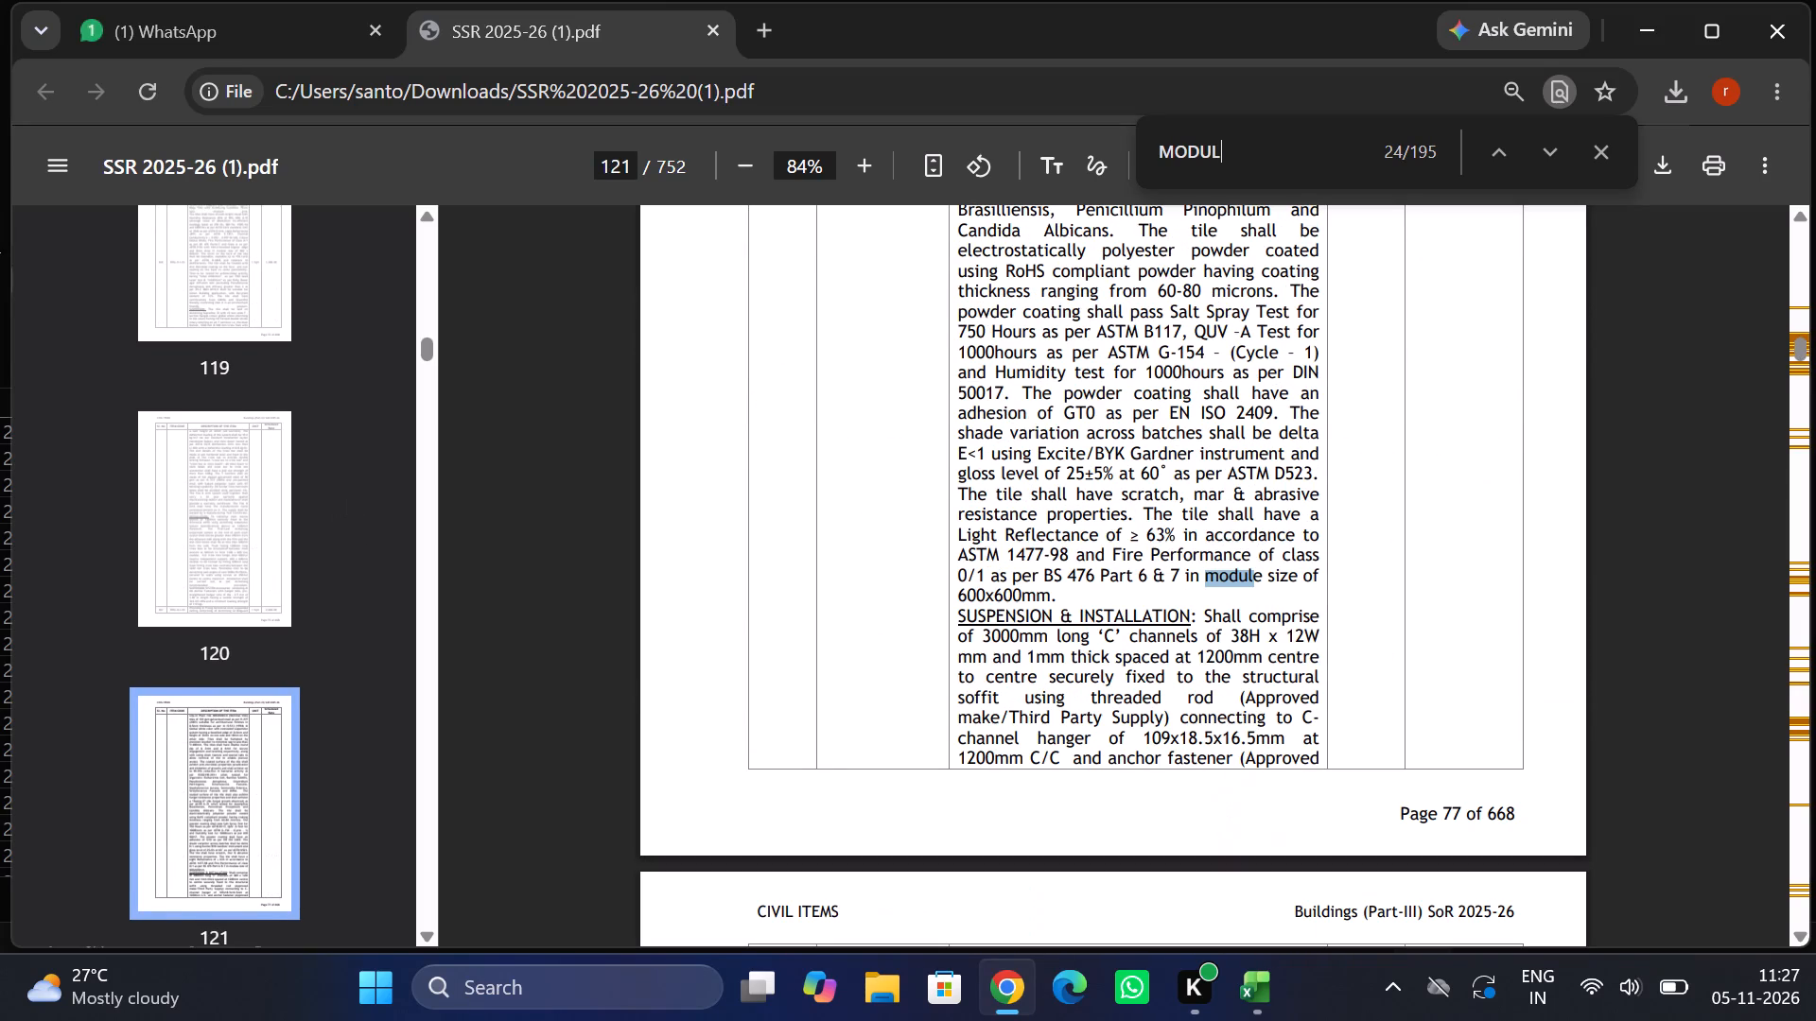
Refine the SSR PDF search term to MODULAR, and then search for MODULE instead.
type("AR")
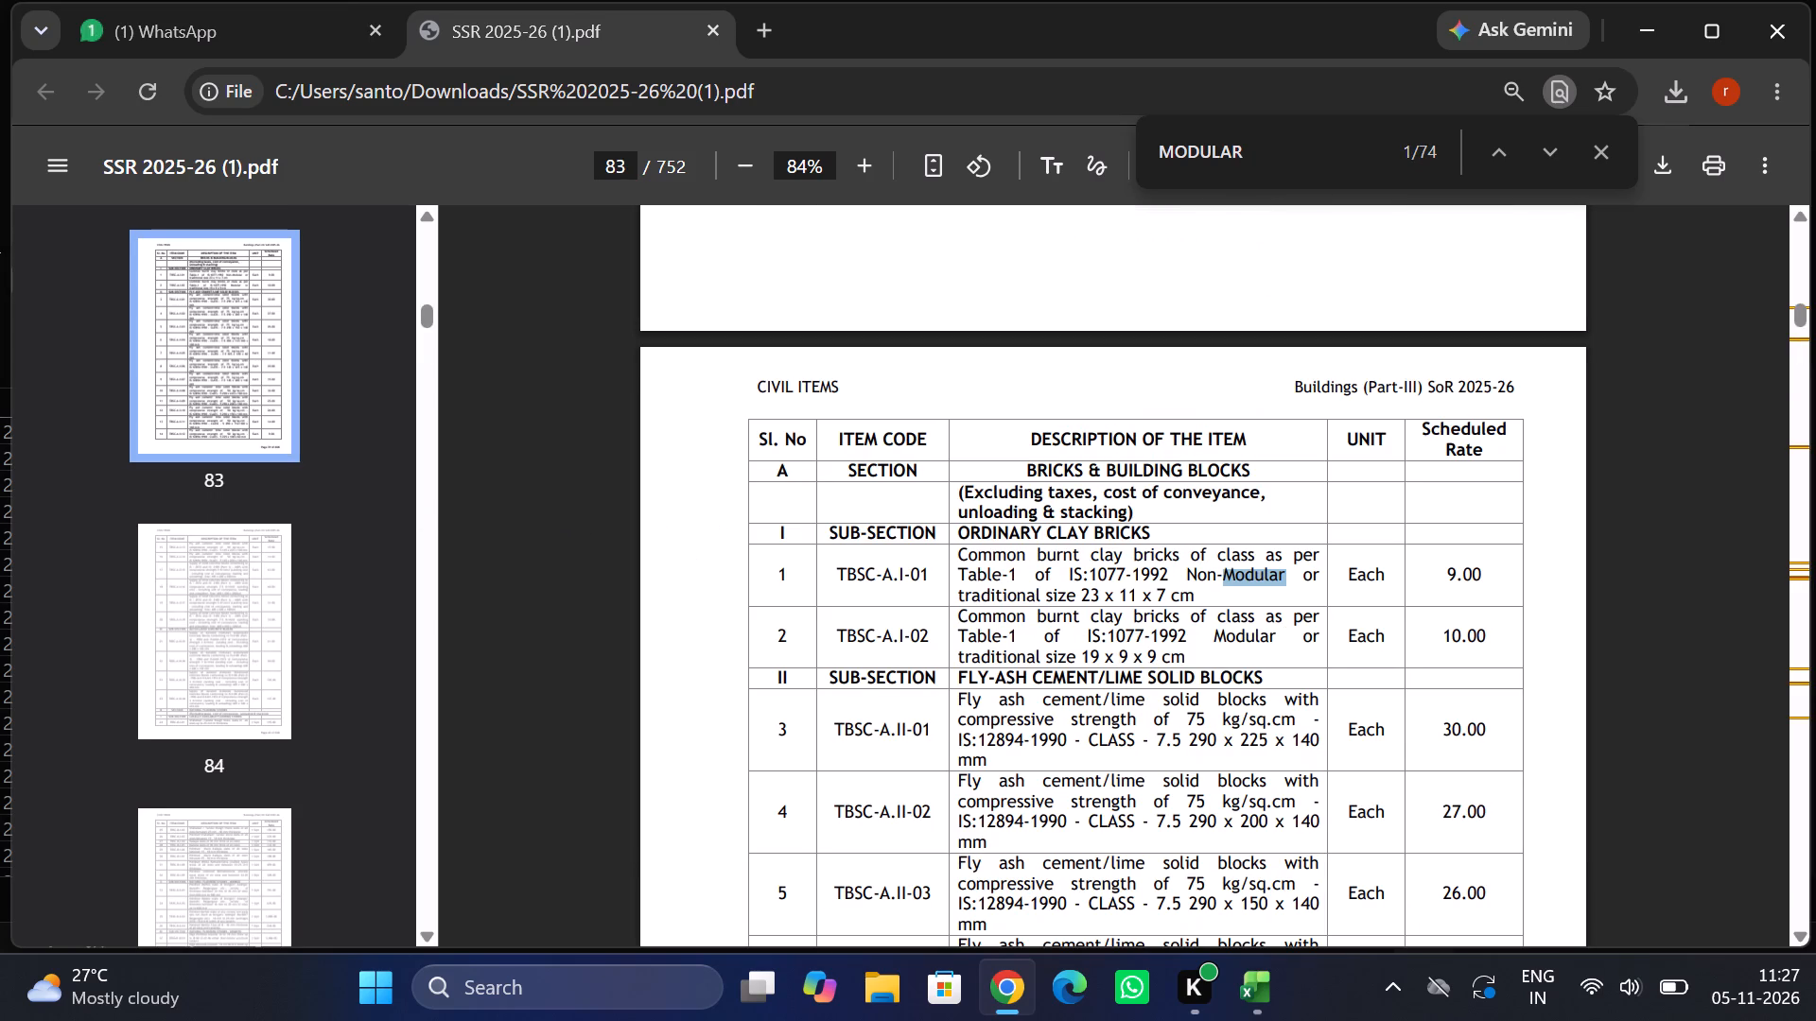
key("BackSpace")
key("BackSpace")
key("e")
key("Return")
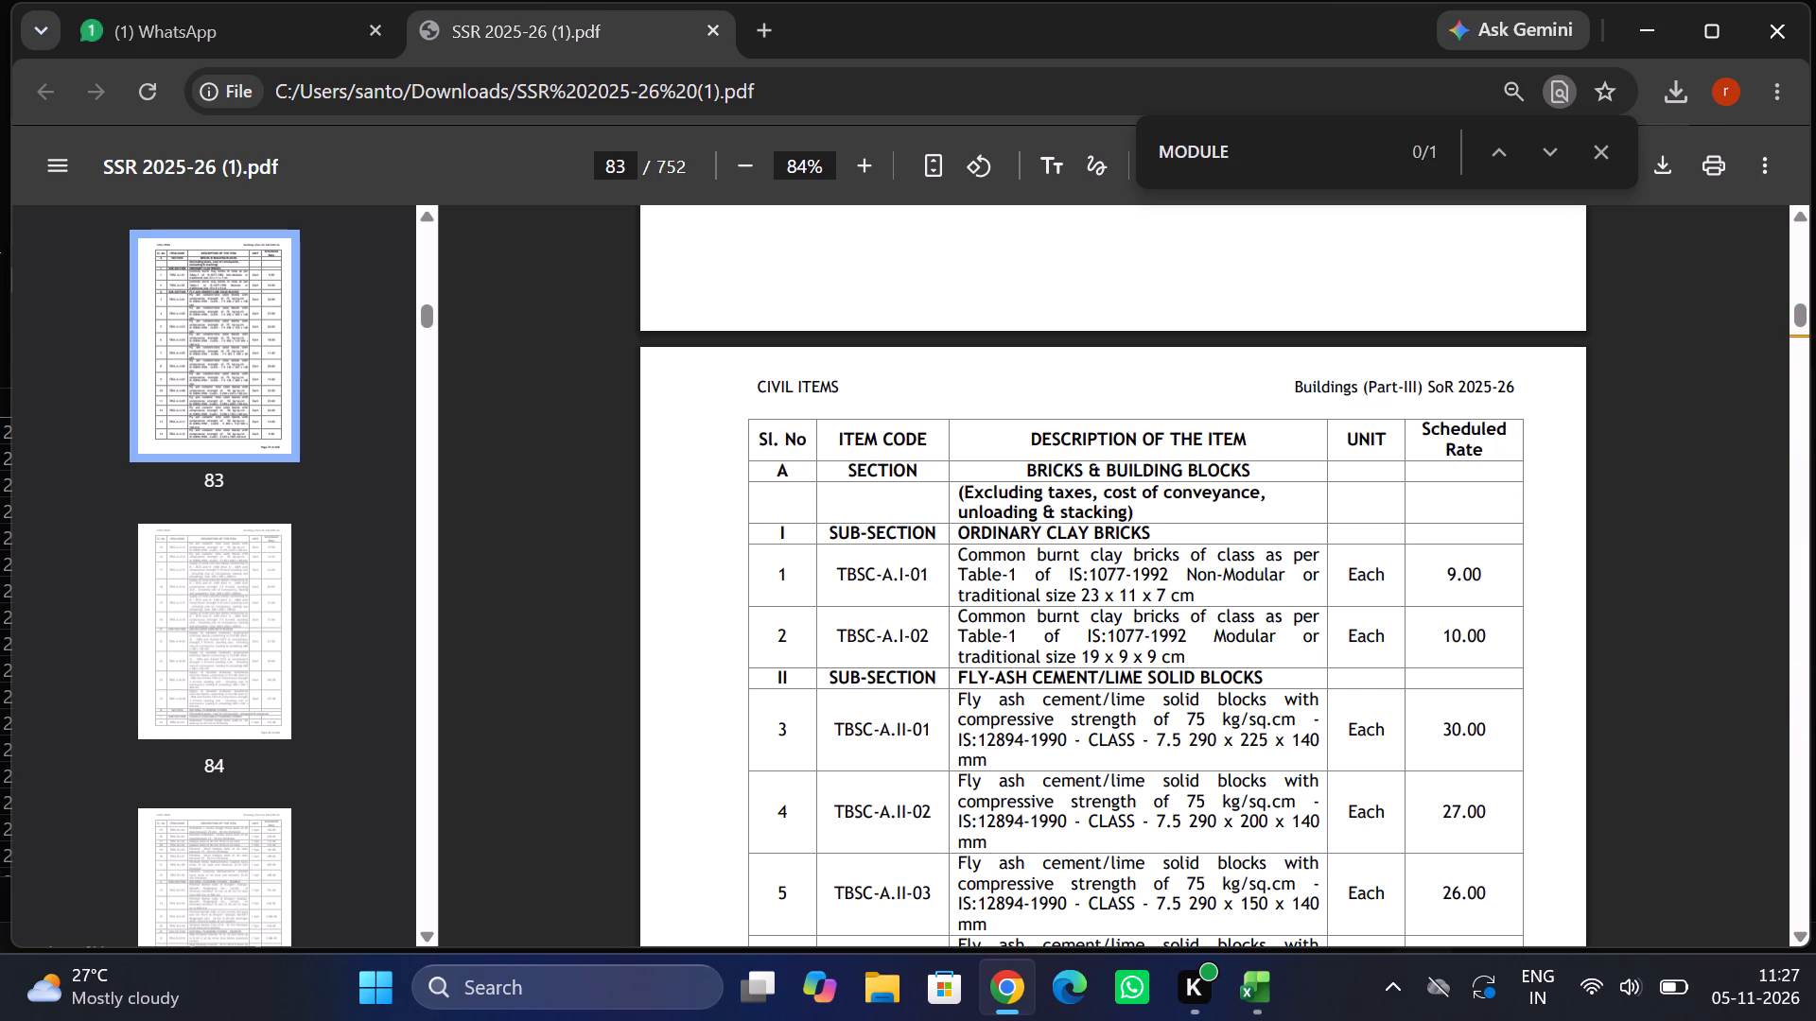
In the Excel estimate, enter a rate of 72 for the kids room SWITCHES and calculate the amount as rate times quantity.
left_click(1220, 862)
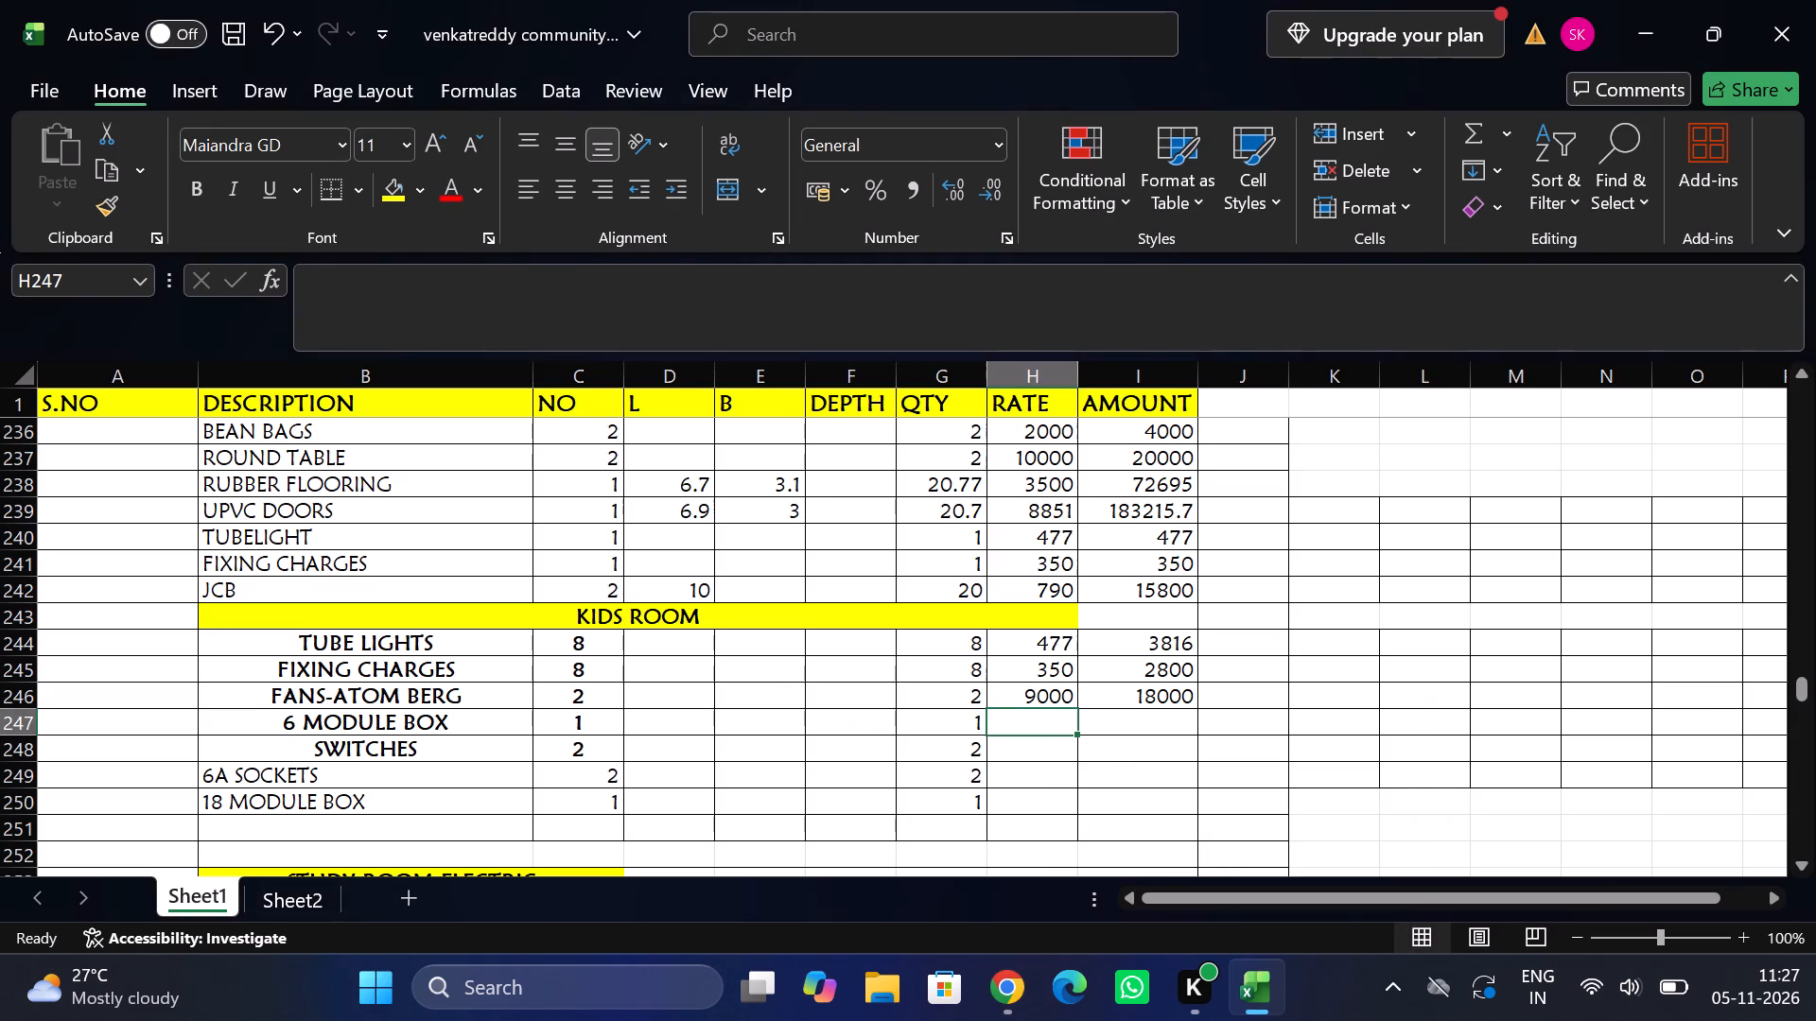
left_click(1005, 755)
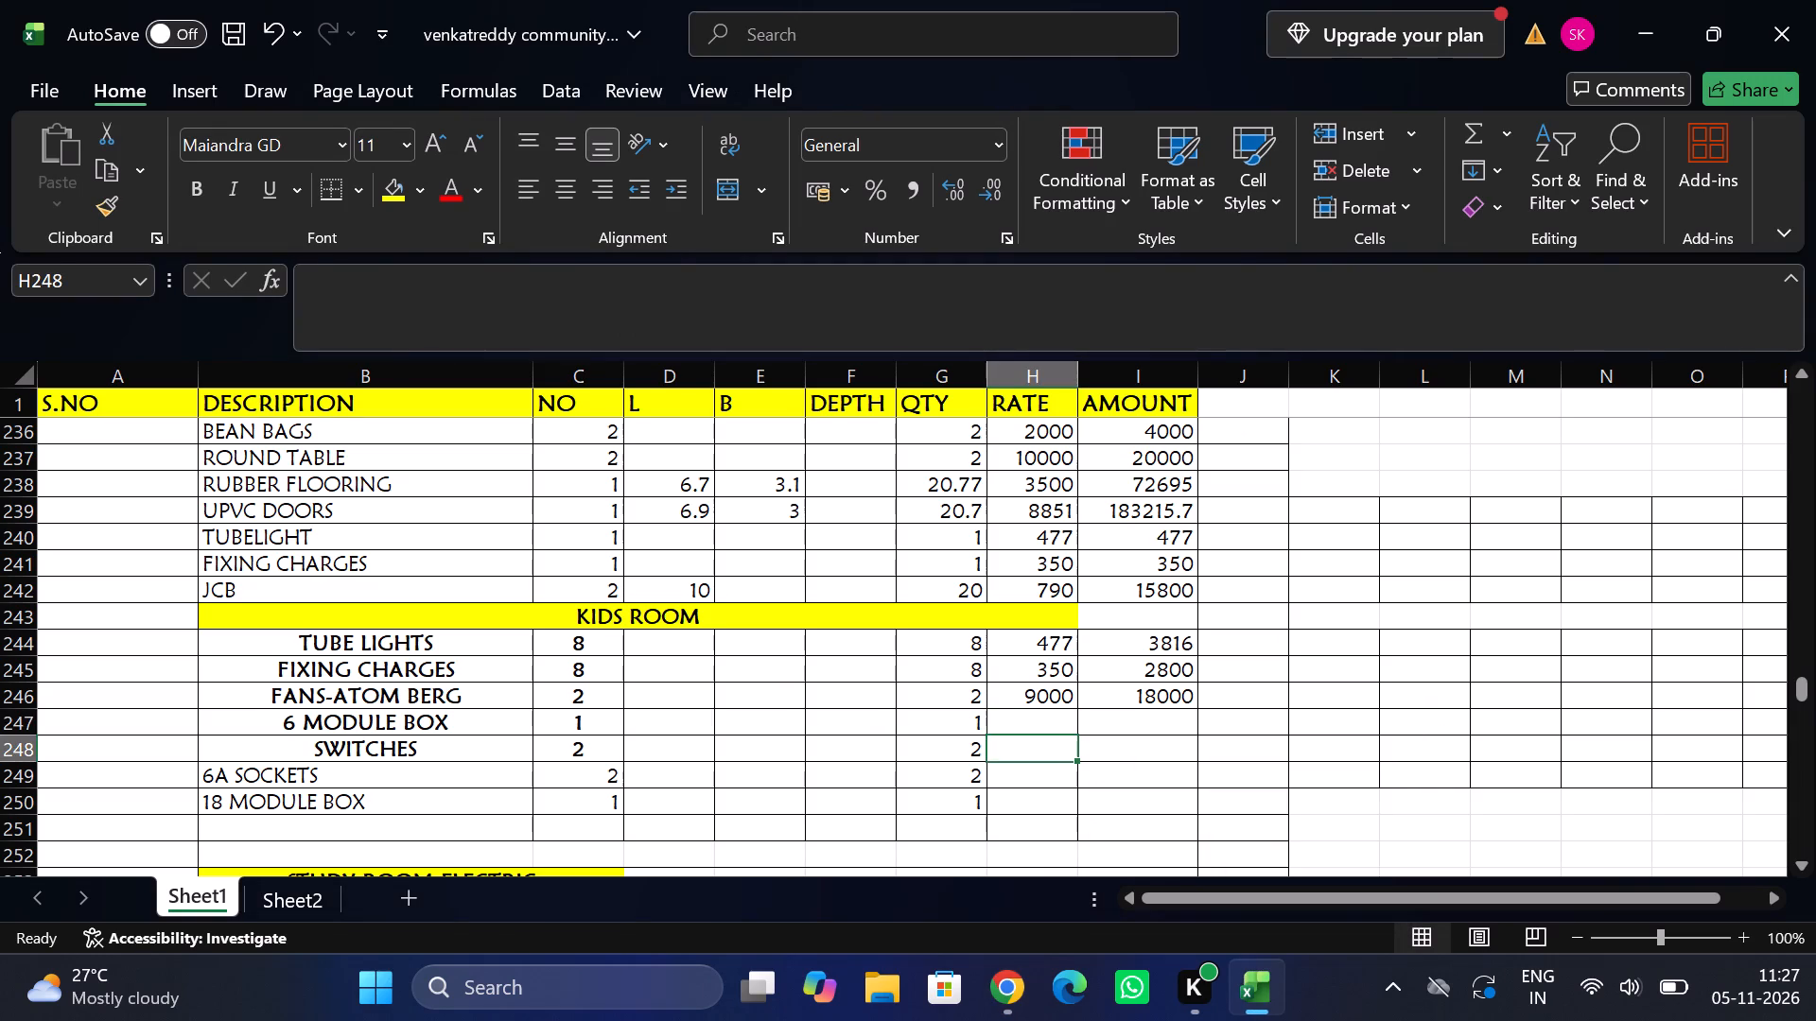
type("72")
key("Tab")
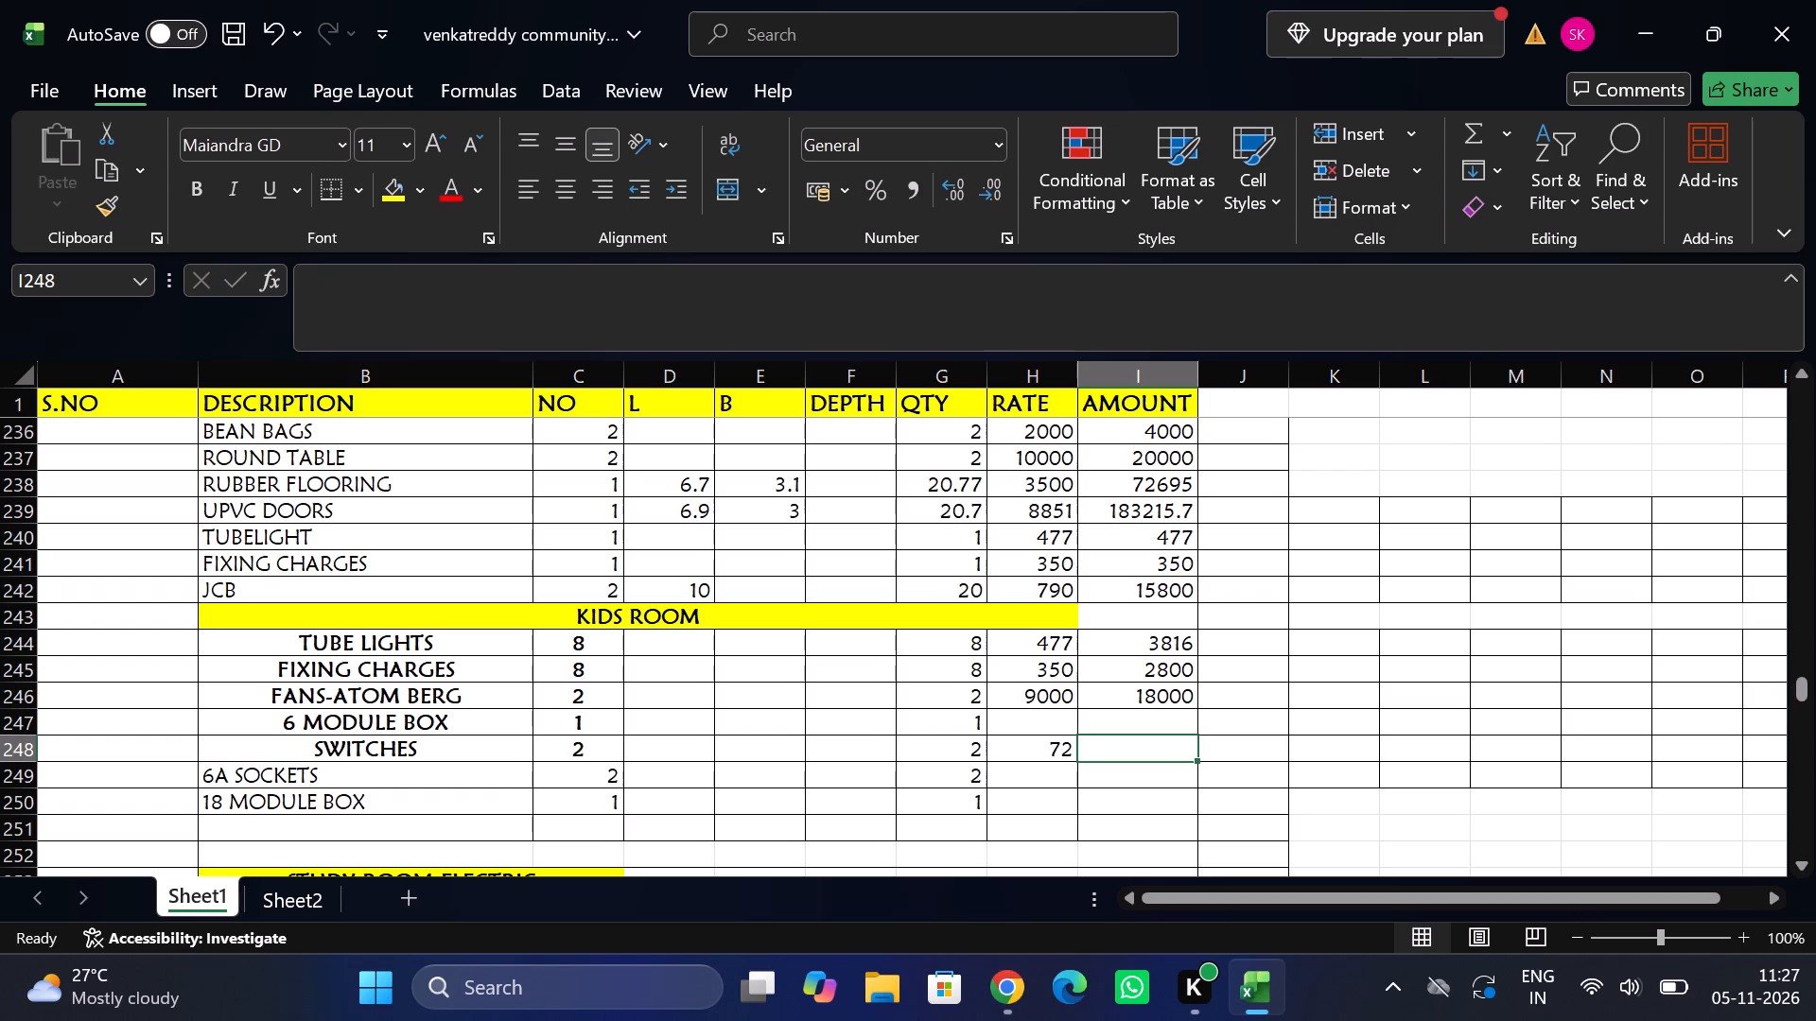
key("equal")
key("Left")
key("shift+asterisk")
key("Left")
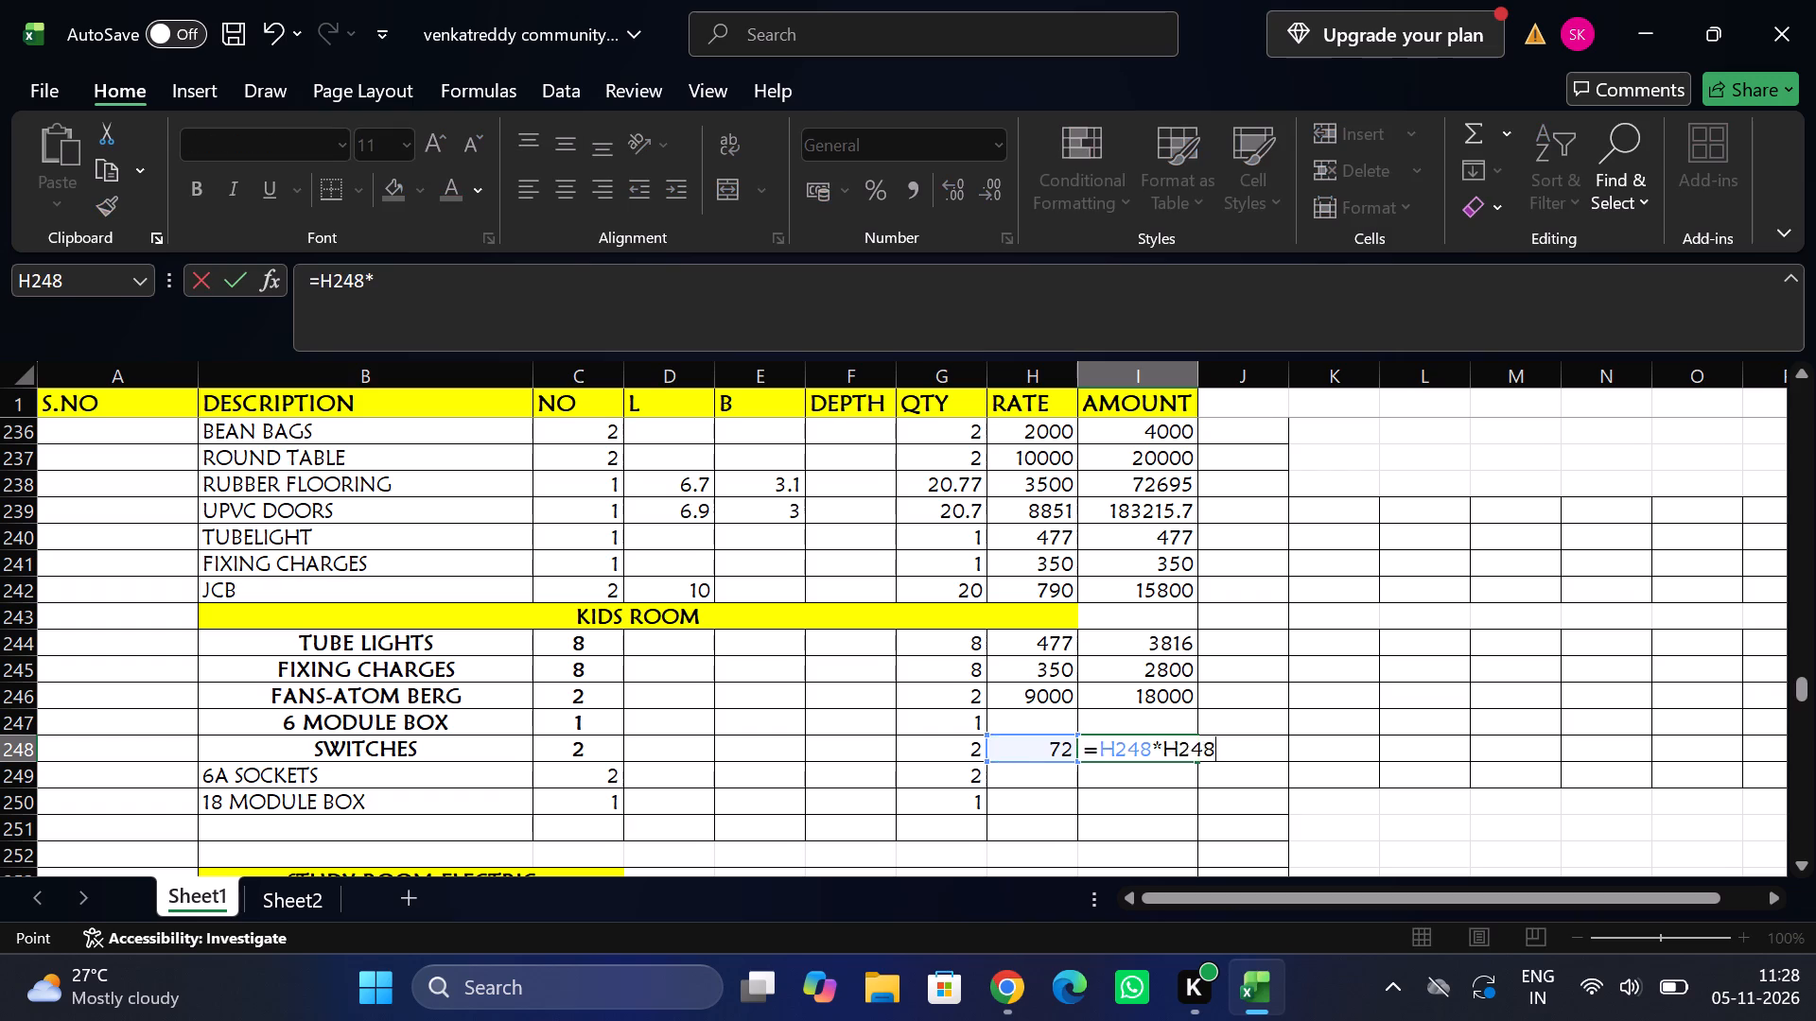
key("Left")
key("Return")
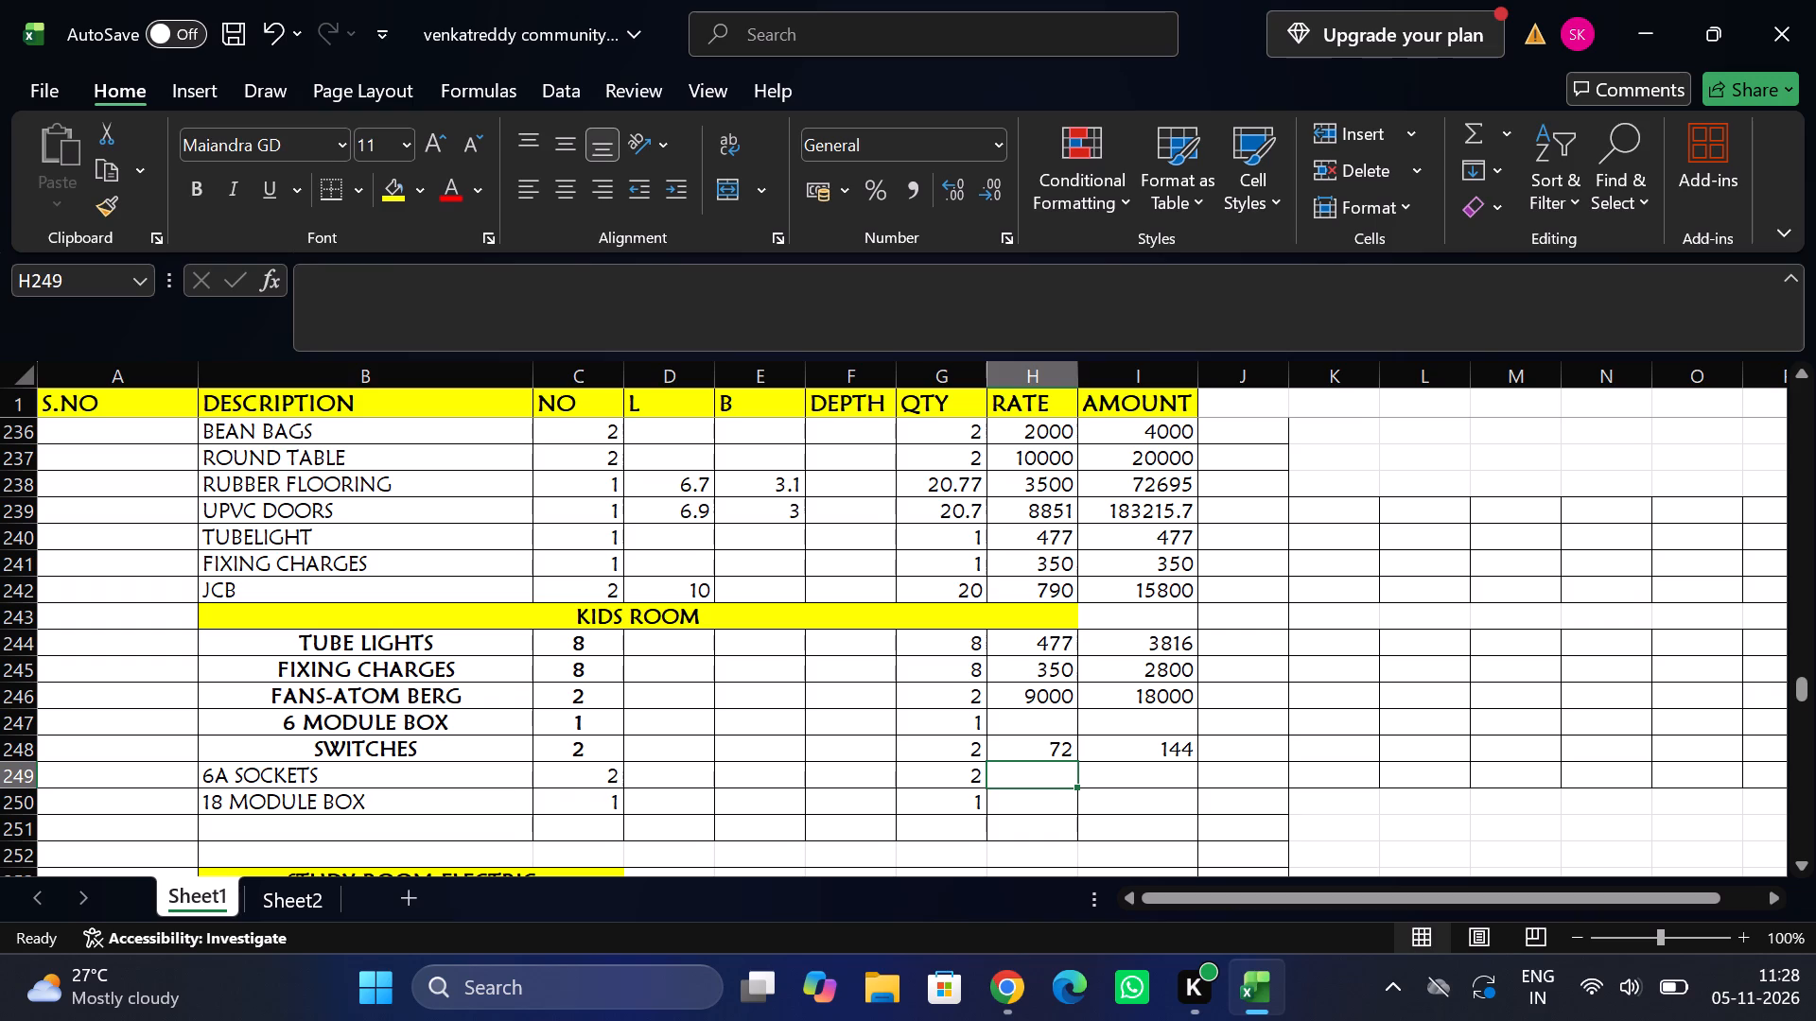
Enter a rate of 300 for the kids room 6 MODULE BOX.
left_click(1039, 725)
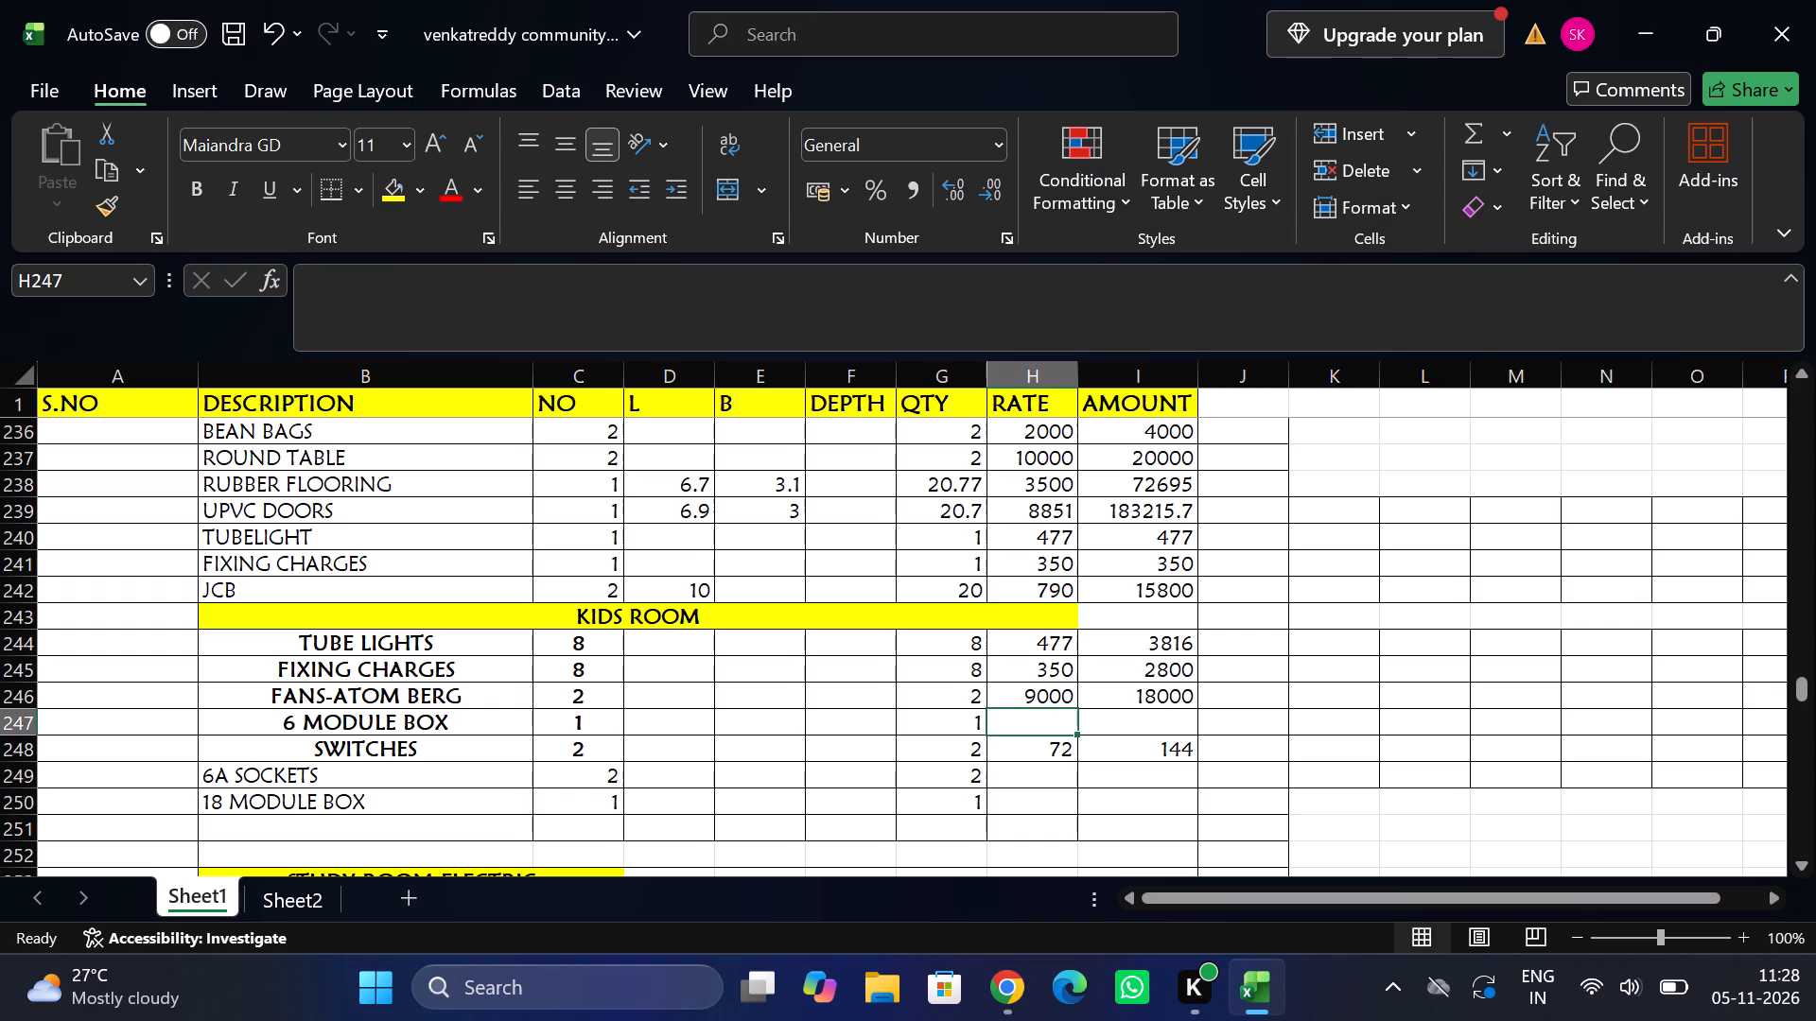
type("300")
key("Tab")
Enter kids room rates of 160 for the 6A SOCKETS and 320 for the 18 MODULE BOX.
key("Down")
key("Down")
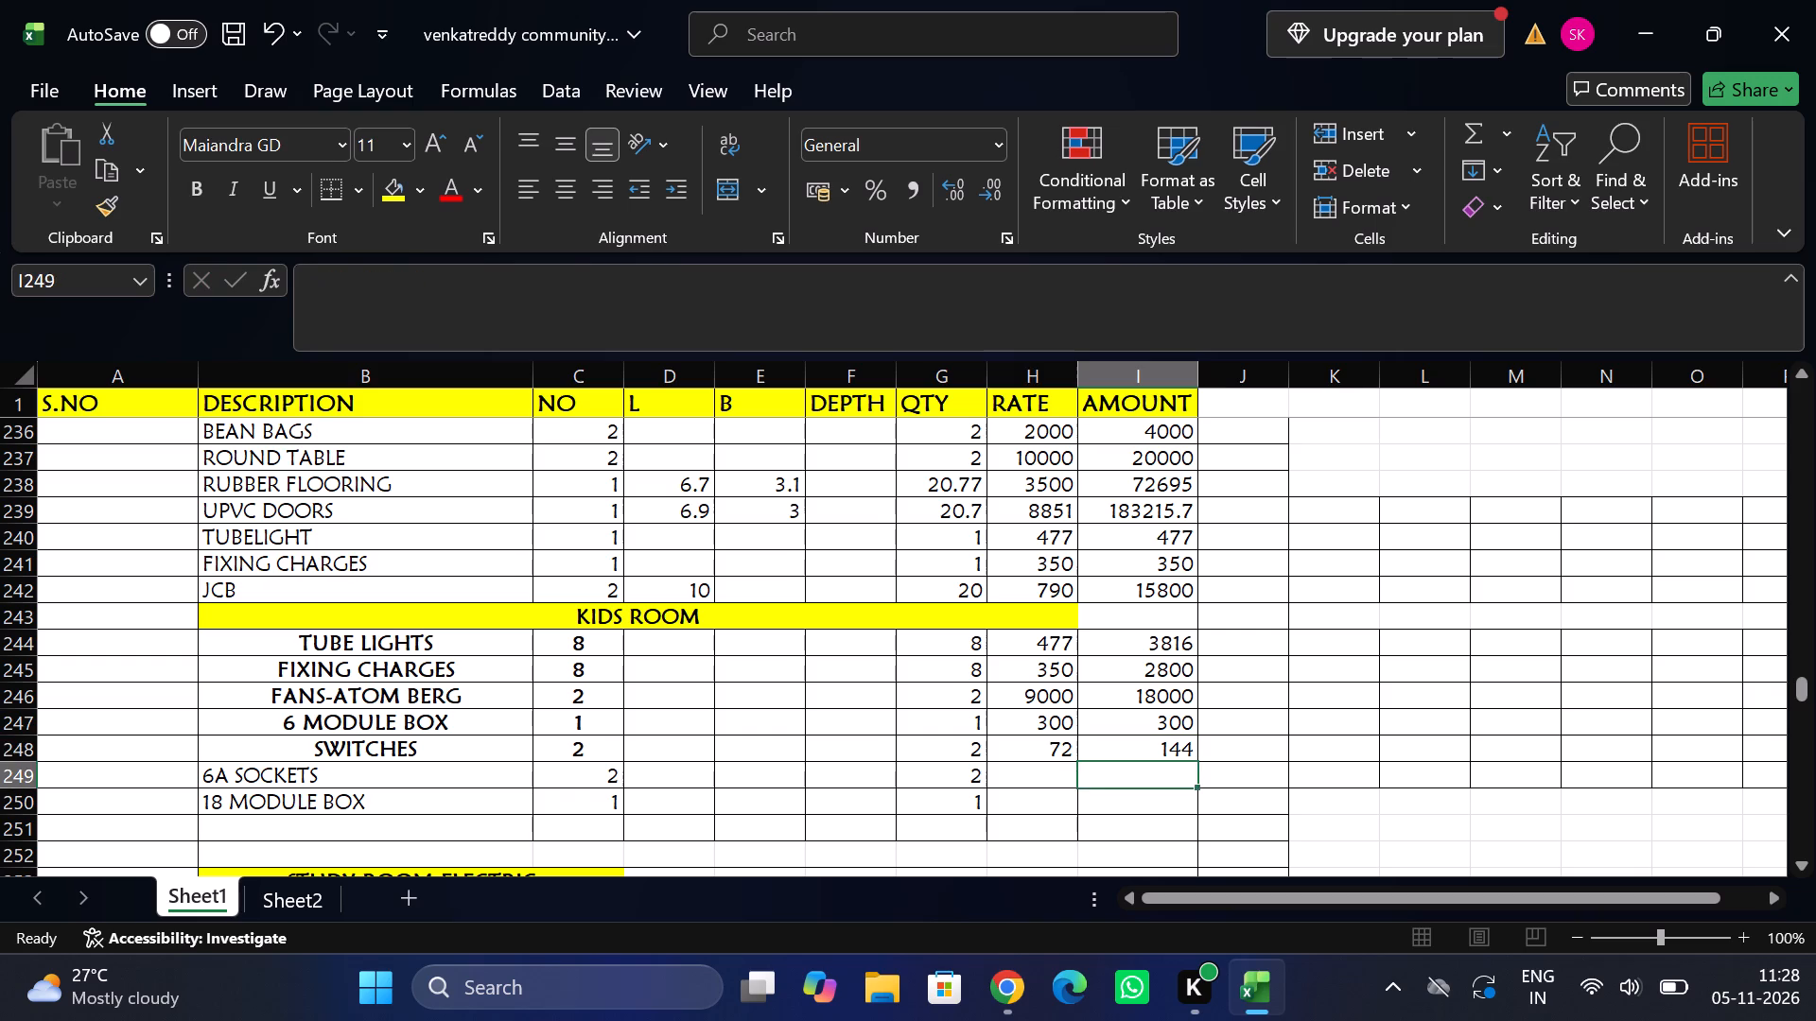
key("Left")
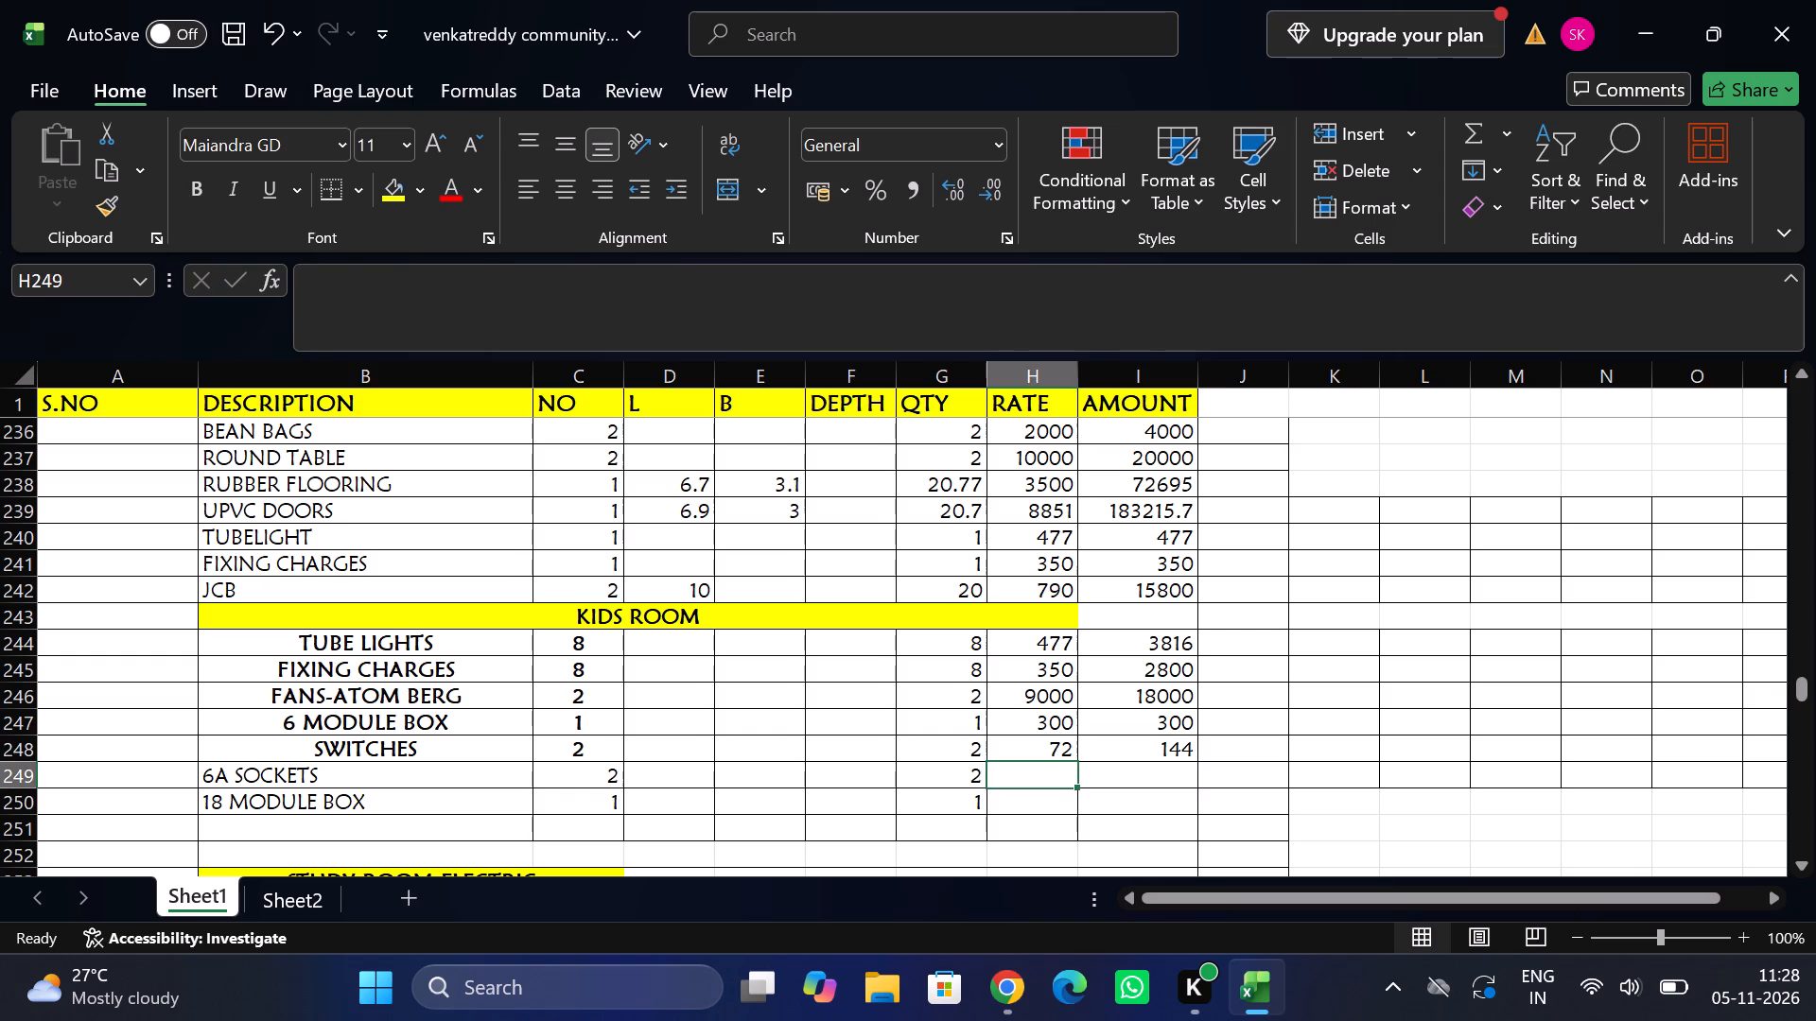
key("1")
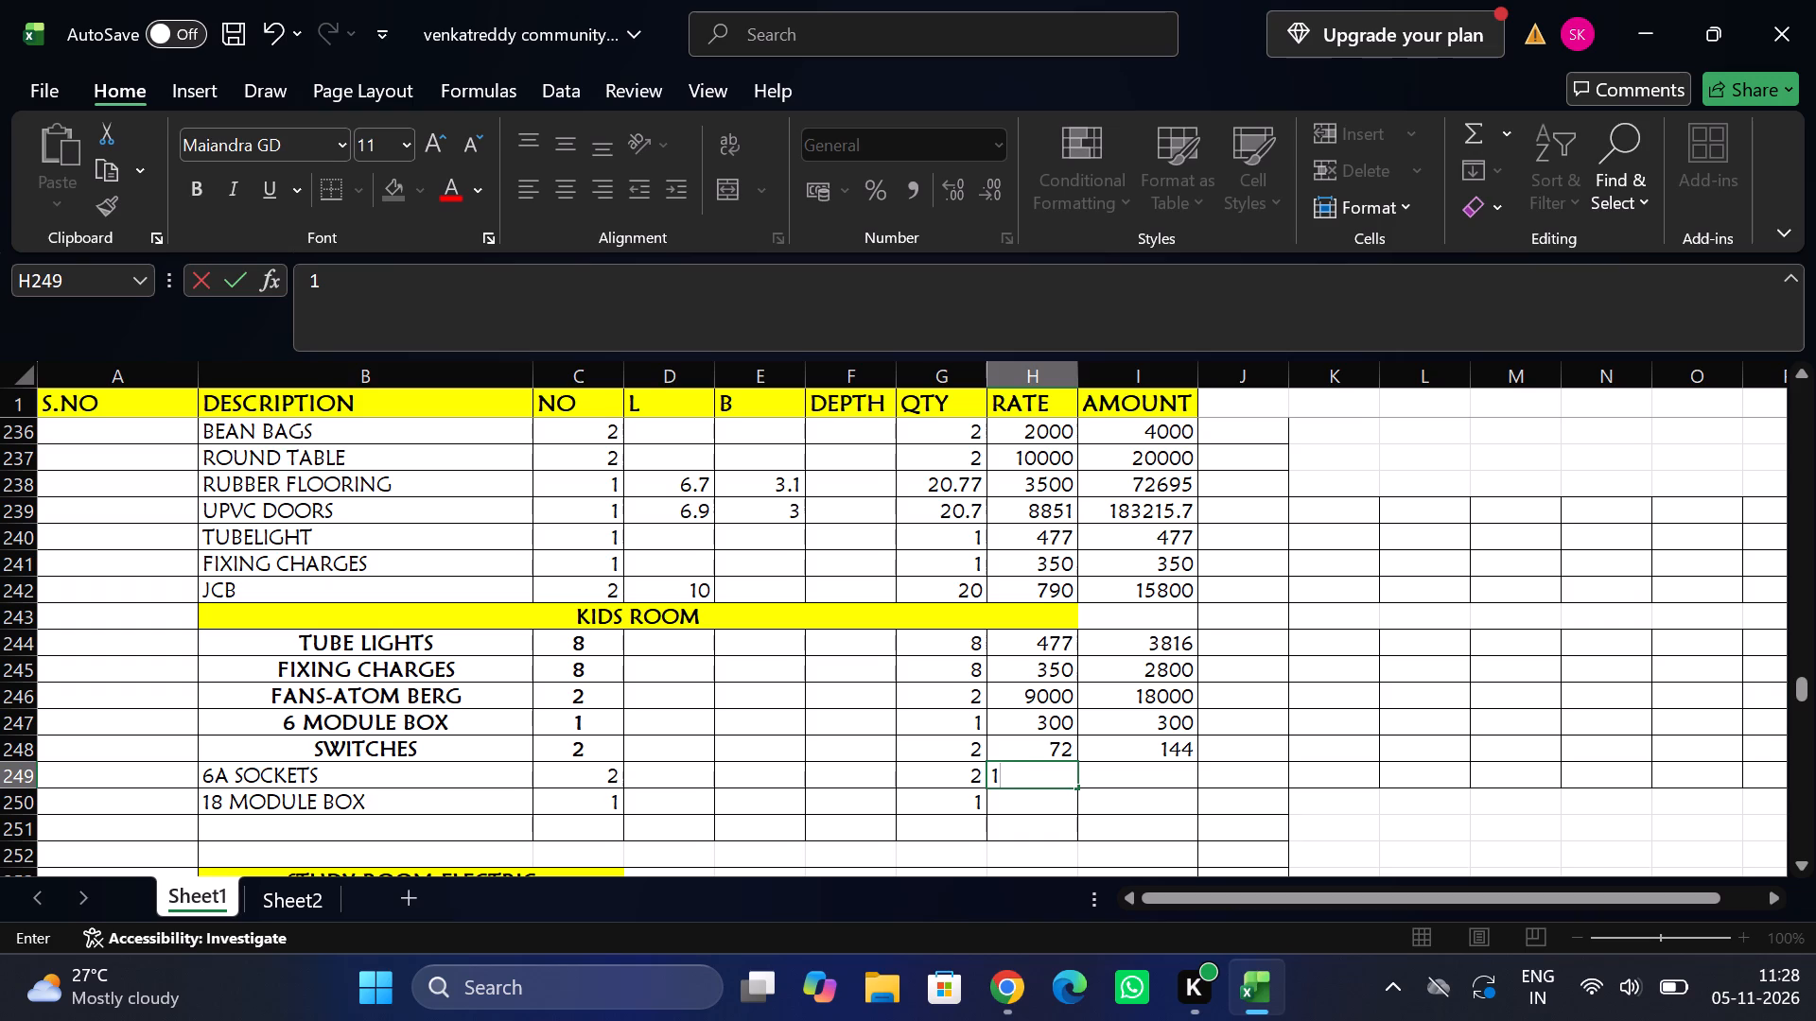
type("60")
key("Tab")
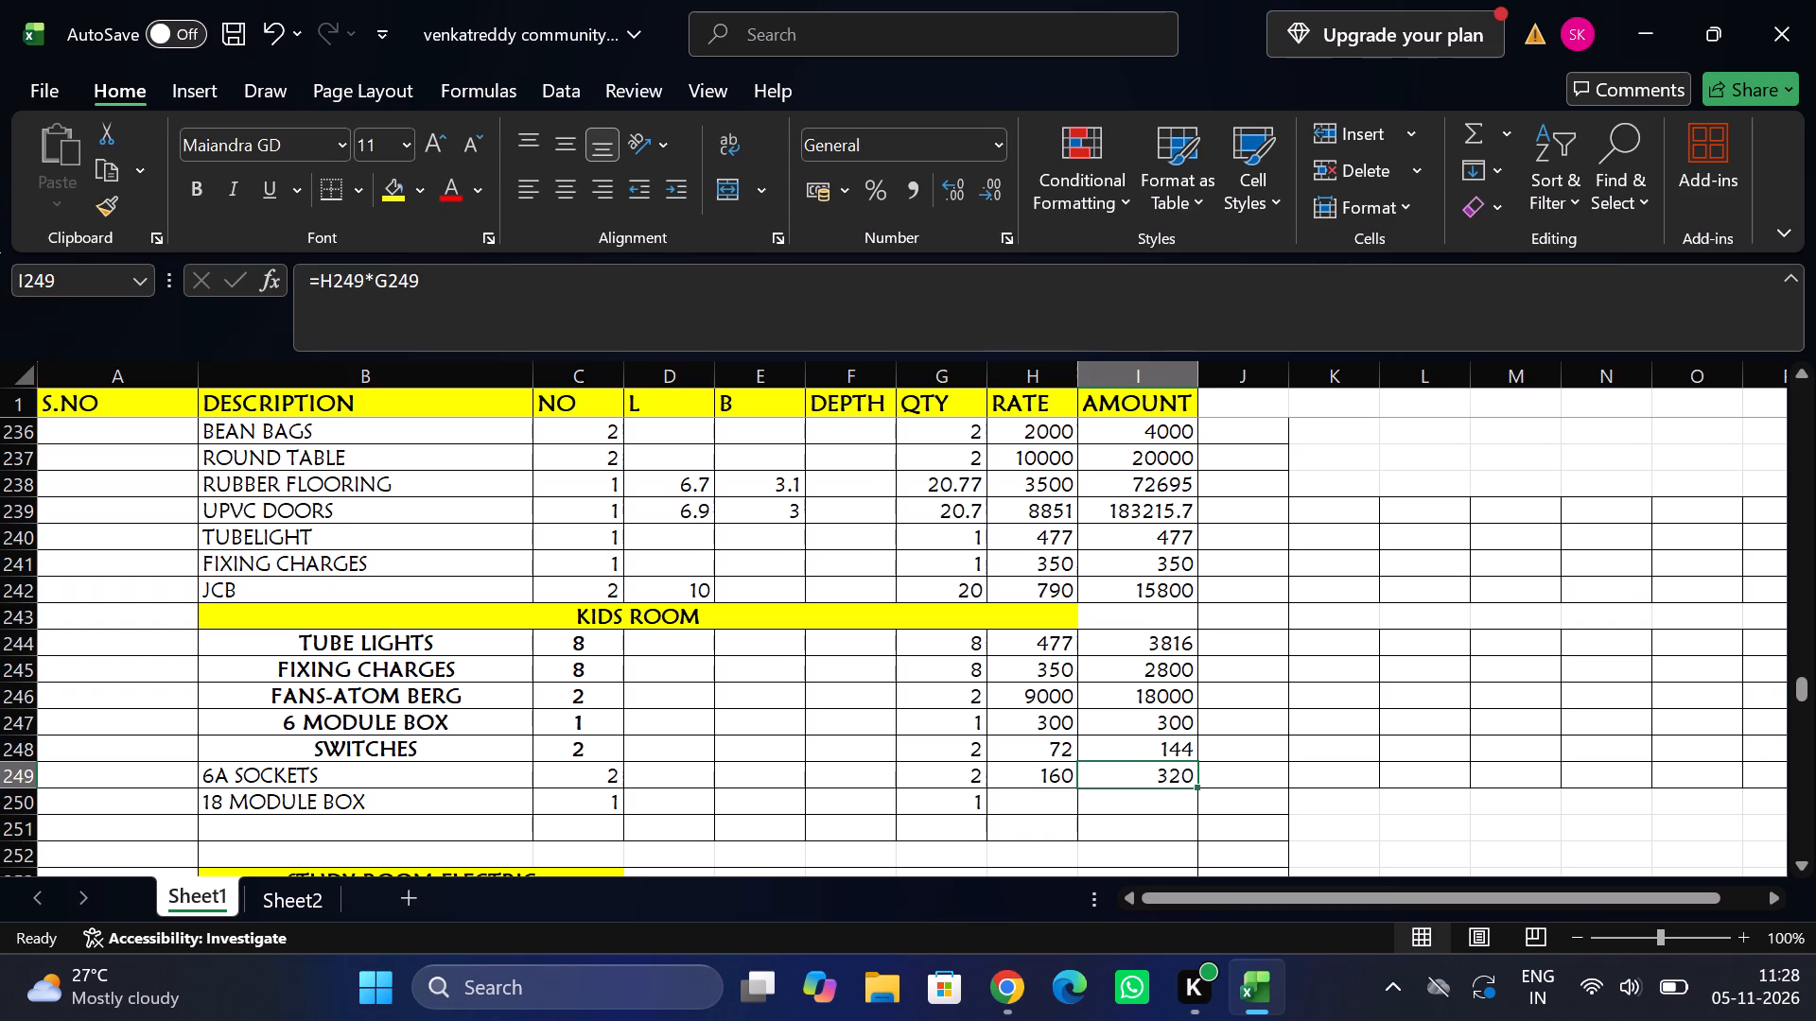
key("Down")
key("Left")
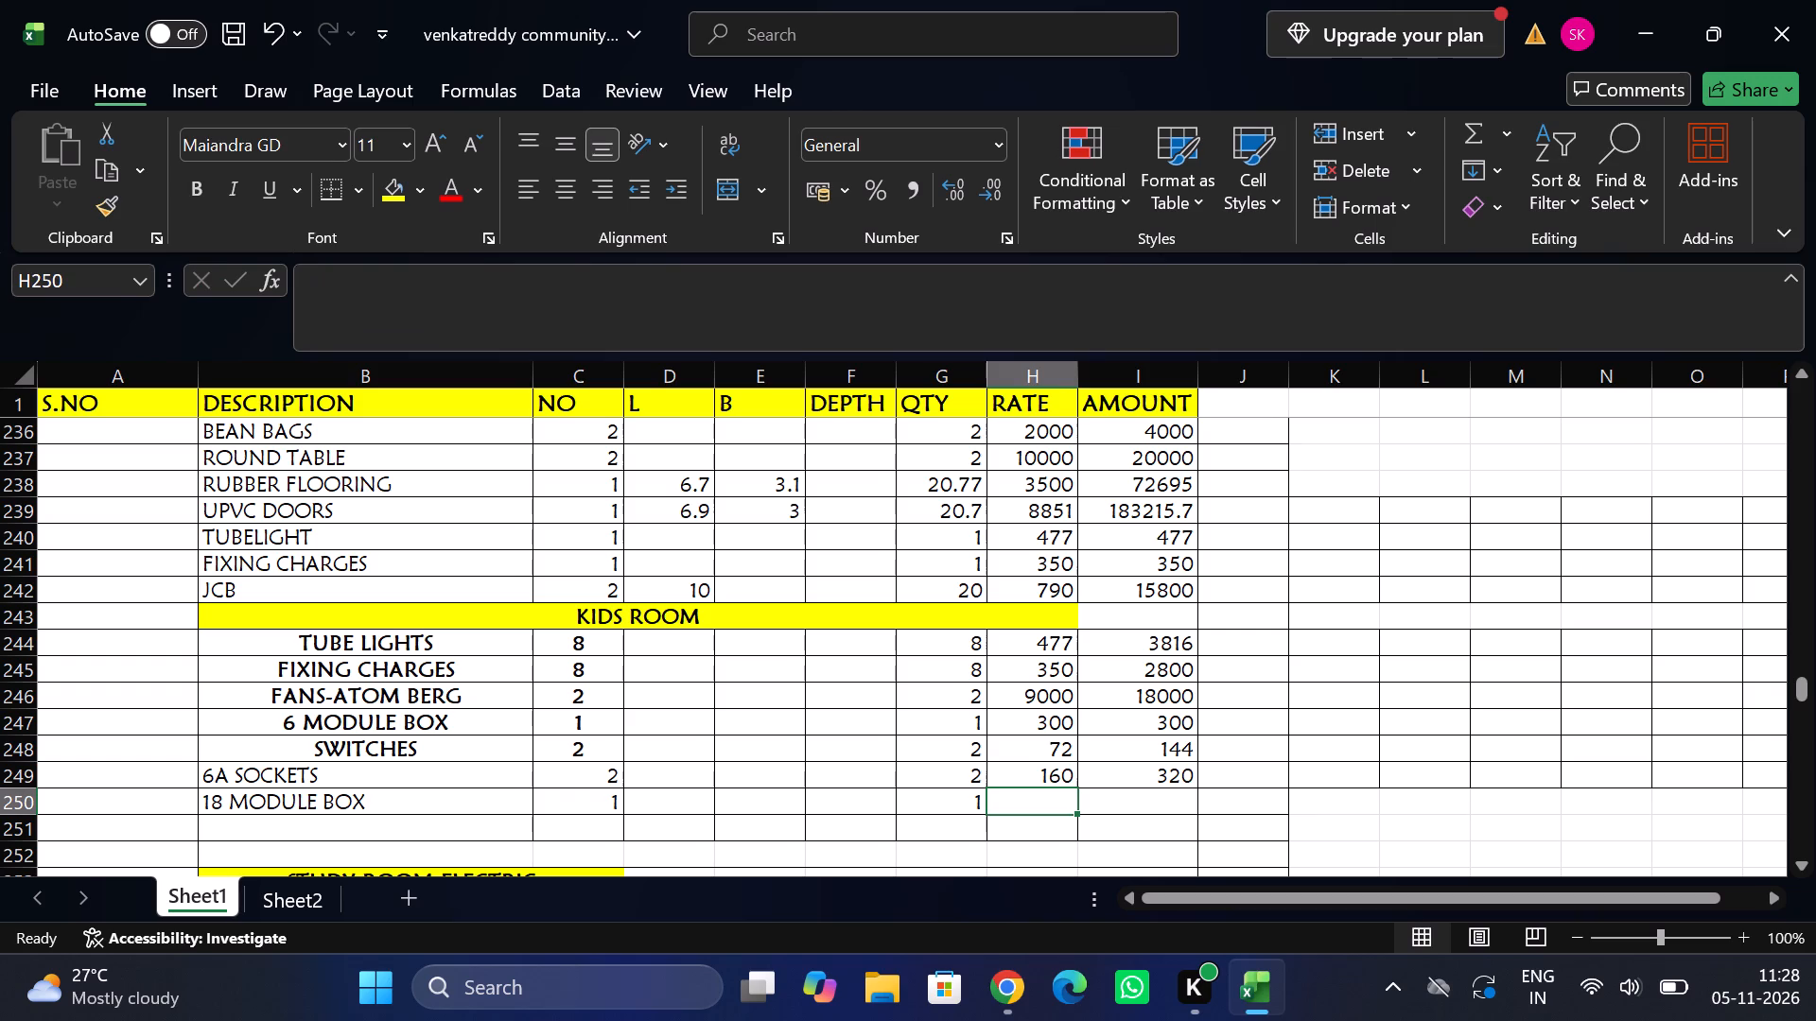
type("320")
key("Tab")
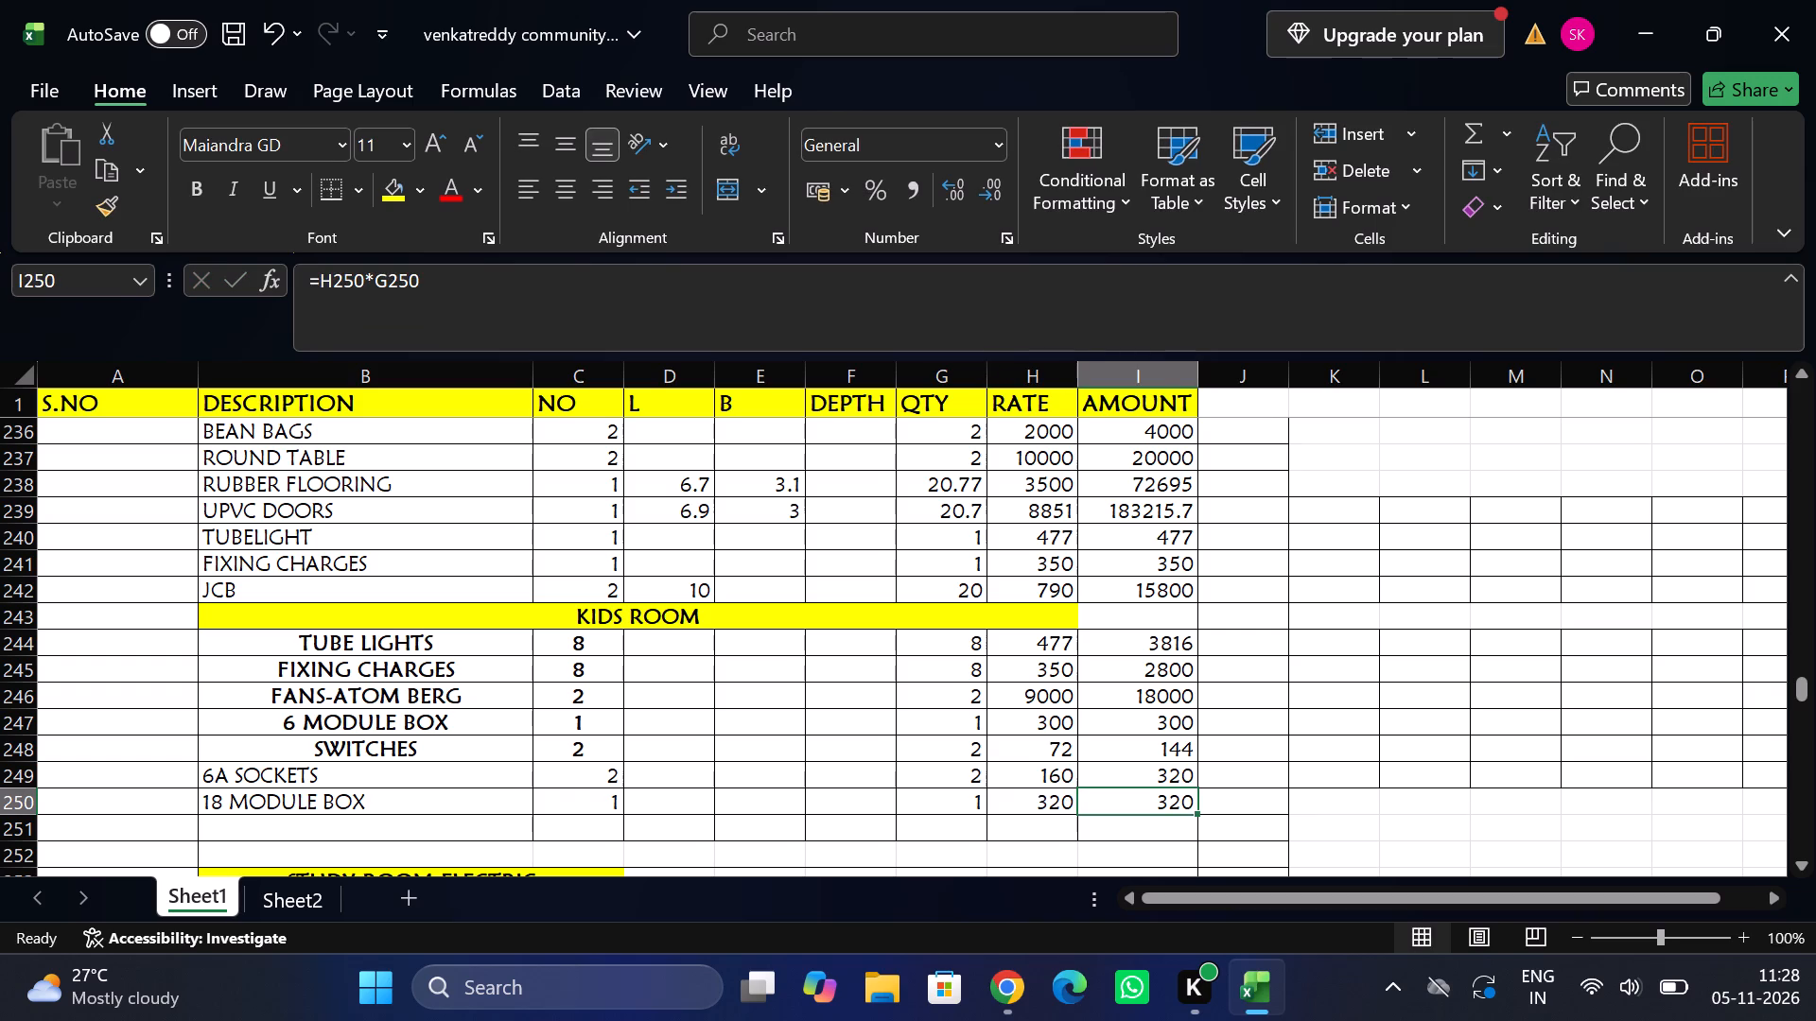
Under STUDY ROOM-ELECTRIC, enter a rate of 10000 for FANS and calculate the amount as rate times quantity.
scroll(853, 839, "down", 2)
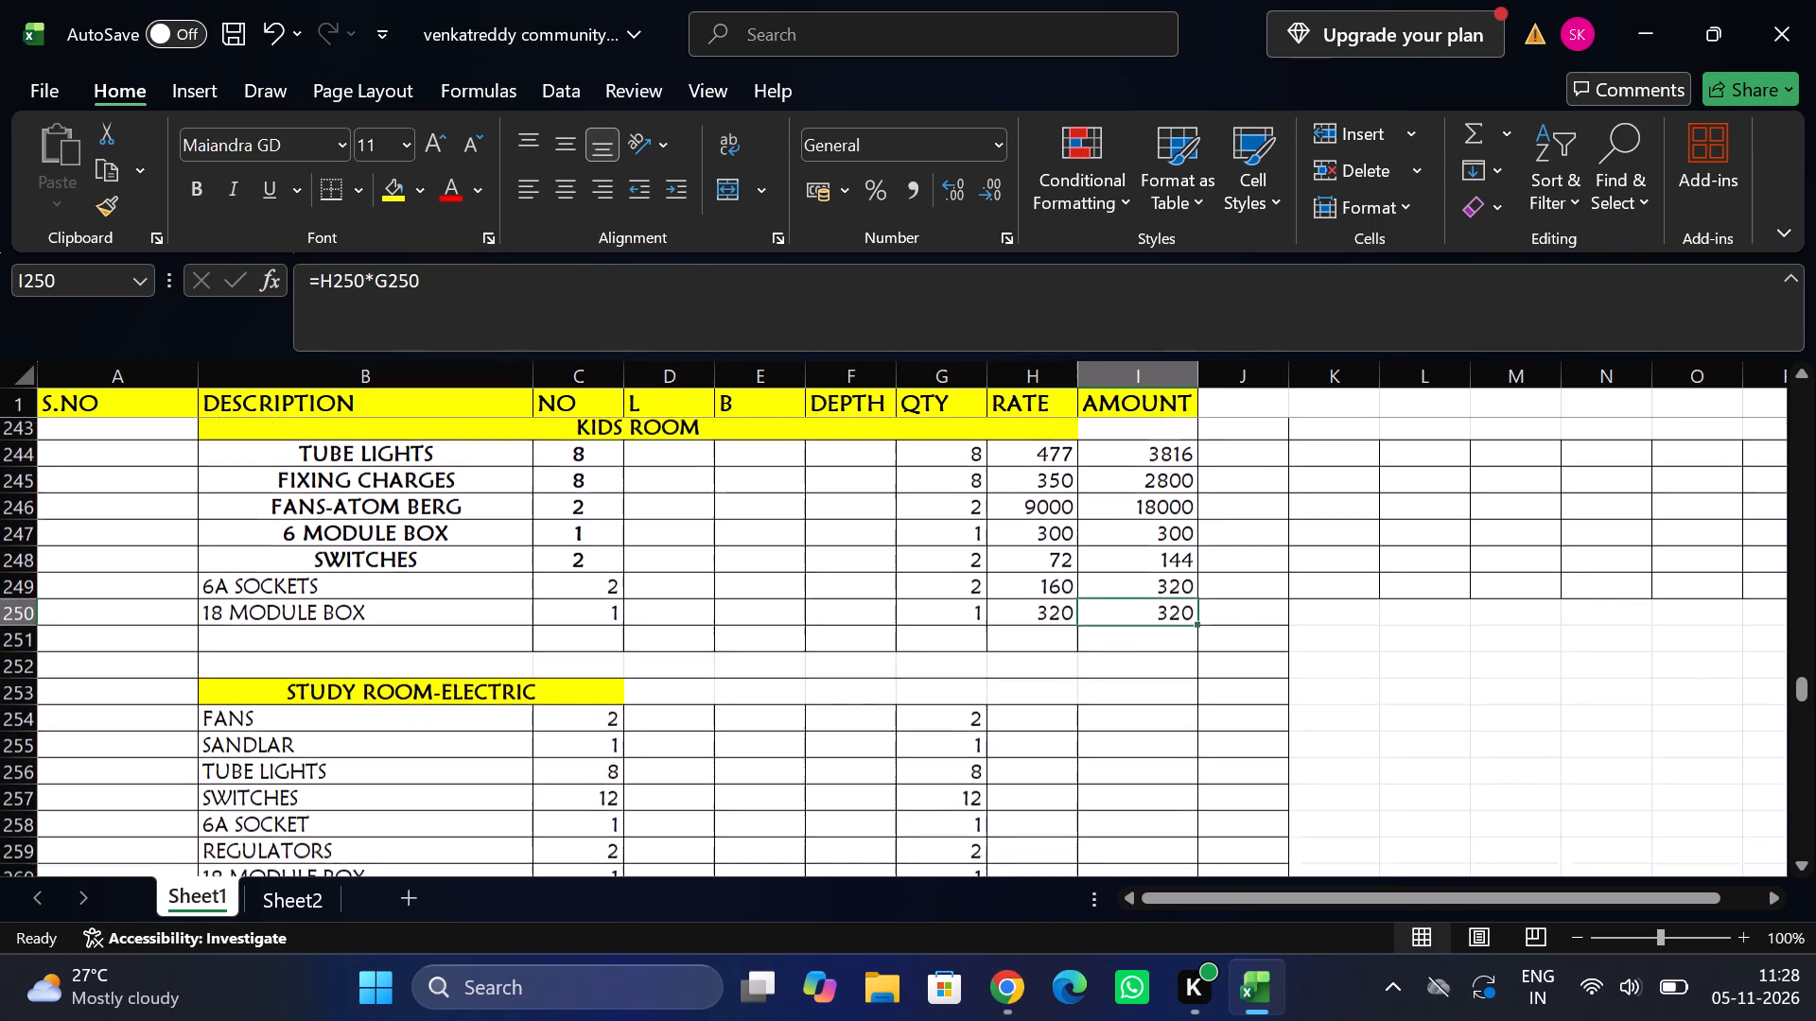
scroll(853, 839, "down", 3)
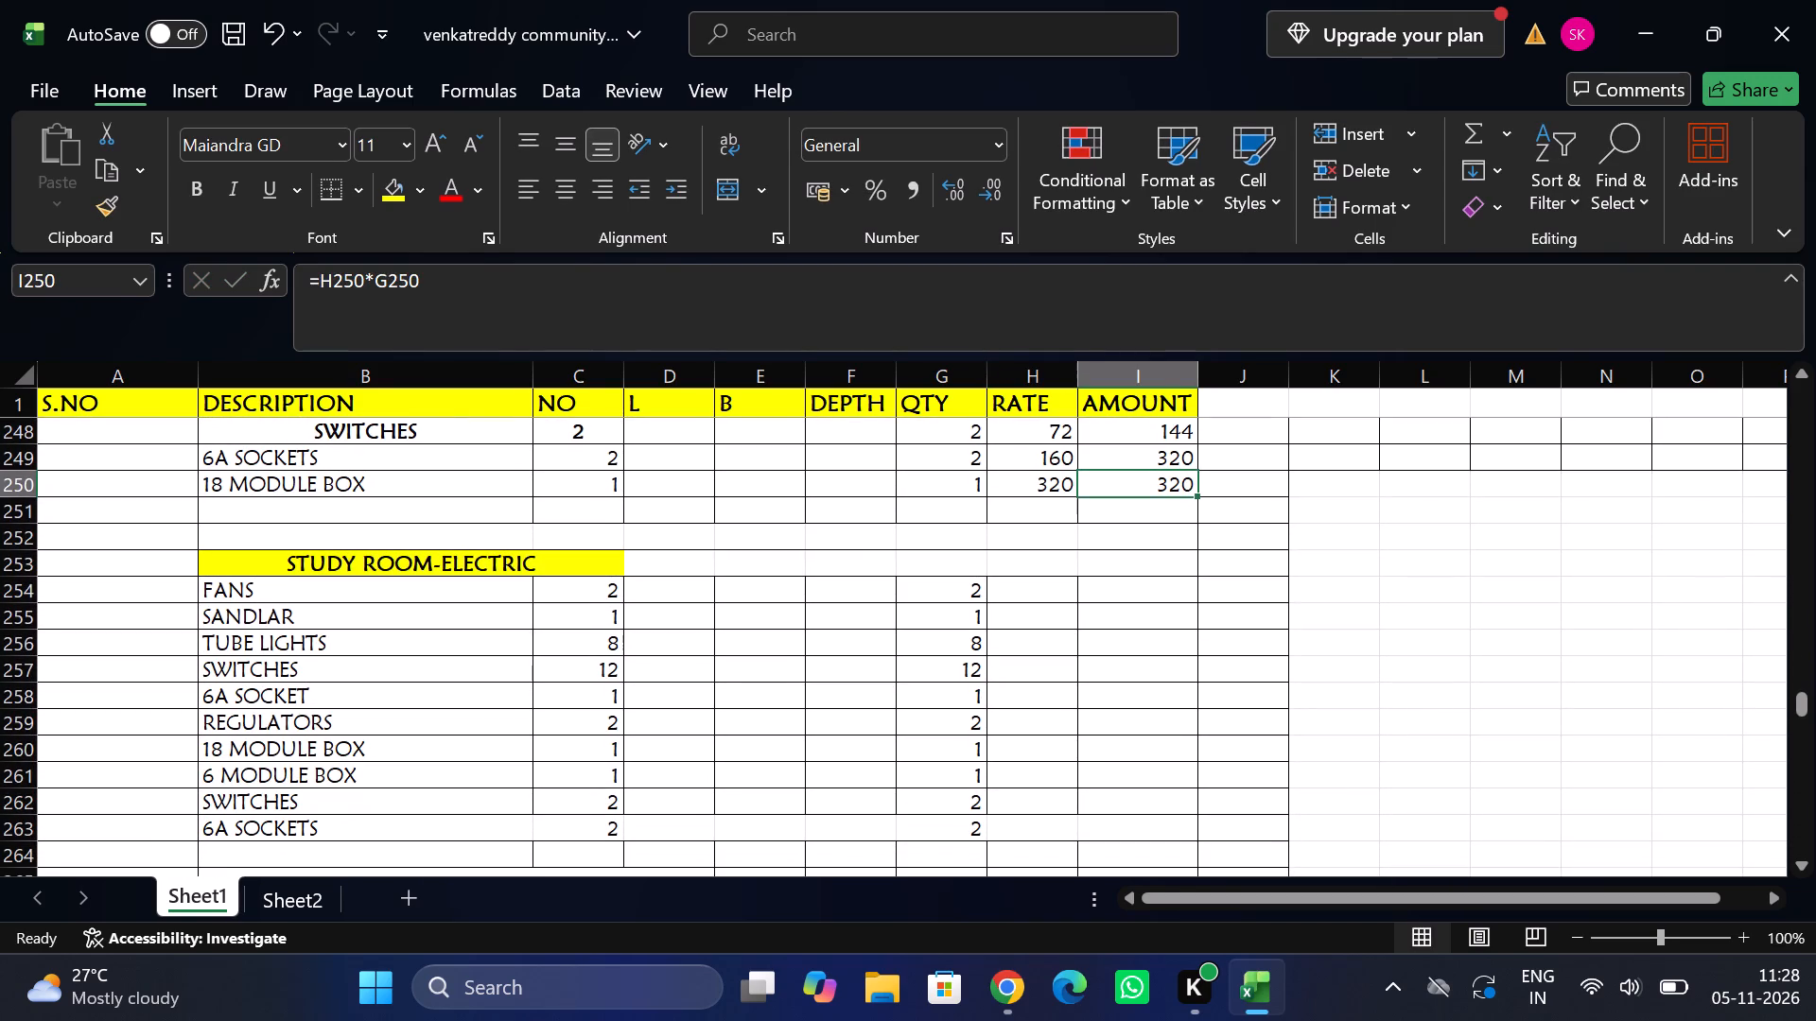
left_click(1017, 597)
type("10000")
key("Tab")
key("equal")
key("Left")
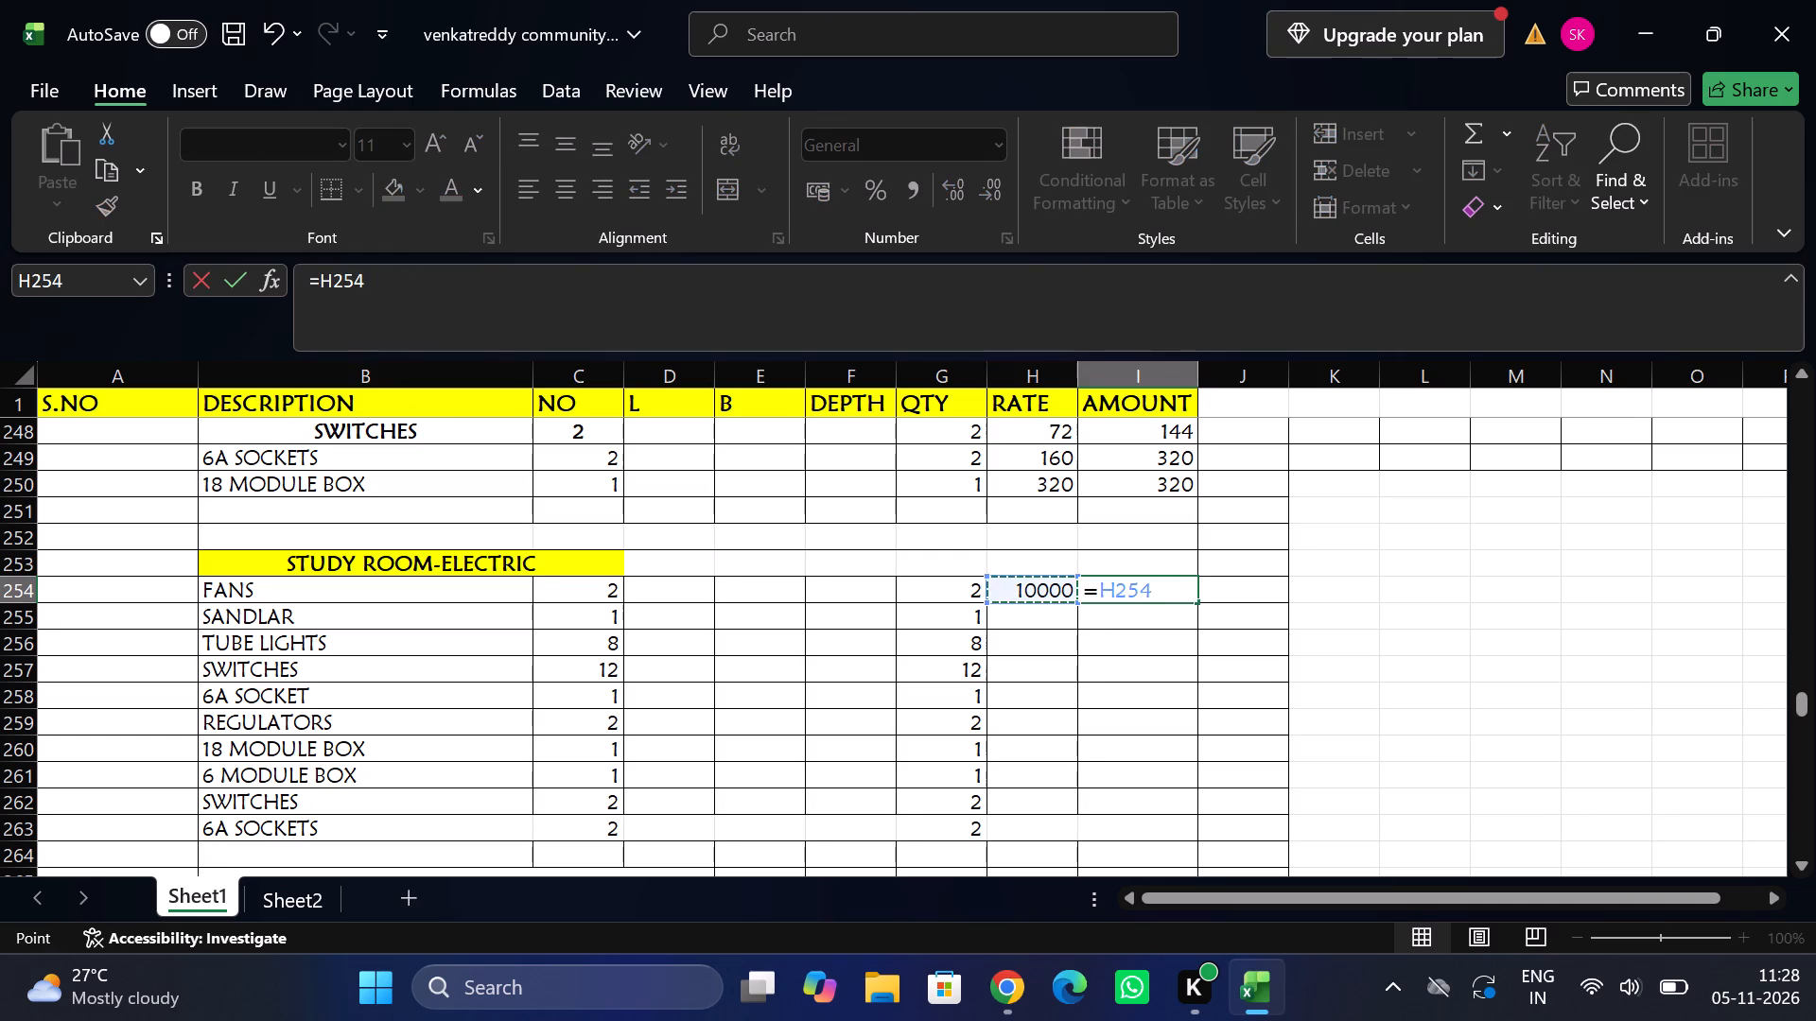
key("shift+asterisk")
key("Left")
key("Left")
key("Return")
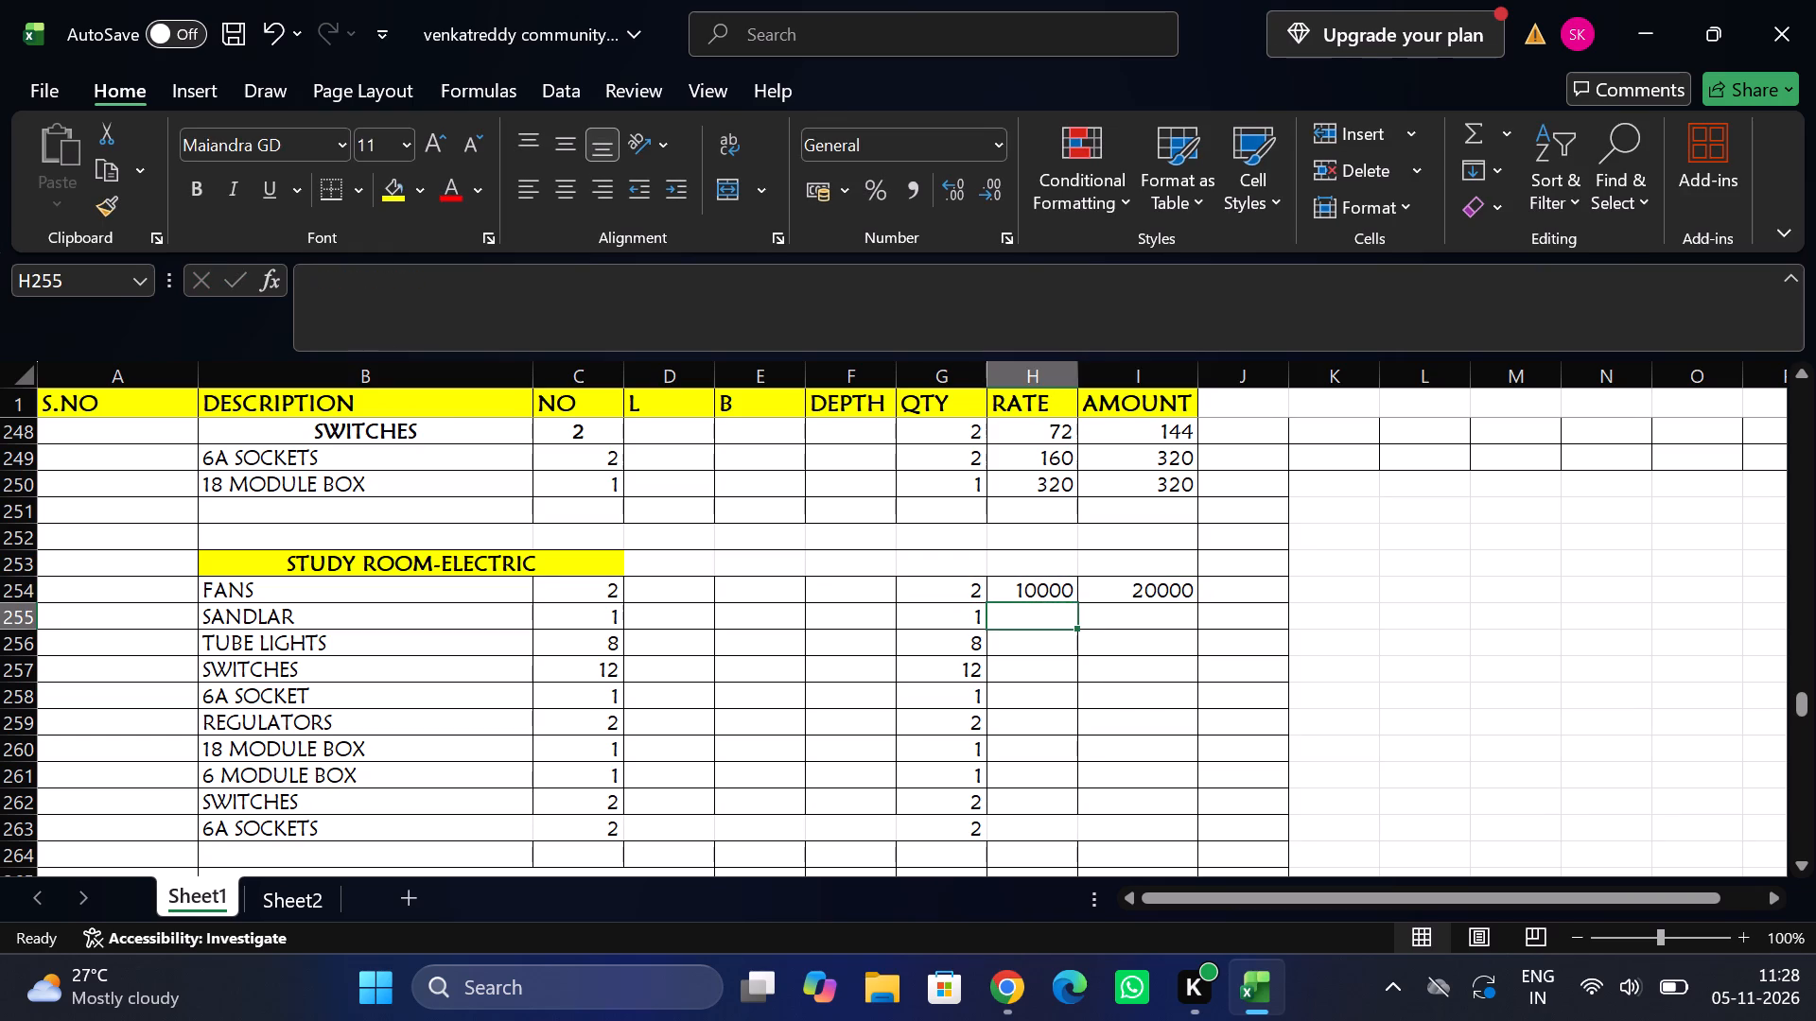
Enter study room rates of 10000 for SANDLAR and 477 for TUBE LIGHTS, filling the amount formula into both rows.
type("10000")
key("Tab")
key("ctrl+d")
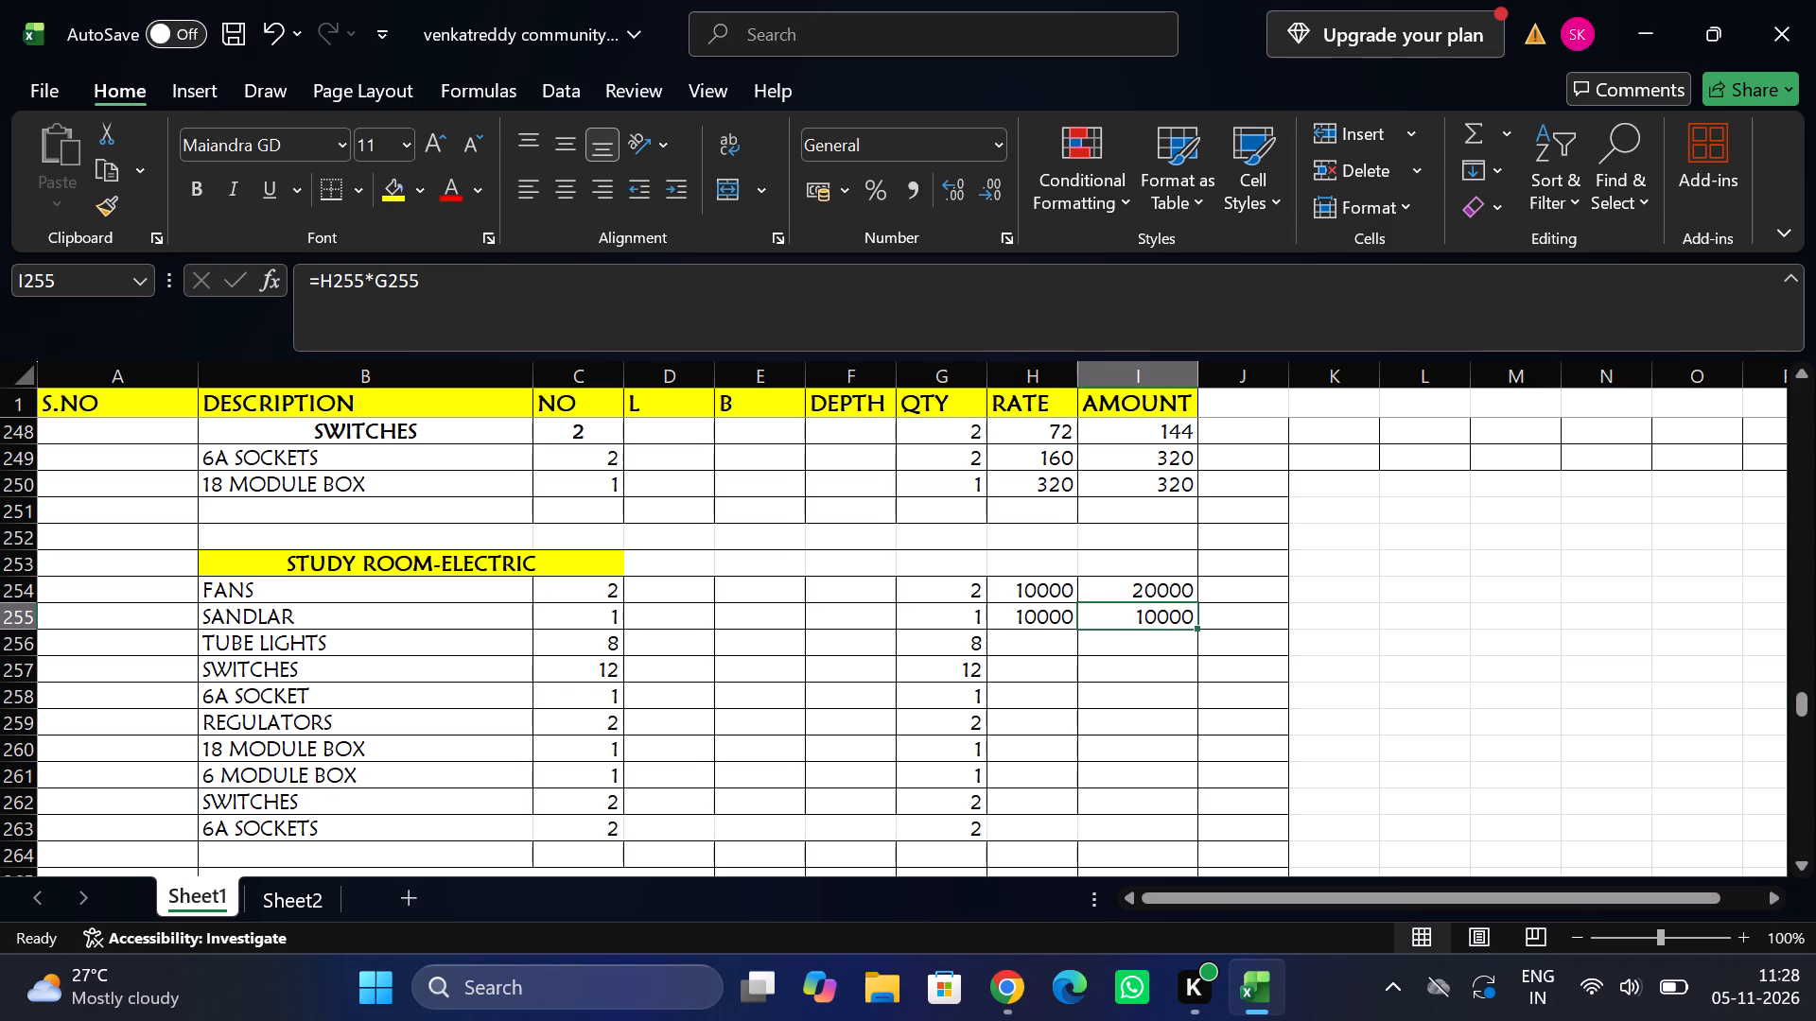
left_click(1030, 642)
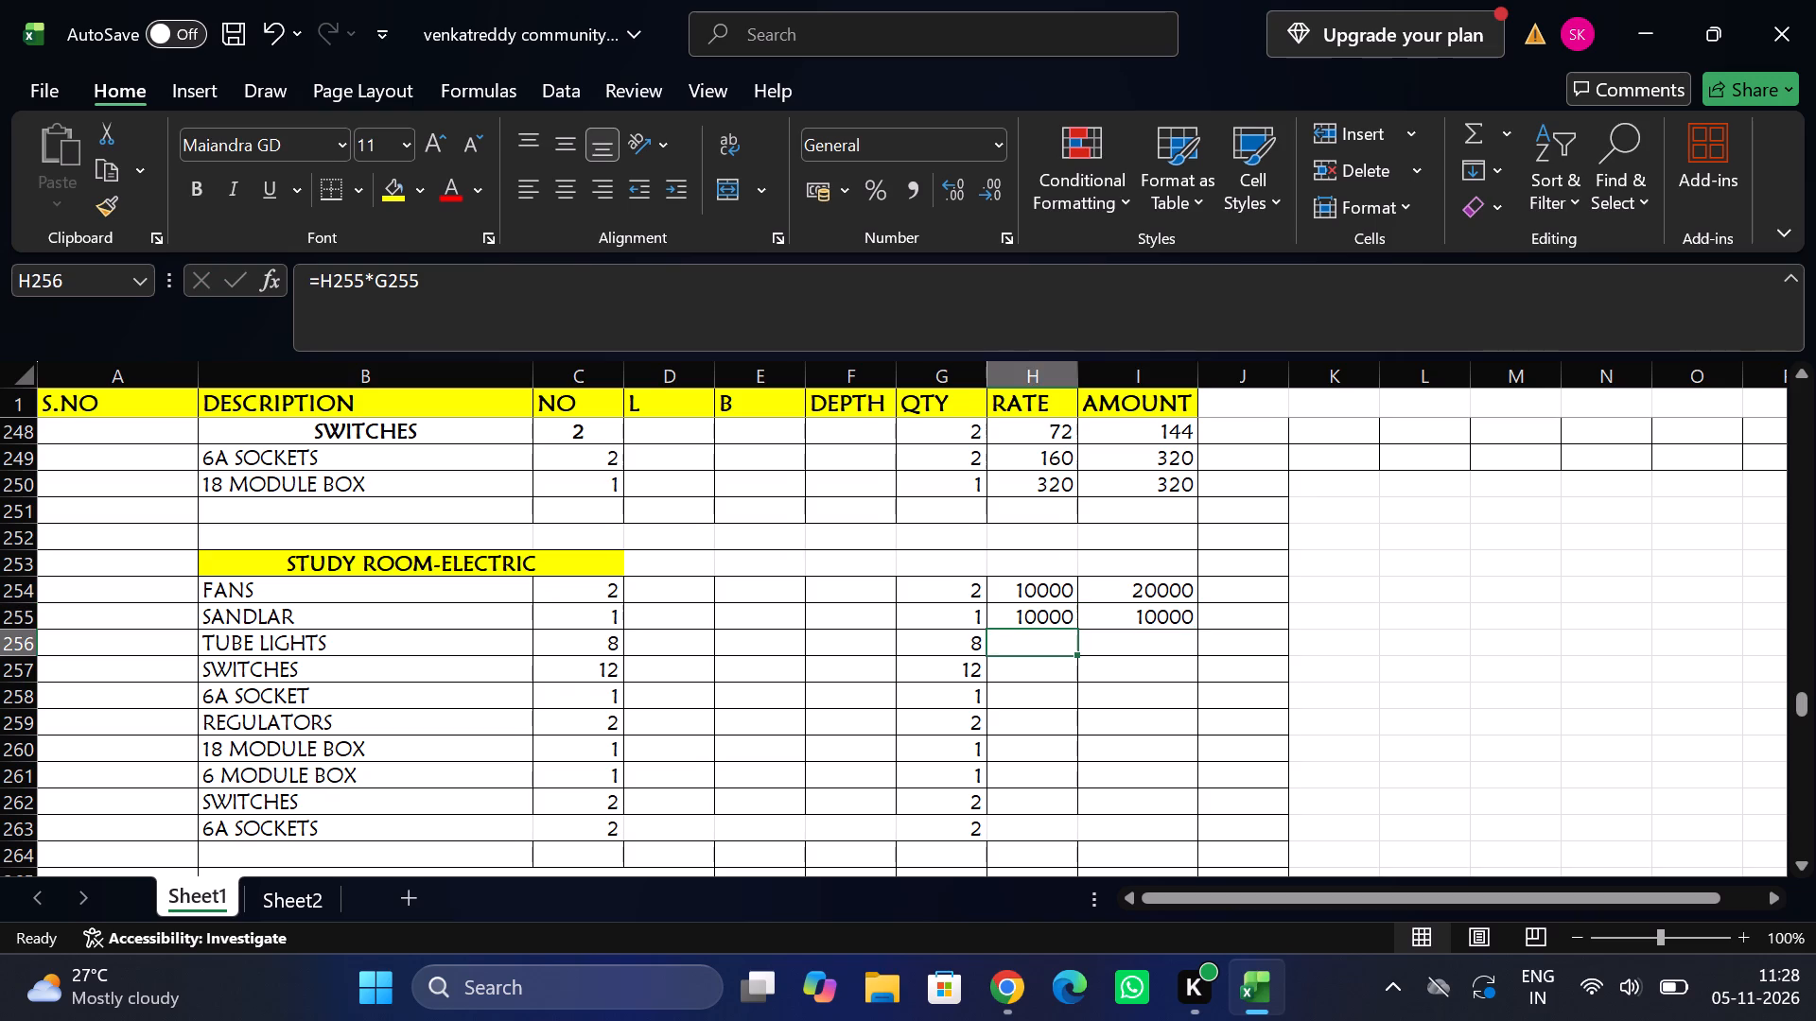
type("477")
key("Tab")
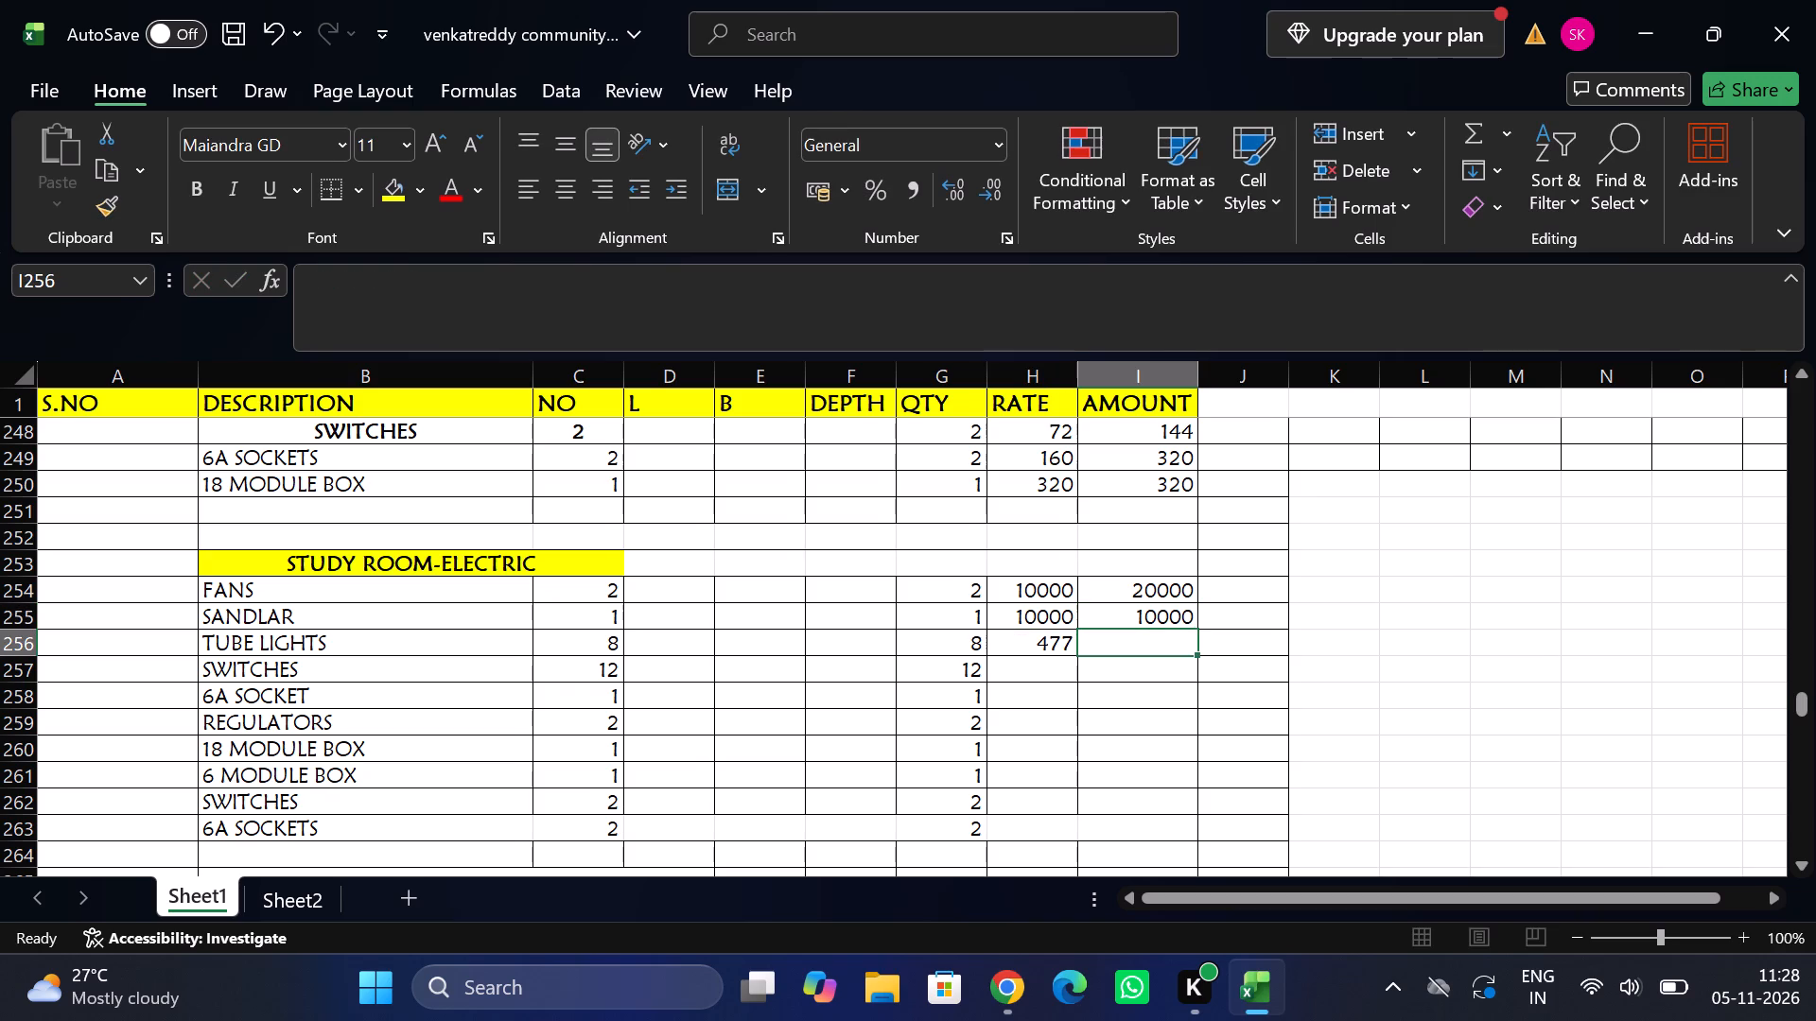
key("ctrl+d")
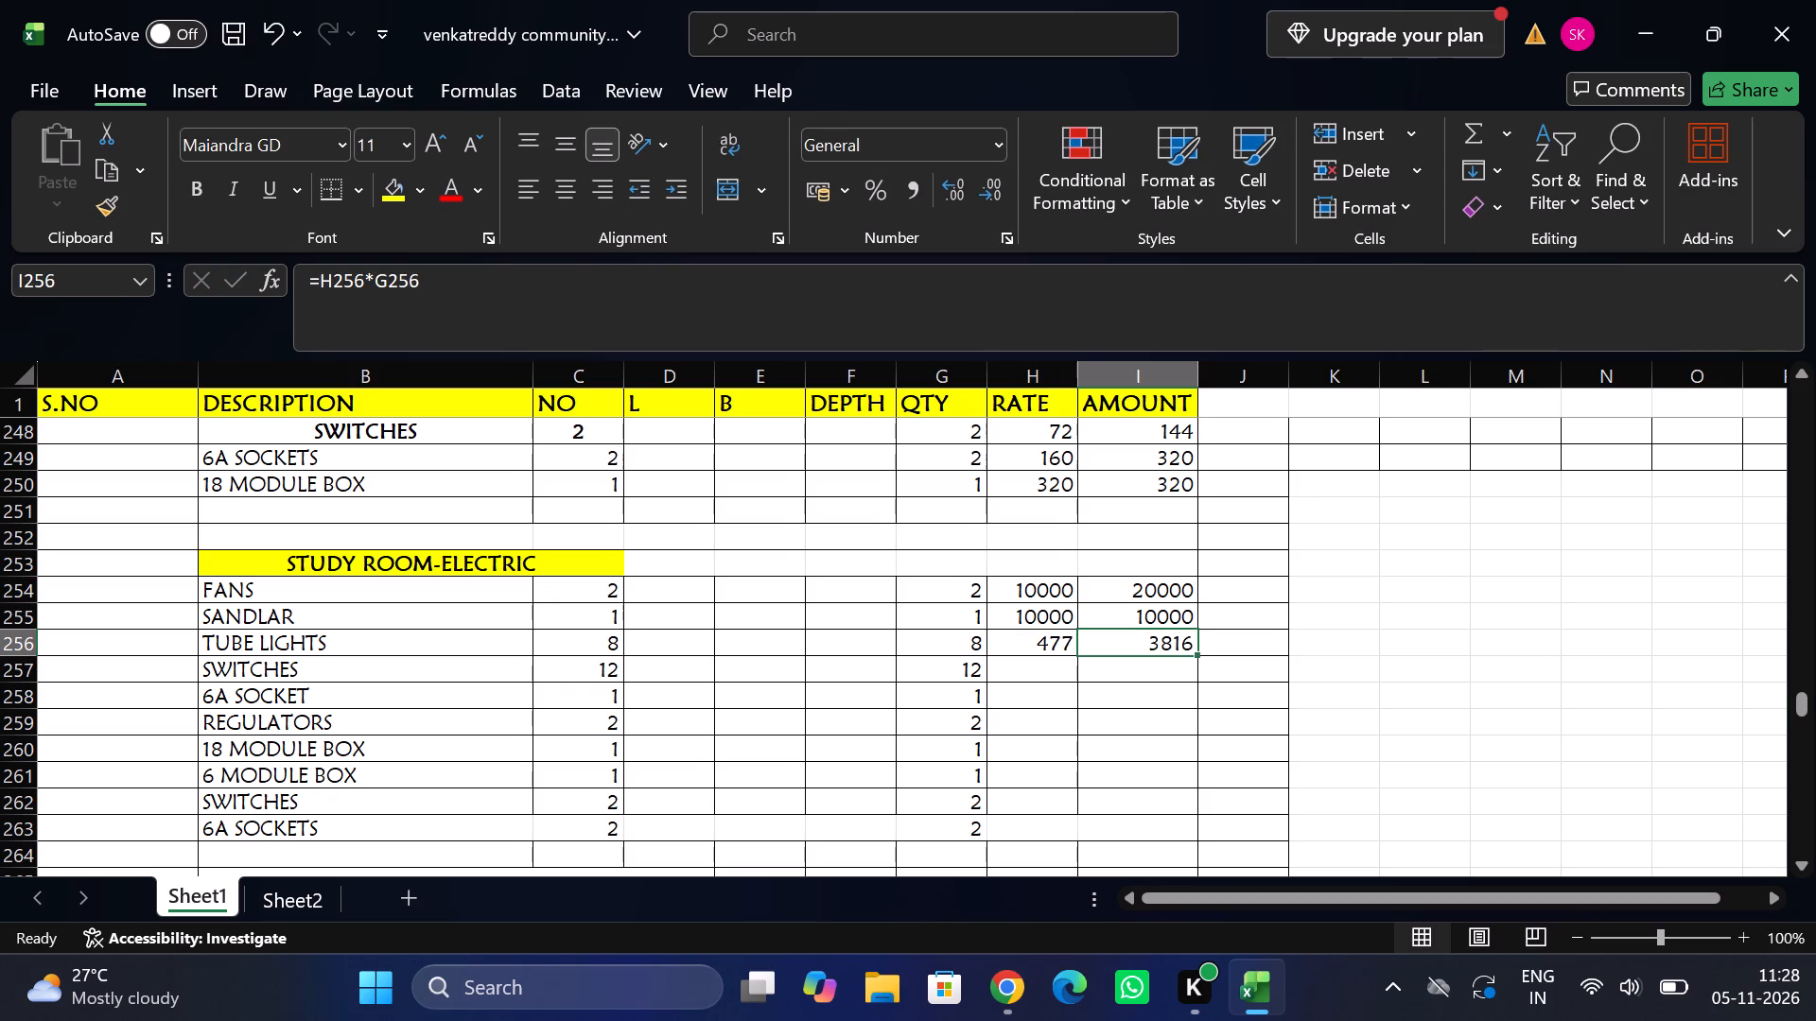
Insert a row below the study room TUBE LIGHTS and enter FIXING CHARGES with a number of 8.
left_click(33, 667)
right_click(33, 667)
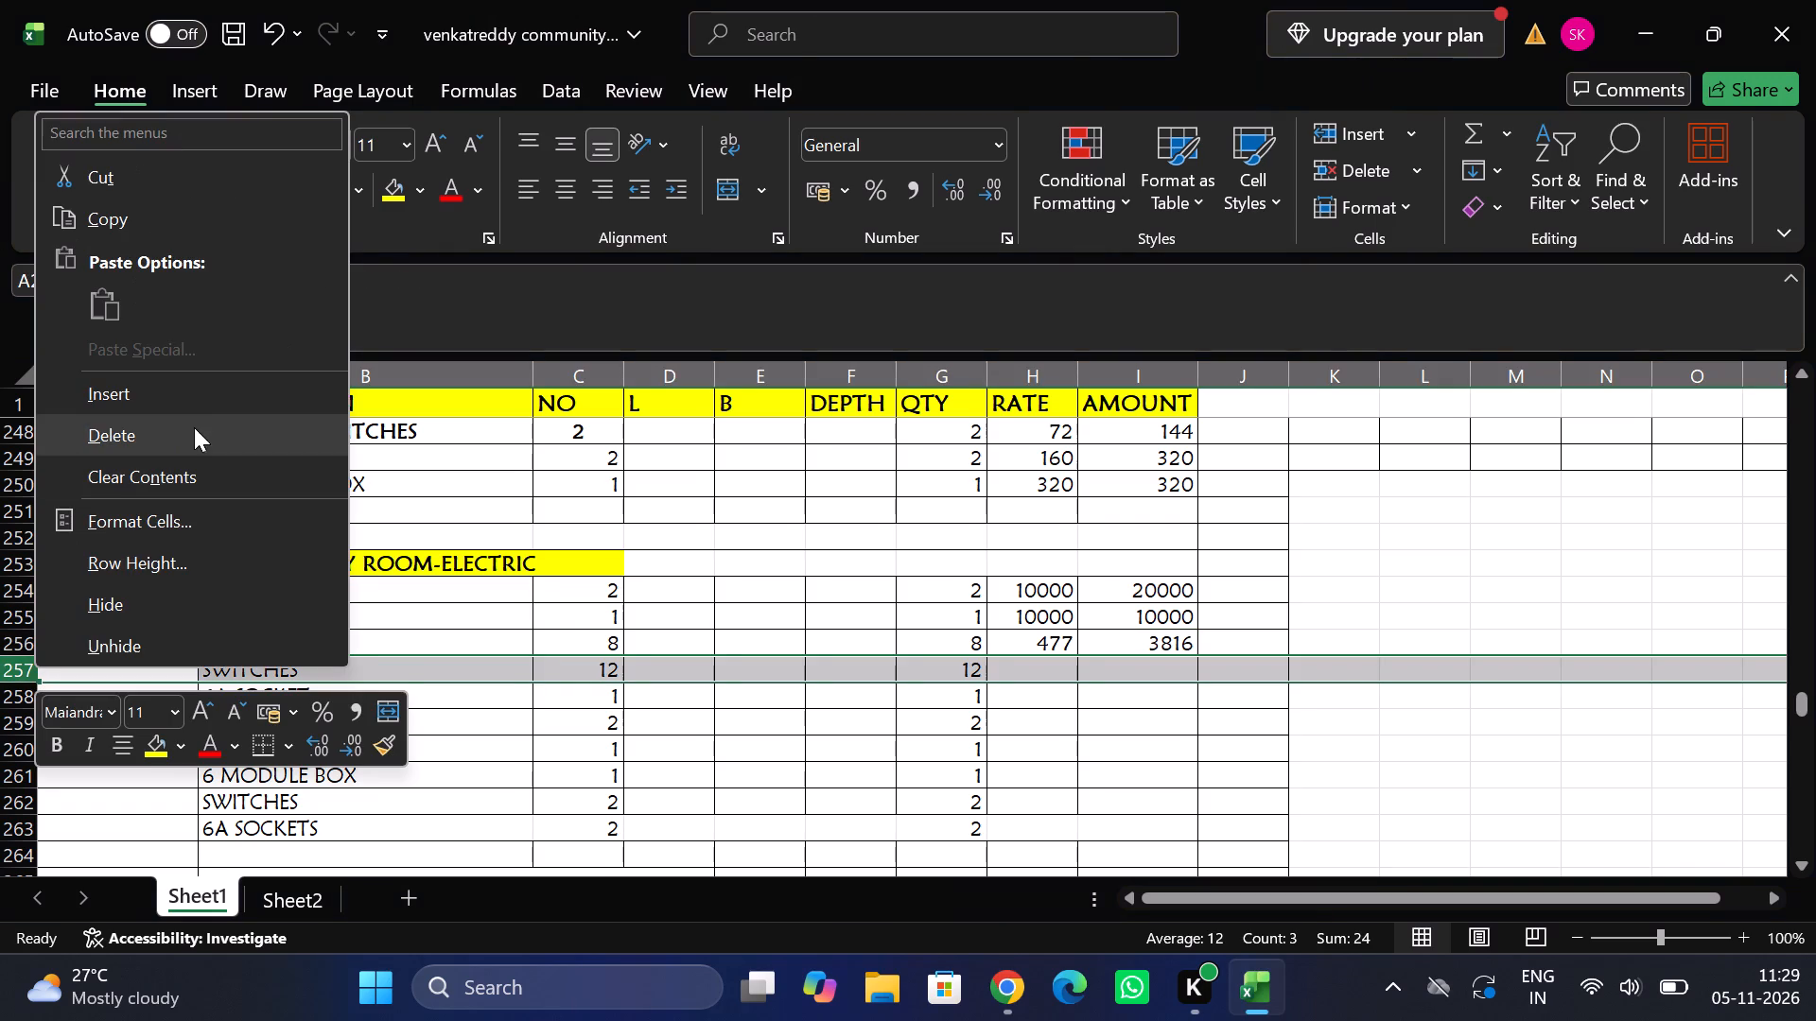
left_click(204, 407)
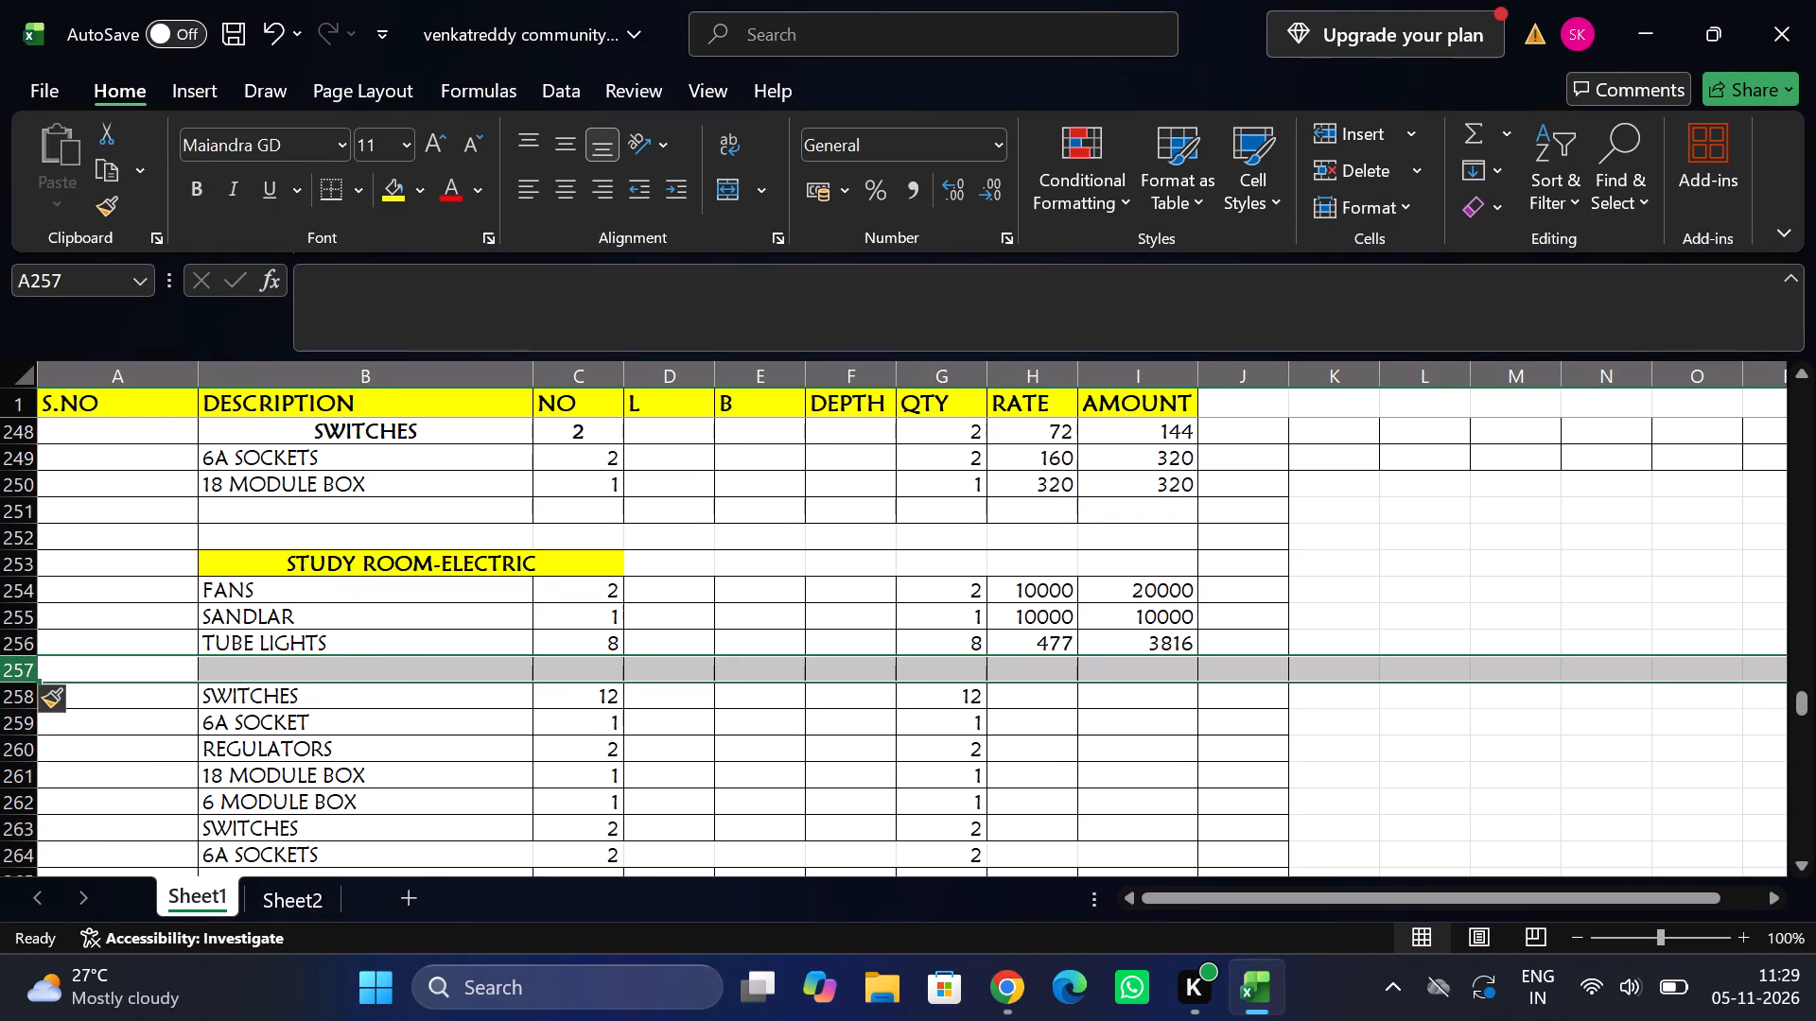
left_click(297, 675)
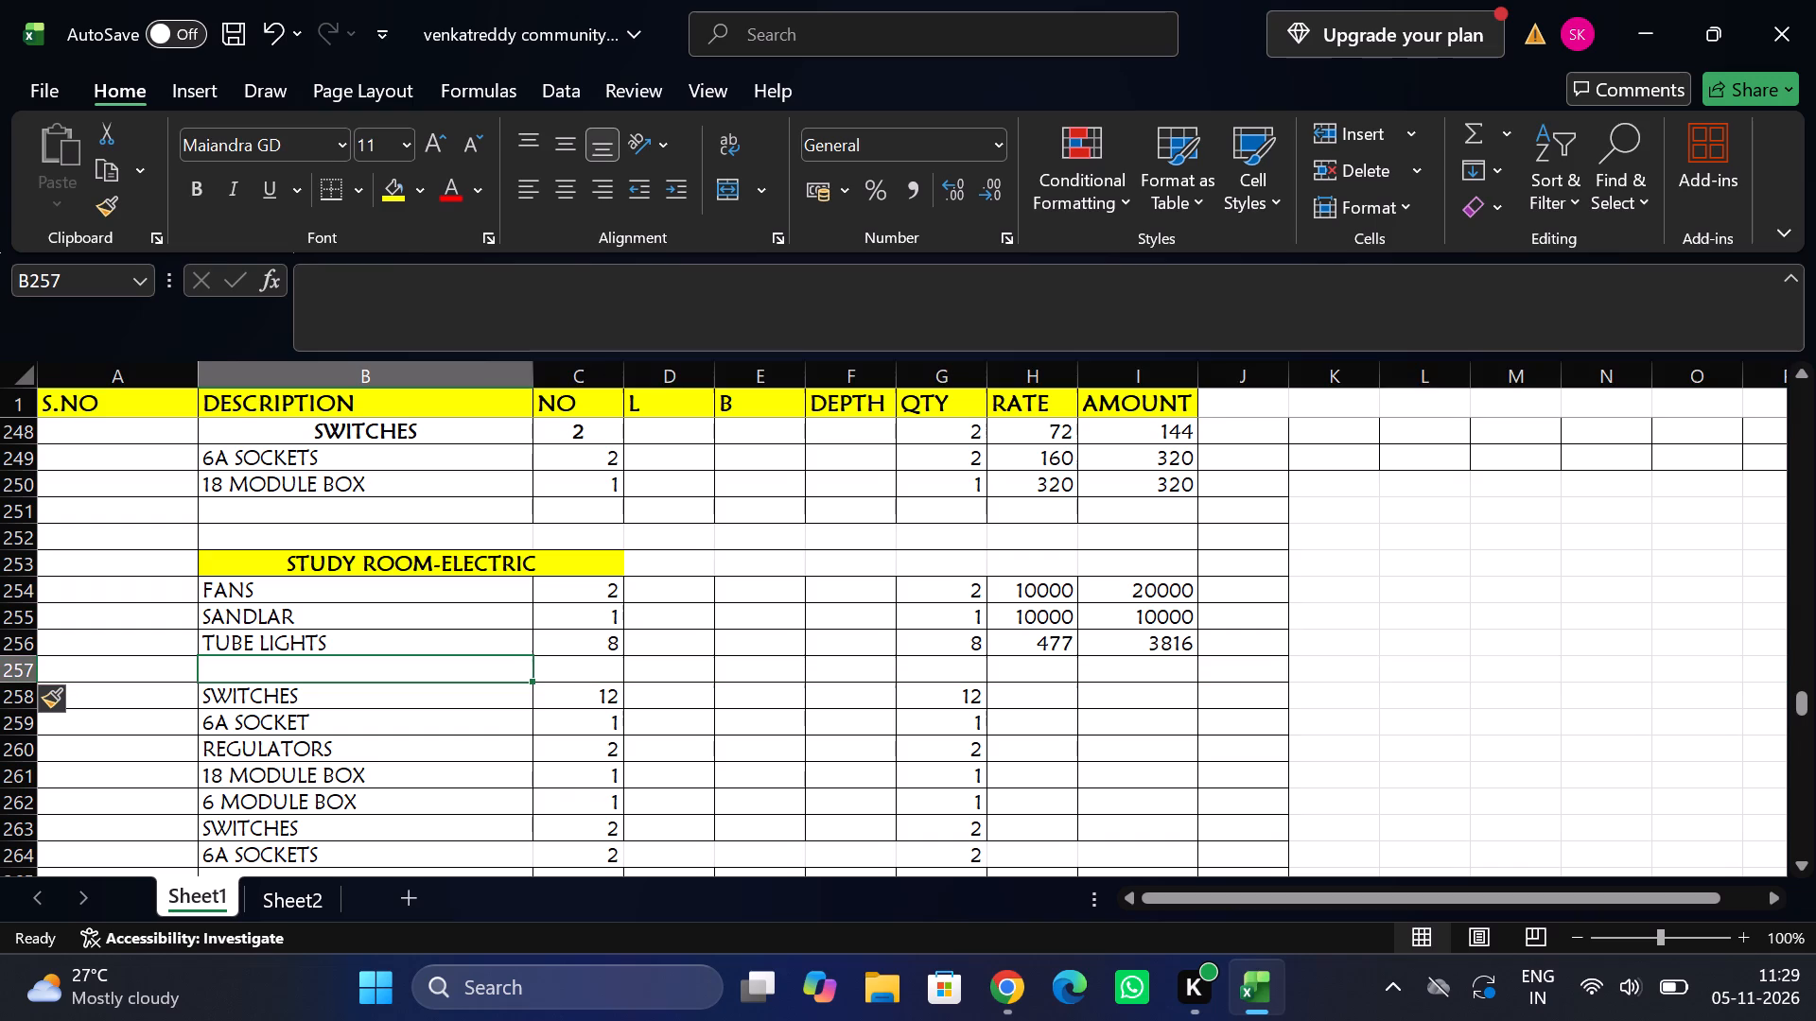
type("FIXING")
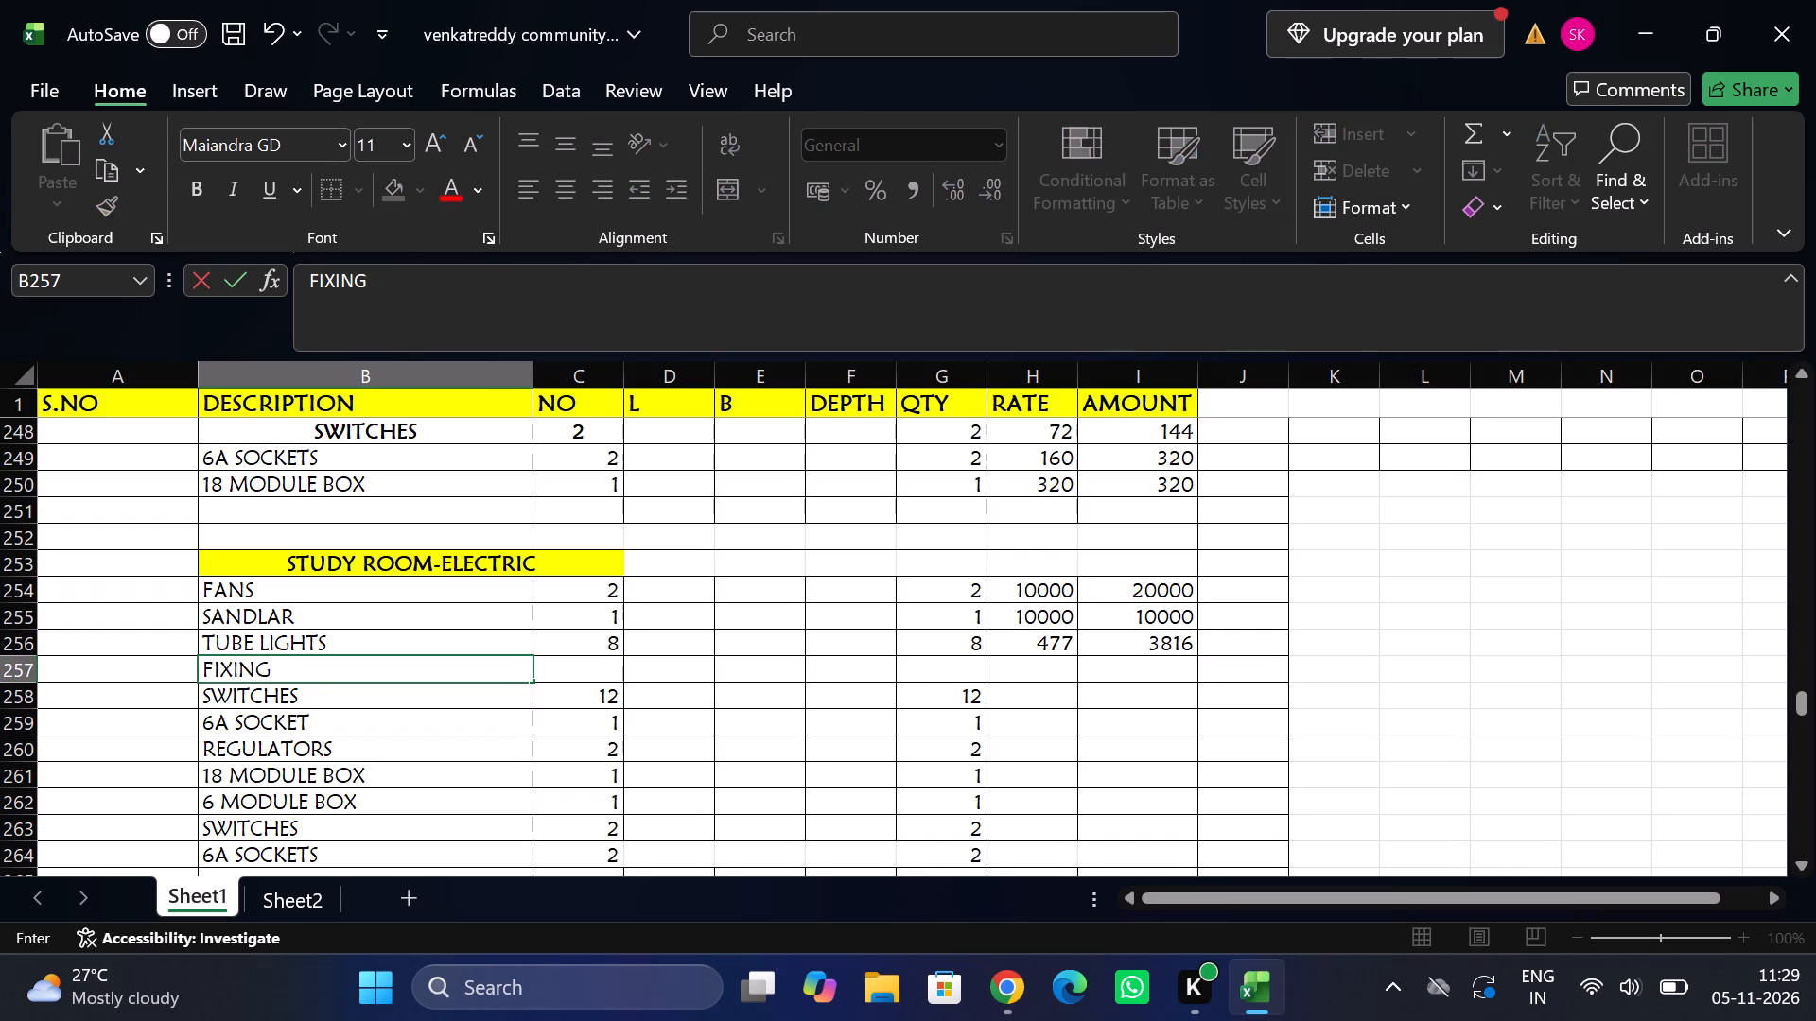
key("space")
type("CHARGES")
key("Tab")
key("8")
Complete the study room FIXING CHARGES row with quantity 8, rate 300 and the amount formula filled from the row above.
key("Tab")
key("Tab")
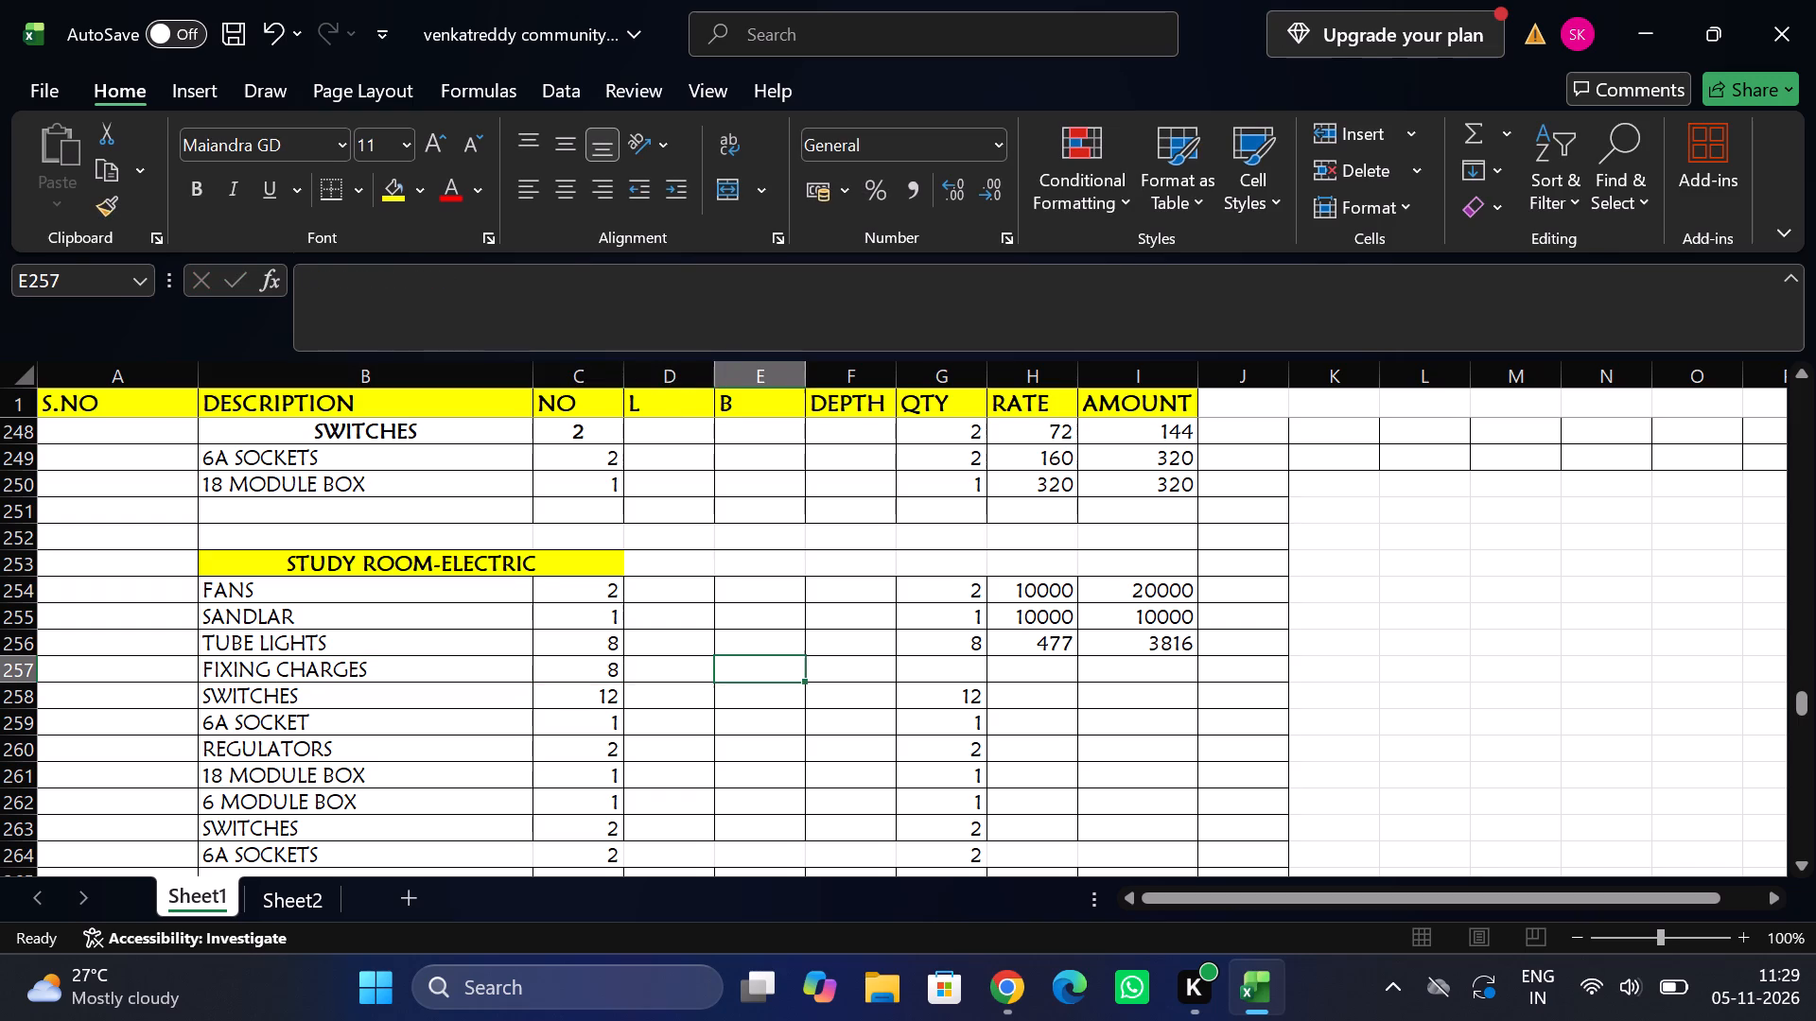
key("Tab")
key("Tab")
key("8")
key("Tab")
type("300")
key("Tab")
key("ctrl+d")
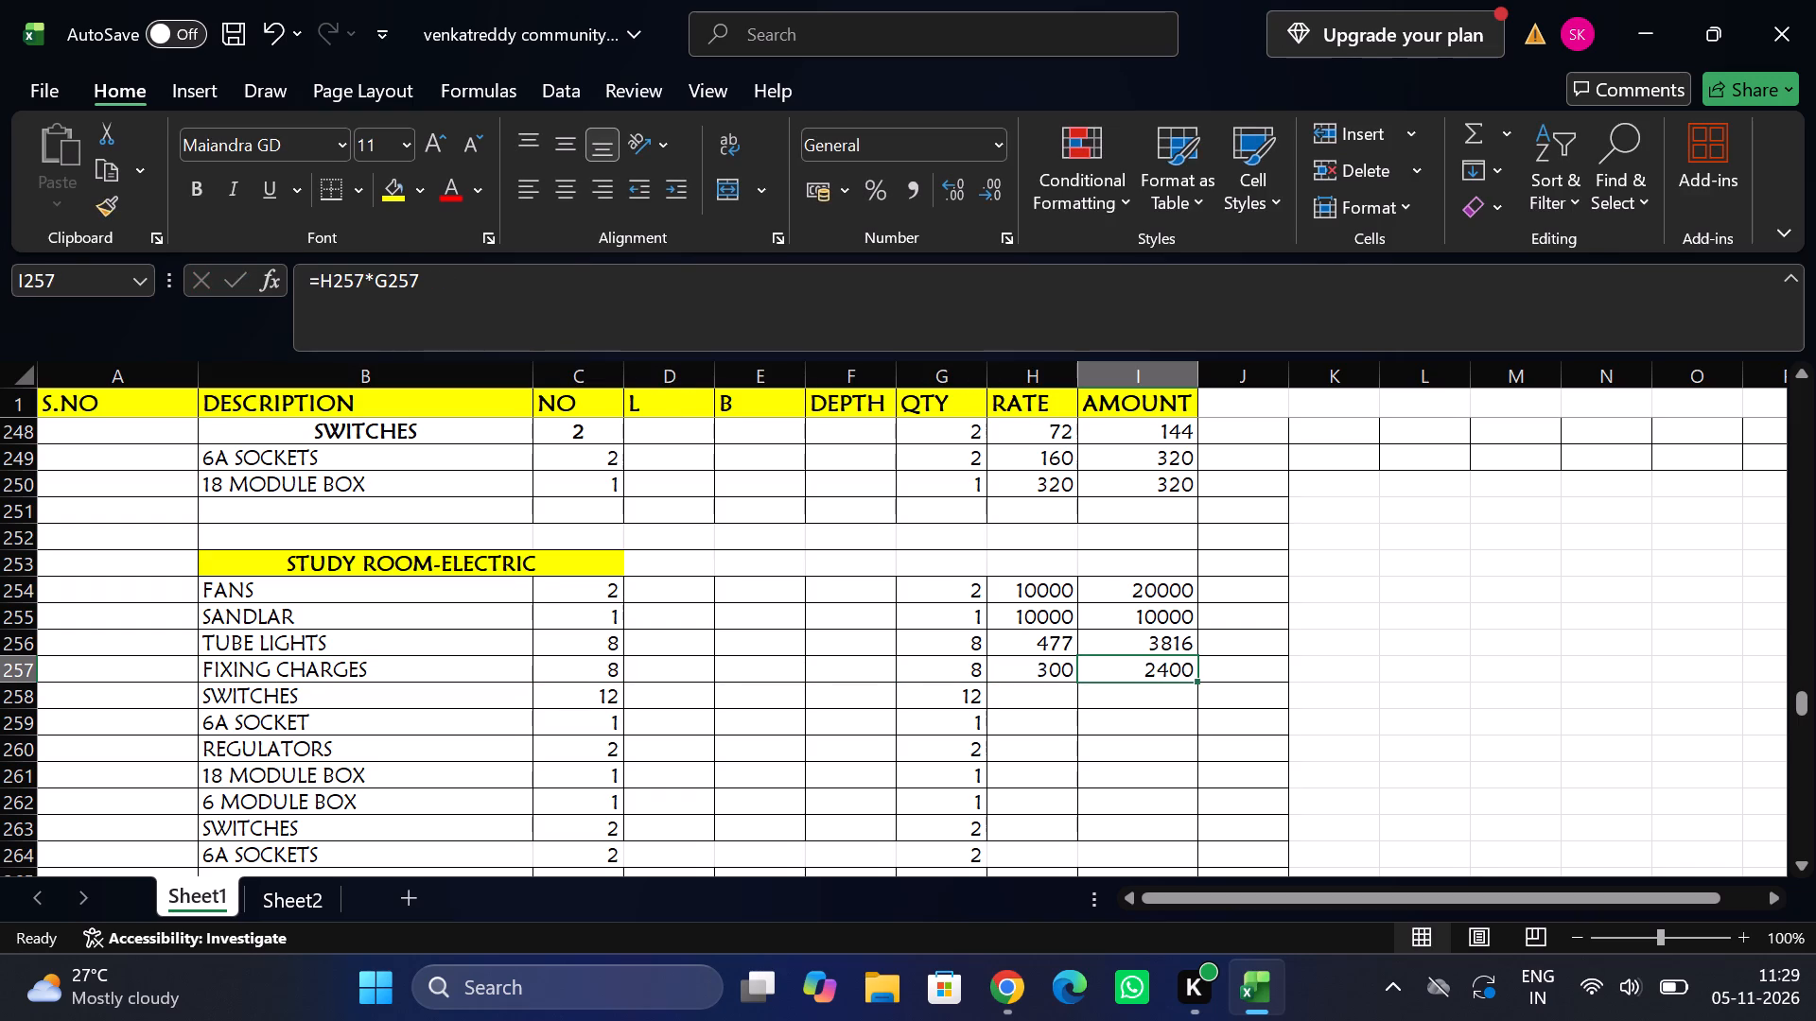
Enter rates of 72 for the 12 study room SWITCHES and 120 for the single 6A SOCKET.
left_click(1016, 696)
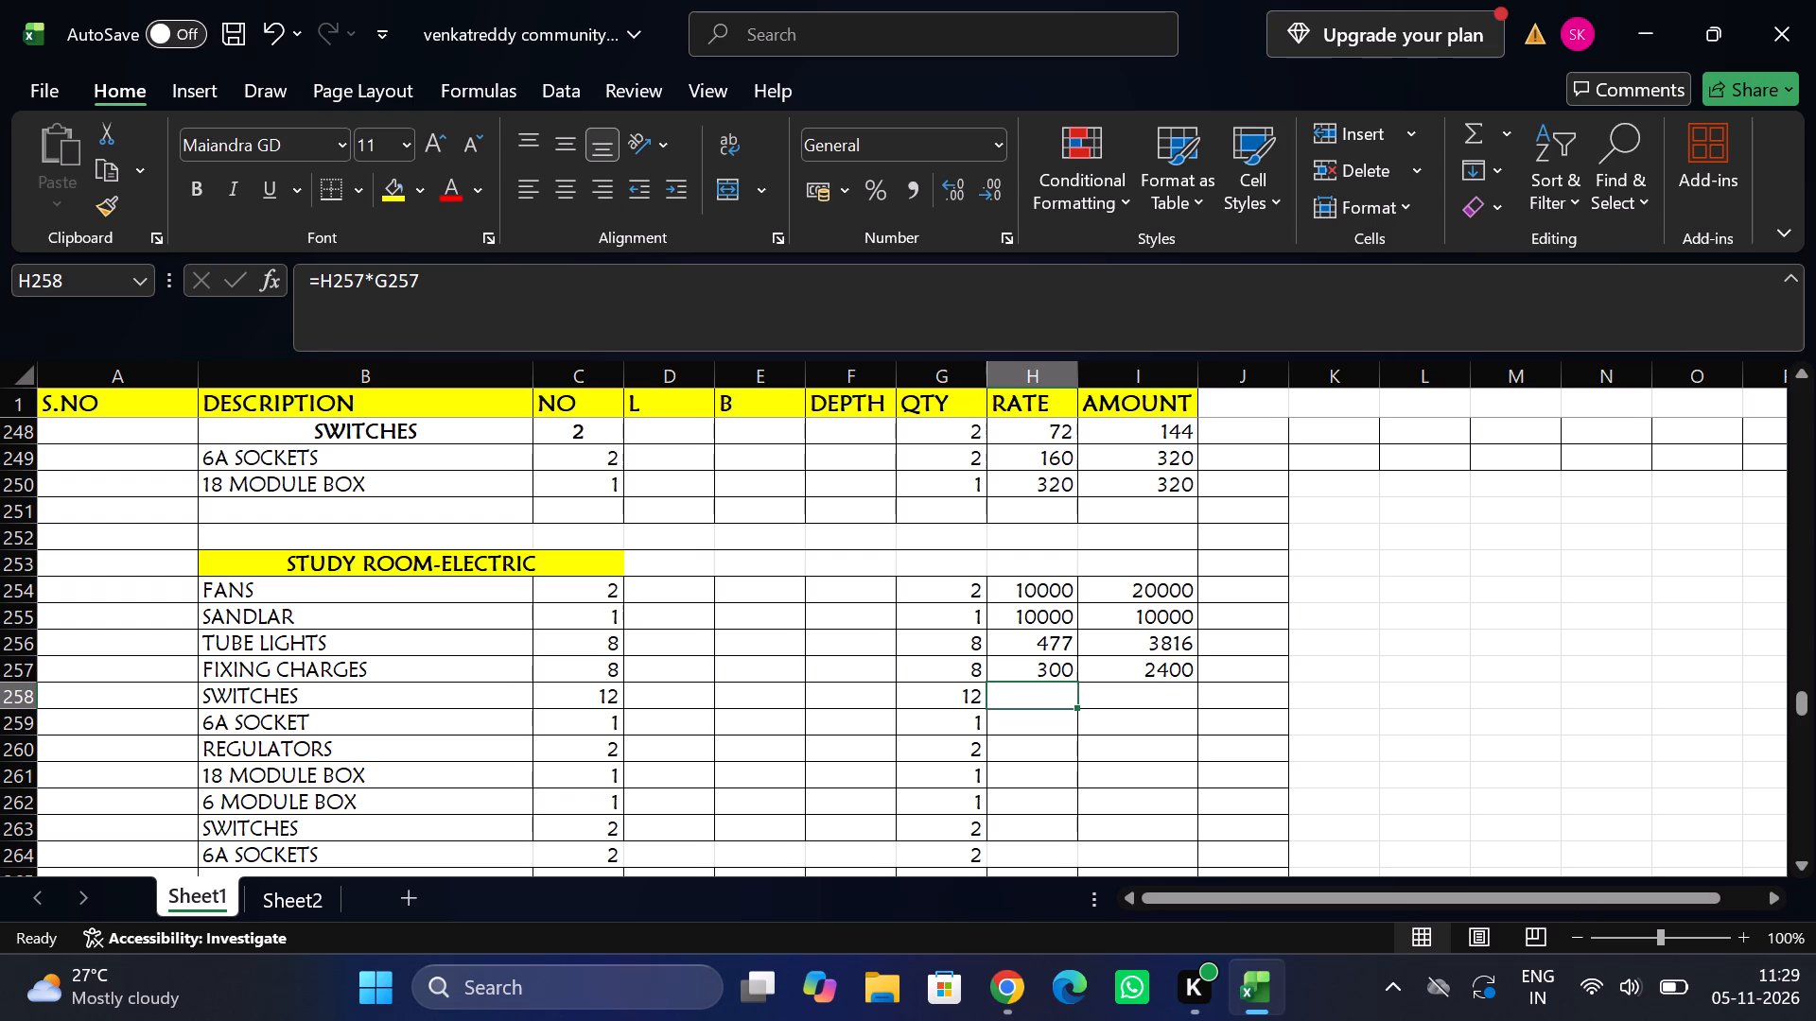
type("72")
key("Tab")
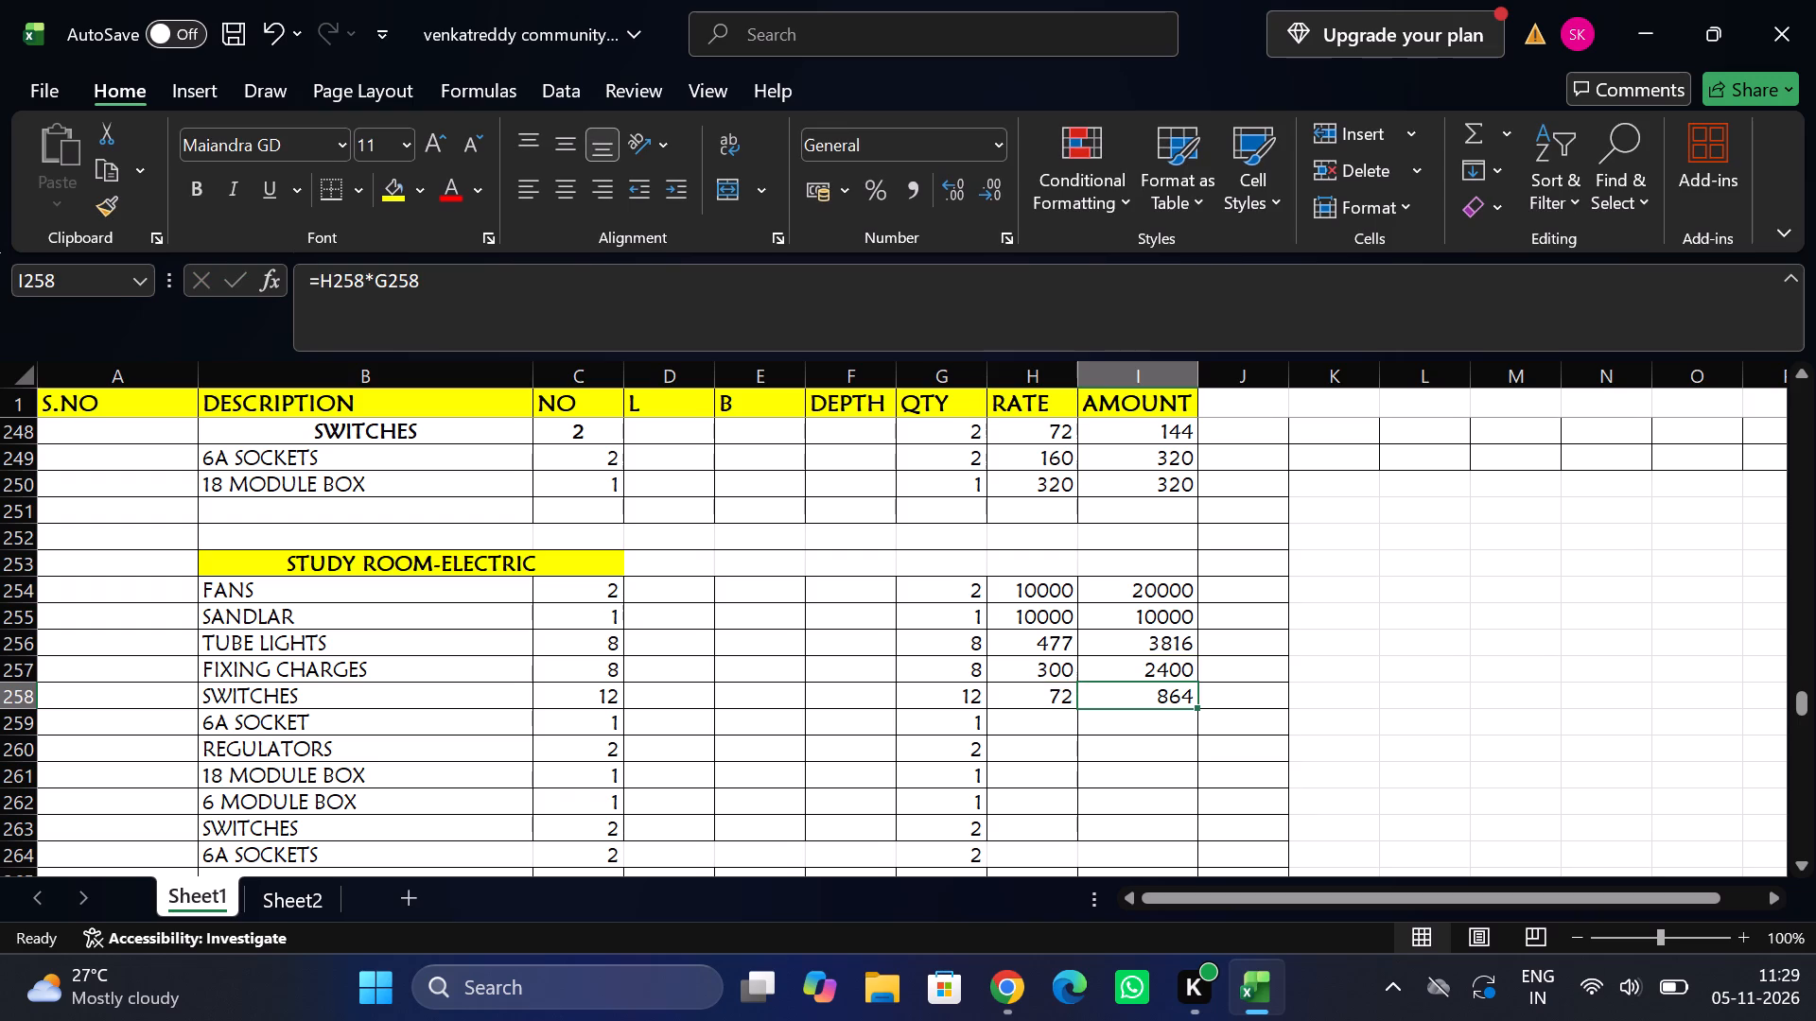
left_click(1031, 726)
type("120")
key("Tab")
key("Down")
key("Left")
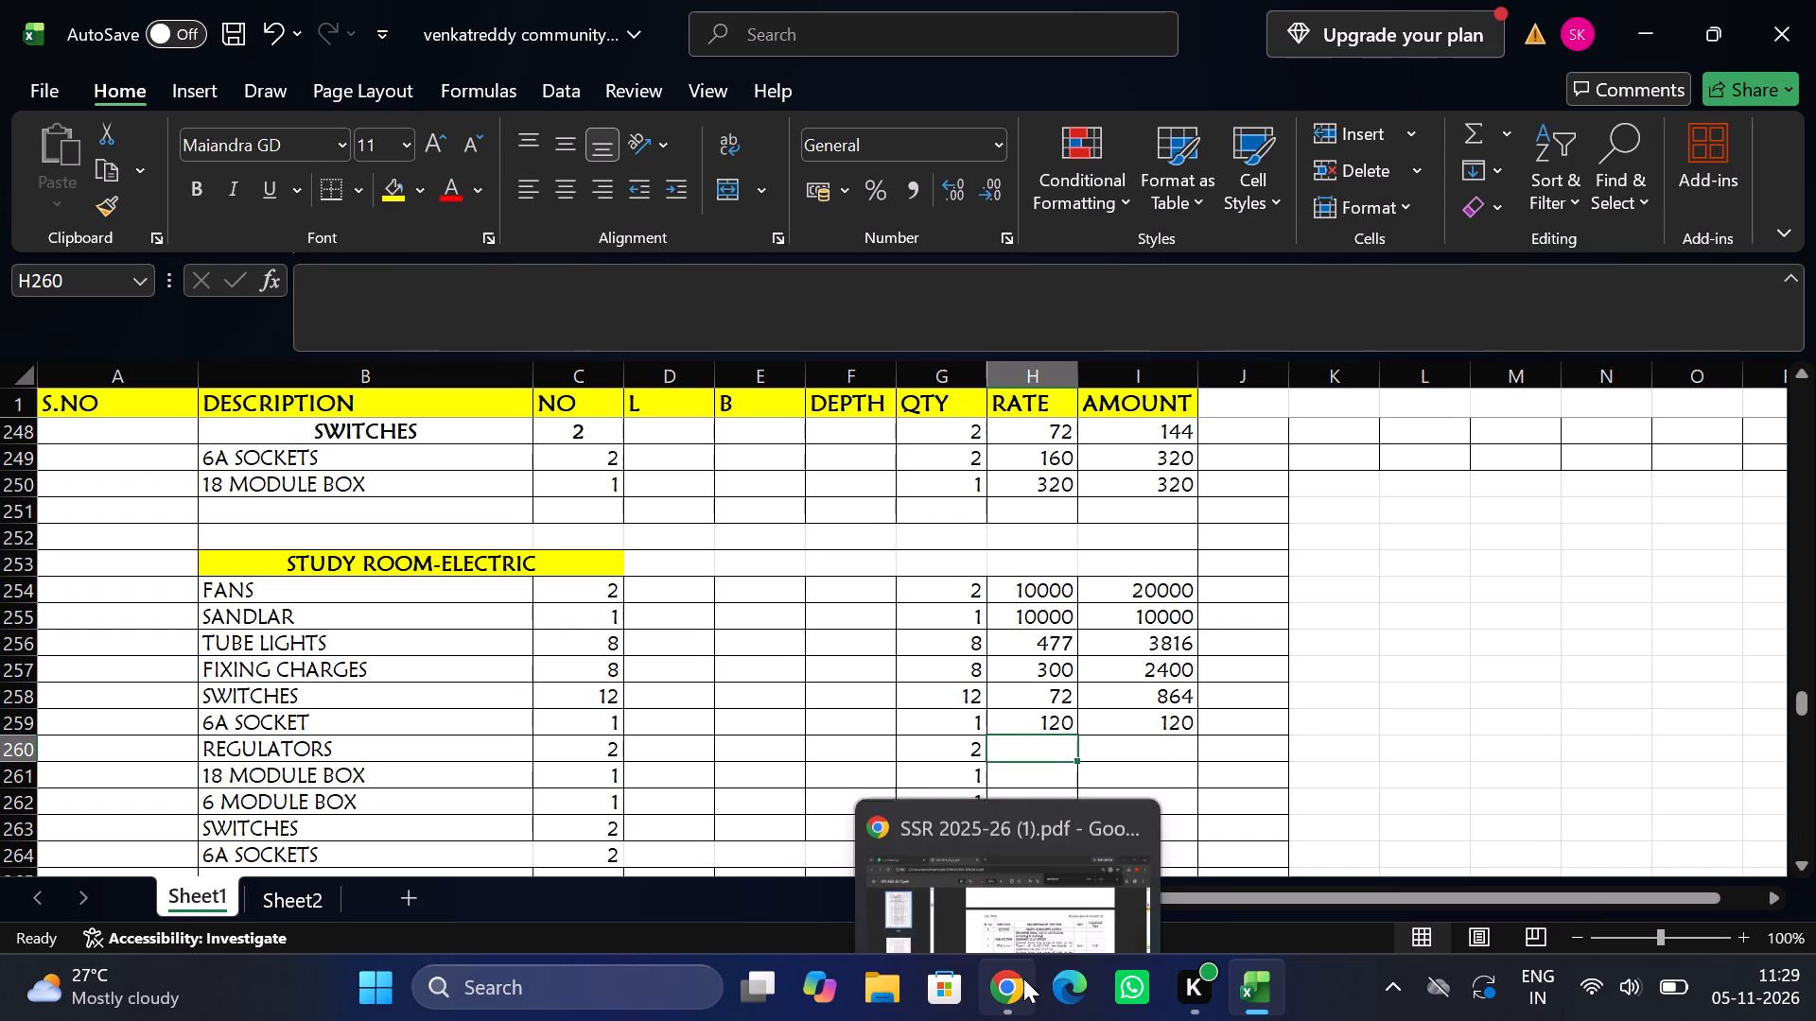
Switch to the SSR 2025-26 PDF in Chrome and search it for STEPPED REGULATOR.
left_click(1047, 872)
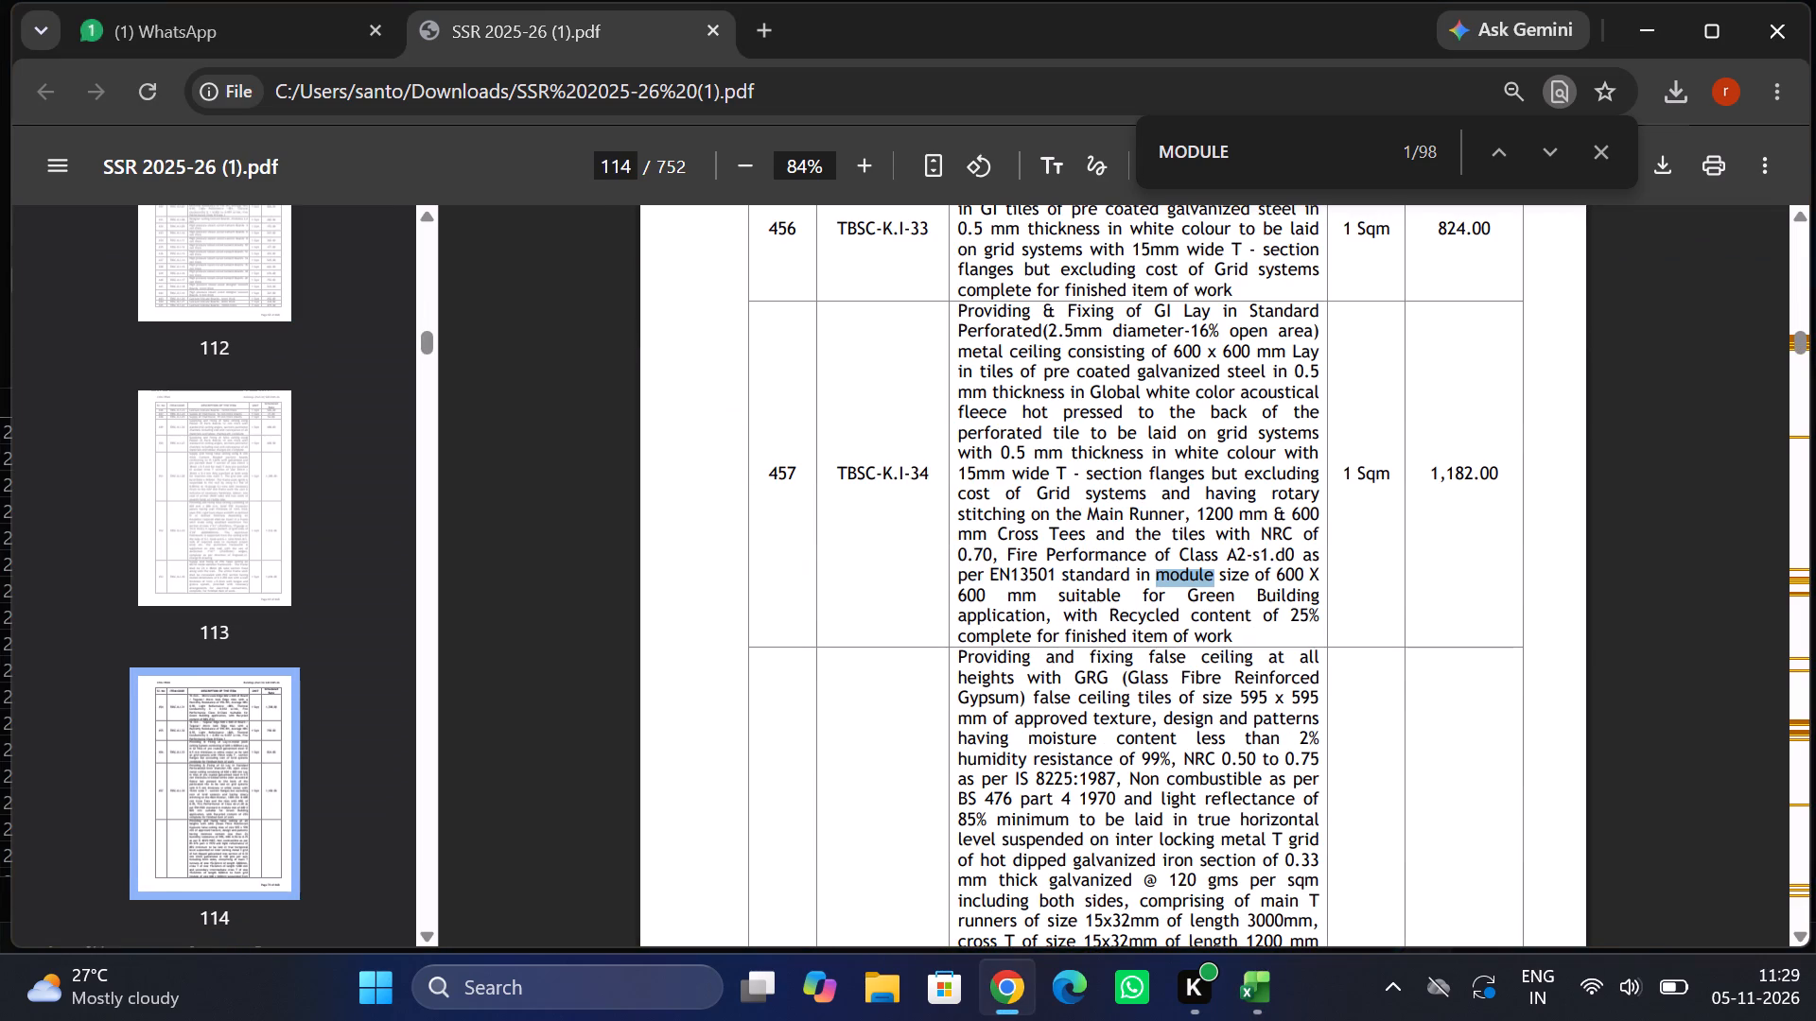
key("BackSpace")
key("BackSpace")
key("BackSpace")
key("BackSpace")
key("BackSpace")
key("BackSpace")
key("BackSpace")
key("BackSpace")
key("BackSpace")
key("BackSpace")
key("BackSpace")
key("BackSpace")
key("BackSpace")
type("STEPPED")
key("space")
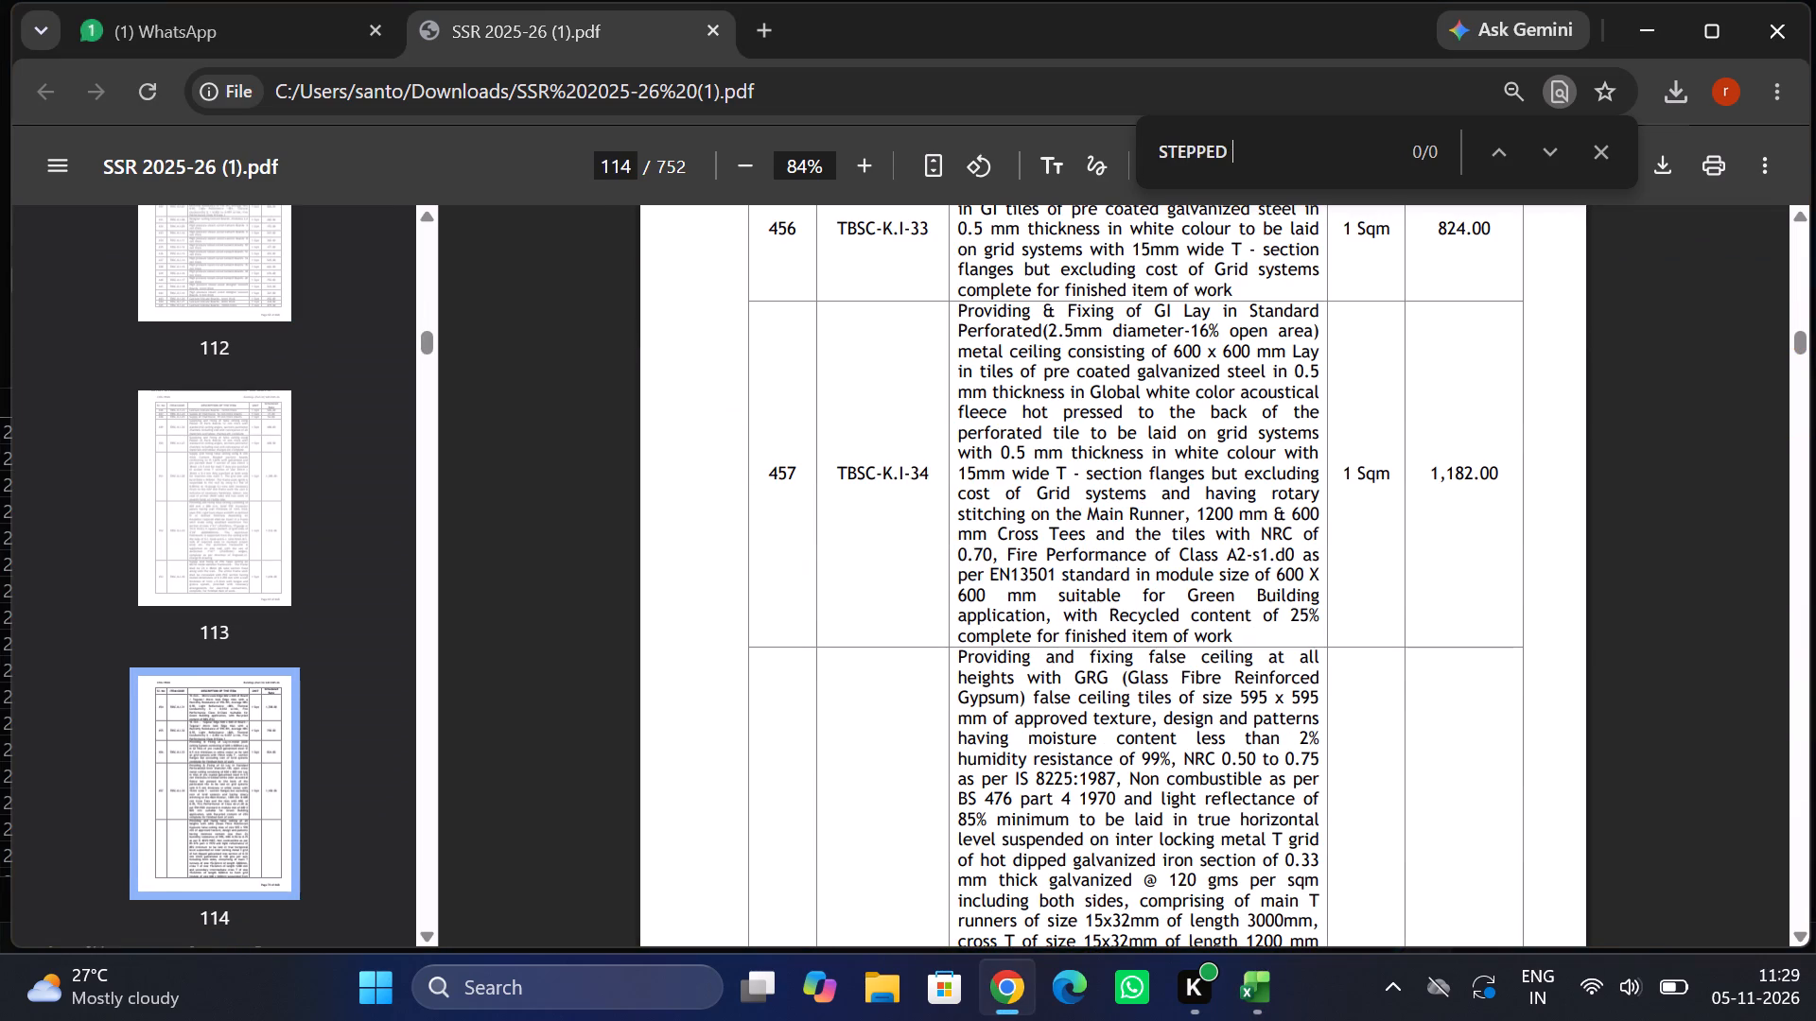
type("REGU")
type("LATOR")
key("Return")
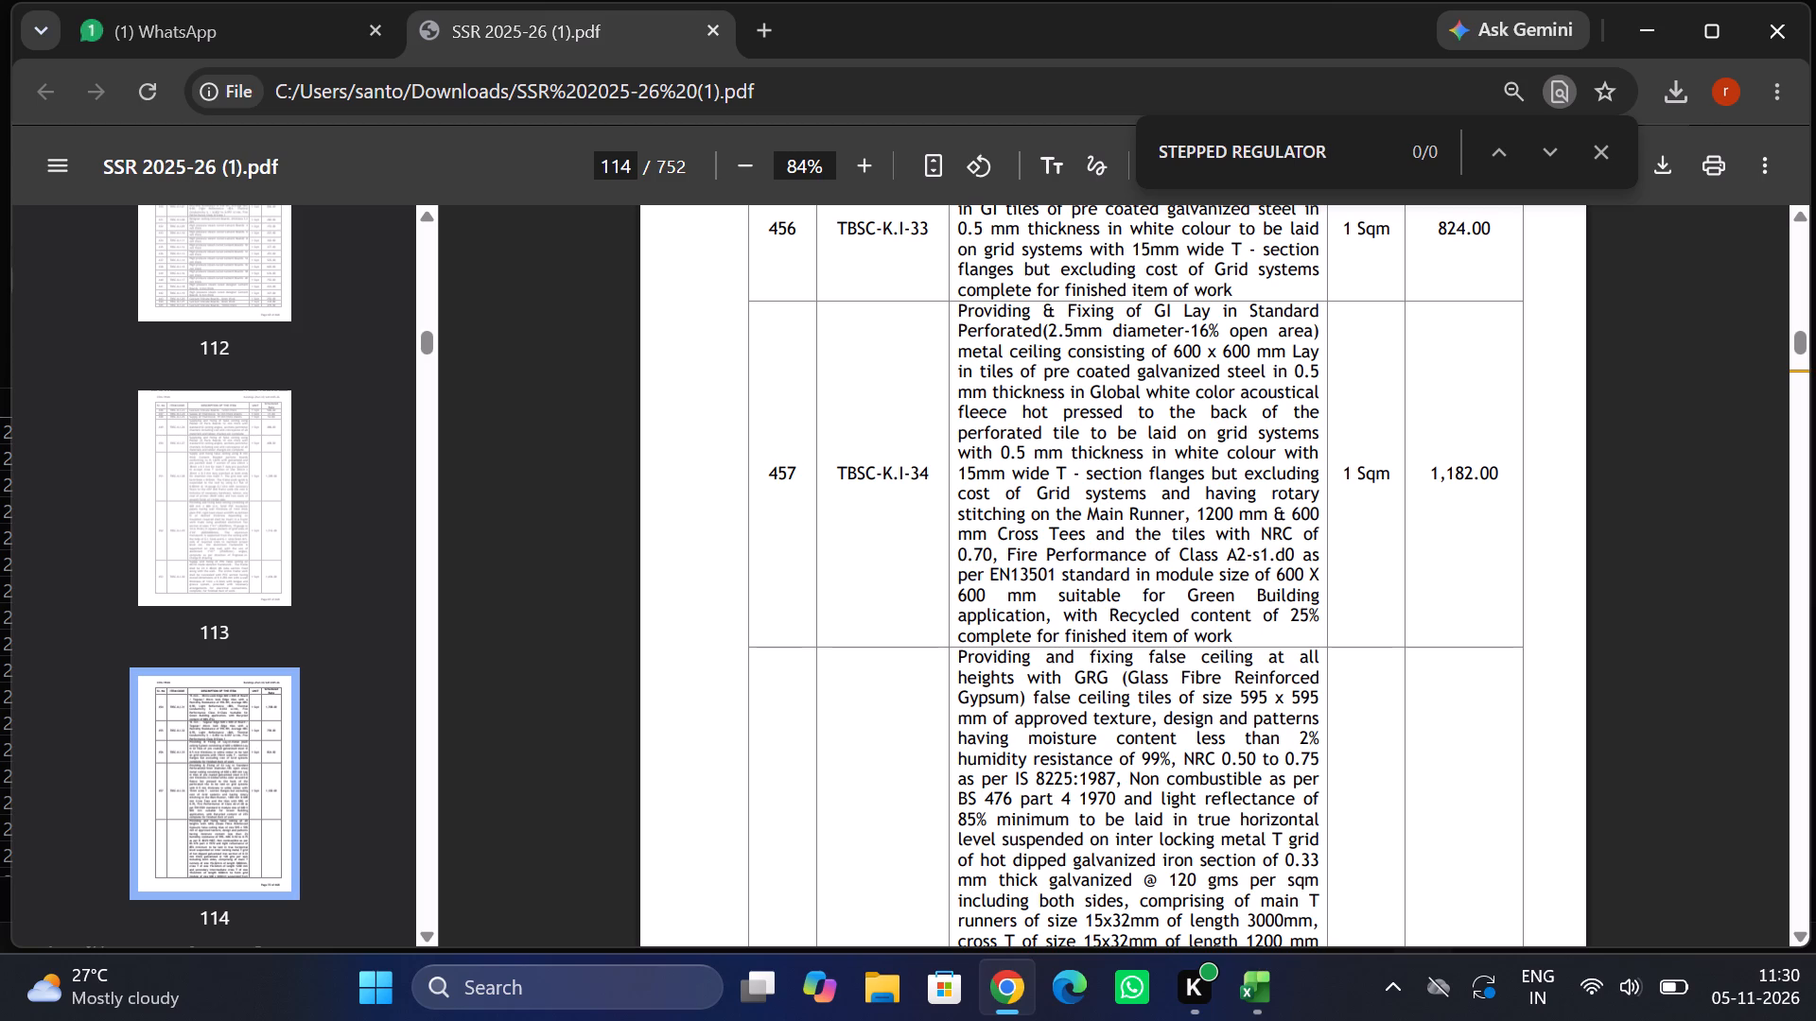
Replace the PDF search term and search the SSR for regulators.
key("BackSpace")
key("BackSpace")
key("BackSpace")
key("BackSpace")
key("BackSpace")
key("BackSpace")
key("BackSpace")
key("BackSpace")
key("BackSpace")
key("BackSpace")
key("BackSpace")
key("BackSpace")
key("BackSpace")
key("BackSpace")
key("BackSpace")
key("BackSpace")
key("BackSpace")
key("BackSpace")
key("BackSpace")
key("BackSpace")
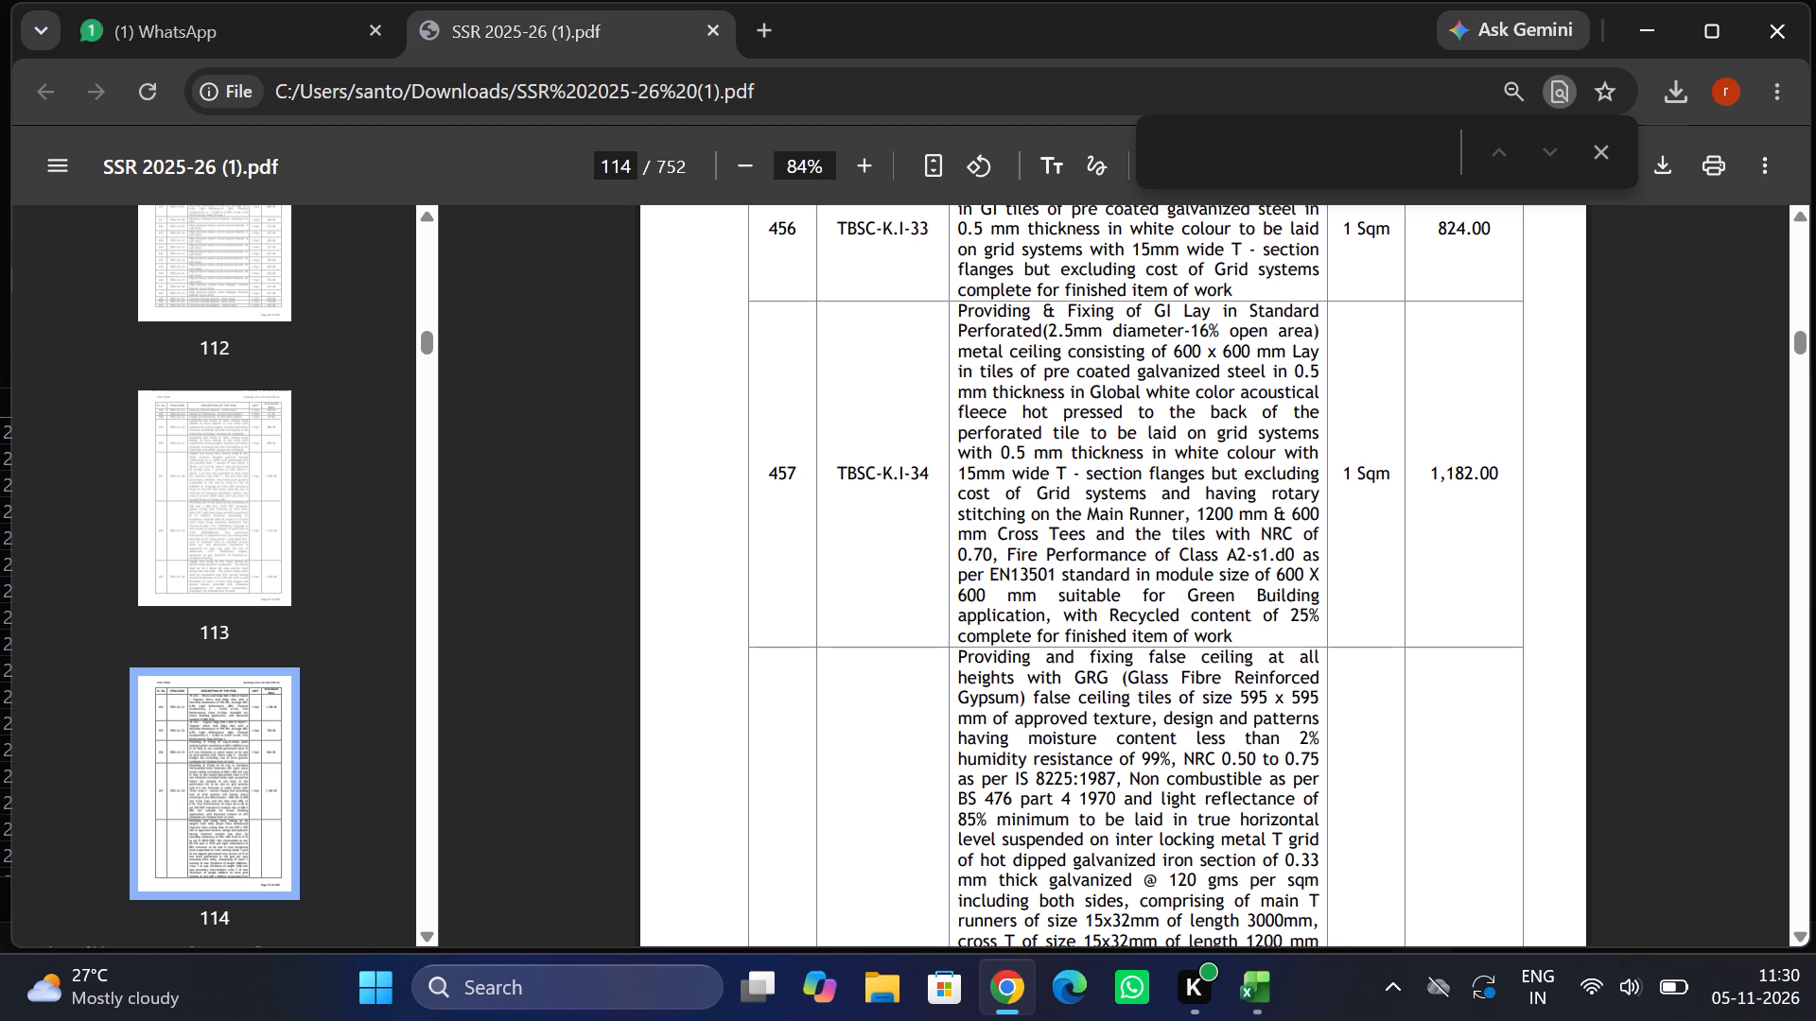
type("regulators")
key("Return")
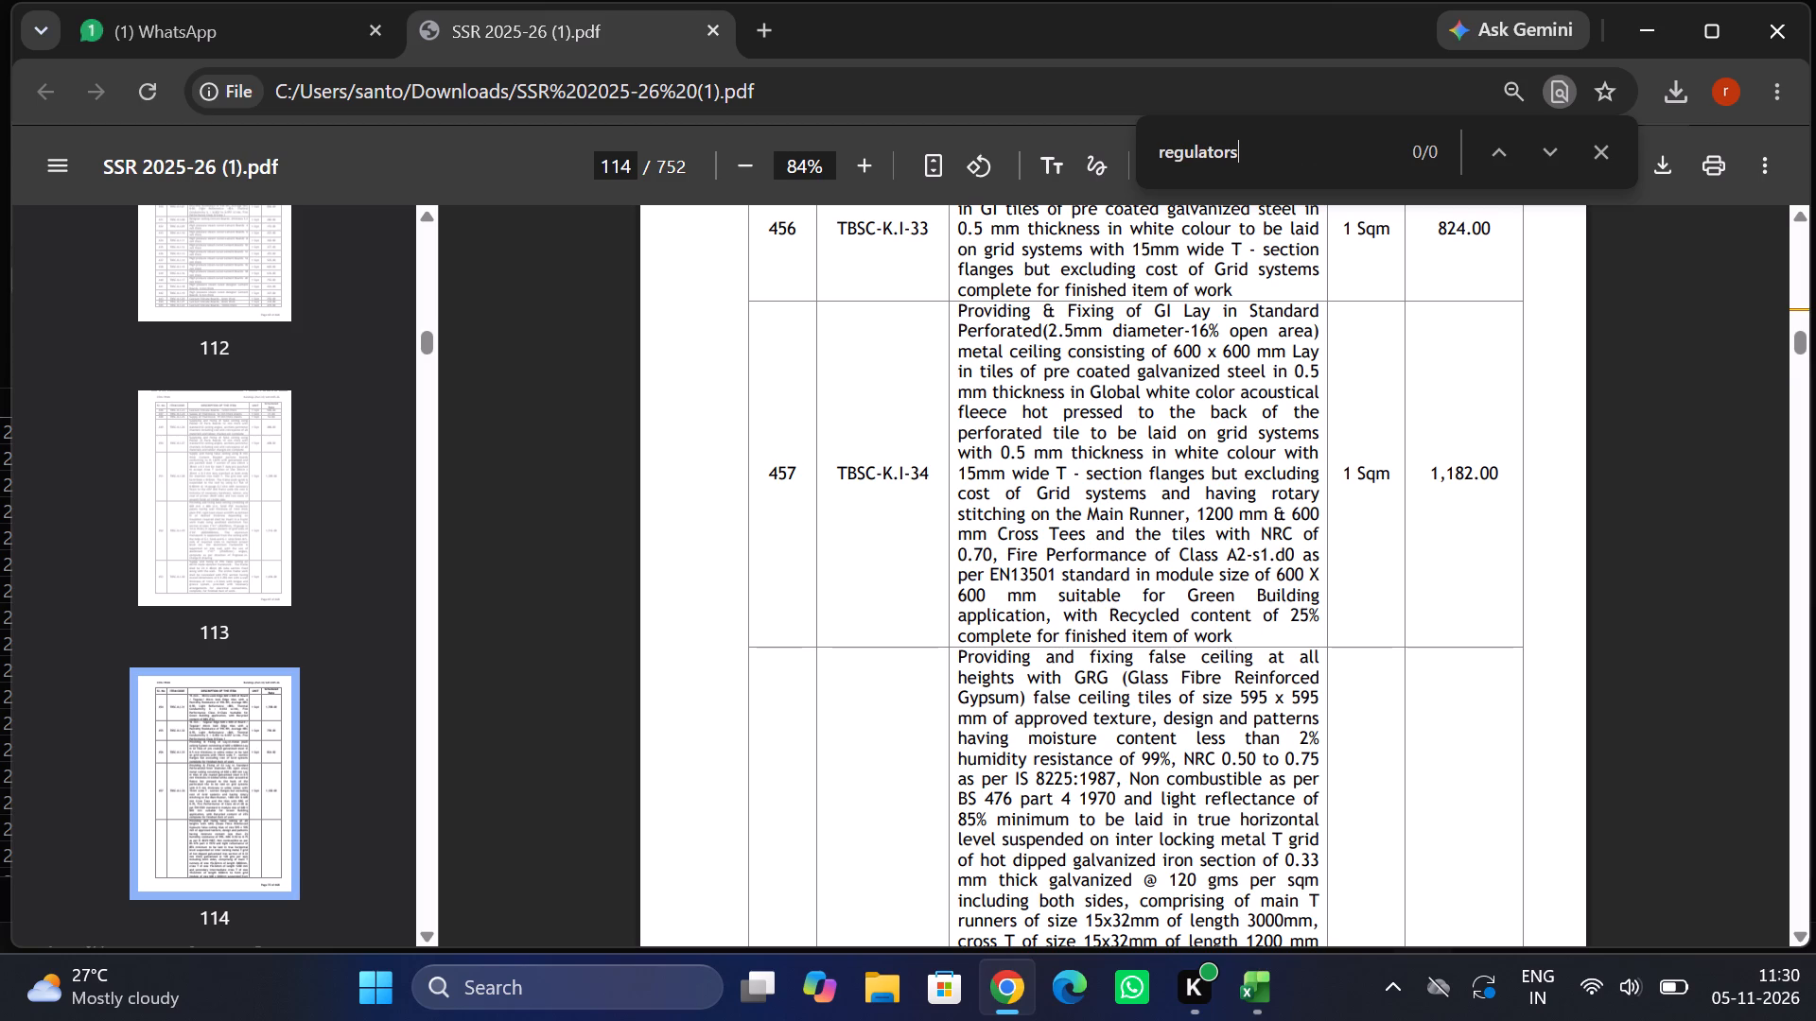
Search the SSR for fan reg to find the fan regulator's scheduled rate.
key("BackSpace")
key("BackSpace")
key("BackSpace")
key("BackSpace")
key("BackSpace")
key("BackSpace")
key("BackSpace")
key("BackSpace")
key("BackSpace")
key("BackSpace")
key("BackSpace")
key("BackSpace")
key("BackSpace")
key("BackSpace")
key("BackSpace")
type("fan")
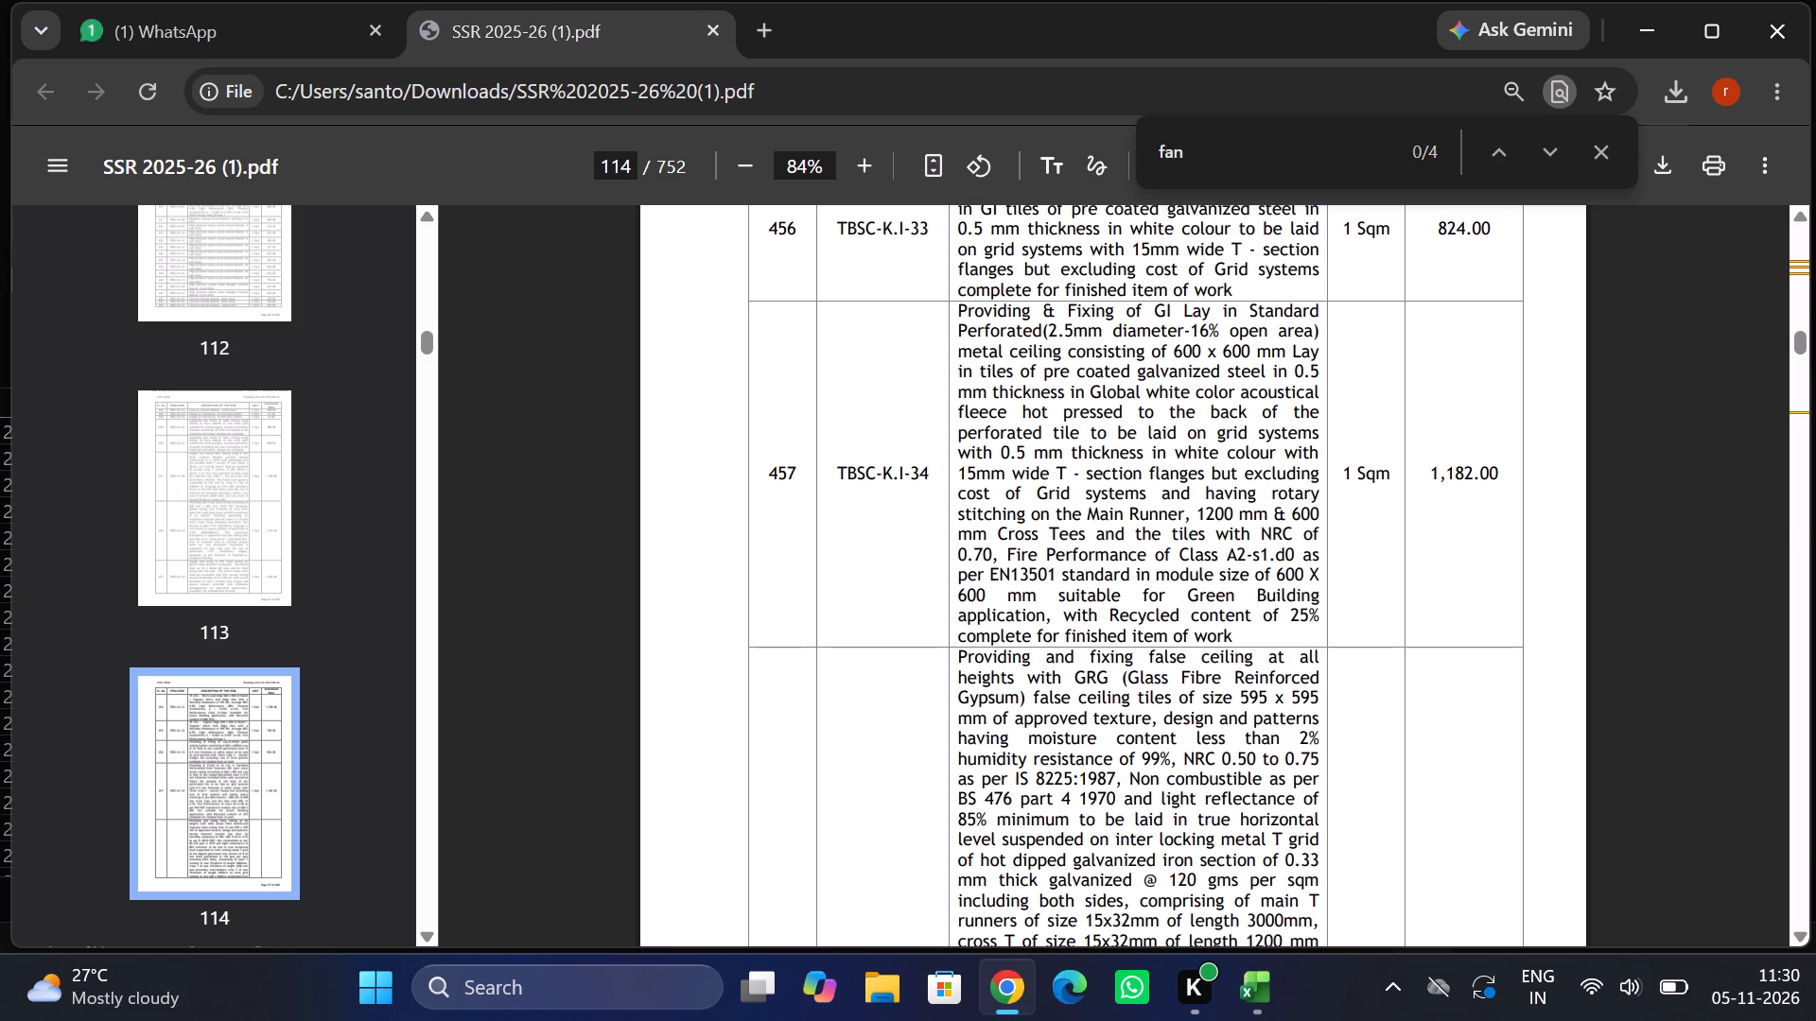
key("space")
type("regu")
key("BackSpace")
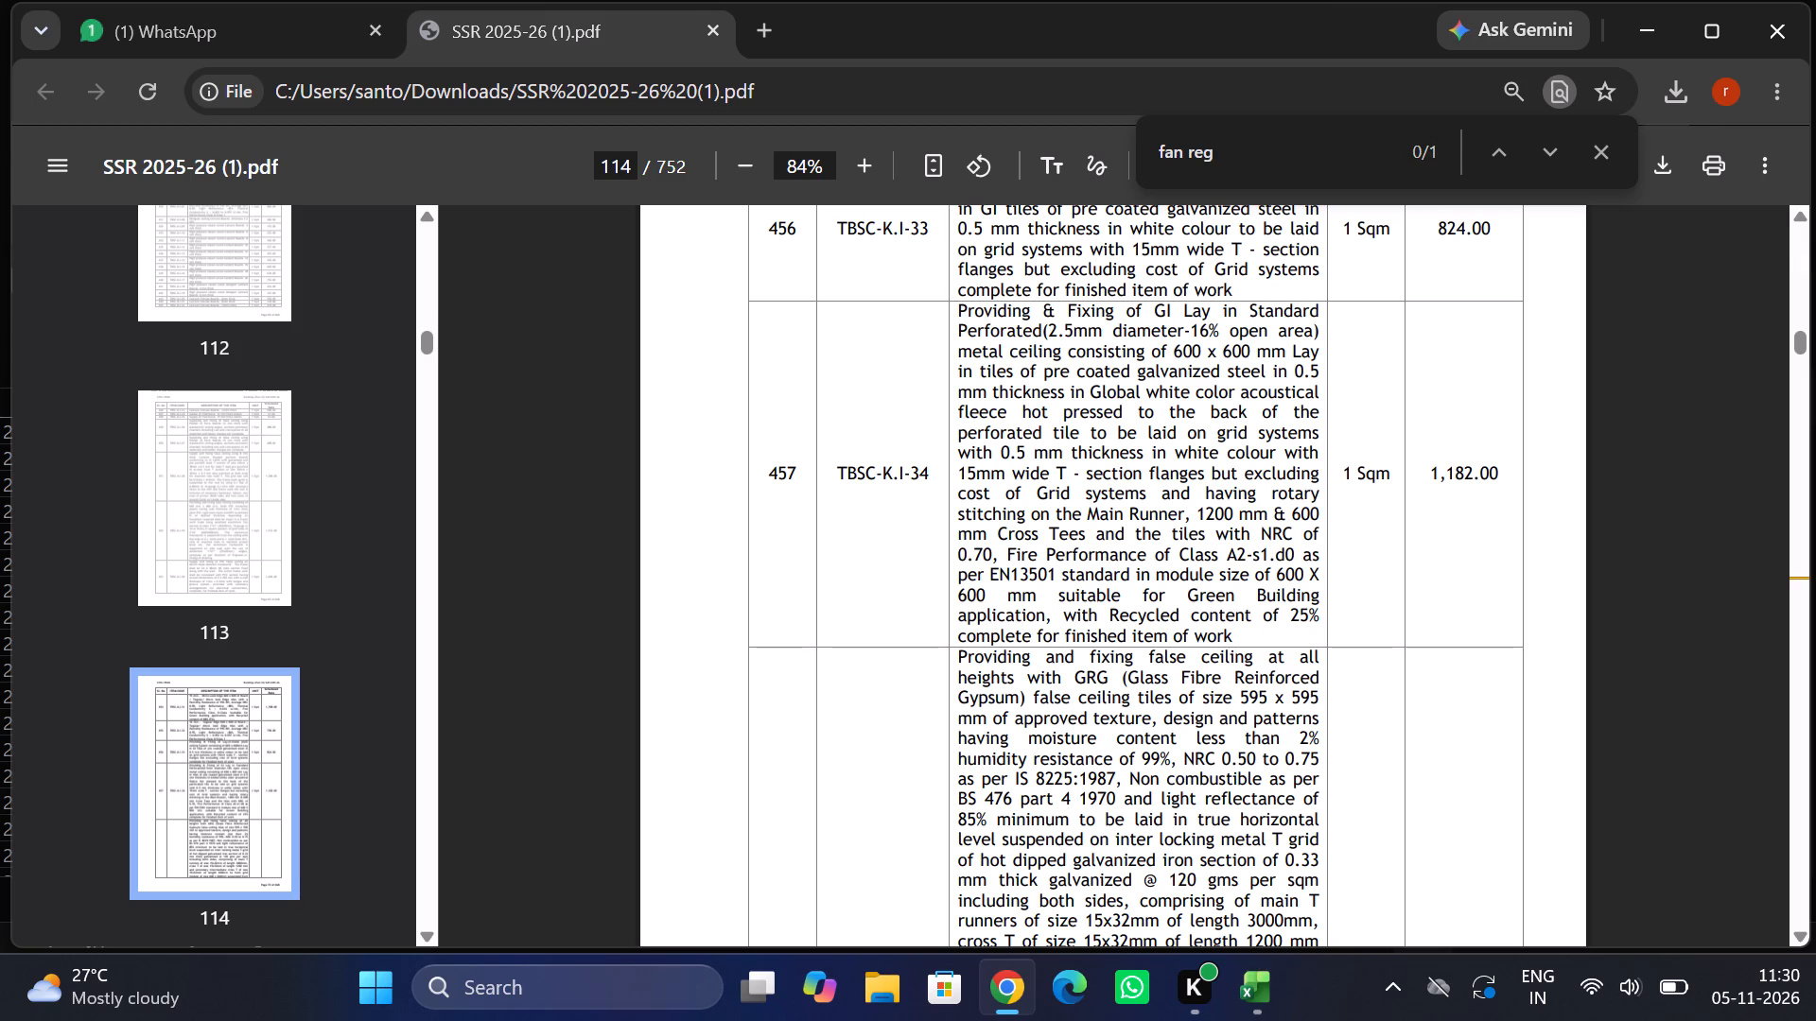
key("Return")
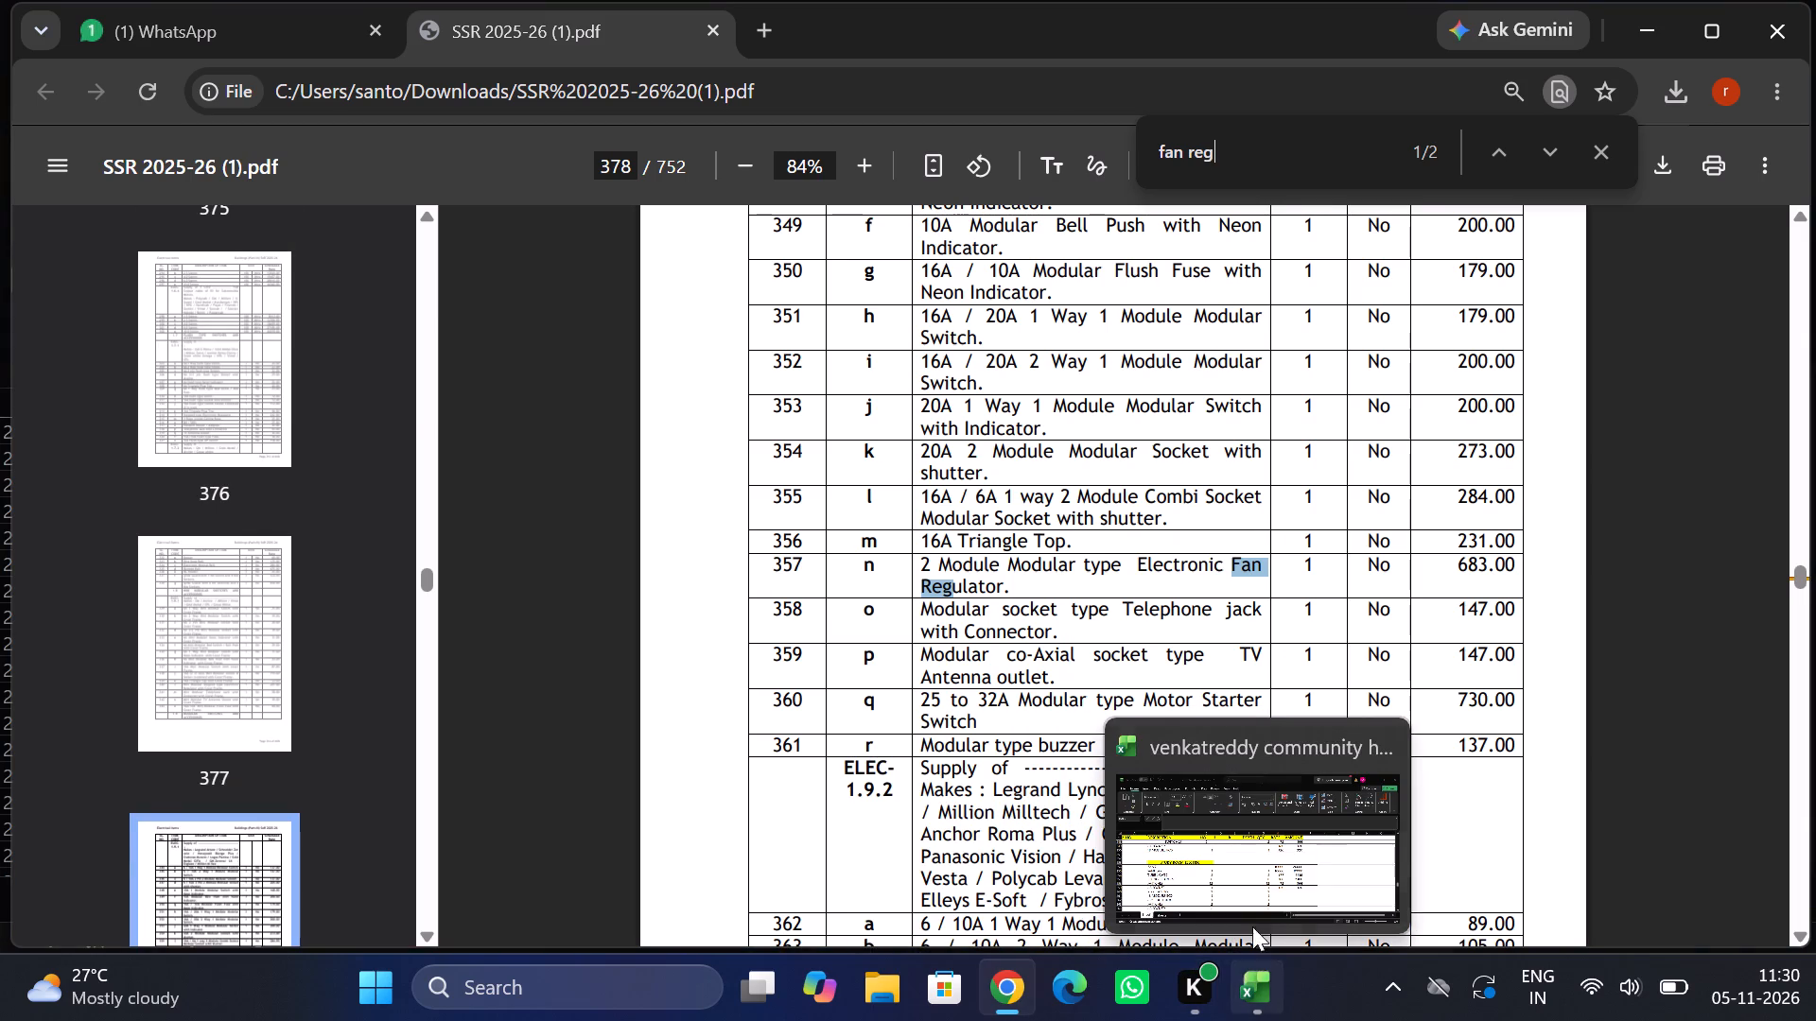
Switch back to the Excel estimate and enter a rate of 683 for the study room REGULATORS.
left_click(1259, 886)
type("683")
key("Tab")
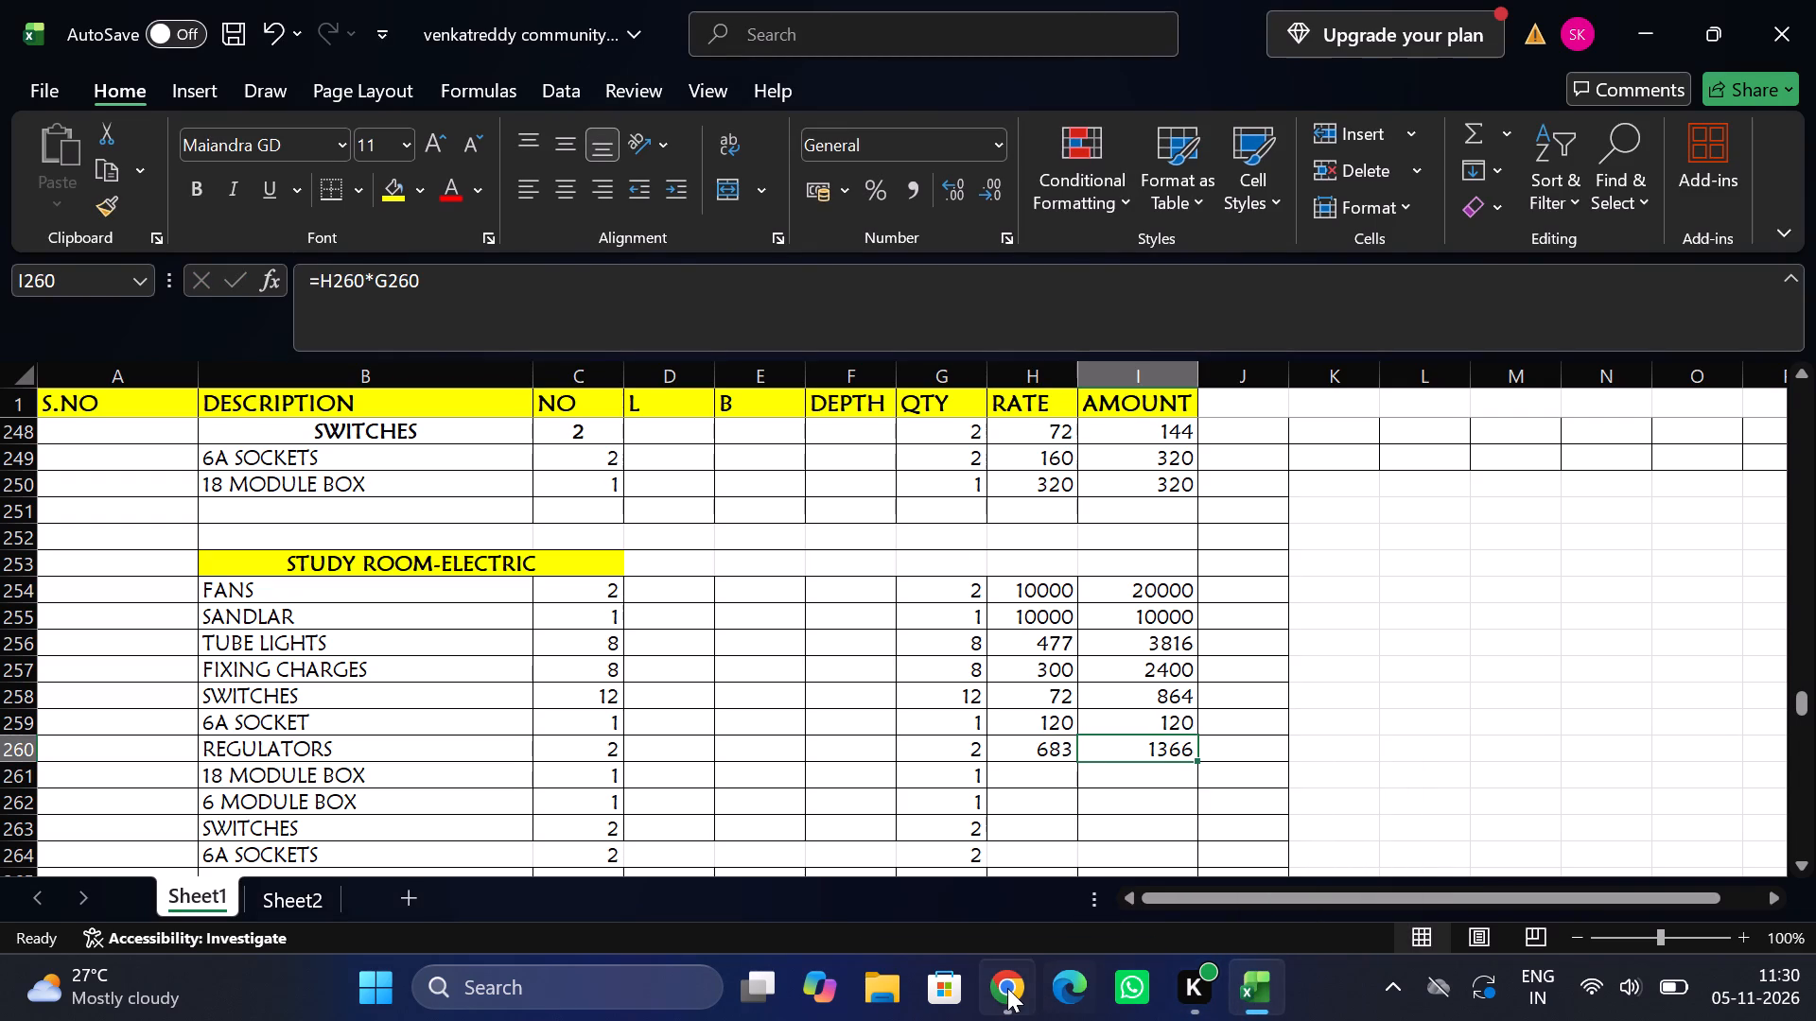
Recheck the modular socket rates in the SSR and set the study room 6A SOCKET rate to 284.
left_click(1044, 869)
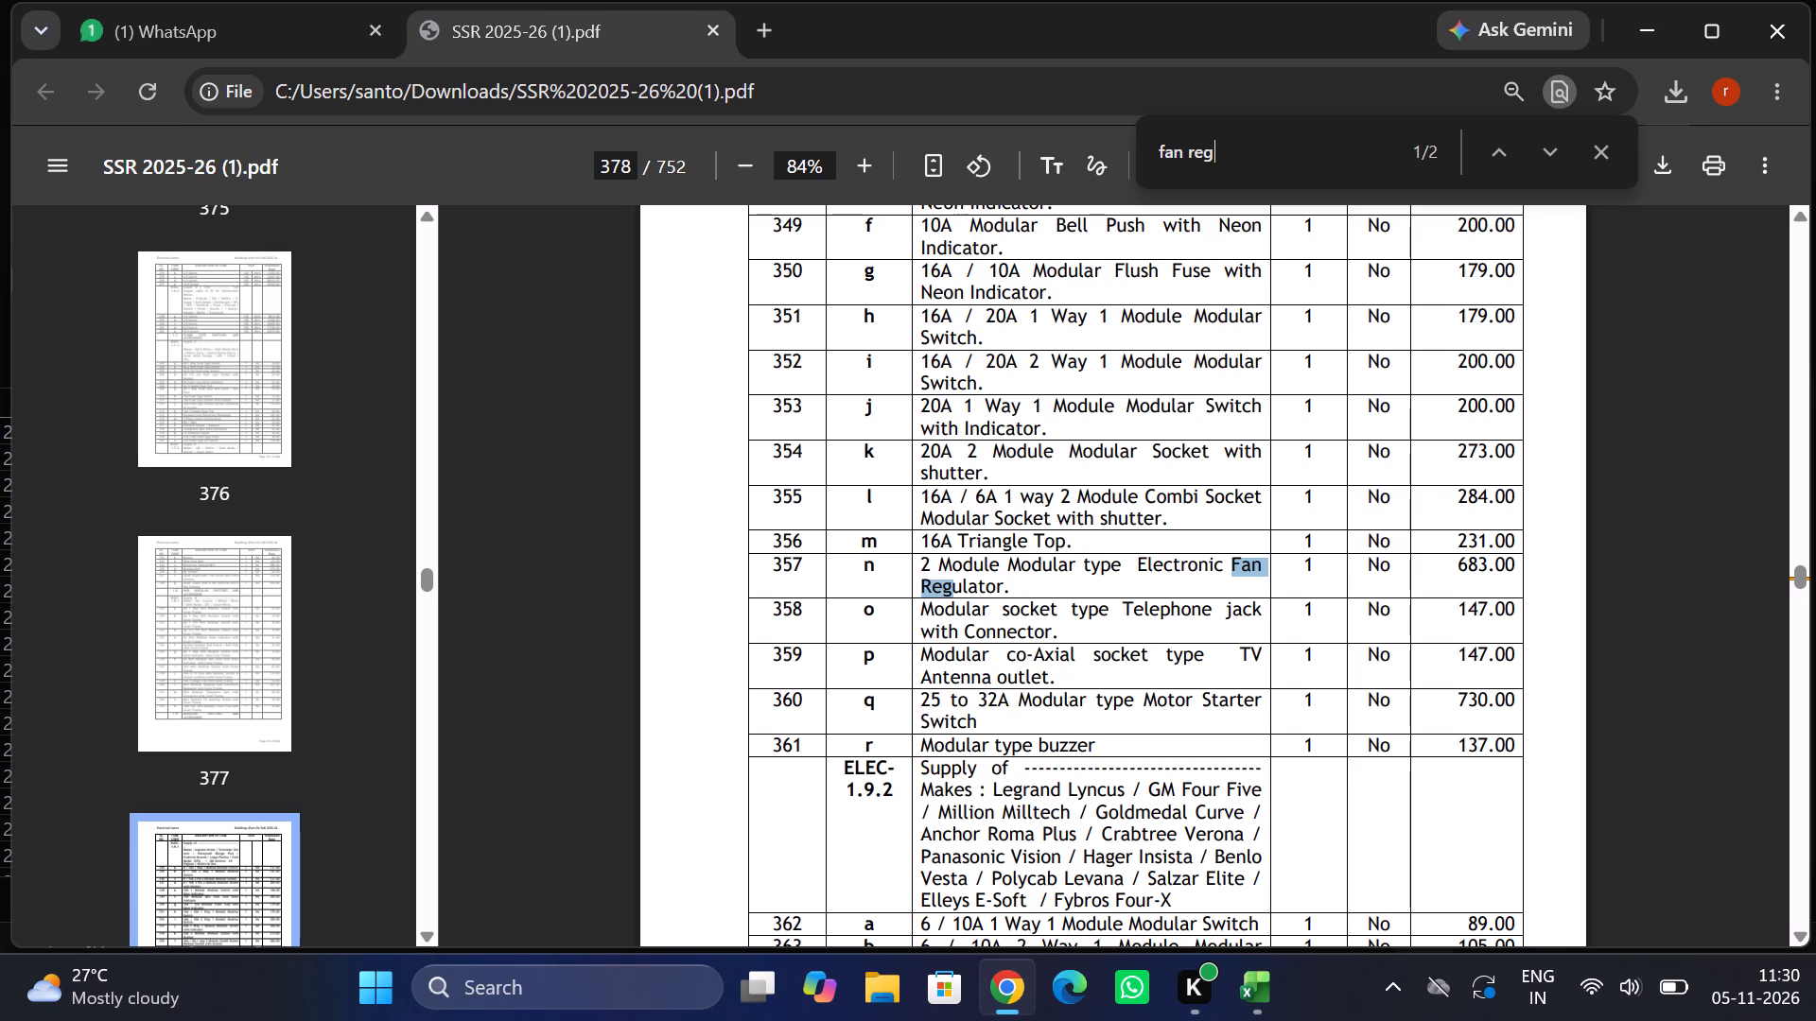
left_click(1263, 894)
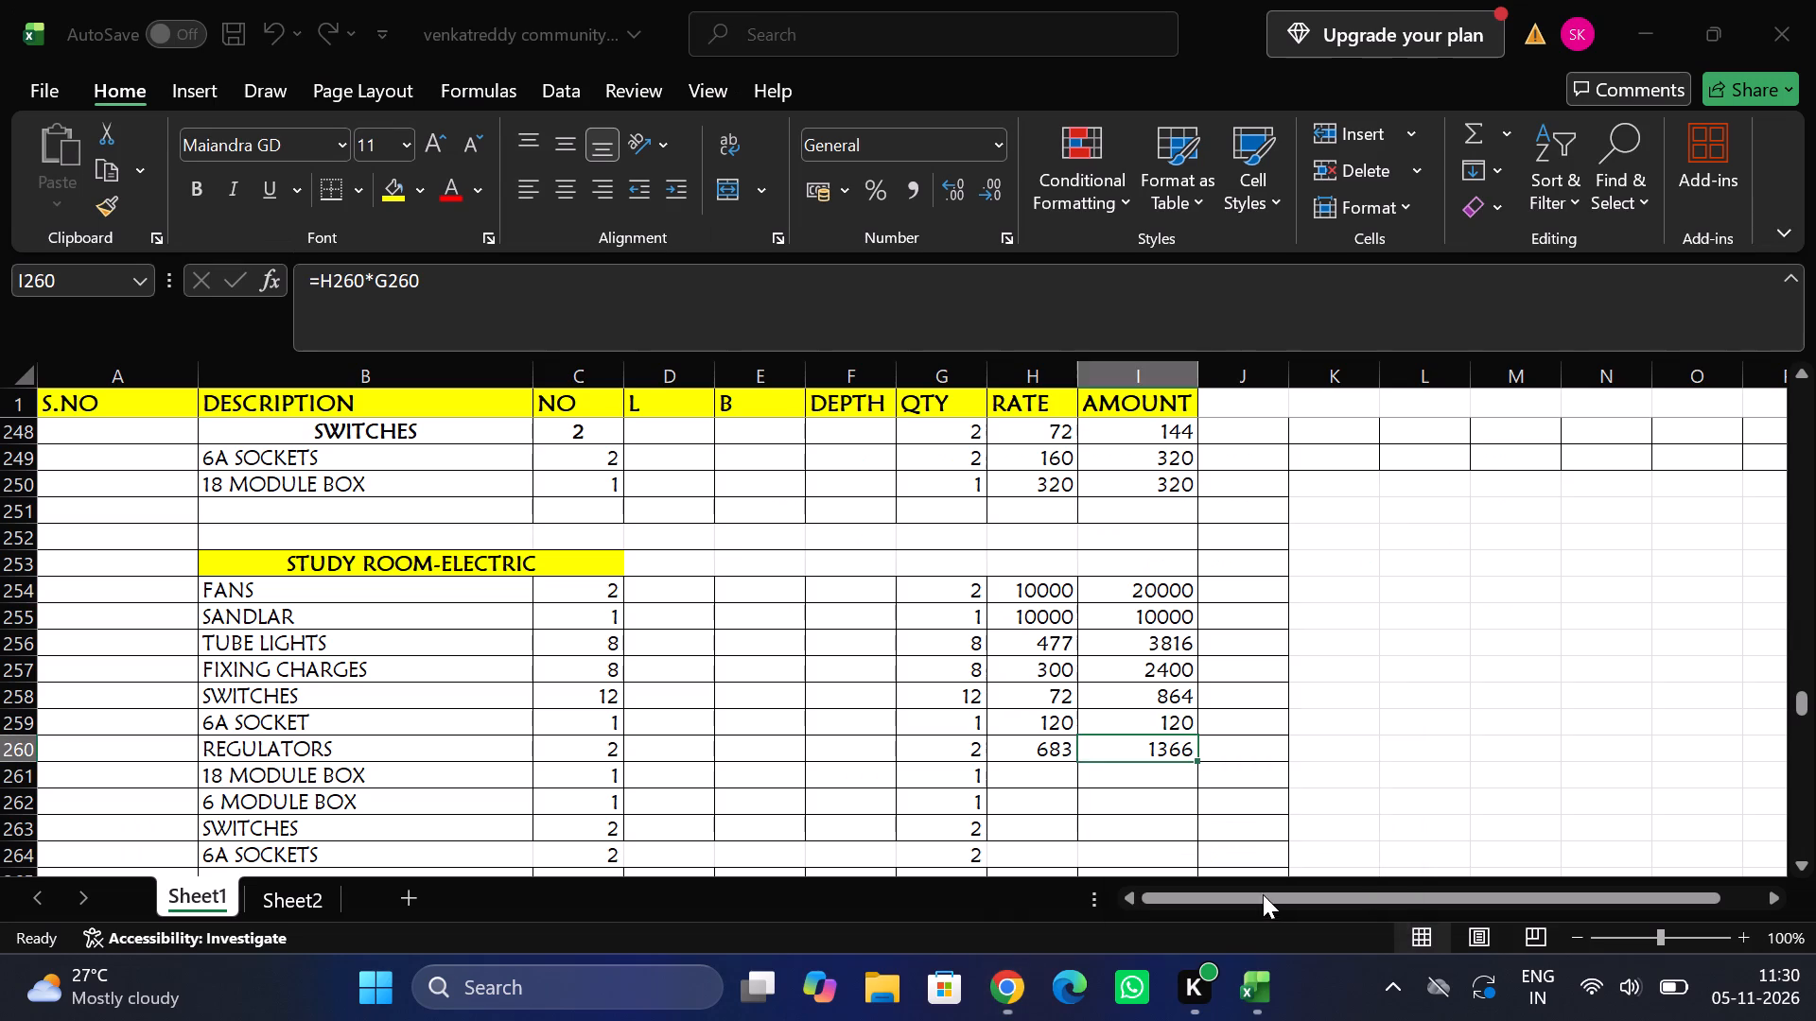
left_click(1047, 719)
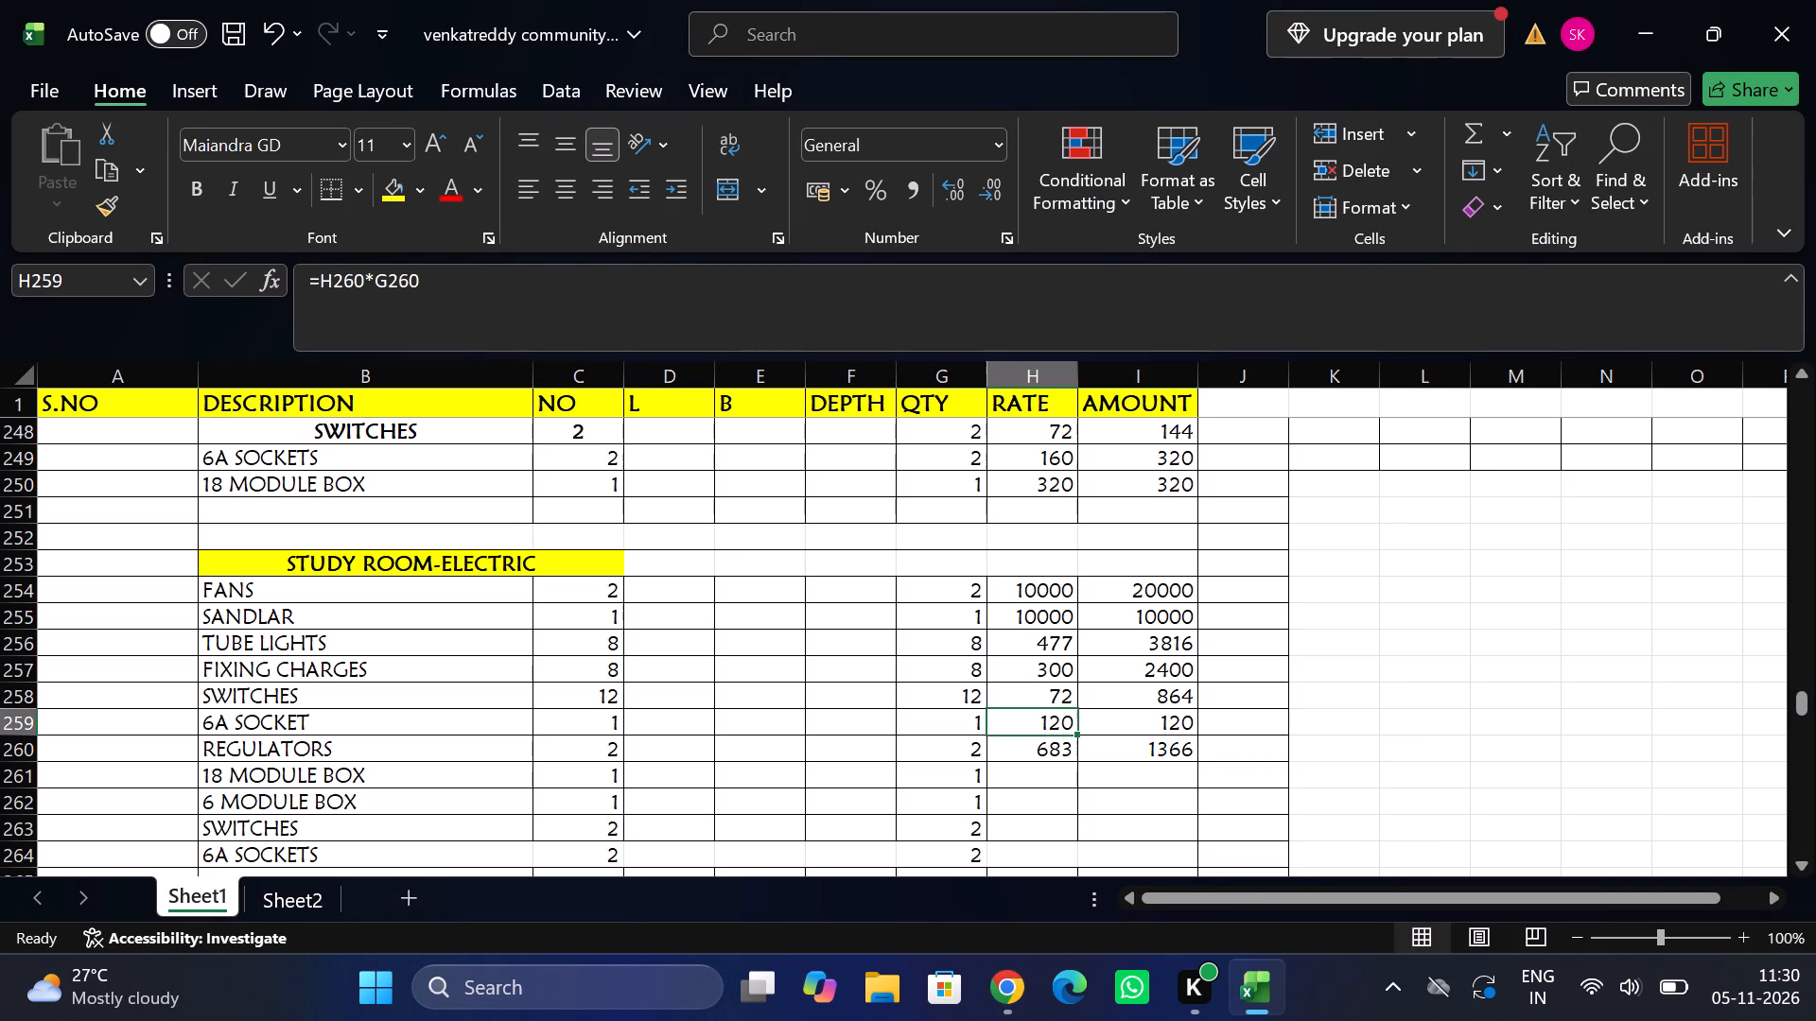
type("284")
key("Tab")
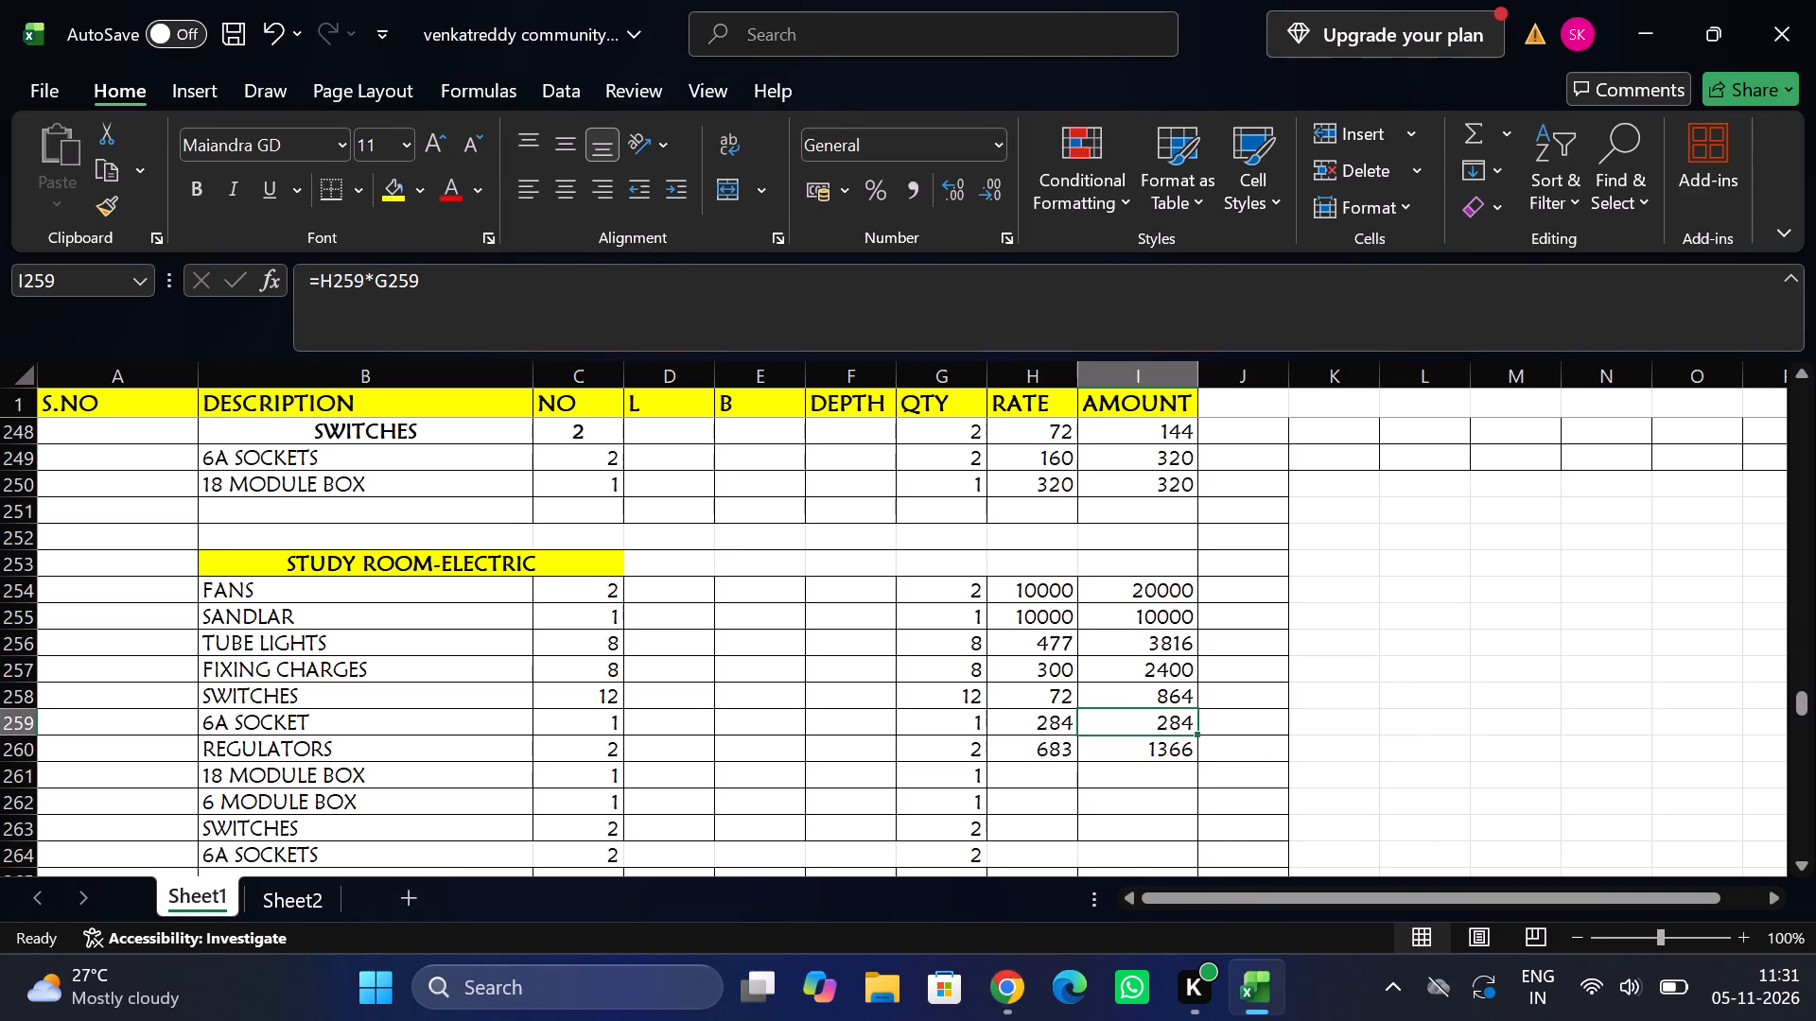
For the study room 18 MODULE BOX rate, examine the SSR electrical items on the pages following the fan regulator entry.
left_click(1039, 770)
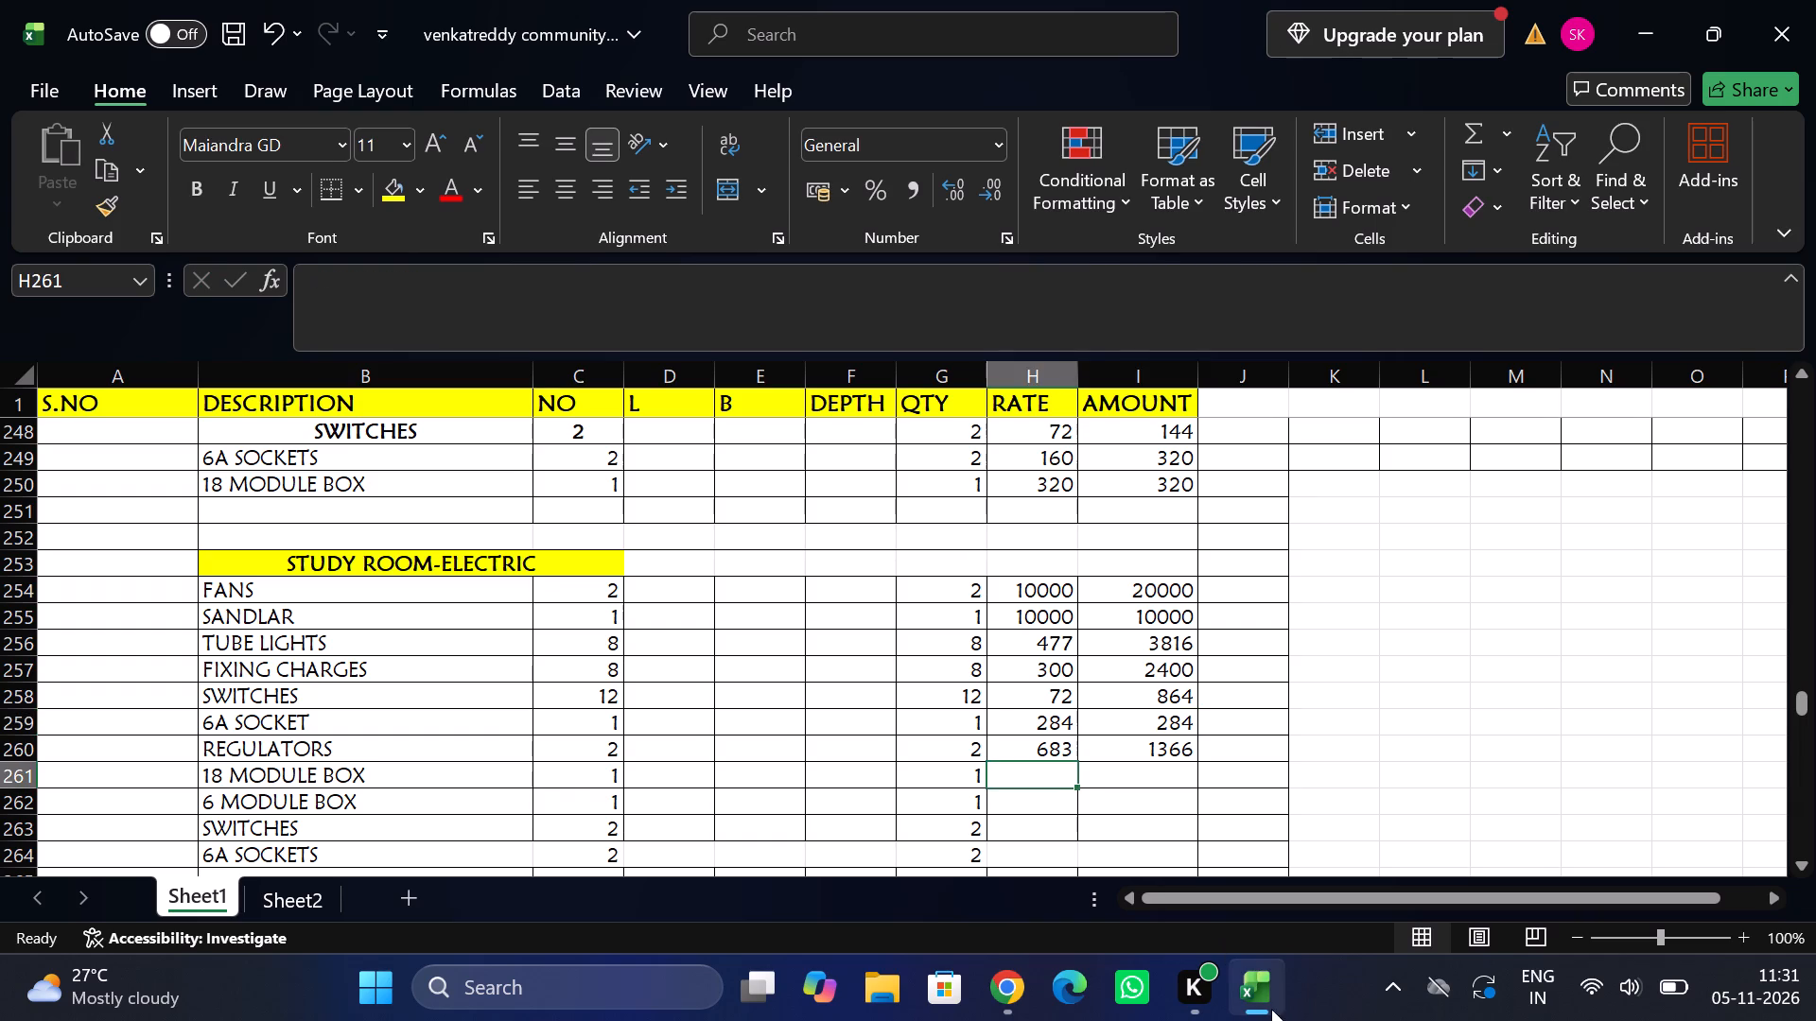
left_click(1016, 835)
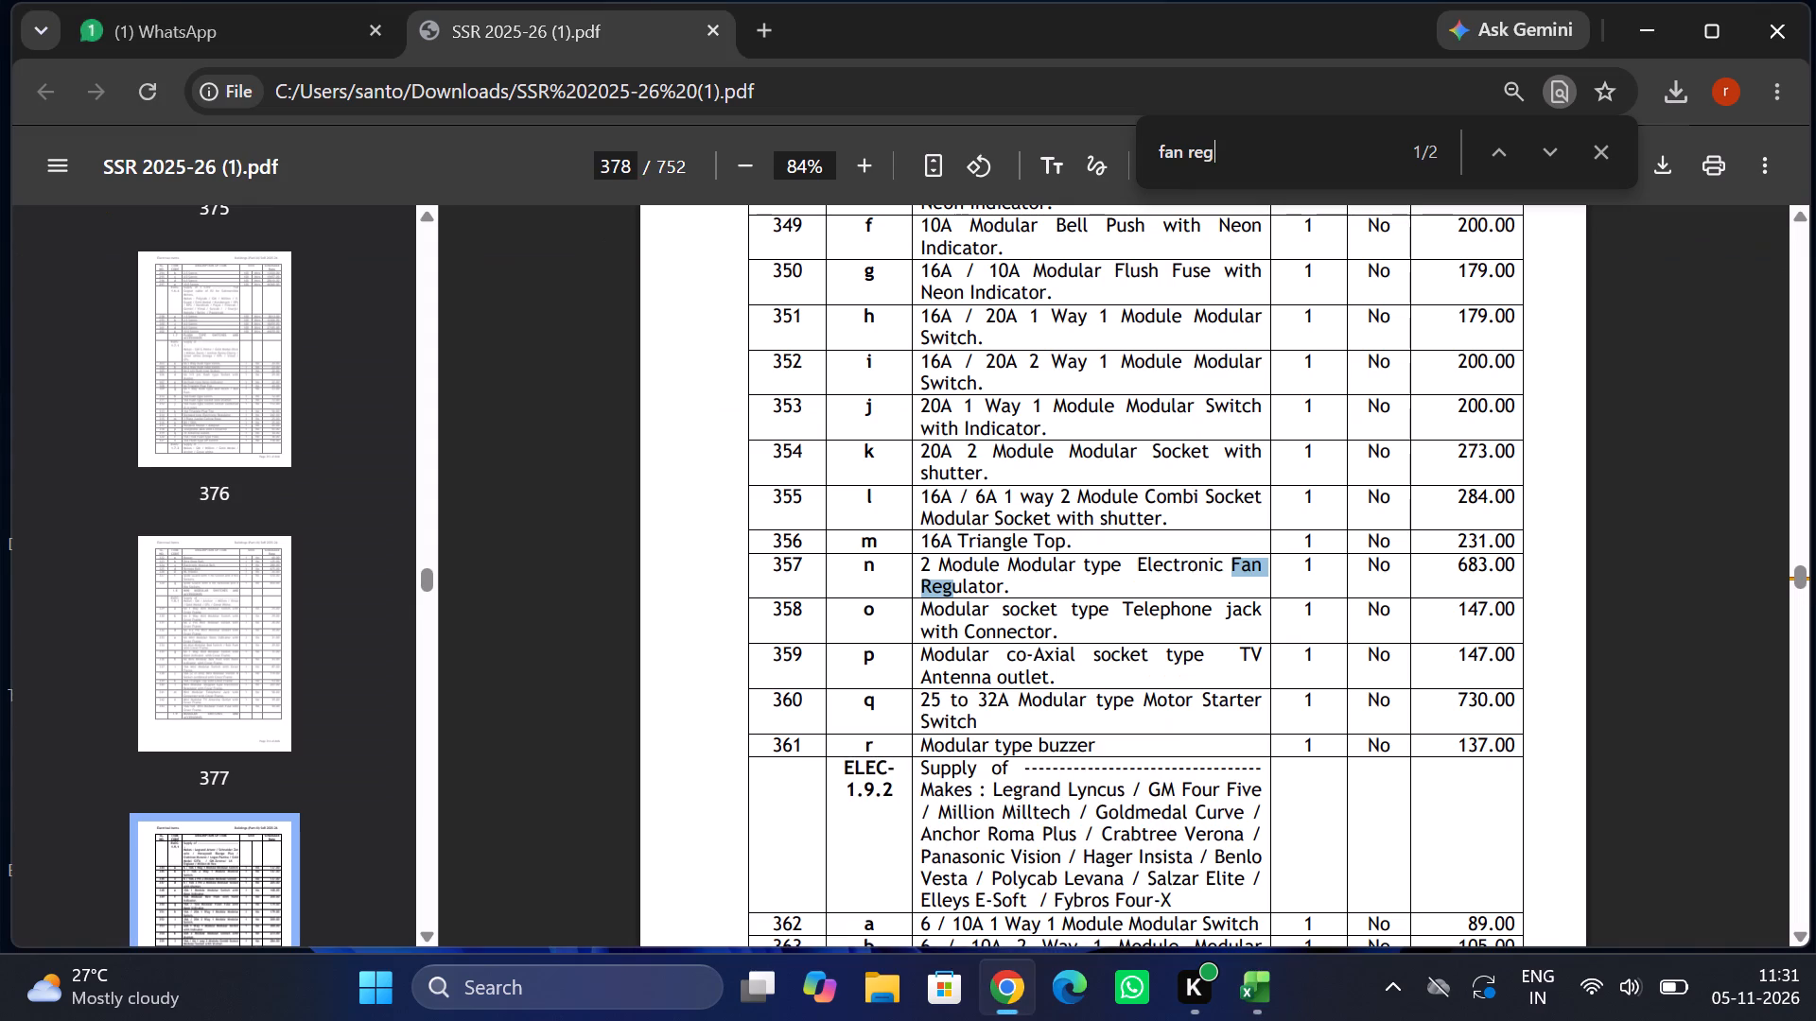
scroll(1033, 807, "down", 2)
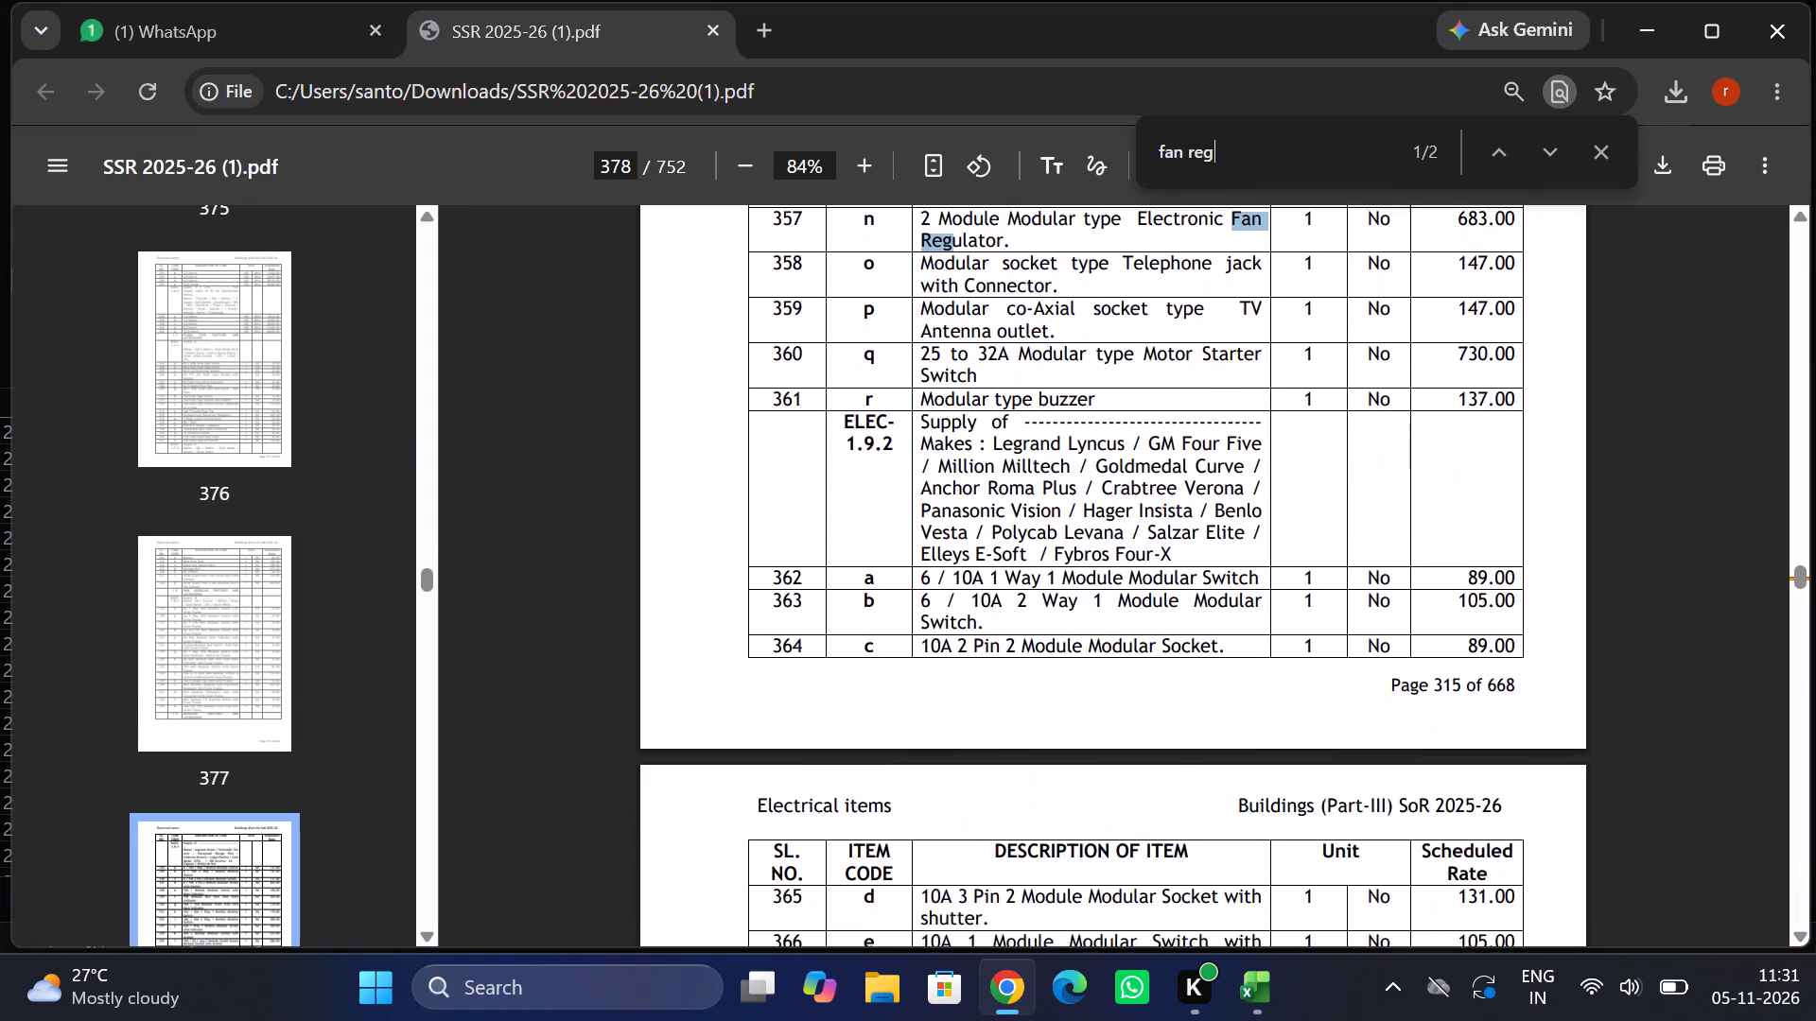
scroll(1033, 807, "down", 3)
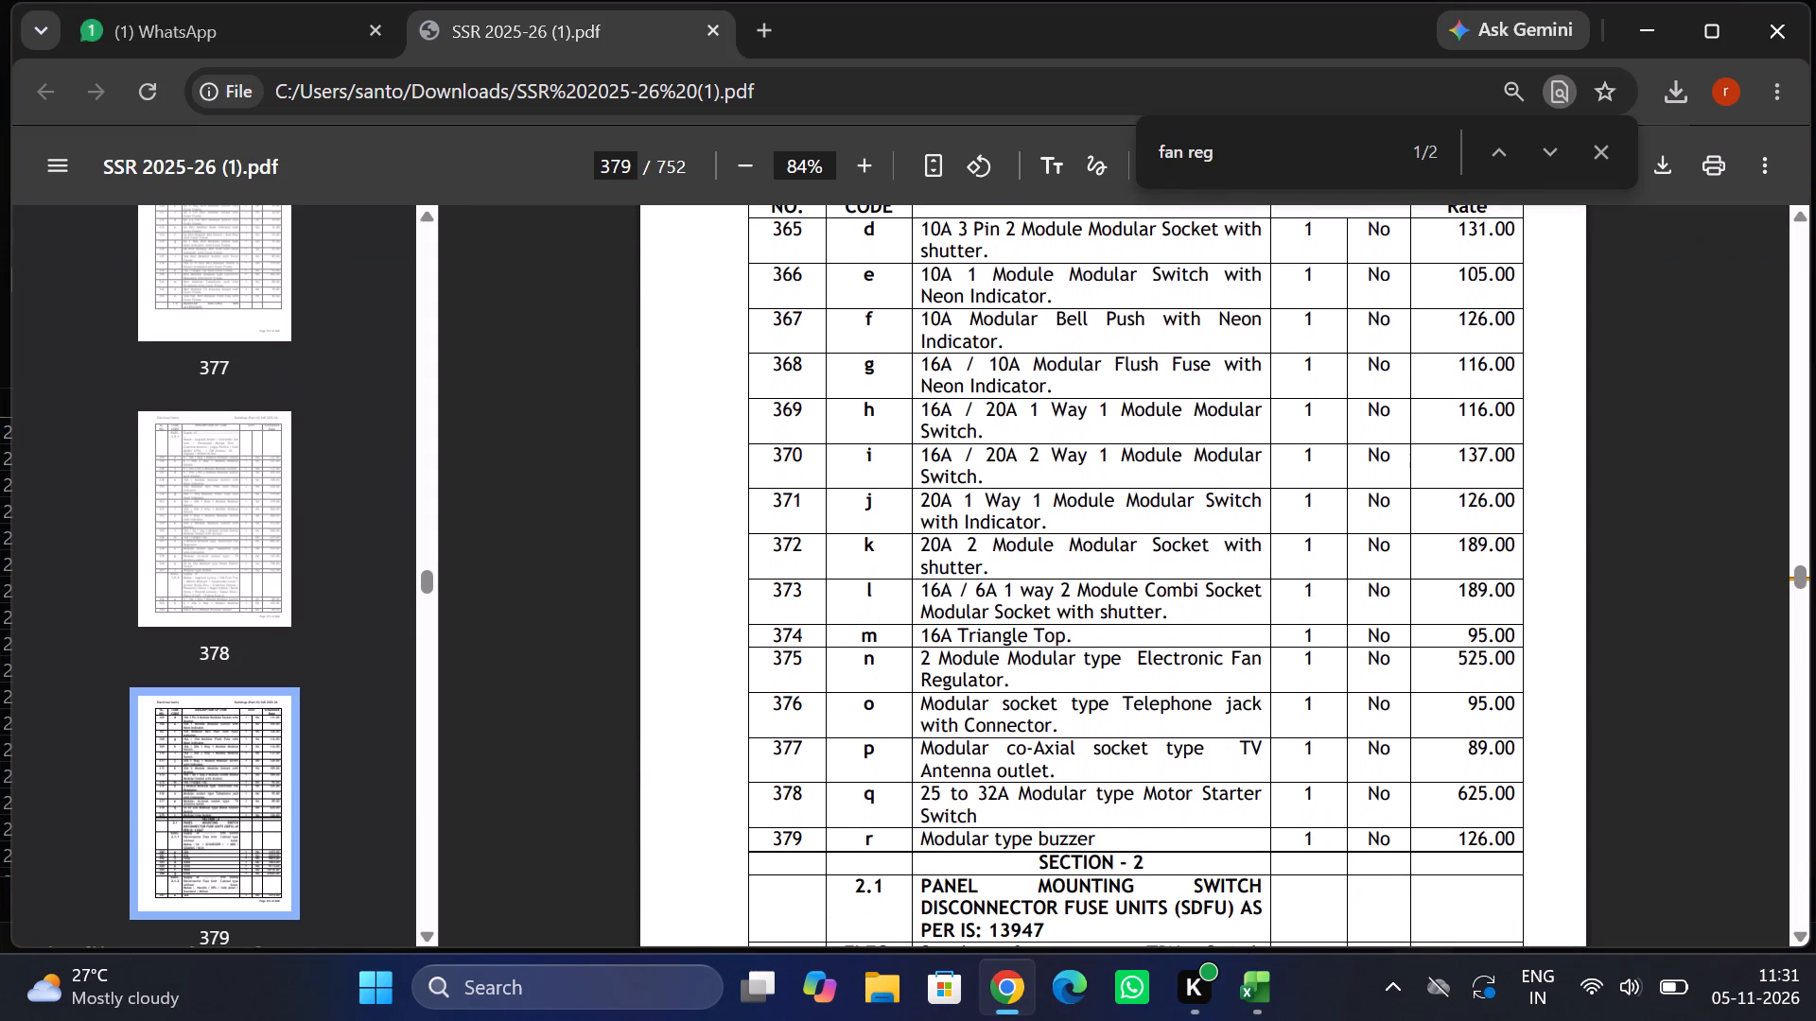
scroll(1033, 807, "down", 2)
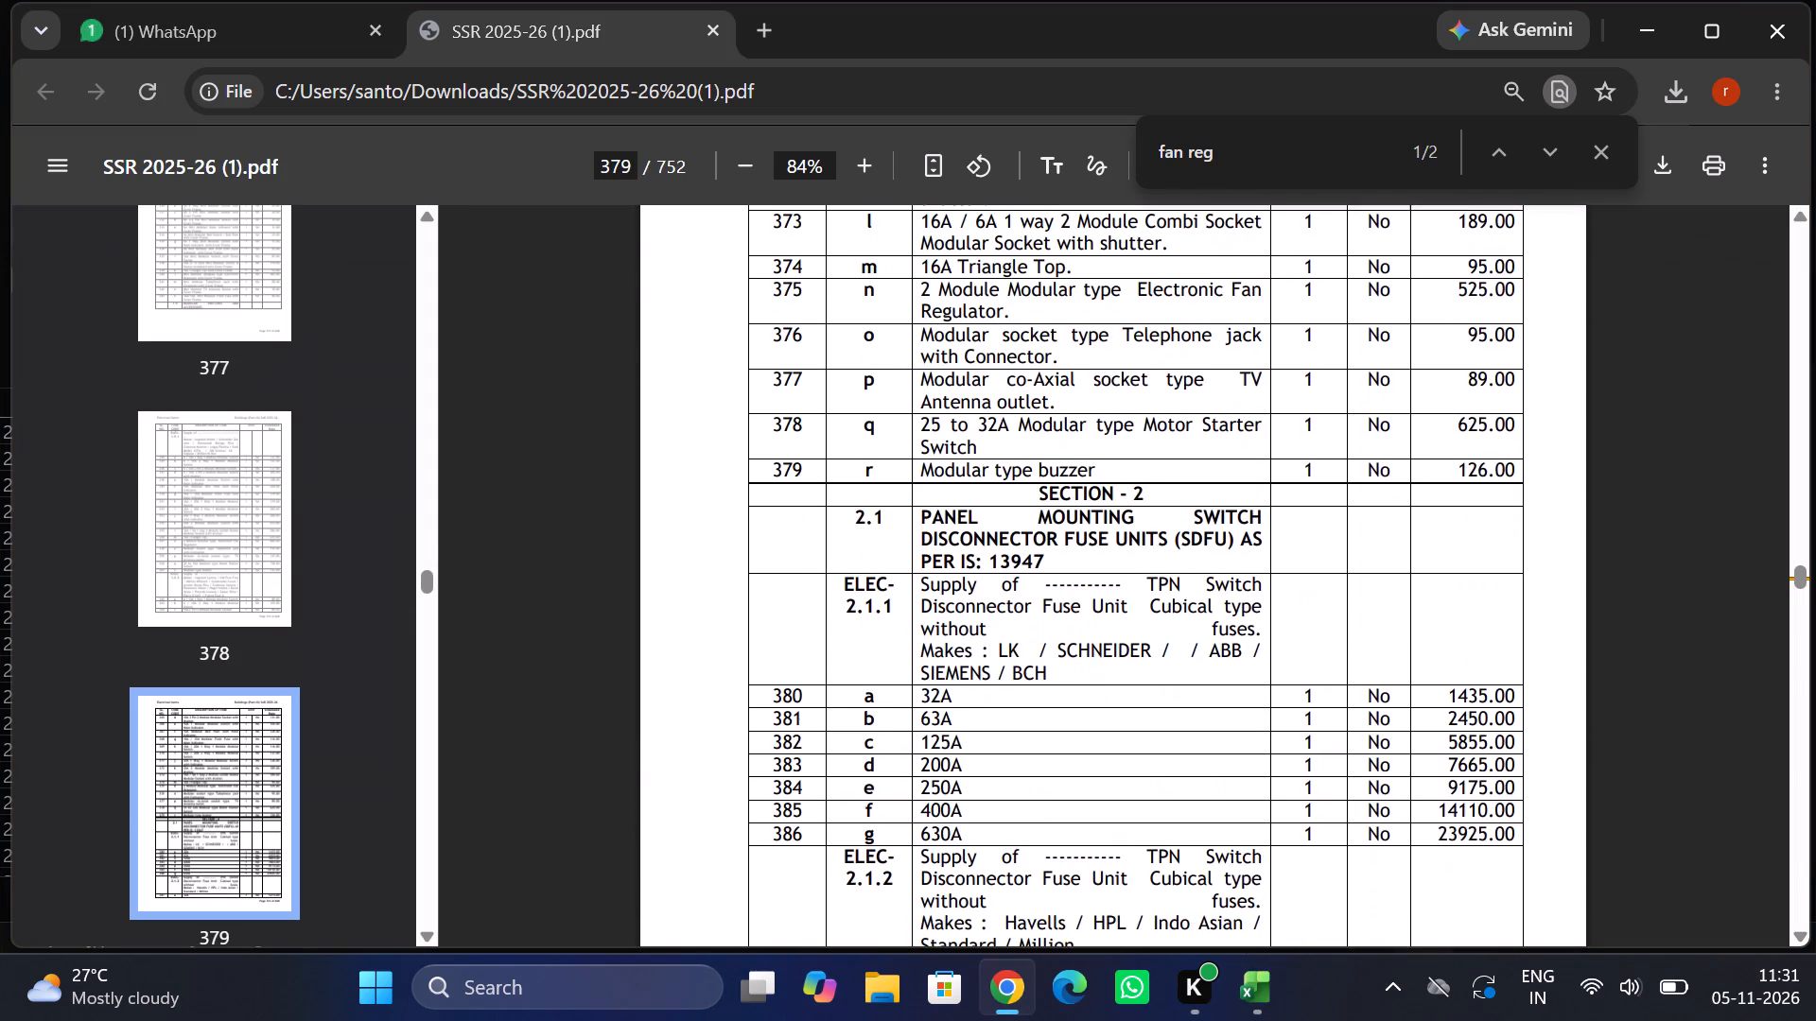
scroll(1033, 807, "down", 4)
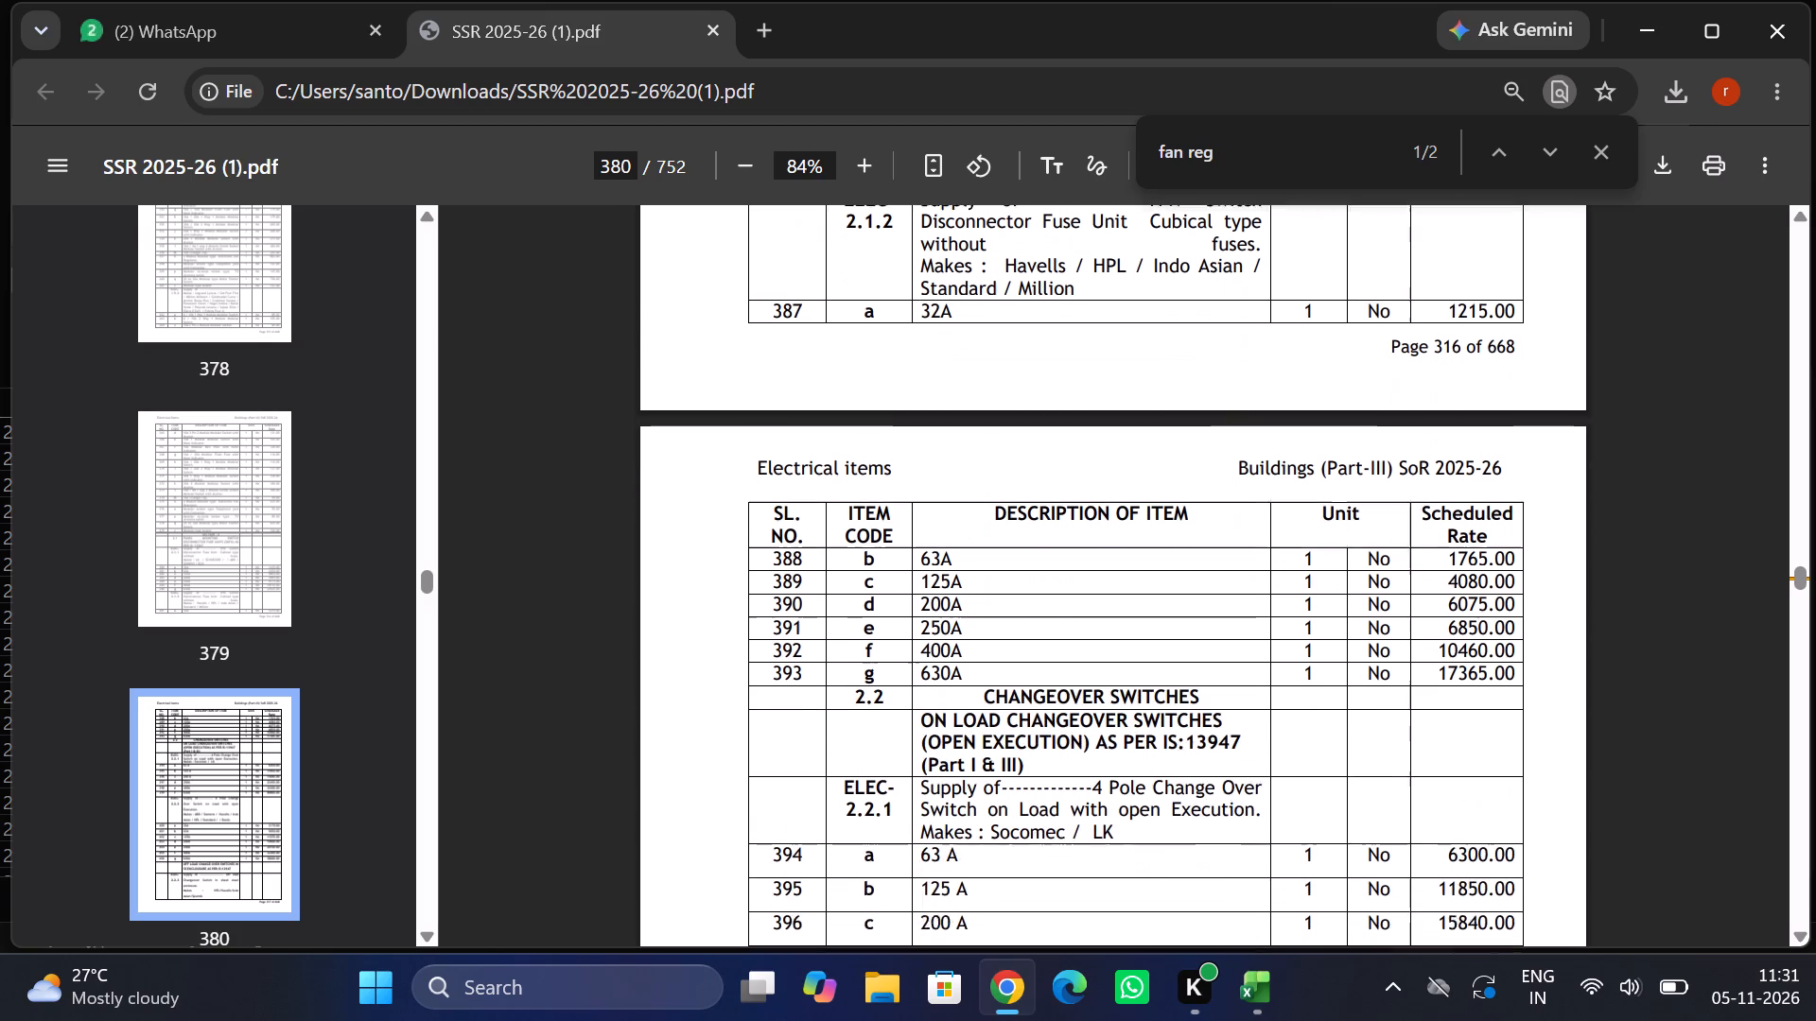
scroll(1033, 807, "down", 1)
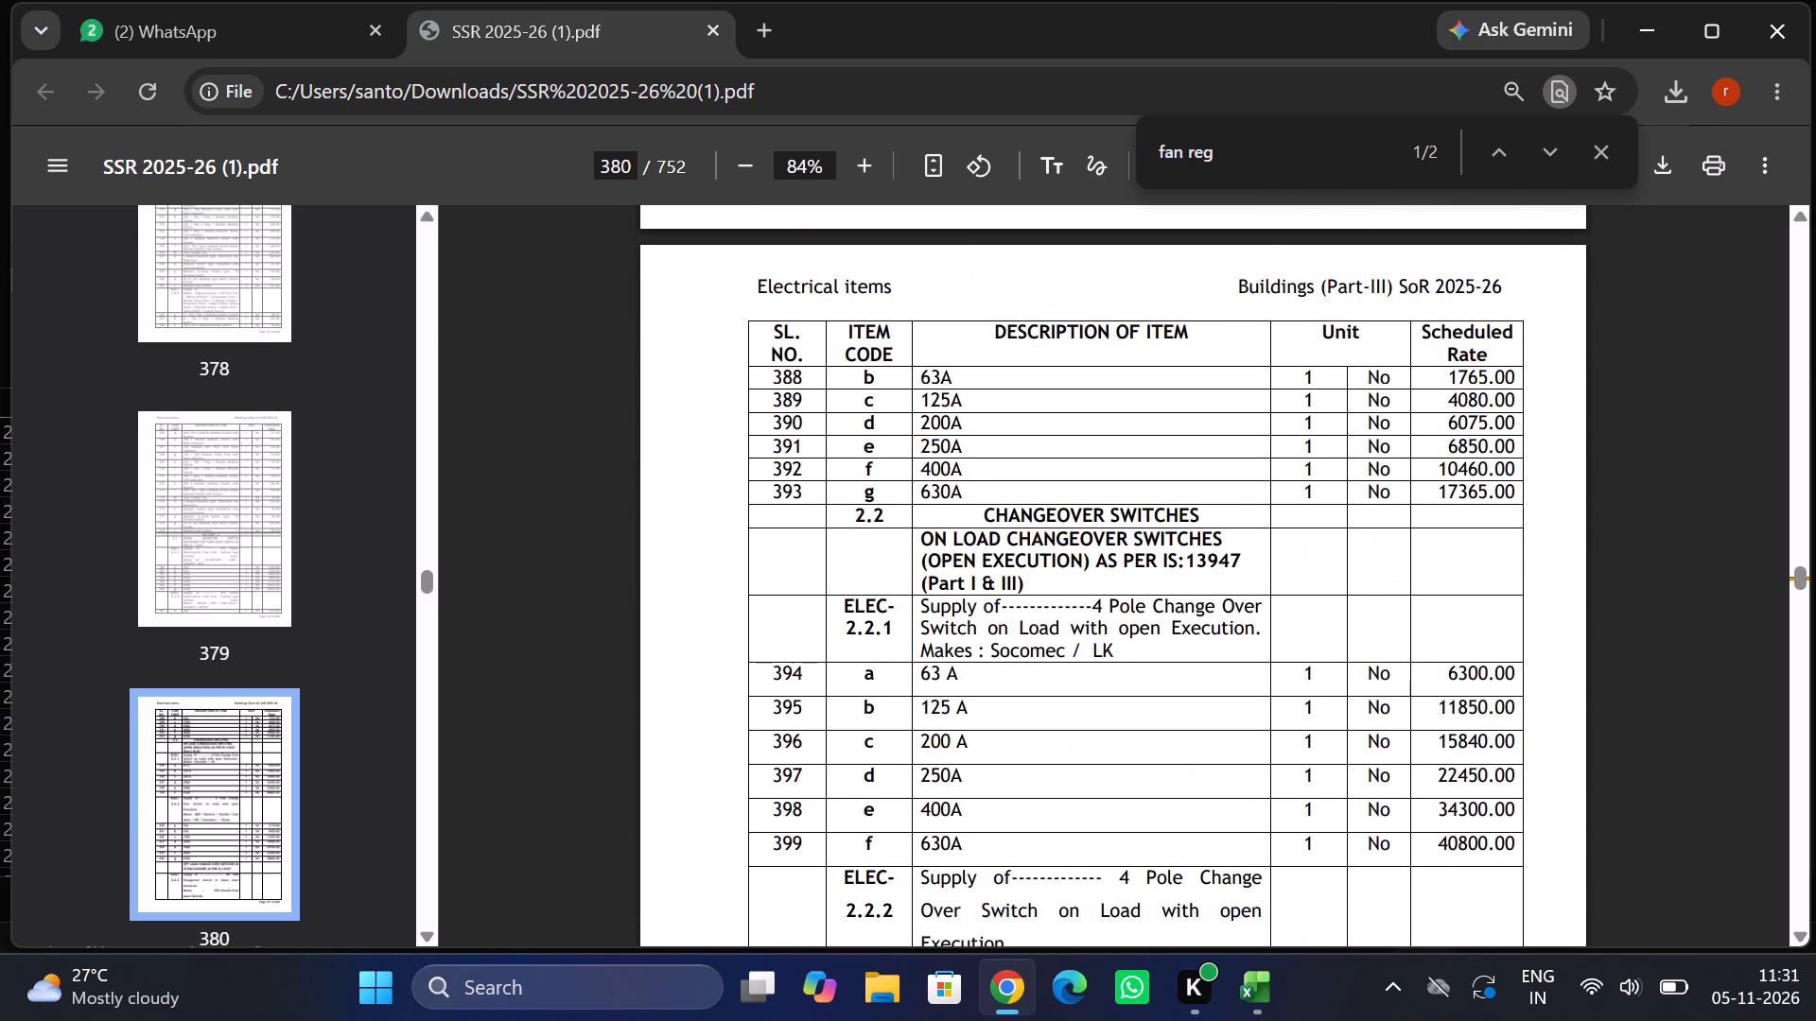
scroll(1033, 807, "down", 6)
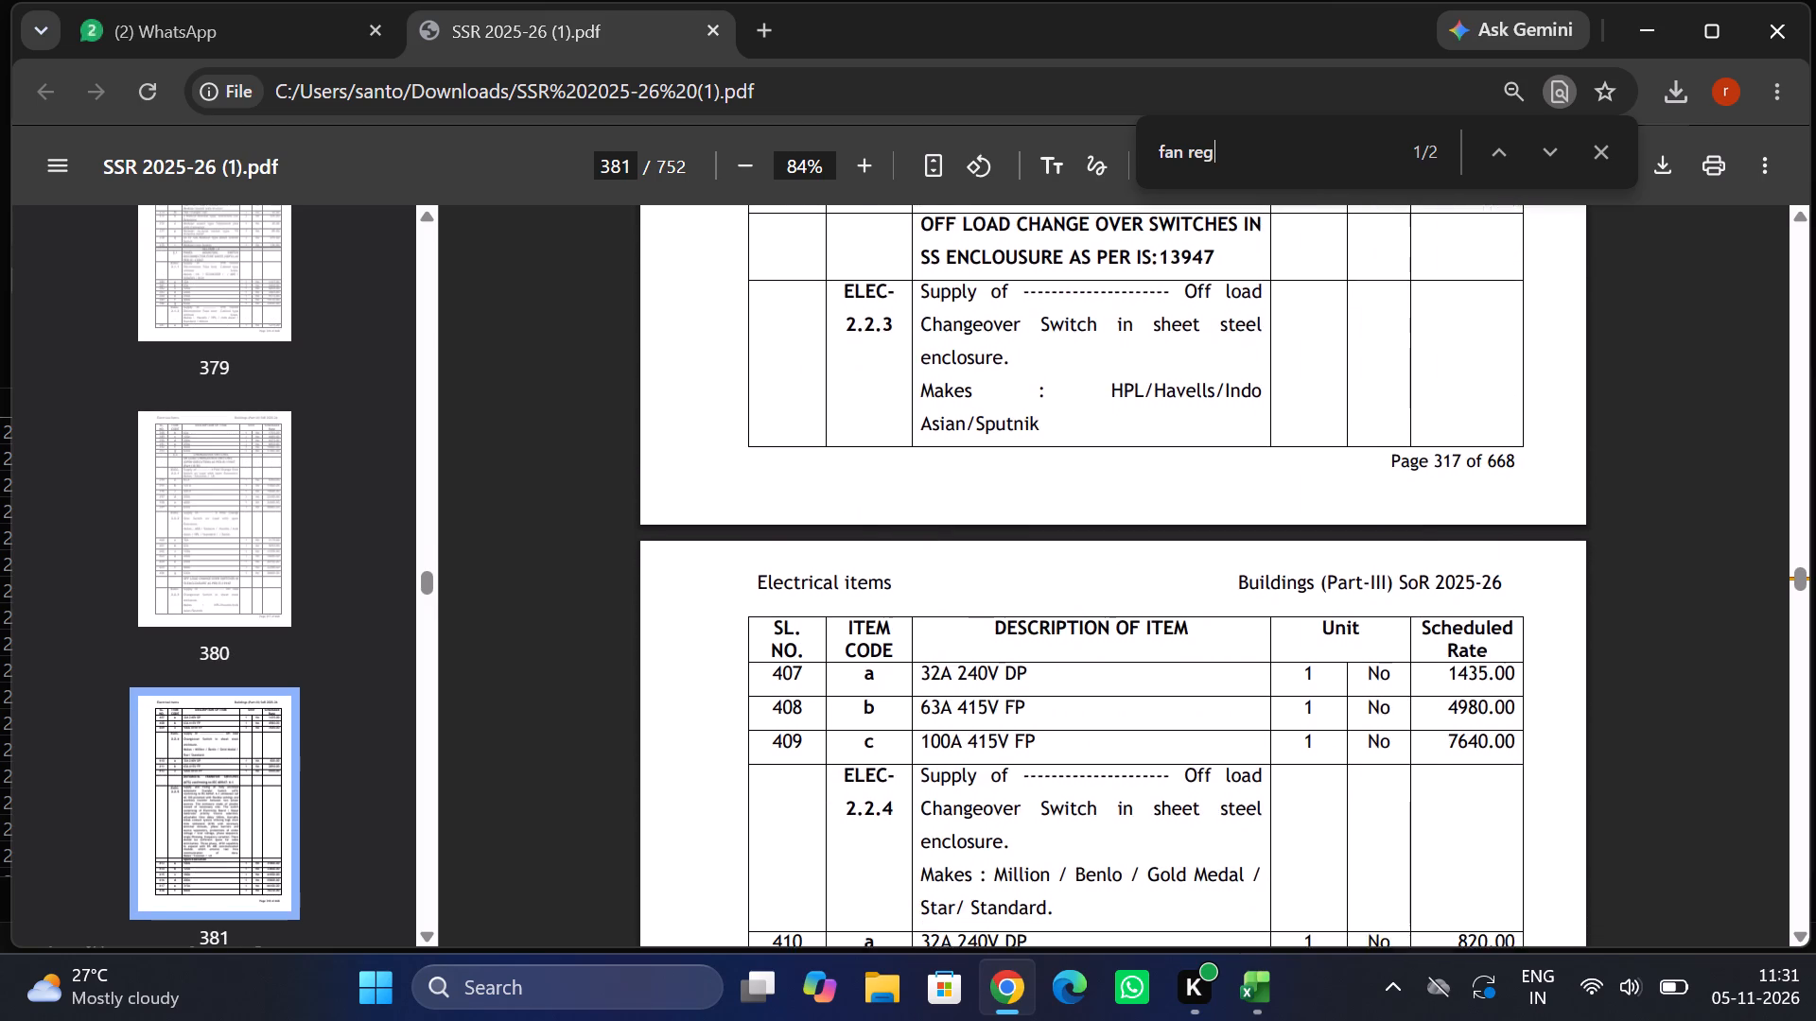
scroll(1033, 807, "down", 2)
Look back through the earlier SSR electrical pages to the modular box and cover frame rates on page 369.
scroll(1033, 807, "up", 10)
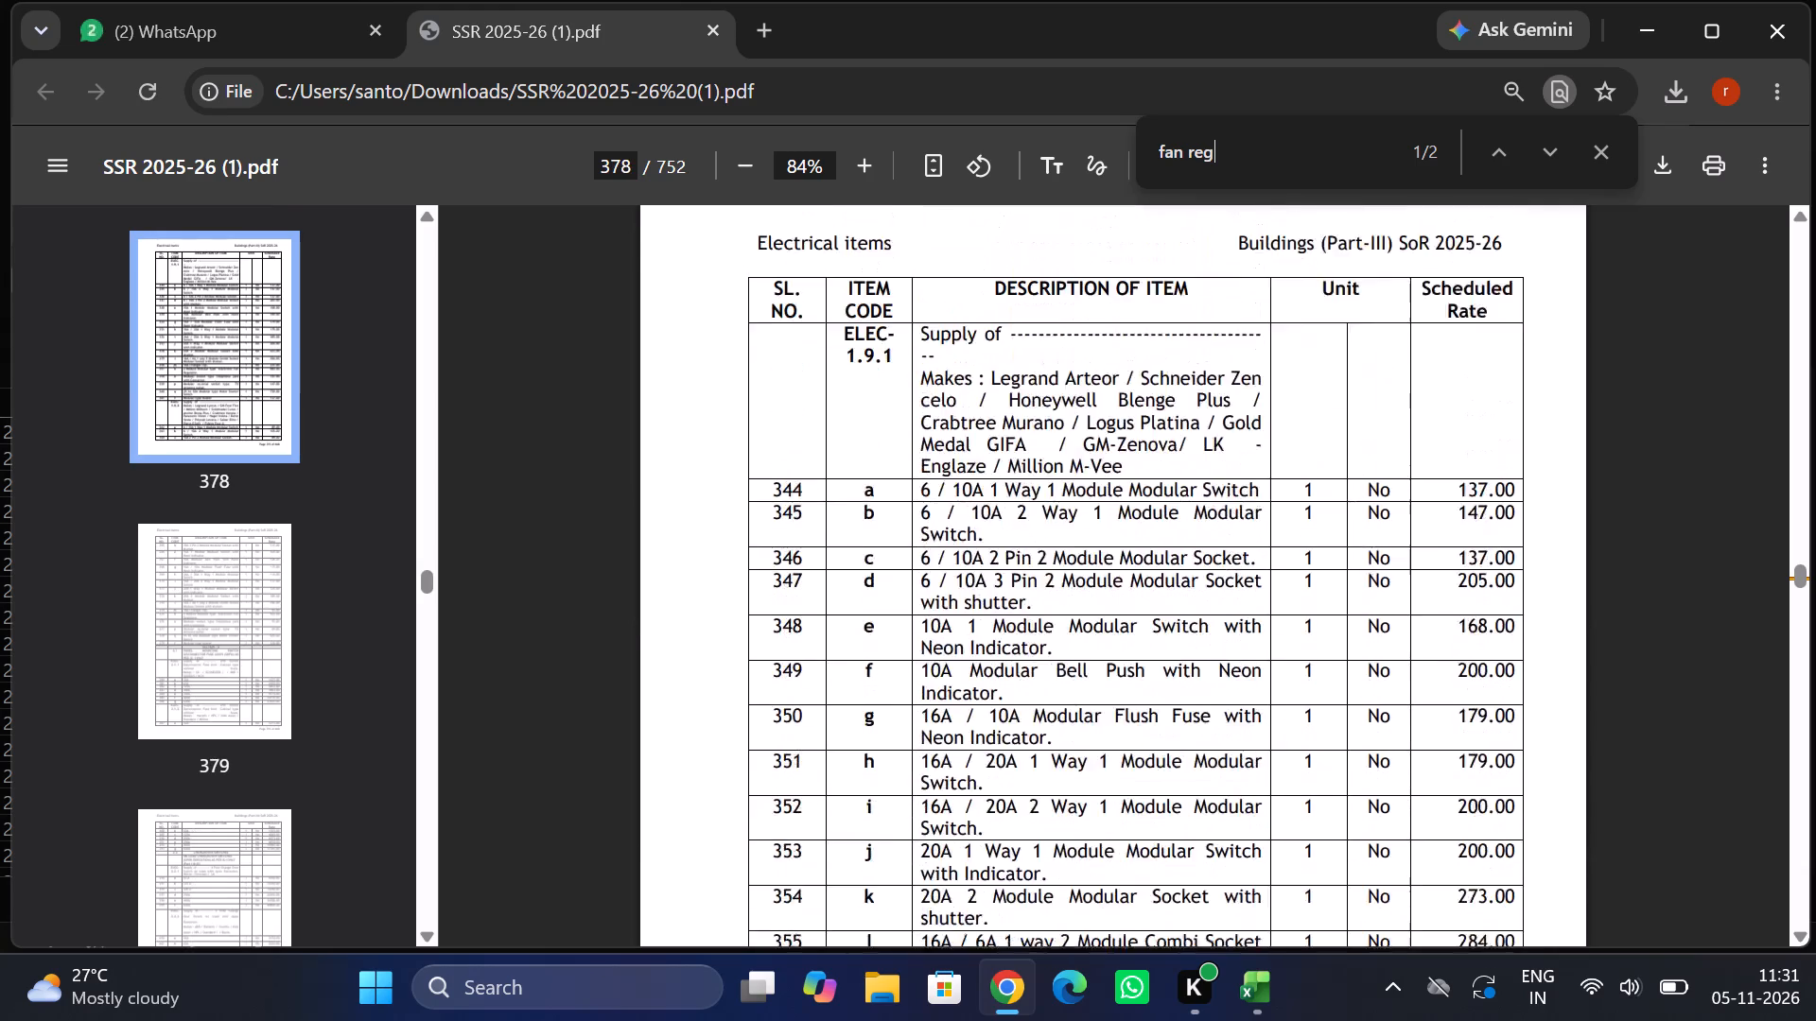
scroll(1033, 807, "up", 6)
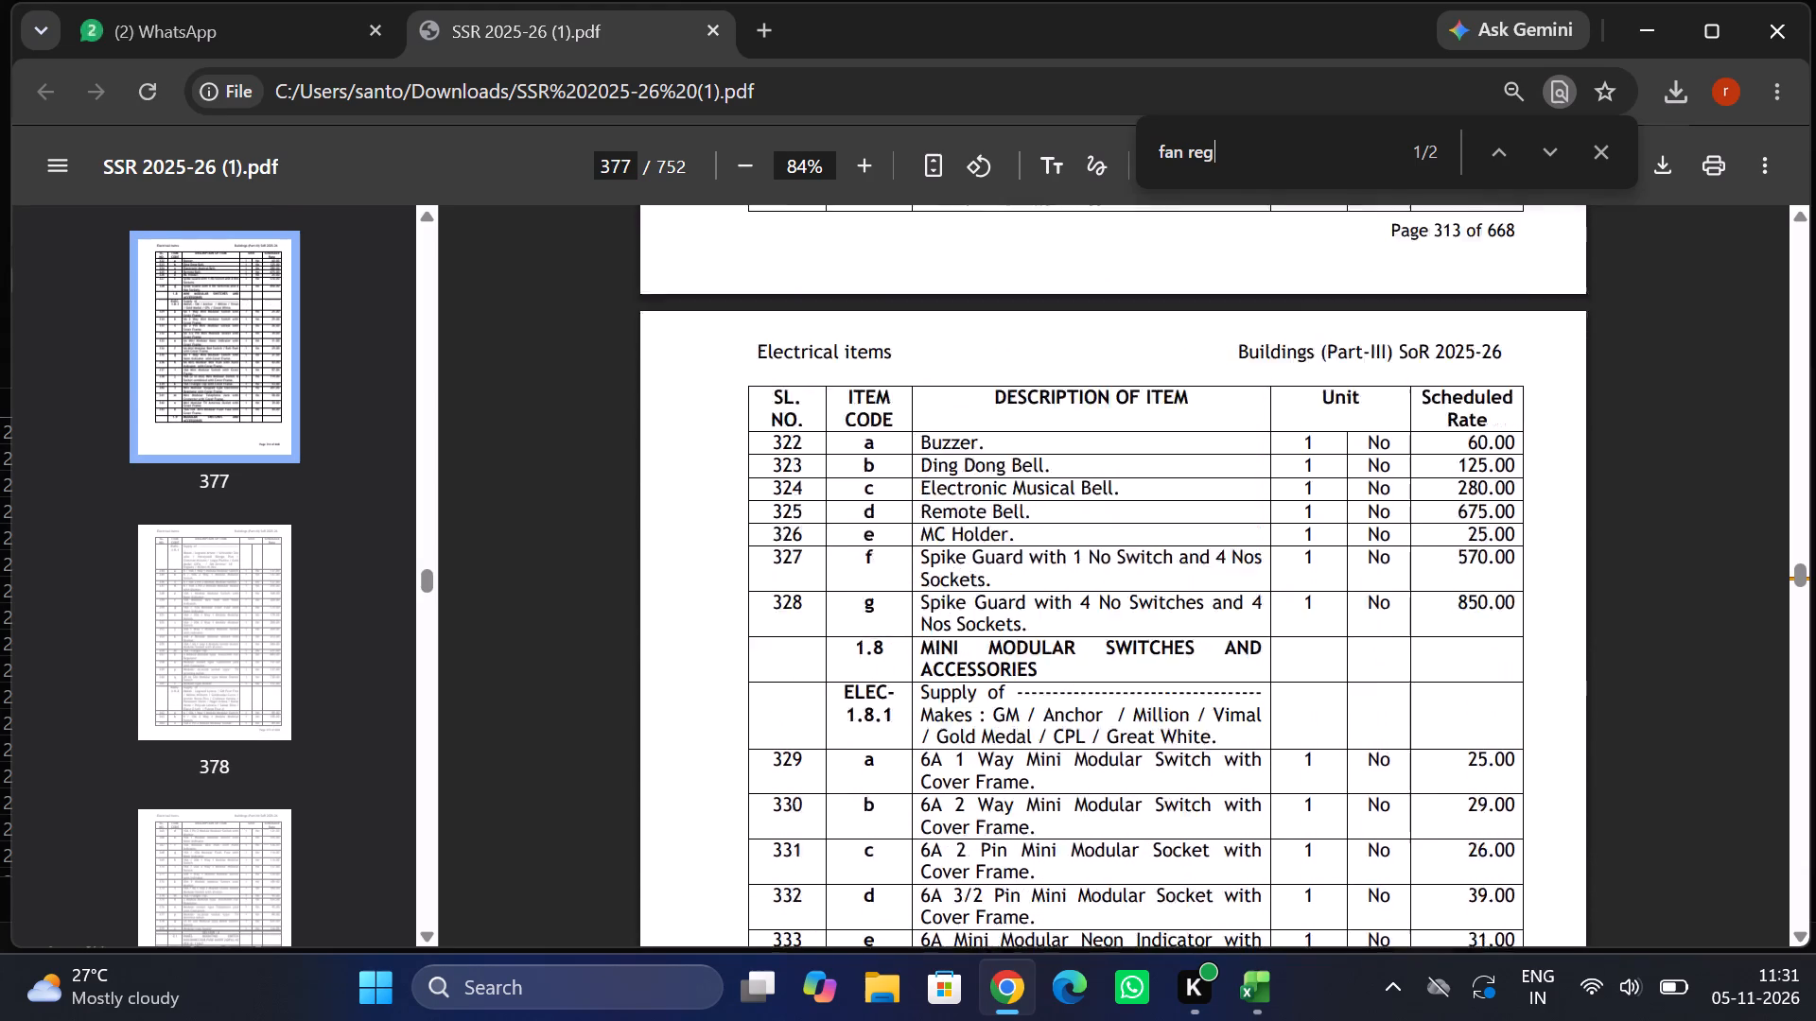
scroll(1033, 807, "up", 6)
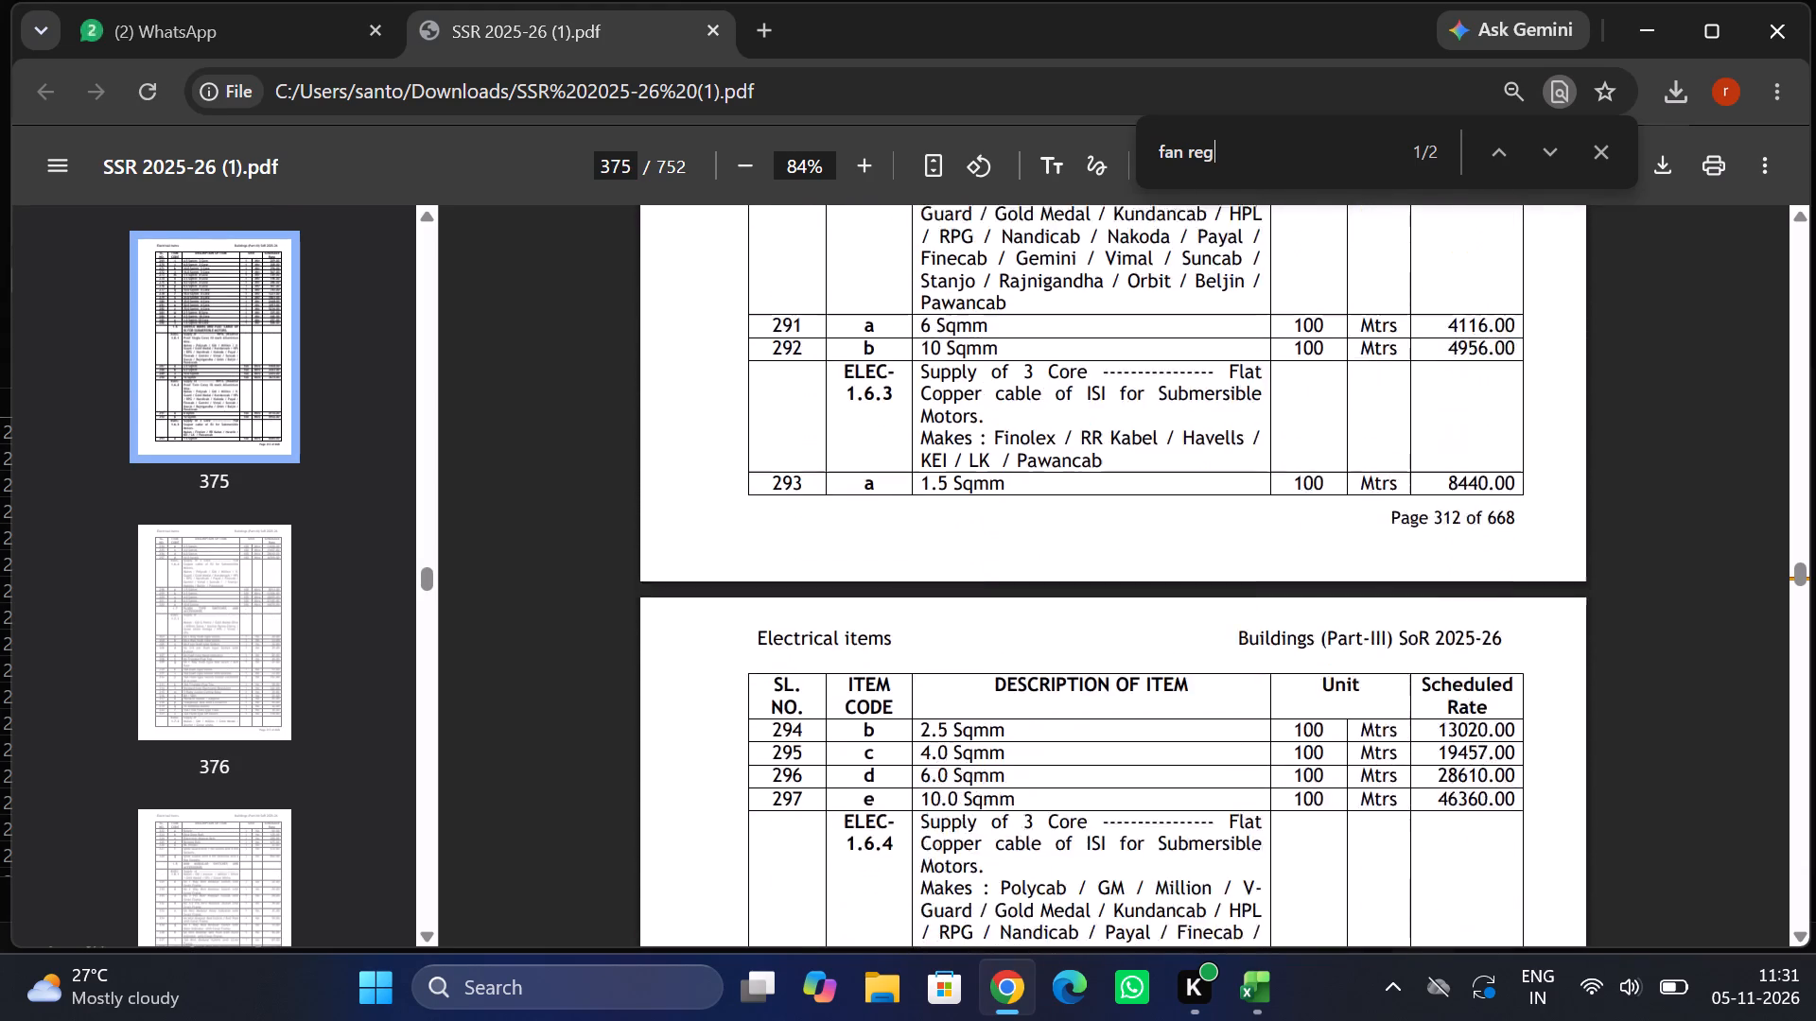
scroll(1033, 807, "up", 6)
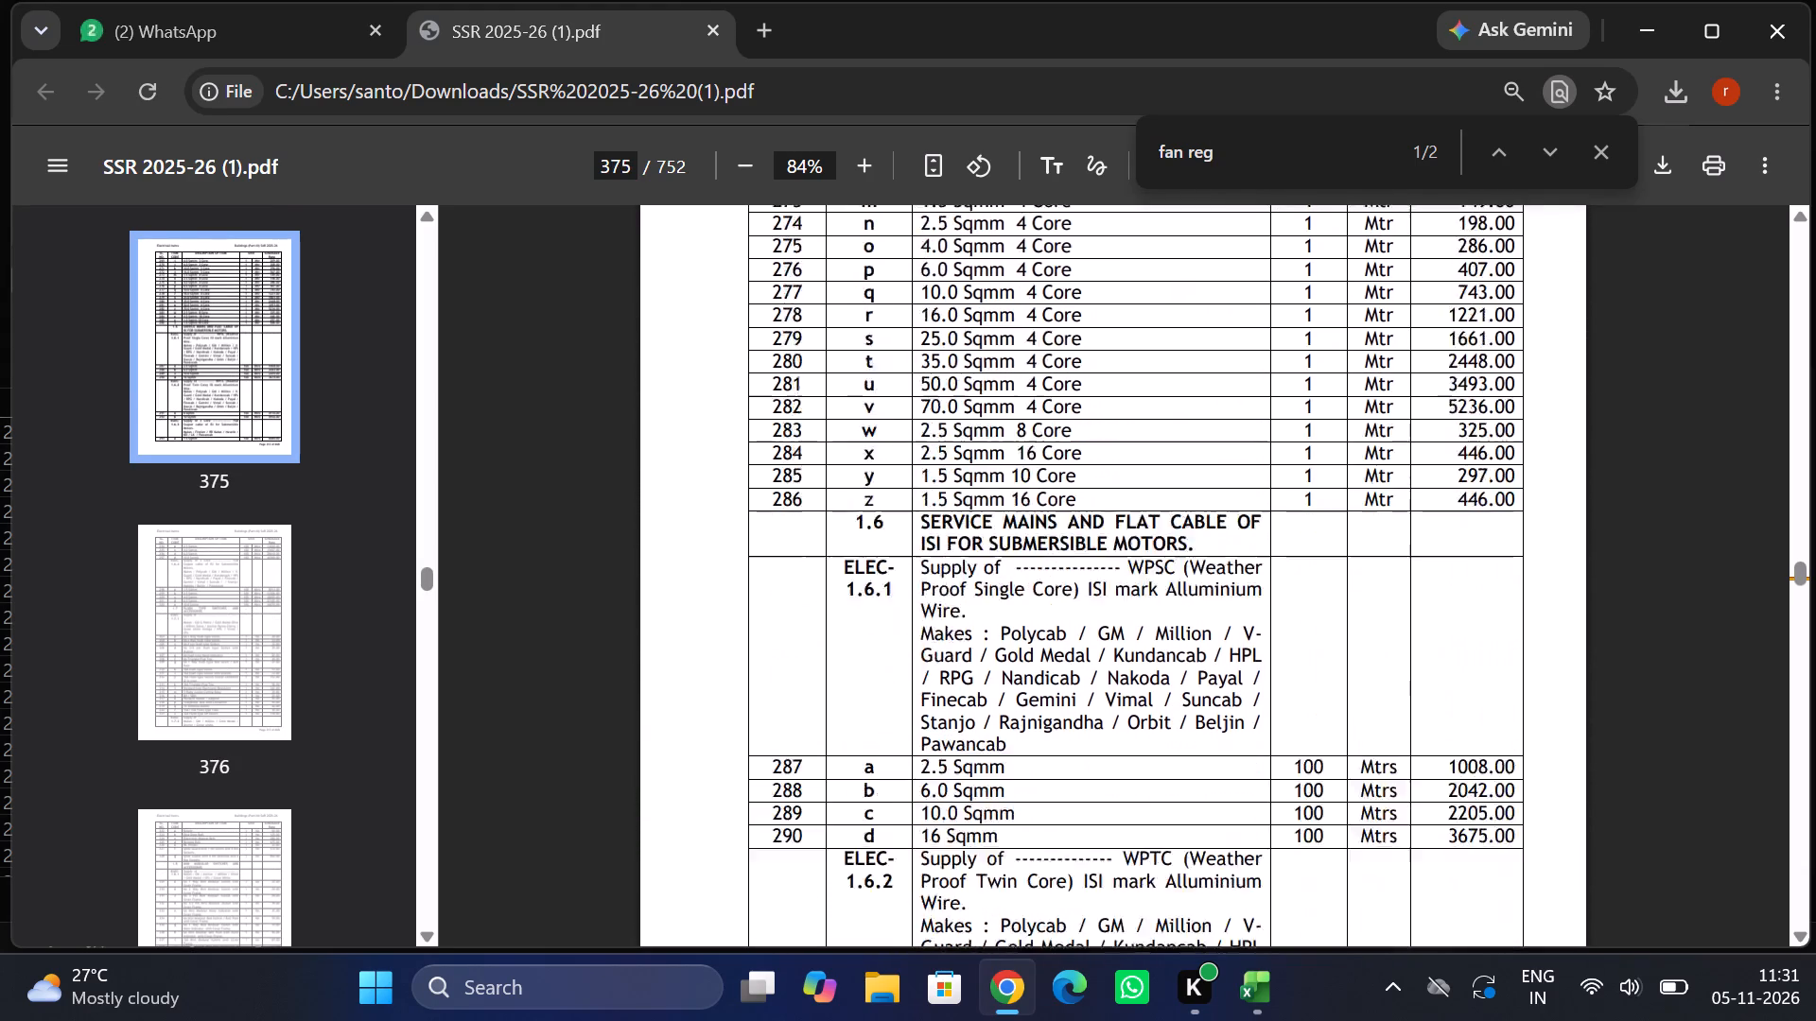
scroll(1033, 807, "up", 6)
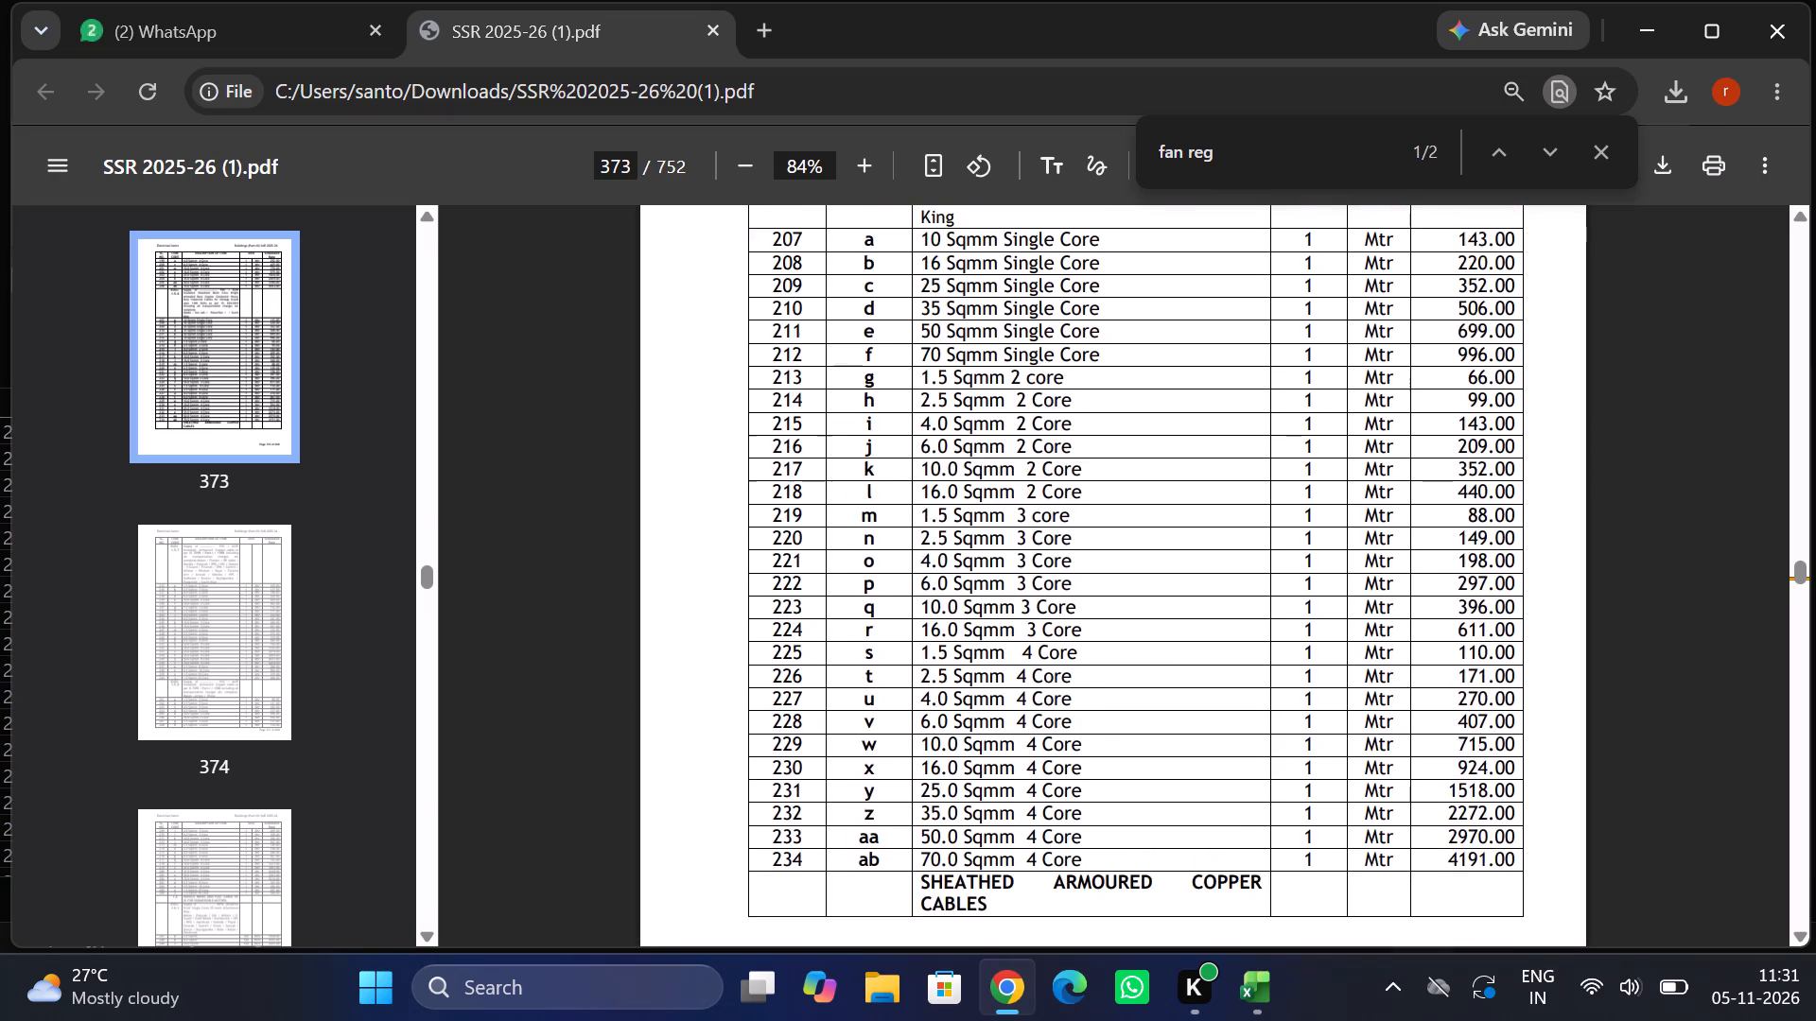
scroll(1033, 807, "up", 5)
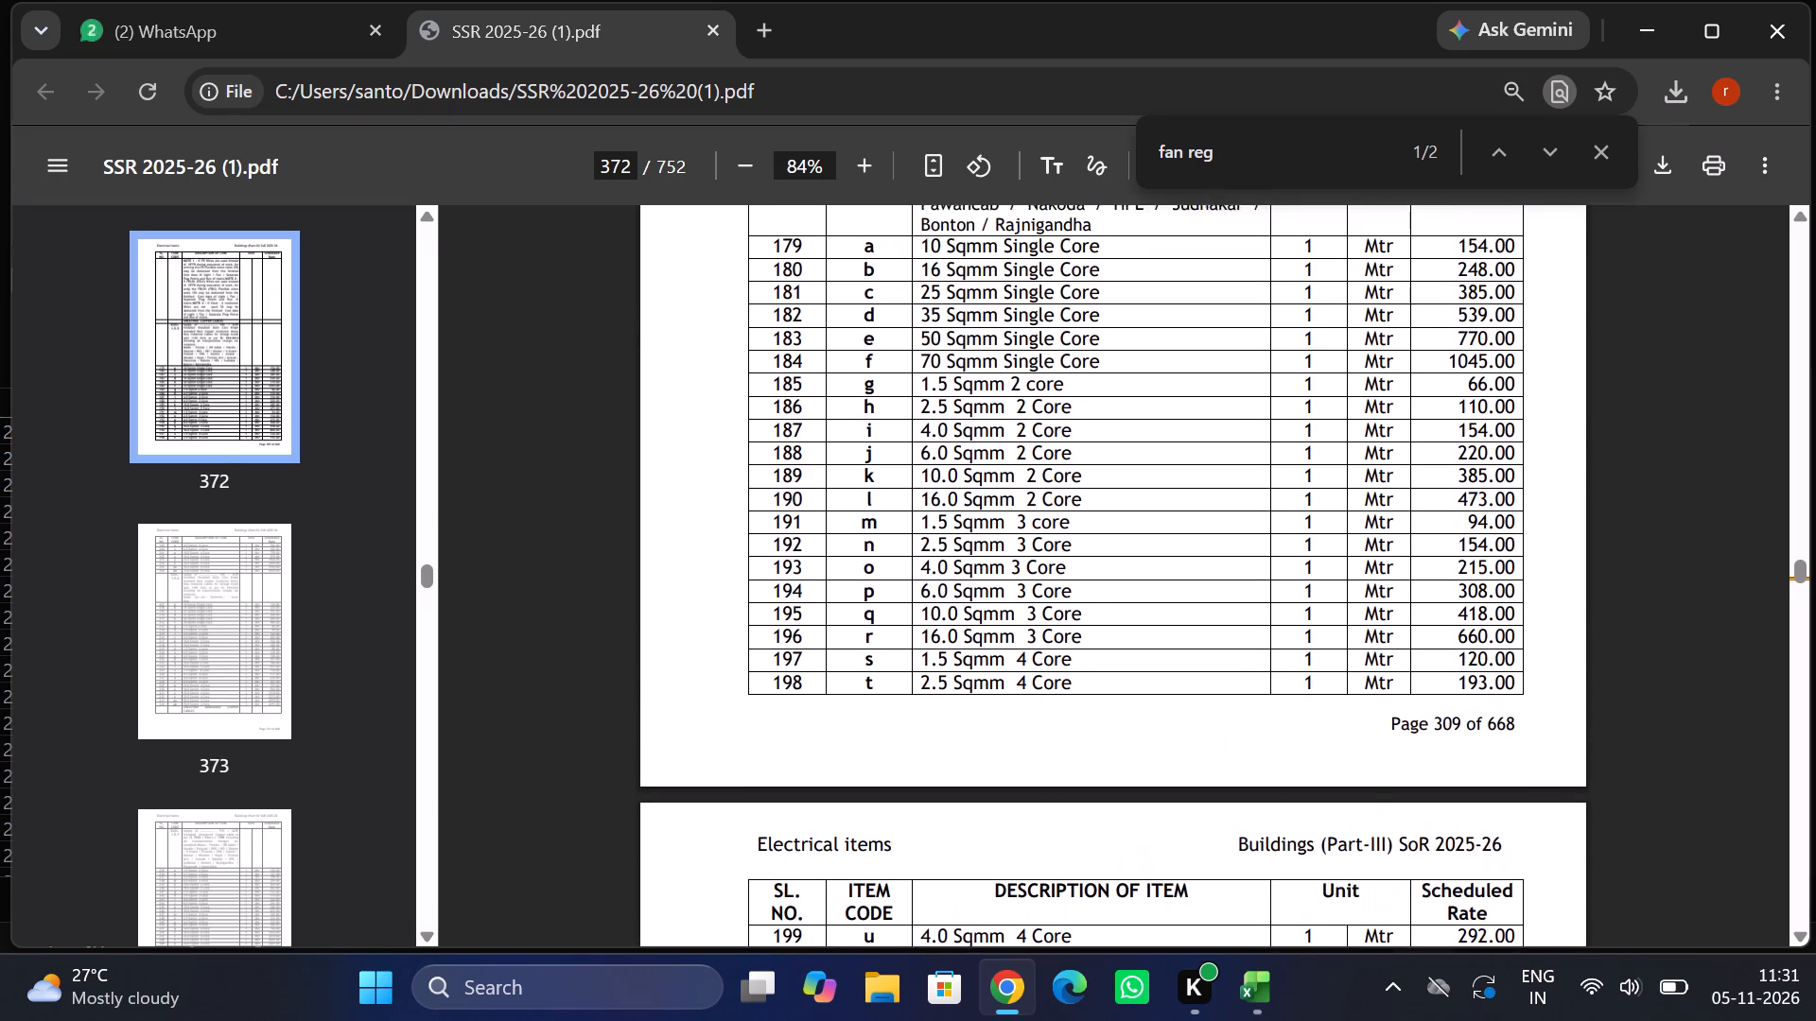
scroll(1033, 807, "up", 4)
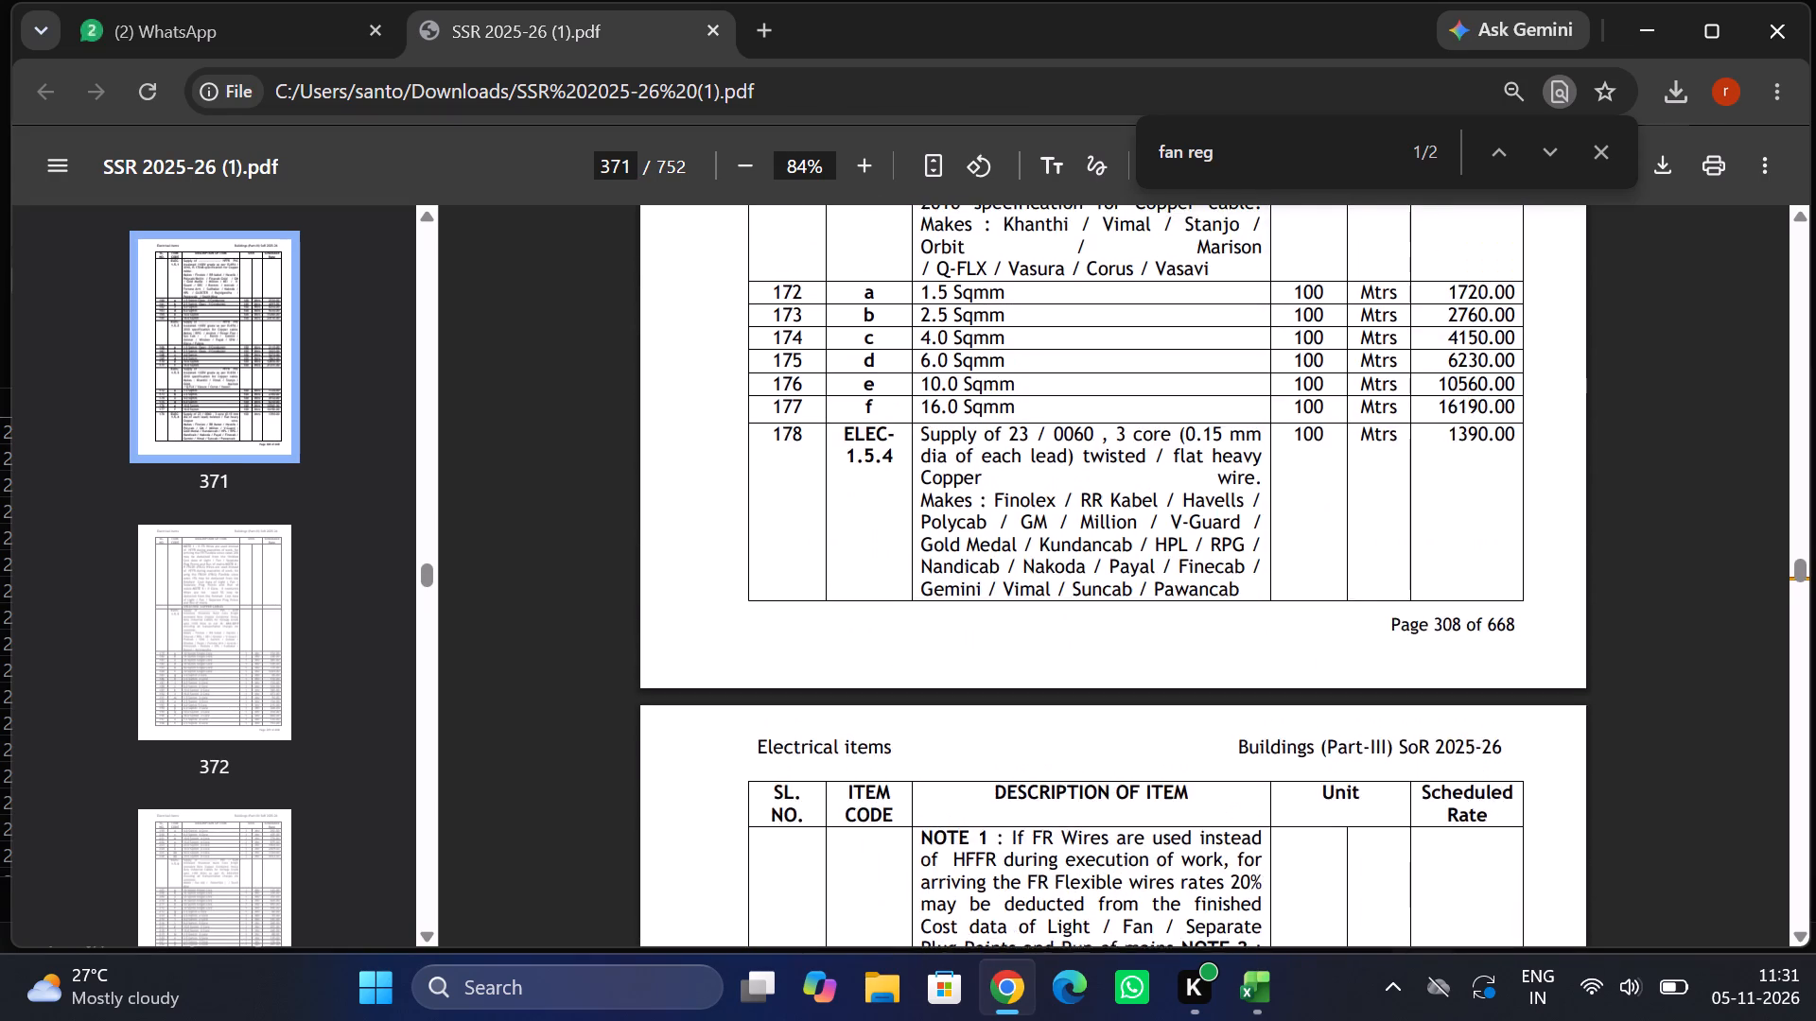
scroll(1033, 807, "up", 5)
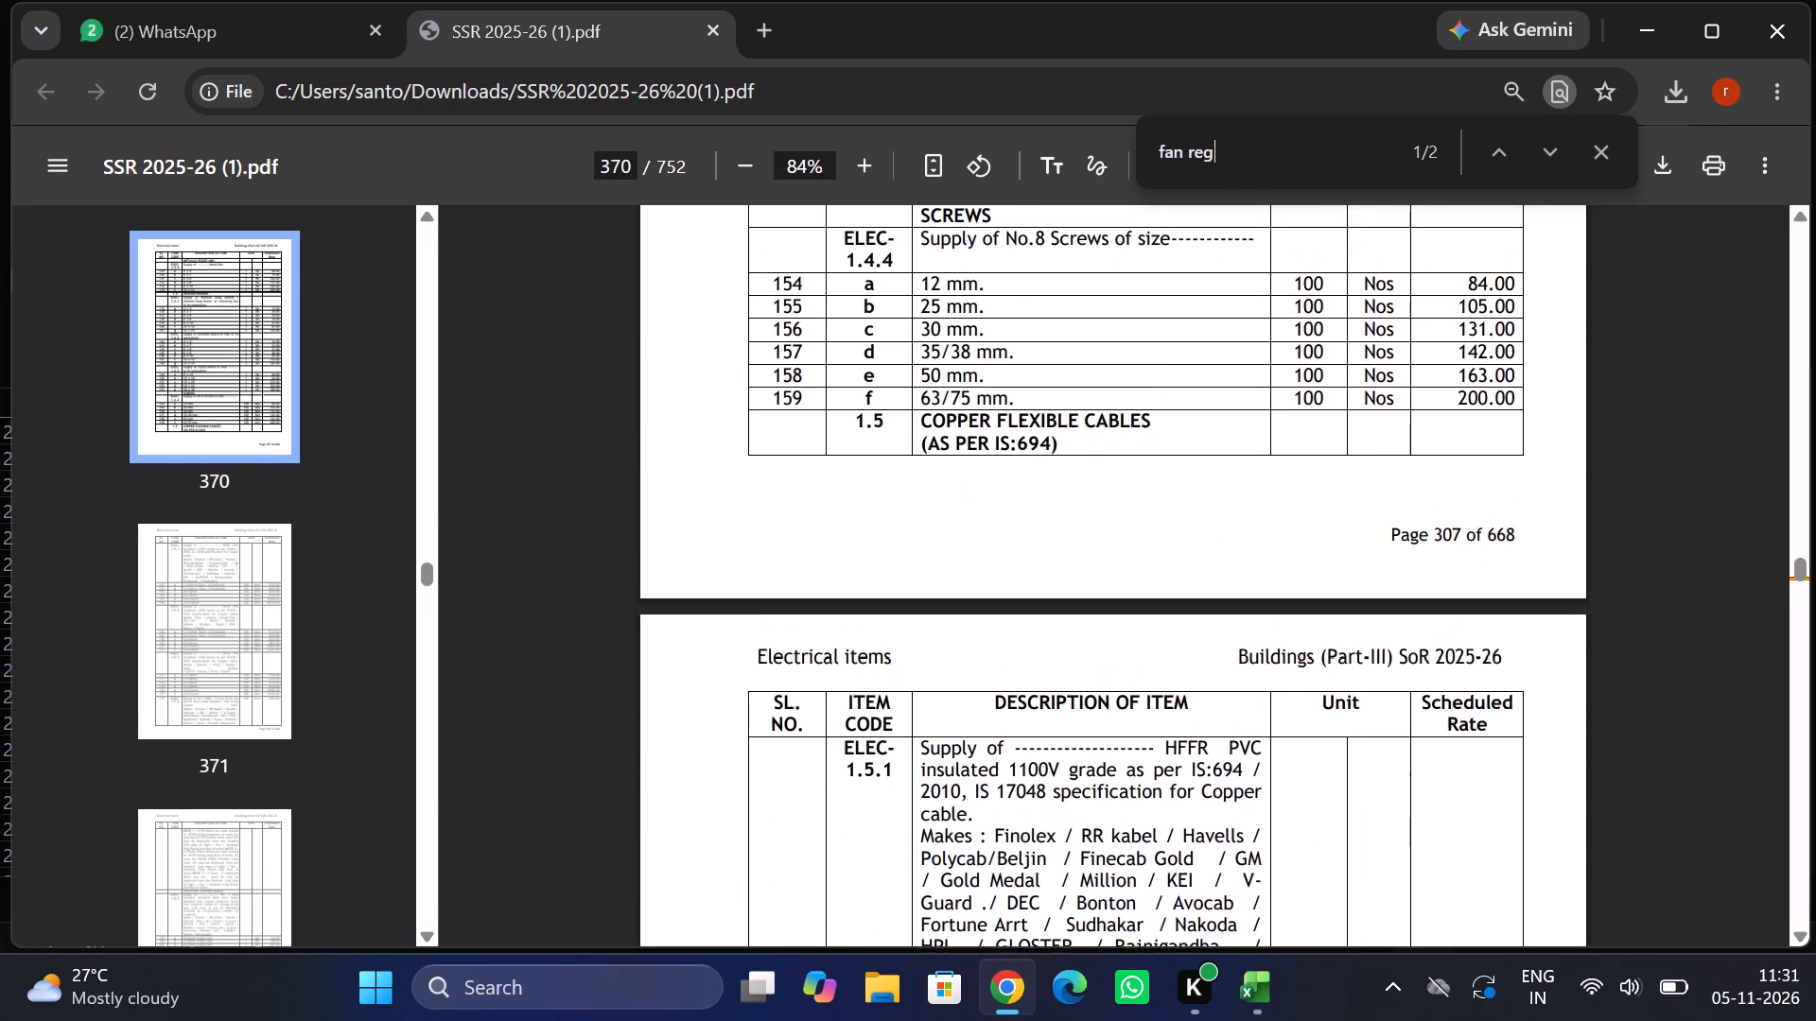
scroll(1033, 807, "up", 3)
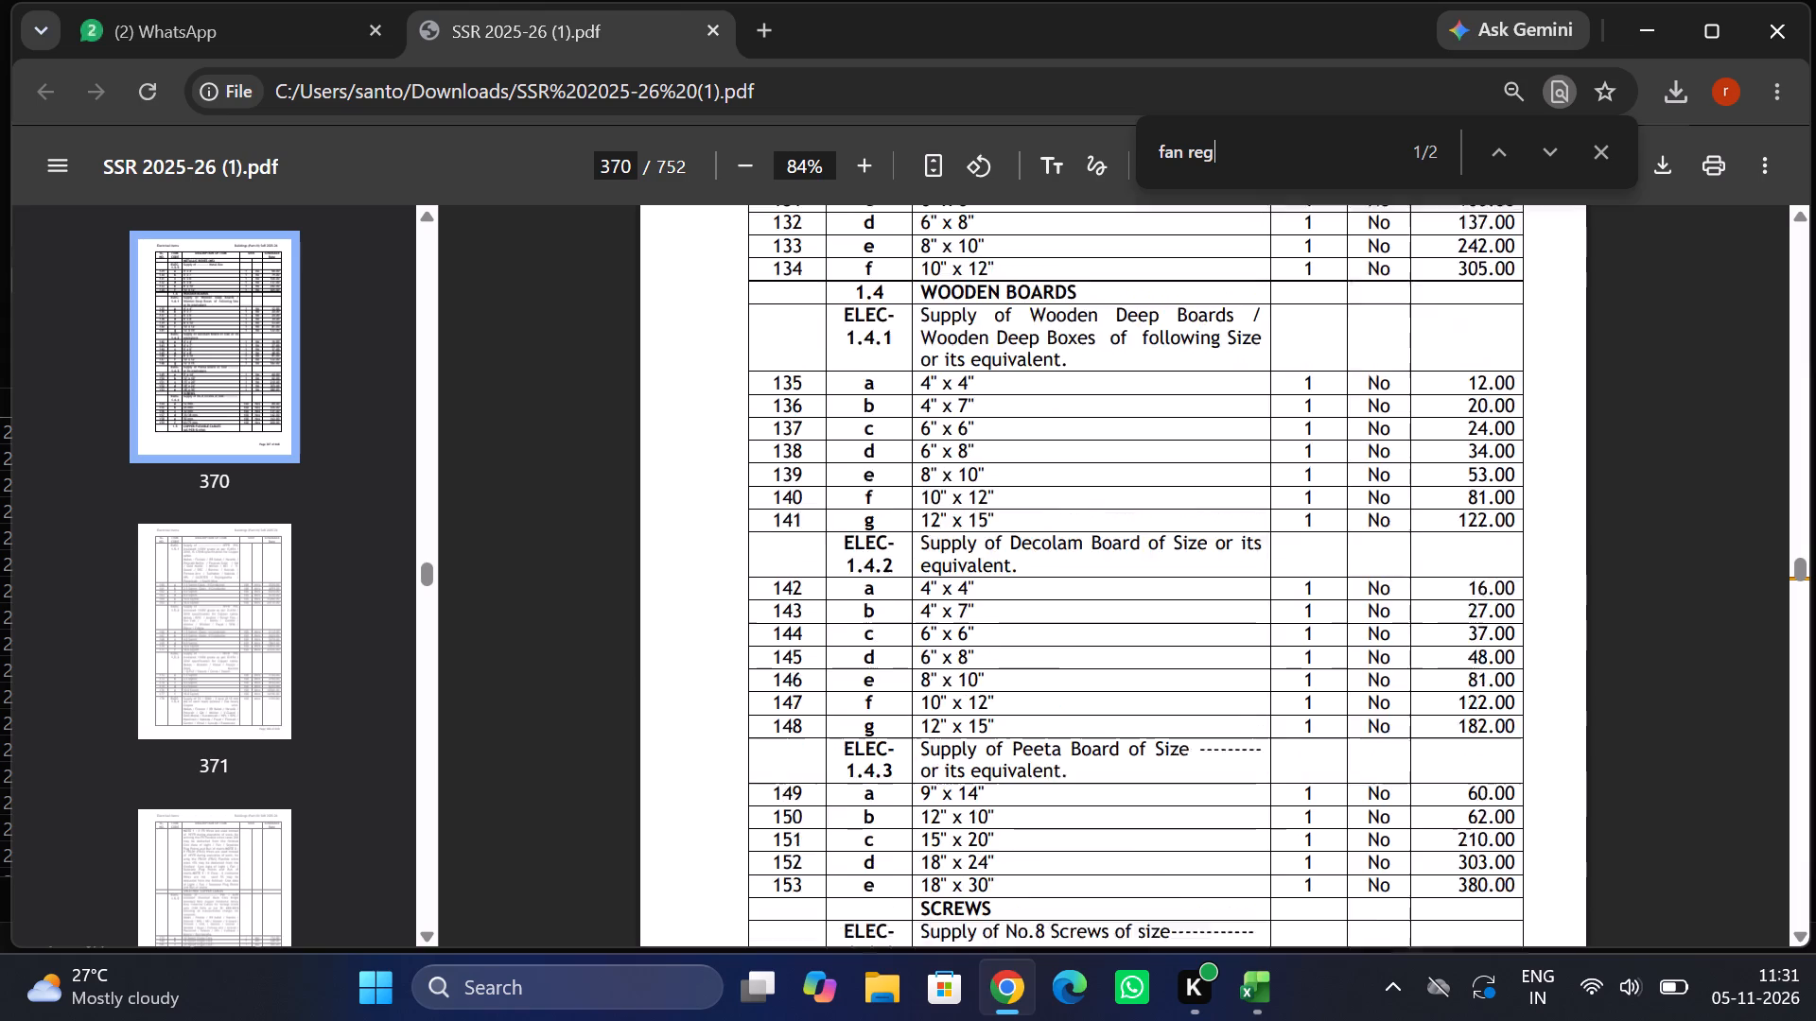
scroll(1033, 807, "up", 3)
scroll(1033, 807, "down", 2)
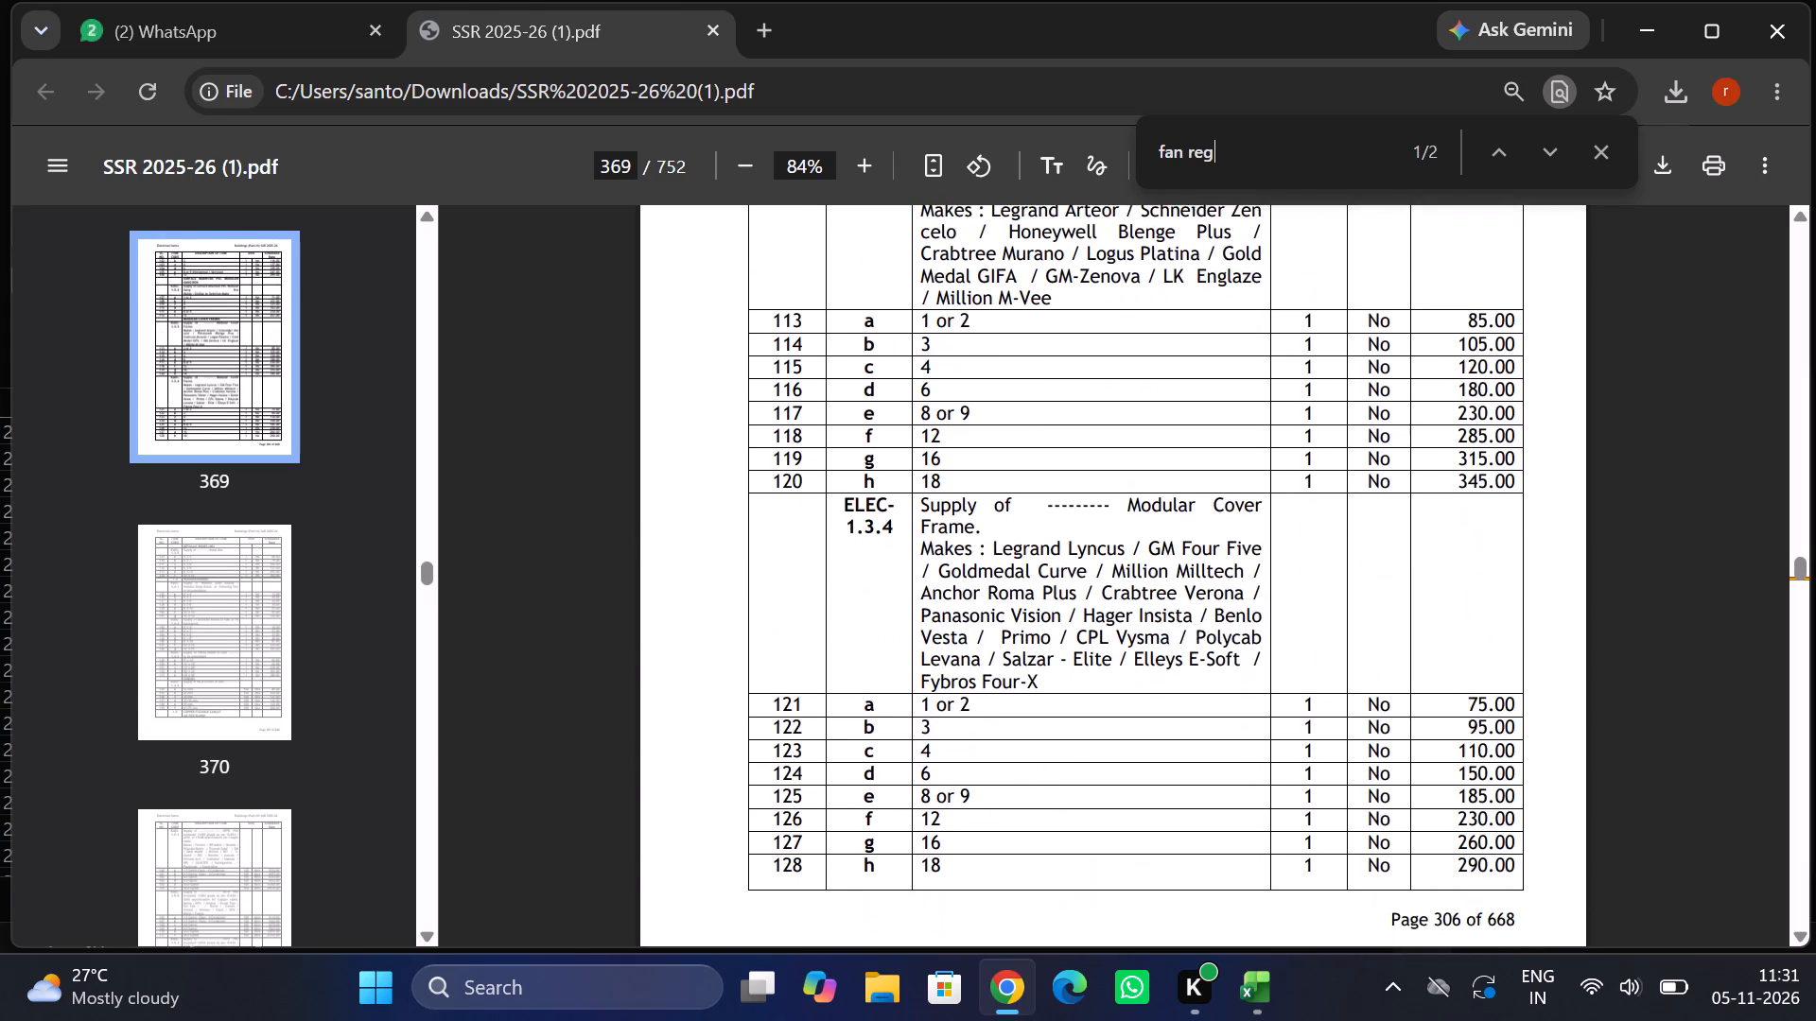
scroll(1033, 807, "up", 2)
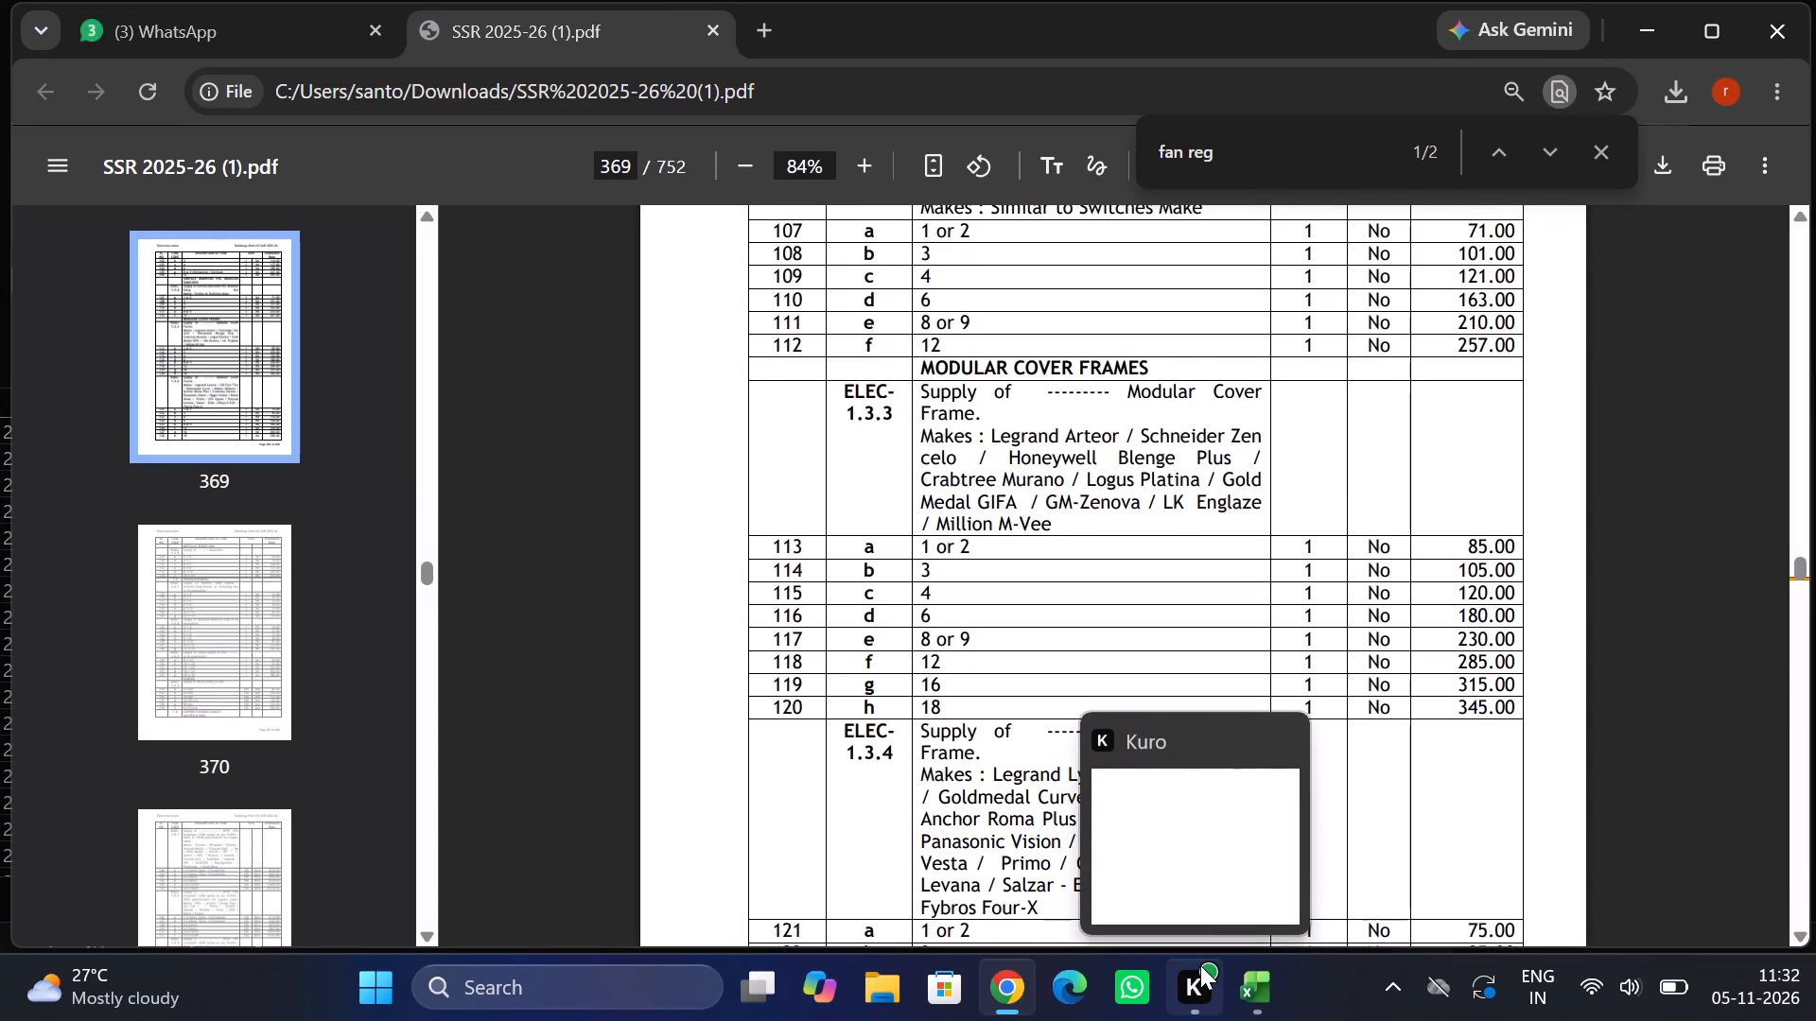
Switch back to the Excel estimate and enter a rate of 345 for the study room 18 MODULE BOX.
left_click(1233, 835)
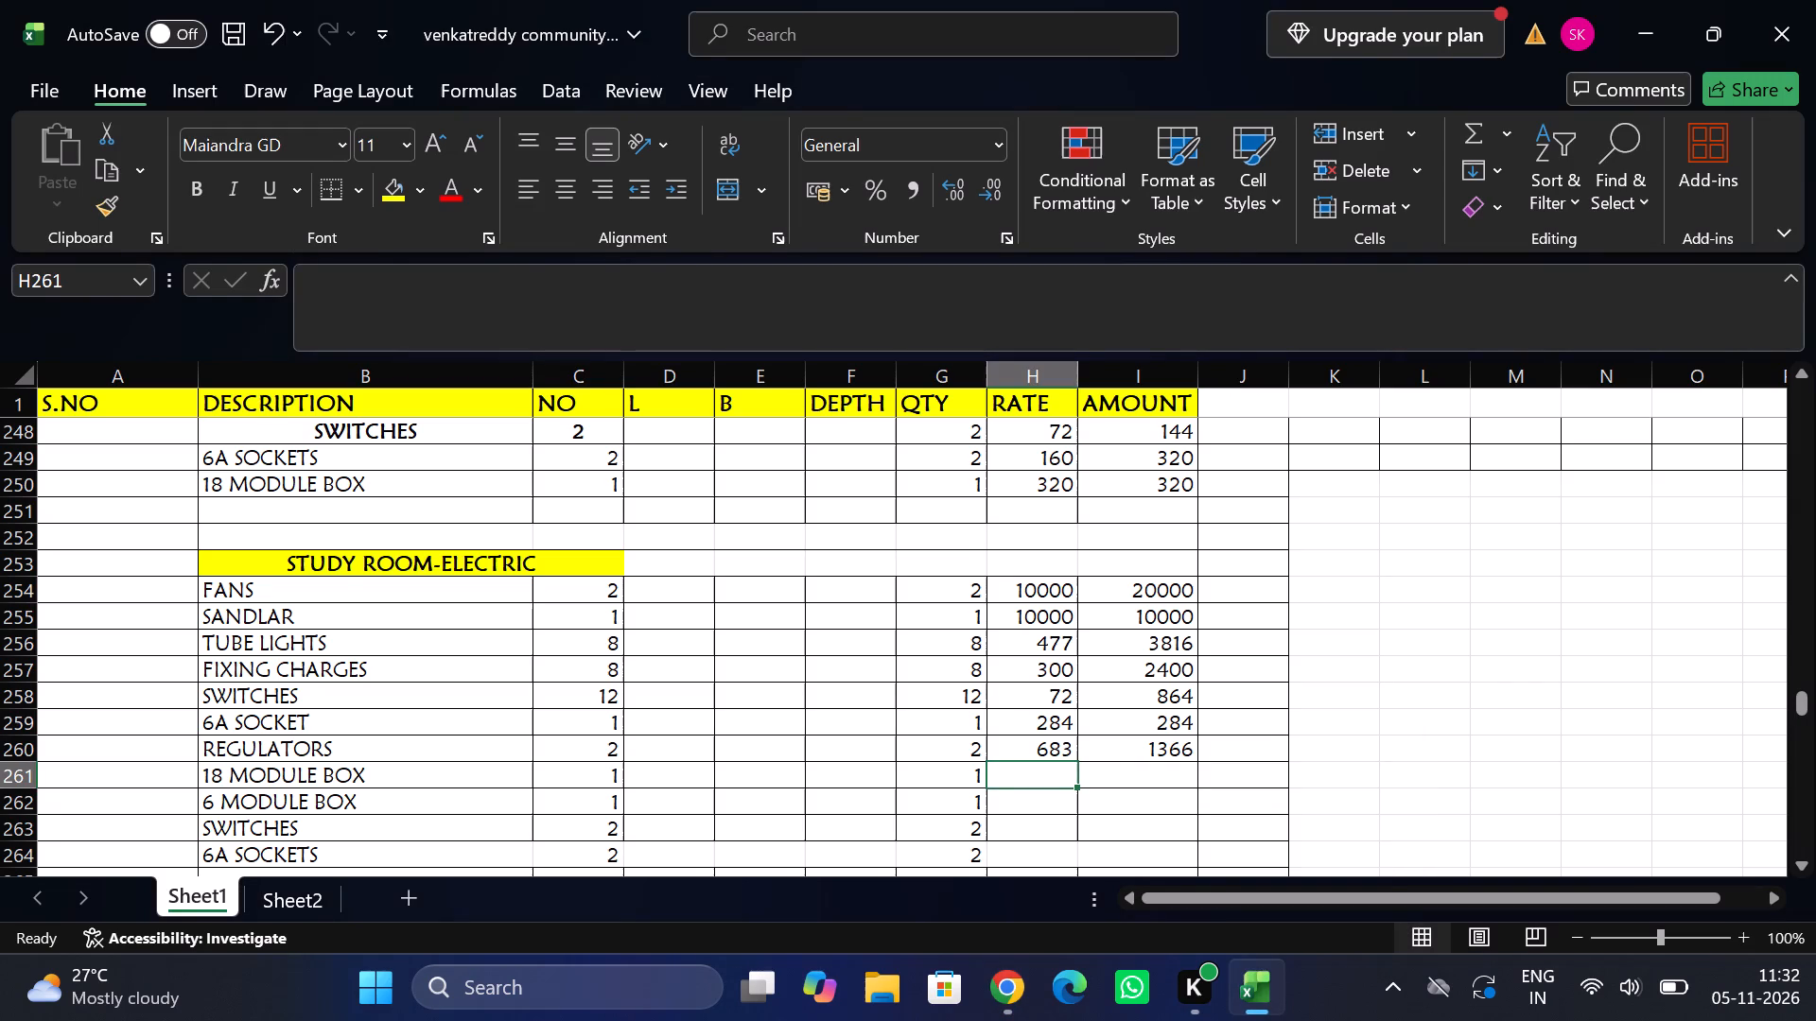
type("345")
key("Tab")
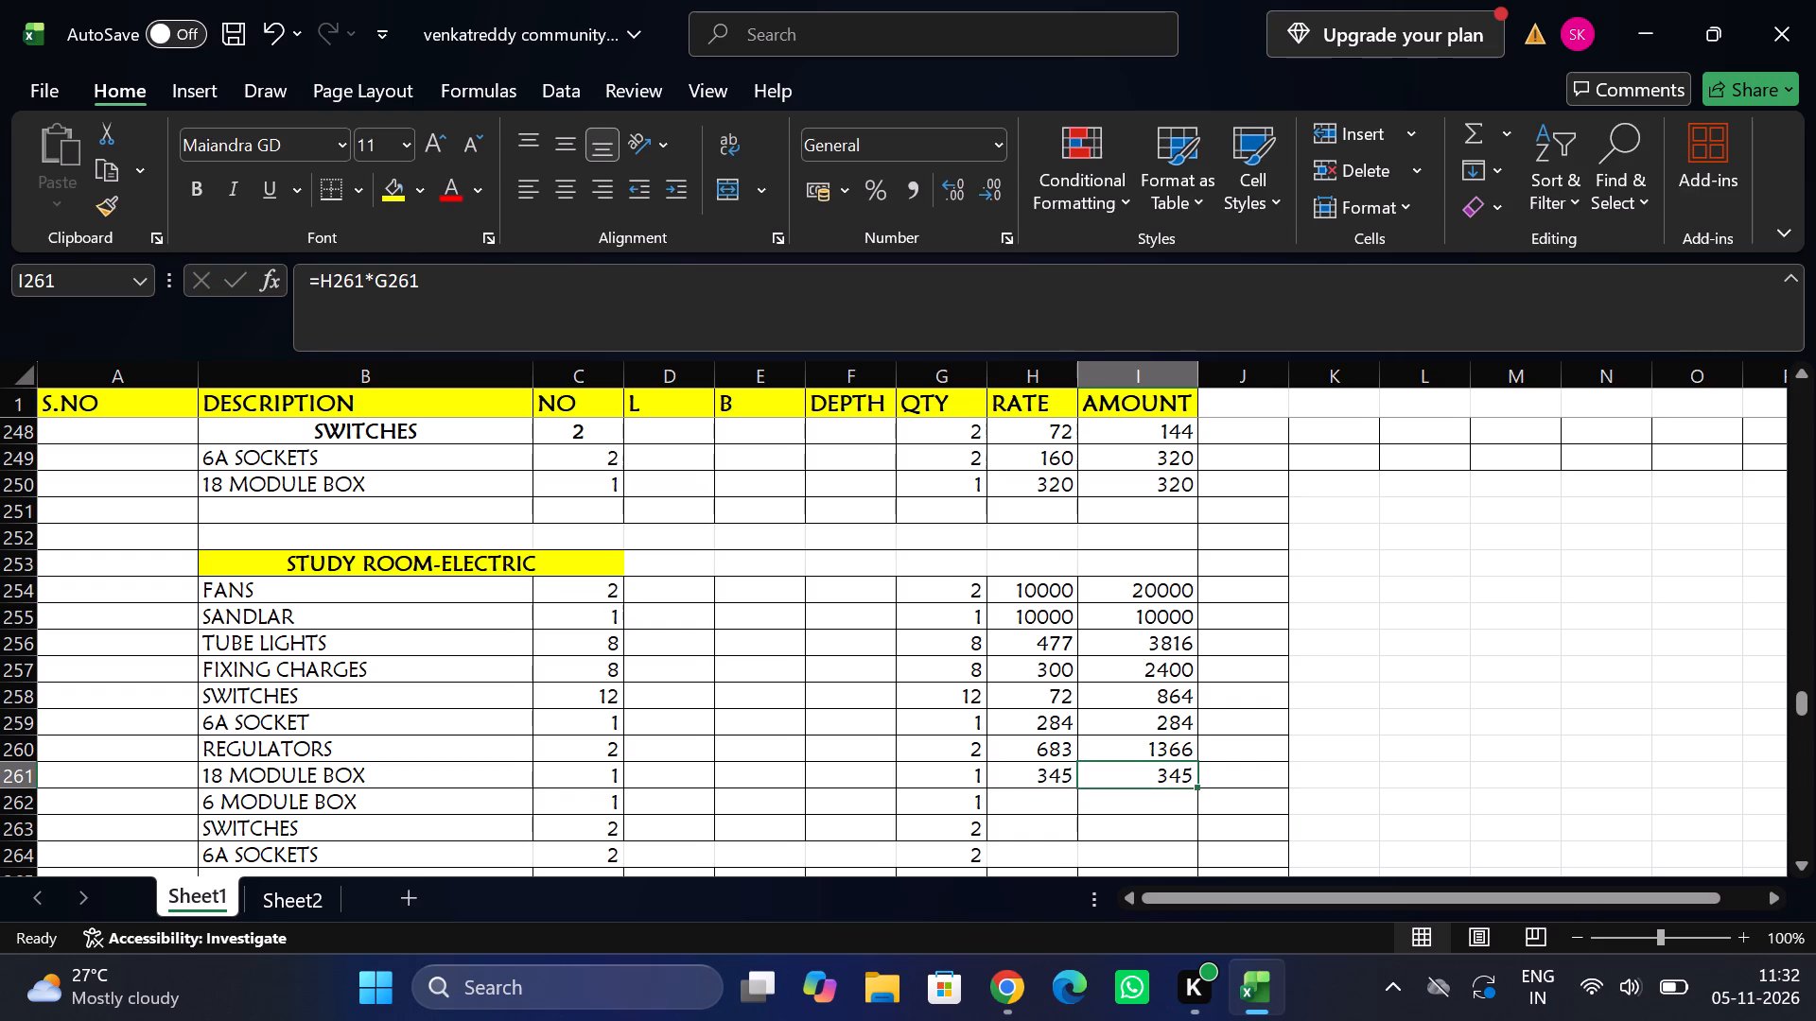
Recheck the modular cover frame rates in the SSR and set the study room 6 MODULE BOX rate to 180.
left_click(1005, 800)
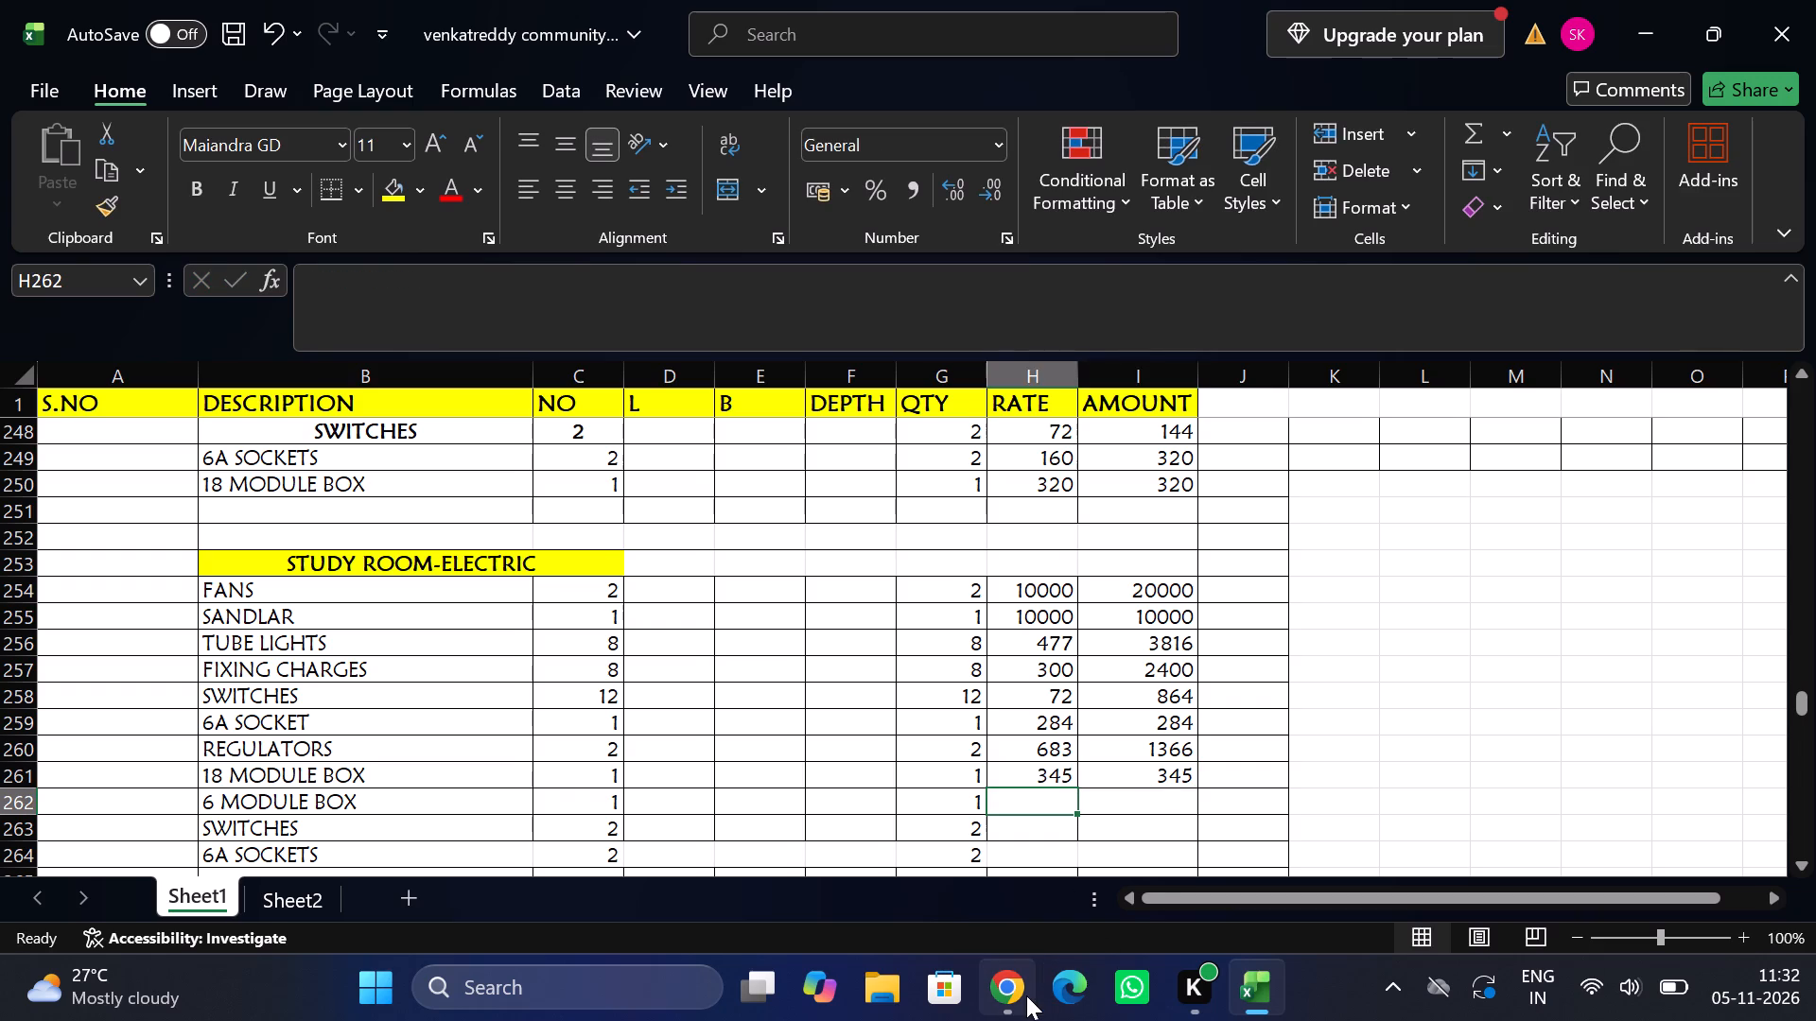
left_click(1027, 894)
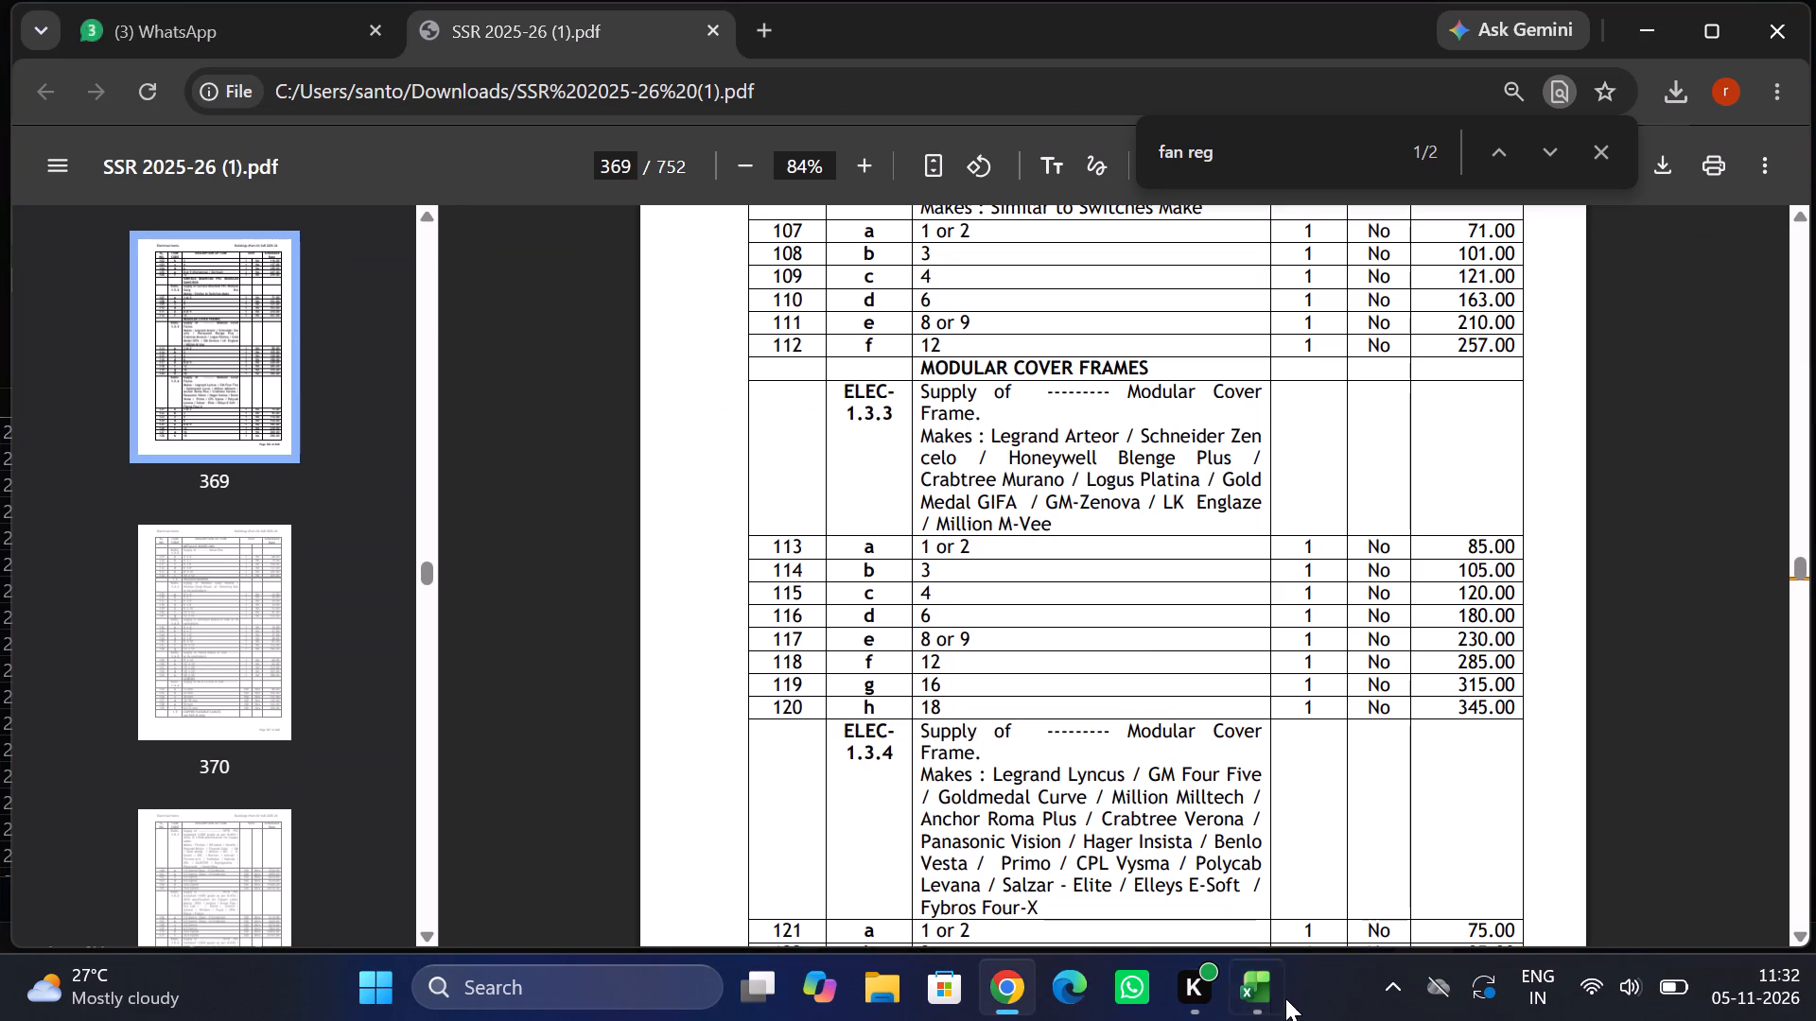
left_click(1256, 883)
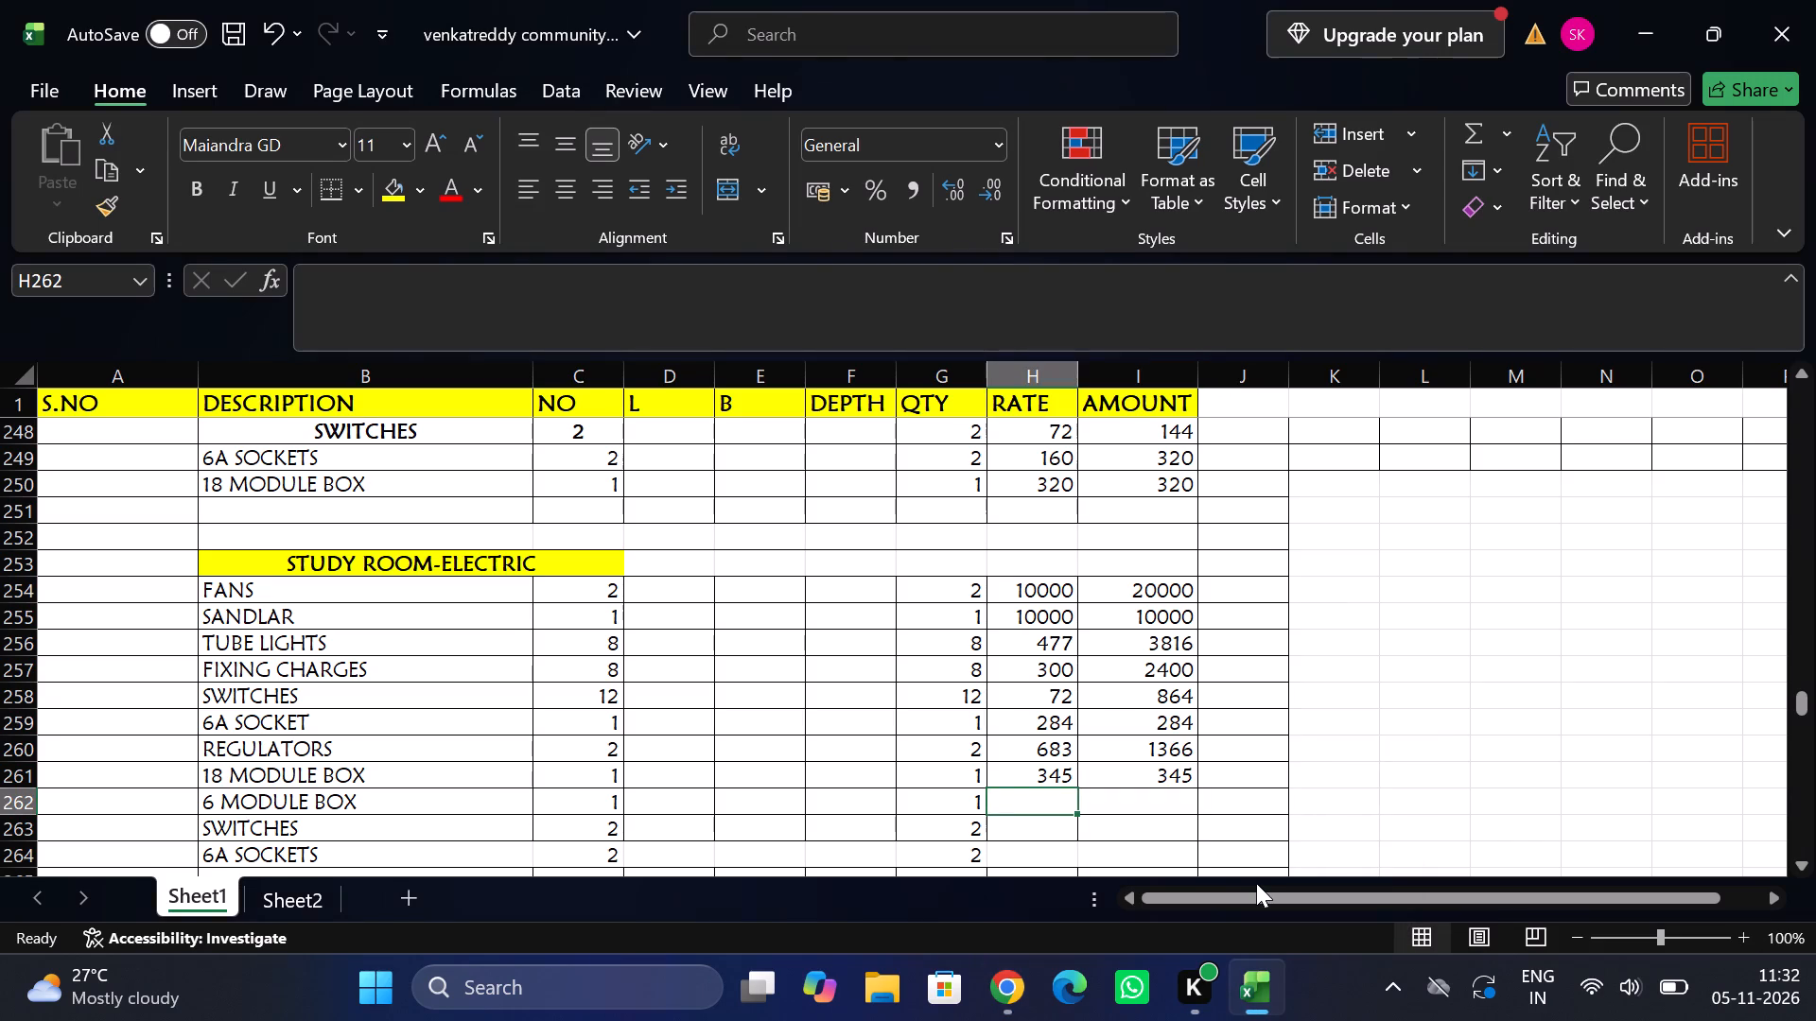
type("180")
key("Tab")
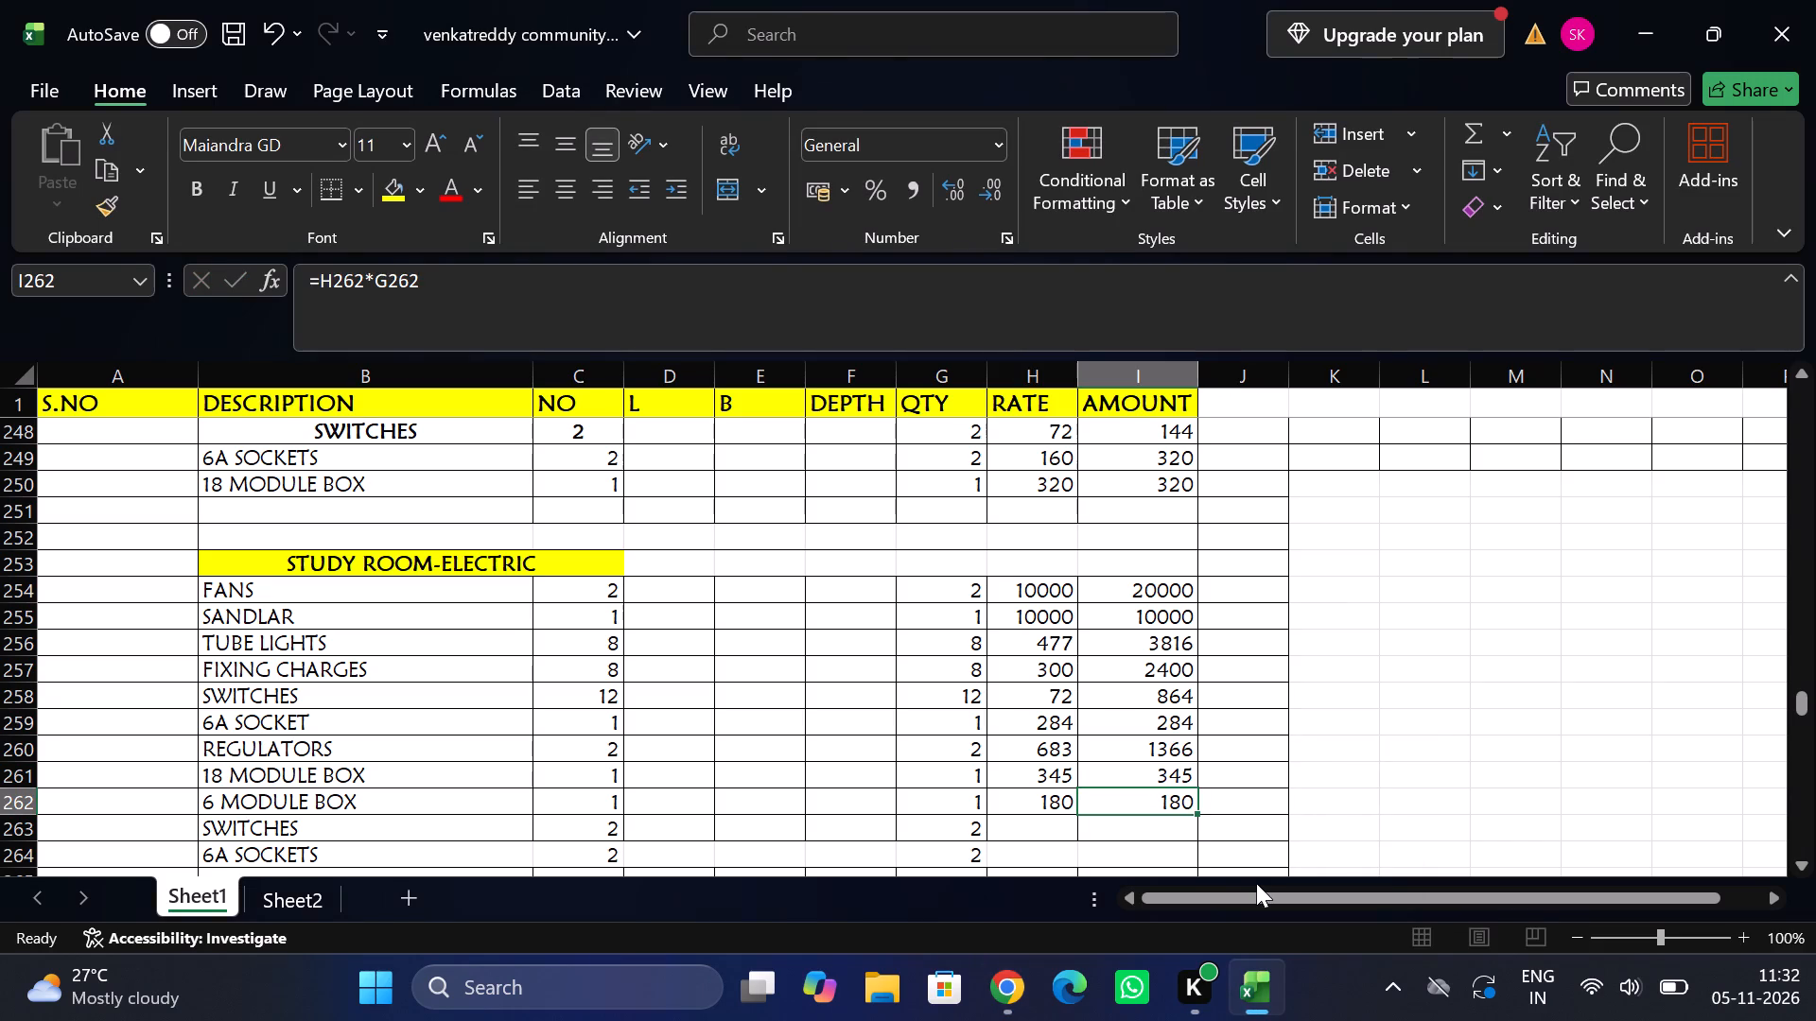
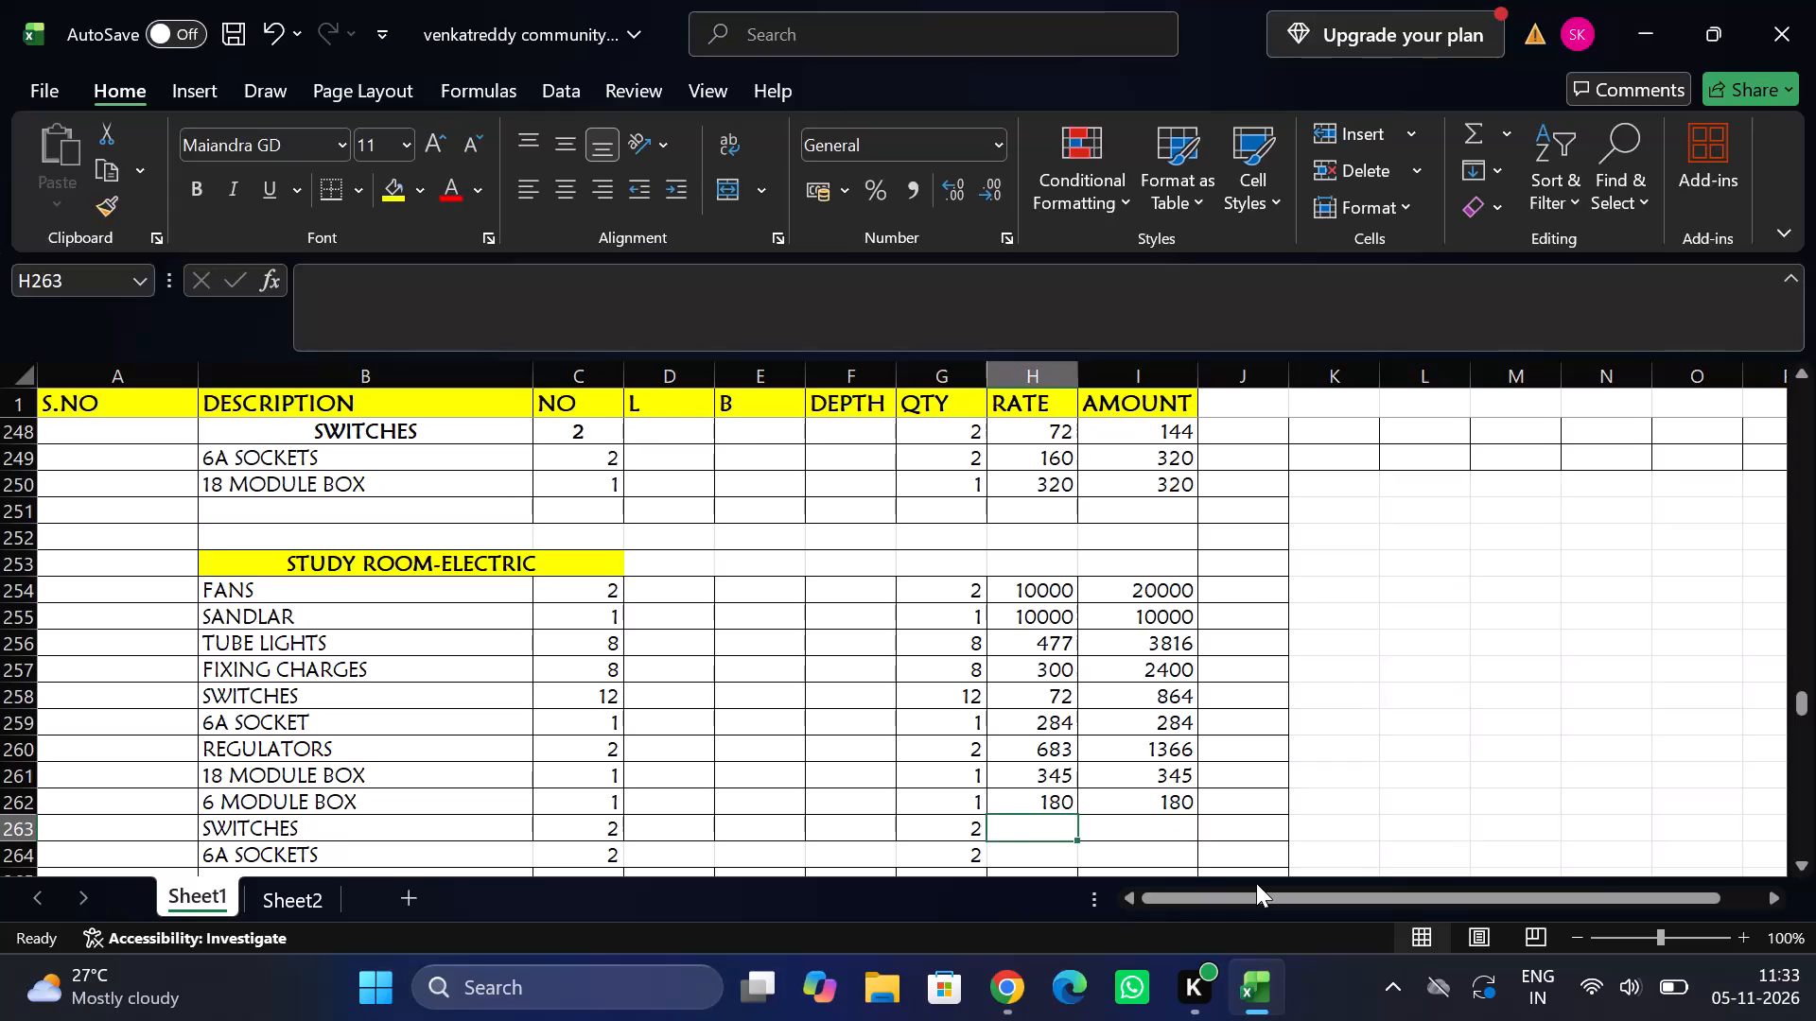
Enter rates of 72 for the study room's second SWITCHES row and 284 for its 6A SOCKETS row.
type("72")
key("Tab")
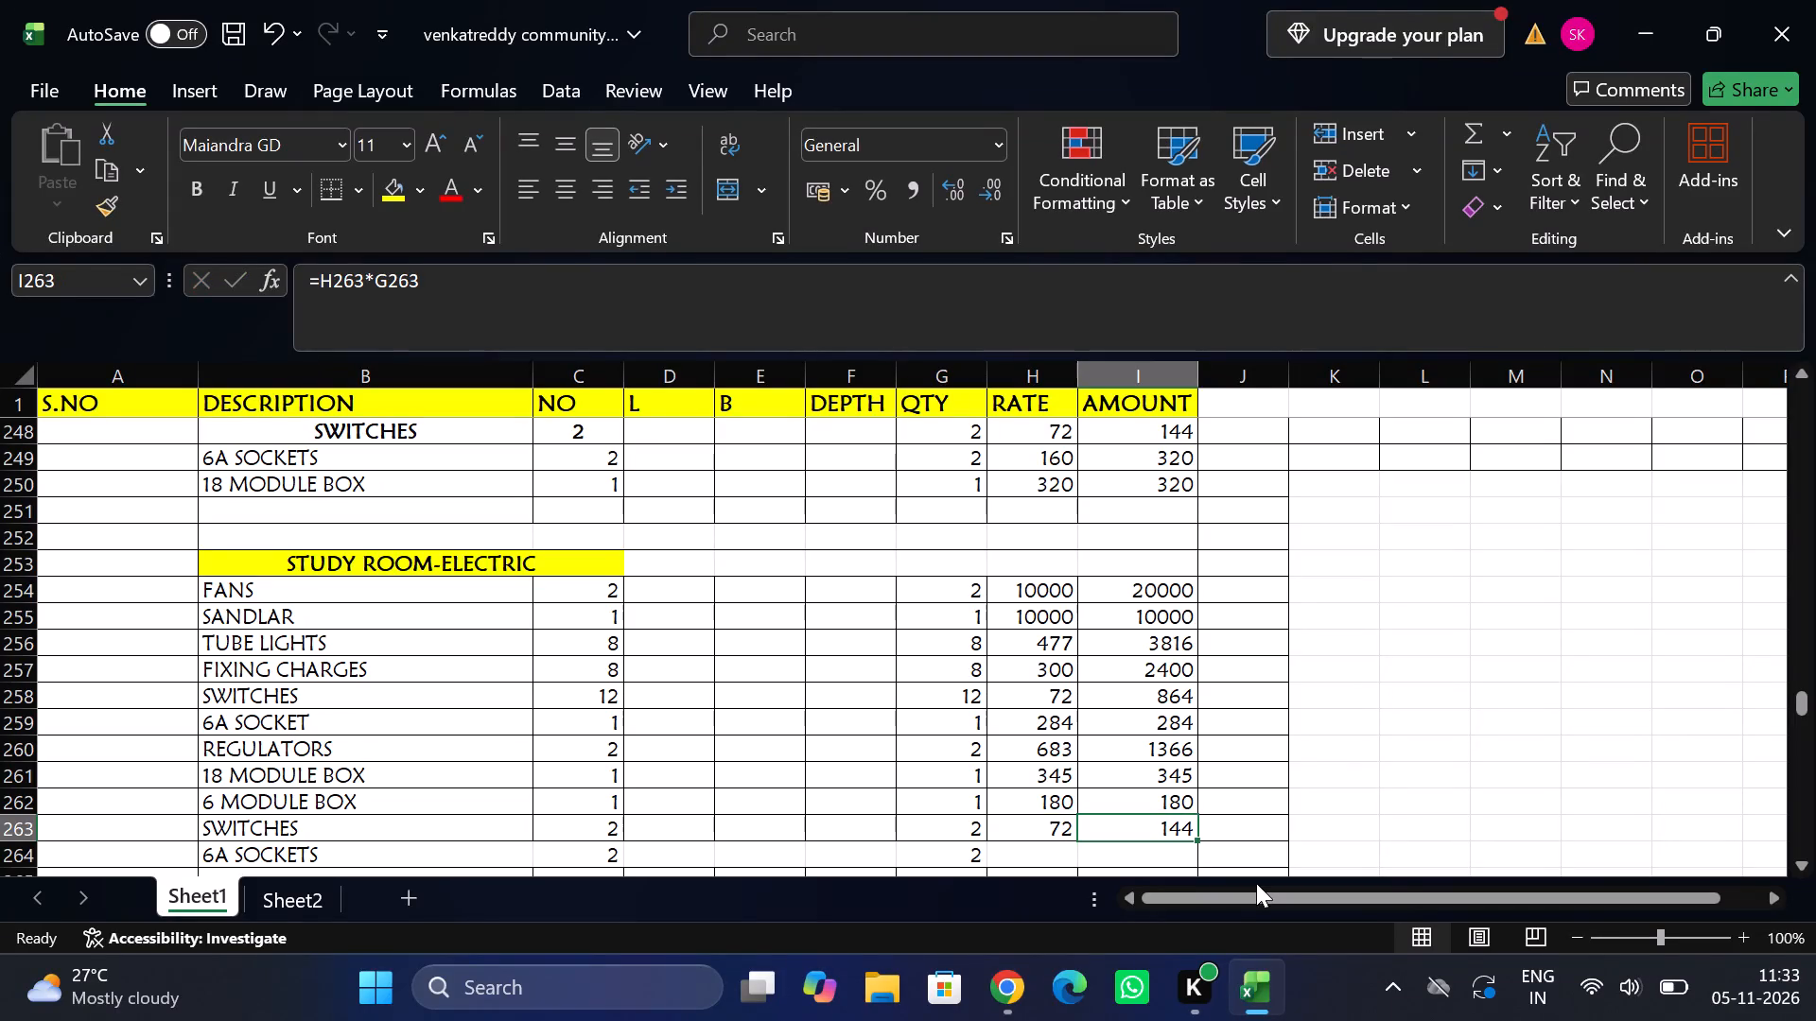
key("Down")
key("Left")
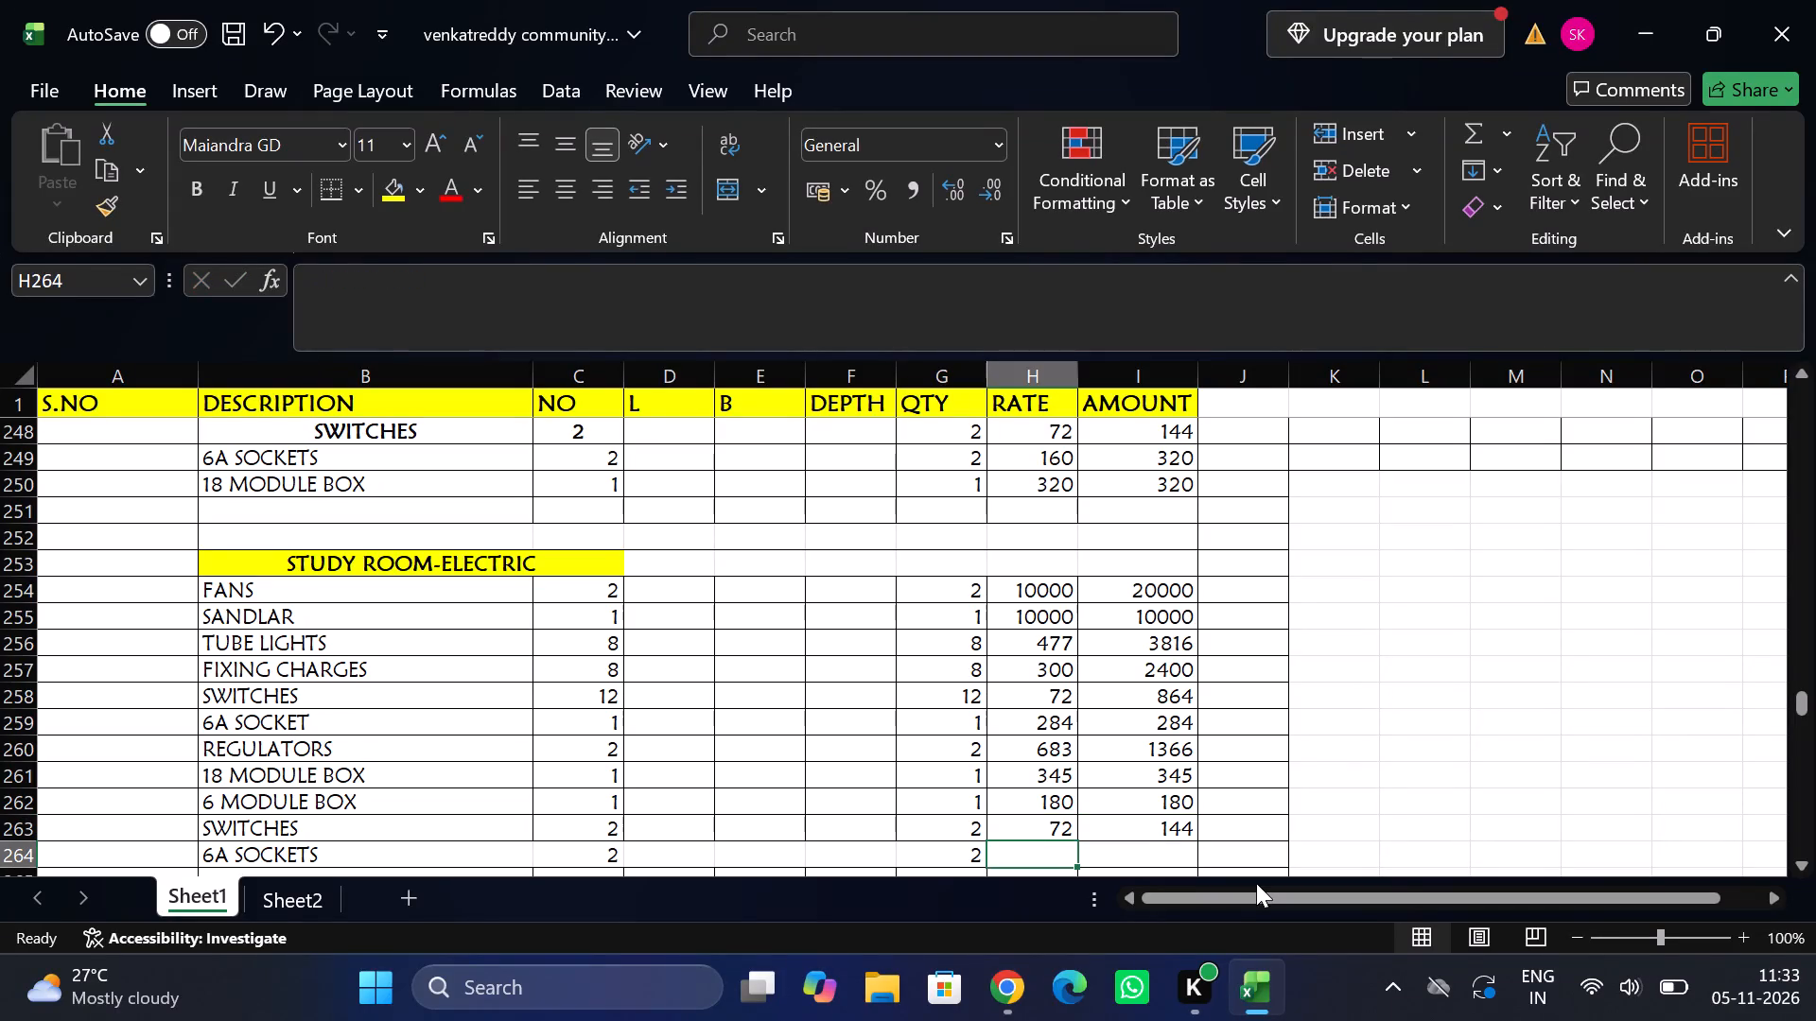
type("284")
key("Tab")
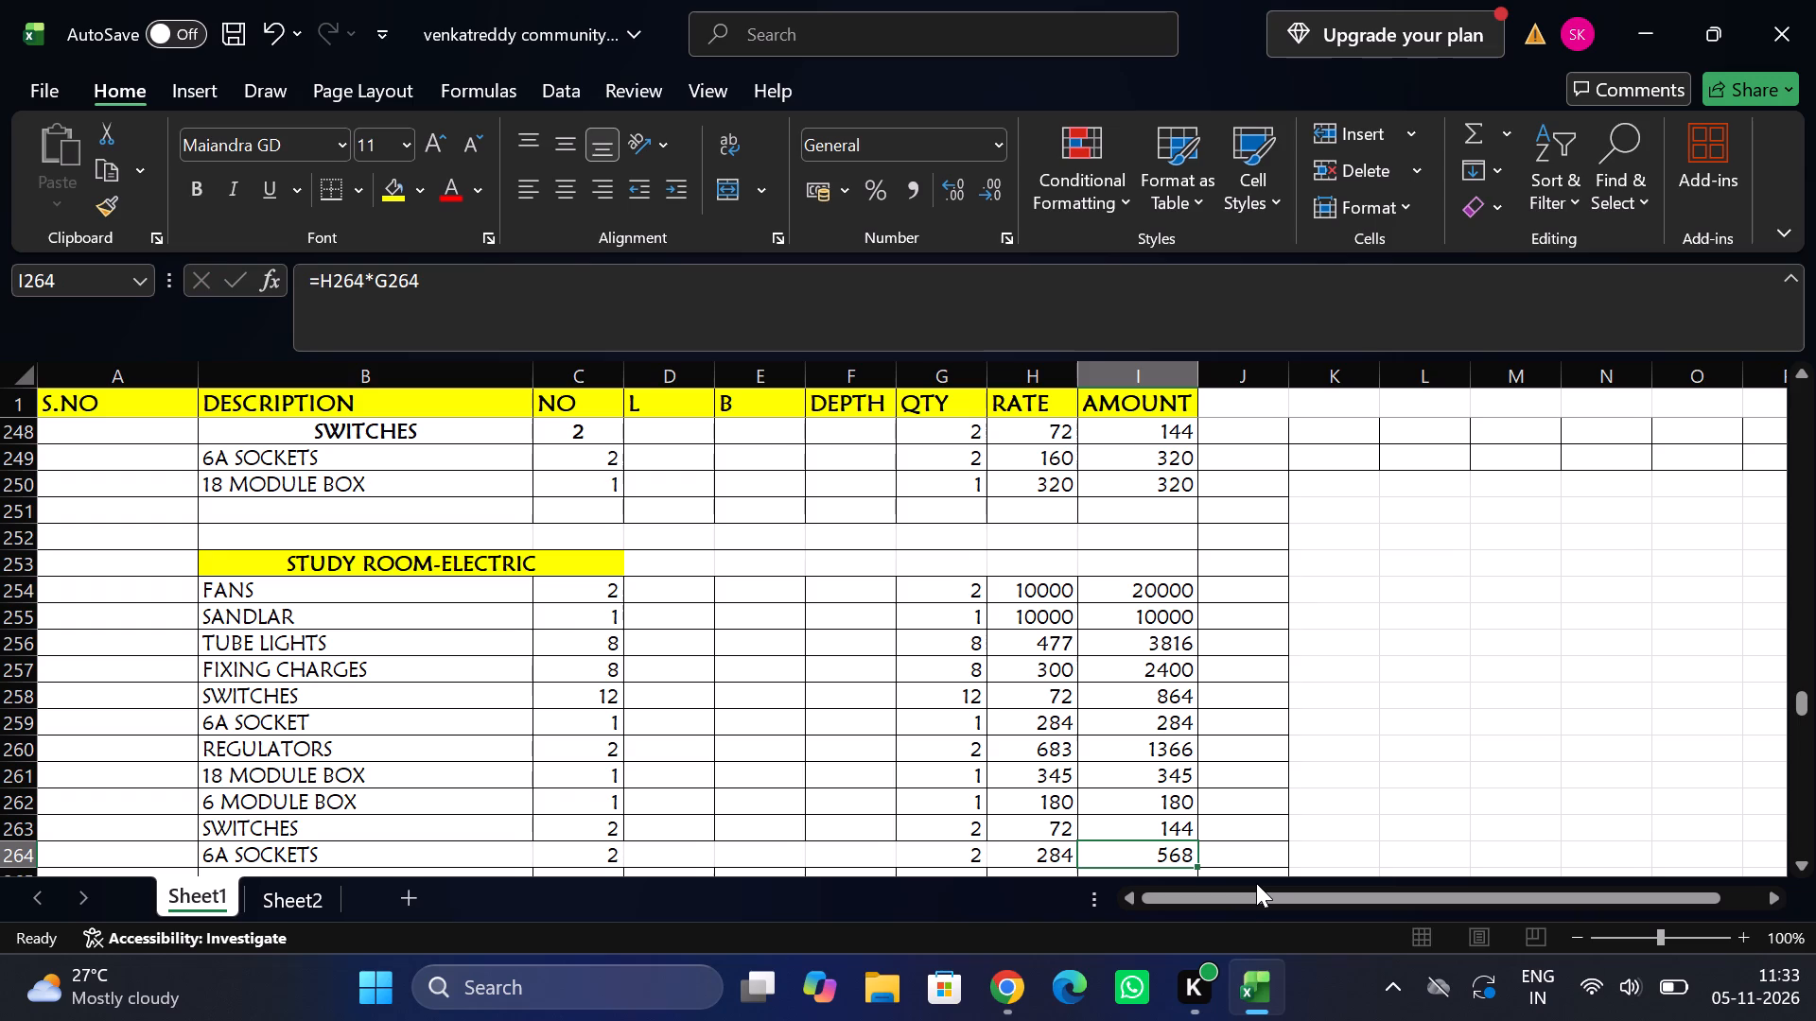
For the FANS row below the study room block, enter a rate of 10000 and calculate the amount as rate times quantity.
key("Down")
key("Down")
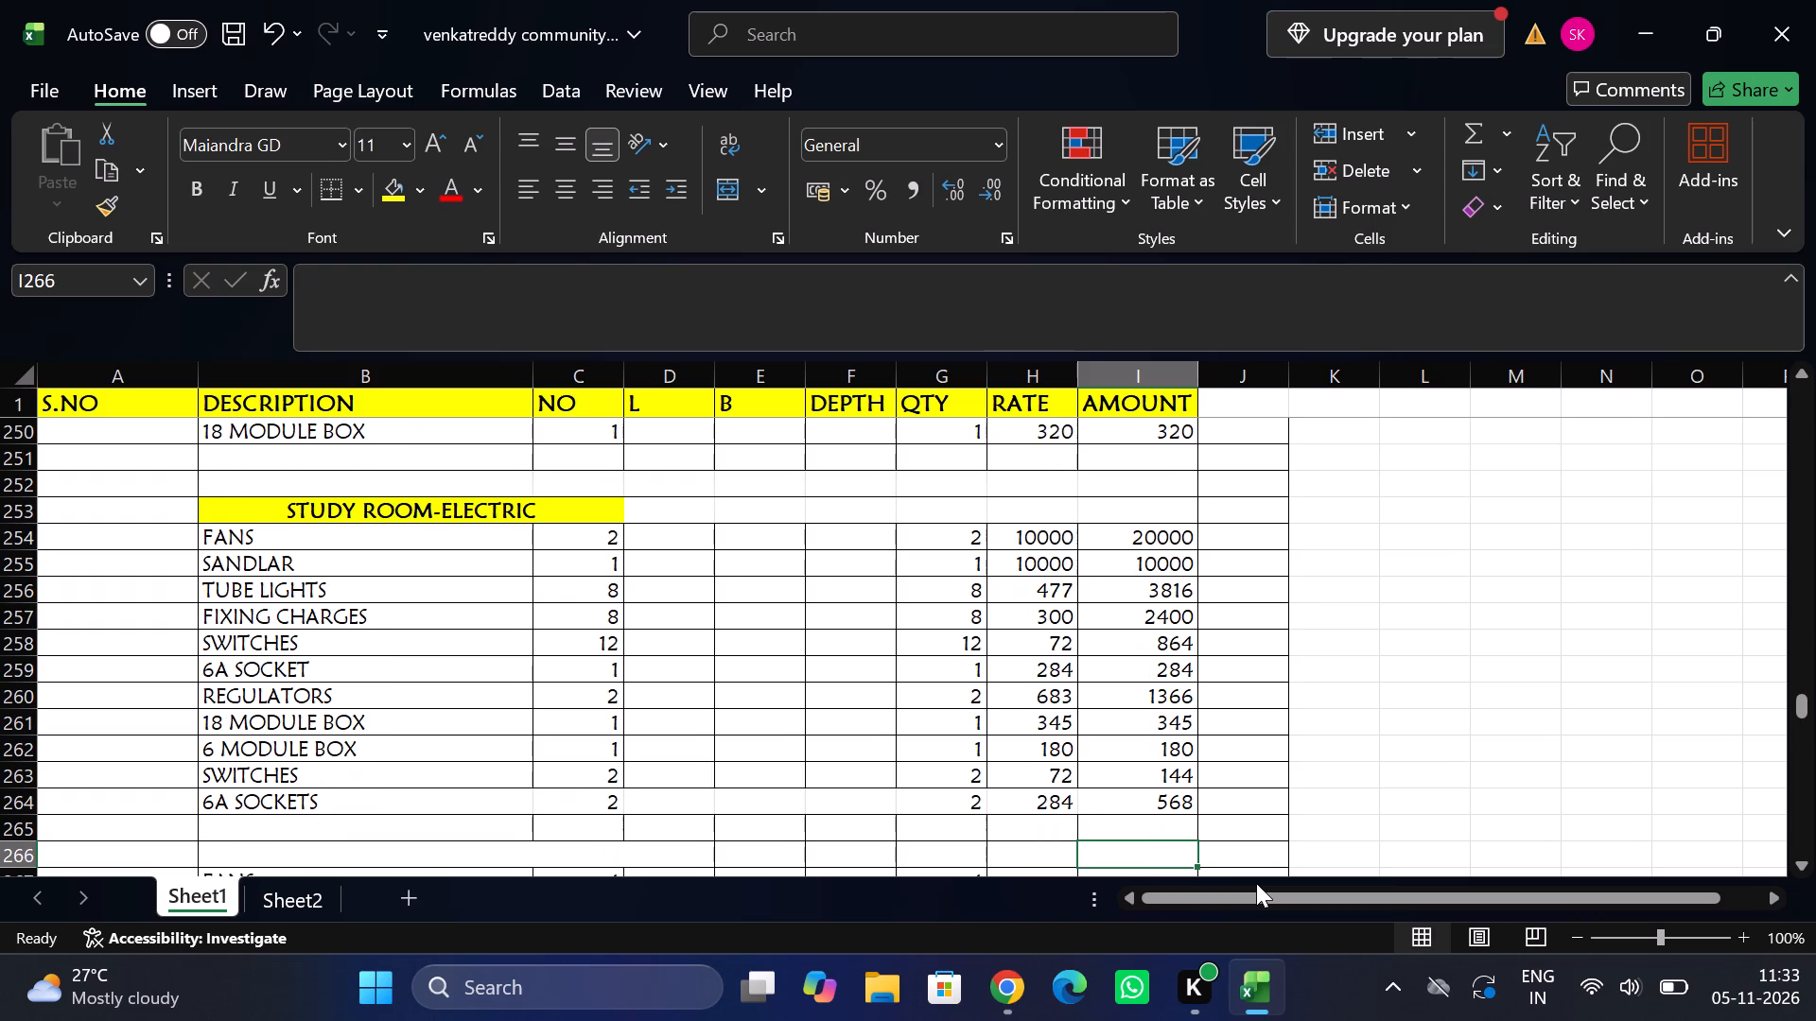
key("Down")
key("Down")
key("Down")
key("Up")
key("Up")
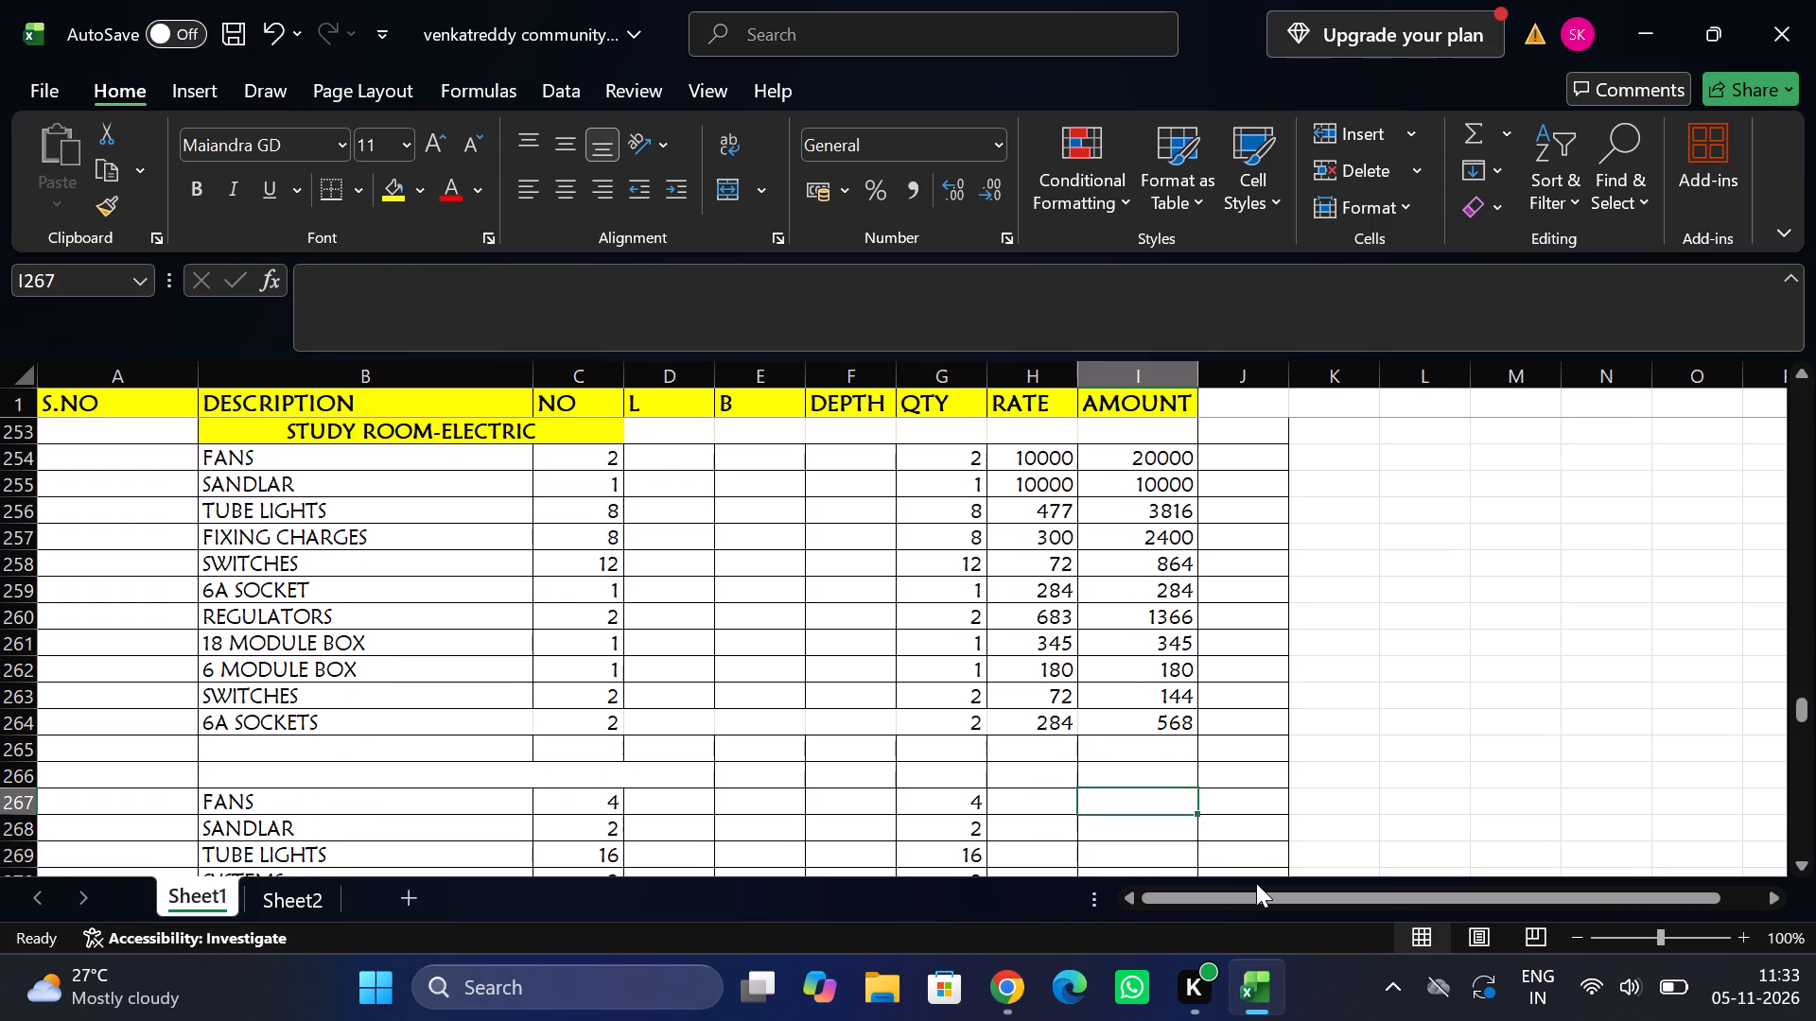
key("Left")
type("10000")
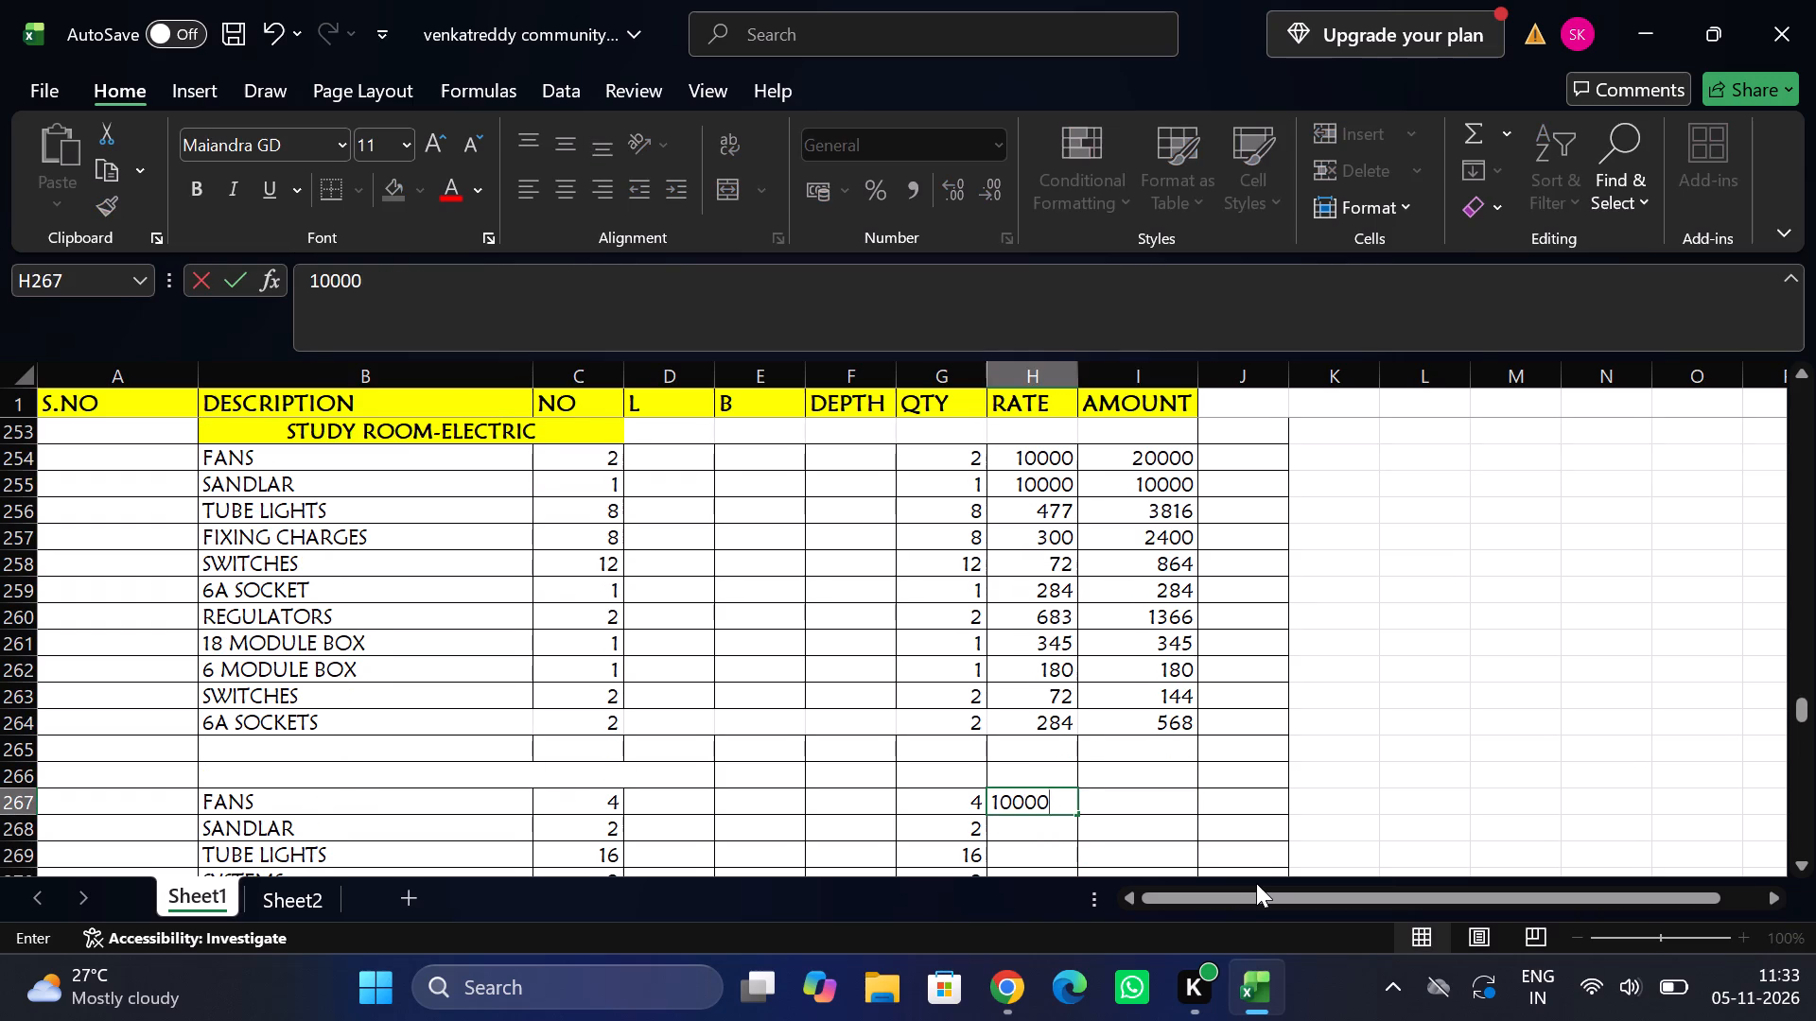
key("Tab")
key("equal")
key("Left")
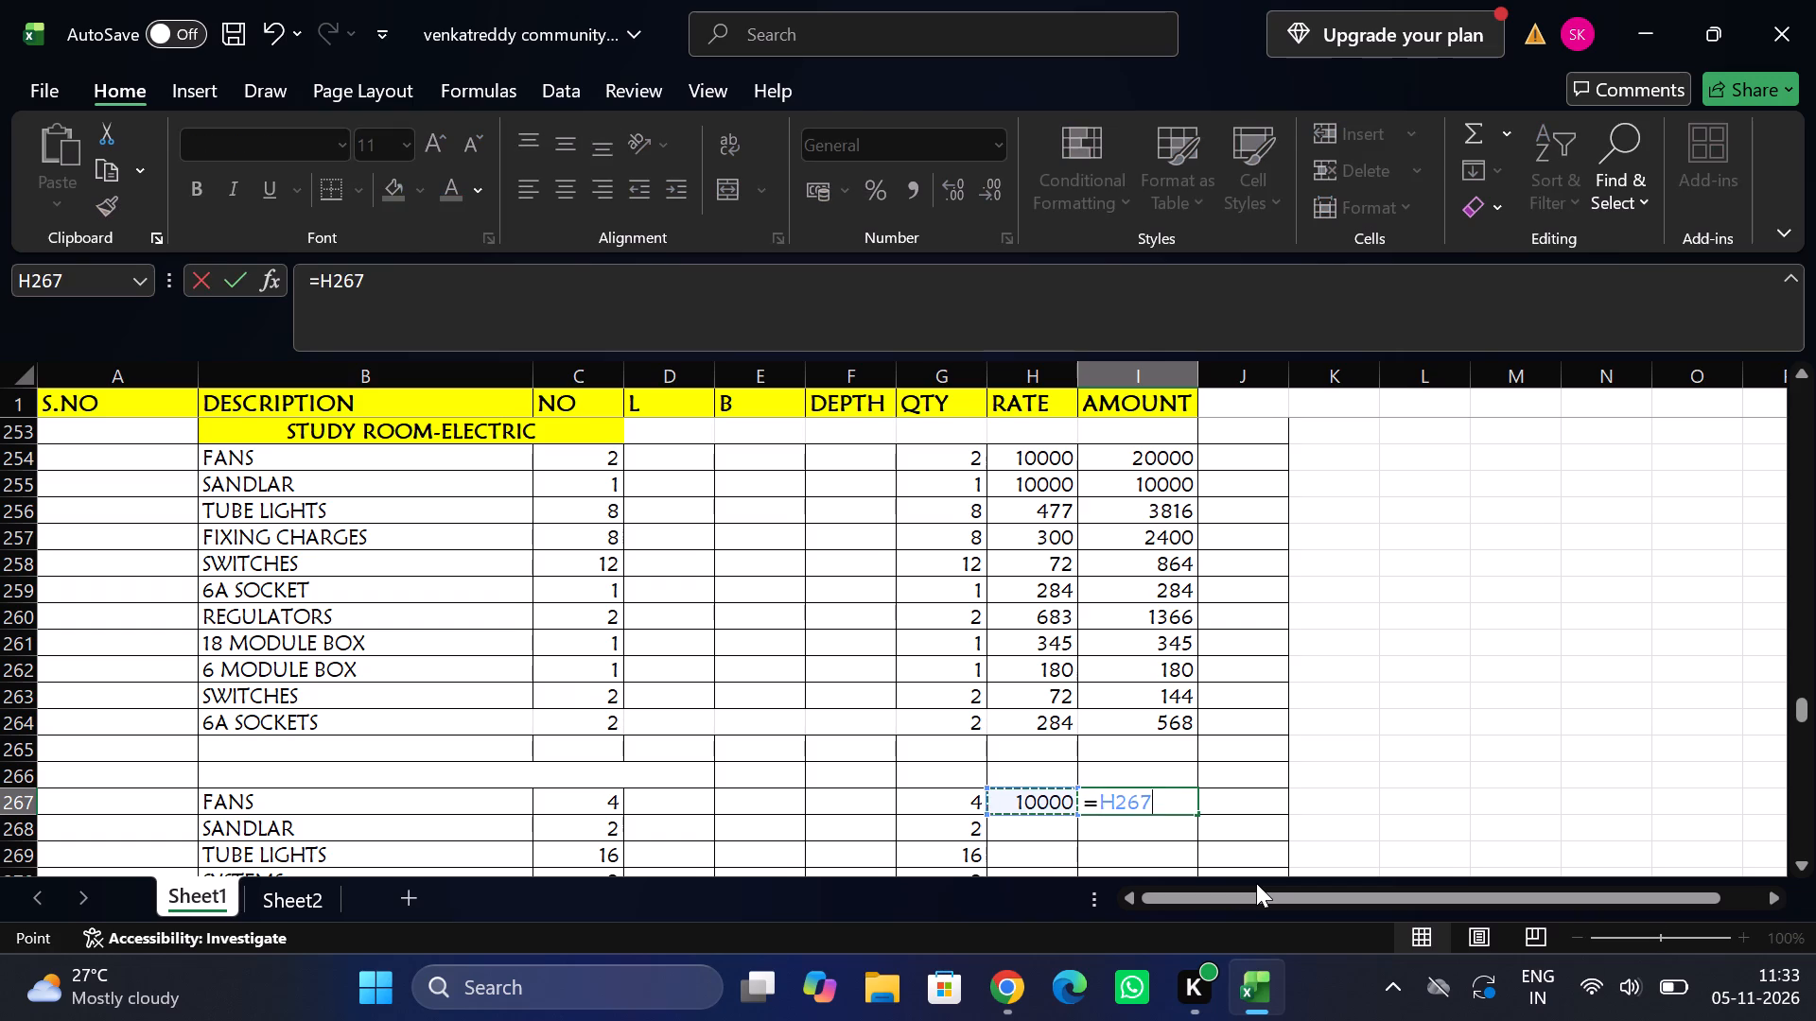
key("shift+asterisk")
key("Left")
key("Left")
key("Return")
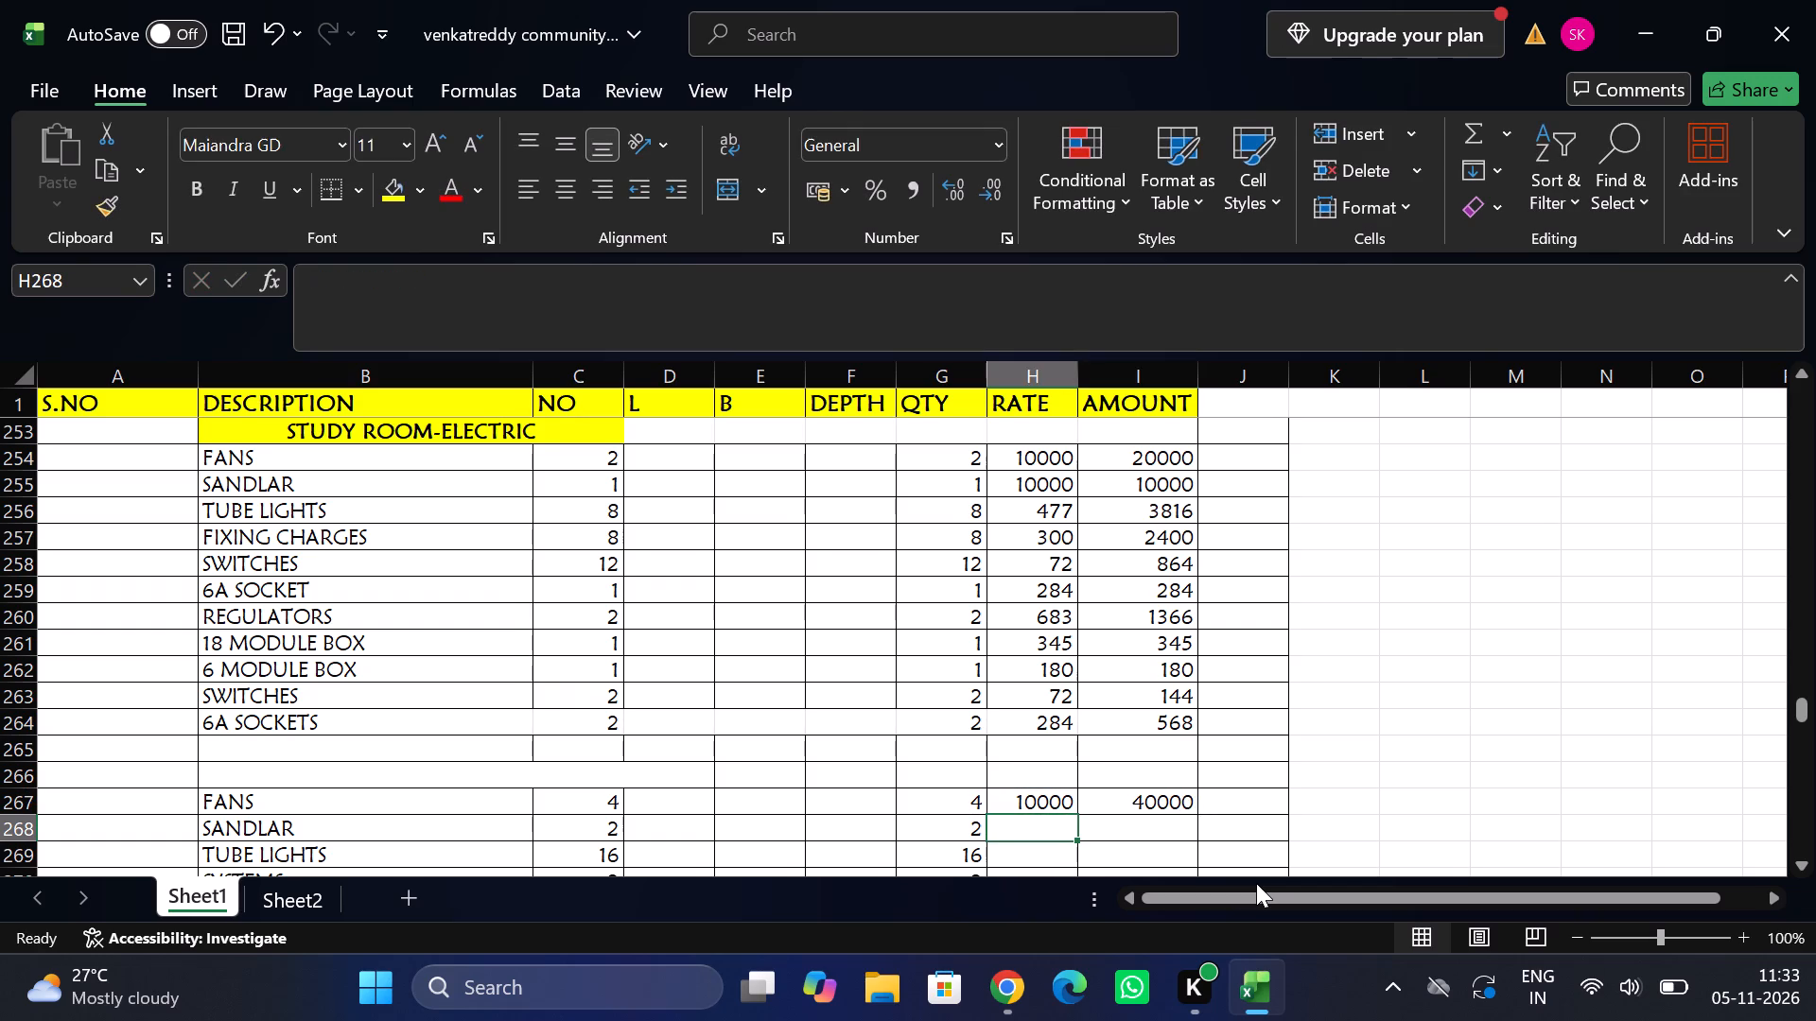
Enter rates of 10000 for SANDLAR and 477 for TUBE LIGHTS in rows 268 and 269, filling down the amount formula.
type("10000")
key("Tab")
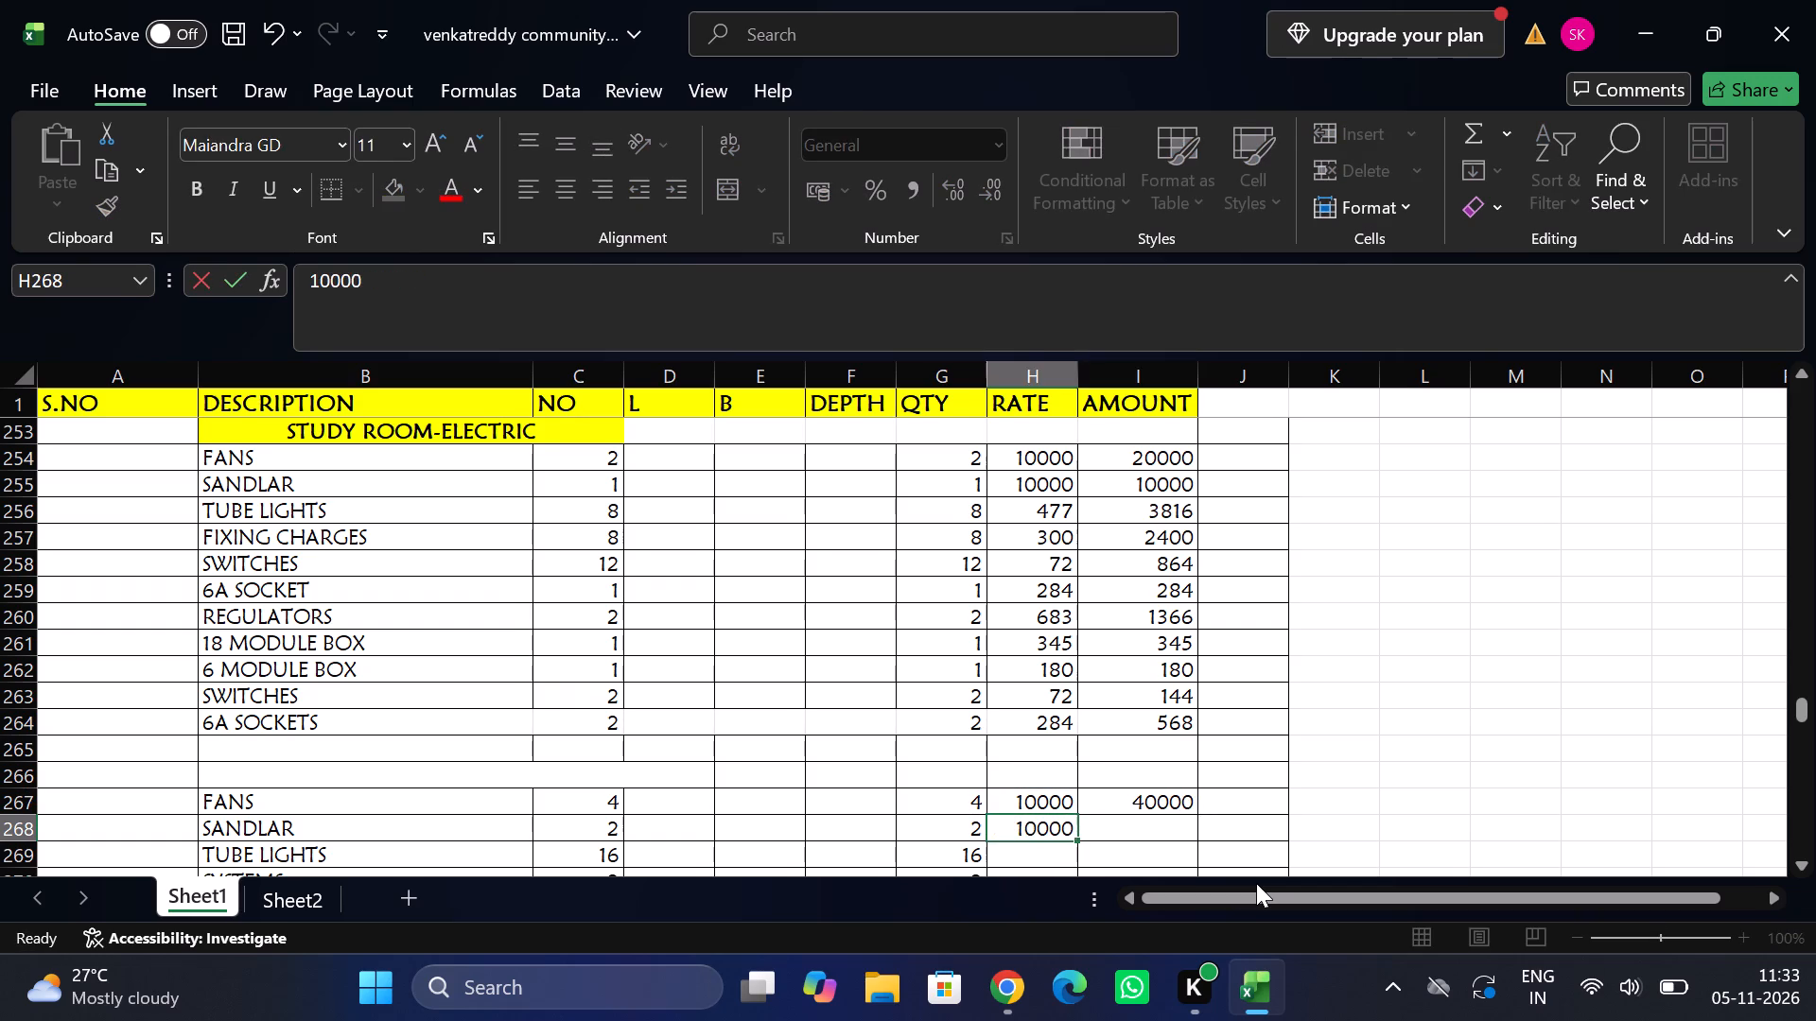
key("ctrl+d")
key("Down")
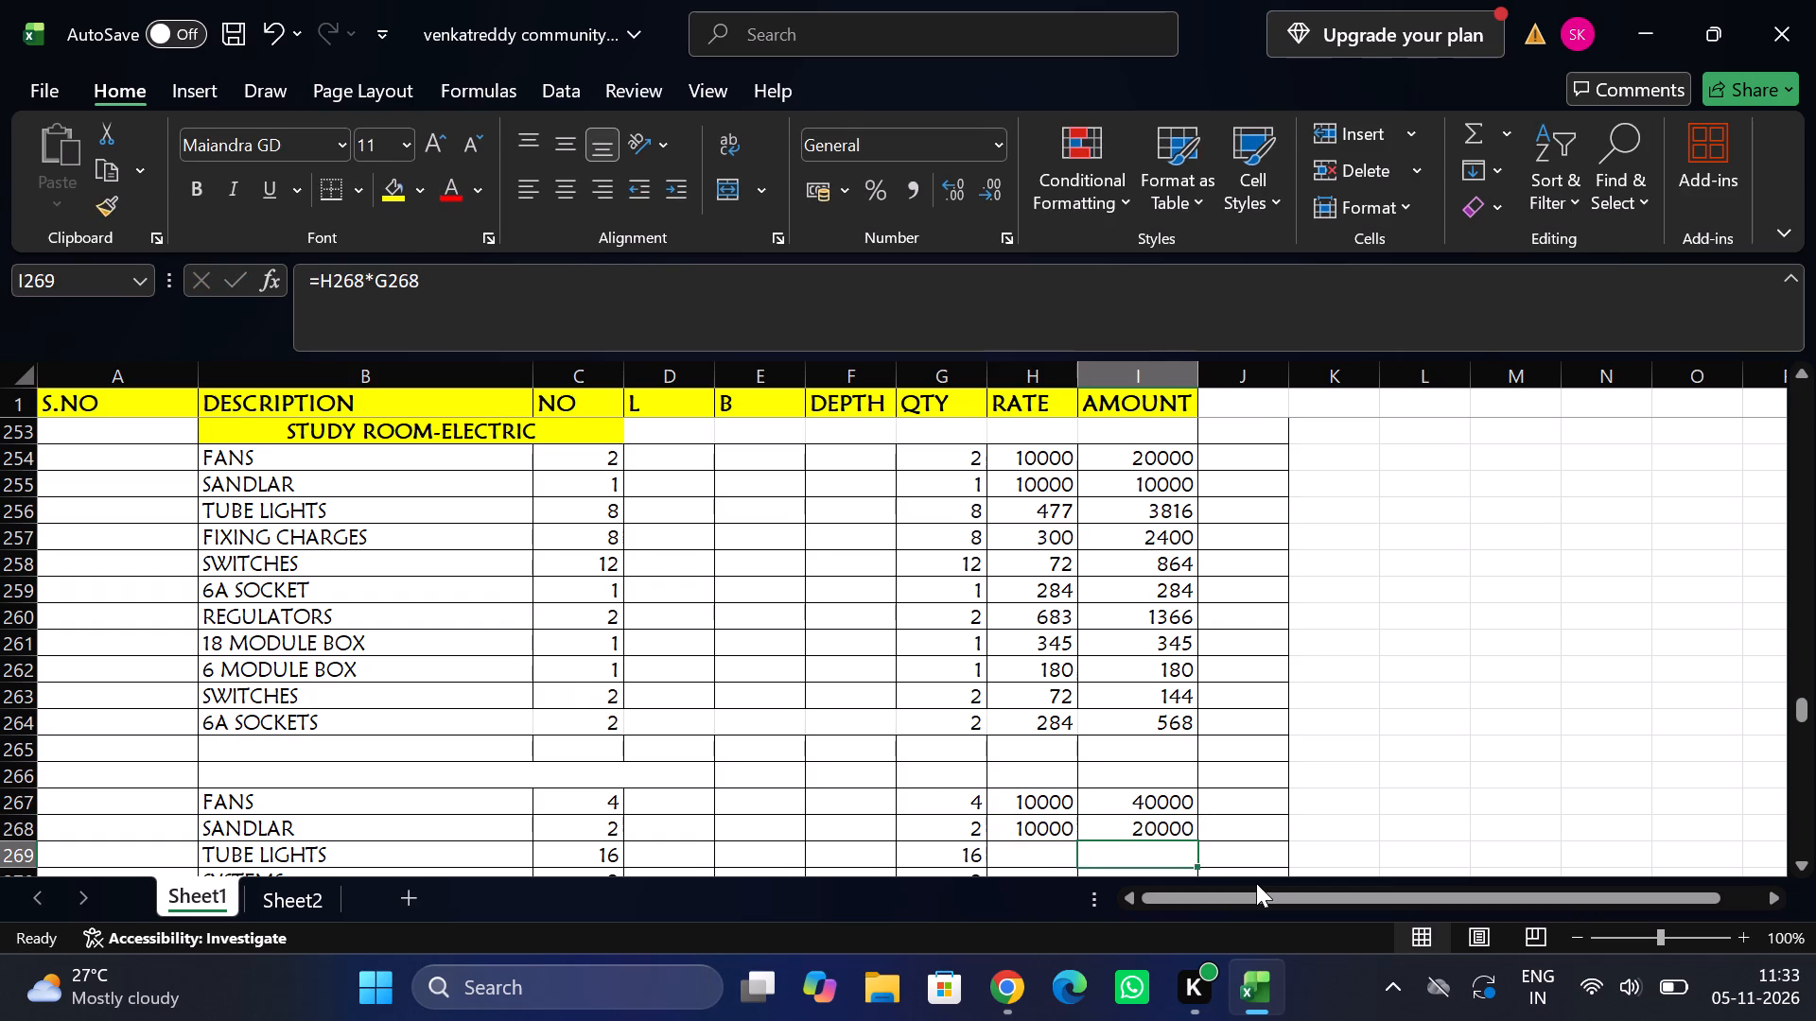
key("Left")
type("477")
key("Tab")
key("ctrl+d")
key("Down")
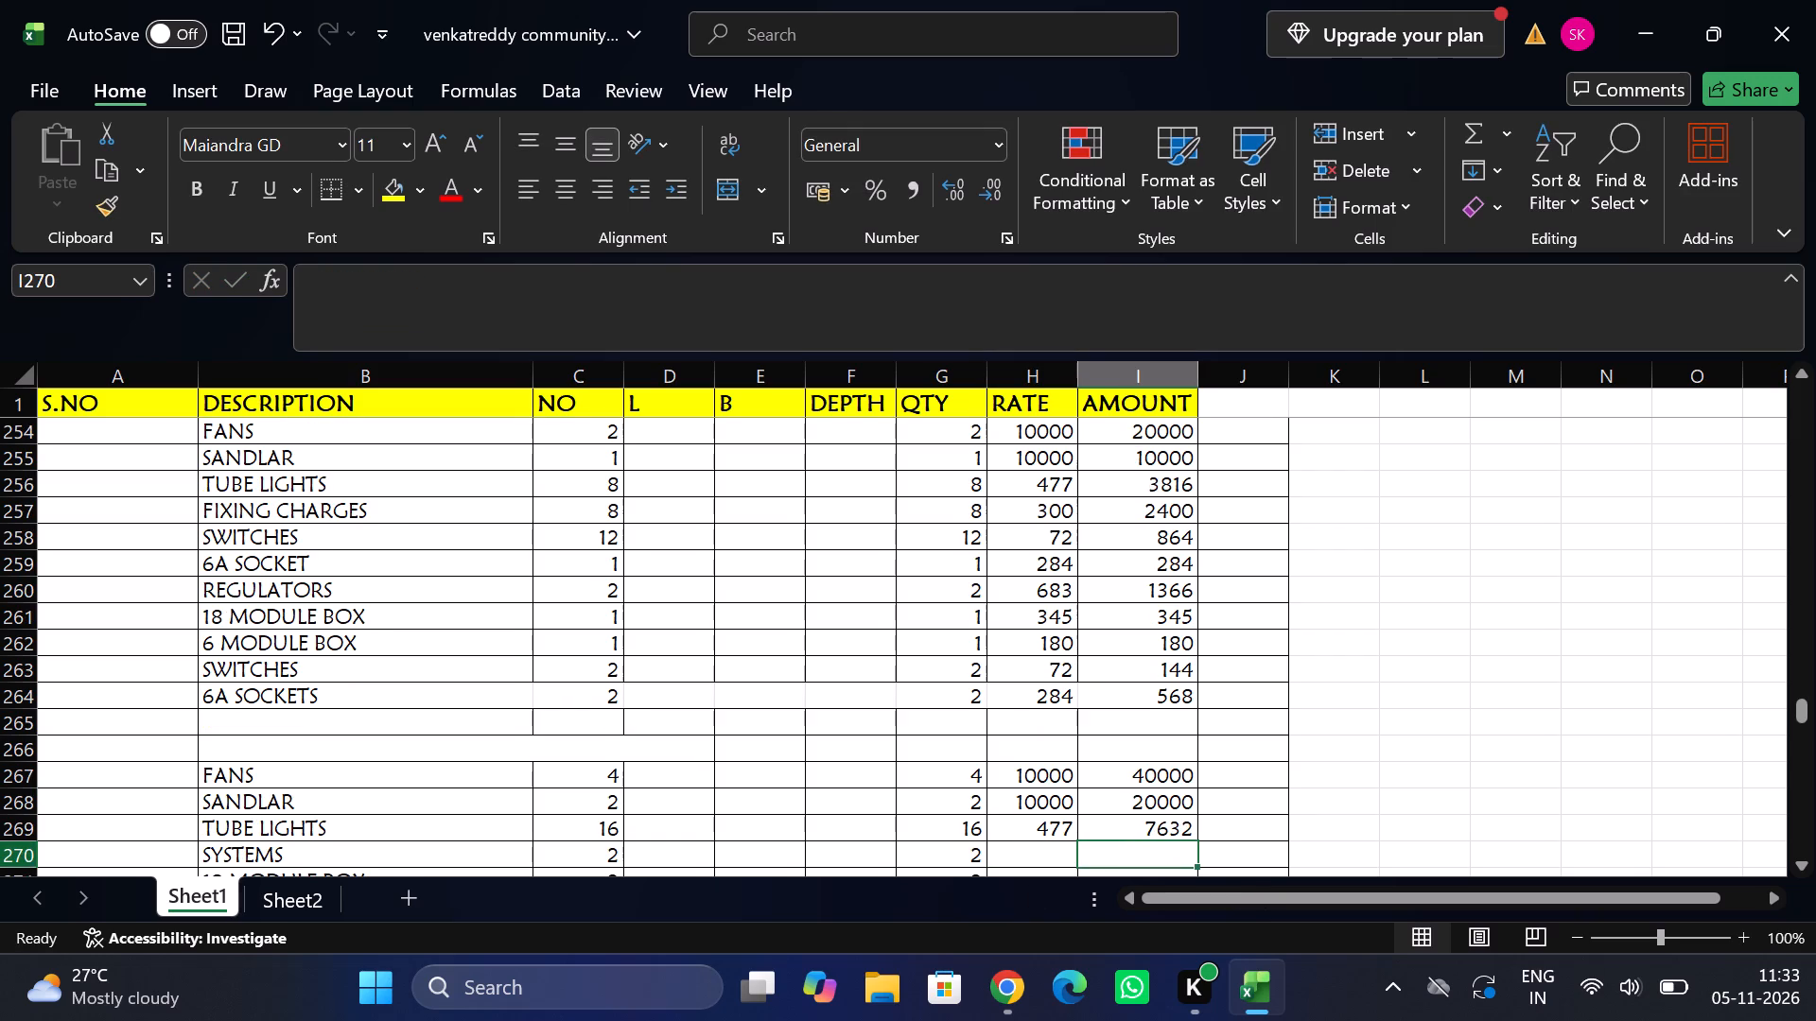
Insert a row above SYSTEMS, below the 16 TUBE LIGHTS, and describe it as fixing charges.
left_click(28, 854)
right_click(28, 854)
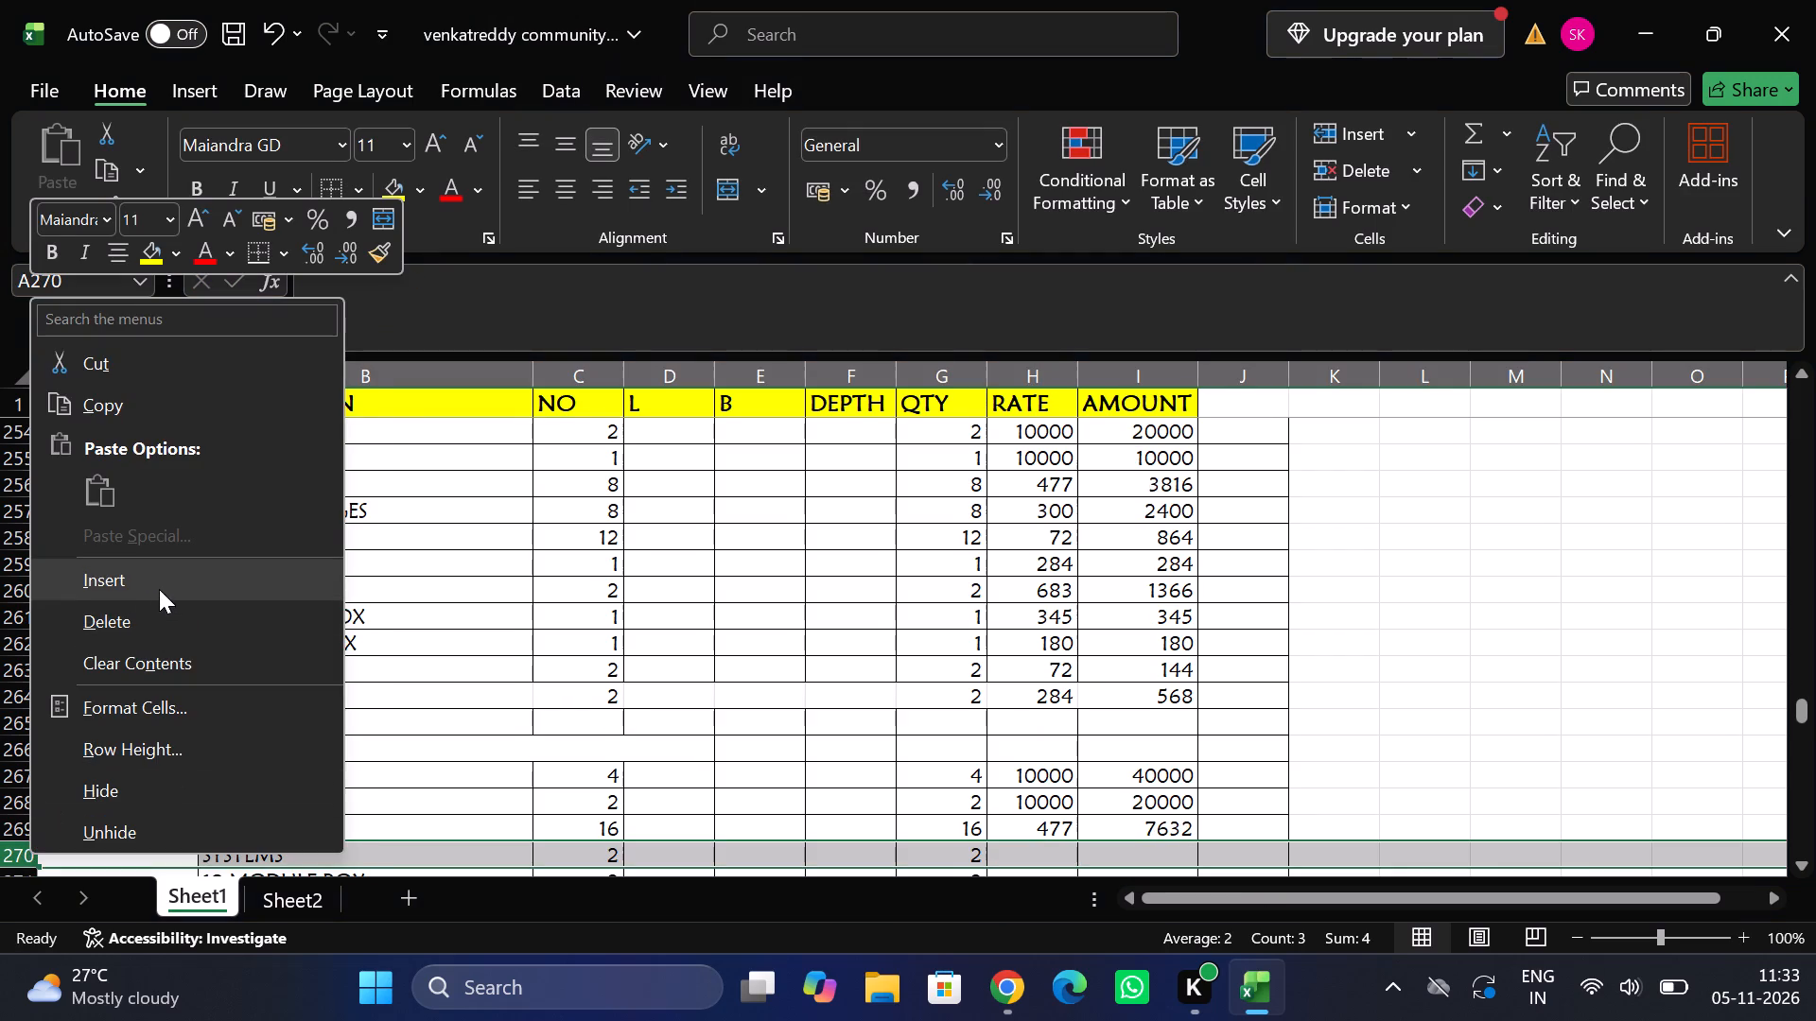
left_click(159, 589)
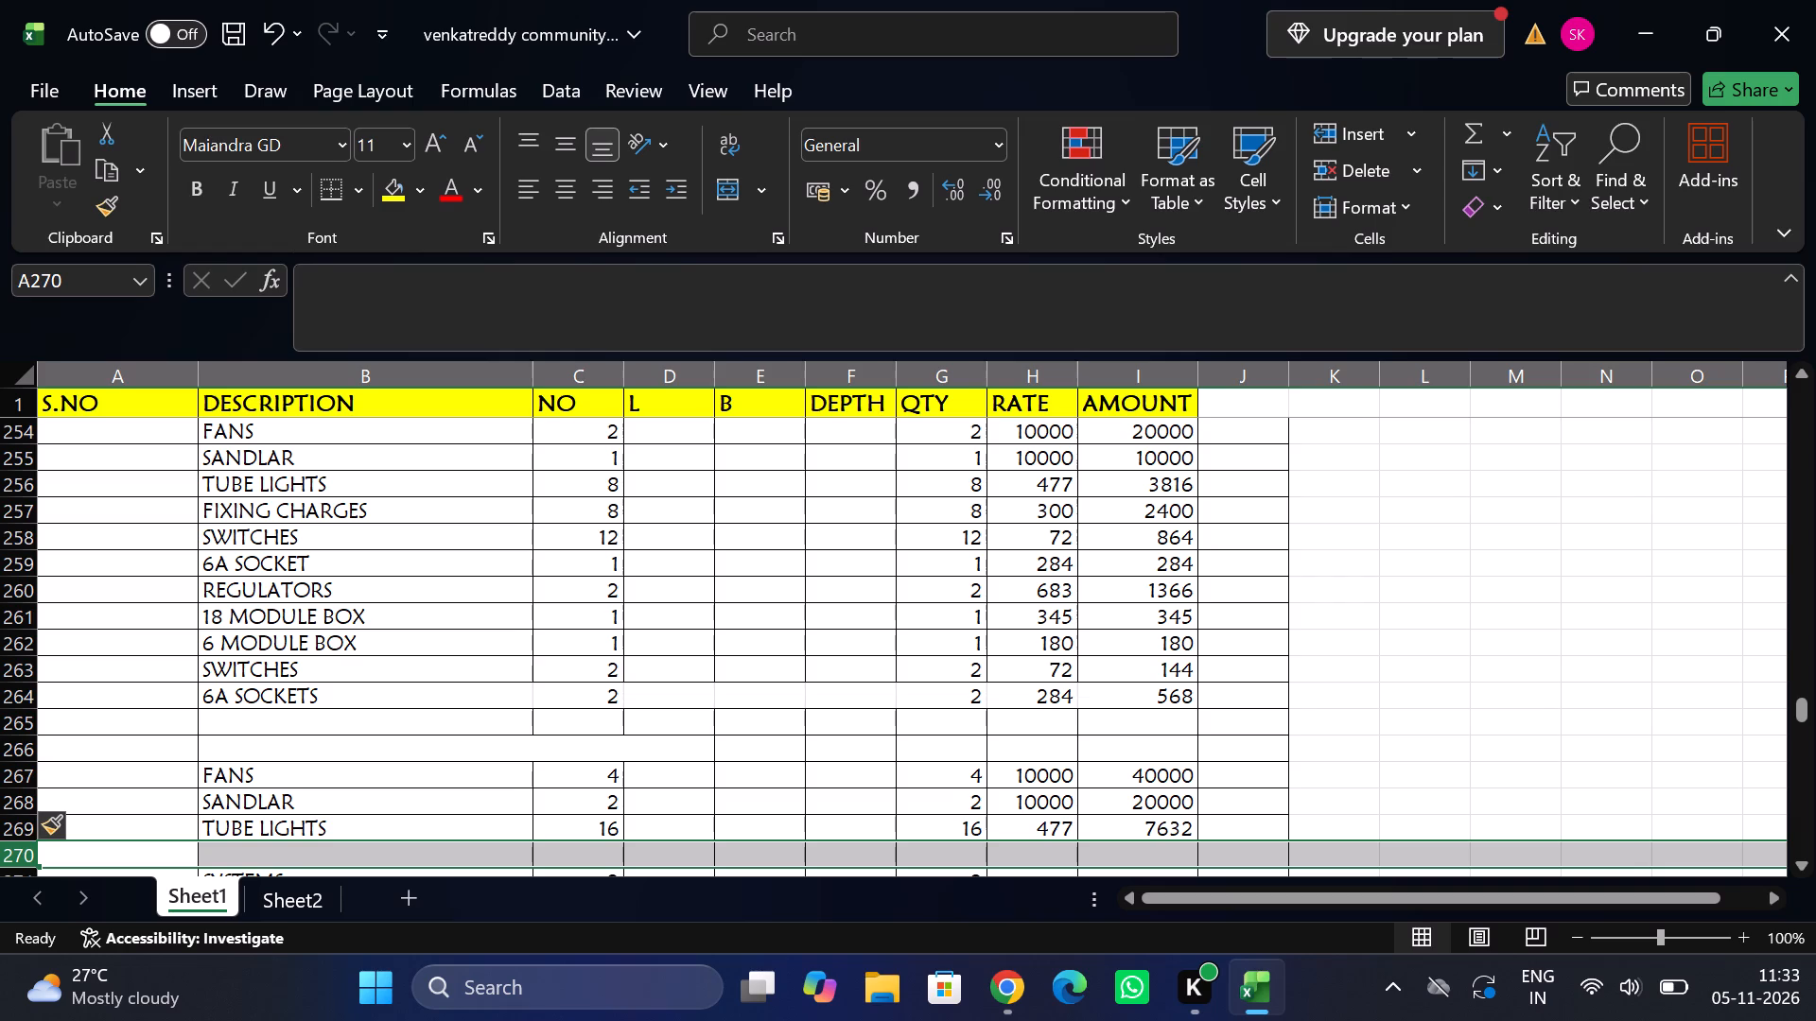
left_click(240, 857)
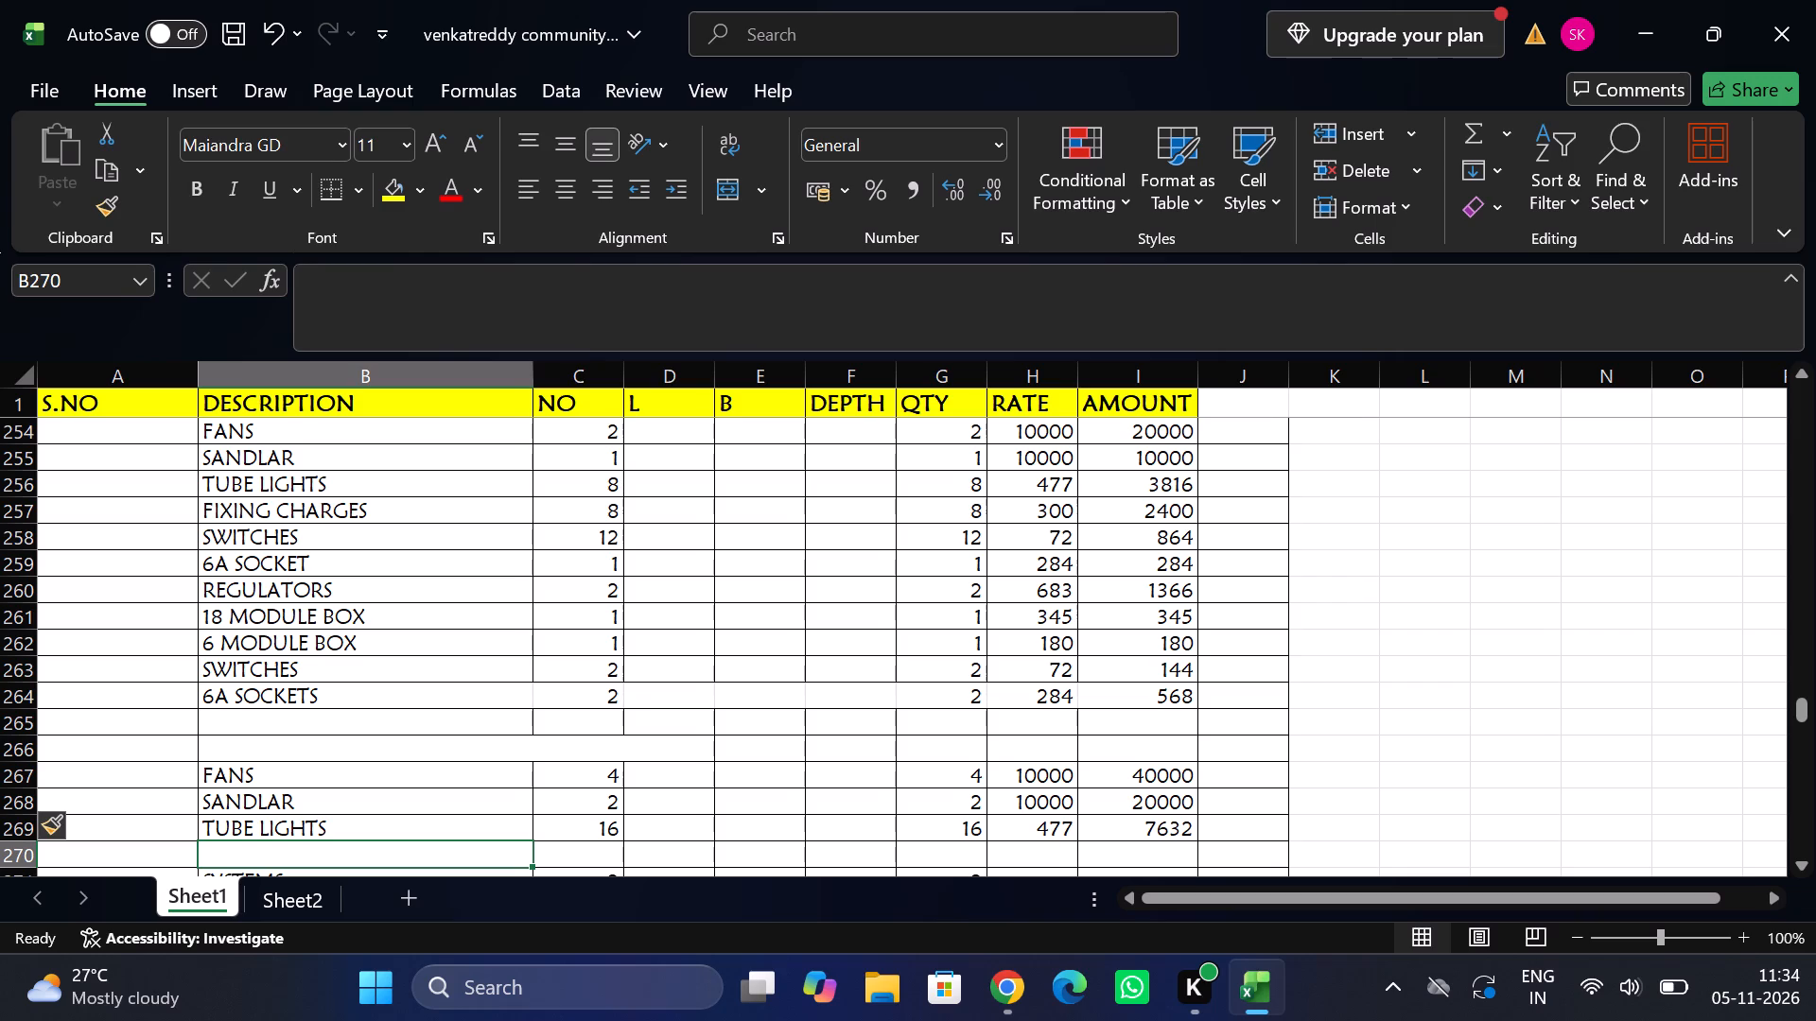
type("fixing")
key("space")
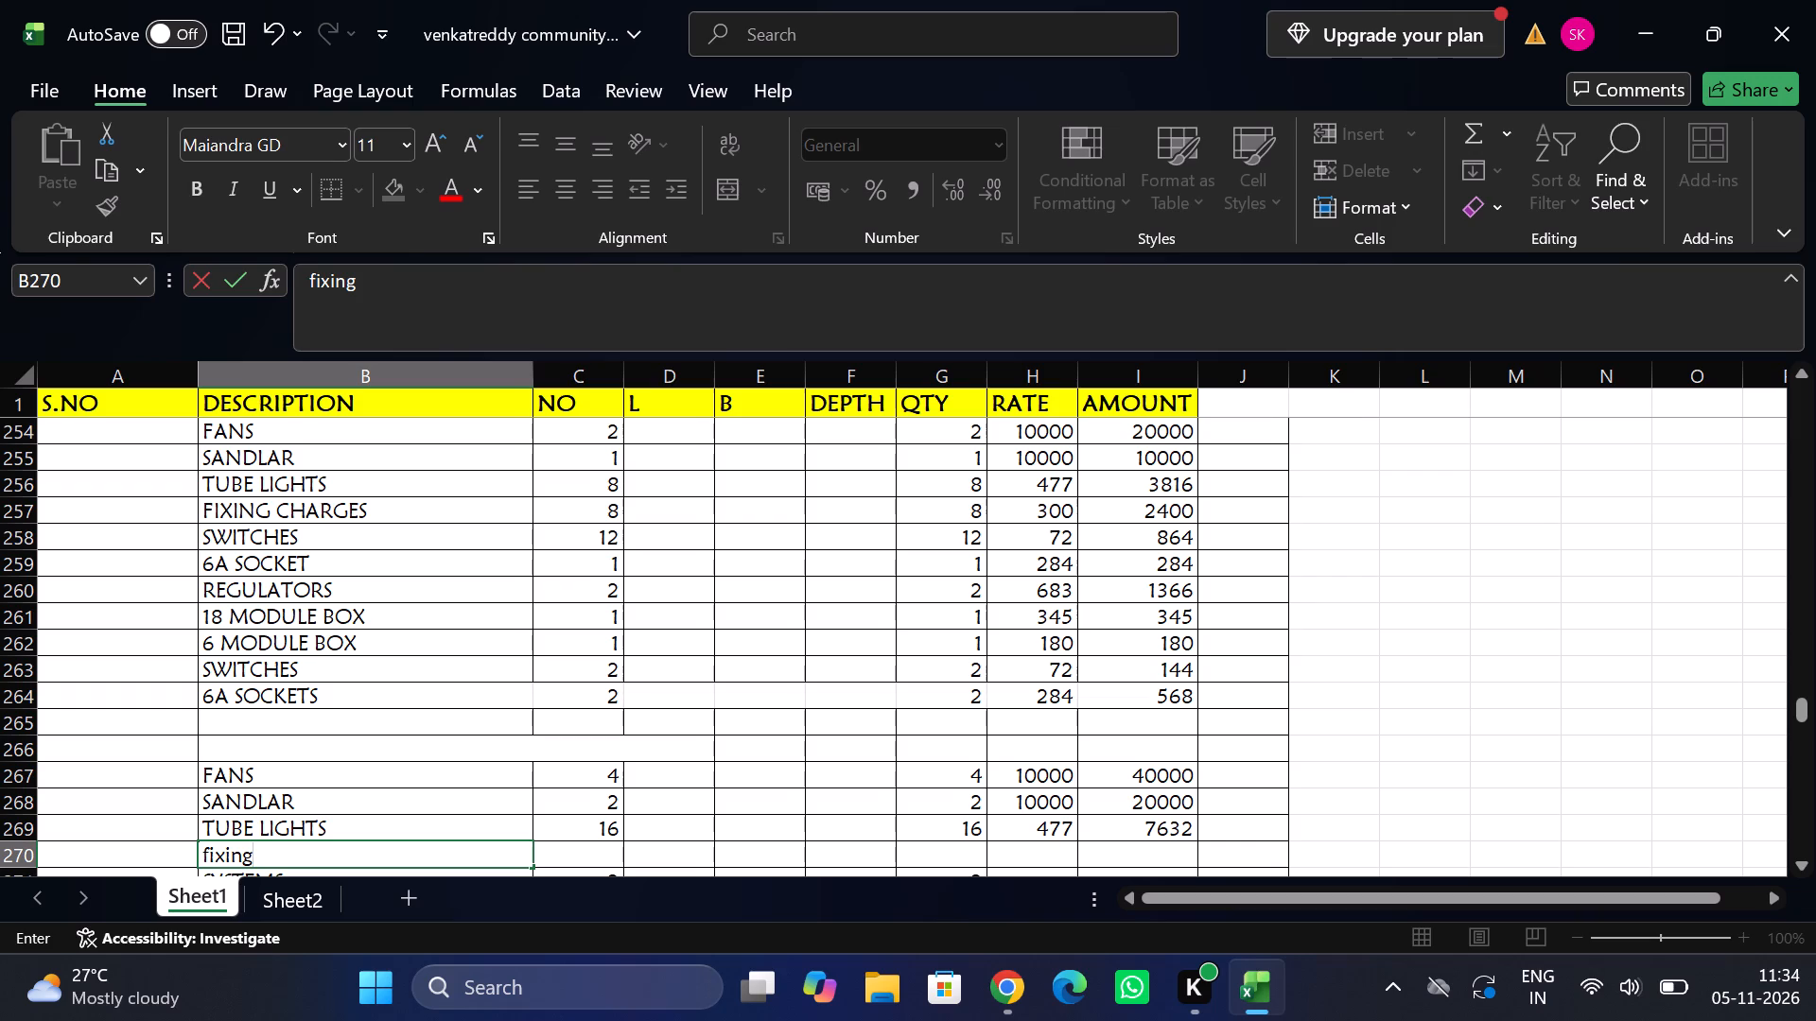
key("space")
type("charges")
key("Tab")
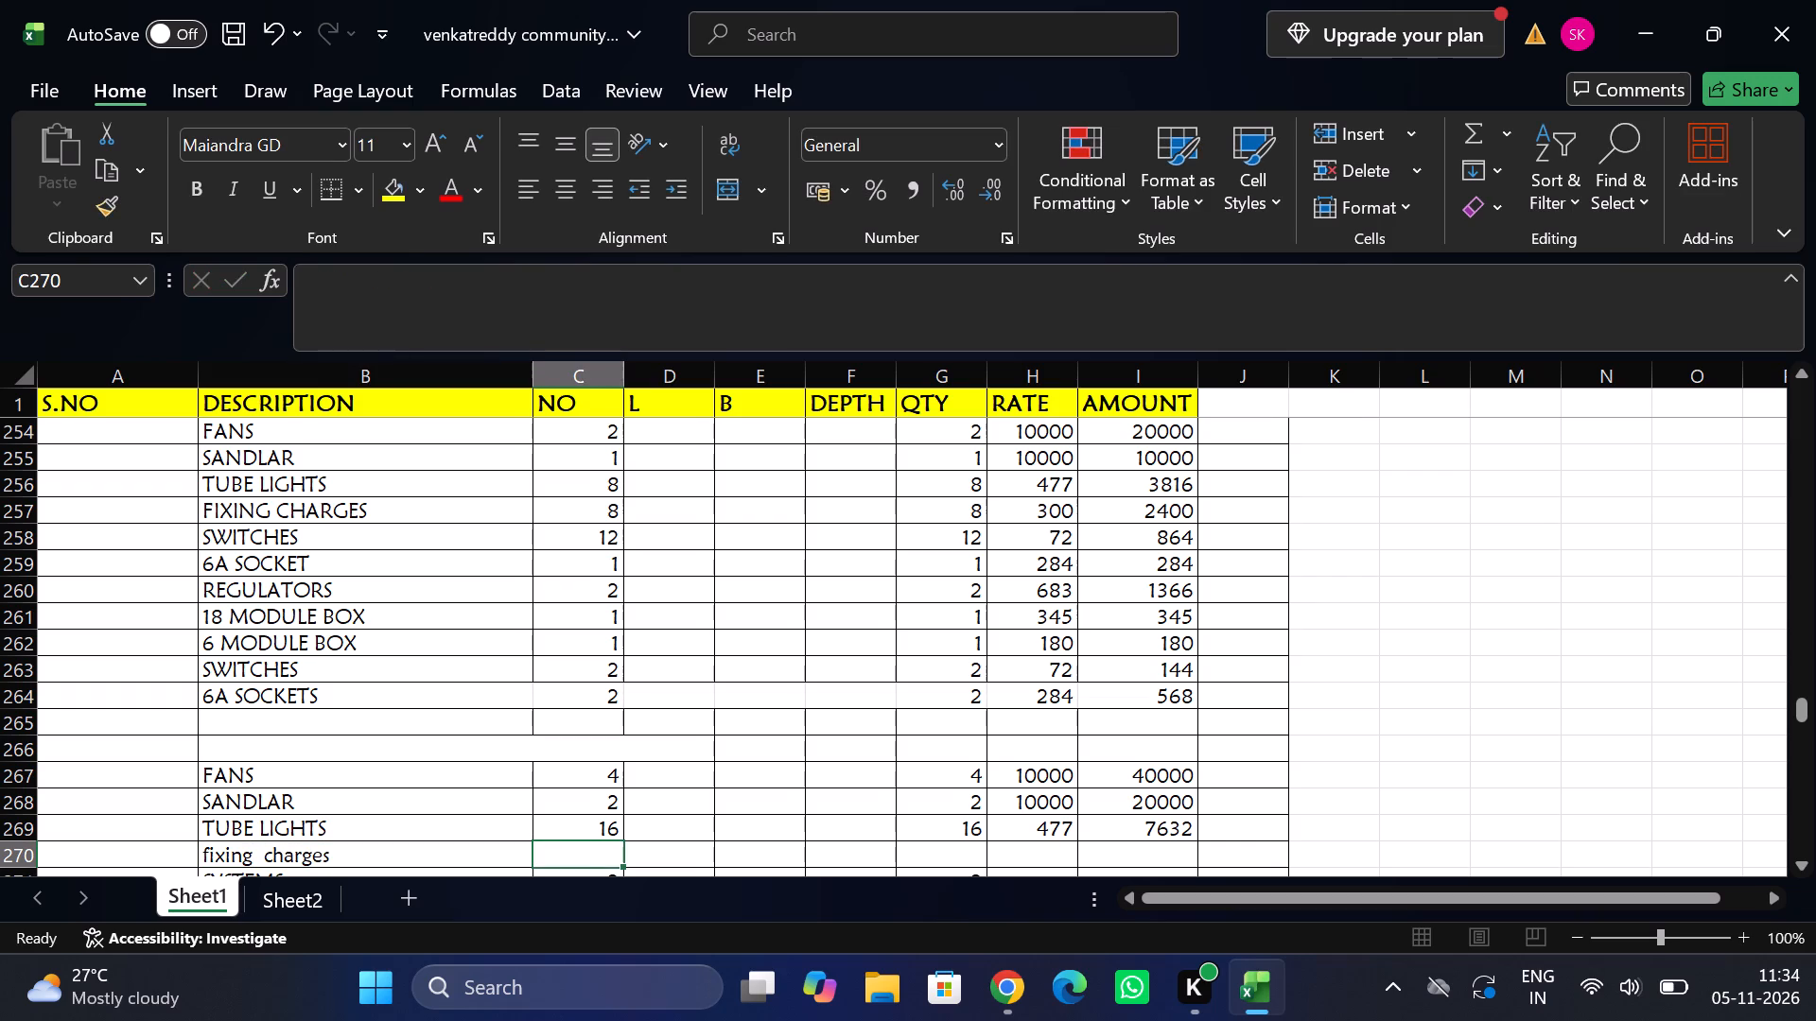
Complete the new fixing charges row with number 16 and rate 350, filling down the quantity and amount formulas from above.
type("16")
key("Tab")
key("Tab")
key("Tab")
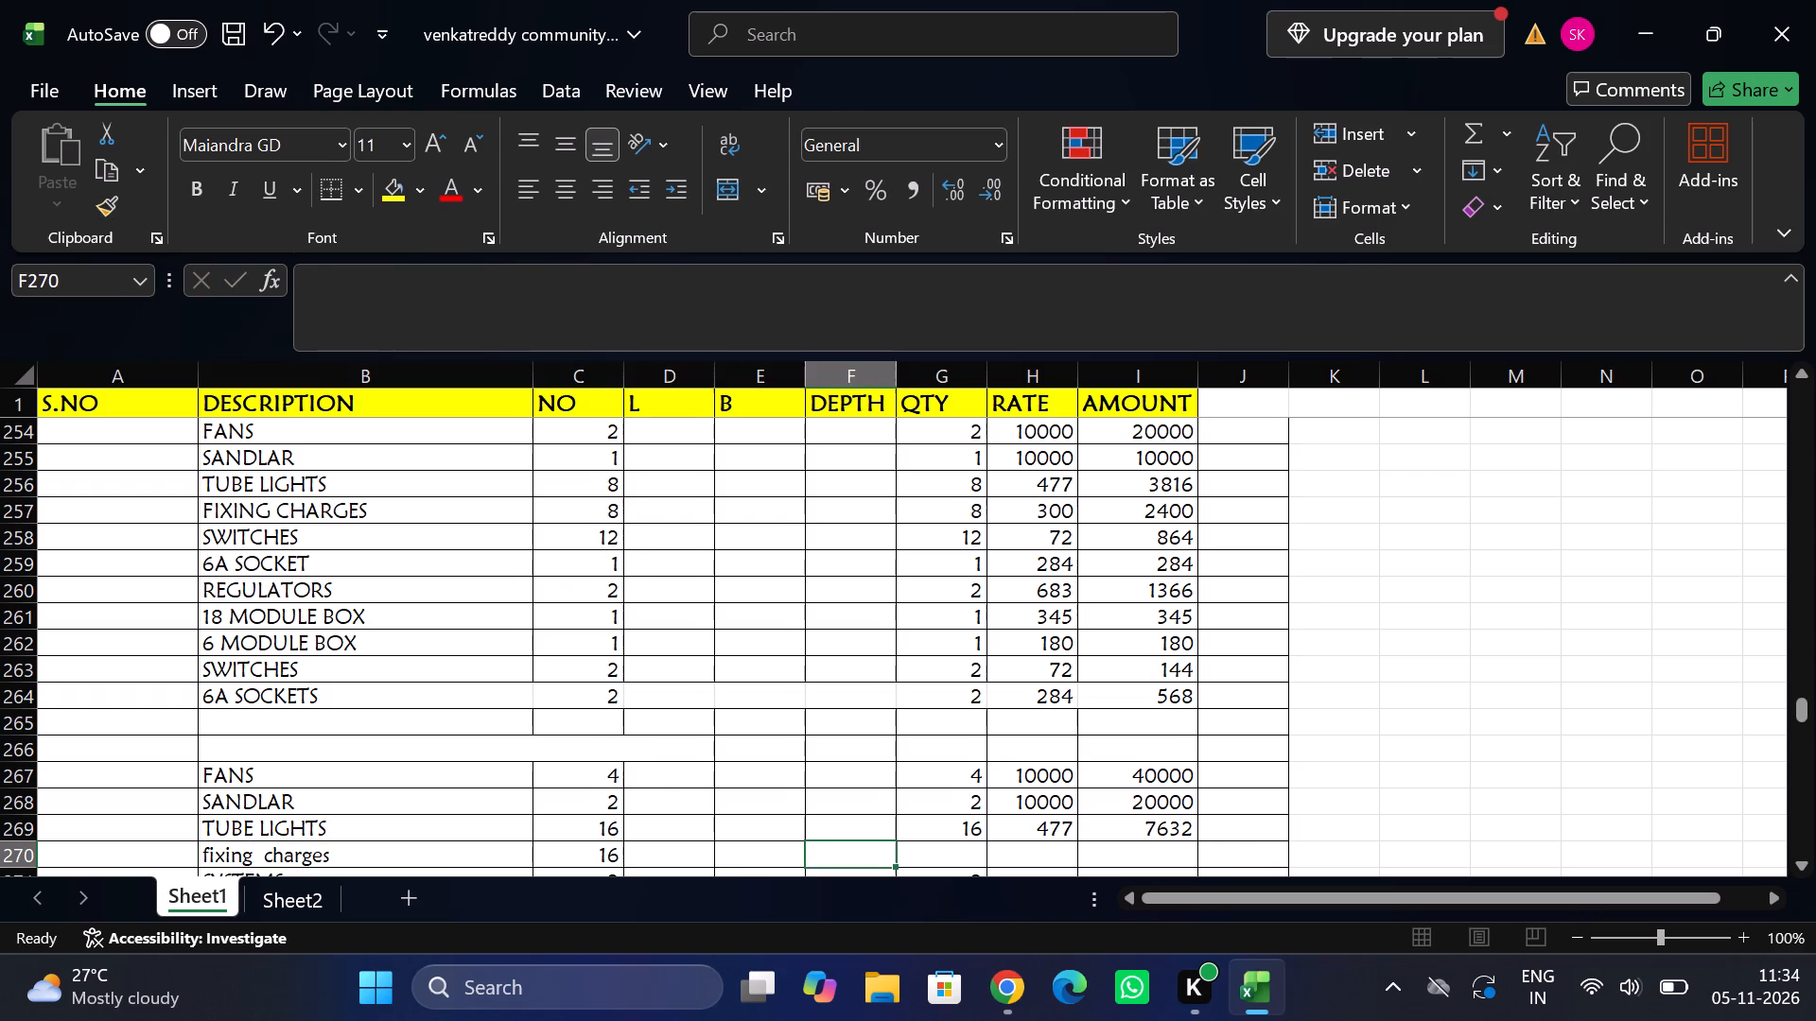
key("Tab")
key("ctrl+d")
key("Tab")
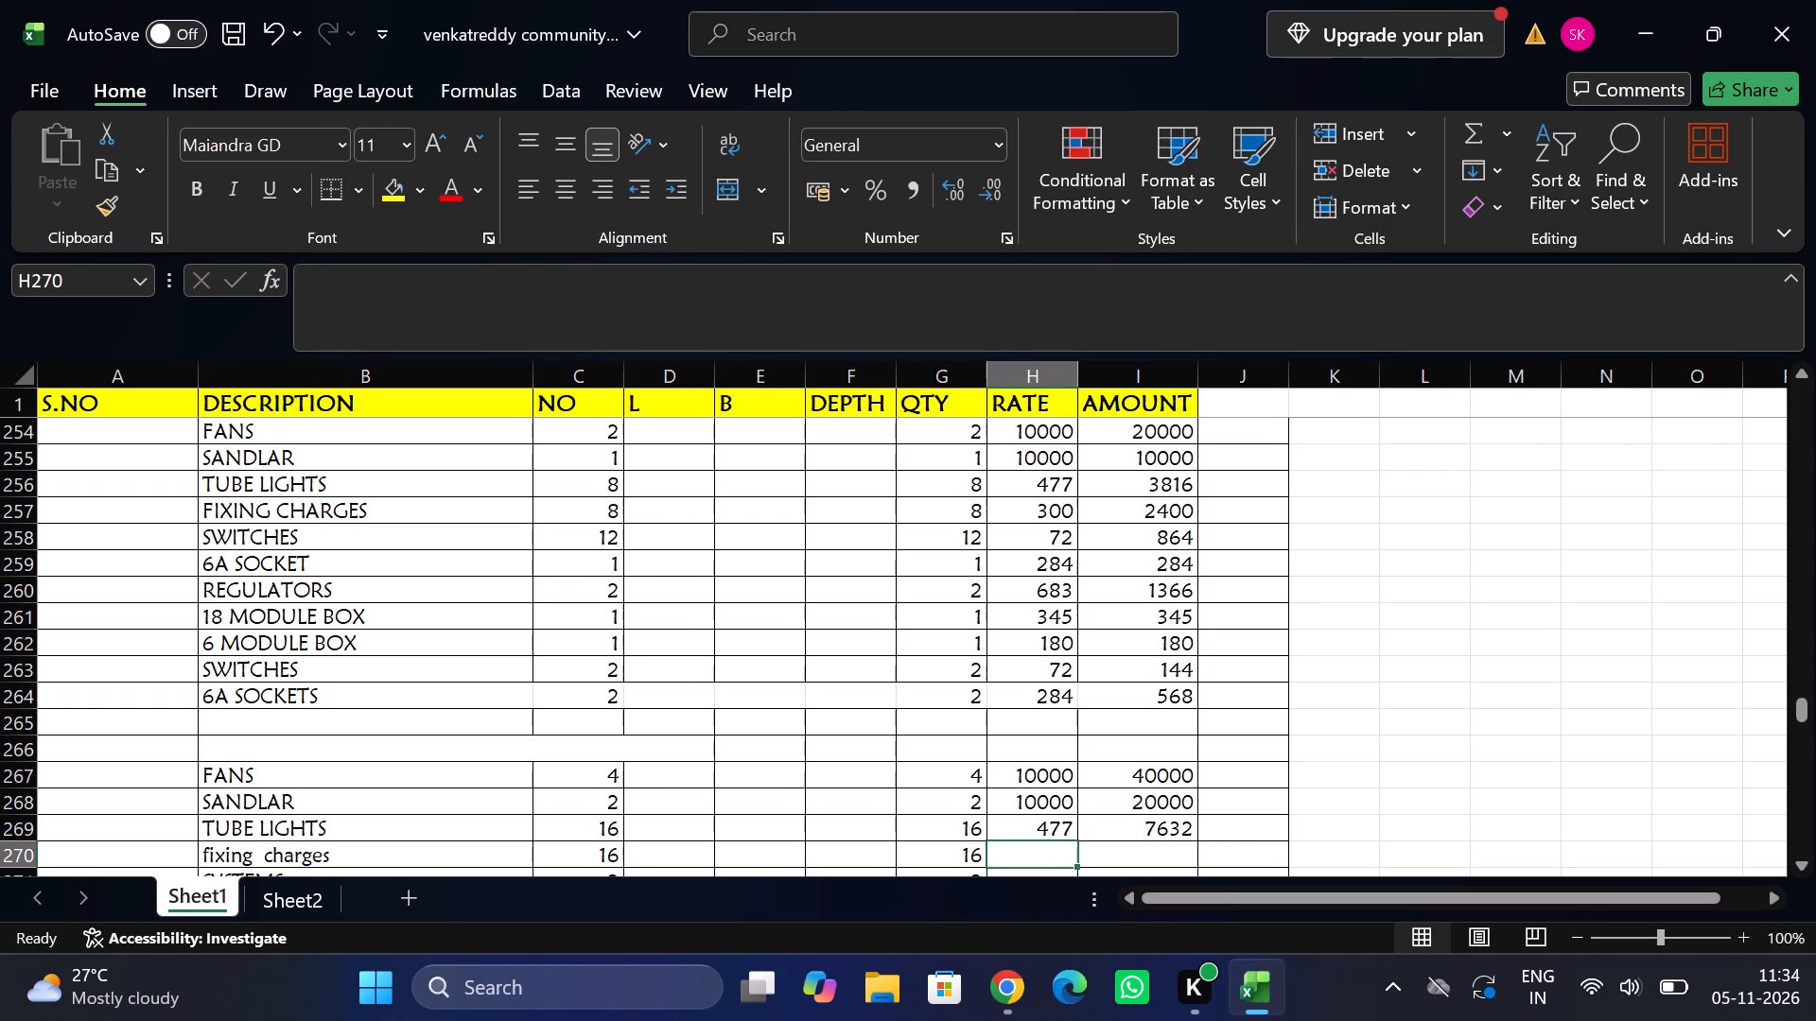
key("3")
type("50")
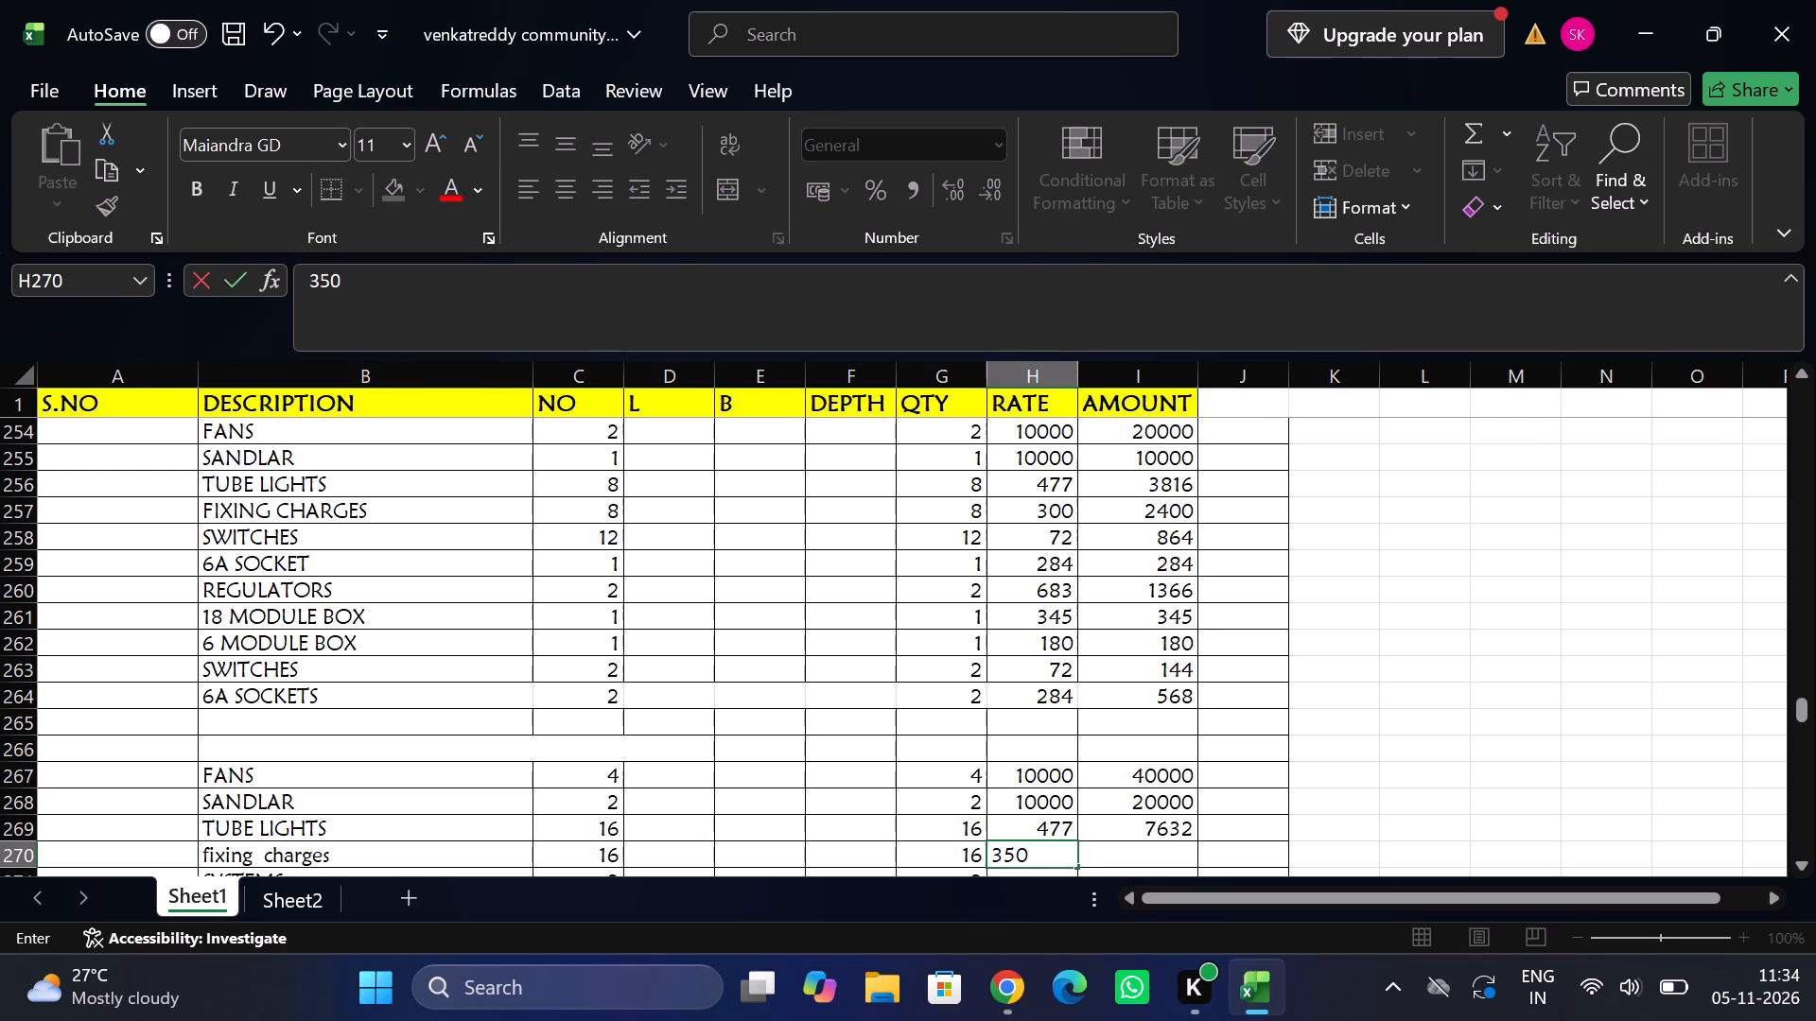
key("Tab")
key("ctrl+d")
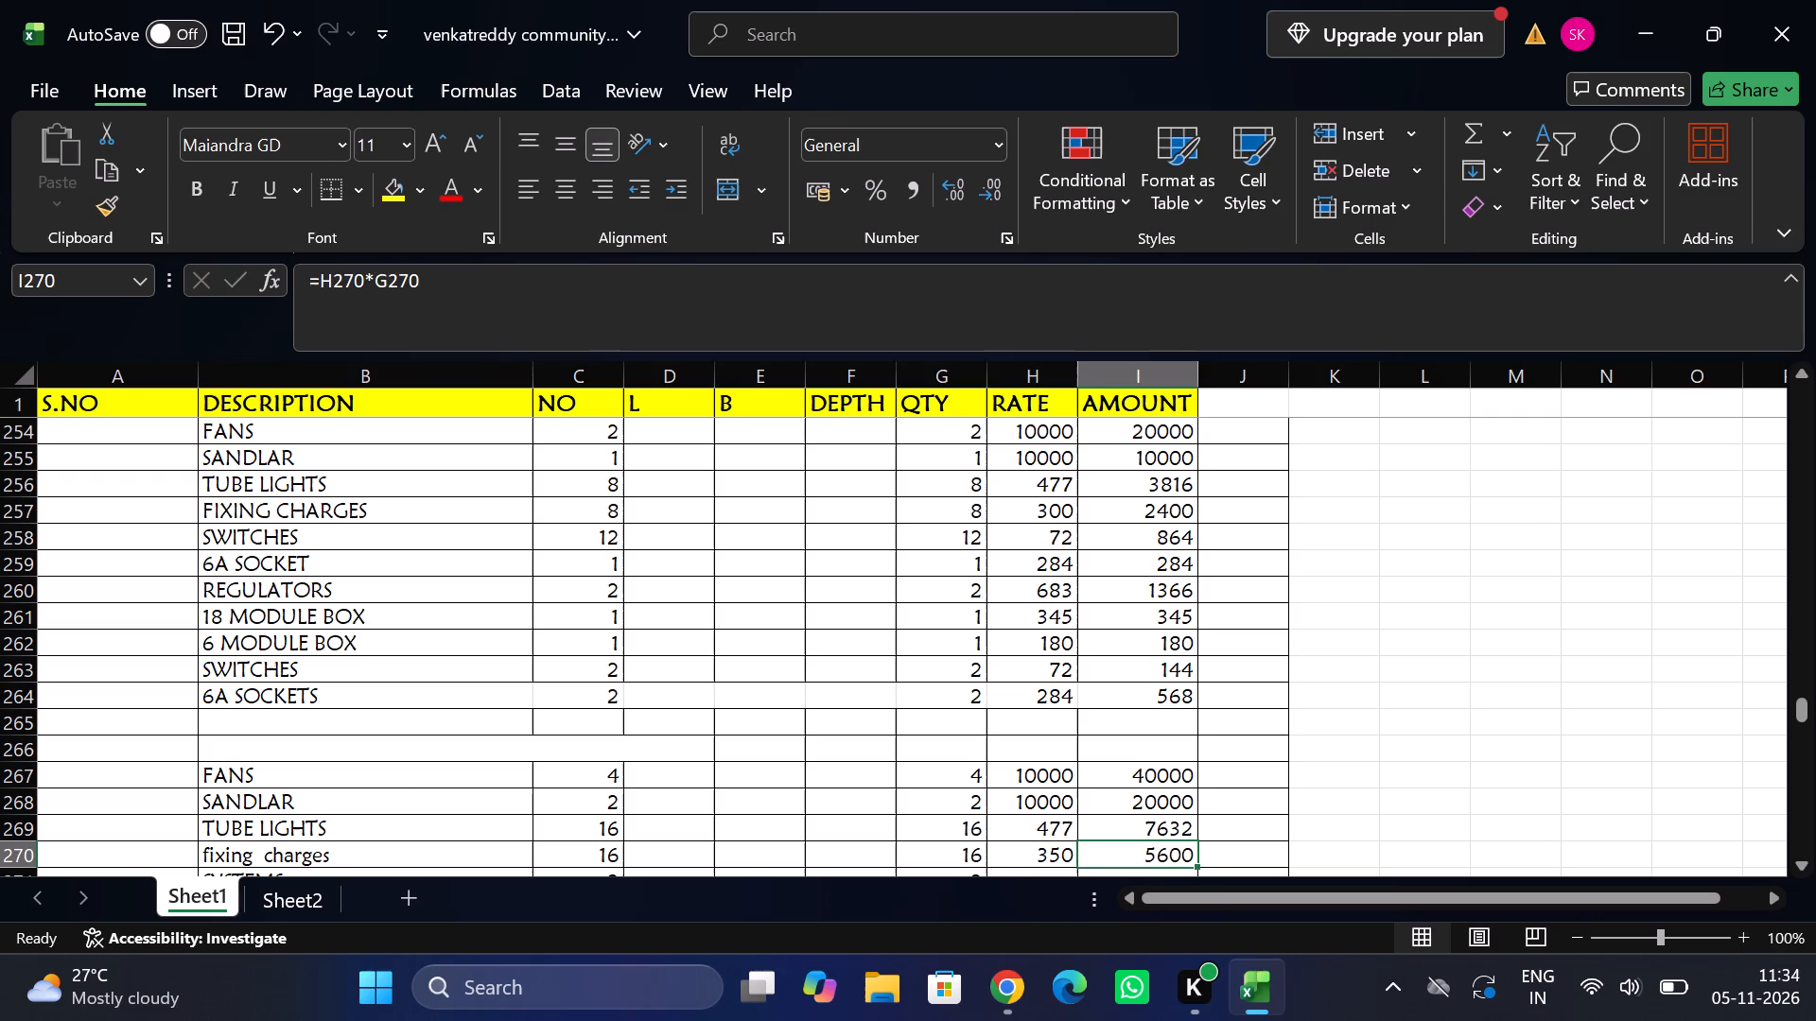
Enter rates of 75000 for SYSTEMS and 345 for the 18 MODULE BOX beneath it, including the row amounts.
scroll(495, 788, "down", 1)
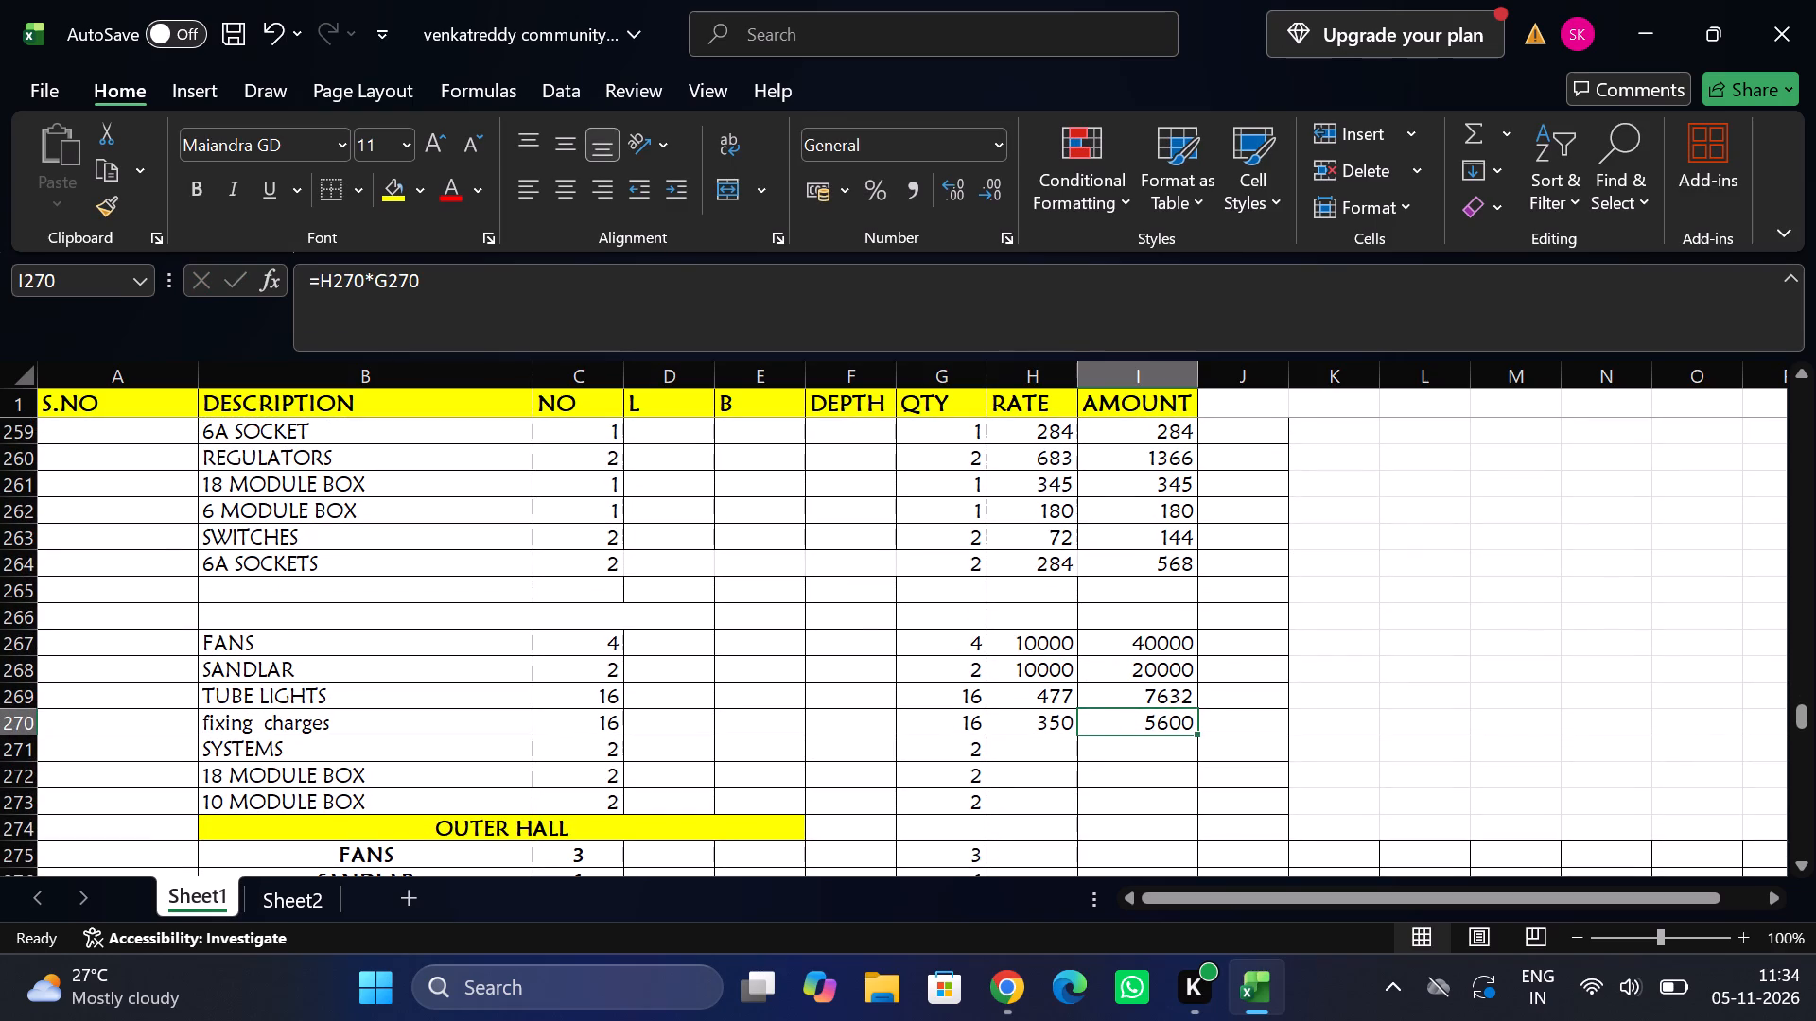
left_click(1027, 752)
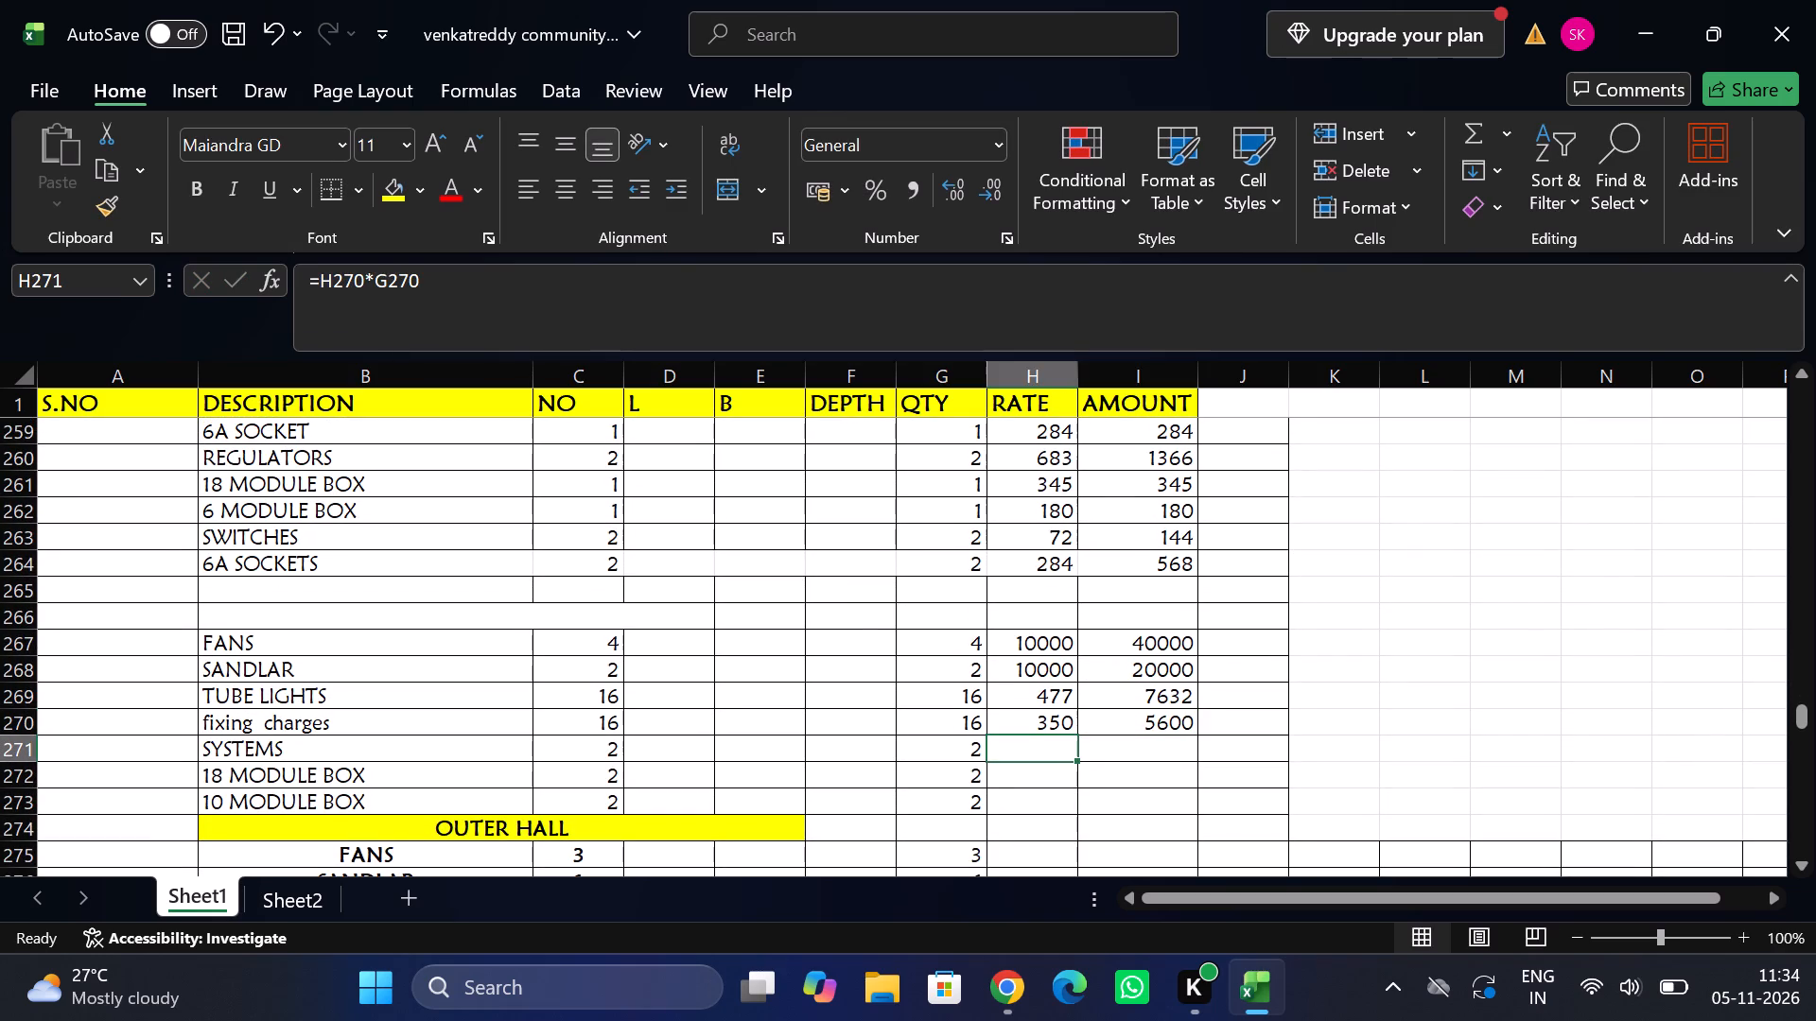
type("75000")
key("Tab")
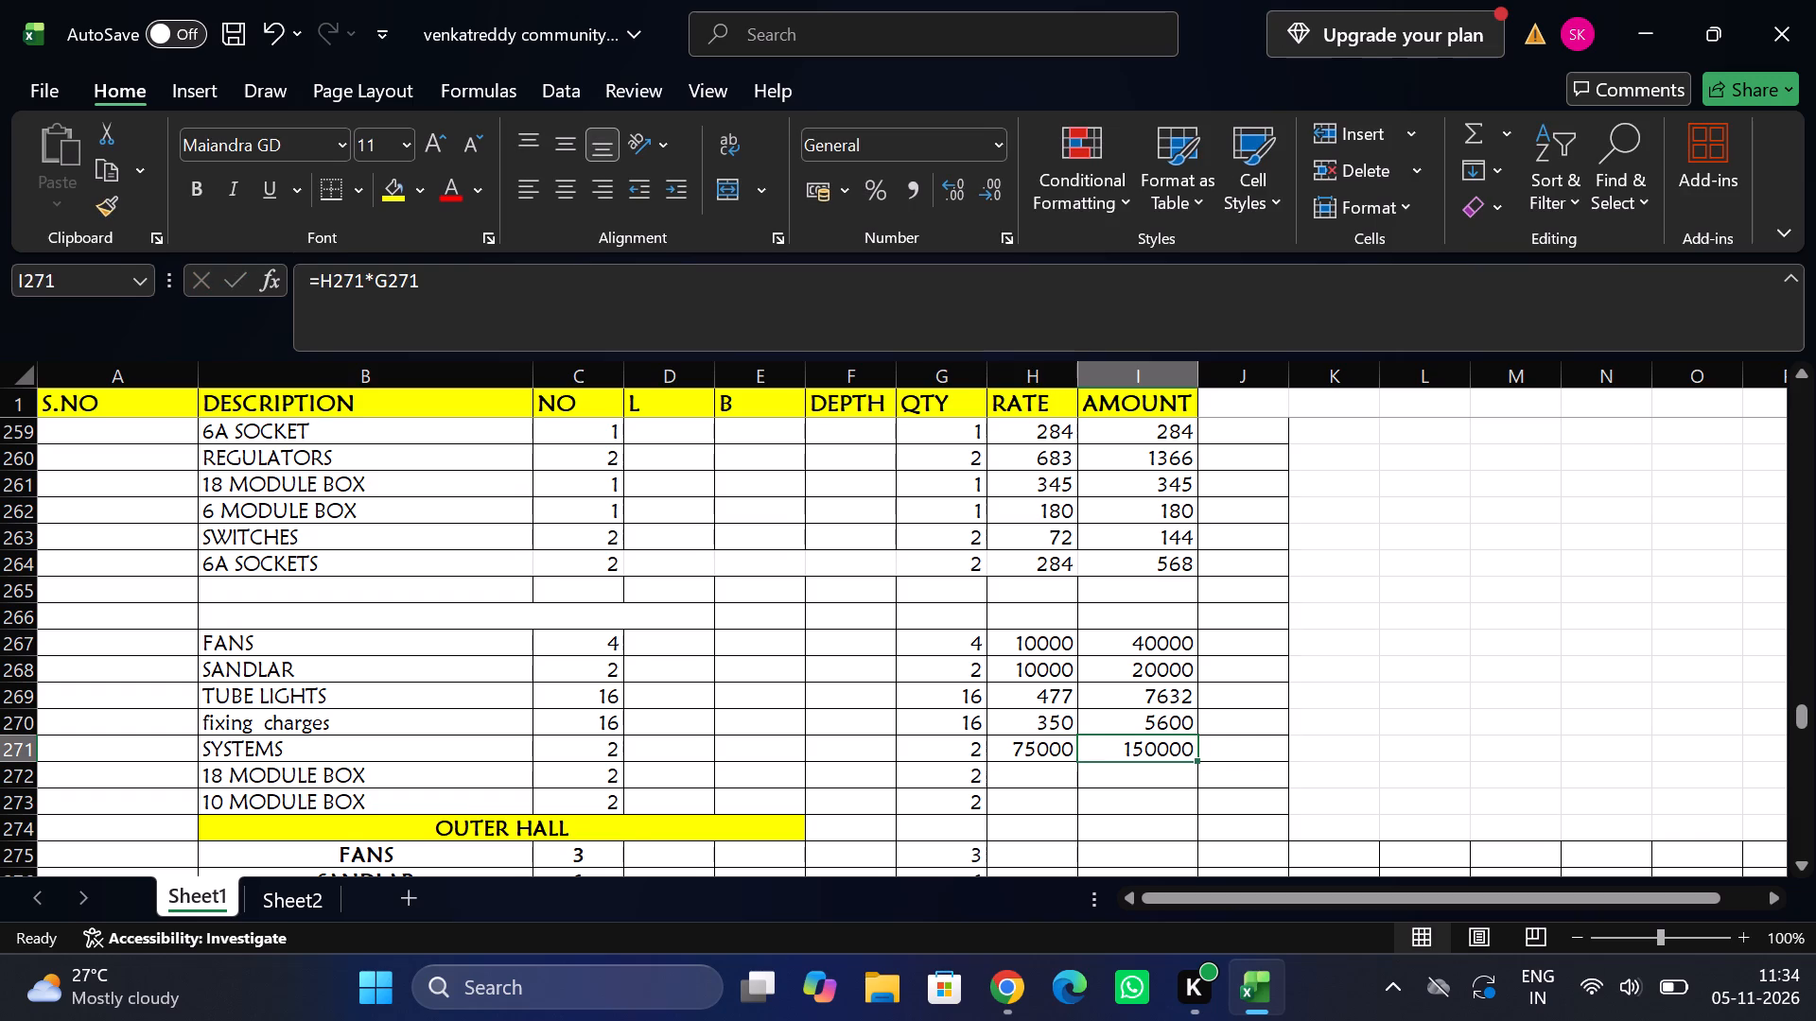
left_click(1028, 776)
type("345")
key("Tab")
key("ctrl+d")
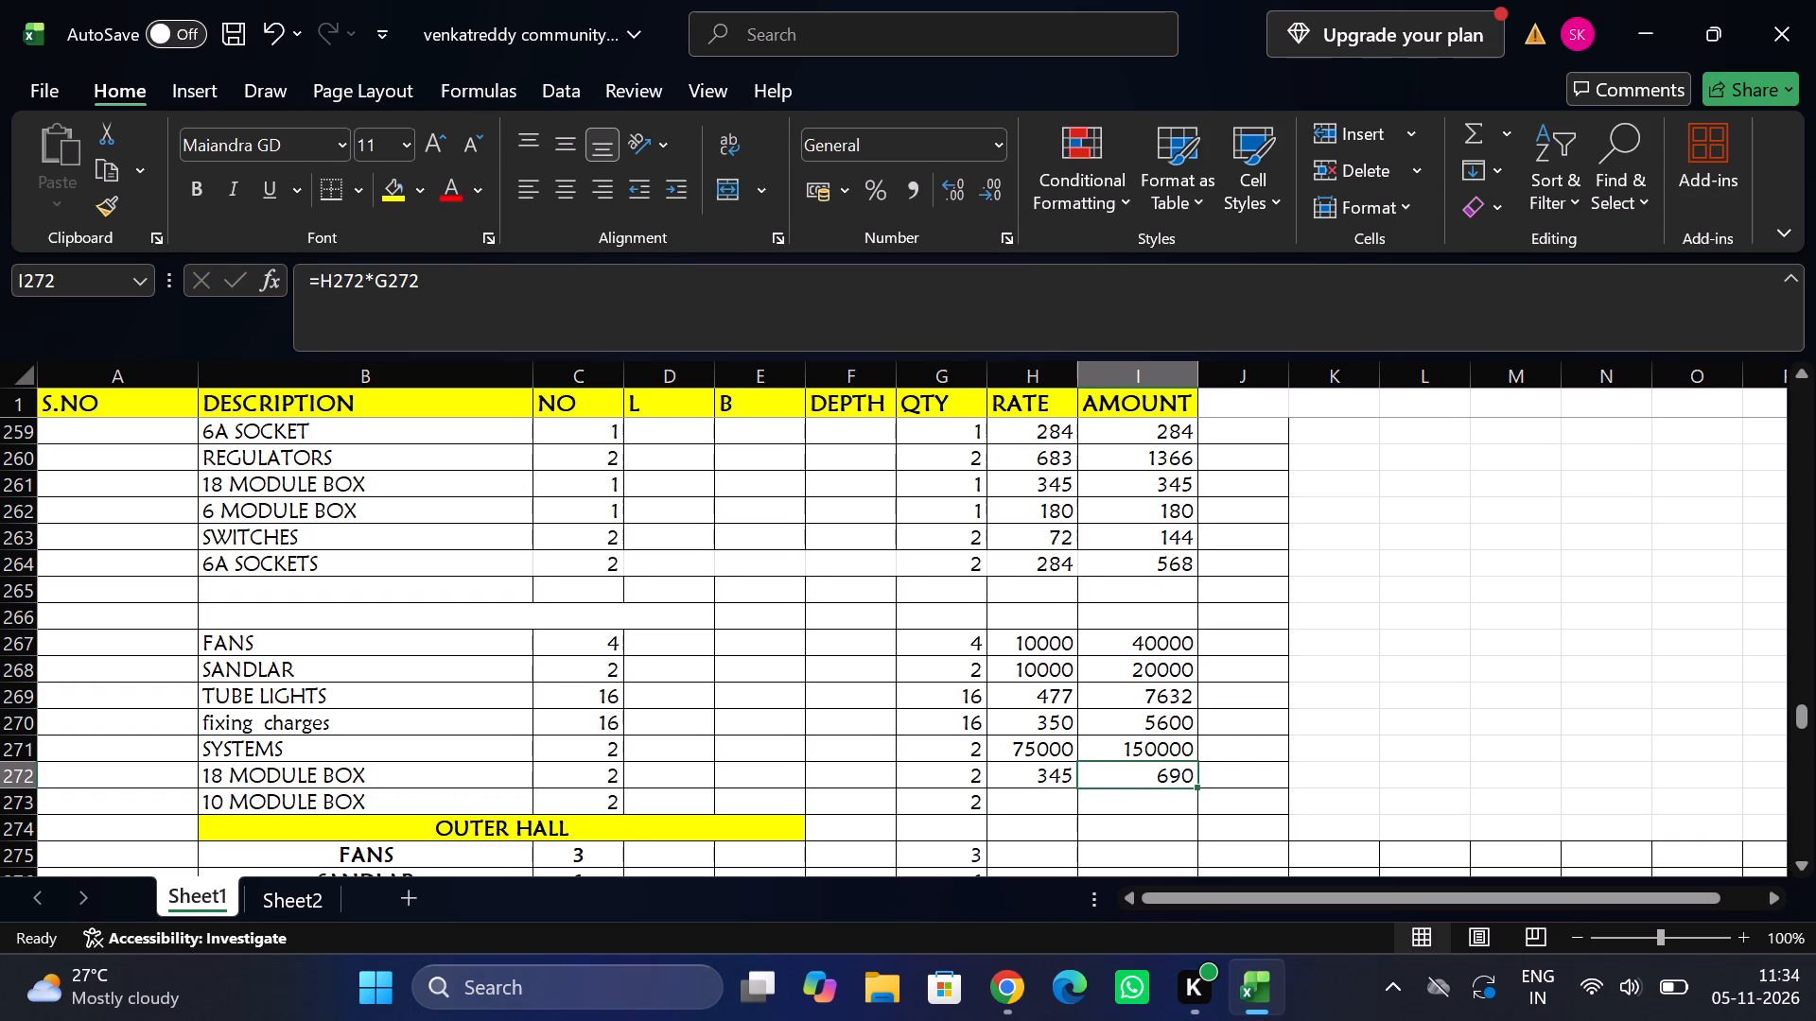
Check the modular cover frame rates in the SSR PDF and enter 230 as the 10 MODULE BOX rate in the Excel estimate.
left_click(1020, 800)
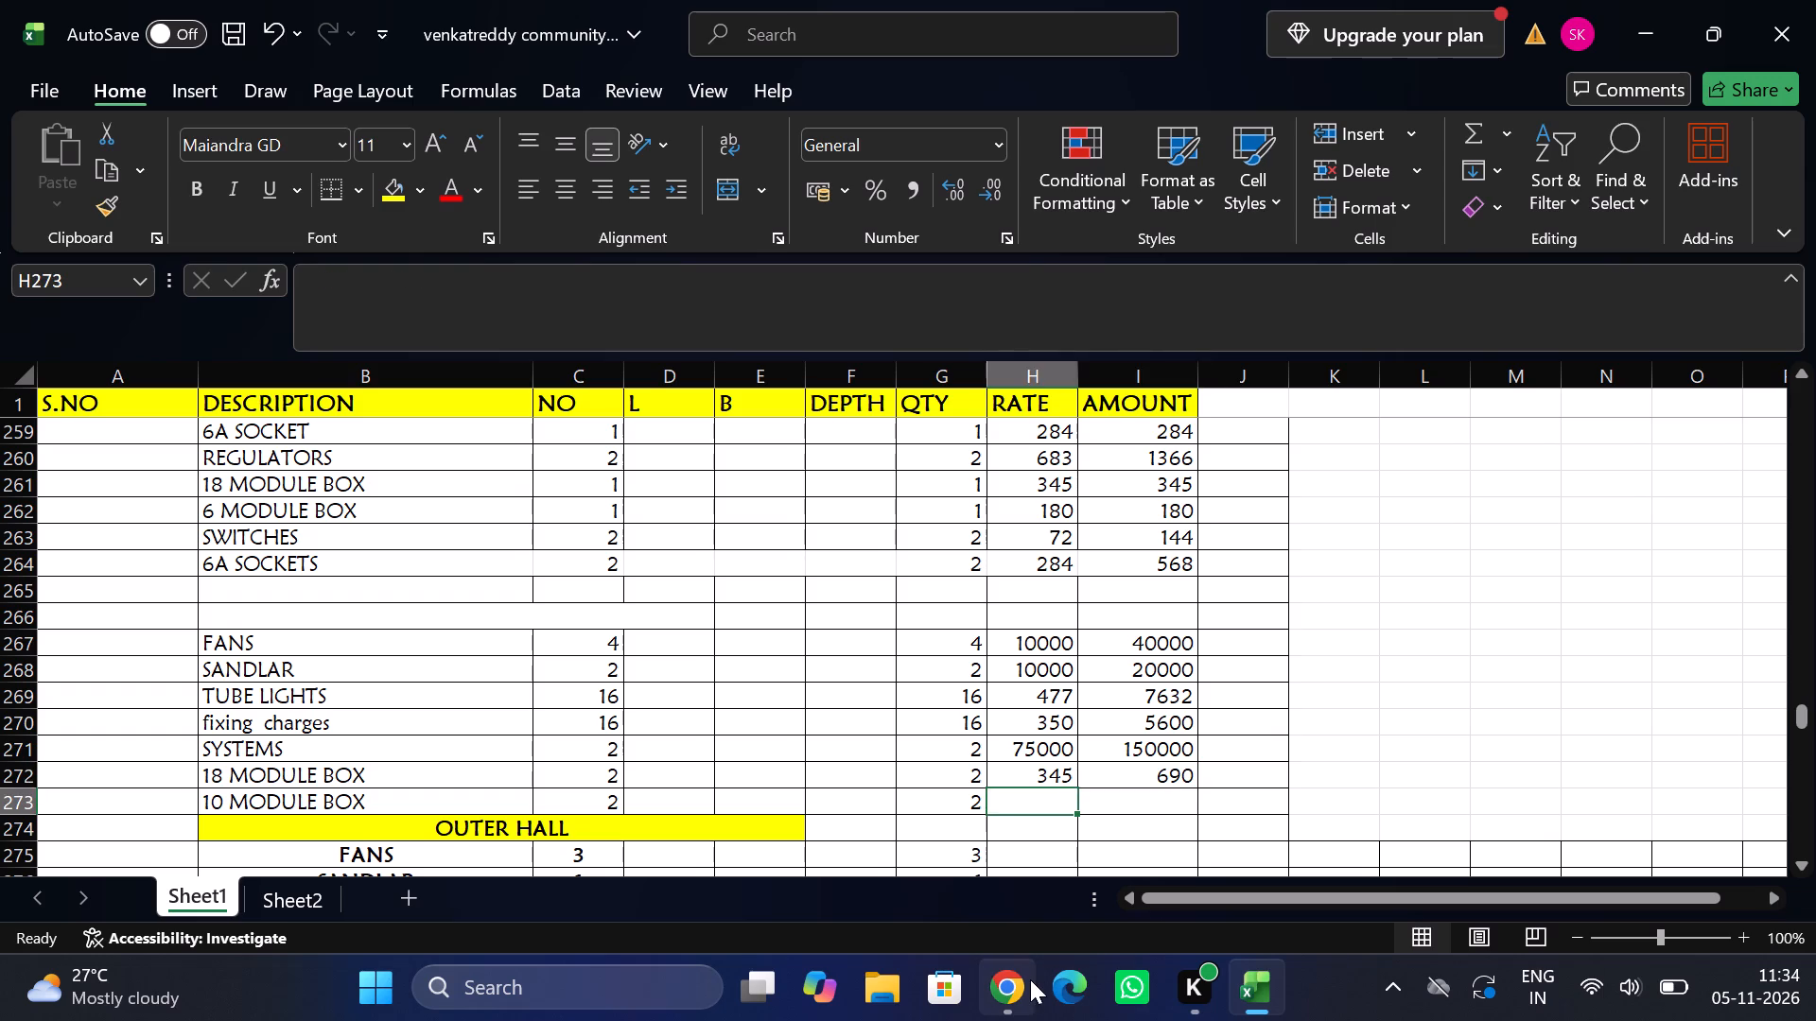
left_click(1040, 904)
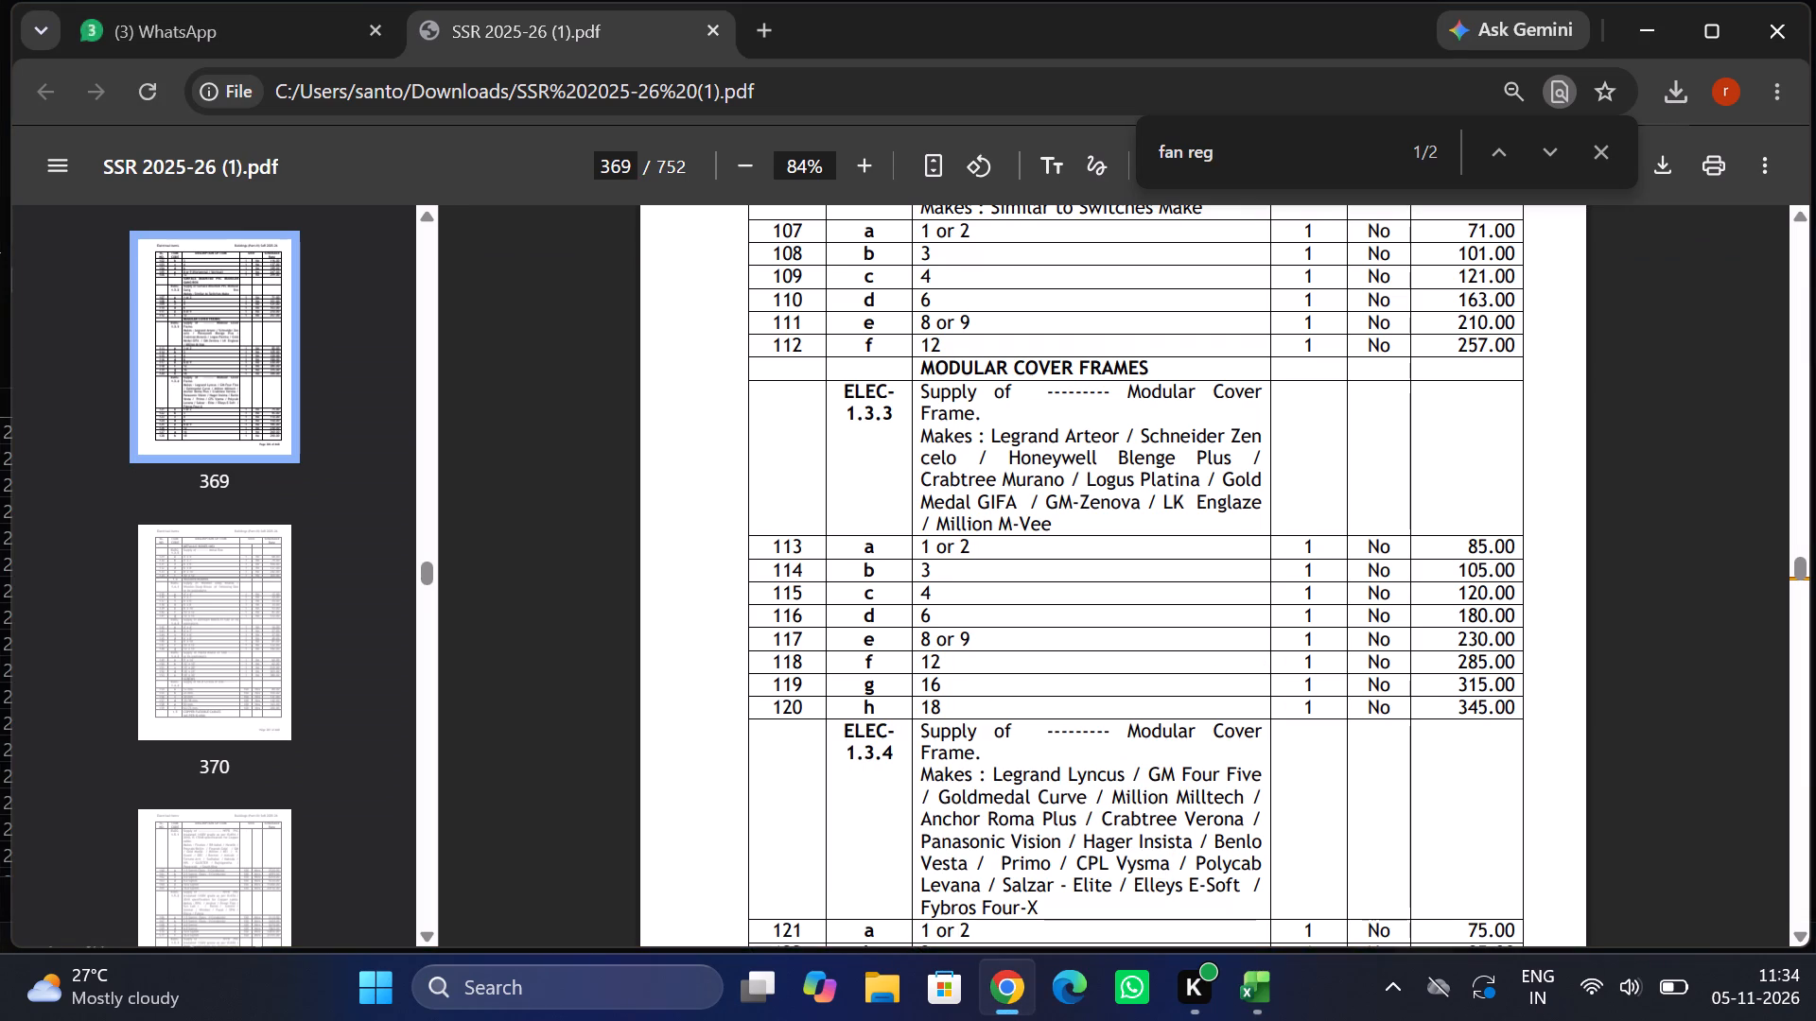
left_click(1241, 908)
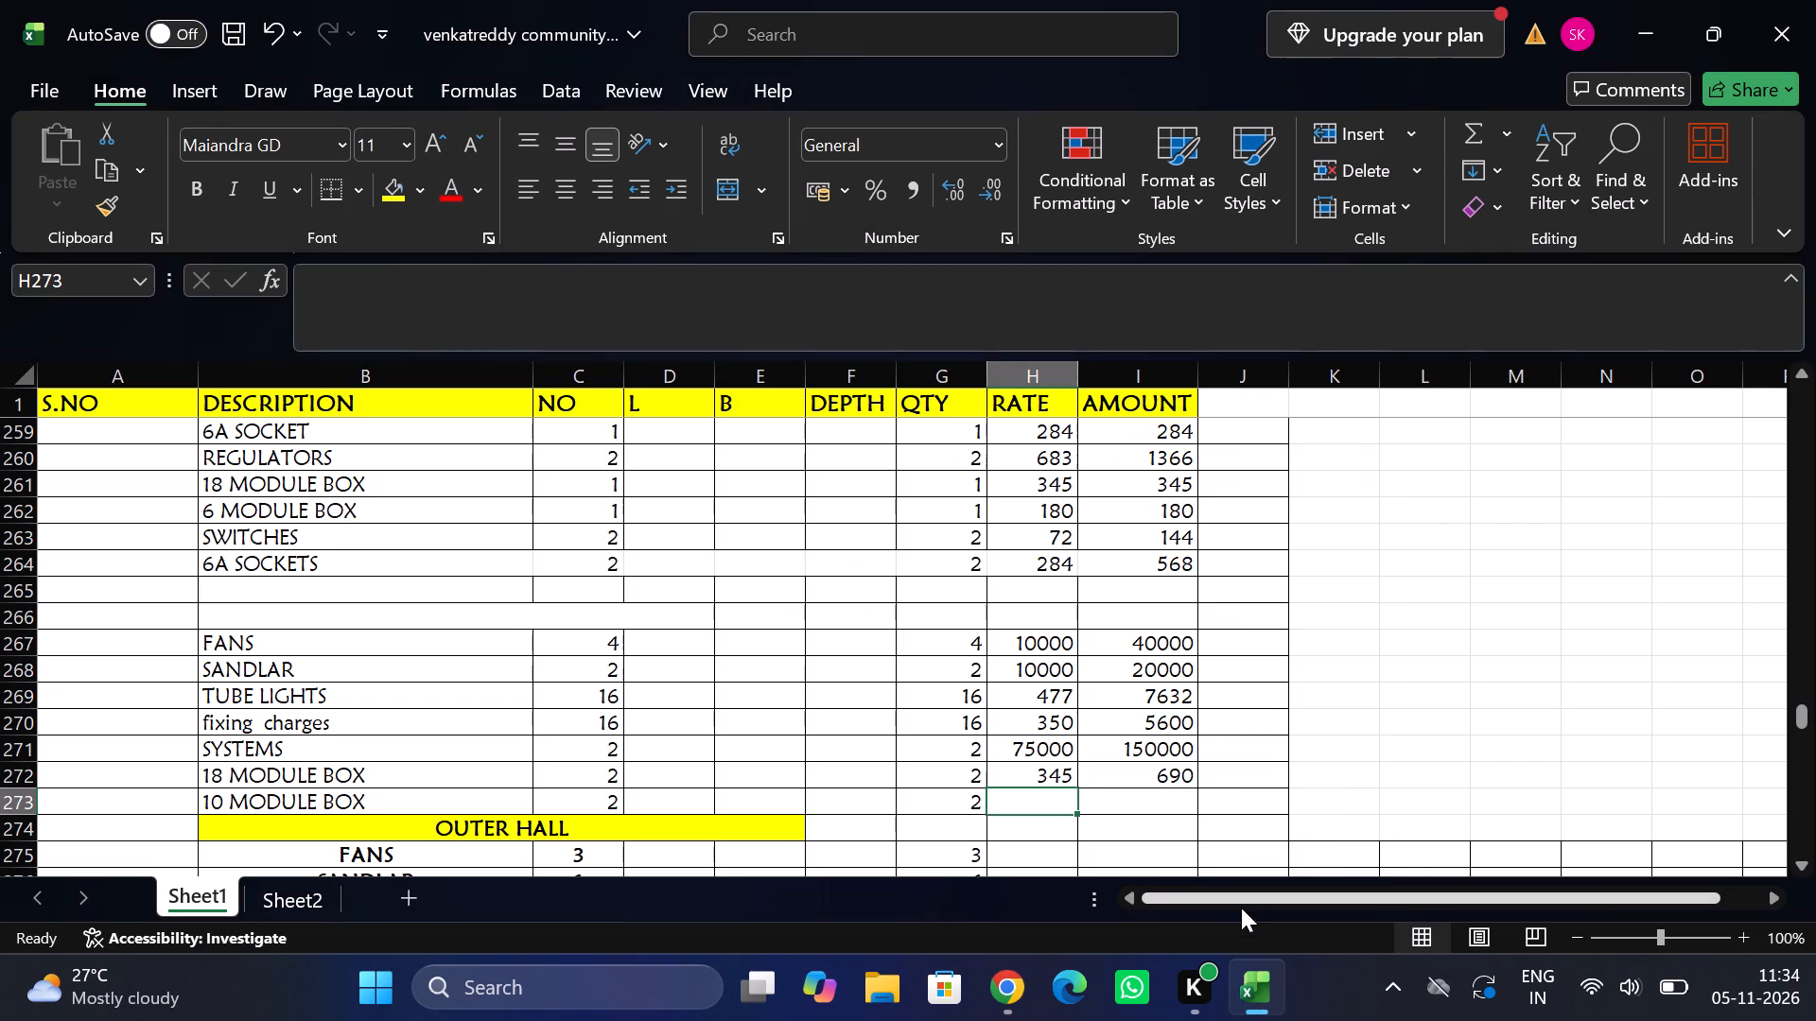
type("230")
key("Tab")
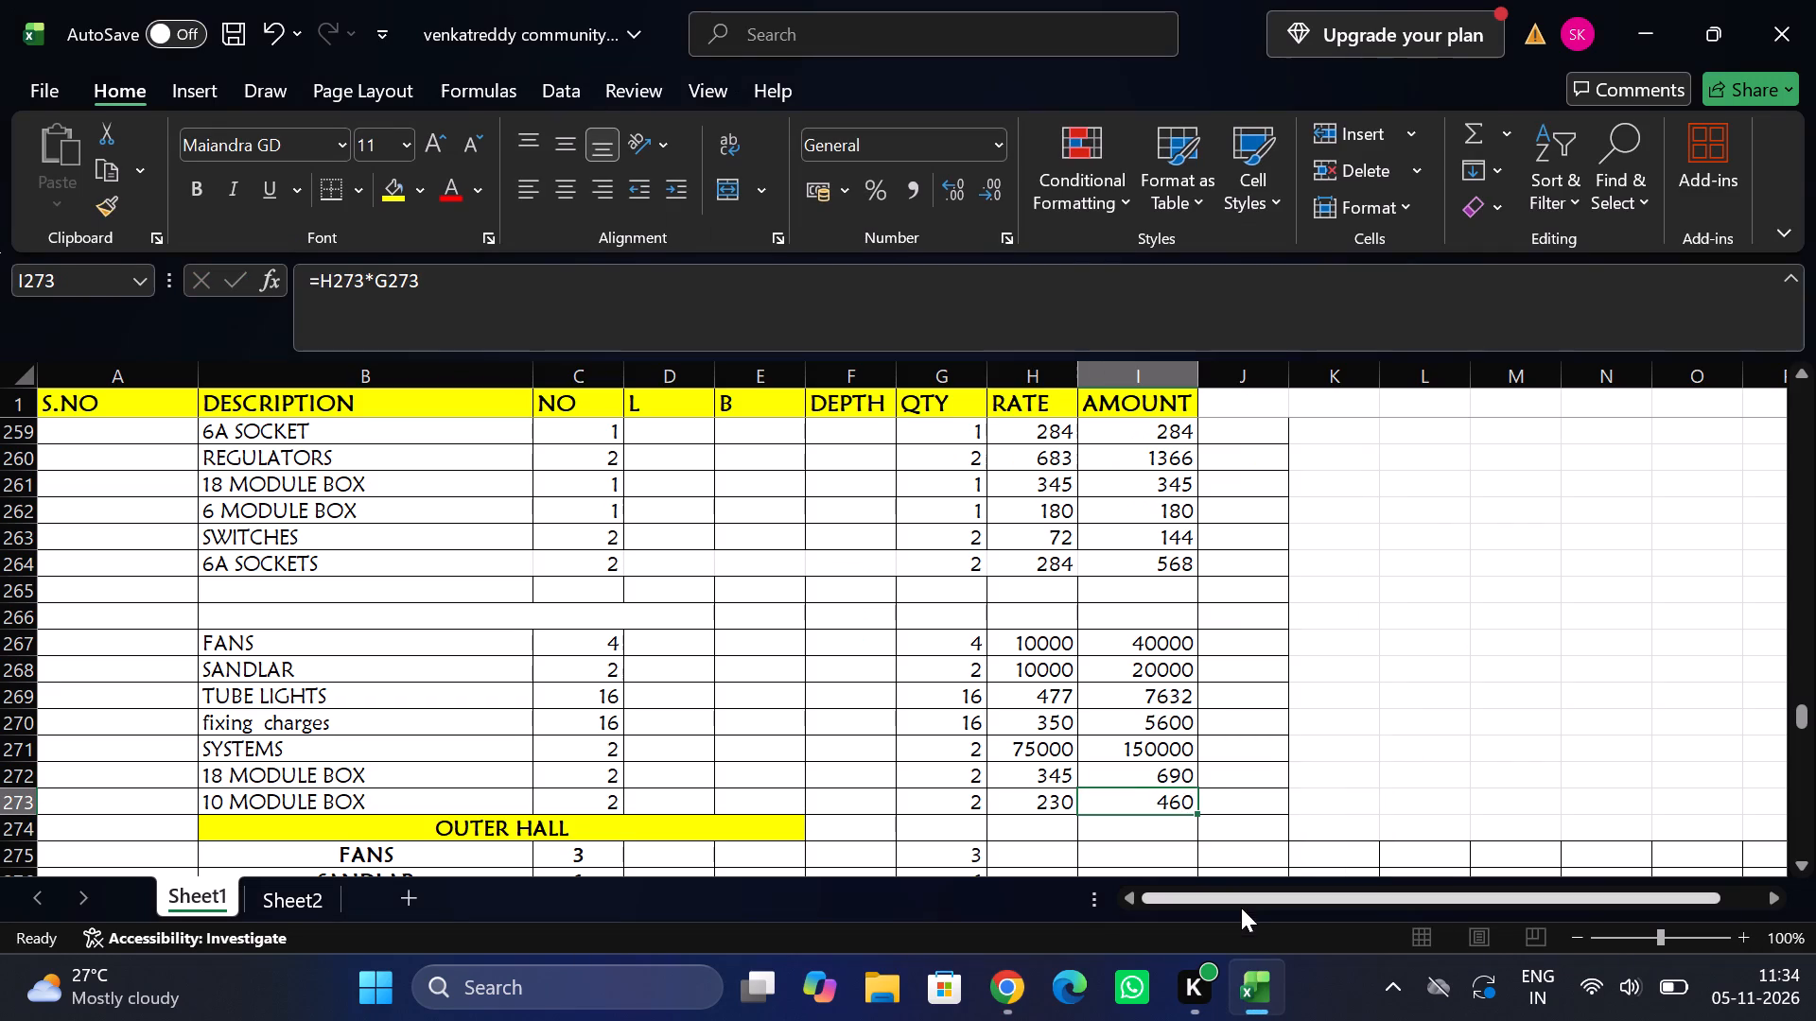
Enter a rate of 10000 for the OUTER HALL FANS and calculate their amount as rate times quantity.
scroll(1097, 830, "down", 2)
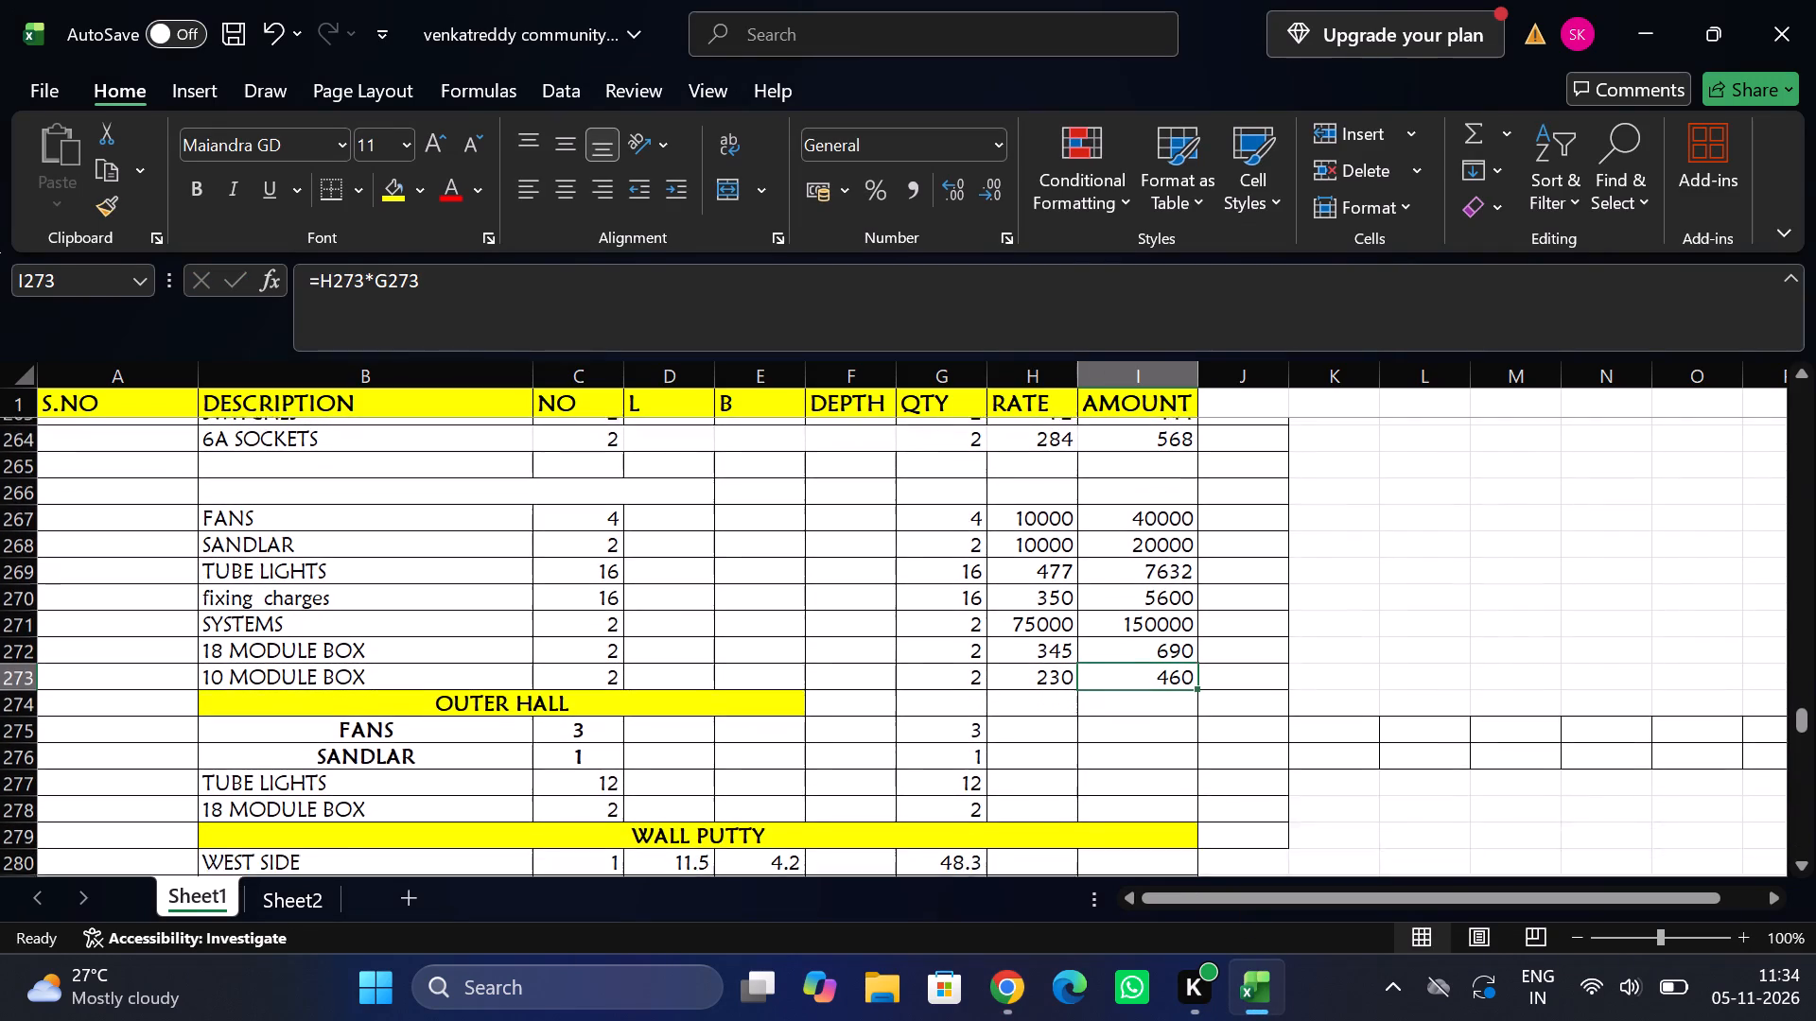
scroll(1097, 830, "down", 1)
left_click(1028, 722)
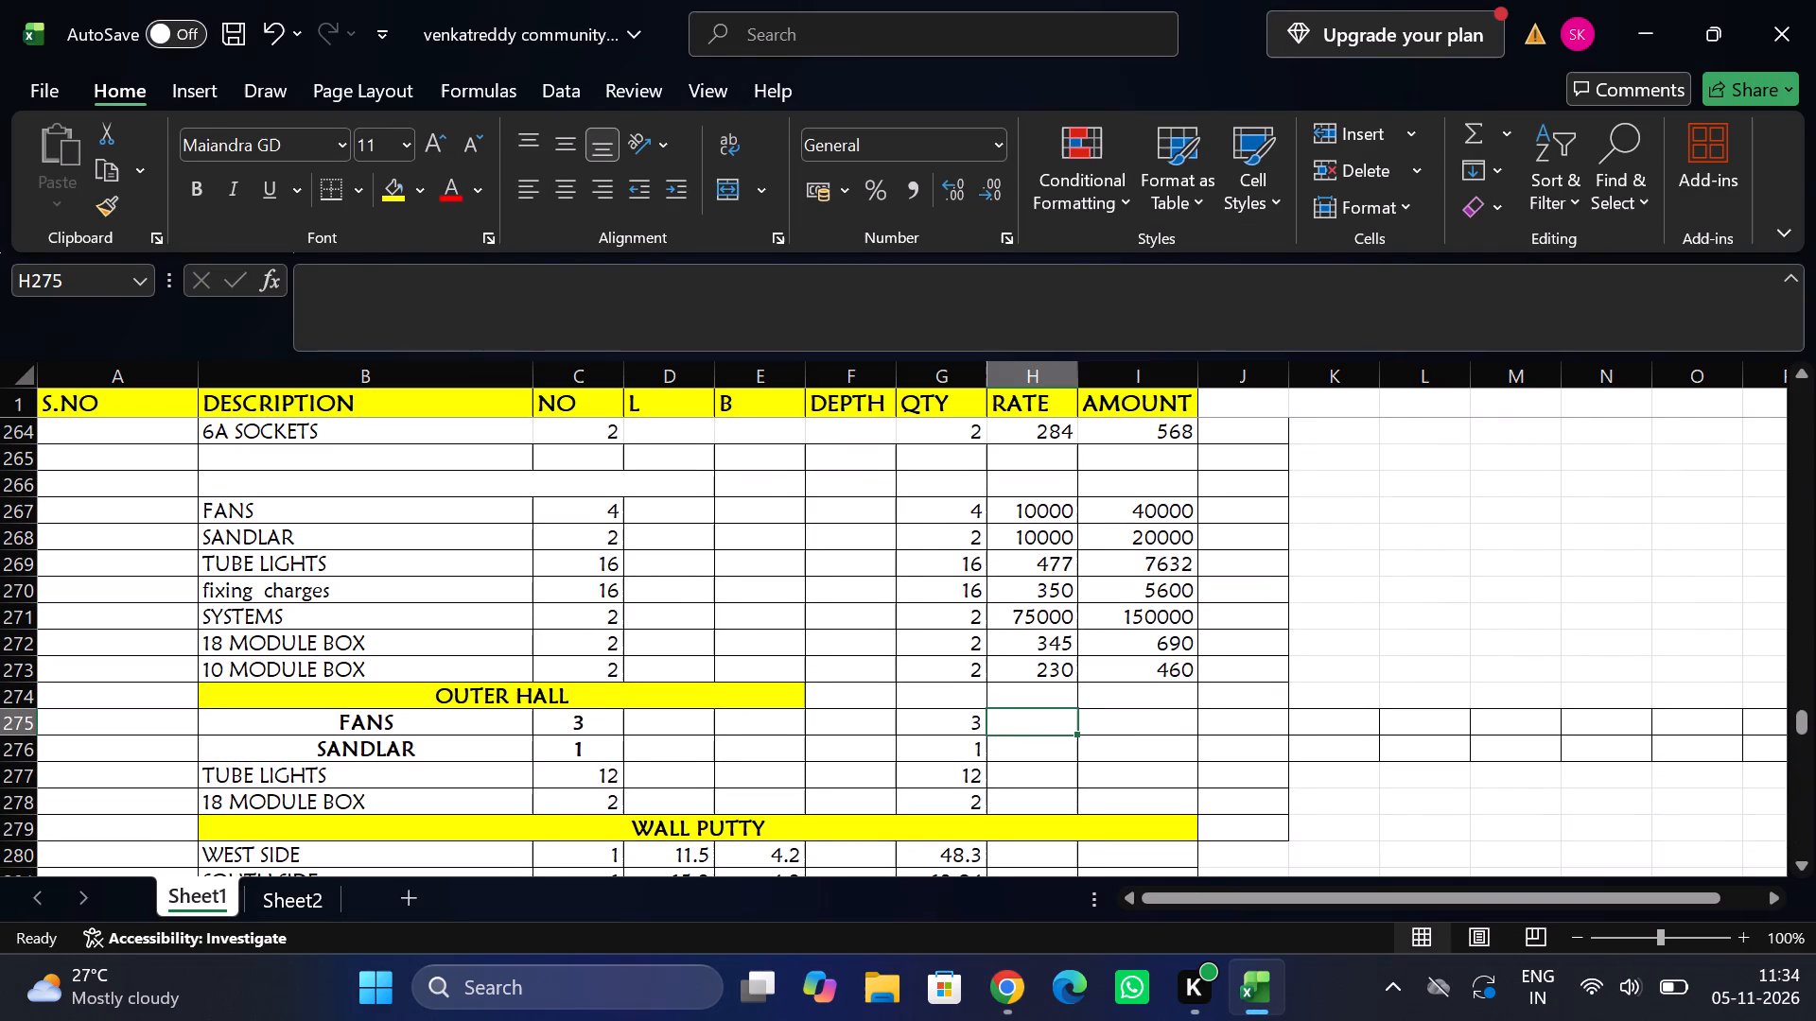
type("10000")
key("Tab")
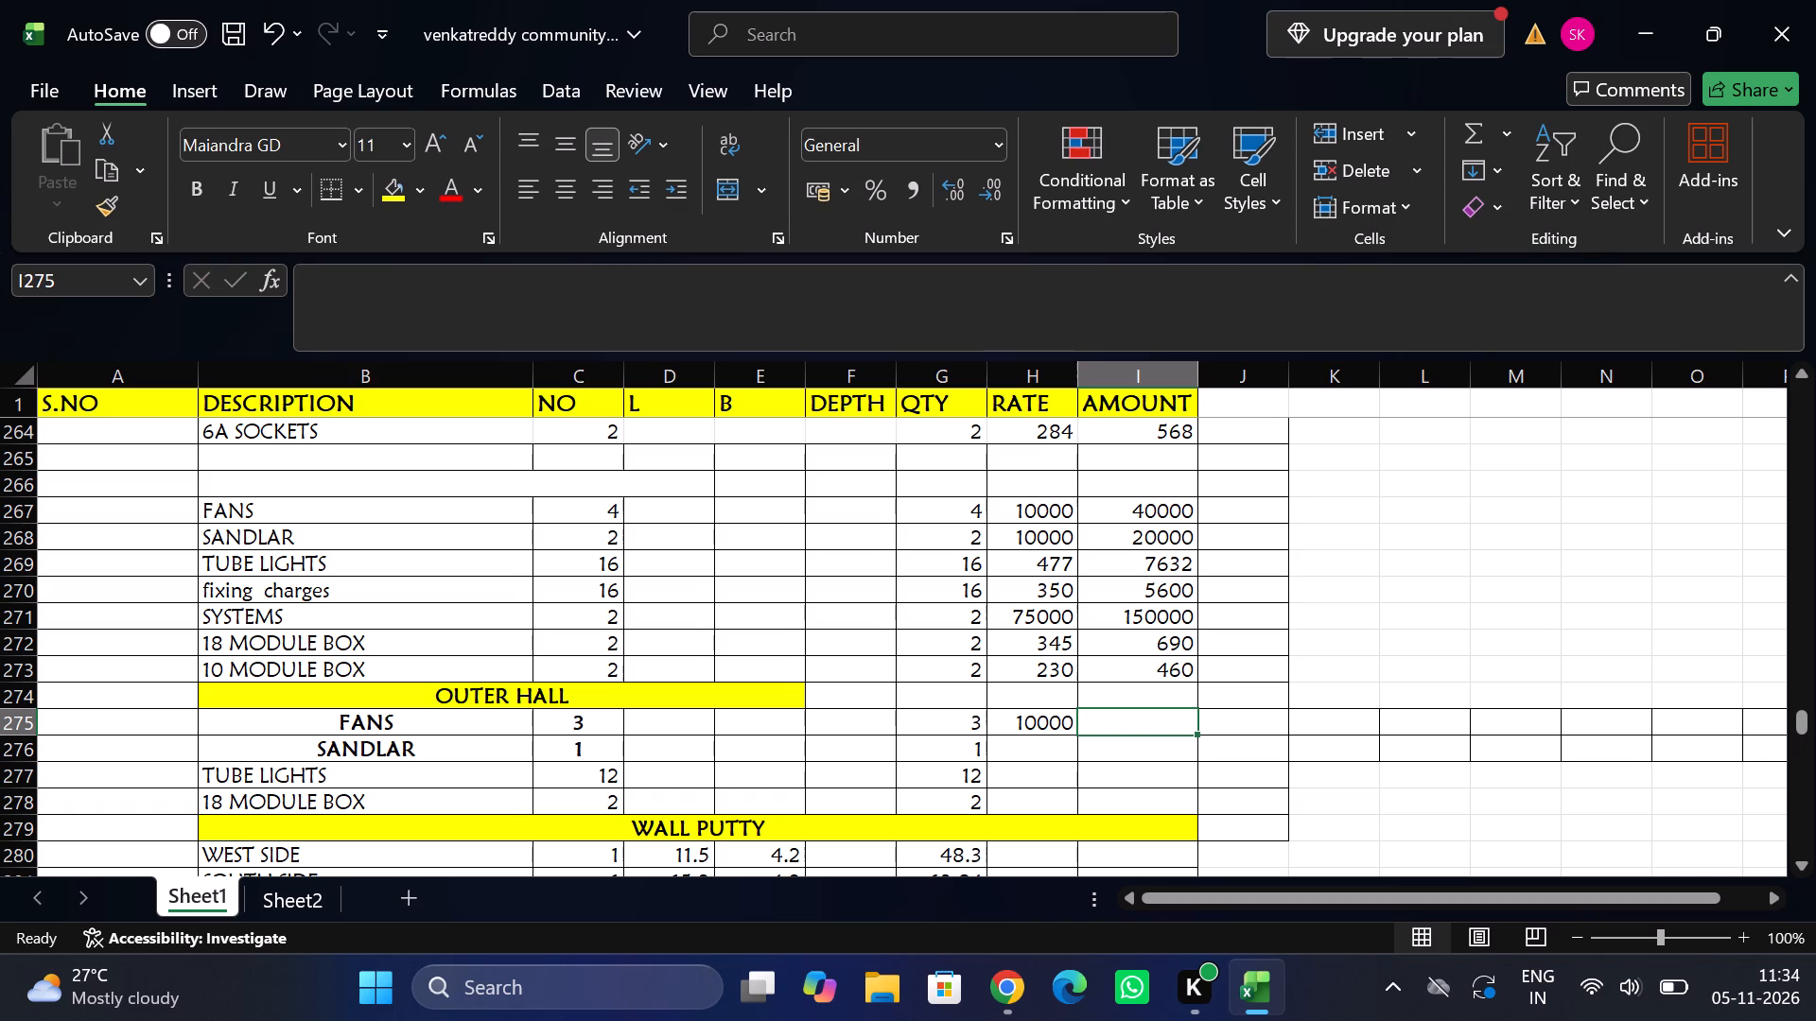
key("ctrl+d")
key("equal")
key("Left")
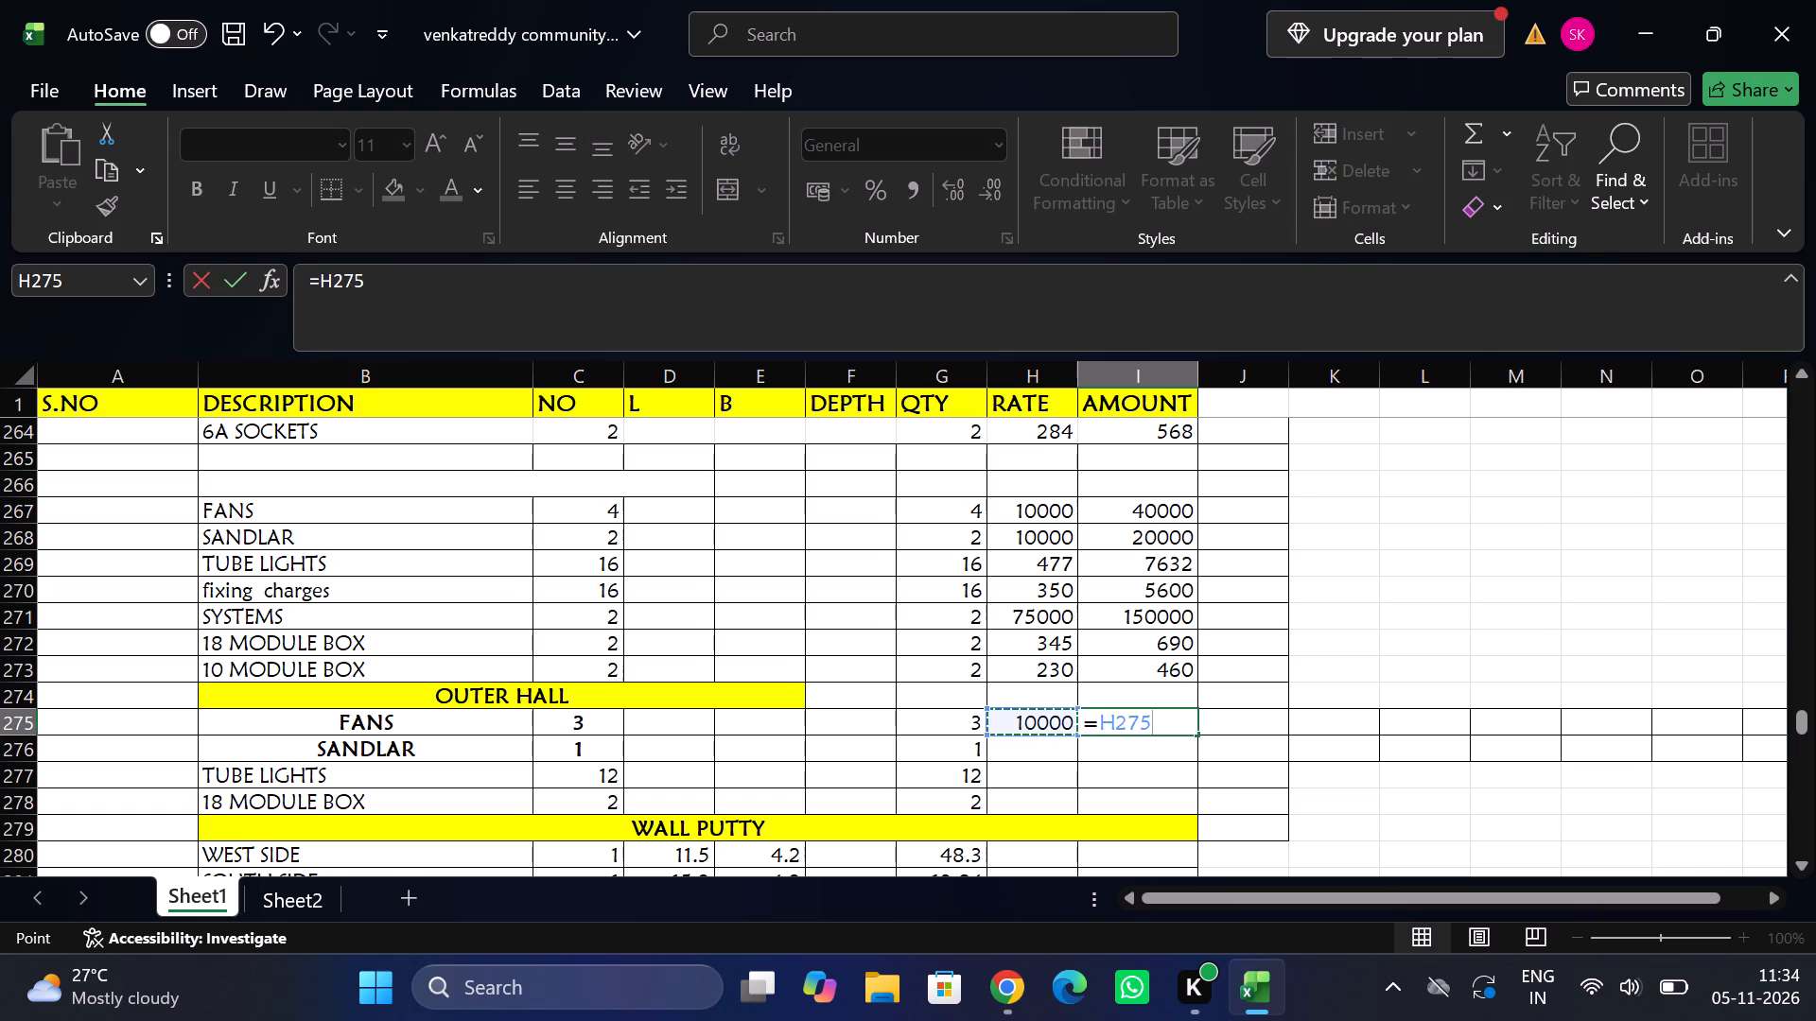
key("shift+asterisk")
key("Left")
key("Left")
key("Return")
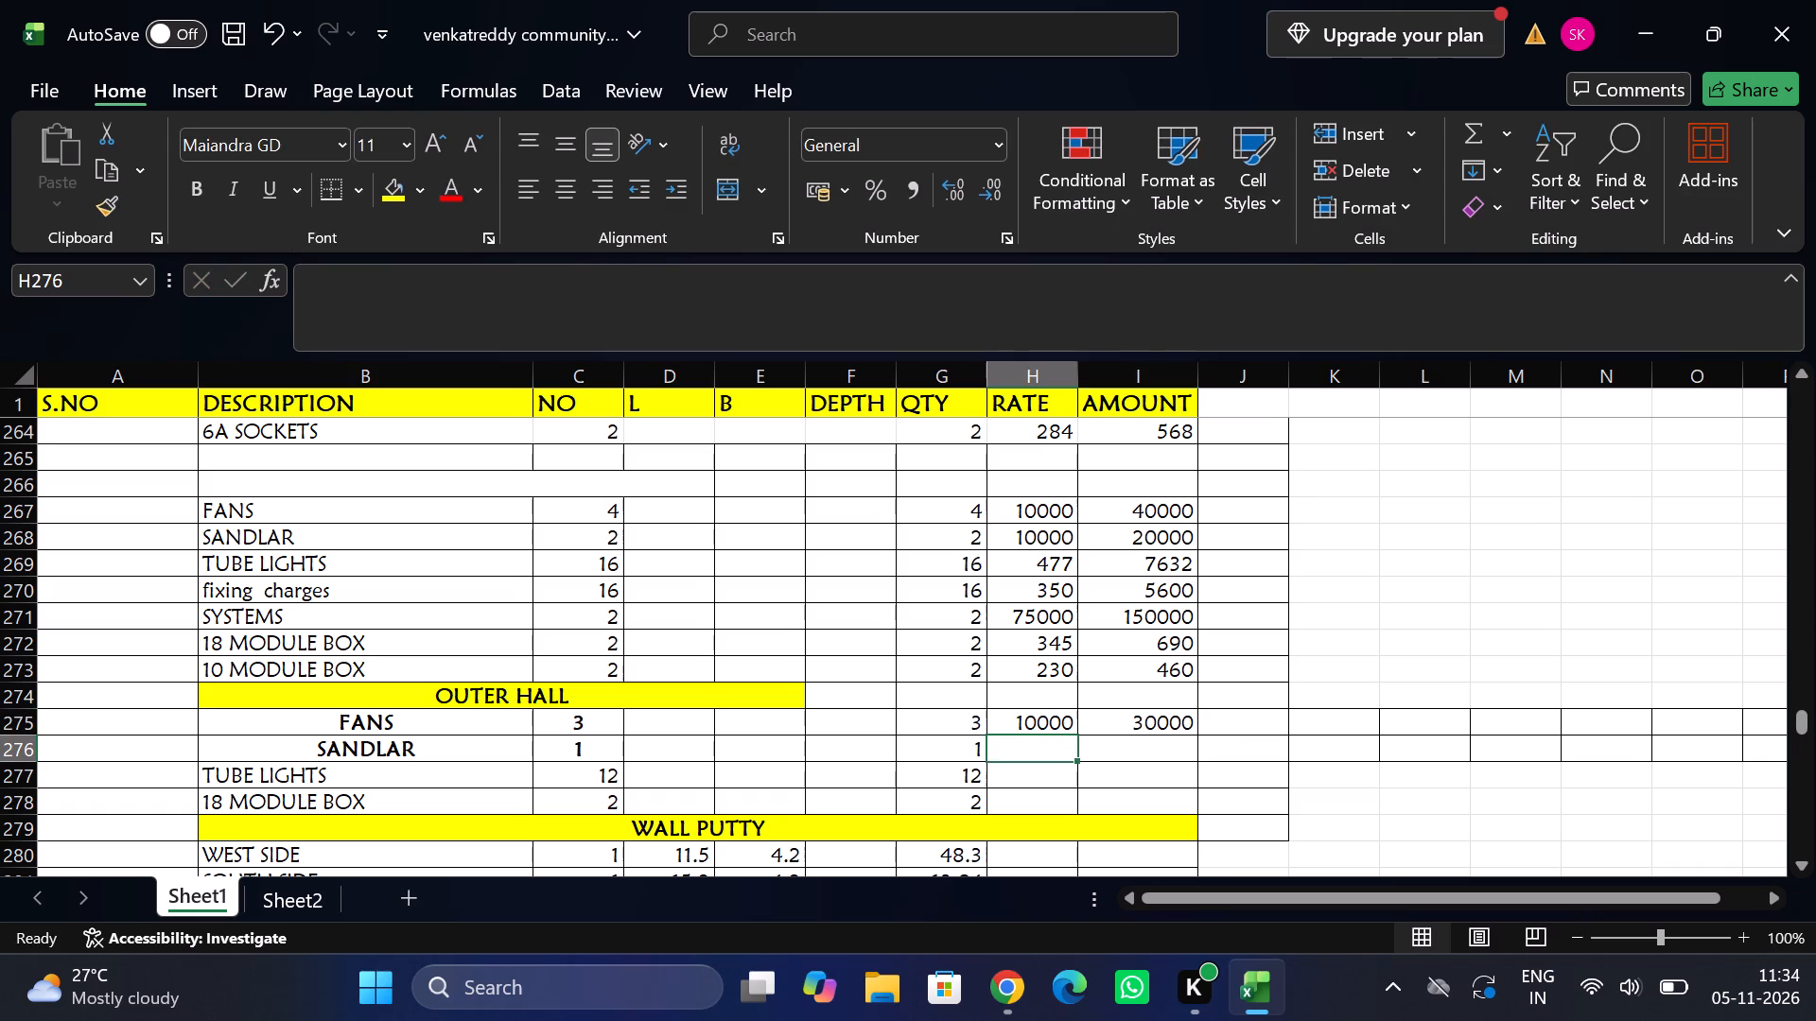
Set the OUTER HALL SANDLAR rate to 20000.
type("20000")
key("Tab")
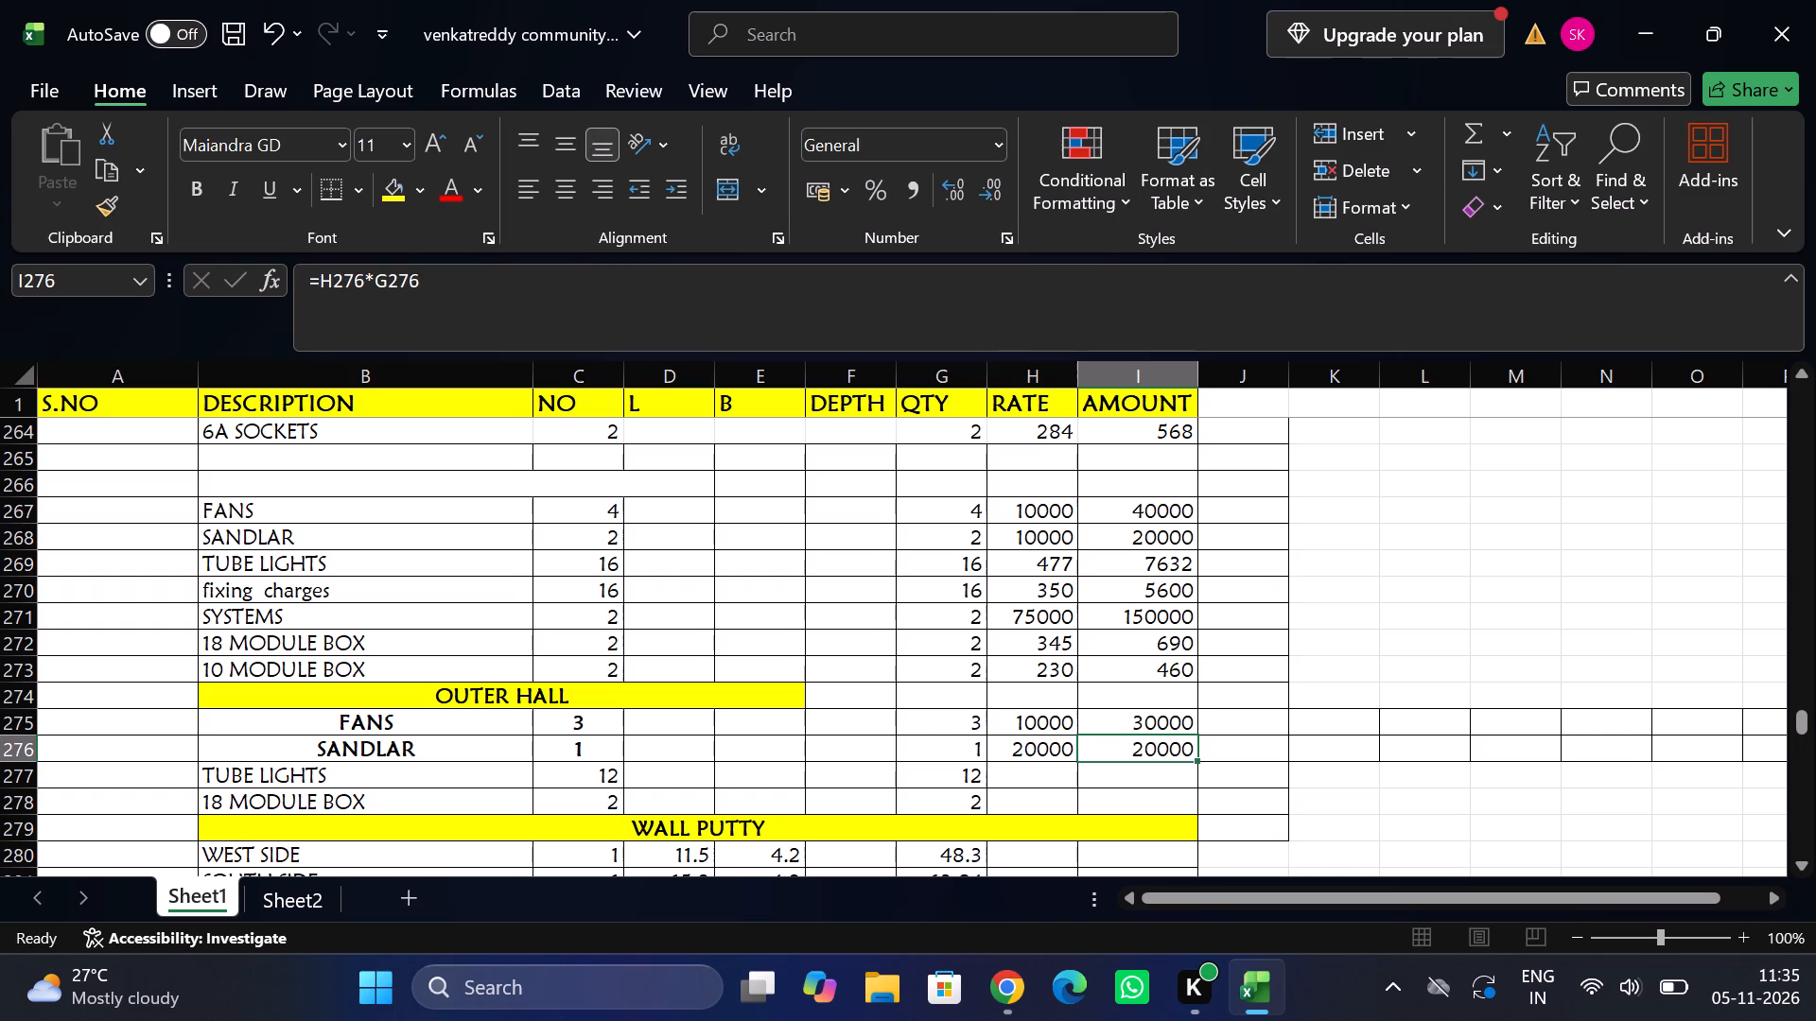
key("Down")
key("Left")
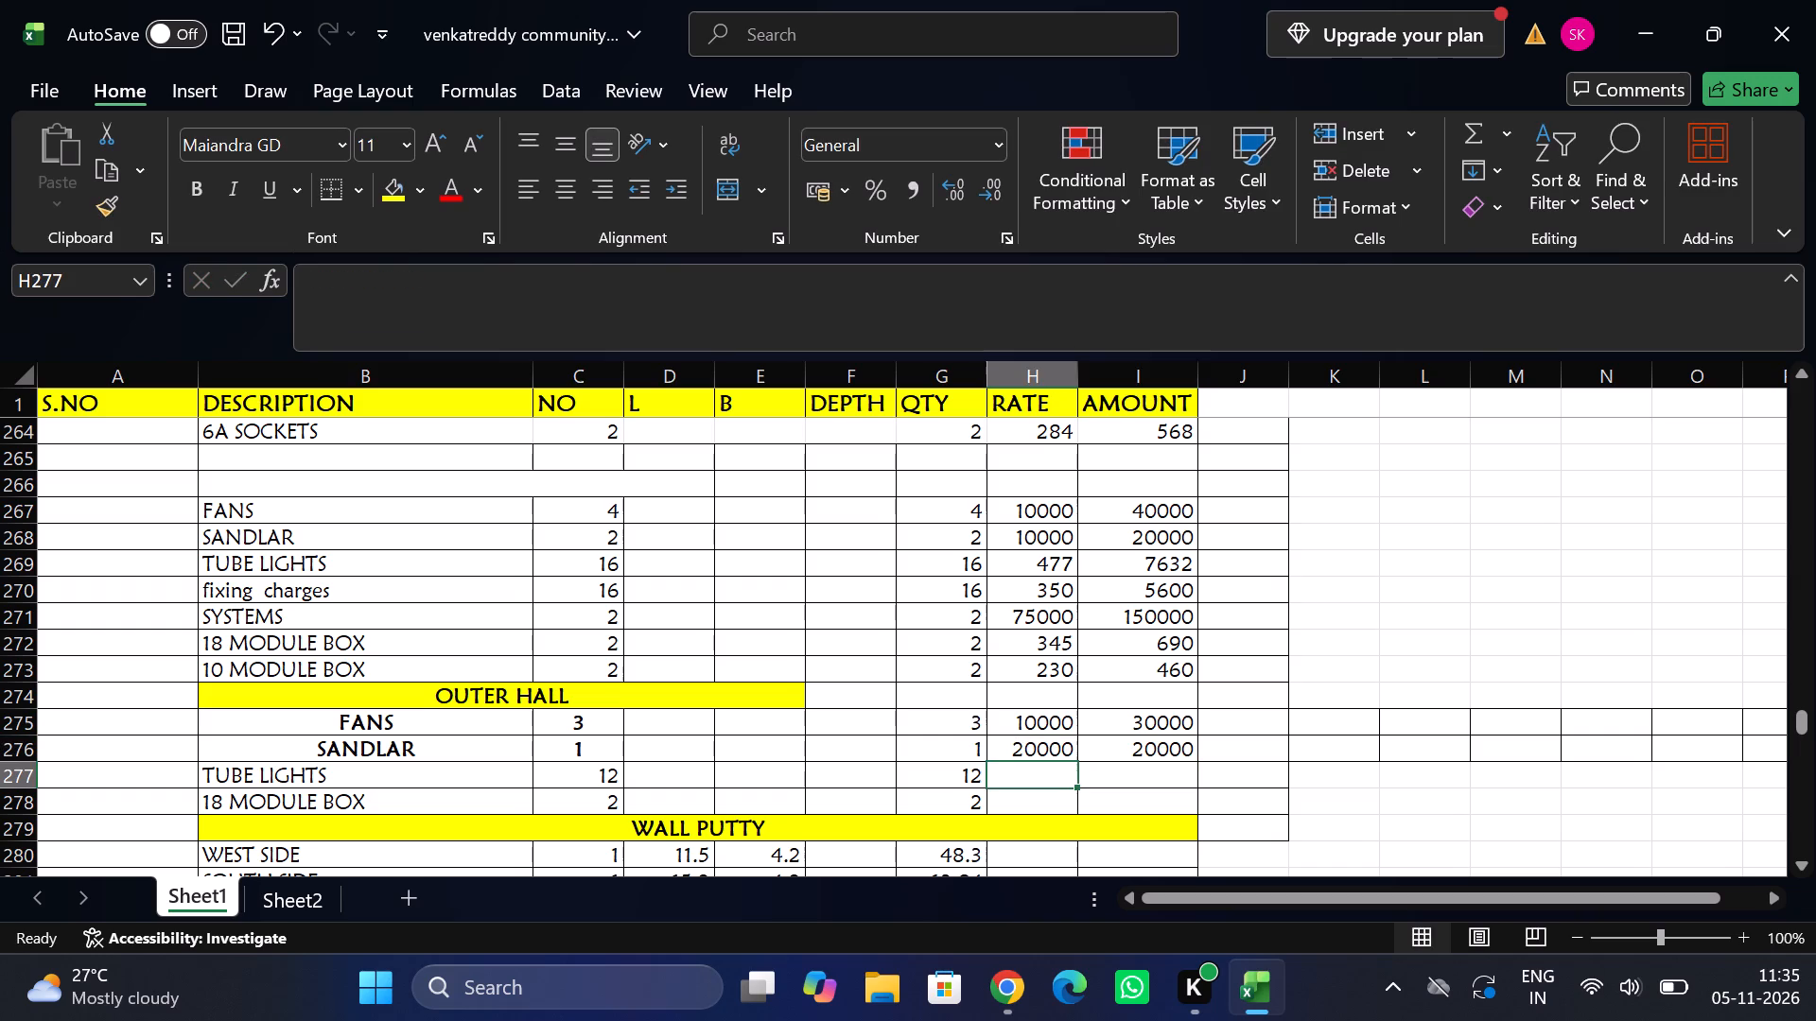
Set the OUTER HALL TUBE LIGHTS rate to 477.
type("477")
key("Tab")
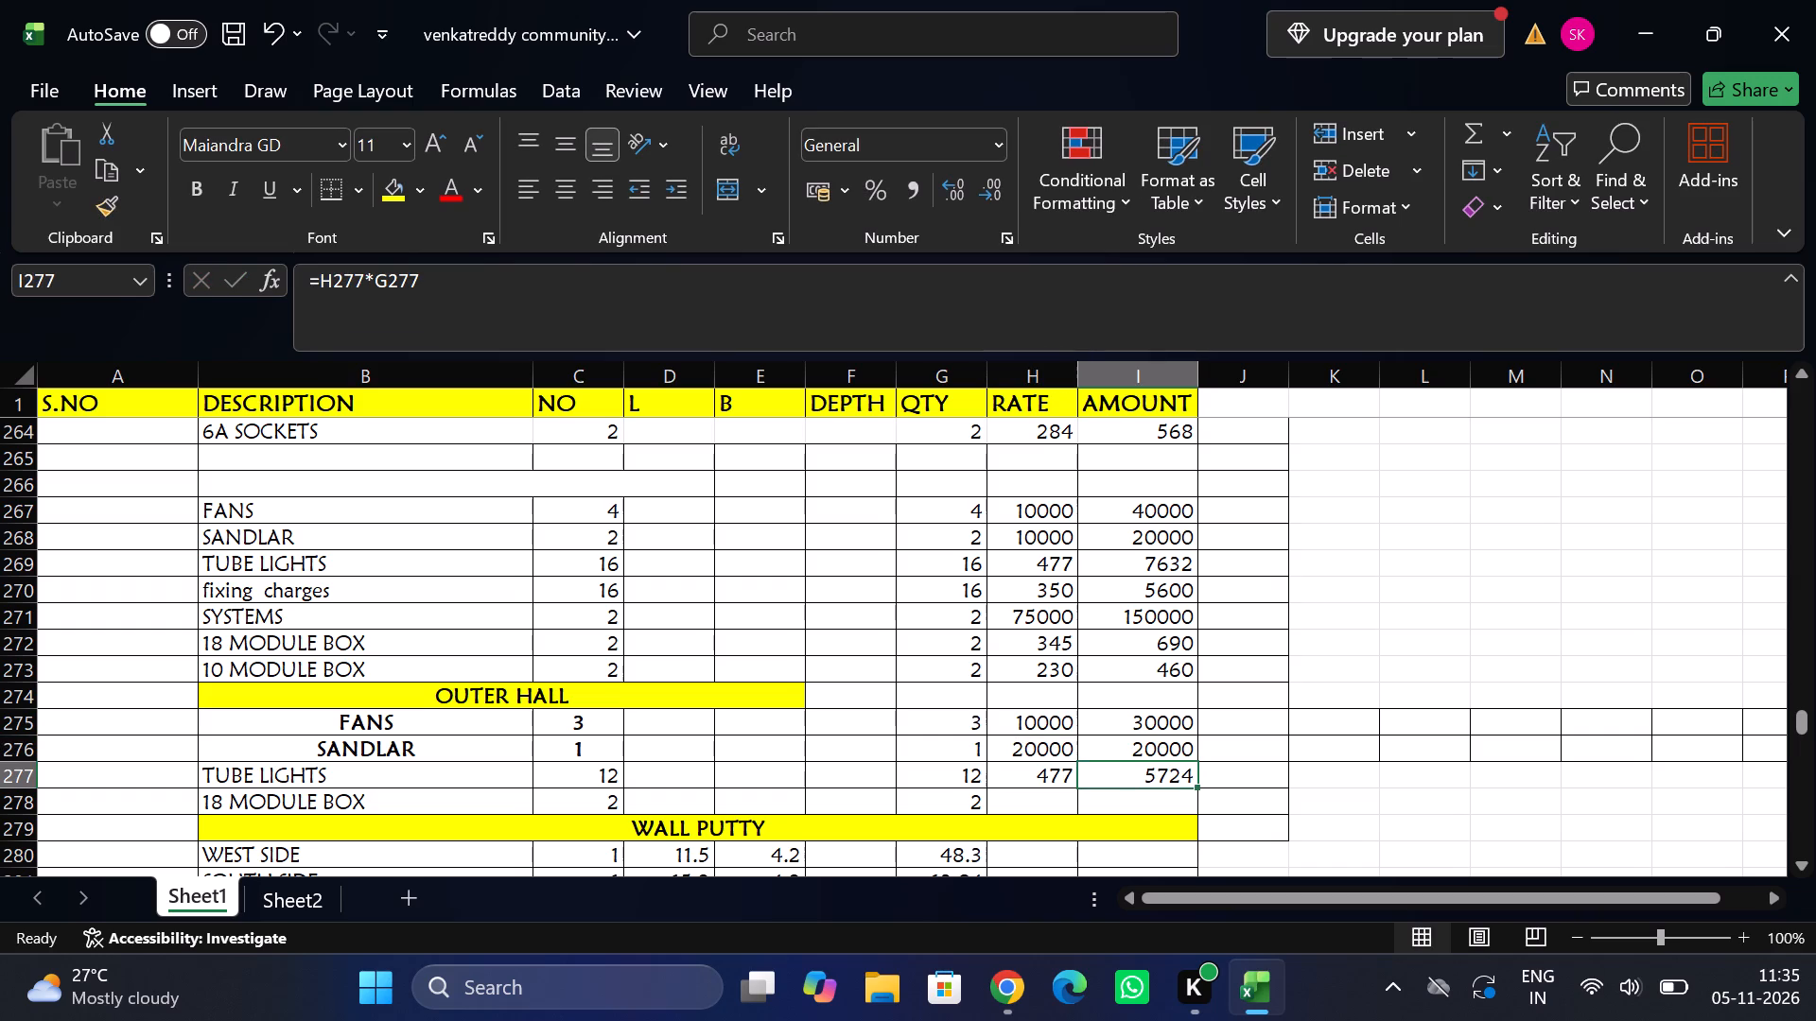
Insert a new row between TUBE LIGHTS and 18 MODULE BOX under OUTER HALL and label it fixing charges.
left_click(27, 802)
right_click(27, 802)
left_click(145, 523)
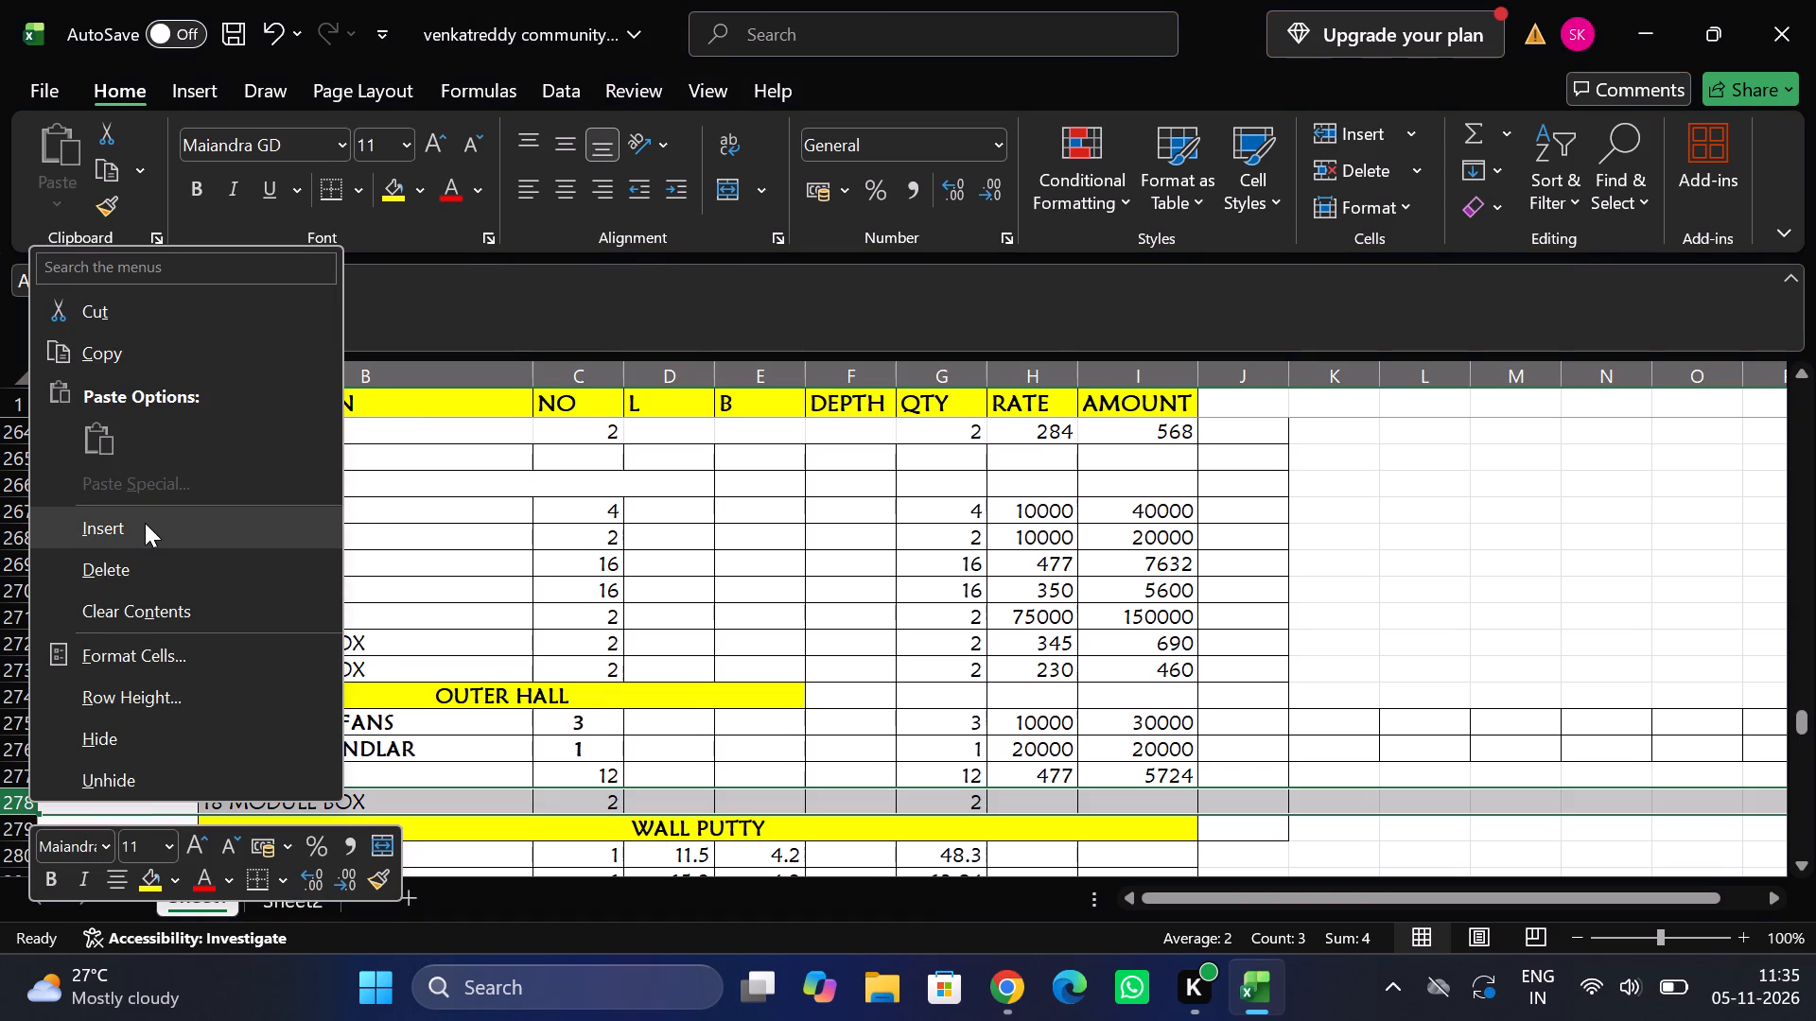
left_click(277, 792)
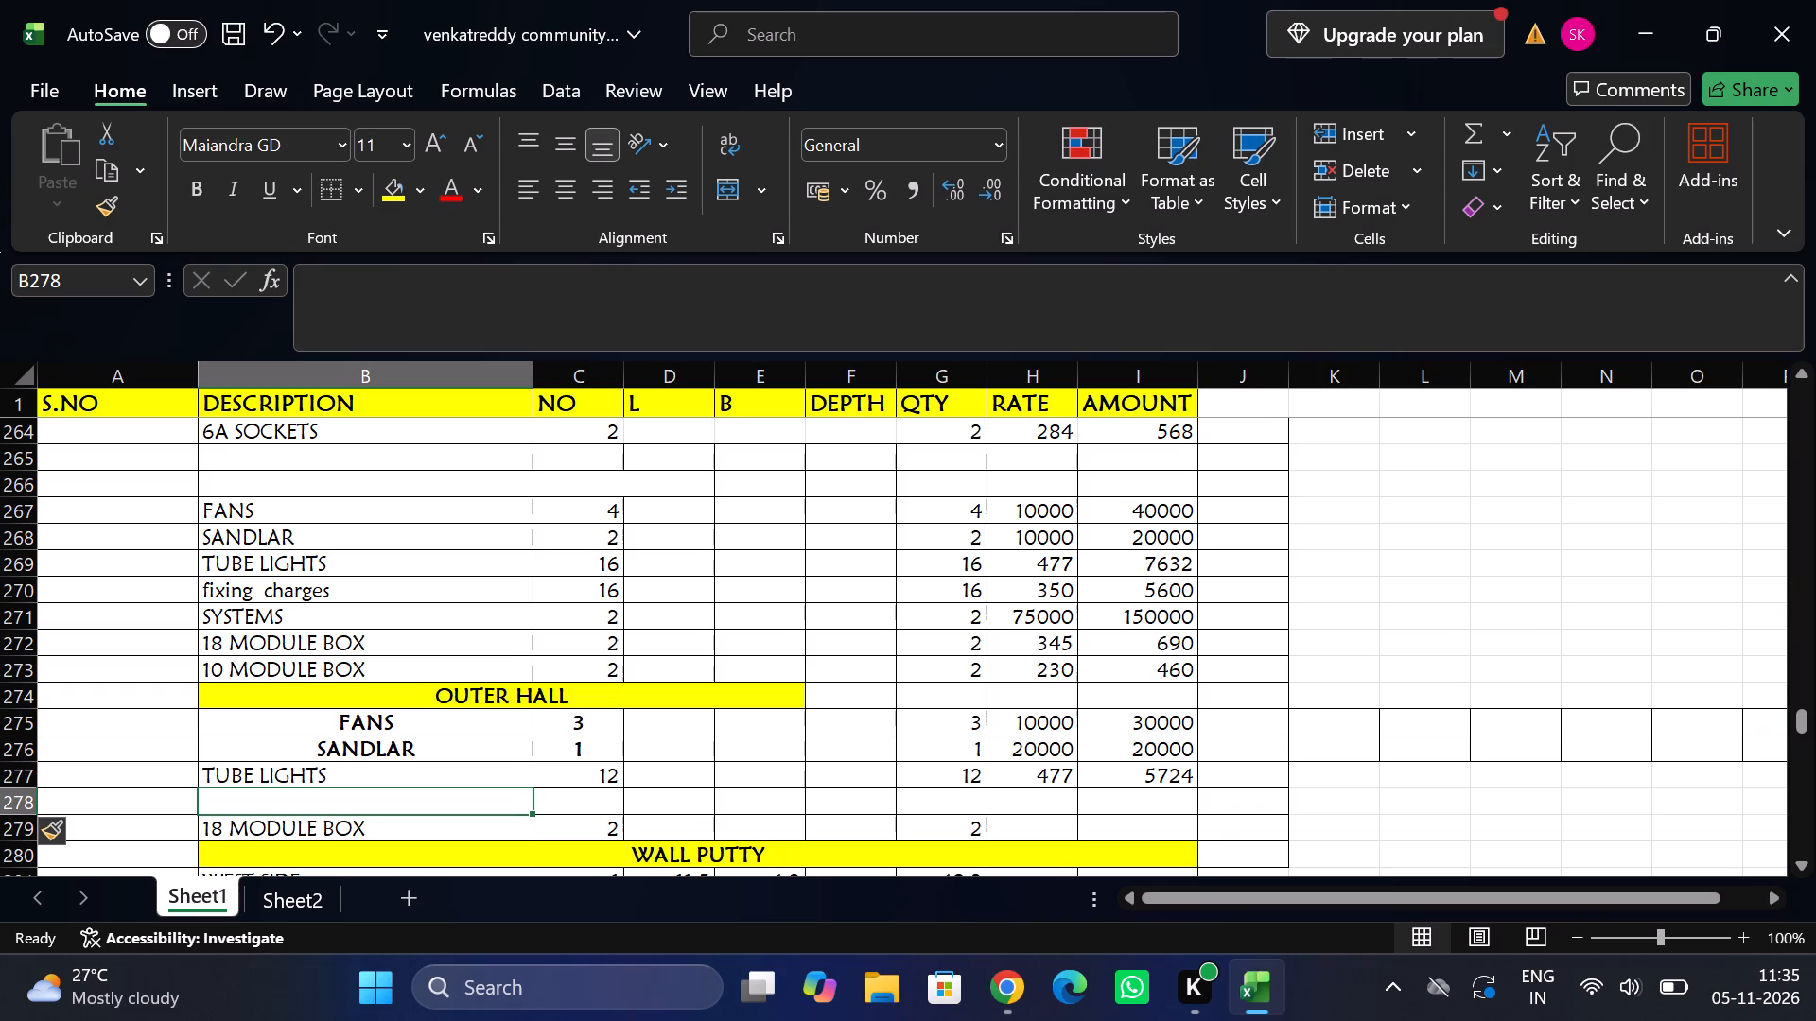
type("fii")
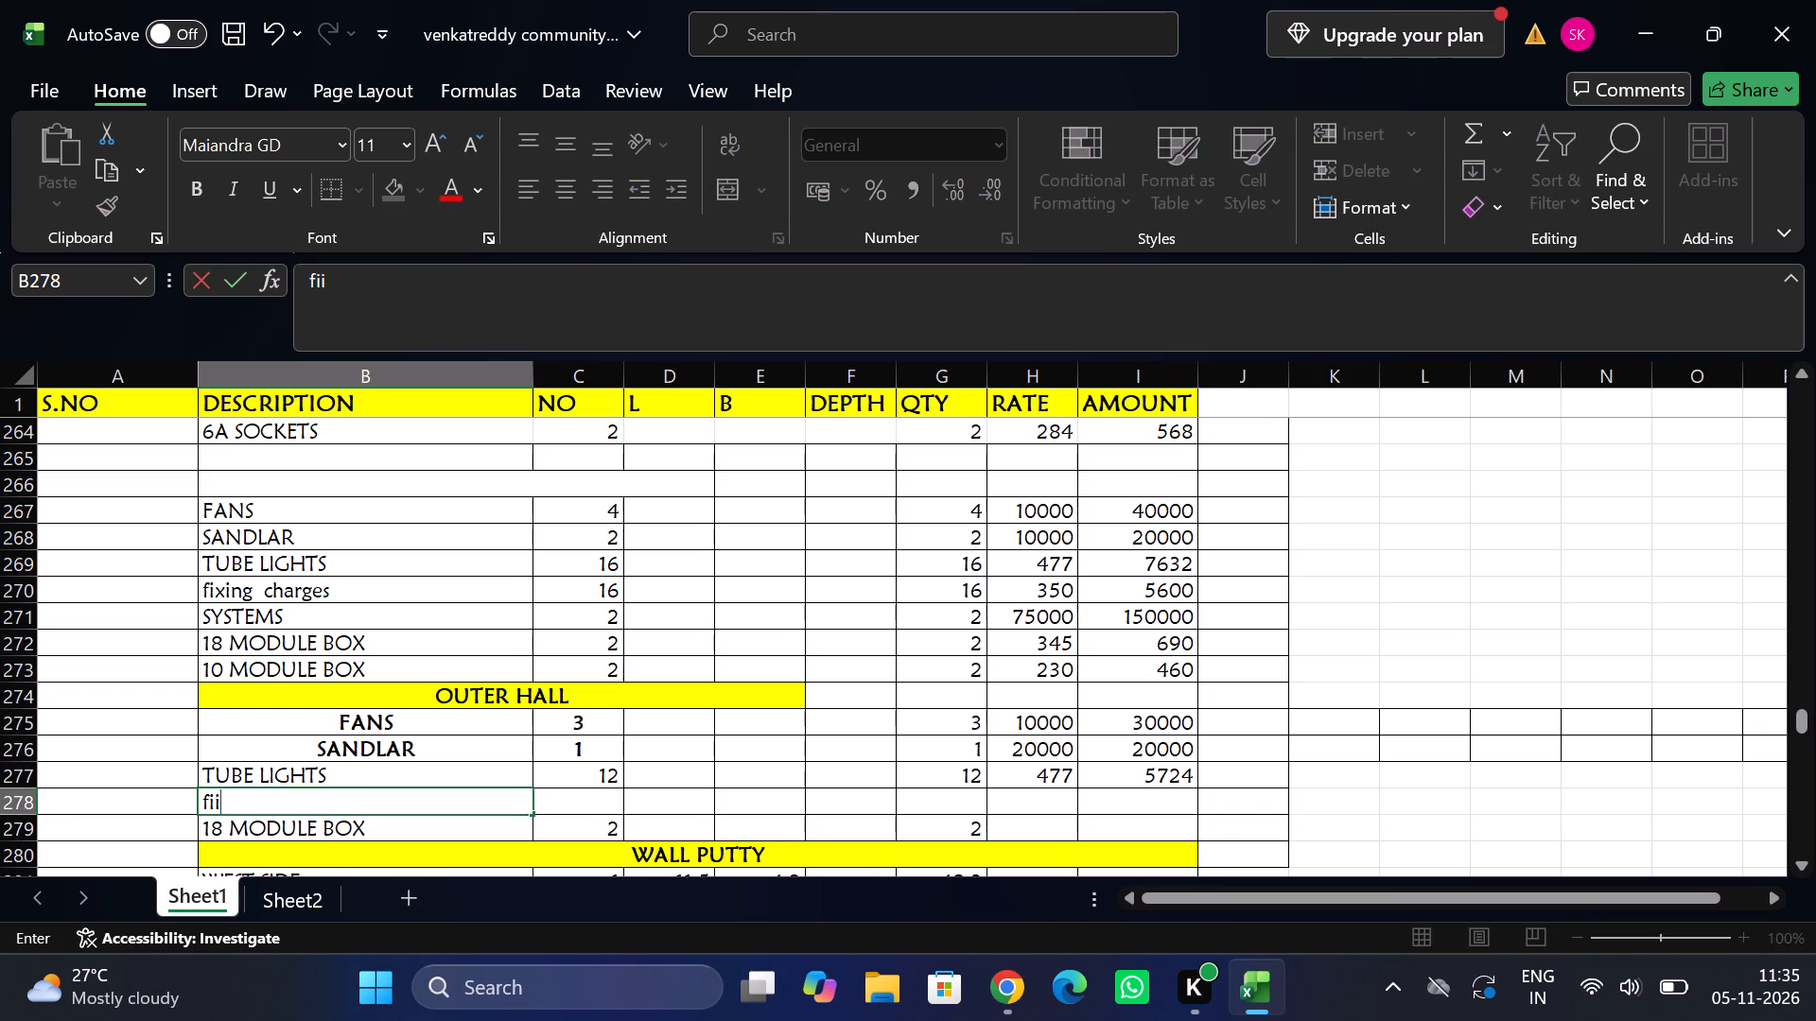
key("BackSpace")
type("xing")
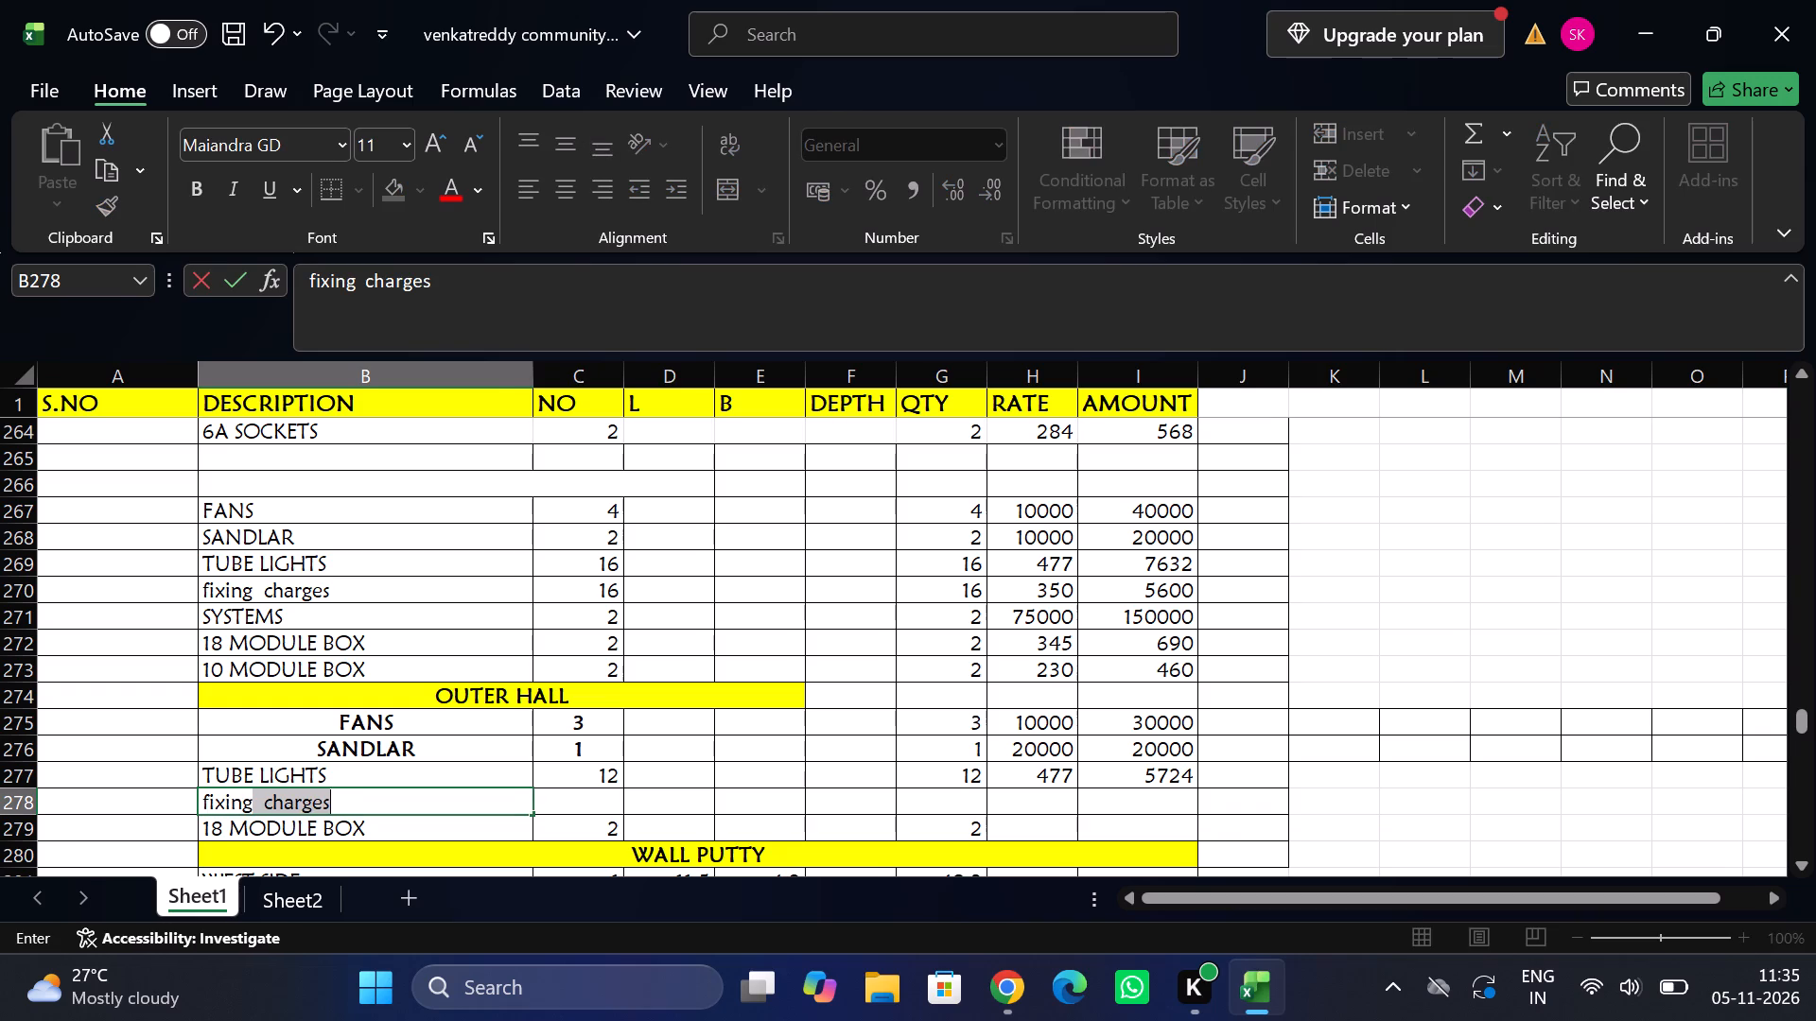
key("Tab")
Fill the new OUTER HALL fixing charges row with number 12, quantity 12 and a rate of 350.
type("12")
key("Tab")
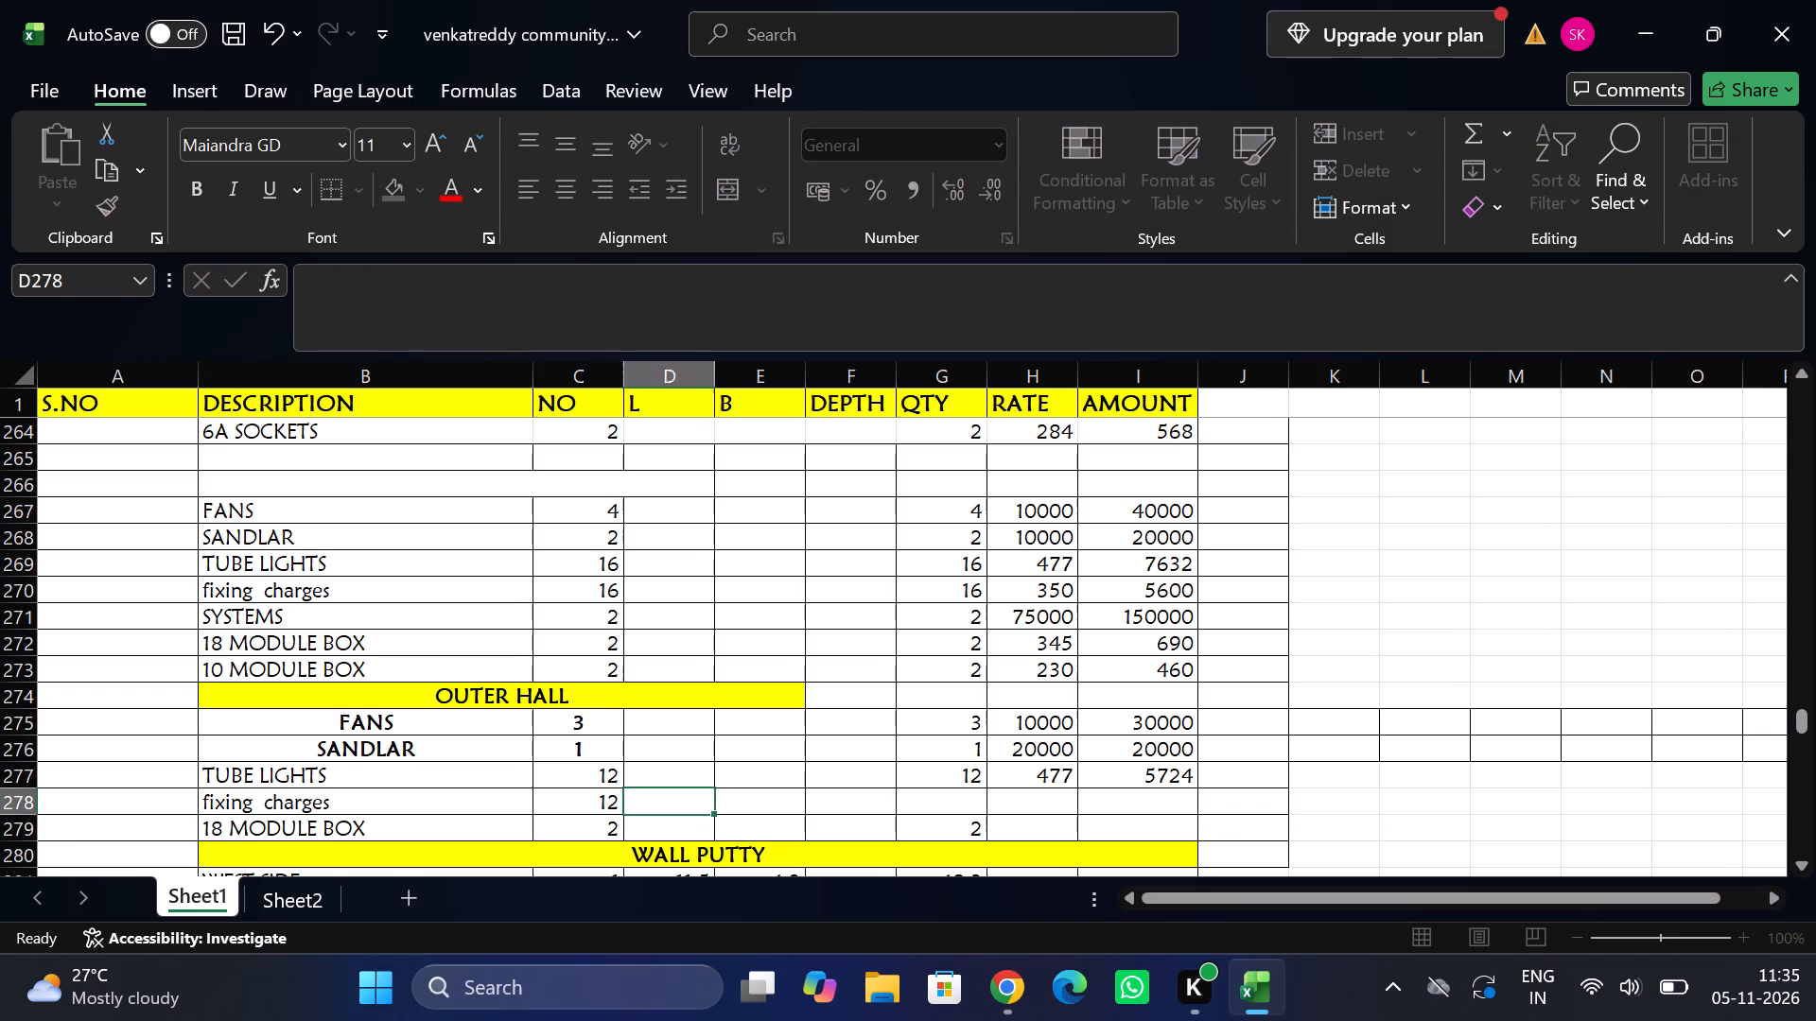
key("Tab")
key("Tab")
key("Tab")
type("12")
key("Tab")
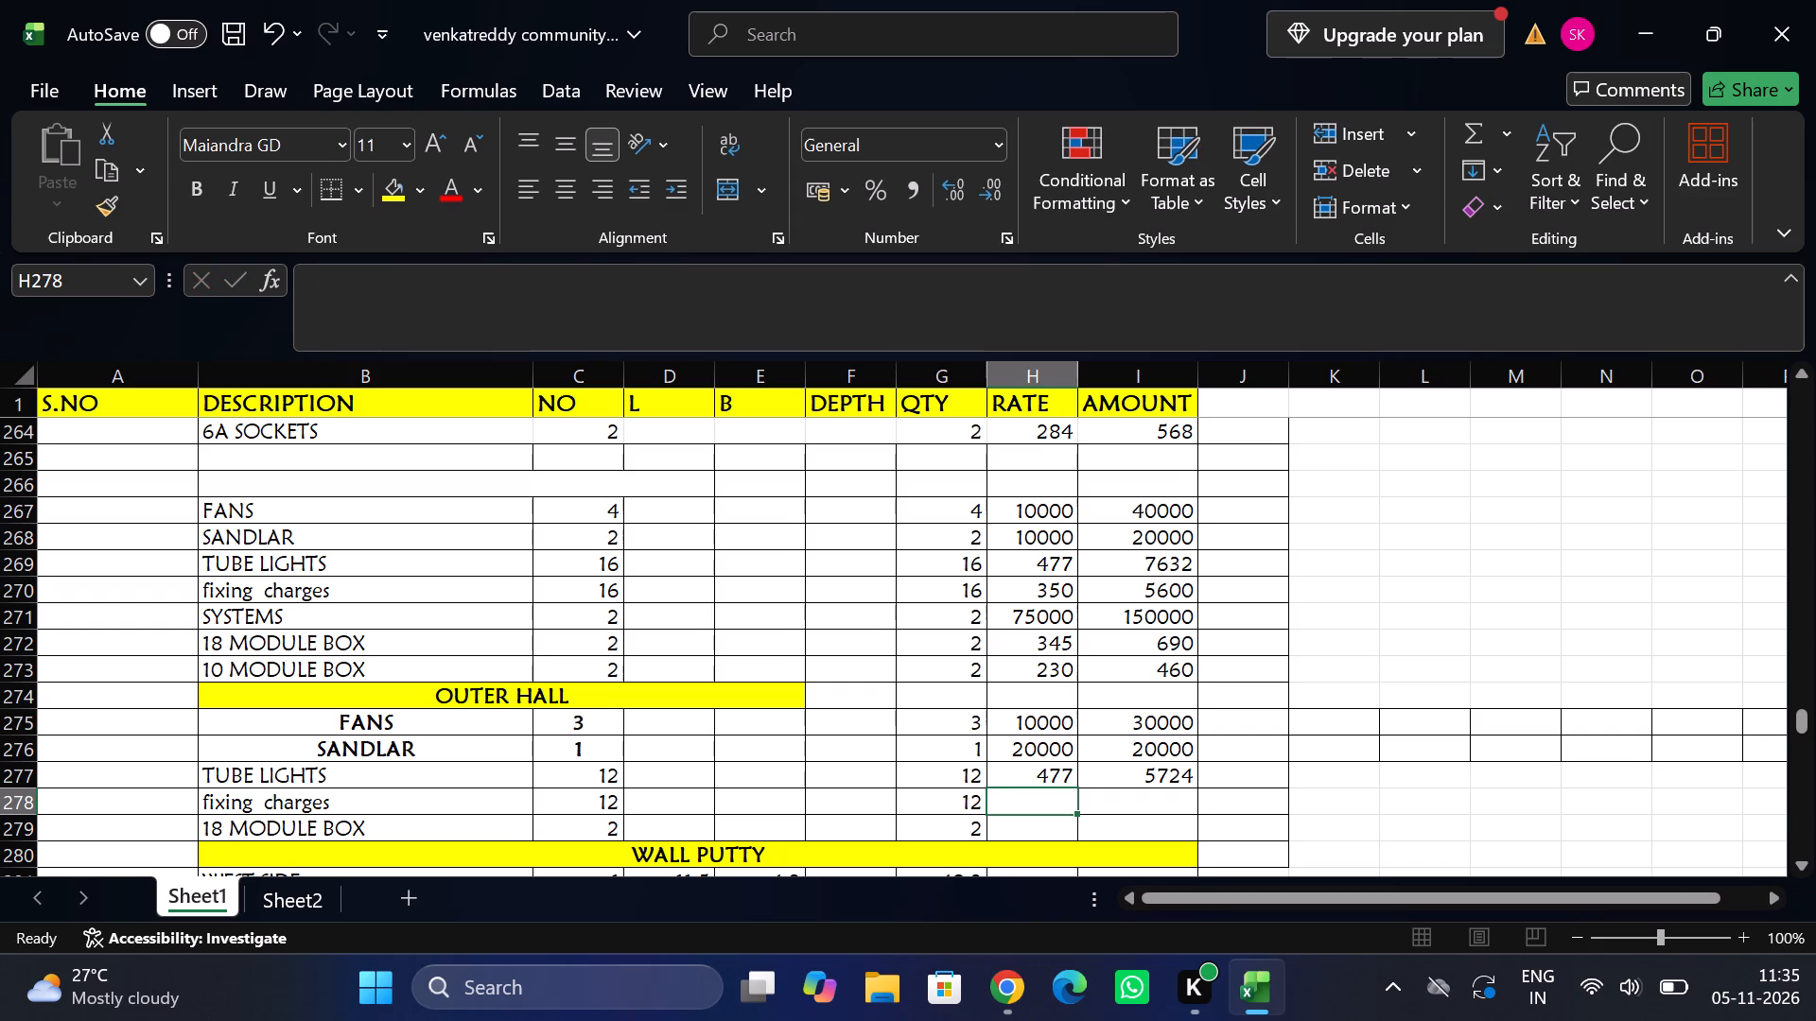
type("350")
key("Tab")
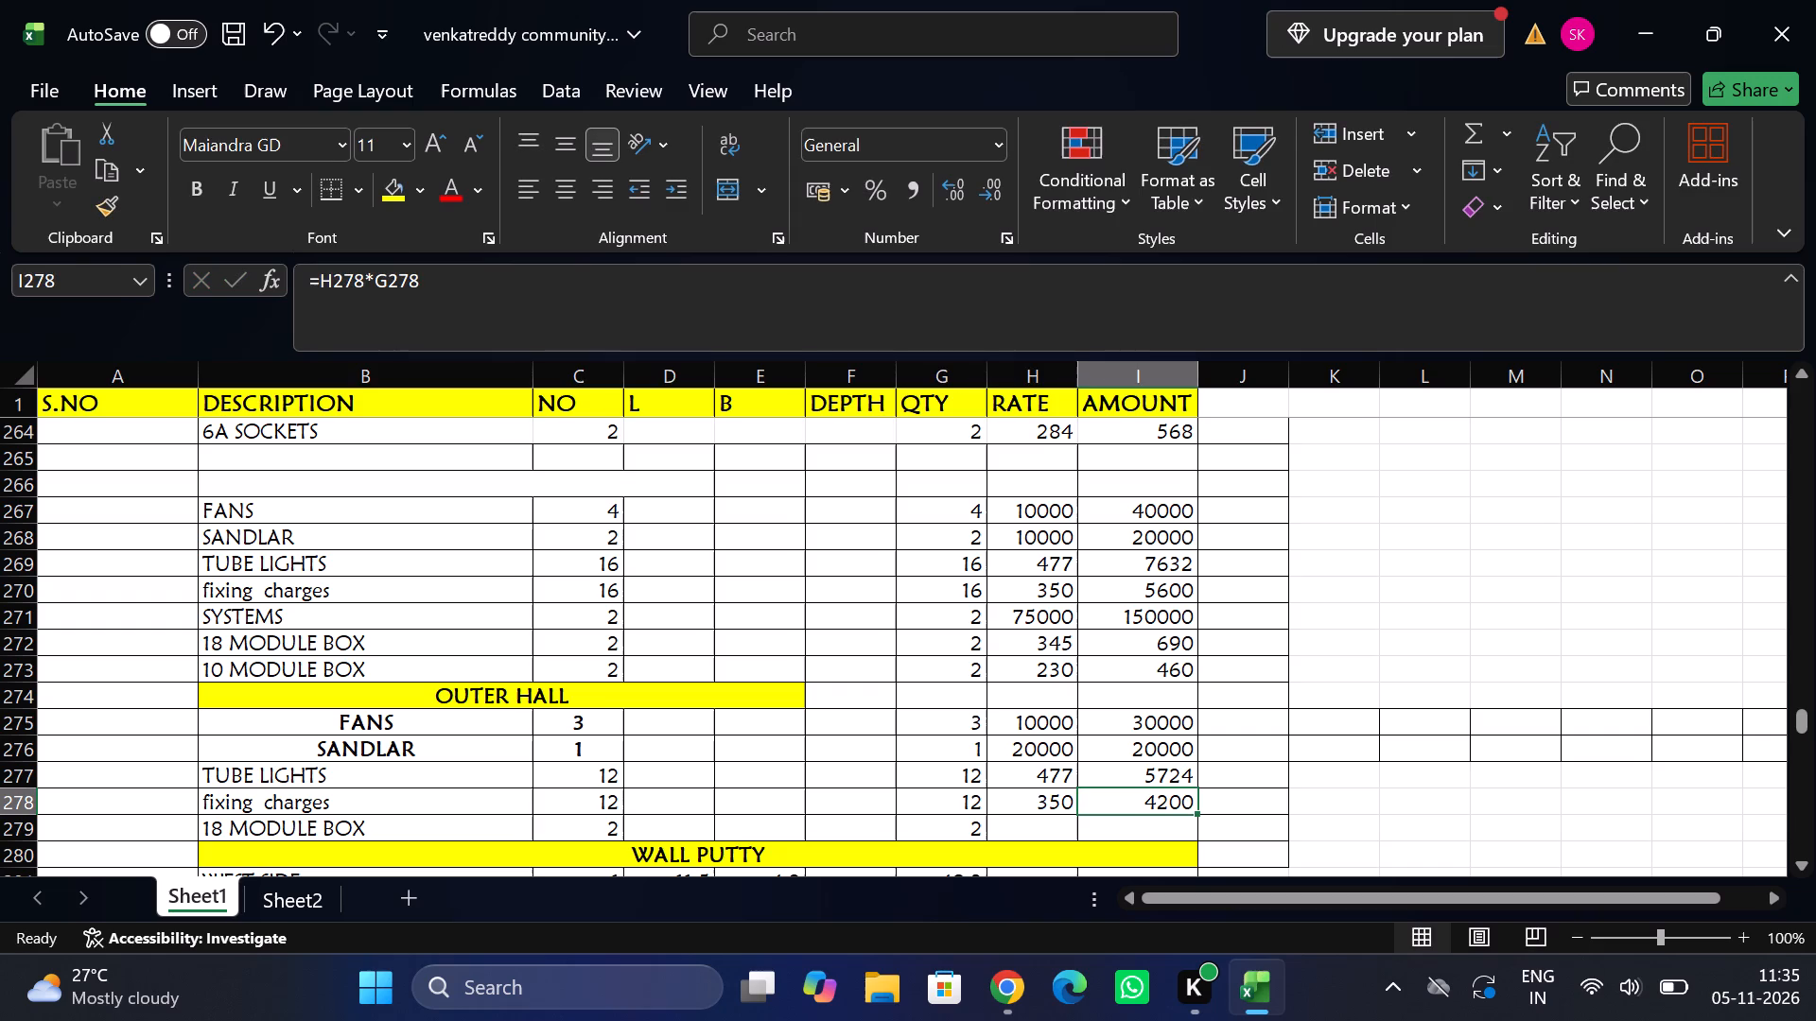
Set the OUTER HALL 18 MODULE BOX rate to 345.
key("Down")
key("Left")
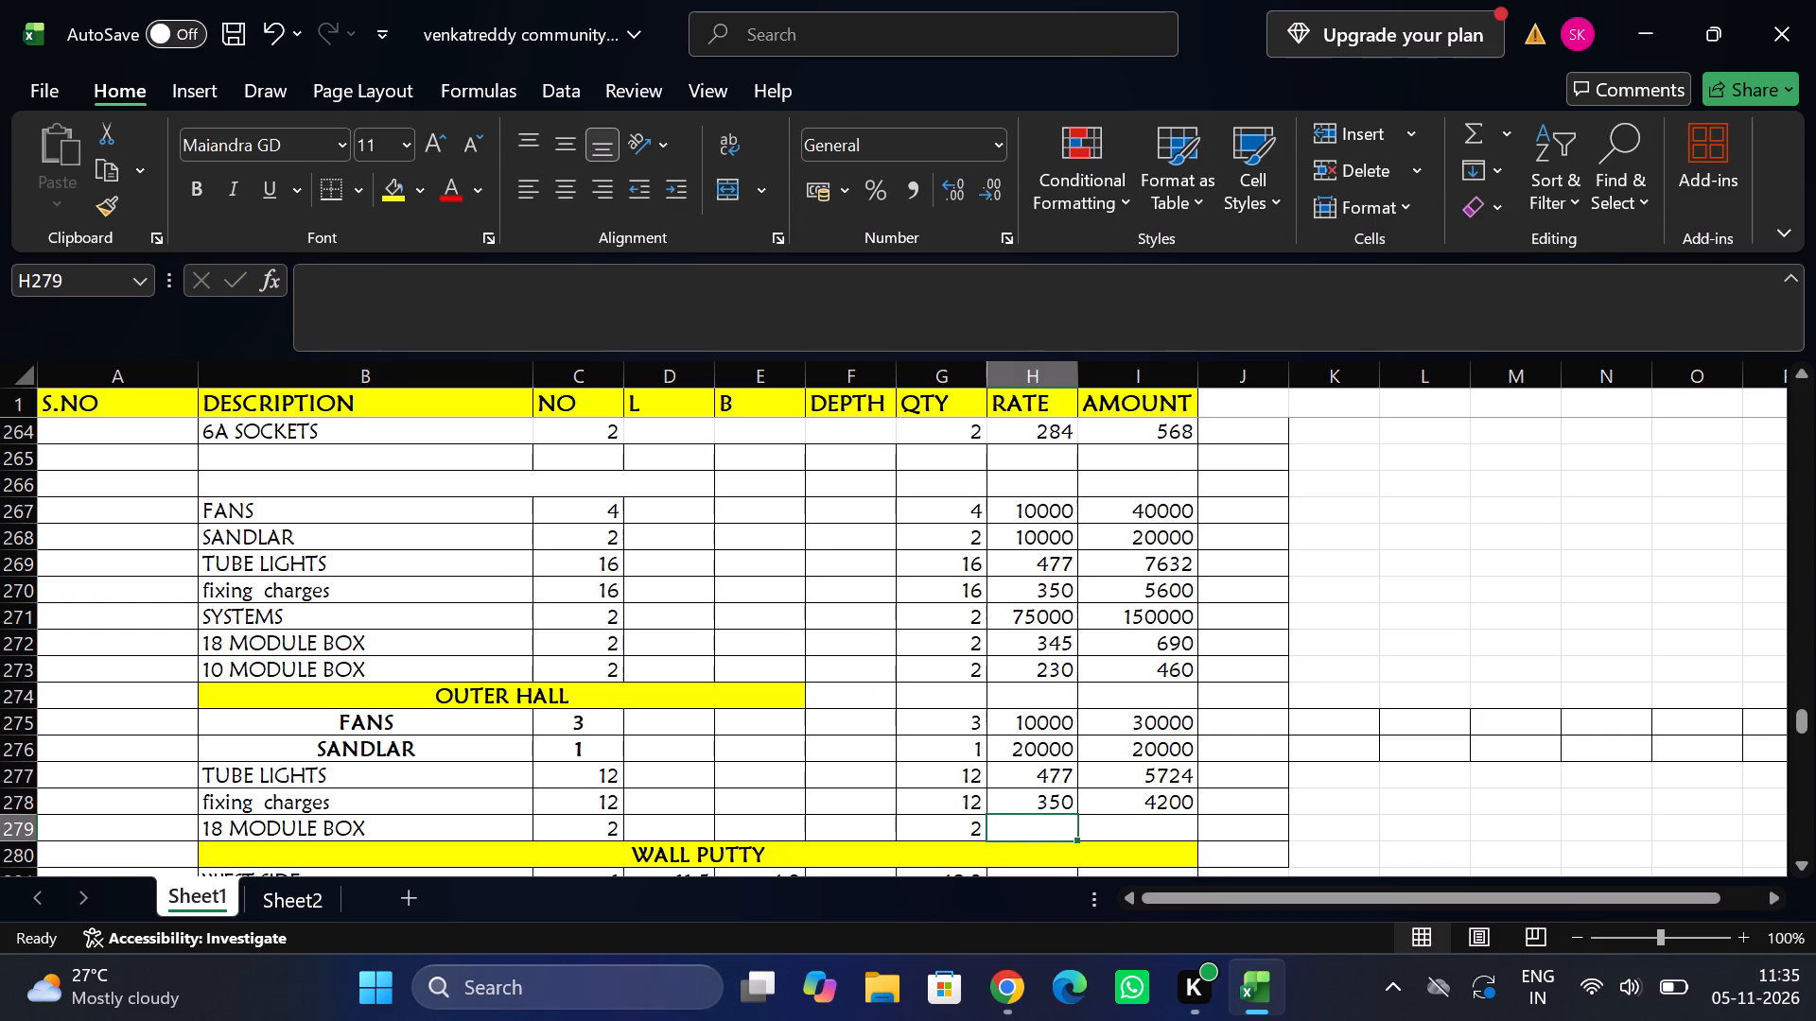
type("345")
key("Tab")
Enter a rate of 280 on the WALL PUTTY total row and calculate its amount as rate times quantity.
scroll(277, 792, "down", 1)
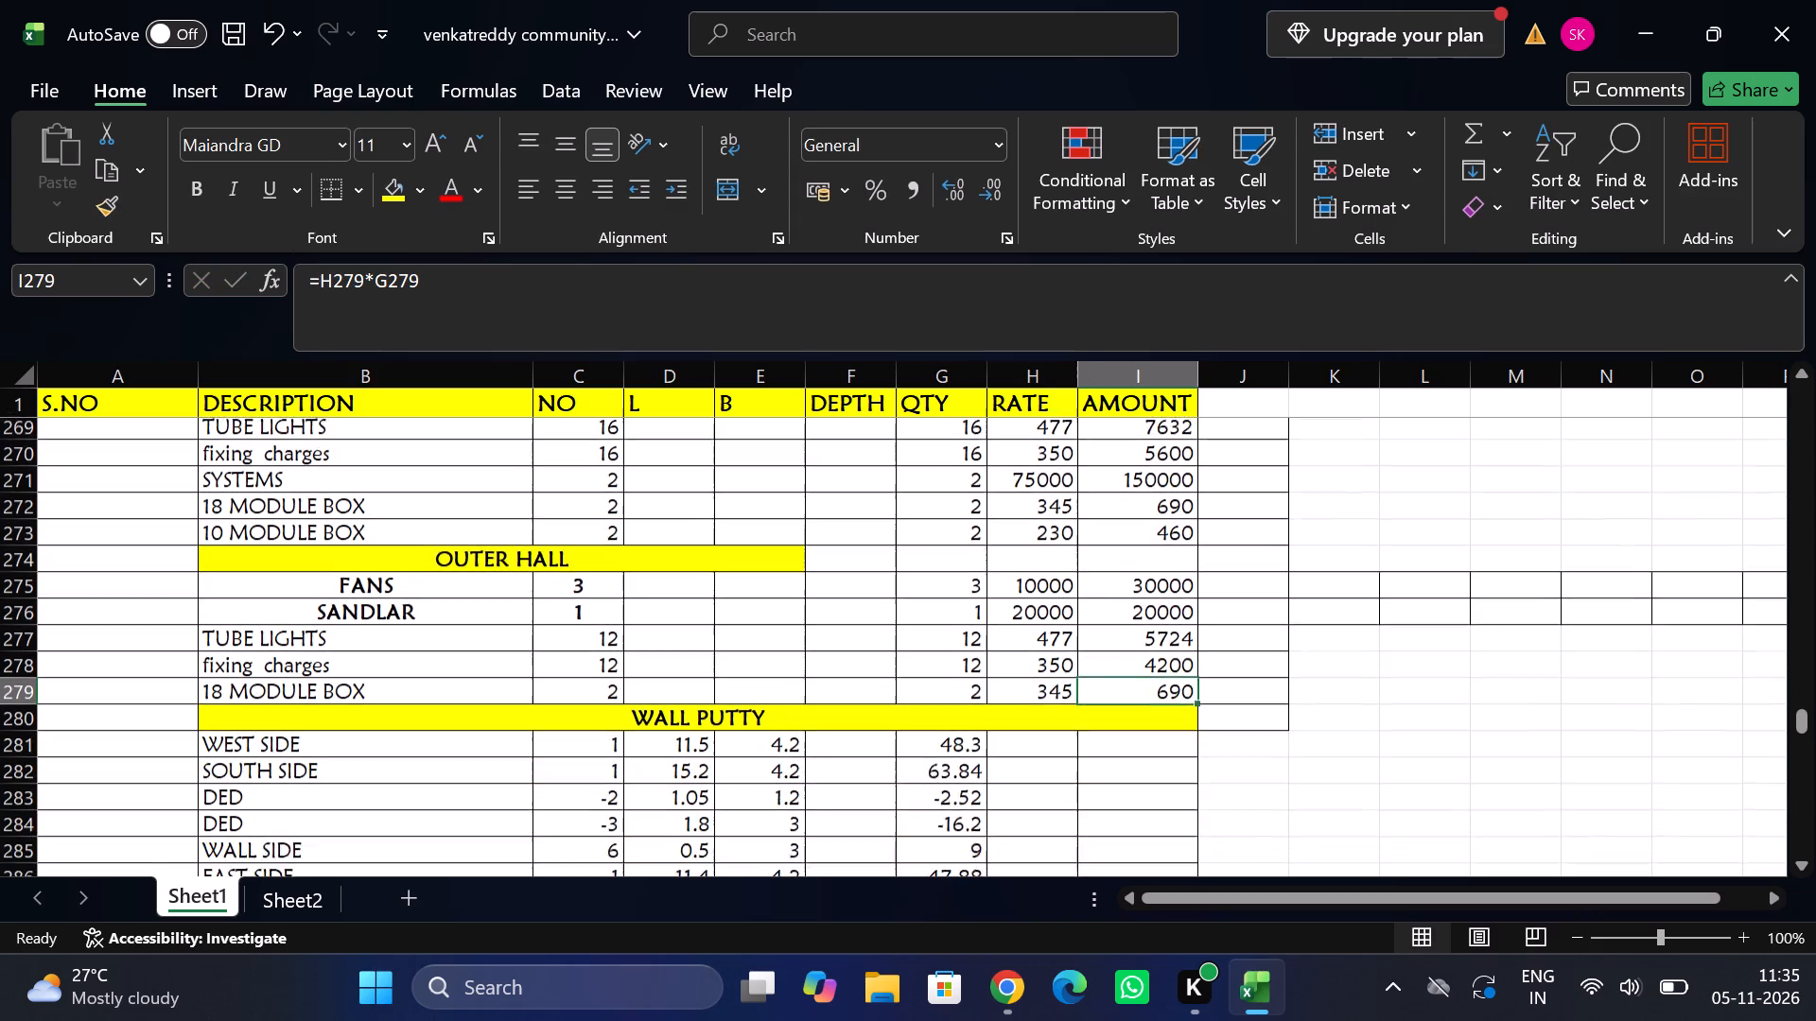
scroll(277, 792, "down", 2)
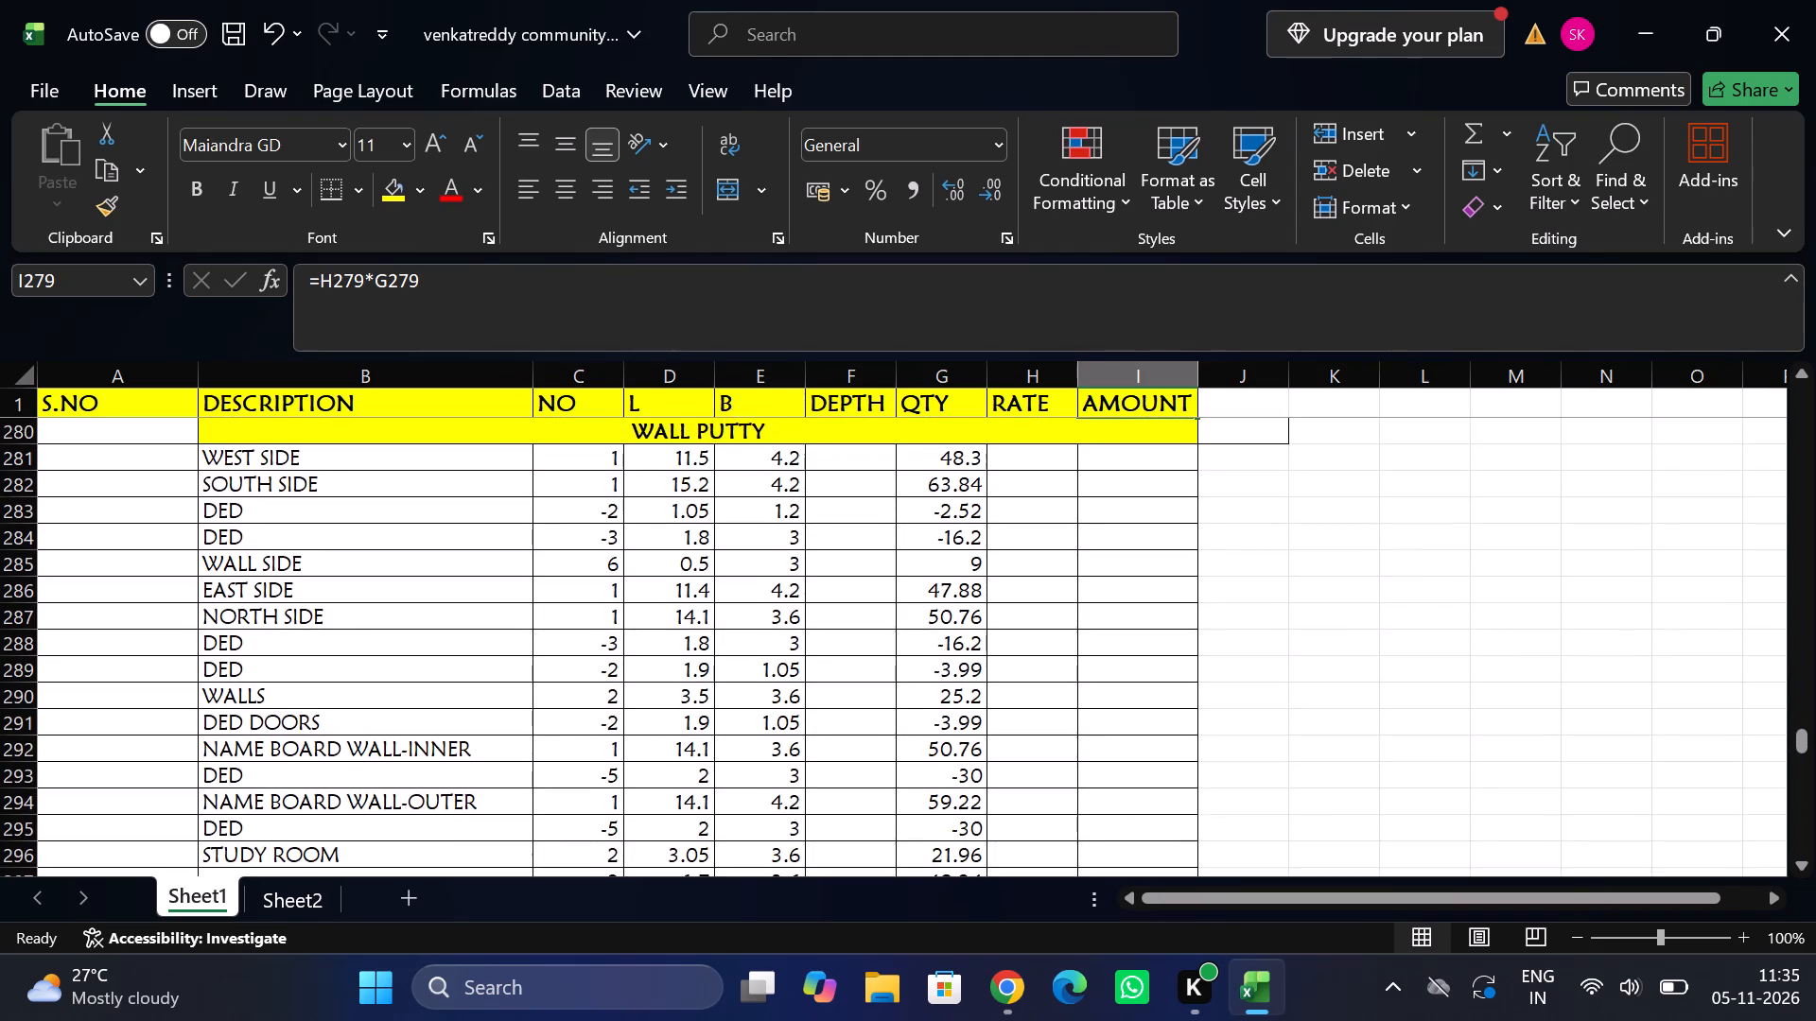
scroll(277, 792, "down", 2)
scroll(277, 792, "up", 1)
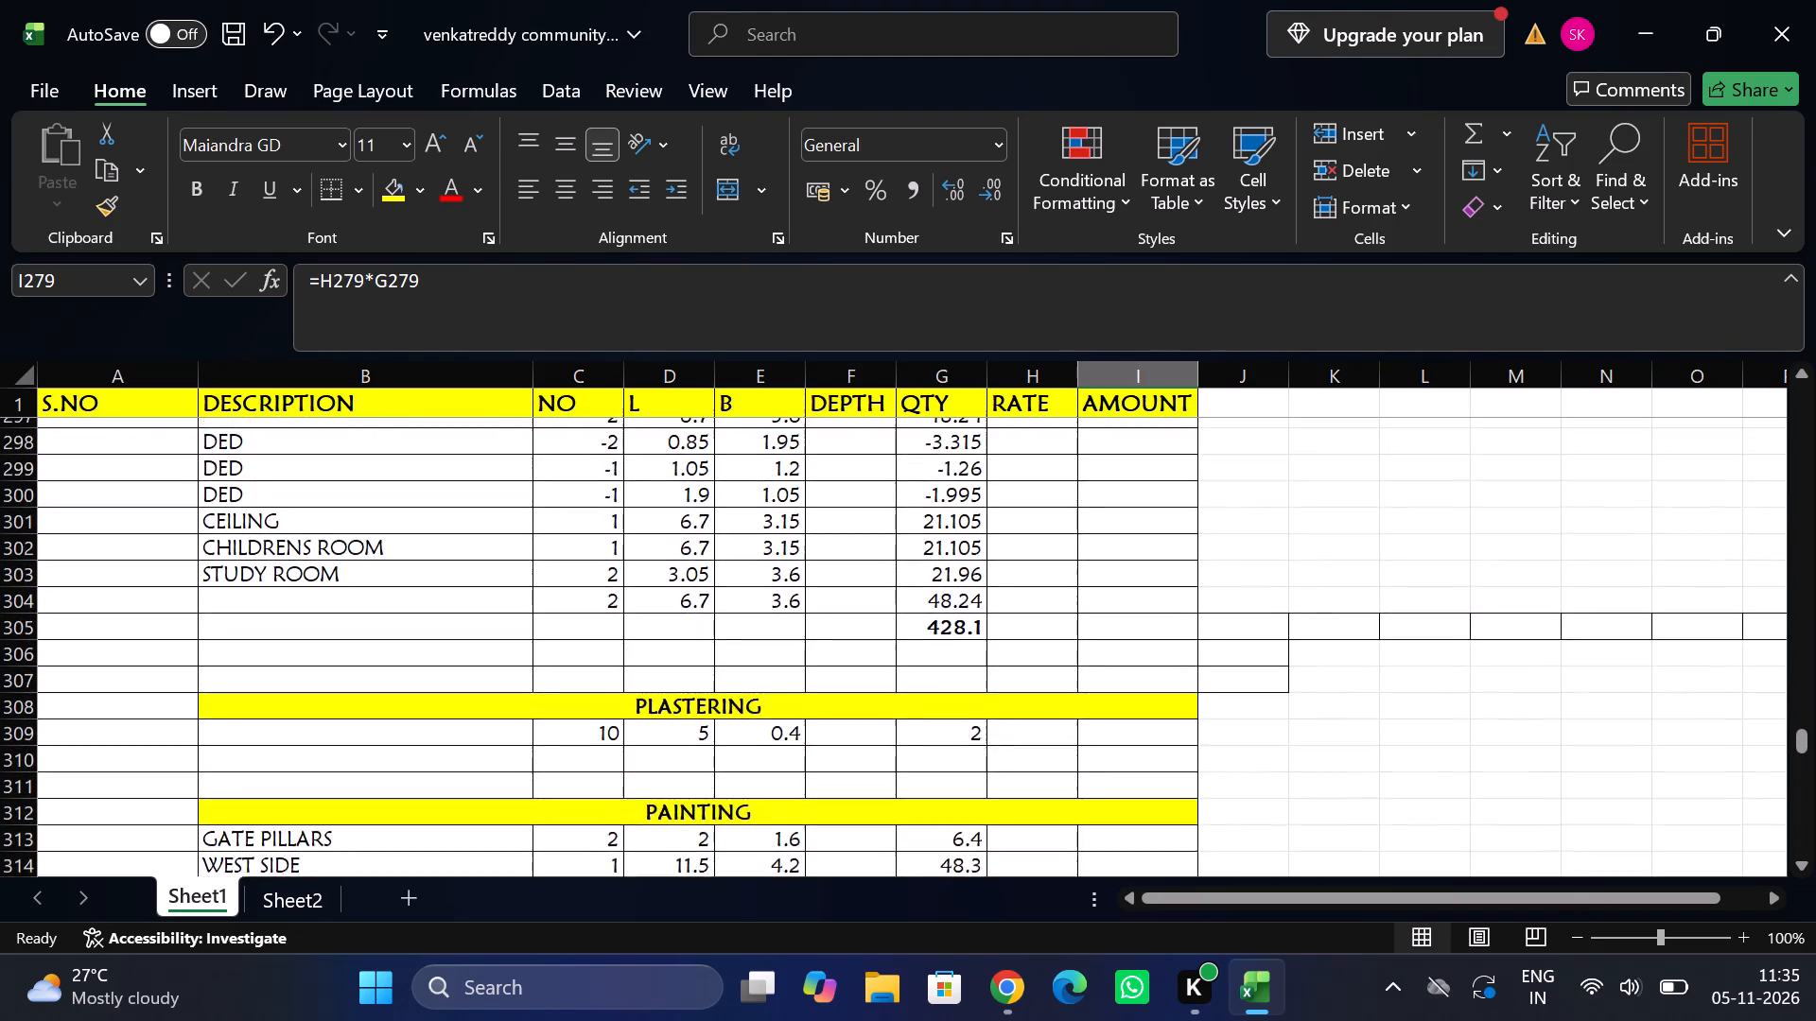
scroll(277, 792, "up", 1)
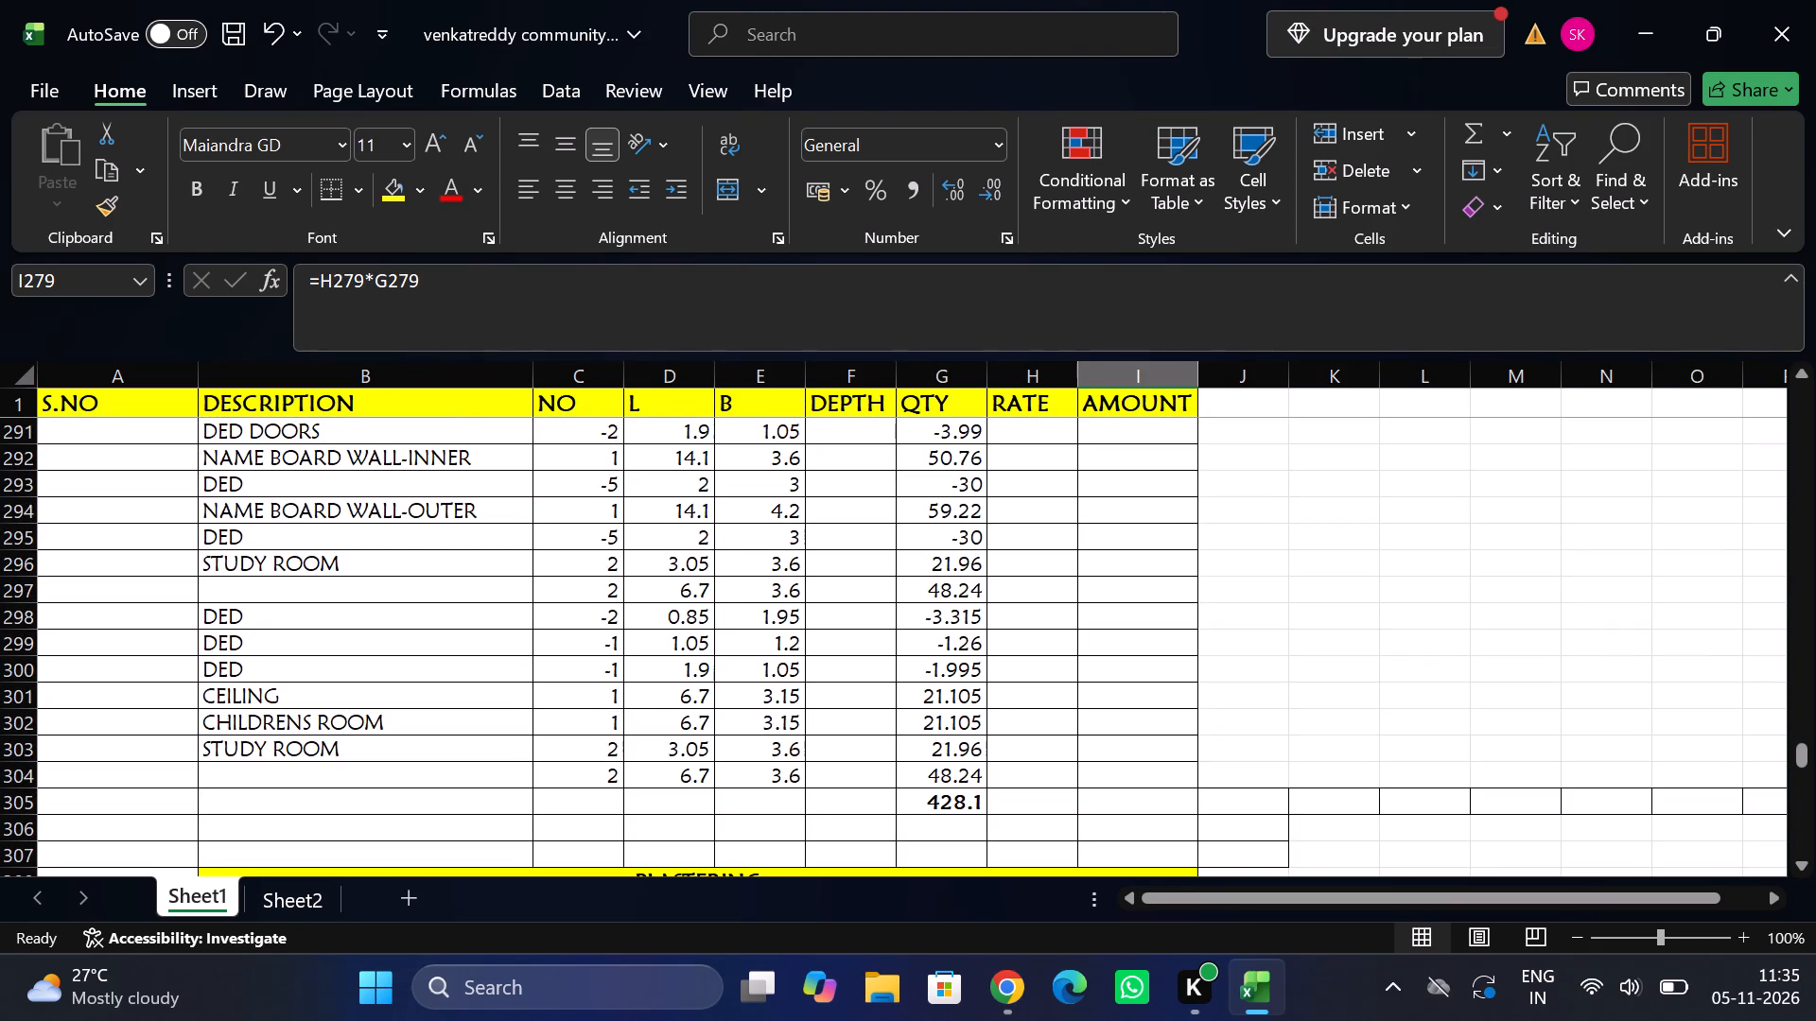
left_click(1034, 805)
type("28")
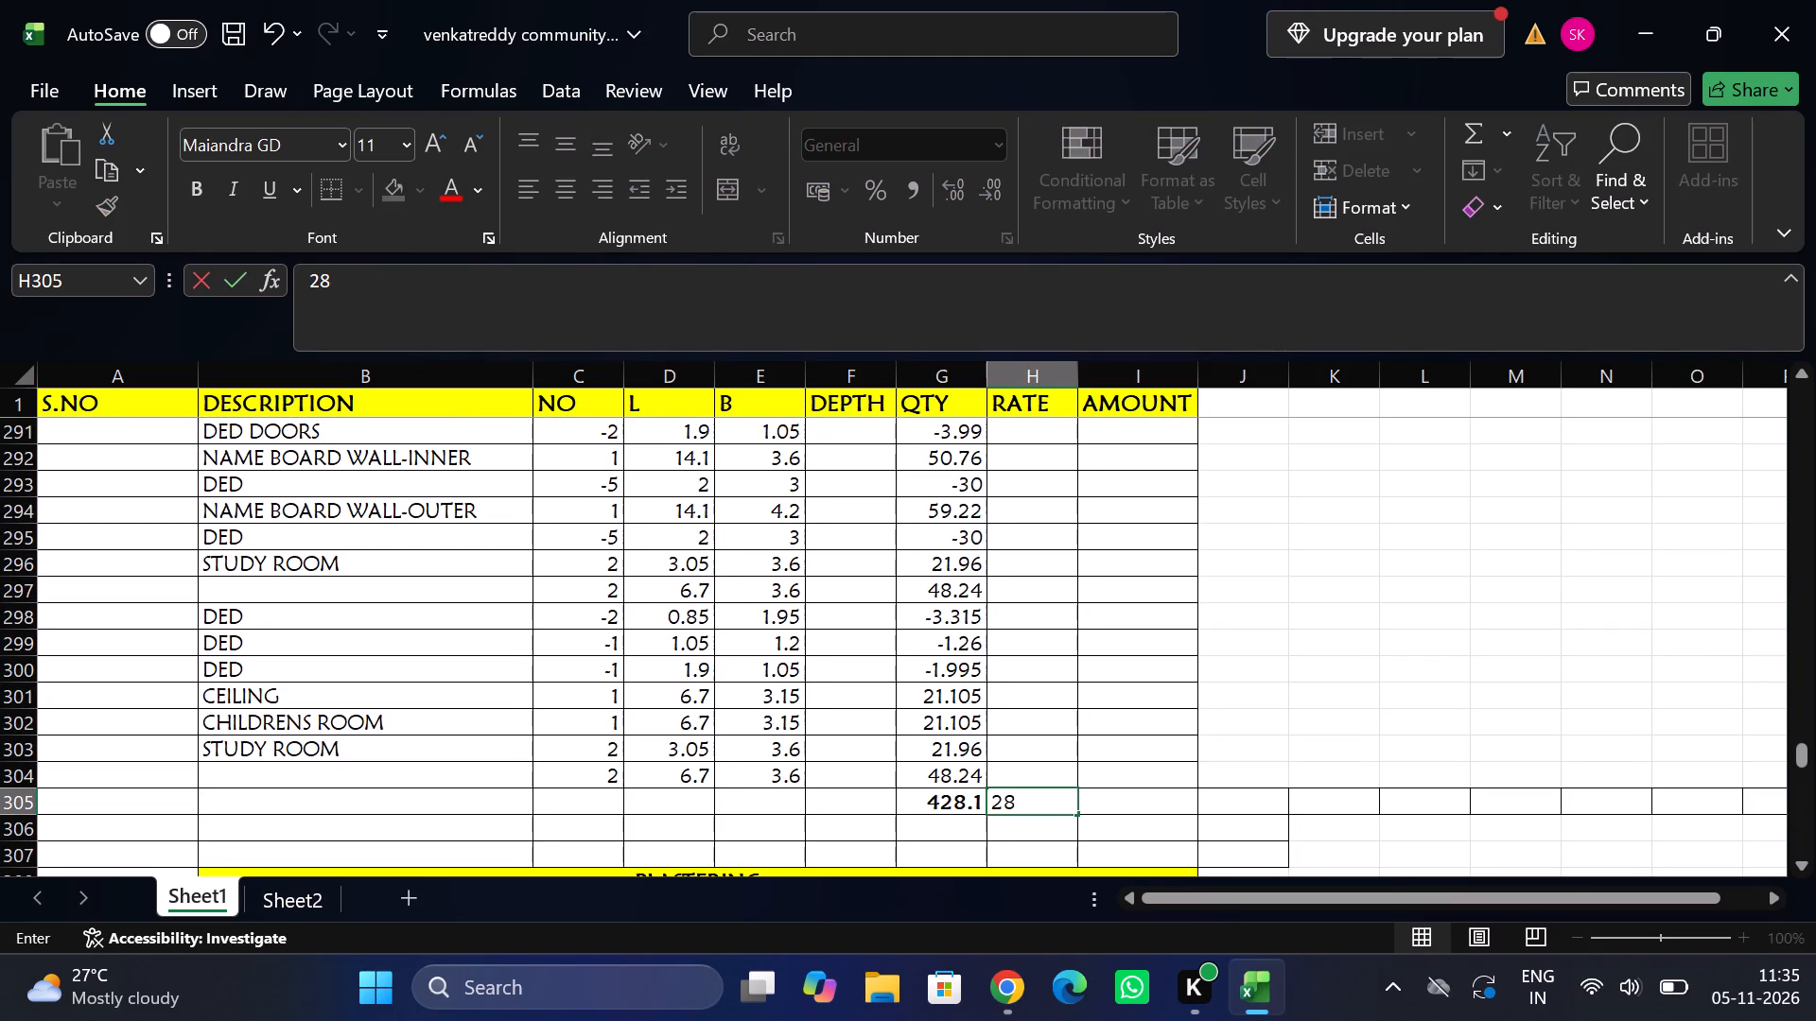
key("0")
key("Tab")
key("equal")
key("Left")
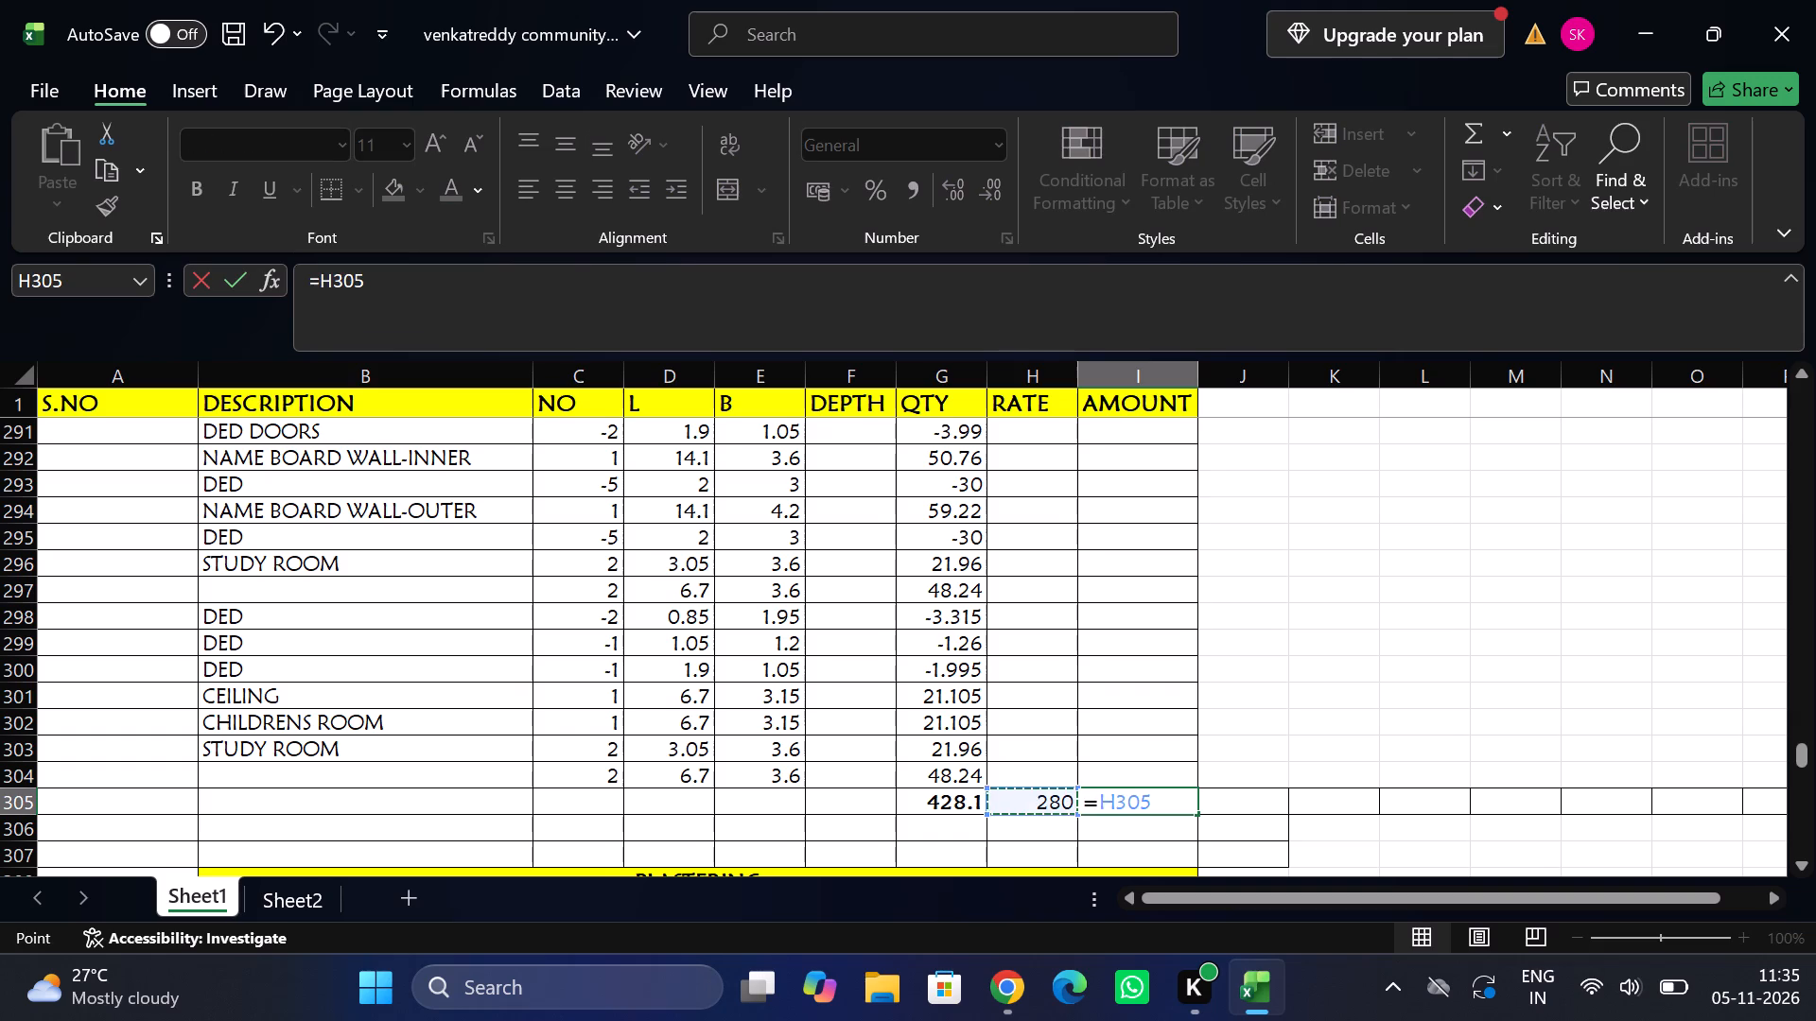
key("shift+asterisk")
key("Left")
key("Left")
key("Return")
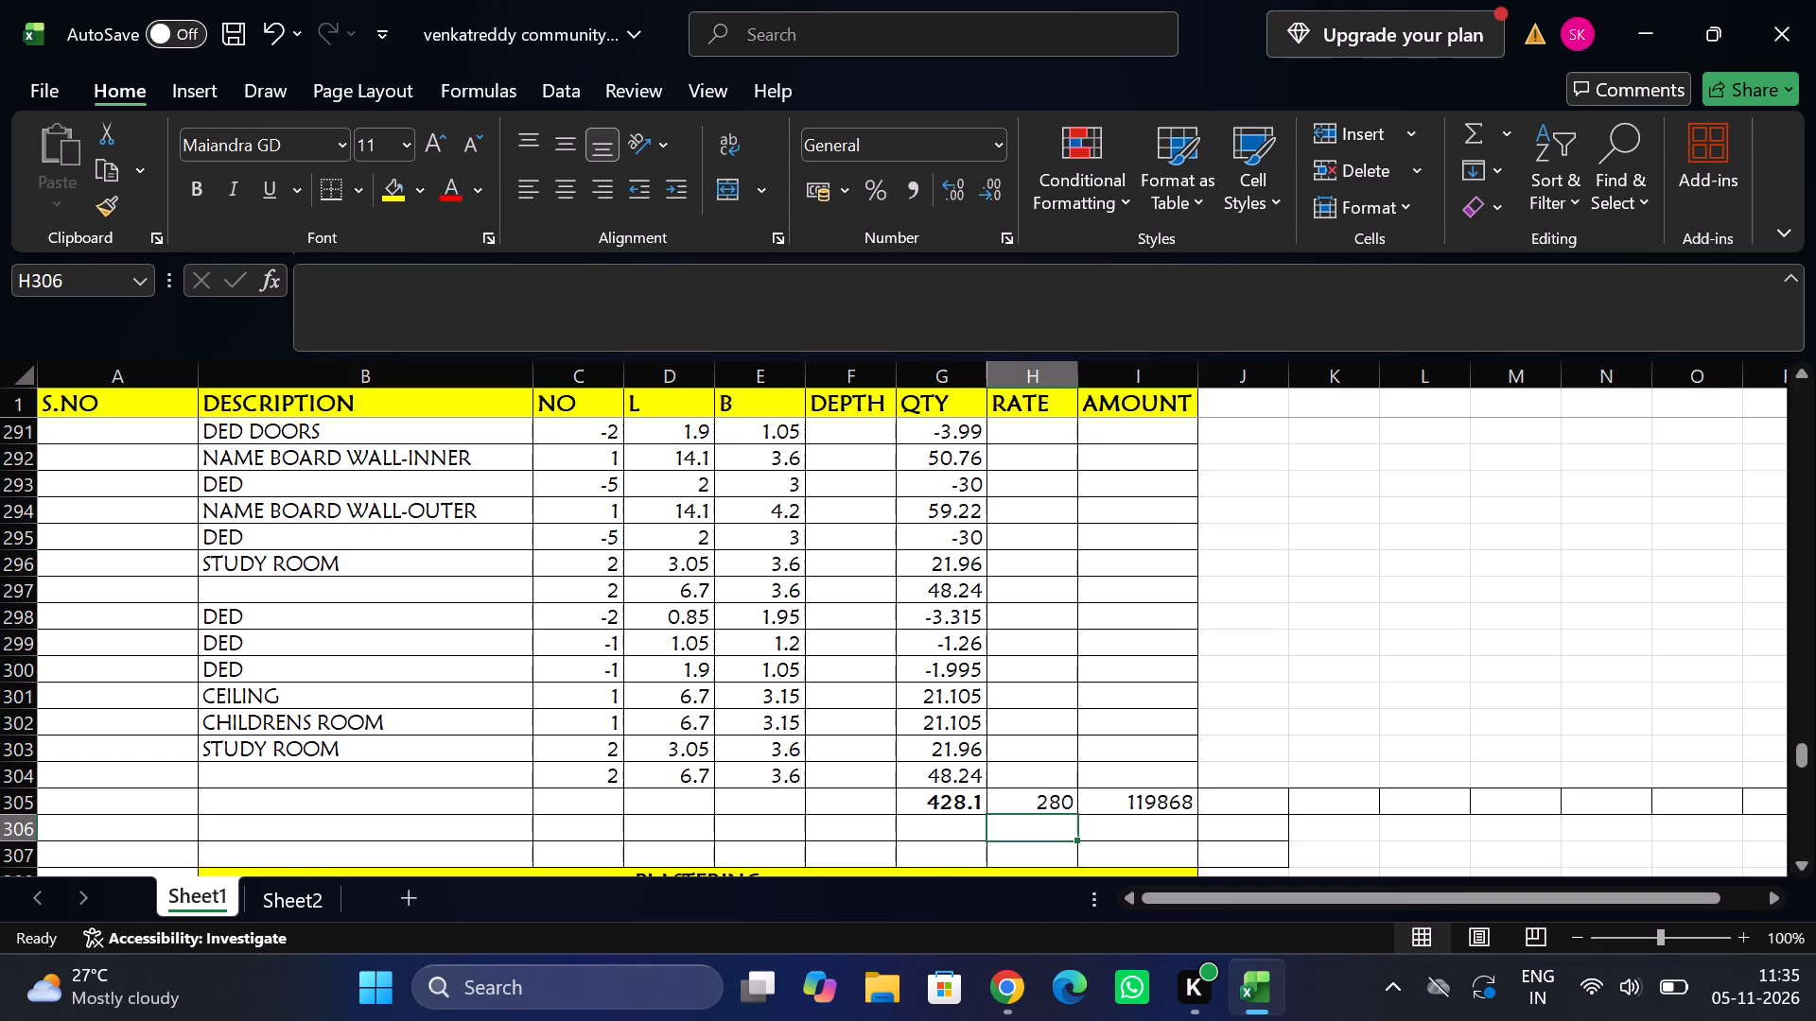
Review the WALL PUTTY measurement rows, checking the repeated STUDY ROOM, CEILING and CHILDRENS ROOM descriptions, dimensions and quantities.
scroll(549, 685, "up", 4)
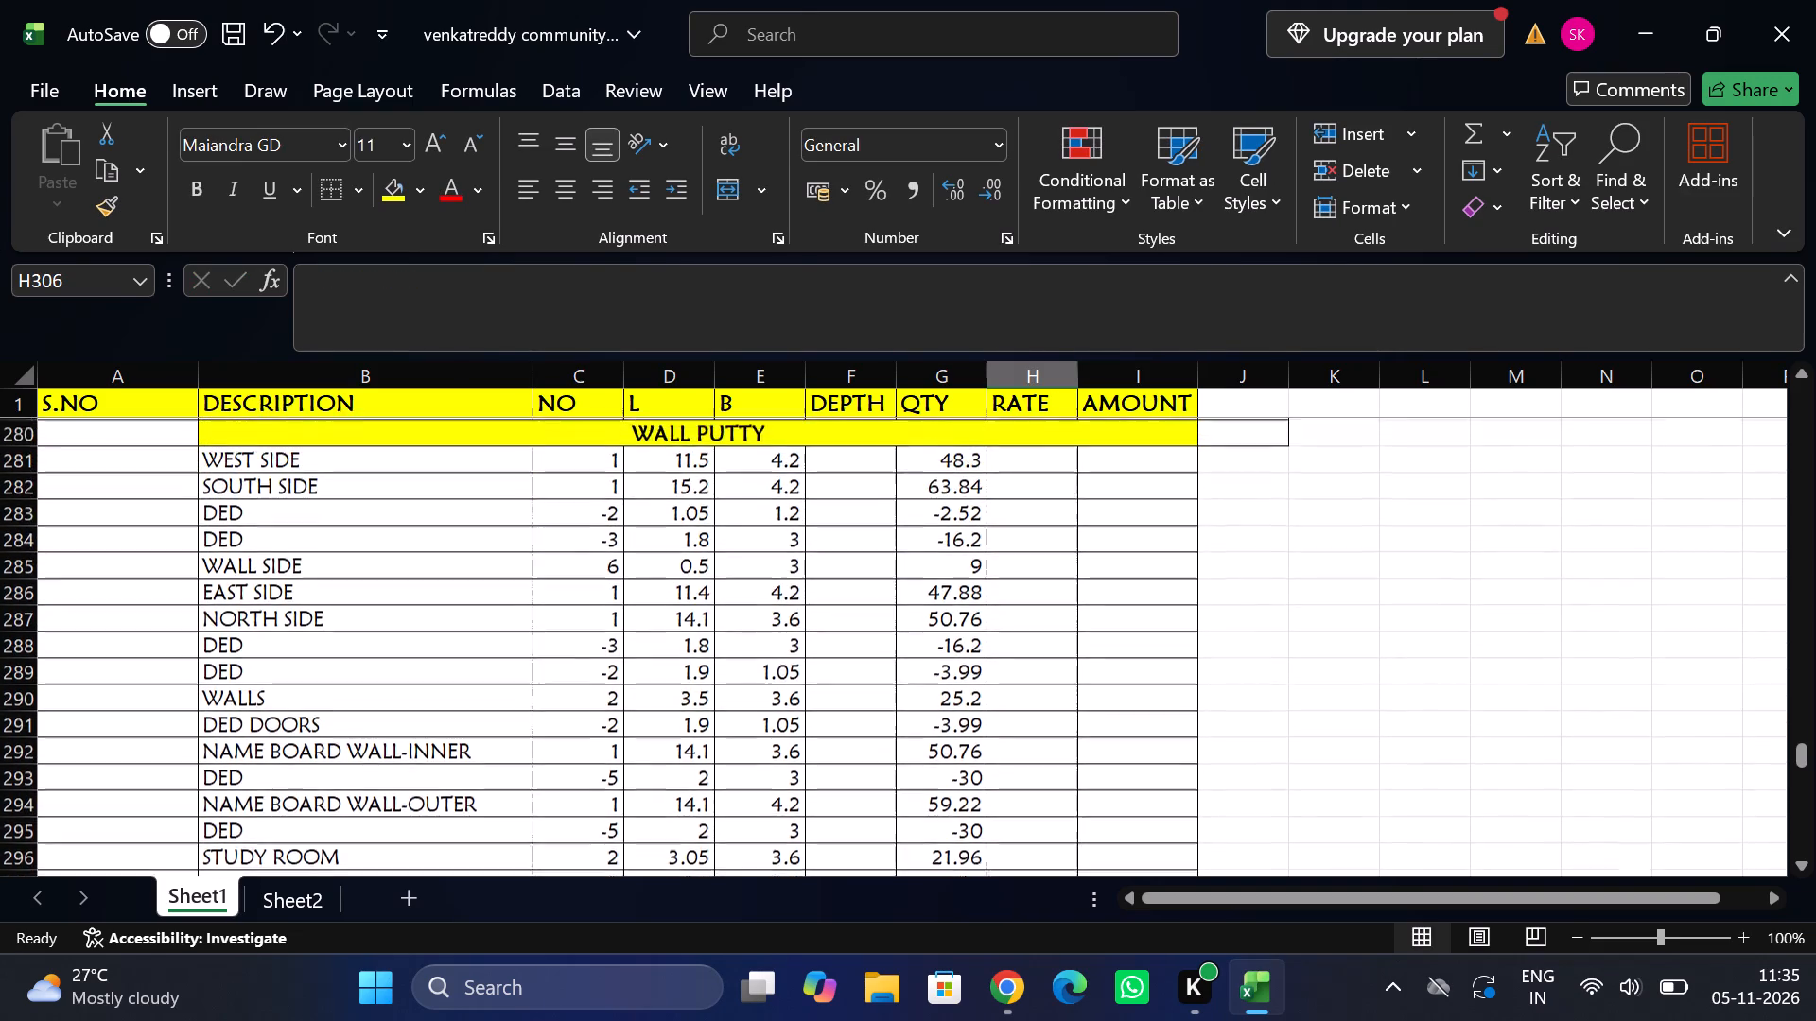
scroll(549, 685, "up", 1)
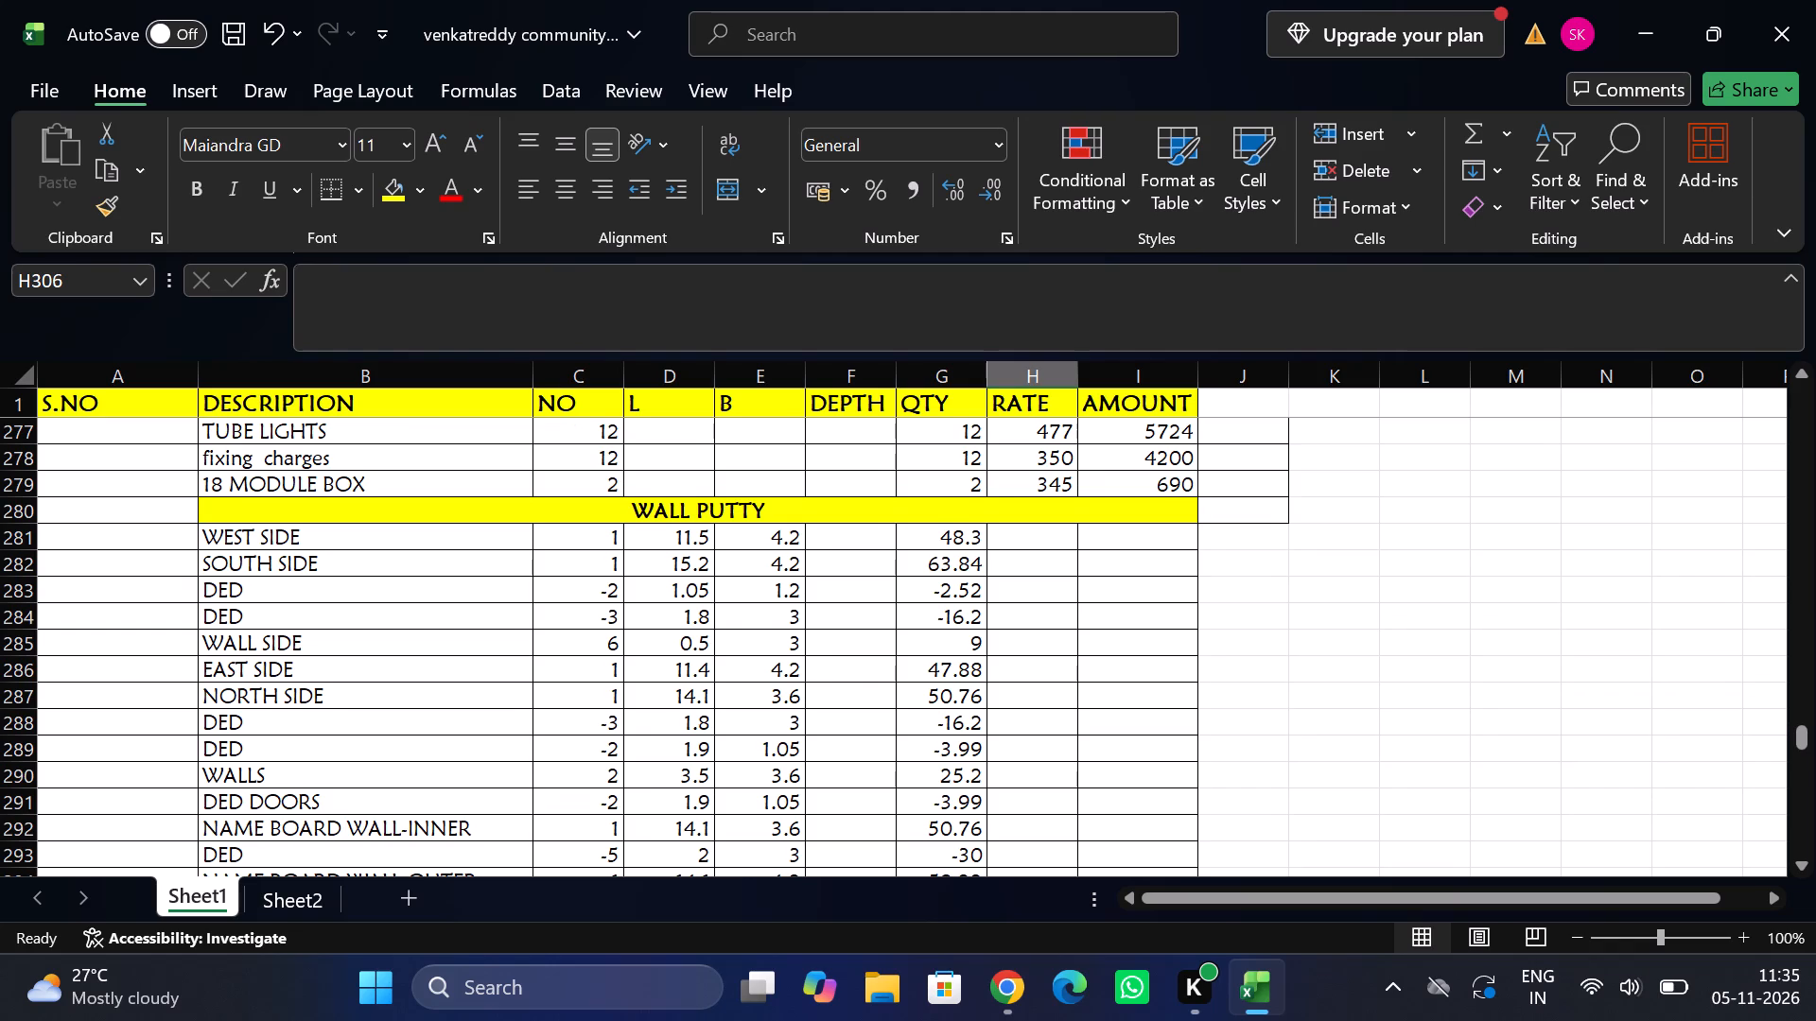
scroll(549, 685, "down", 2)
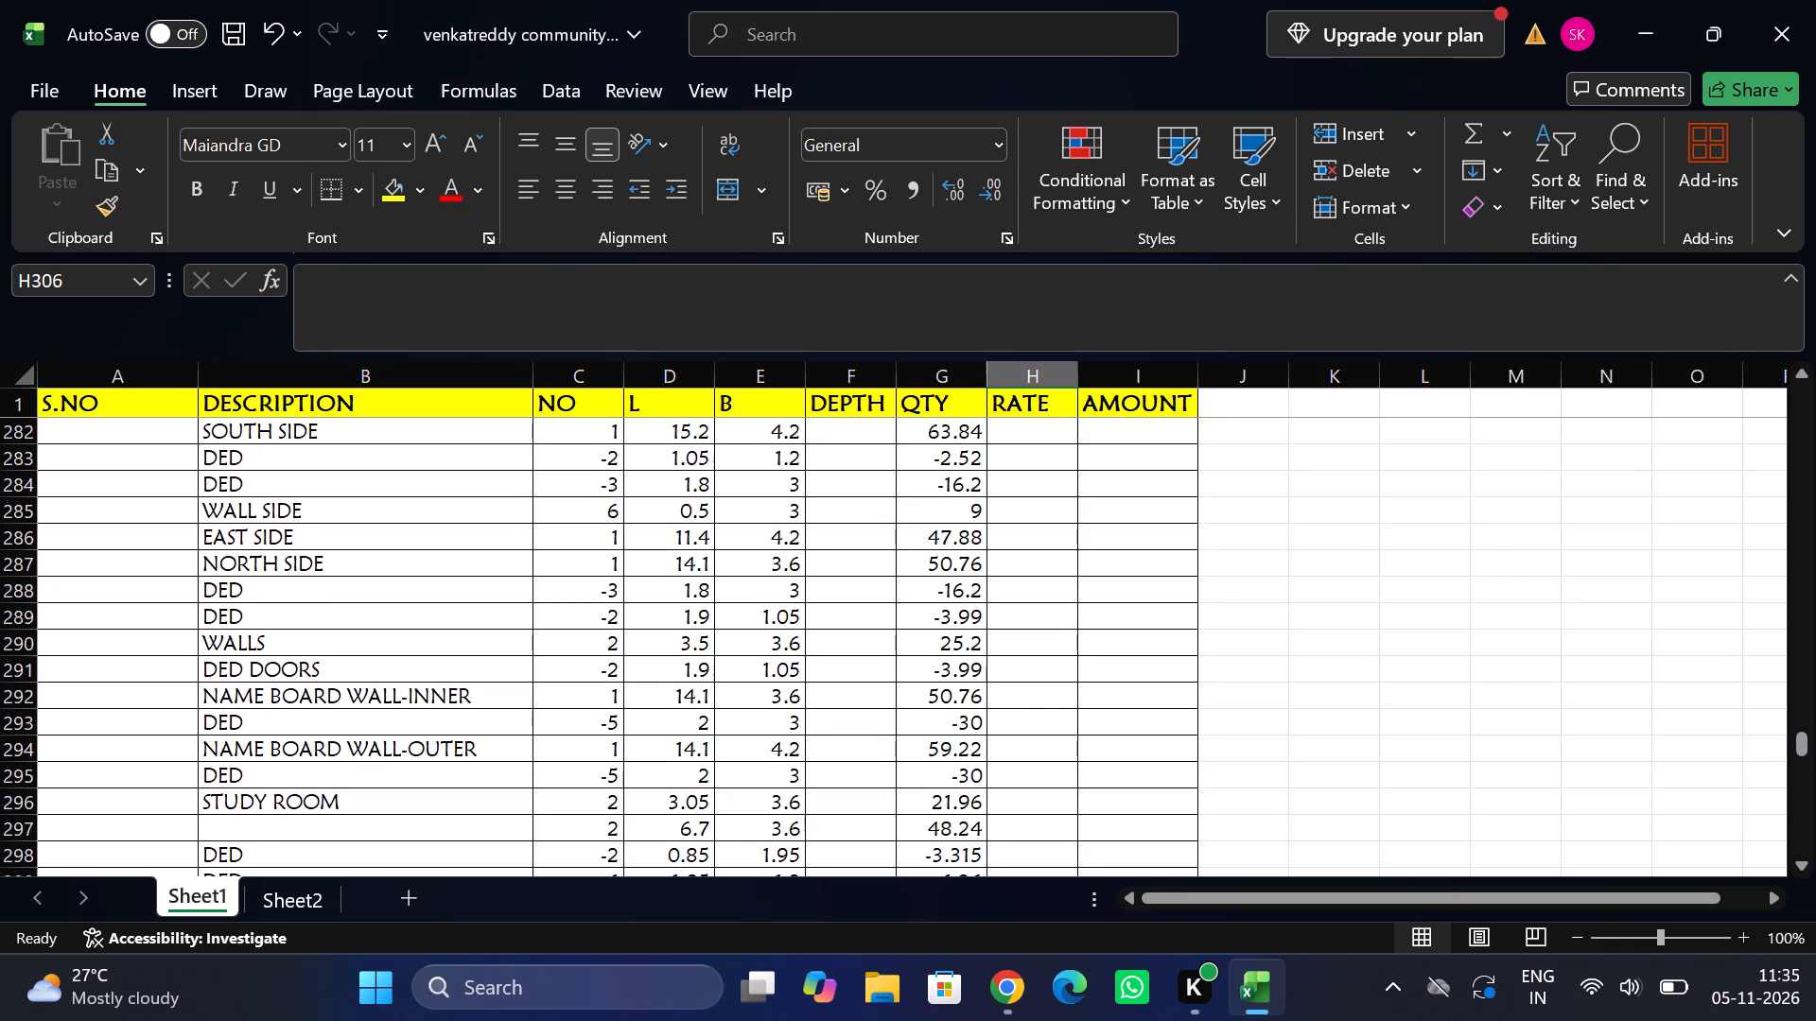
scroll(549, 685, "down", 1)
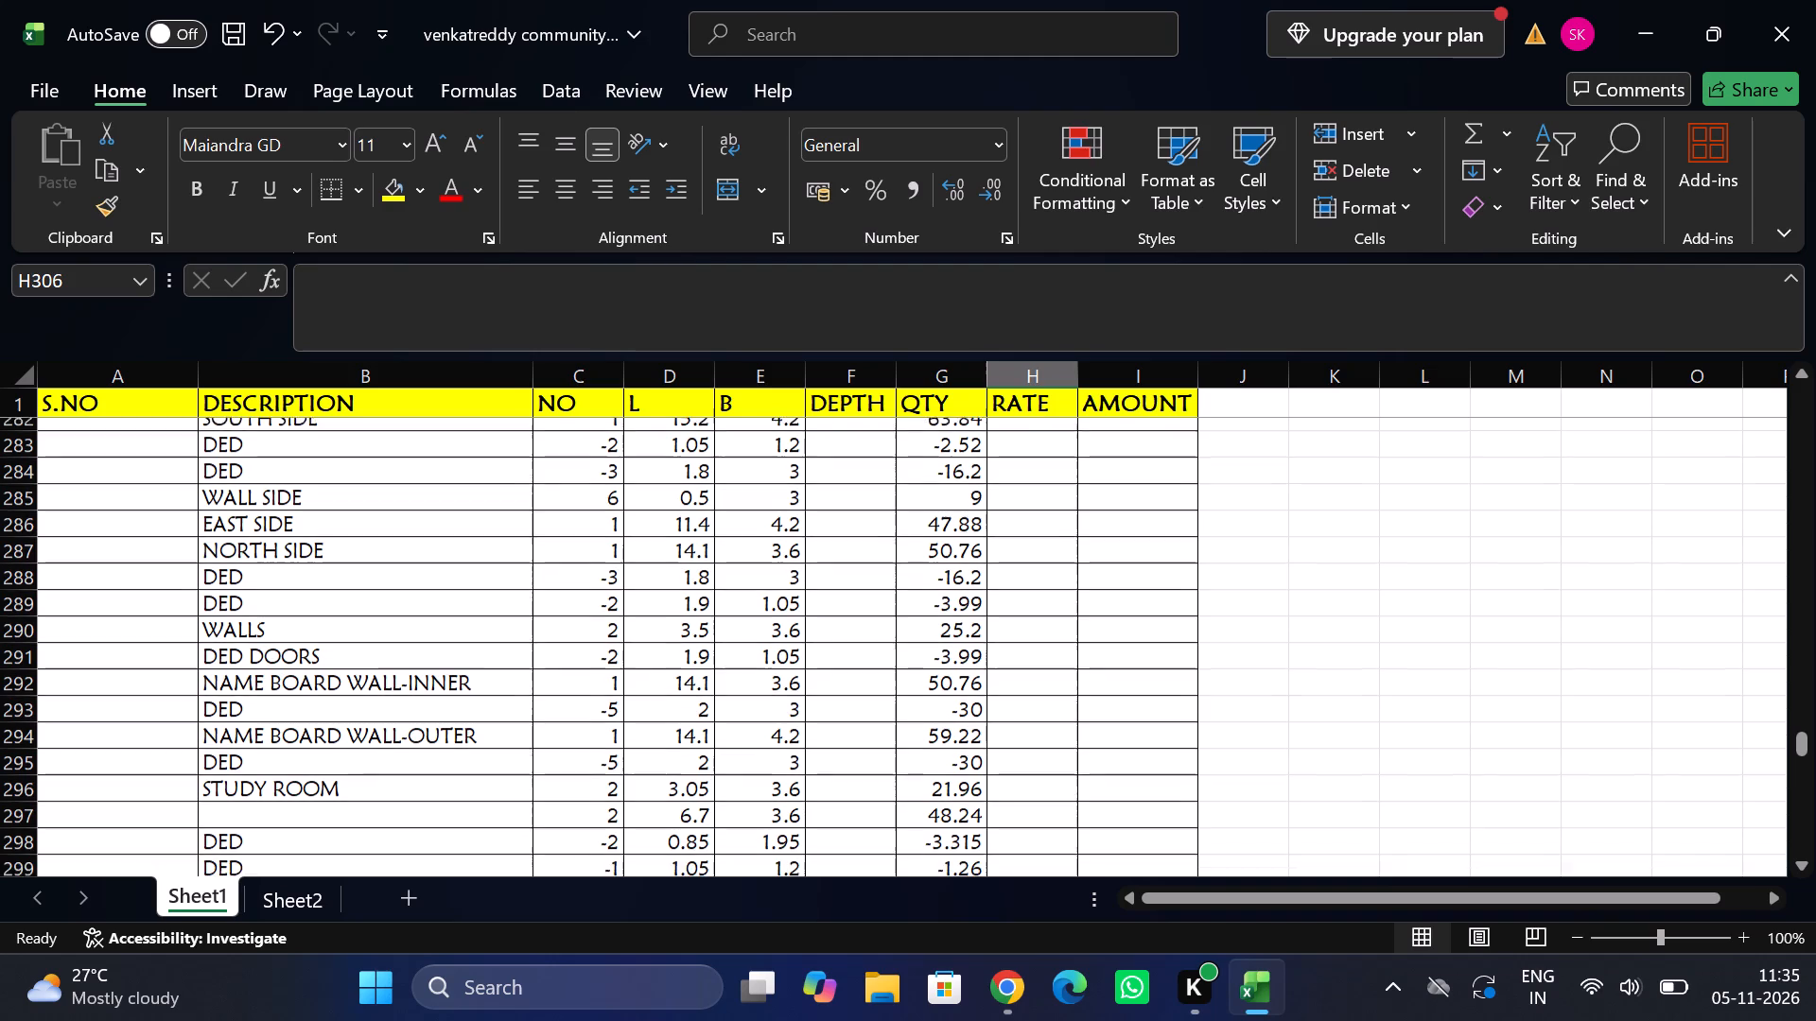
scroll(549, 685, "down", 1)
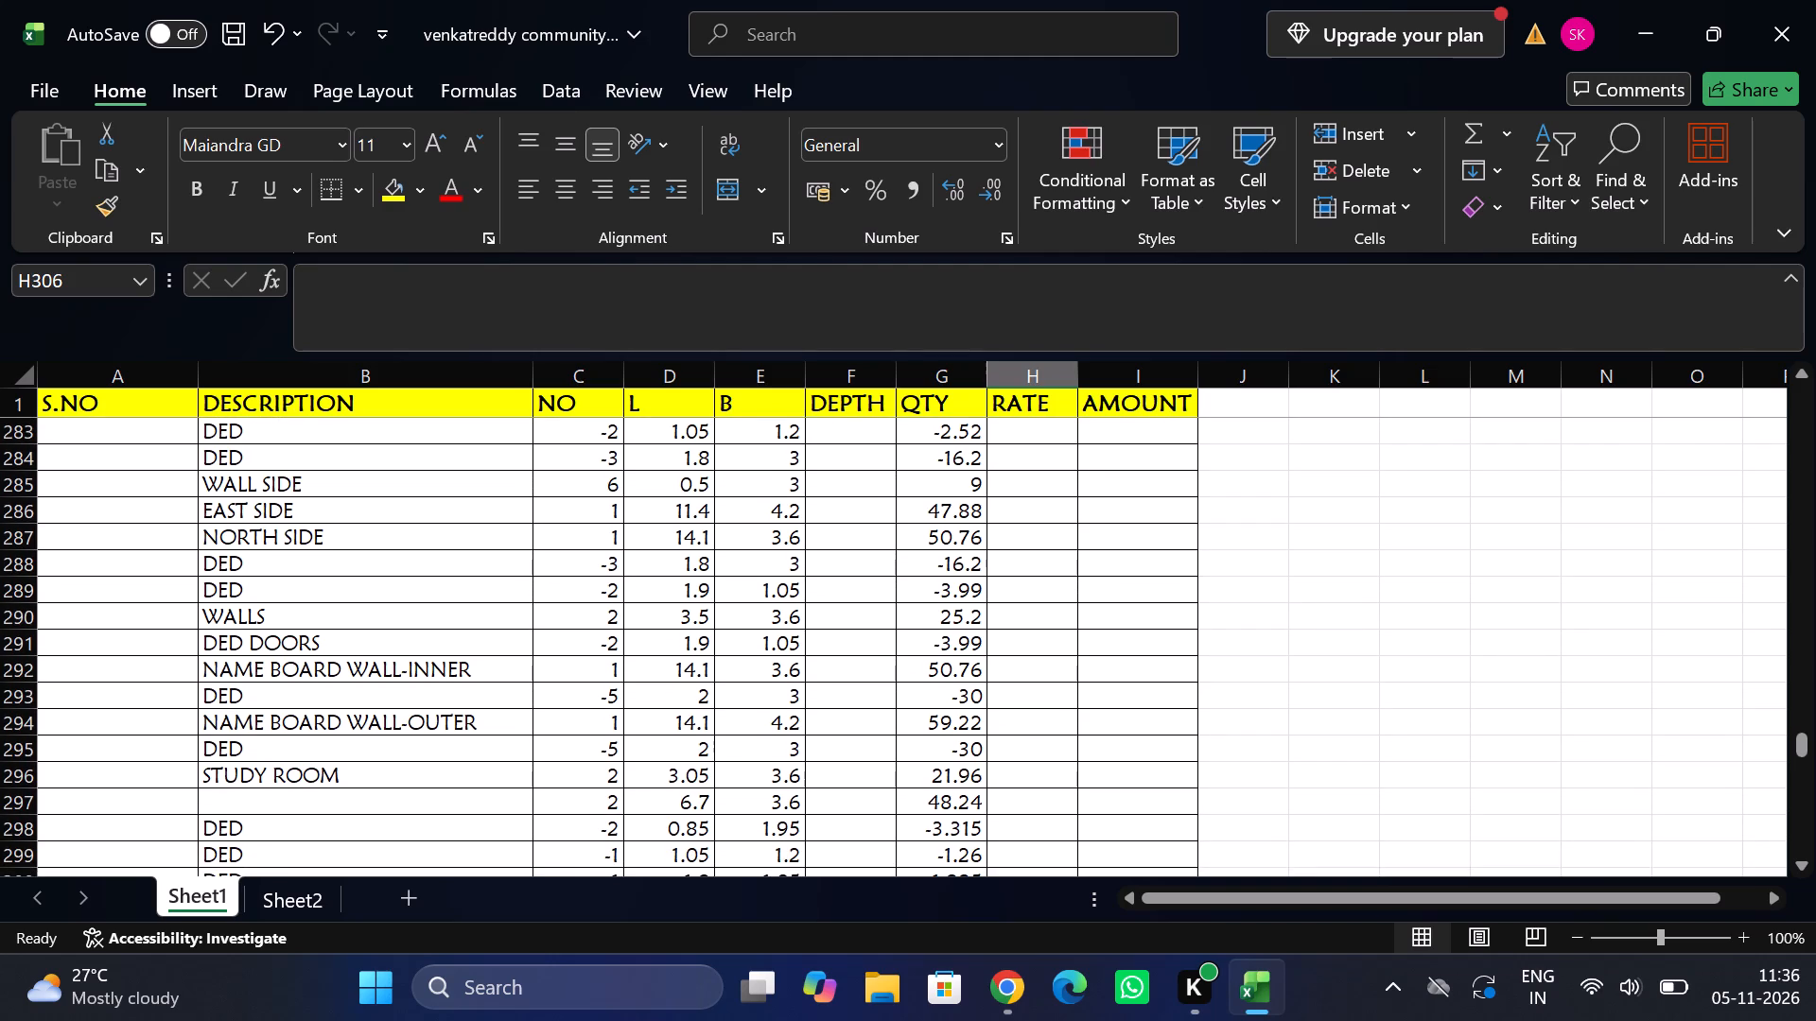
scroll(549, 685, "down", 1)
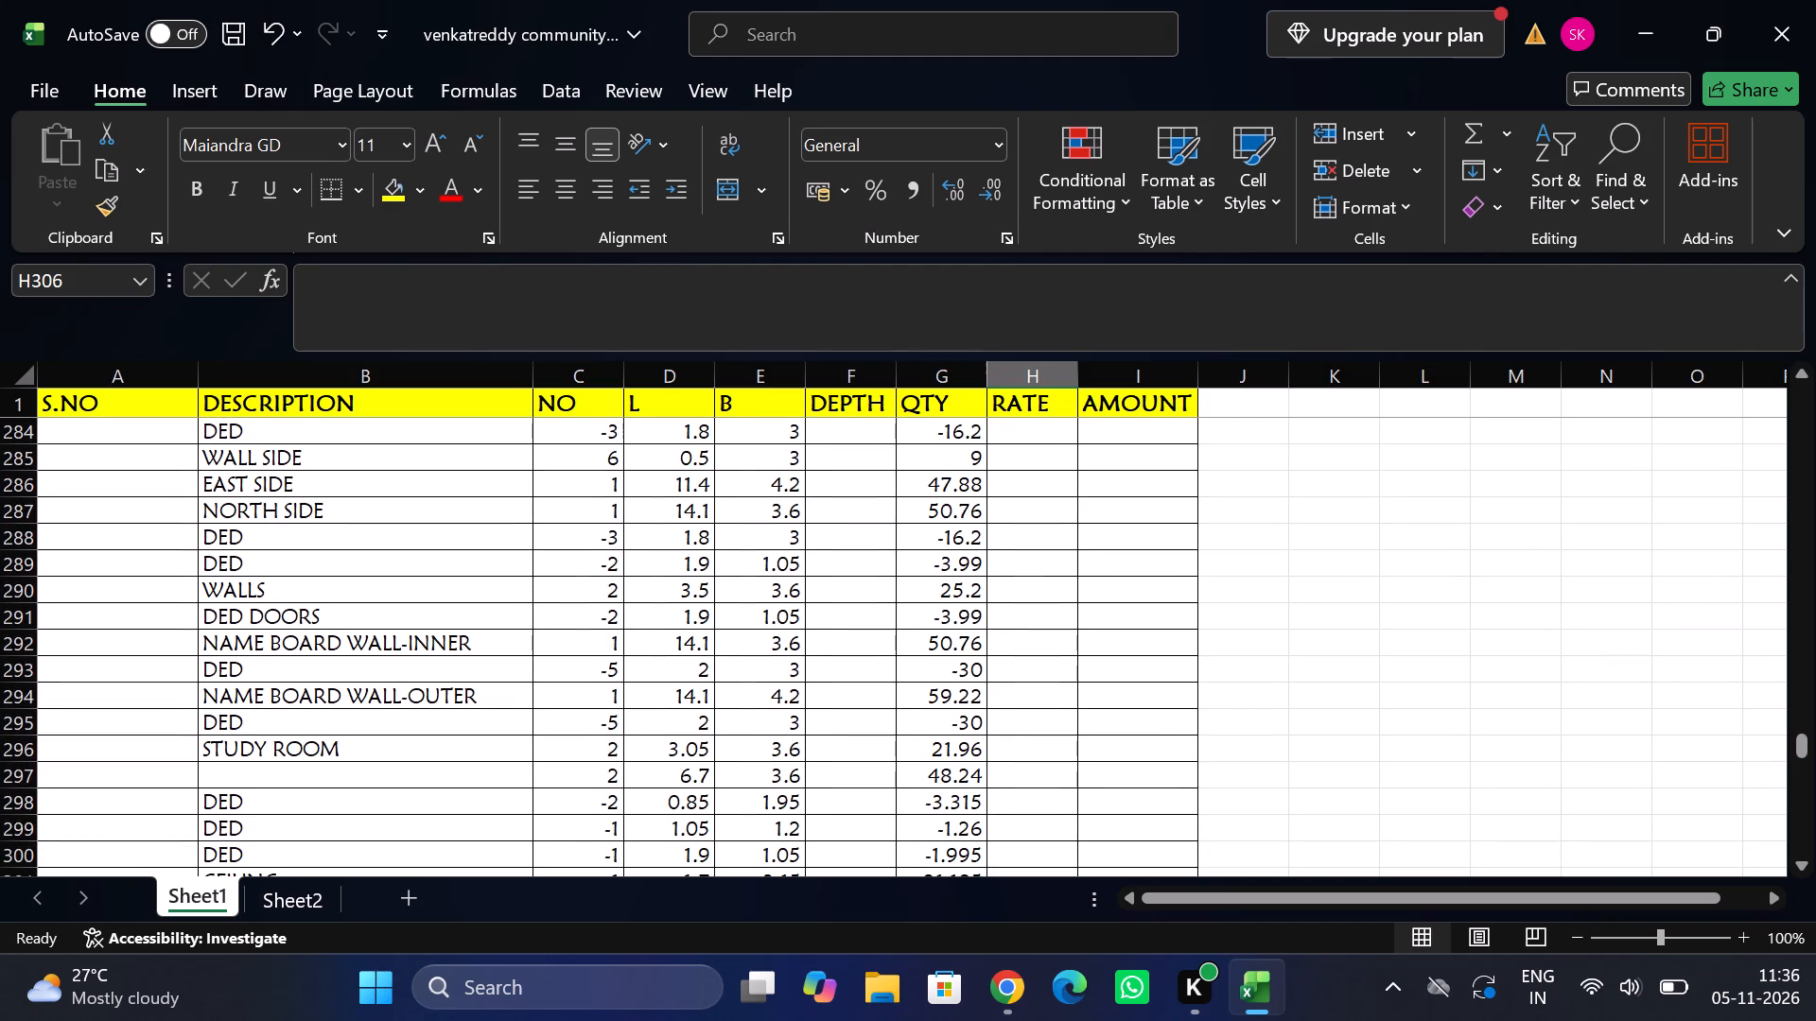
scroll(549, 685, "down", 1)
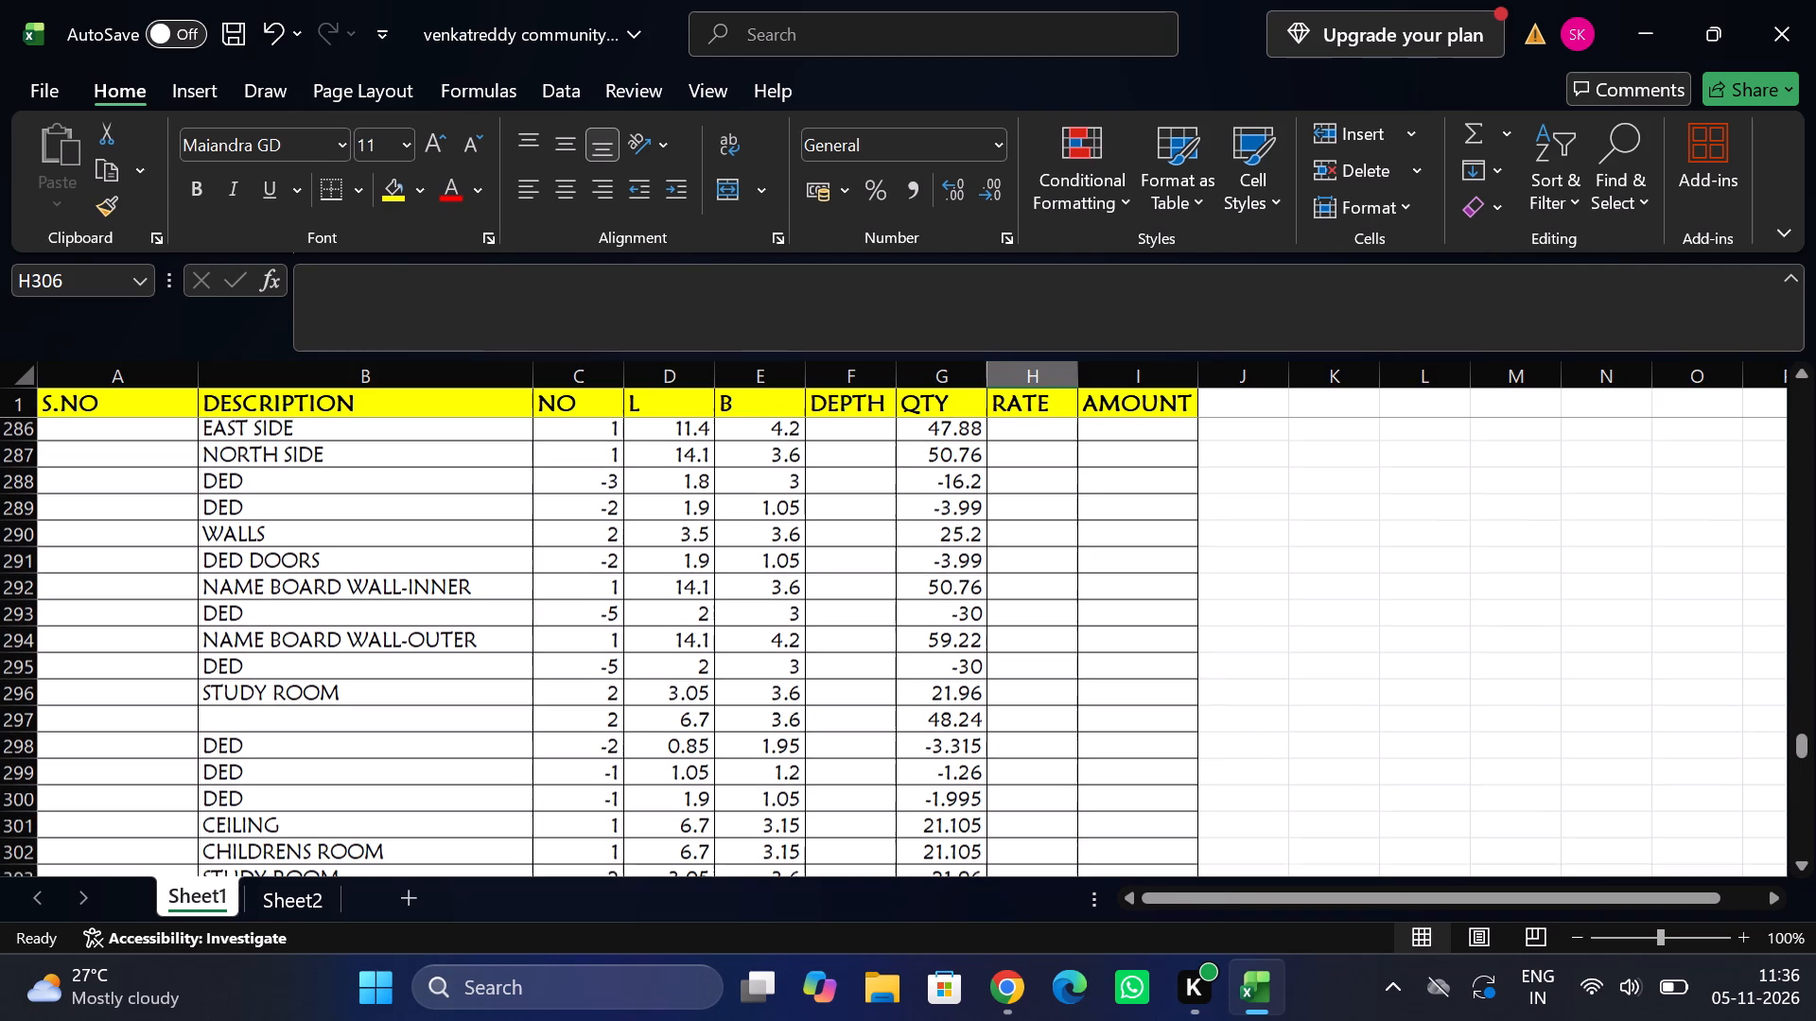
scroll(549, 685, "down", 2)
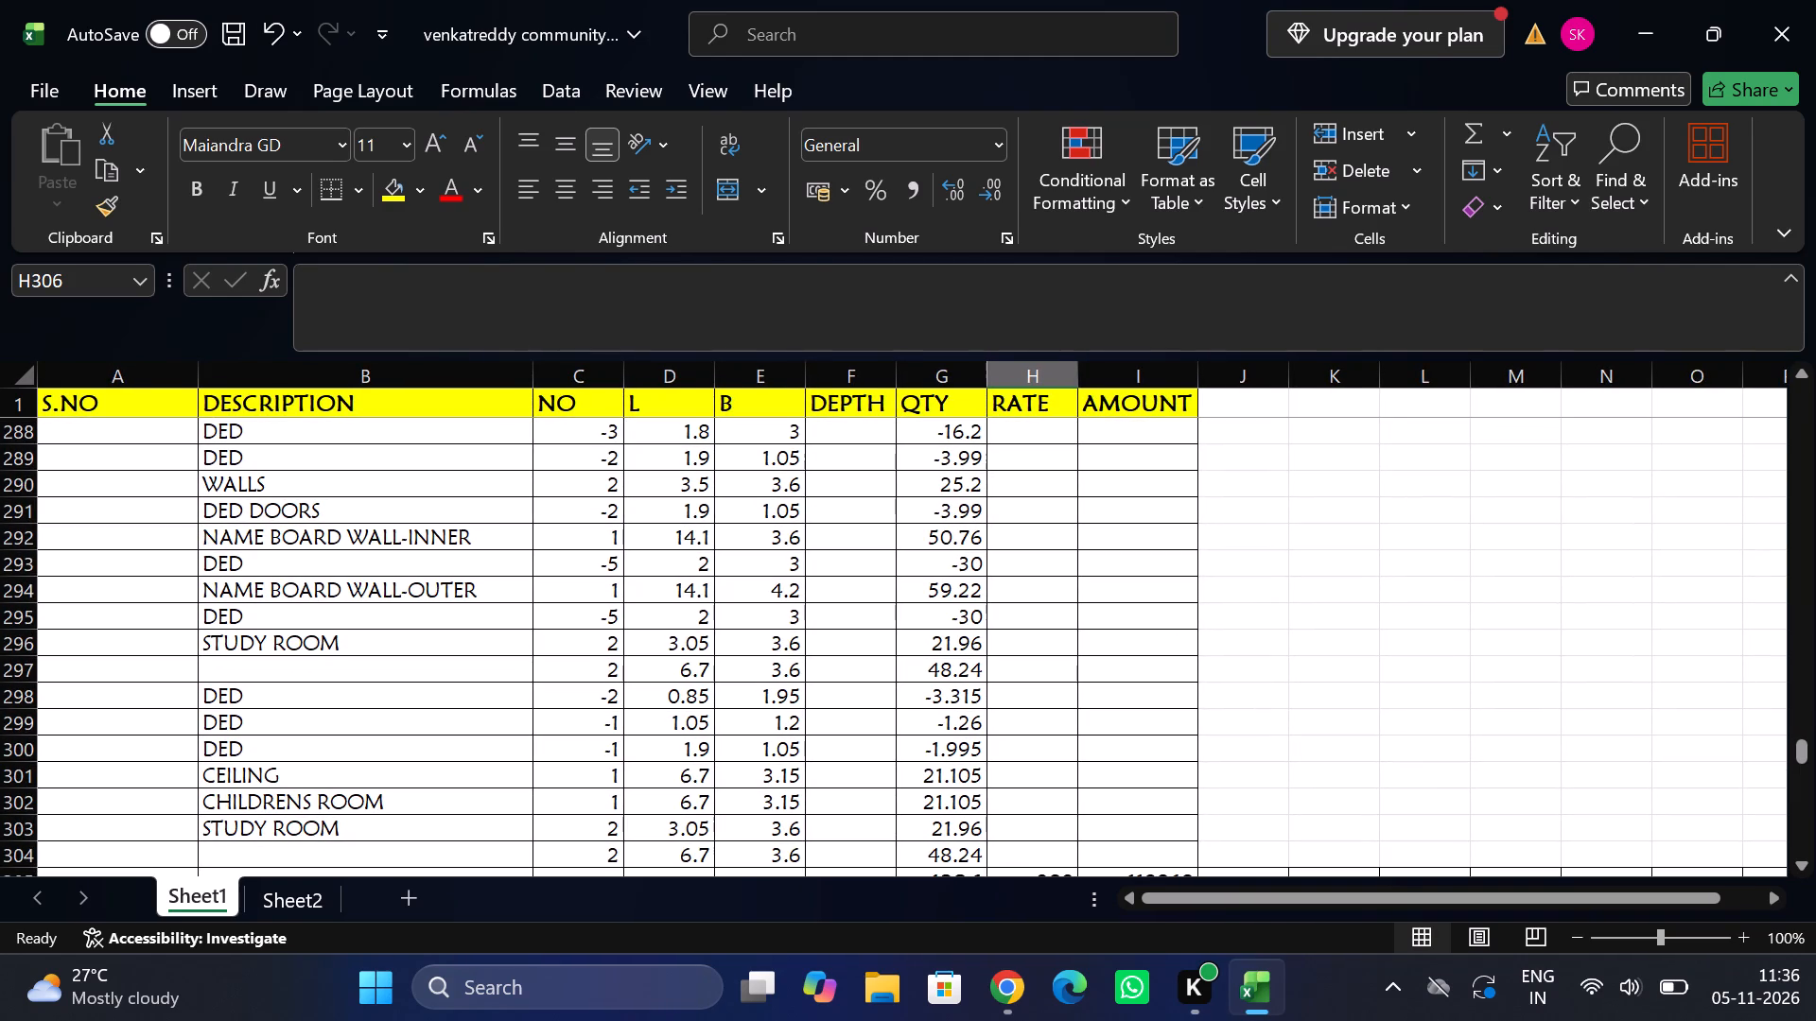
scroll(549, 685, "down", 1)
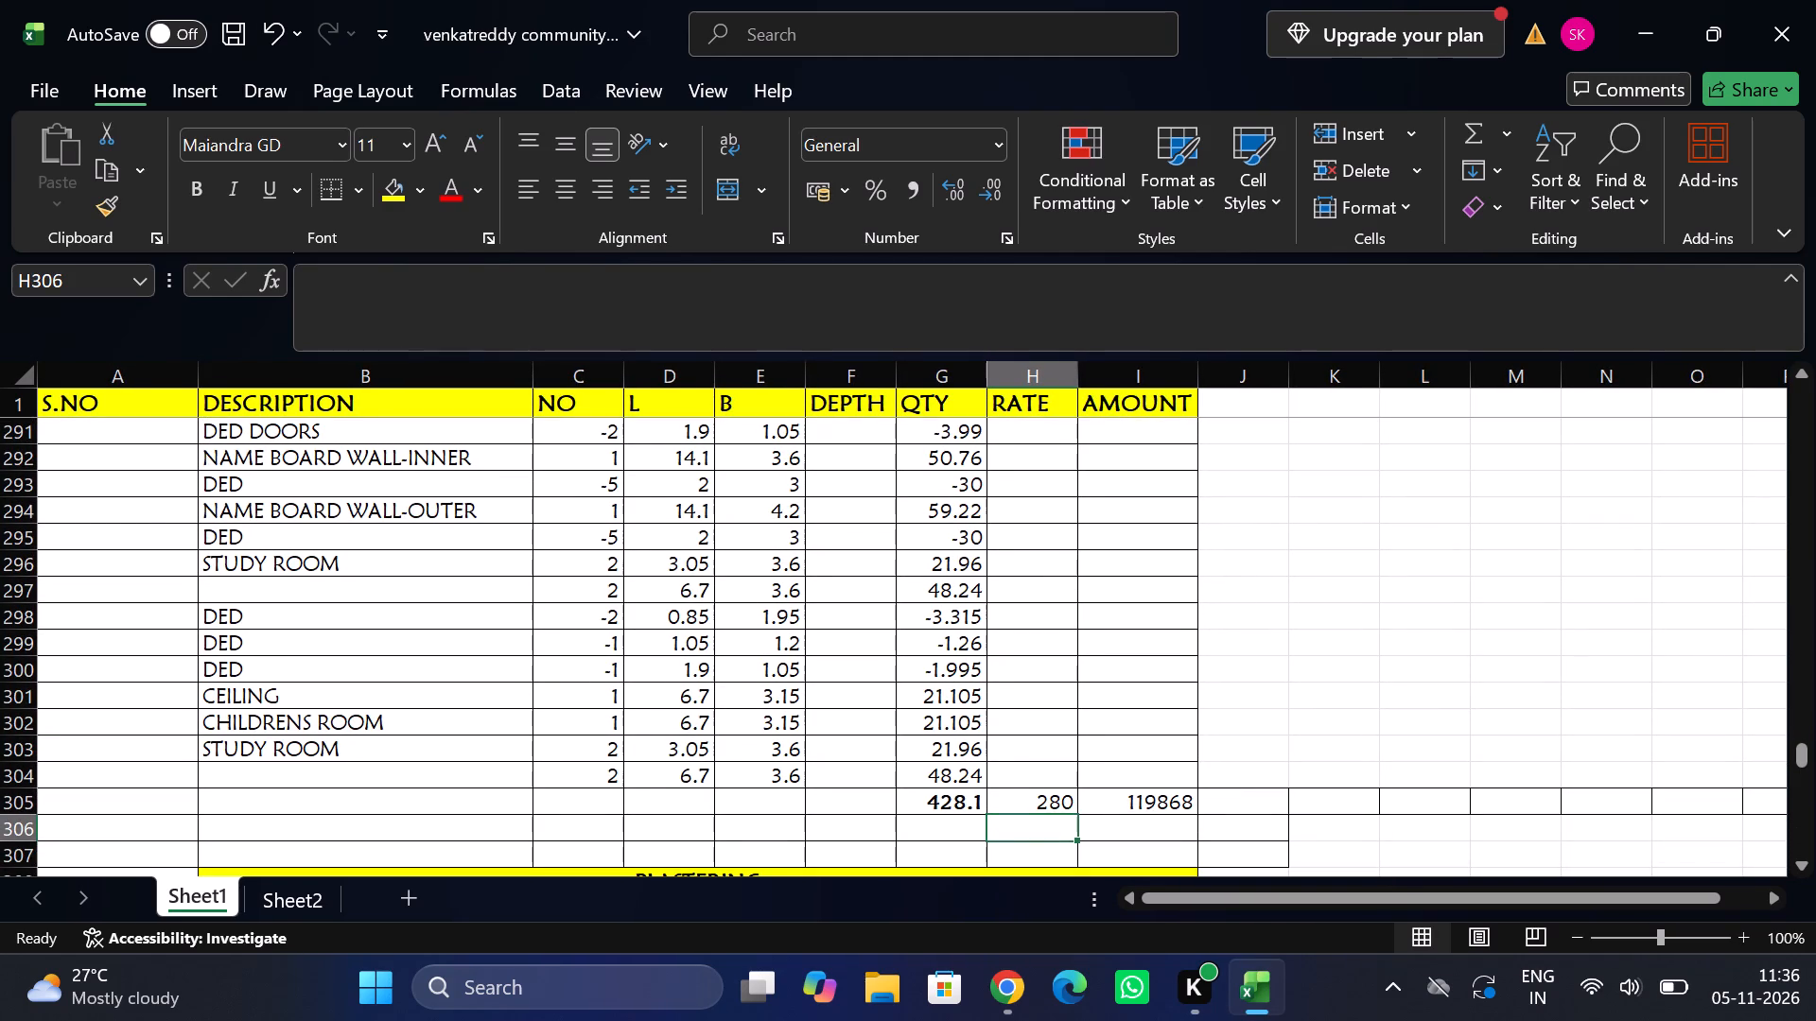
left_click(758, 779)
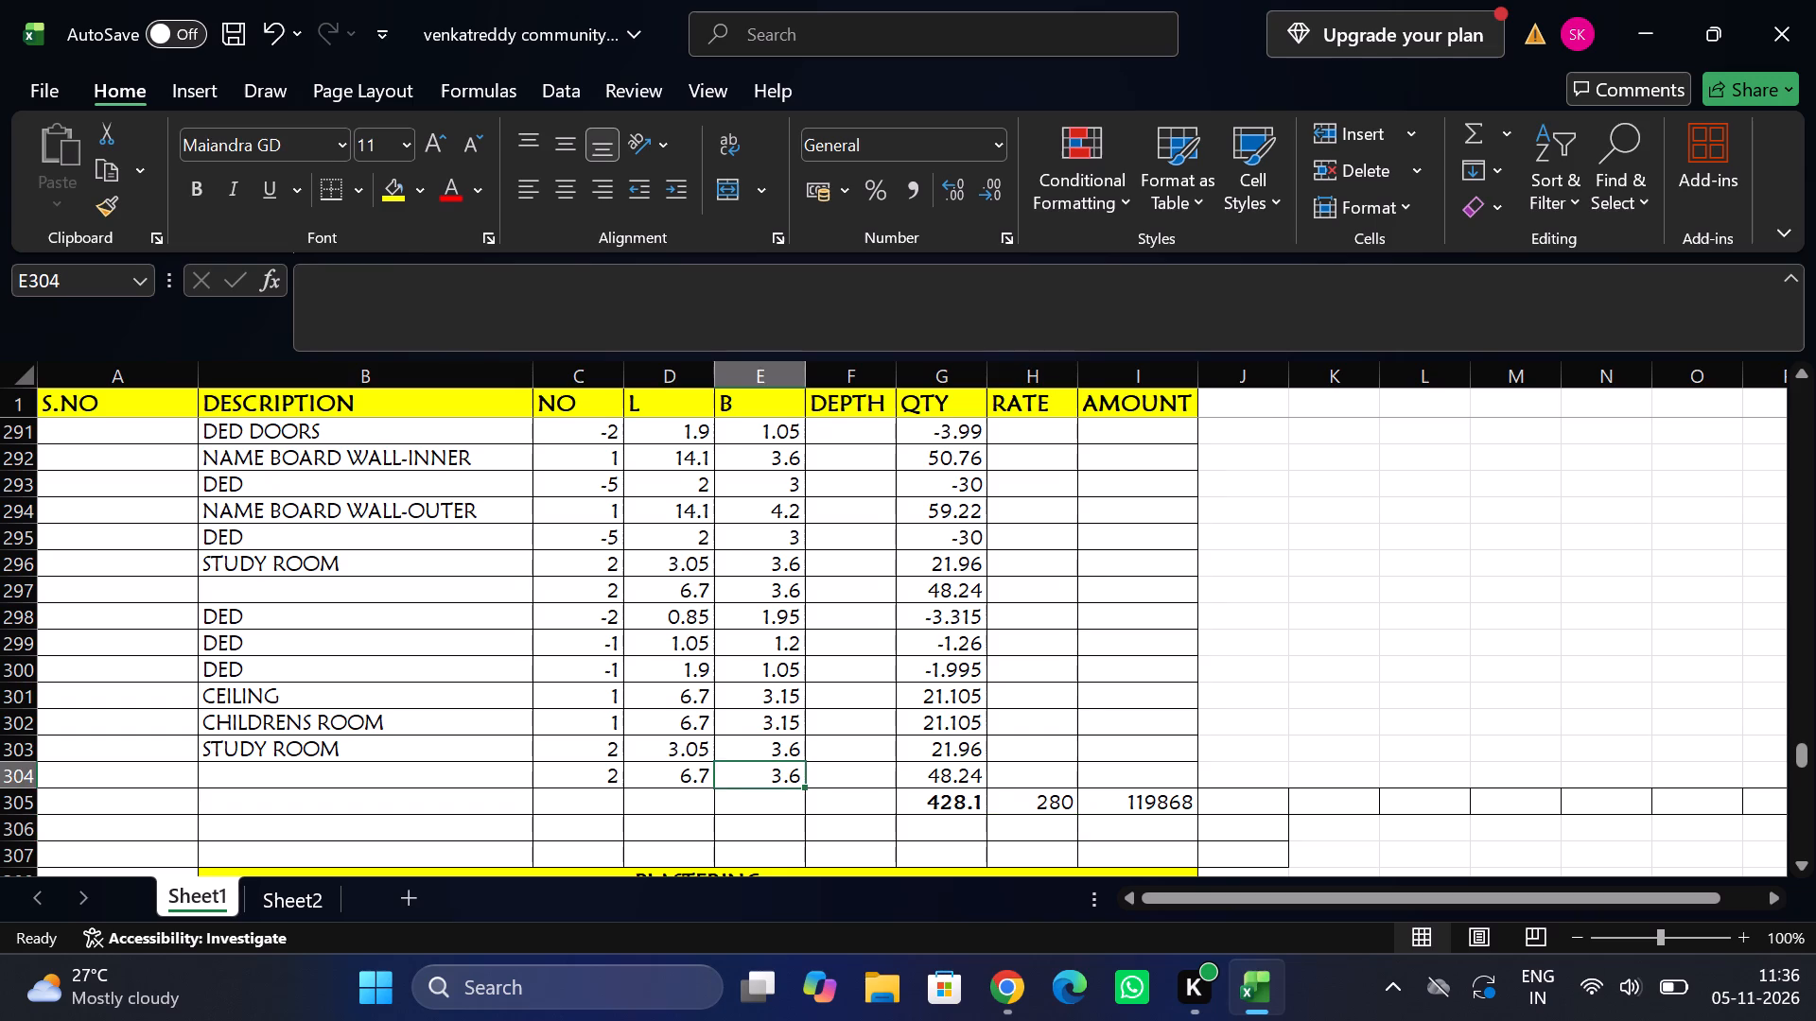
left_click(652, 784)
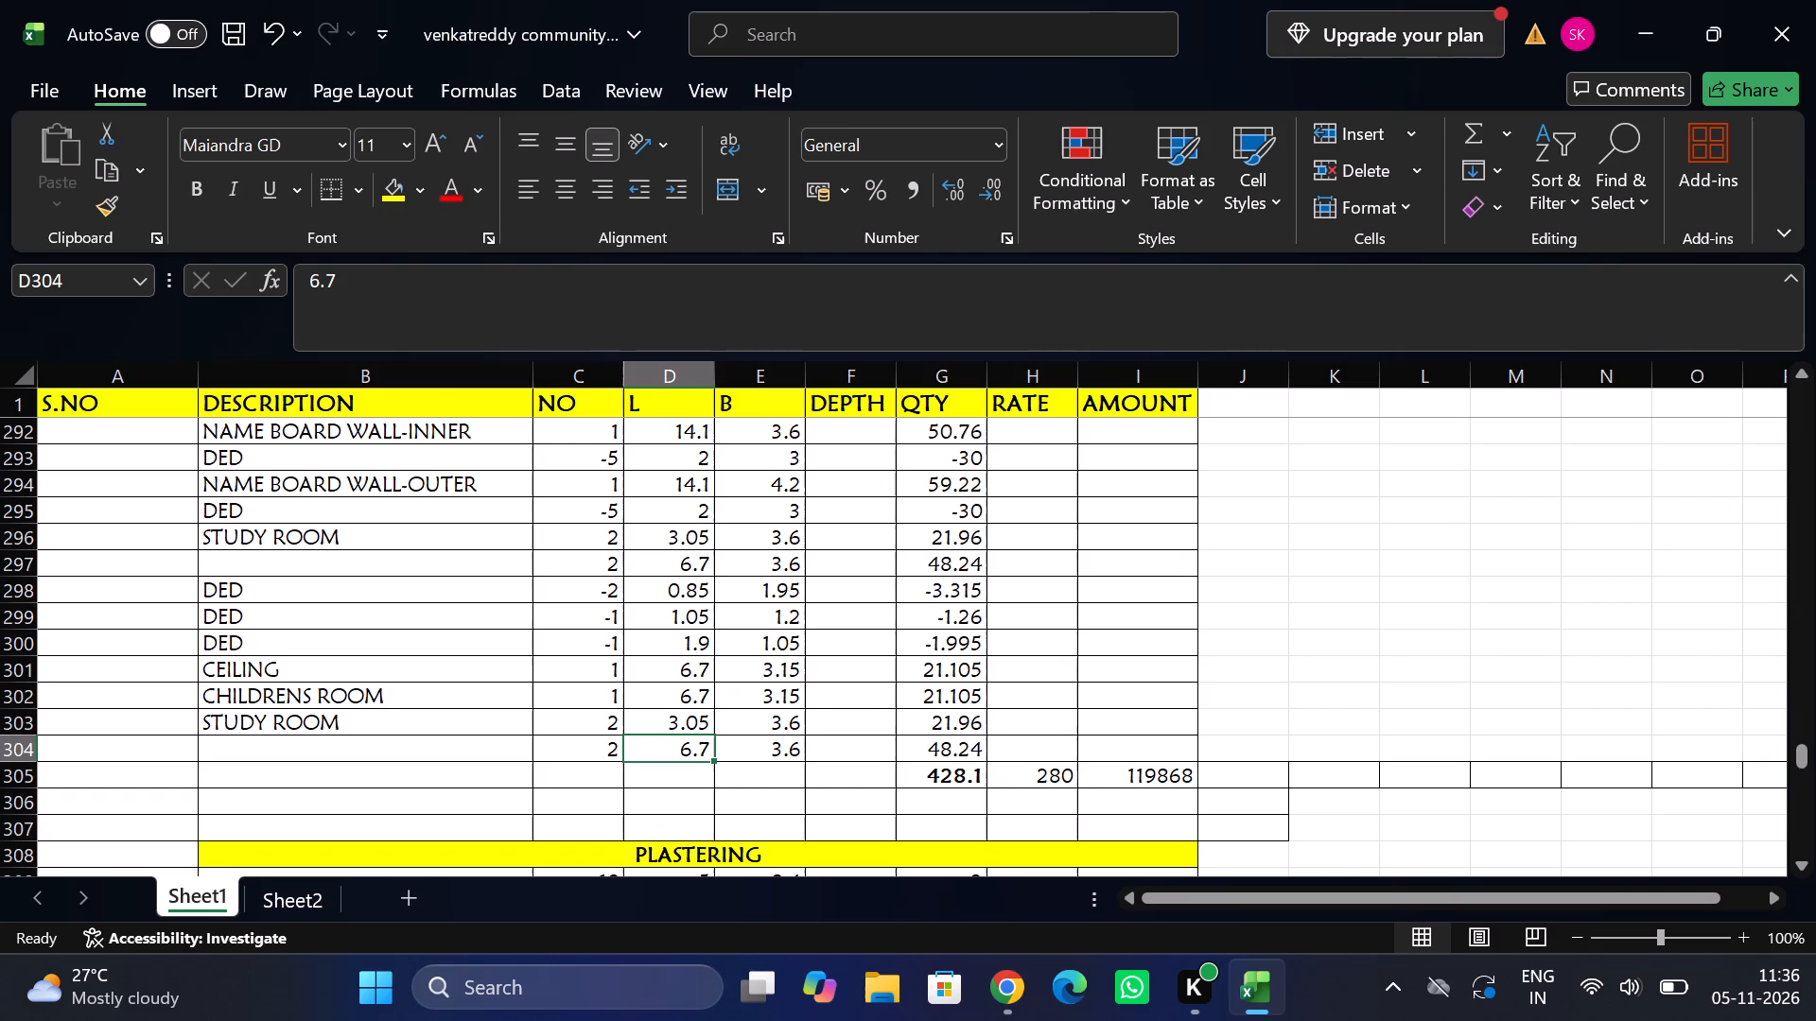
left_click(953, 661)
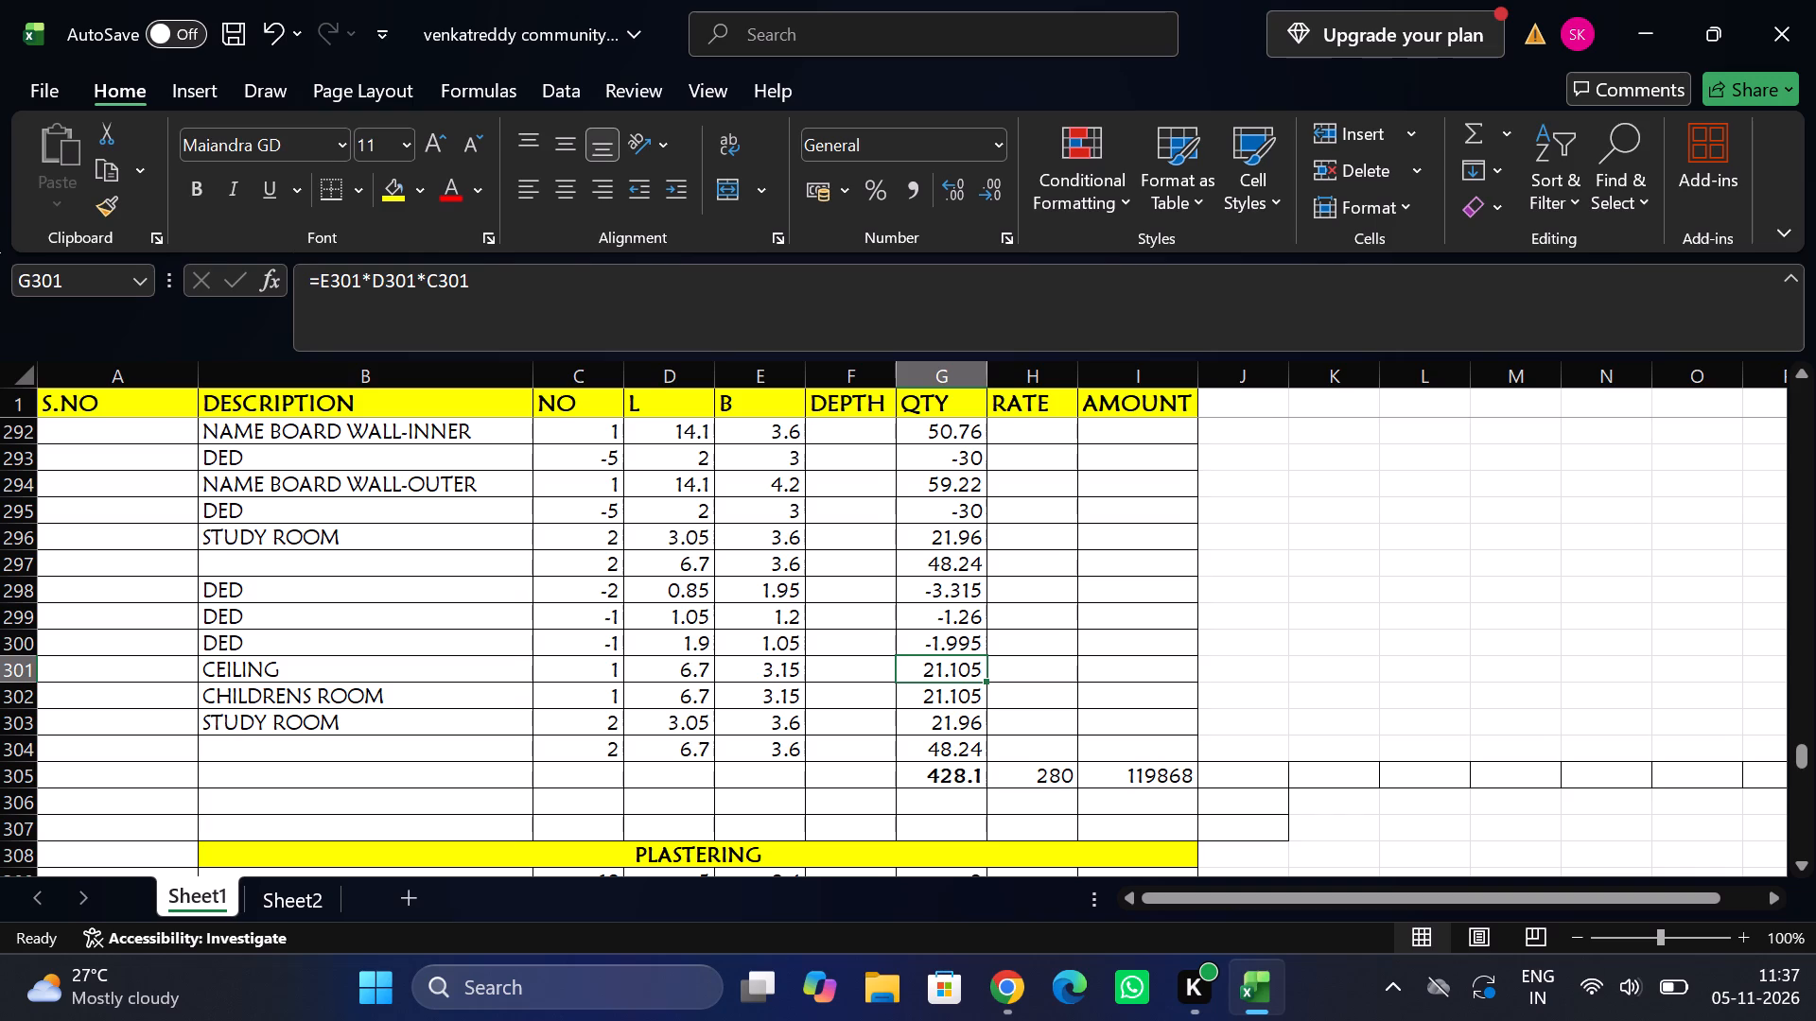
left_click(381, 531)
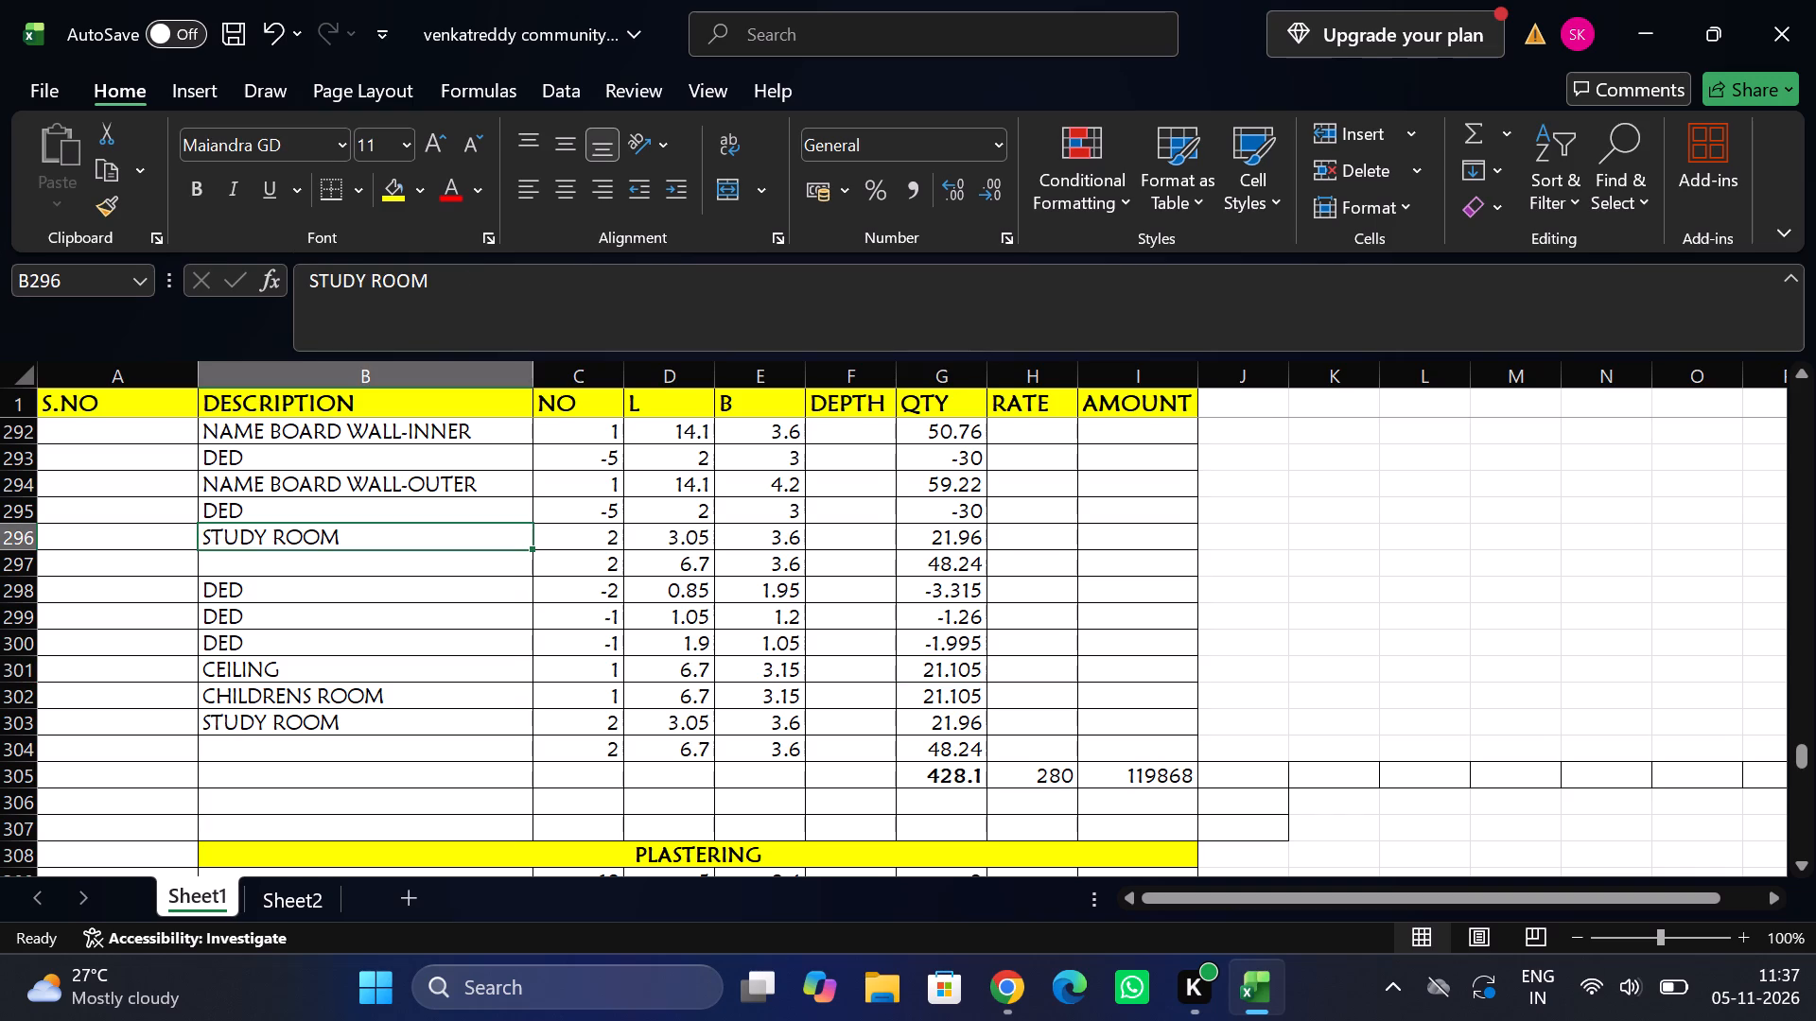
scroll(649, 532, "up", 1)
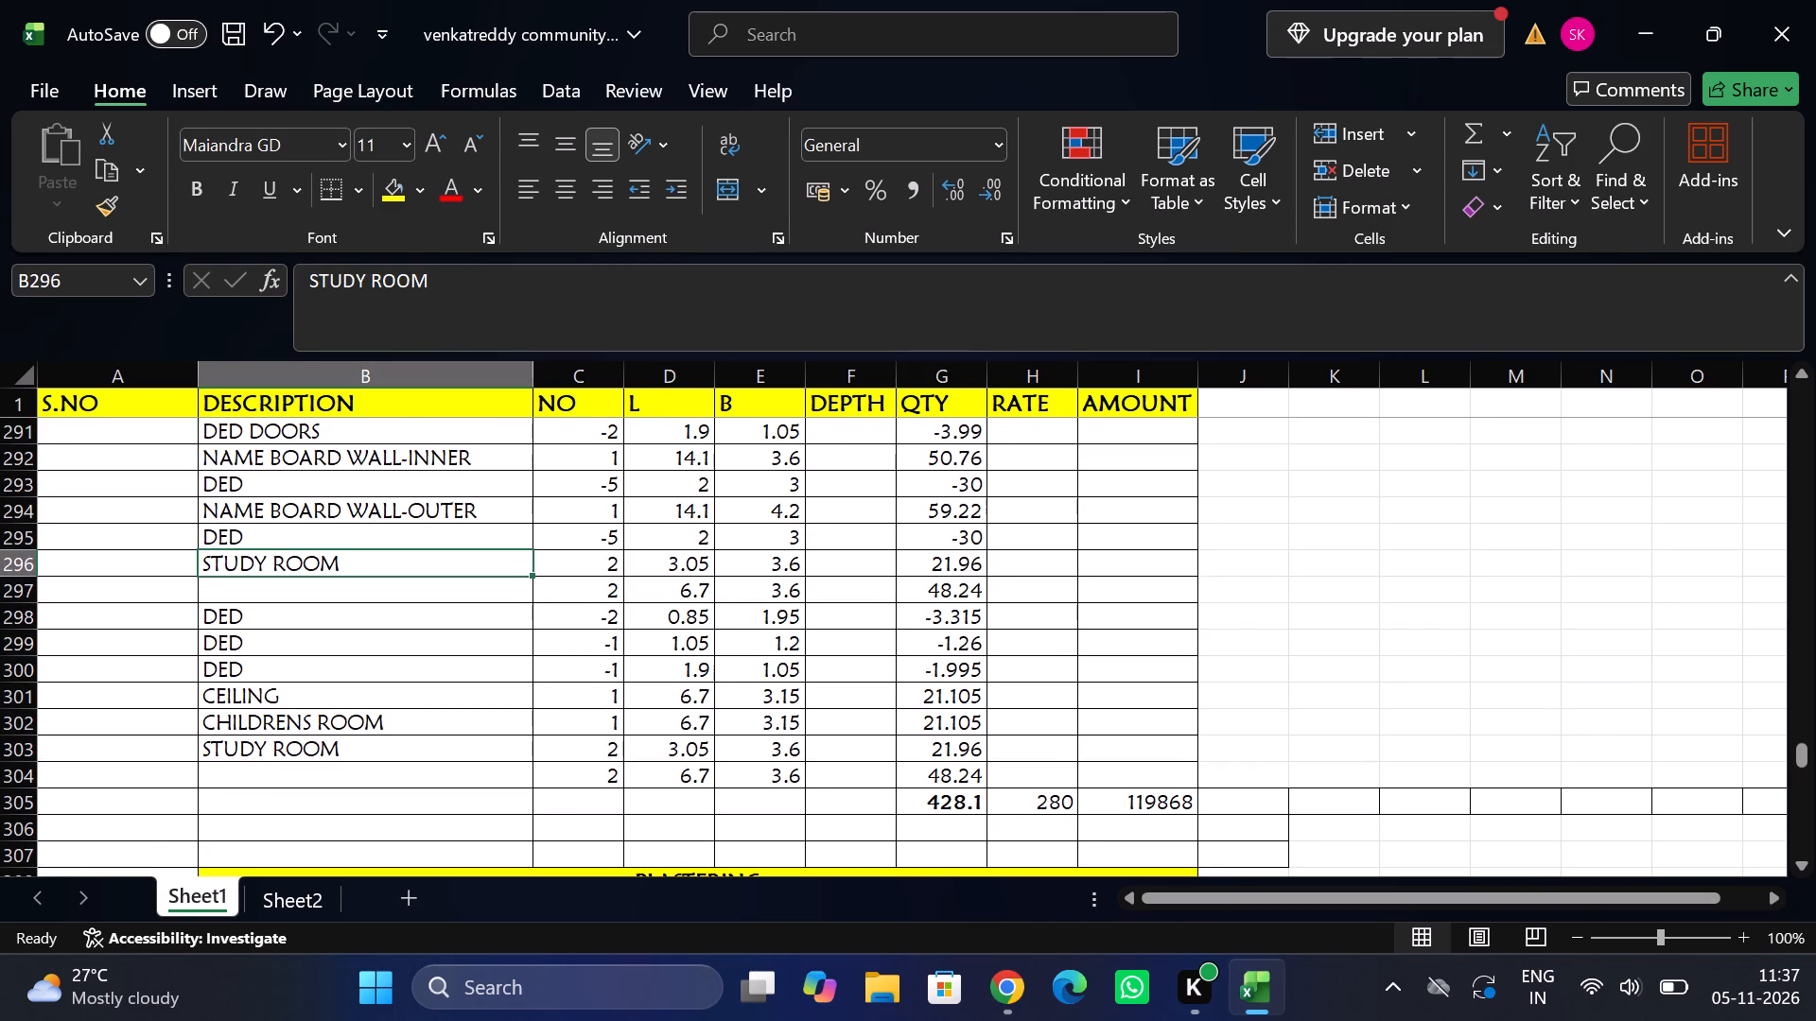
left_click(613, 752)
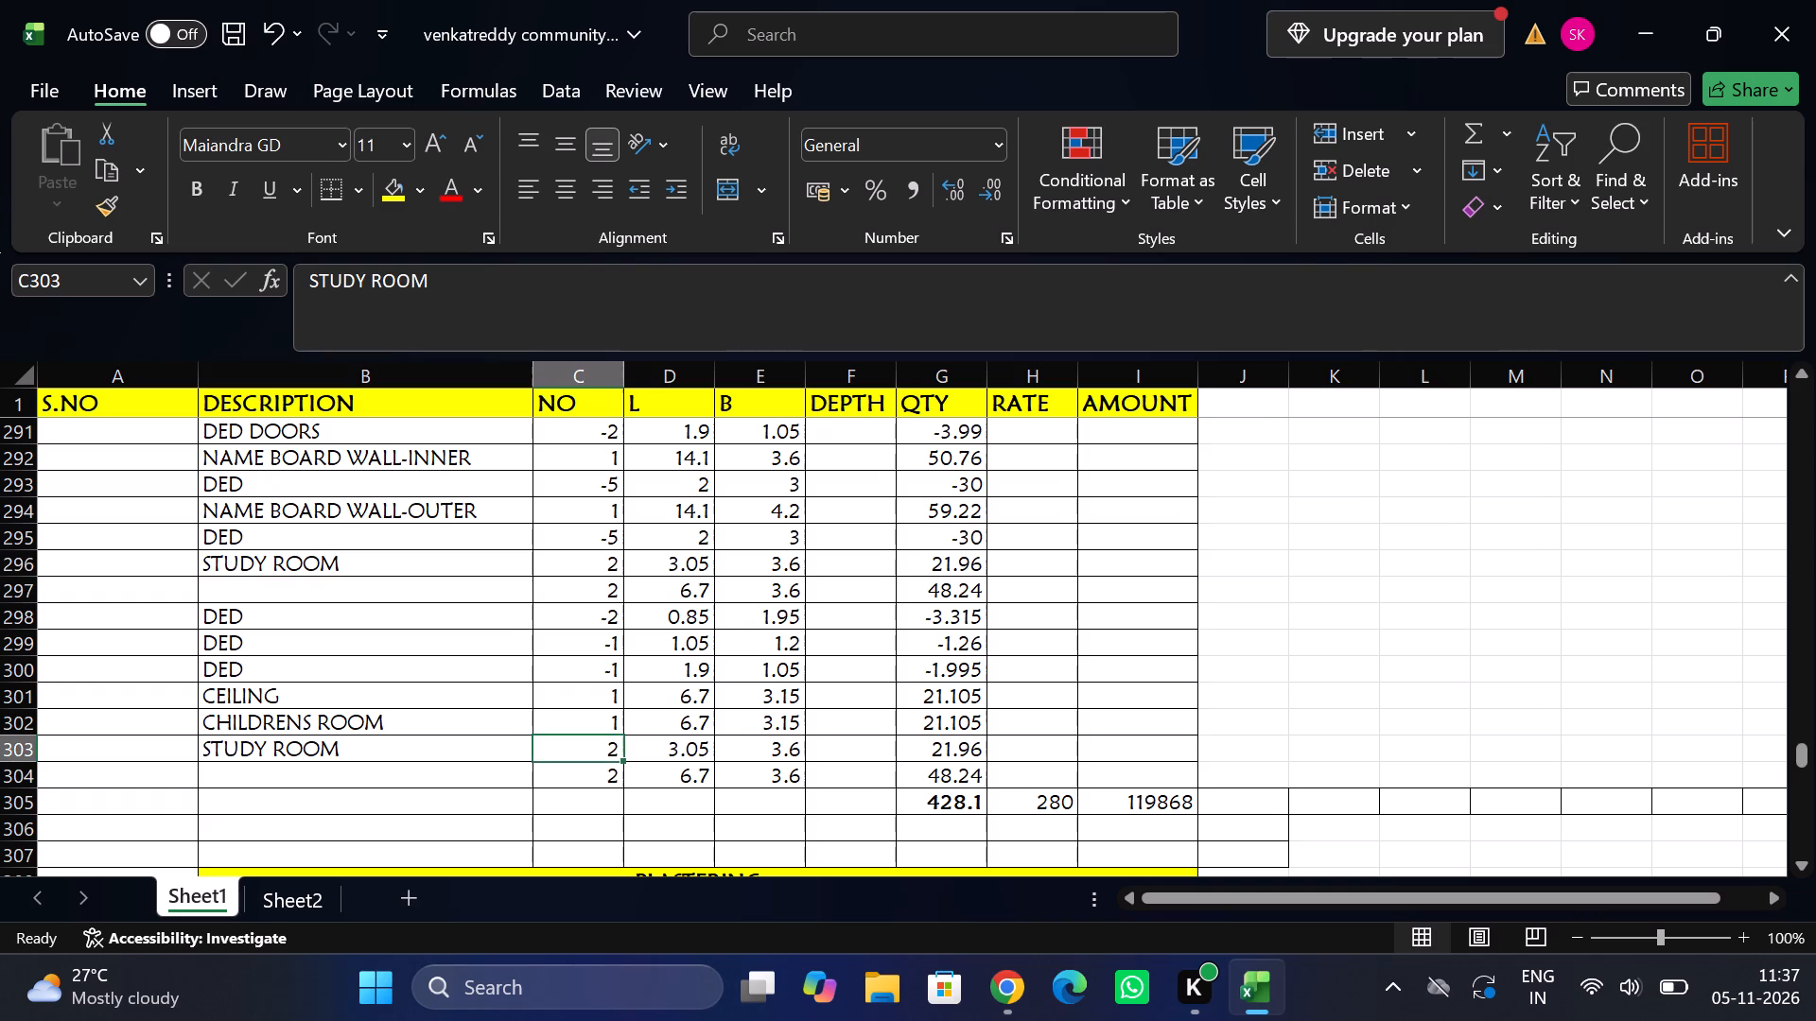
left_click(670, 749)
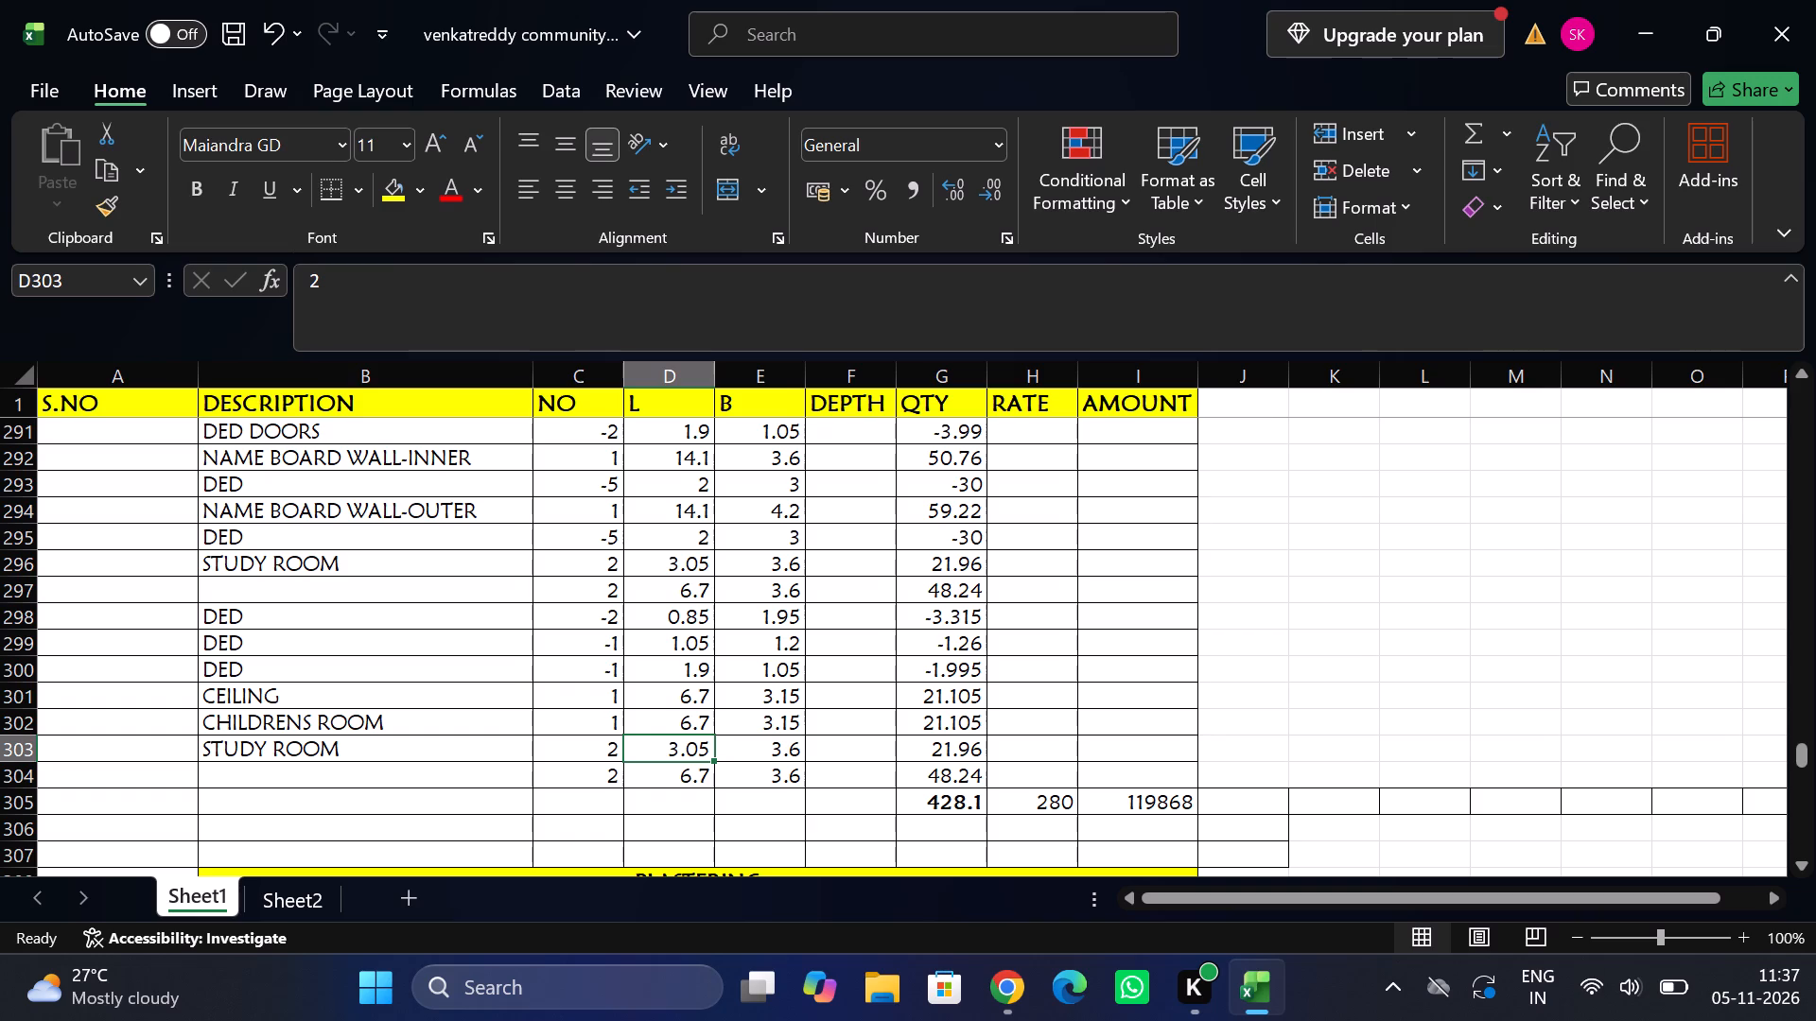
left_click(480, 715)
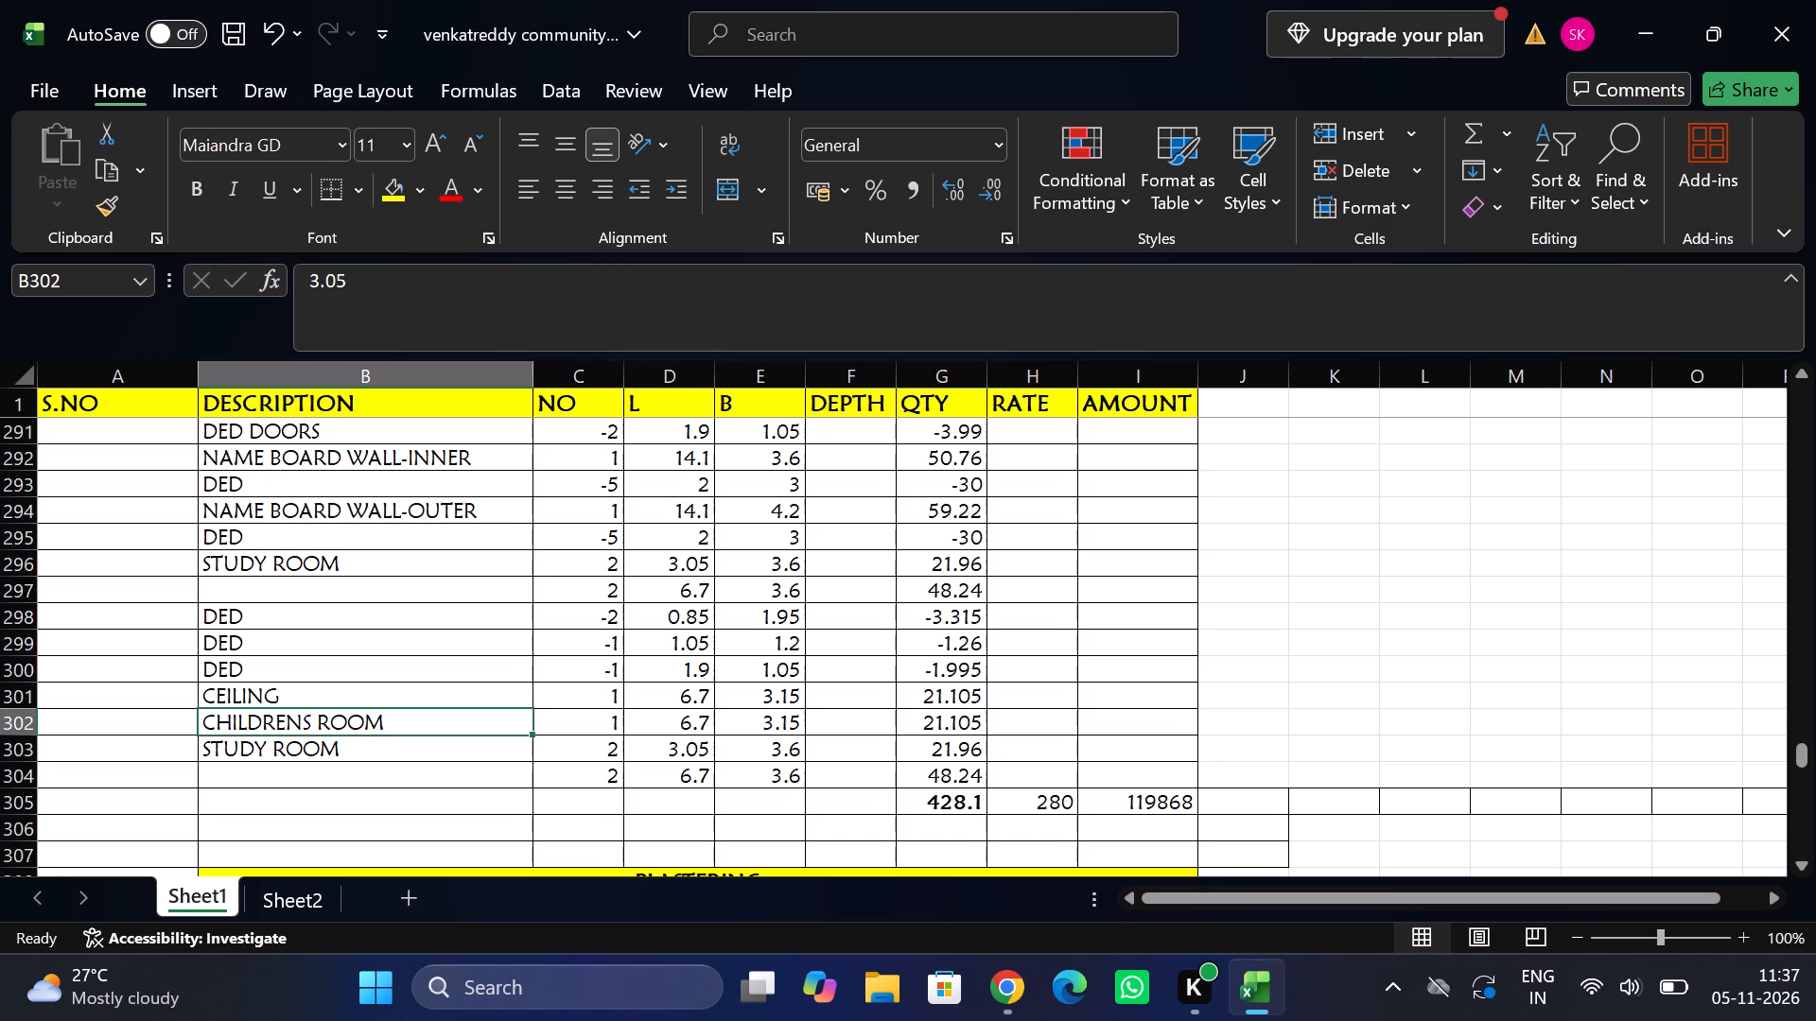
Rename the second STUDY ROOM entry under WALL PUTTY, below CHILDRENS ROOM, as kids room.
left_click(381, 755)
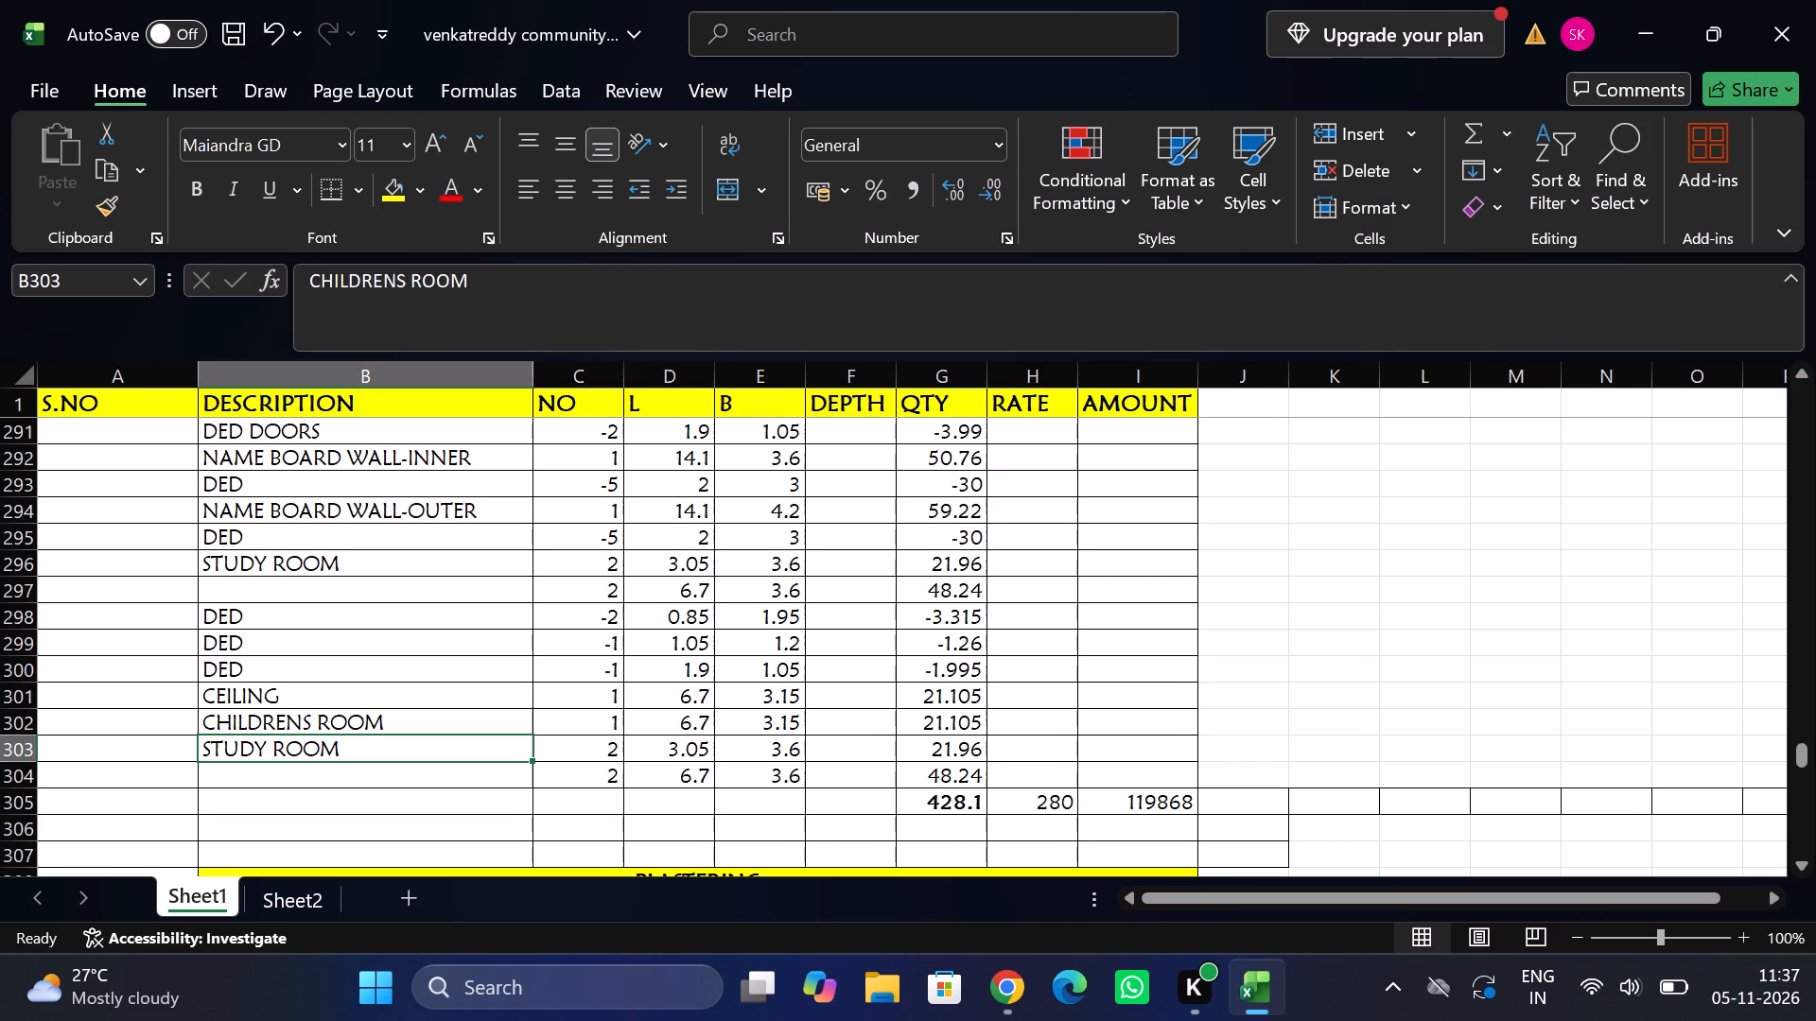
type("kids room")
key("Tab")
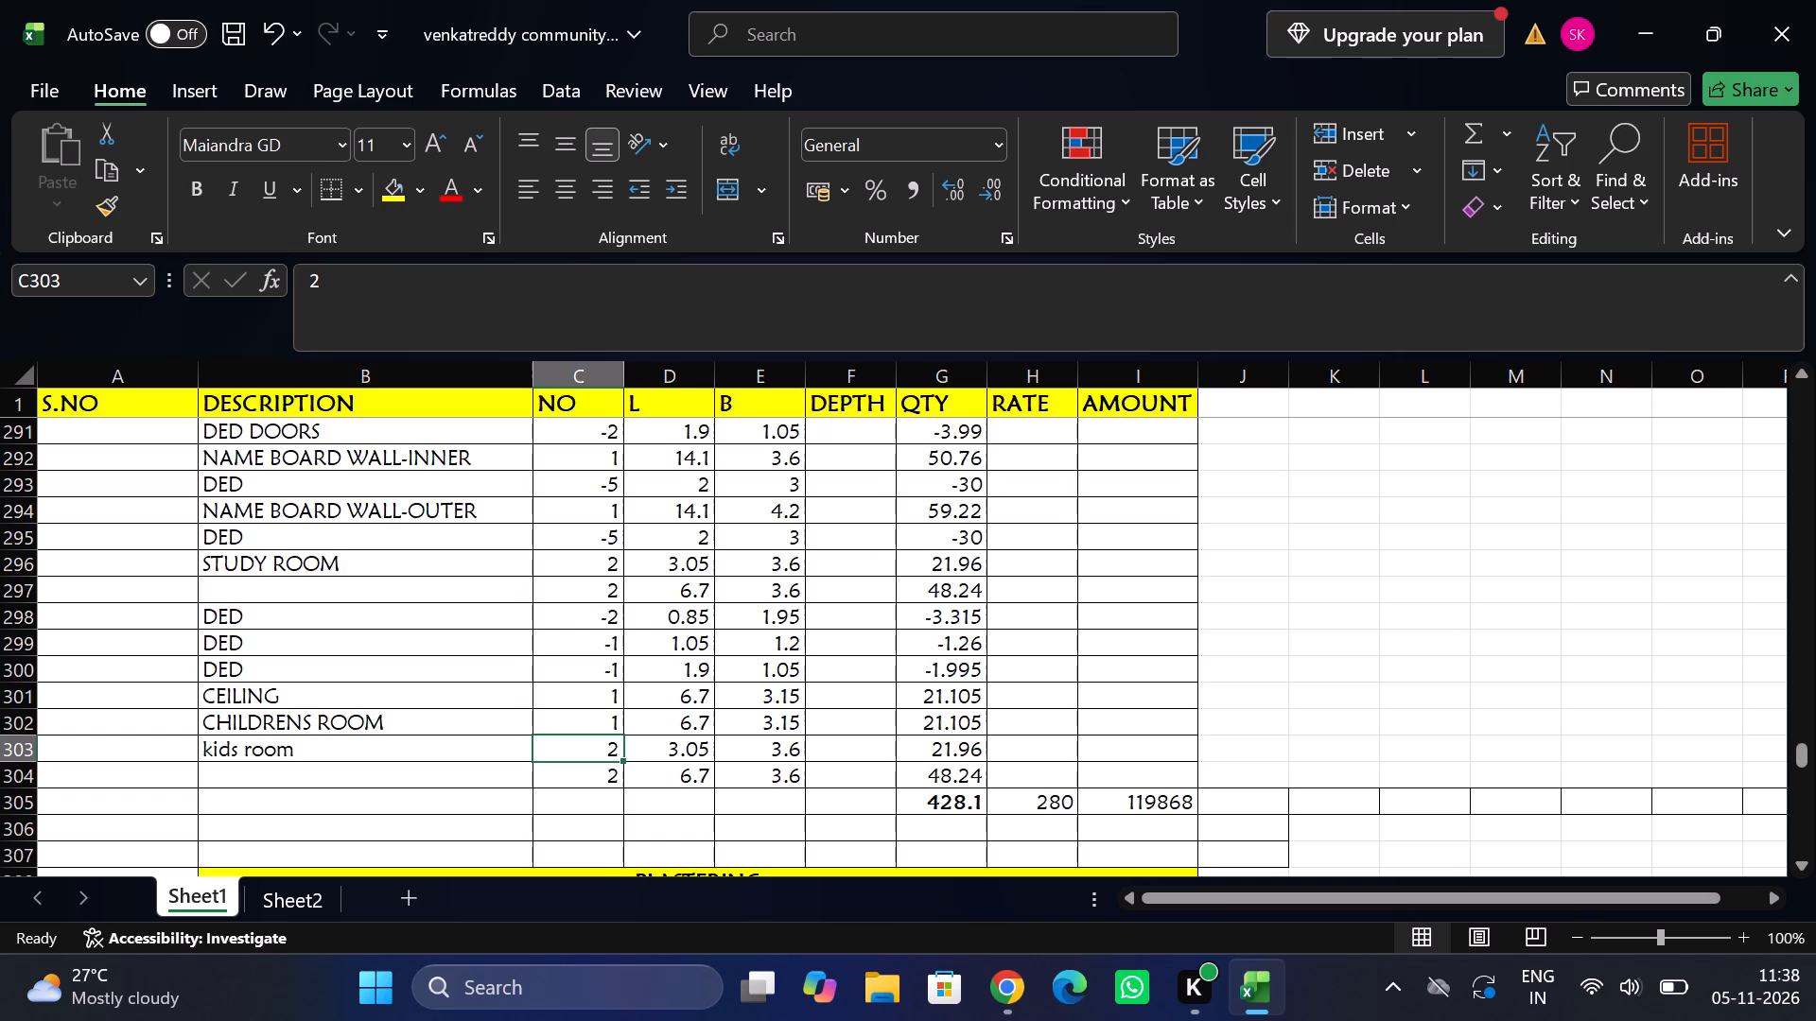
Review the WALL PUTTY measurement rows from WEST SIDE down to the total, checking which walls and ceilings are covered.
scroll(374, 614, "up", 2)
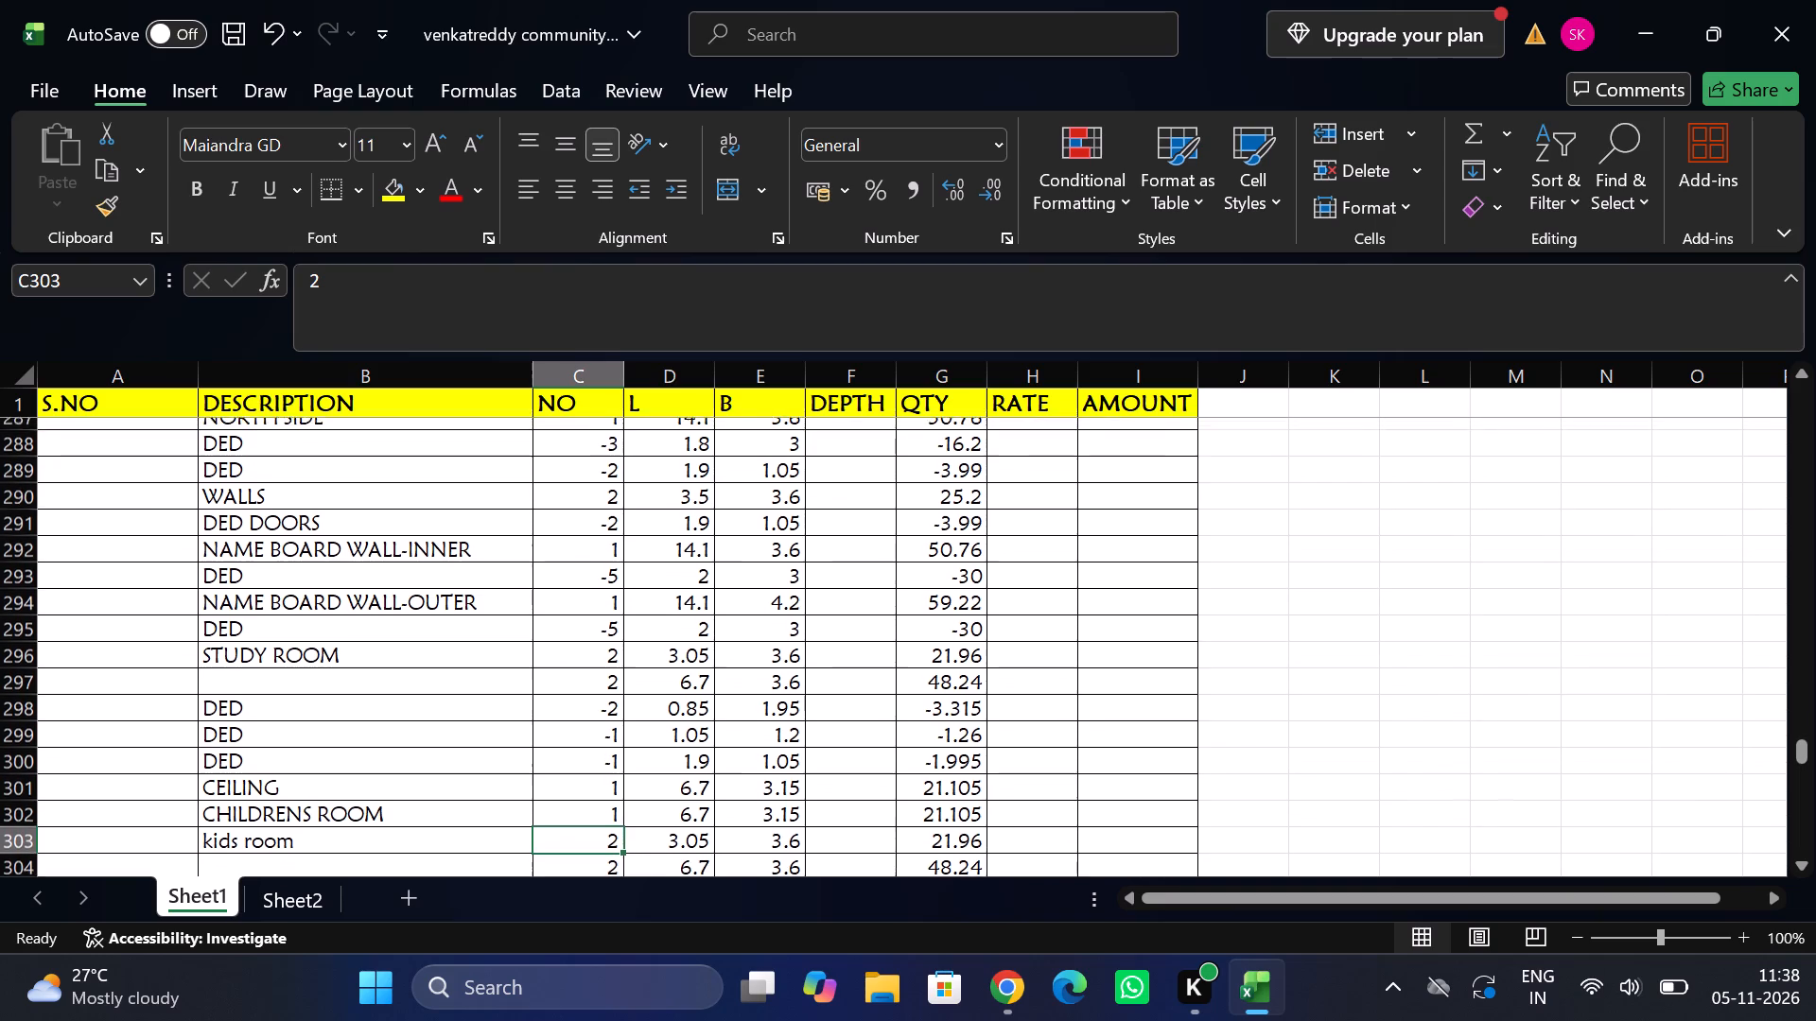
scroll(374, 614, "up", 1)
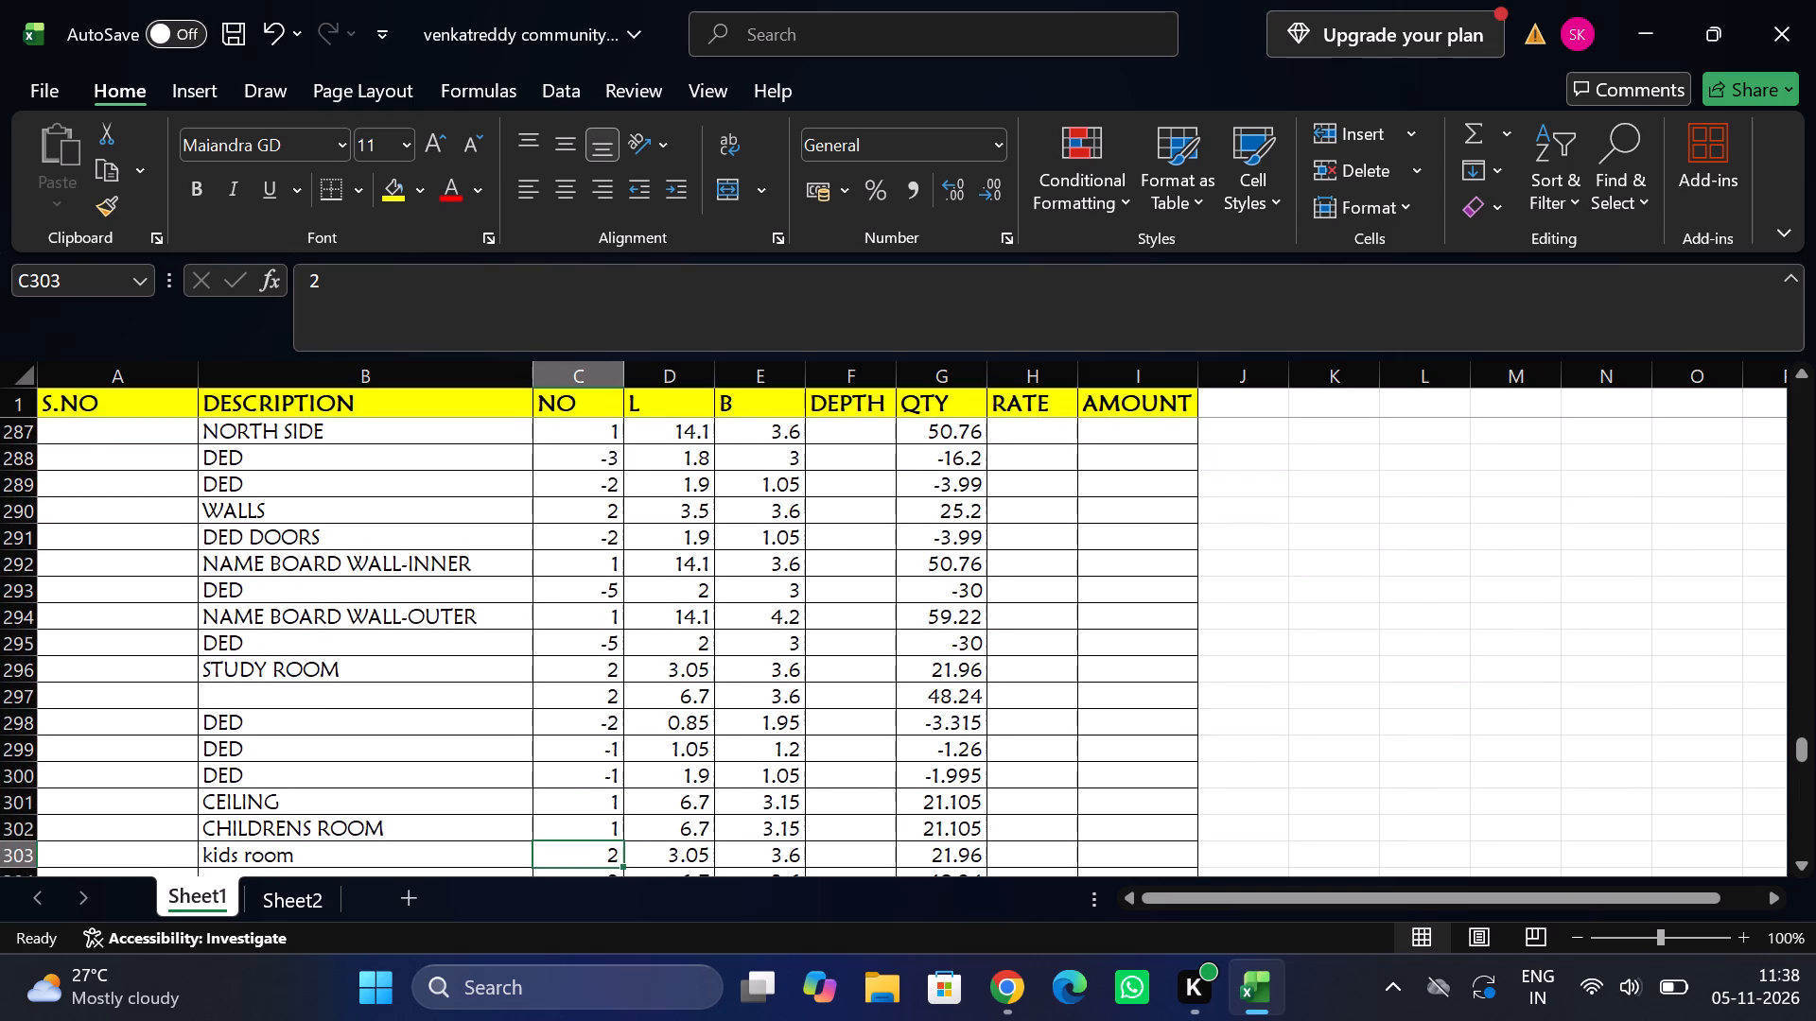
left_click(436, 620)
scroll(436, 620, "up", 1)
left_click(436, 620)
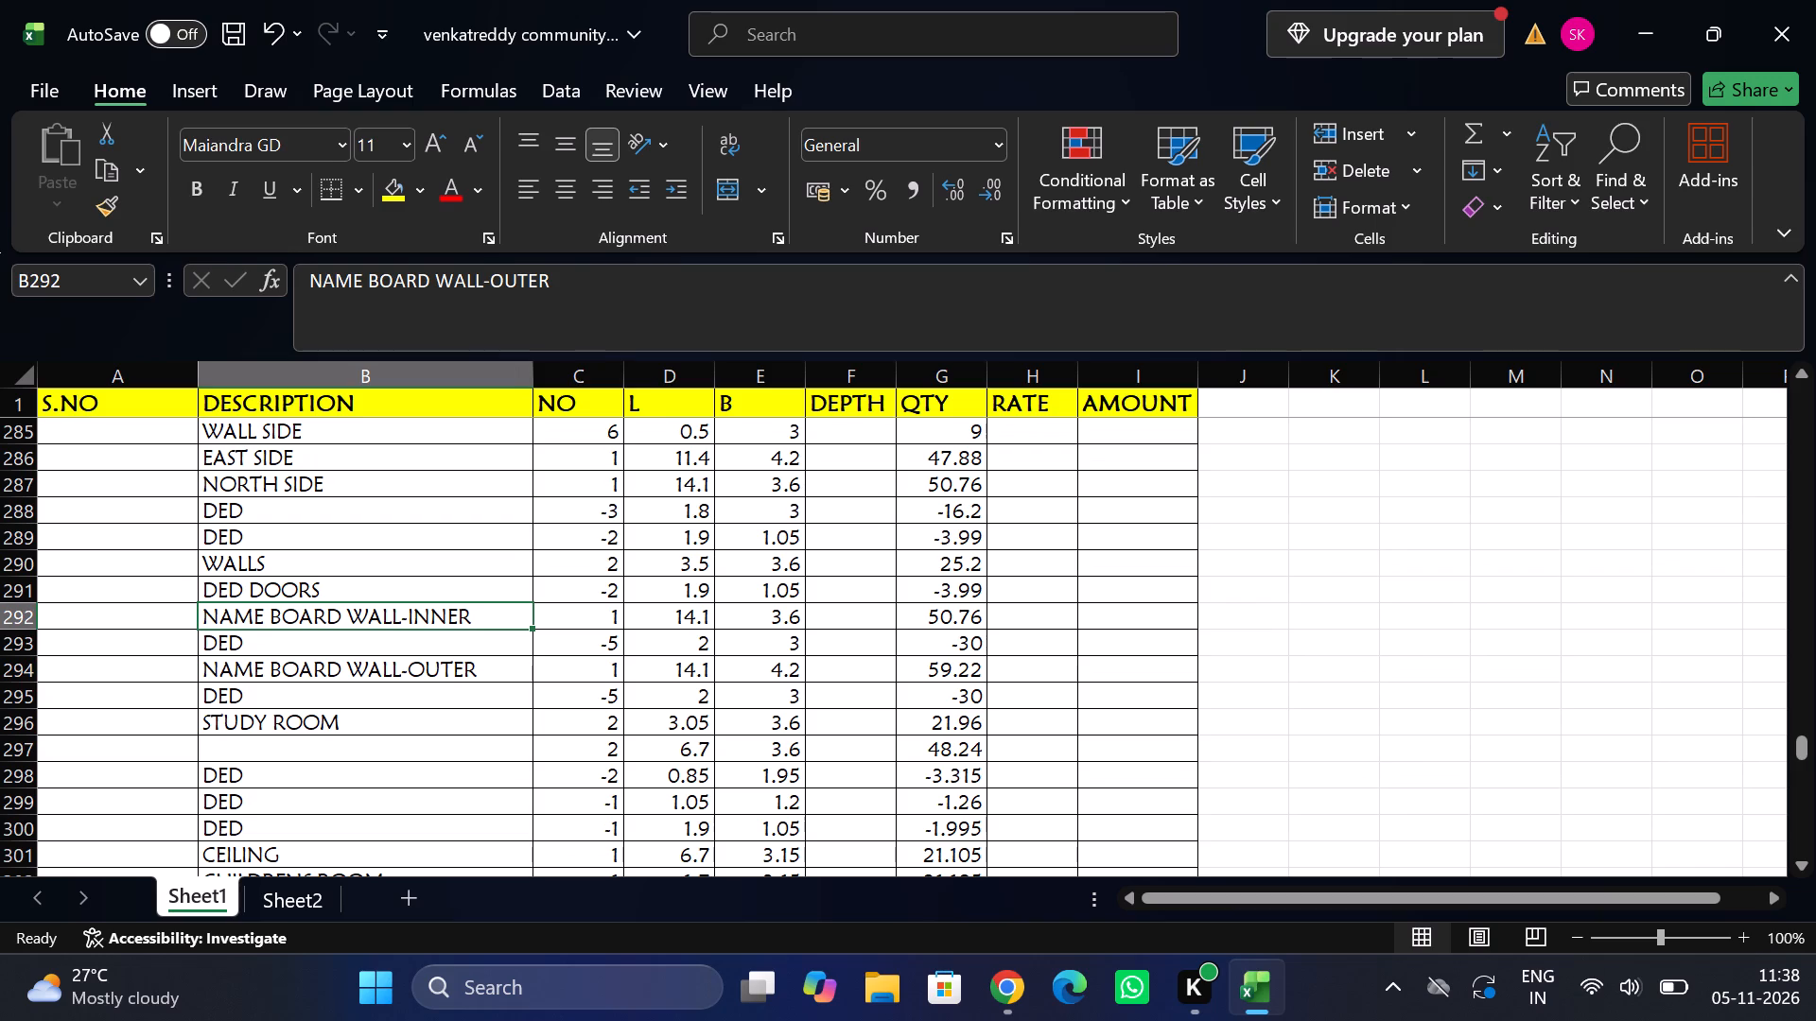
scroll(436, 620, "up", 3)
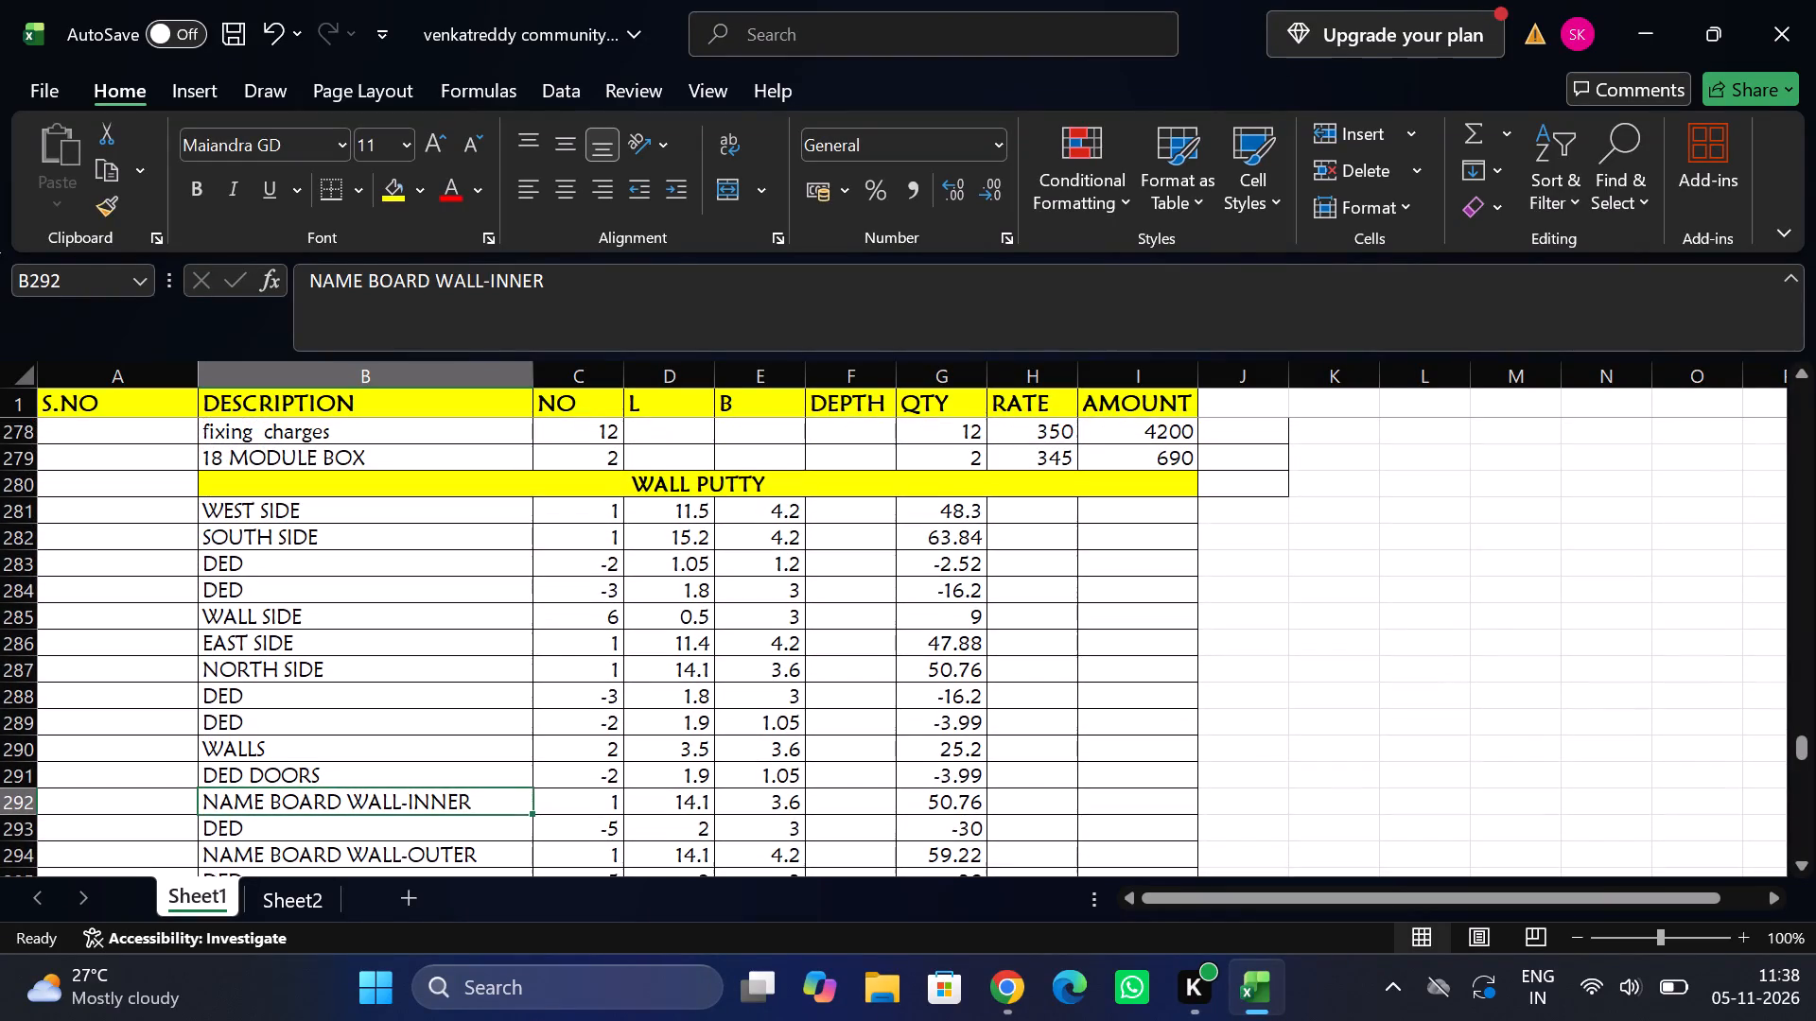
scroll(436, 620, "down", 2)
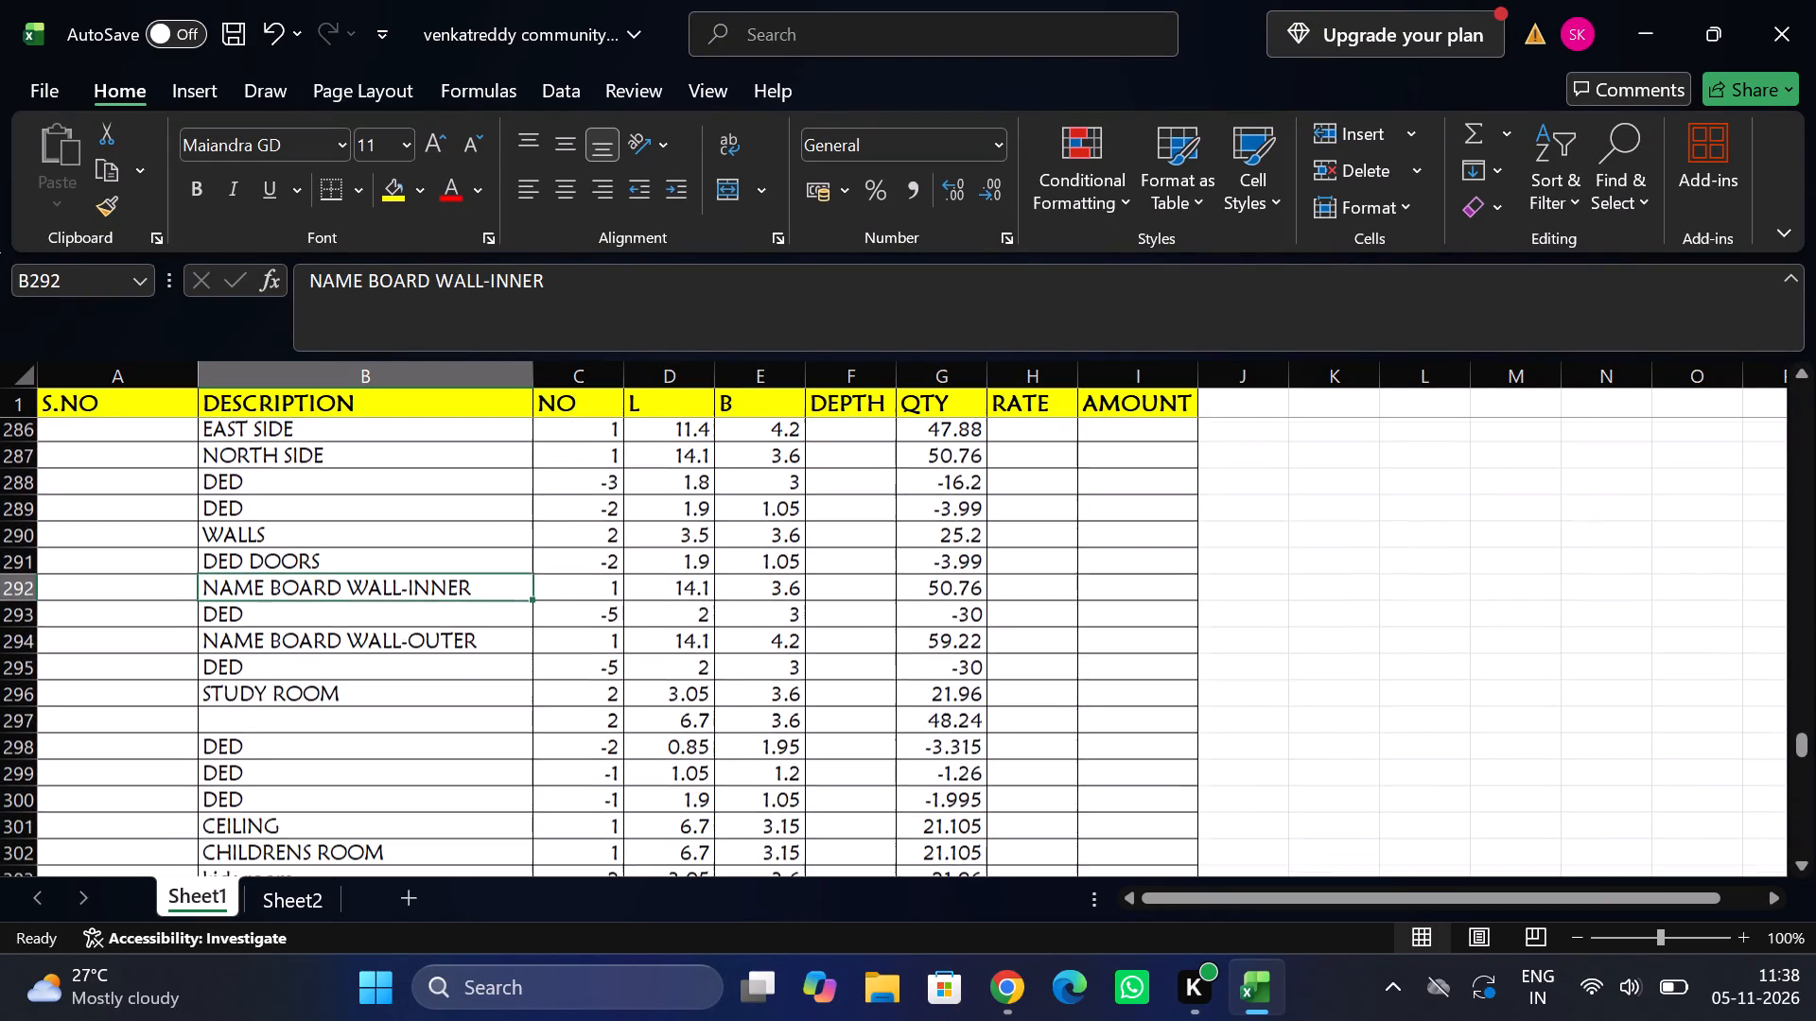
scroll(436, 620, "down", 3)
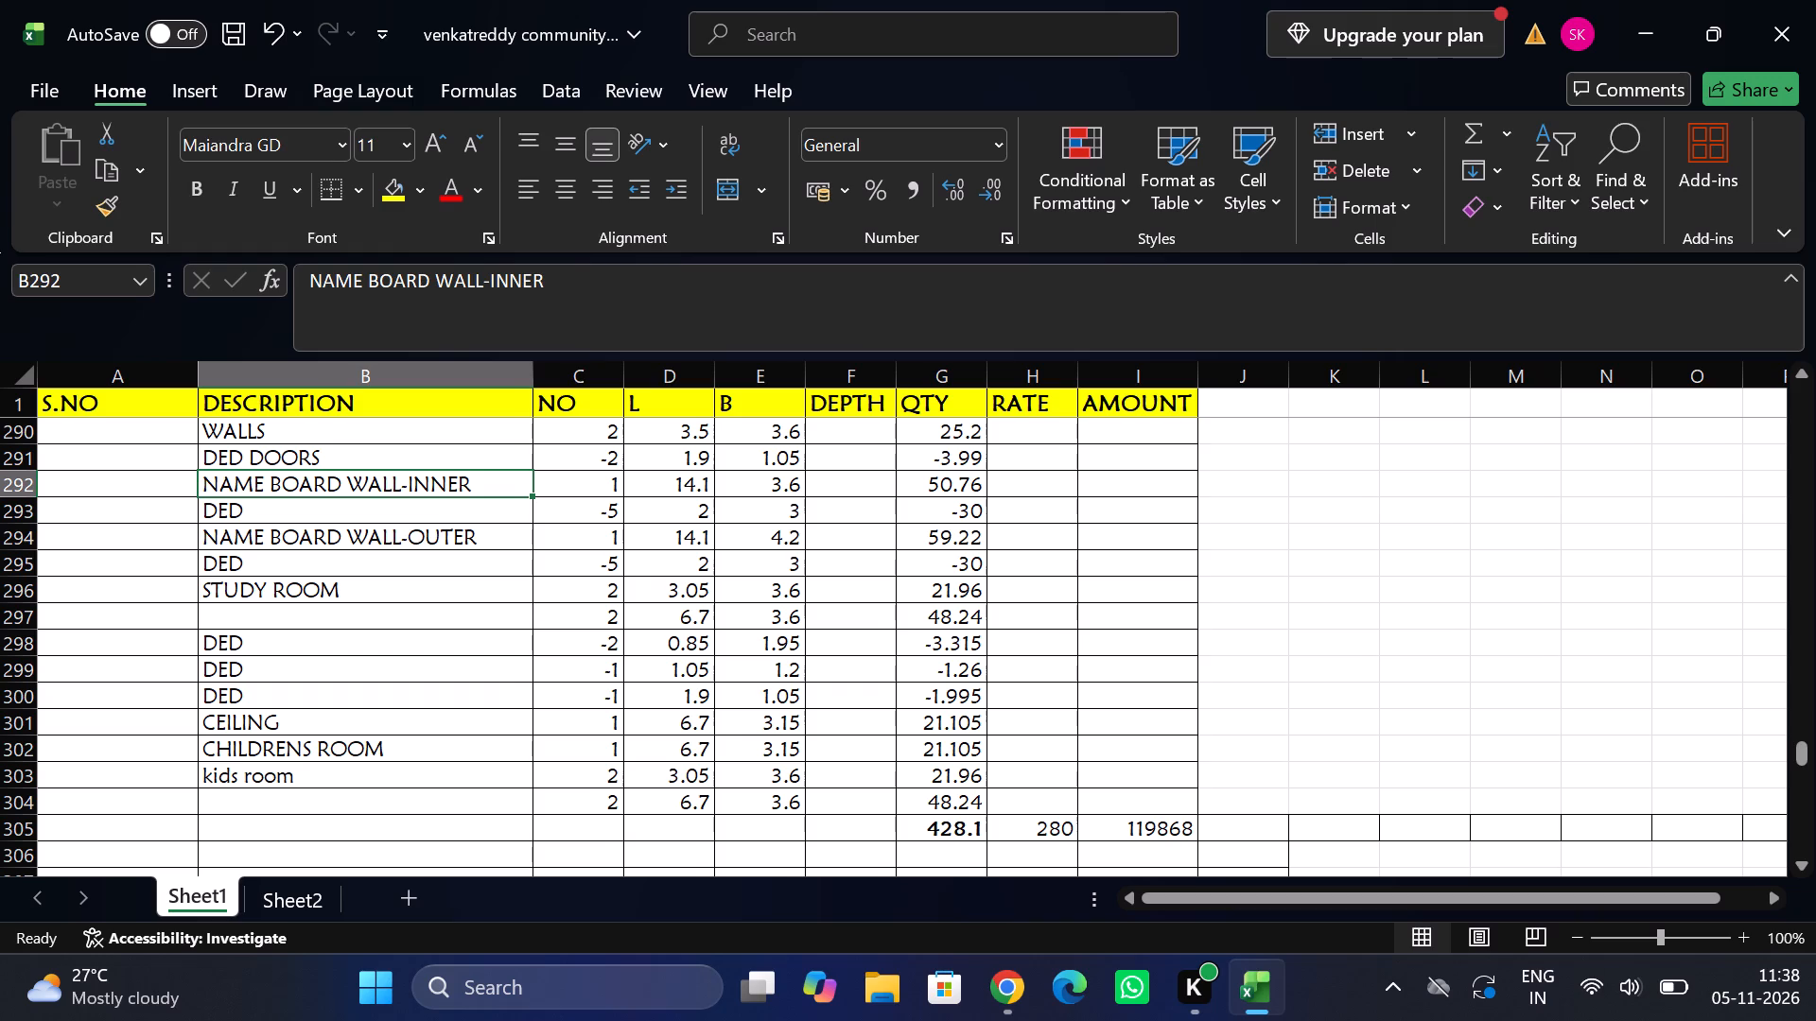
scroll(436, 620, "down", 1)
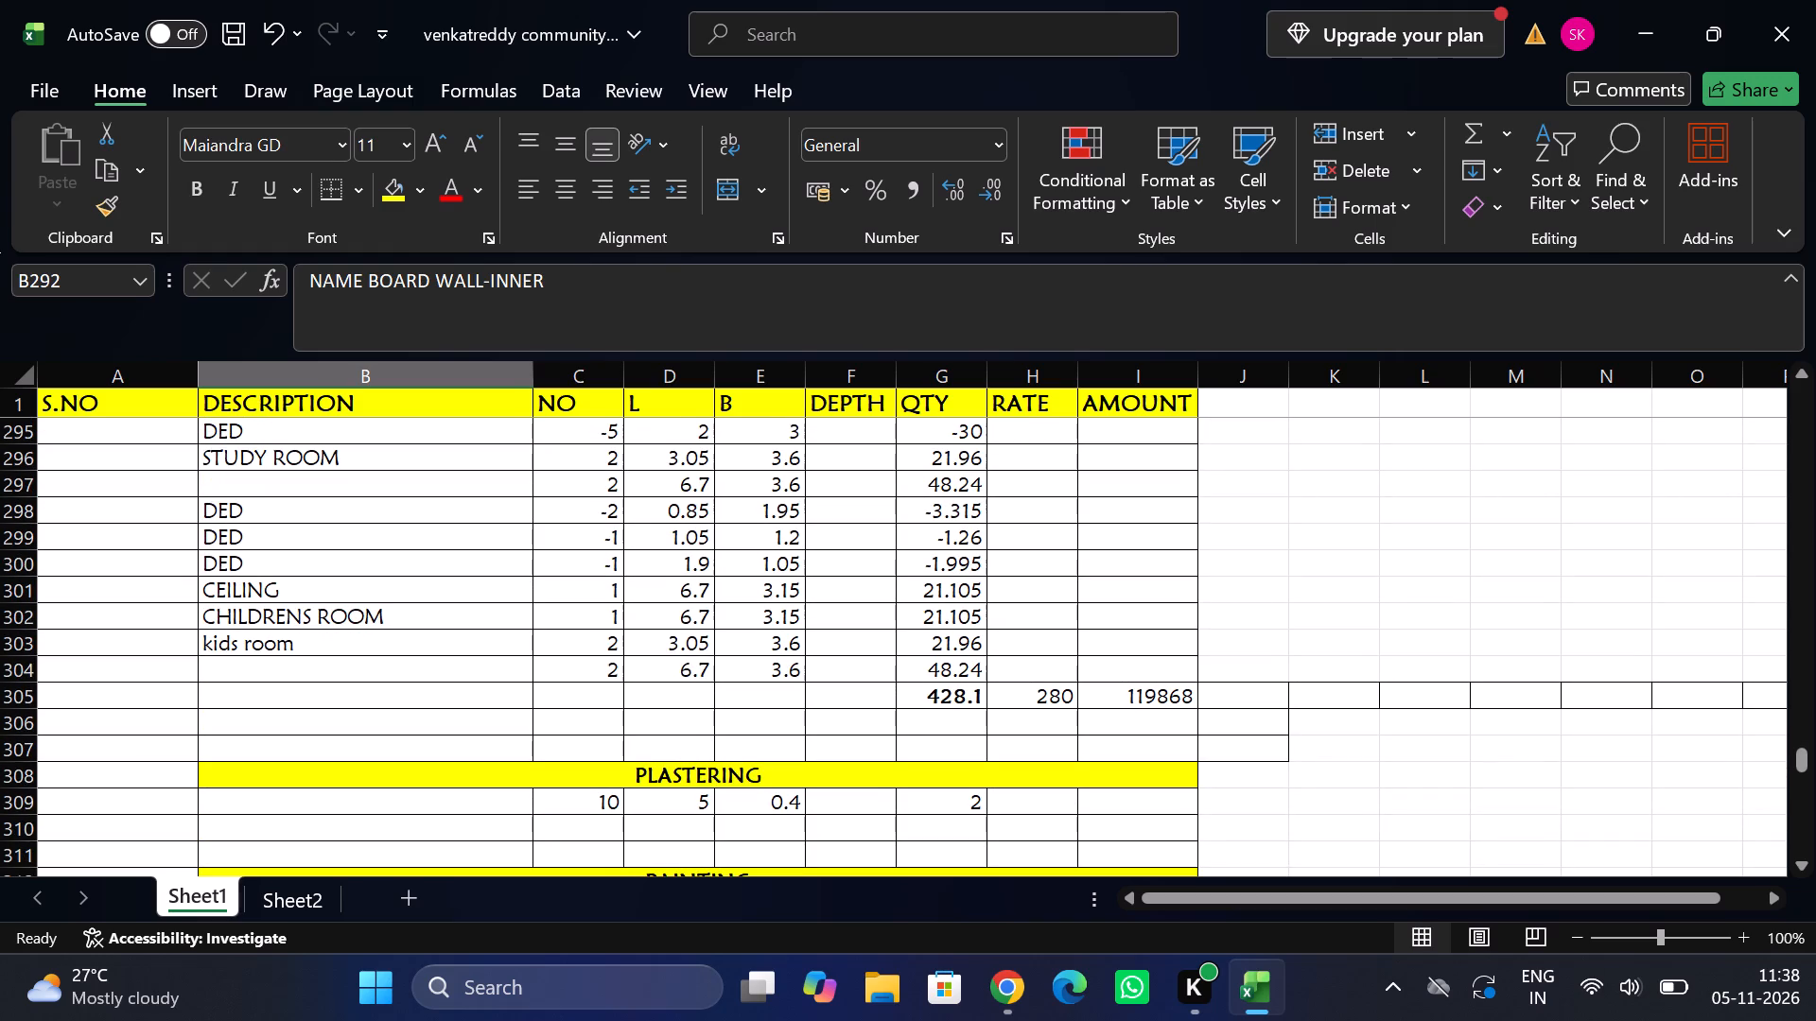
Insert three blank rows directly above the WALL PUTTY total row.
left_click(22, 701)
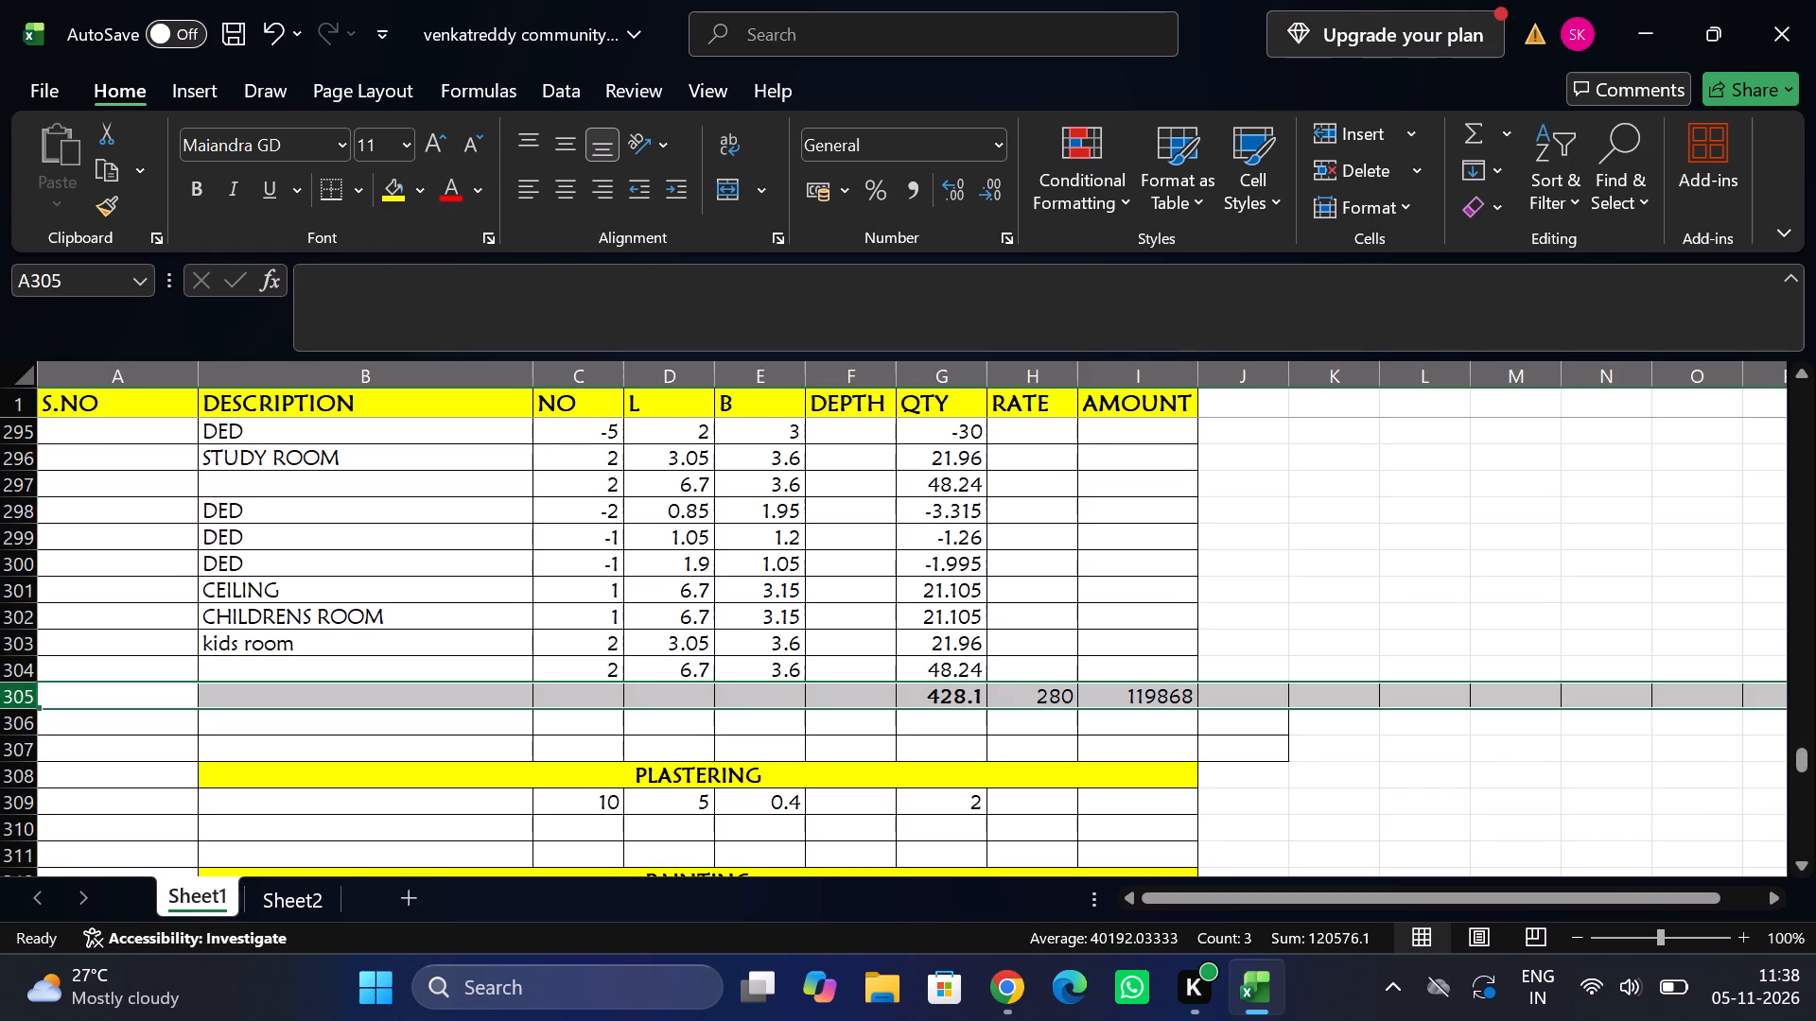
left_click(22, 701)
right_click(22, 701)
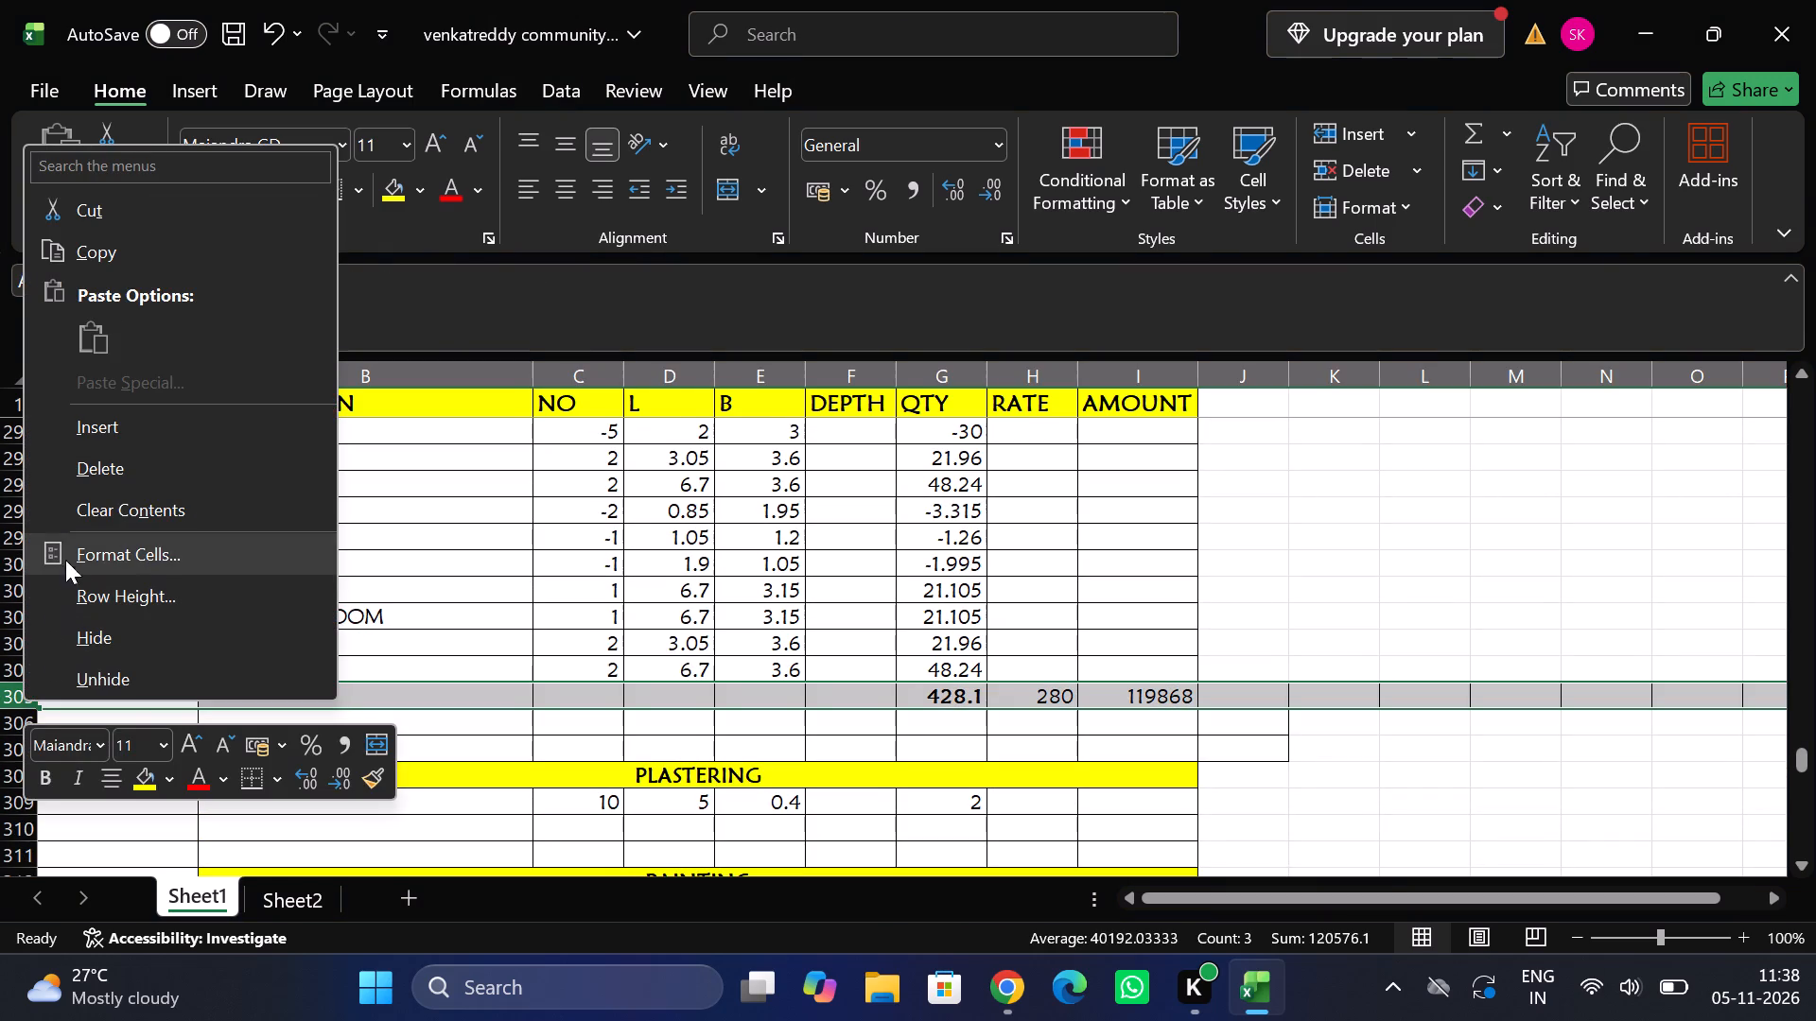
left_click(63, 430)
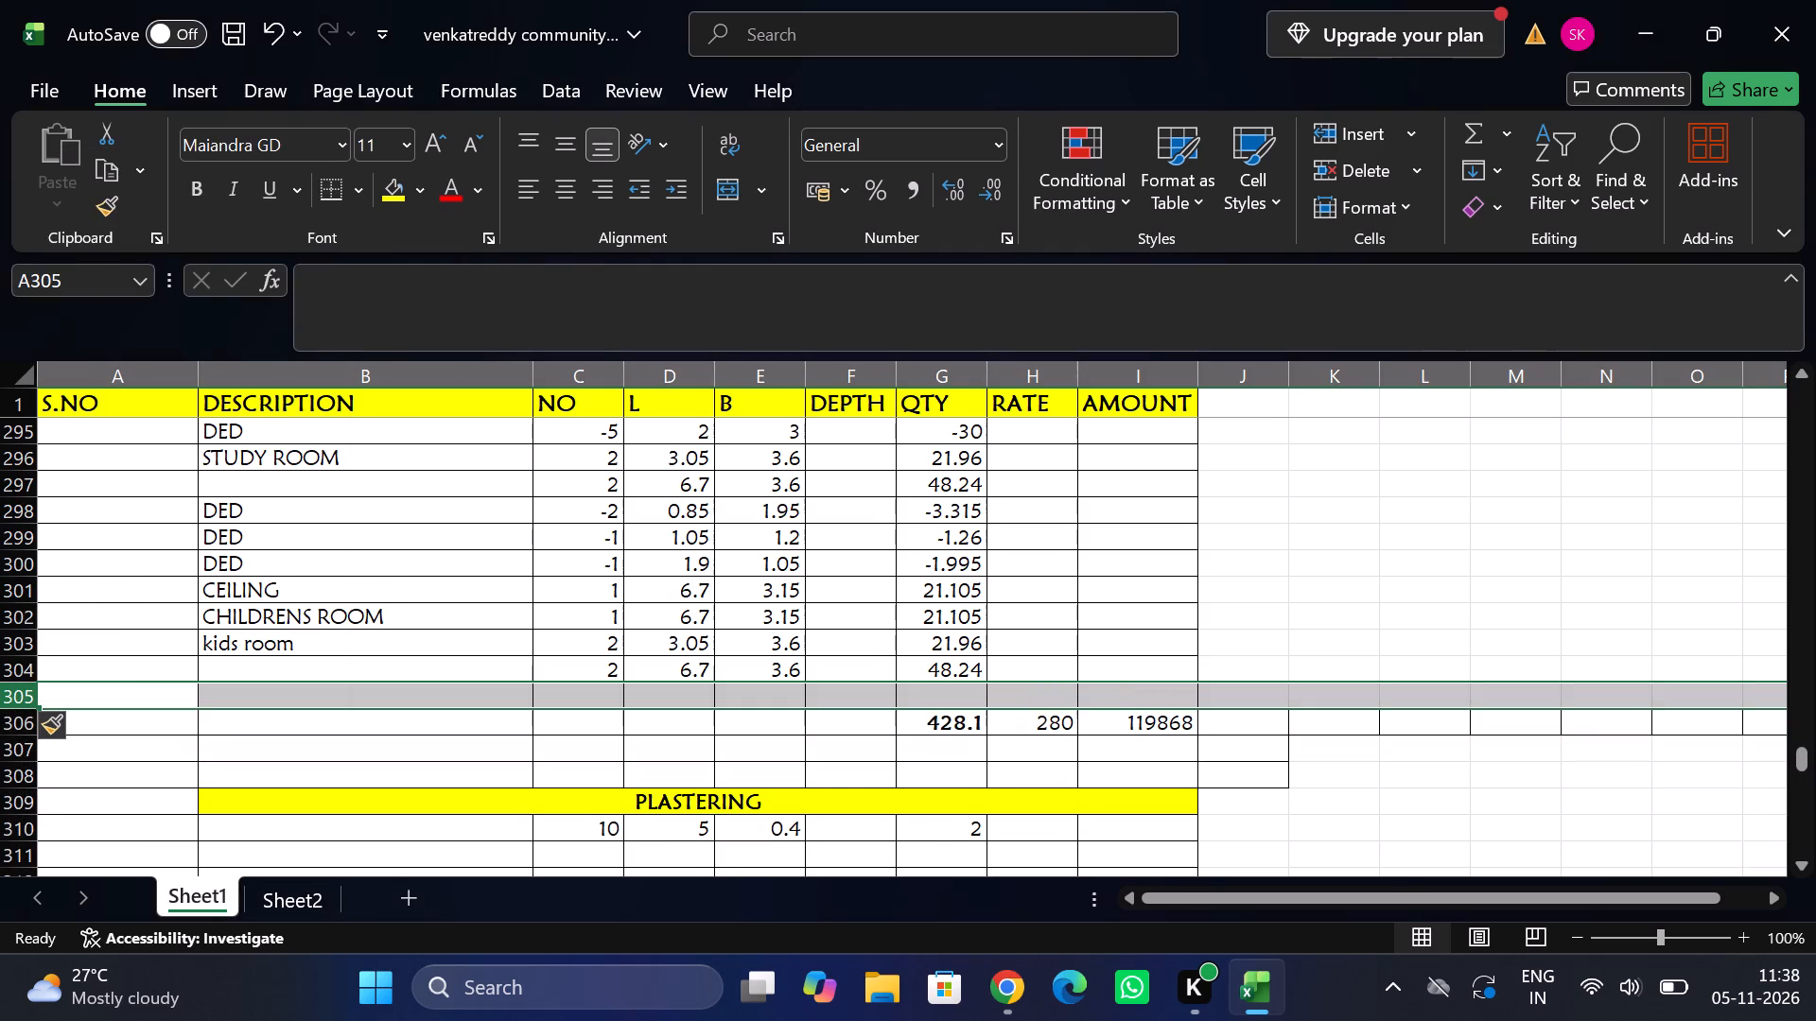
key("ctrl+y")
key("ctrl+y")
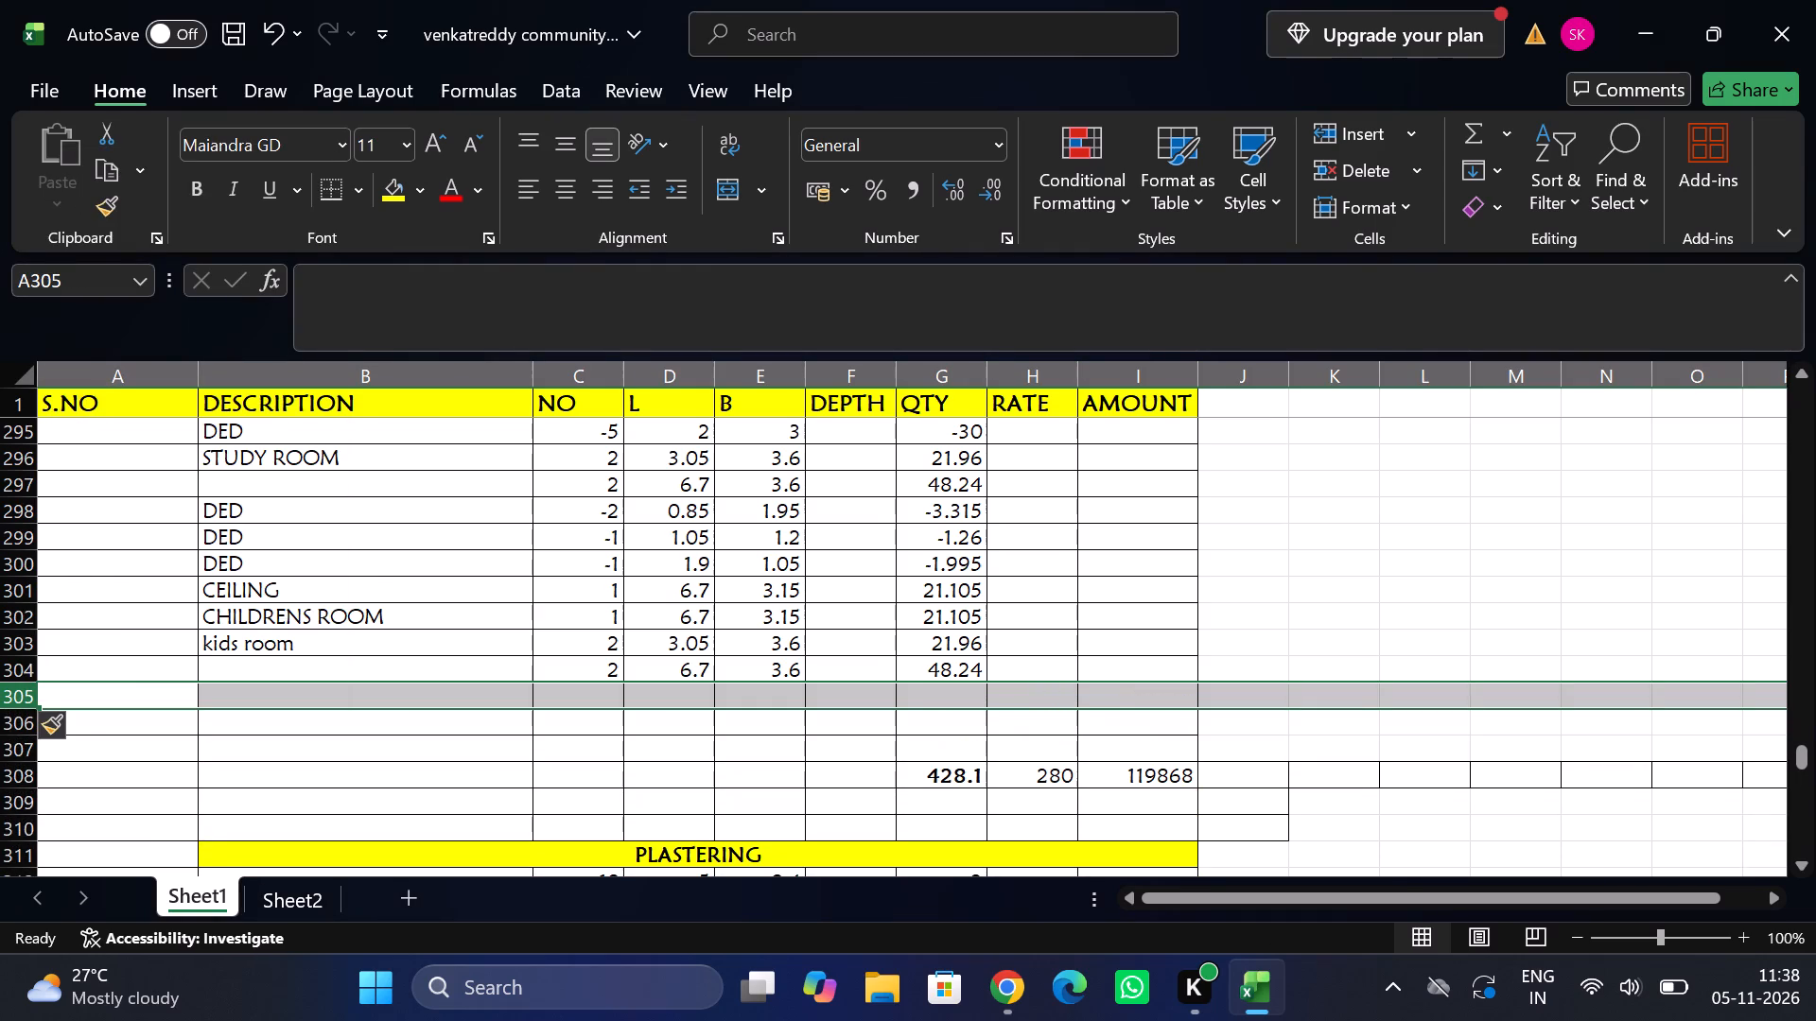
Add a "ceiling outer hall" entry in the first blank WALL PUTTY row with number 1, length 14.1 and breadth 3.5.
left_click(246, 690)
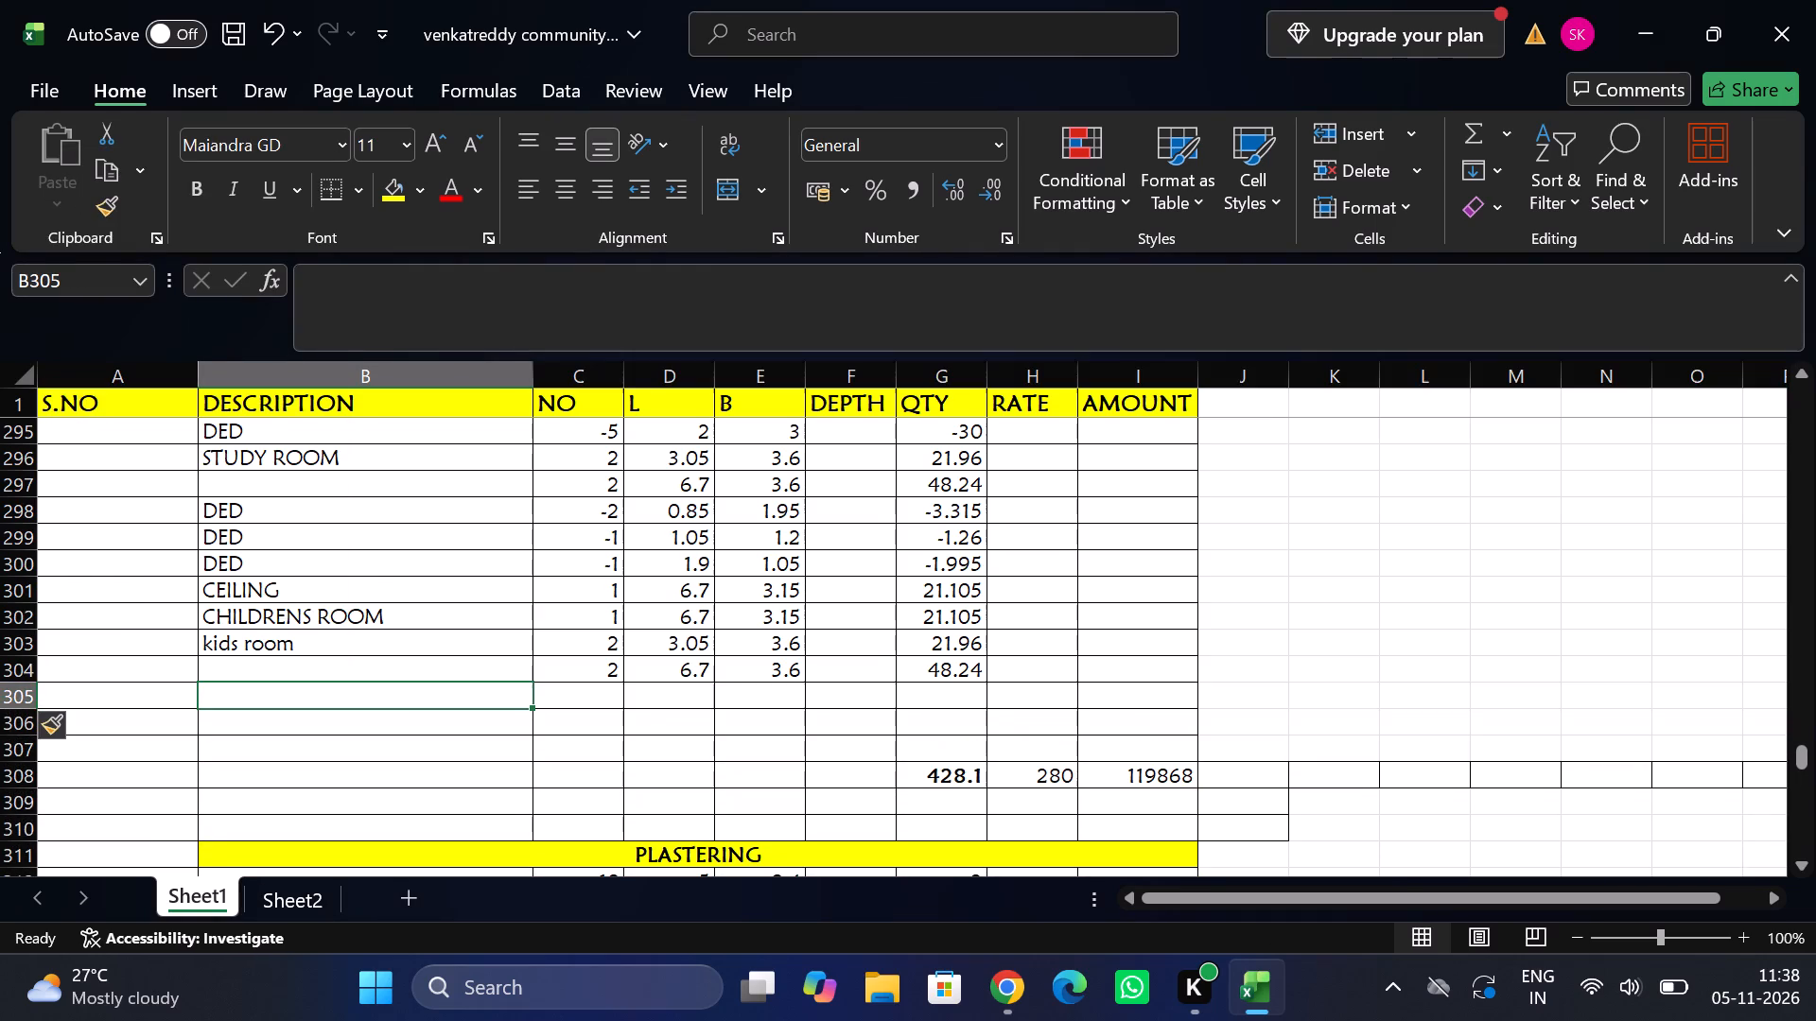
type("ceiling")
key("space")
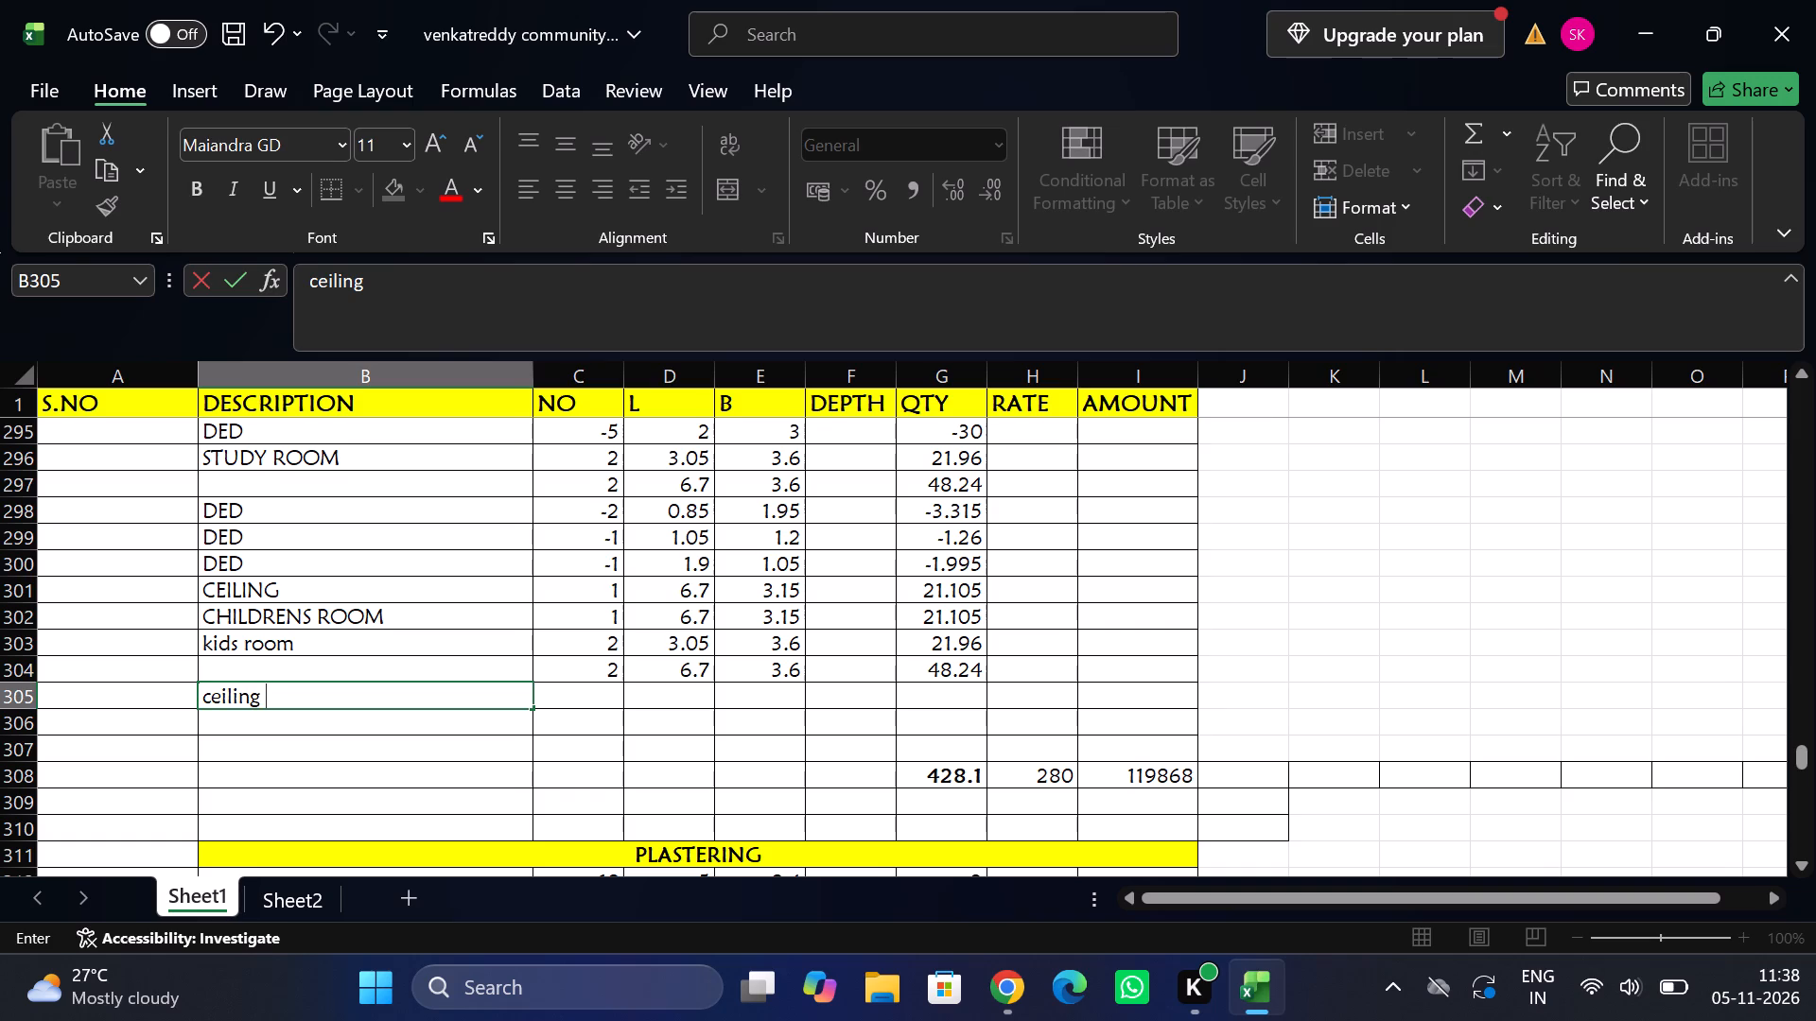
type("outer hall")
key("Tab")
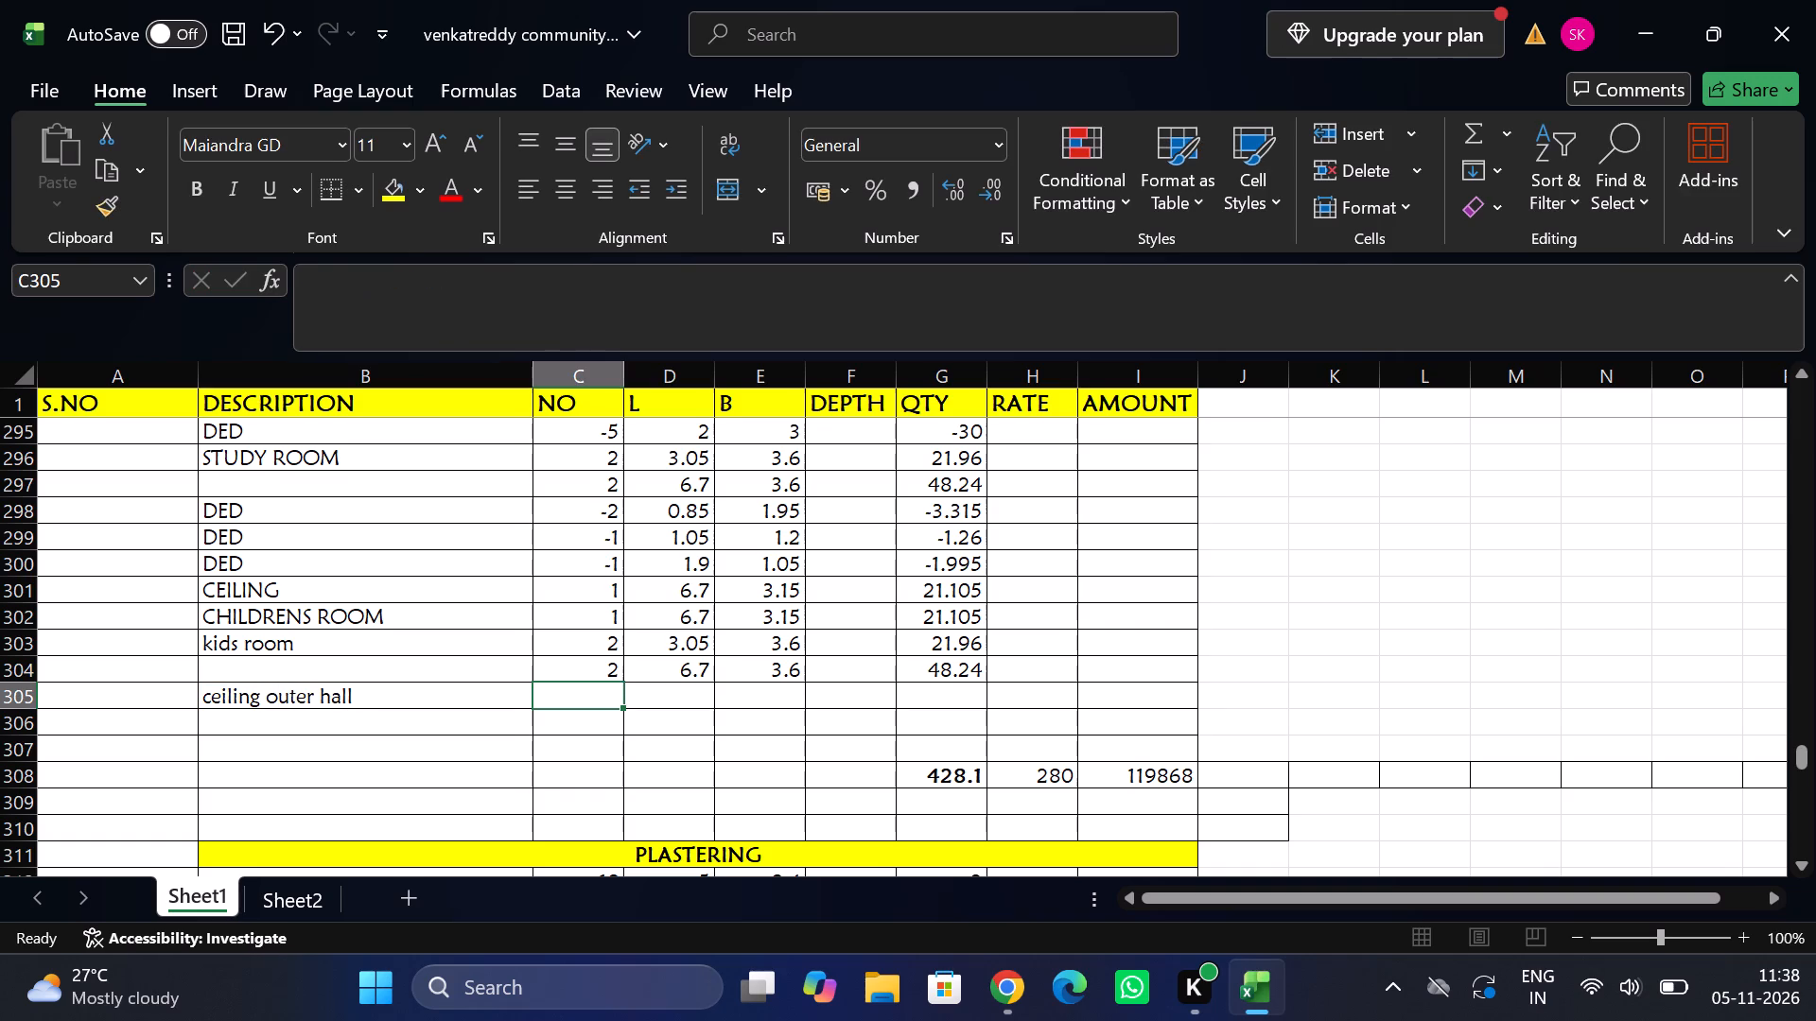
key("1")
key("Tab")
type("14.1")
key("Tab")
key("3")
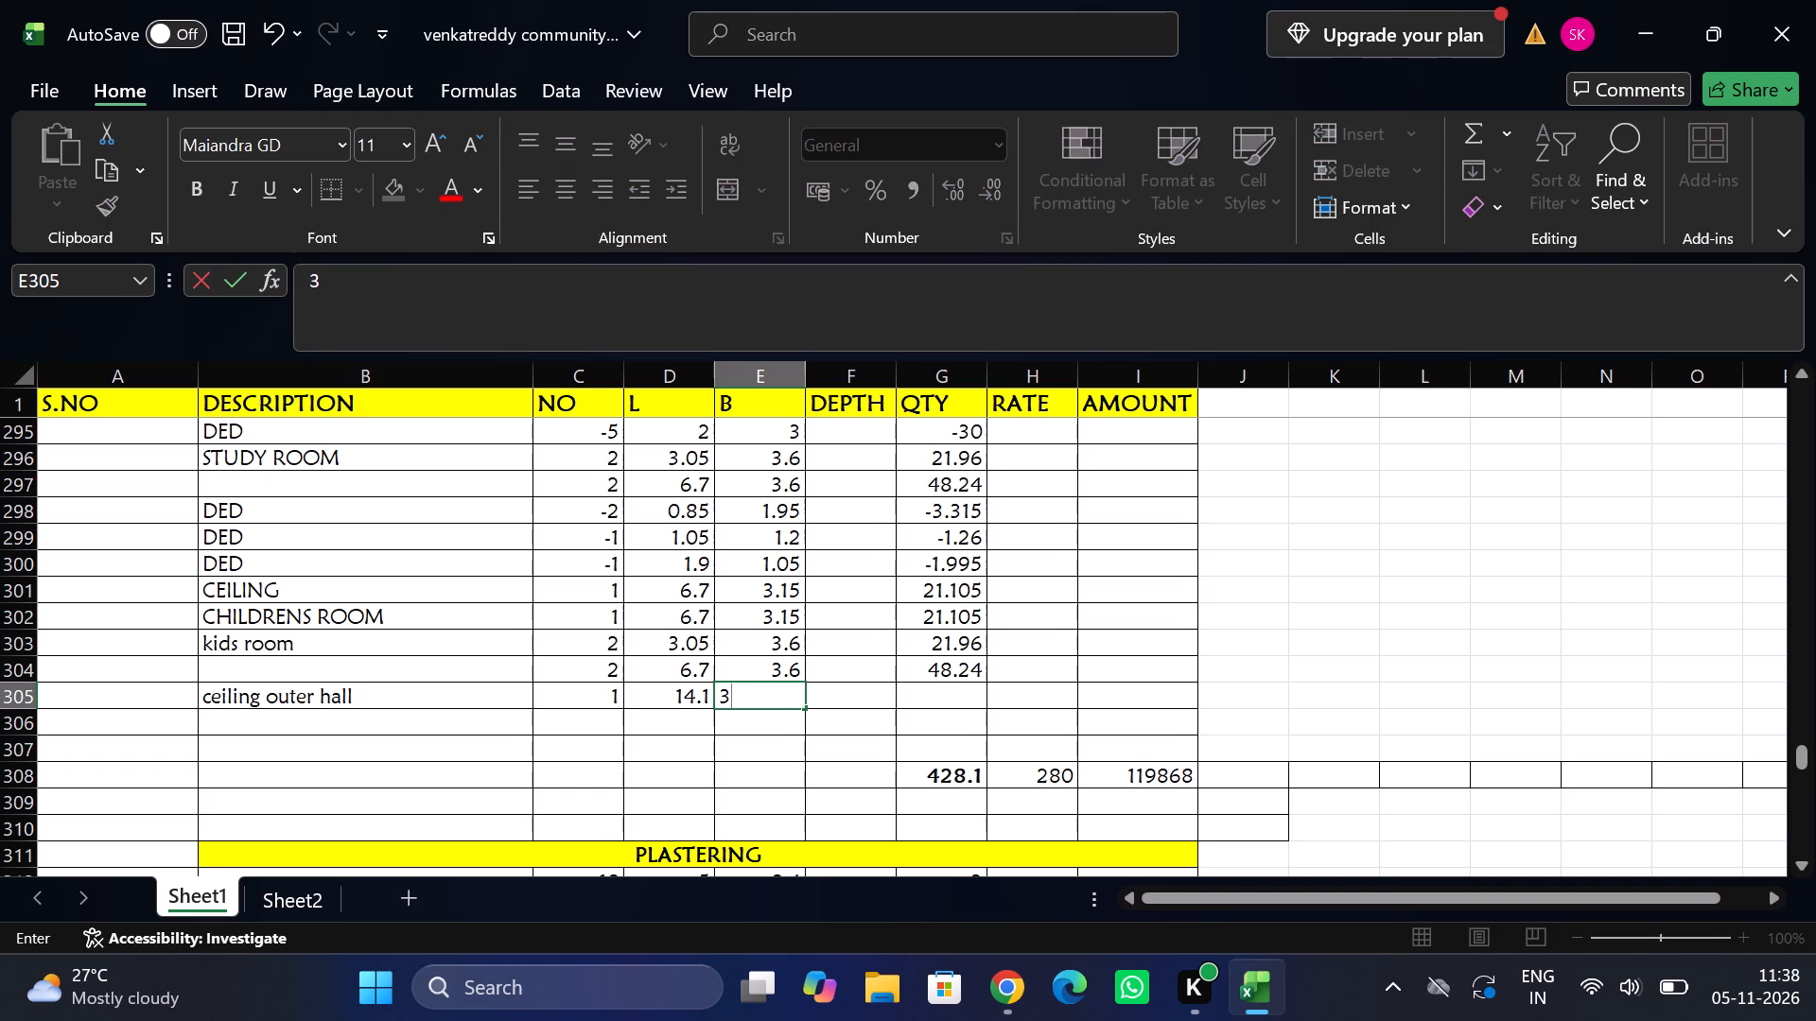
key("period")
key("5")
key("Tab")
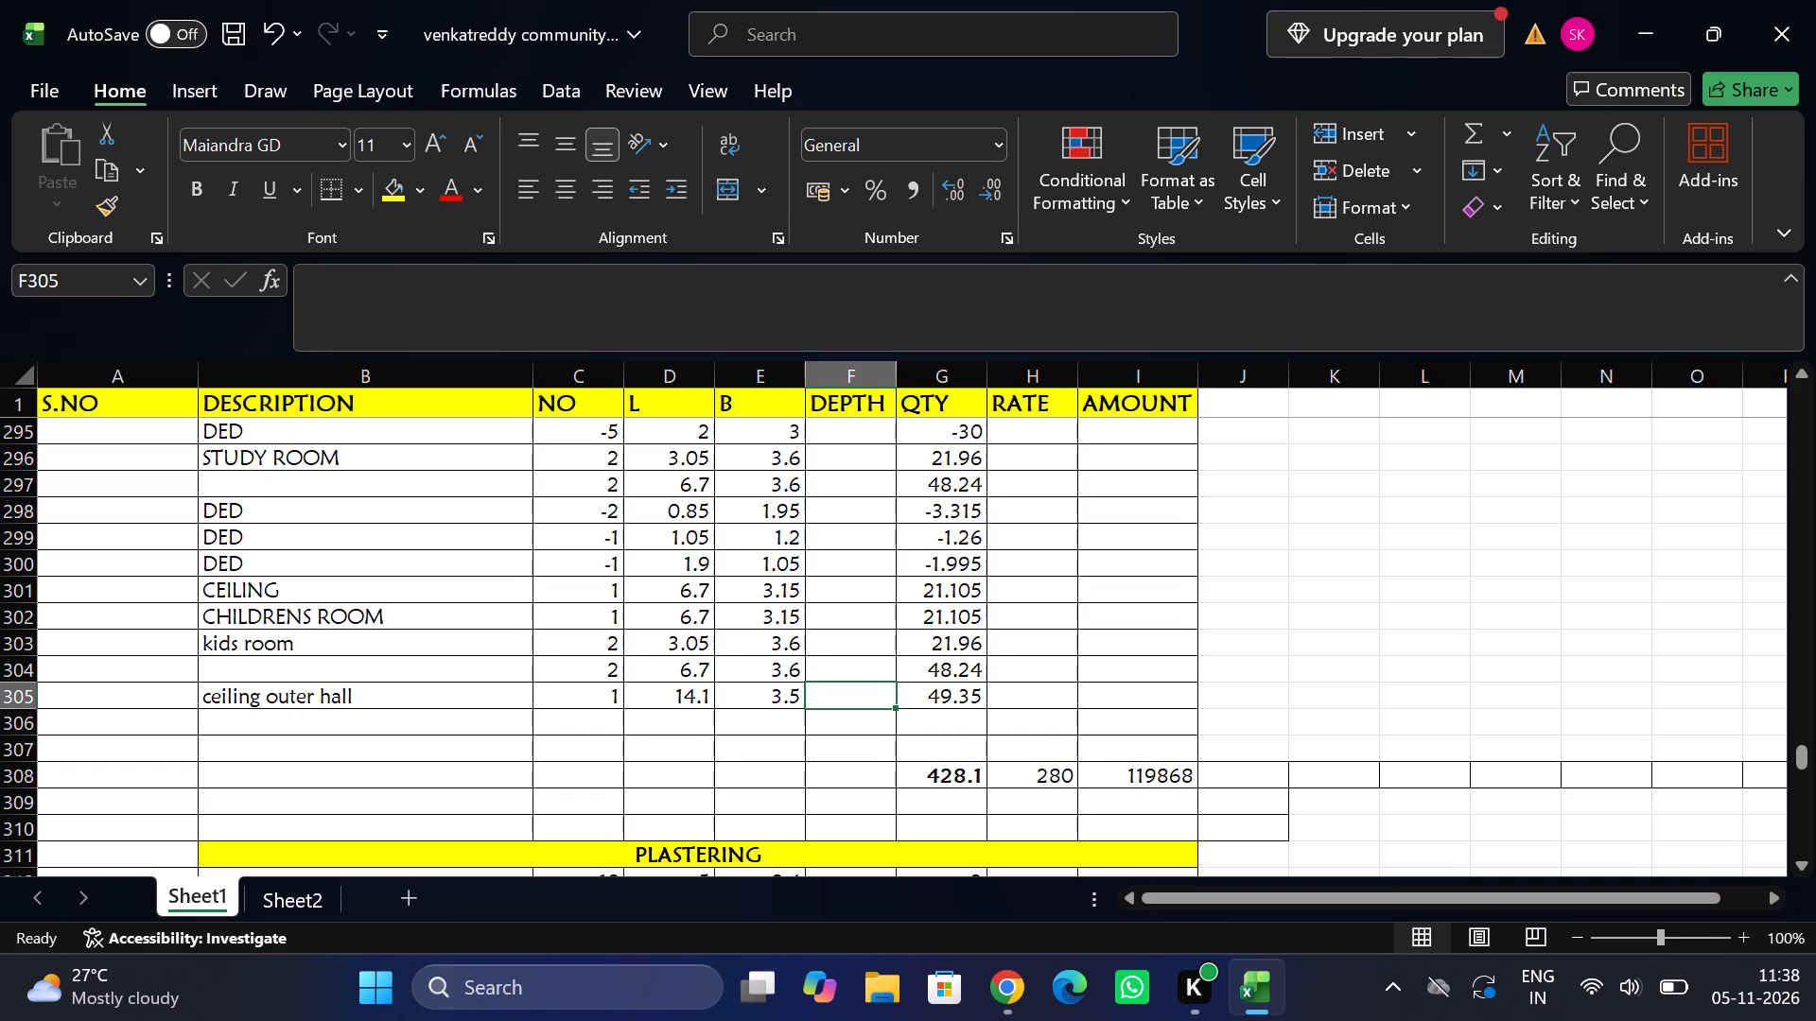
Add a "systems room" entry below ceiling outer hall with number 1.
left_click(262, 720)
type("syst")
type("ems room")
key("Tab")
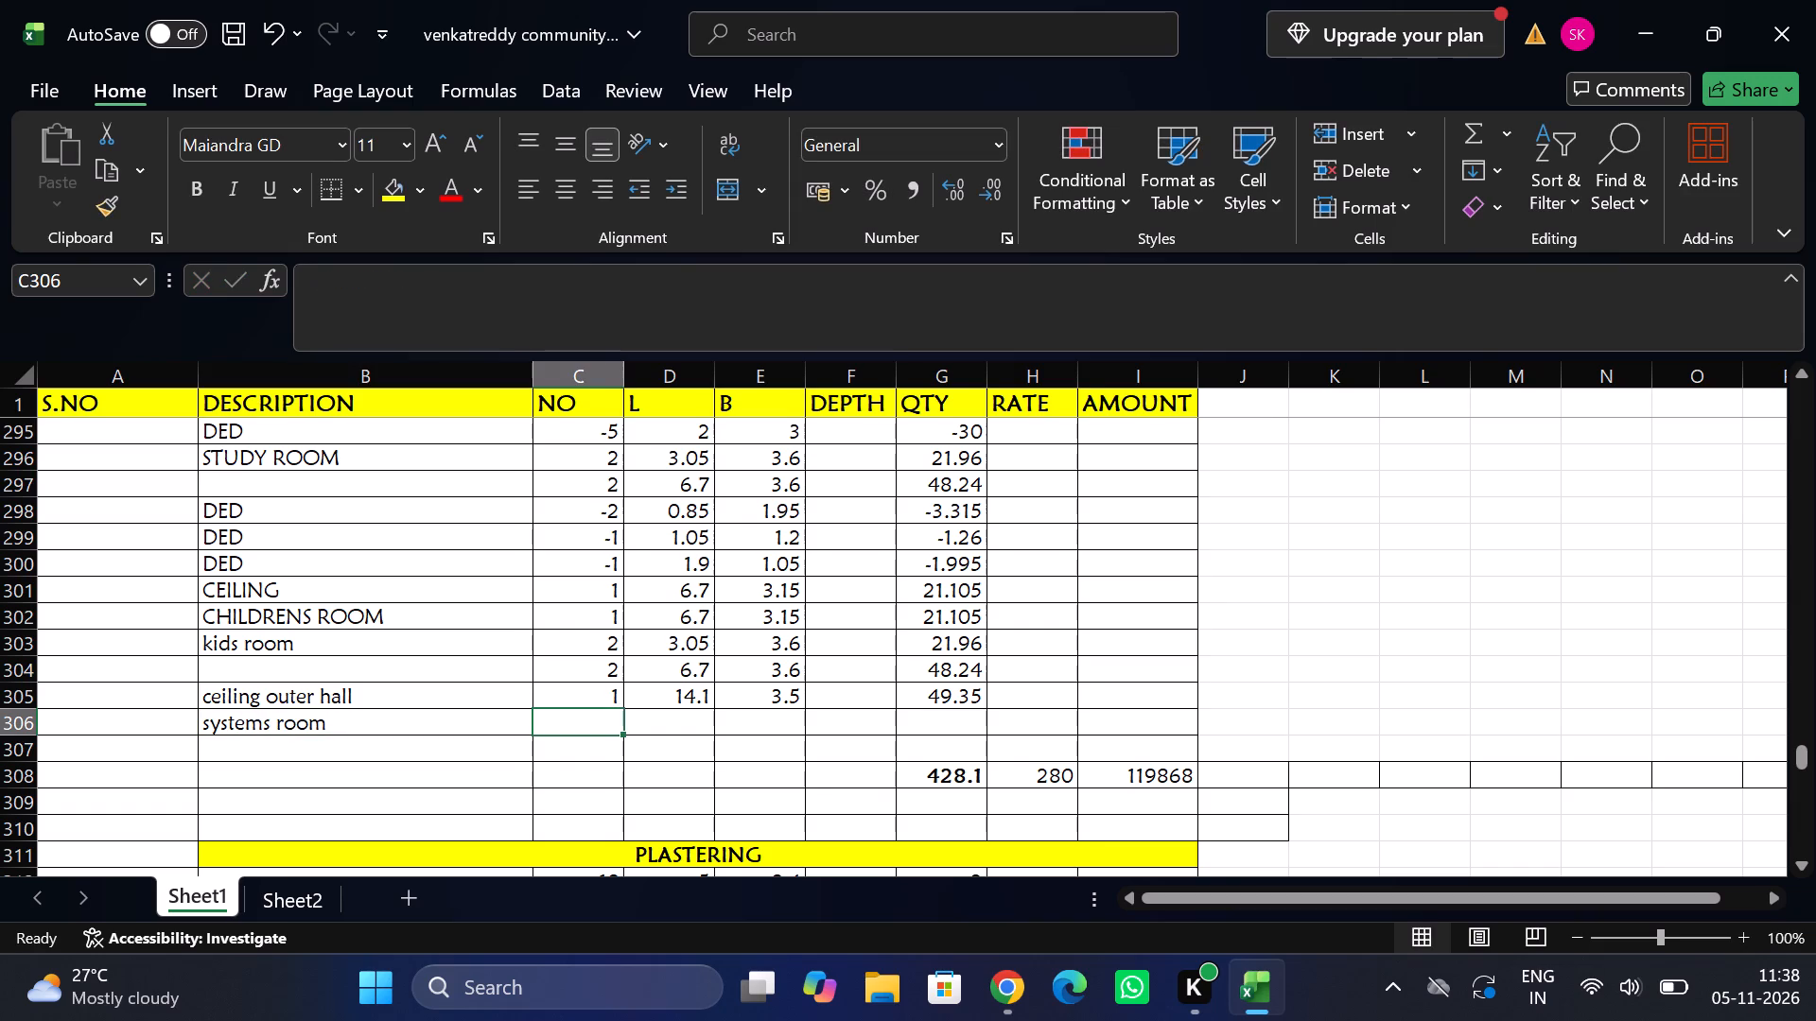
key("1")
key("Tab")
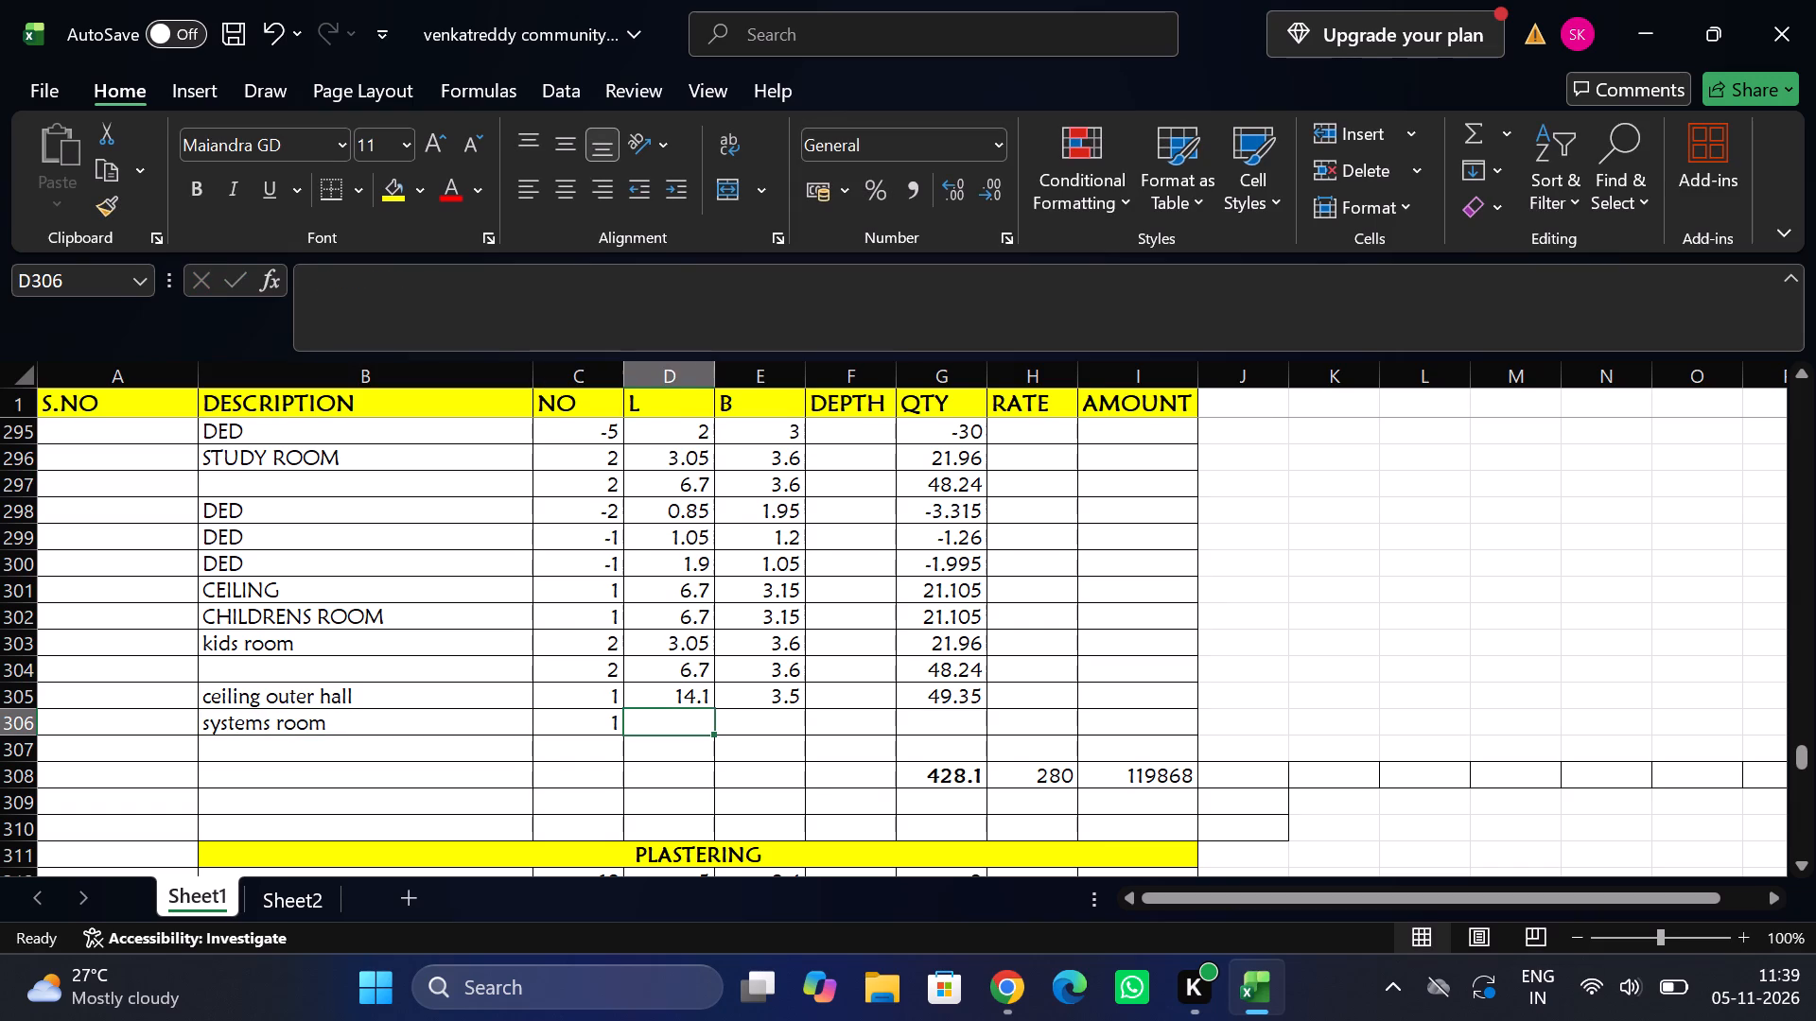
Look through the WALL PUTTY rows and the sections down to CUP BOARDS&WOOD for dimensions, including the RACKS row.
scroll(426, 620, "up", 2)
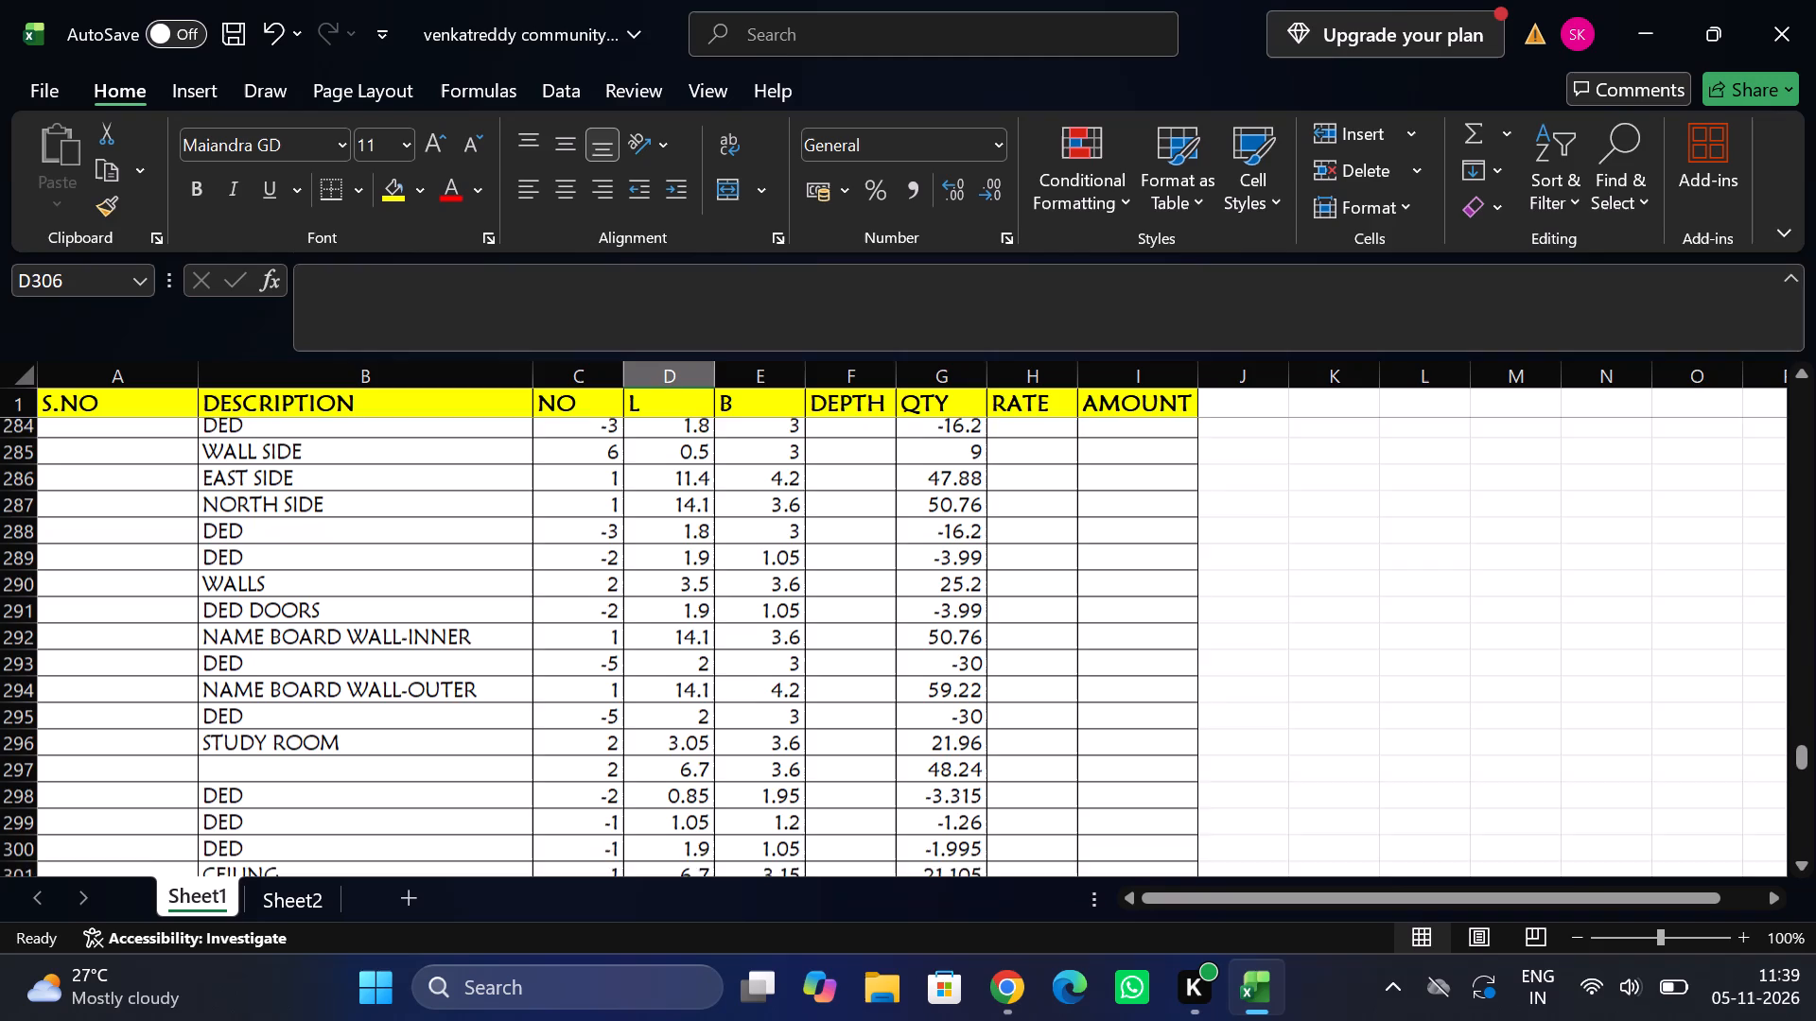
scroll(426, 620, "up", 2)
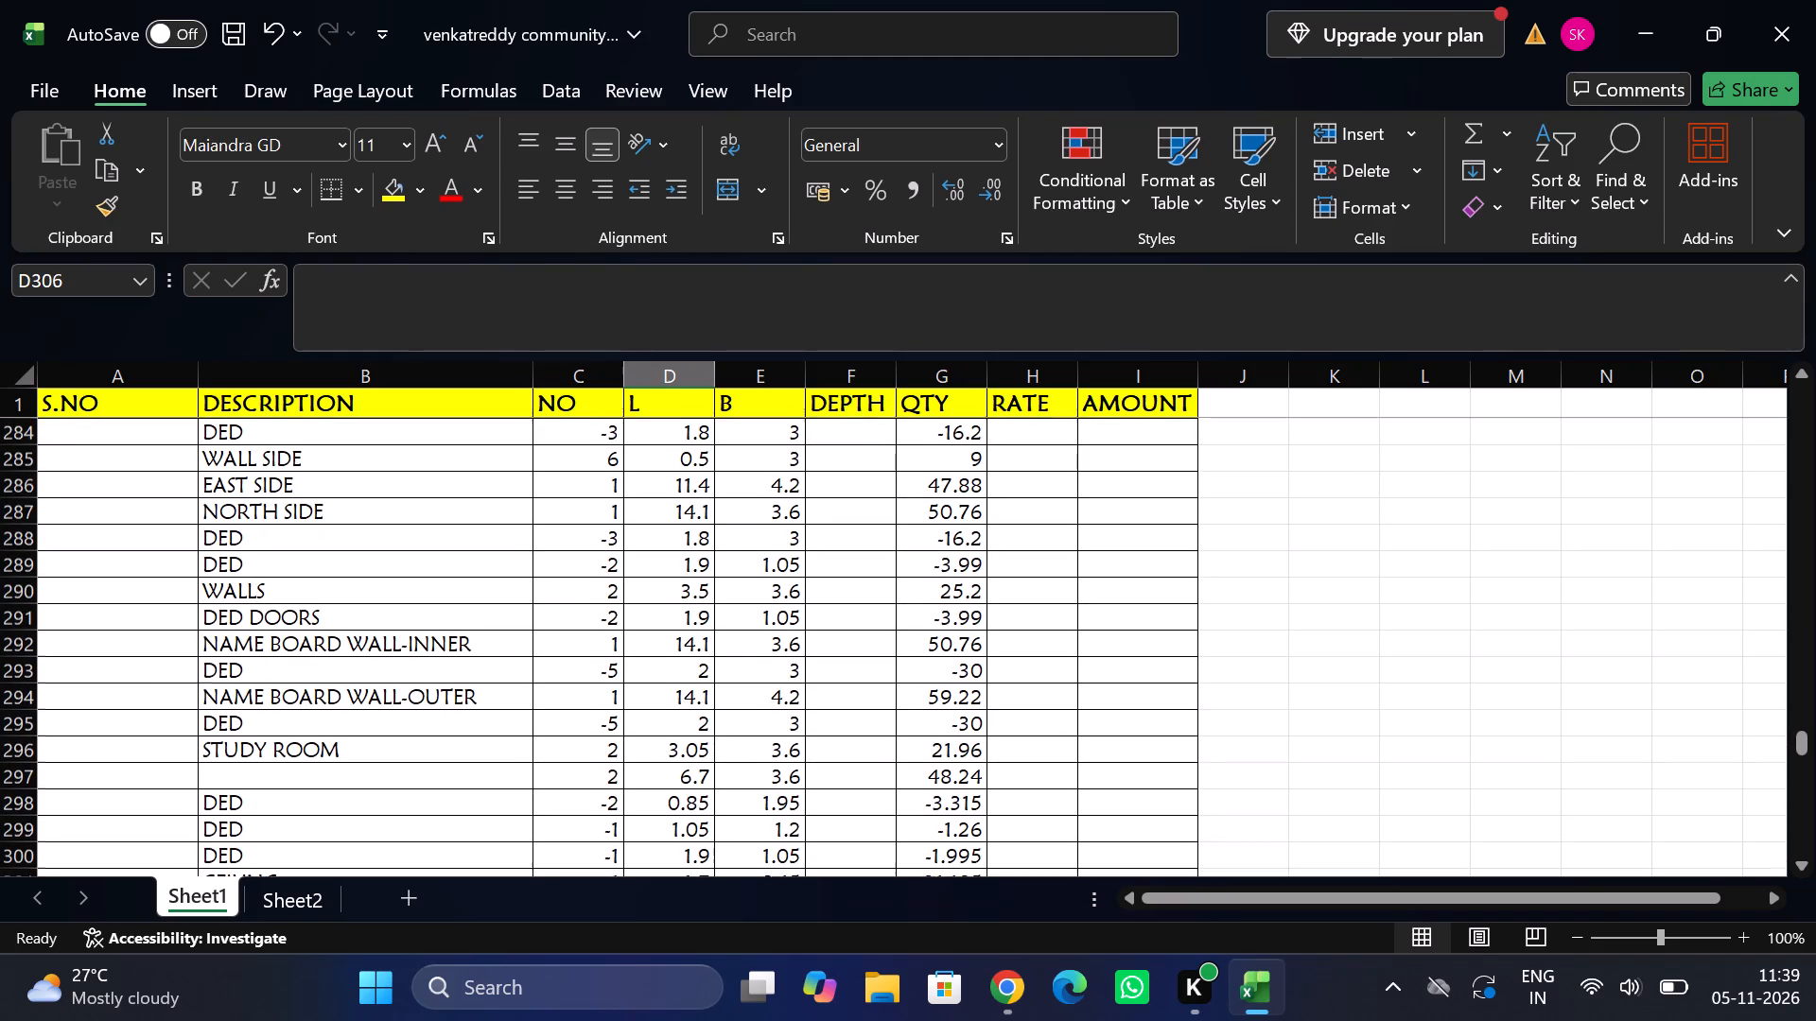
scroll(426, 620, "up", 1)
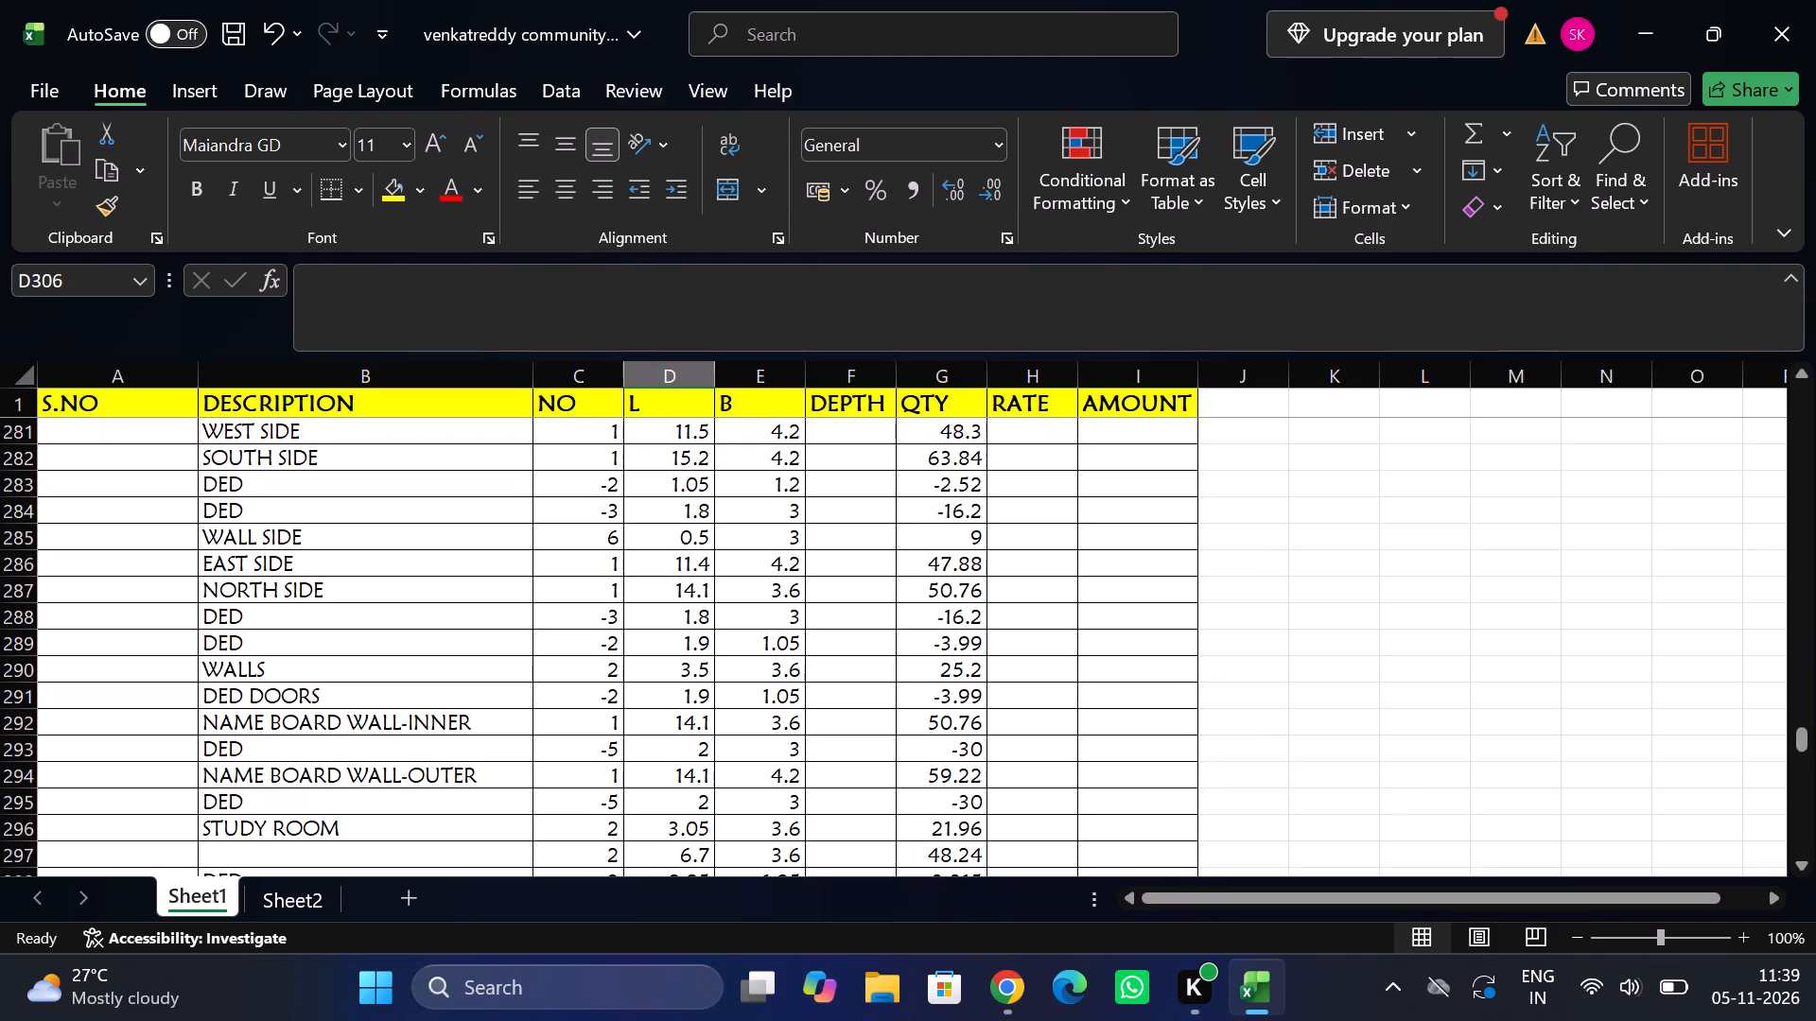
left_click(460, 586)
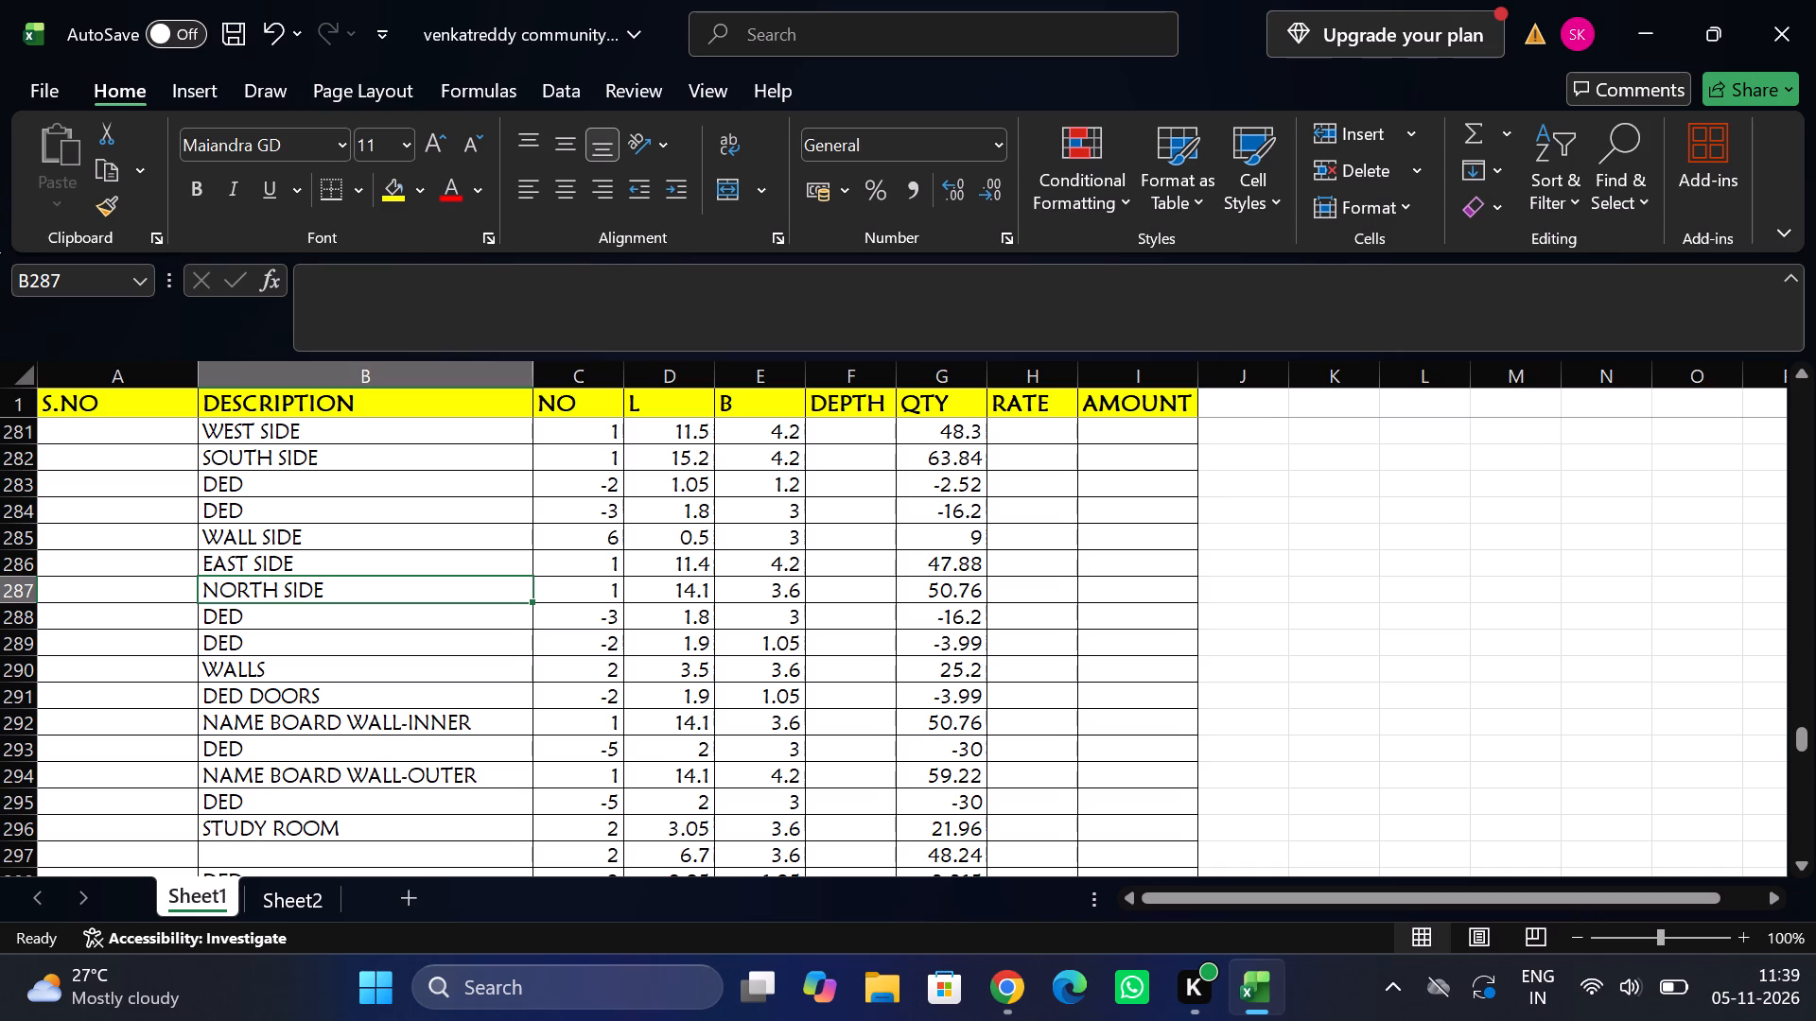
scroll(460, 586, "down", 1)
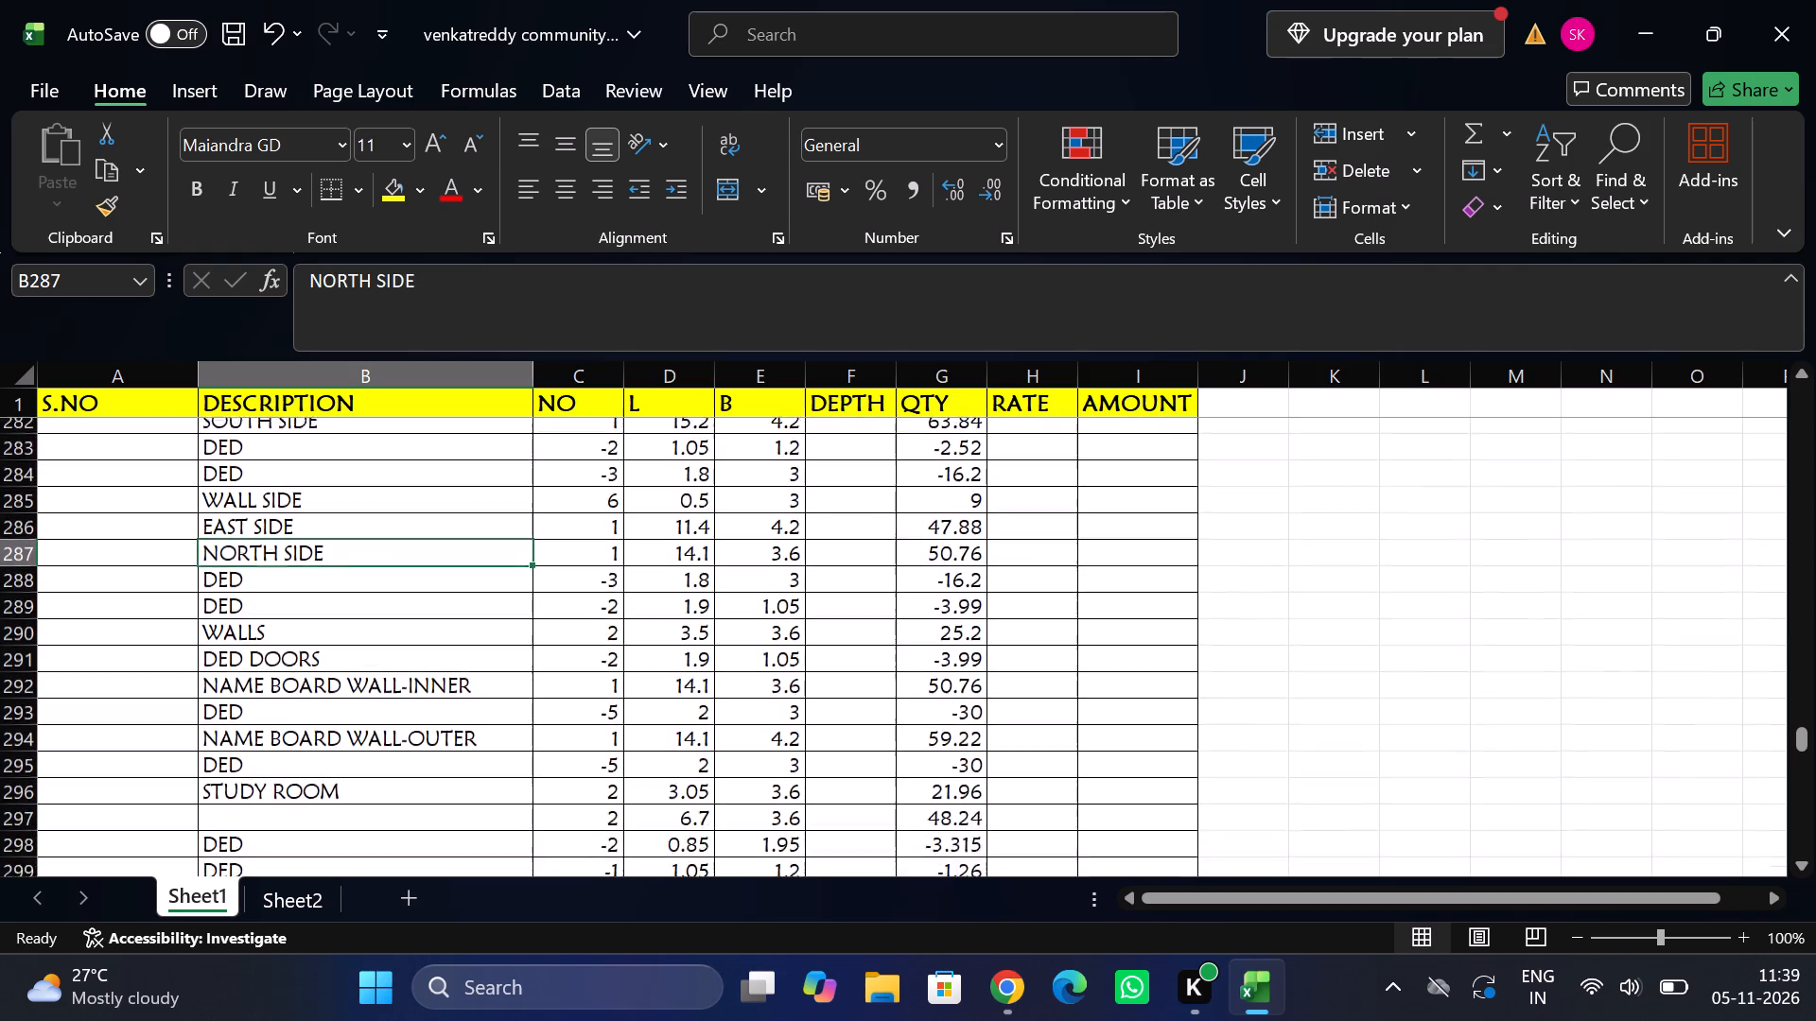
scroll(460, 586, "down", 3)
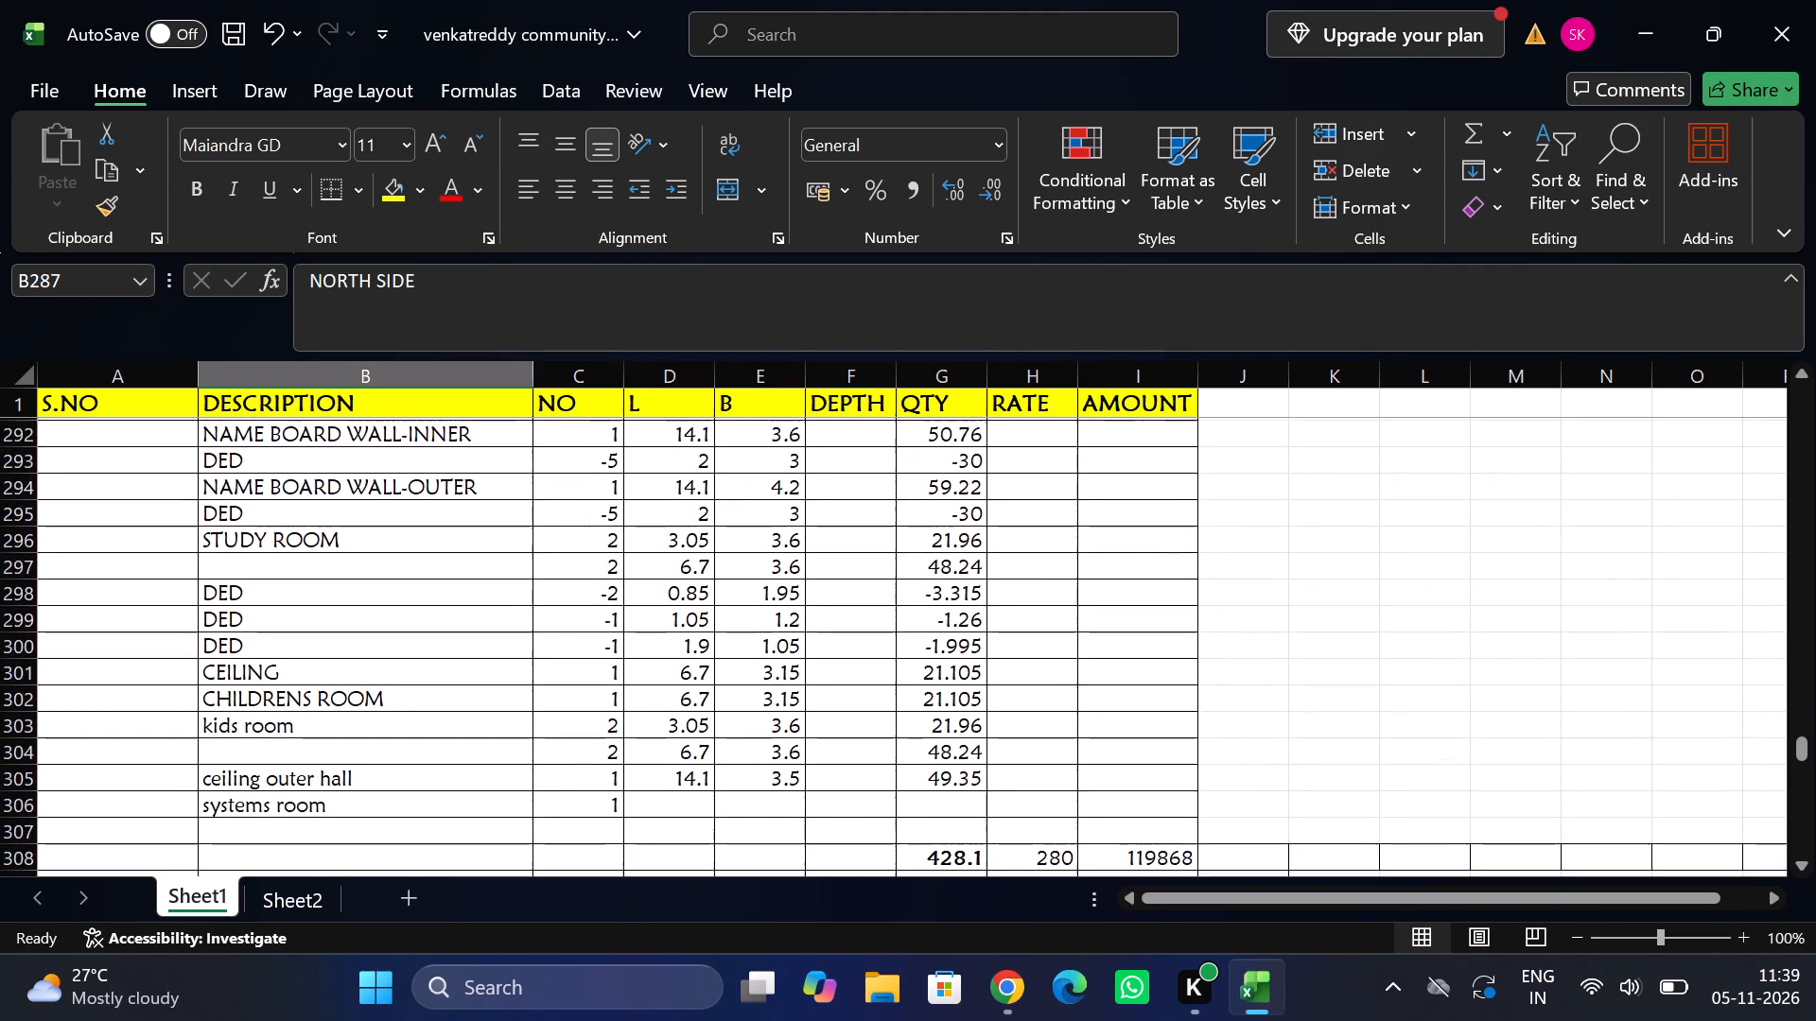
scroll(460, 586, "down", 1)
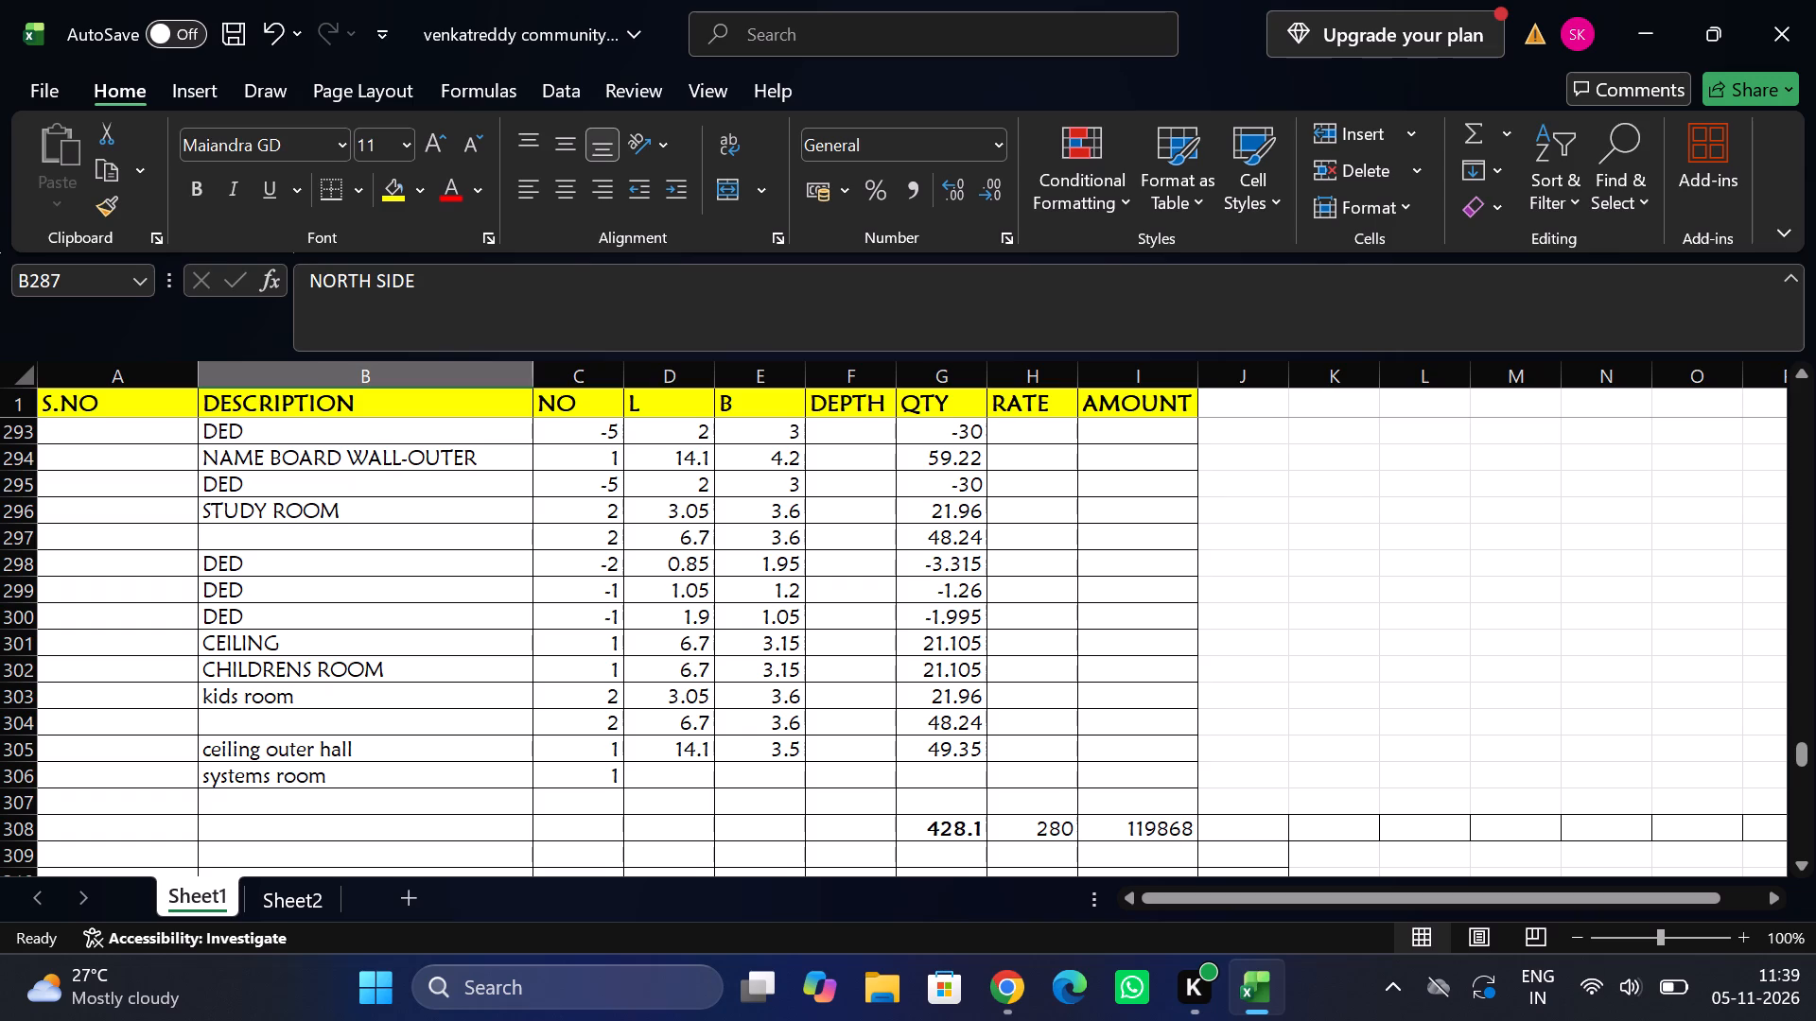
scroll(694, 721, "down", 1)
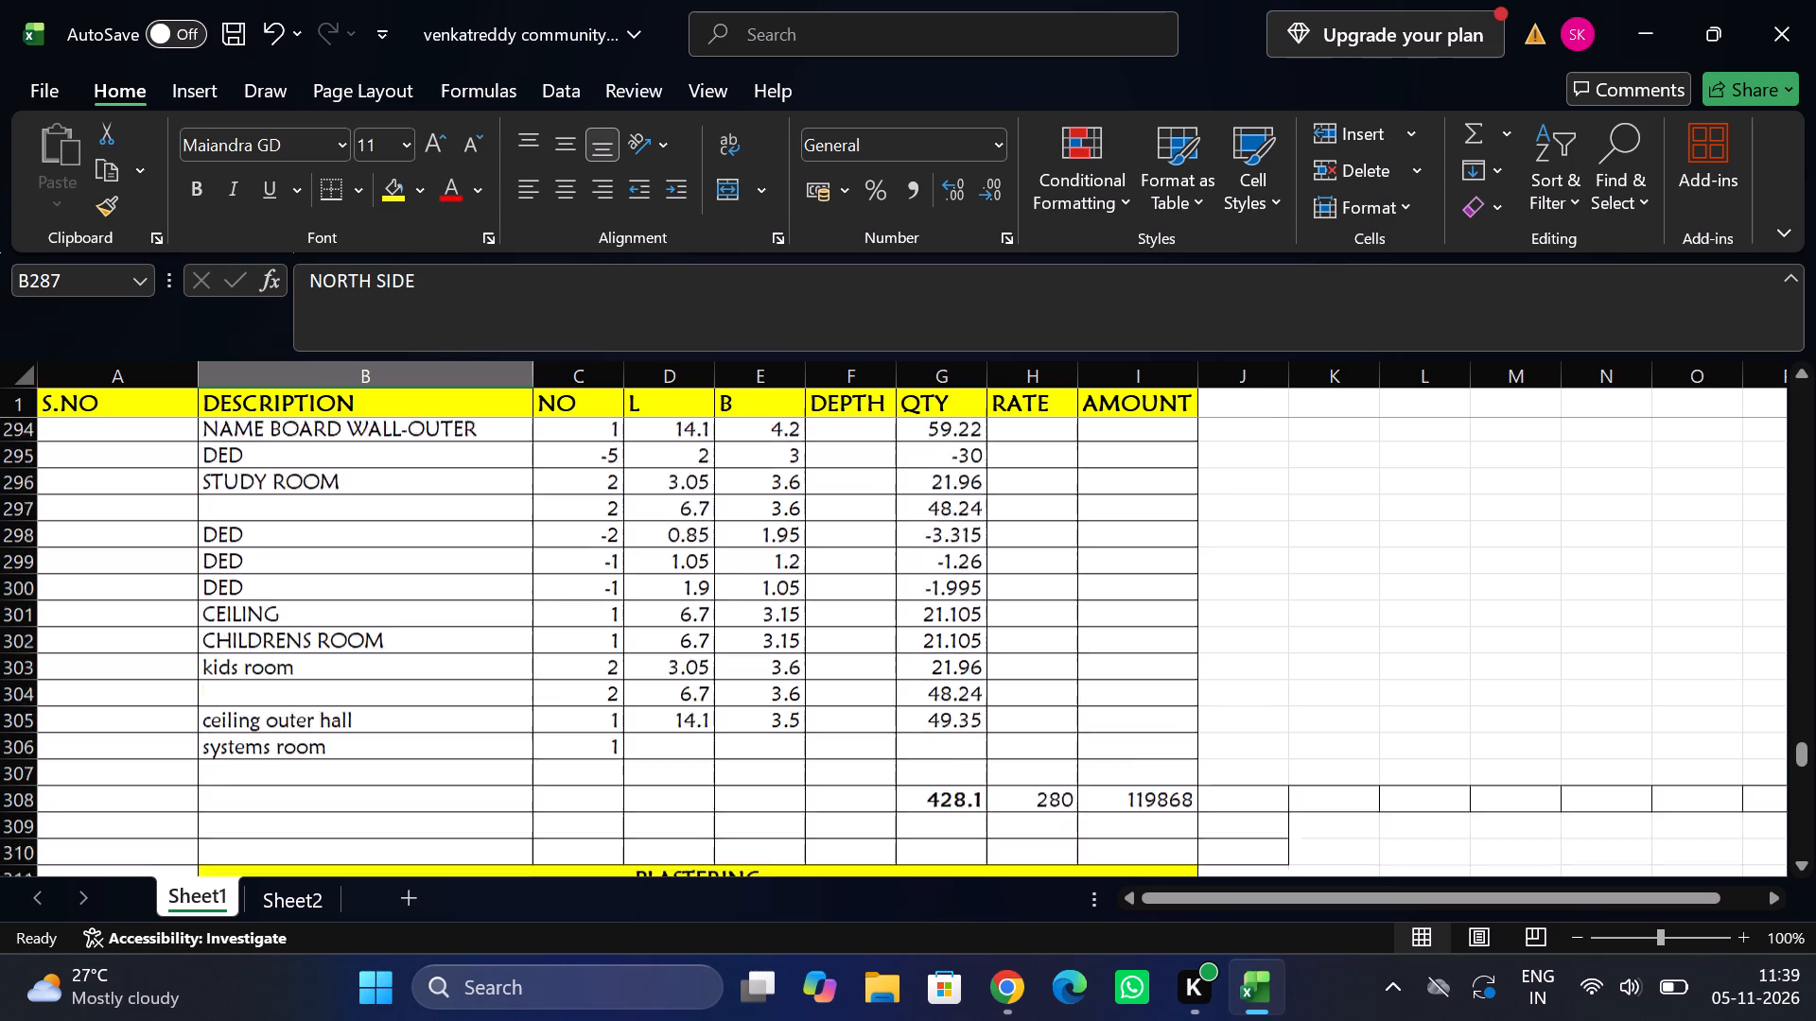
scroll(694, 721, "down", 3)
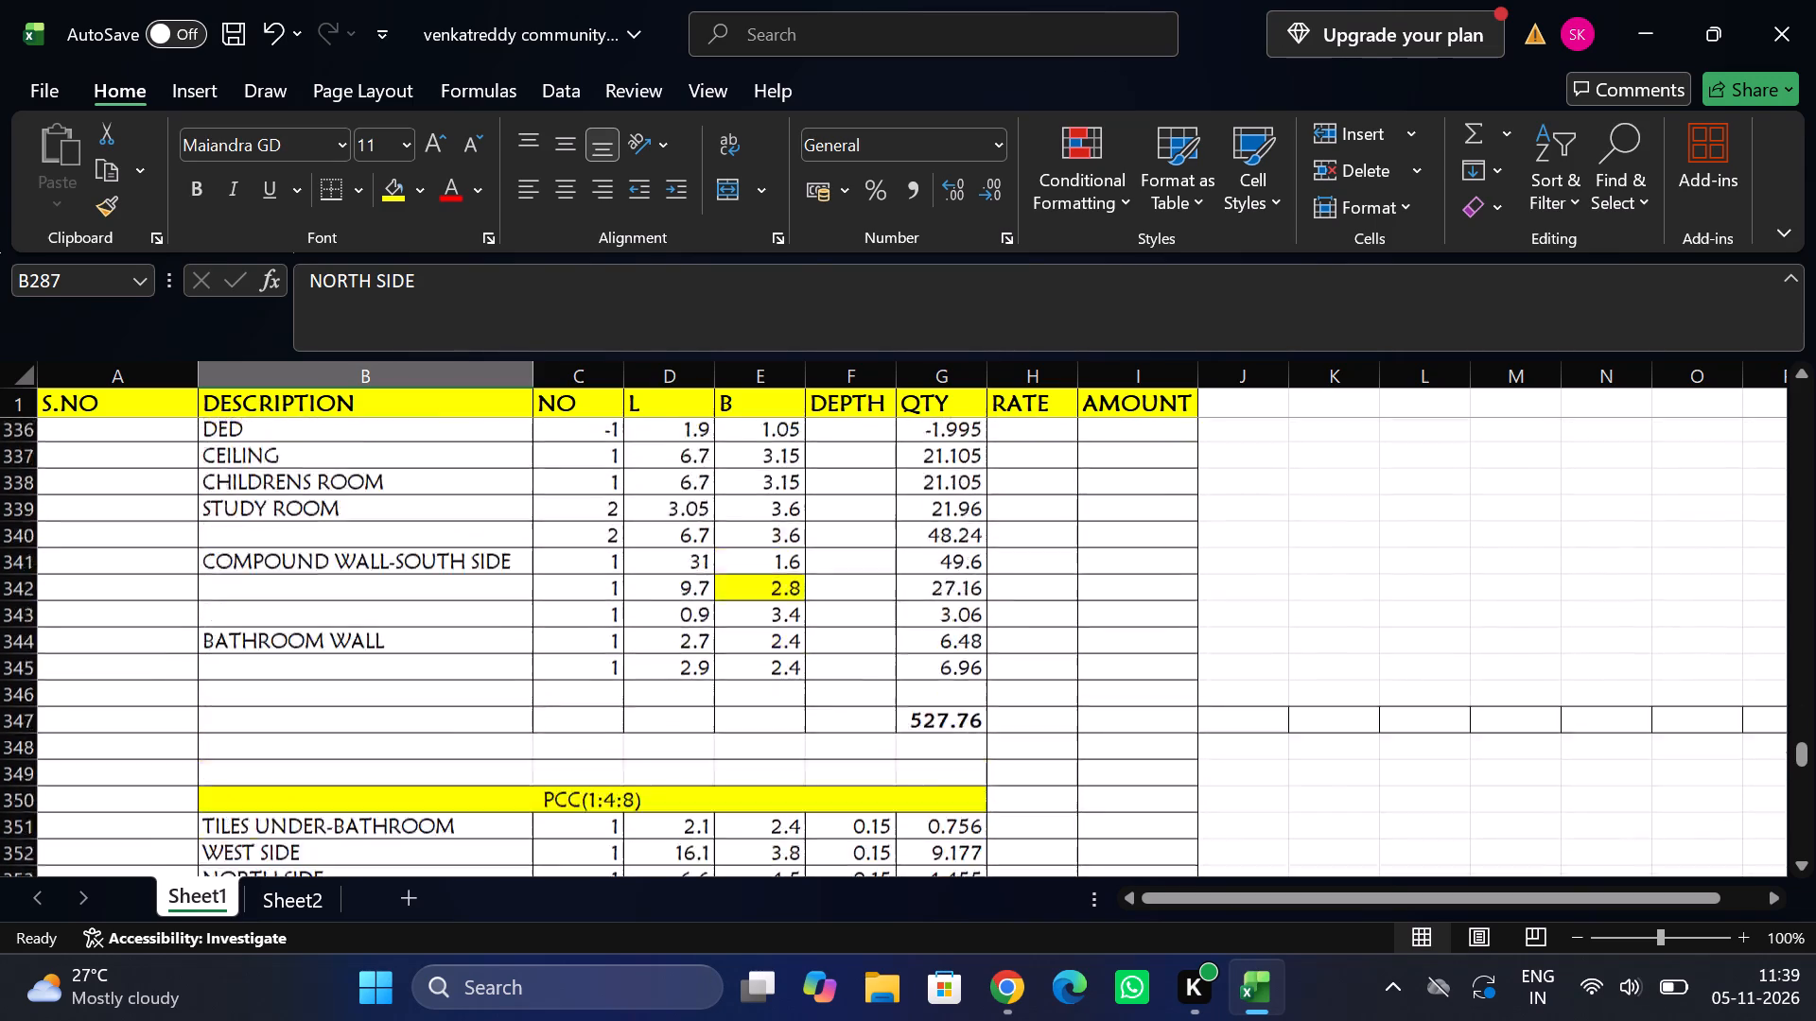
scroll(694, 721, "down", 2)
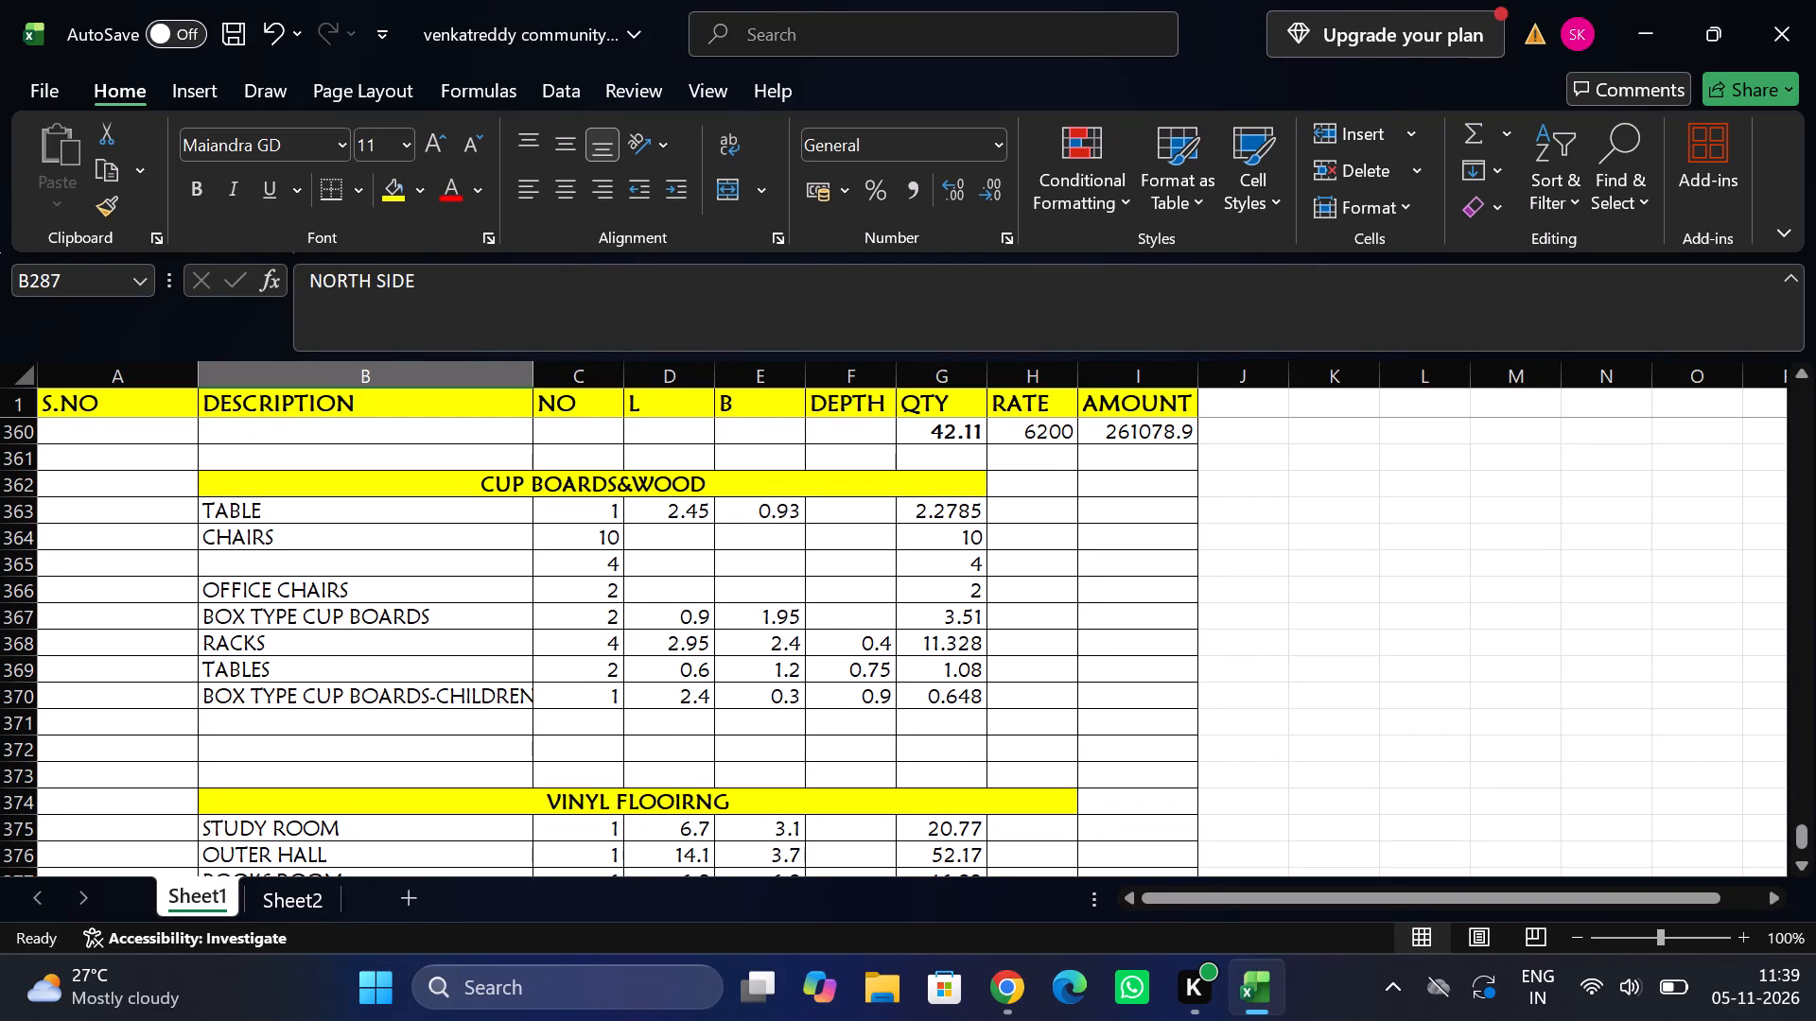
left_click(612, 639)
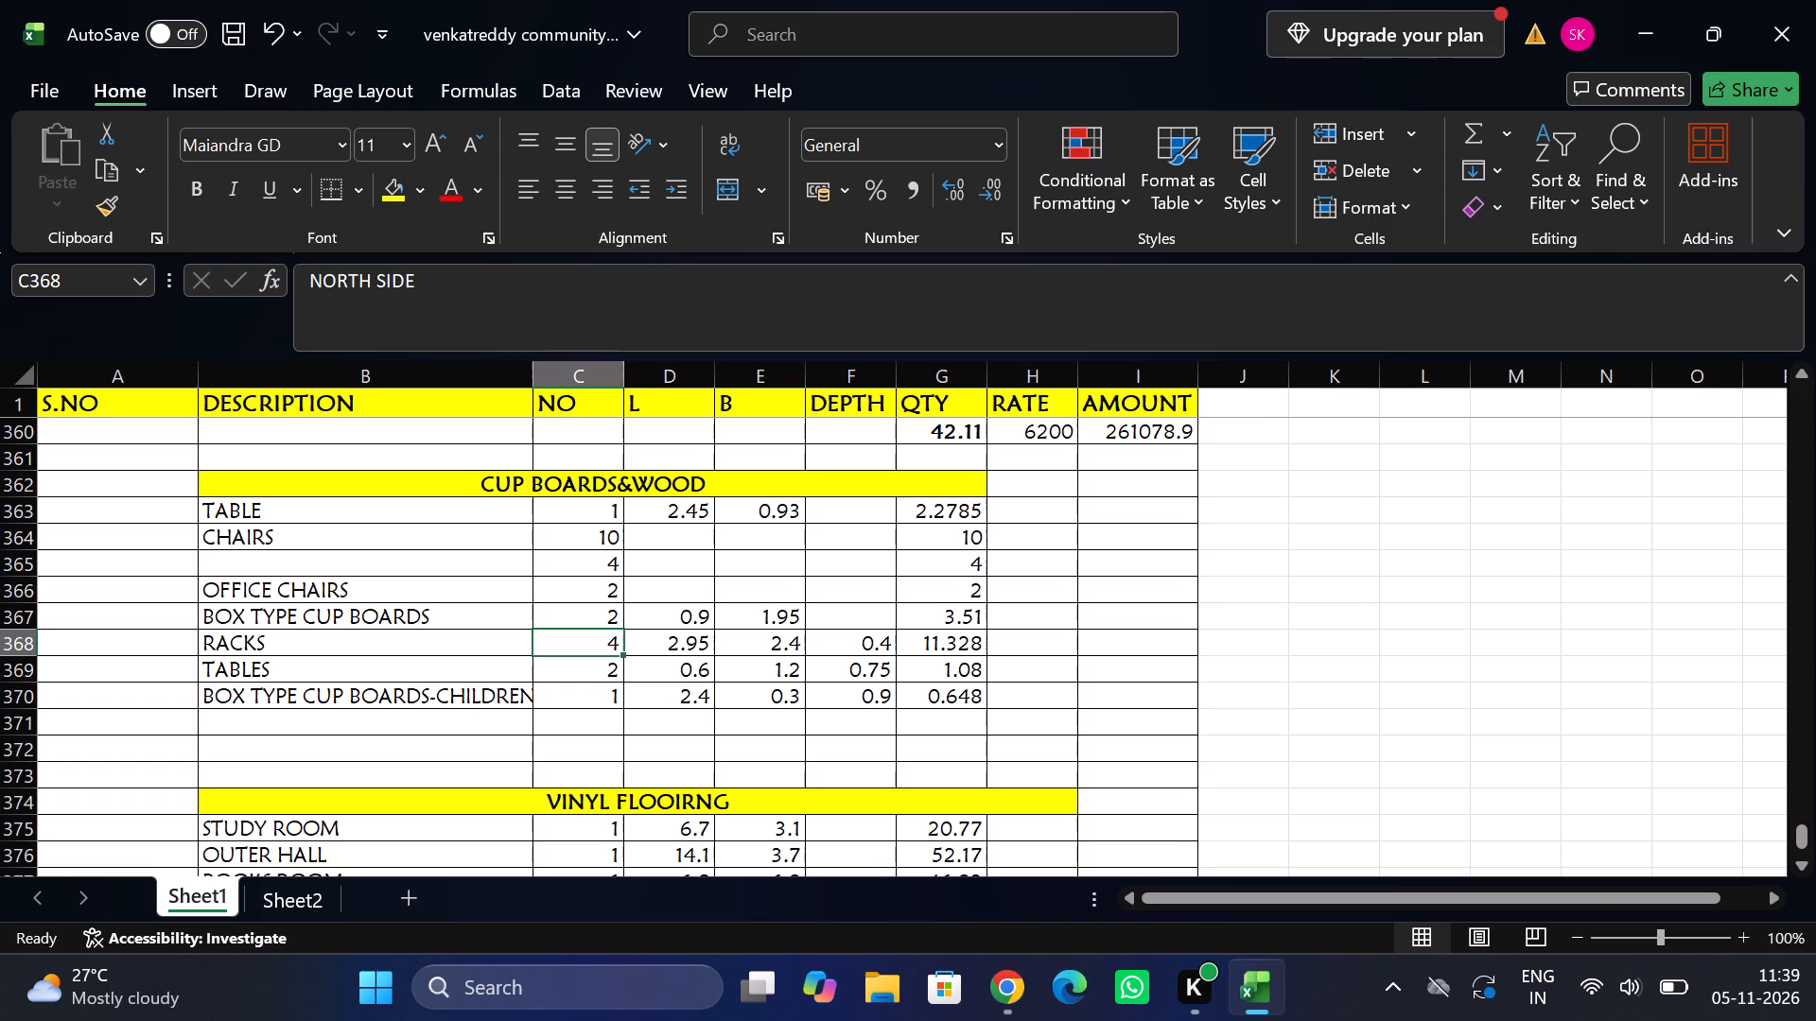
Set the WALL PUTTY systems room entry to number 2, length 2.95 and breadth 2.4.
scroll(689, 640, "up", 1)
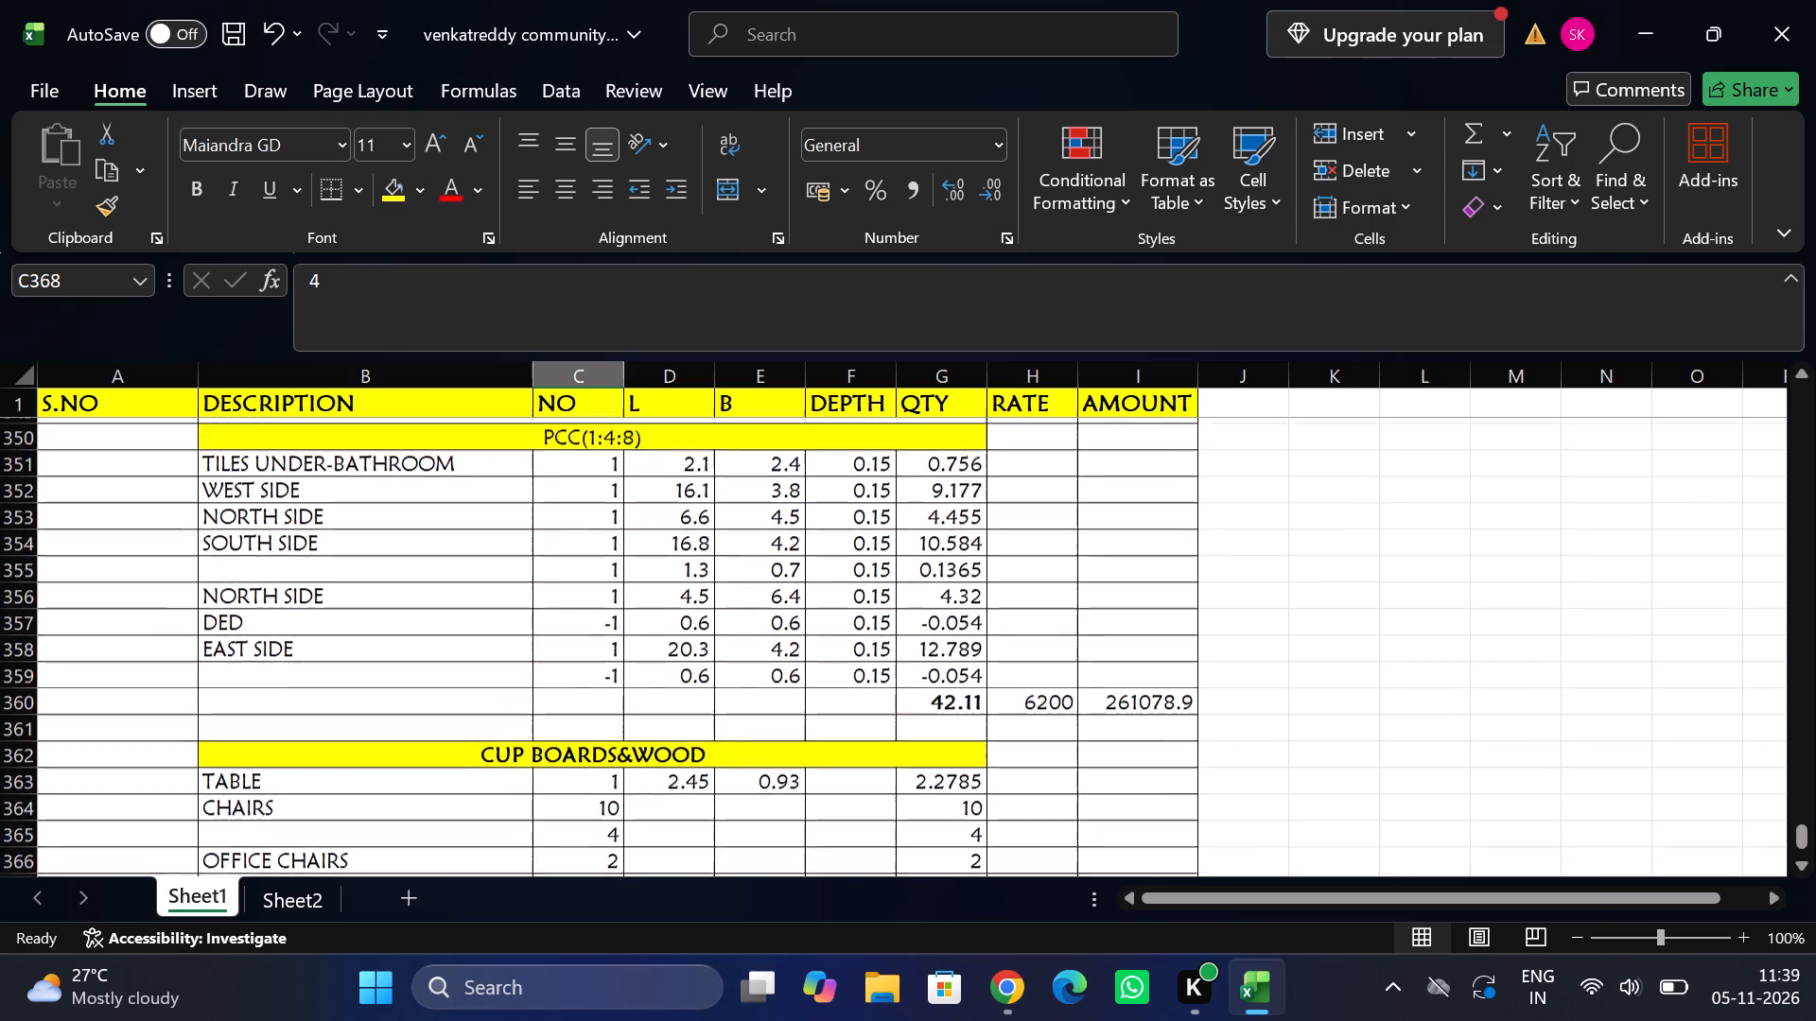
scroll(689, 640, "up", 3)
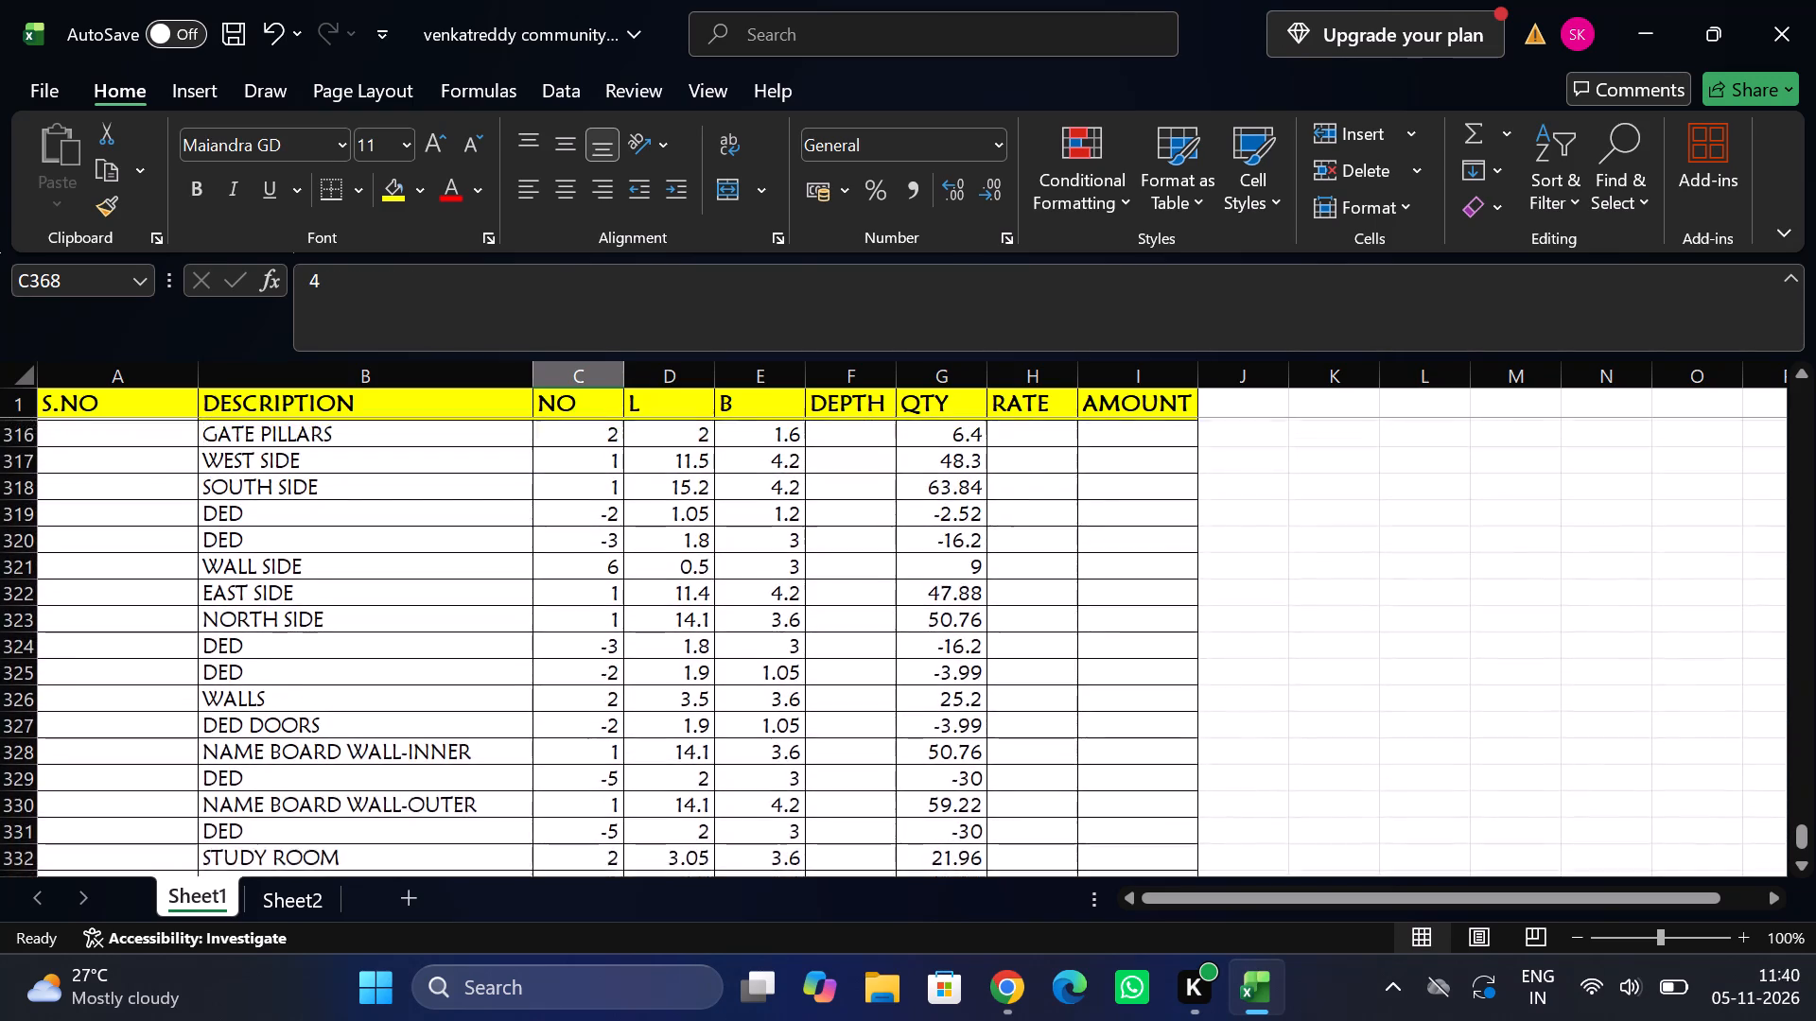
scroll(689, 640, "up", 3)
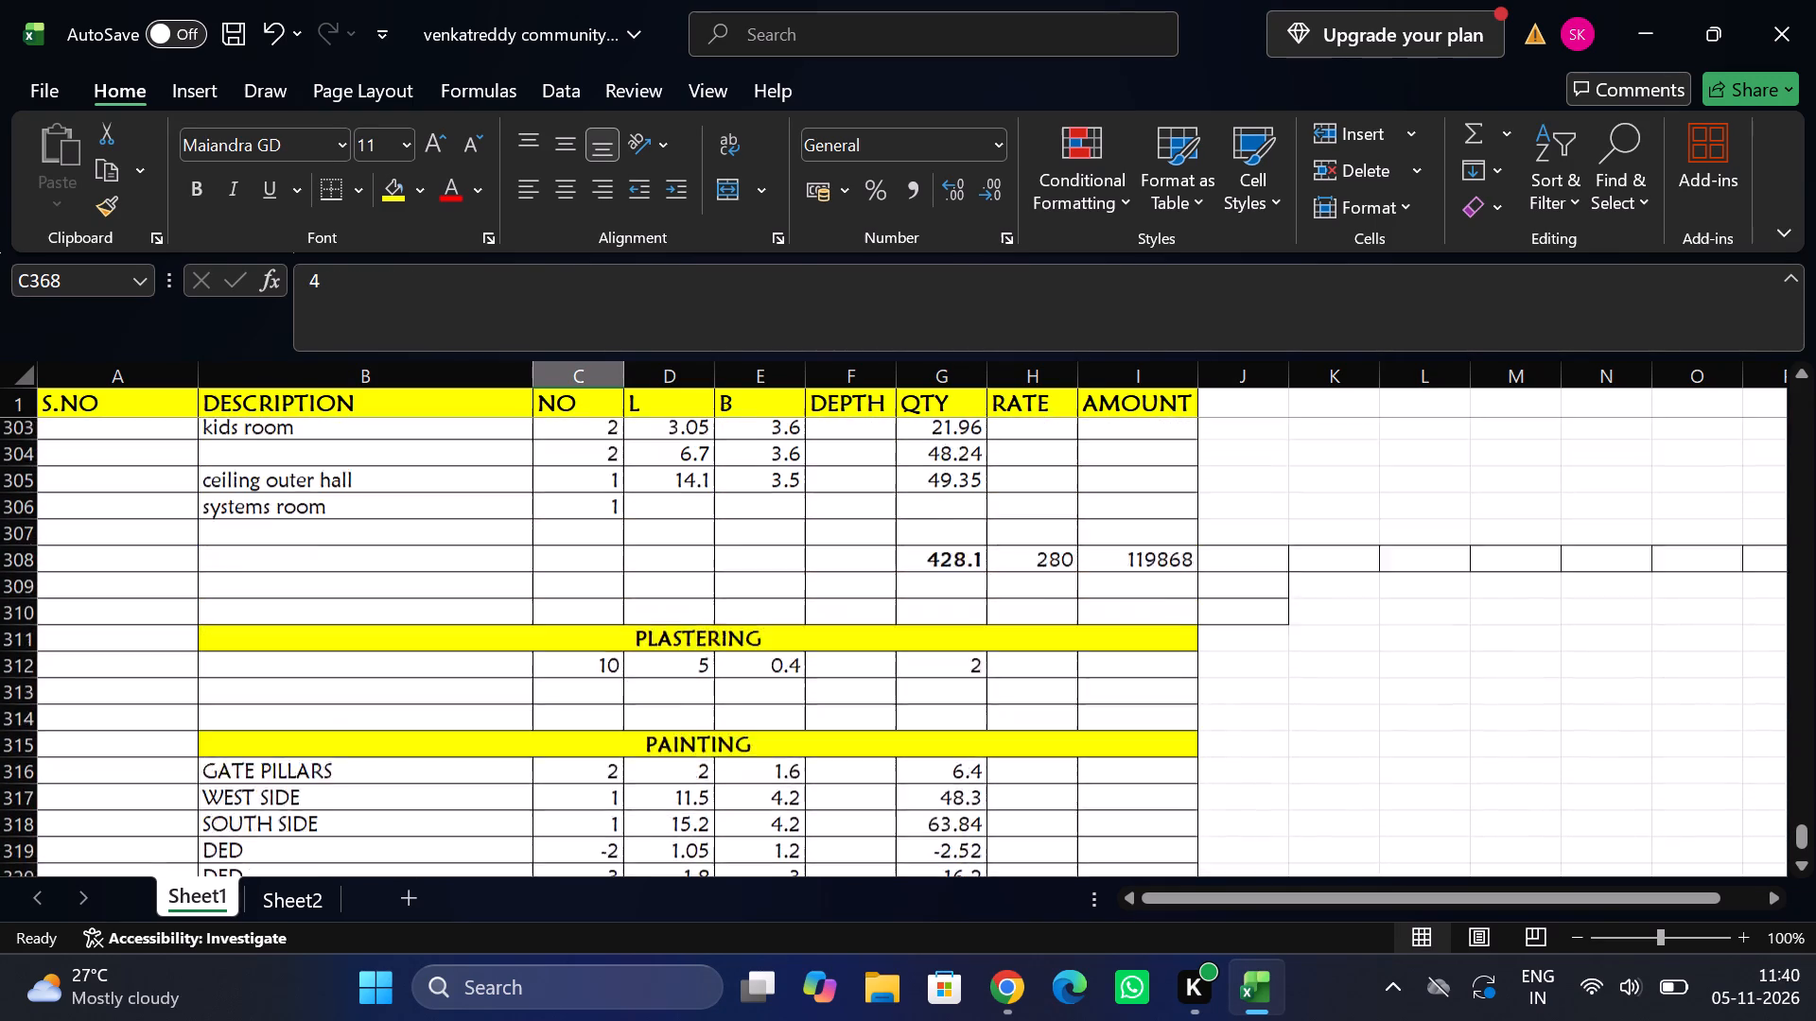
scroll(689, 640, "up", 1)
left_click(448, 593)
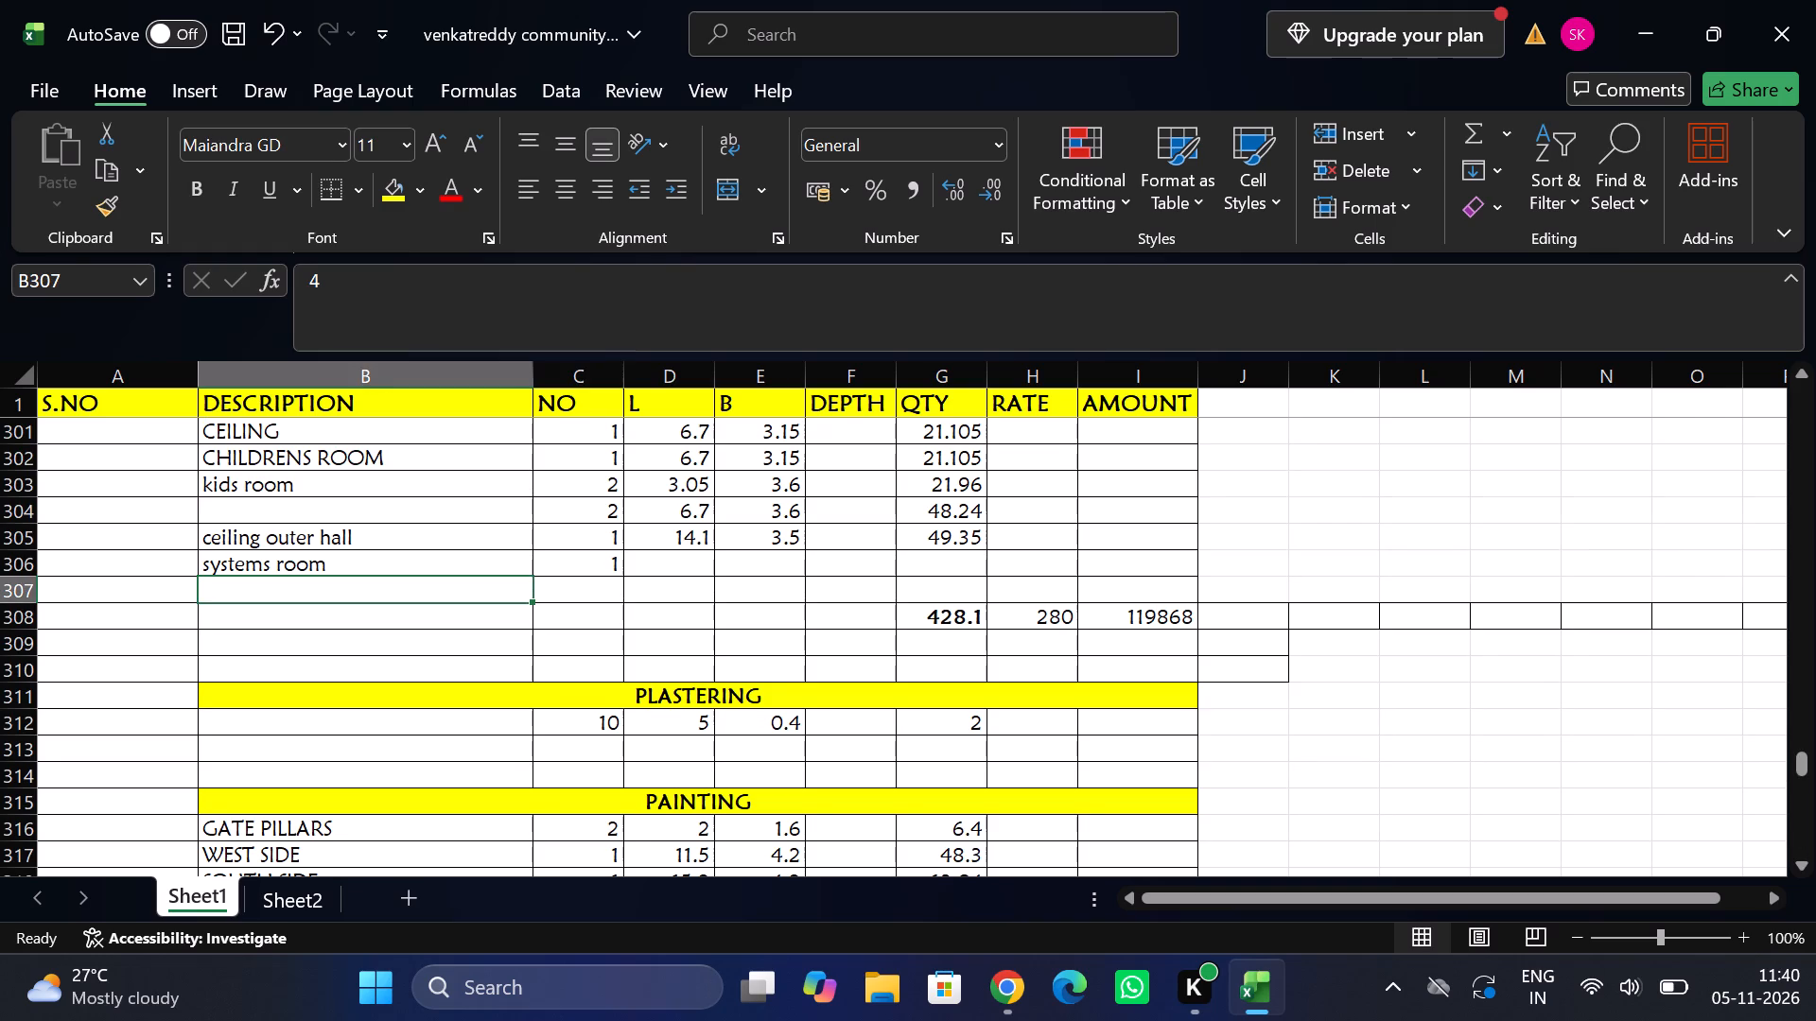
left_click(620, 558)
key("2")
key("Tab")
type("2.95")
key("Tab")
type("2.4")
key("Tab")
key("Tab")
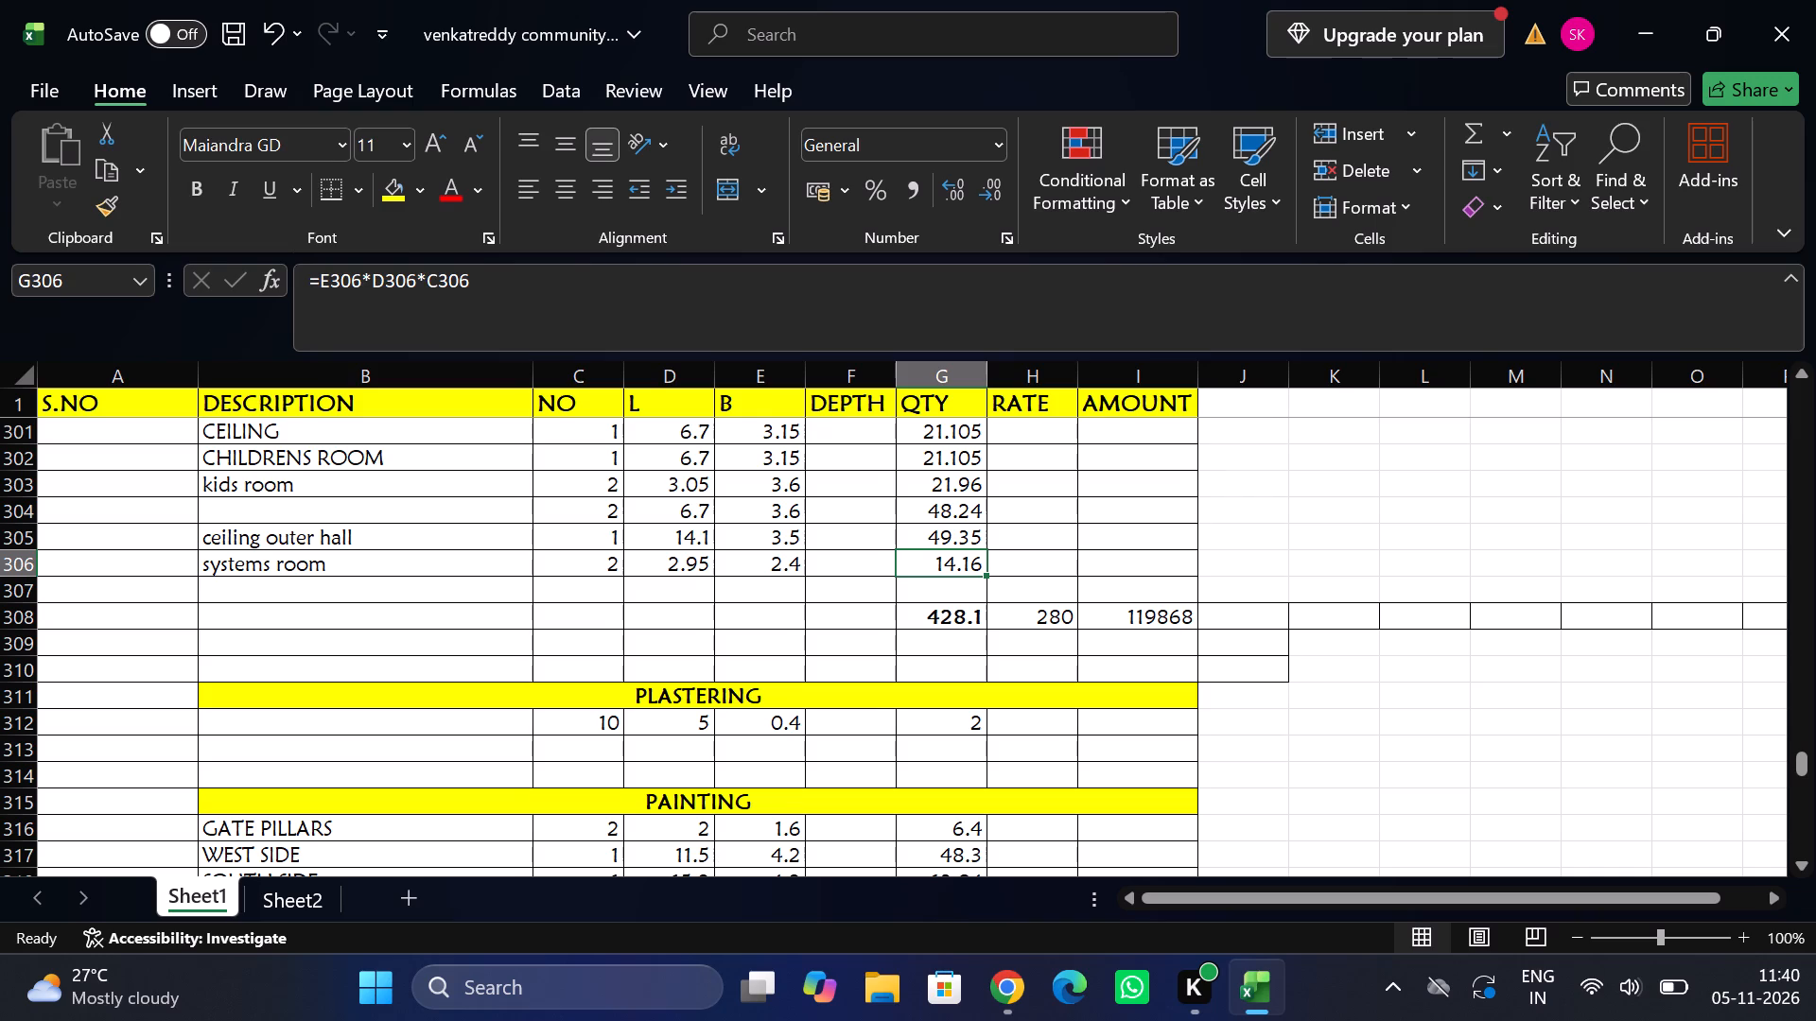
Extend the WALL PUTTY total quantity formula to include the ceiling outer hall and systems room rows.
double_click(968, 614)
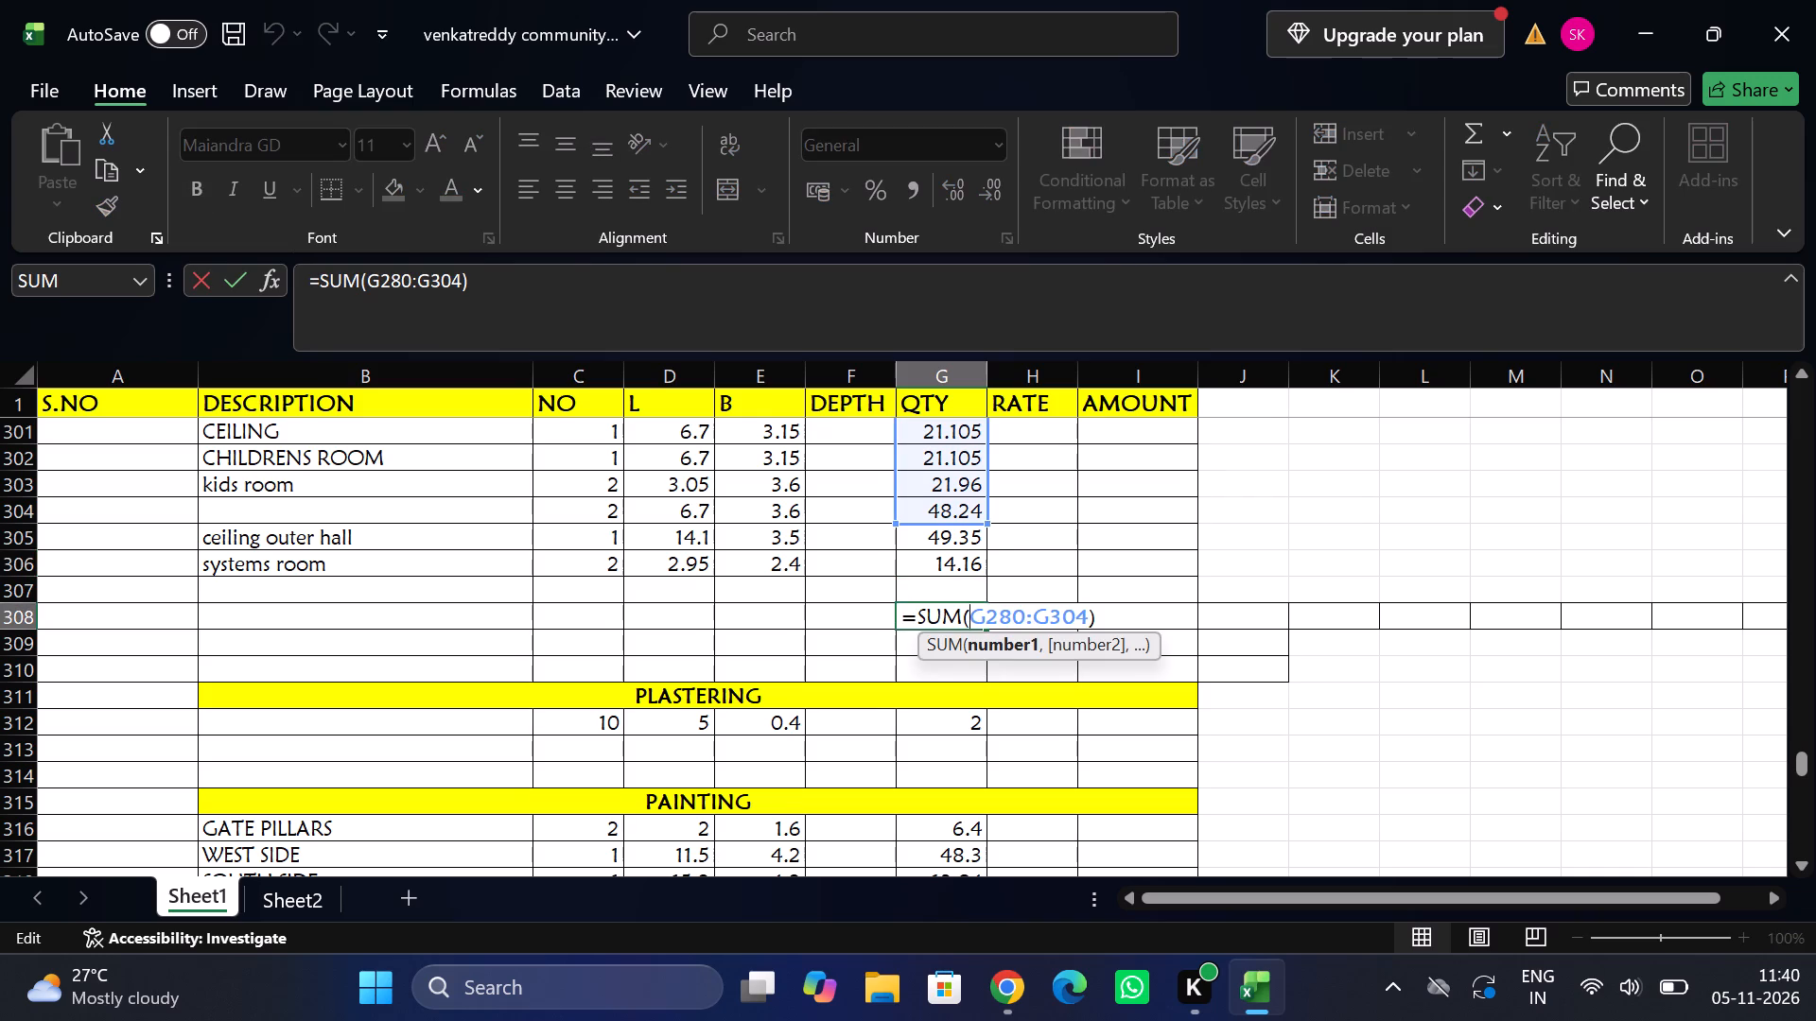
left_click_drag(986, 518, 981, 566)
key("Return")
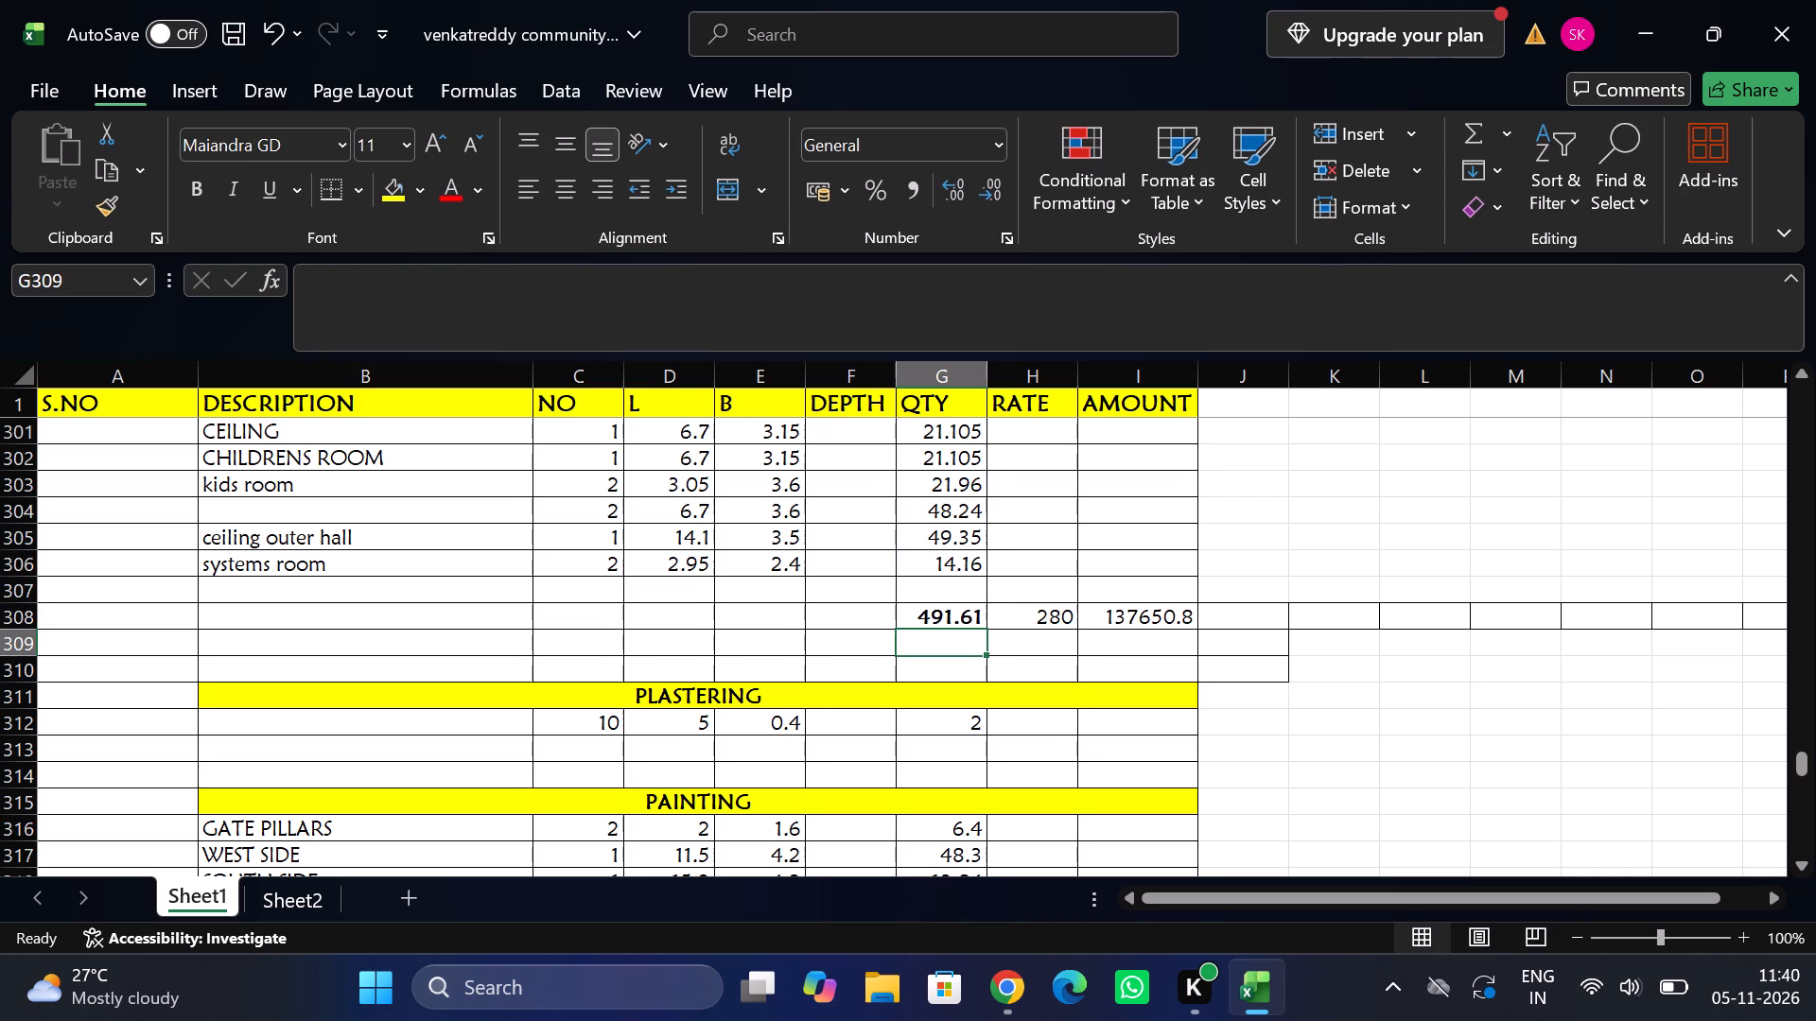
Set the PLASTERING row's rate to 600.
left_click(655, 651)
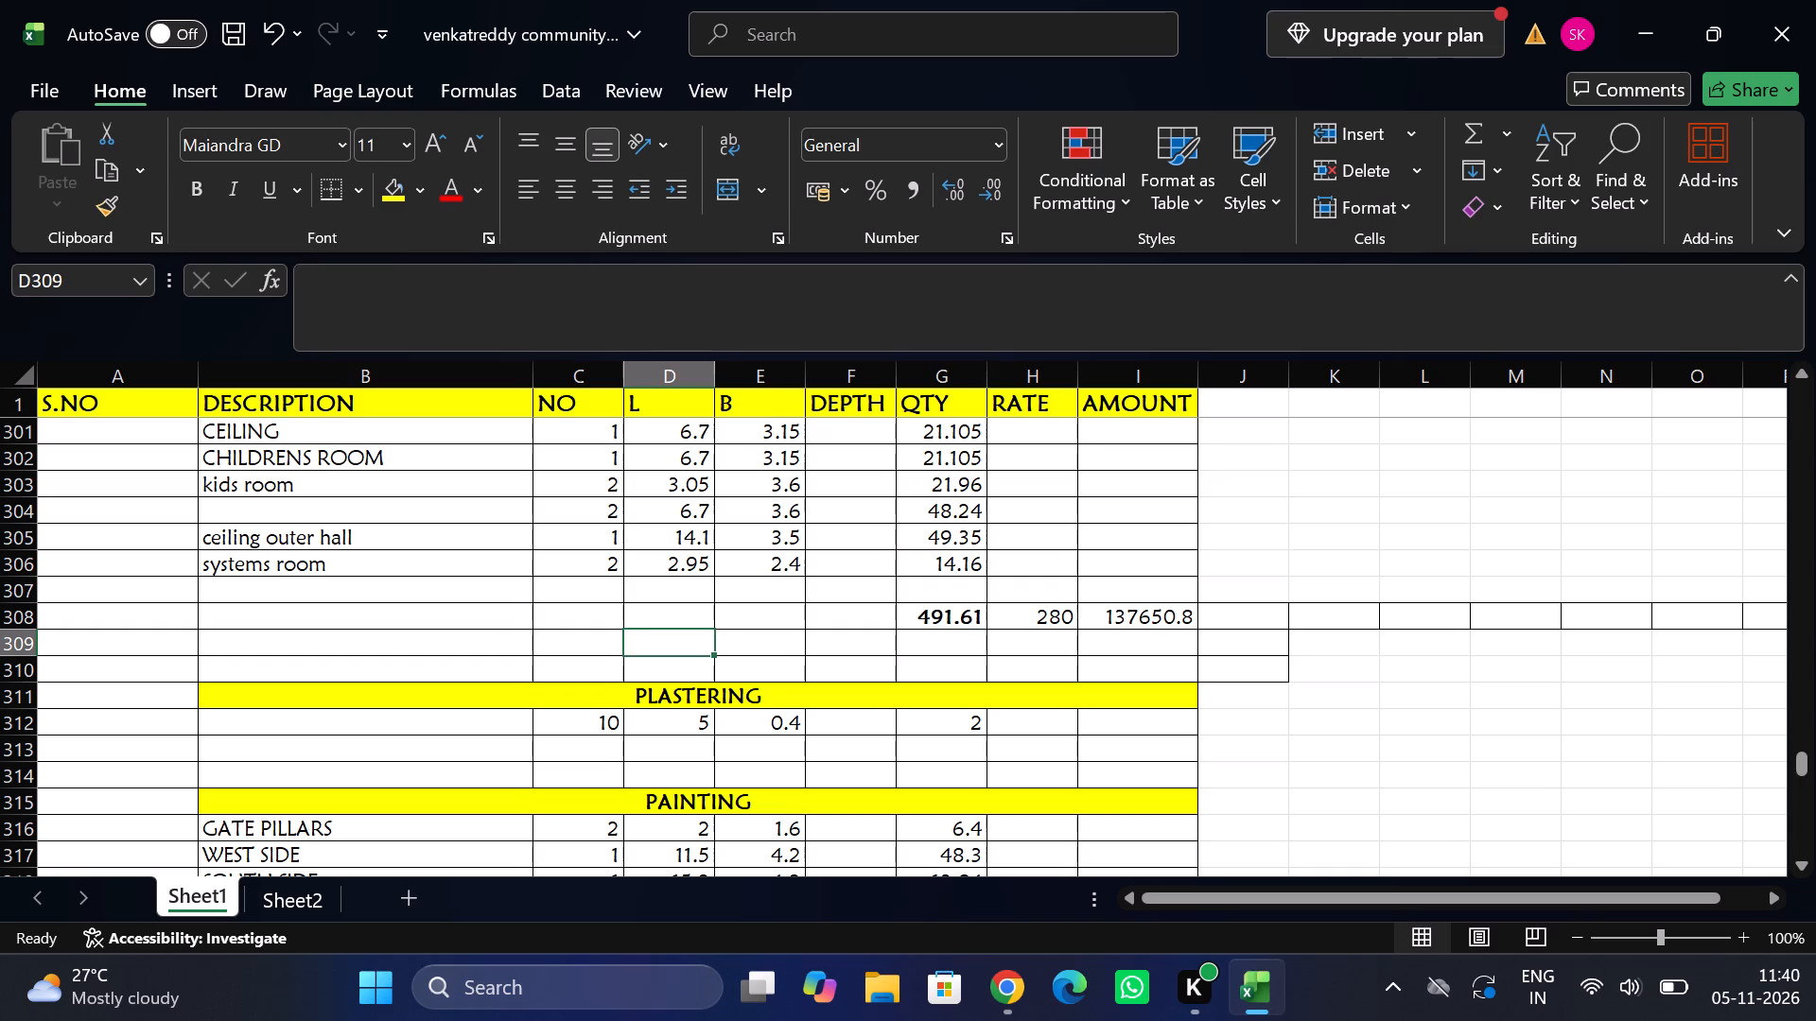
left_click(1037, 726)
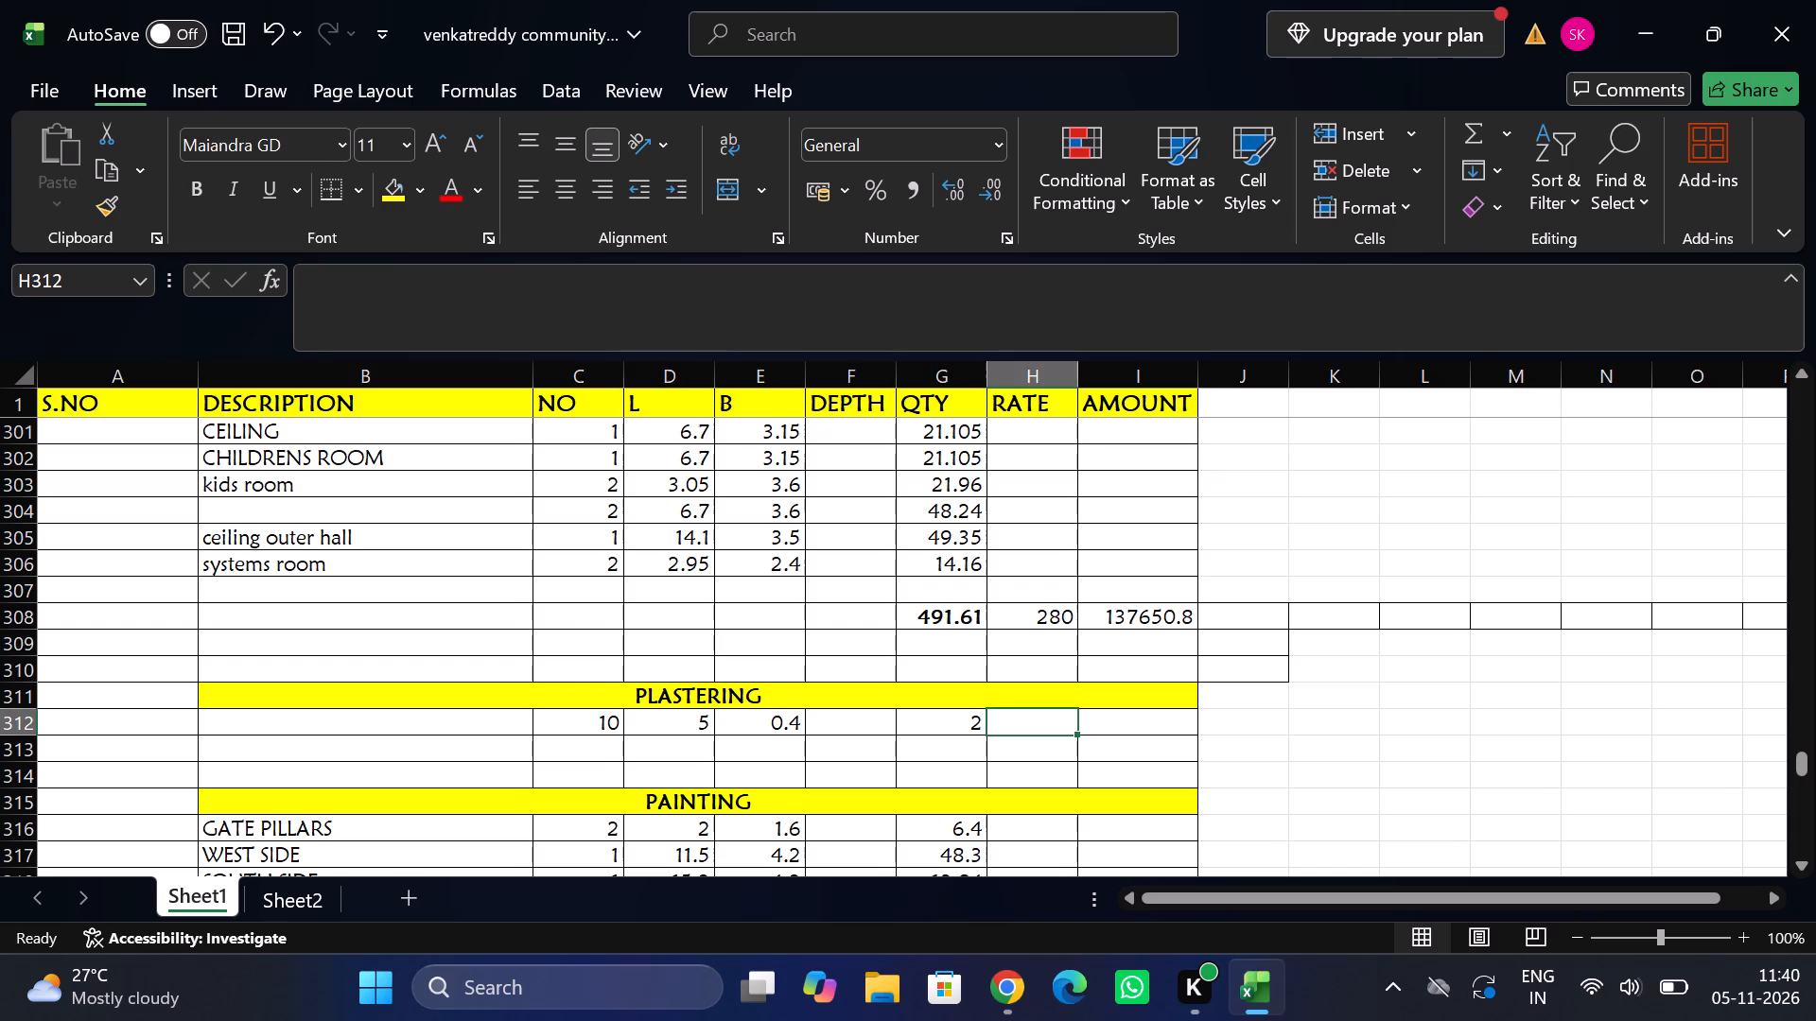
scroll(747, 600, "up", 1)
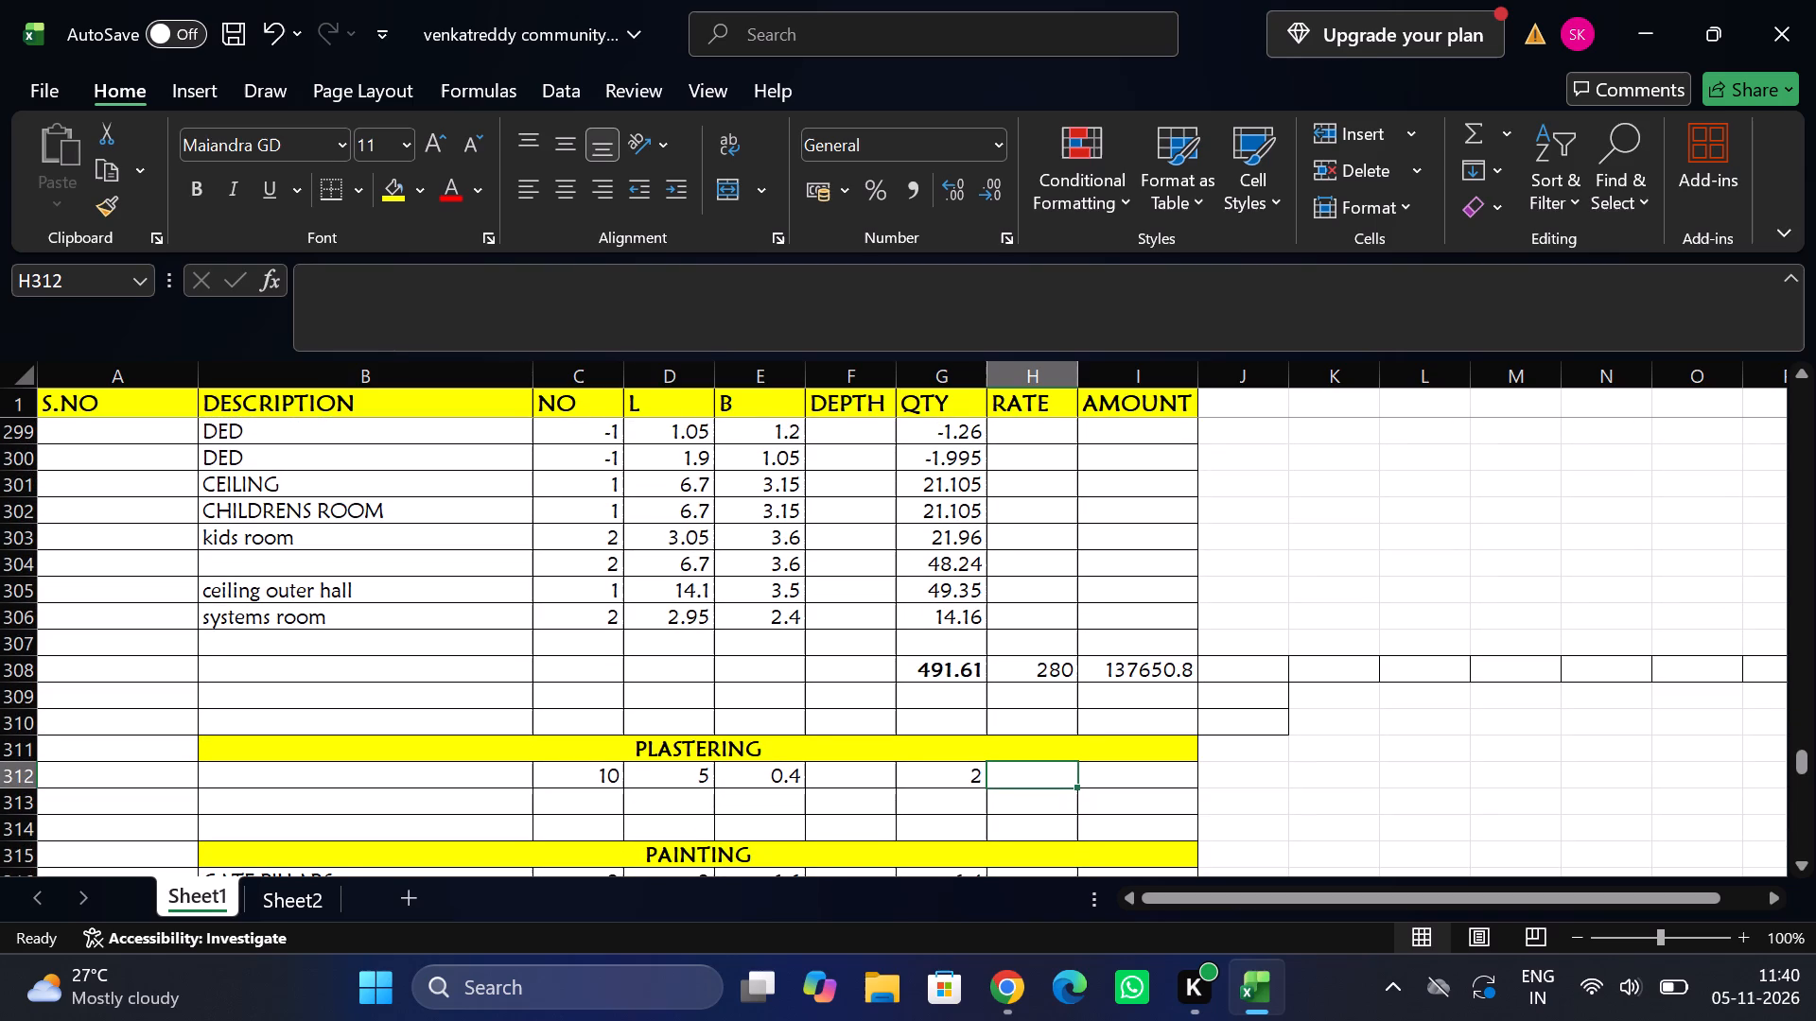
left_click(755, 773)
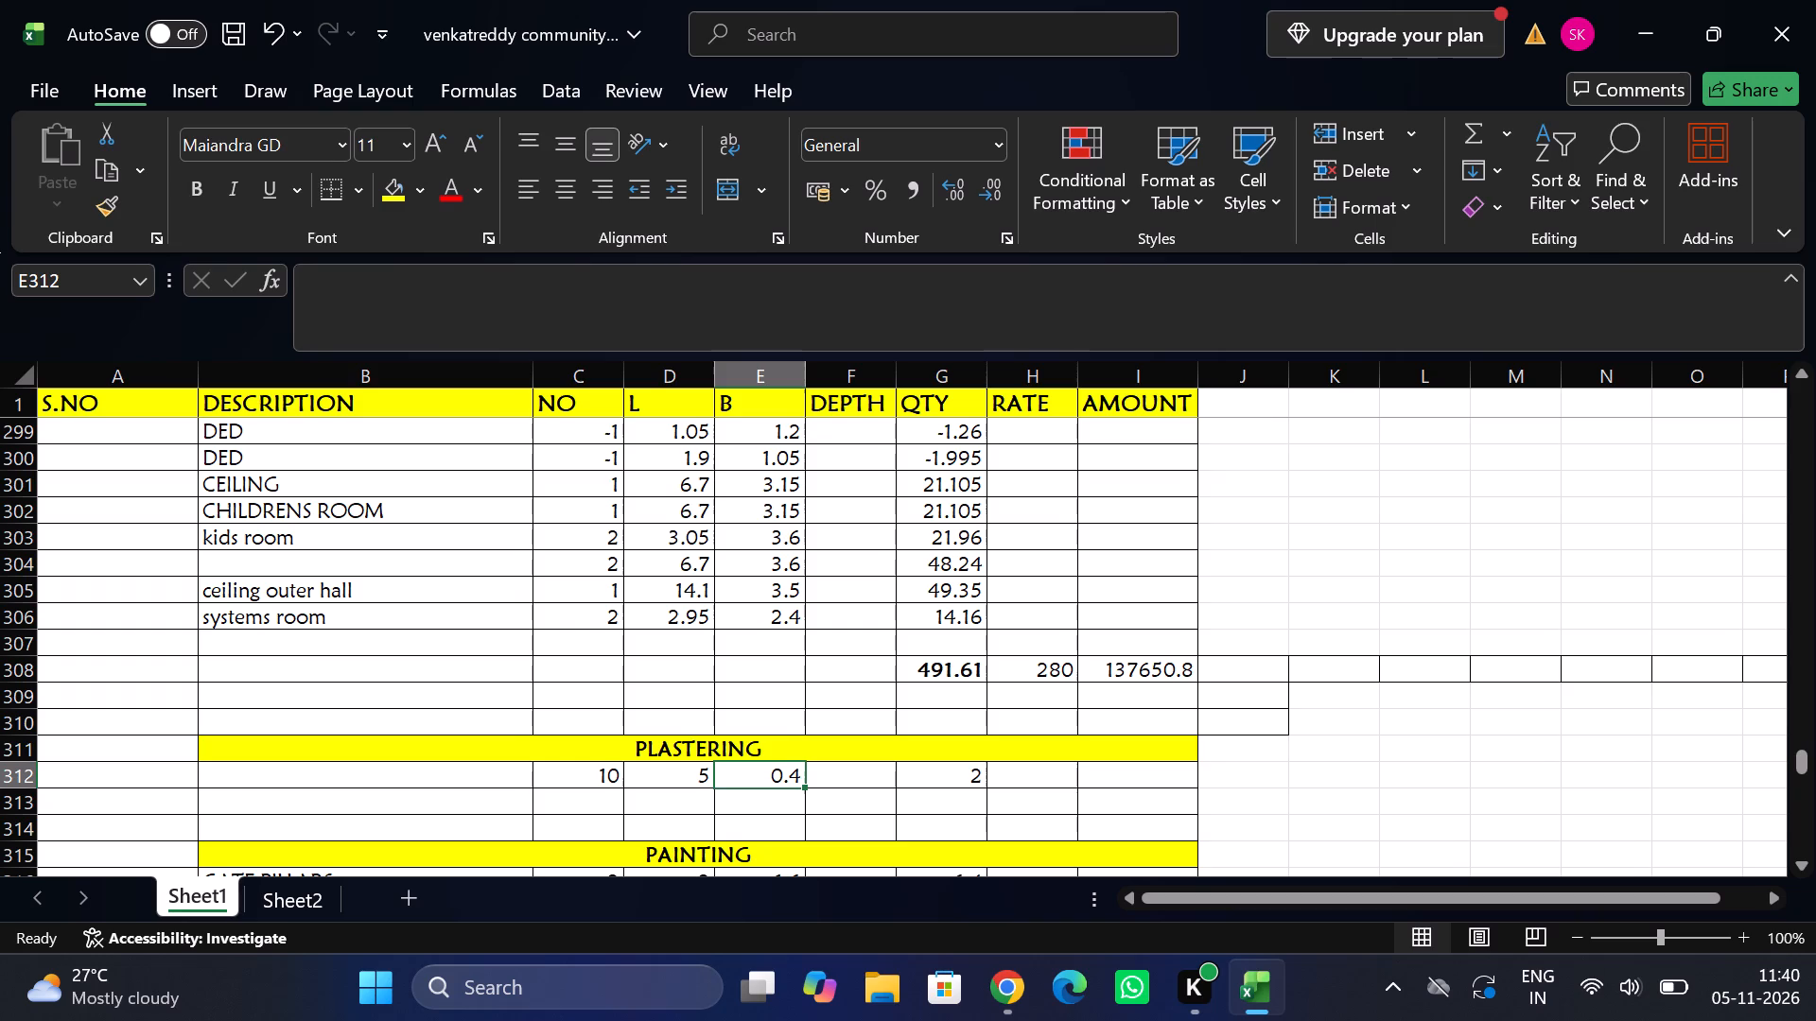
key("Tab")
key("Tab")
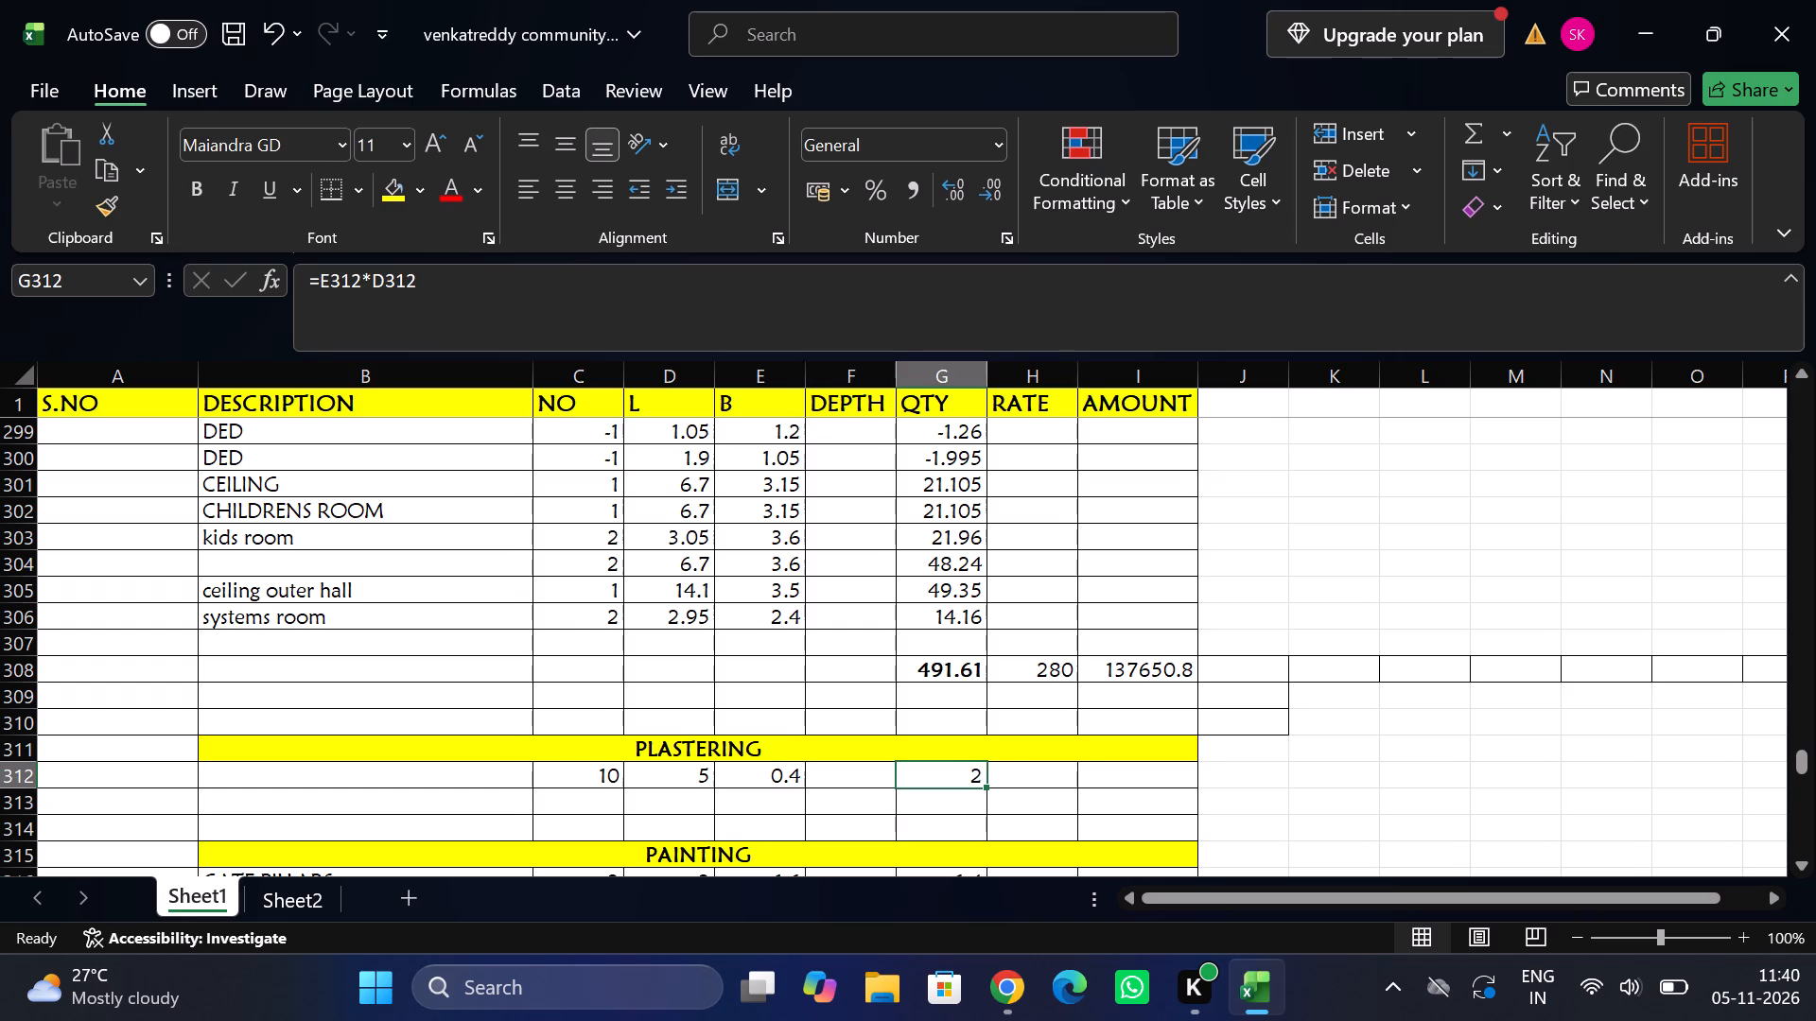
double_click(952, 779)
key("Return")
key("Right")
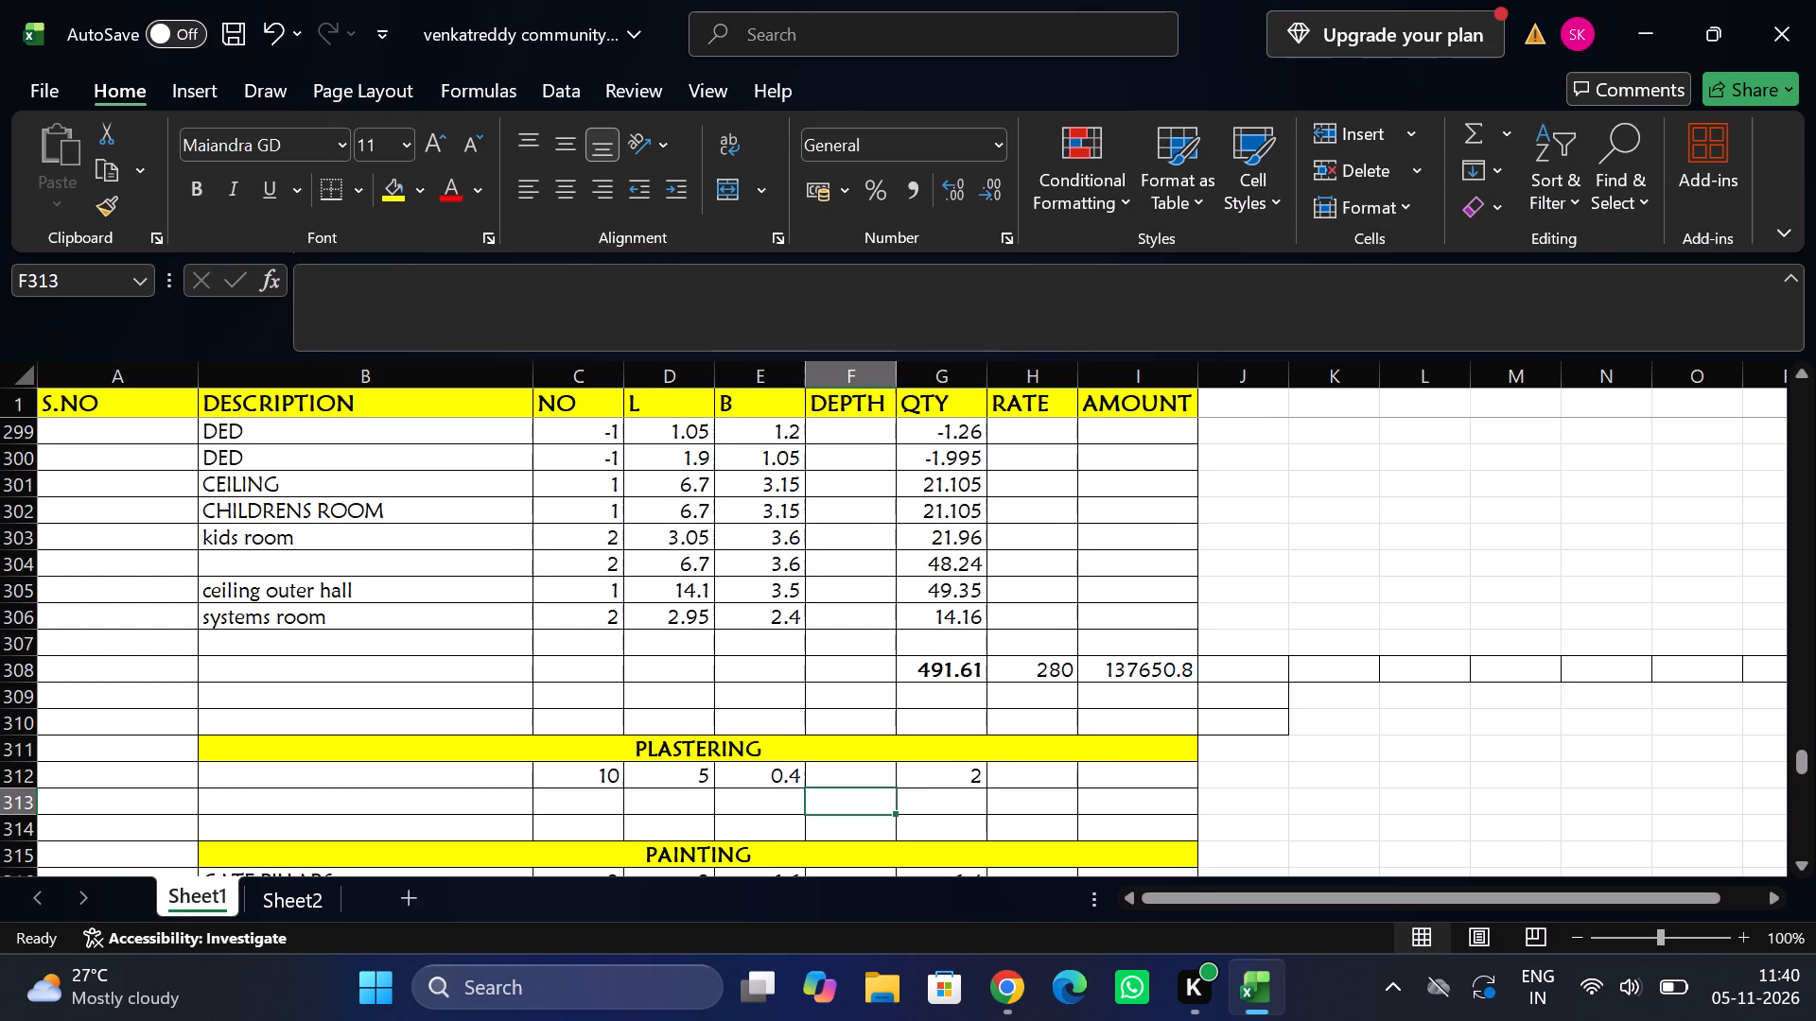
key("Up")
key("Up")
key("Down")
key("Right")
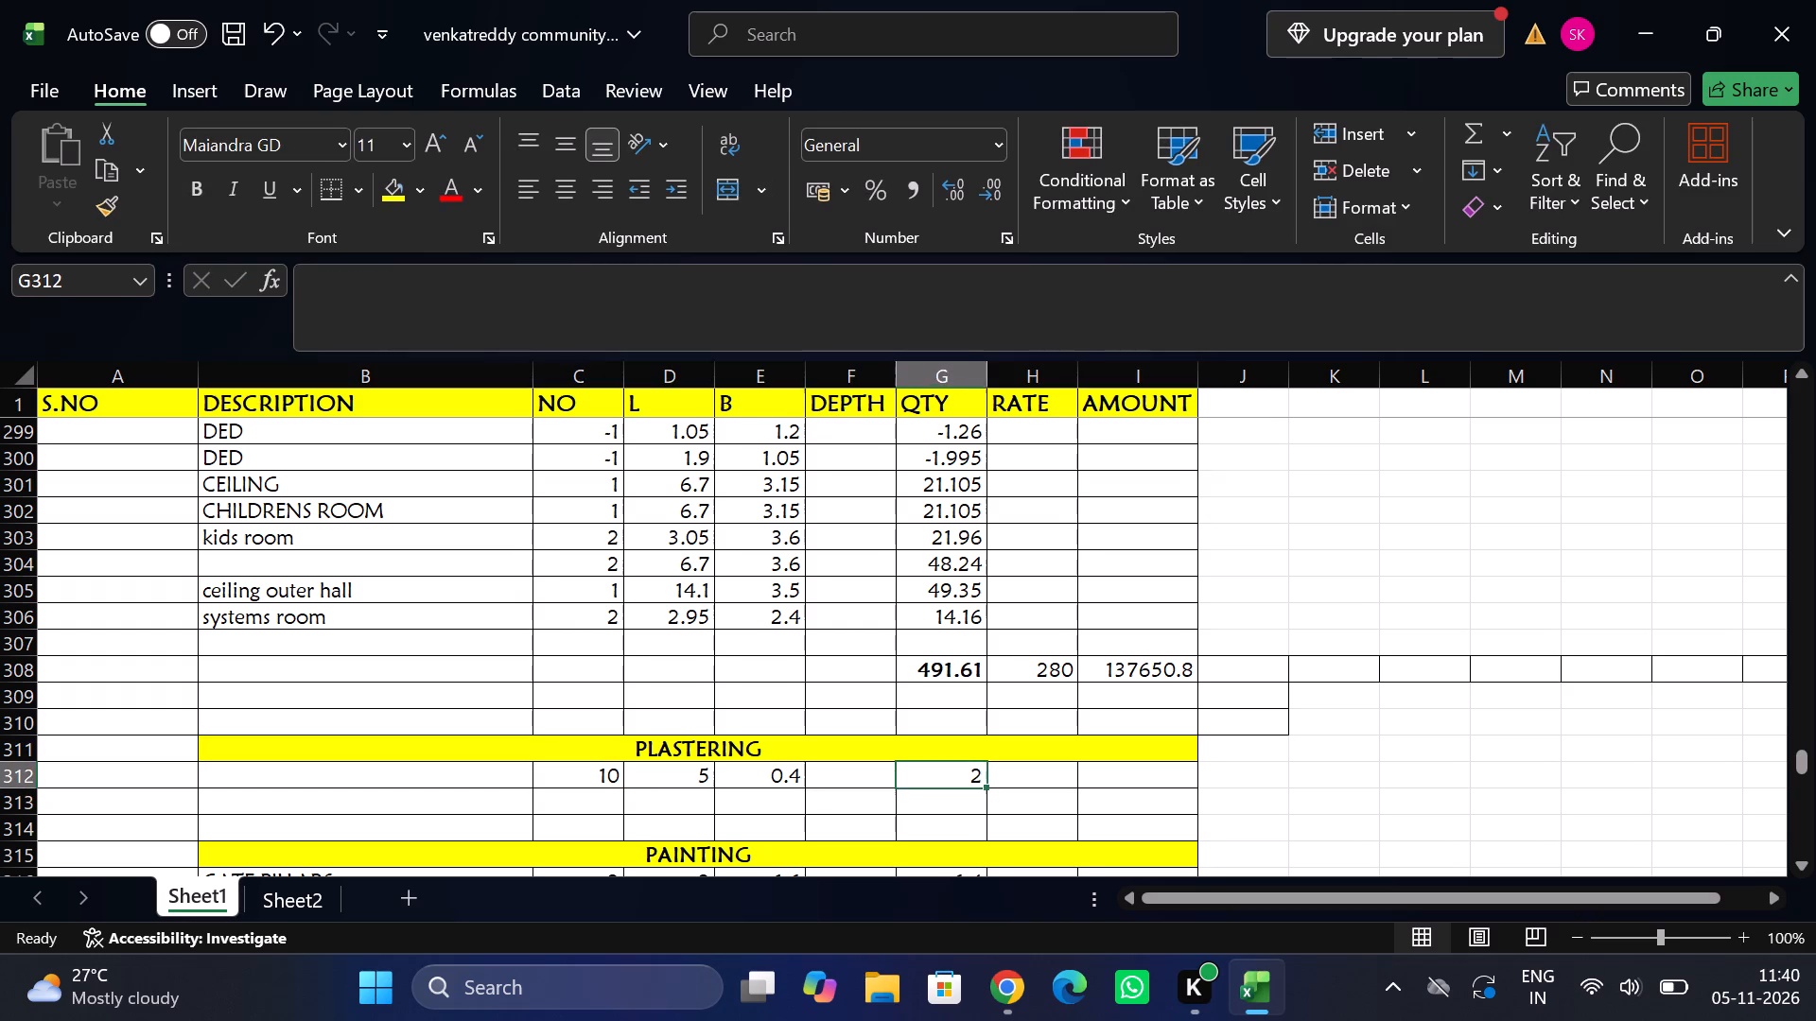
key("Right")
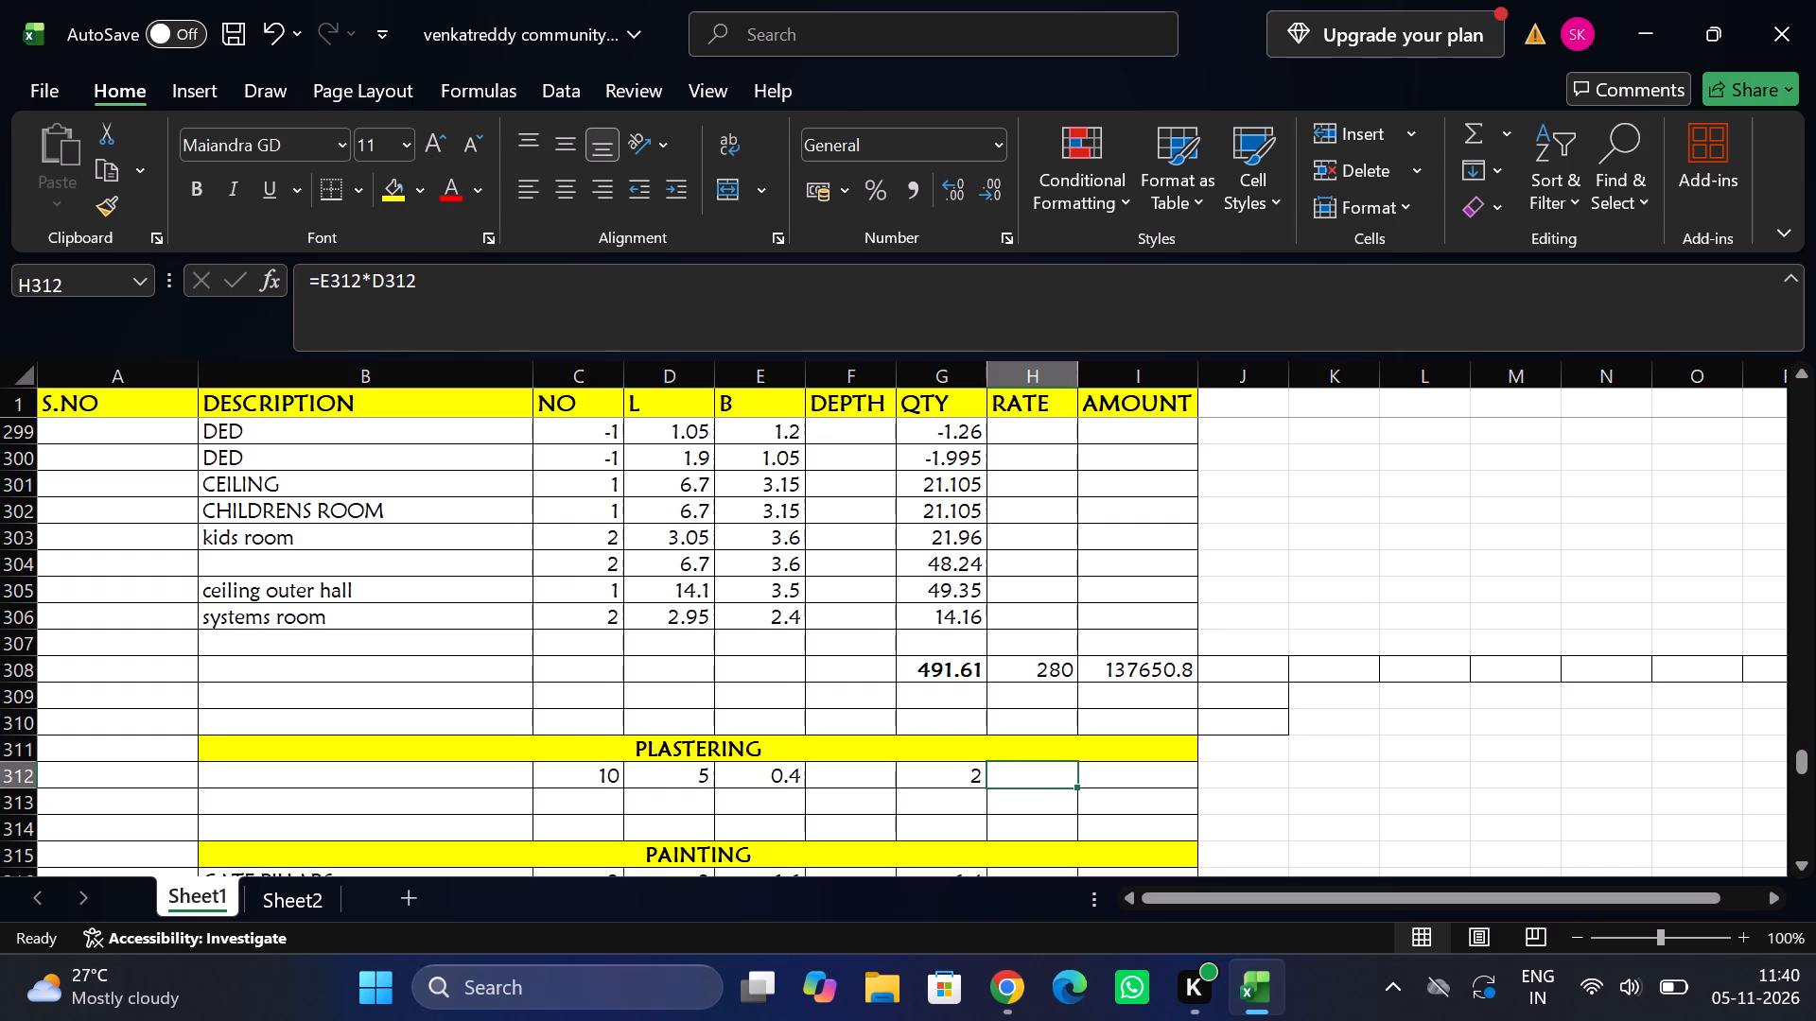
key("6")
type("00")
key("Tab")
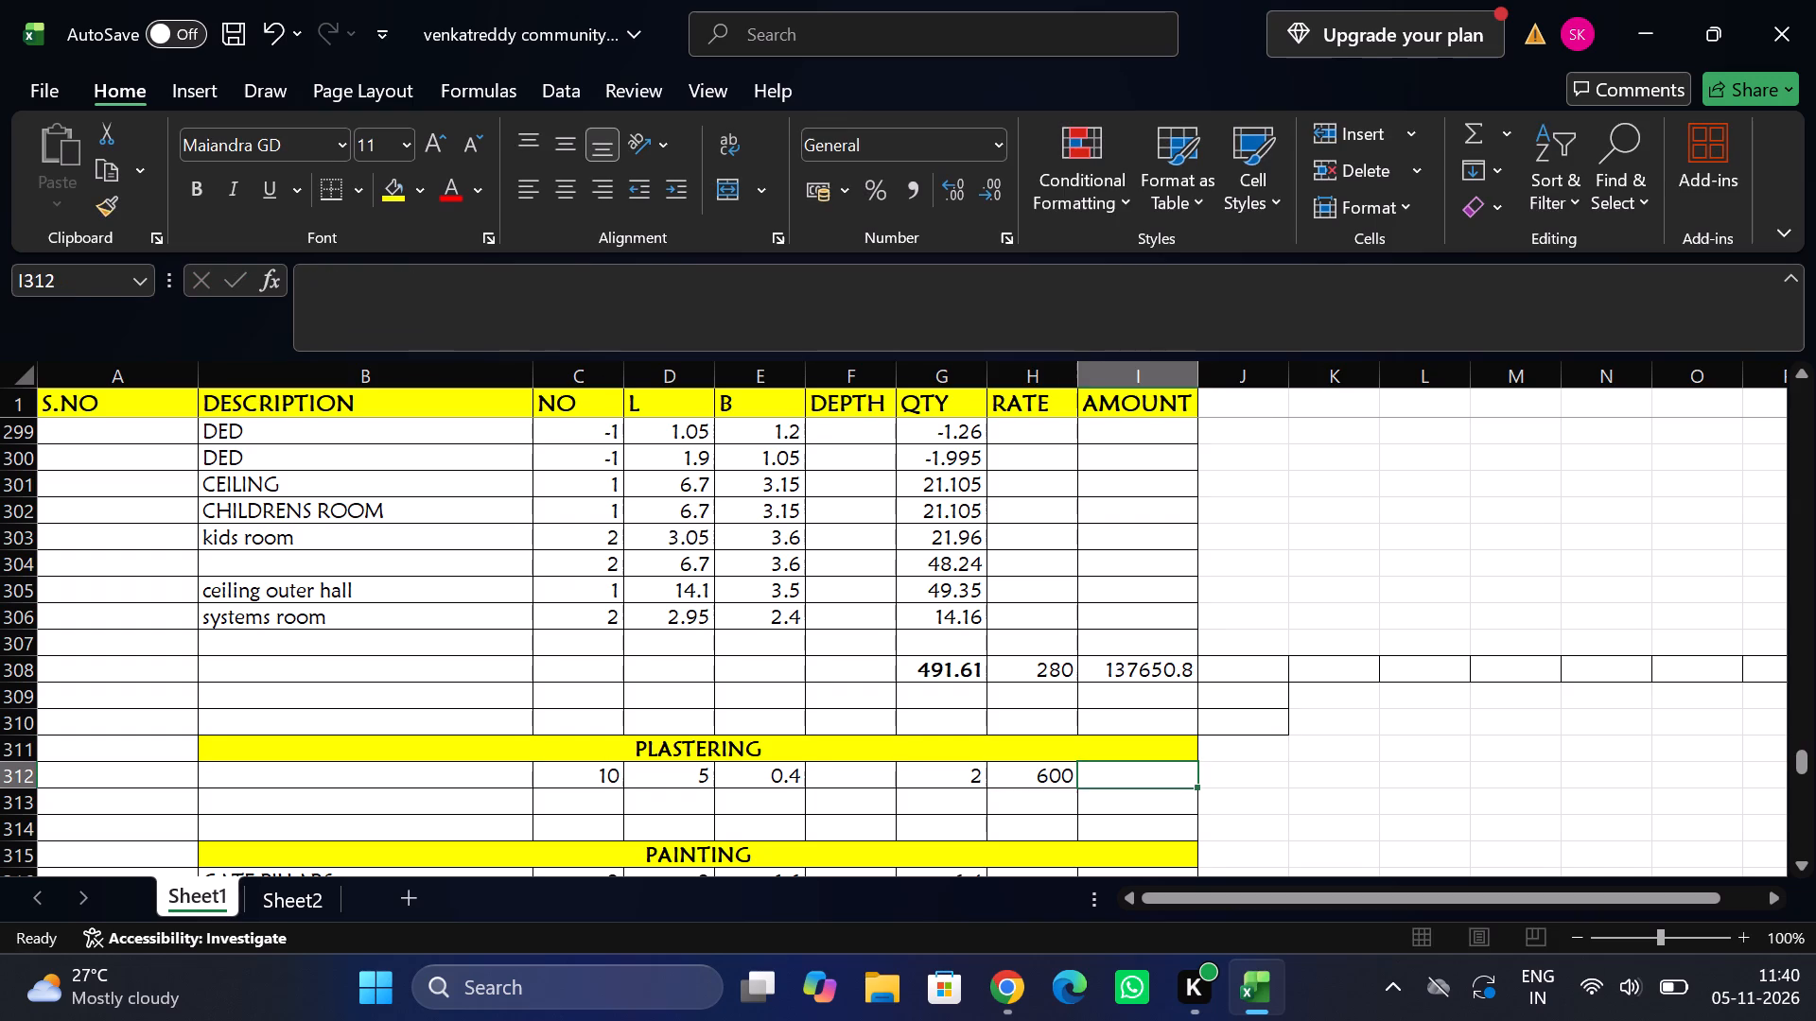
Calculate the PLASTERING row's amount as its rate multiplied by its quantity.
key("equal")
key("Left")
key("shift+asterisk")
key("Left")
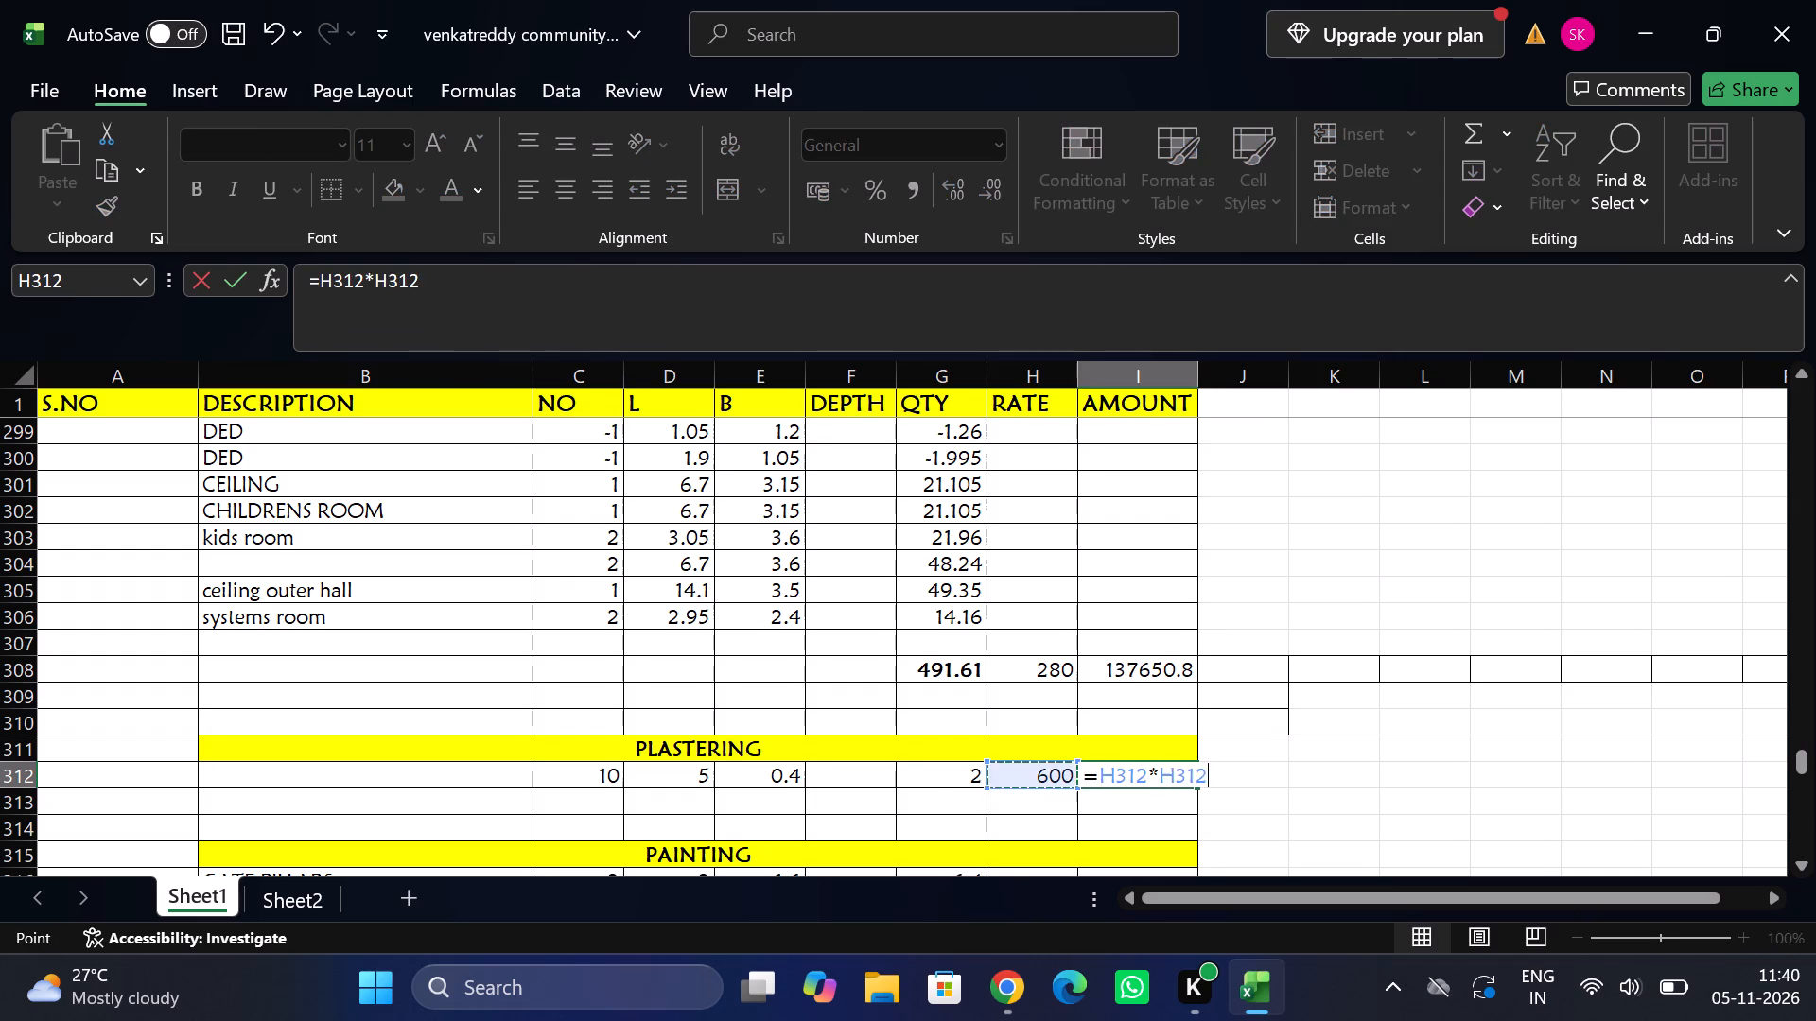
key("Left")
key("Return")
Replace the STUDY ROOM description below CHILDRENS ROOM in the PAINTING section with "kids room".
scroll(911, 736, "down", 1)
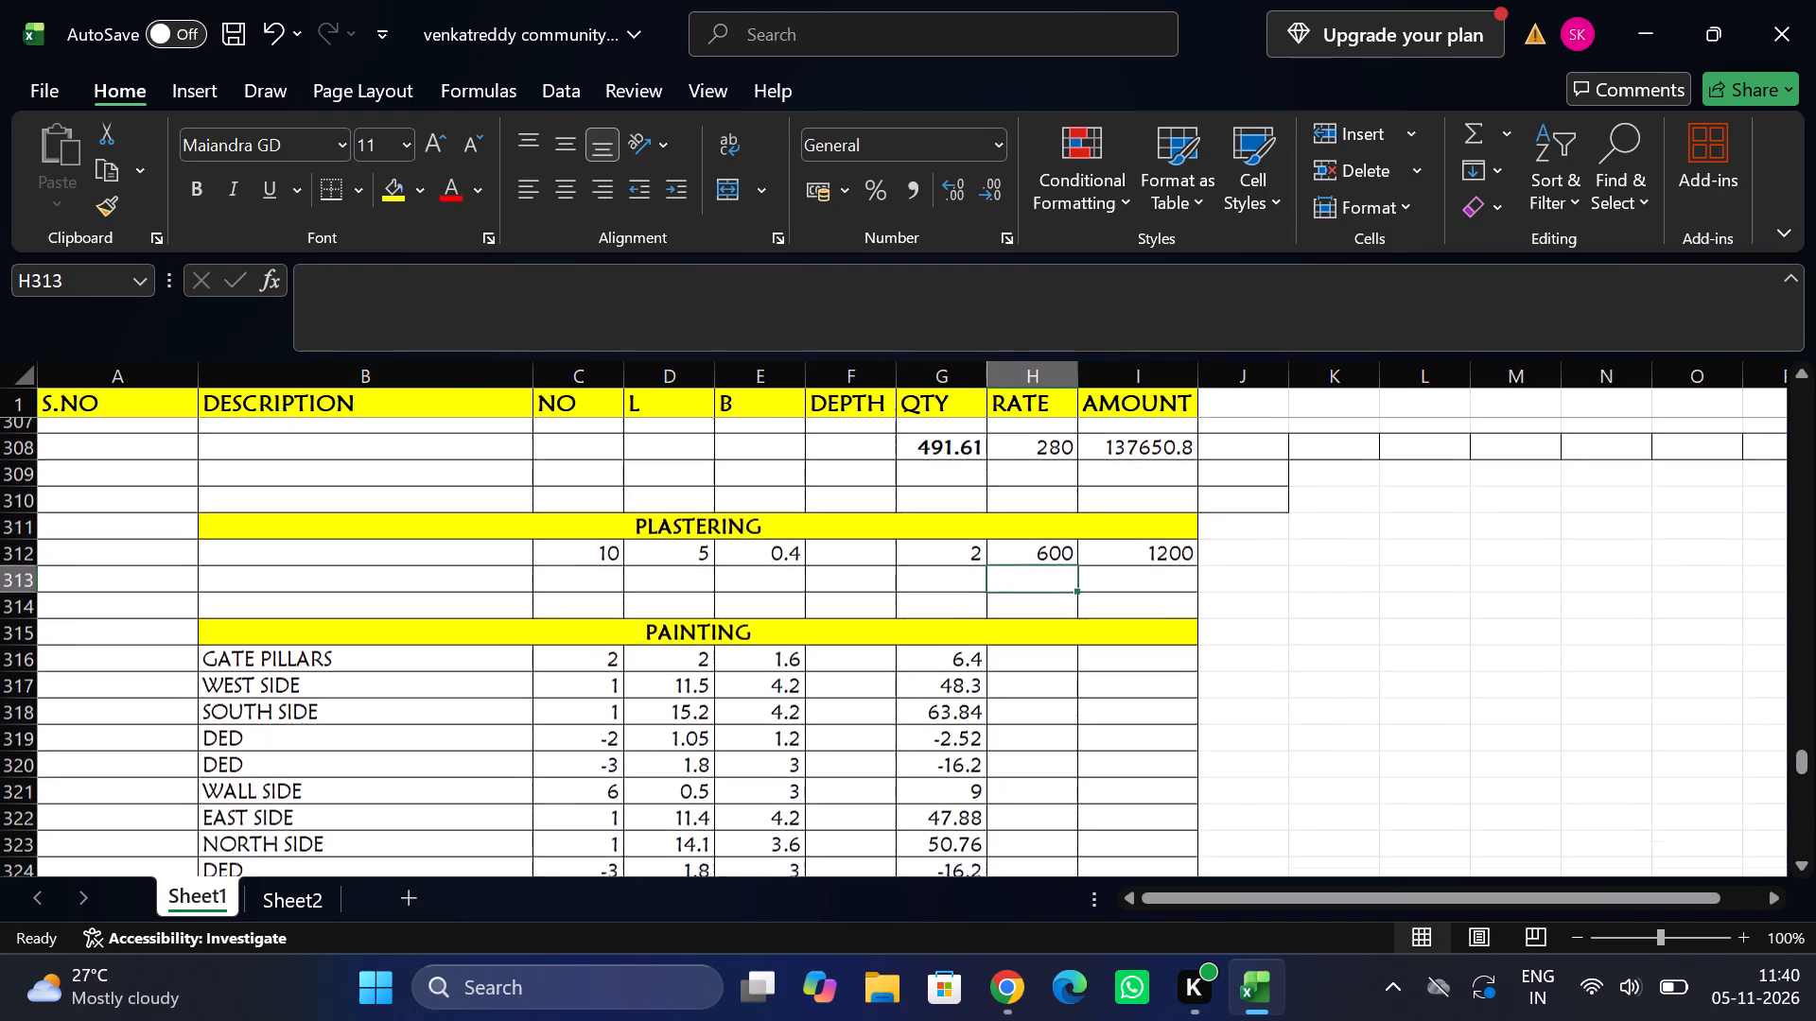
scroll(911, 736, "down", 3)
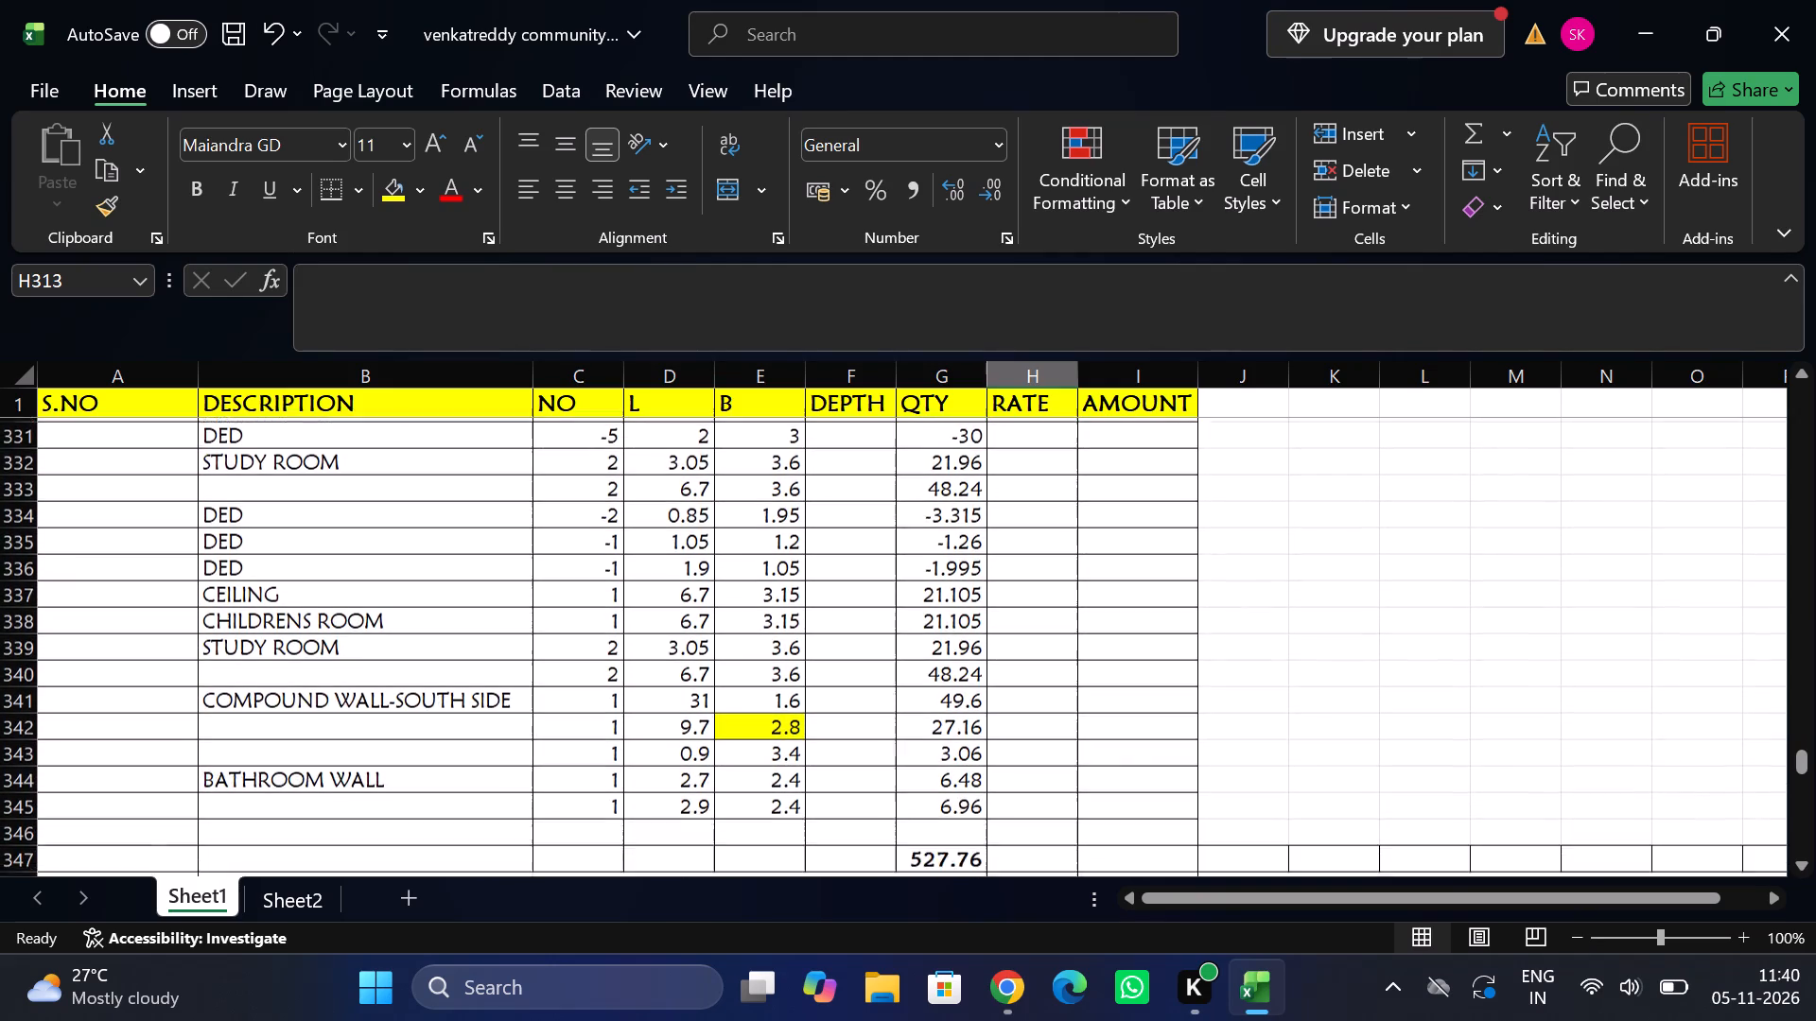
scroll(911, 736, "down", 2)
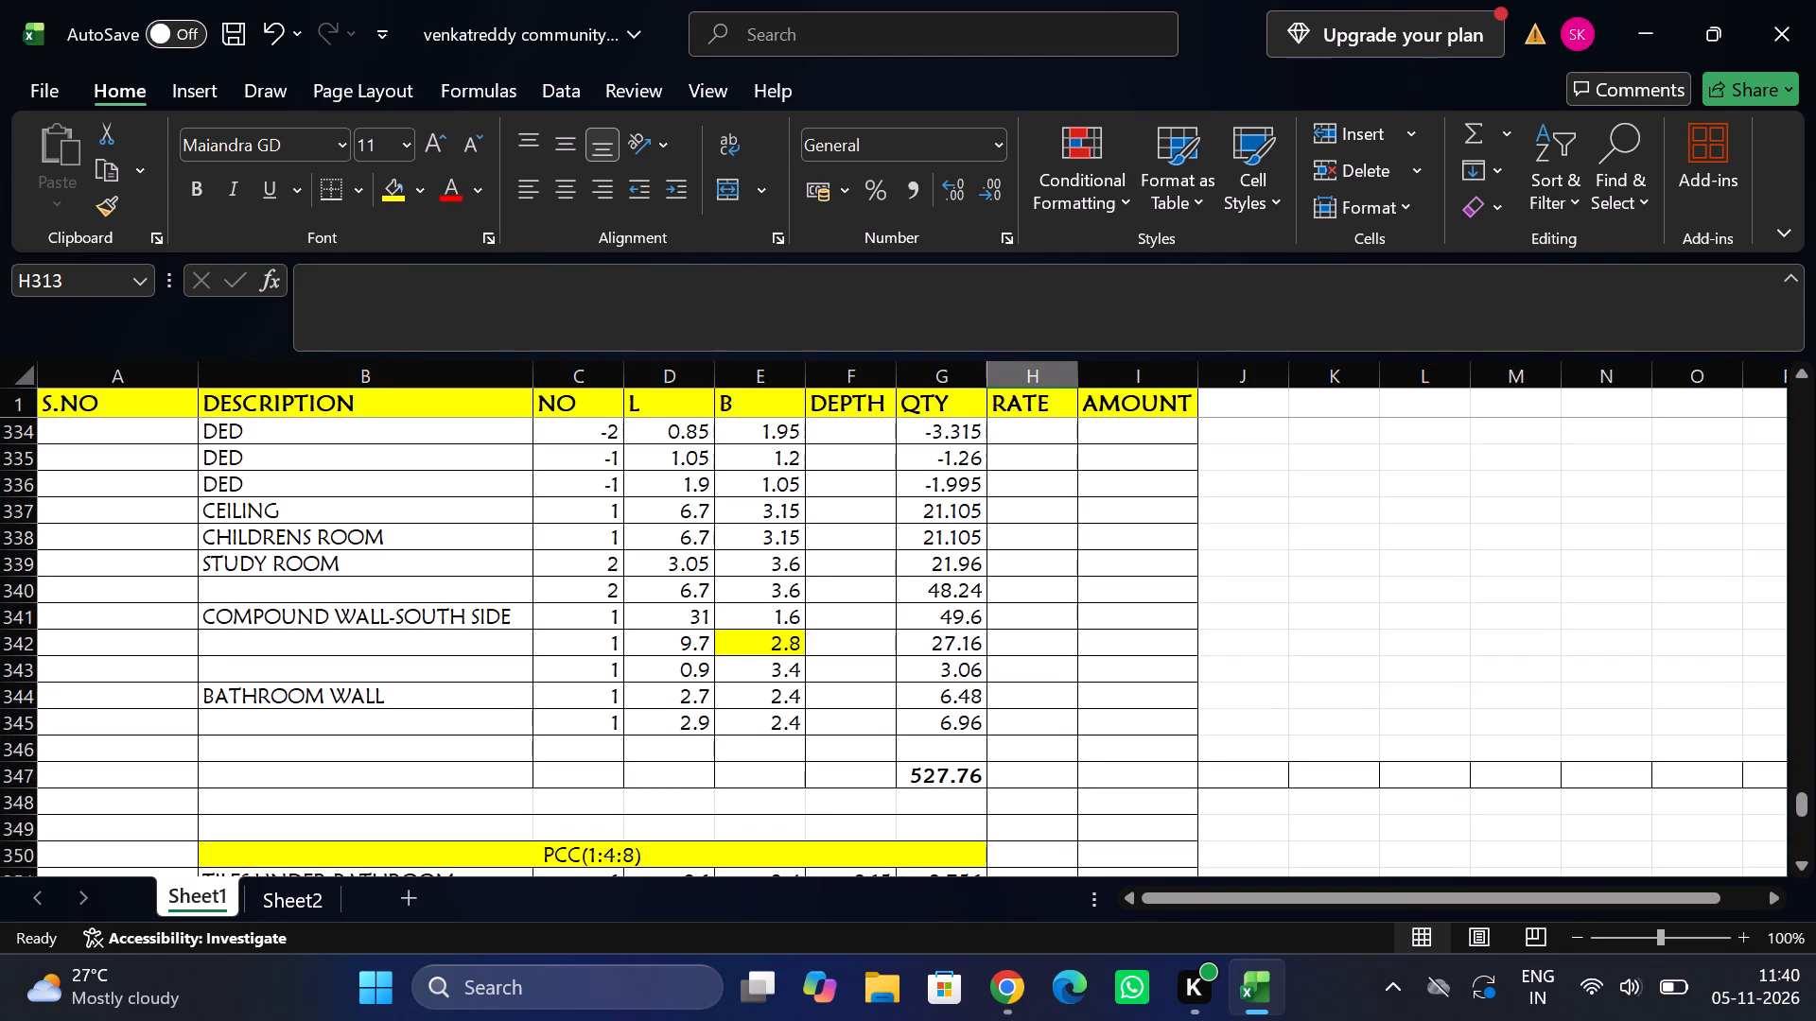
scroll(689, 667, "up", 1)
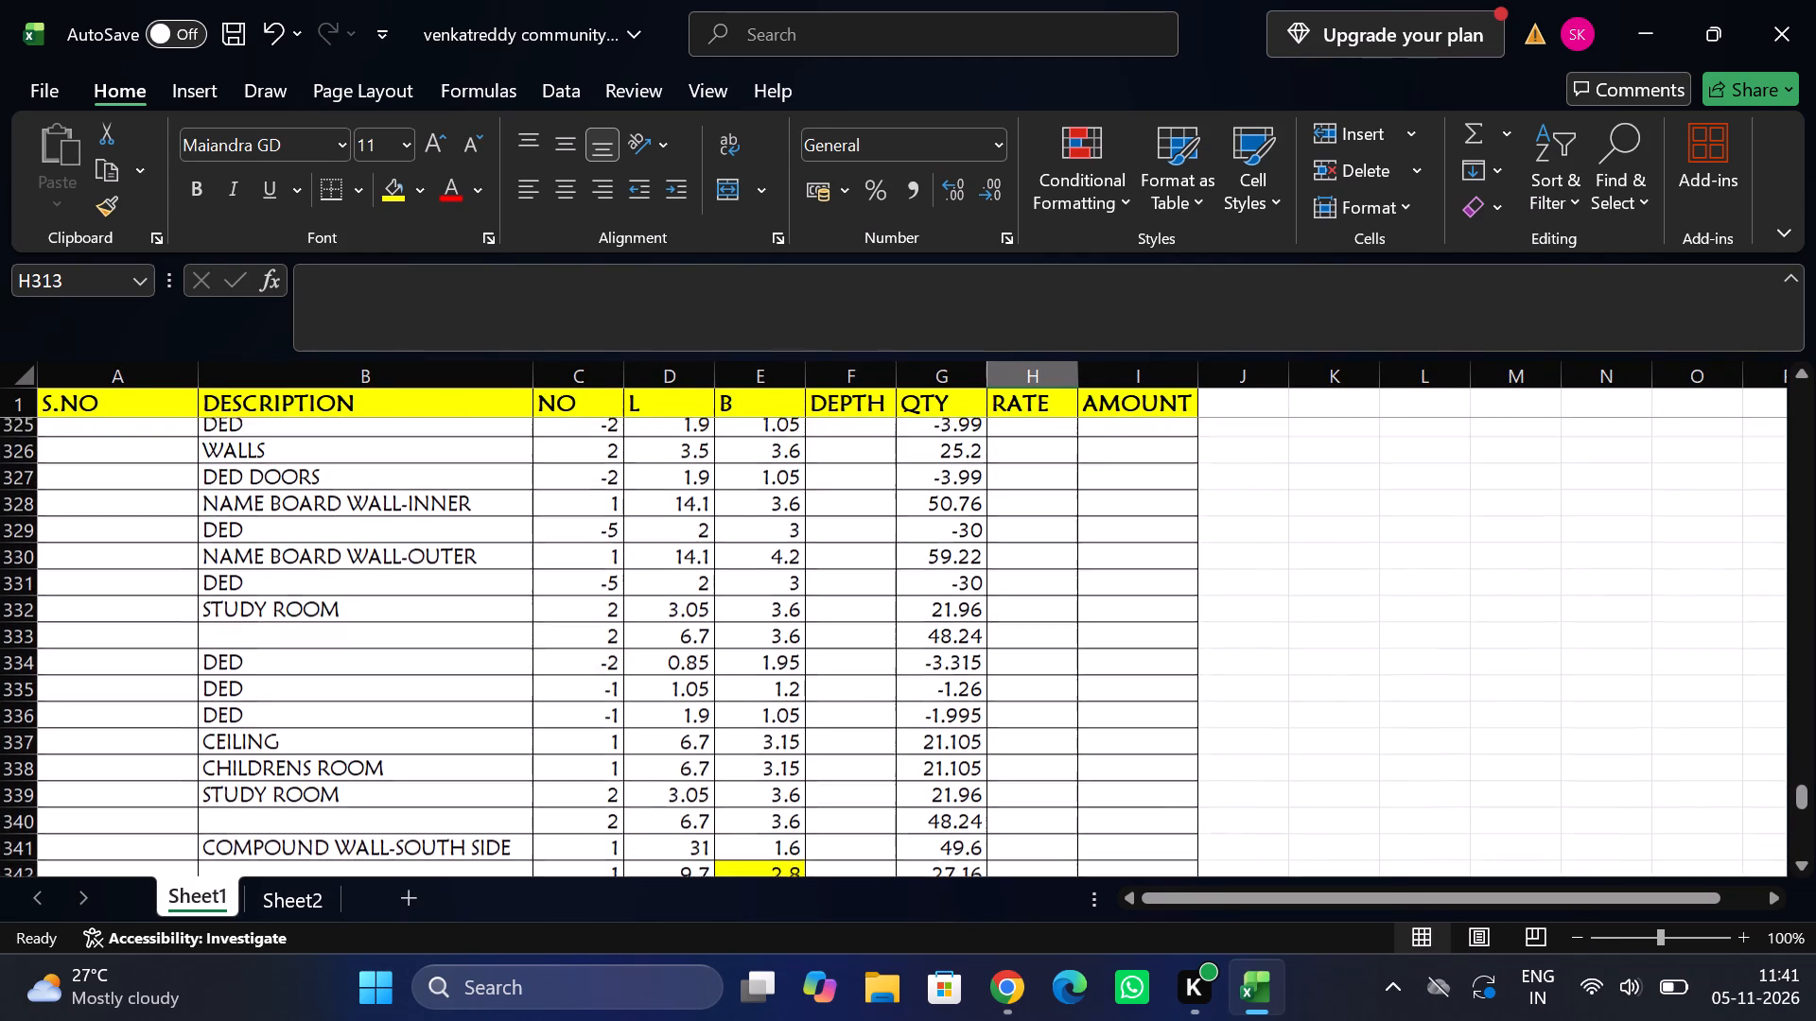
scroll(689, 667, "up", 1)
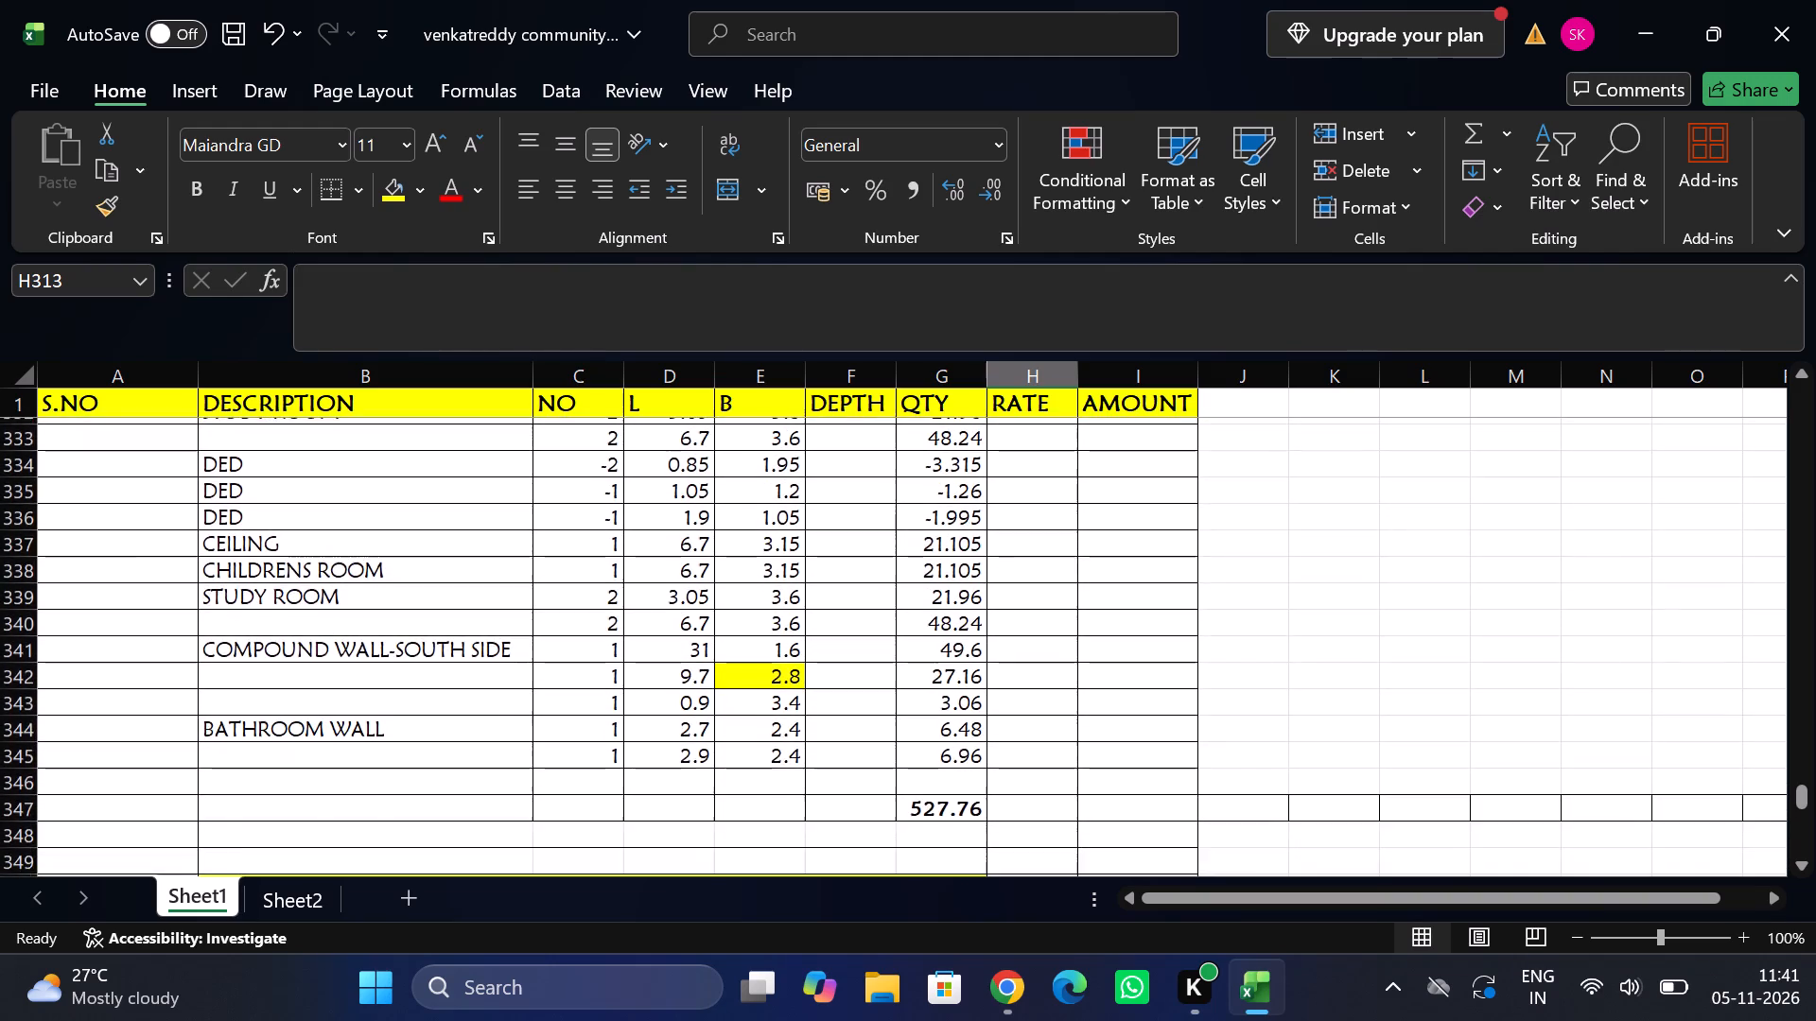
scroll(689, 667, "up", 1)
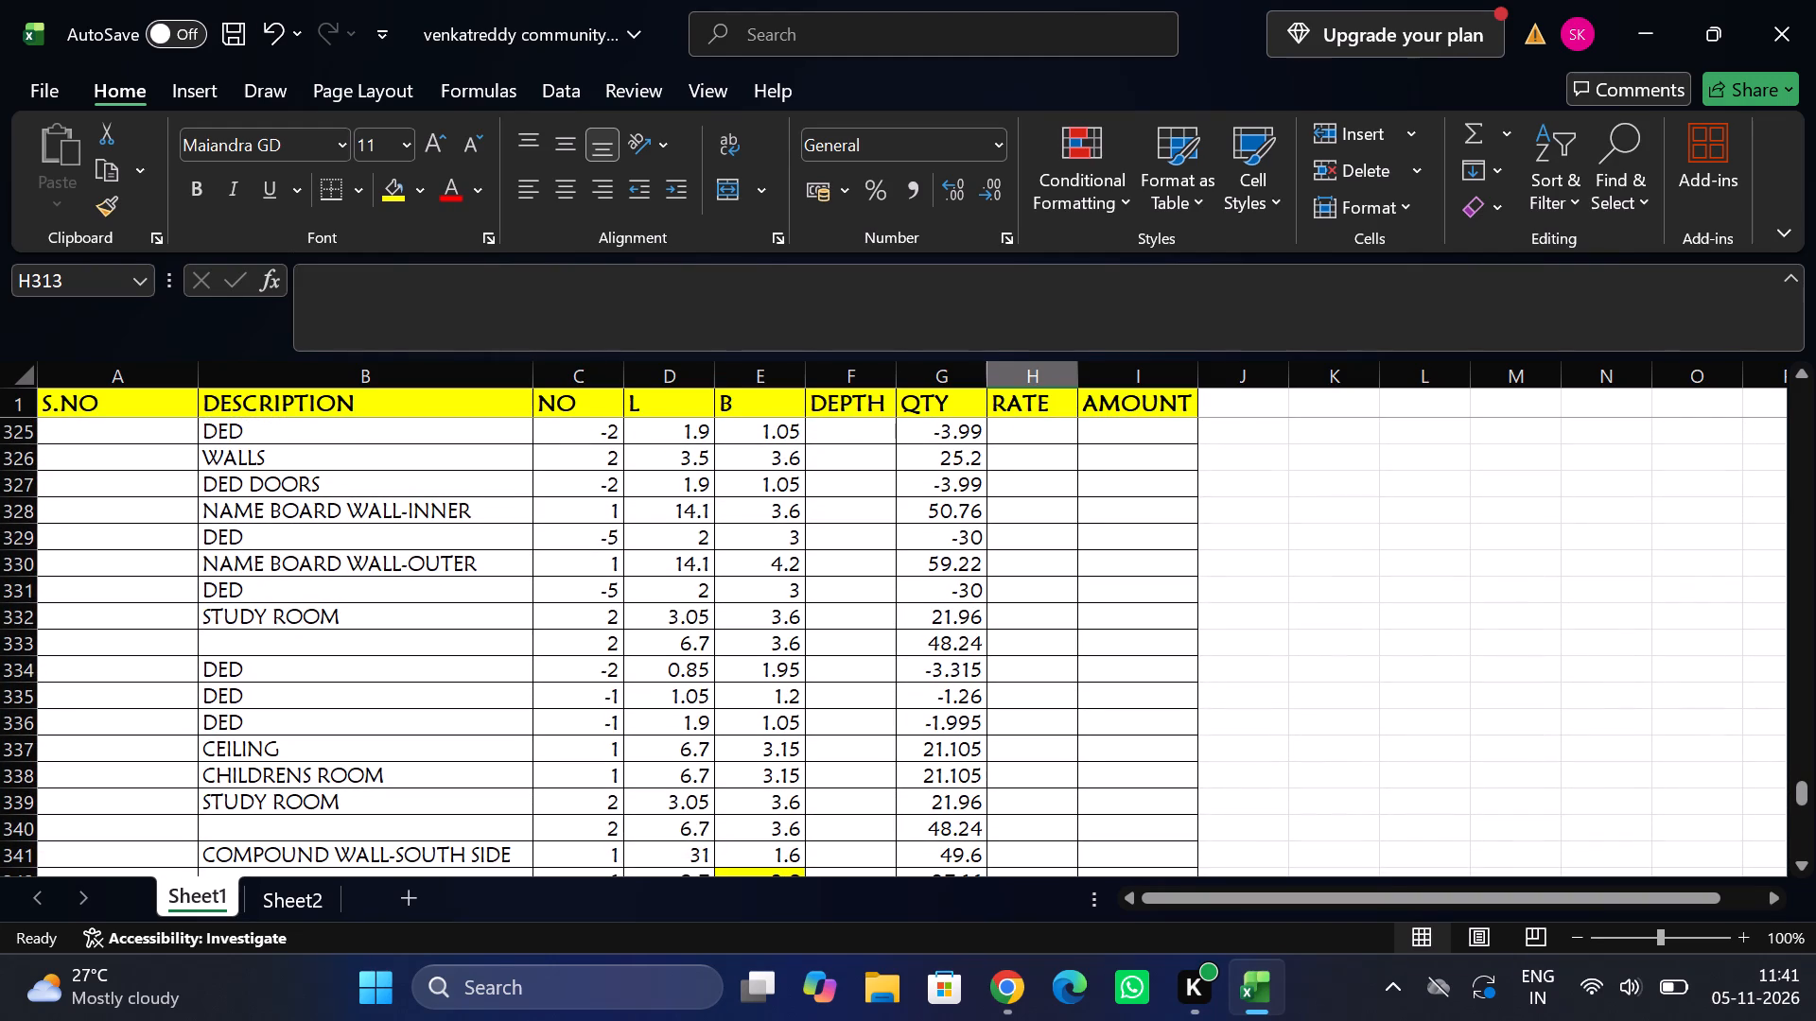
left_click(396, 799)
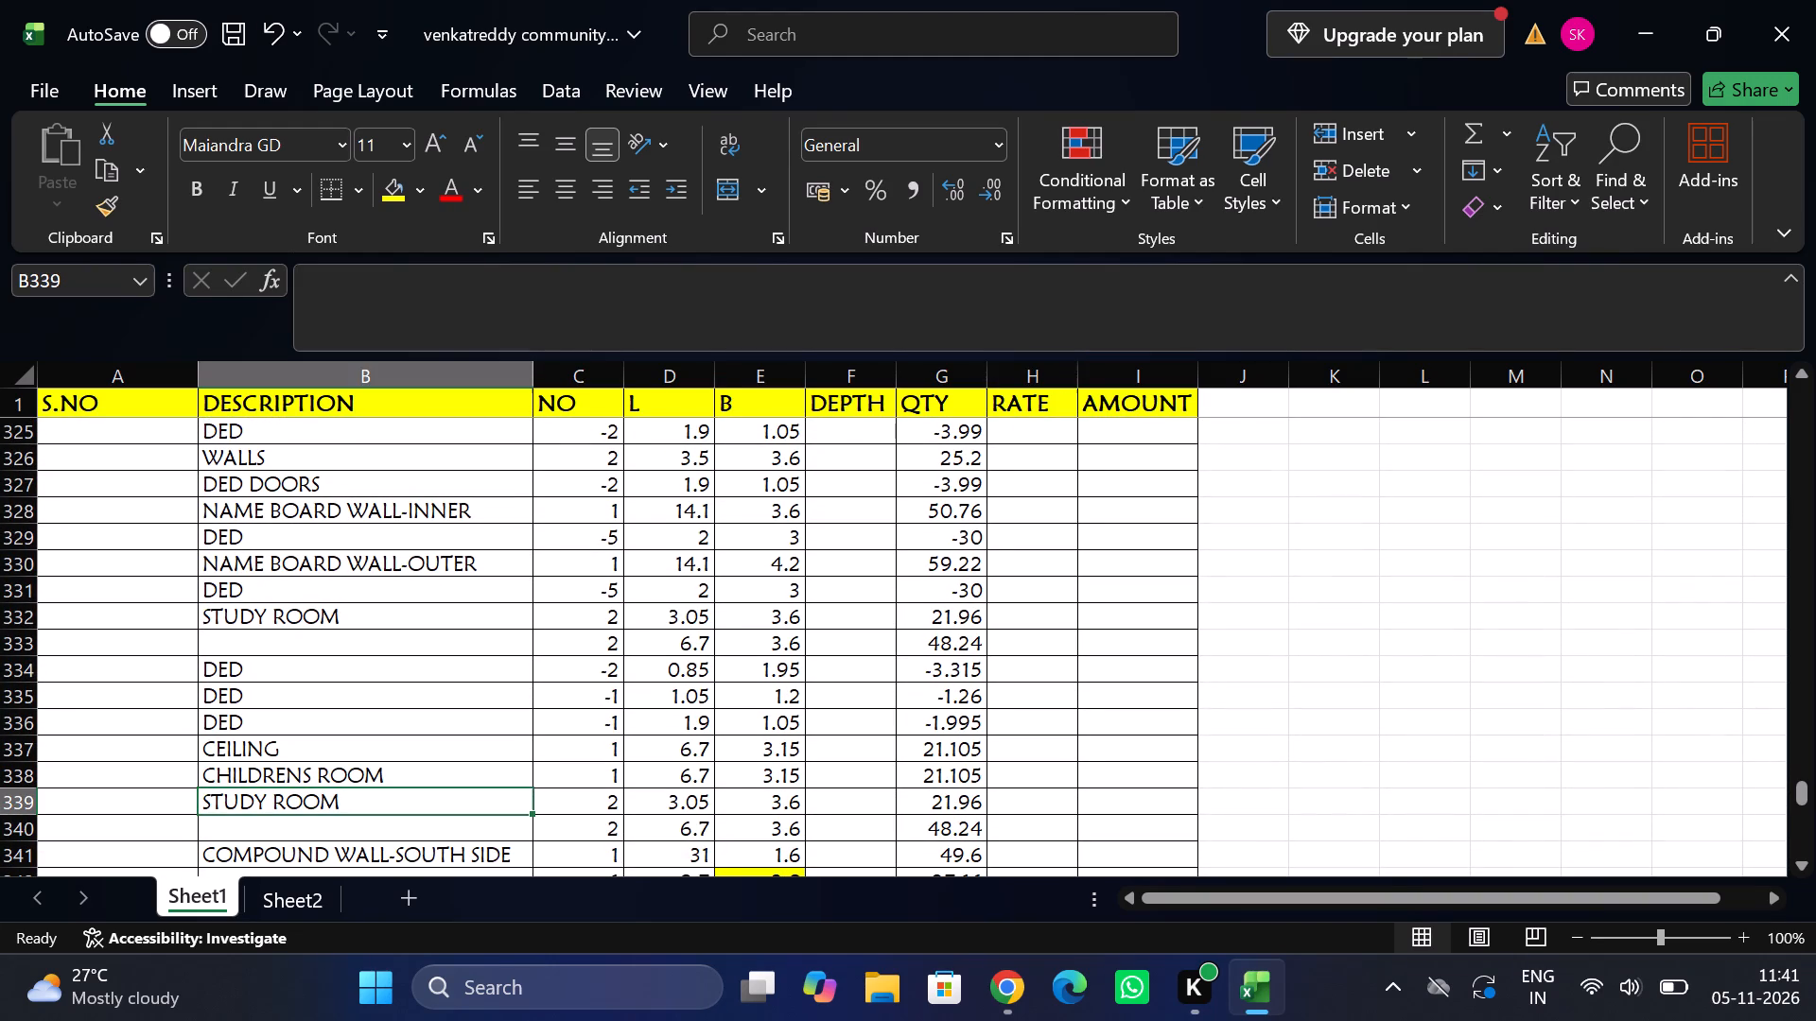
type("kids room")
key("Tab")
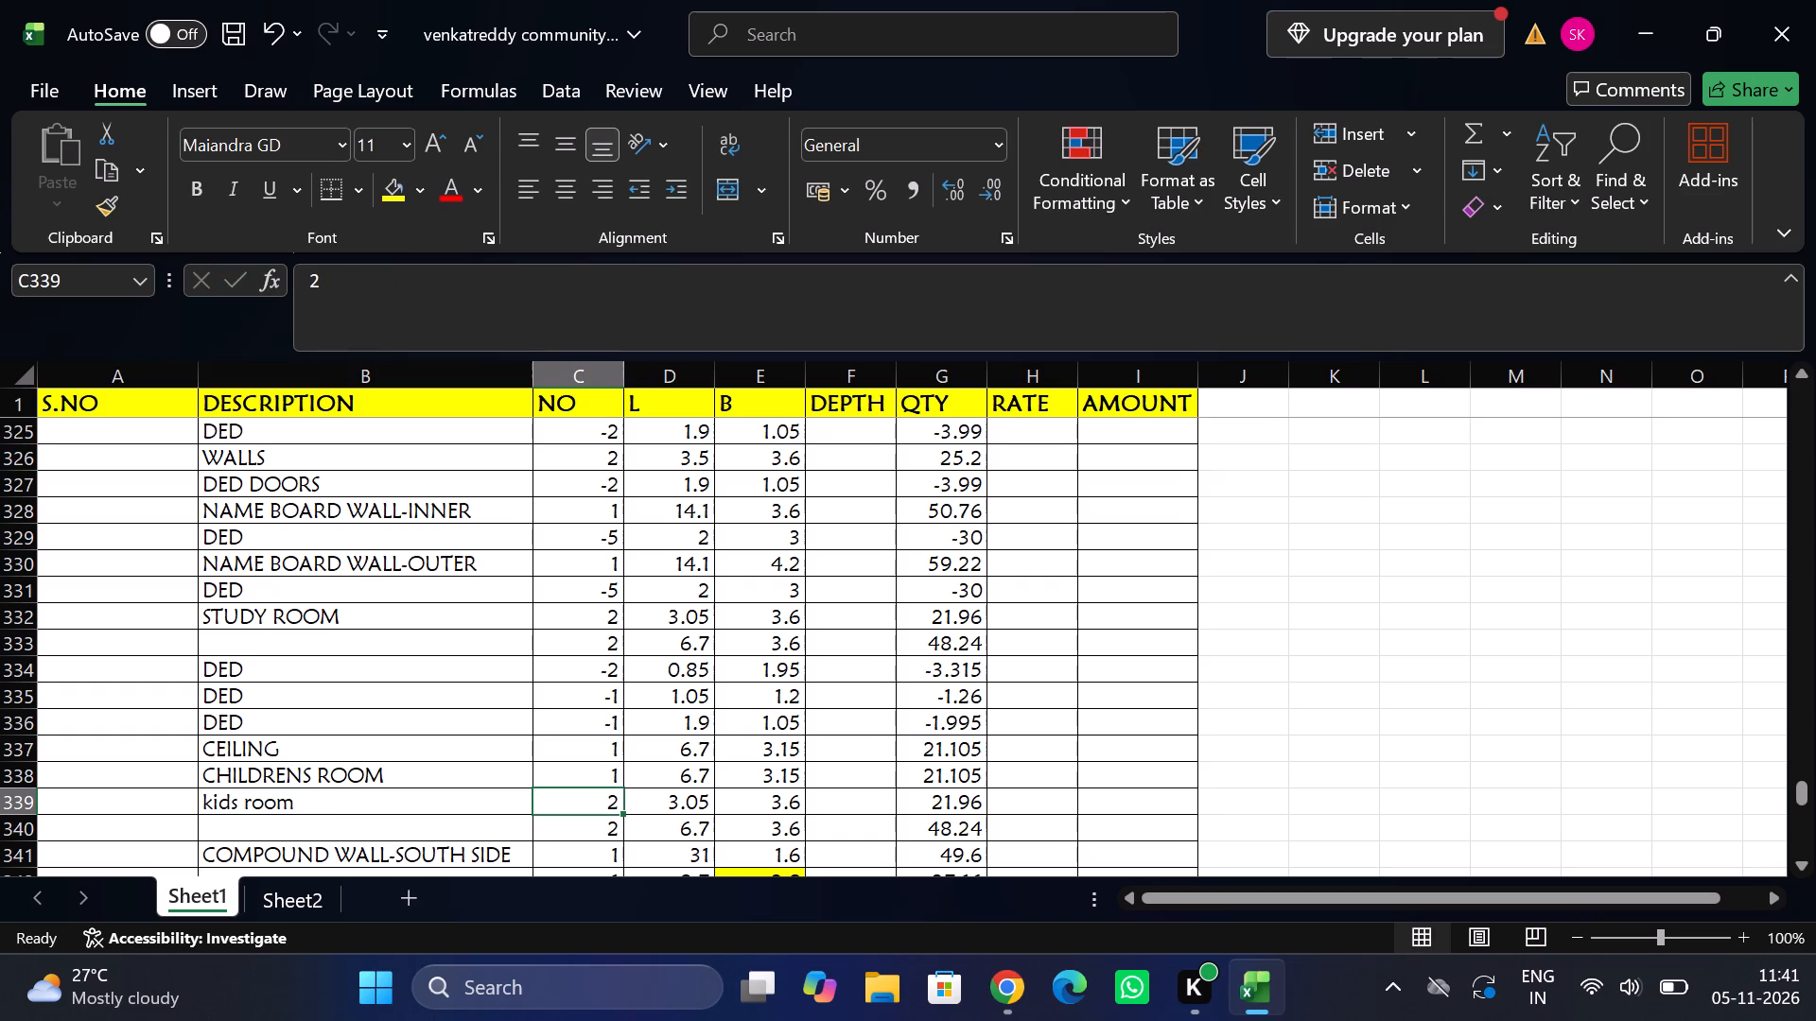
Insert two blank rows directly above the PAINTING total row.
scroll(396, 799, "down", 2)
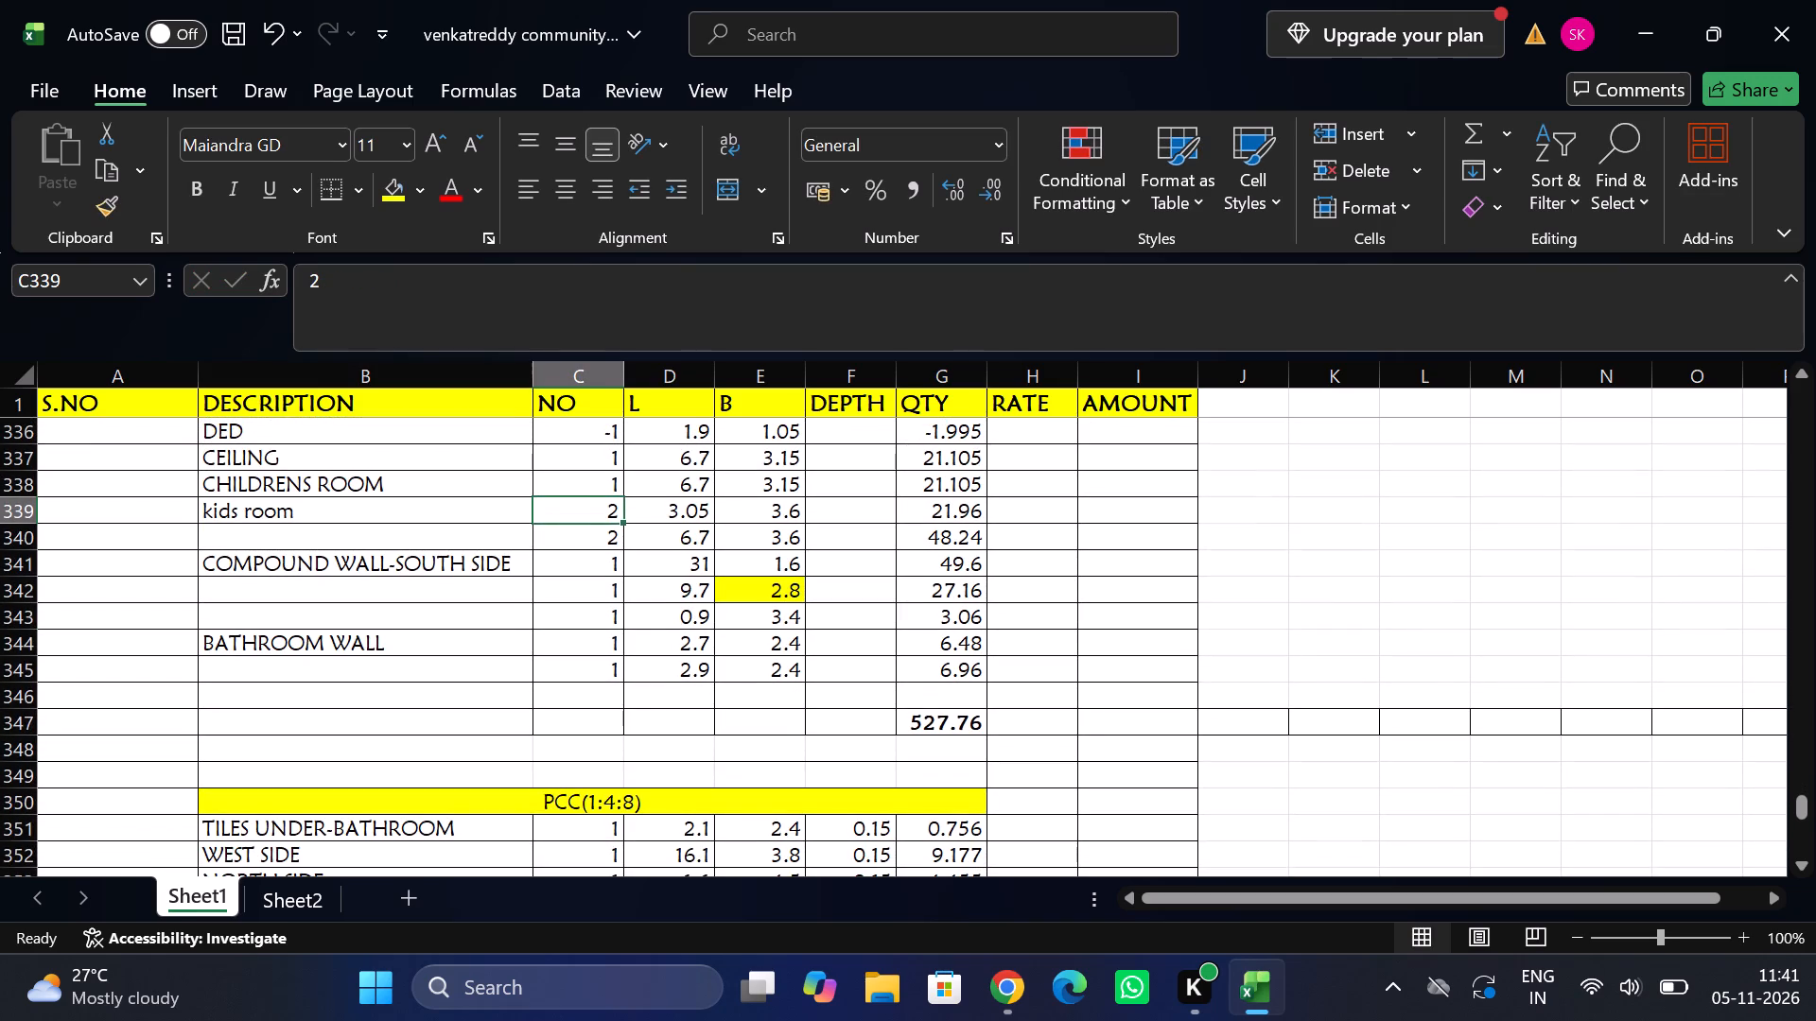
left_click(32, 720)
right_click(32, 720)
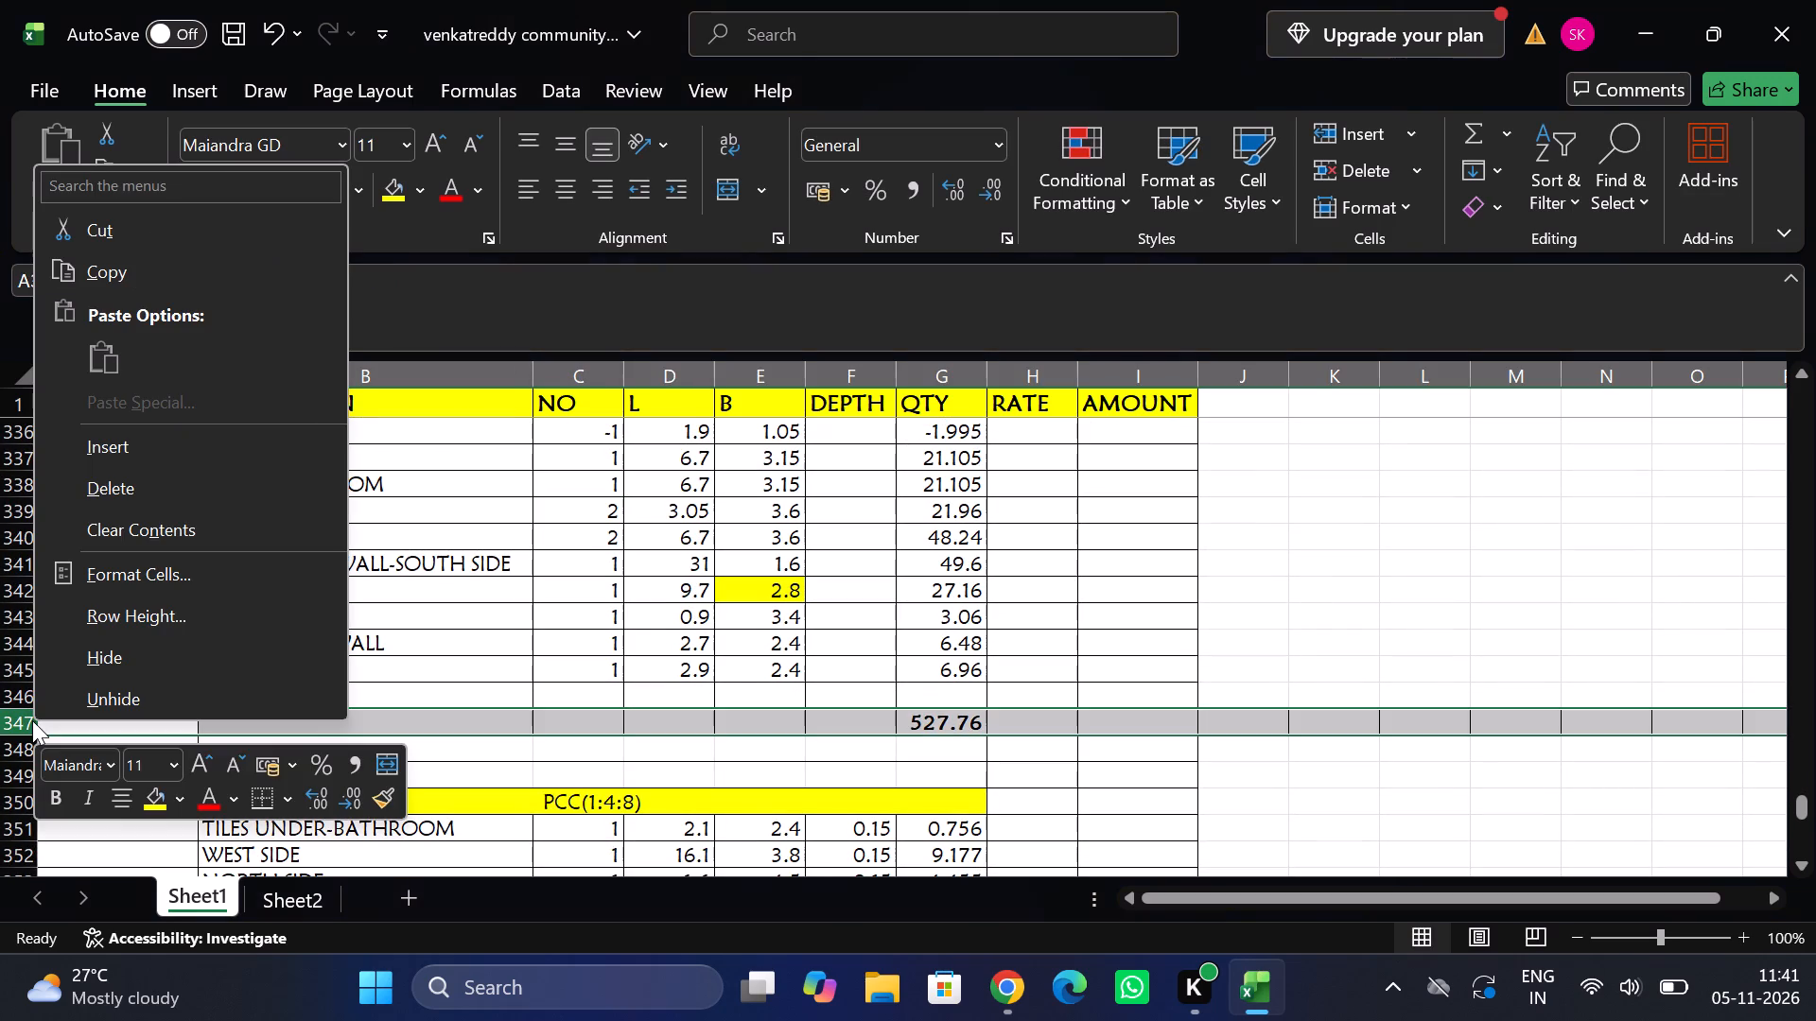
left_click(137, 456)
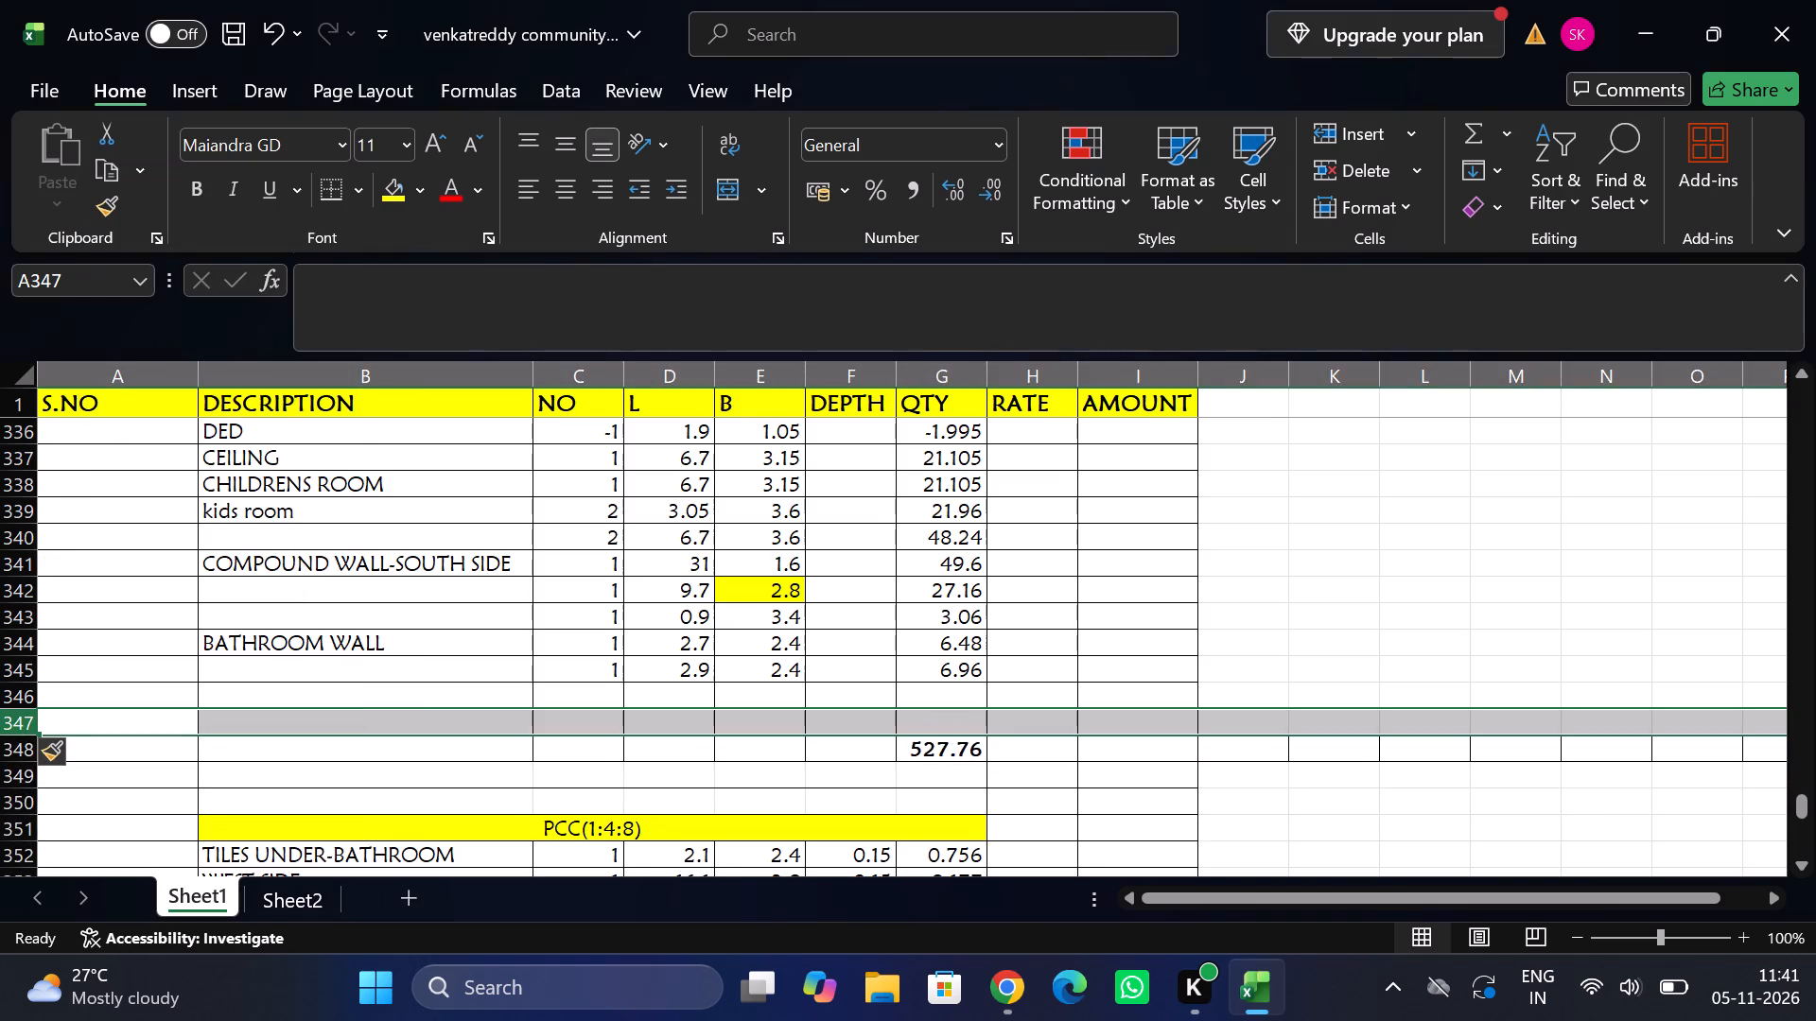
key("ctrl+y")
Copy the WALL PUTTY ceiling outer hall and systems room rows into the first blank rows below the PAINTING bathroom wall entries.
scroll(358, 633, "up", 1)
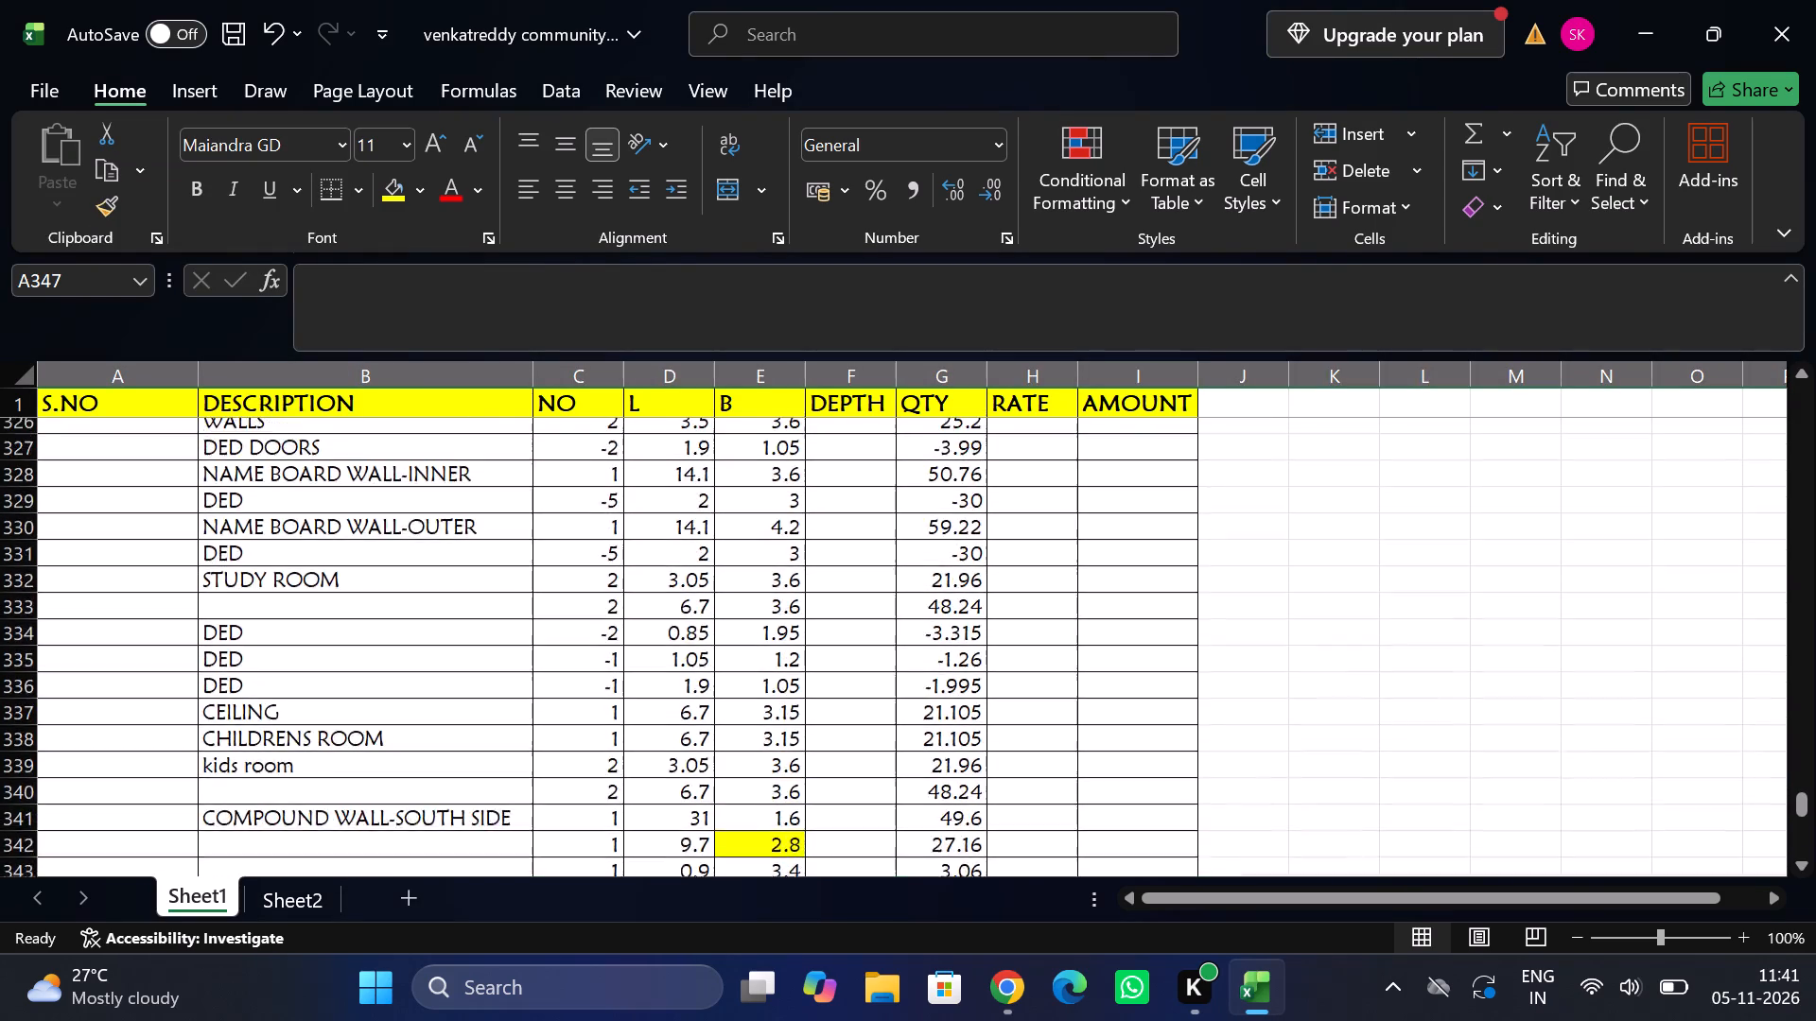
scroll(358, 633, "up", 2)
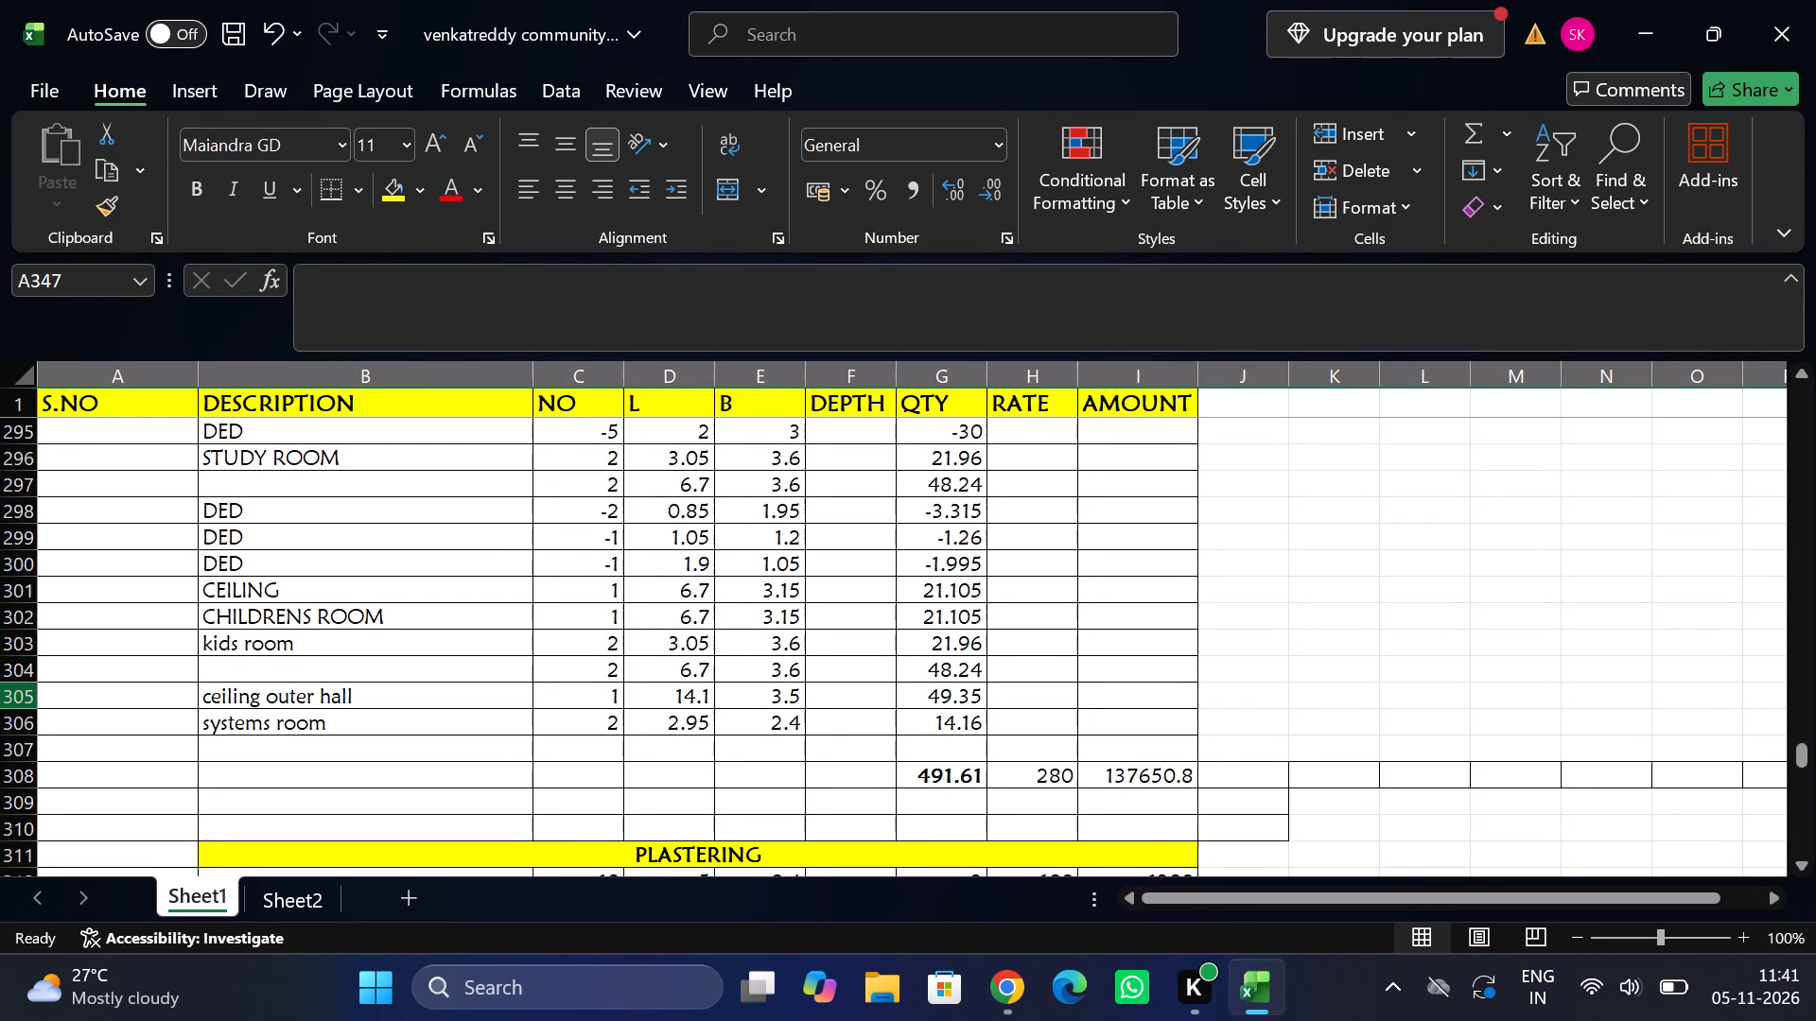
left_click_drag(24, 698, 26, 719)
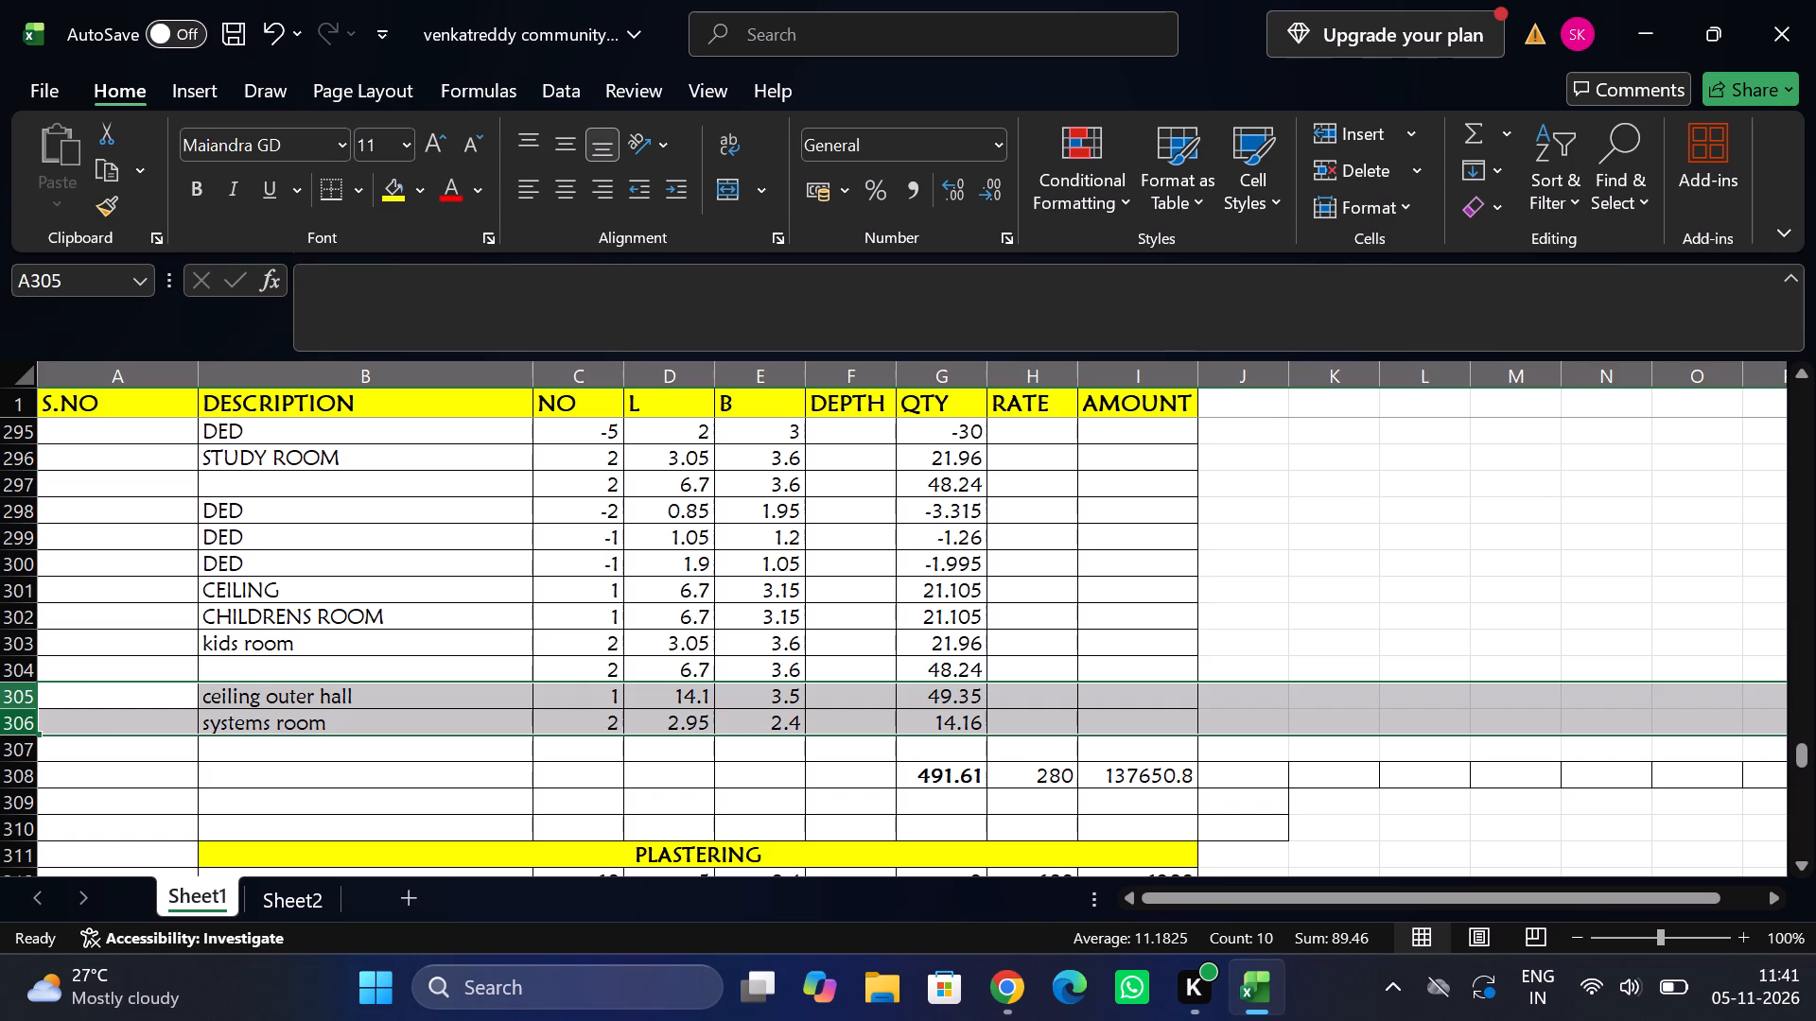
key("ctrl+c")
scroll(429, 801, "down", 2)
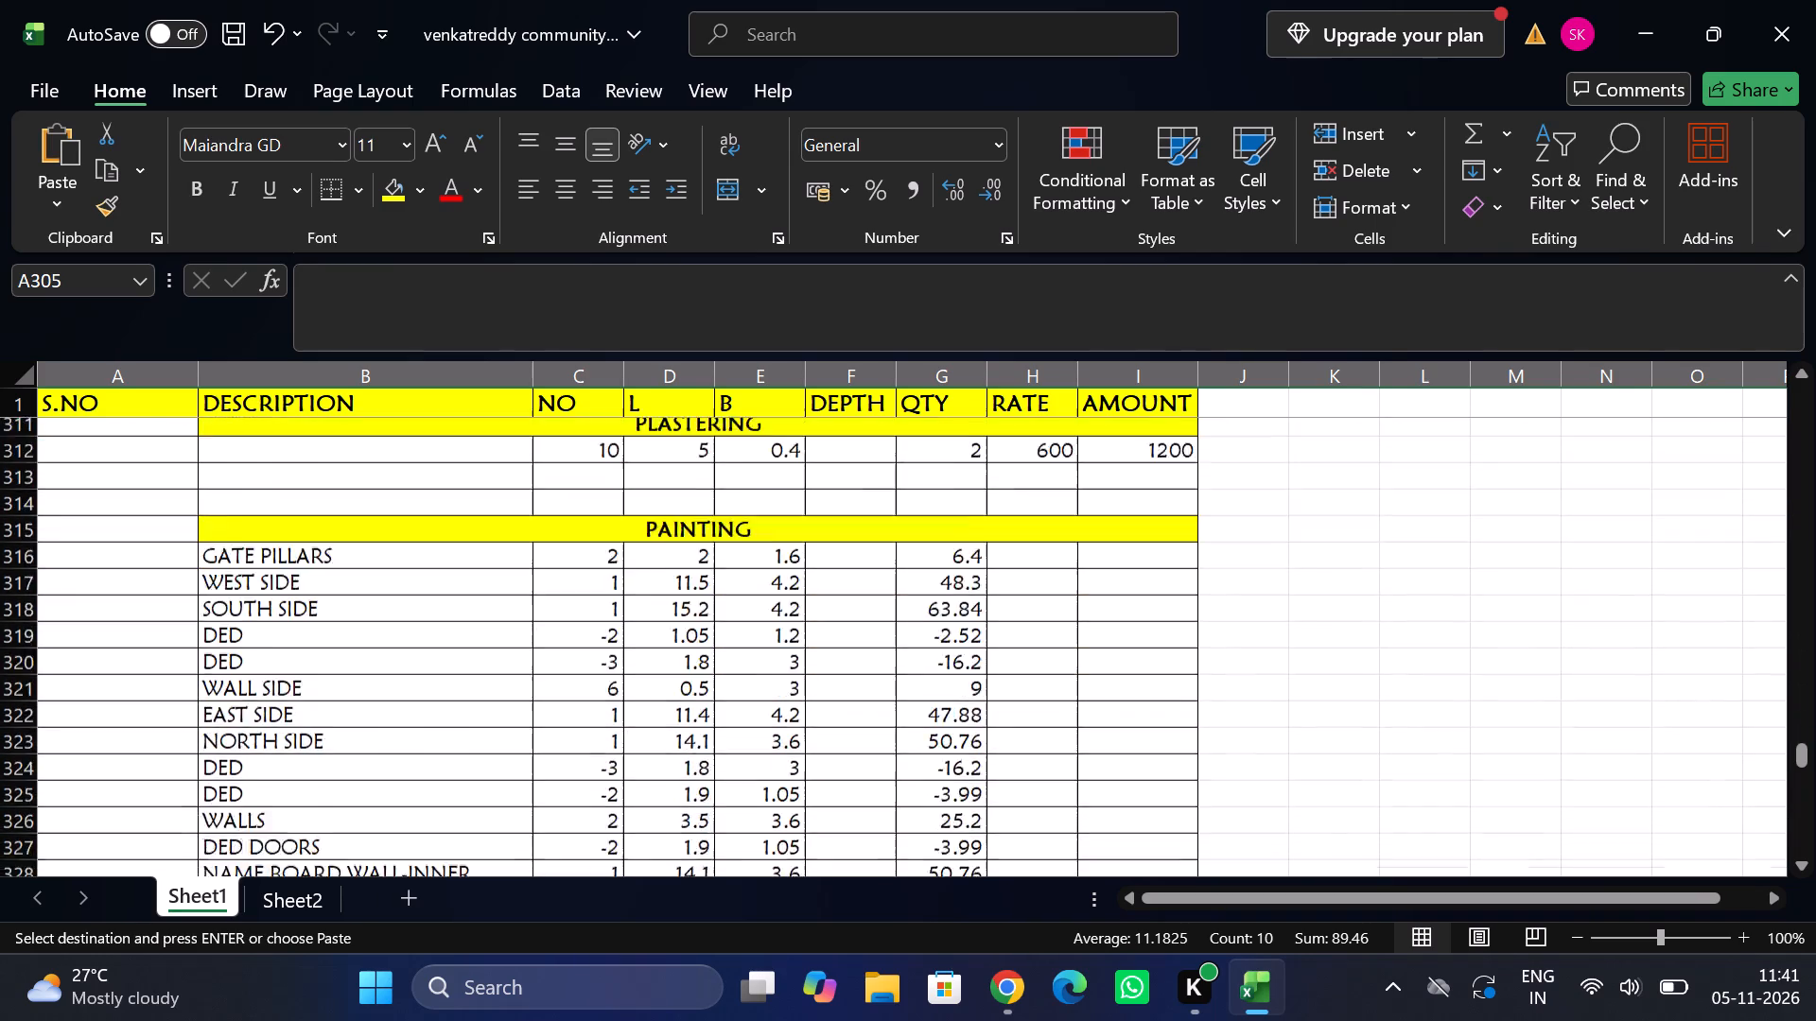
scroll(429, 801, "down", 3)
scroll(429, 801, "up", 1)
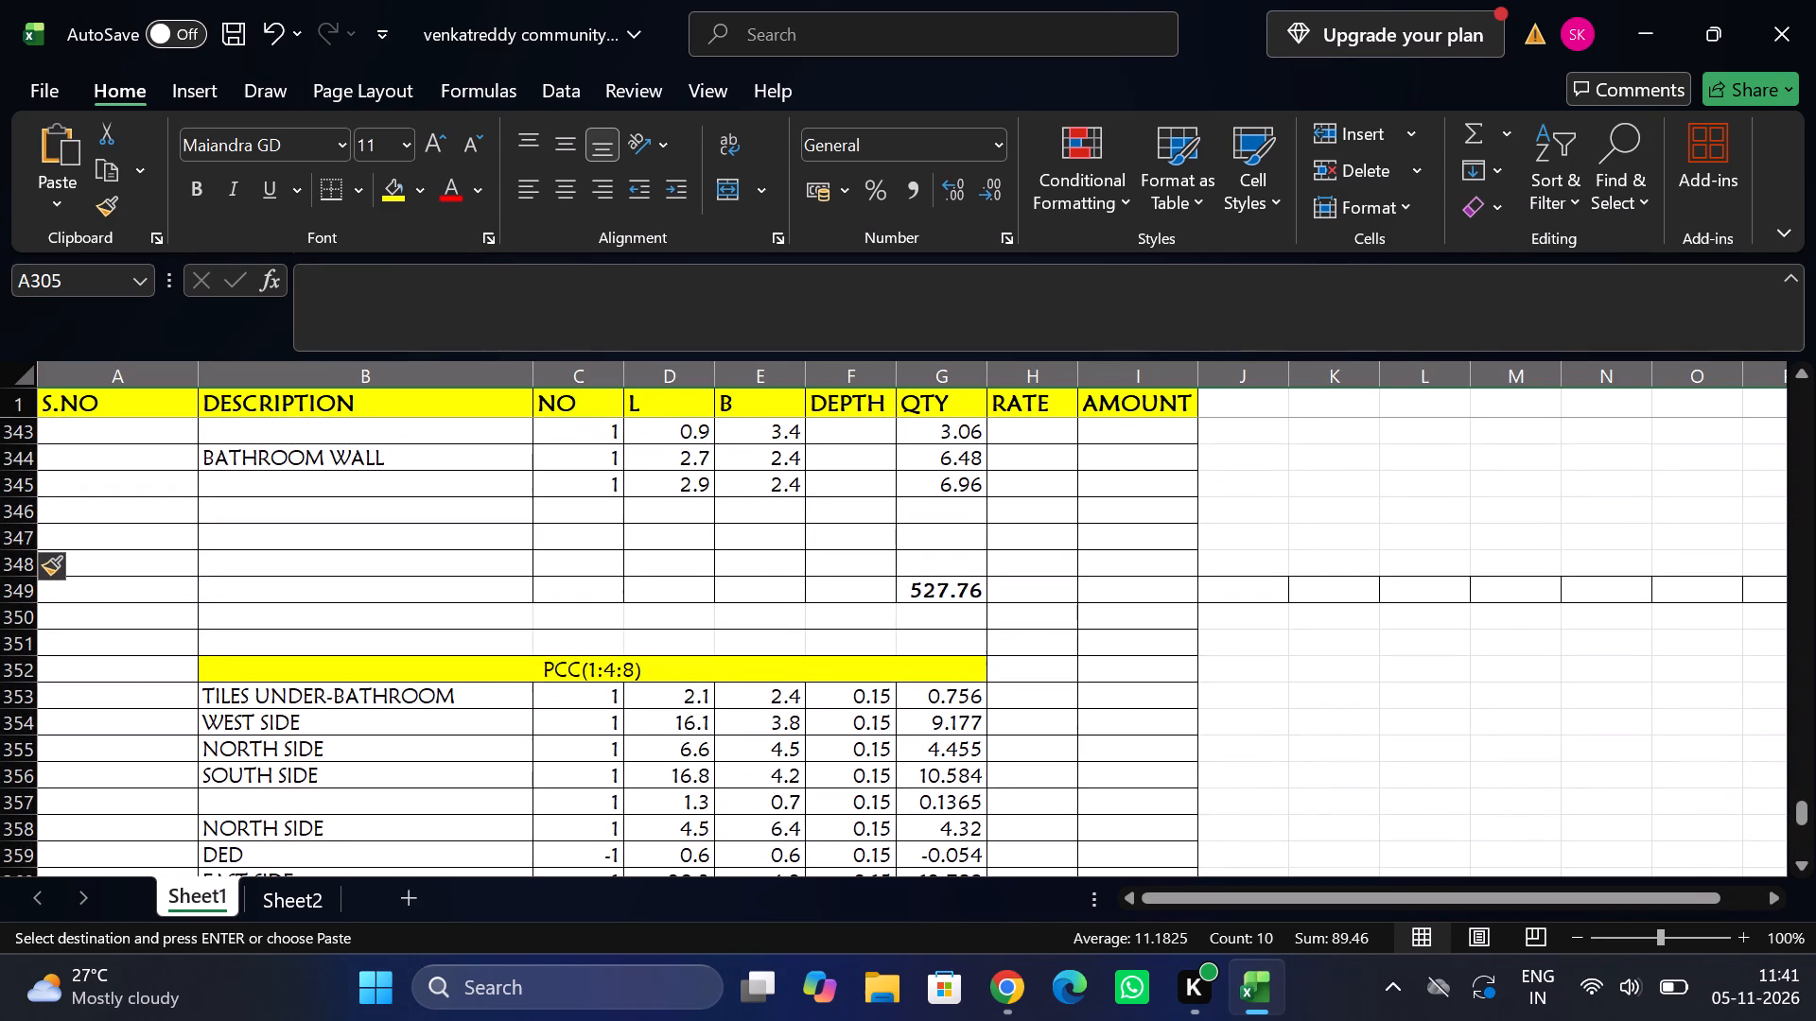
left_click(18, 508)
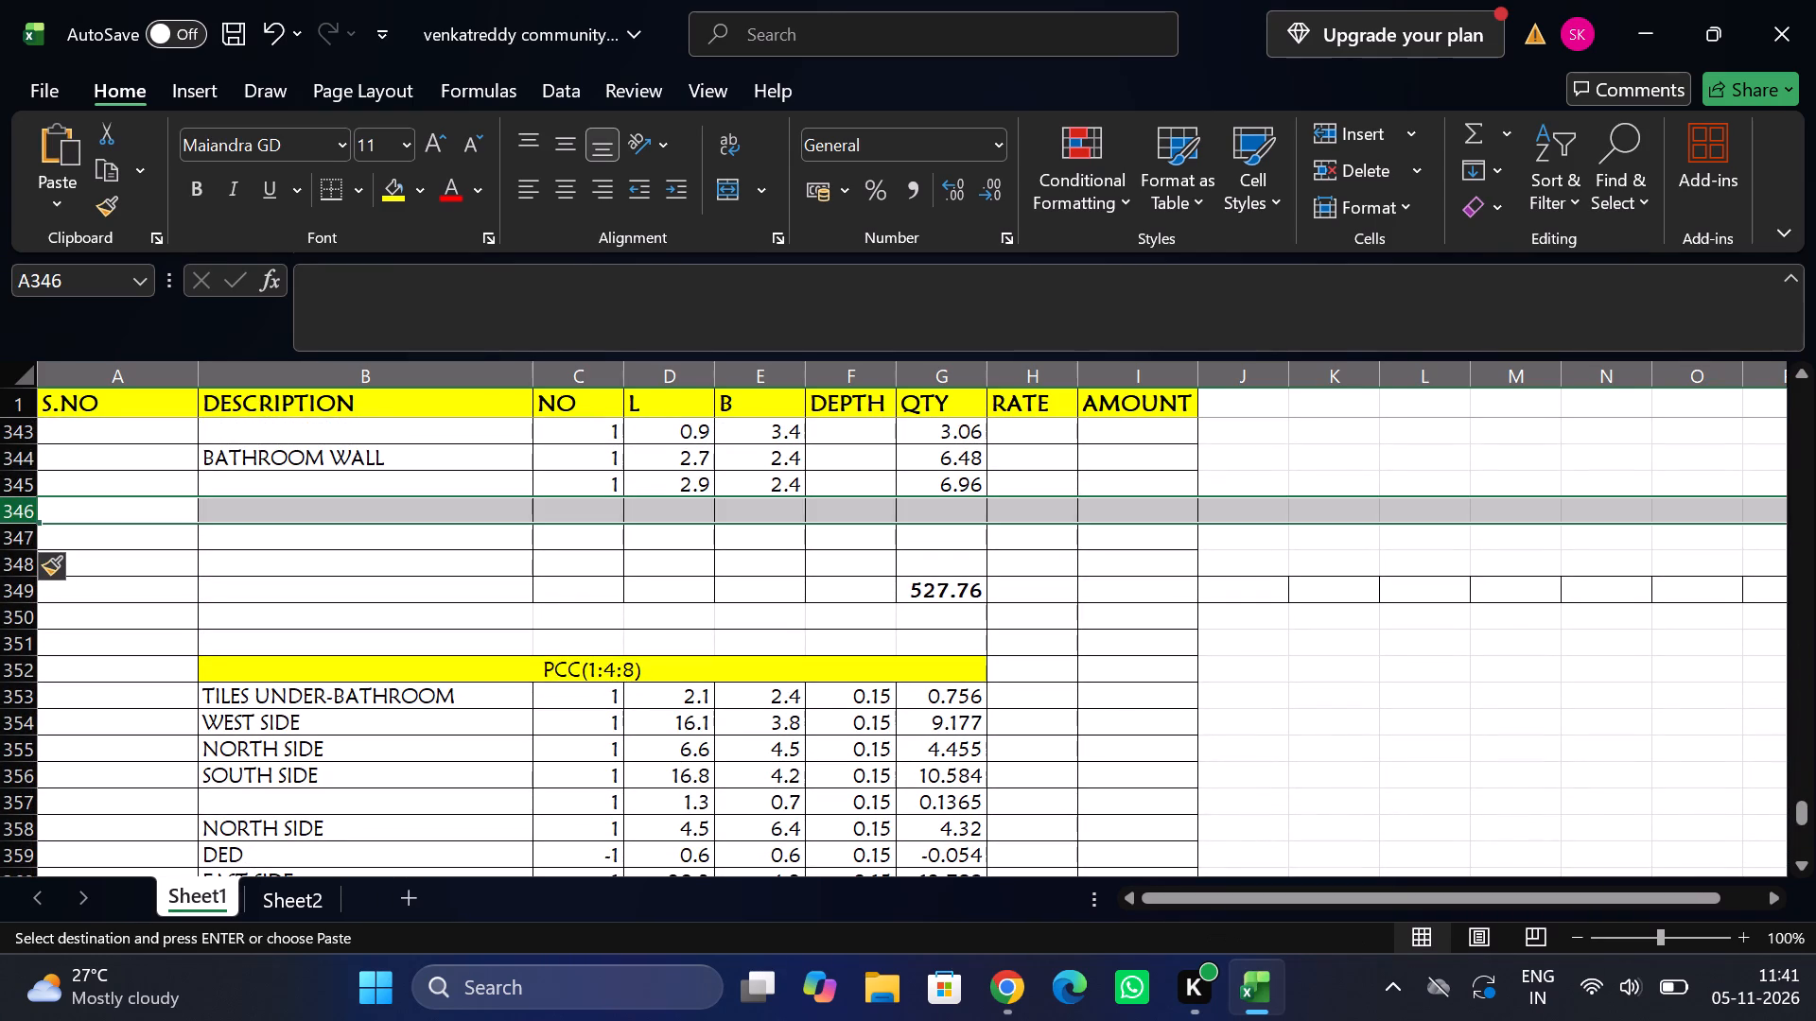
key("Return")
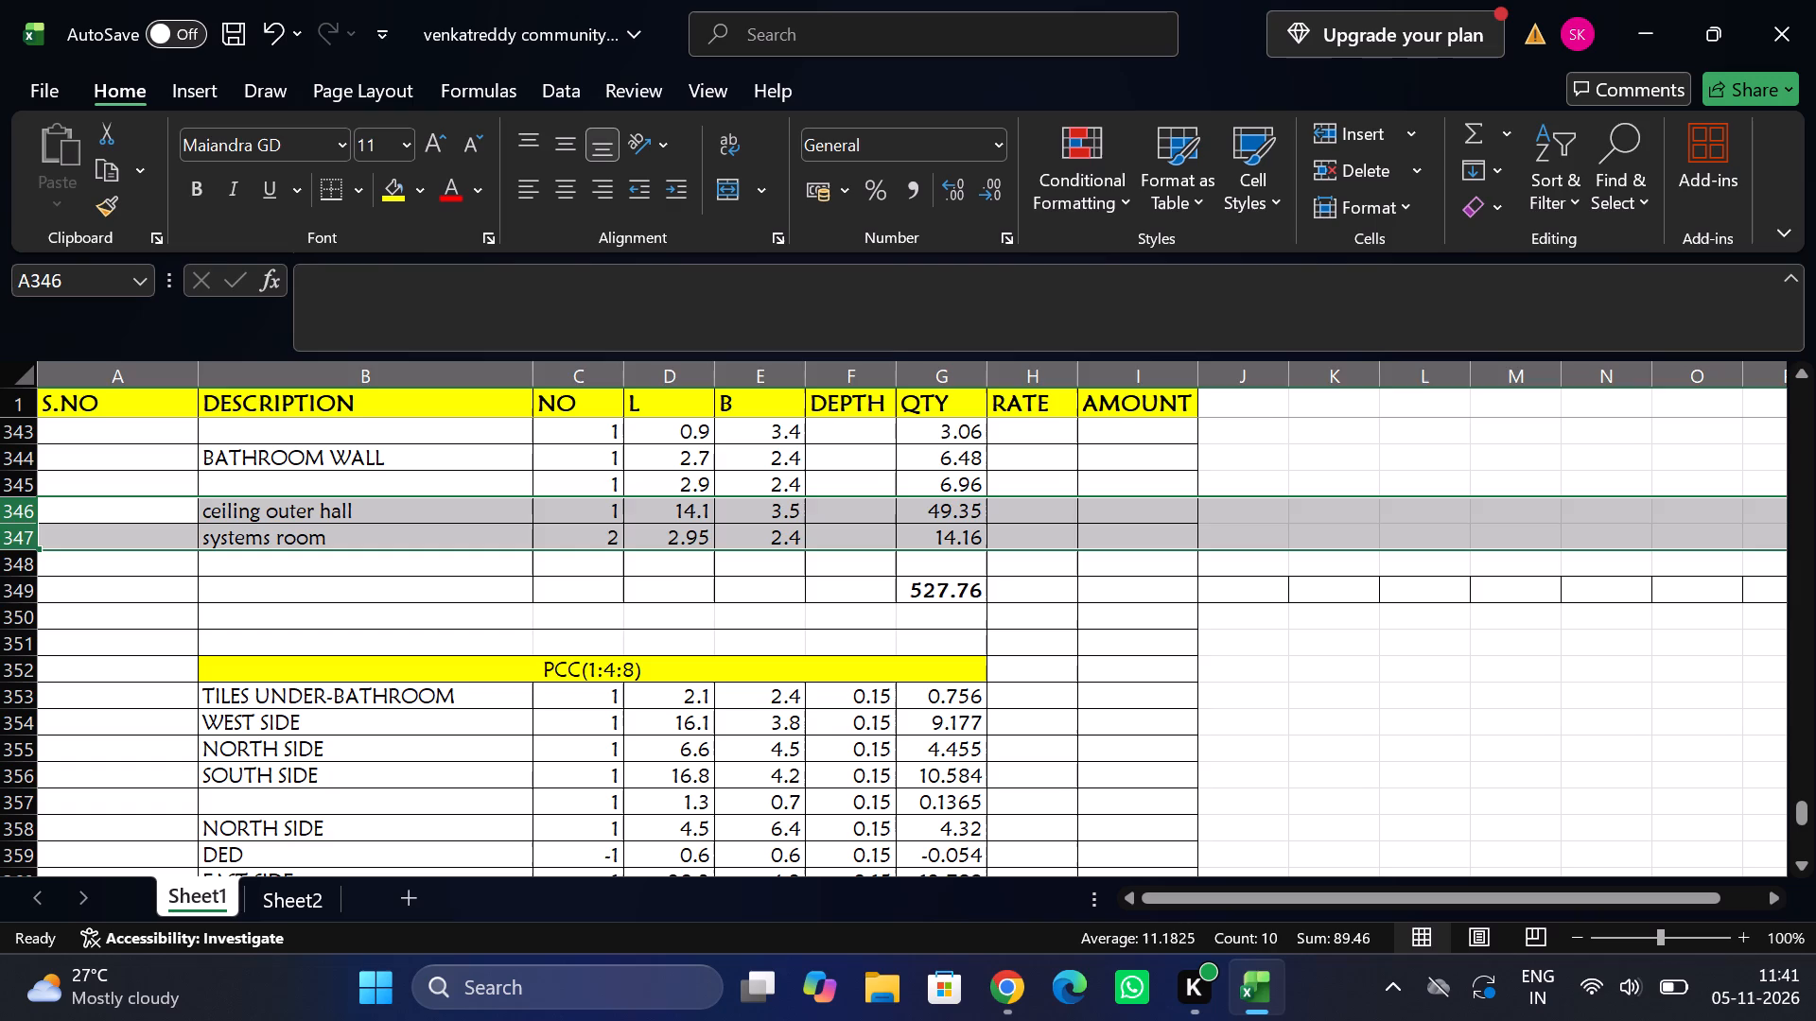
Extend the PAINTING total quantity formula to include the copied ceiling outer hall and systems room rows.
double_click(958, 586)
left_click_drag(980, 496, 980, 498)
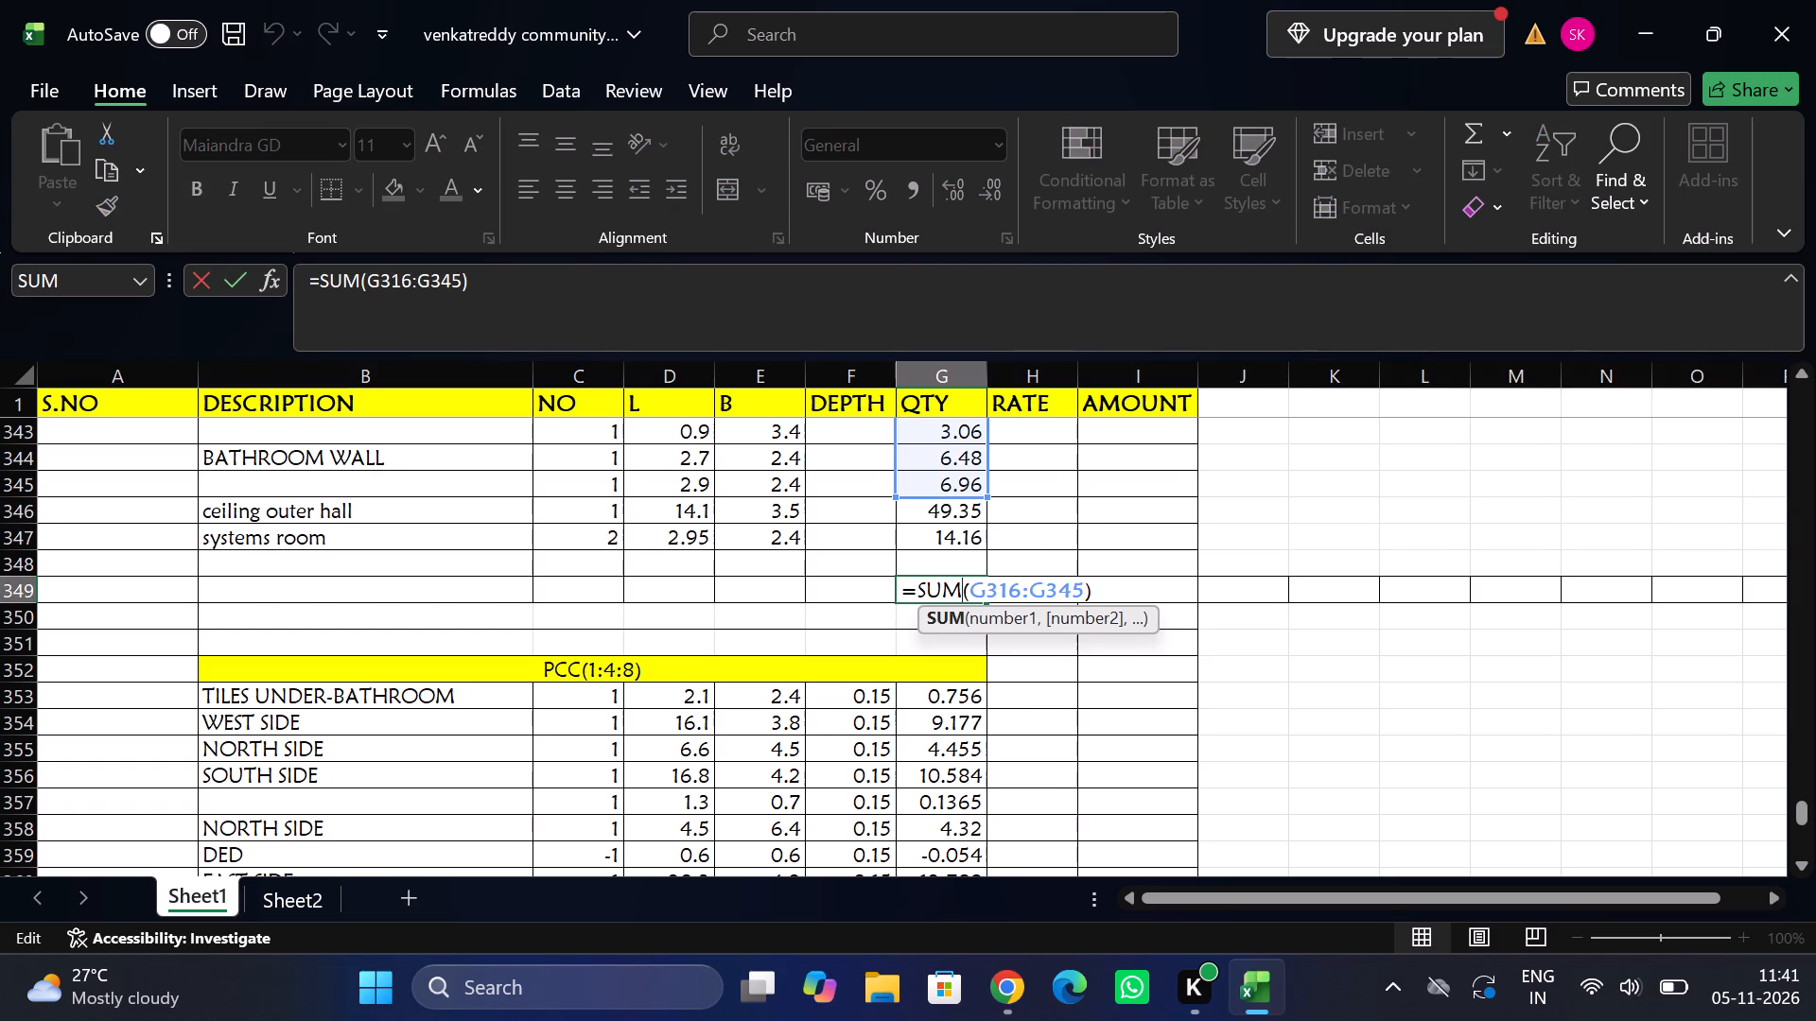
left_click_drag(980, 498, 976, 540)
key("Return")
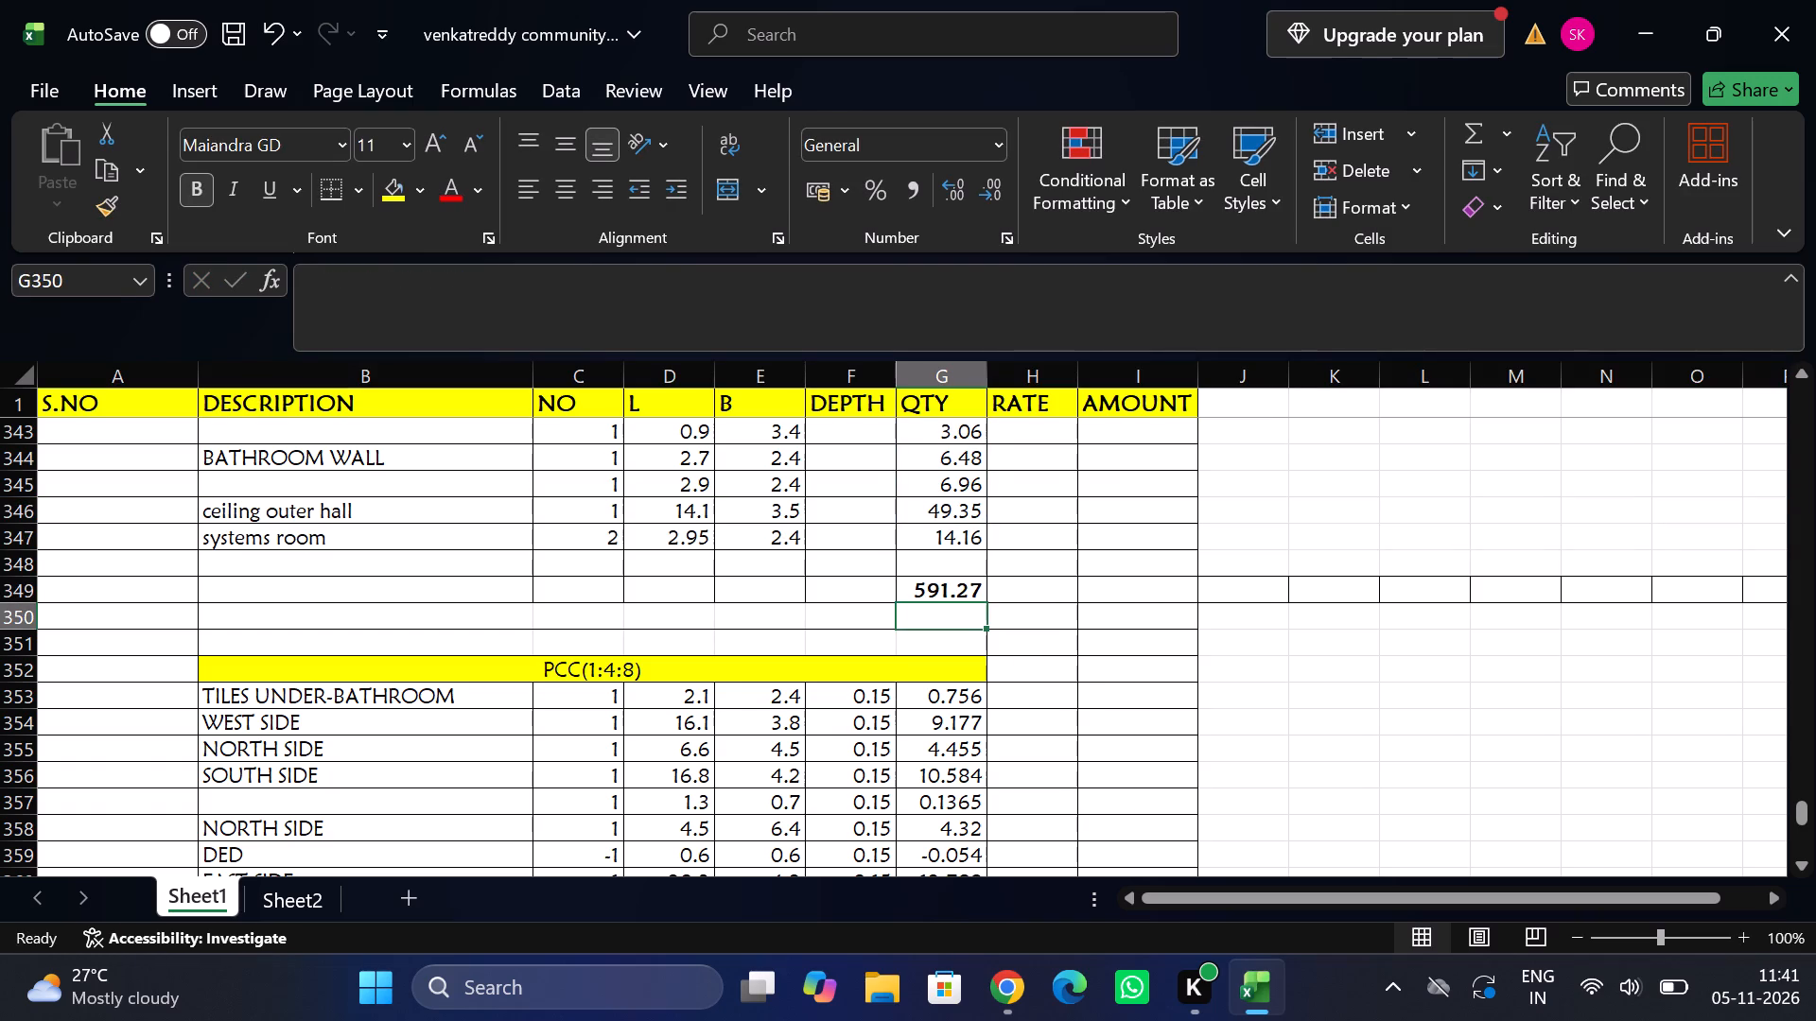
Enter a rate of 300 in the PAINTING total row and calculate its amount as rate times quantity.
left_click(1042, 582)
scroll(1042, 582, "up", 1)
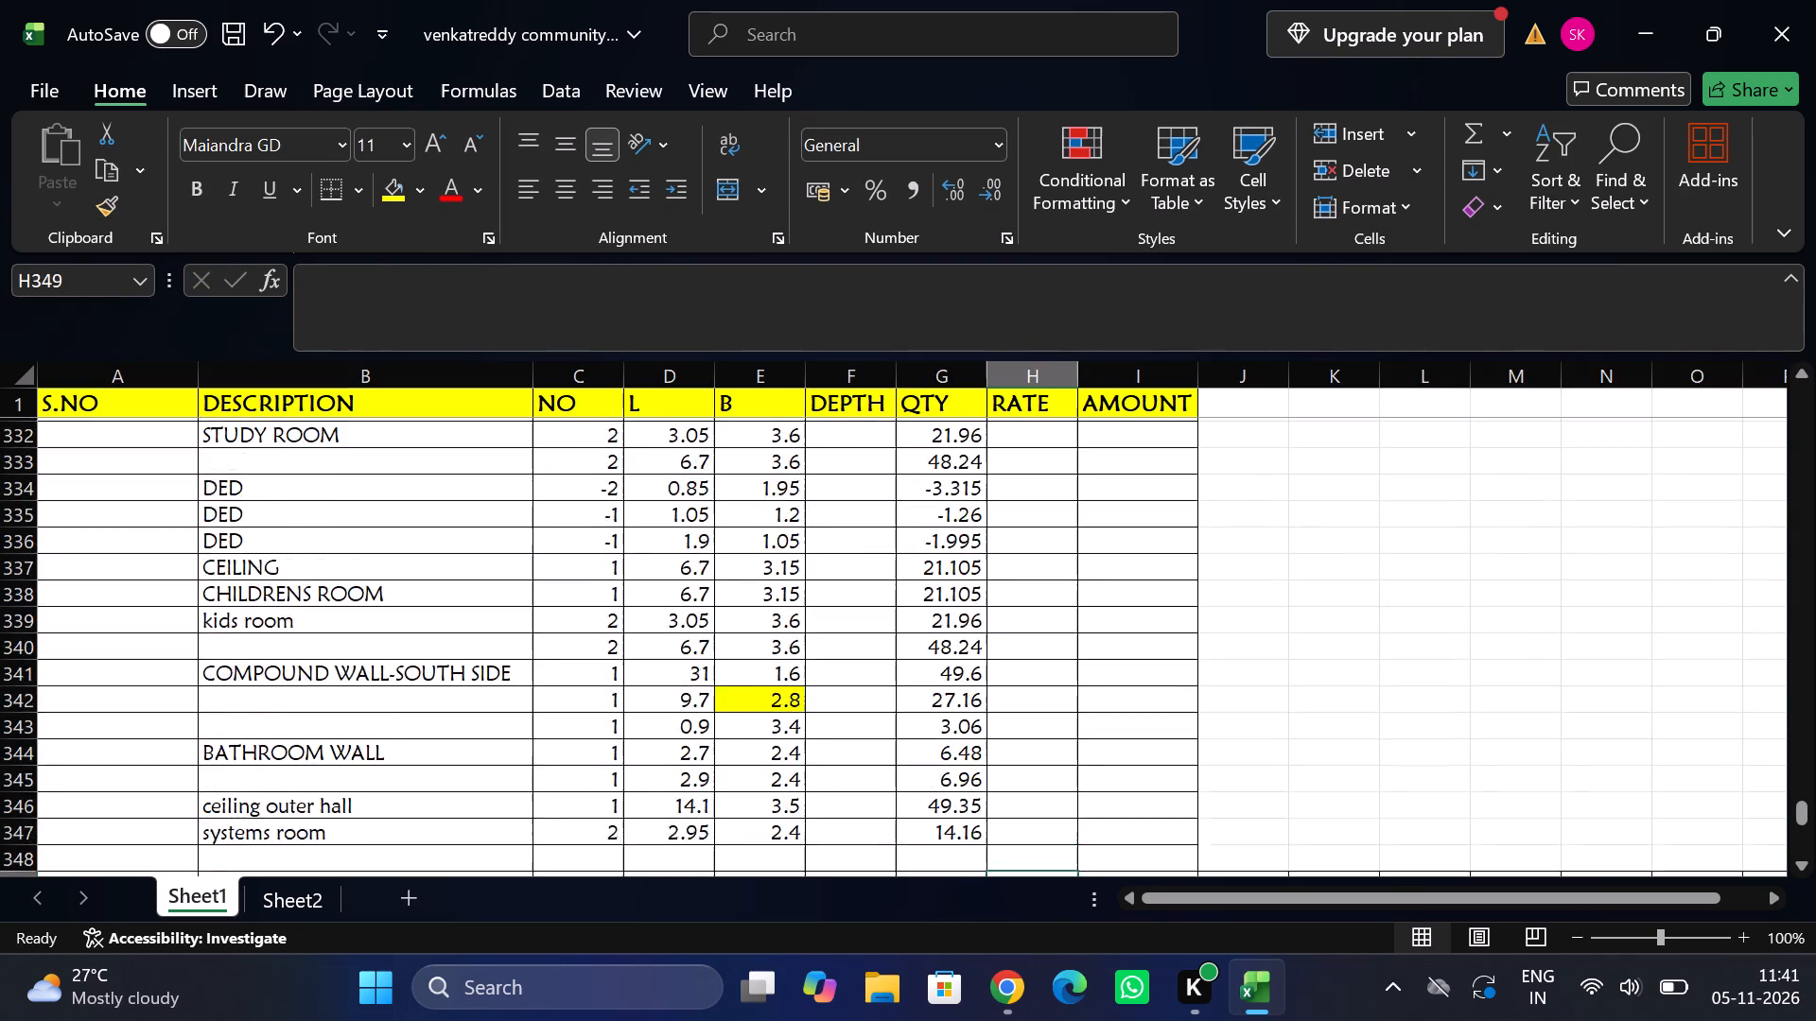
scroll(1042, 582, "up", 2)
scroll(1042, 582, "down", 4)
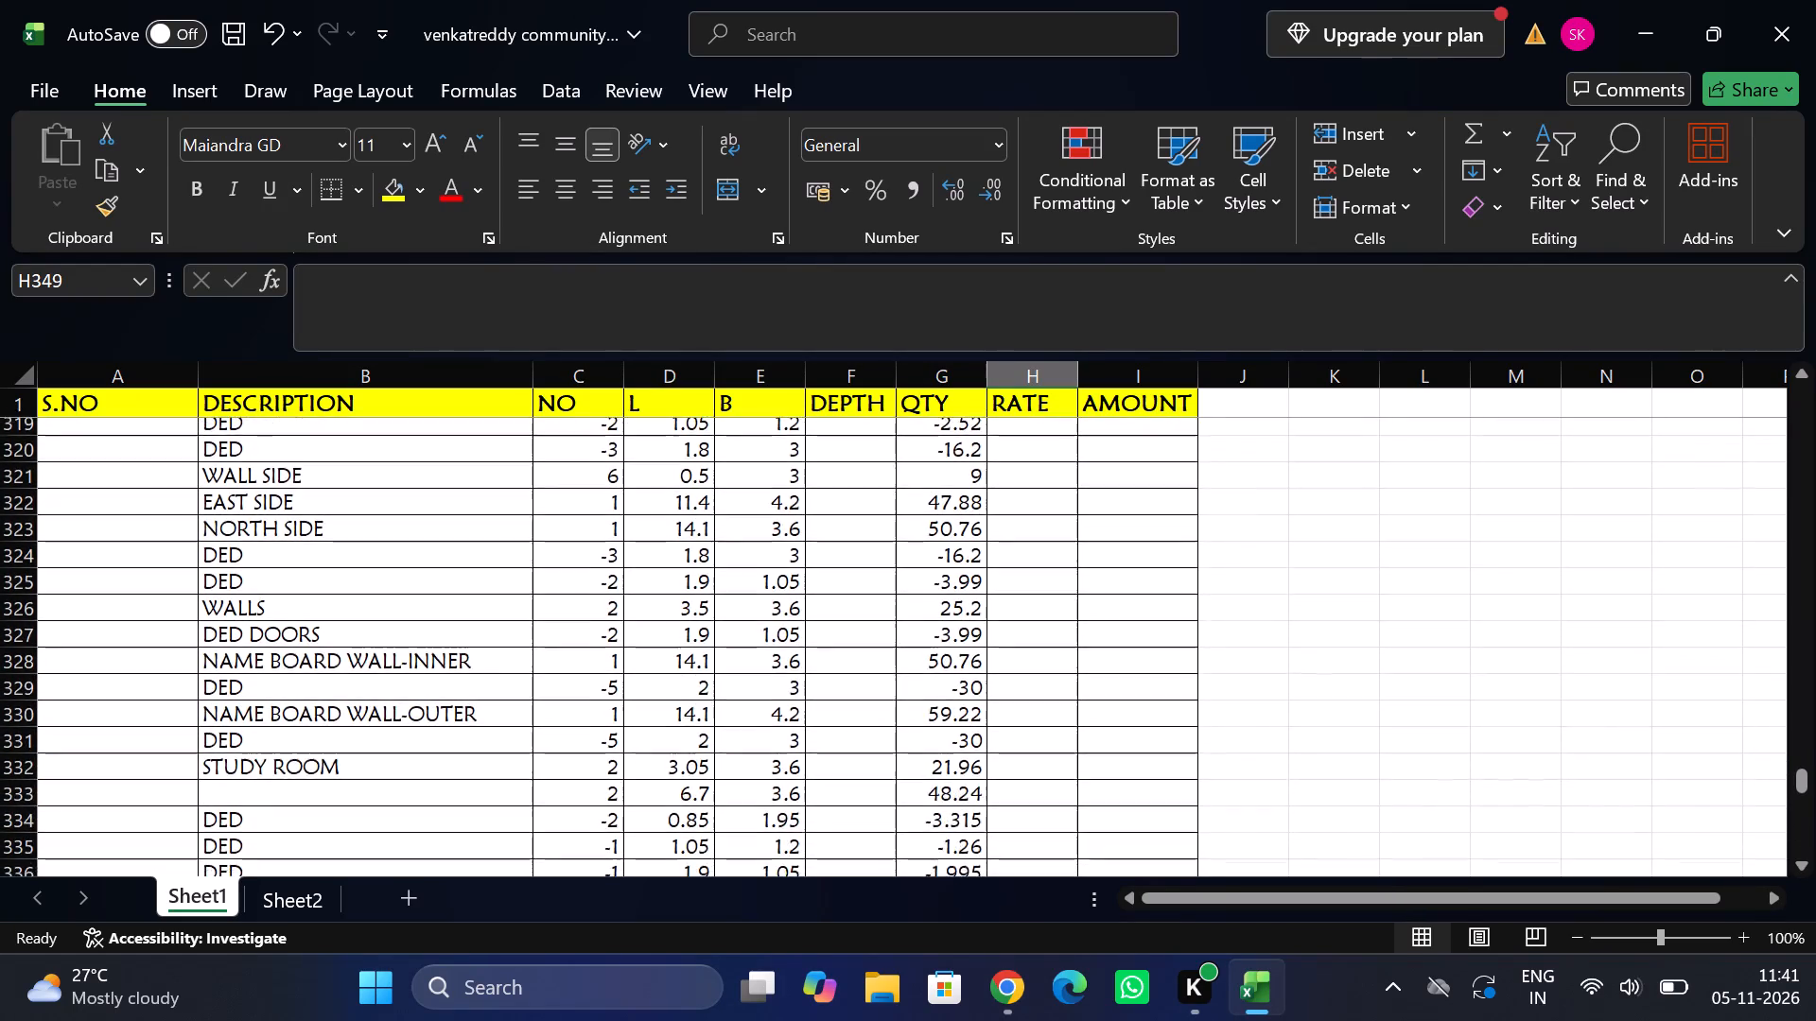
scroll(1042, 582, "down", 3)
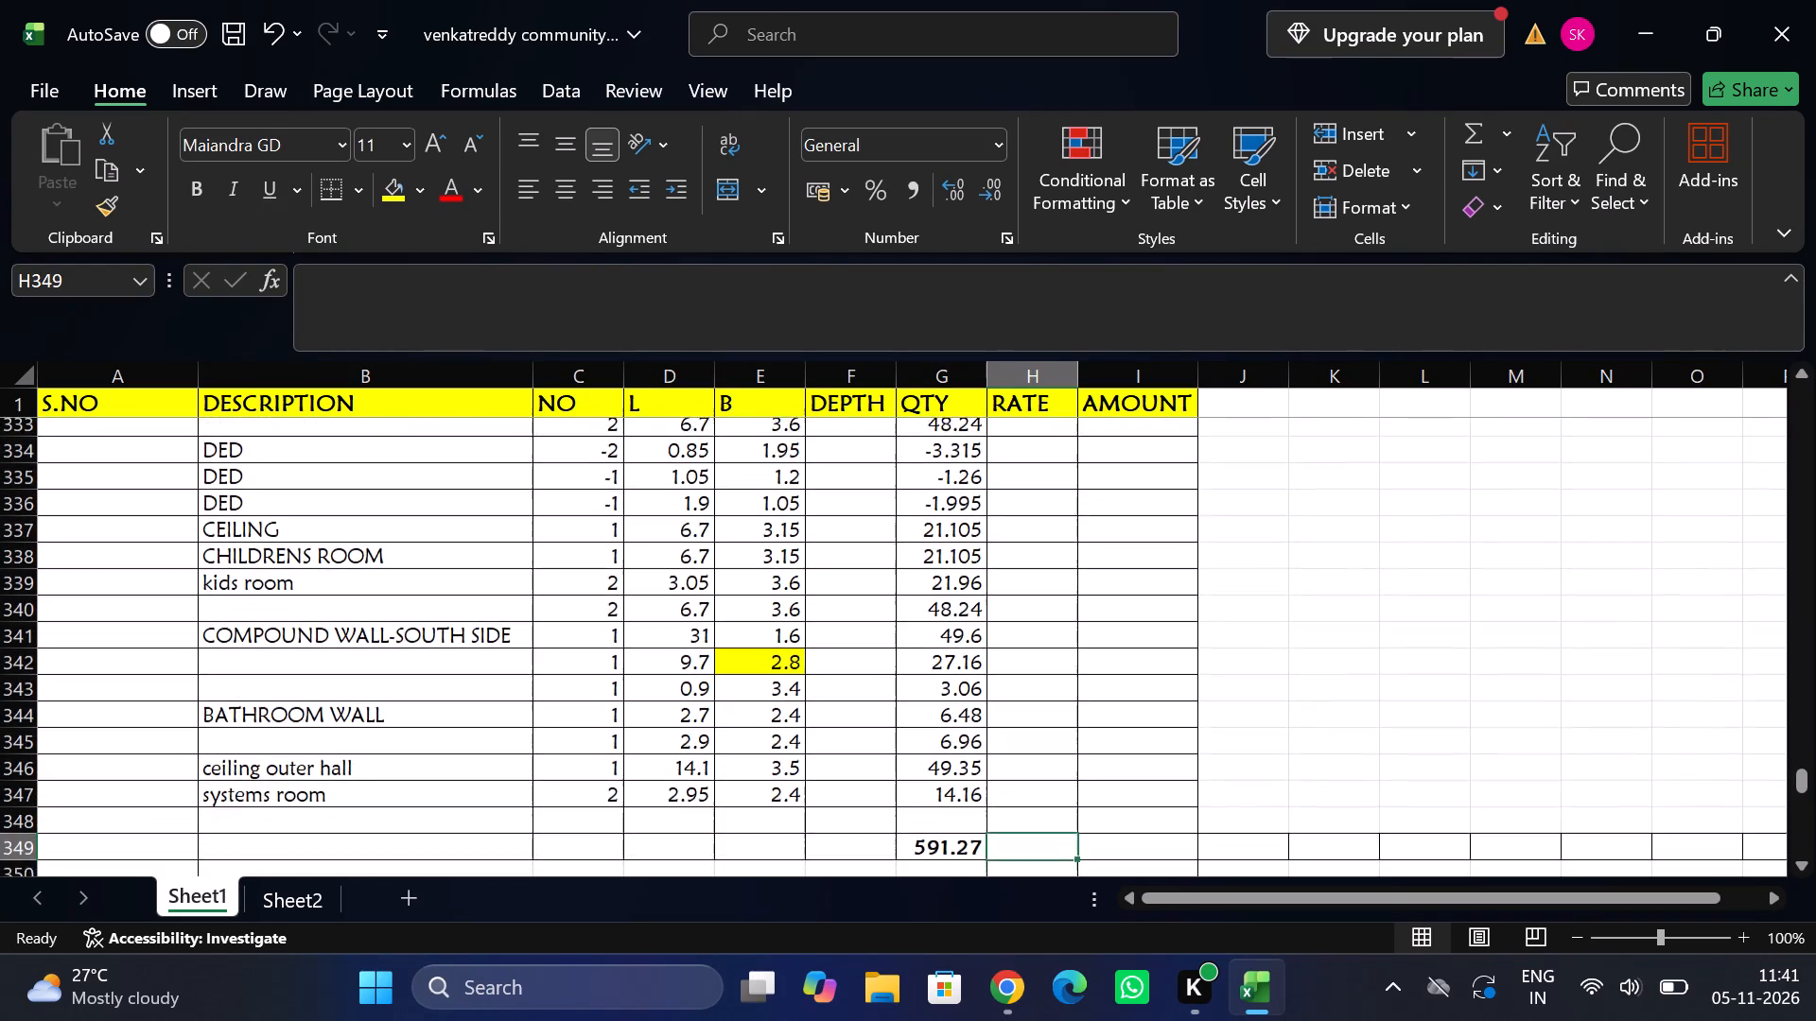
scroll(1042, 582, "down", 1)
type("30")
key("Tab")
key("shift+Tab")
type("300")
key("Tab")
key("equal")
key("Left")
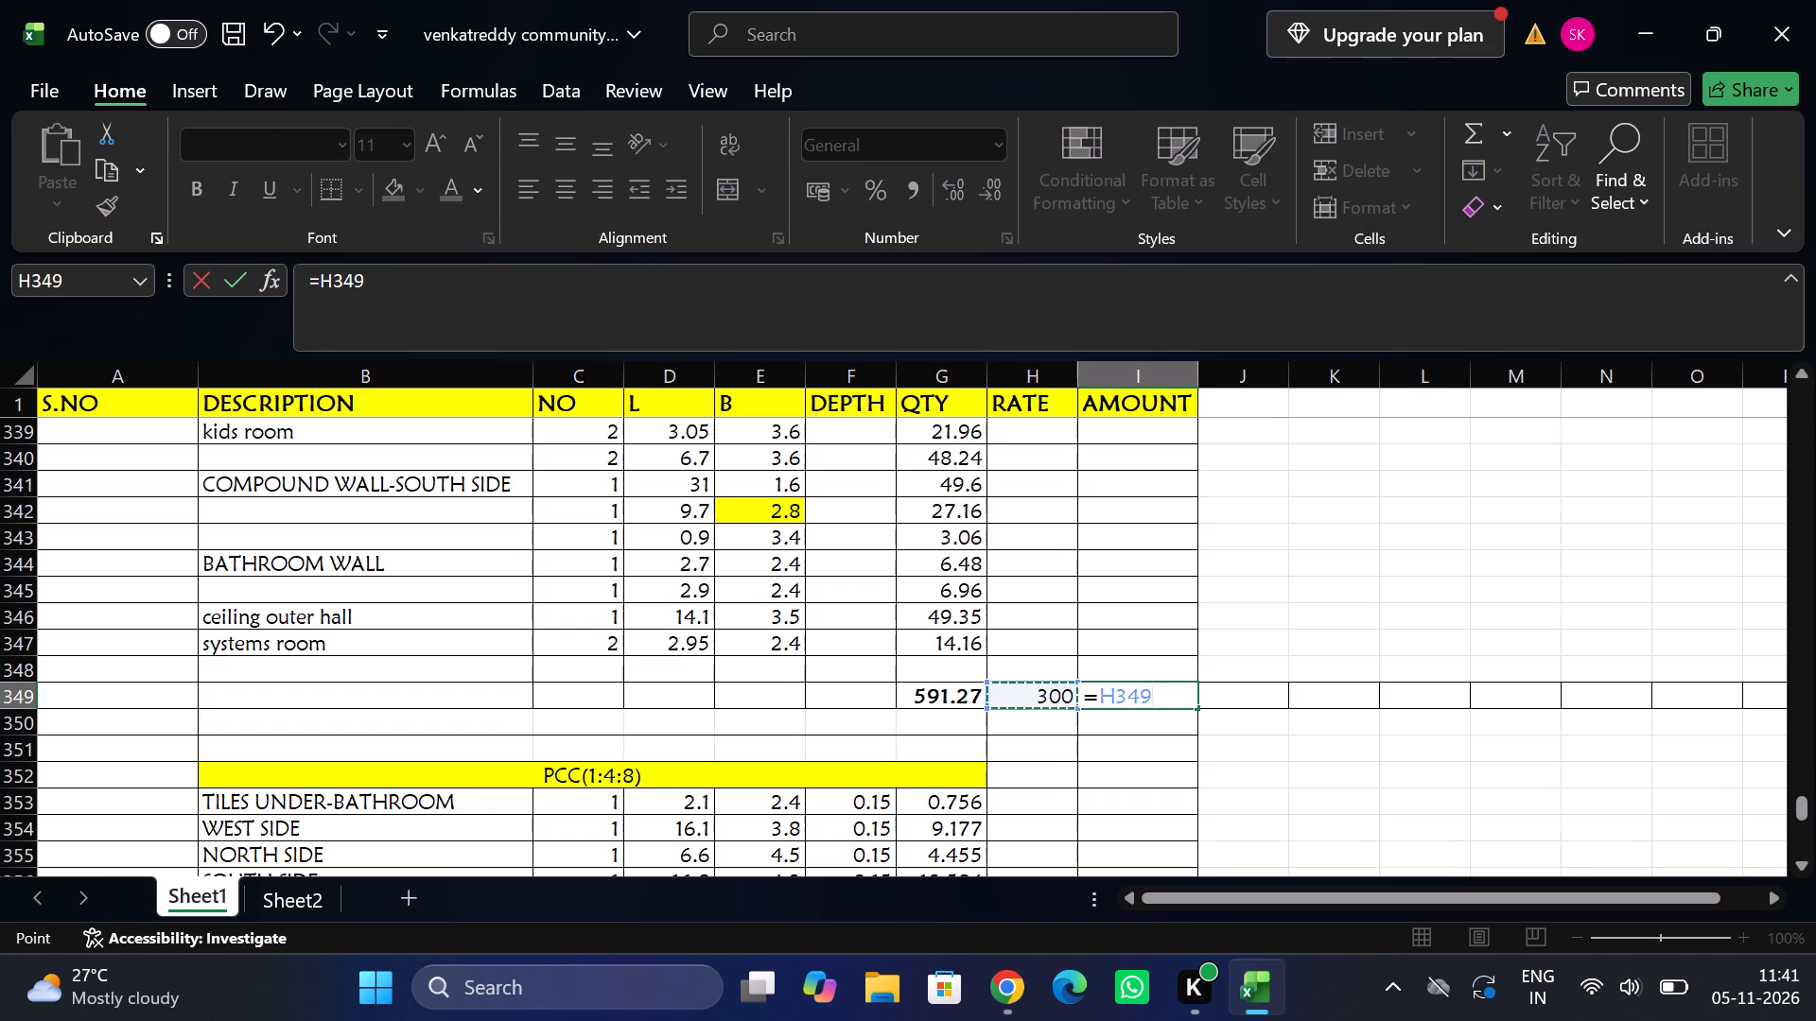
key("shift+asterisk")
key("Left")
key("Left")
key("Return")
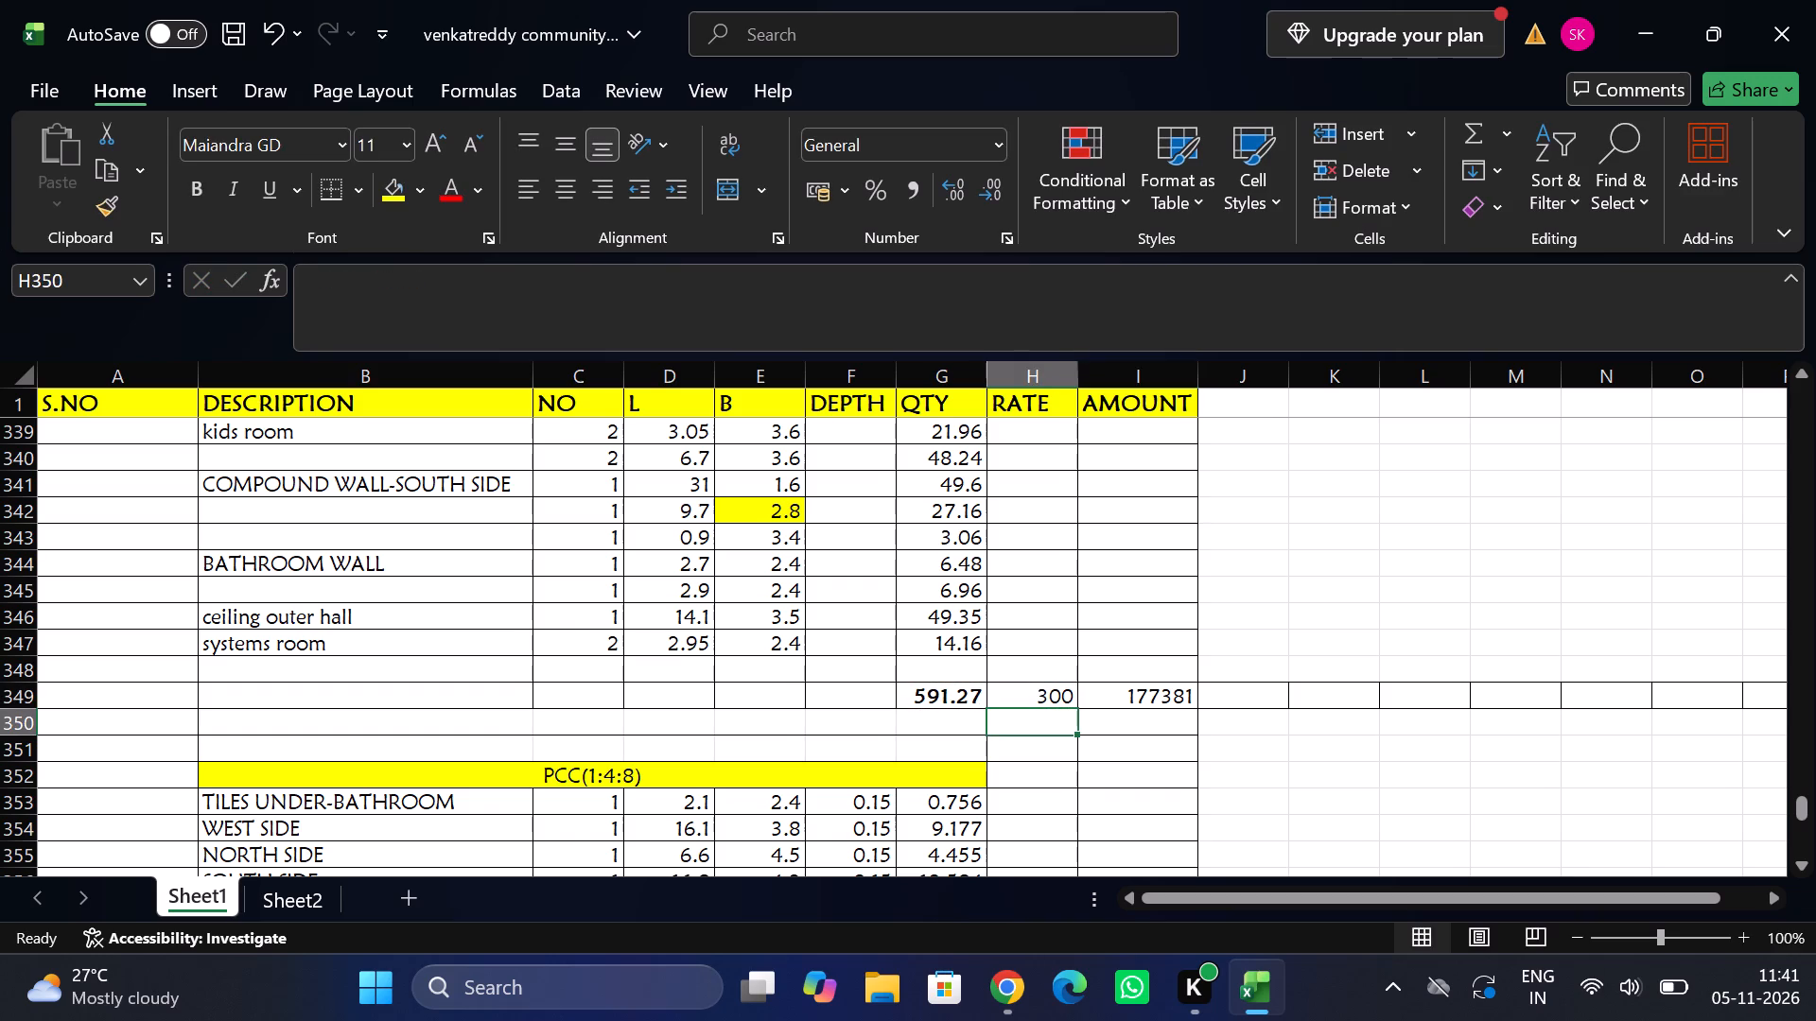
Add the description "labour charges for scarping" in bold directly below the PAINTING total row.
left_click(263, 727)
type("labour chrg")
key("BackSpace")
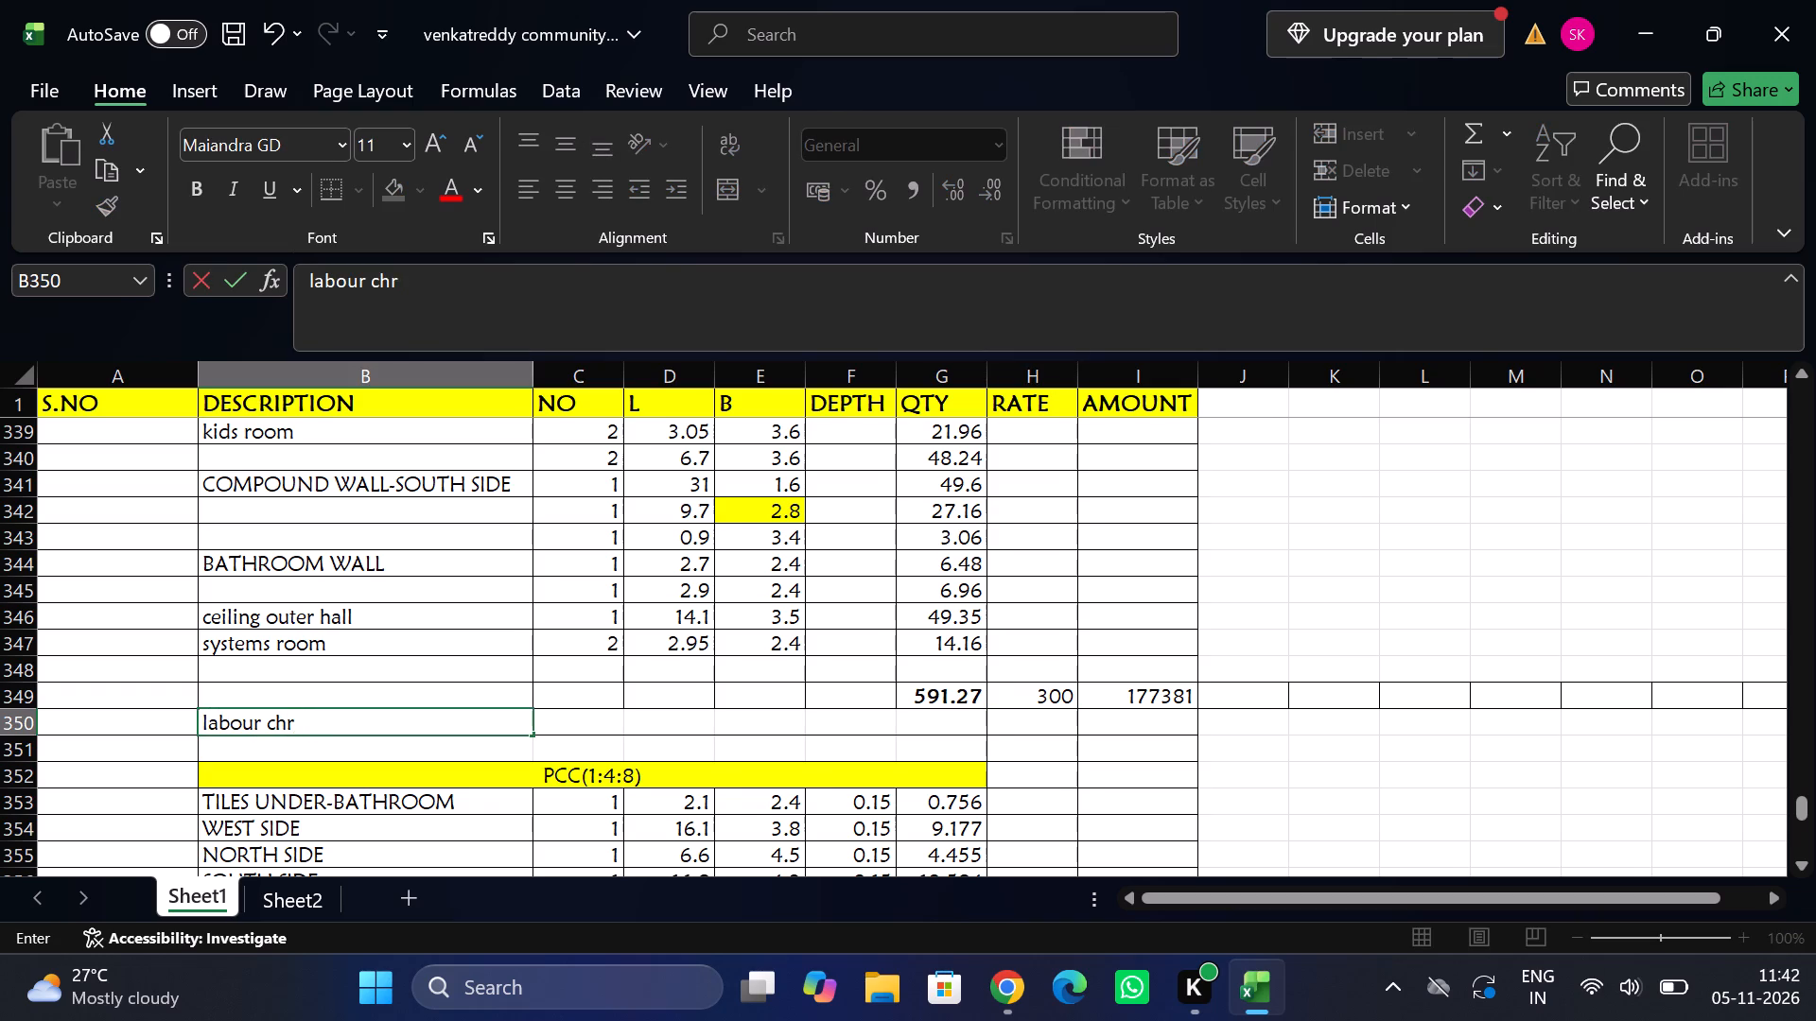
key("BackSpace")
type("arges")
key("space")
type("for")
key("space")
type("scarping")
key("Tab")
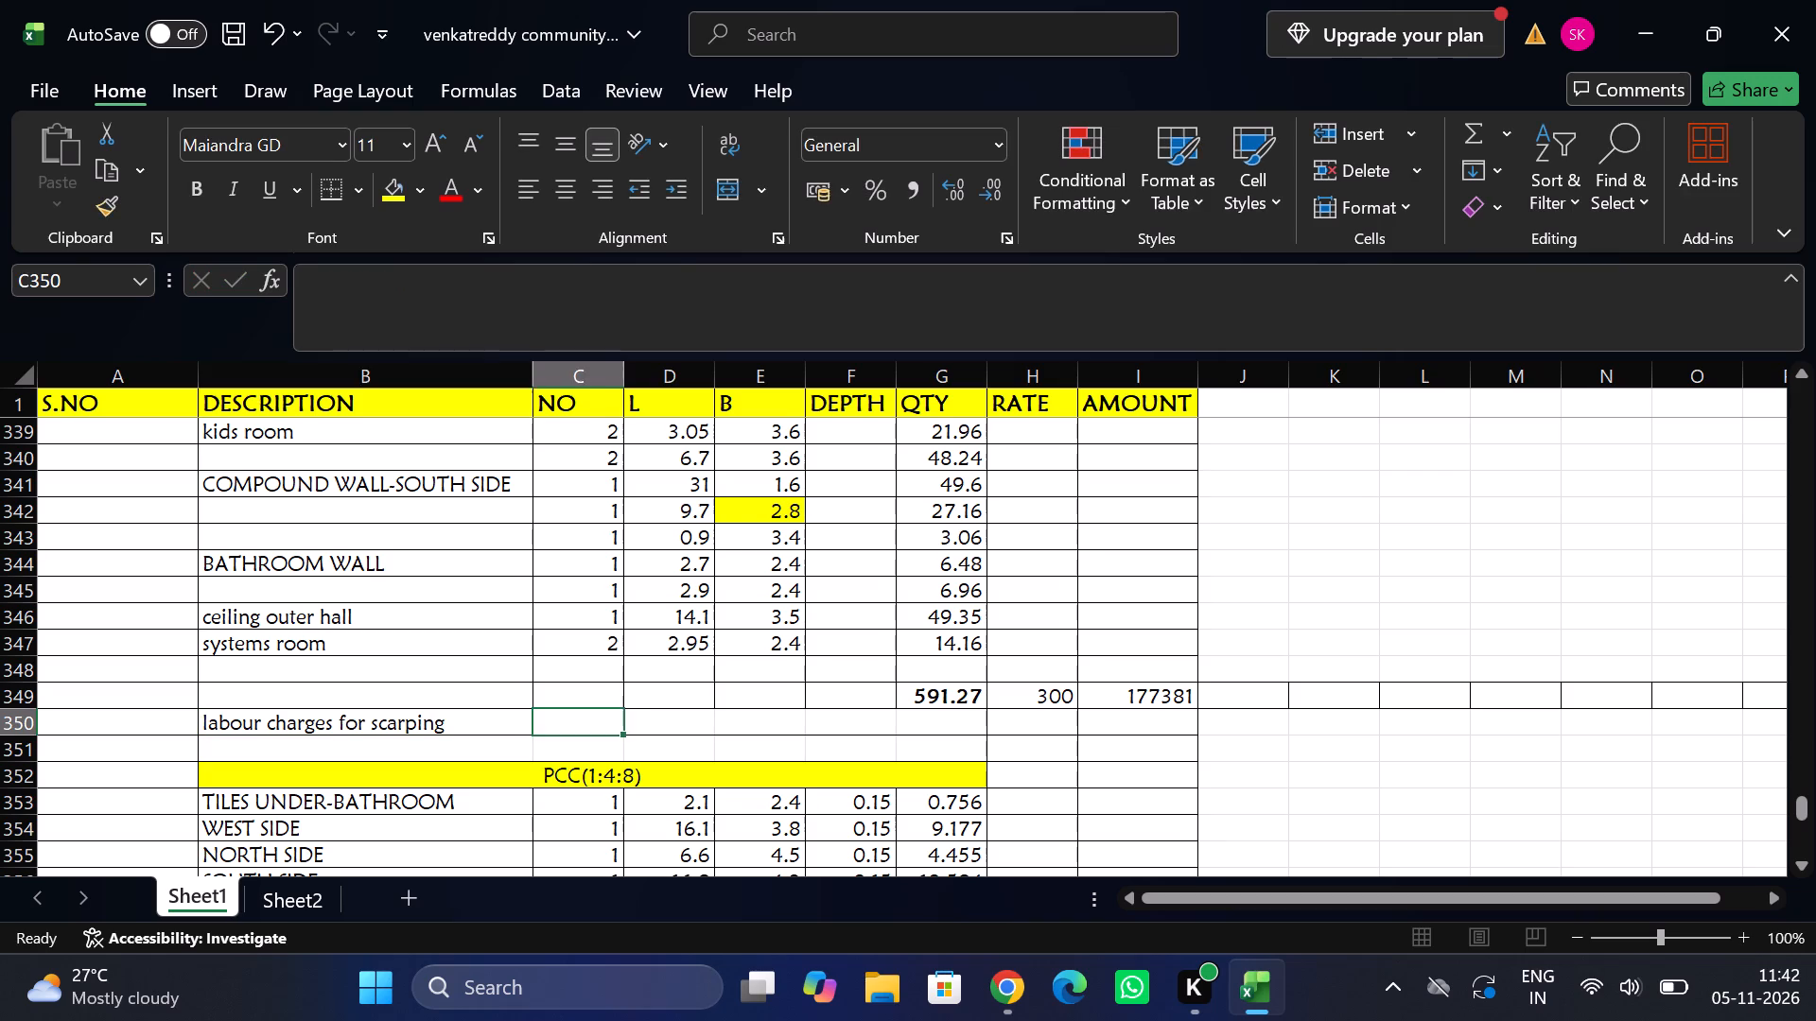
key("shift+Tab")
key("ctrl+b")
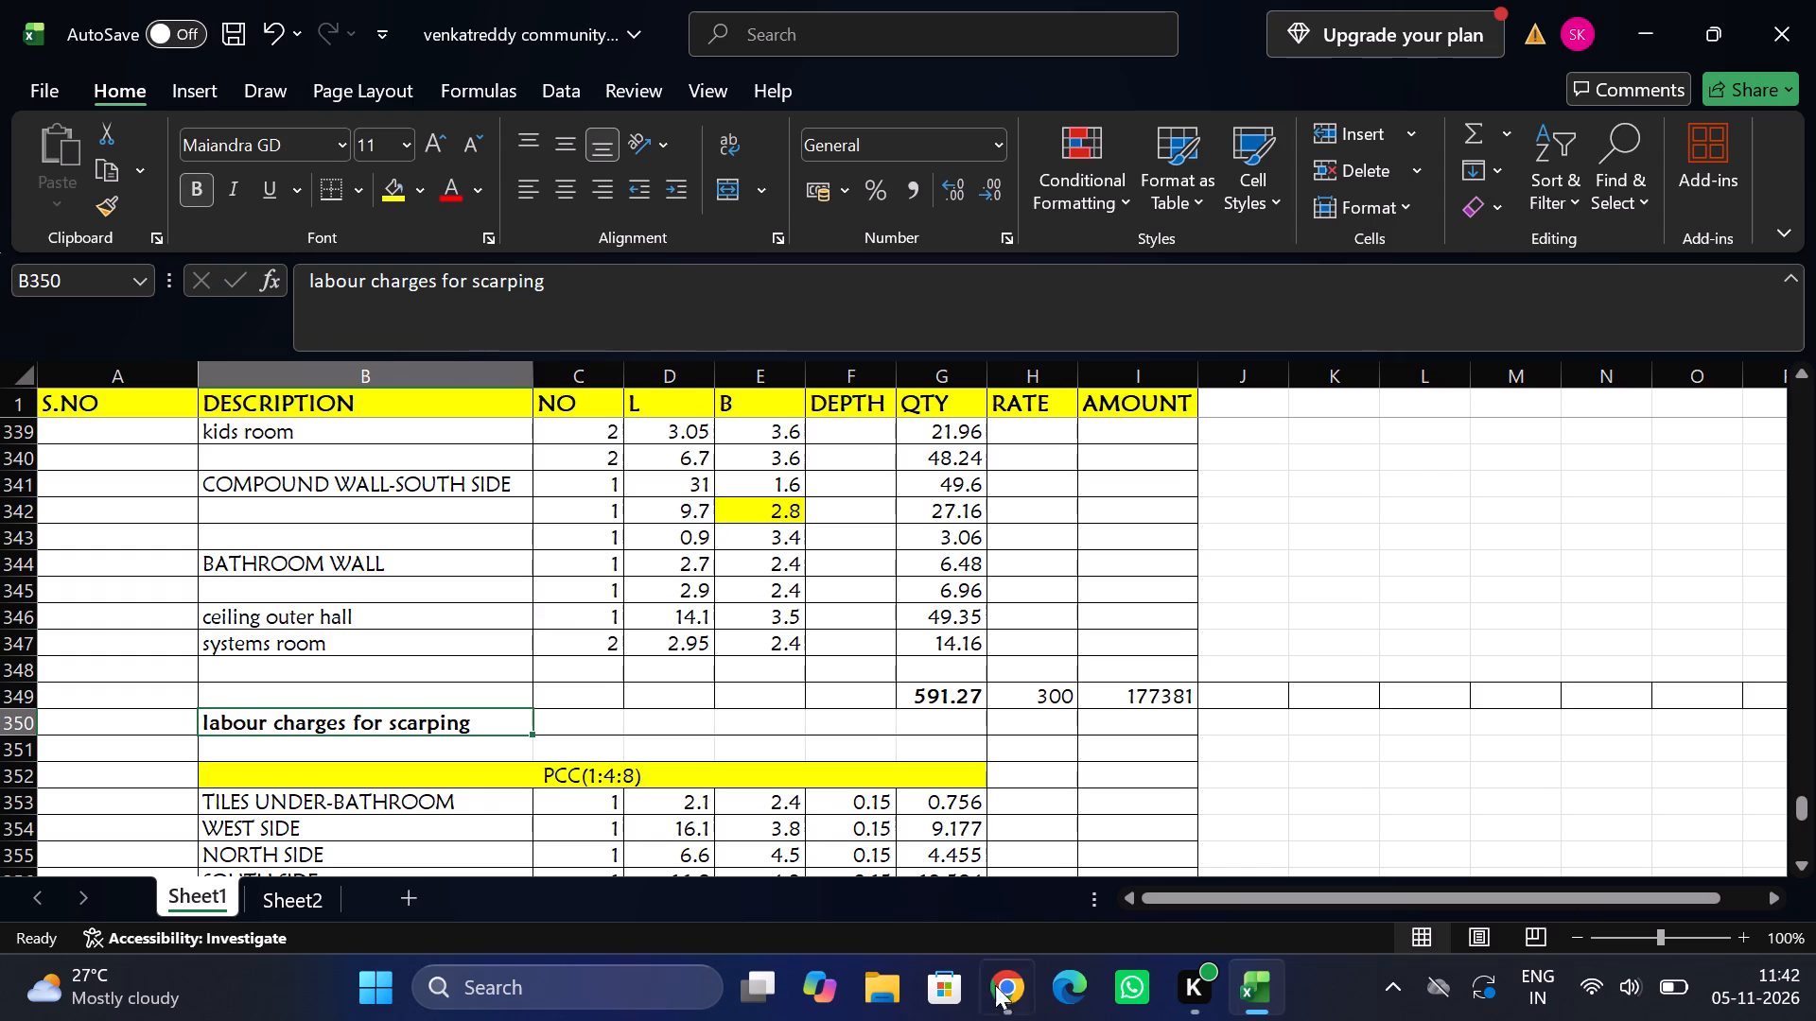
Switch to the SSR 2025-26 PDF in Chrome and search it for "scarp" and "scar", going through the matches.
left_click(1015, 868)
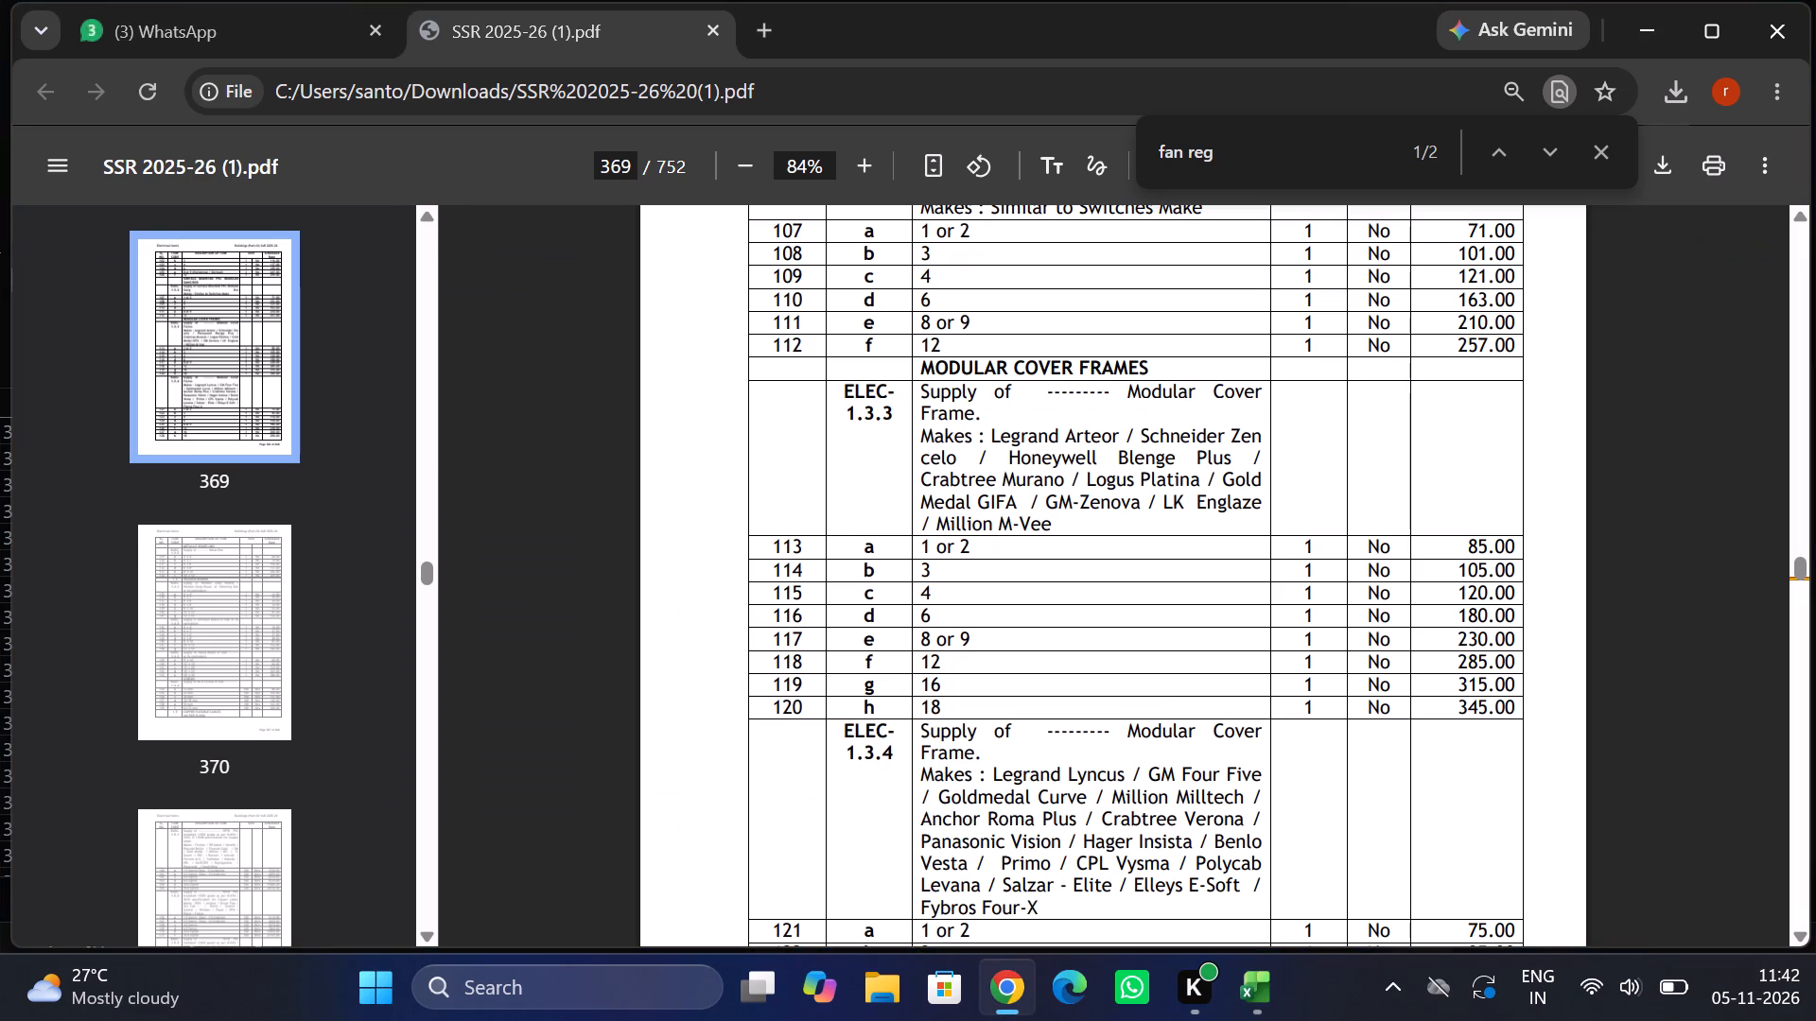
key("BackSpace")
key("BackSpace")
key("BackSpace")
key("BackSpace")
key("BackSpace")
key("BackSpace")
key("BackSpace")
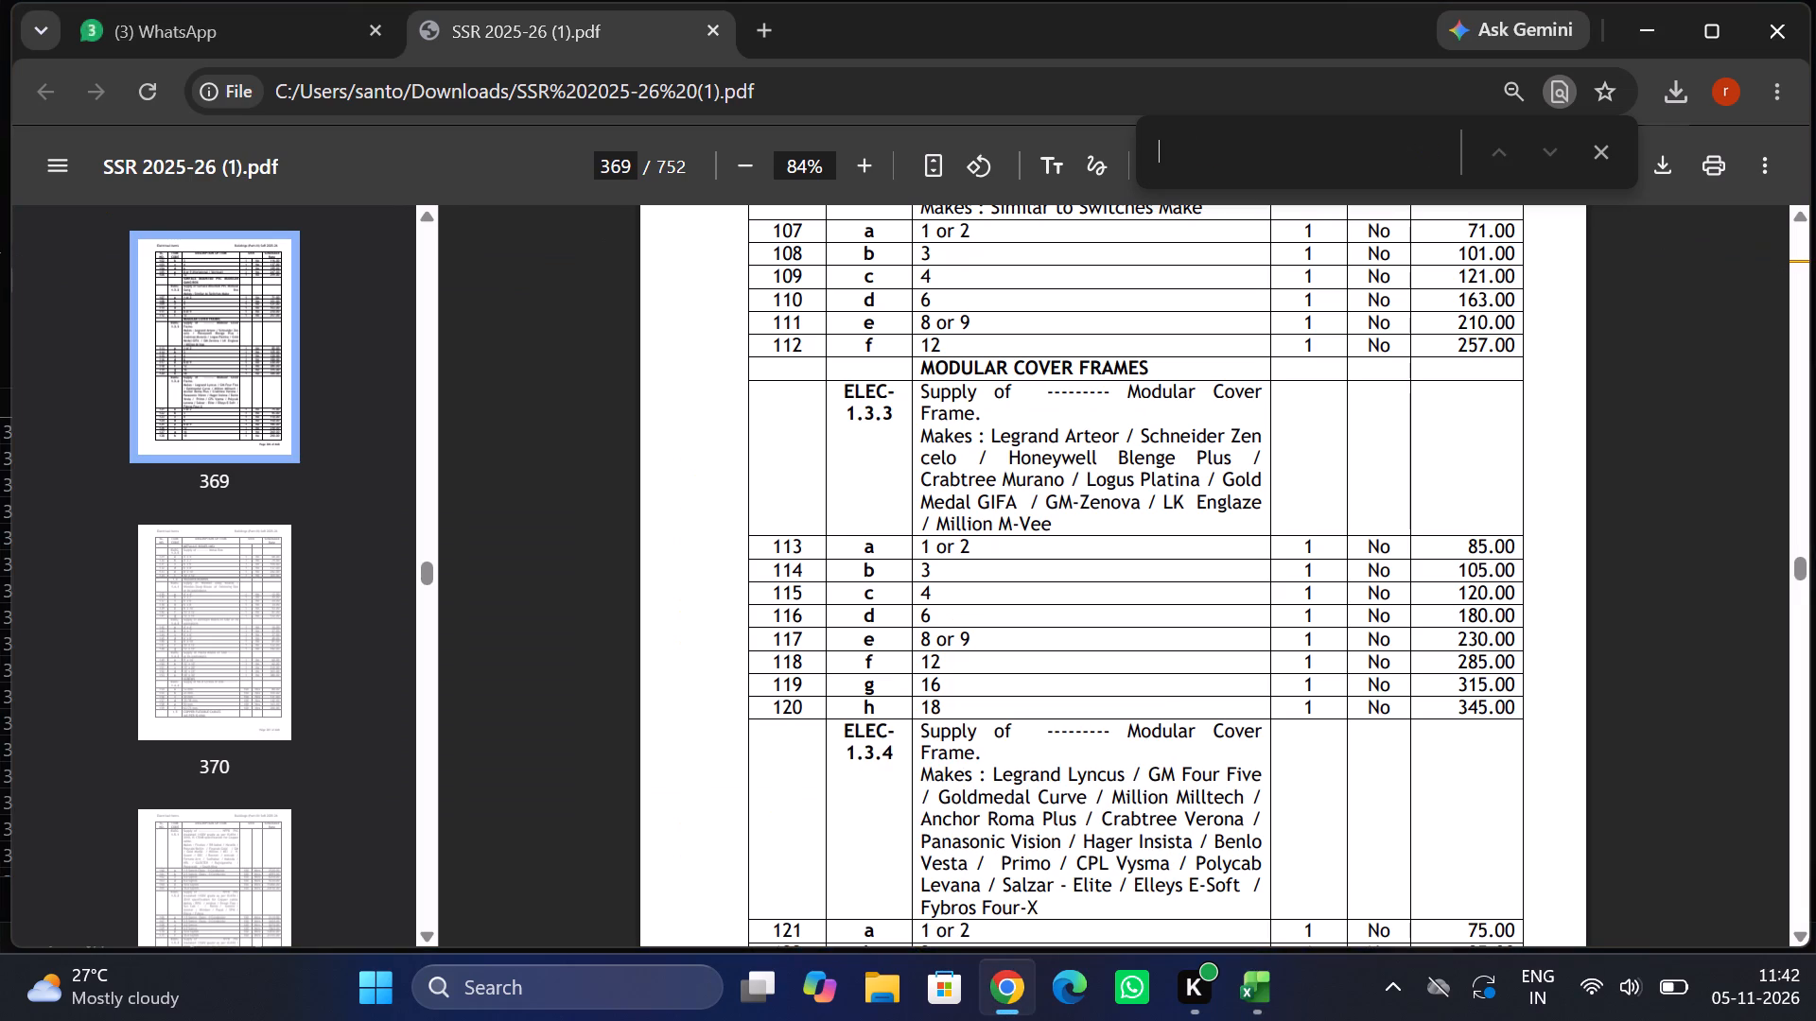
type("sca")
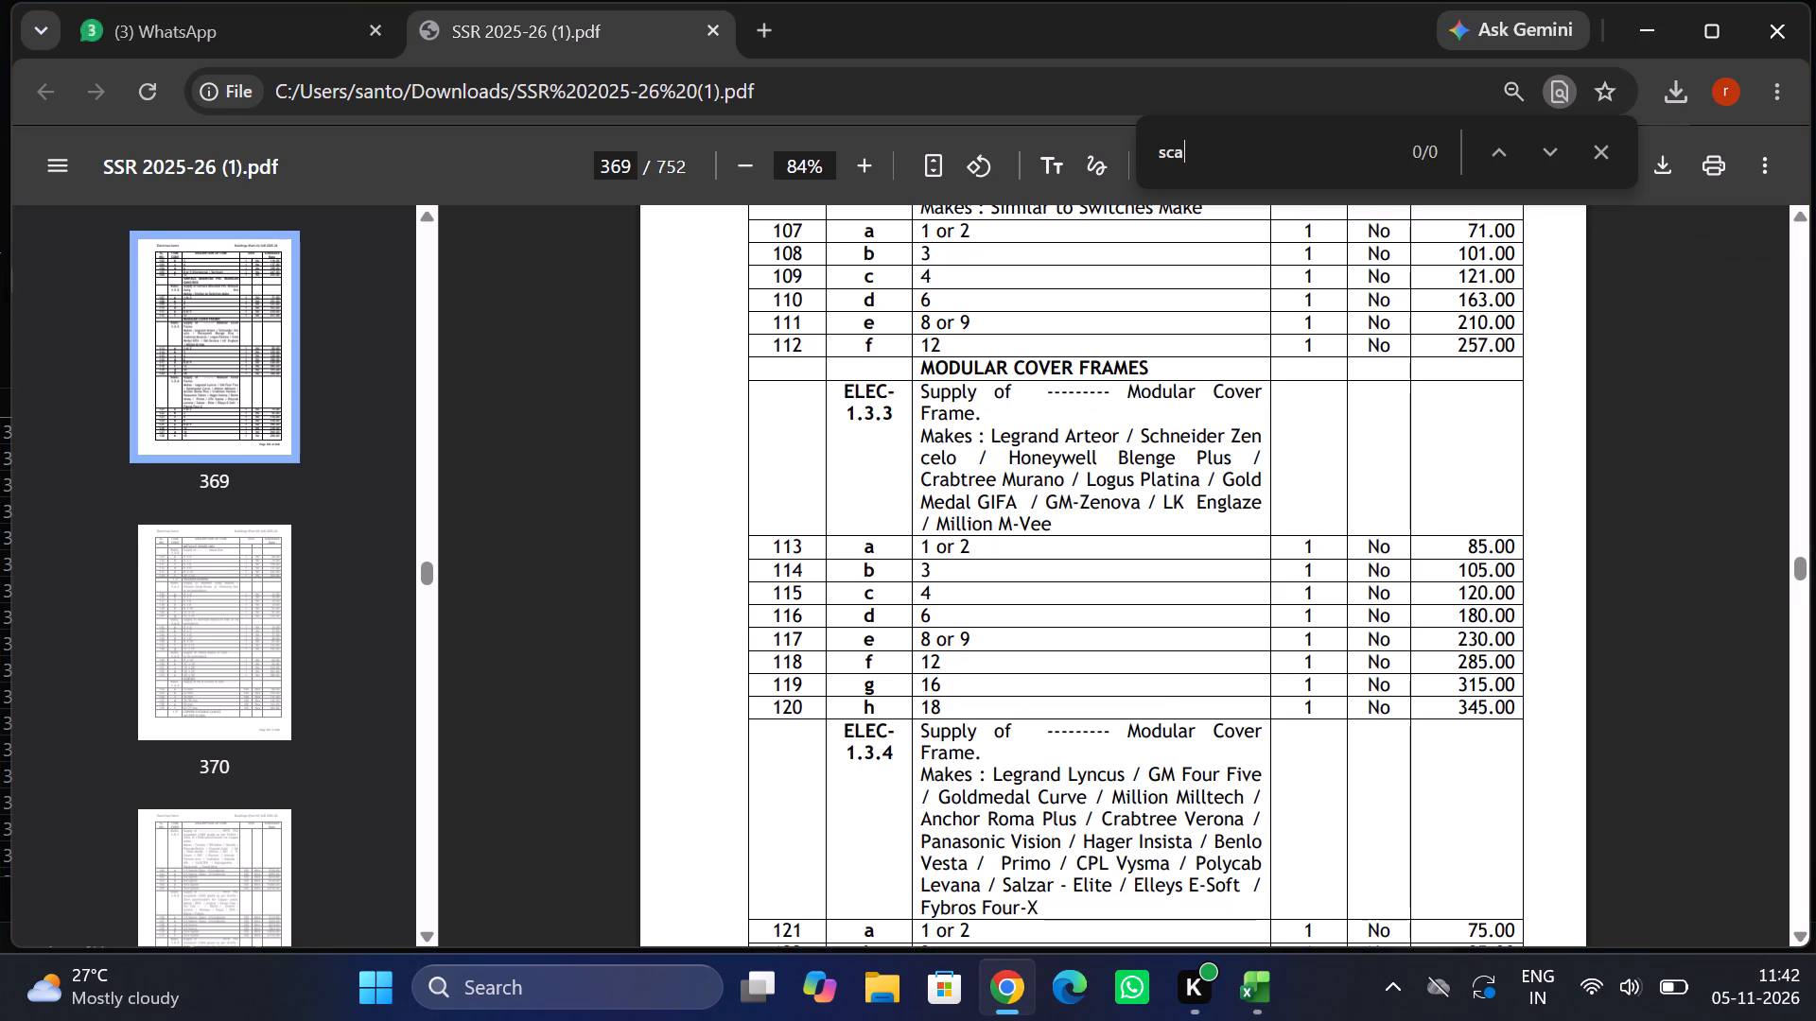
type("rp")
key("Return")
key("BackSpace")
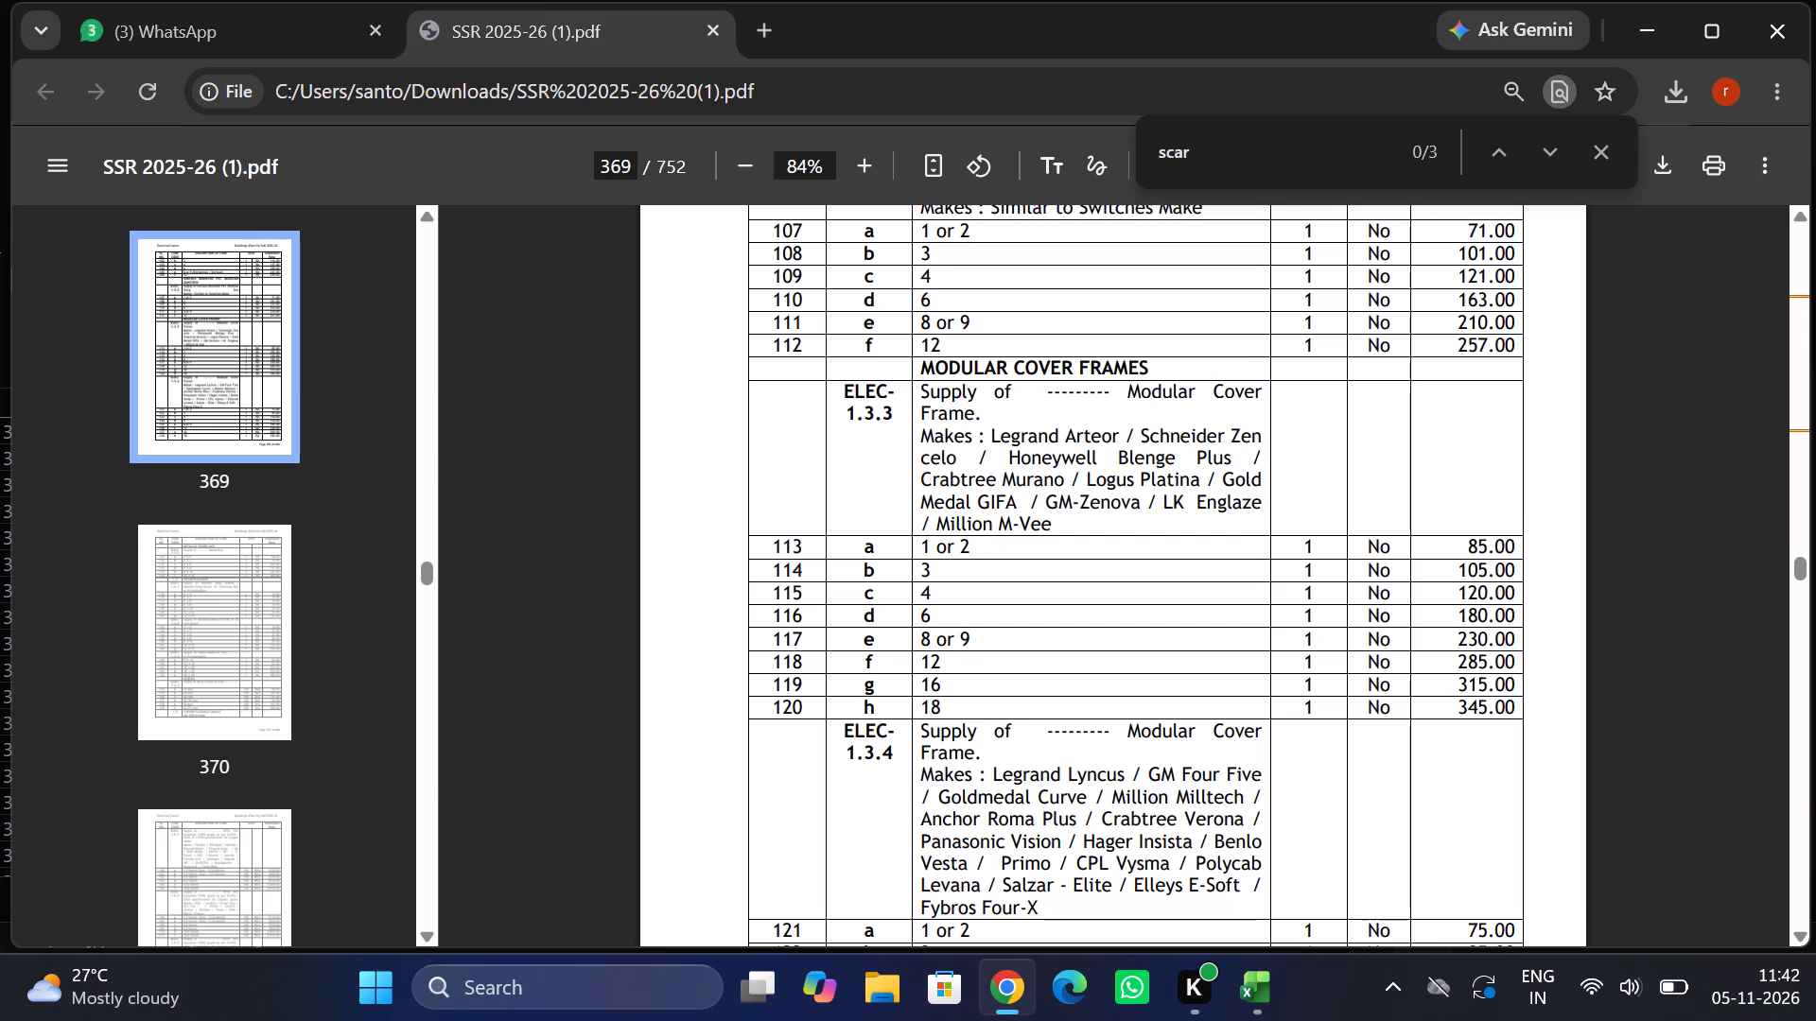
key("Return")
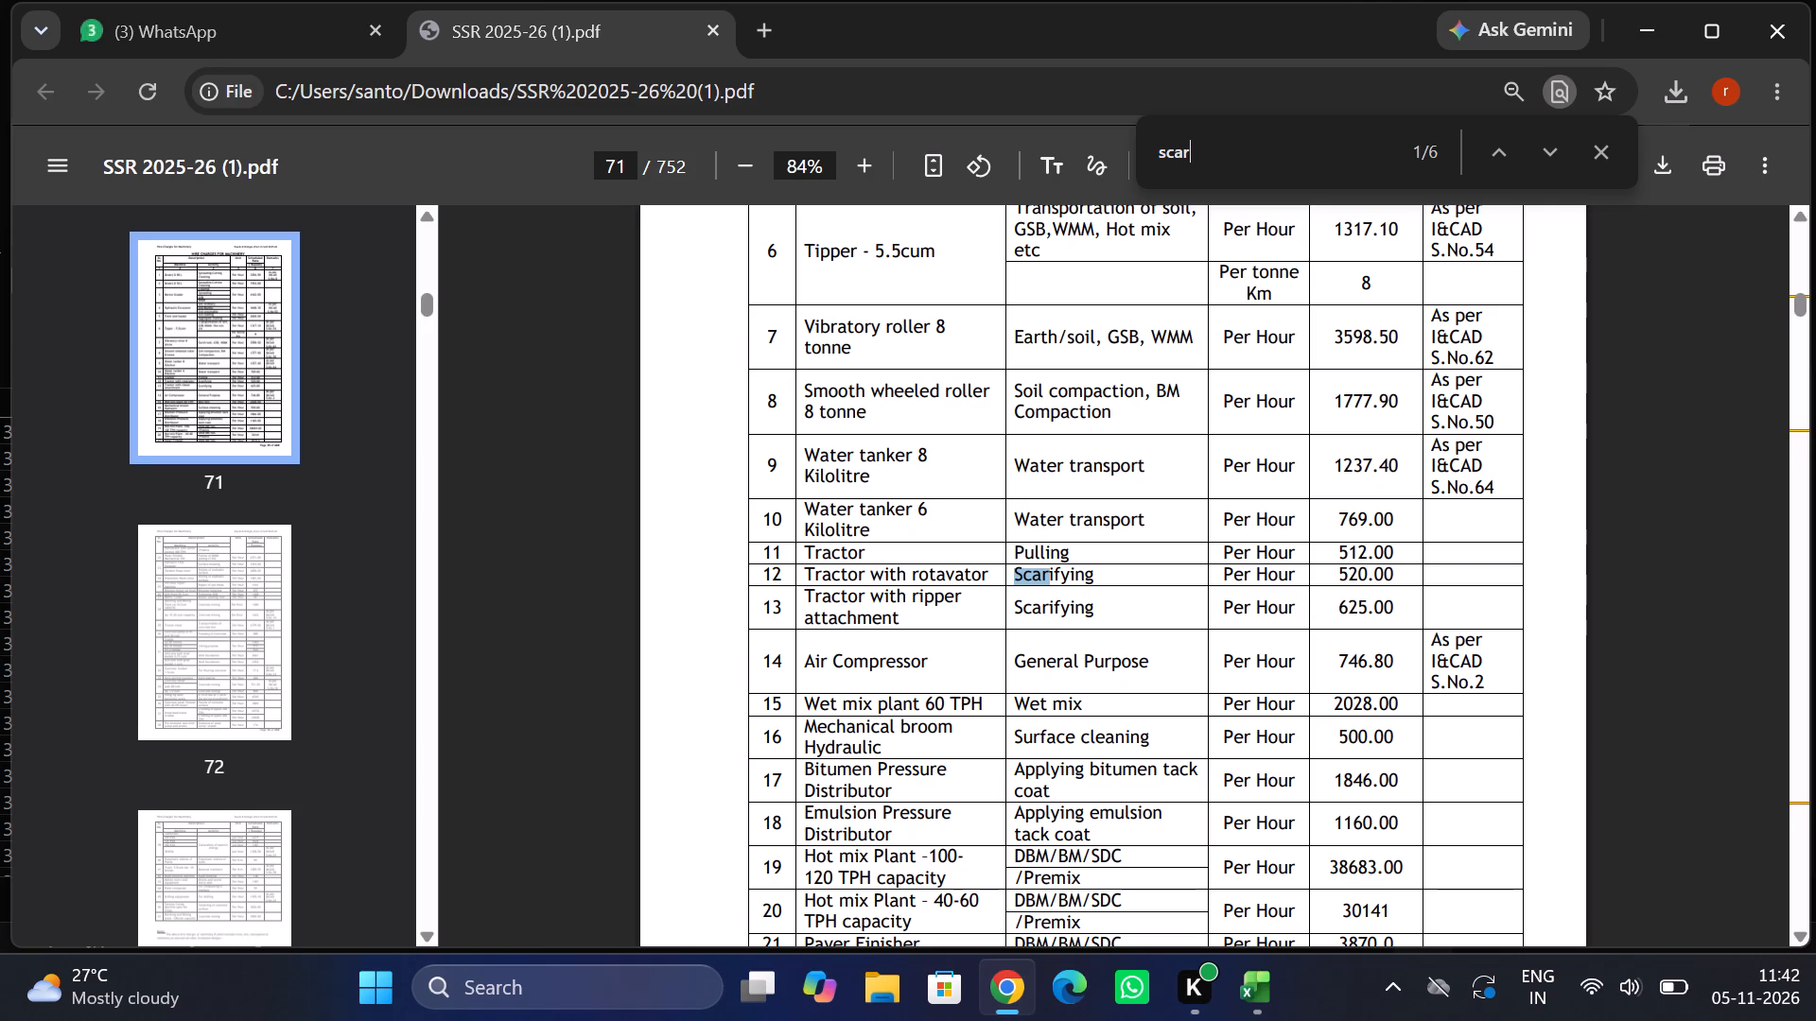
key("Return")
key("Return")
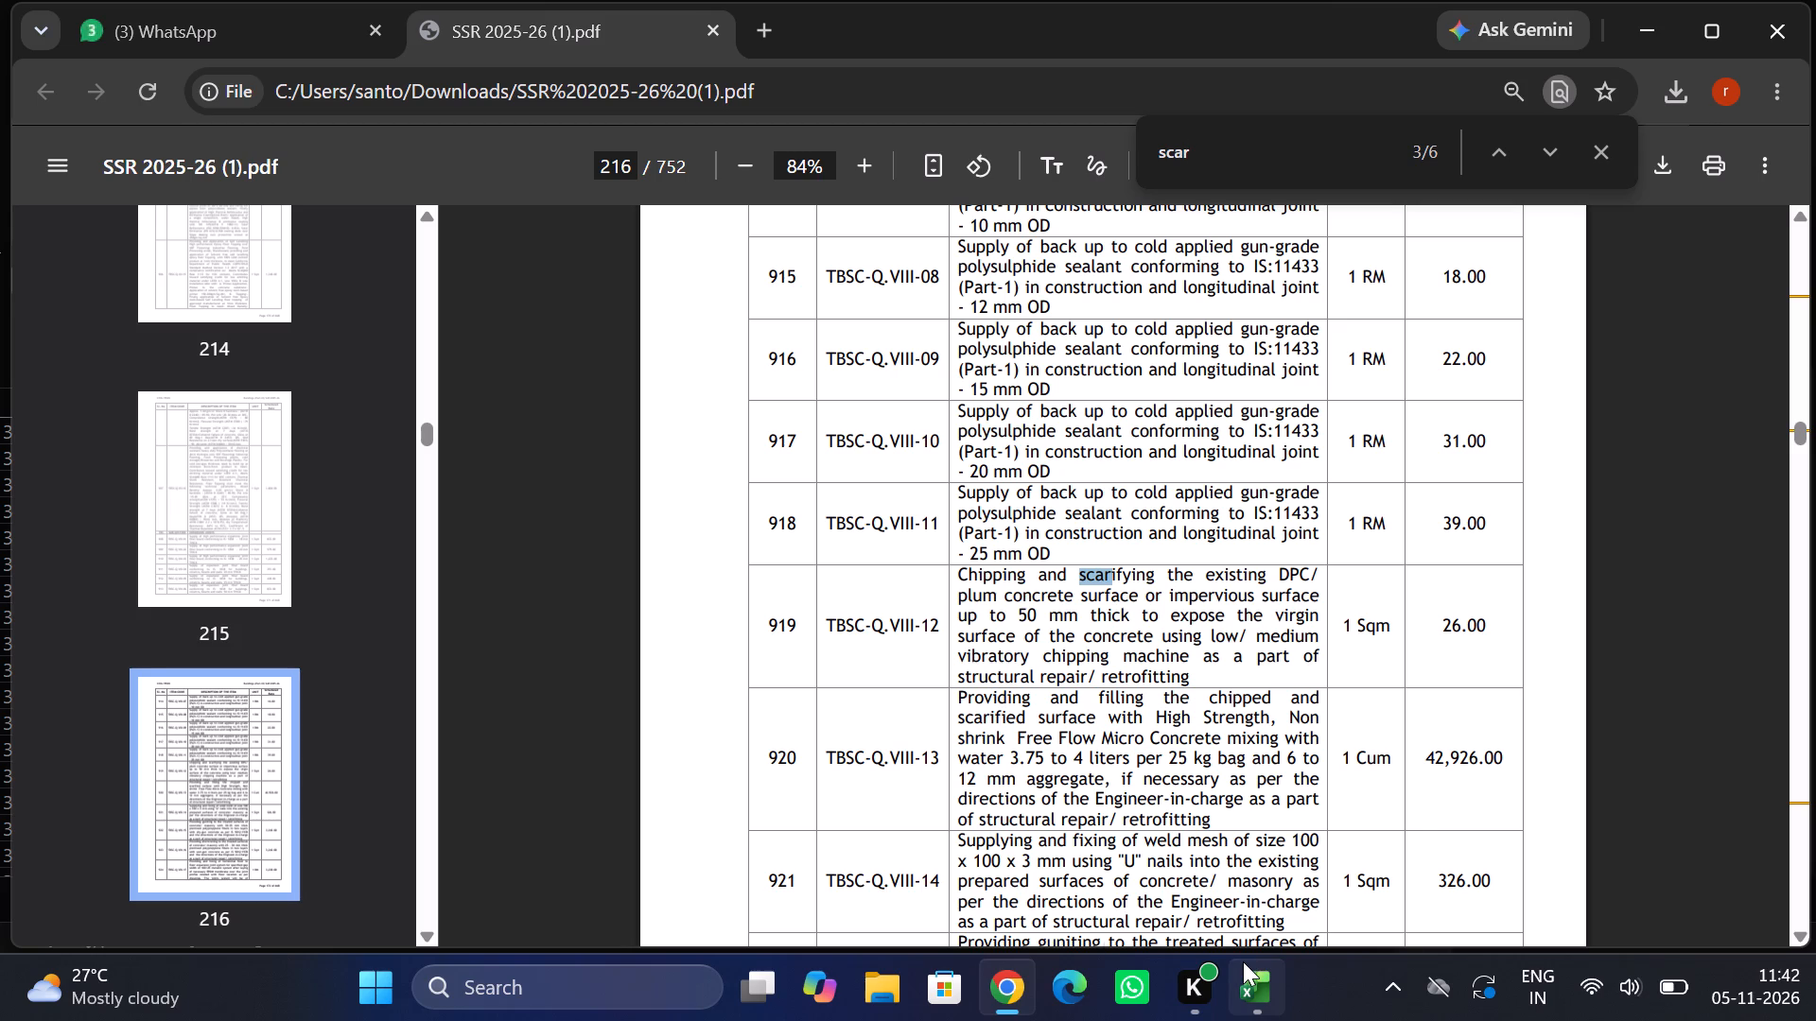
Switch back to the Excel estimate and correct the labour charges description to "labour charges for scarfing".
left_click(1236, 876)
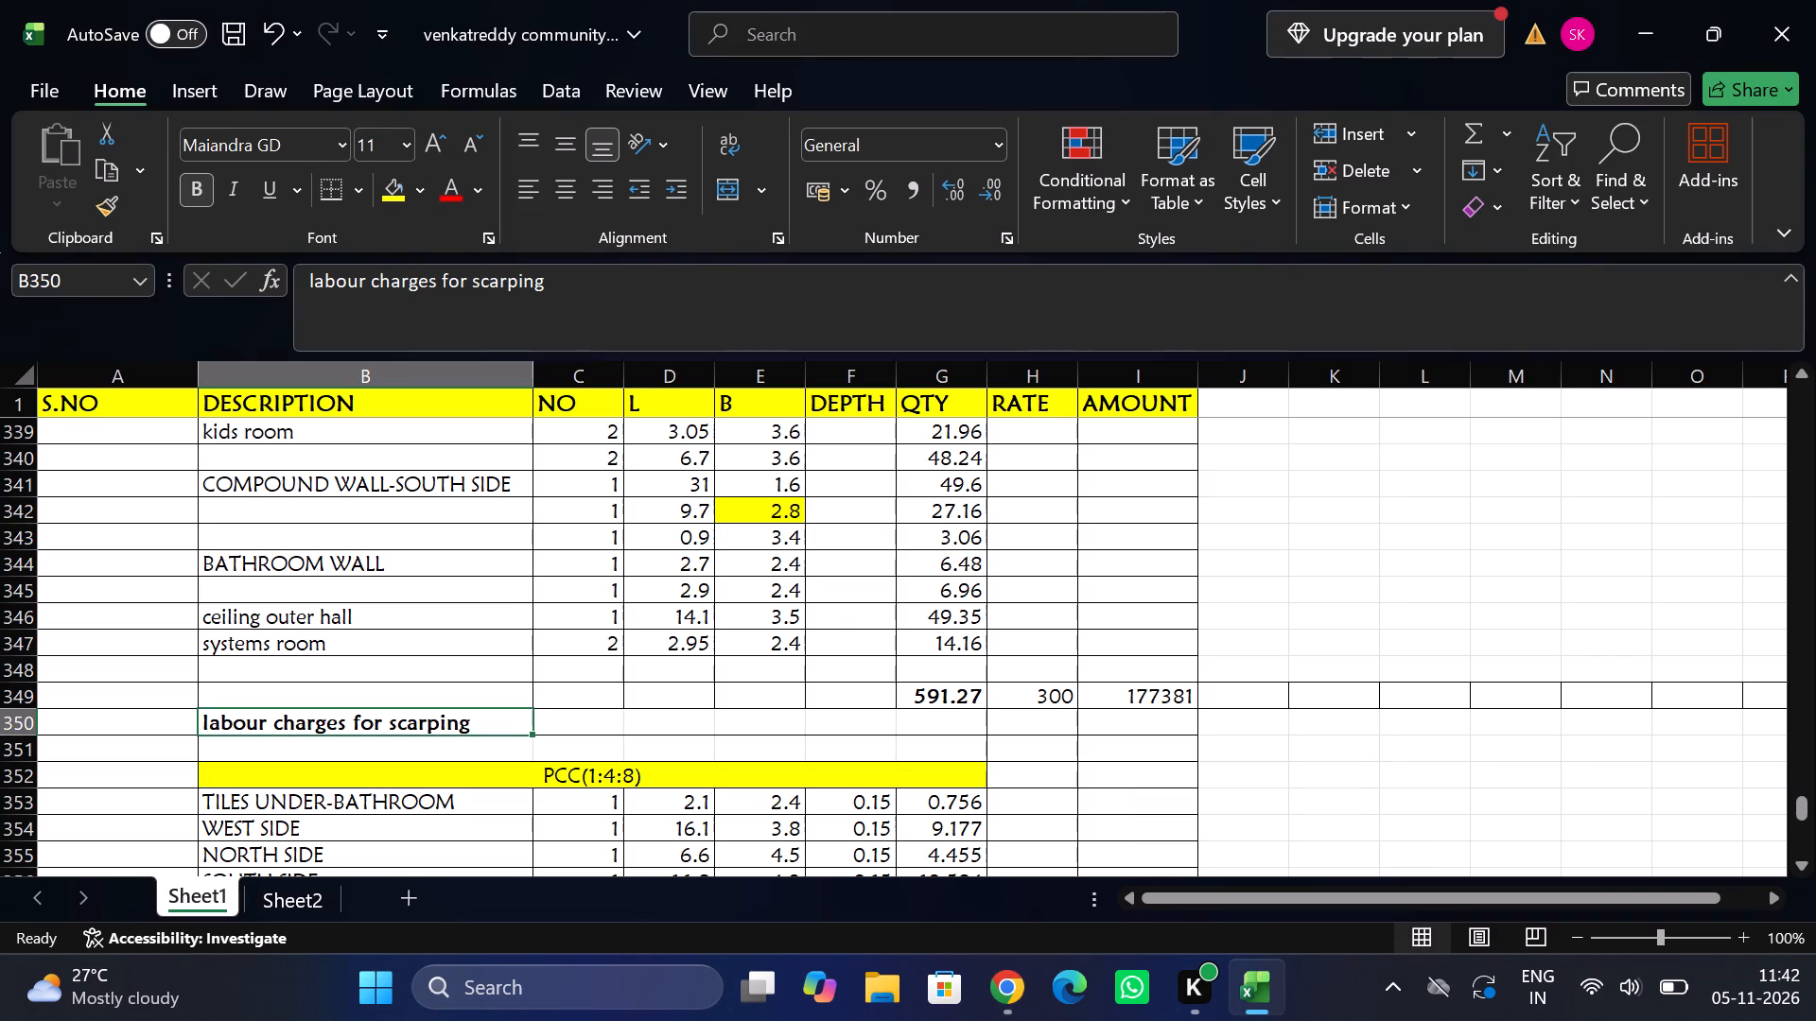
double_click(441, 723)
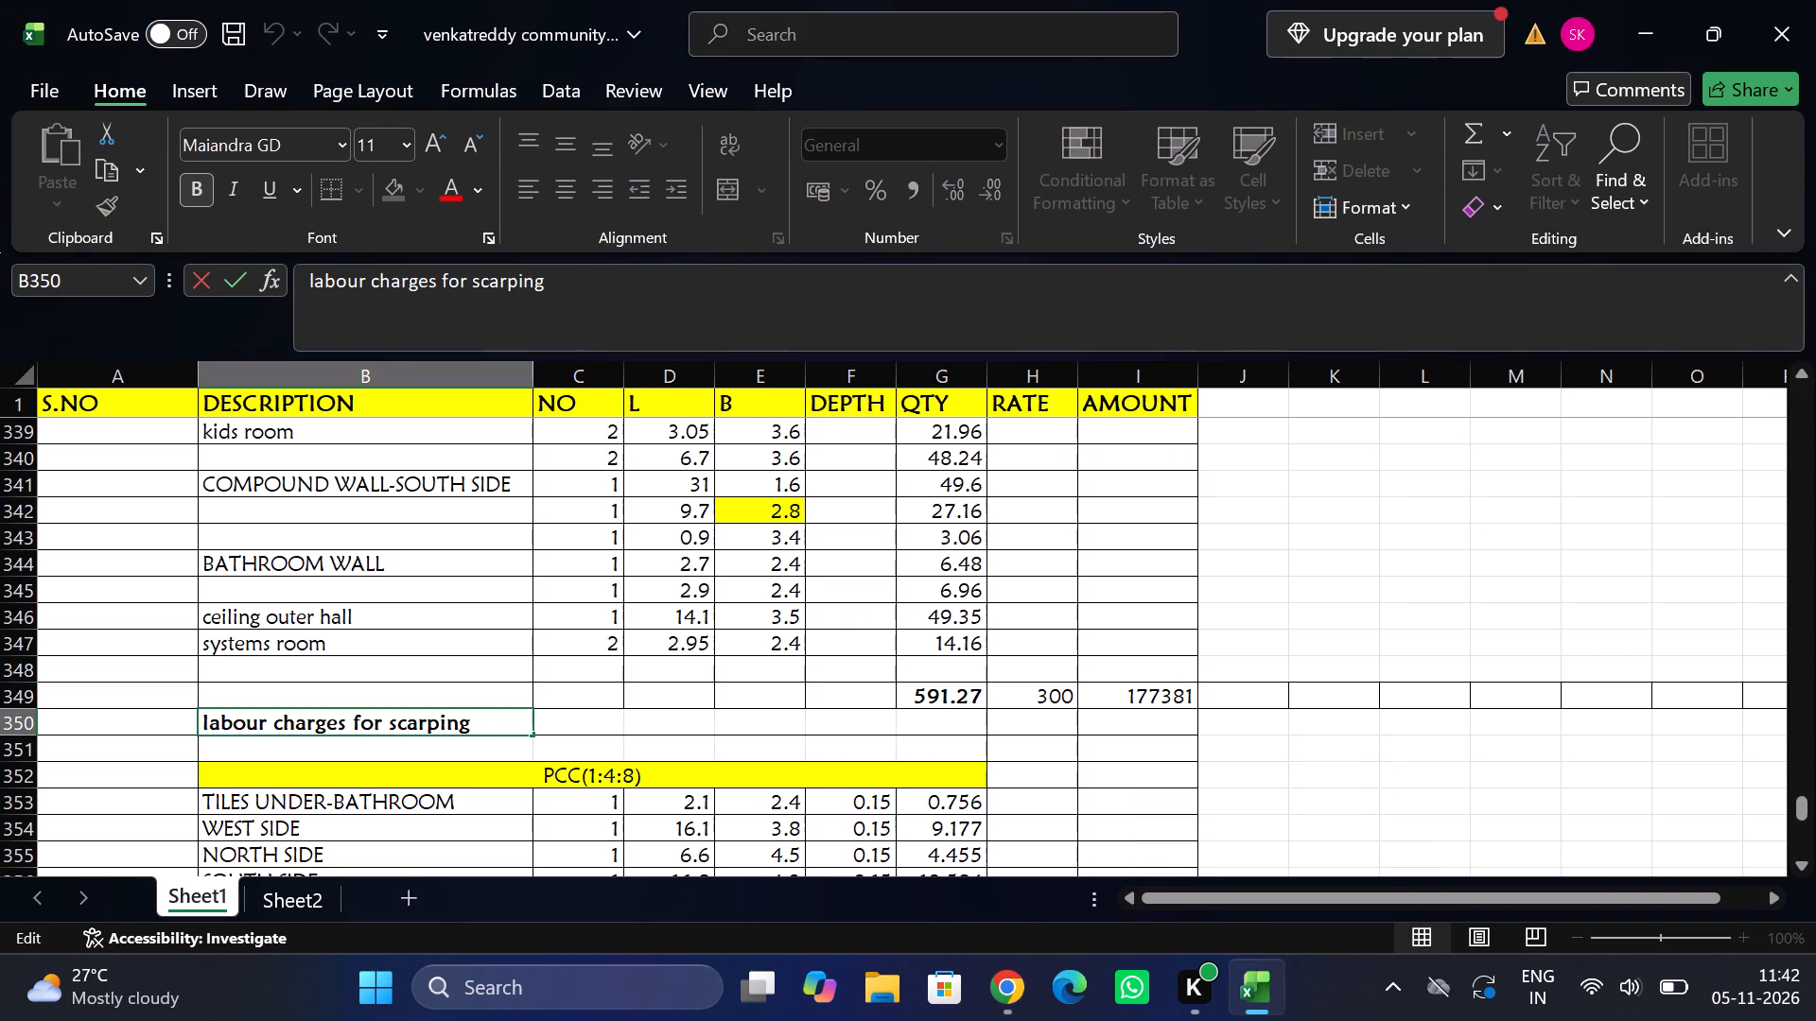
key("BackSpace")
key("f")
key("Down")
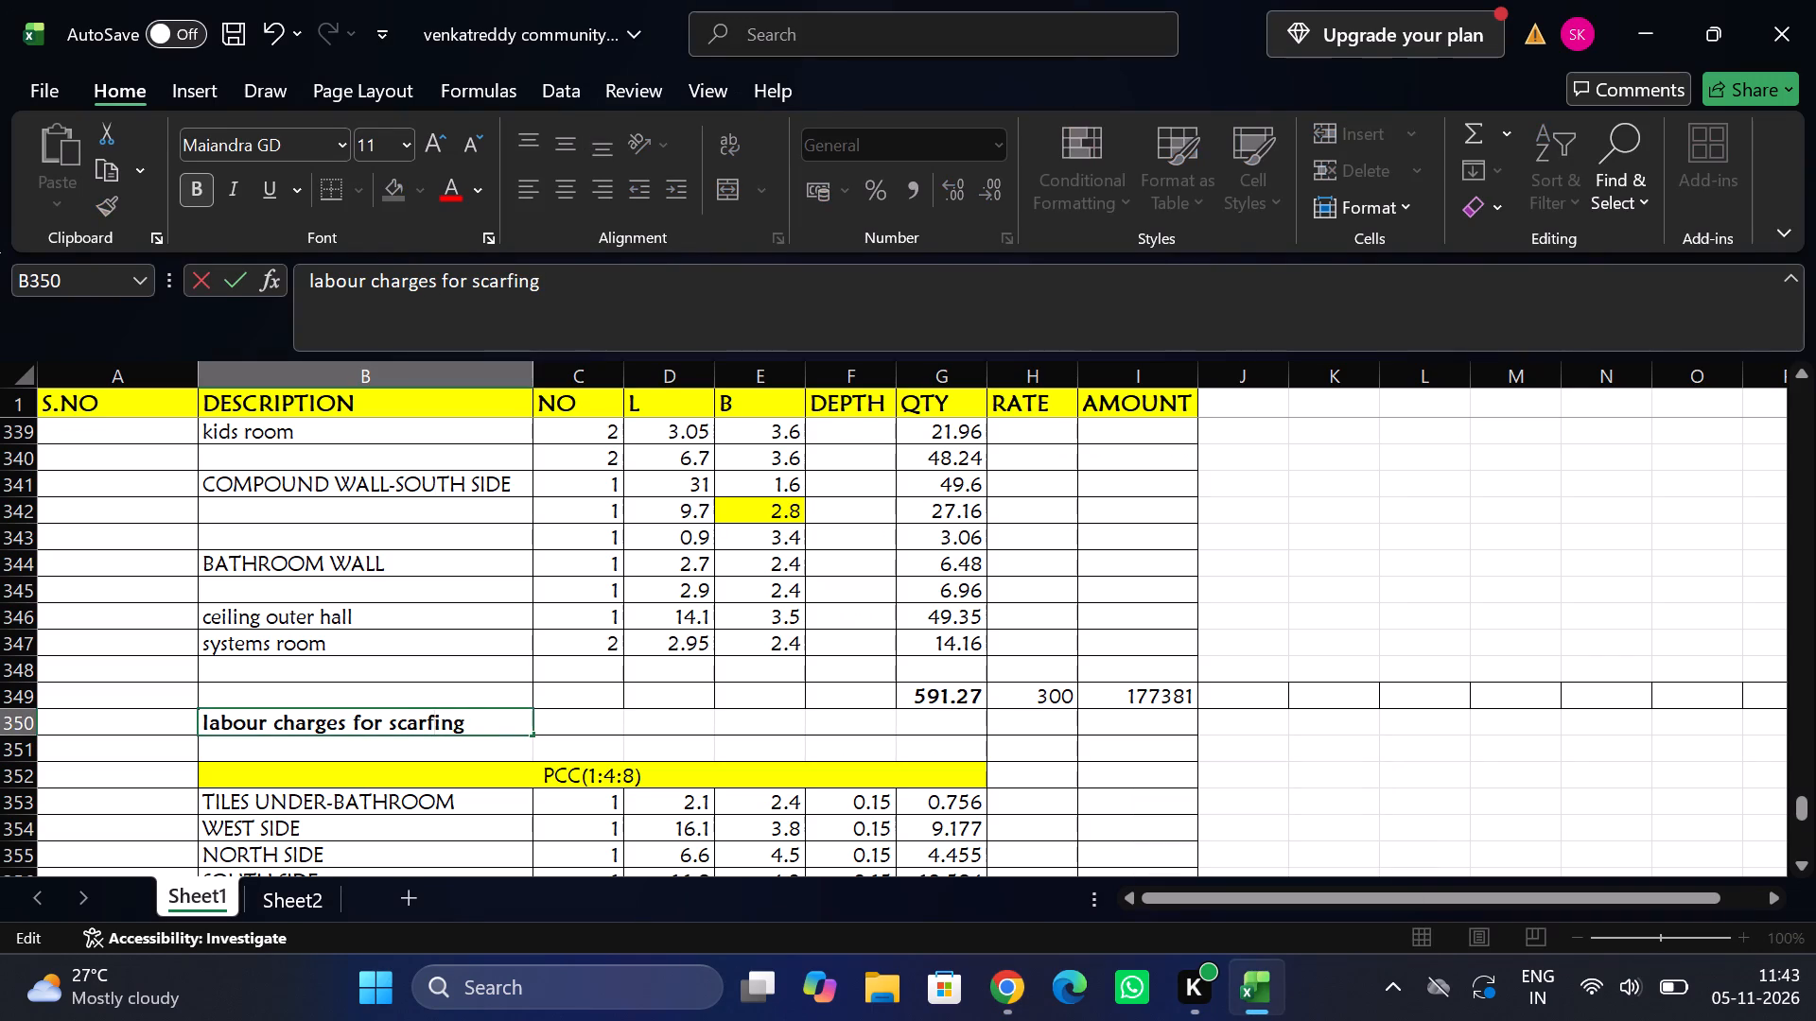
key("Right")
key("Return")
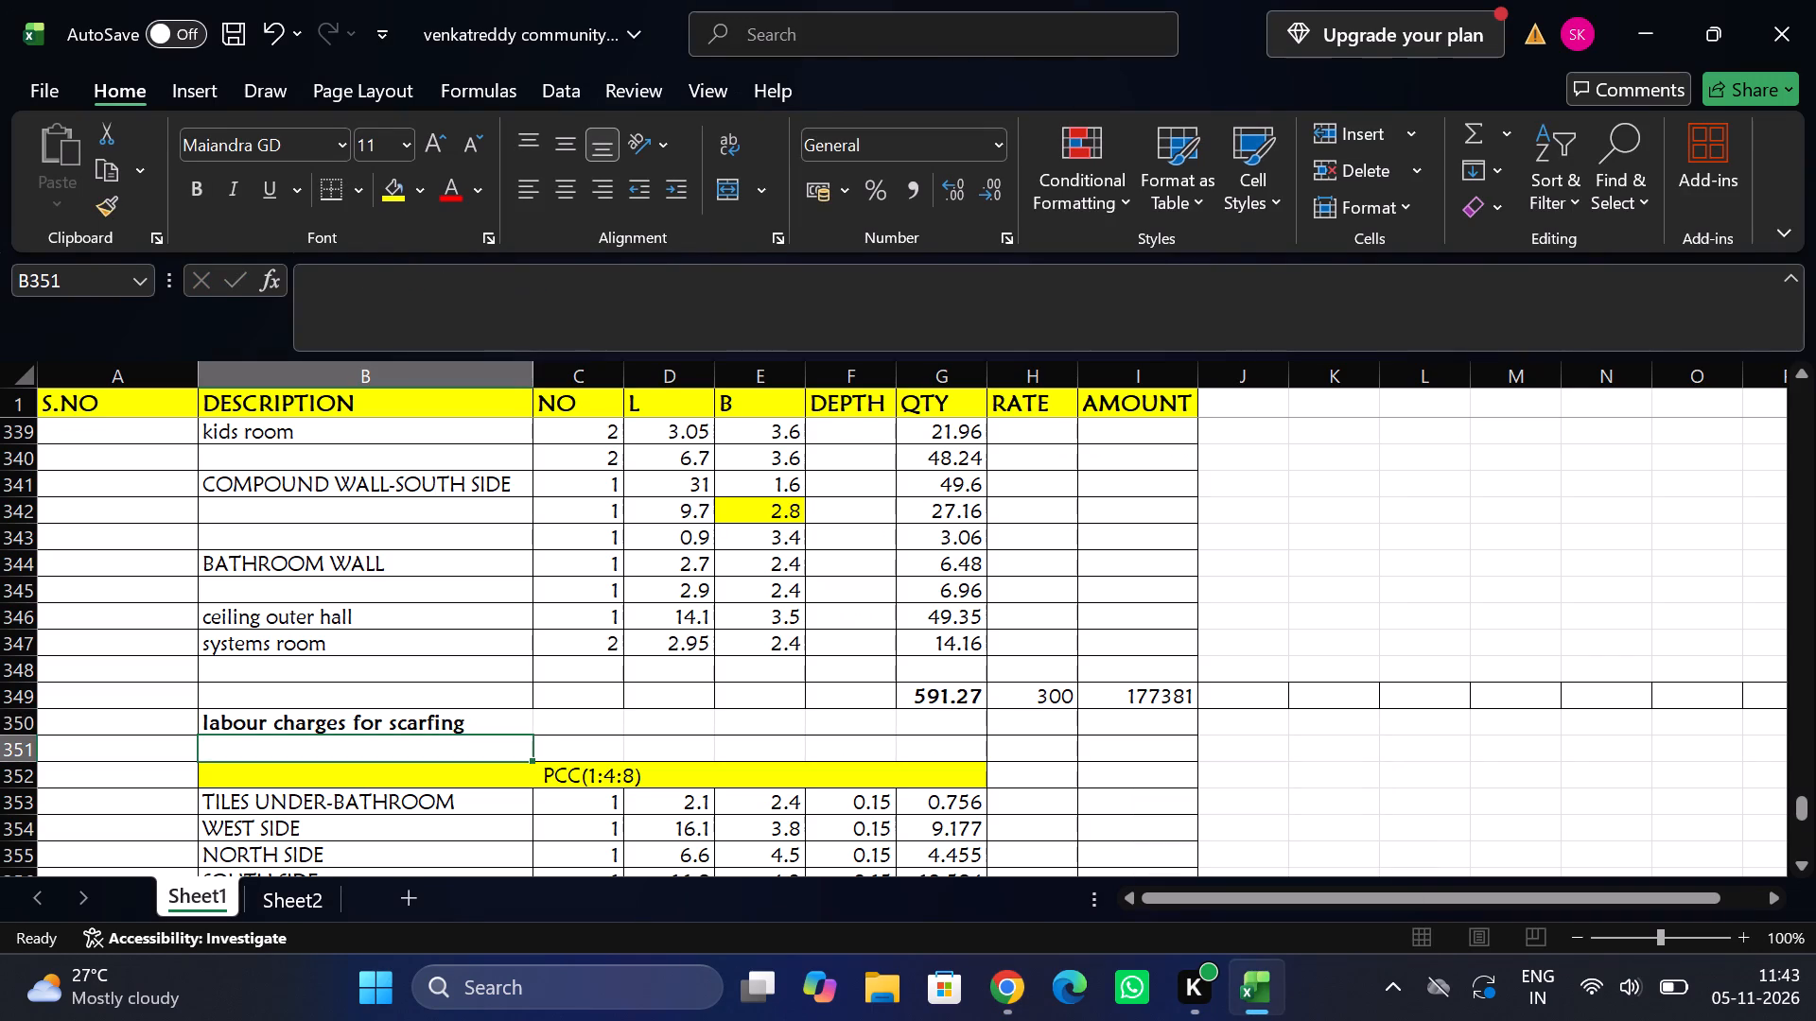
Enter "building outer" as the description in the row below the labour charges for scarfing heading.
key("Right")
key("Left")
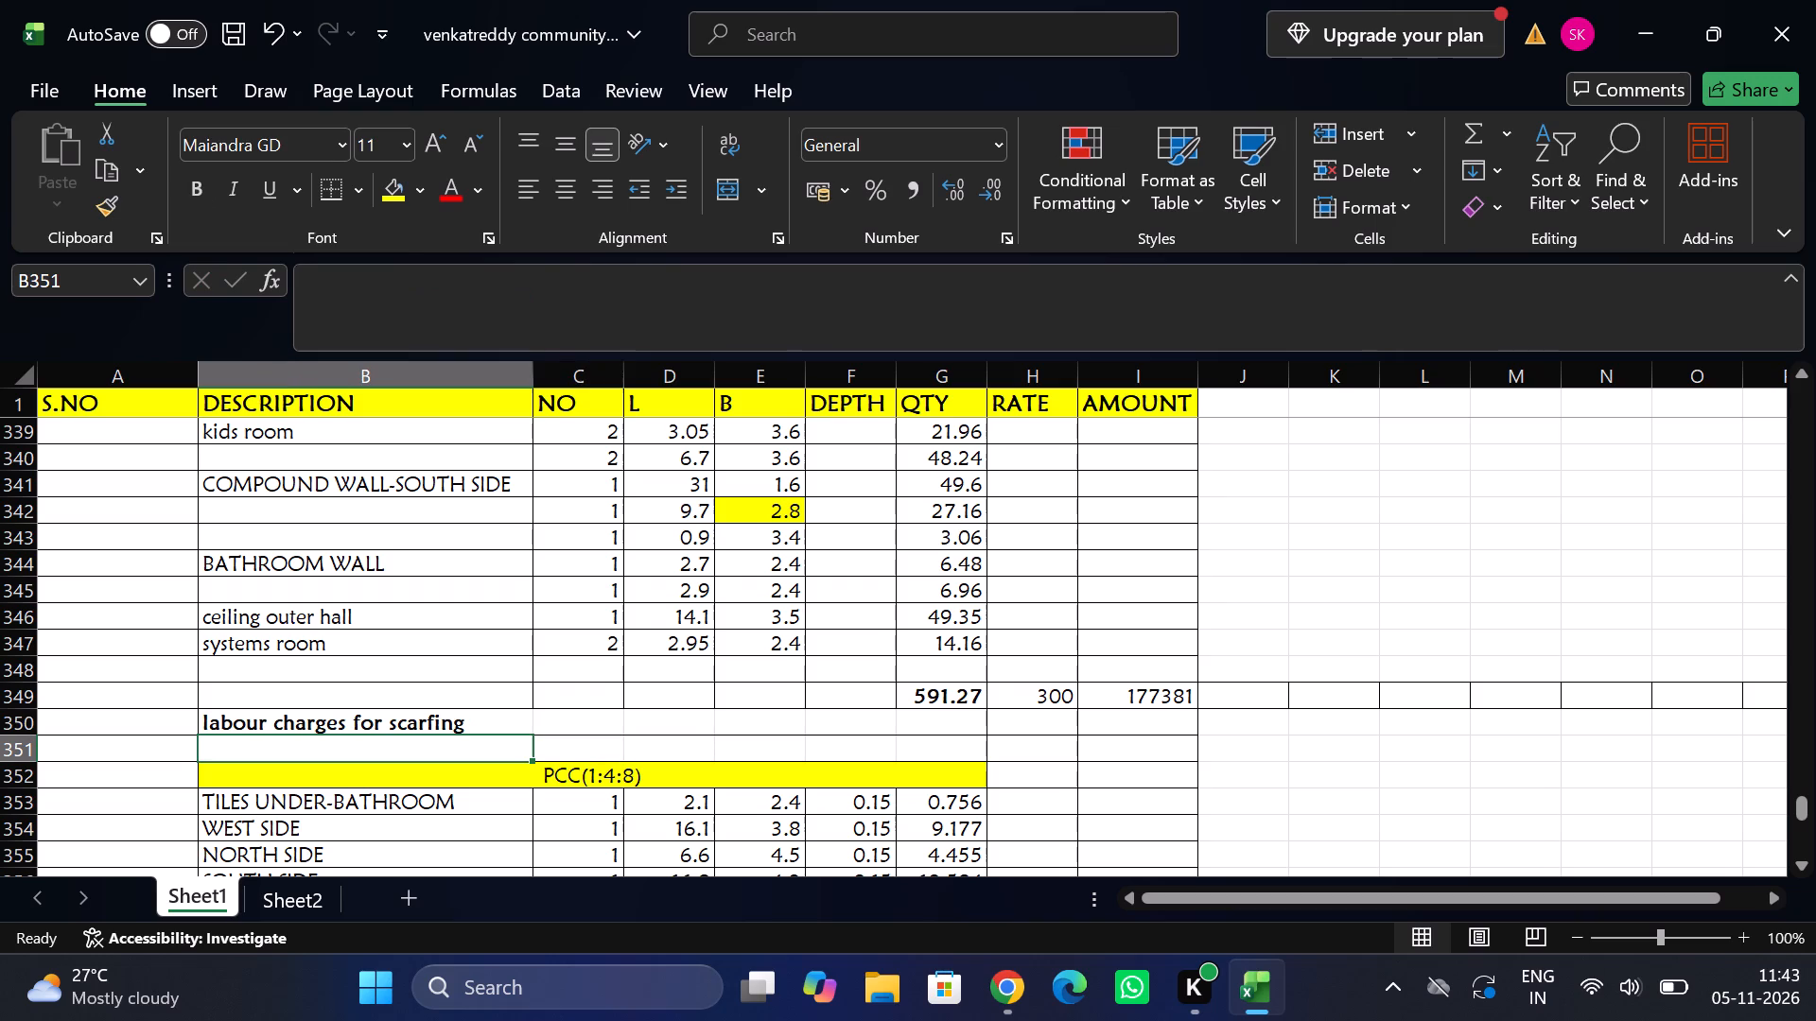
type("building")
key("space")
type("outer")
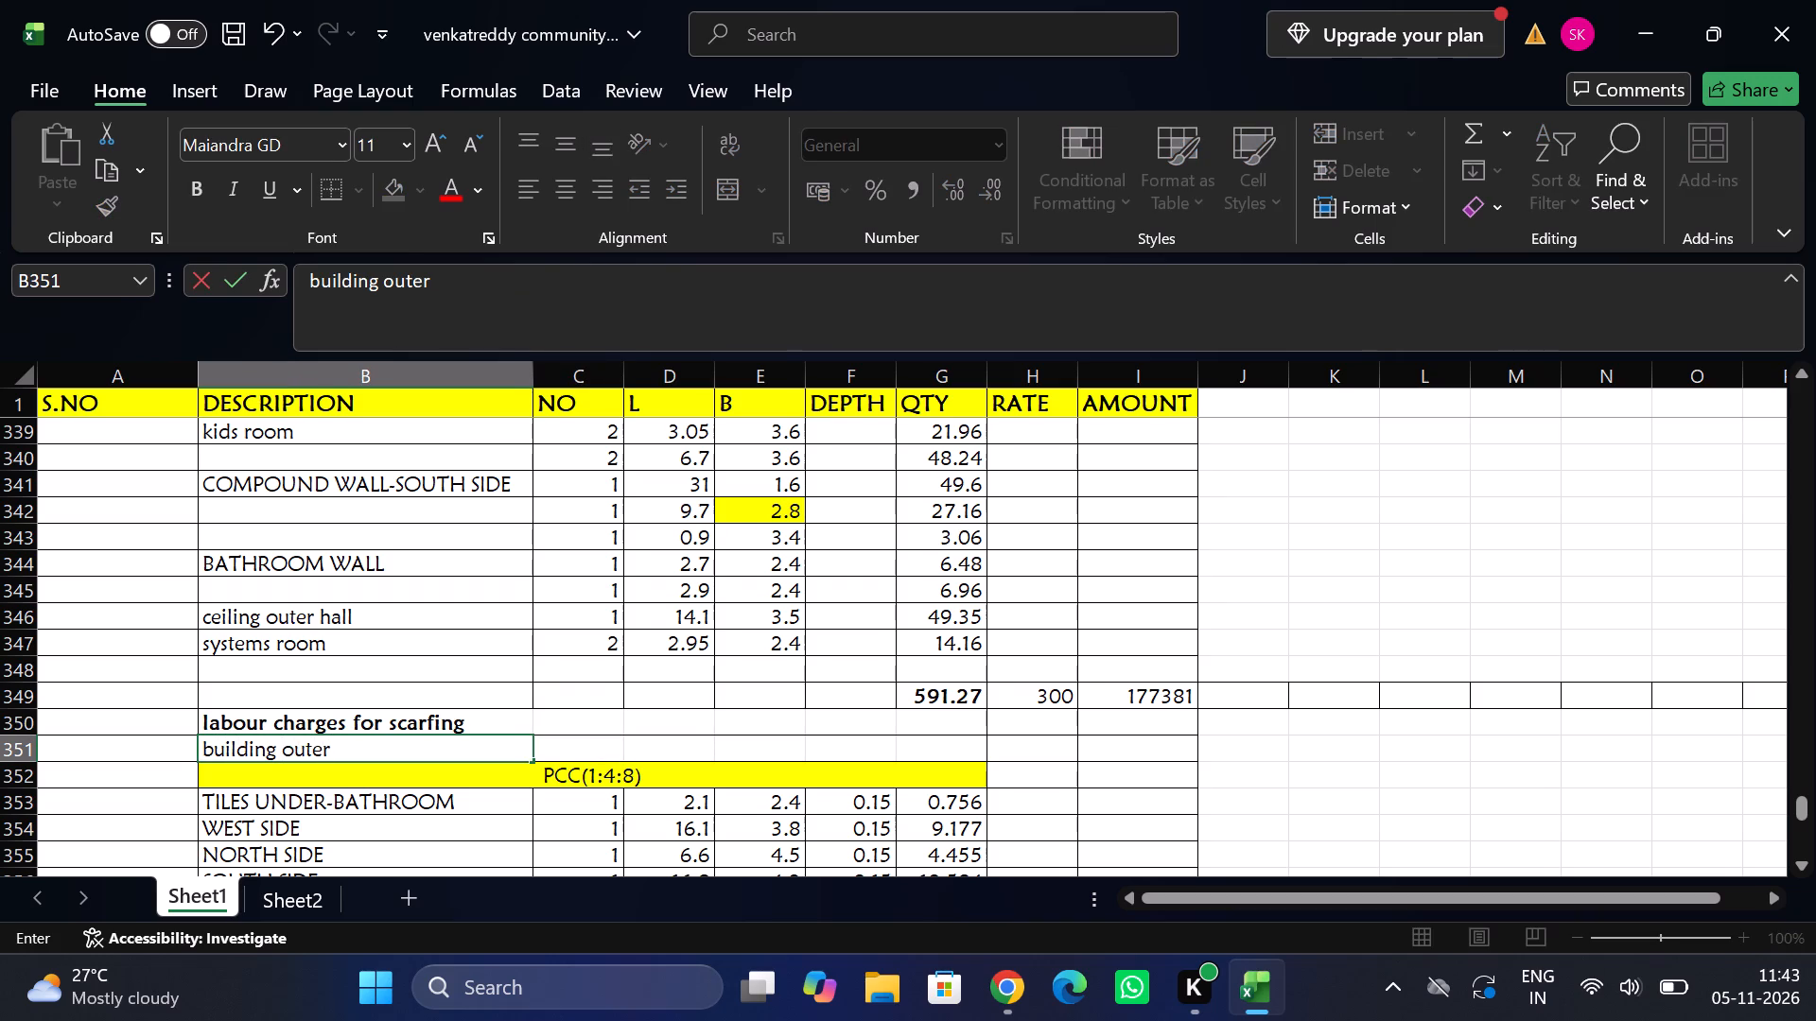
key("Tab")
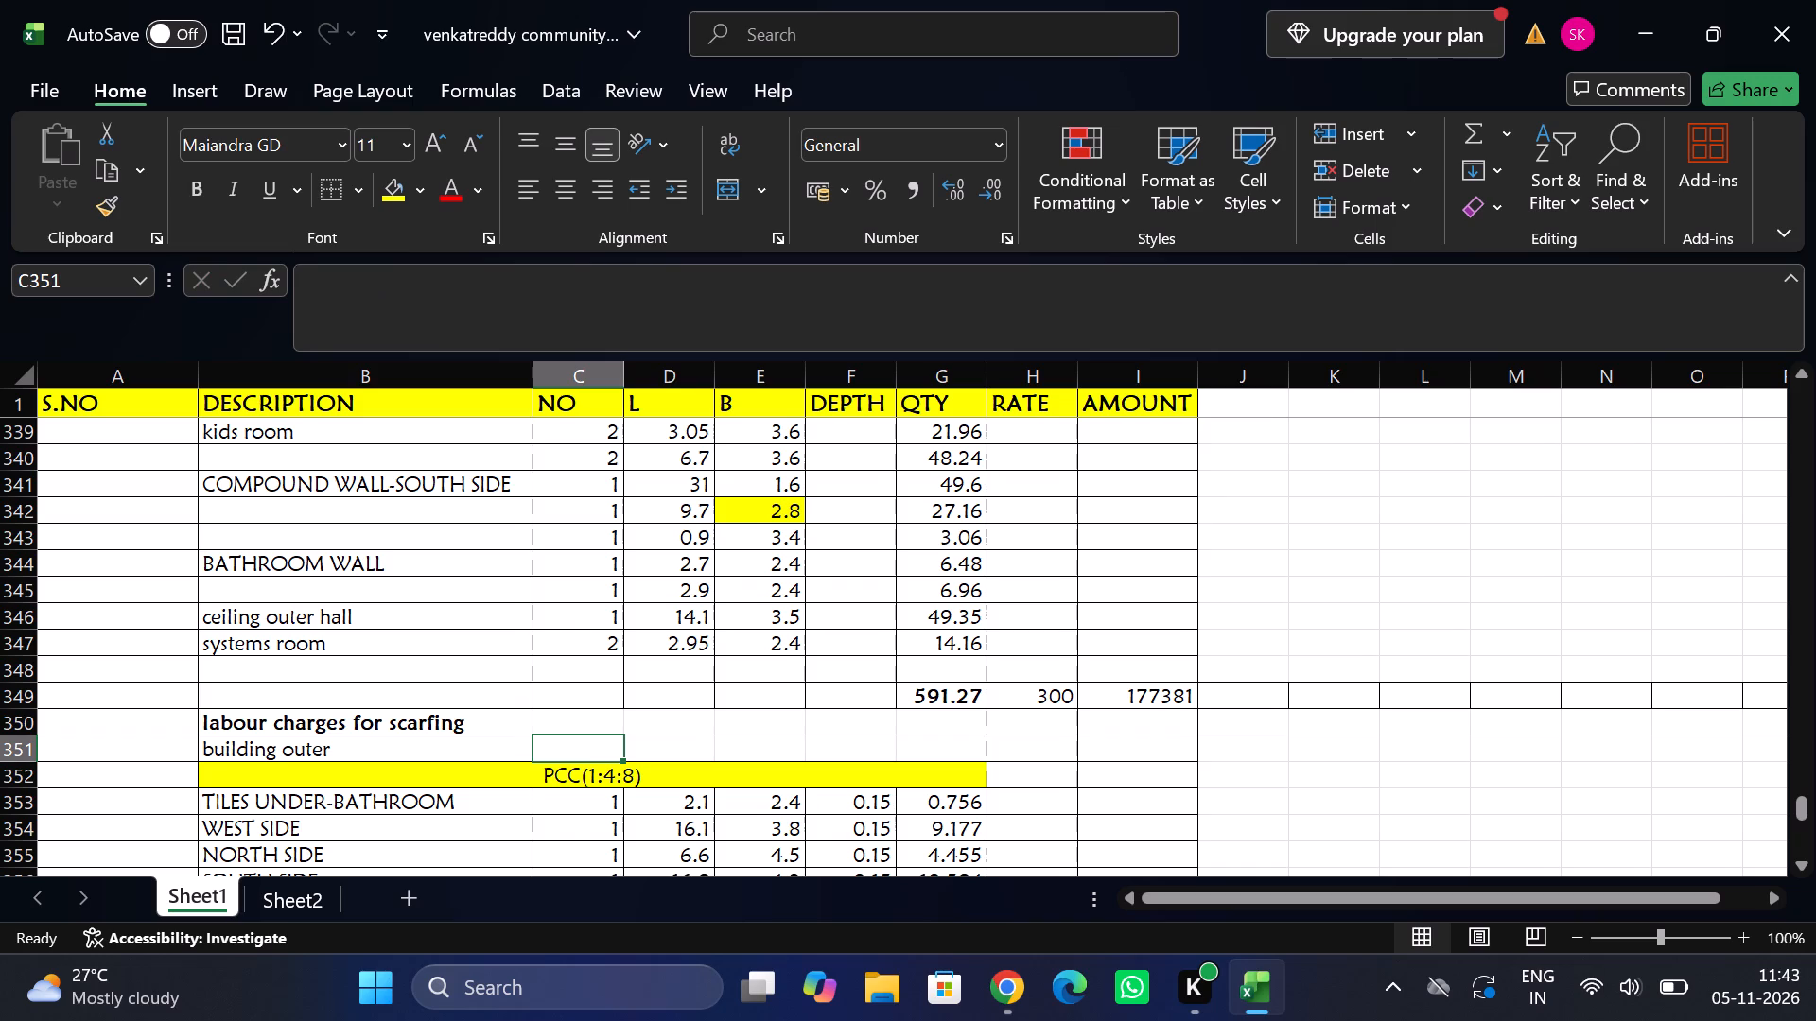
Review the PAINTING measurements and the sections following the new labour charges entry.
scroll(554, 524, "up", 2)
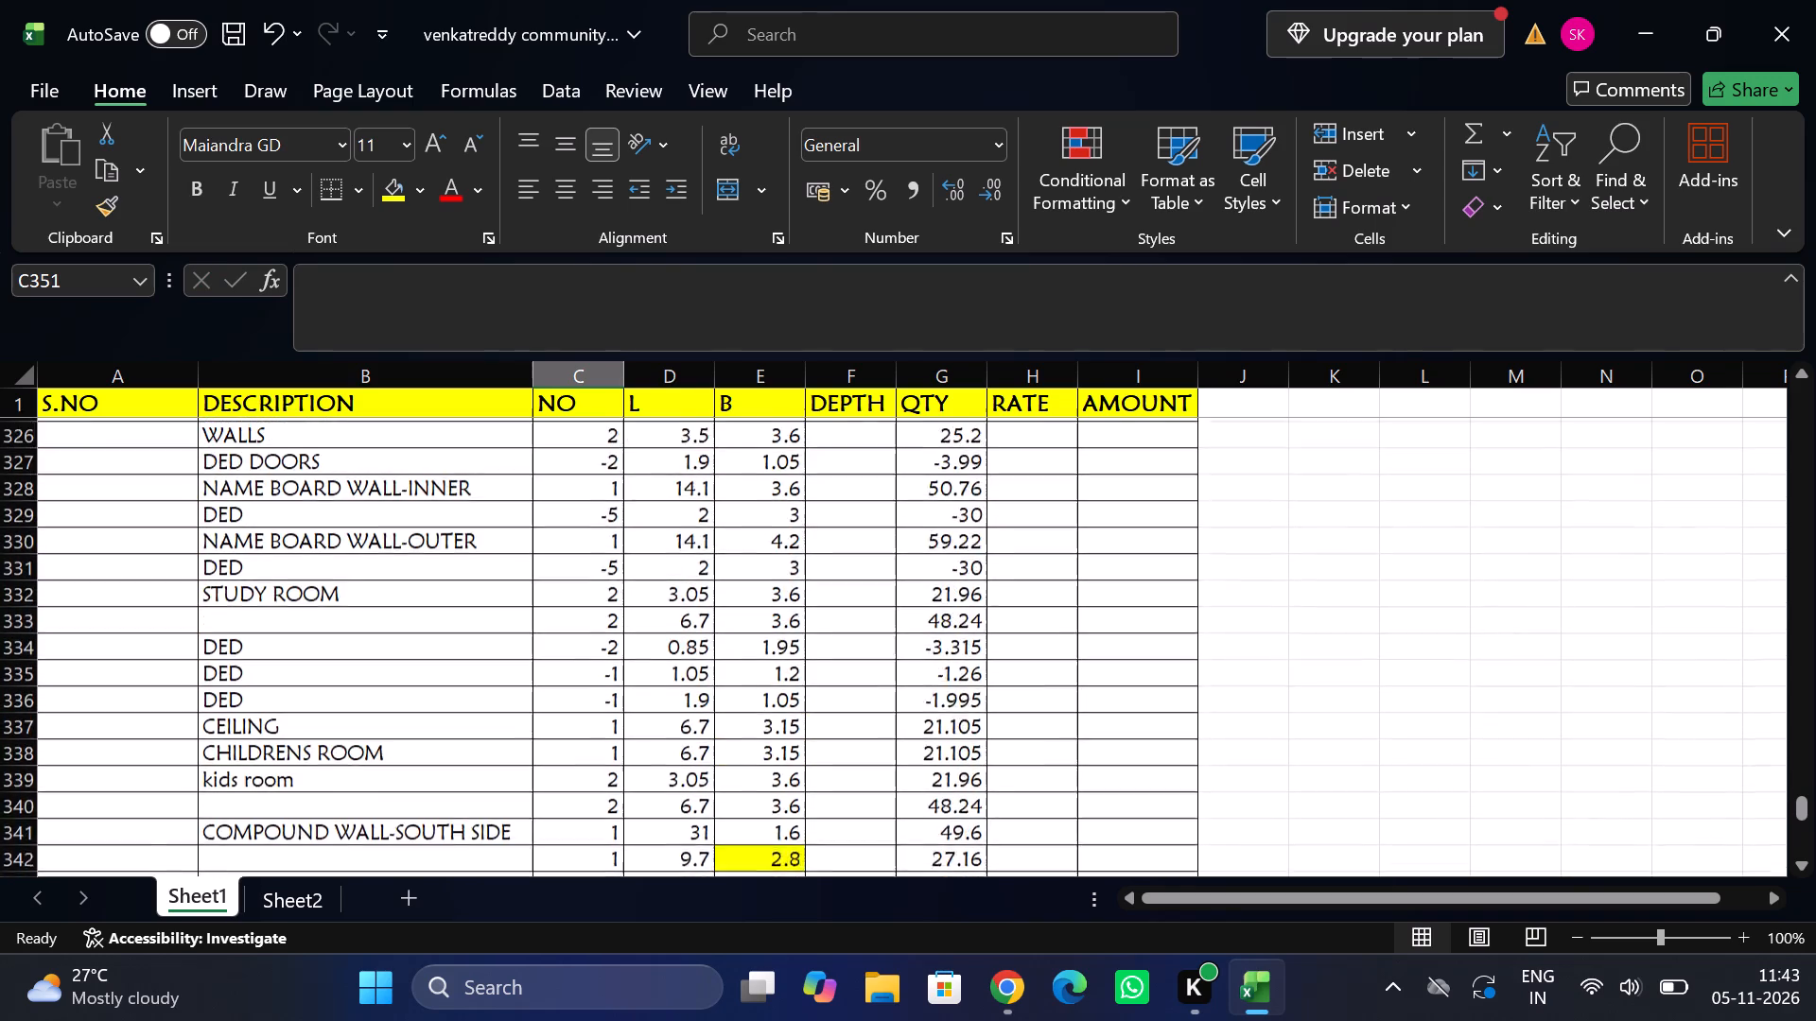
scroll(554, 524, "up", 2)
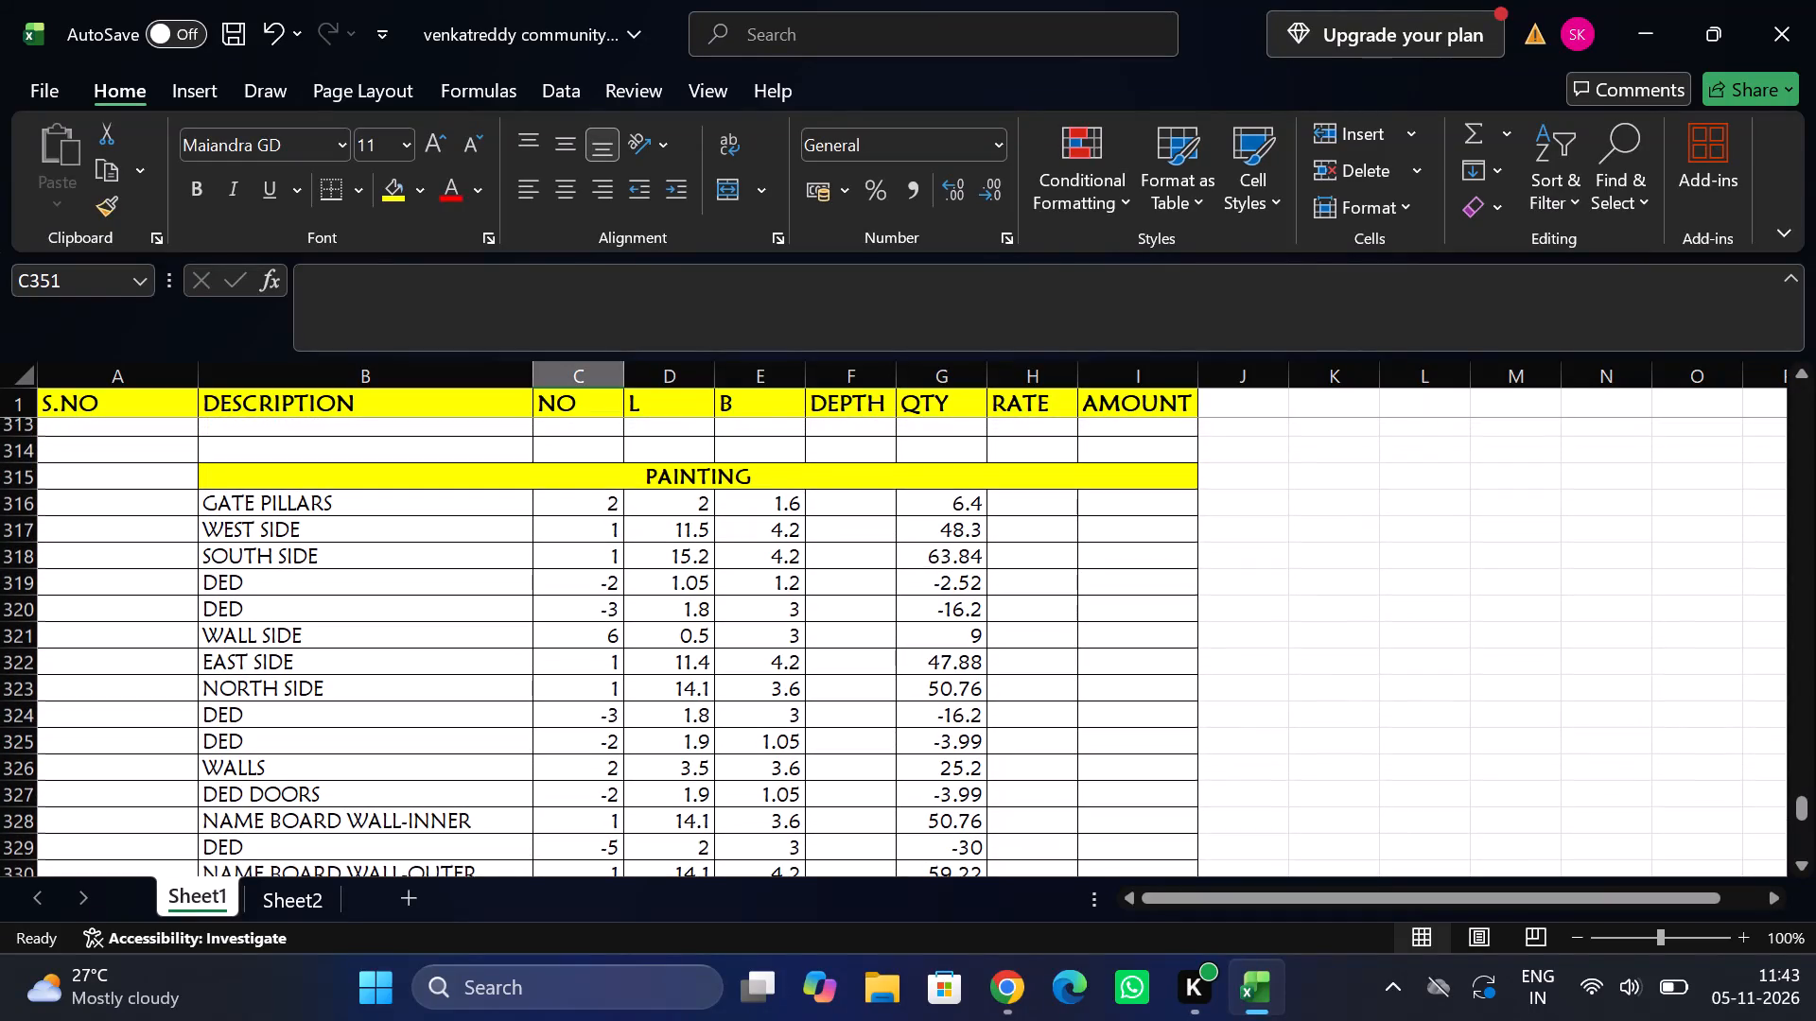
scroll(554, 524, "up", 1)
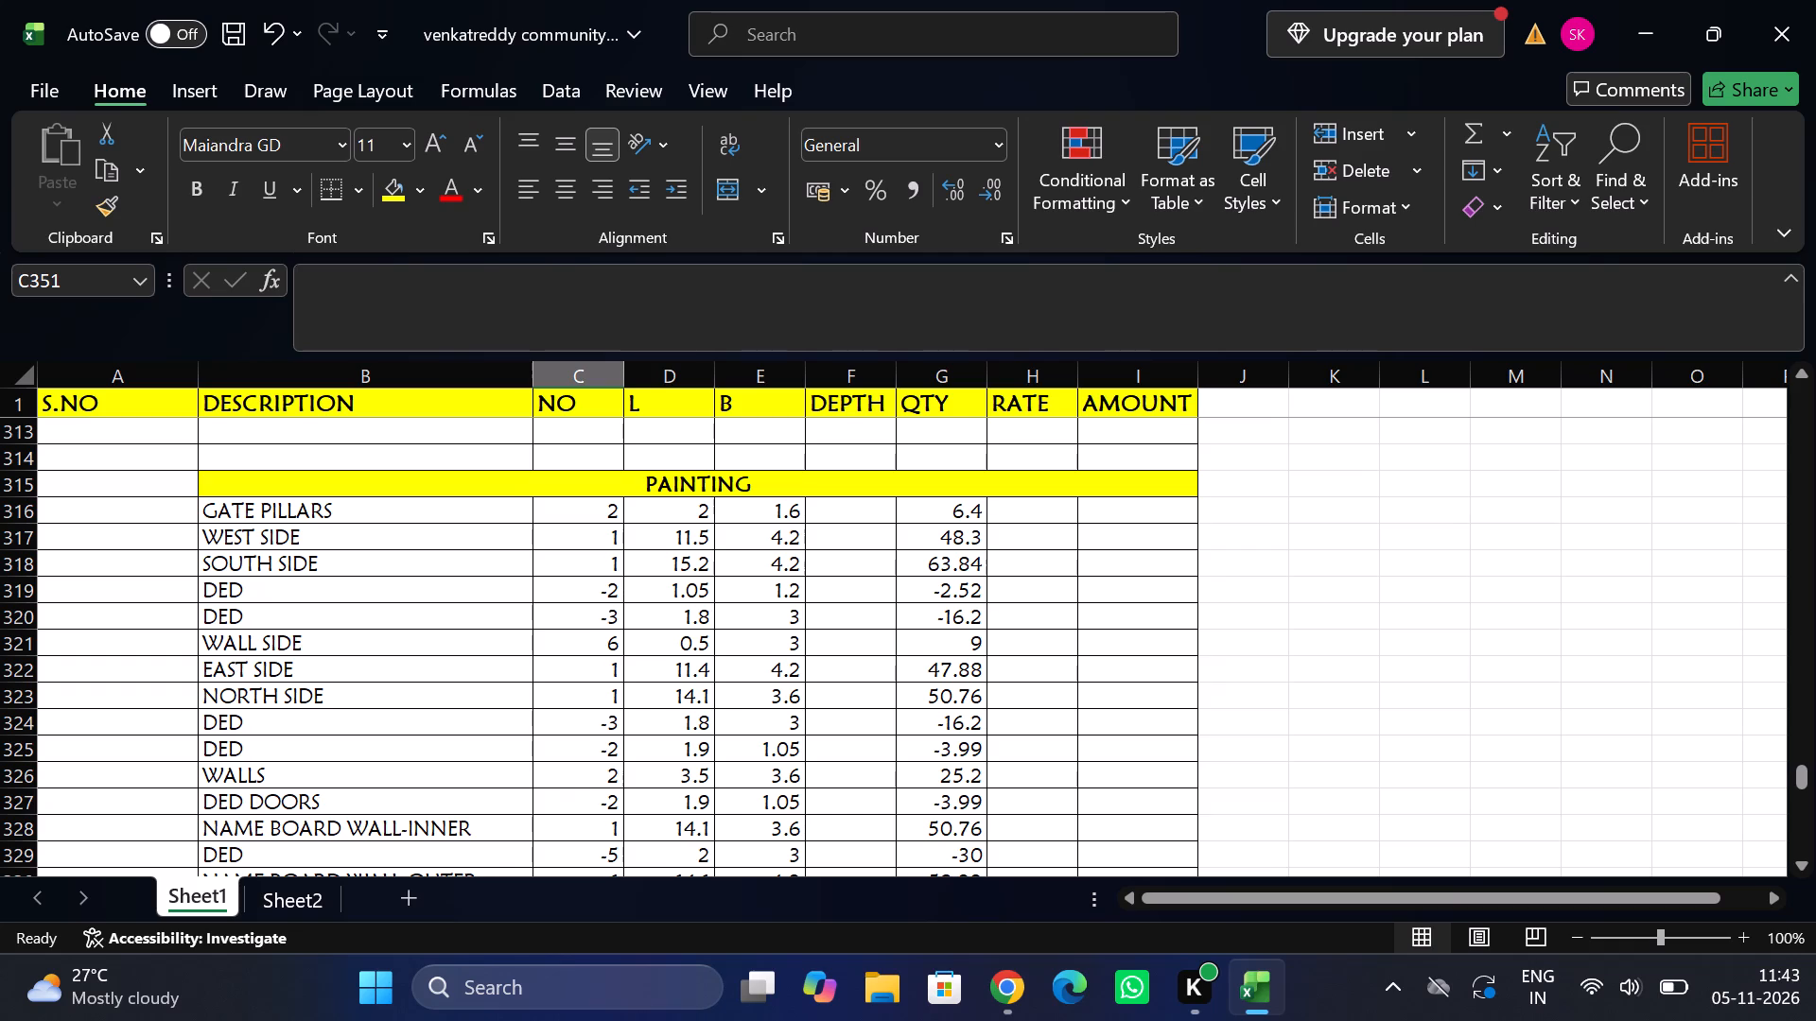
scroll(662, 574, "down", 2)
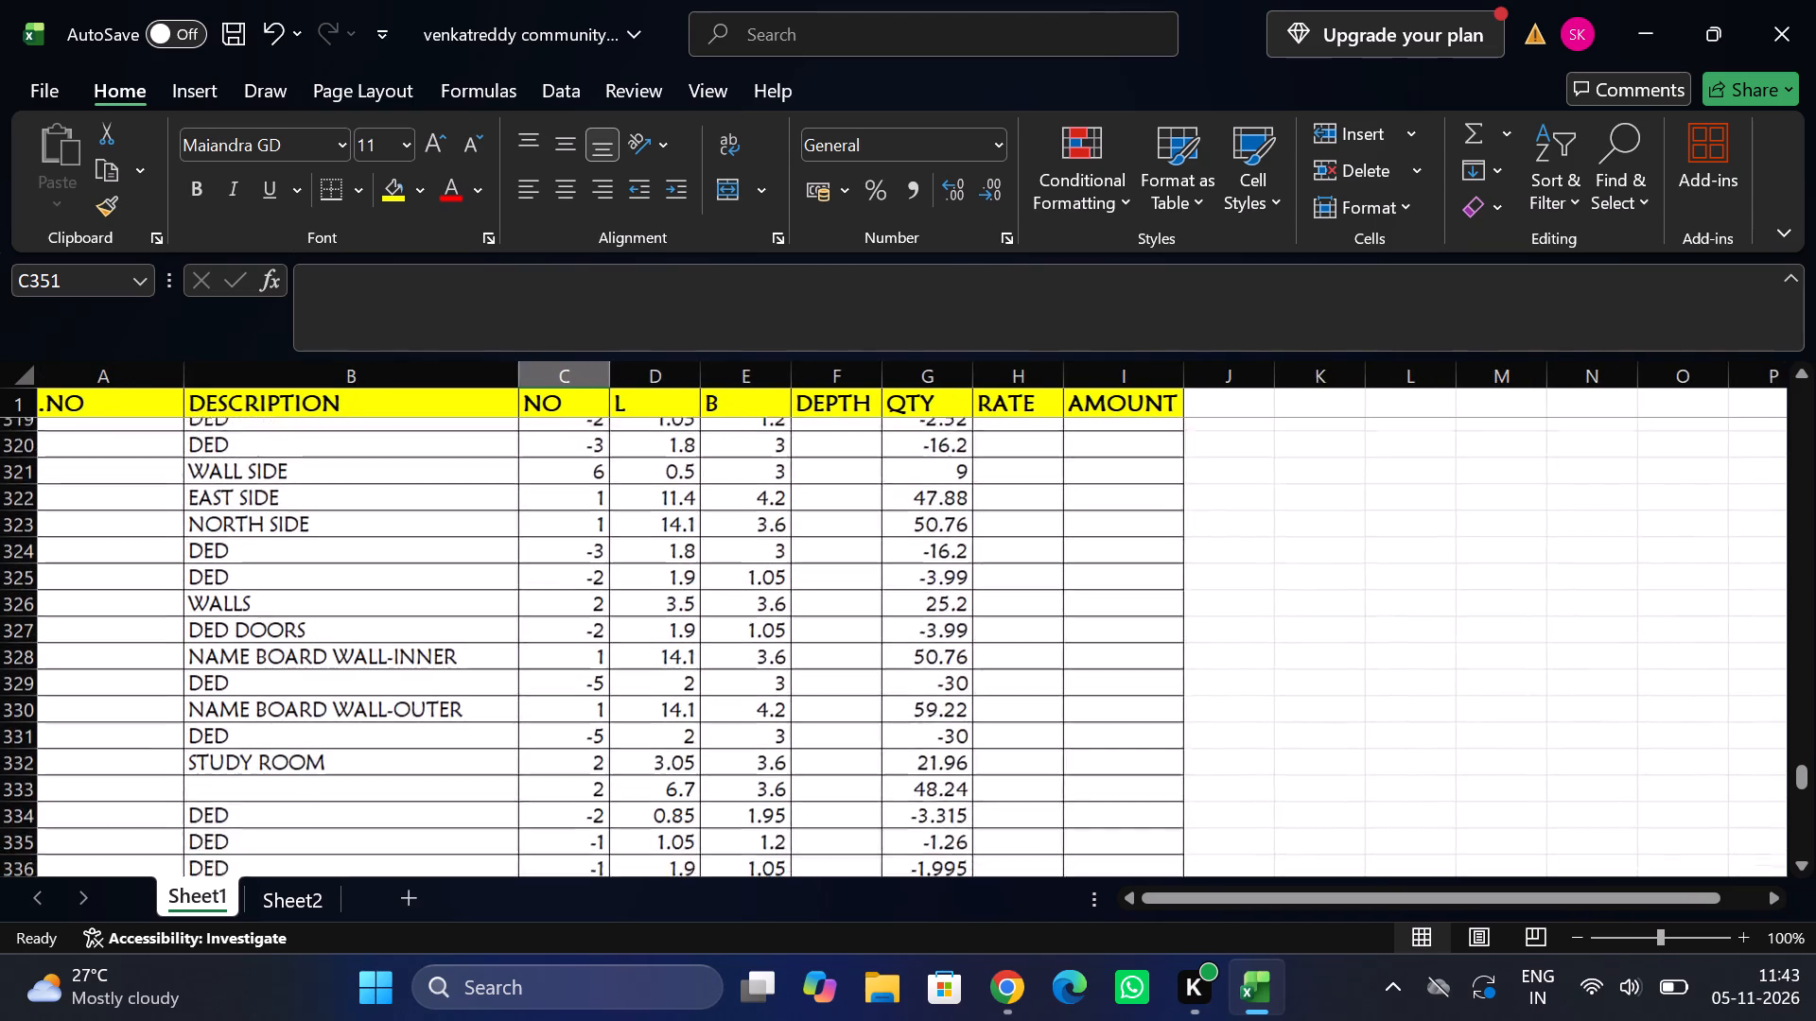
scroll(662, 574, "down", 2)
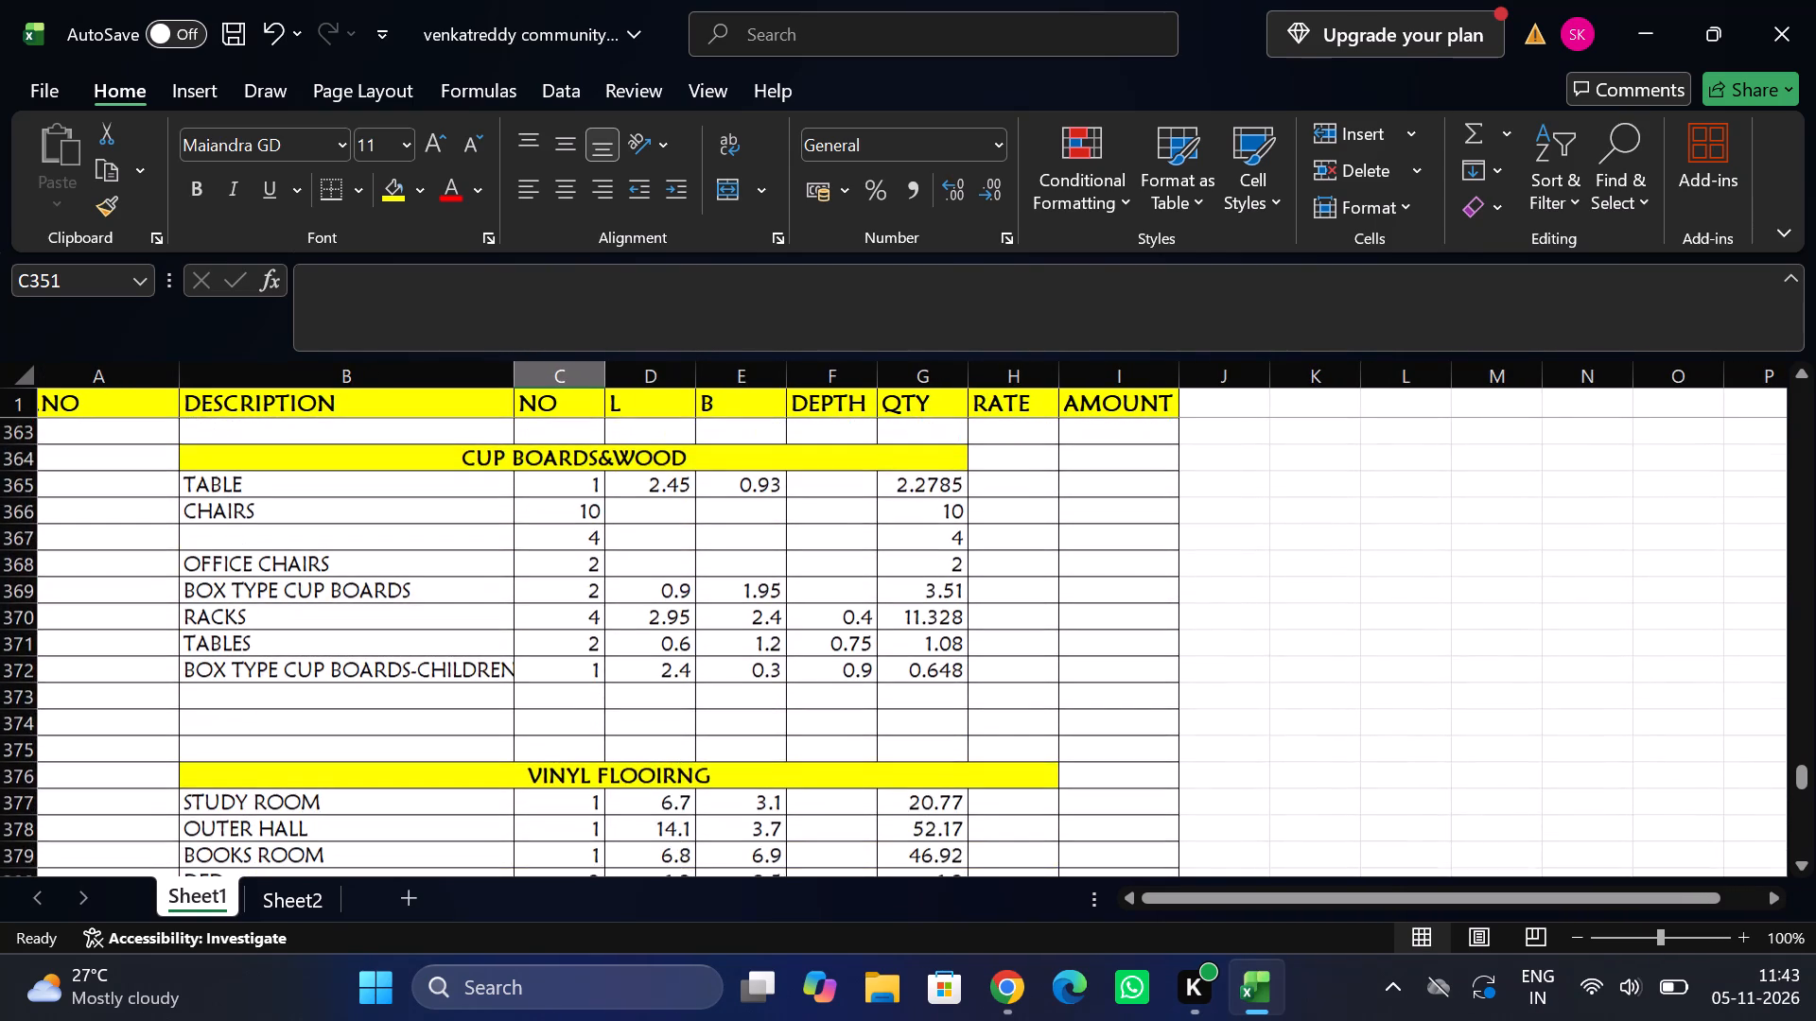
scroll(662, 574, "down", 1)
scroll(662, 574, "up", 1)
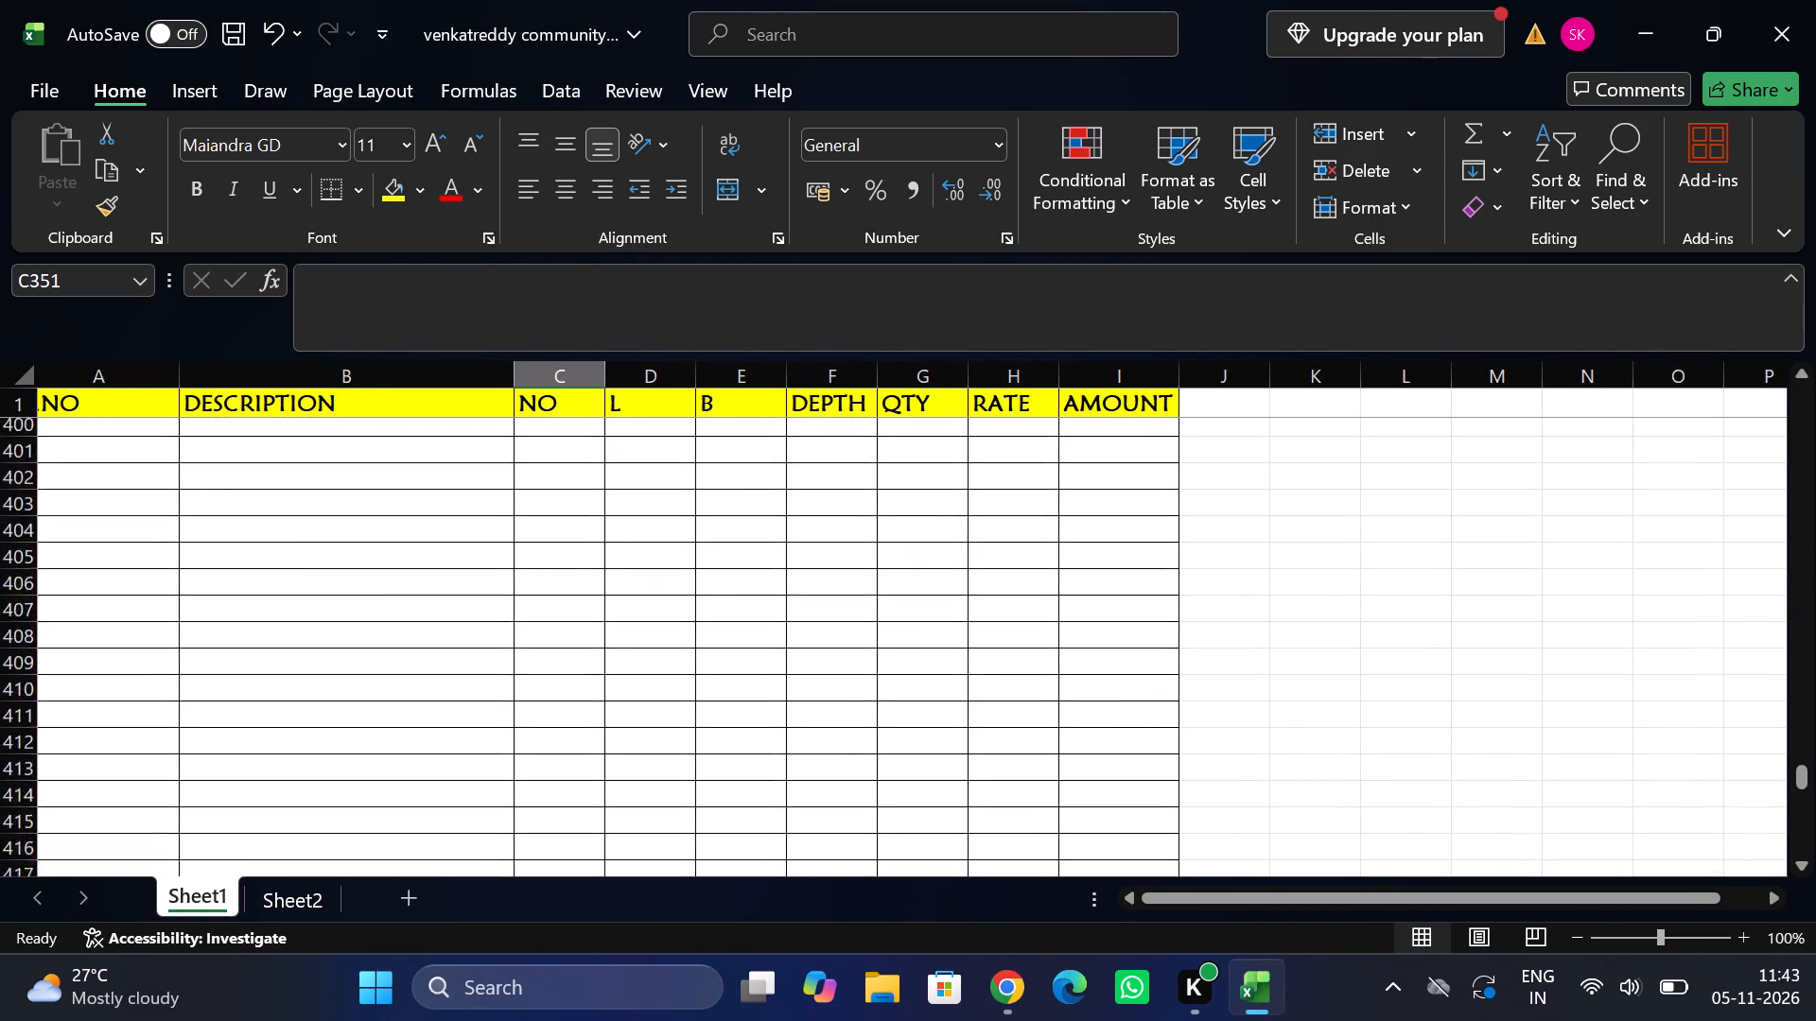
scroll(662, 574, "up", 2)
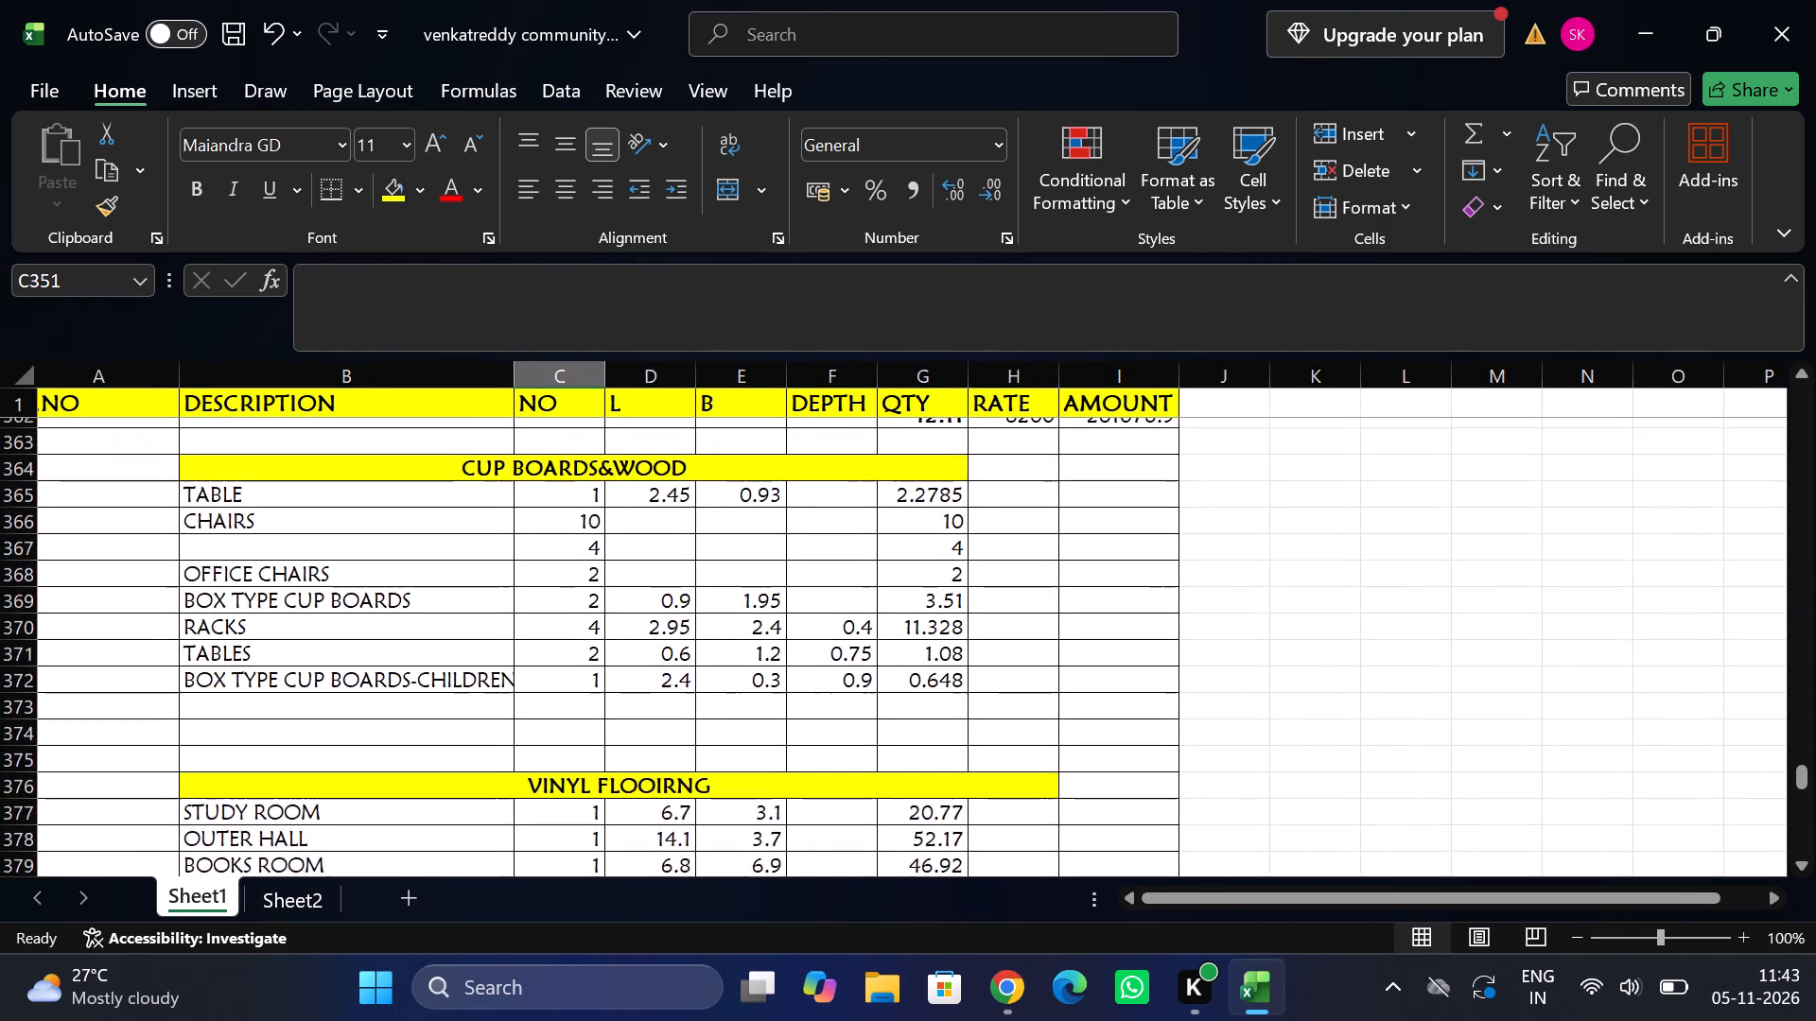
scroll(662, 574, "up", 3)
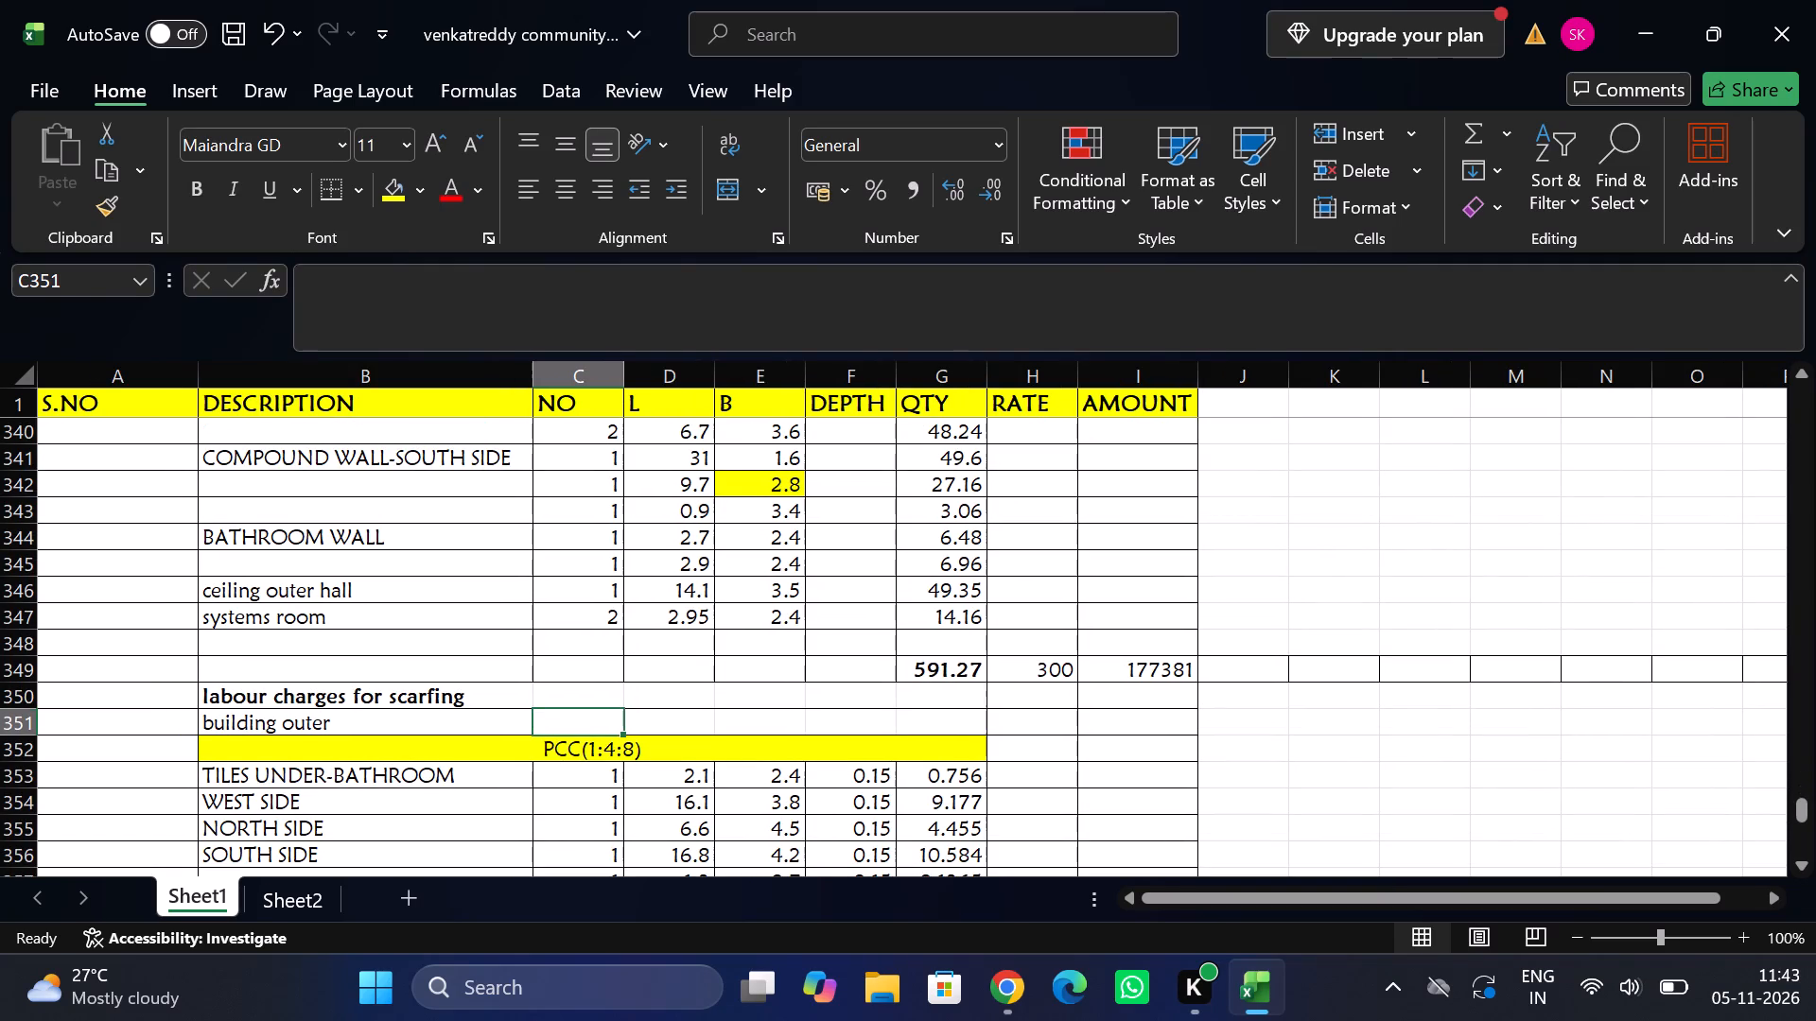
Insert three blank rows directly above the PCC(1:4:8) heading.
left_click(22, 749)
right_click(22, 749)
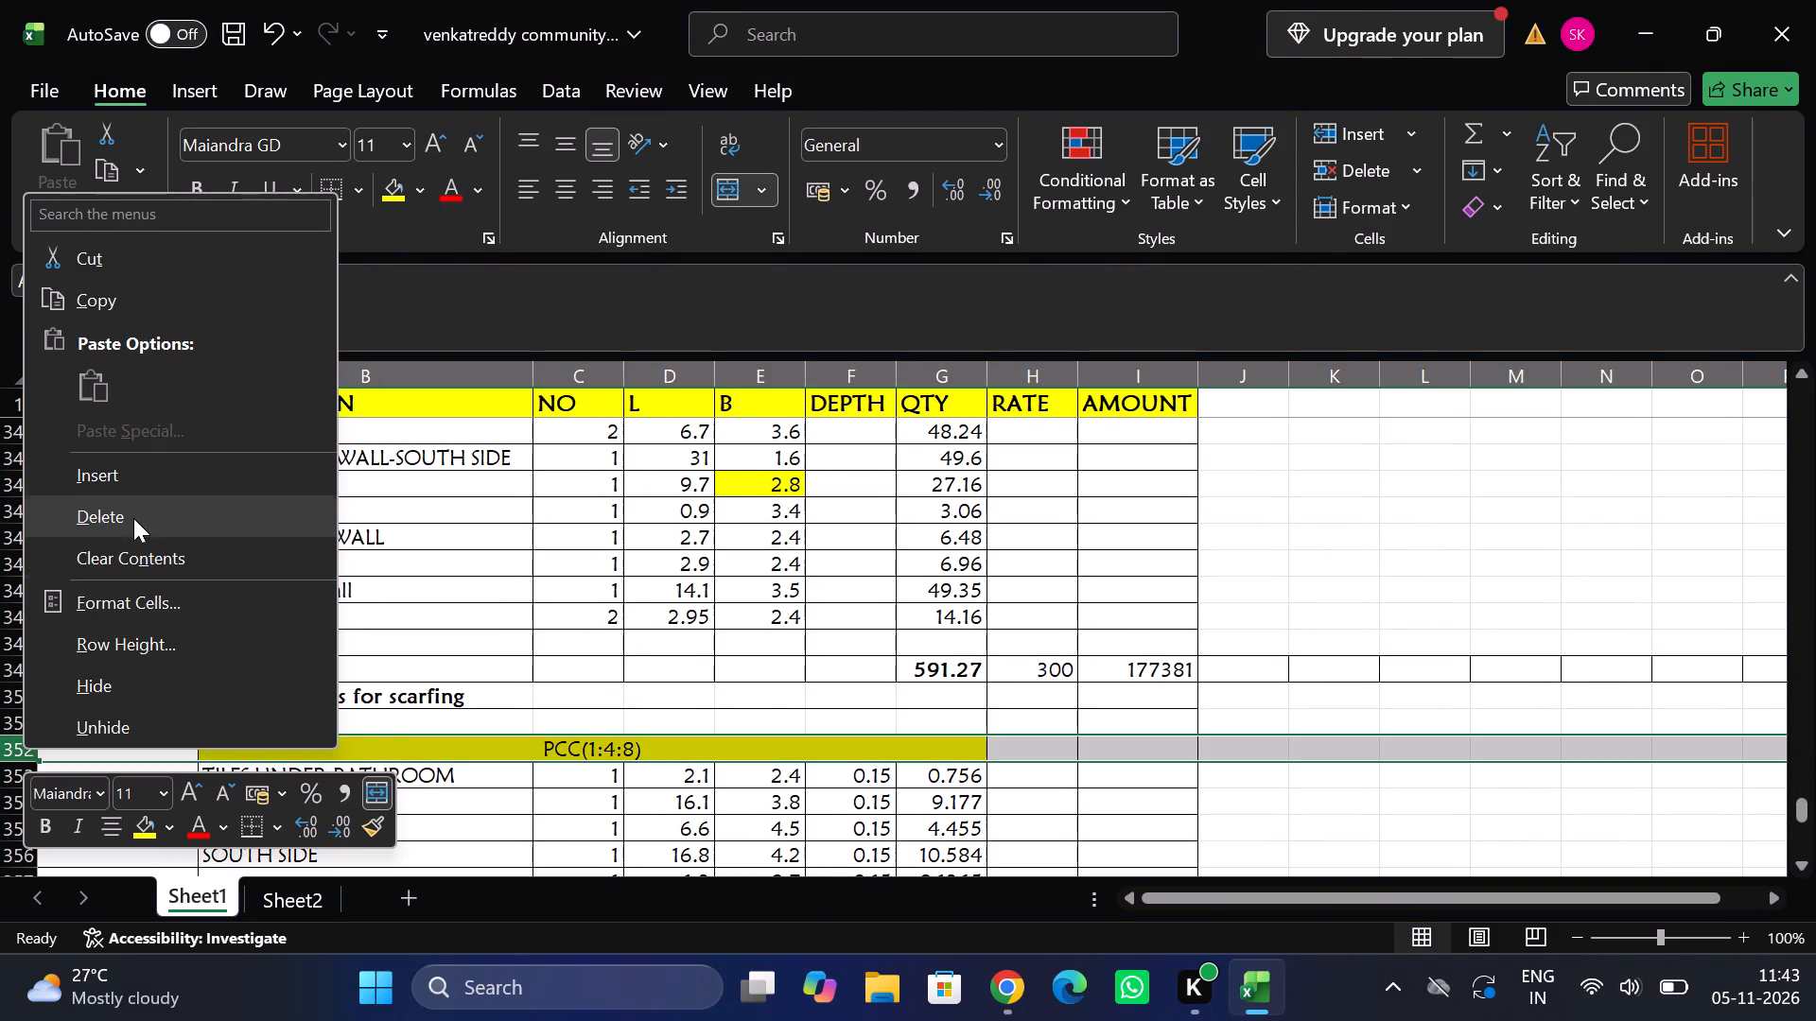
left_click(150, 483)
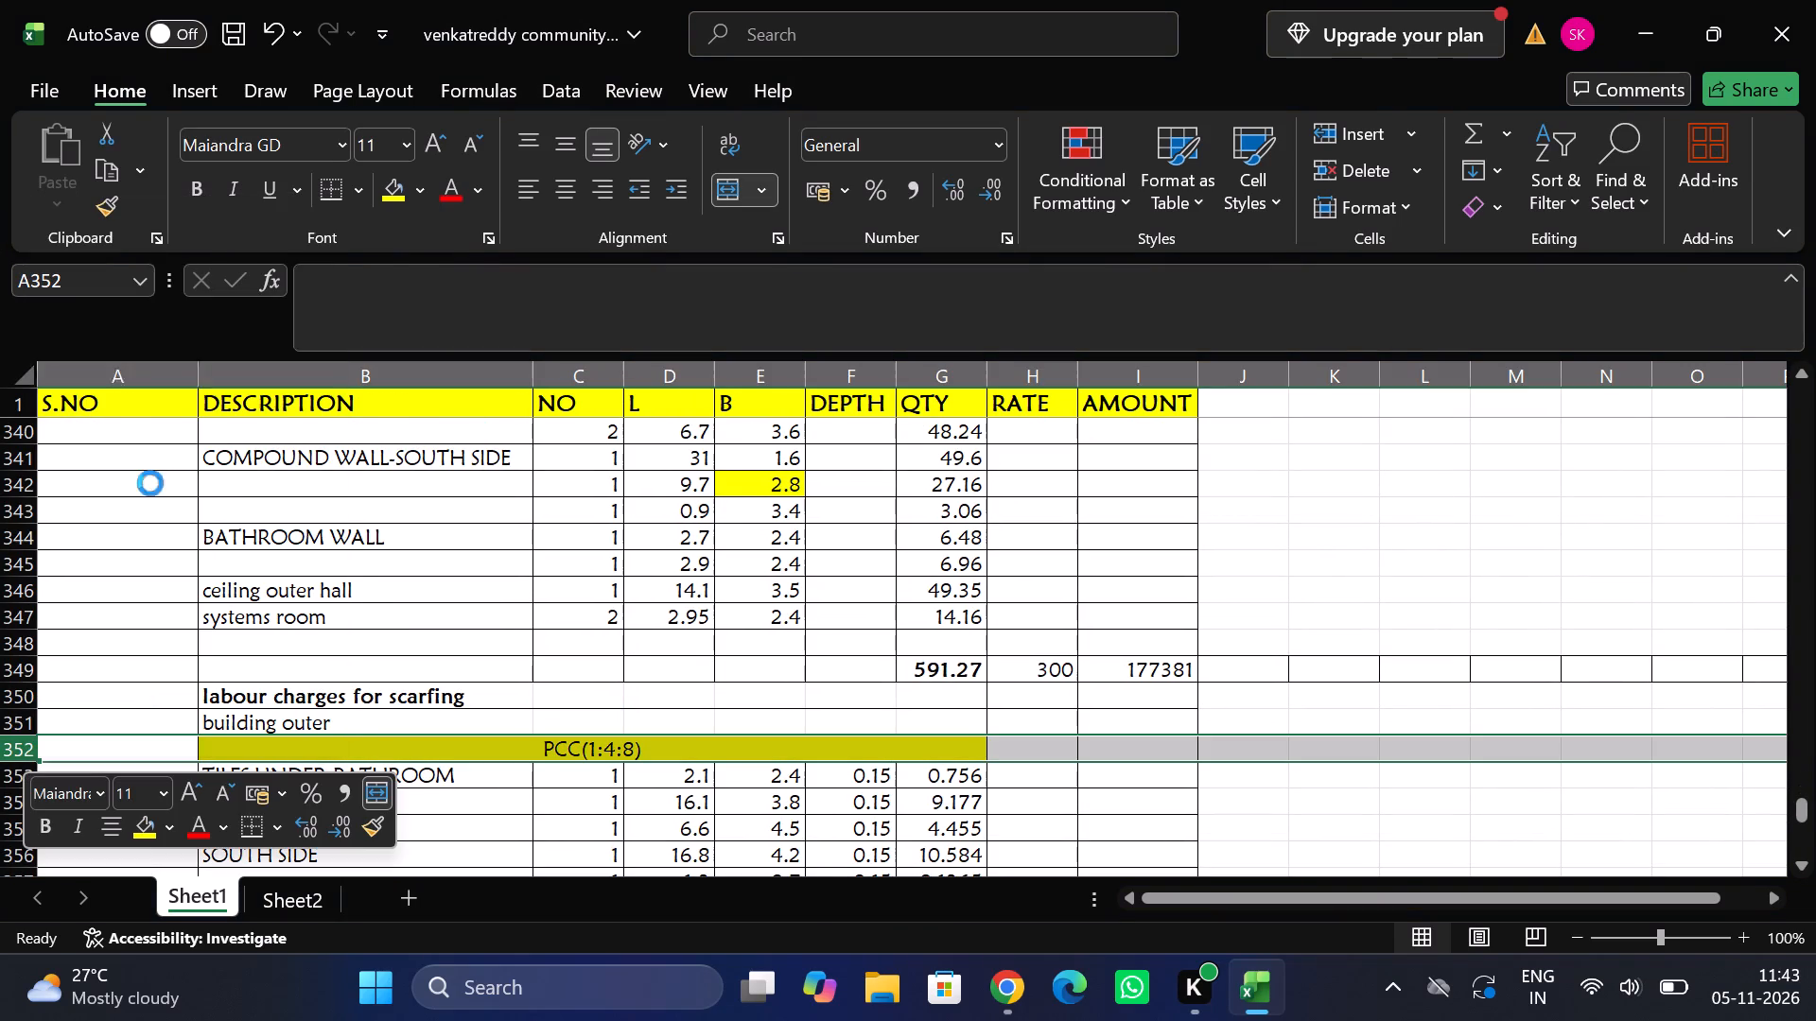
key("ctrl+y")
key("ctrl+y")
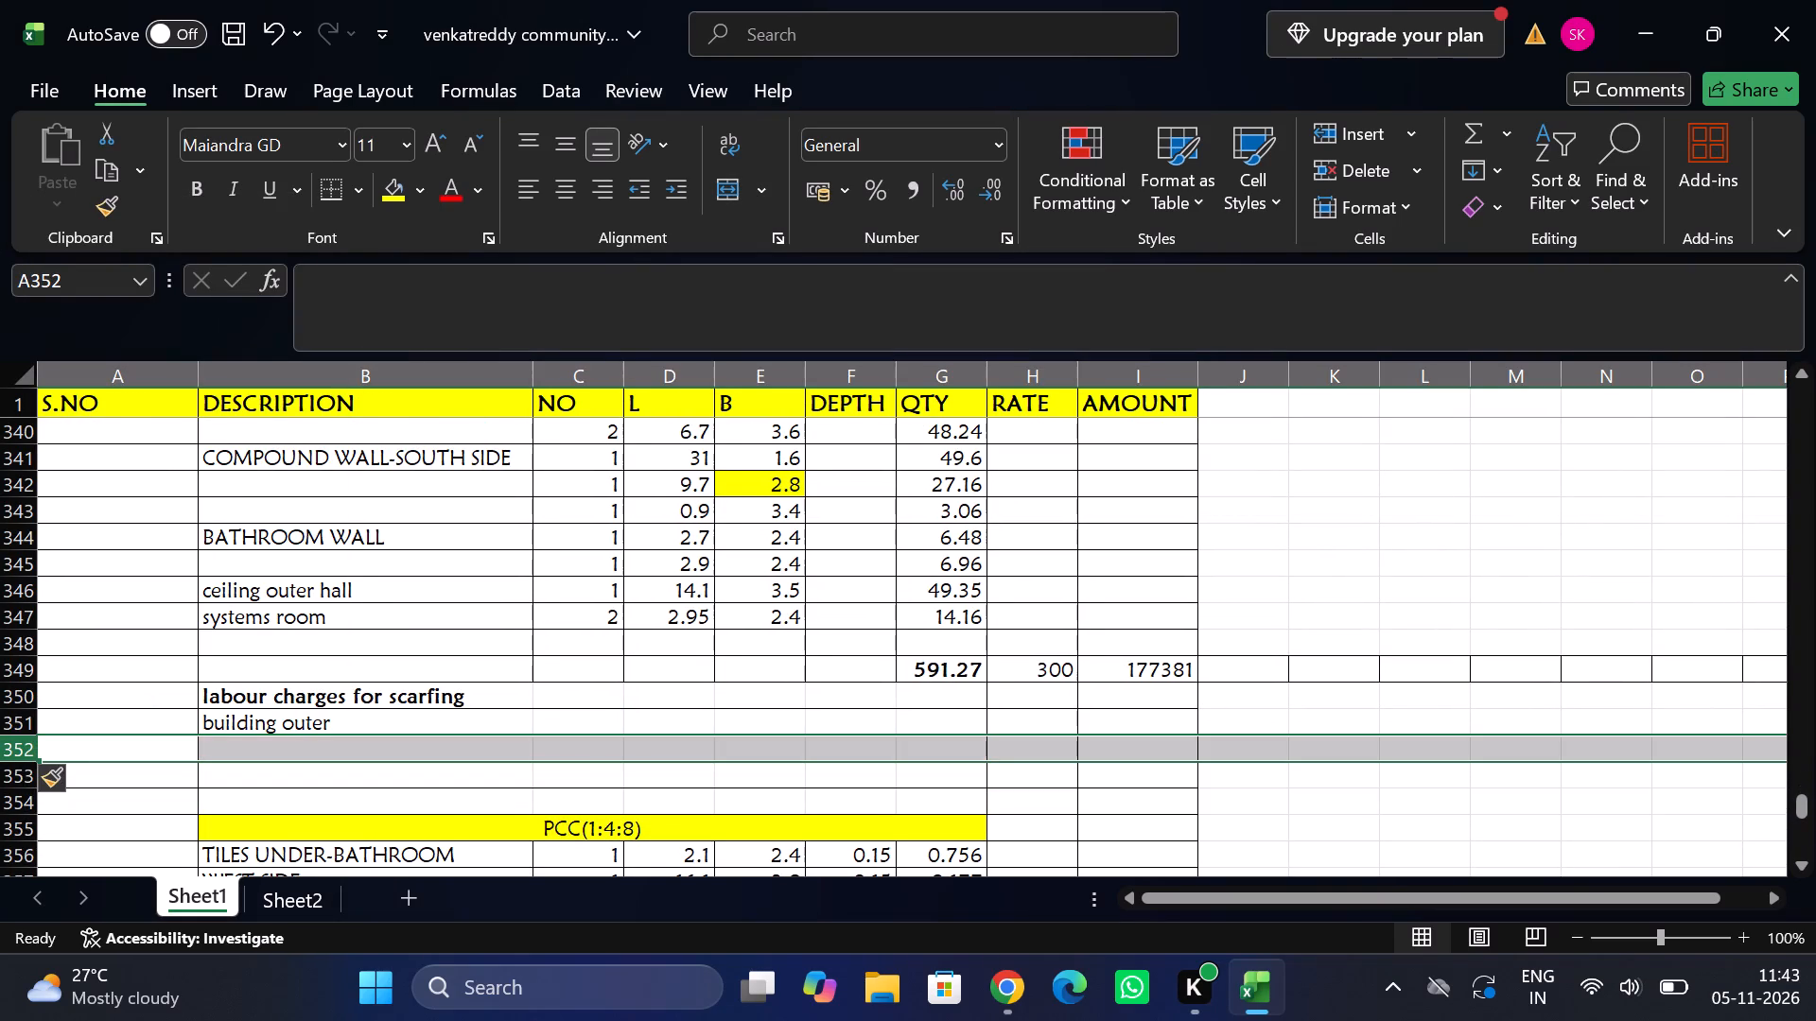
Apply all borders to the description-to-QTY cells of the building outer row and the two rows below it.
left_click_drag(379, 714, 825, 737)
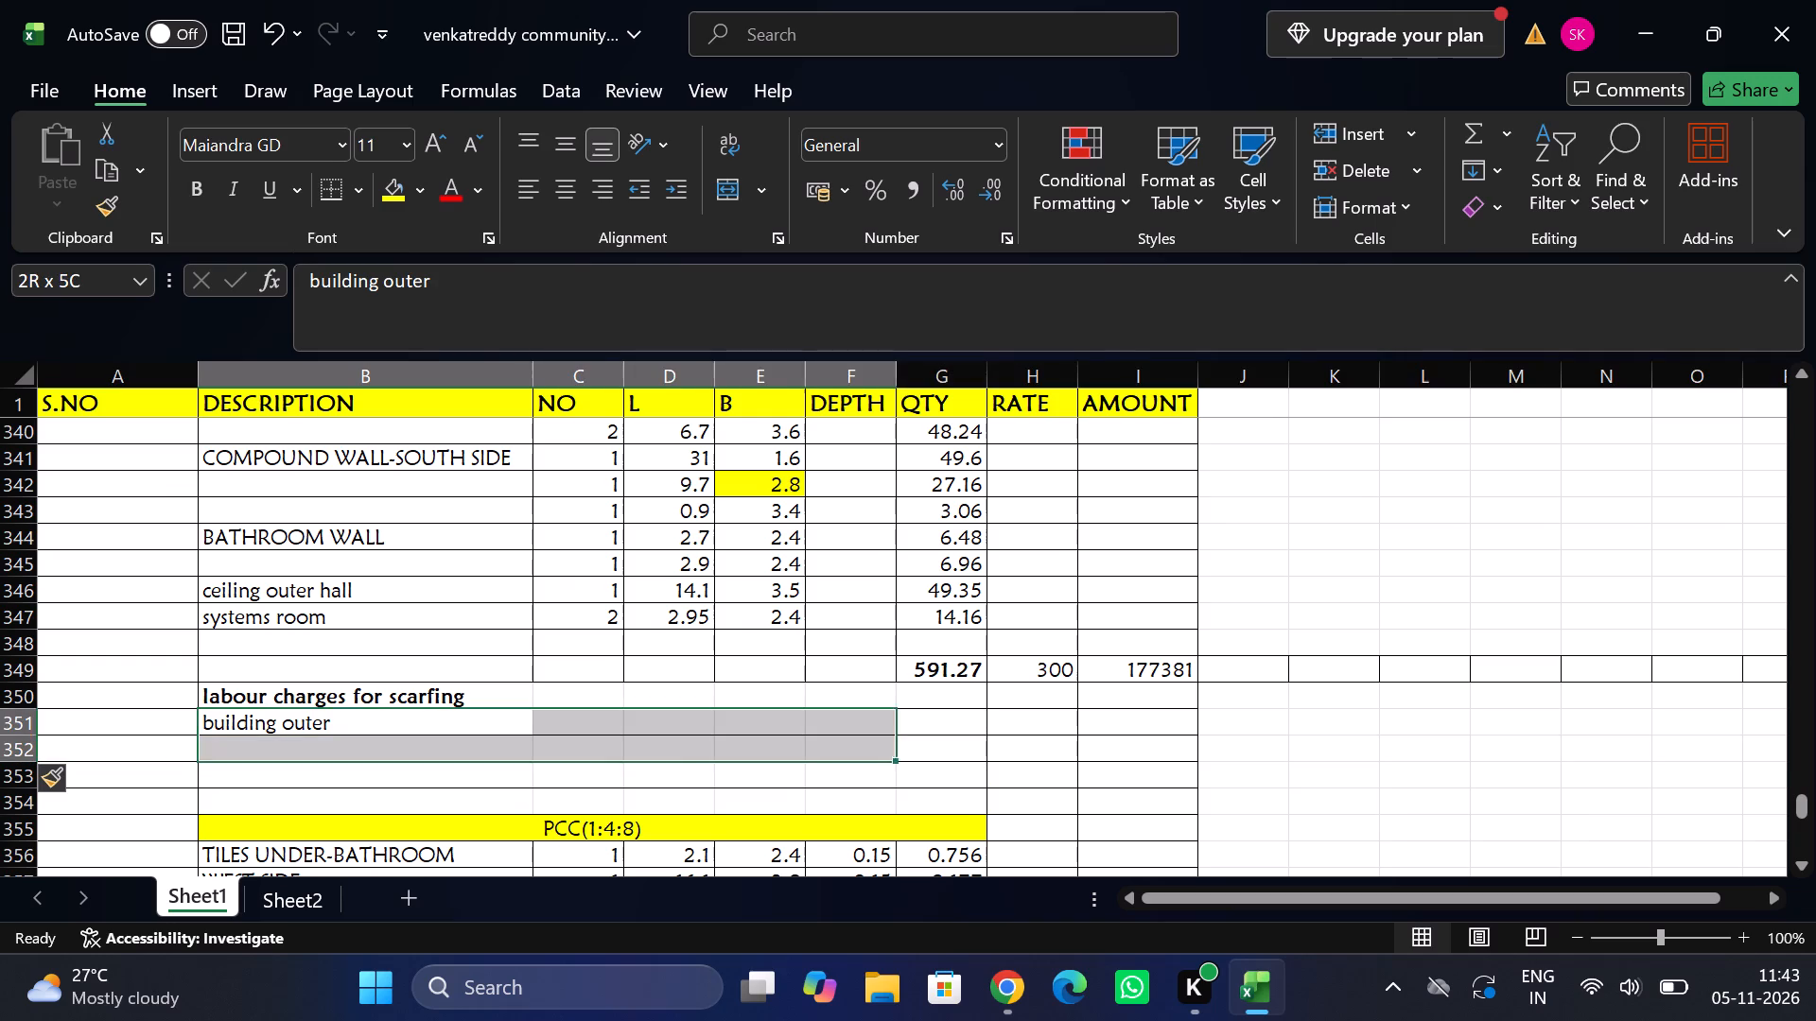
left_click_drag(825, 737, 939, 787)
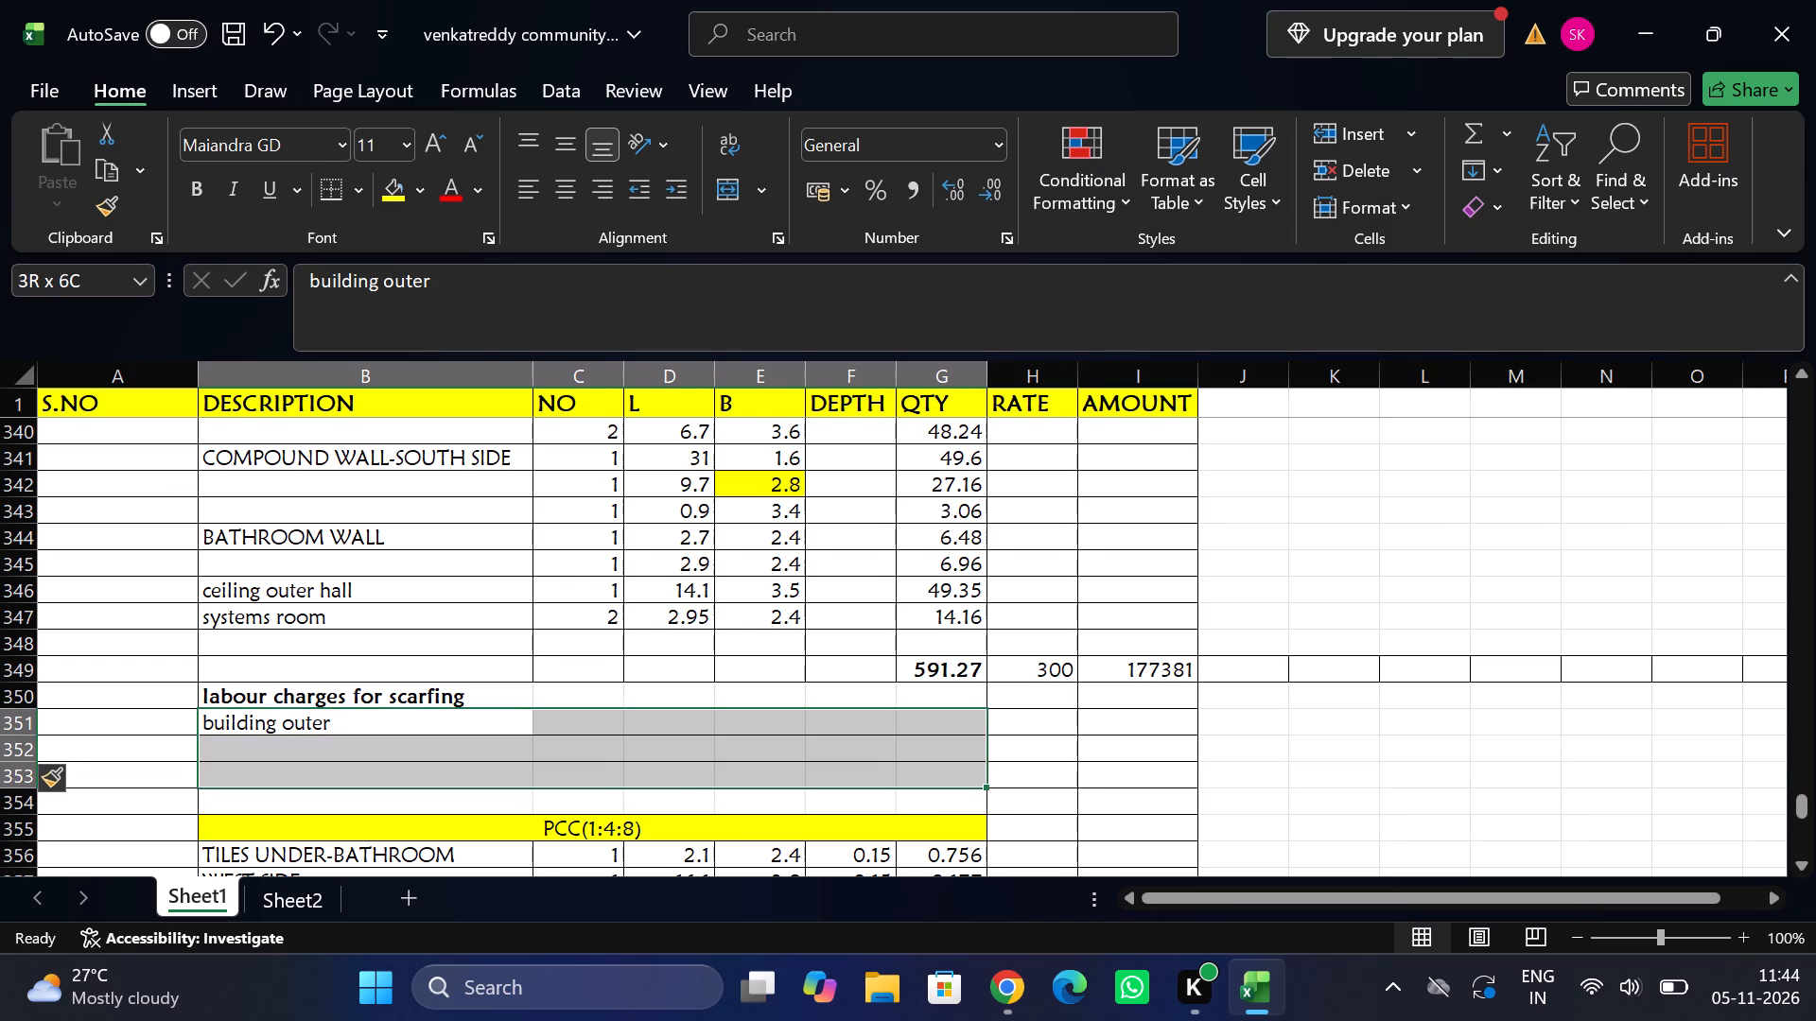
left_click_drag(939, 787, 933, 769)
left_click(356, 201)
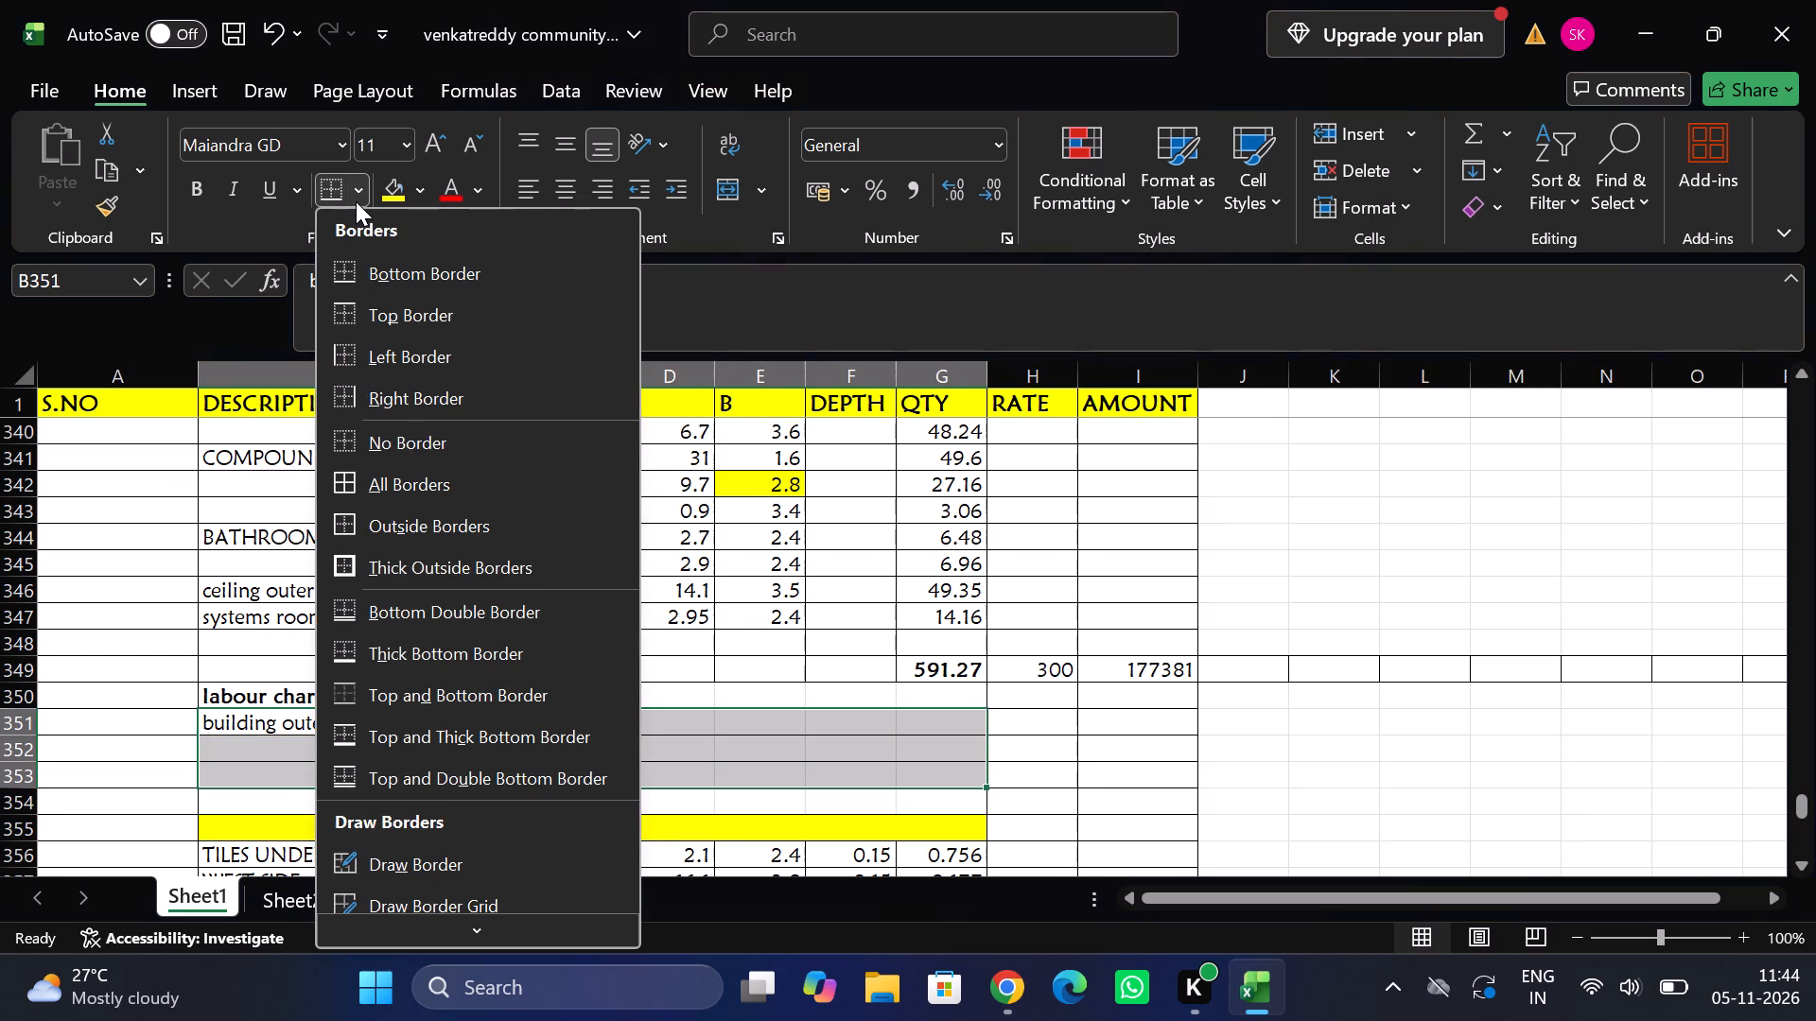
left_click(378, 468)
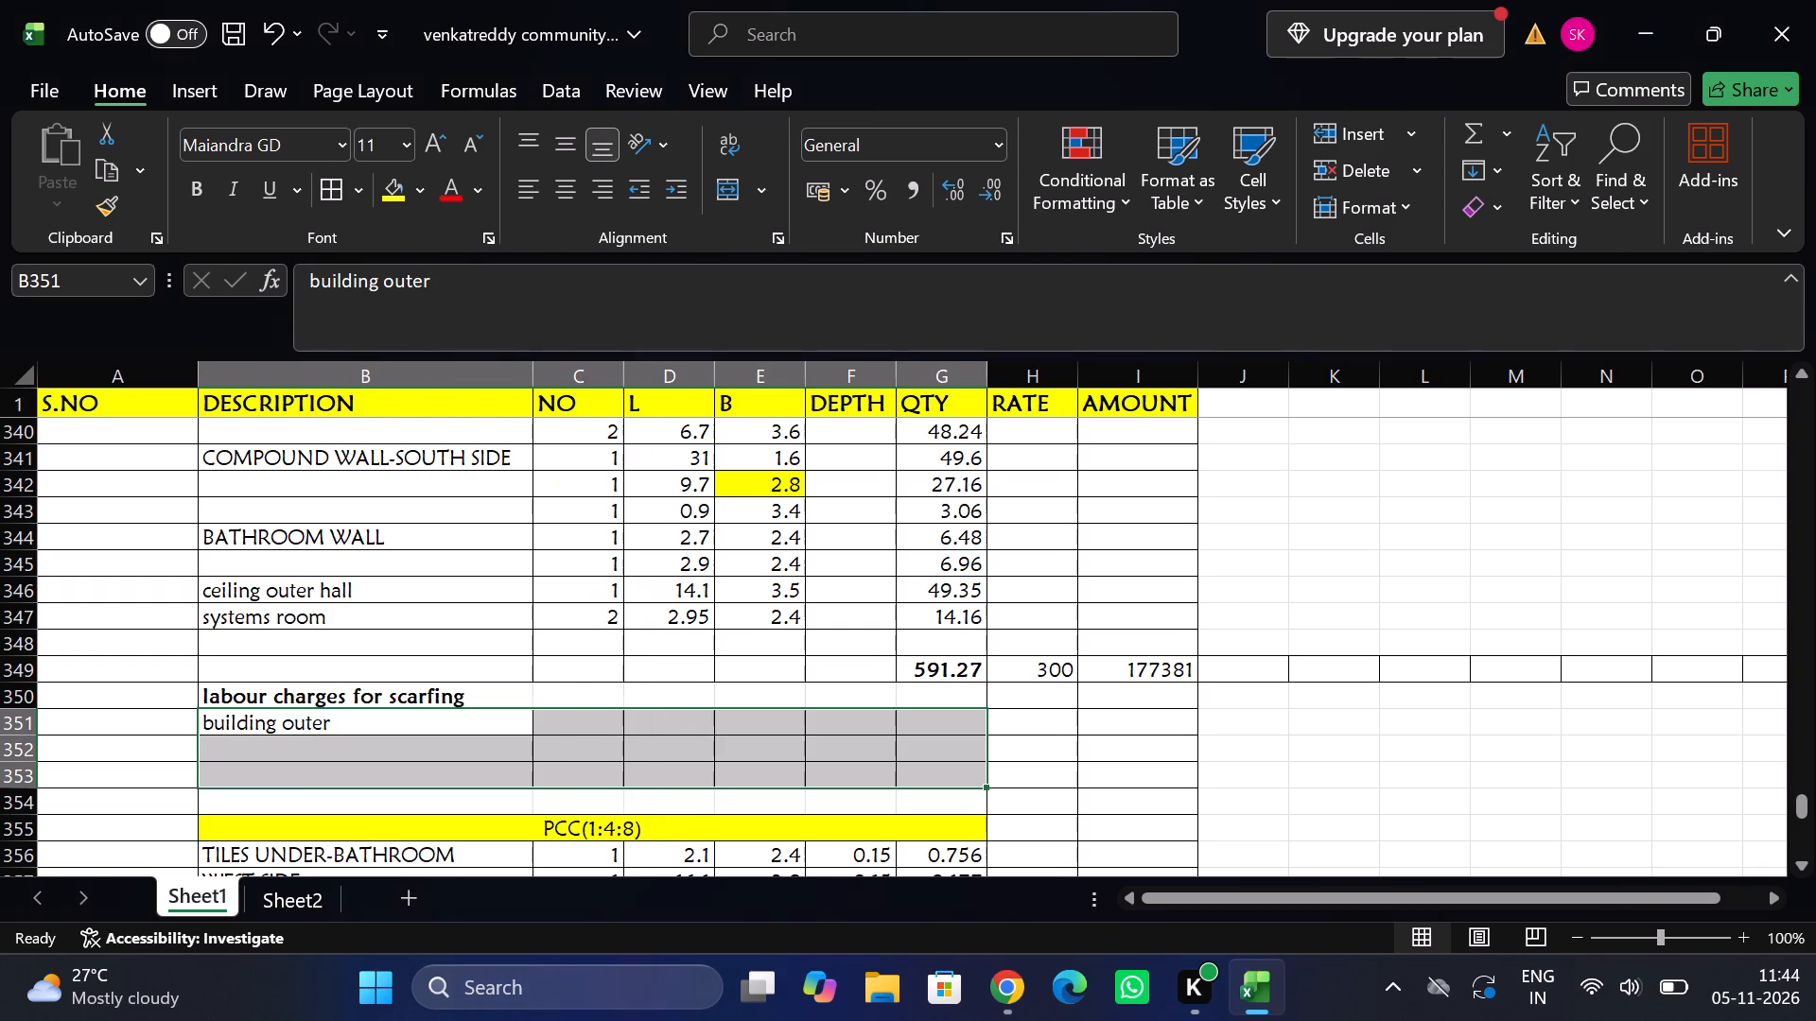
Extend the building outer description to "building outer- for removal paint and etc" and autofit the DESCRIPTION column width.
double_click(358, 727)
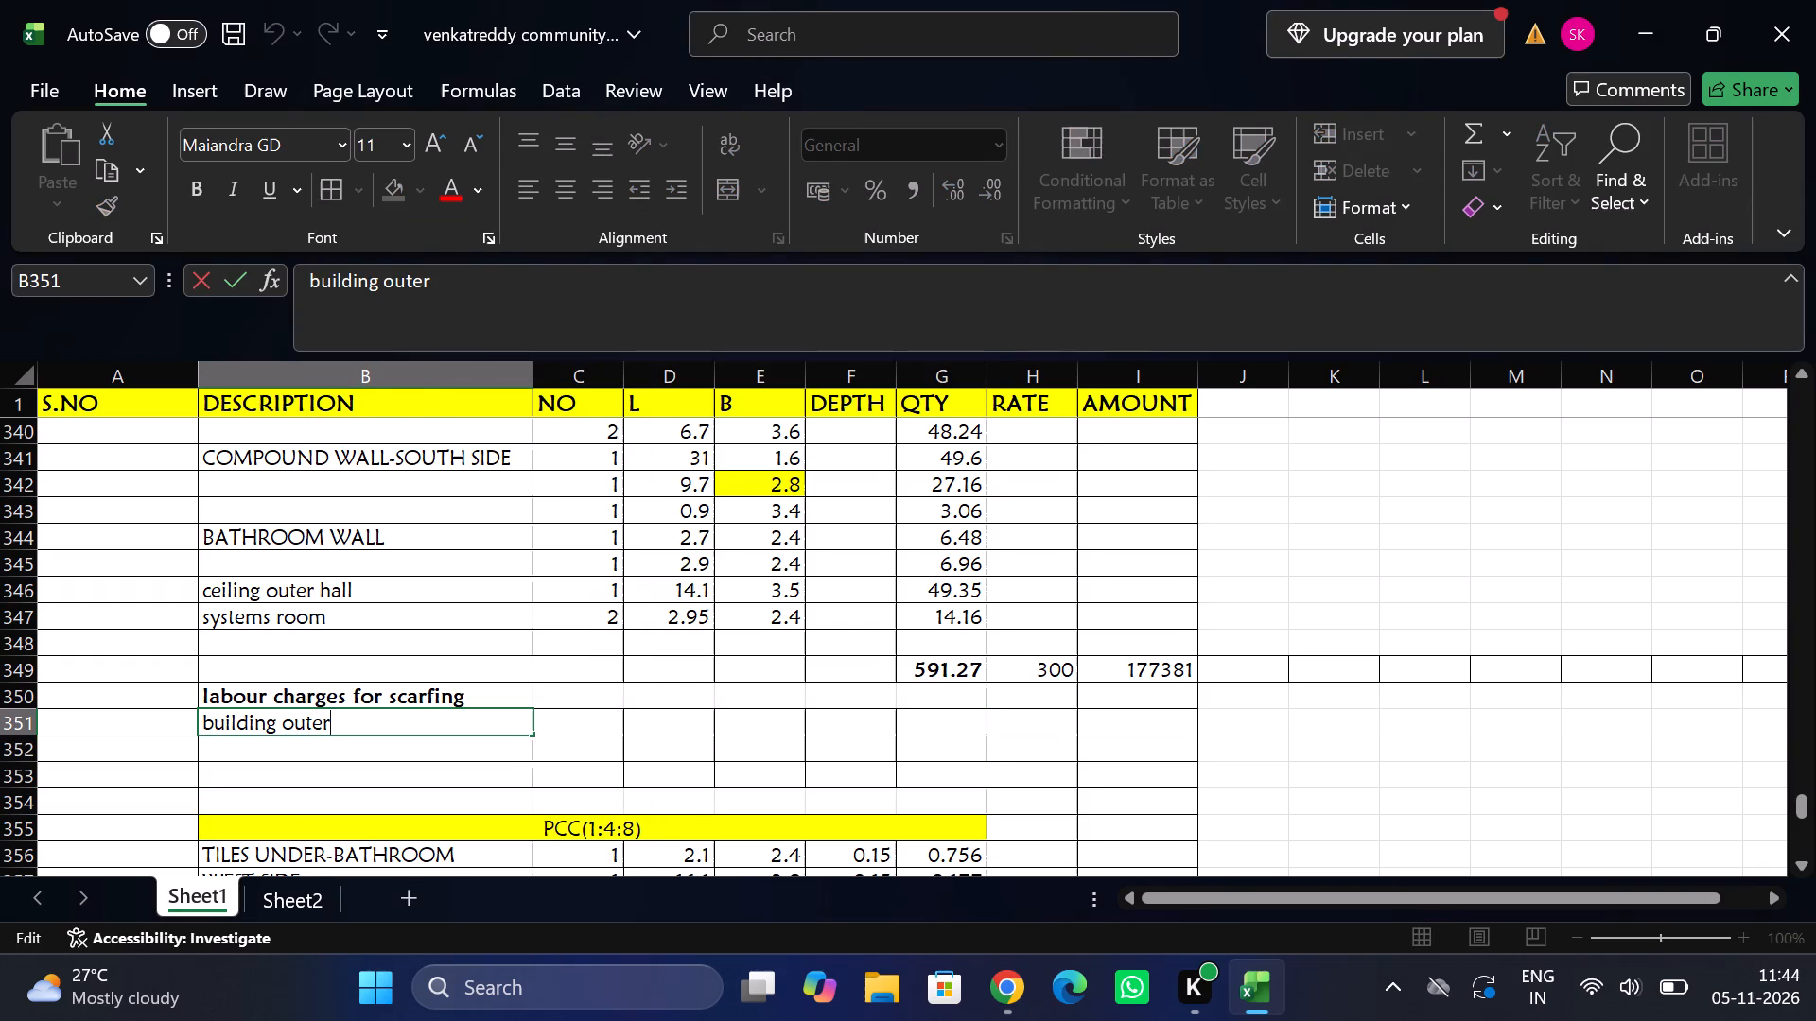
type("- for removal paint a")
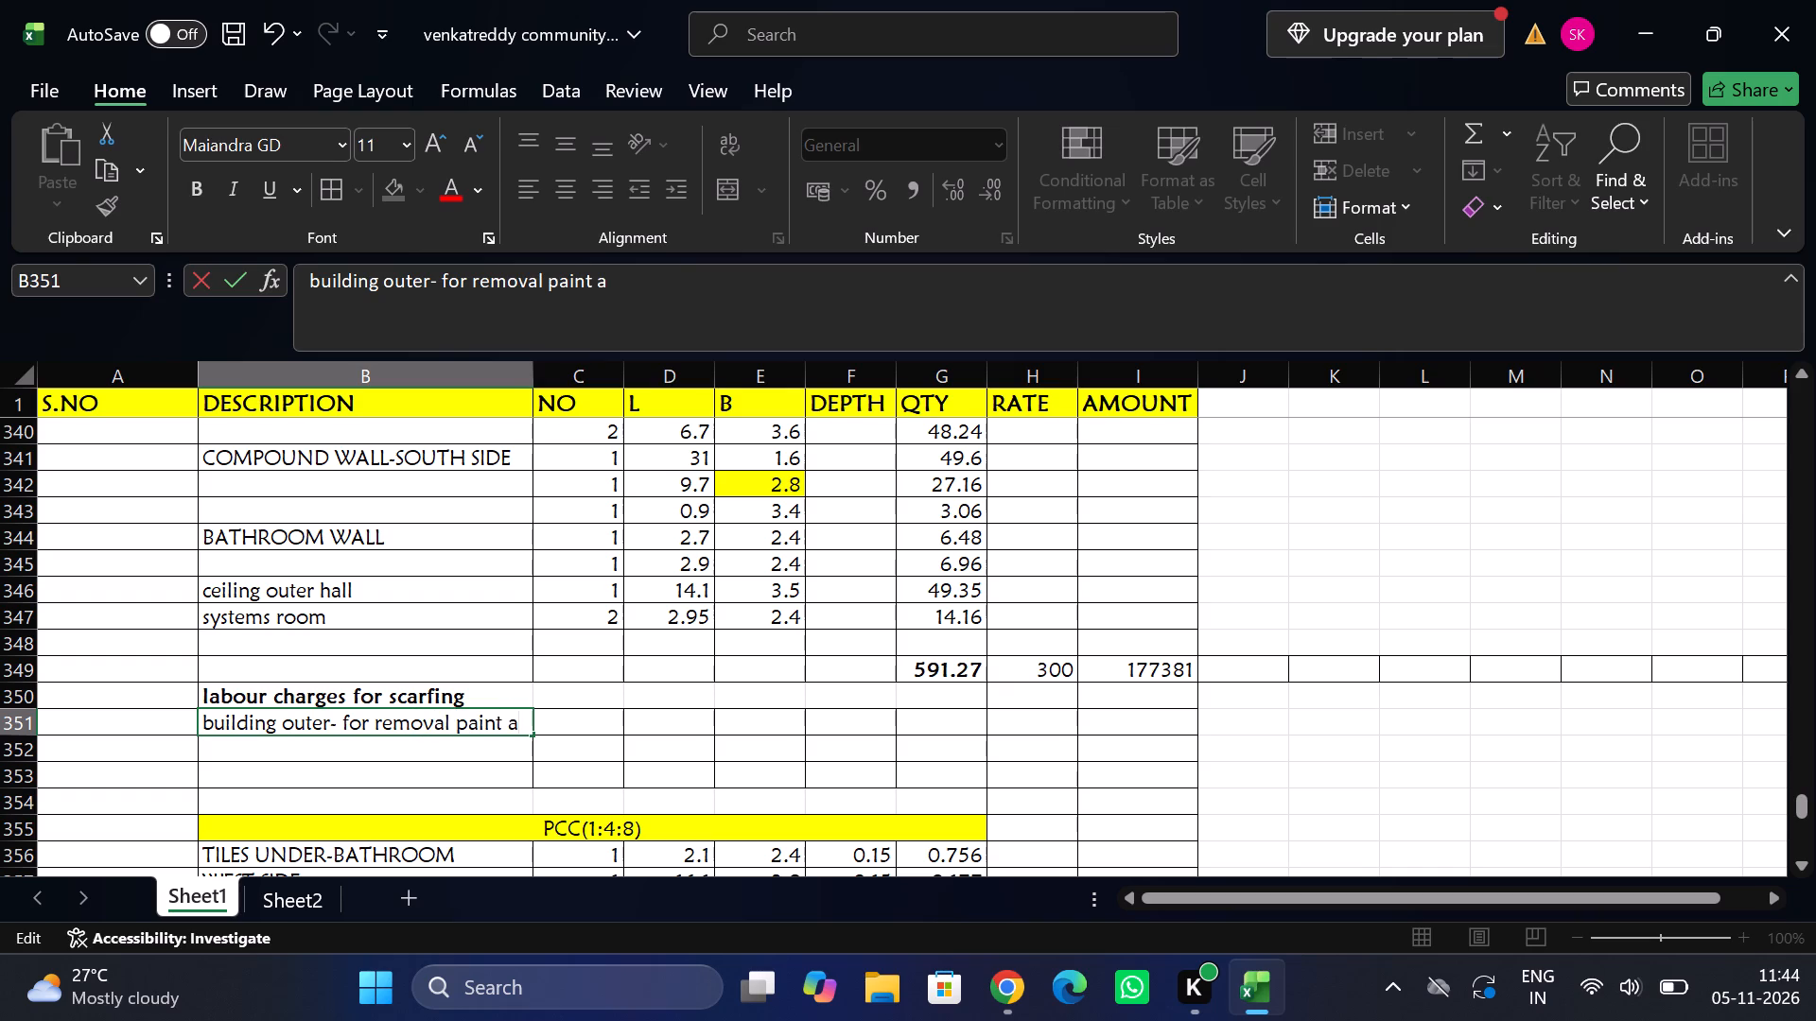
type("nd etc")
key("Tab")
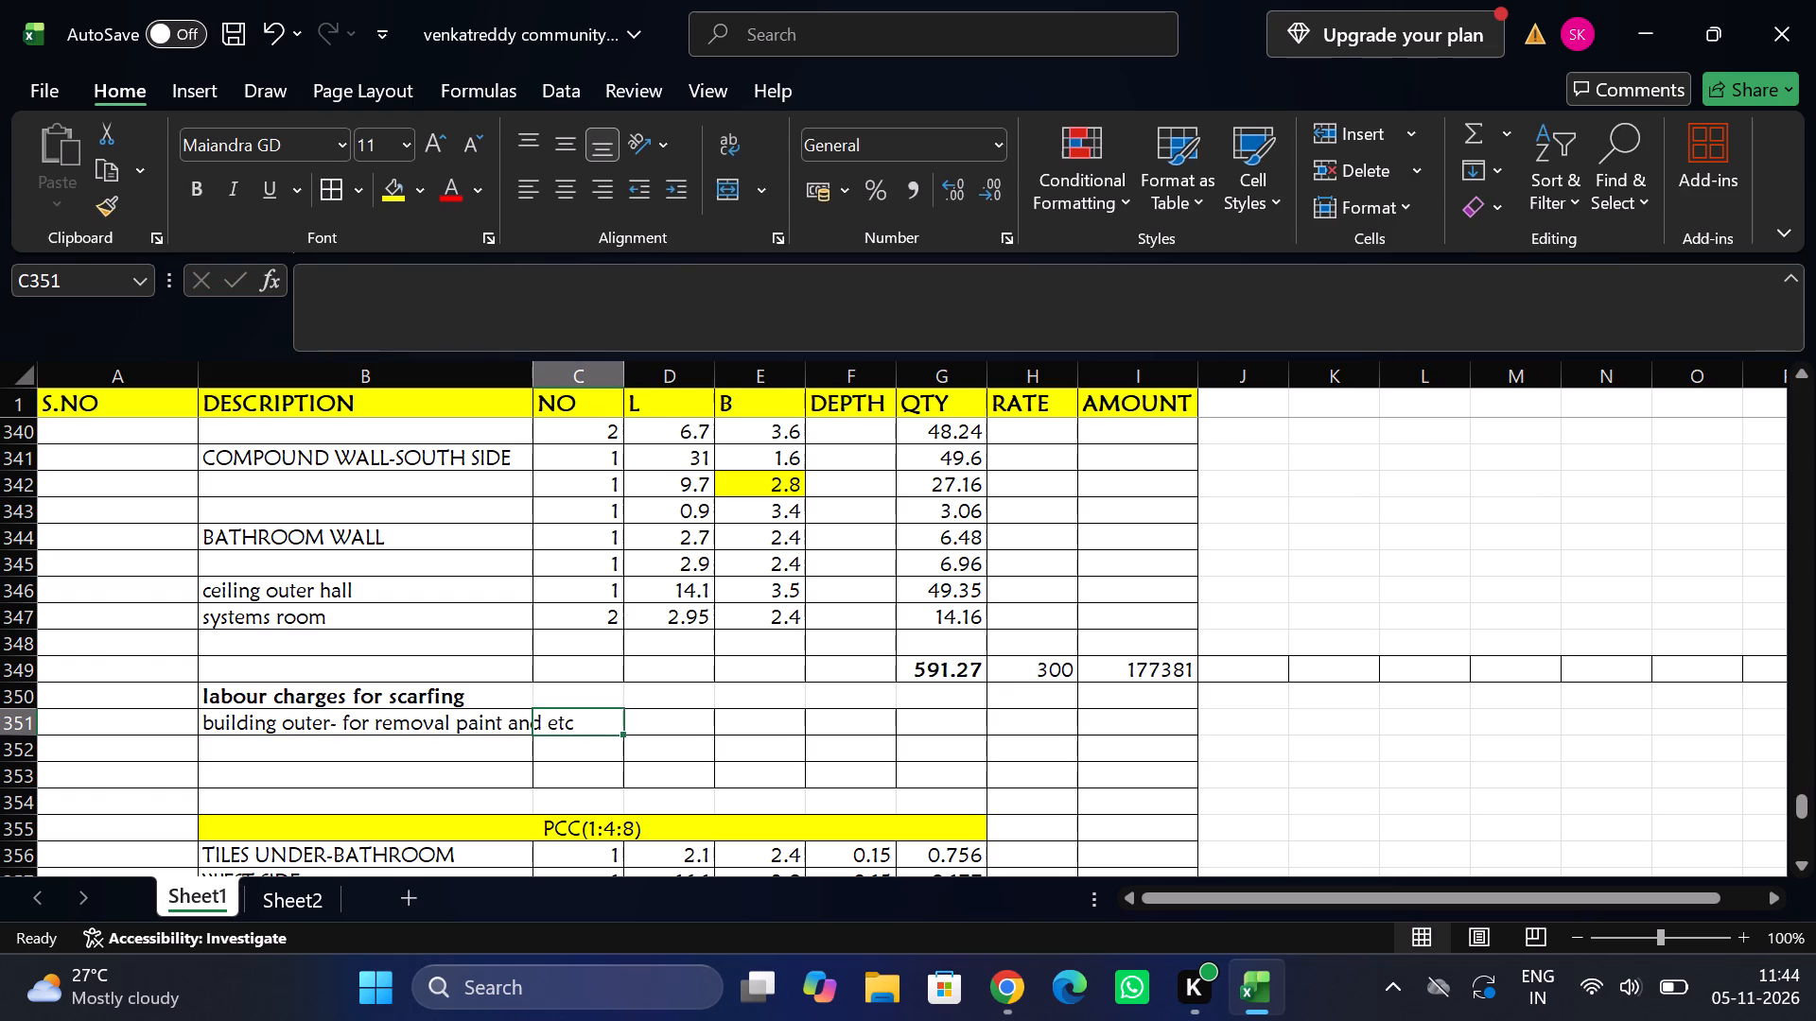
double_click(533, 371)
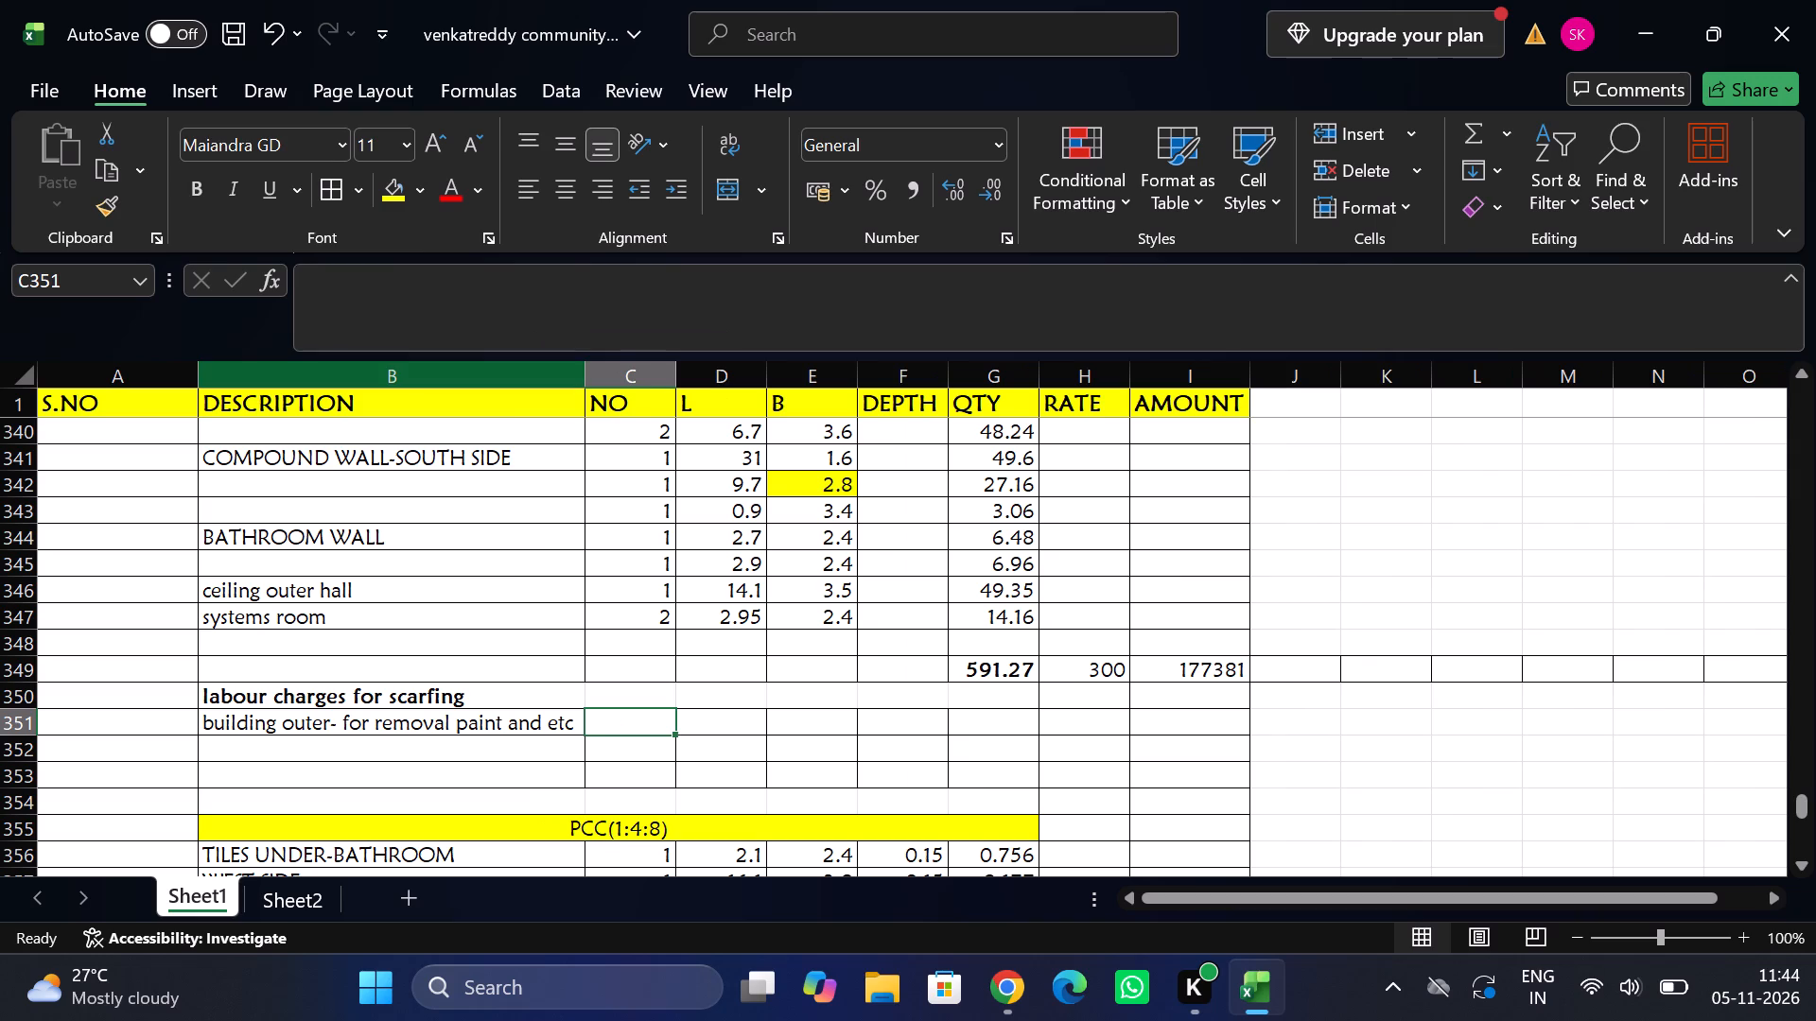
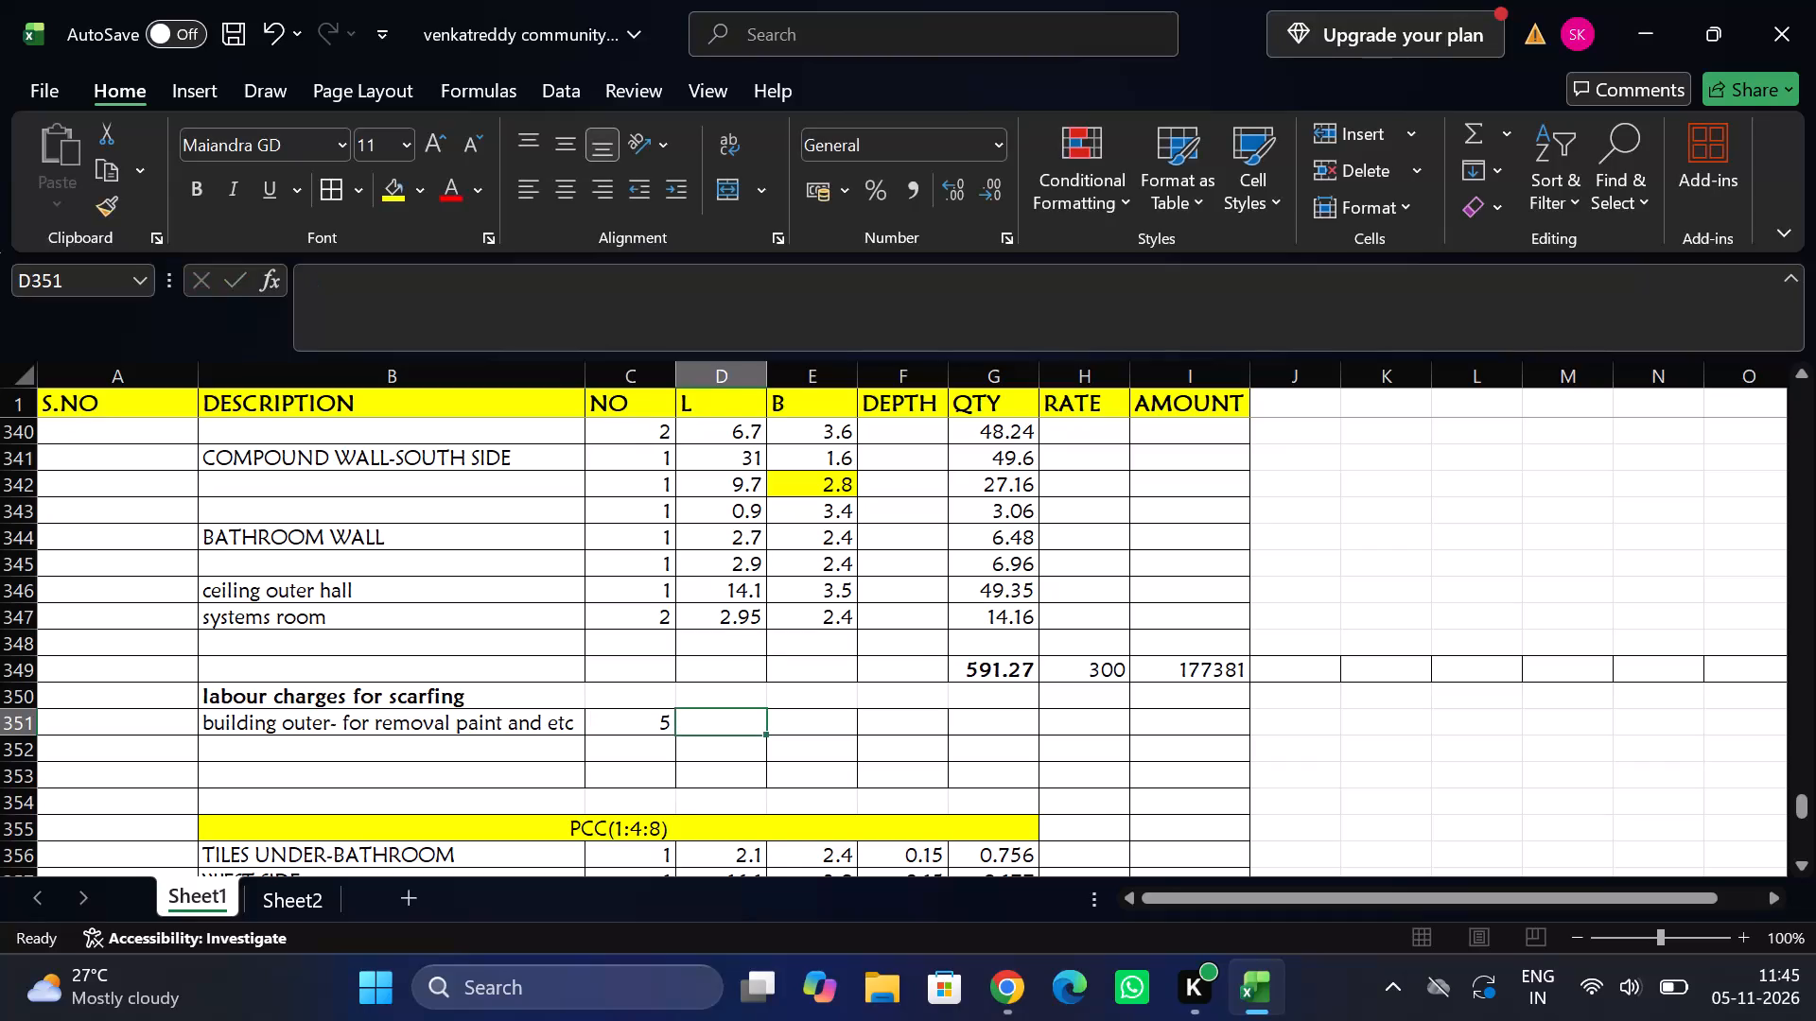
Enter a length of 6 for the building outer row and calculate its QTY as L multiplied by NO.
key("6")
key("Tab")
key("Tab")
key("Tab")
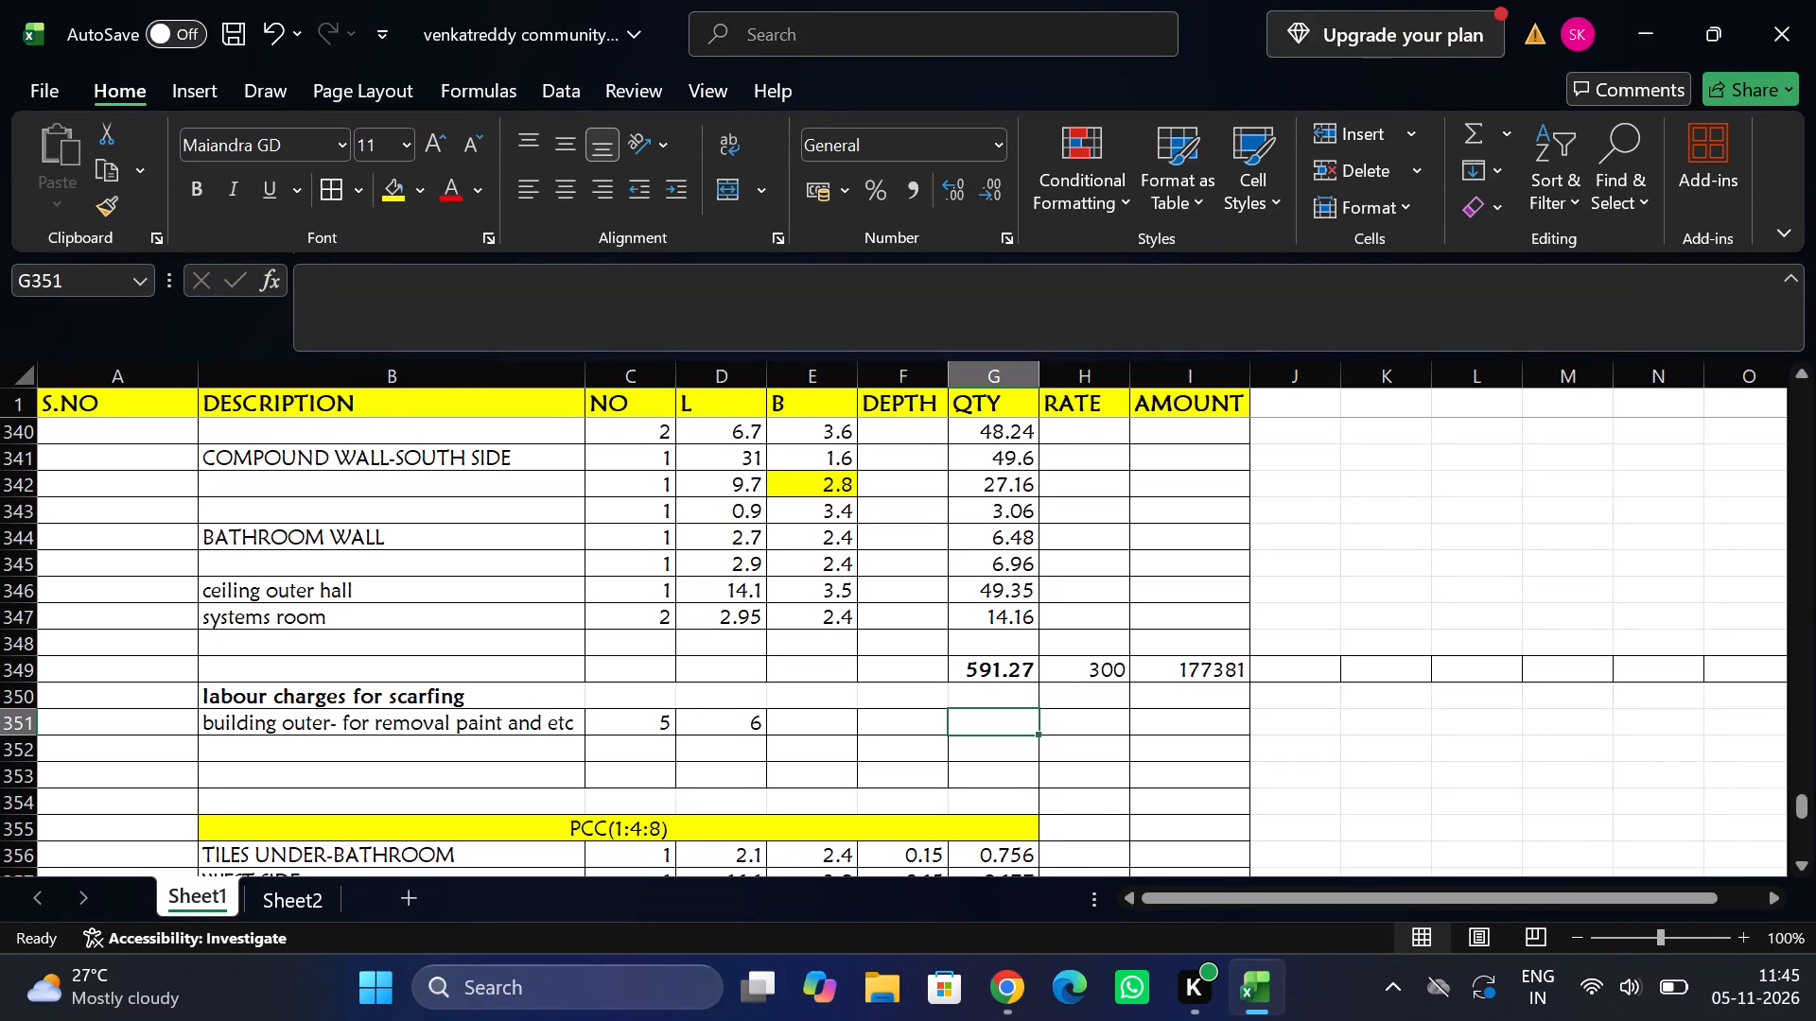
key("equal")
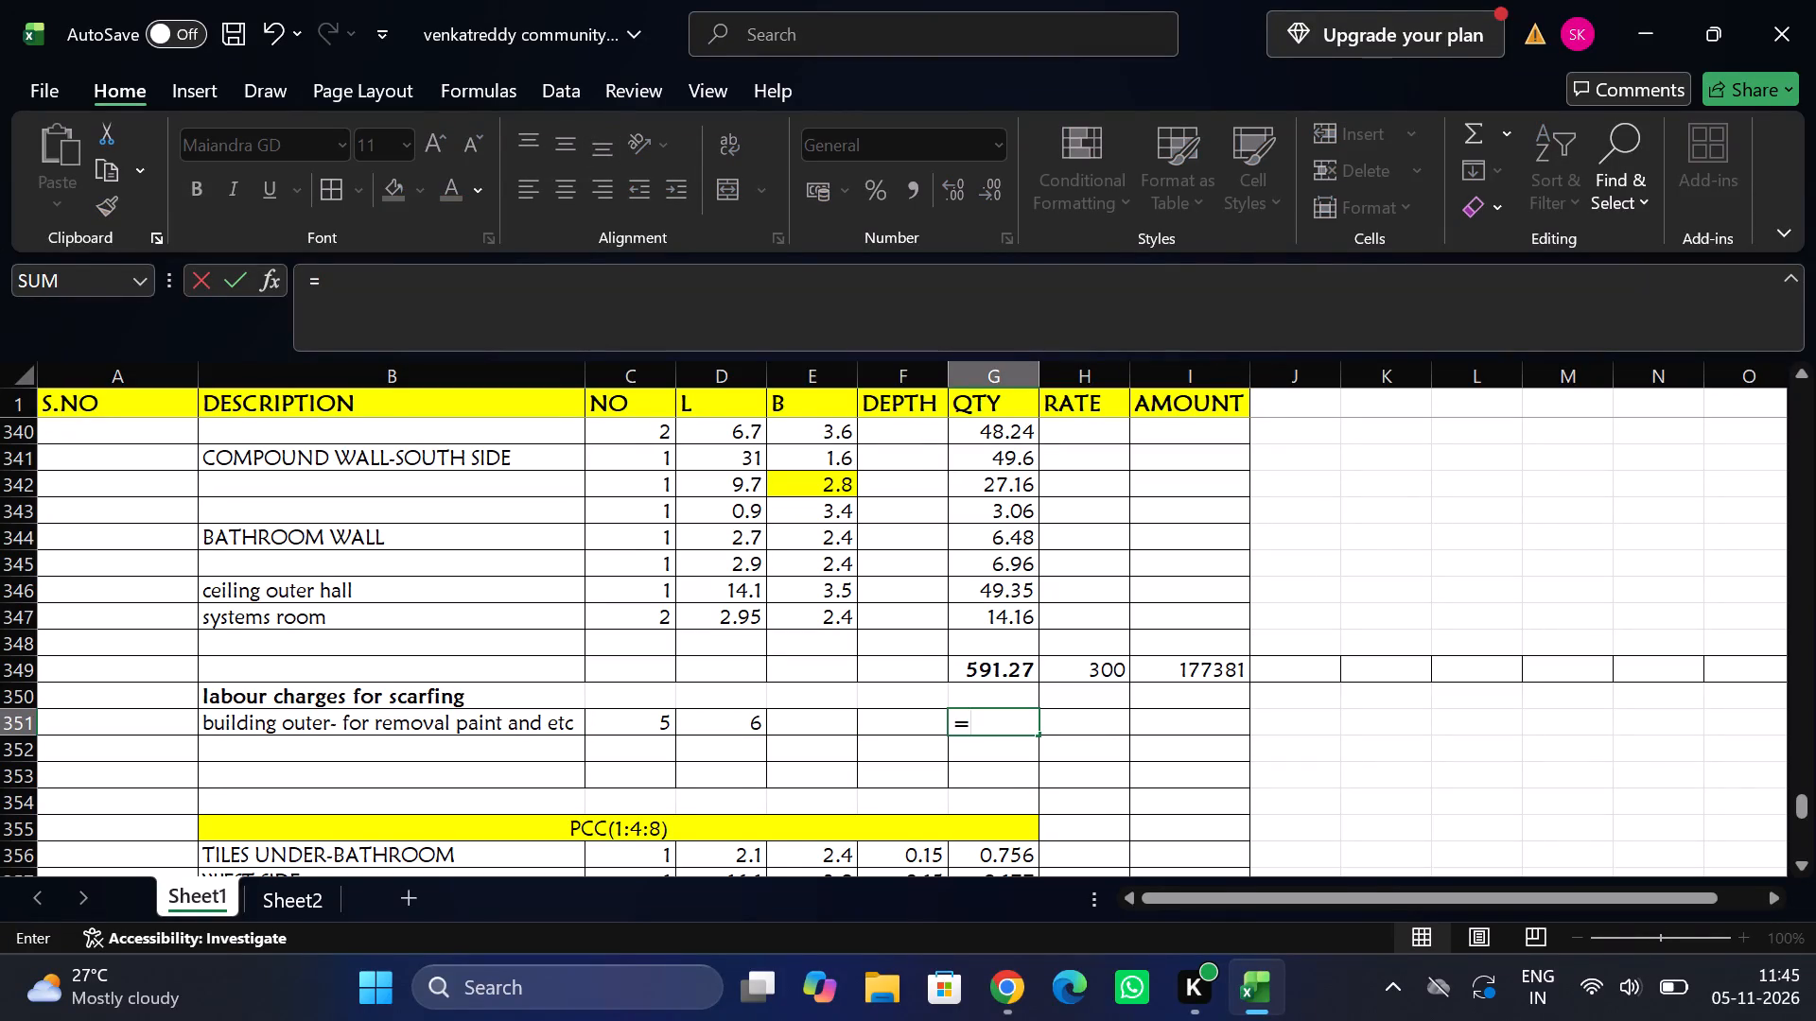
key("Left")
key("Left")
key("Left")
key("shift+asterisk")
key("Left")
key("Left")
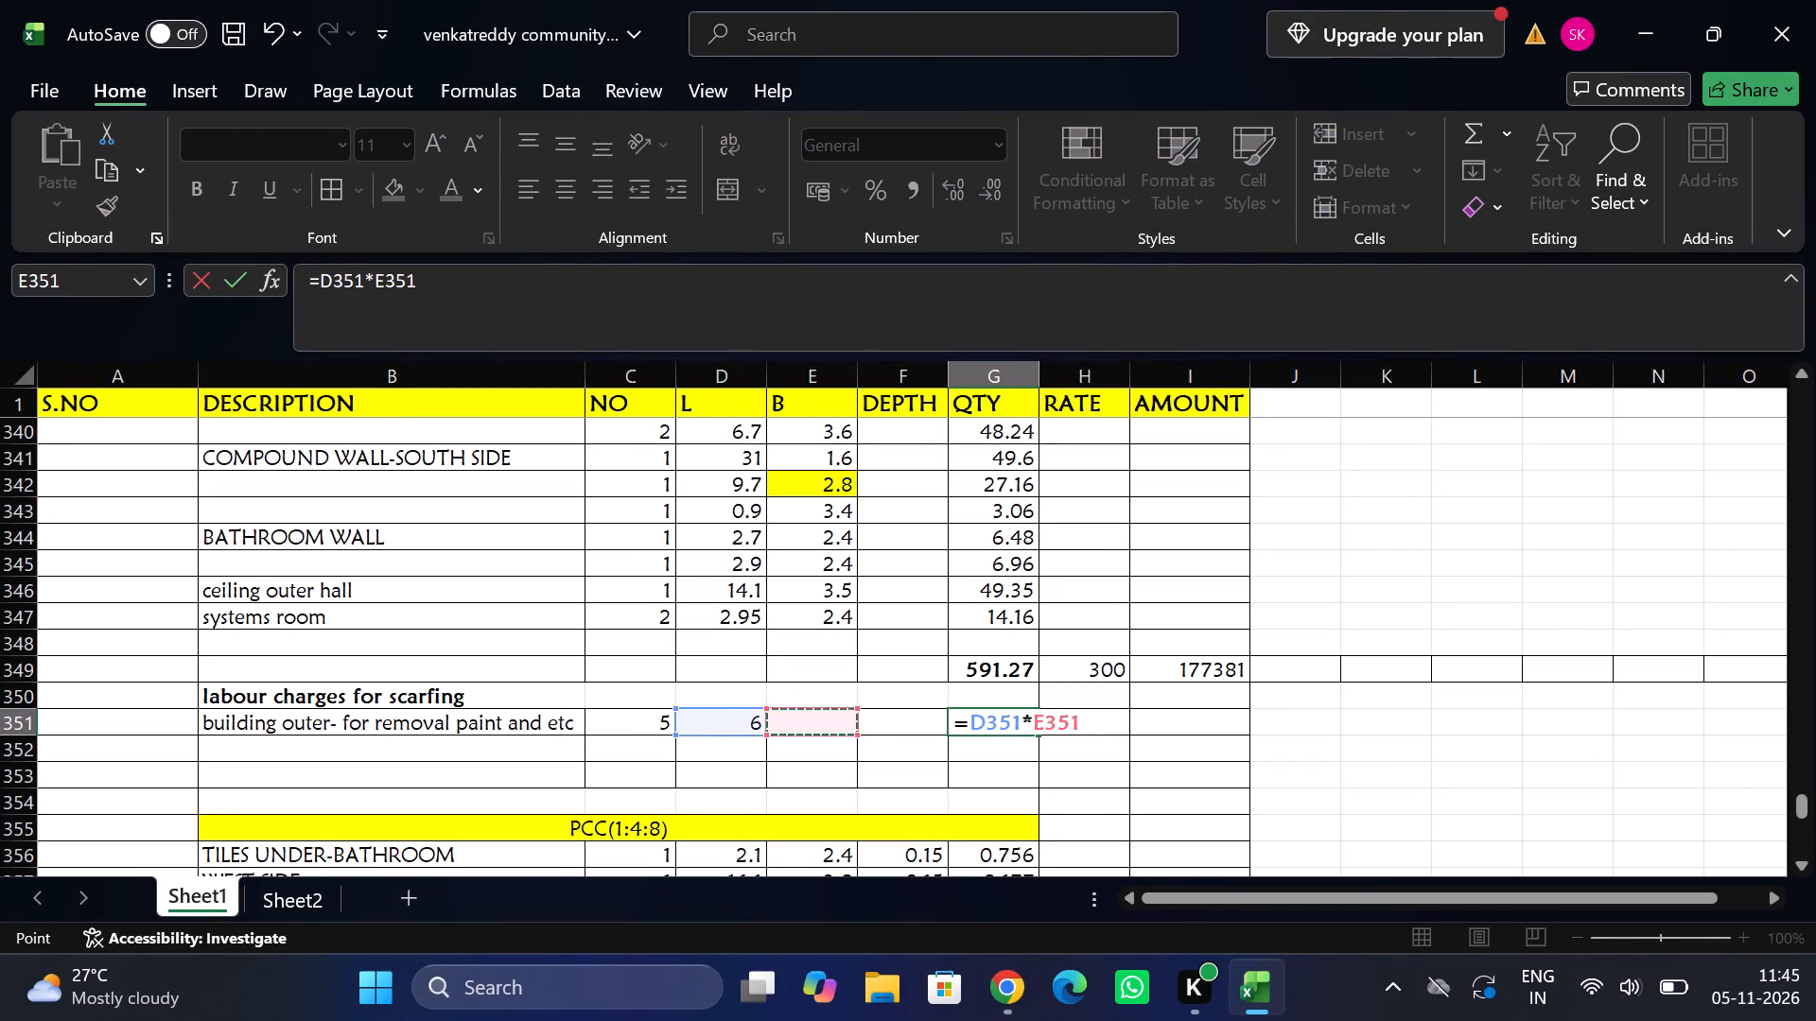
key("Left")
key("Left")
key("Return")
Enter the RATE for the building outer paint removal row under labour charges for scarfing.
key("Right")
key("Right")
key("Right")
key("Right")
key("Right")
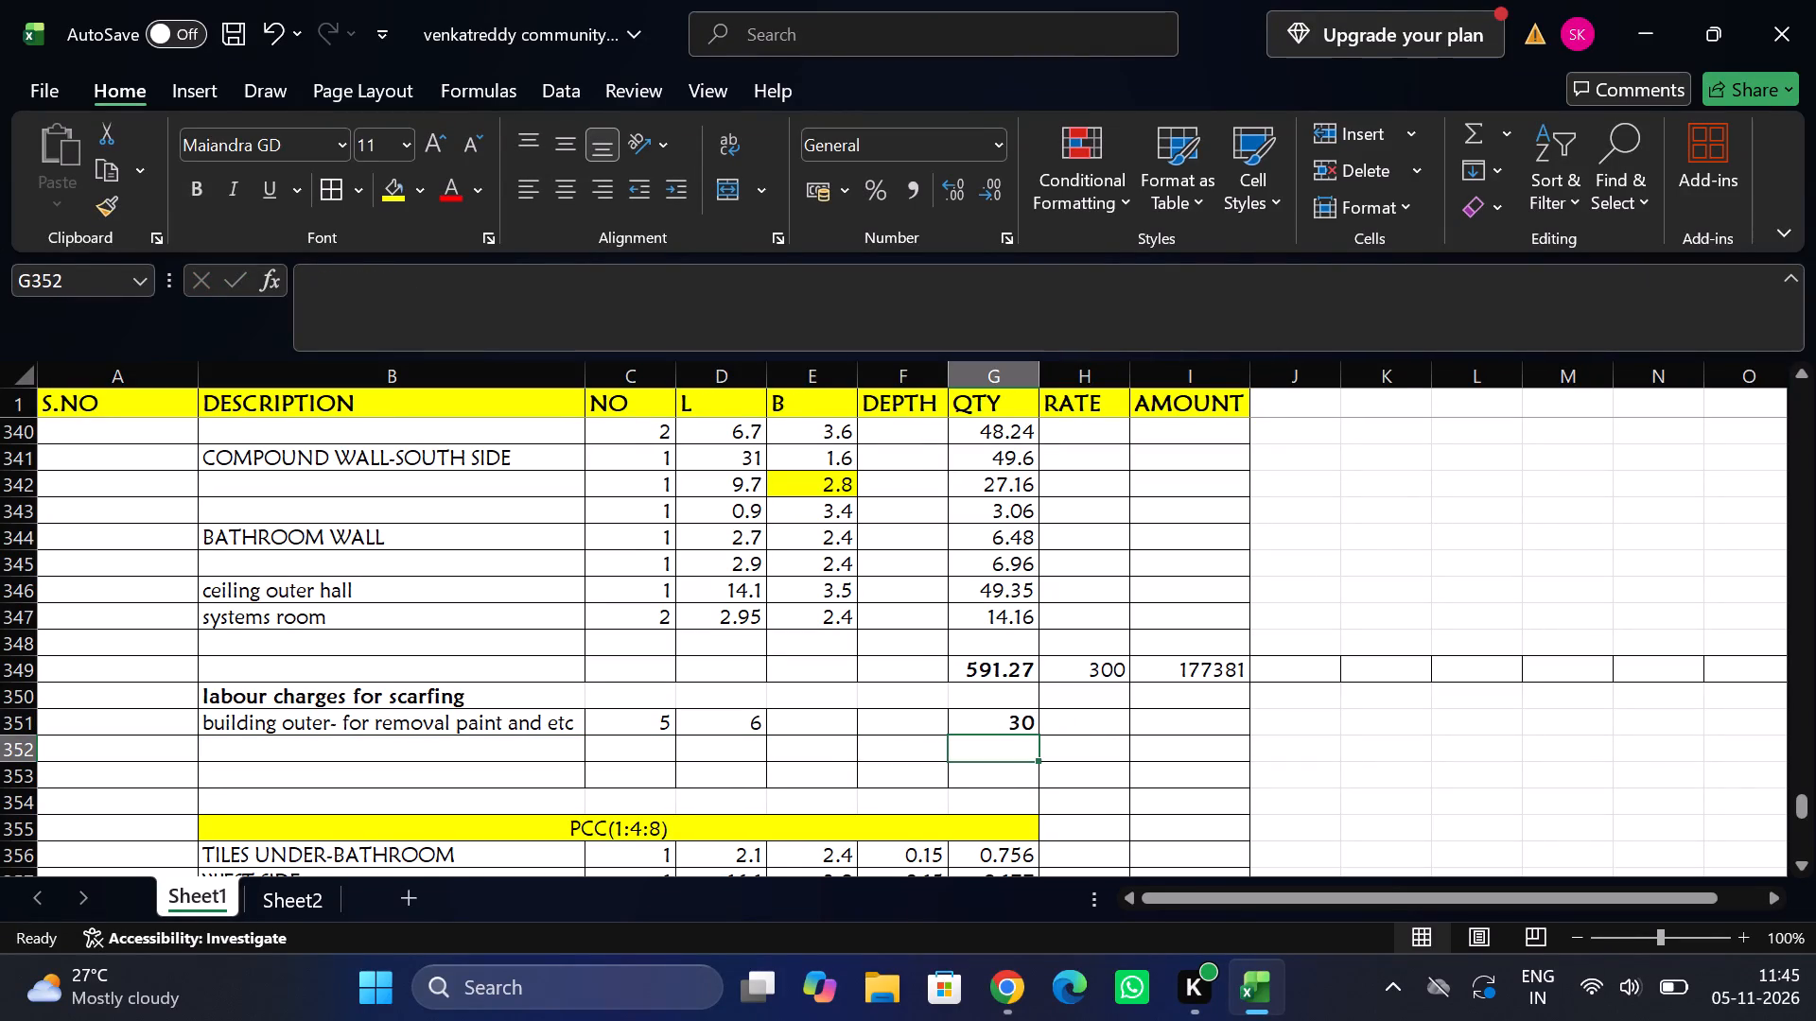
key("Right")
key("Up")
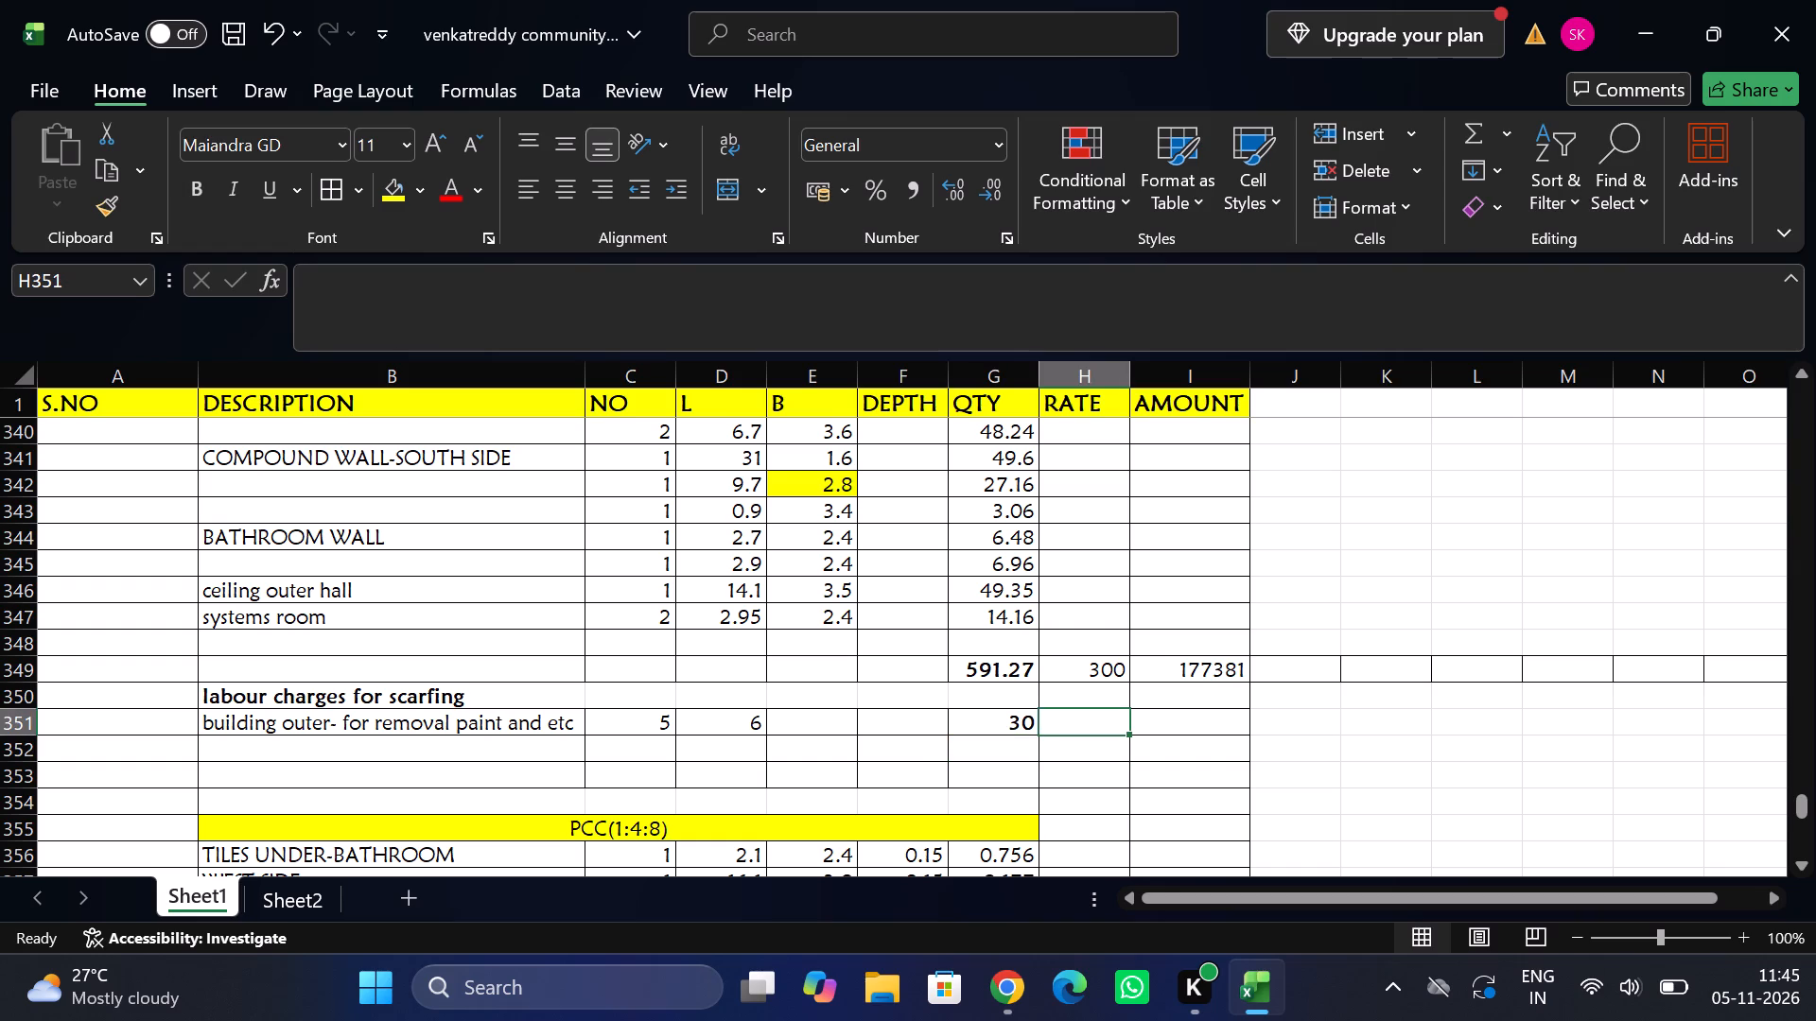
type("72")
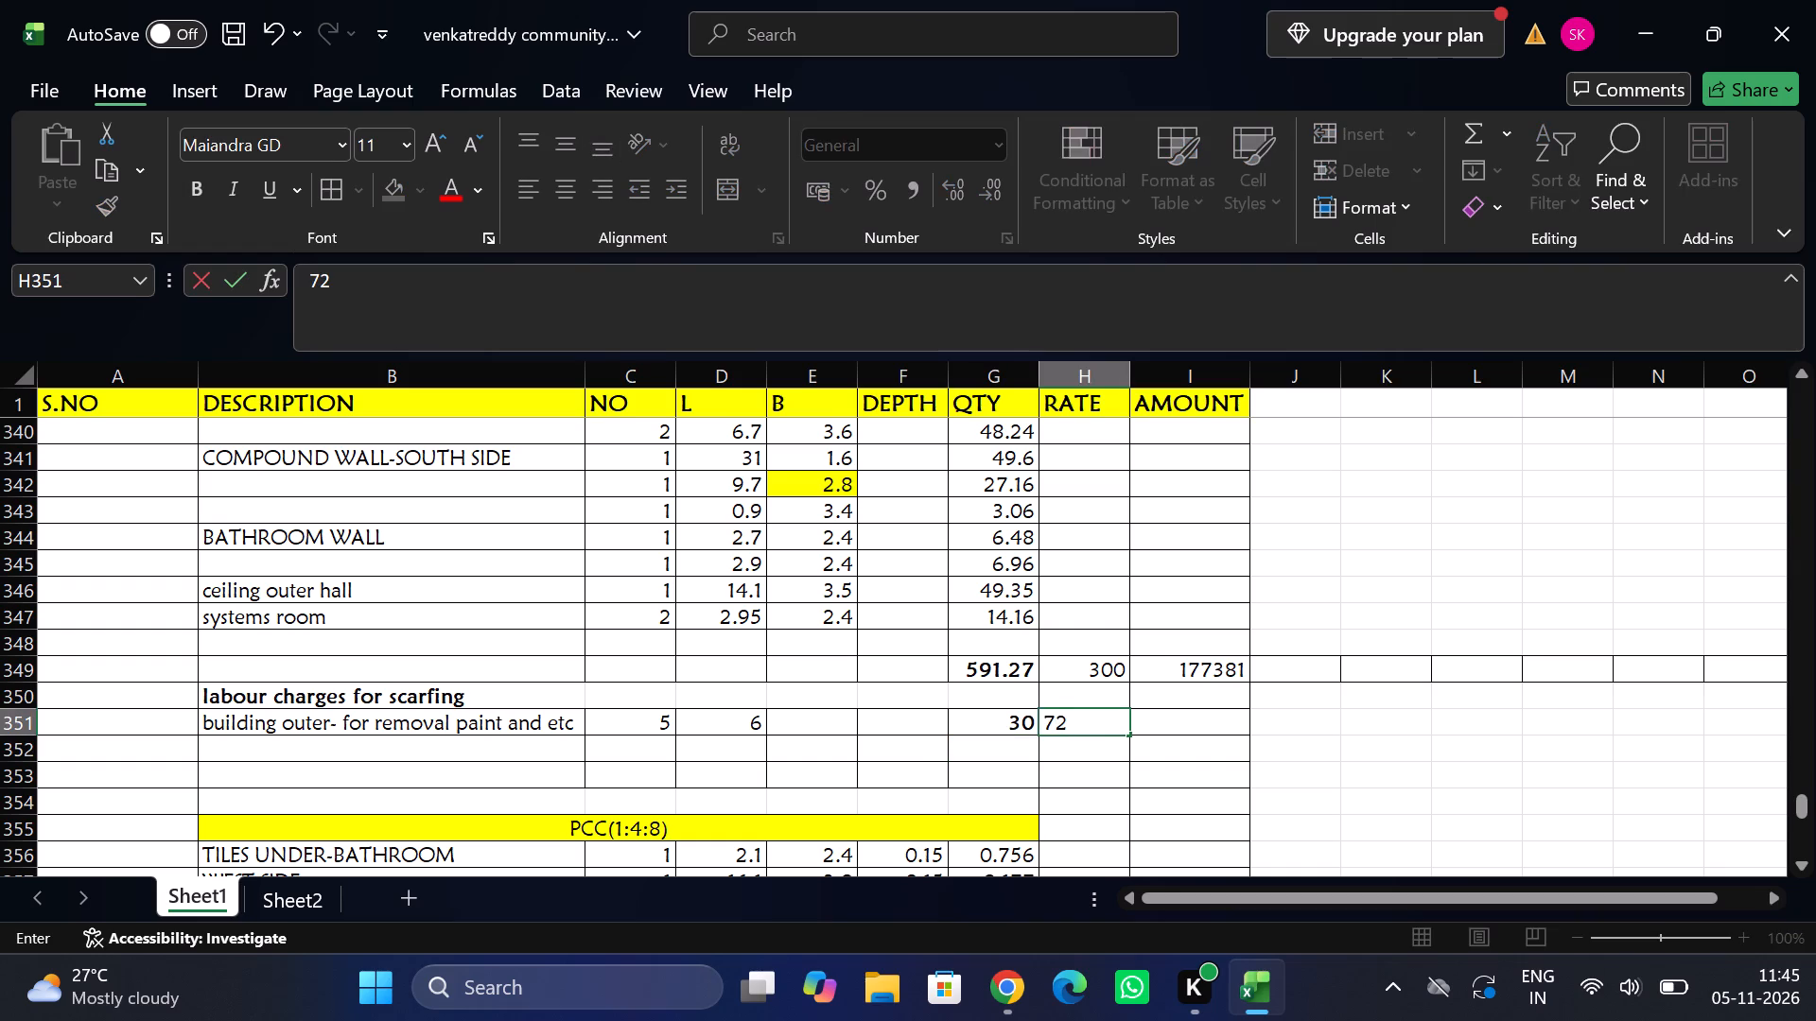
key("BackSpace")
key("BackSpace")
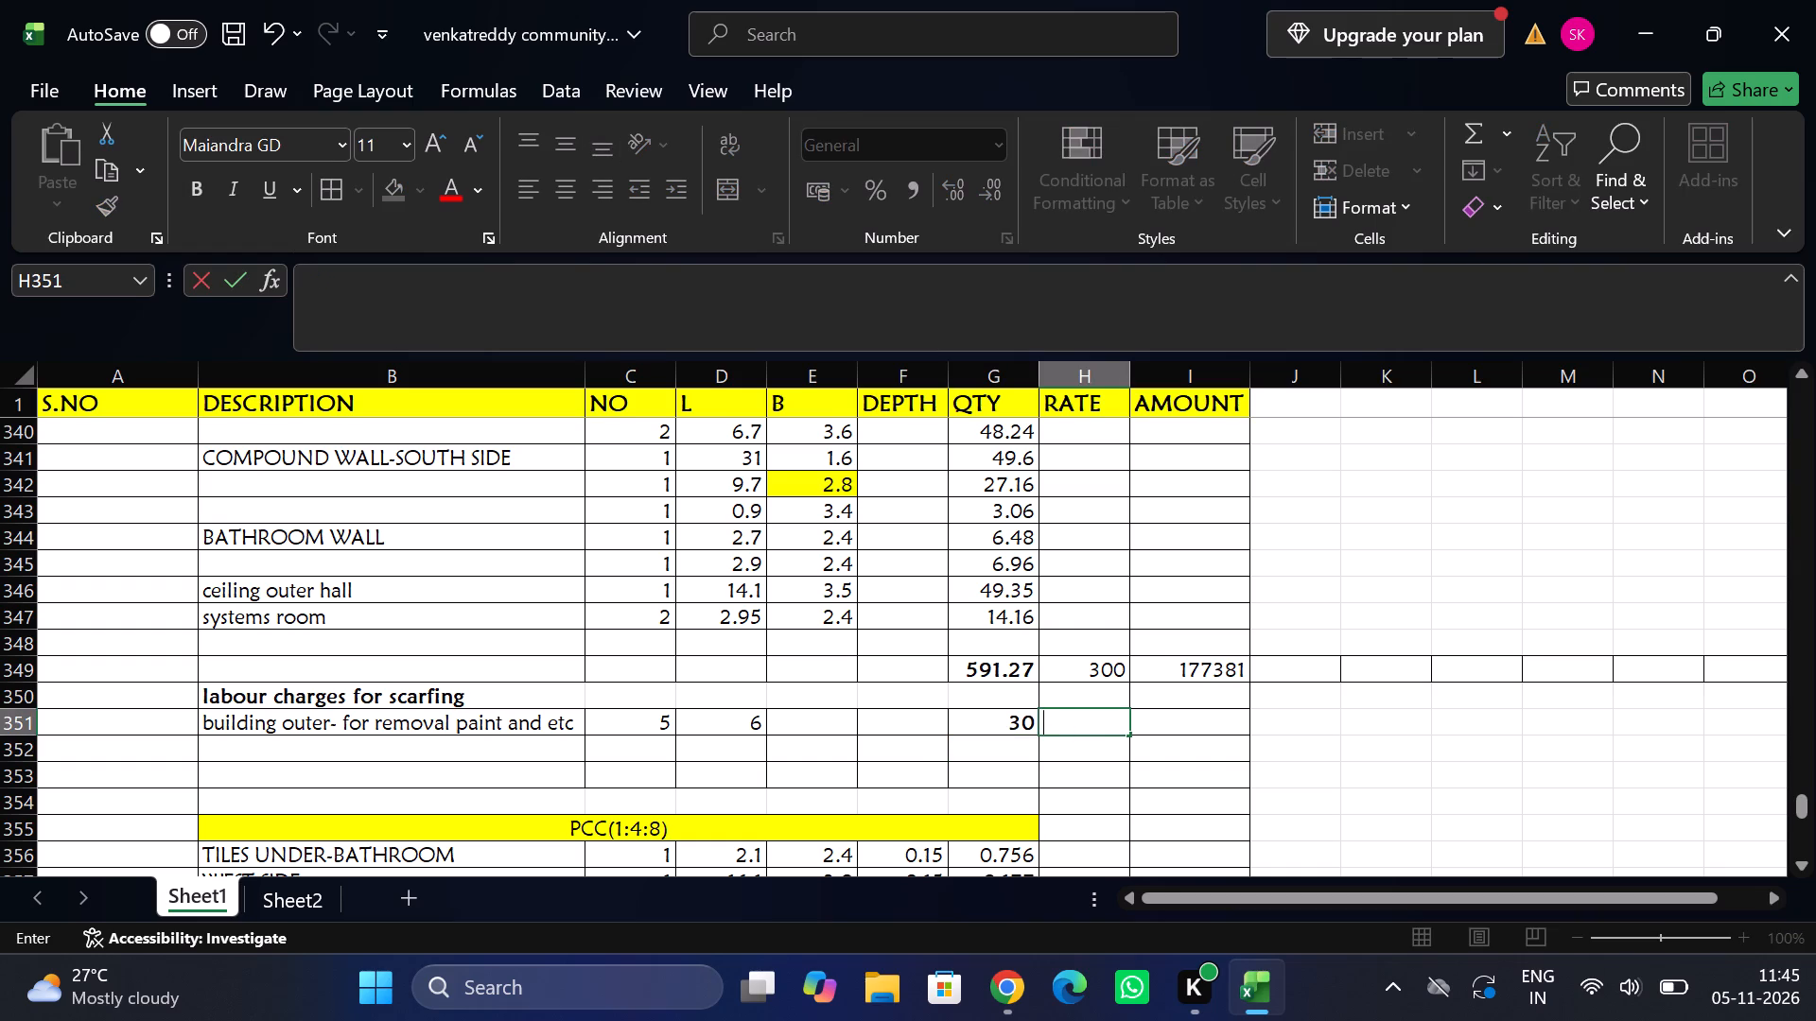
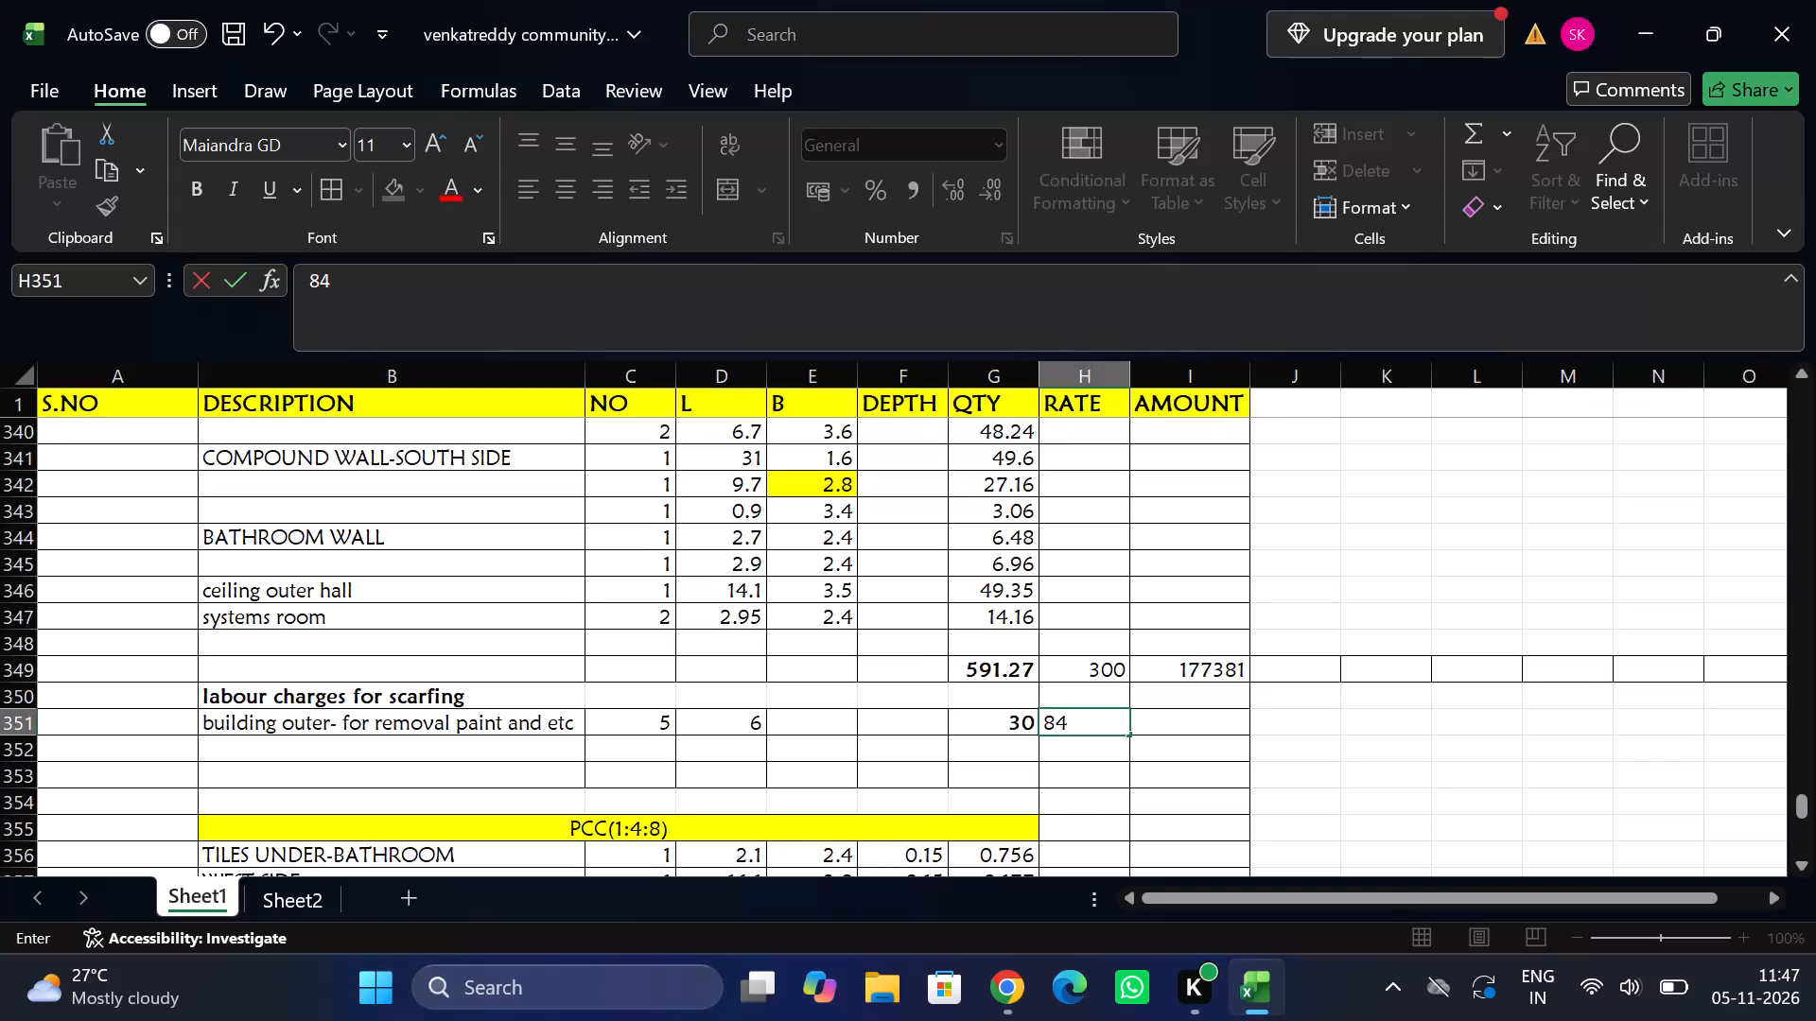
Calculate the AMOUNT for the building outer paint removal row as RATE multiplied by QTY, with 847 as the rate.
key("Tab")
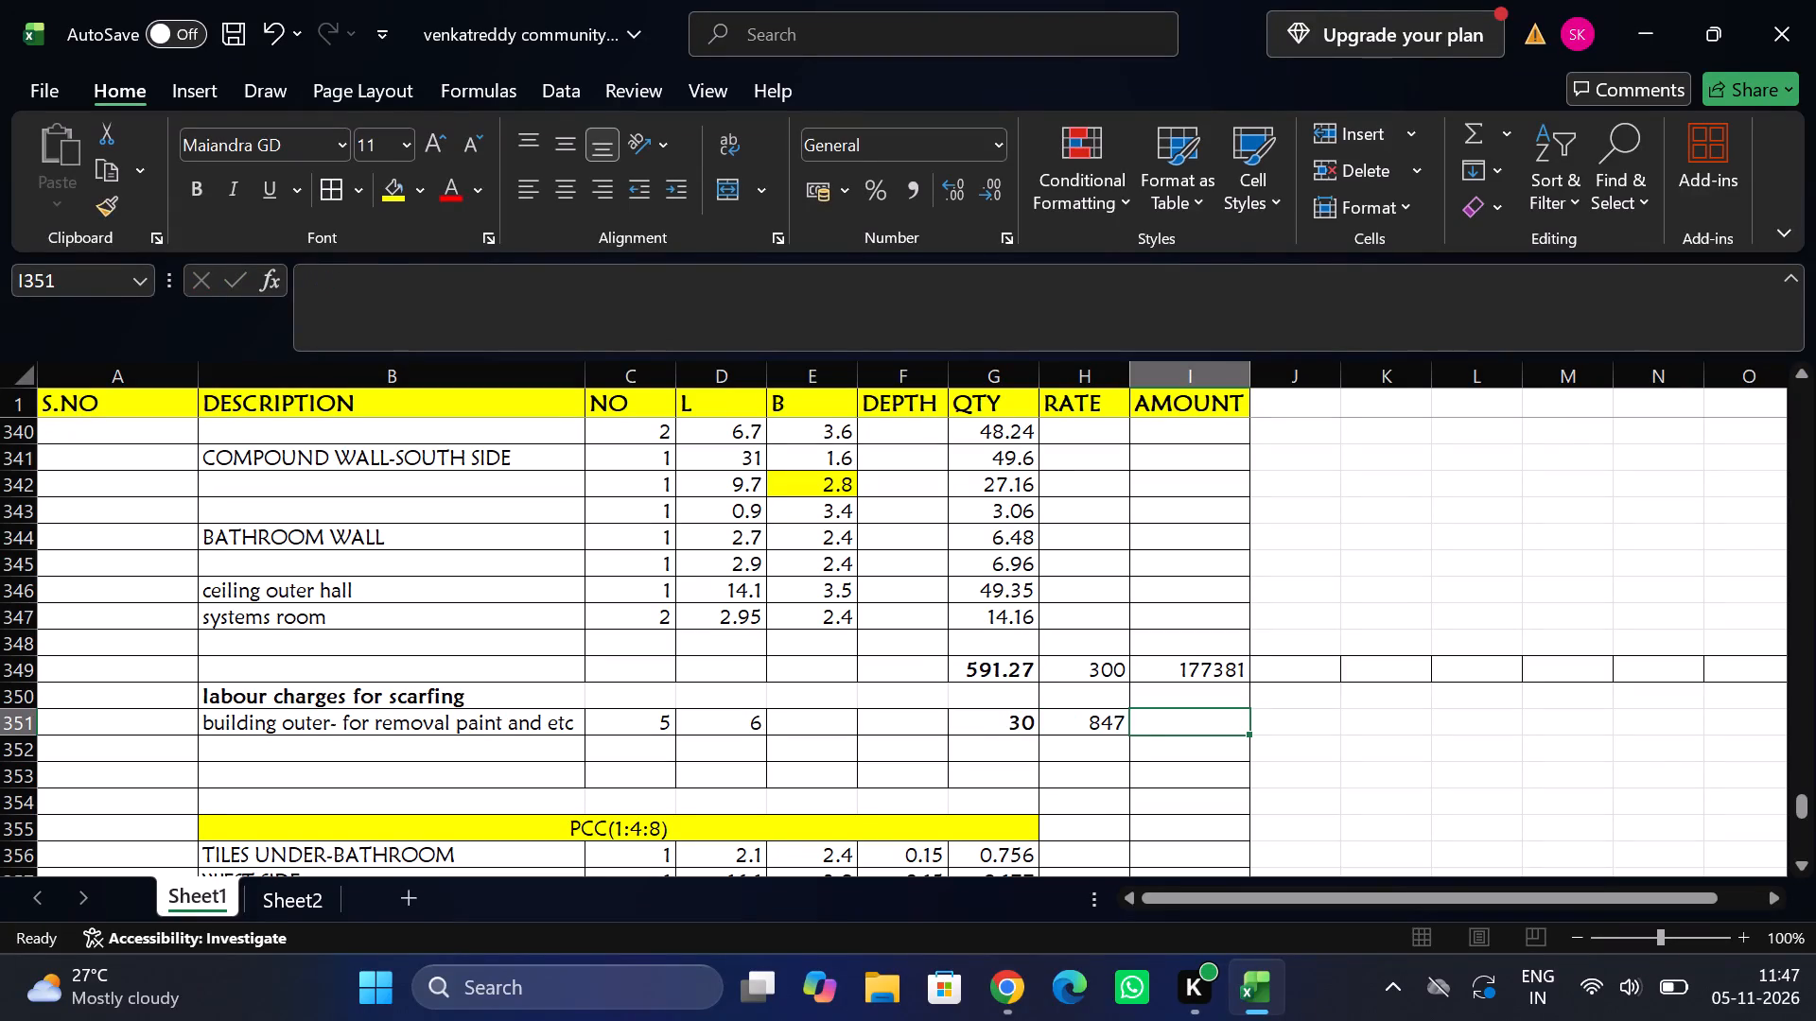
key("equal")
key("Left")
key("shift+asterisk")
key("Left")
key("Left")
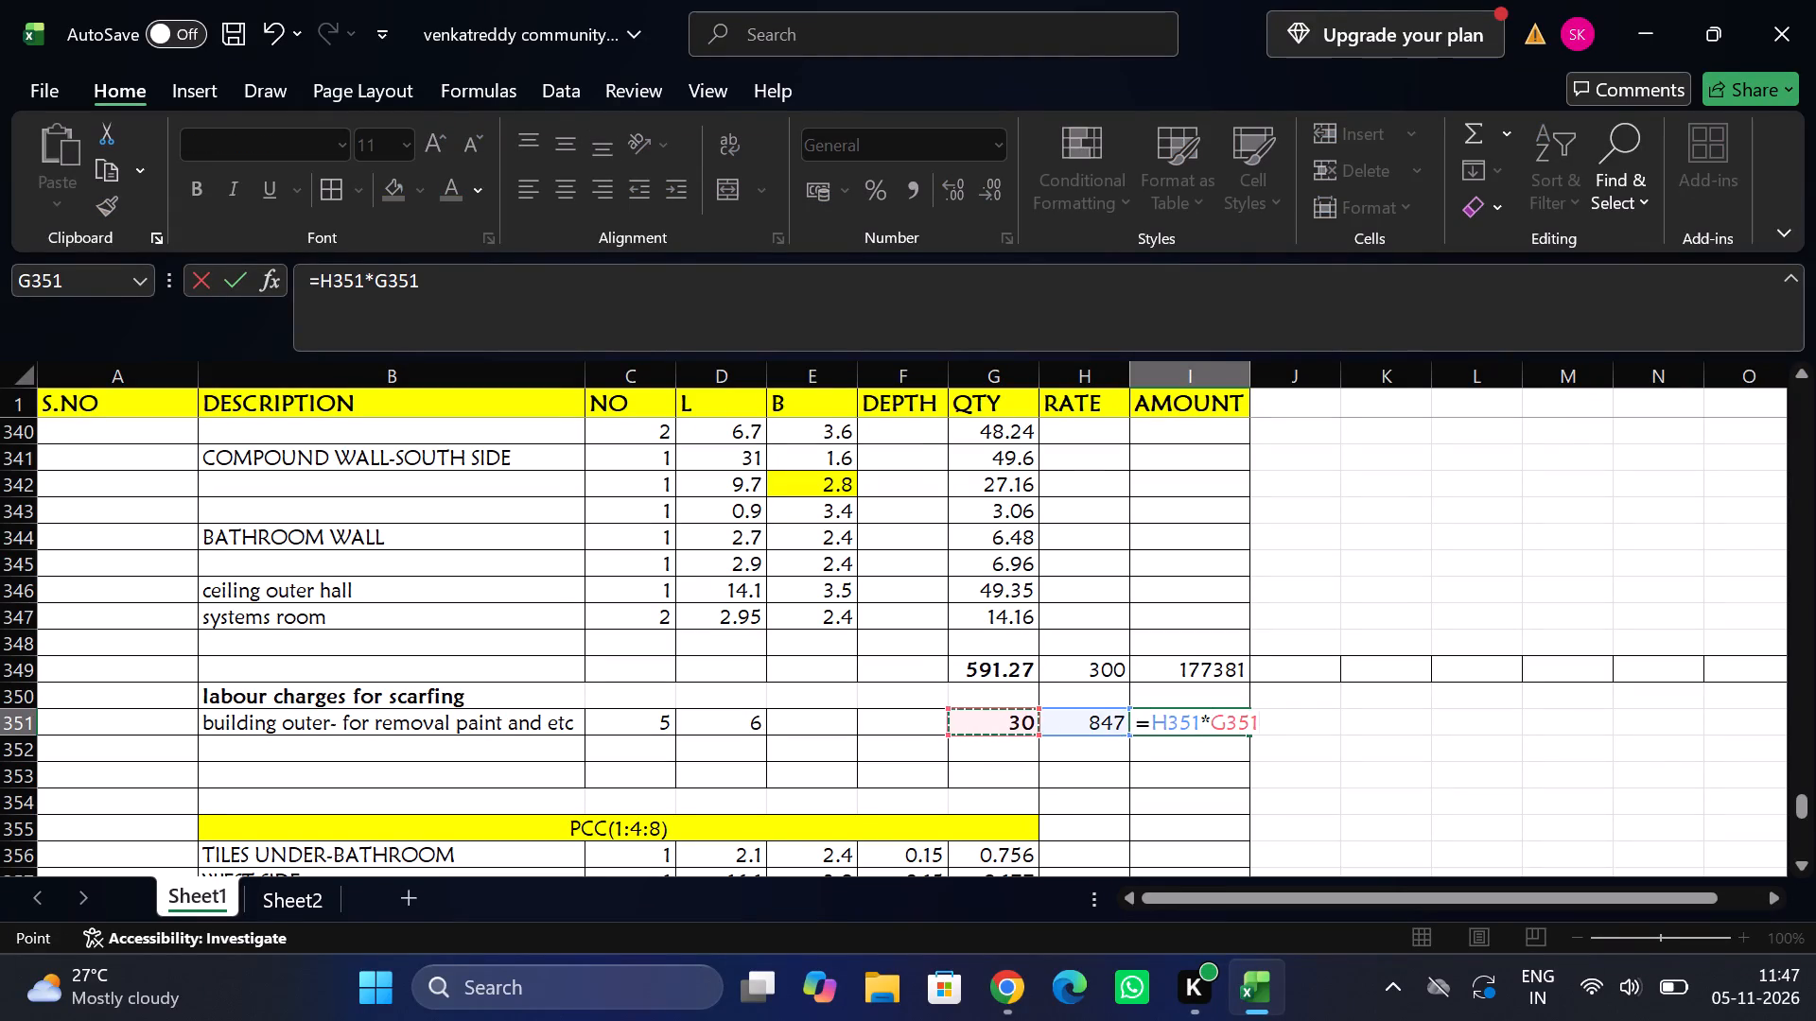
key("Return")
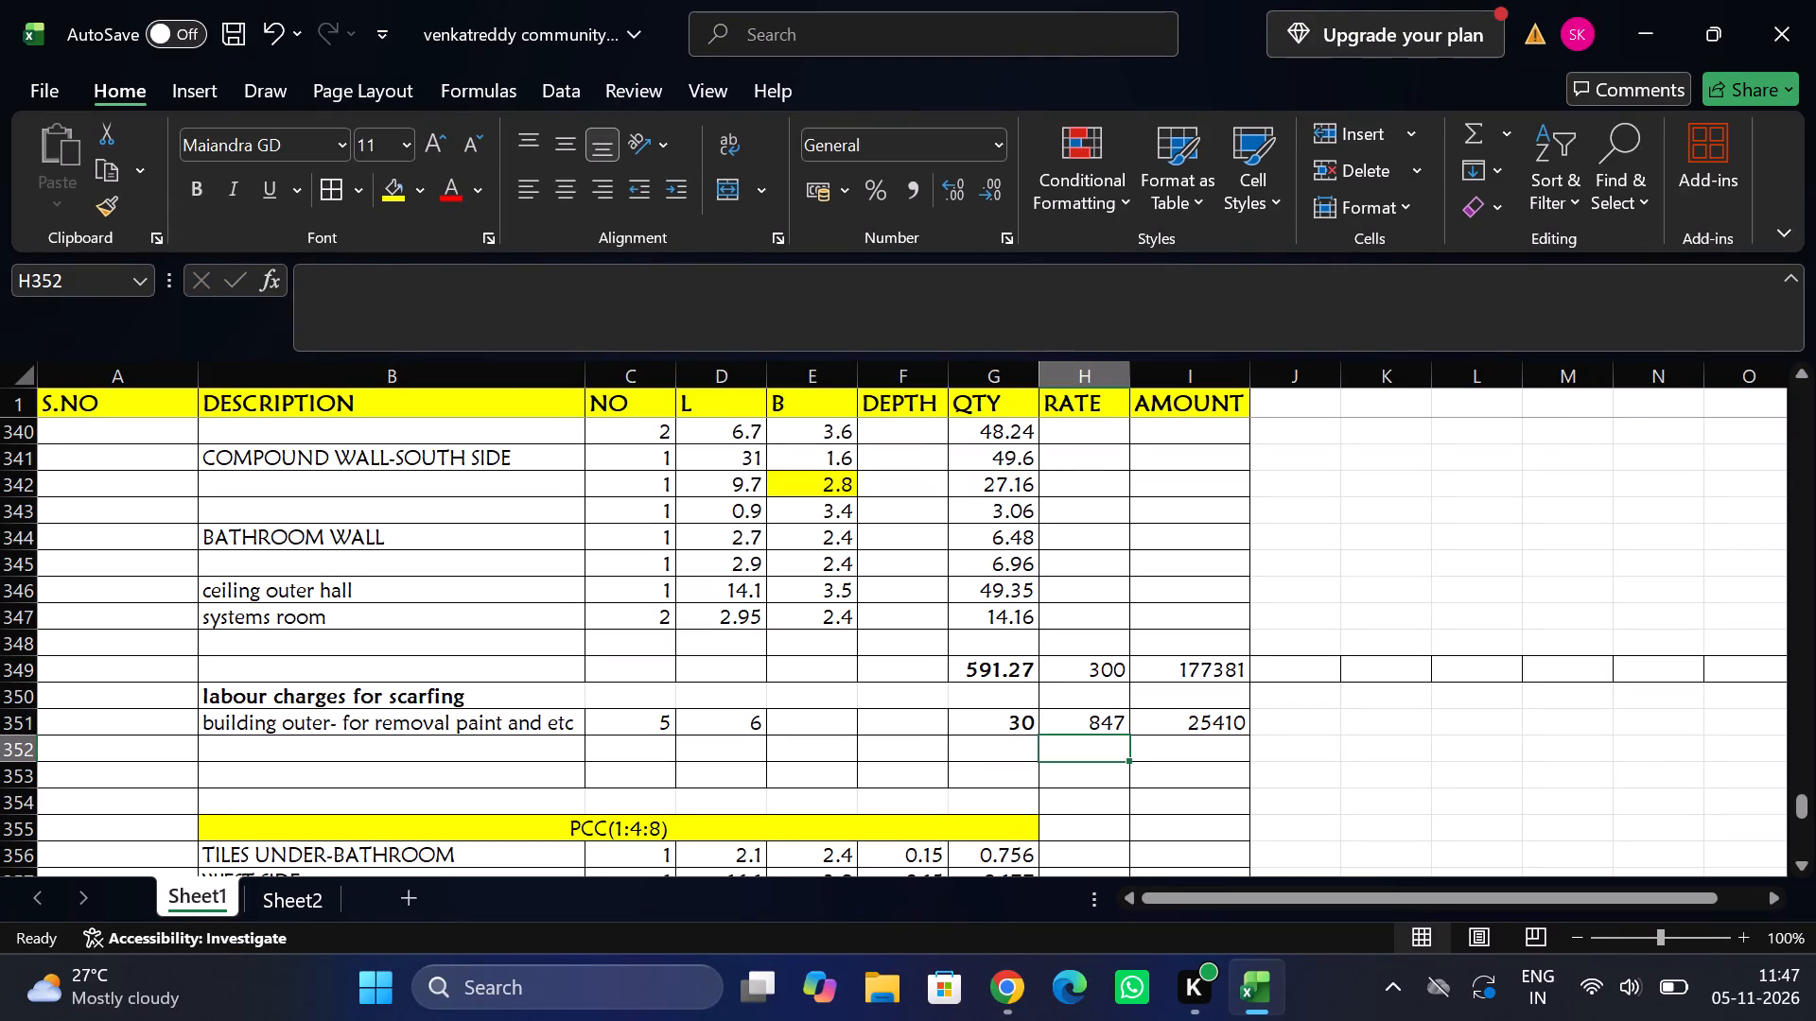
Review the PCC(1:4:8), CUP BOARDS&WOOD and VINYL FLOOIRNG sections and the grand total for missing rates and amounts.
left_click(382, 764)
scroll(382, 764, "down", 1)
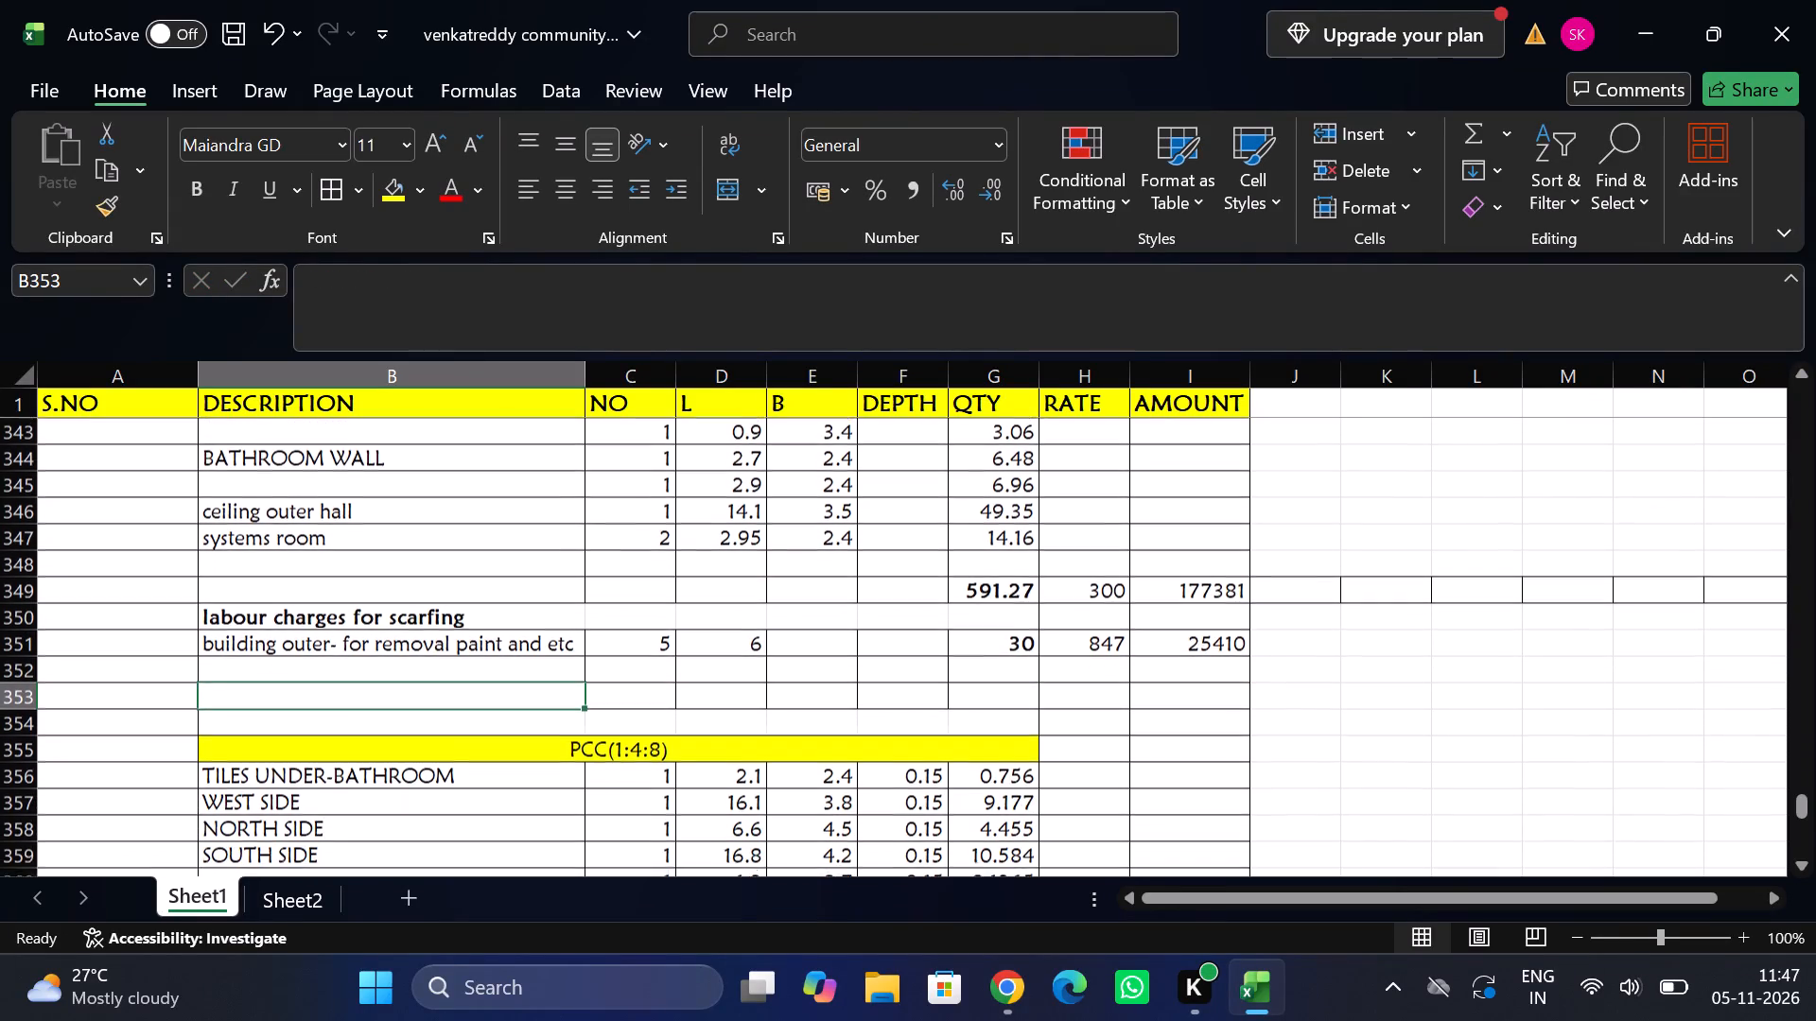
scroll(382, 764, "down", 1)
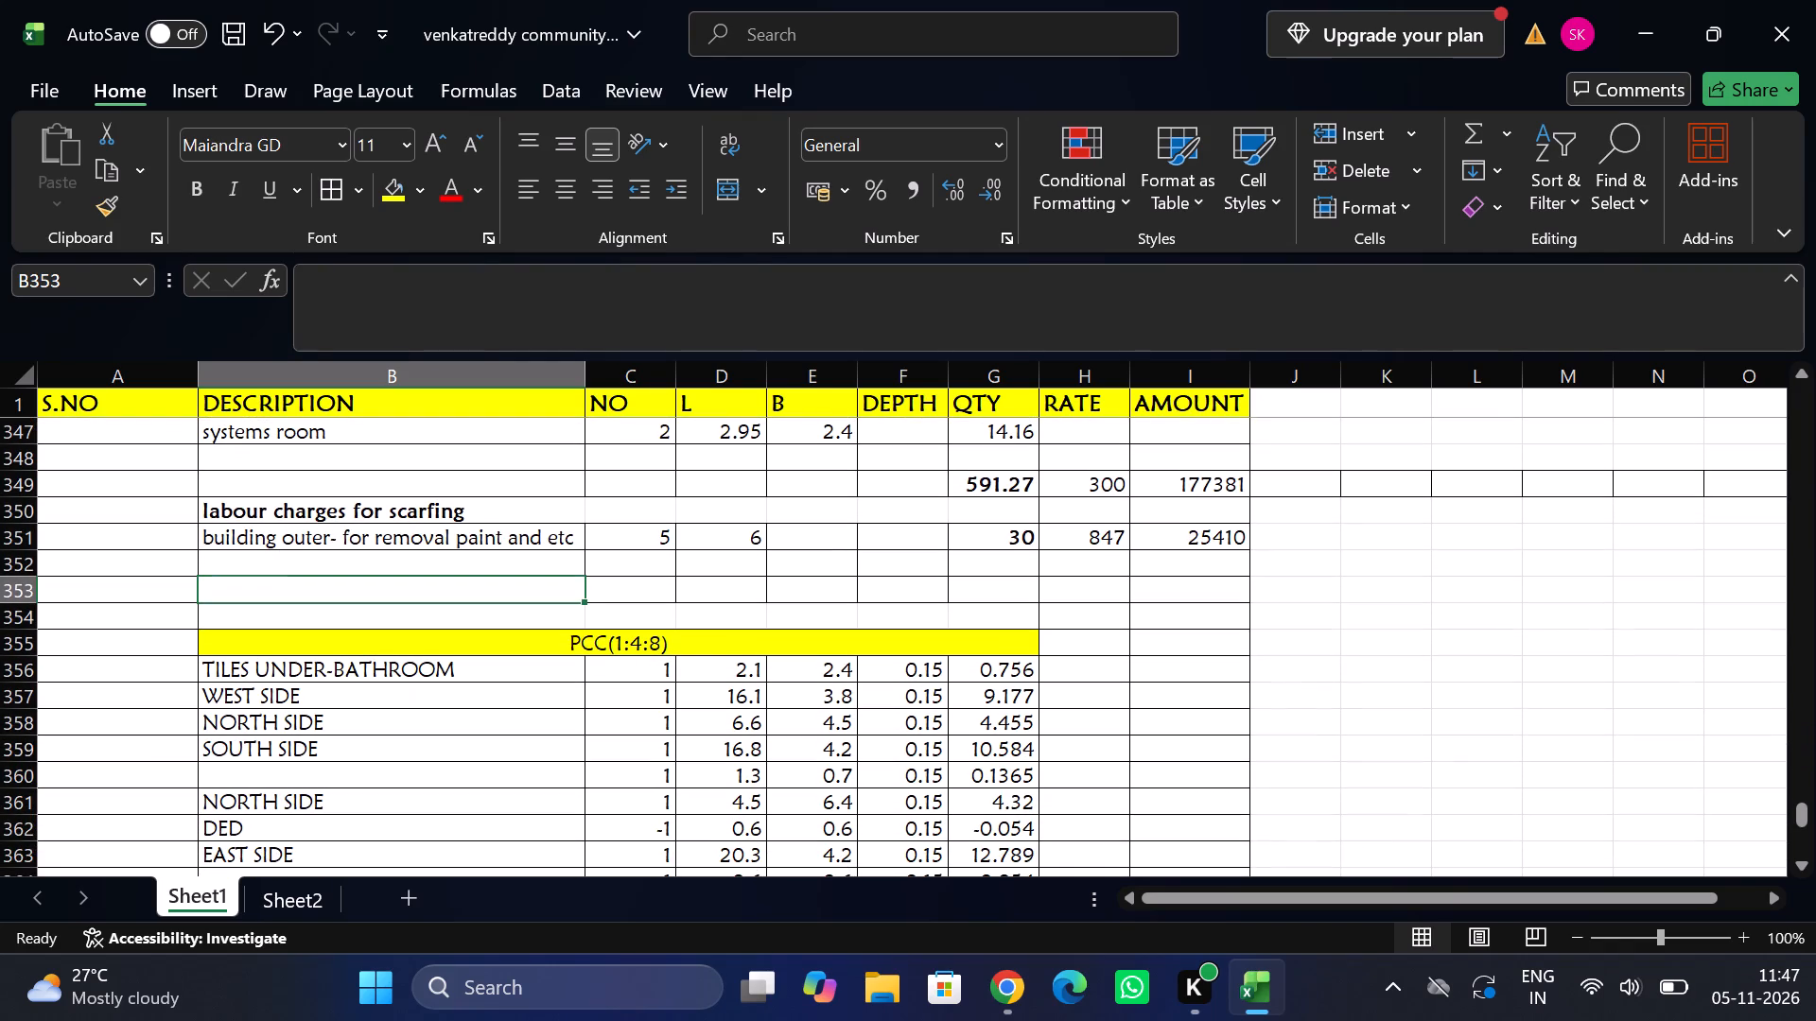
scroll(382, 764, "down", 1)
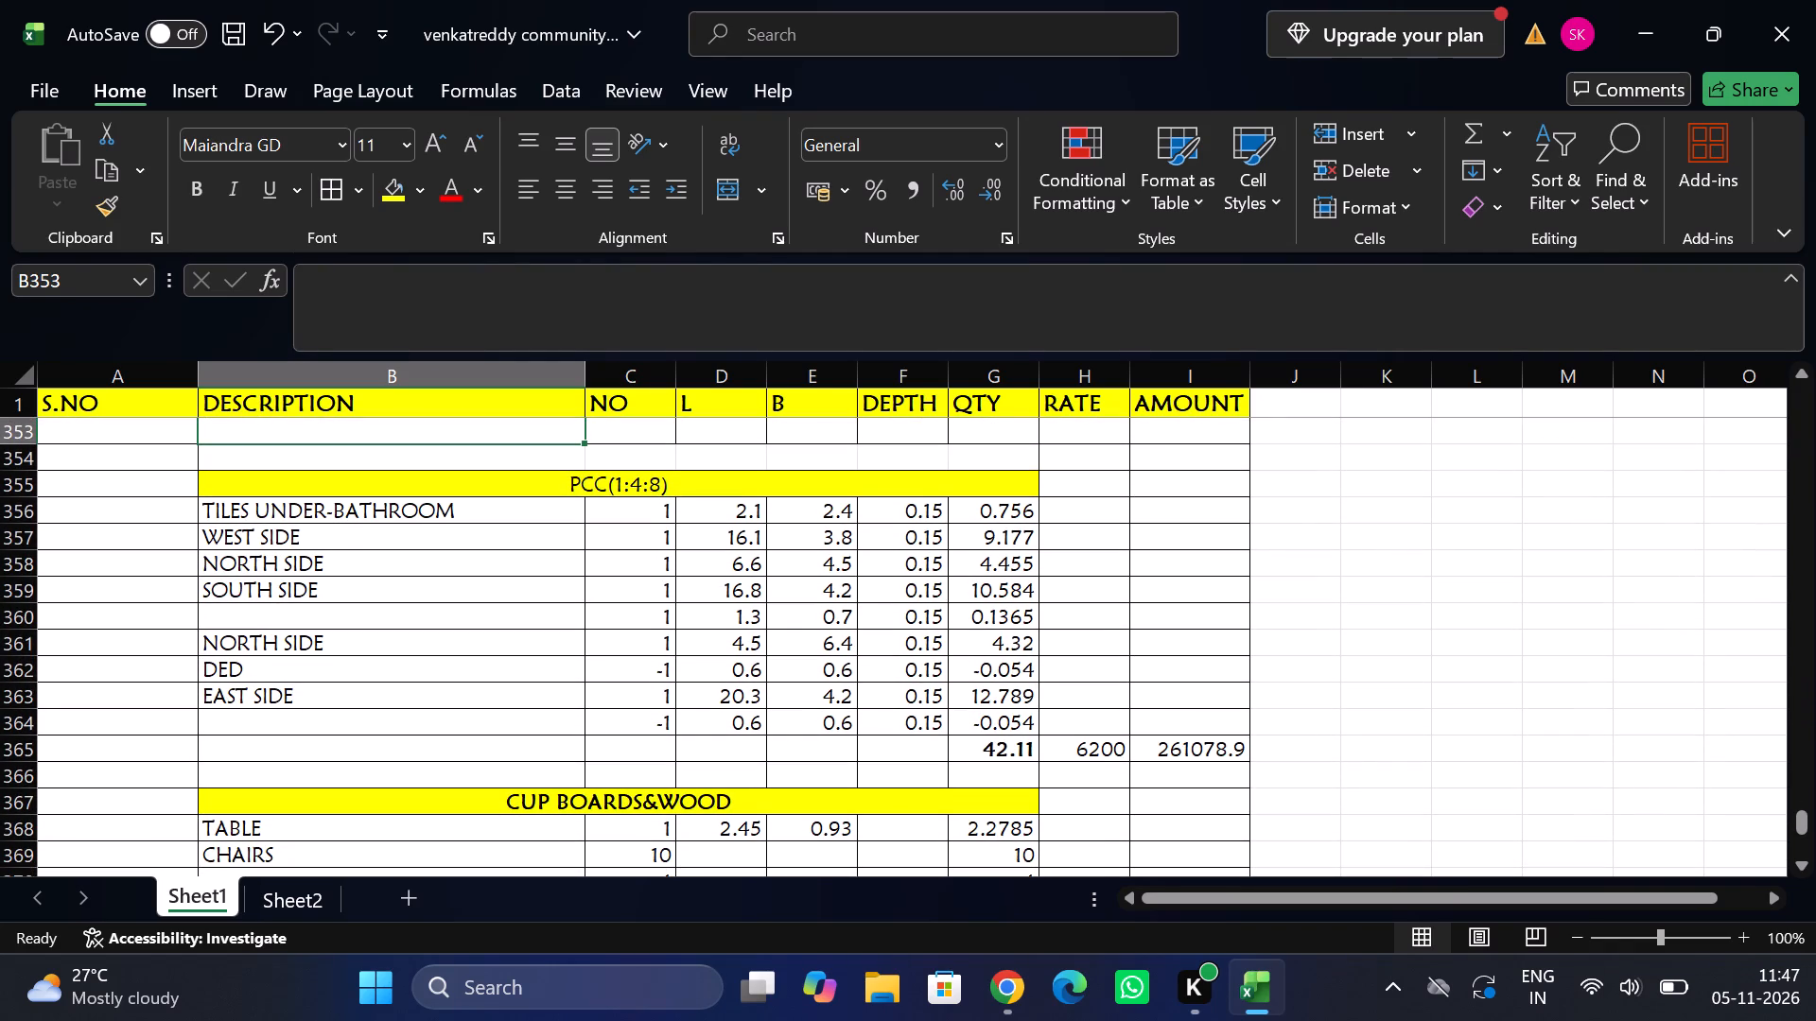
left_click(626, 721)
scroll(626, 721, "up", 1)
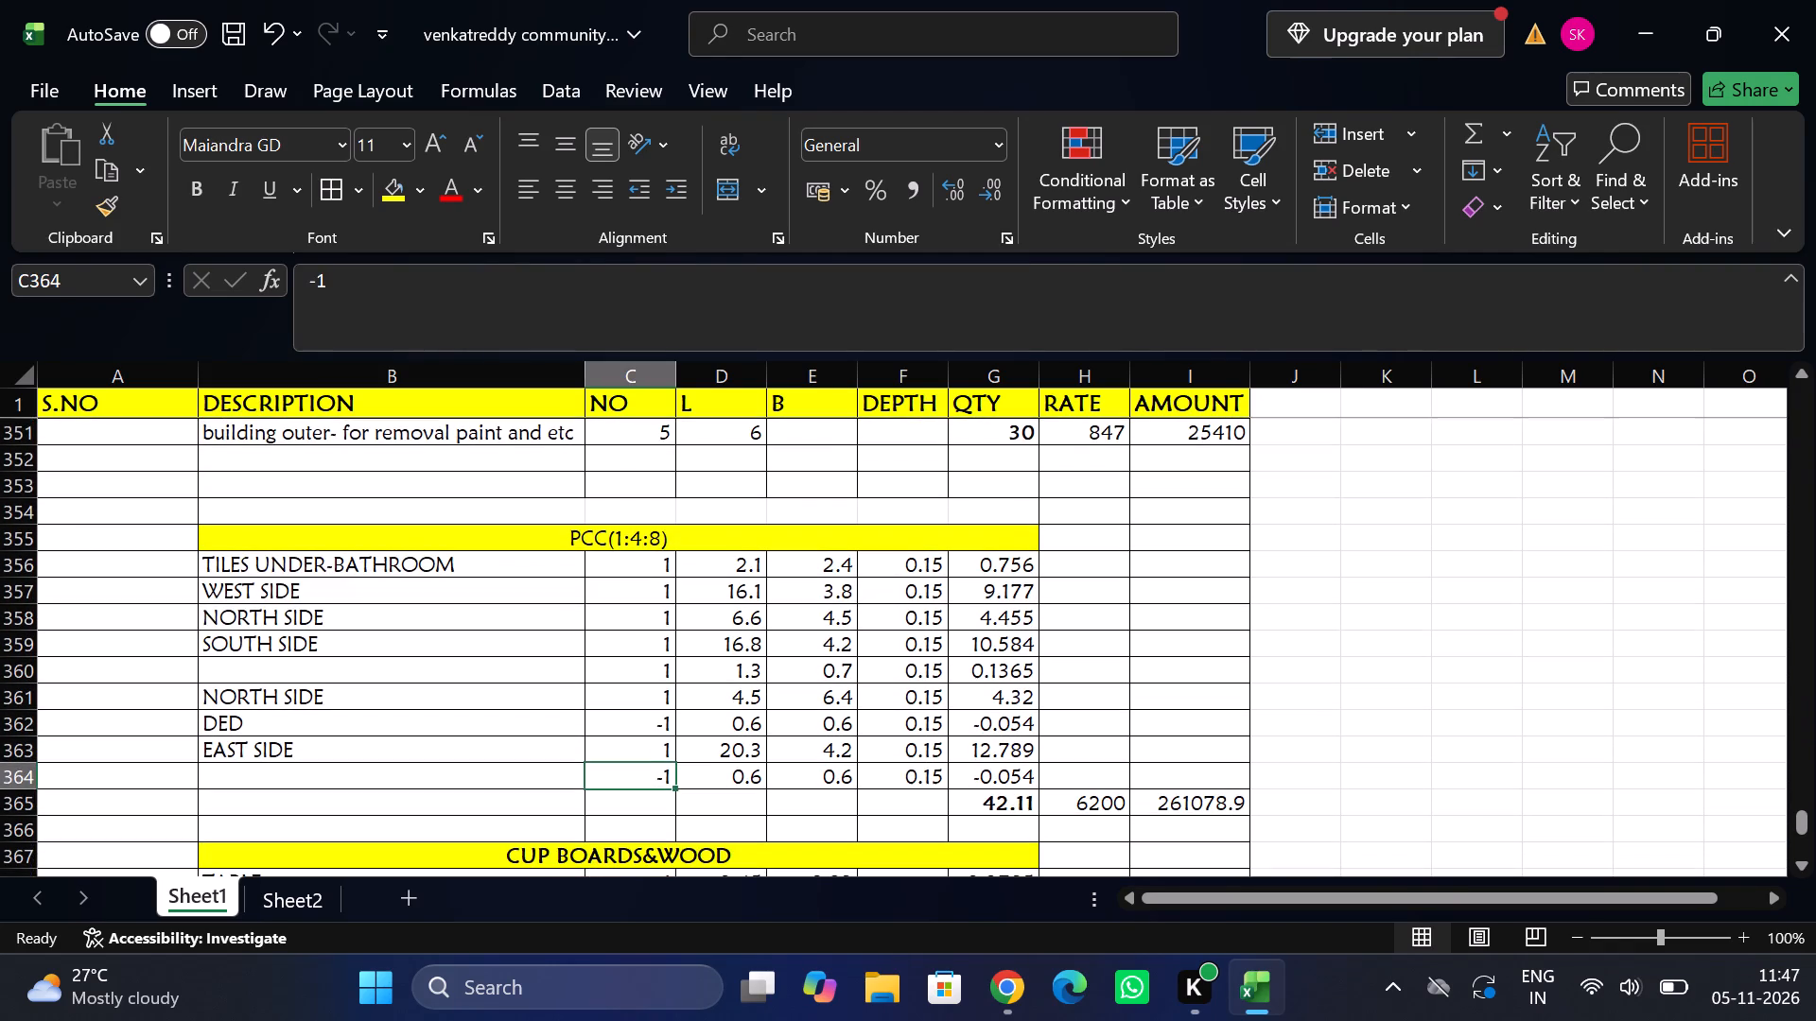
scroll(626, 721, "up", 2)
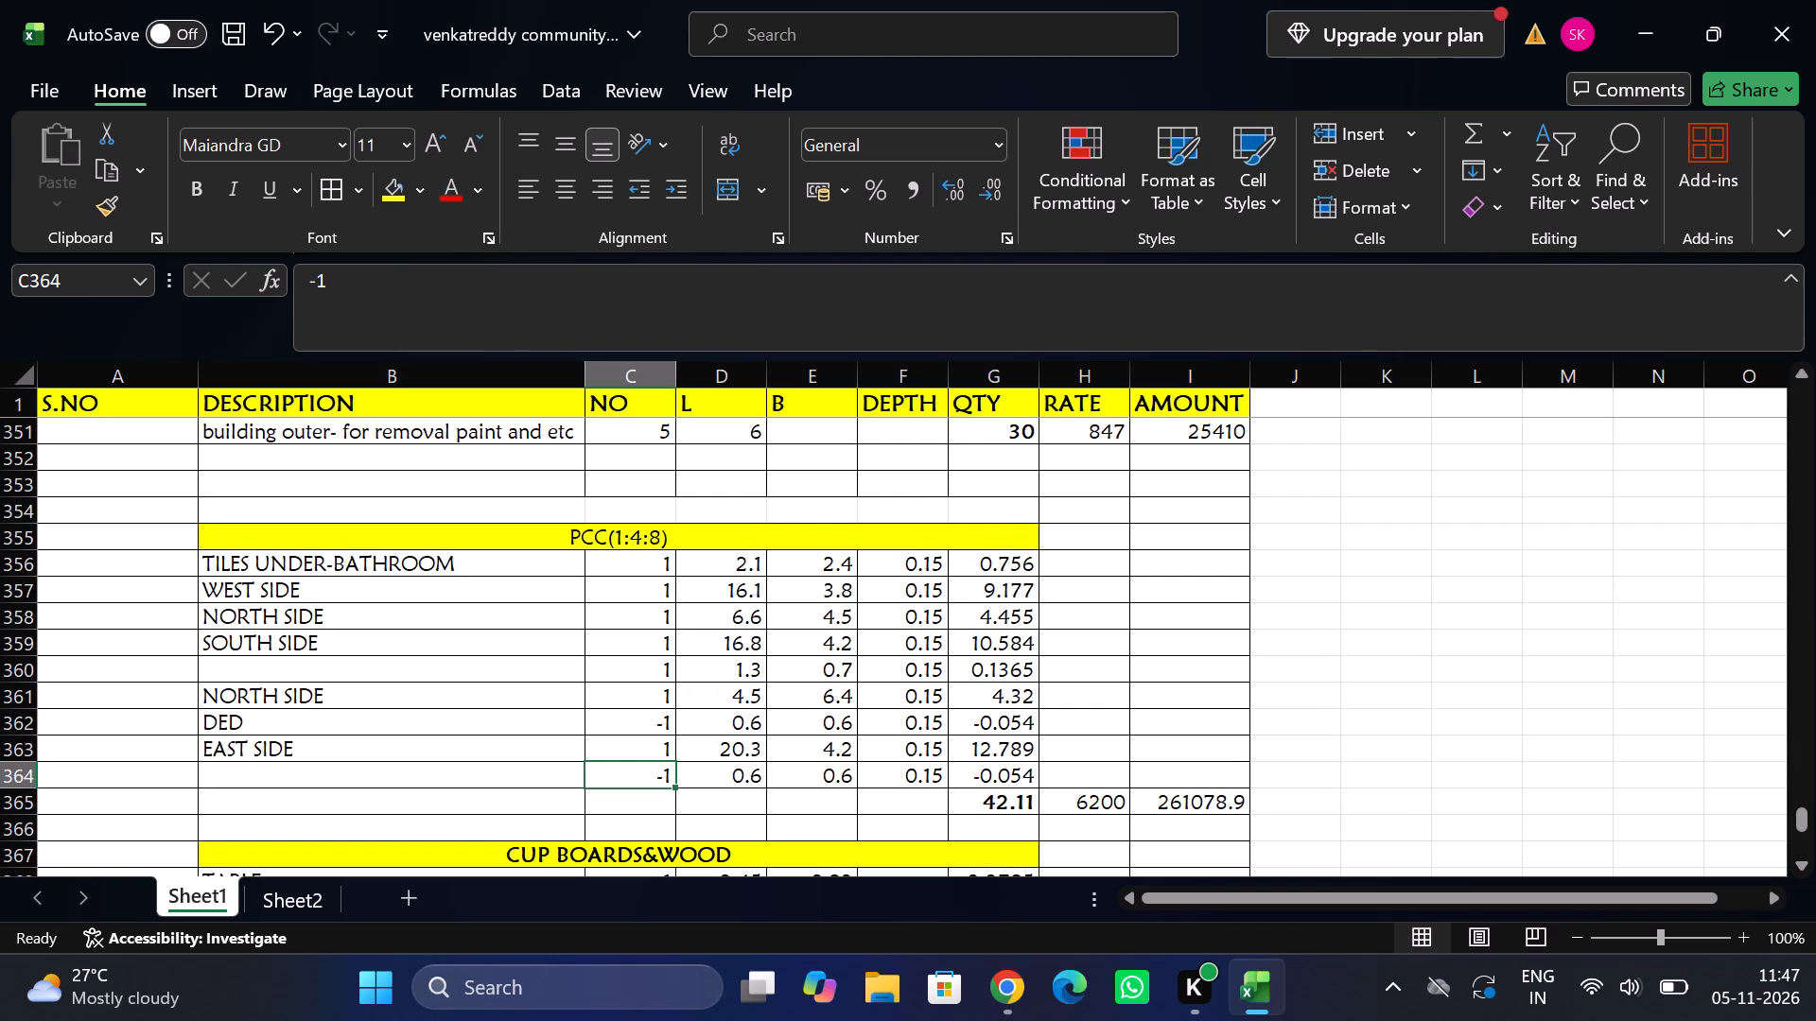
left_click(398, 564)
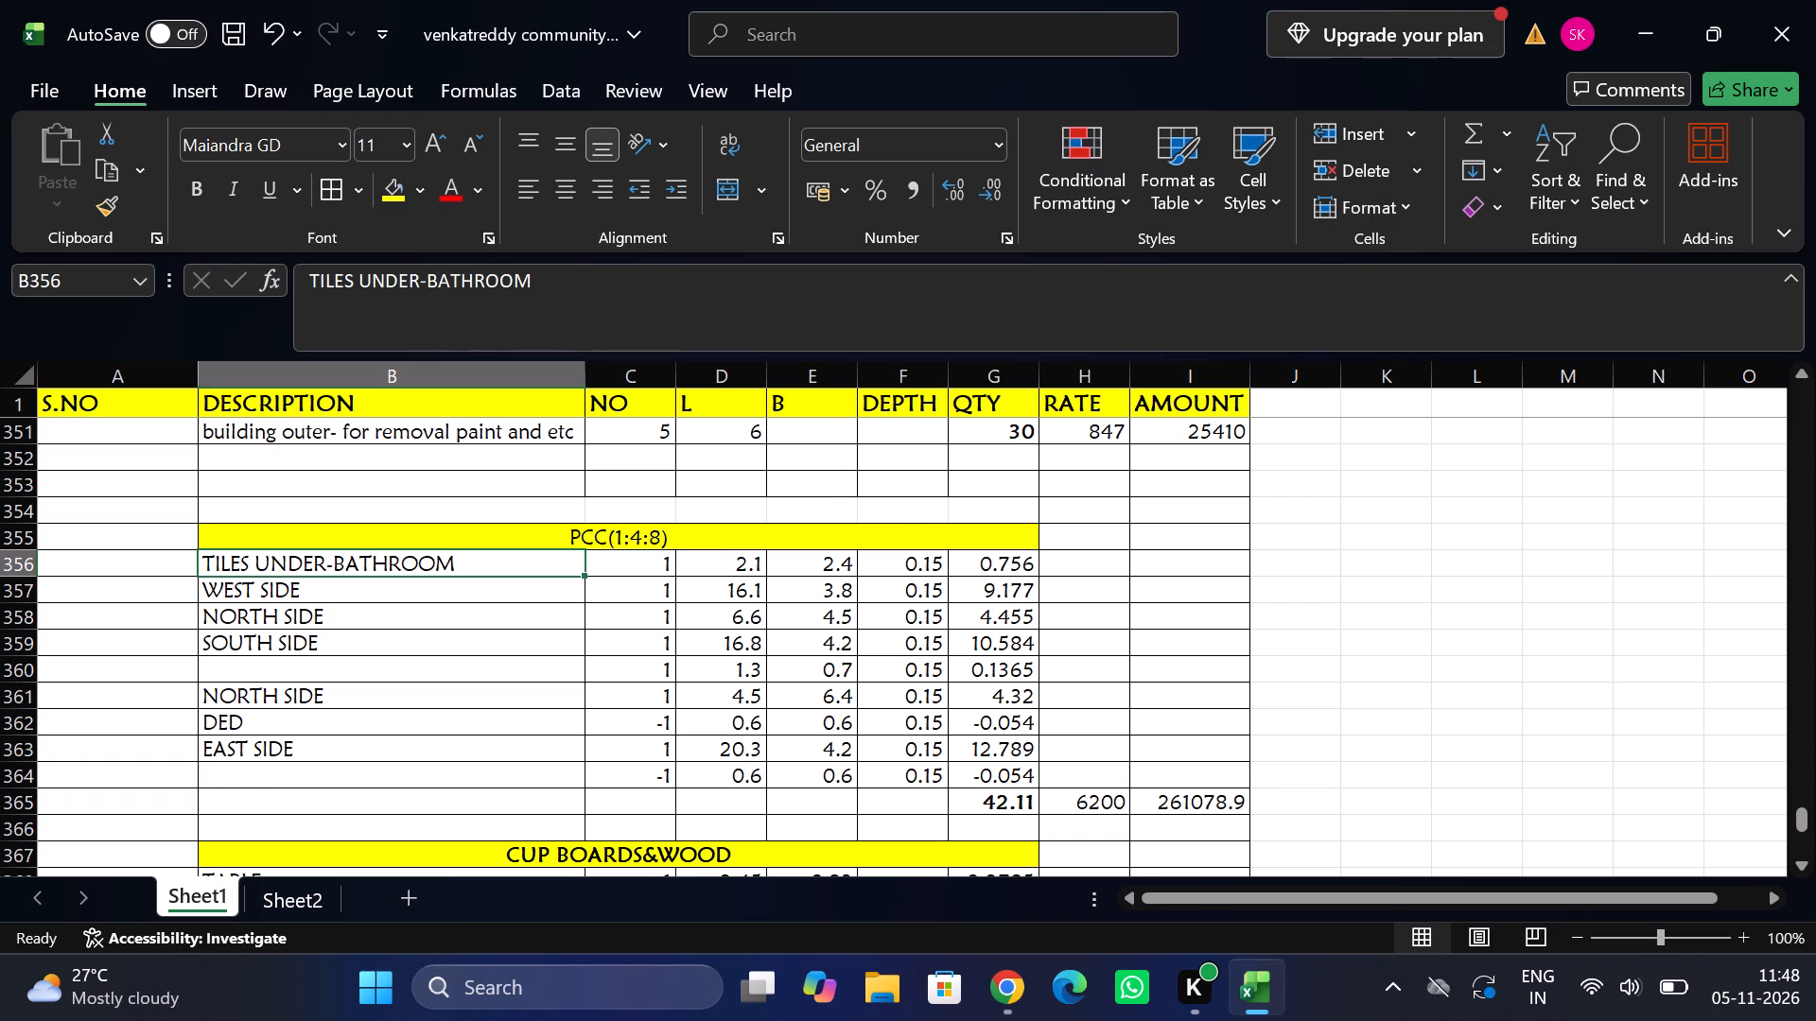
scroll(549, 724, "down", 2)
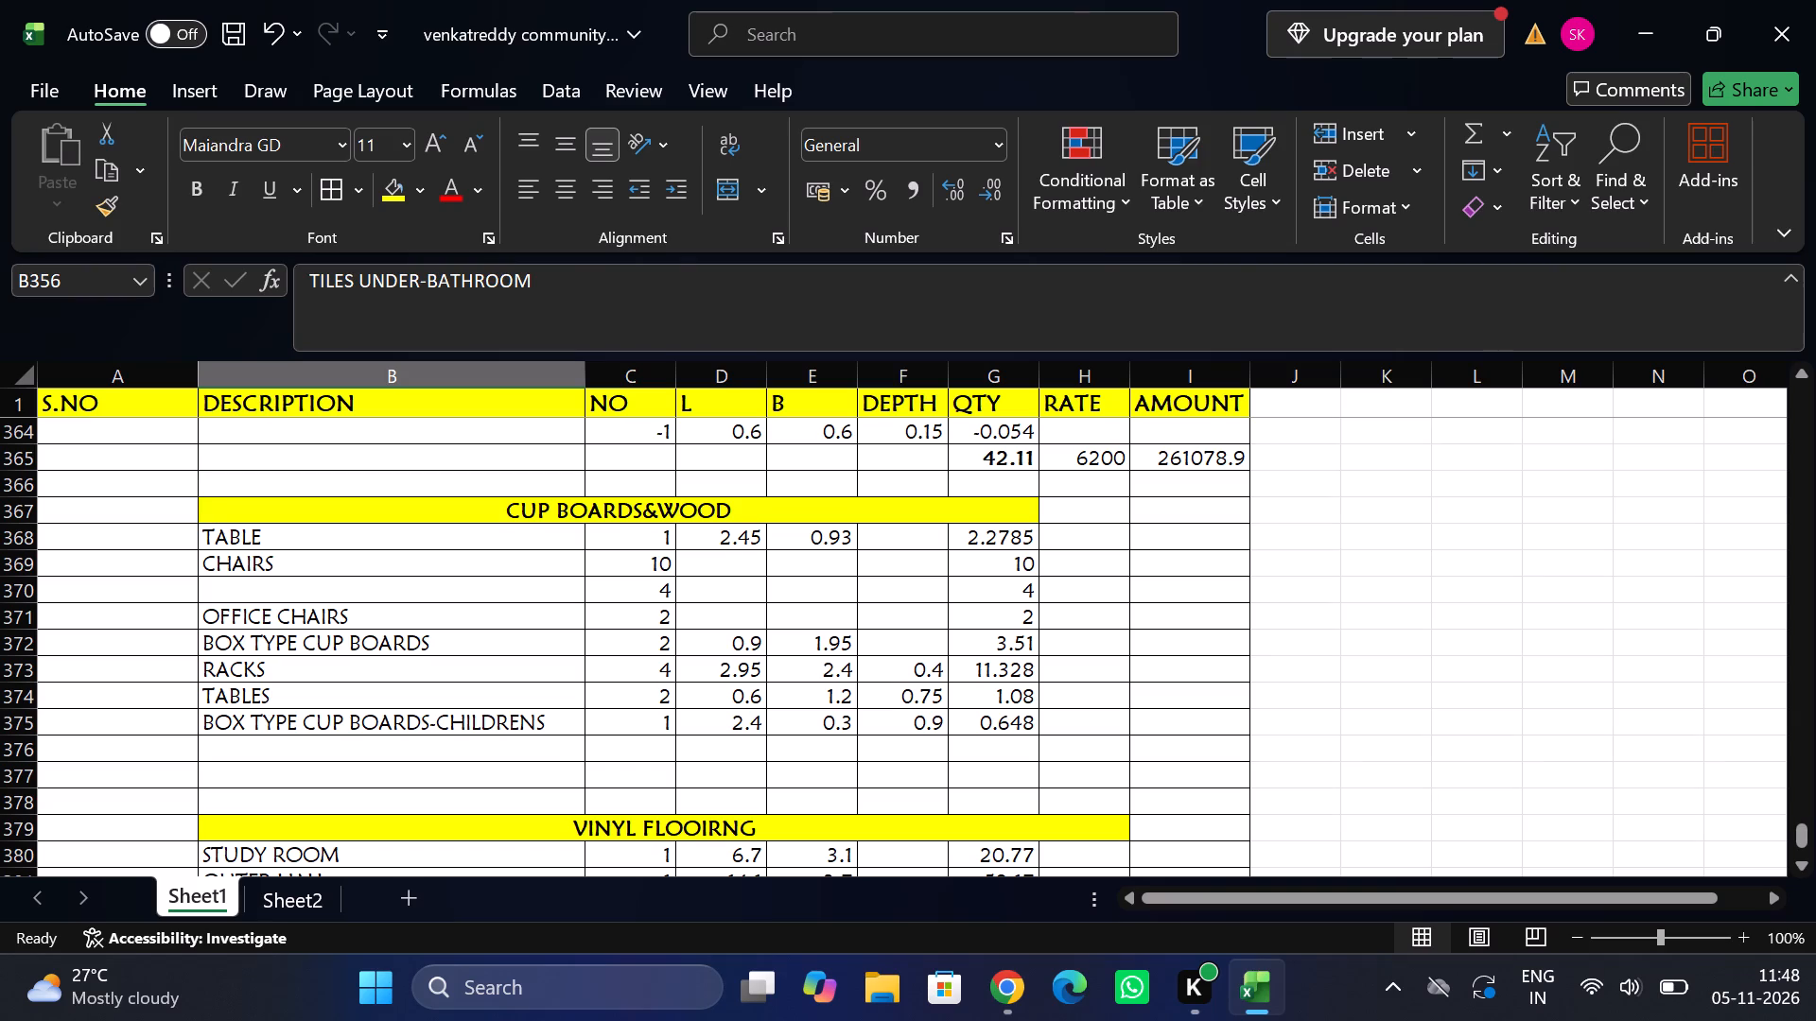
left_click(1089, 533)
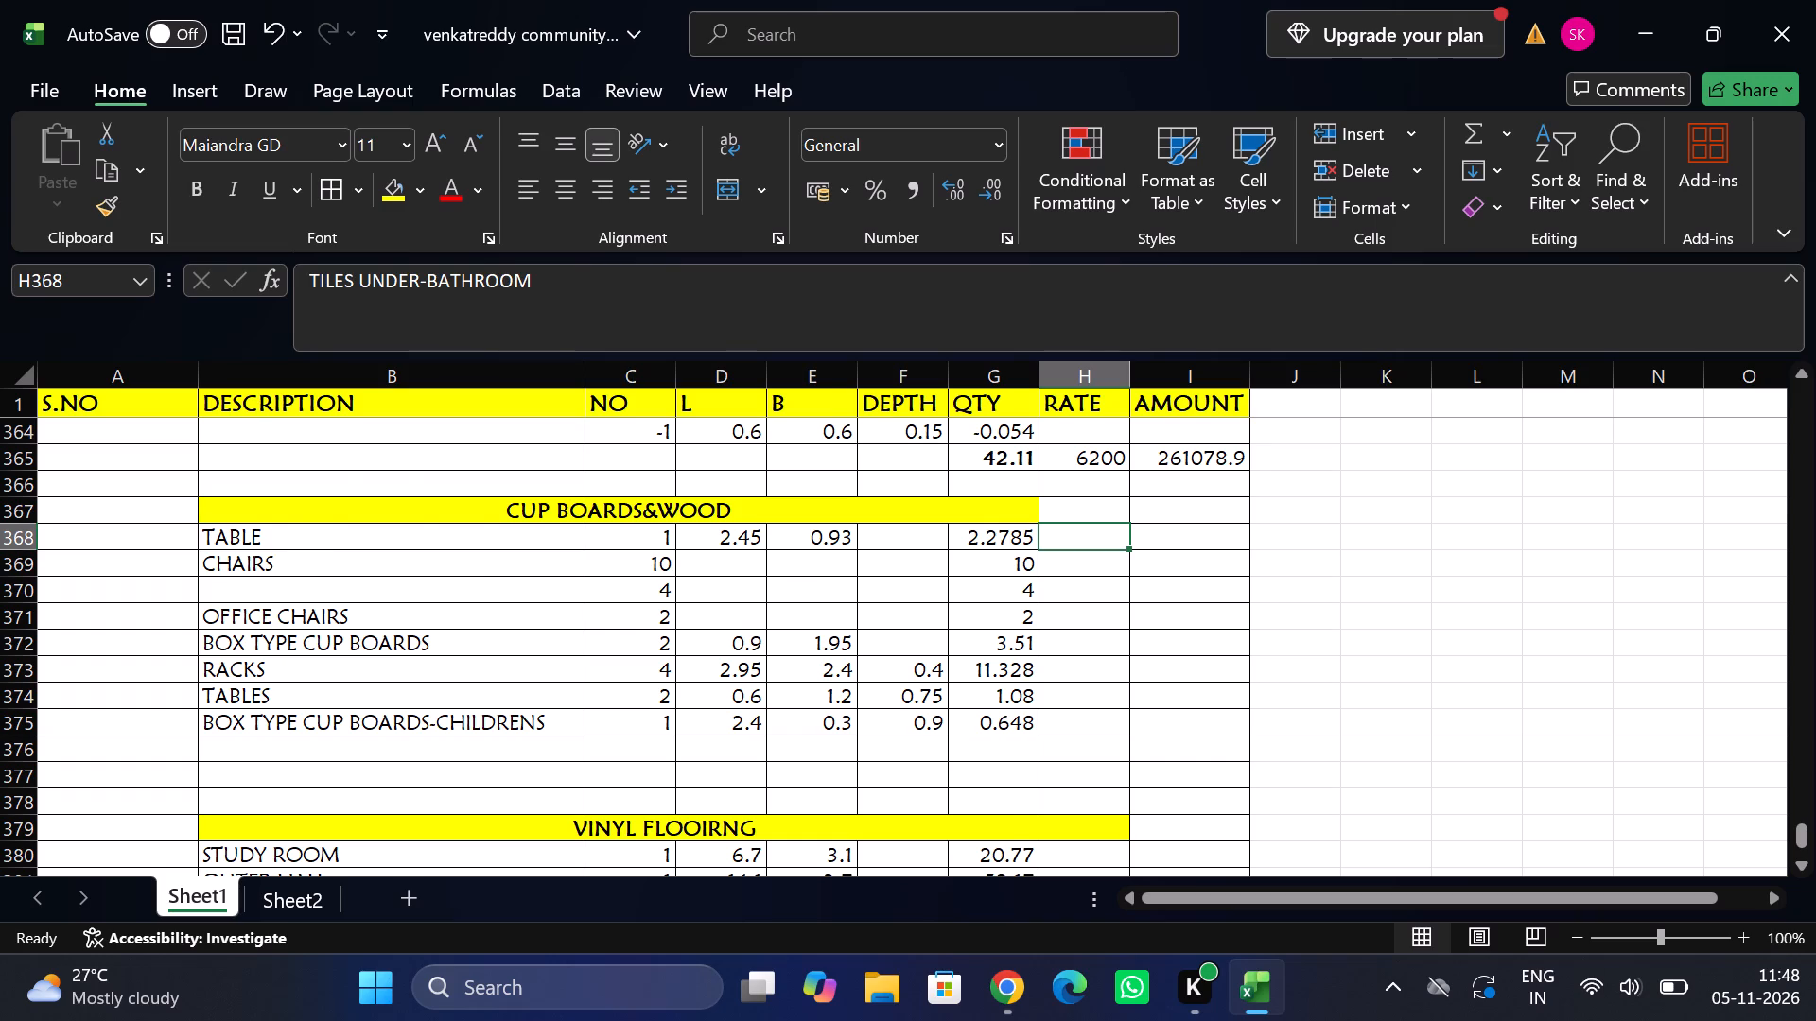
scroll(972, 780, "down", 1)
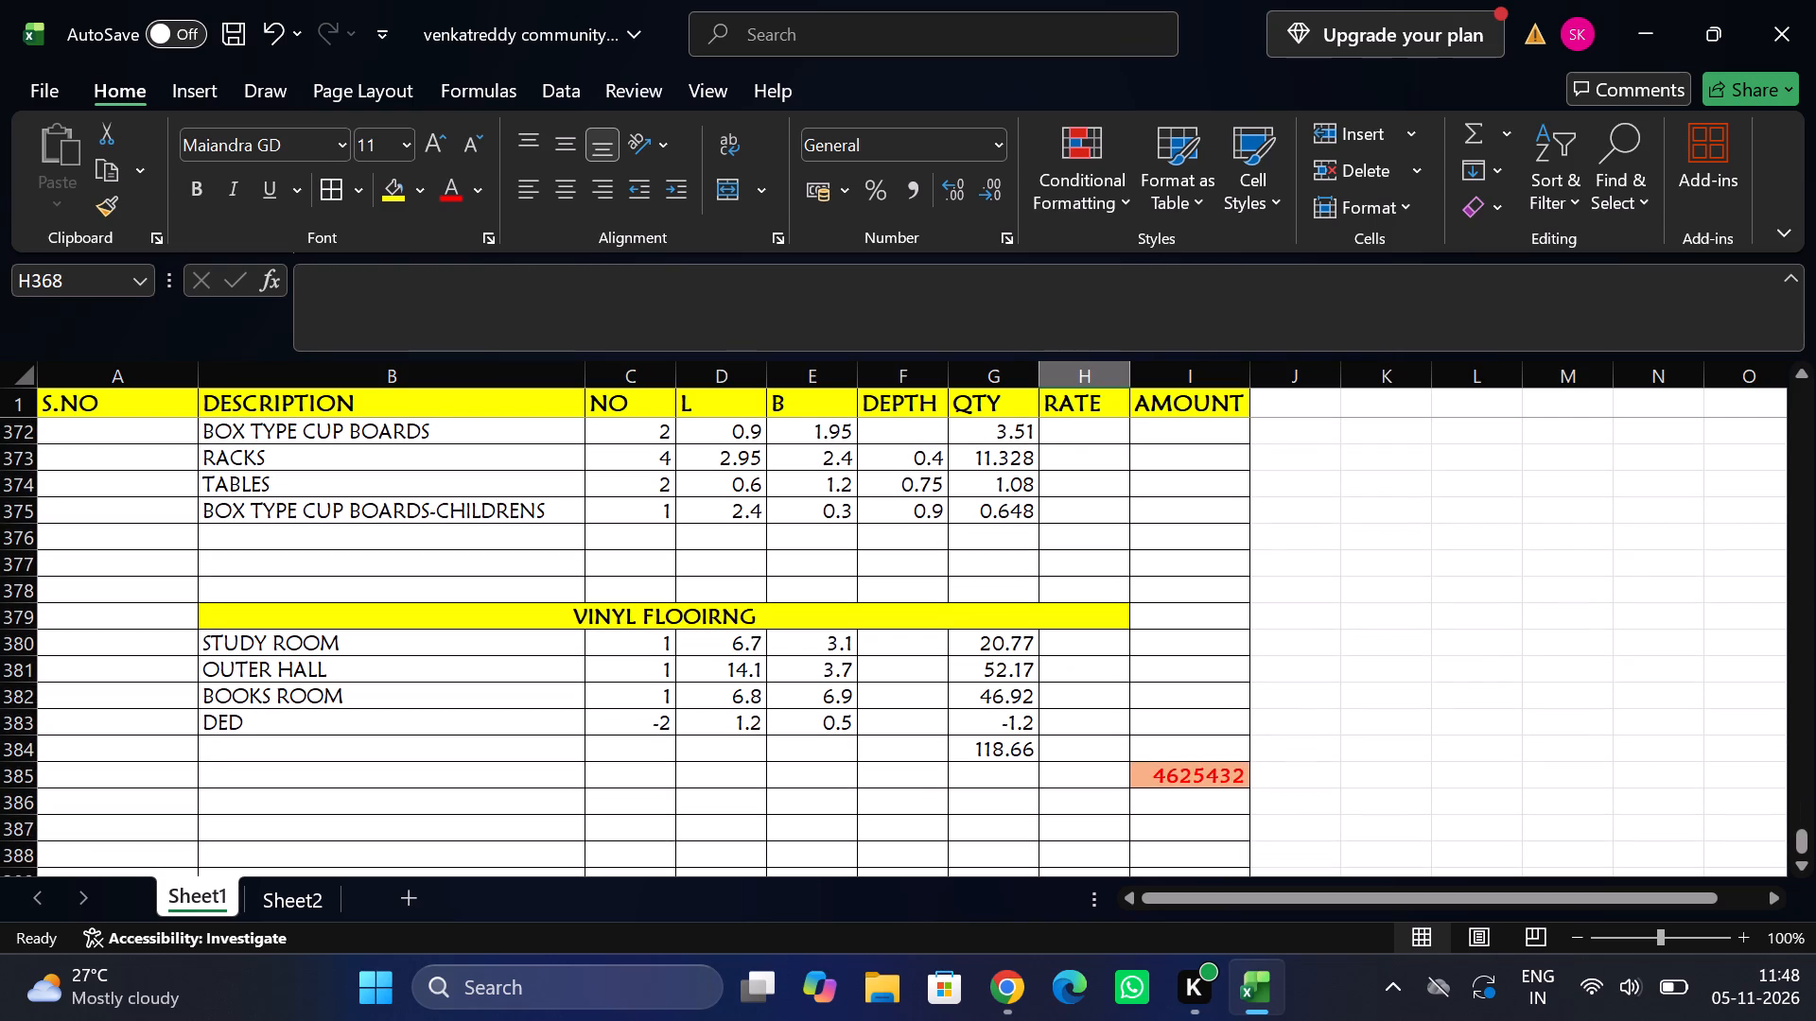
double_click(1168, 775)
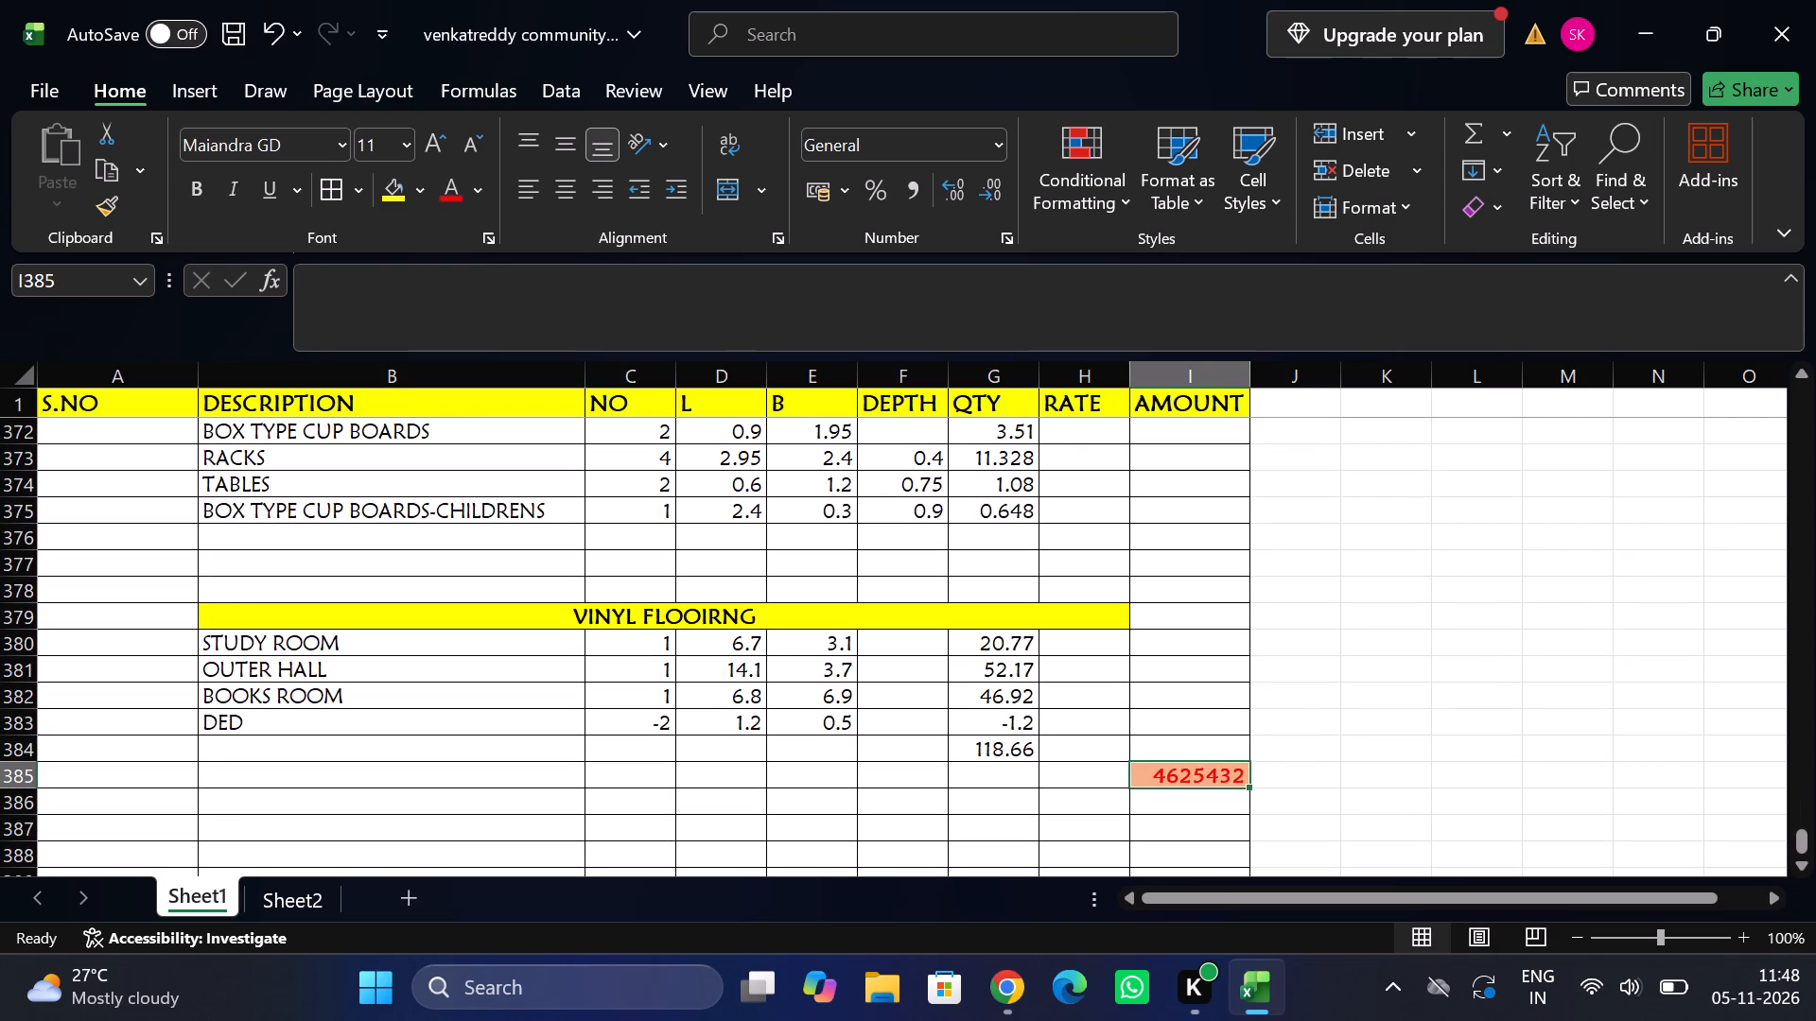
key("Return")
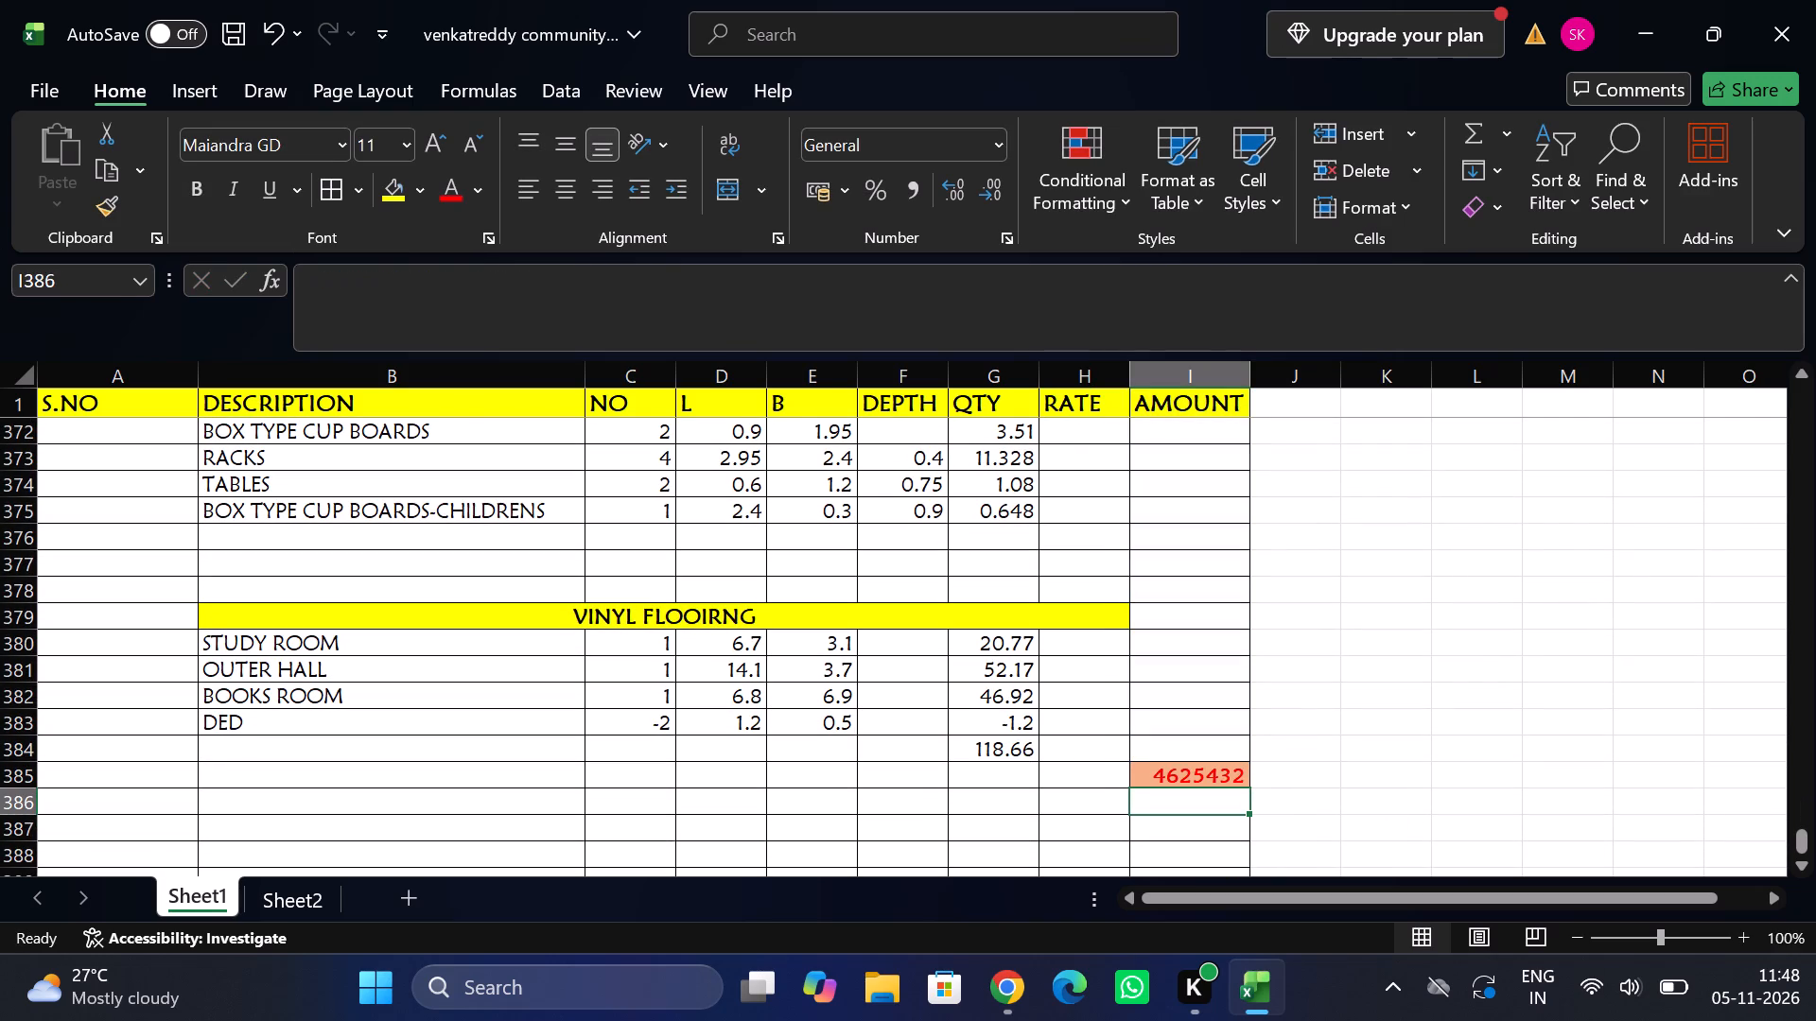
Switch to the SSR 2025-26 PDF in Chrome and search for vinyl to look up the vinyl flooring rate.
left_click(1081, 745)
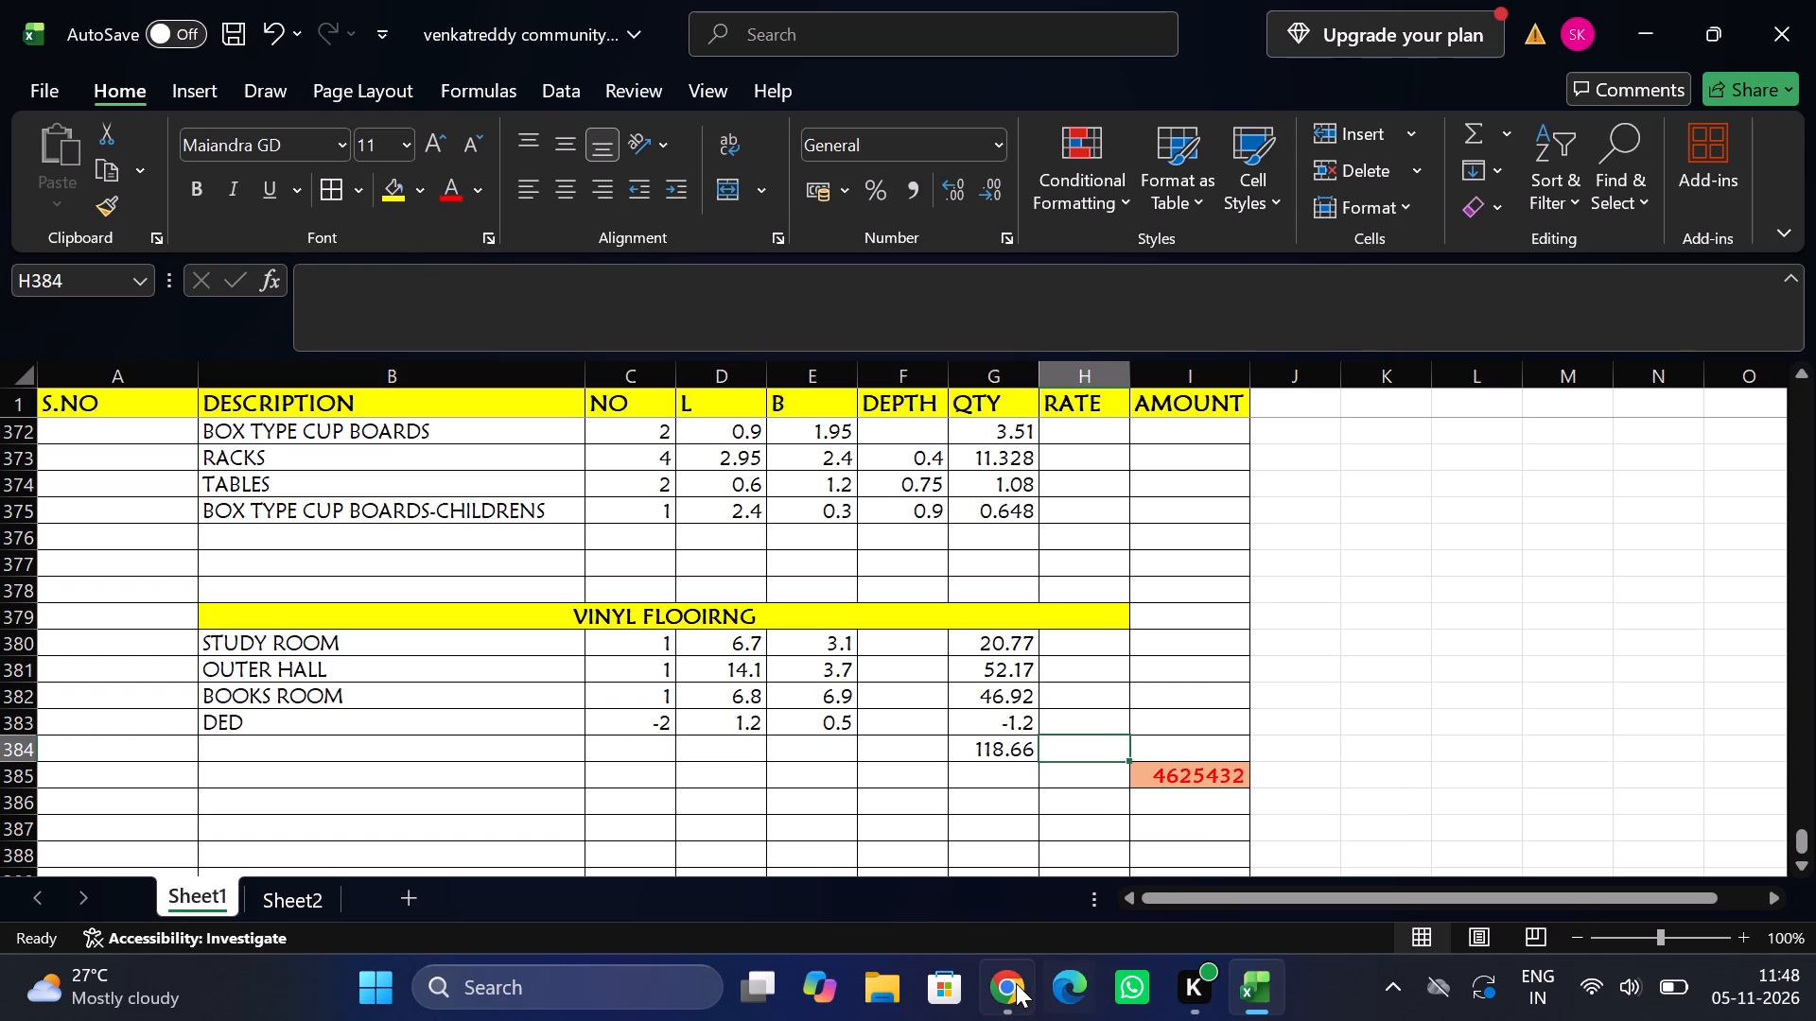
left_click(1024, 893)
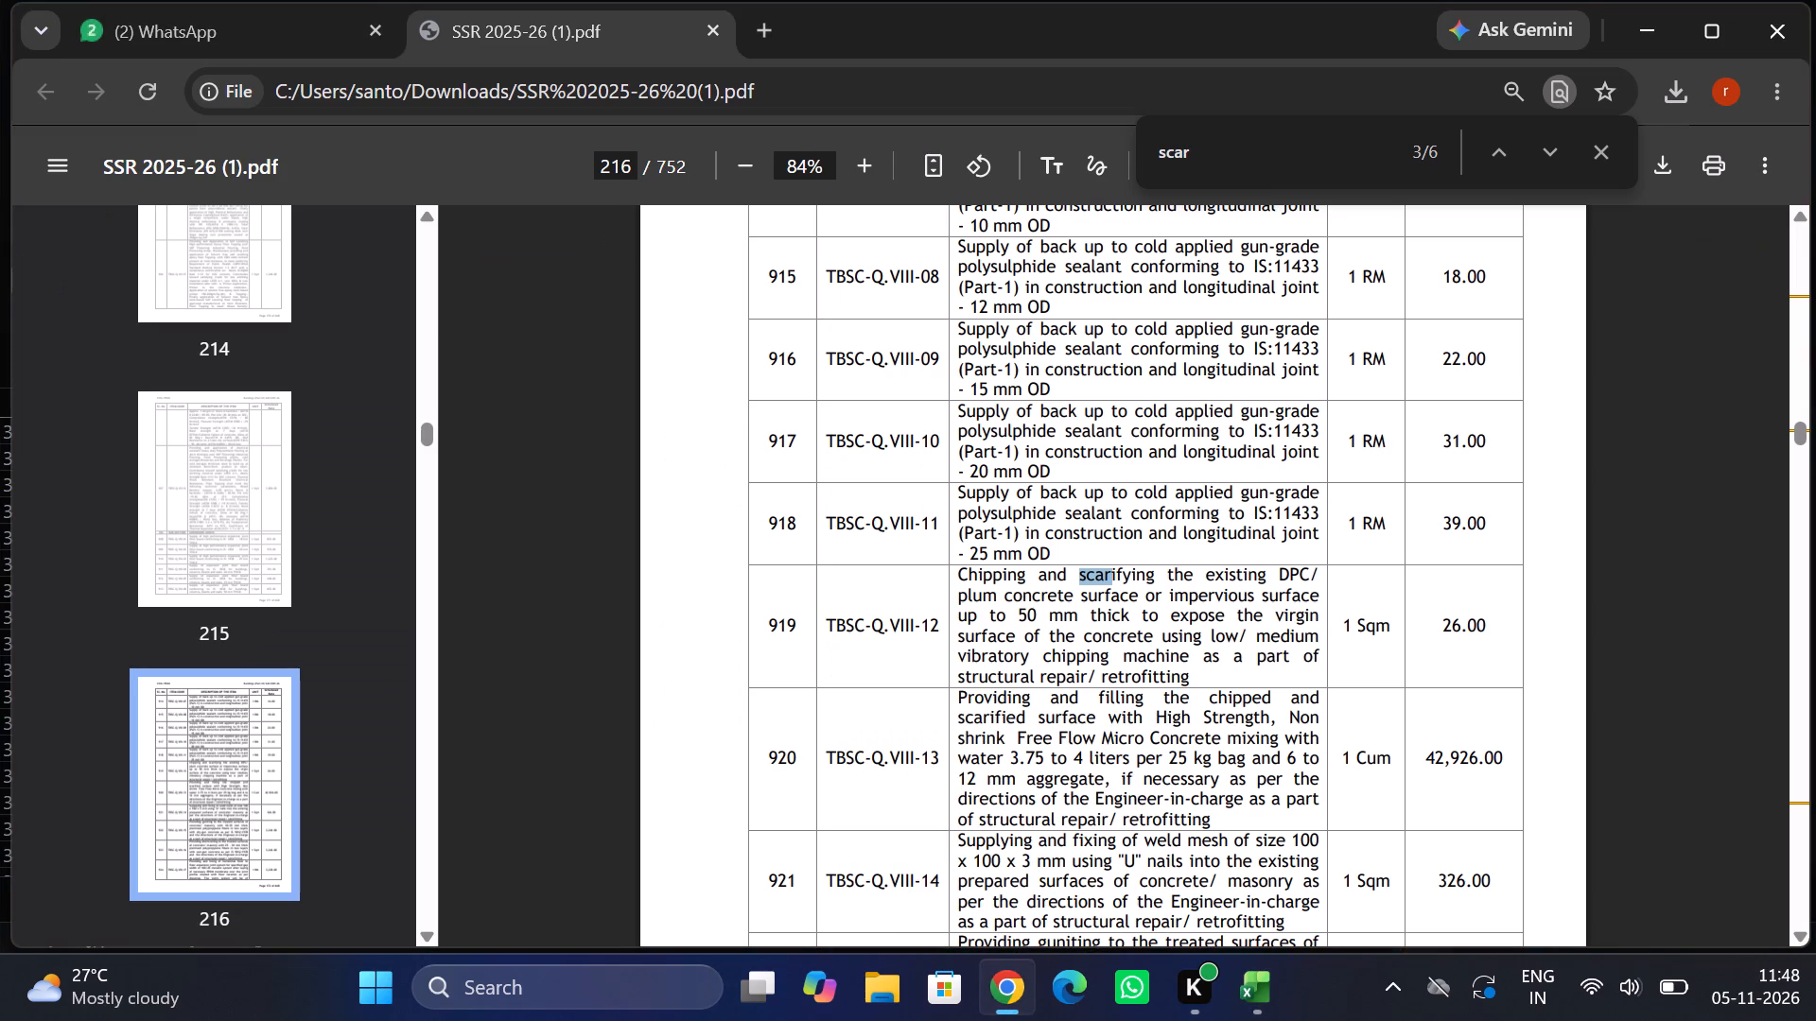
key("BackSpace")
key("BackSpace")
key("BackSpace")
key("BackSpace")
type("viny")
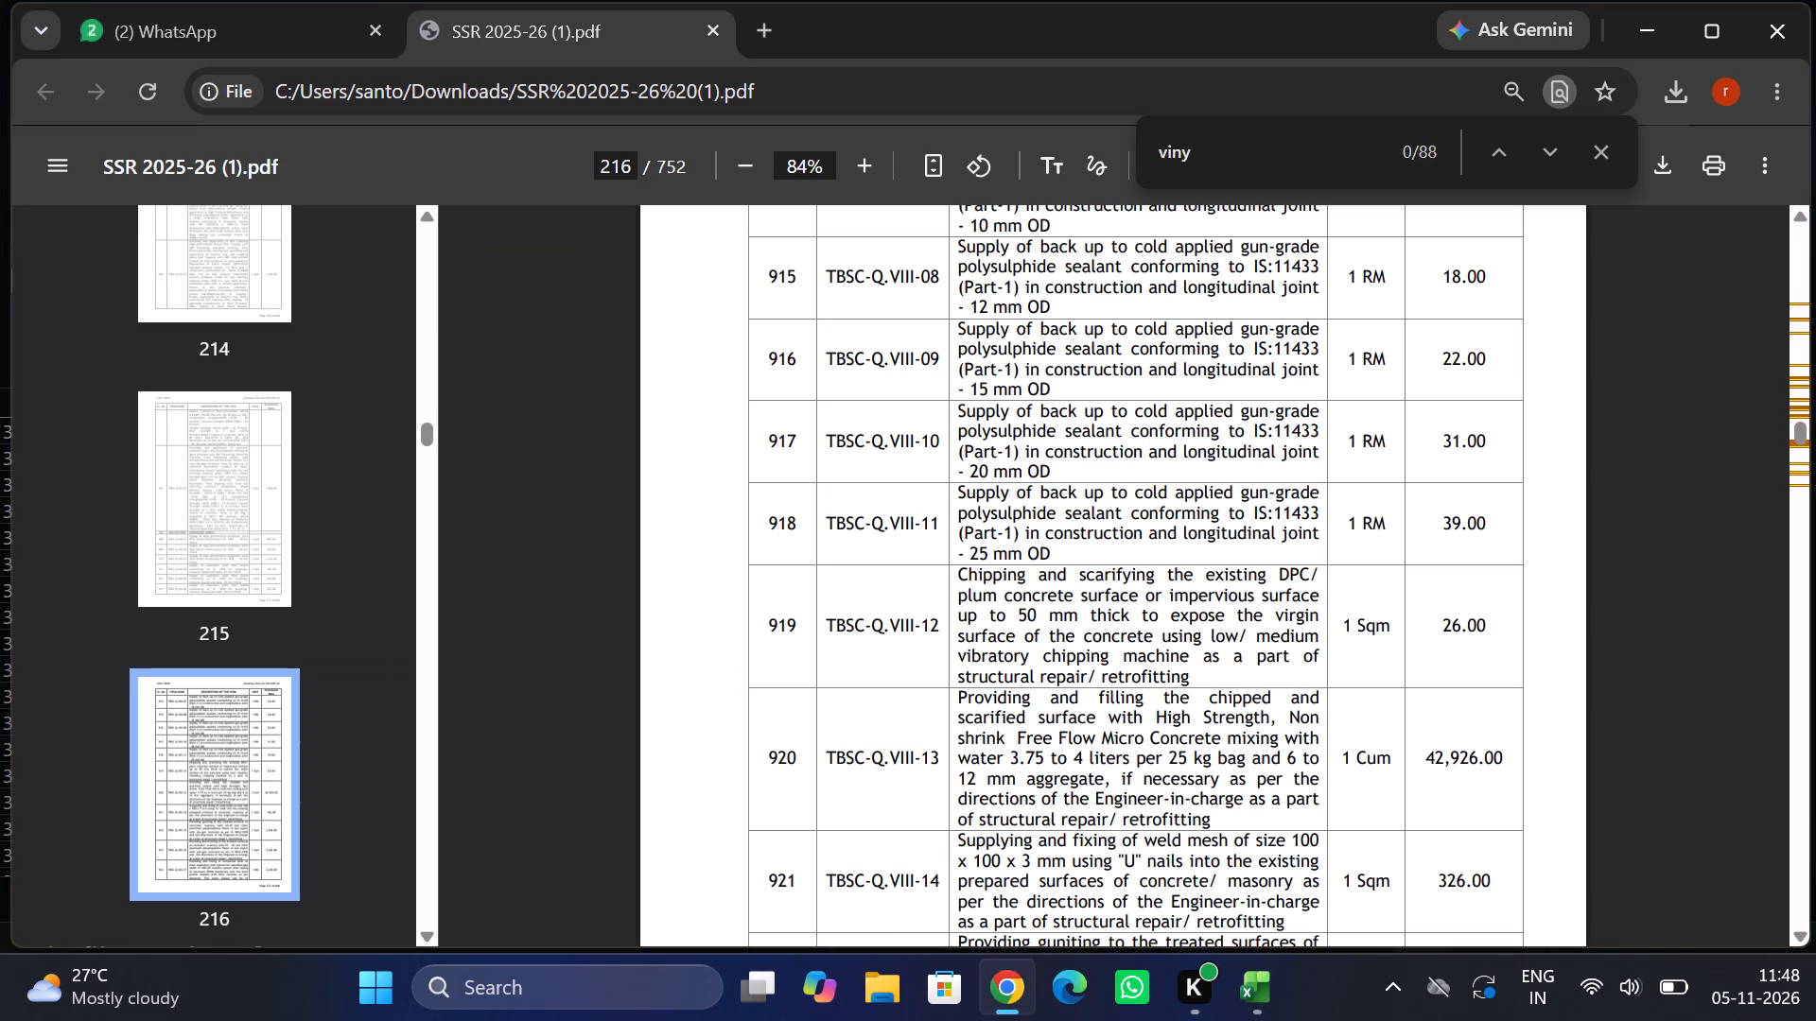
key("l")
key("Return")
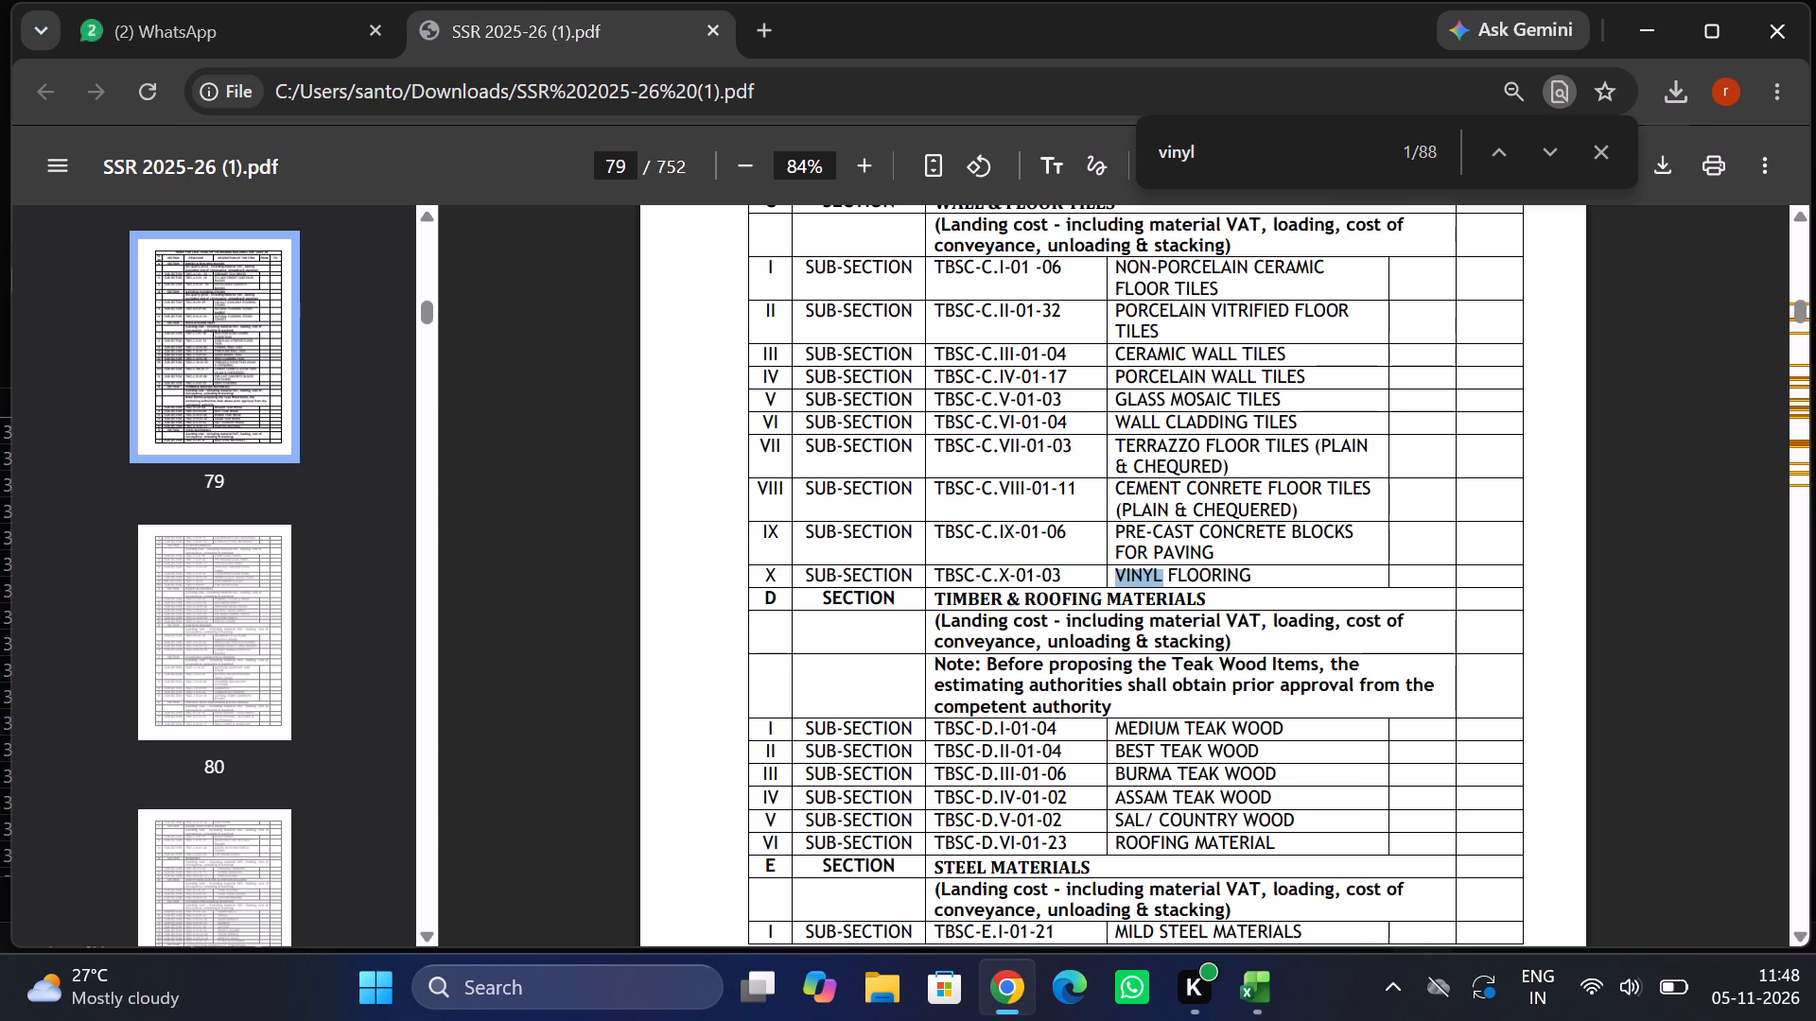
key("Return")
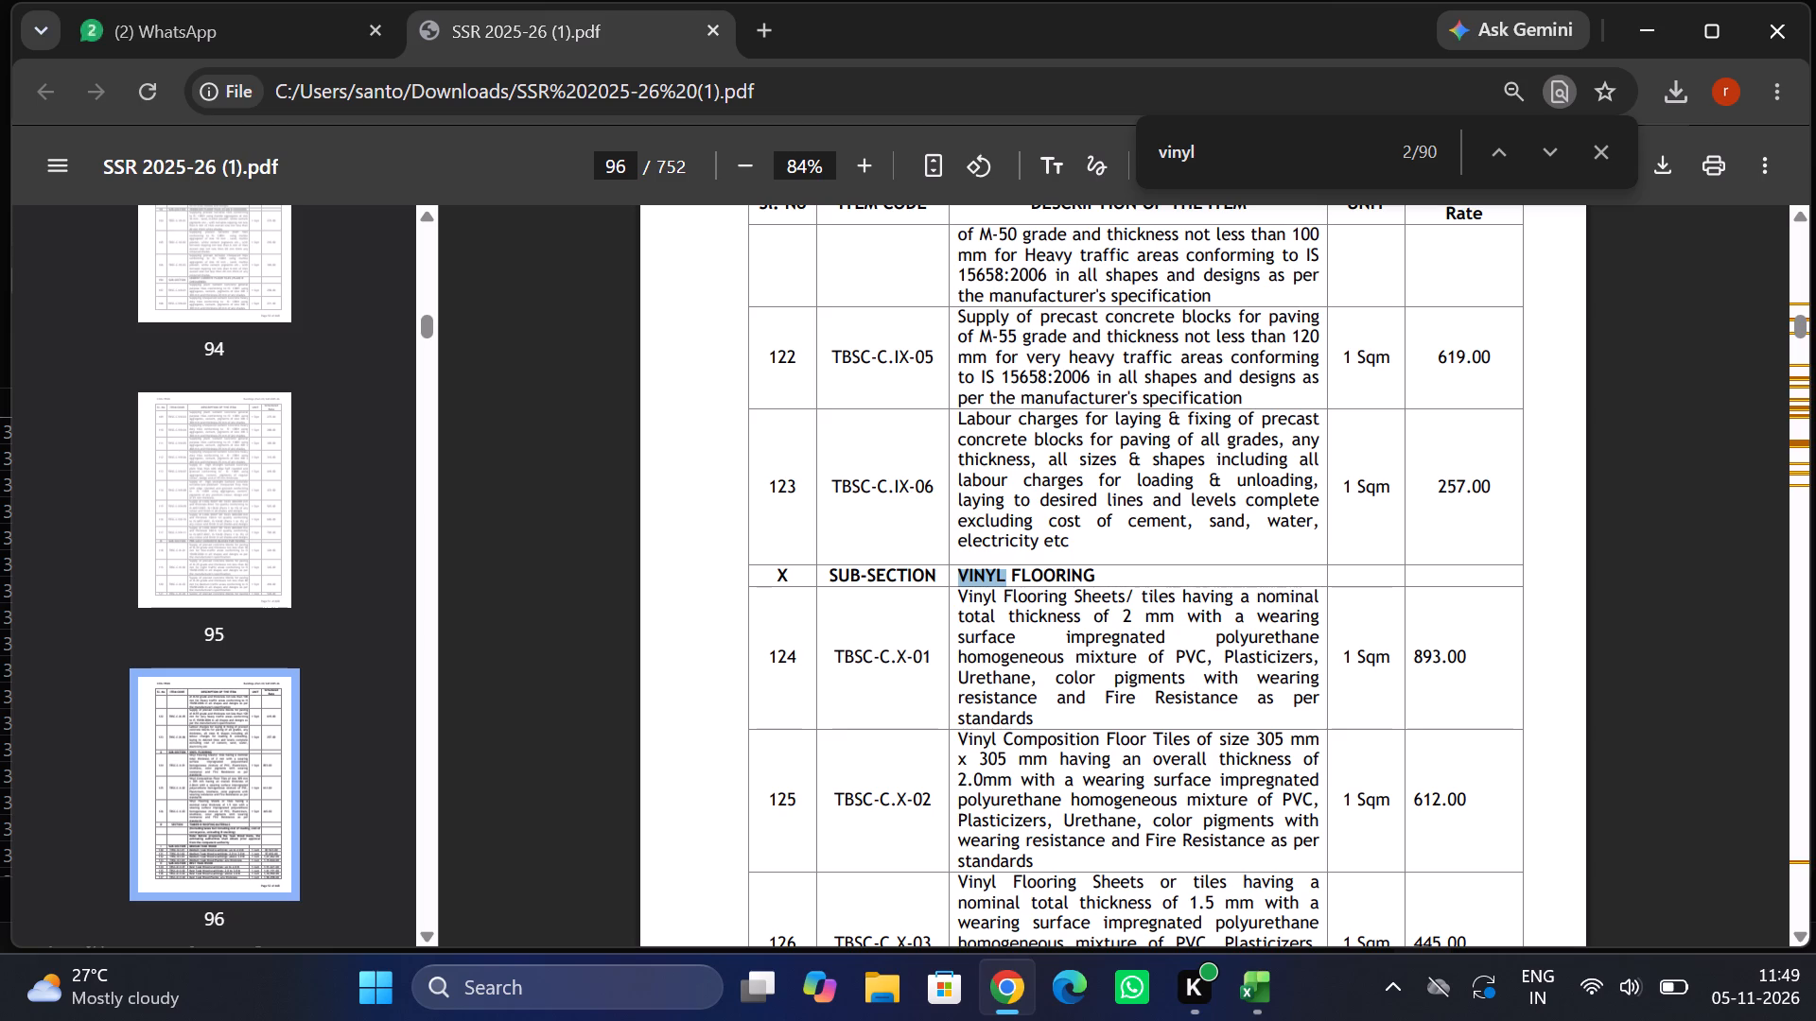
key("Return")
key("Return")
key("Return")
key("Return")
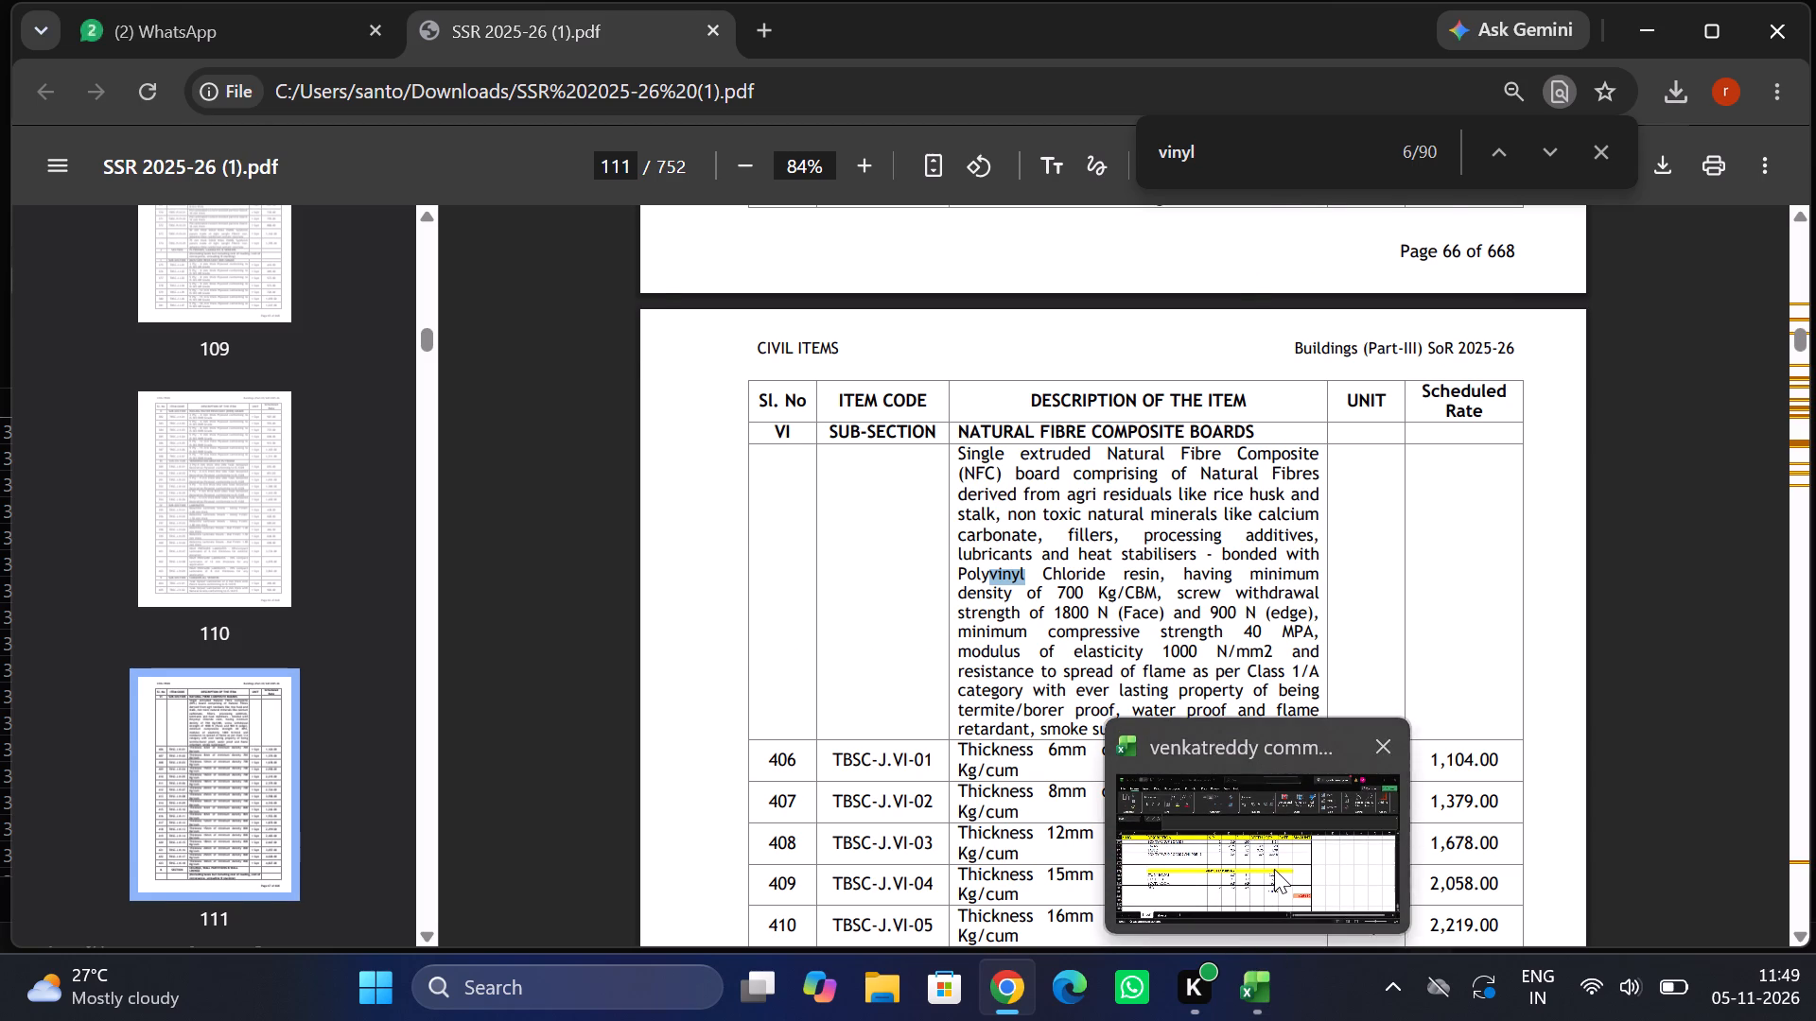
Back in Excel, enter 893 as the vinyl flooring total's RATE and calculate its AMOUNT as RATE multiplied by QTY.
left_click(1274, 869)
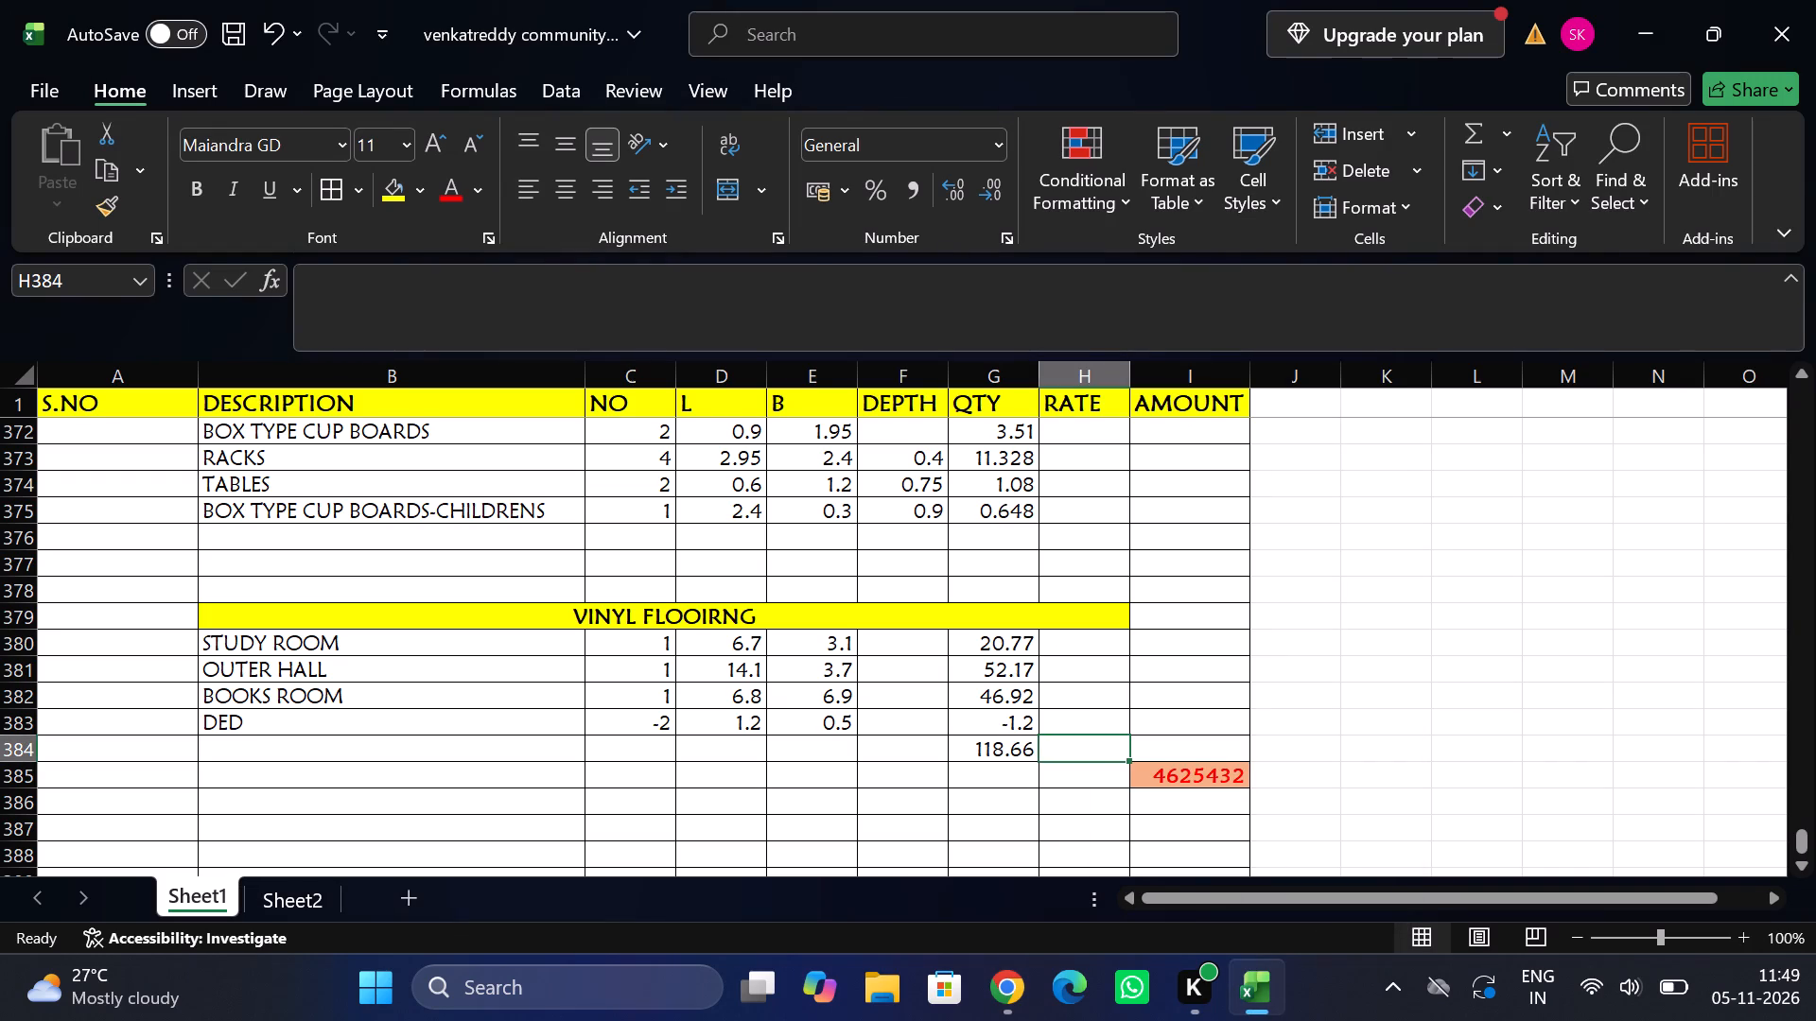
type("893")
key("Tab")
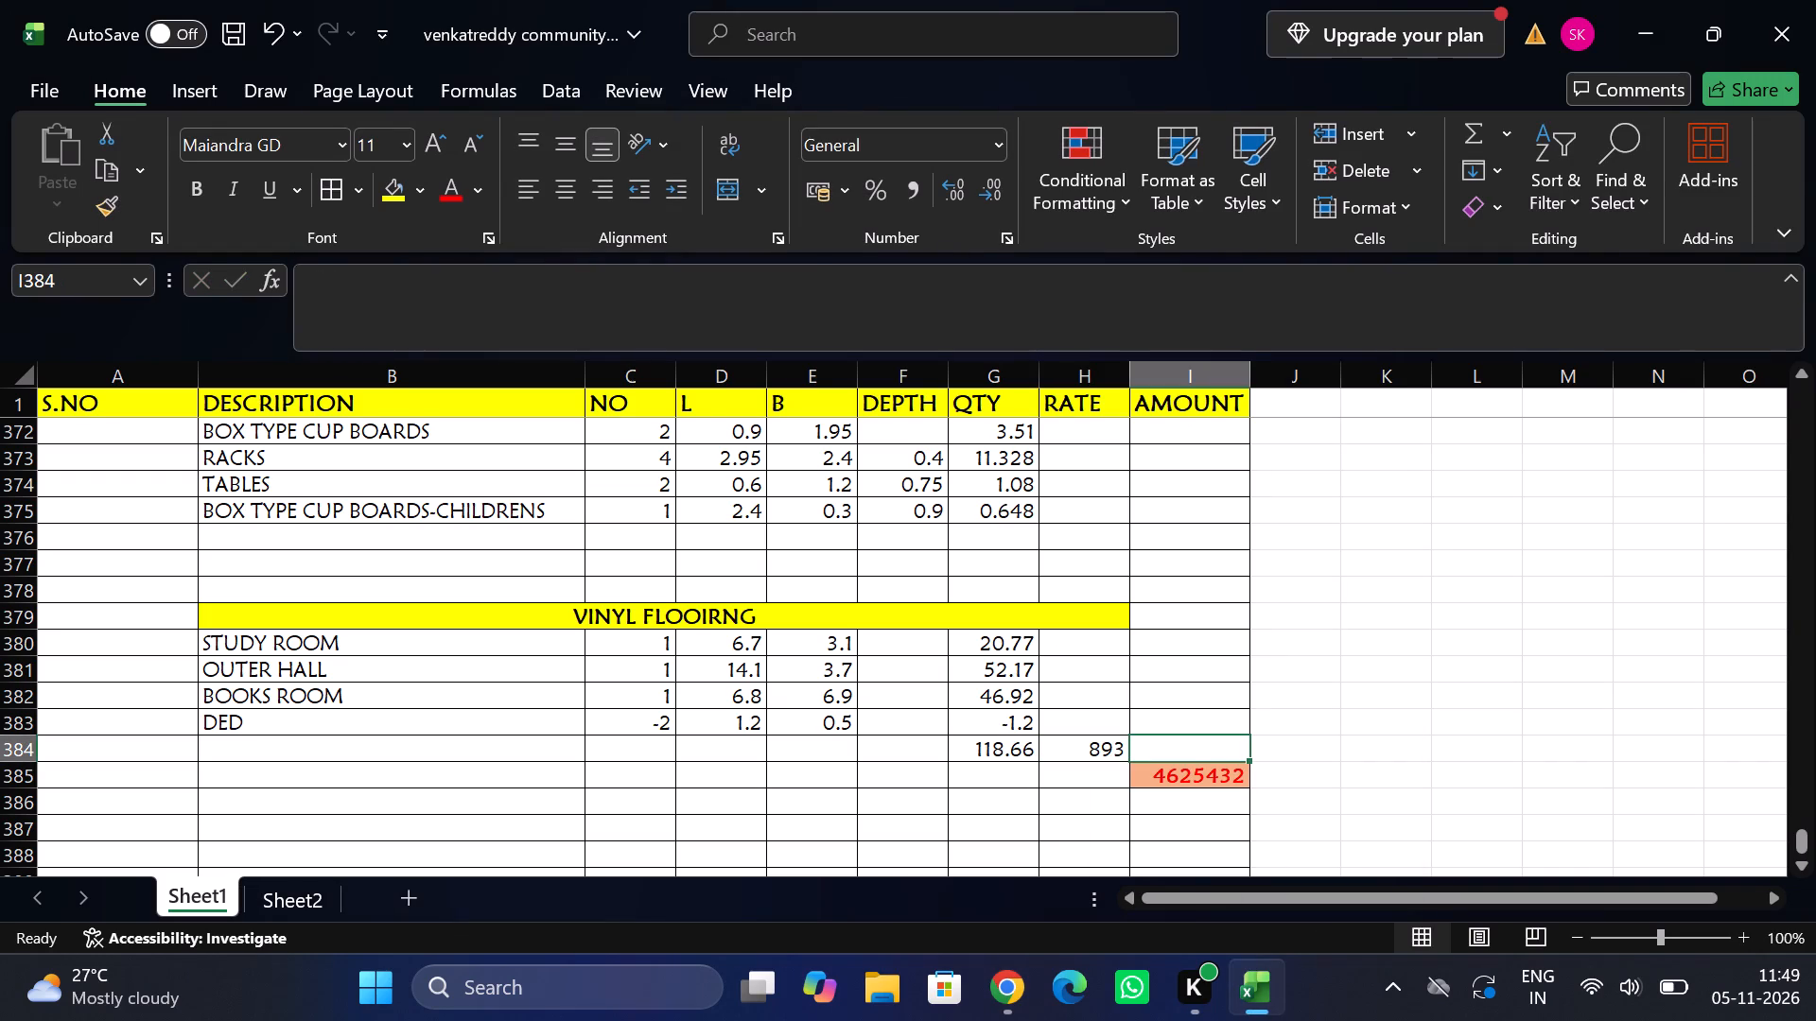
key("equal")
key("Left")
key("shift+asterisk")
key("Left")
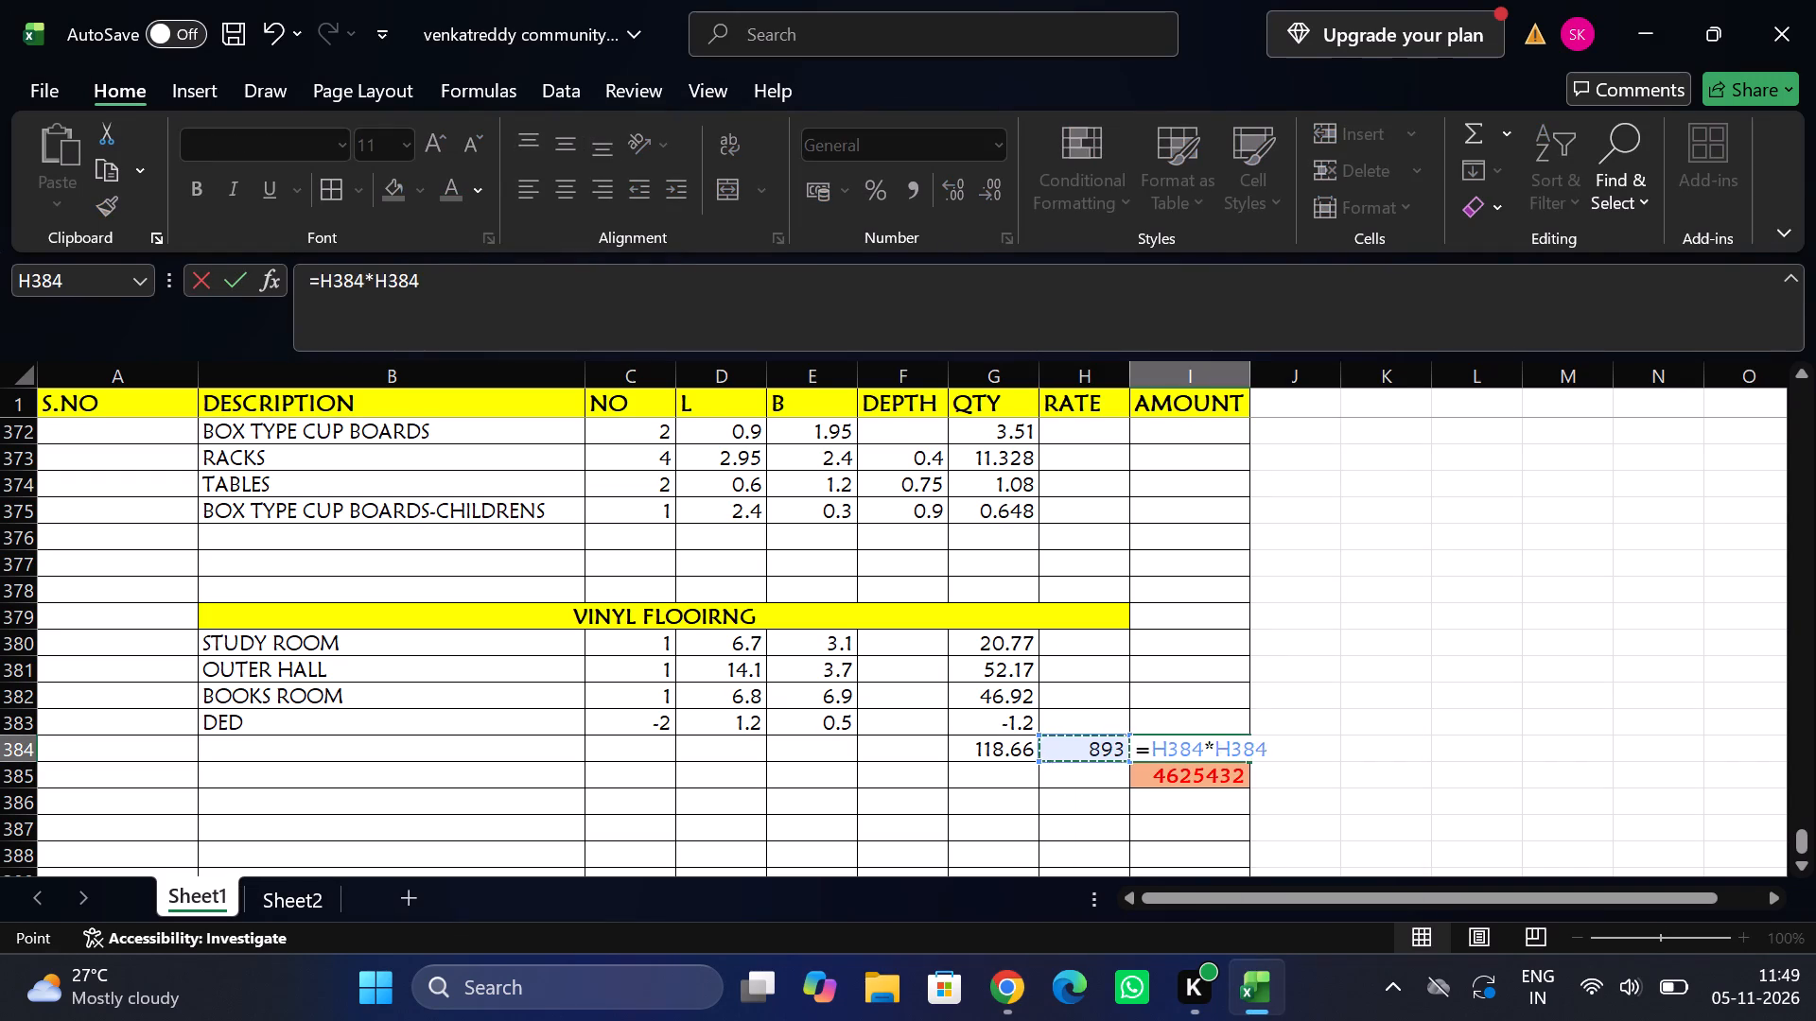
key("Left")
key("Return")
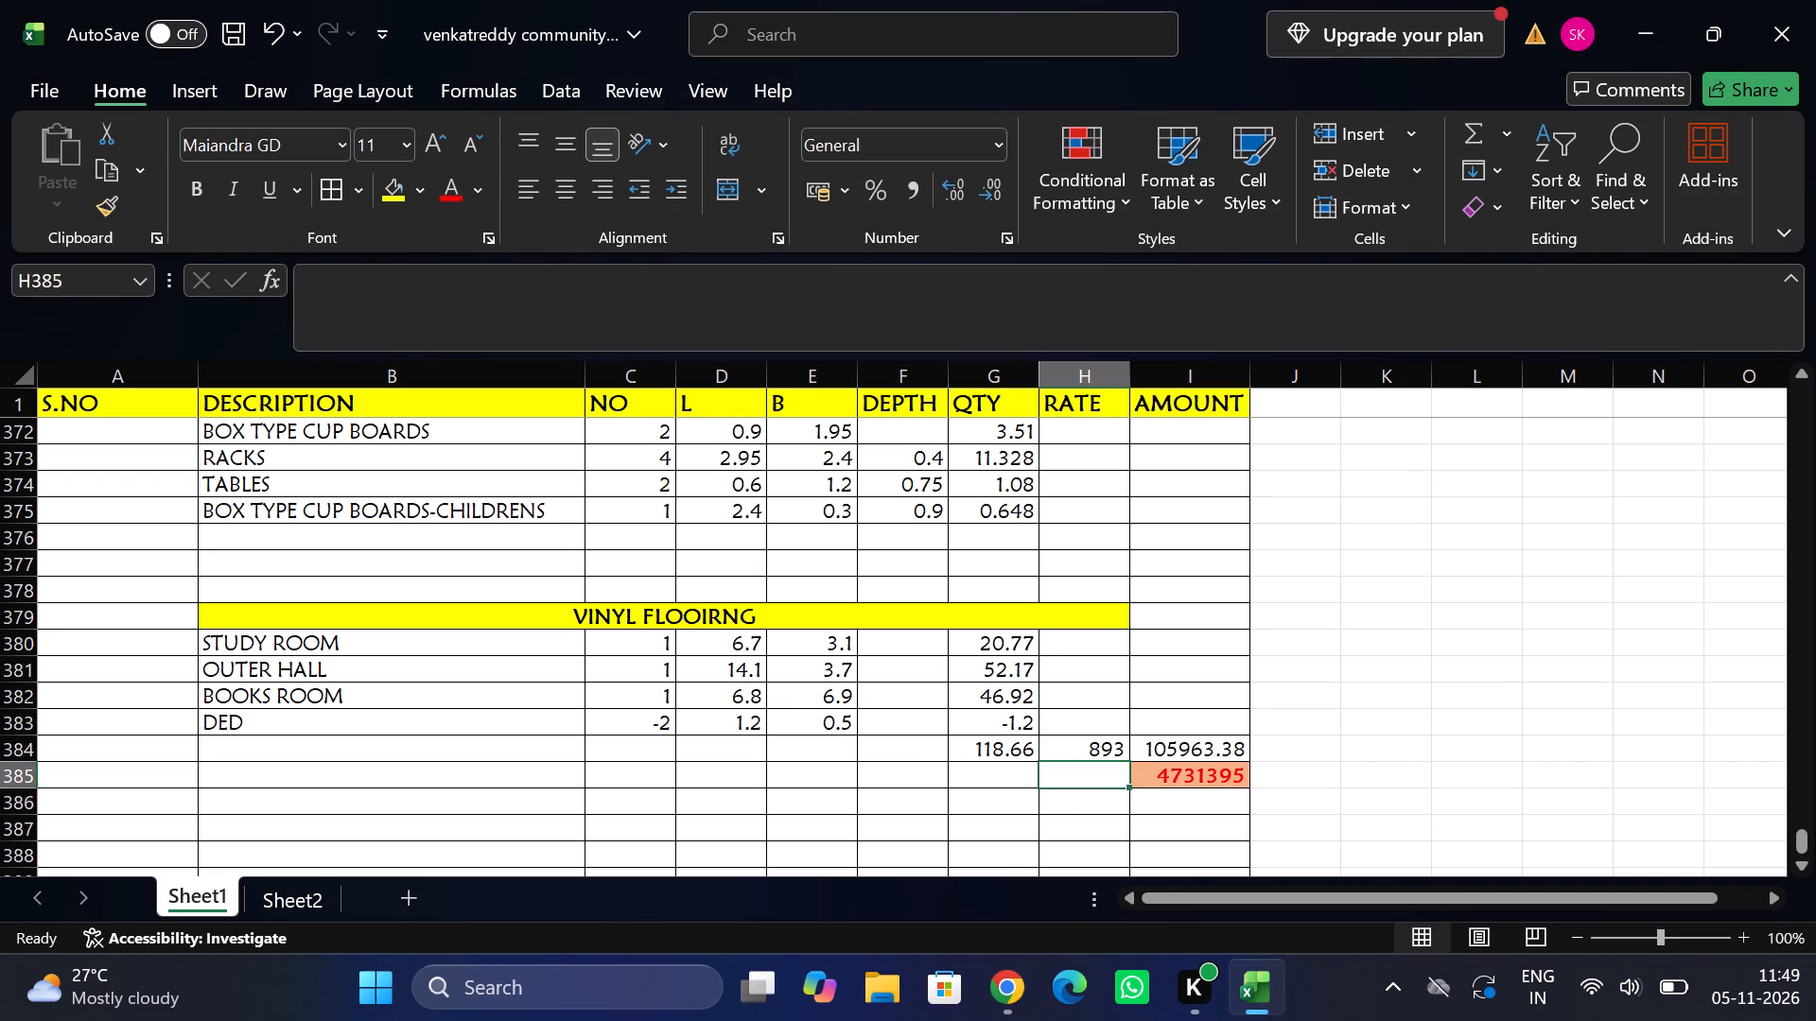
double_click(1168, 778)
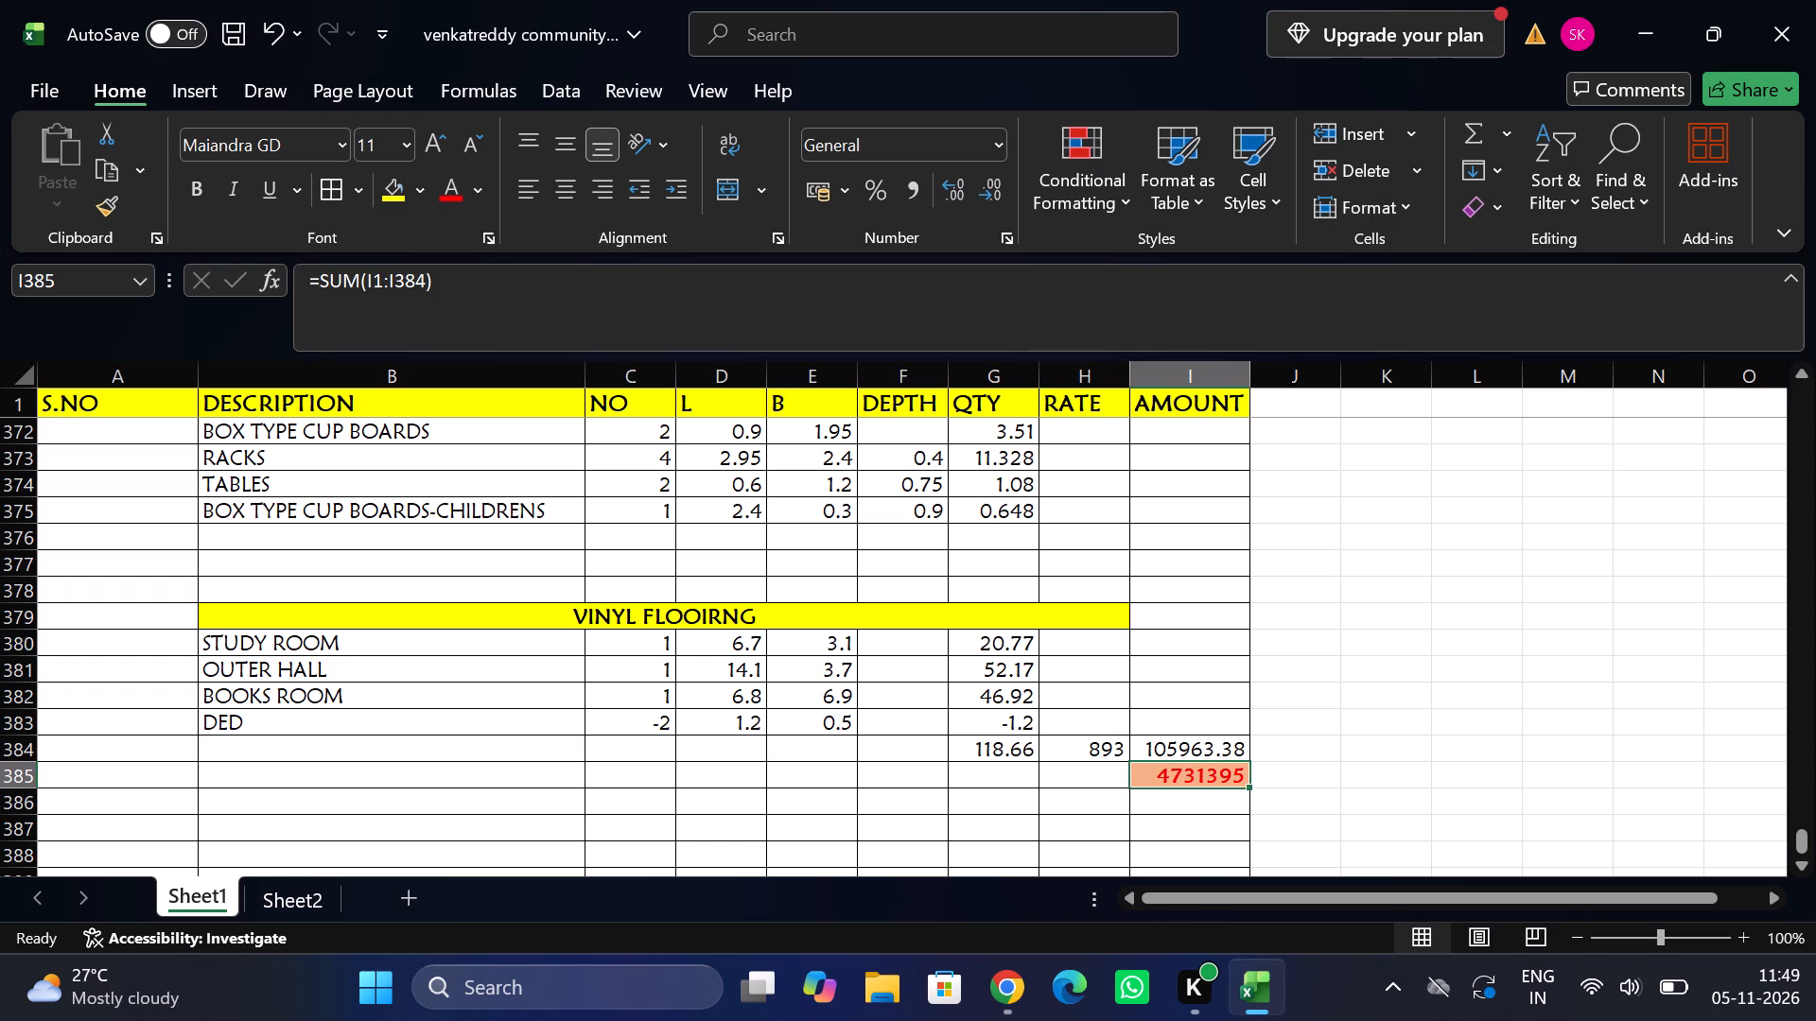
key("Return")
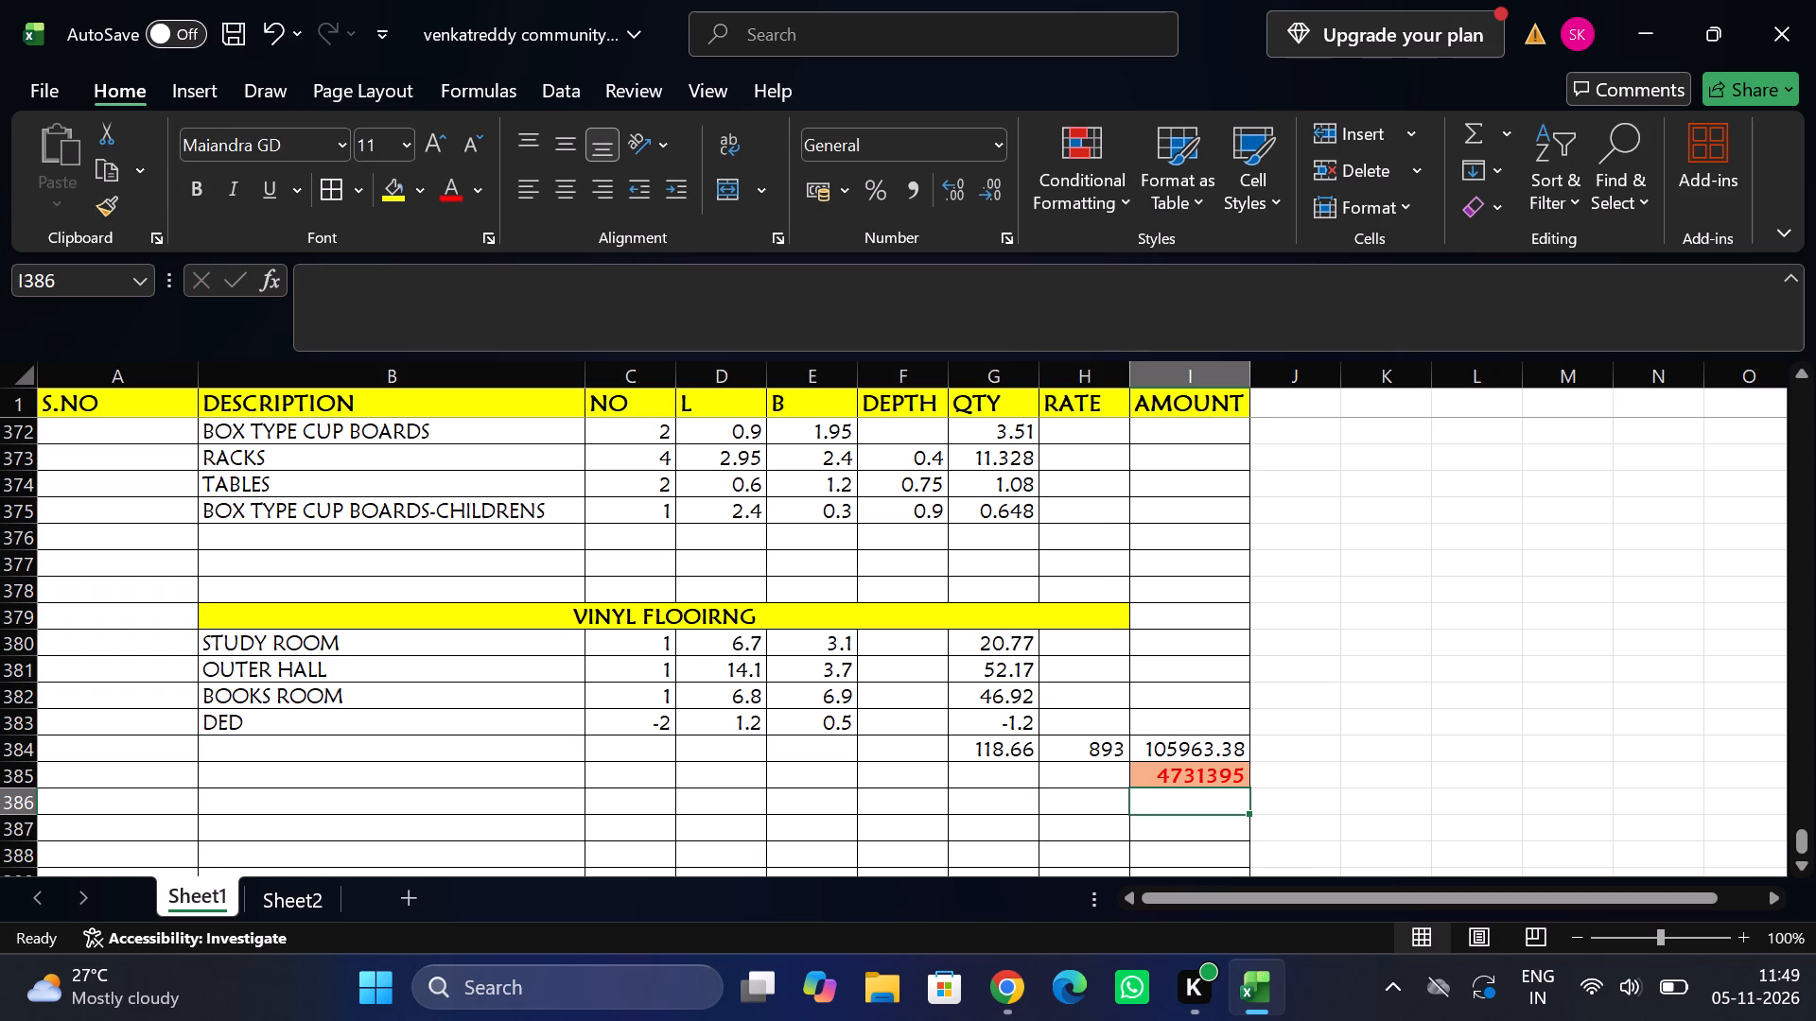
For the TABLE row's missing RATE under CUP BOARDS&WOOD, switch to the SSR 2025-26 PDF in Chrome and search for plywood.
scroll(1061, 451, "up", 2)
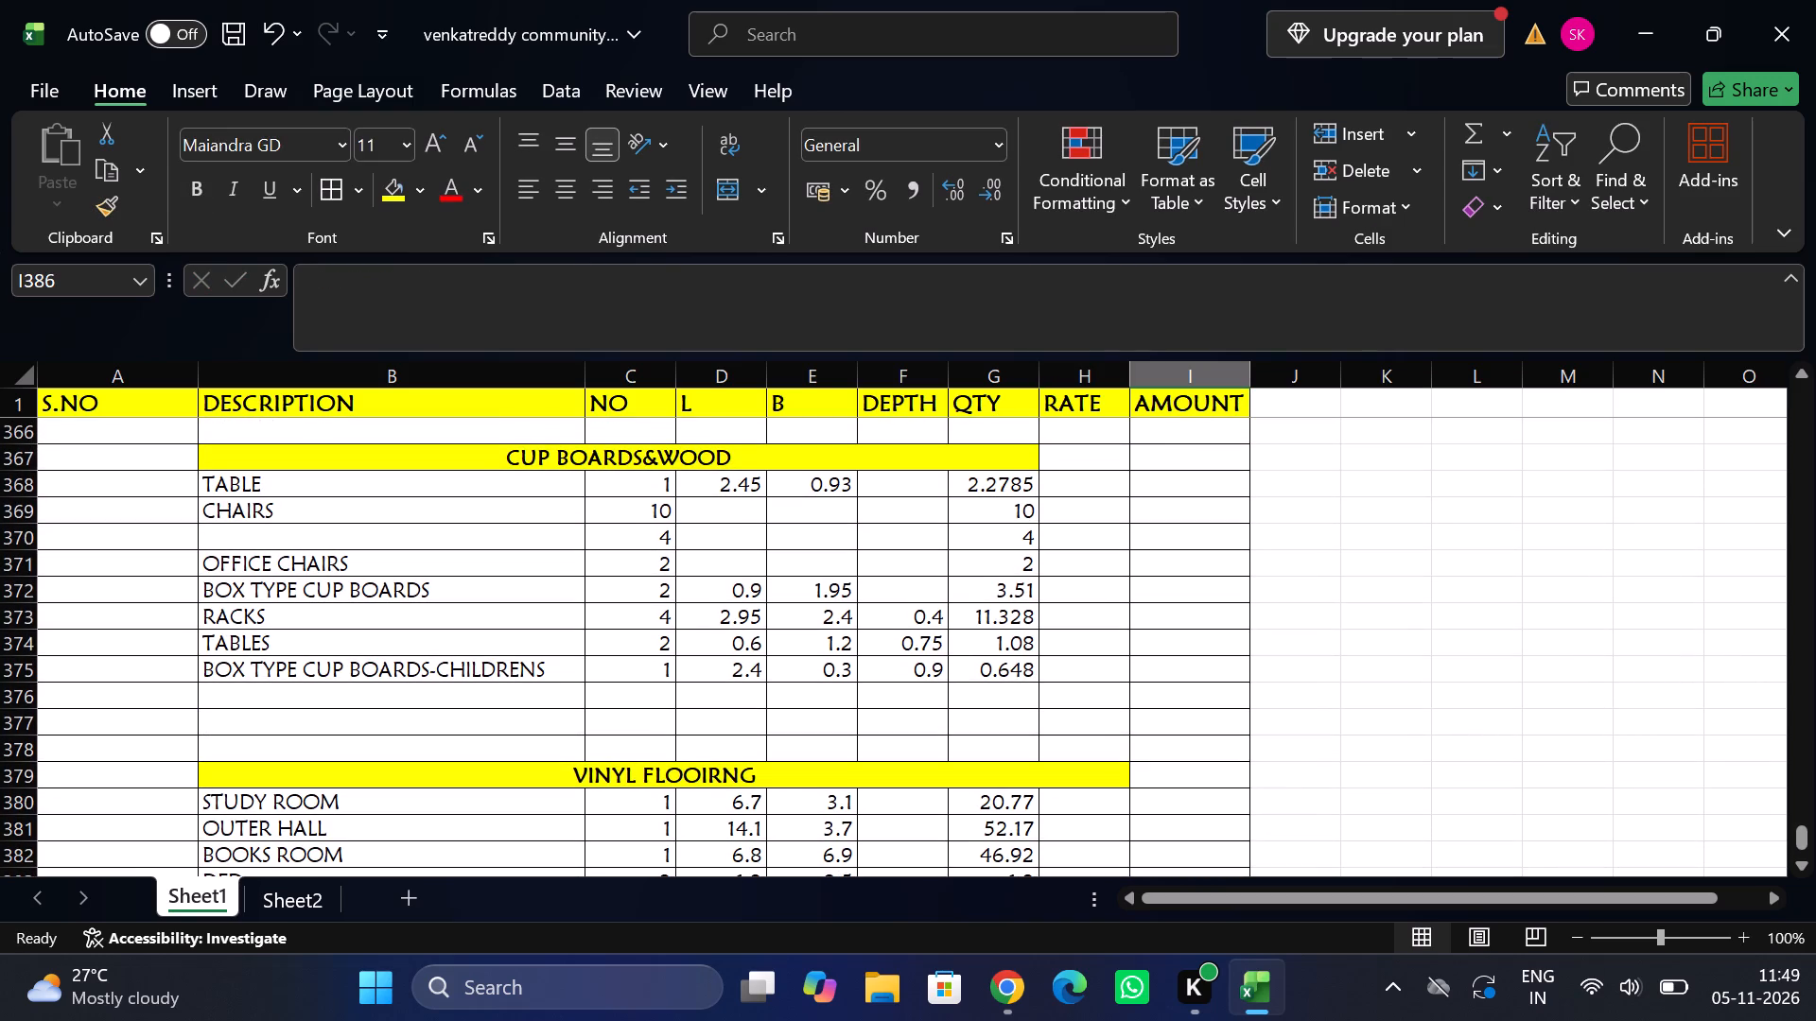
left_click(1082, 486)
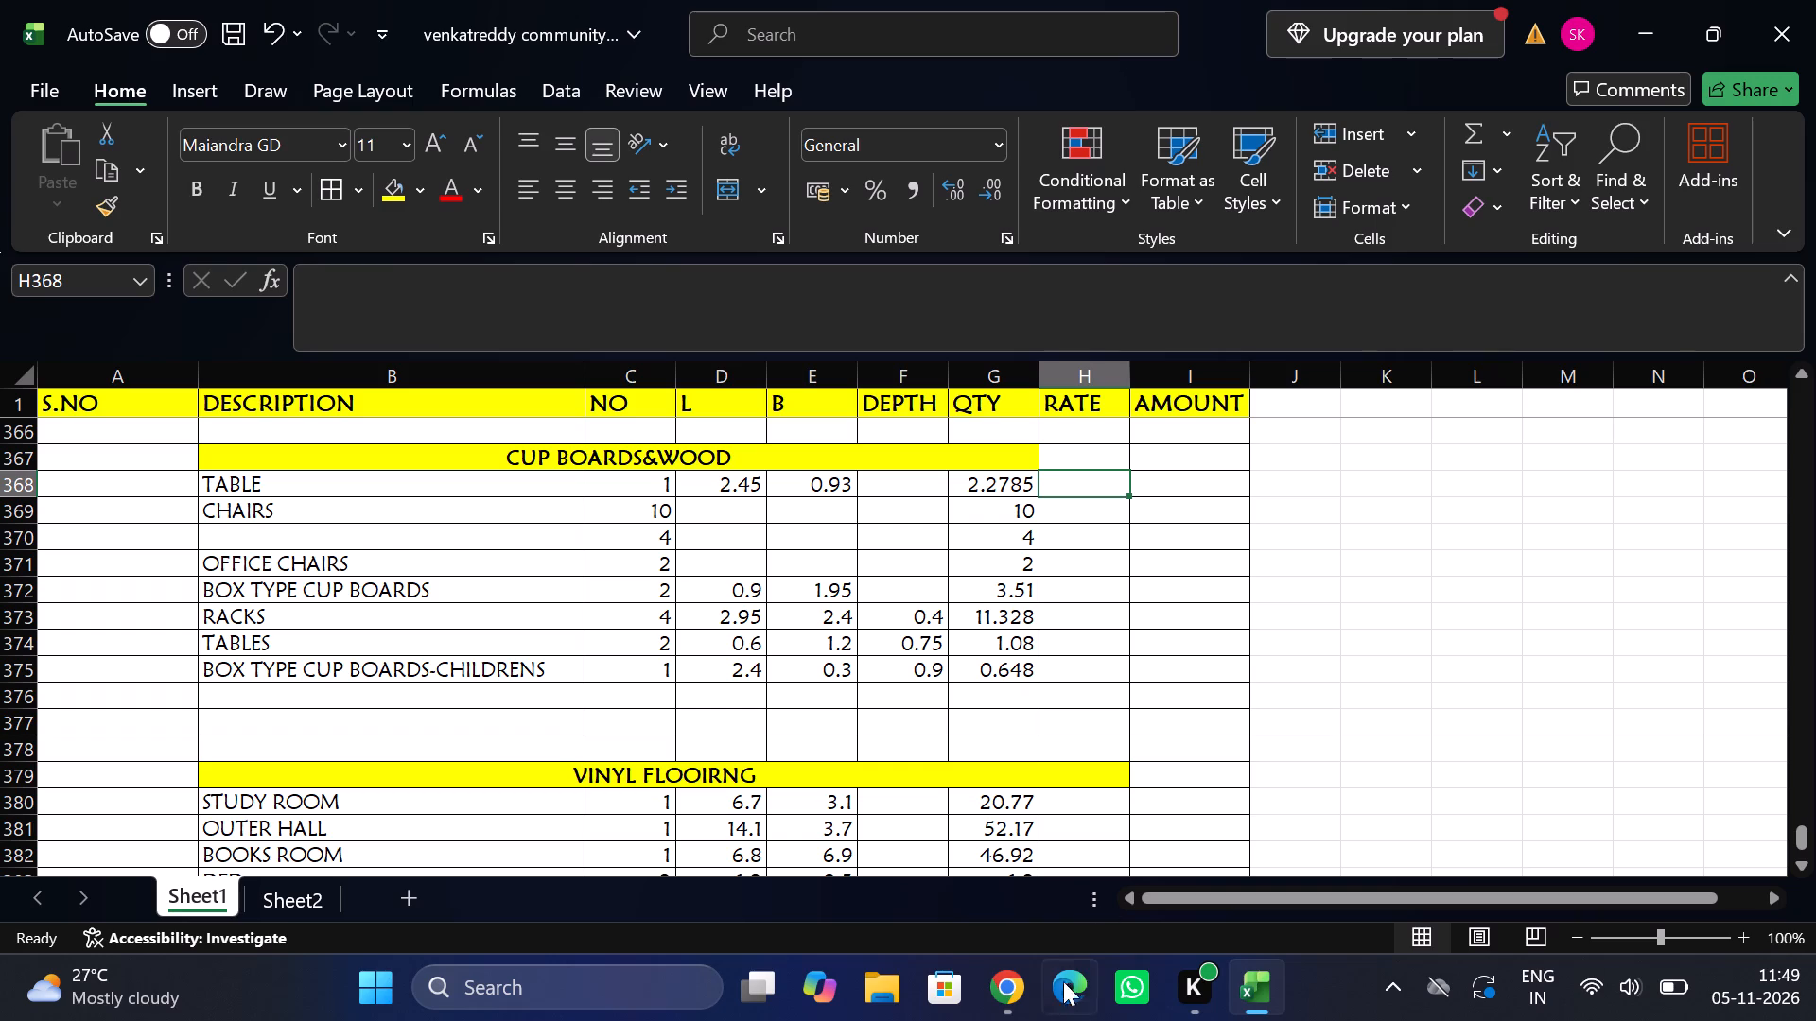
left_click(1021, 866)
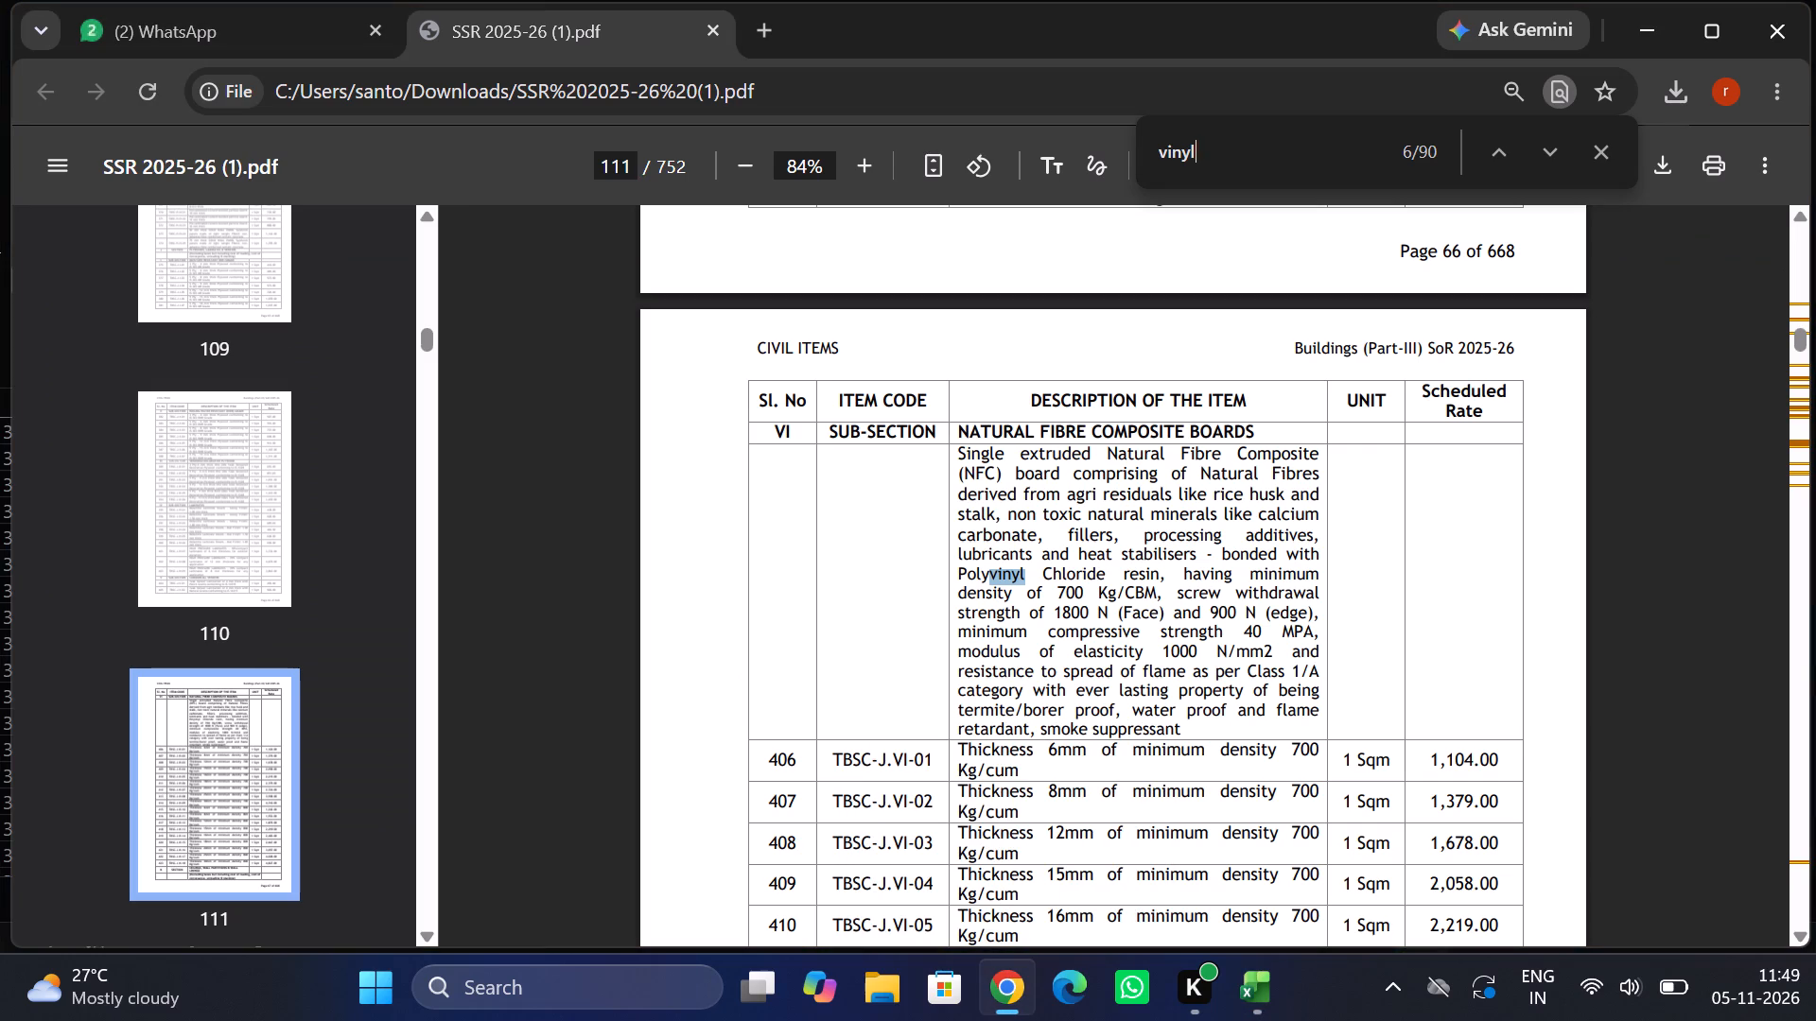
key("BackSpace")
key("BackSpace")
key("BackSpace")
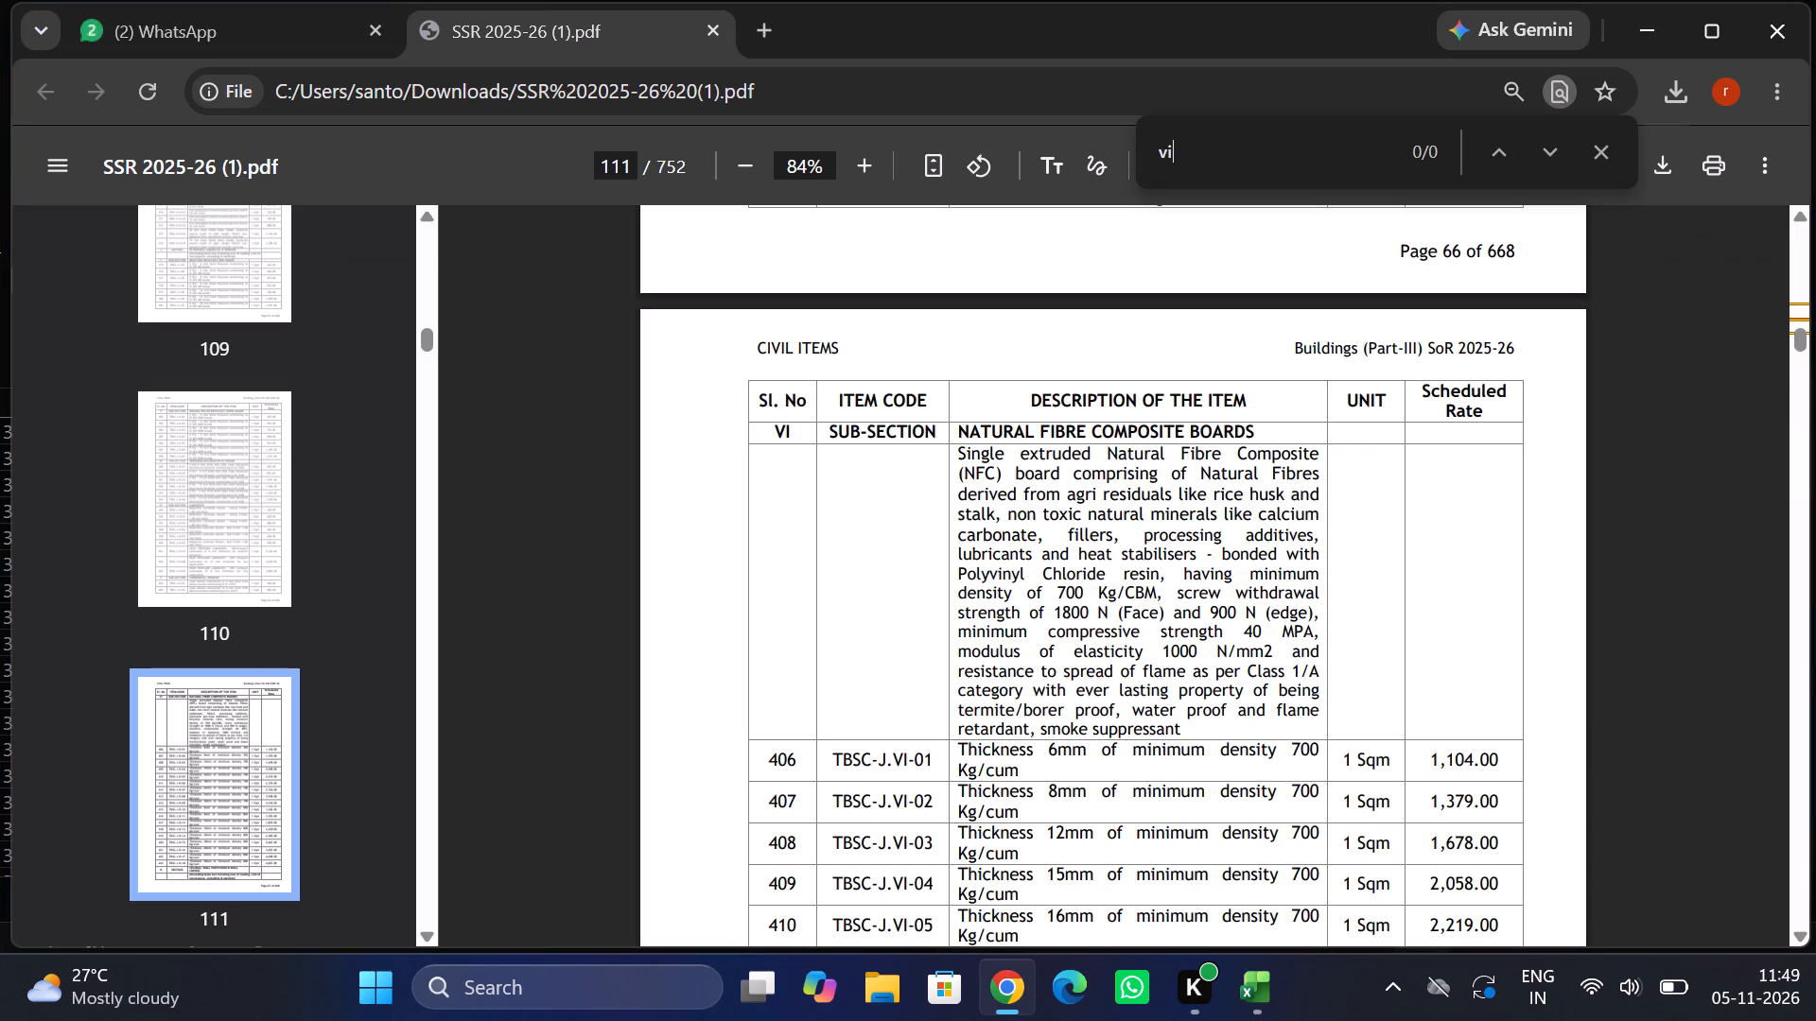
key("BackSpace")
key("BackSpace")
type("plywood")
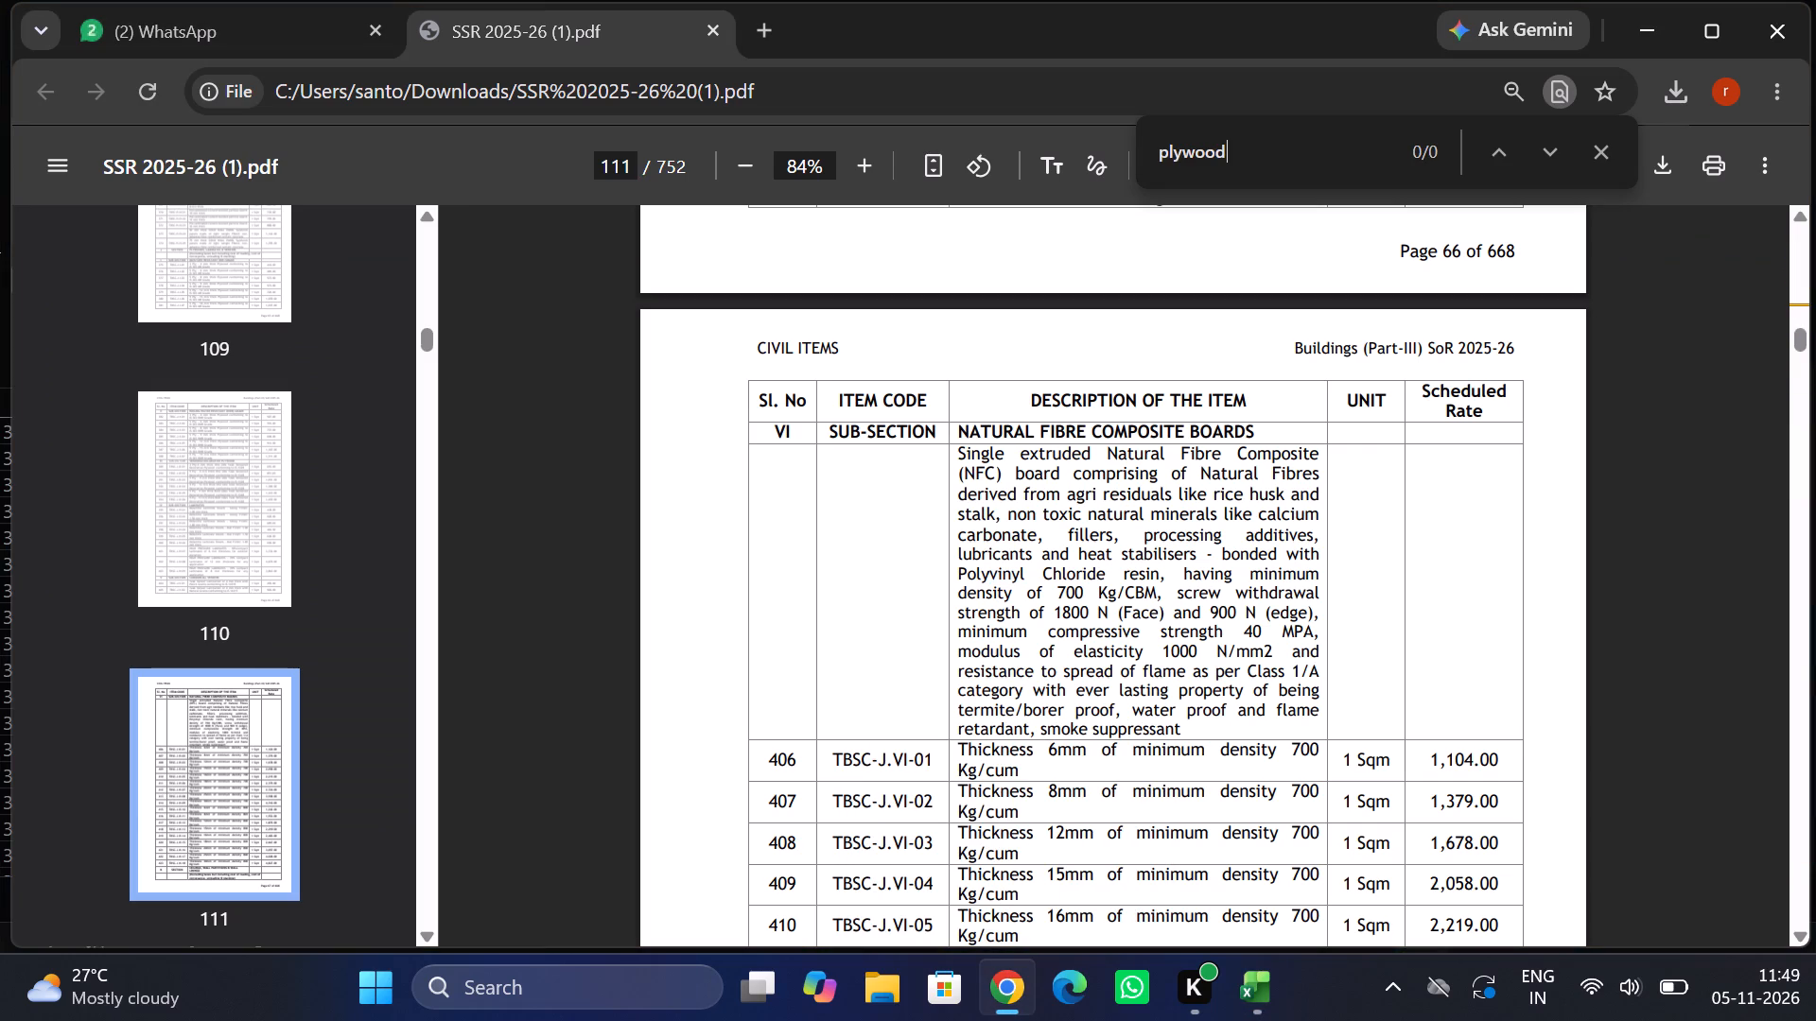
key("Return")
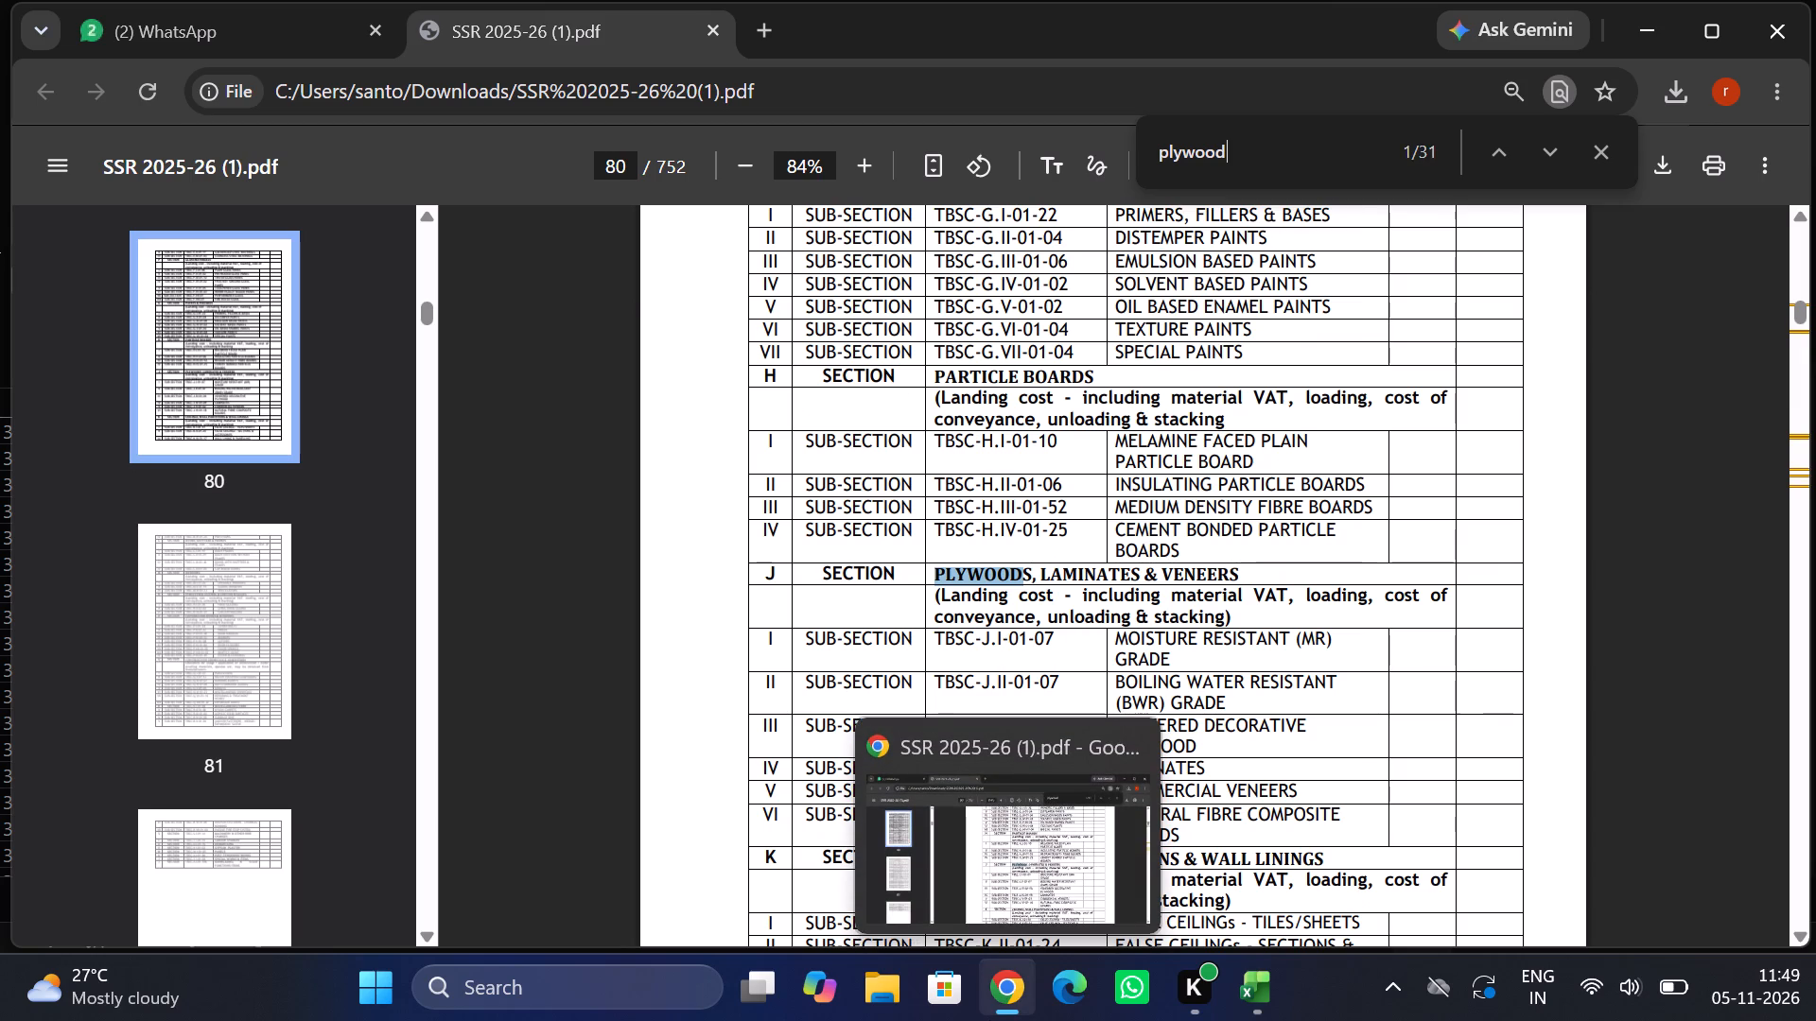
Go through the plywood matches, examining scheduled rates for the MR, BWR and veneered decorative grades and the other mentions.
key("Return")
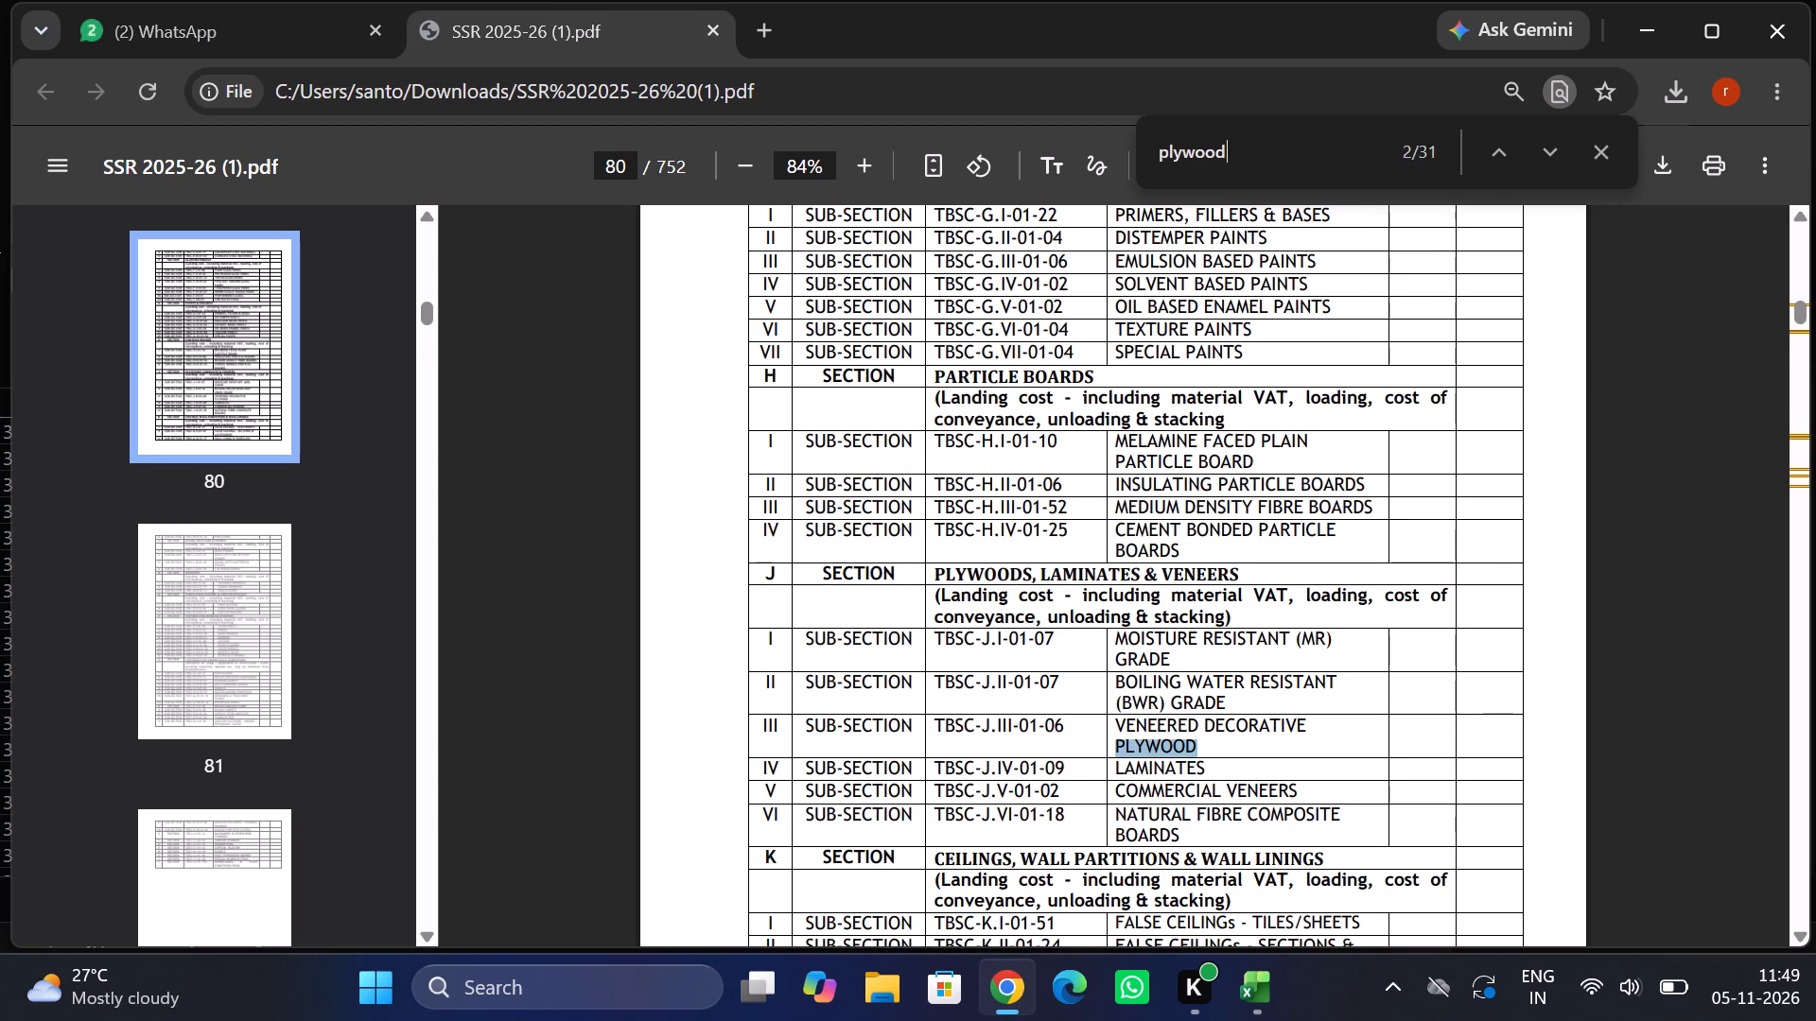
key("Return")
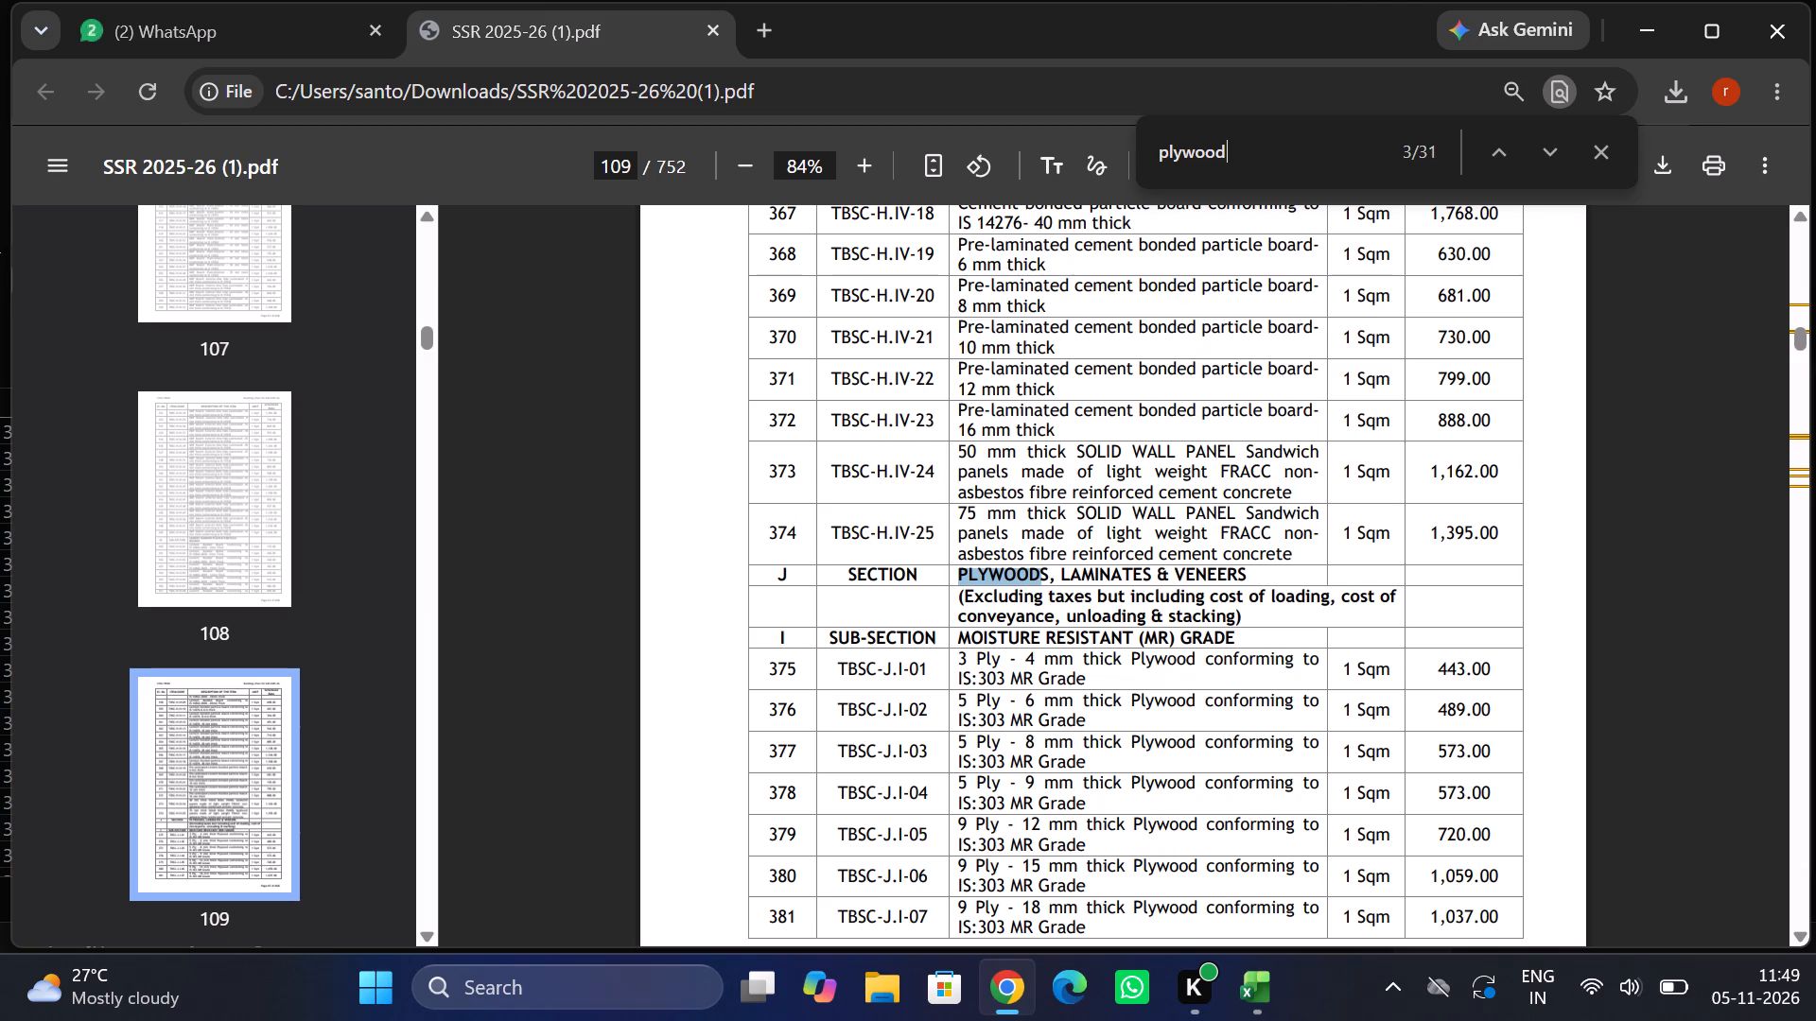
key("Return")
key("Return")
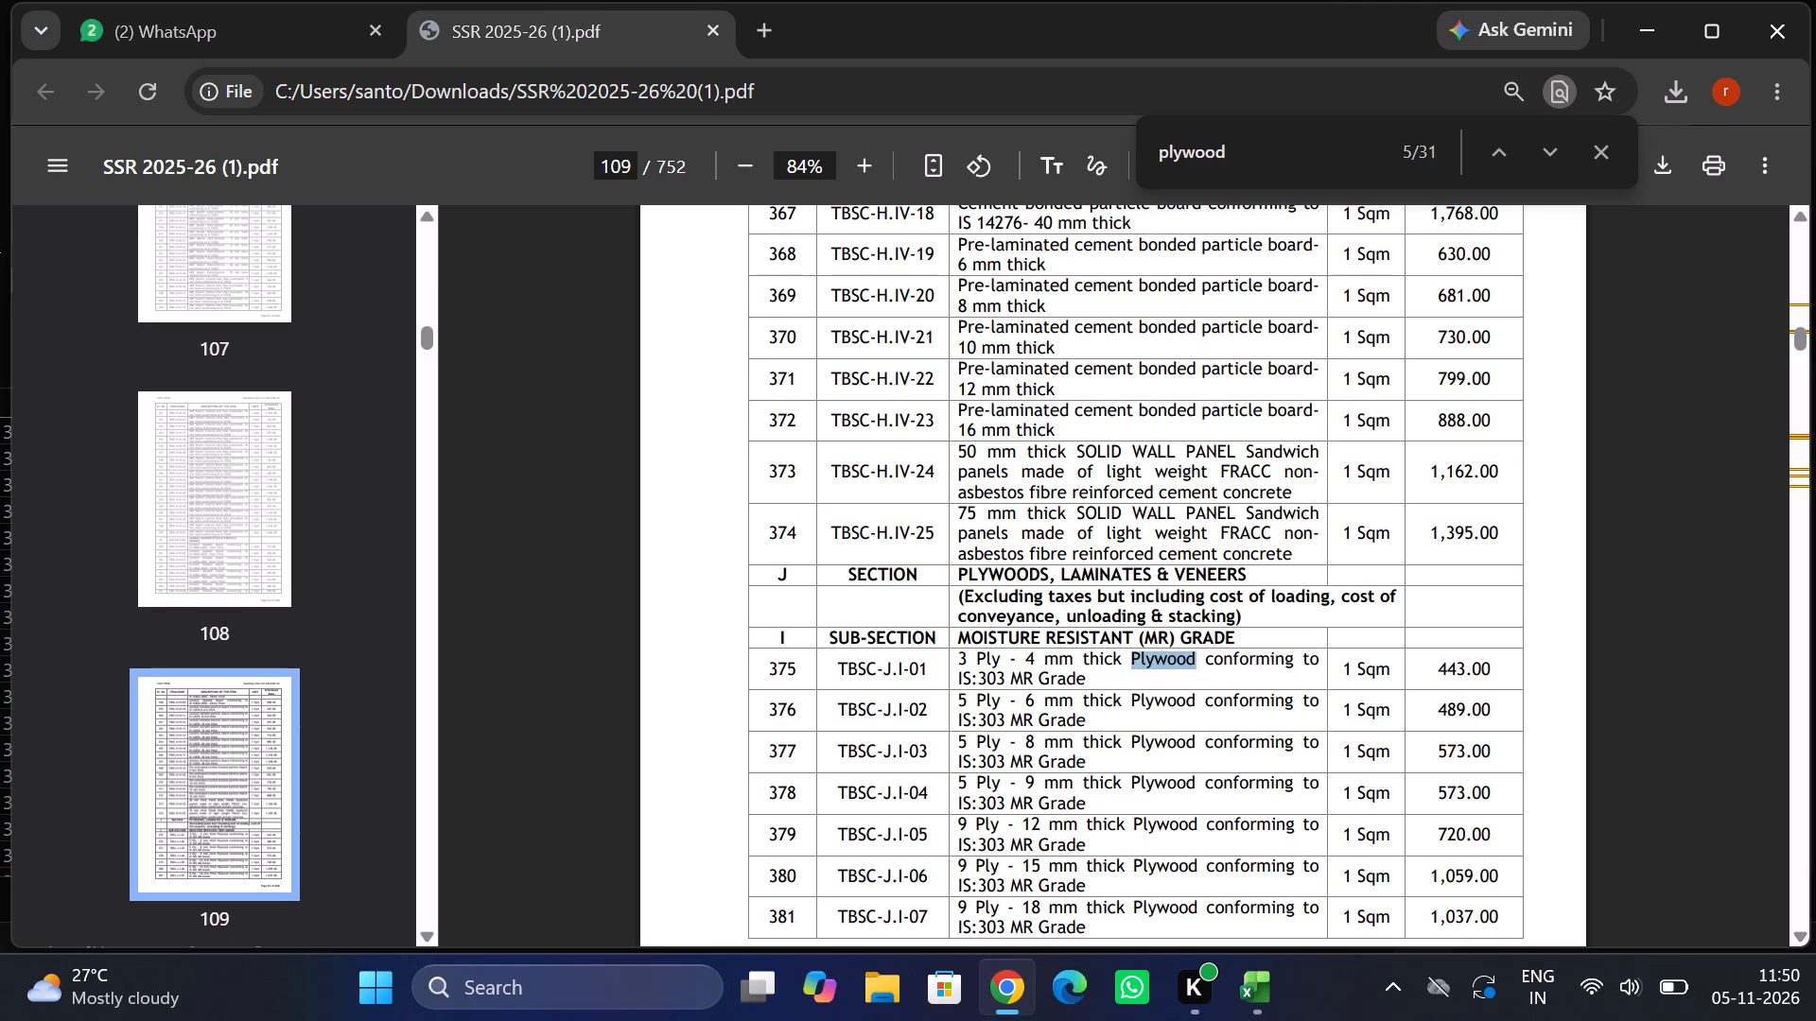
key("Return")
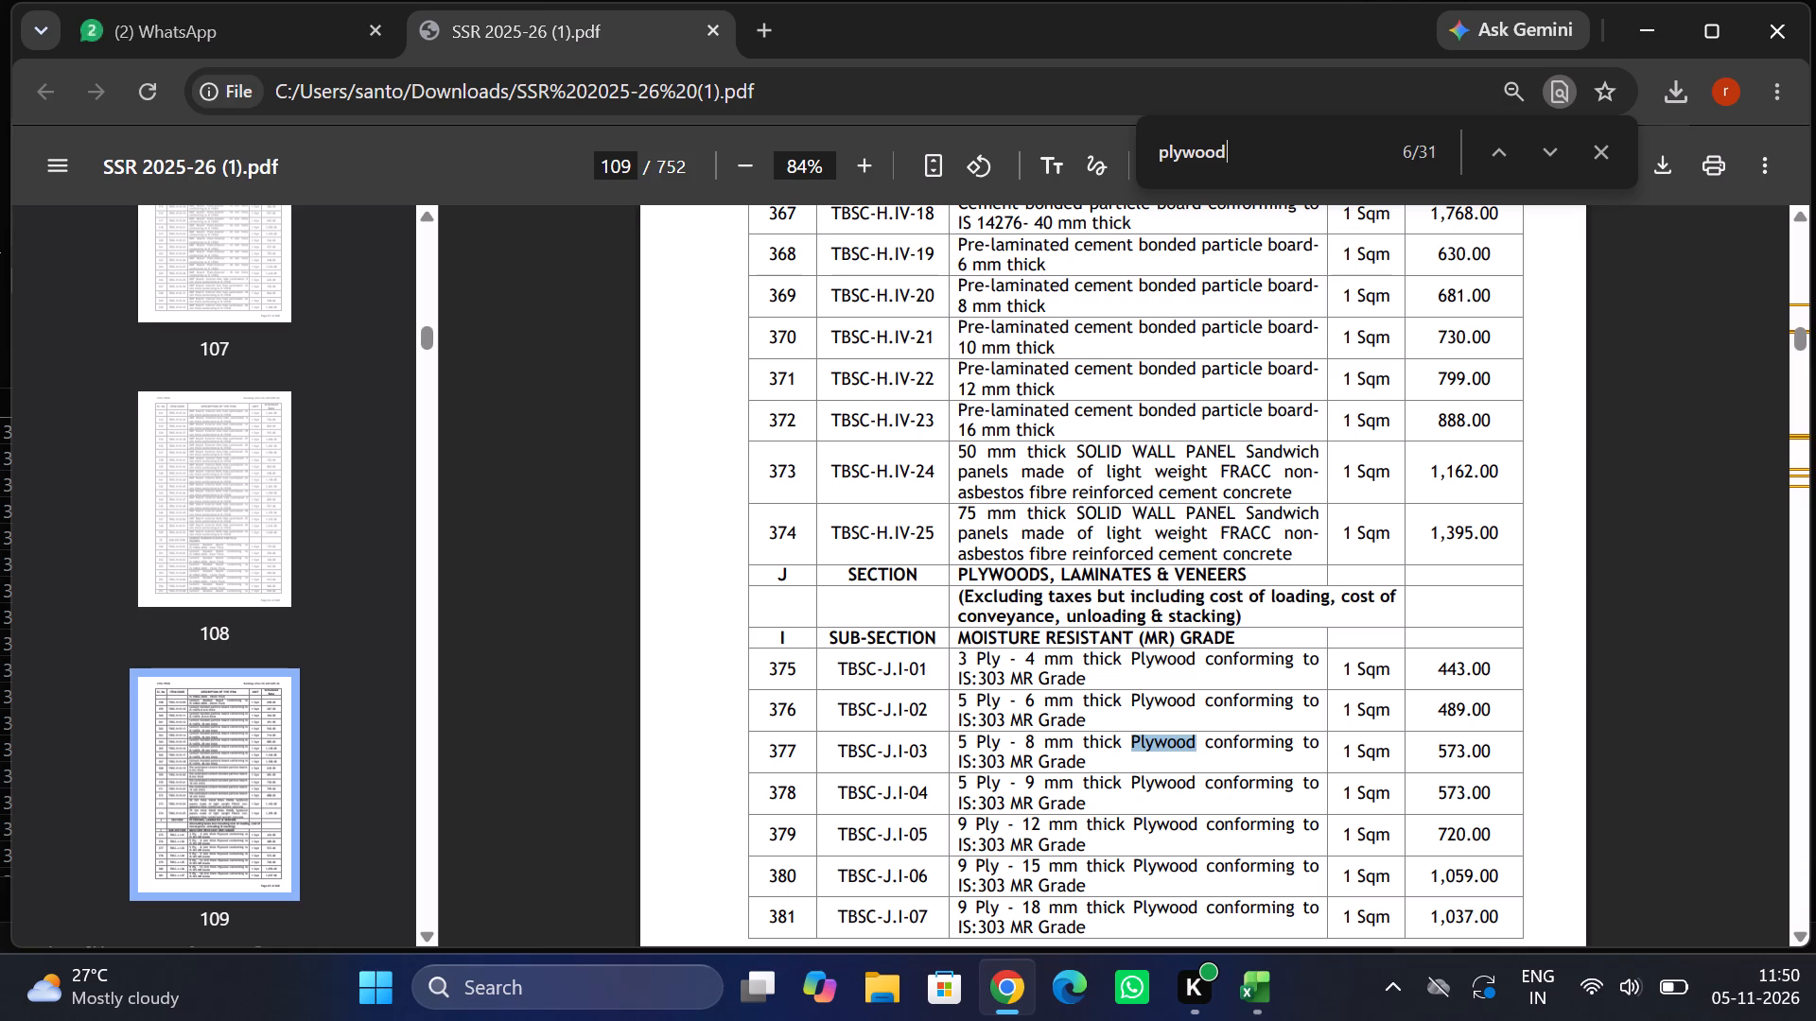
key("Return")
key("Return")
key("Return")
key("Return")
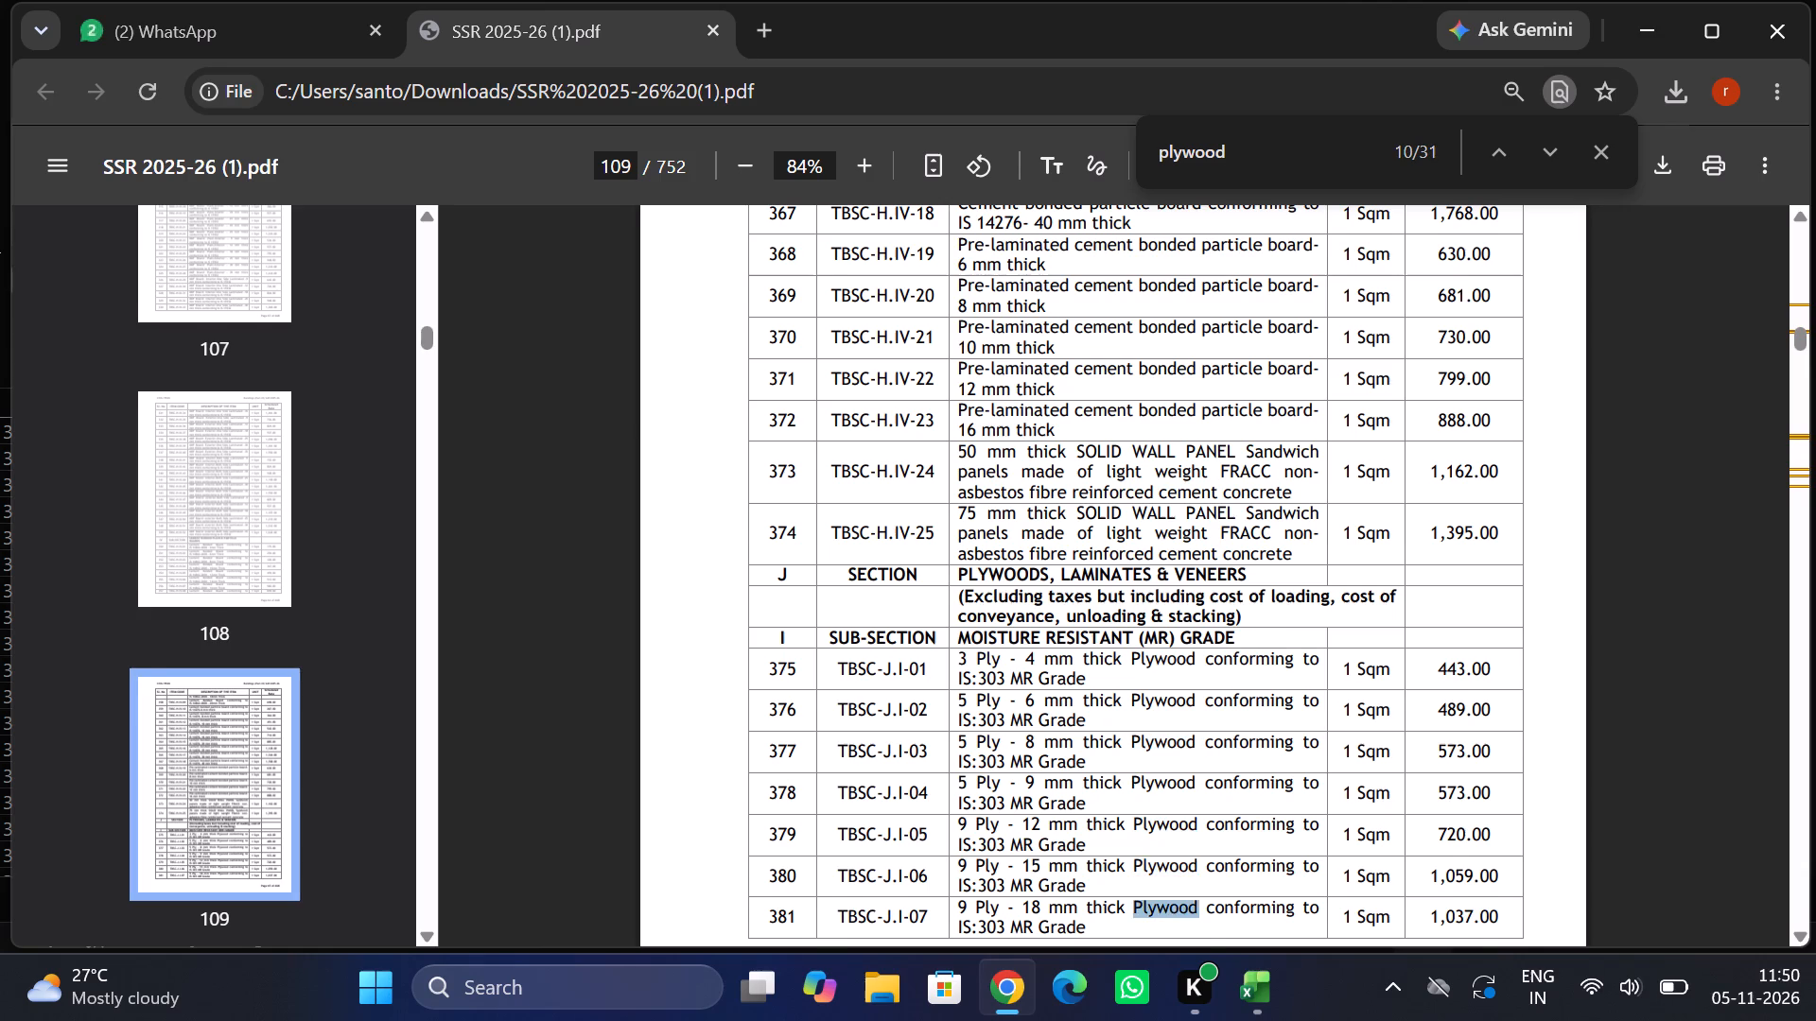
key("Return")
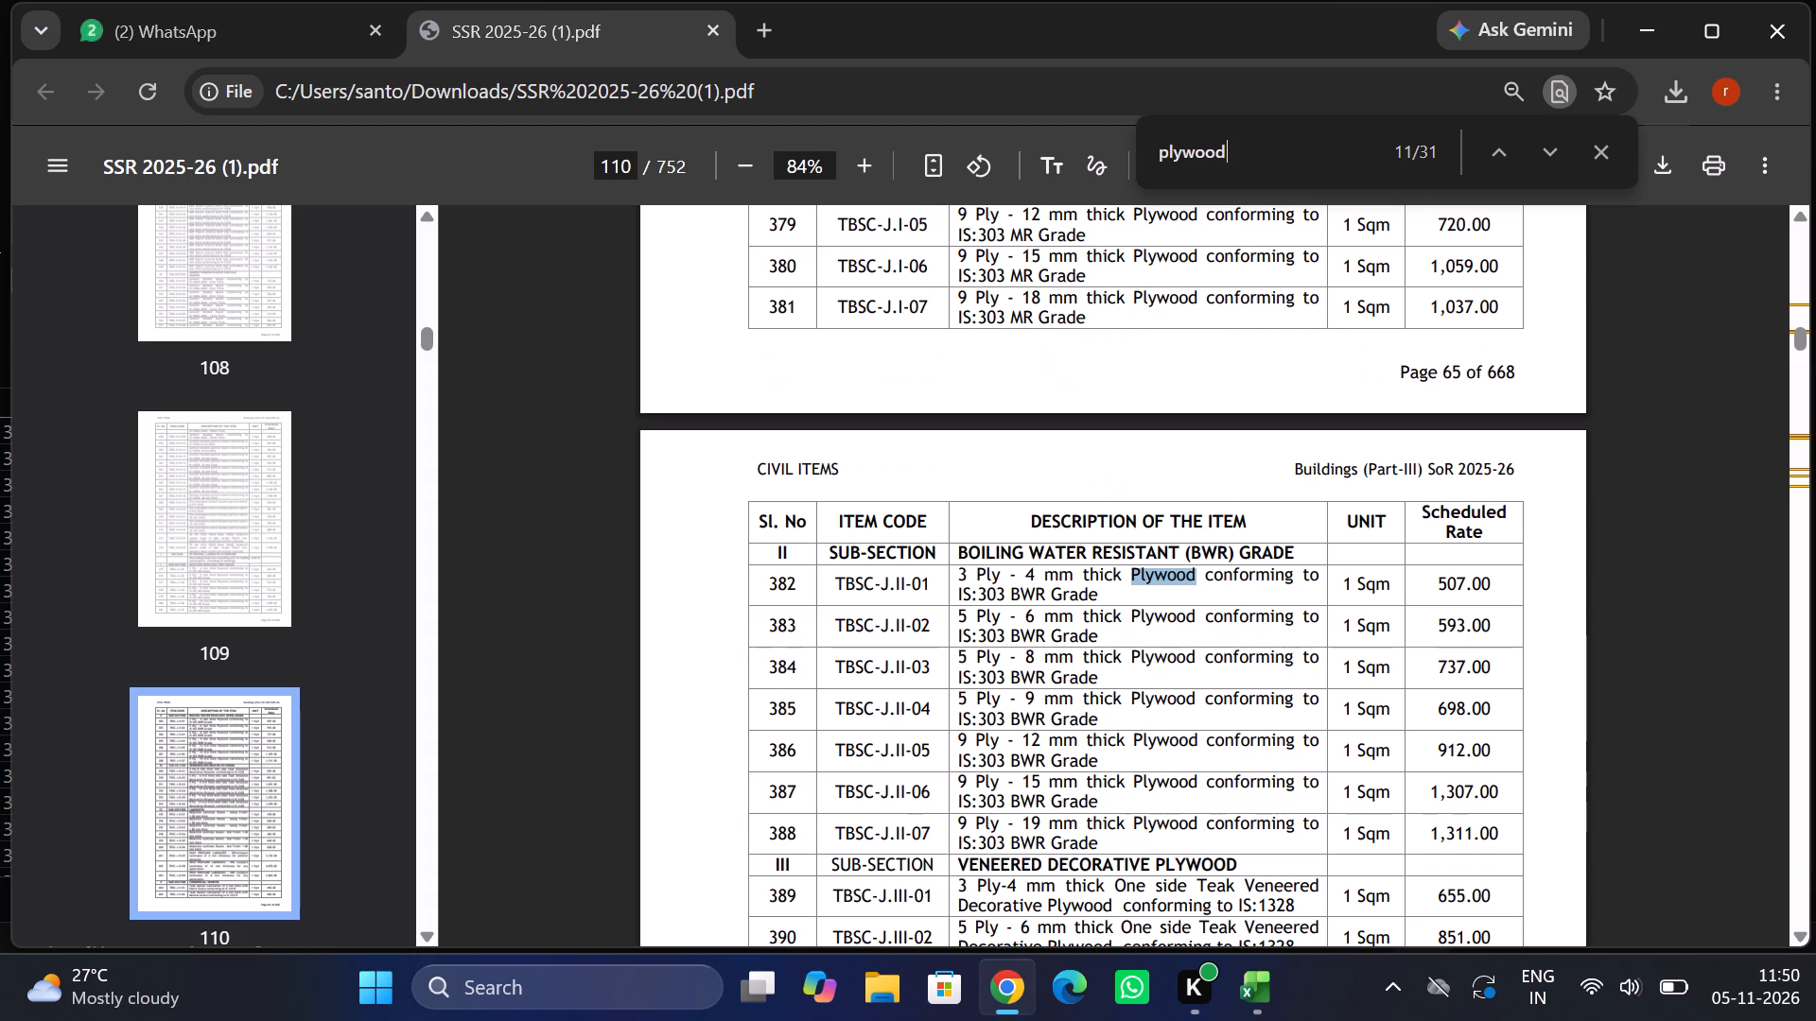
key("Return")
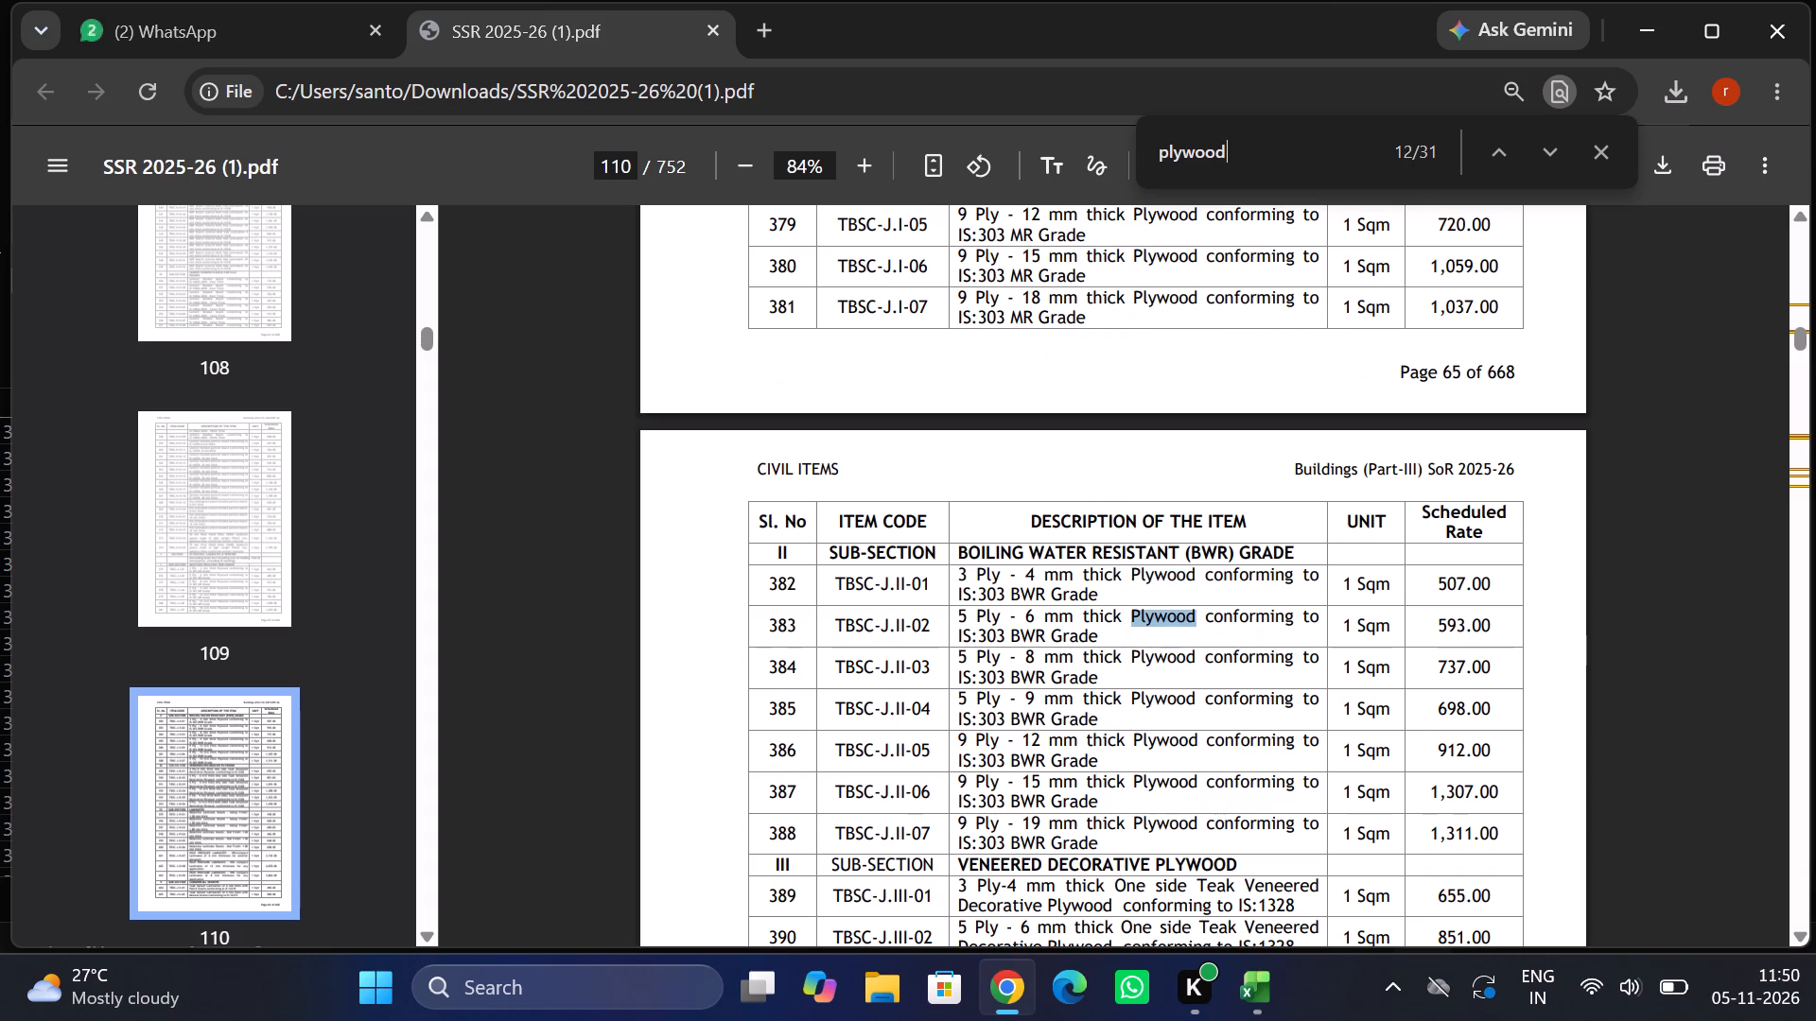
key("Return")
key("Return")
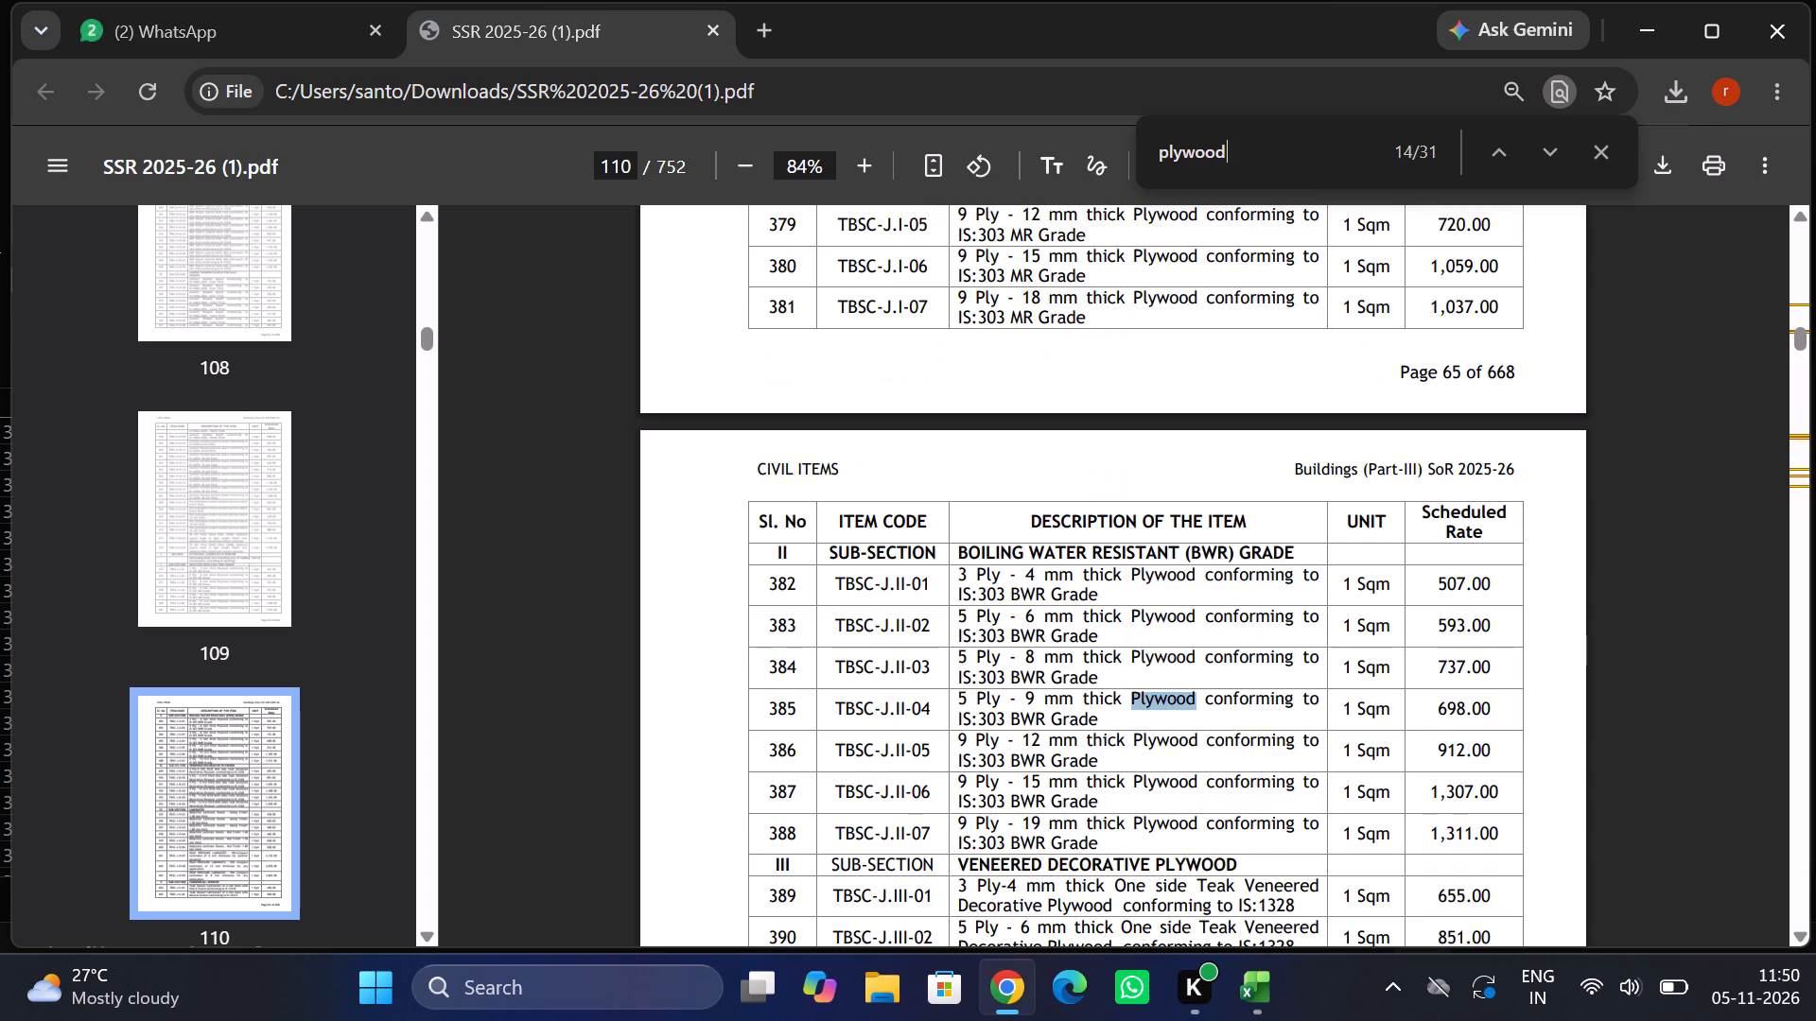
key("Return")
key("Return")
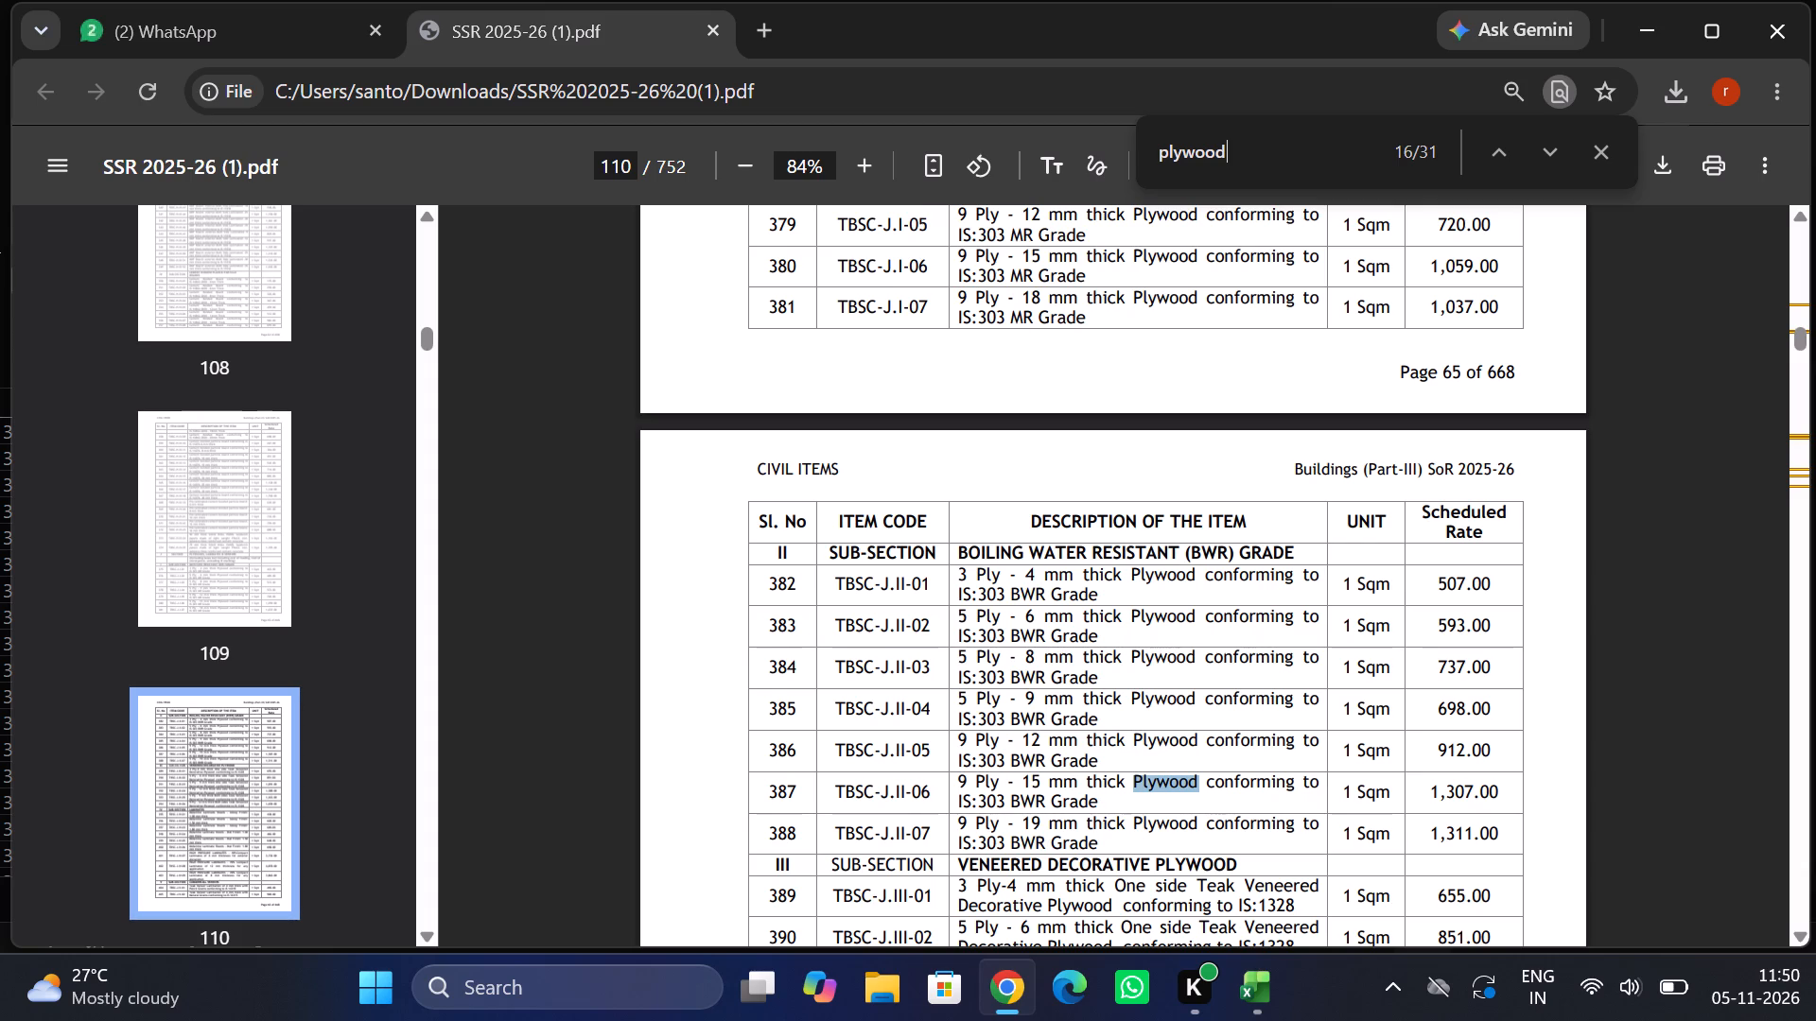
key("Return")
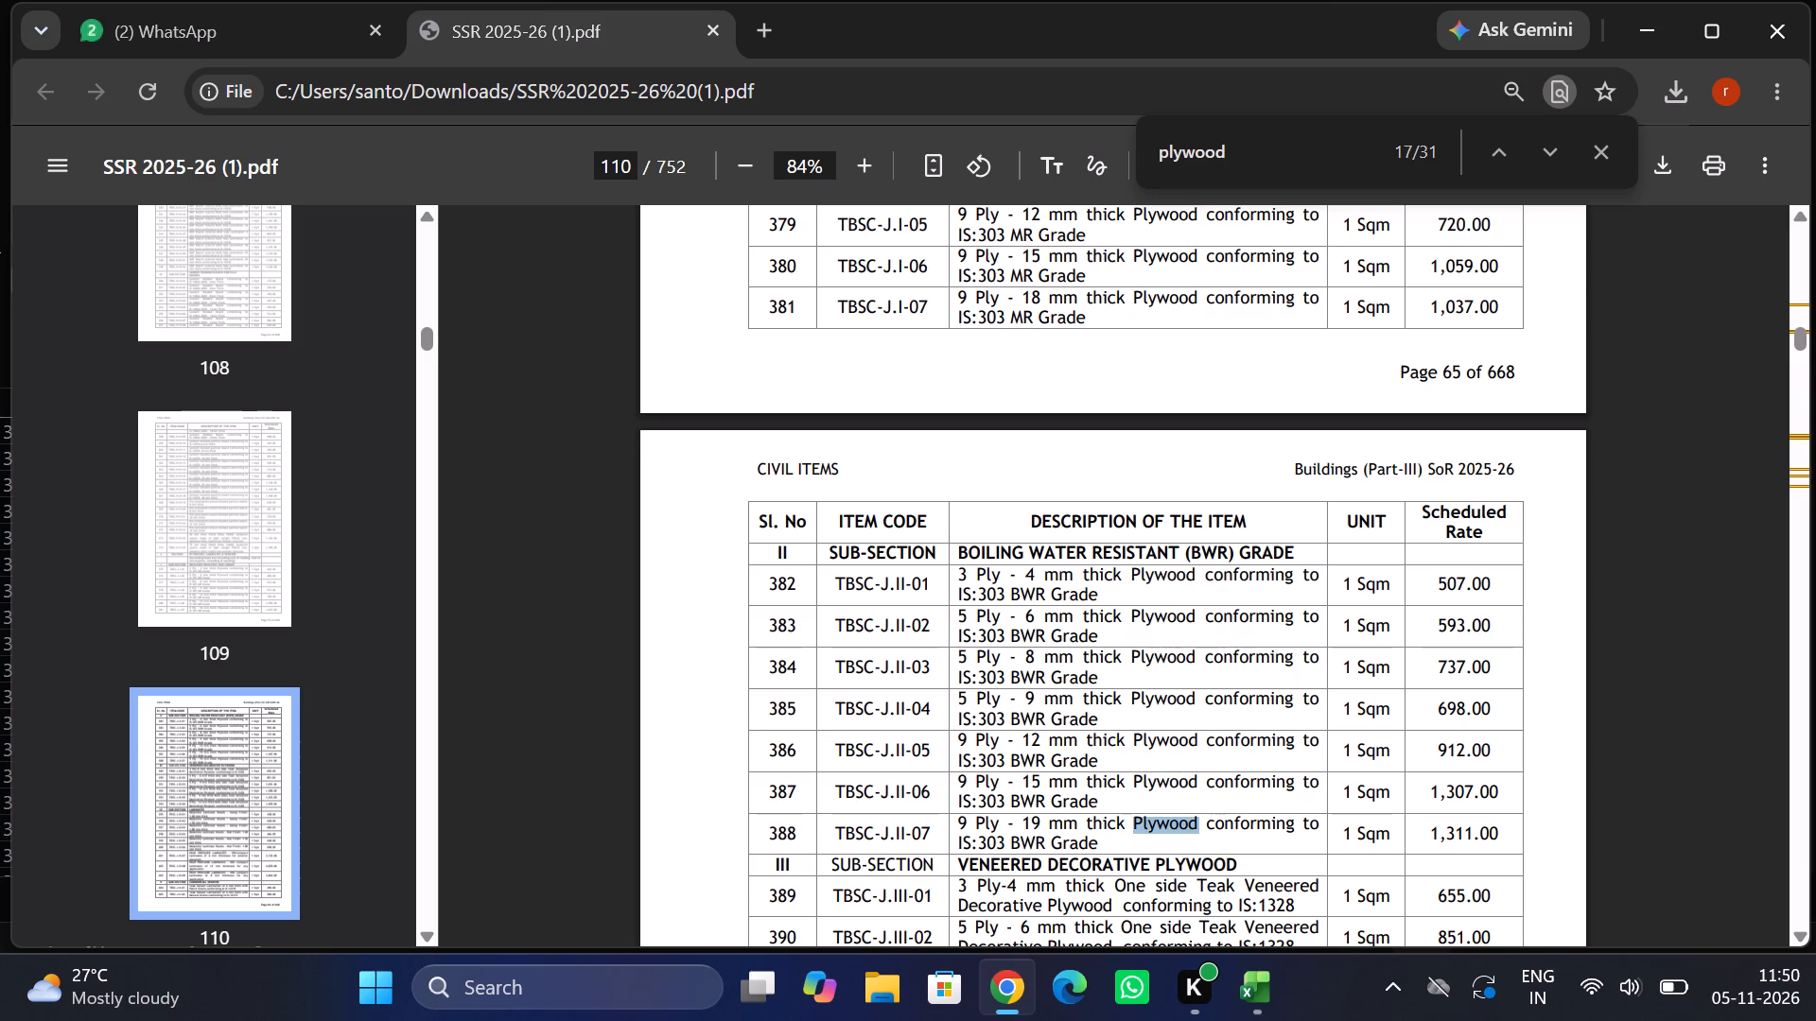
key("Return")
key("Return")
key("Return")
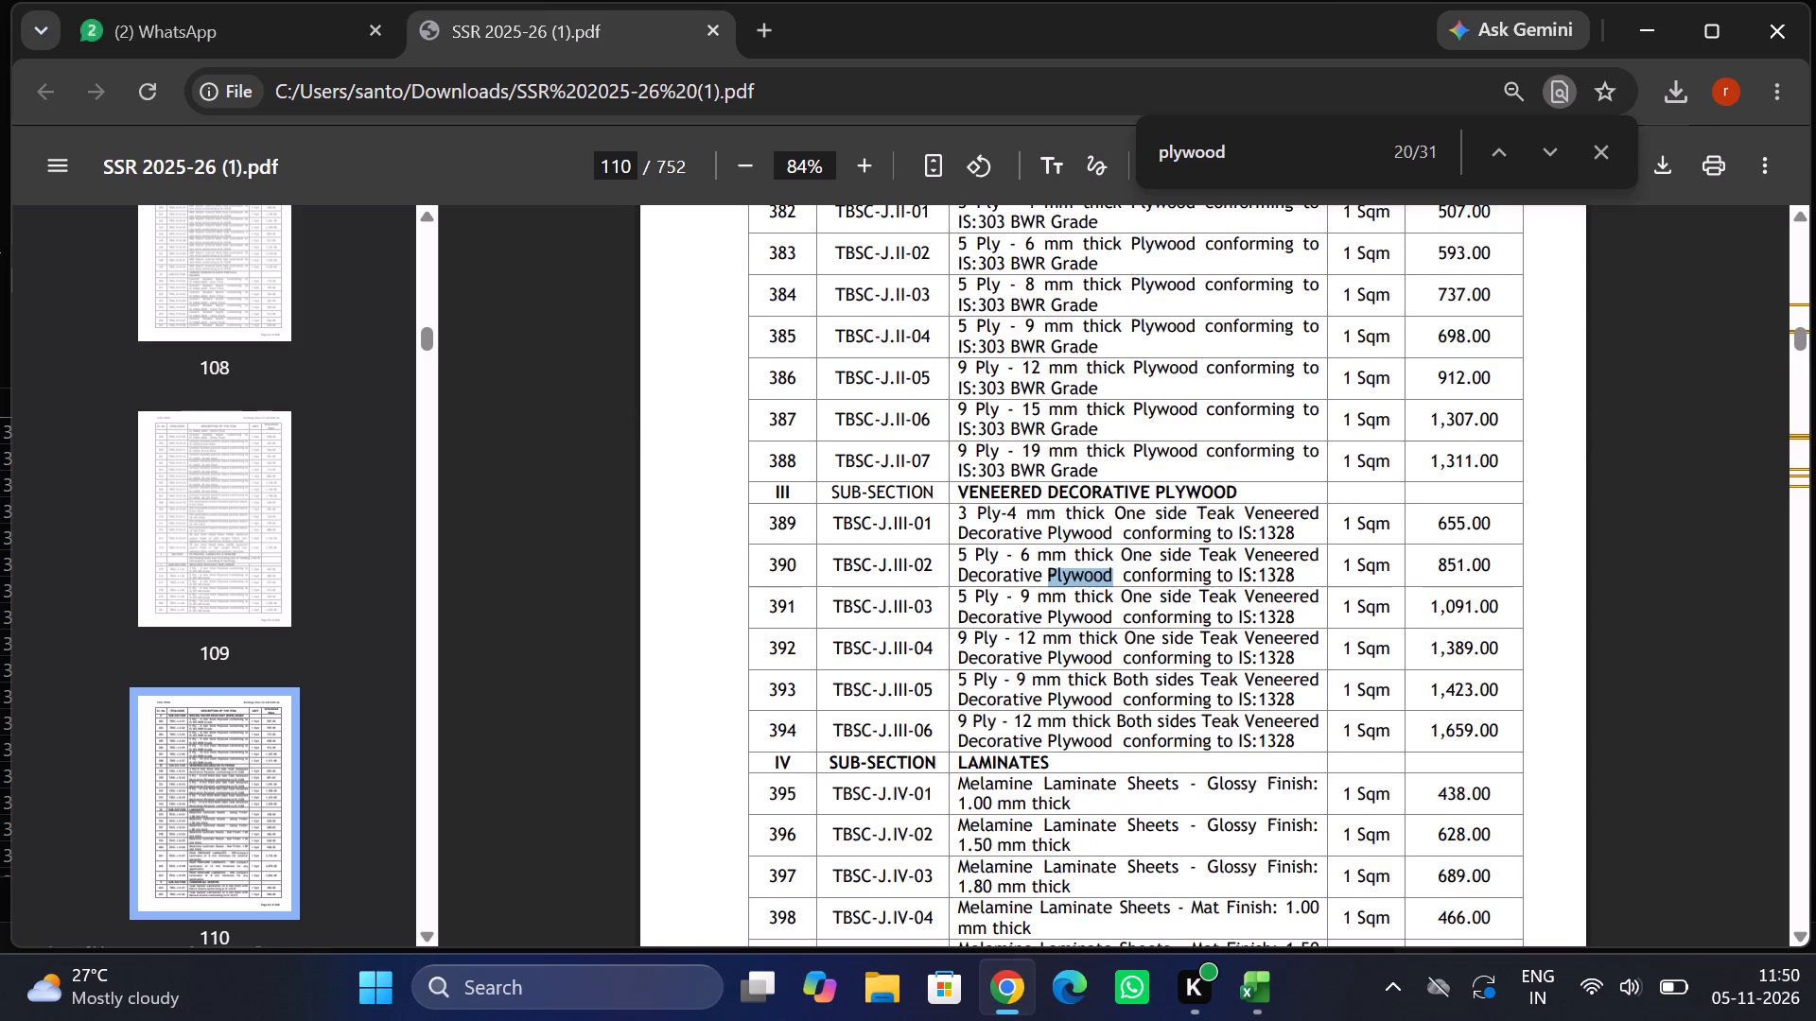
key("Return")
key("Return")
key("Return")
key("Return")
key("Return")
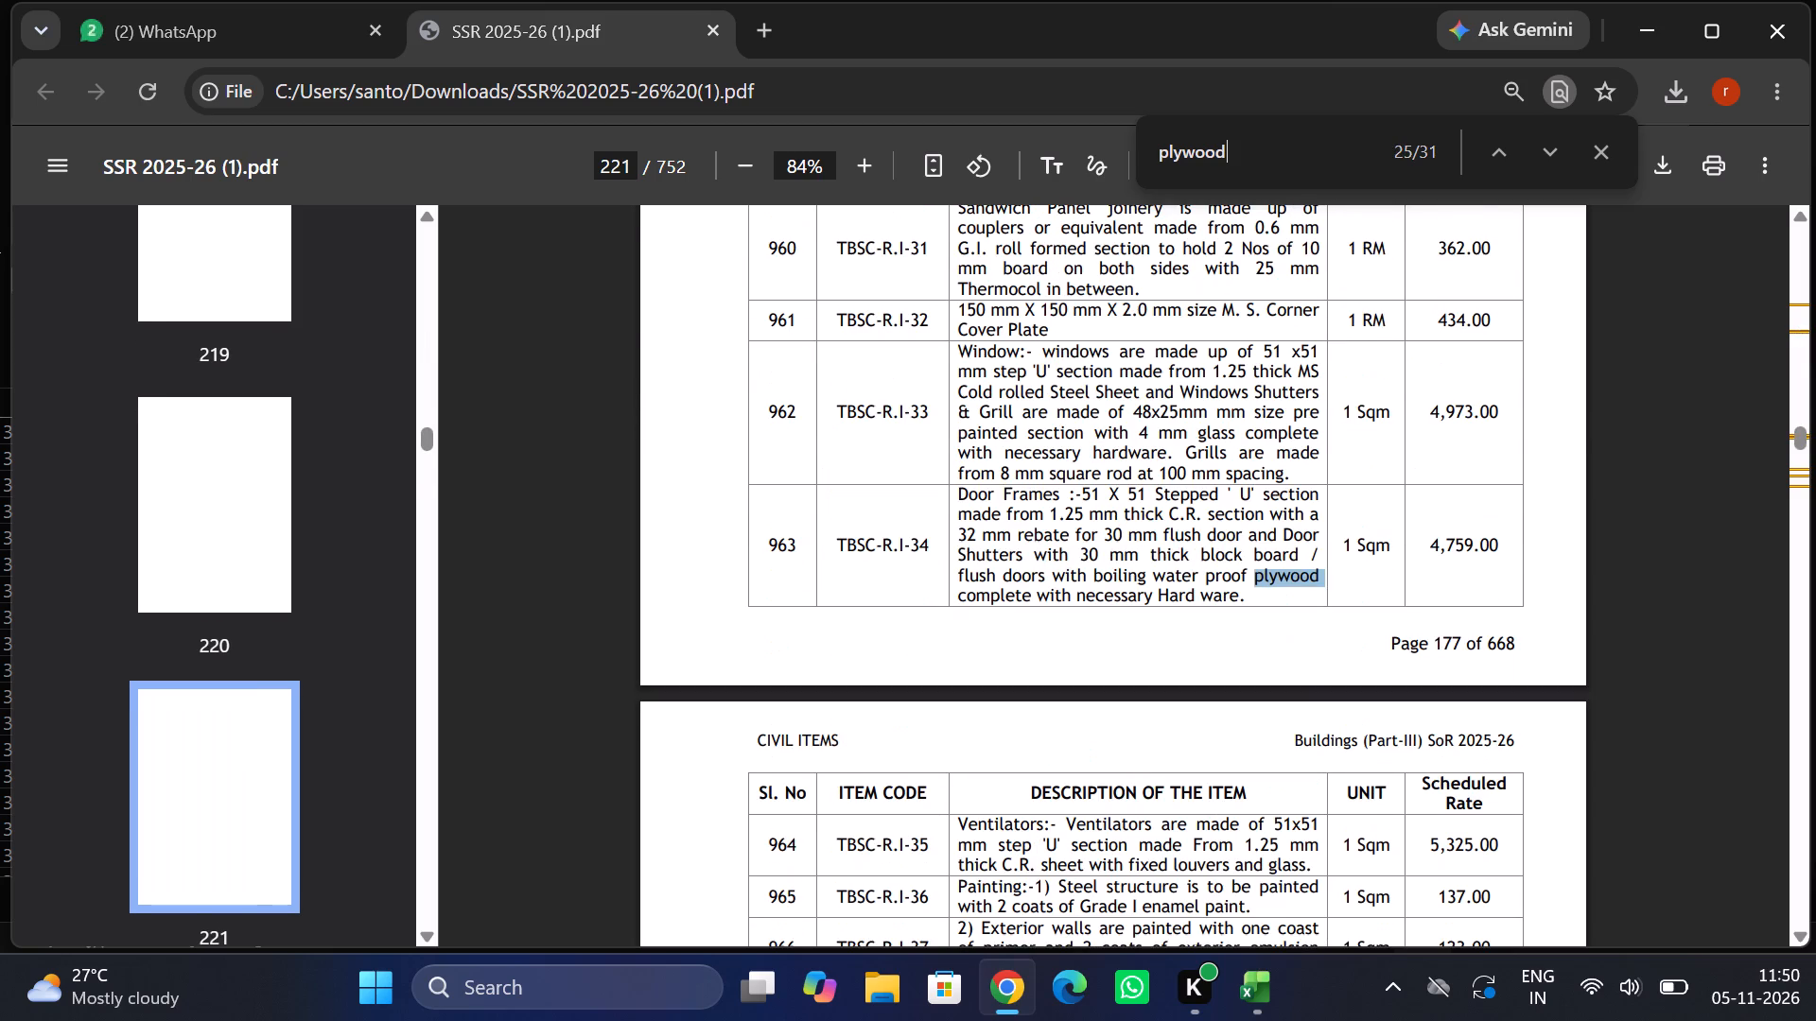
key("Return")
key("Return")
key("Return")
key("Return")
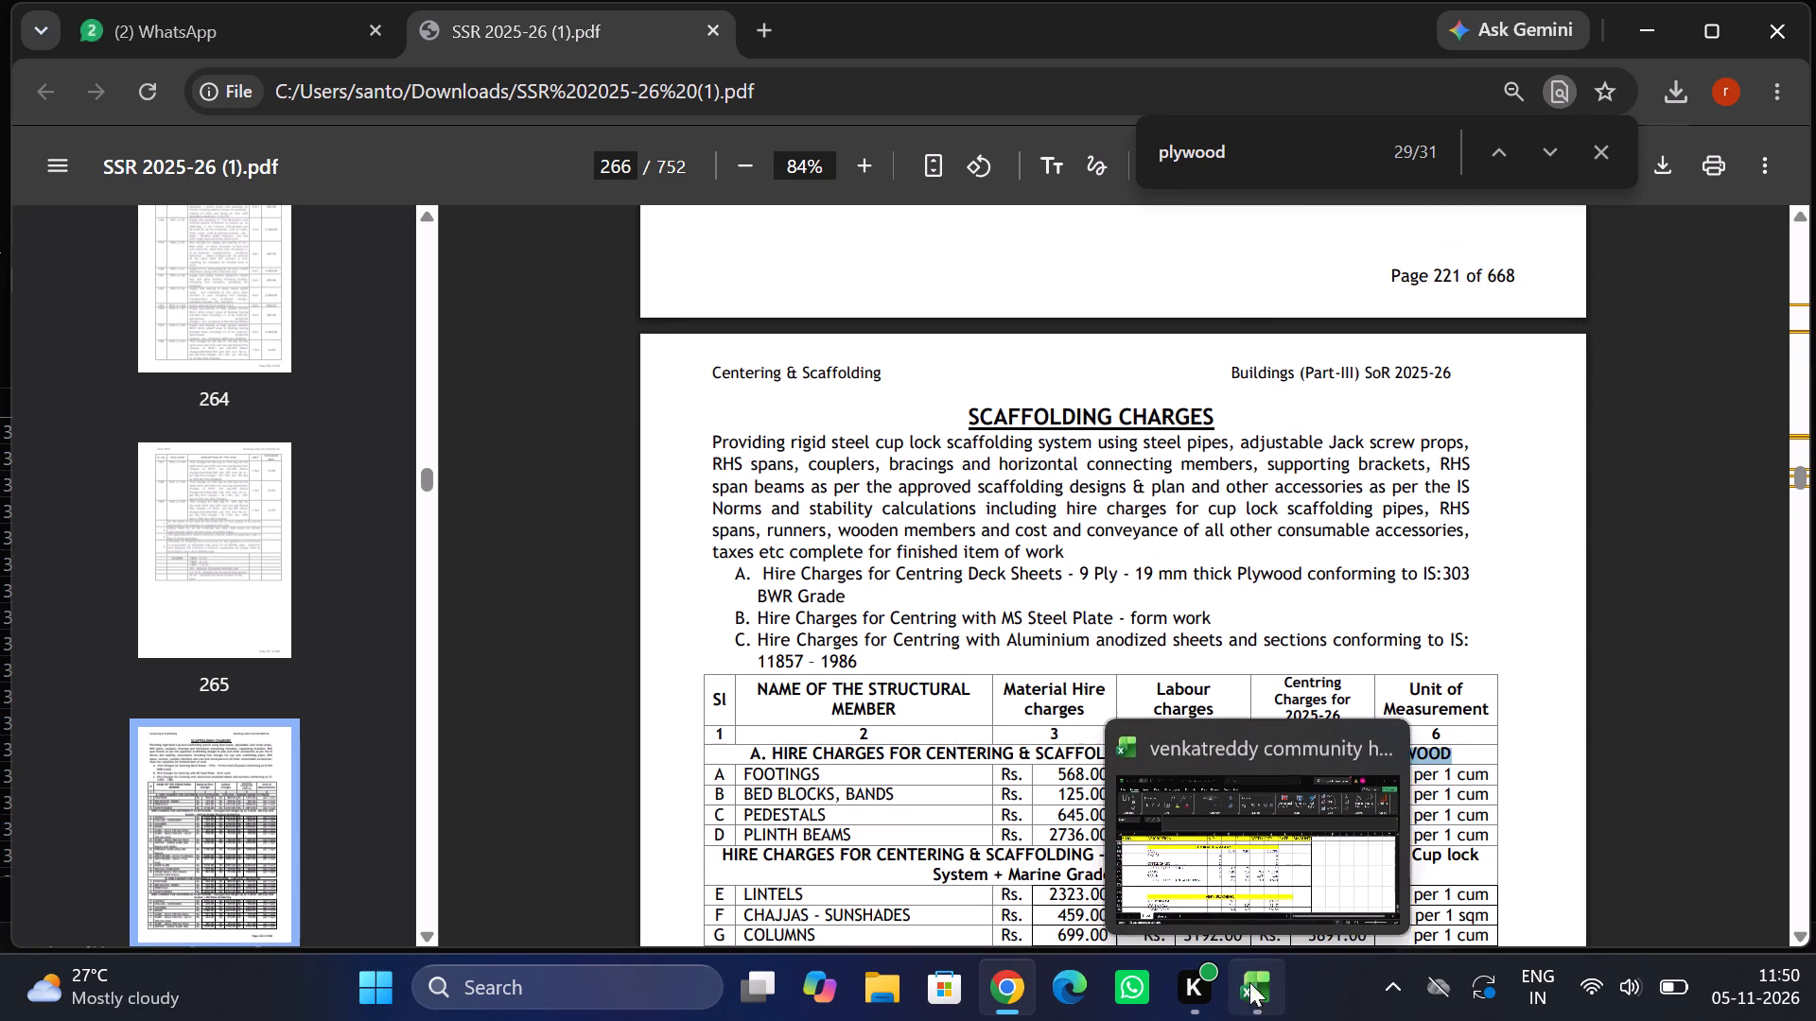
Back in Excel, enter 50000 as the RATE for TABLE under CUP BOARDS&WOOD and set its AMOUNT equal to the RATE.
left_click(1256, 825)
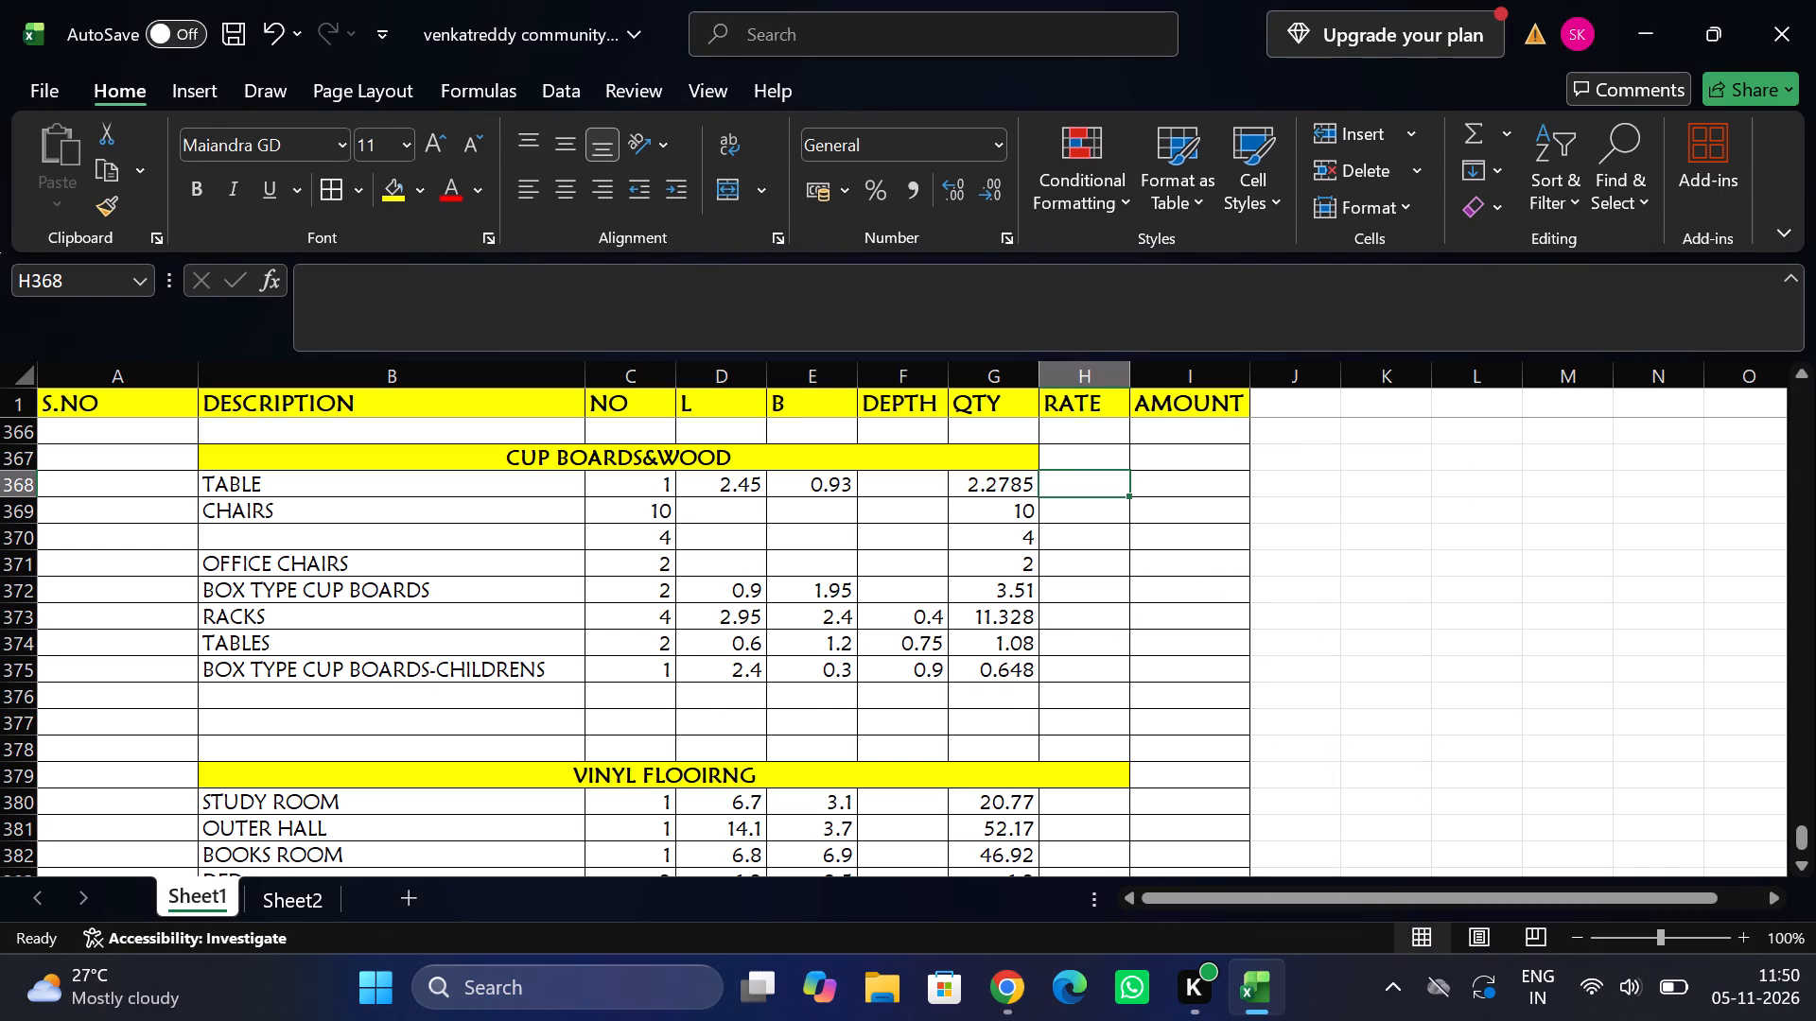
key("5")
type("000")
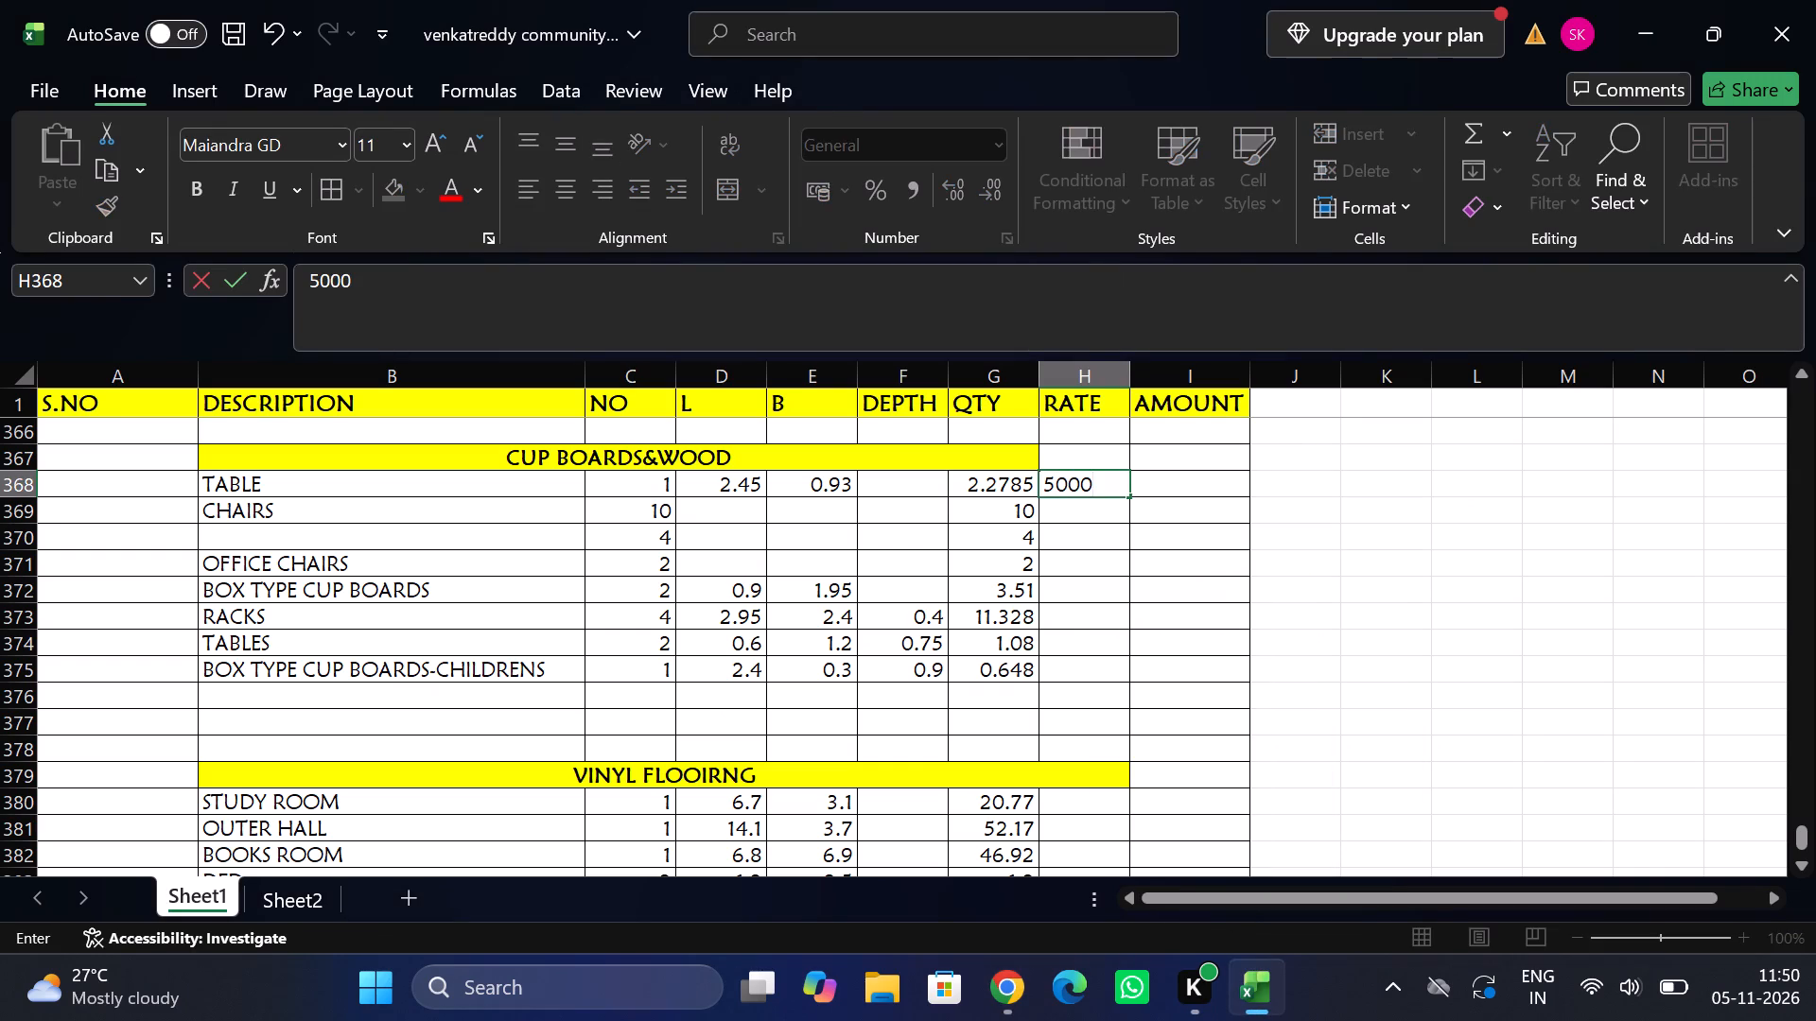
key("0")
key("Tab")
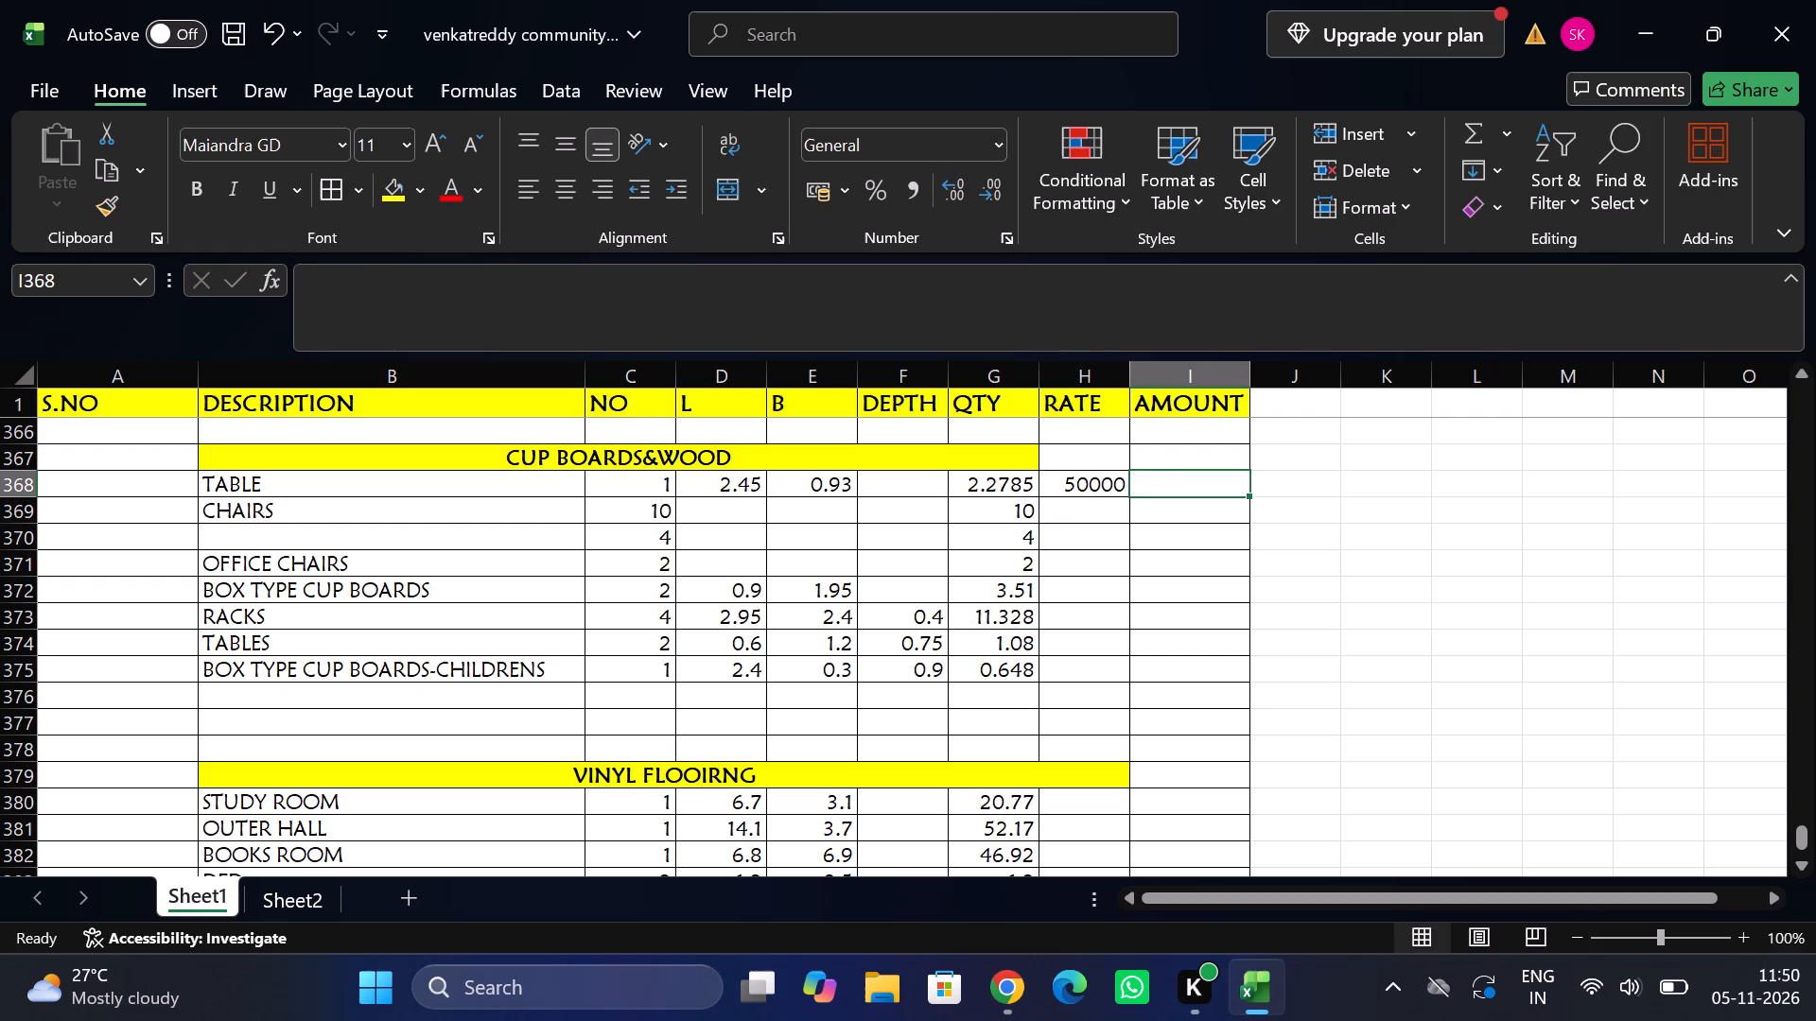
key("equal")
key("Left")
key("Return")
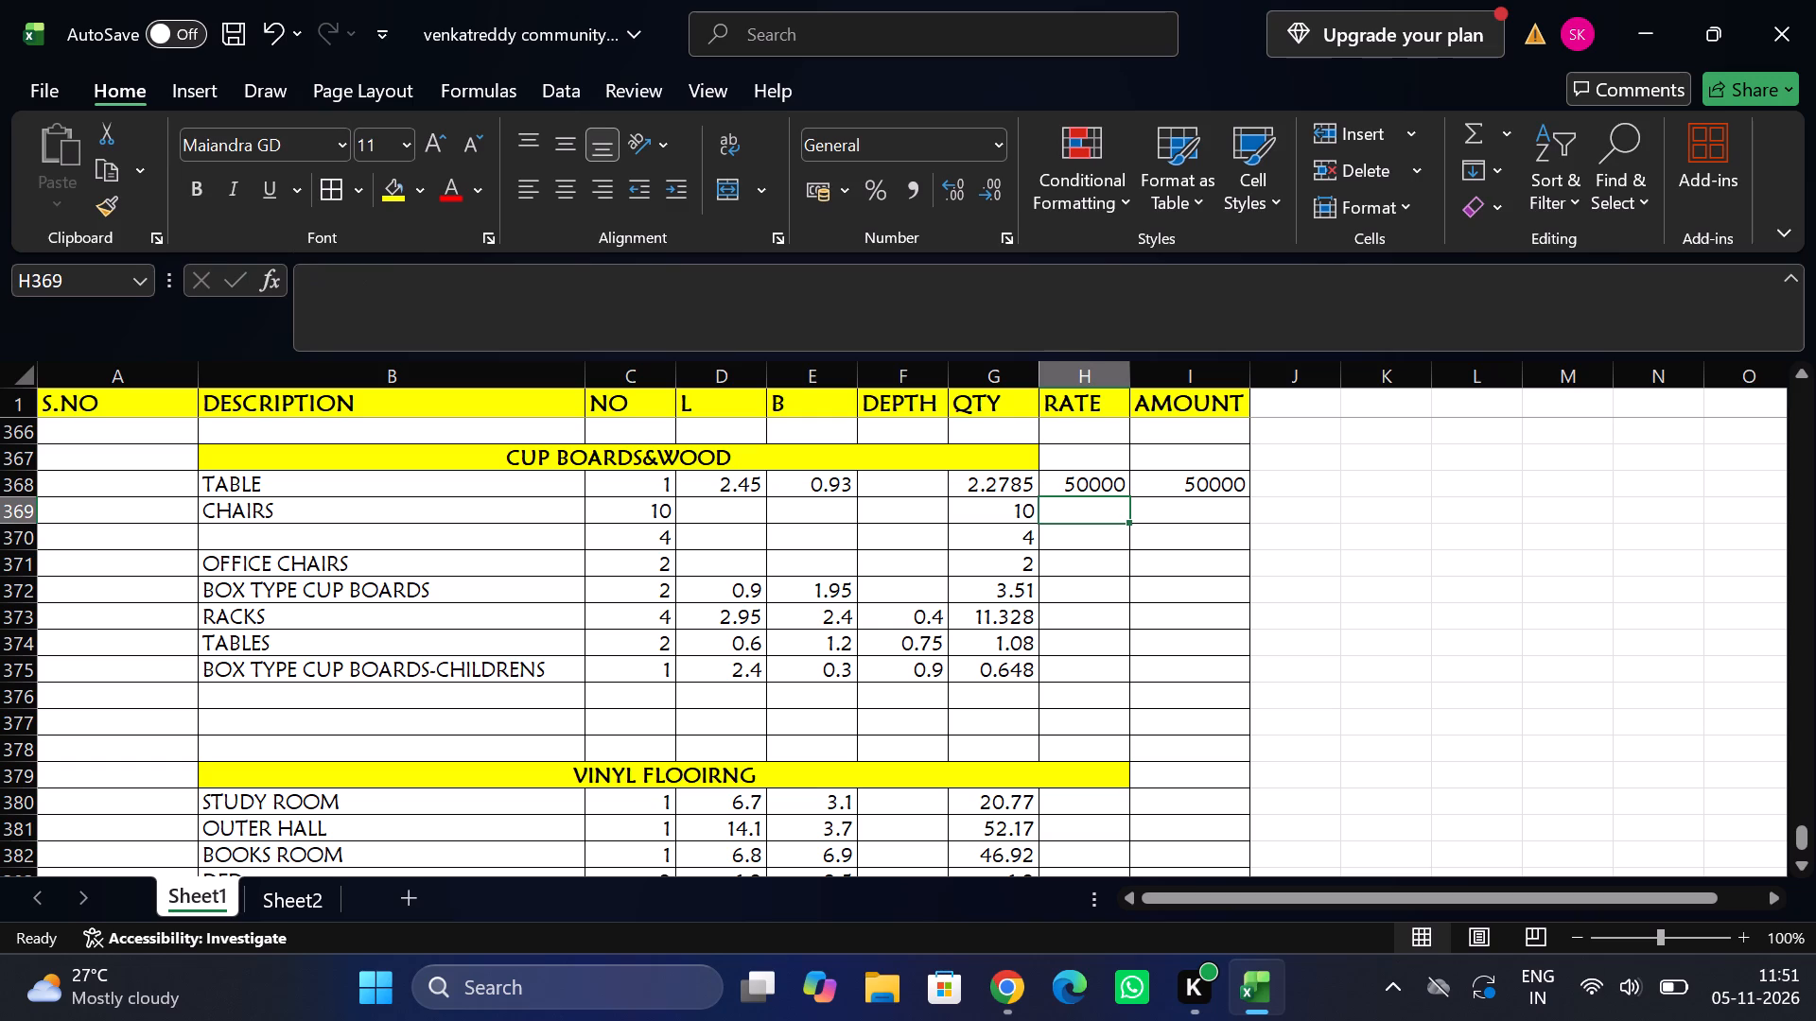
Enter 6500 as the CHAIRS row's RATE and calculate its AMOUNT as RATE multiplied by QTY.
type("65")
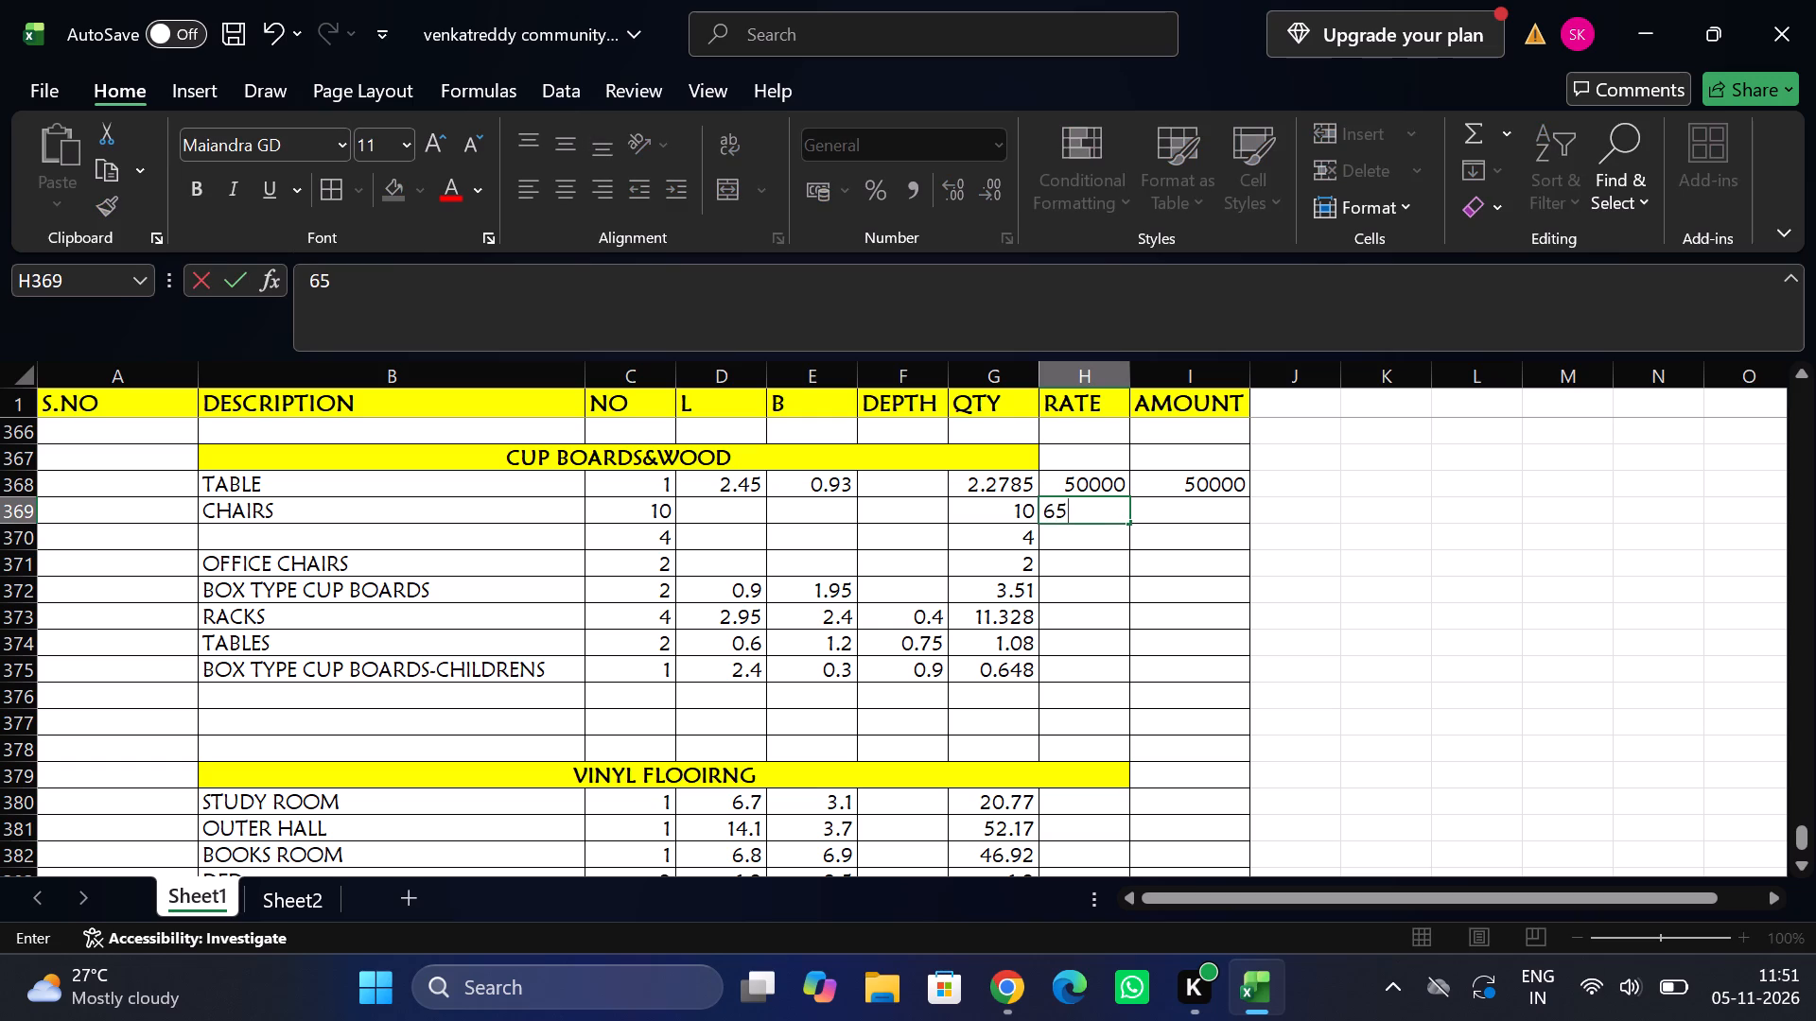
type("00")
key("Tab")
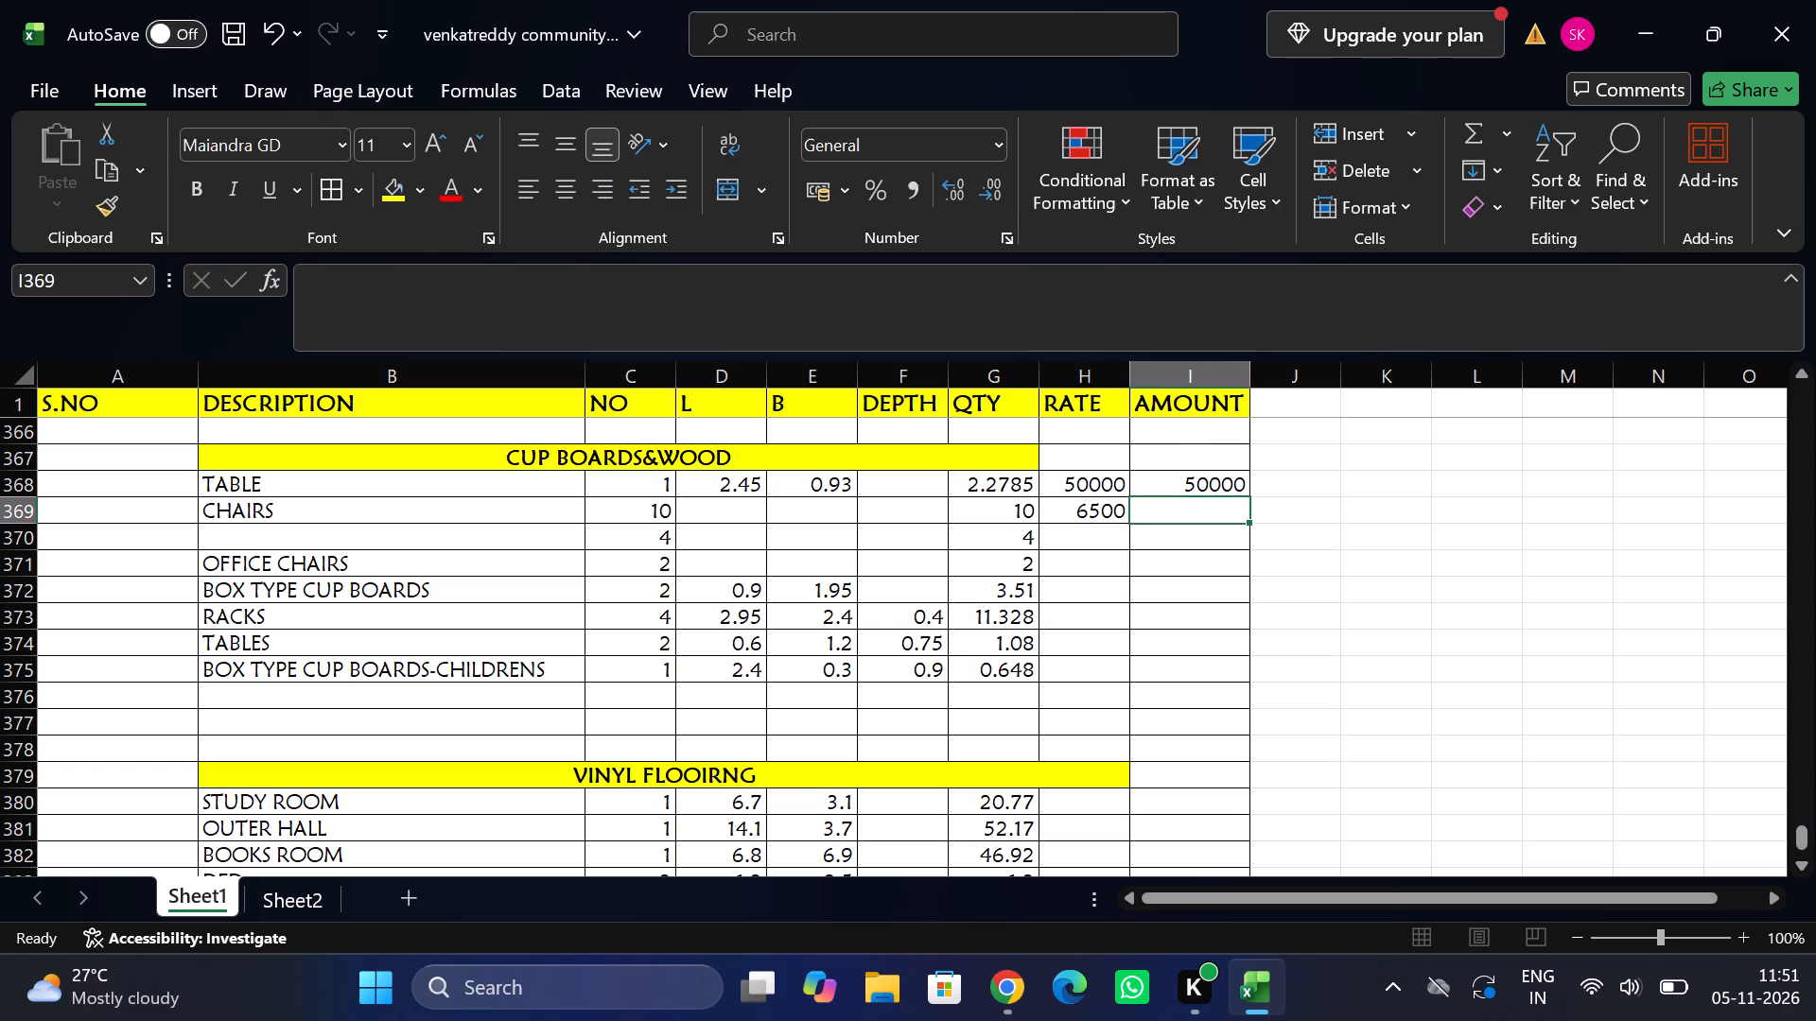
key("ctrl+d")
key("equal")
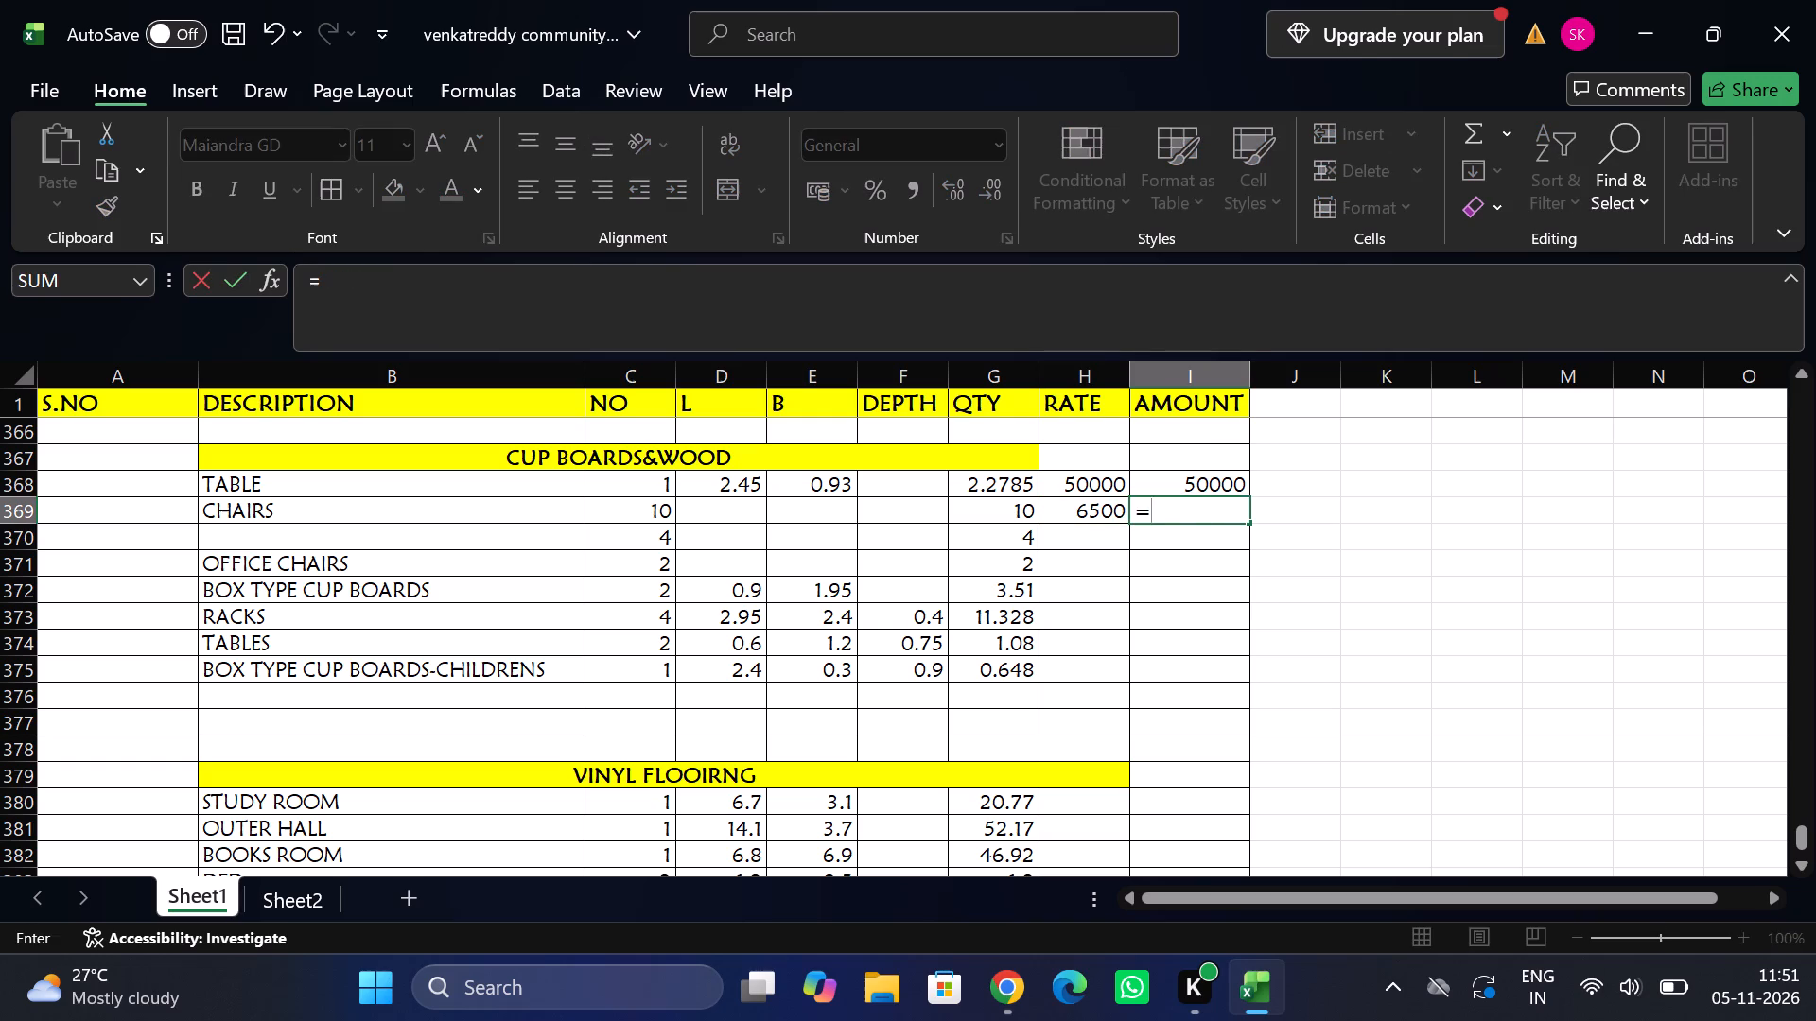
key("Left")
key("shift+asterisk")
key("Left")
key("Left")
key("Return")
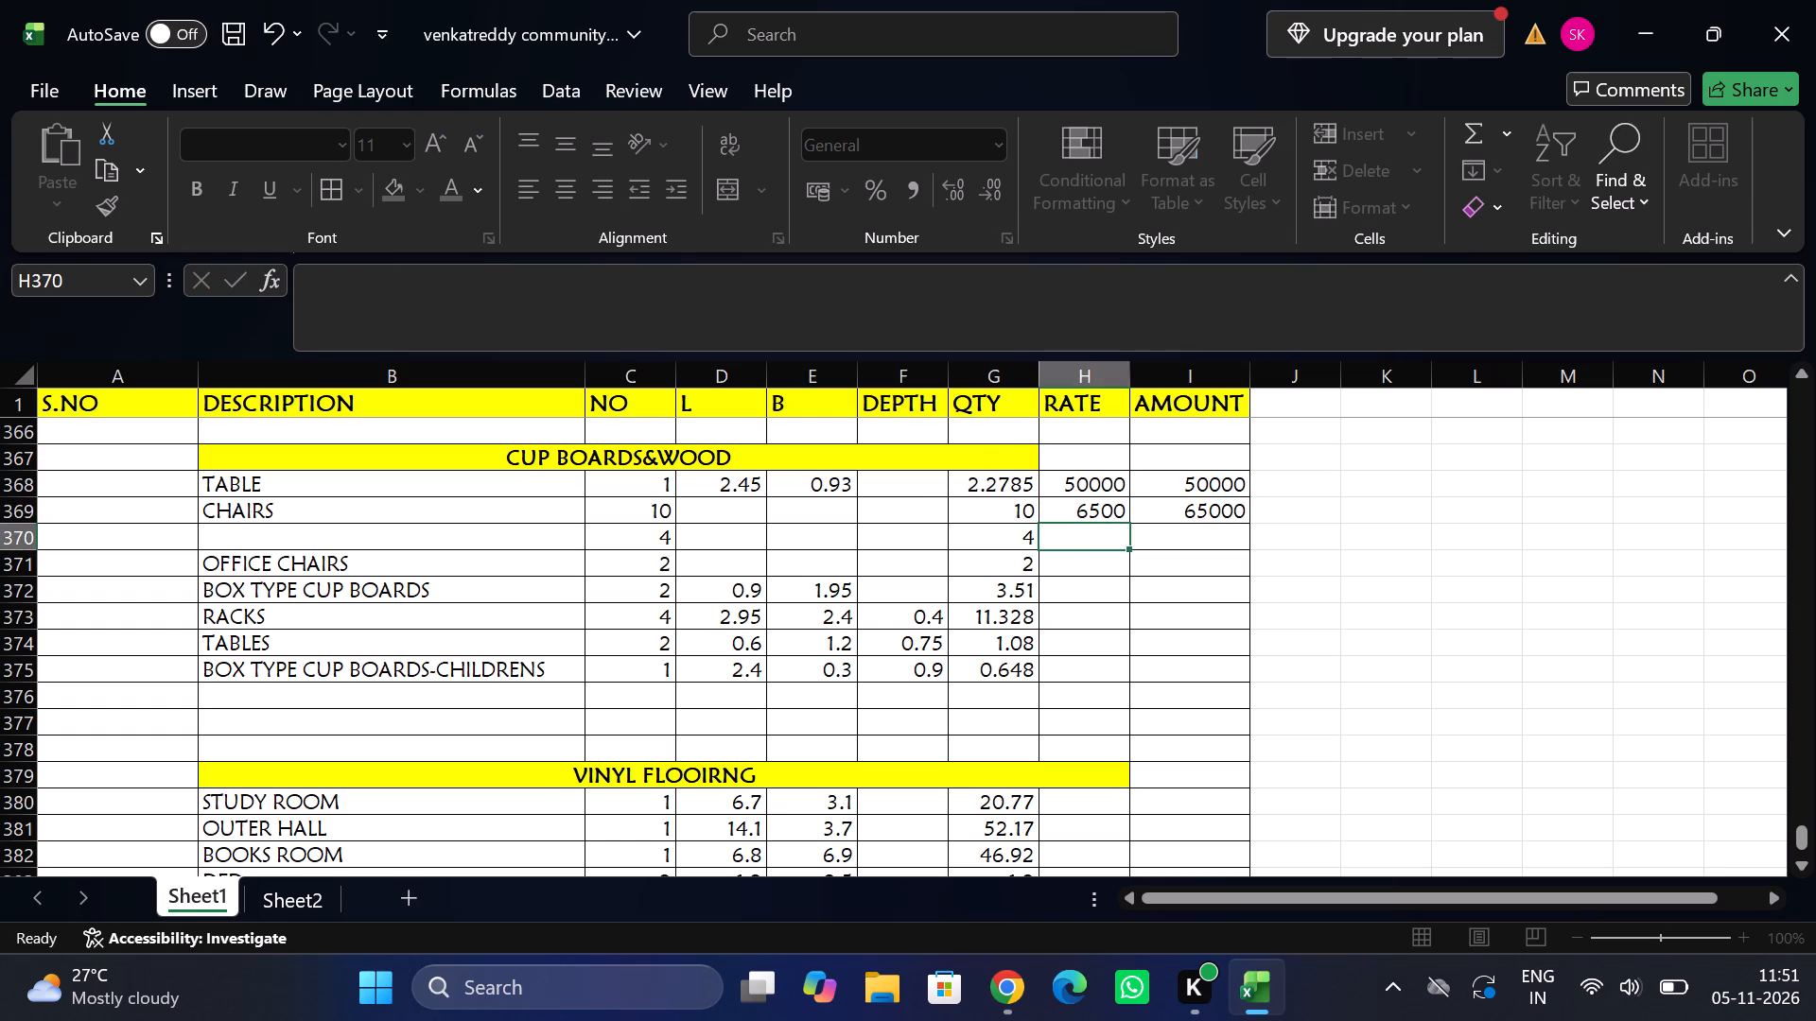
Change the CHAIRS row's RATE to 4800.
key("Up")
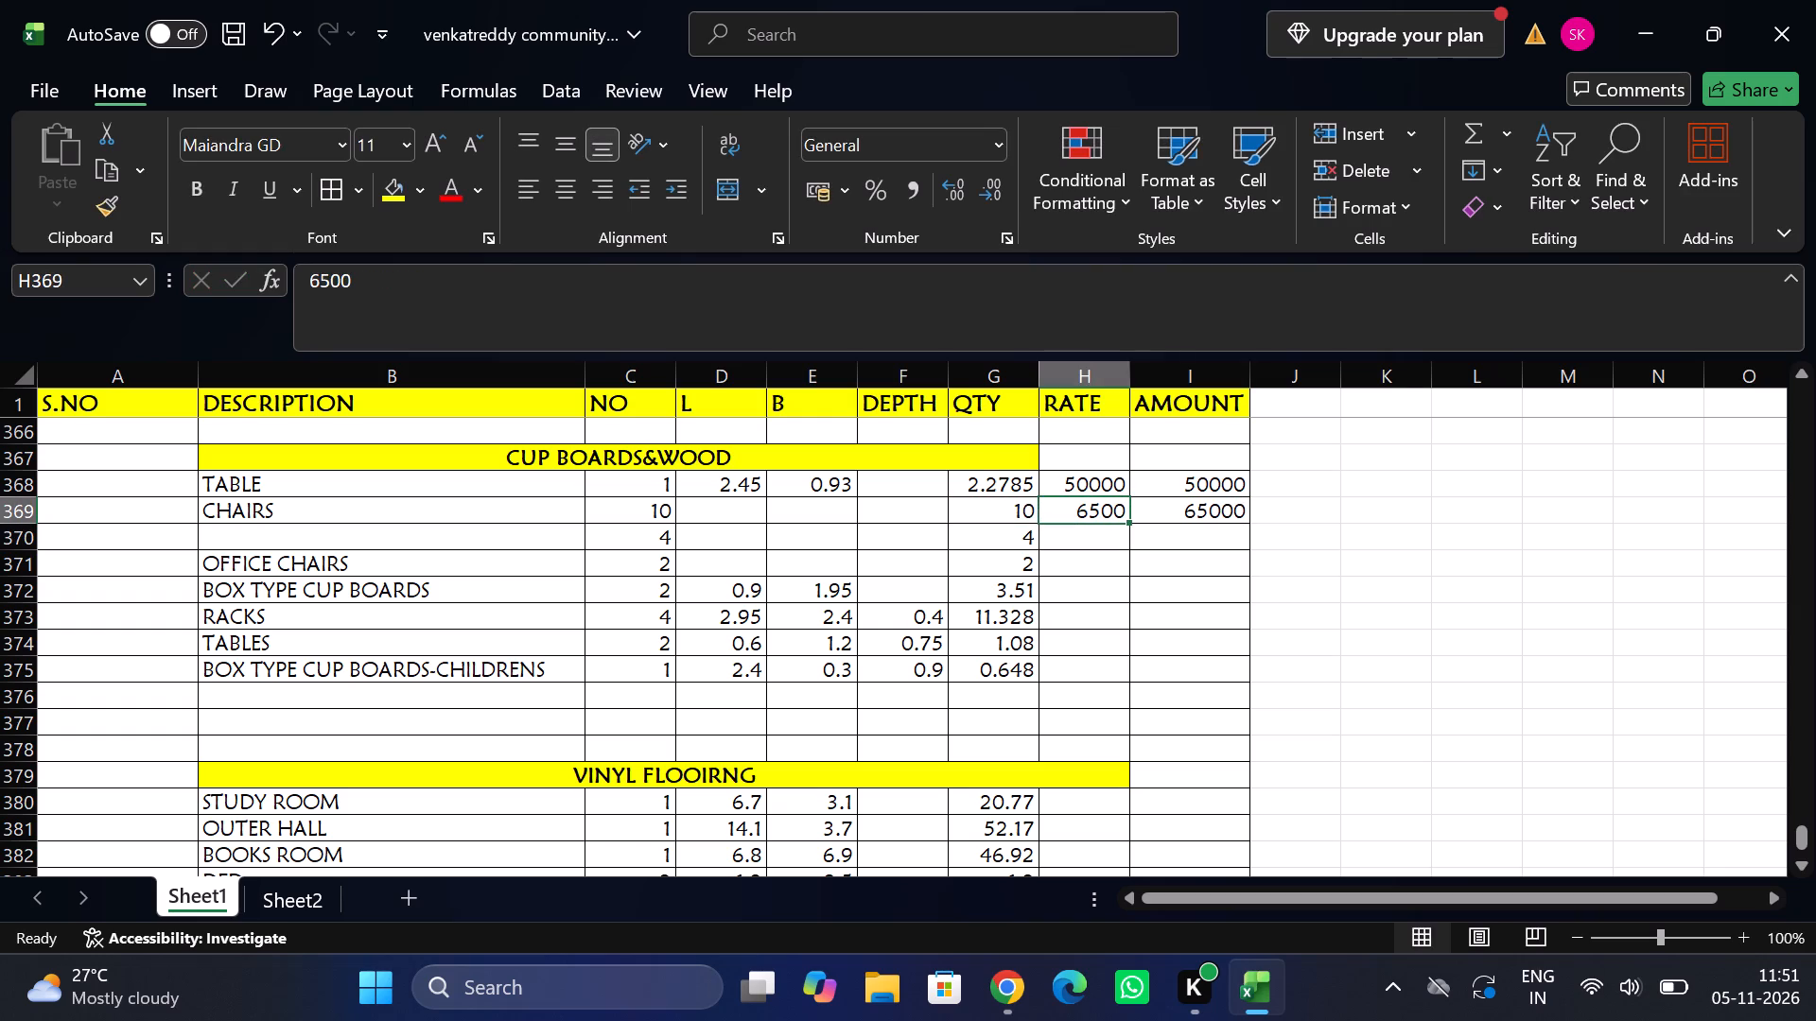
type("4800")
key("Tab")
Enter 5500 as the RATE for the unlabelled row below CHAIRS and copy the AMOUNT formula down from the CHAIRS row.
key("Down")
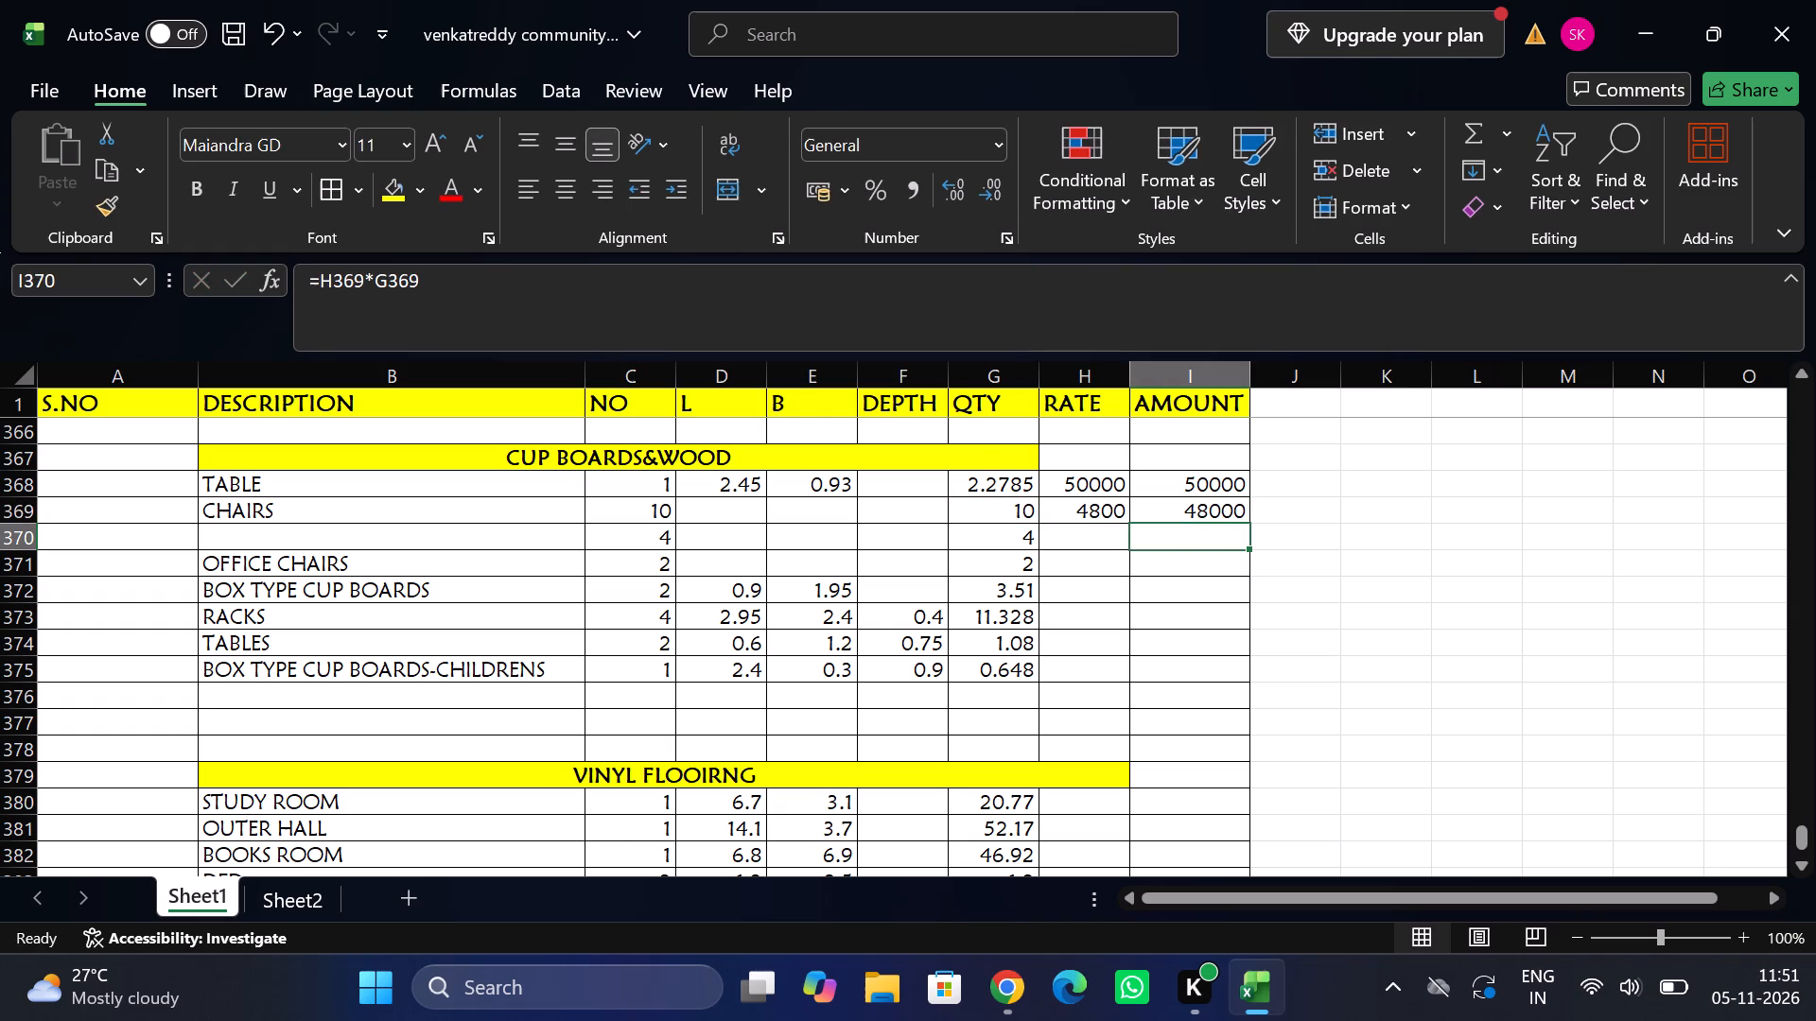
key("Left")
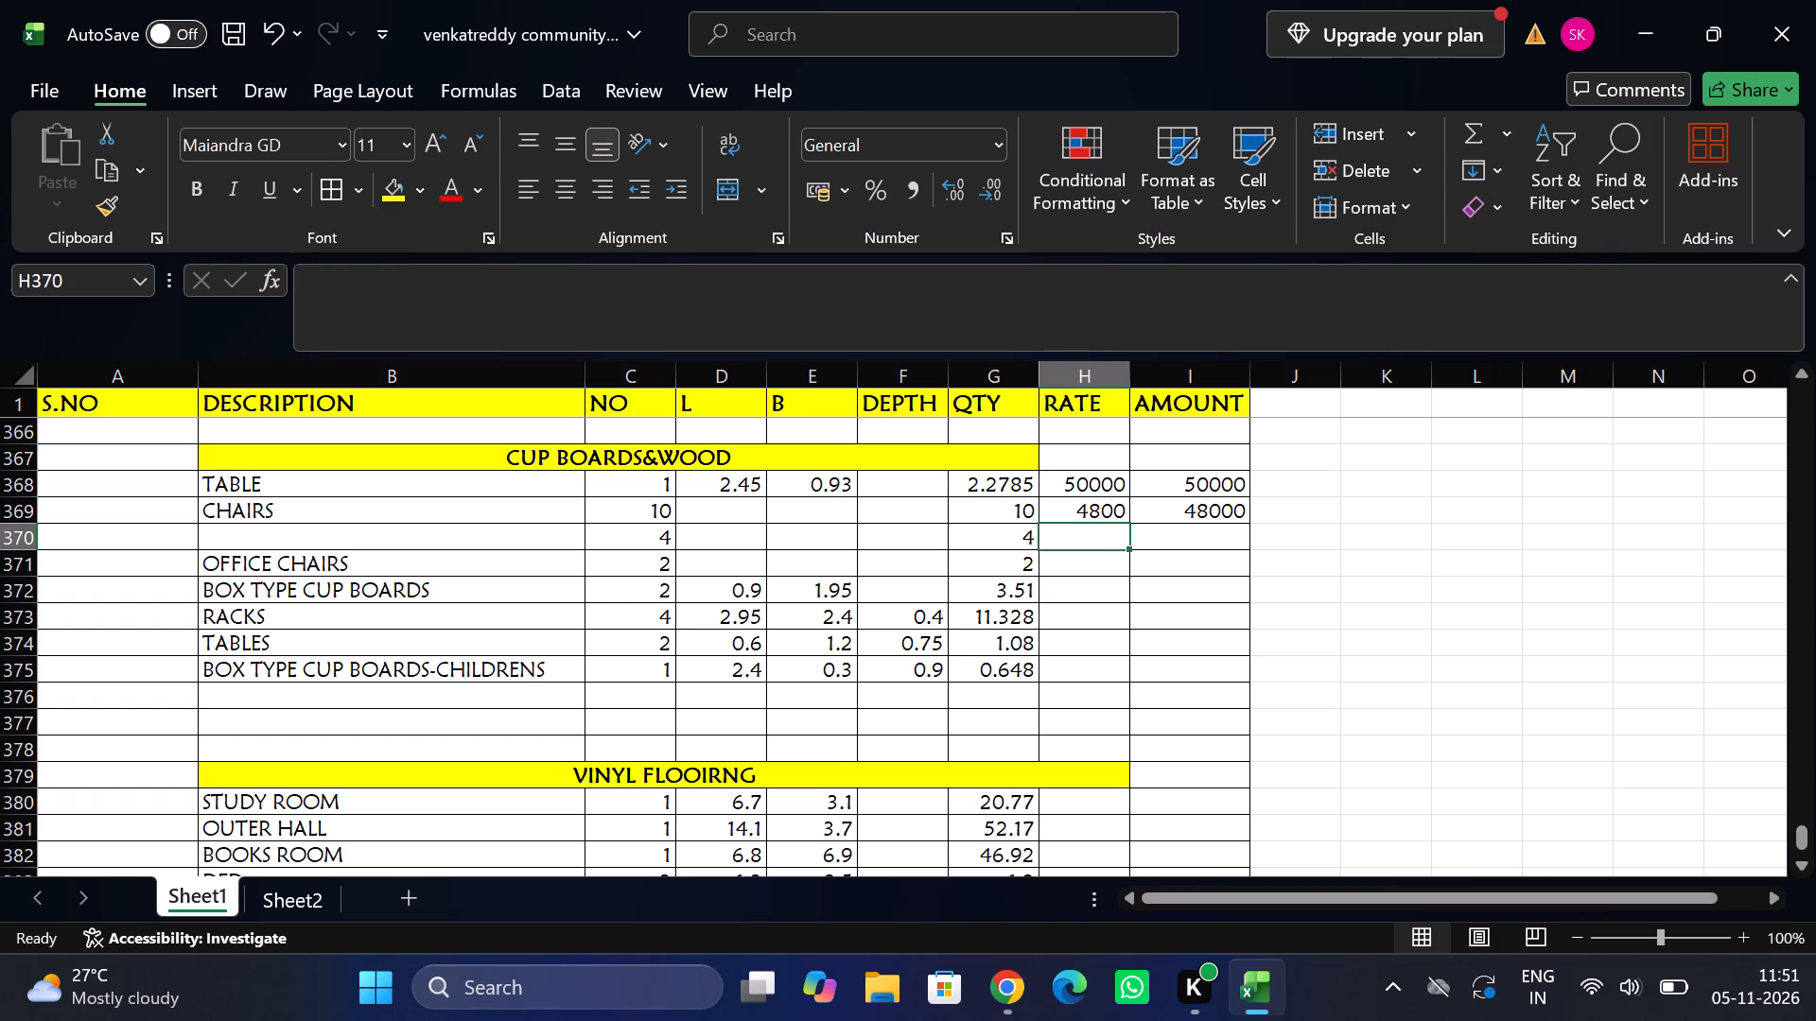
key("5")
type("500")
key("Tab")
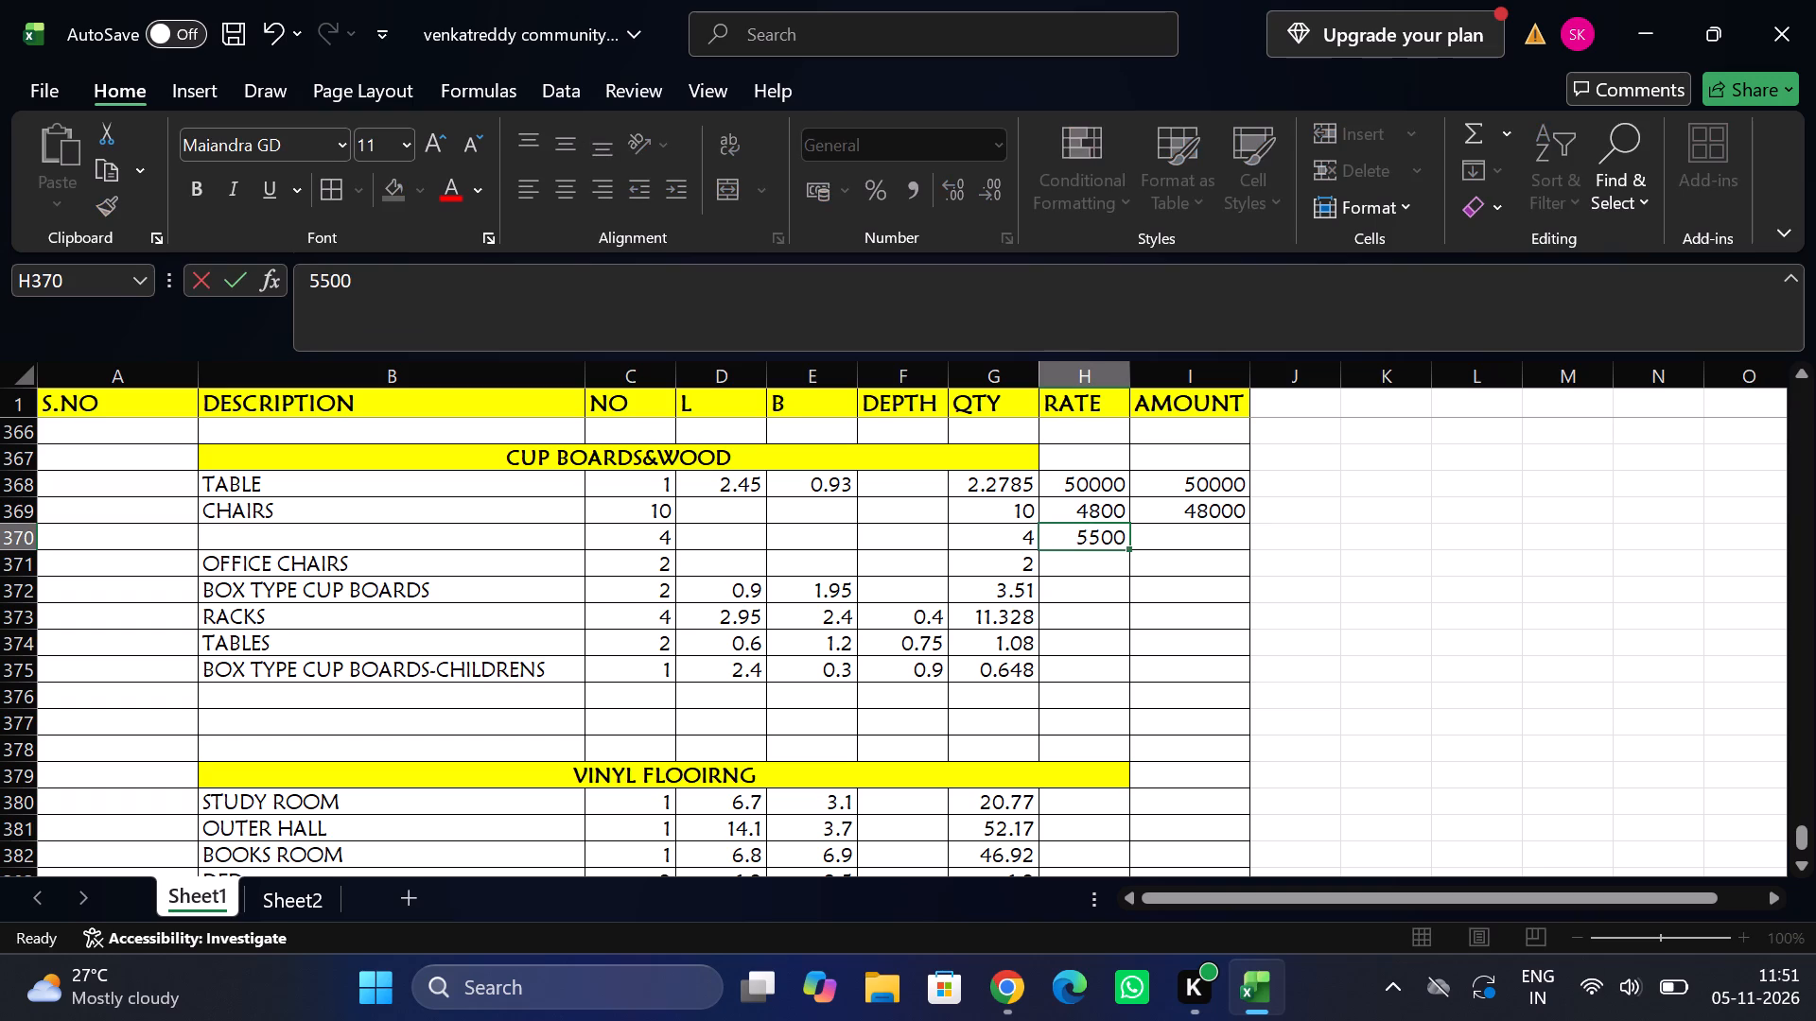
key("ctrl+d")
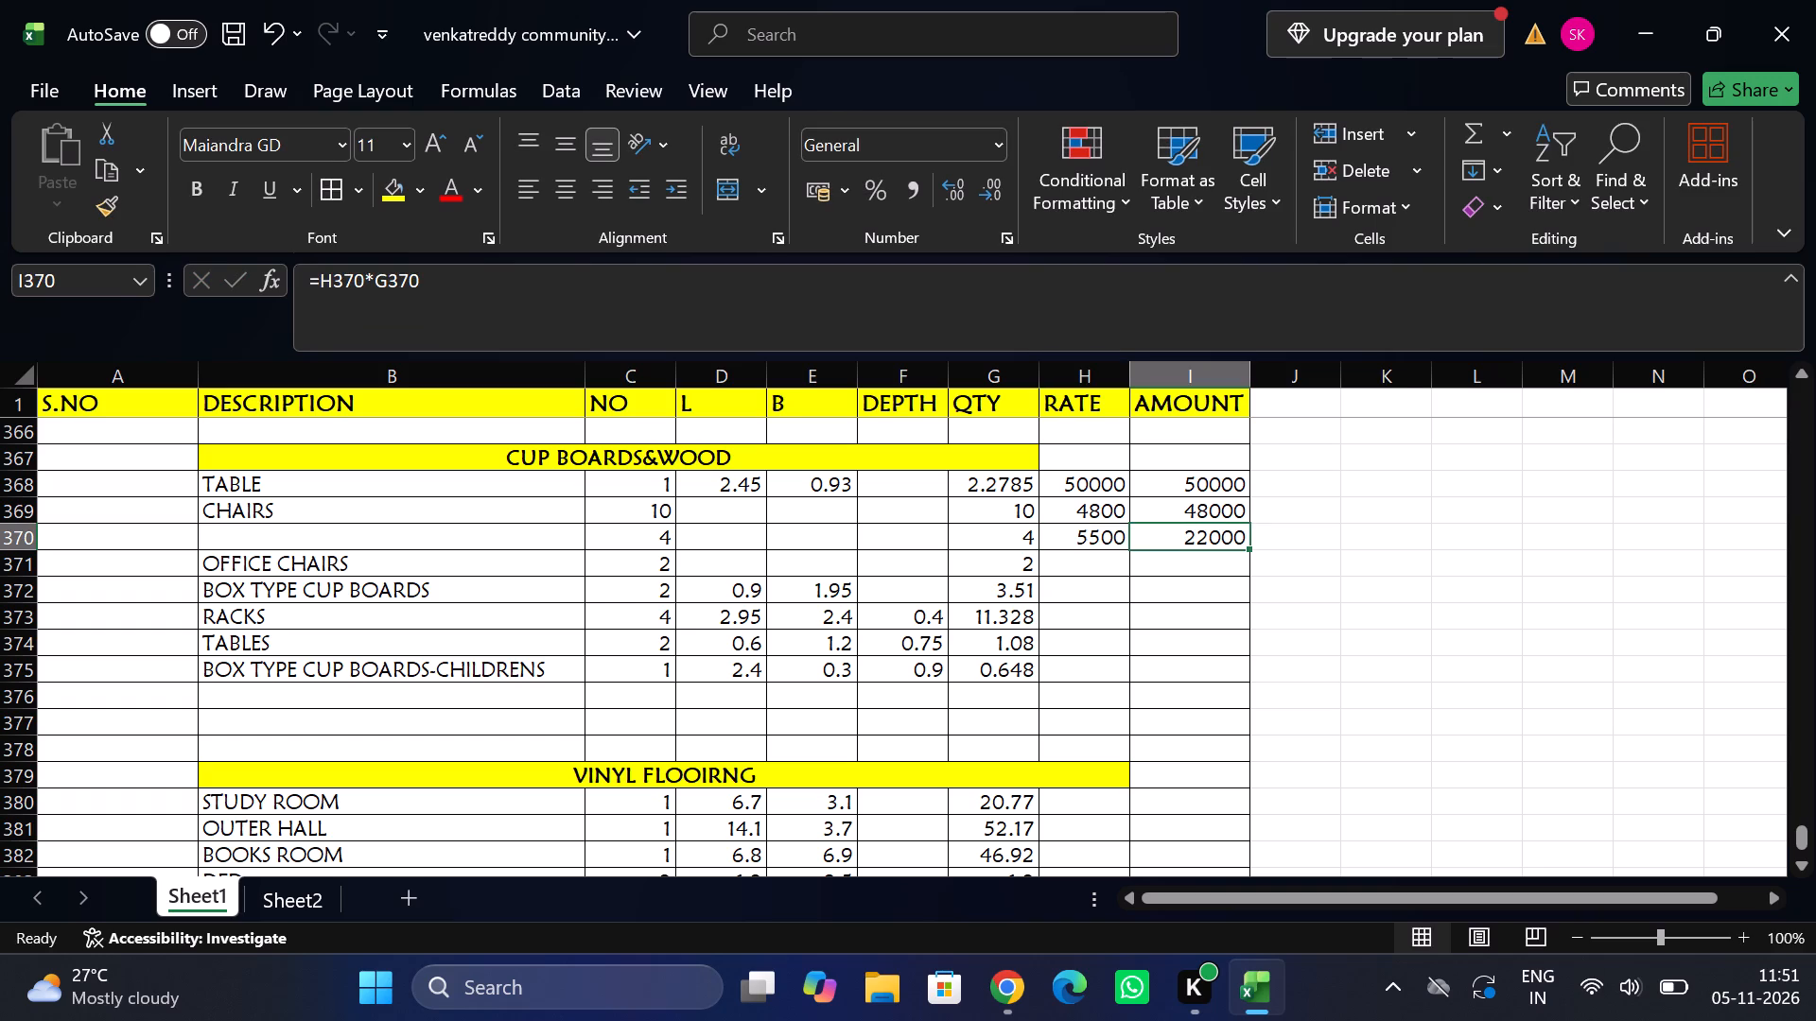
key("Down")
key("Left")
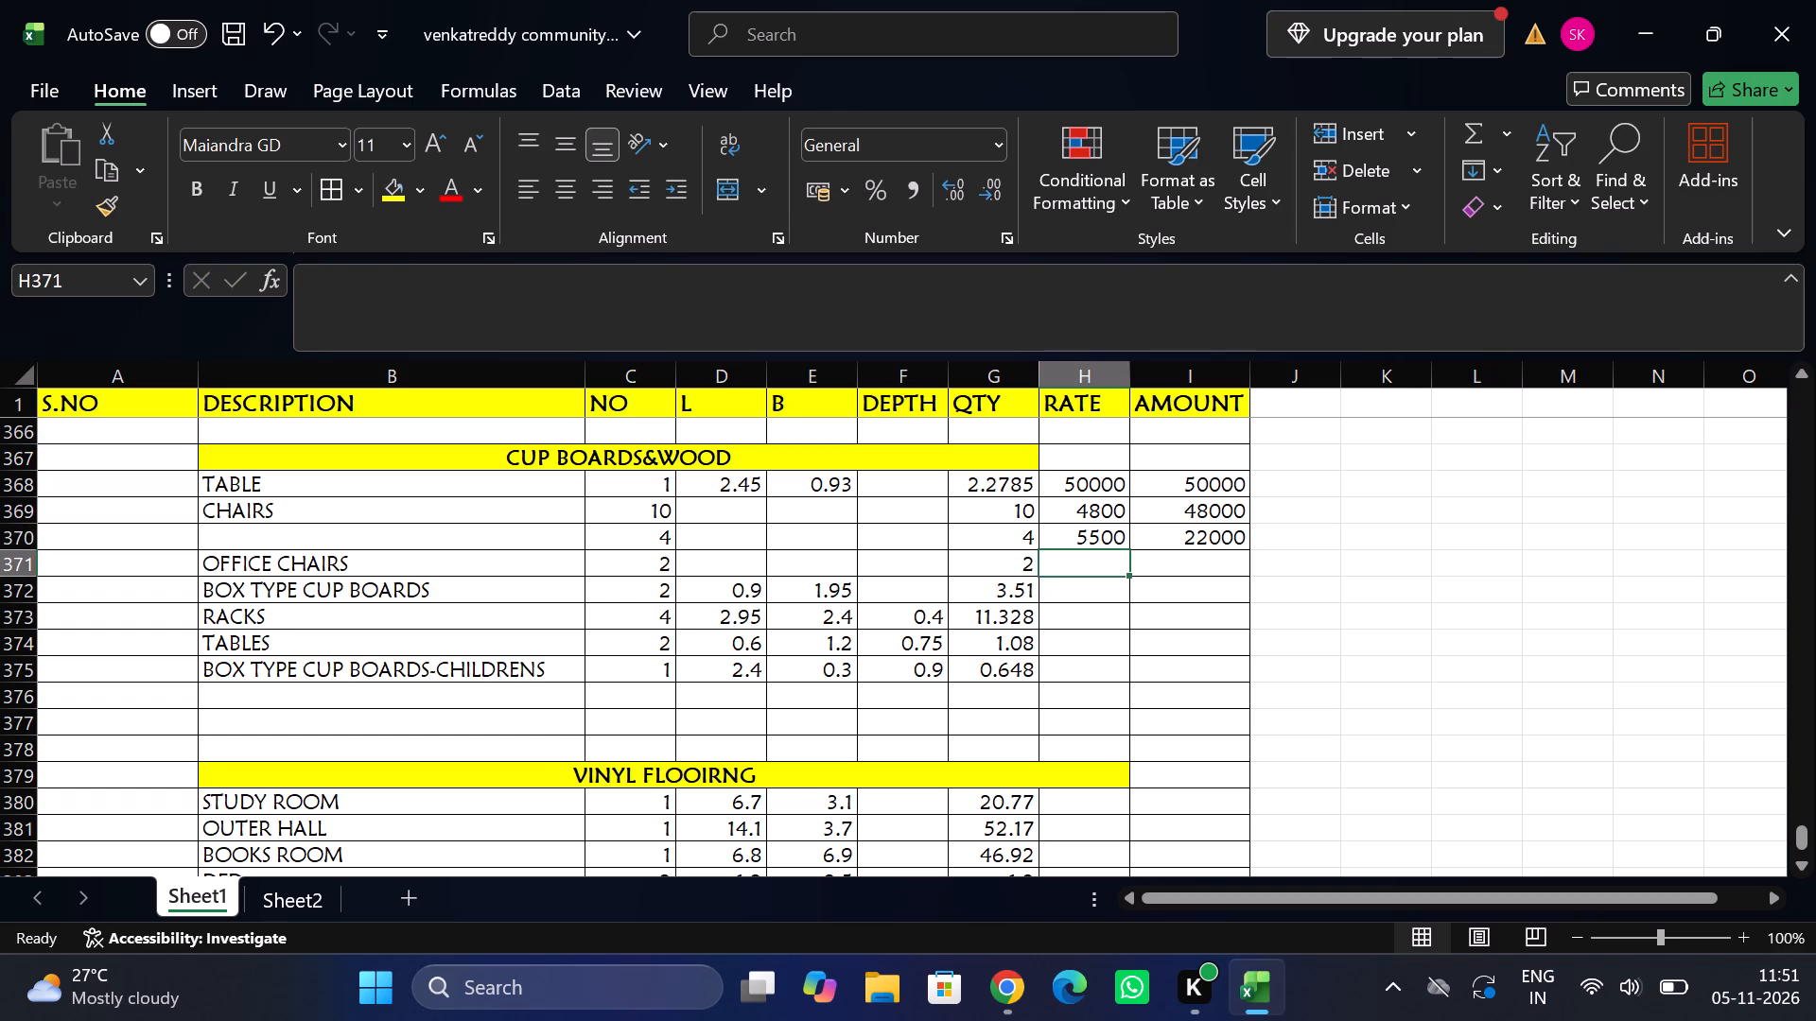
Enter 6750 as the OFFICE CHAIRS row's RATE and copy the AMOUNT formula down from the row above.
key("6")
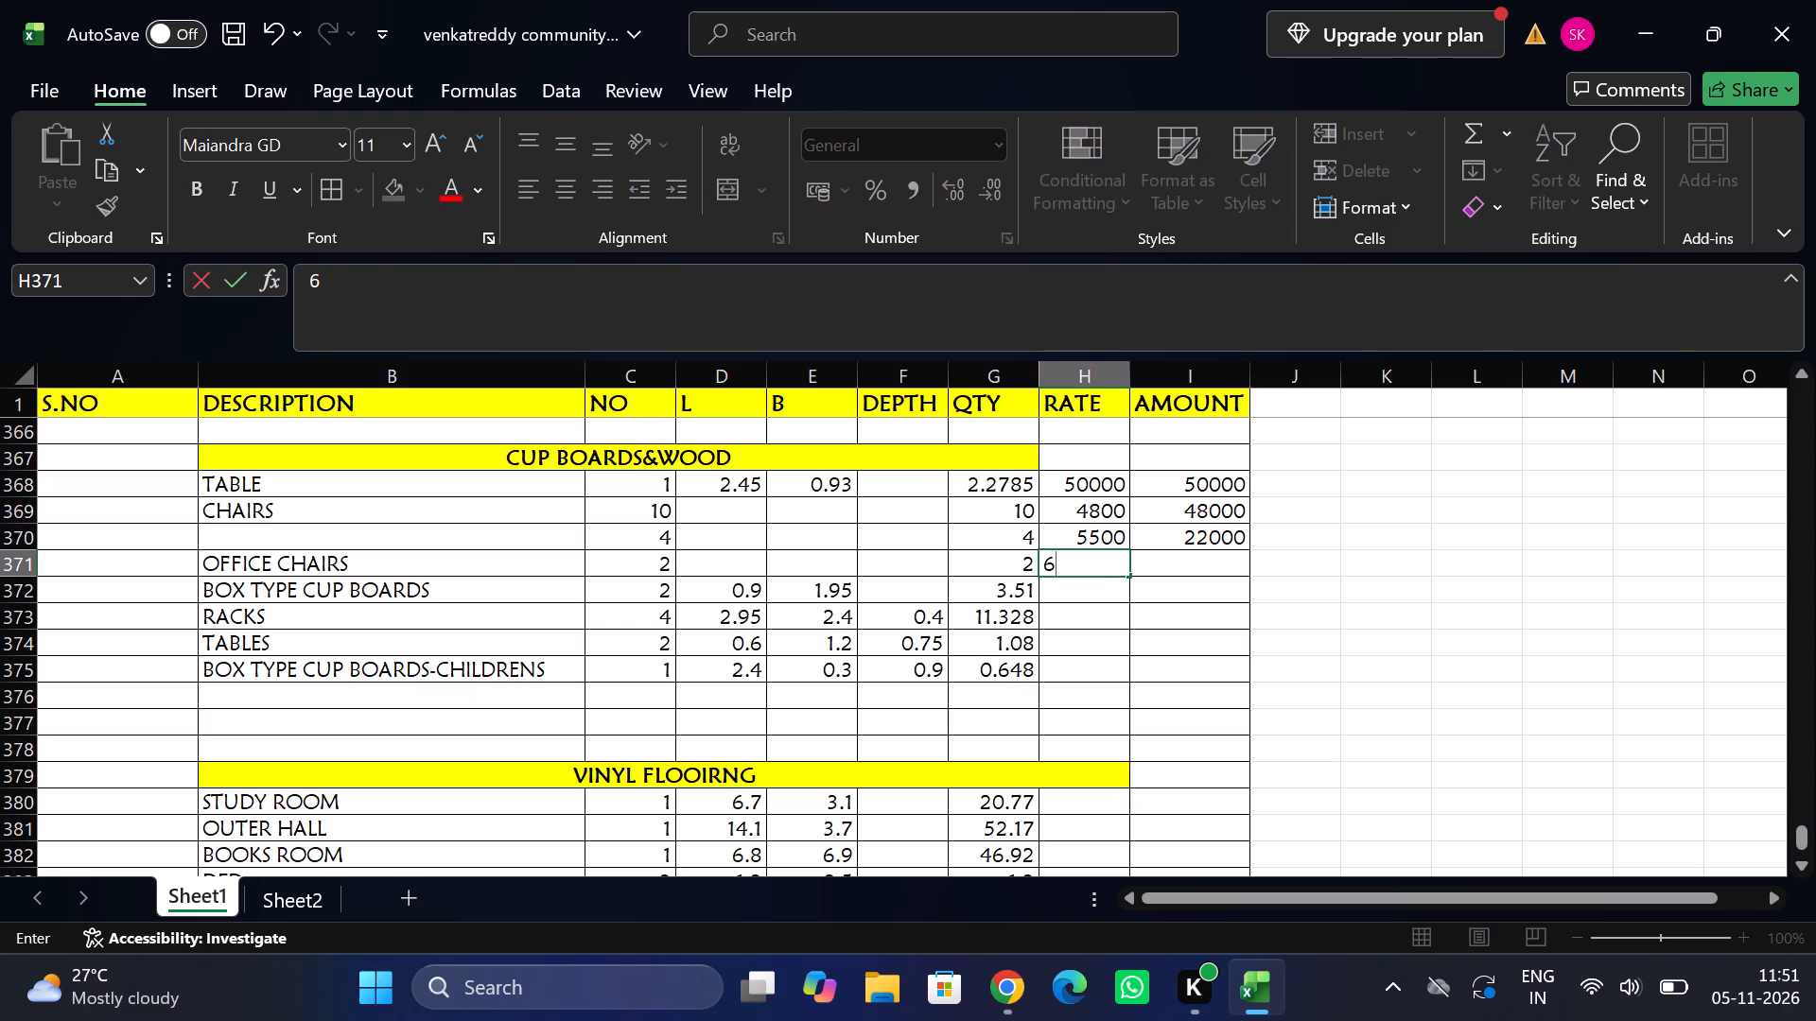
type("75")
key("0")
key("Tab")
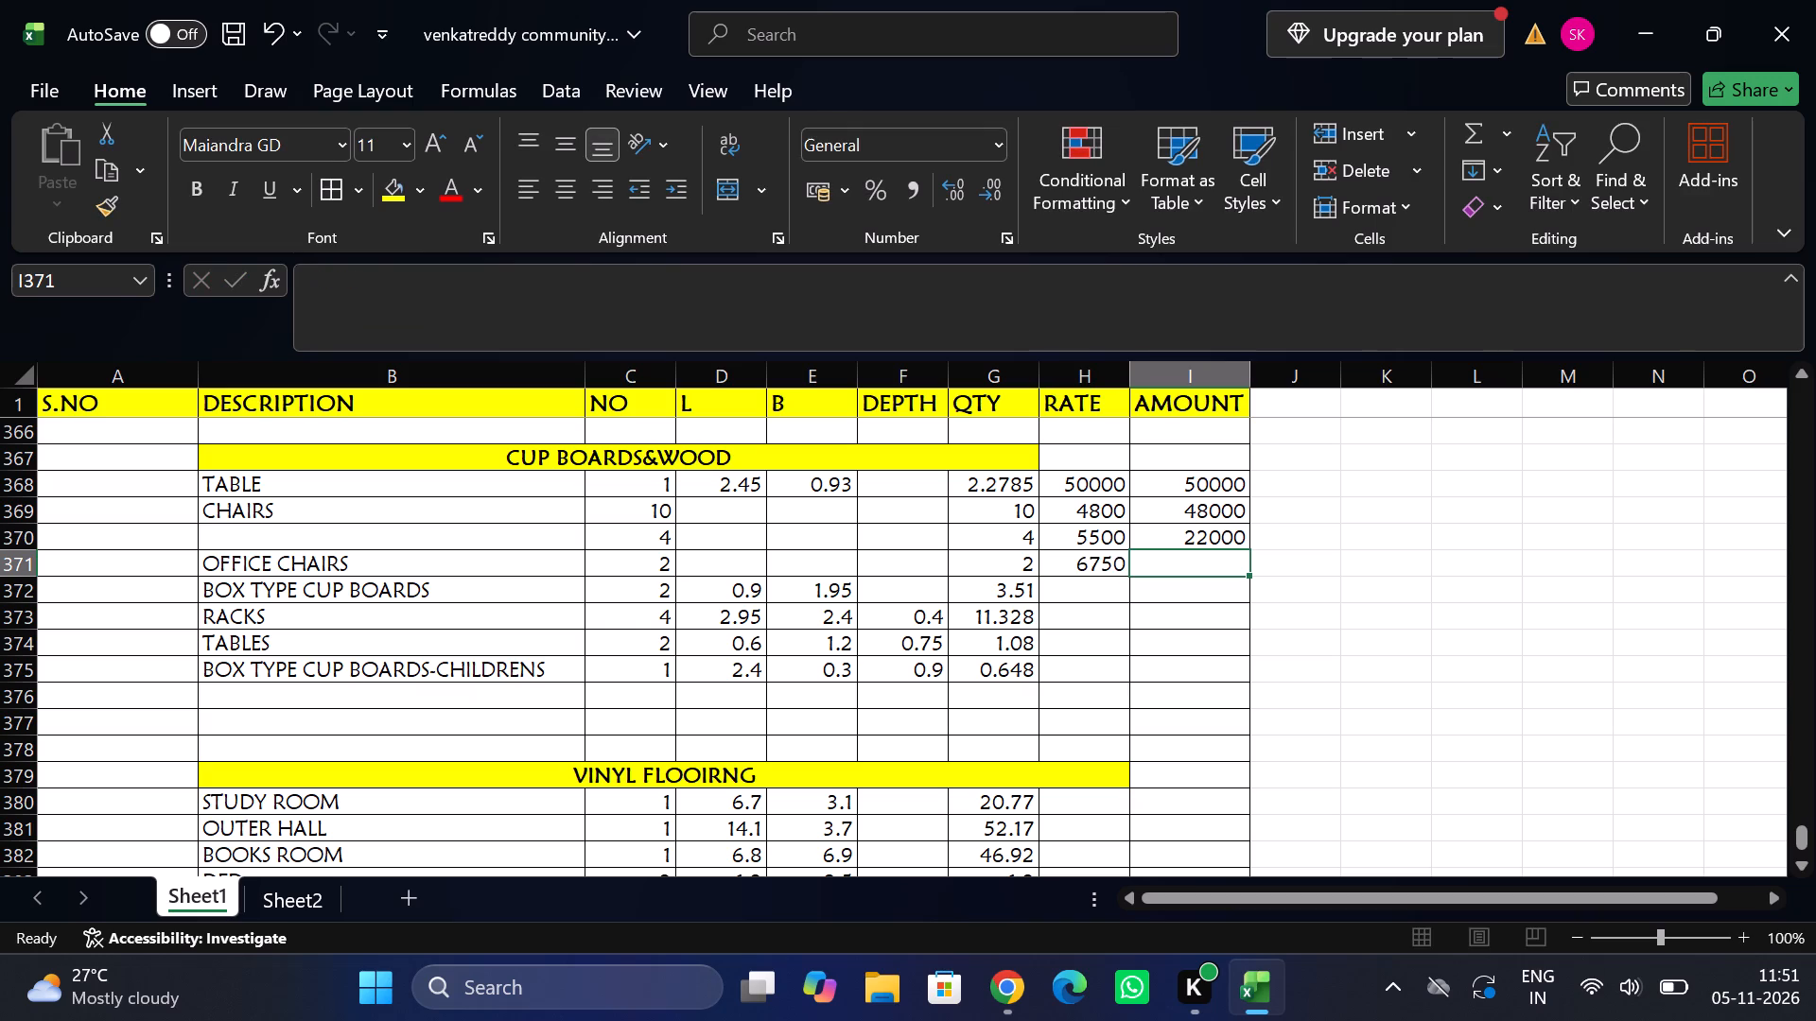
key("ctrl+d")
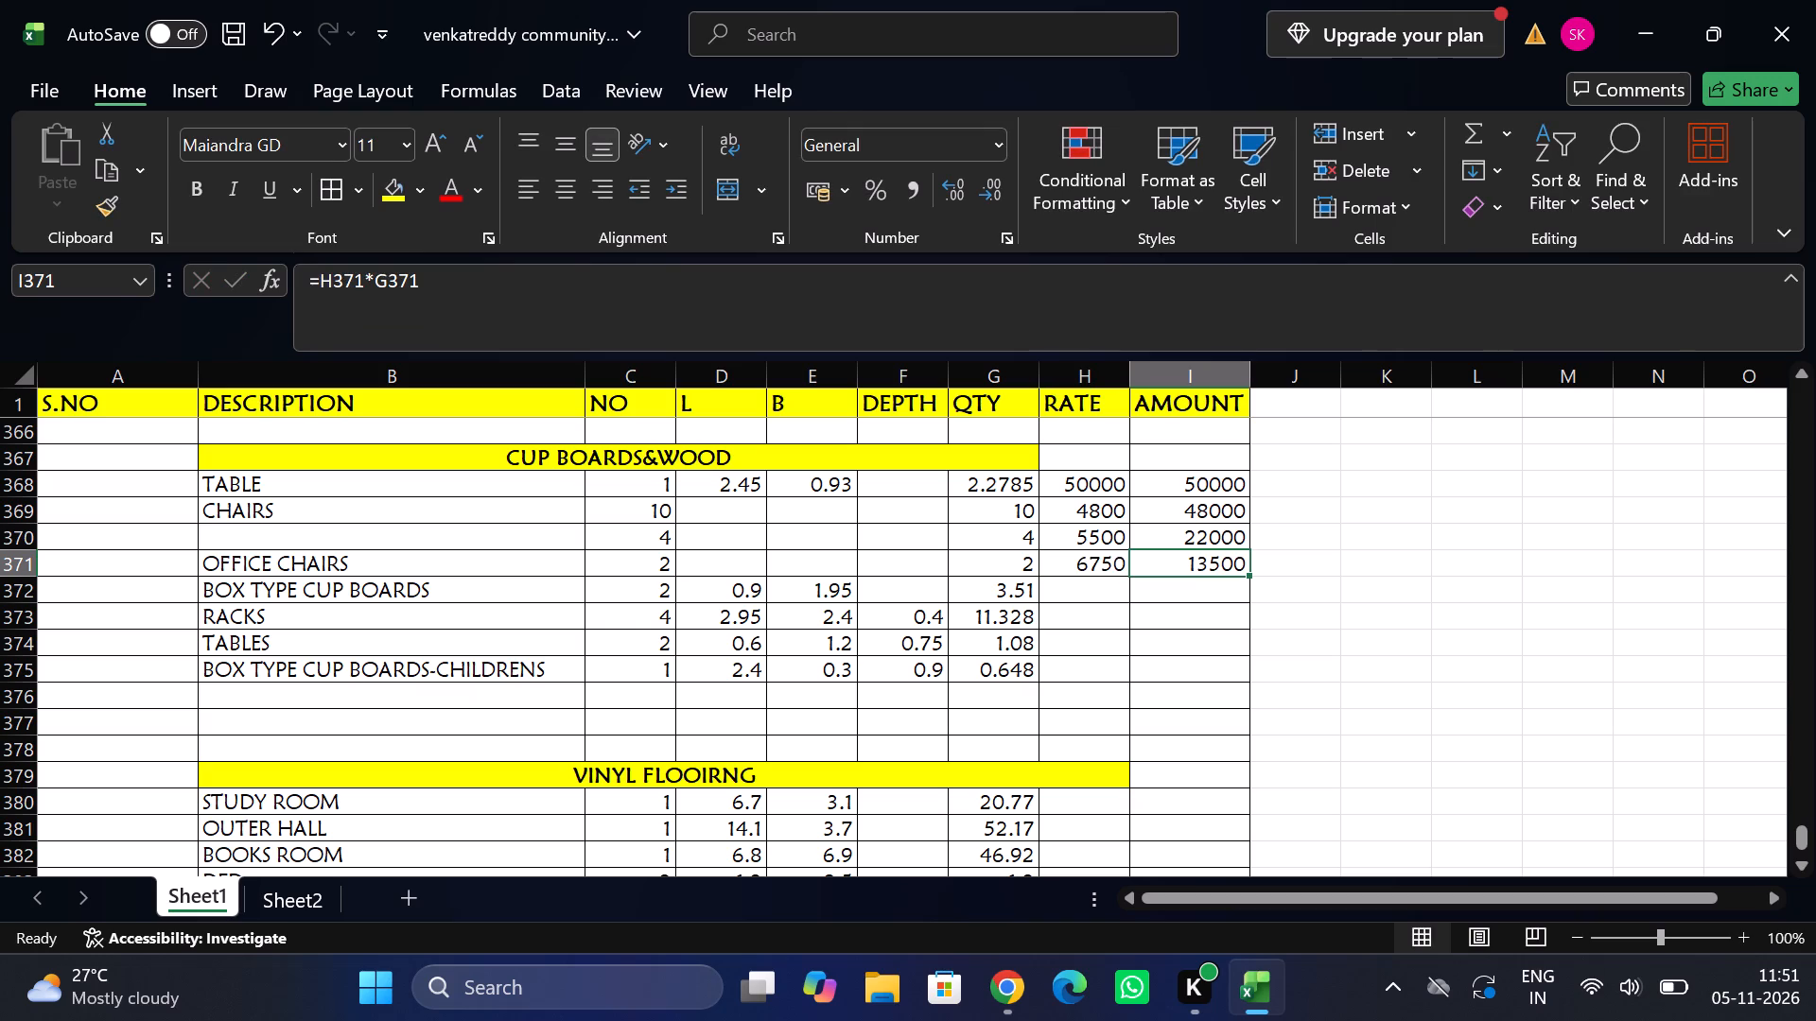
Enter 11000 as the RATE for the TABLES row and calculate its AMOUNT as RATE multiplied by NO.
key("Down")
key("Left")
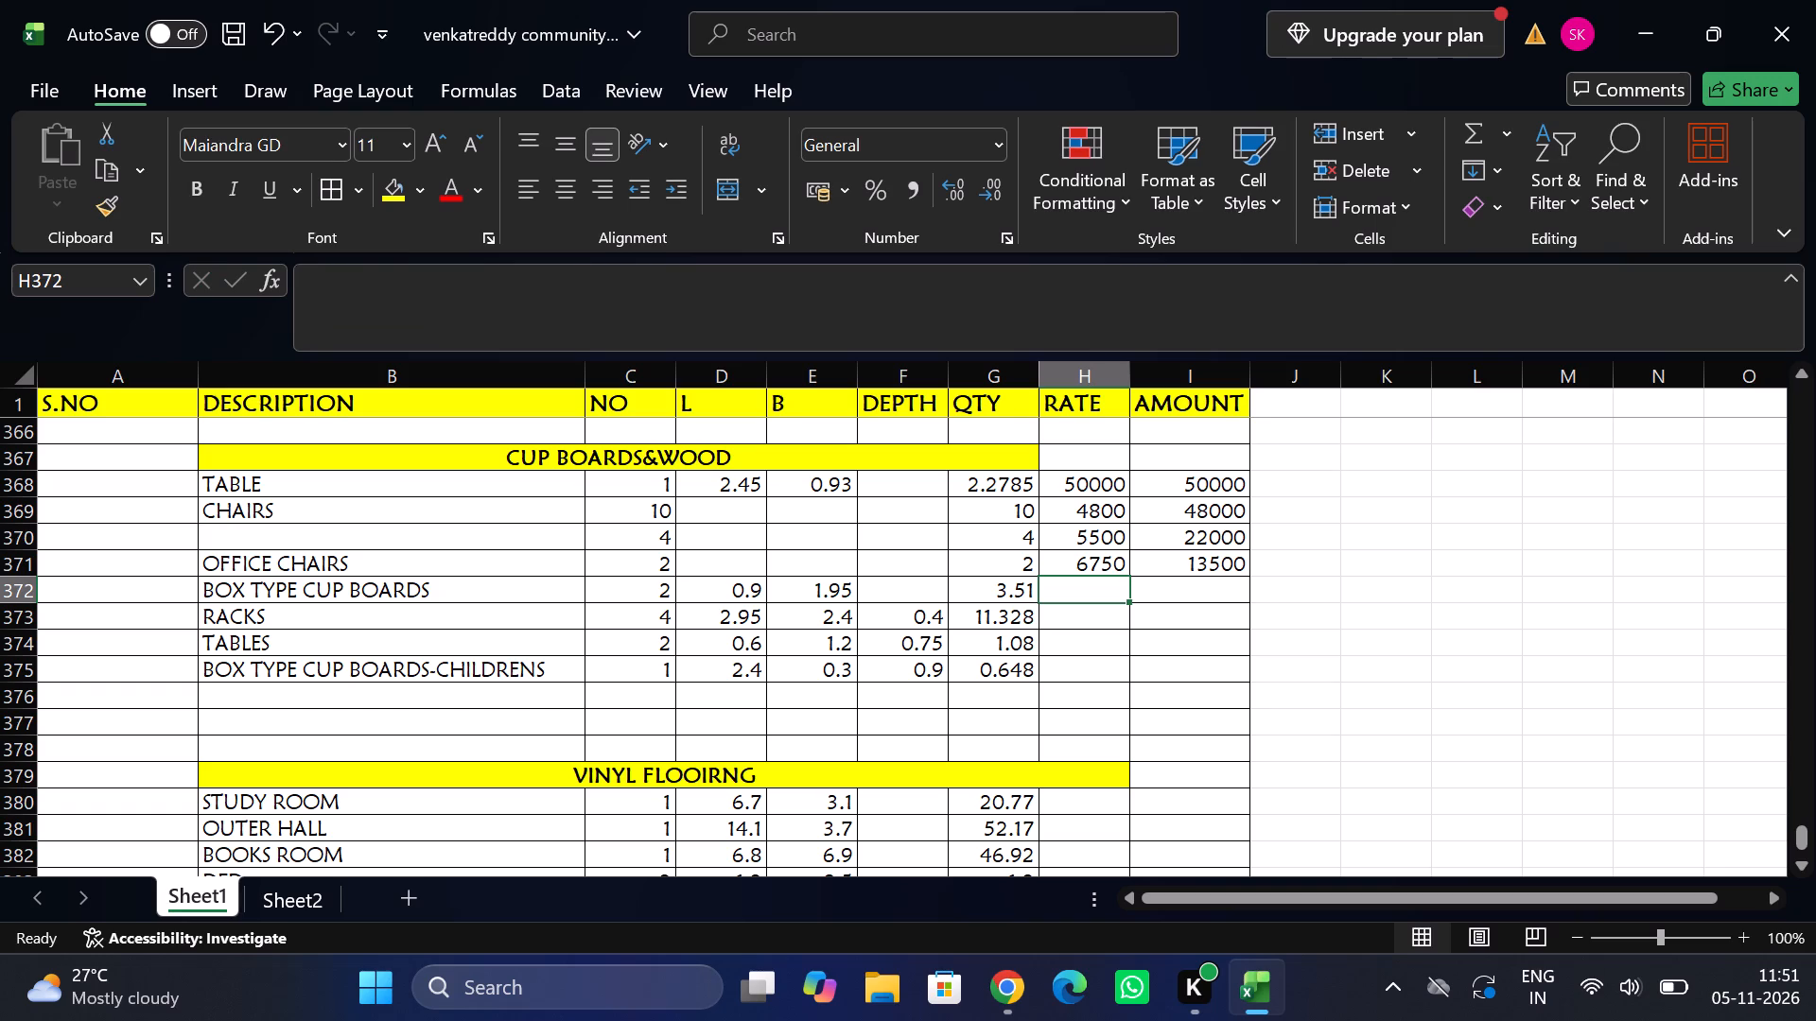
left_click(1083, 645)
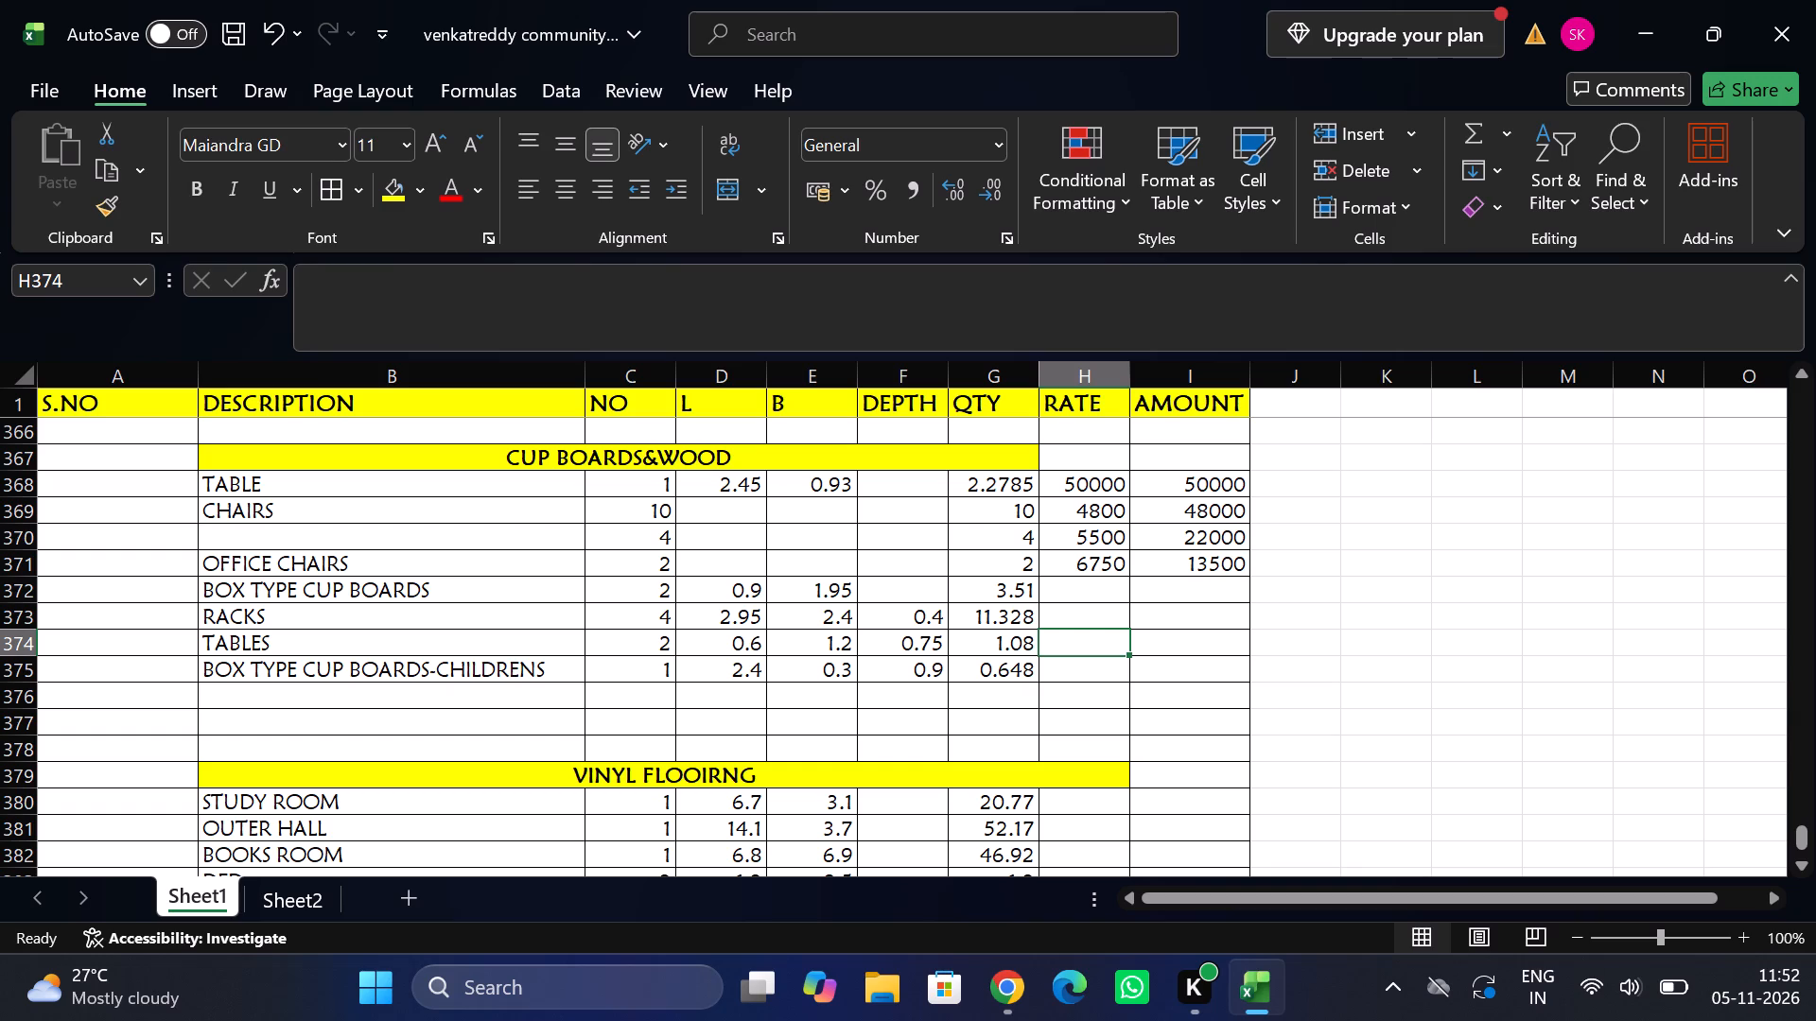
key("1")
type("1000")
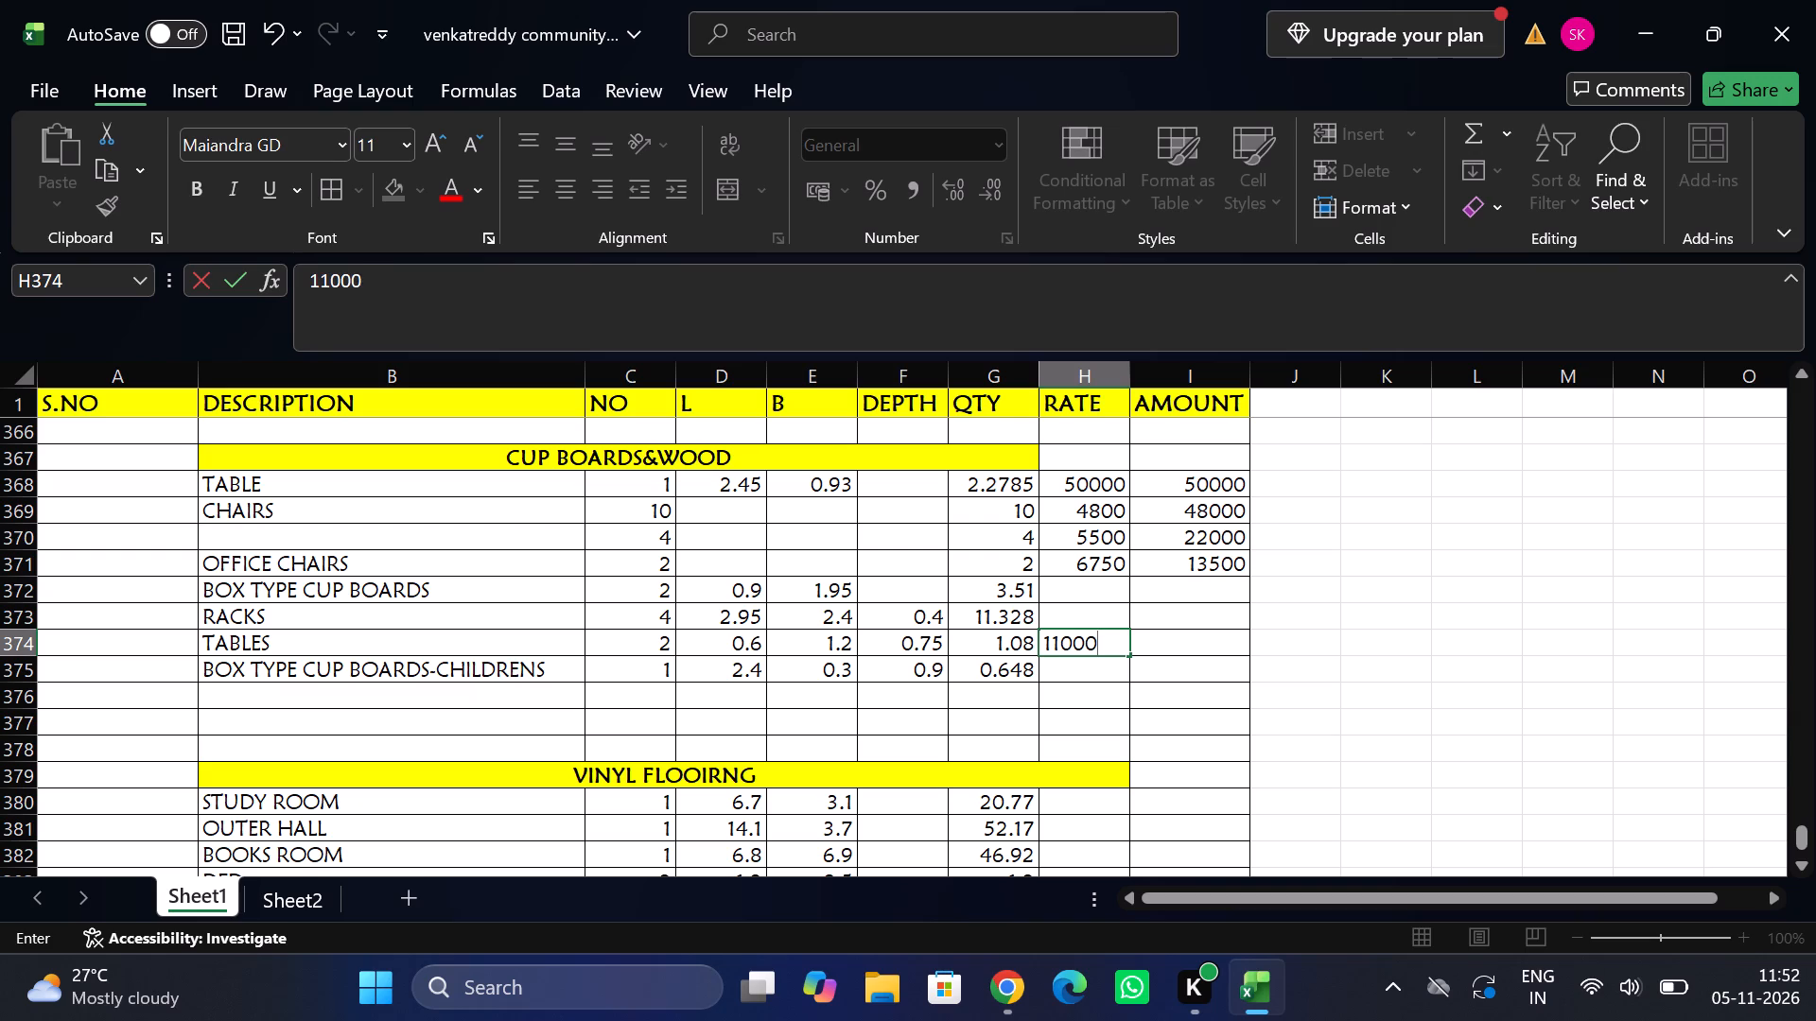
key("Tab")
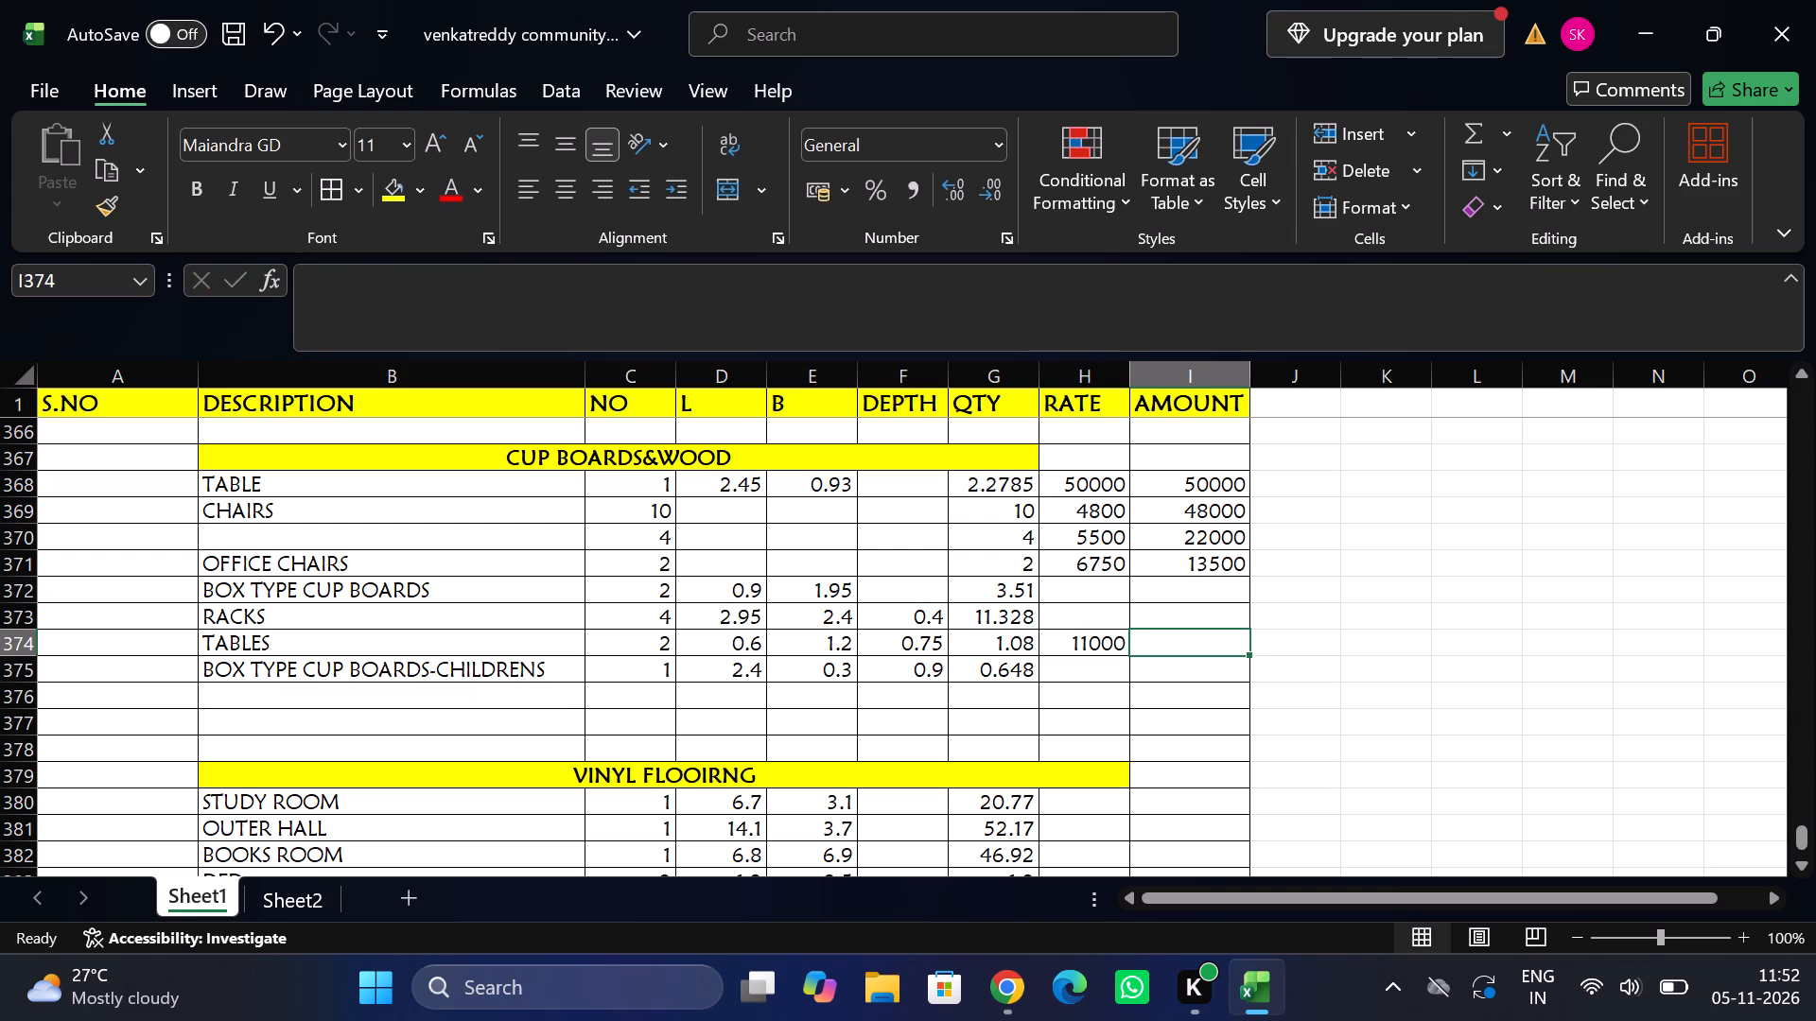
key("equal")
key("Left")
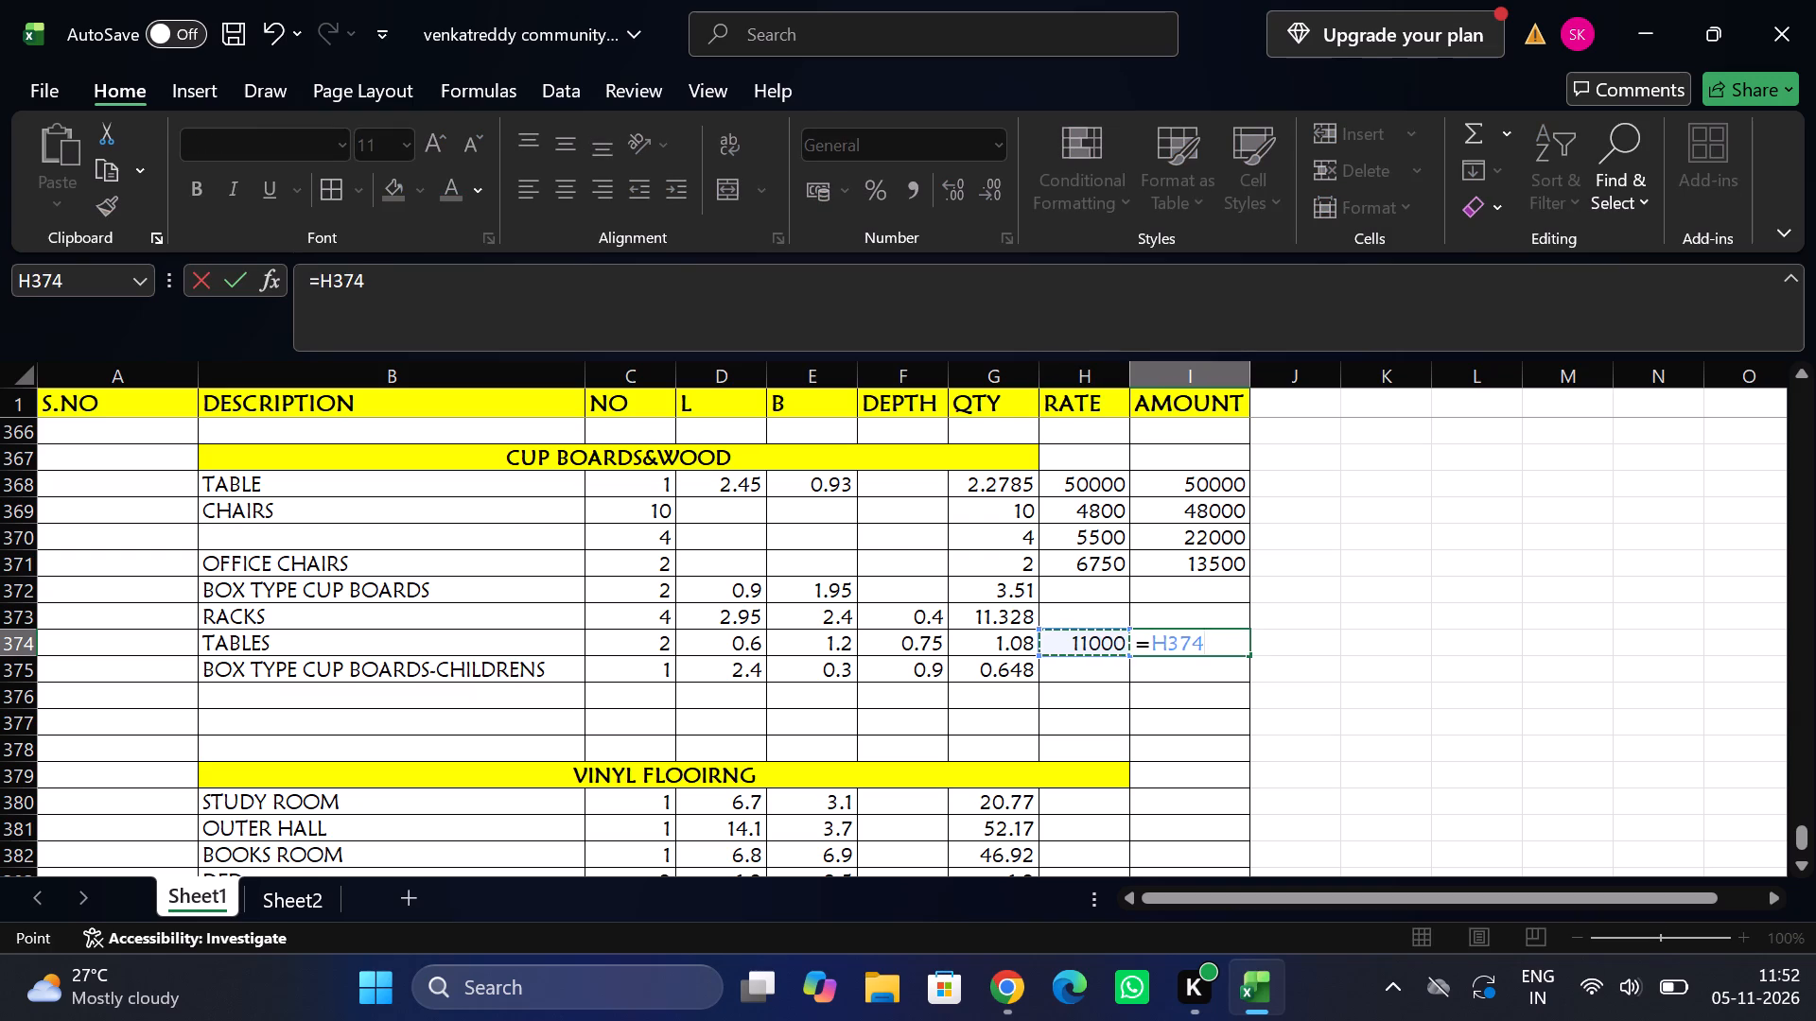
key("shift+asterisk")
left_click(648, 642)
key("Return")
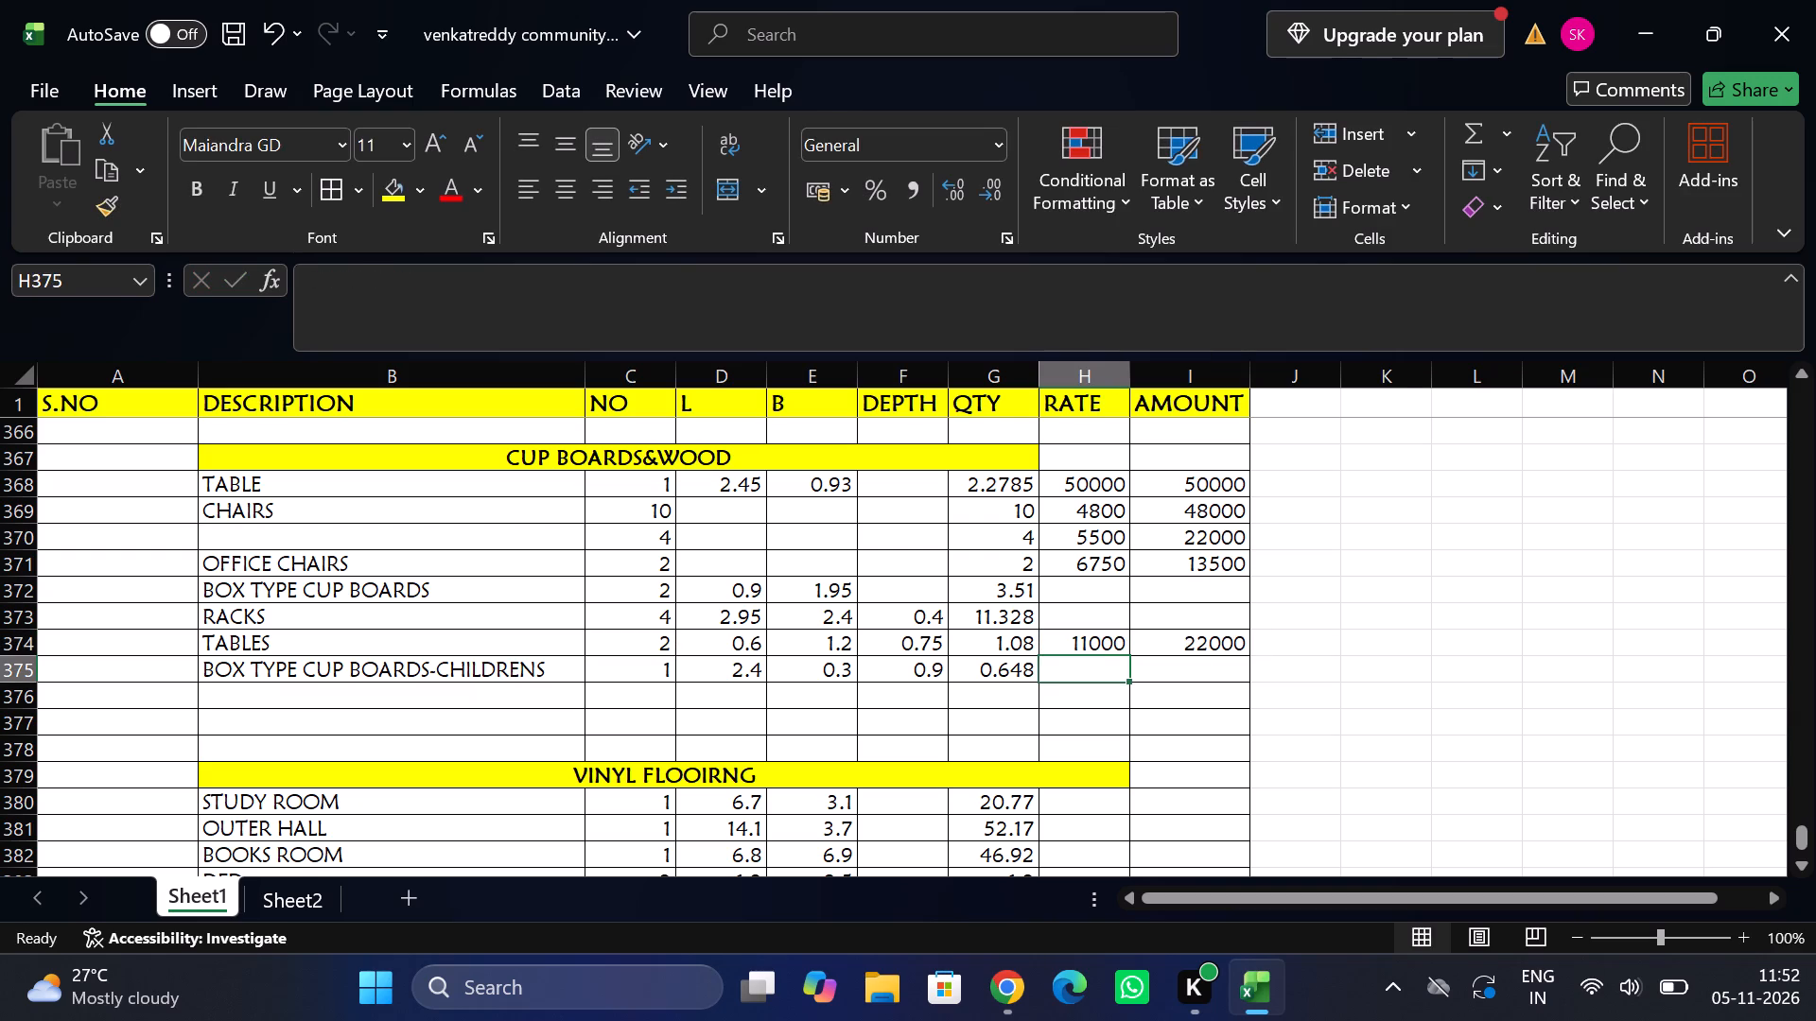
Clear the RACKS row's DEPTH and remove the DEPTH reference from its QTY formula, making it =E373*D373*C373.
left_click(1093, 611)
left_click(1102, 581)
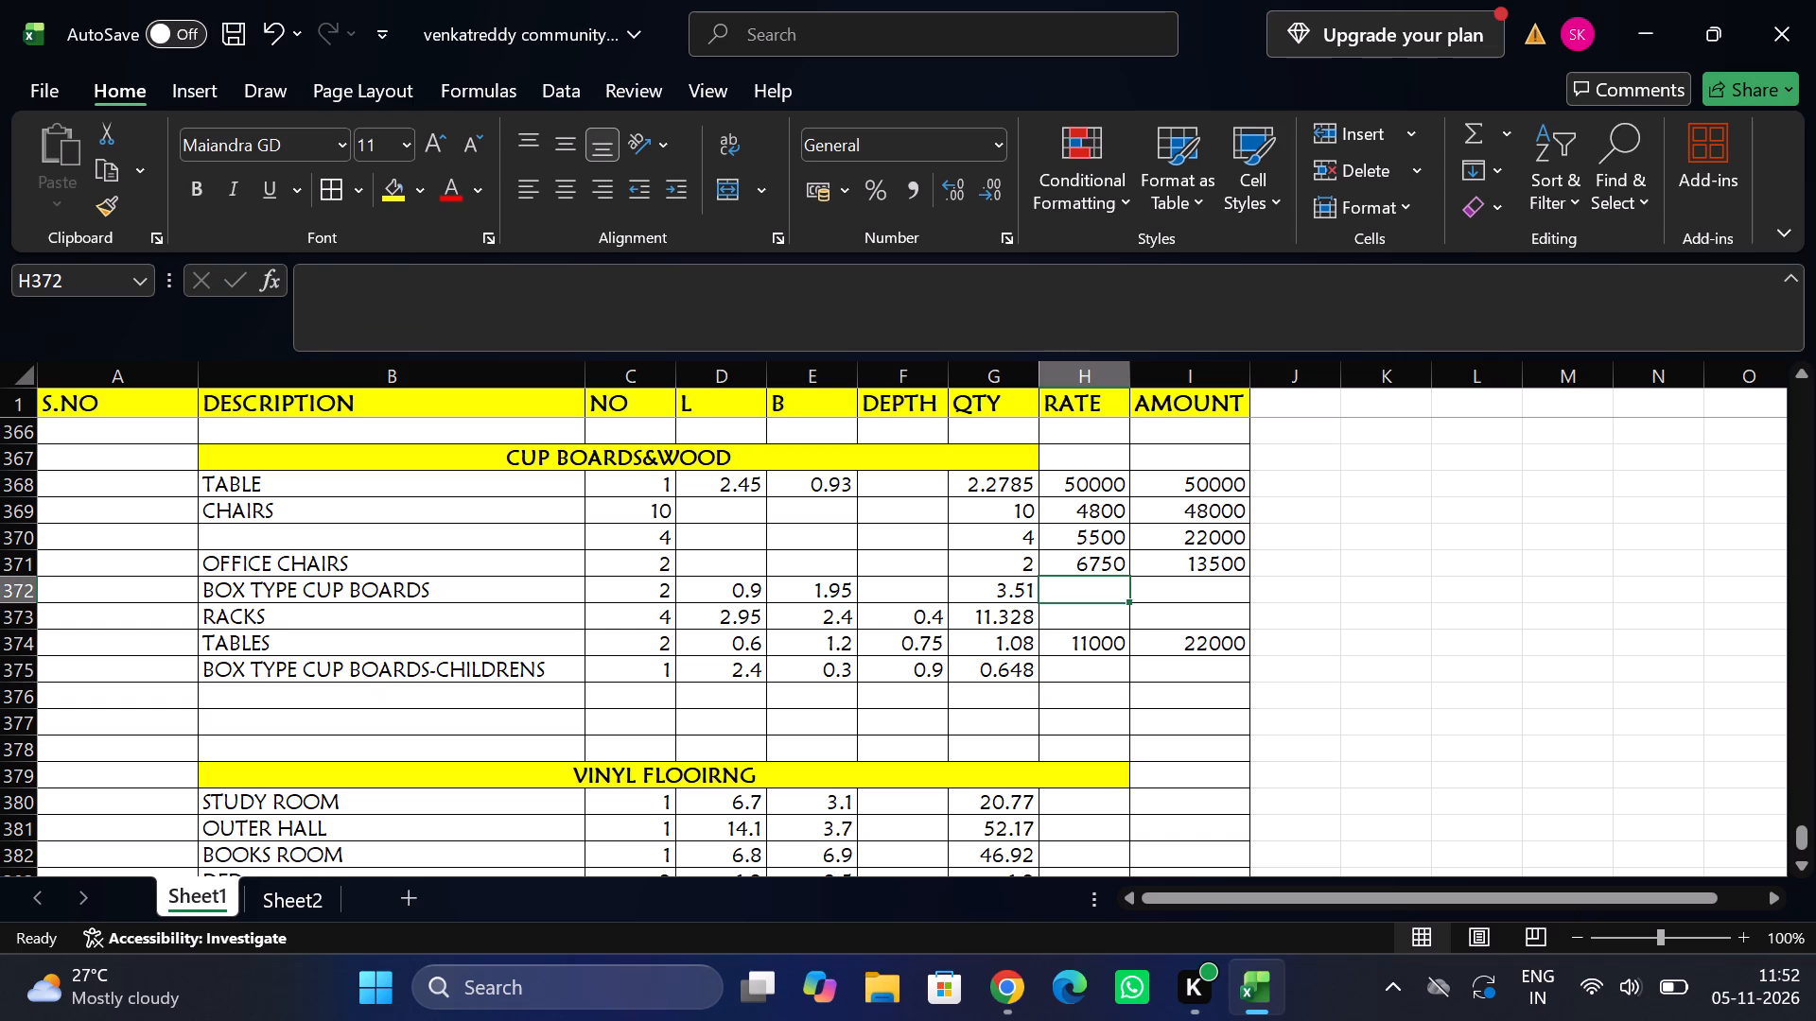
left_click(1082, 664)
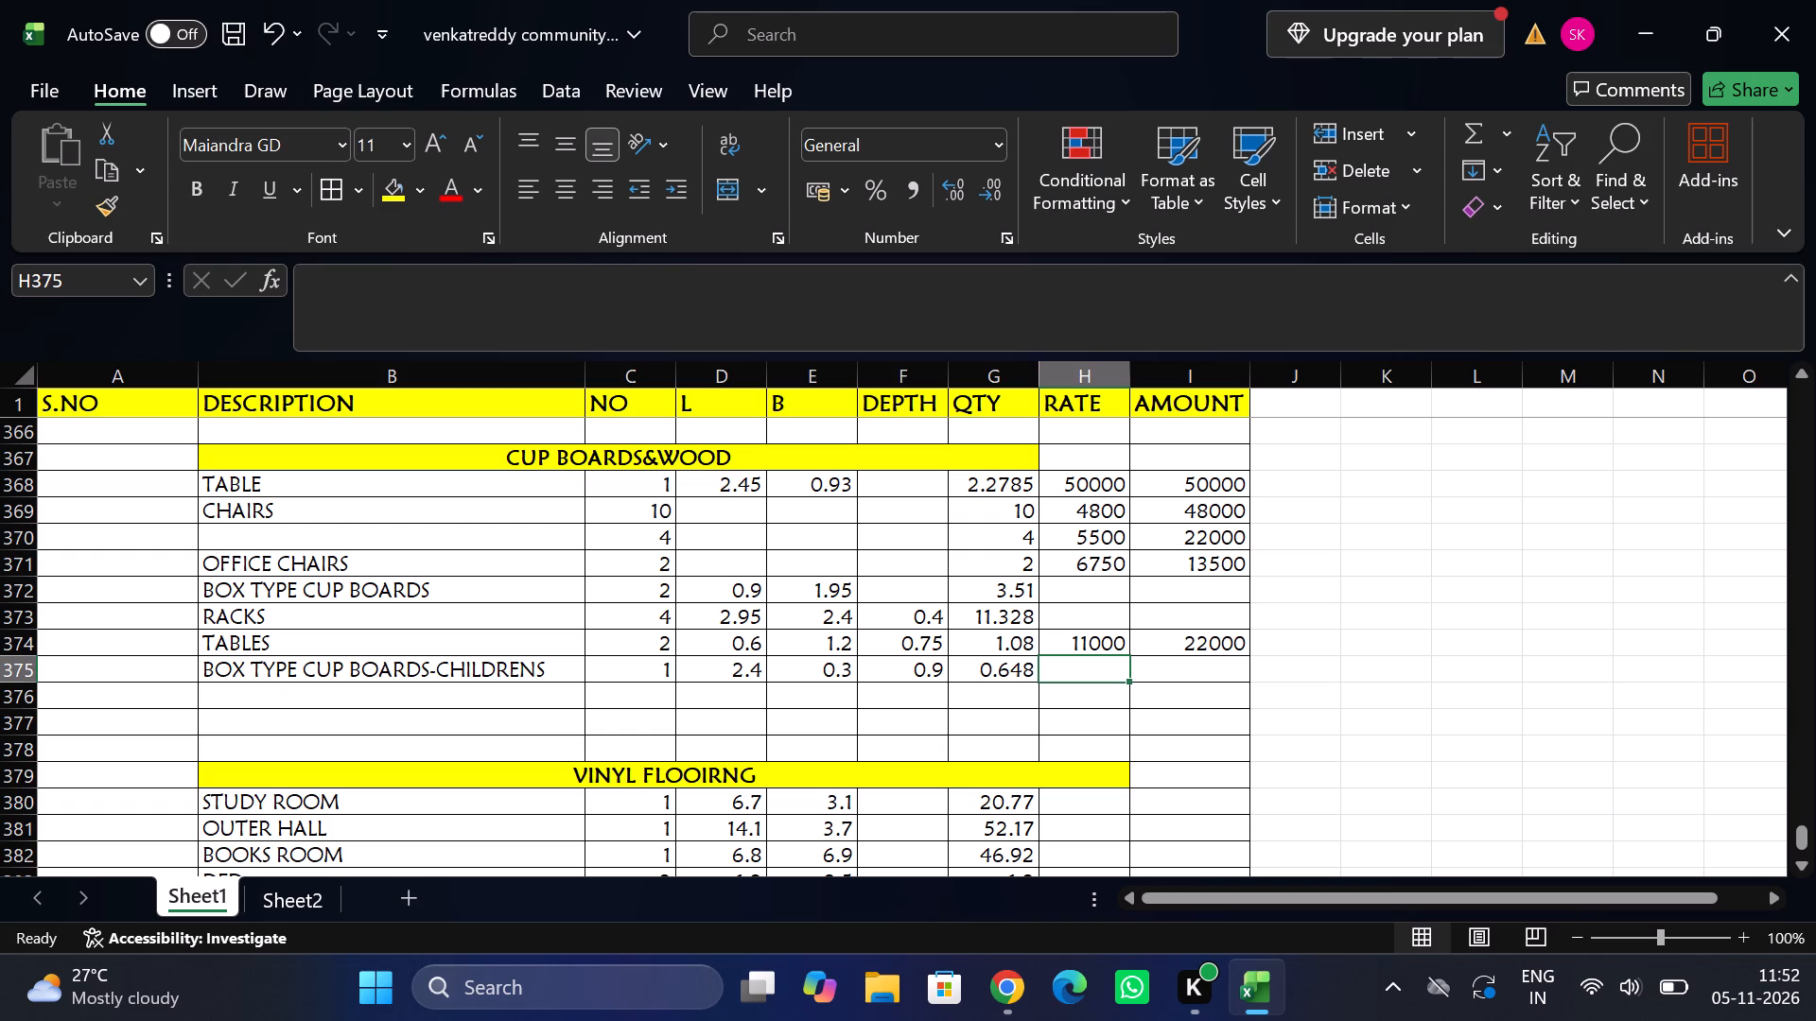
left_click(1065, 616)
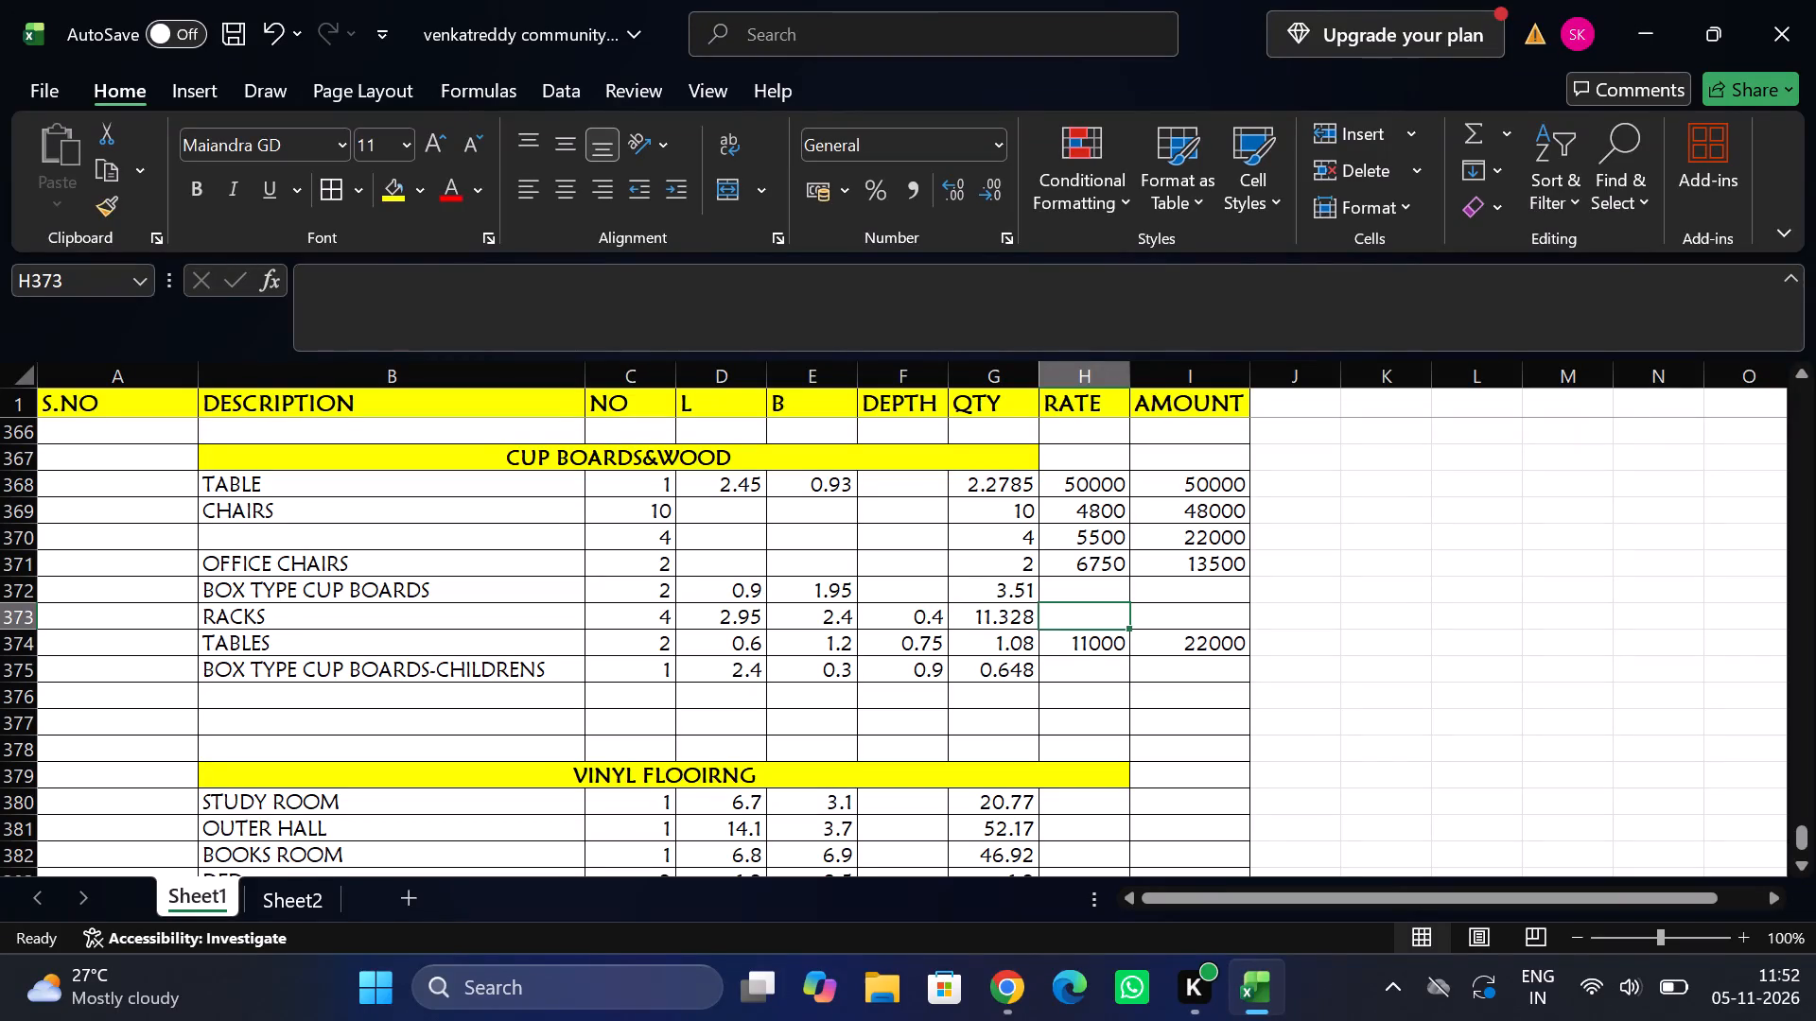
left_click(926, 616)
key("BackSpace")
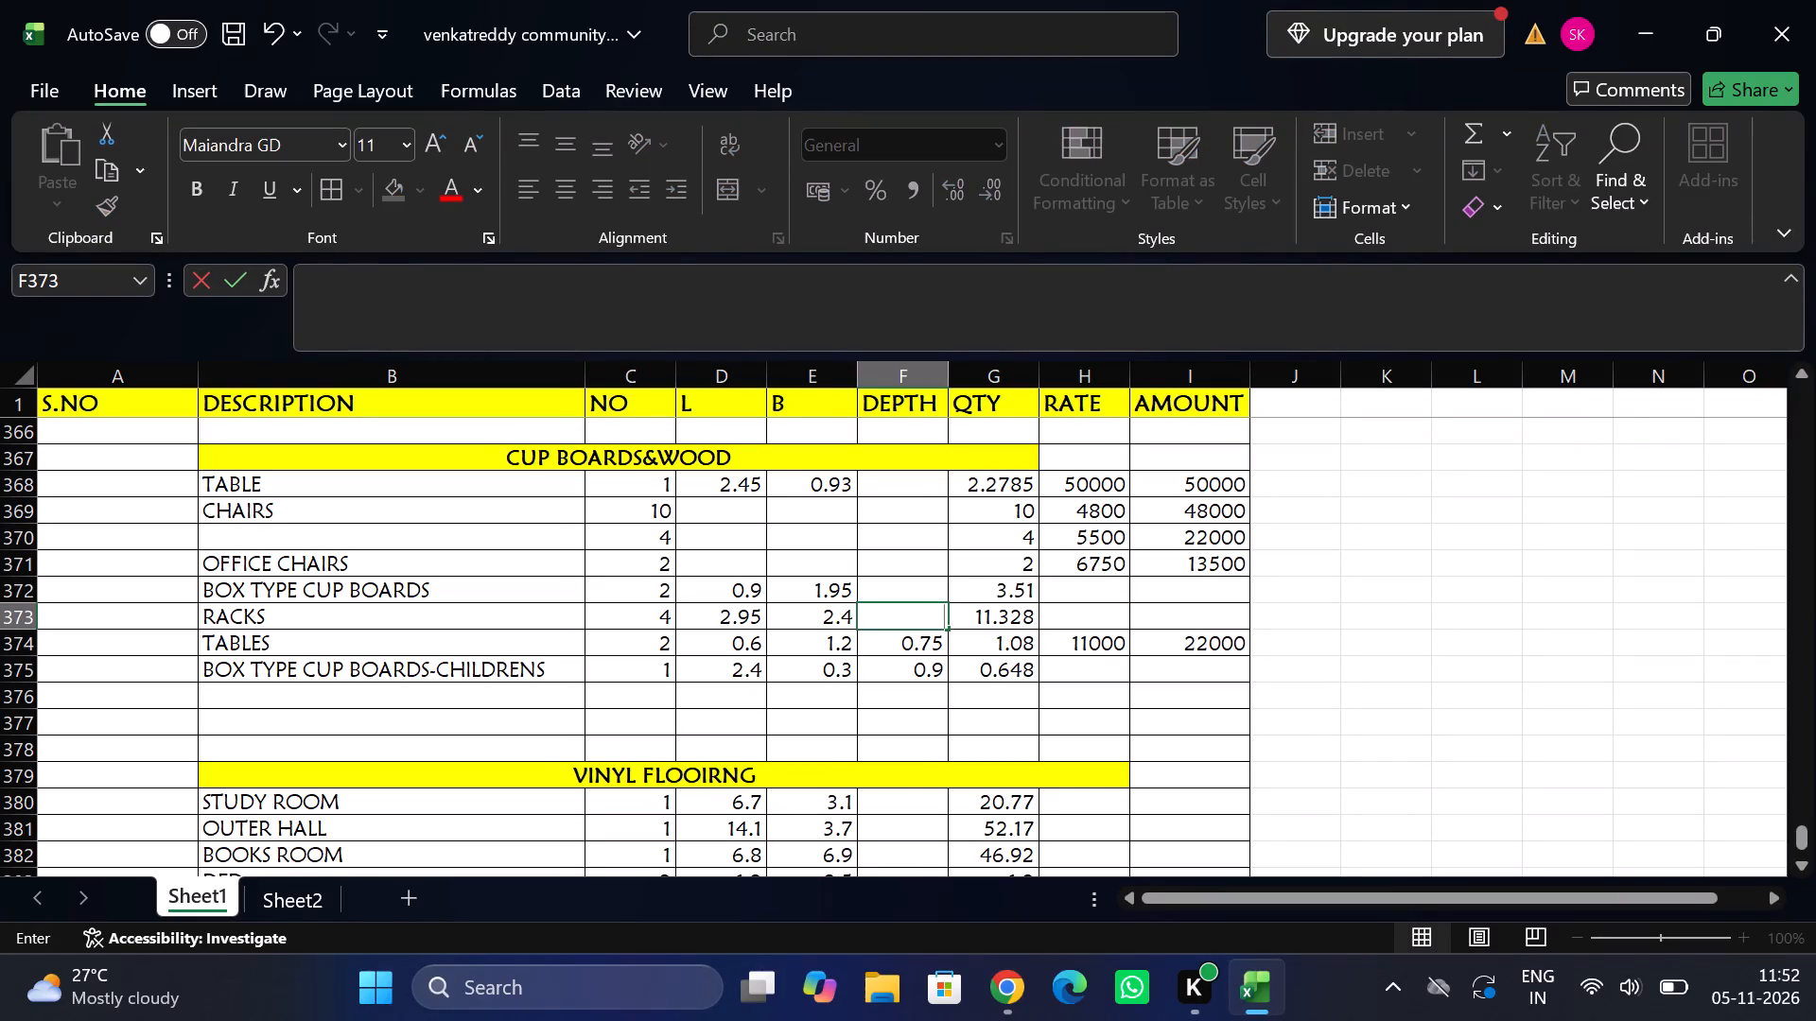
double_click(981, 617)
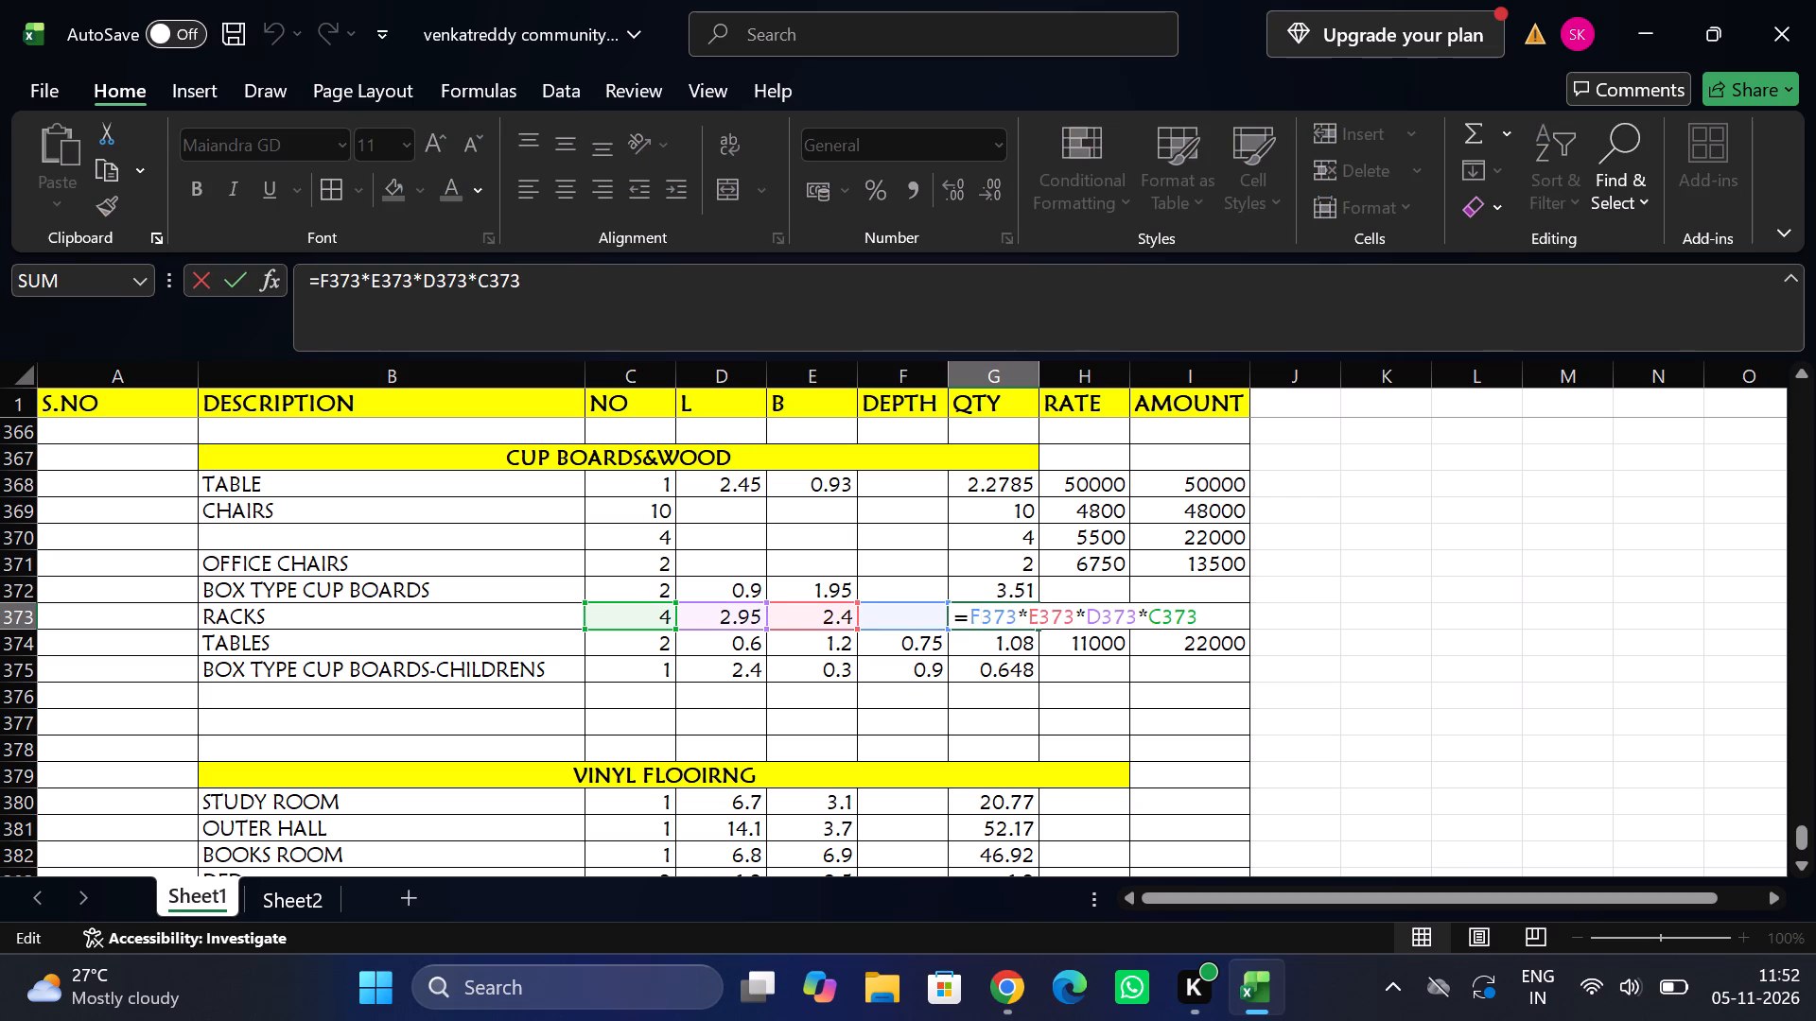
left_click(1017, 614)
key("BackSpace")
key("BackSpace")
key("BackSpace")
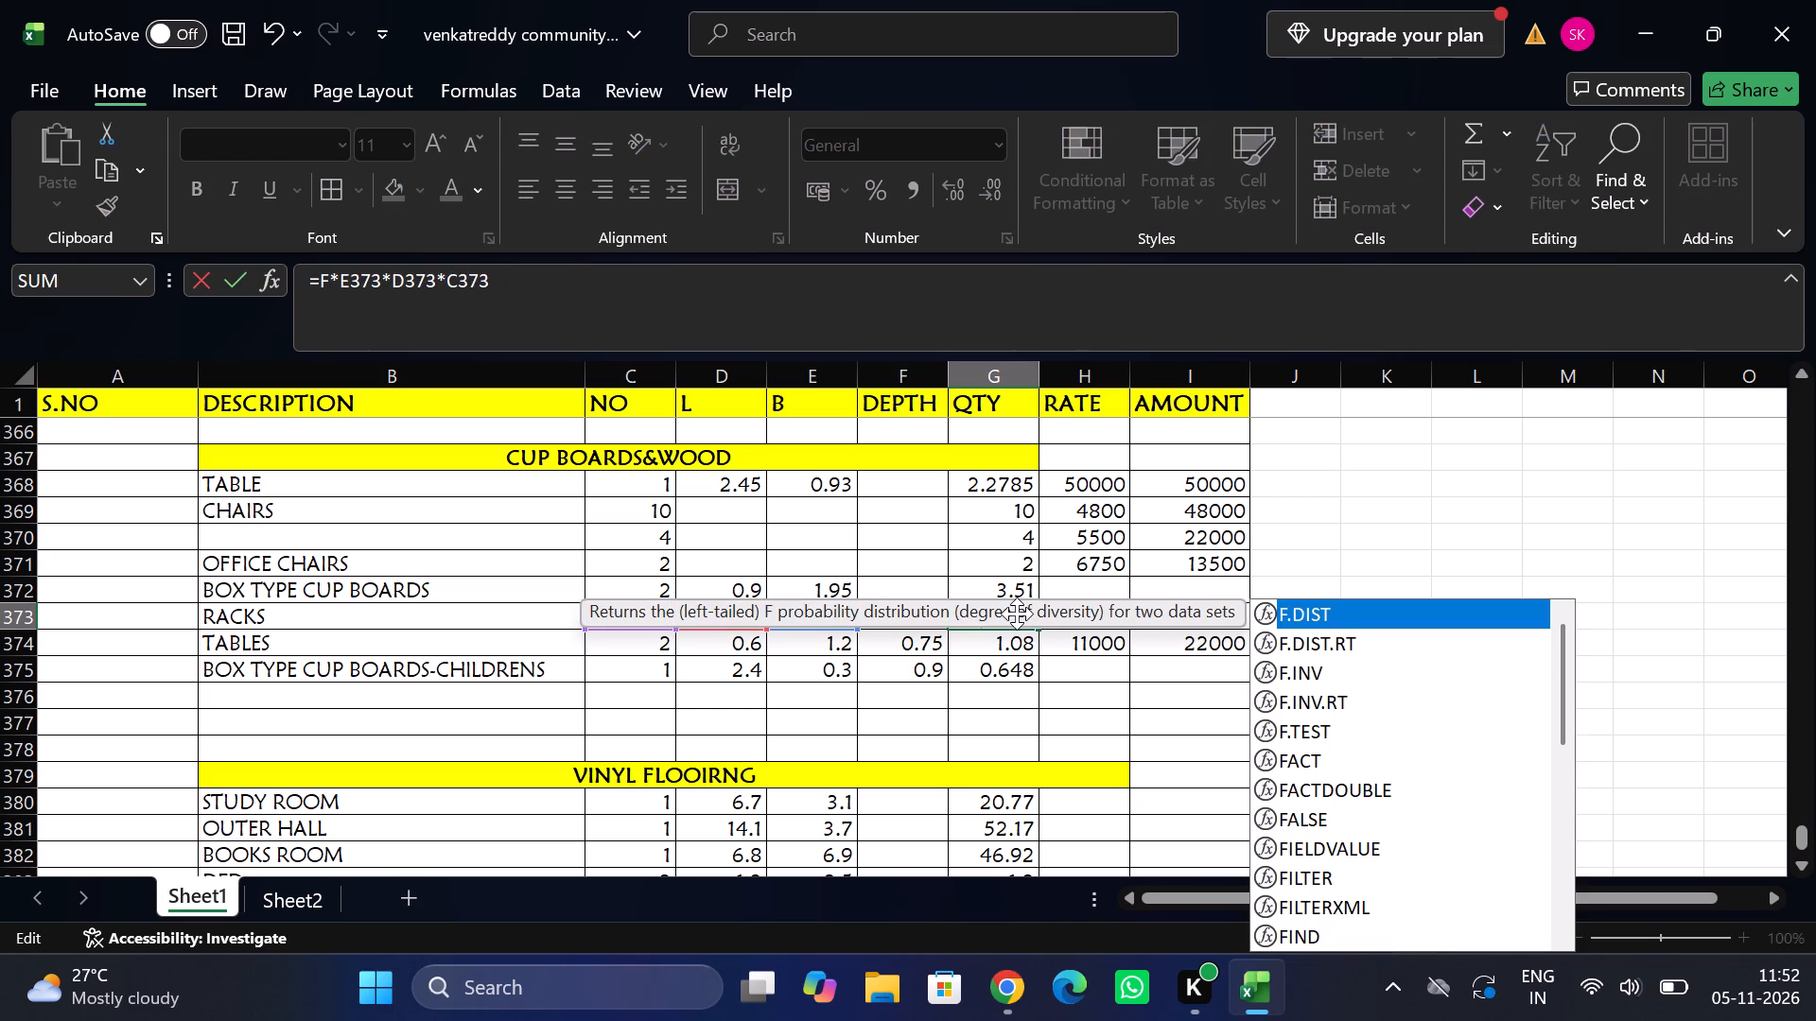
key("BackSpace")
key("Right")
key("BackSpace")
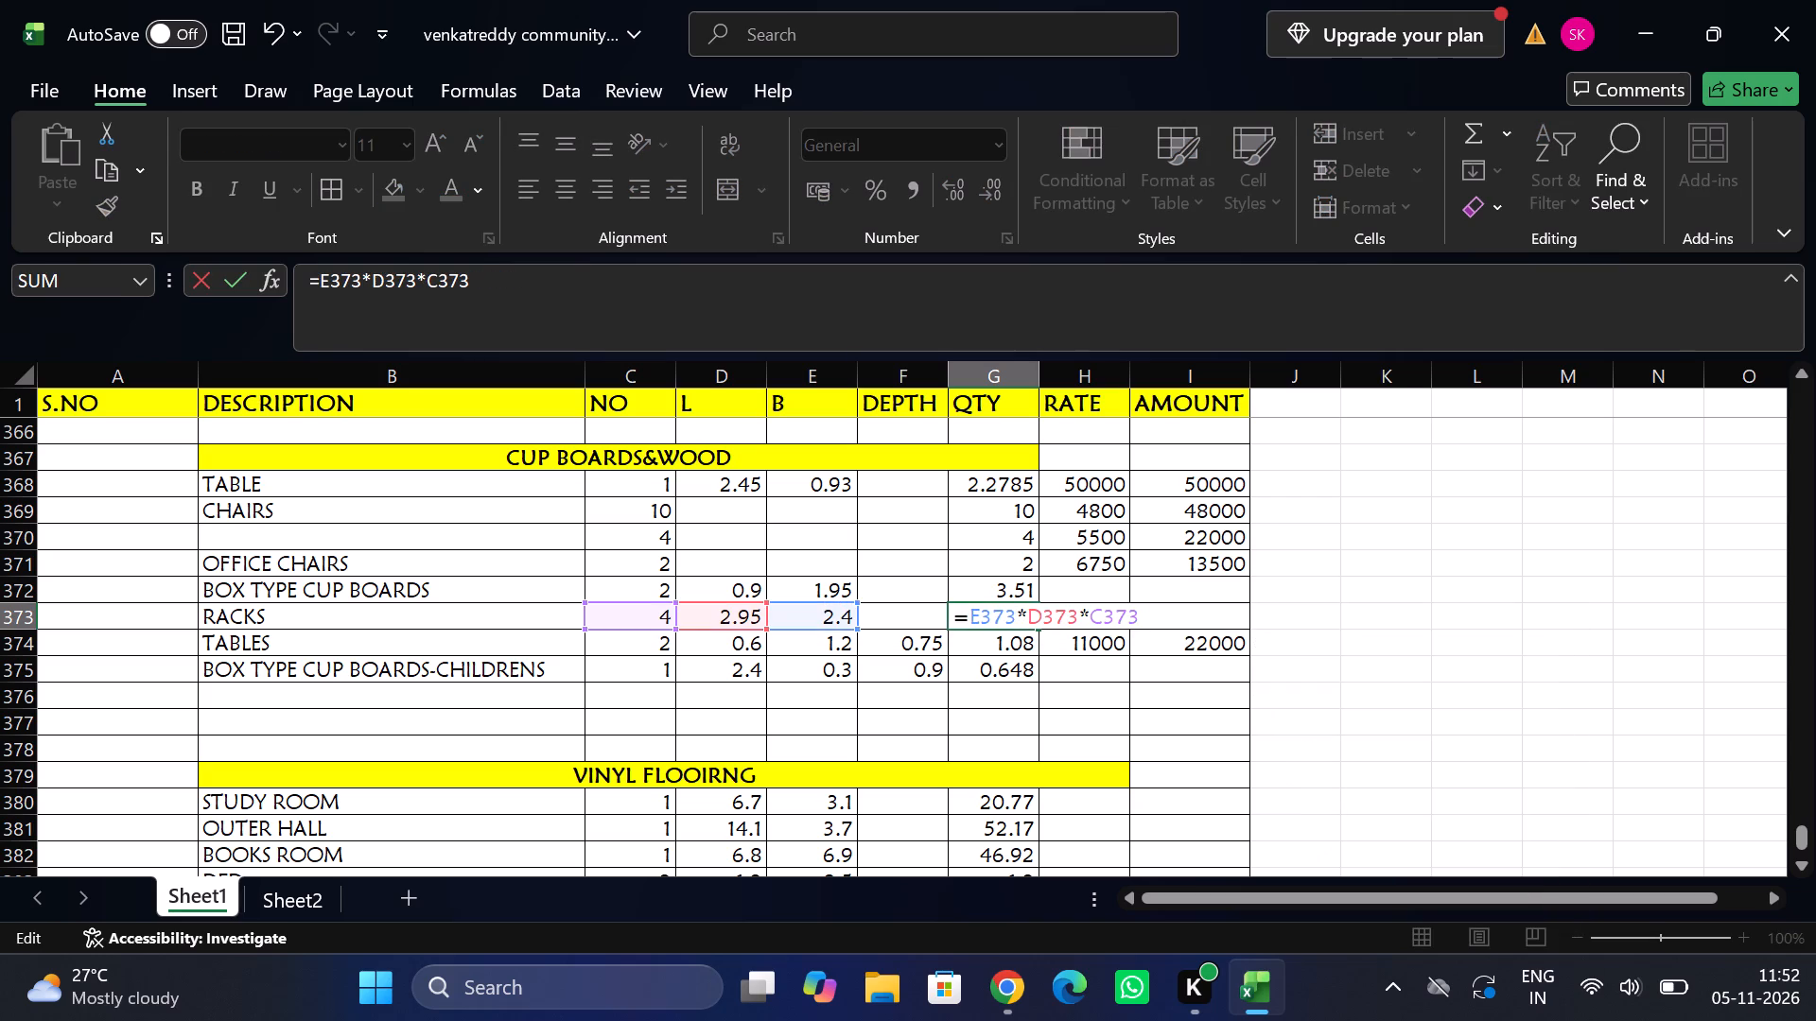
key("Return")
Enter 10000 as the RACKS row's RATE and calculate its AMOUNT as RATE multiplied by QTY.
key("Up")
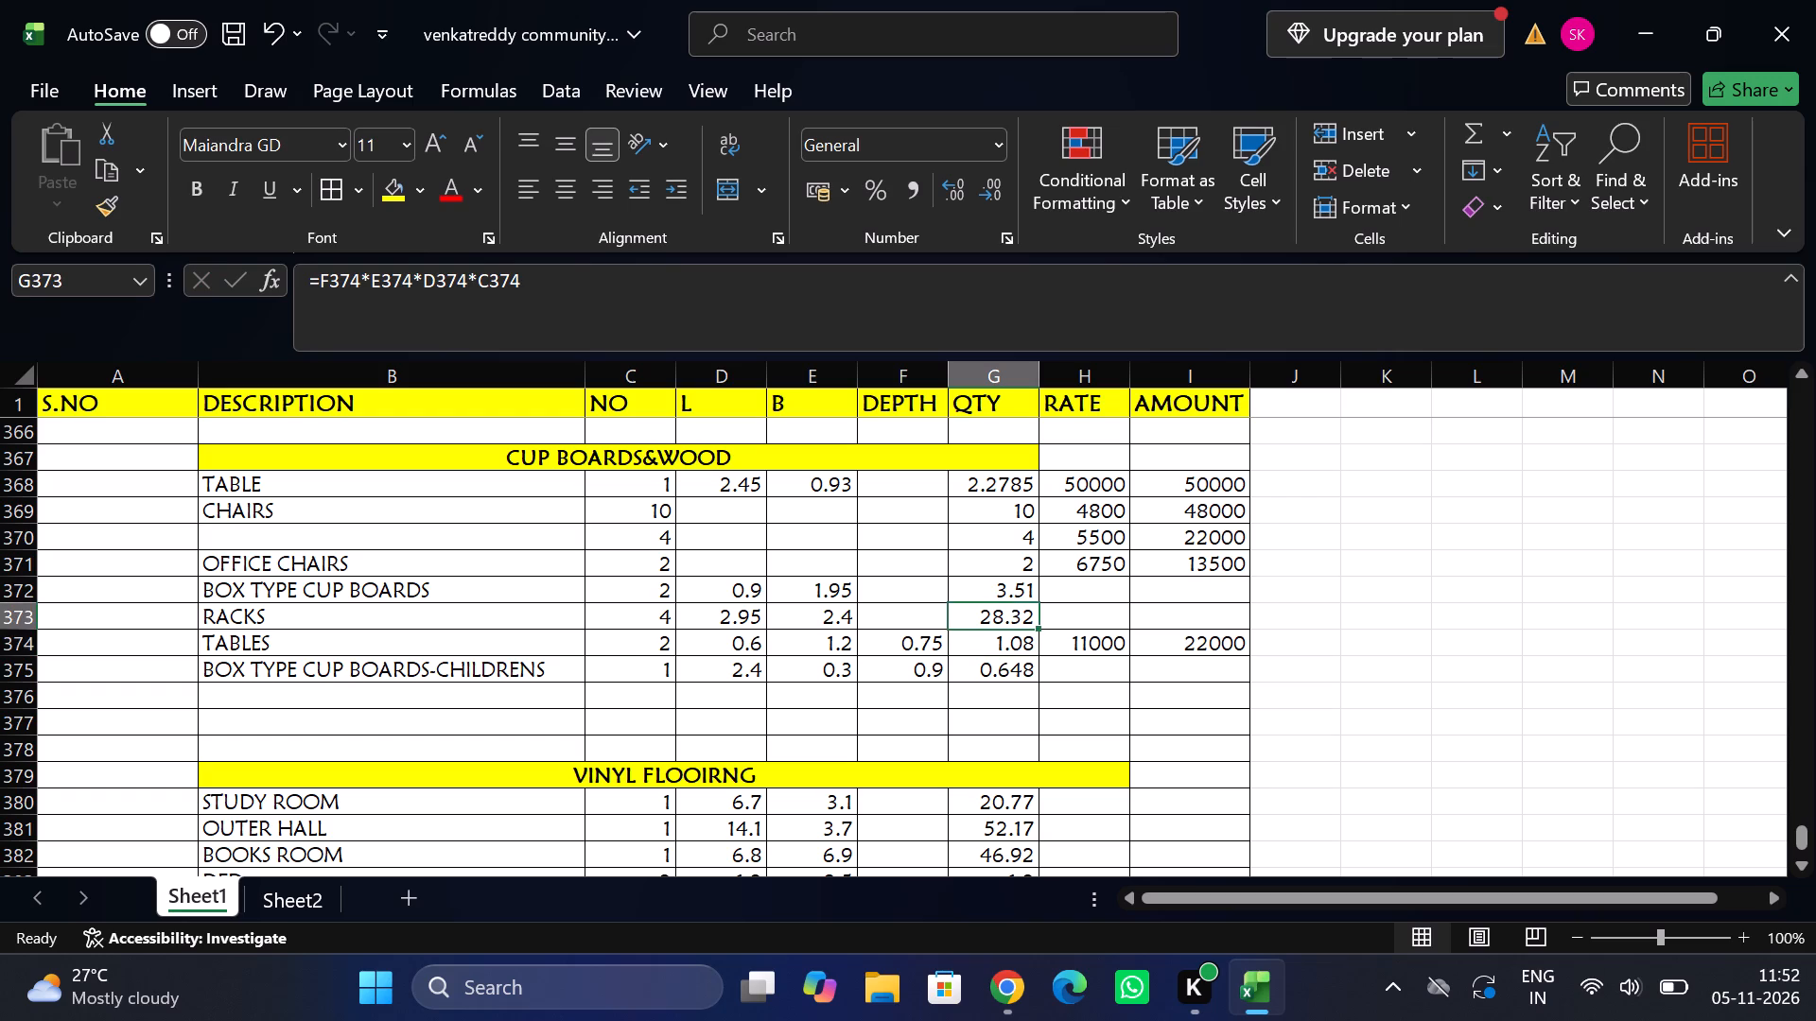
key("Right")
type("10000")
key("Tab")
key("equal")
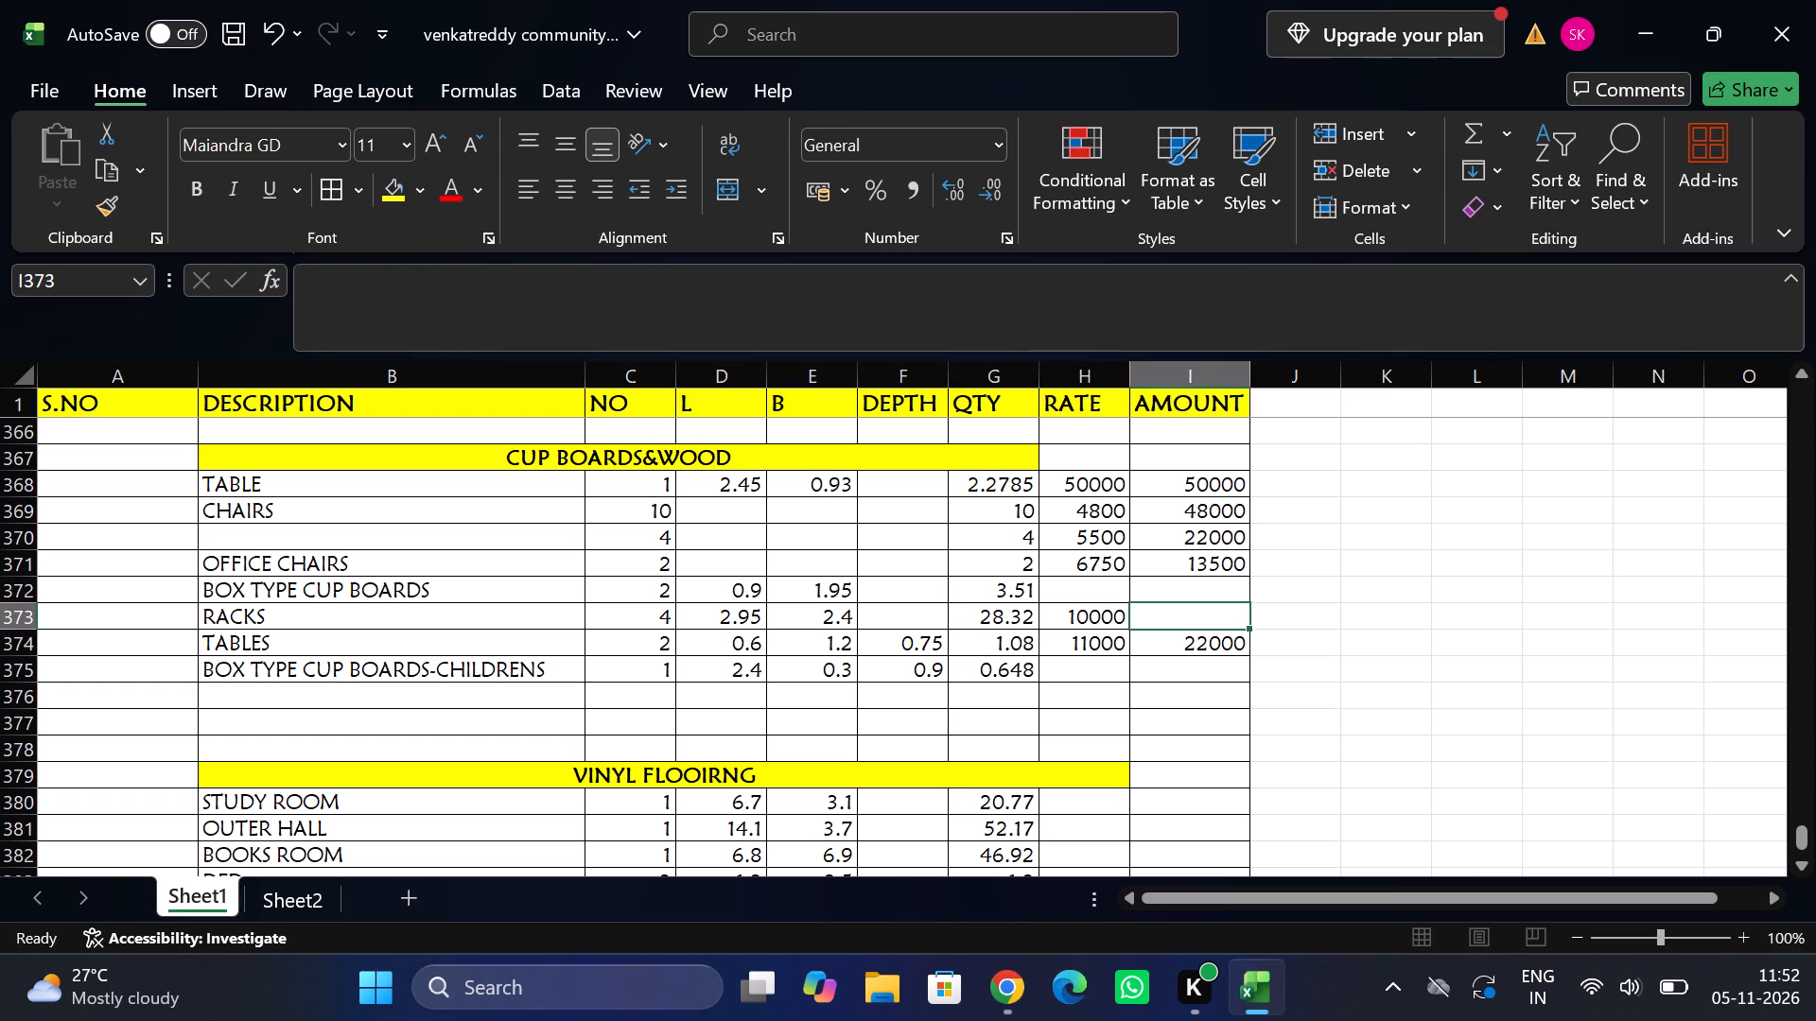
key("Left")
key("shift+asterisk")
key("Left")
key("Left")
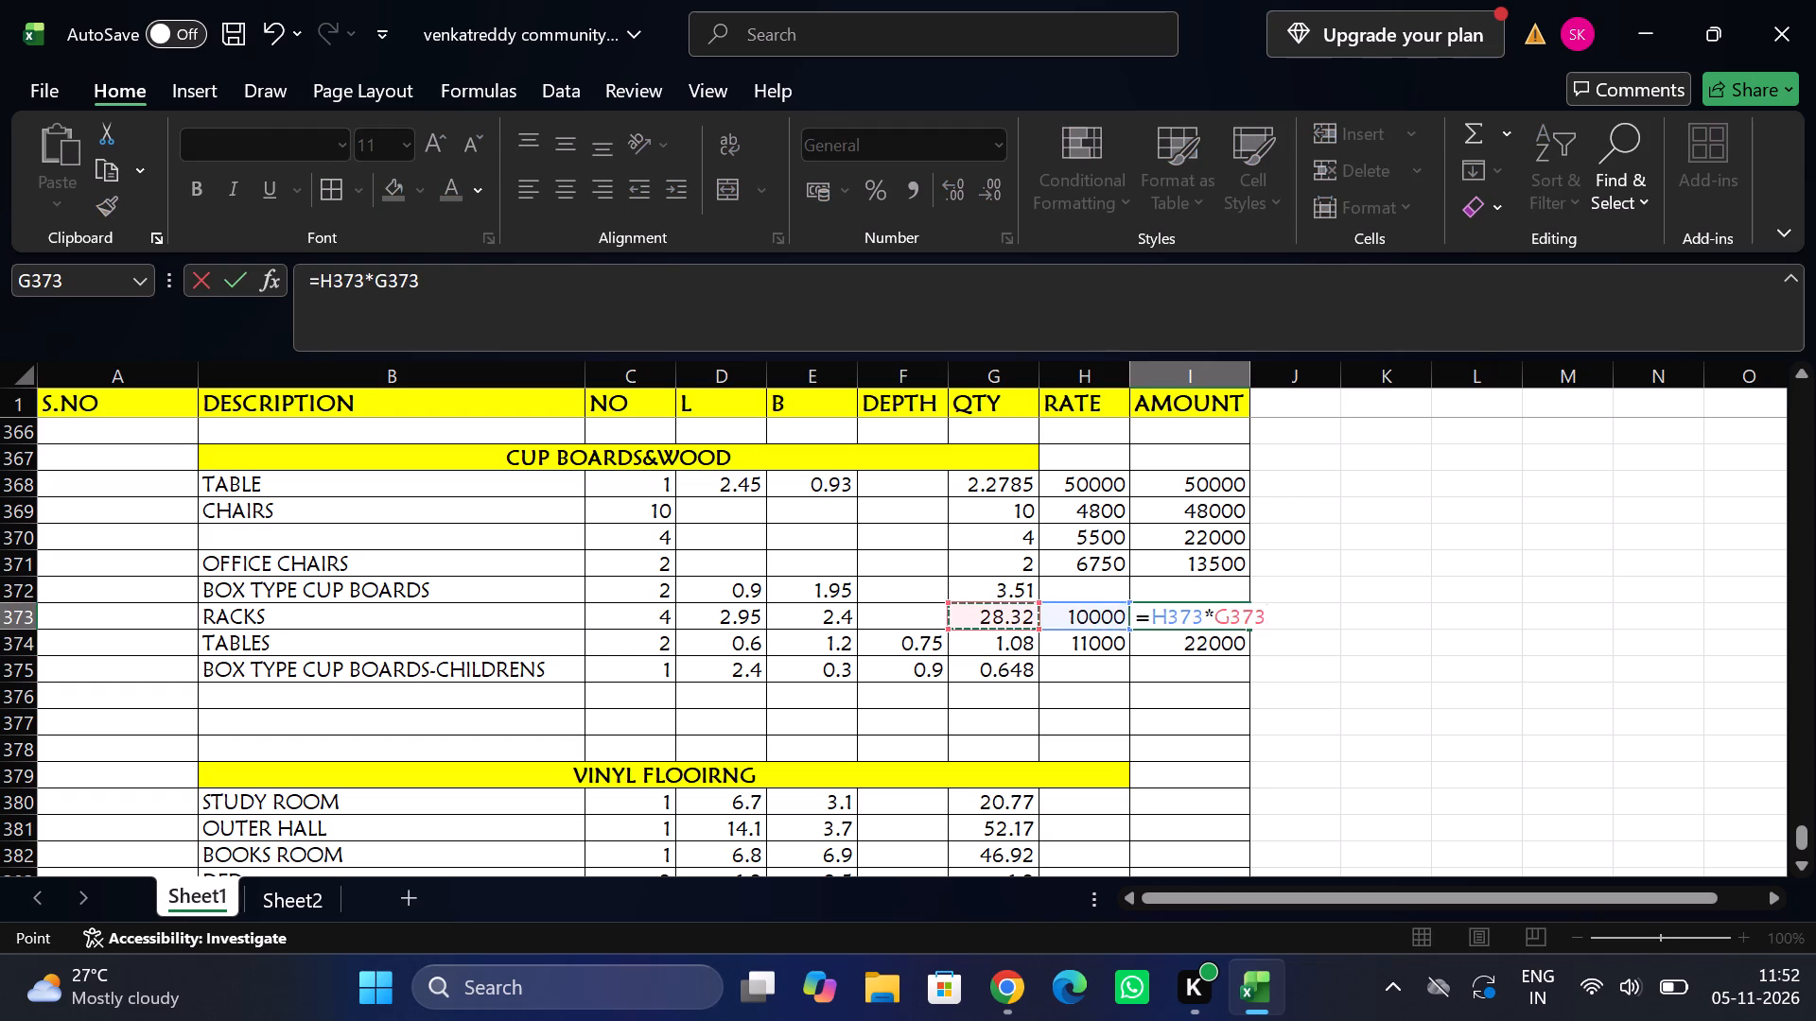
key("Return")
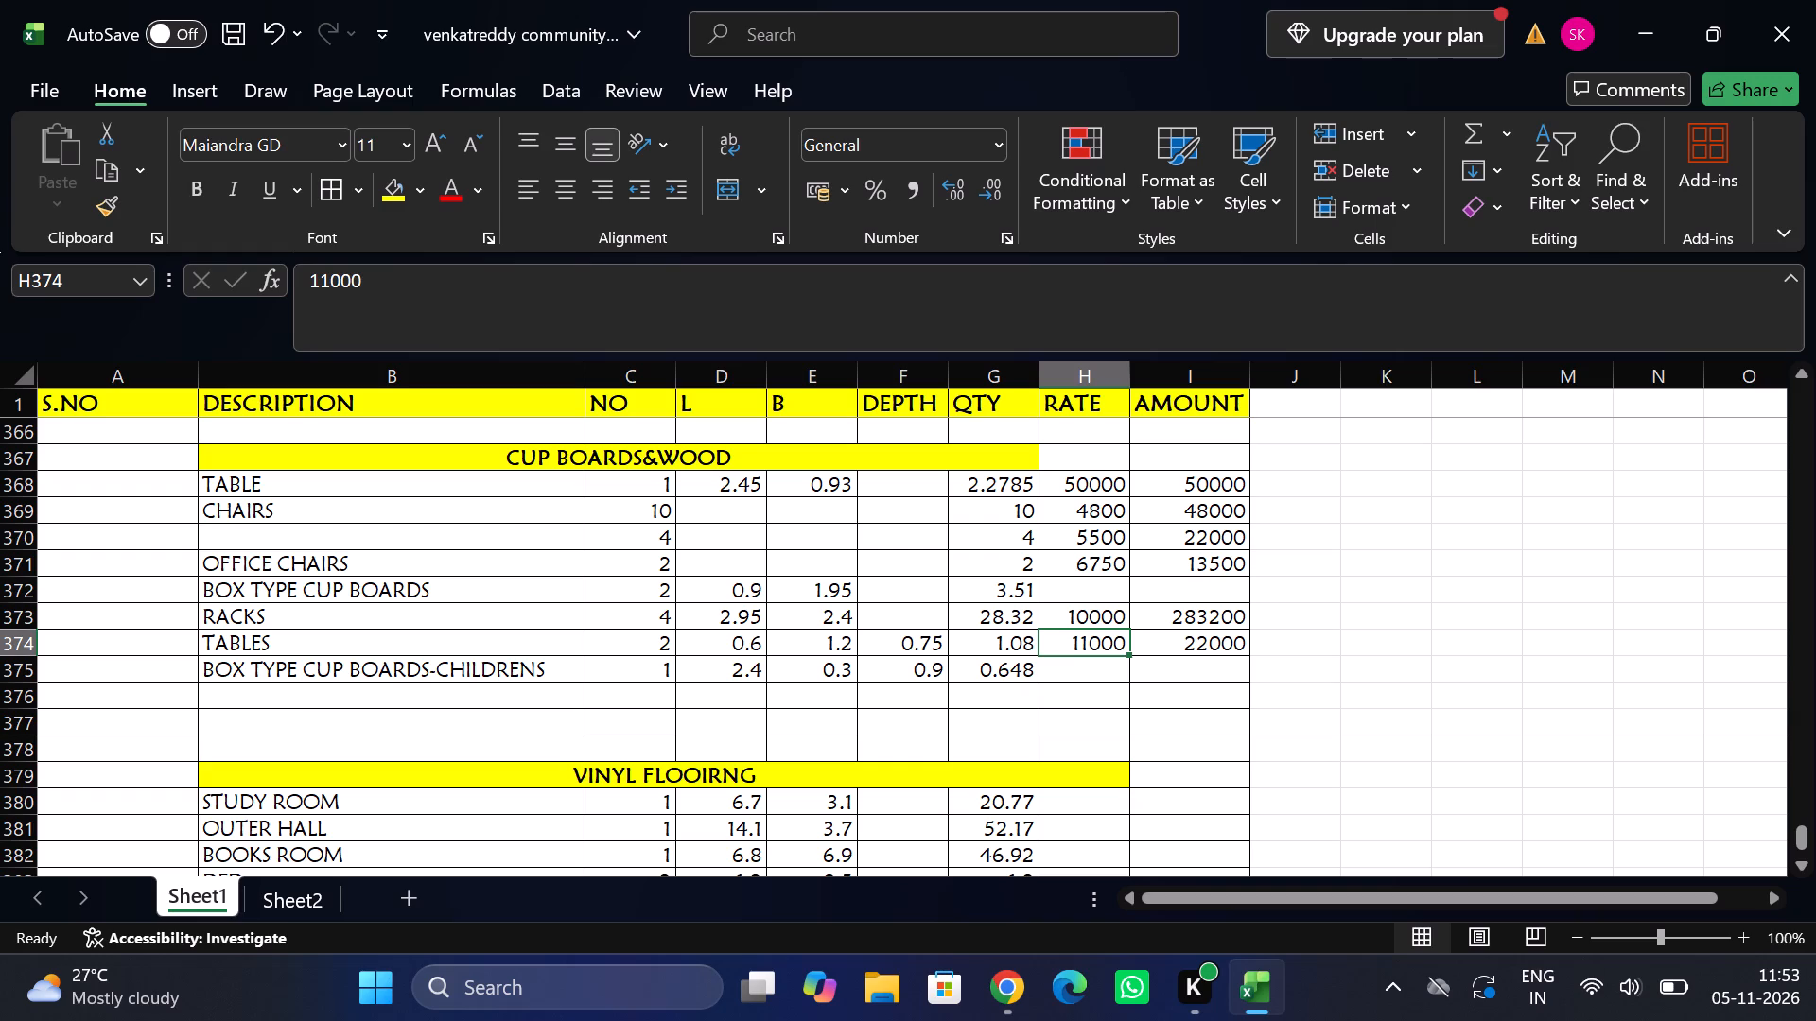
Enter 10000 as the RATE for BOX TYPE CUP BOARDS and calculate its AMOUNT as RATE multiplied by QTY.
left_click(1066, 590)
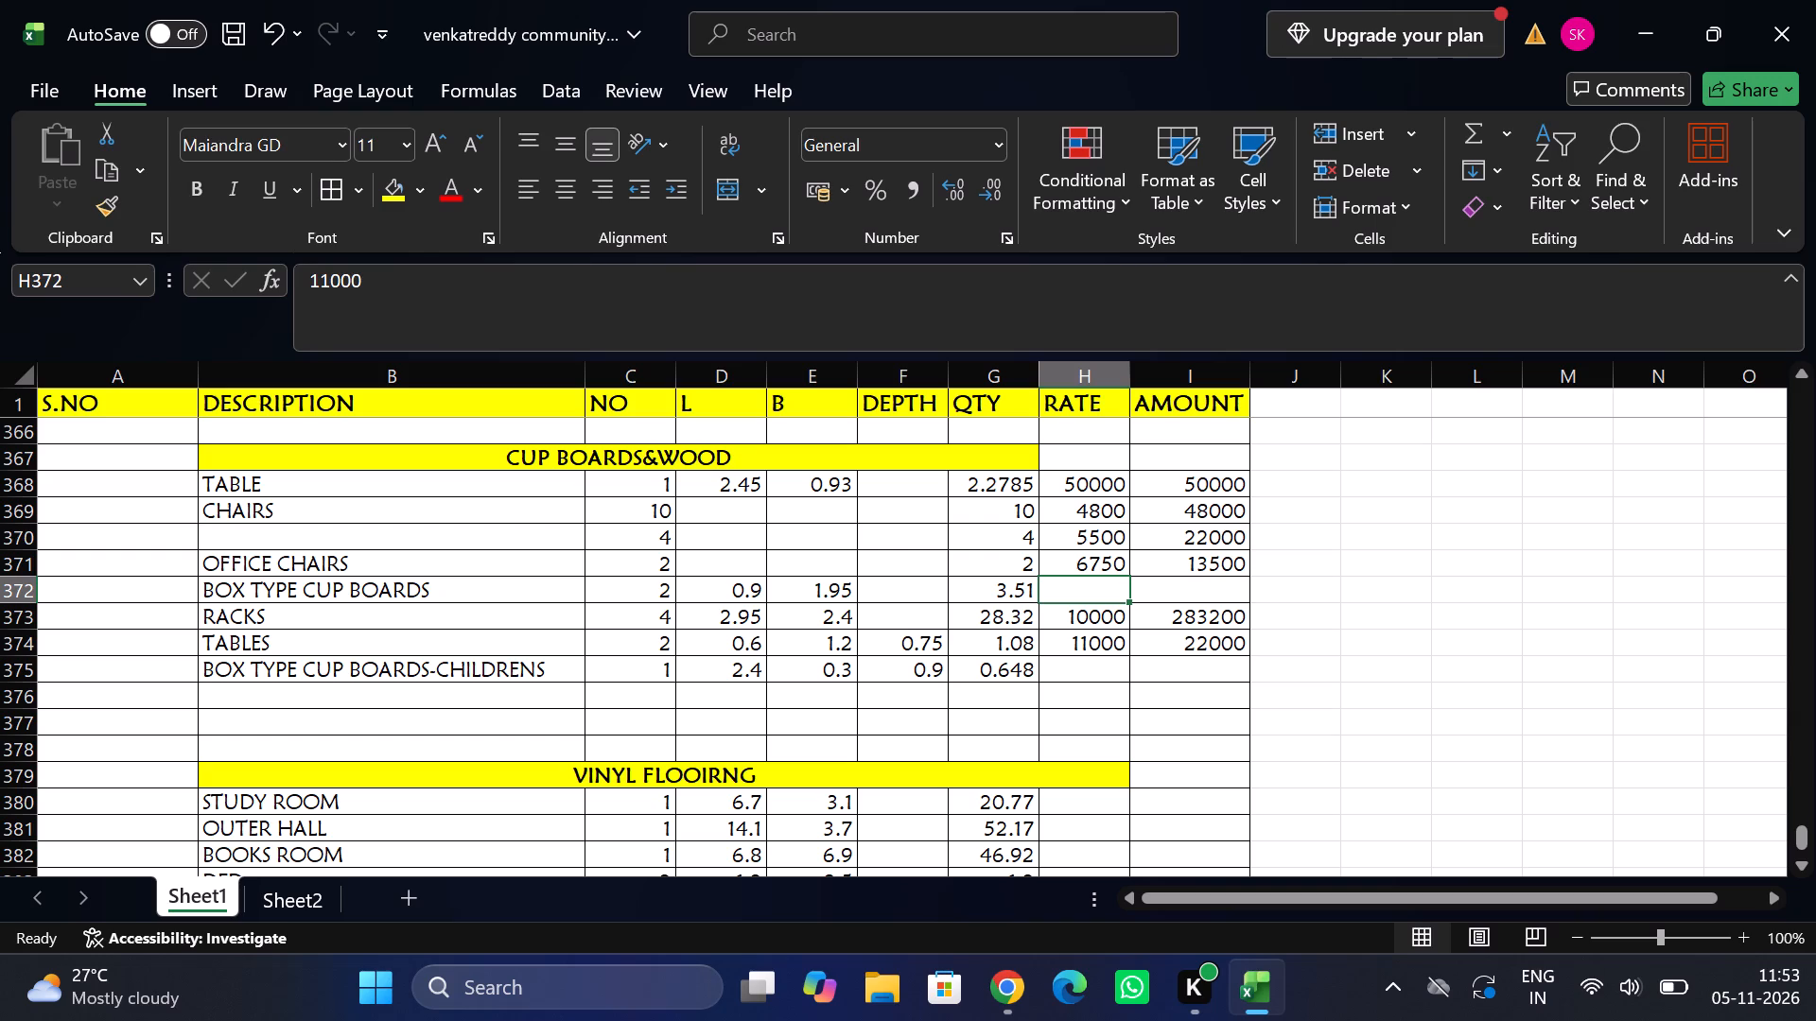
type("10000")
key("Tab")
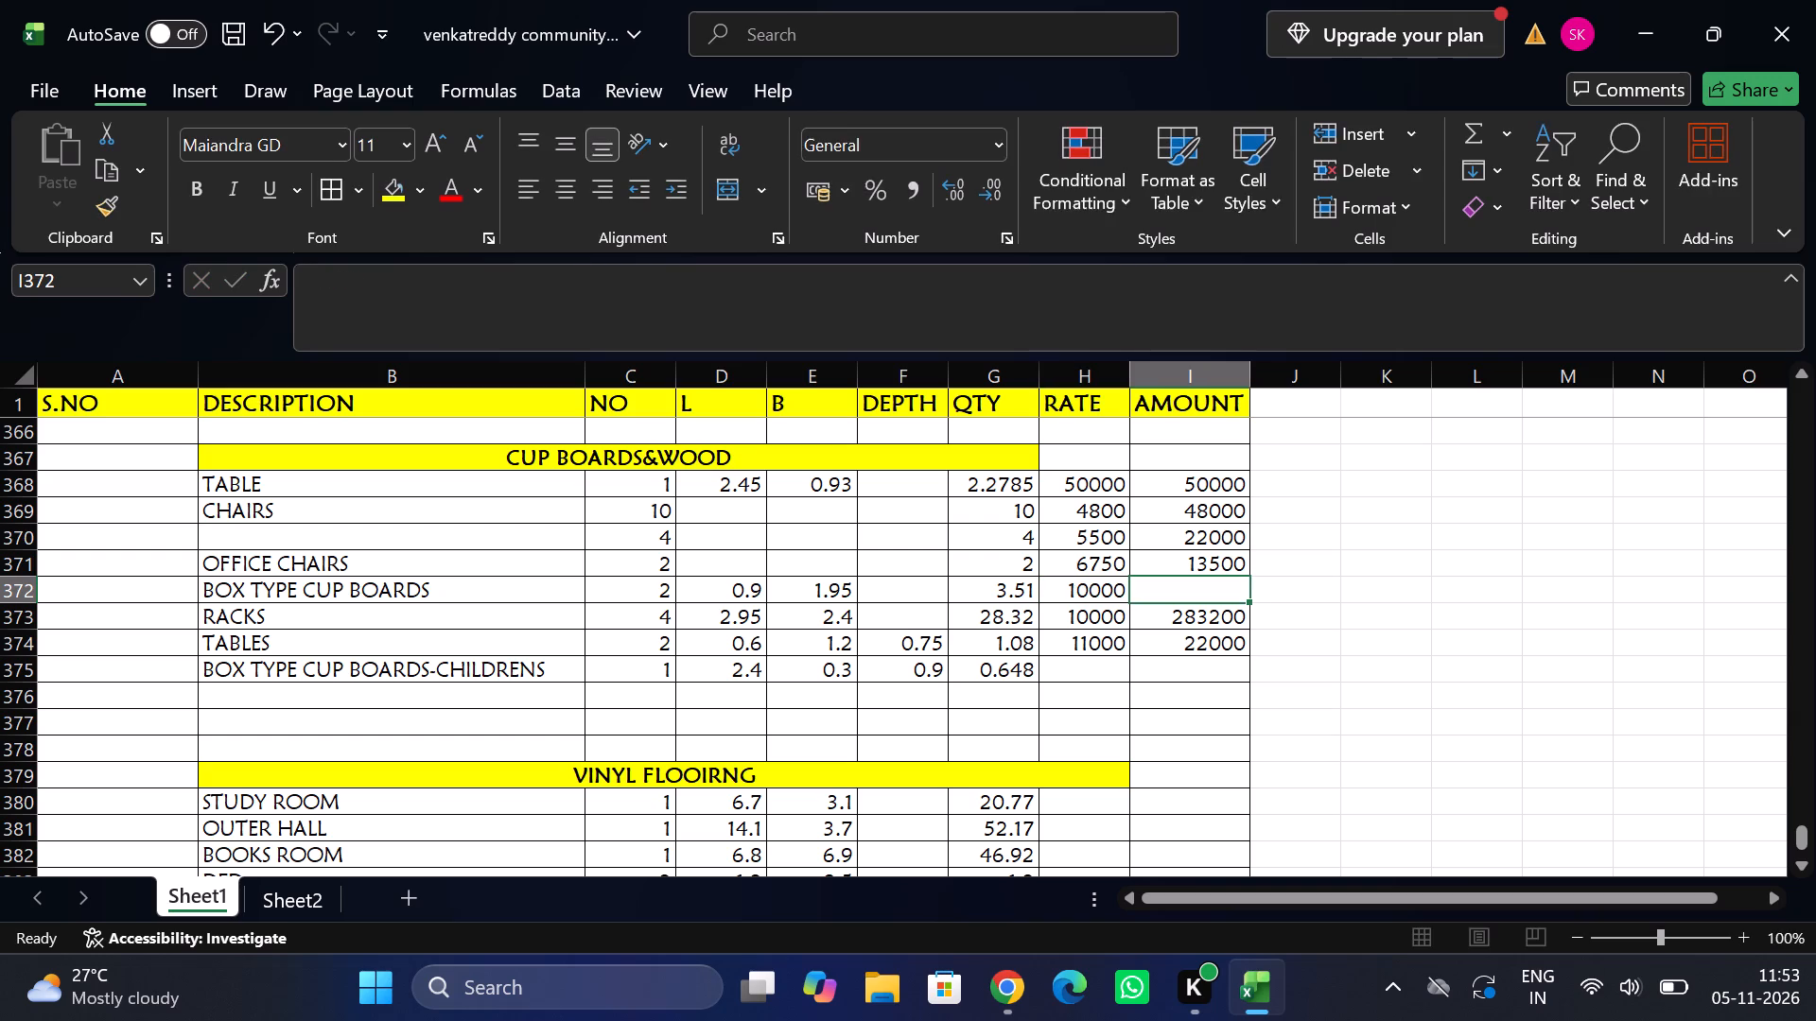
key("equal")
key("Left")
key("shift+asterisk")
key("Left")
key("Left")
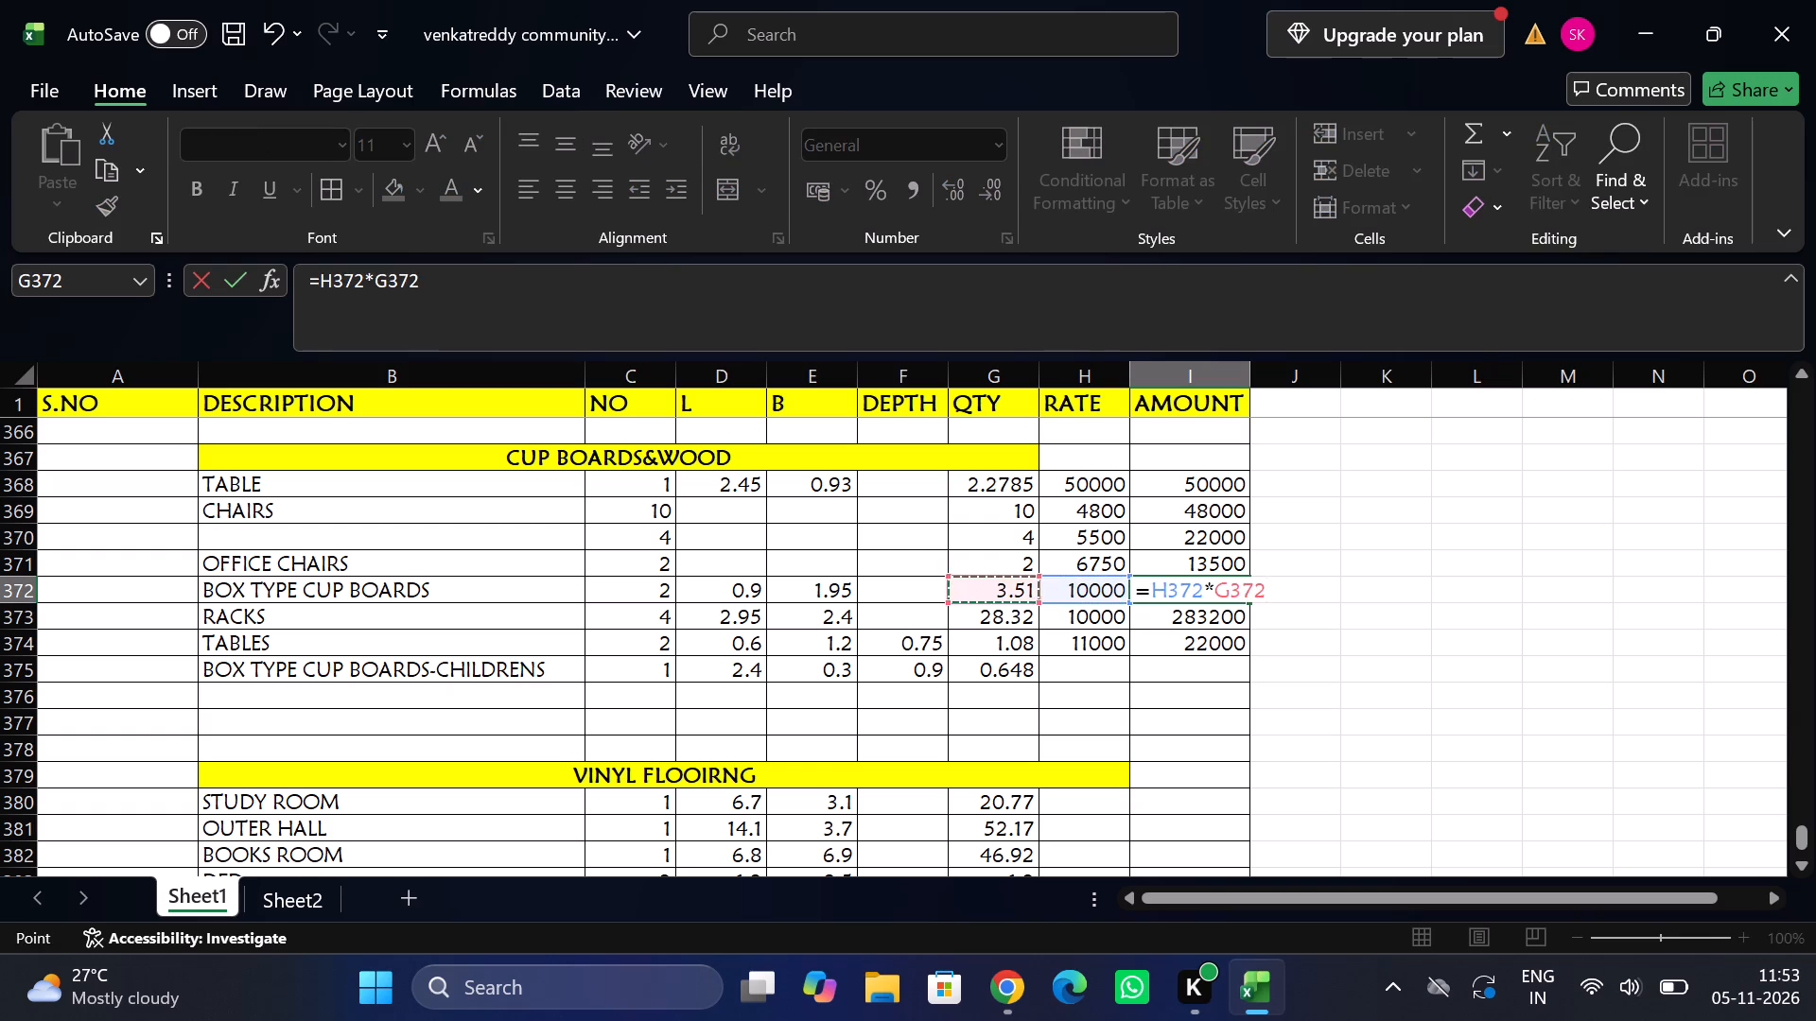
key("Return")
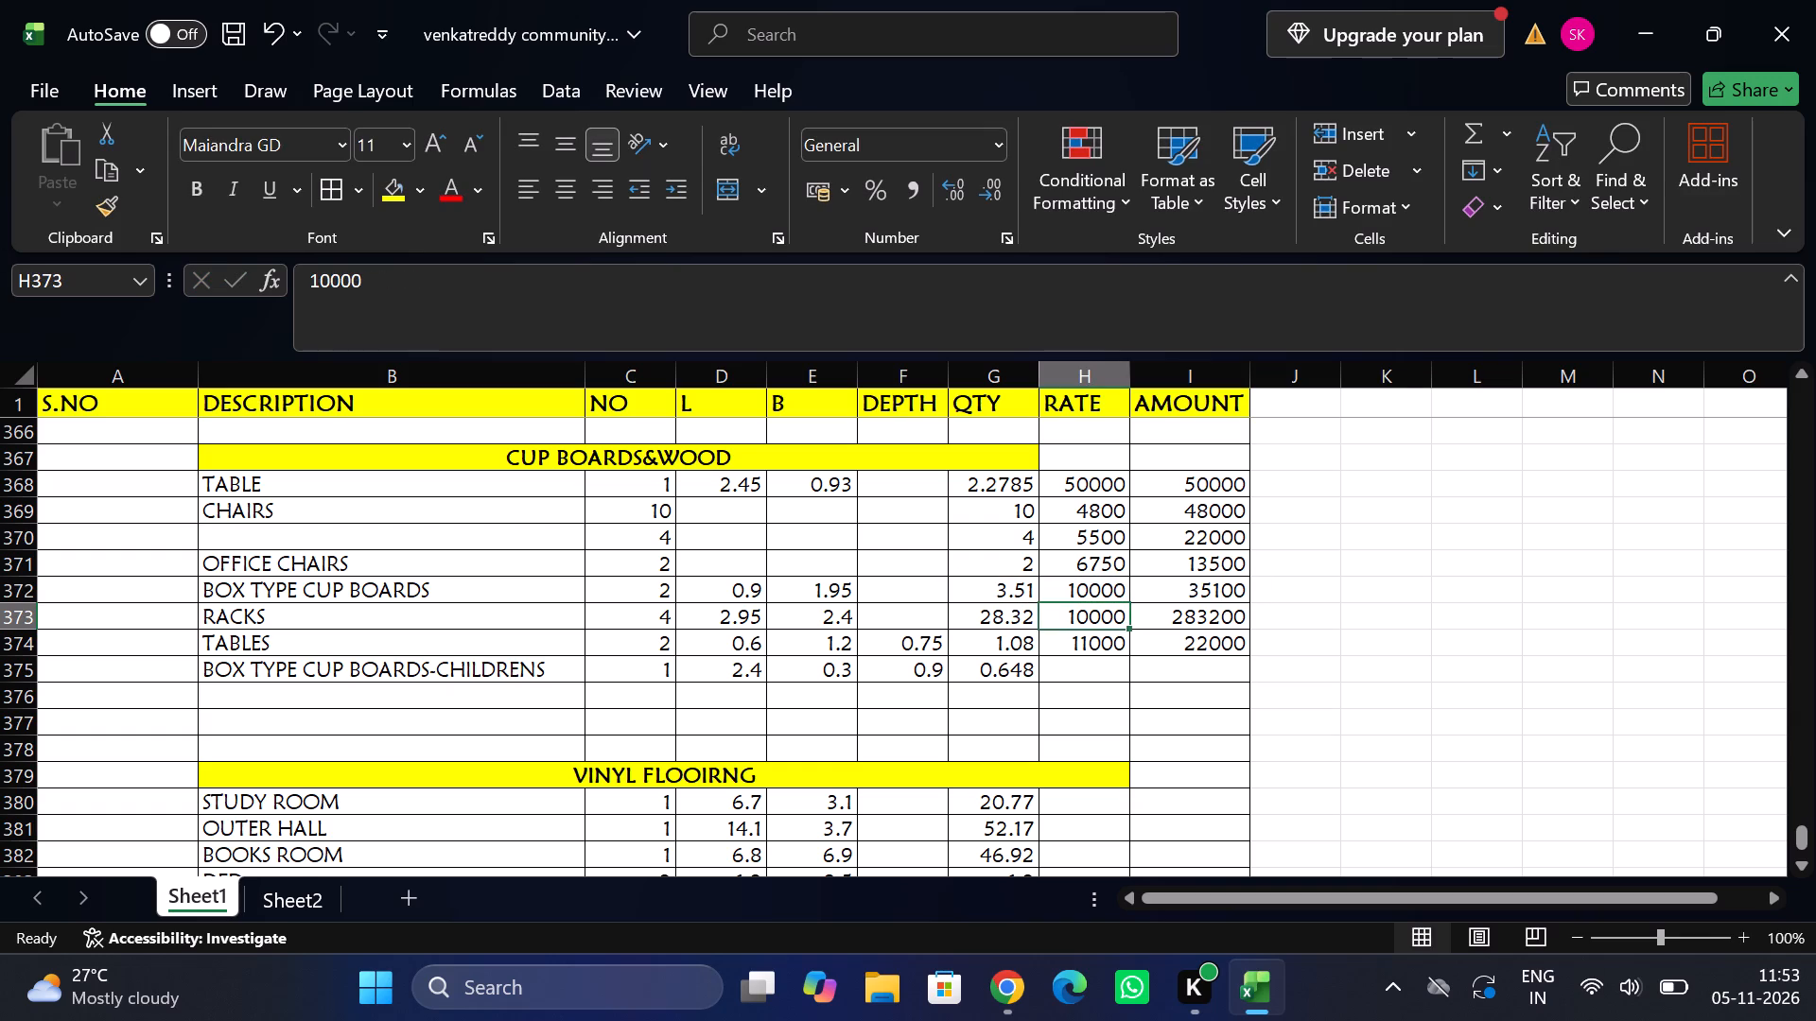
Remove the DEPTH reference from the QTY formula for BOX TYPE CUP BOARDS-CHILDRENS, making it =E375*D375*C375.
left_click(1071, 669)
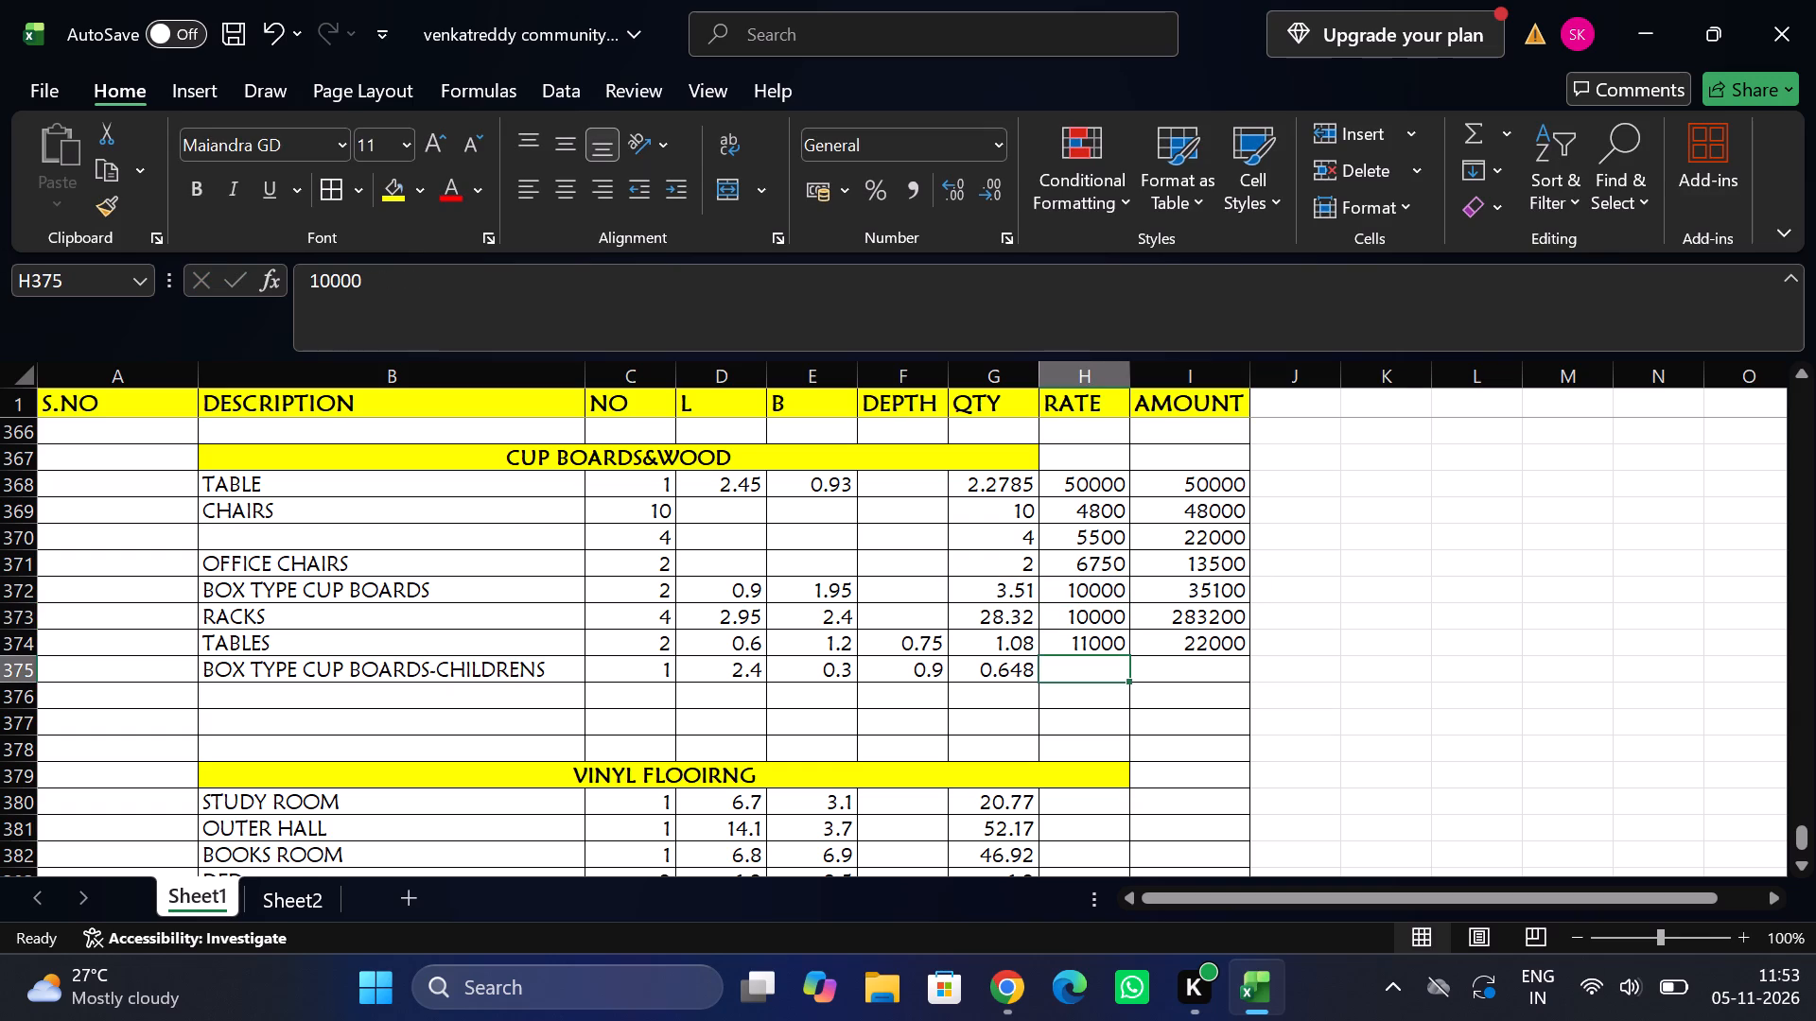
left_click(939, 669)
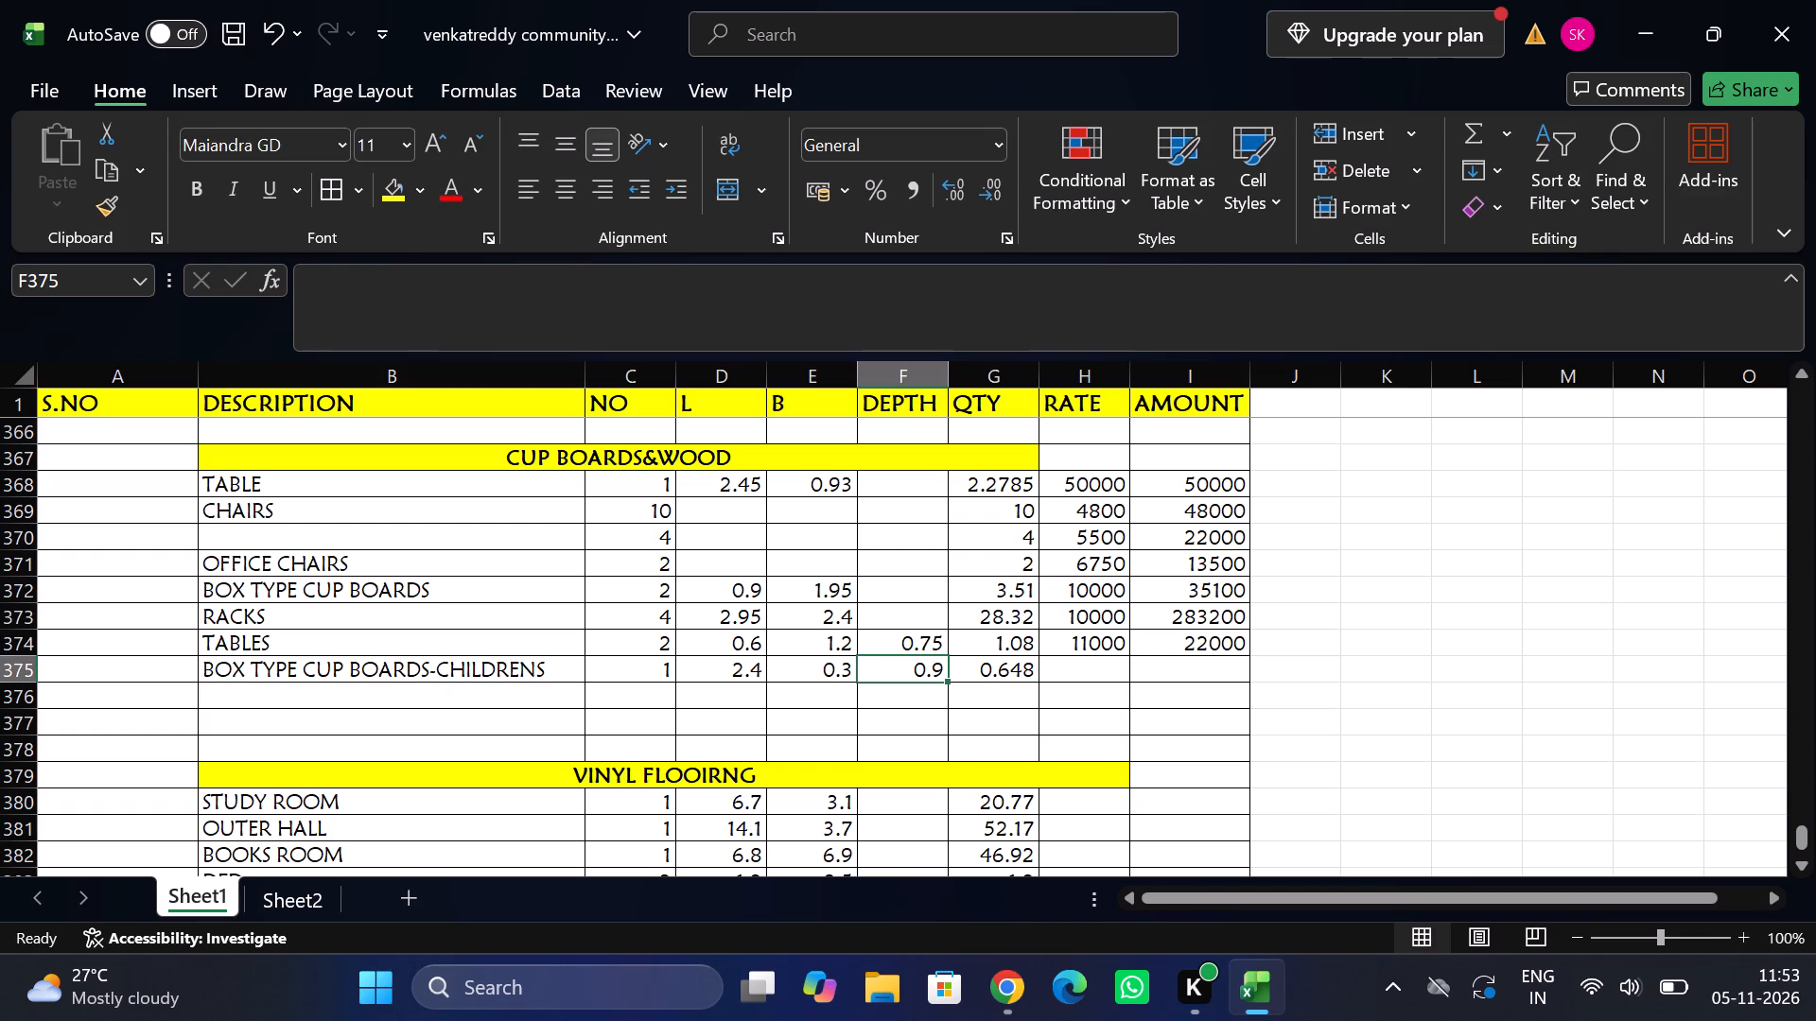
double_click(1017, 665)
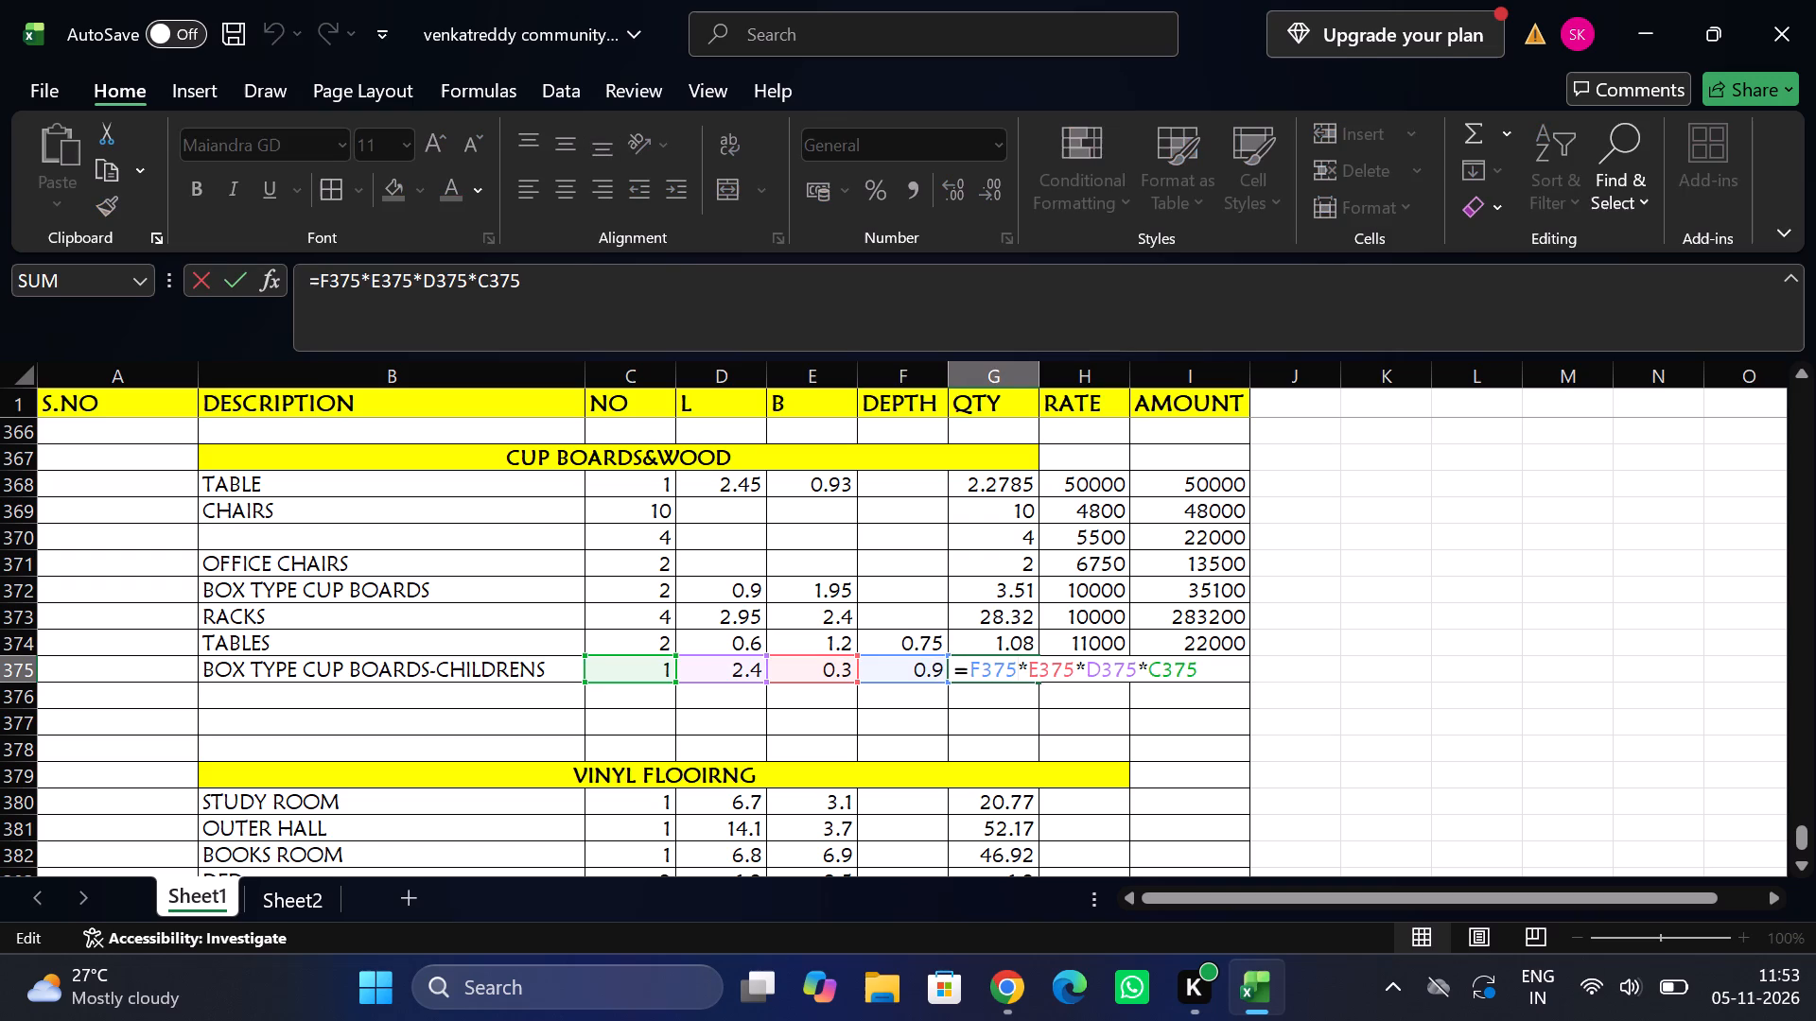
key("Right")
key("BackSpace")
key("BackSpace")
key("BackSpace")
key("BackSpace")
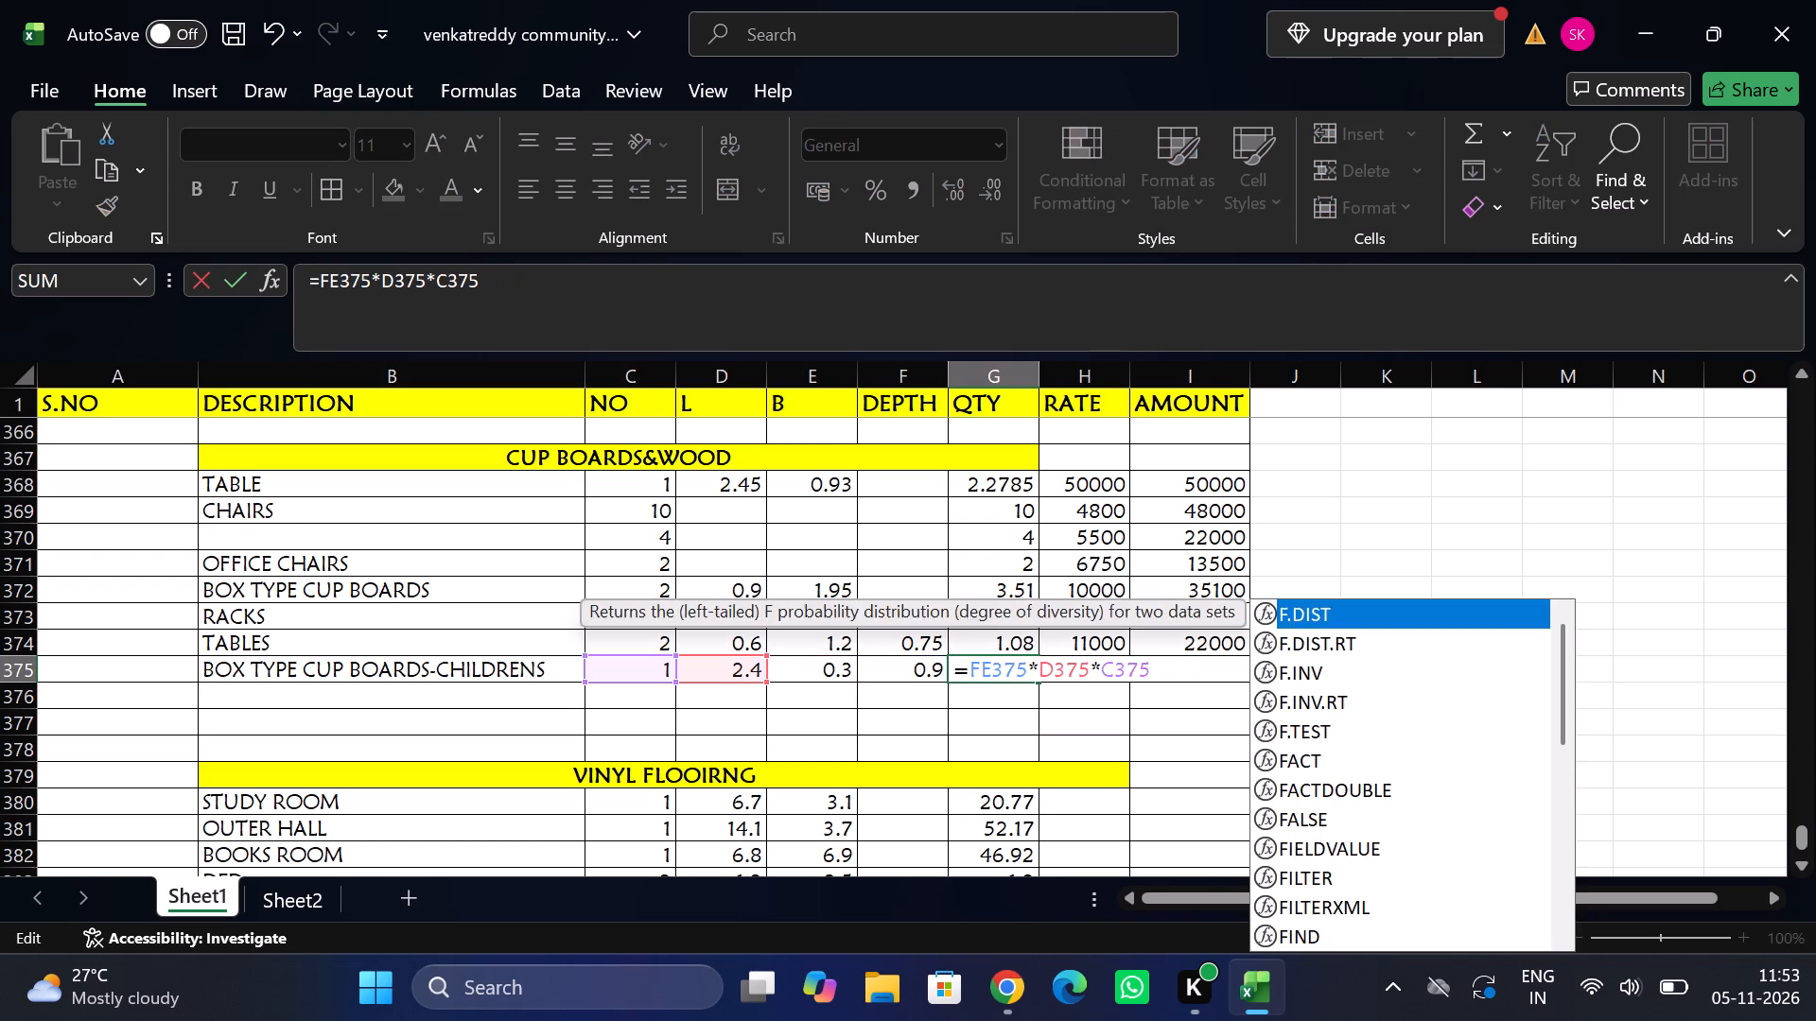
key("BackSpace")
key("Return")
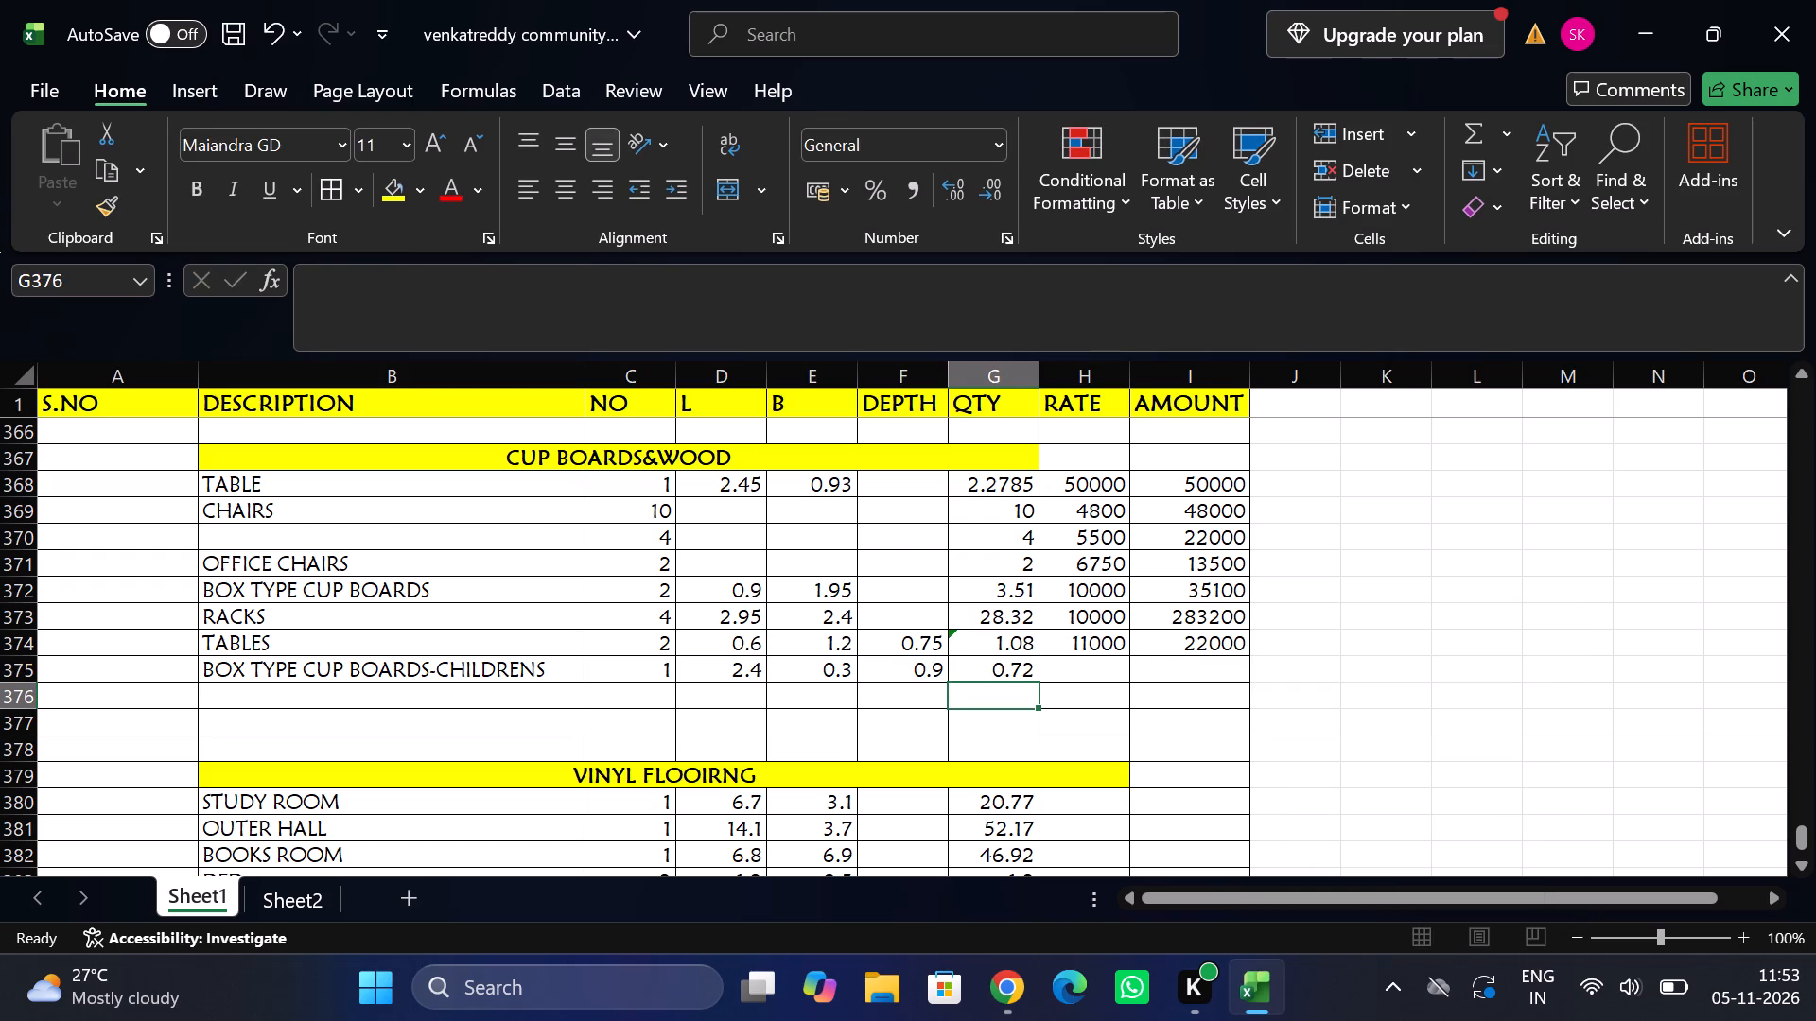
Enter 10000 as the RATE for BOX TYPE CUP BOARDS-CHILDRENS and calculate its AMOUNT as RATE multiplied by QTY.
left_click(1070, 671)
type("10000")
key("Tab")
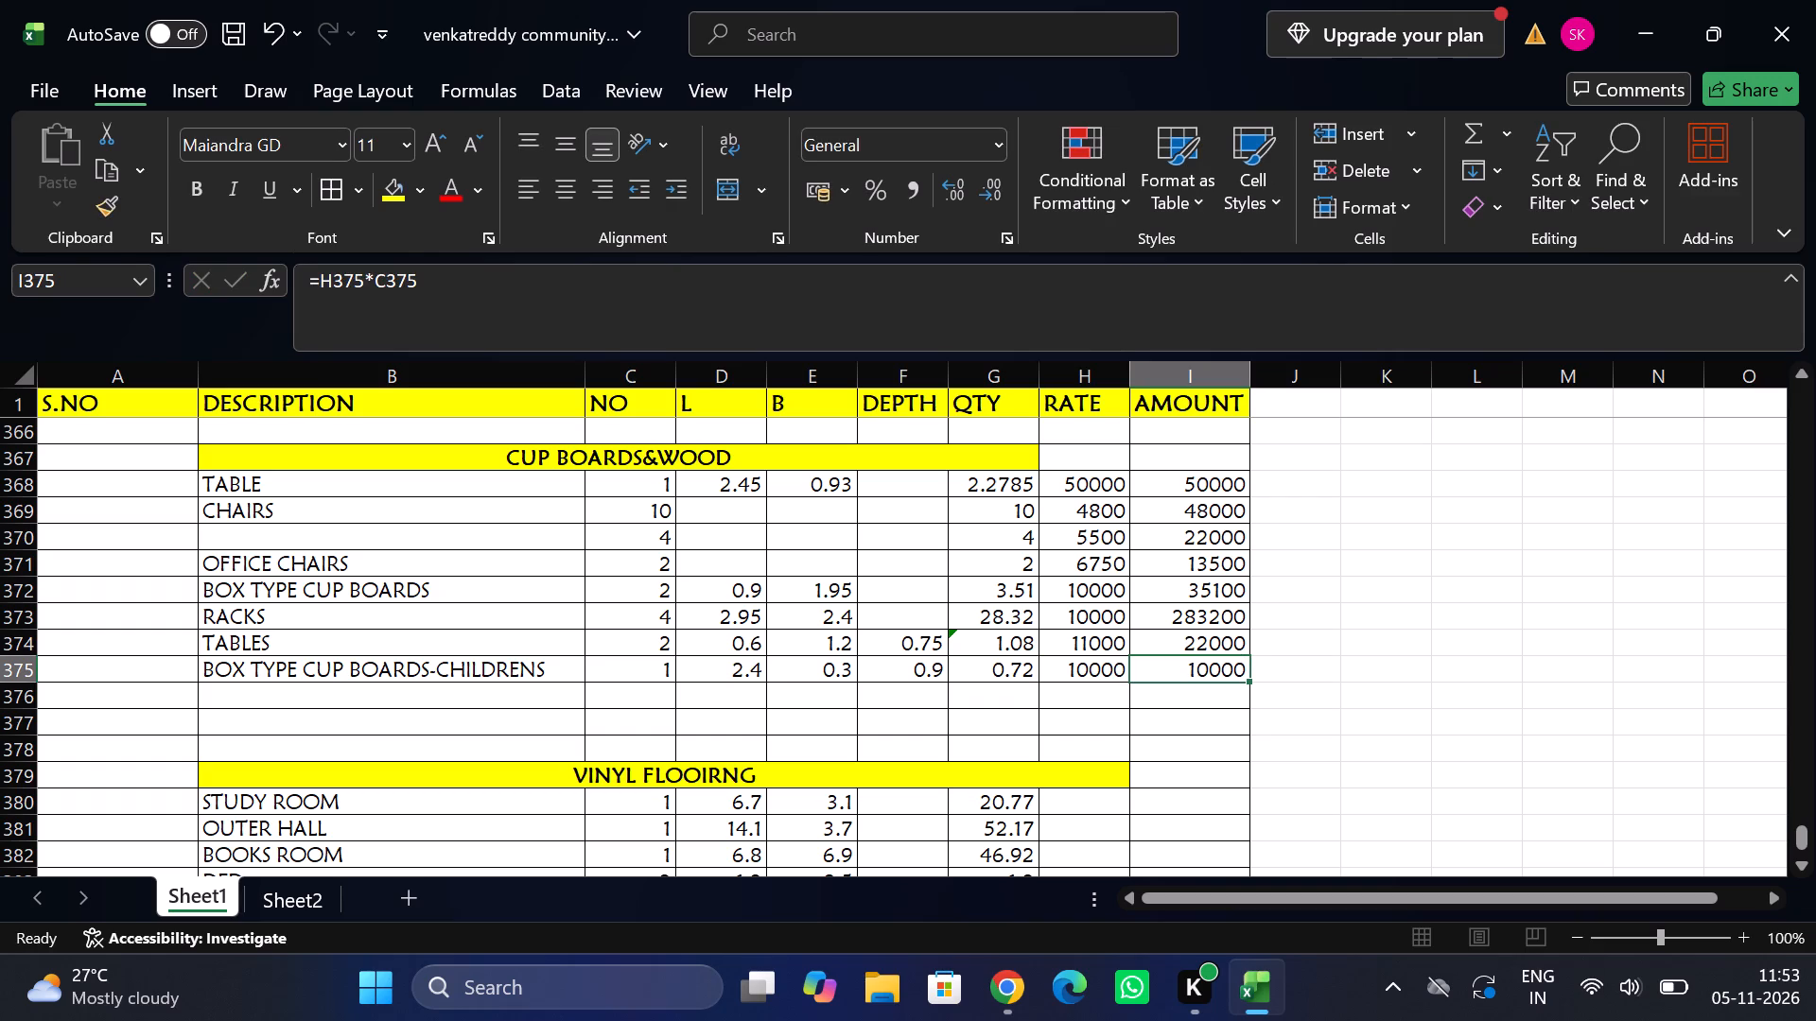
key("equal")
key("Left")
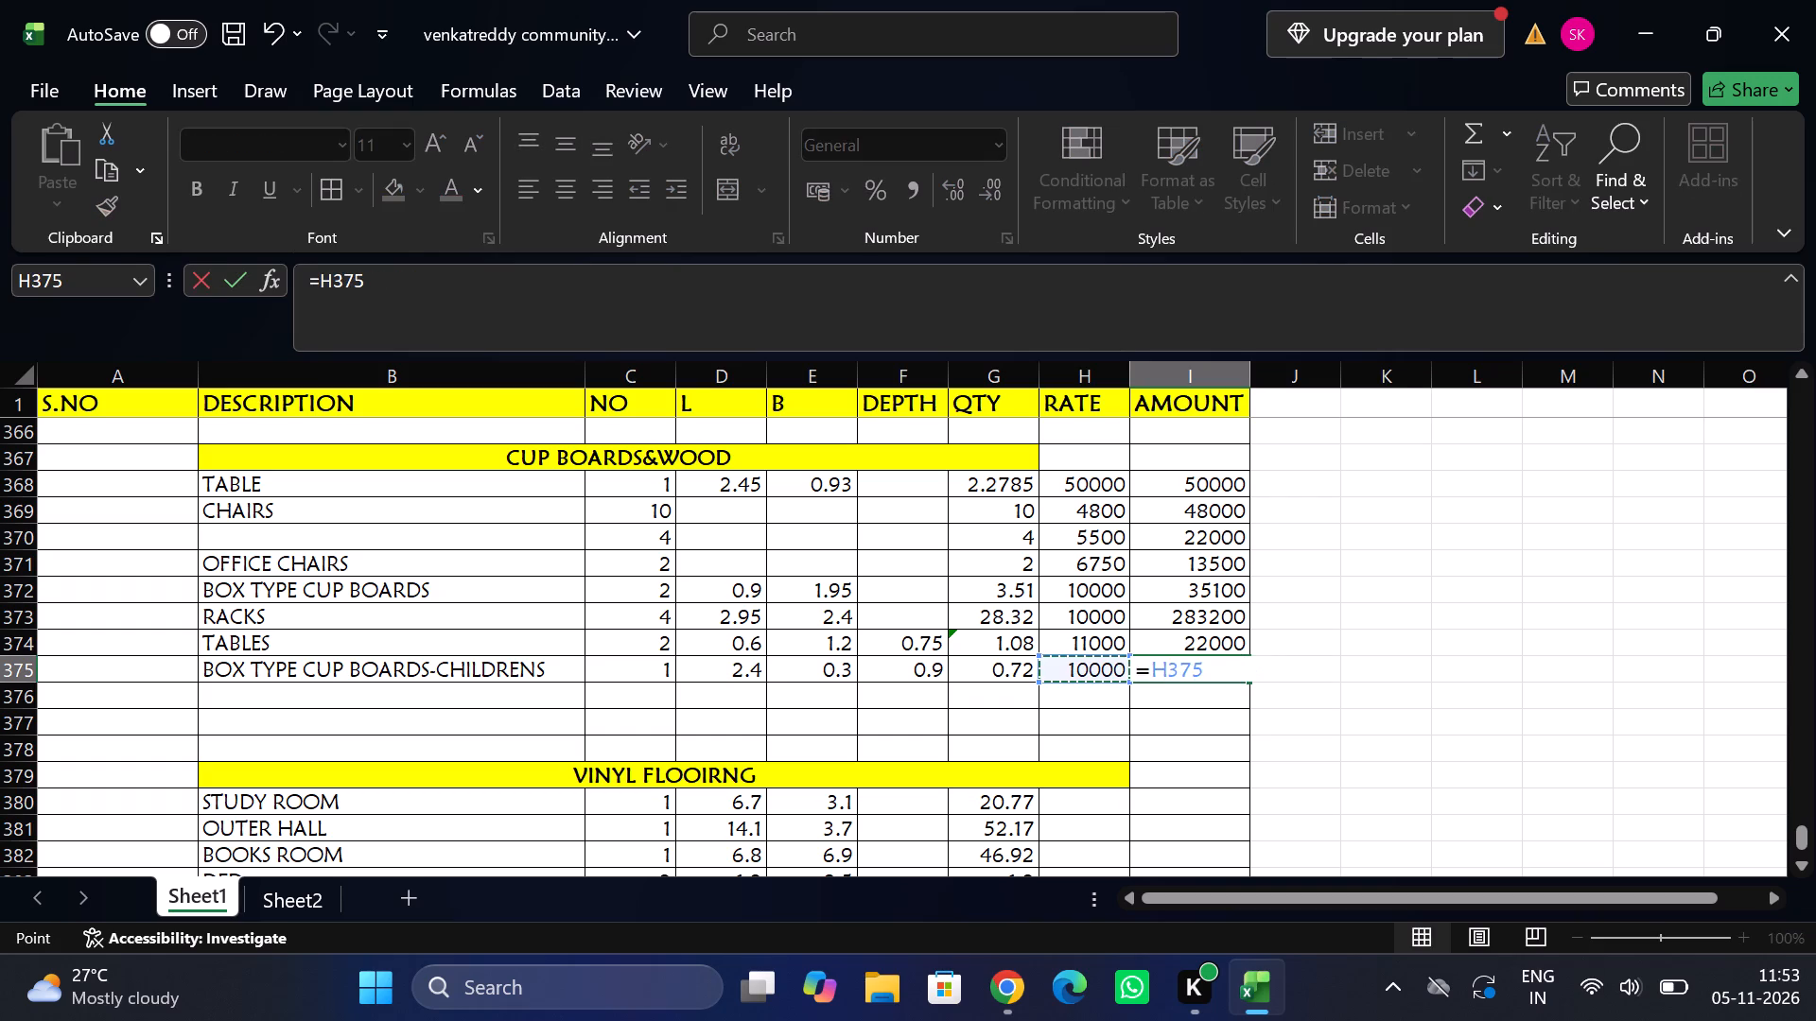
key("shift+asterisk")
key("Left")
key("Left")
key("Return")
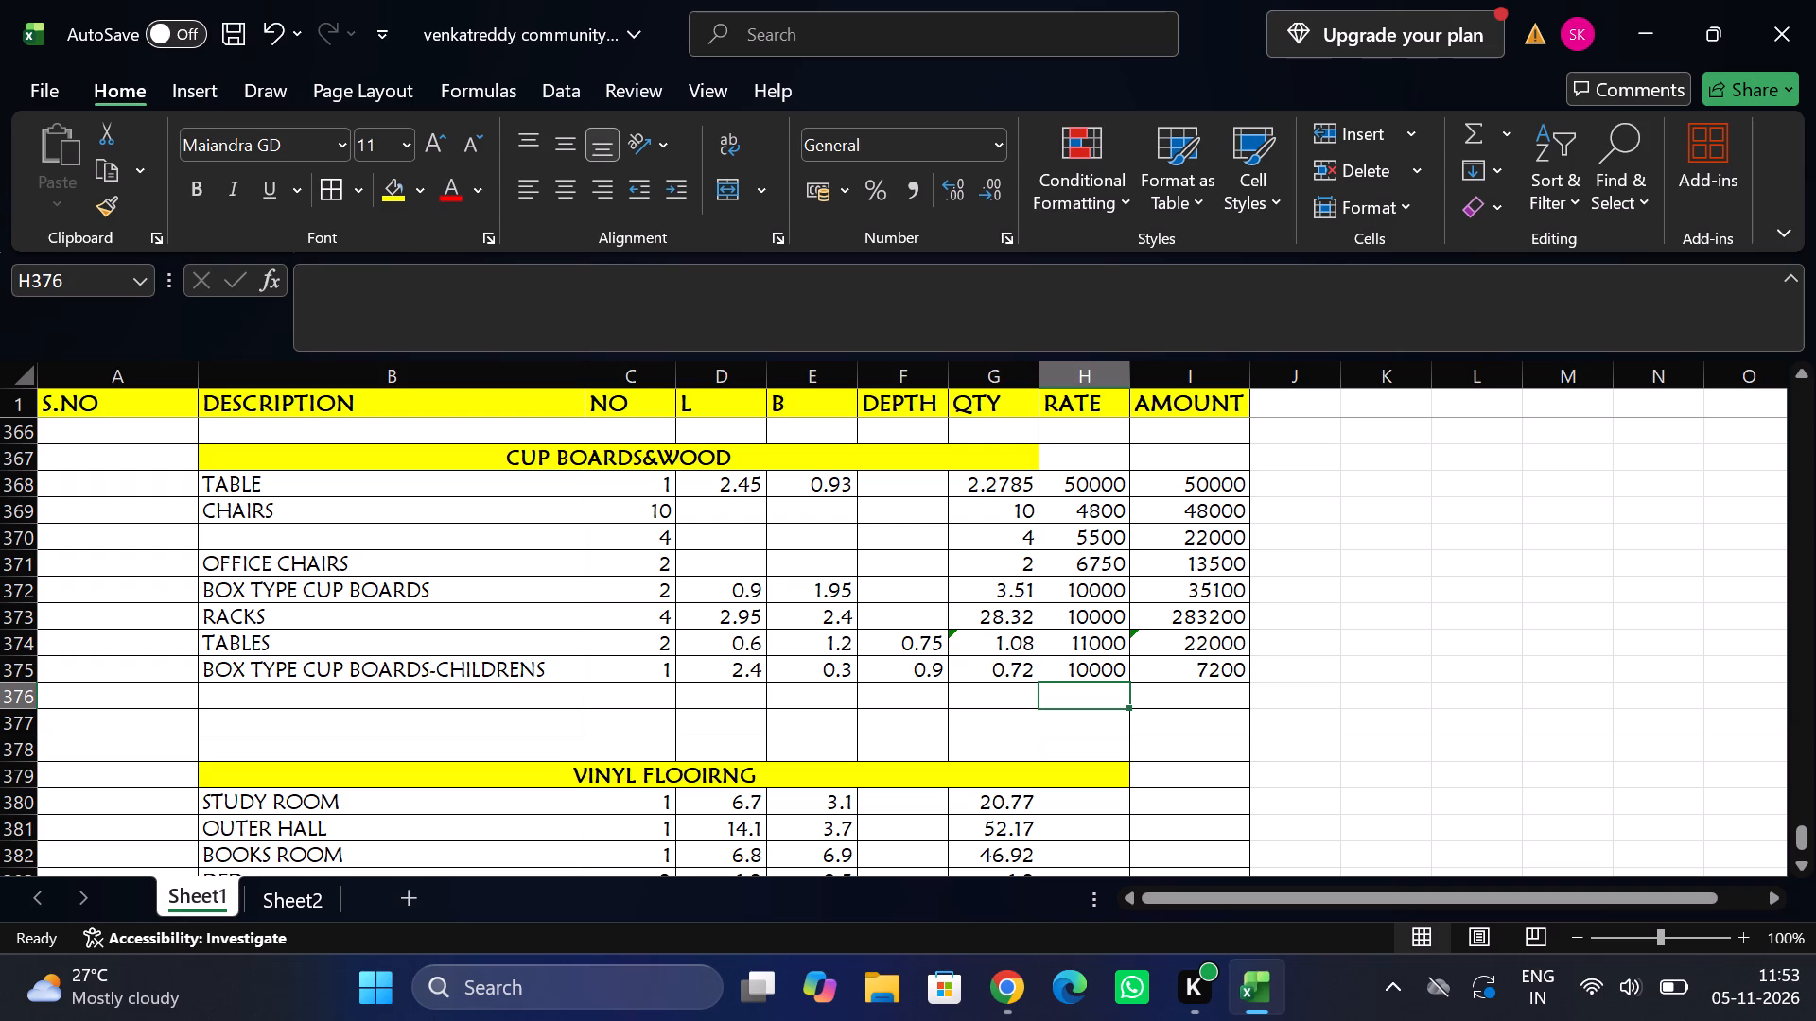
Check the AMOUNT entries of the CUP BOARDS&WOOD items and the range covered by the grand total formula.
left_click_drag(1205, 587, 1201, 612)
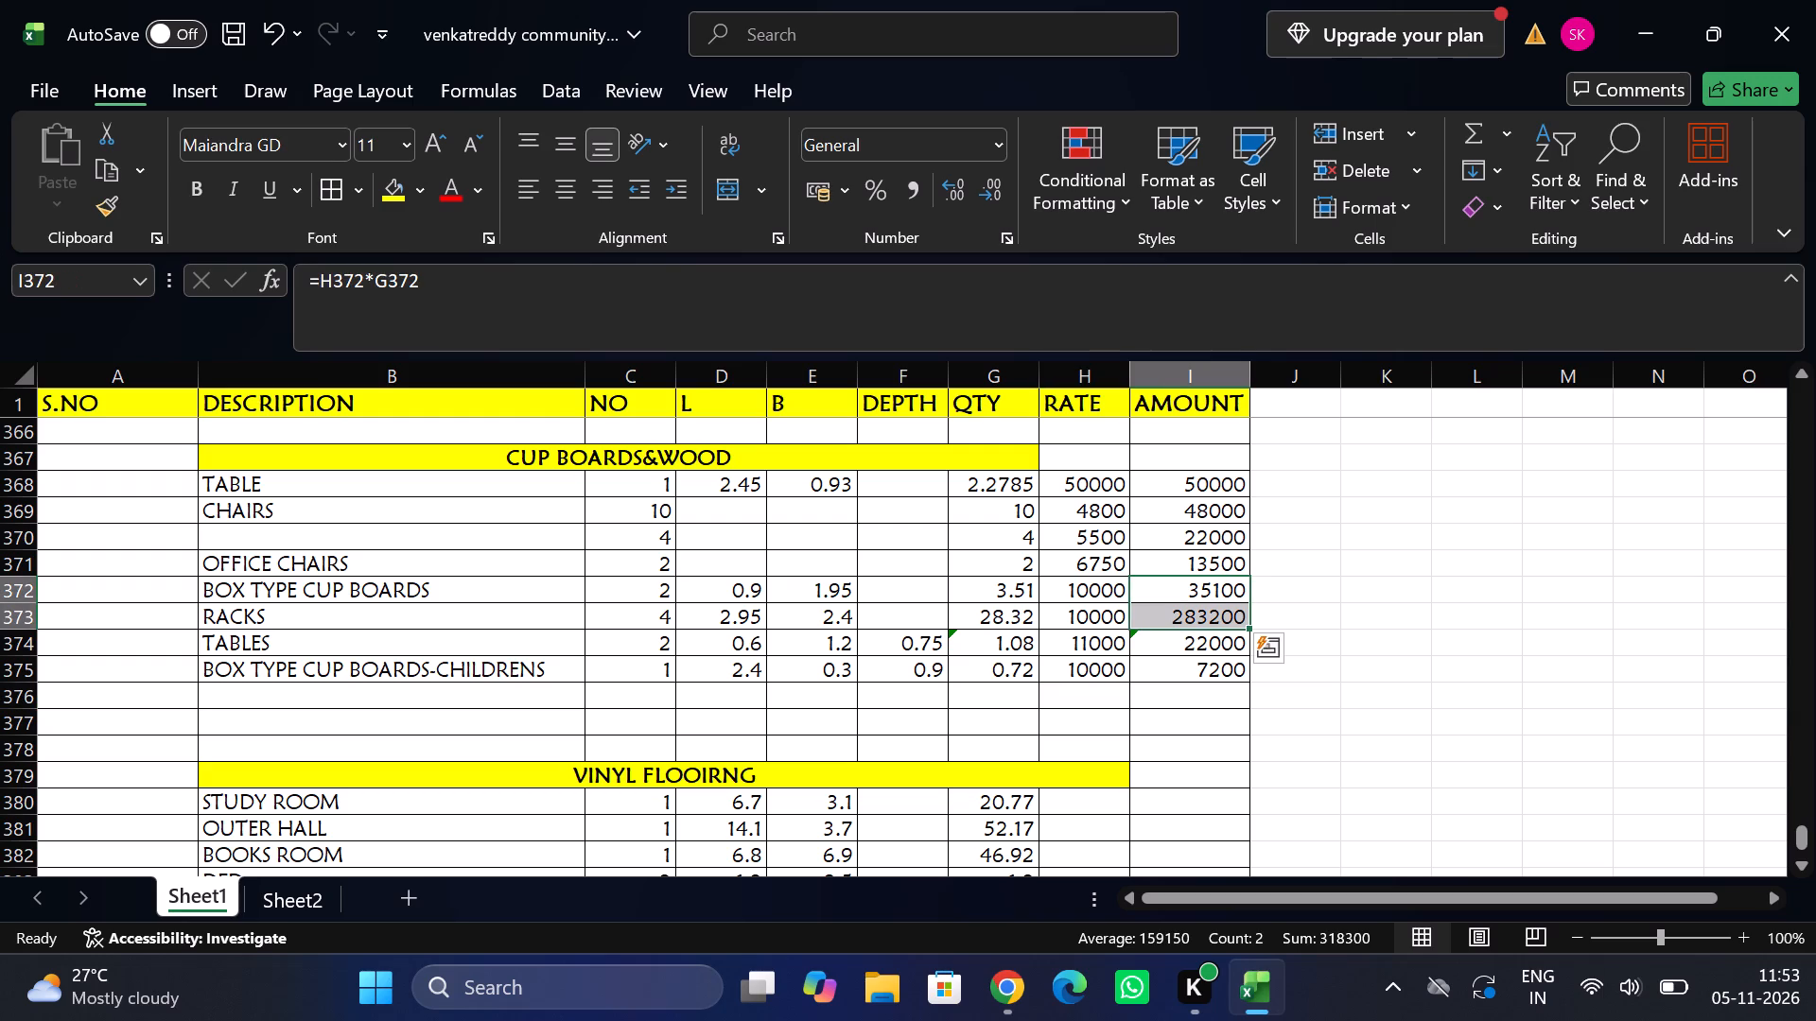
left_click(1190, 670)
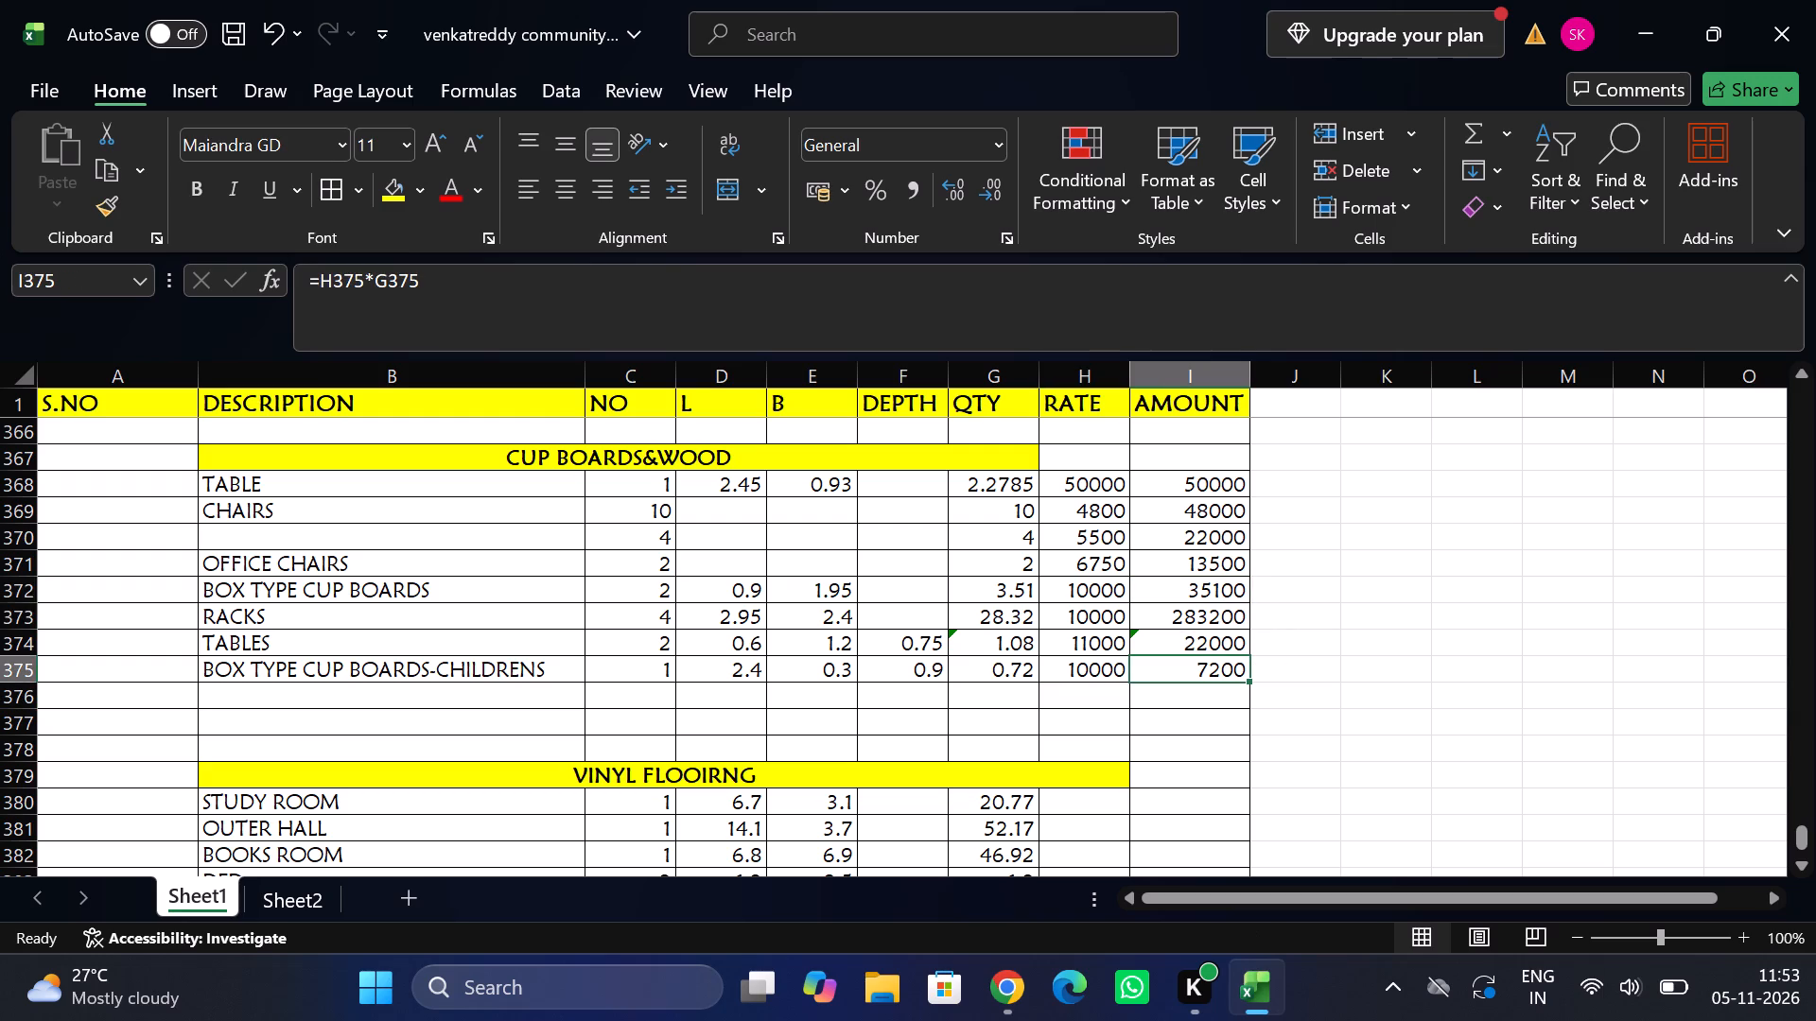
left_click(967, 717)
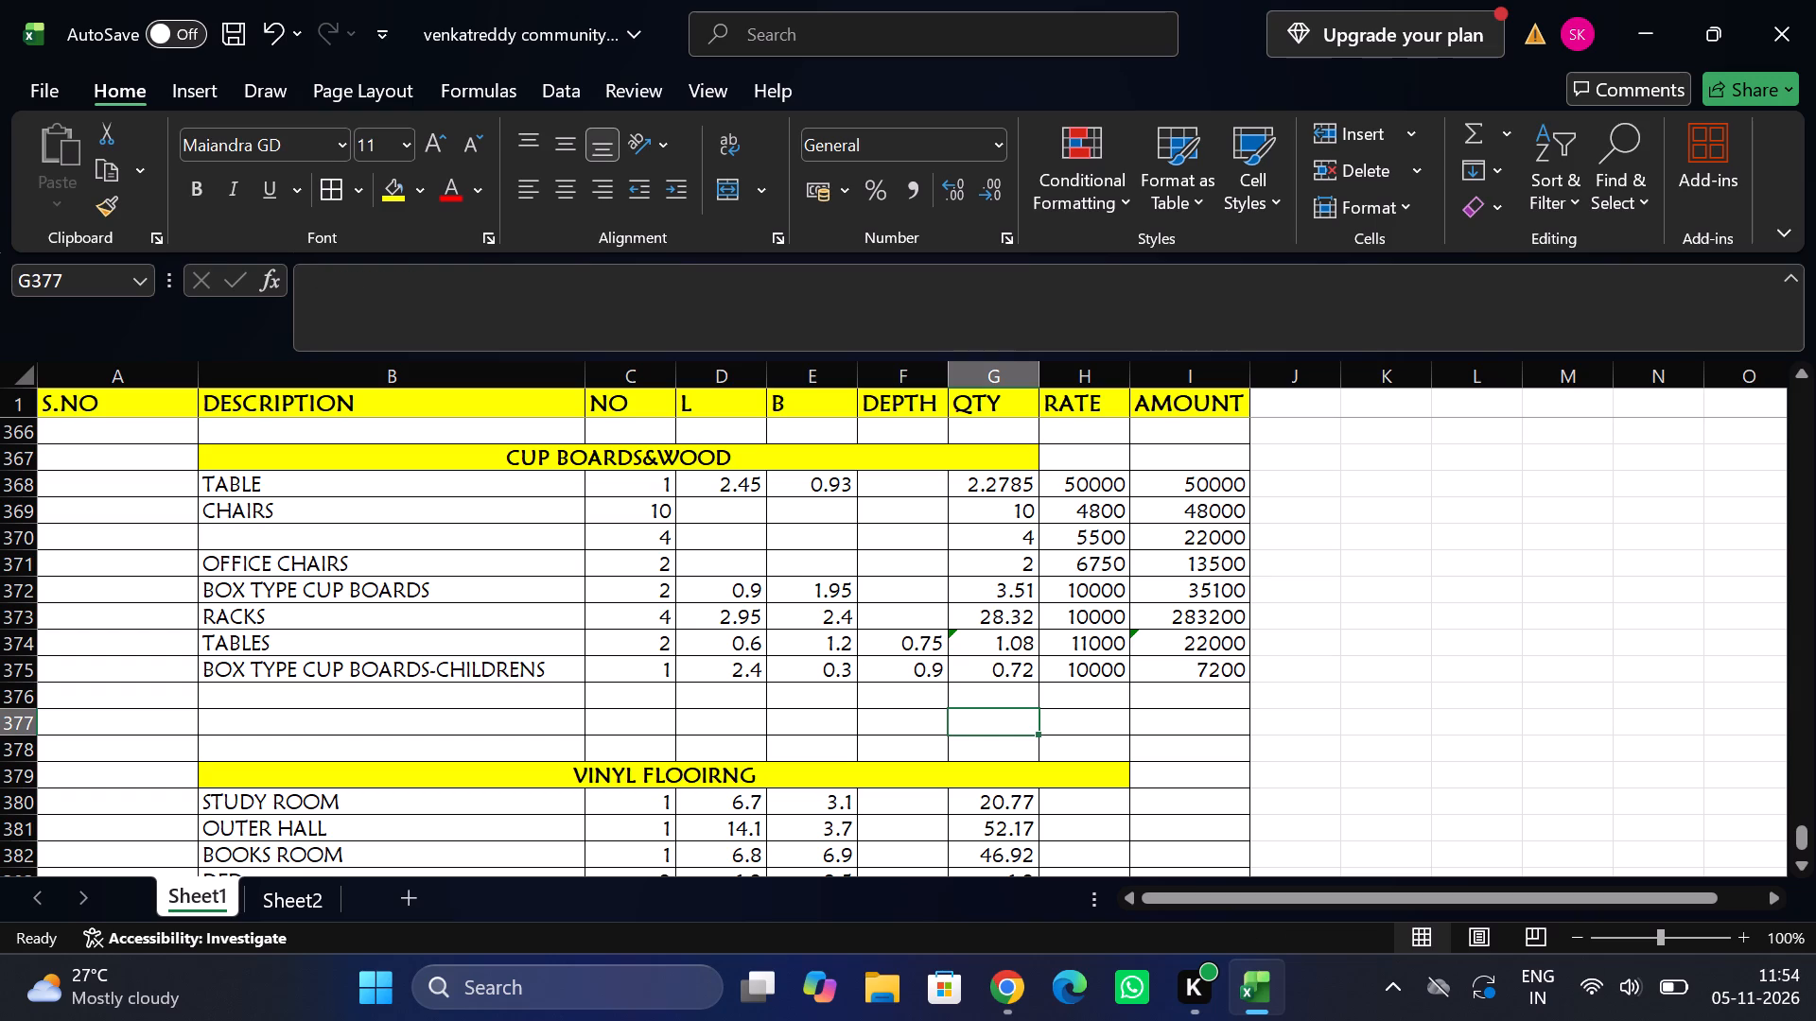
left_click_drag(1218, 485, 1220, 661)
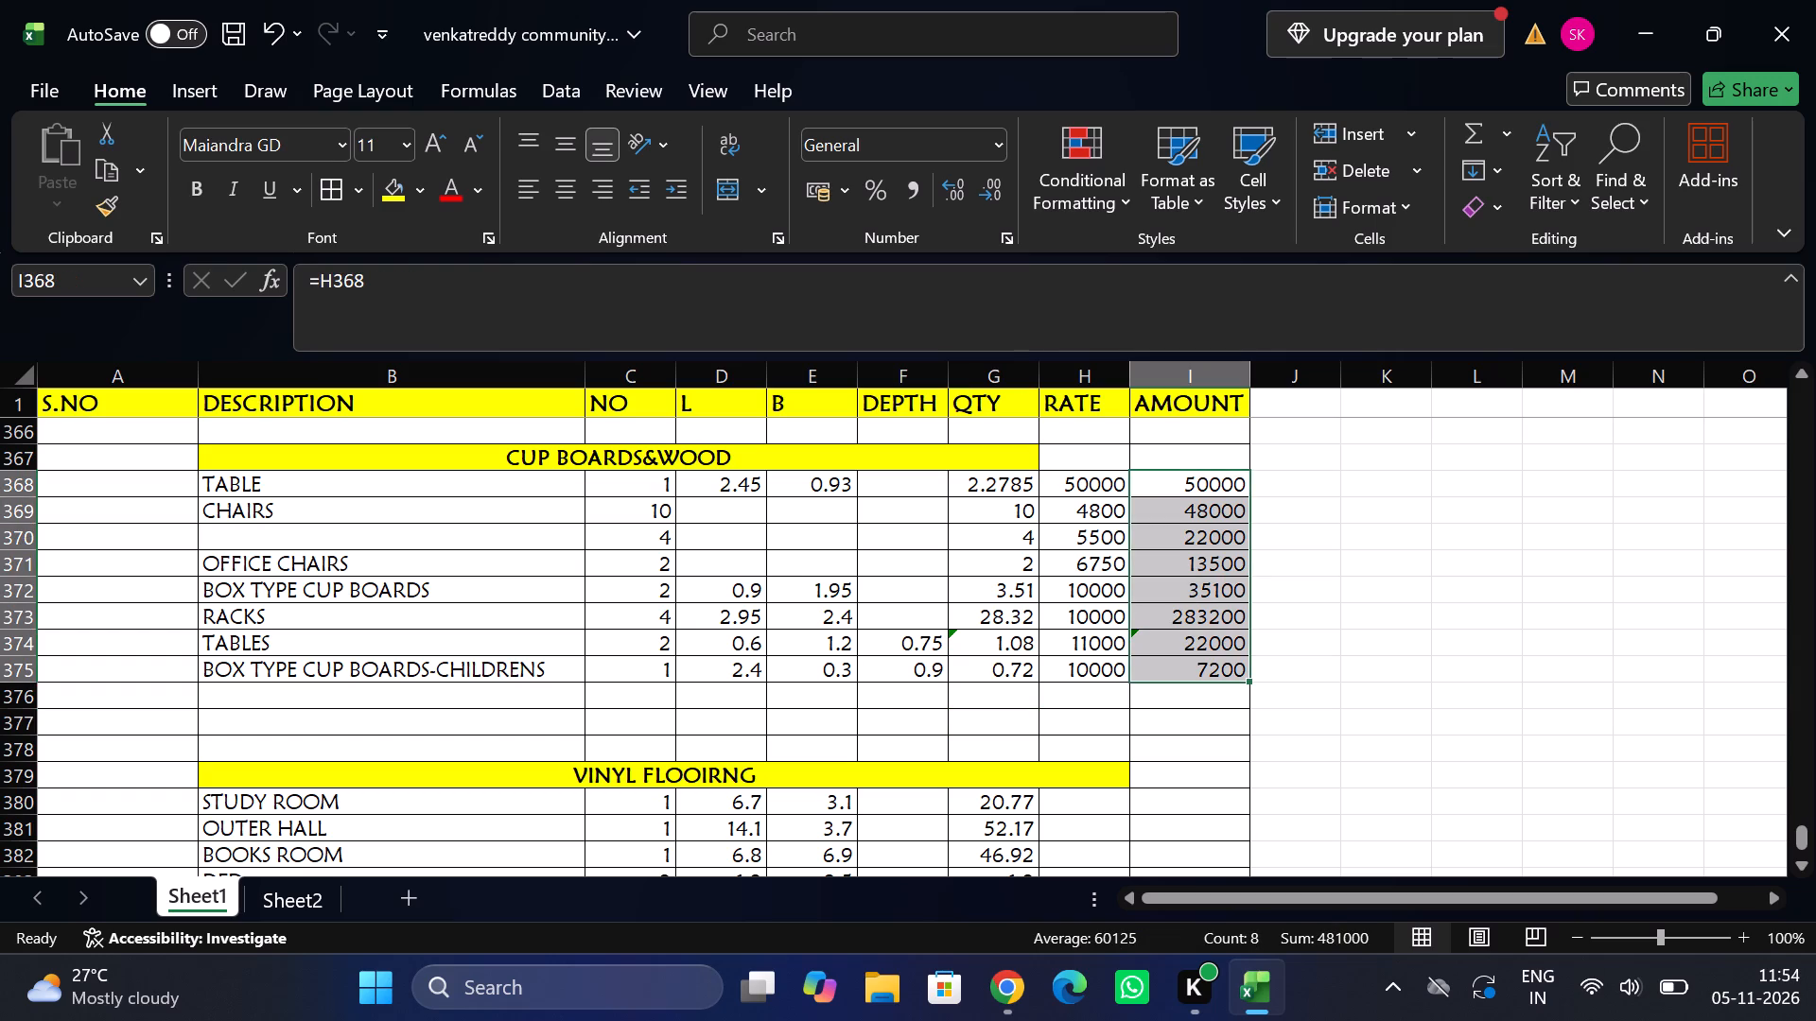
left_click(1138, 744)
scroll(1138, 744, "down", 1)
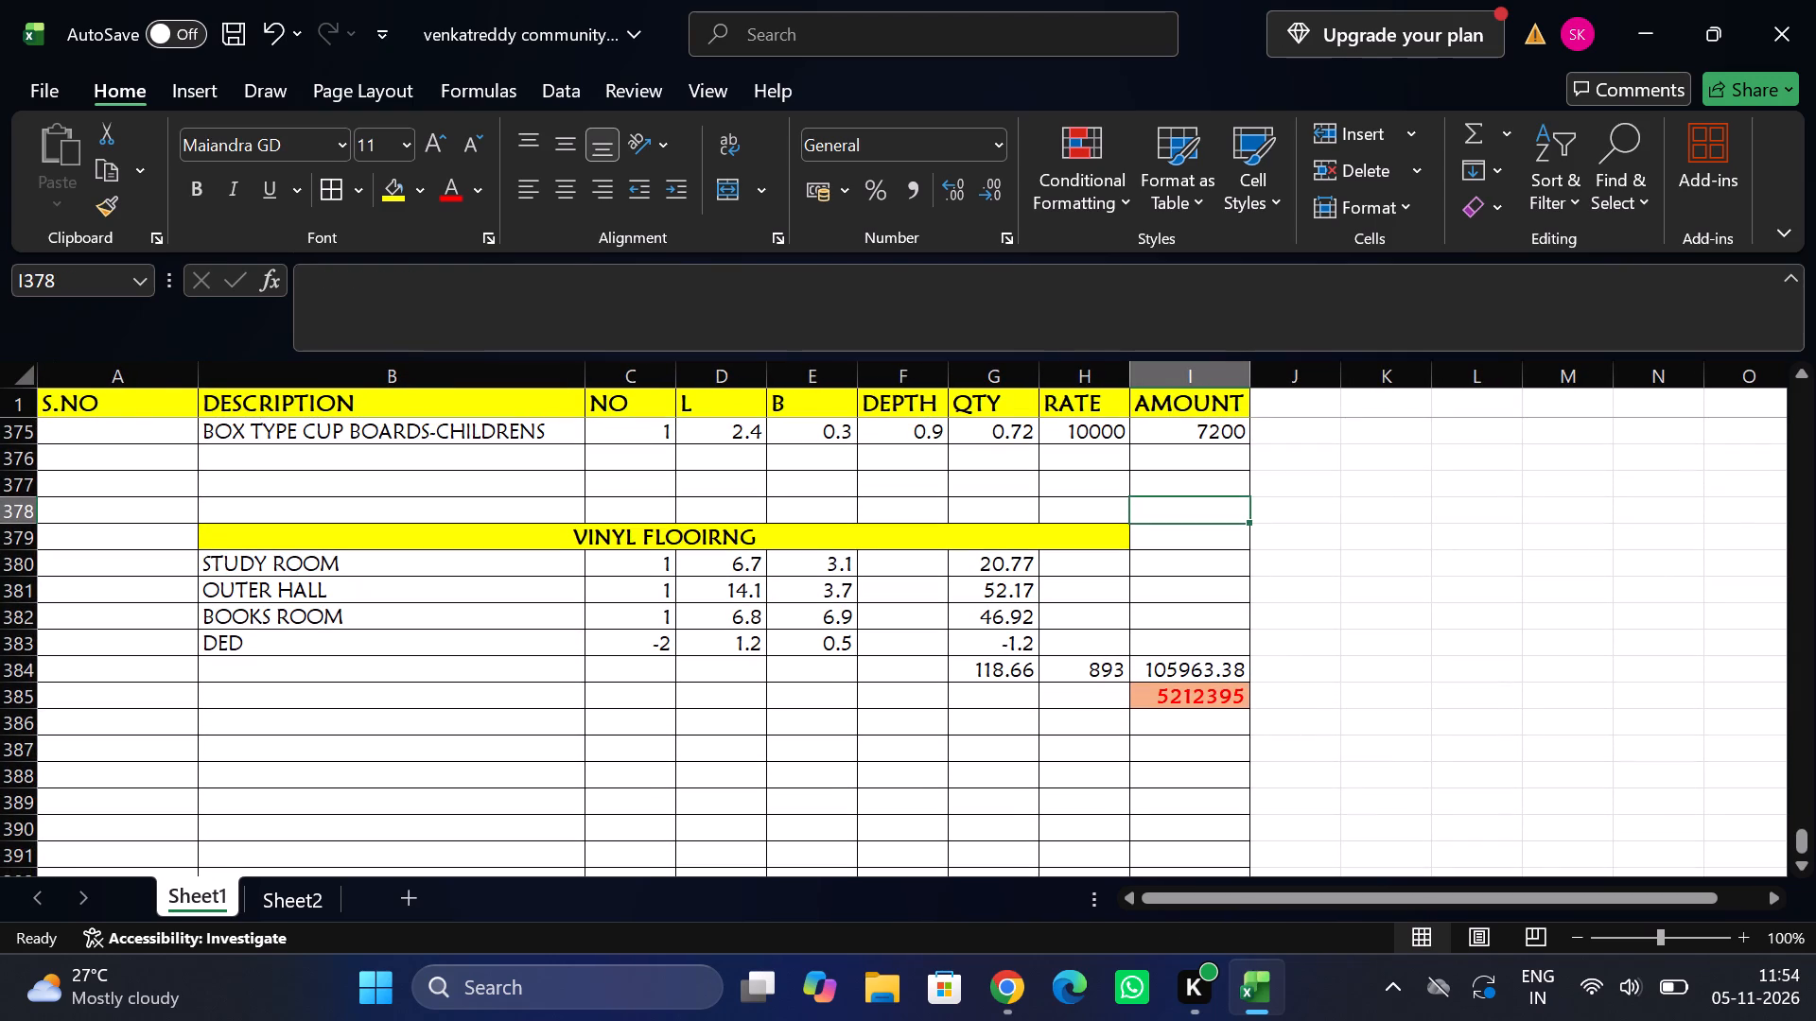
double_click(1201, 697)
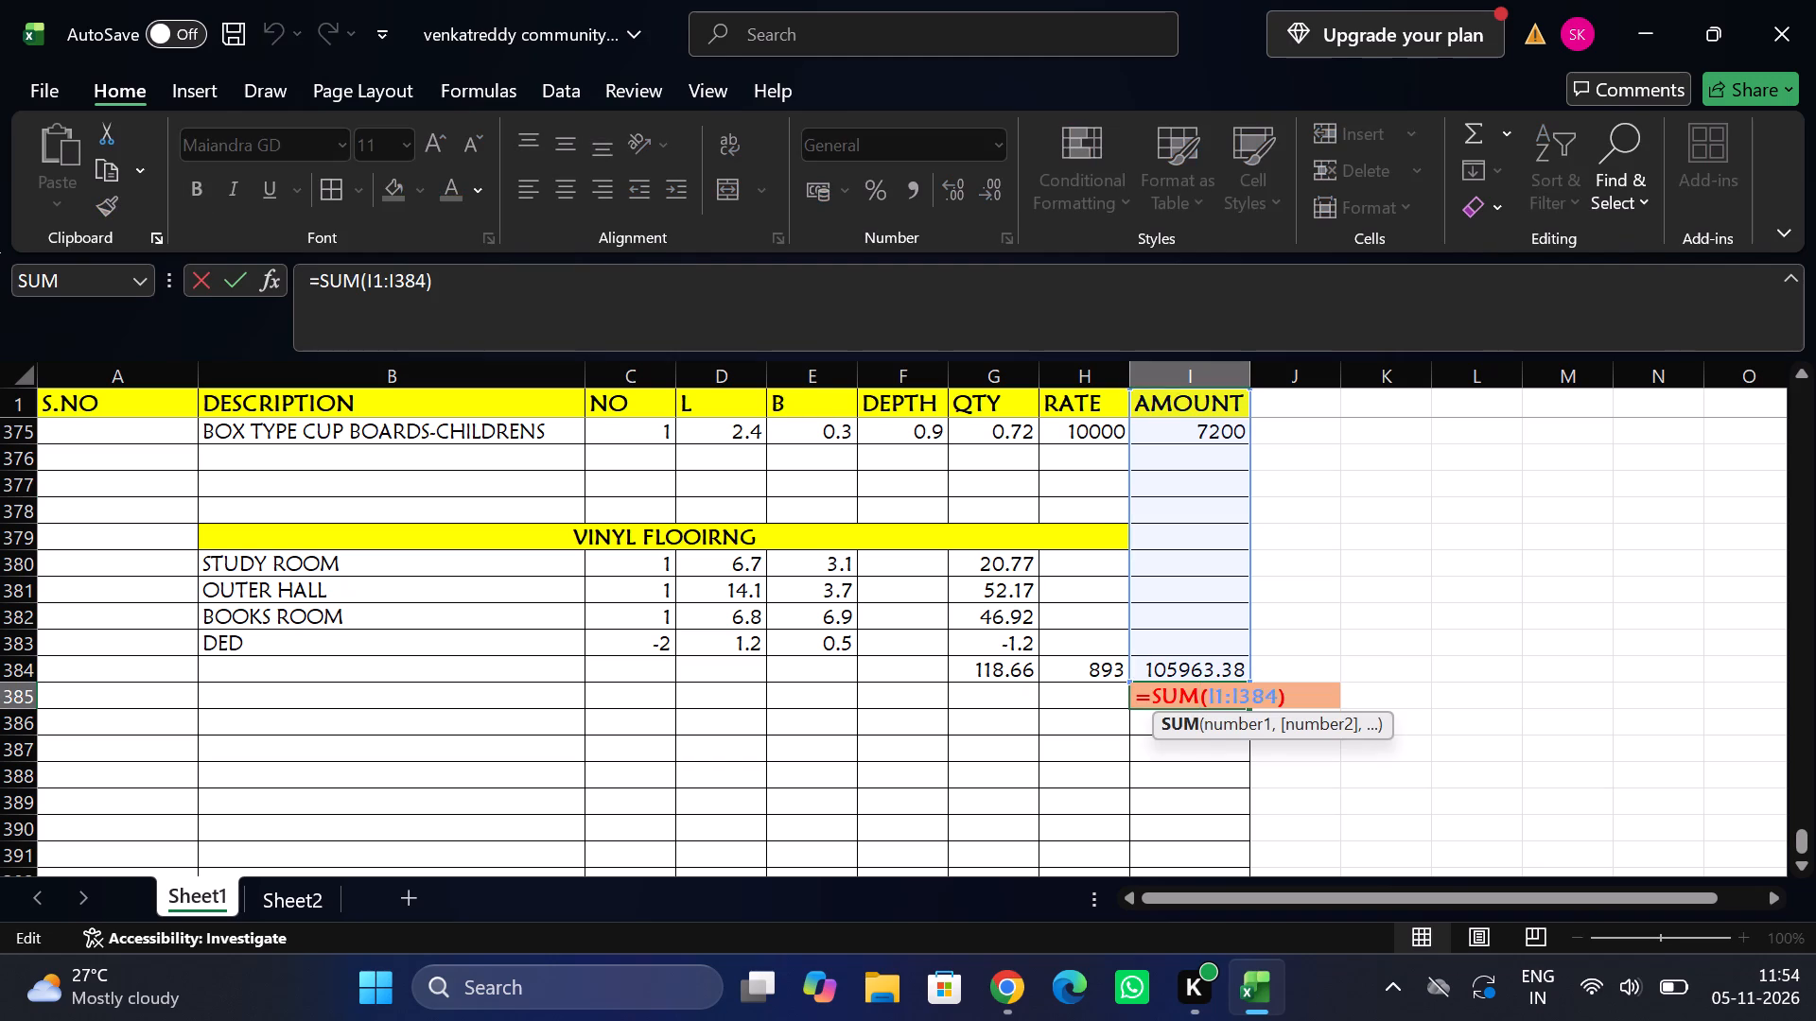
key("Return")
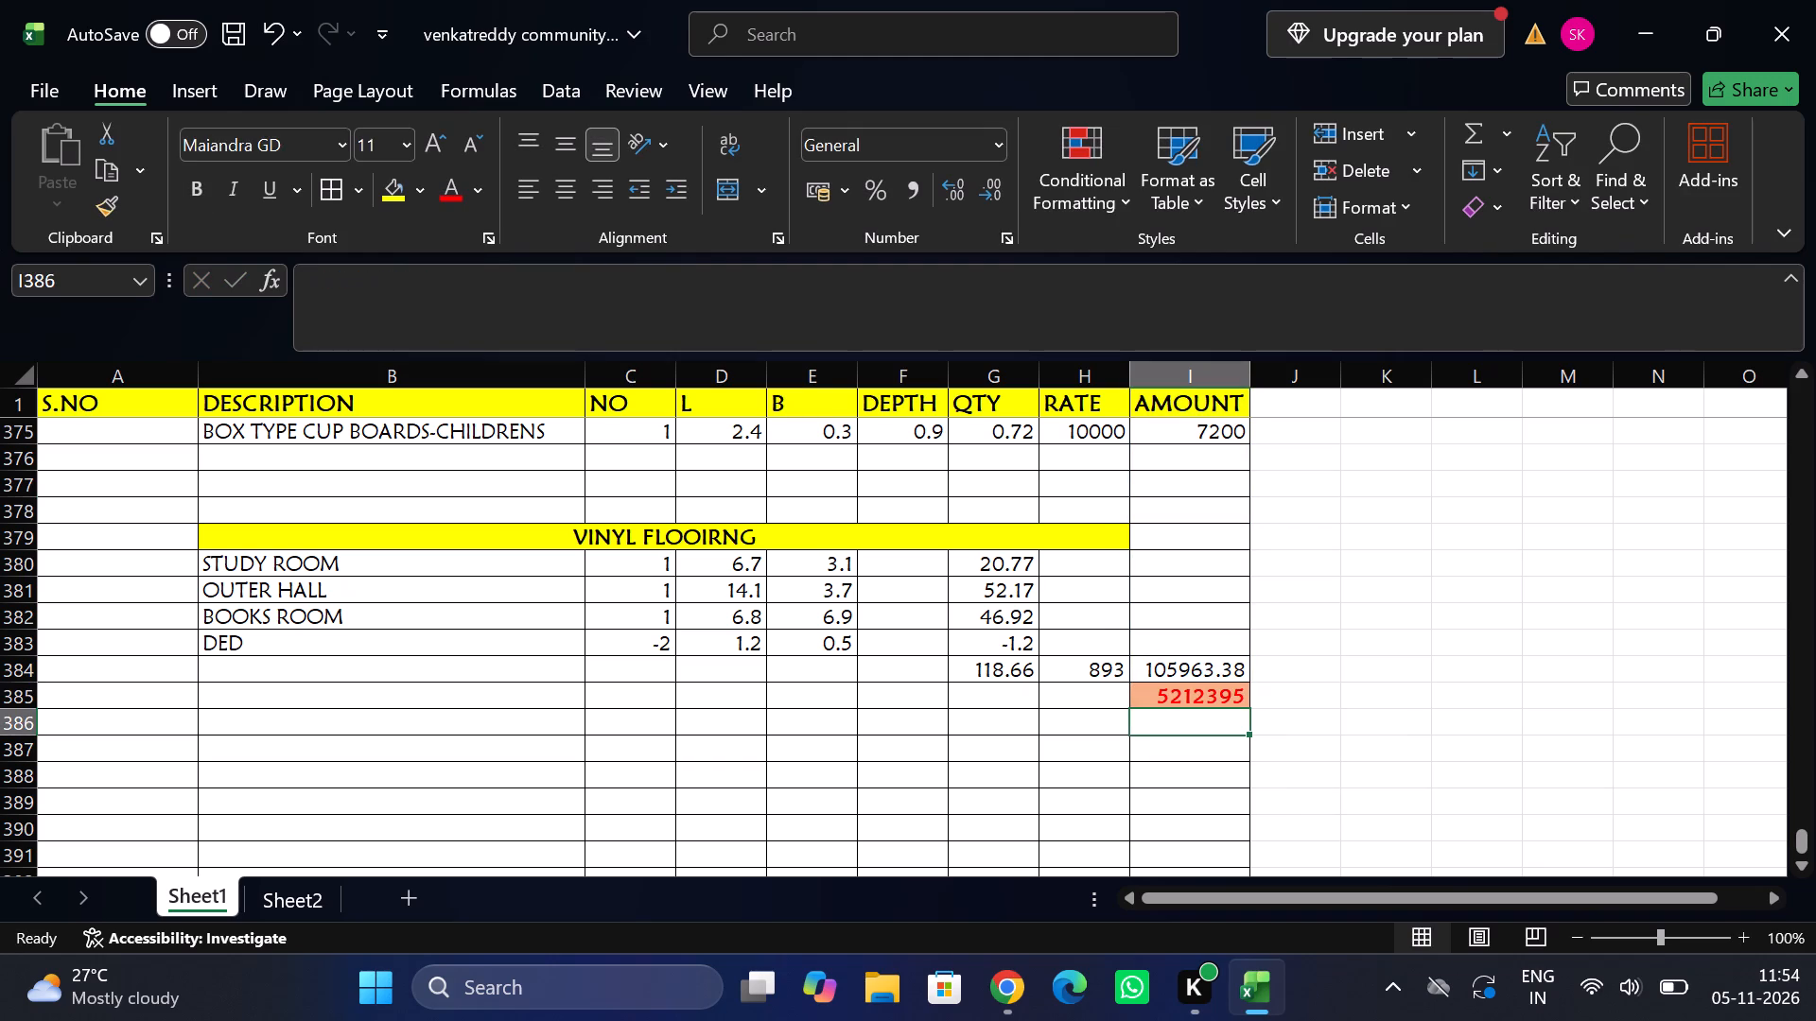
Insert six blank rows directly above the grand total row, below the VINYL FLOOIRNG section.
left_click(31, 691)
right_click(31, 691)
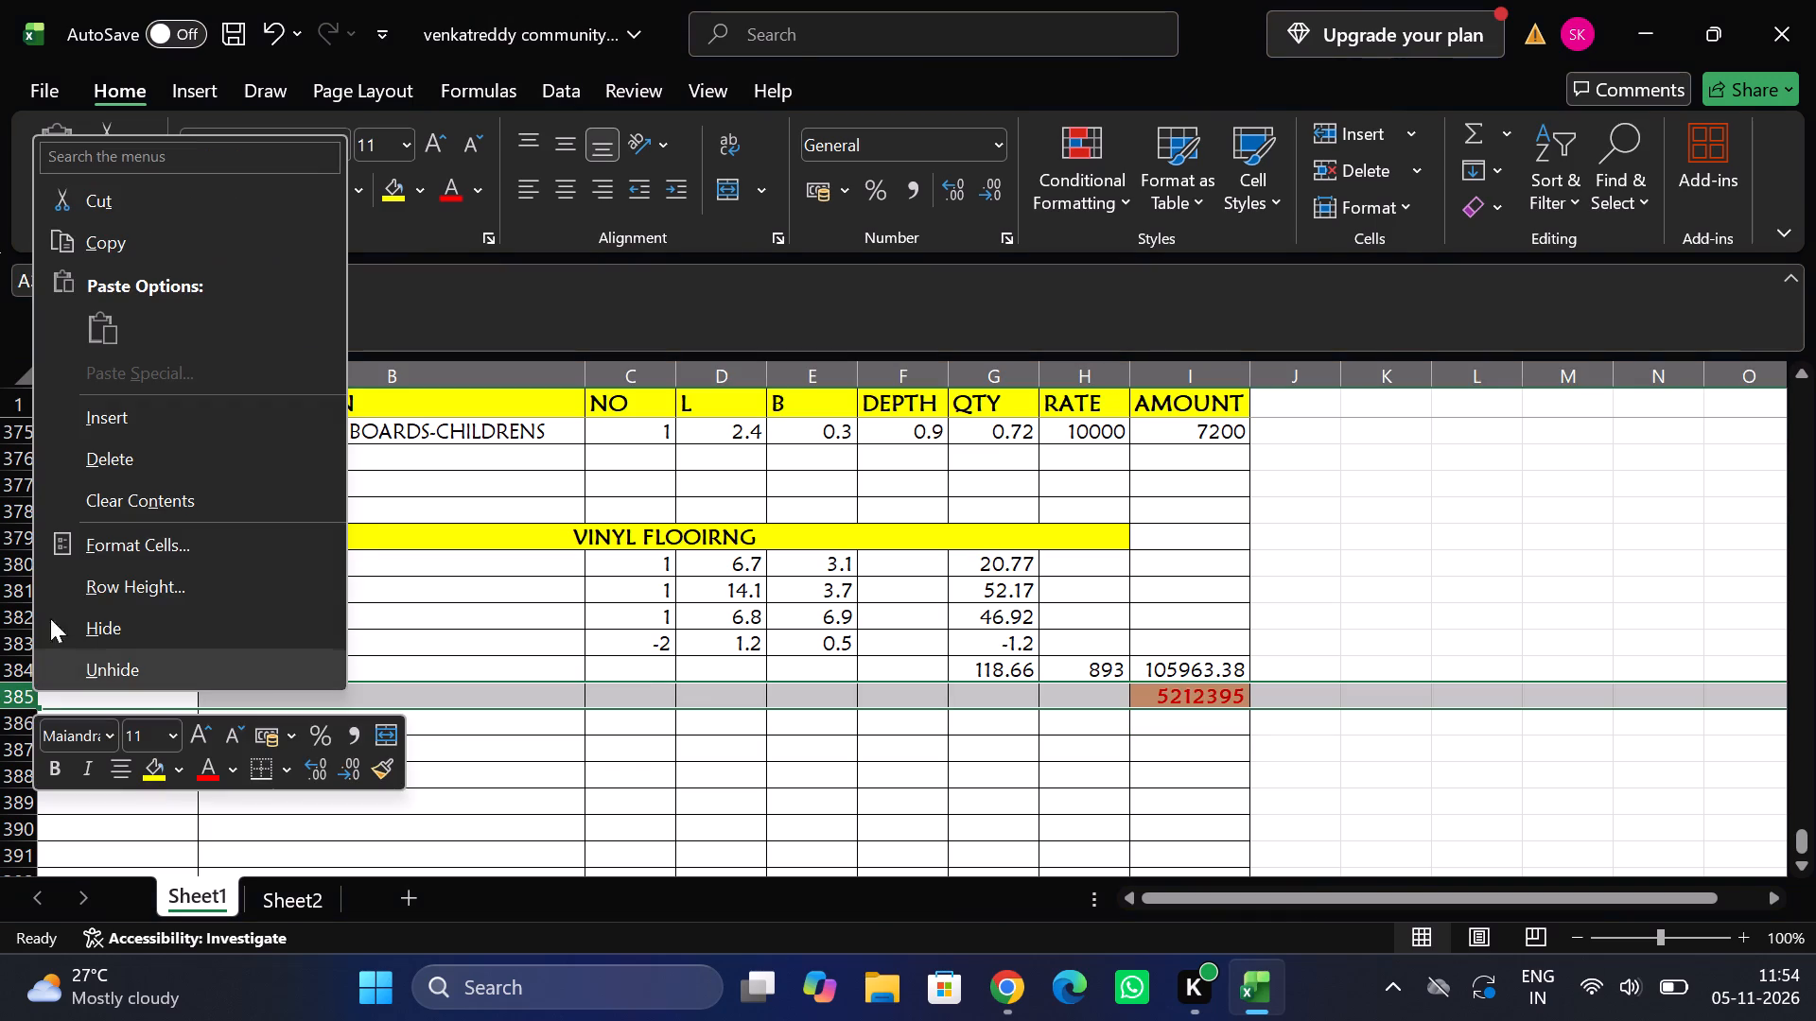
left_click(129, 412)
key("ctrl+y")
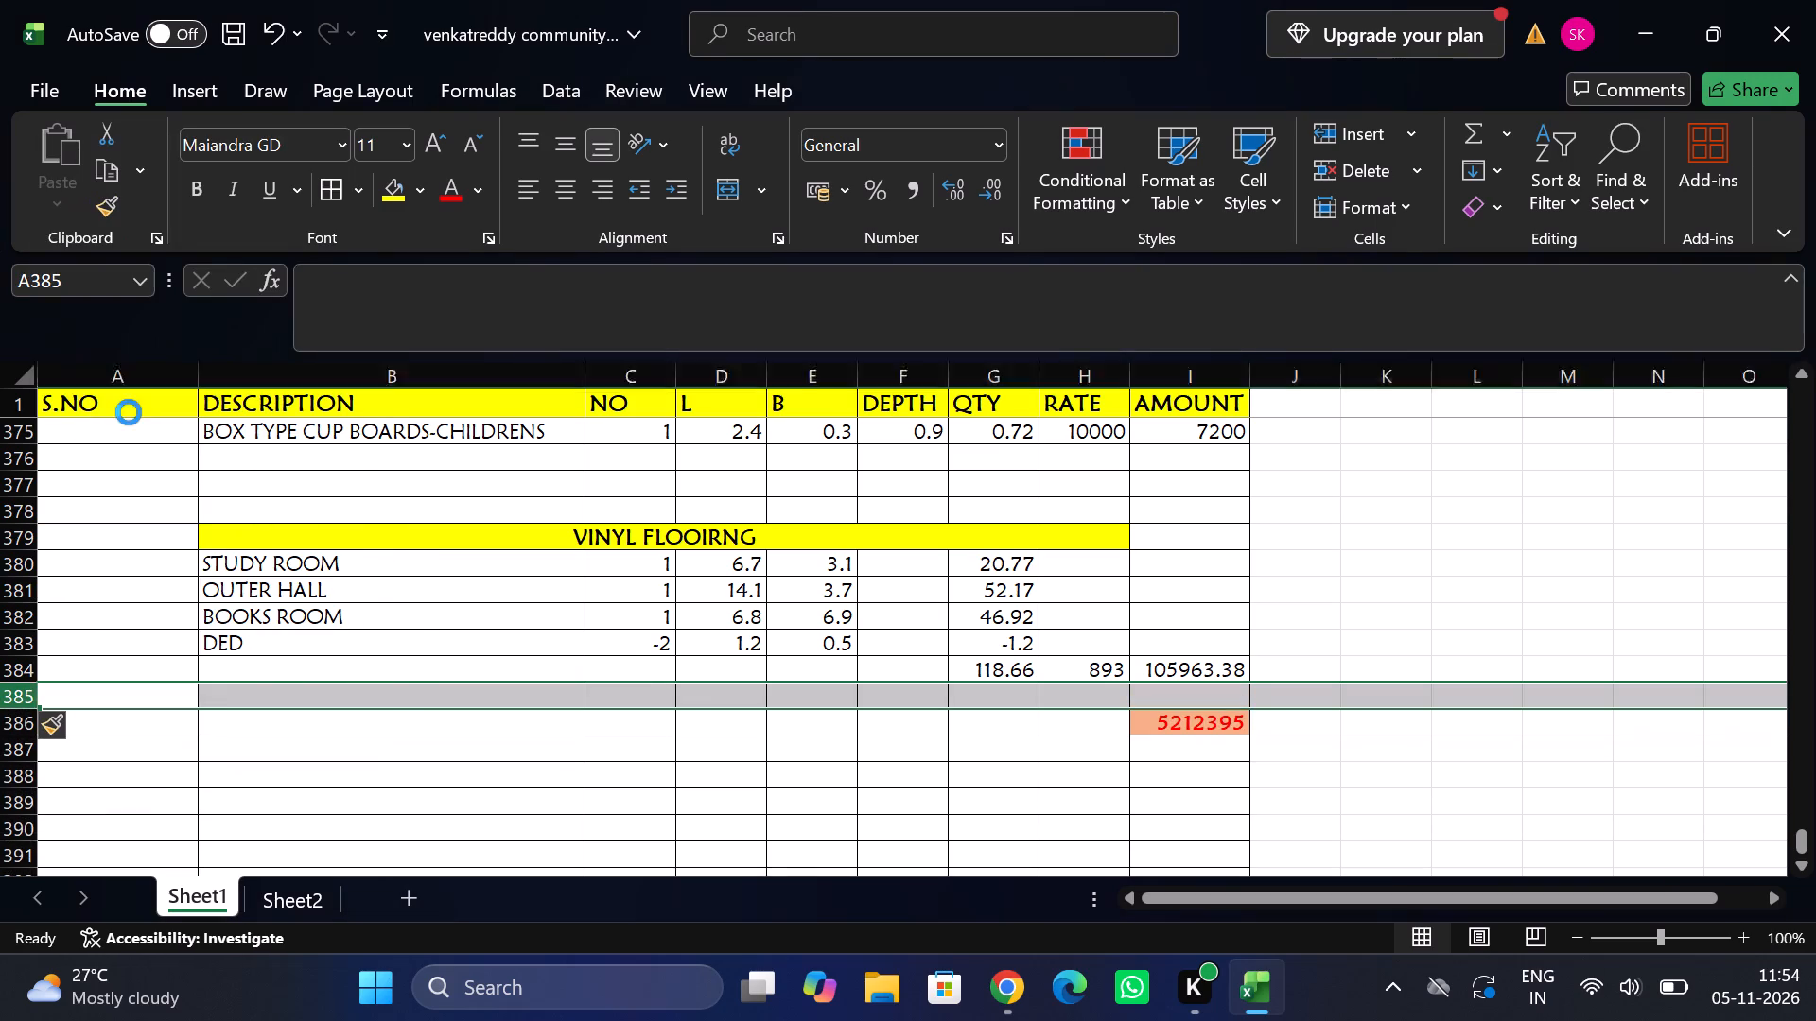
key("ctrl+y")
key("ctrl+y")
key("ctrl+y")
key("ctrl+y")
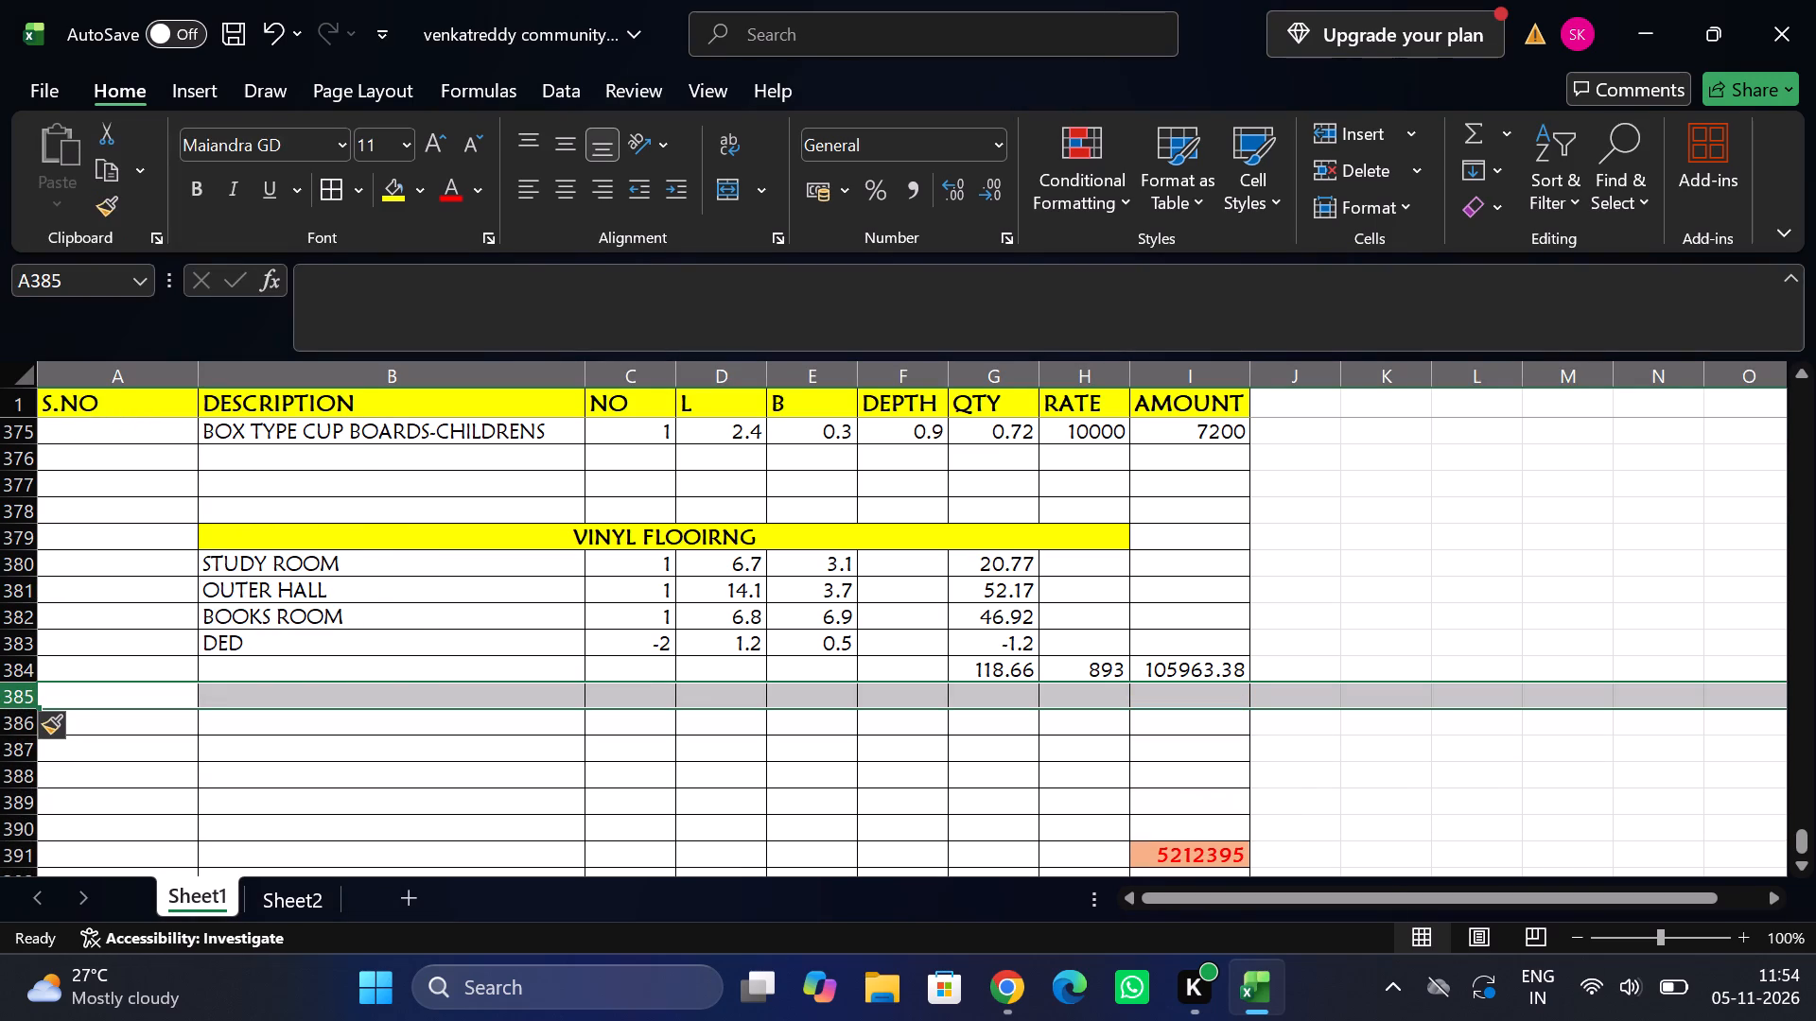
Merge and center B385:G385 and enter the section heading "electric items" in bold with a yellow fill.
left_click(409, 698)
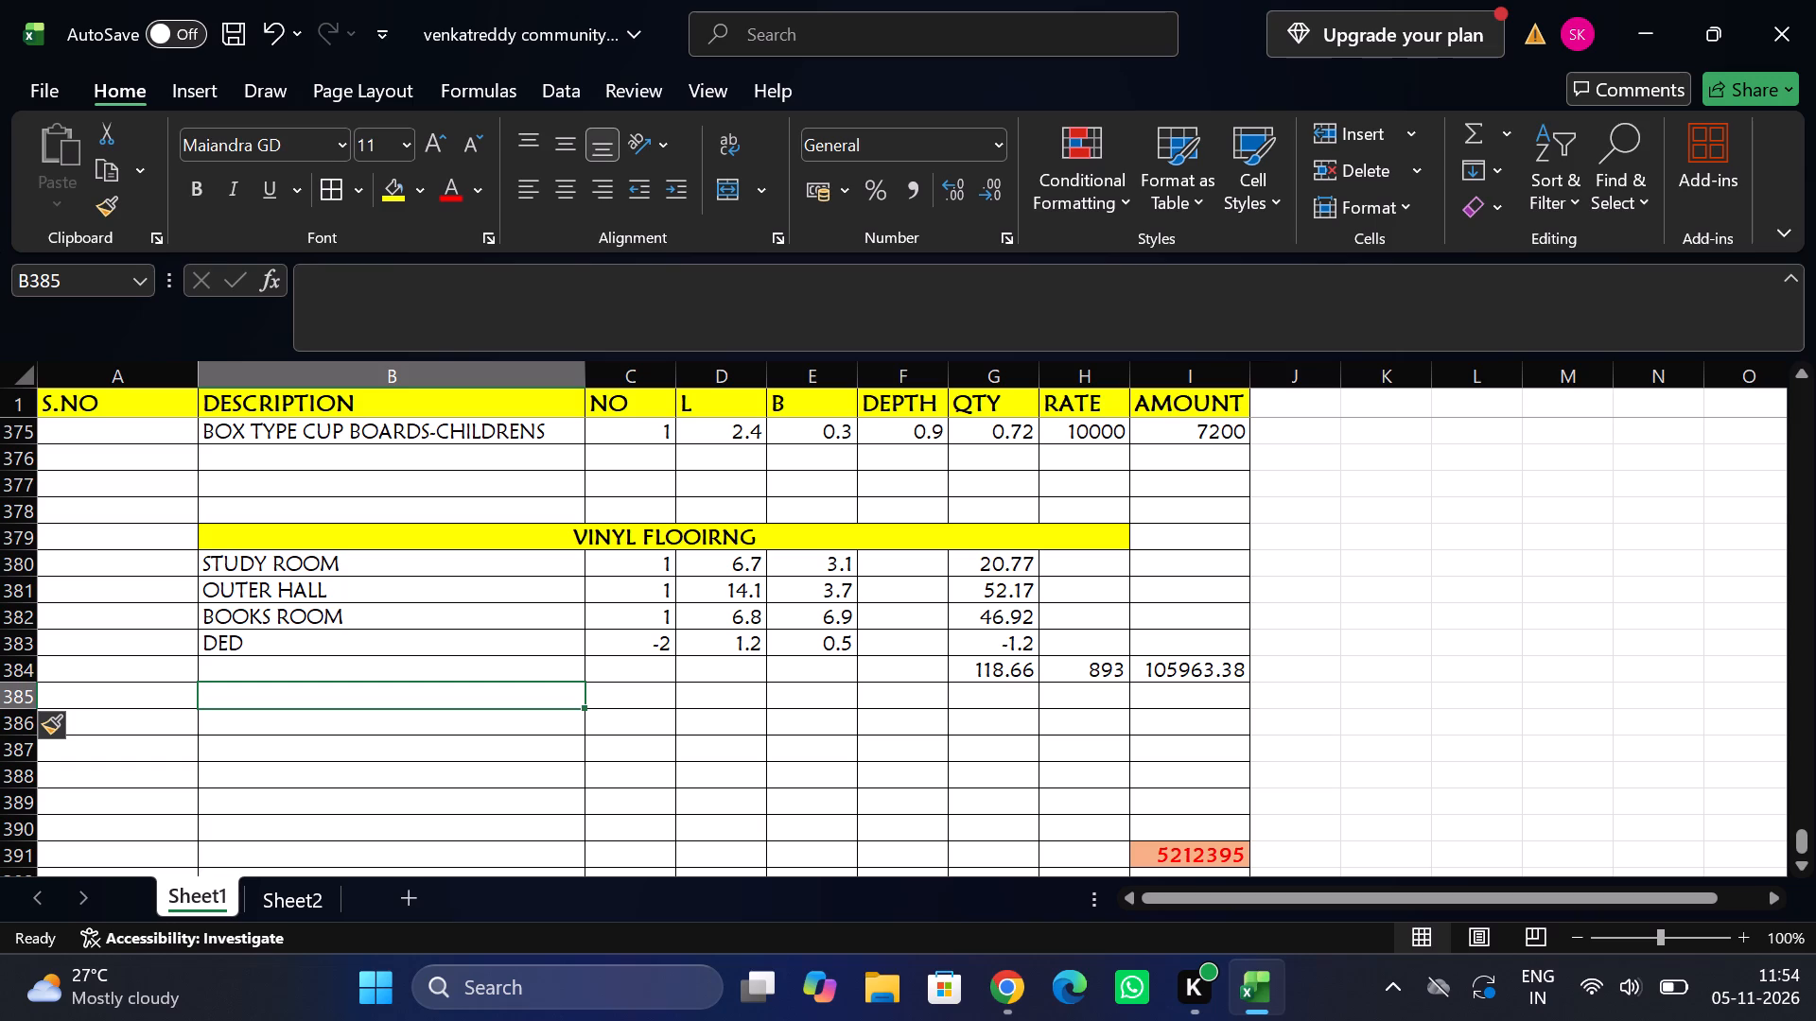
left_click_drag(531, 697, 954, 693)
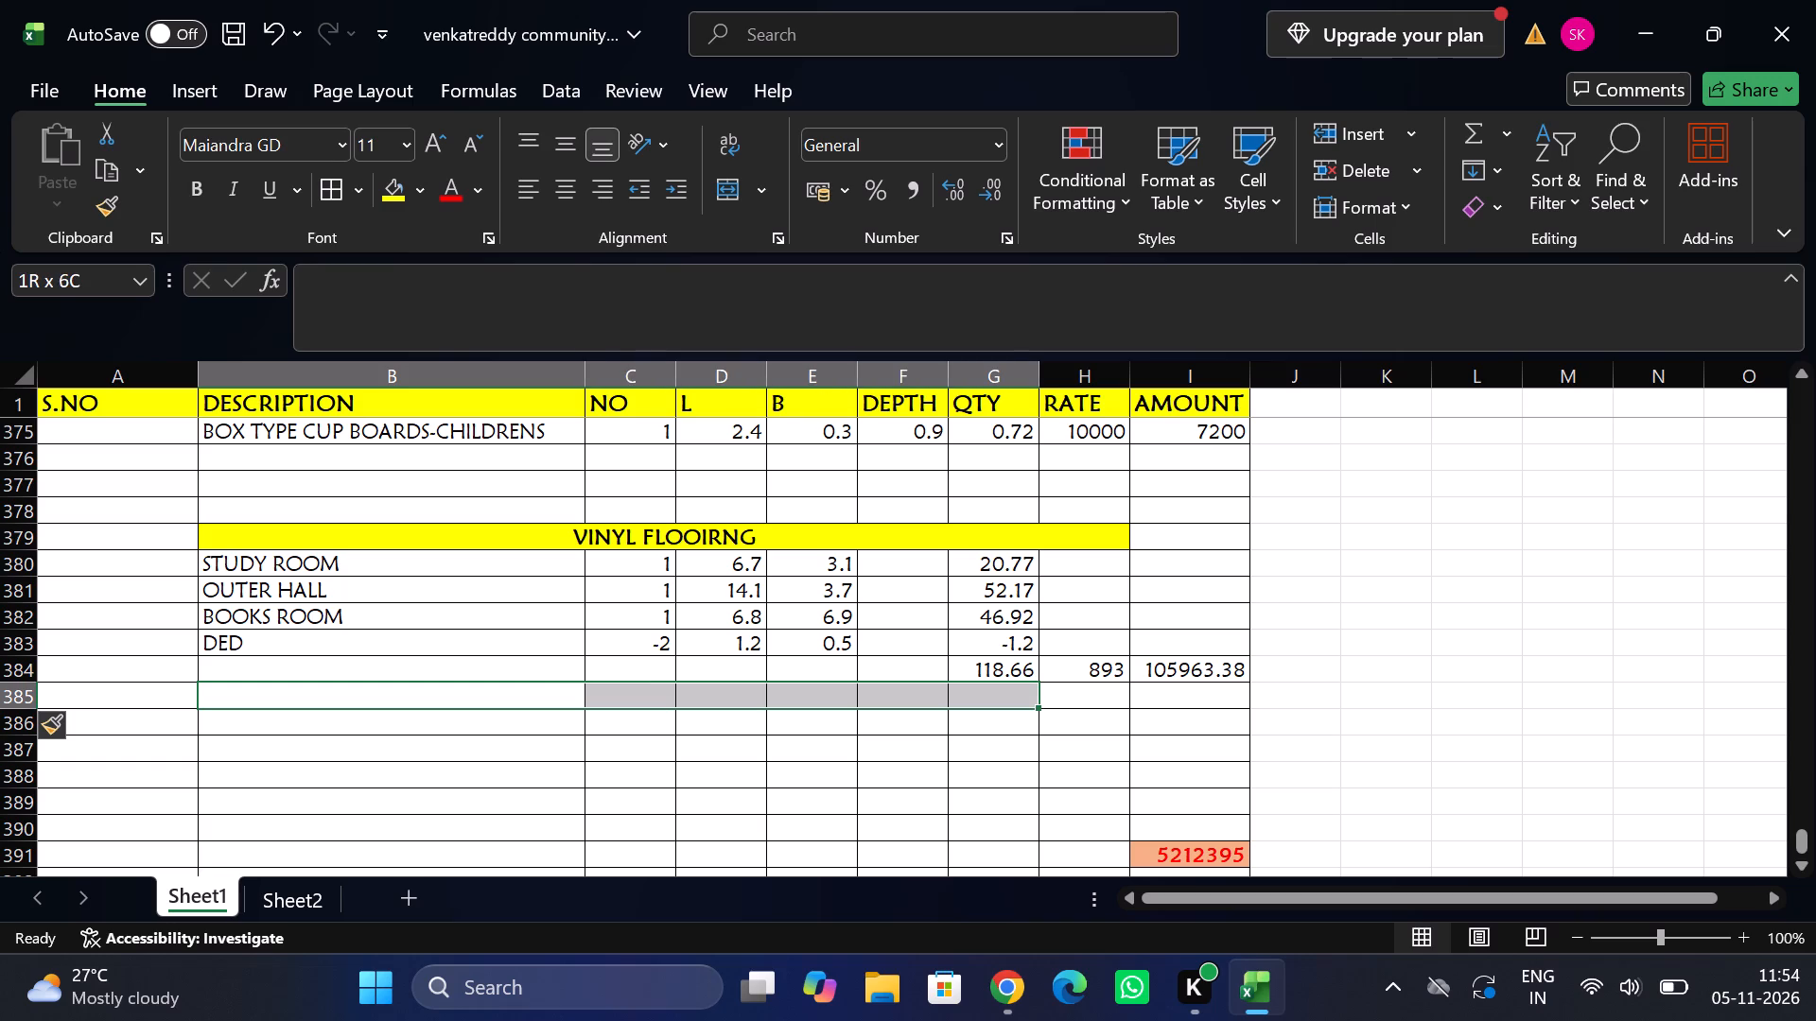
left_click_drag(954, 693, 955, 693)
left_click(724, 190)
left_click(579, 692)
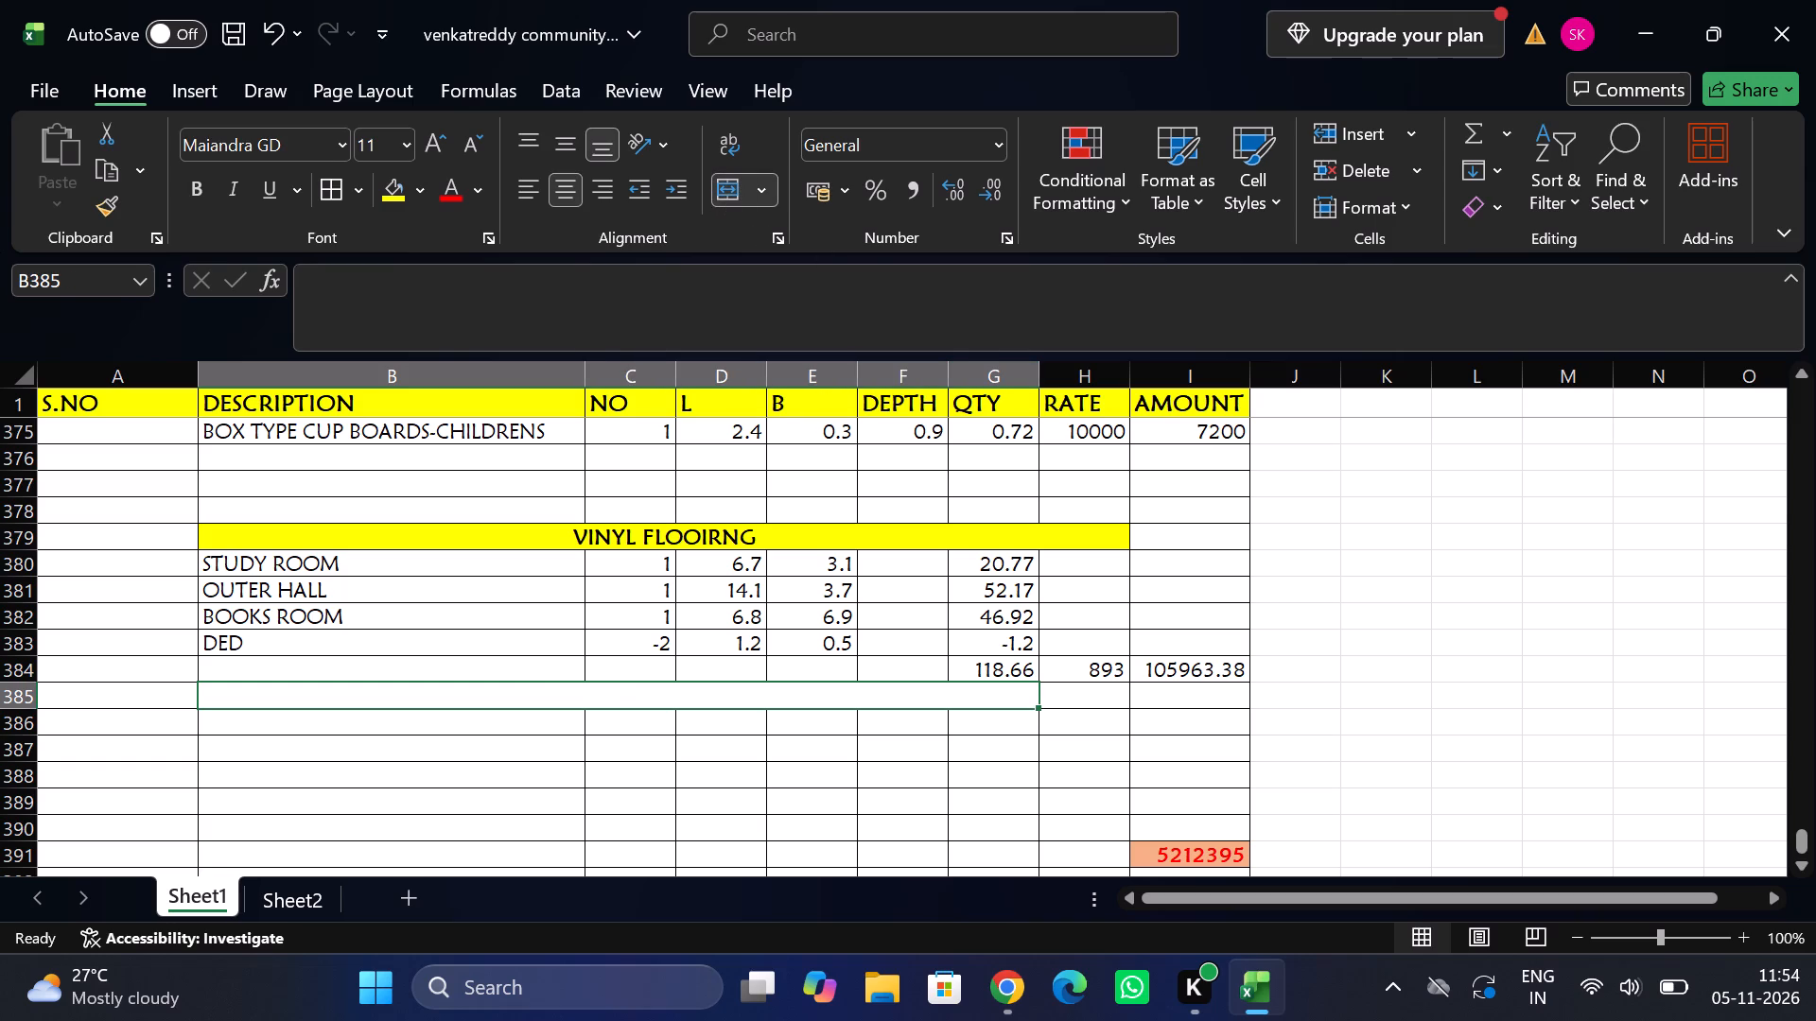
type("electric items")
key("Tab")
key("shift+Tab")
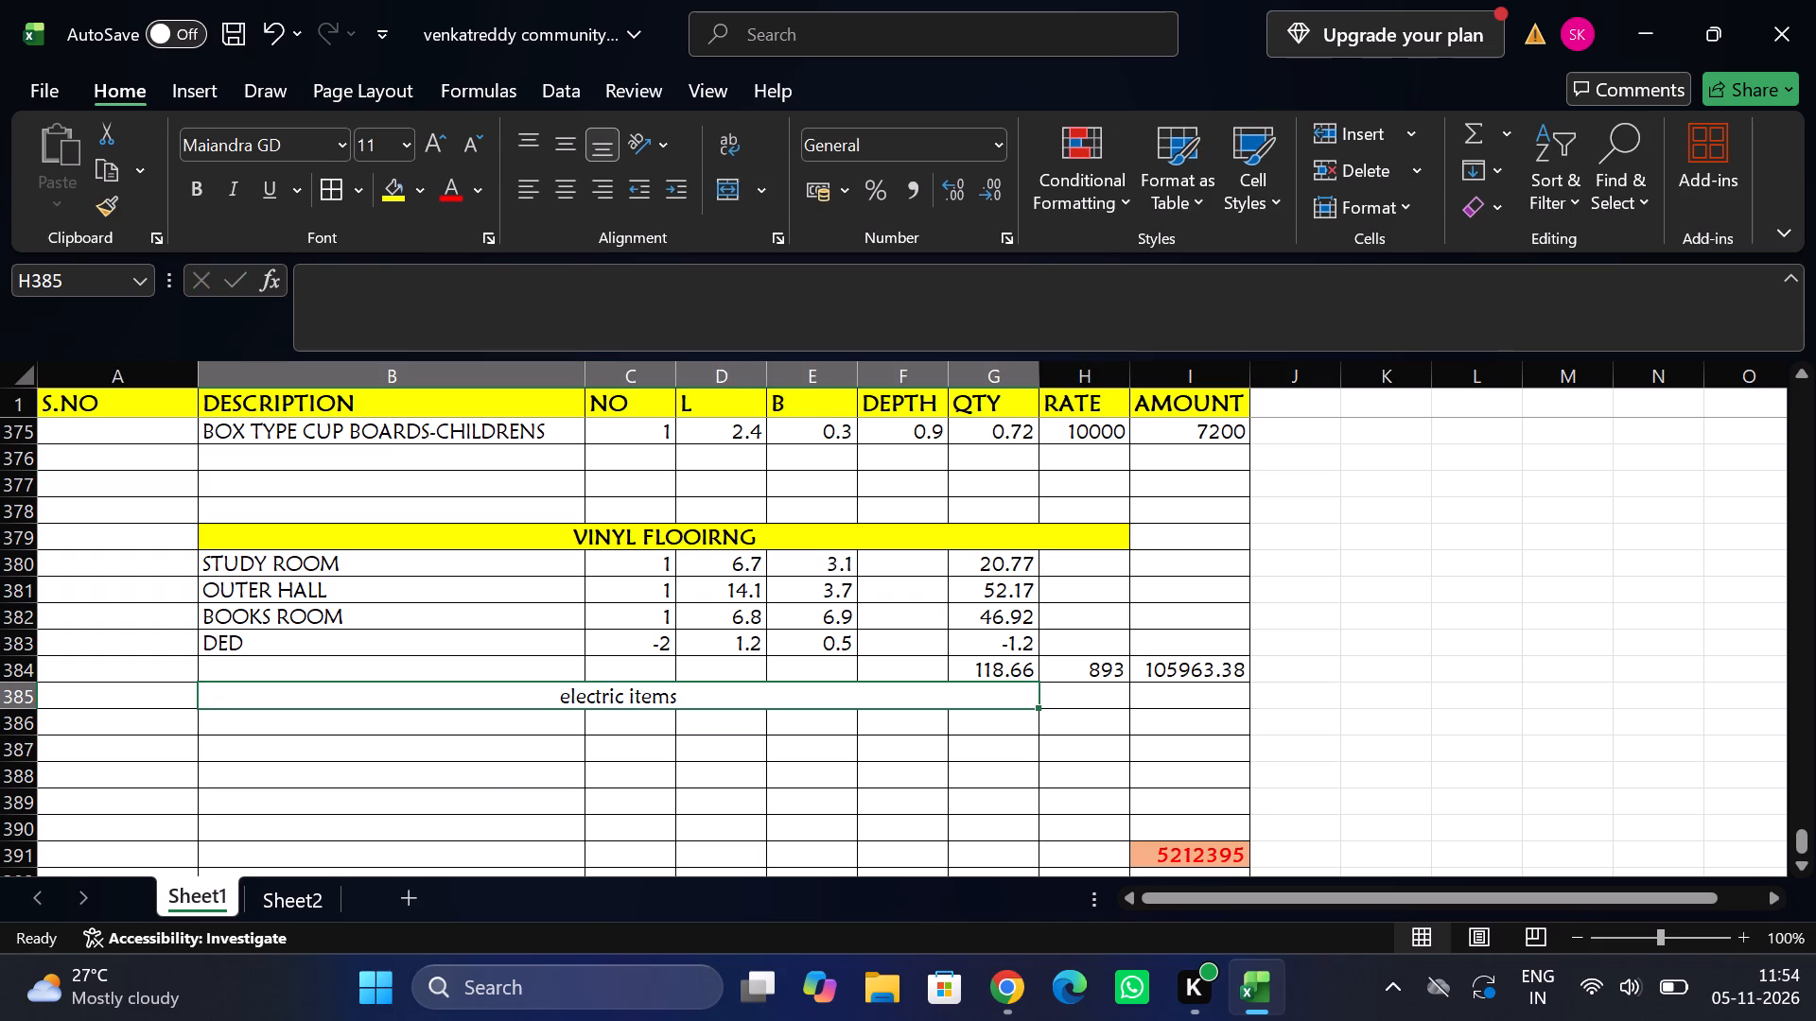
key("ctrl+b")
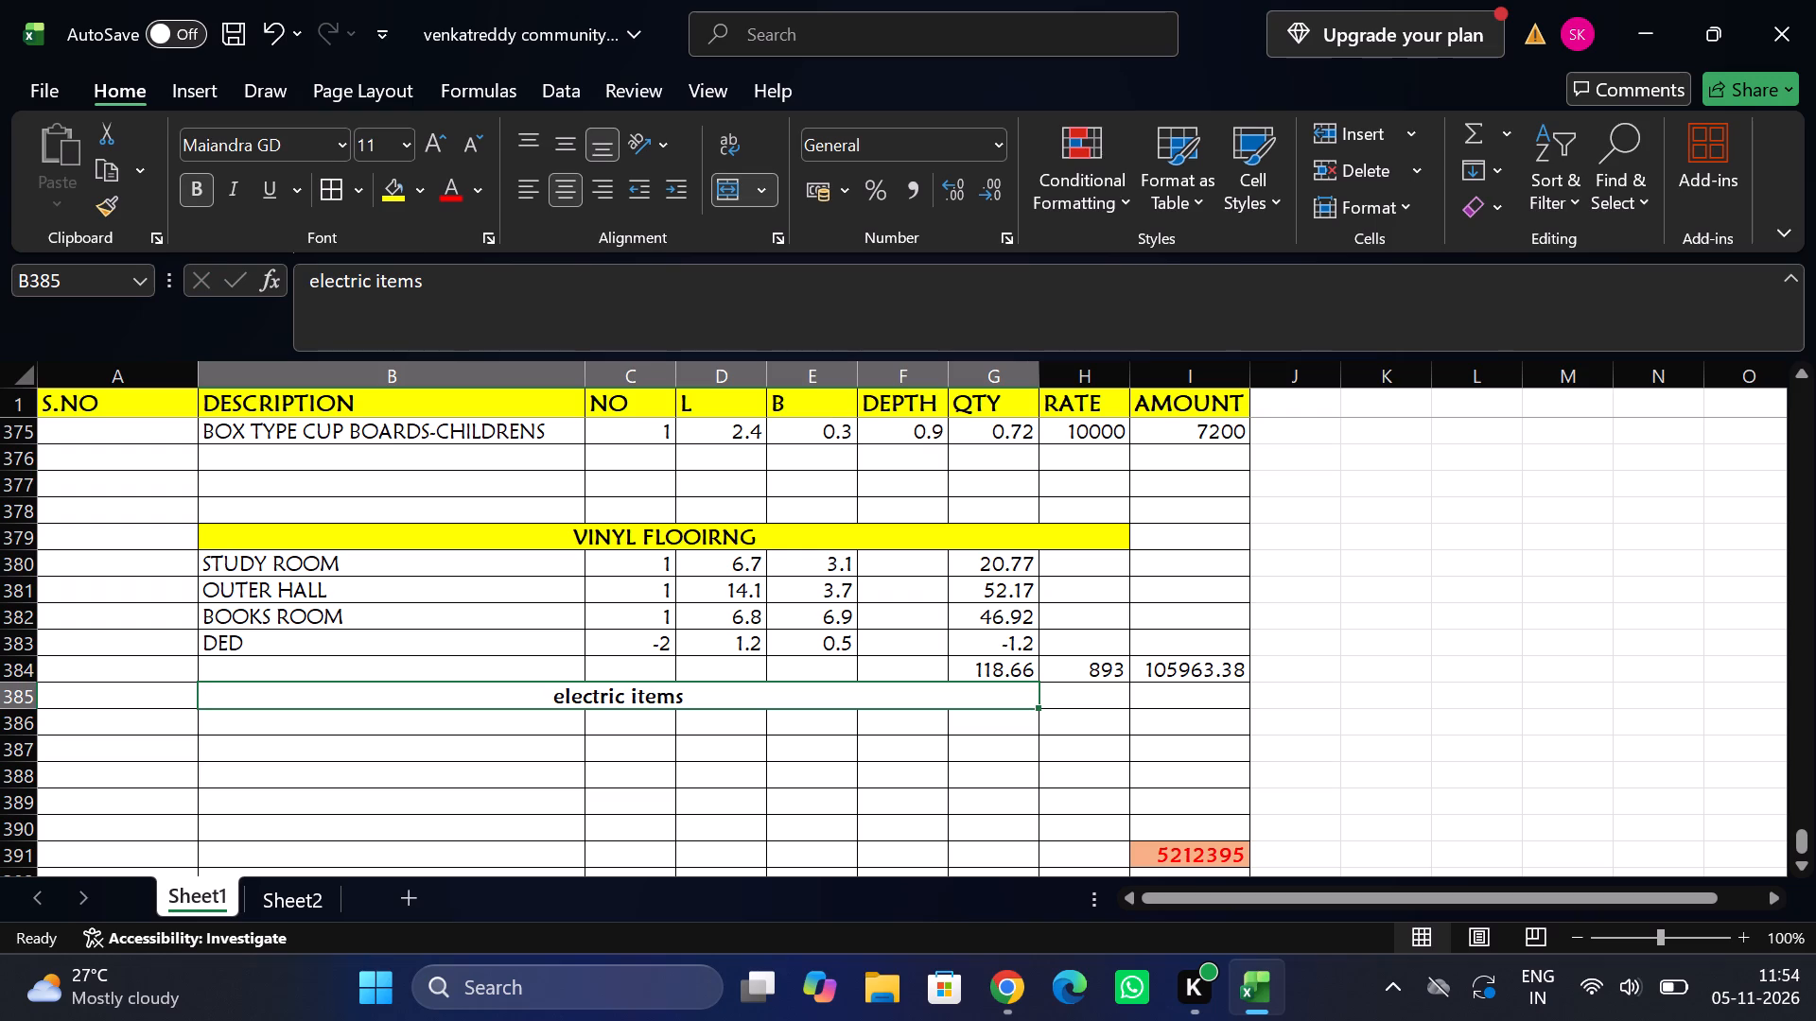
left_click(382, 201)
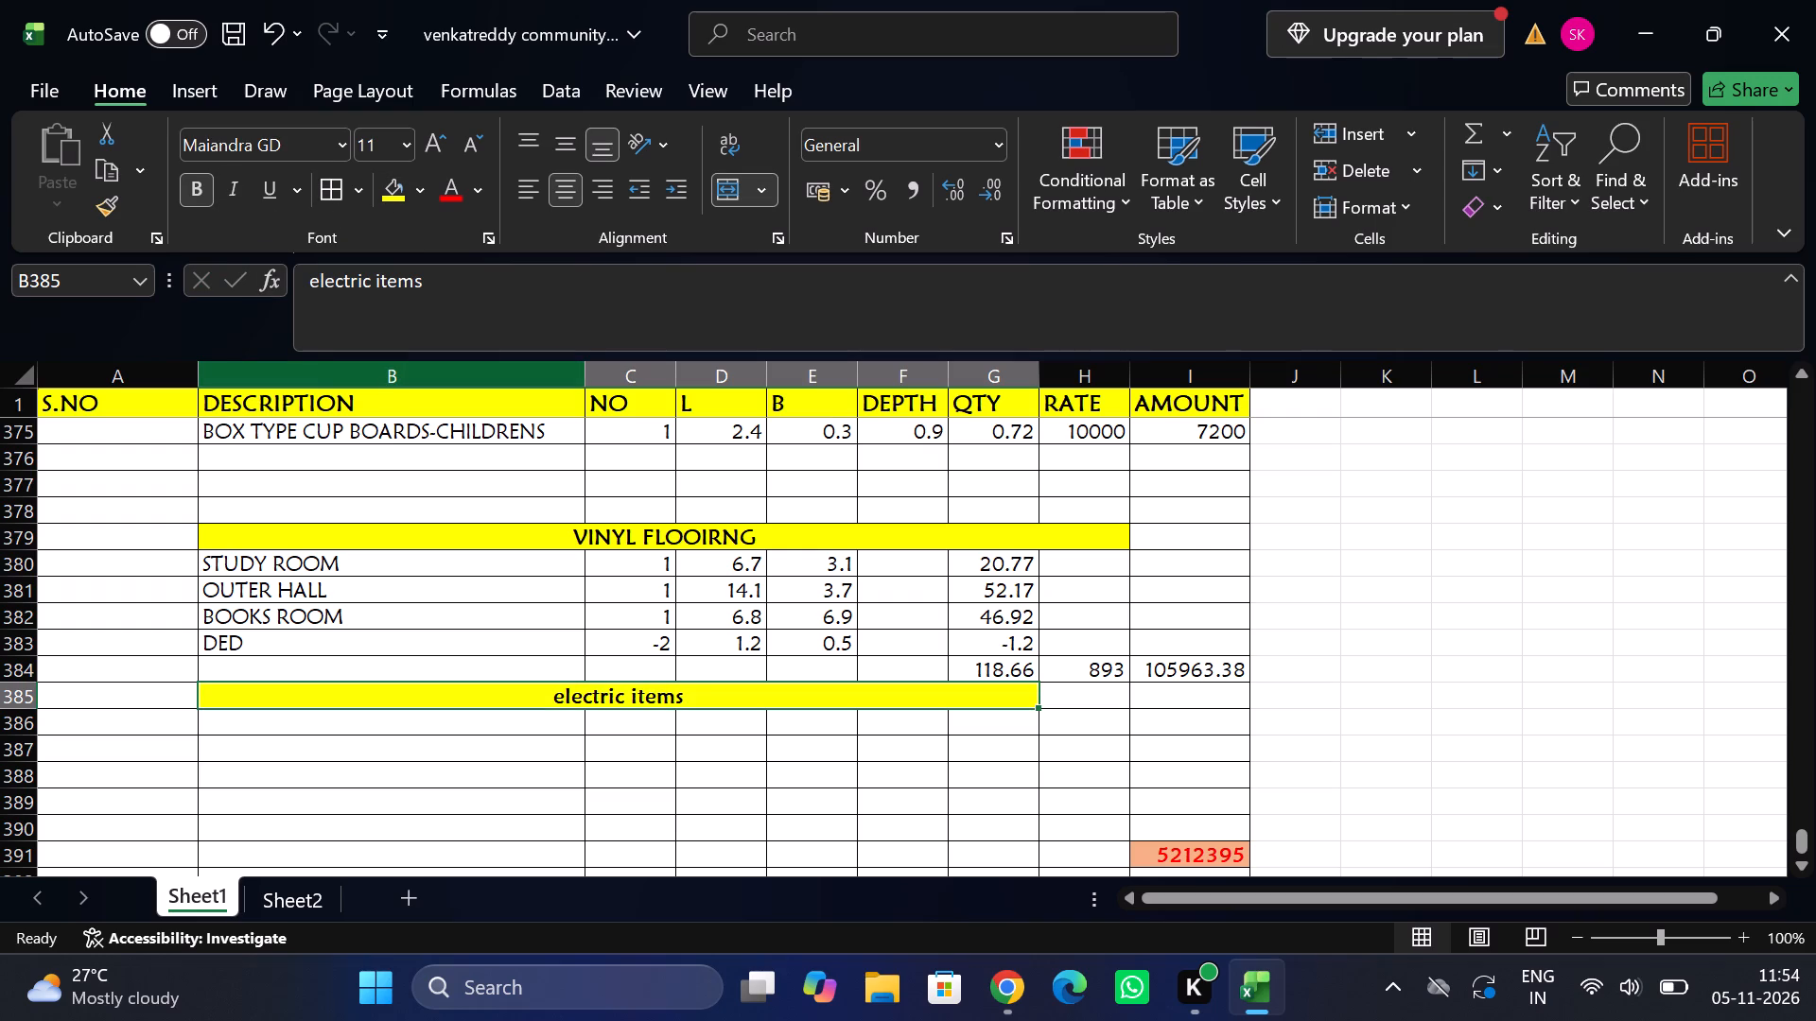
Review the earlier estimate sections from VINYL FLOOIRNG back to the OUTER HALL electrical entries, and return to the electric items heading.
left_click(455, 729)
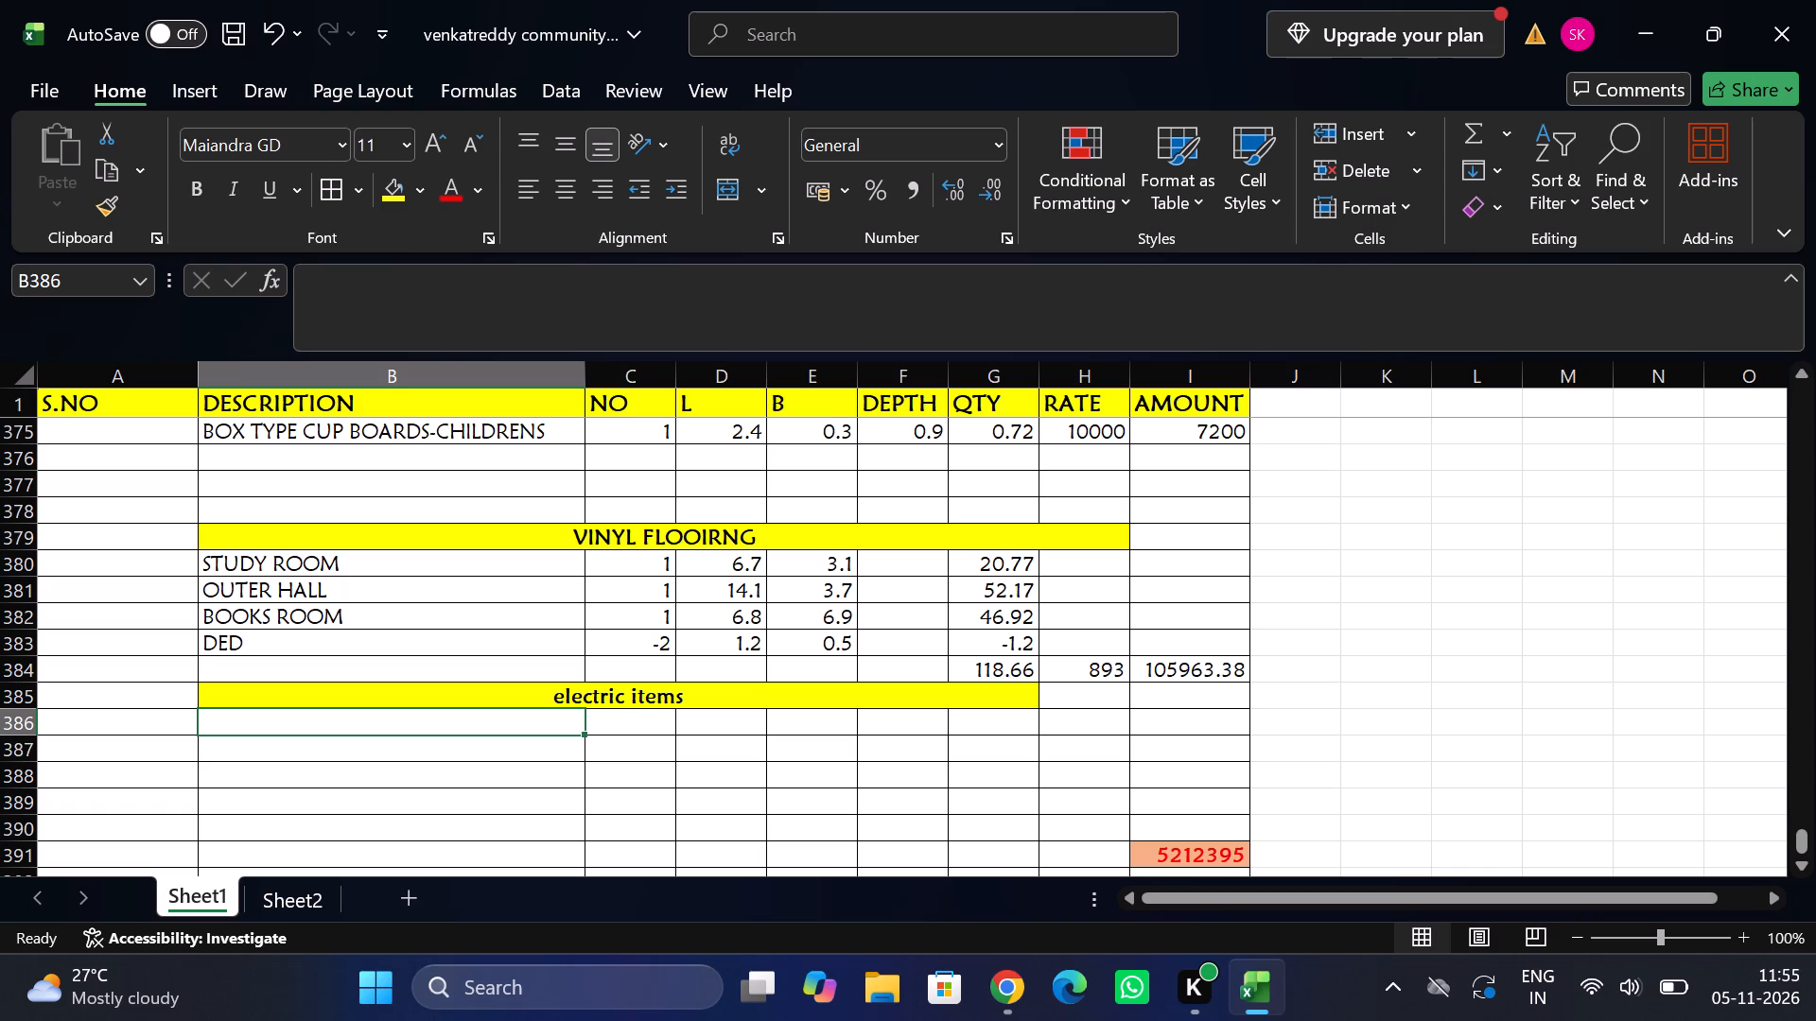
scroll(685, 576, "up", 1)
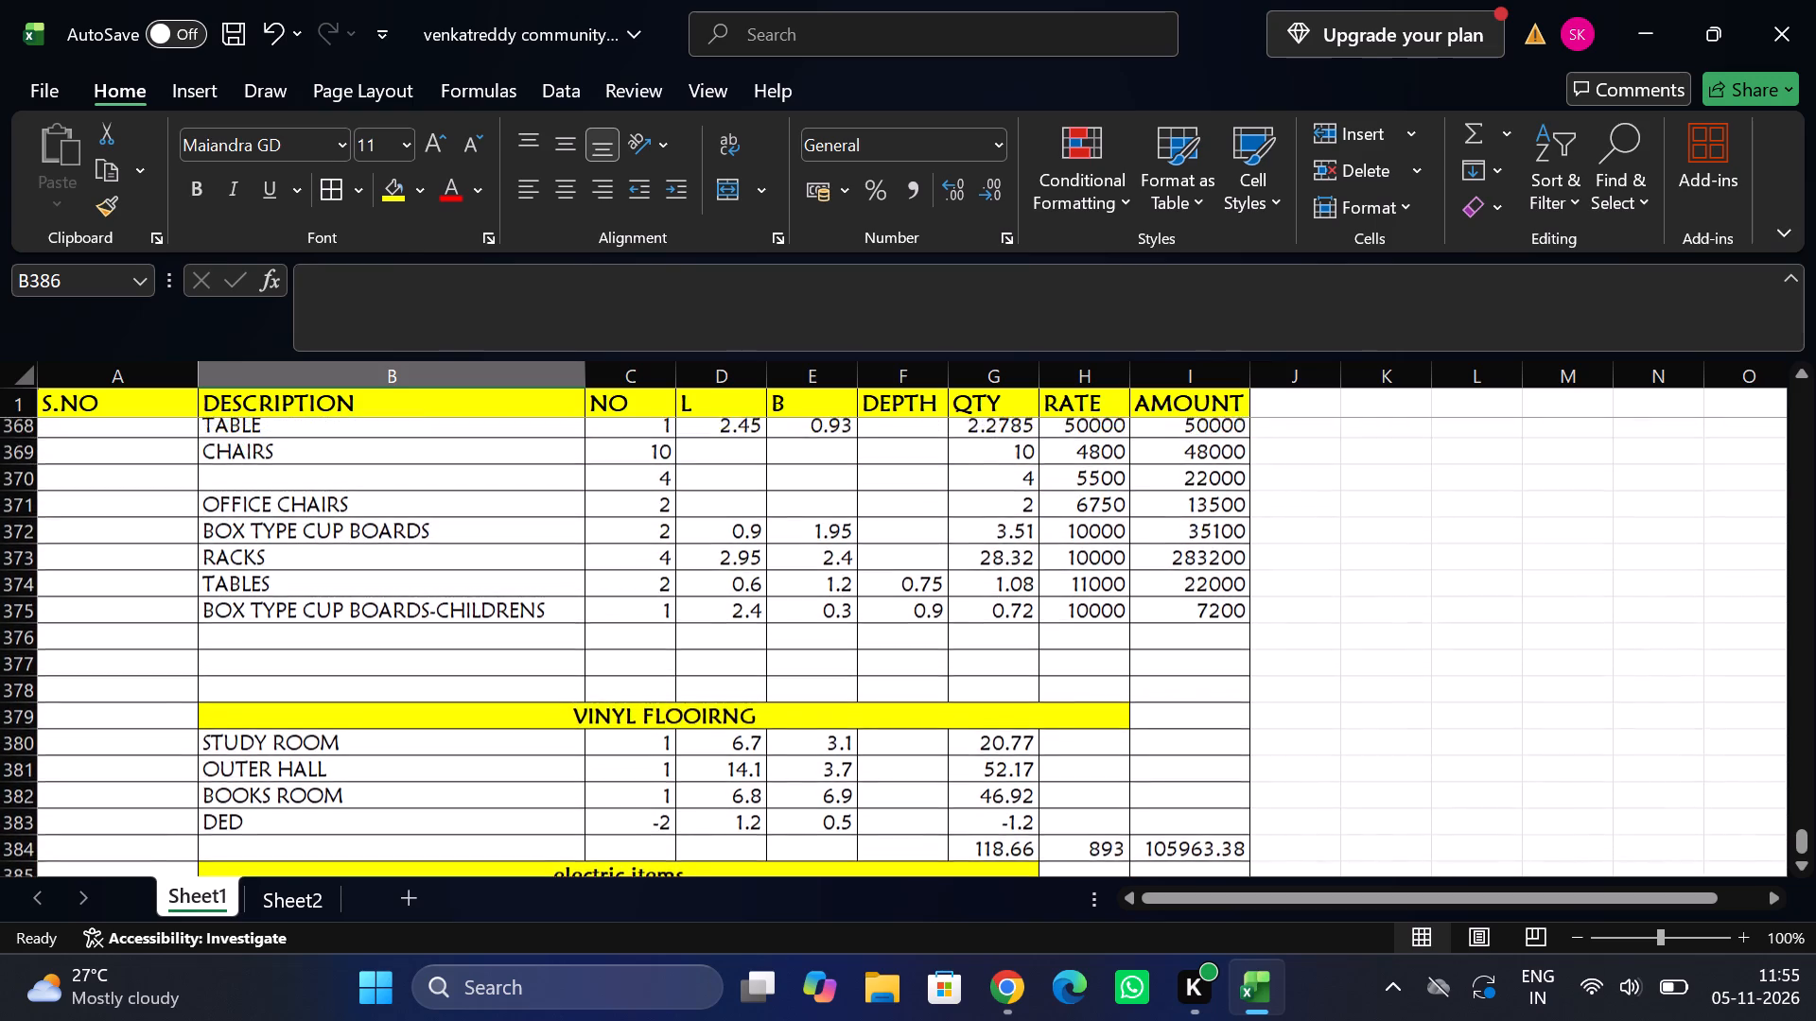
scroll(685, 576, "up", 1)
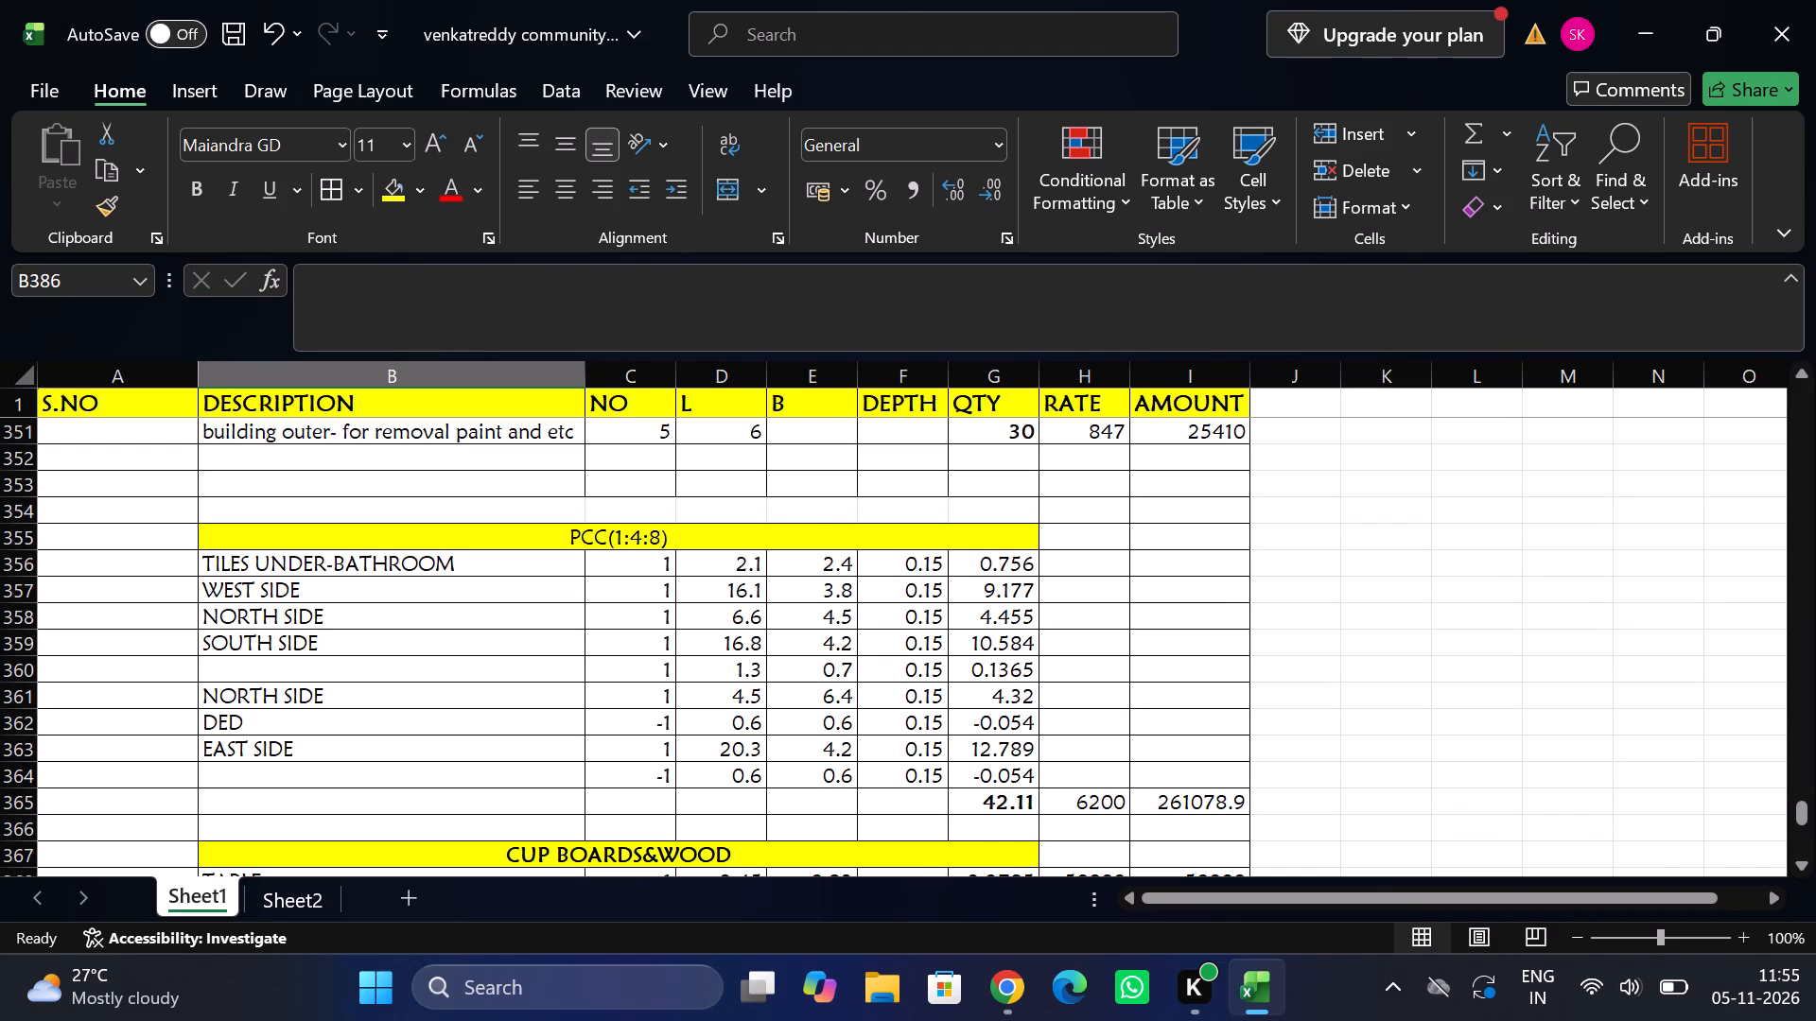
scroll(685, 576, "up", 1)
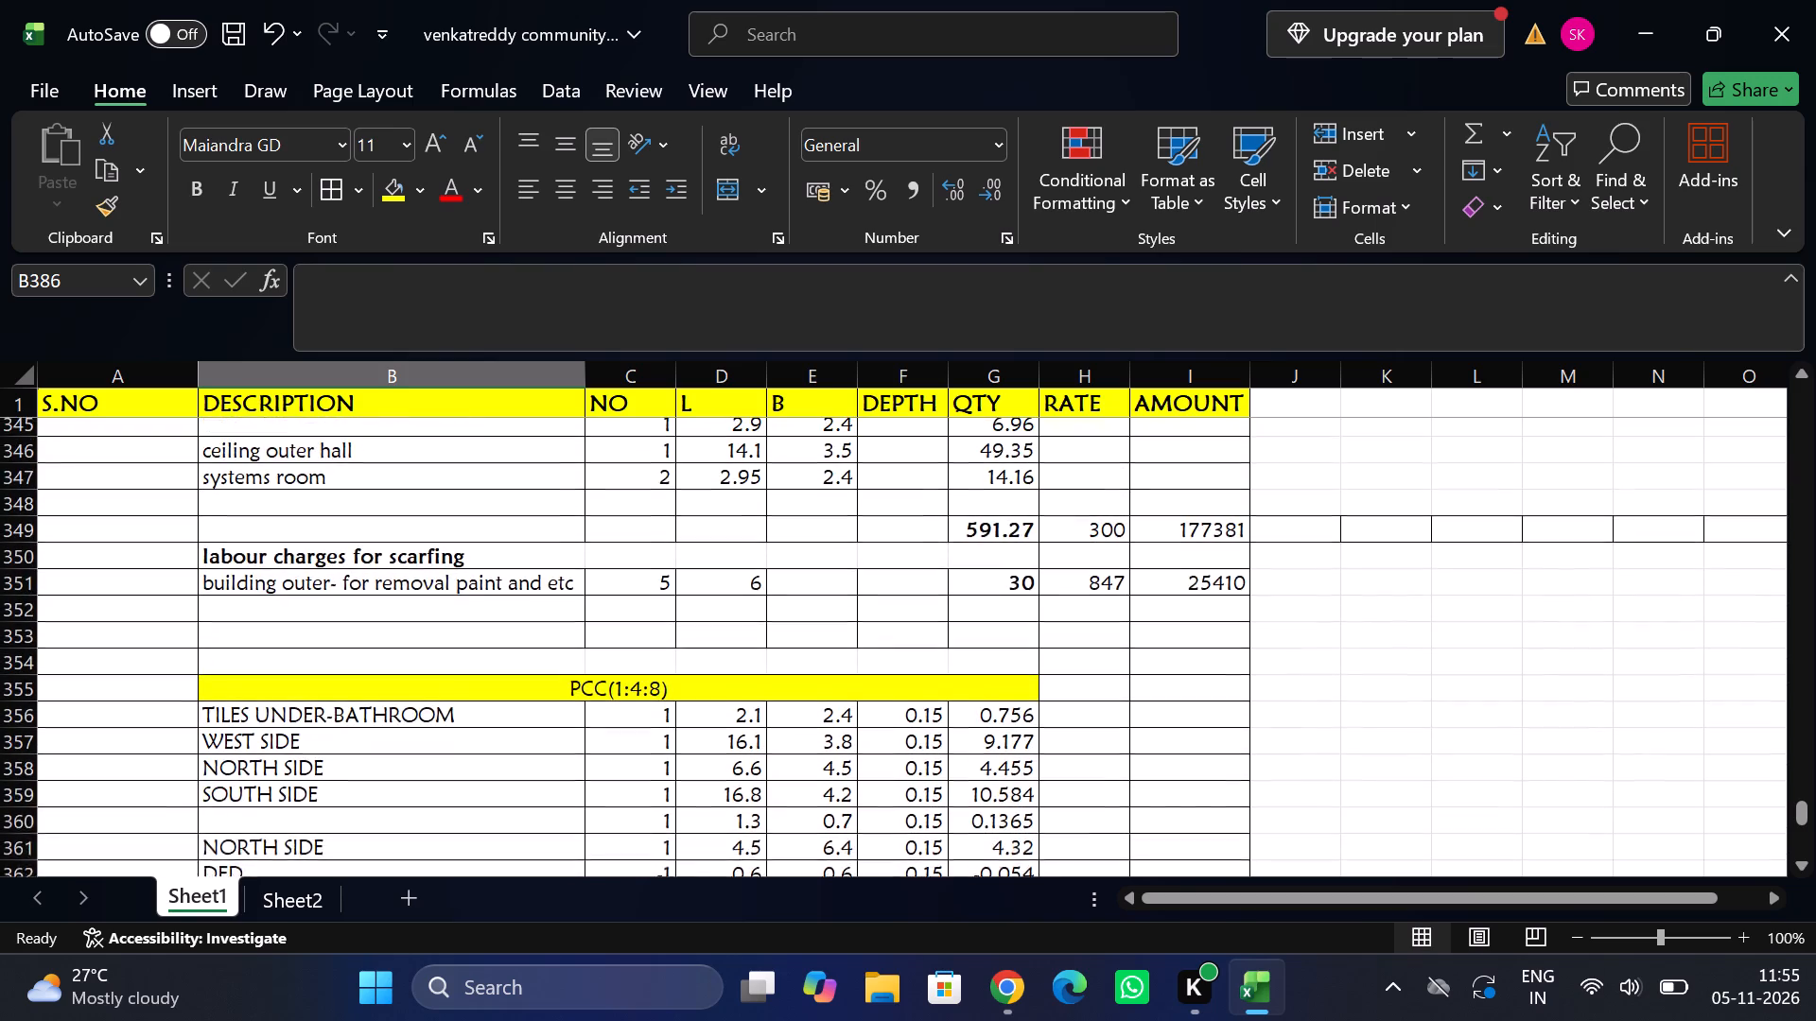
scroll(685, 576, "up", 1)
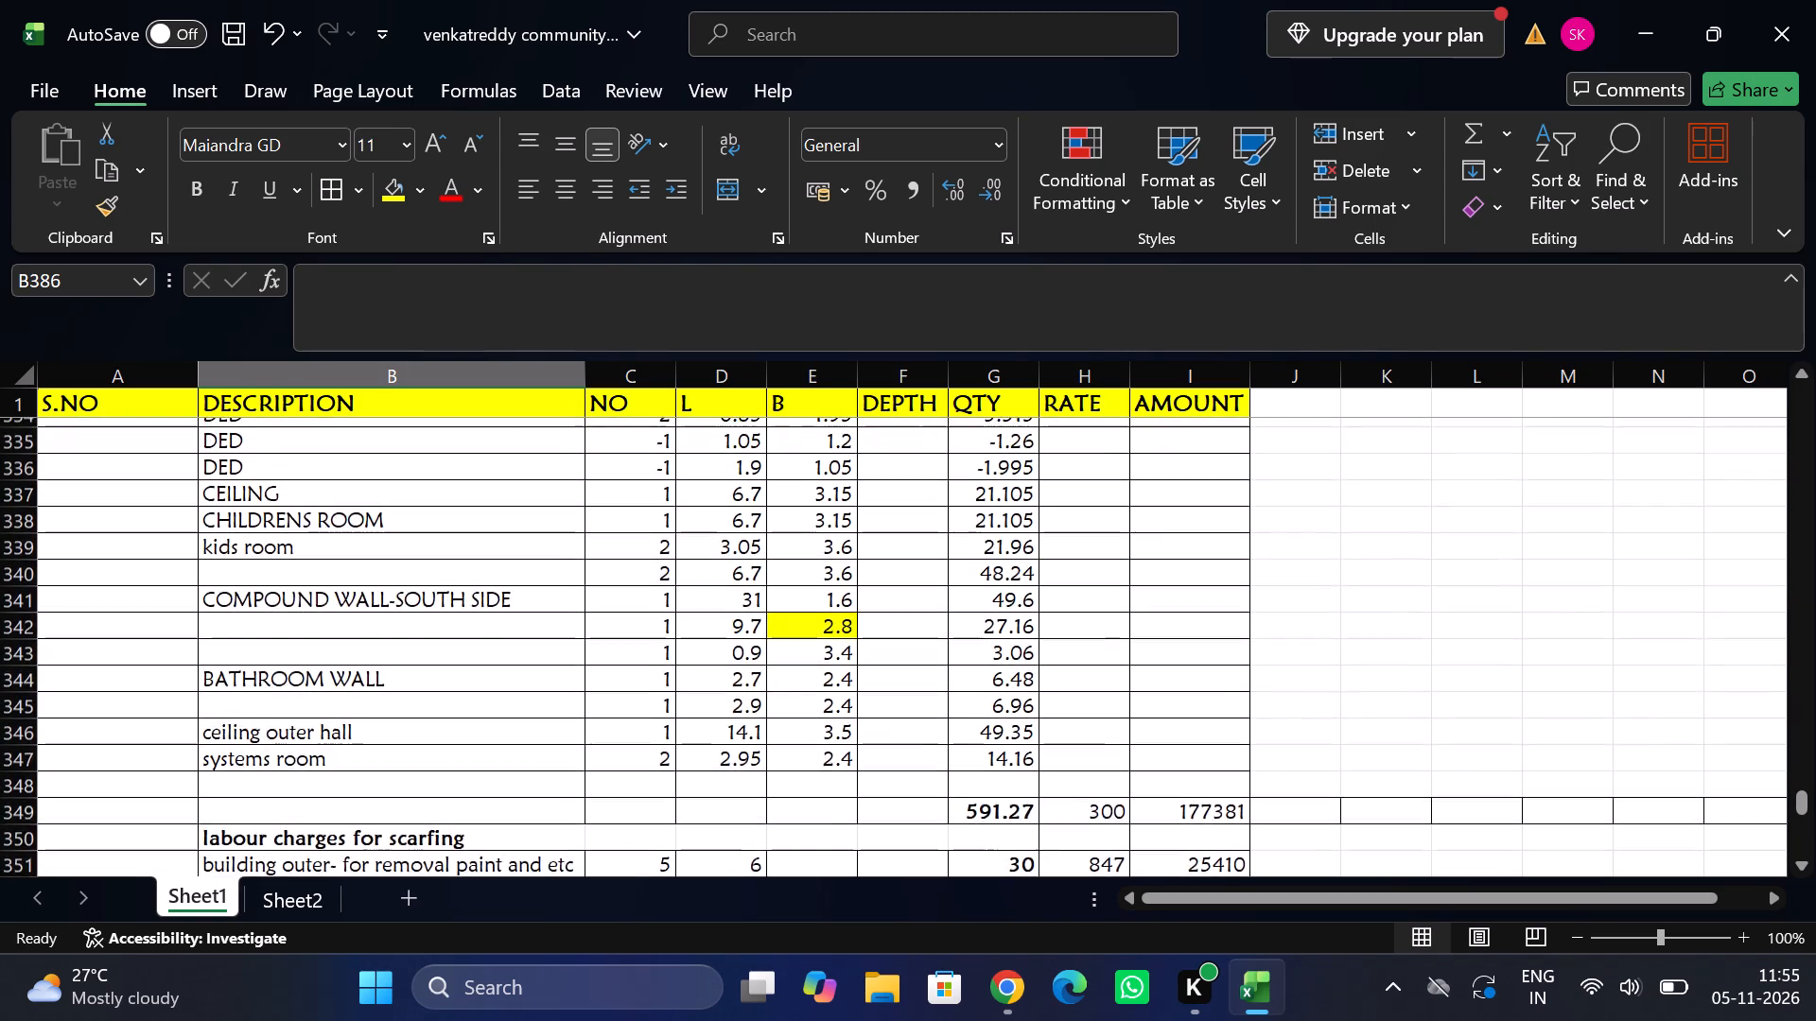
scroll(685, 576, "up", 3)
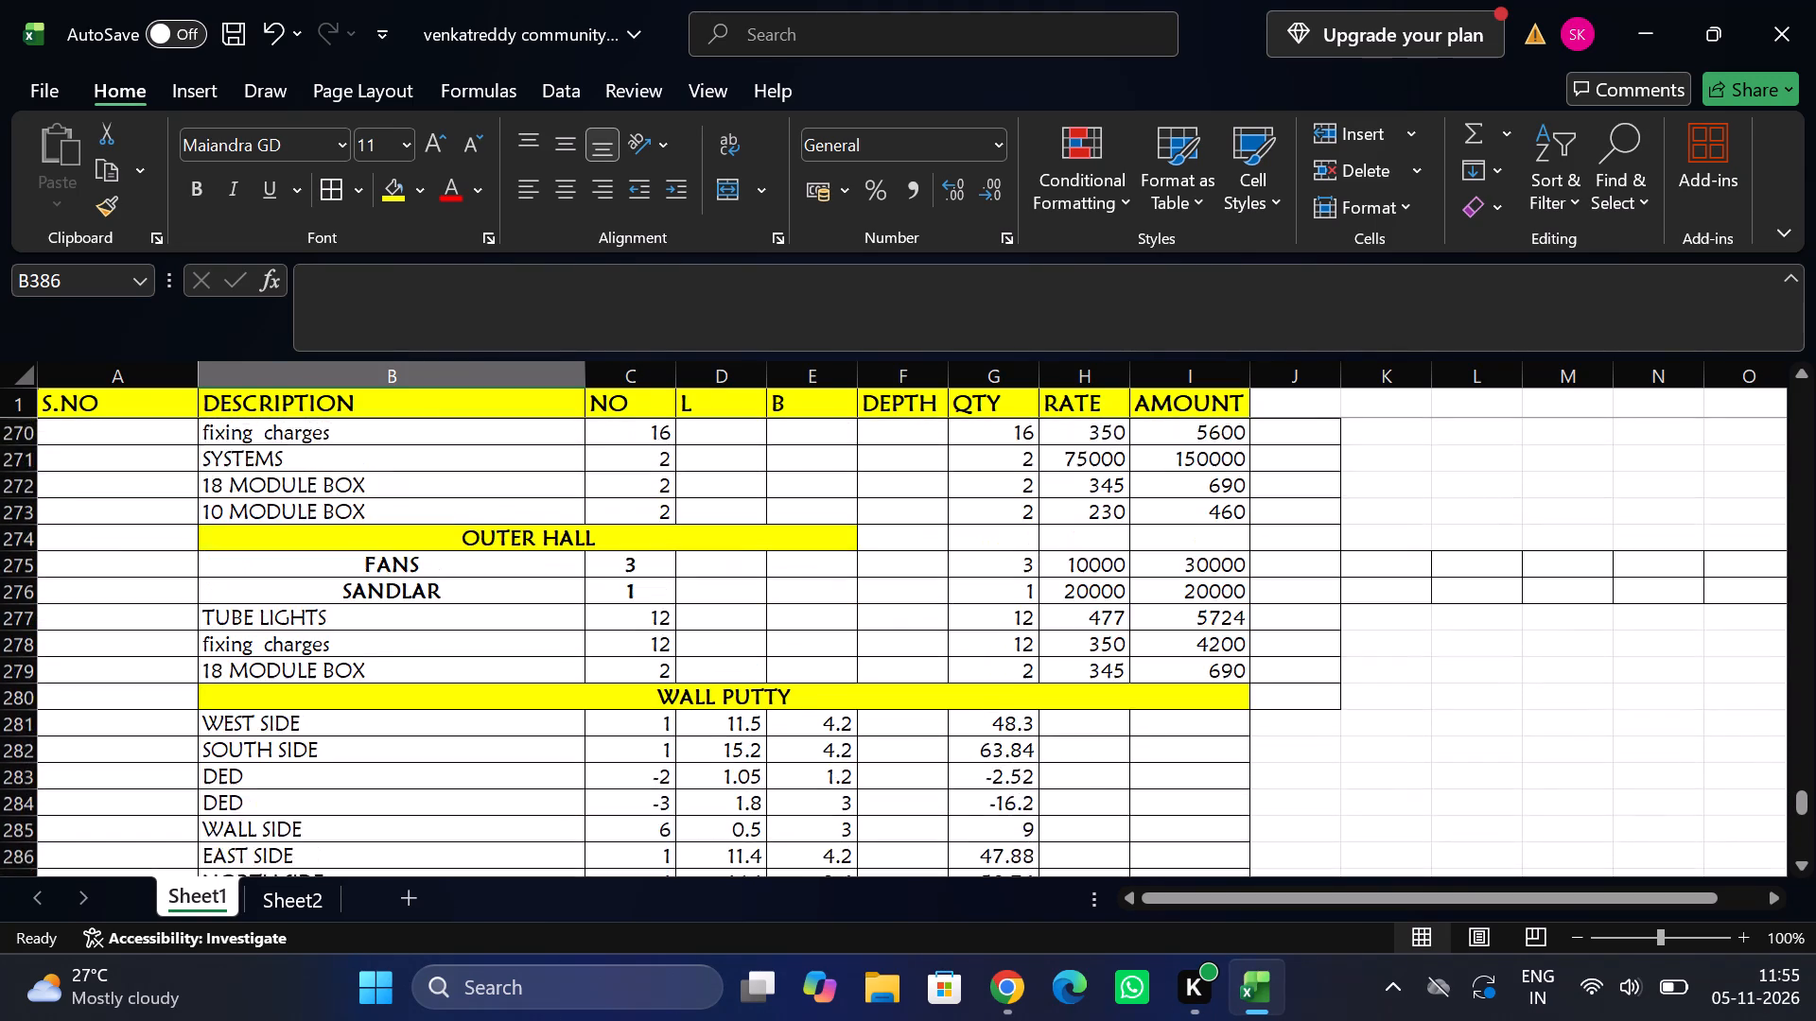
scroll(685, 576, "down", 3)
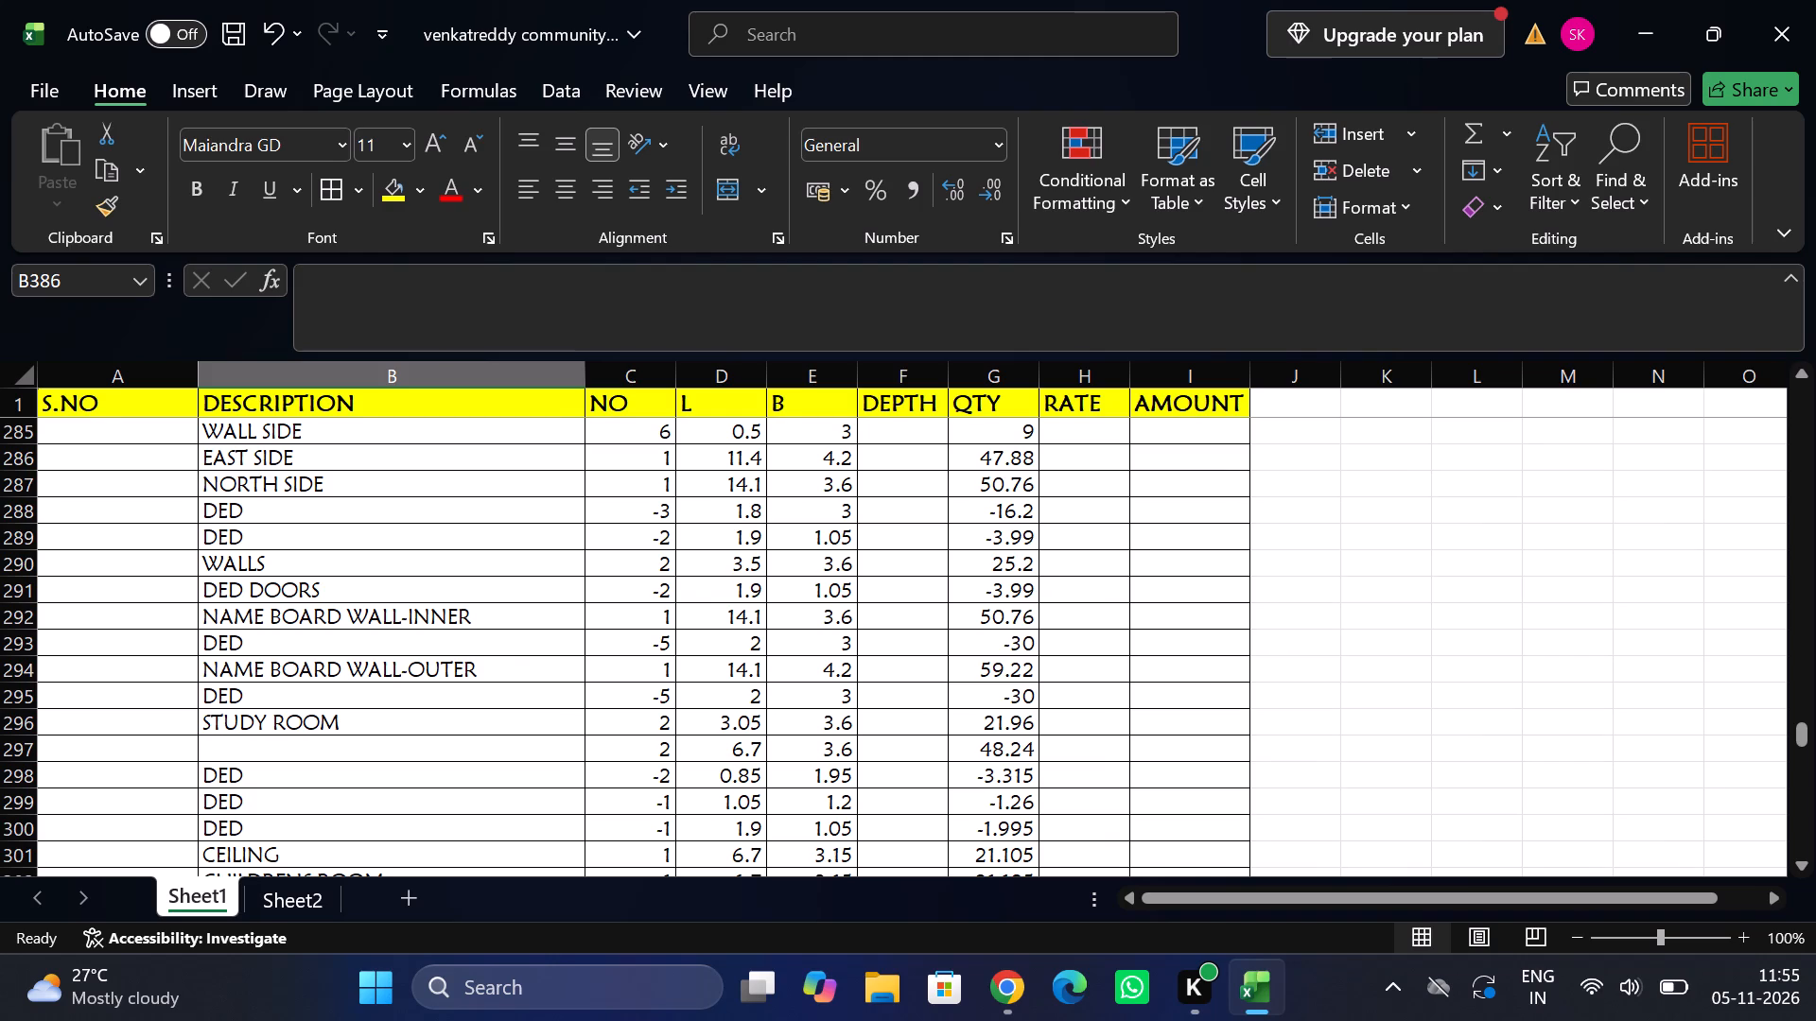
scroll(685, 576, "down", 1)
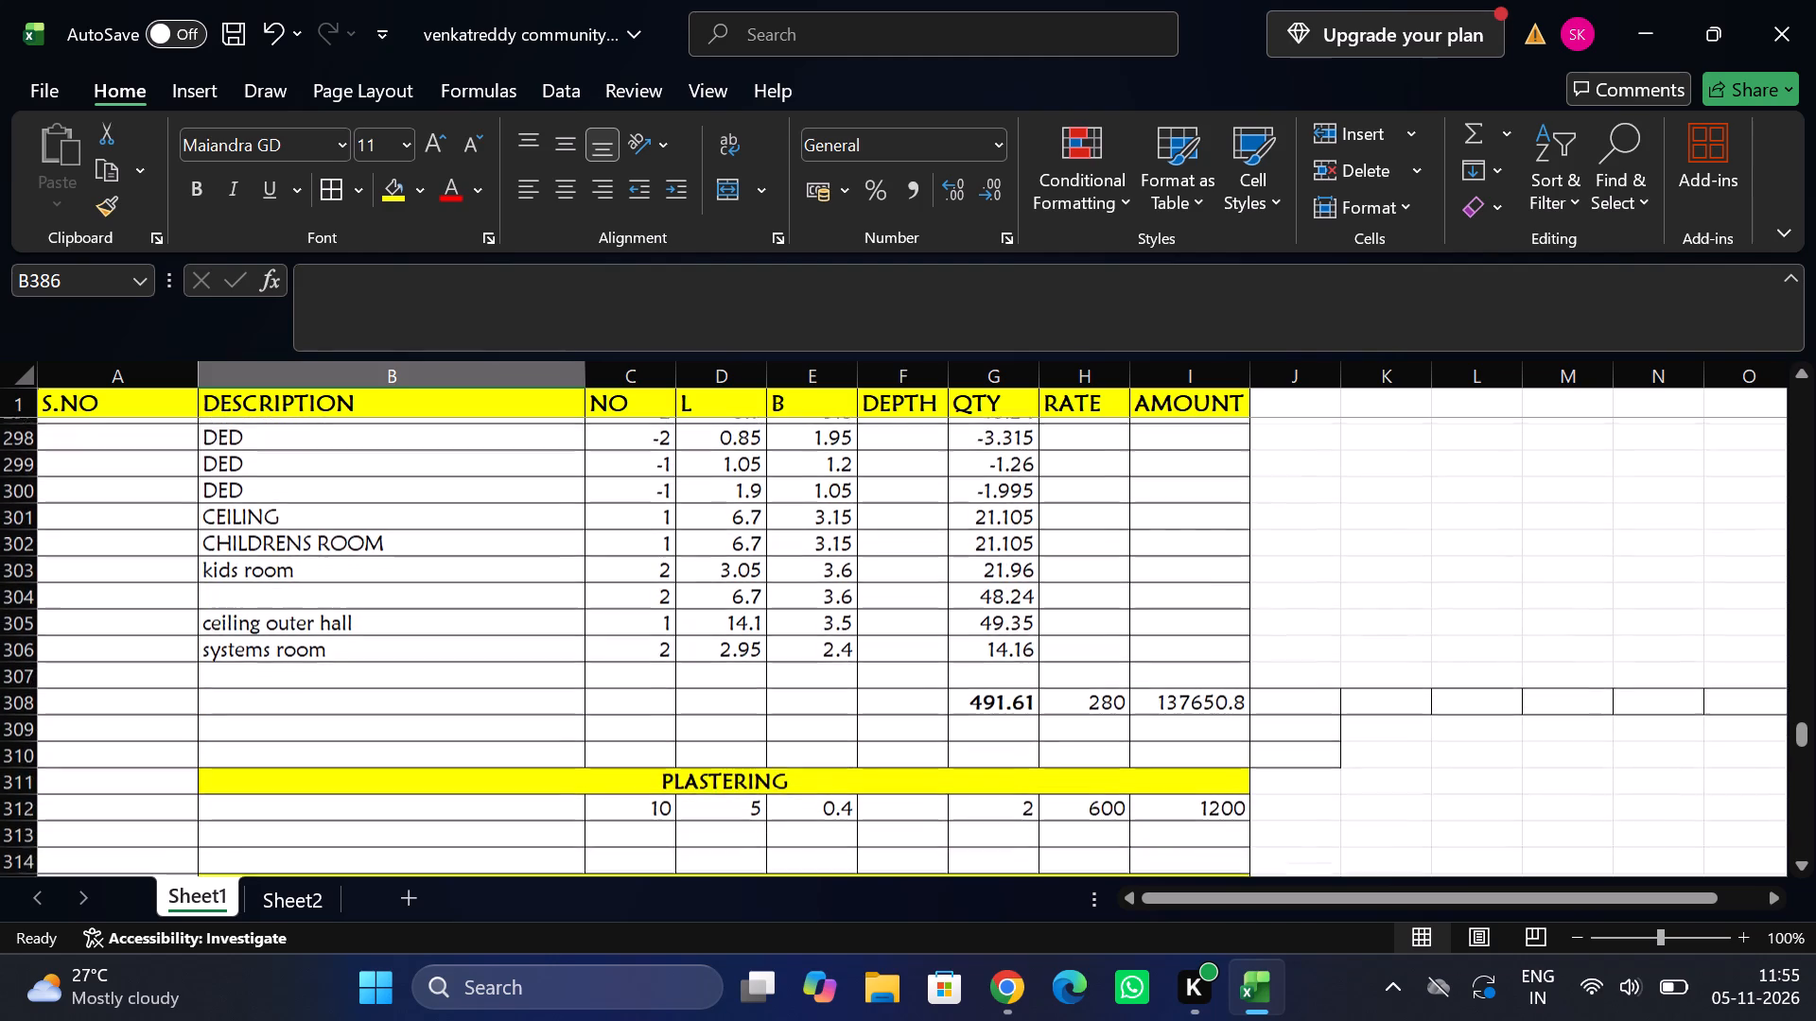
scroll(685, 576, "down", 3)
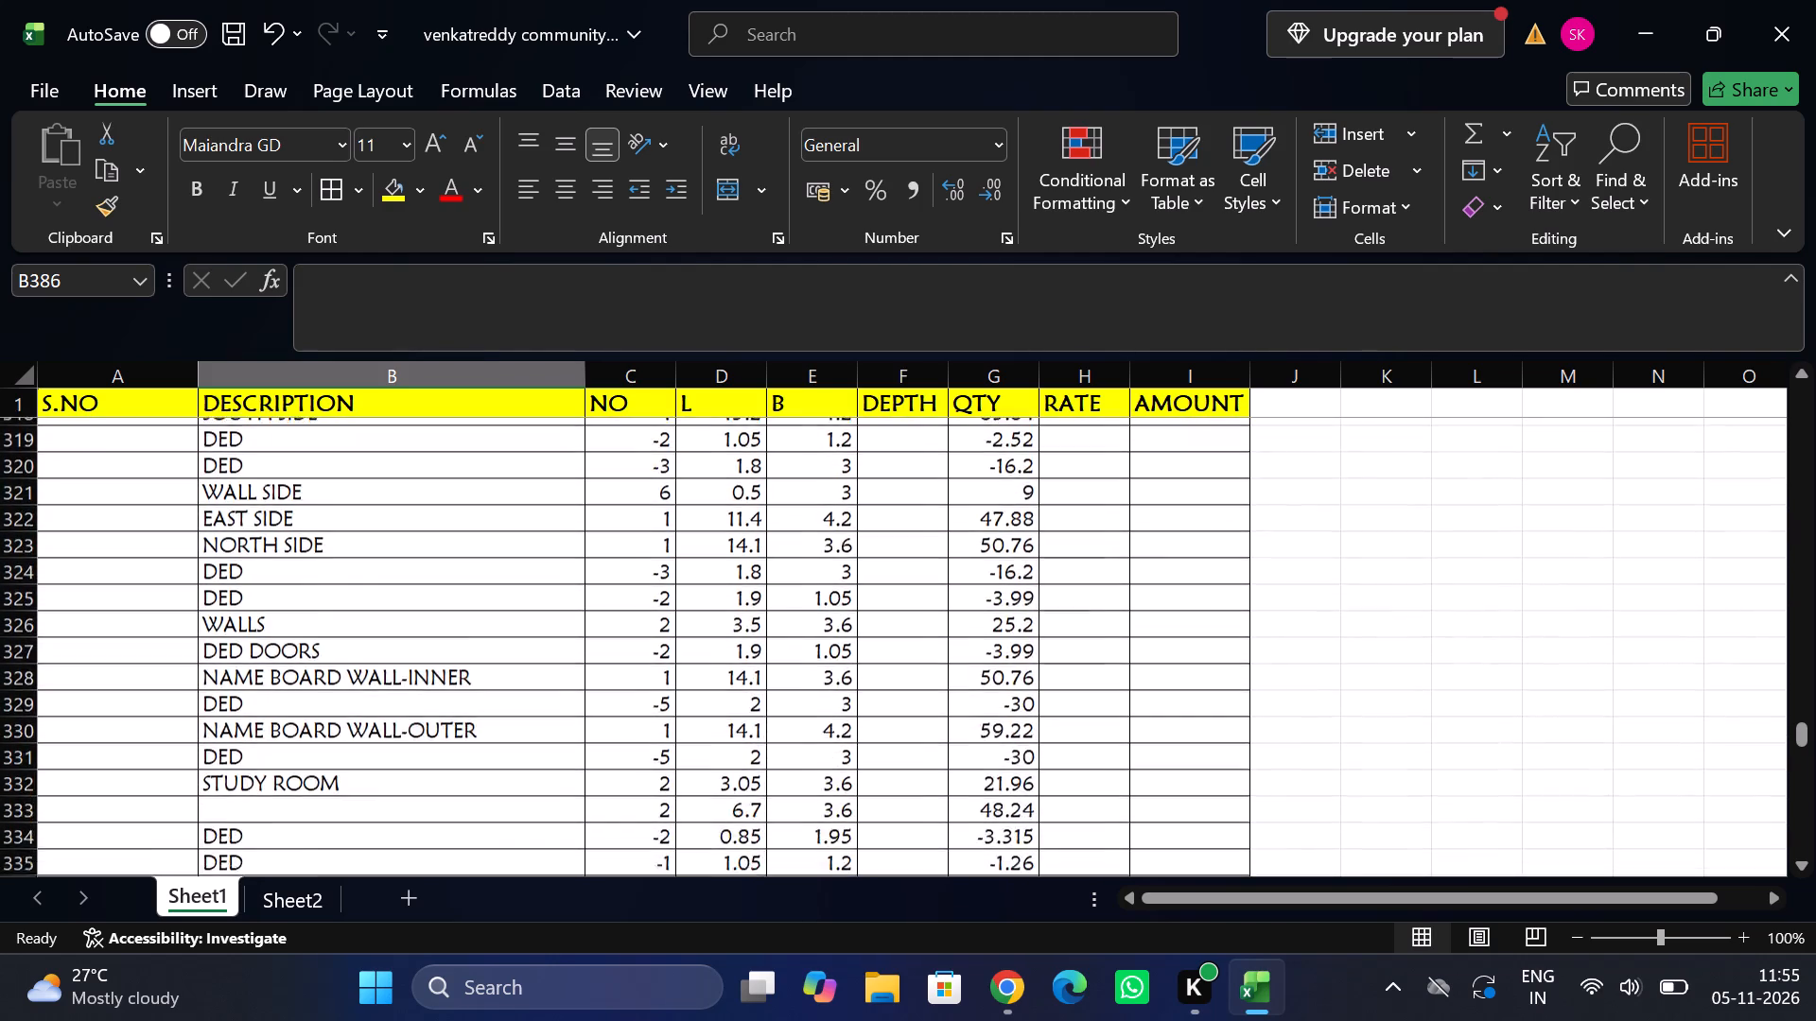
scroll(685, 576, "down", 4)
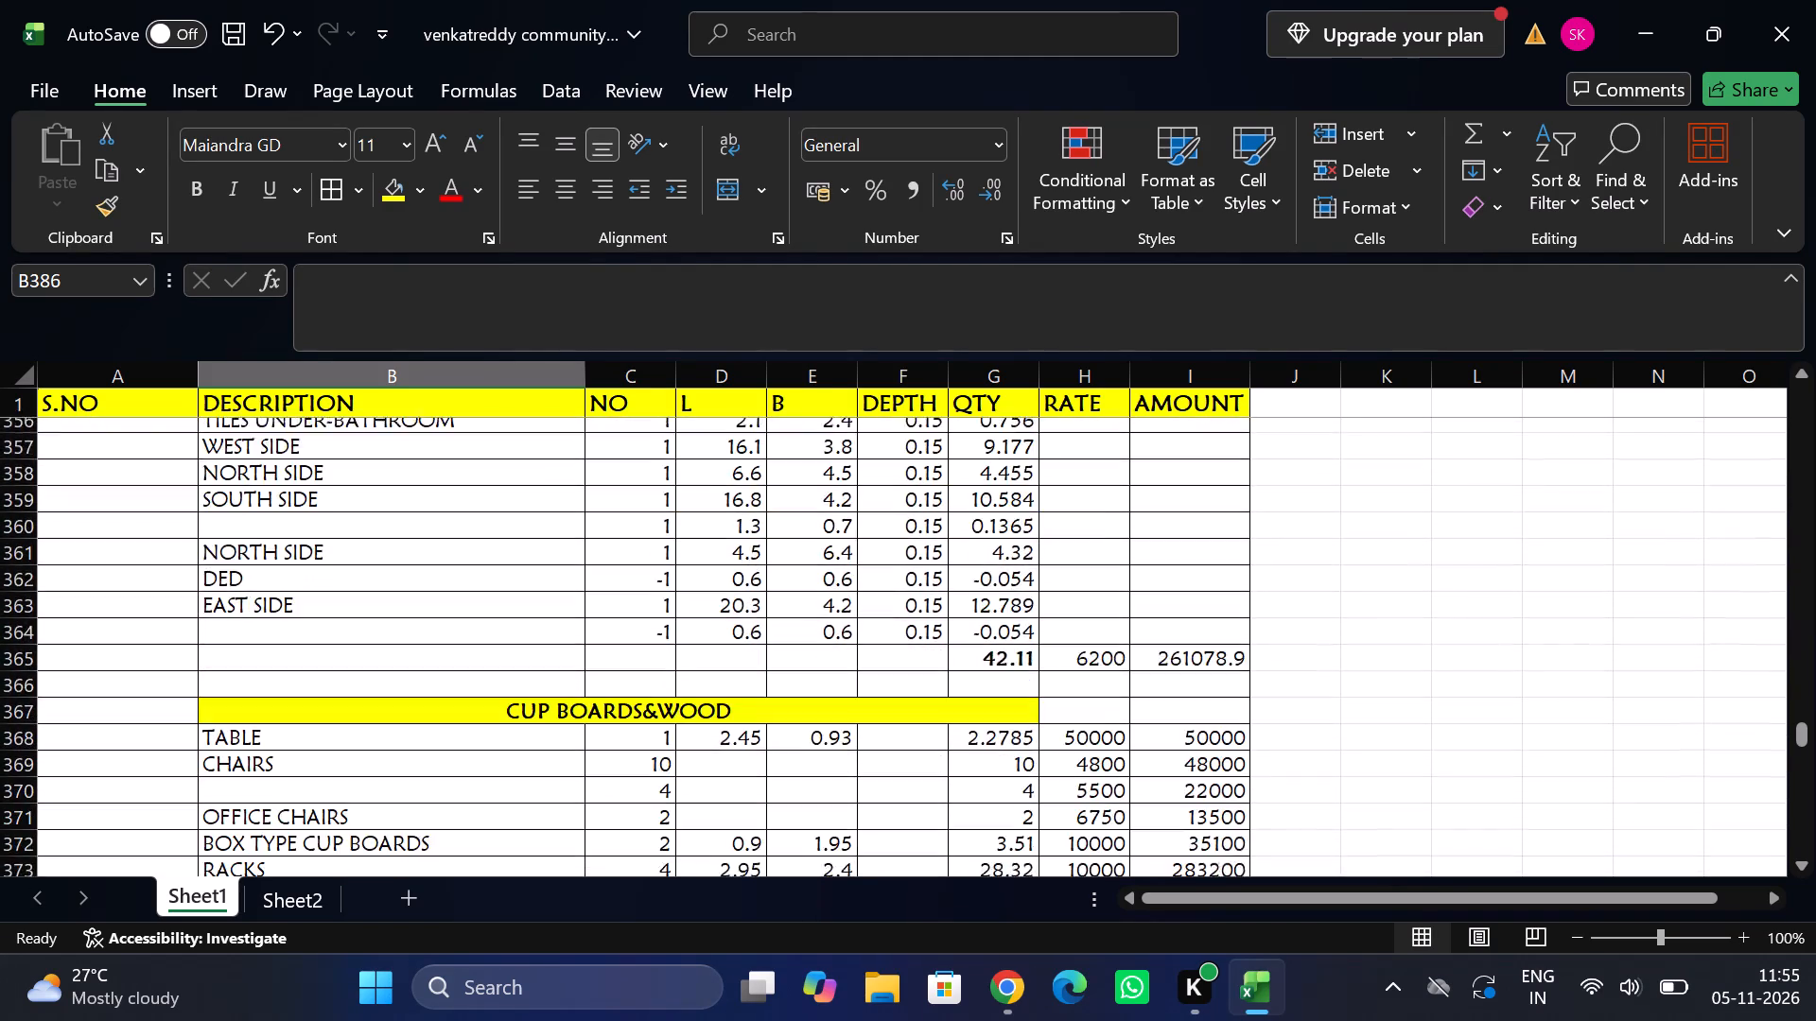
scroll(685, 576, "down", 2)
scroll(685, 576, "up", 1)
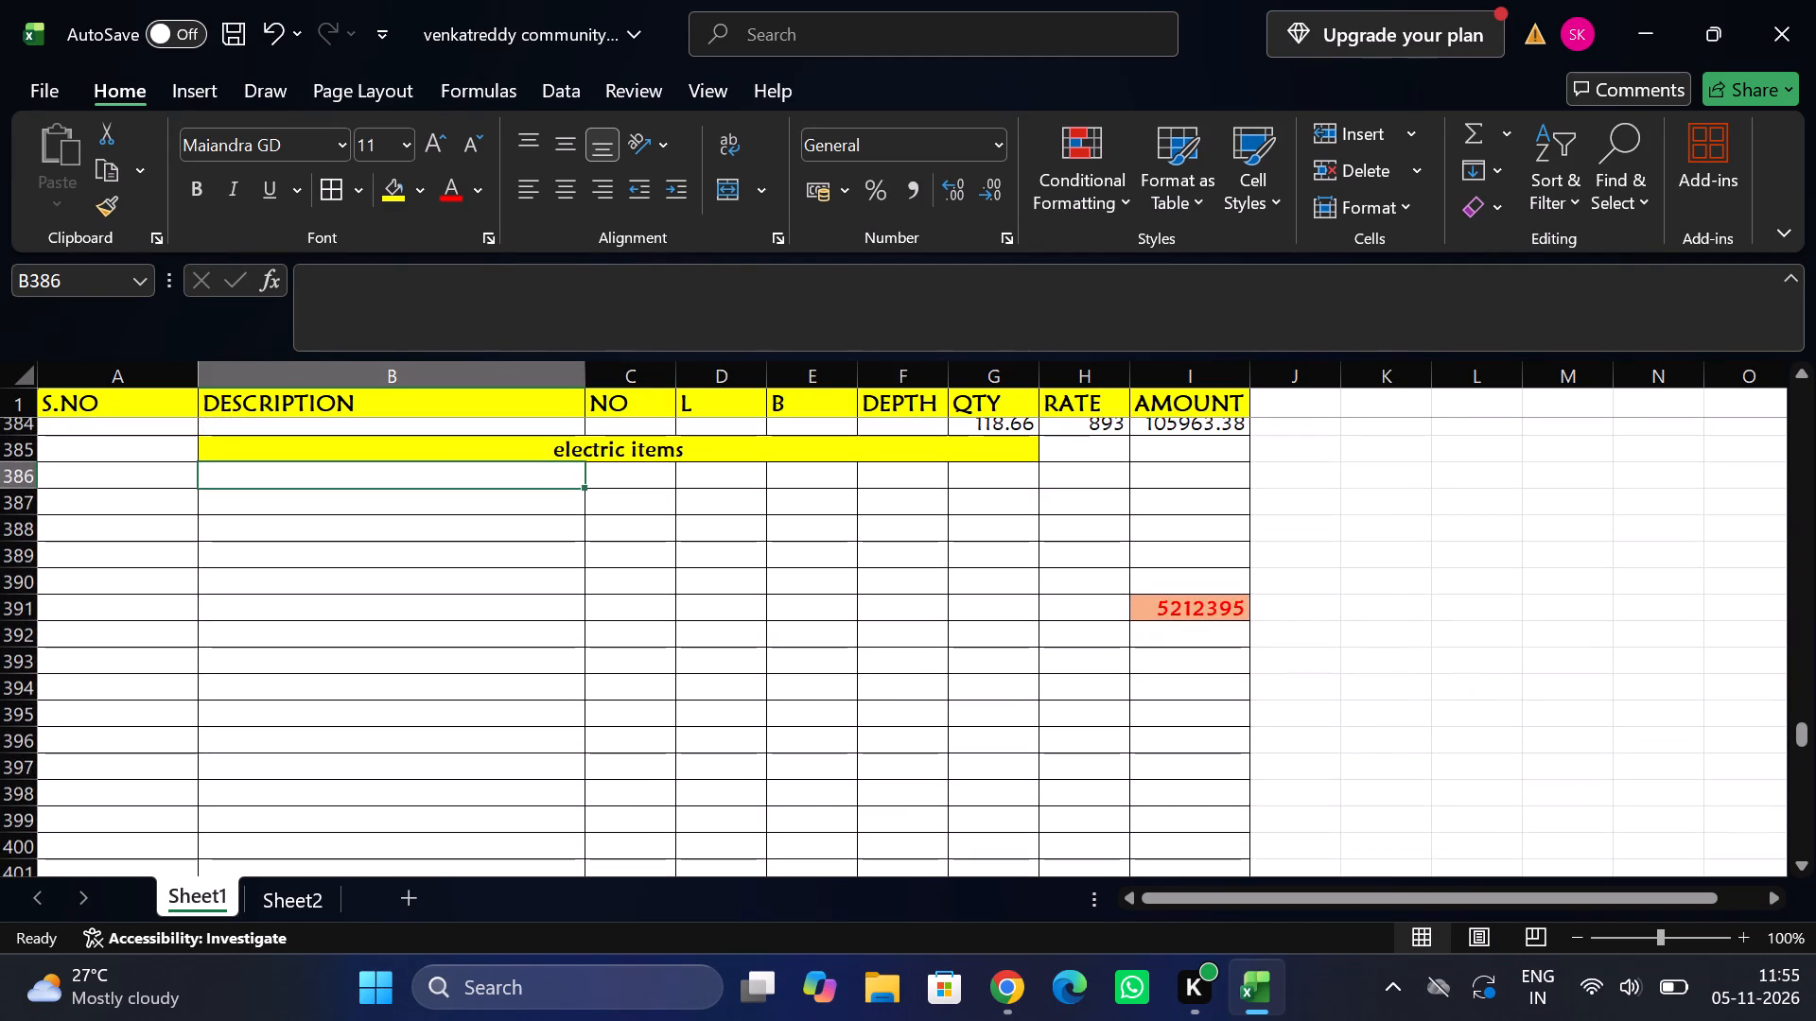
scroll(685, 576, "up", 1)
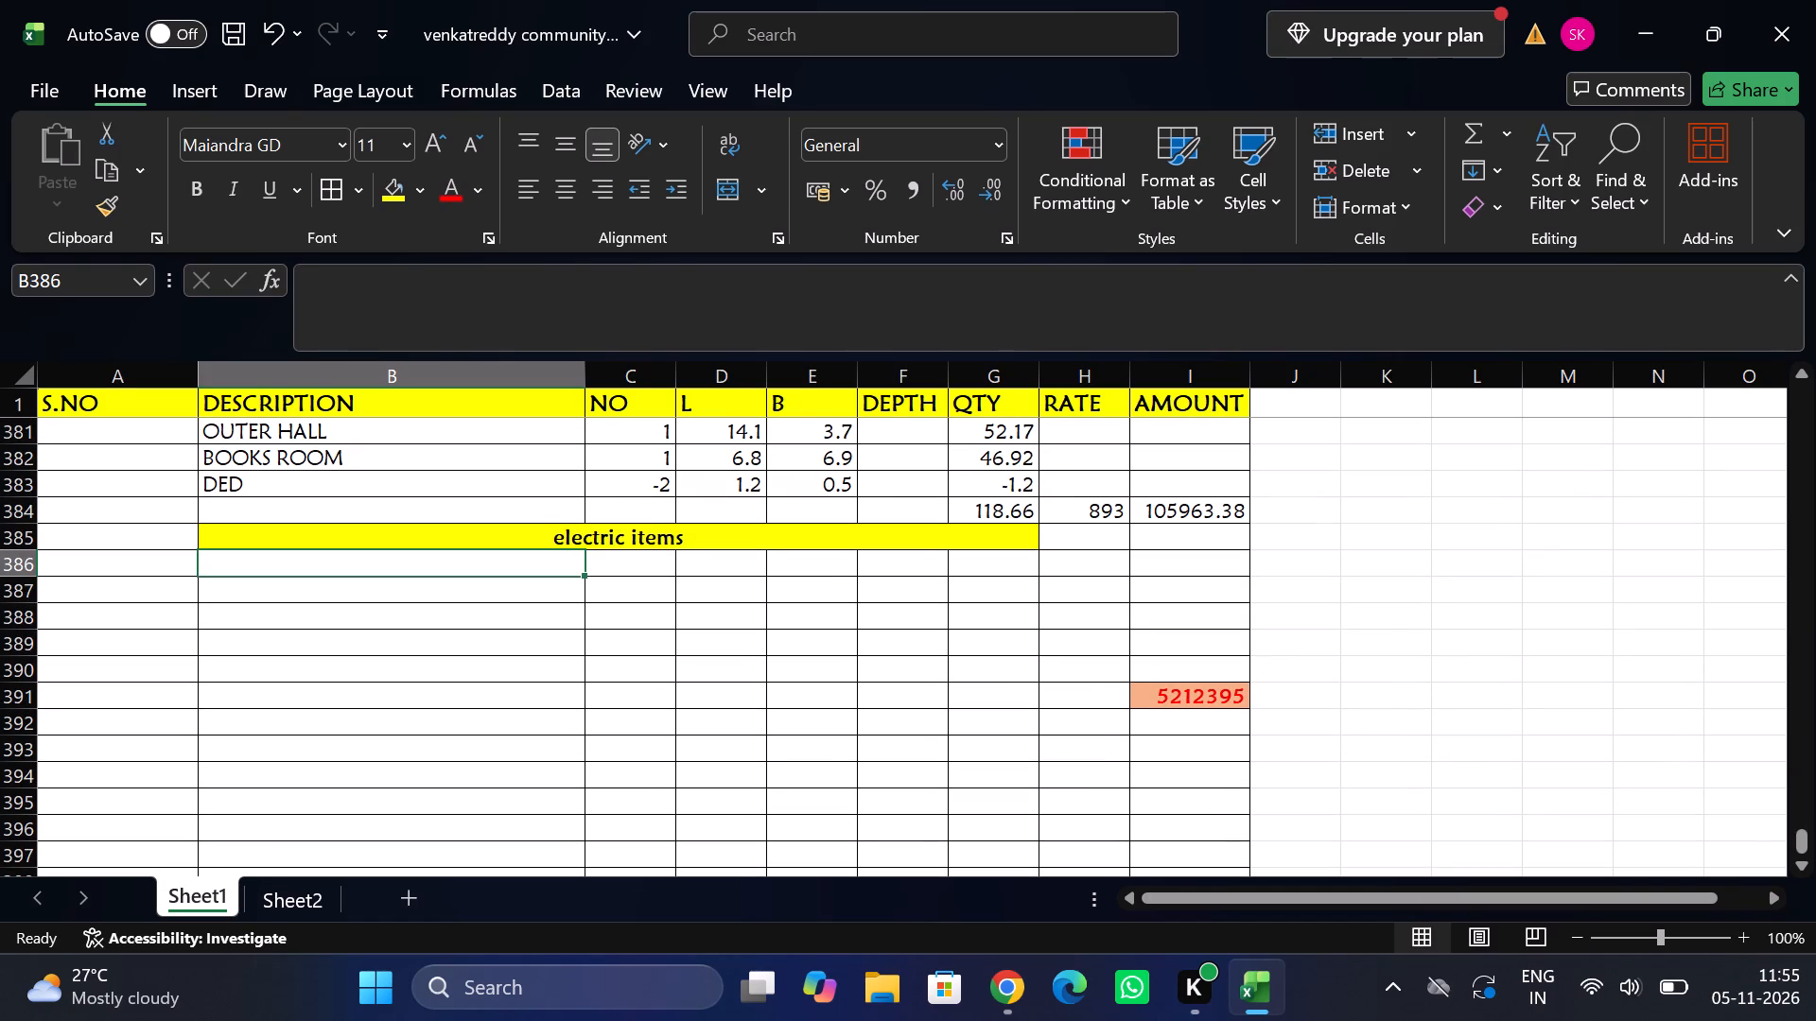
Insert three blank rows above the electric items heading row.
left_click(26, 541)
right_click(26, 541)
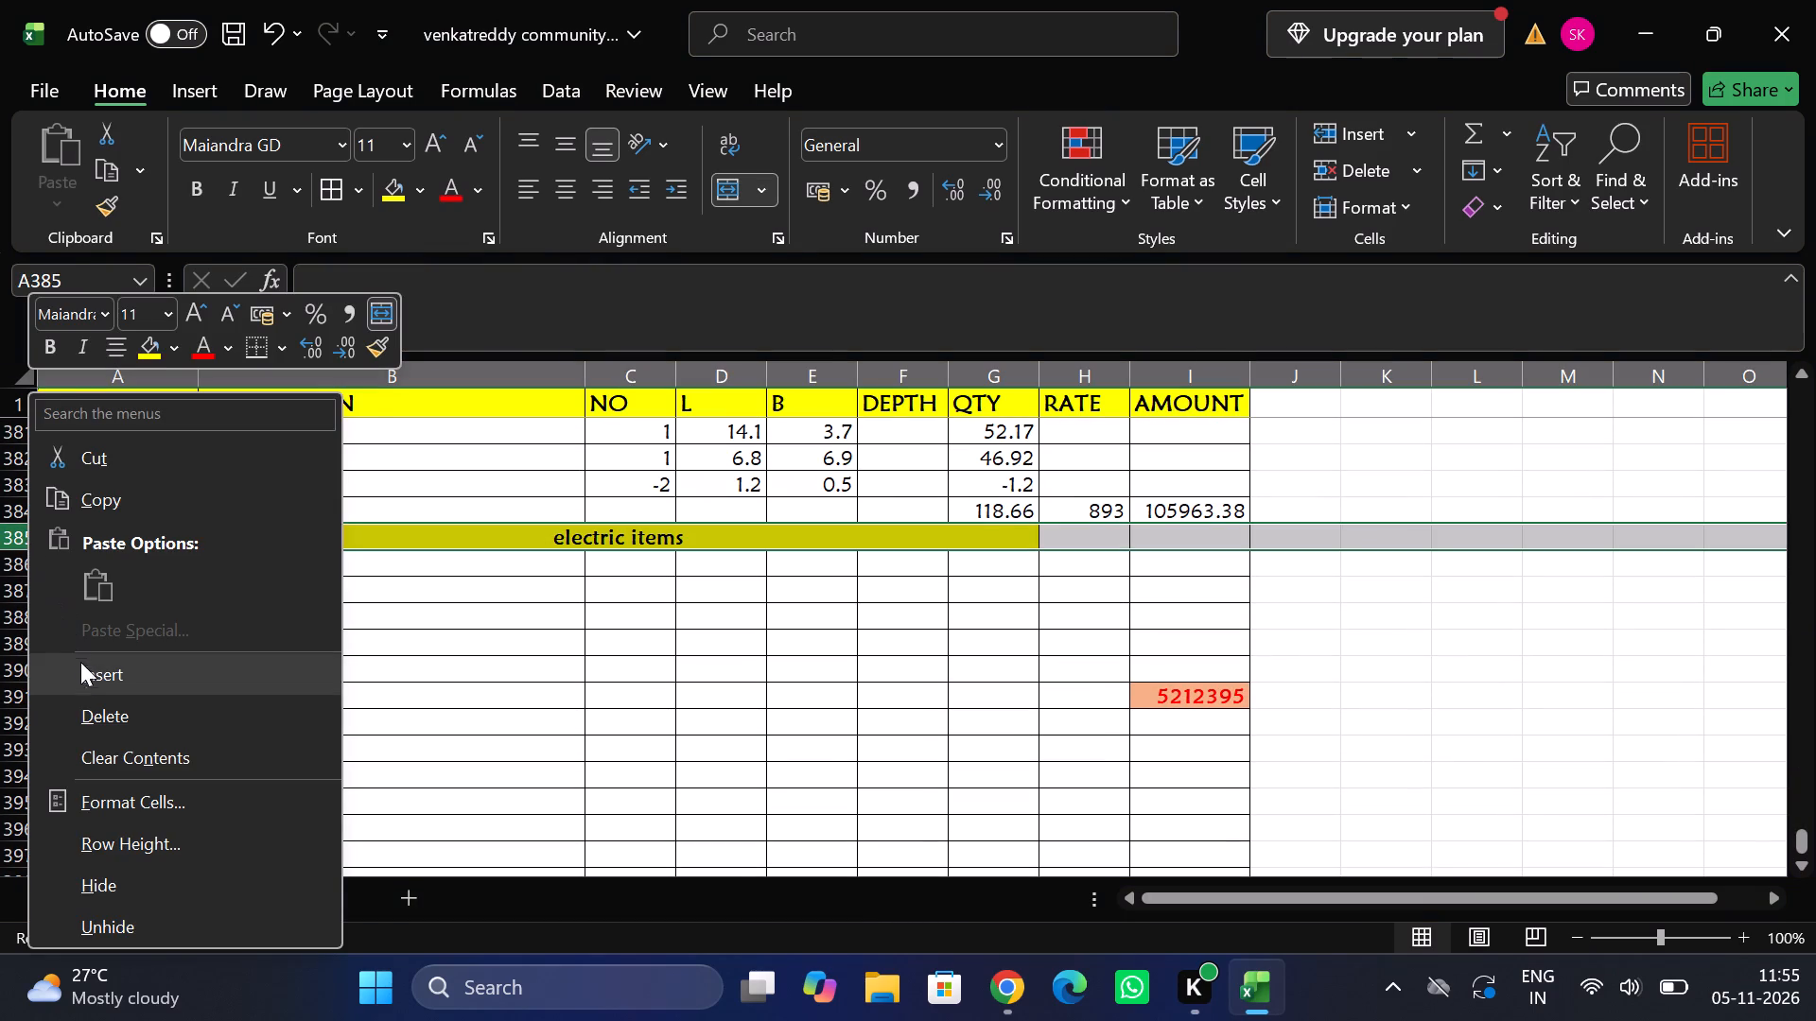
left_click(85, 669)
key("ctrl+y")
key("ctrl+y")
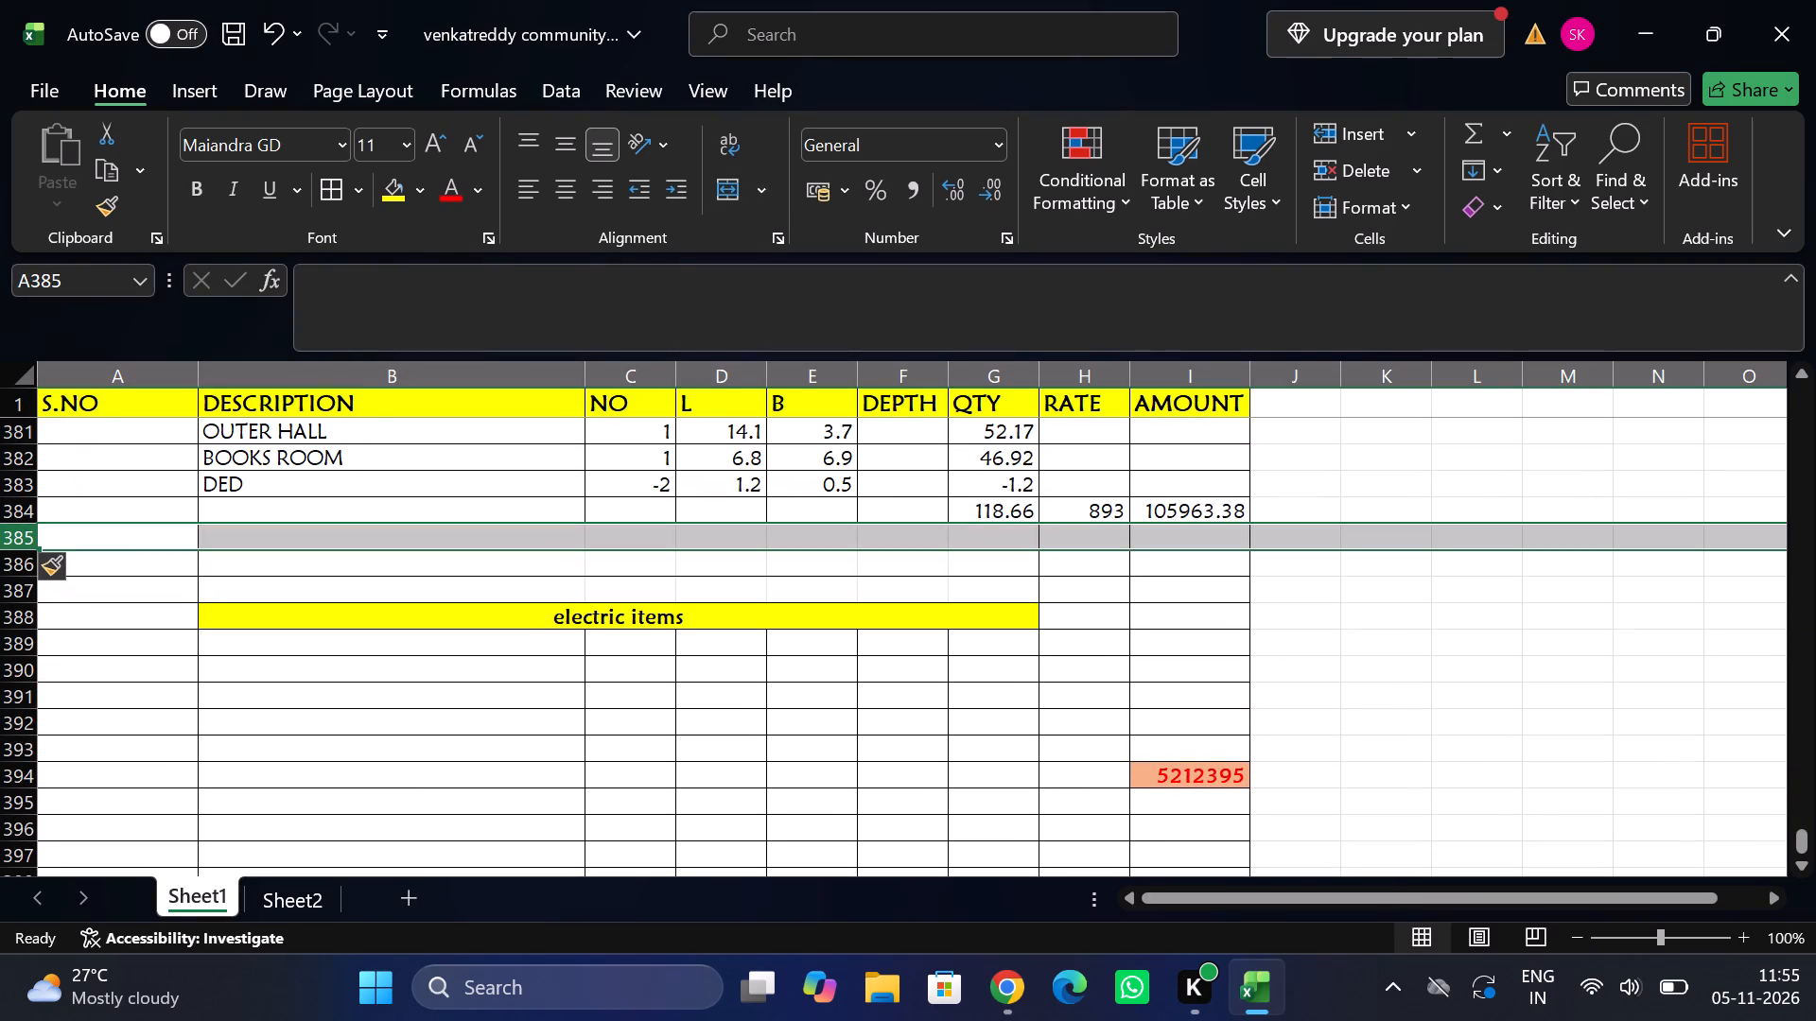
Merge and center B385:G385 and enter the bold section heading "books as per quotation-invoice".
left_click(324, 533)
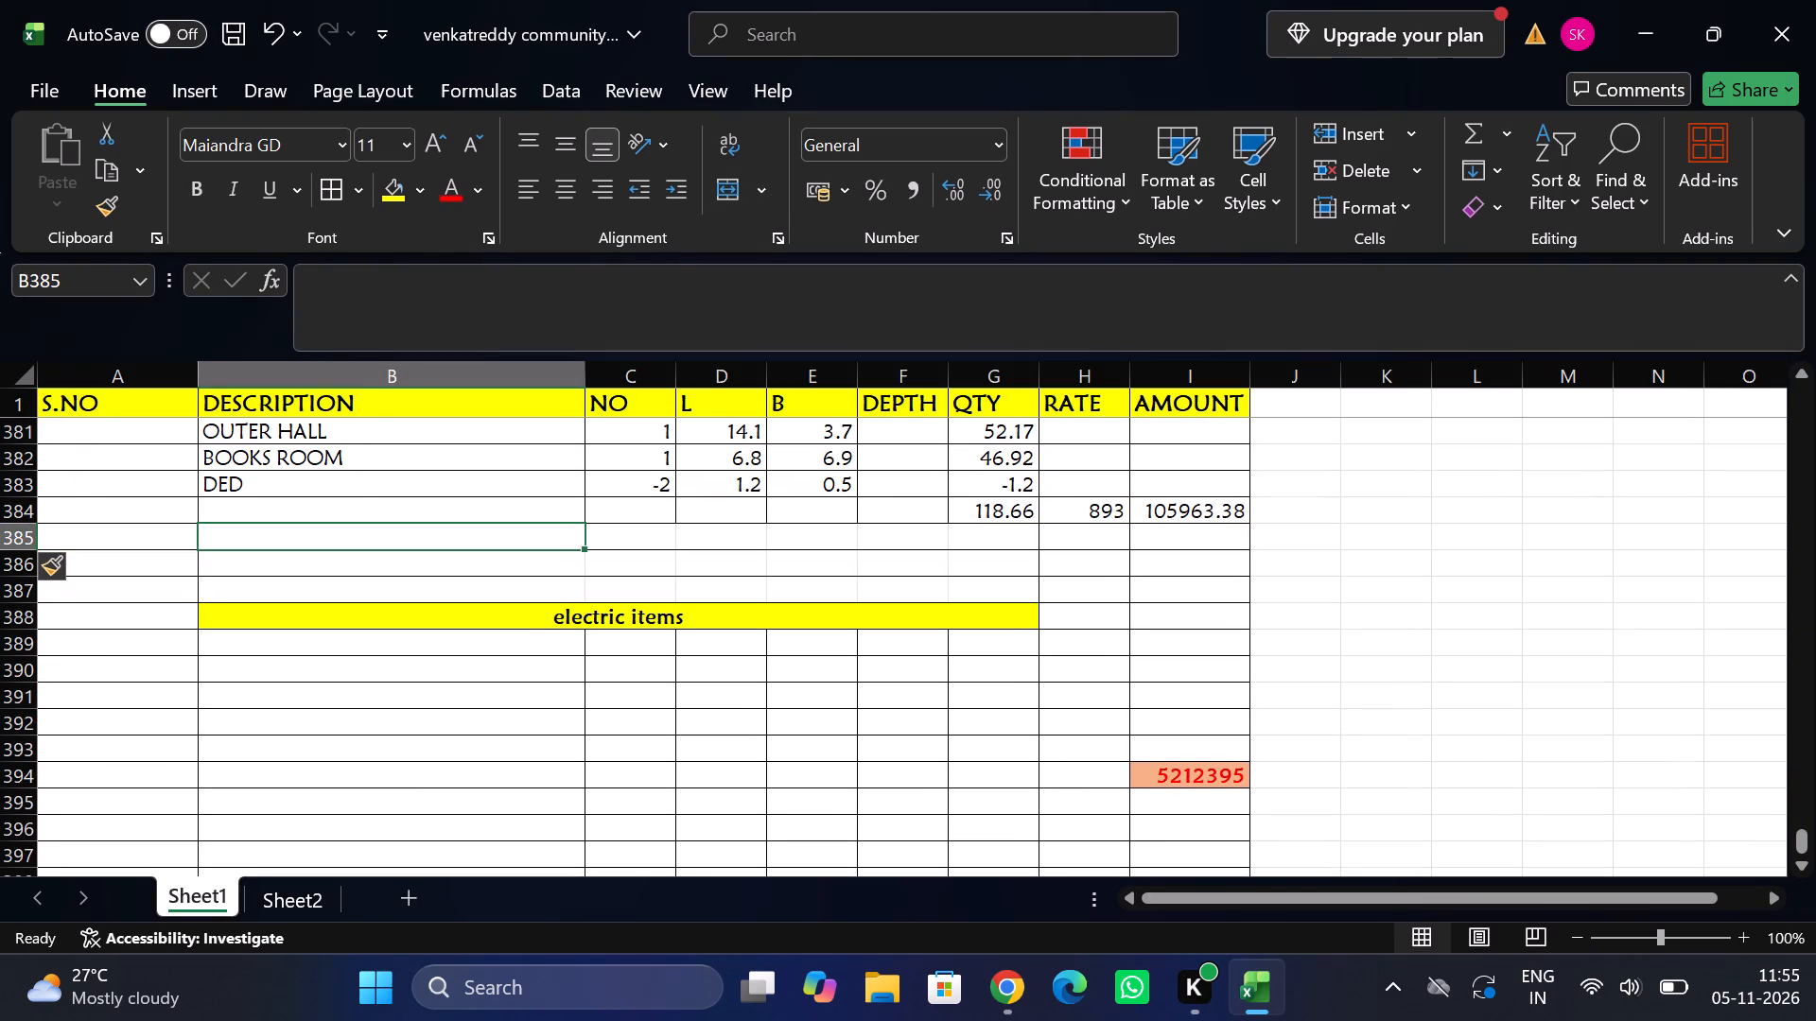
left_click_drag(324, 533, 924, 534)
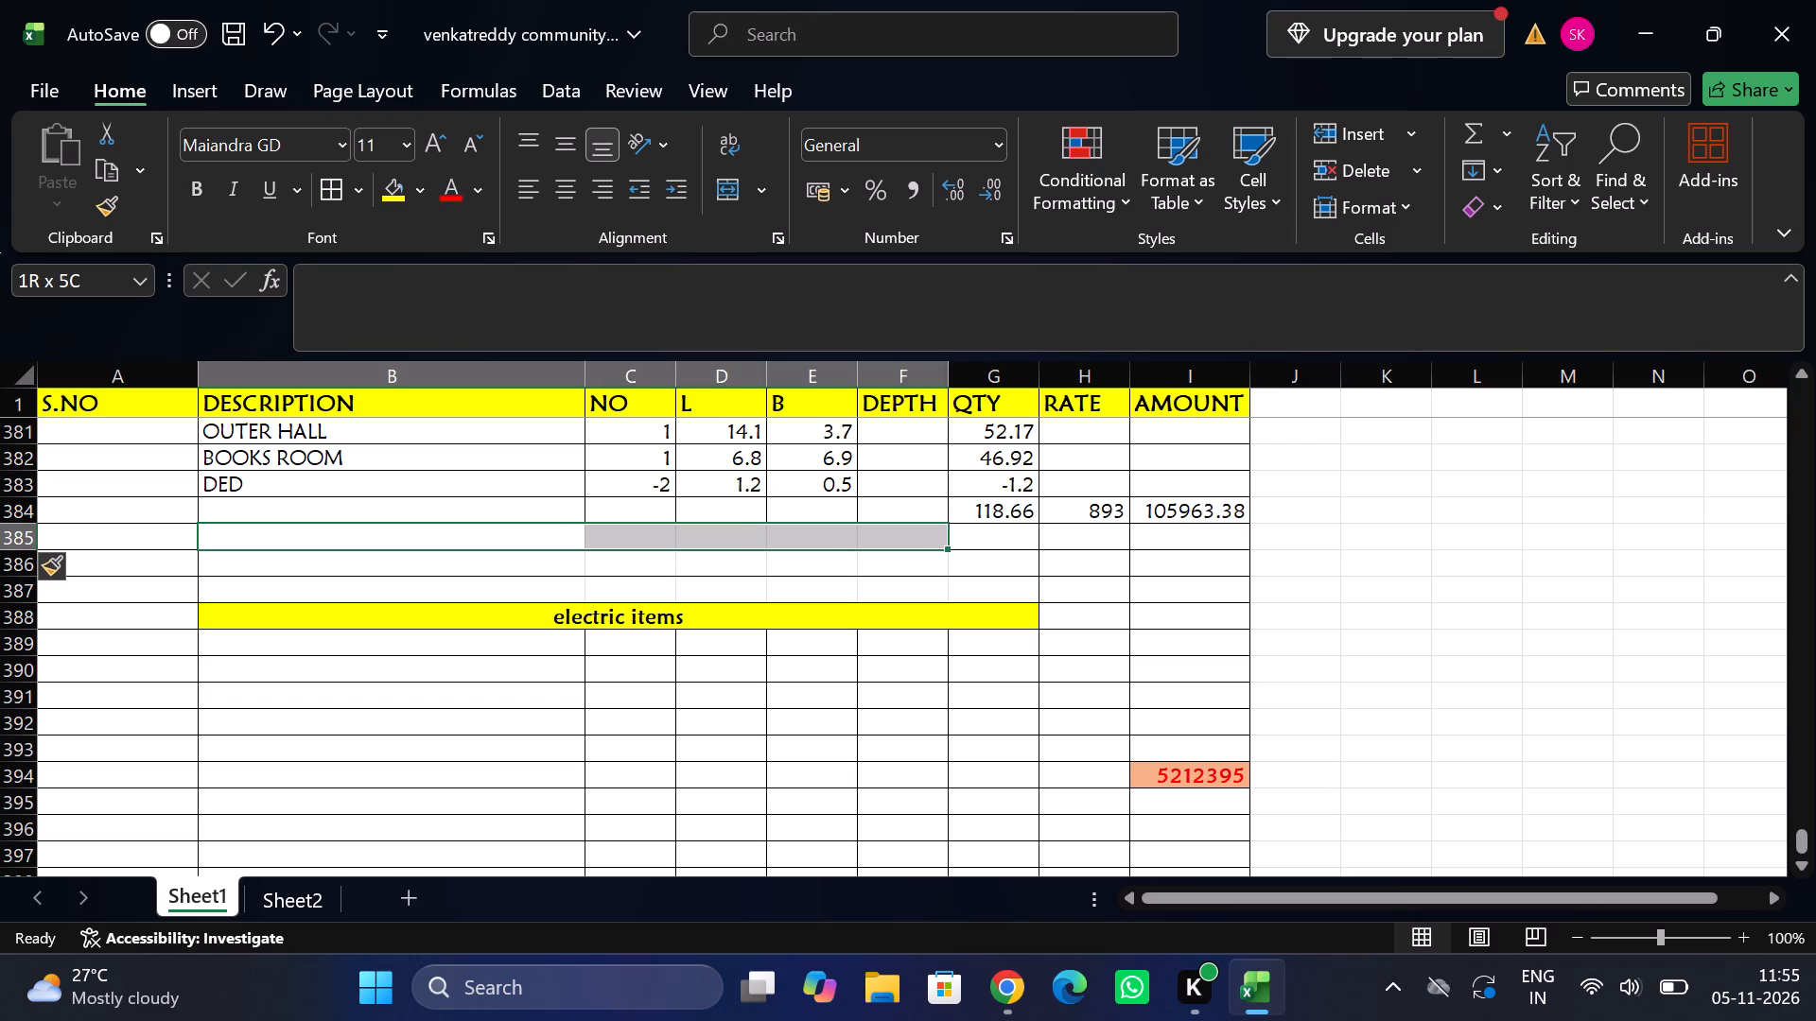
left_click_drag(924, 534, 1001, 534)
left_click(731, 176)
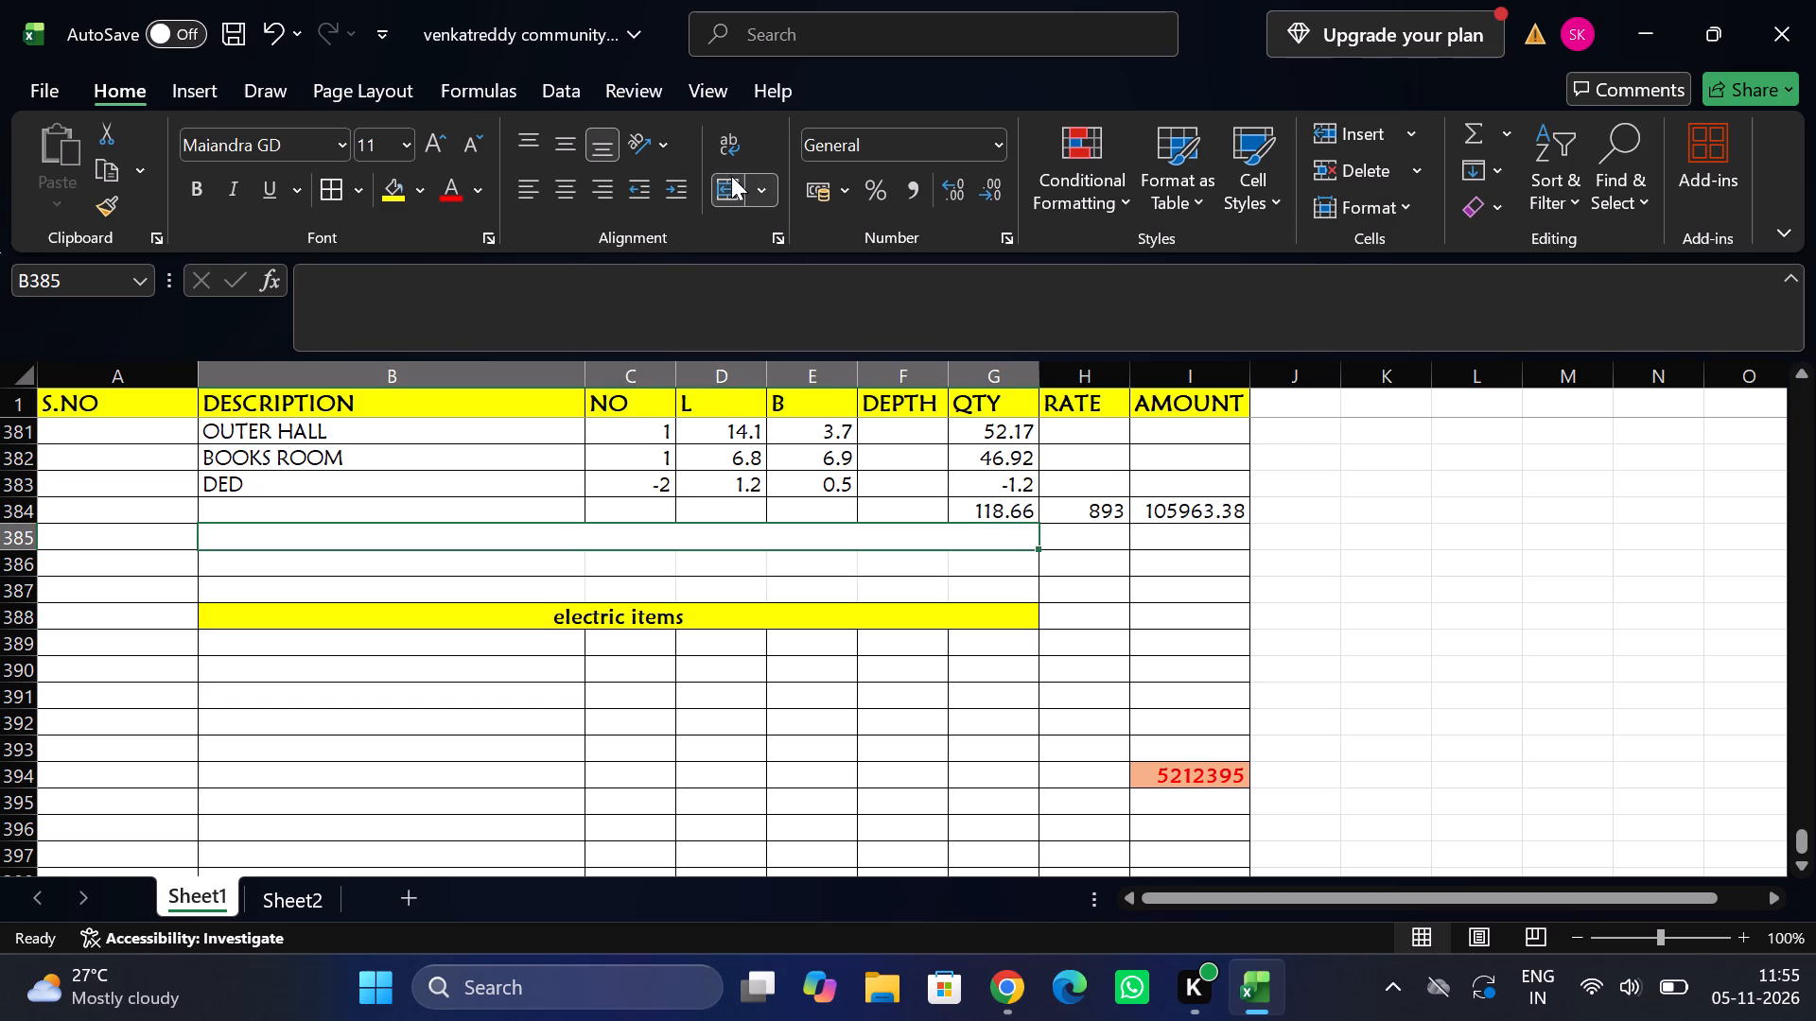
left_click(527, 532)
type("books as per quotat")
type("ion-invoice")
key("Tab")
key("shift+Tab")
key("ctrl+b")
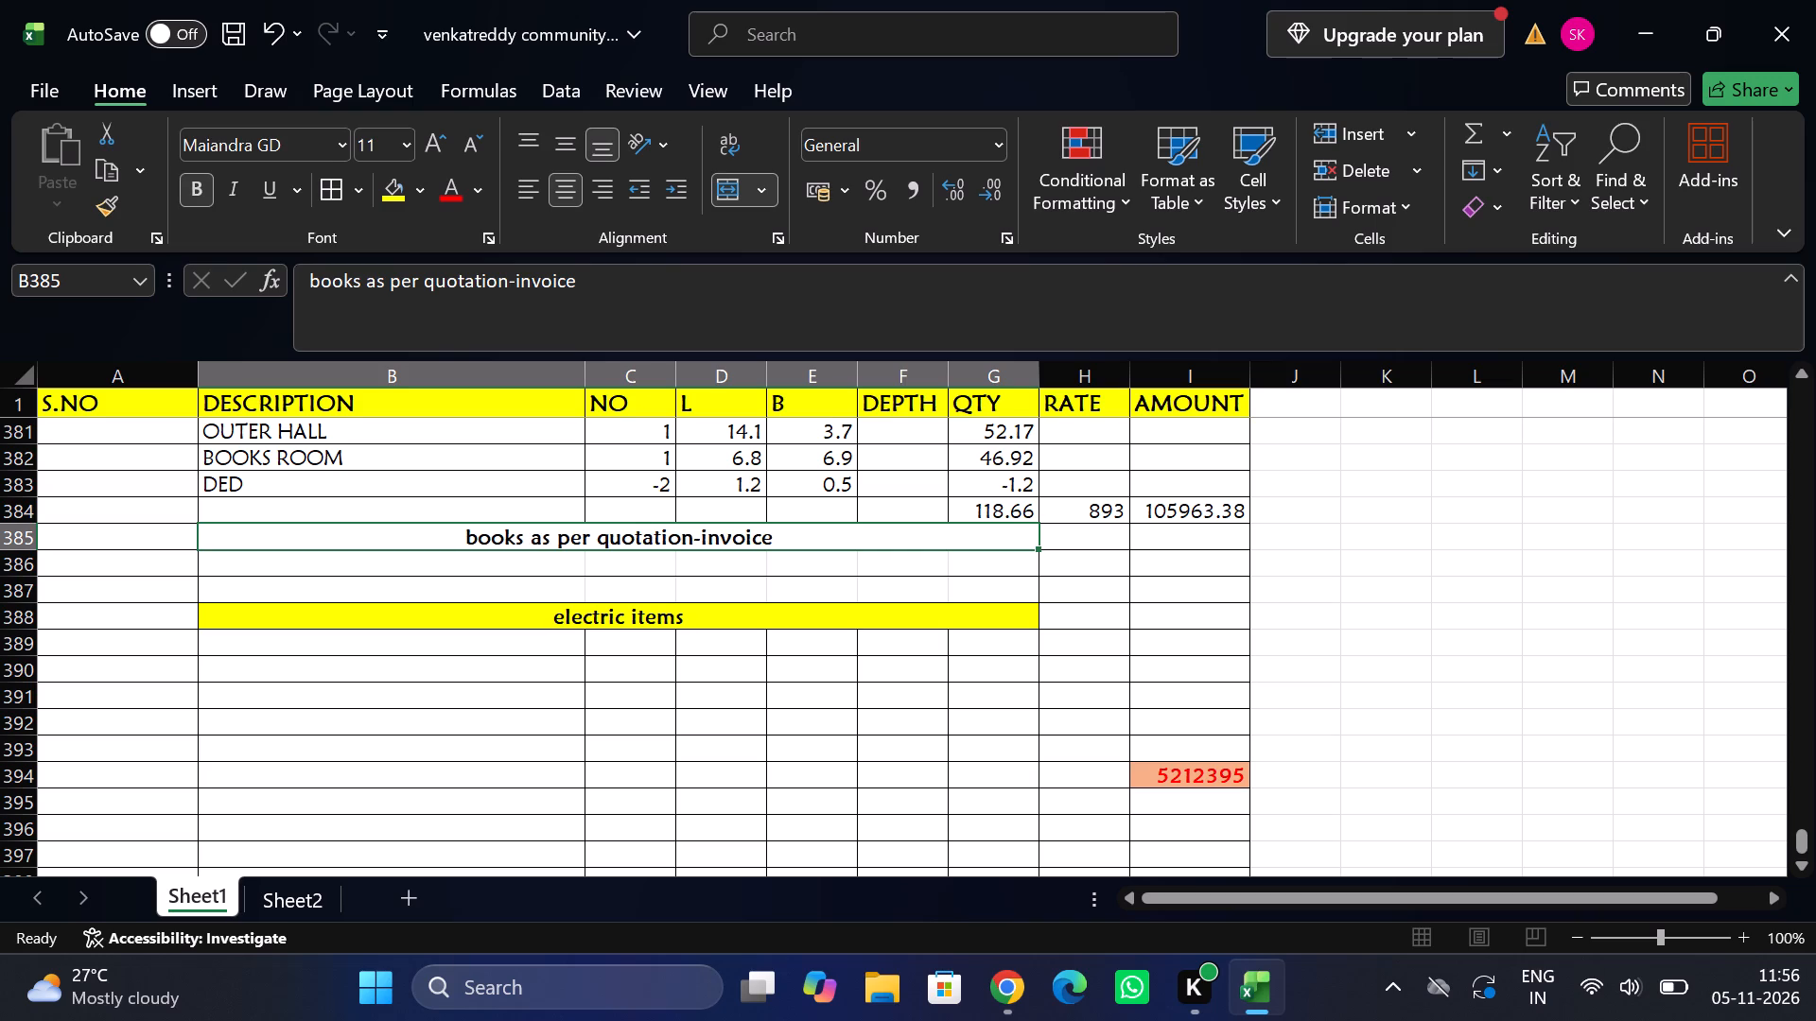
Add the item "456 books" in row 386 below the heading, with an amount of 2,65,000.
left_click(485, 562)
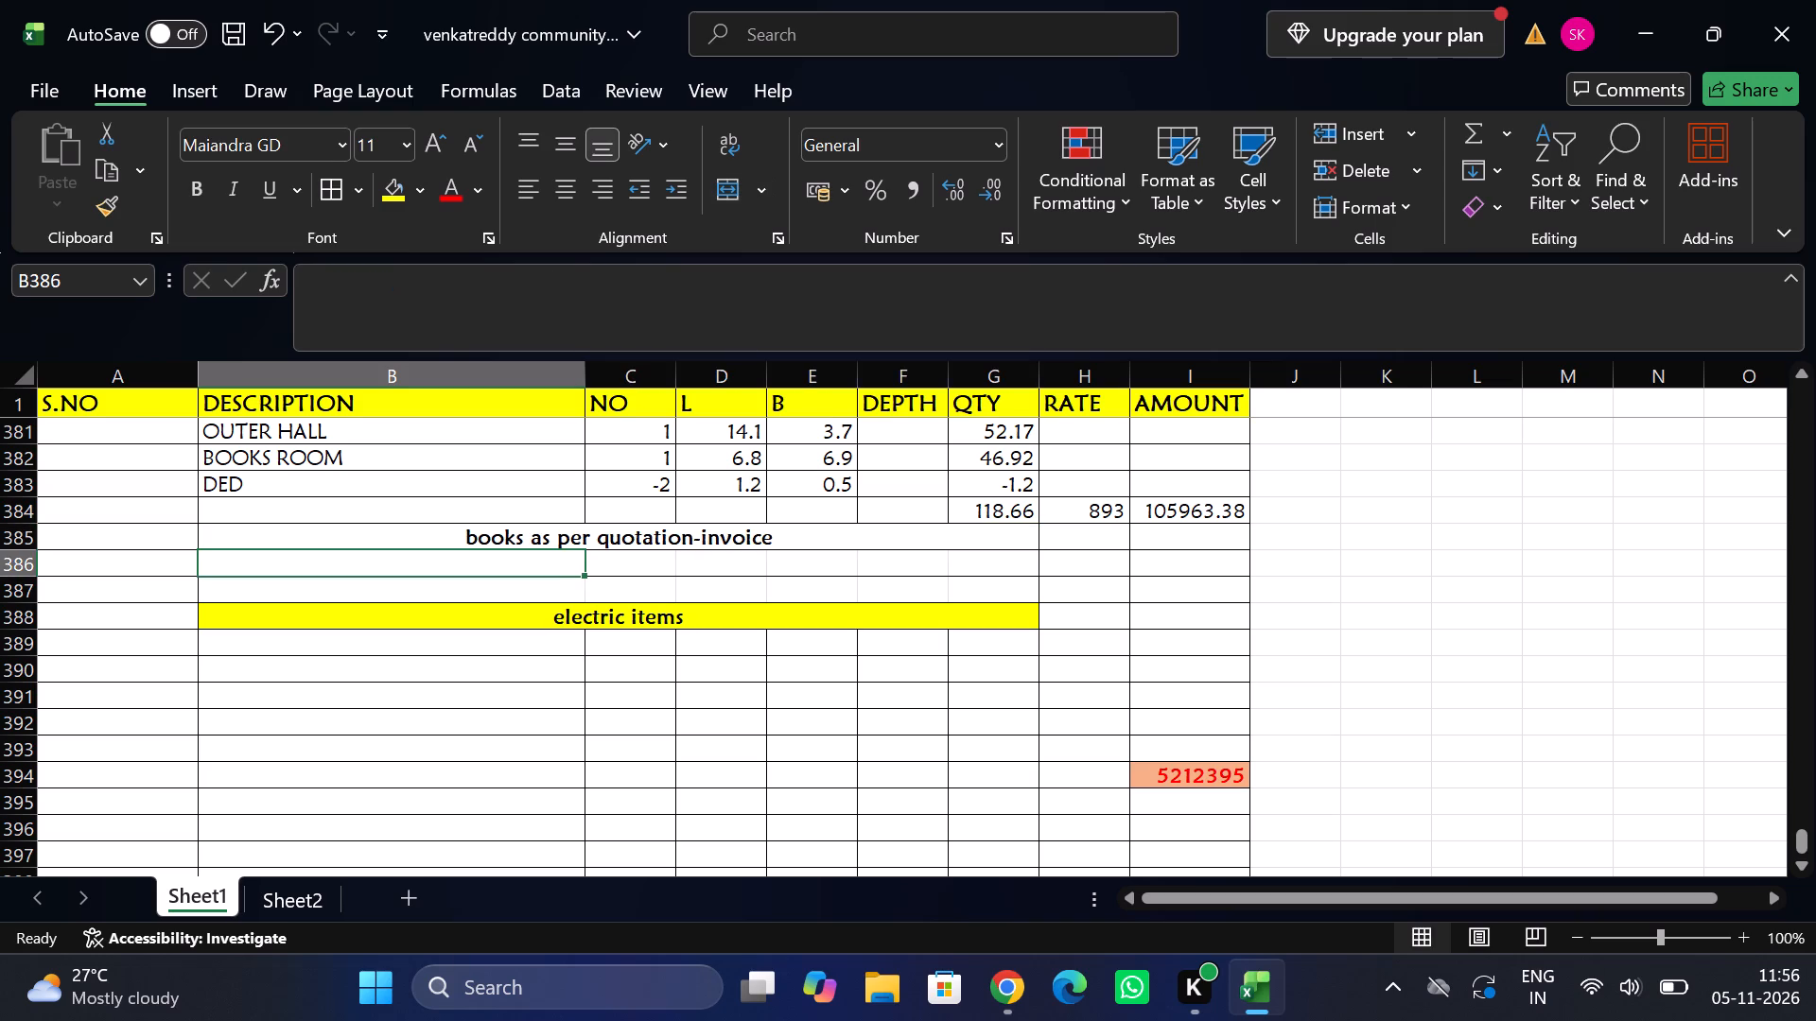
type("456 books")
key("Tab")
key("Tab")
key("Tab")
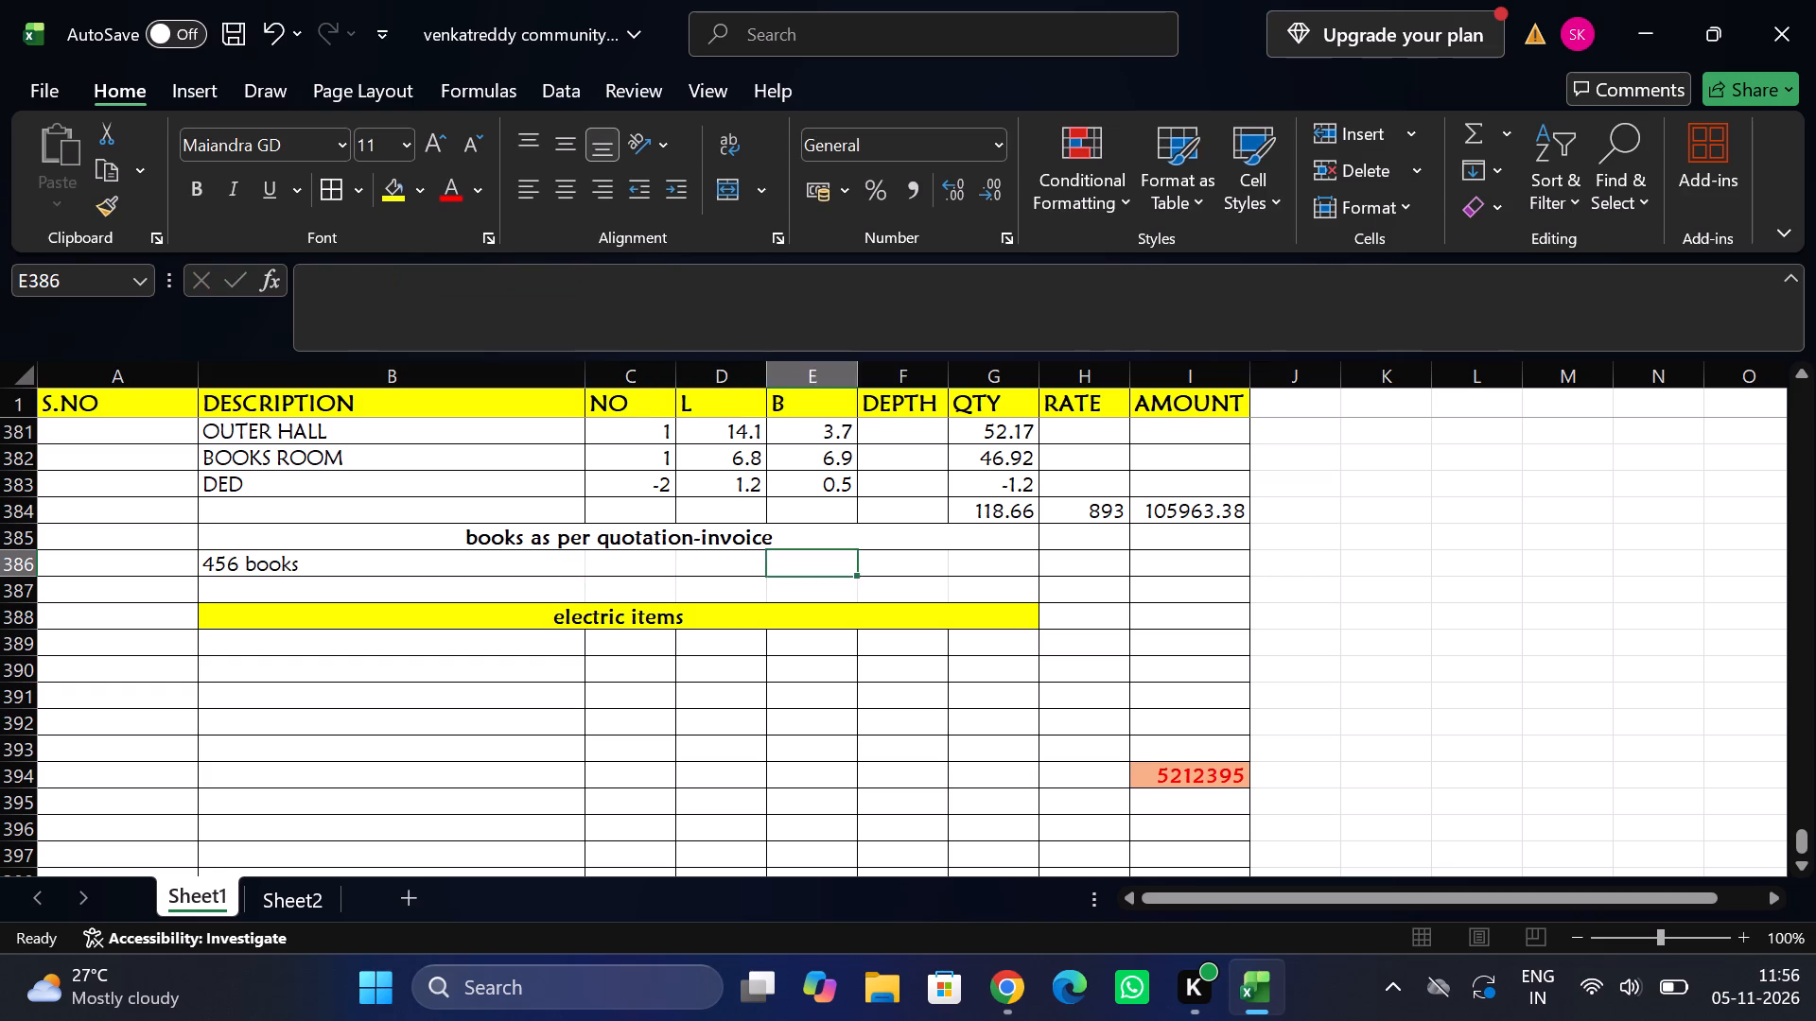
key("Tab")
key("Tab")
key("Tab")
key("Tab")
type("2,65")
type(",000")
key("Return")
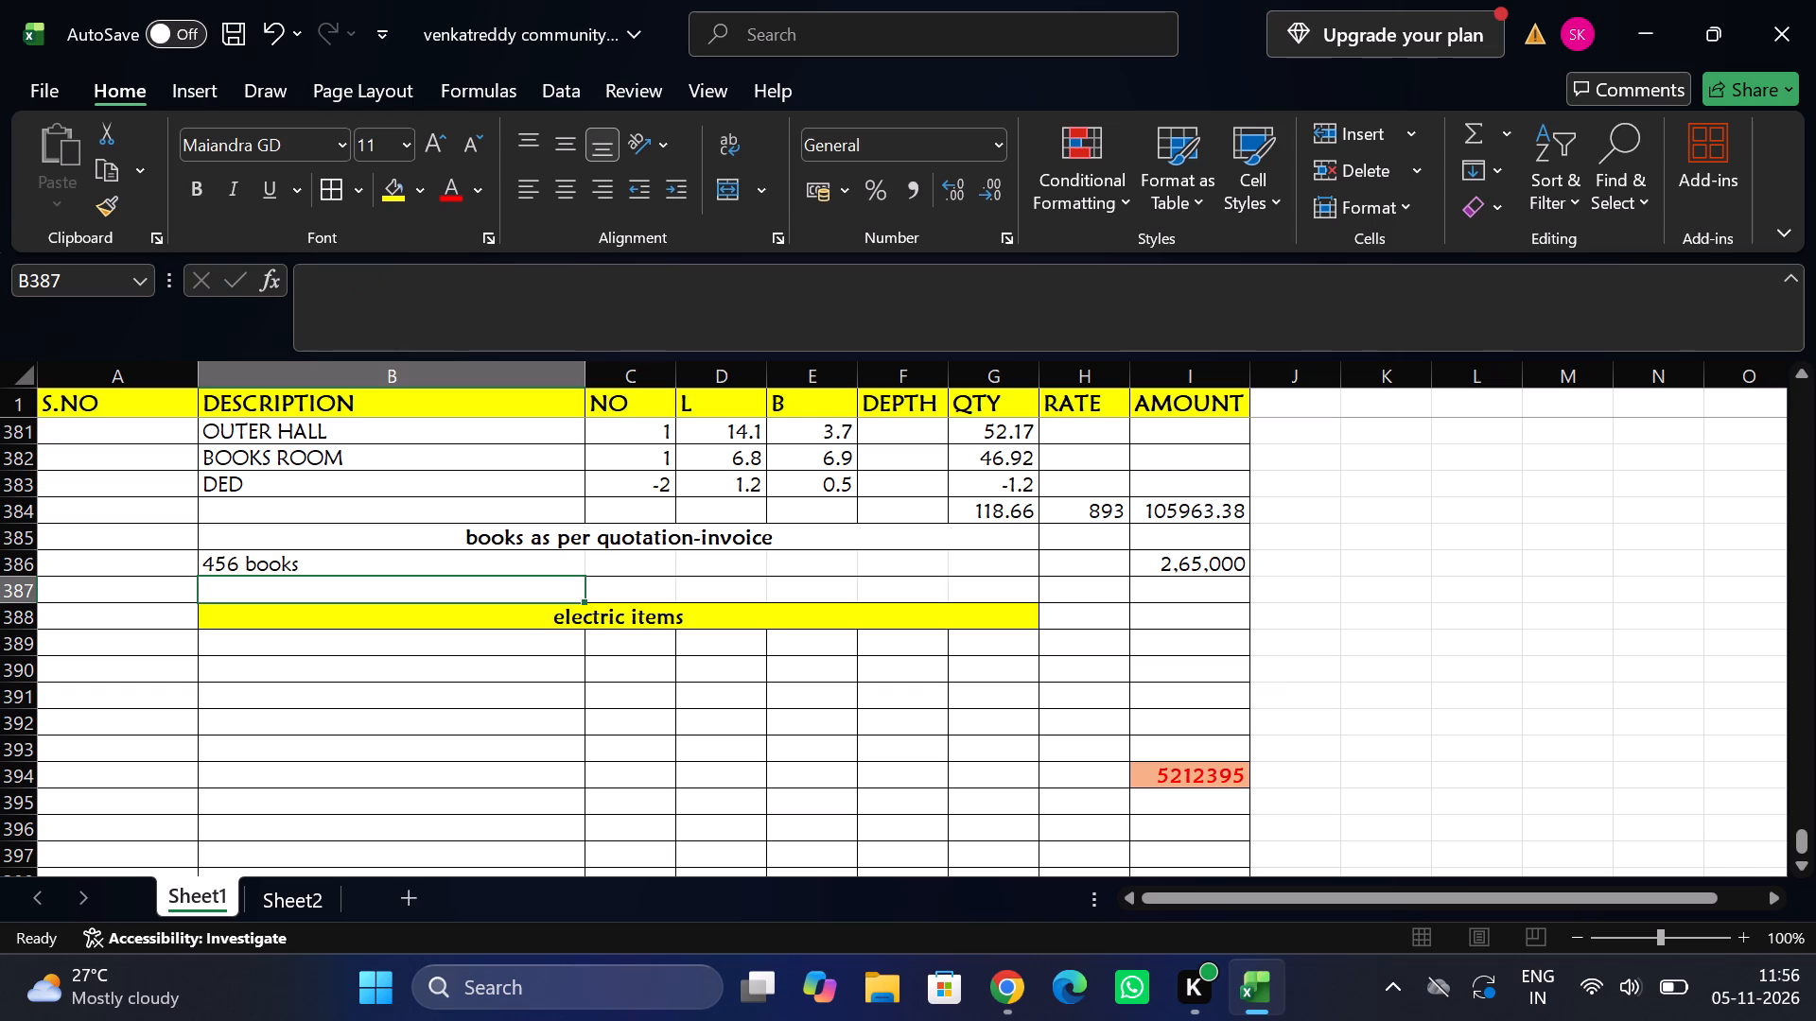
Extend the grand total formula in column I to sum I1:I392.
double_click(1185, 779)
left_click_drag(1247, 524, 1247, 529)
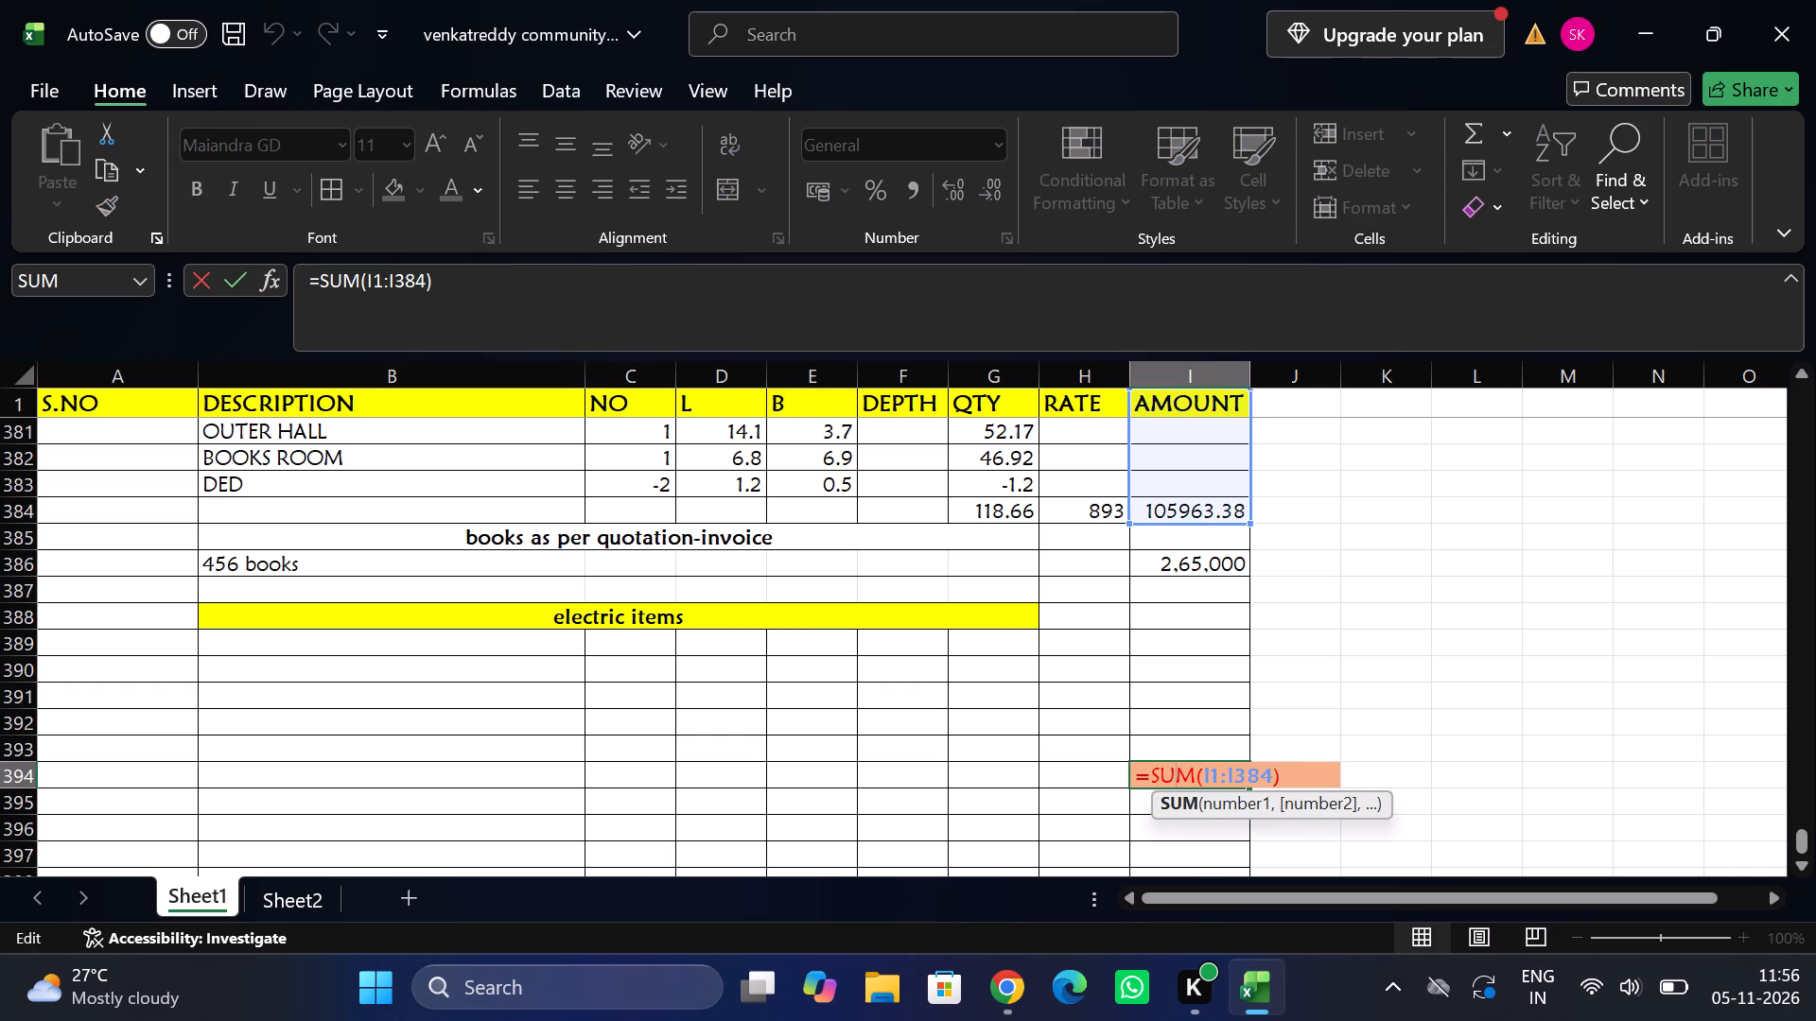
left_click_drag(1247, 529, 1233, 745)
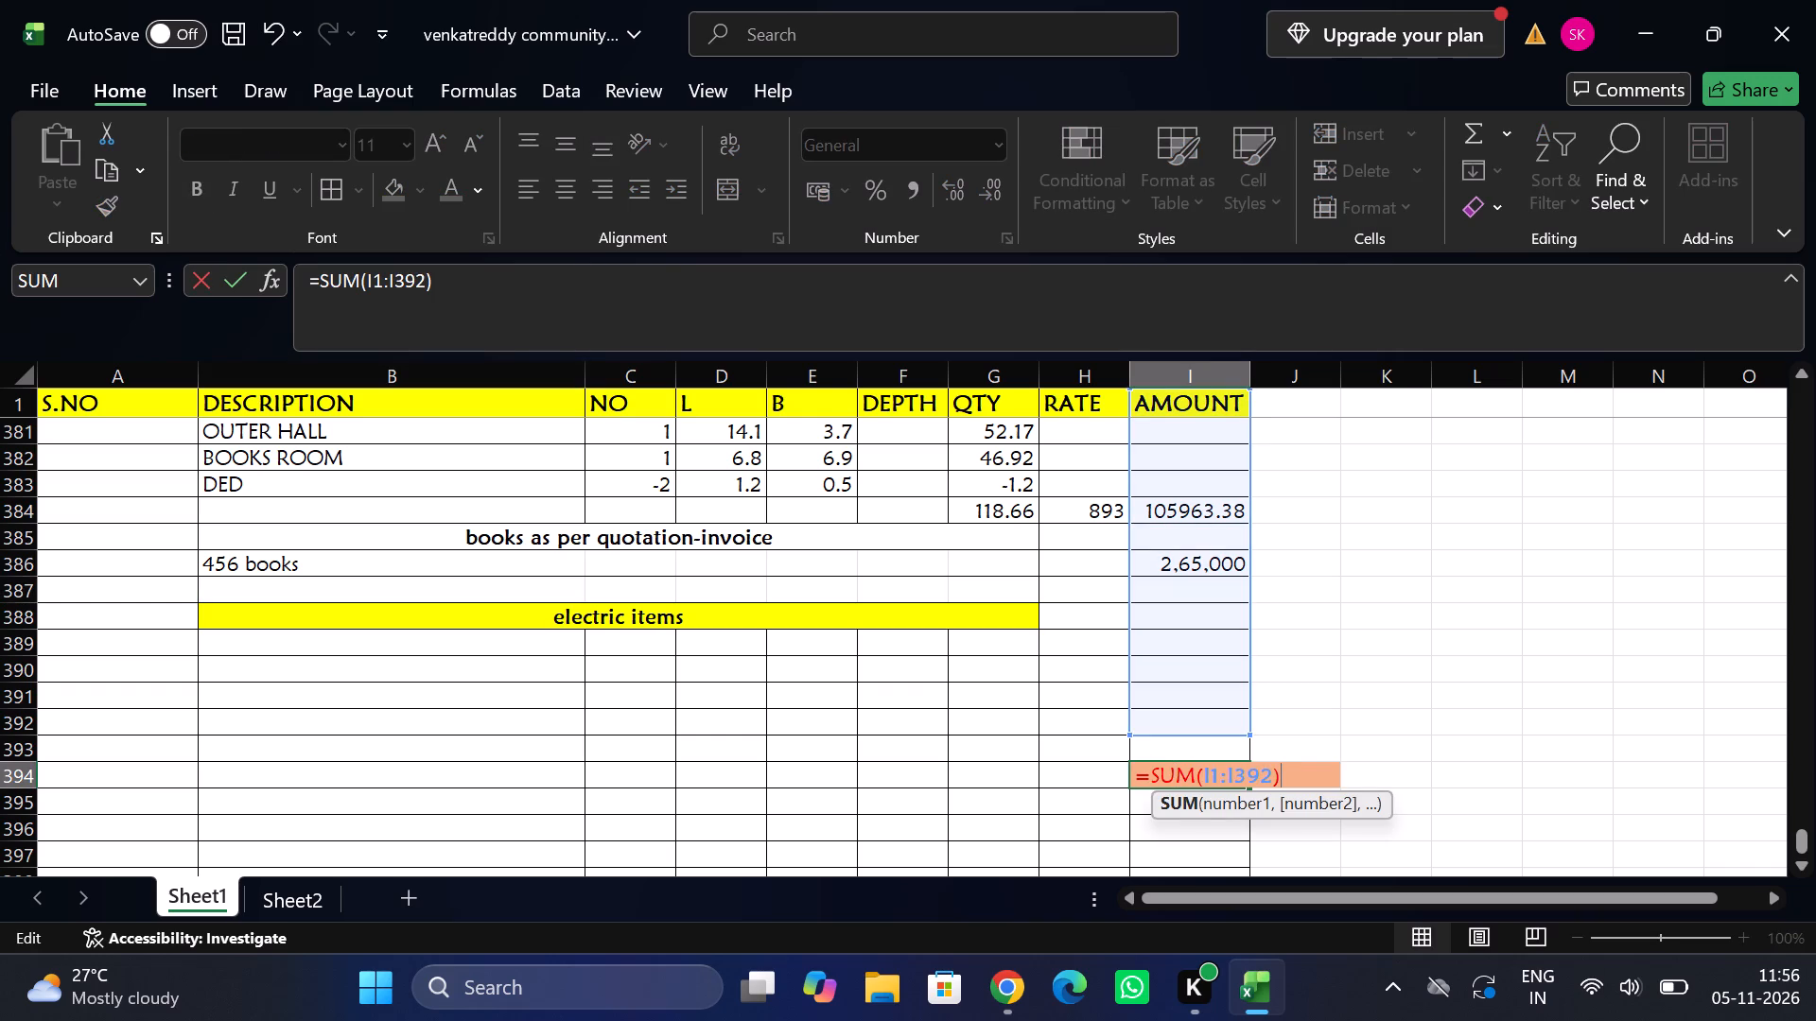
key("Return")
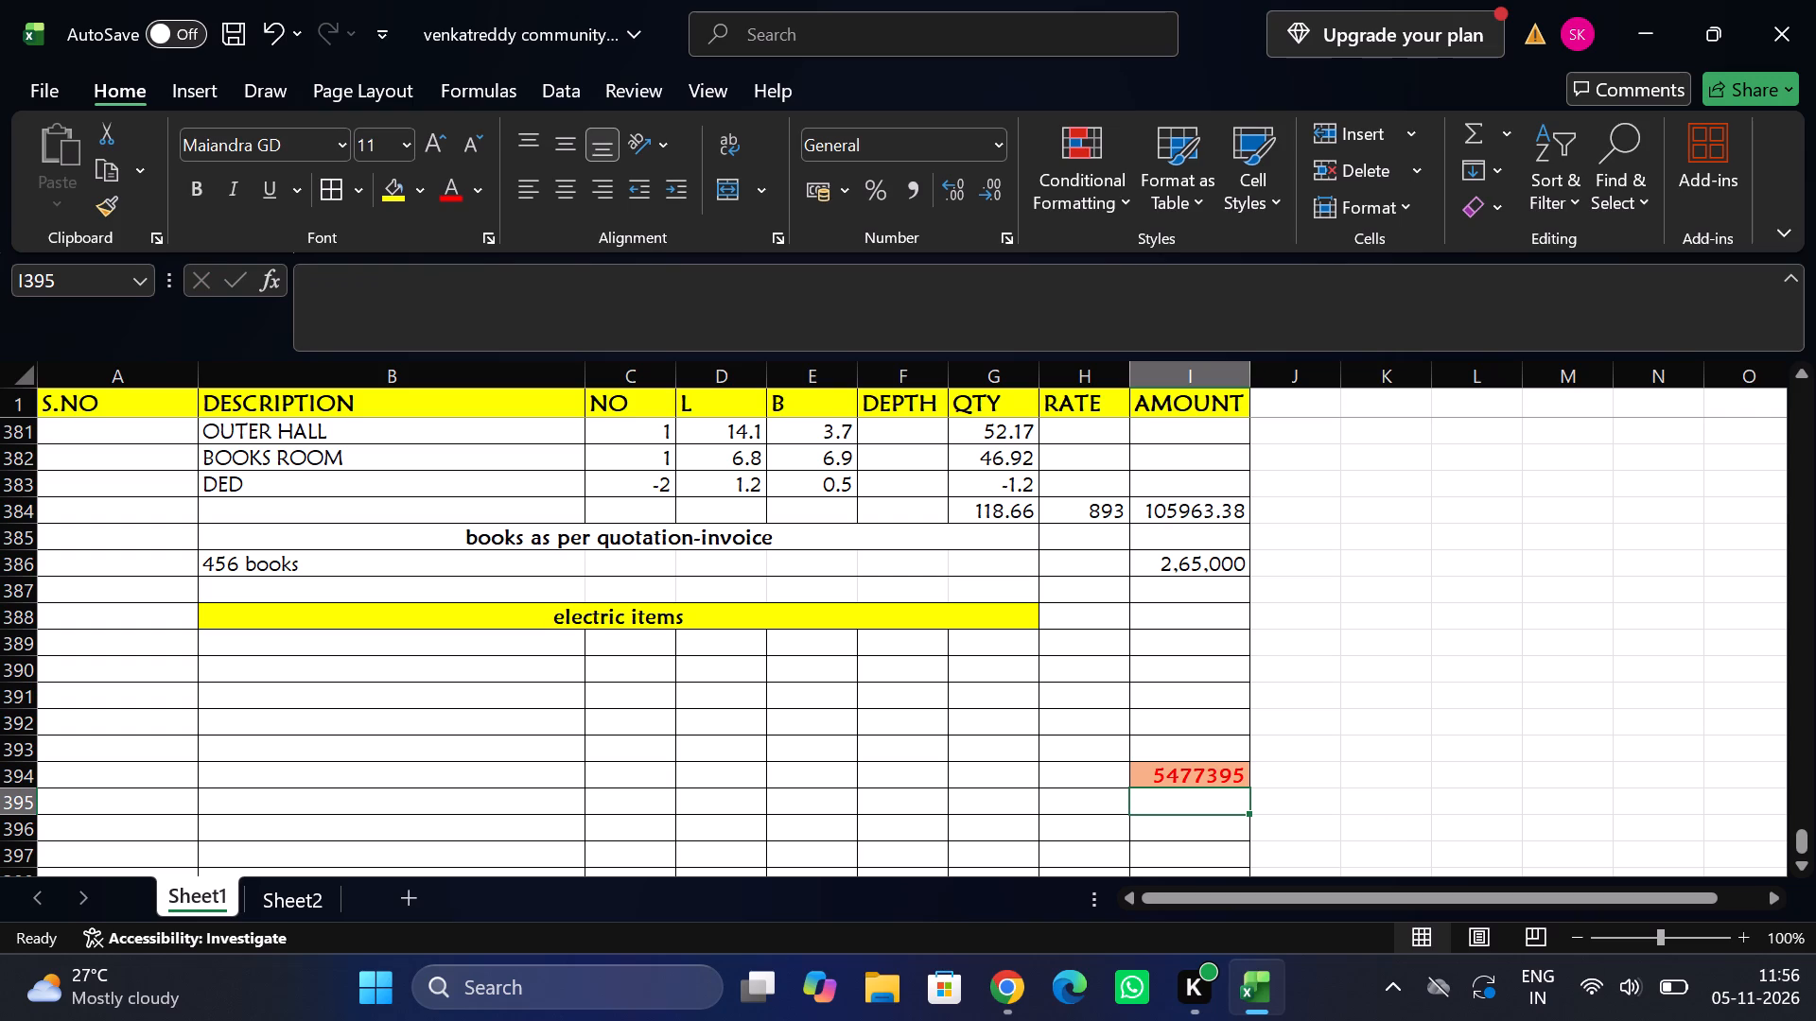
Fill the "books as per quotation-invoice" heading with yellow.
left_click(628, 538)
left_click(397, 198)
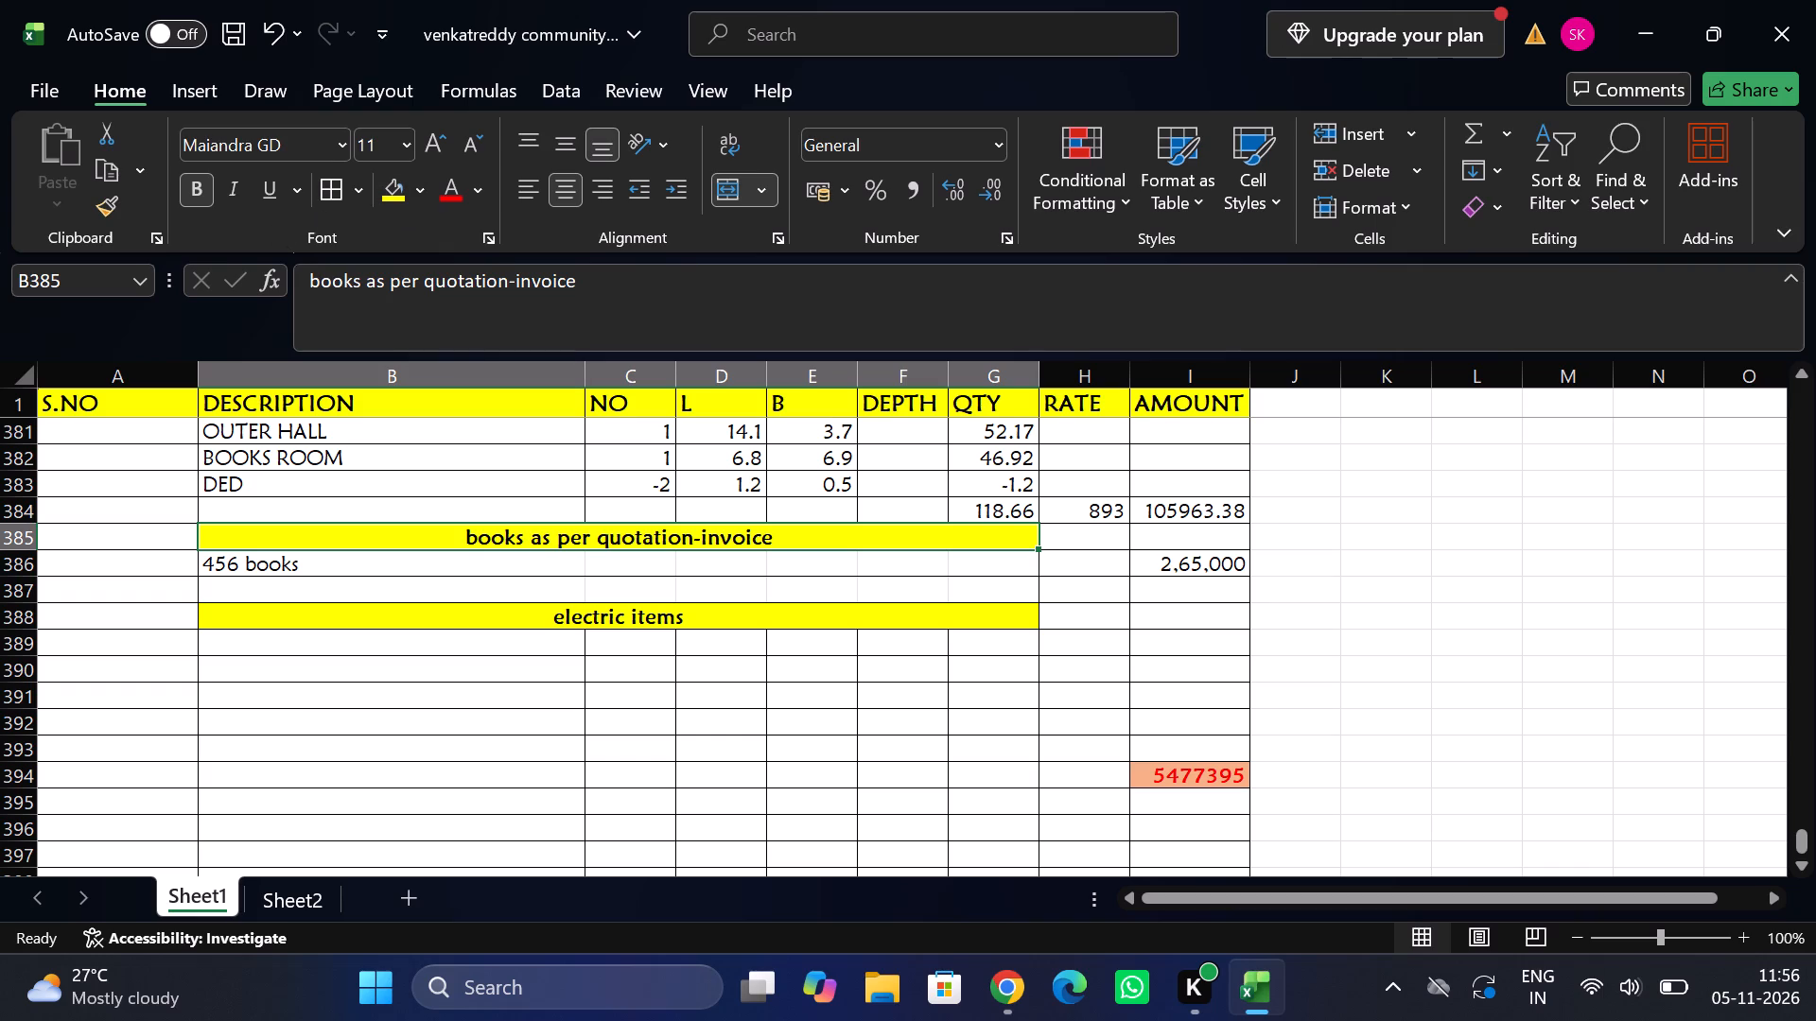
Insert three blank rows above the electric items heading row.
left_click(20, 618)
right_click(20, 618)
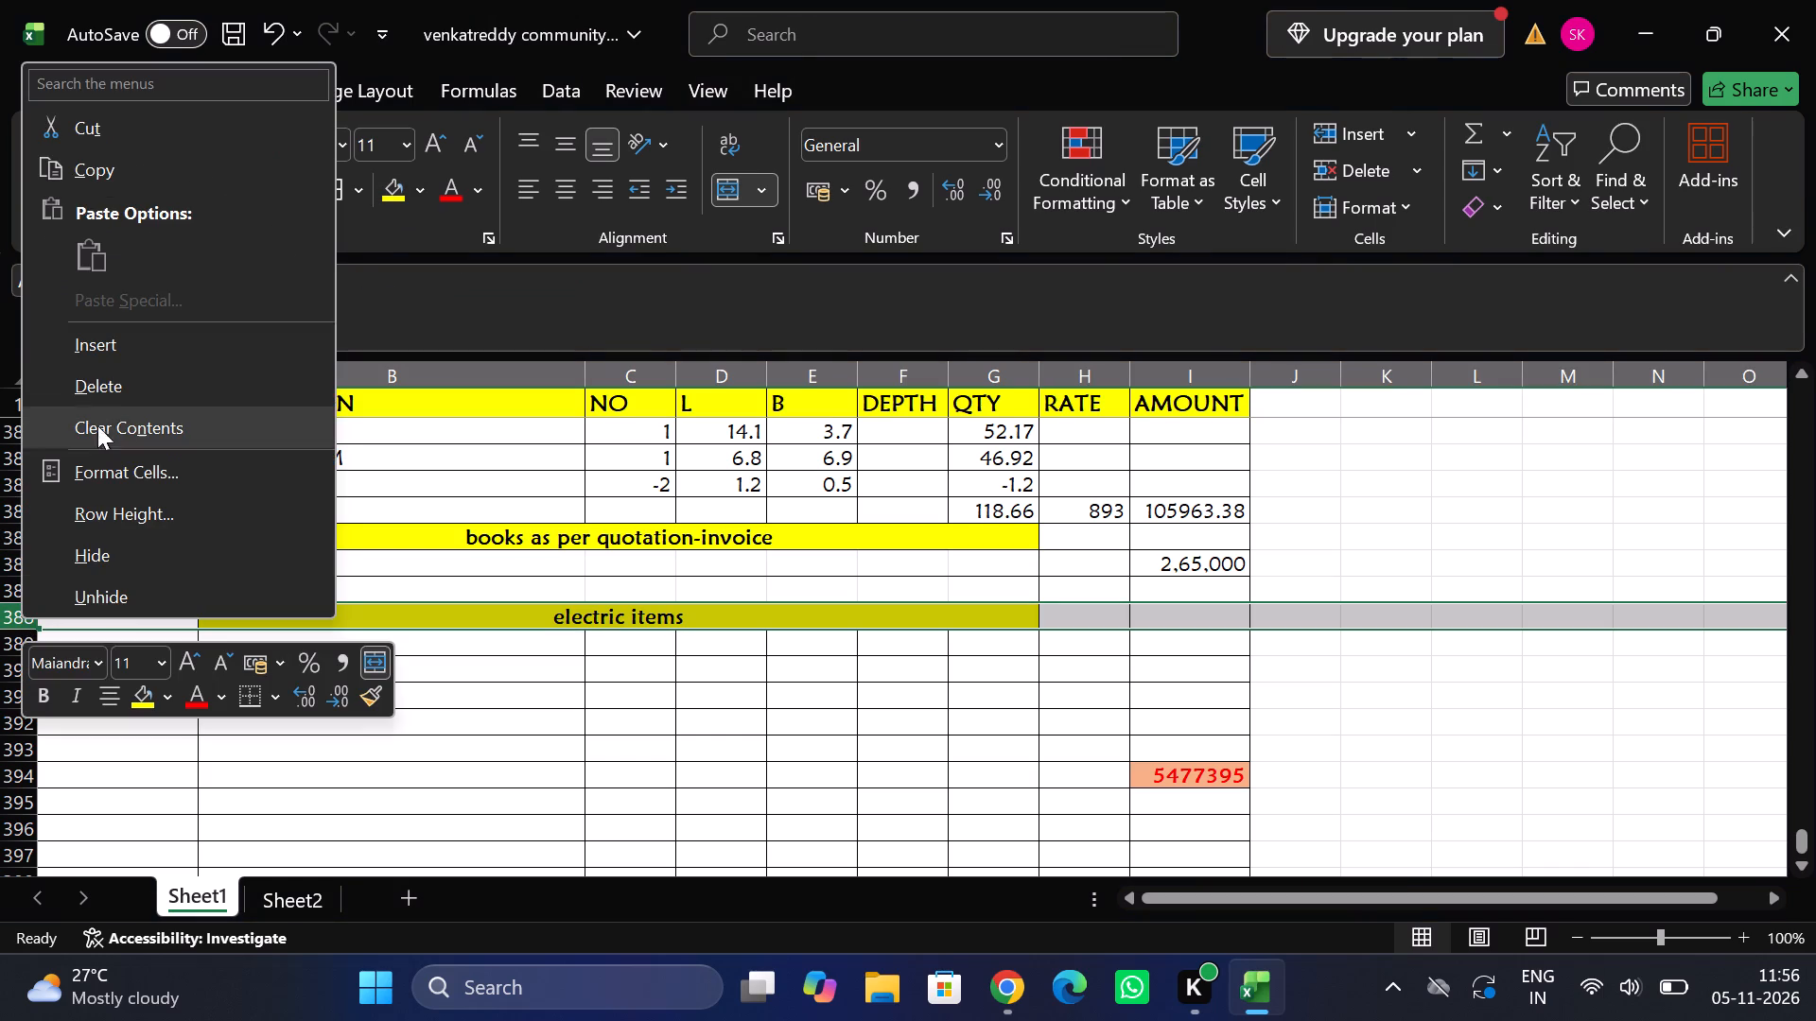
left_click(120, 356)
key("ctrl+y")
key("ctrl+y")
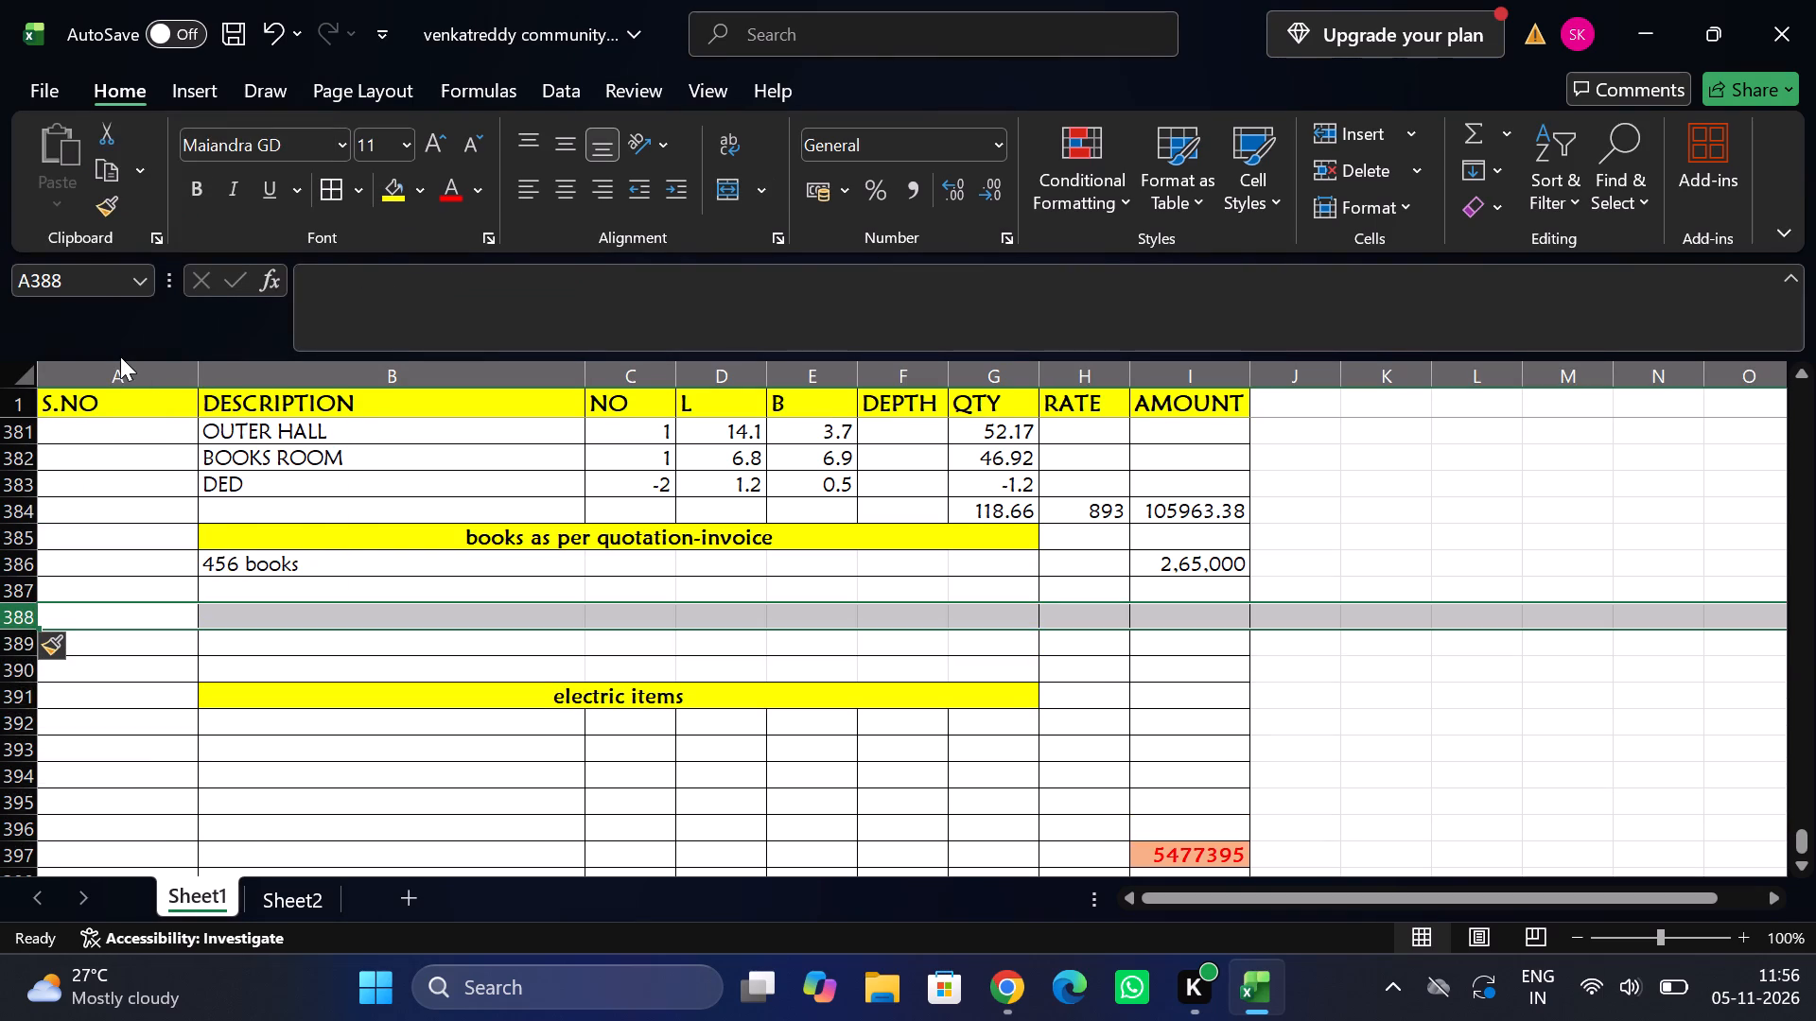
Merge and center B388:G388 and enter the section heading "teak wood" in bold.
left_click(362, 609)
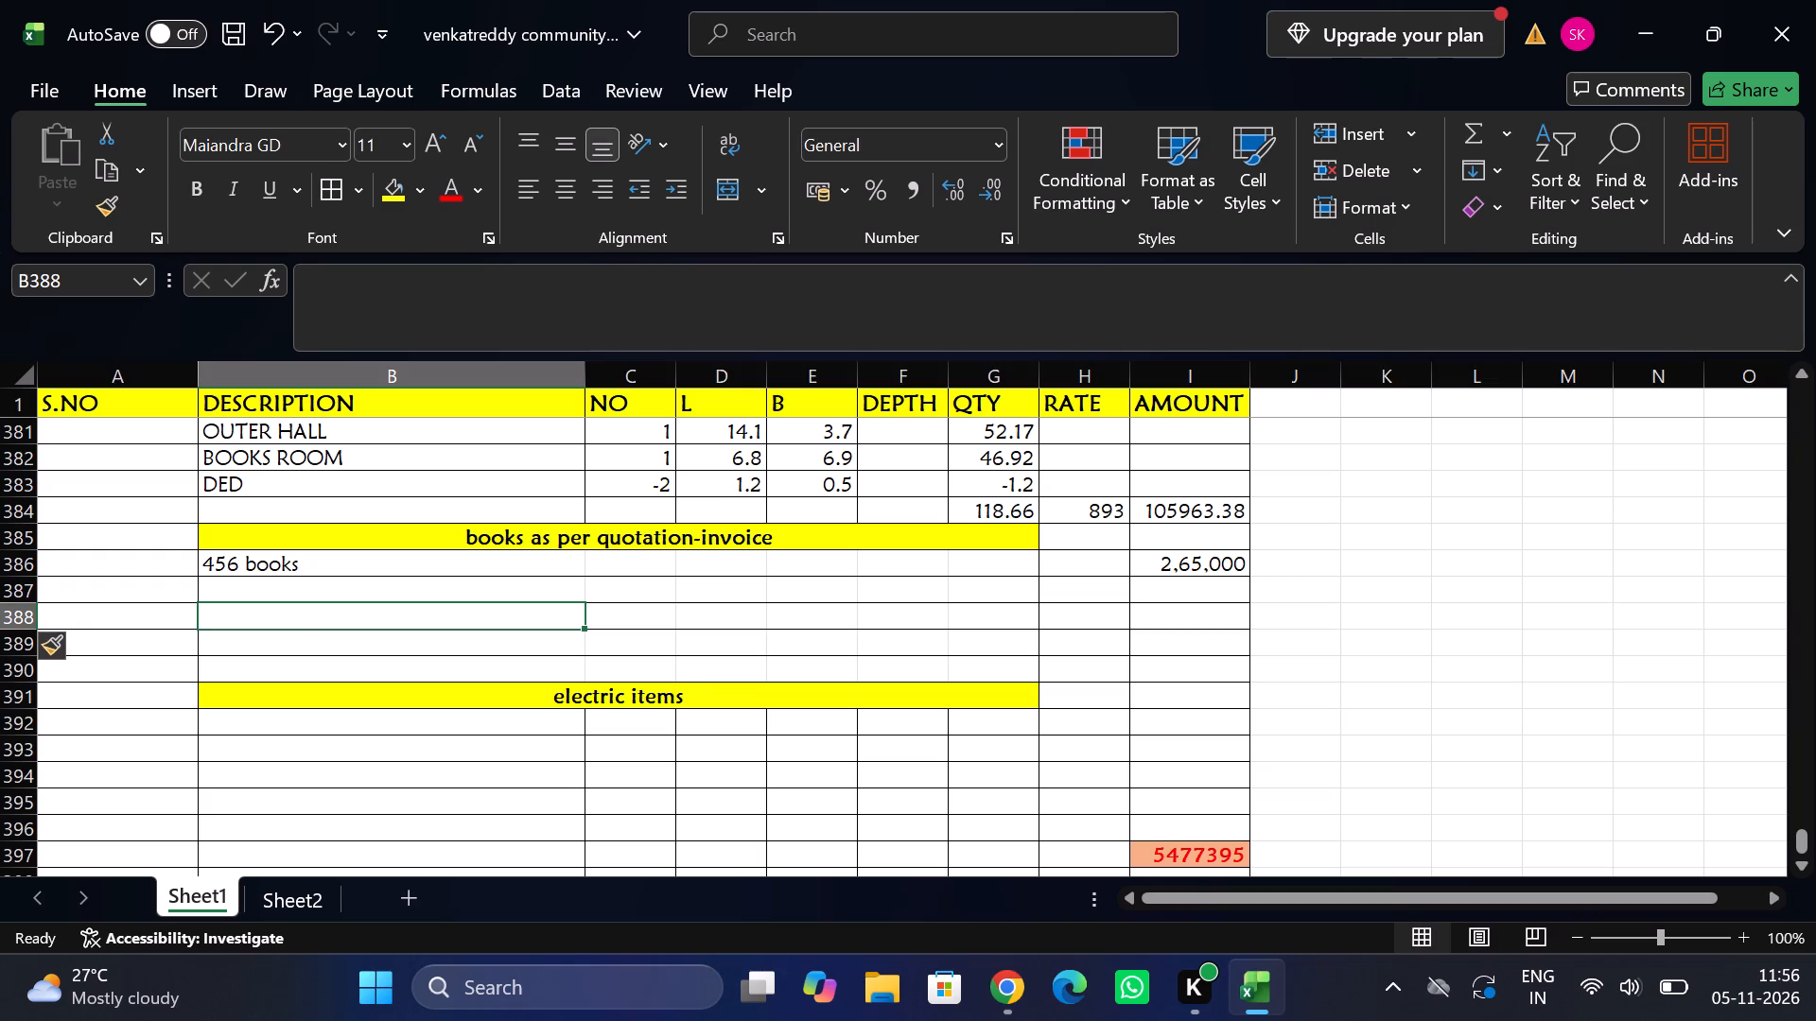
left_click_drag(462, 609, 1033, 611)
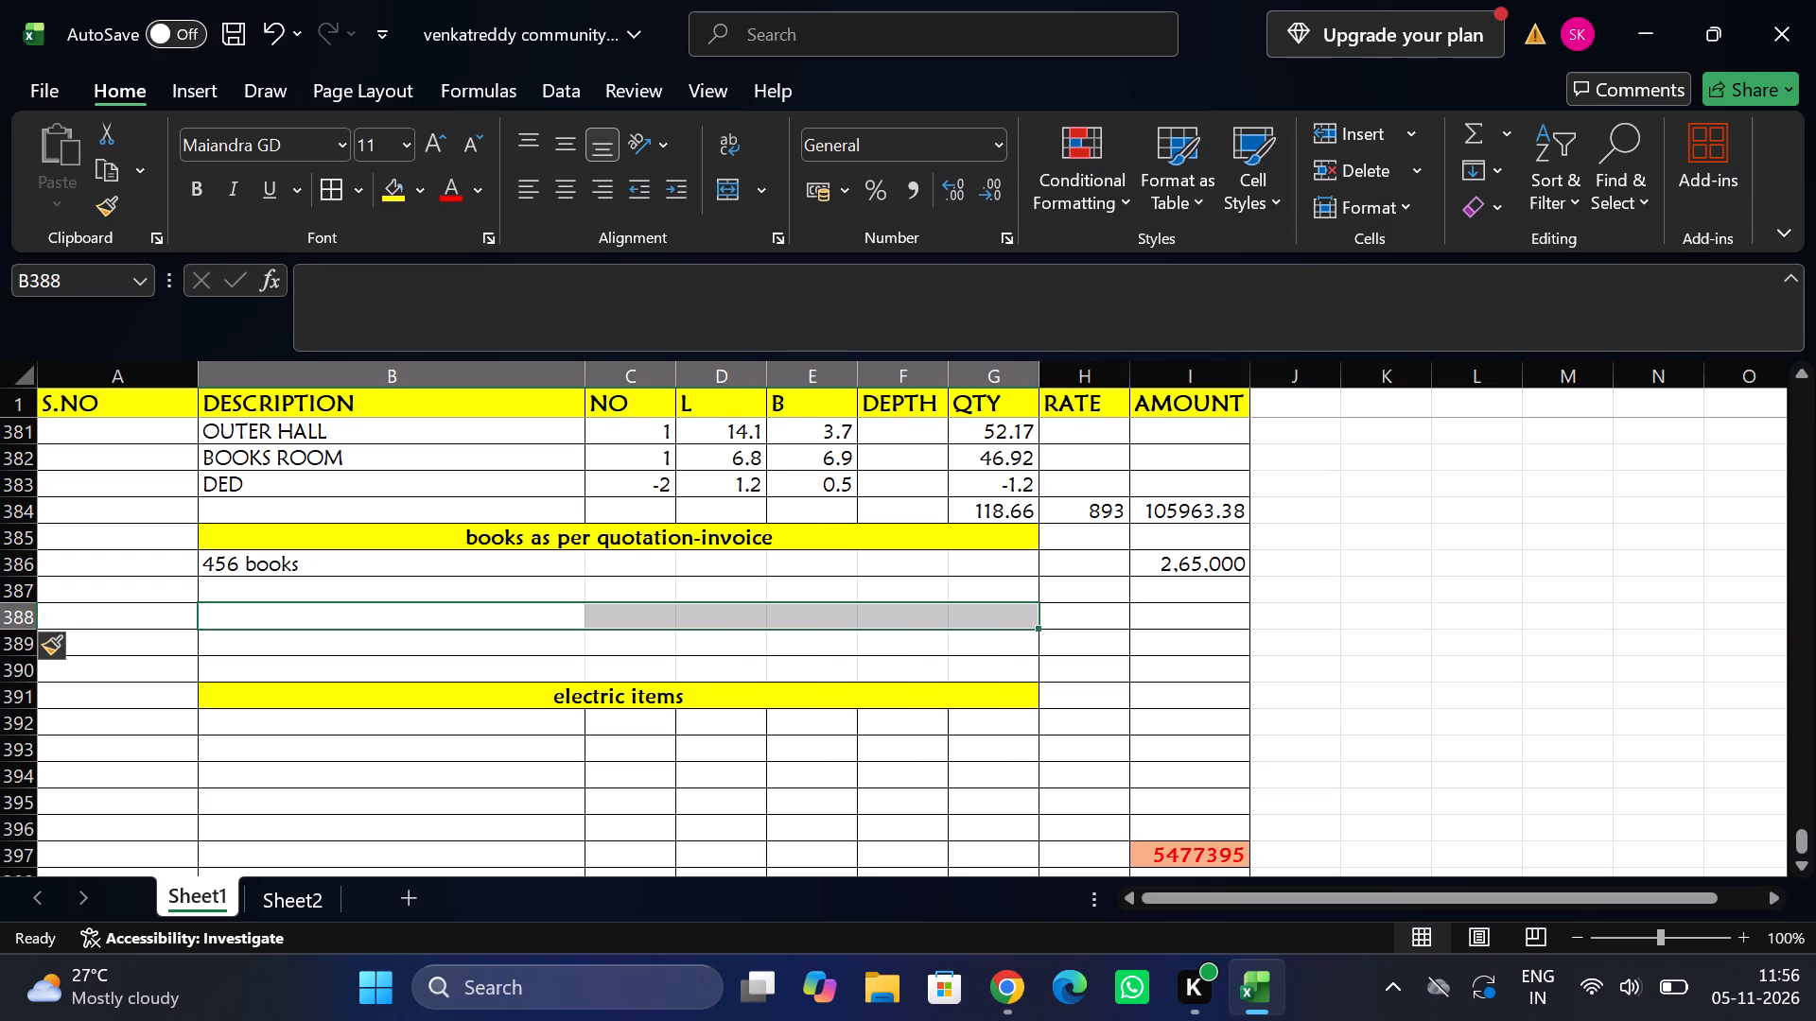
left_click(734, 201)
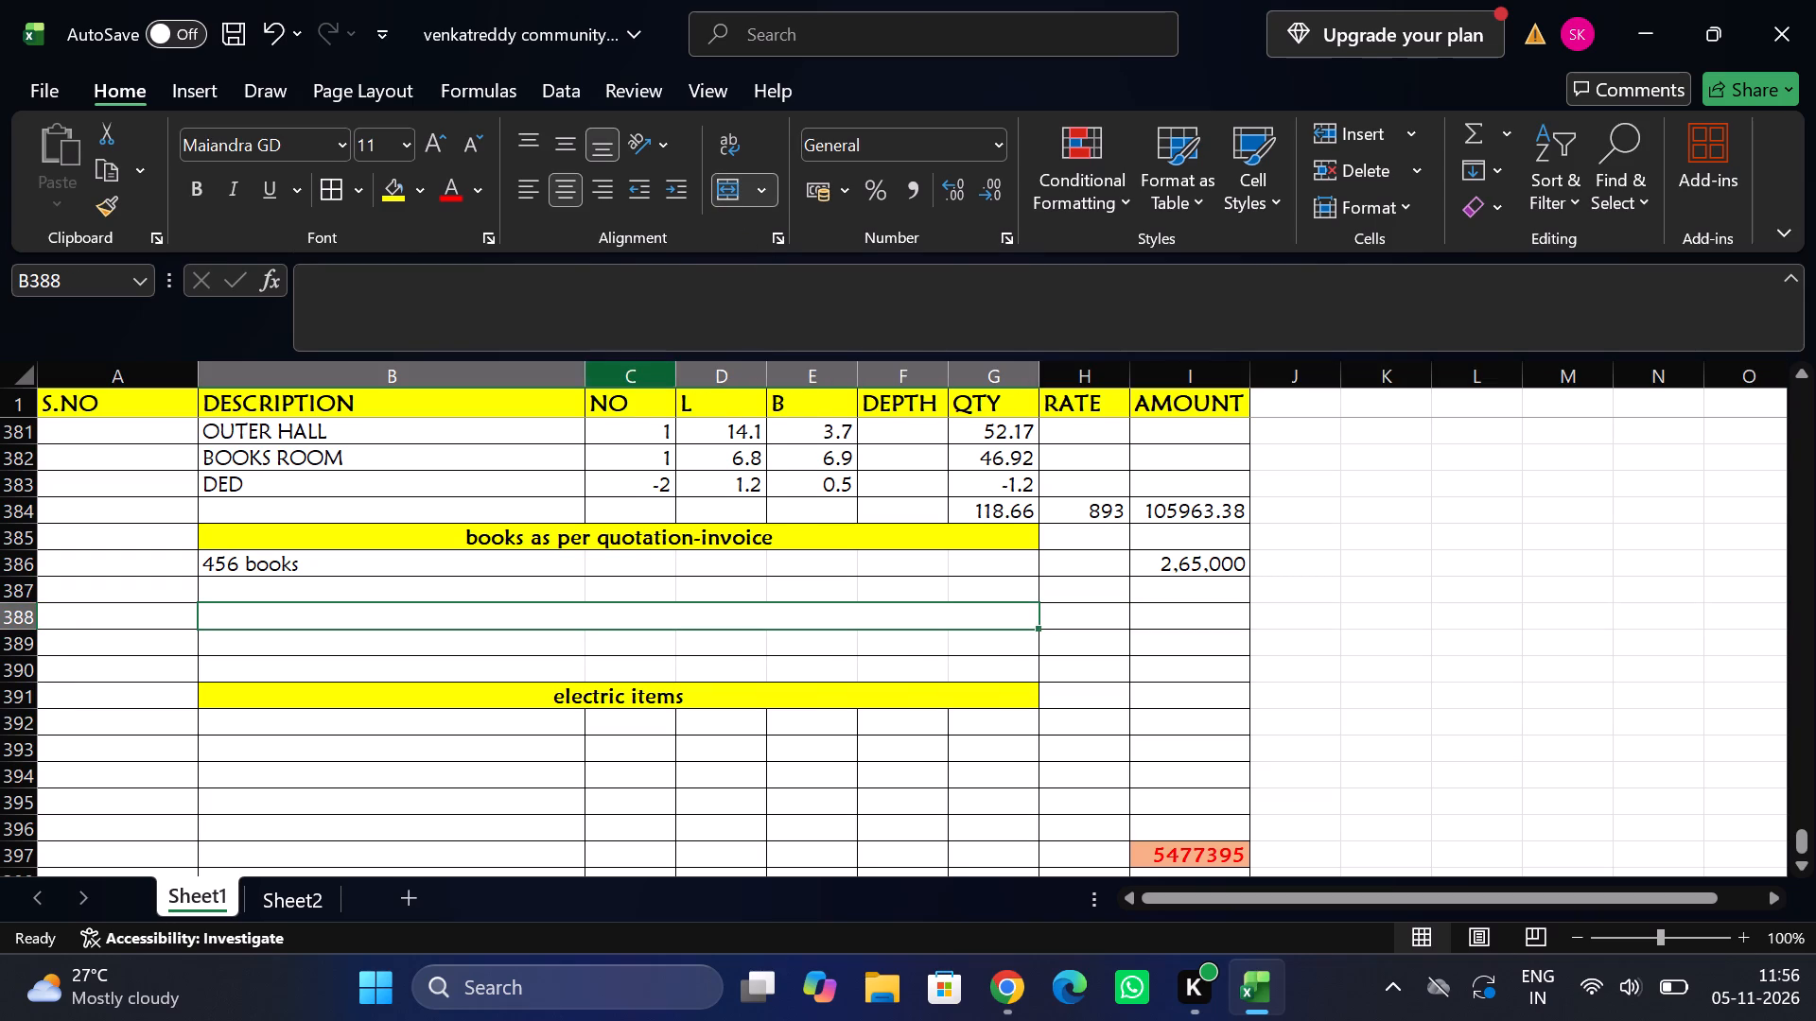
double_click(561, 614)
type("teak wood")
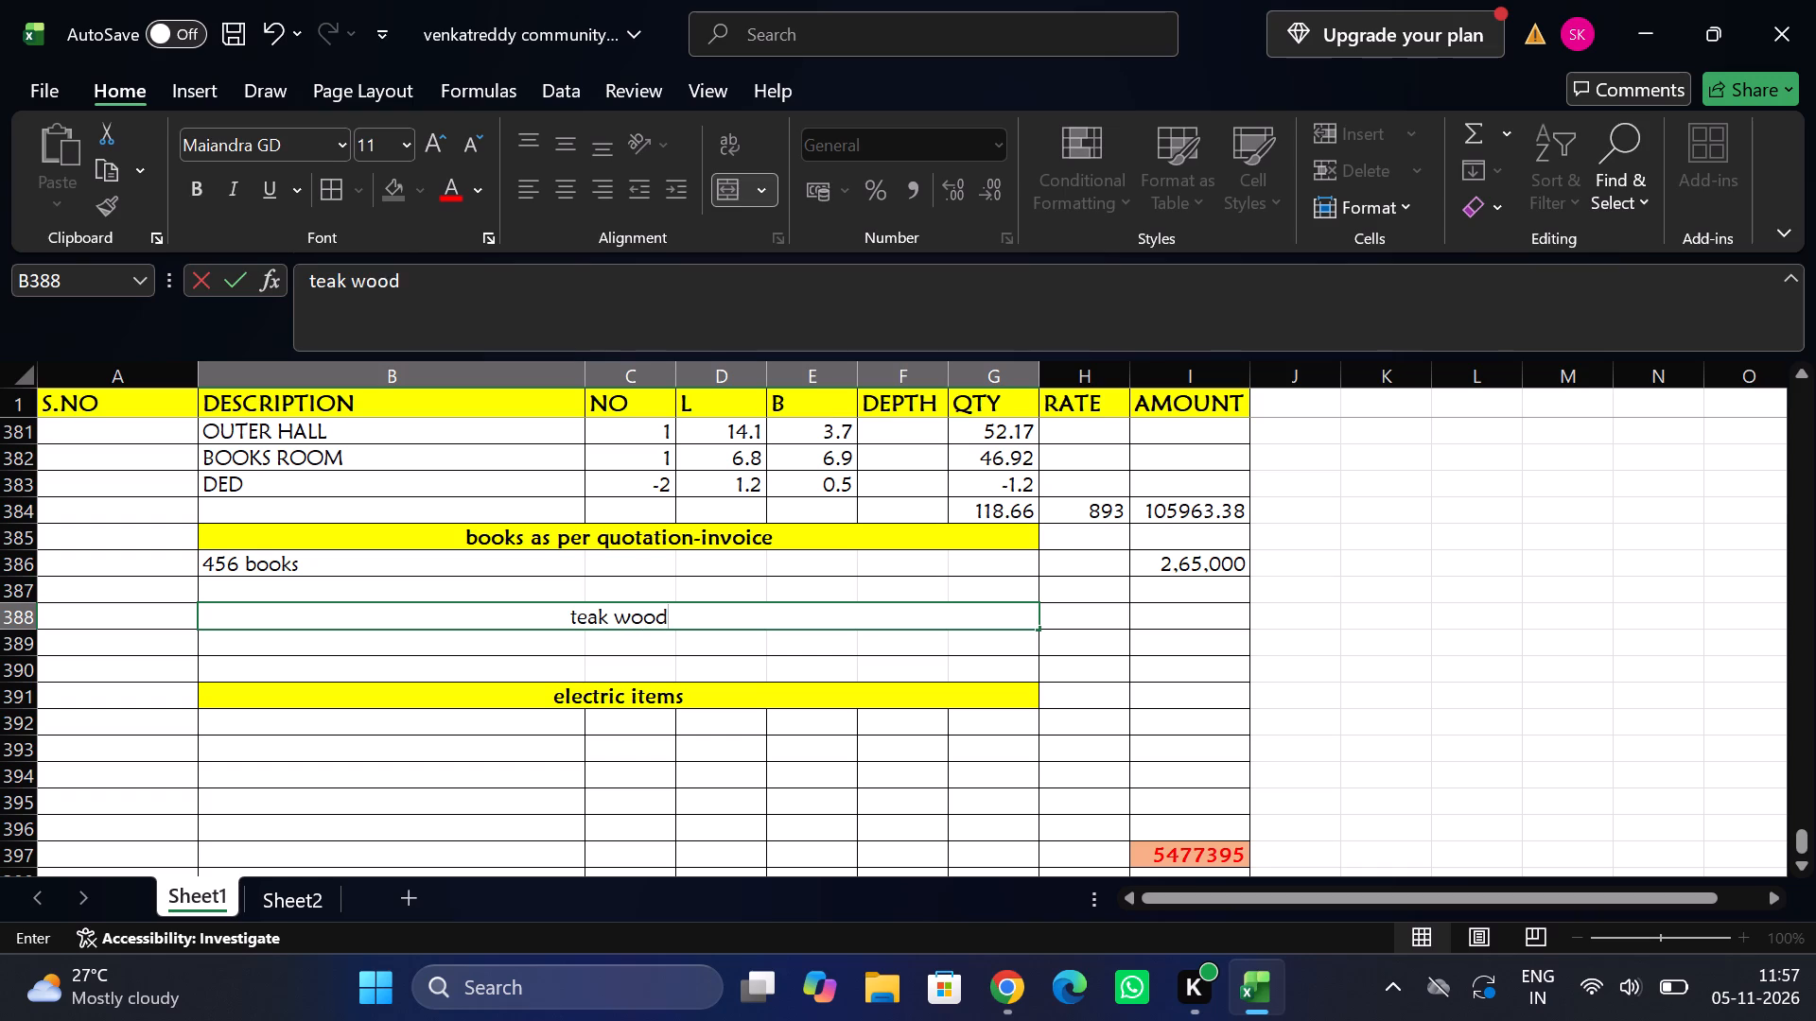
key("Tab")
key("shift+Tab")
key("ctrl+b")
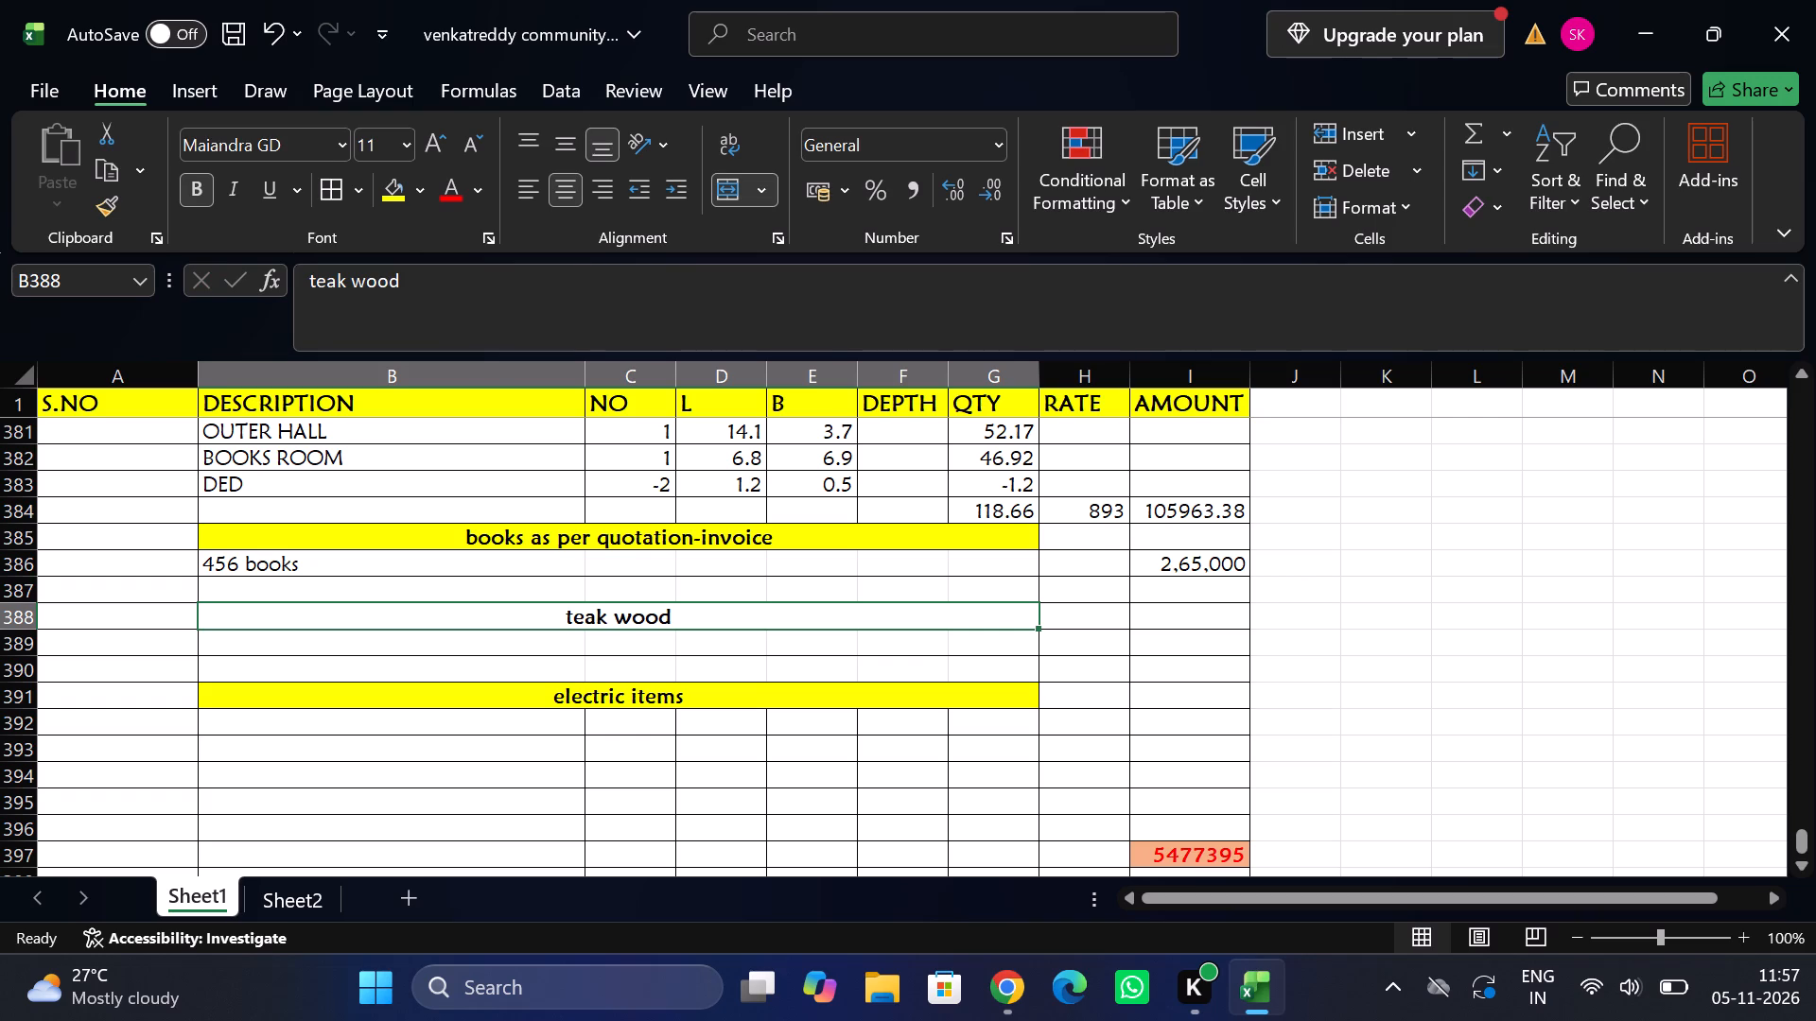
Add the item "as per quotation" in row 389 under the teak wood heading, with an amount of 6,00,000.
left_click(471, 651)
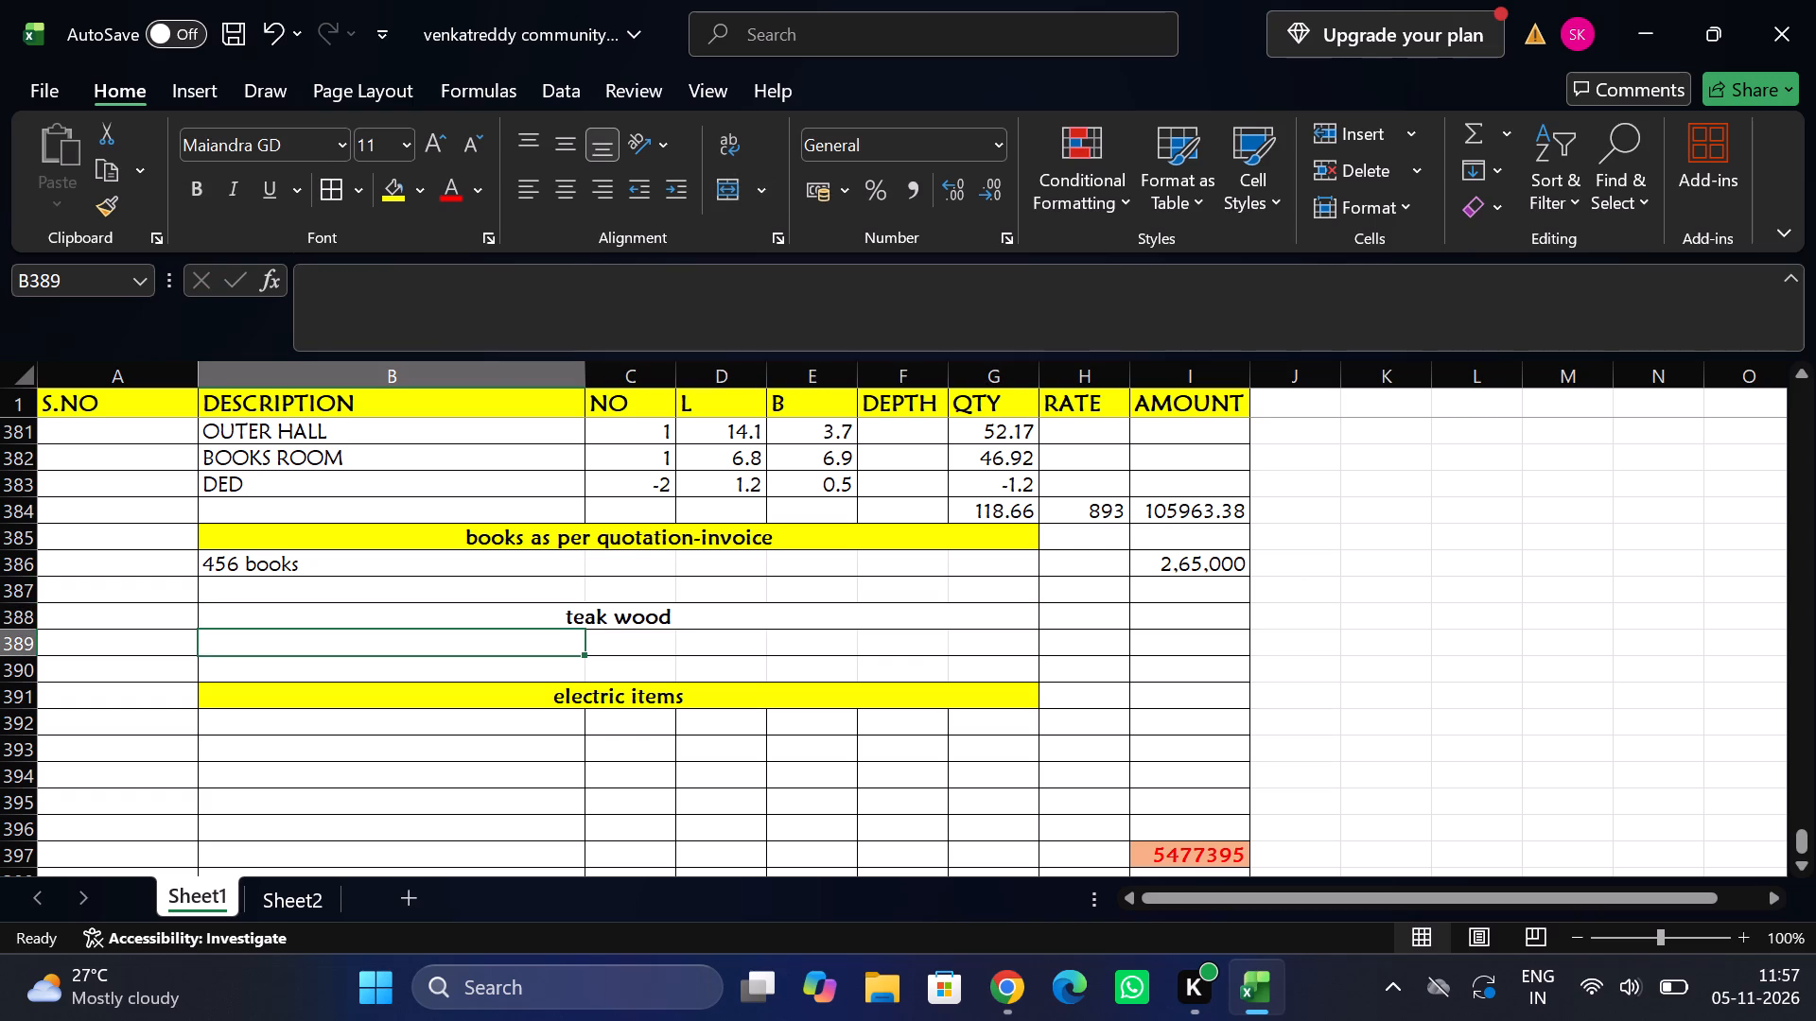
type("as")
key("space")
type("per quotation")
key("Tab")
key("Tab")
key("Tab")
key("Tab")
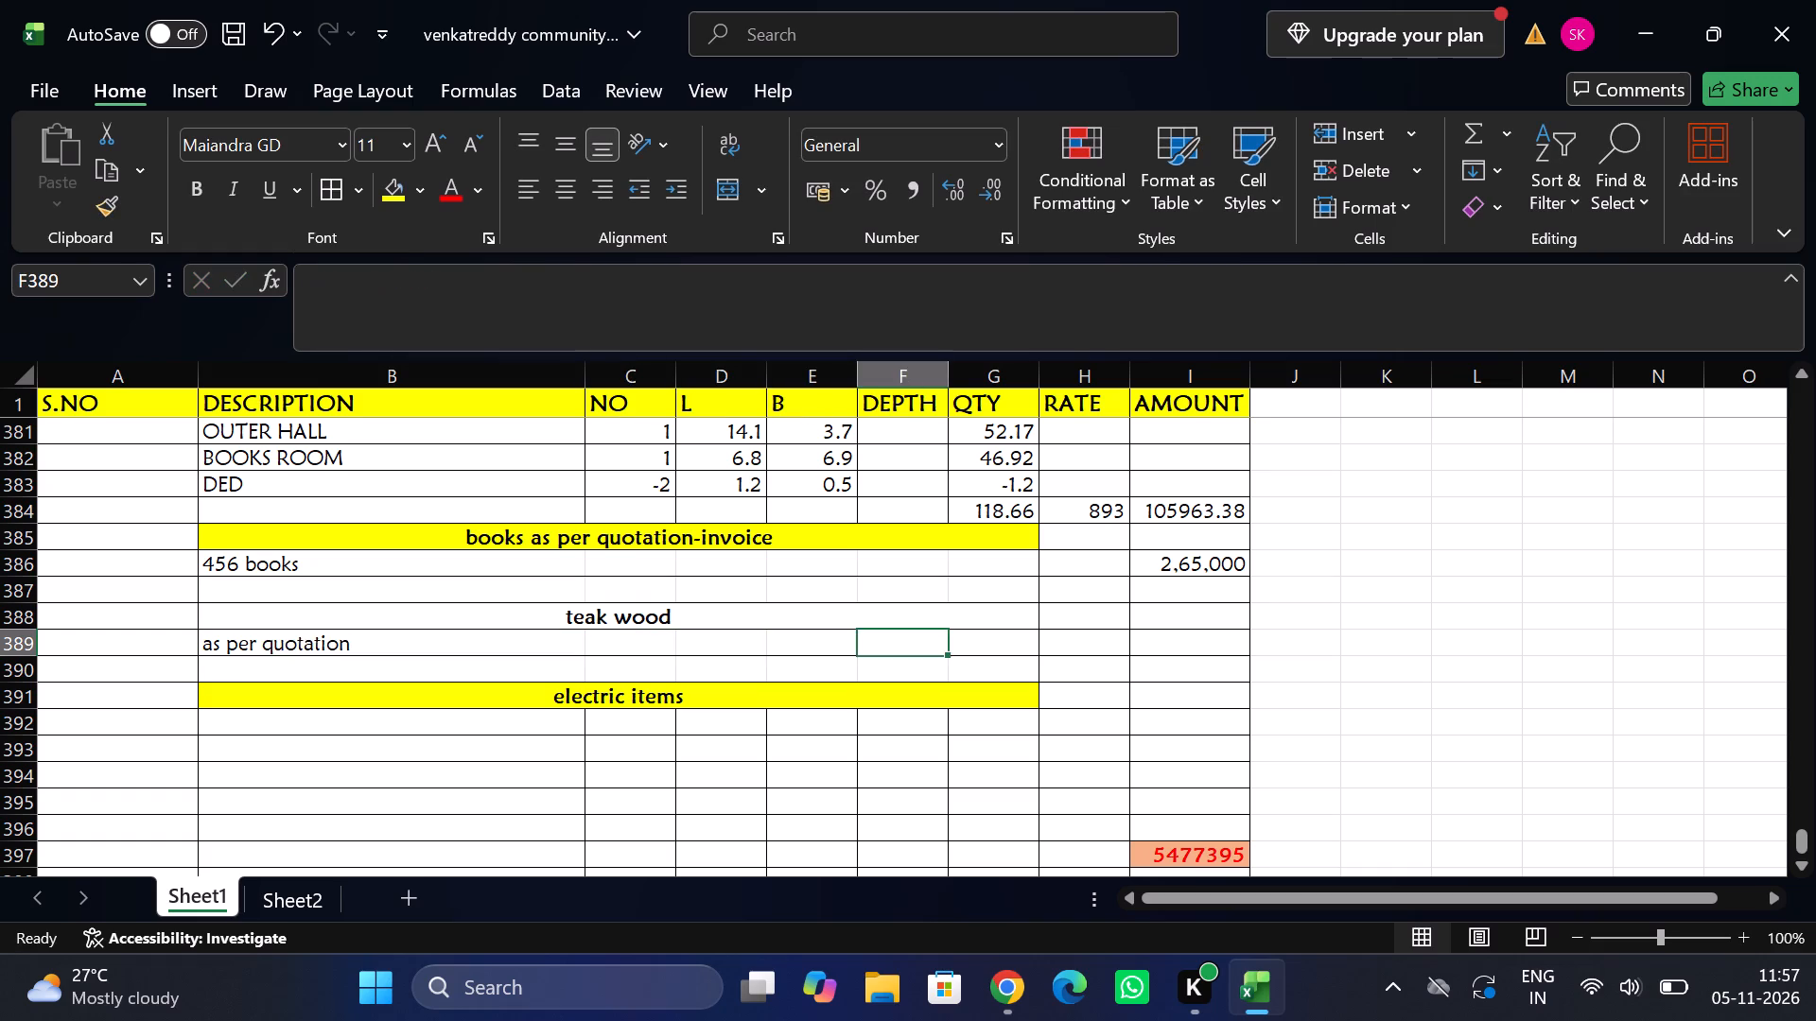
key("Tab")
key("Tab")
key("Tab")
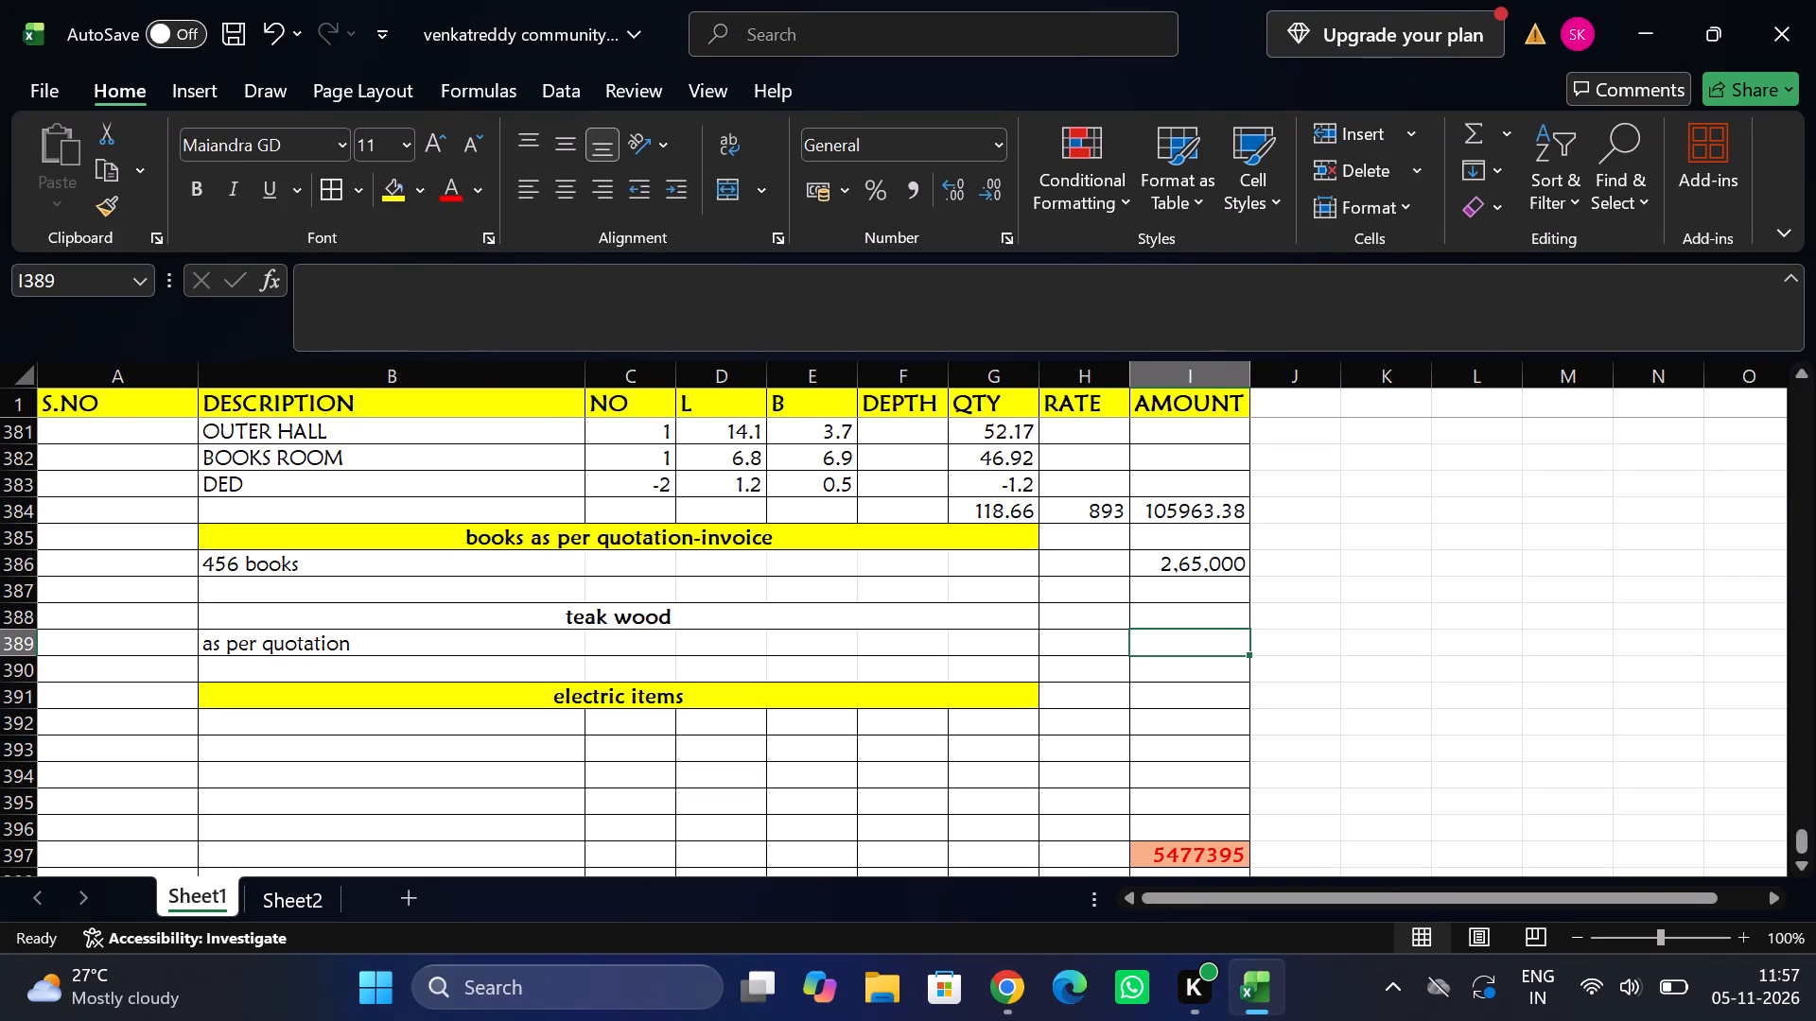
type("6,00,000")
key("Return")
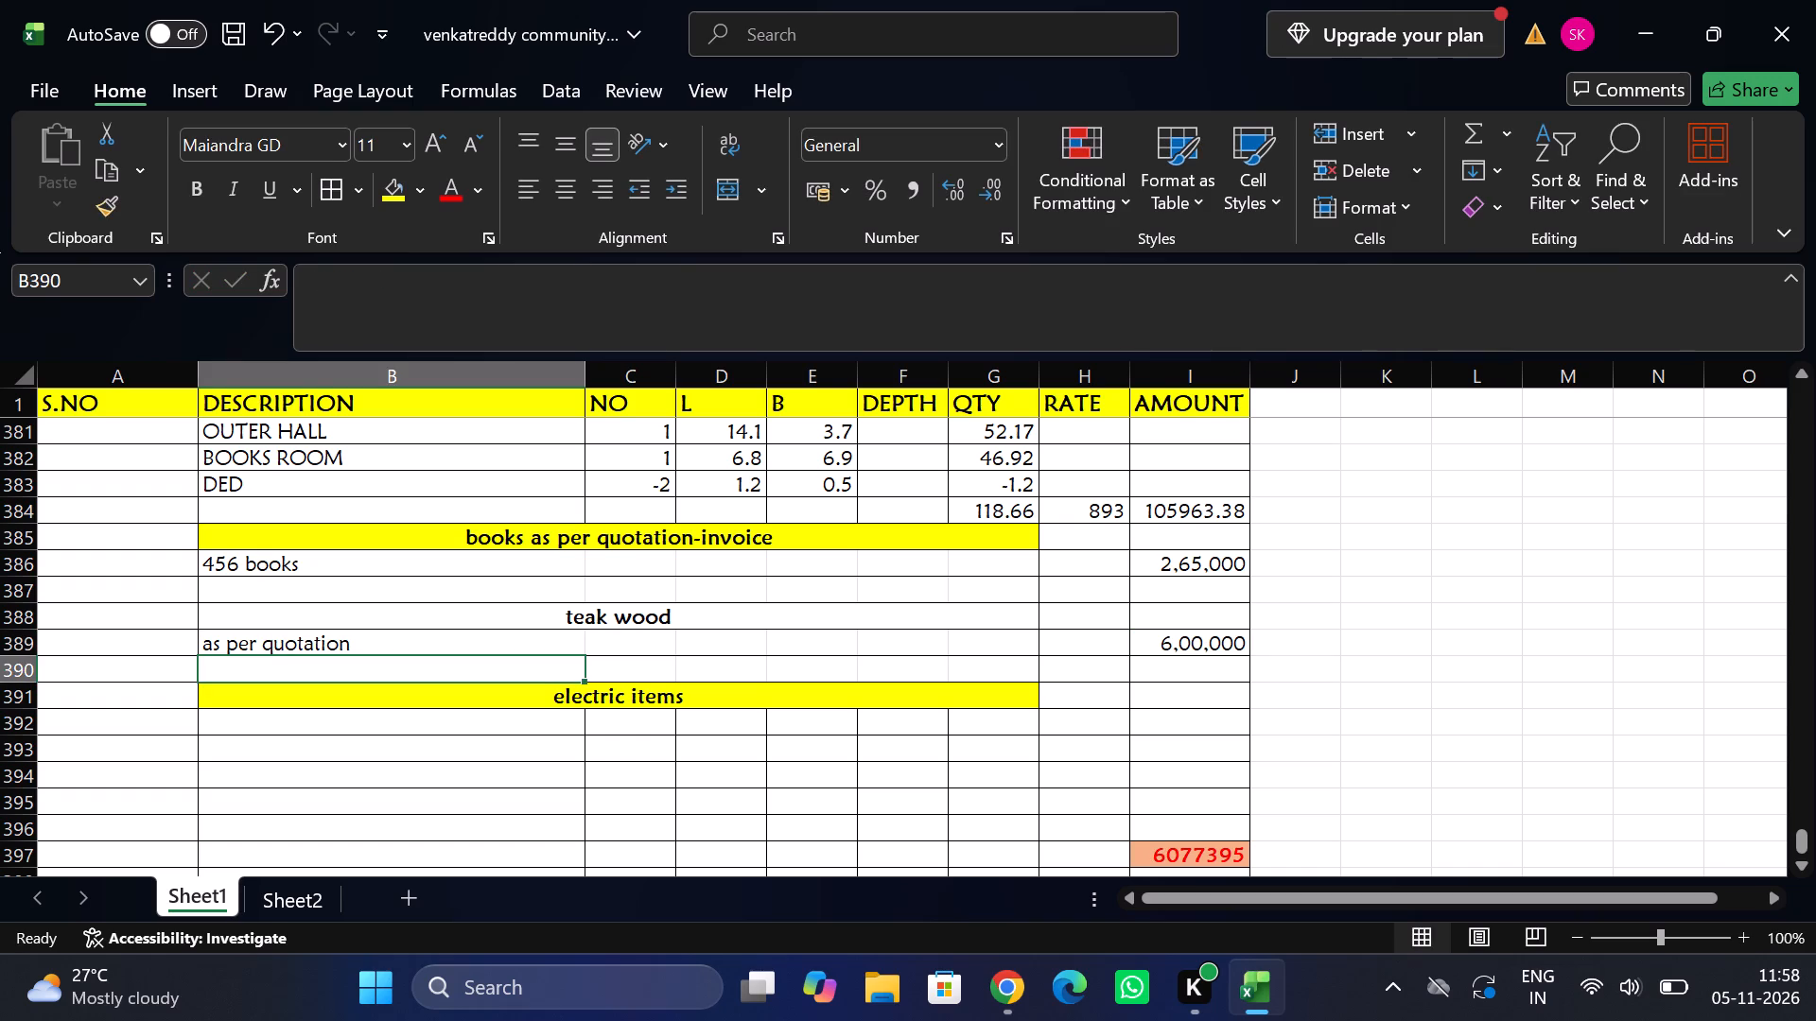
Change the teak wood heading to "teak wood-entry with glasses", keeping it bold, and fill it with yellow.
double_click(702, 615)
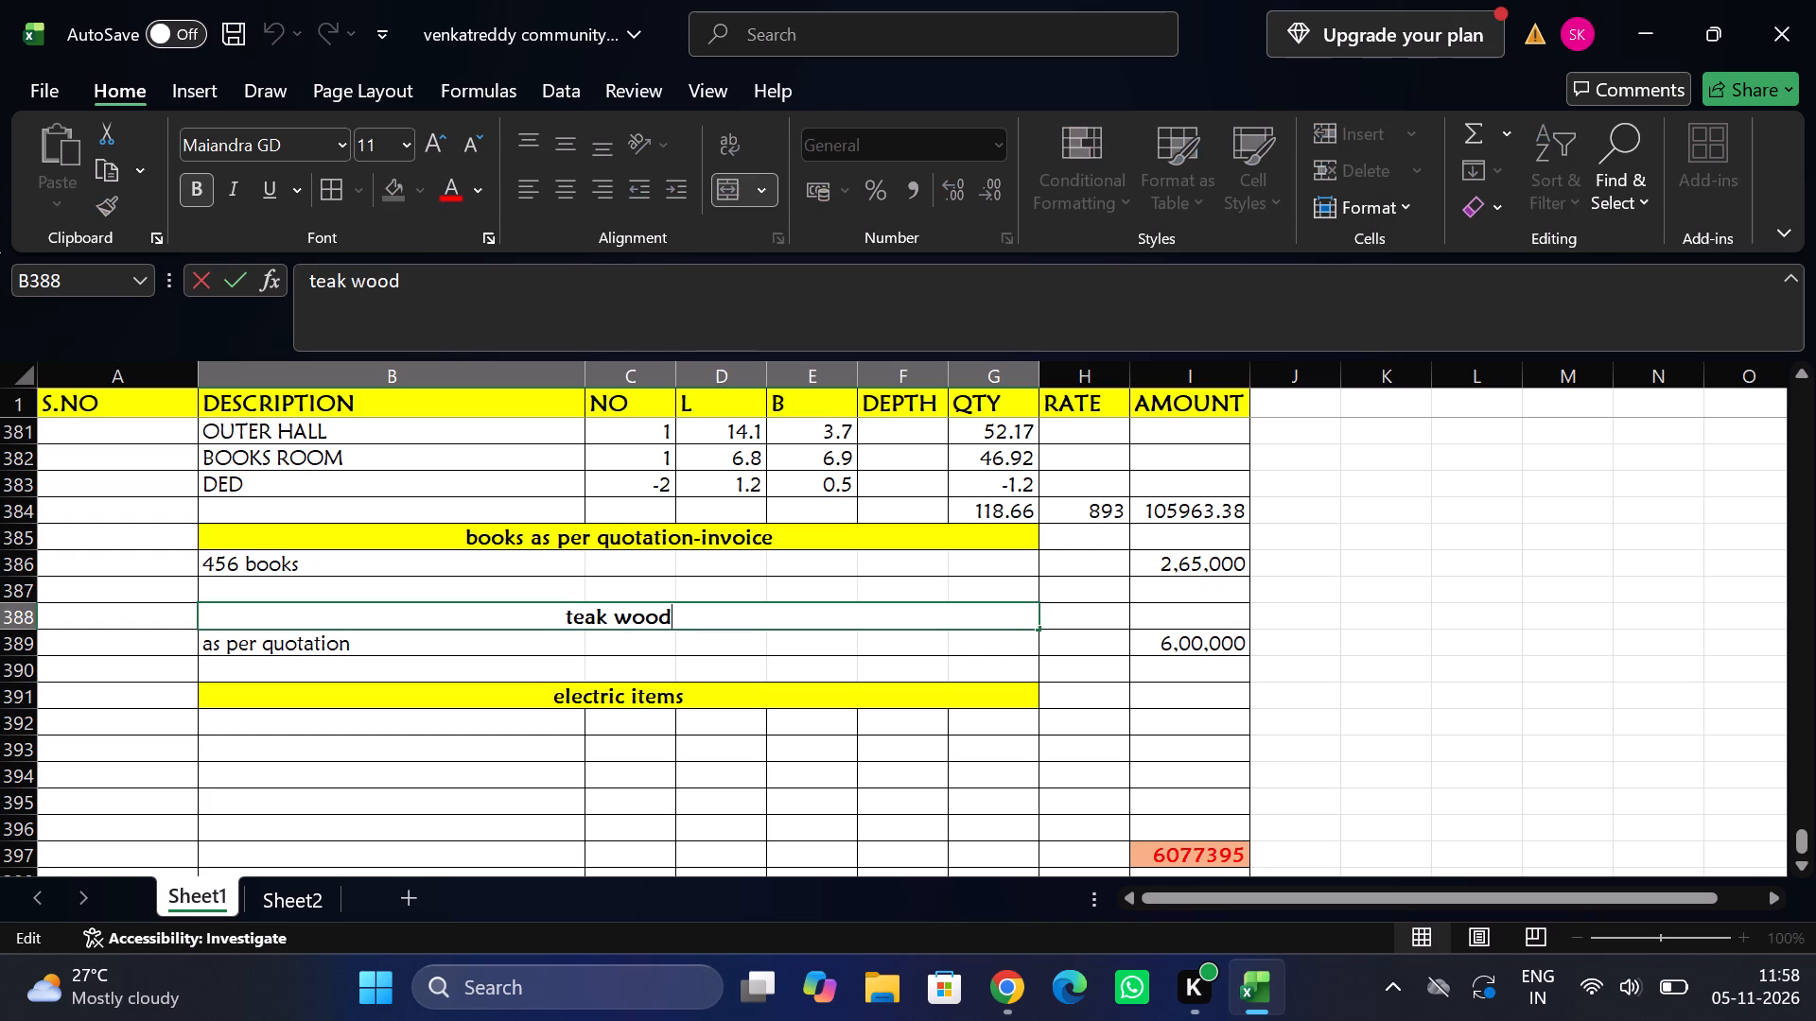
type("-em")
key("BackSpace")
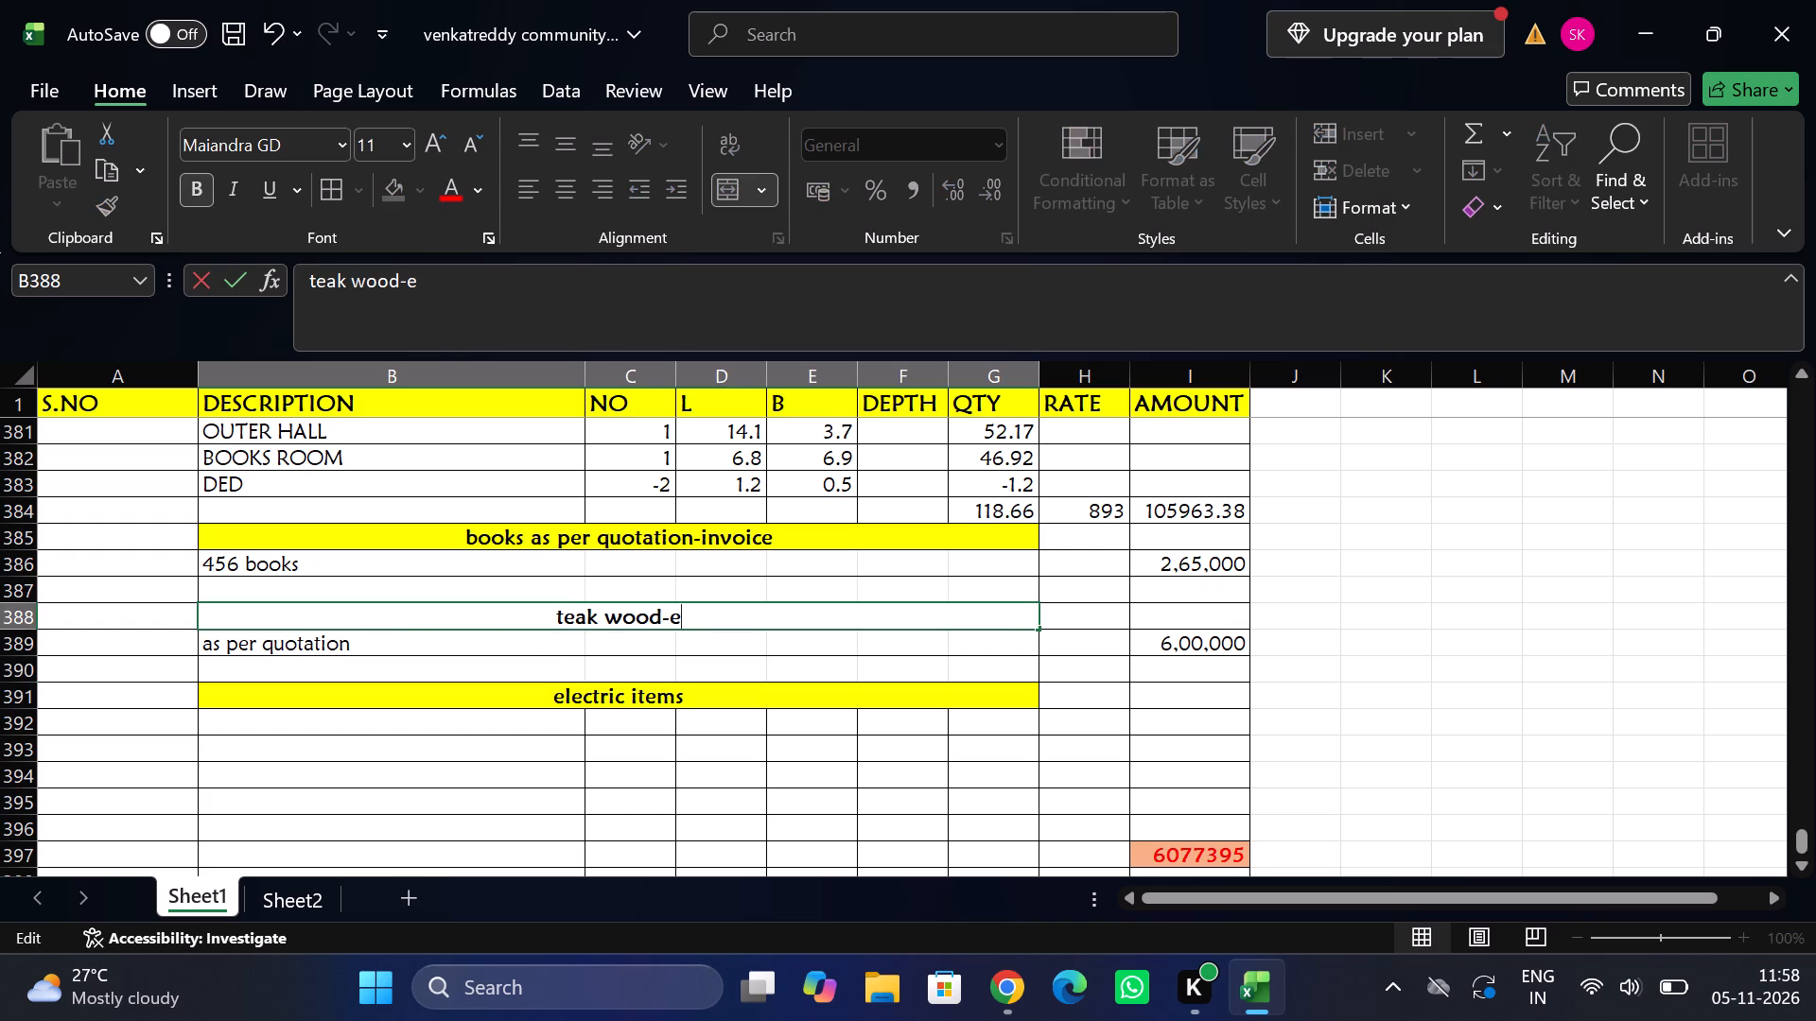
type("ntry with glasses")
key("Tab")
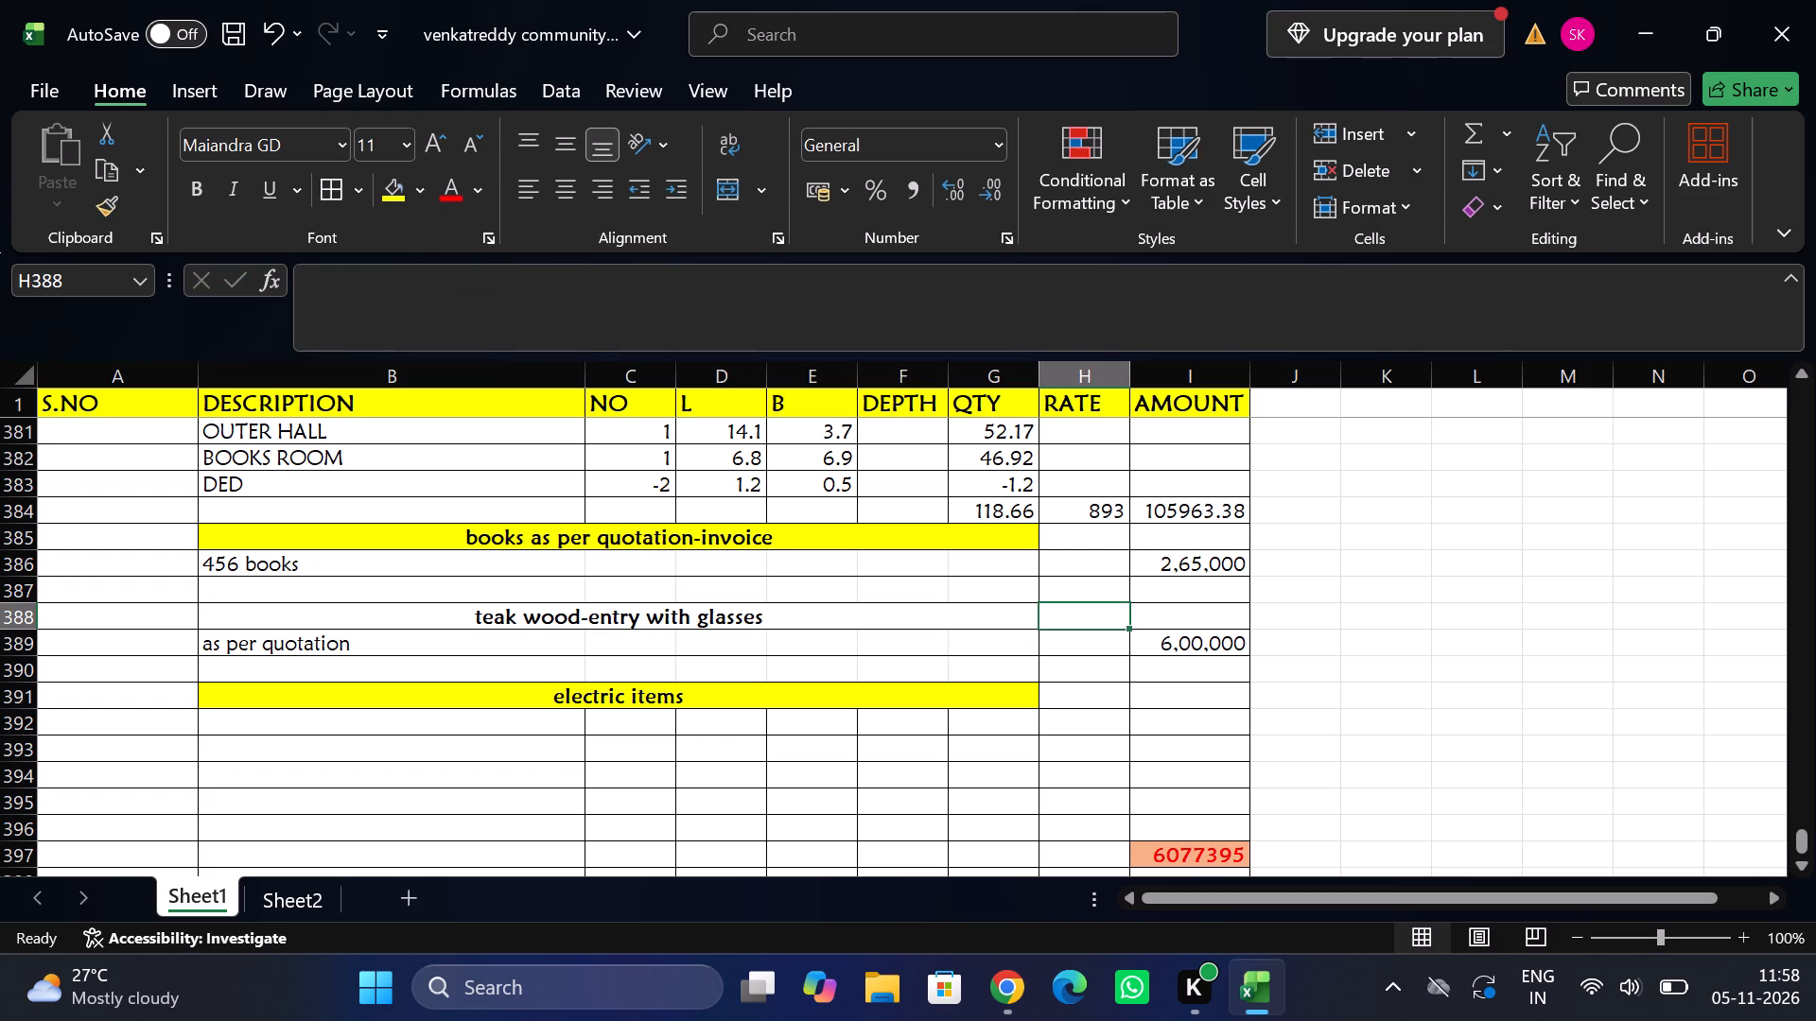
left_click(702, 615)
key("ctrl+b")
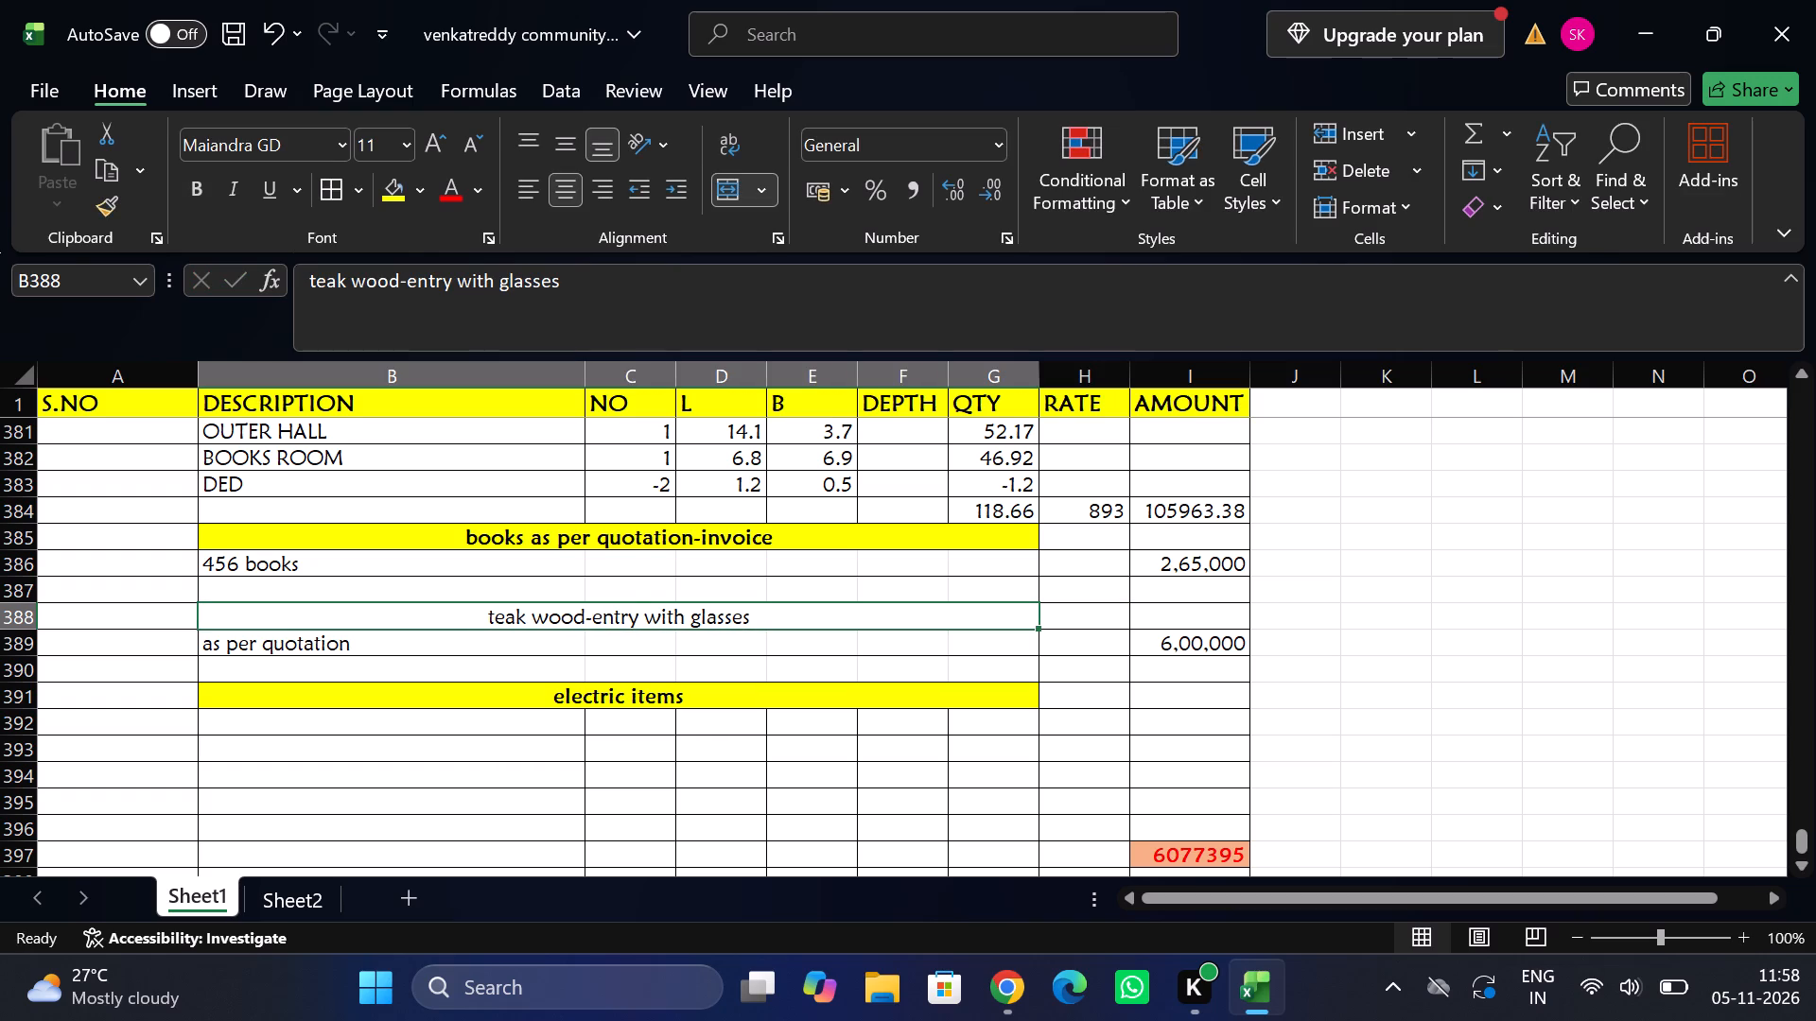
key("ctrl+b")
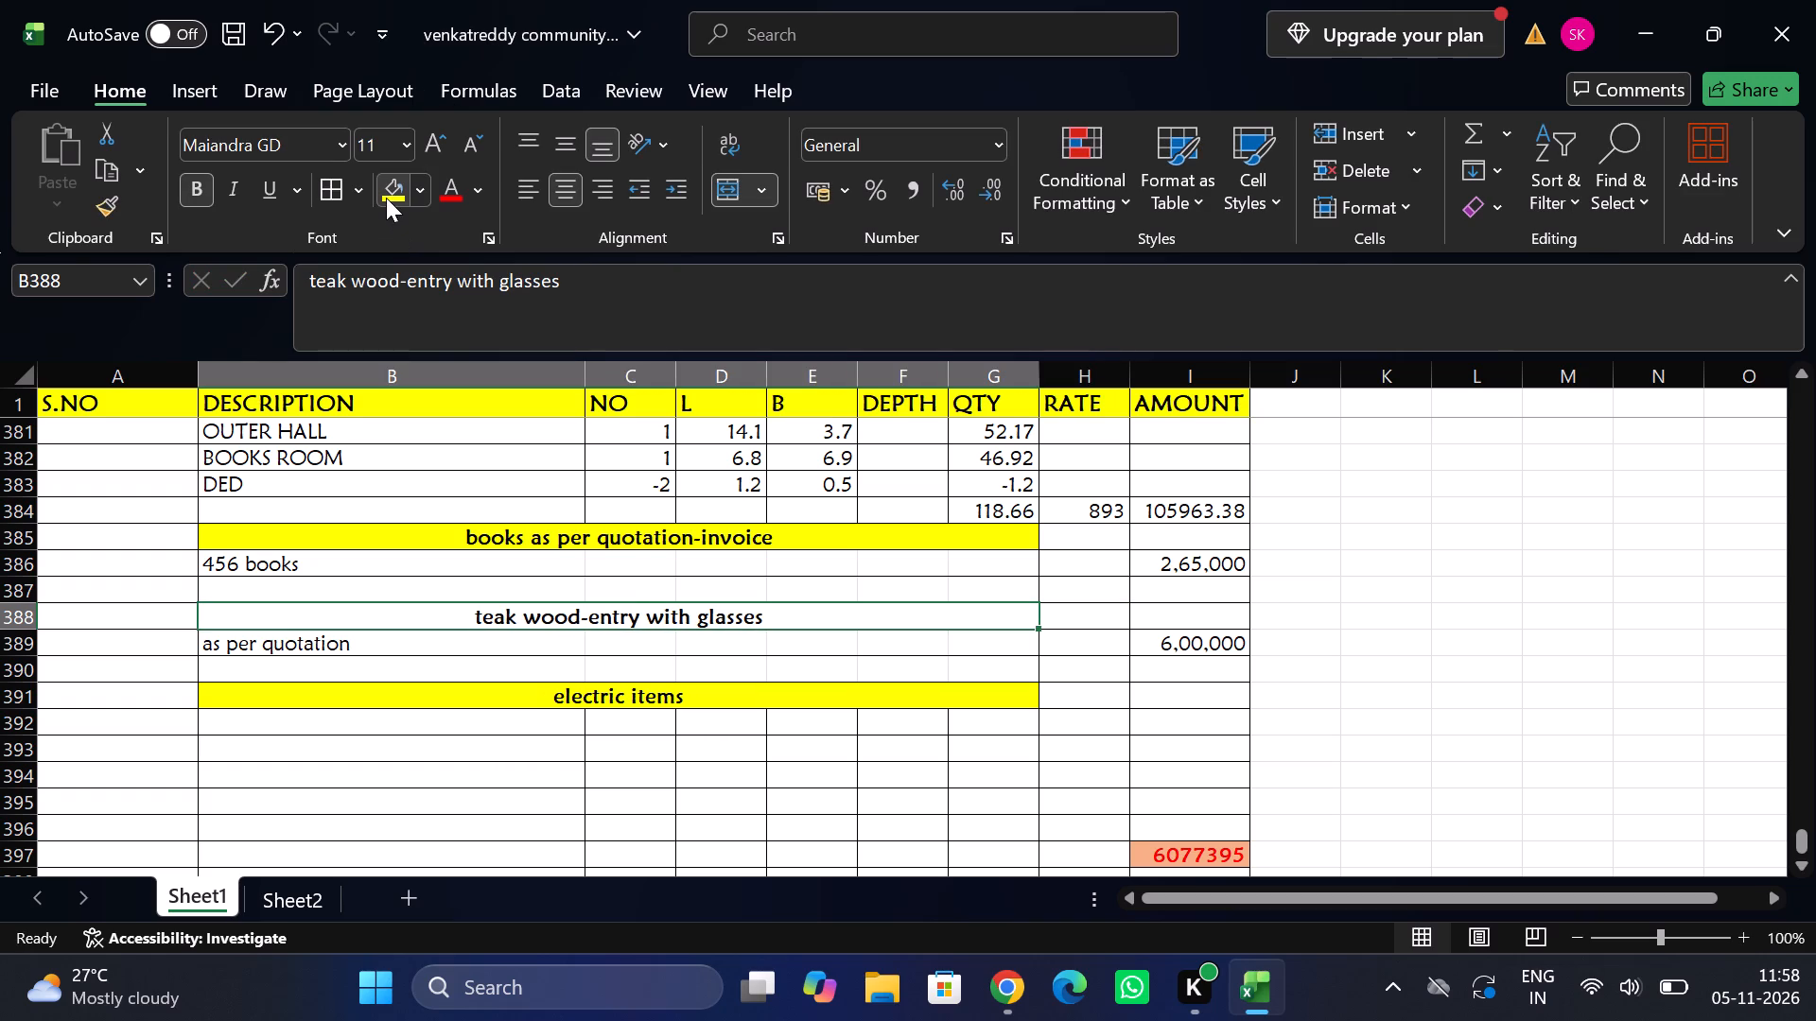
left_click(386, 198)
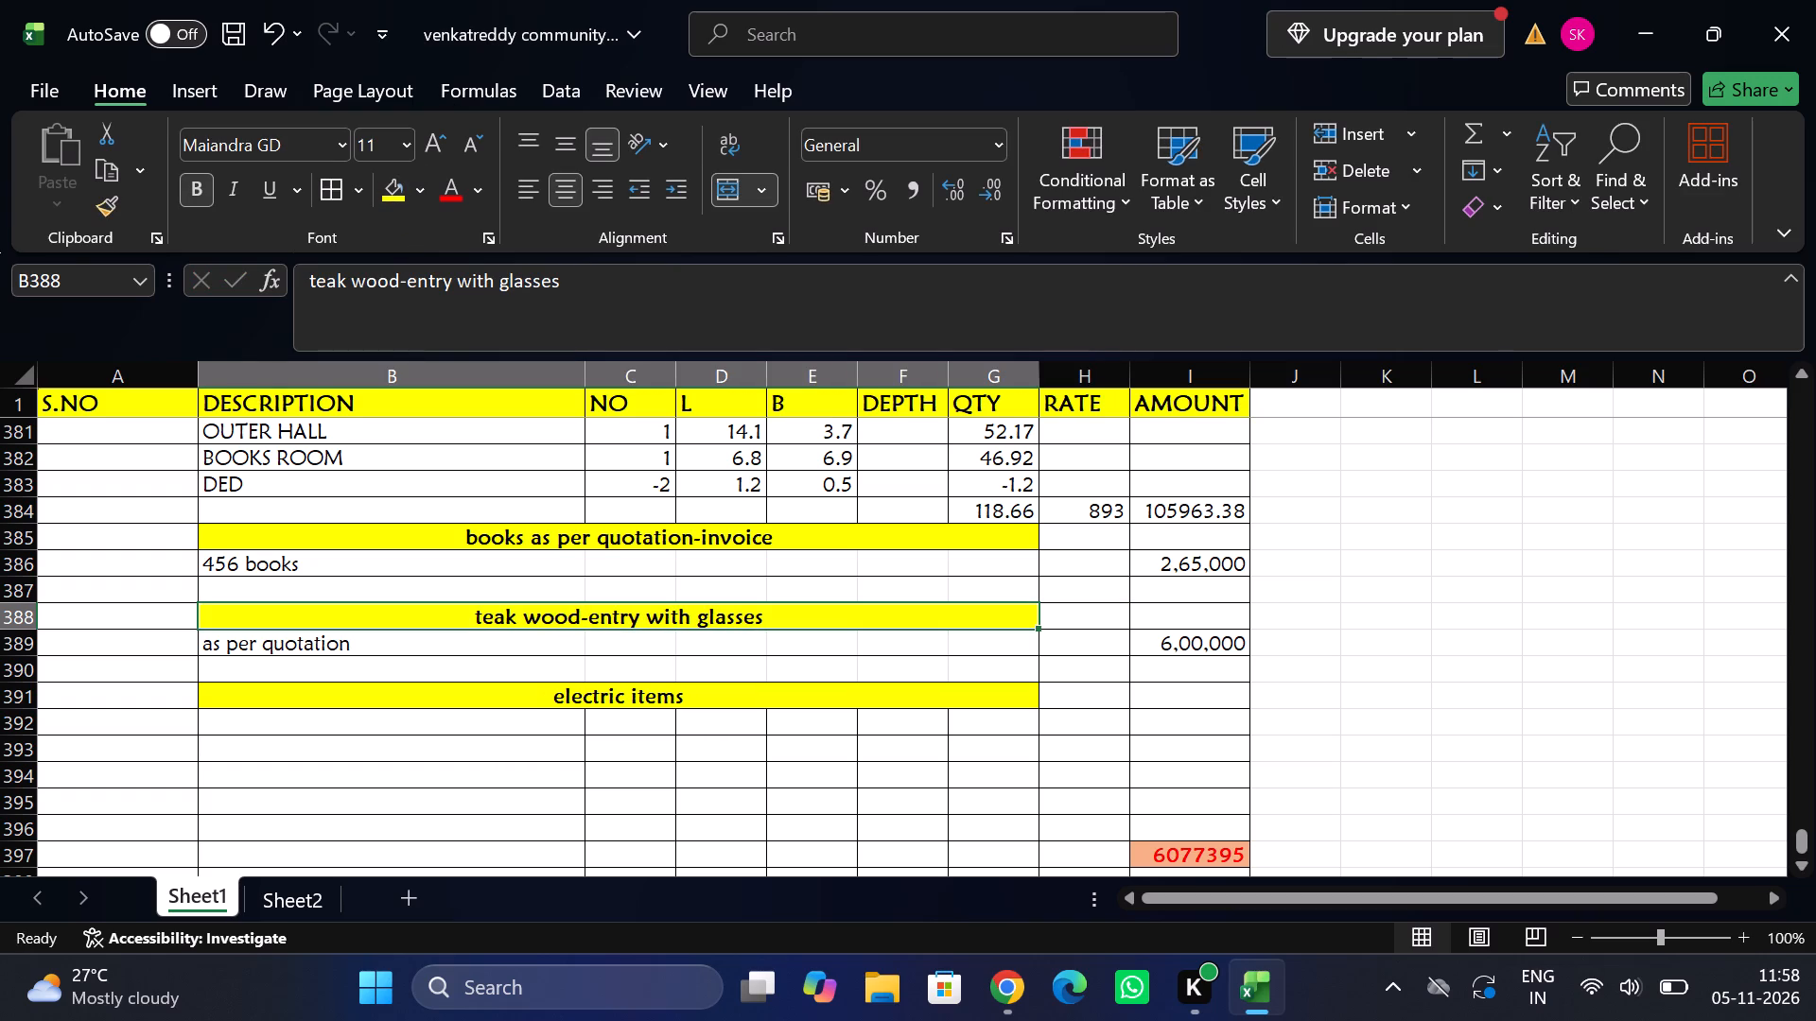
Enter "strip light" as the first item description under the electric items heading, in B392.
scroll(499, 724, "down", 1)
left_click(499, 724)
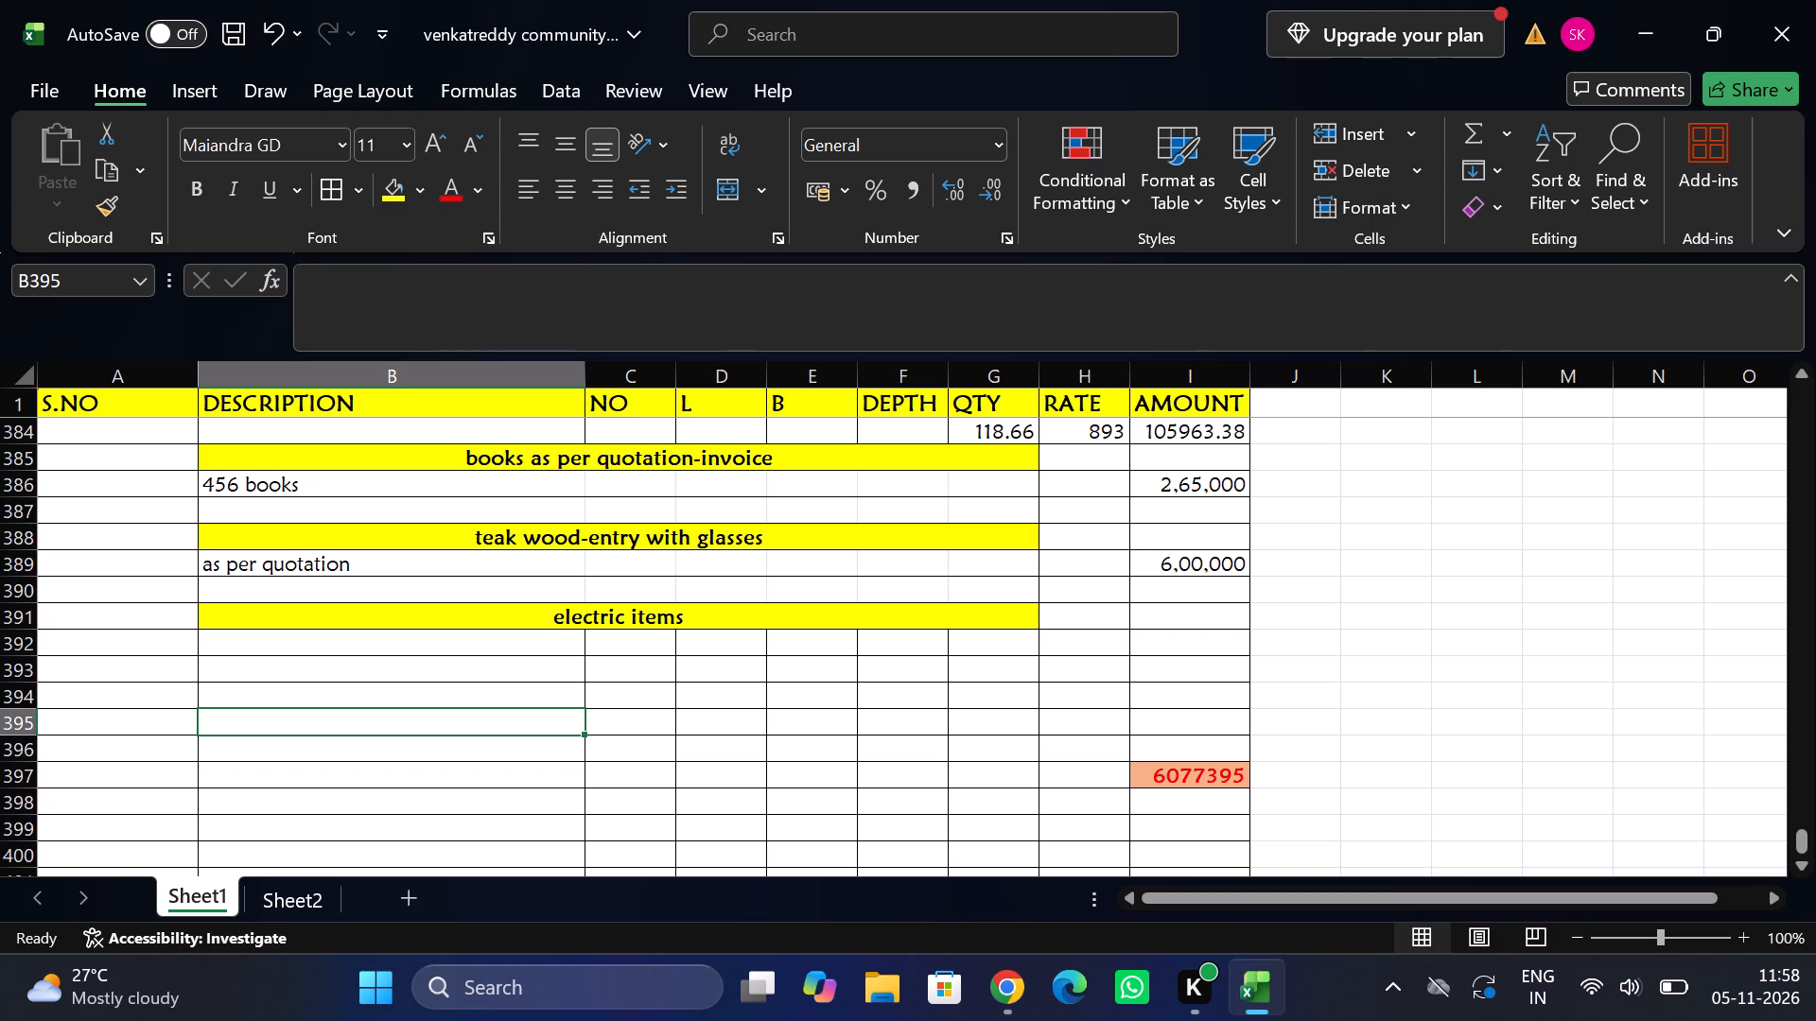
left_click(438, 649)
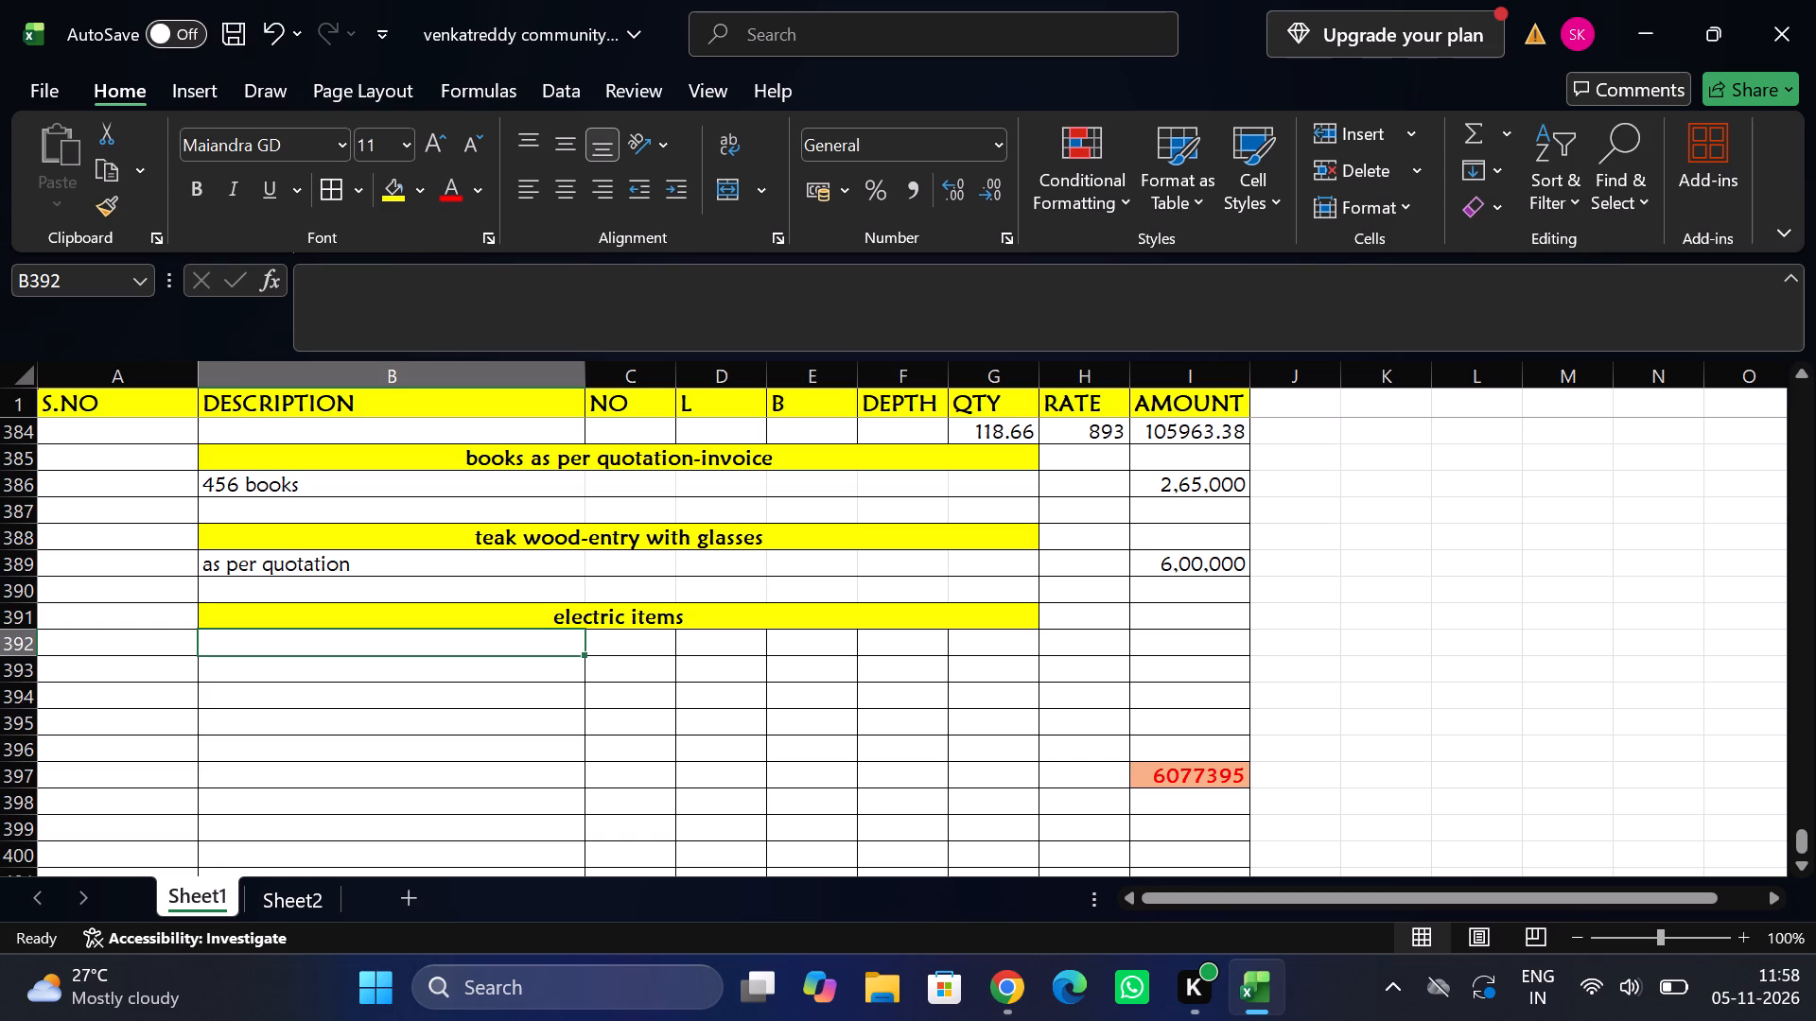
type("roo")
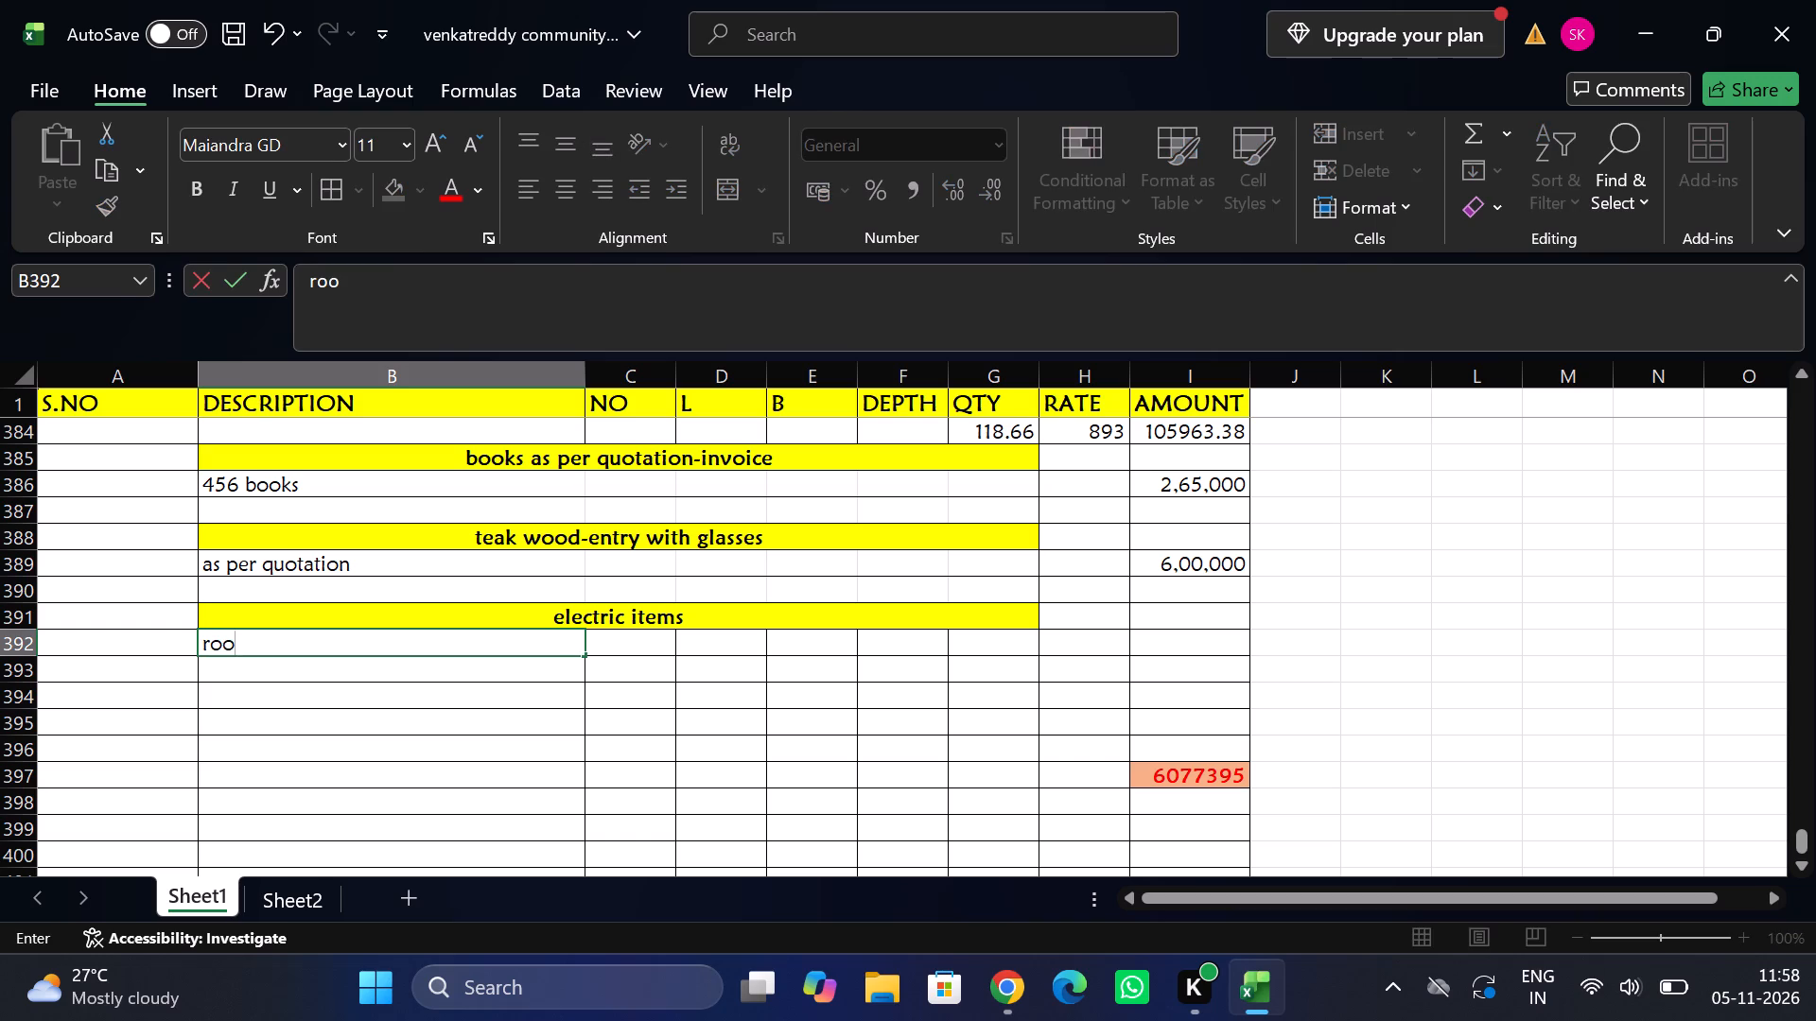
key("BackSpace")
key("BackSpace")
key("BackSpace")
key("BackSpace")
type("strip light")
key("Tab")
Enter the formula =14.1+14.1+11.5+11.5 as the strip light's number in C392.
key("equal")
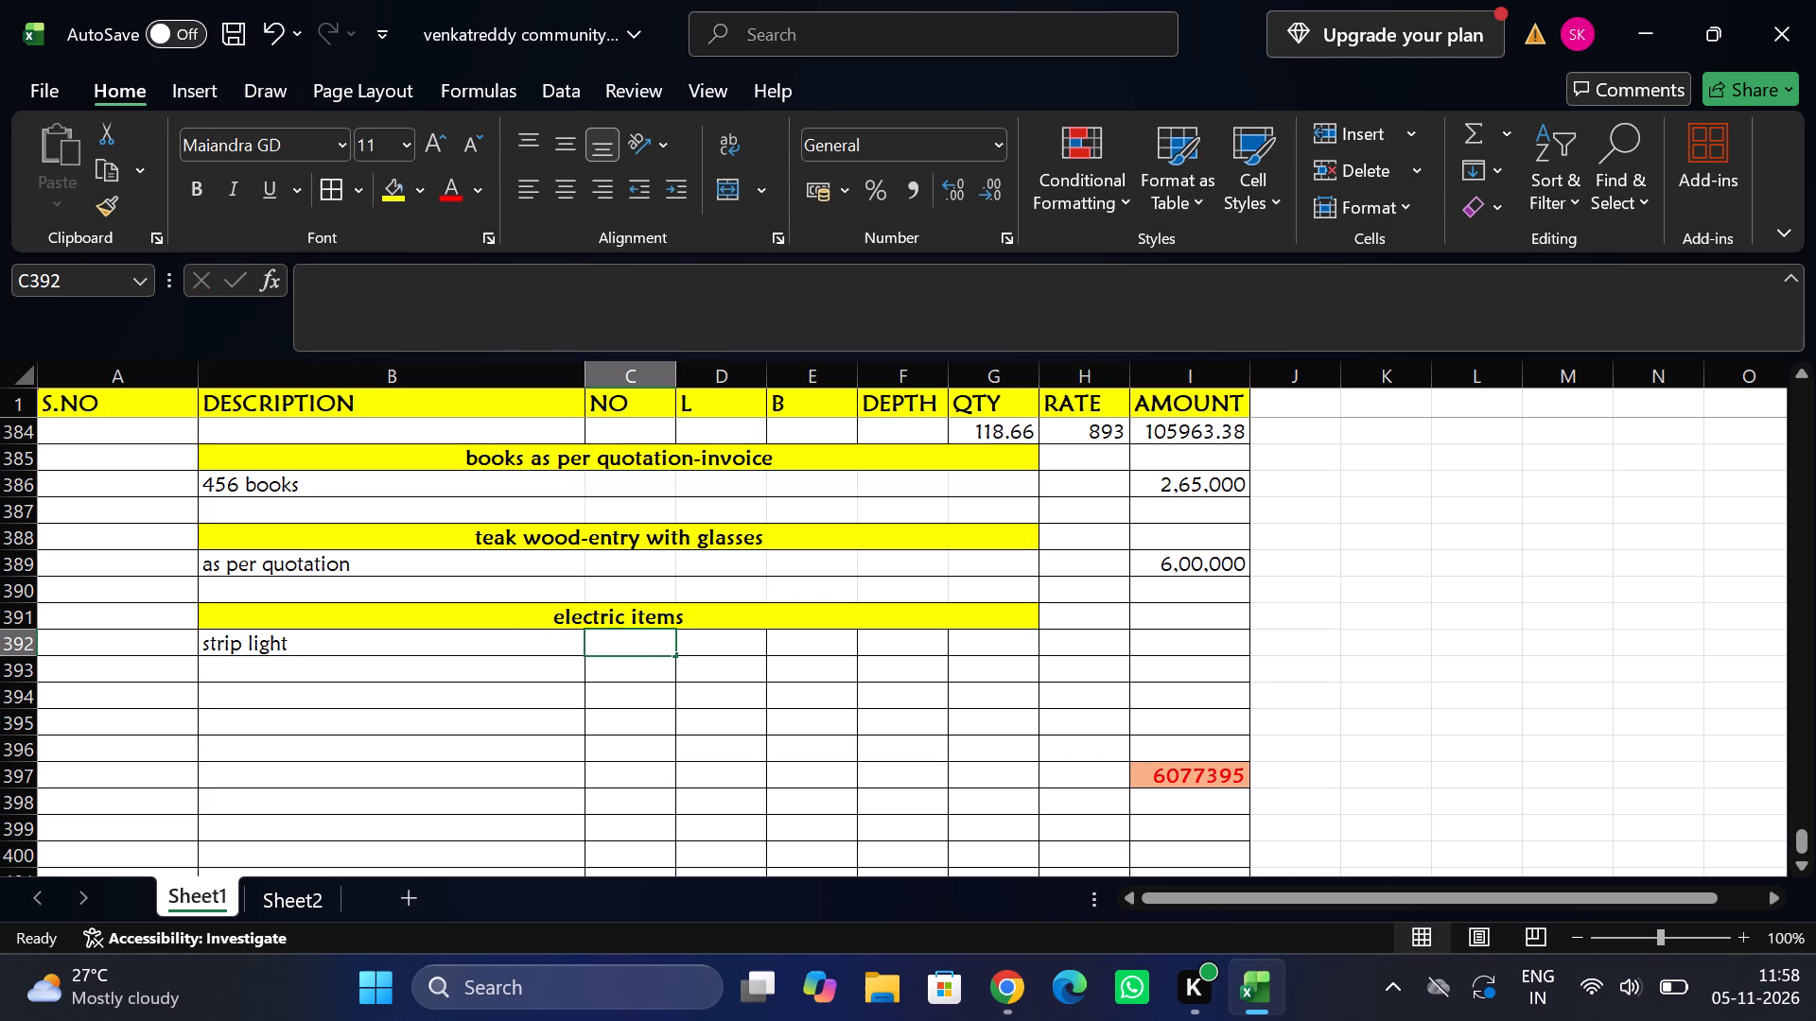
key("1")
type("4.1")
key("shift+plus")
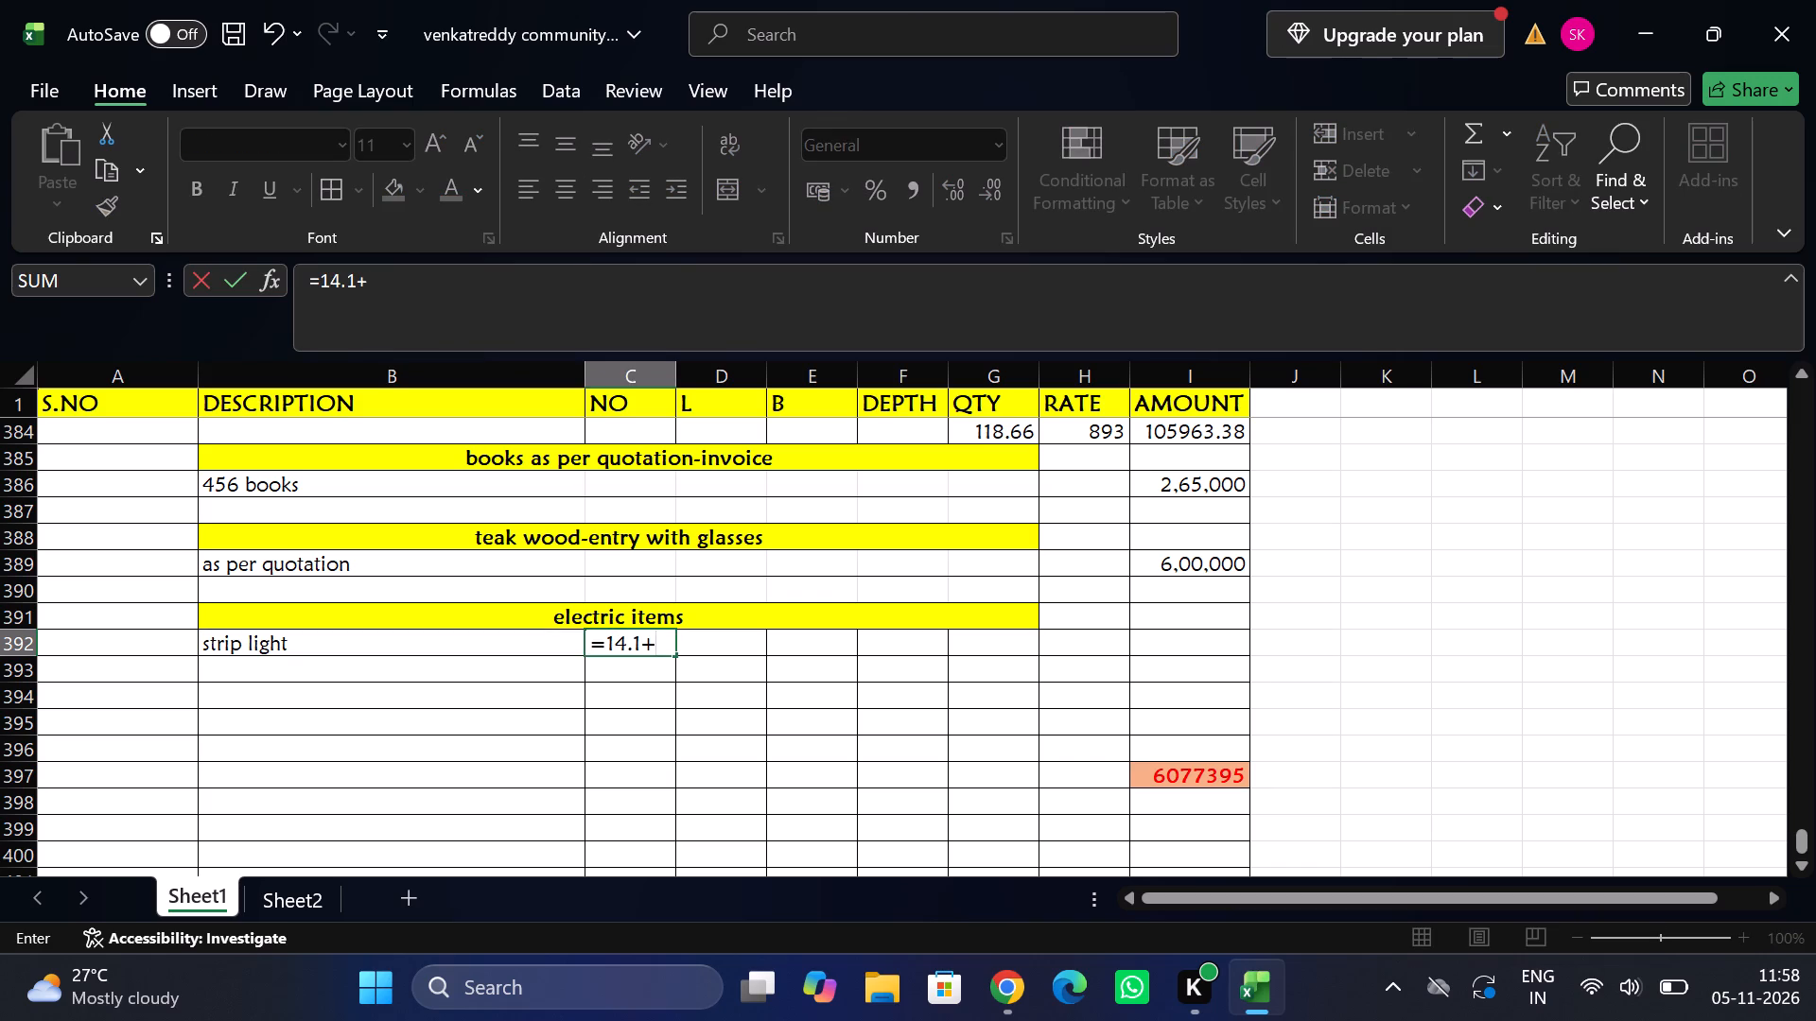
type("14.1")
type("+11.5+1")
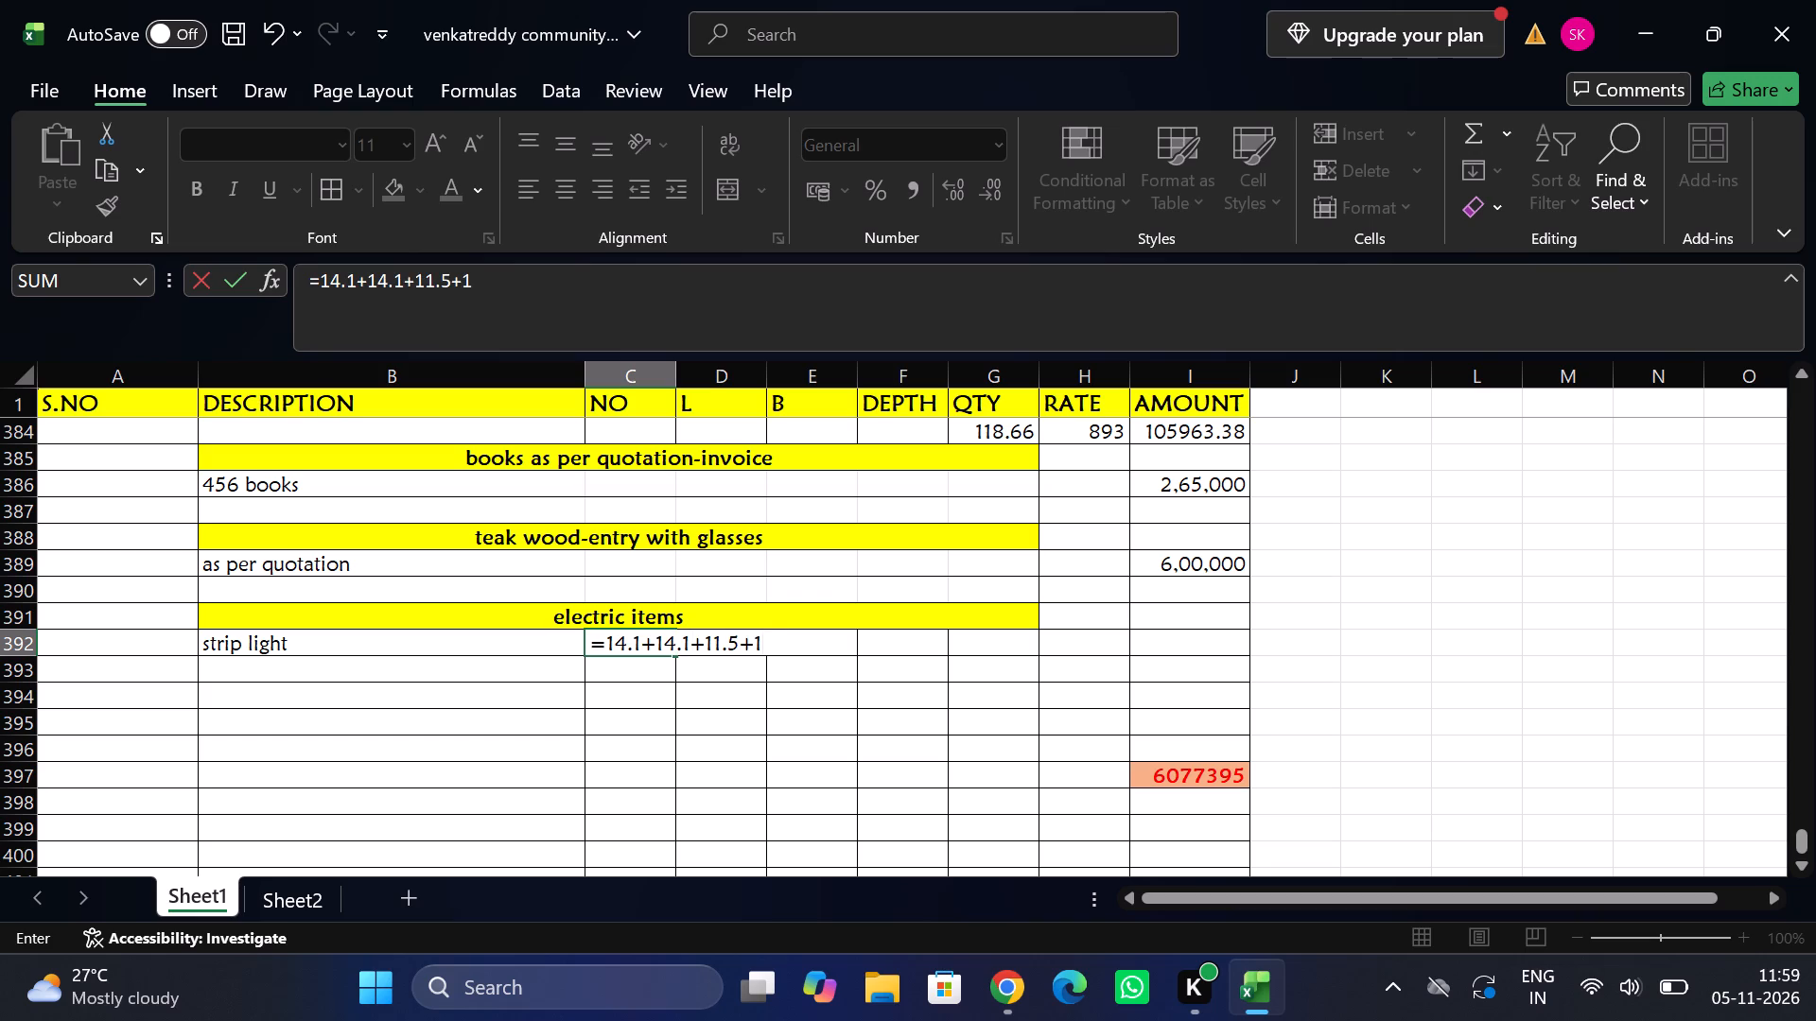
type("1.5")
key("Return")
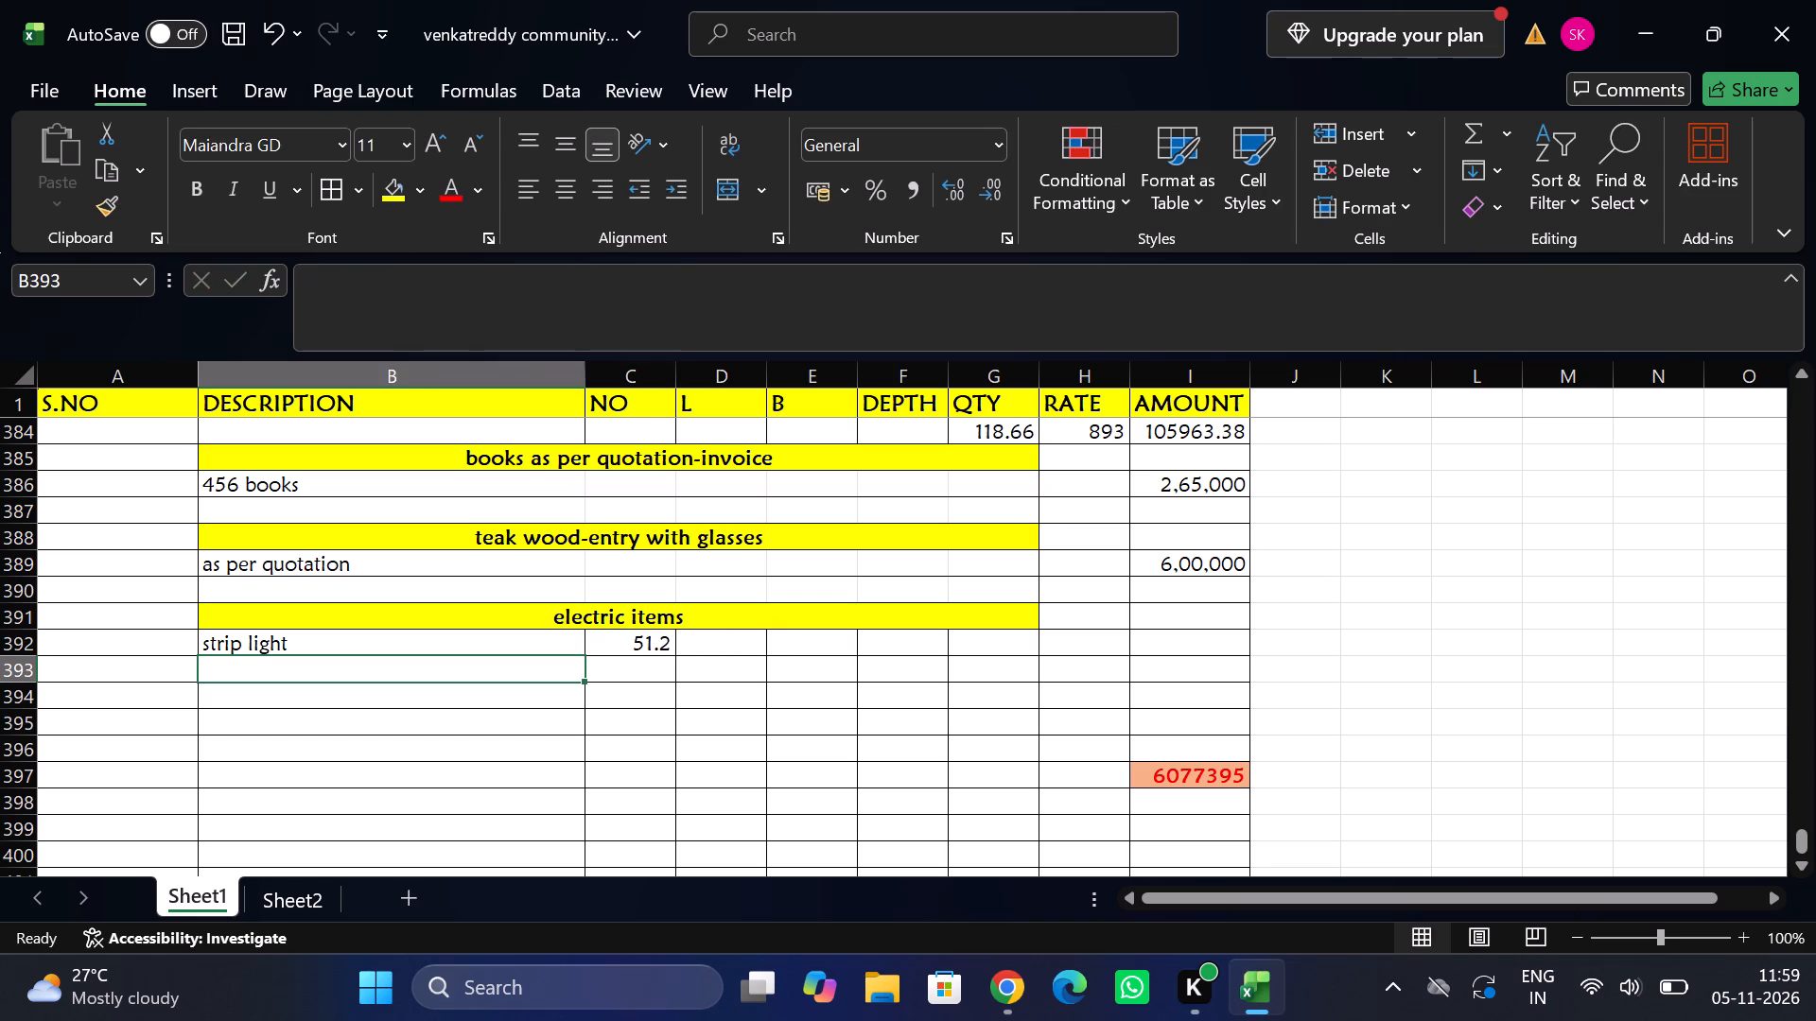
Set the strip light's number in C392 to 60 and enter 60 as its quantity in G392.
key("Up")
key("Right")
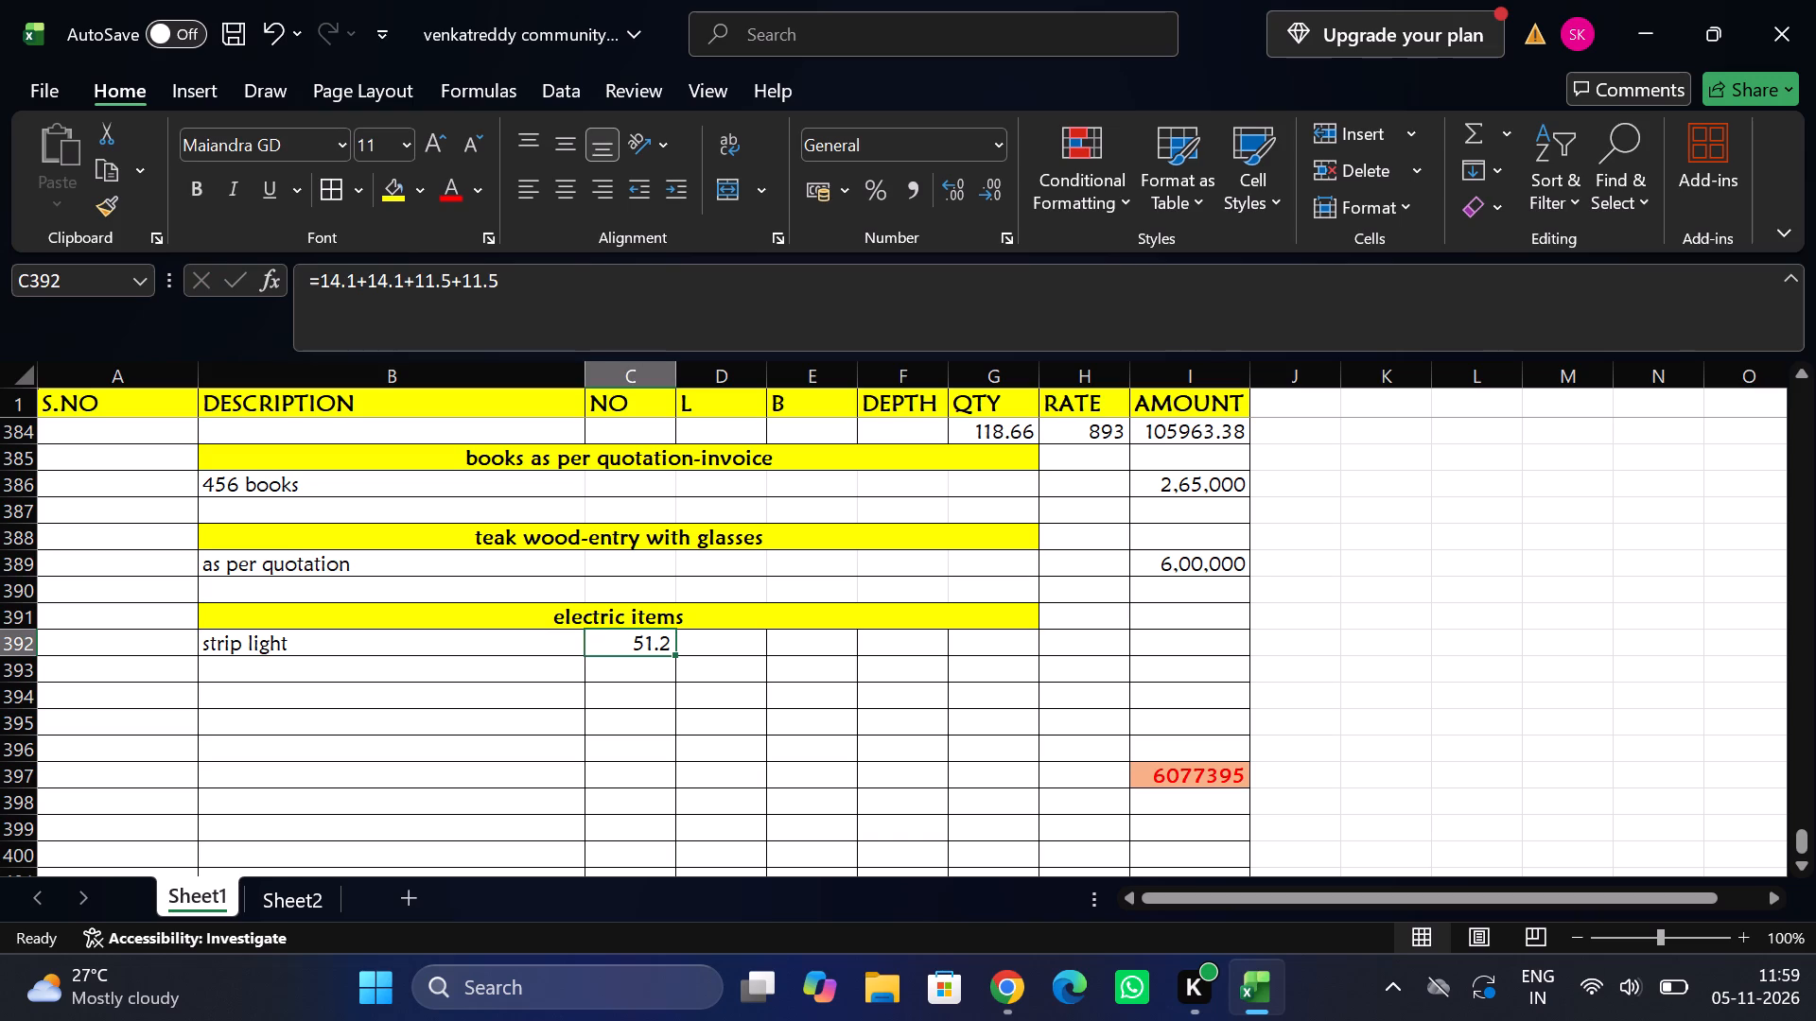
left_click(637, 641)
type("60")
key("Tab")
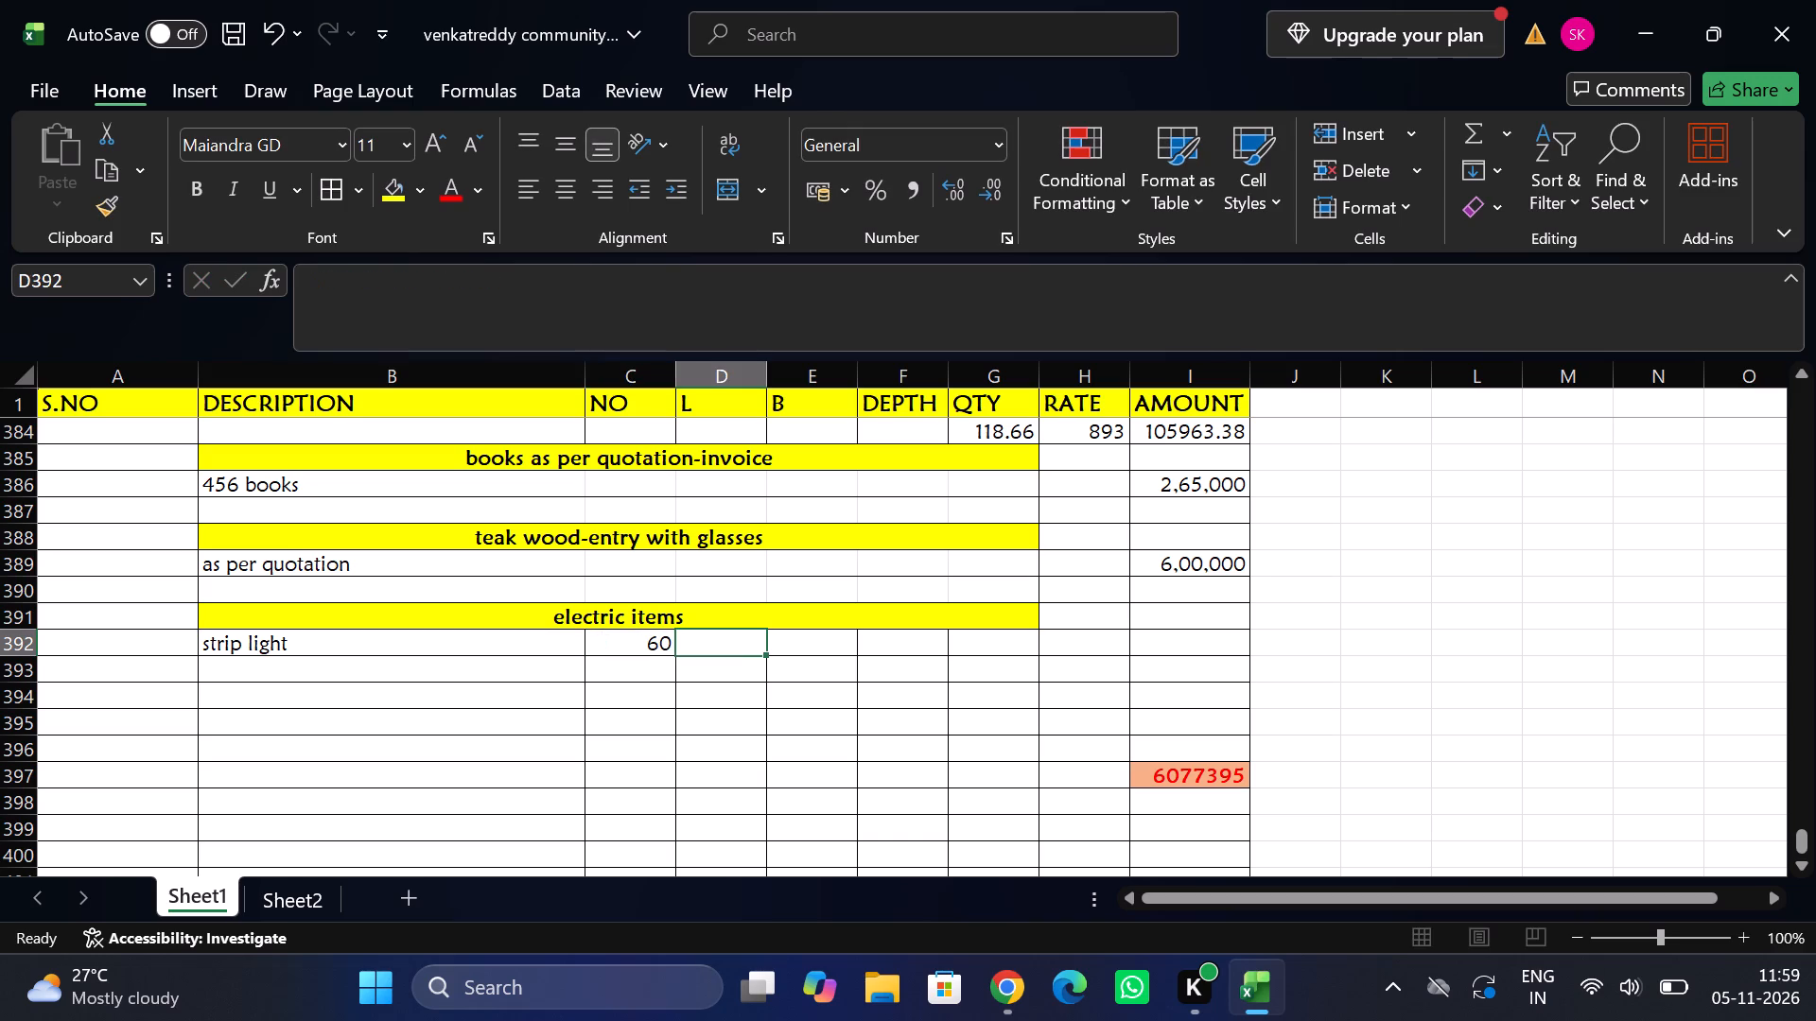
key("Tab")
key("Tab")
key("Tab")
type("60")
key("Tab")
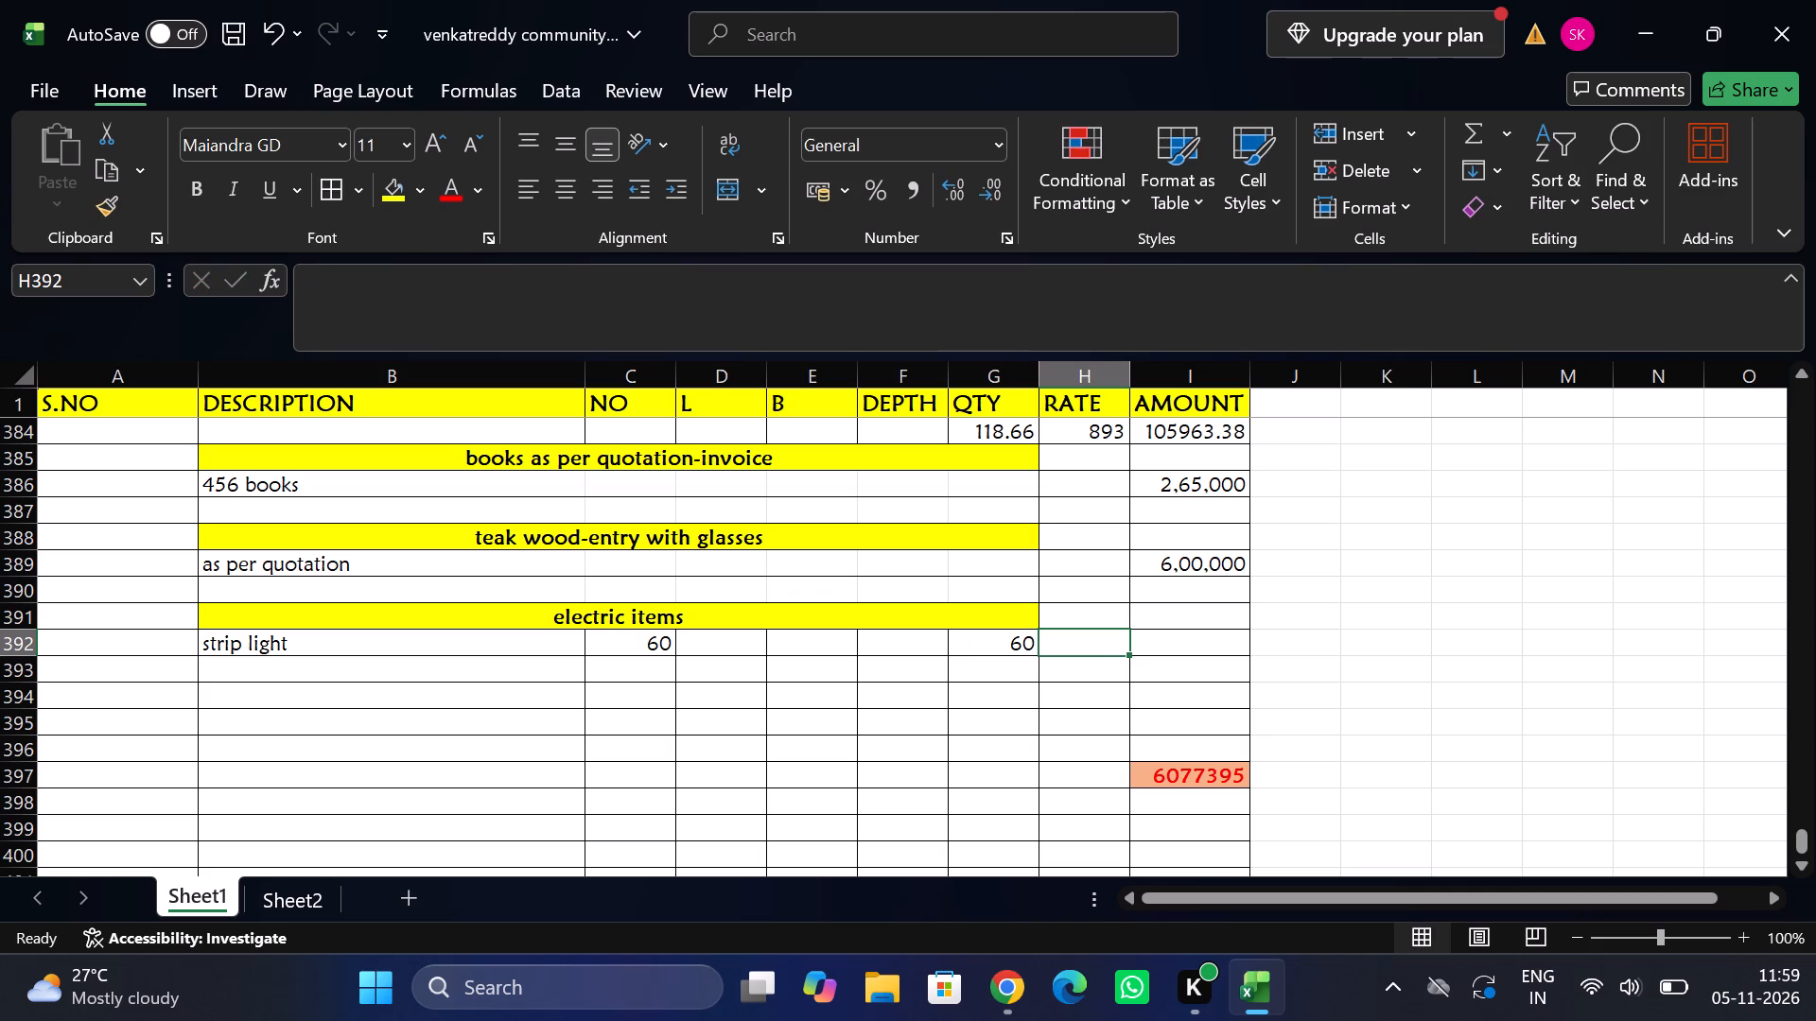
Enter "1sqmm-2 core" as the second electric item description, in B393 below the strip light.
left_click(449, 681)
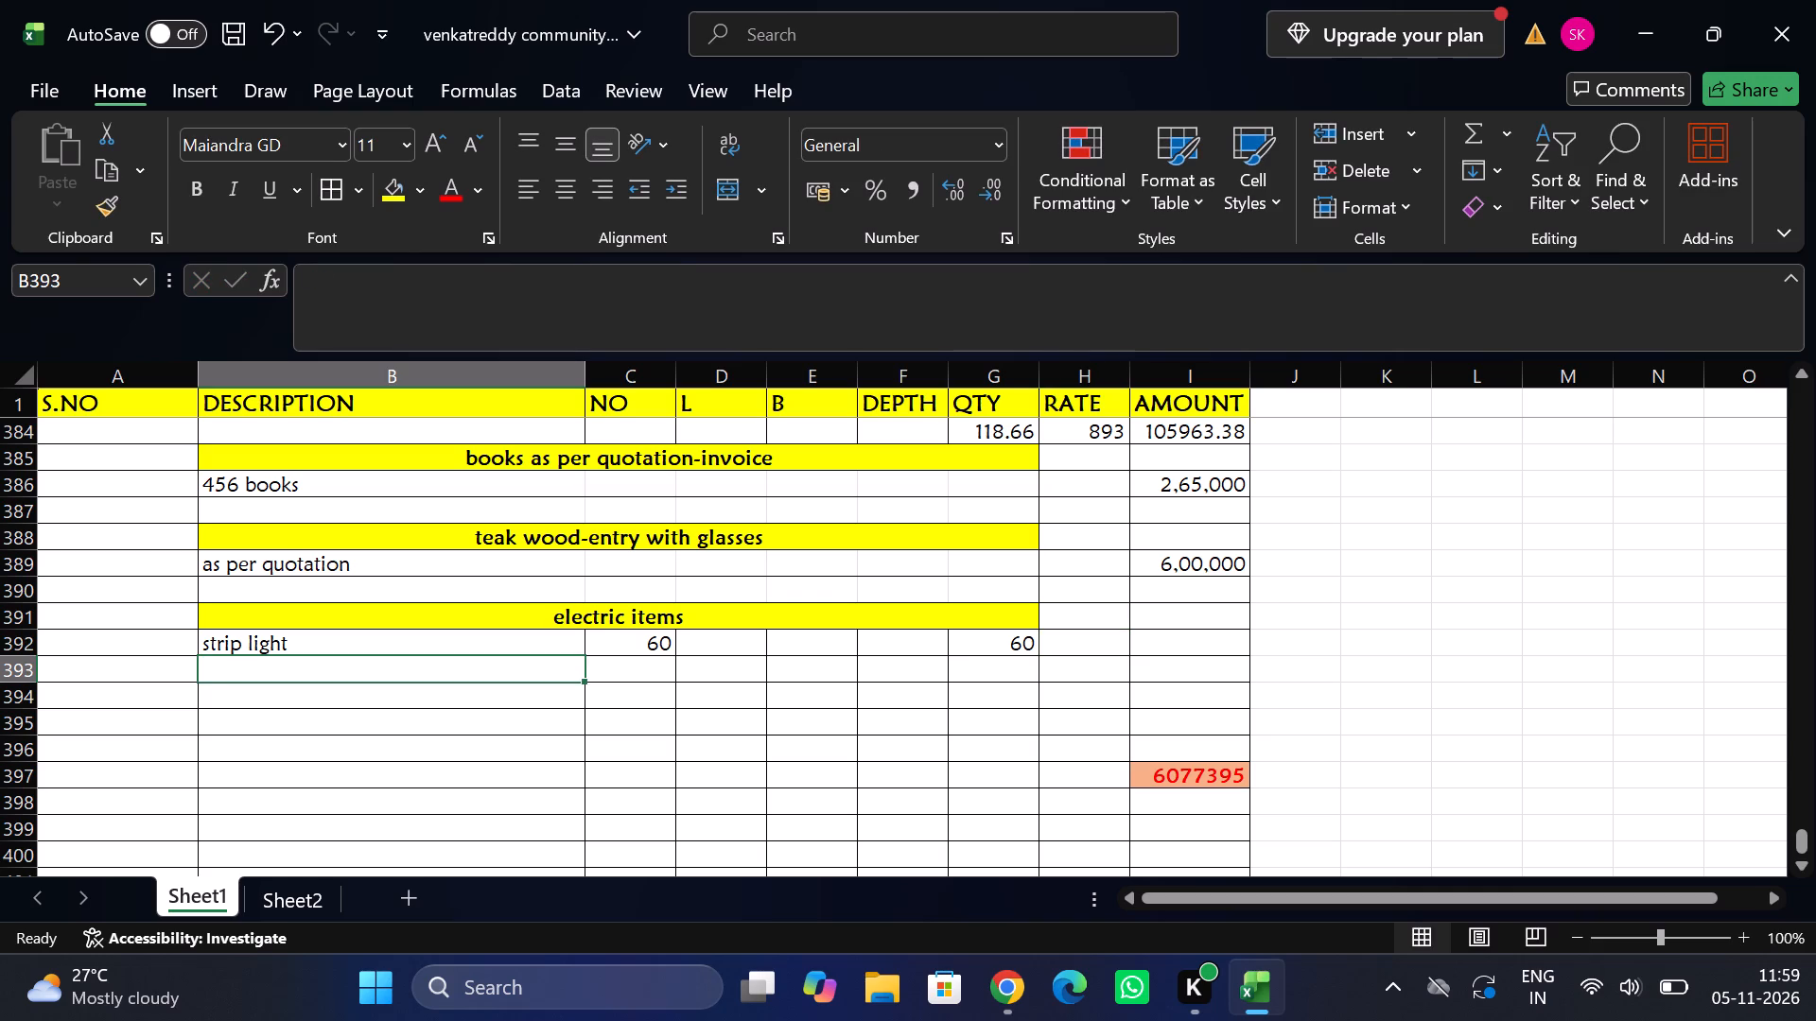
type("1sqmm")
type("-2 core")
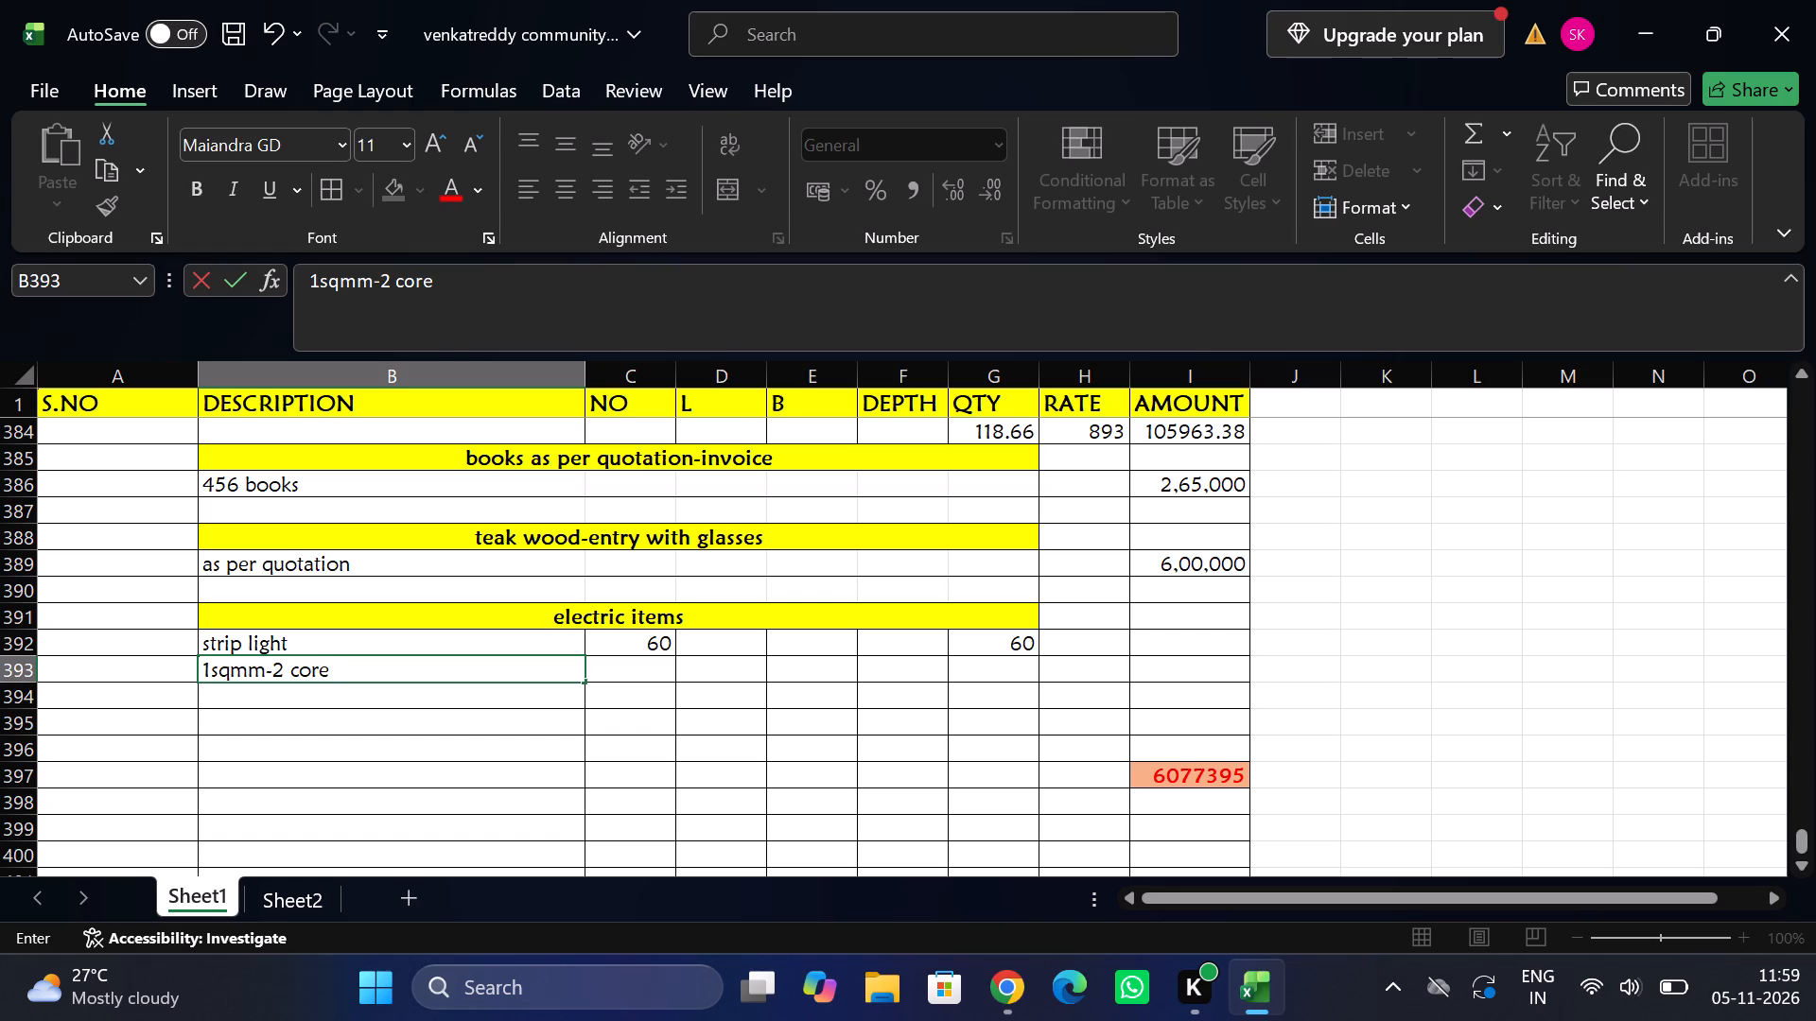
key("Tab")
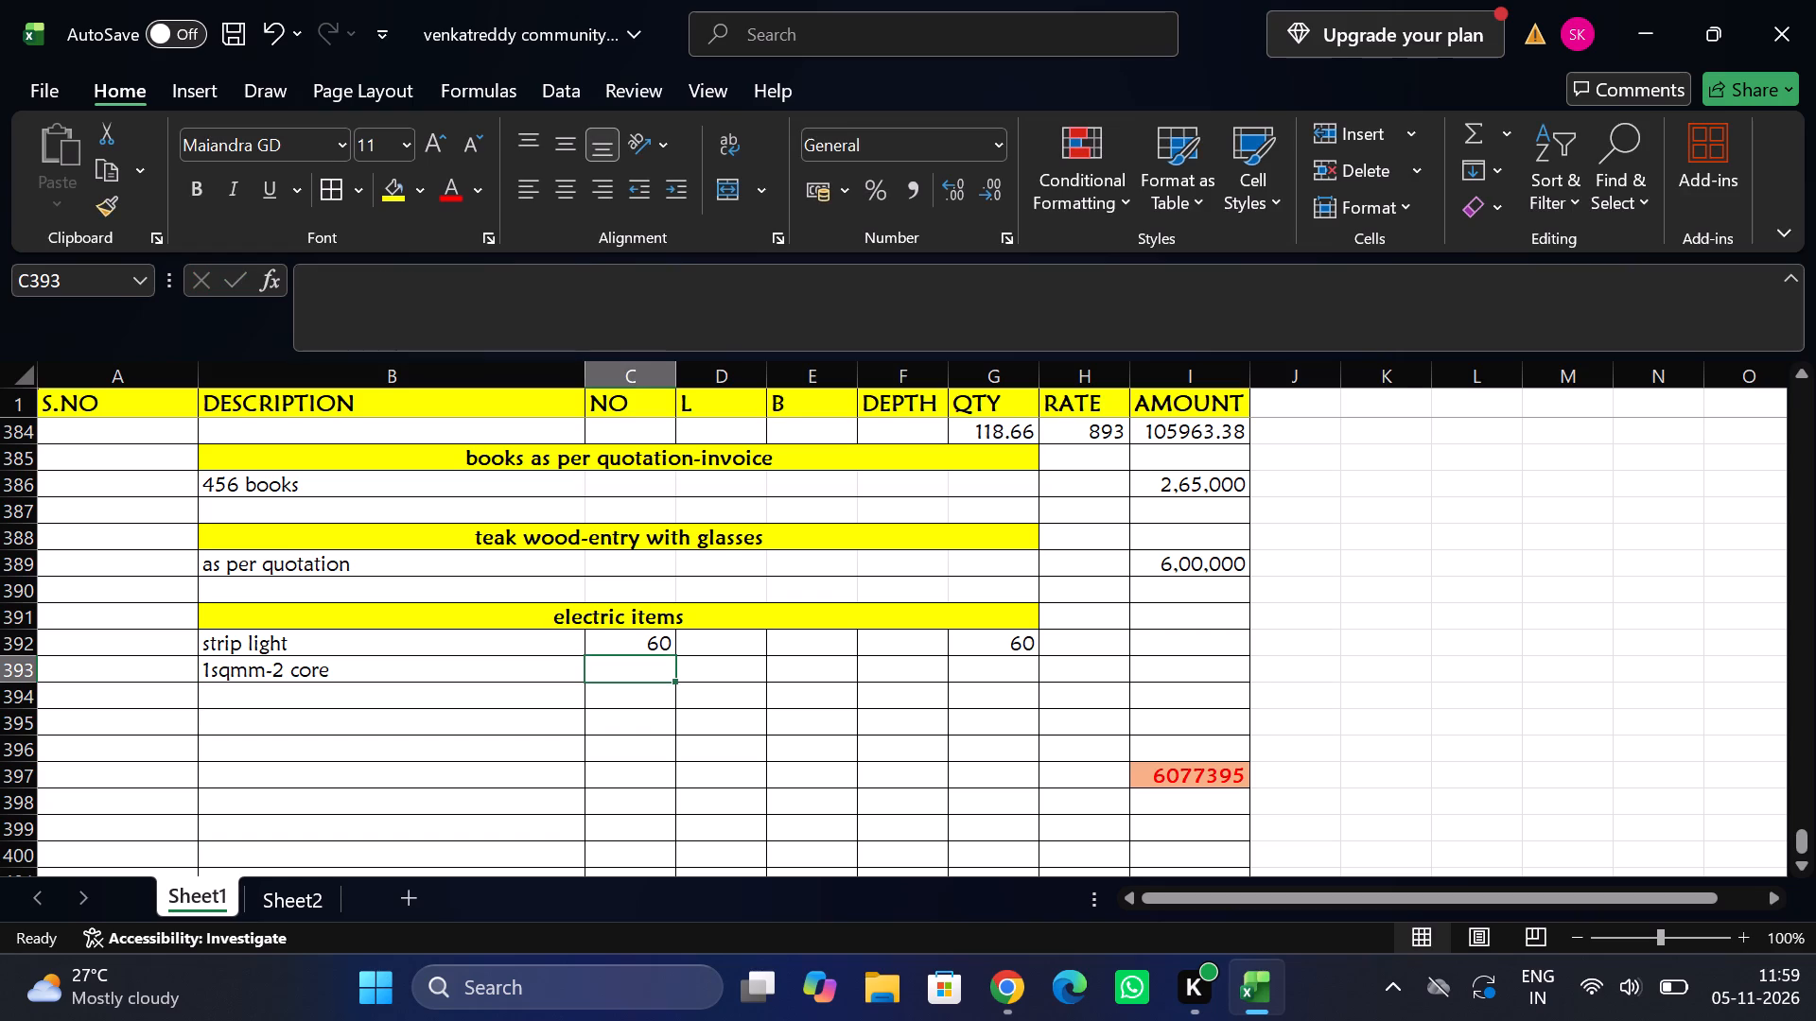
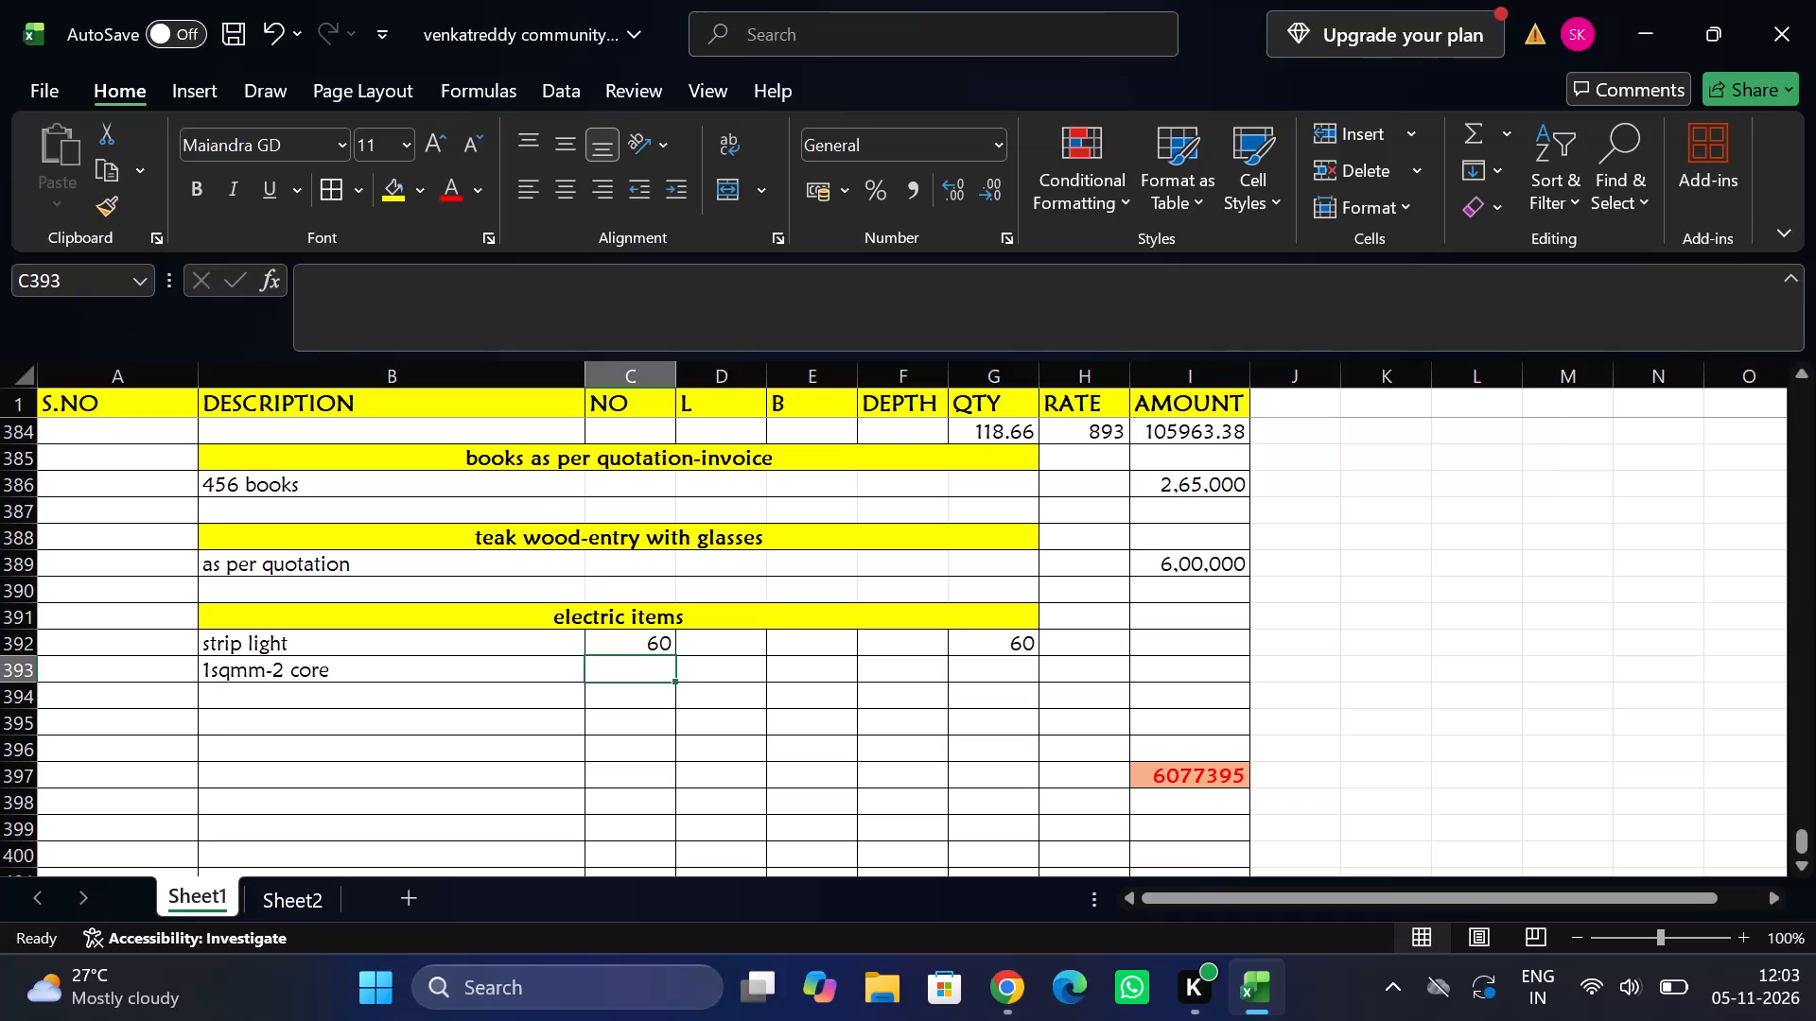
Shorten the second electric item description in B393 to "1sqmm-" by removing the core count.
scroll(633, 613, "up", 1)
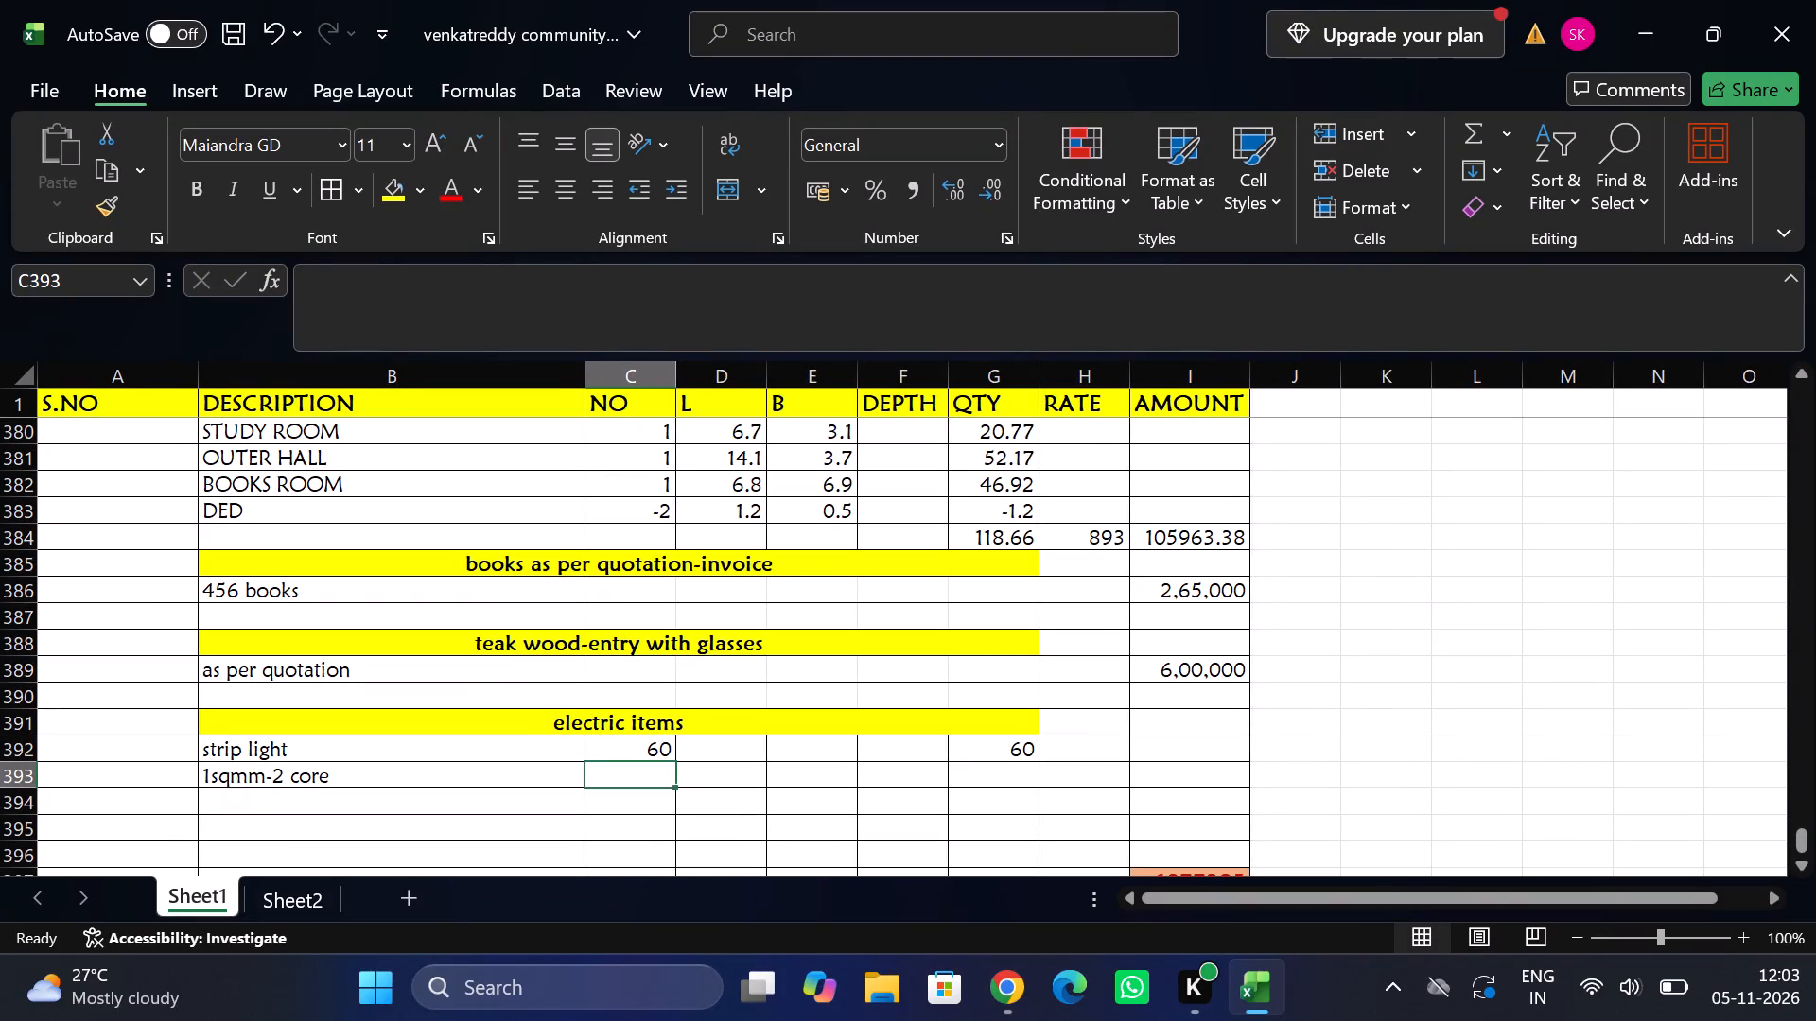
left_click(351, 782)
double_click(351, 782)
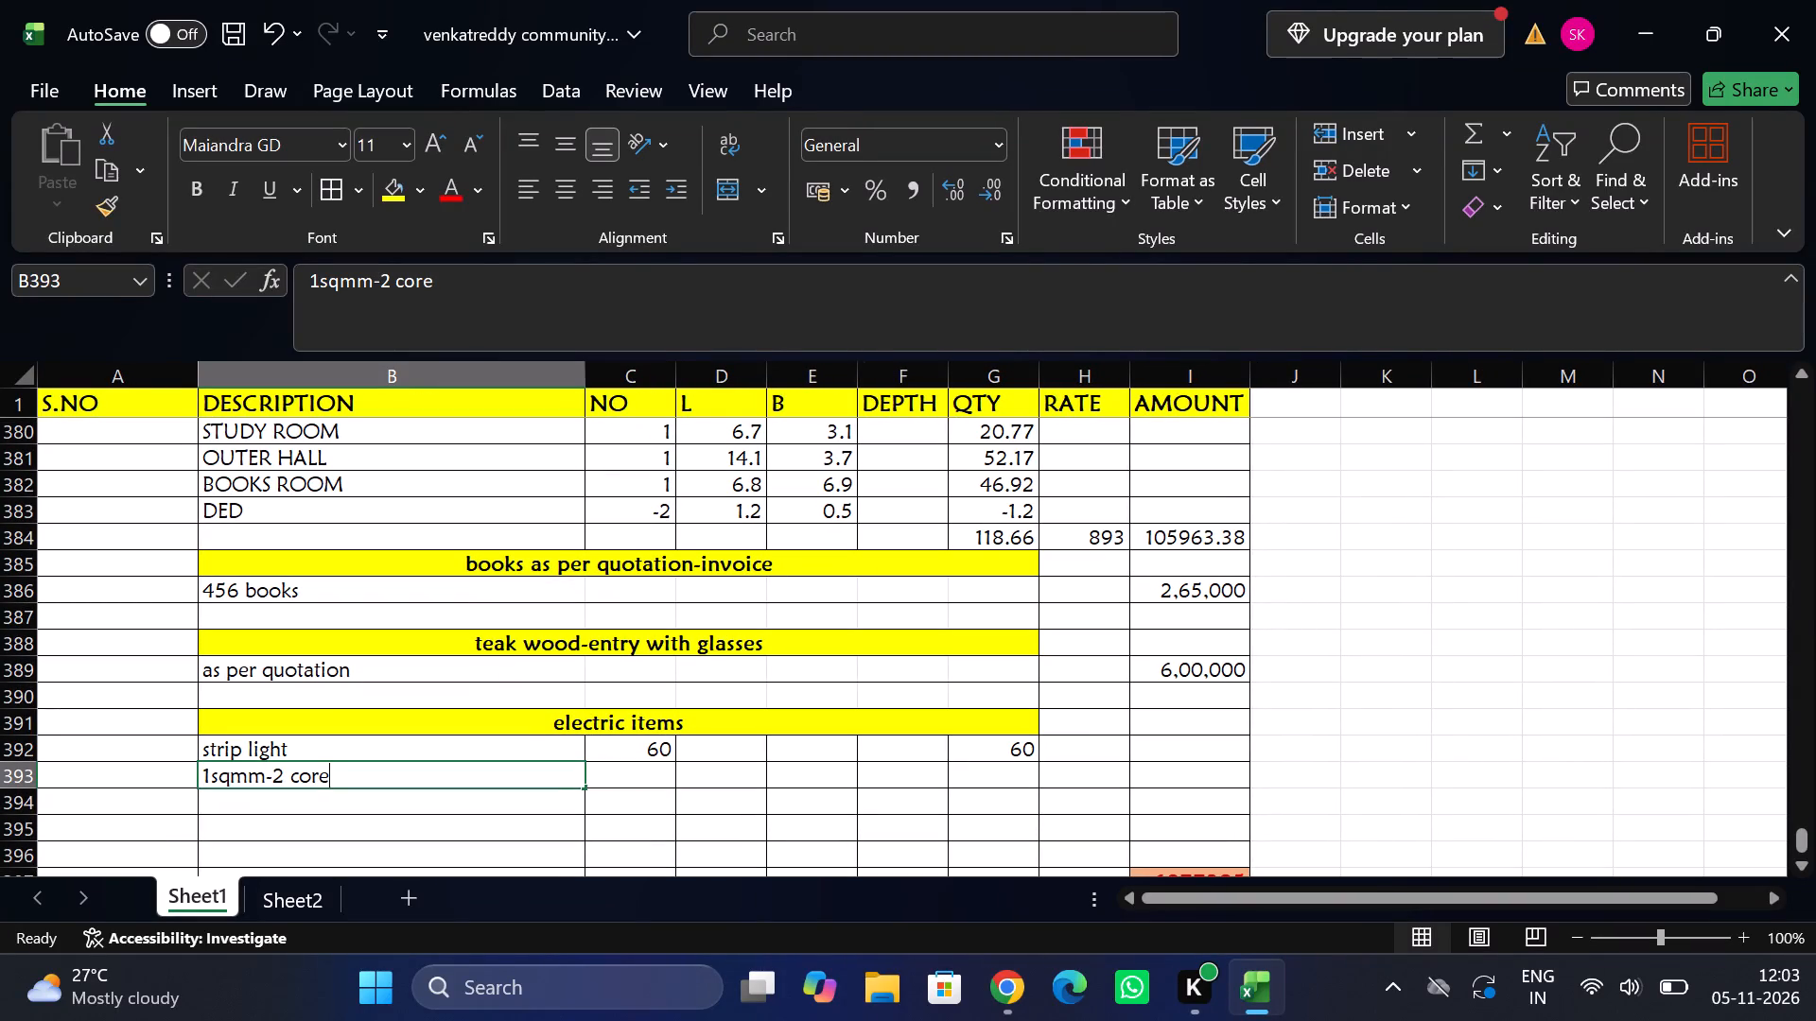
key("BackSpace")
key("BackSpace")
key("BackSpace")
key("BackSpace")
key("BackSpace")
key("BackSpace")
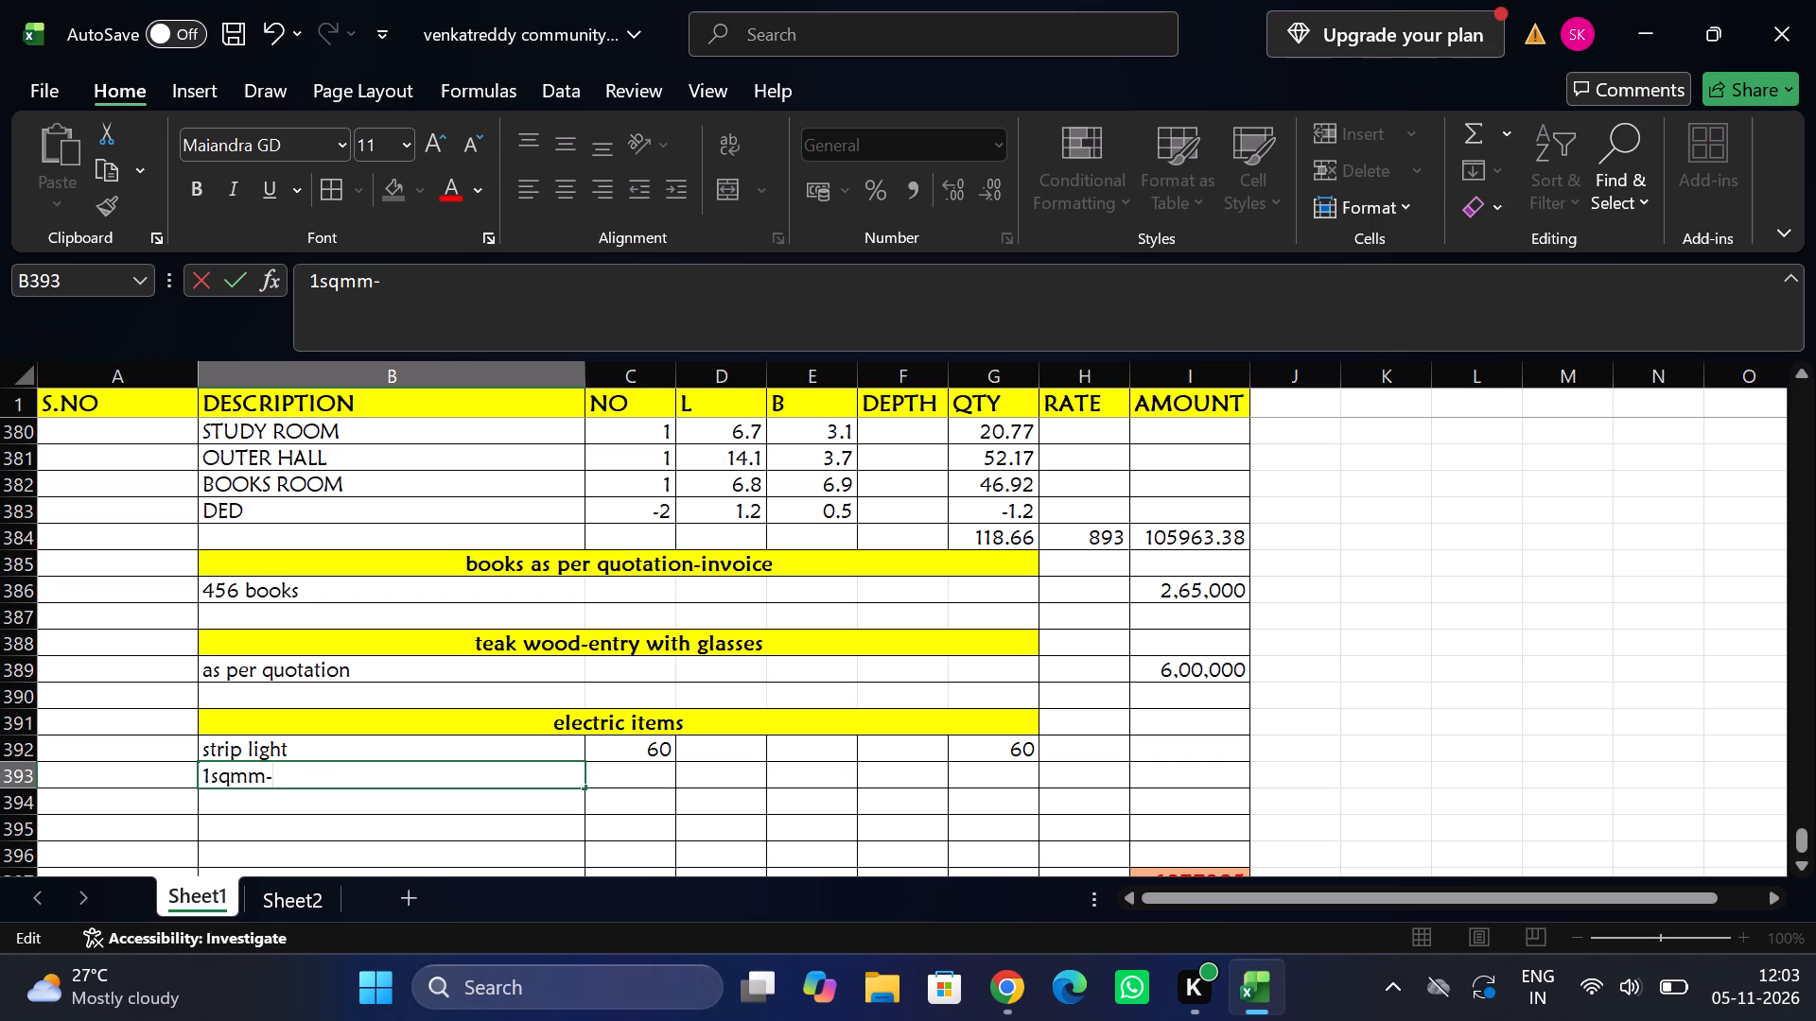
key("Tab")
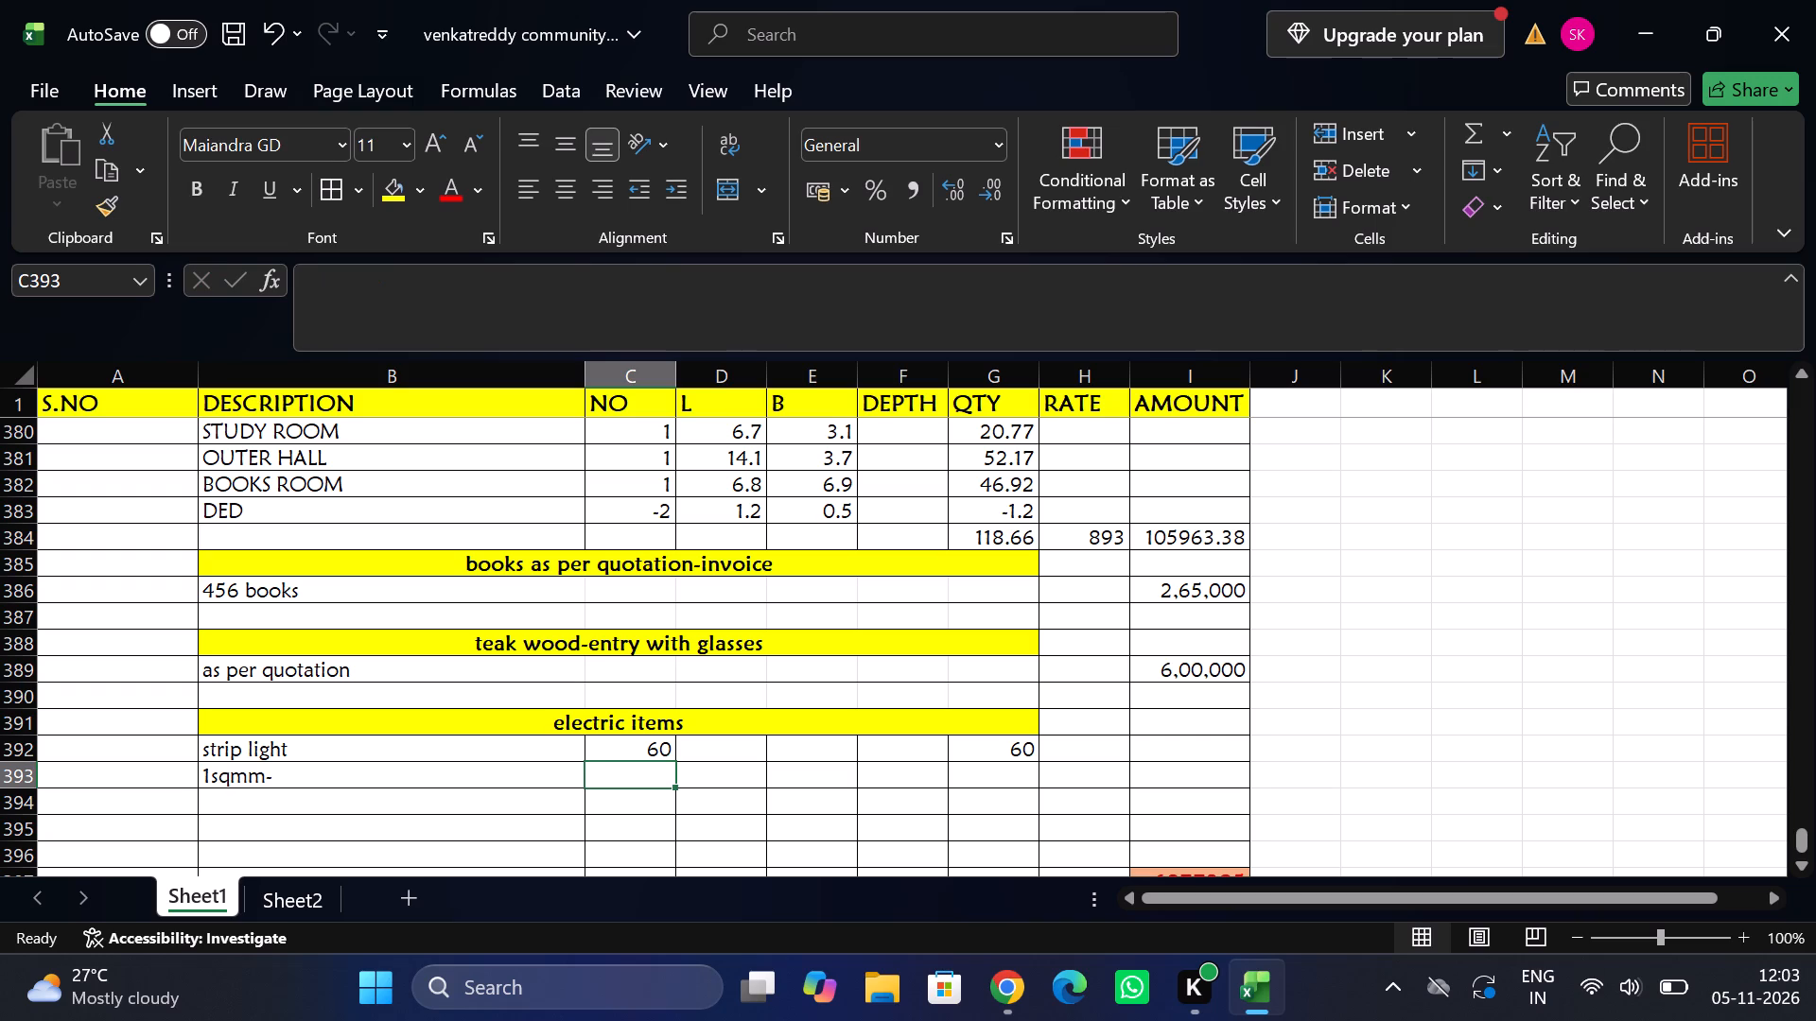
Enter "2.5 sqmm" as the third electric item description, in B394 below the 1sqmm item.
left_click(347, 797)
type("2.5 sqmm")
key("Tab")
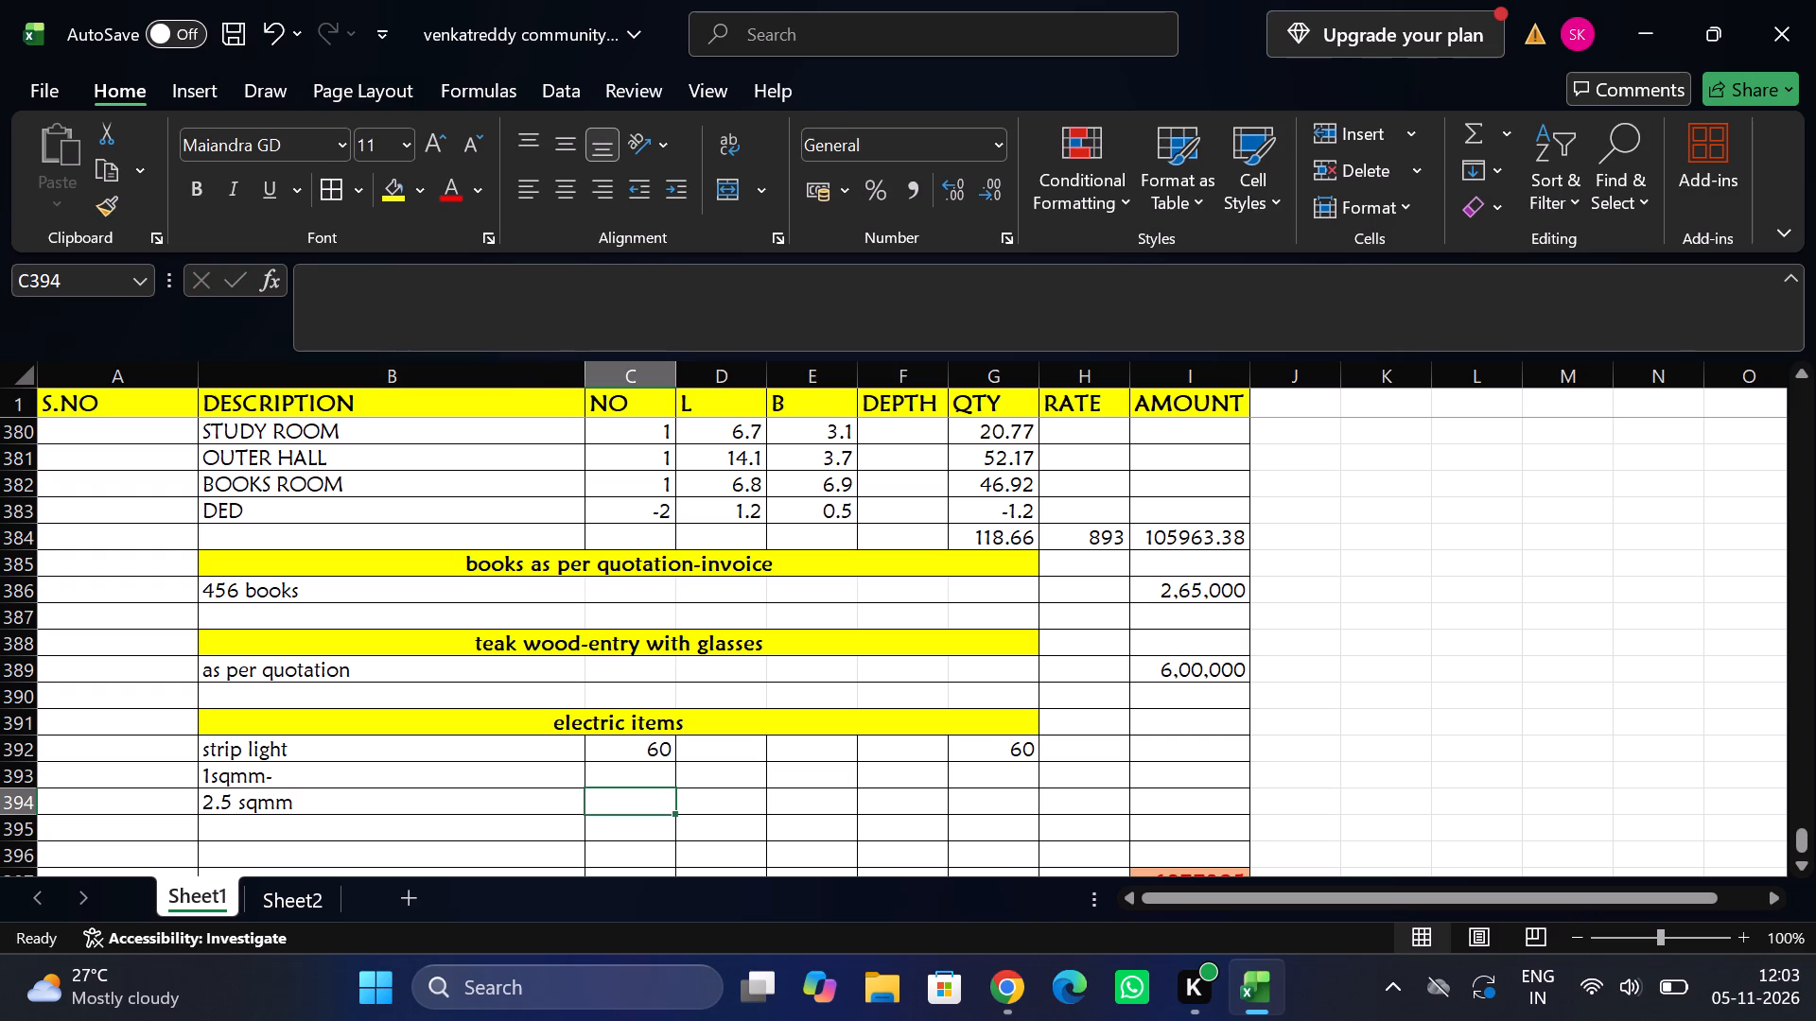
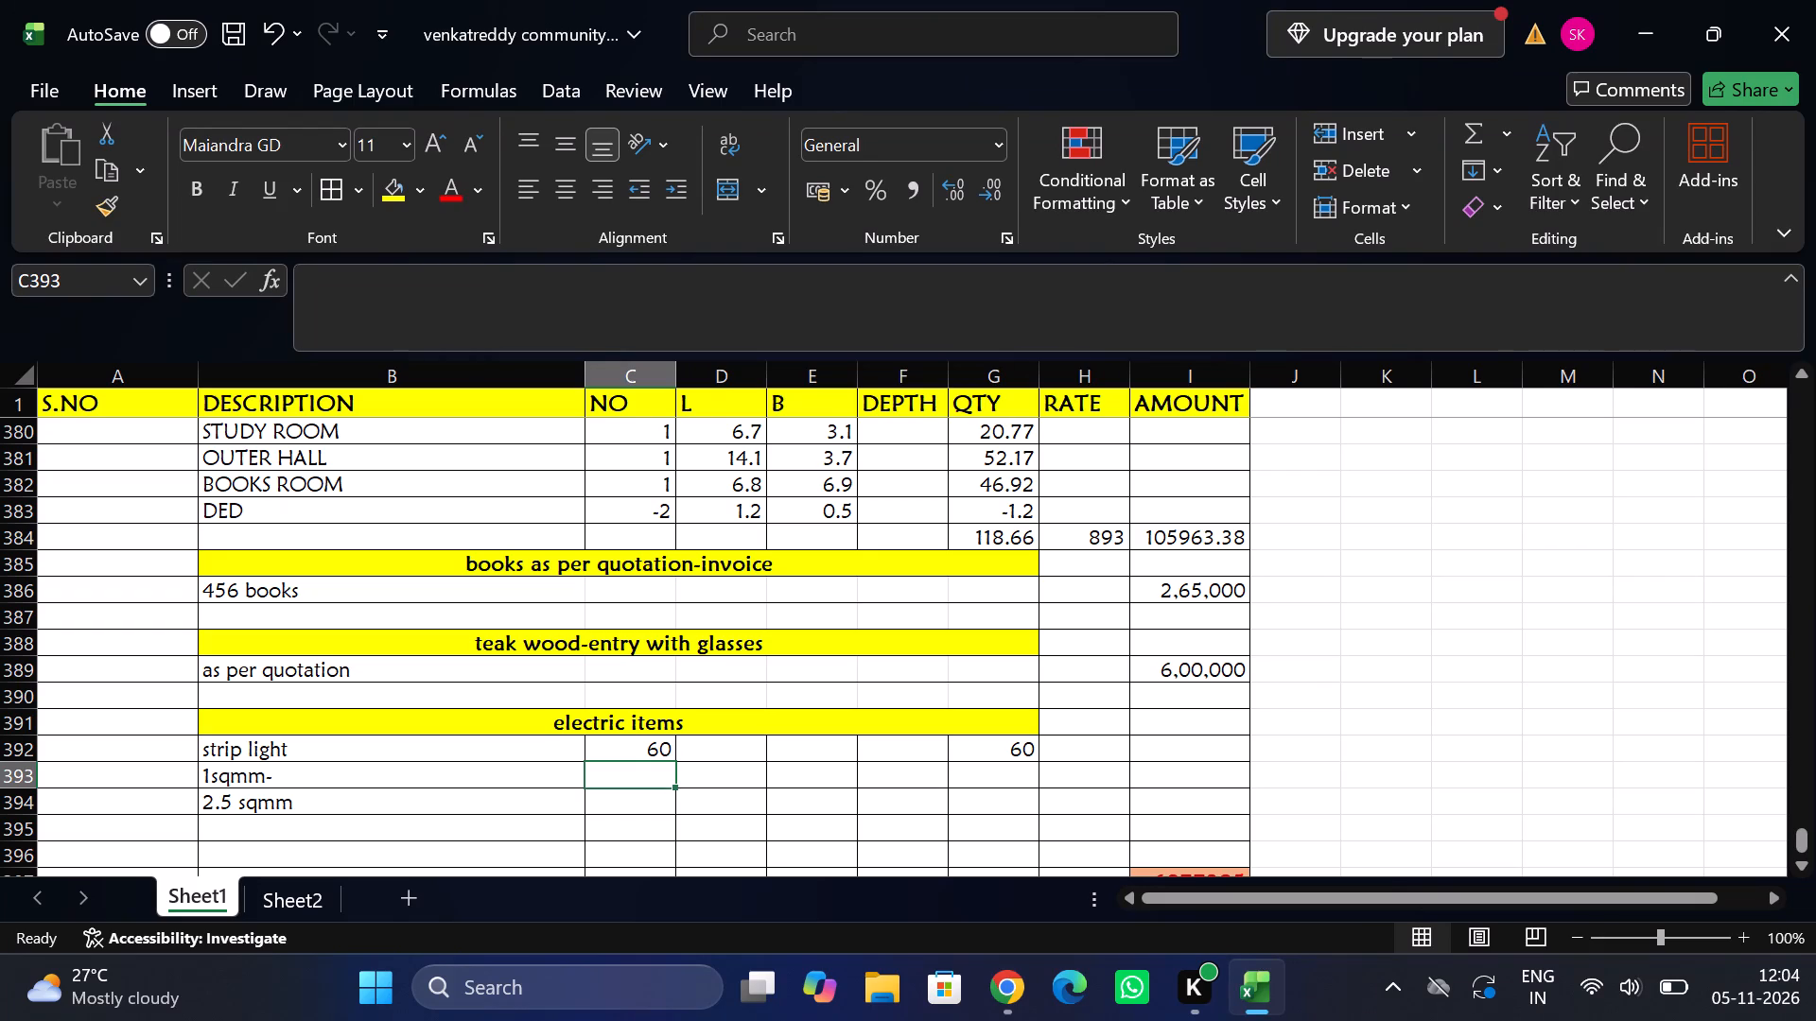
Enter 9 as NO and 90 as L for the 1sqmm item in row 393.
key("9")
key("Tab")
type("90")
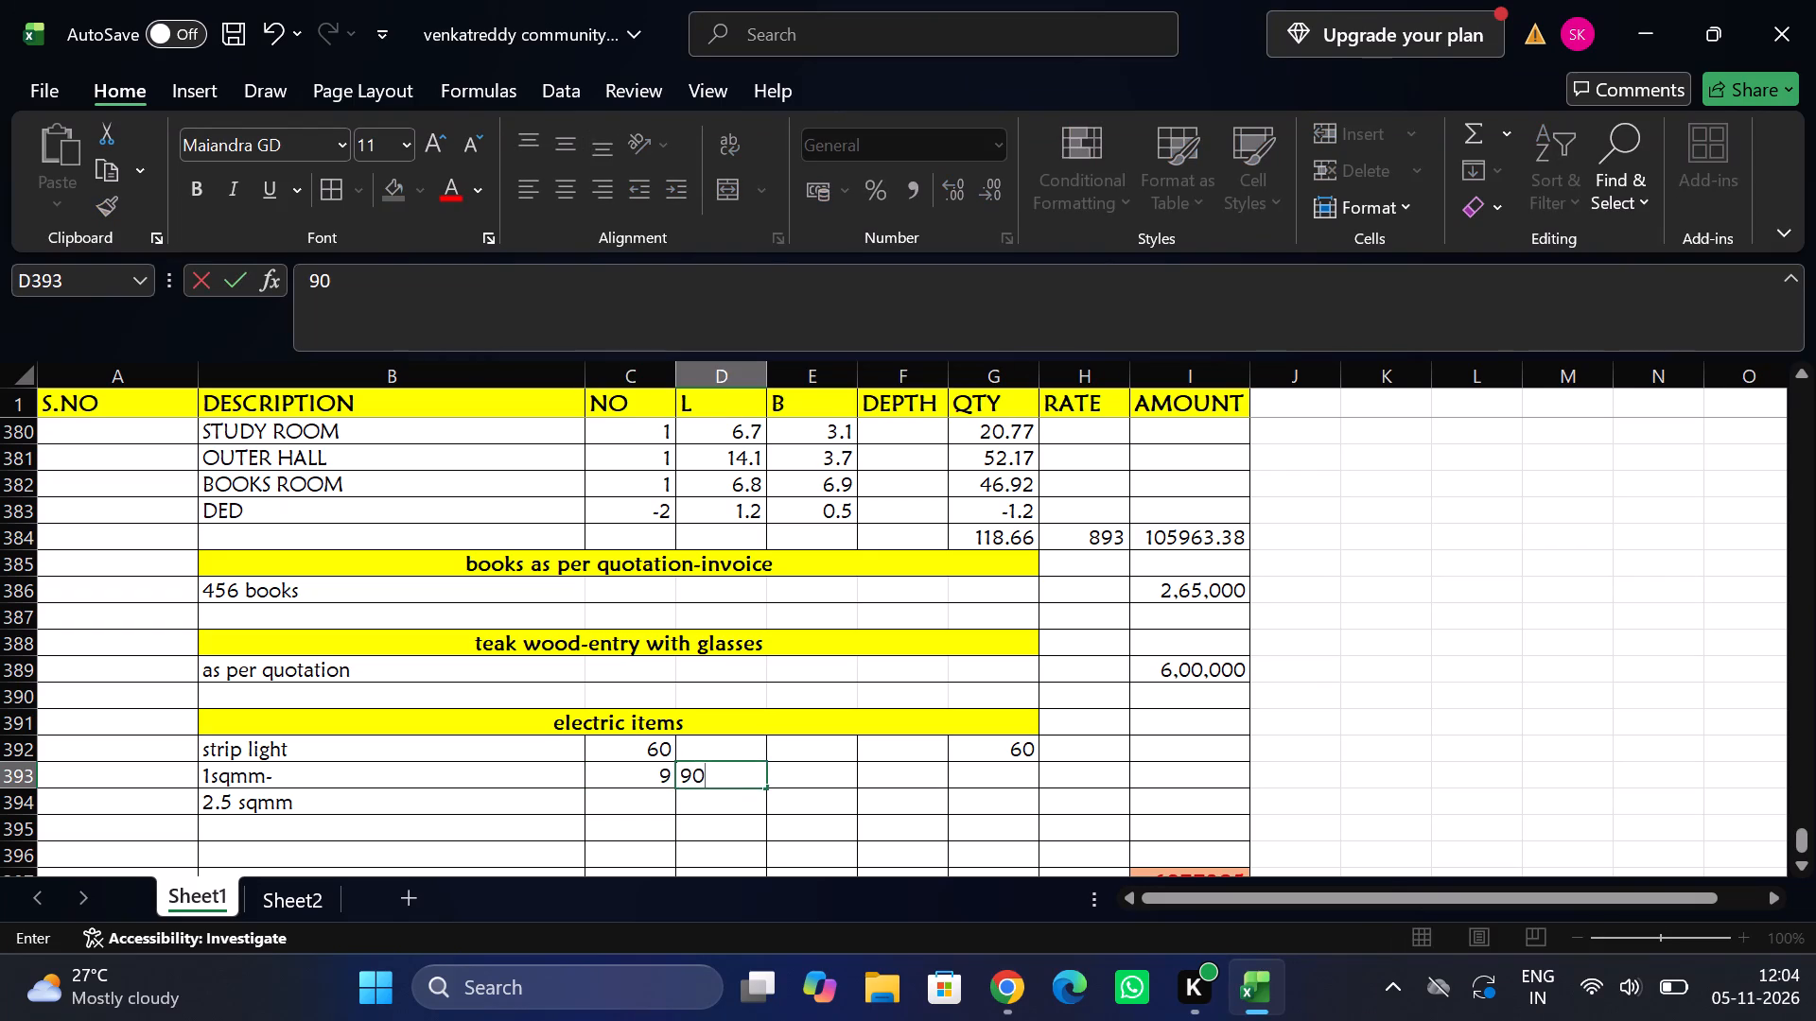
key("Right")
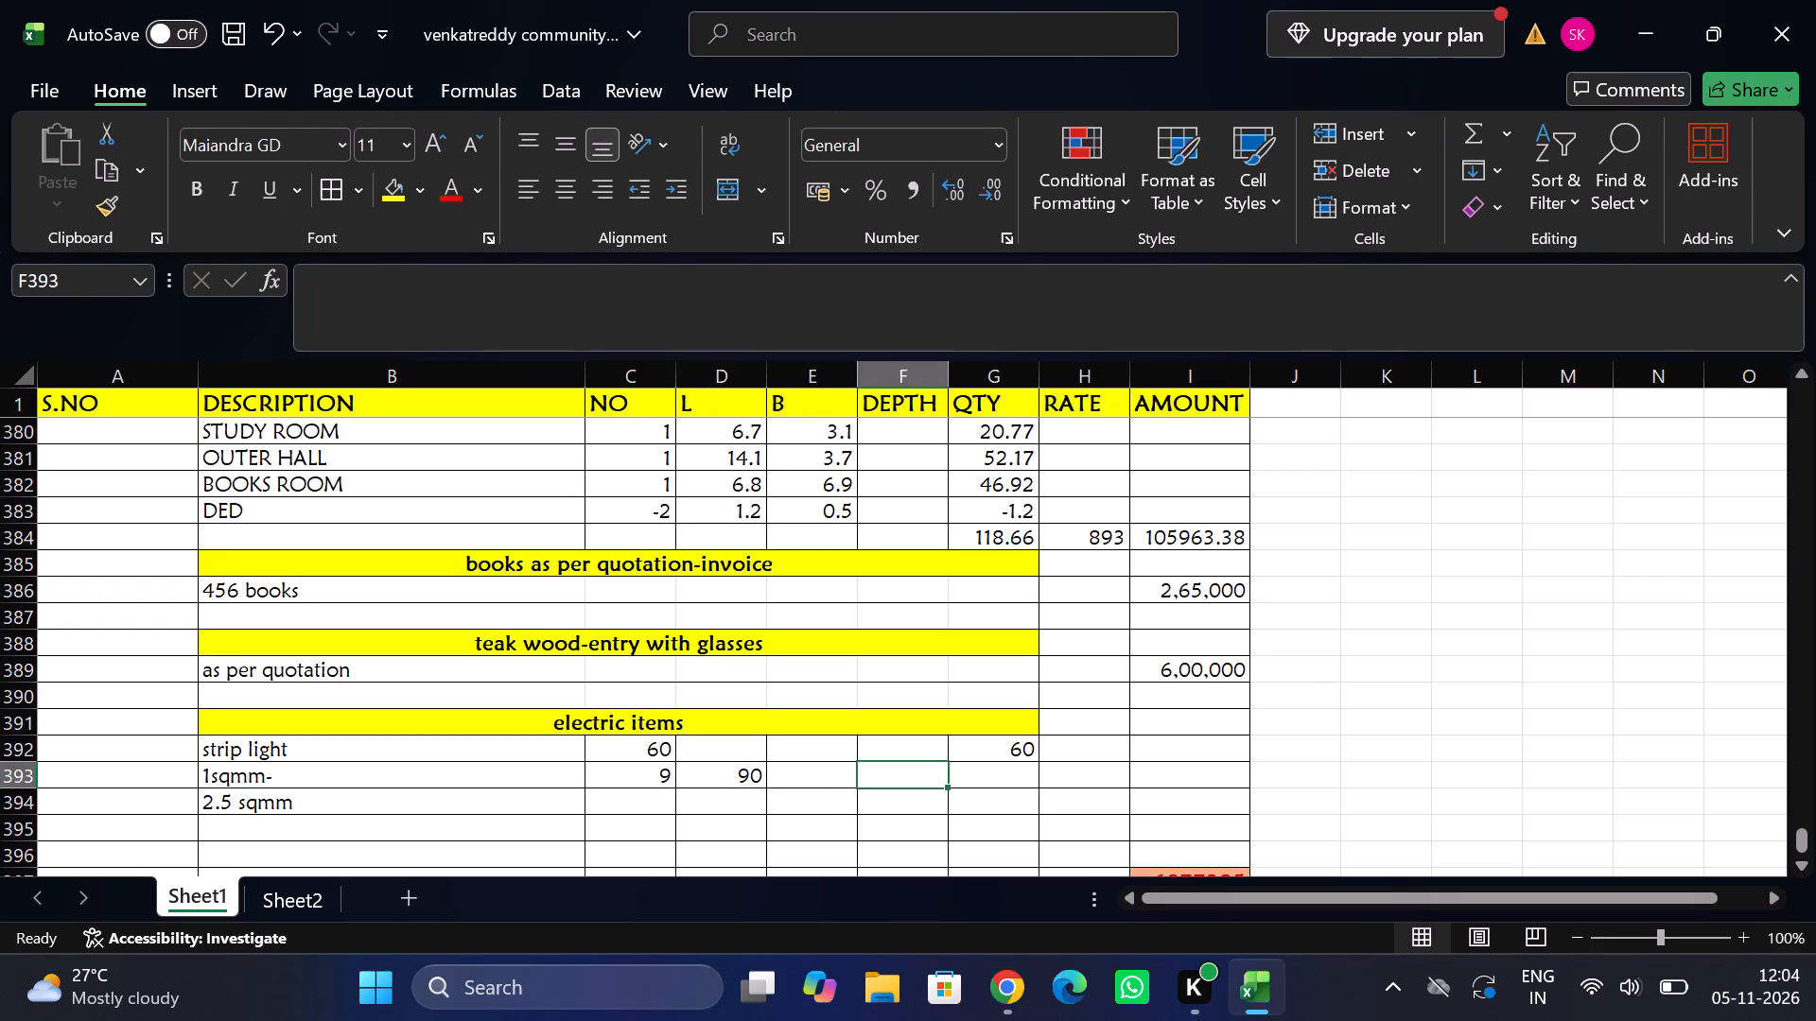
Calculate the 1sqmm item's QTY in G393 with the formula =D393*C393.
key("Right")
key("Right")
key("equal")
key("Left")
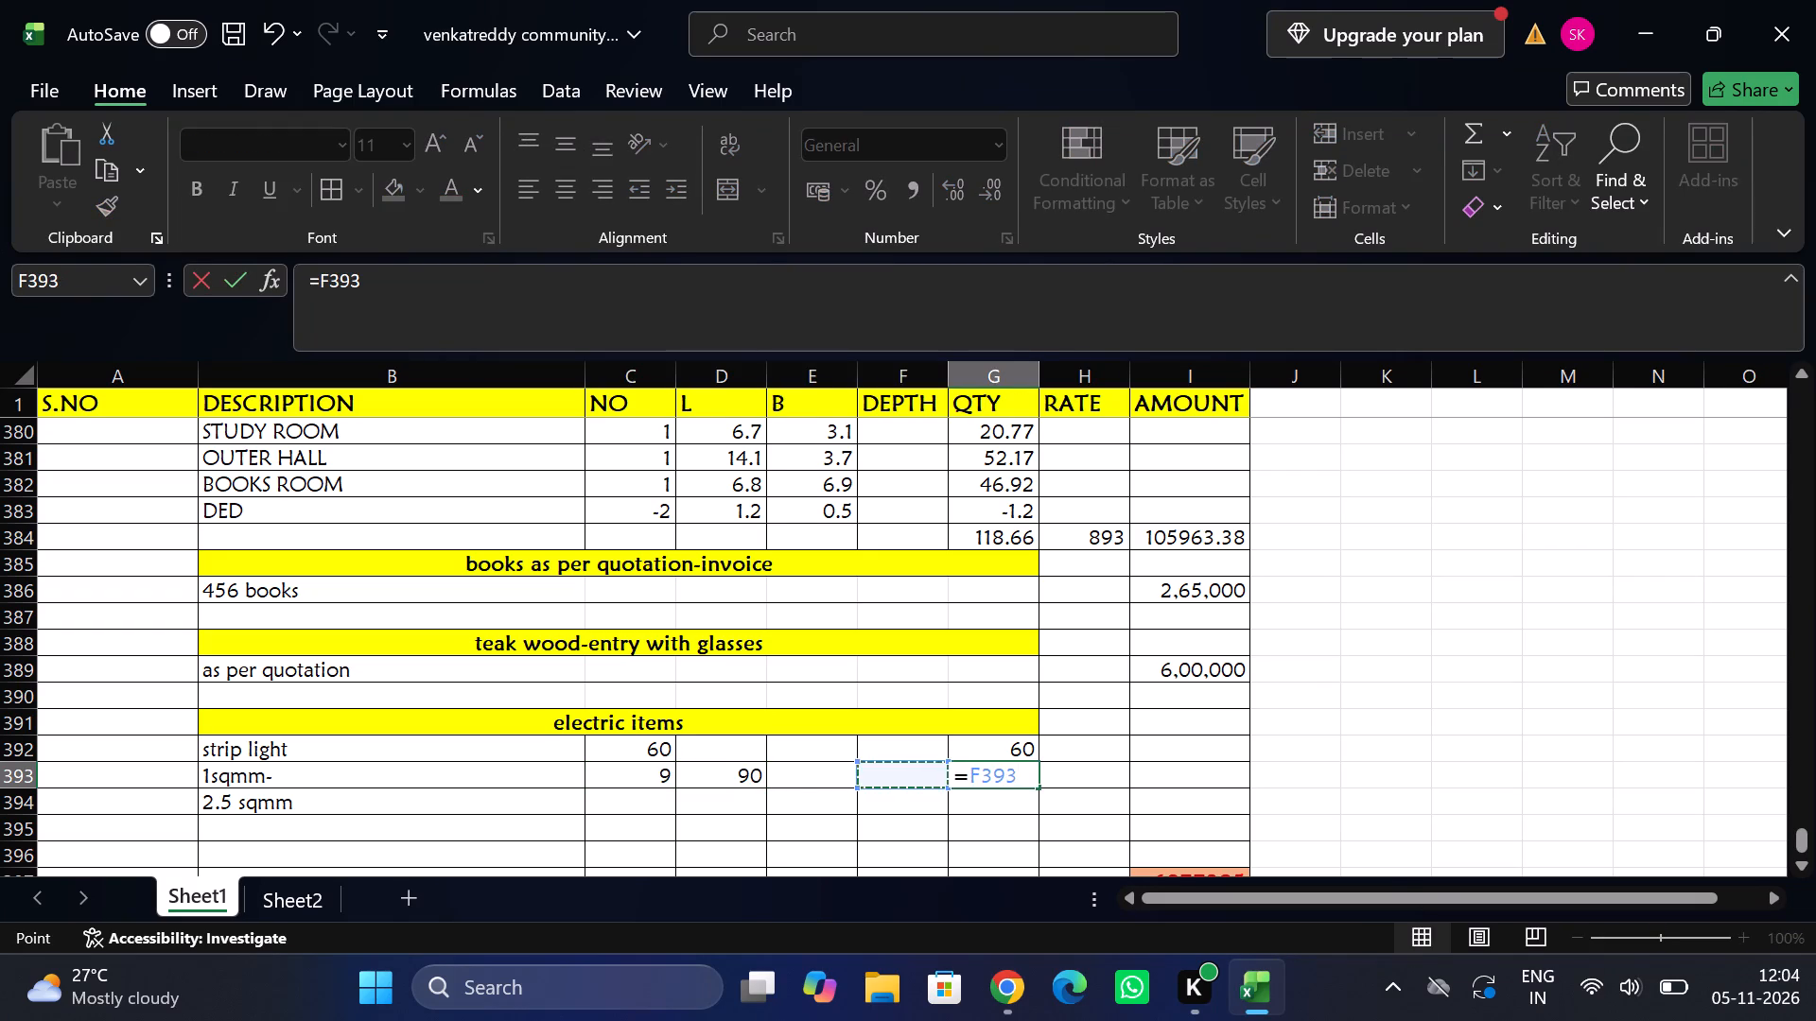
key("Left")
key("Left")
key("shift+asterisk")
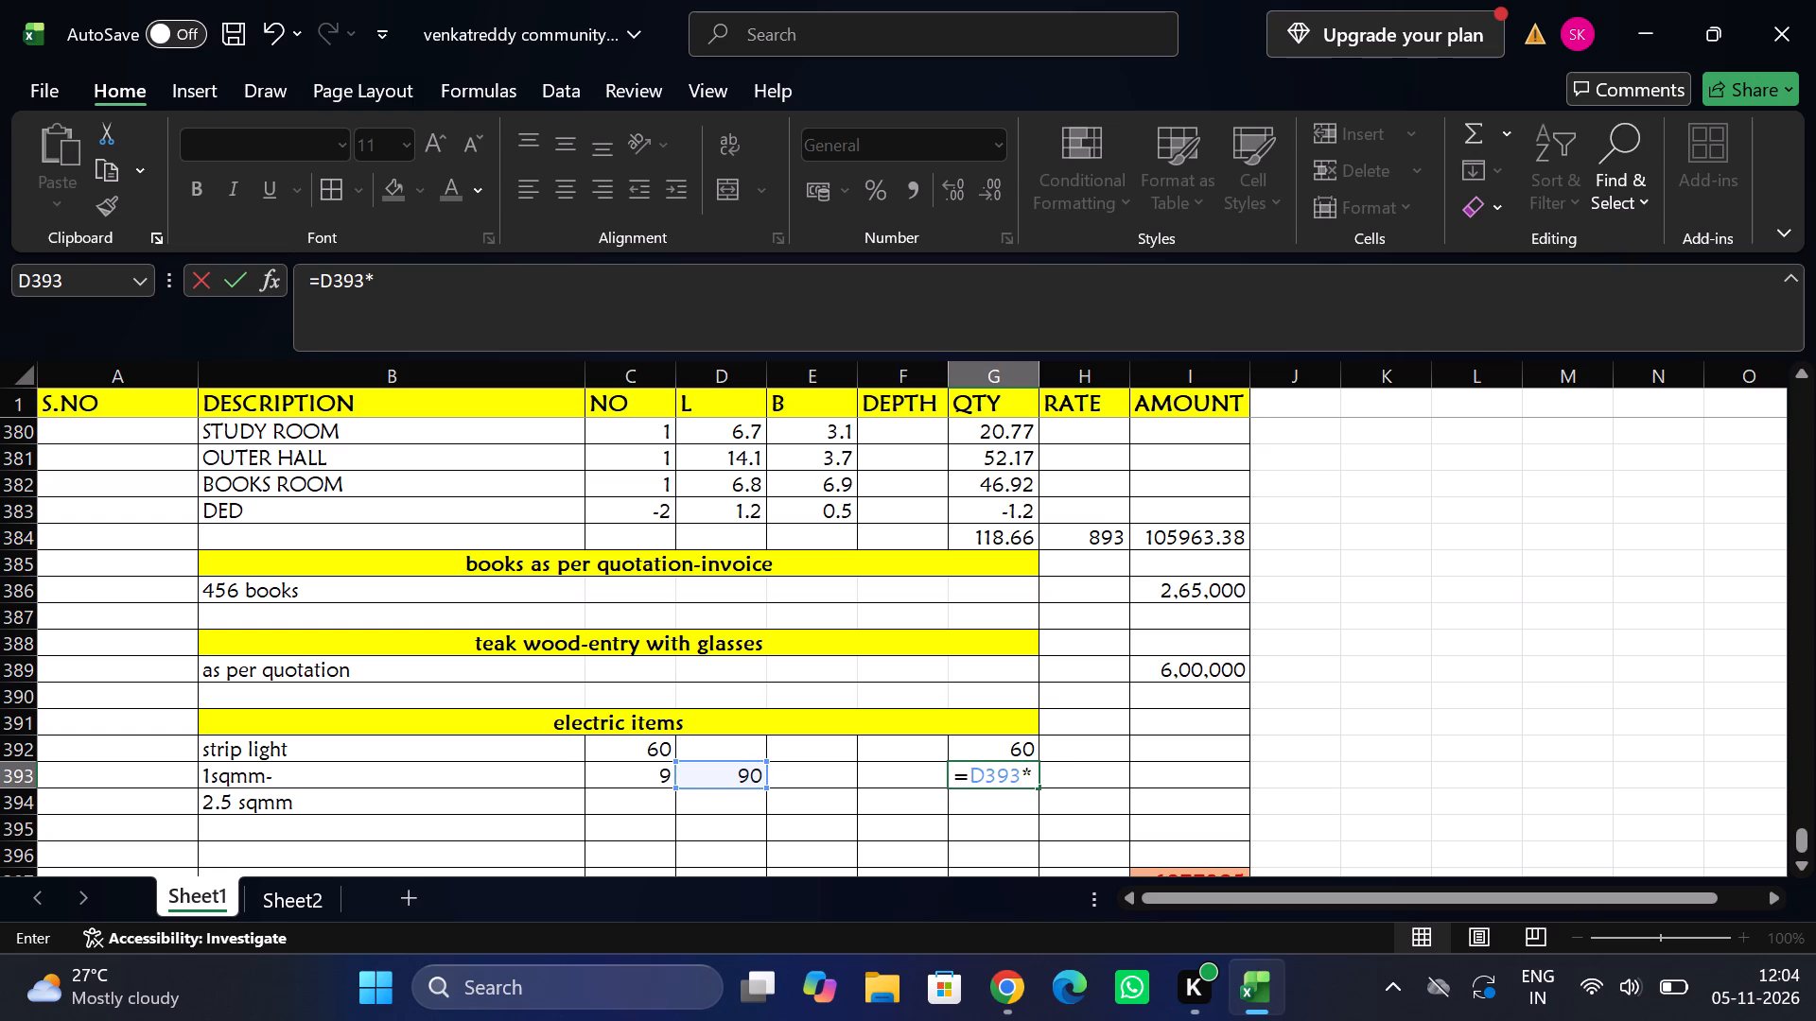
key("Left")
key("Left")
key("Left")
key("Left")
key("Return")
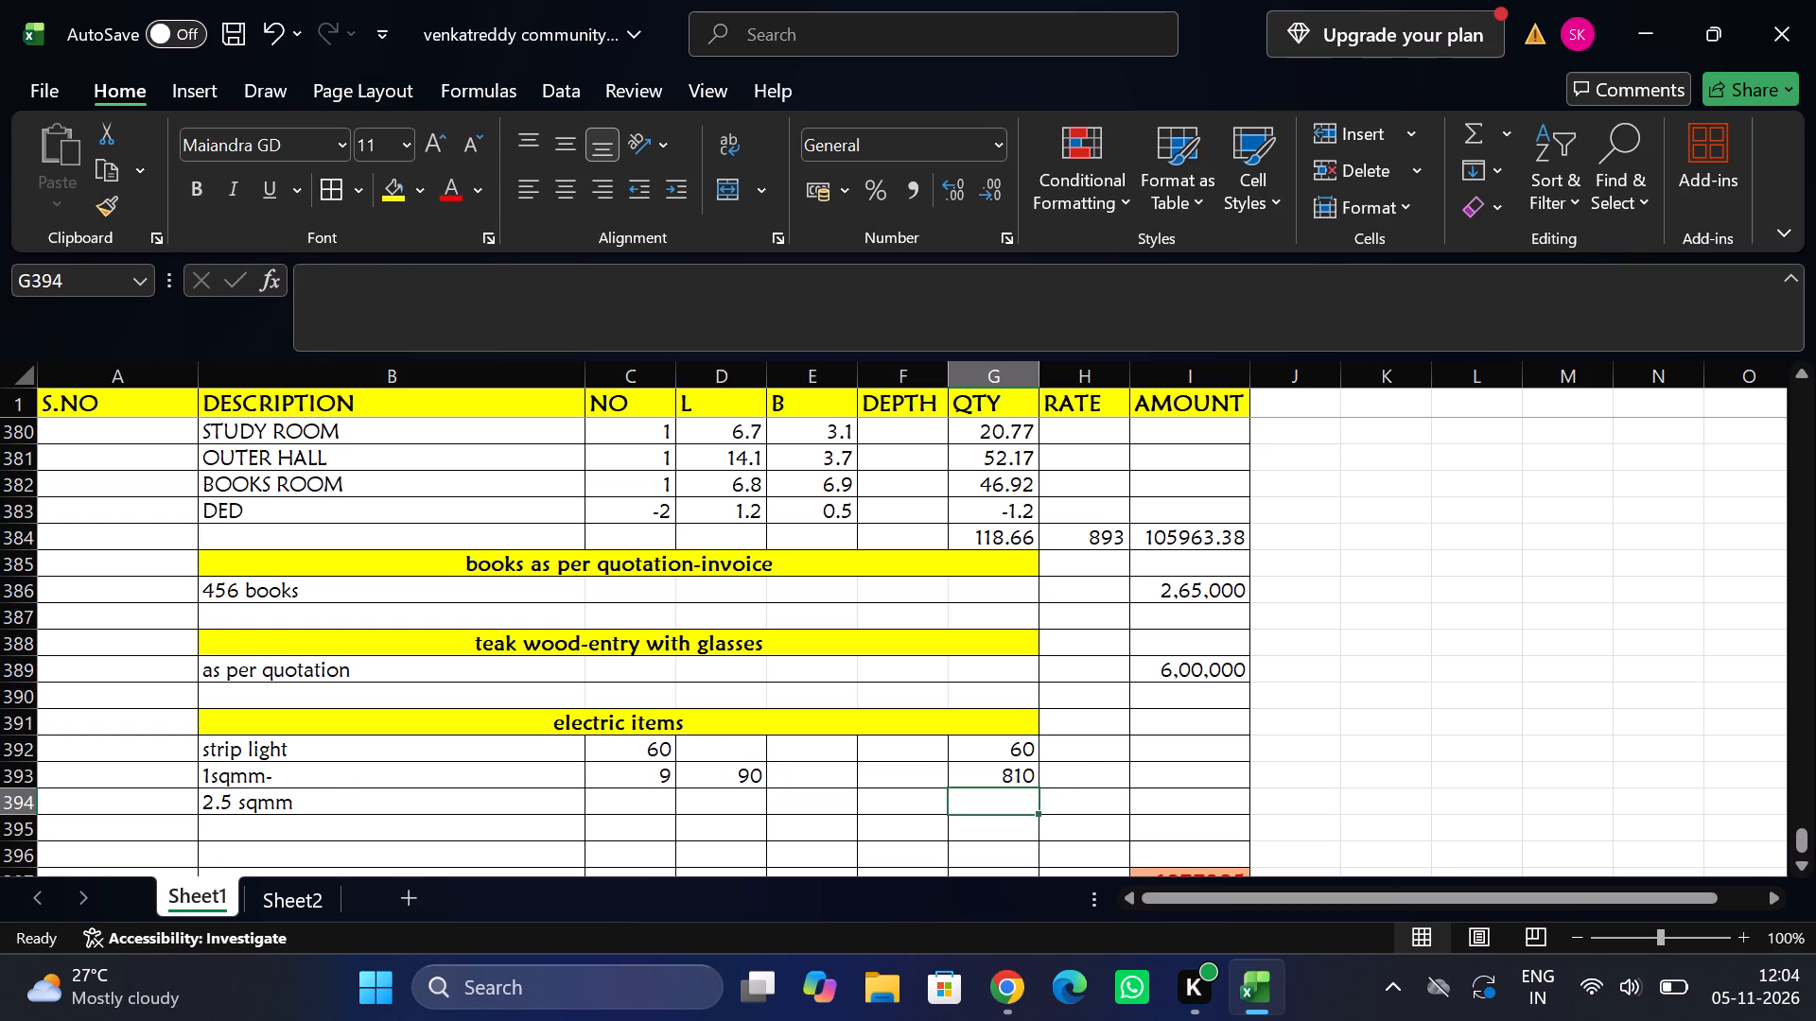
key("Up")
key("Down")
Enter NO 6 and L 90 for the 2.5 sqmm item in row 394 and copy the QTY formula down to G394.
key("Left")
key("Left")
key("Left")
key("Left")
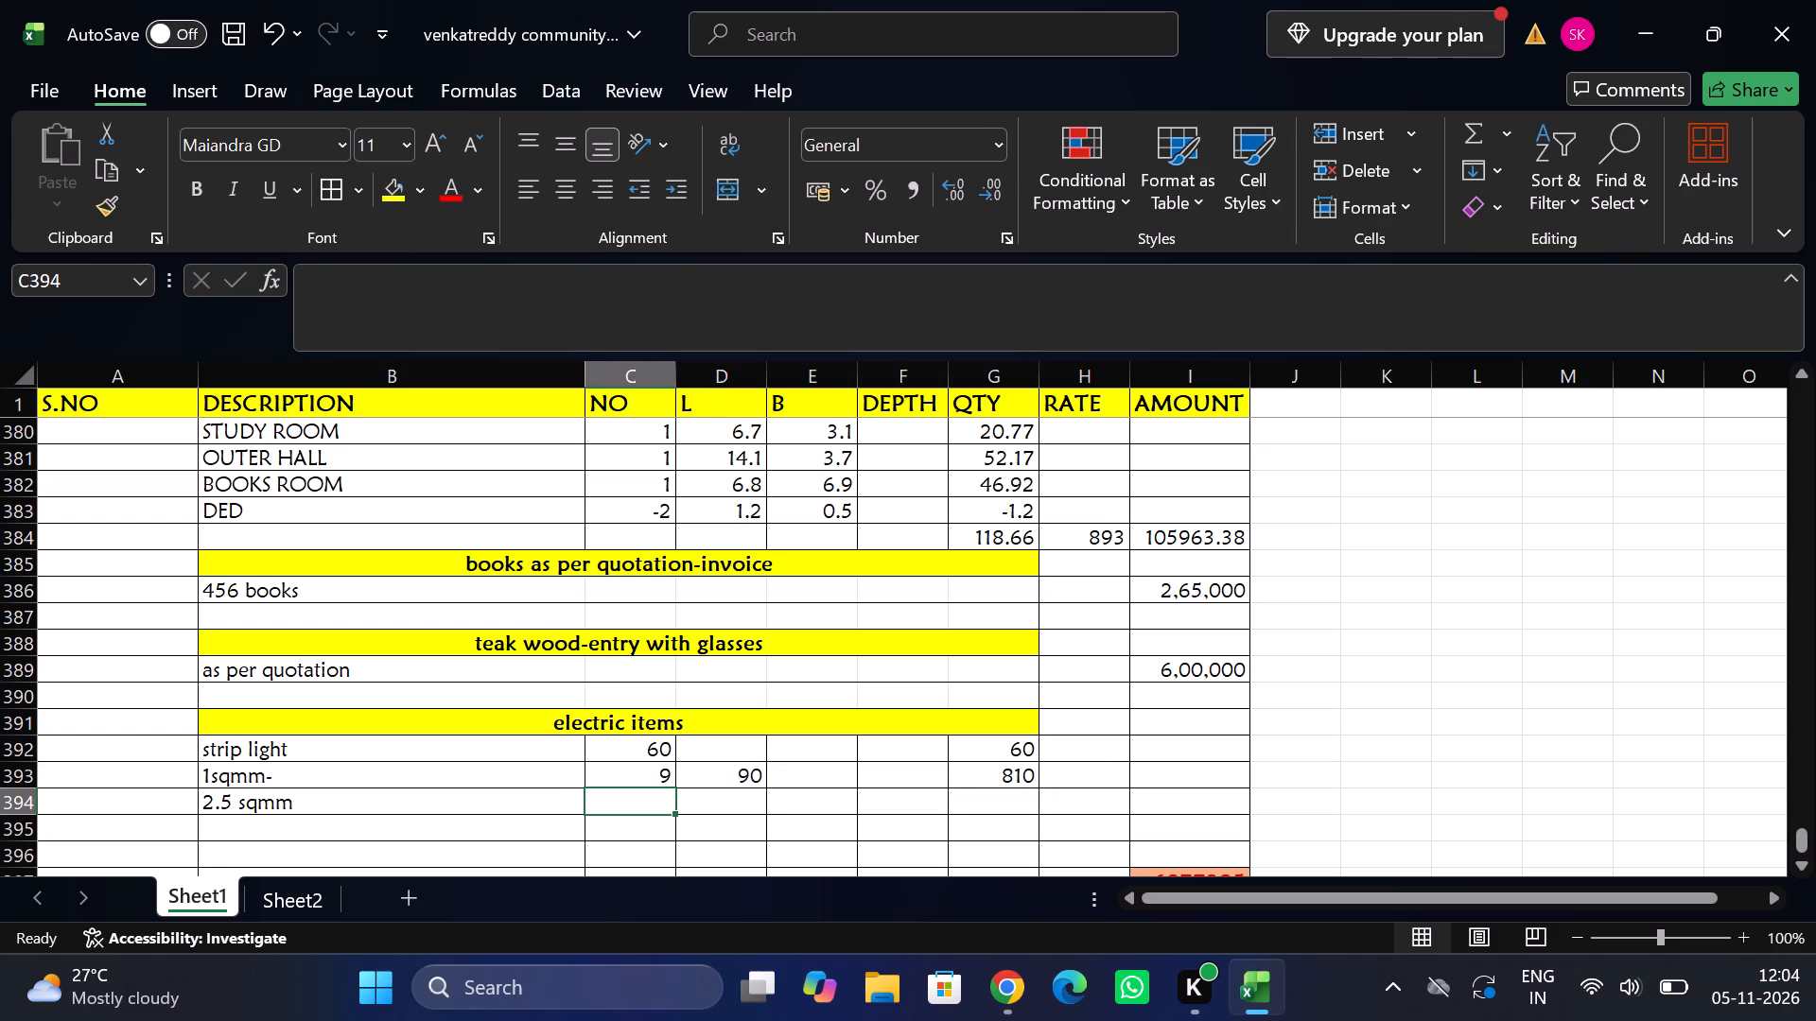
key("6")
key("Tab")
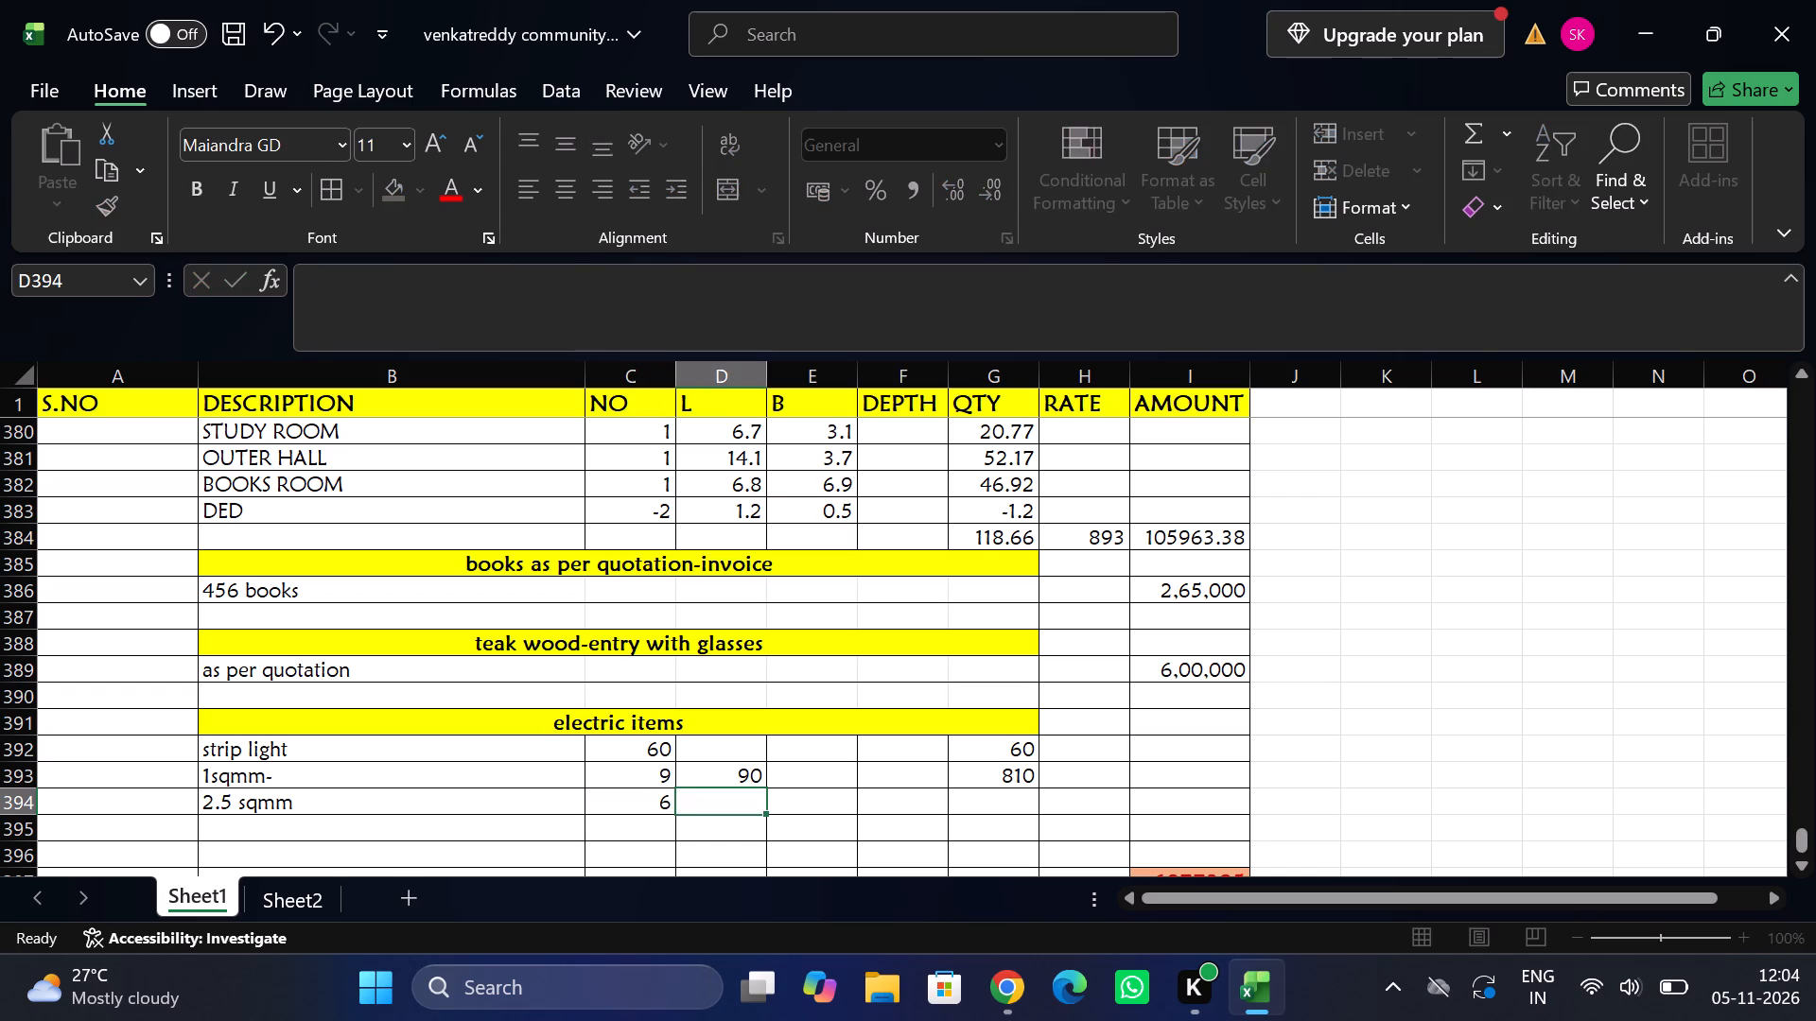
type("90")
key("Tab")
key("Tab")
key("Tab")
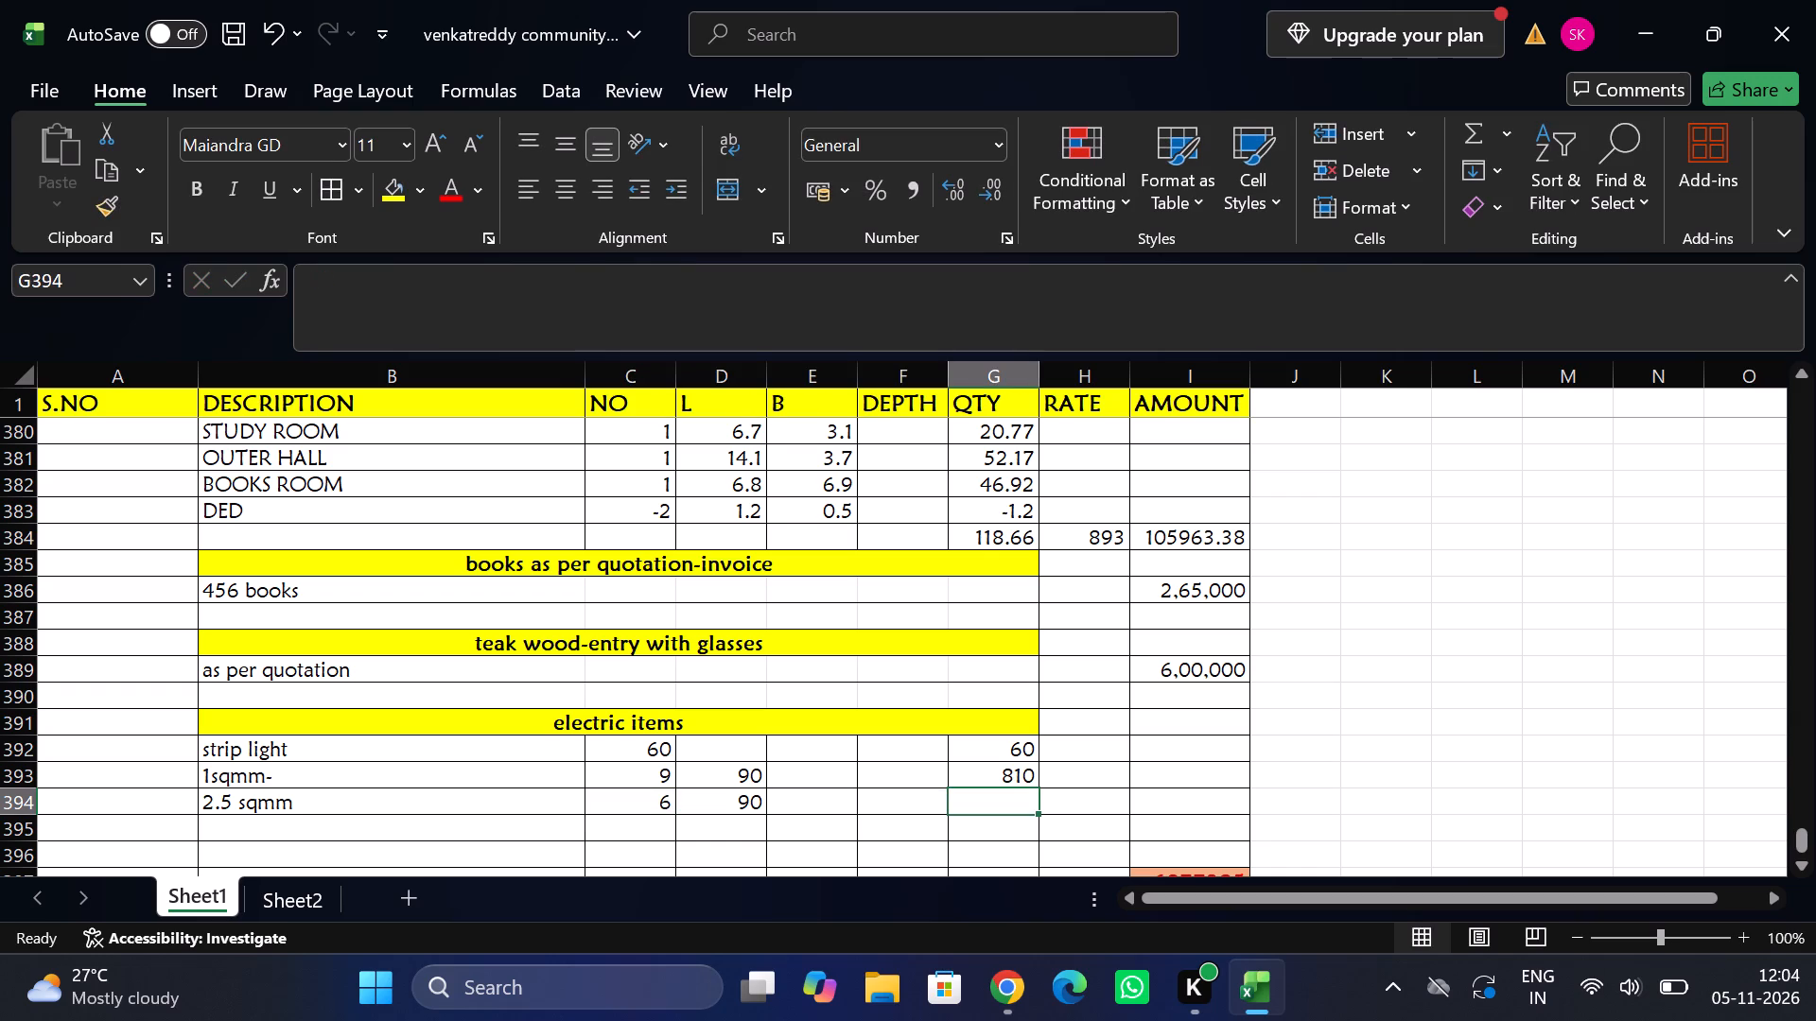
key("ctrl+d")
Set the 1sqmm item's RATE to 32 and calculate its AMOUNT in I393 with =H393*G393.
key("Tab")
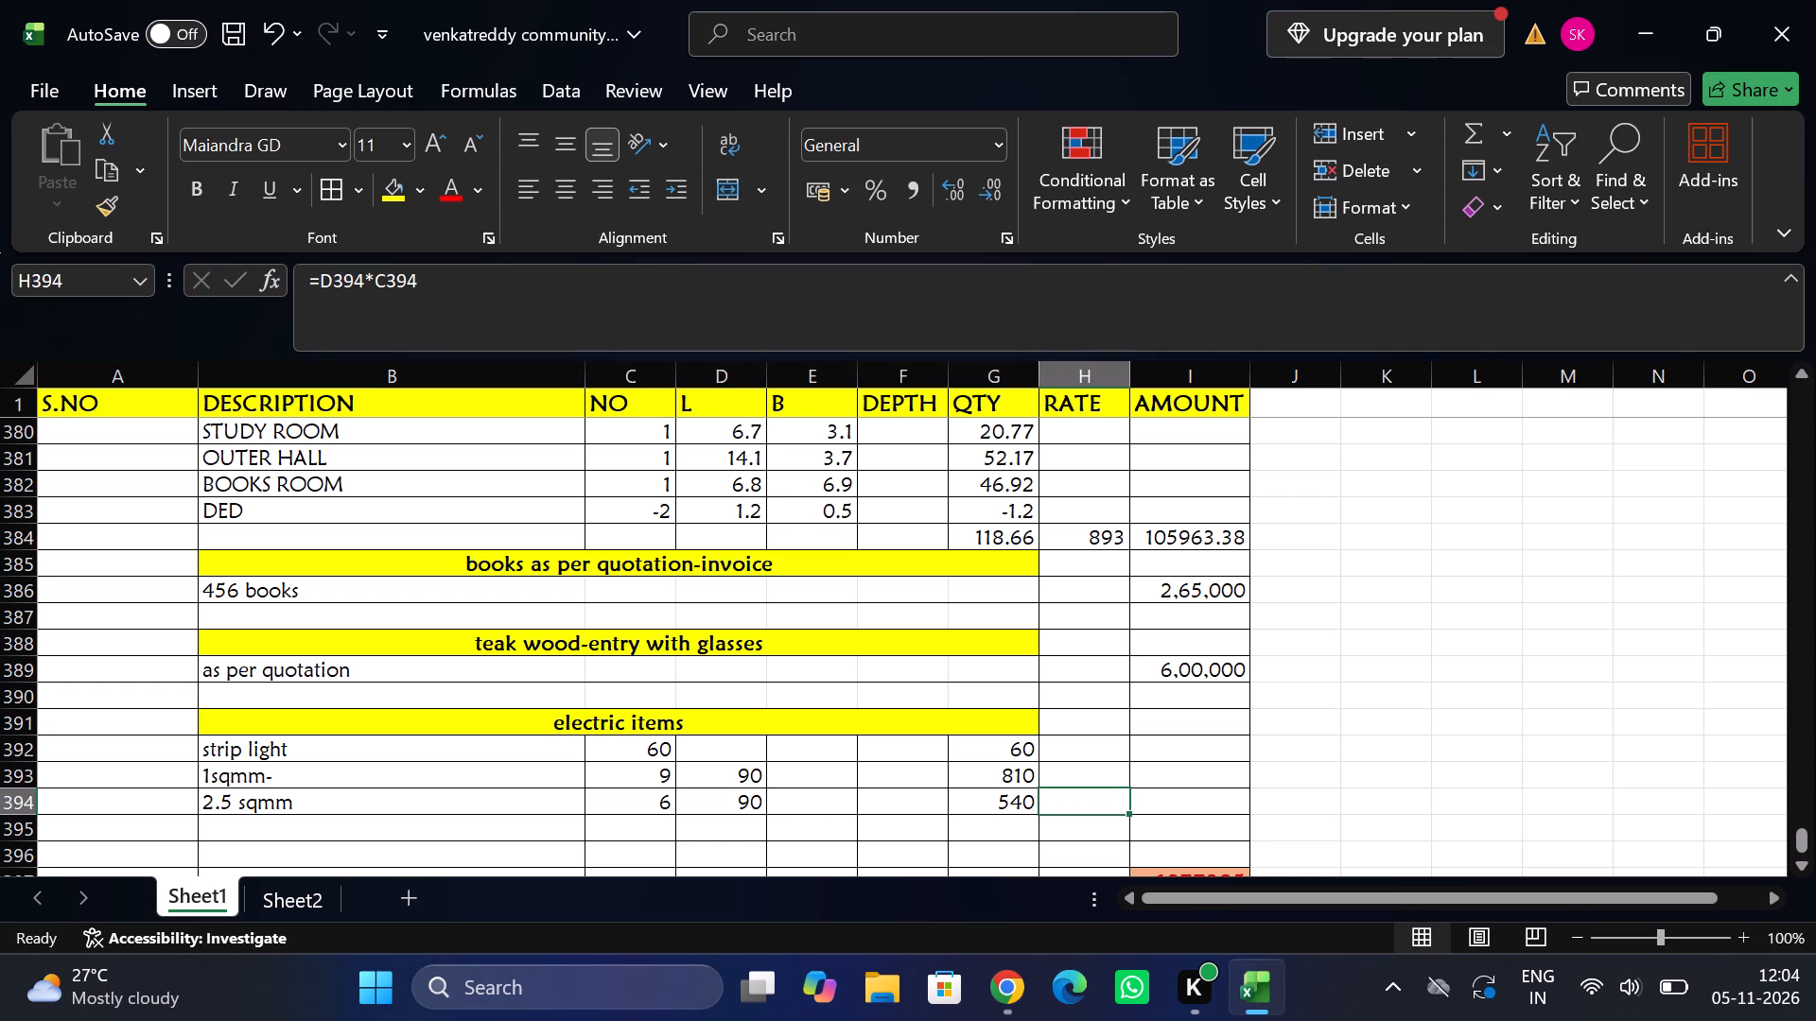
key("Up")
key("Up")
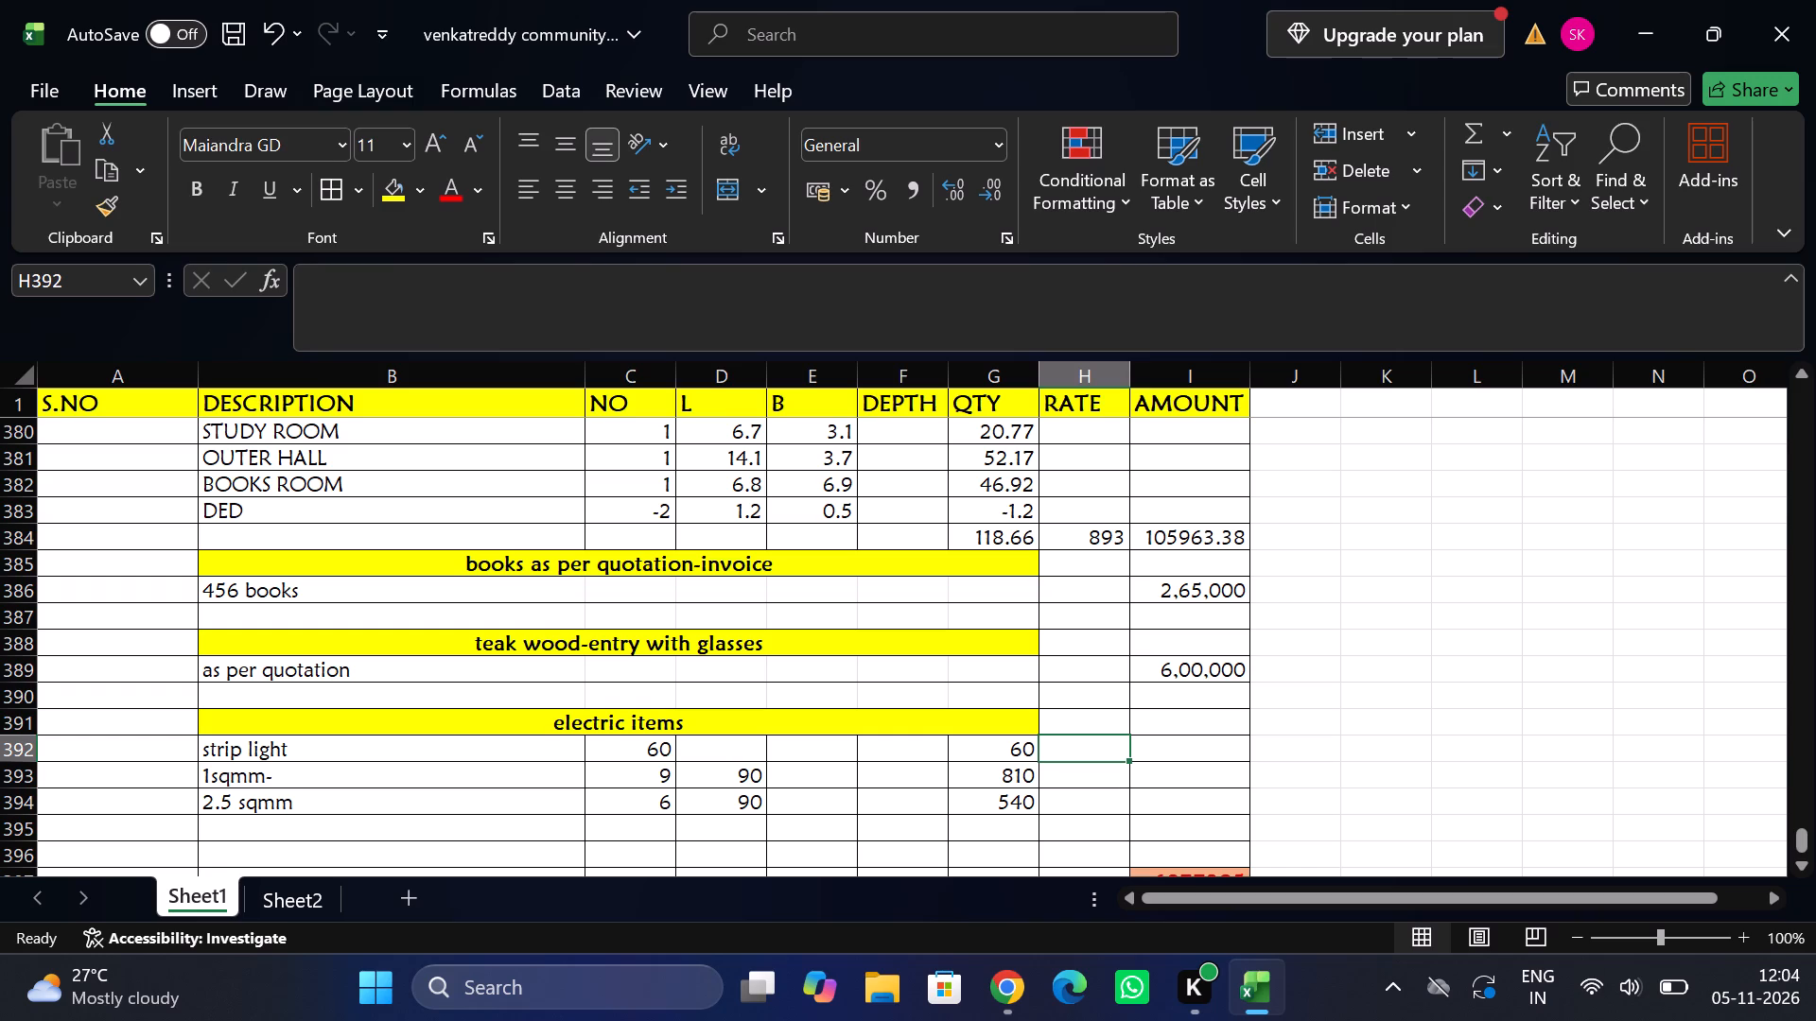
key("Down")
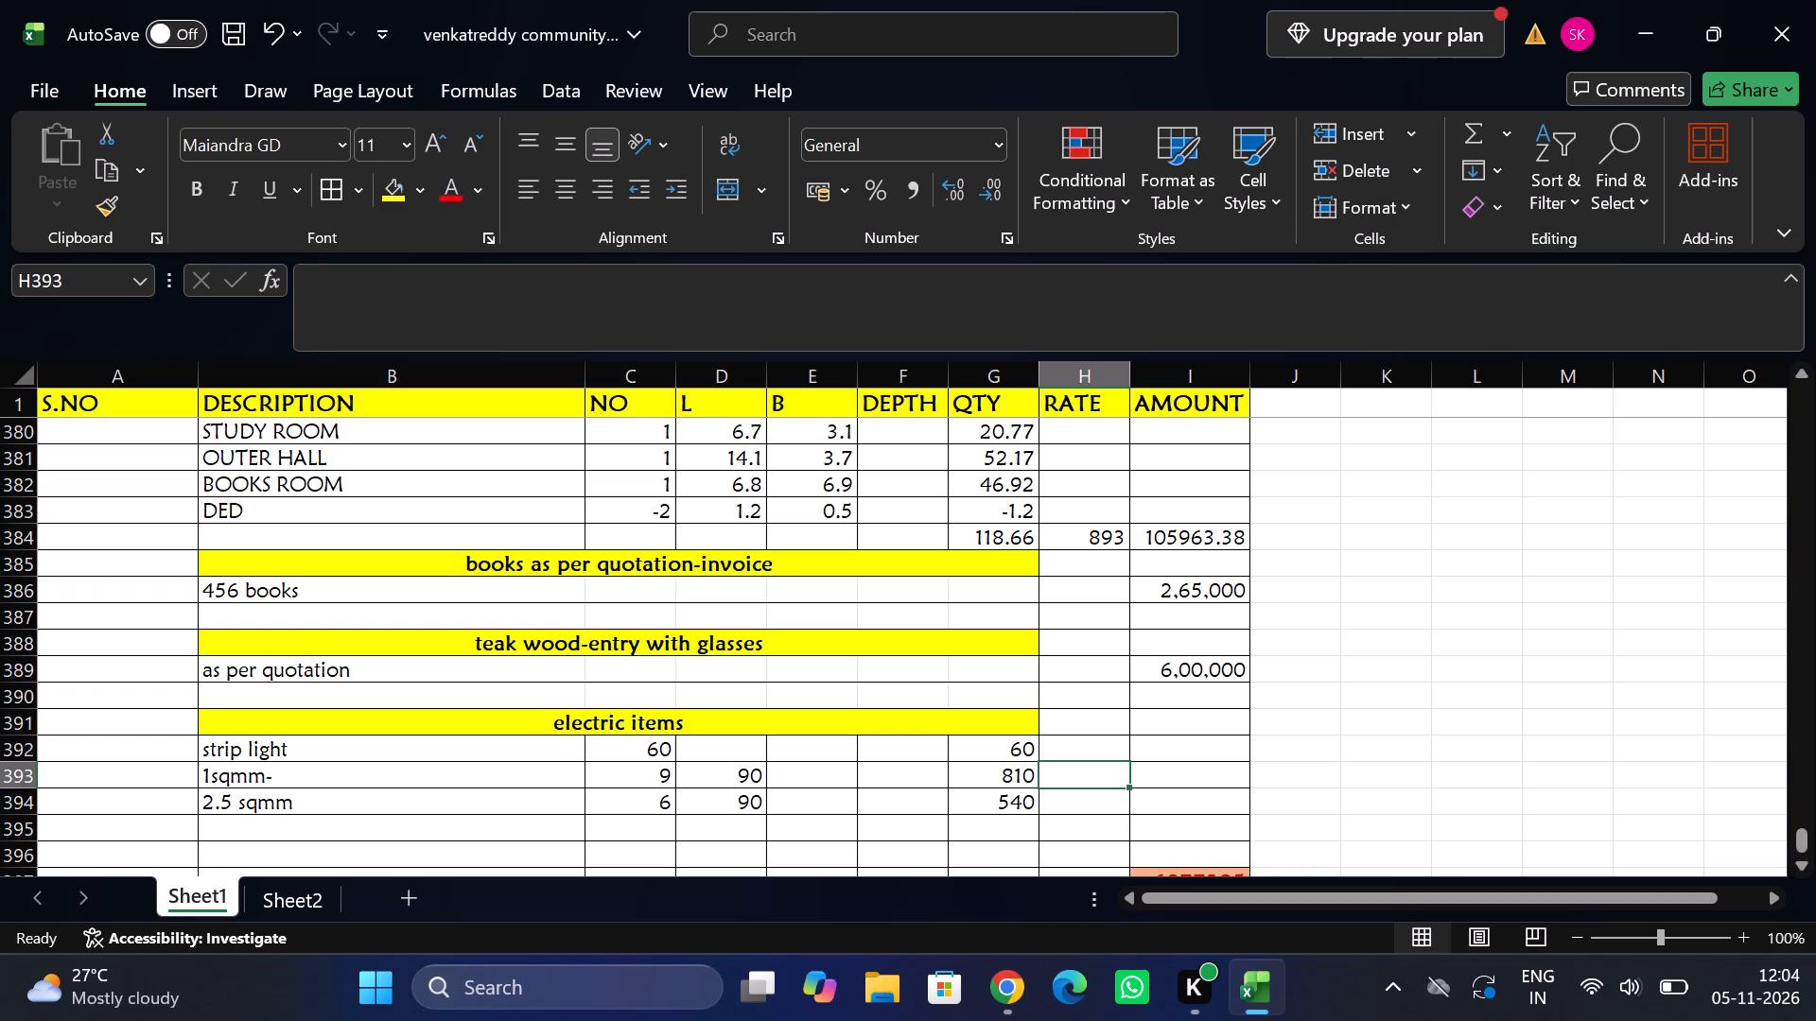
type("32")
key("Tab")
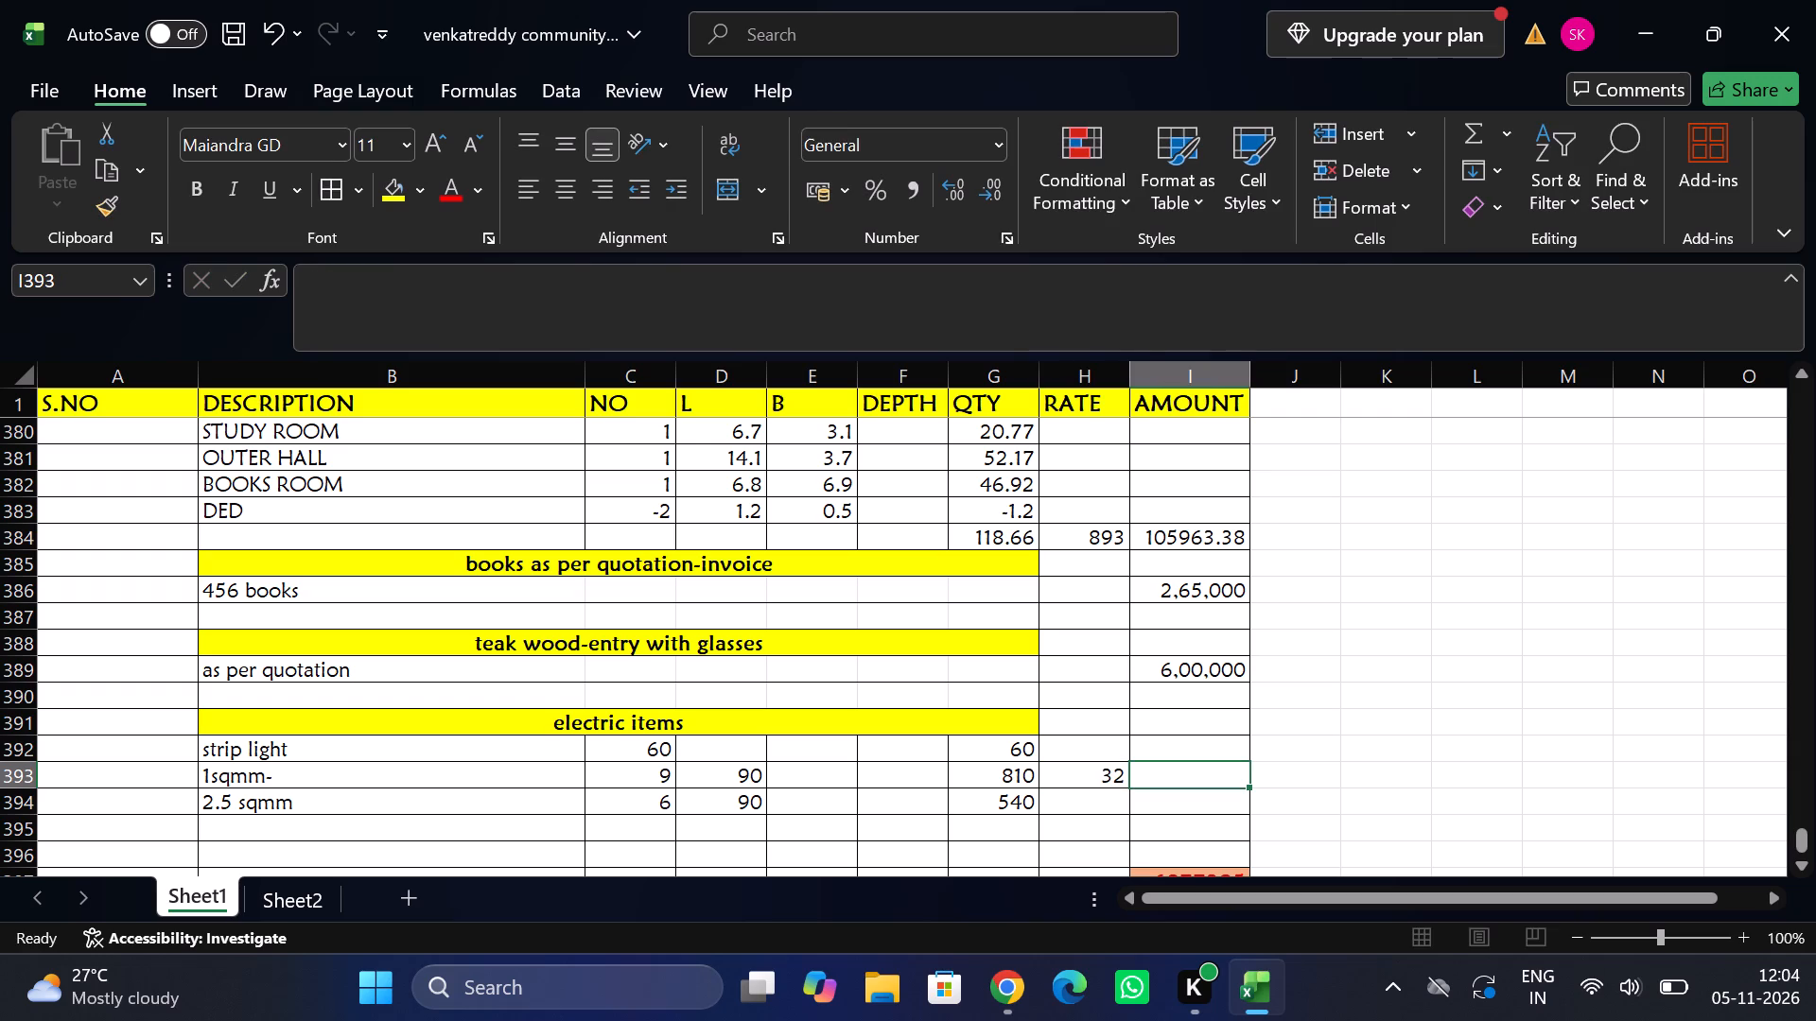
key("equal")
key("Left")
key("shift+asterisk")
key("Left")
key("Left")
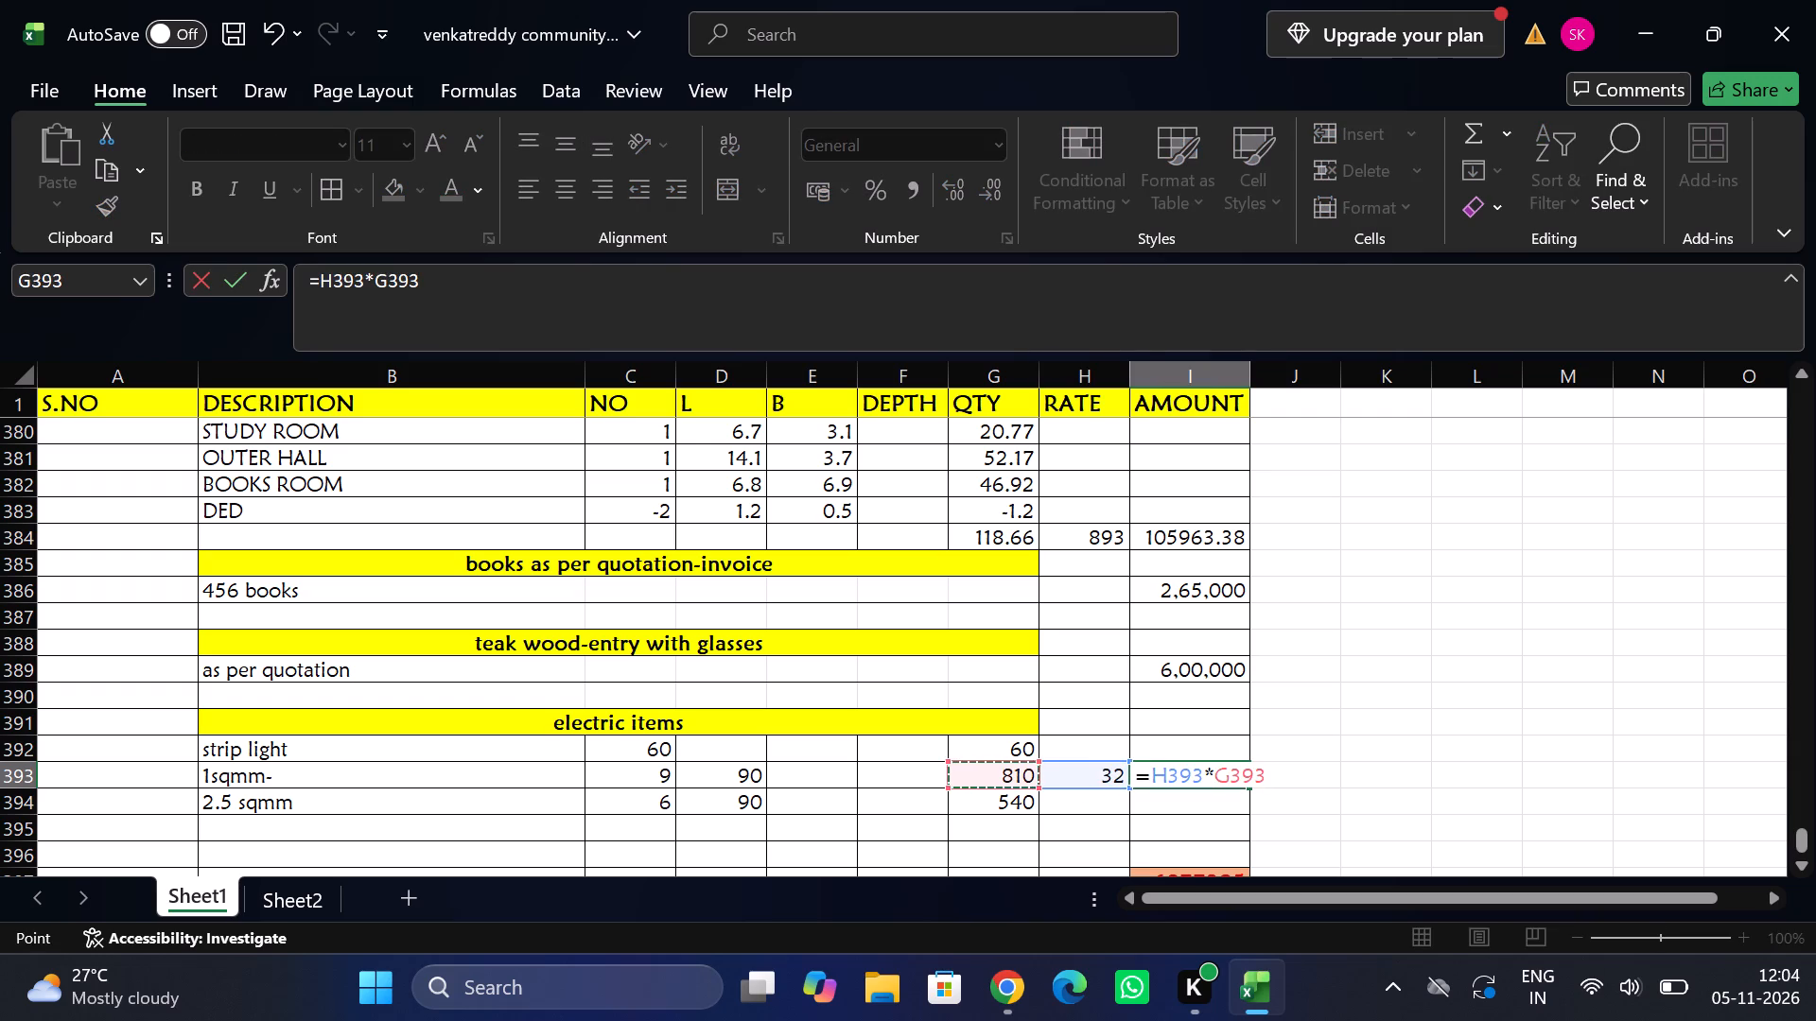
key("Return")
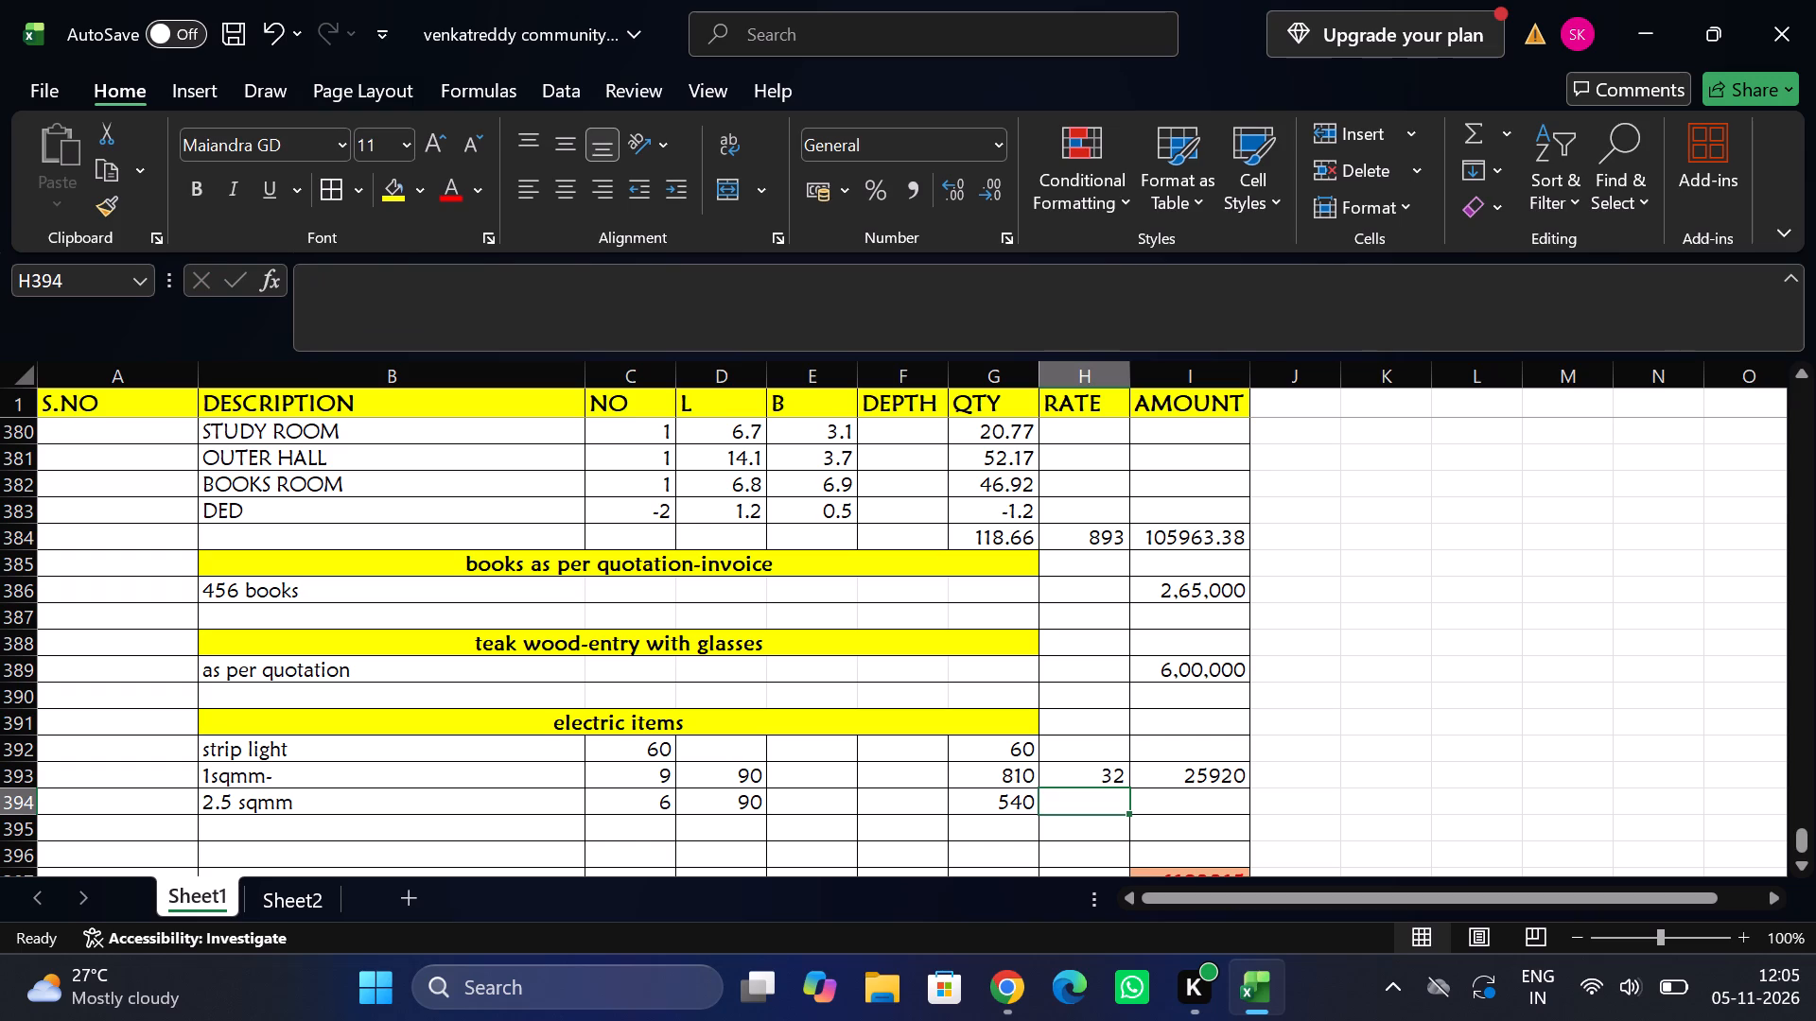
Set the 2.5 sqmm item's RATE to 70 and copy the AMOUNT formula down to I394.
key("7")
key("0")
key("Tab")
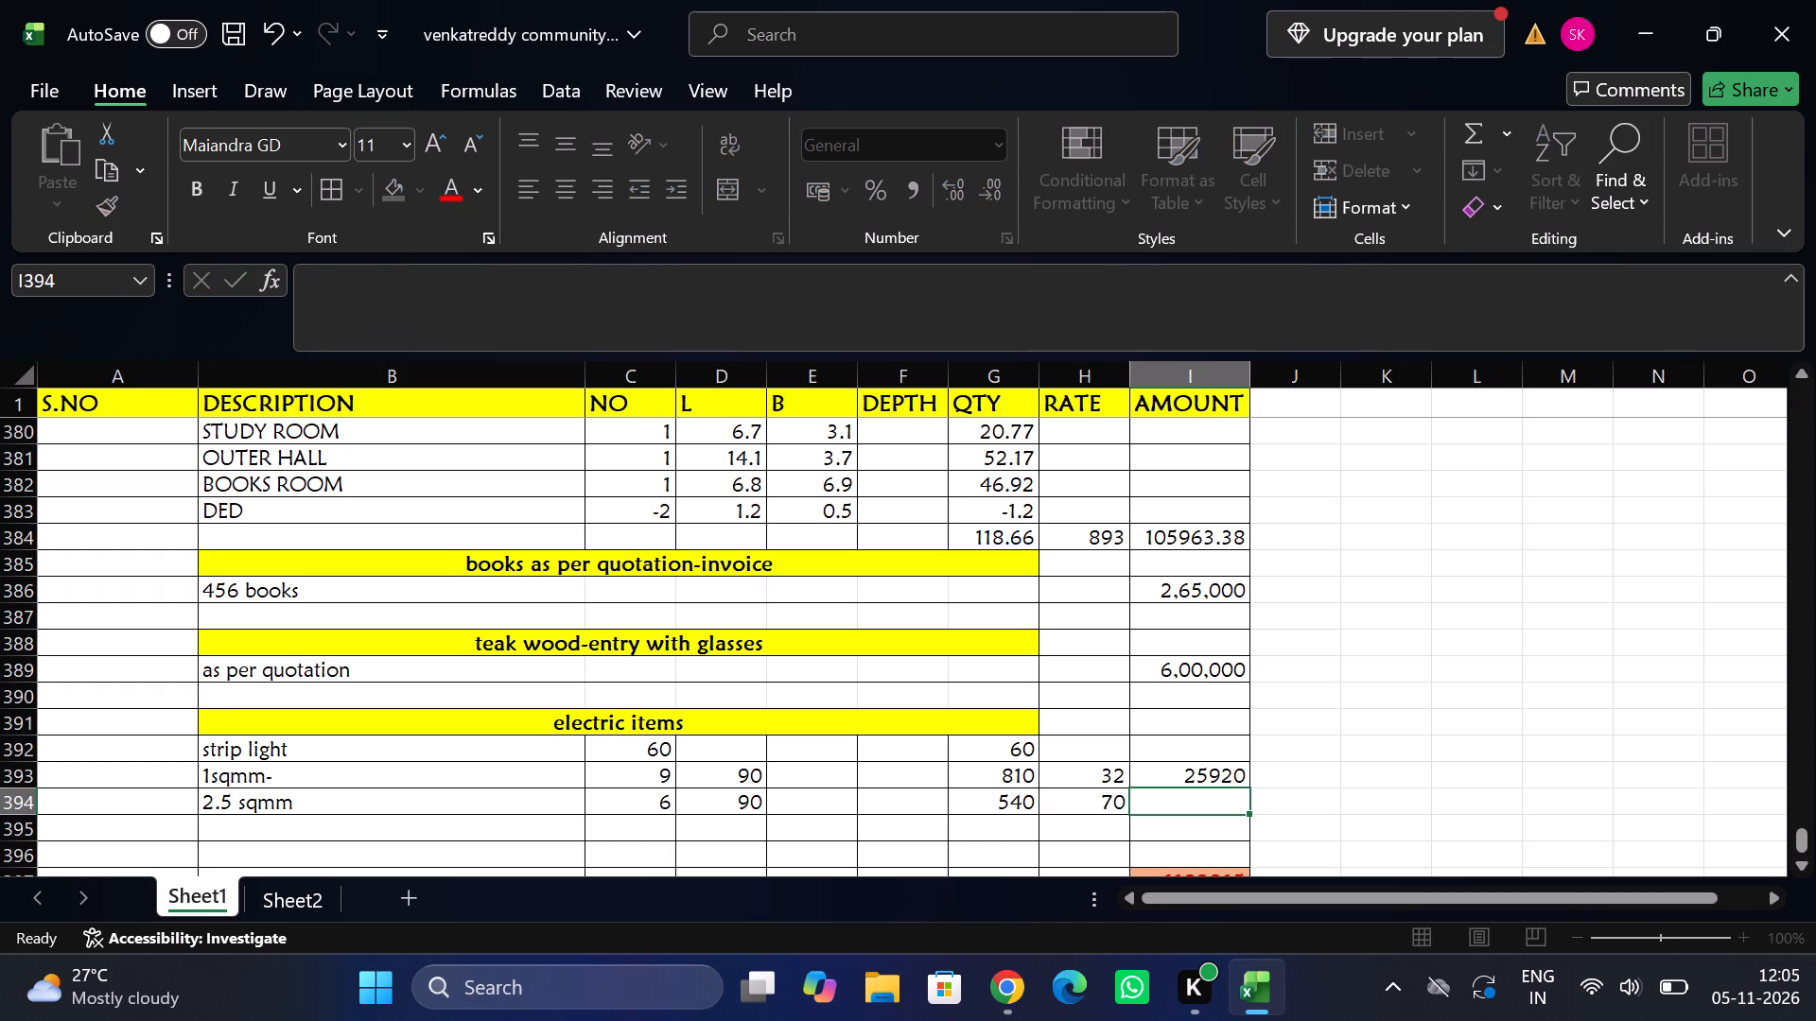
key("ctrl+d")
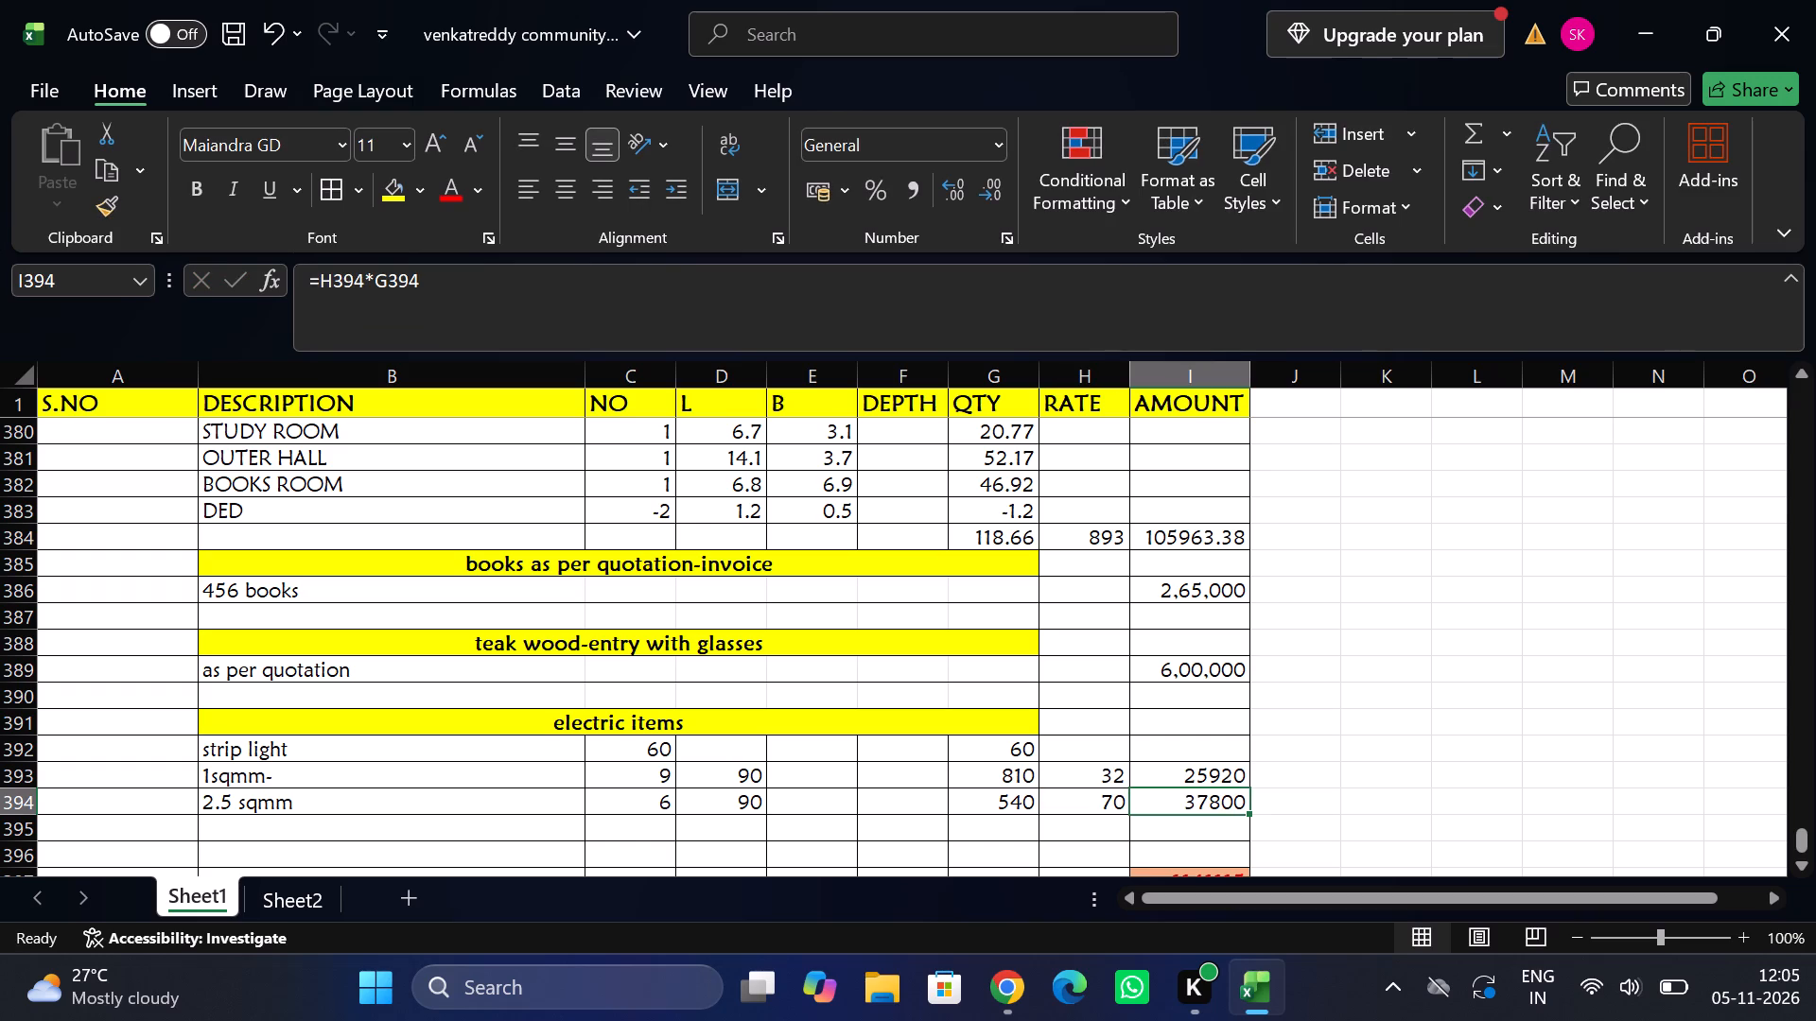
Enter "mcb" and "isolator" as the next electric item descriptions in B395 and B396.
left_click(436, 825)
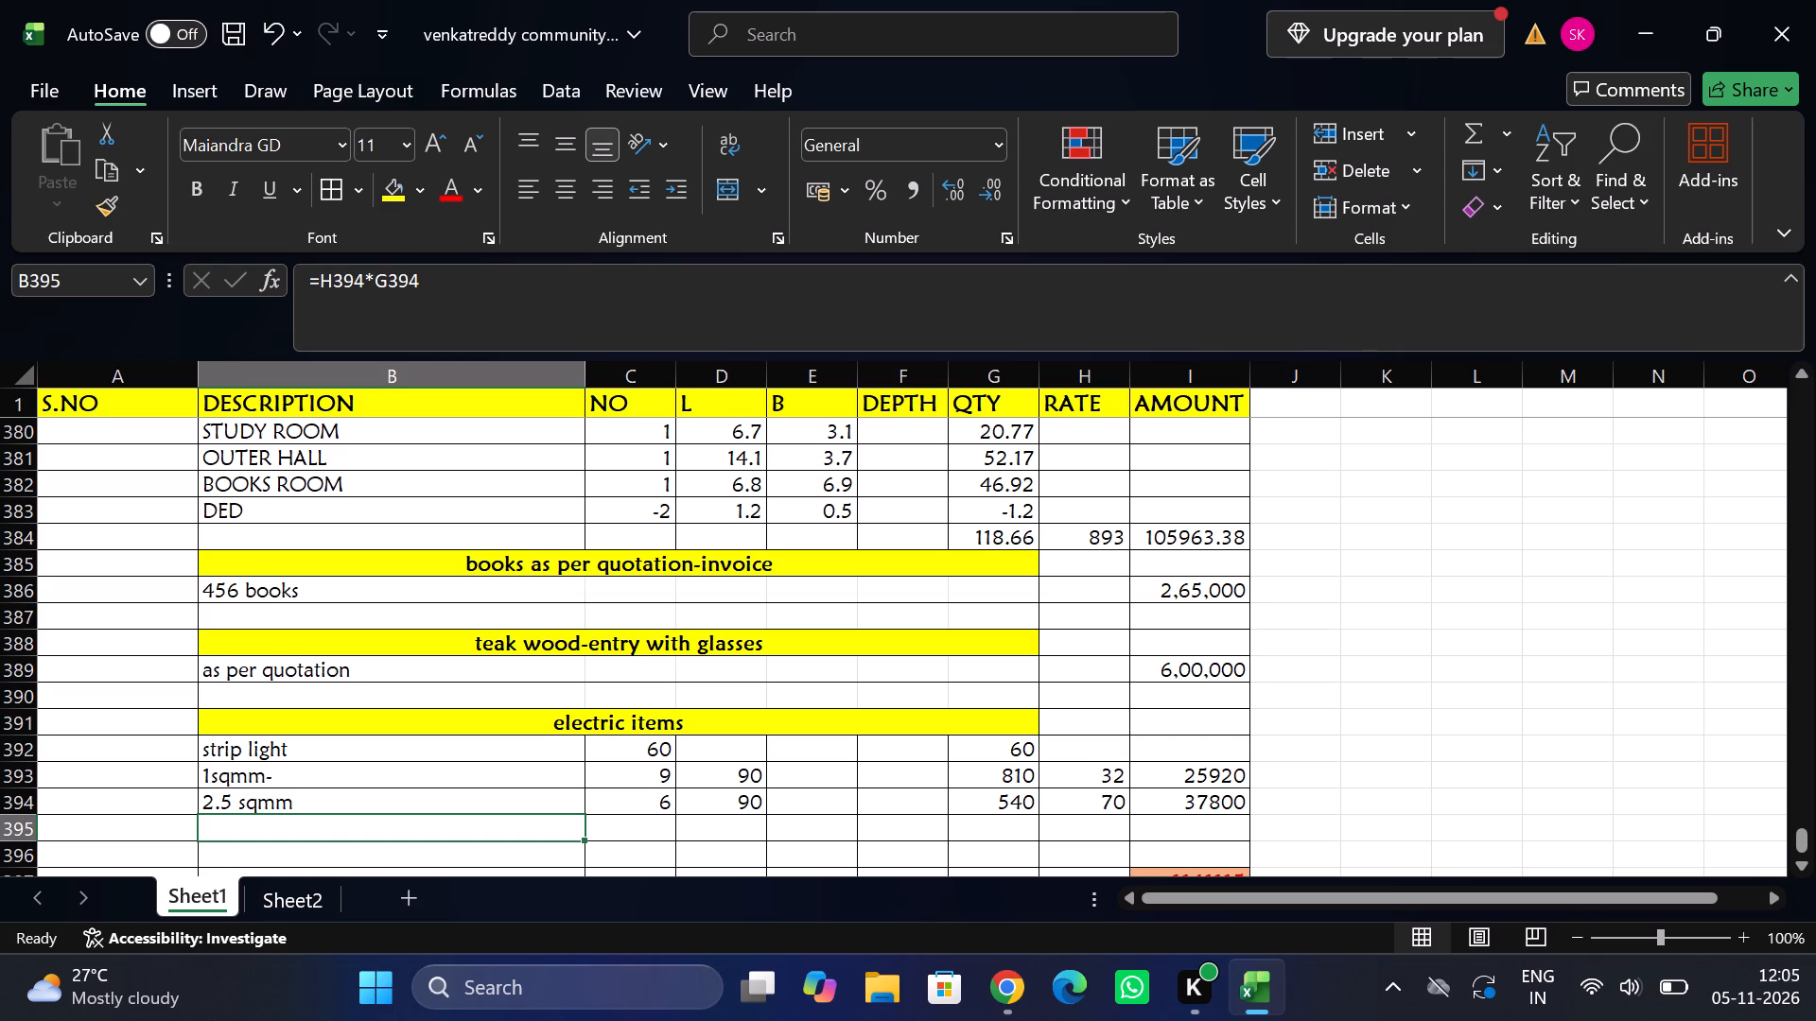
scroll(436, 825, "down", 1)
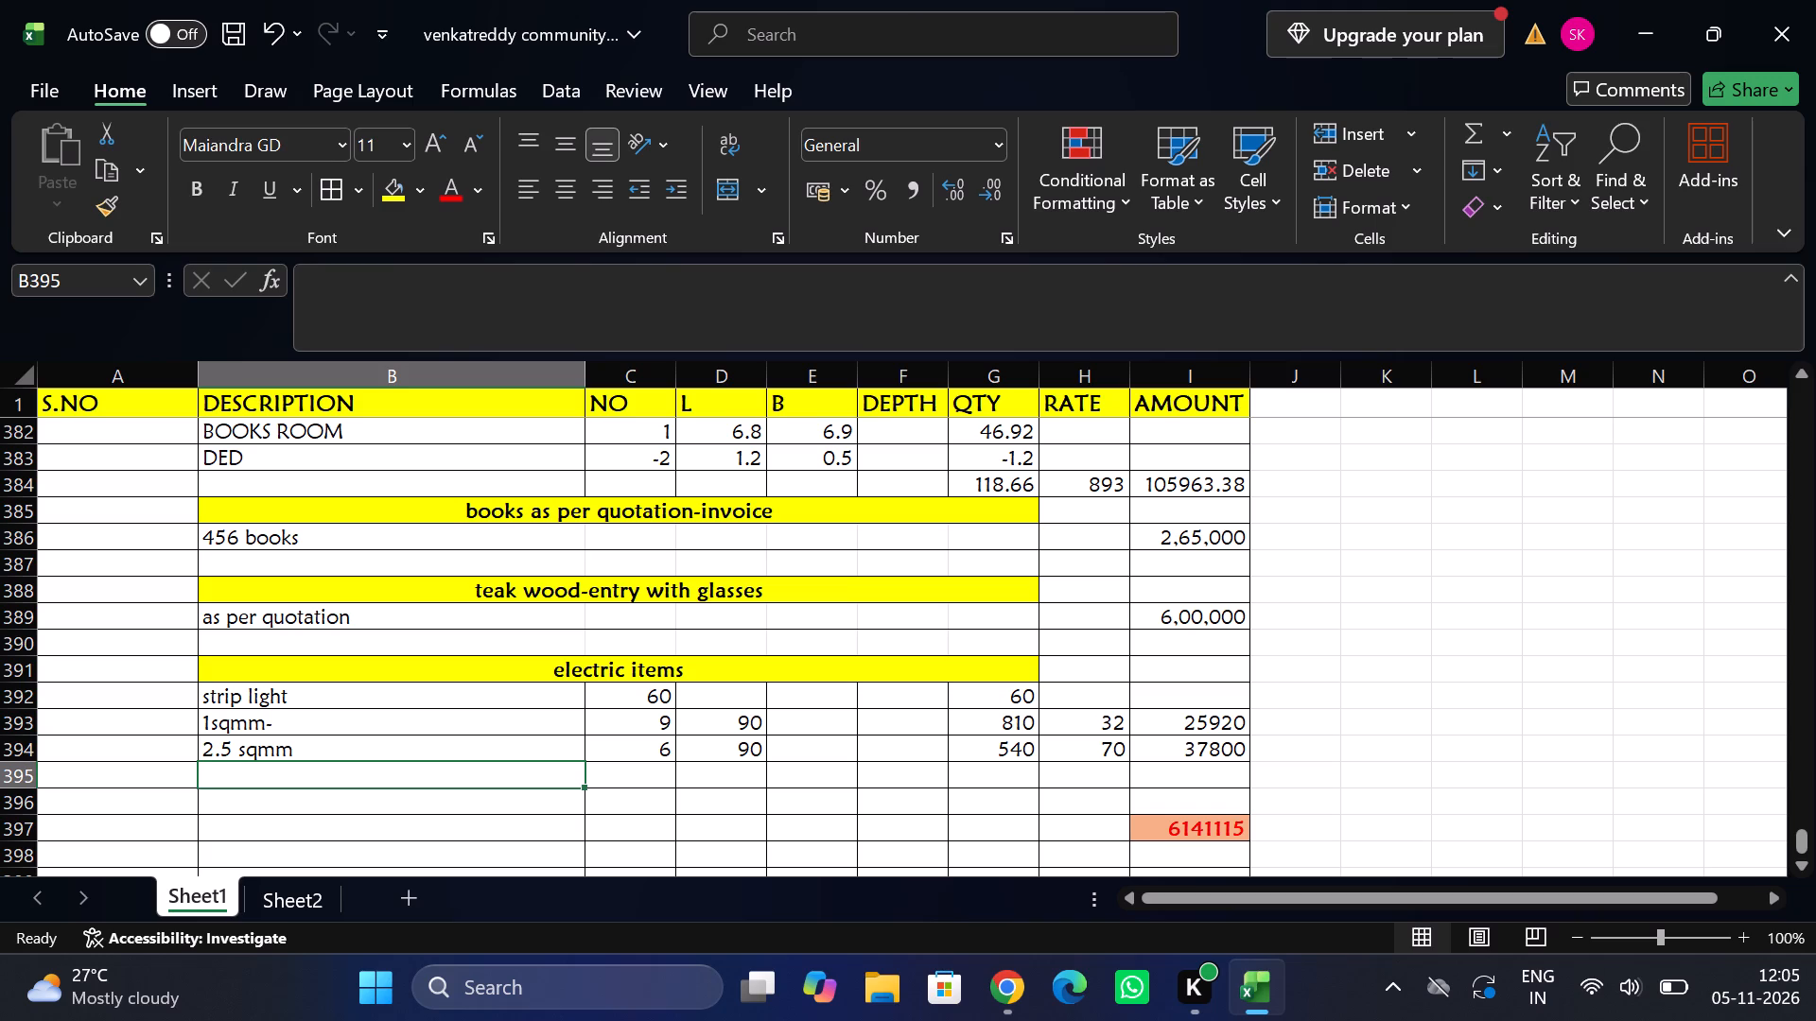
double_click(1161, 826)
key("Return")
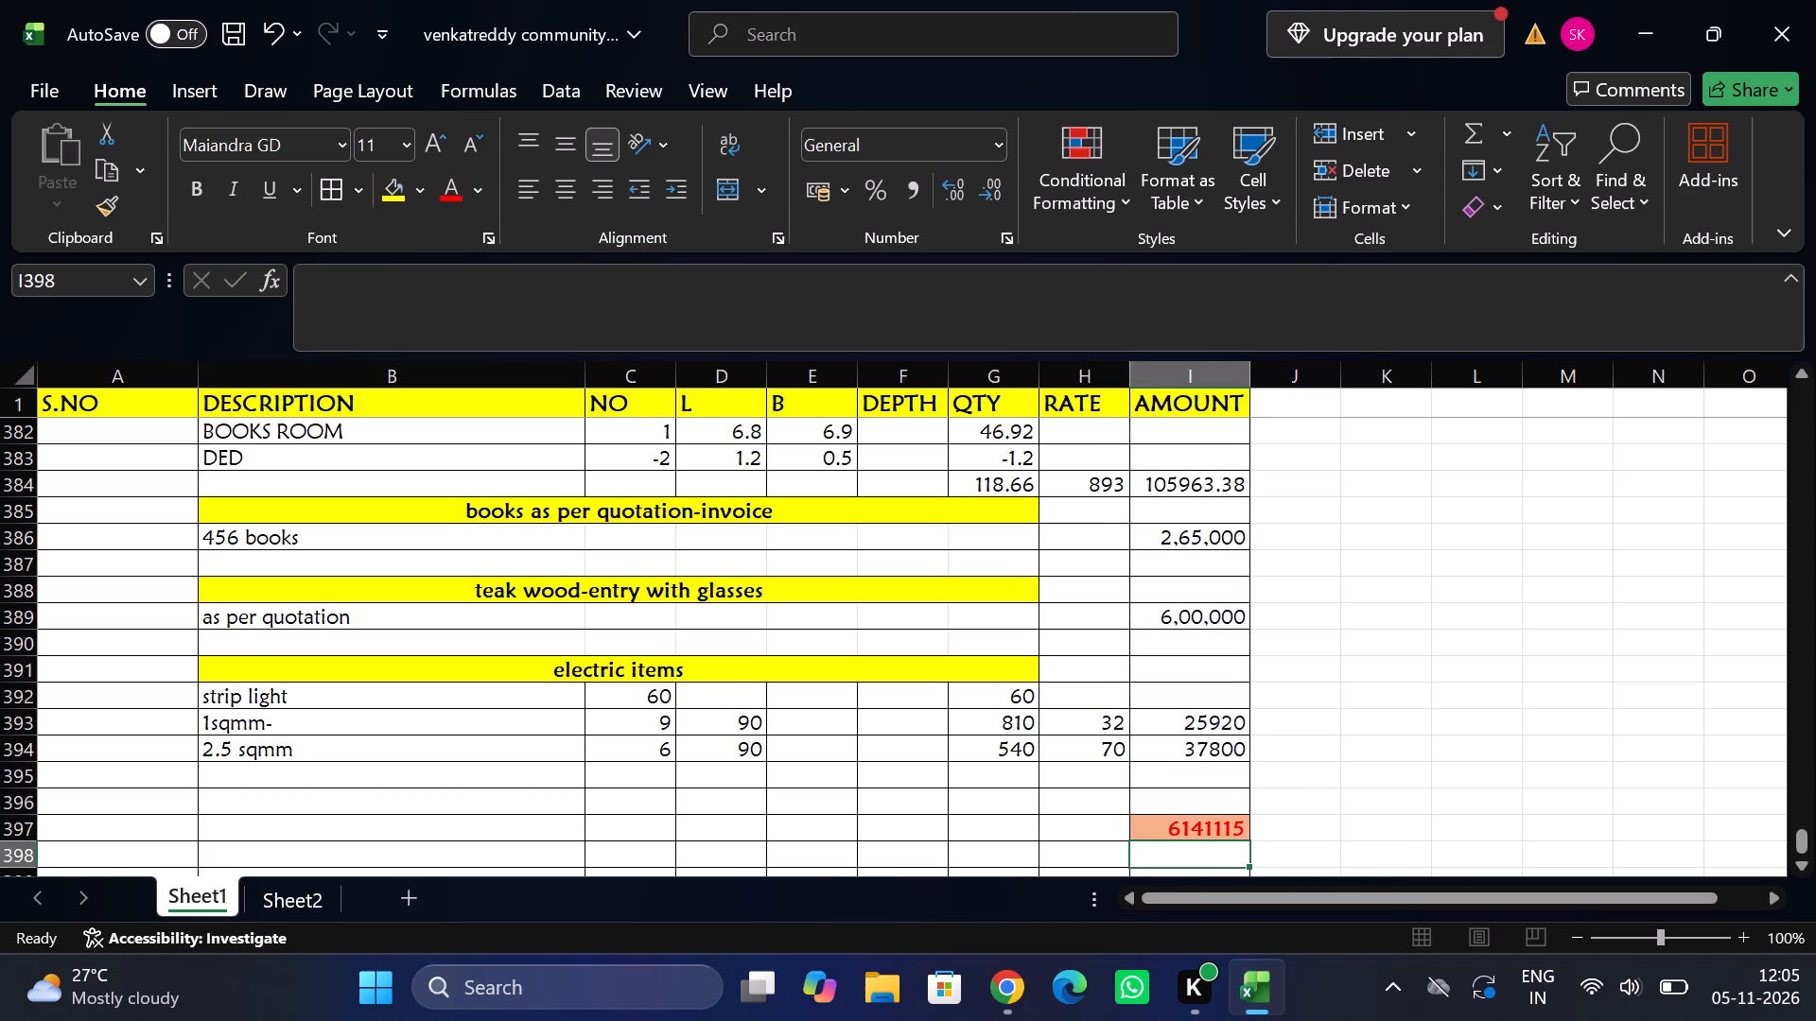
left_click(340, 769)
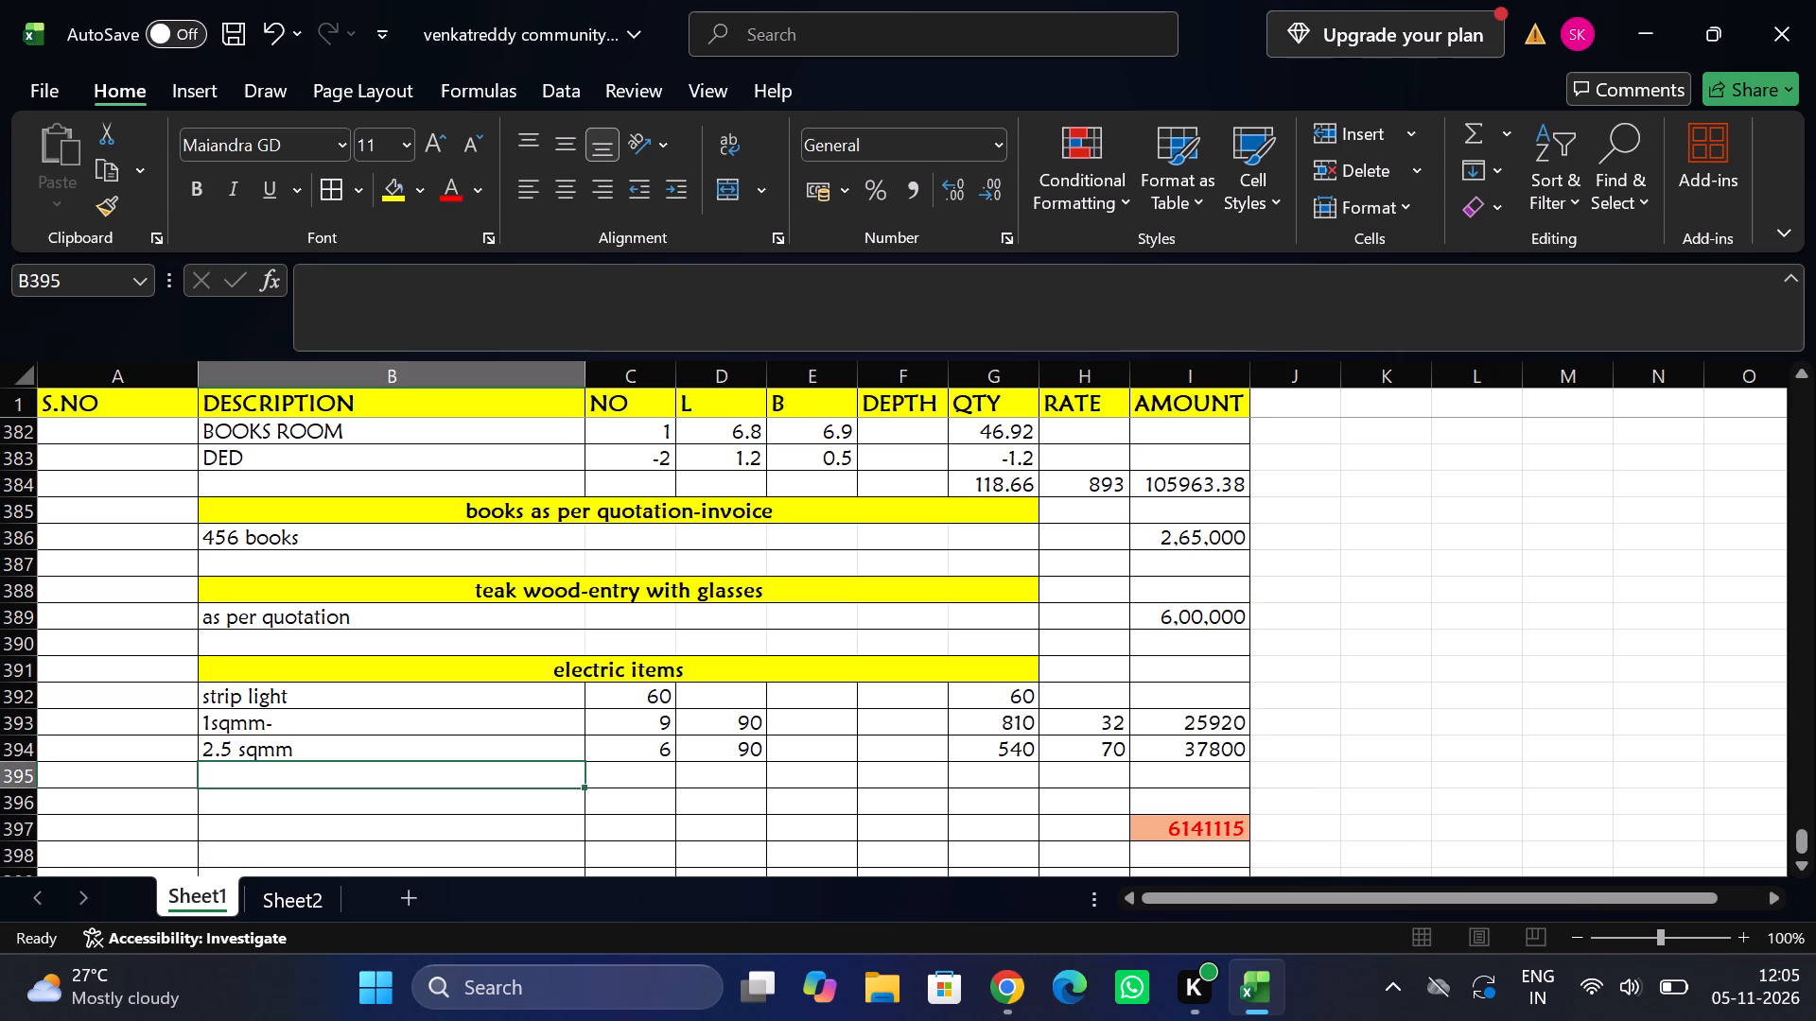
type("mcb")
key("Down")
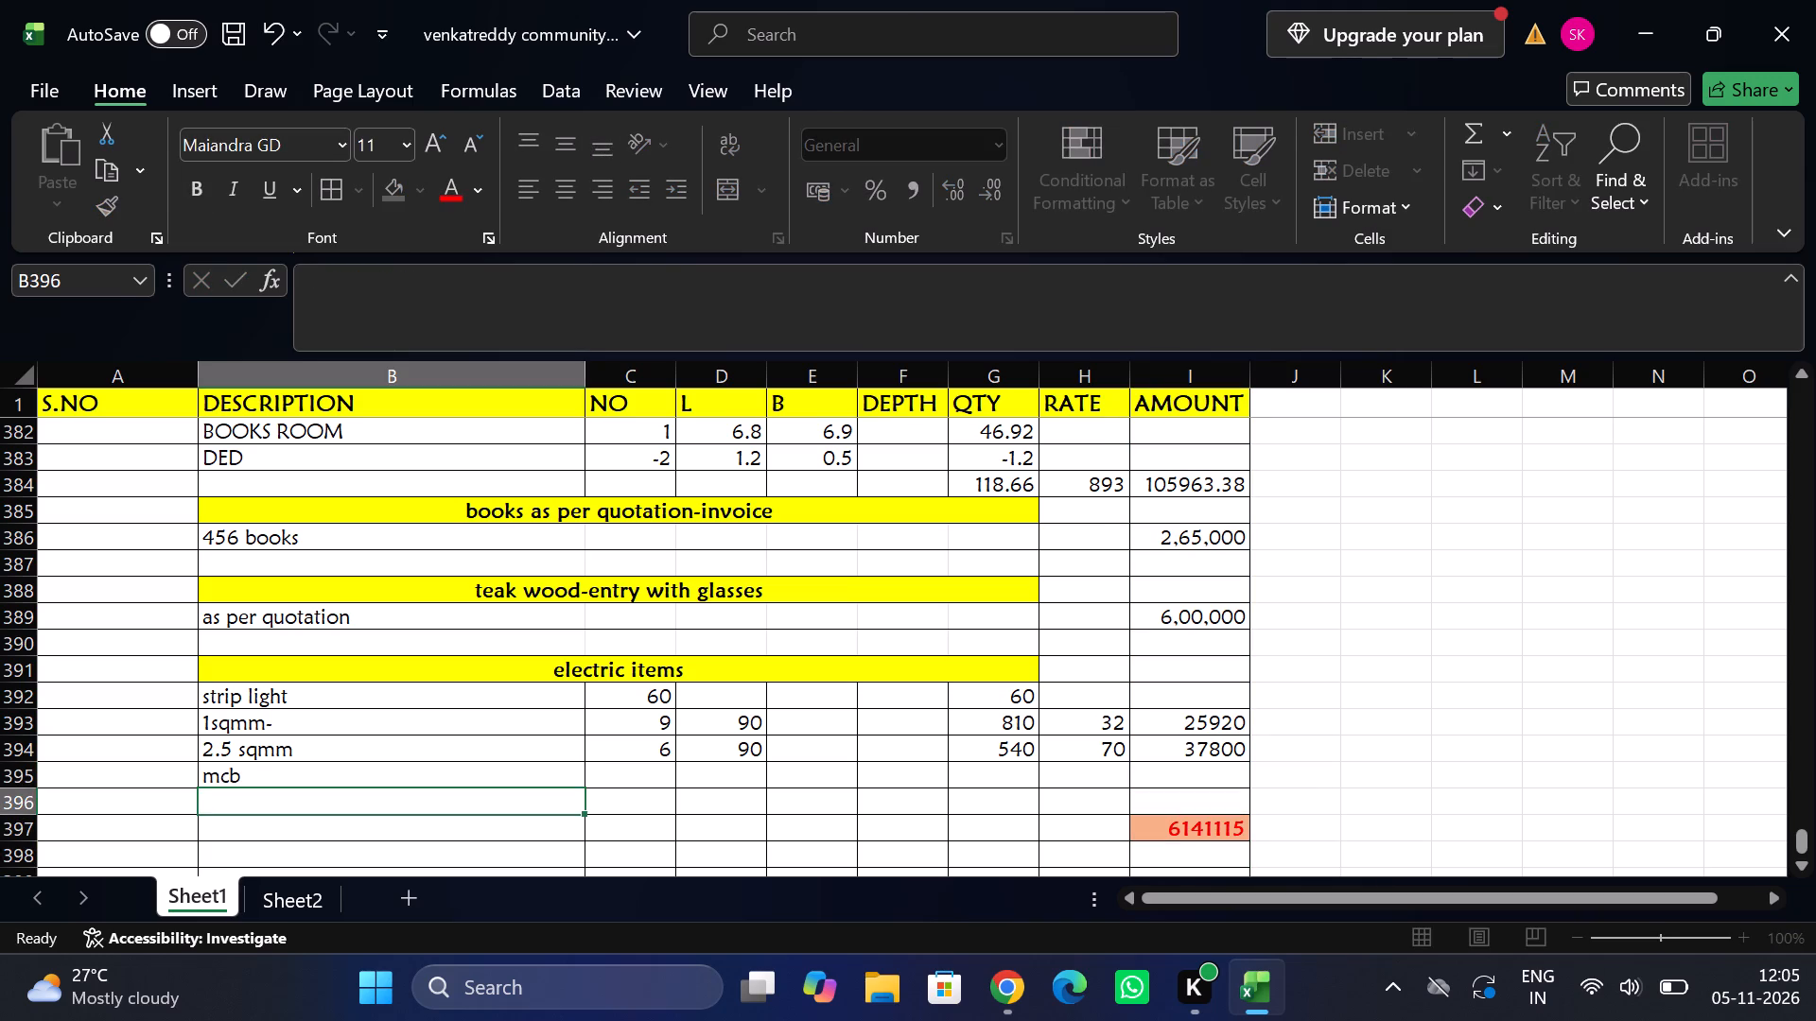
type("isolator")
key("Down")
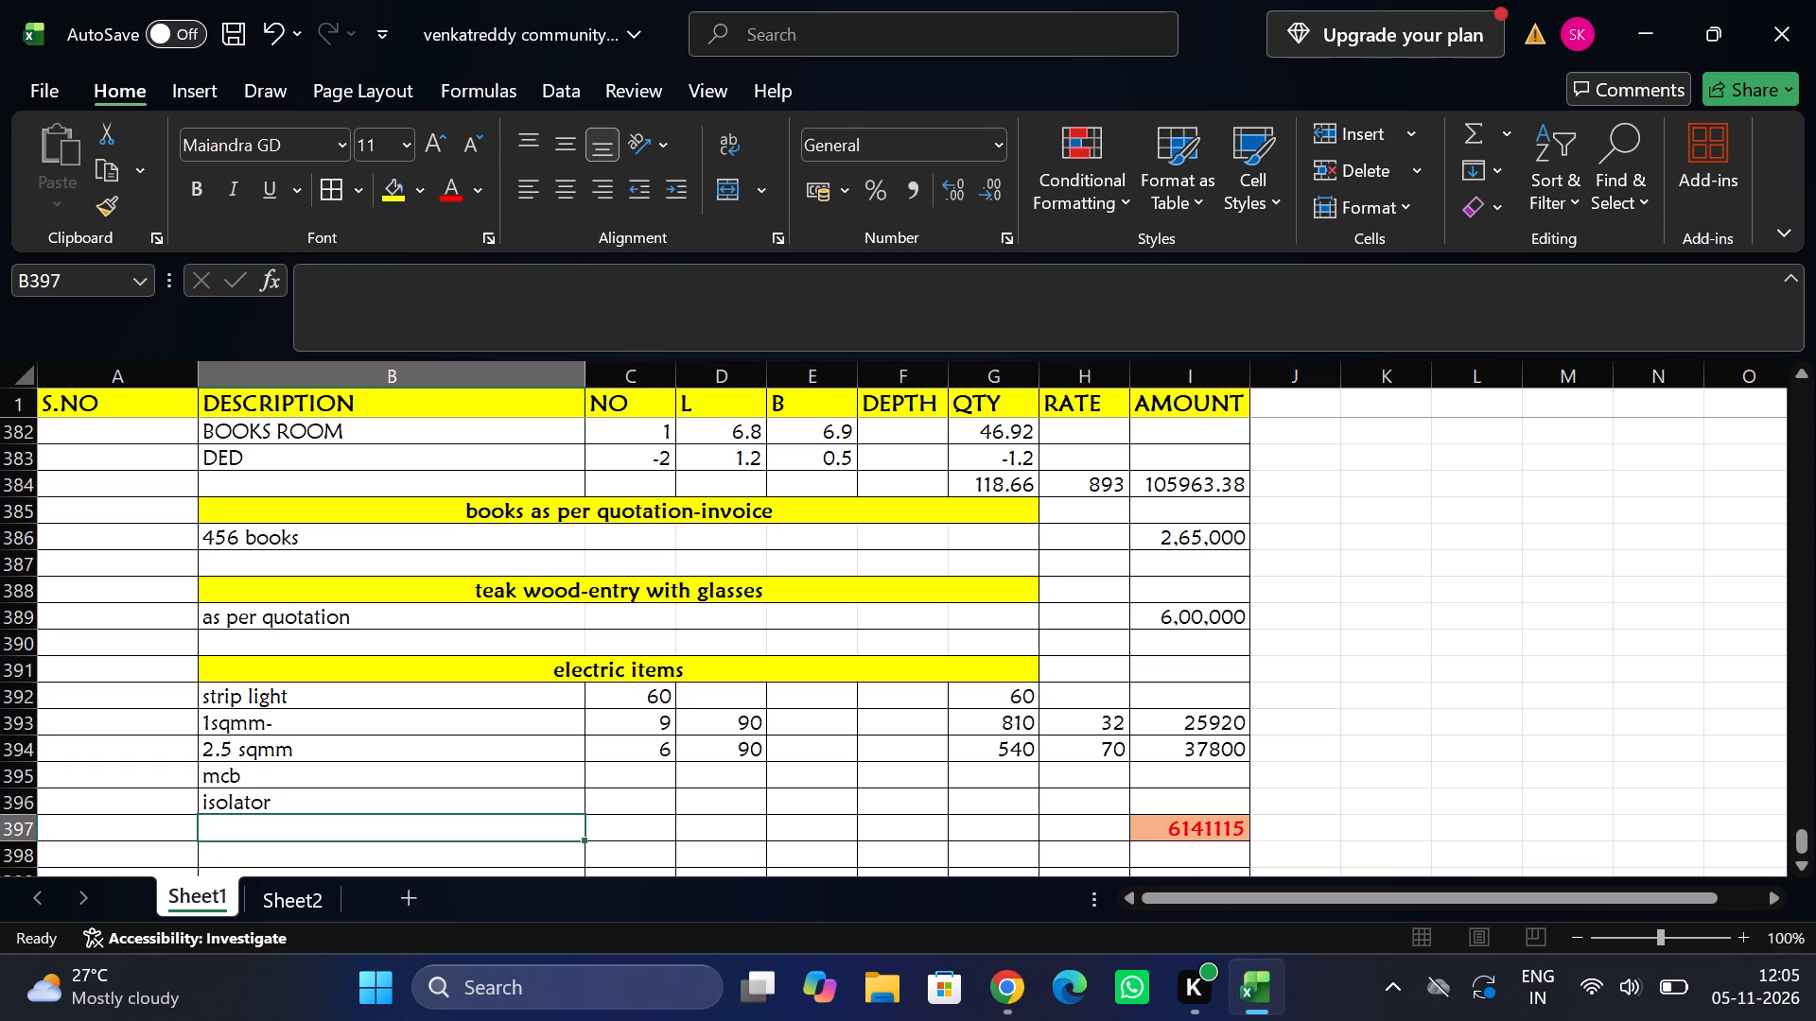
Insert three blank rows at row 397, above the grand total row.
left_click(30, 831)
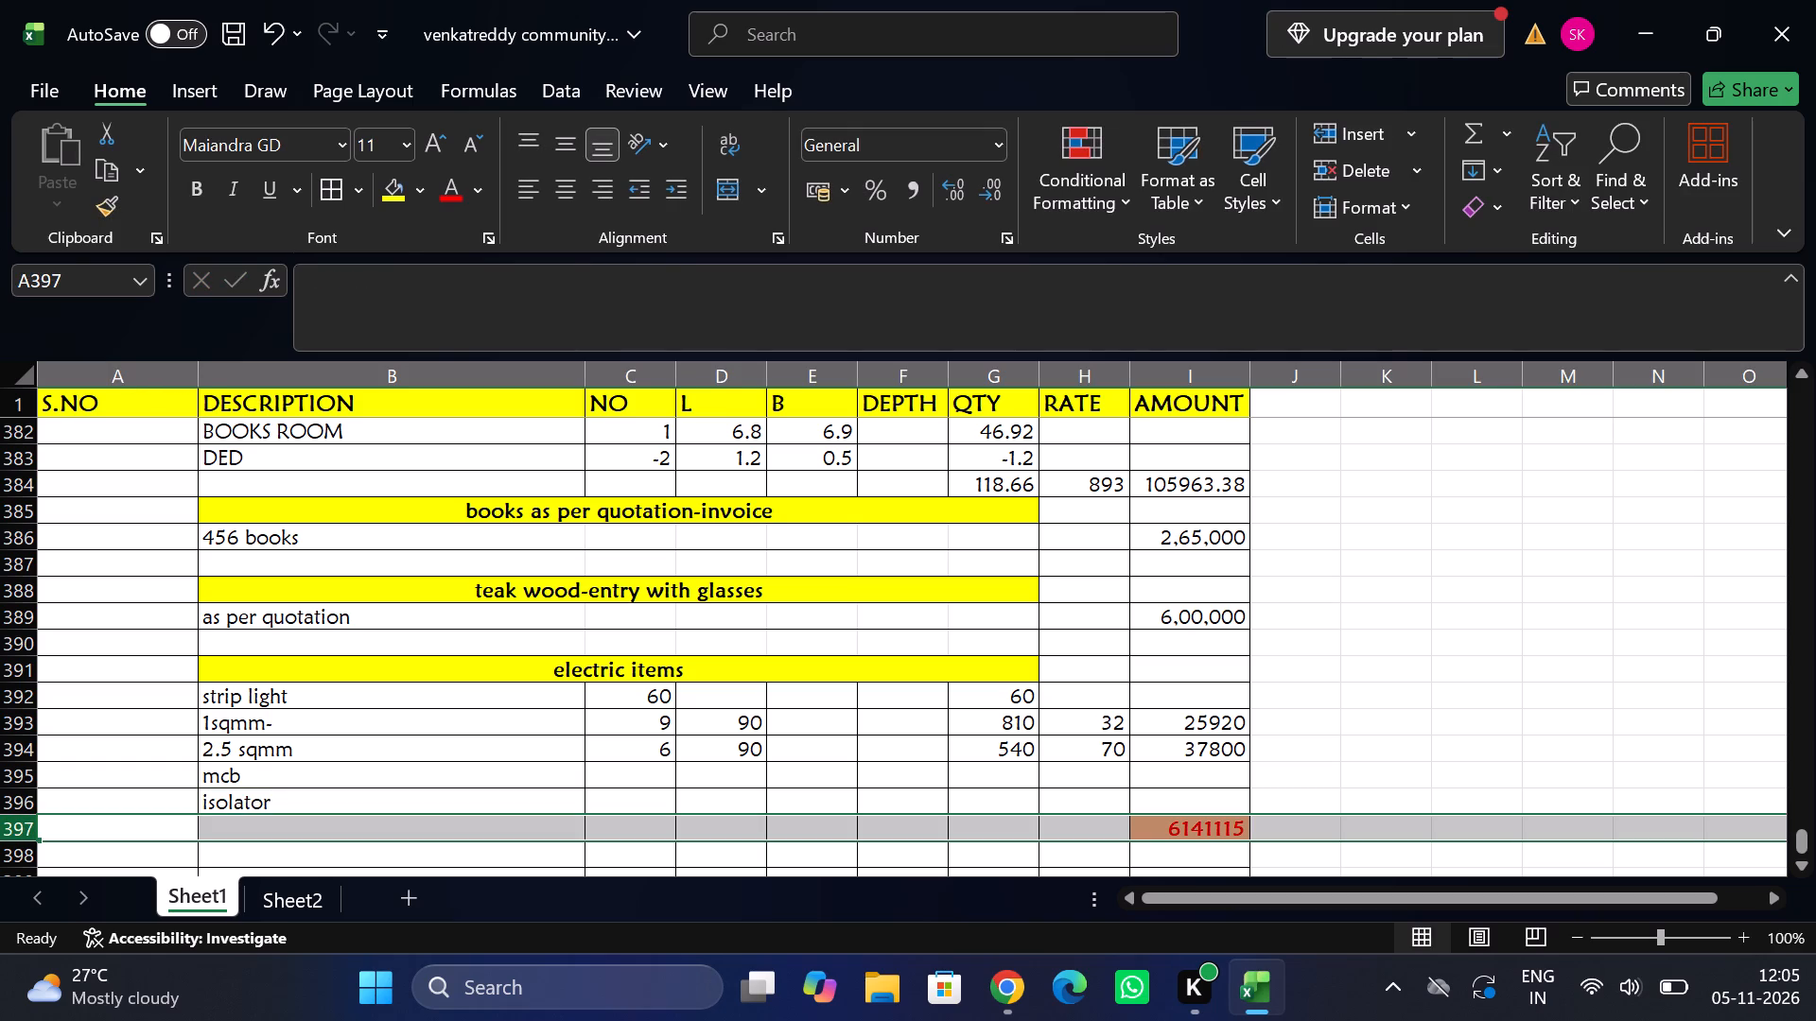
left_click(33, 830)
right_click(33, 830)
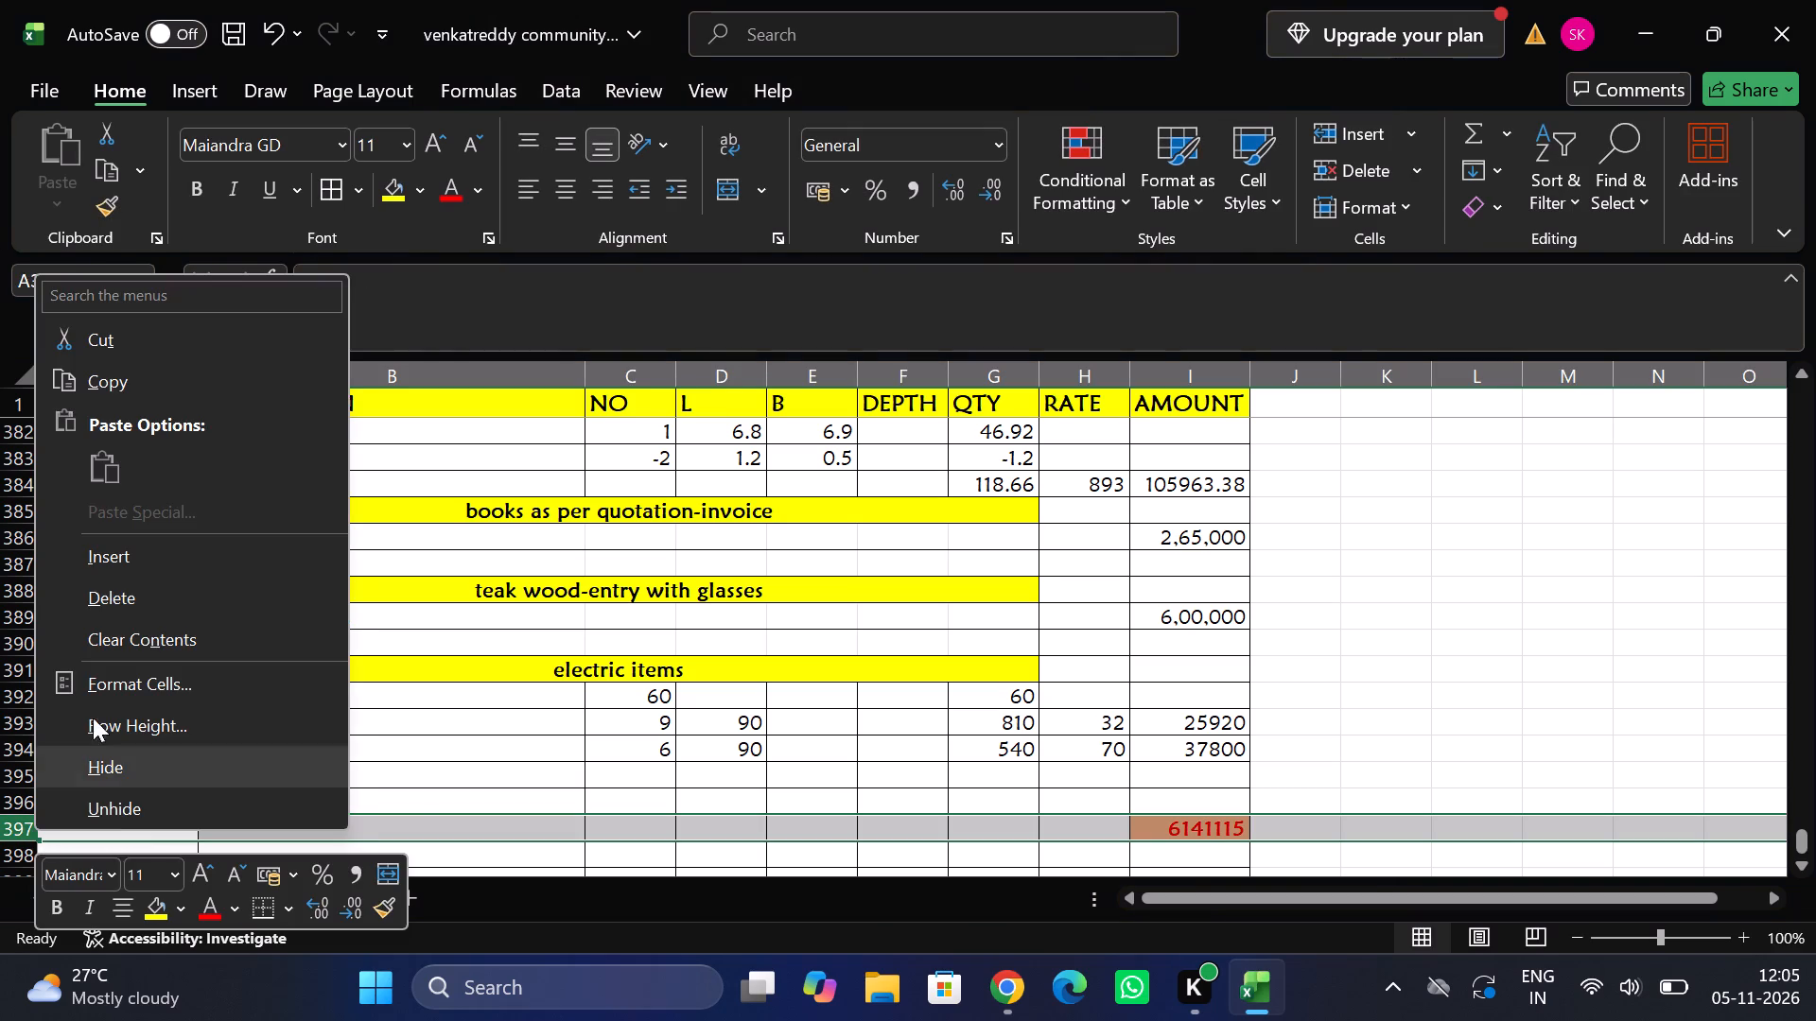
left_click(182, 558)
key("ctrl+y")
key("ctrl+y")
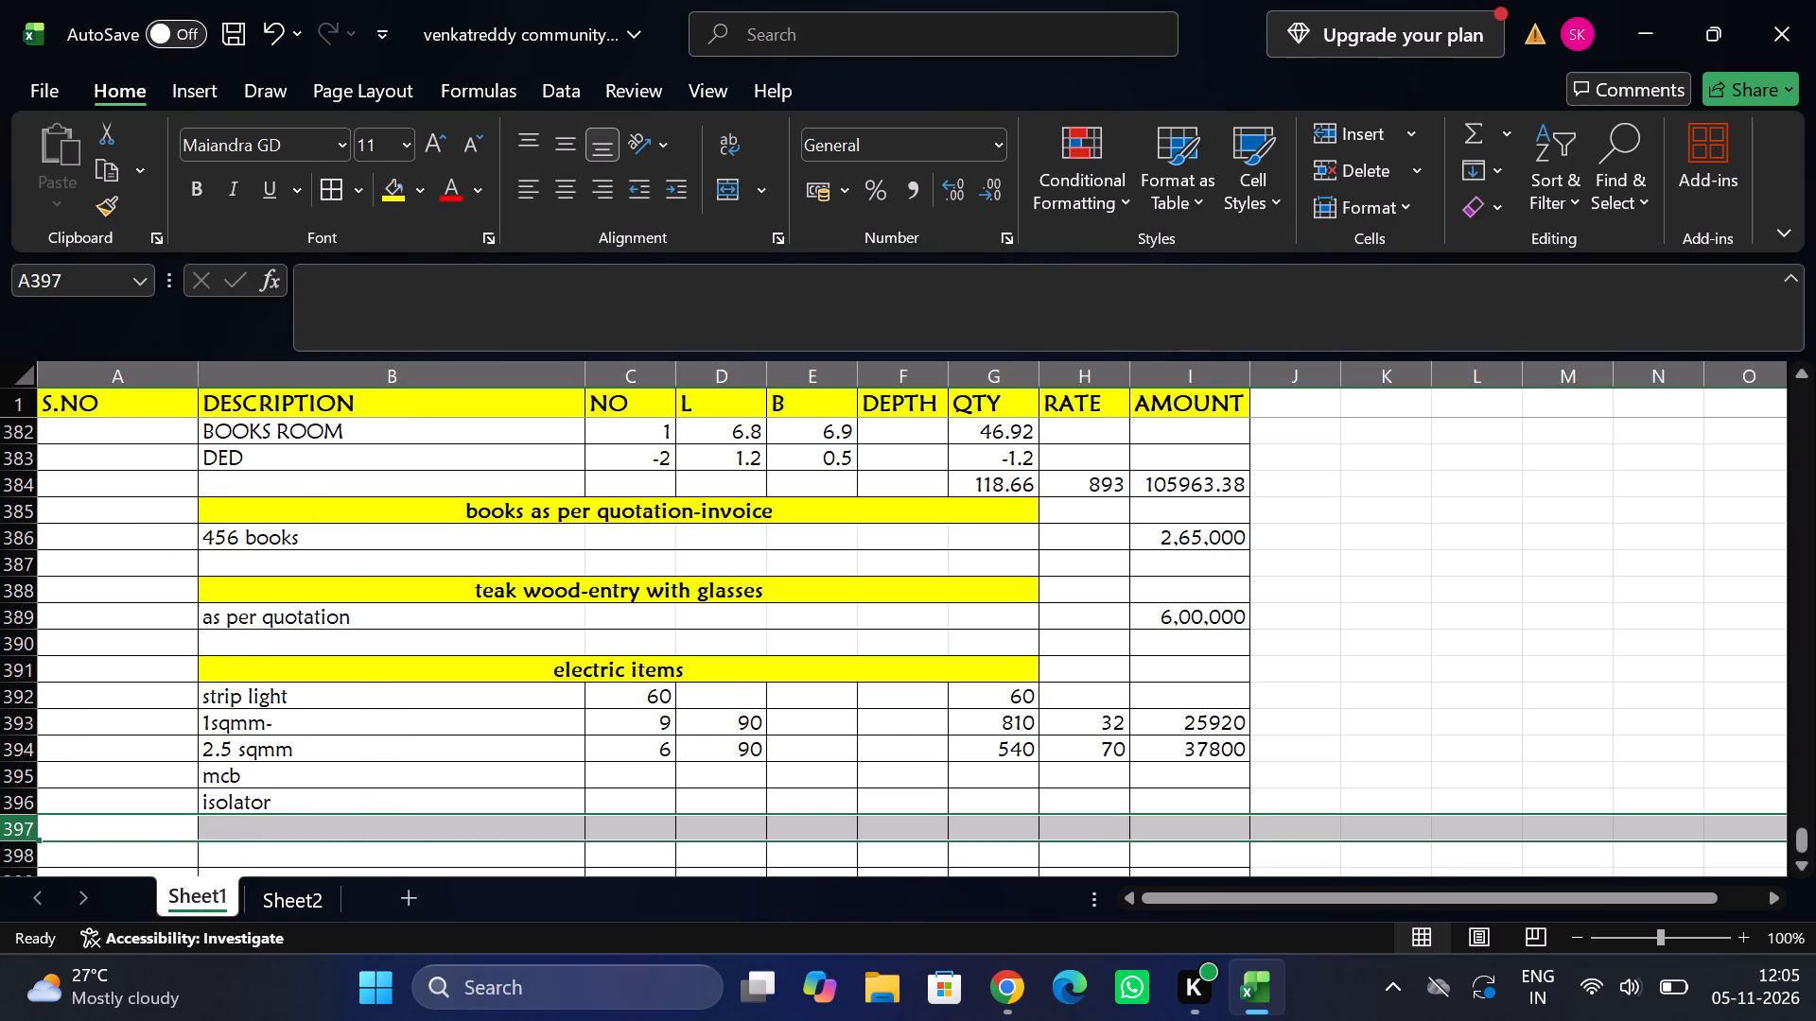
Enter "db box" and "63a" as electric item descriptions in B397 and B398.
left_click(227, 823)
type("db box")
key("Tab")
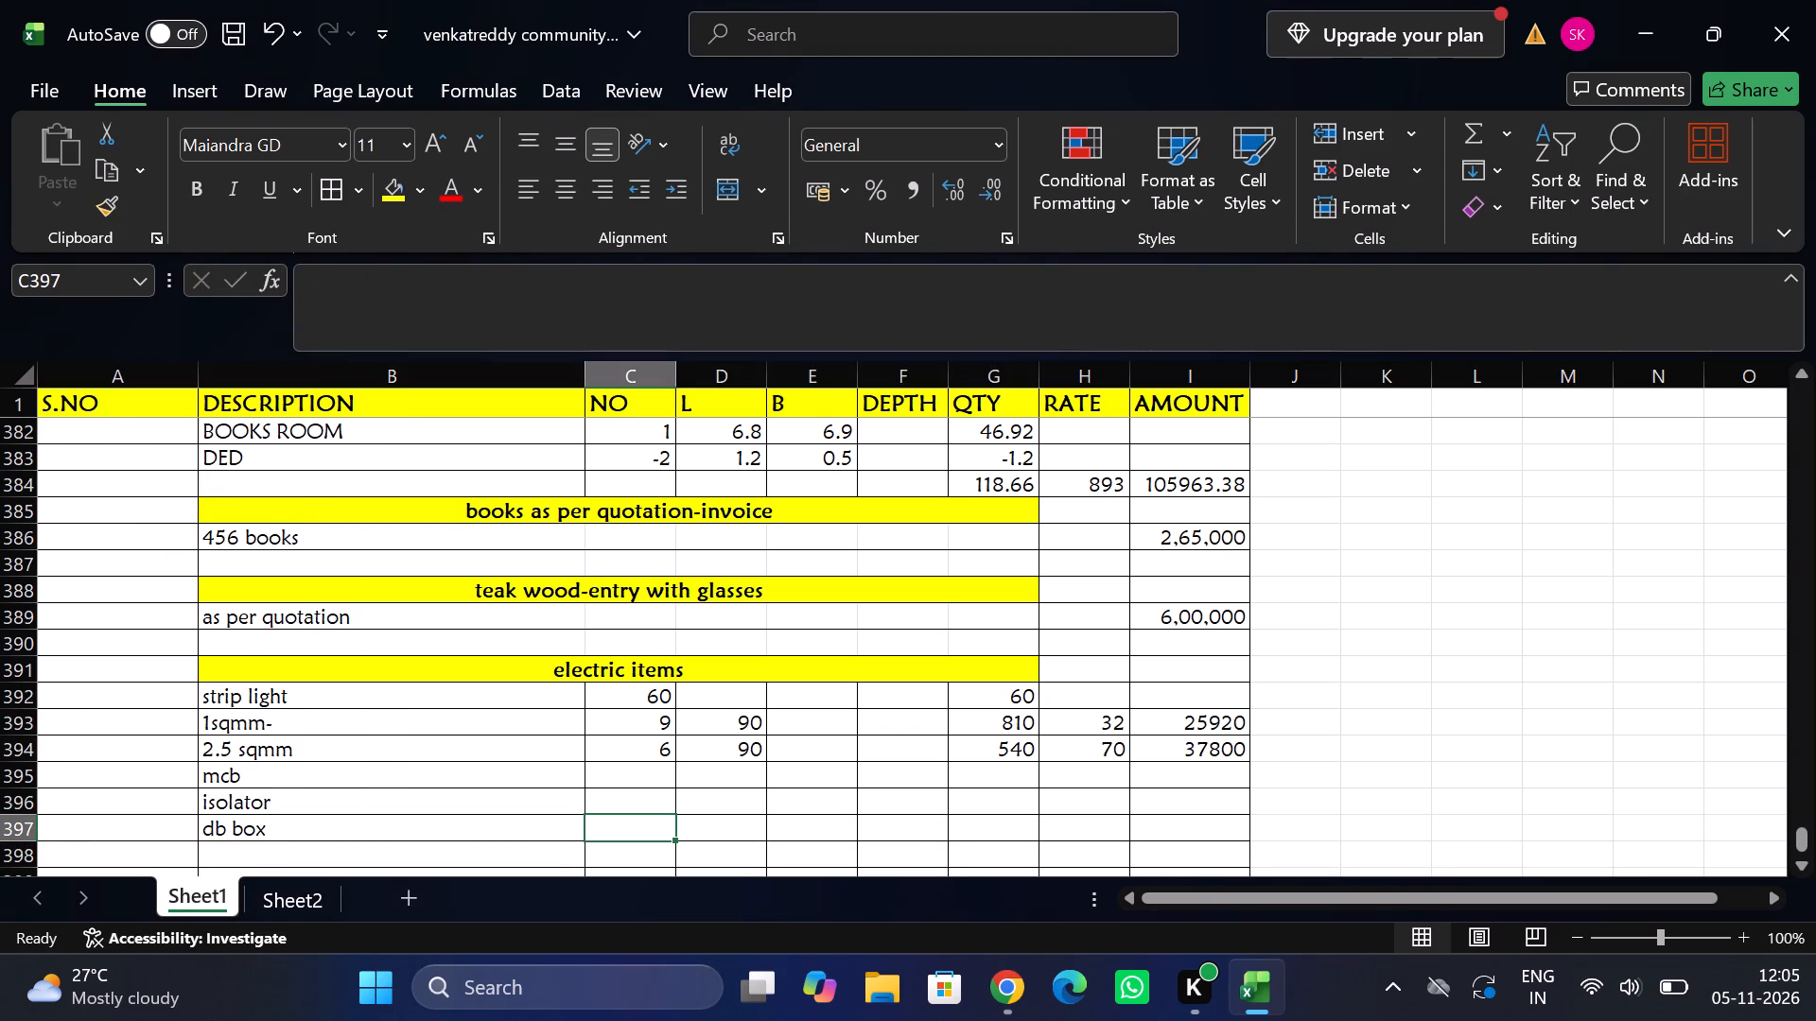
scroll(227, 823, "down", 1)
left_click(227, 823)
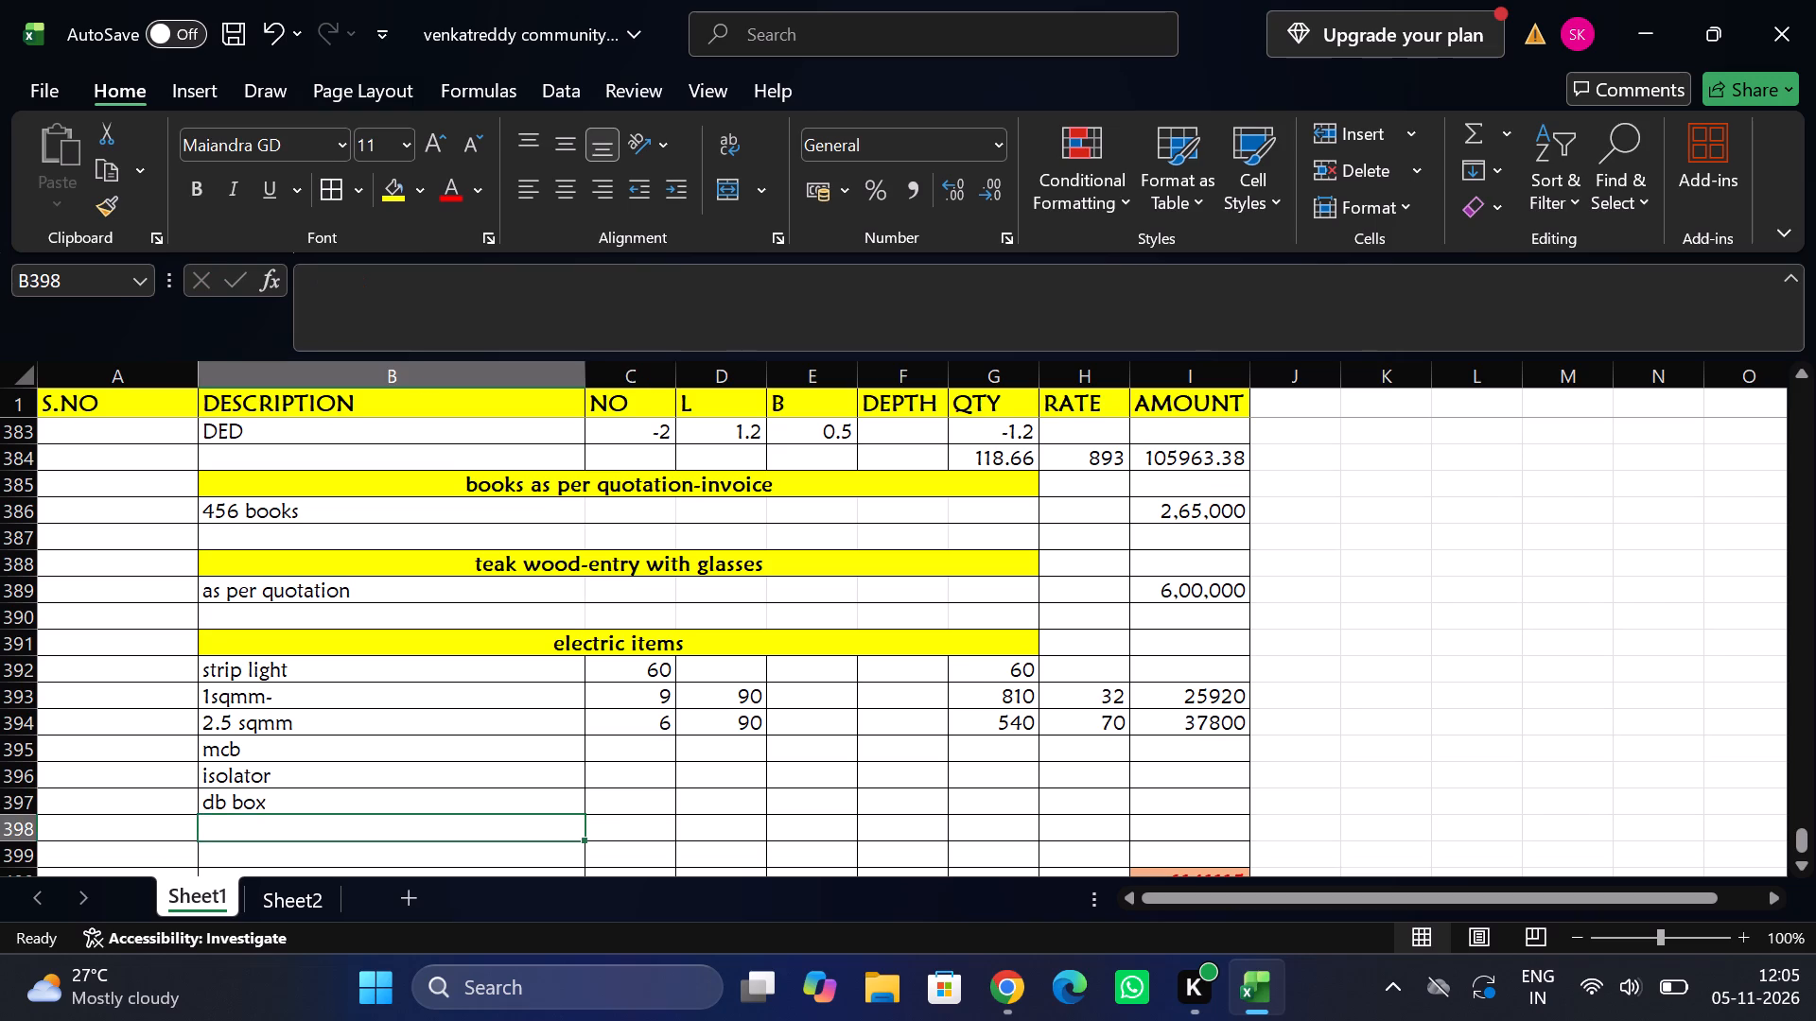
type("63a")
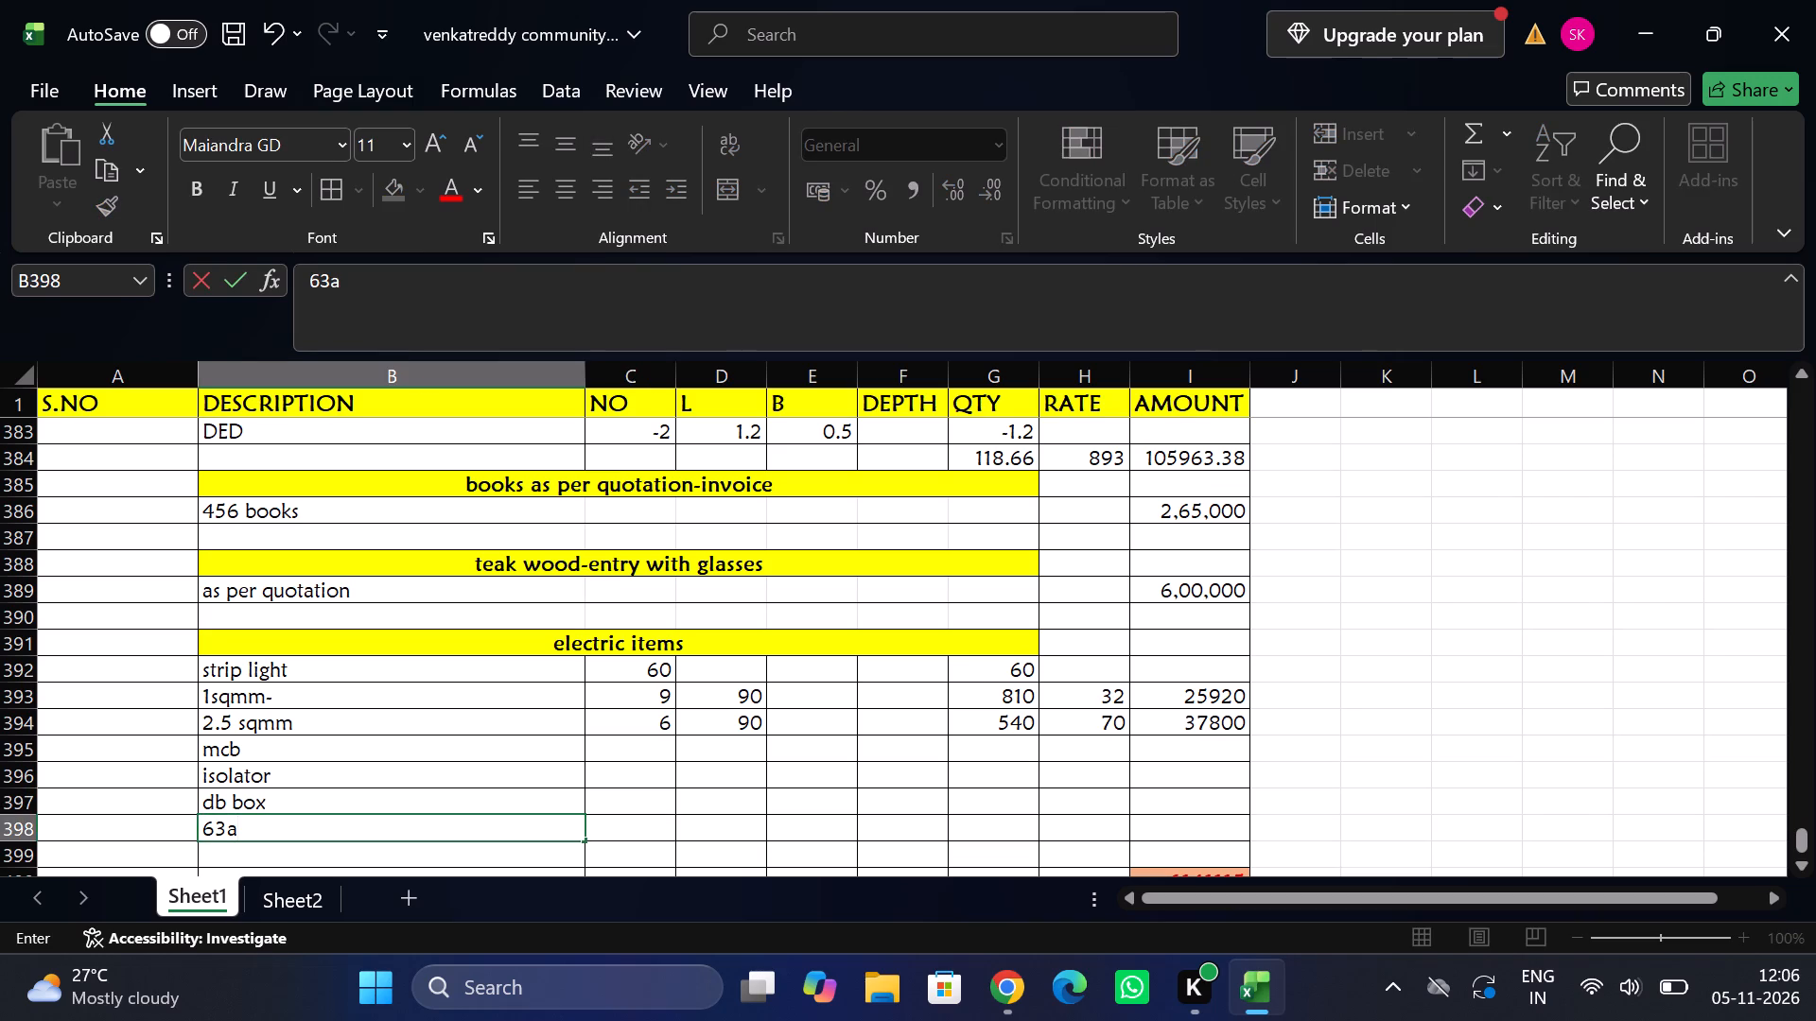
key("Tab")
key("Tab")
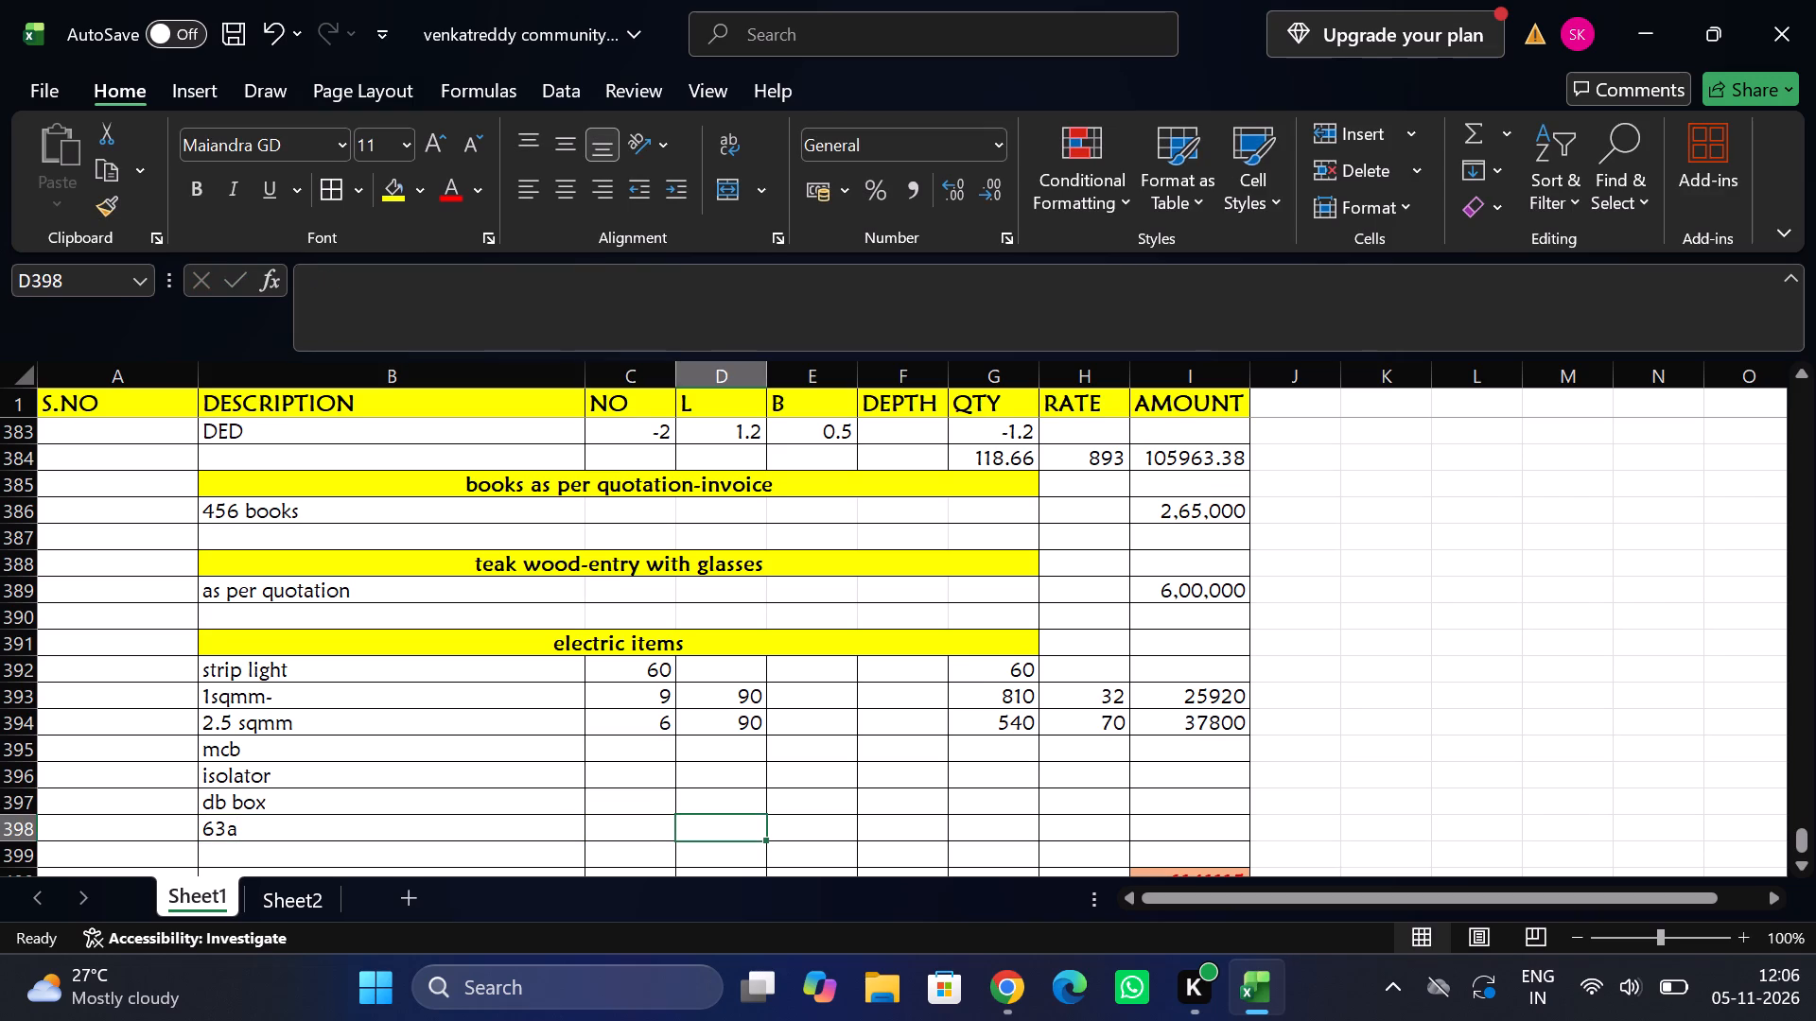
Enter the NO counts in C395:C398: 2 for mcb and 1 each for isolator, db box and 63a.
key("Up")
key("Up")
key("Left")
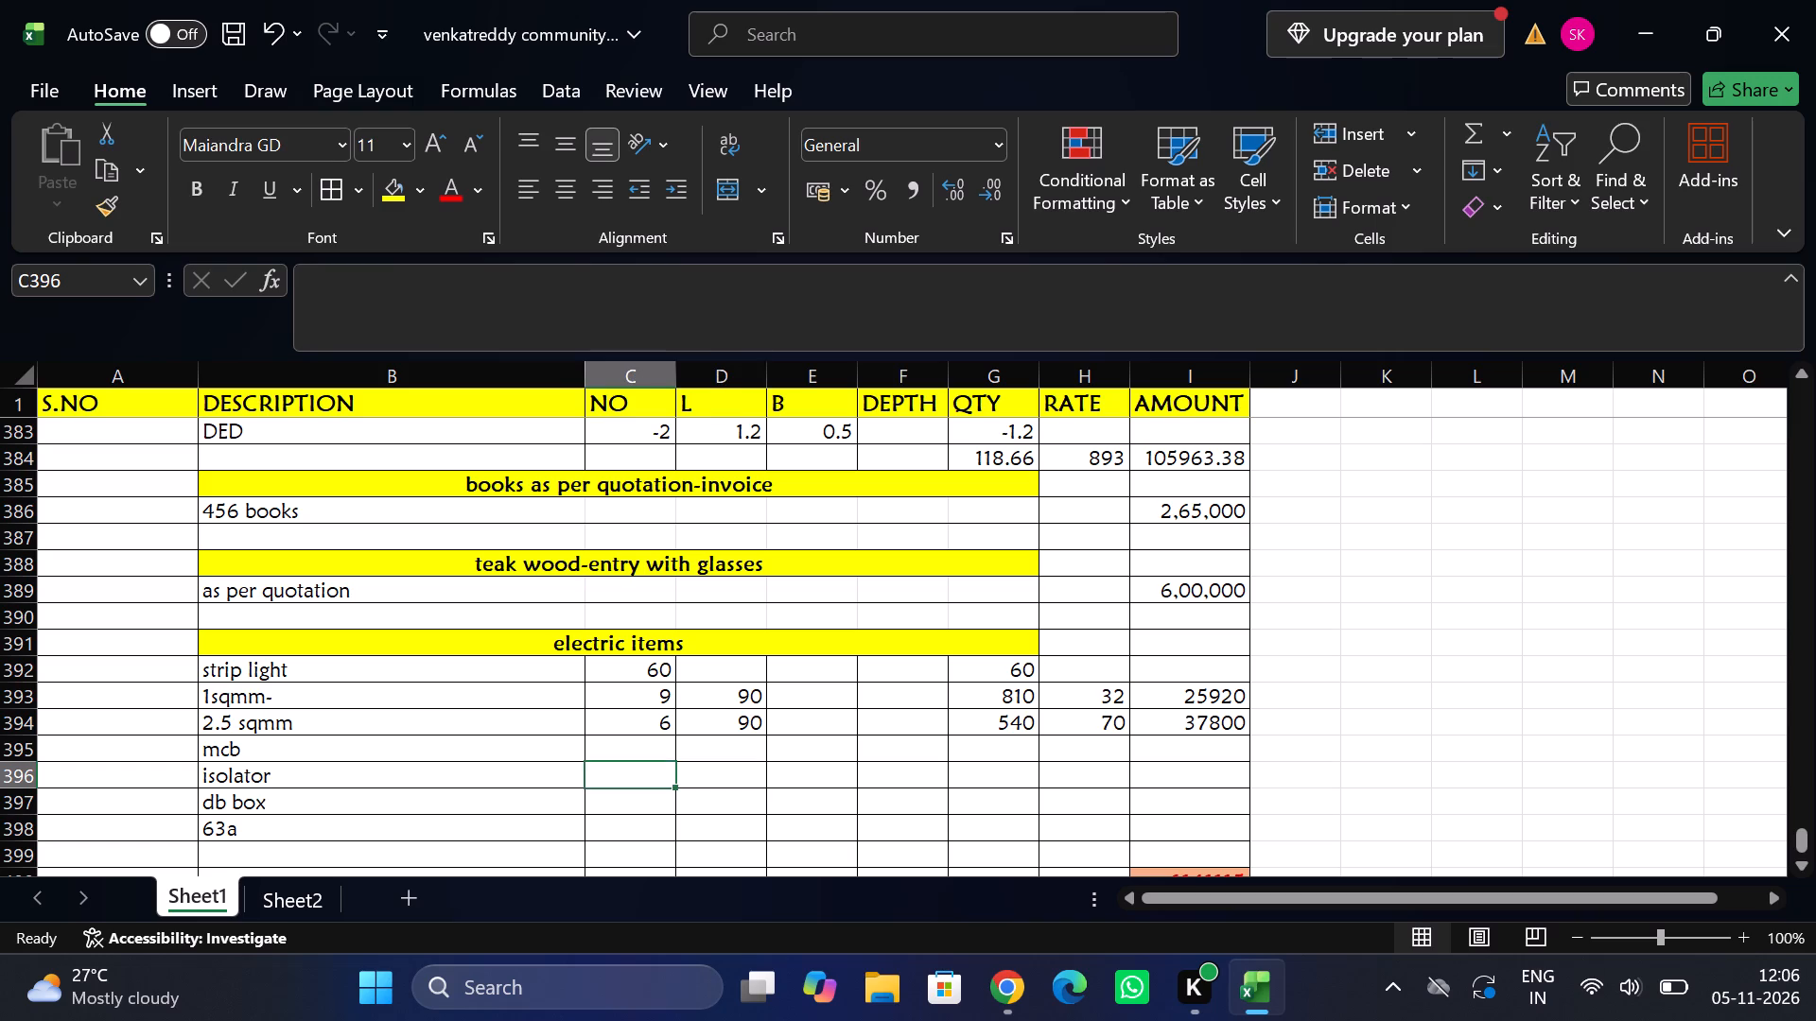
key("Up")
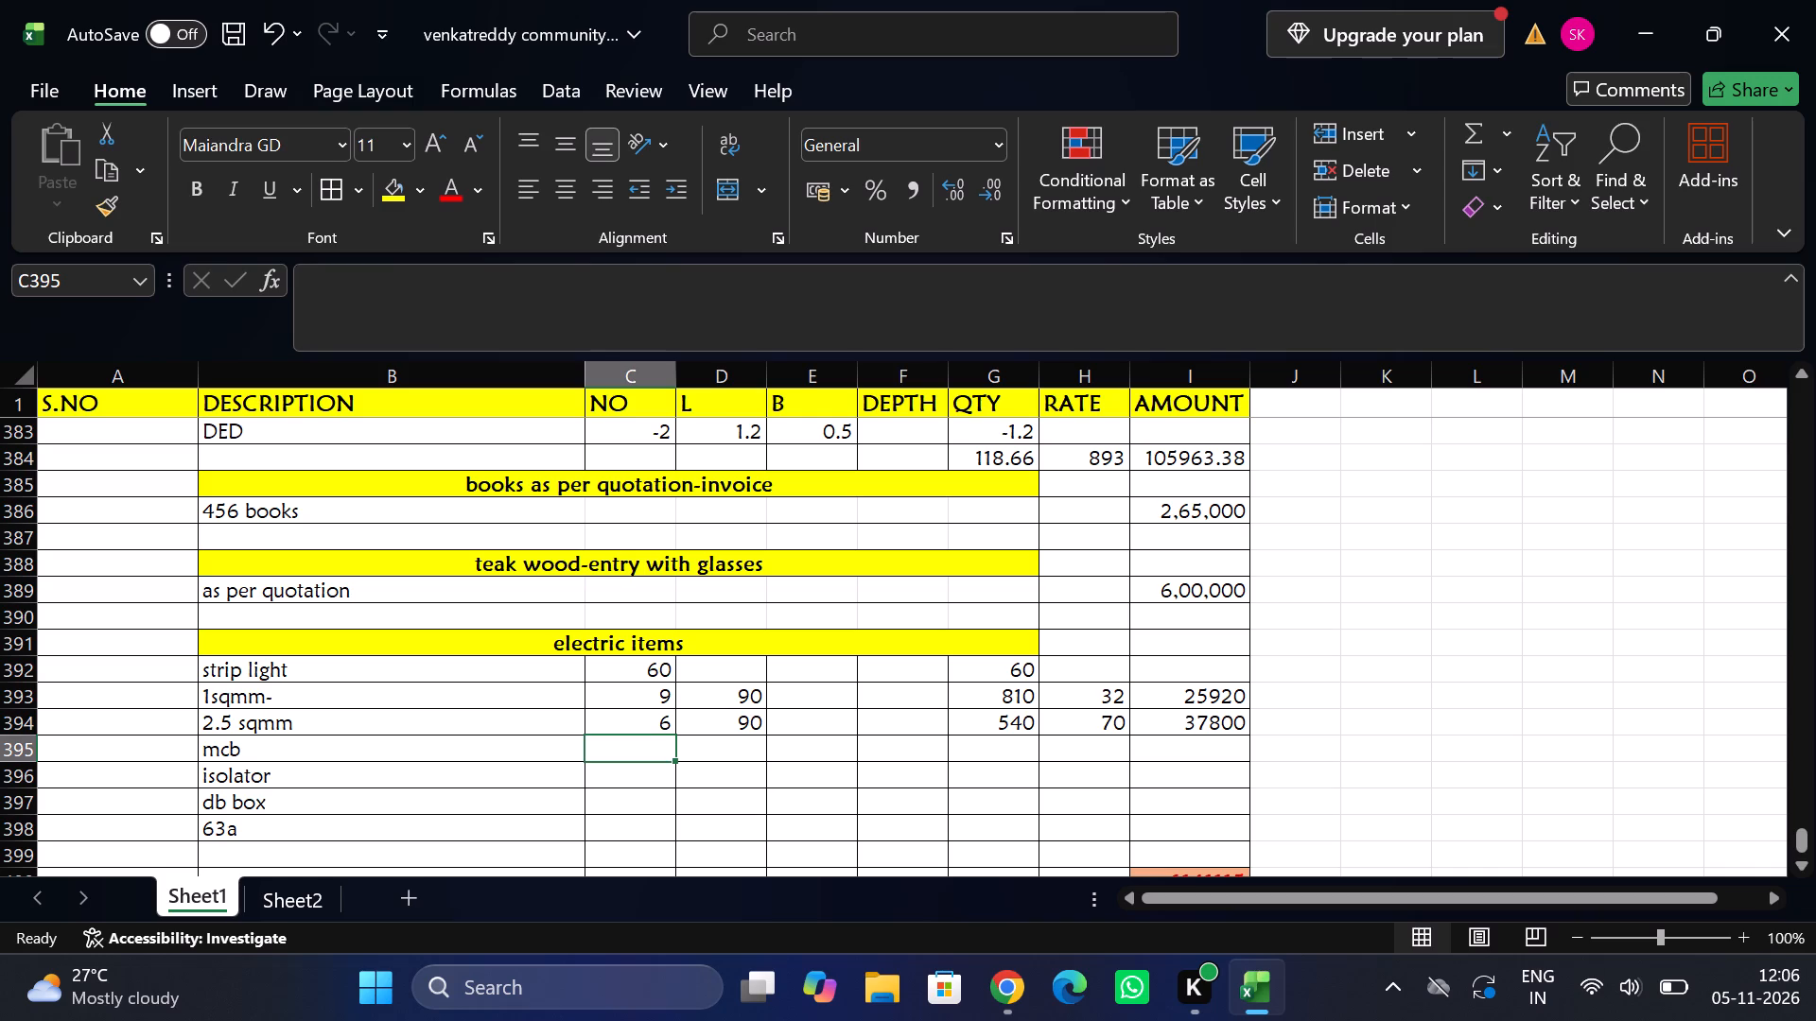
key("2")
key("Down")
key("1")
key("Down")
key("1")
key("Down")
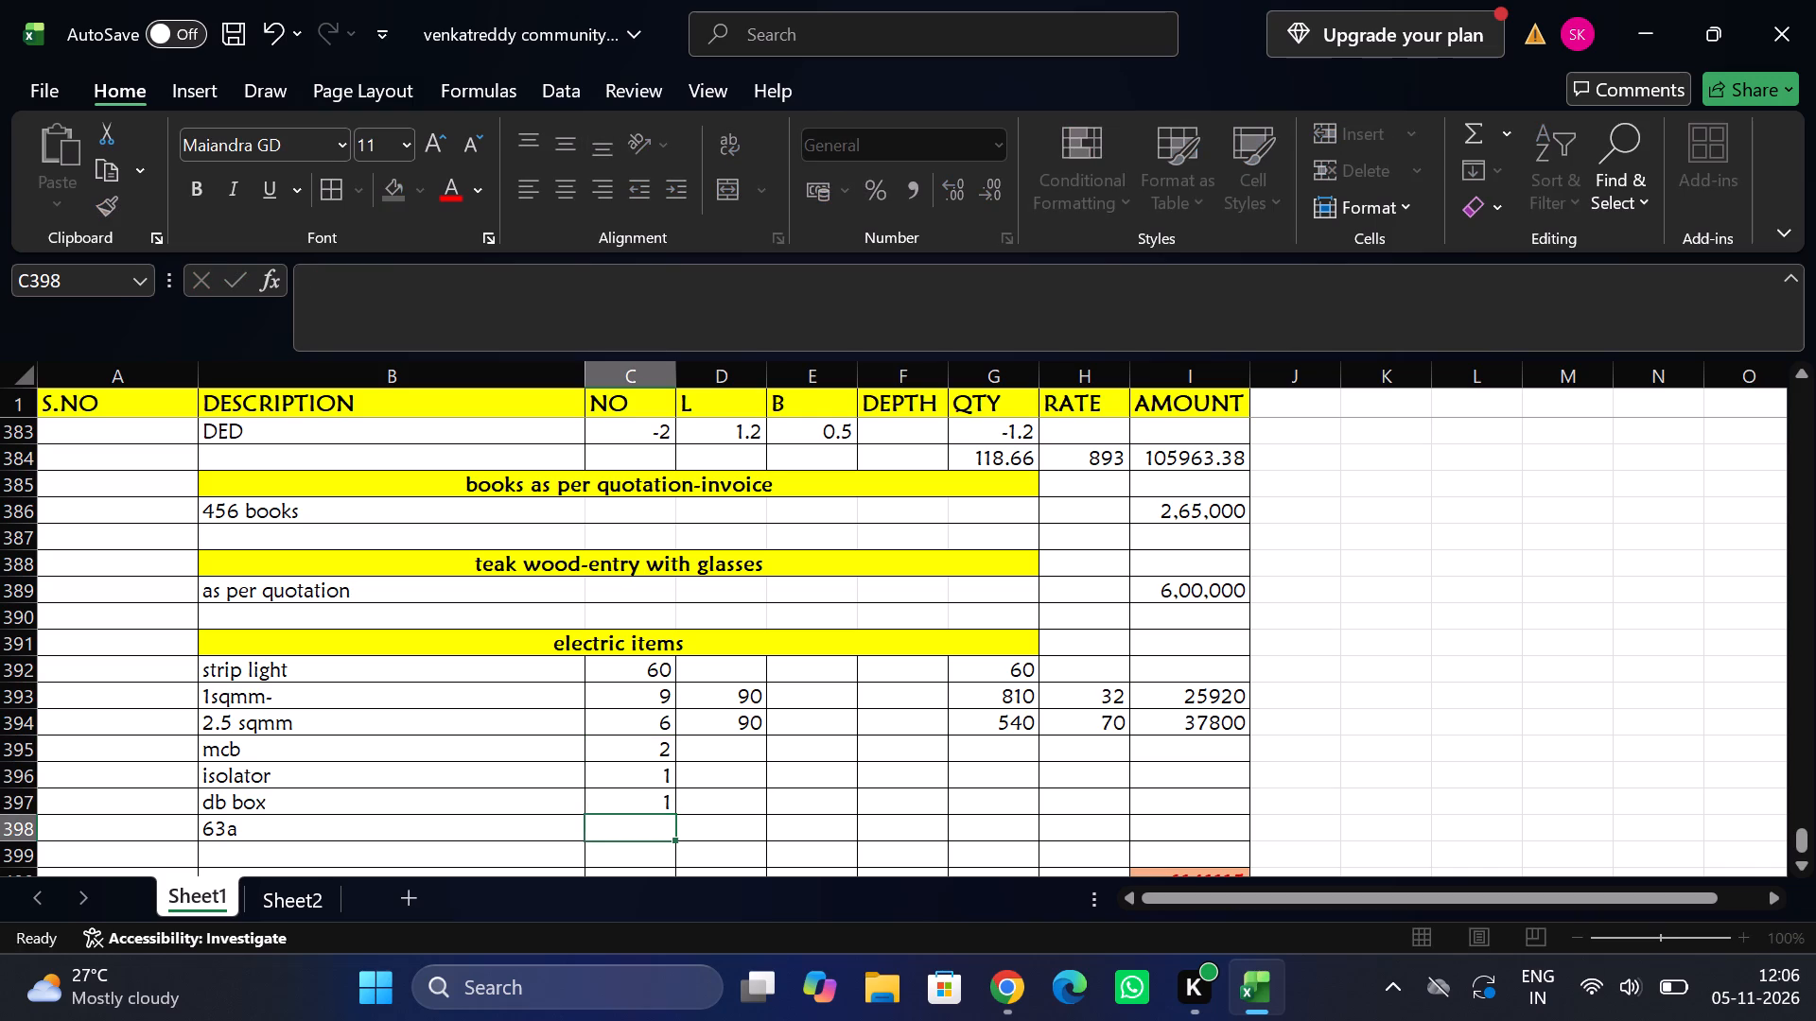
key("1")
key("Down")
key("Right")
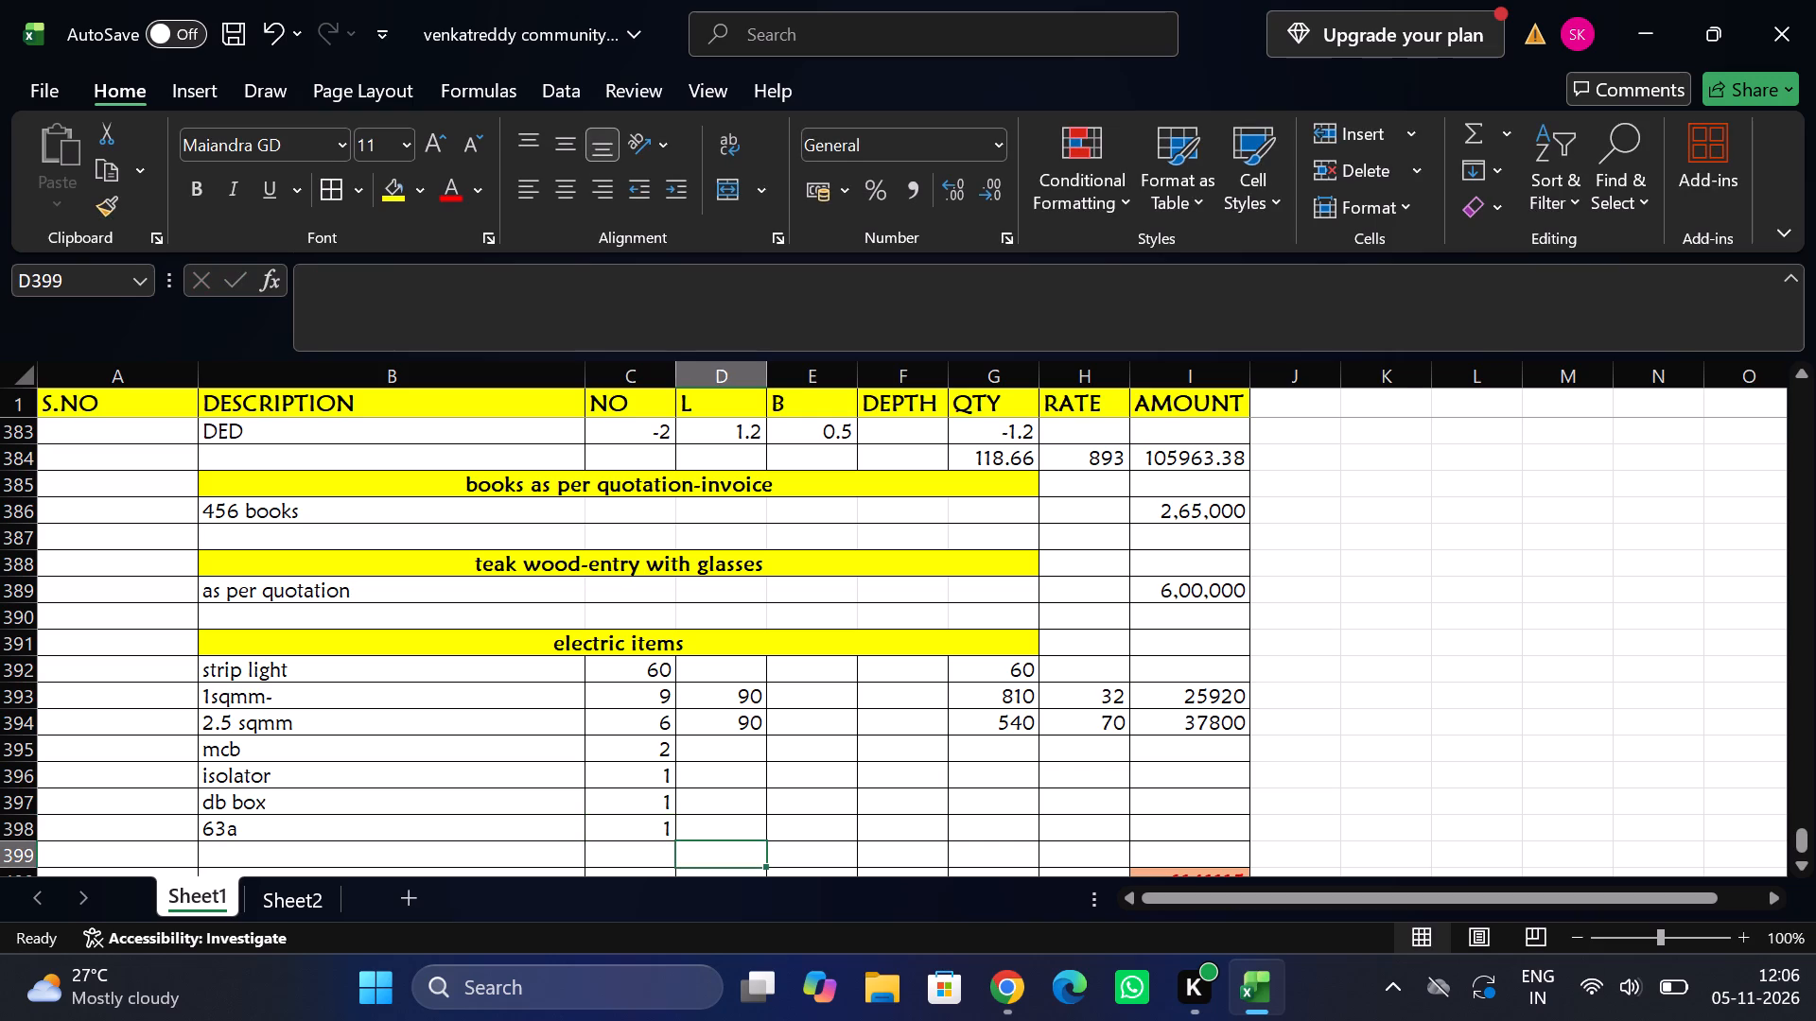
Review the added sections and the grand total, and examine the teak wood entry amount in I389.
scroll(227, 823, "up", 3)
scroll(227, 823, "down", 2)
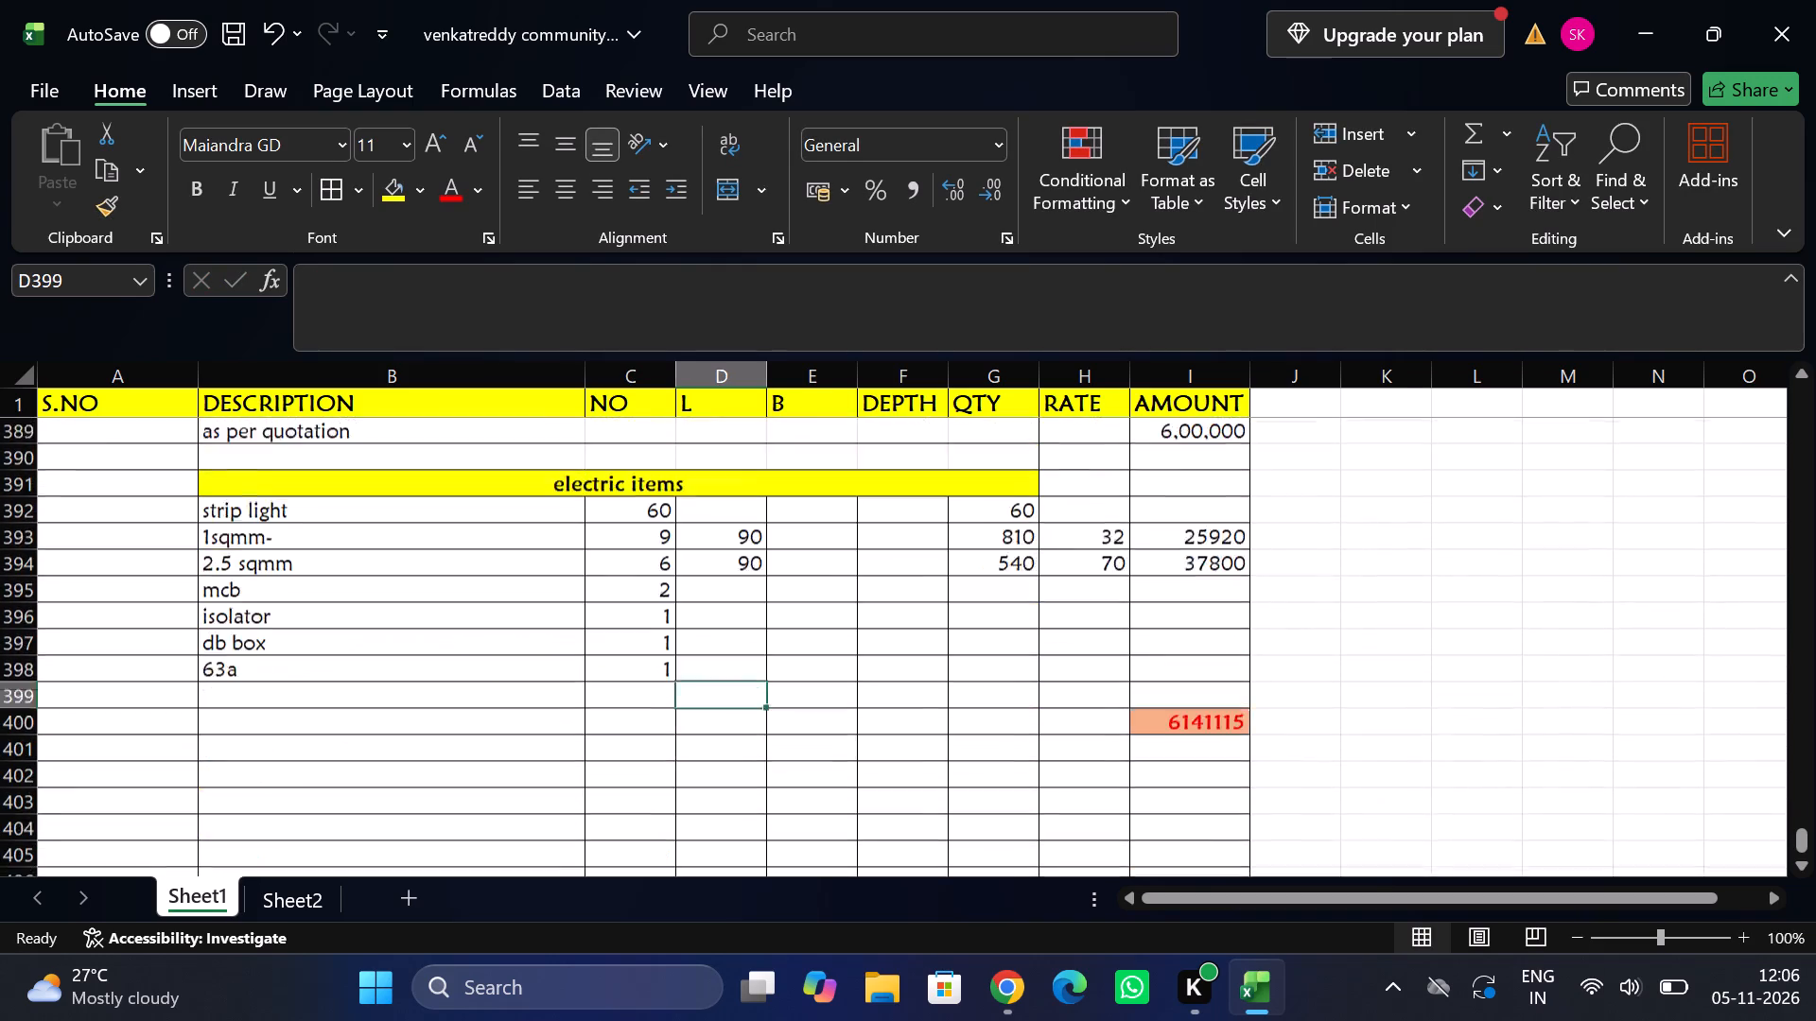
scroll(227, 823, "down", 2)
scroll(227, 823, "up", 1)
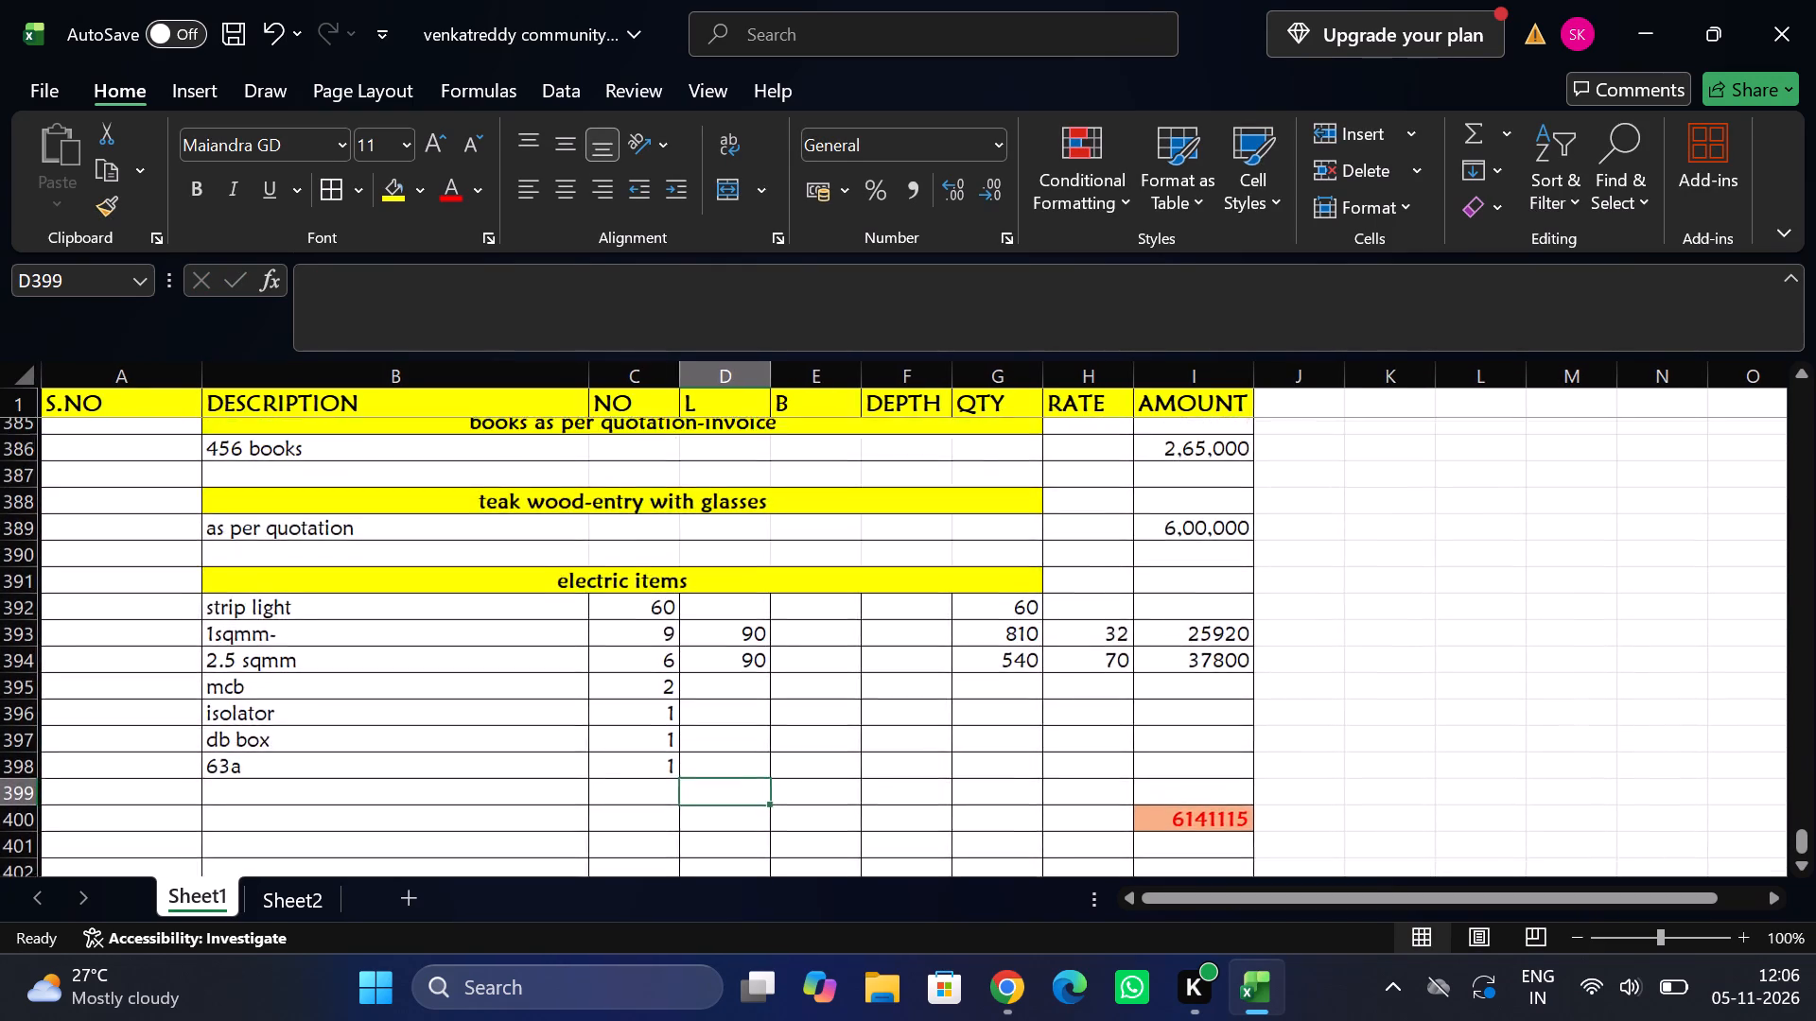
scroll(227, 823, "up", 1)
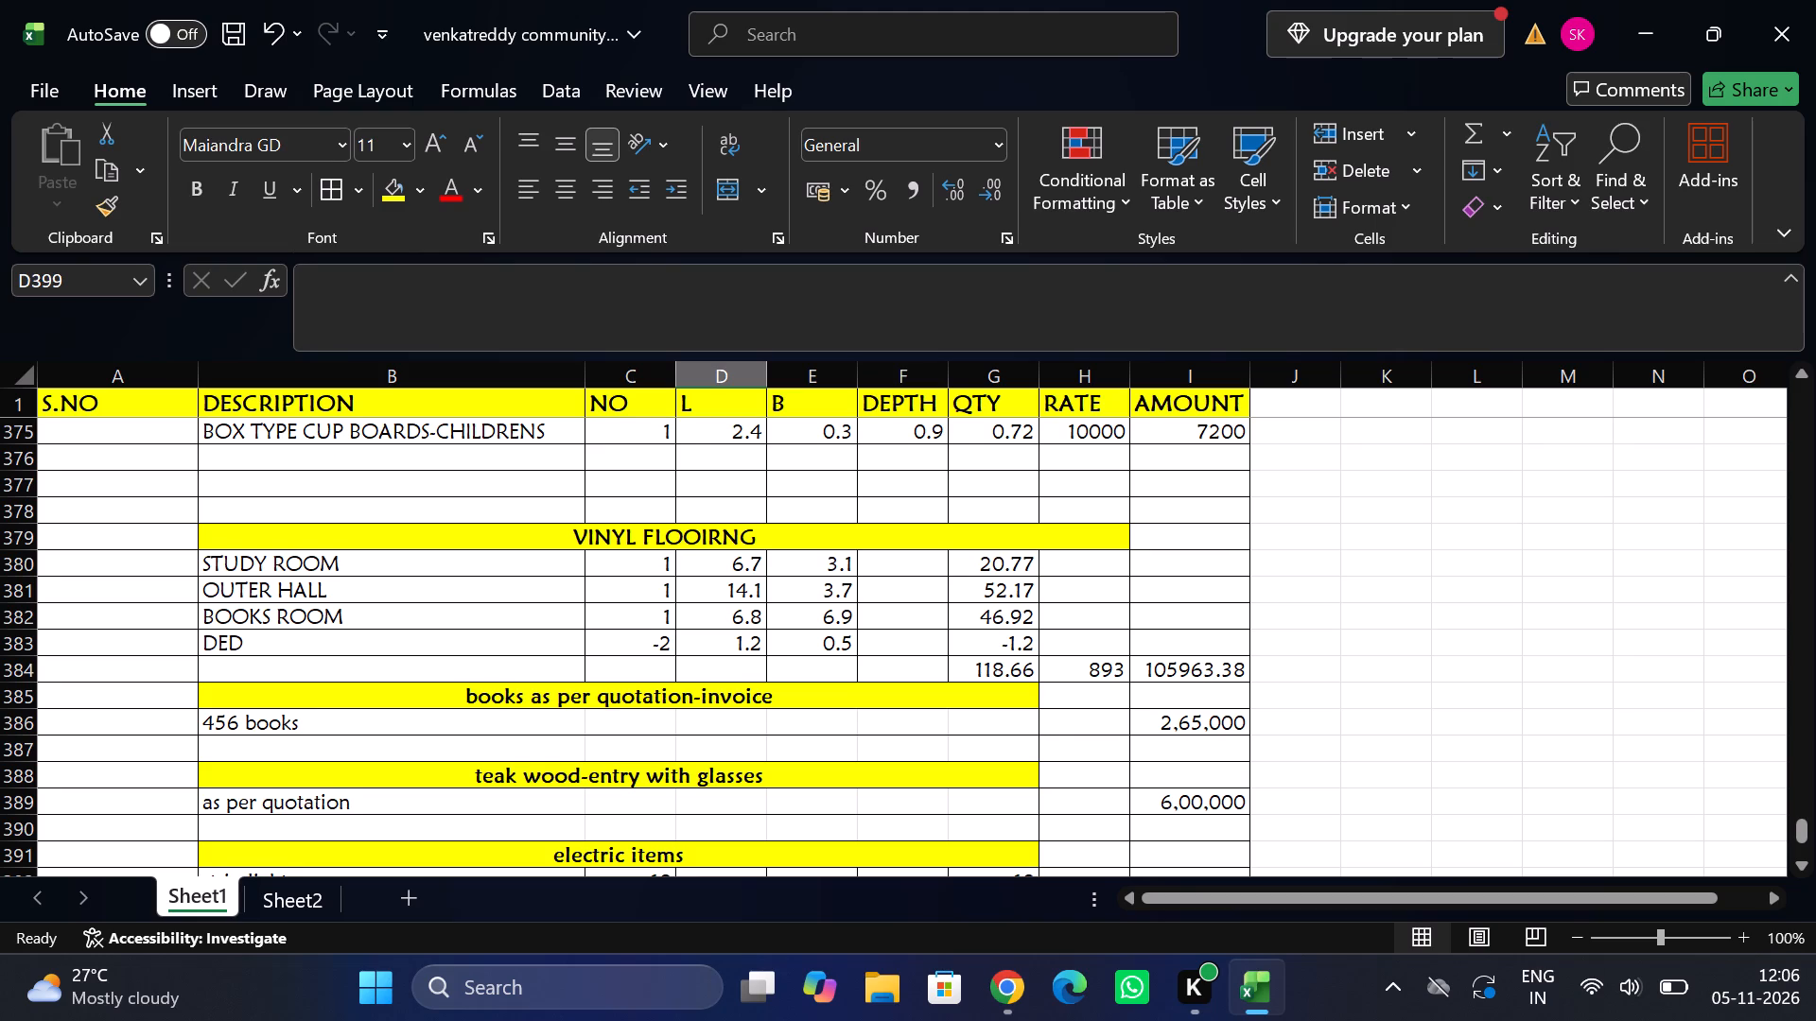
double_click(1155, 803)
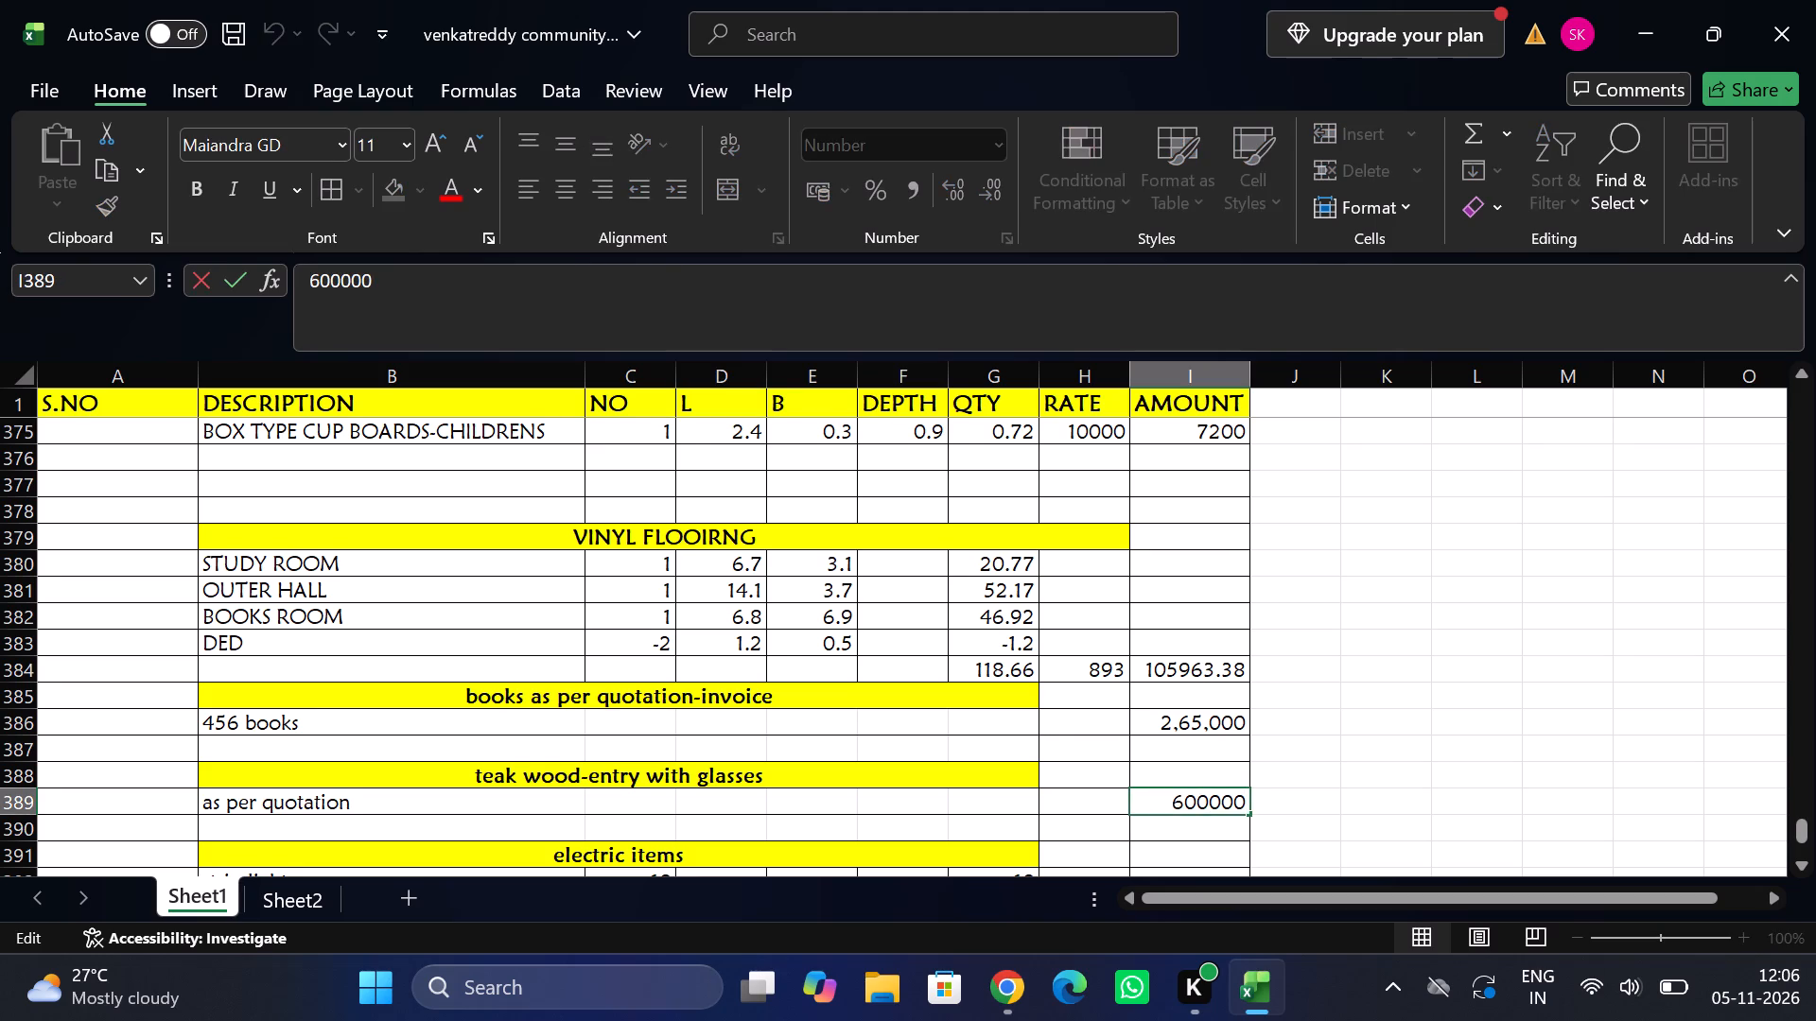
key("Return")
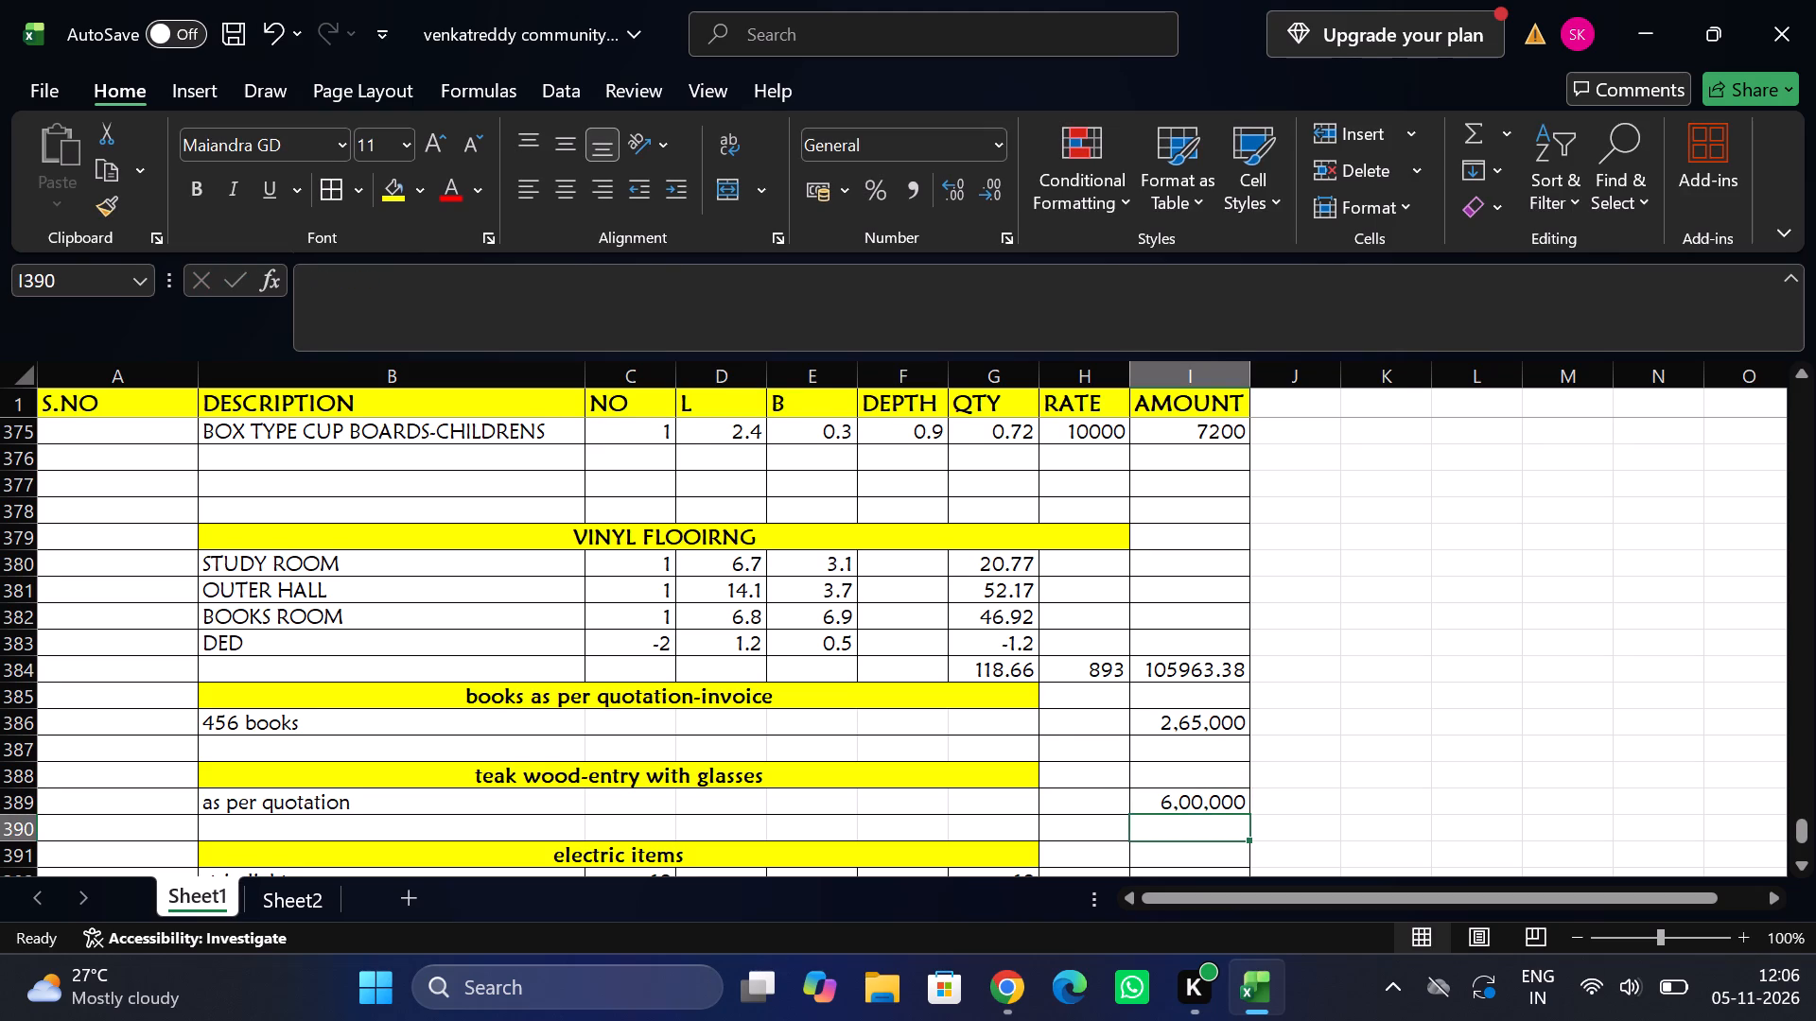
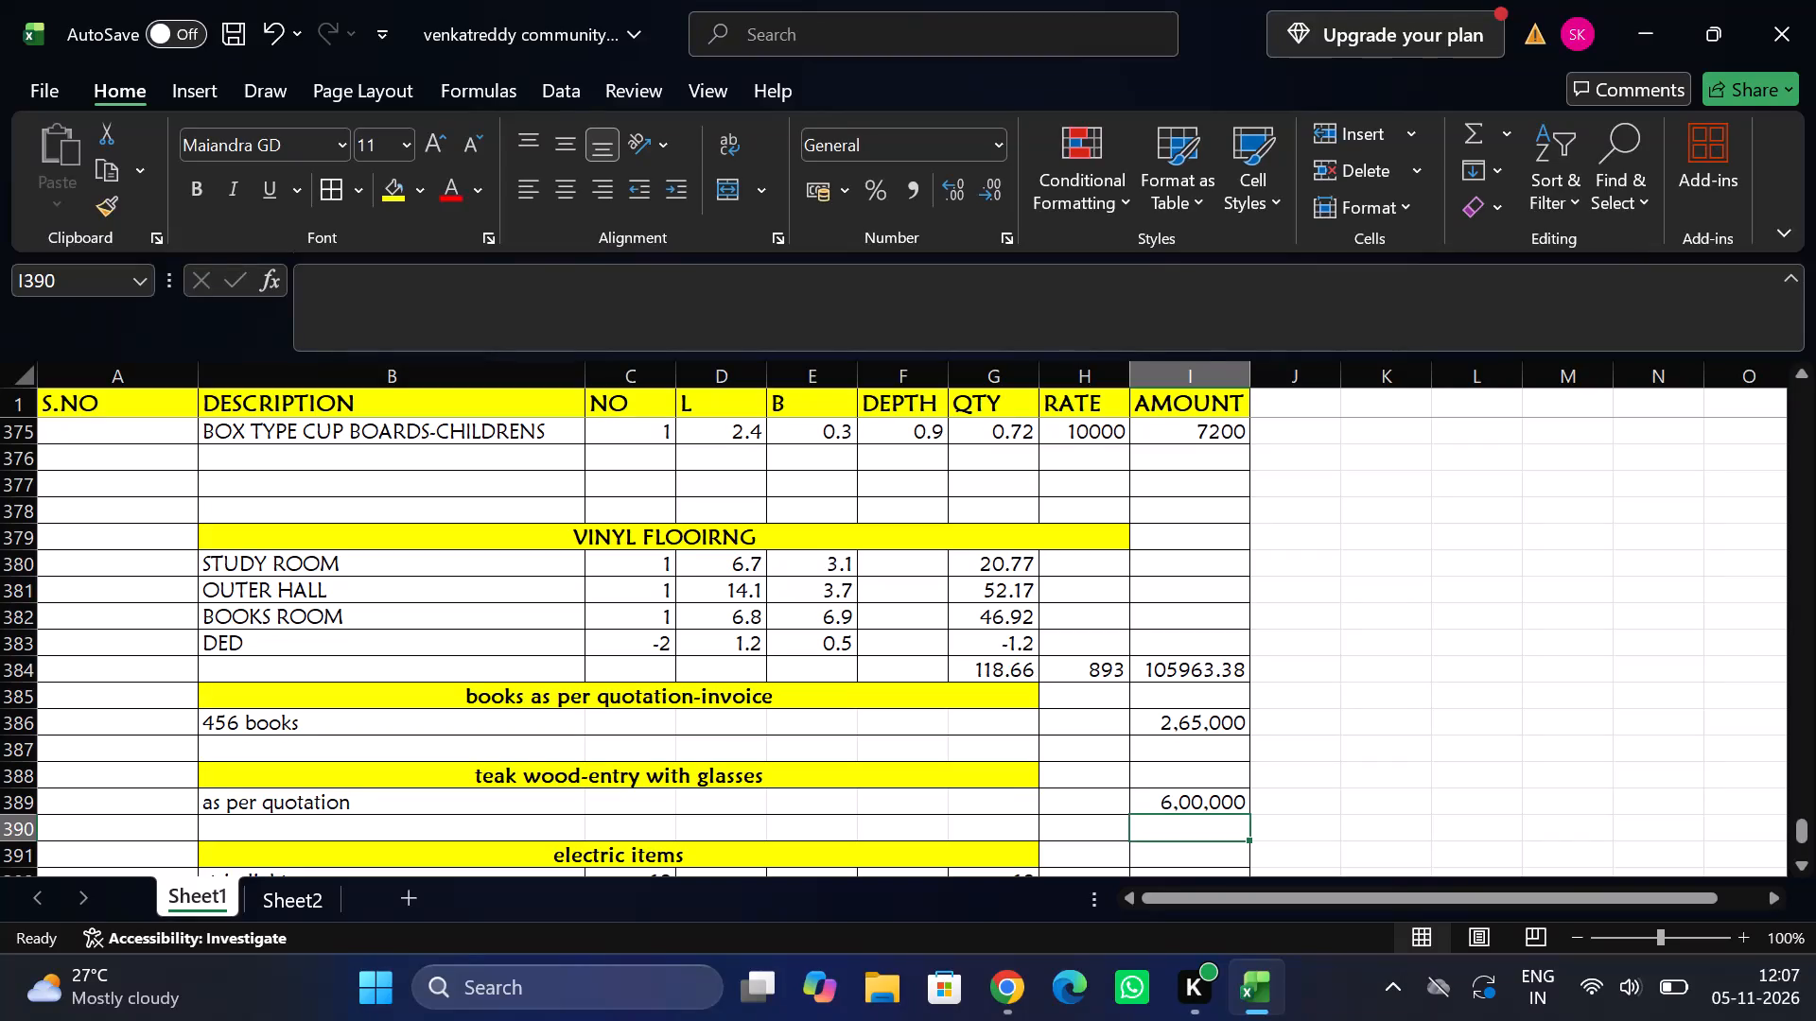
Review the estimate sheet from the granite flooring entries through painting and vinyl flooring down to the electric items section.
scroll(985, 726, "up", 2)
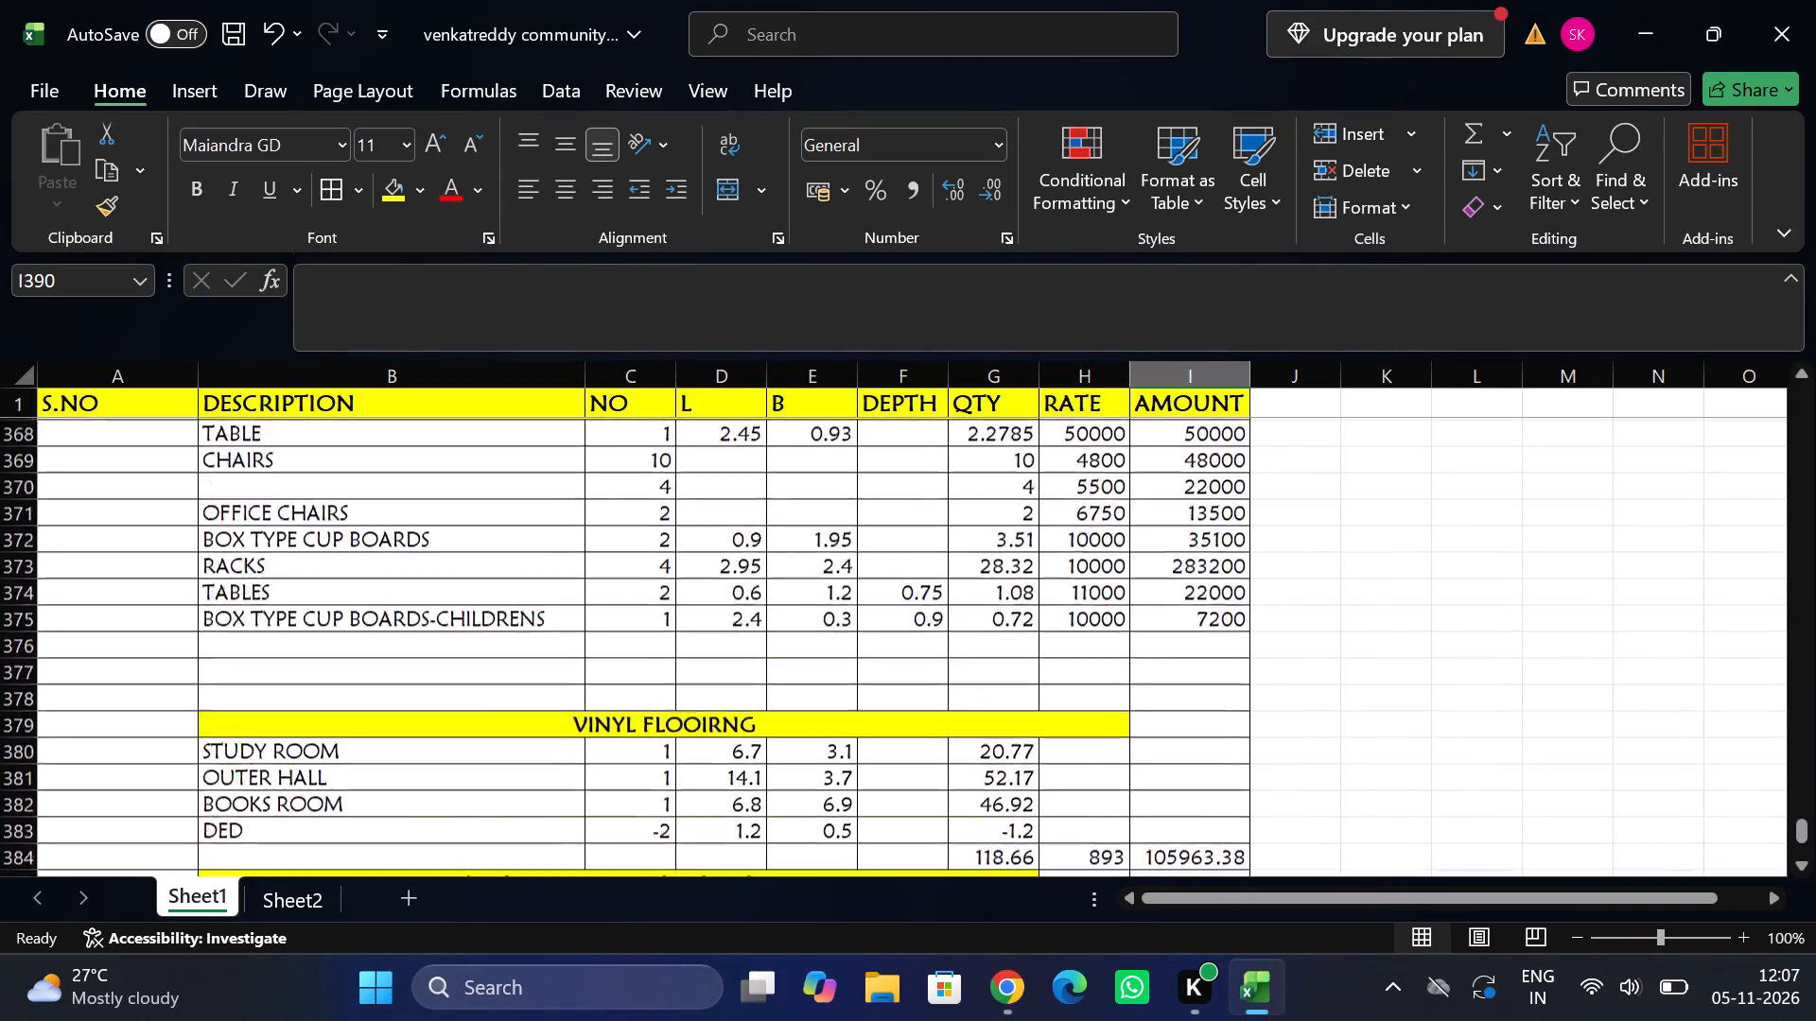
scroll(985, 726, "up", 7)
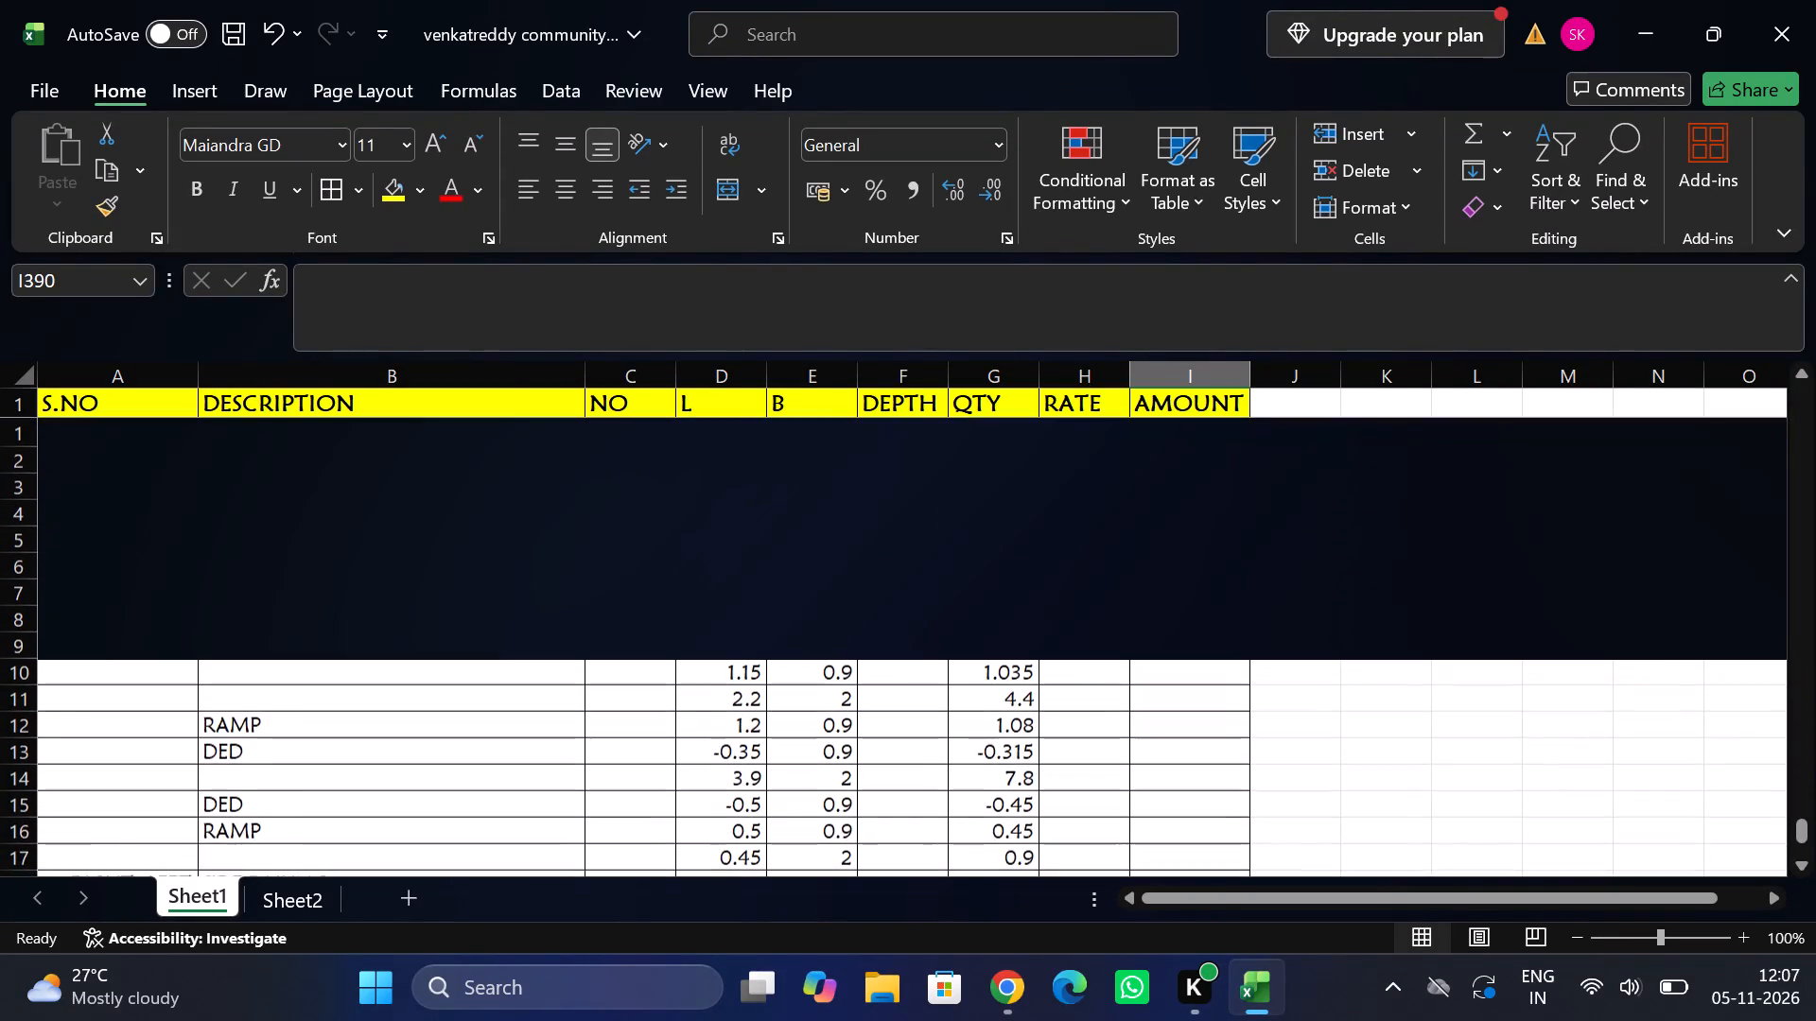
scroll(985, 726, "up", 1)
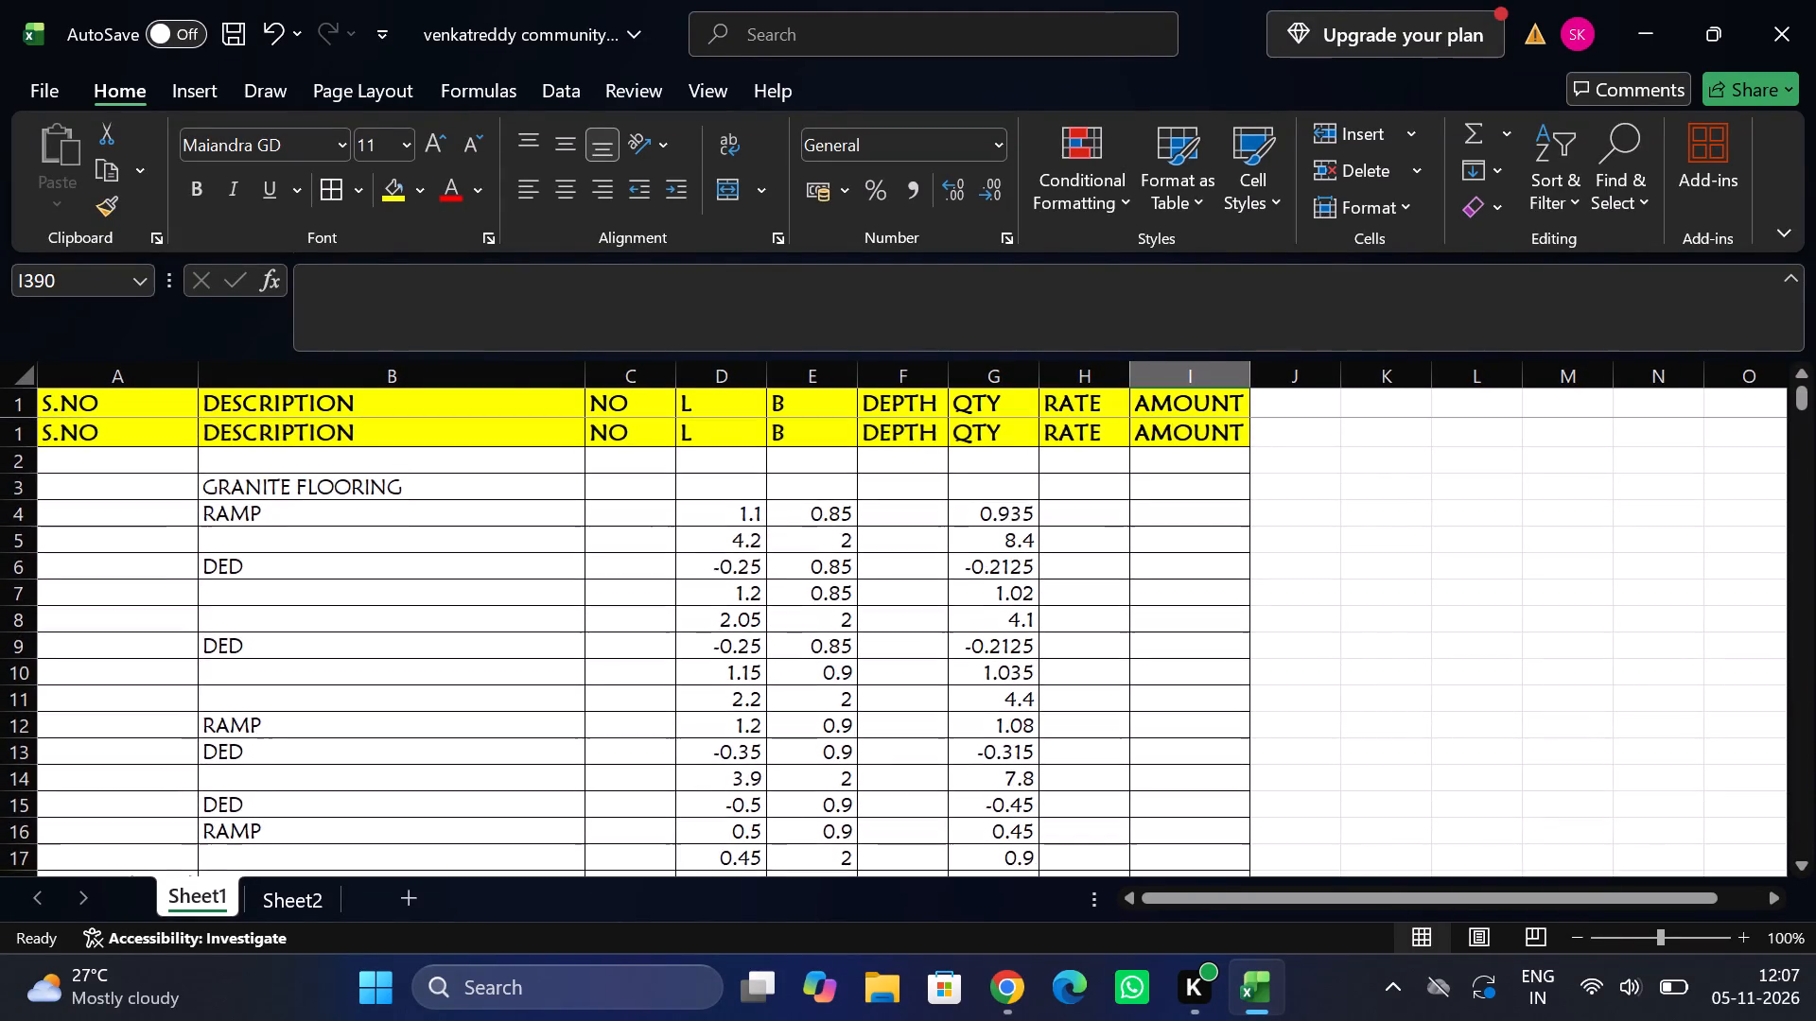
scroll(985, 726, "down", 3)
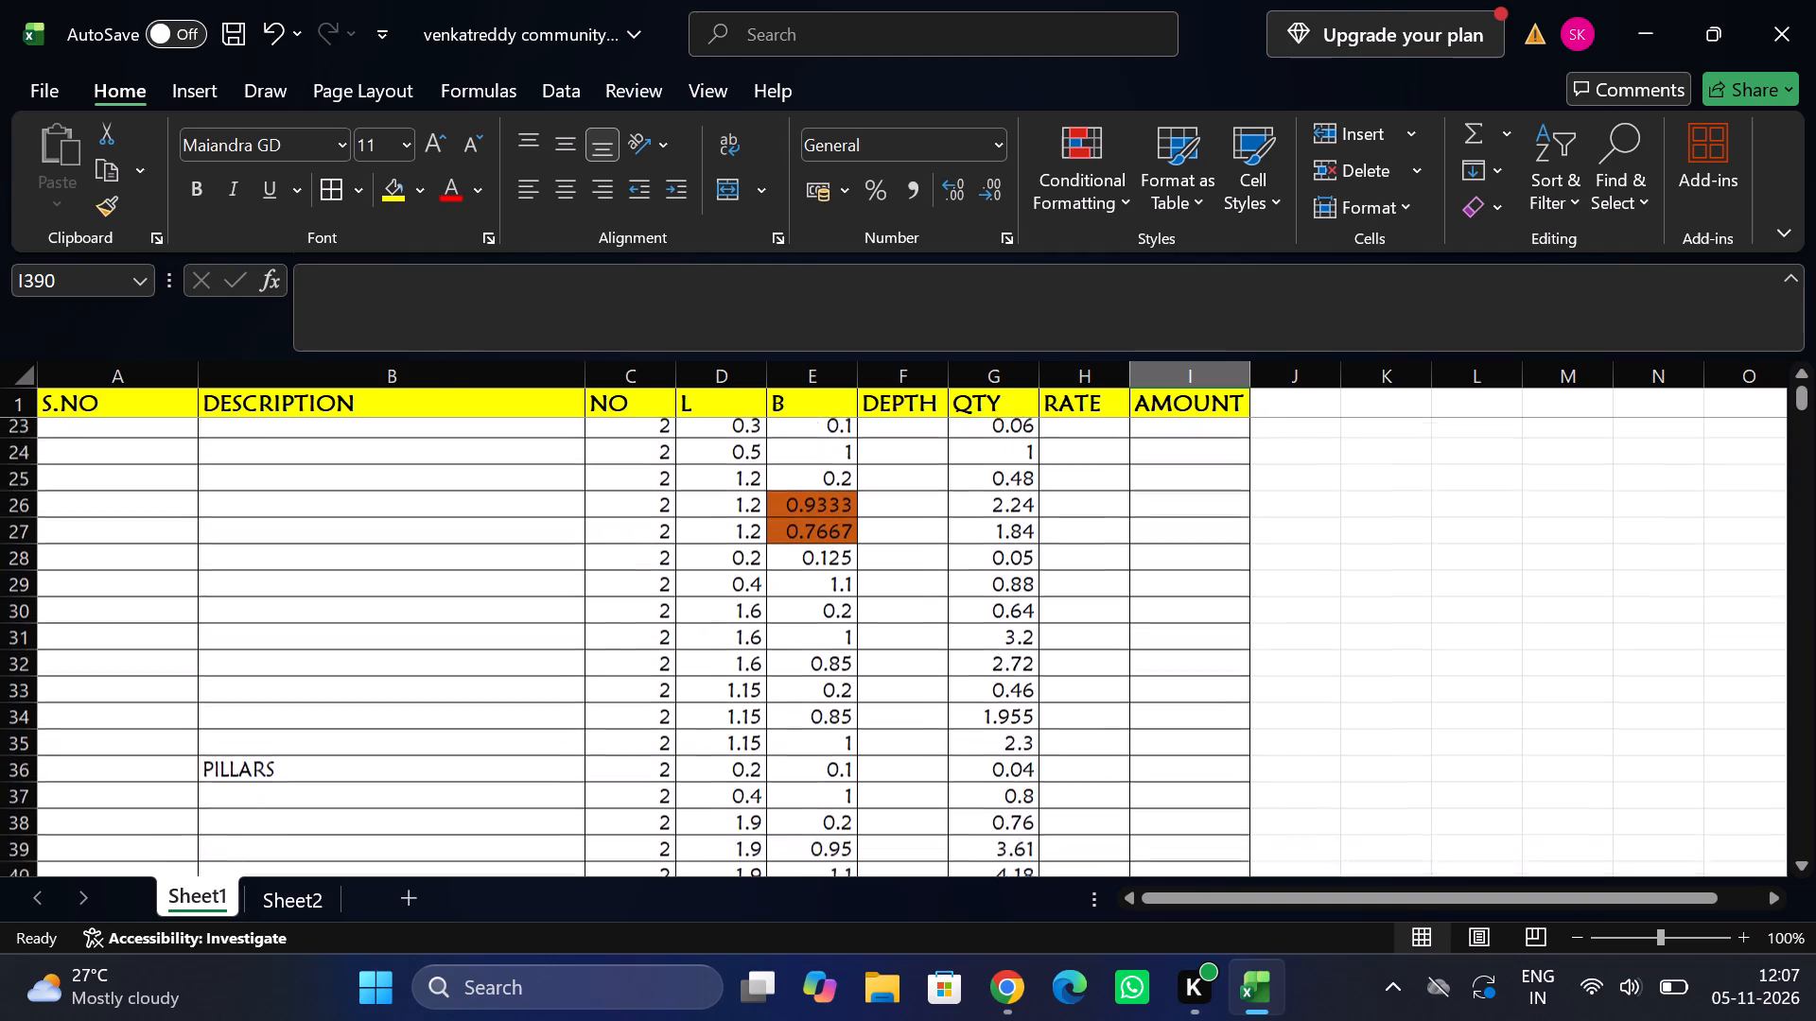
scroll(985, 726, "down", 2)
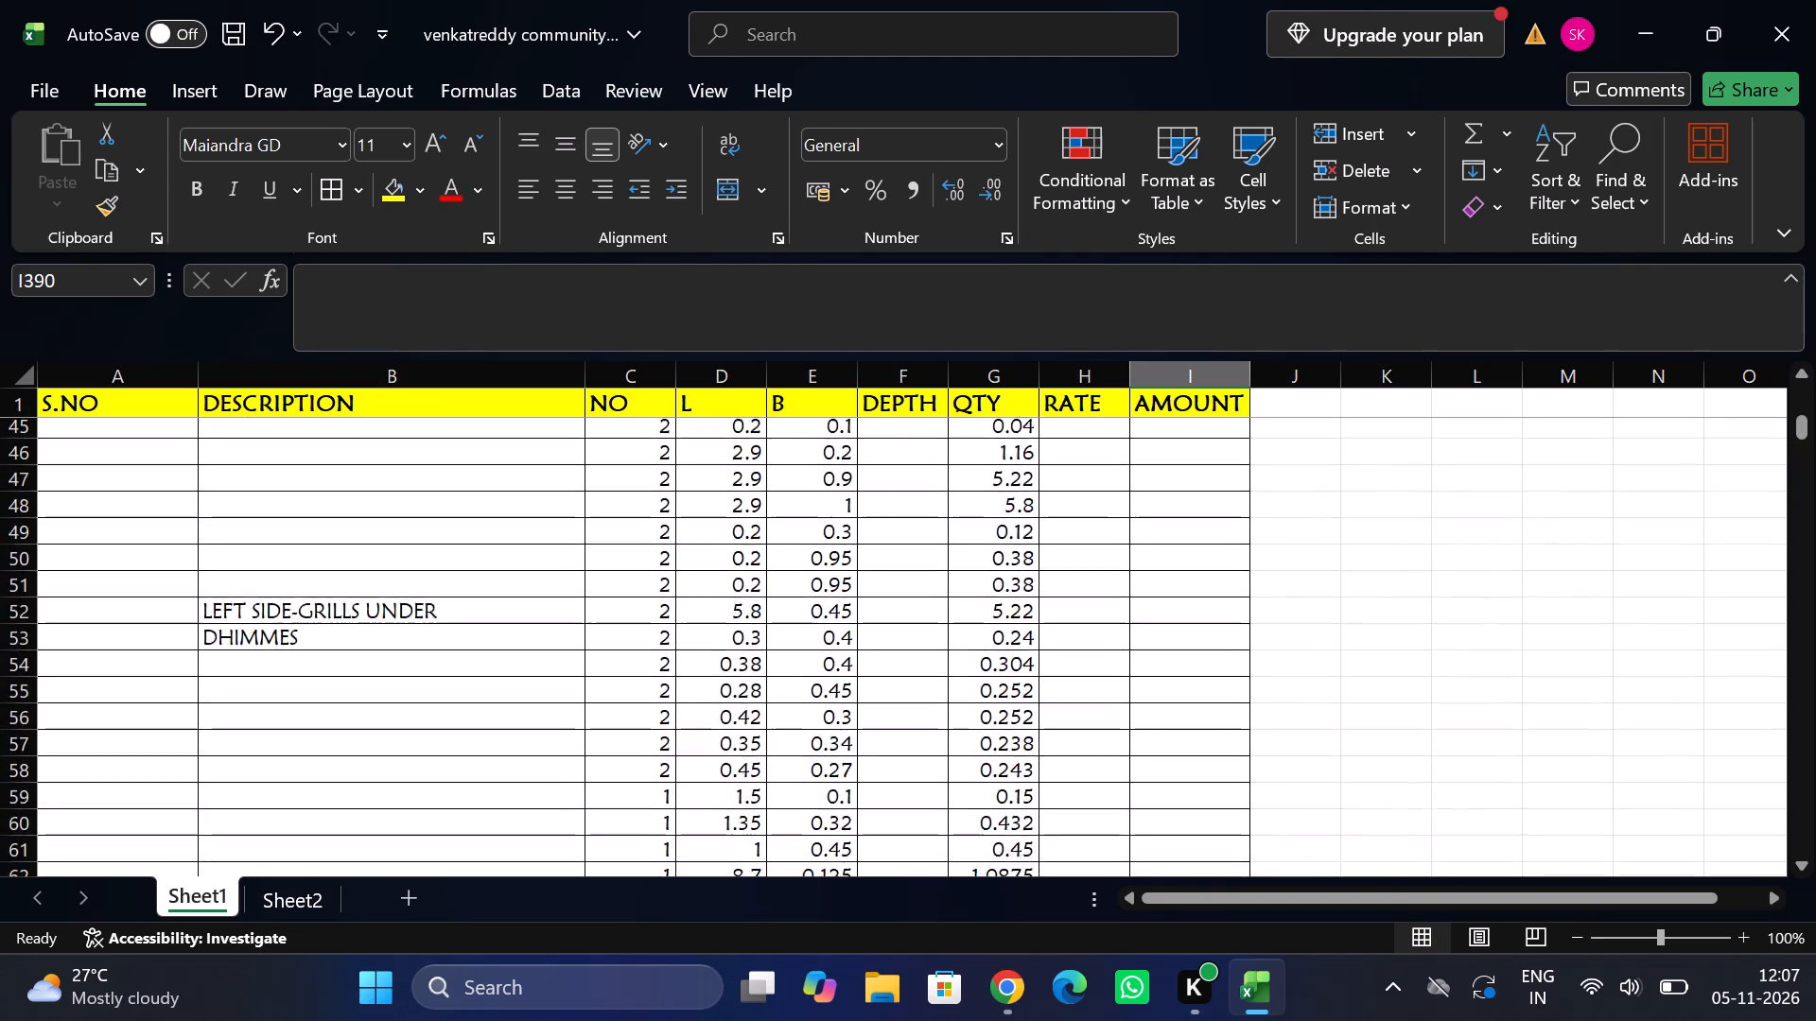
scroll(985, 726, "down", 2)
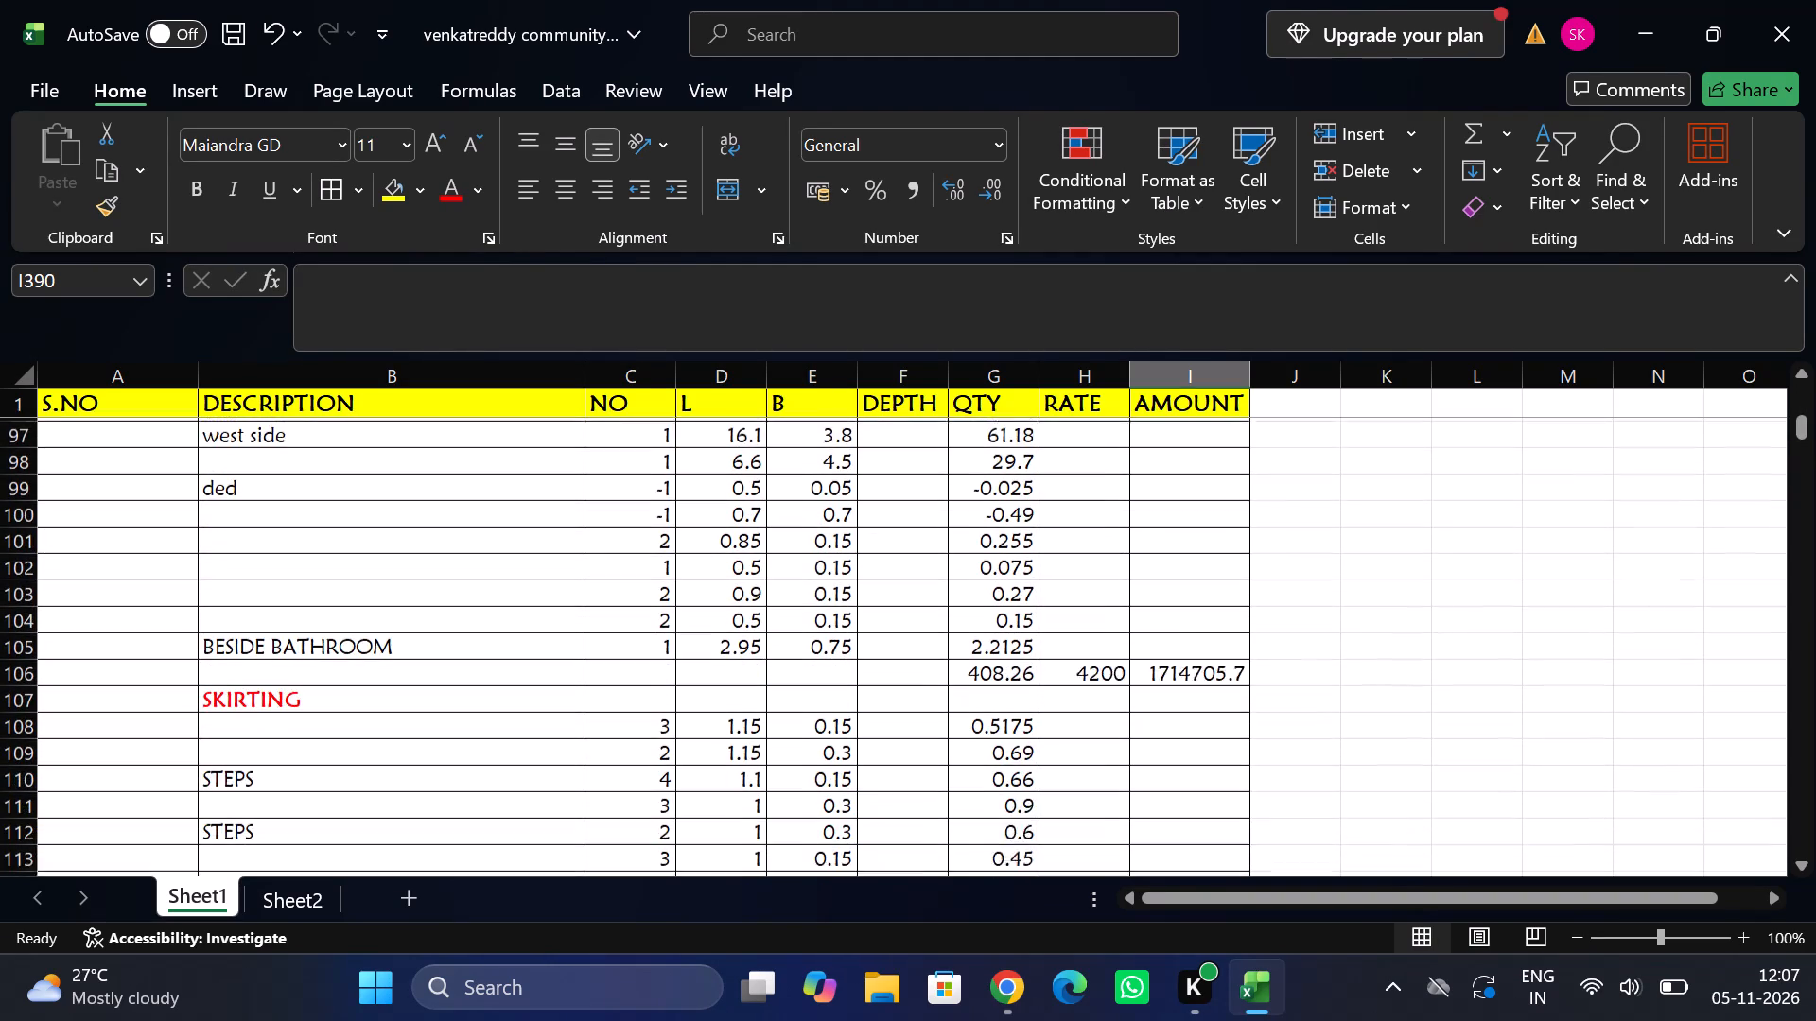
scroll(985, 726, "down", 1)
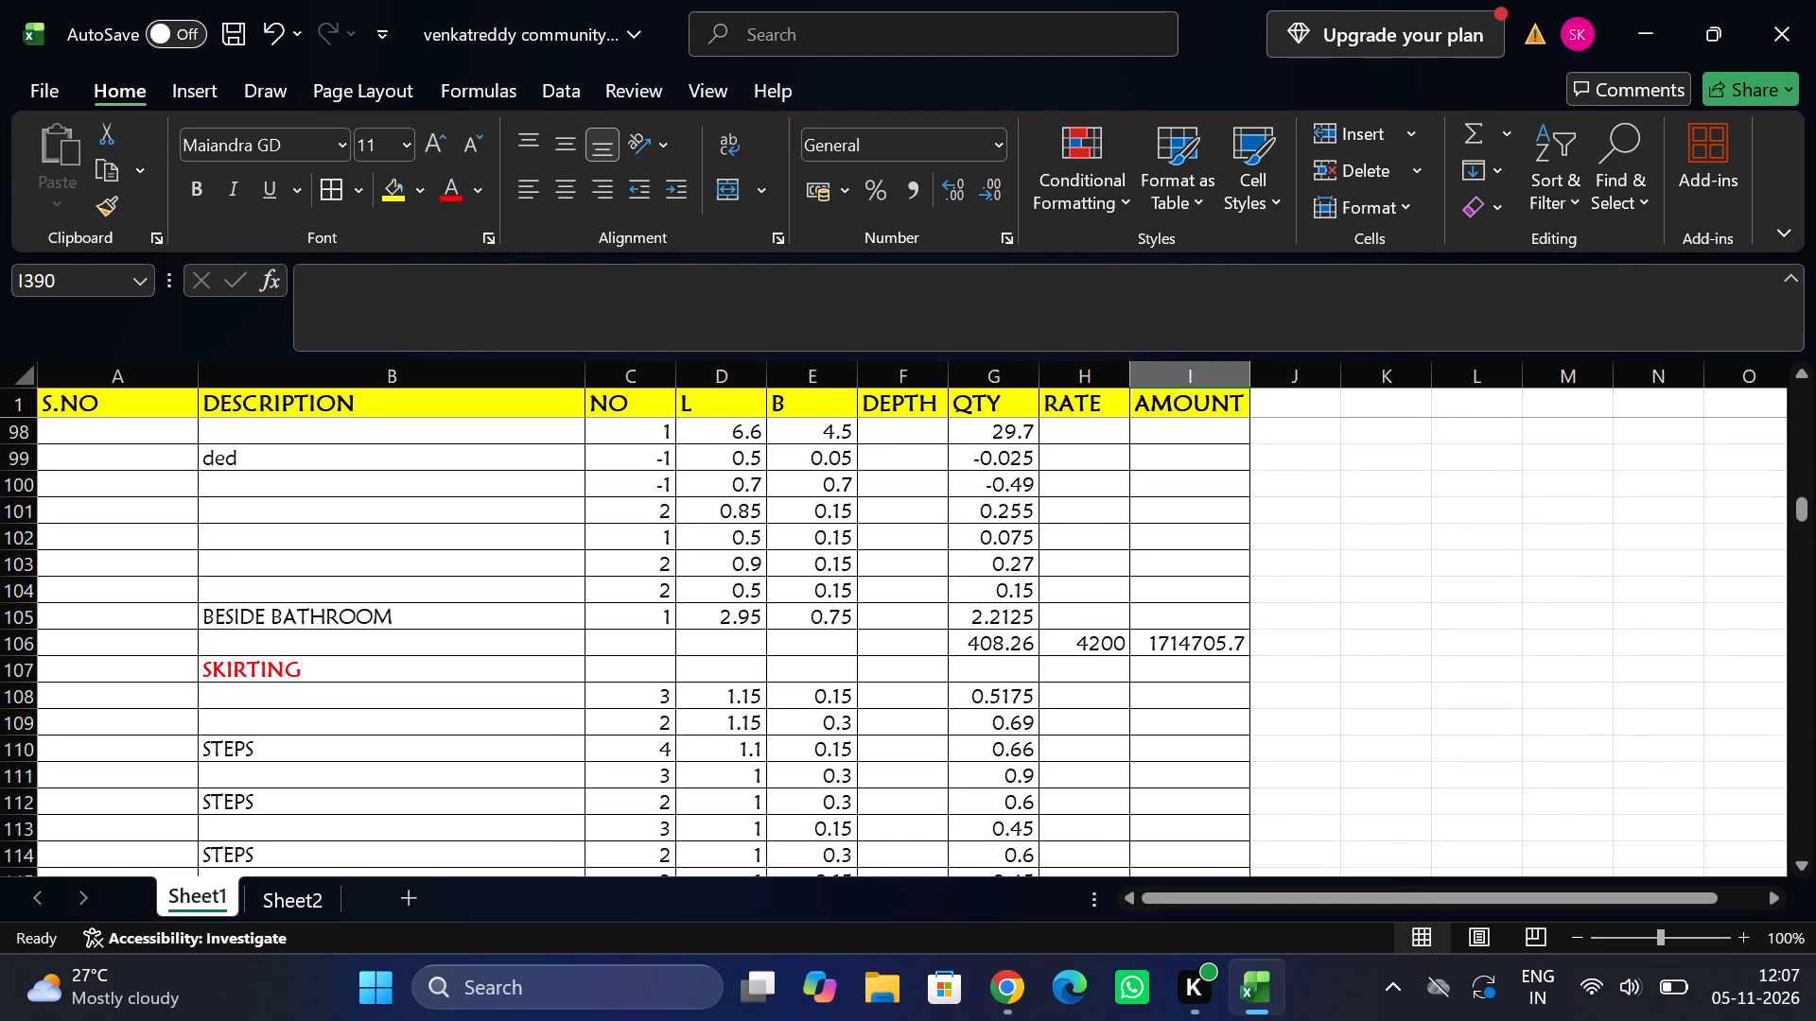
scroll(745, 711, "up", 3)
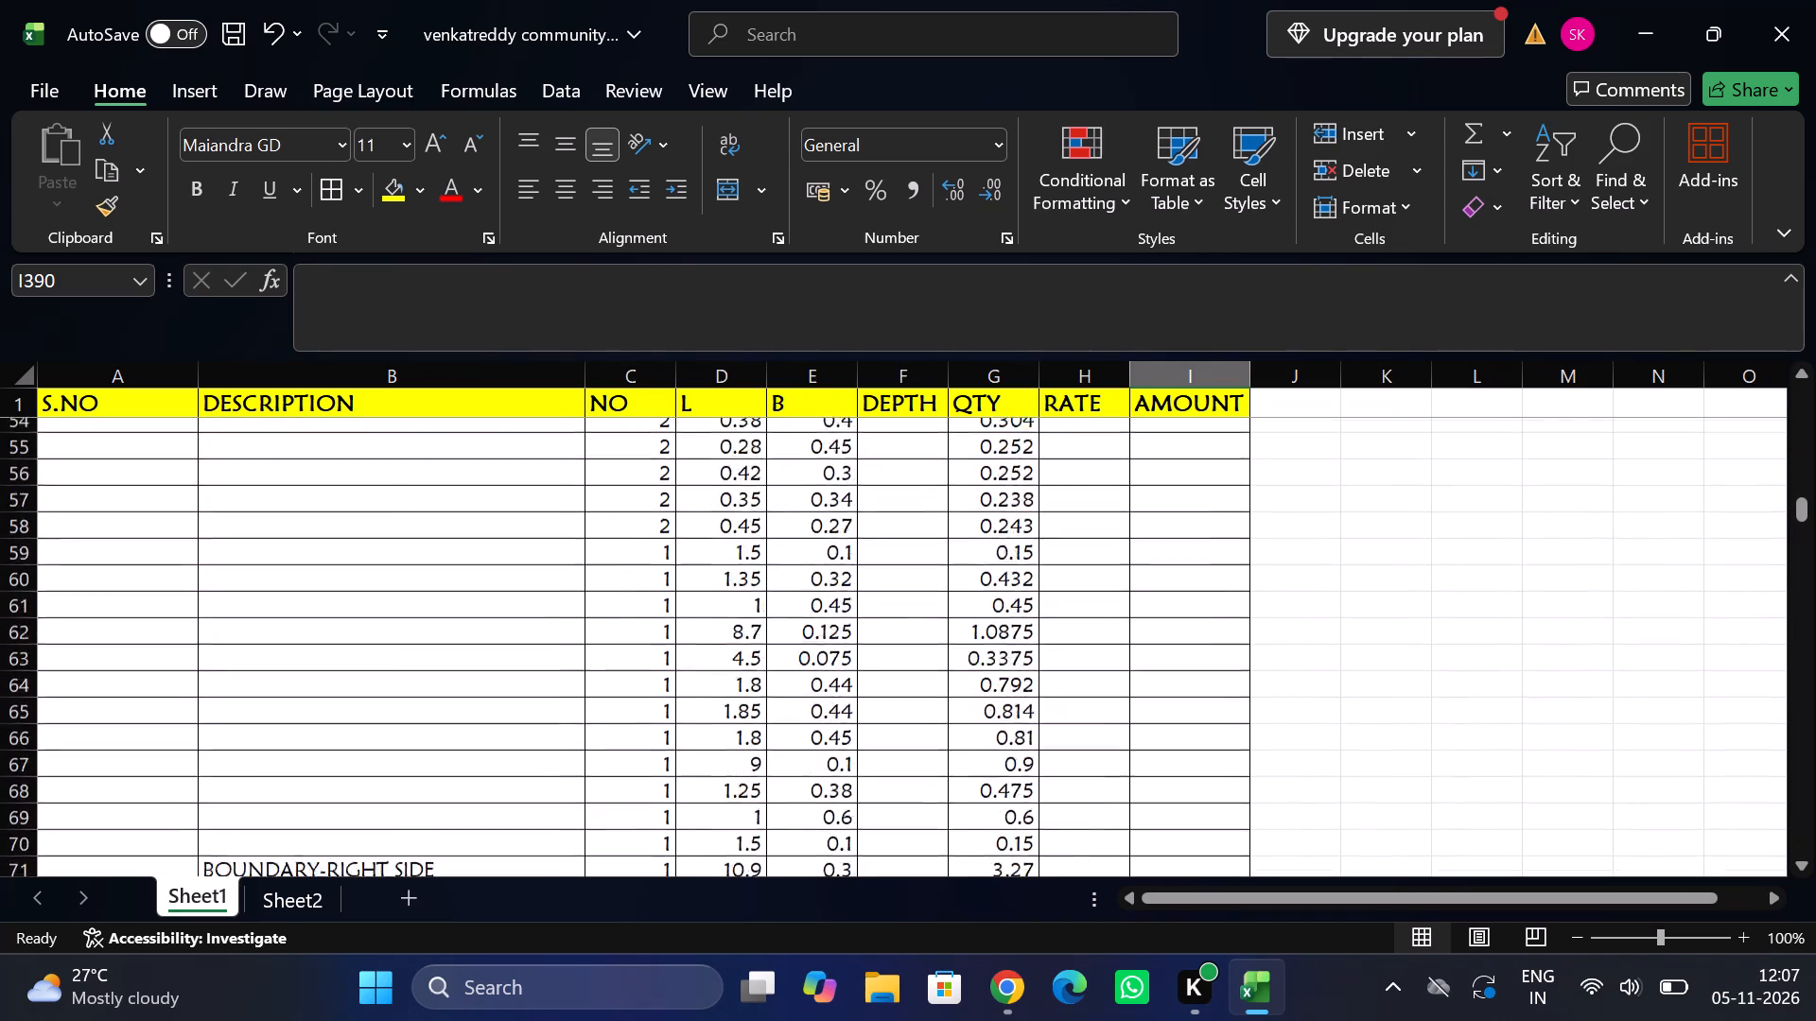
scroll(745, 711, "up", 2)
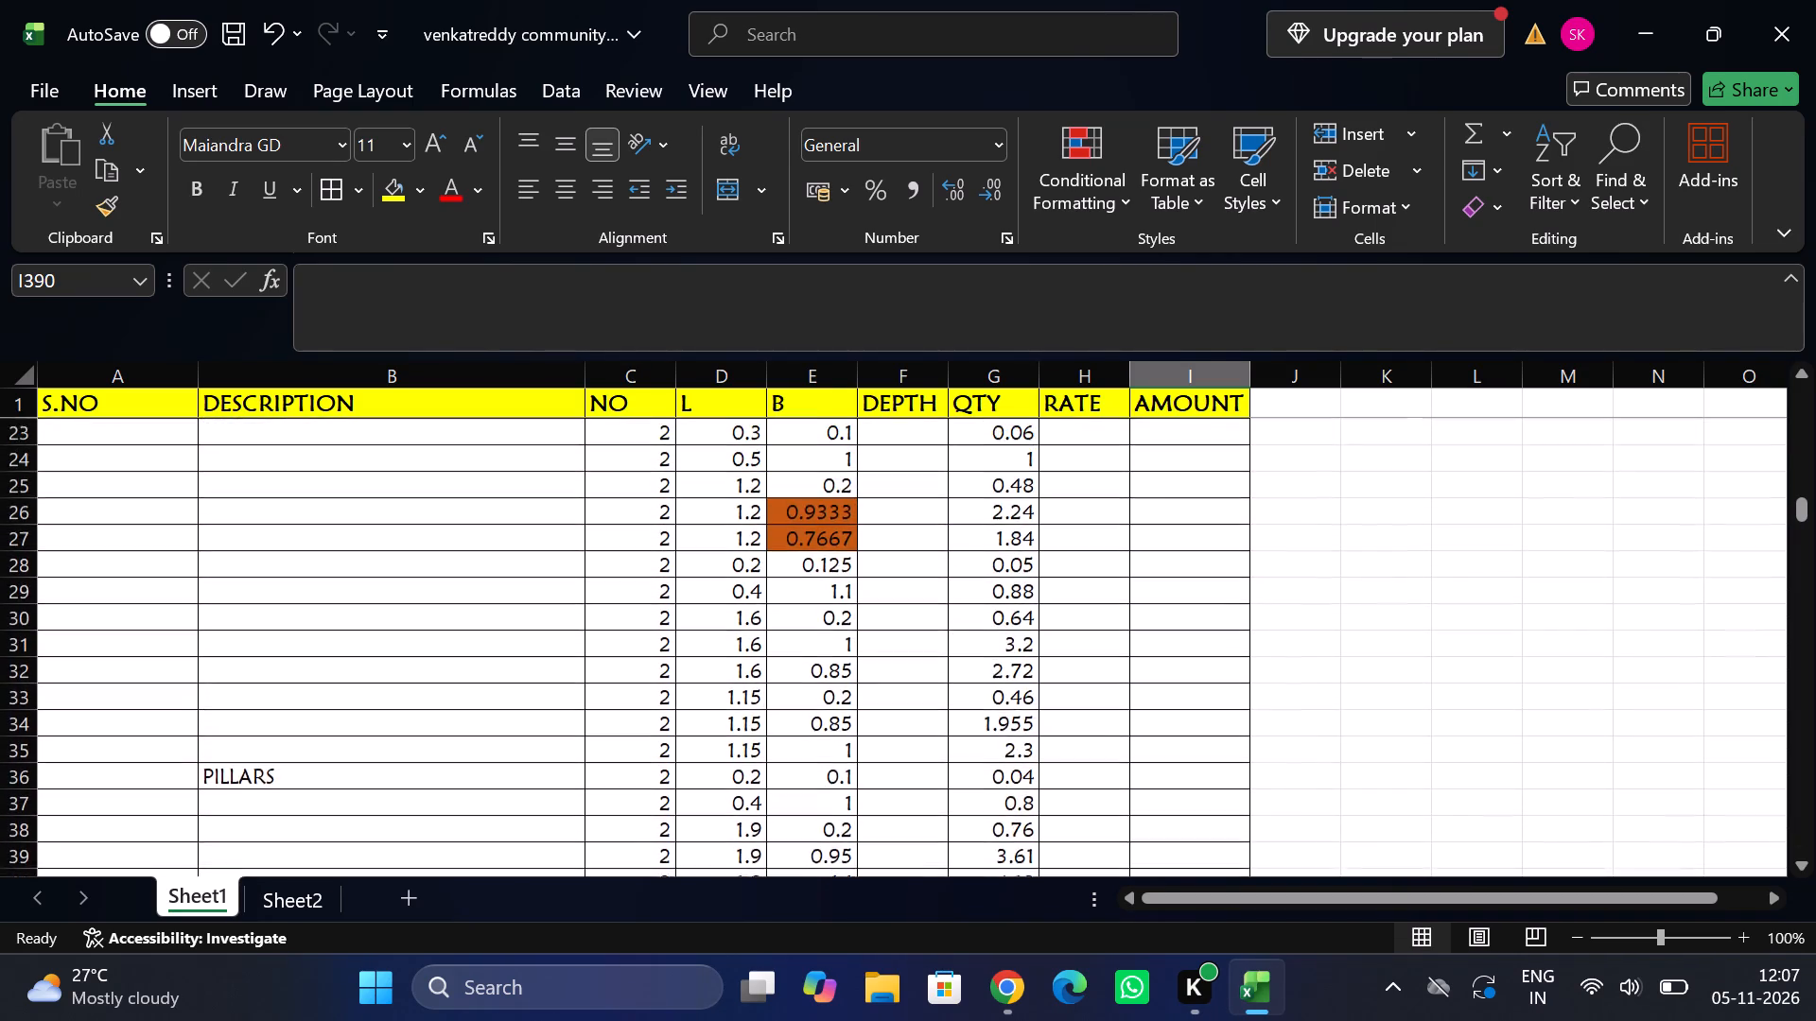
scroll(745, 711, "up", 2)
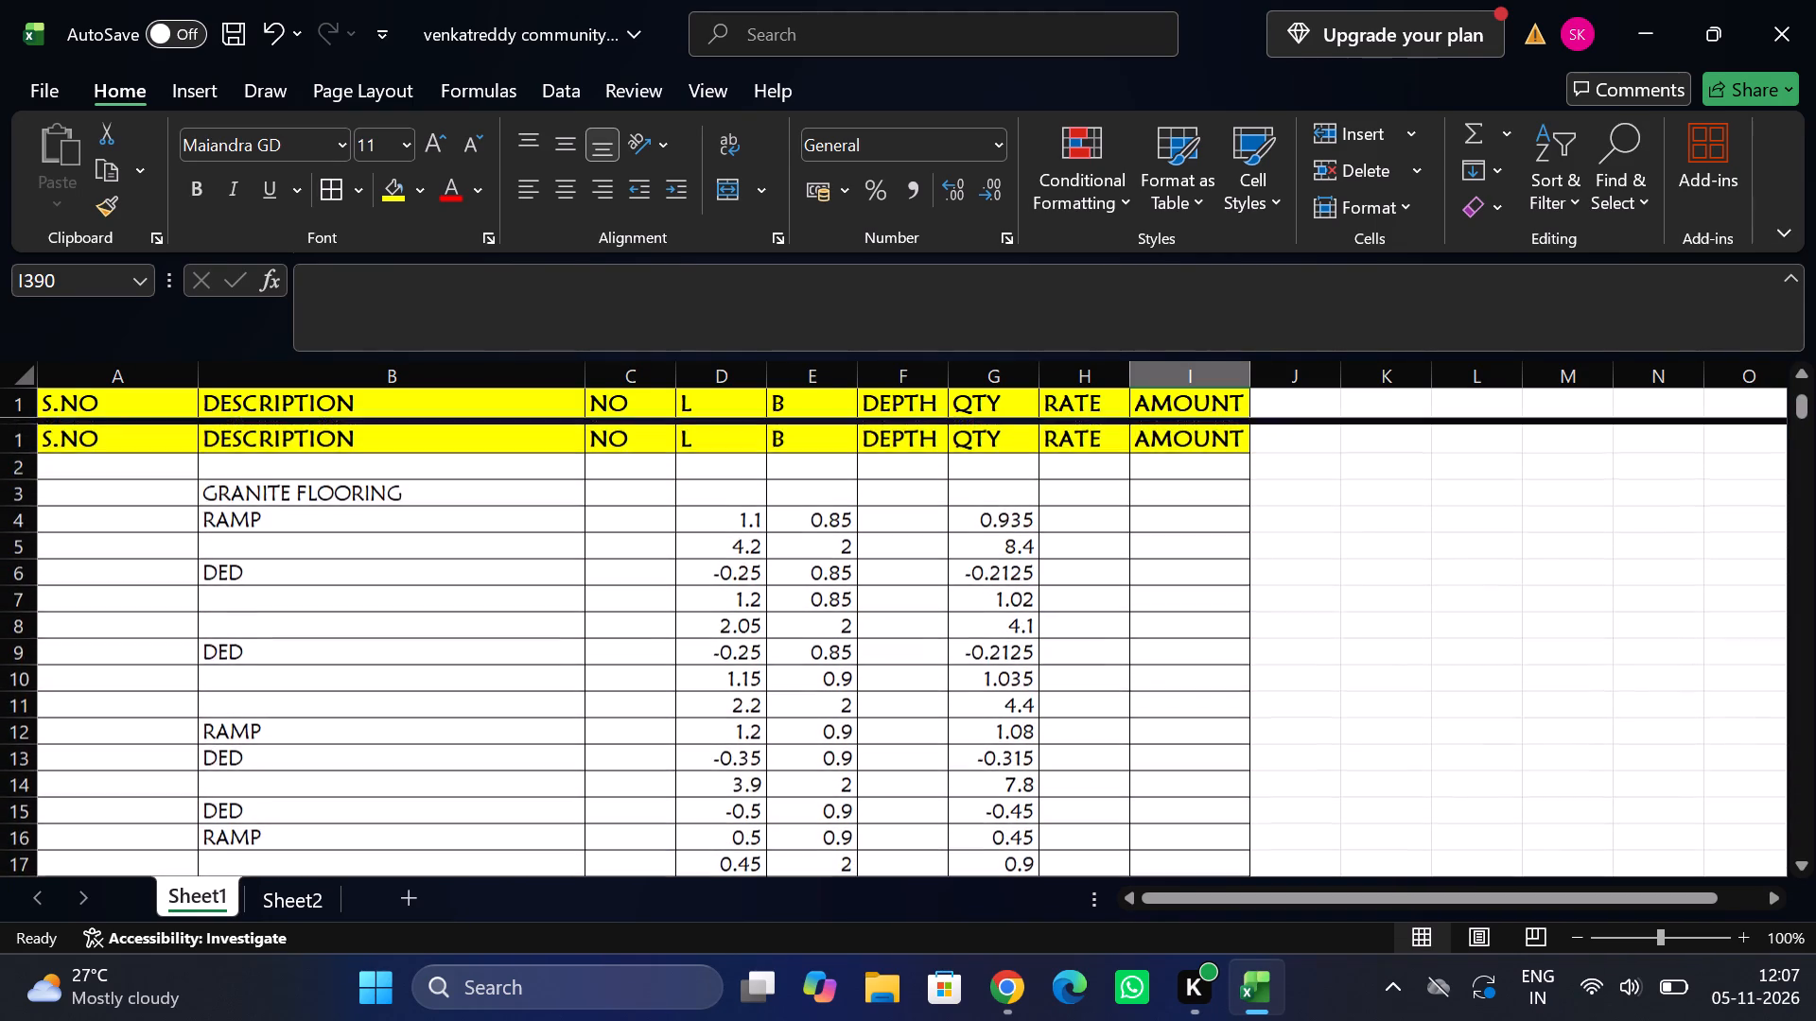
scroll(745, 711, "down", 6)
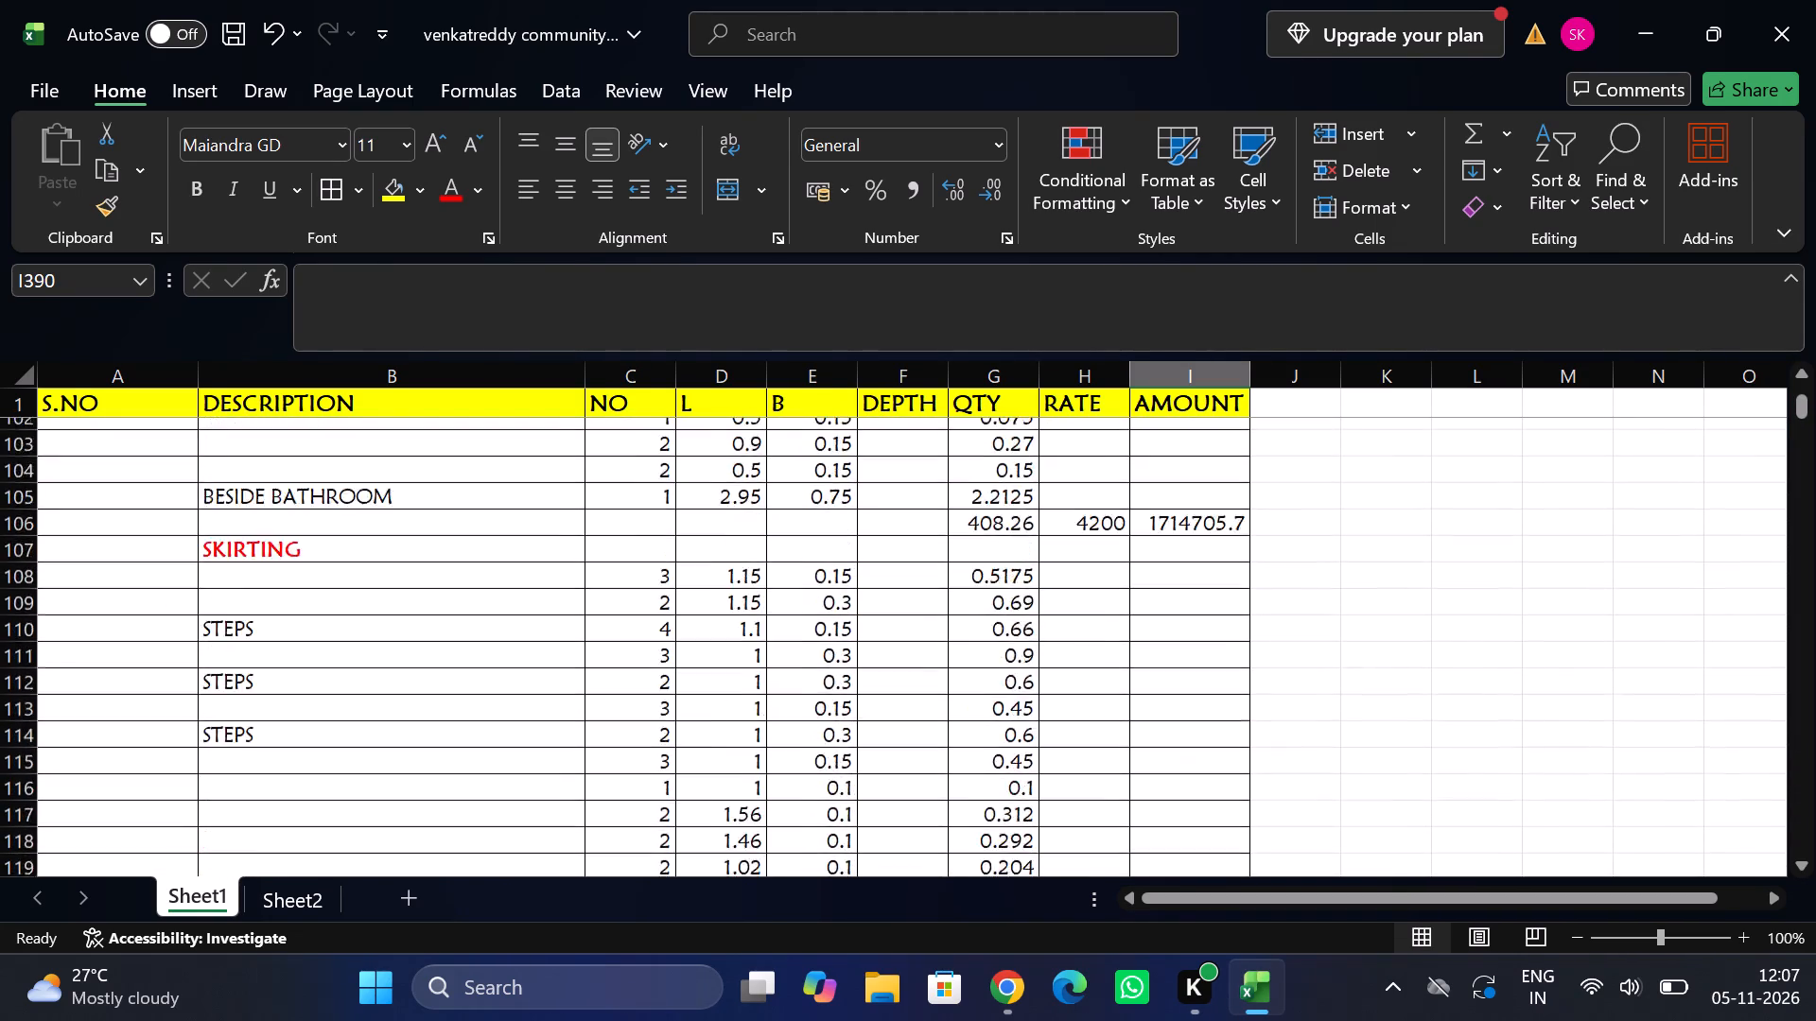
scroll(745, 711, "down", 4)
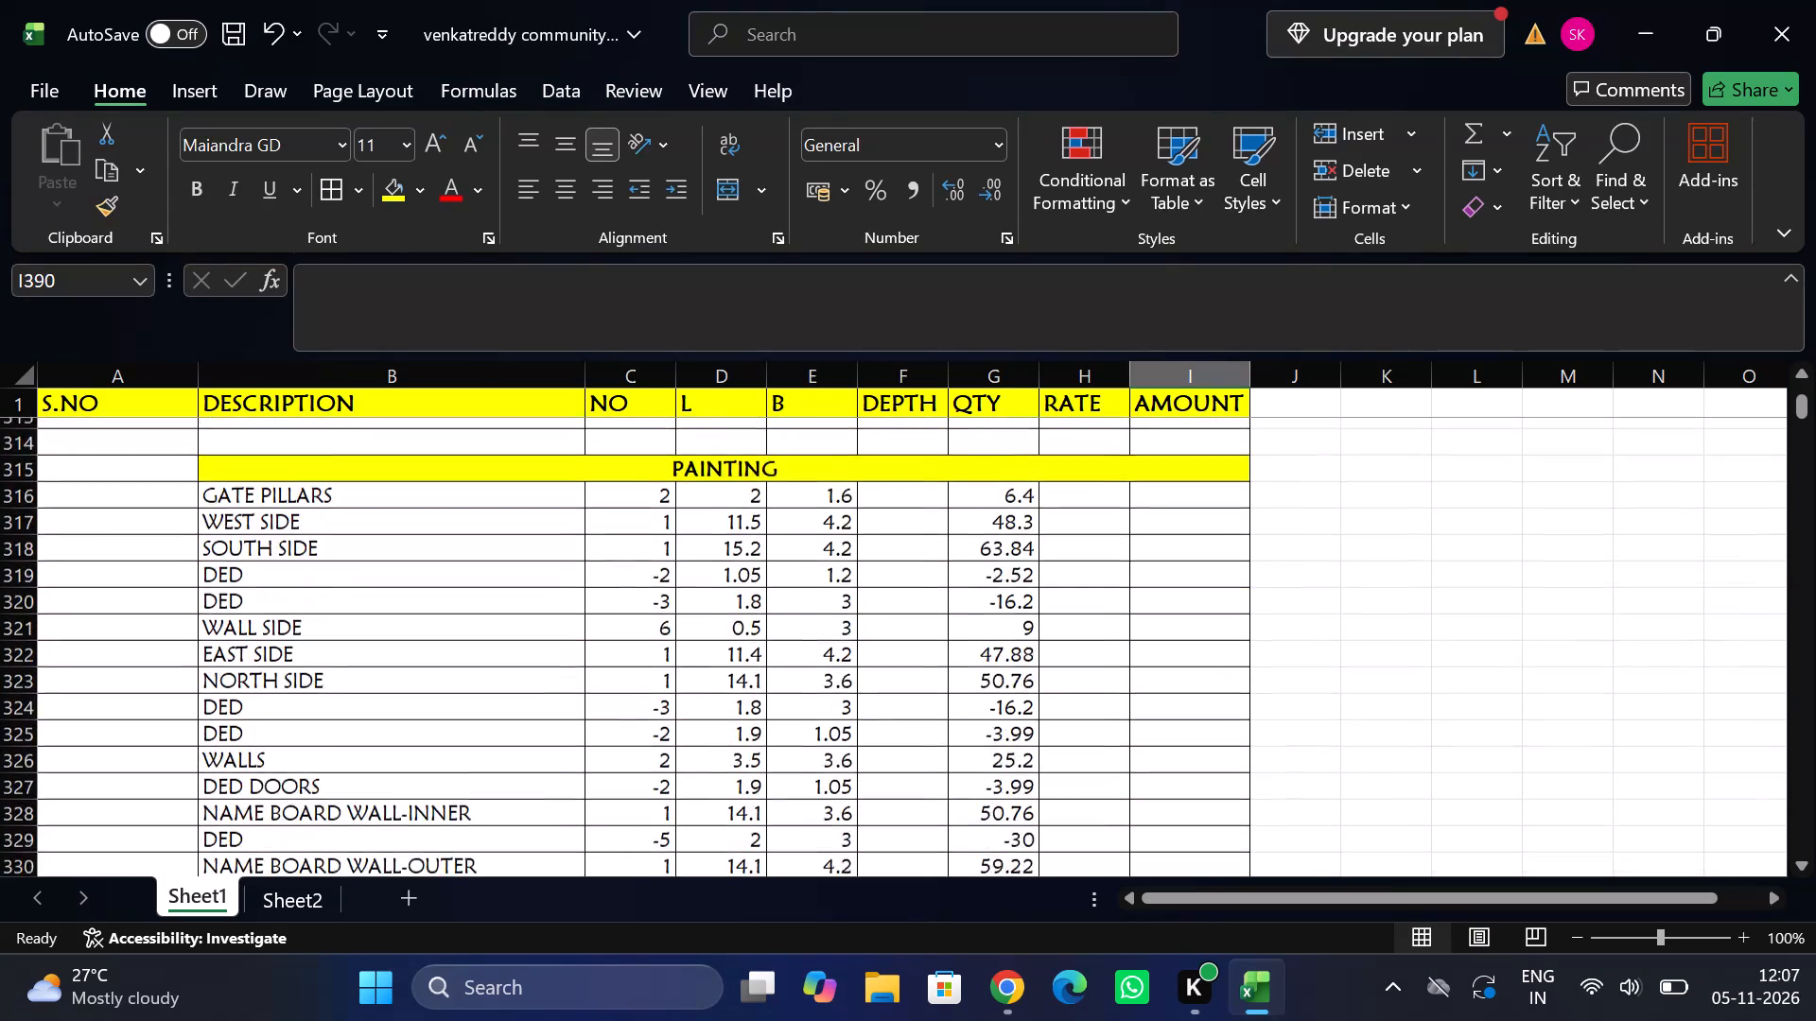
scroll(745, 711, "down", 4)
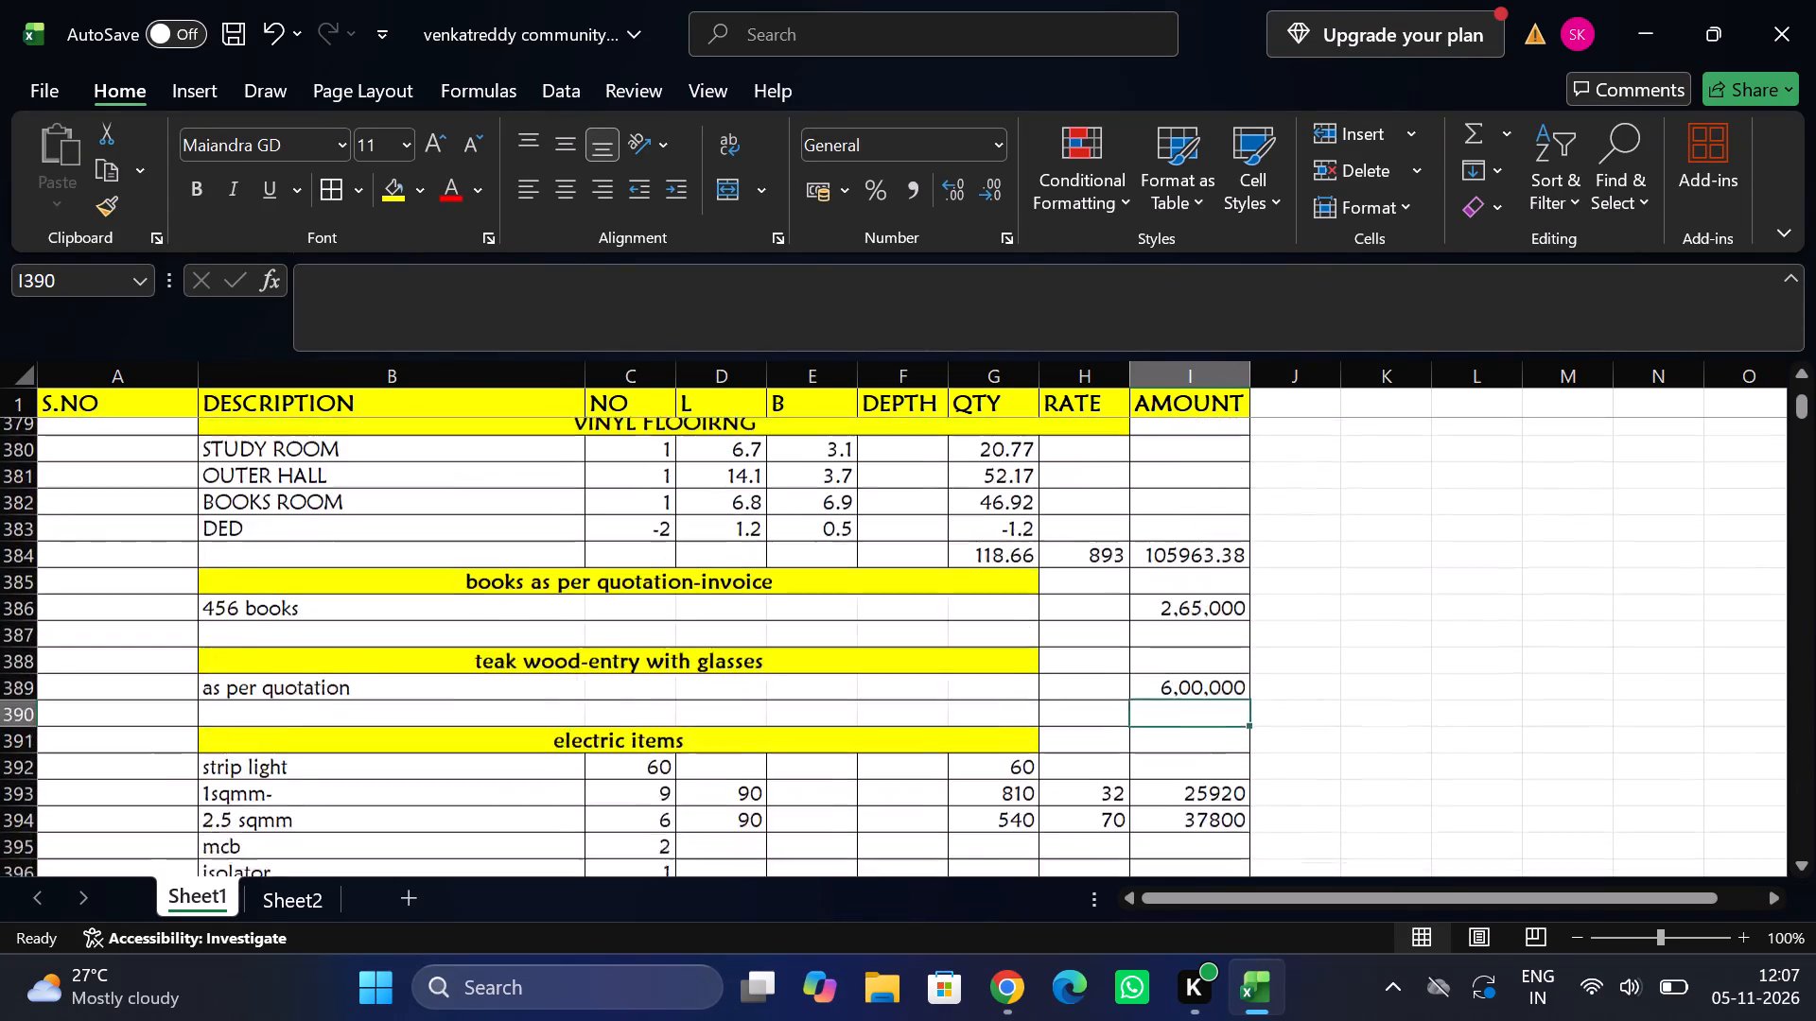
Add a "ceiling roses" row below 63a in the electric items, with NO 40, QTY 40 and RATE 20.
scroll(745, 711, "down", 1)
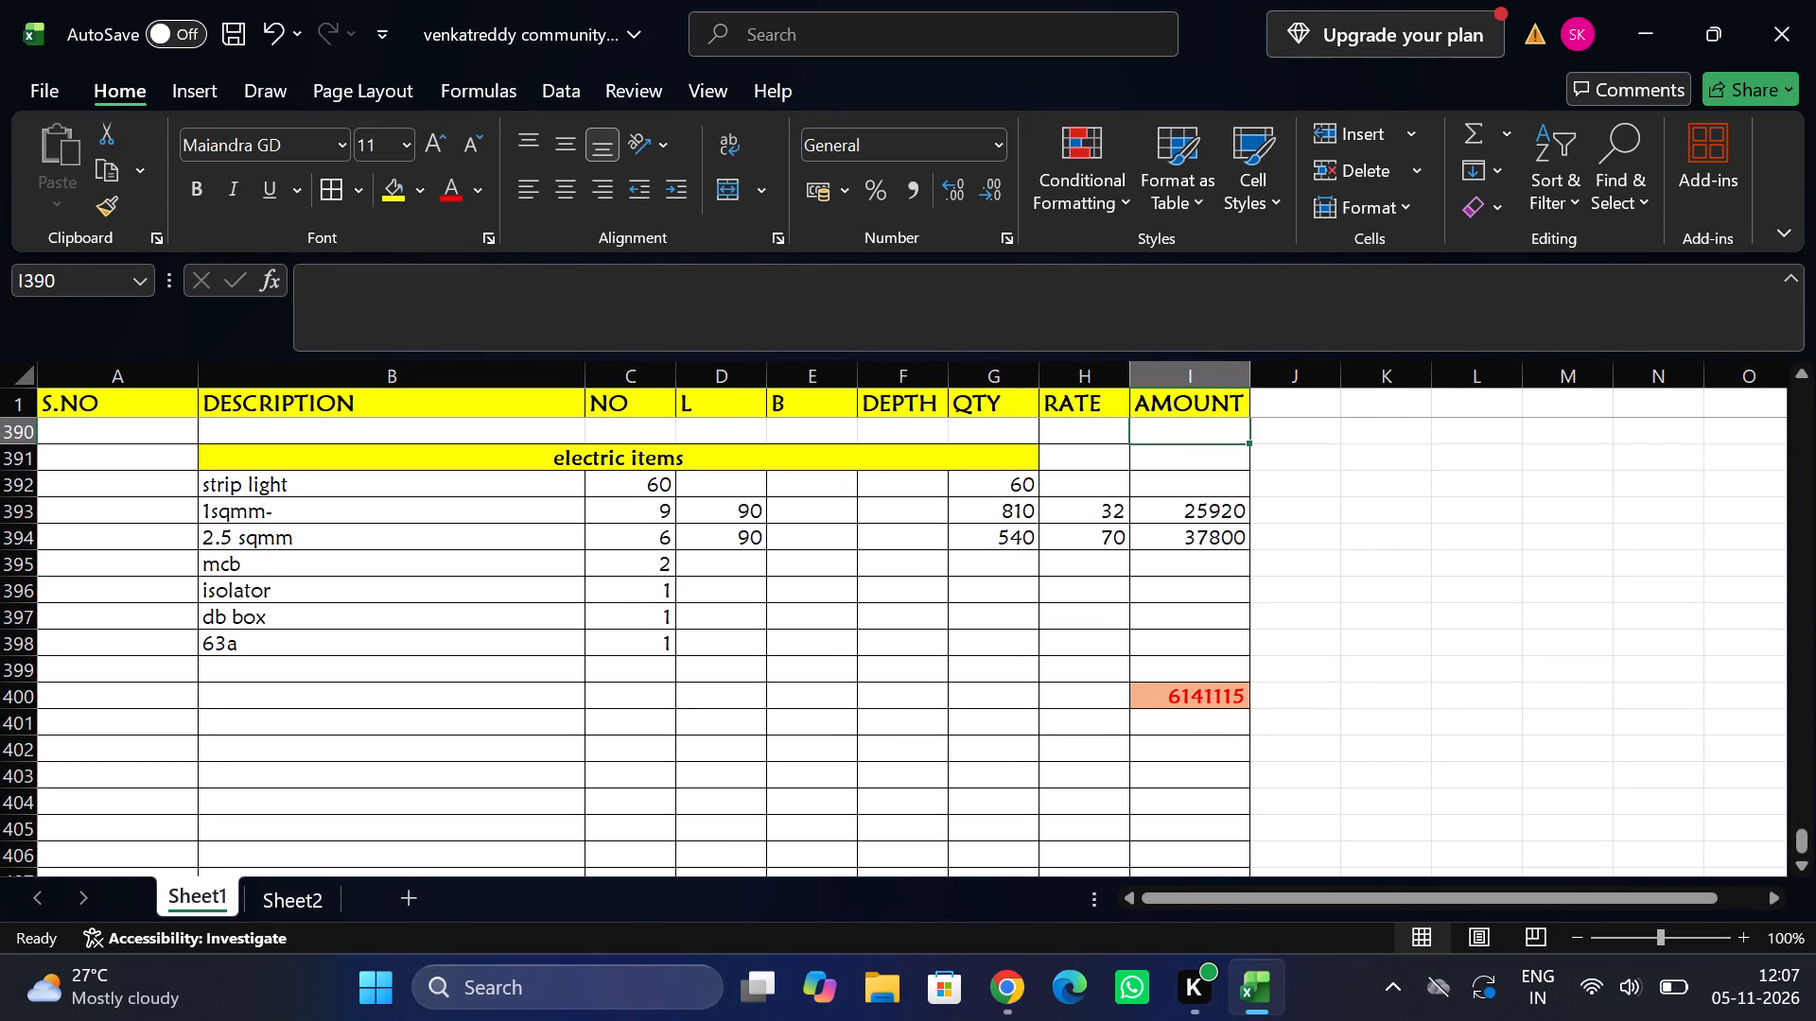
left_click(375, 665)
type("ceiling roses")
key("Tab")
key("4")
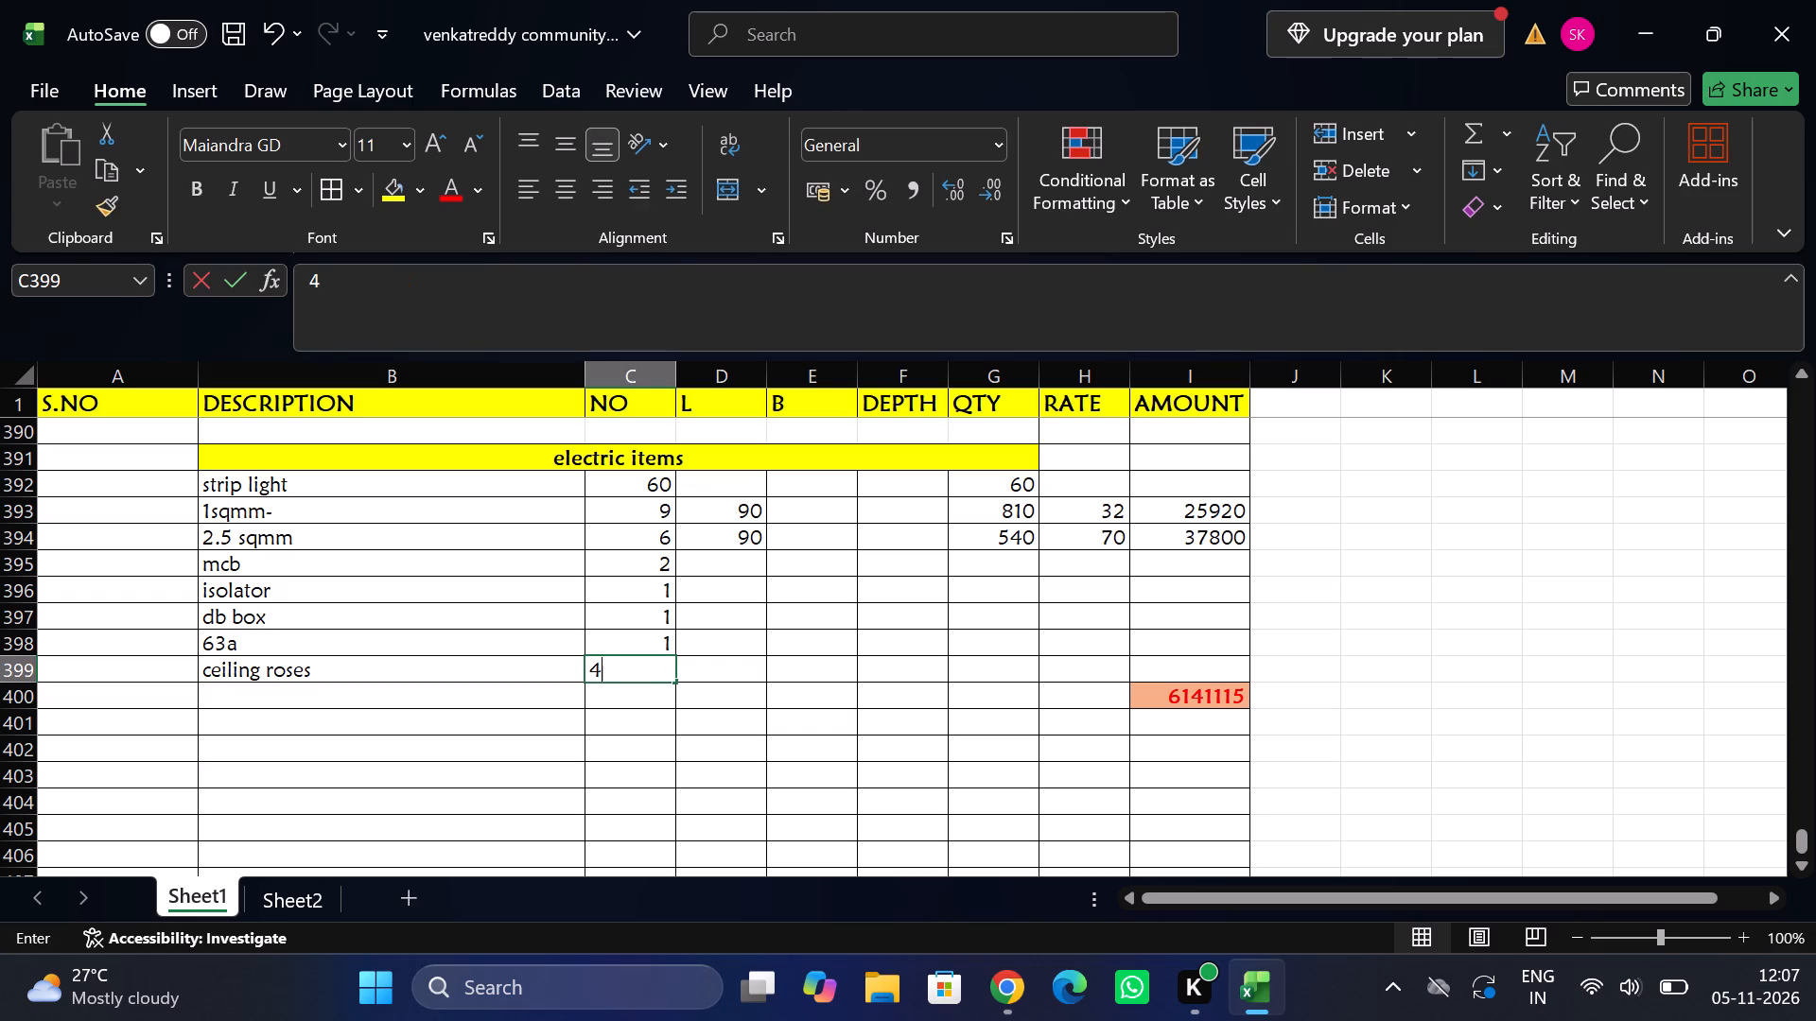
key("0")
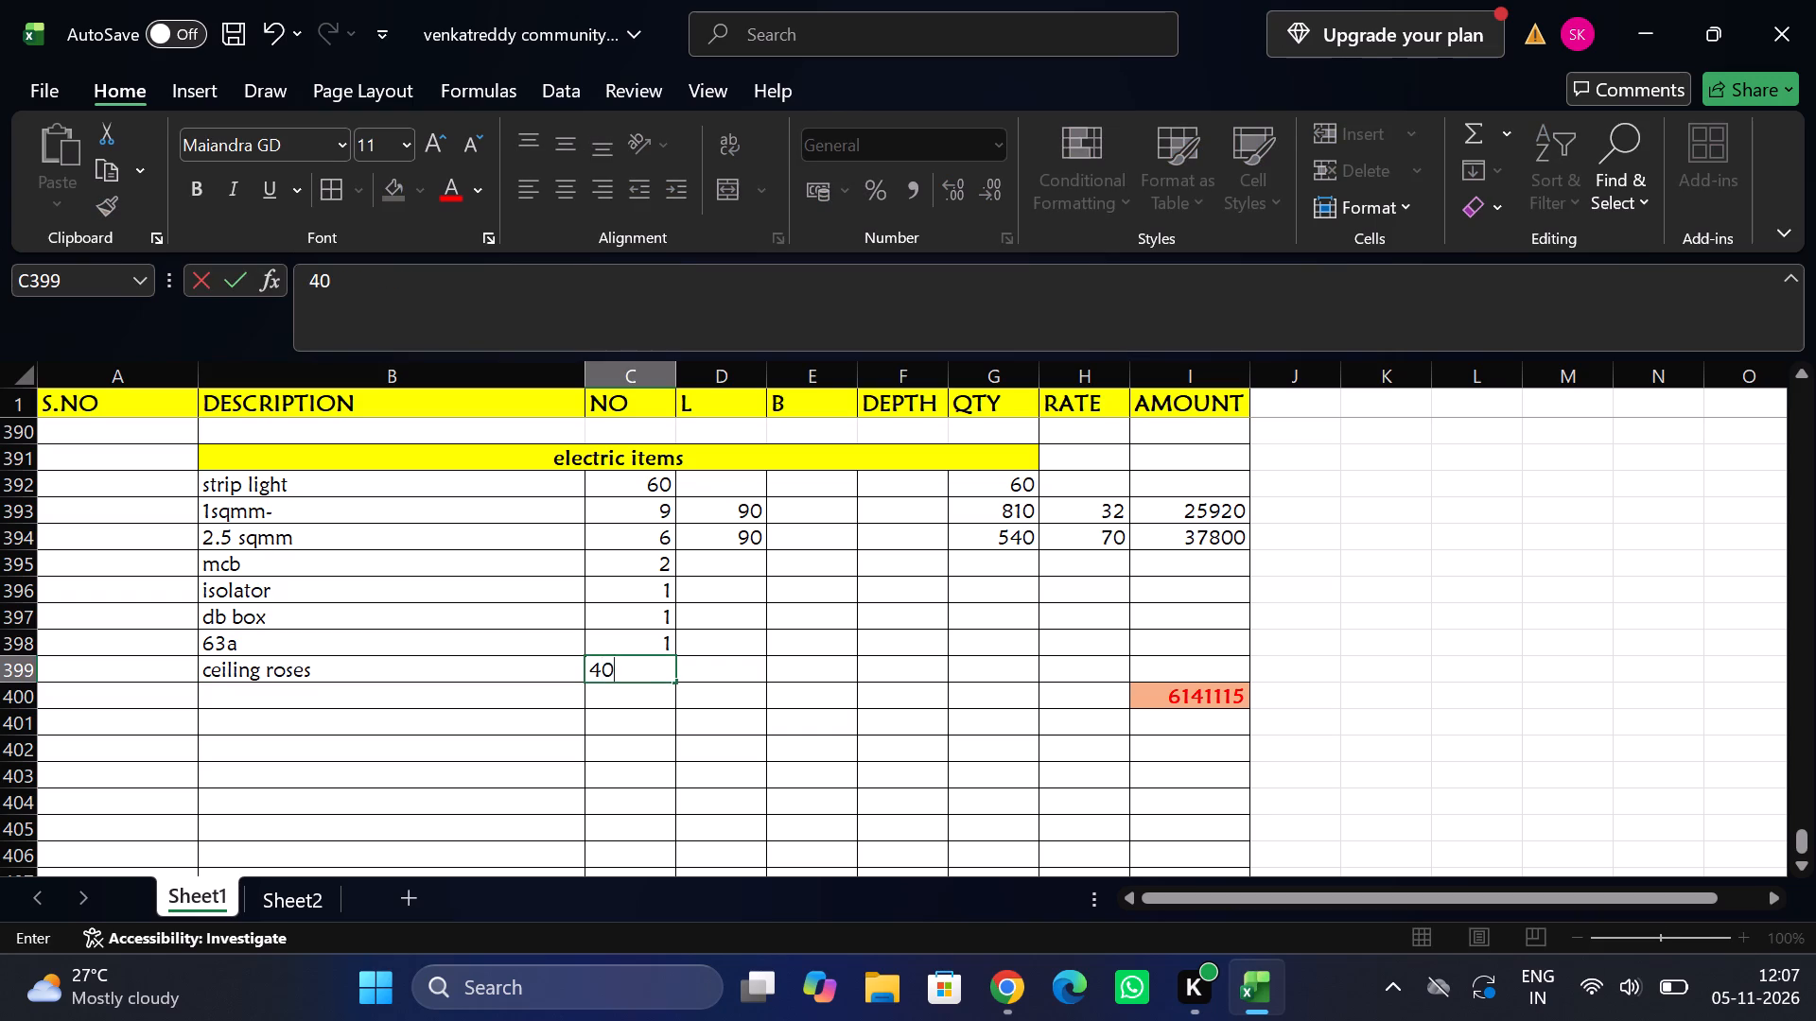
key("Tab")
key("Tab")
key("Tab")
key("Tab")
type("40")
key("Tab")
type("20")
key("Tab")
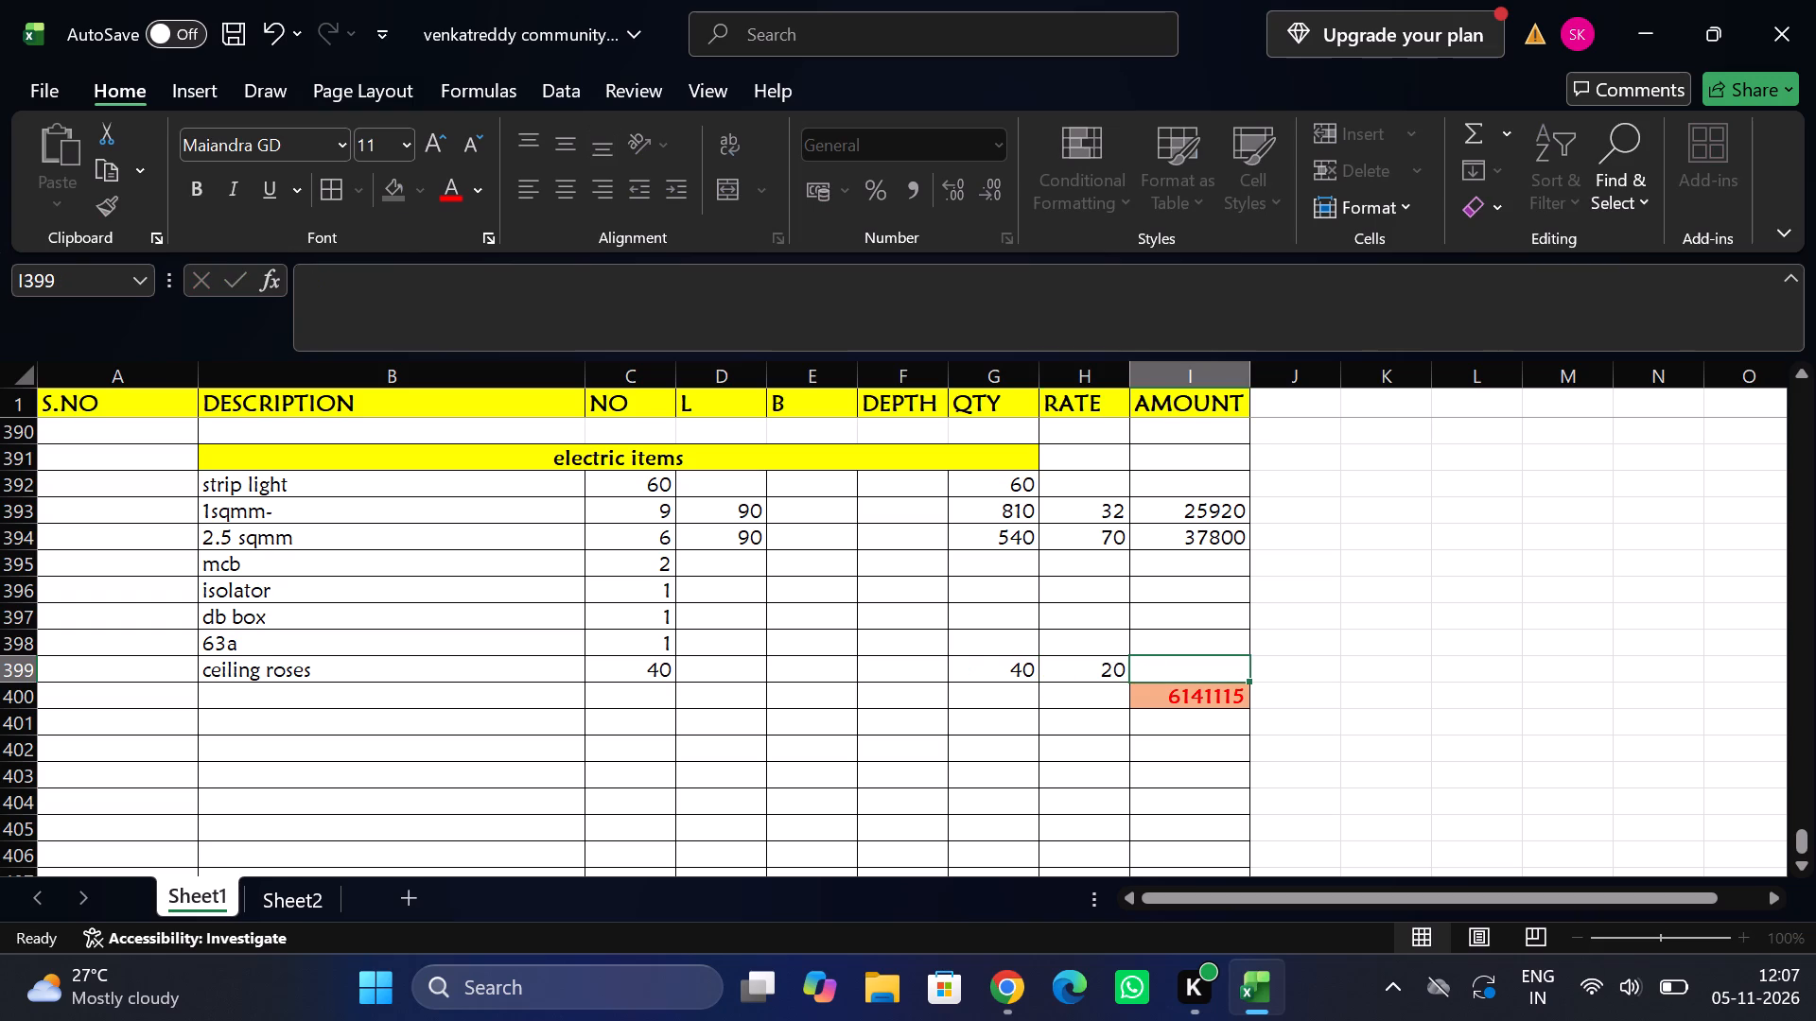
Calculate the ceiling roses AMOUNT with a formula multiplying its rate by its quantity.
key("equal")
key("Left")
key("shift+asterisk")
key("Left")
key("Left")
key("Return")
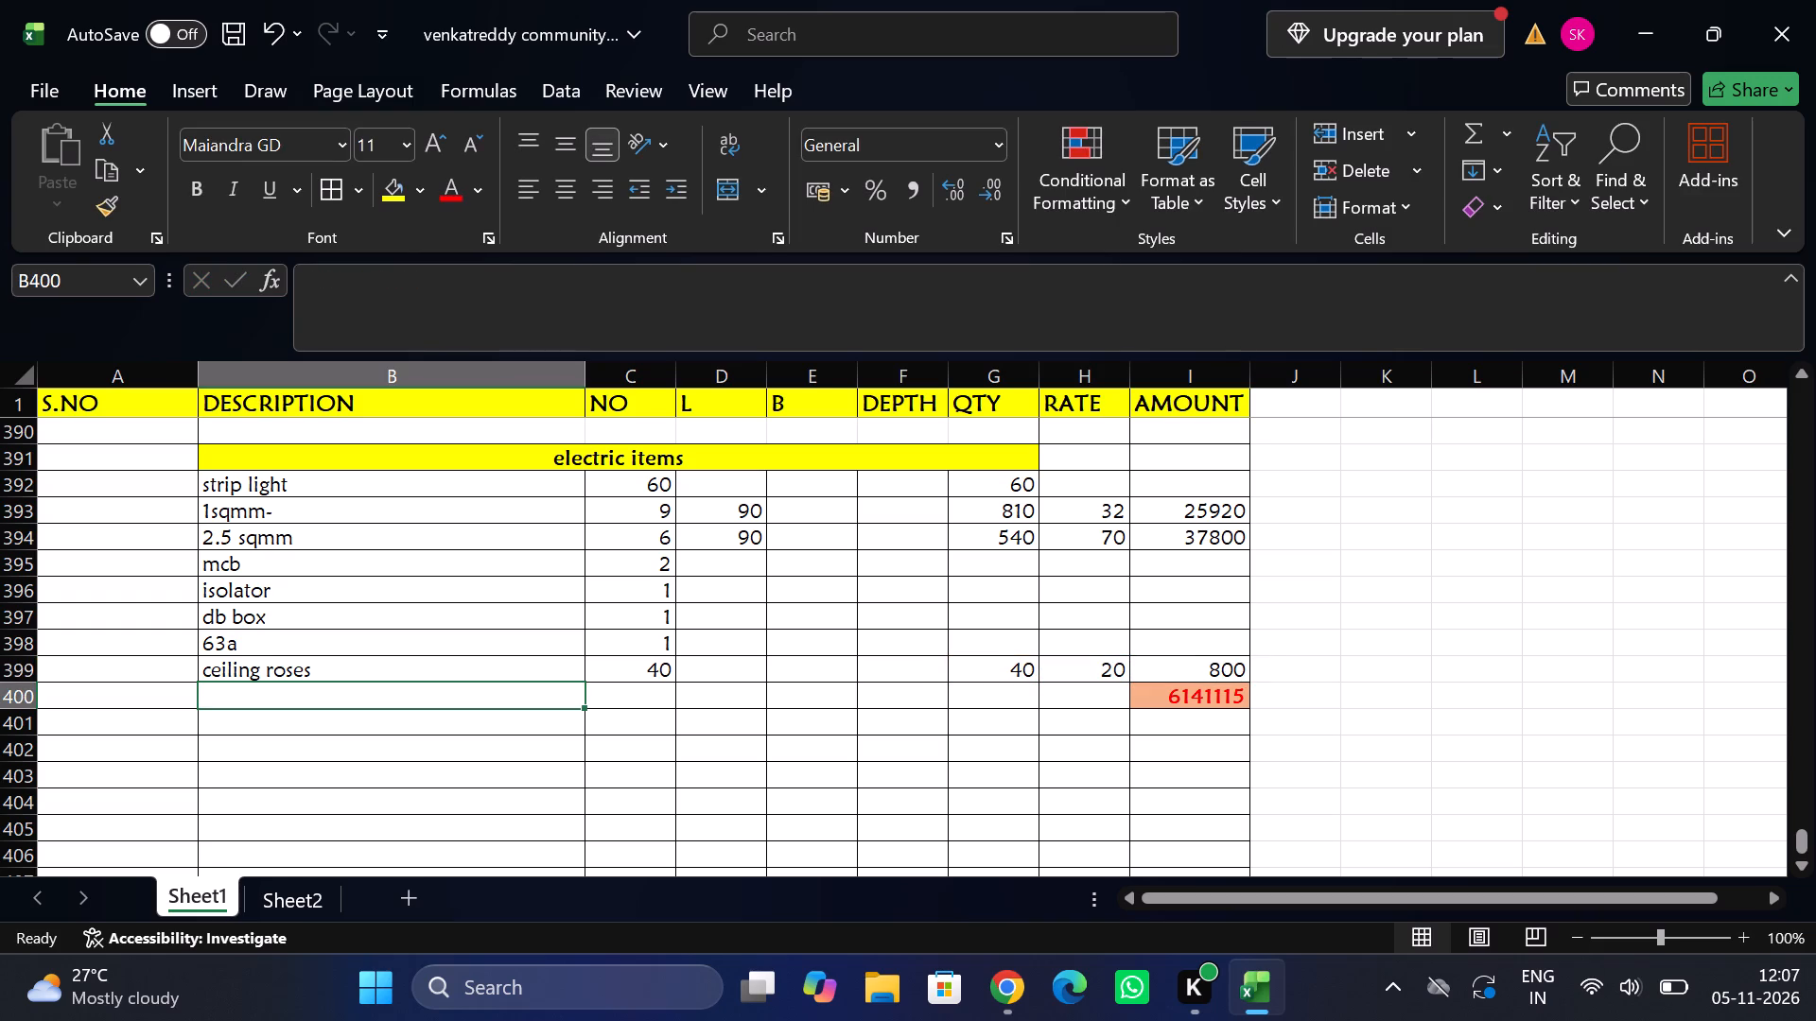
Extend the grand total's SUM range down to row 399 to include the ceiling roses amount.
double_click(1163, 696)
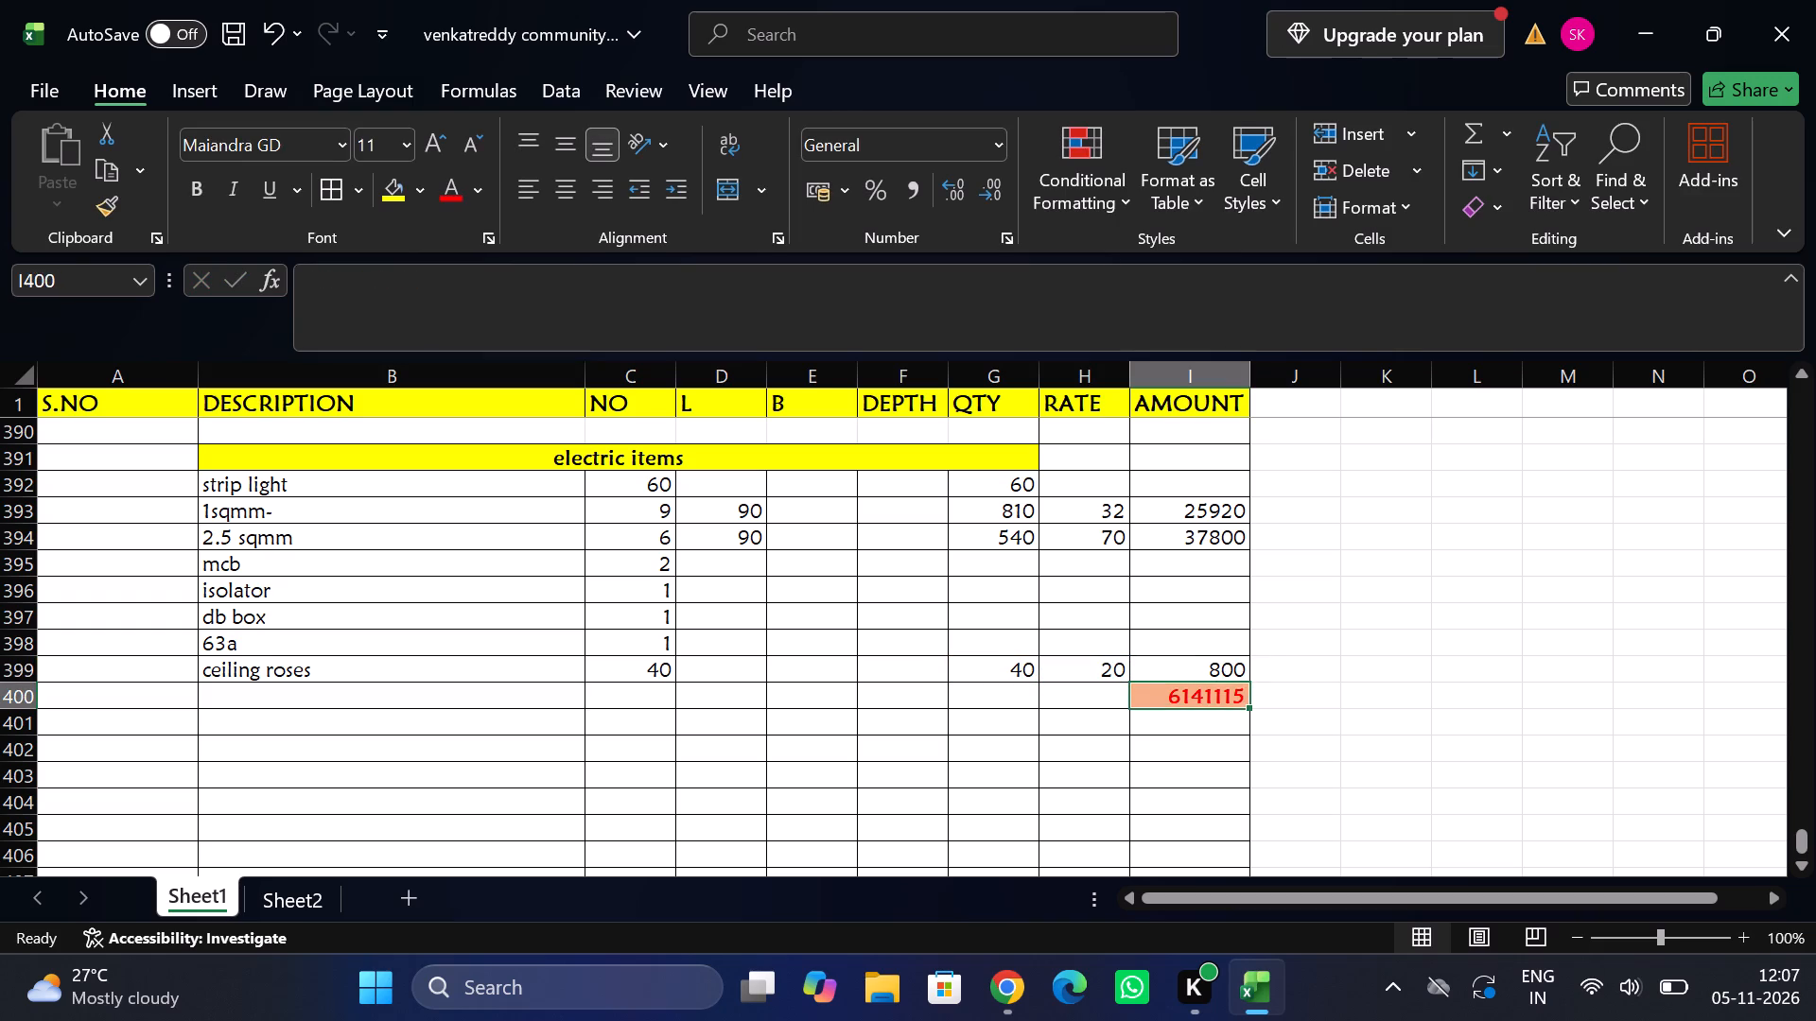
left_click_drag(1248, 575, 1246, 604)
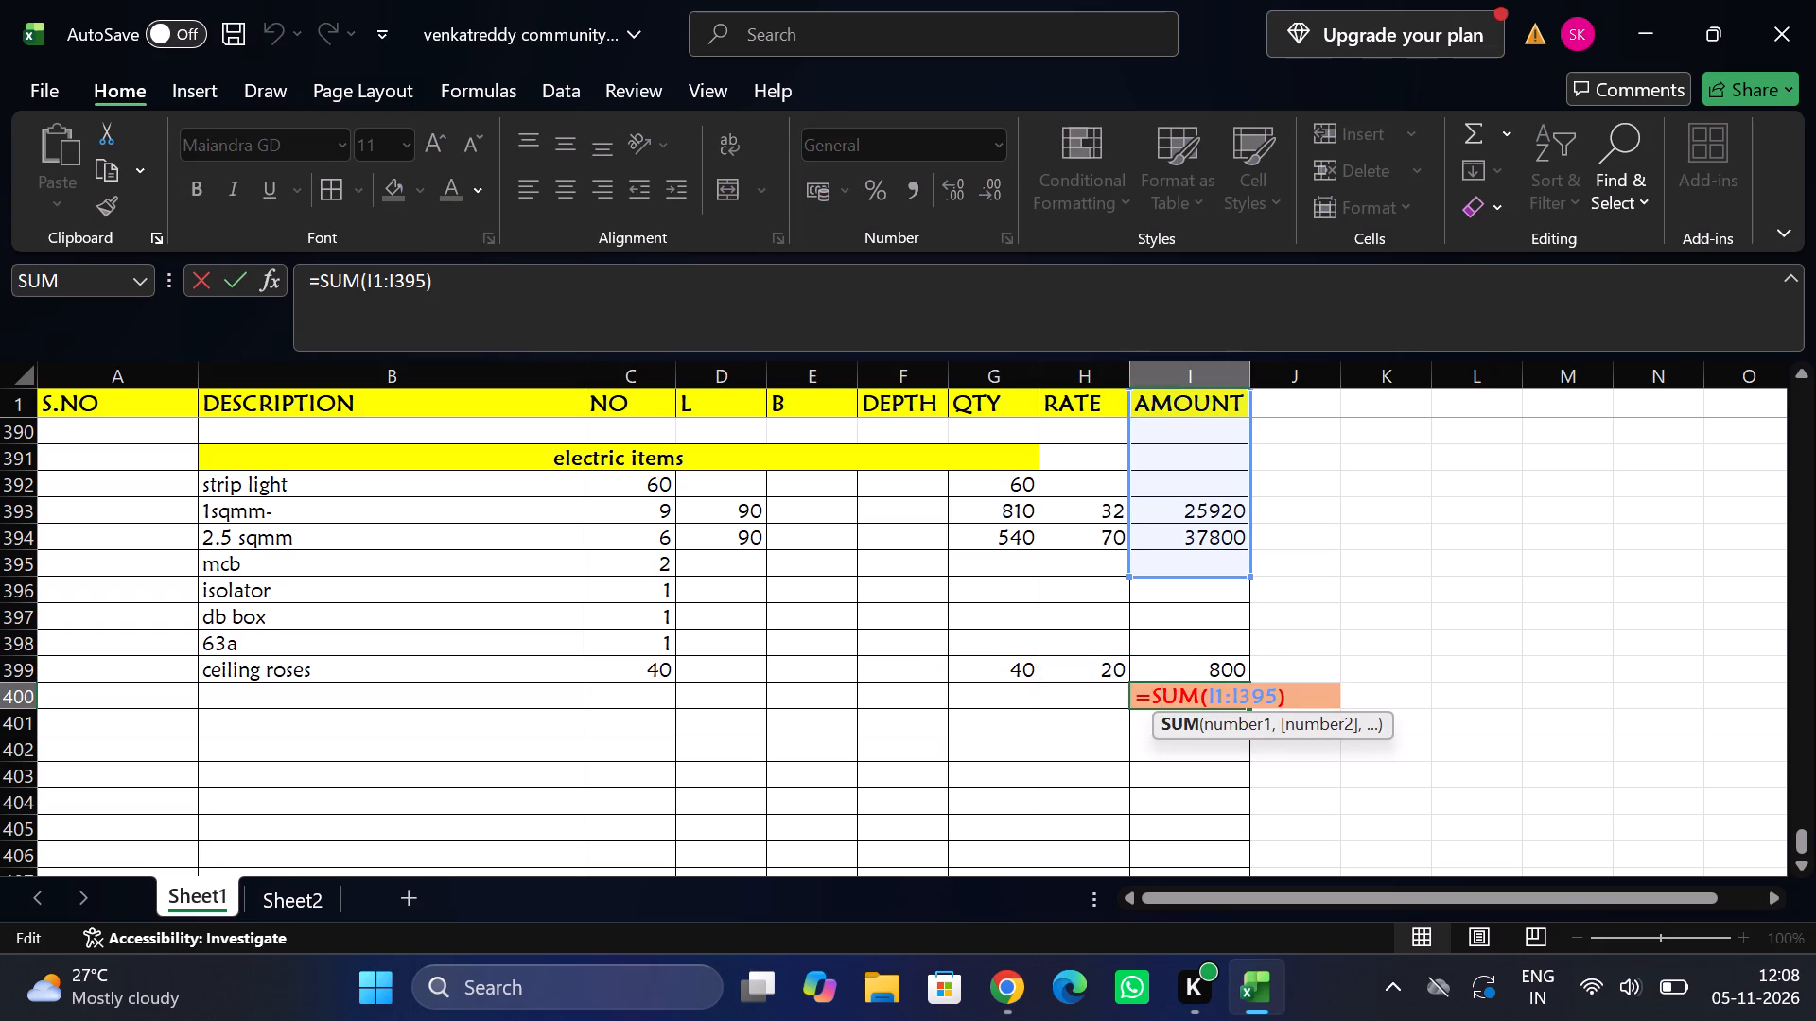
left_click_drag(1246, 604, 1248, 674)
key("Return")
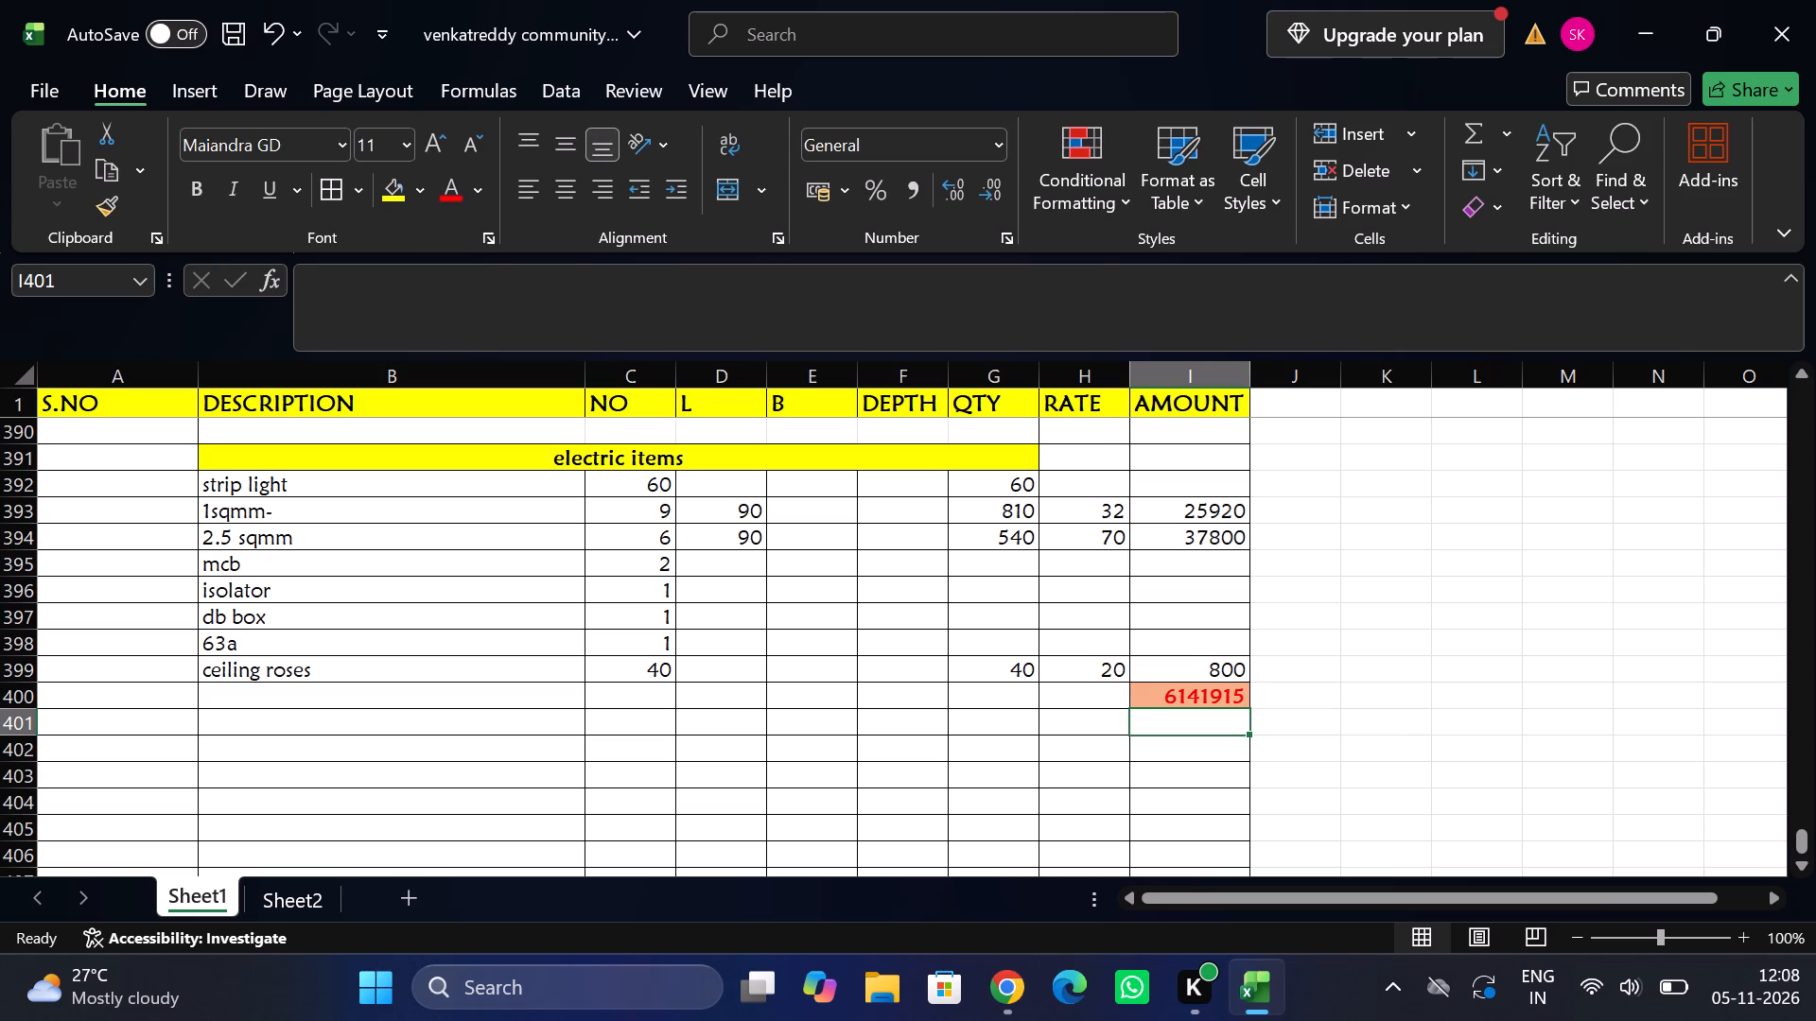
Insert a blank row above the grand total row and select its DESCRIPTION cell.
left_click(30, 698)
right_click(30, 698)
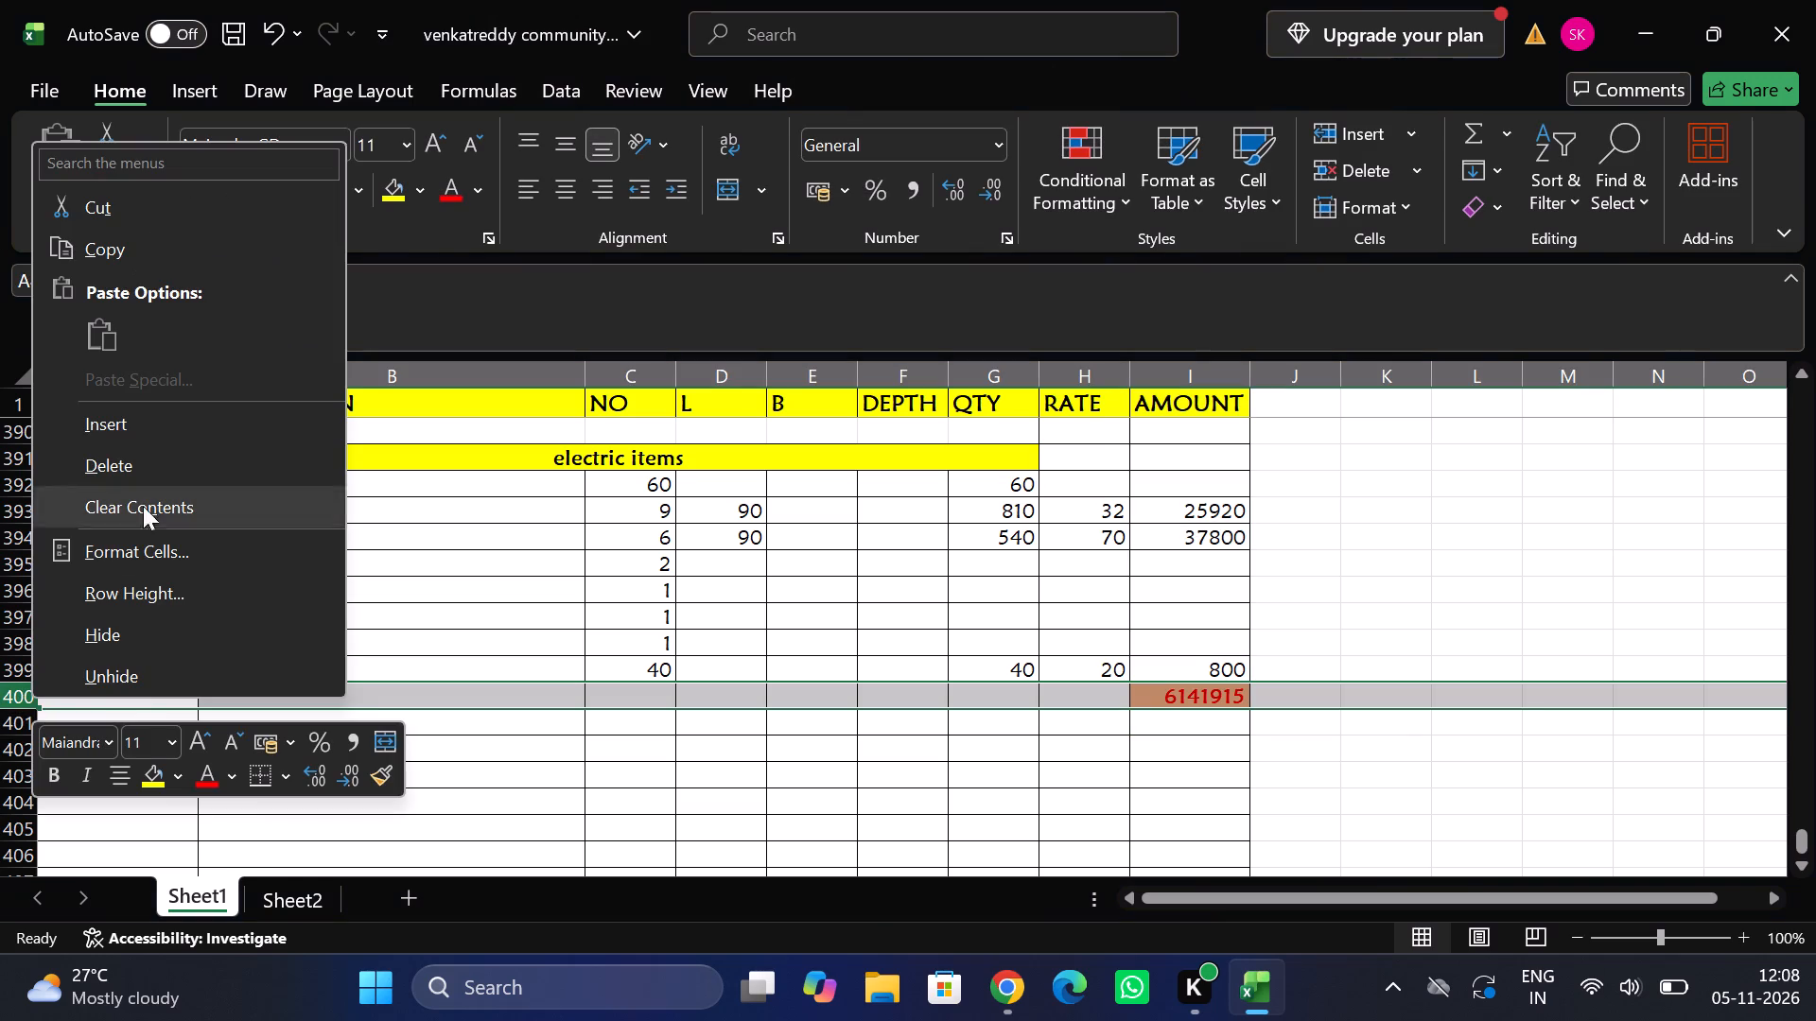
left_click(161, 424)
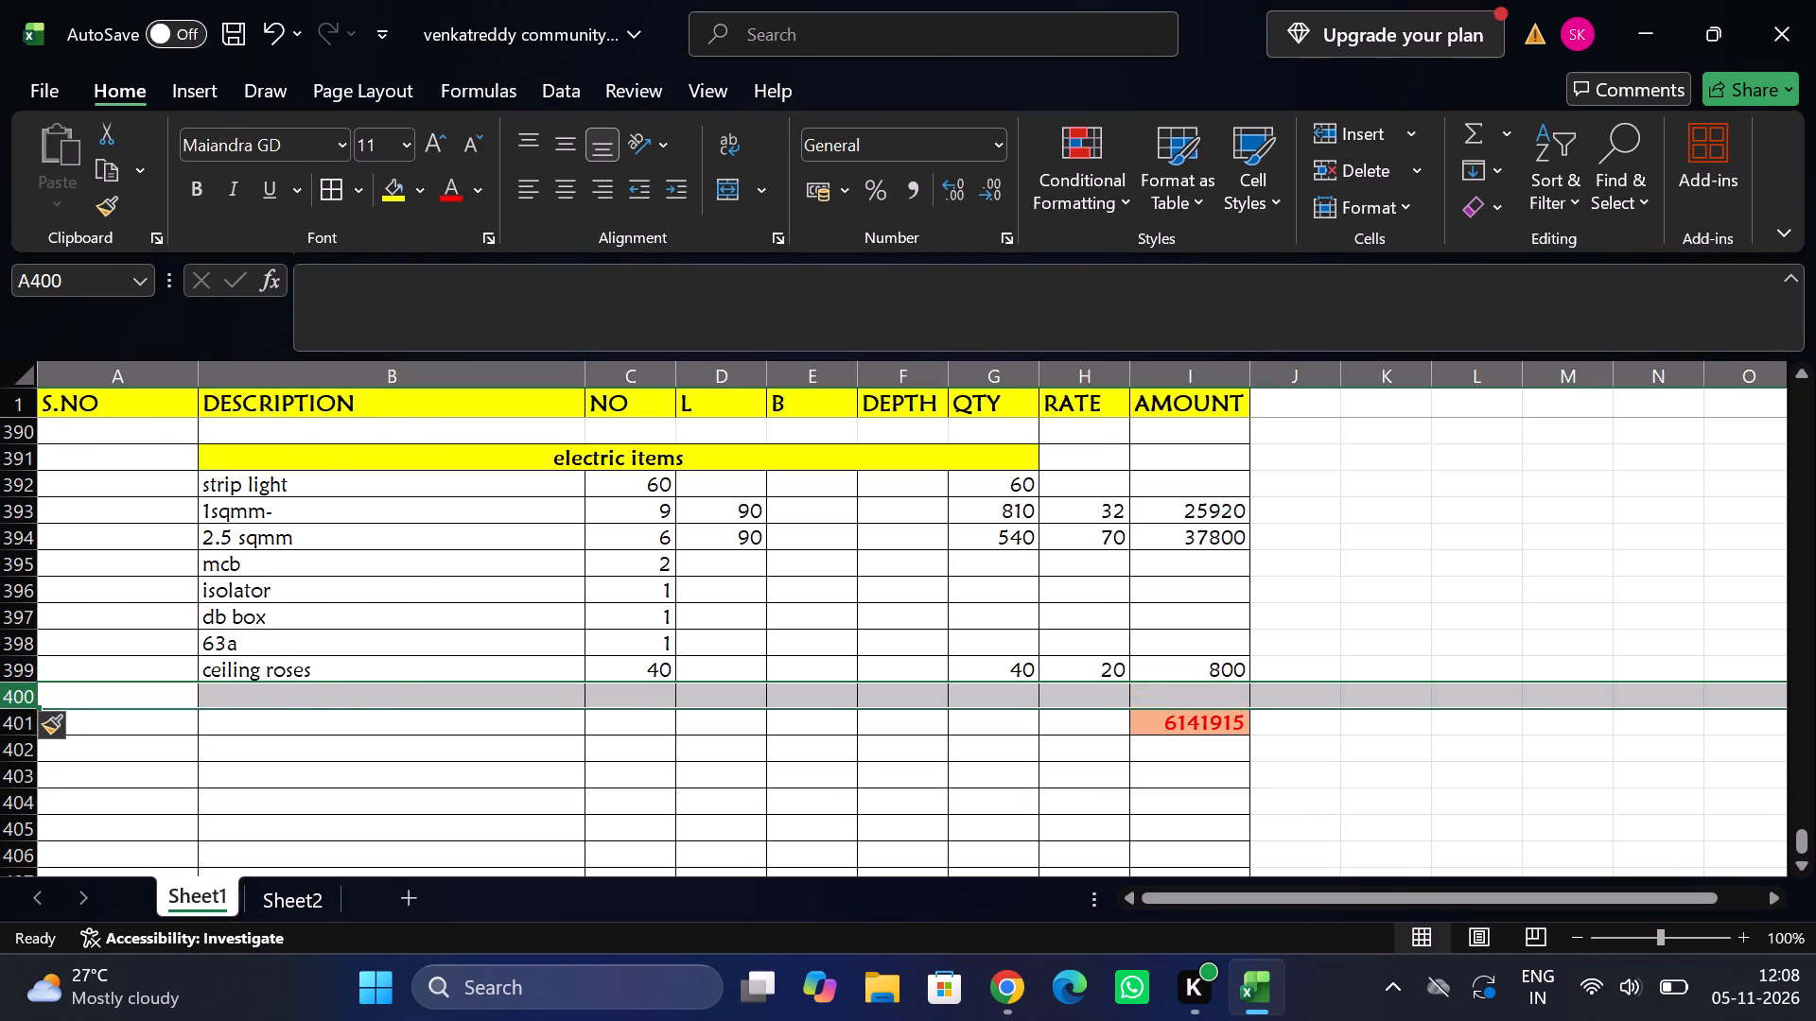
left_click(447, 689)
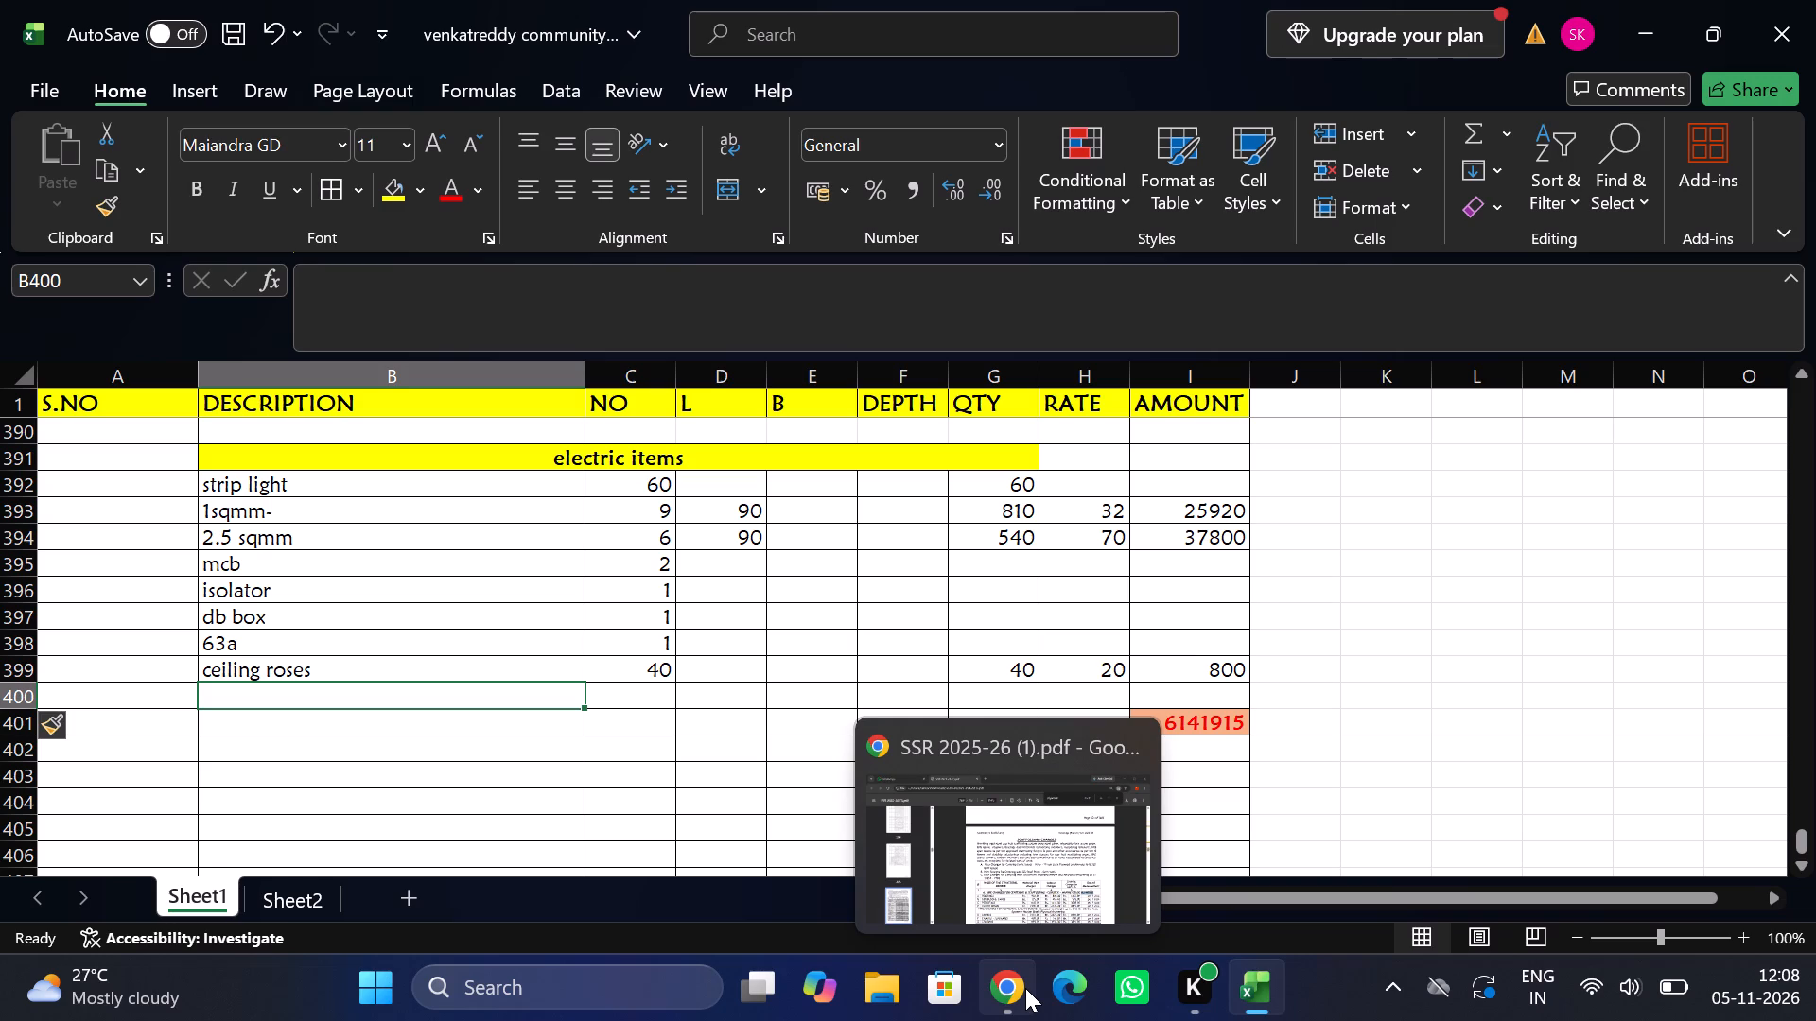
Switch to the SSR 2025-26 PDF in Chrome and replace the "plywood" search with "casing".
left_click(1043, 849)
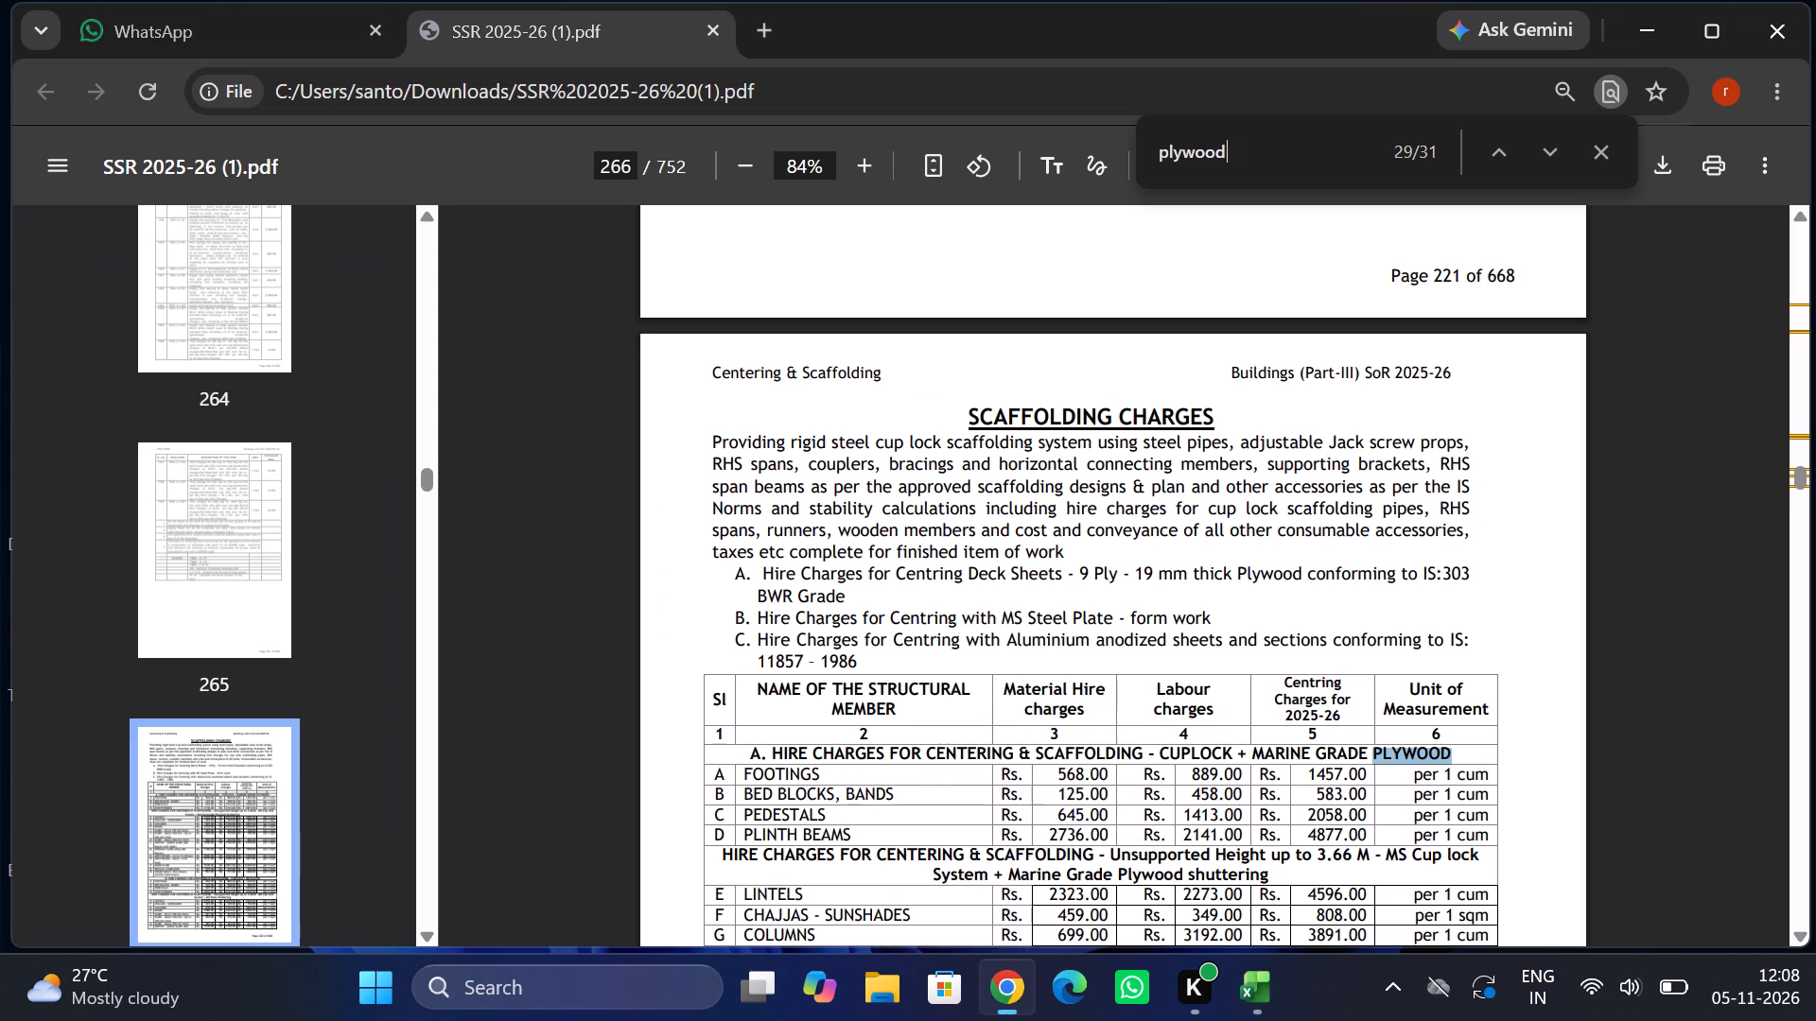
key("BackSpace")
key("BackSpace")
key("BackSpace")
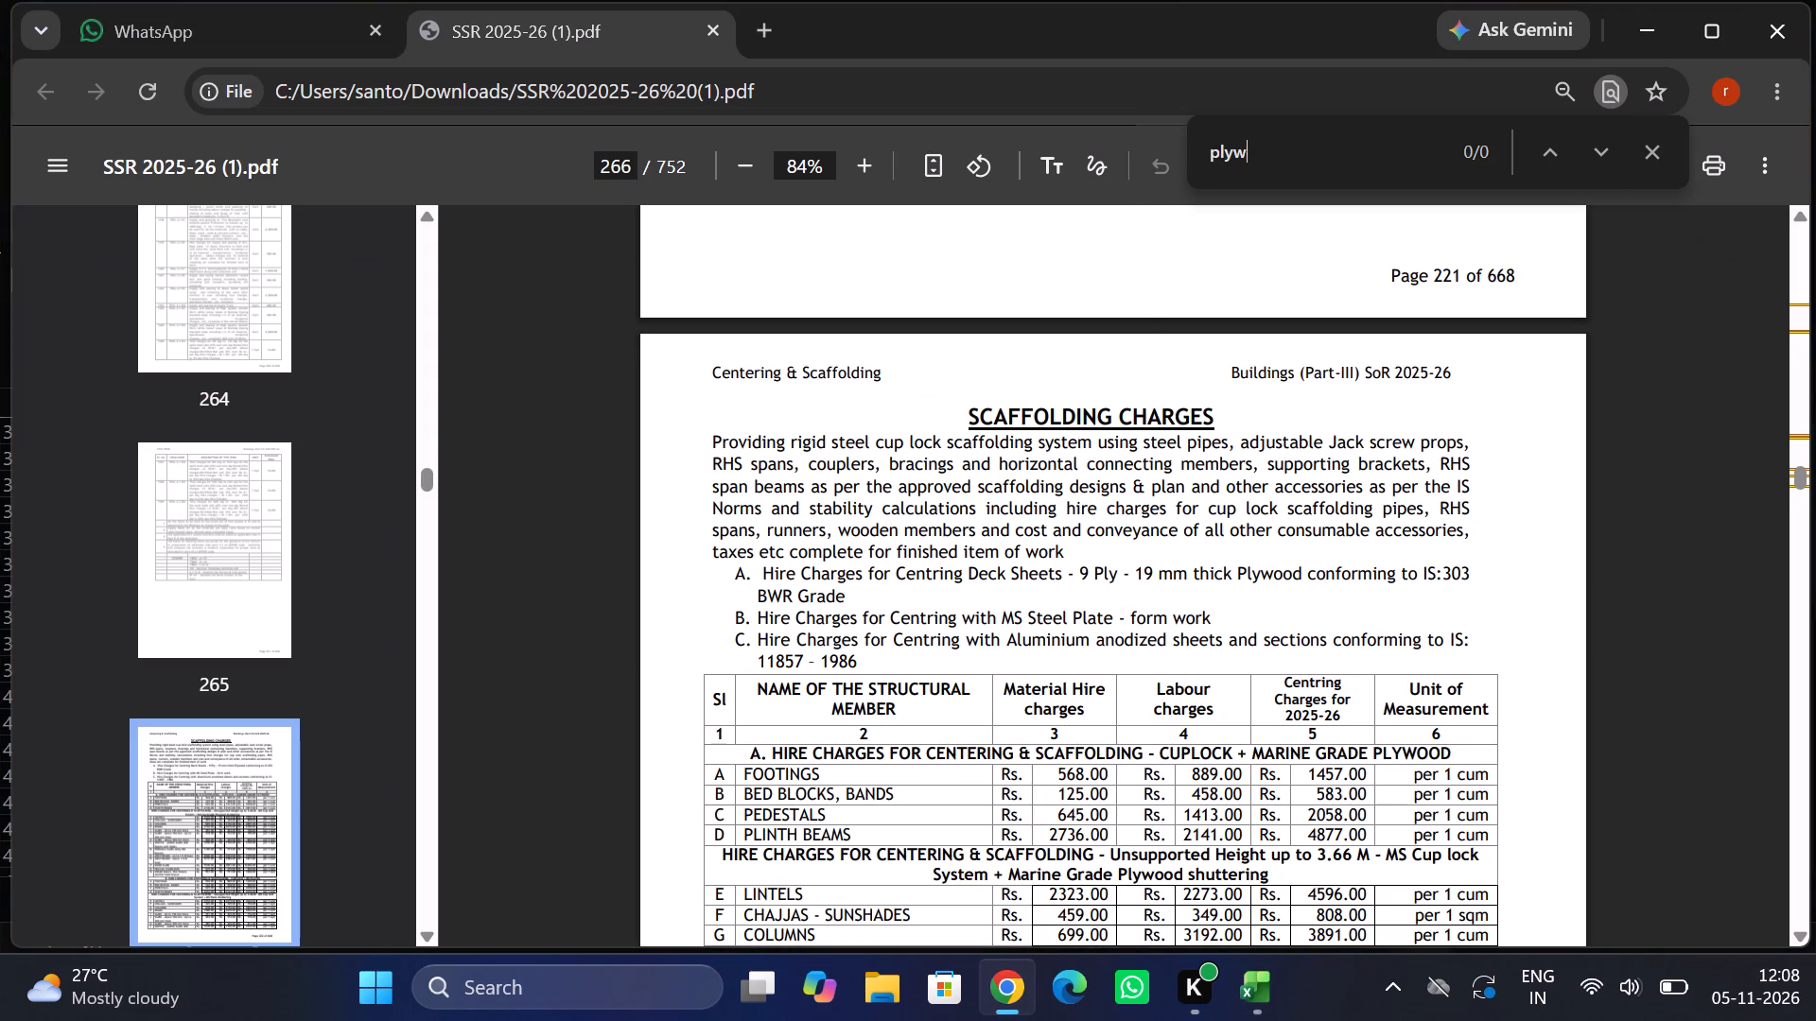
key("BackSpace")
key("BackSpace")
key("BackSpace")
key("BackSpace")
key("BackSpace")
type("casing")
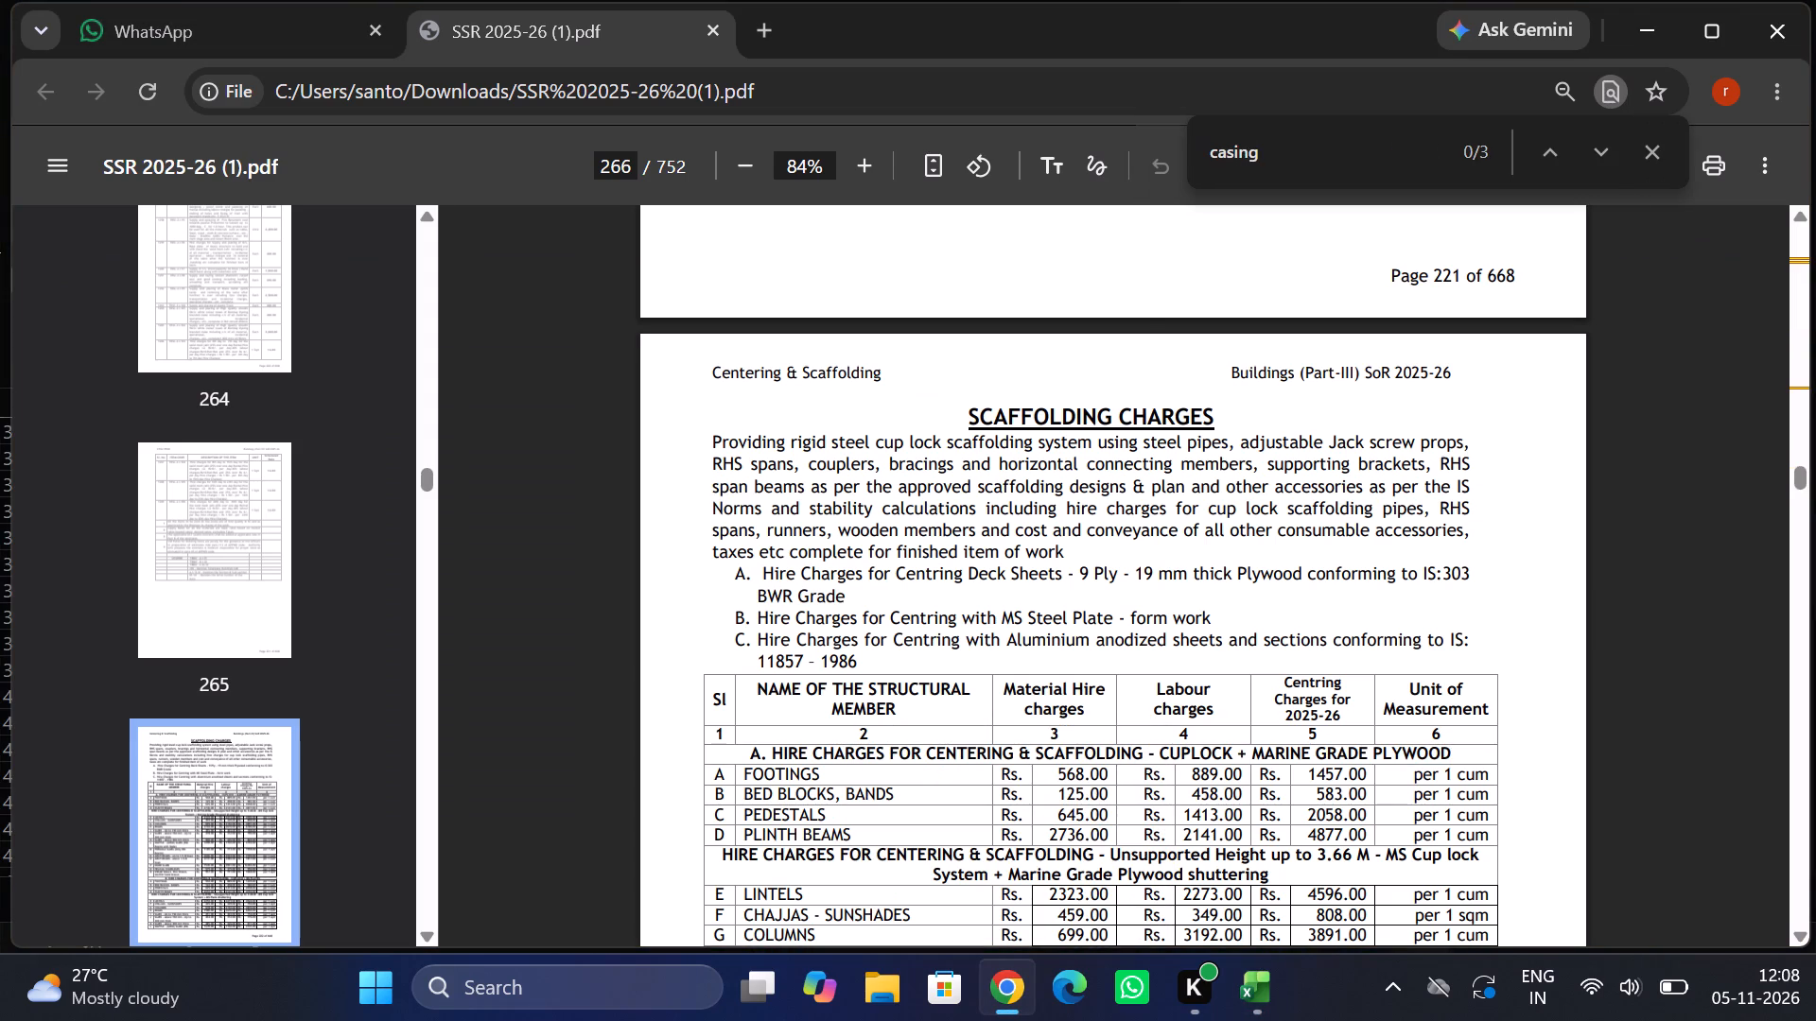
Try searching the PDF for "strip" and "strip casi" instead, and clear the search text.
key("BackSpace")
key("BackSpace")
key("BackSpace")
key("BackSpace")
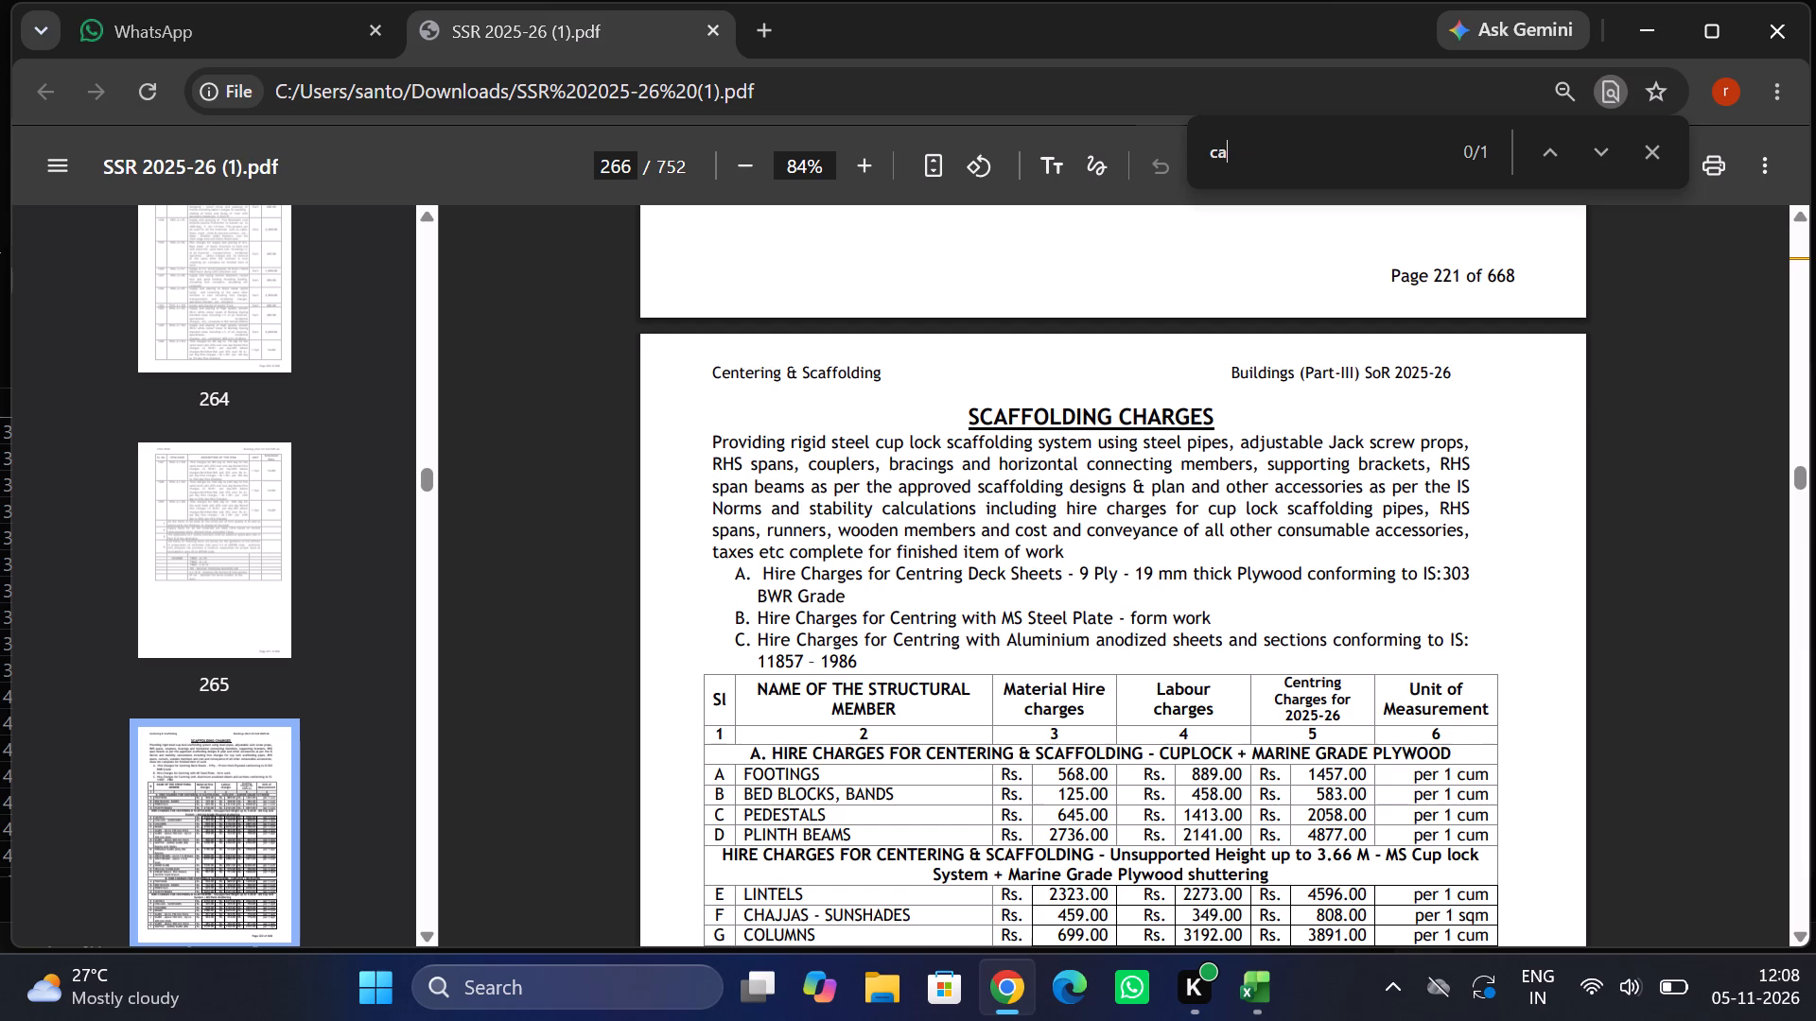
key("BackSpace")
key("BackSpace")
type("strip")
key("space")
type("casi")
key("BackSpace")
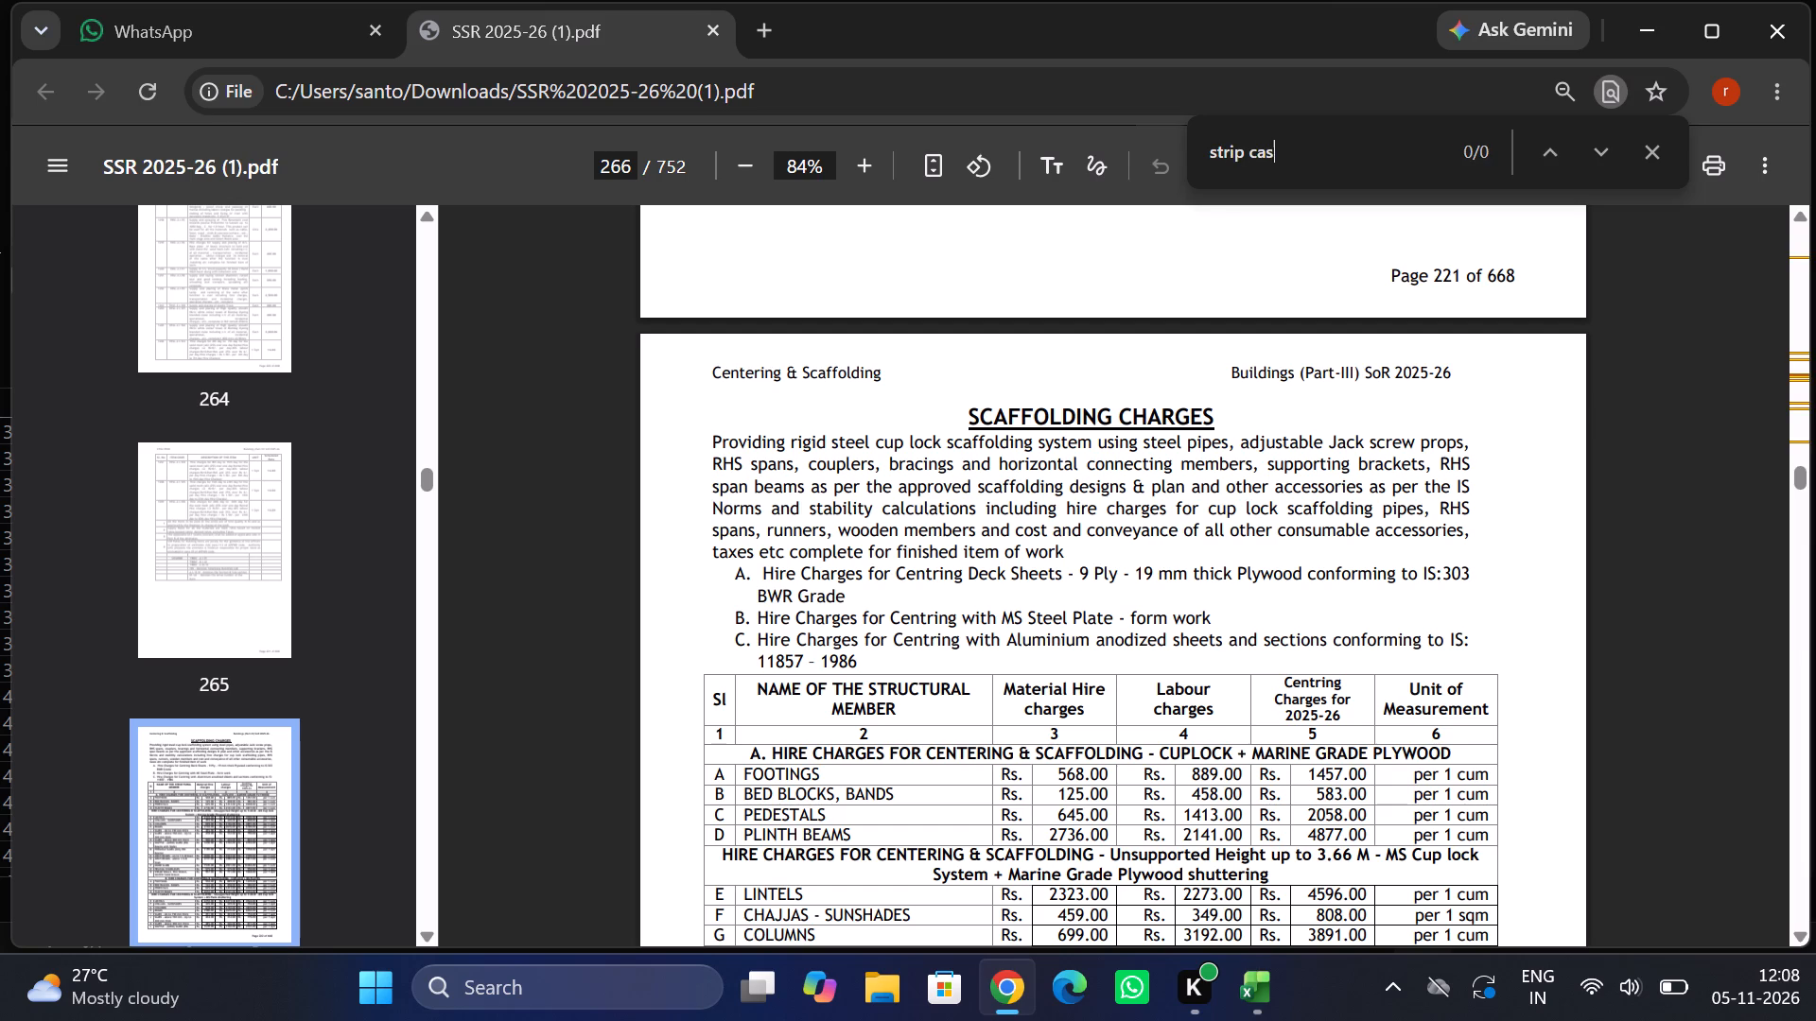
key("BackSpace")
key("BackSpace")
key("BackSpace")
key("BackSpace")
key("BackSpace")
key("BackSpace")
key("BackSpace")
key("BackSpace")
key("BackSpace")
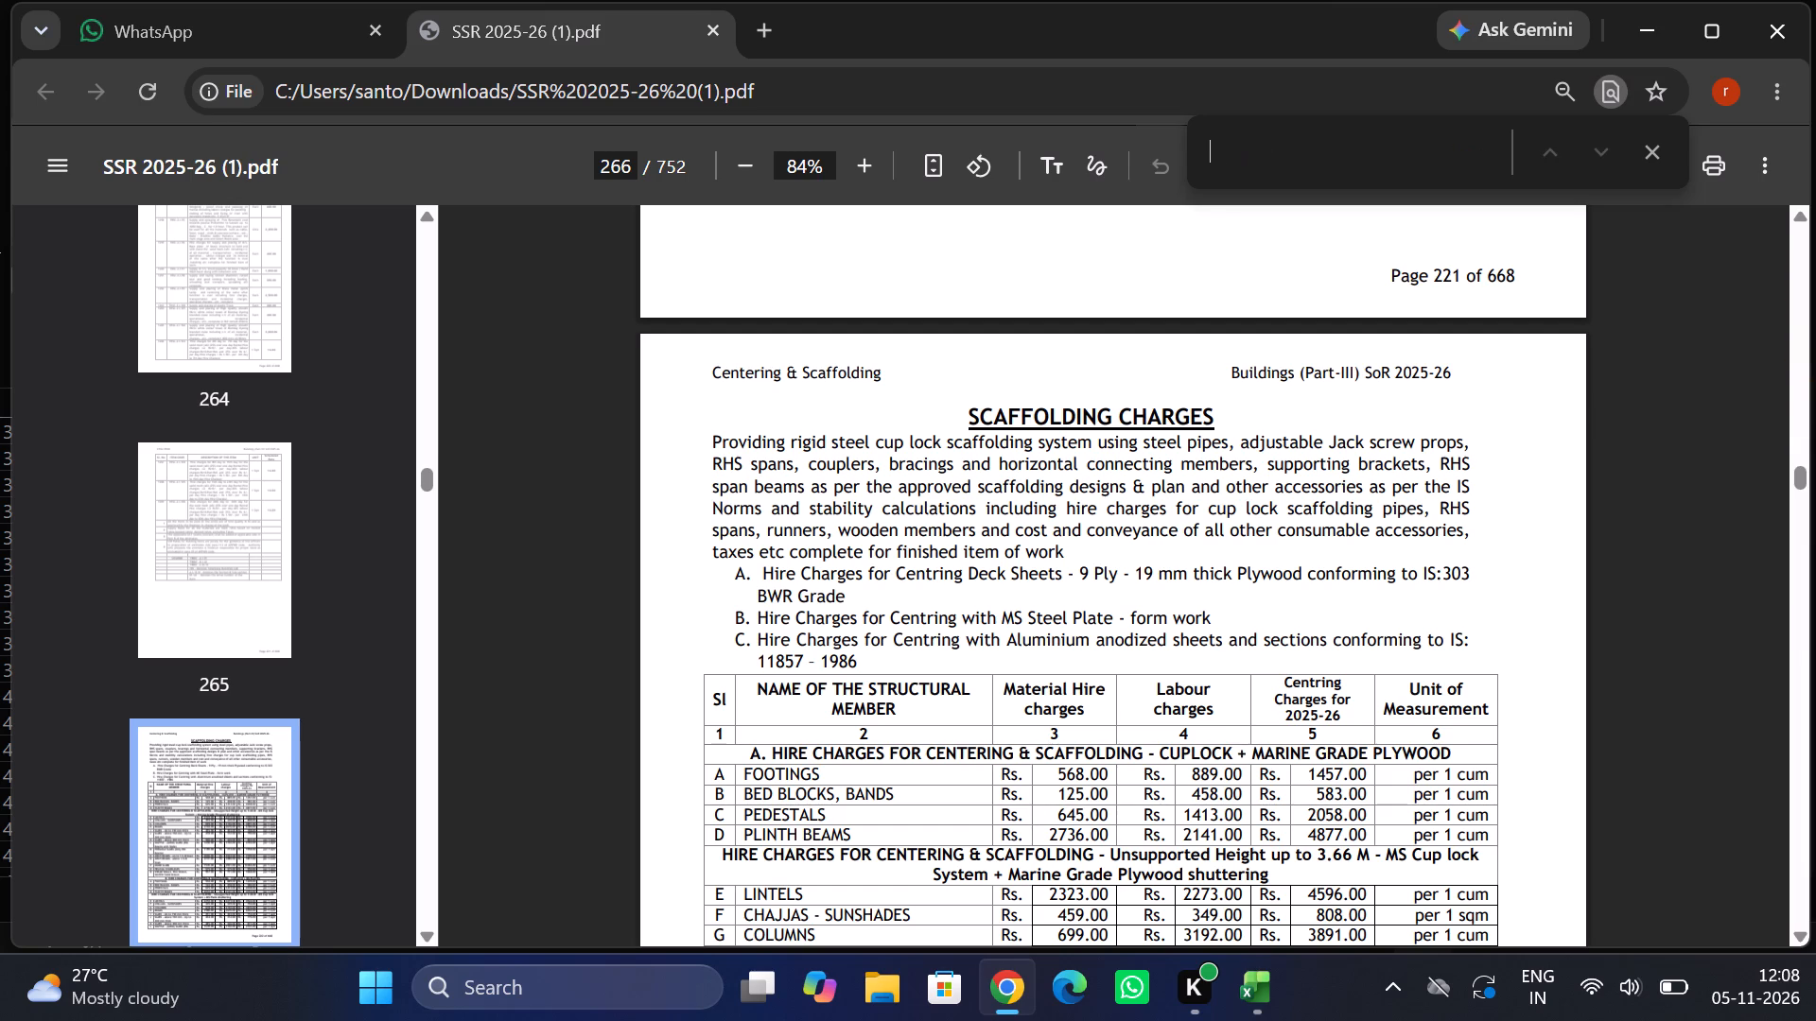
Search the SSR PDF for "casing" and go to the first match.
type("caing")
key("BackSpace")
key("BackSpace")
key("BackSpace")
type("sing")
key("Return")
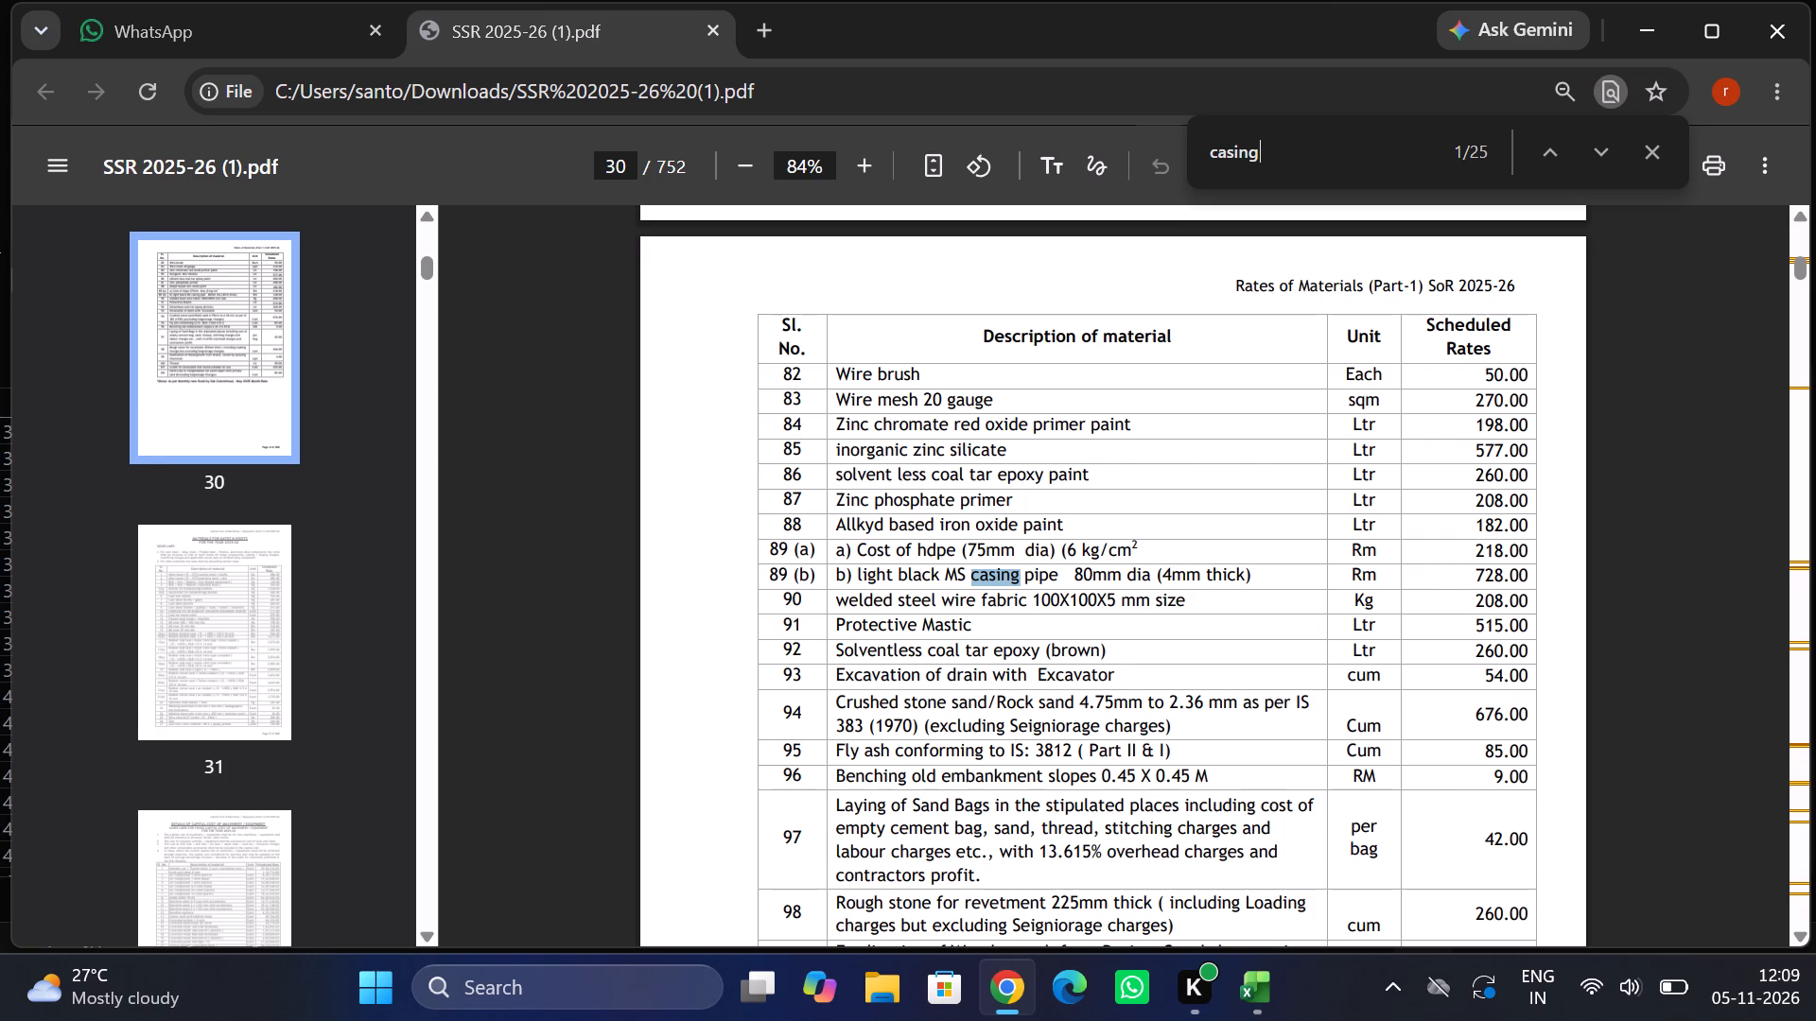
Step through the "casing" matches to the ELEC-1.2.5 casing and caping supply item in the electrical items.
key("Return")
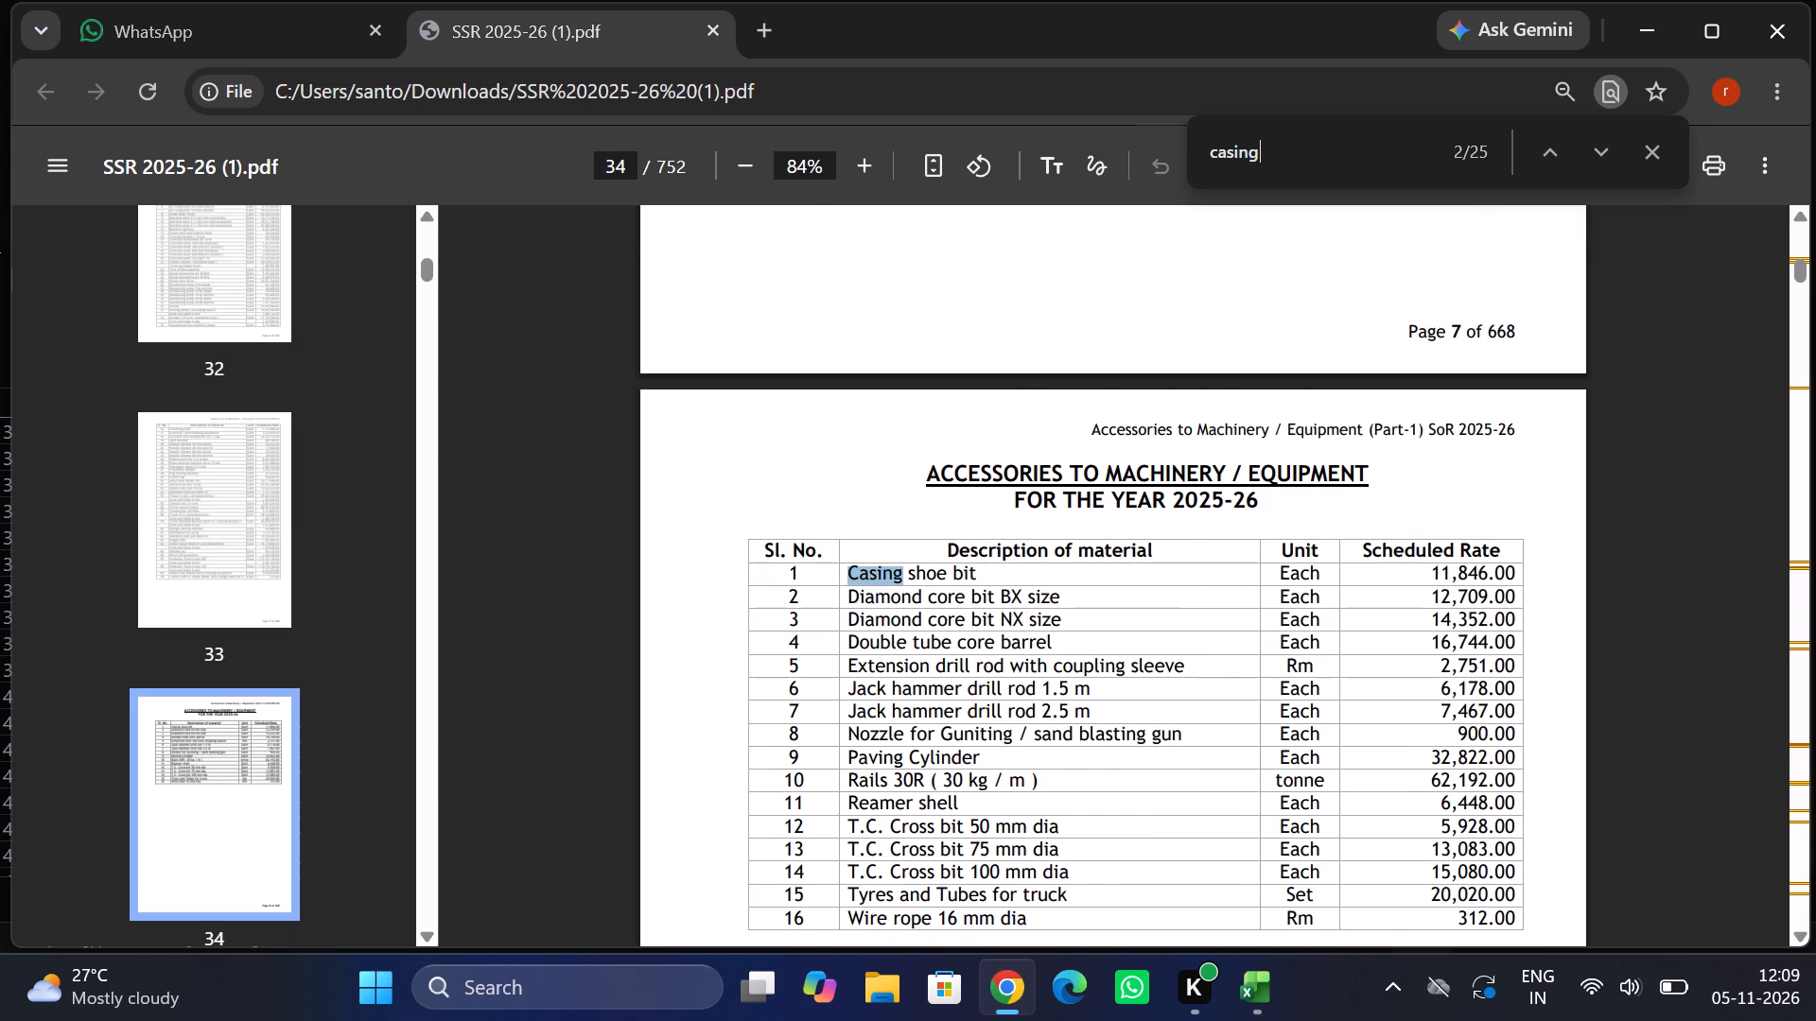
key("Return")
key("Return")
key("Return")
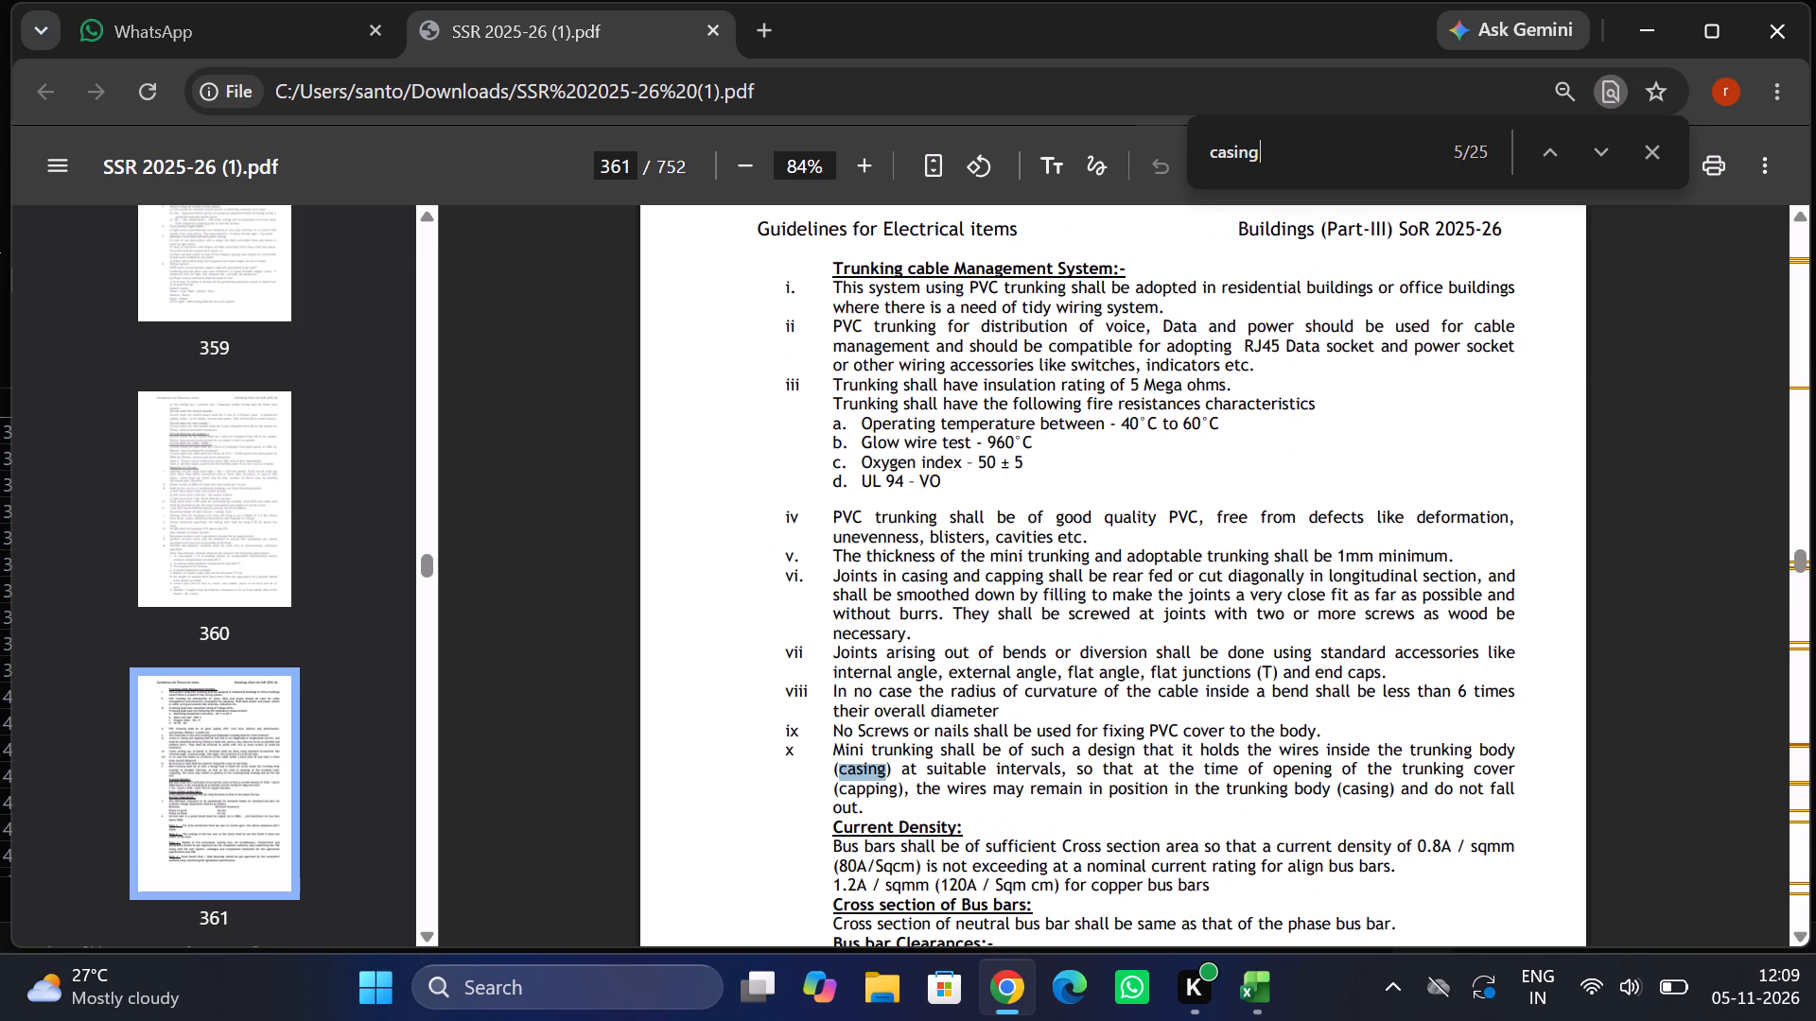
key("Return")
key("Return")
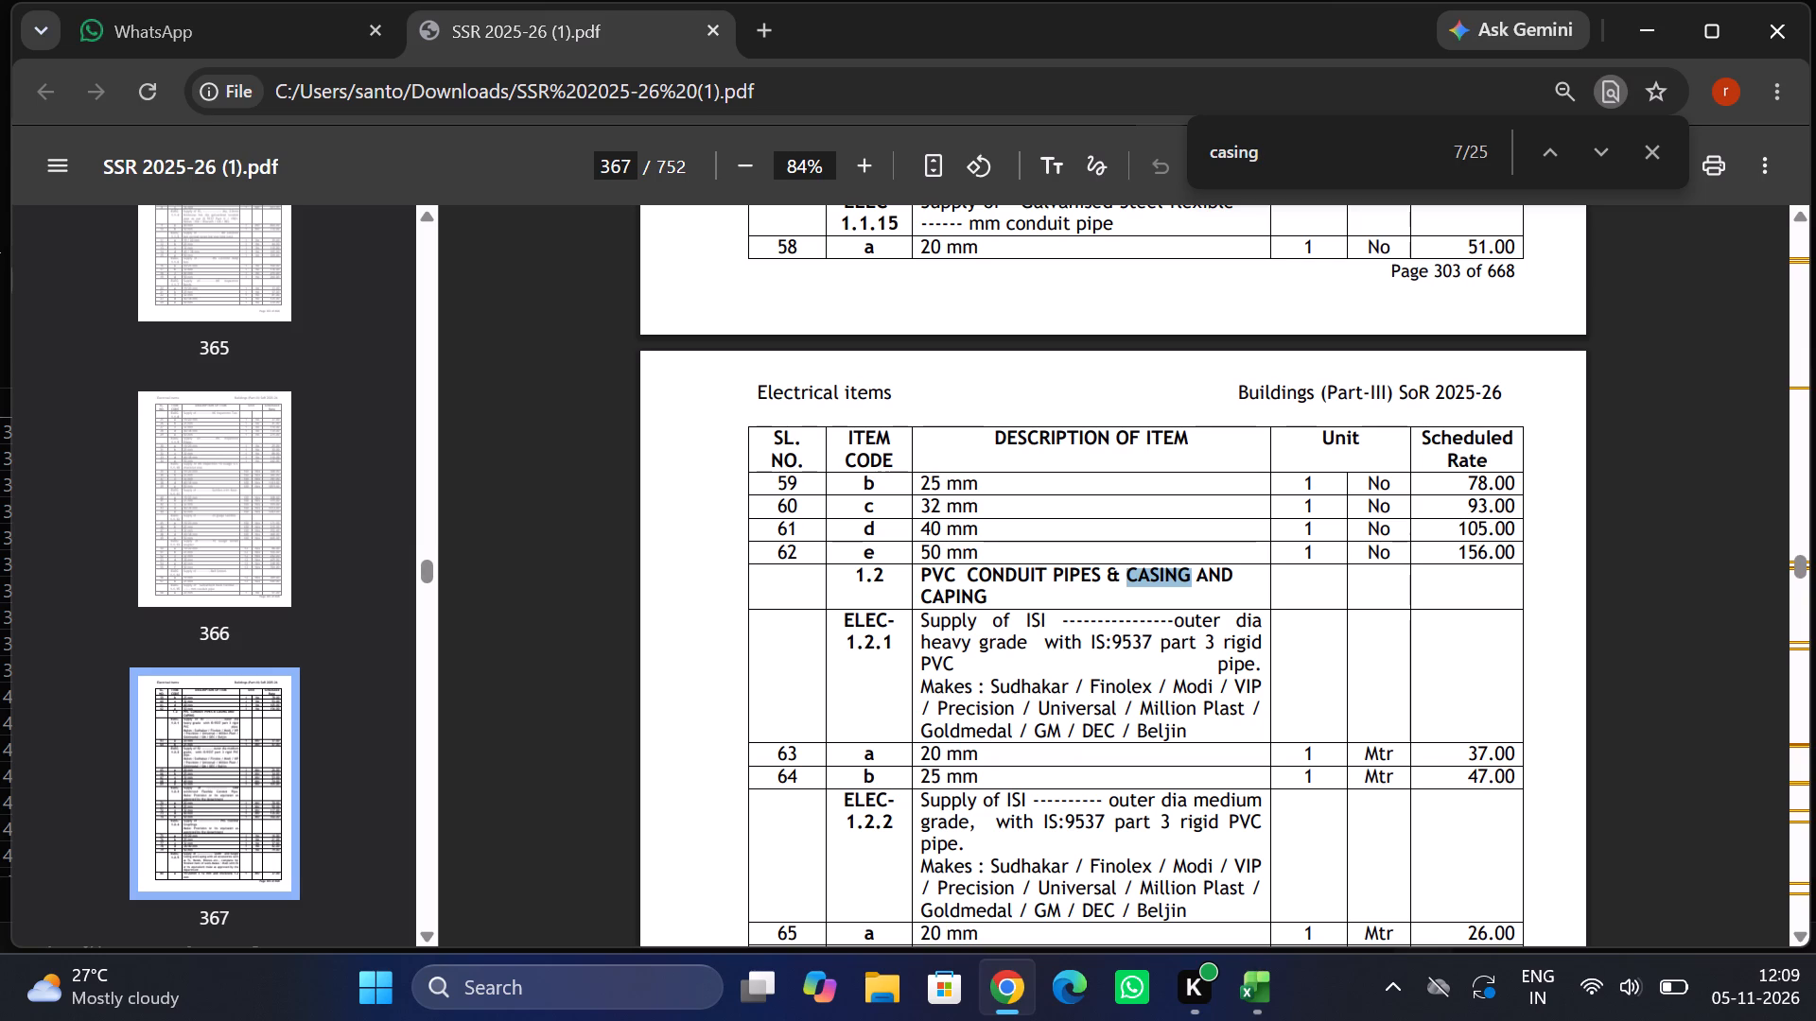
key("Return")
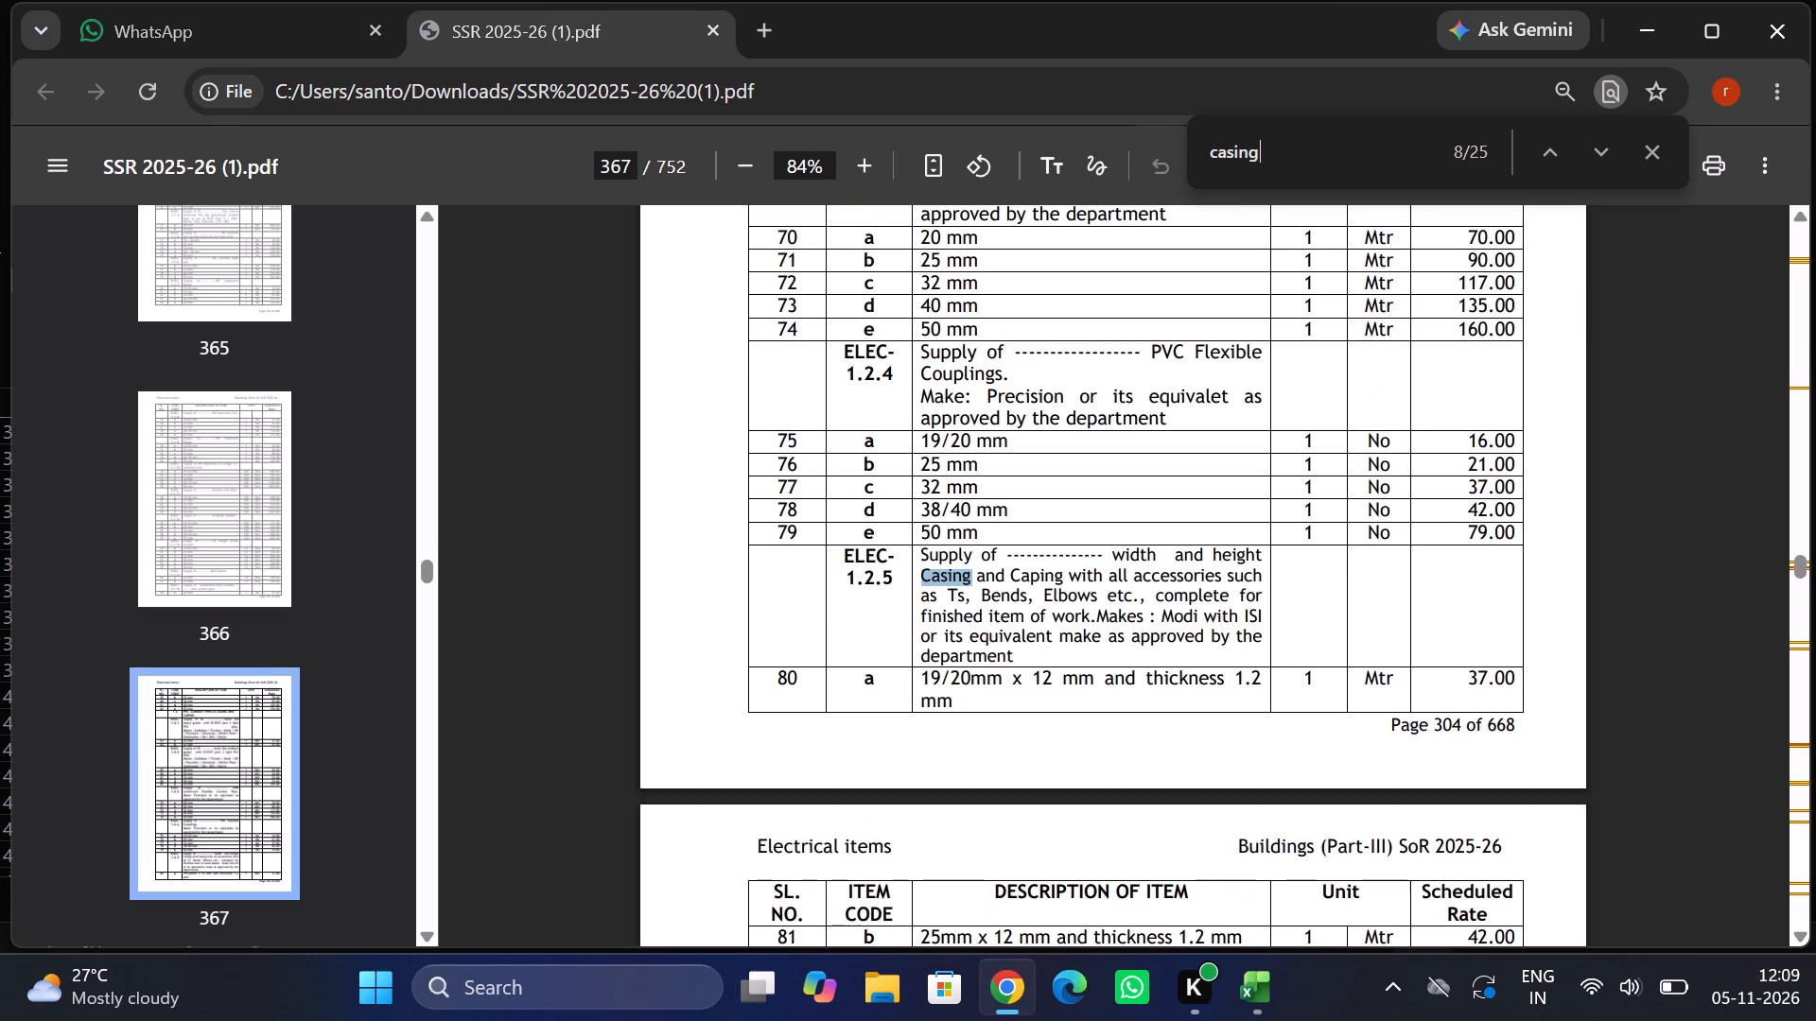
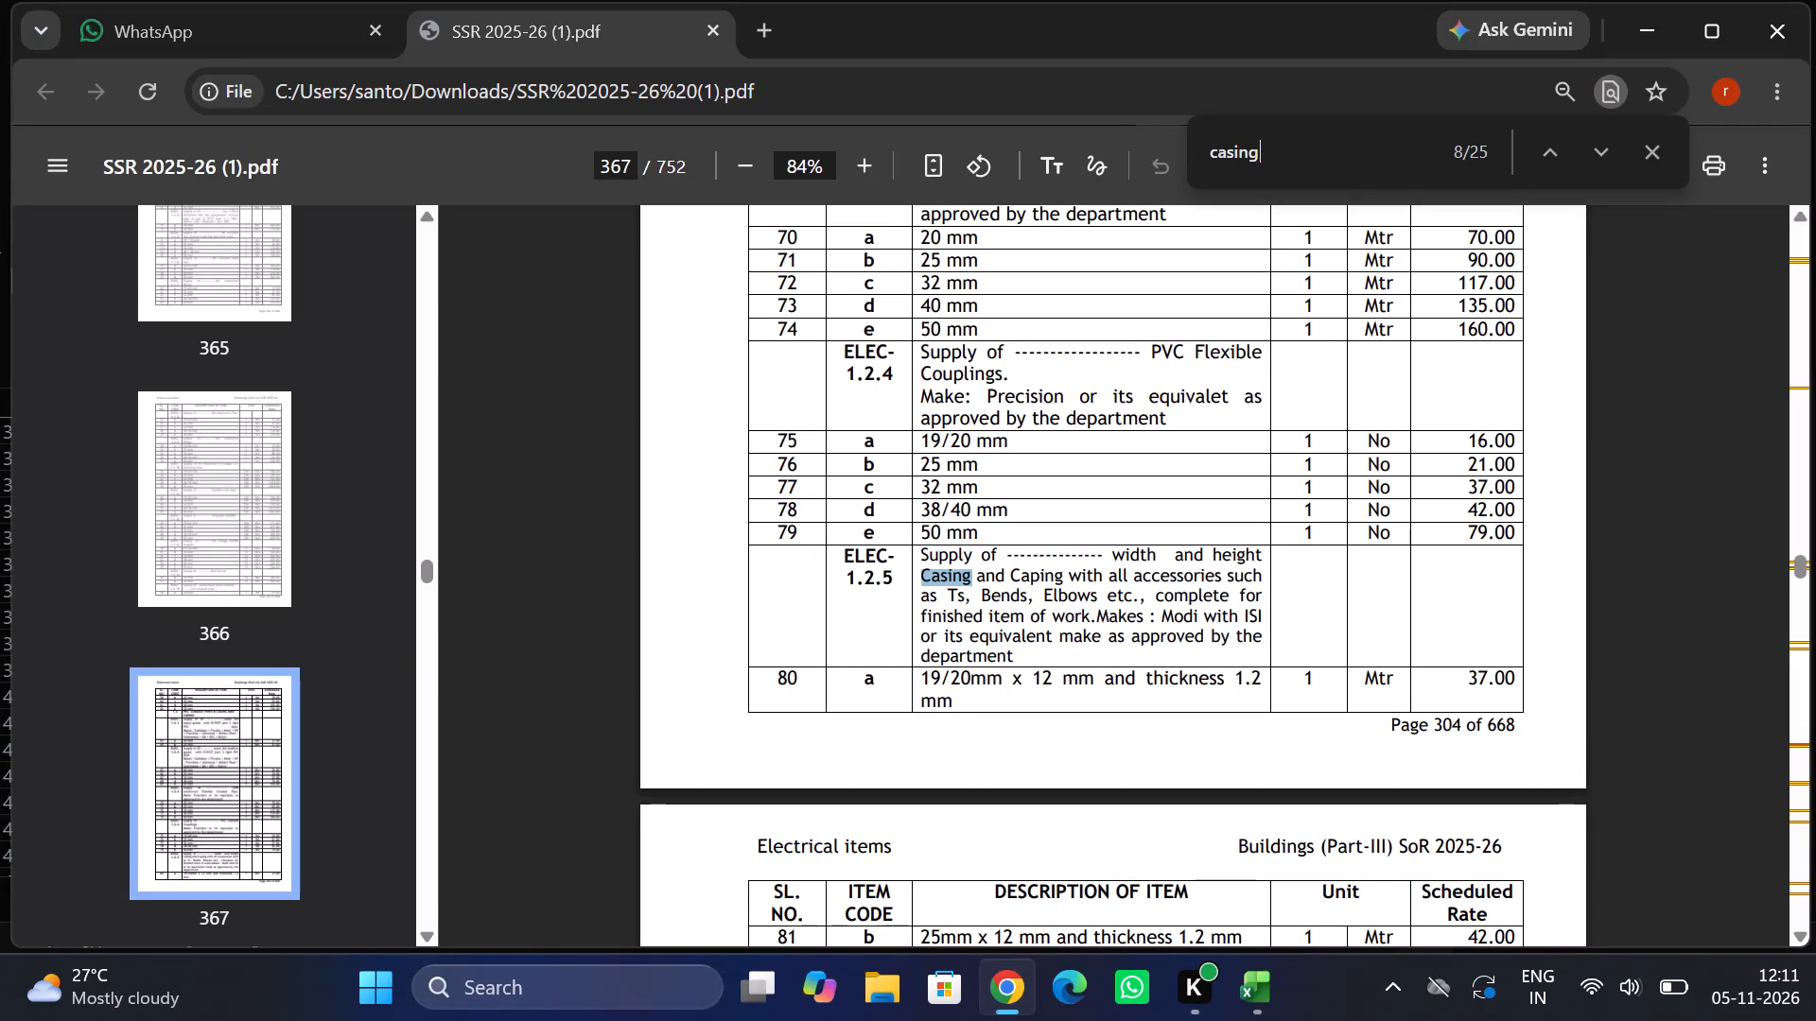
Examine the scheduled rates for the casing and caping sizes under ELEC-1.2.5 and the PVC accessory items that follow.
scroll(1194, 878, "down", 1)
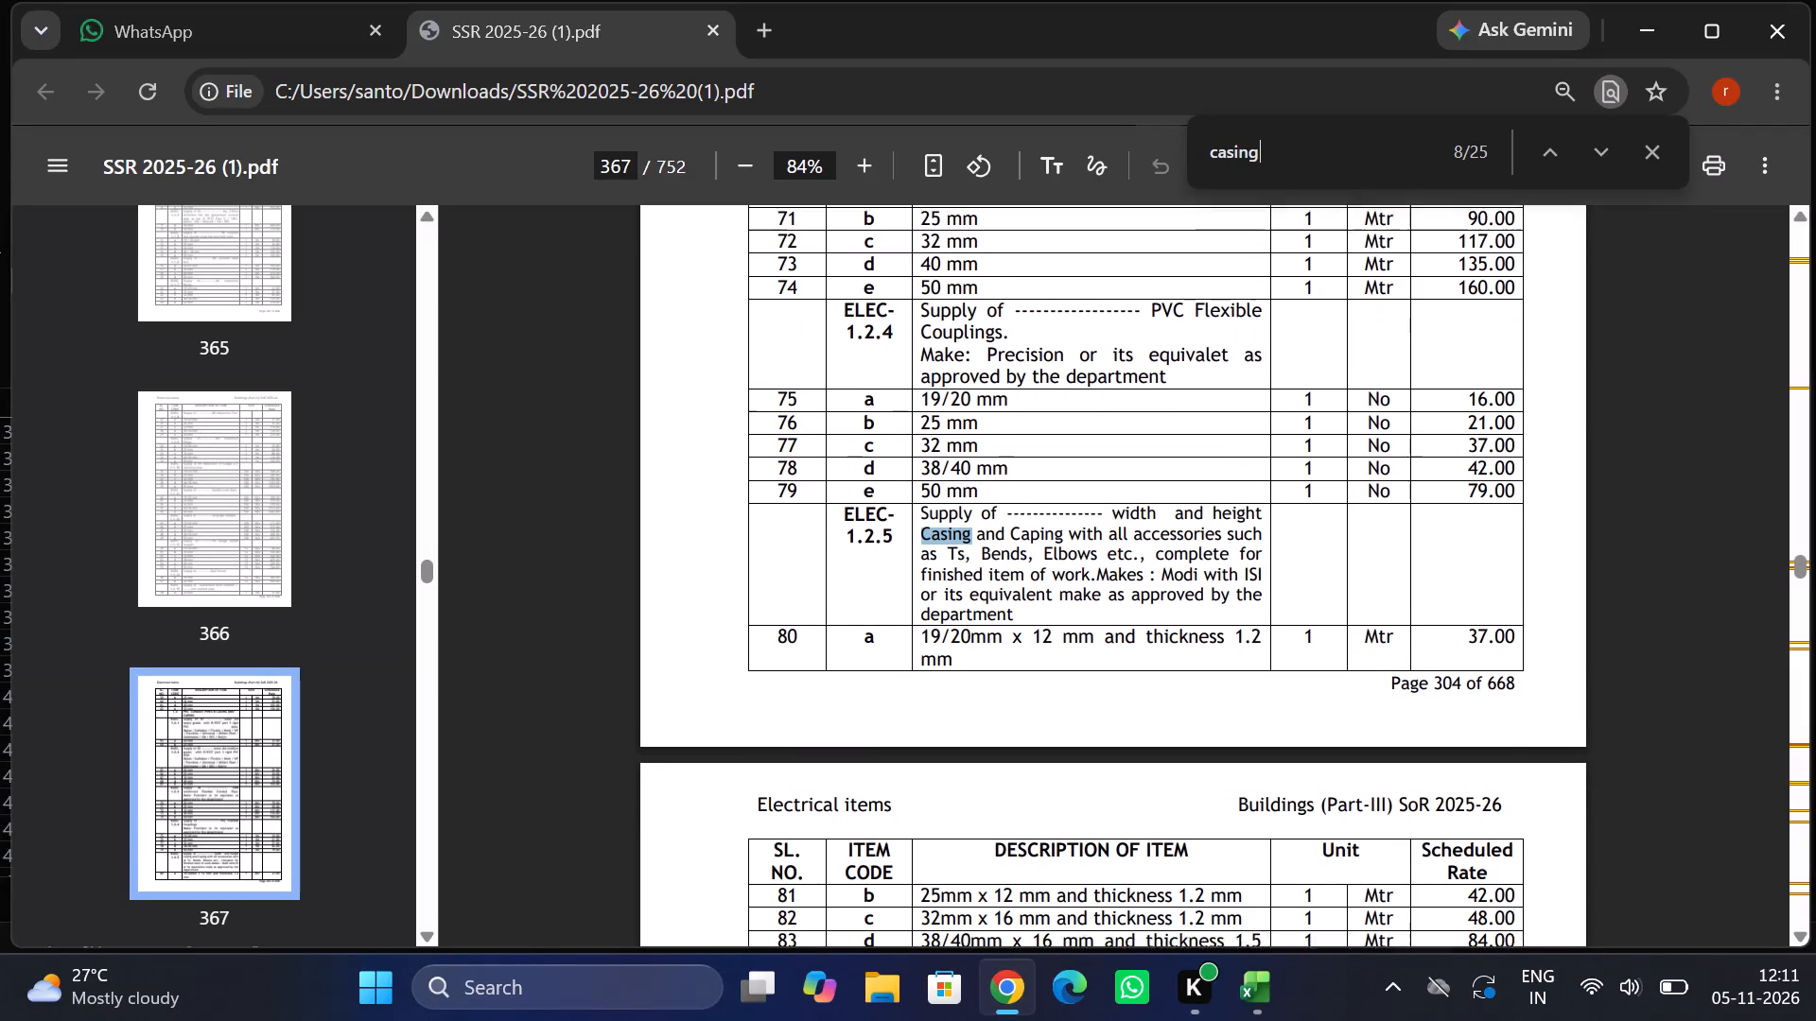
scroll(1194, 878, "down", 3)
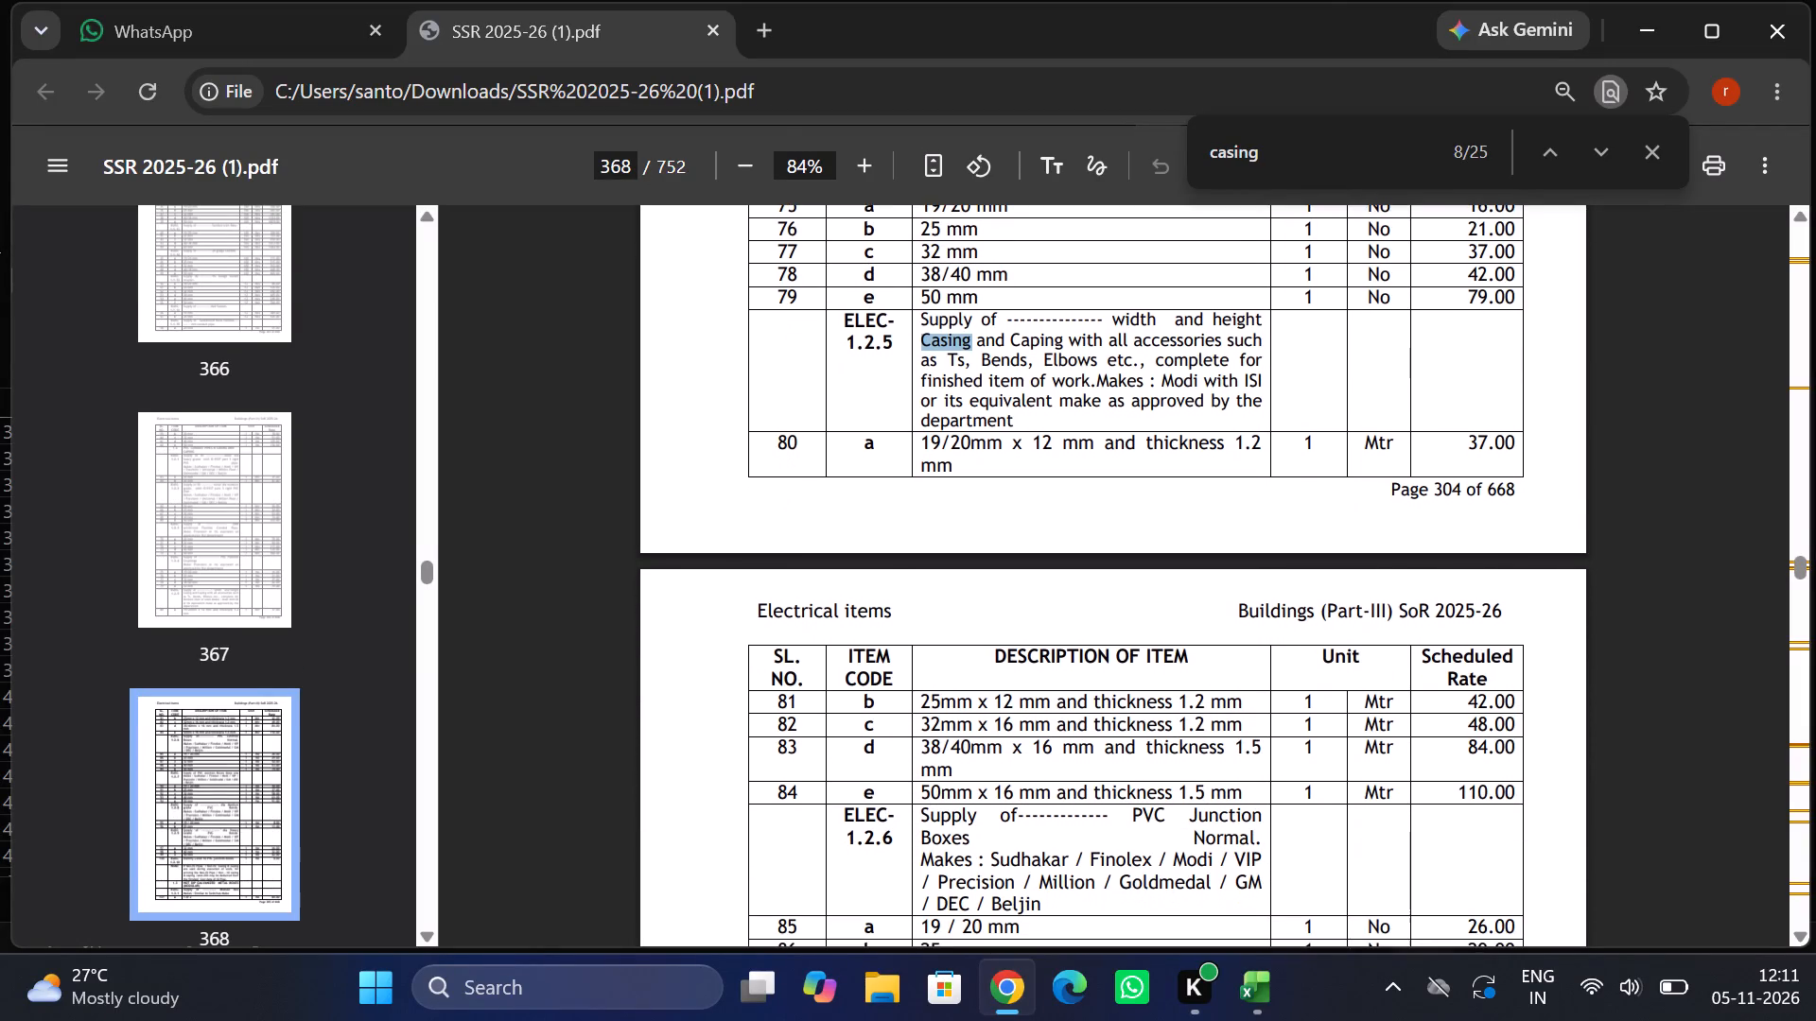
scroll(1194, 878, "down", 3)
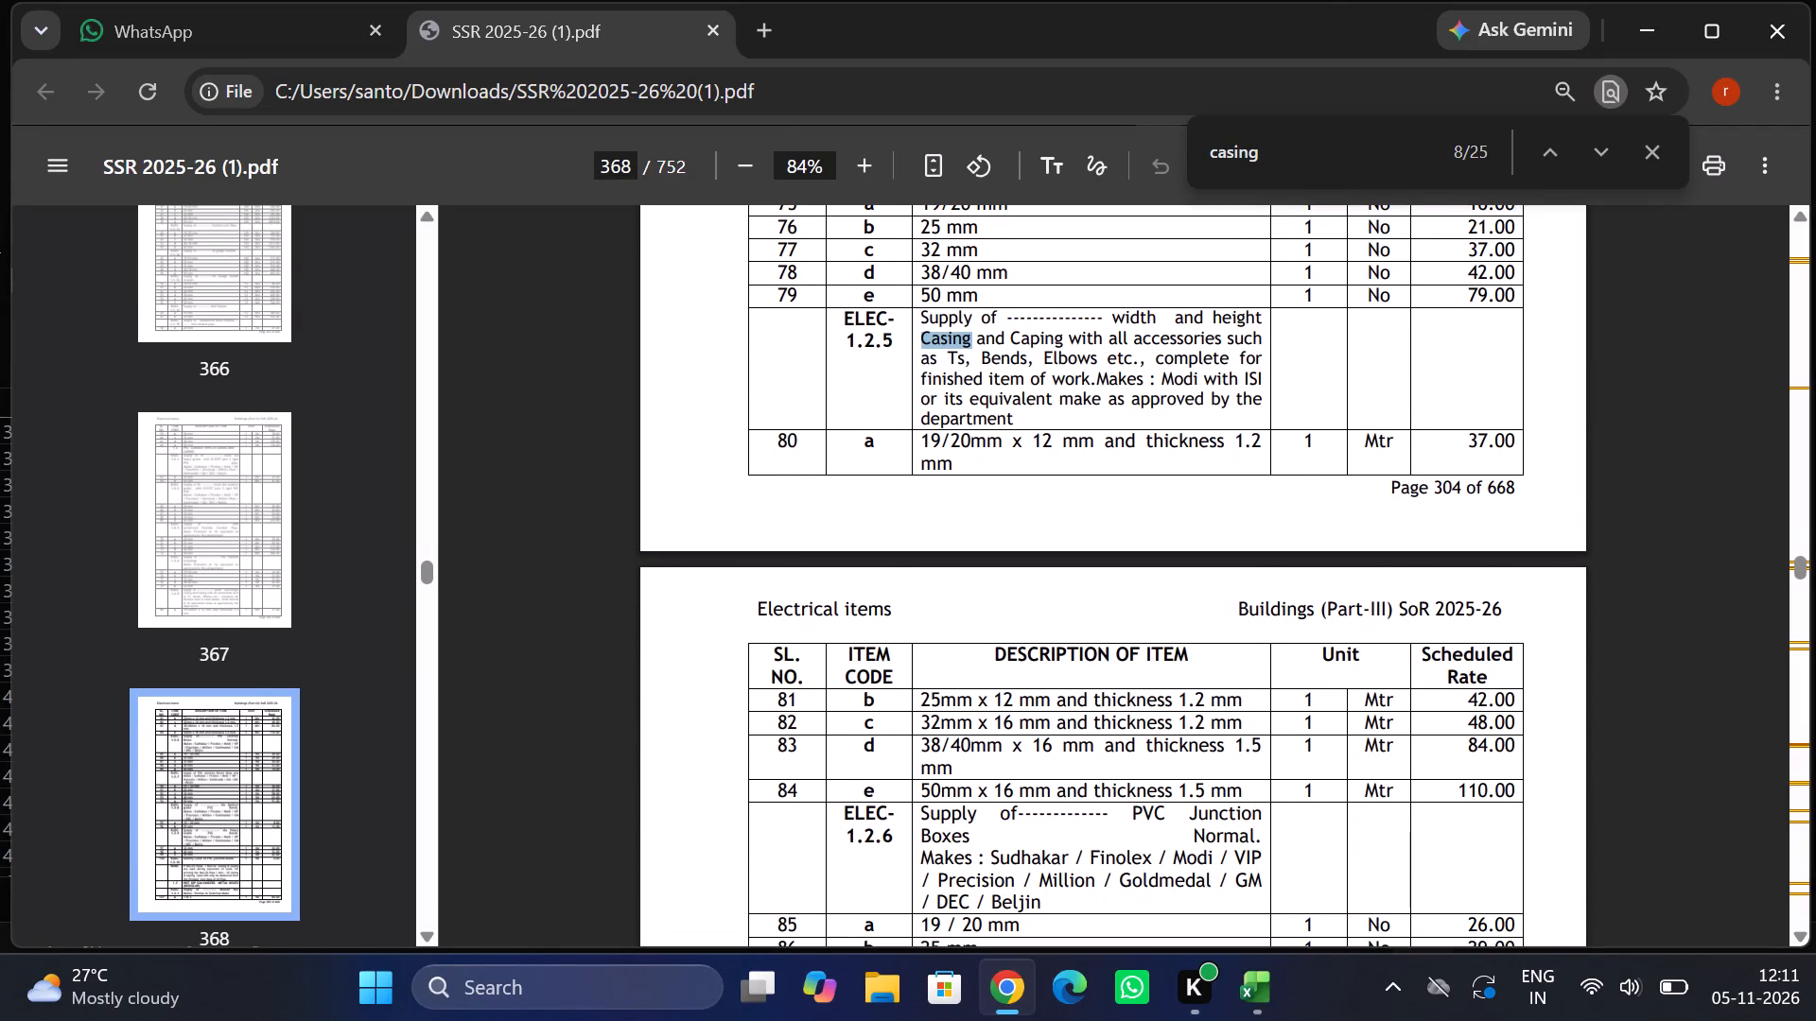
scroll(1194, 878, "down", 2)
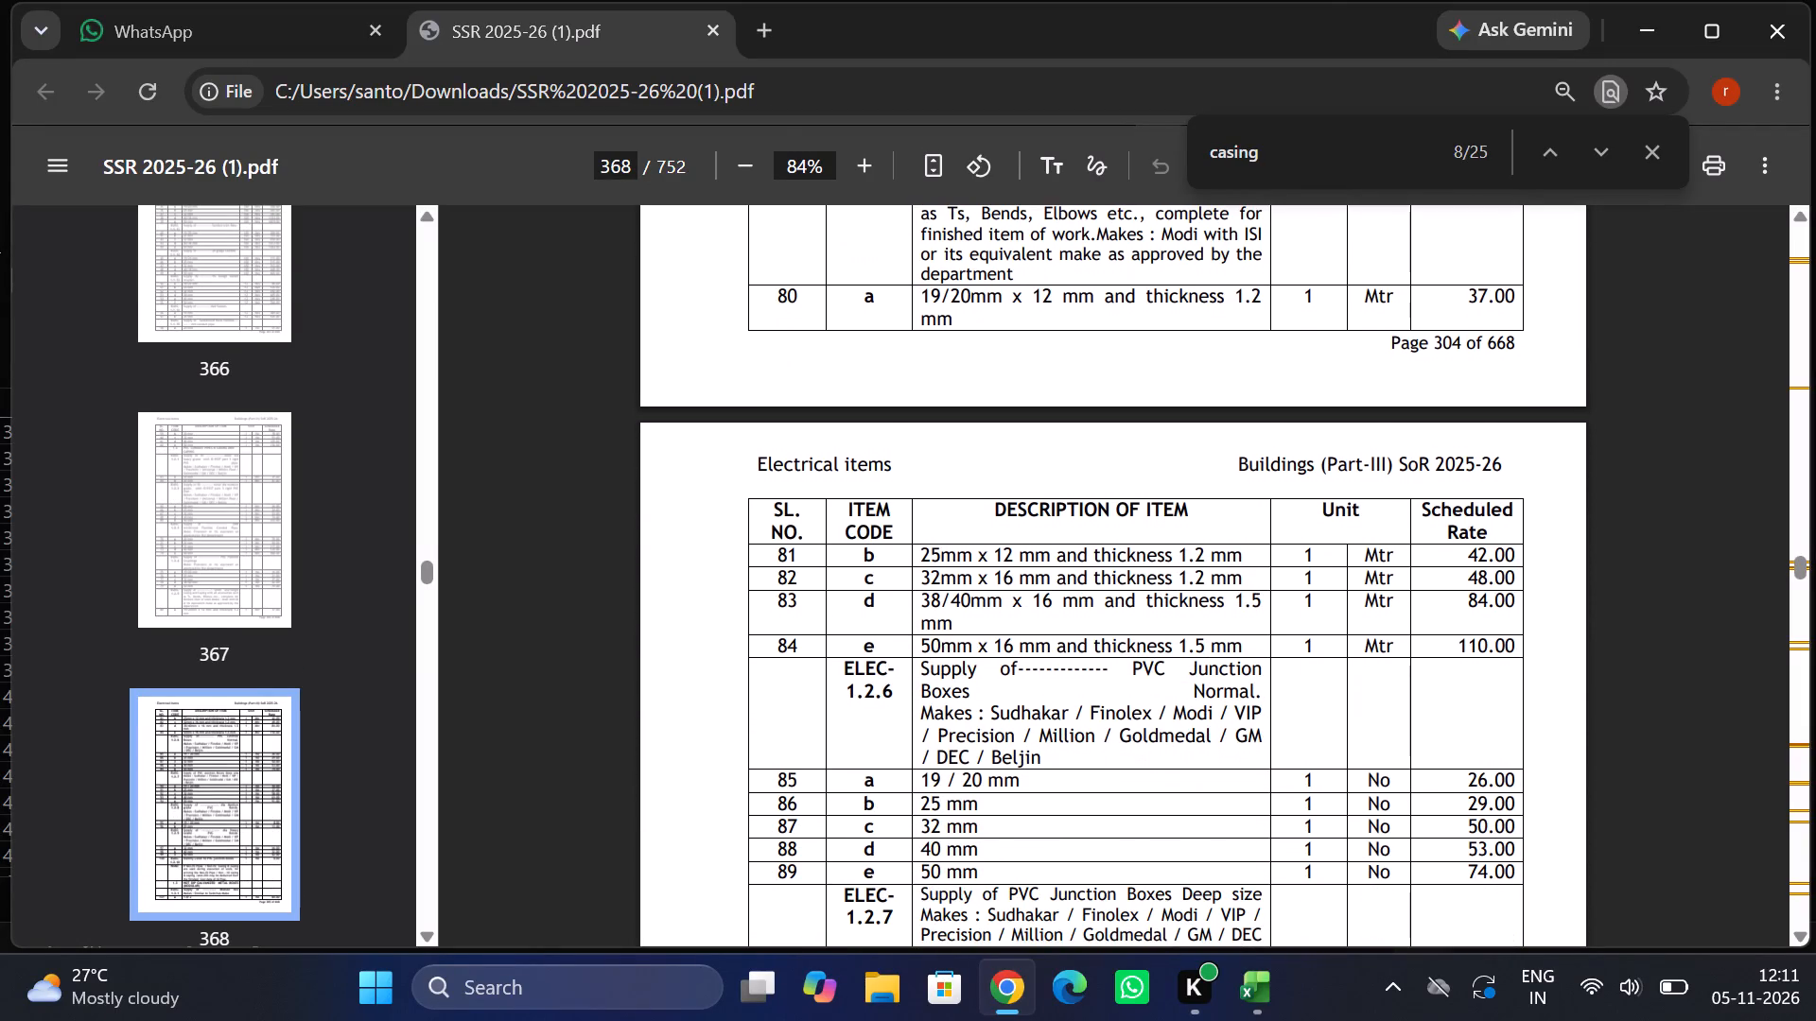
scroll(1194, 878, "down", 3)
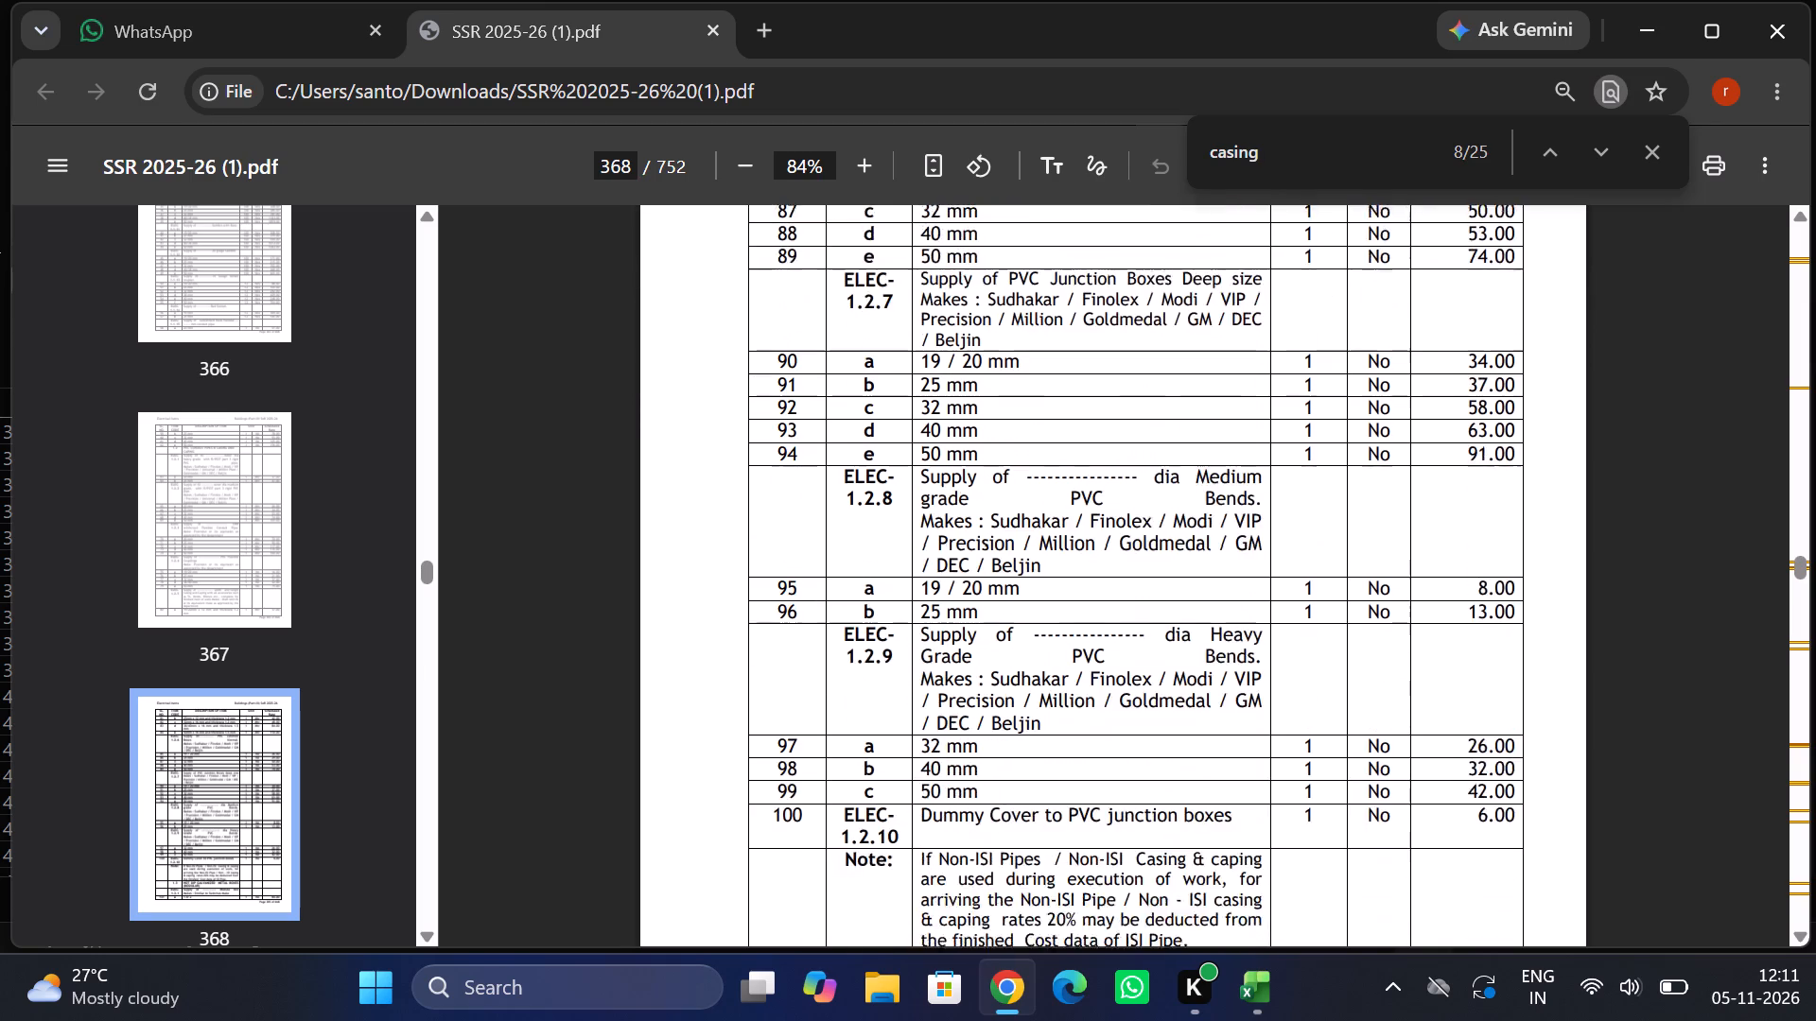
scroll(1194, 878, "down", 1)
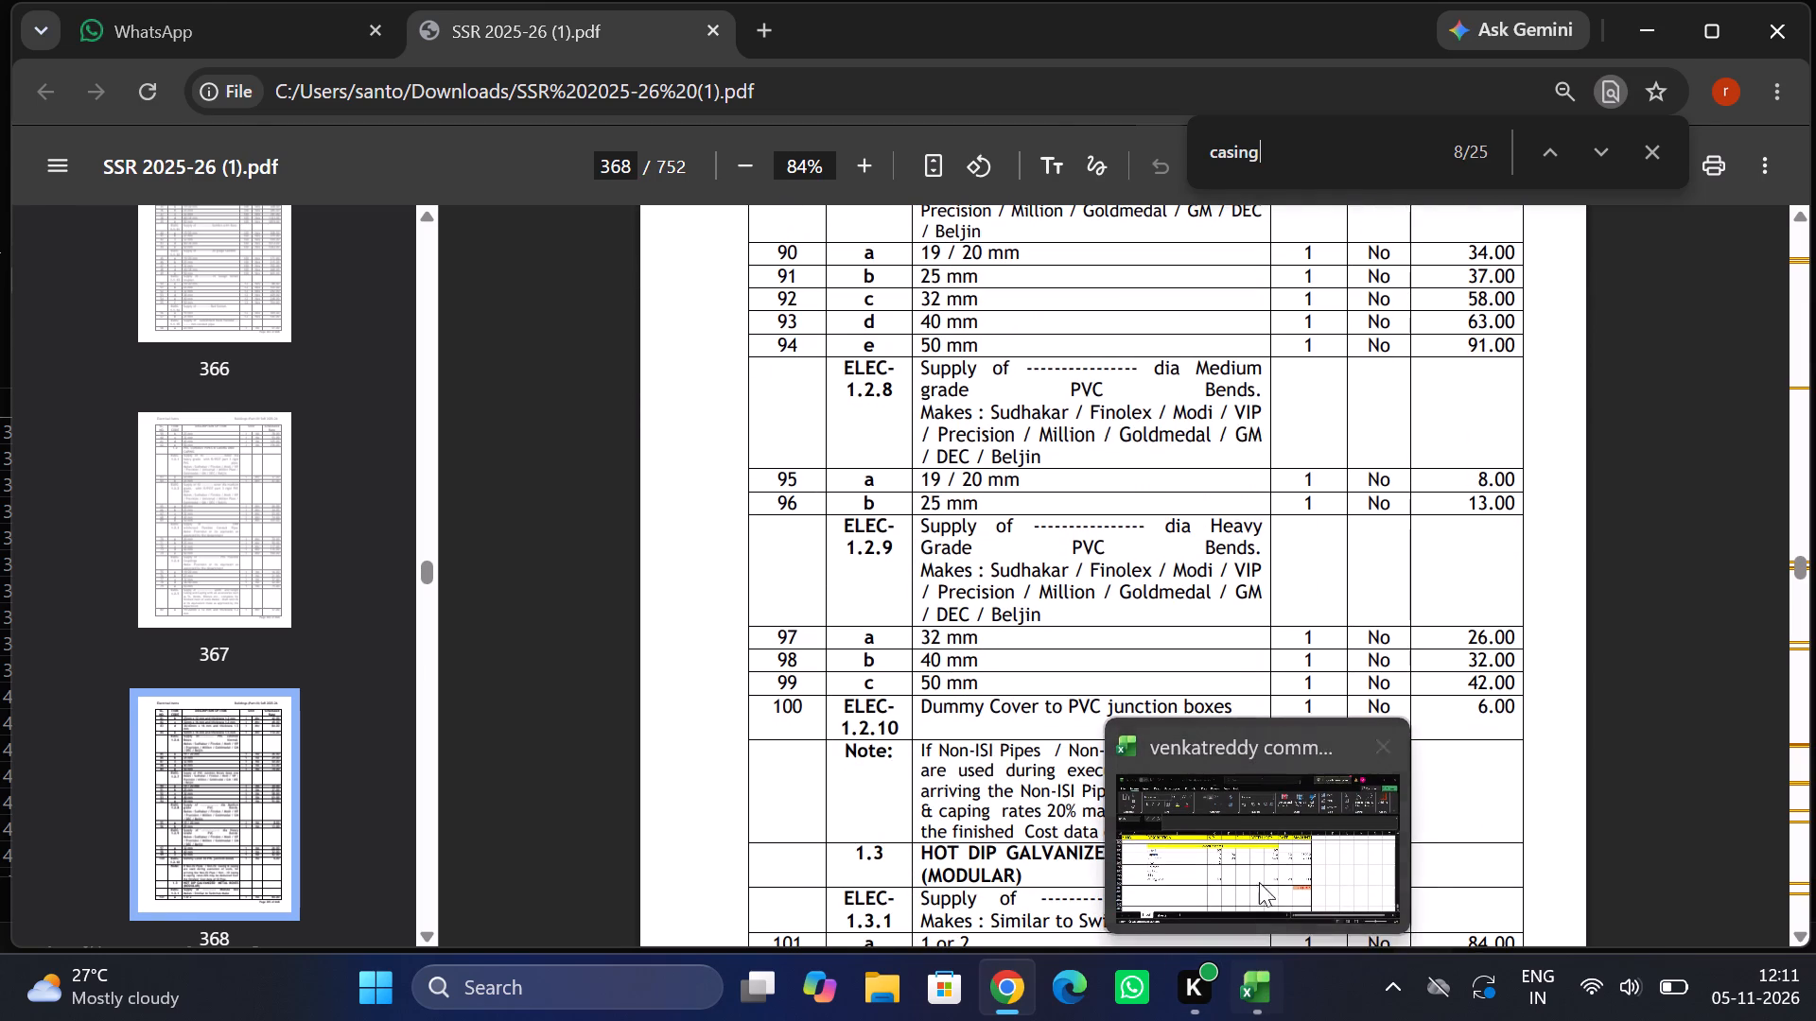
Switch to the Excel estimate and enter quantities of 2 for mcb and 1 each for isolator, db box and 63a.
left_click(1268, 856)
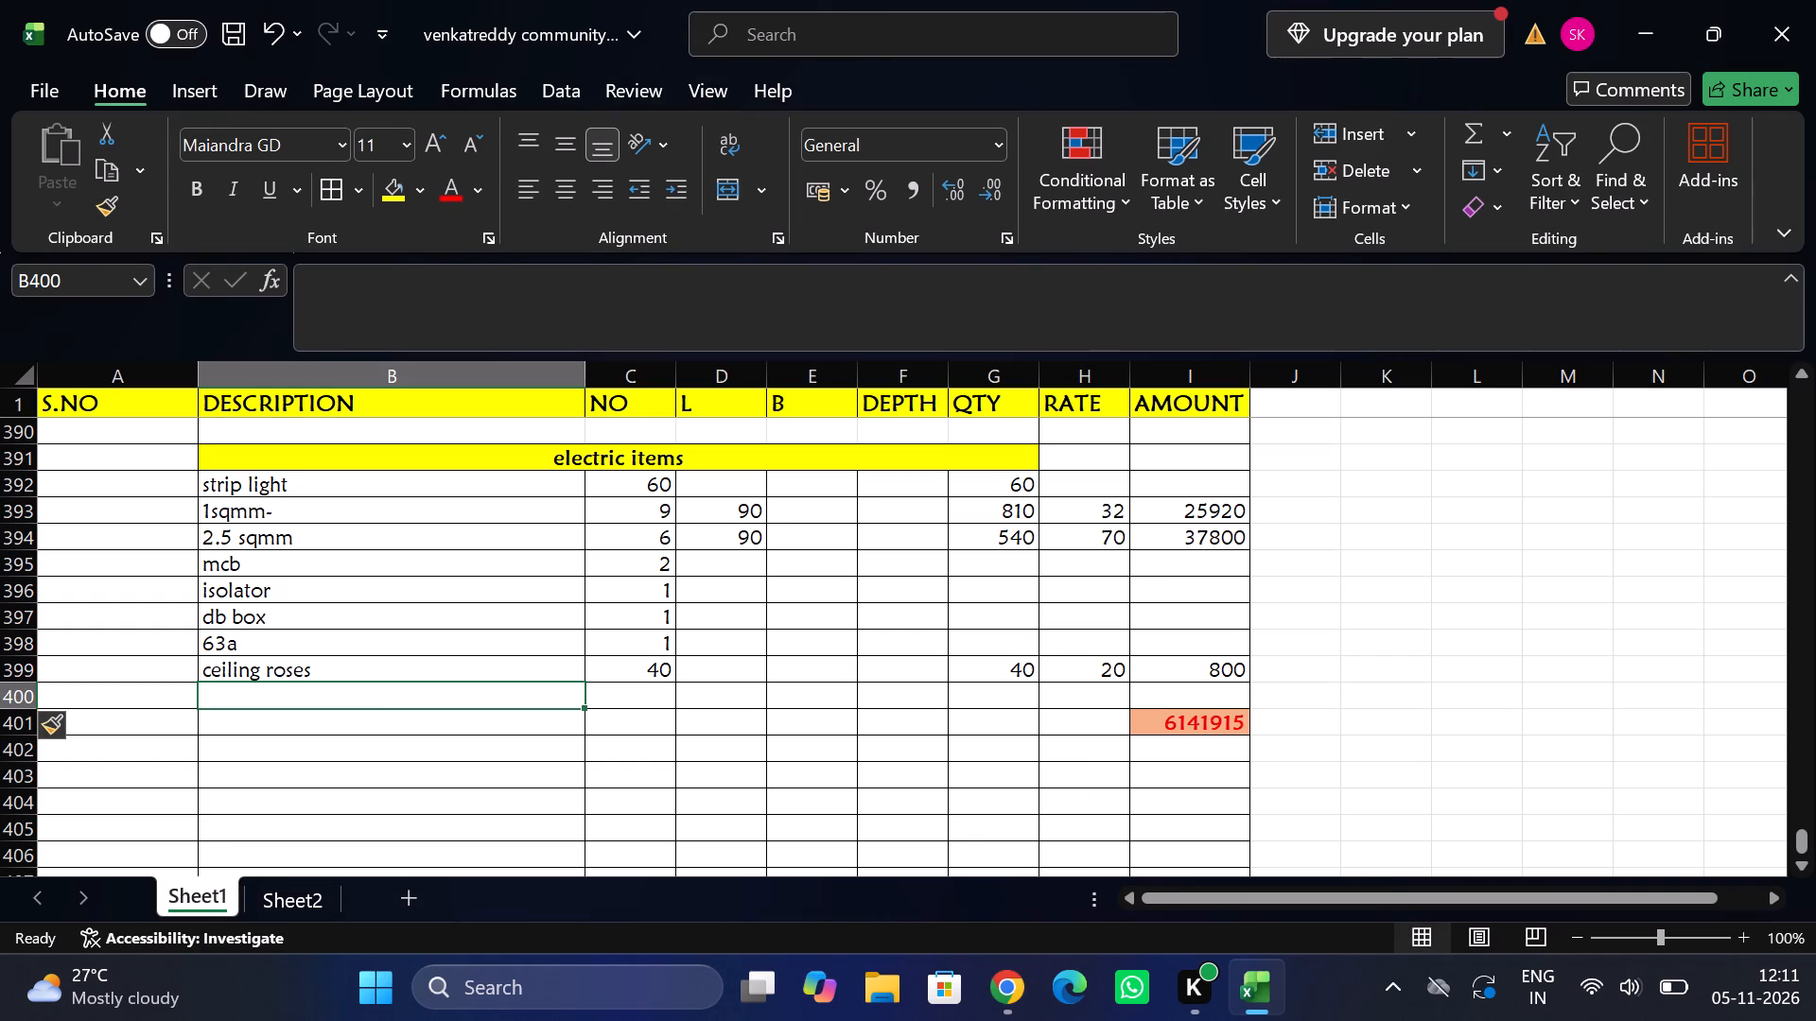
left_click(716, 565)
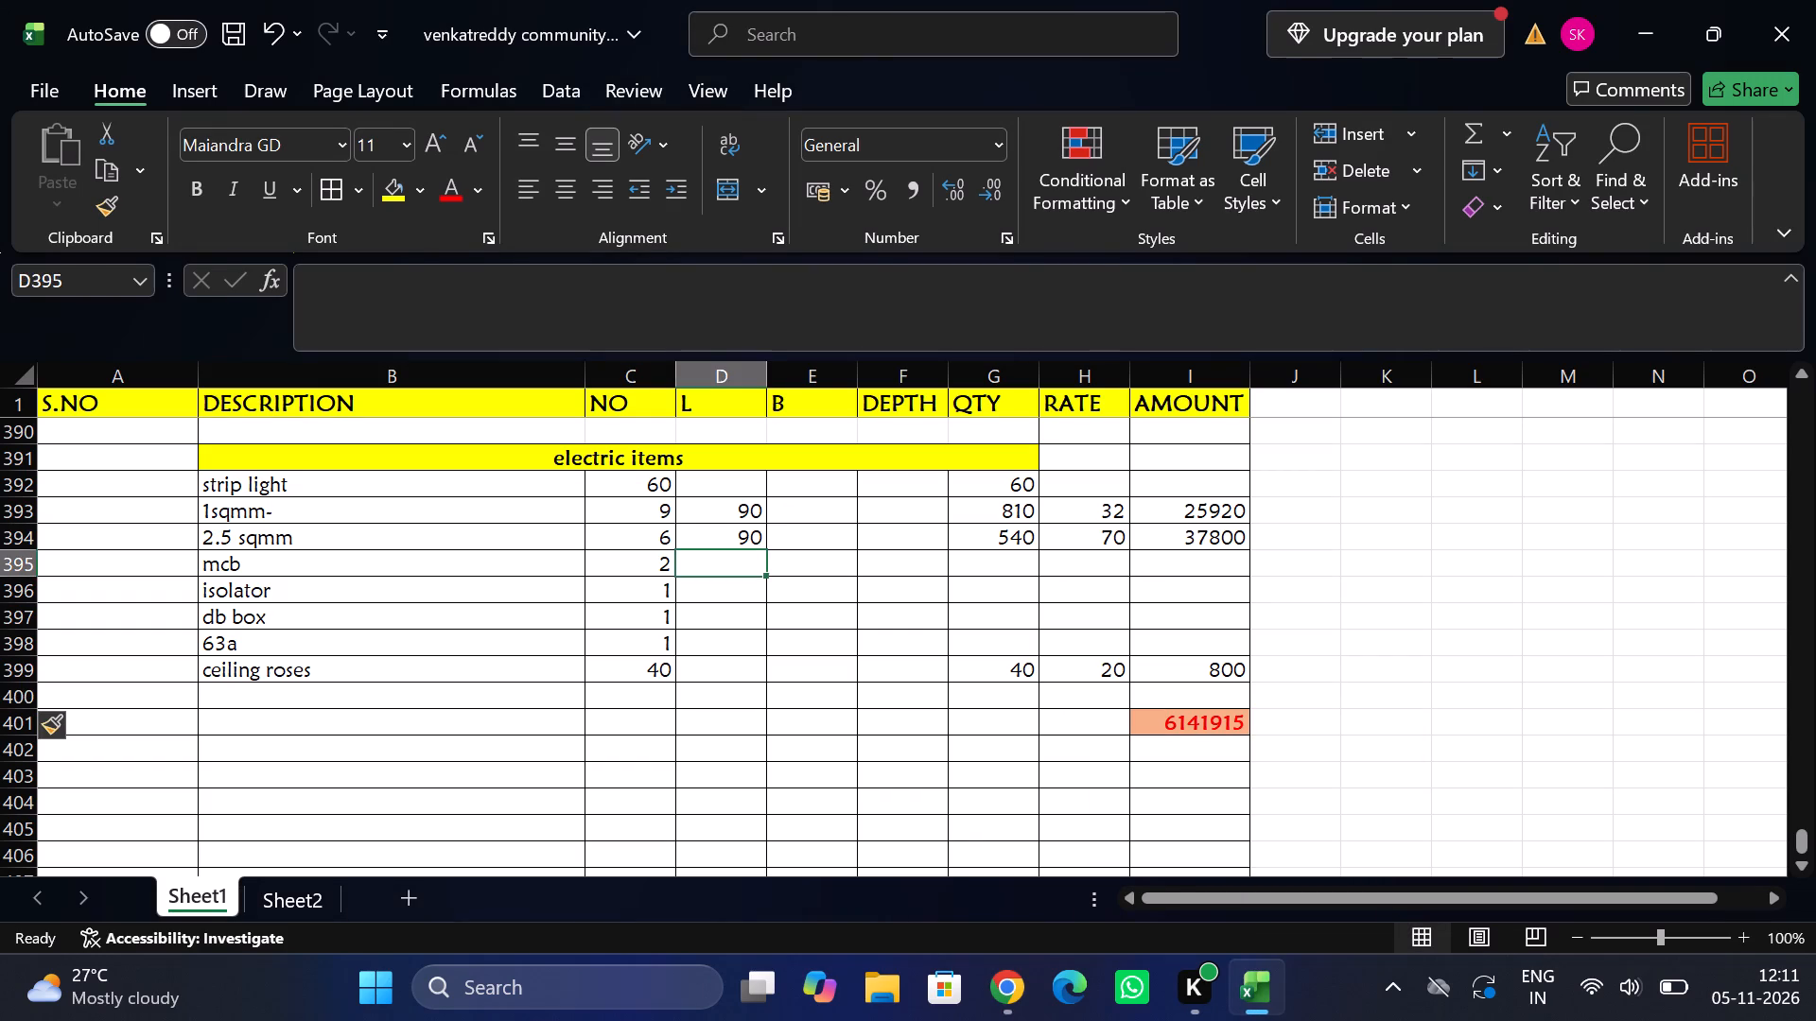
key("Tab")
key("Tab")
key("Tab")
key("2")
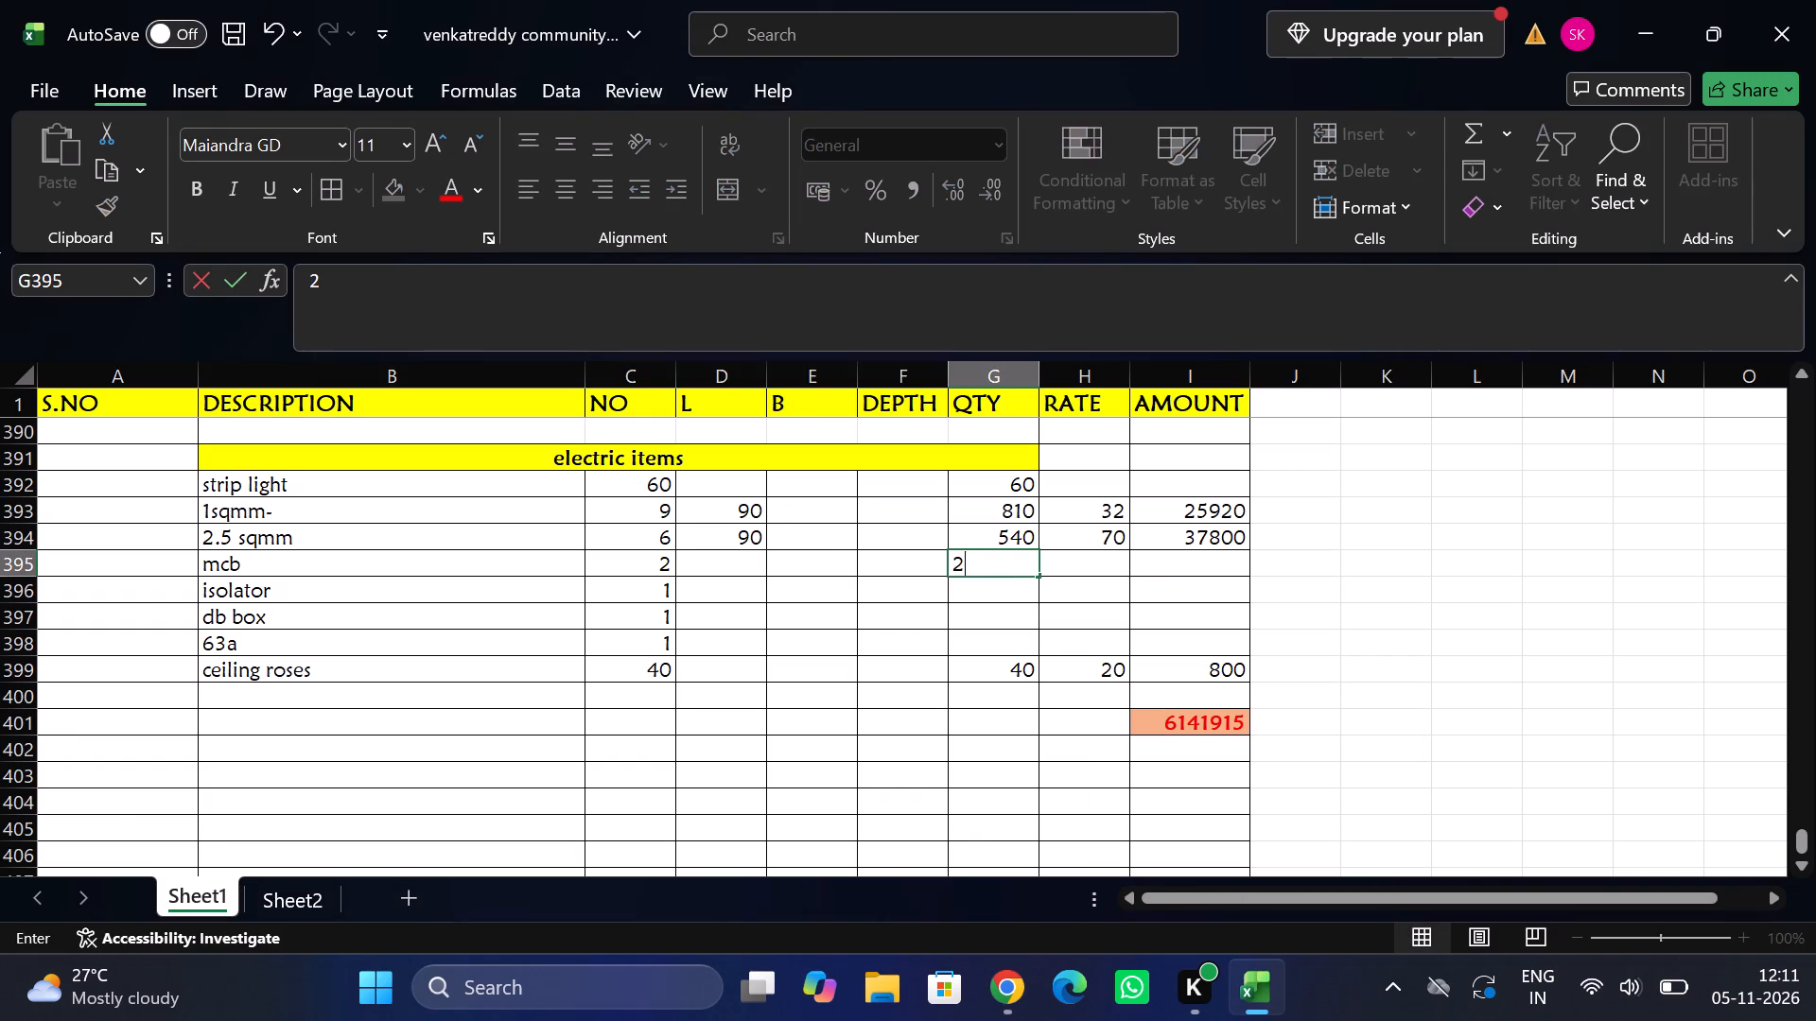
key("Down")
key("1")
key("Down")
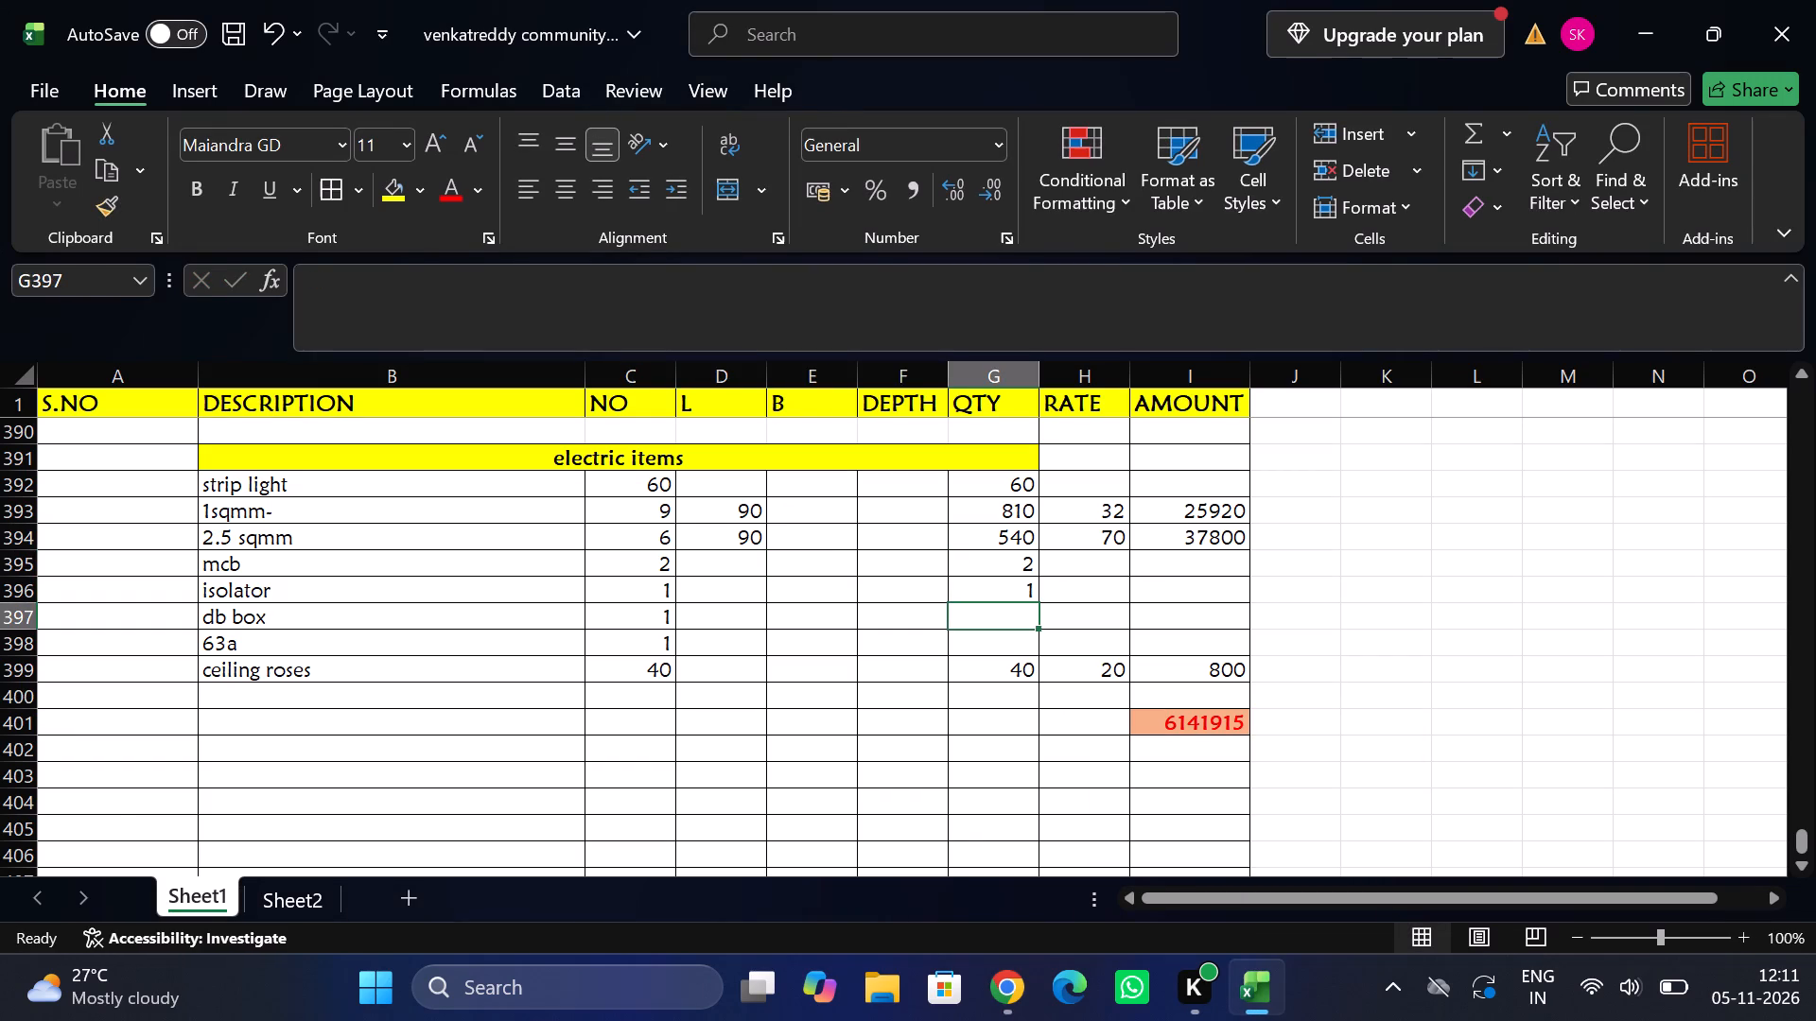
key("1")
key("Down")
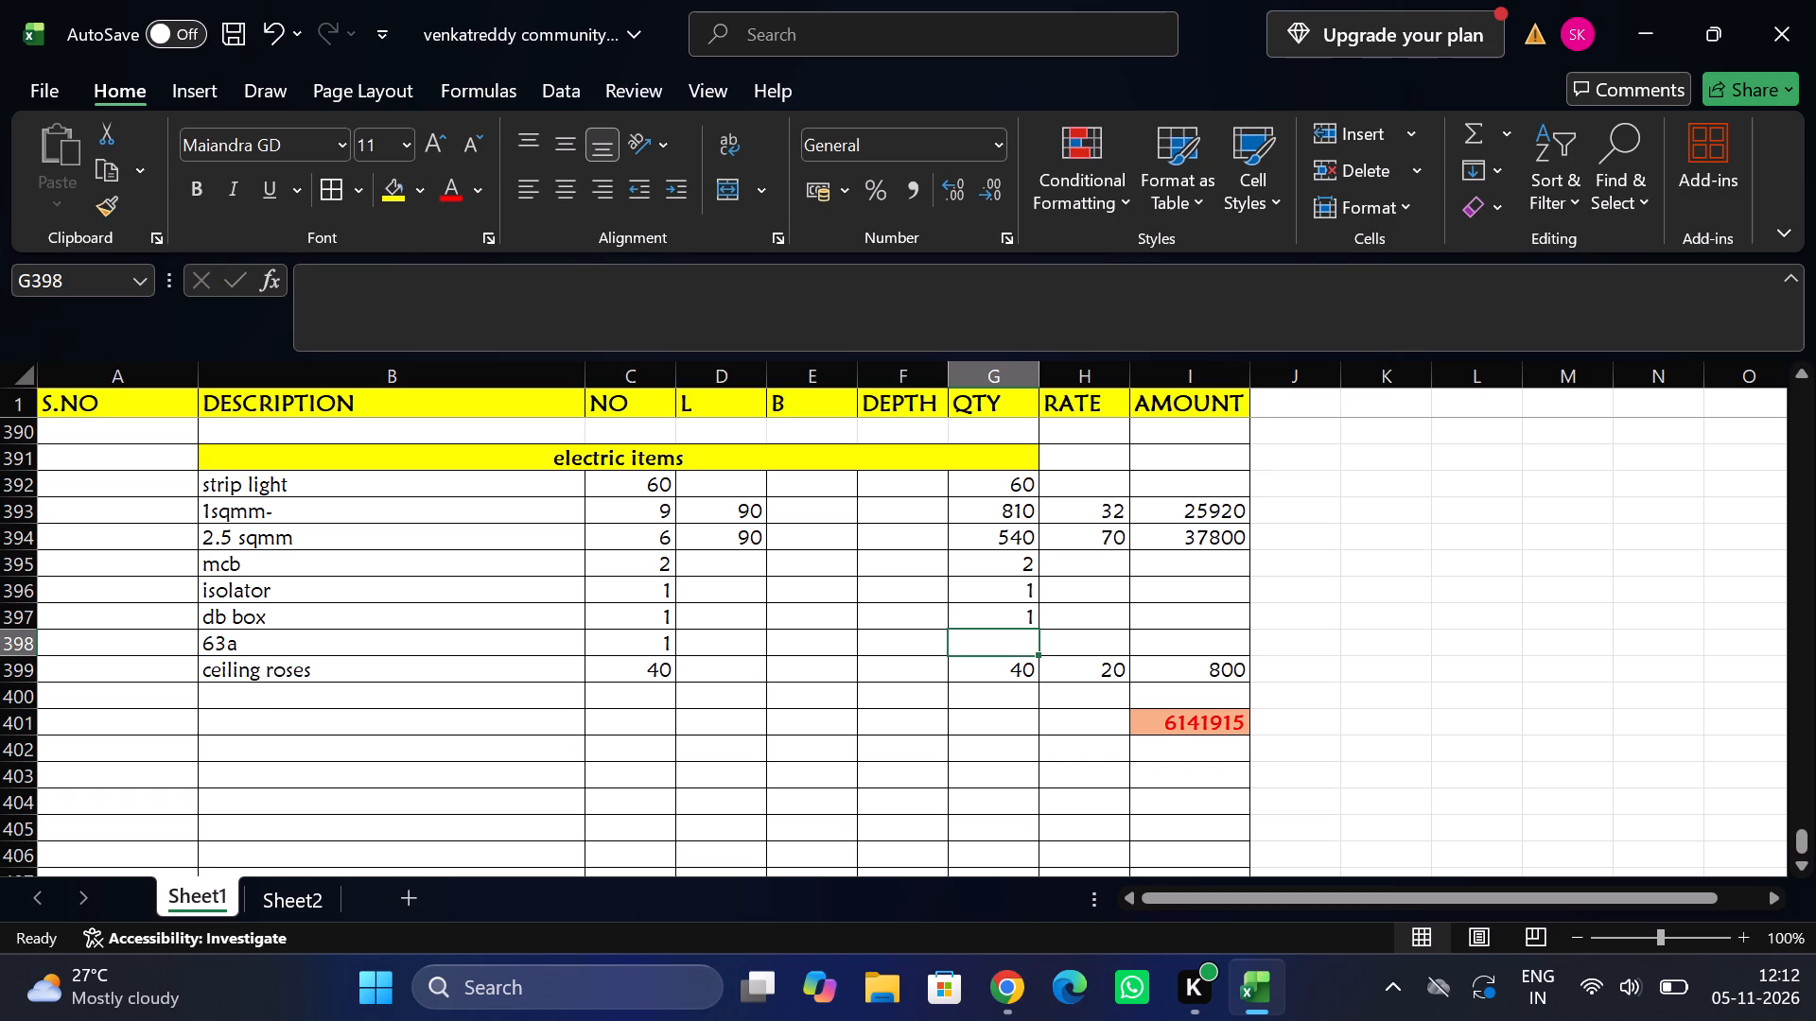
key("1")
key("Down")
key("Up")
key("Up")
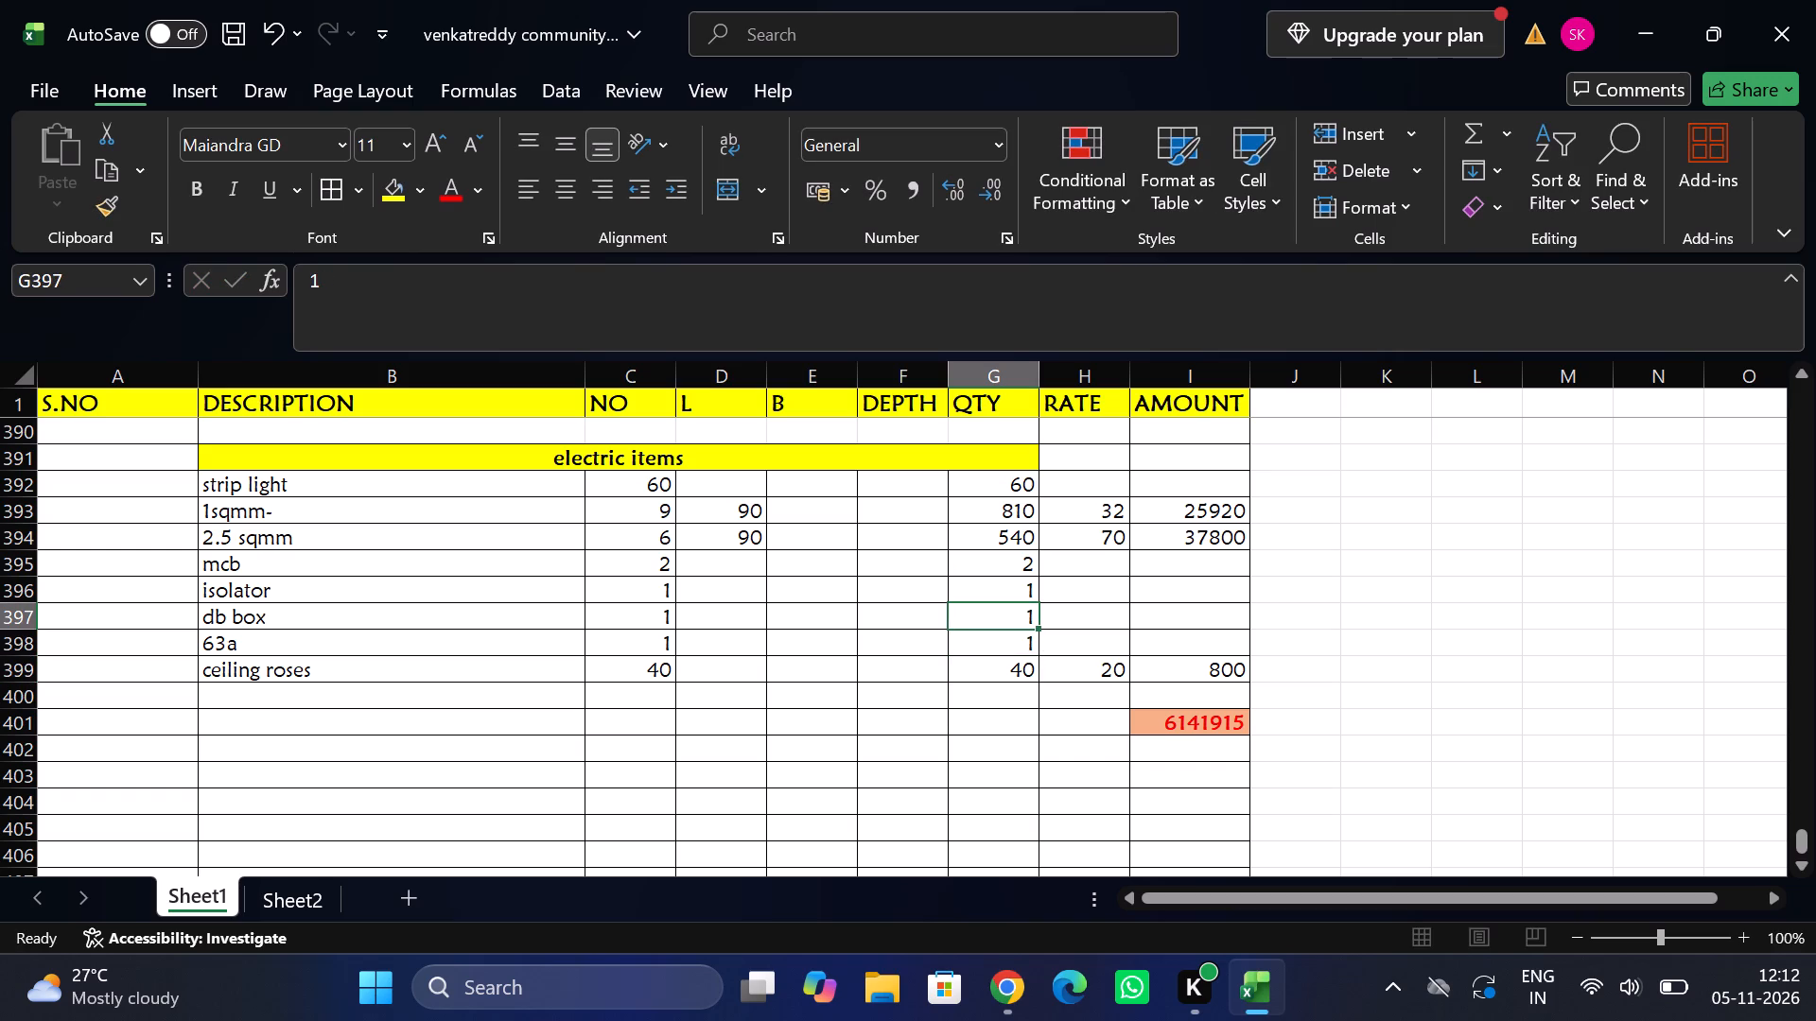
Extend the 63a item's description to read "63a-3 way pin".
double_click(310, 644)
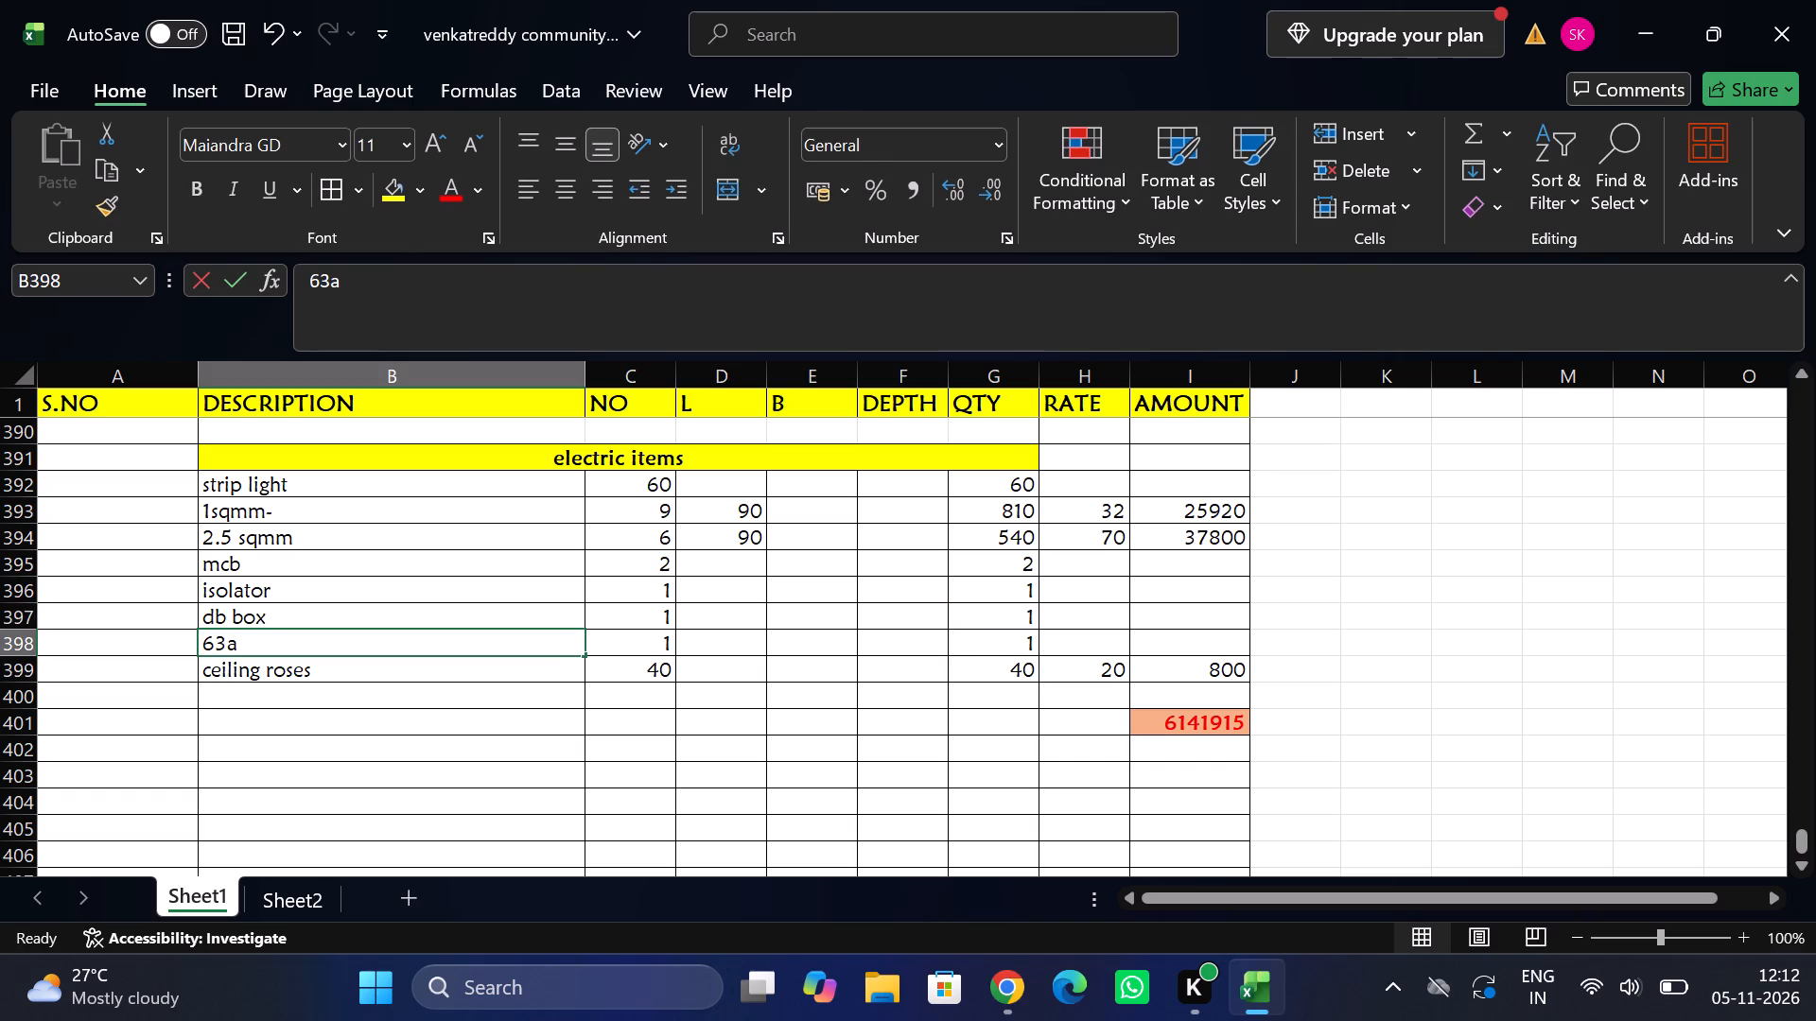
type("-3 way pin")
key("Tab")
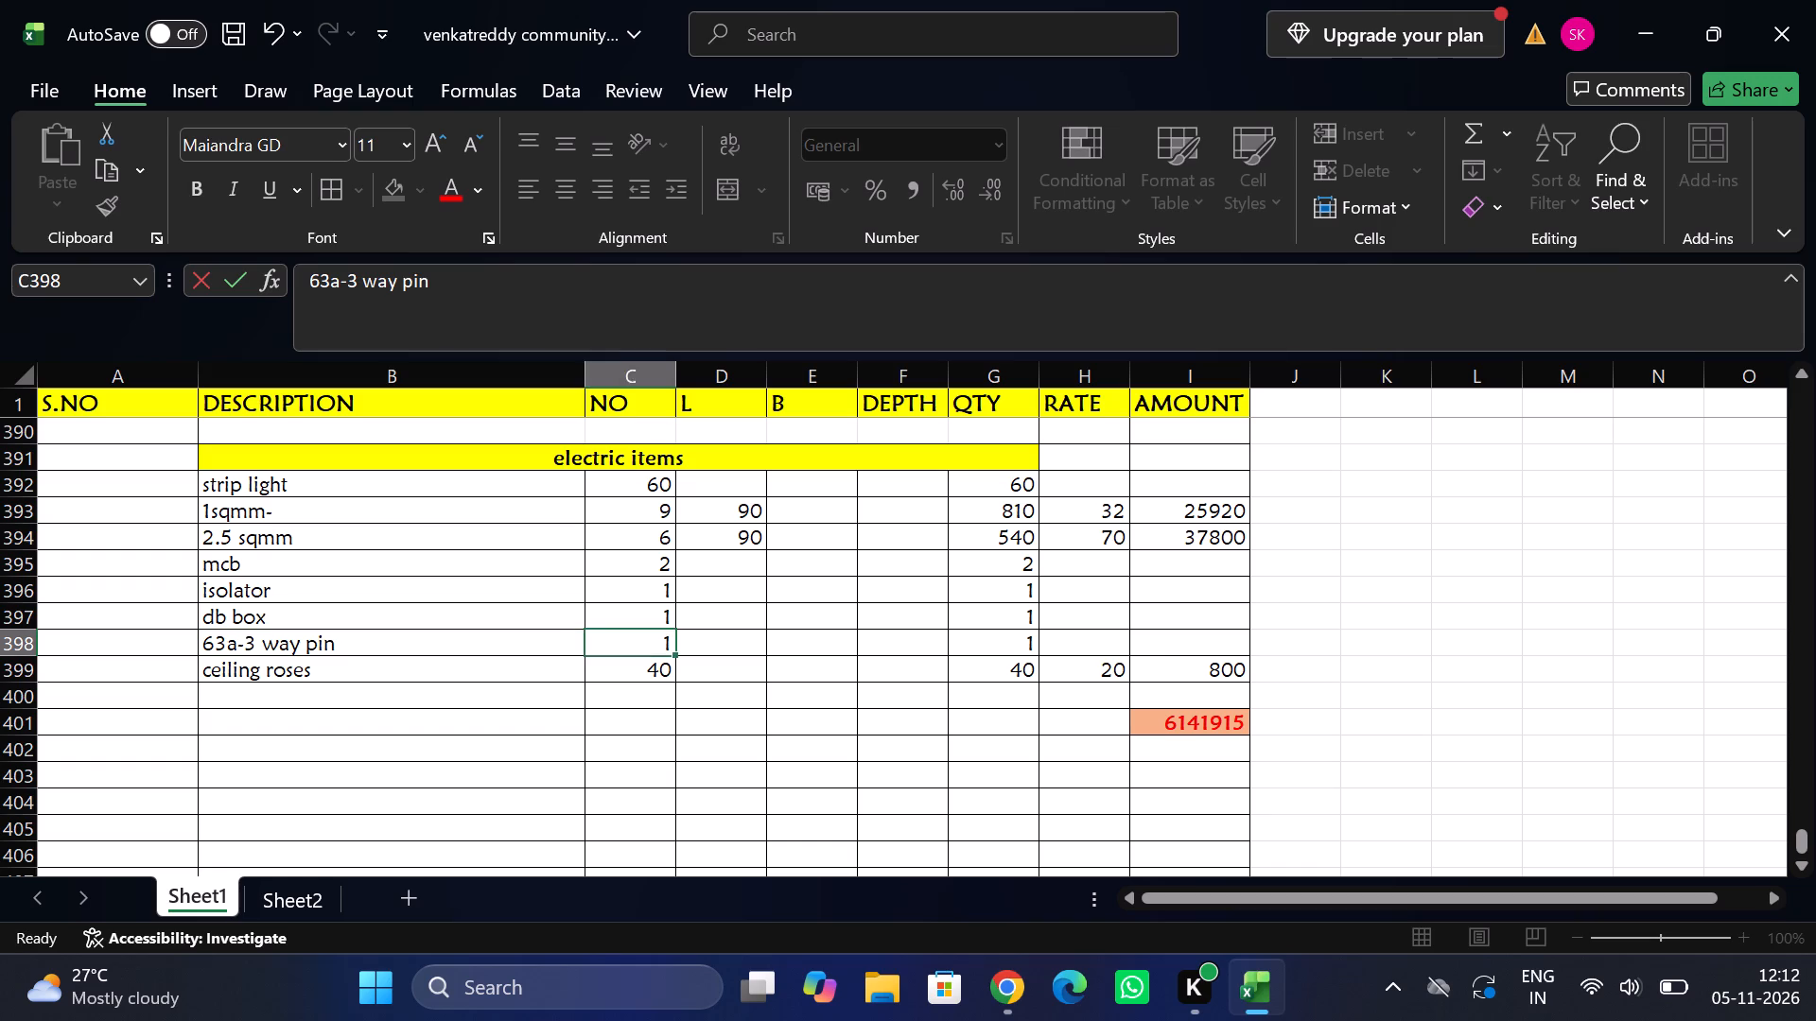
Select the rate cell of the 63a-3 way pin row and look back through the estimate's earlier items and rates.
key("Tab")
key("Tab")
key("Tab")
key("Tab")
key("Tab")
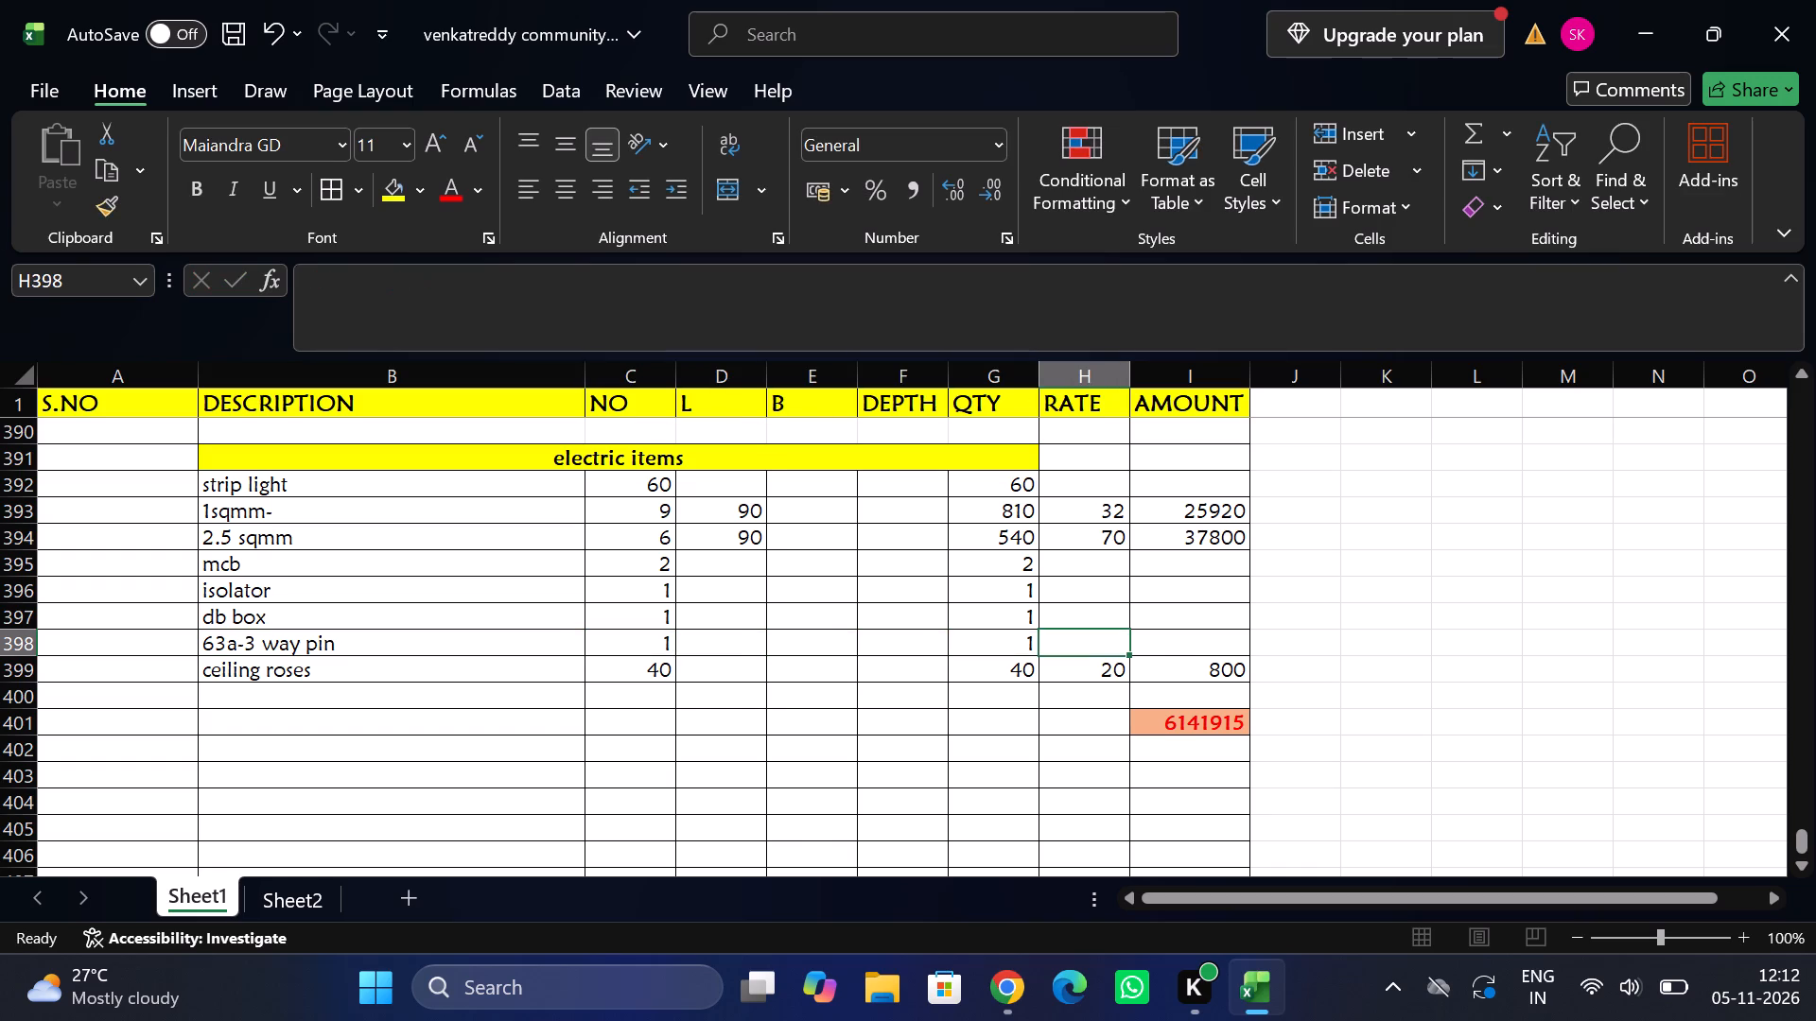
scroll(417, 609, "up", 4)
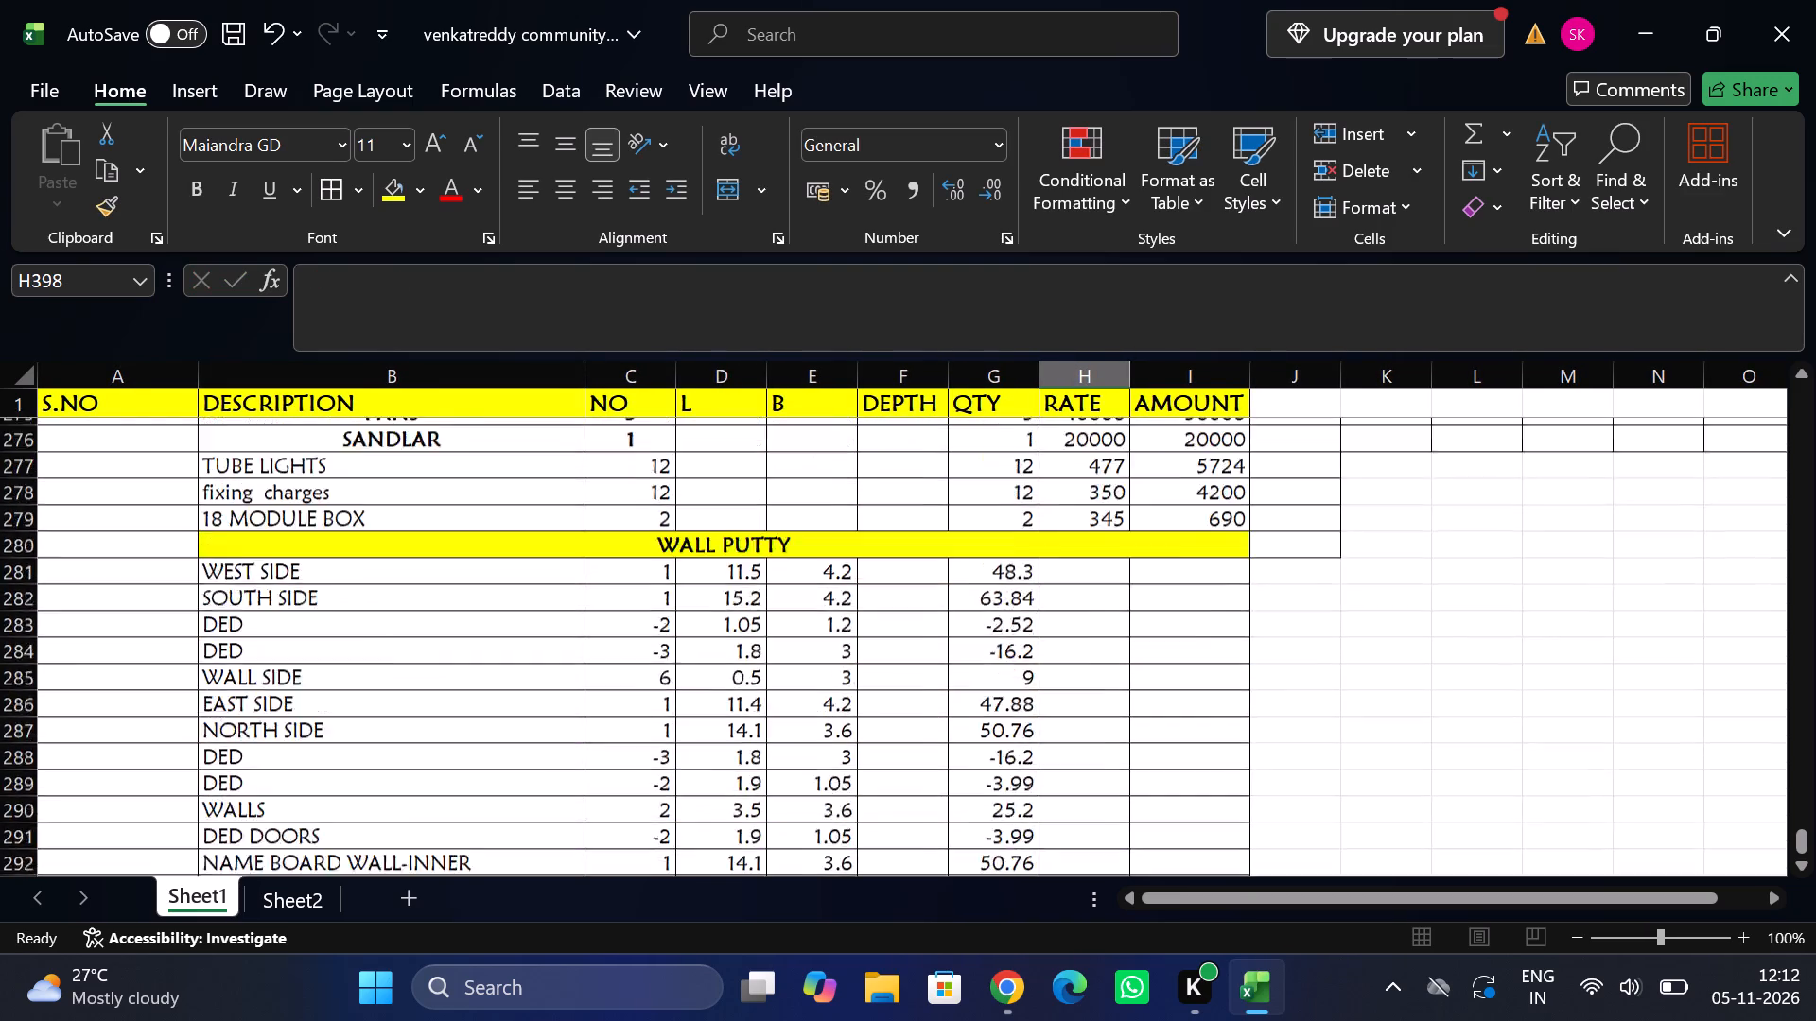
scroll(417, 609, "up", 2)
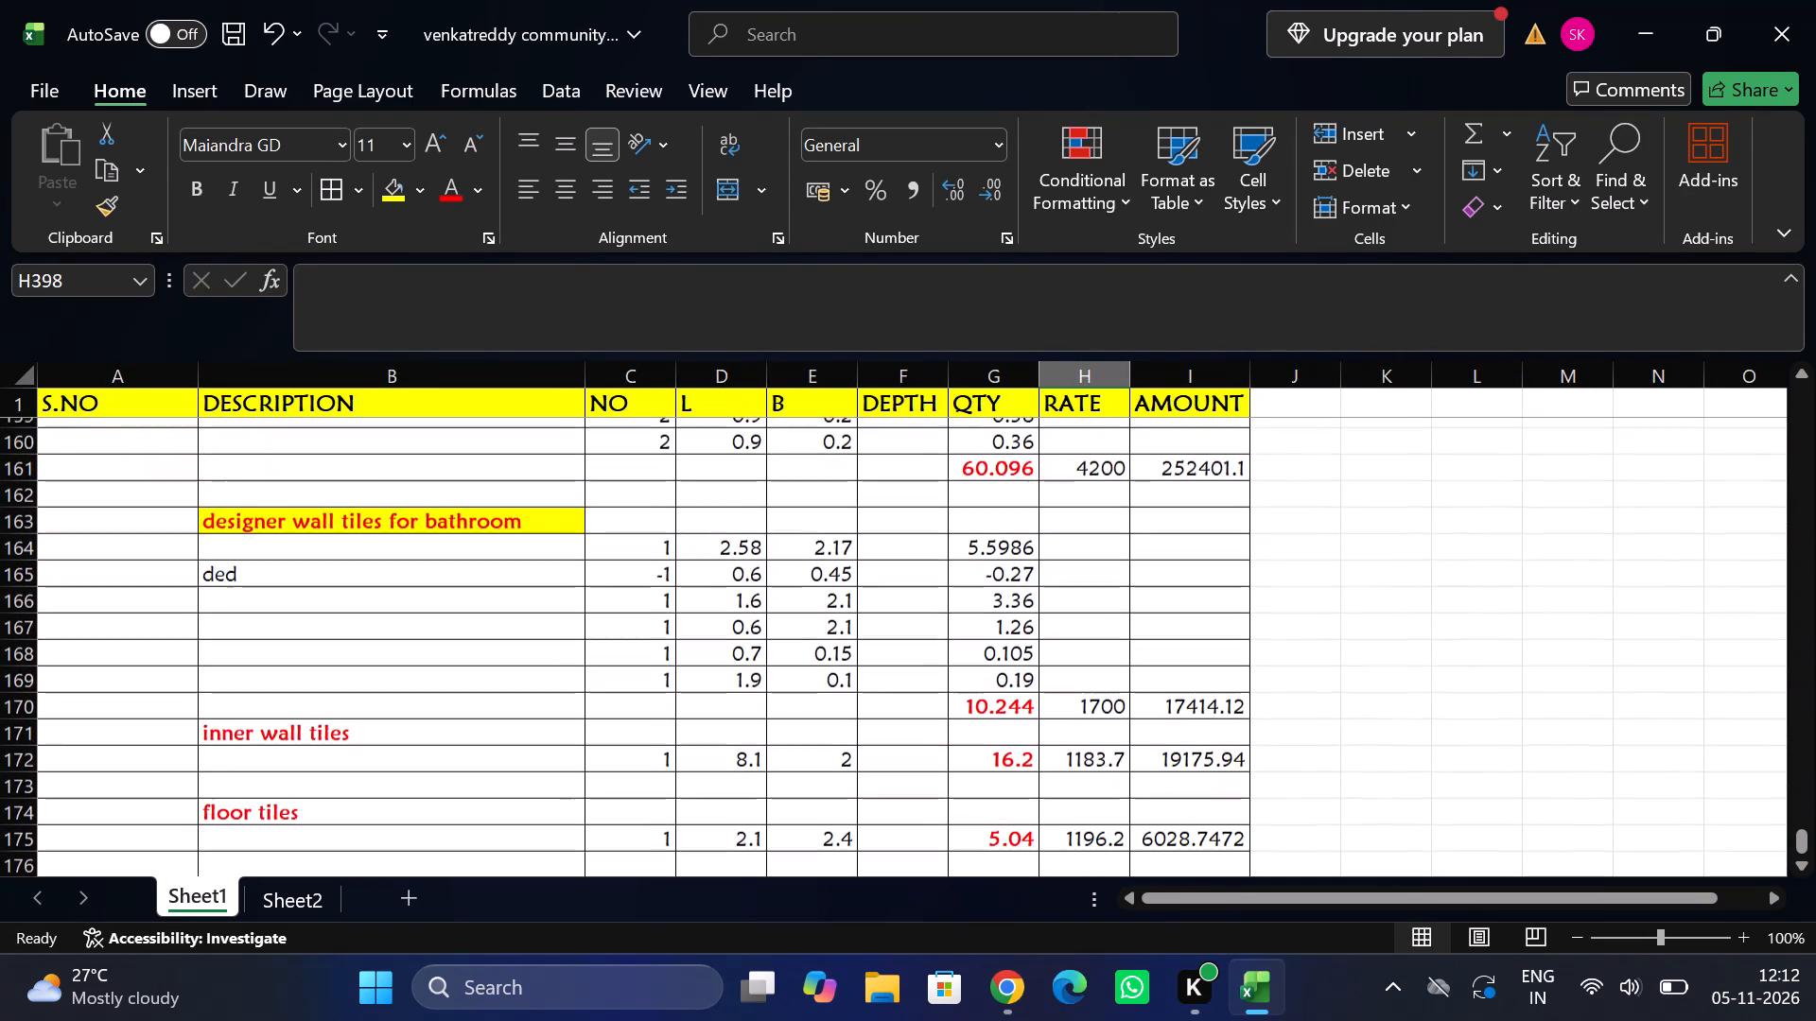
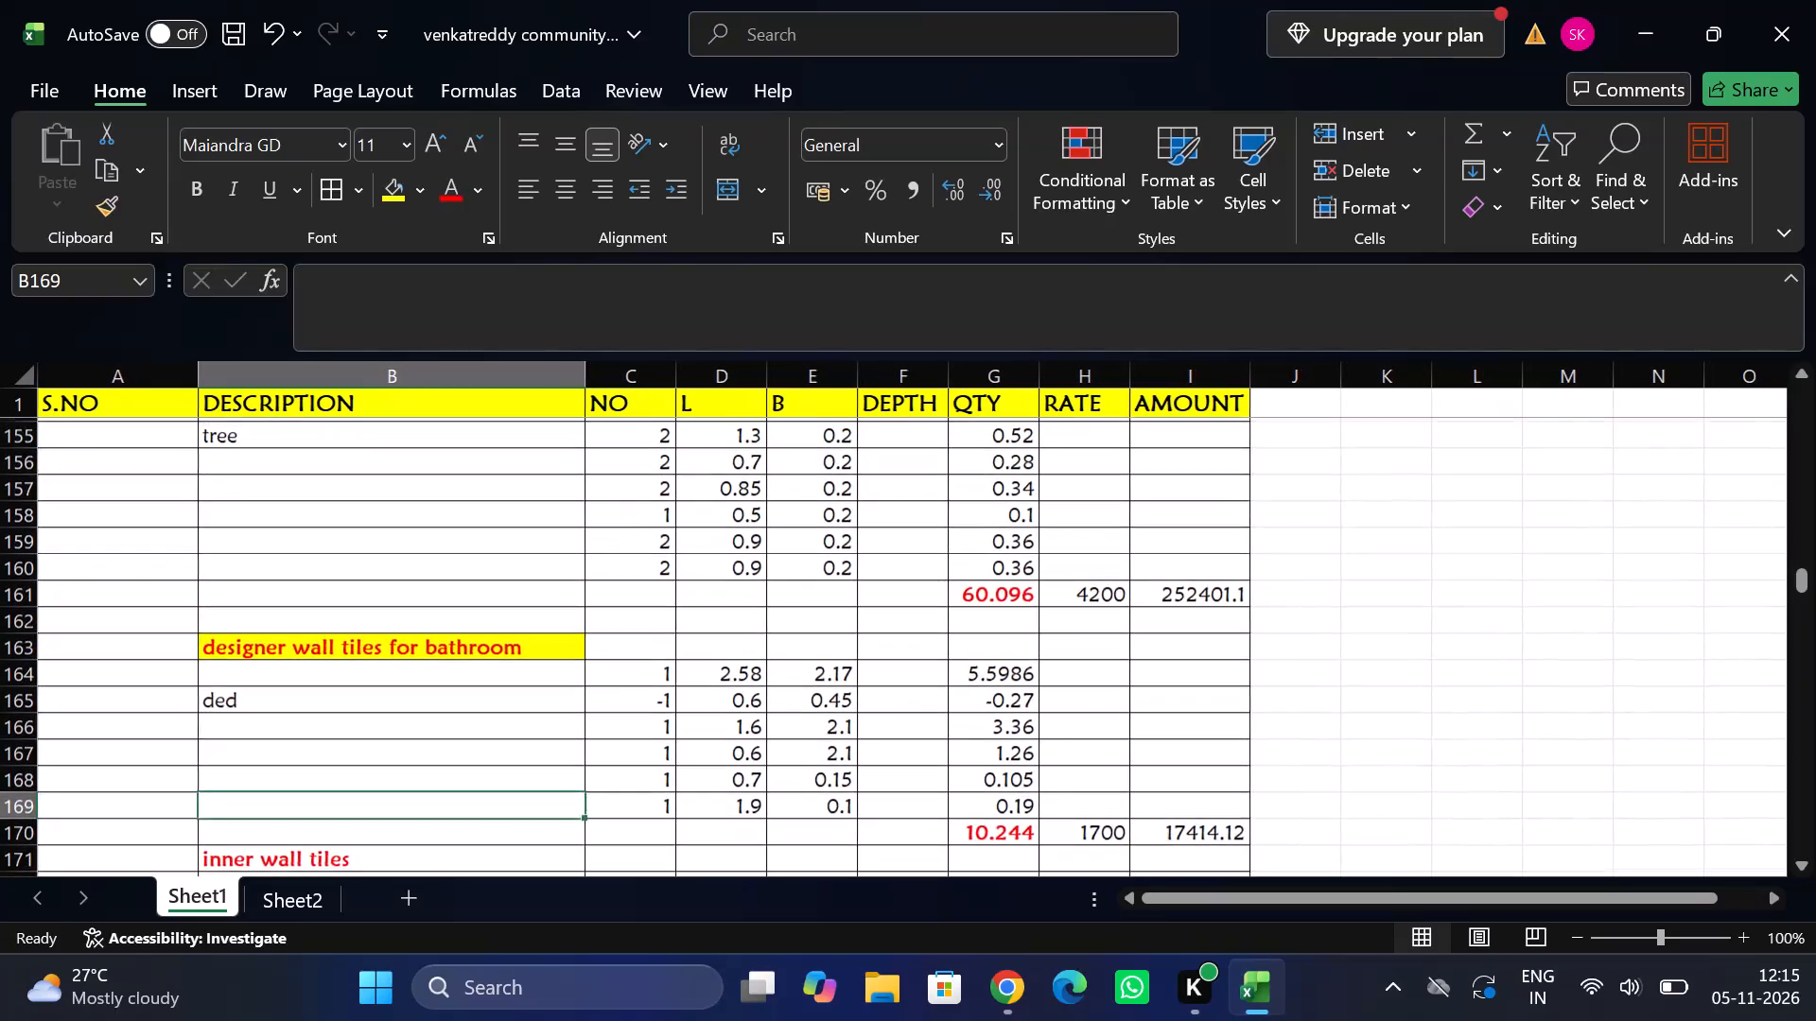
Review the estimate's earlier measurement rows from the bathroom wall tiles back through skirting to the granite flooring at the sheet's start.
scroll(502, 668, "up", 2)
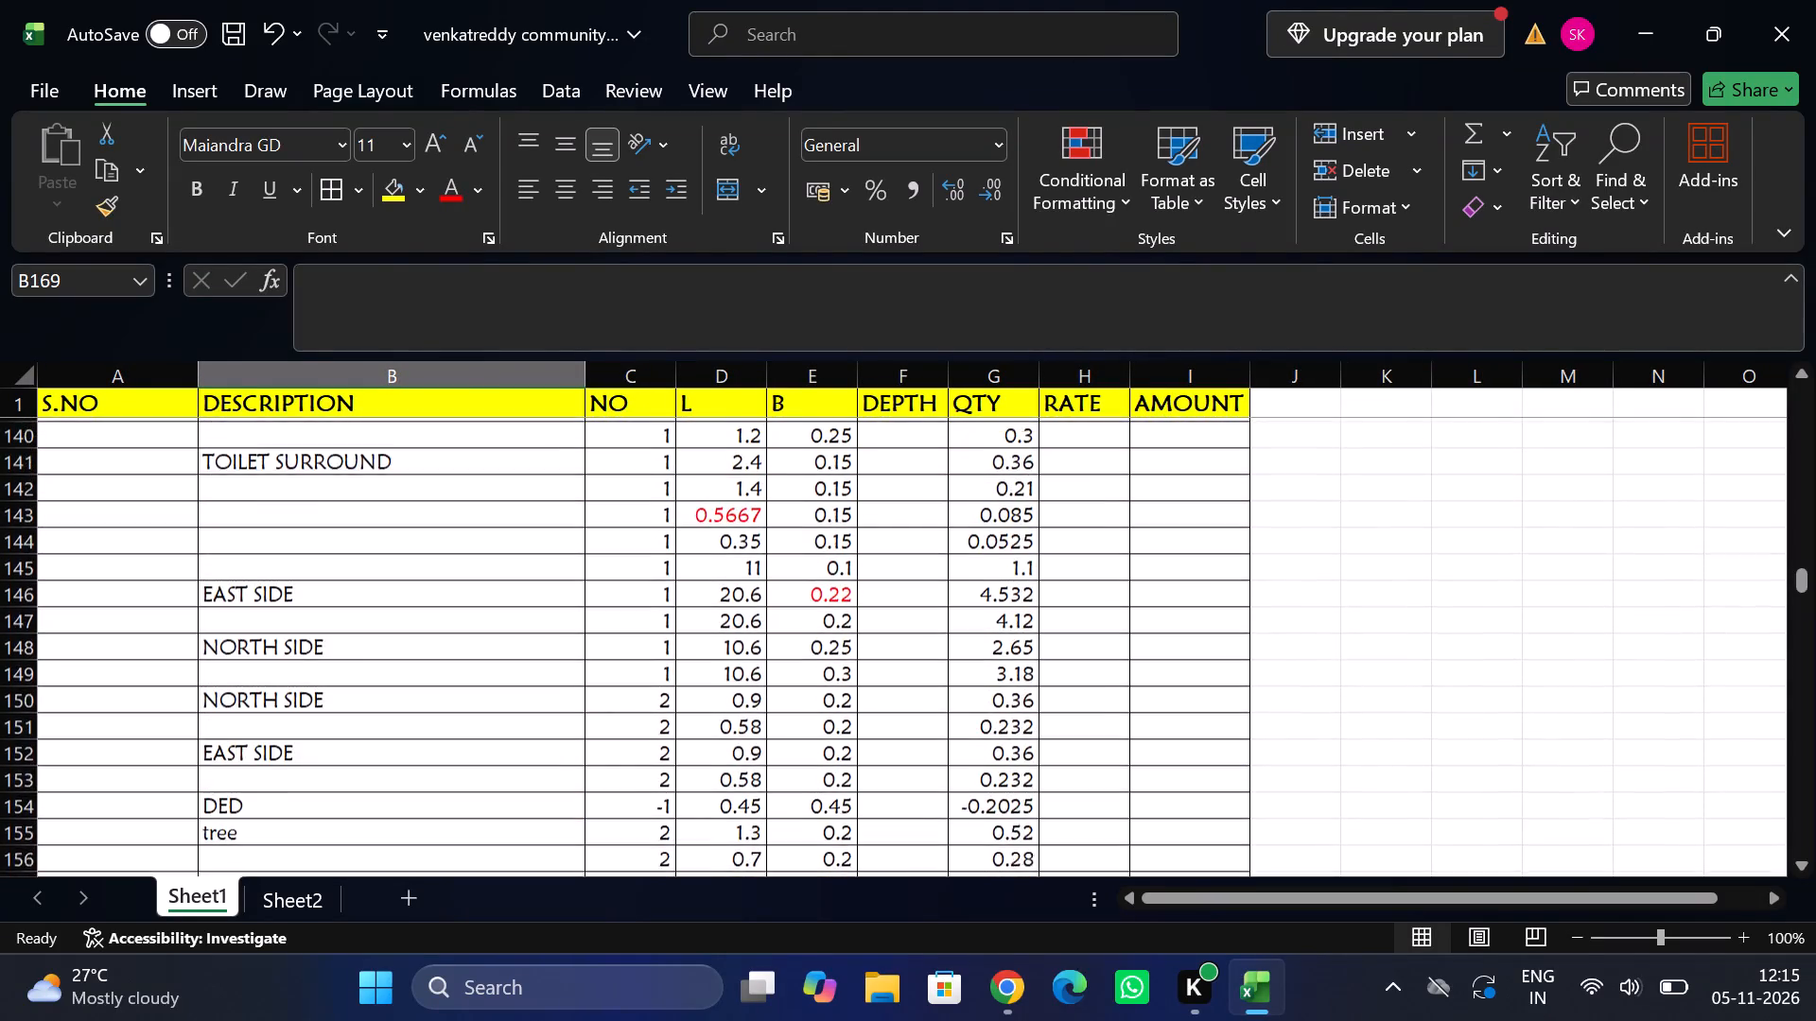
scroll(502, 668, "up", 3)
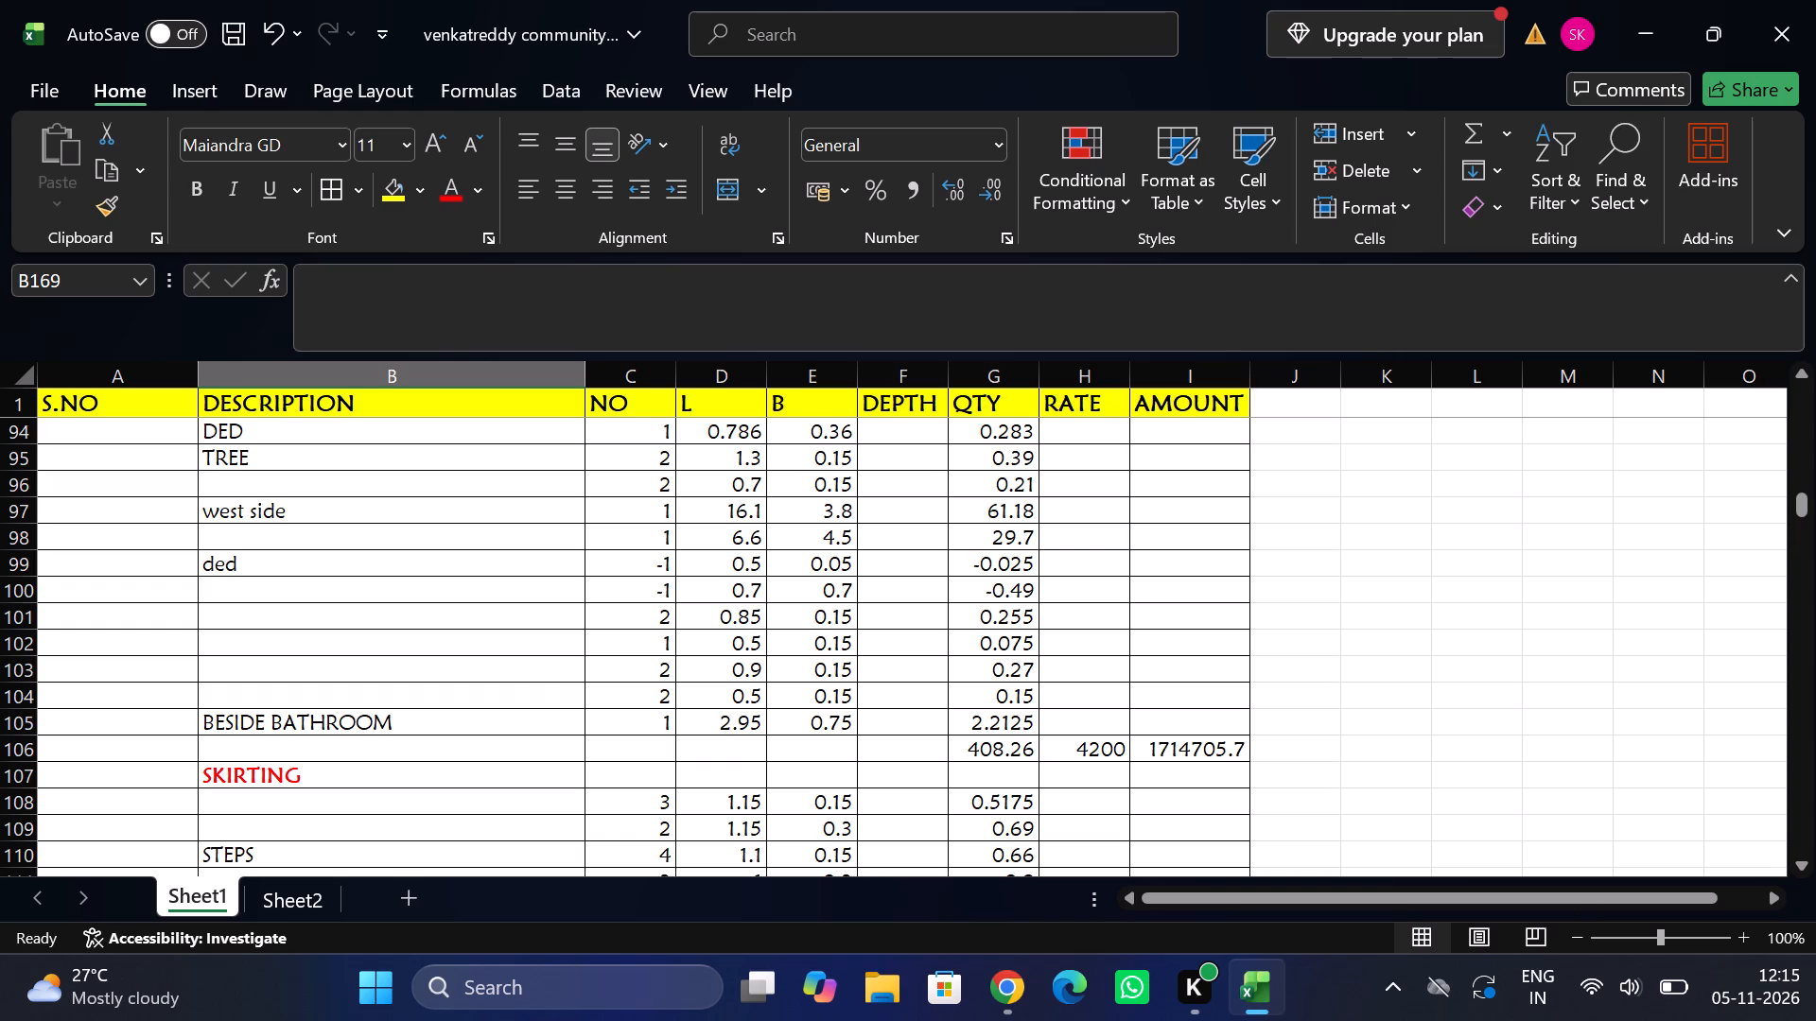
scroll(502, 668, "up", 3)
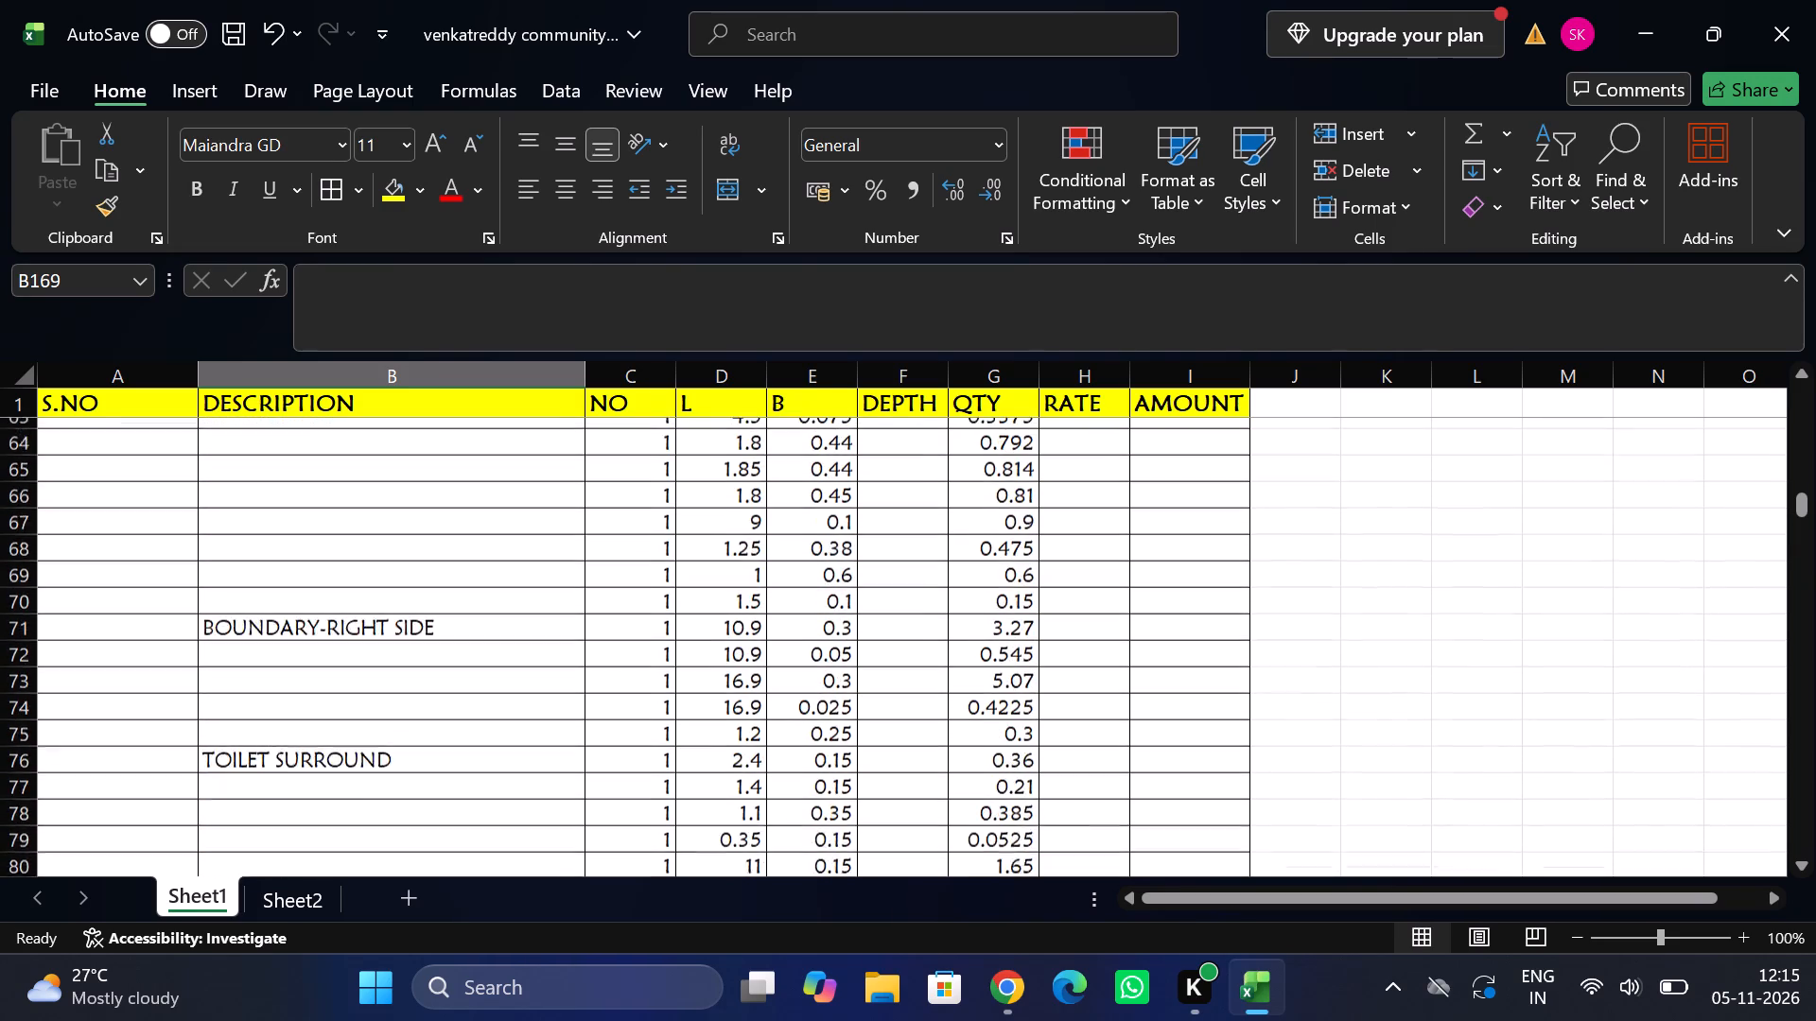
scroll(502, 668, "up", 2)
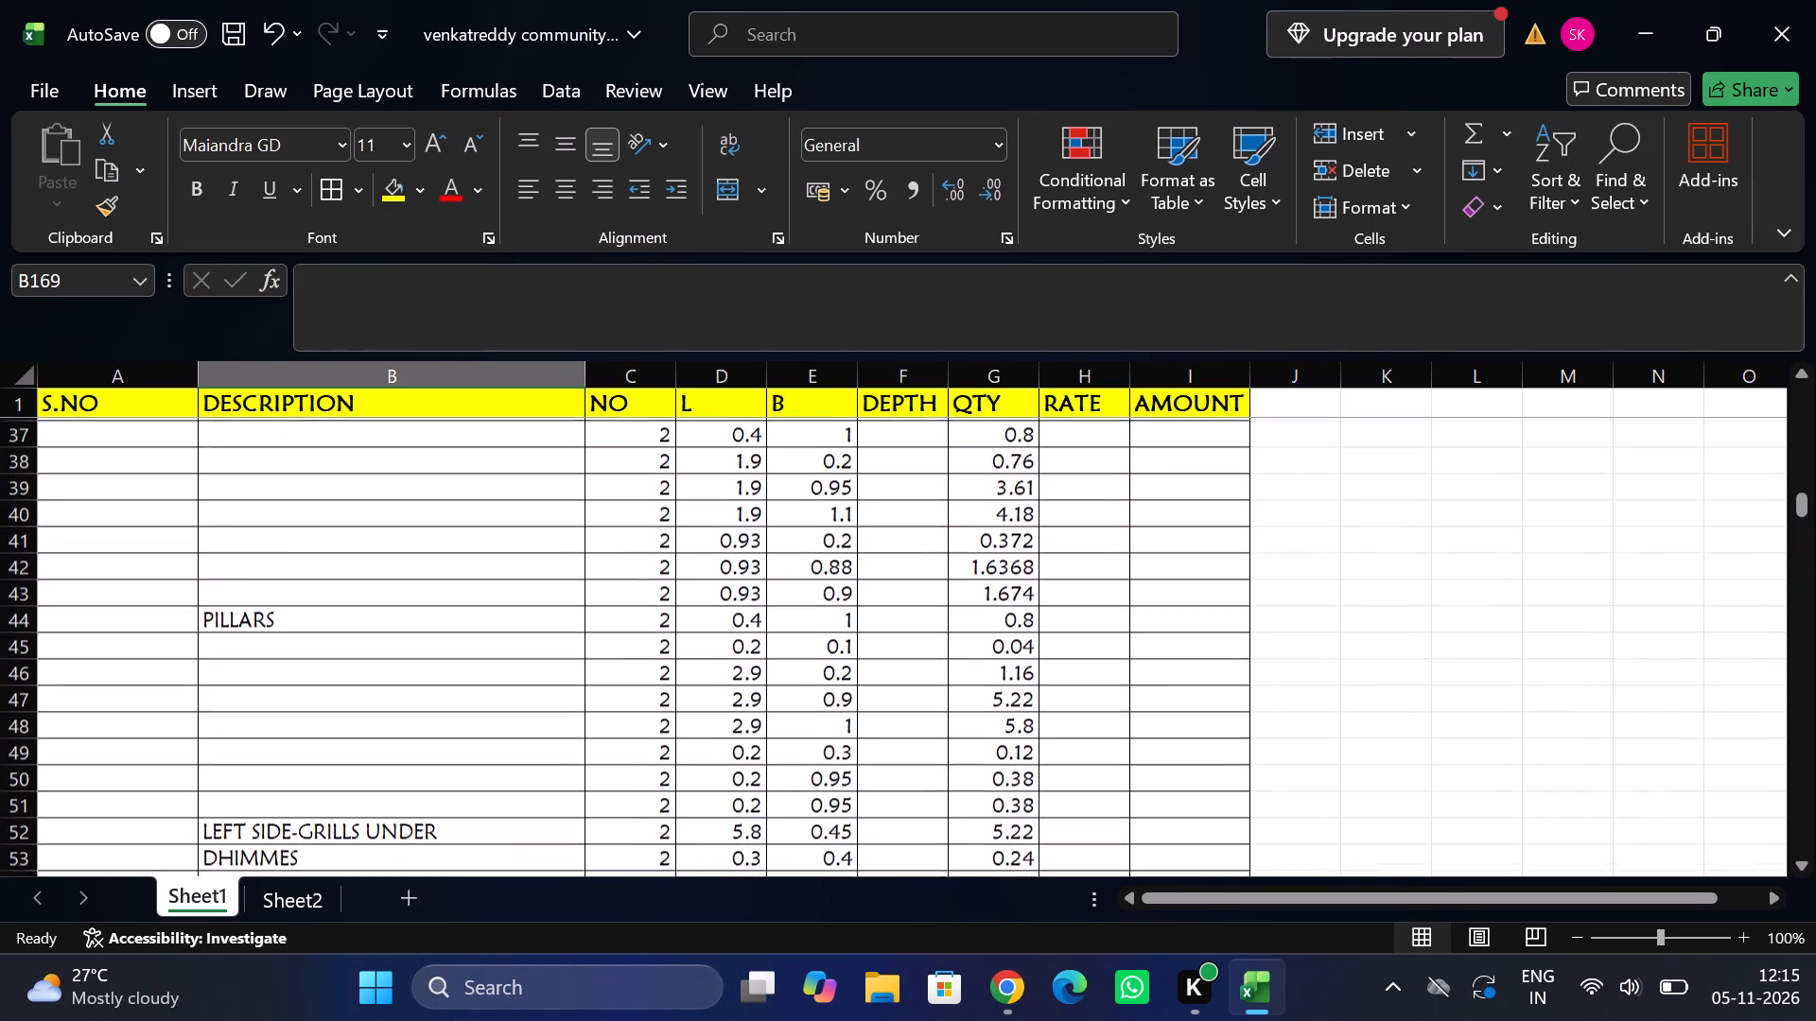
scroll(502, 668, "up", 1)
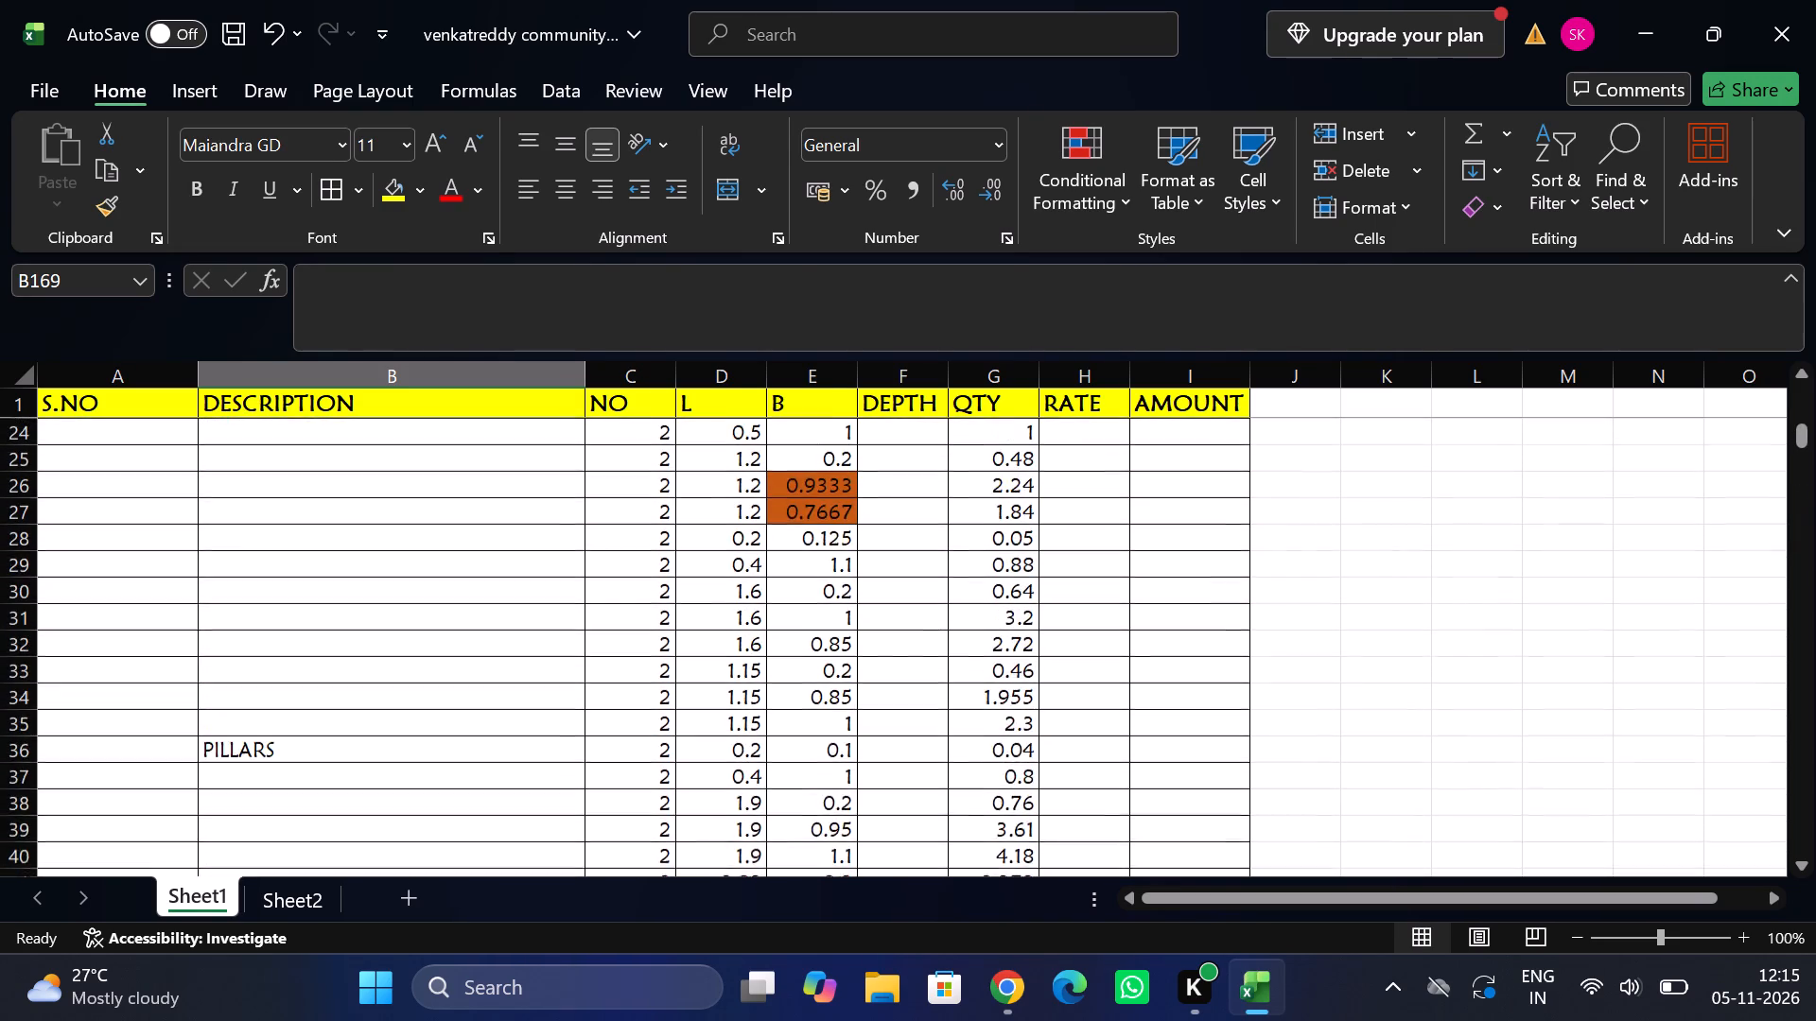
scroll(502, 668, "up", 1)
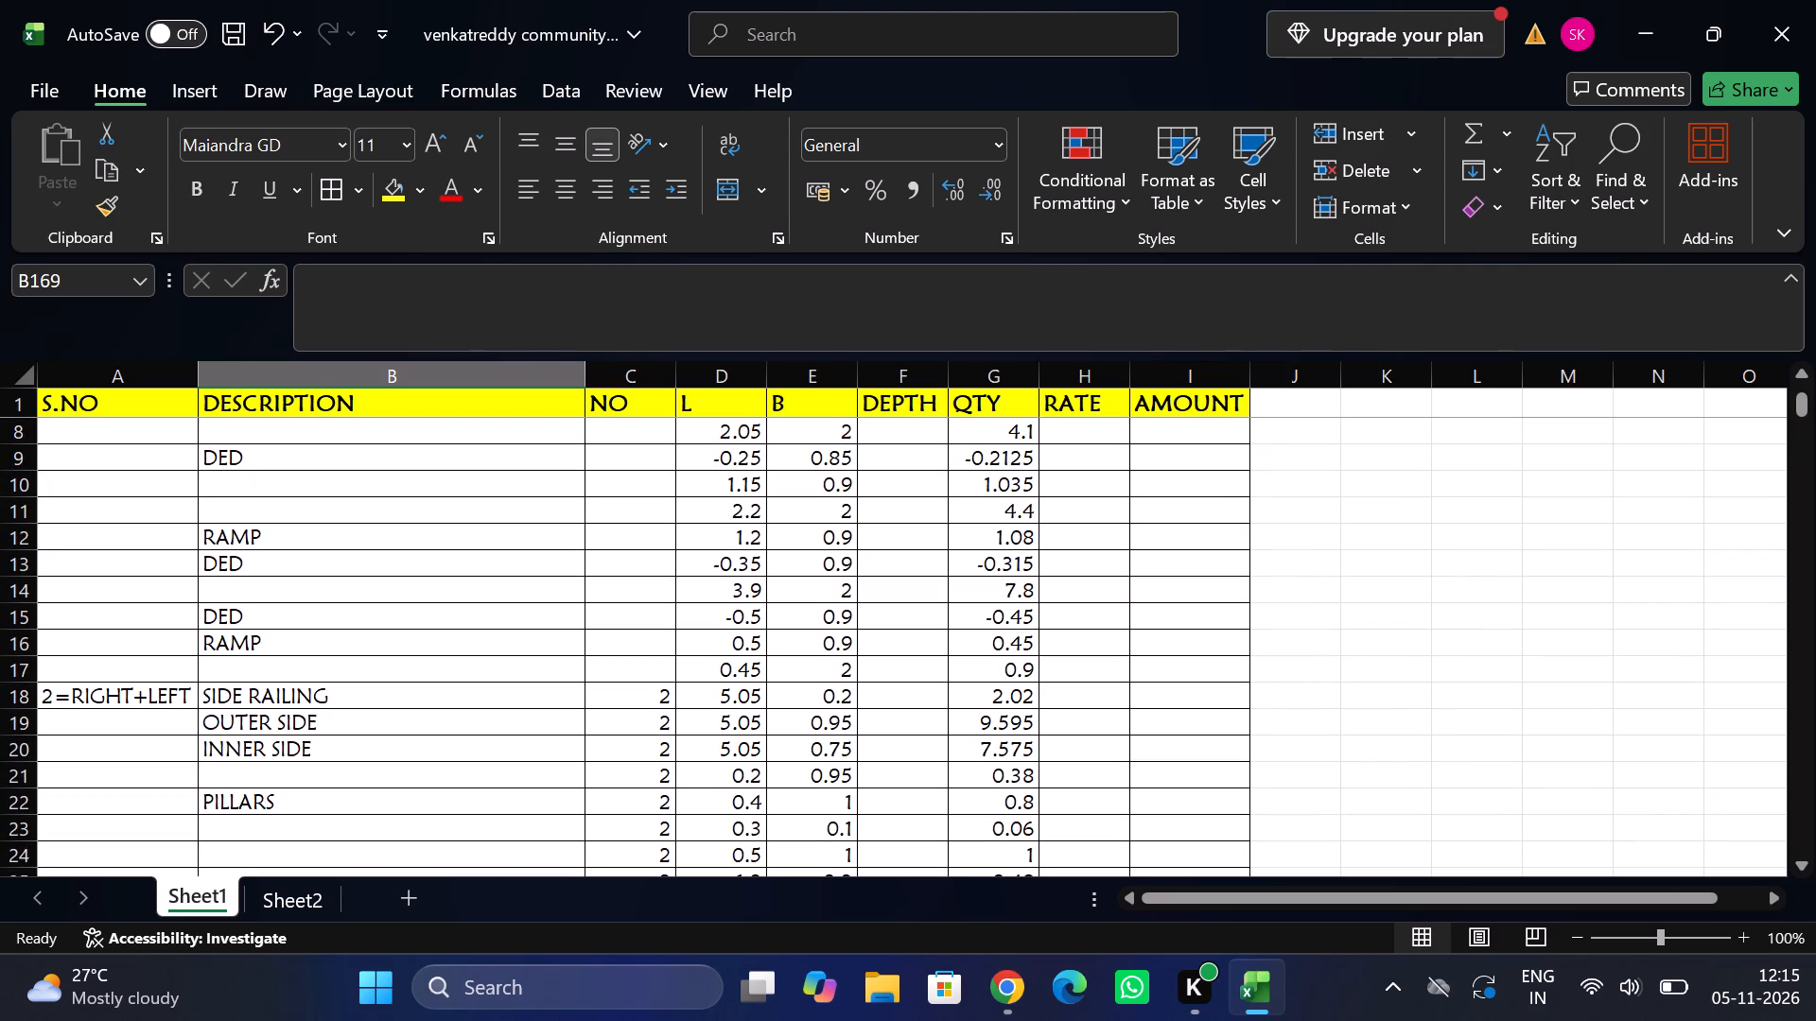
scroll(502, 668, "up", 2)
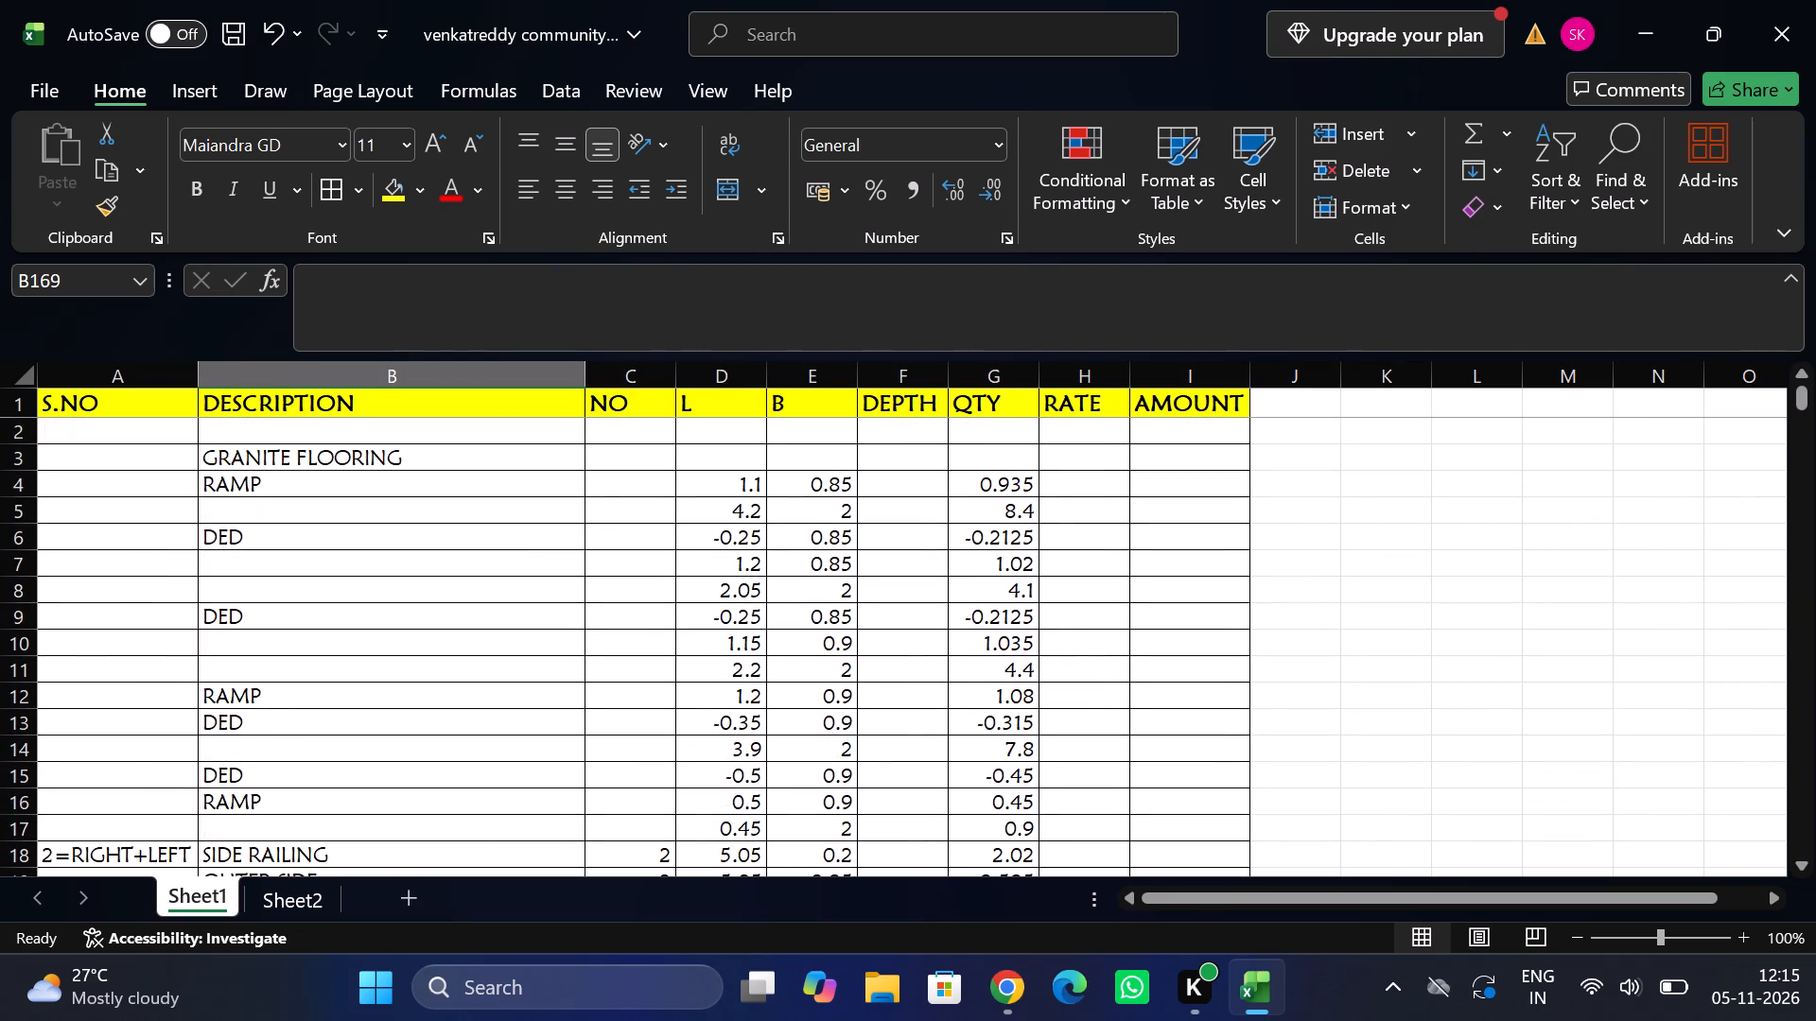
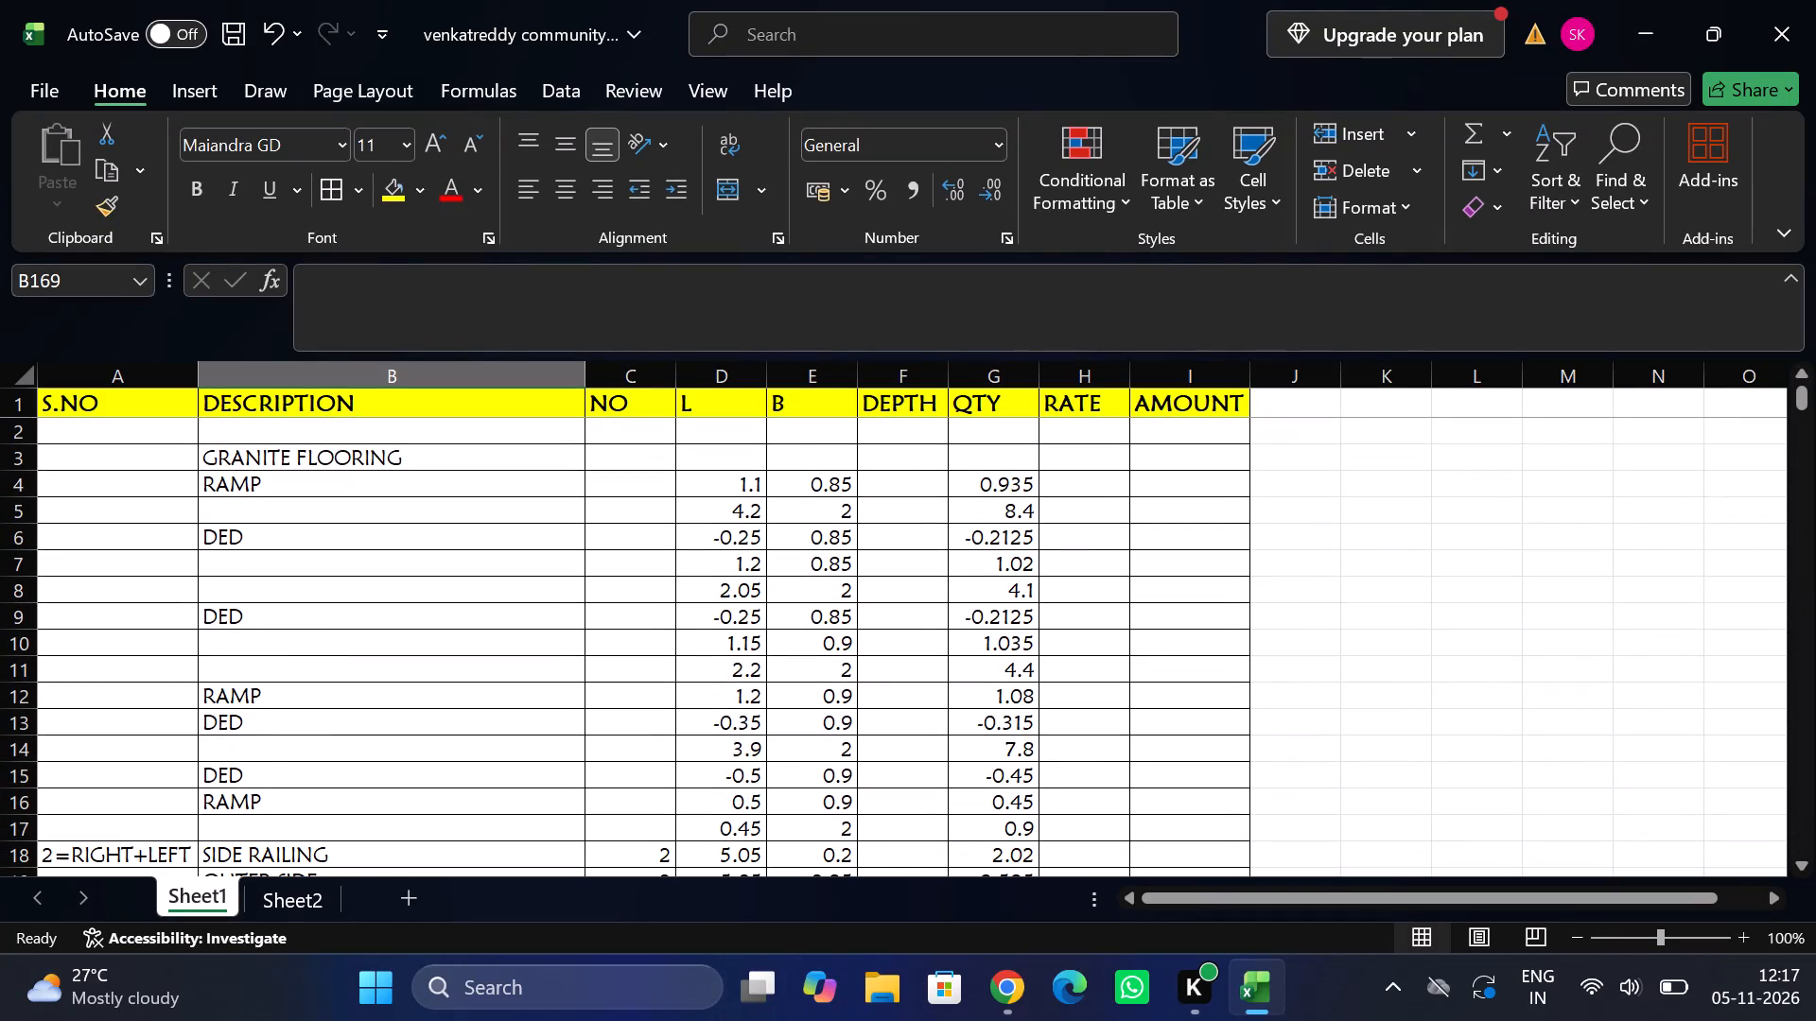
Insert nine blank rows above the "designer wall tiles for bathroom" heading.
scroll(569, 629, "down", 4)
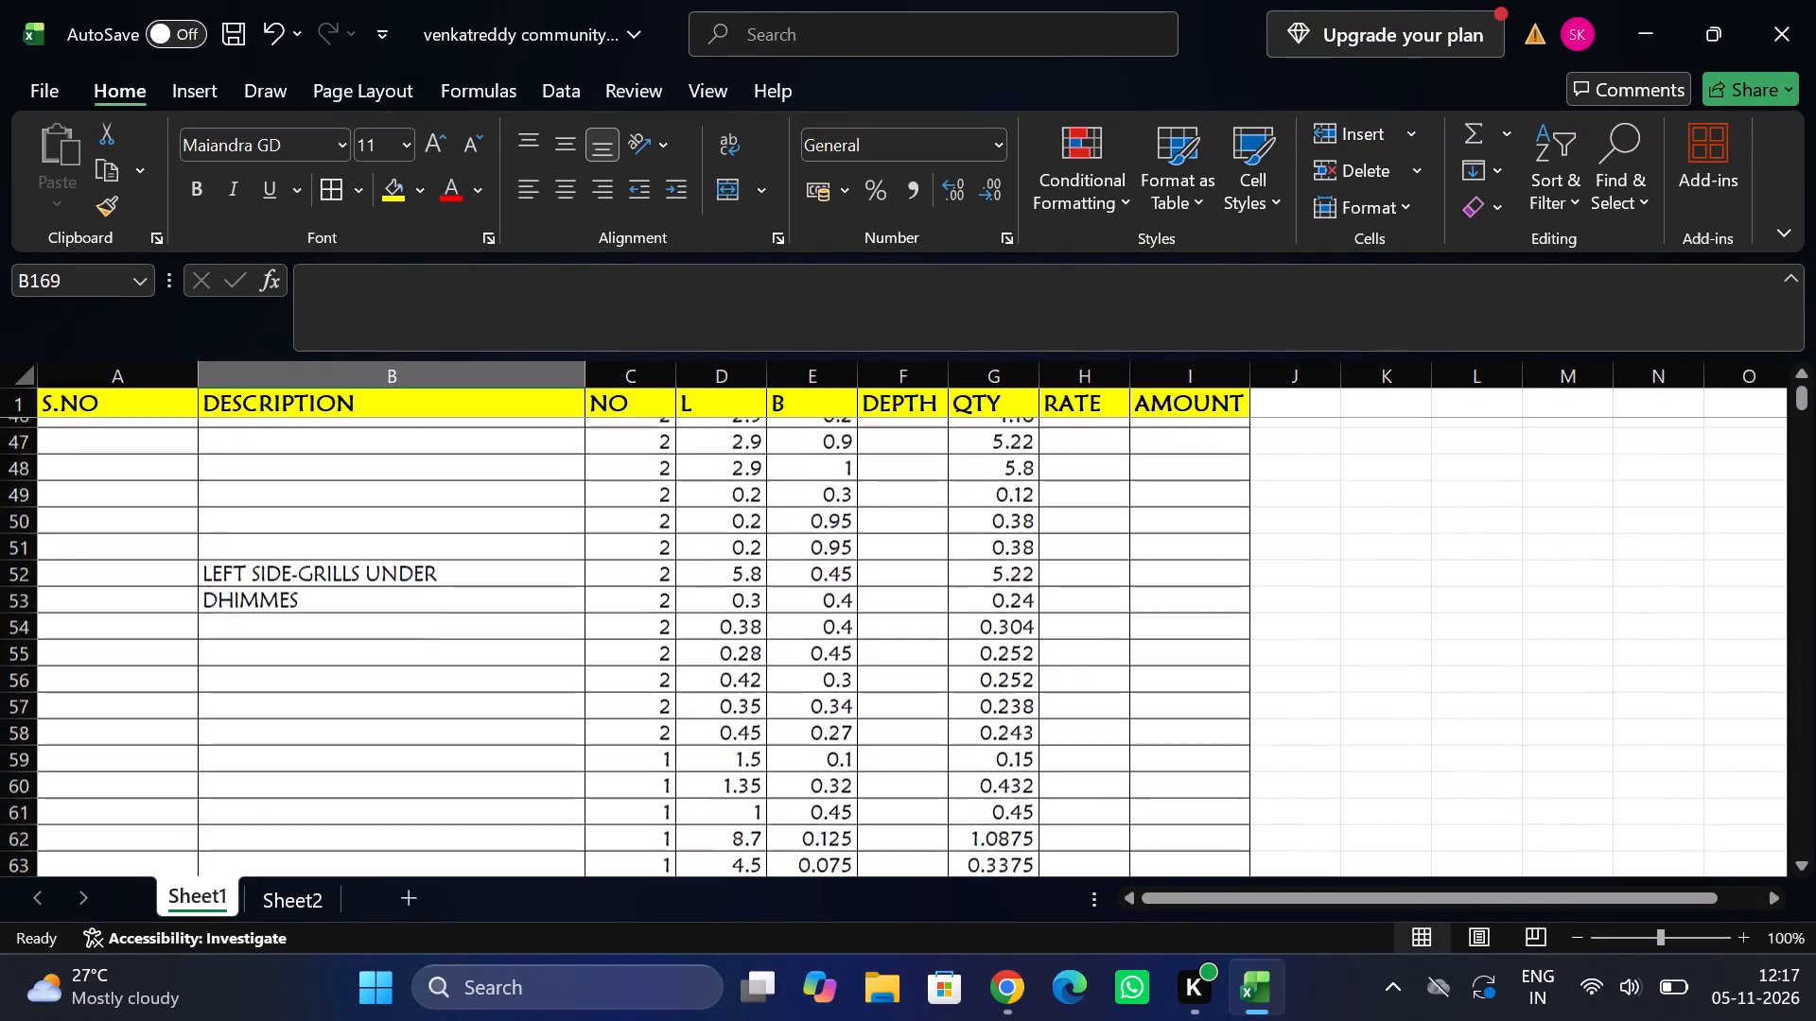
scroll(569, 629, "down", 2)
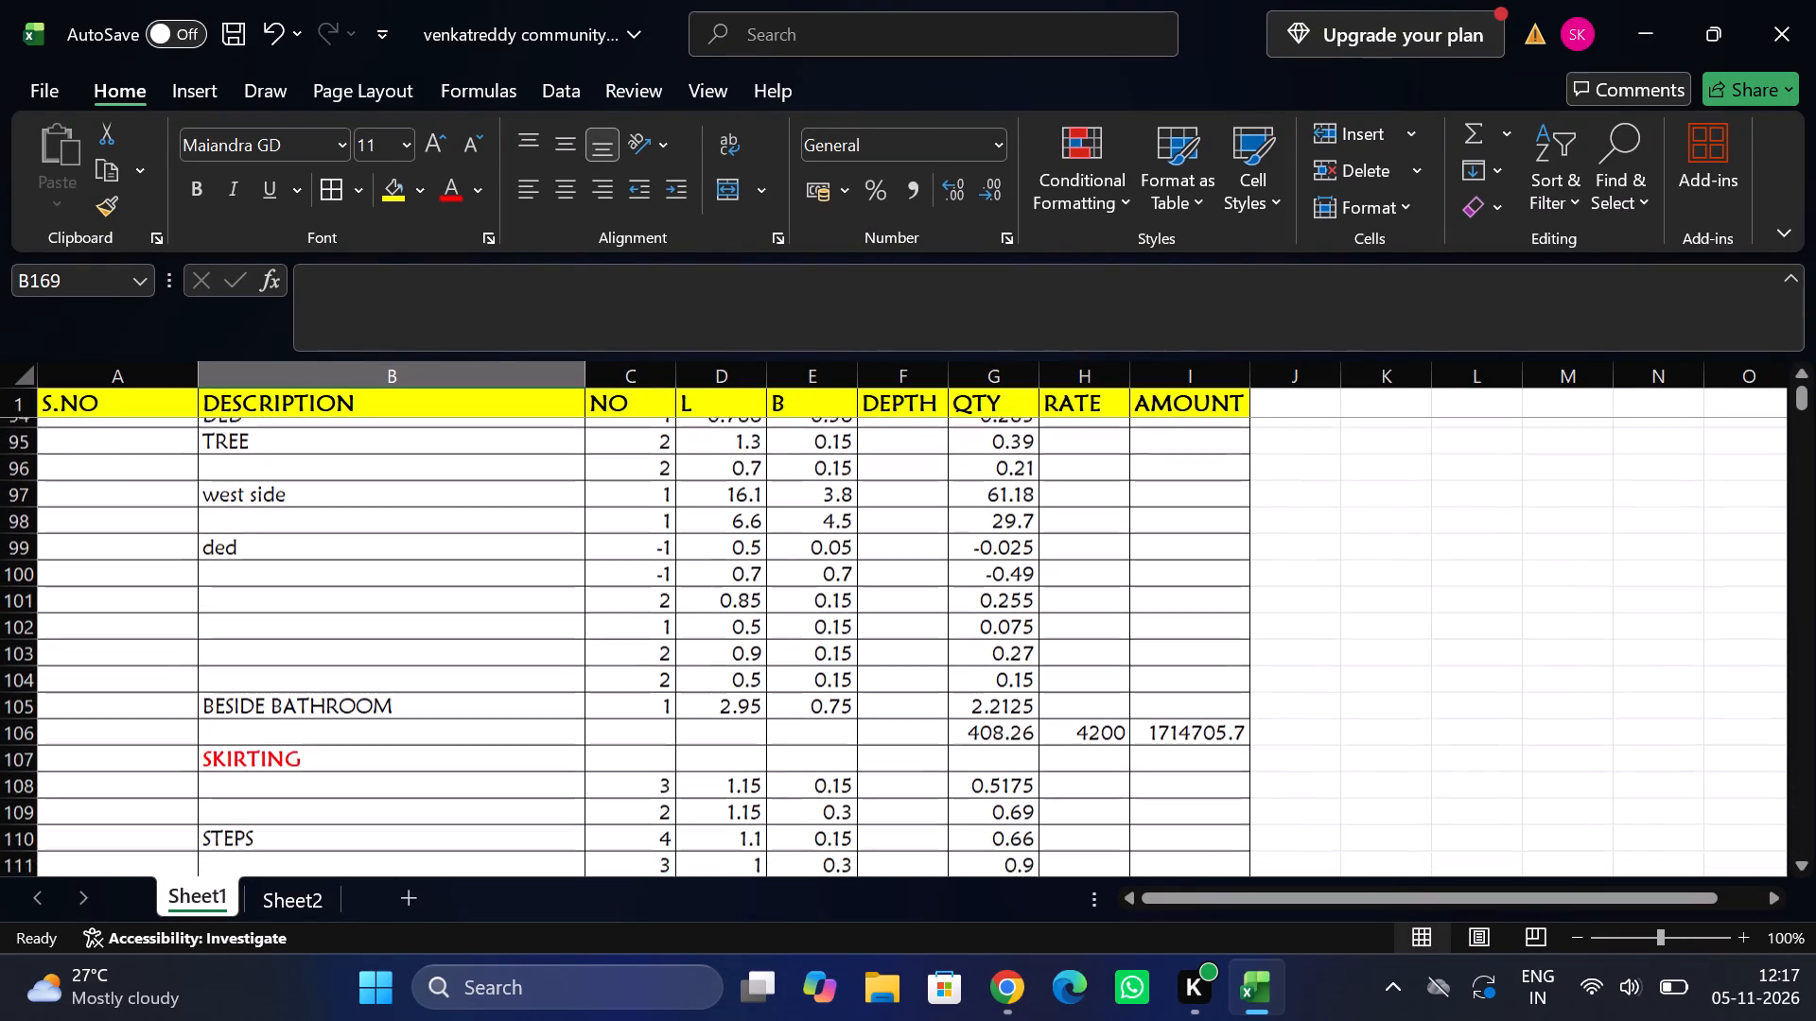
scroll(569, 629, "down", 5)
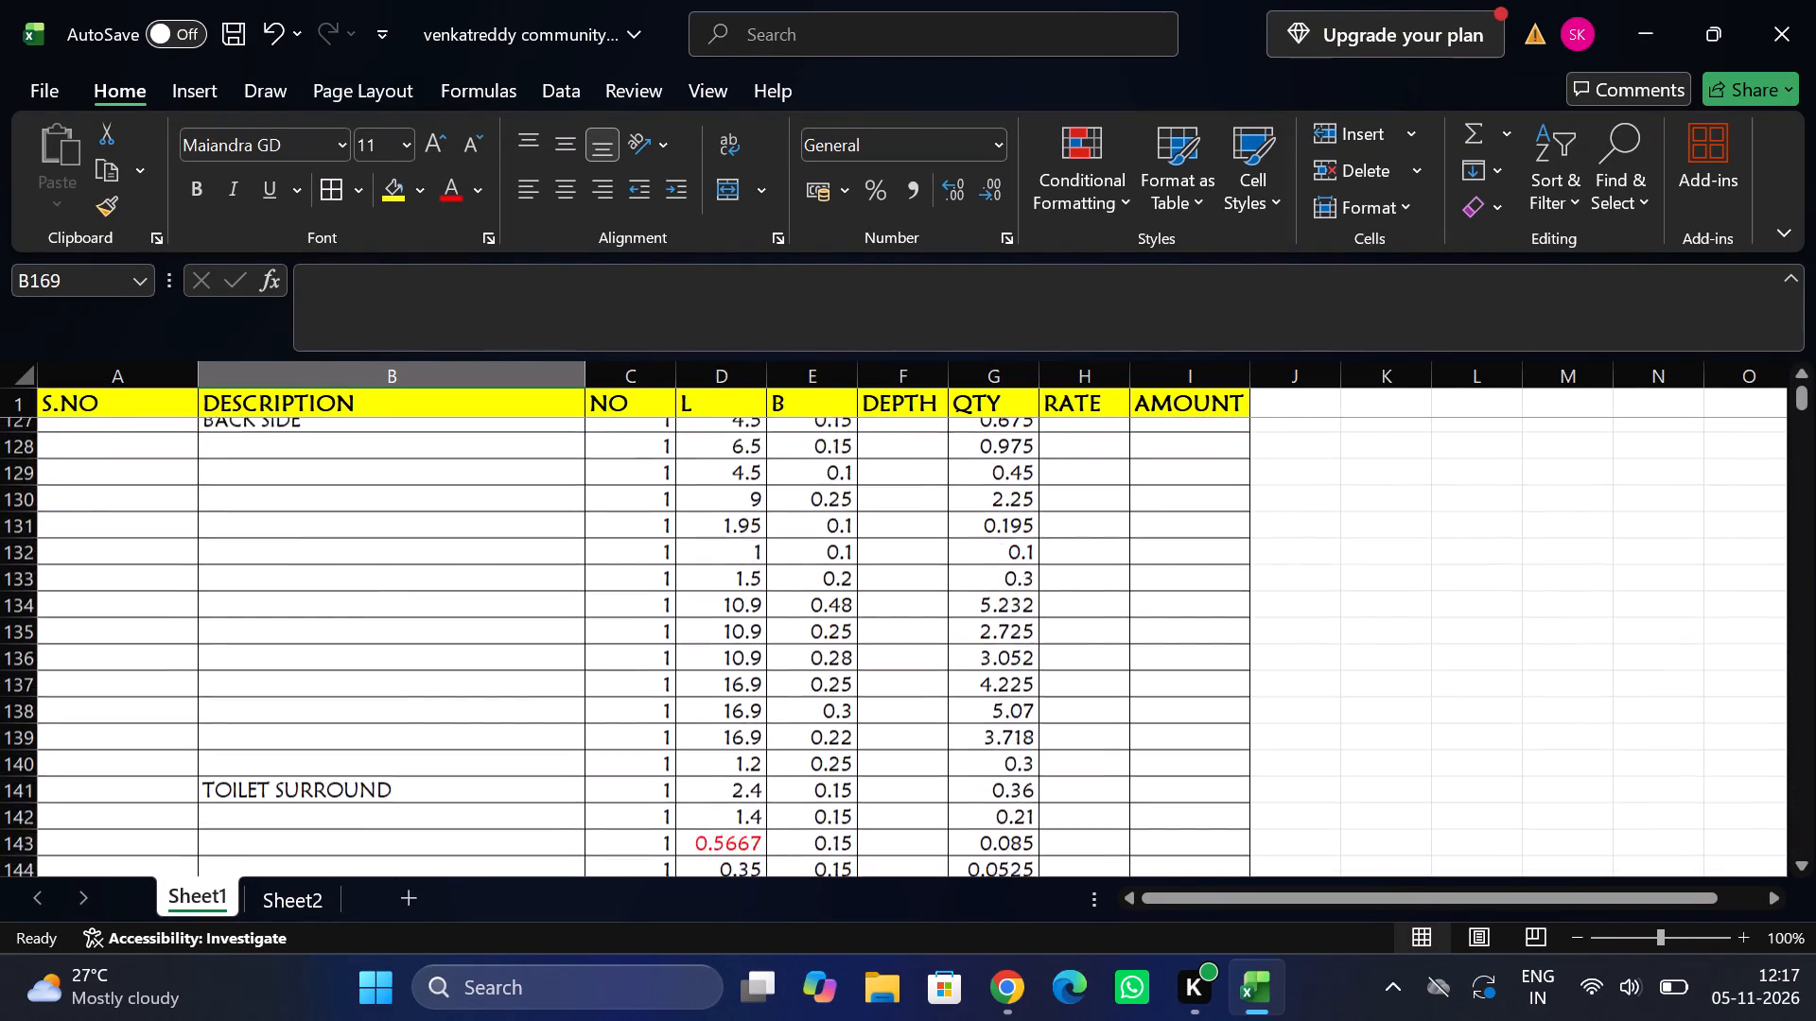
scroll(569, 629, "down", 4)
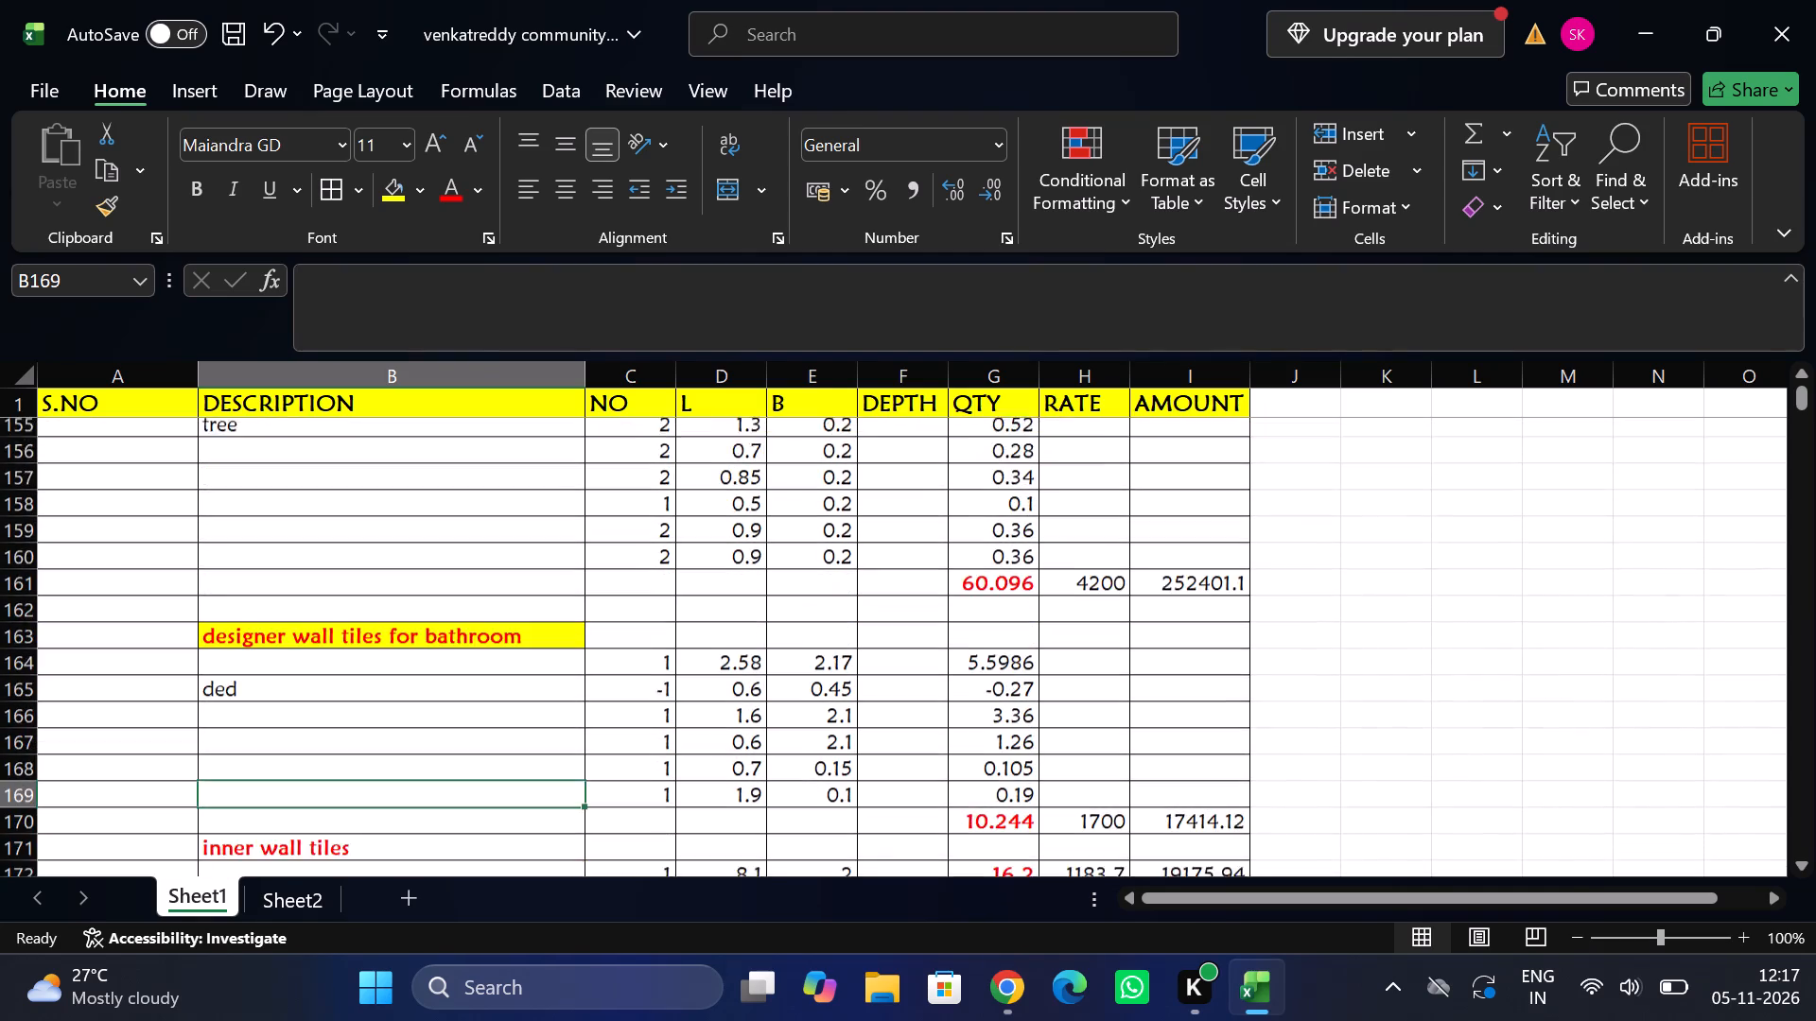
scroll(569, 629, "down", 1)
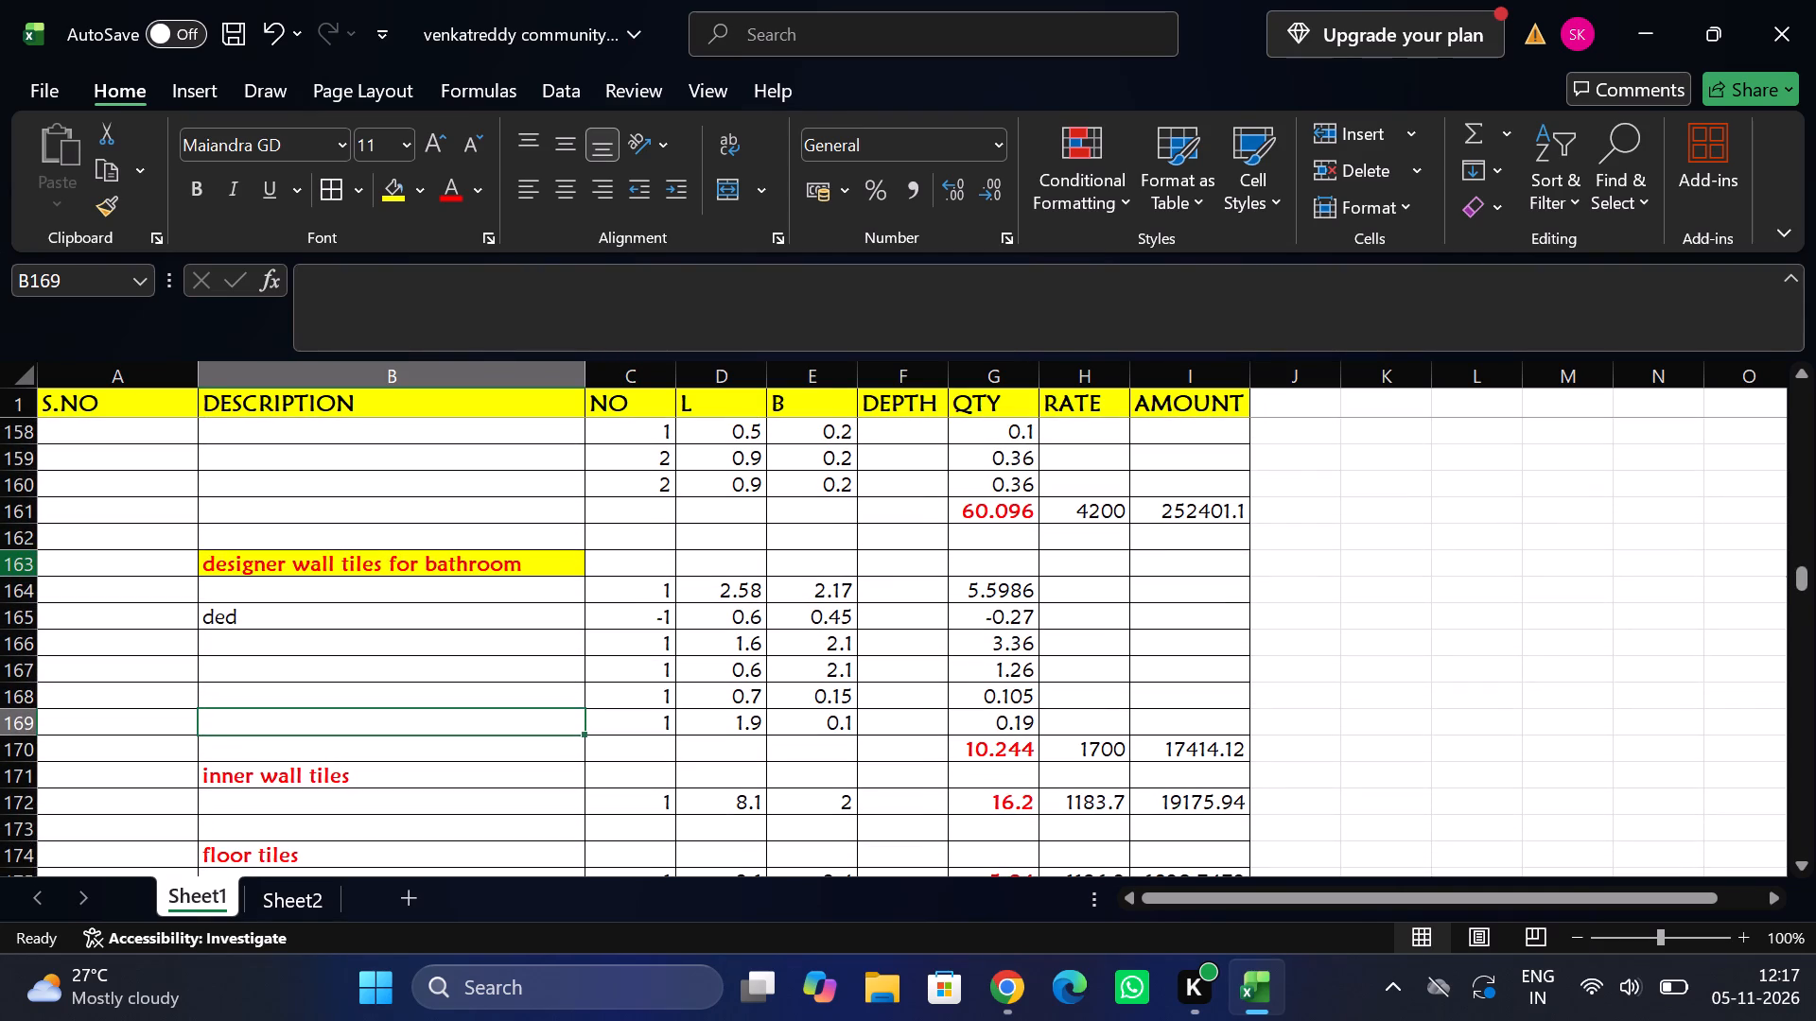
left_click(20, 563)
right_click(20, 563)
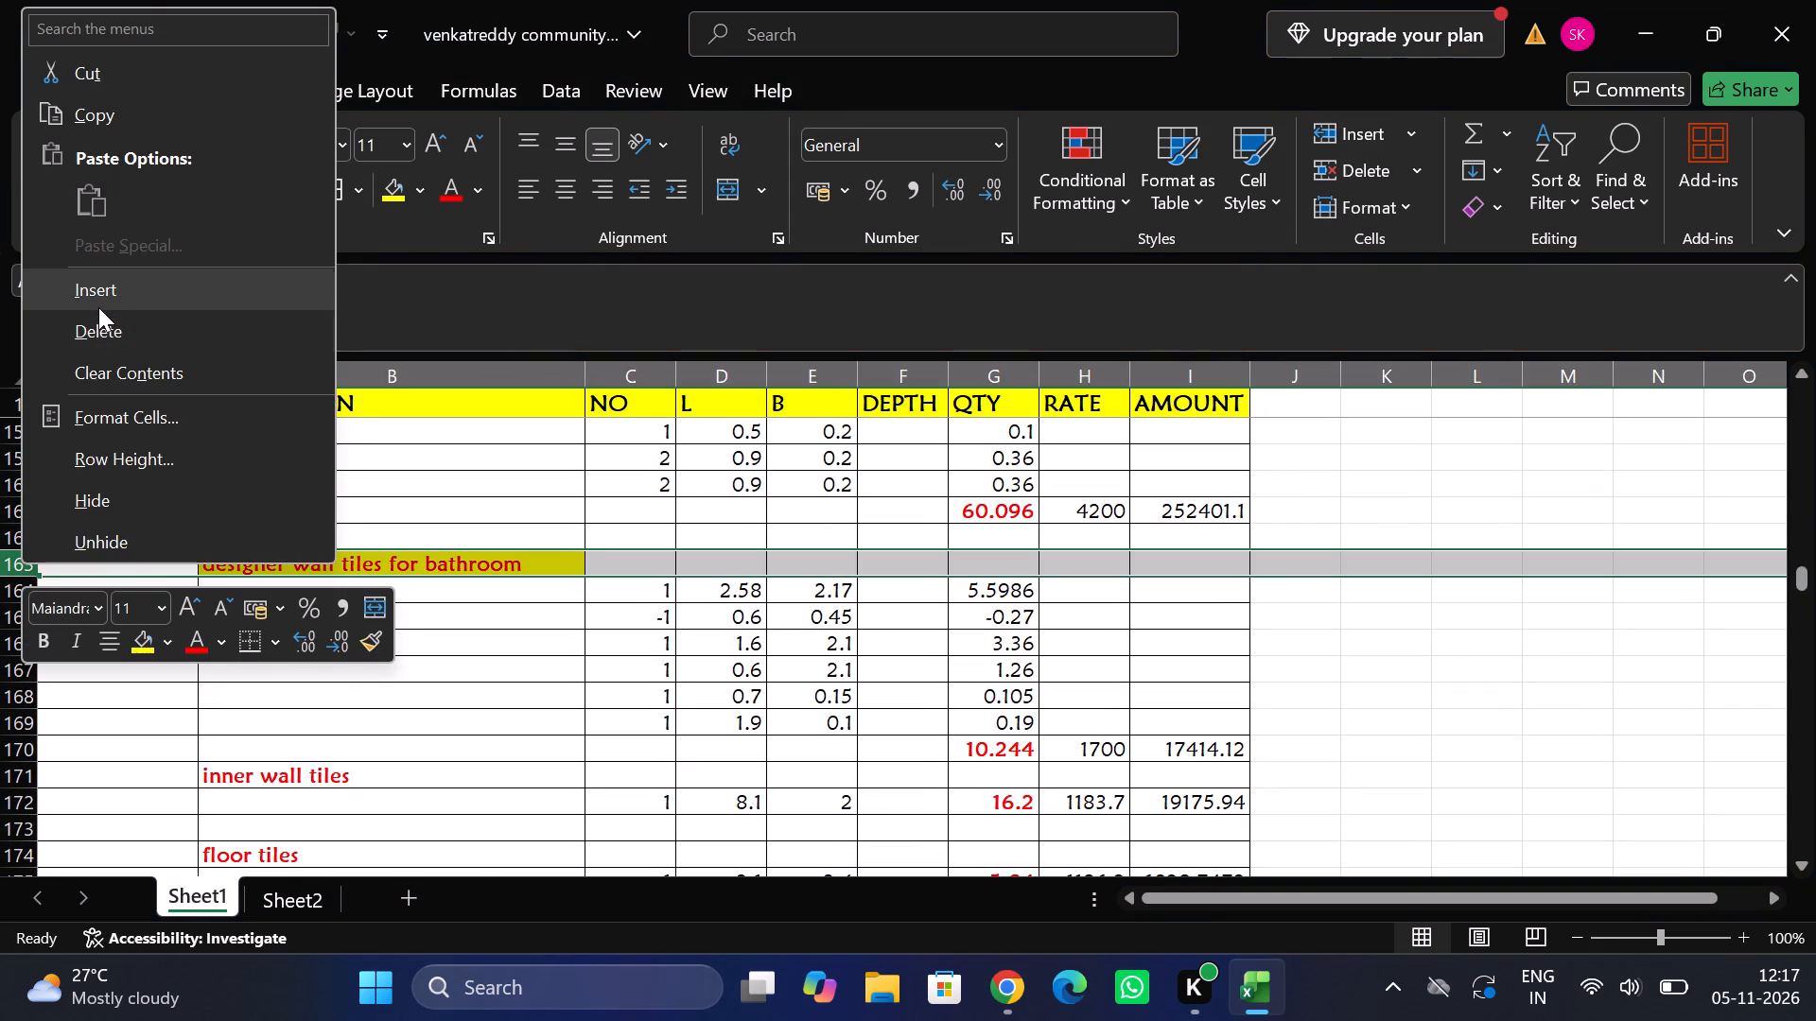
left_click(98, 307)
key("ctrl+y")
key("ctrl+y")
key("ctrl+y")
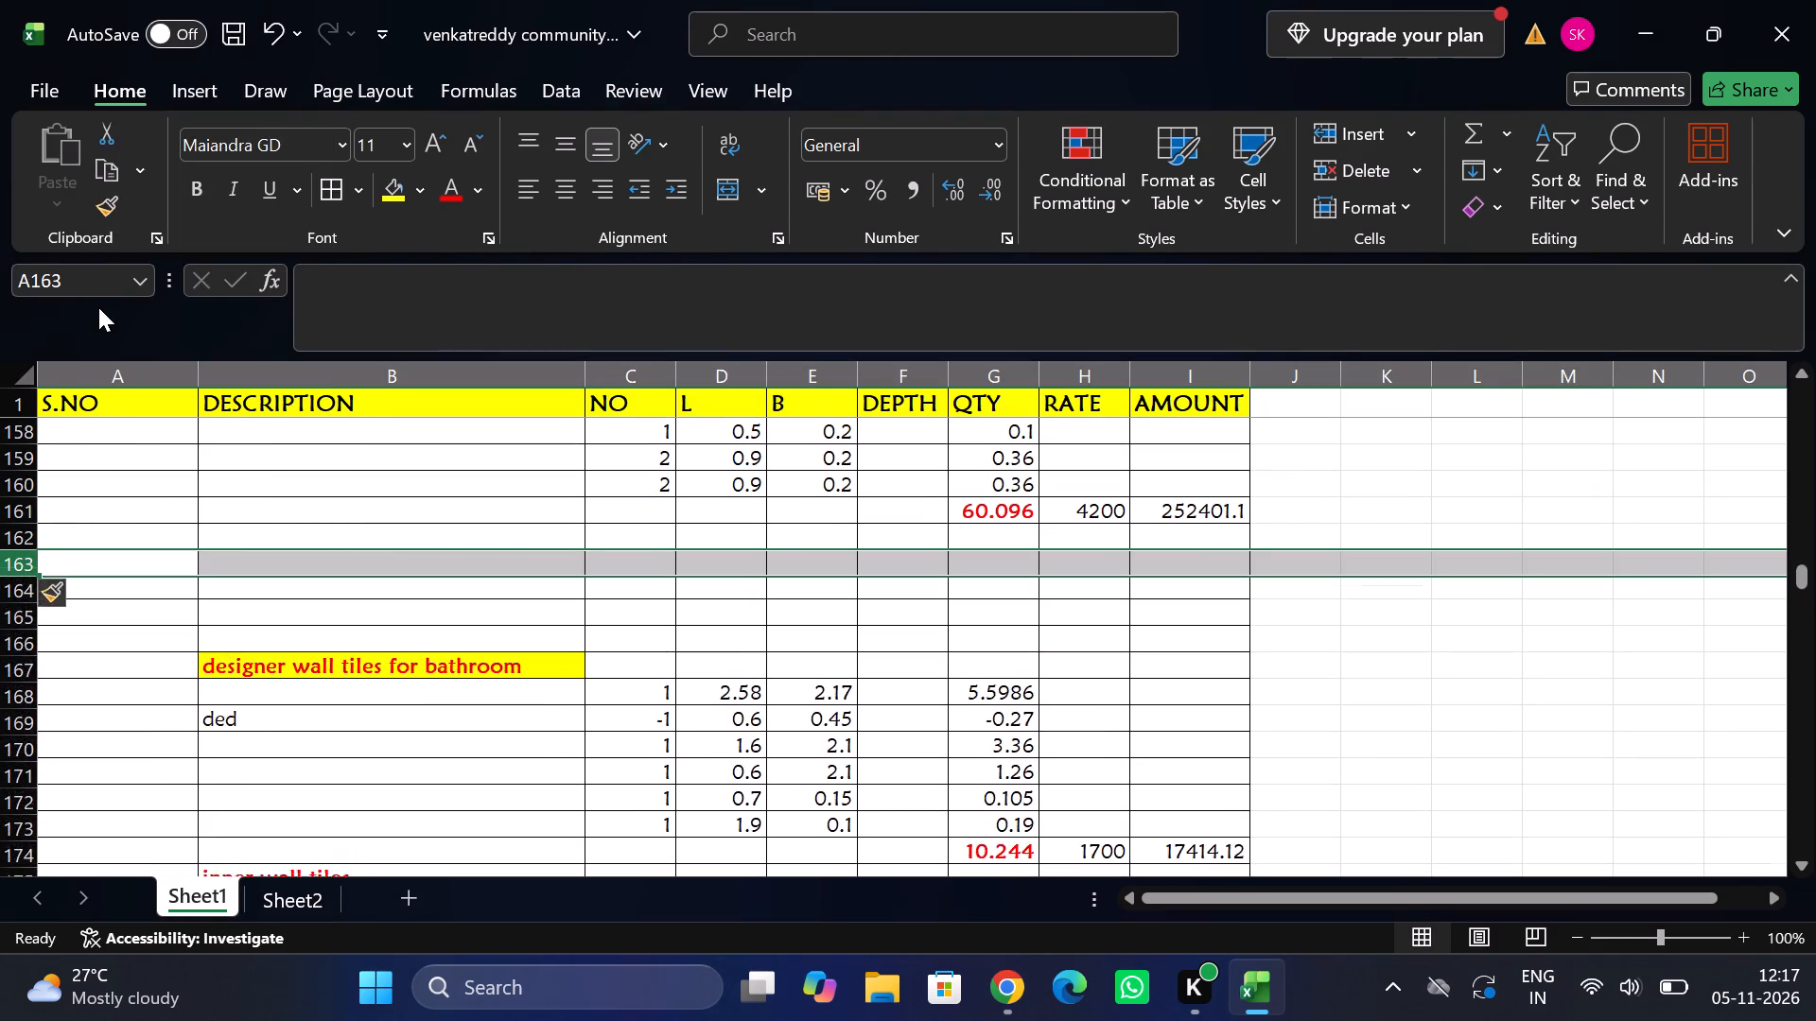
key("ctrl+y")
key("ctrl+y")
key("ctrl+y")
key("ctrl+y")
key("ctrl+y")
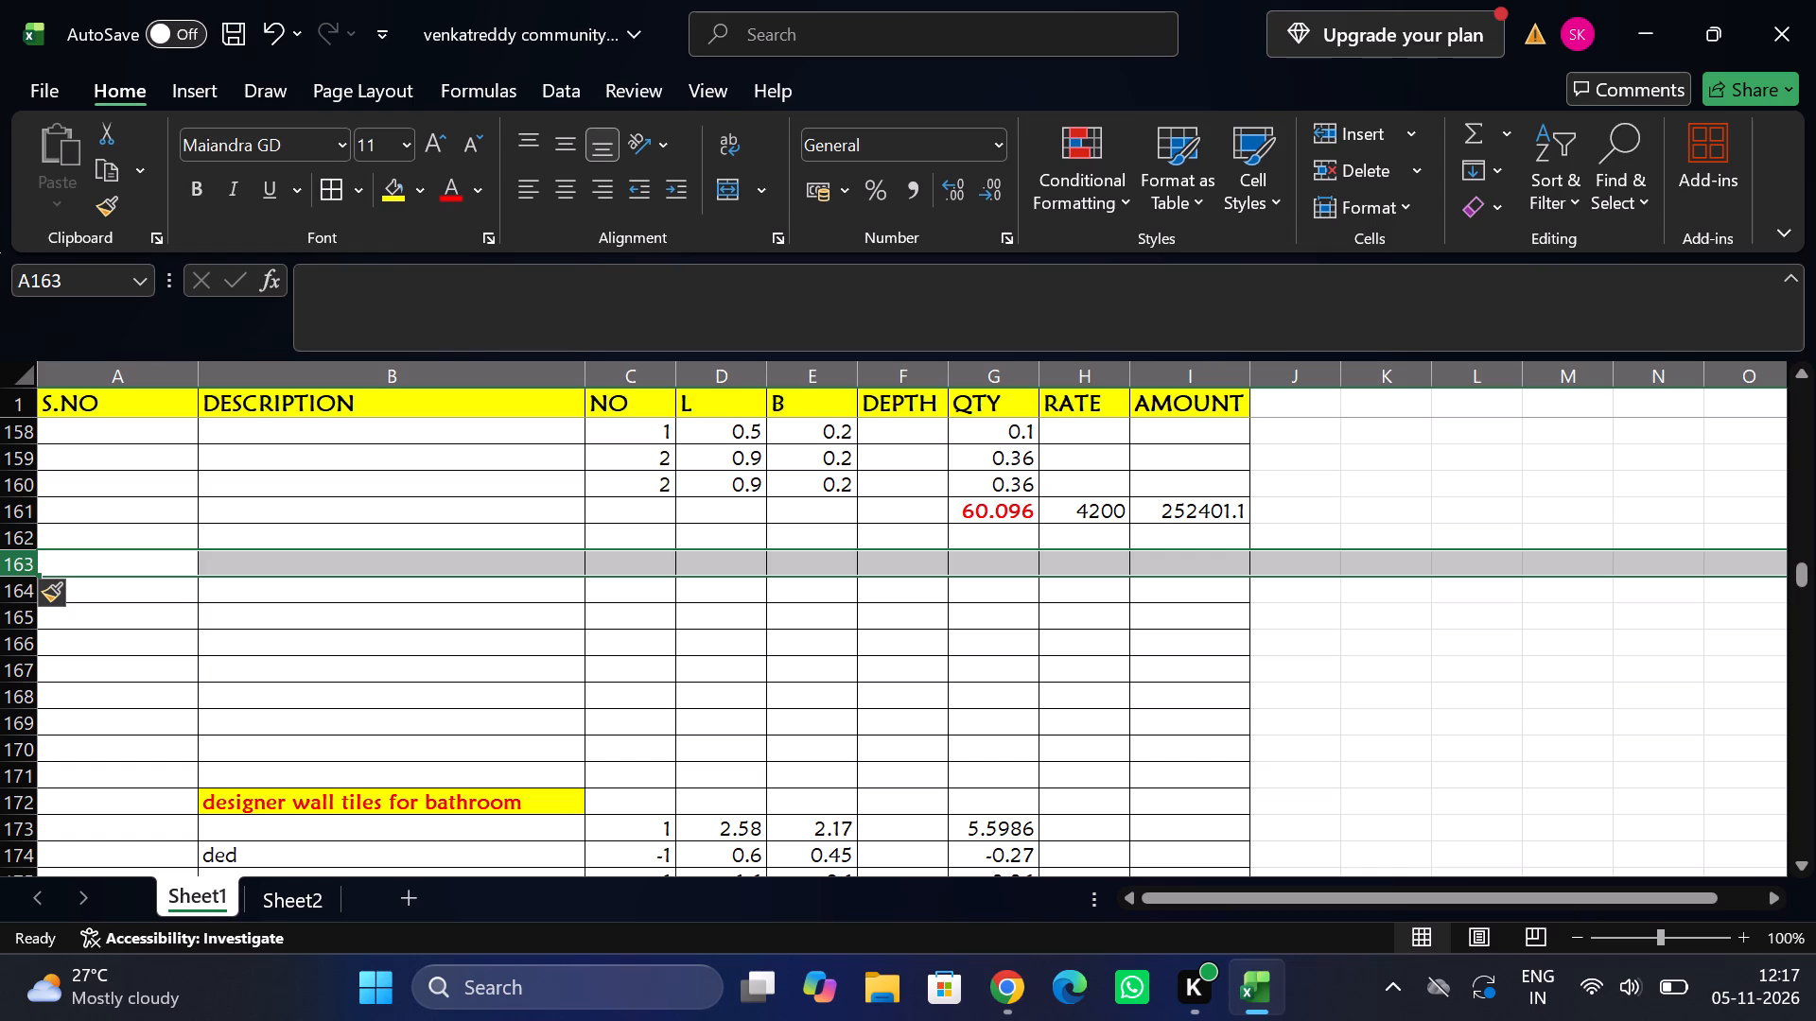
Add a bold "moulding" heading in the description column of row 162, just below the skirting total.
left_click(274, 536)
type("moulding")
key("Tab")
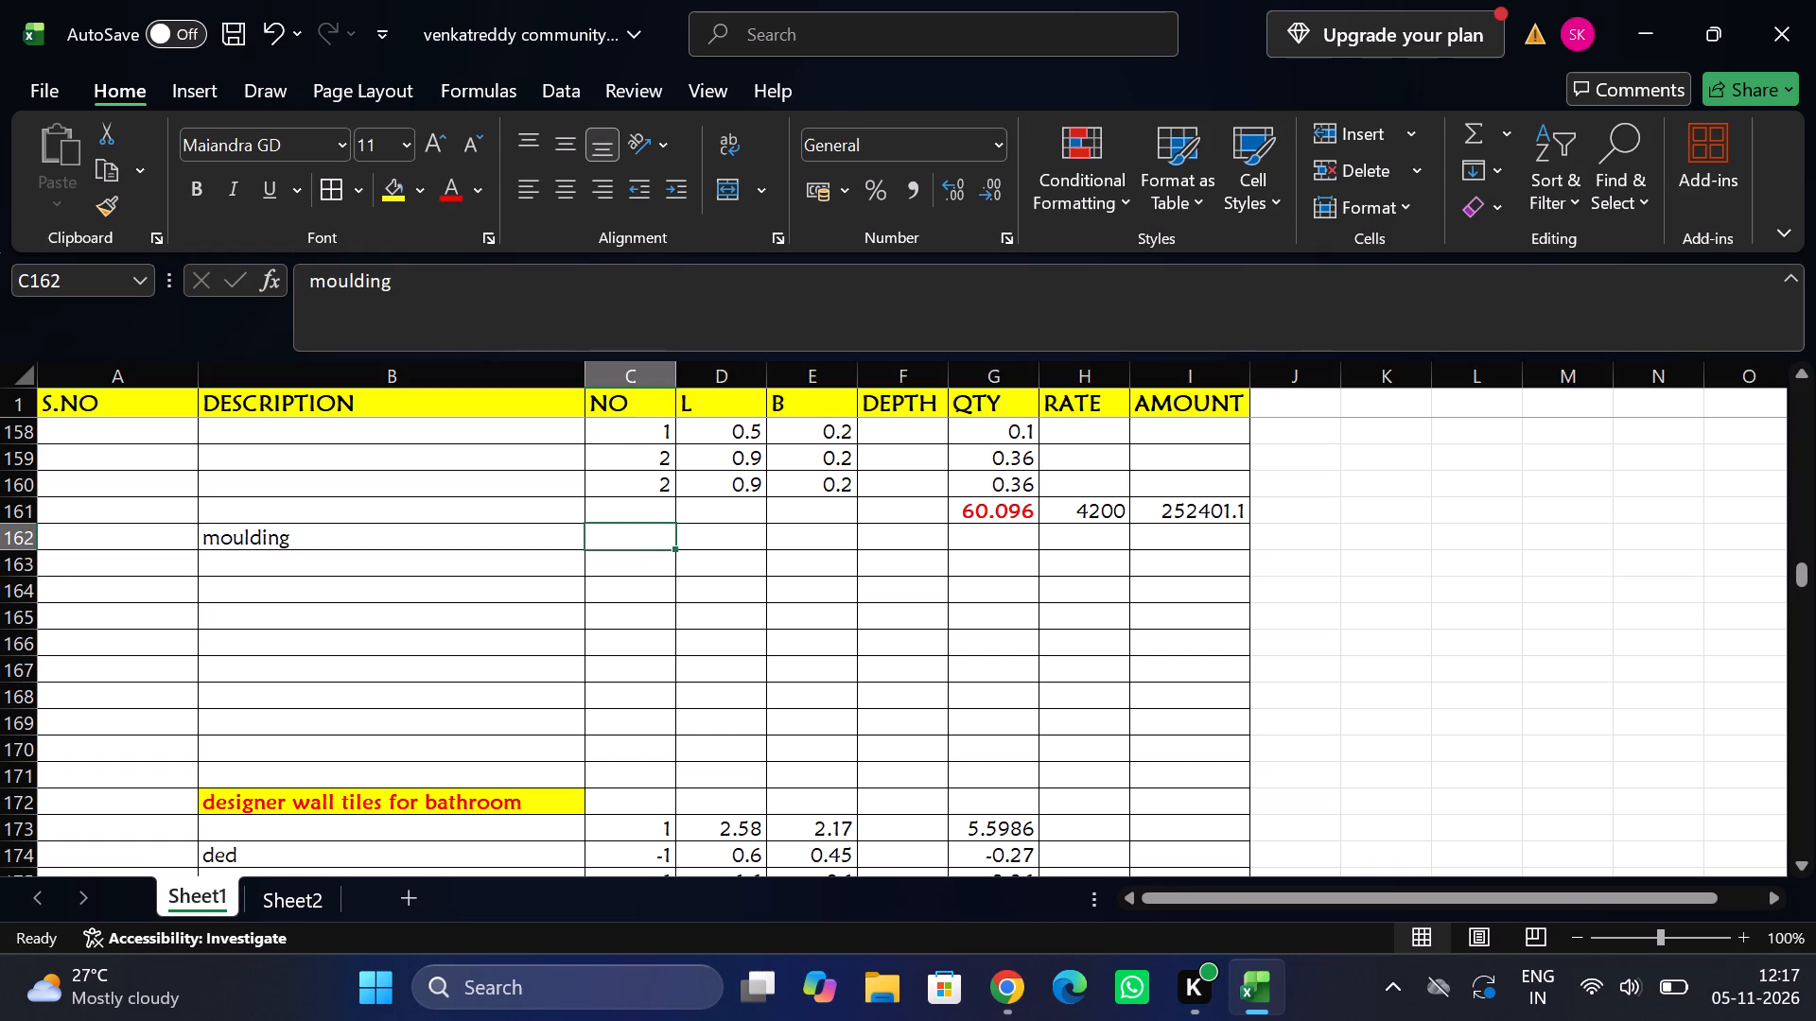
key("shift+Tab")
key("ctrl+b")
Enter the first moulding measurement in row 163 with number 3, length 1.15 and quantity as length times number.
key("Down")
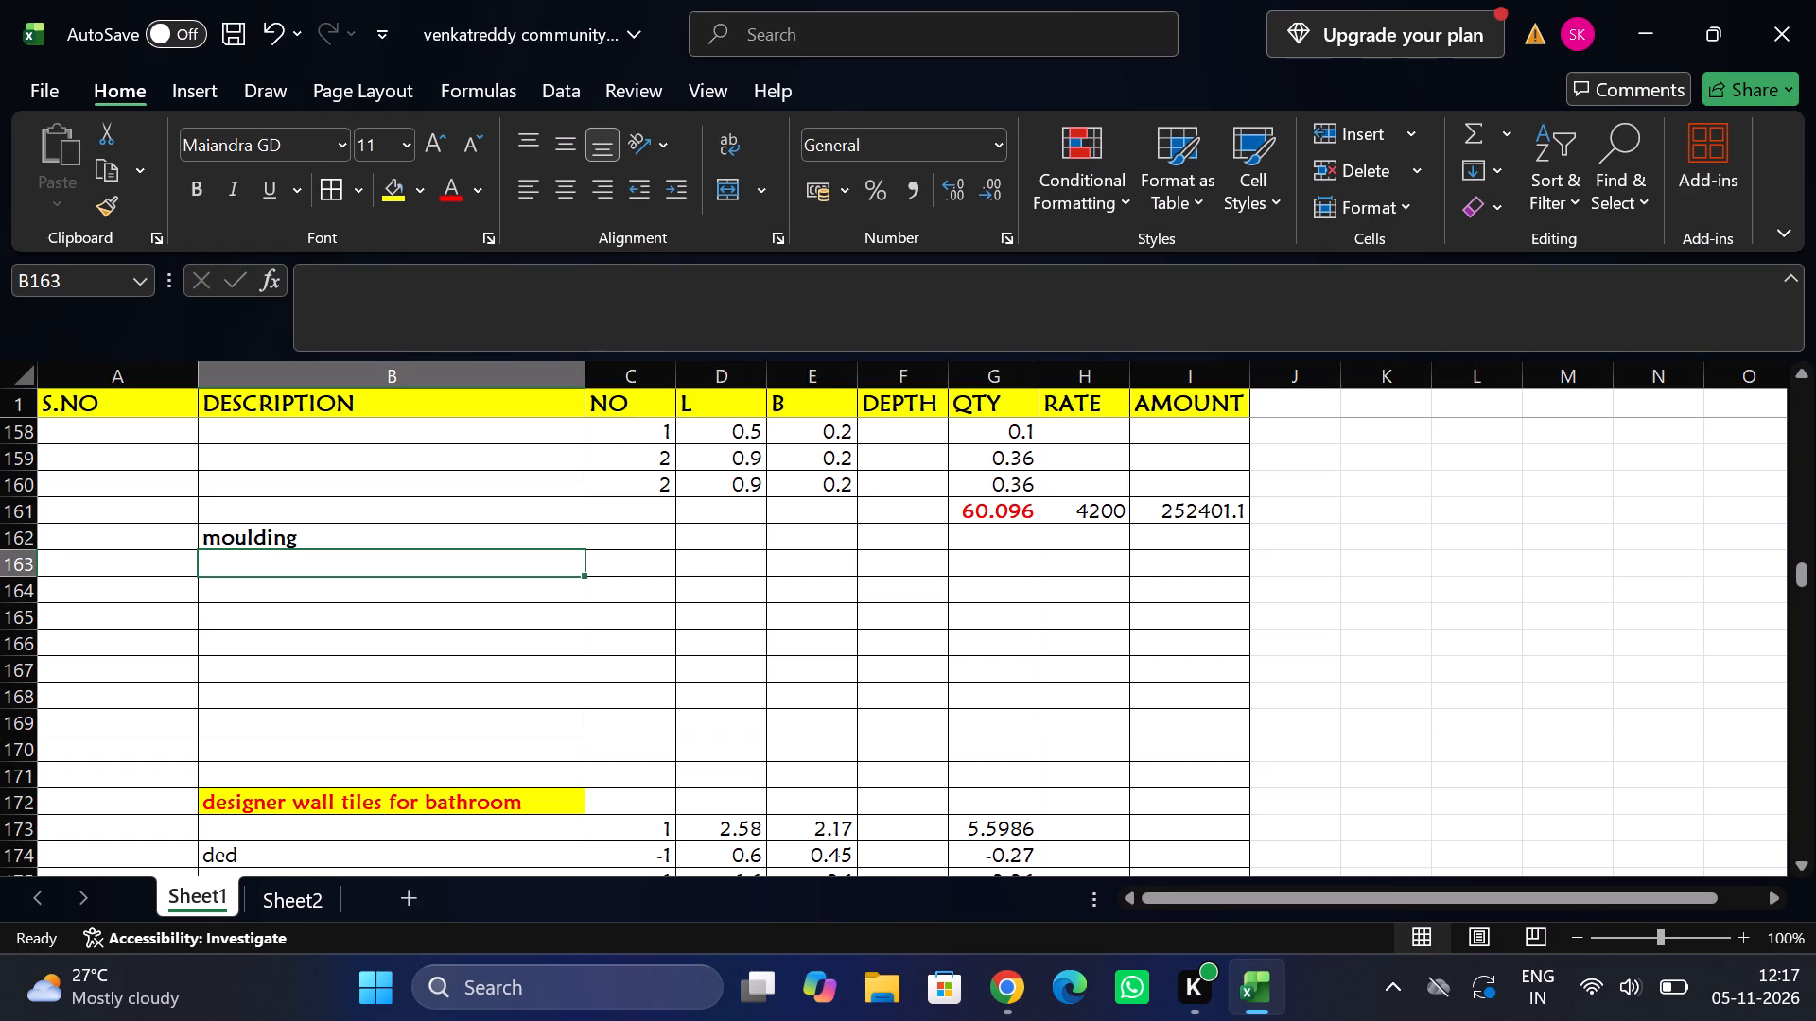
key("Right")
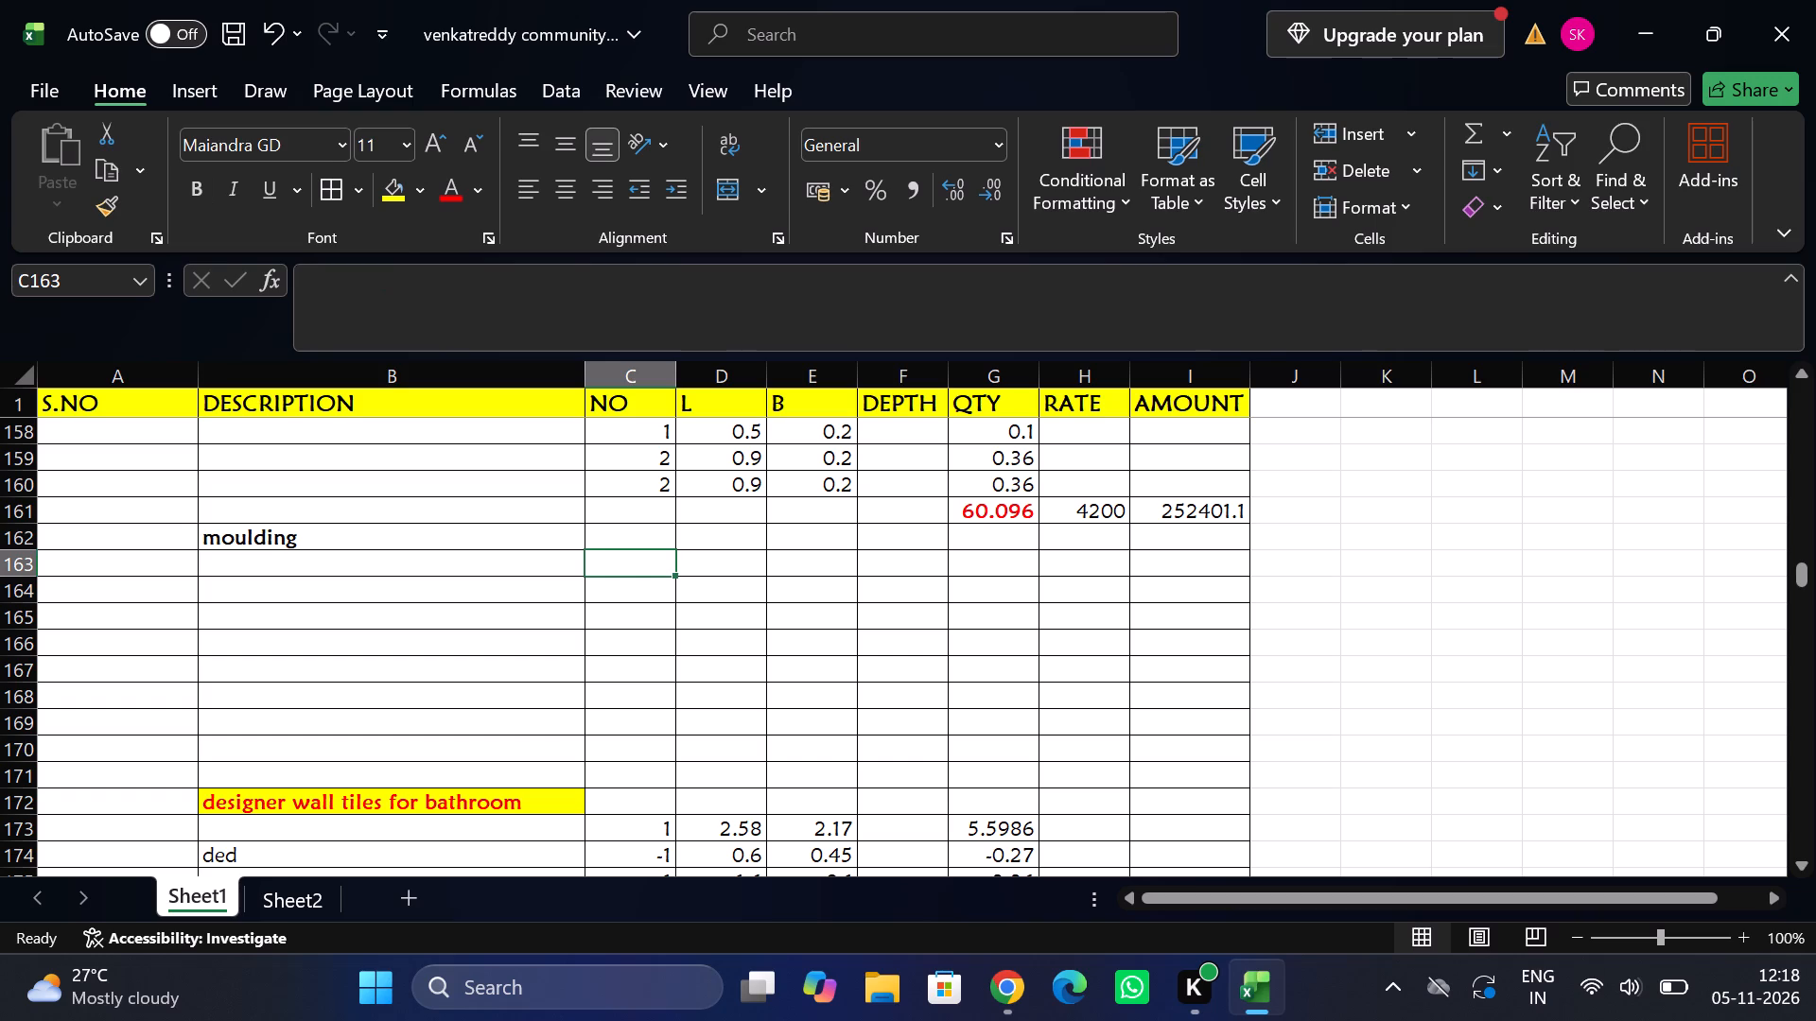
key("3")
key("Tab")
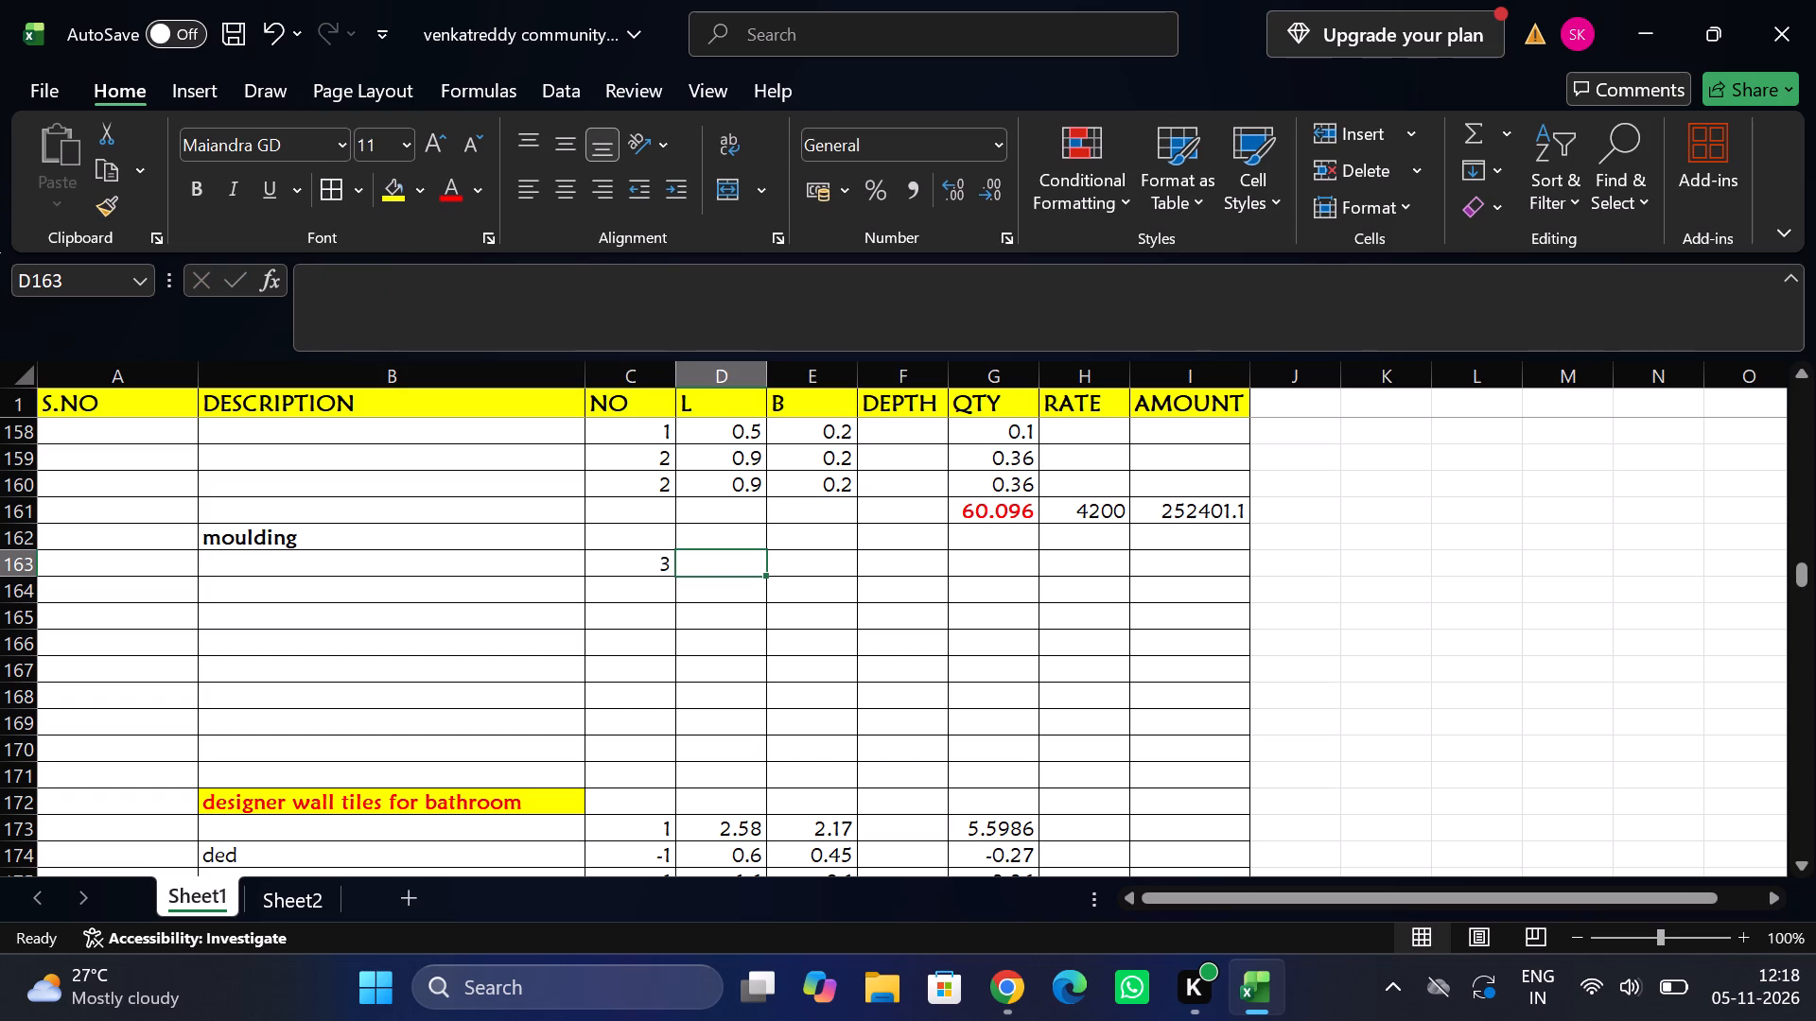
type("1.15")
key("Tab")
key("Tab")
key("Tab")
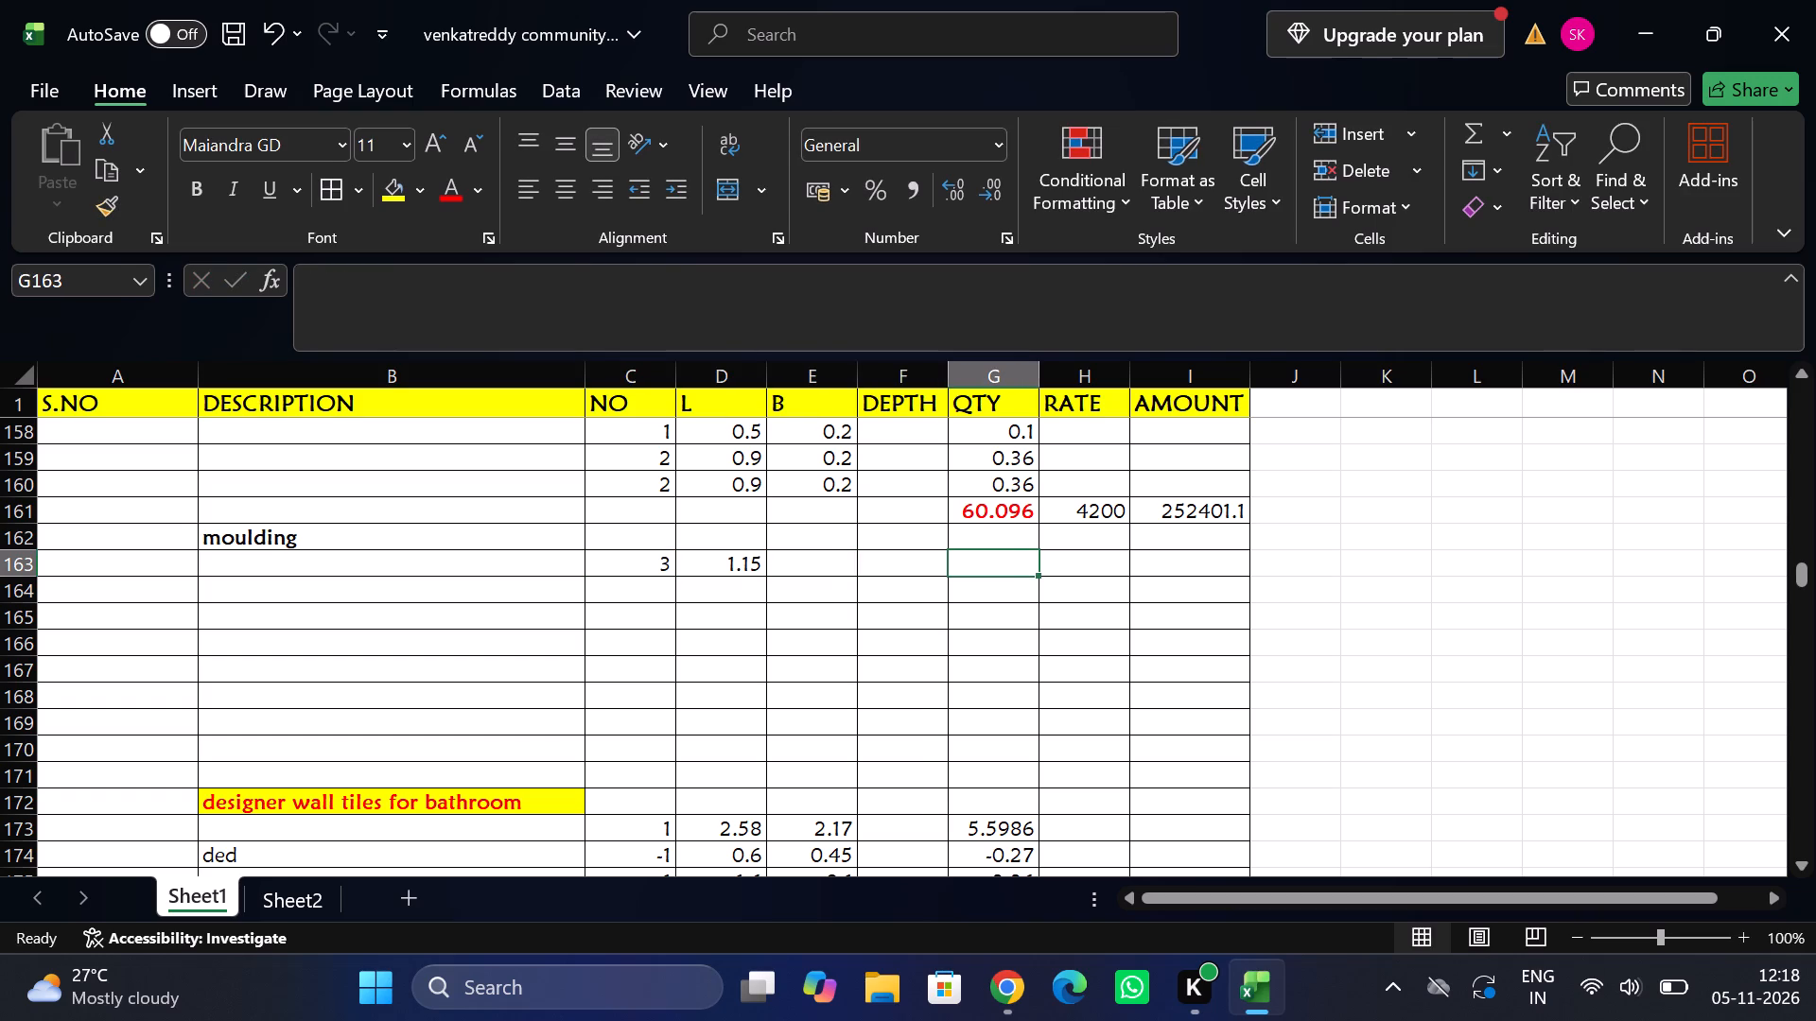
key("equal")
key("Left")
key("Left")
key("Left")
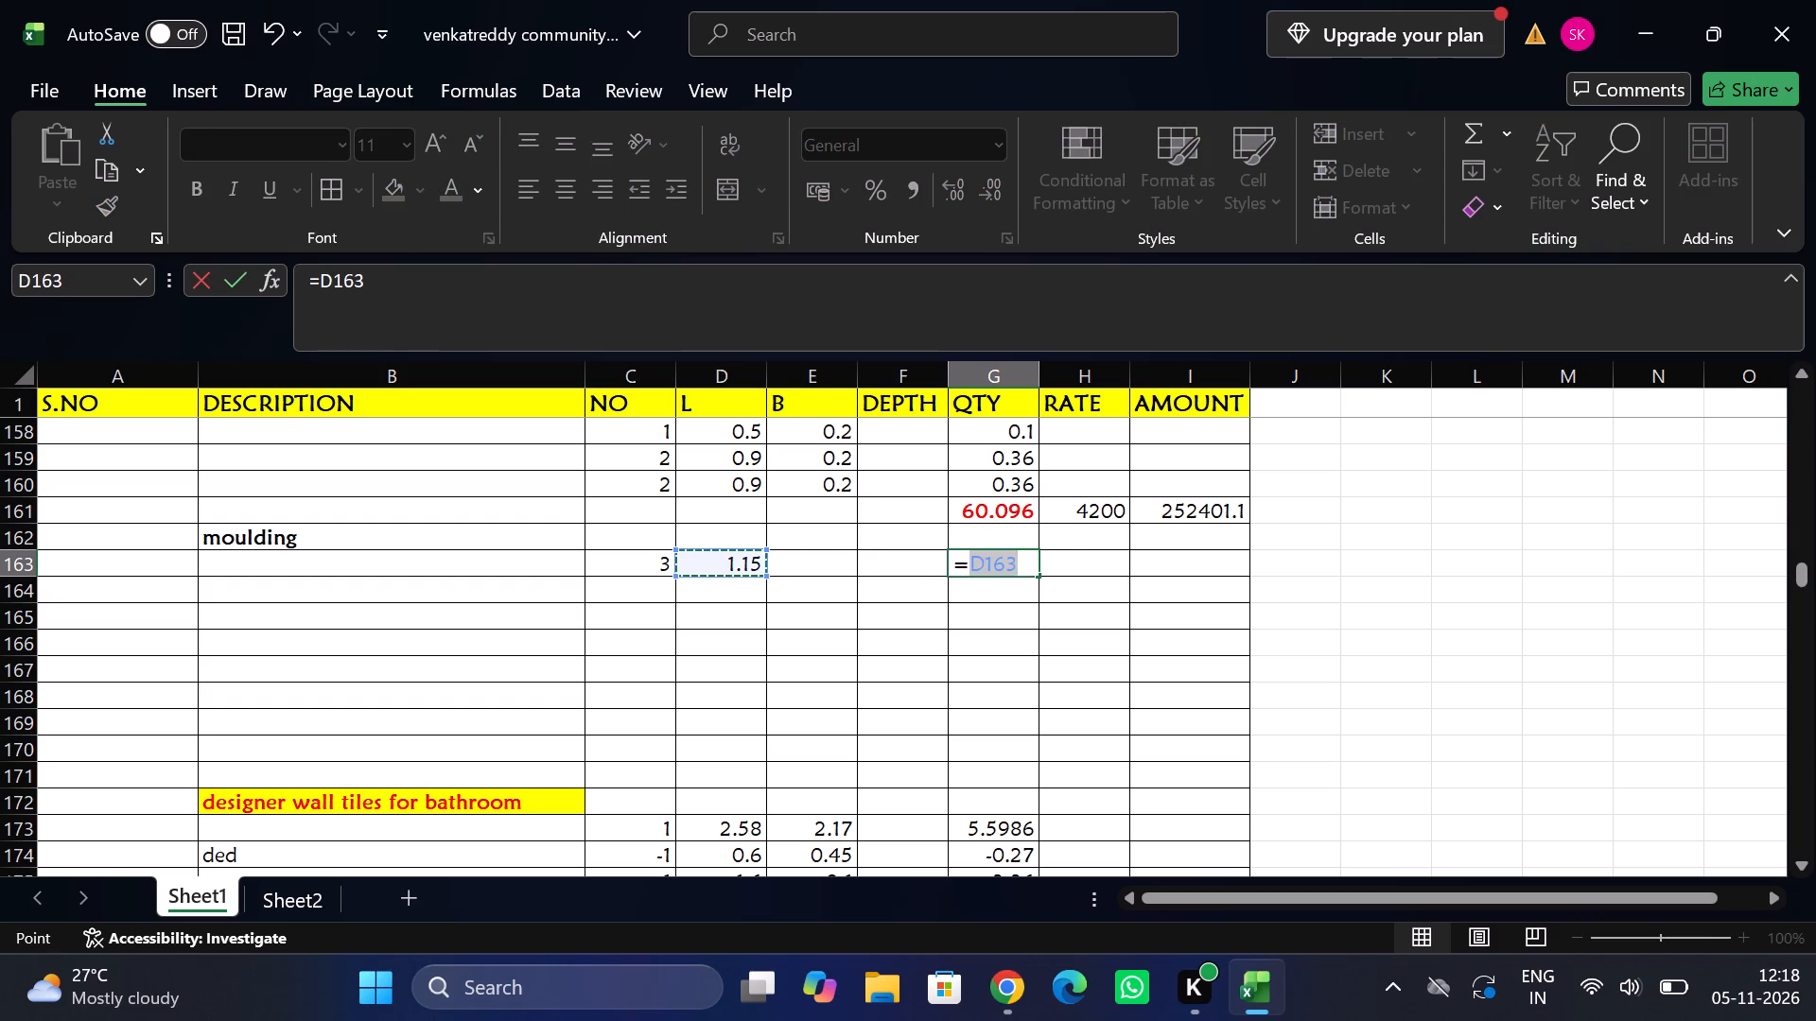
key("shift+asterisk")
key("Left")
key("Left")
key("Left")
key("Left")
key("Return")
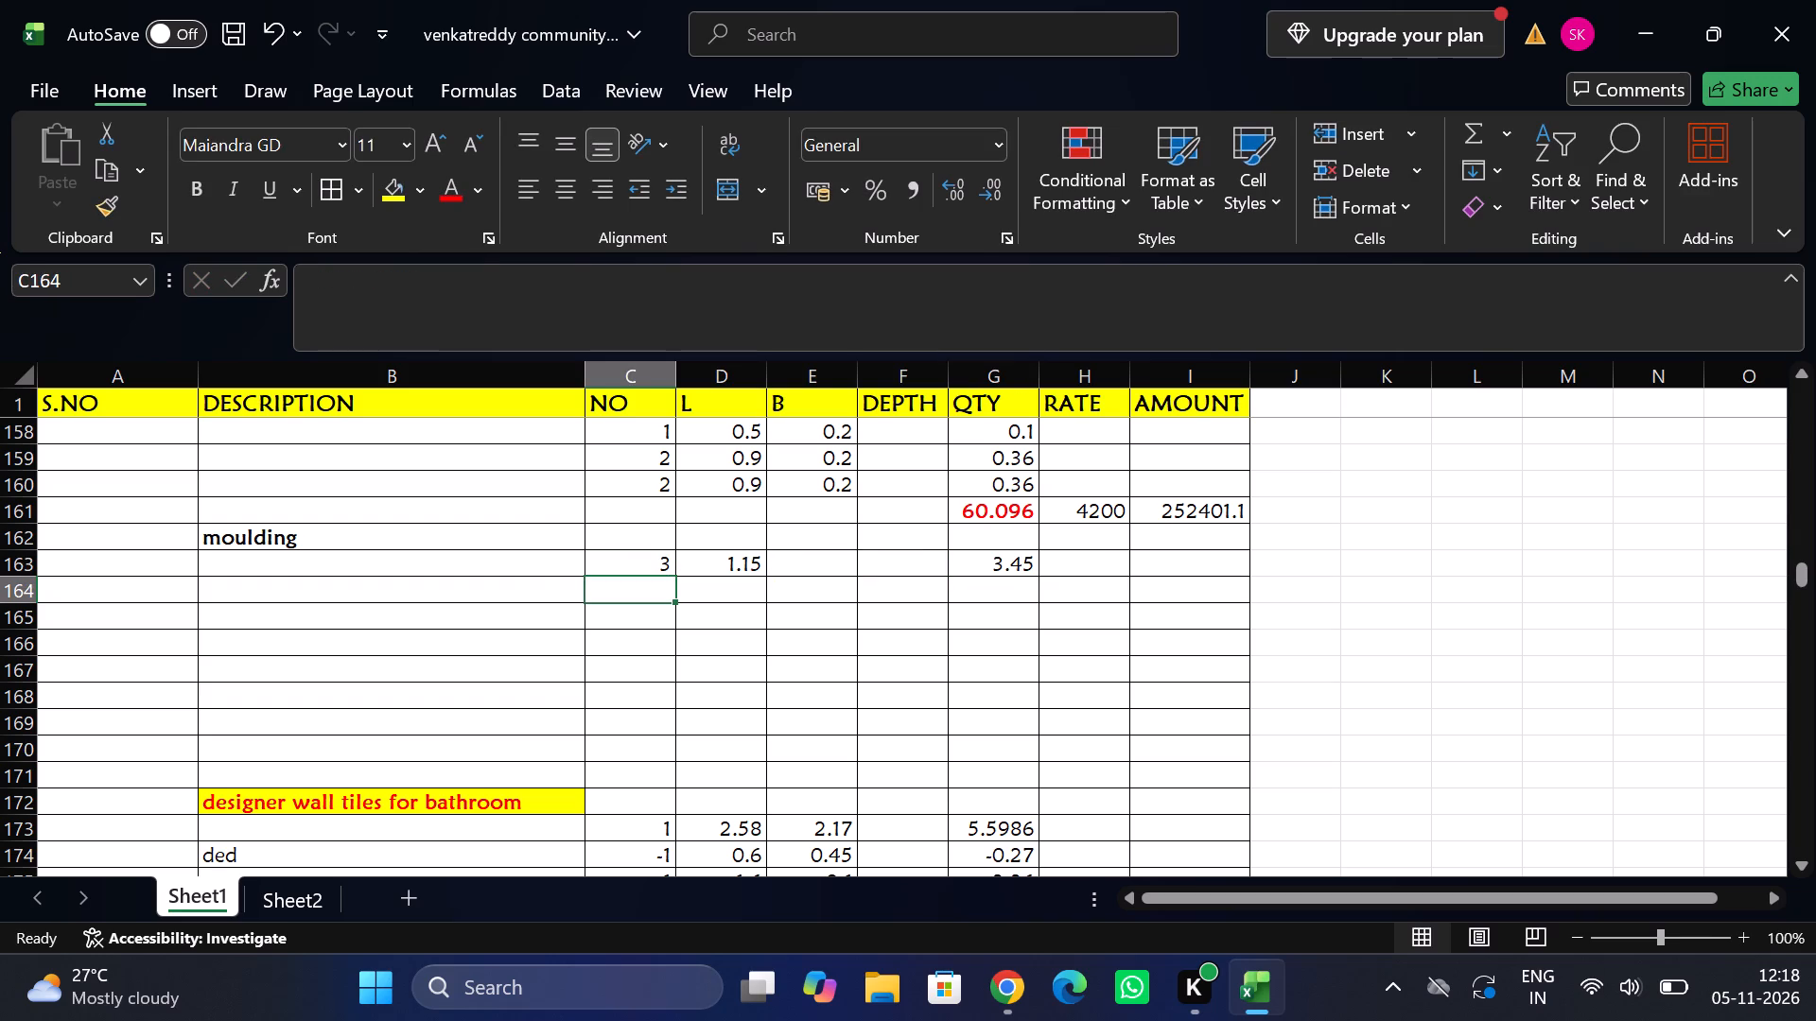
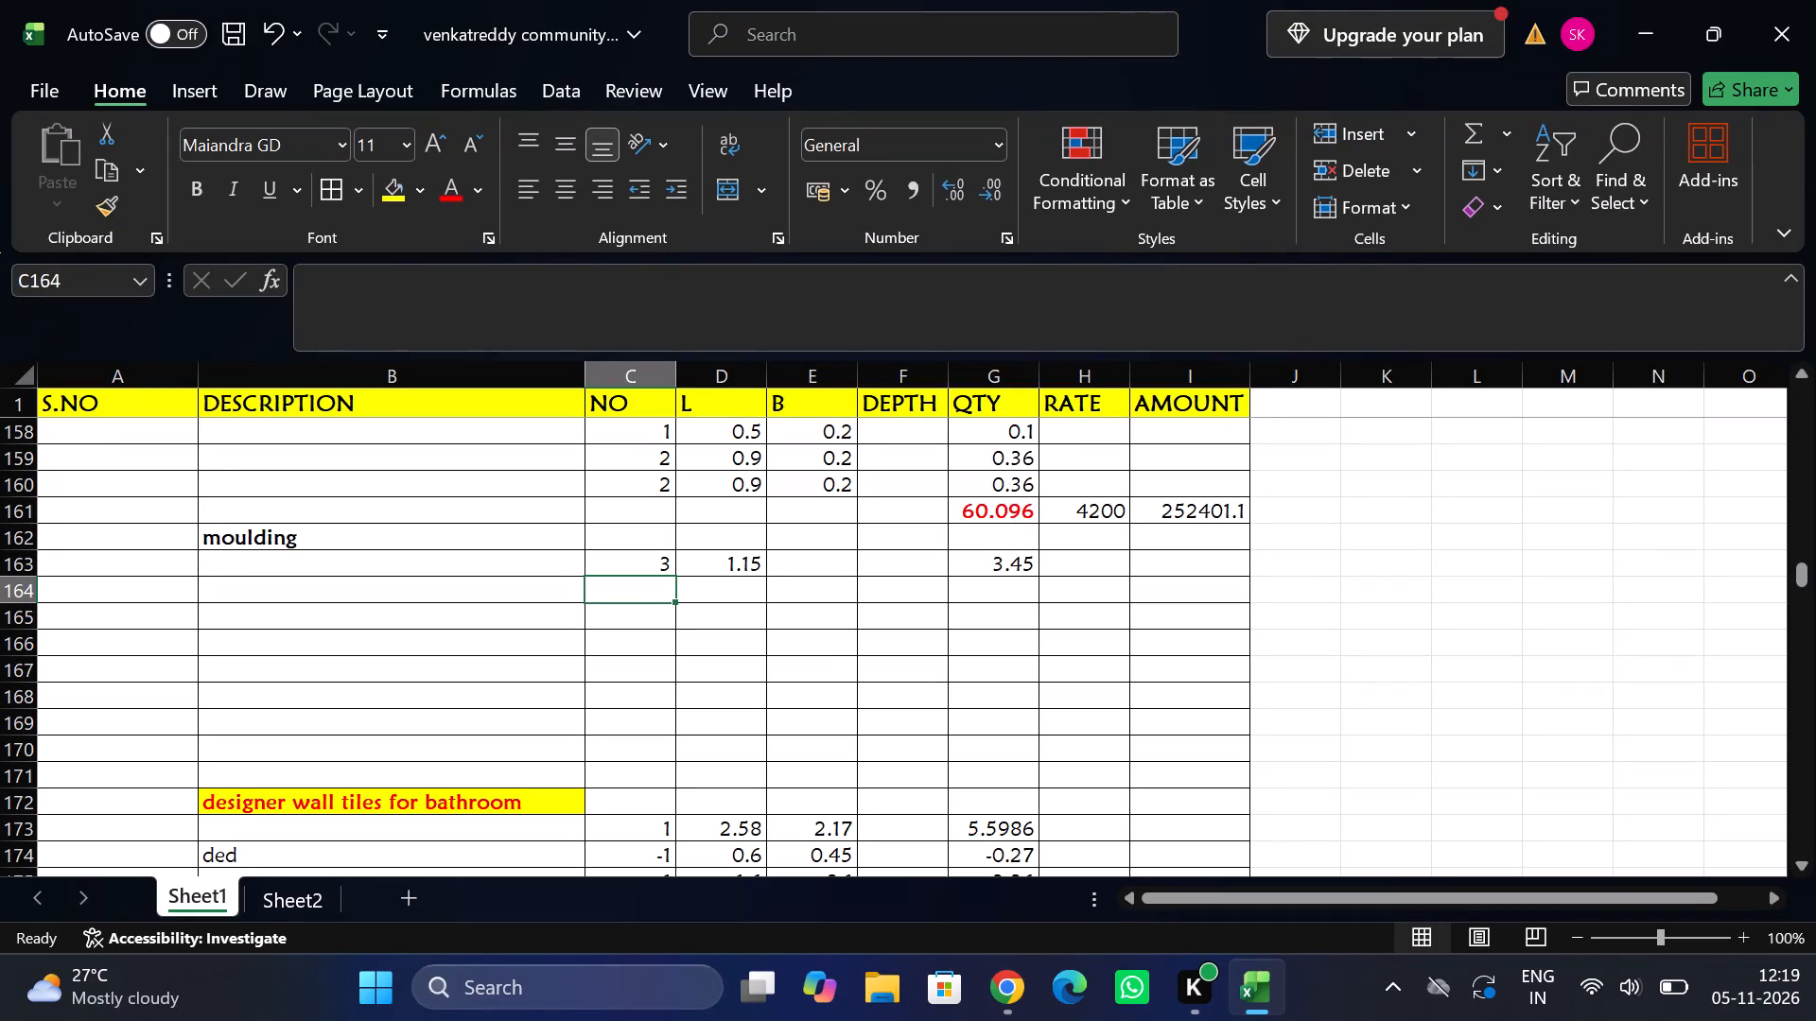
Label the moulding measurements in rows 163 and 164 as "steps" in the description column.
left_click(263, 555)
type("steps")
key("Down")
key("ctrl+d")
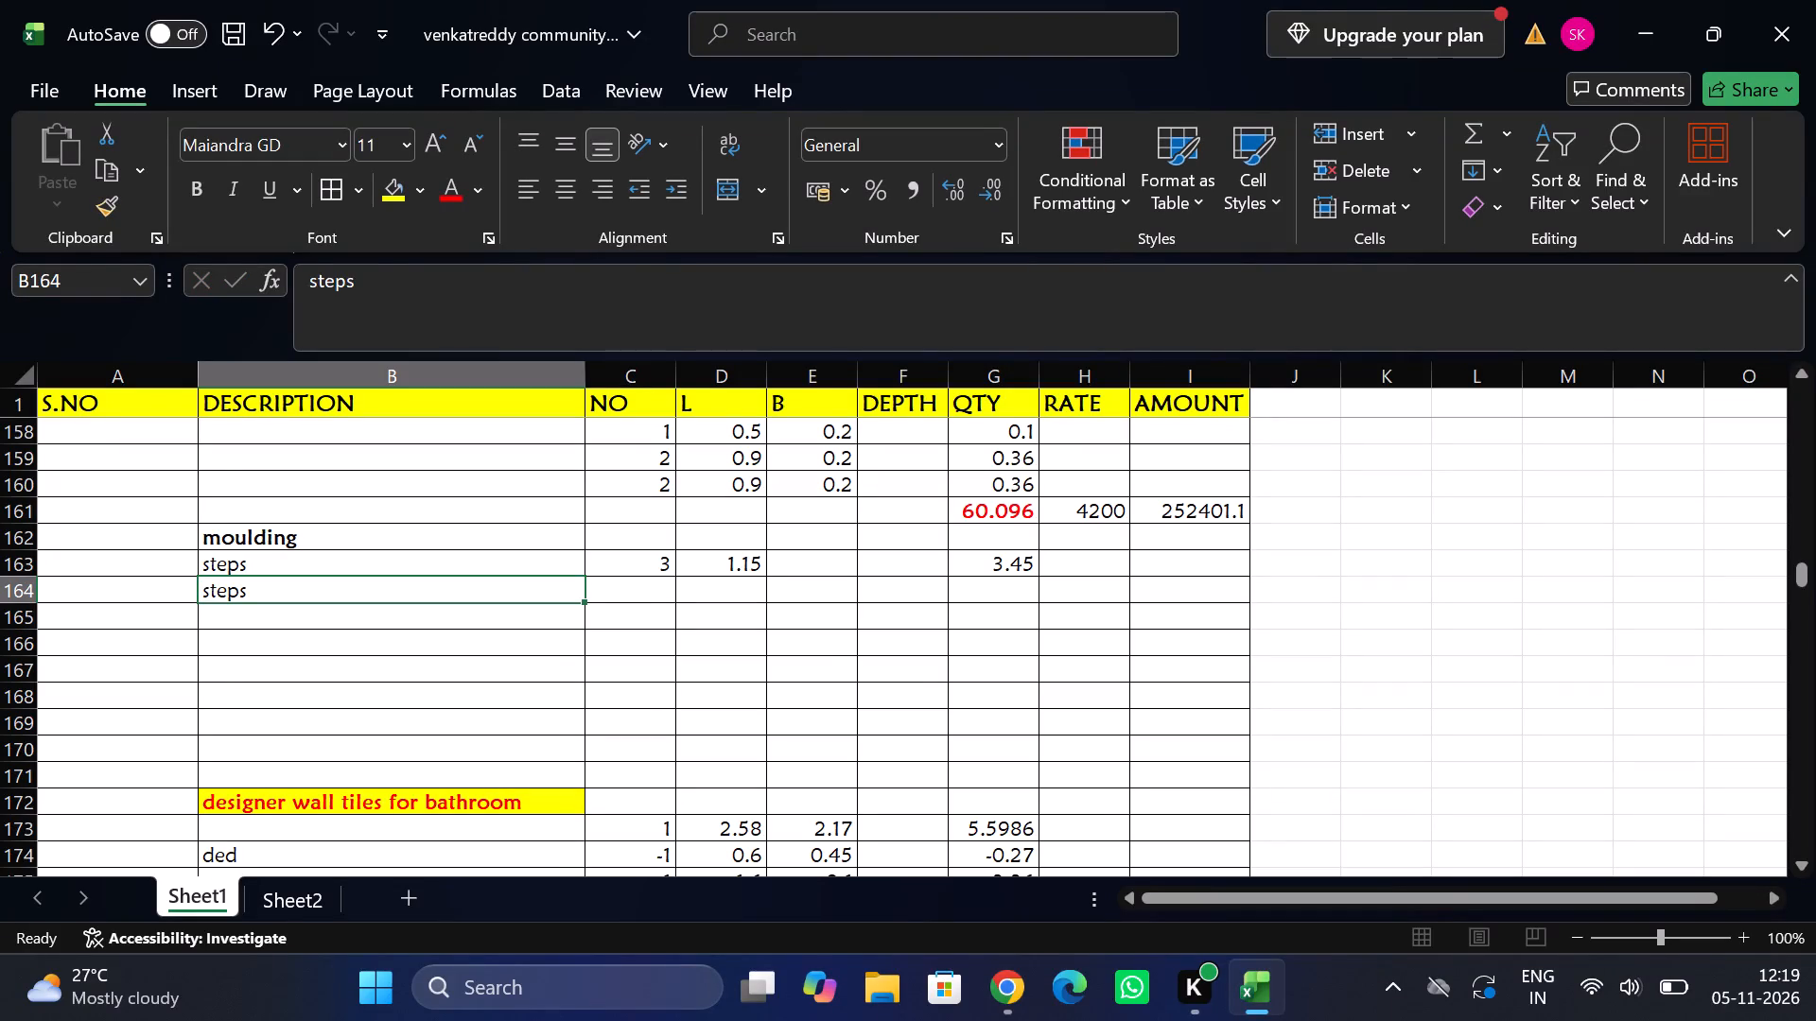
Fill the steps measurement in row 164 with number 4, length 1.1 and the quantity formula copied from the row above.
key("Tab")
key("4")
key("Tab")
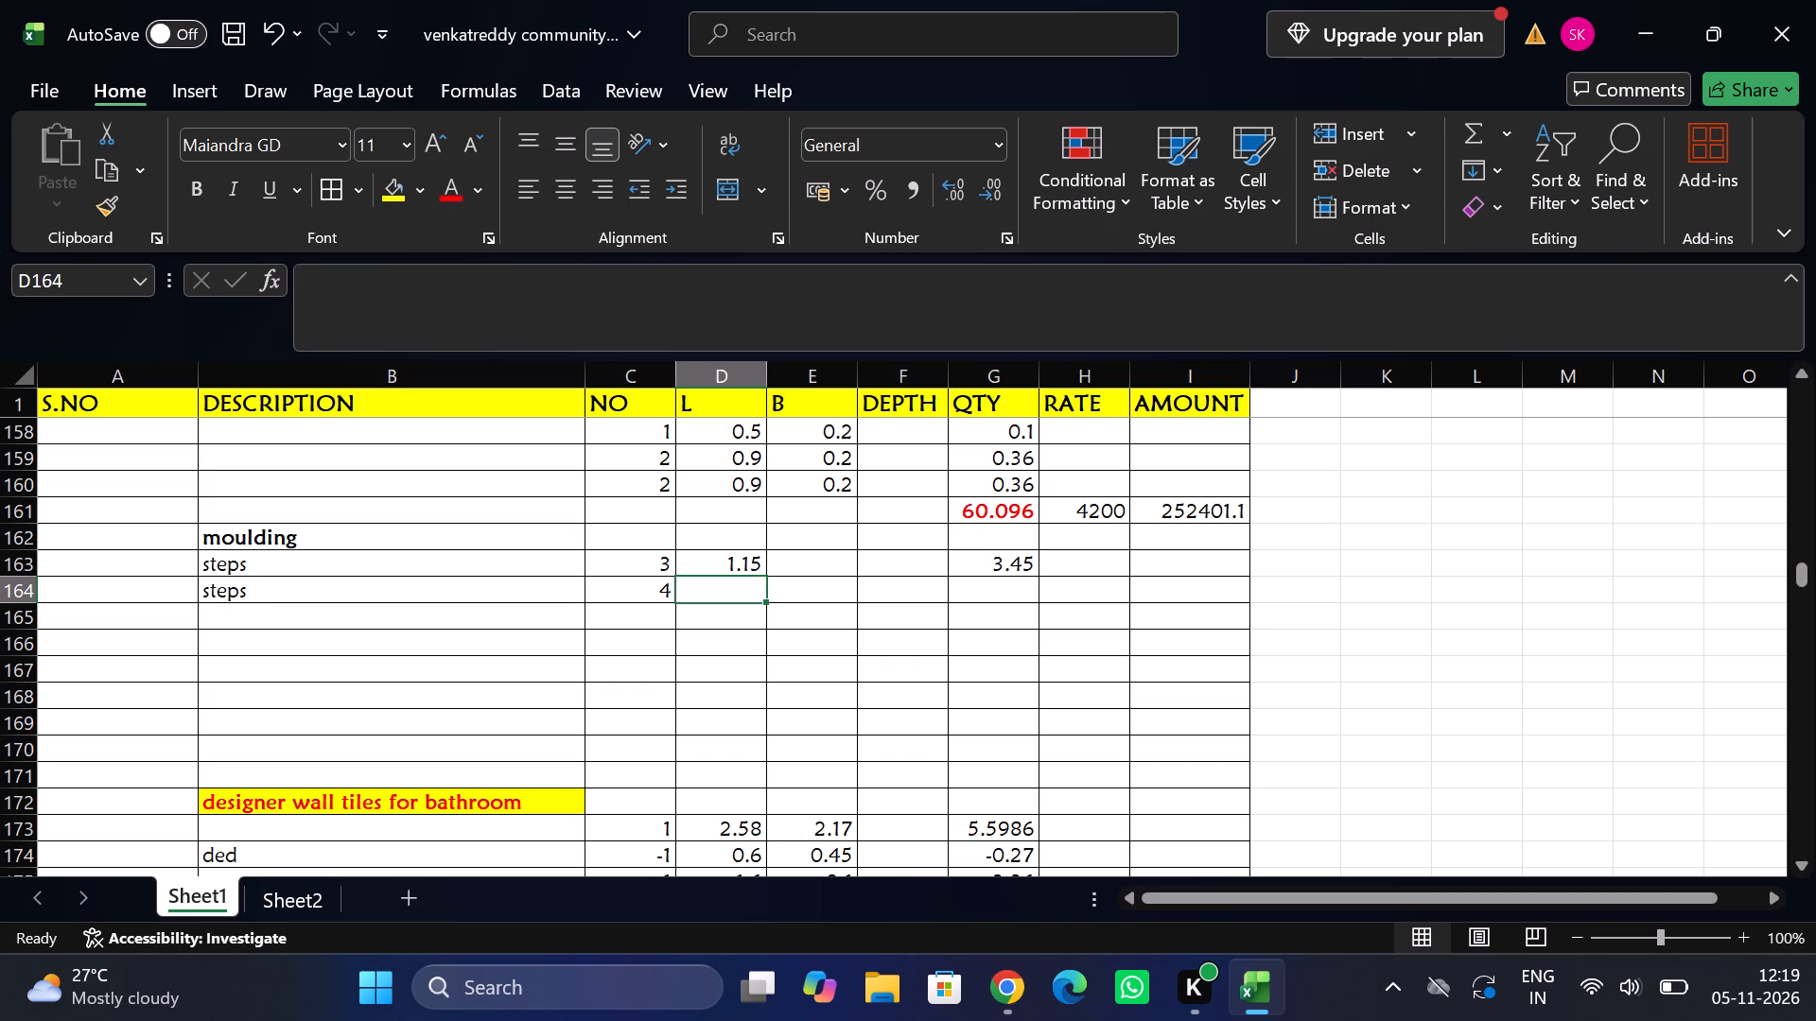
type("1.1")
key("Tab")
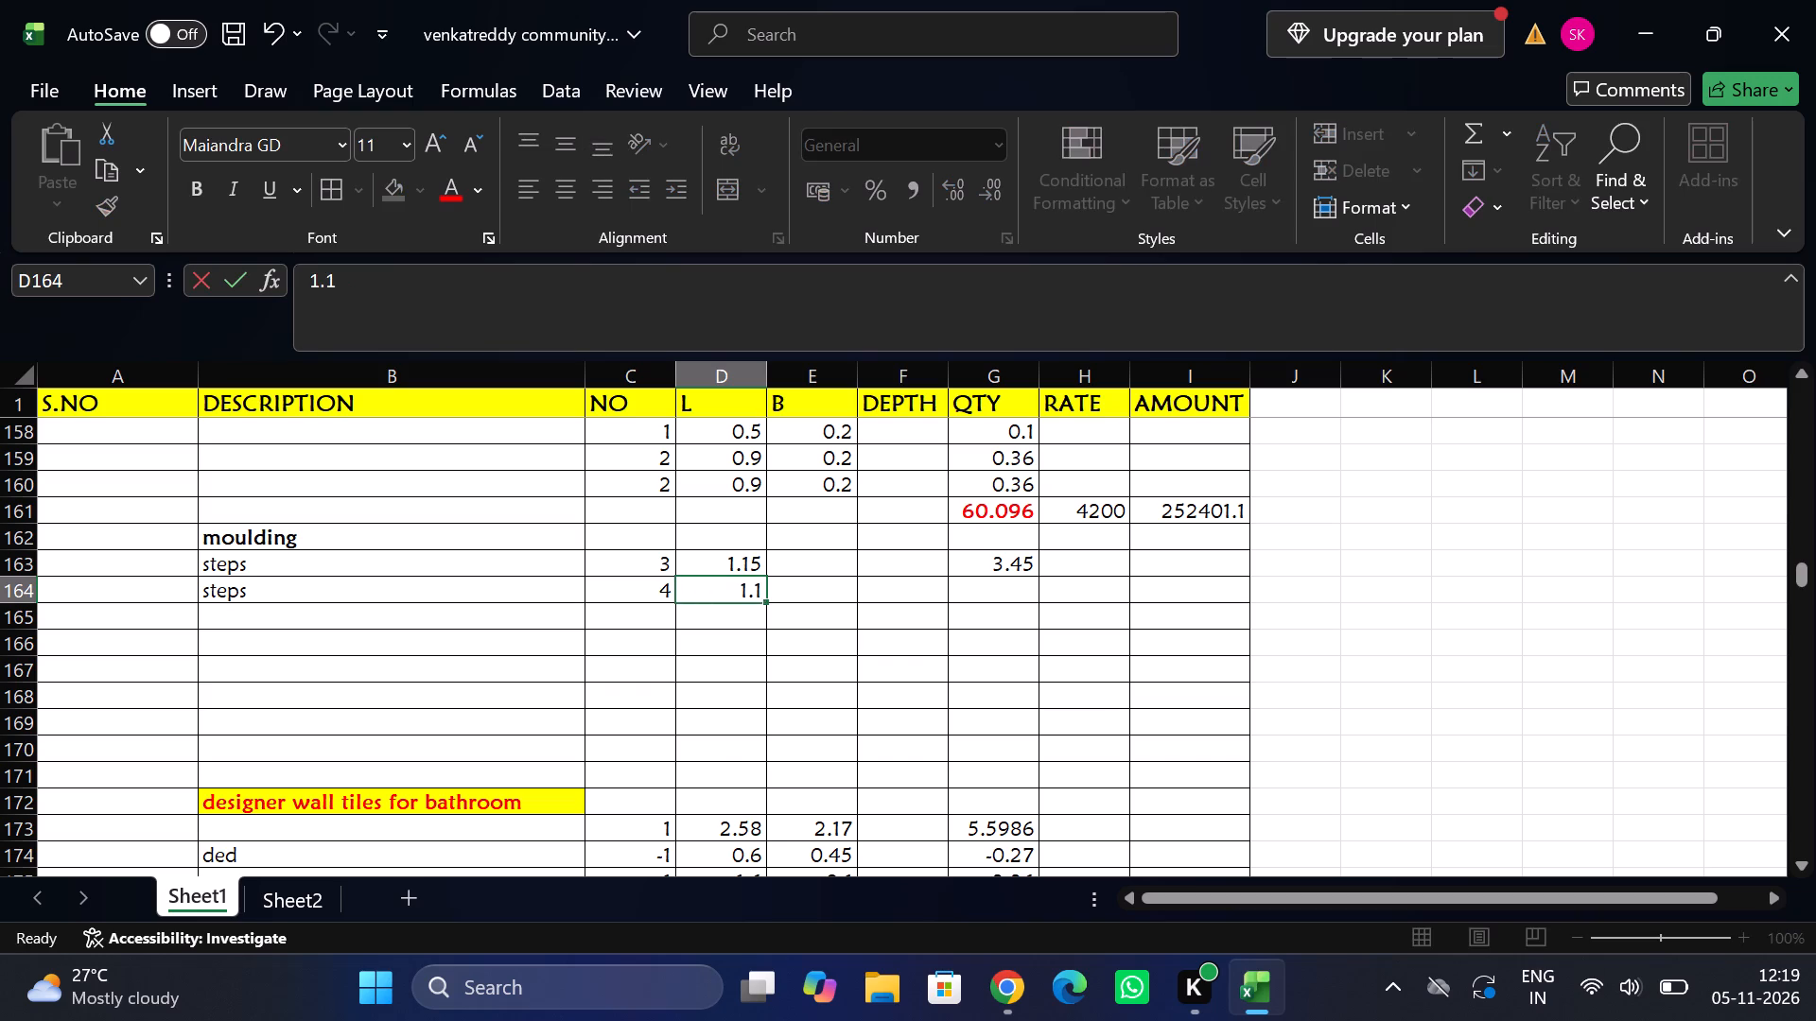
key("Tab")
key("Tab")
key("ctrl+d")
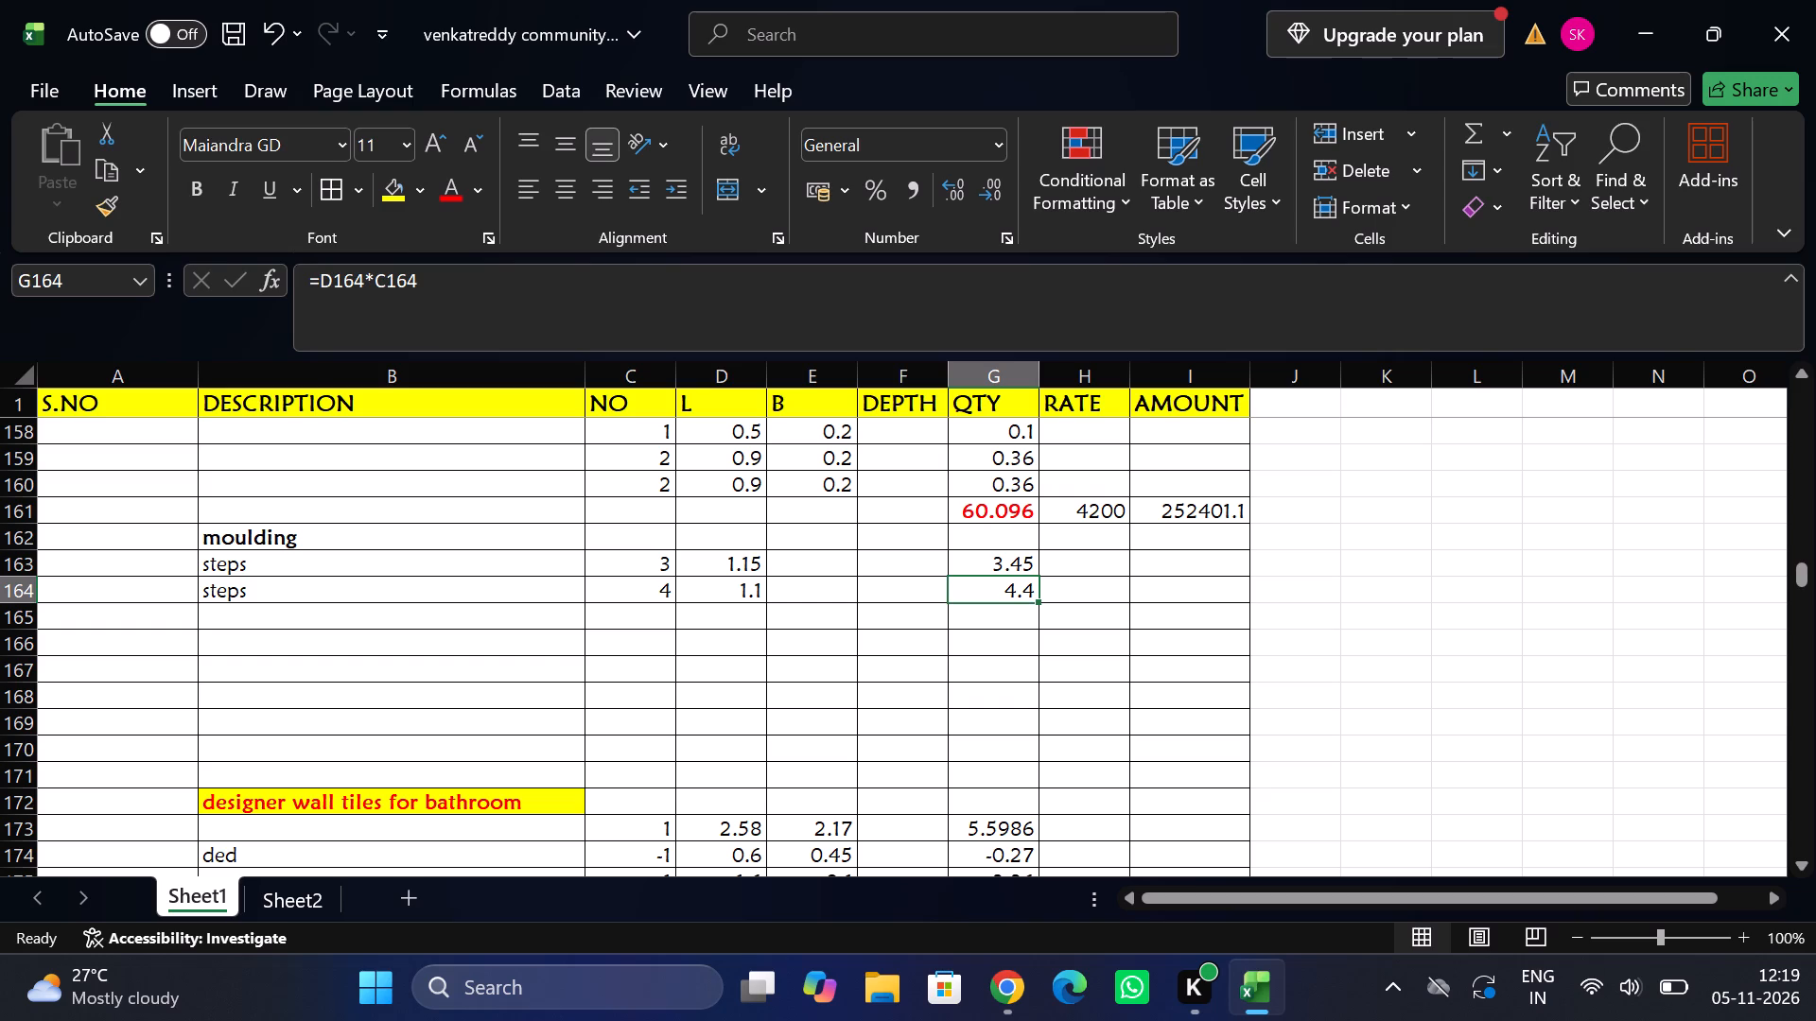
Add another "steps" measurement in row 165 with number 2, length 1 and the quantity formula copied from above.
left_click(637, 570)
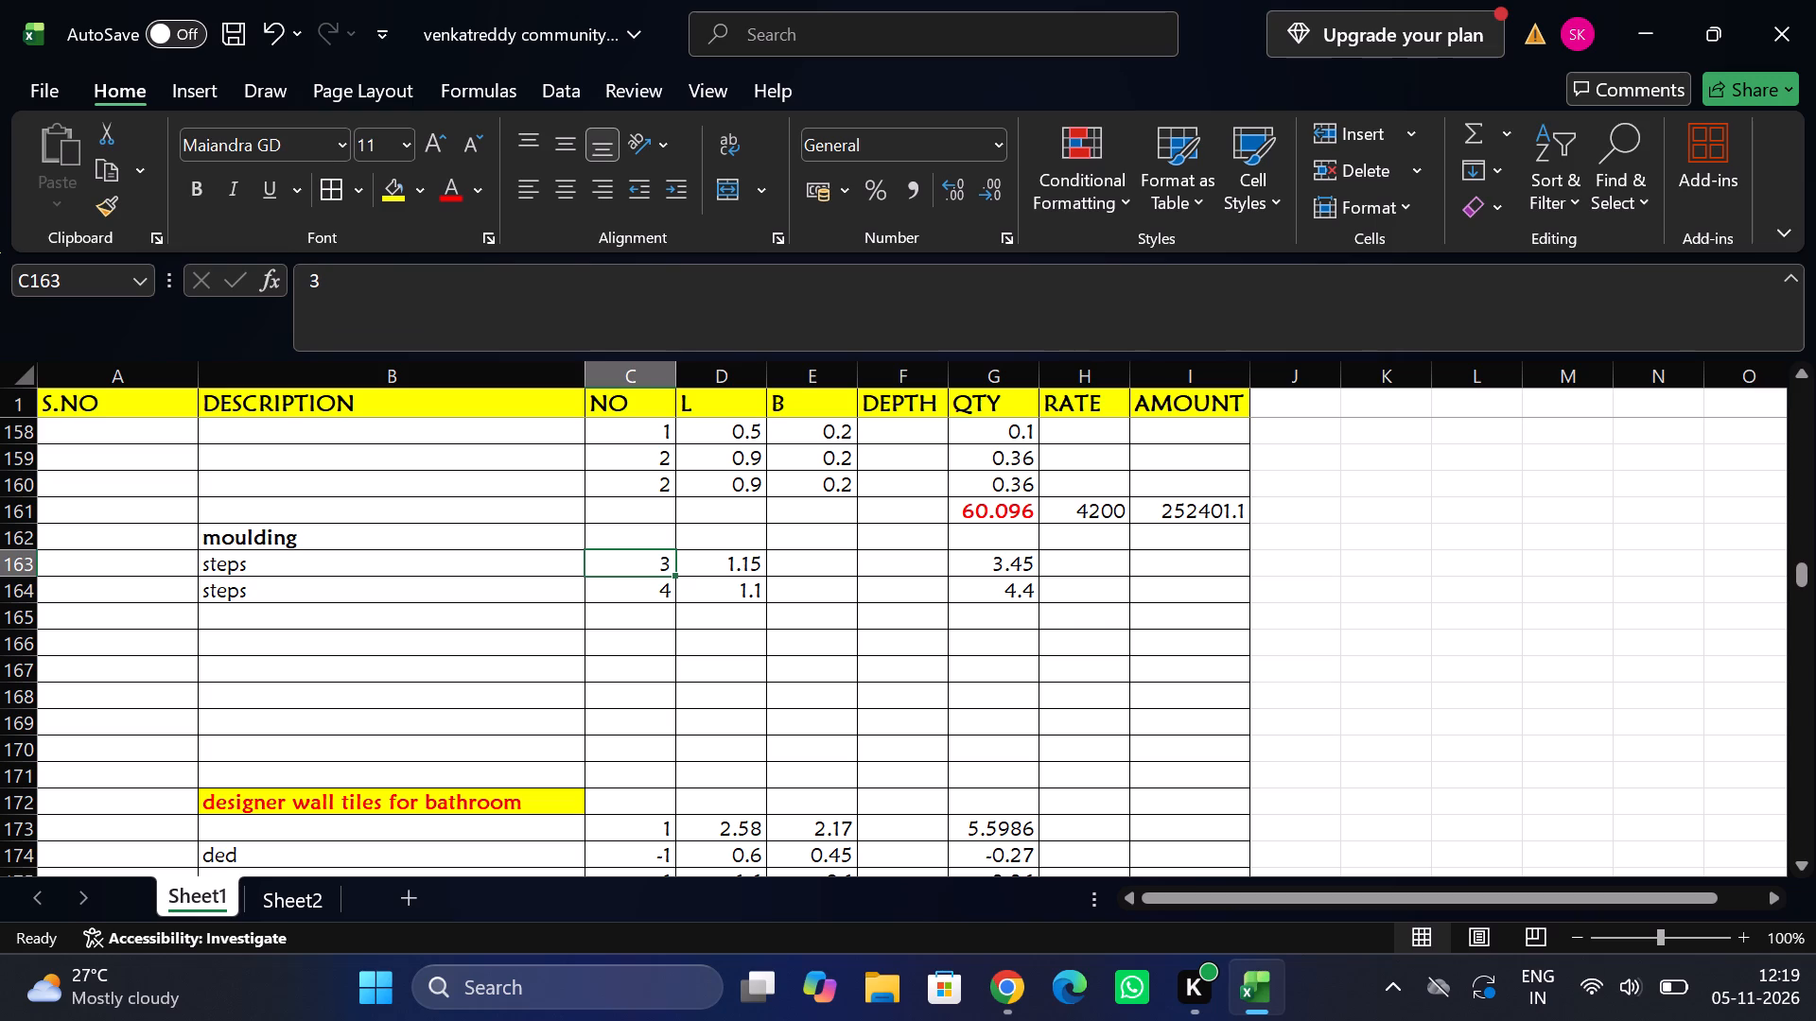
left_click(661, 615)
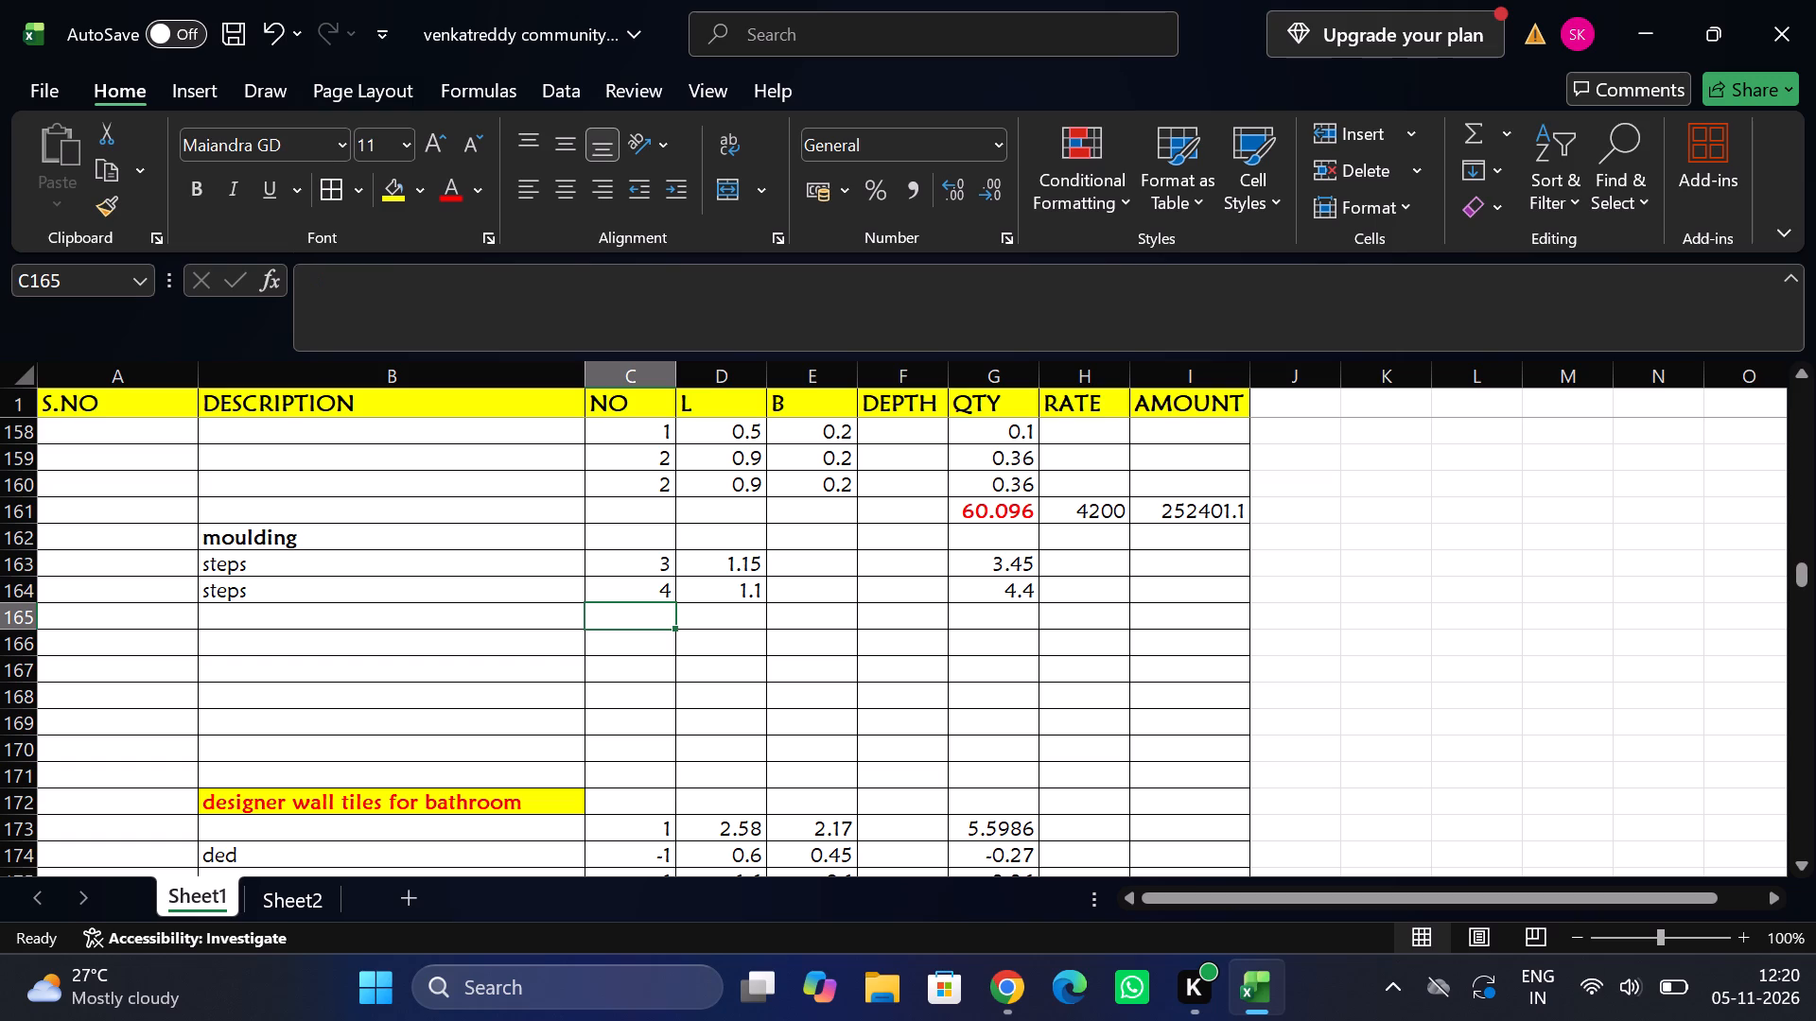
key("Left")
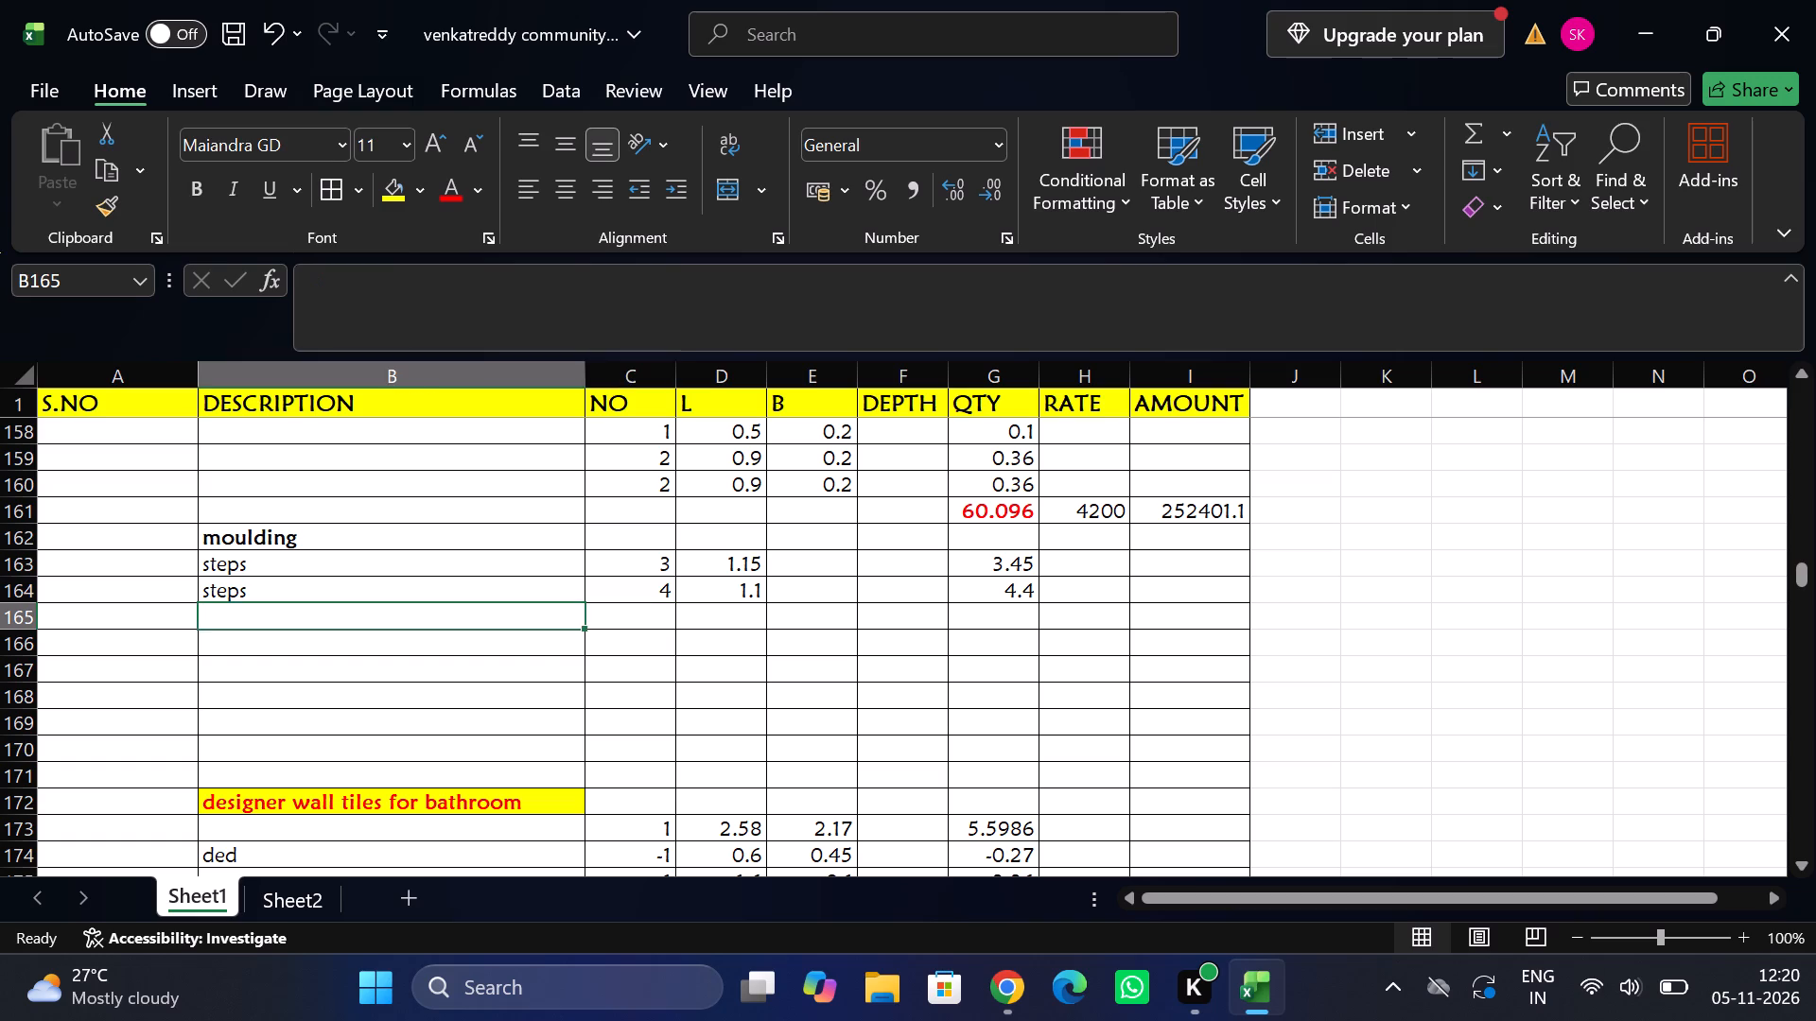
key("Left")
key("Tab")
key("ctrl+d")
key("Tab")
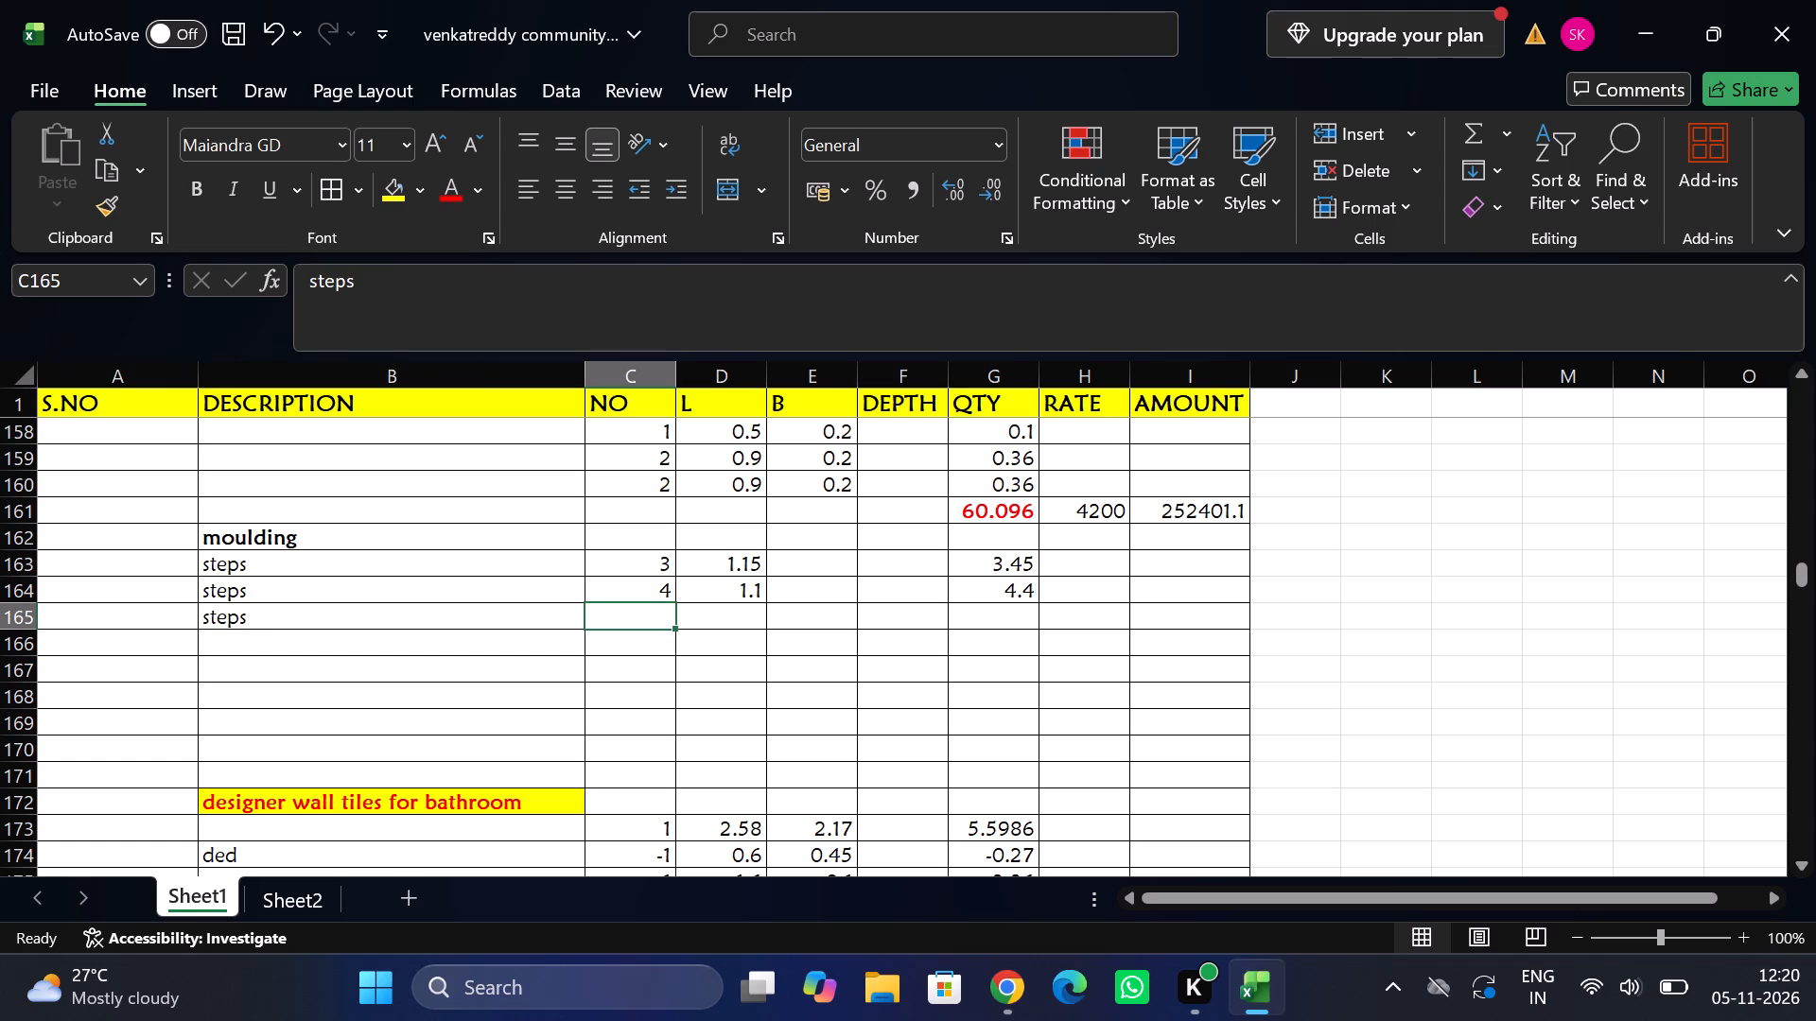
key("2")
key("Tab")
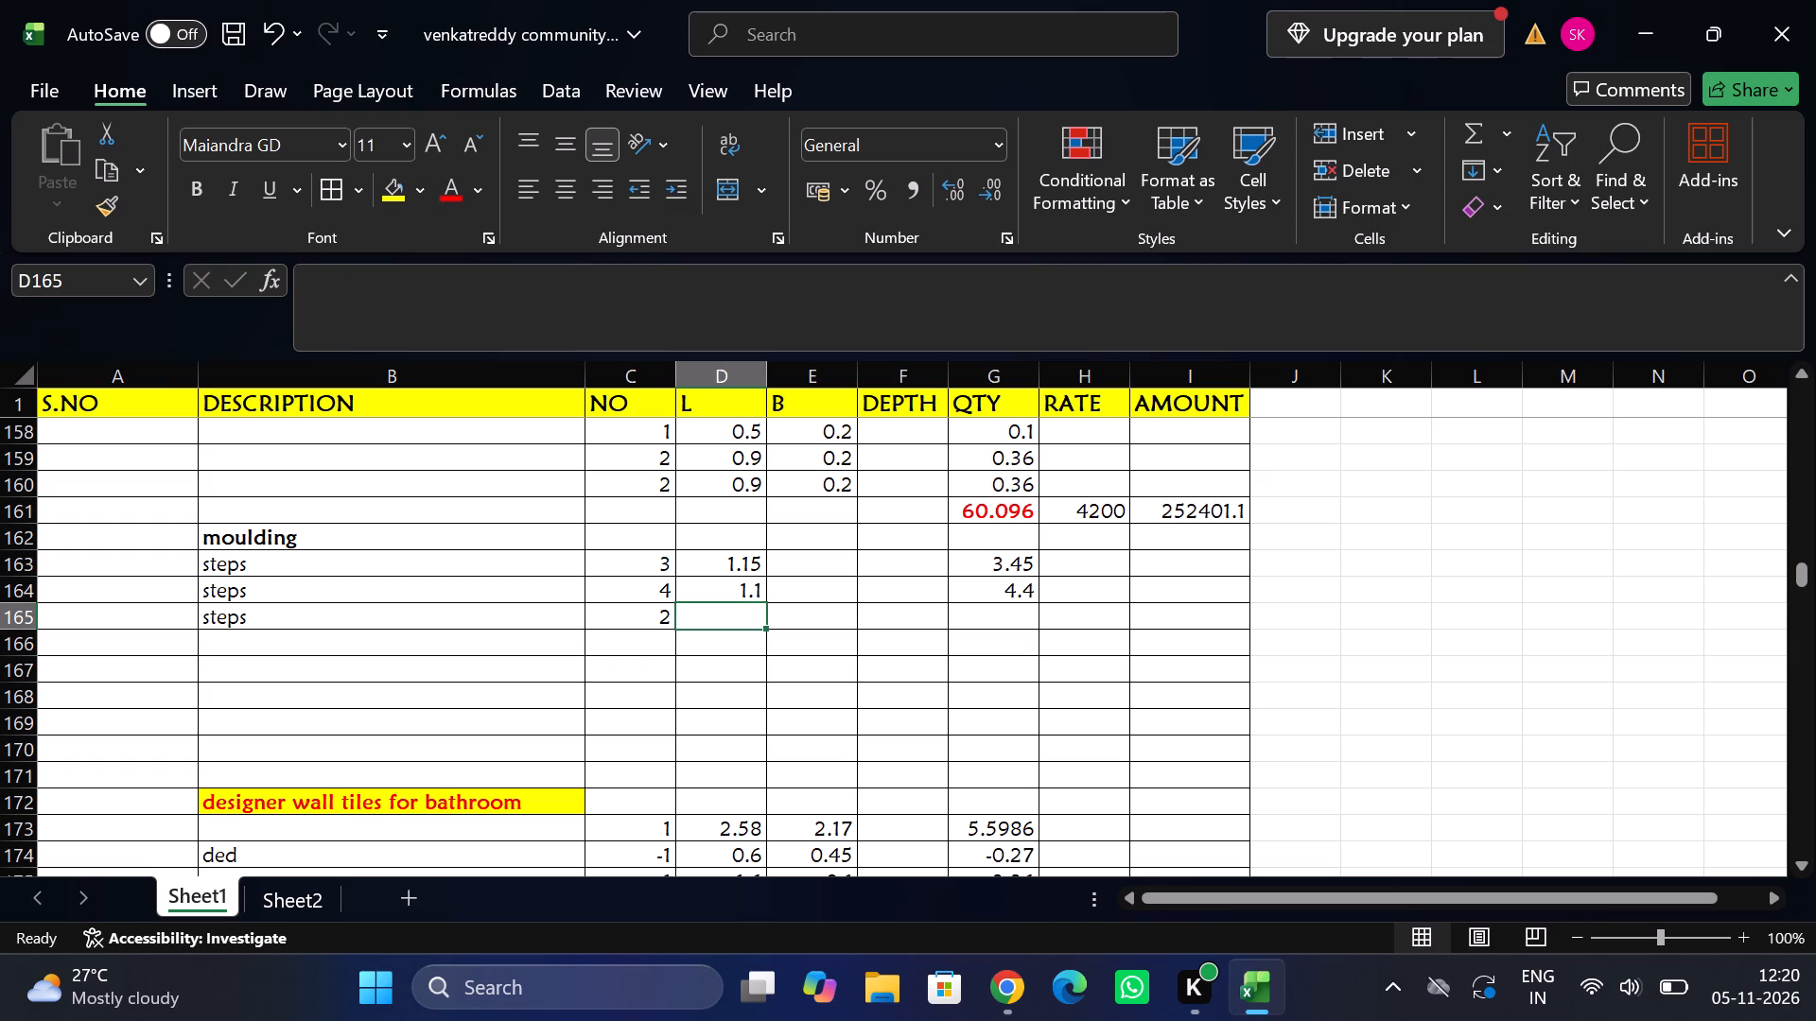
key("1")
key("Tab")
key("Tab")
key("Tab")
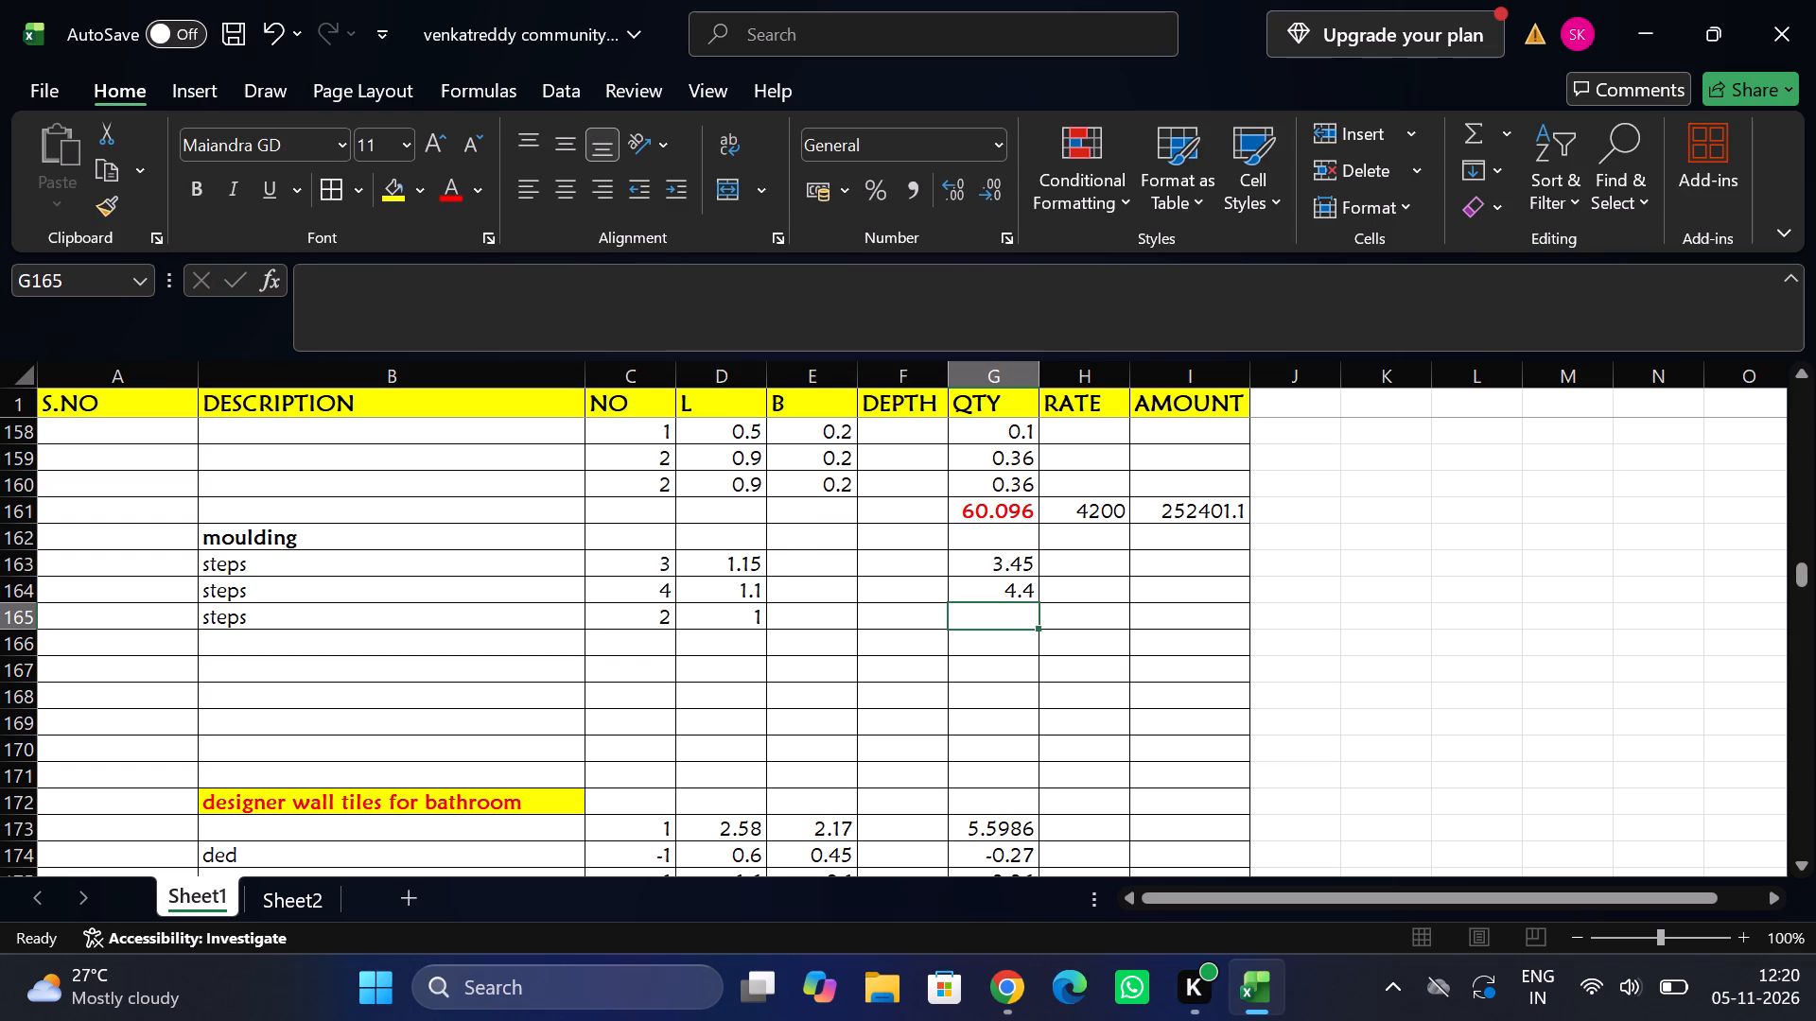
key("ctrl+d")
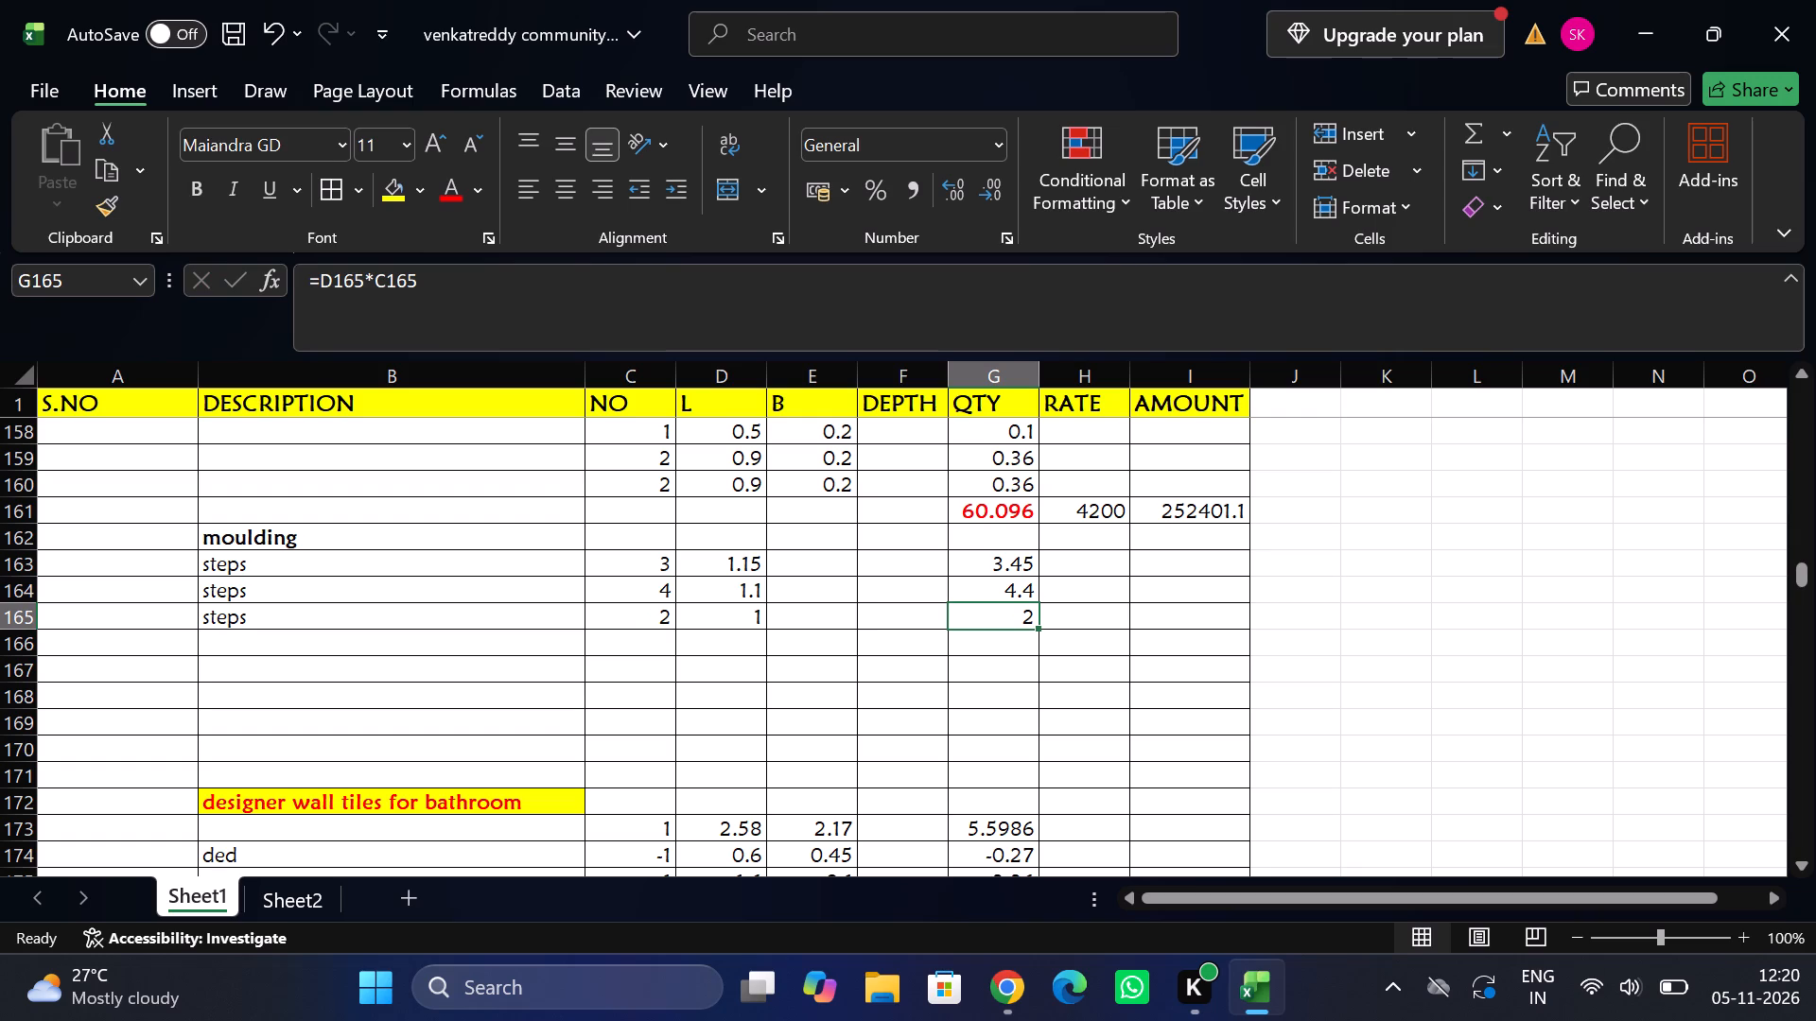
Add an unlabelled moulding measurement in row 166 with number 2, length 1 and the quantity formula copied from above.
key("Down")
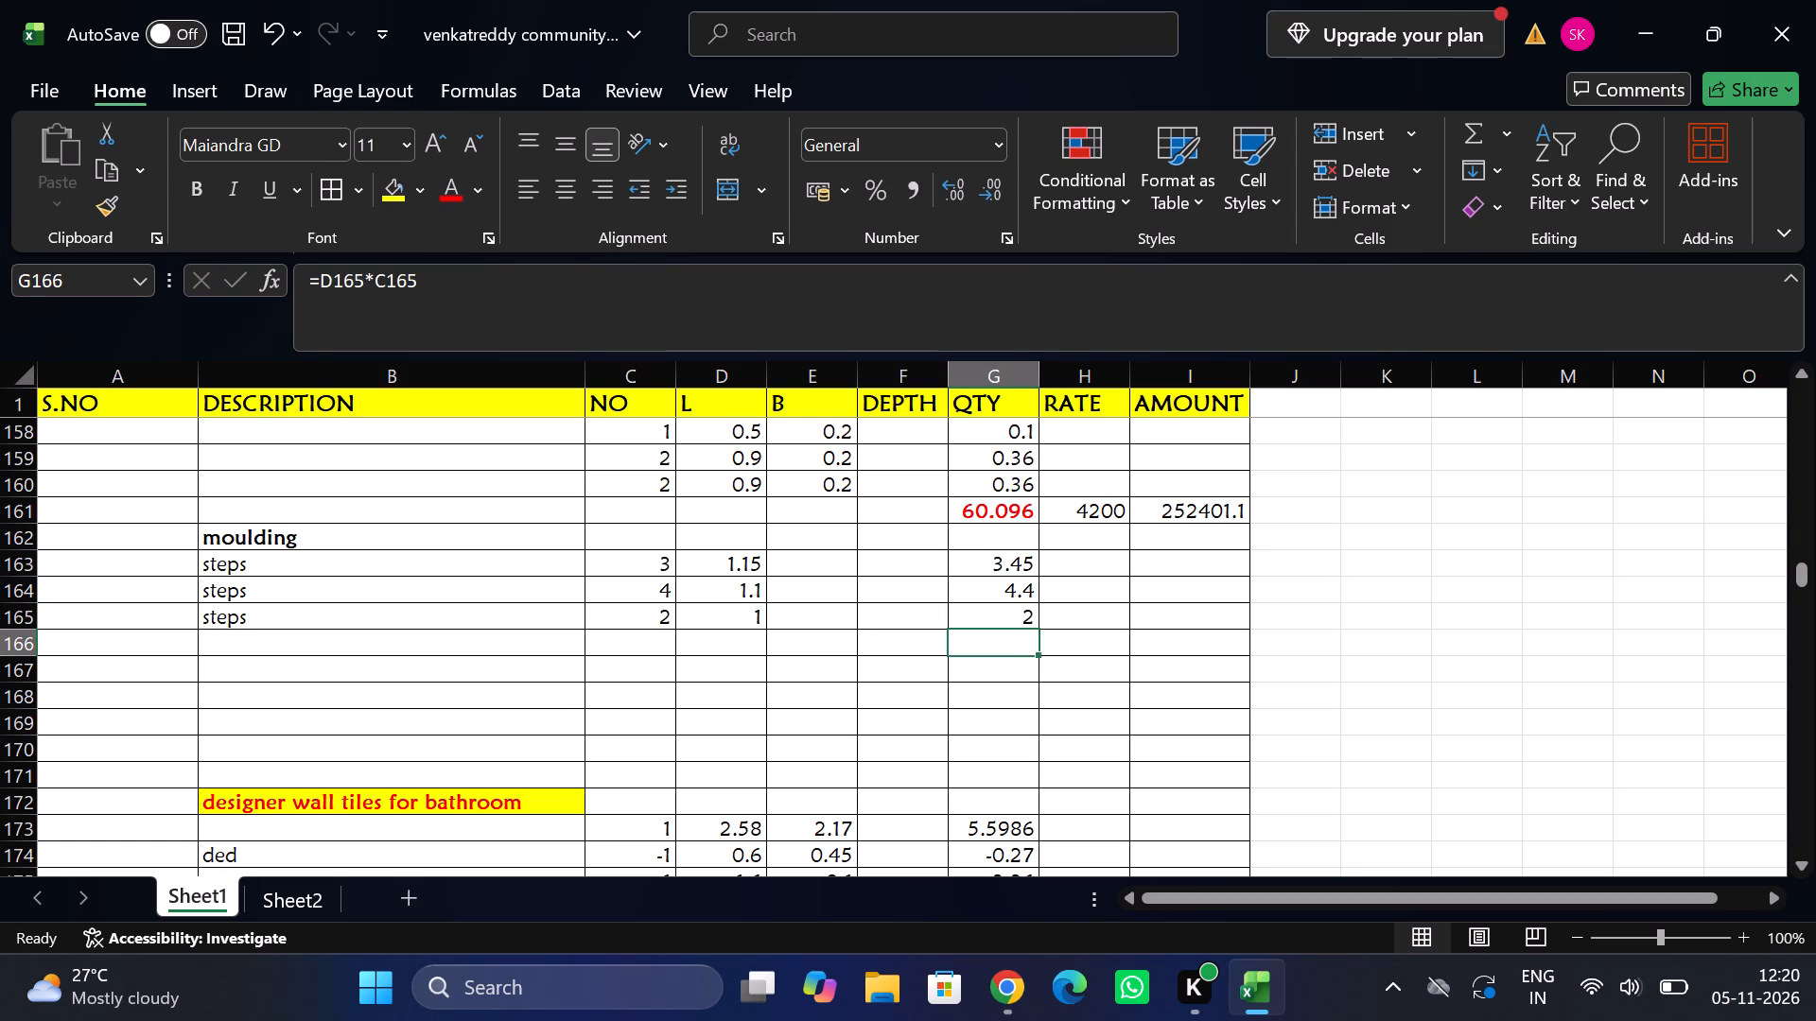
key("Left")
key("Left")
key("Left")
key("Left")
key("2")
key("Tab")
key("1")
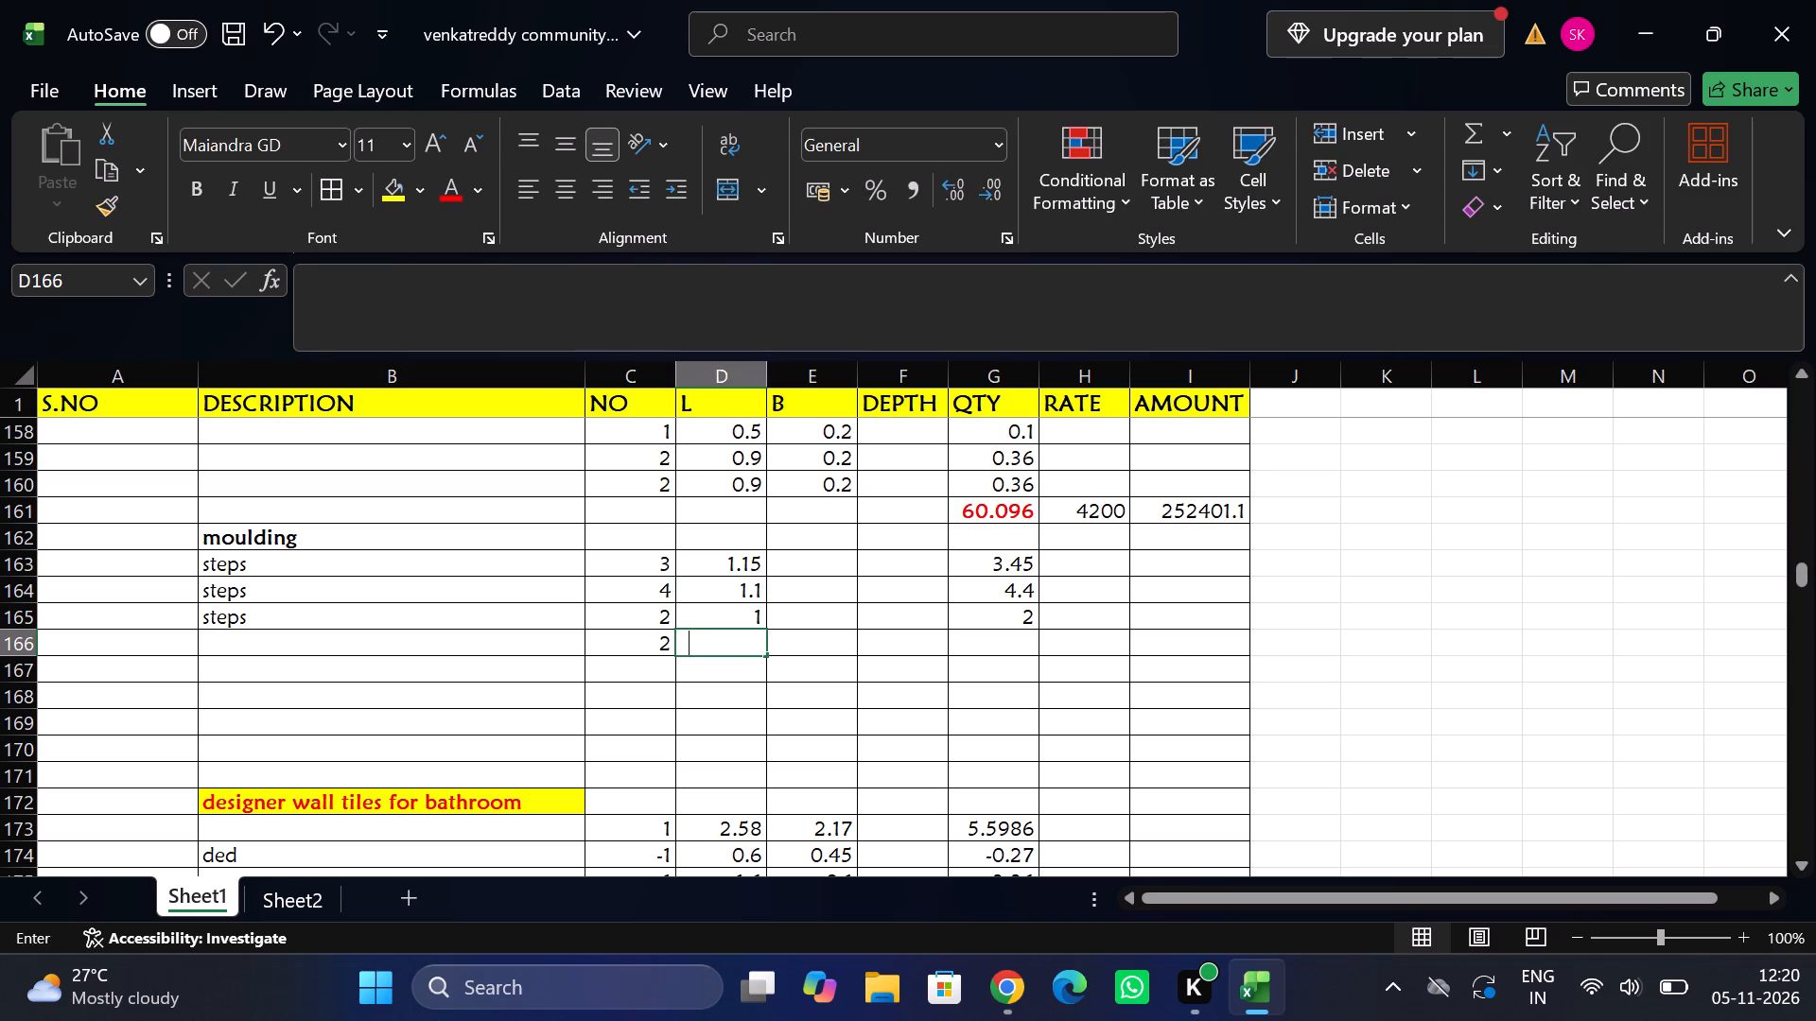
key("Tab")
key("Tab")
key("Tab")
key("ctrl+d")
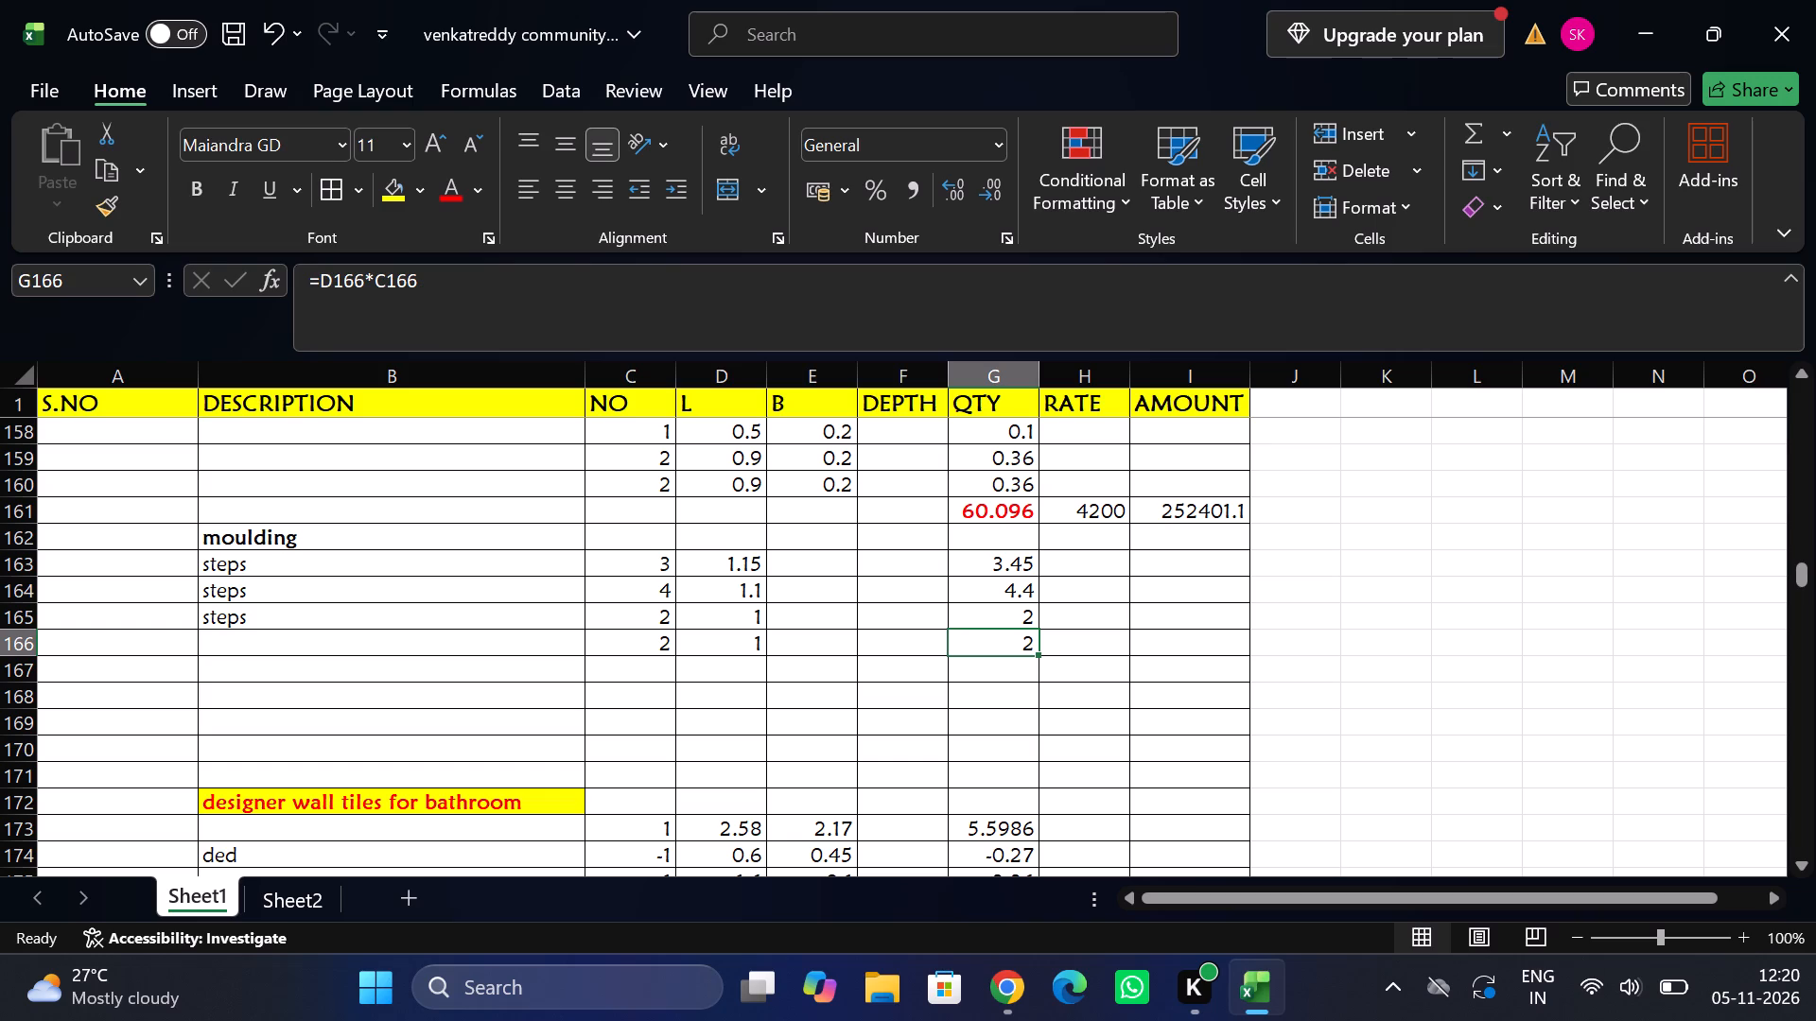
Enter a moulding measurement in row 167 with number 2 and length 5.05.
left_click(643, 665)
key("2")
key("Tab")
type("5.05")
key("Tab")
key("Tab")
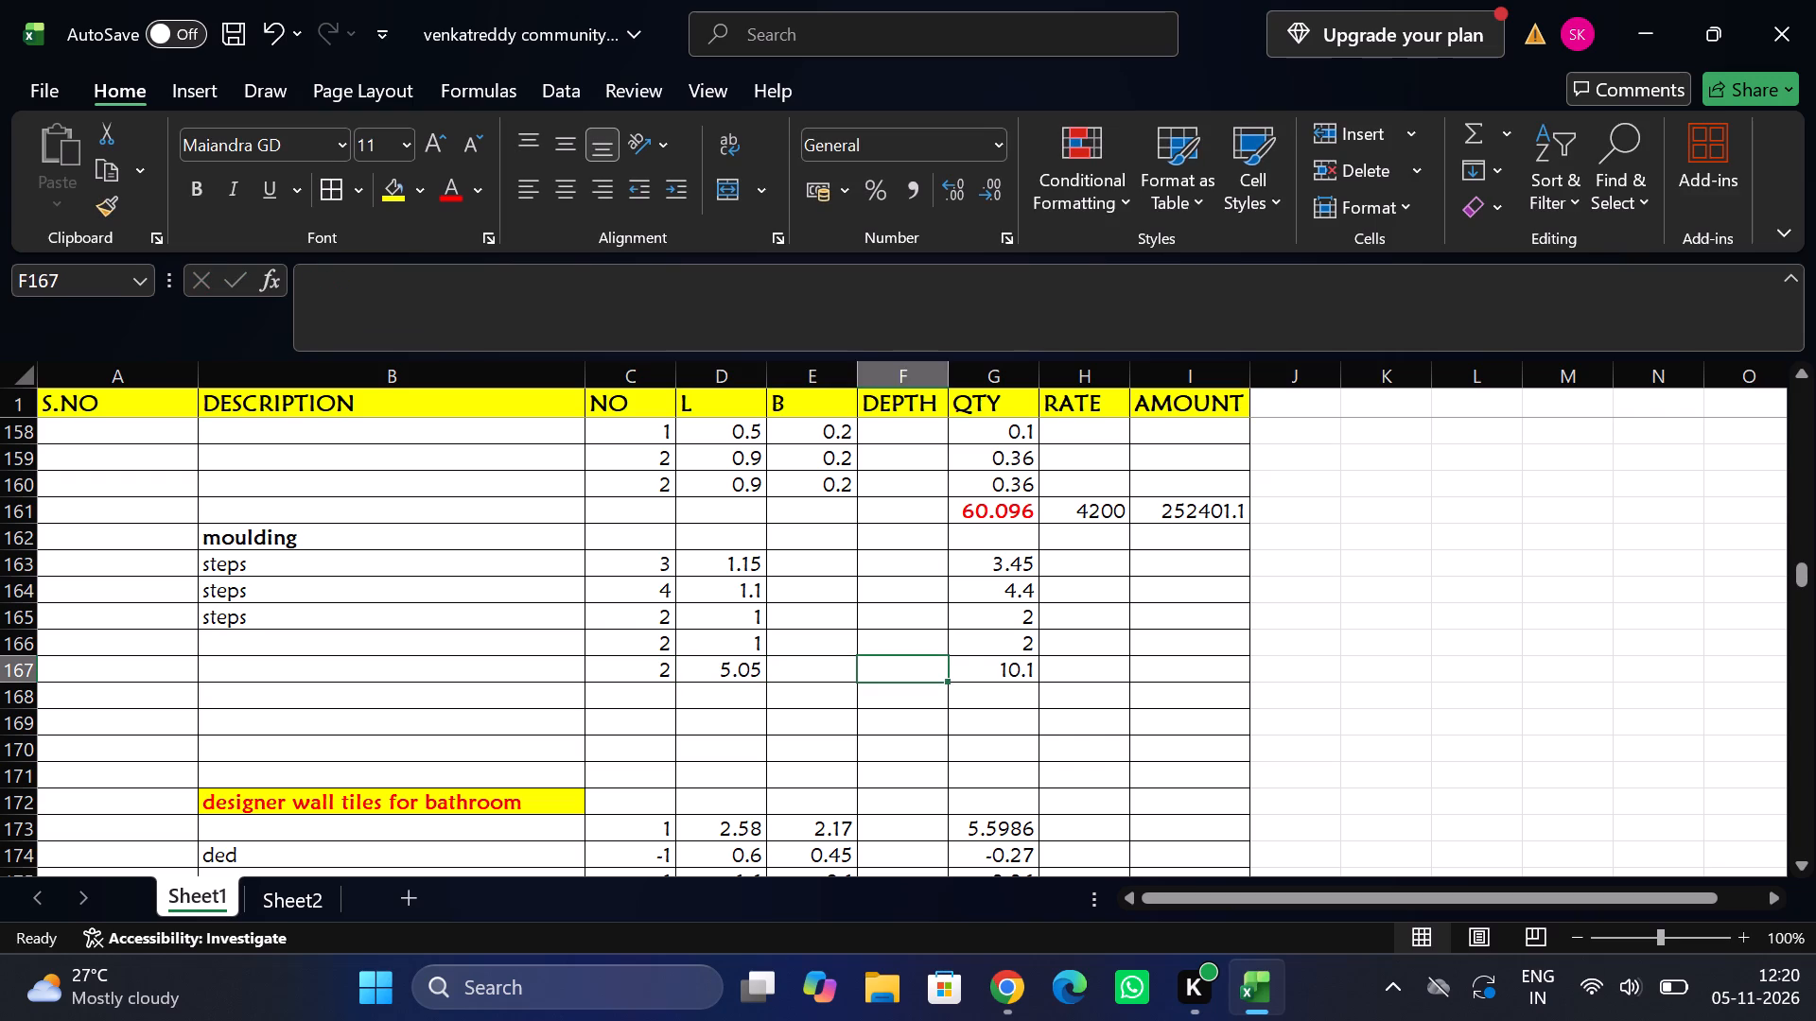
Enter a moulding measurement in row 168 with number 2 and length 1.
key("Down")
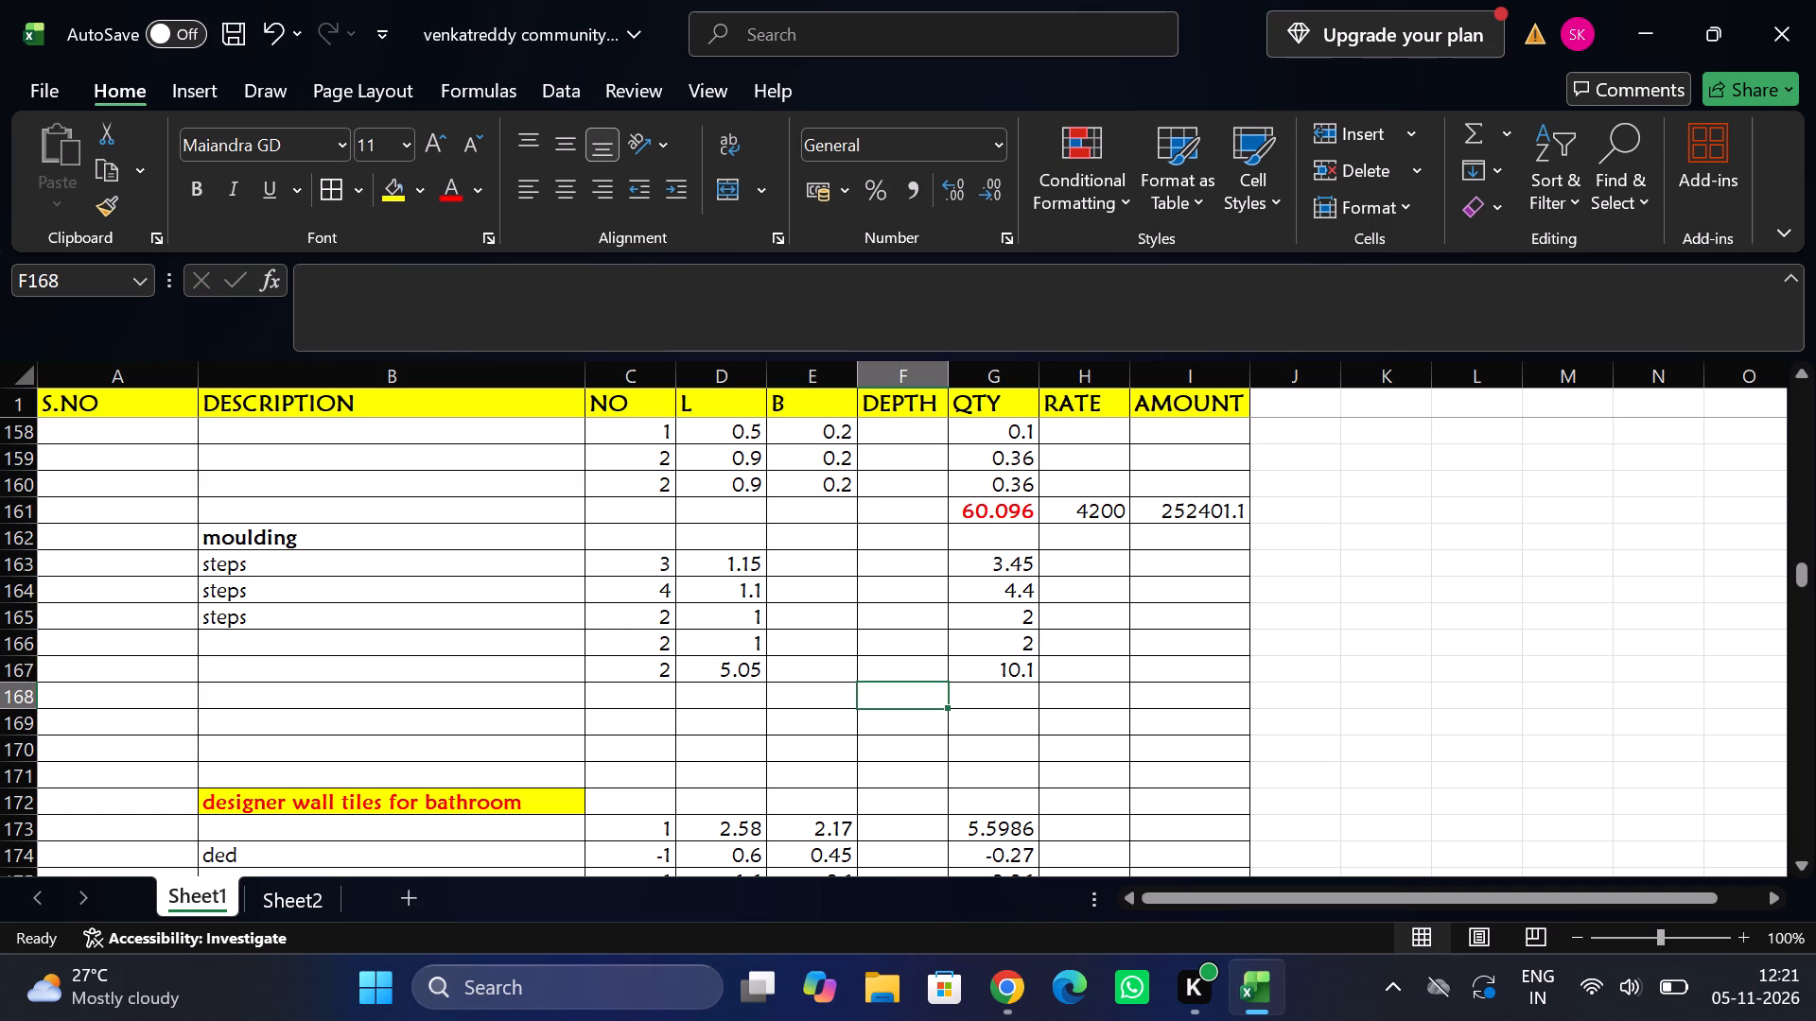
key("Left")
key("Left")
key("Left")
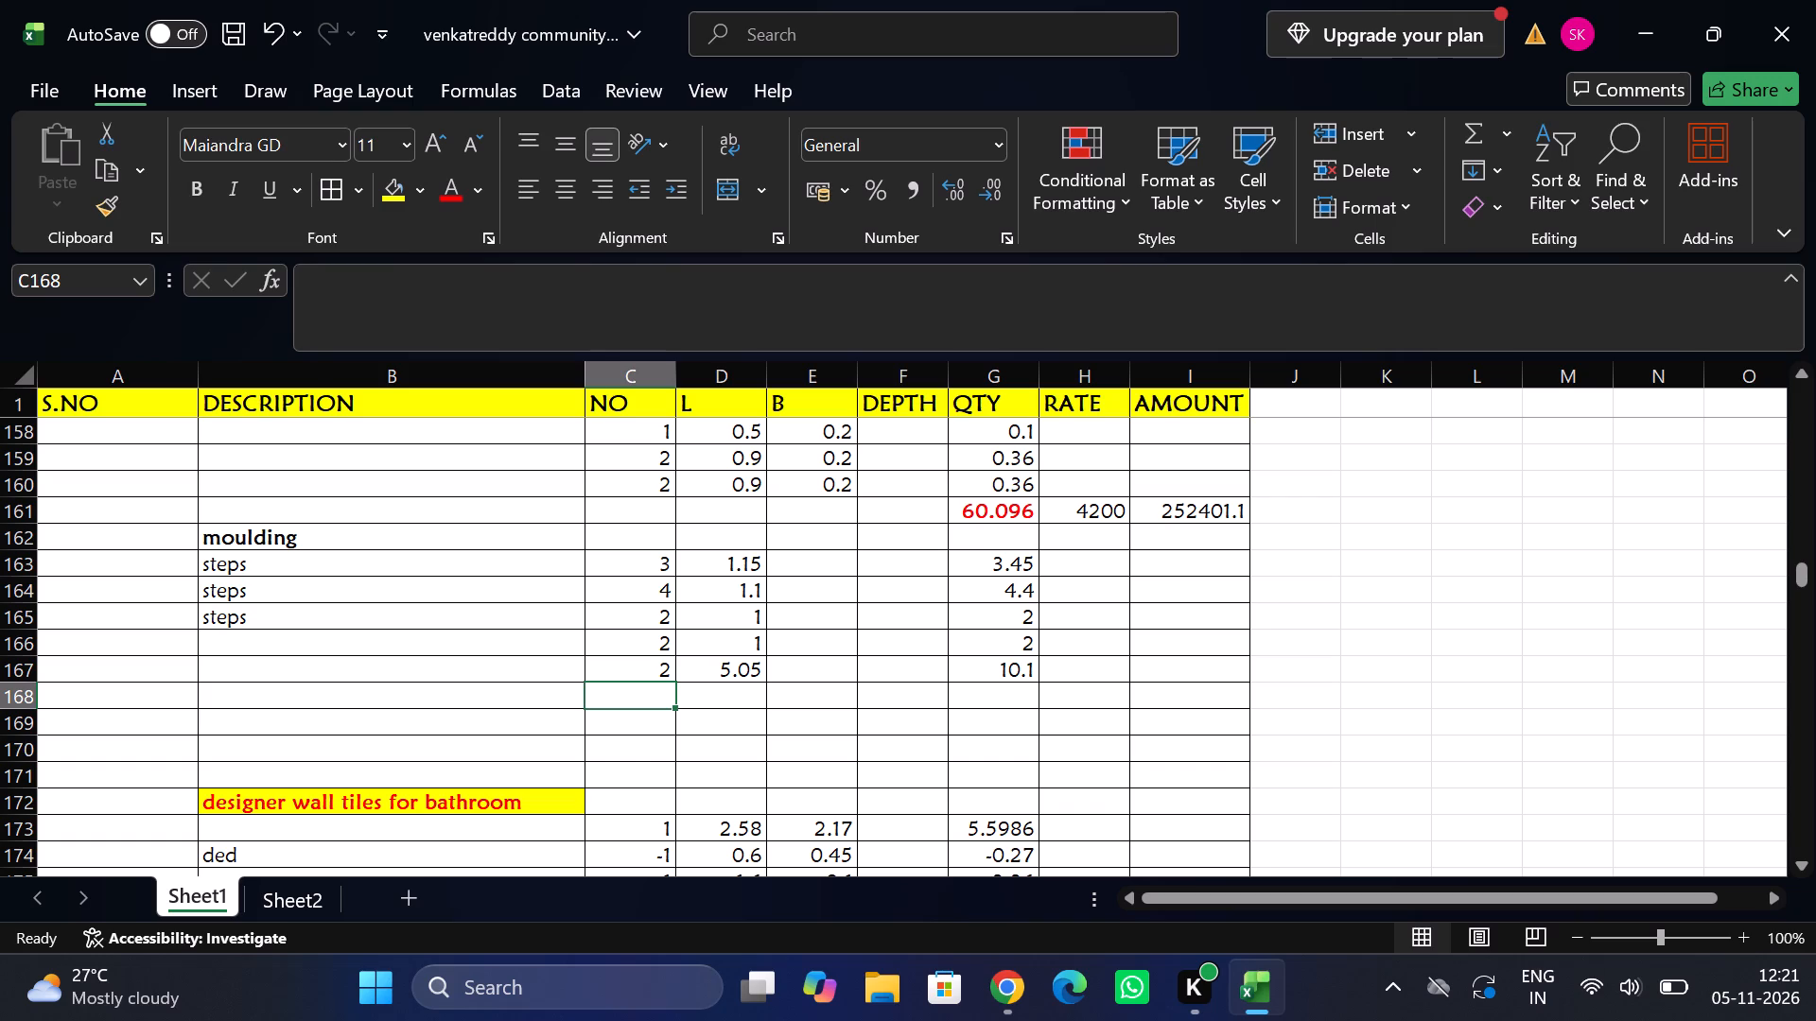
key("2")
key("Tab")
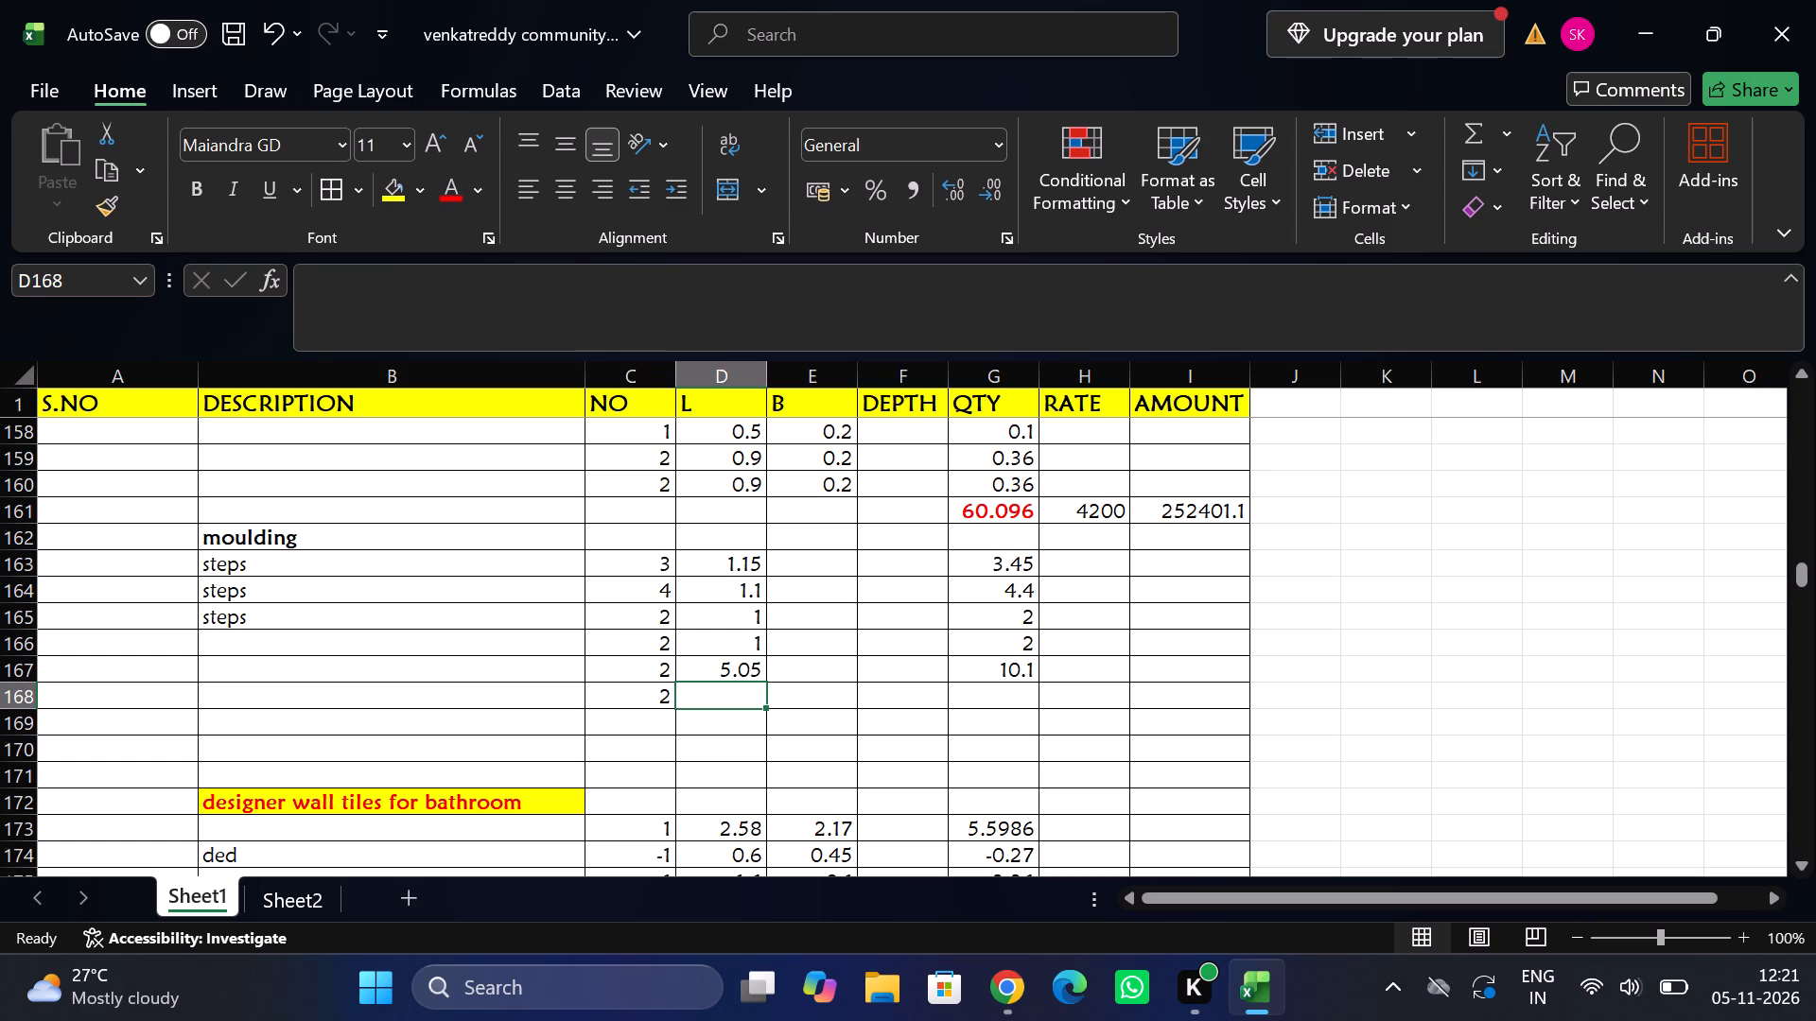
key("1")
key("Tab")
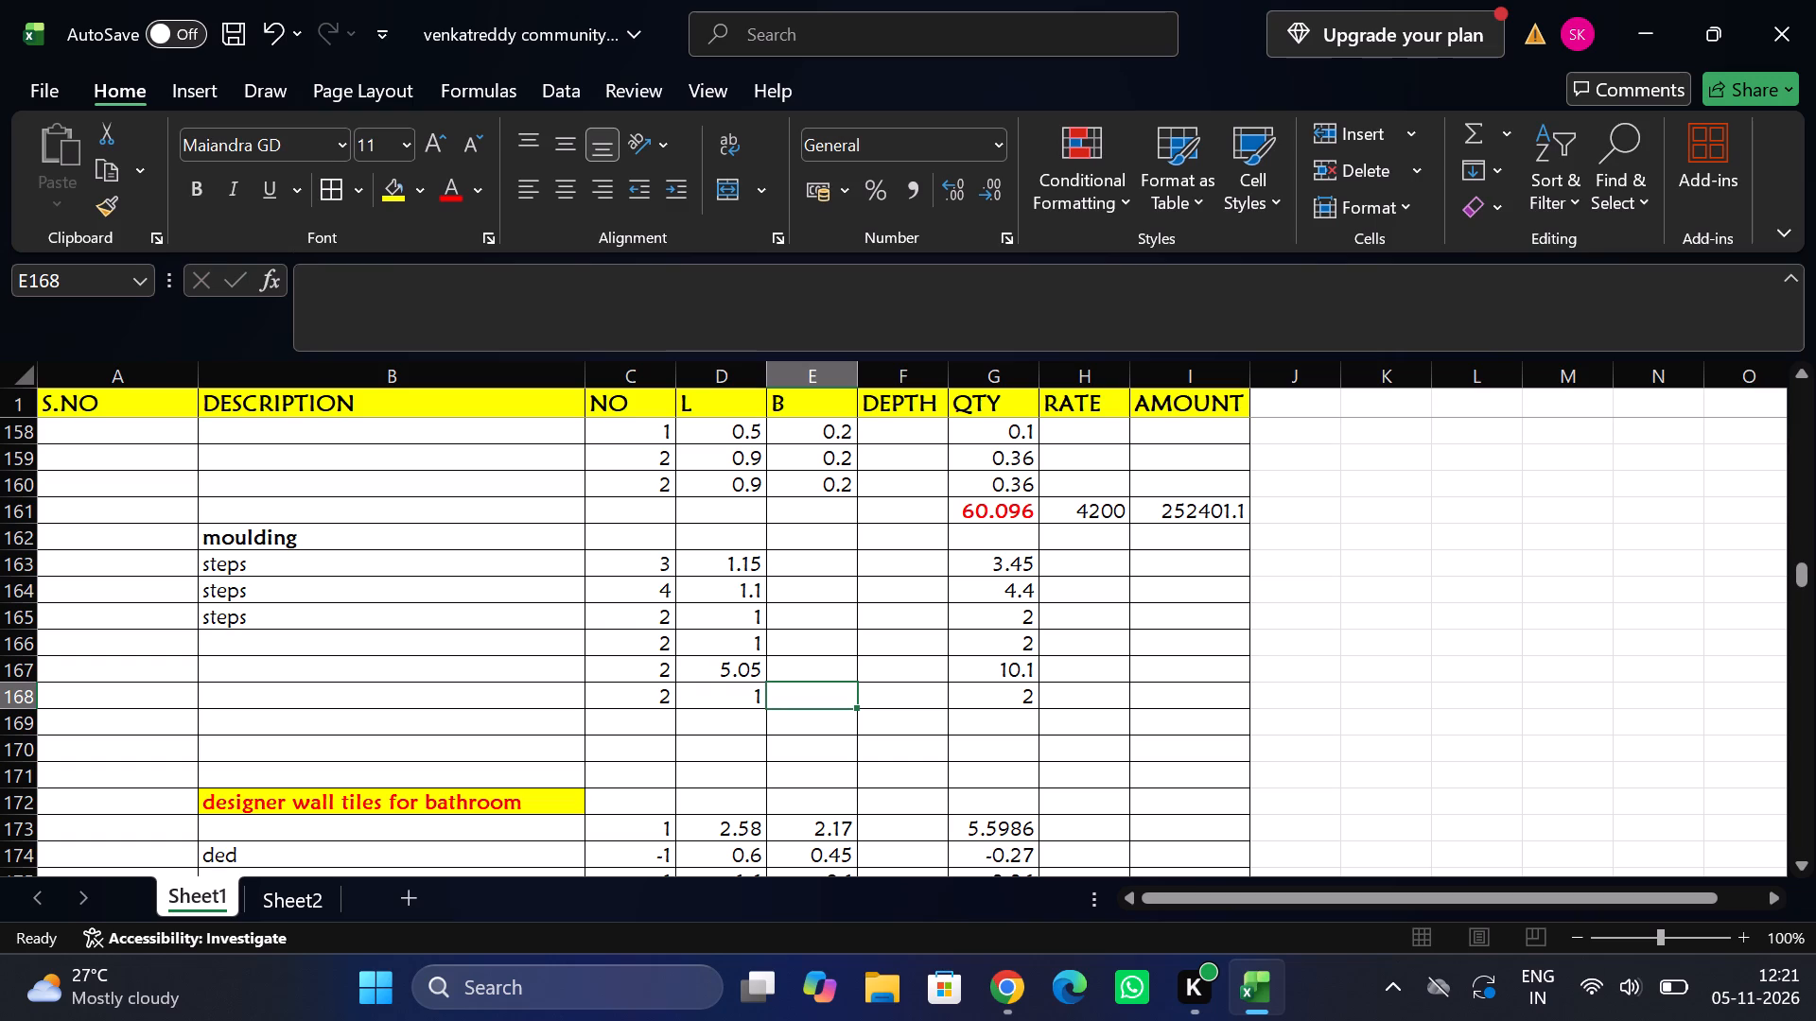
Insert a row directly below the 5.05 length measurement in row 167 and fill it with a copy of that measurement.
key("Down")
key("Left")
key("Left")
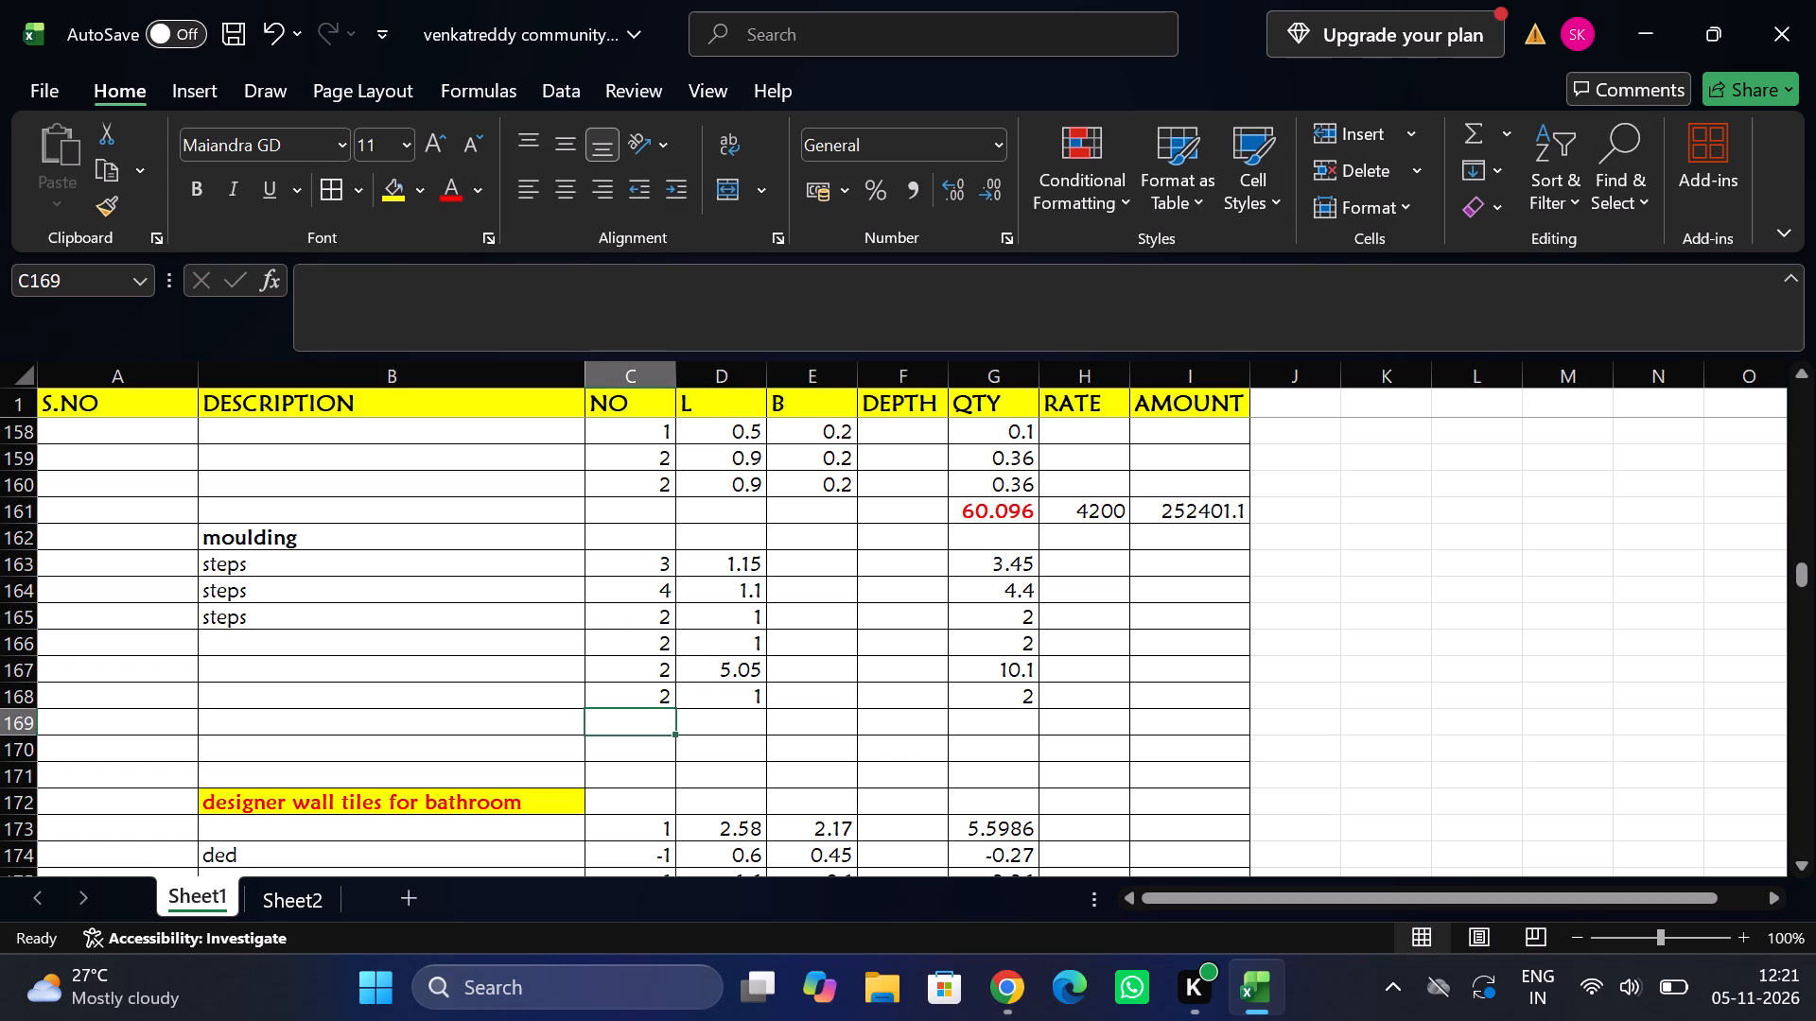
key("Up")
key("Up")
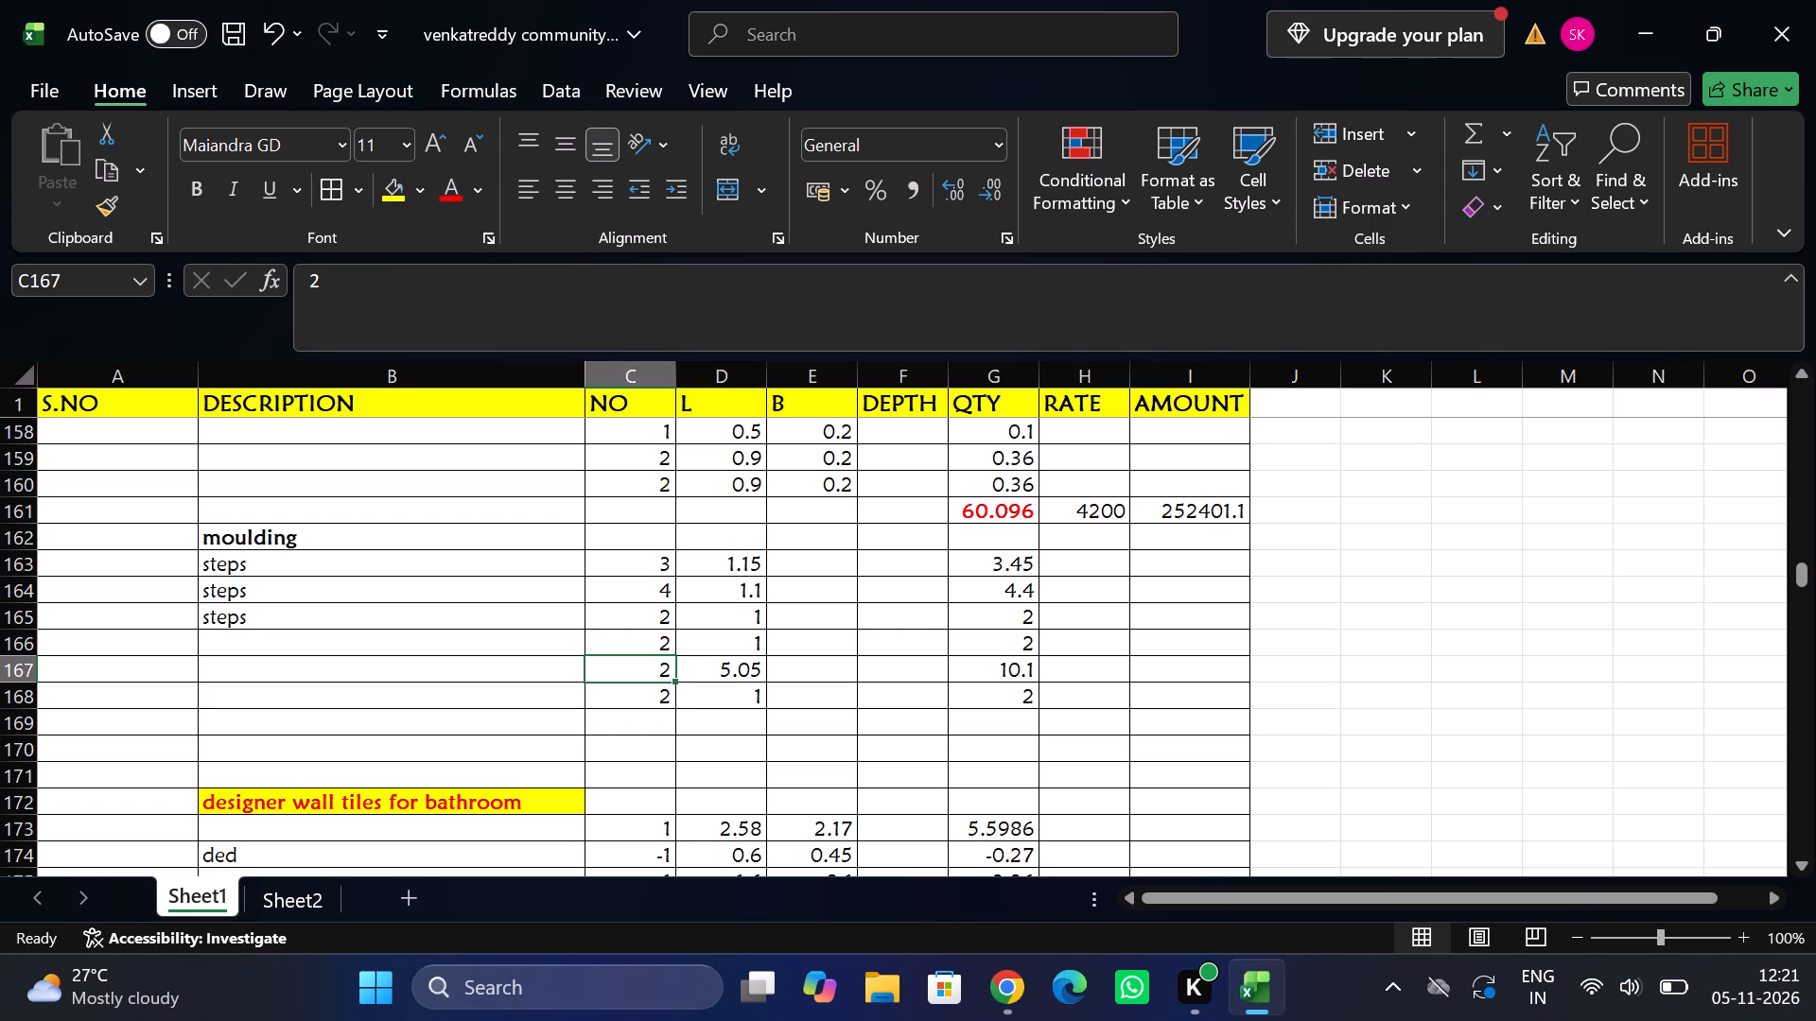
left_click(16, 696)
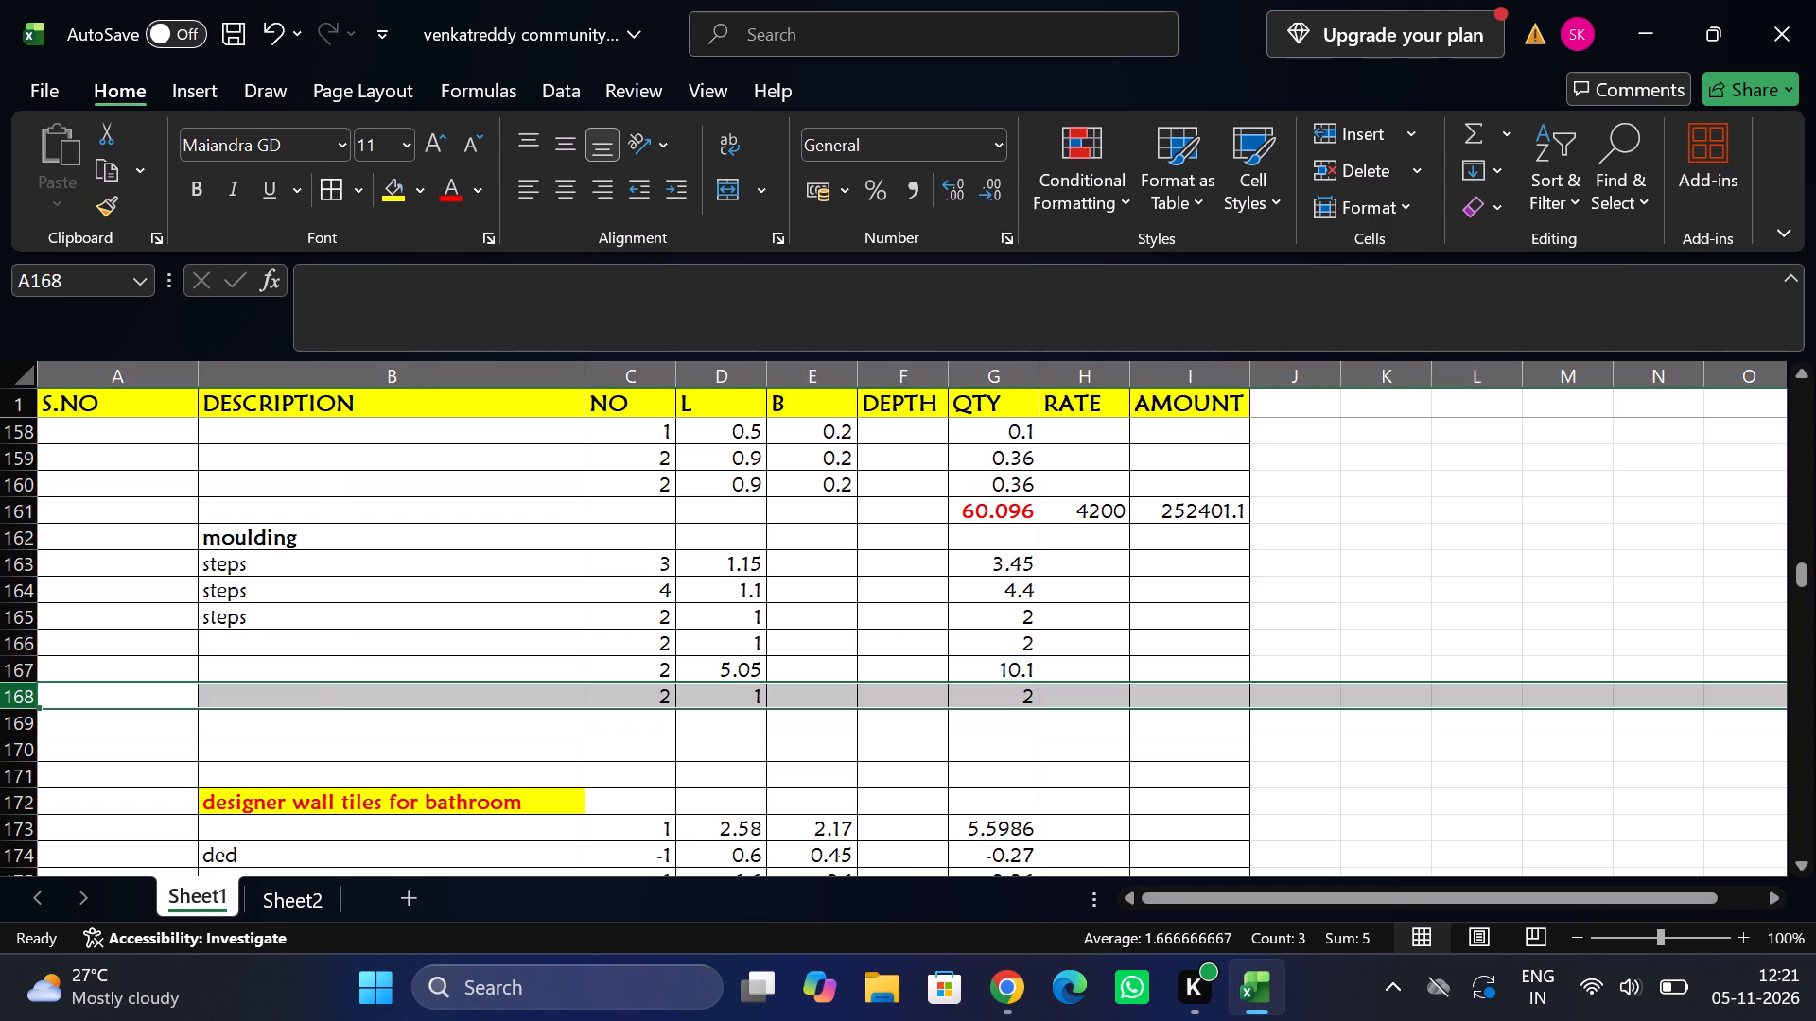
right_click(16, 696)
left_click(146, 409)
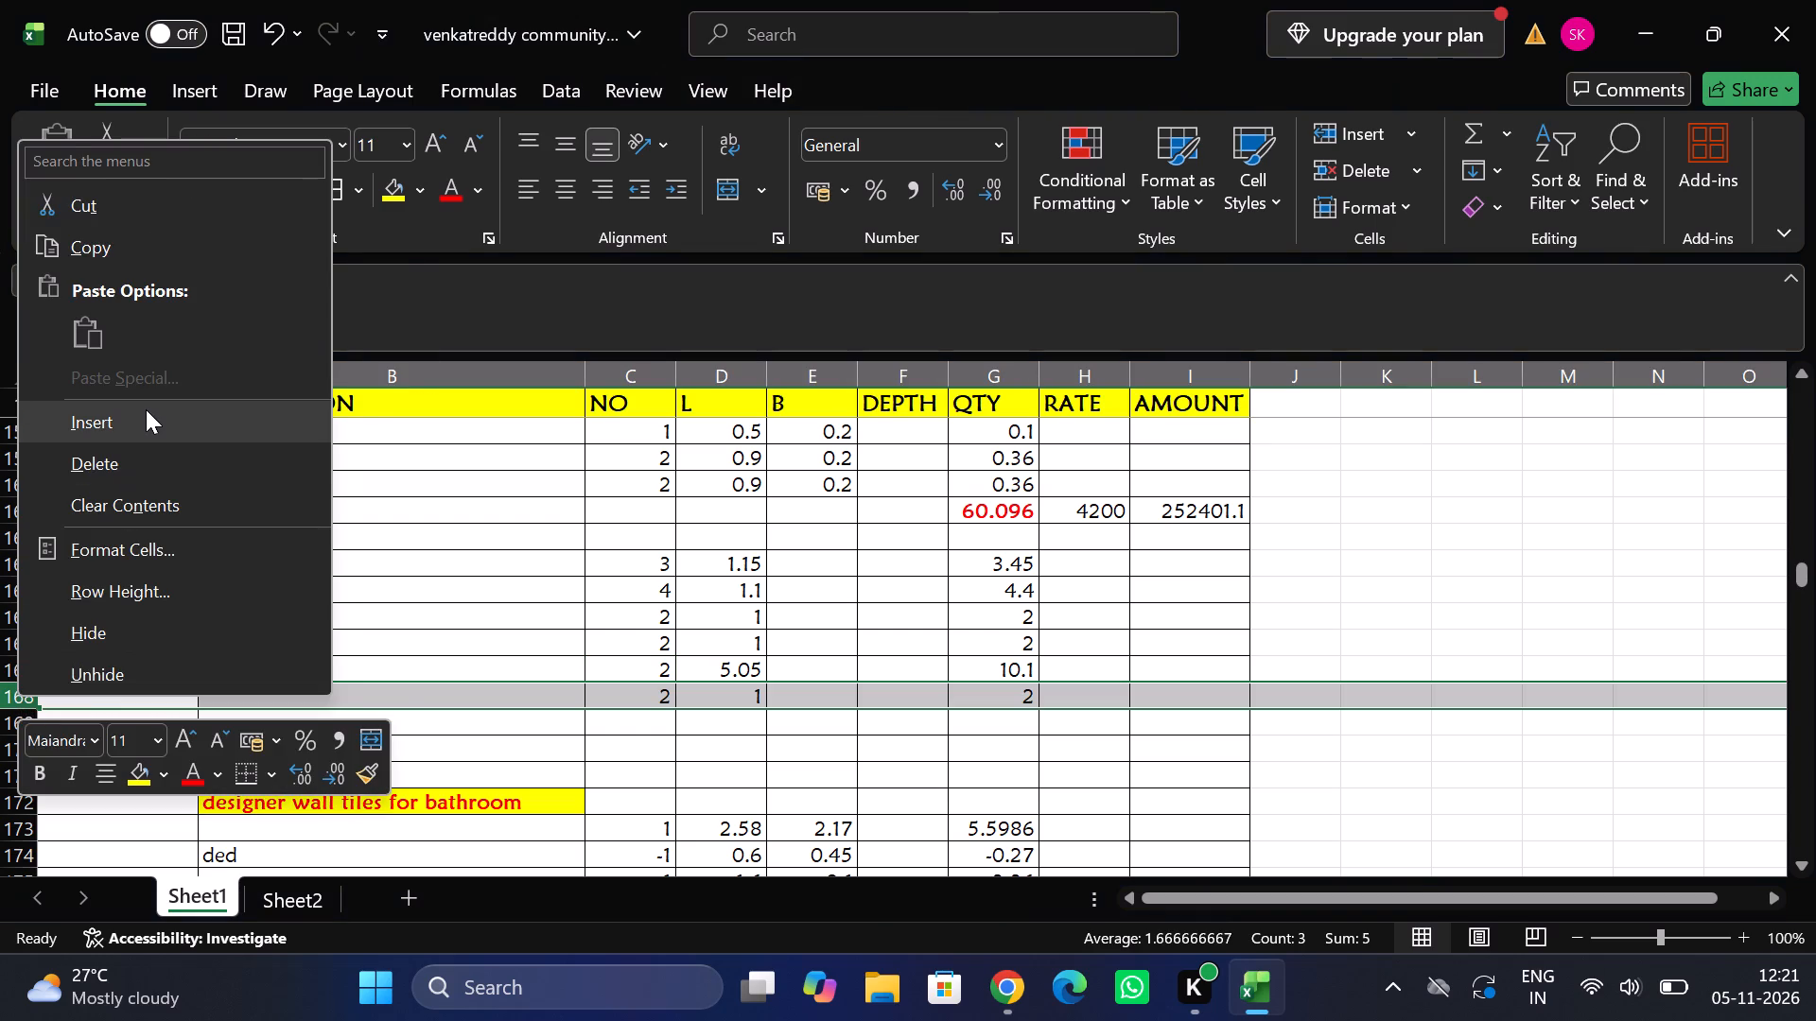
key("ctrl+d")
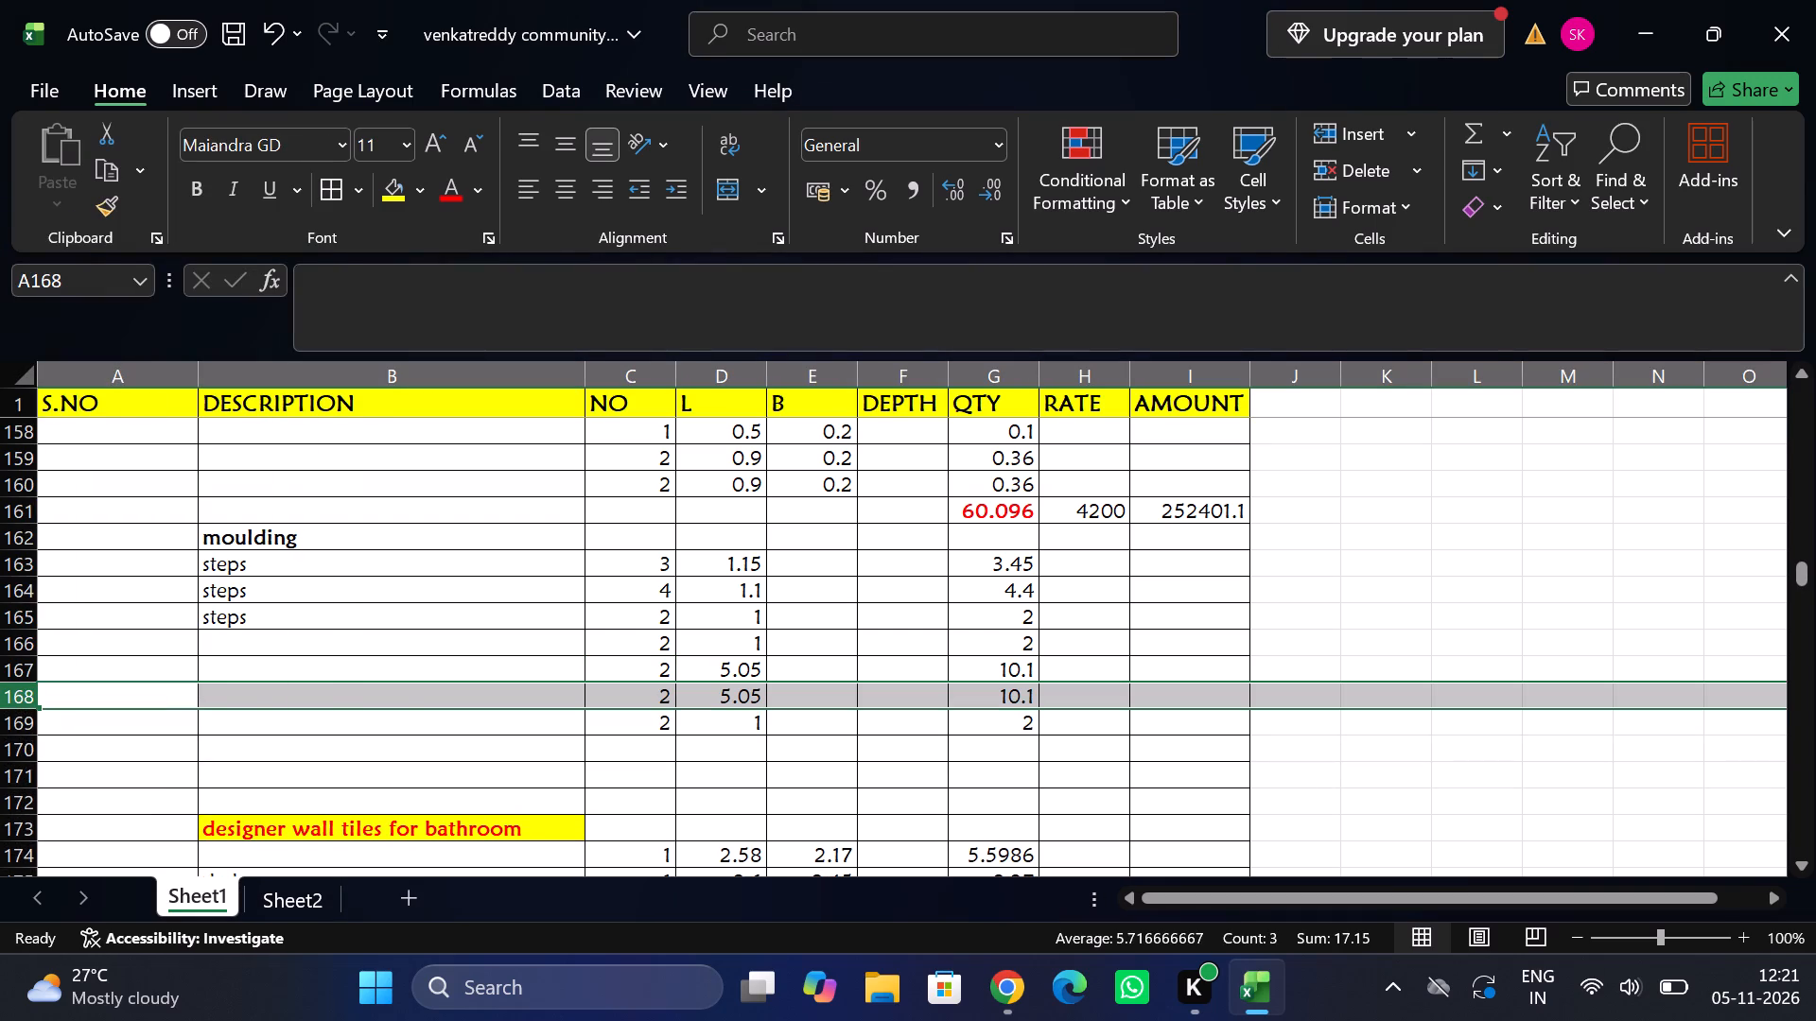
Copy the row 169 measurement, number 2 and length 1, down into row 170.
left_click(34, 746)
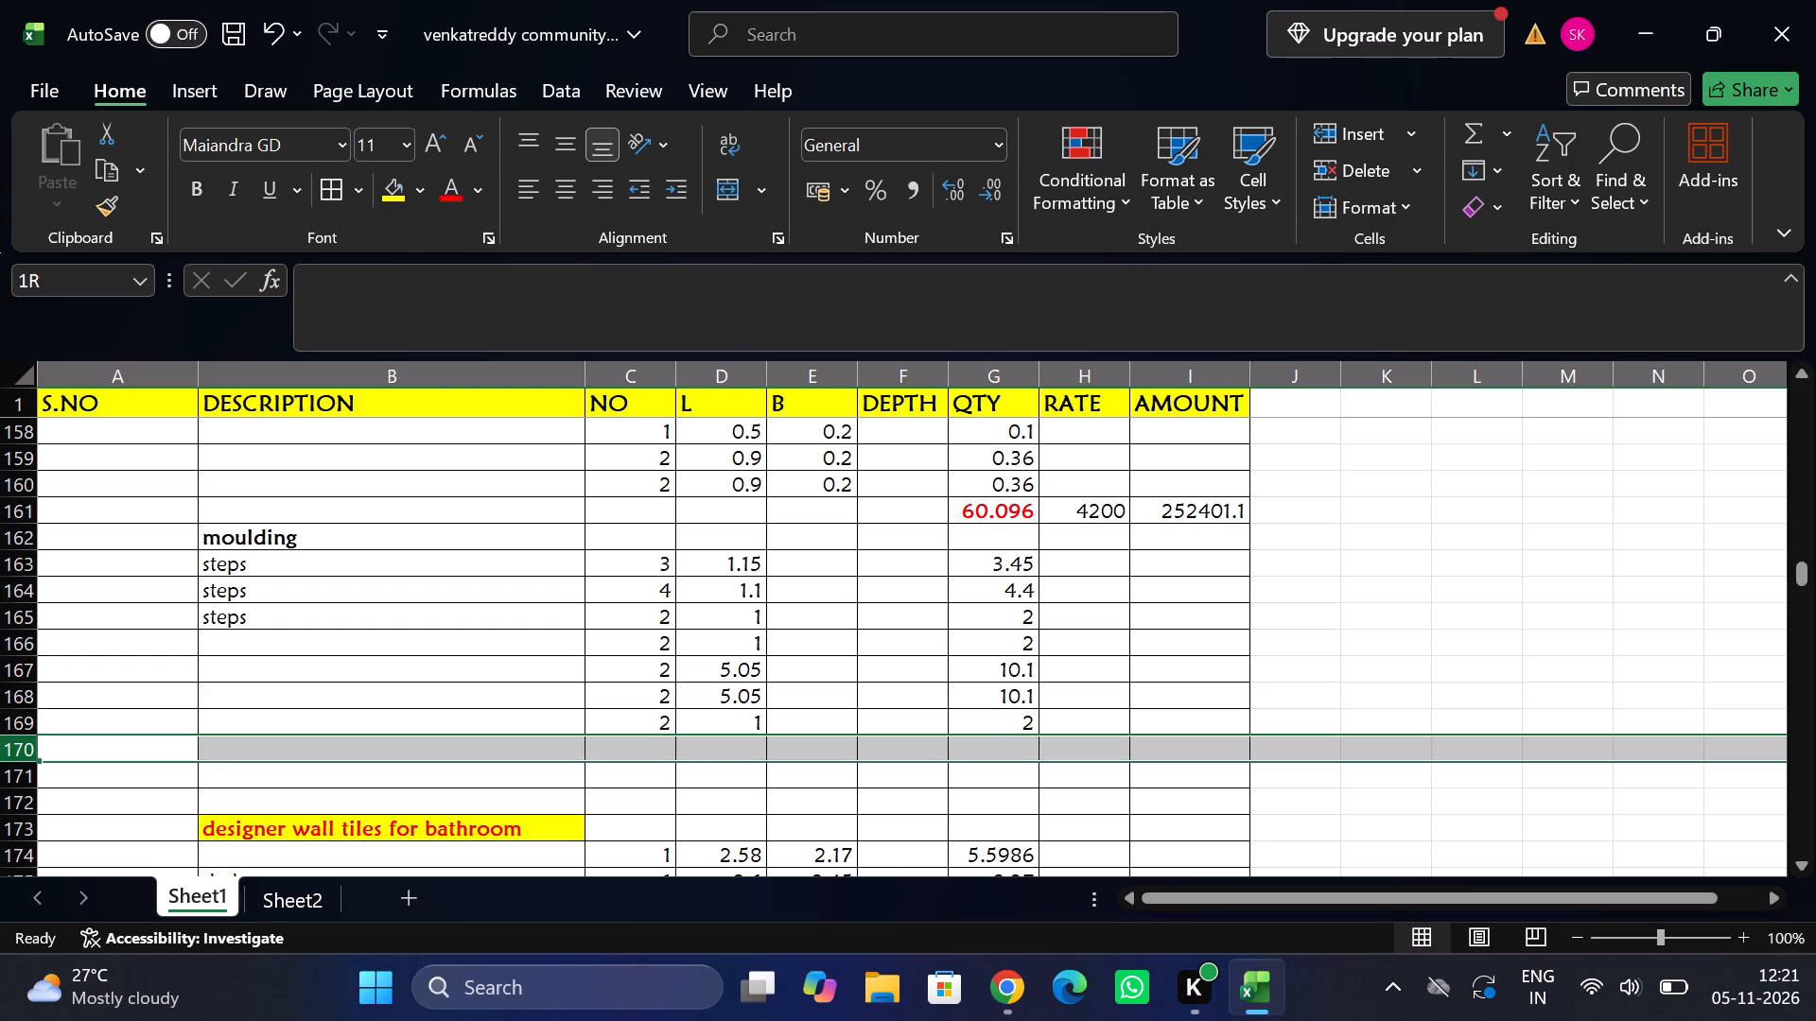
key("ctrl+d")
key("Tab")
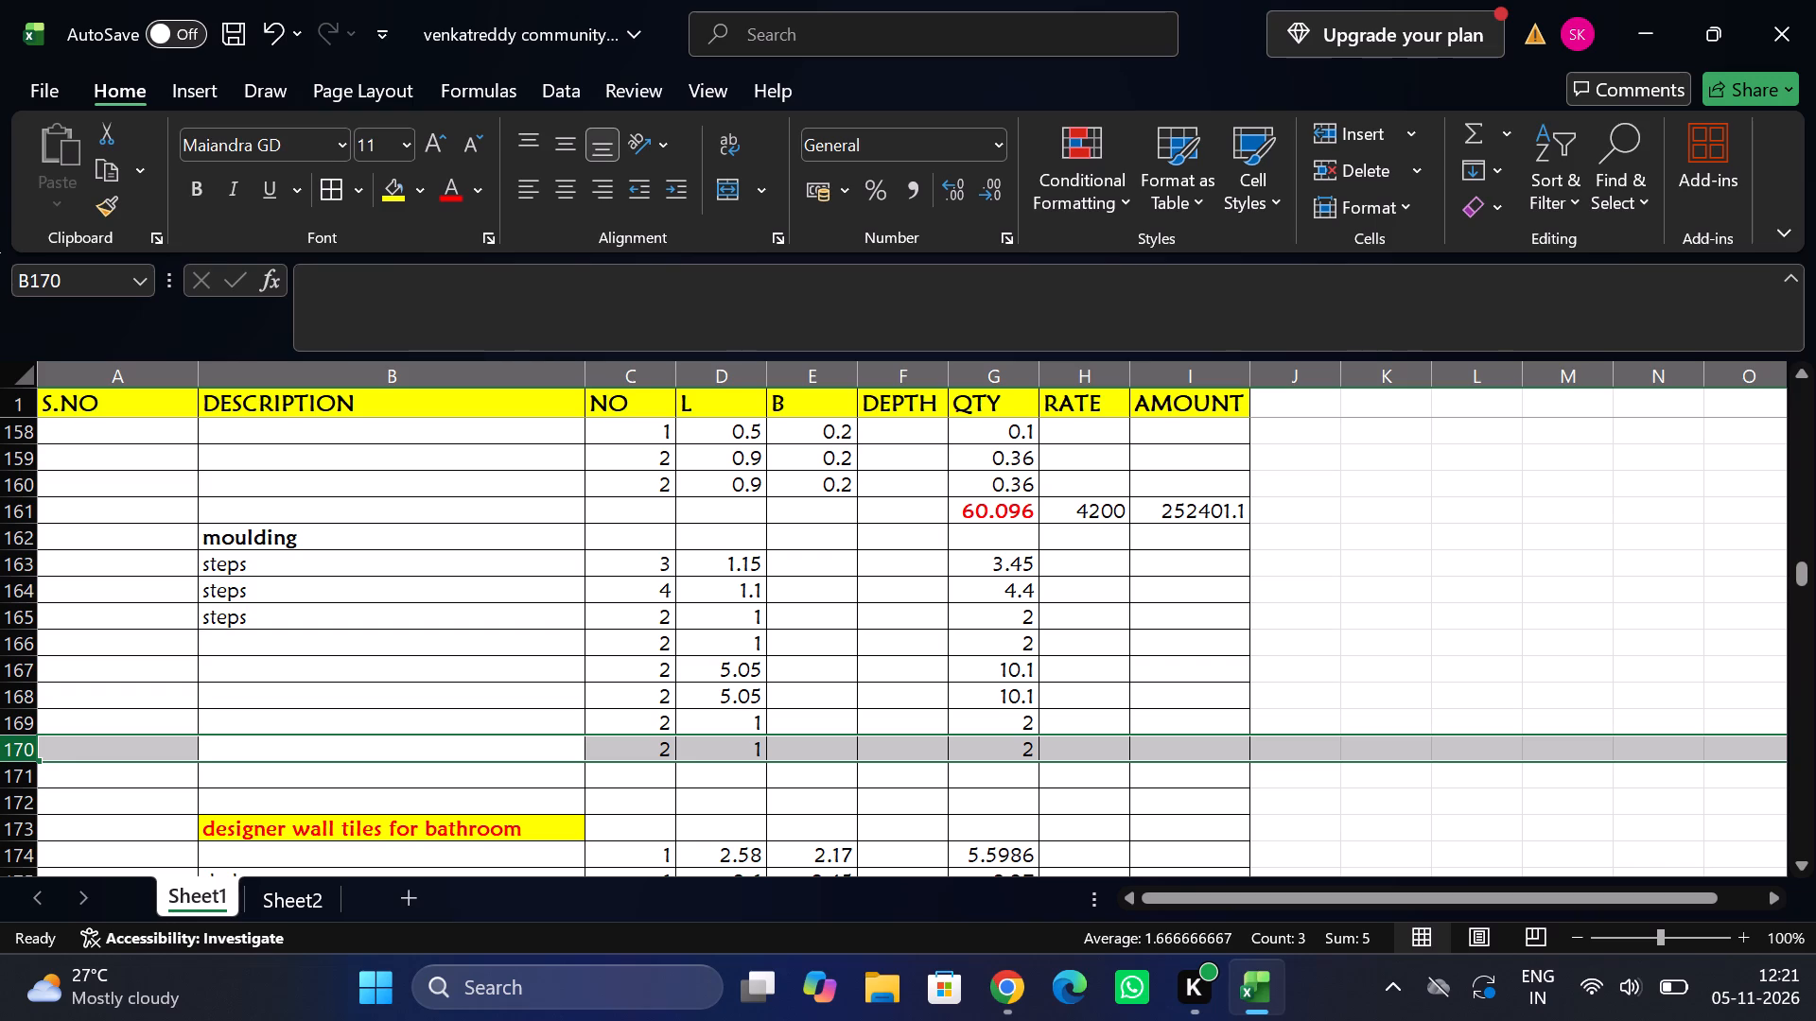
Label the two 5.05 length moulding measurements "left" in row 167 and "right" in row 168.
left_click(281, 670)
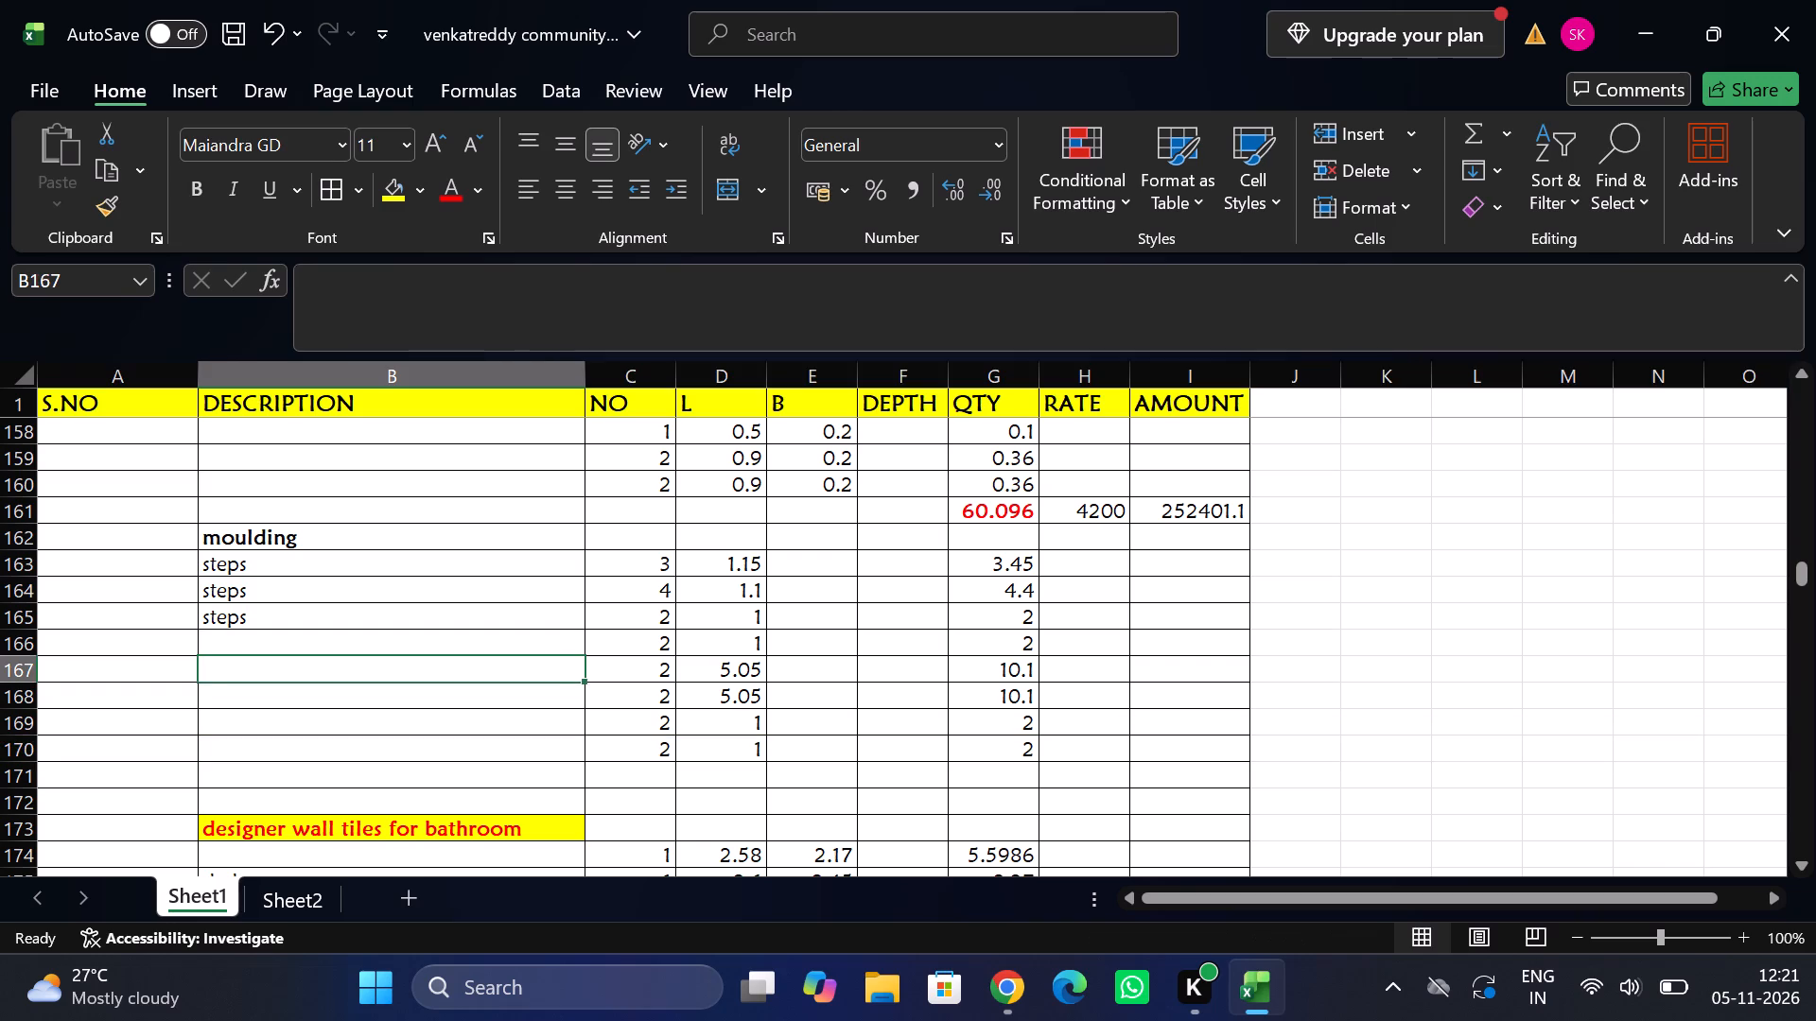
type("left")
key("space")
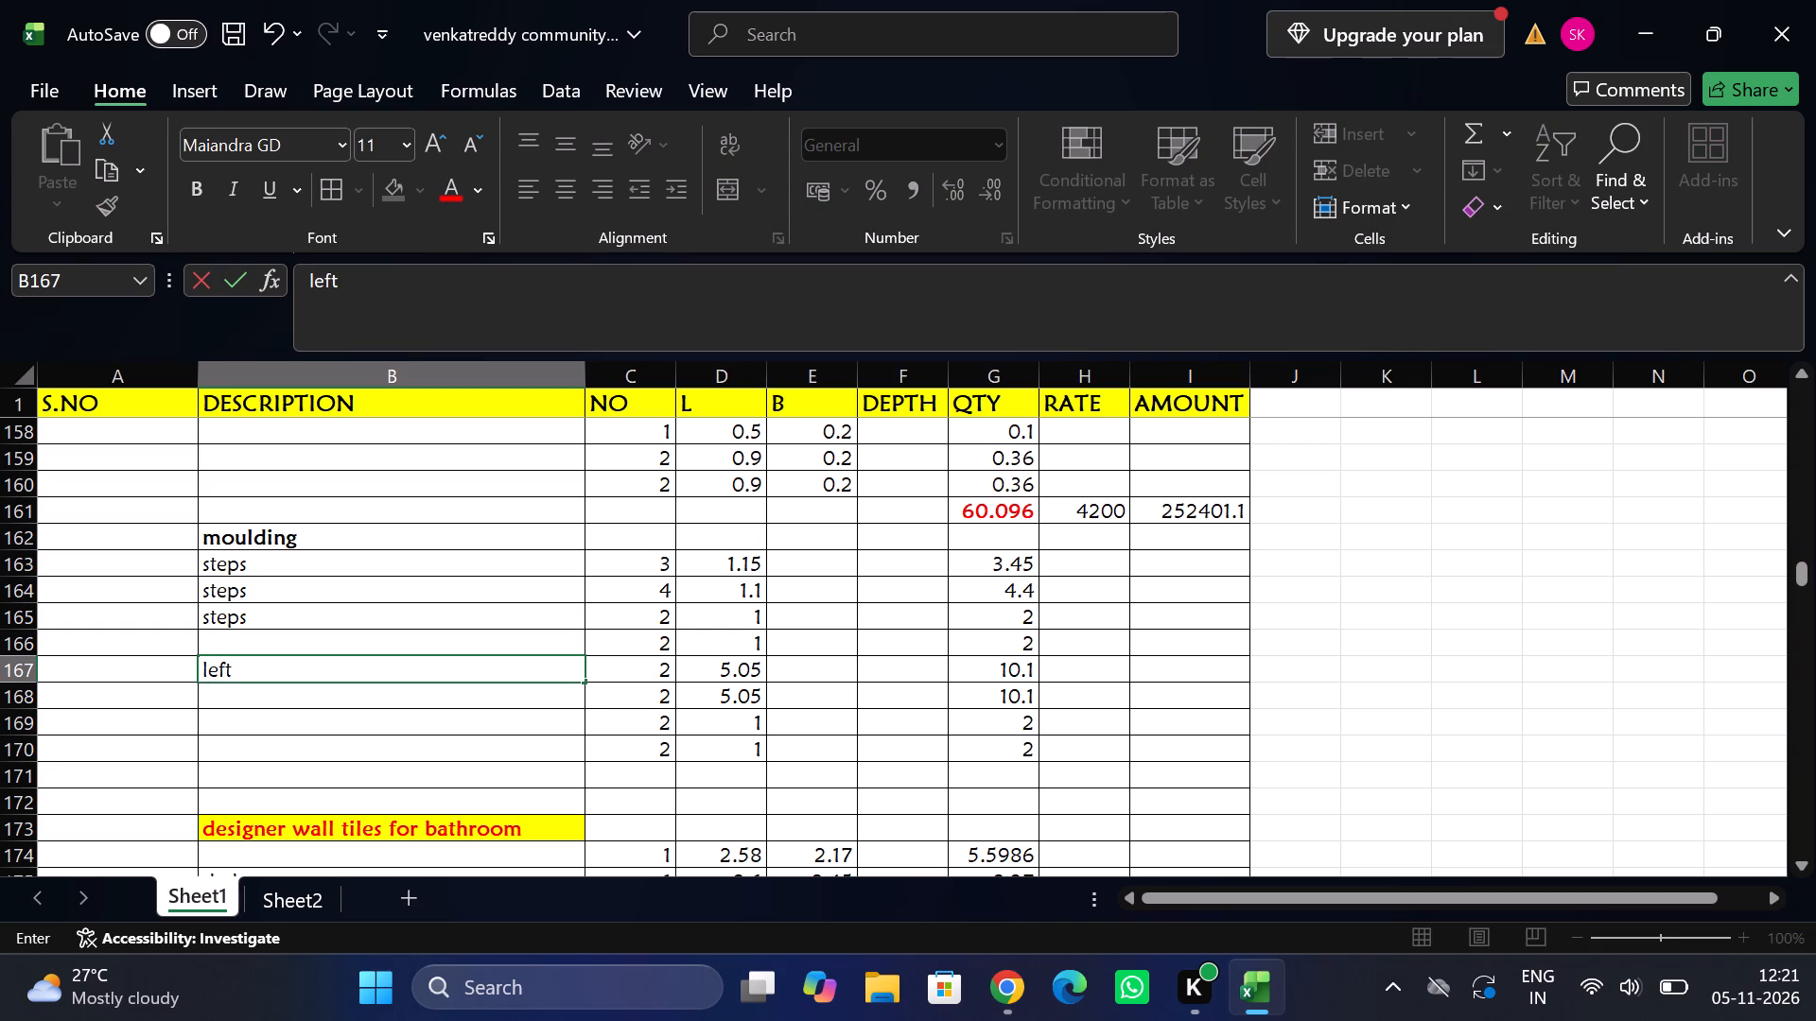
key("Down")
type("right")
key("Tab")
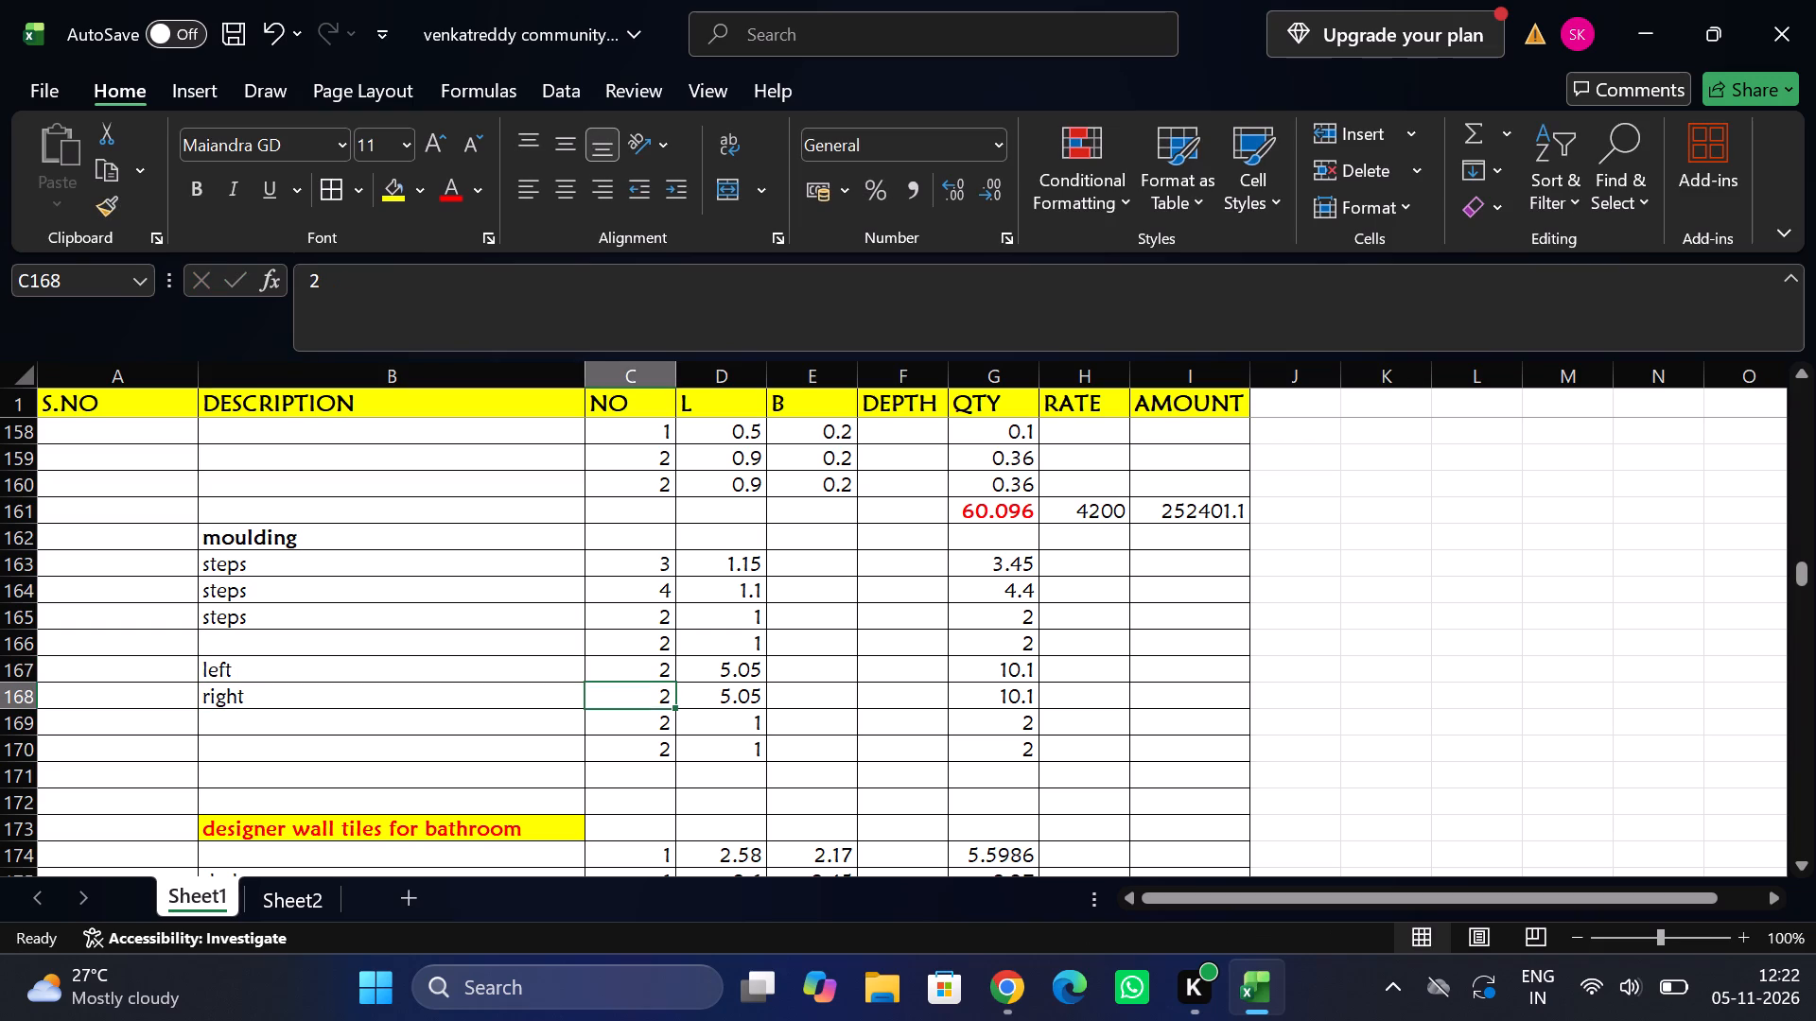
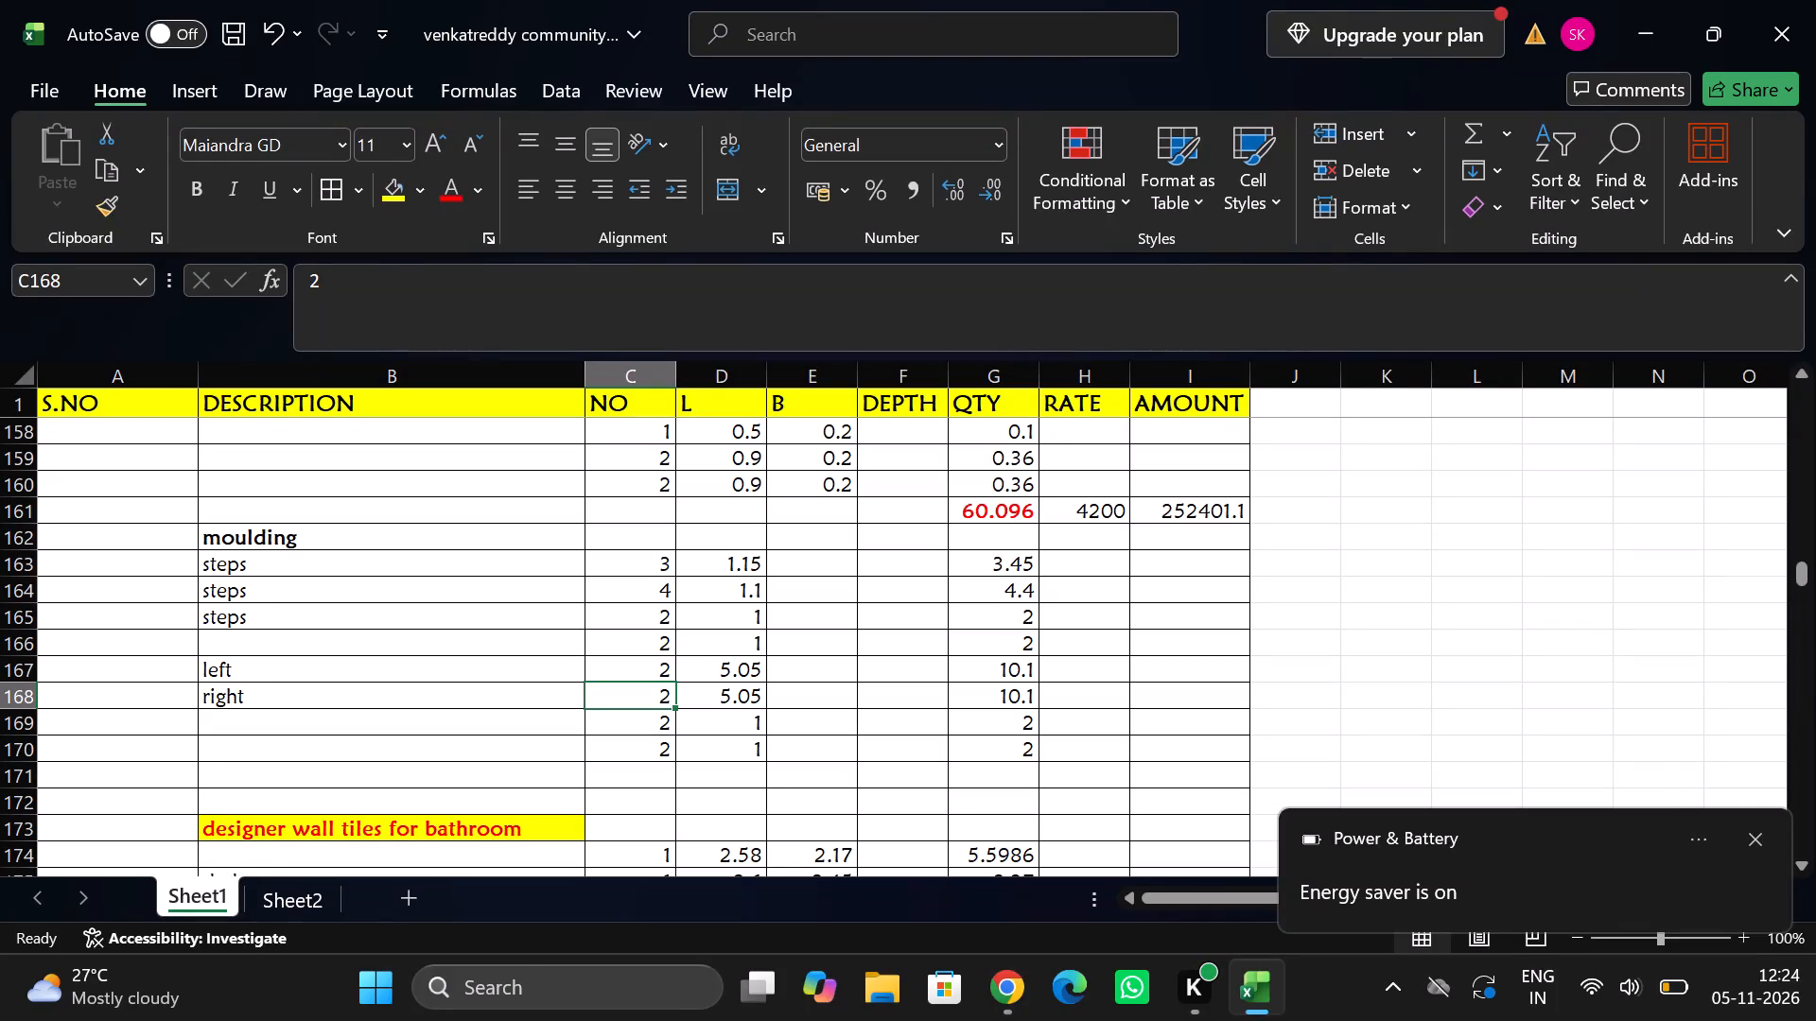
Label the moulding measurement in row 169 "brick pillars".
left_click(1752, 838)
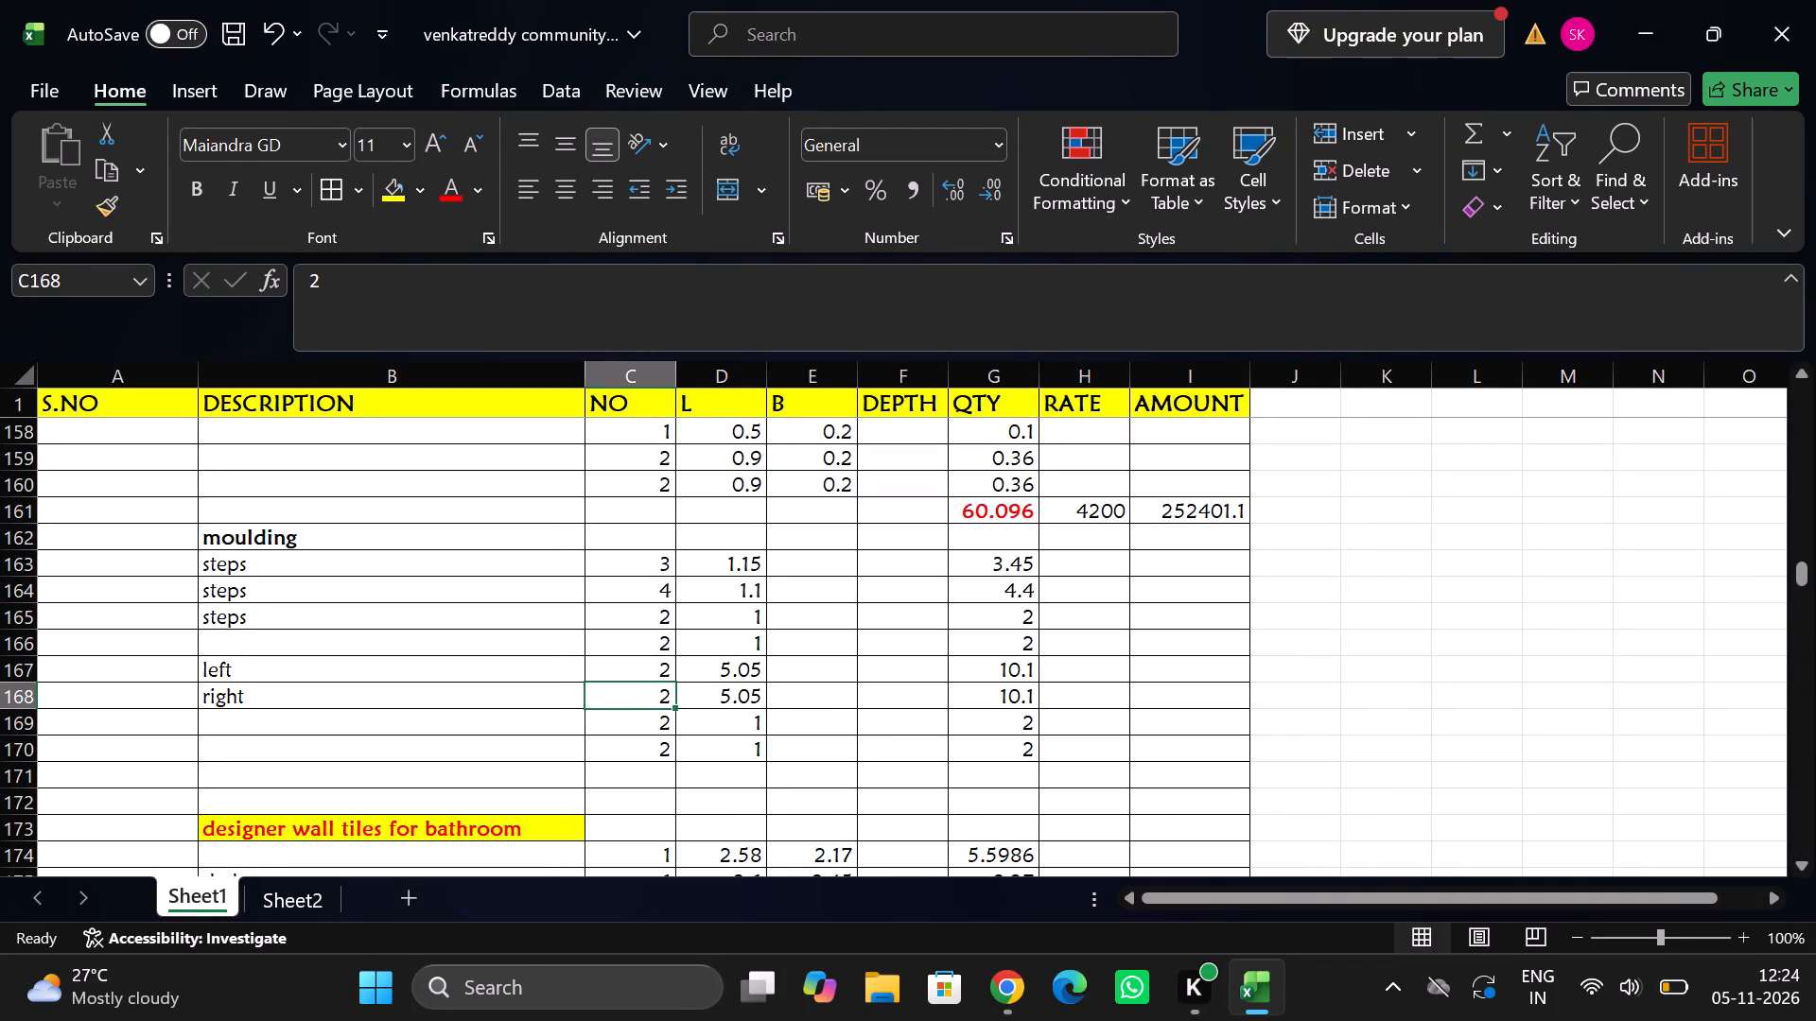
left_click(636, 773)
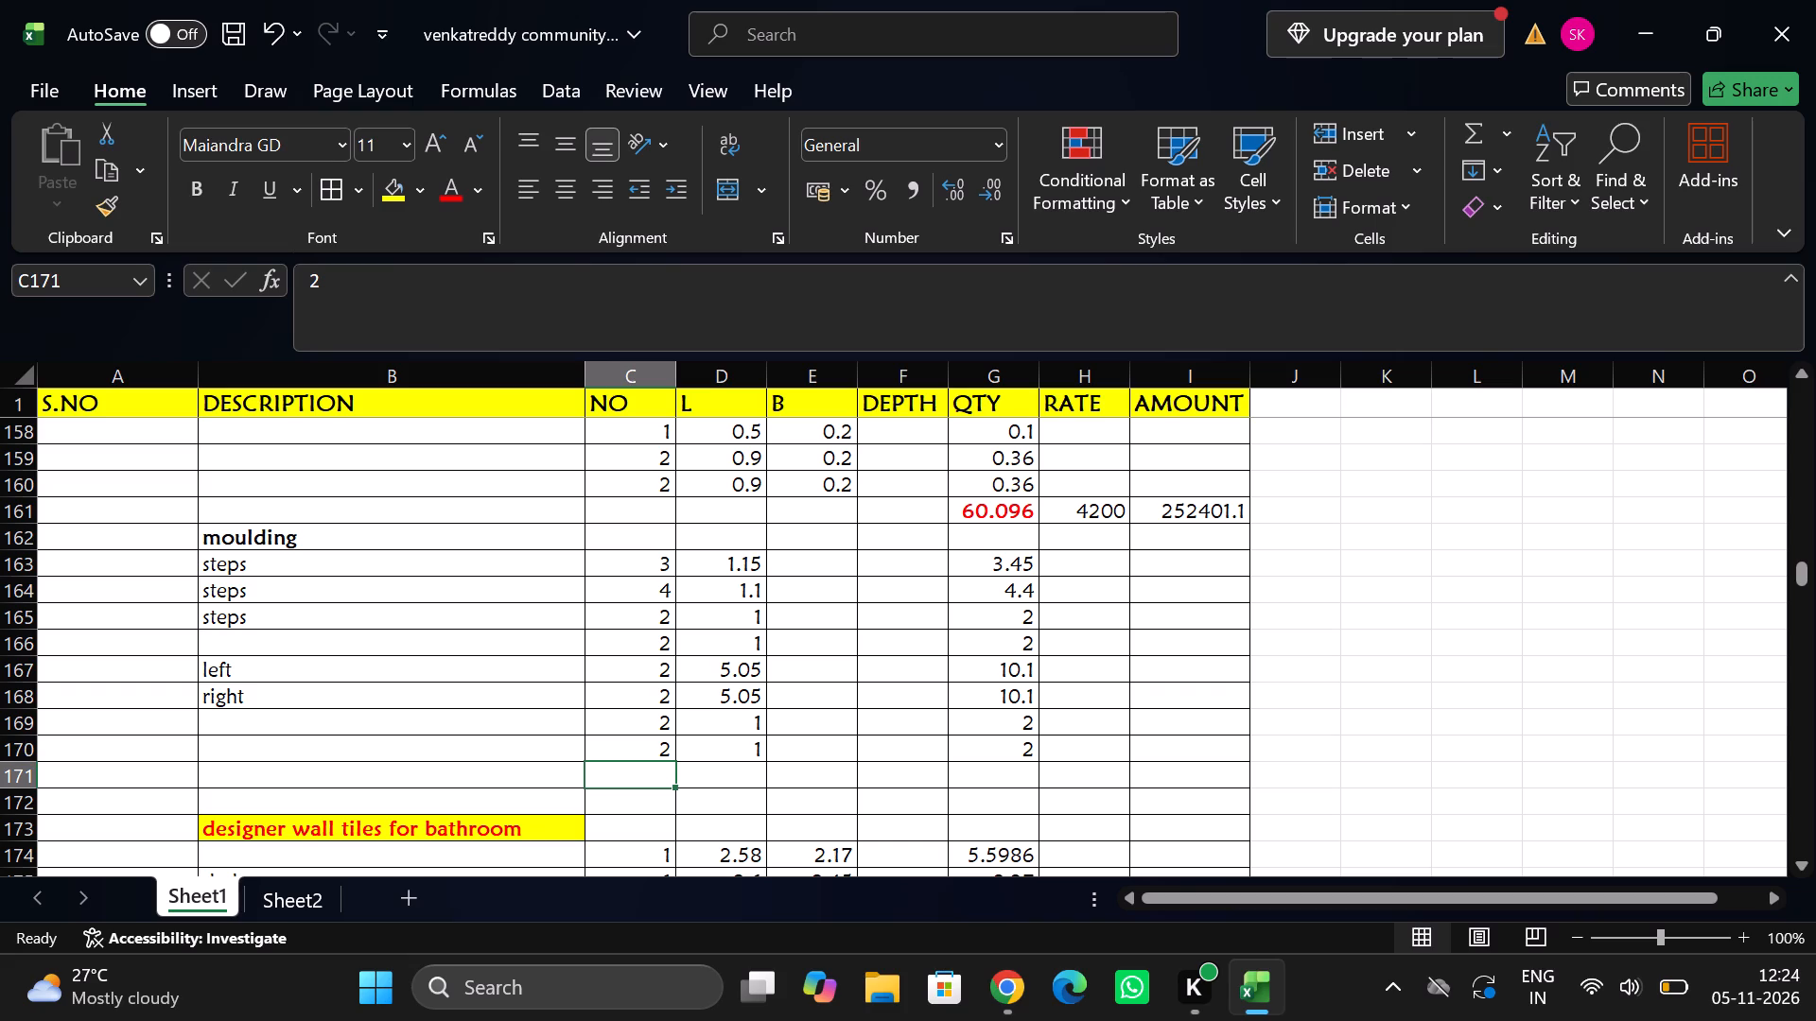
left_click(462, 712)
type("brick pillars")
key("Tab")
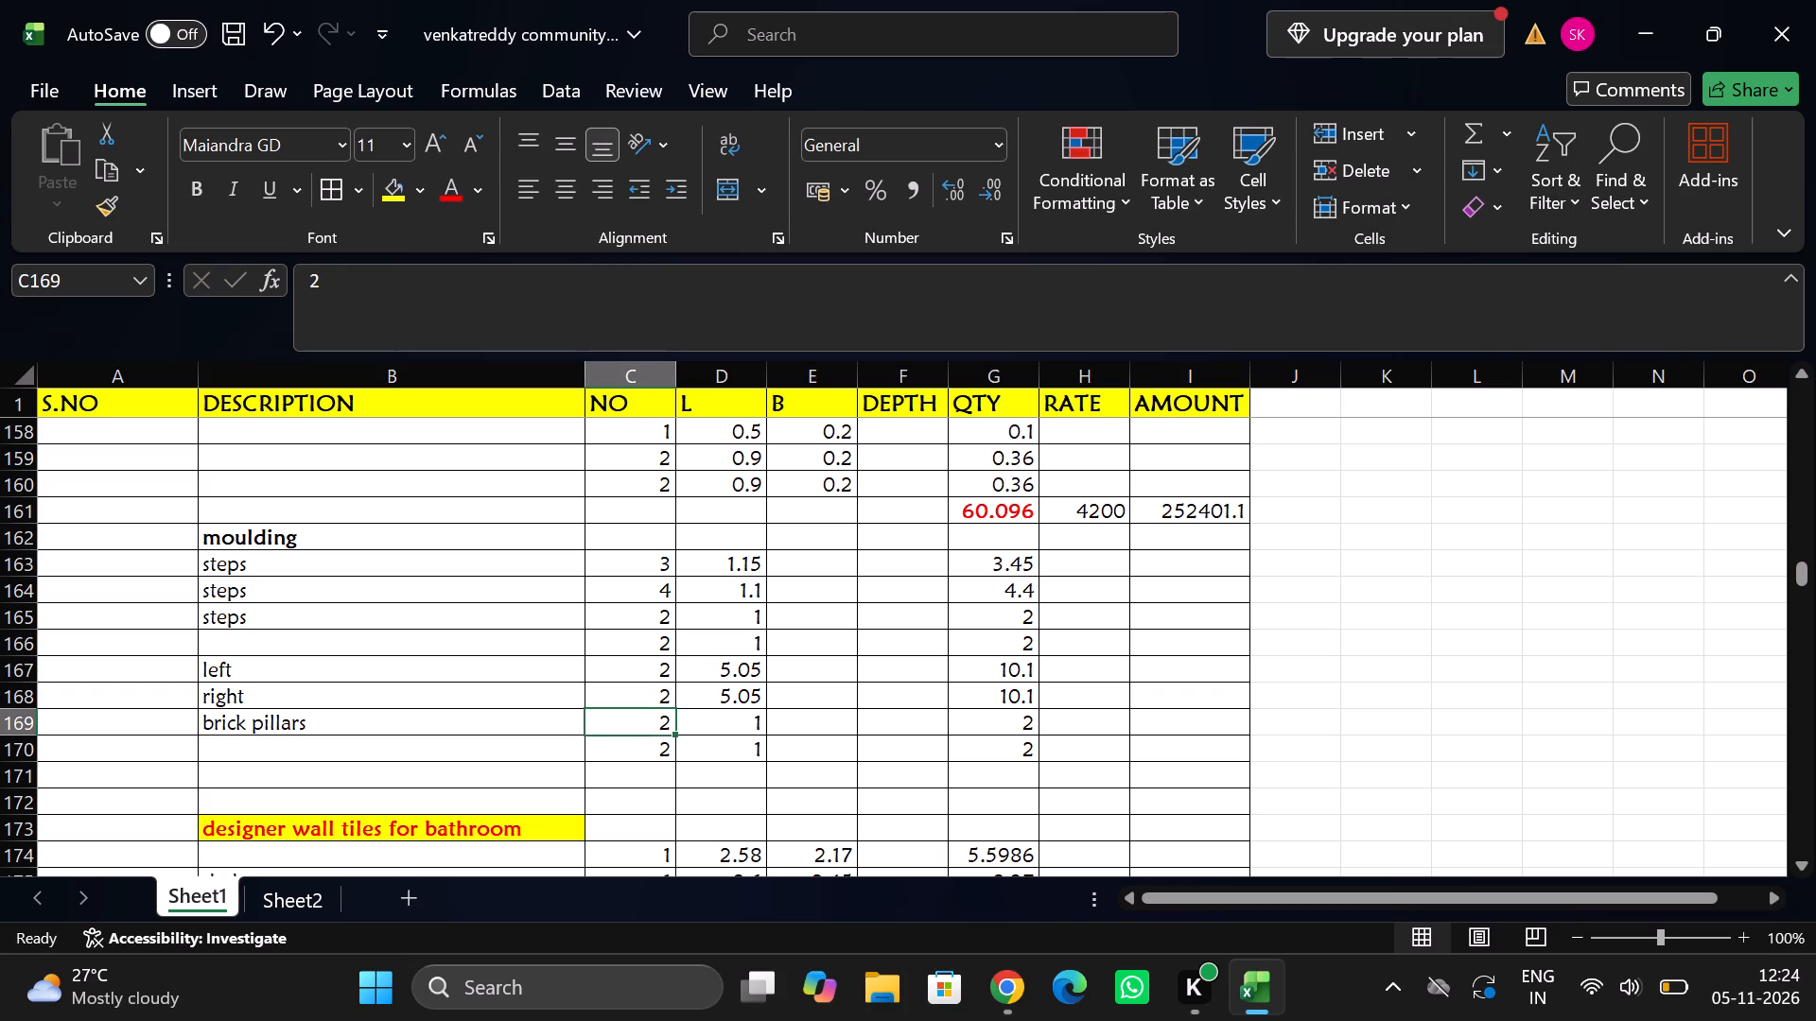
Insert blank rows at row 171, two at a time and repeated eight more times, above the designer wall tiles for bathroom heading.
left_click_drag(27, 800, 26, 779)
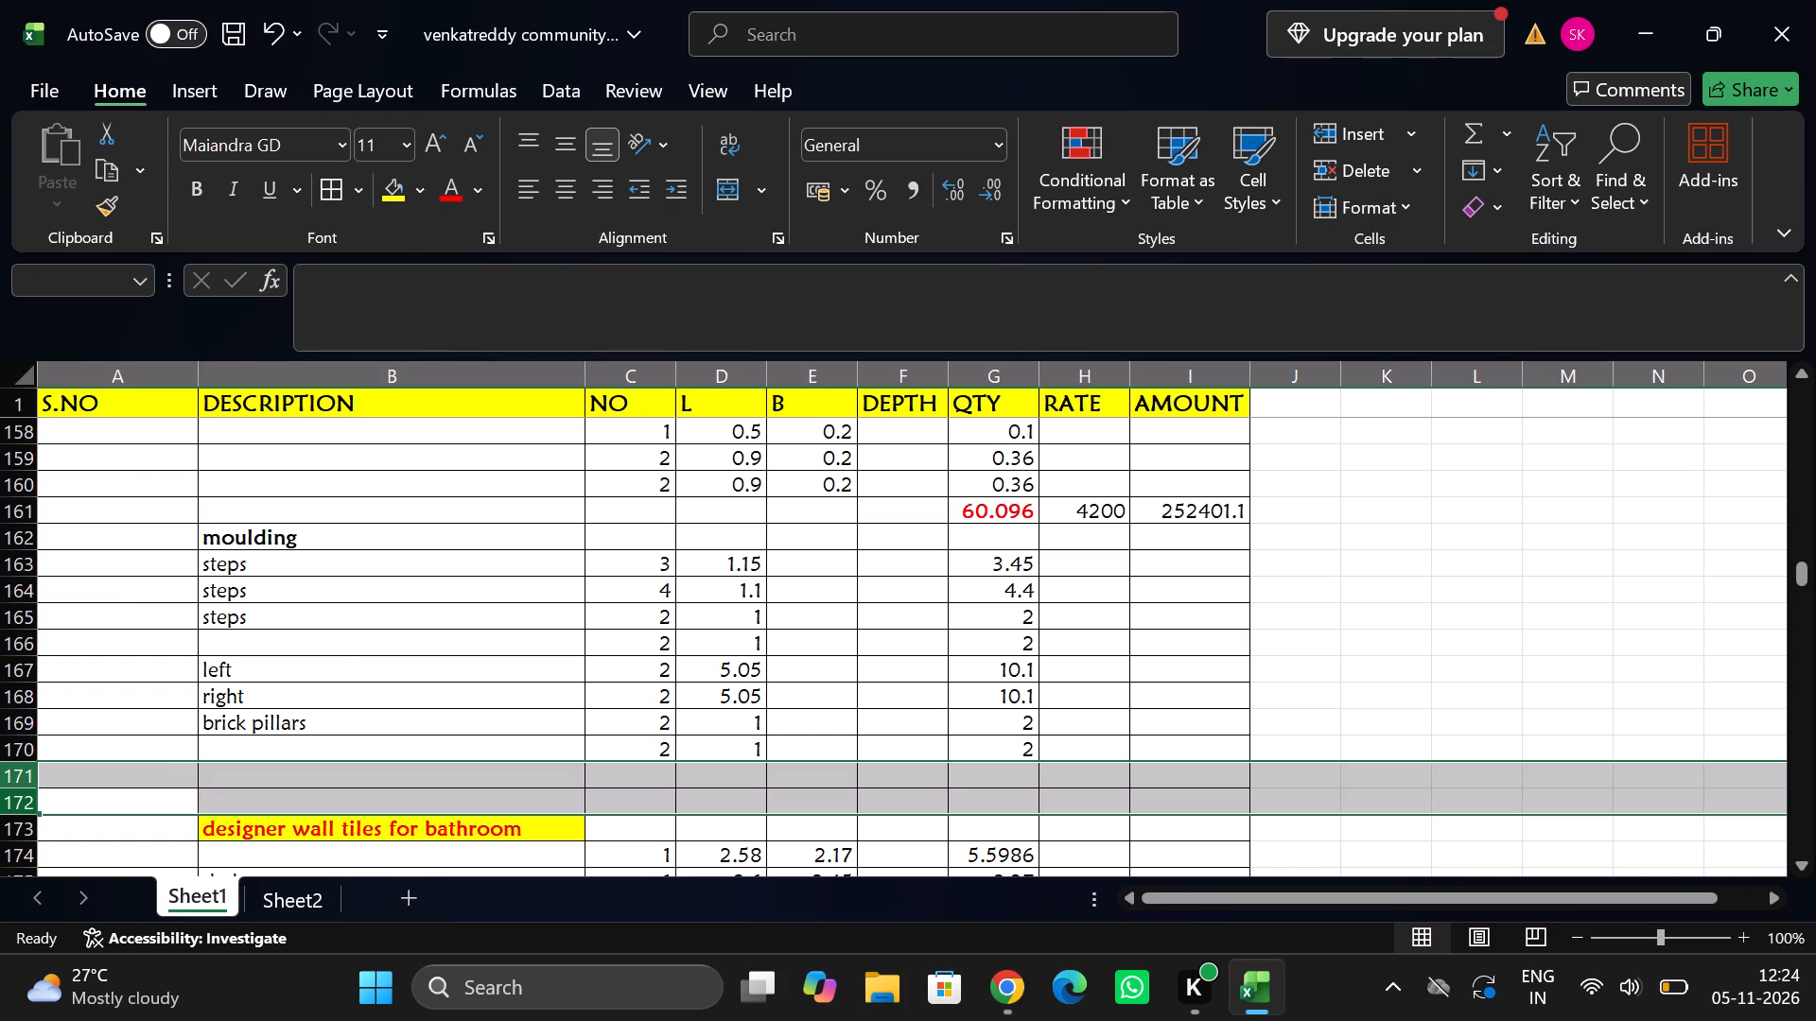
right_click(26, 779)
left_click(122, 516)
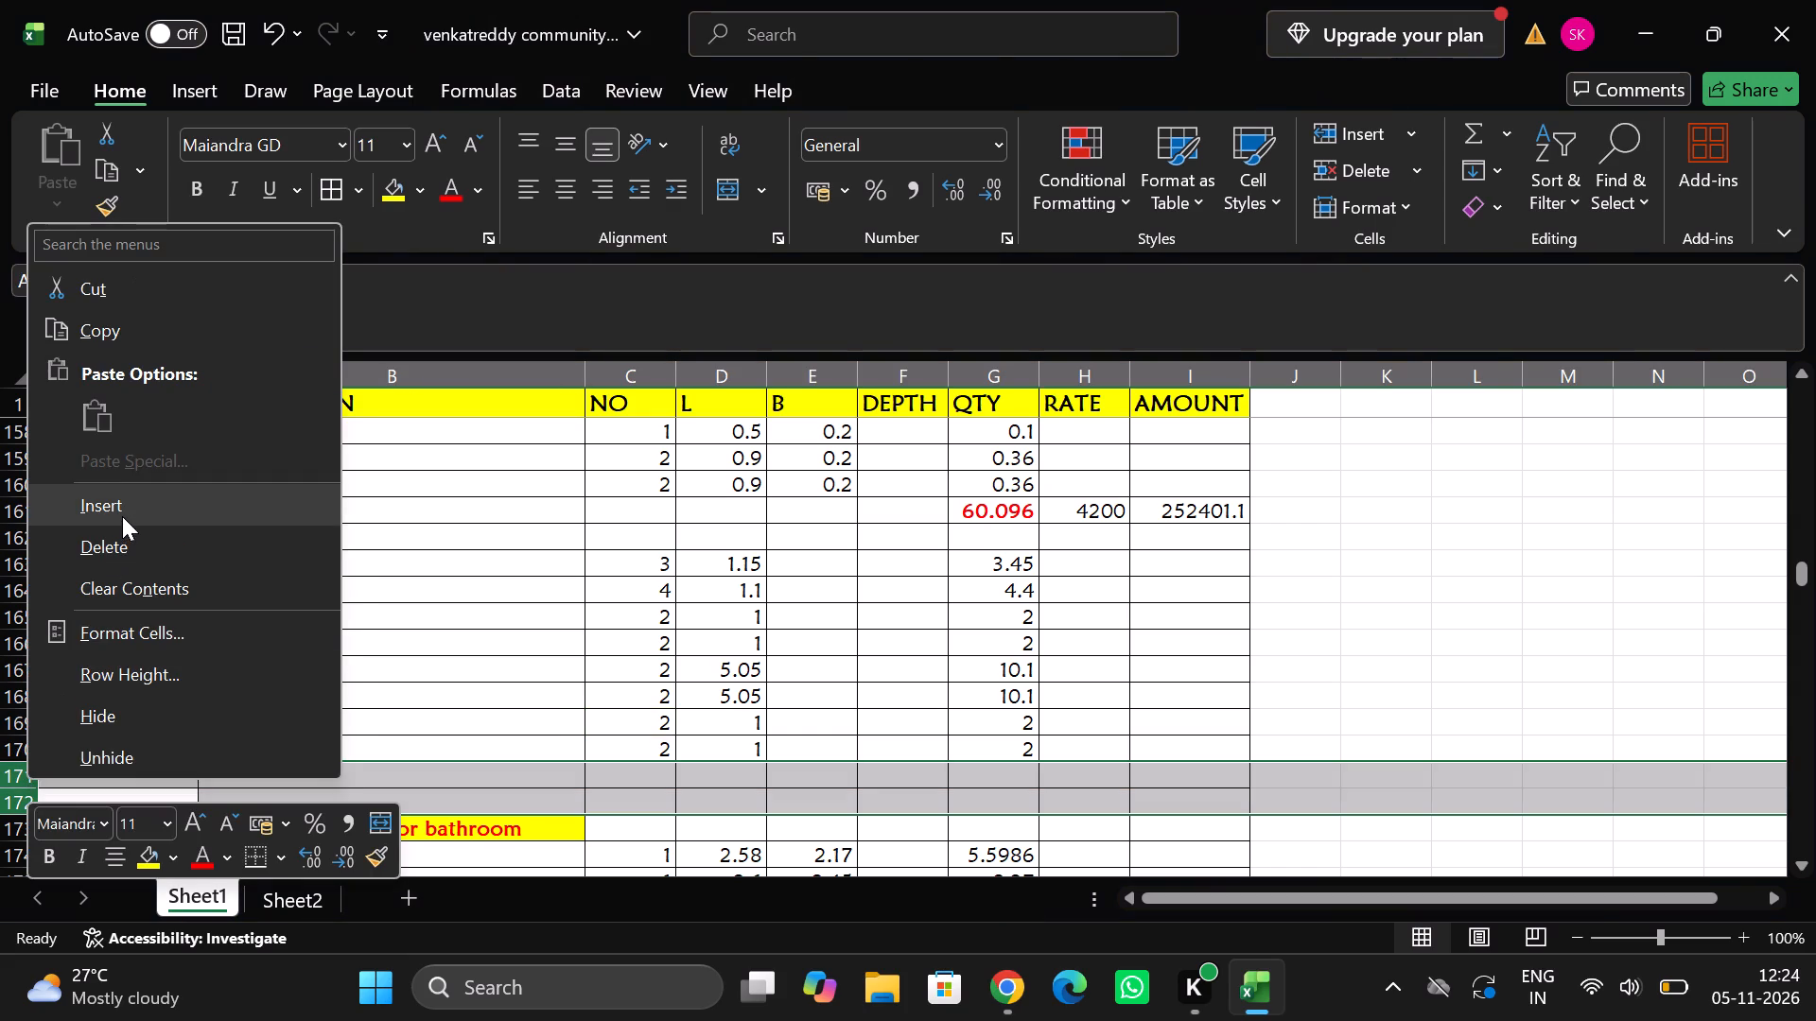
key("ctrl+y")
key("ctrl+y")
key("ctrl+y")
key("ctrl+y")
key("ctrl+y")
key("ctrl+y")
key("ctrl+y")
key("ctrl+y")
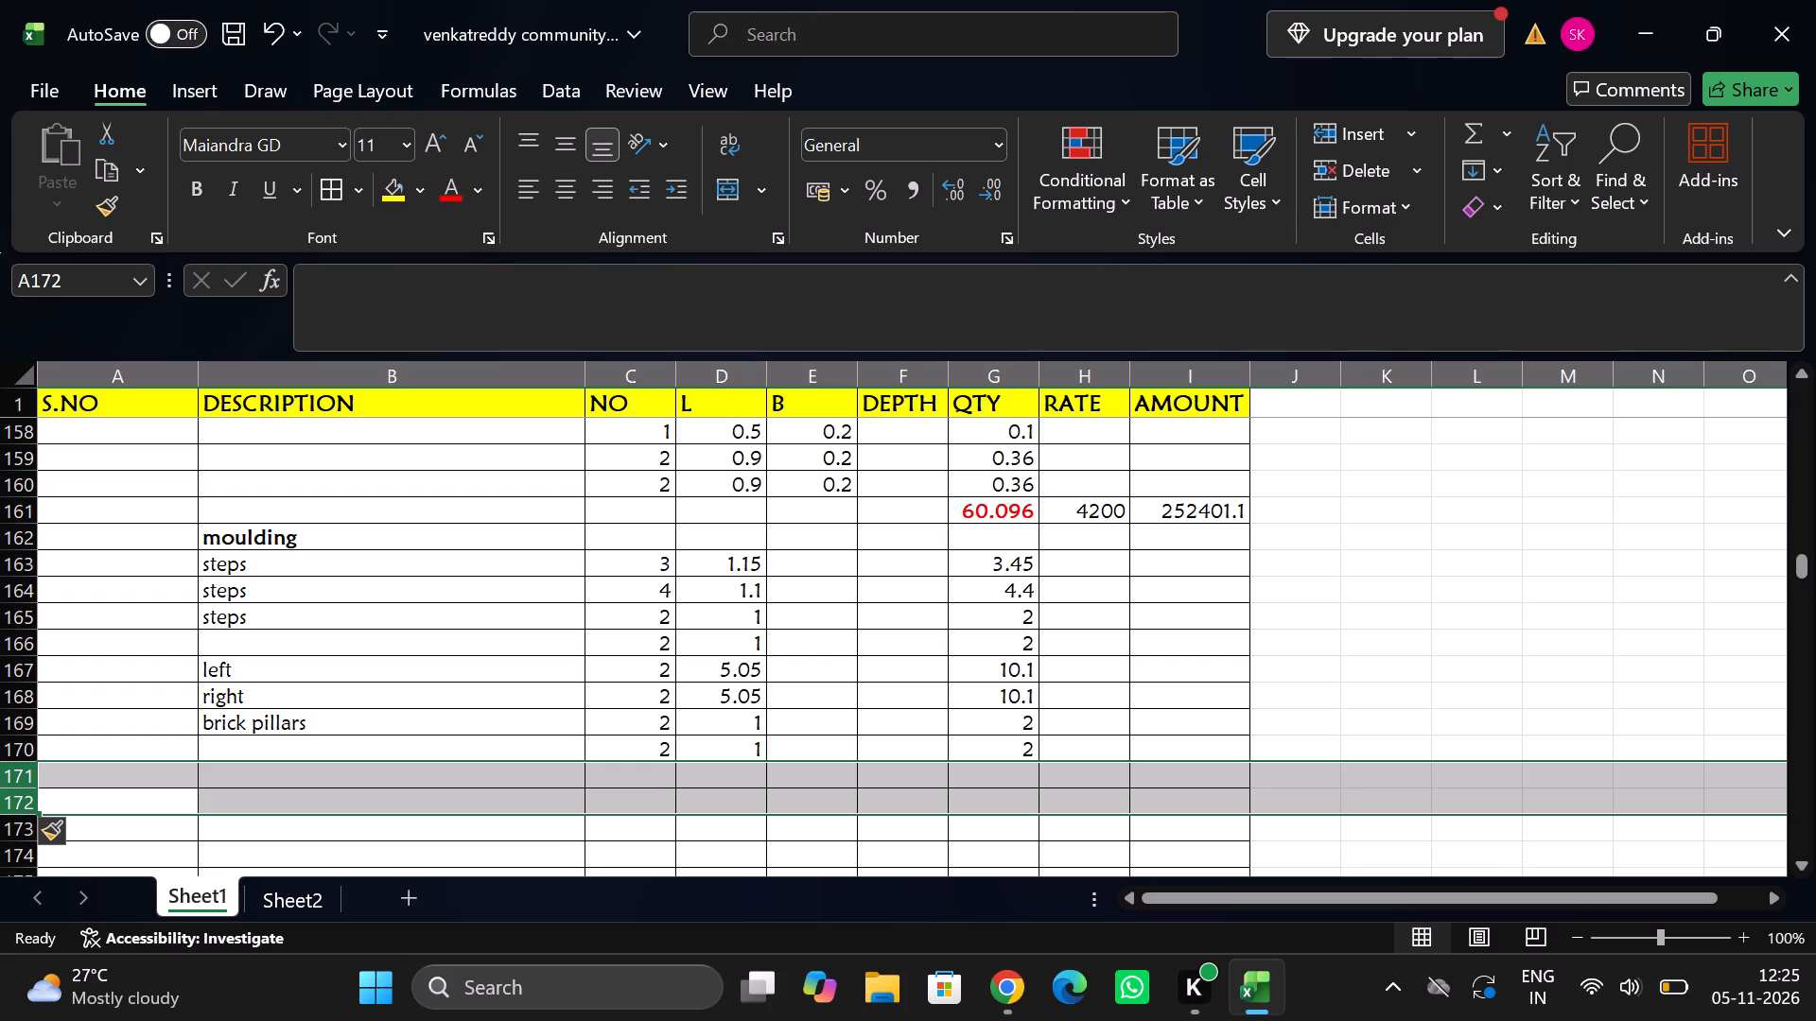
Enter a moulding measurement in row 171 with number 2 and length 0.3.
left_click(620, 773)
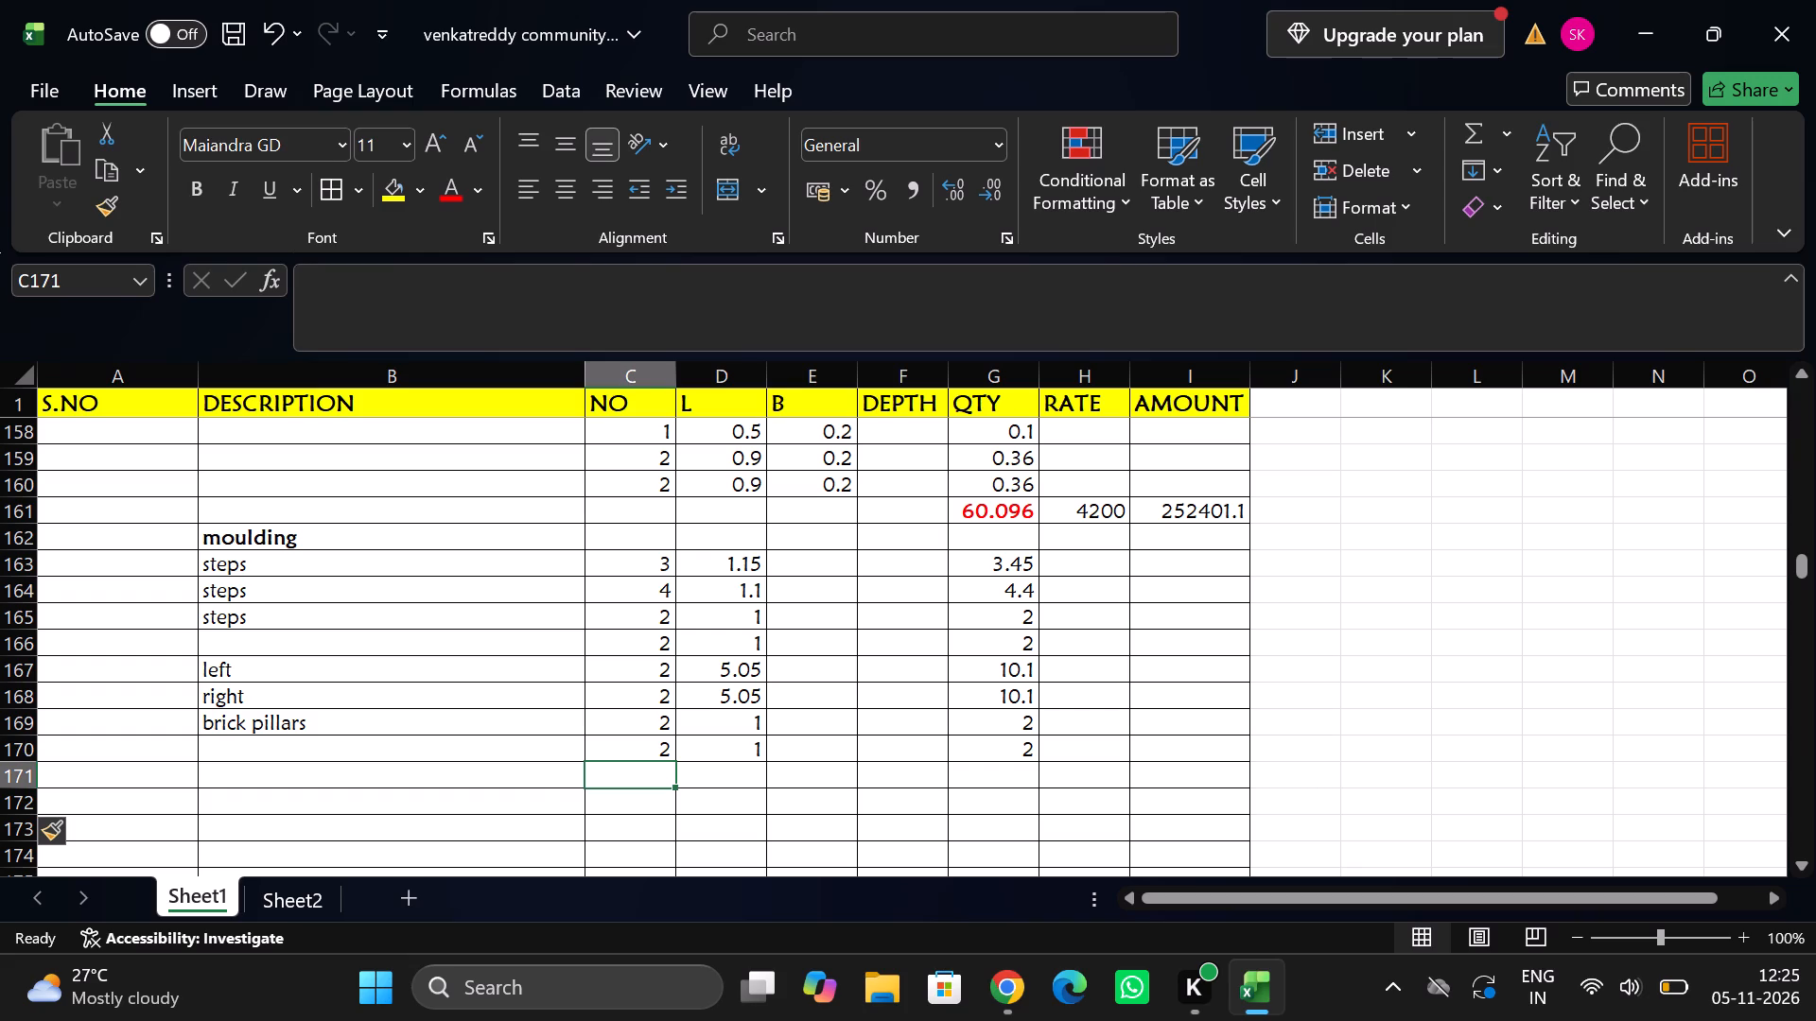
key("2")
key("Tab")
type("0.3")
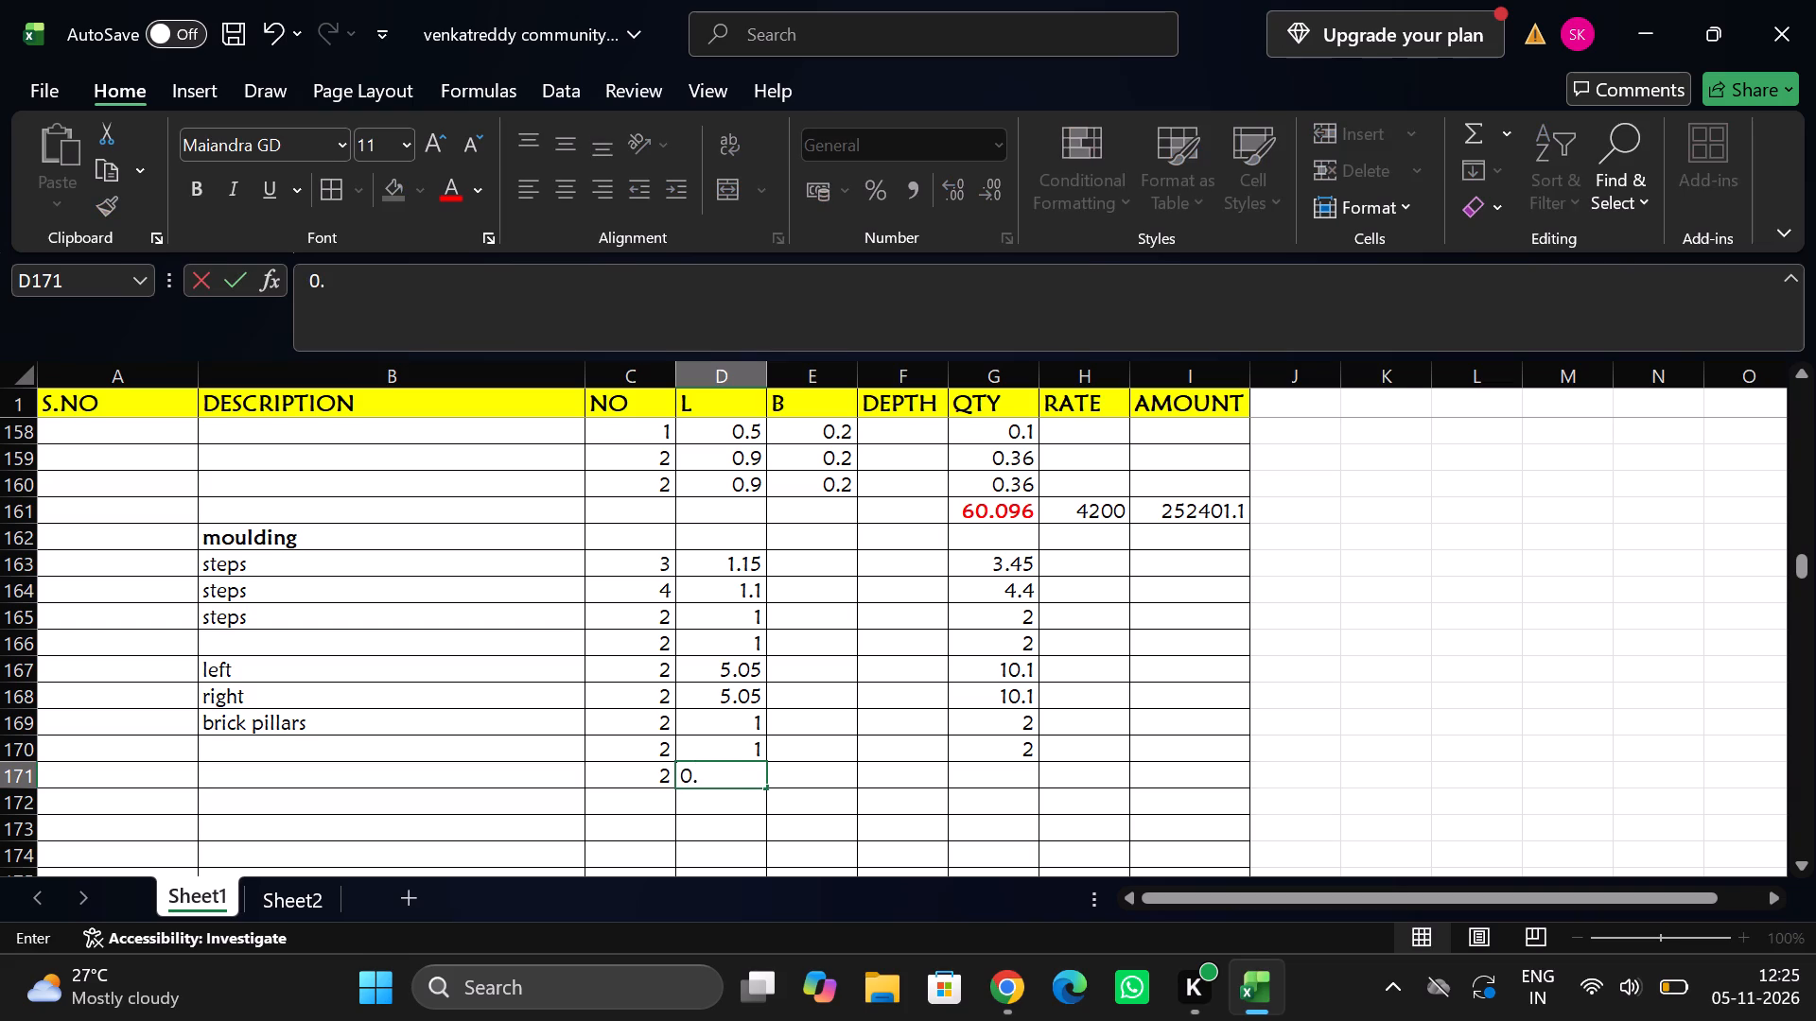
key("Tab")
key("Tab")
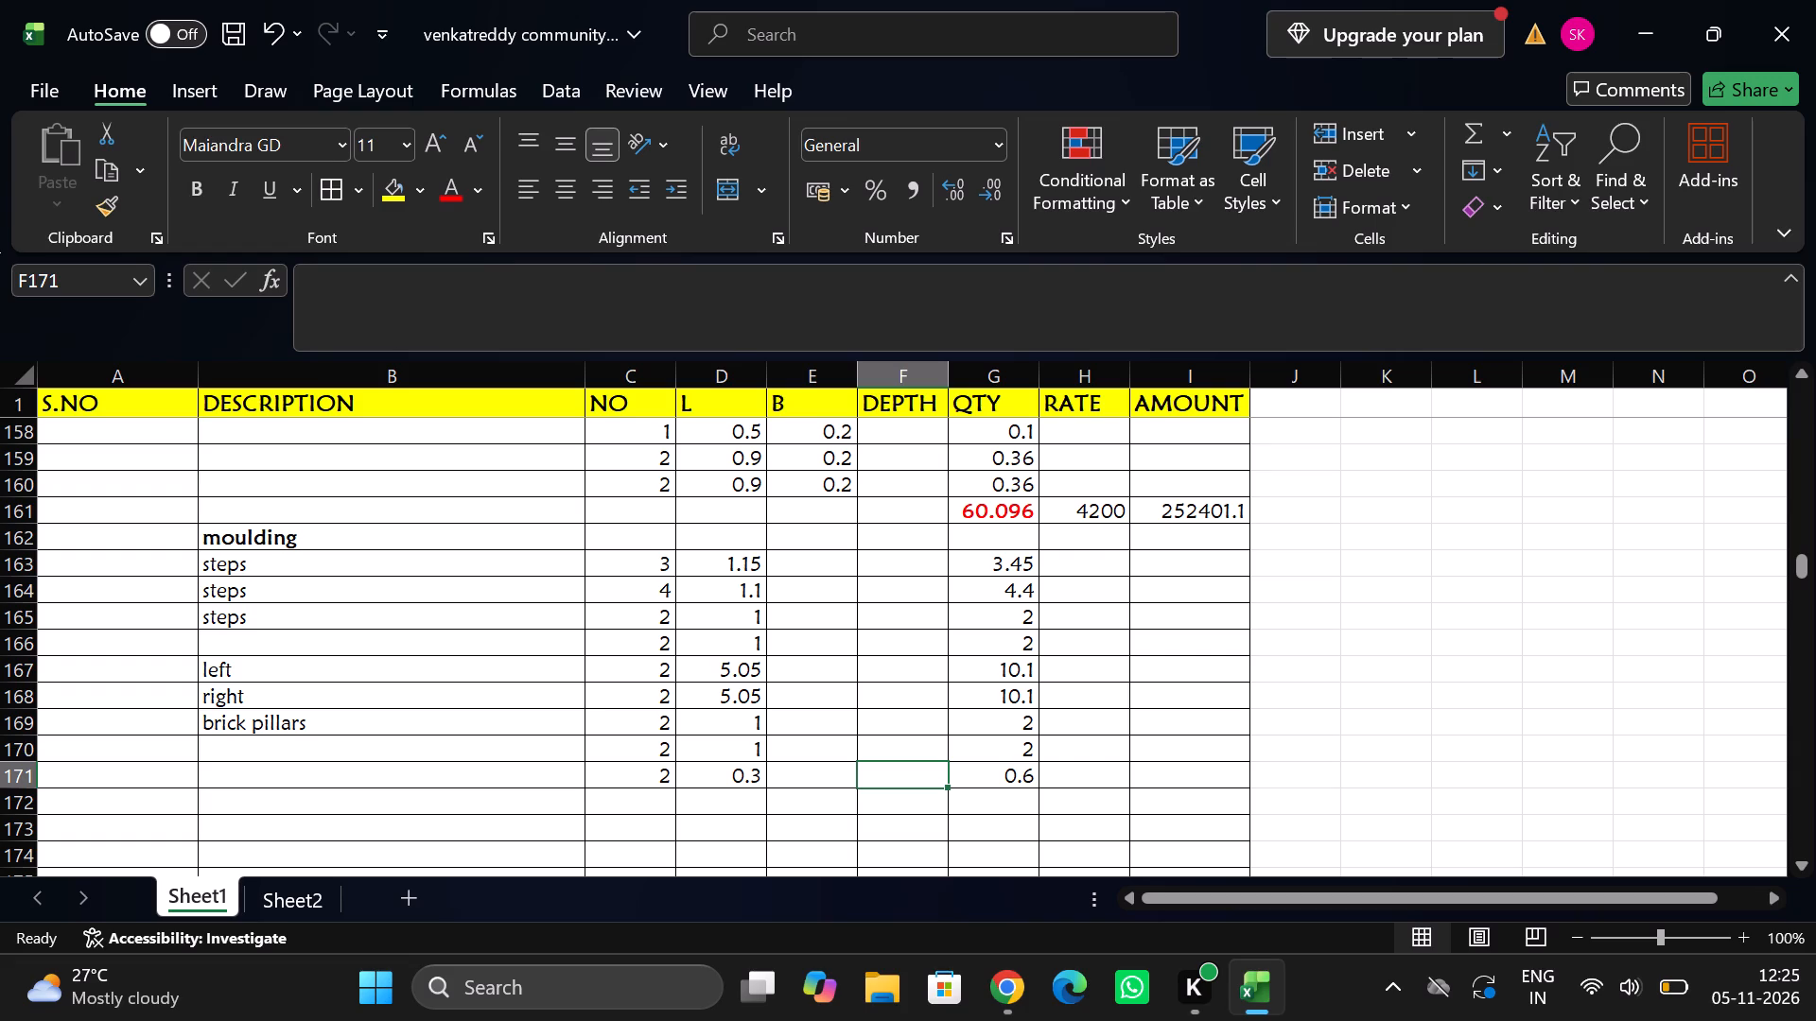
Enter a moulding measurement in row 172 with number 2 and length 1.1, and copy it down into row 173.
left_click(637, 800)
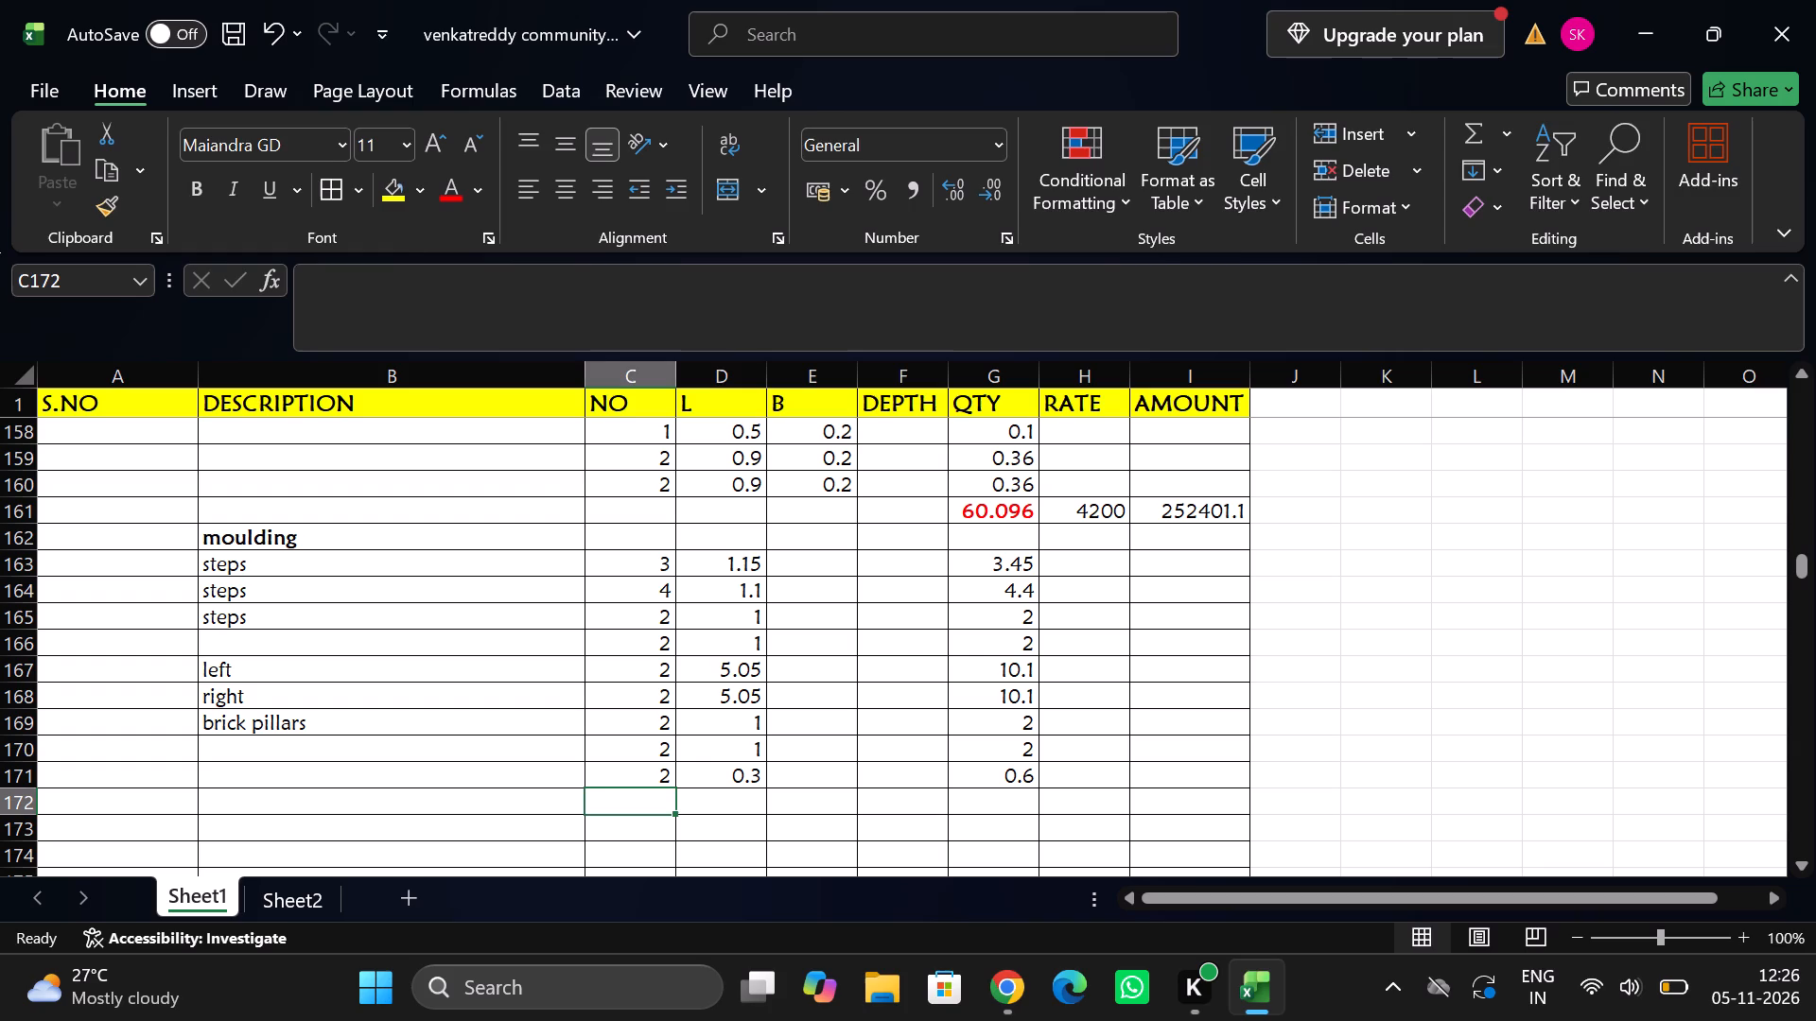
key("2")
key("Tab")
type("1.1")
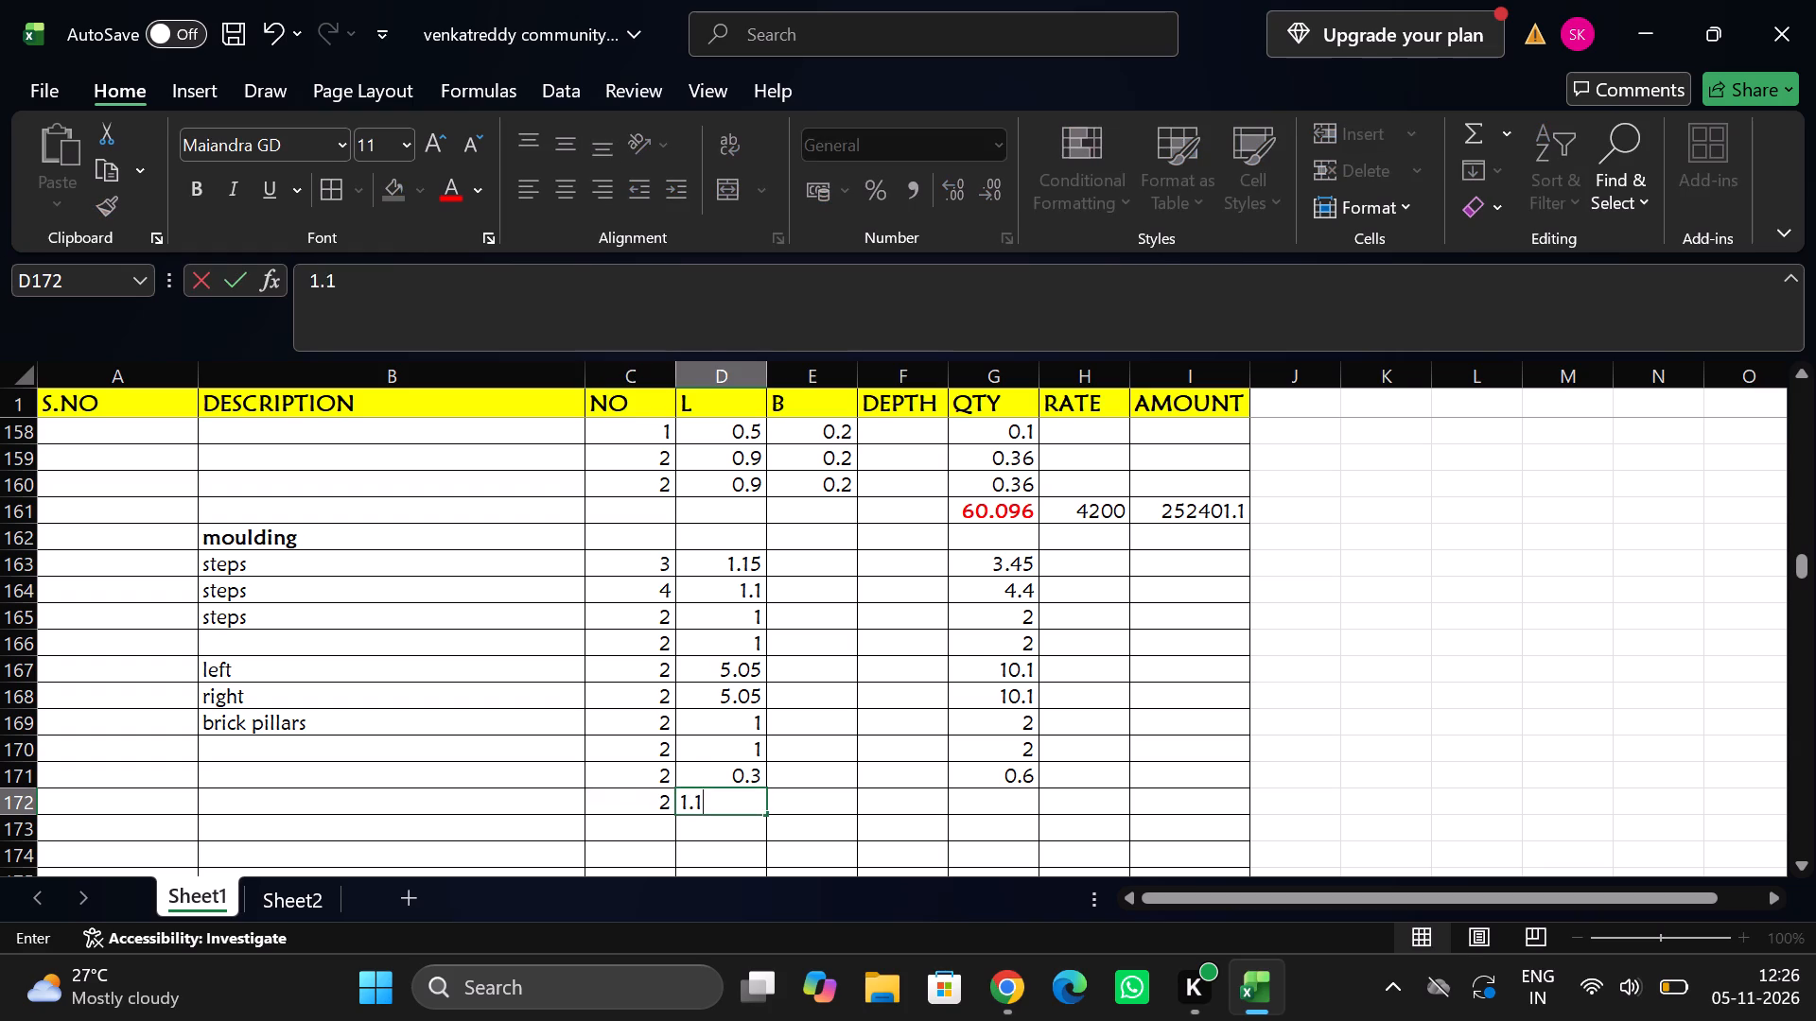
key("Tab")
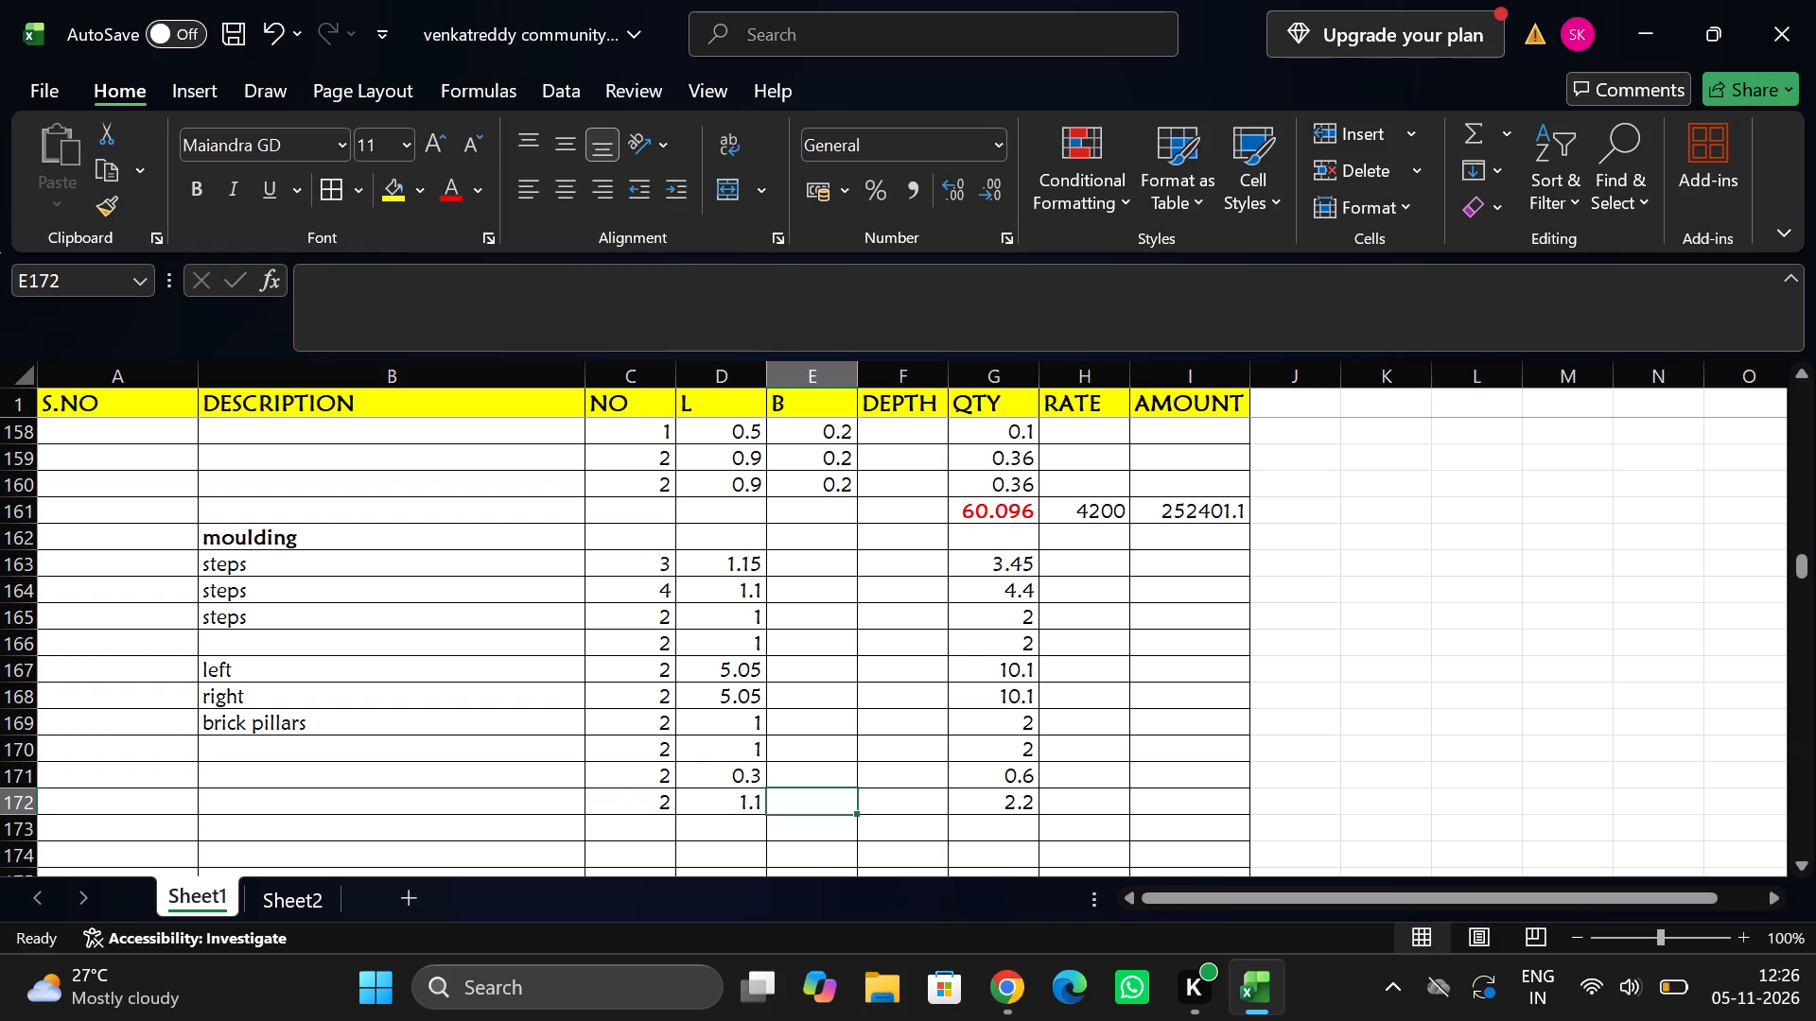
left_click(26, 831)
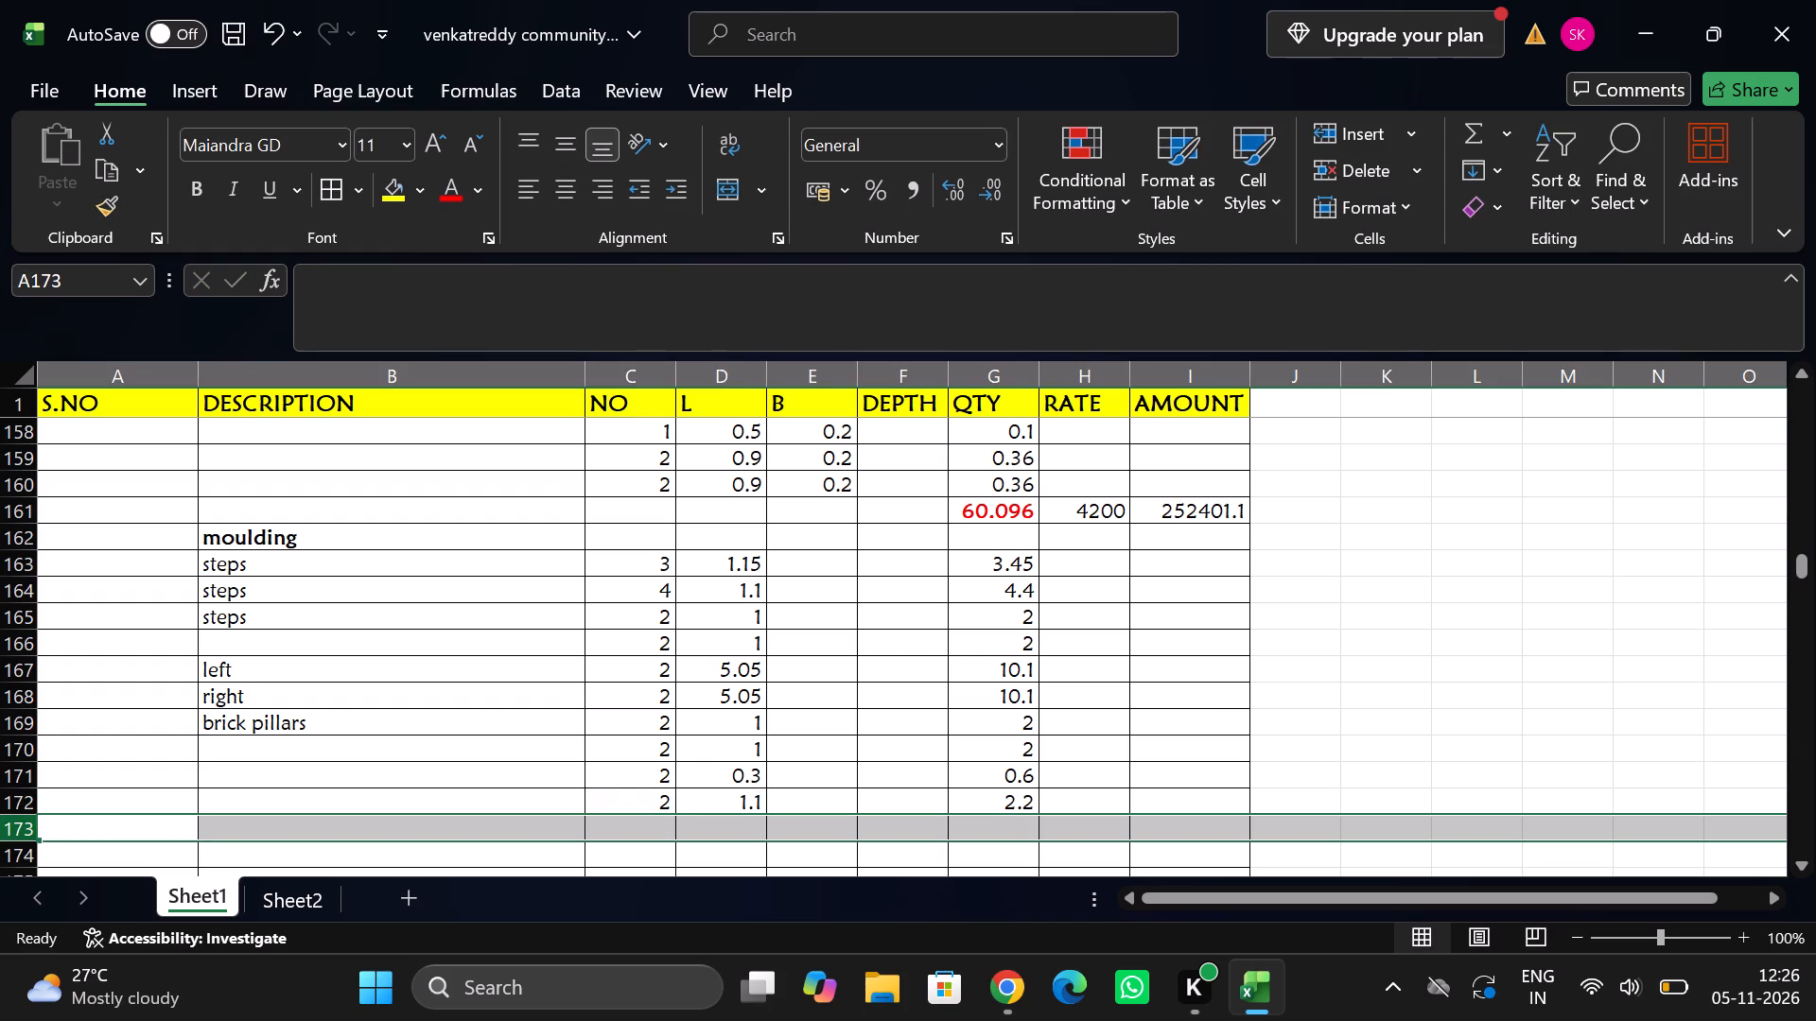
key("ctrl+d")
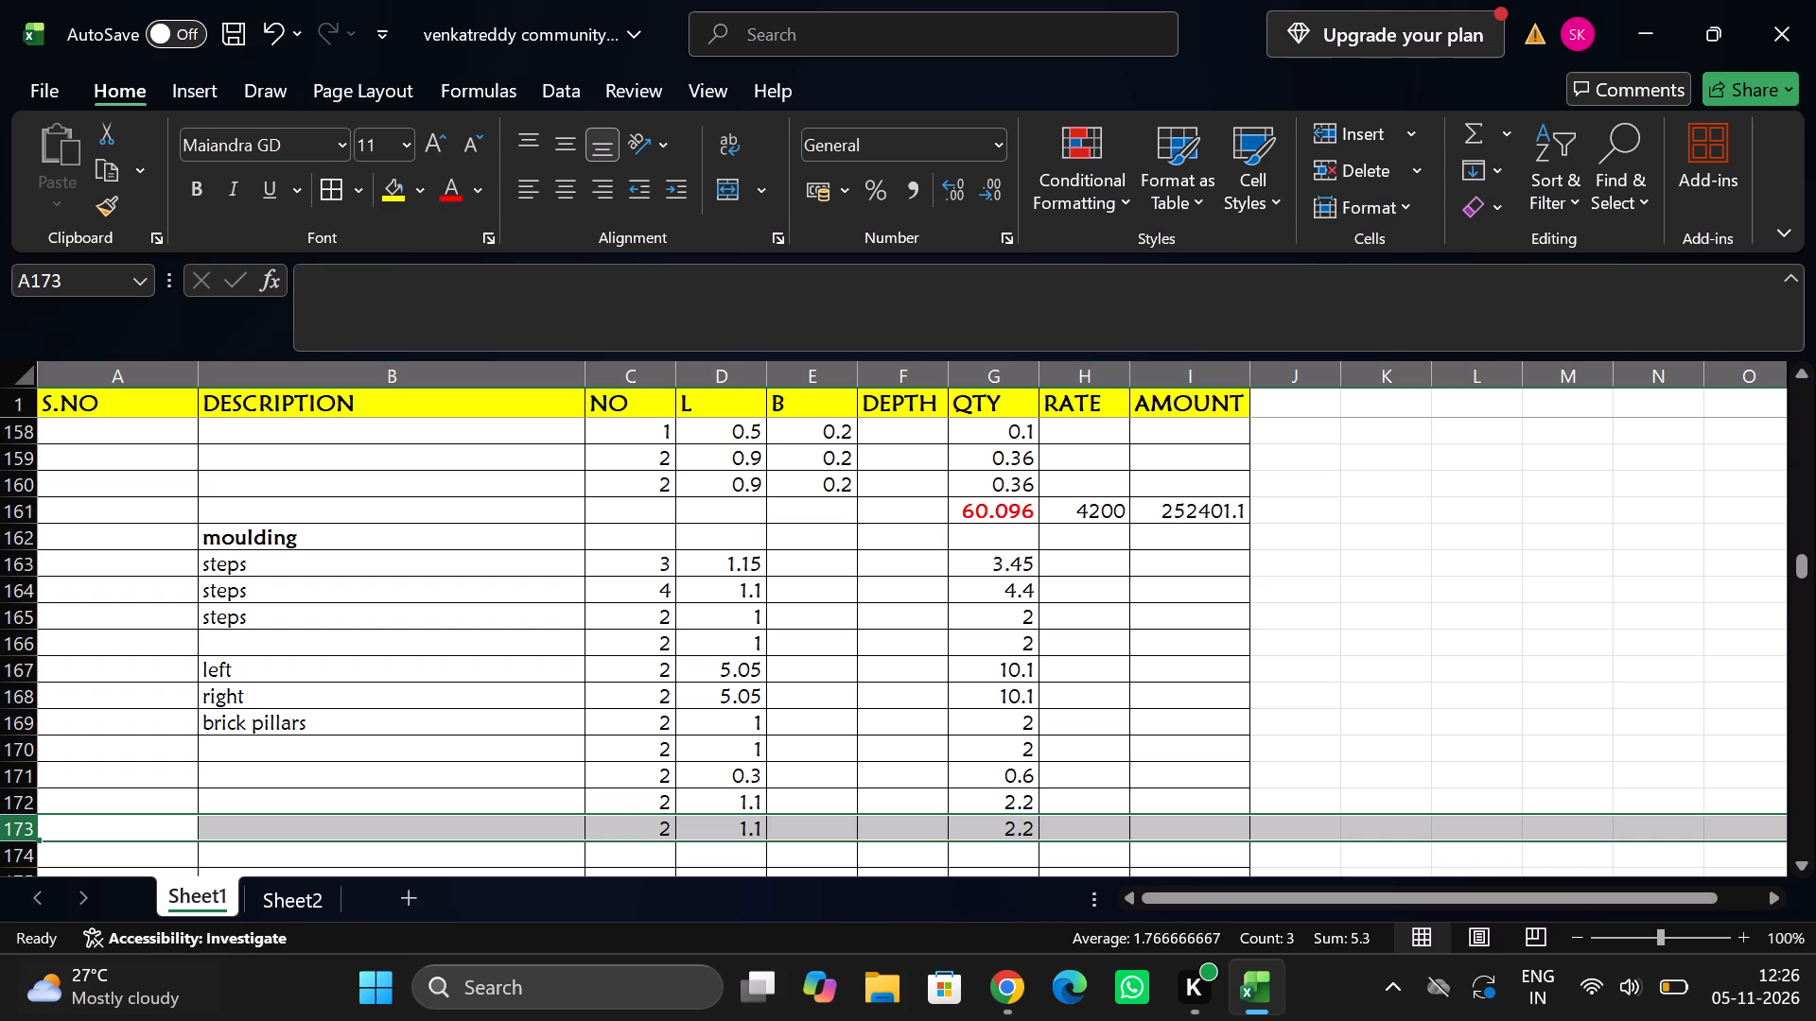
Label the two 1.1 length moulding measurements in rows 172 and 173 "pillars".
left_click(288, 794)
type("pillars")
key("Down")
key("ctrl+d")
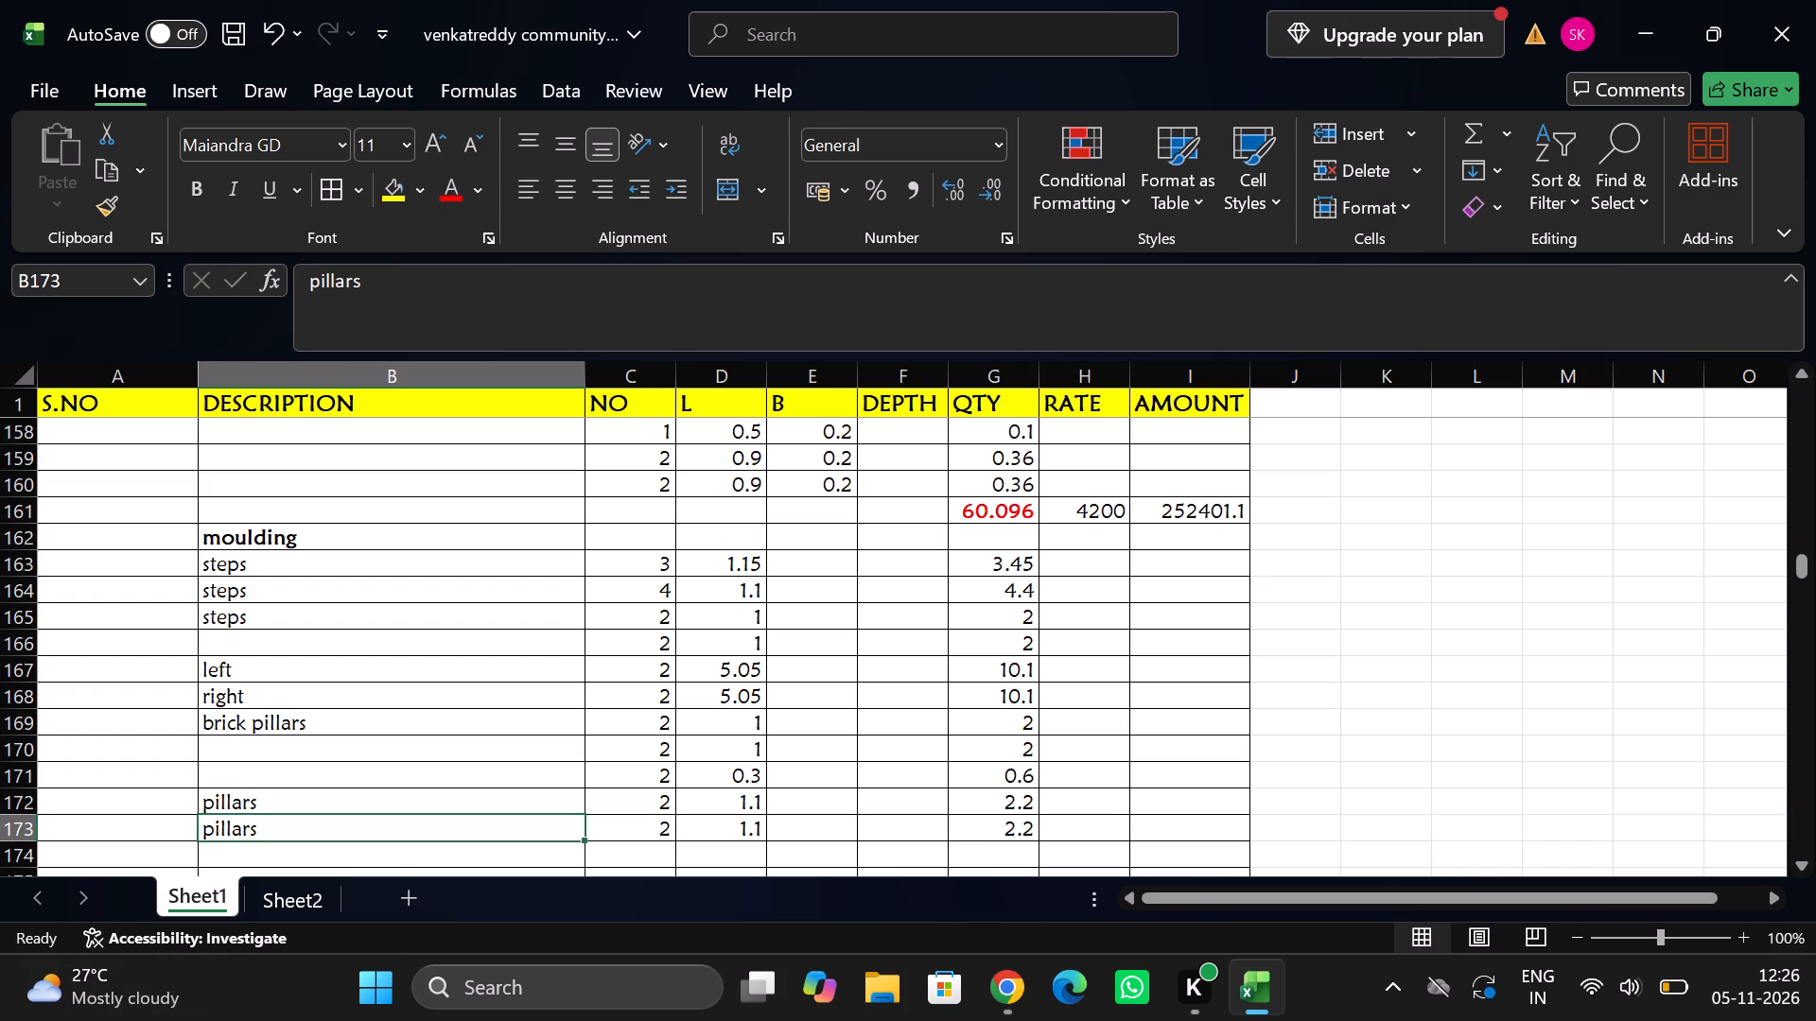
Enter a moulding measurement in row 174 with number 2 and length 1.6, and copy it down into row 175.
scroll(599, 786, "down", 1)
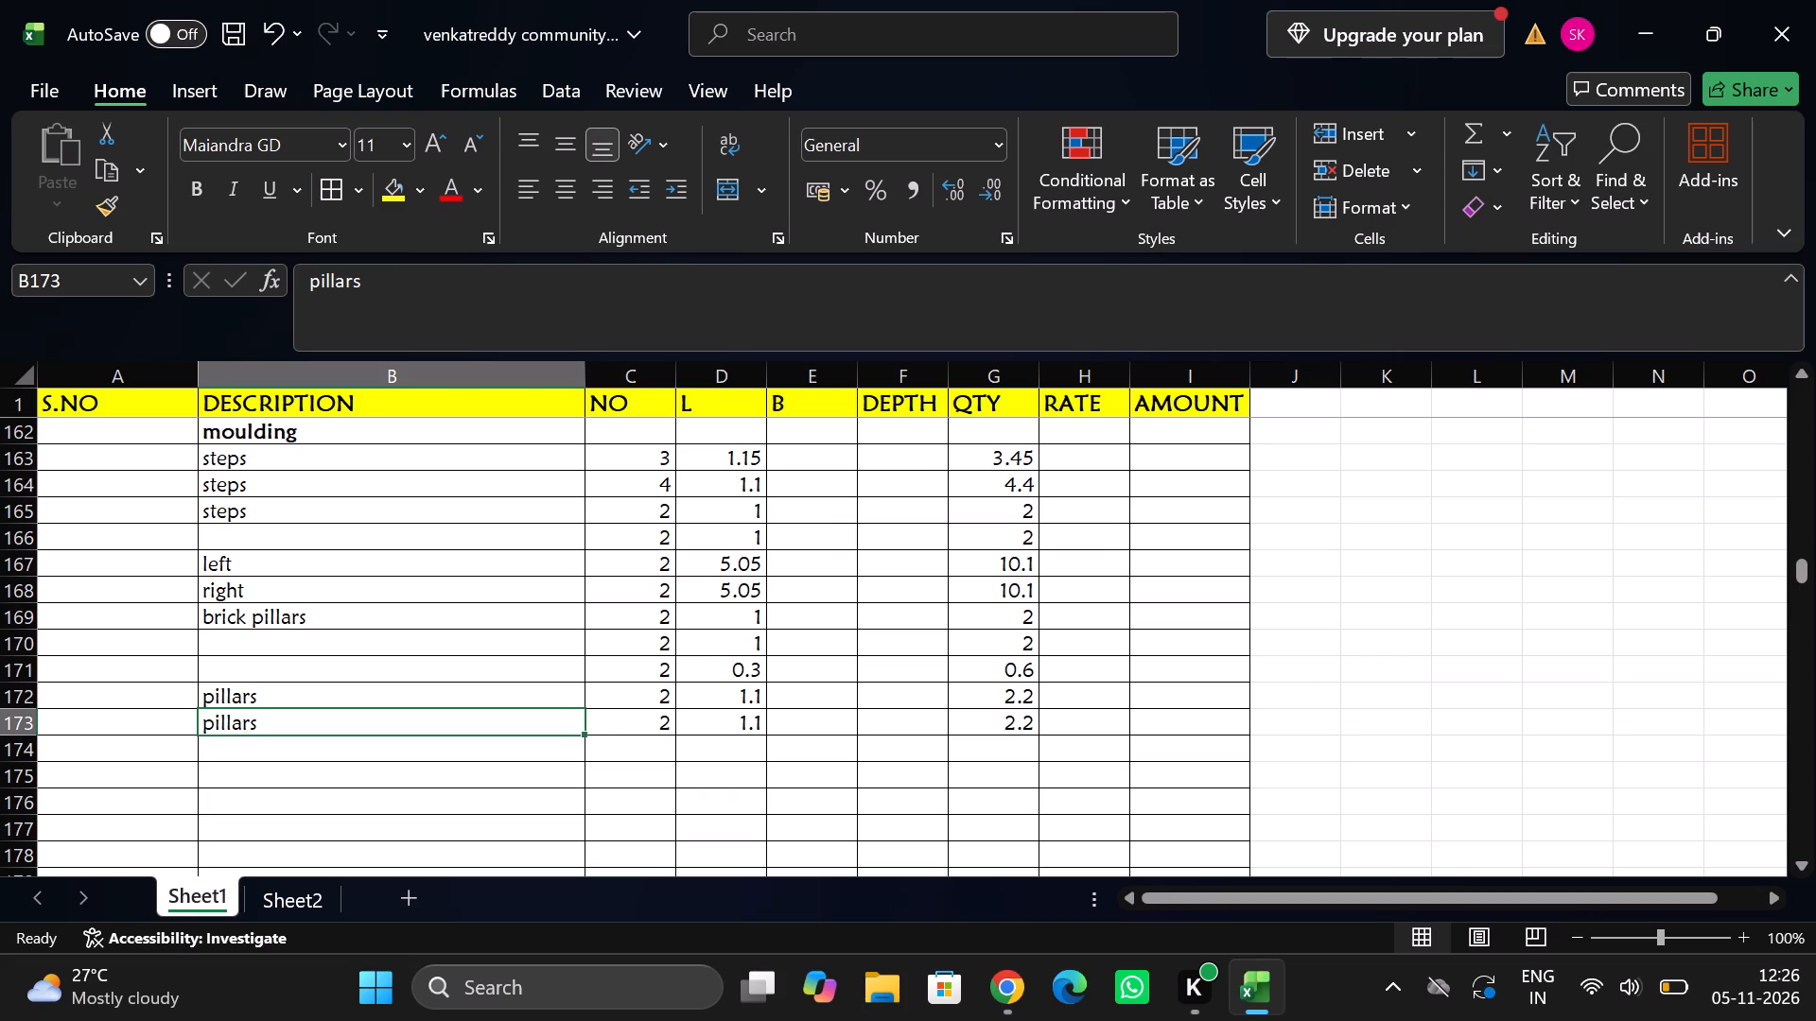
left_click(619, 750)
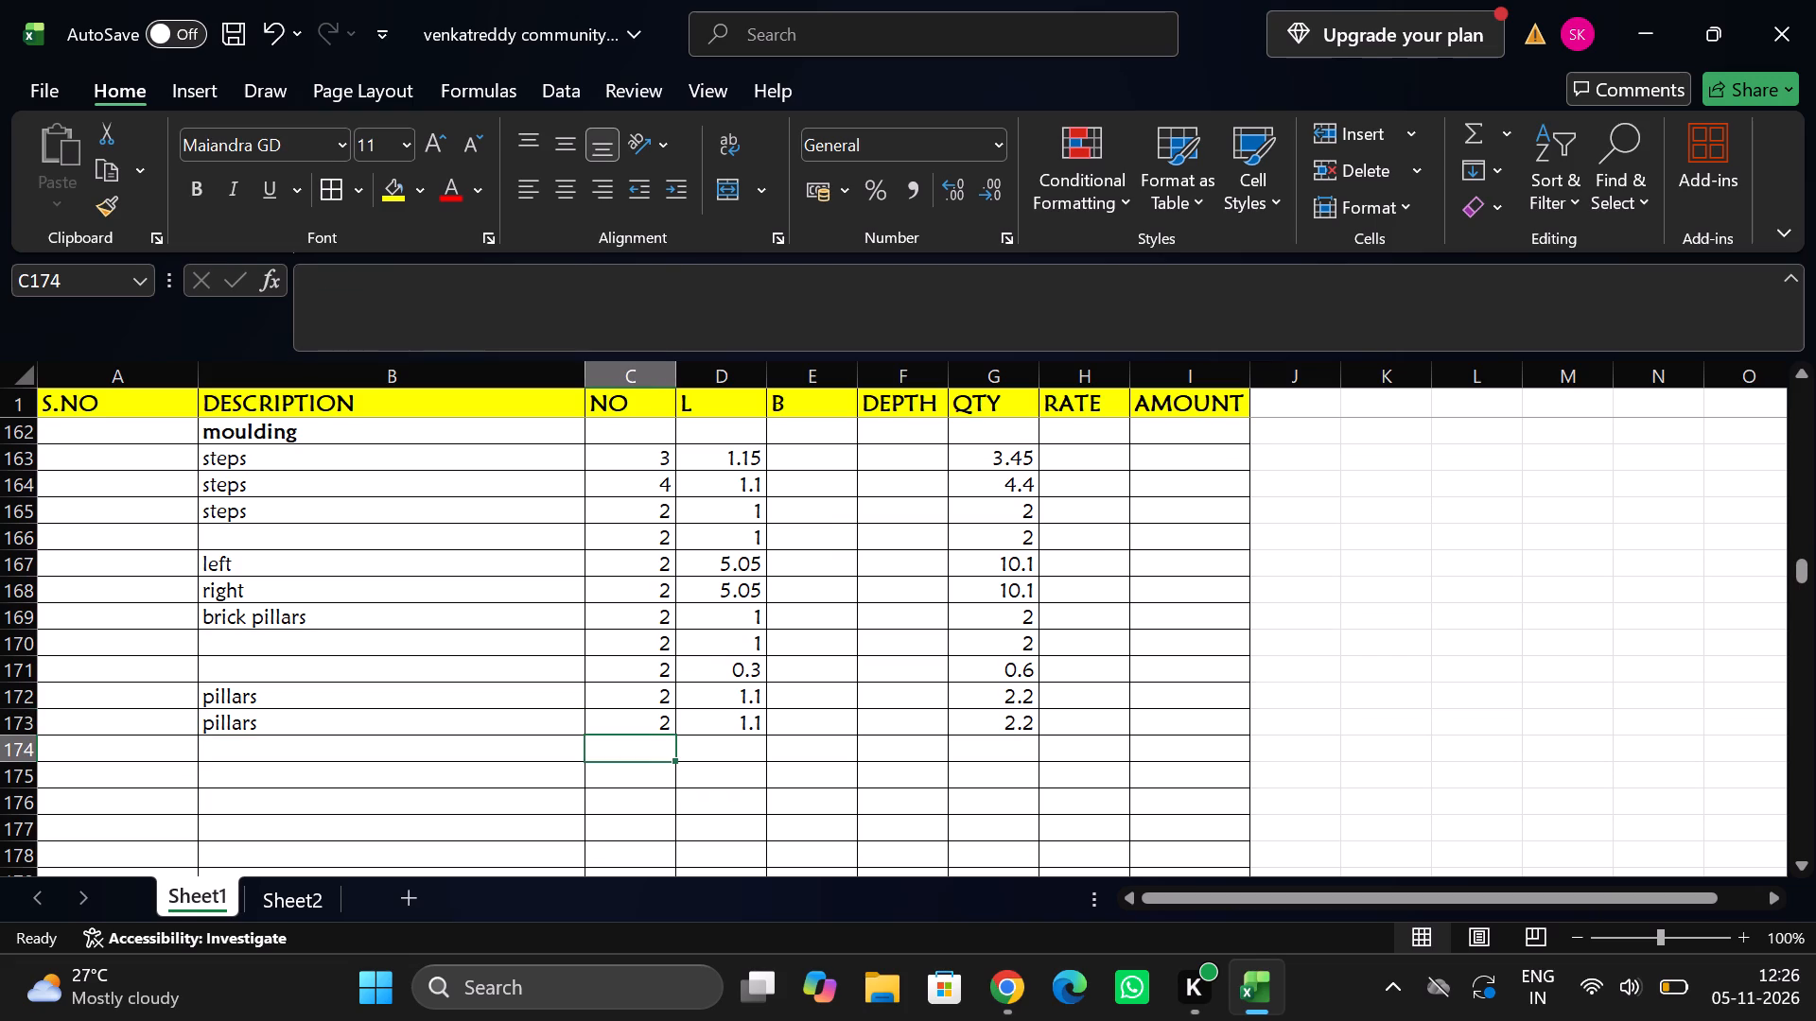
key("2")
key("Tab")
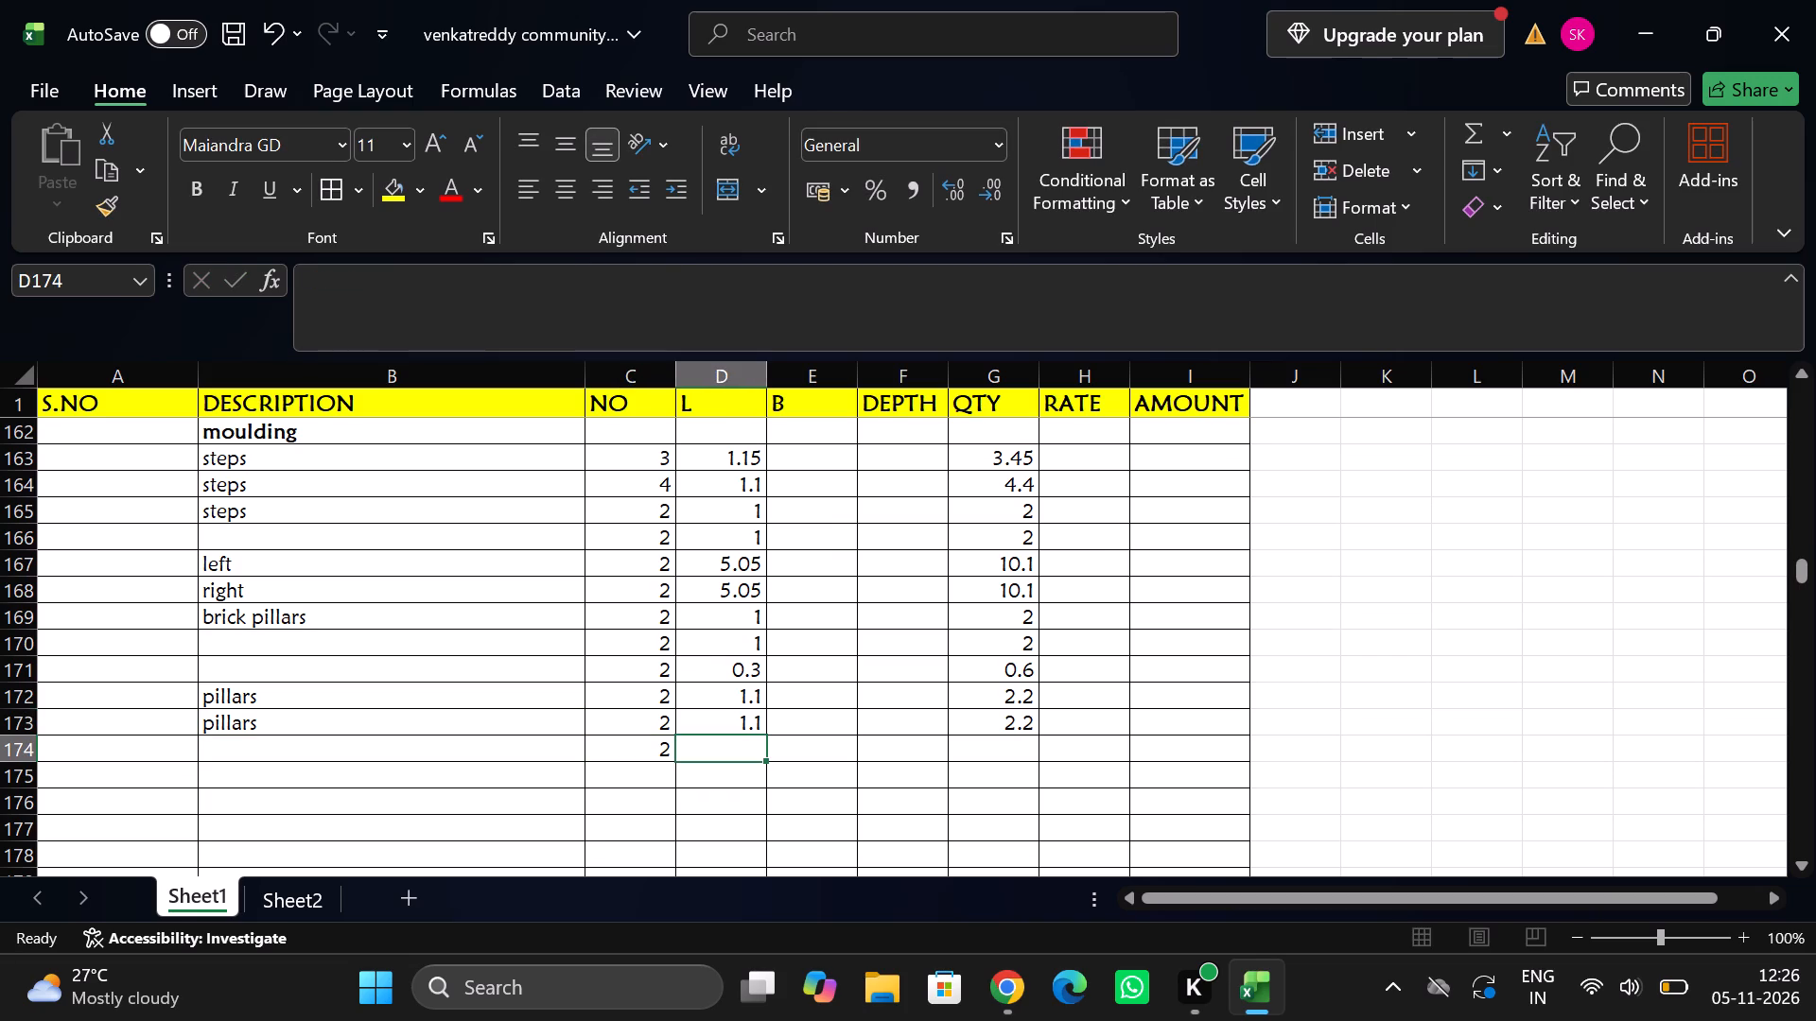
type("1.")
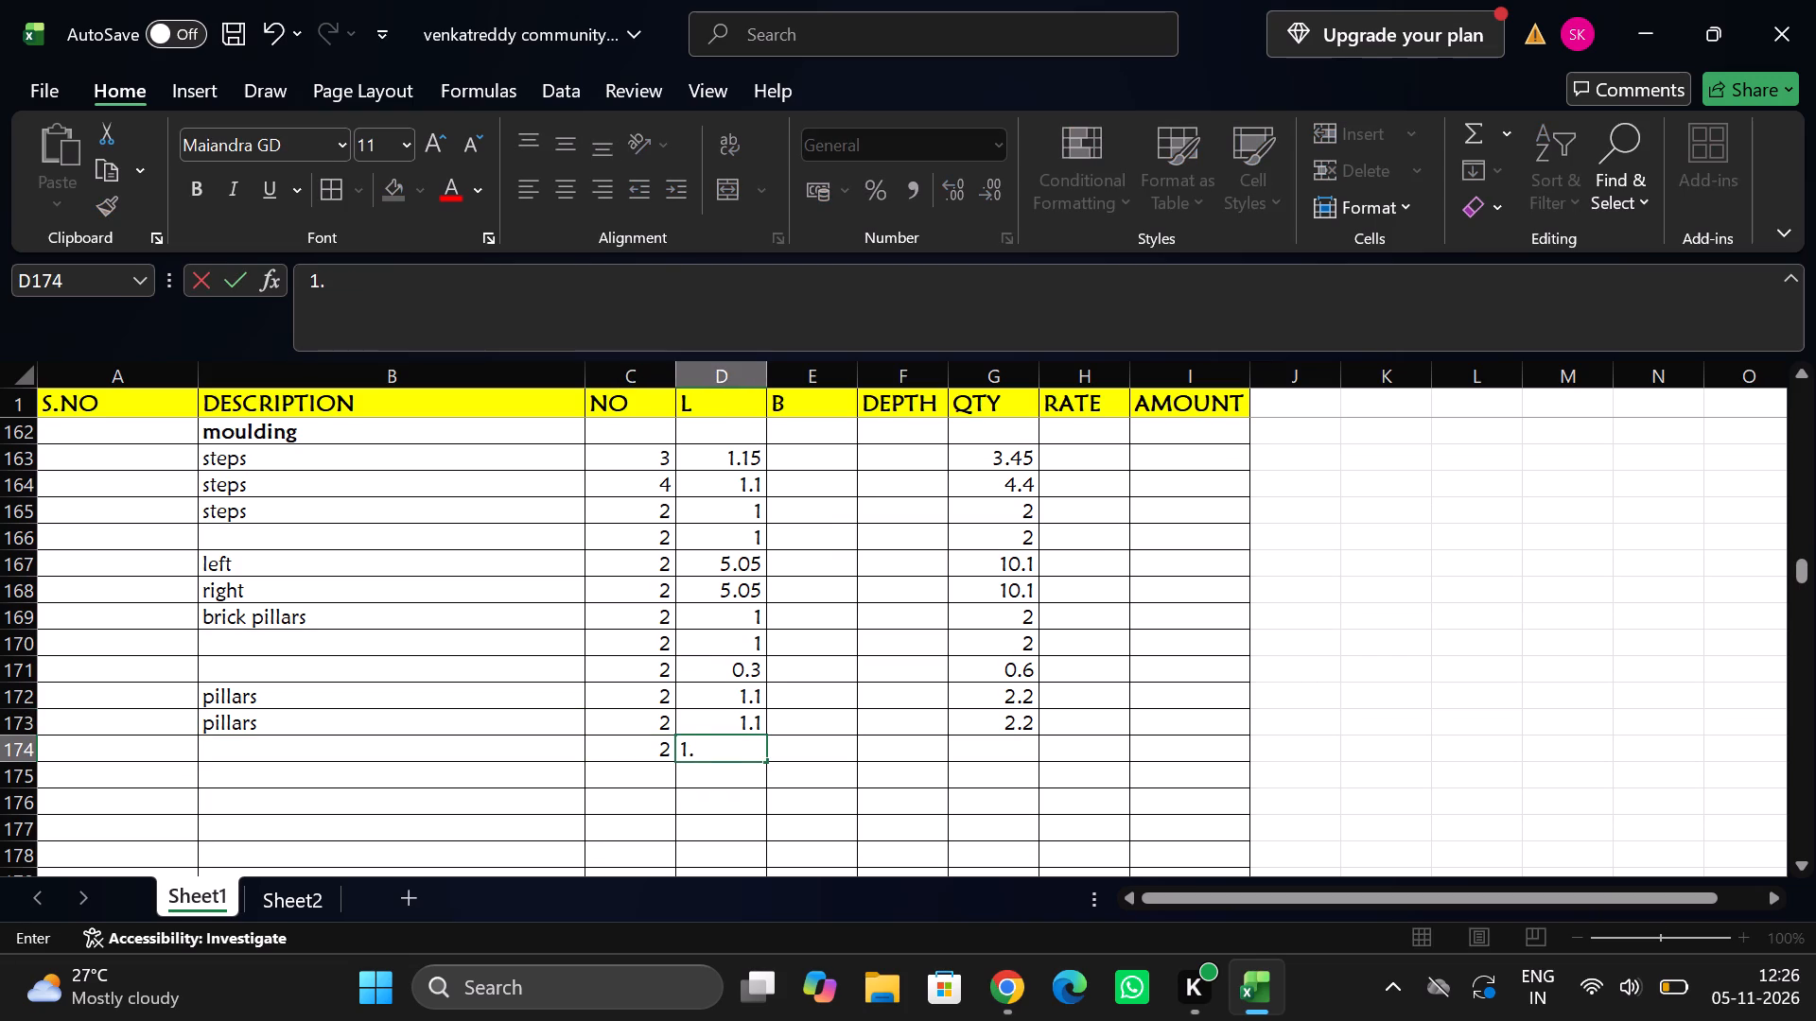
key("6")
key("Tab")
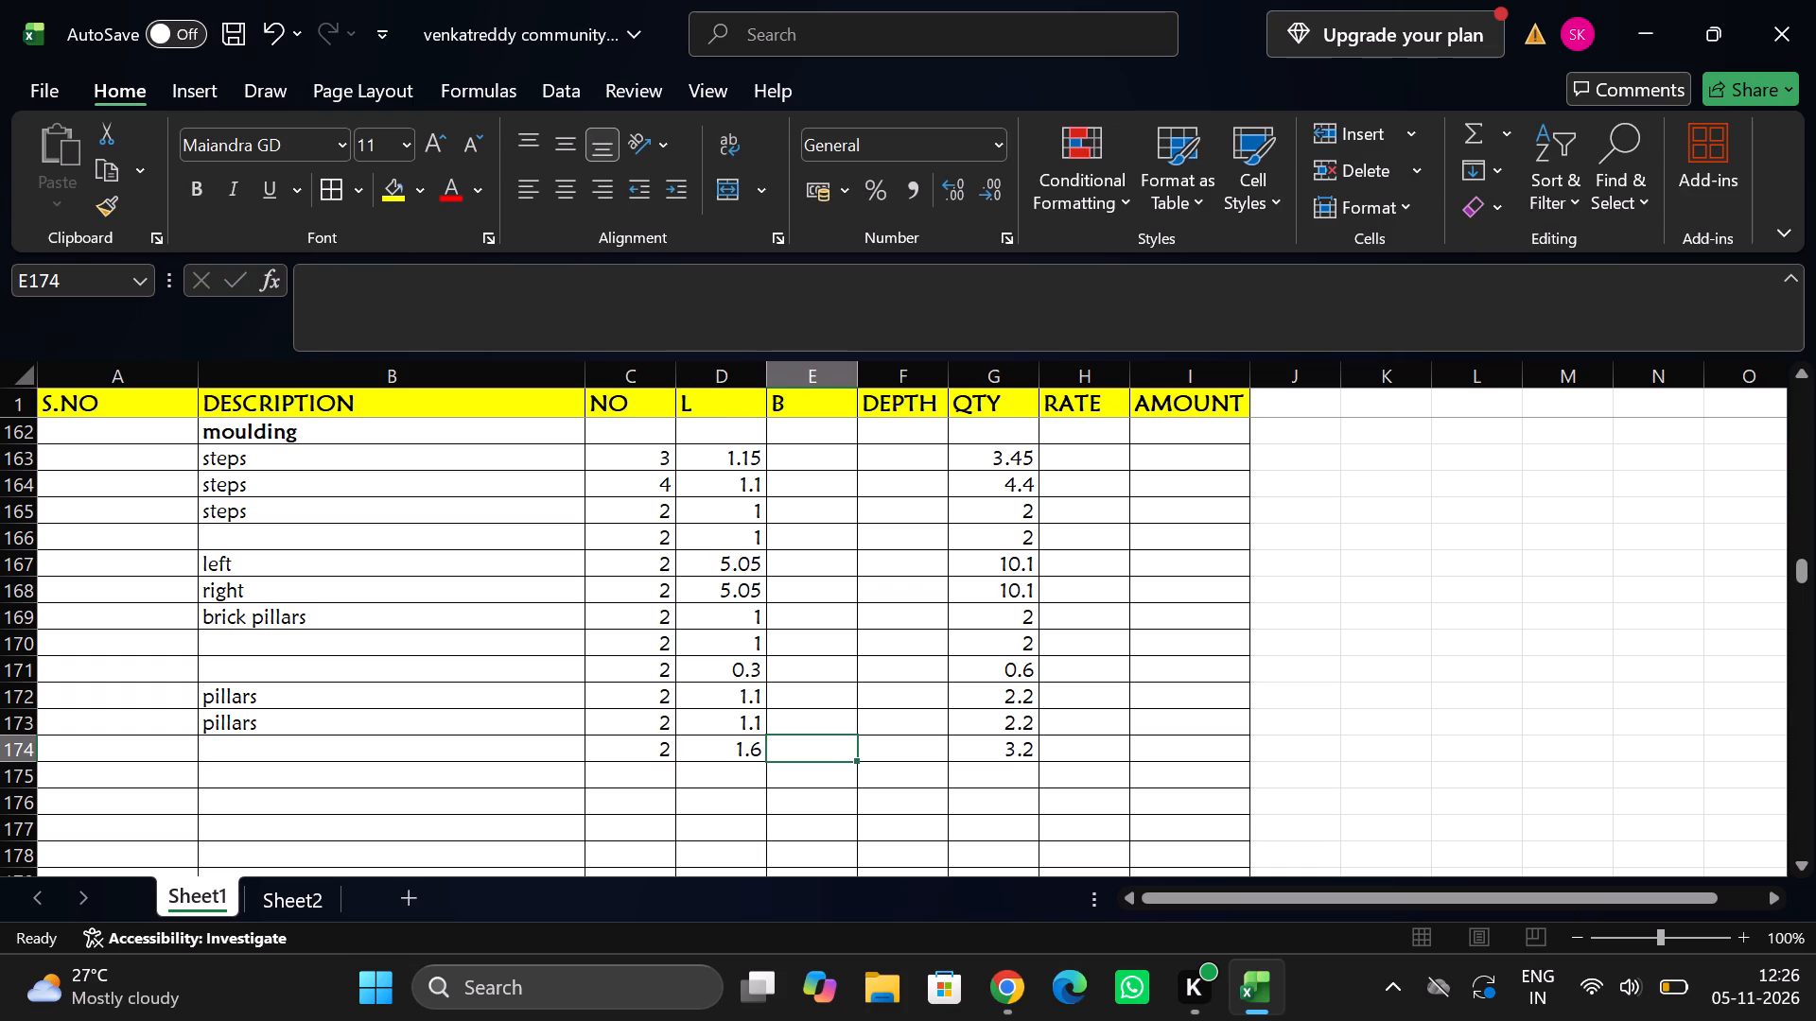
left_click(36, 773)
key("ctrl+b")
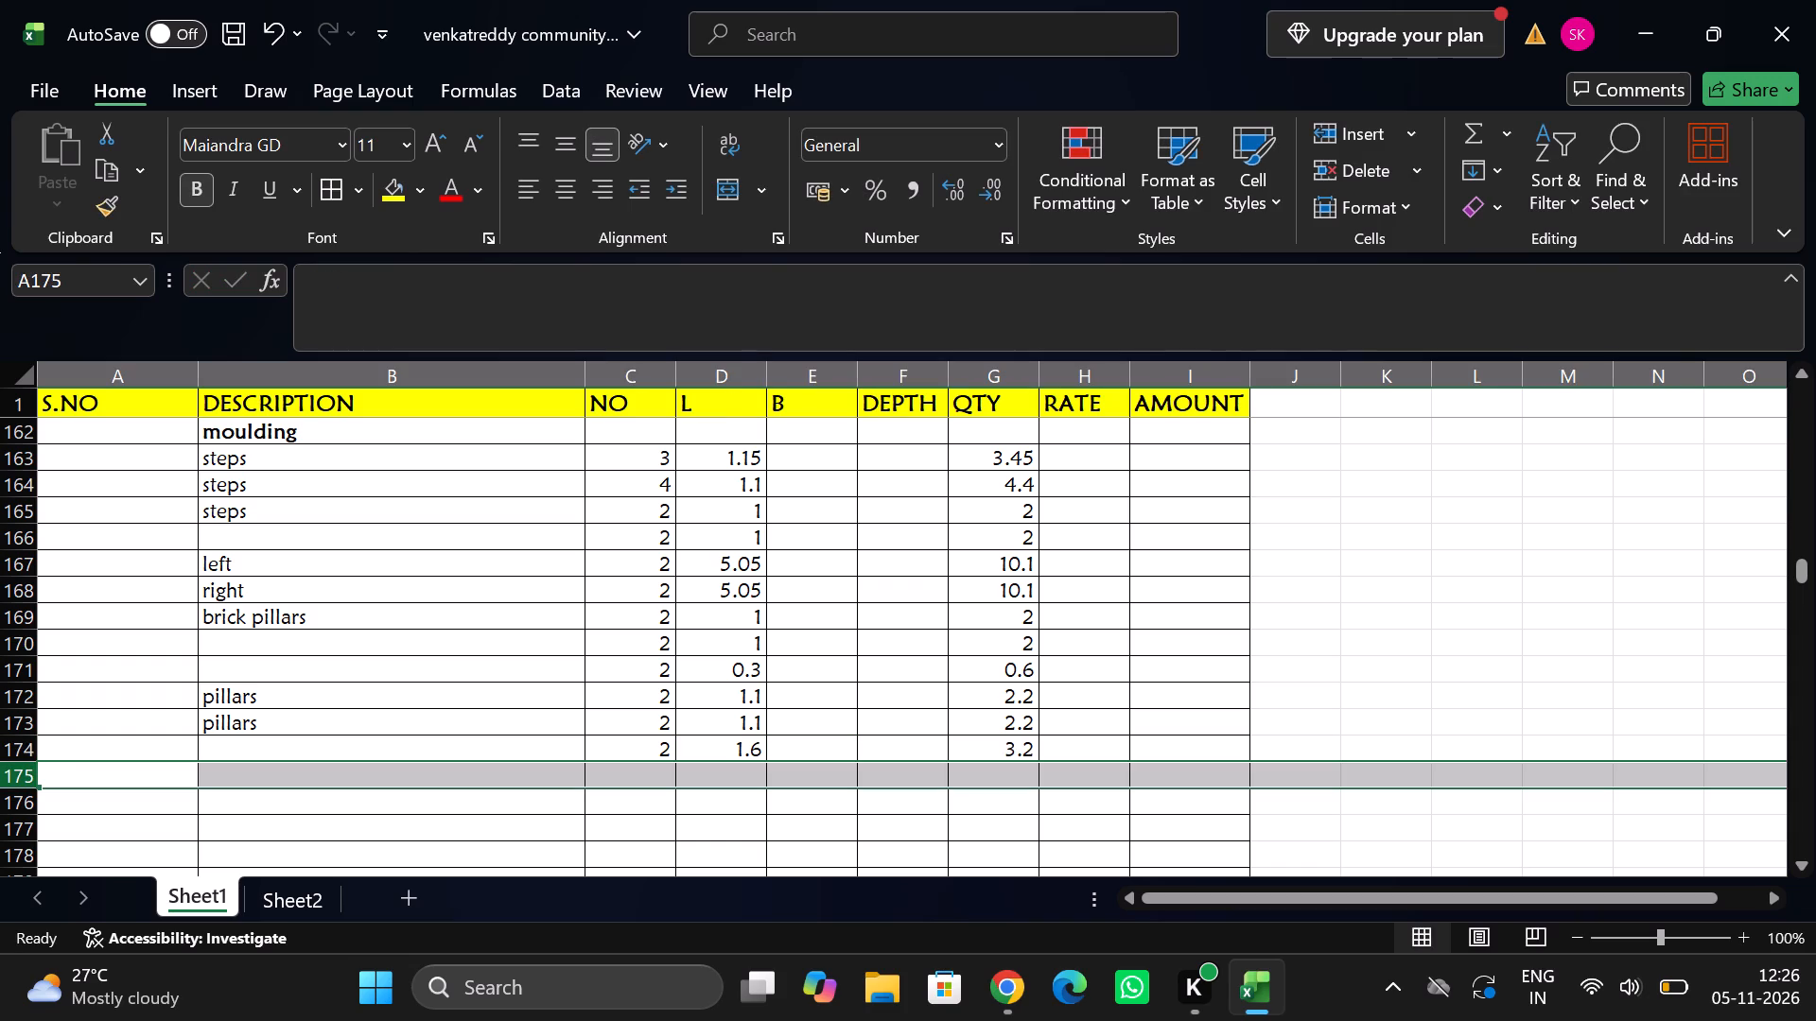
key("ctrl+d")
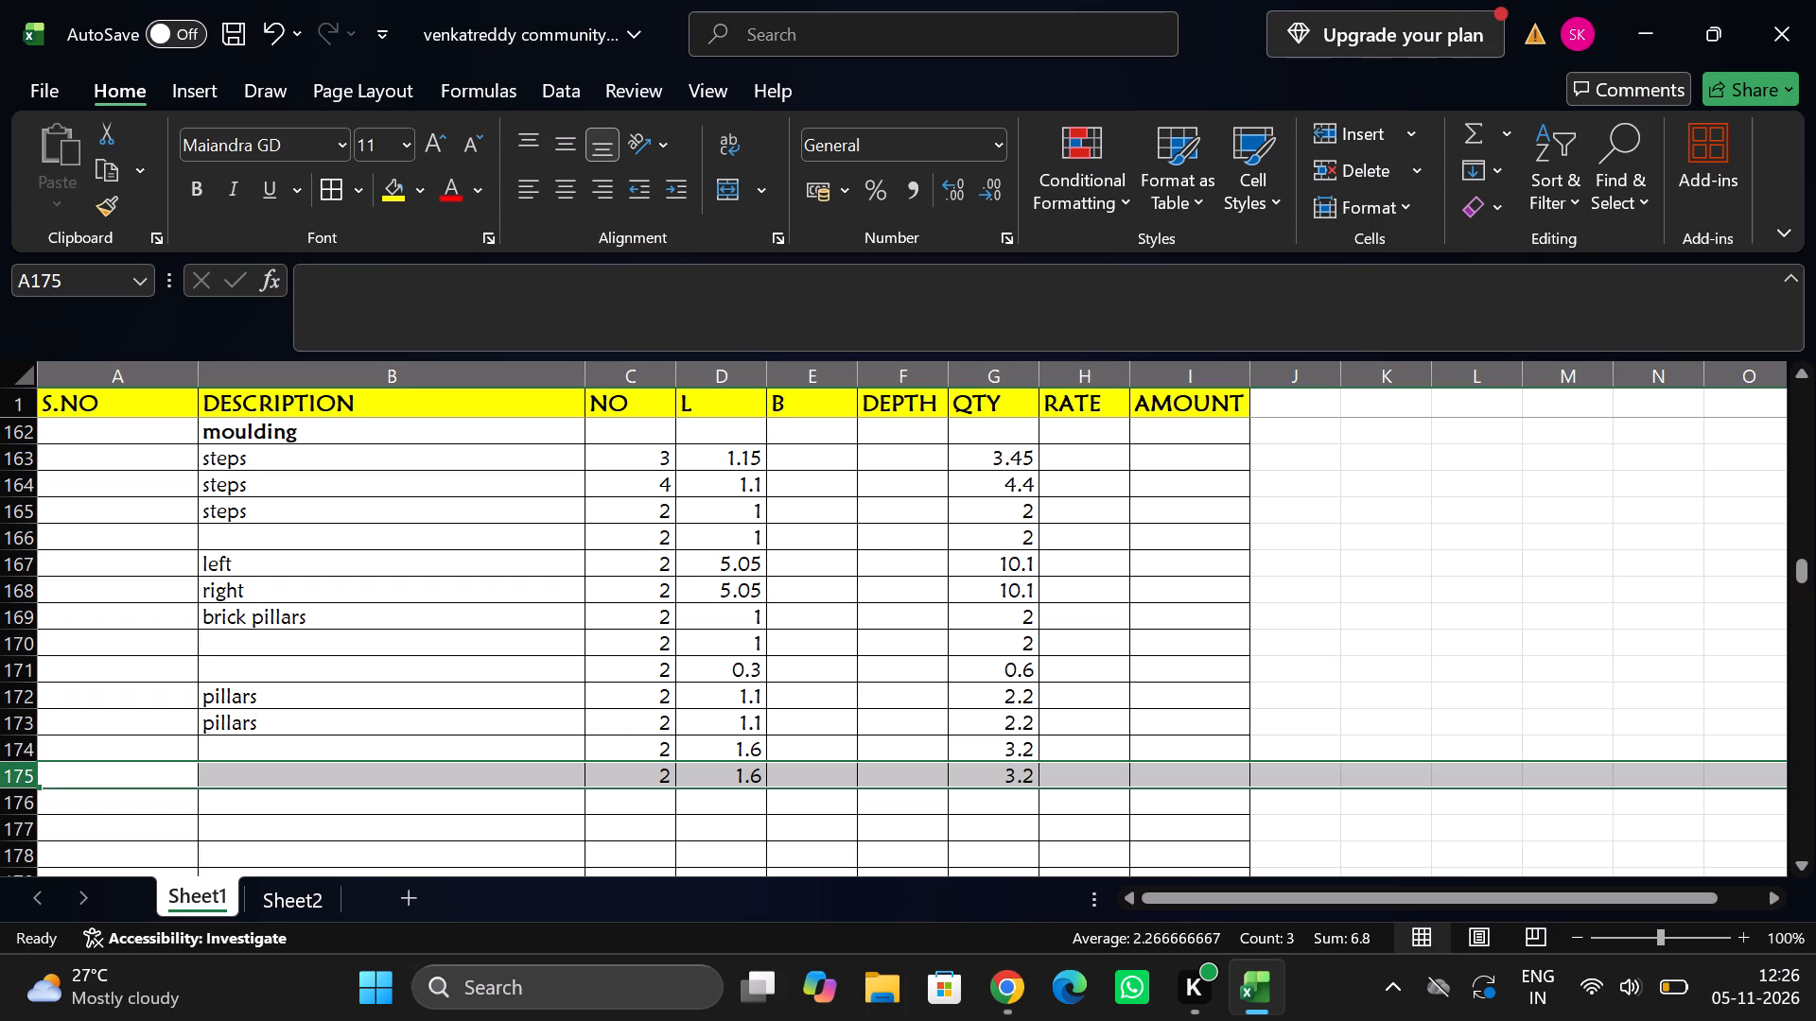
Add a "pillars" moulding measurement in row 176 with number 2 and length 1.
left_click(436, 805)
type("pill")
key("Tab")
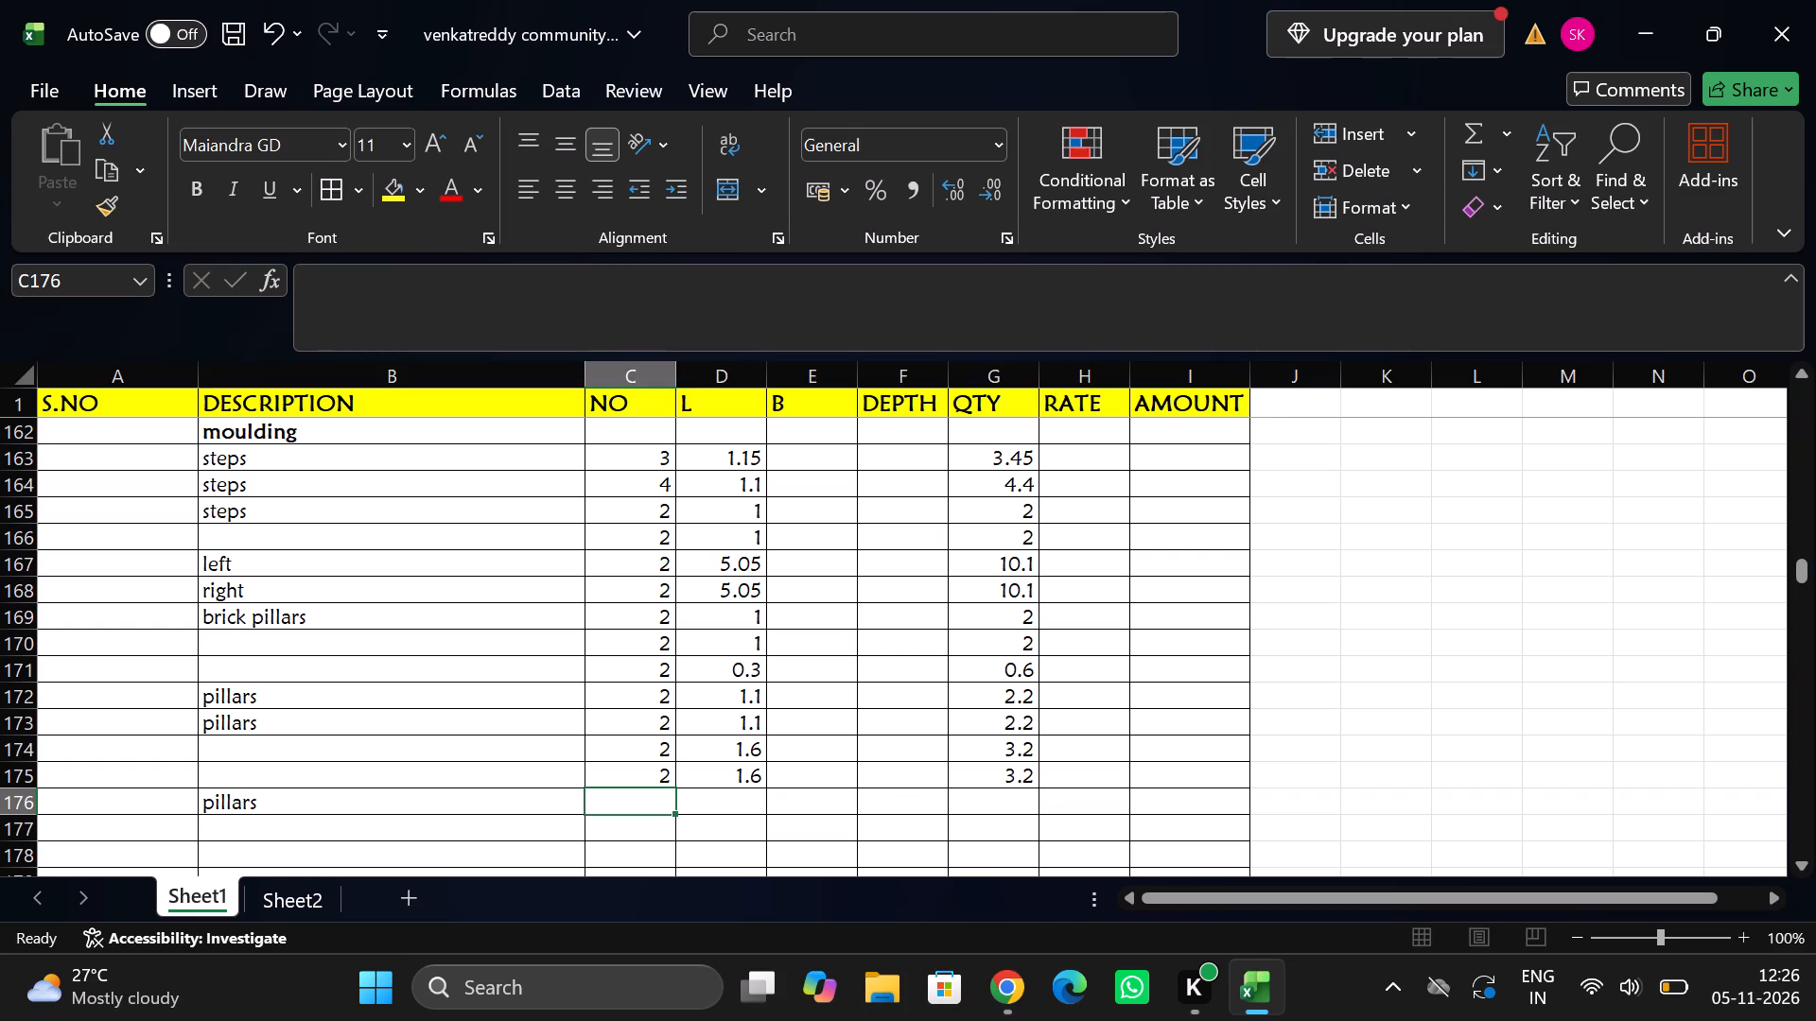
key("2")
key("Tab")
key("1")
key("Tab")
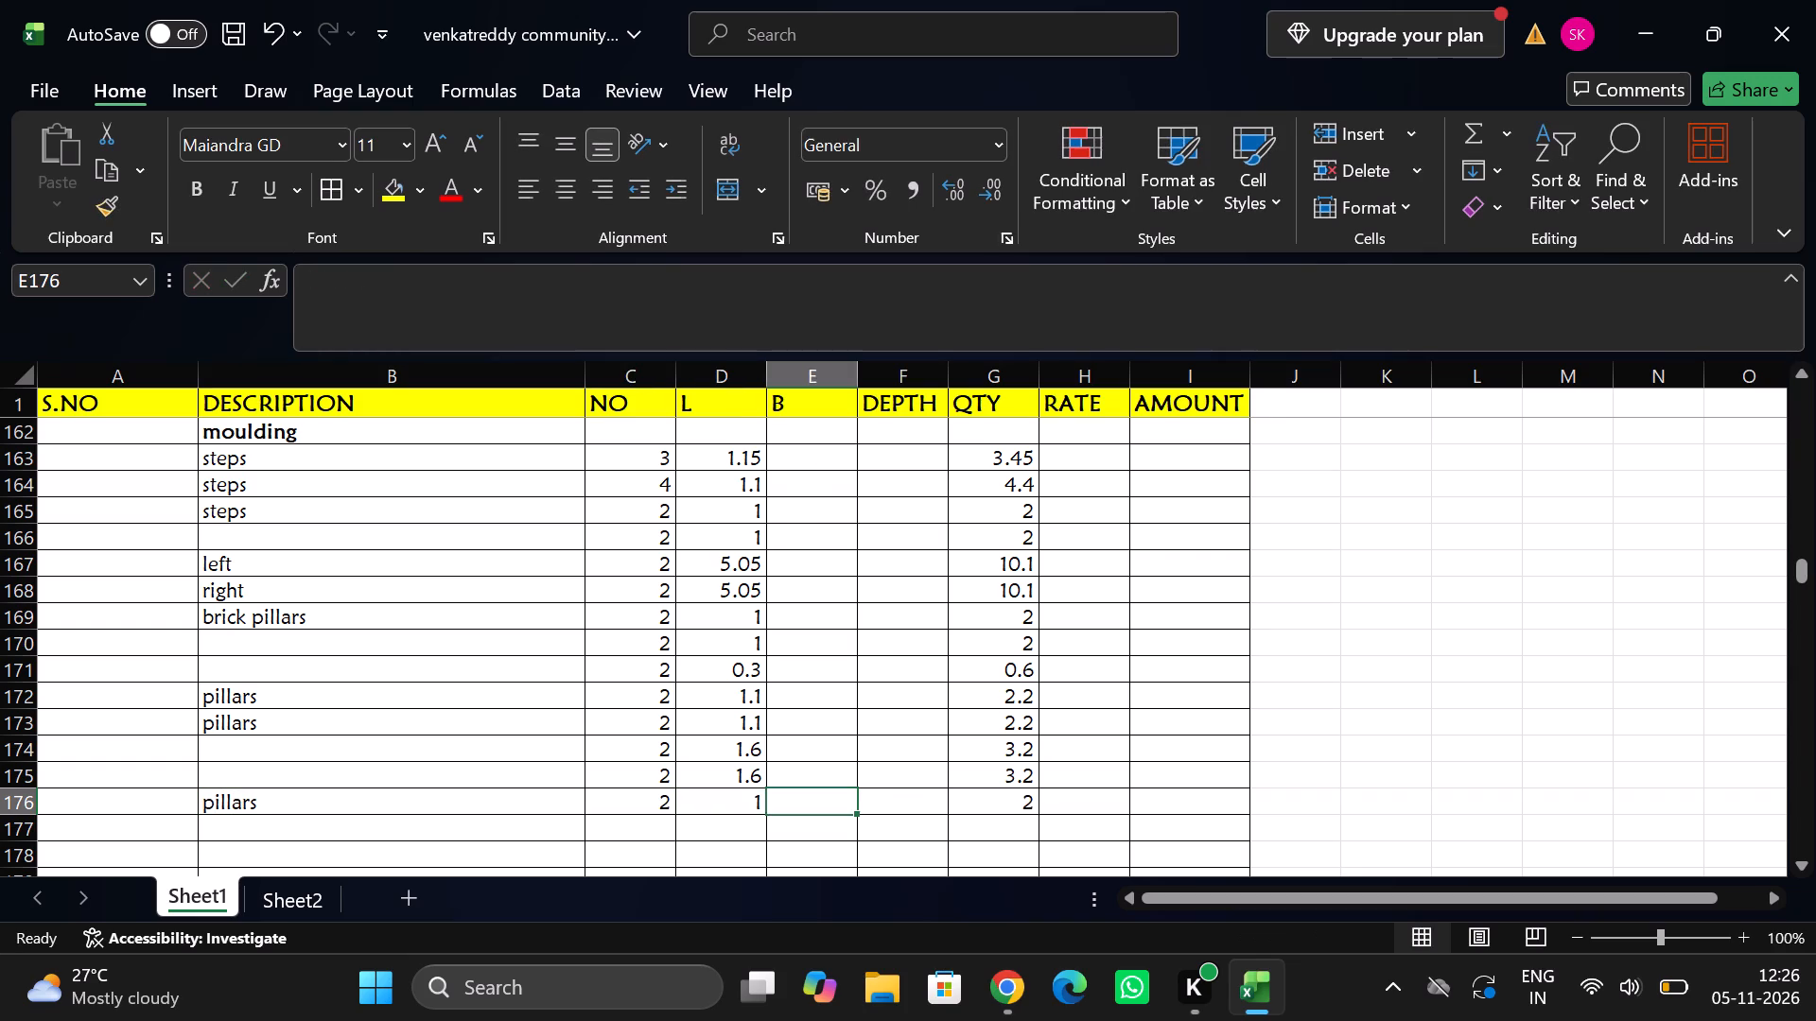
Enter an unlabelled moulding measurement in row 177 with number 2 and length 1.
key("Down")
key("Left")
key("Left")
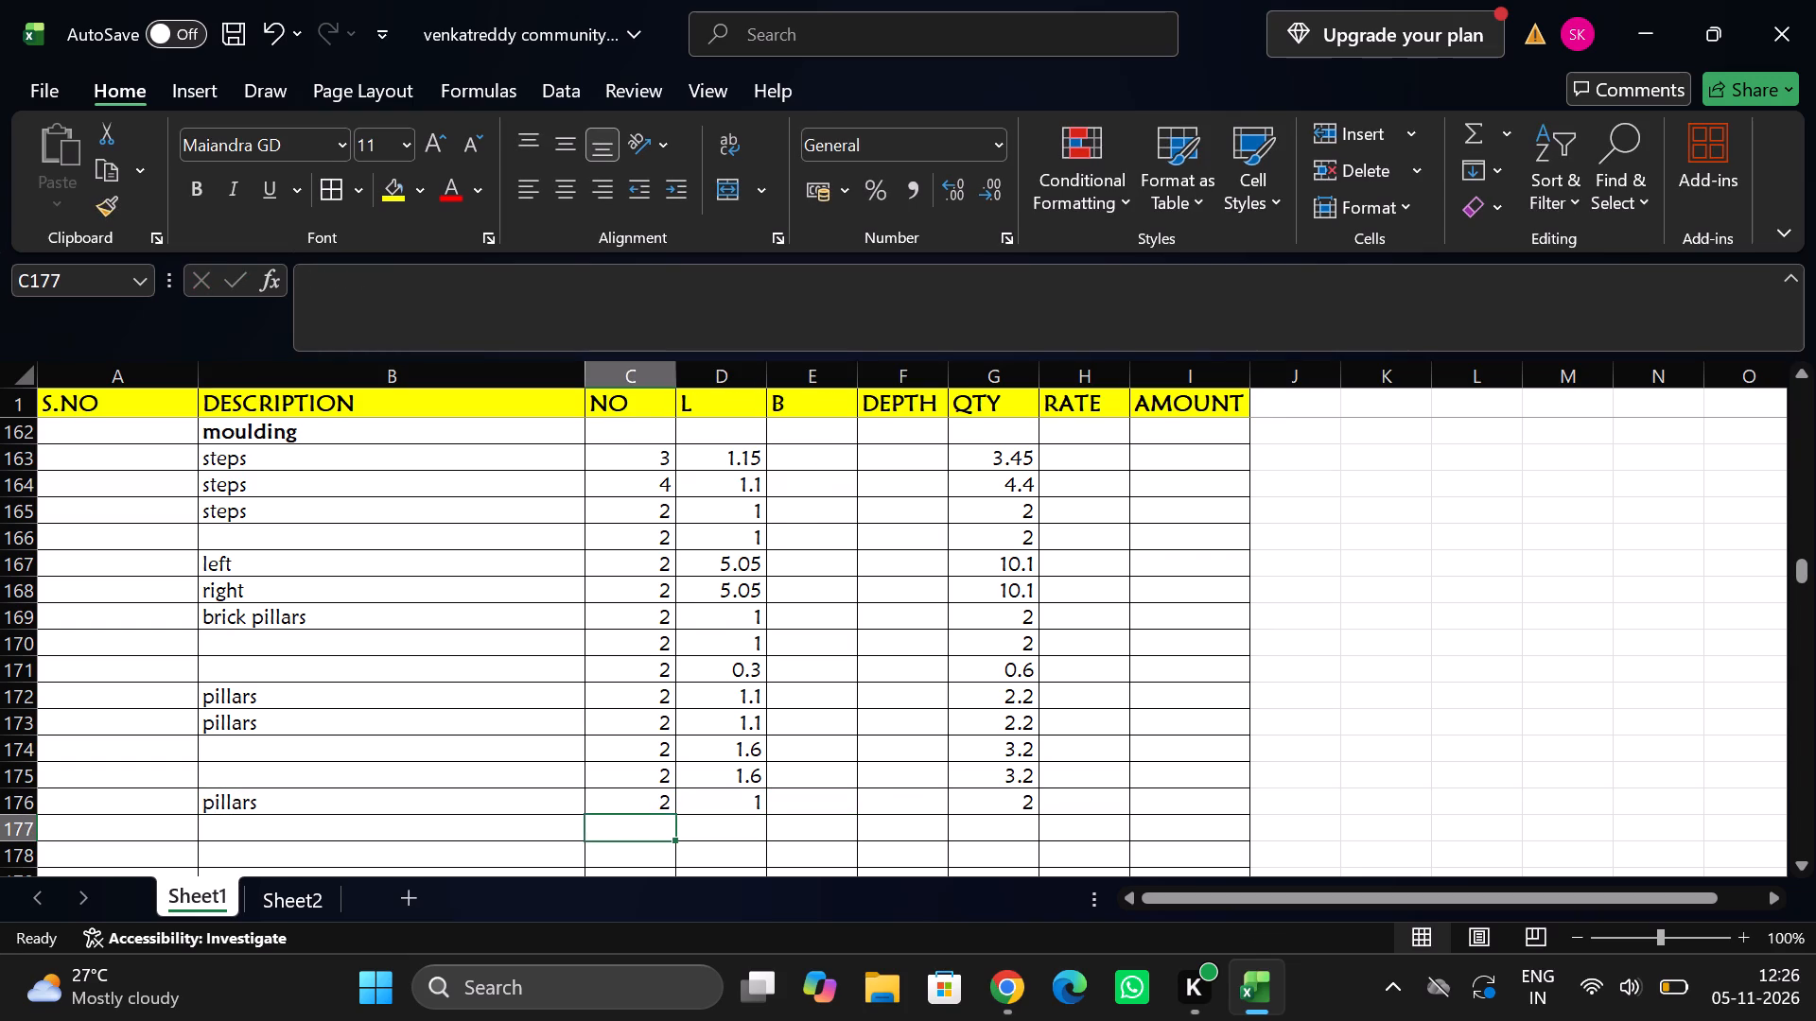
key("2")
key("Tab")
key("1")
key("Tab")
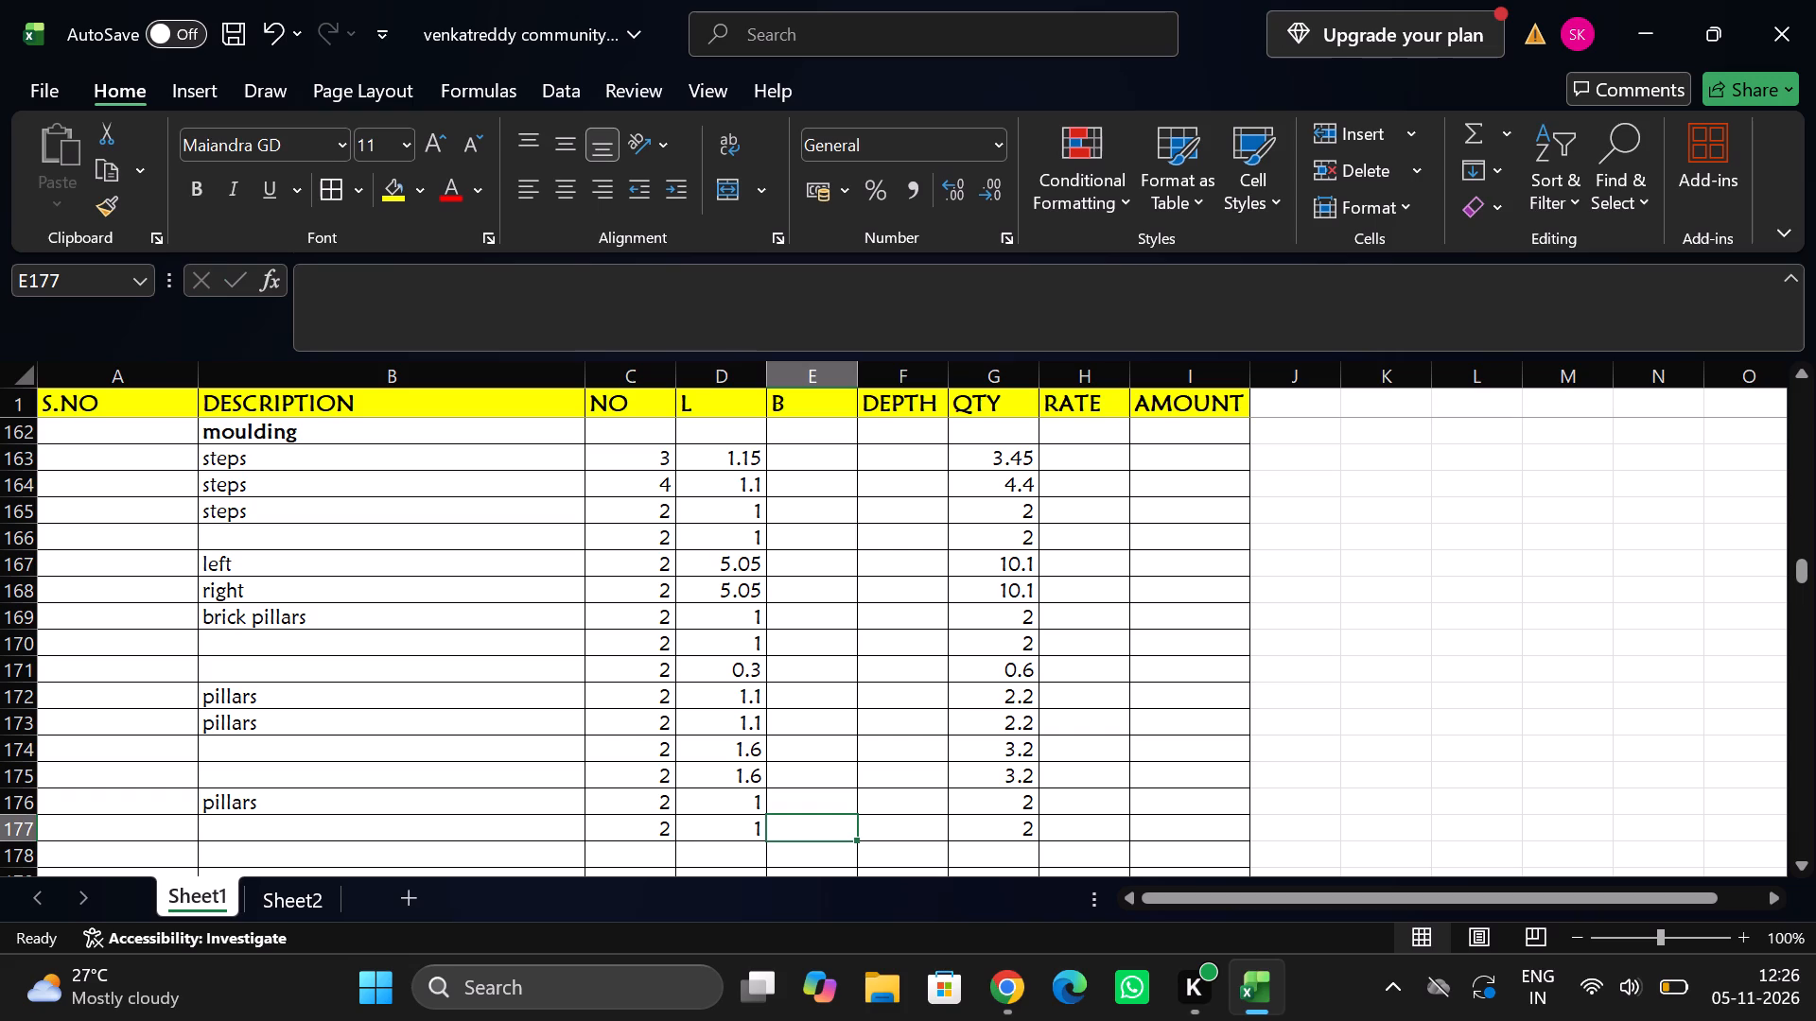
Enter a moulding measurement in row 178 with number 2 and length 1.9, and copy it down into row 179.
key("Down")
key("Left")
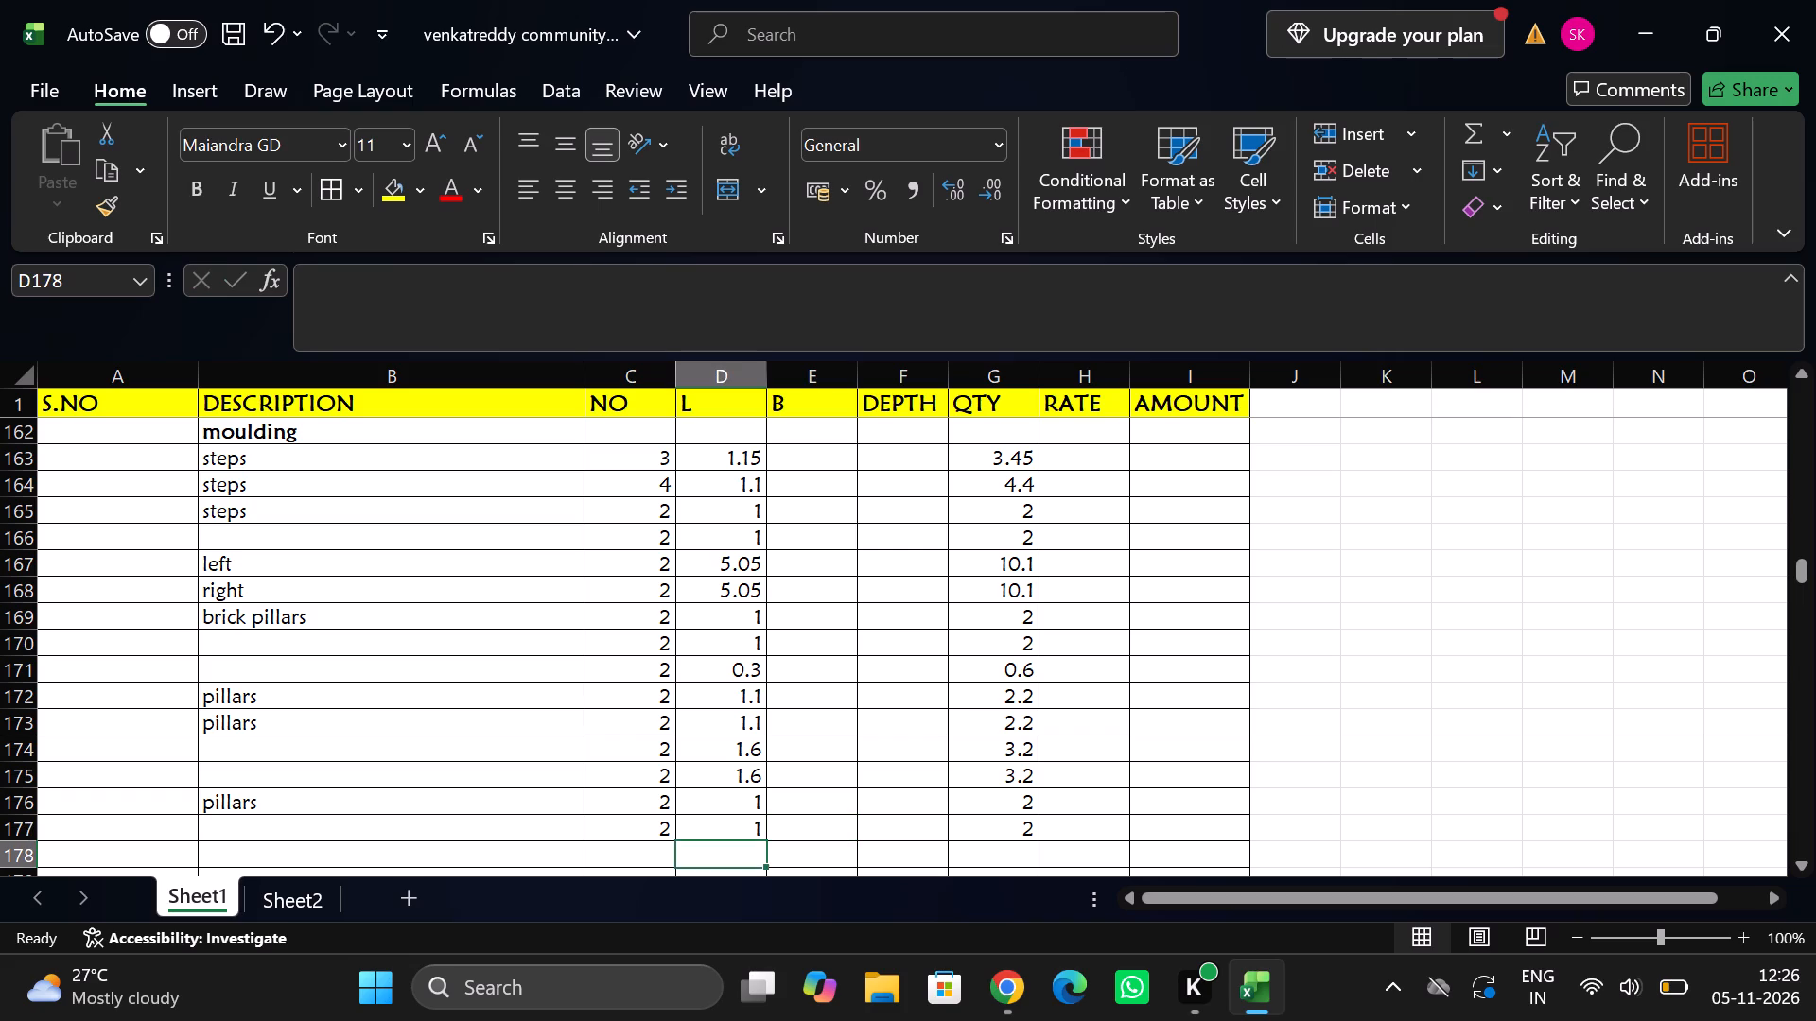
key("Left")
key("2")
key("Tab")
type("1.9")
key("Tab")
scroll(436, 805, "down", 1)
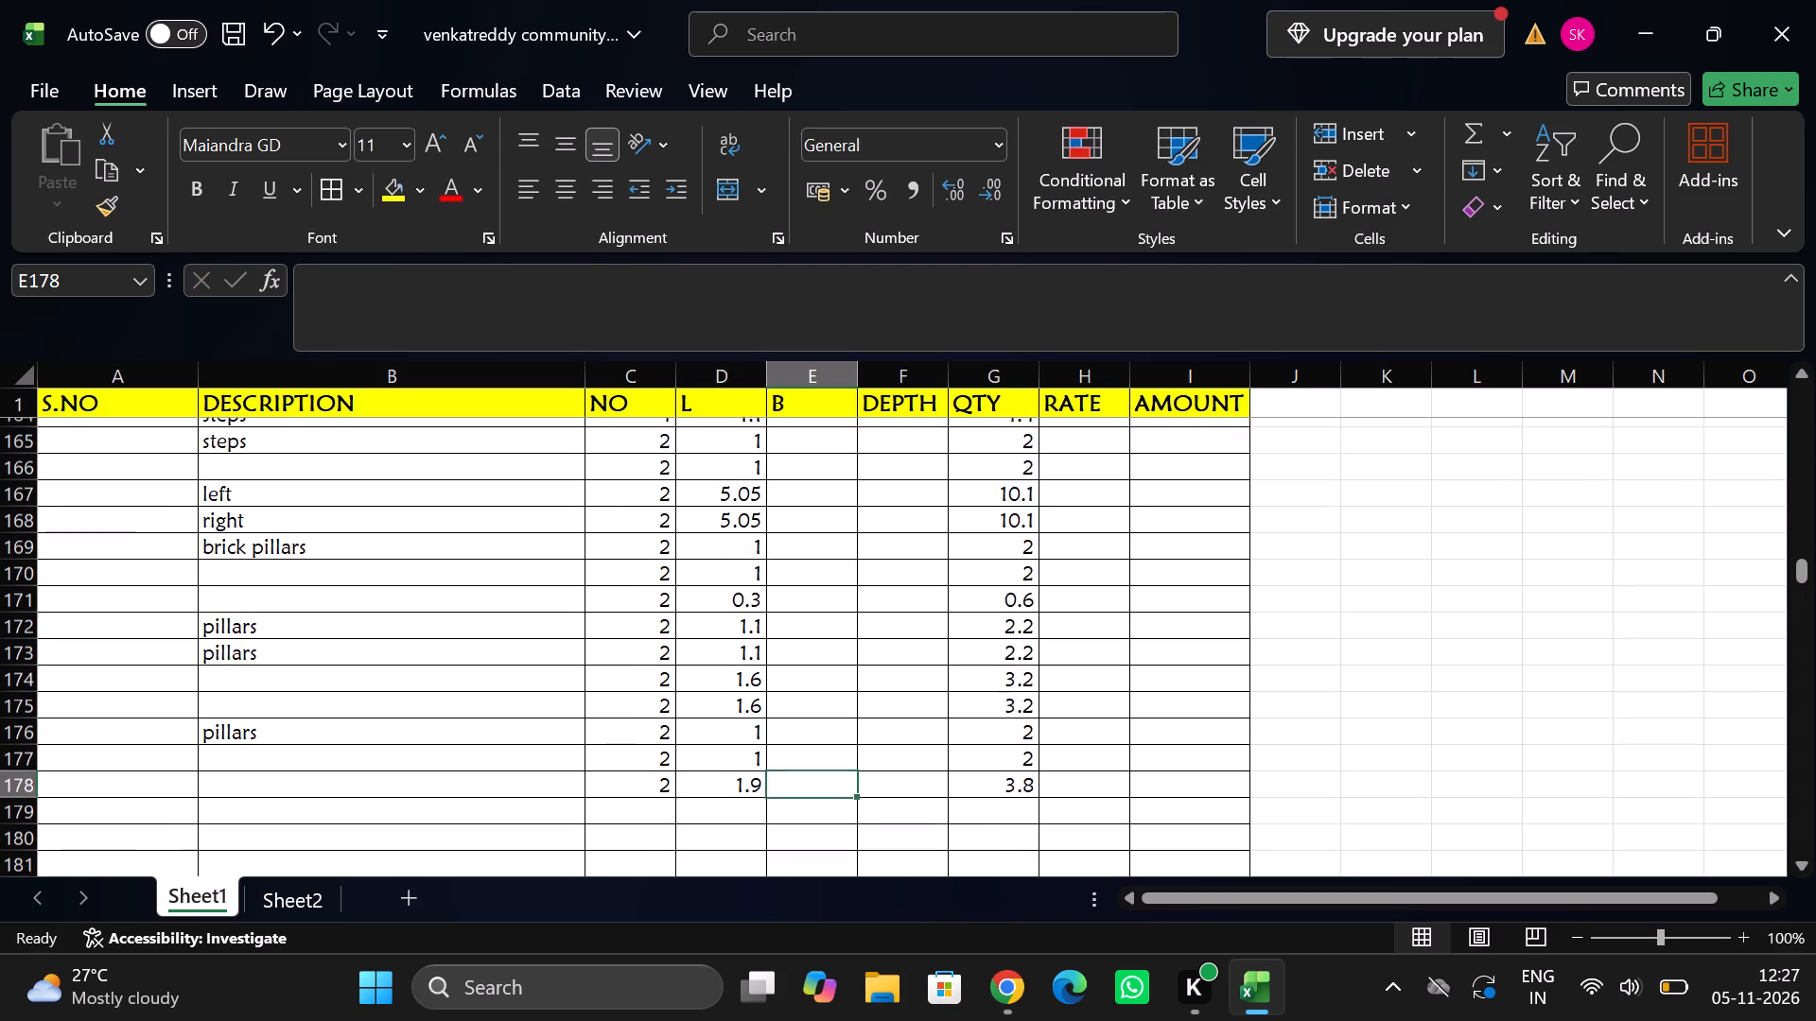
scroll(436, 805, "down", 1)
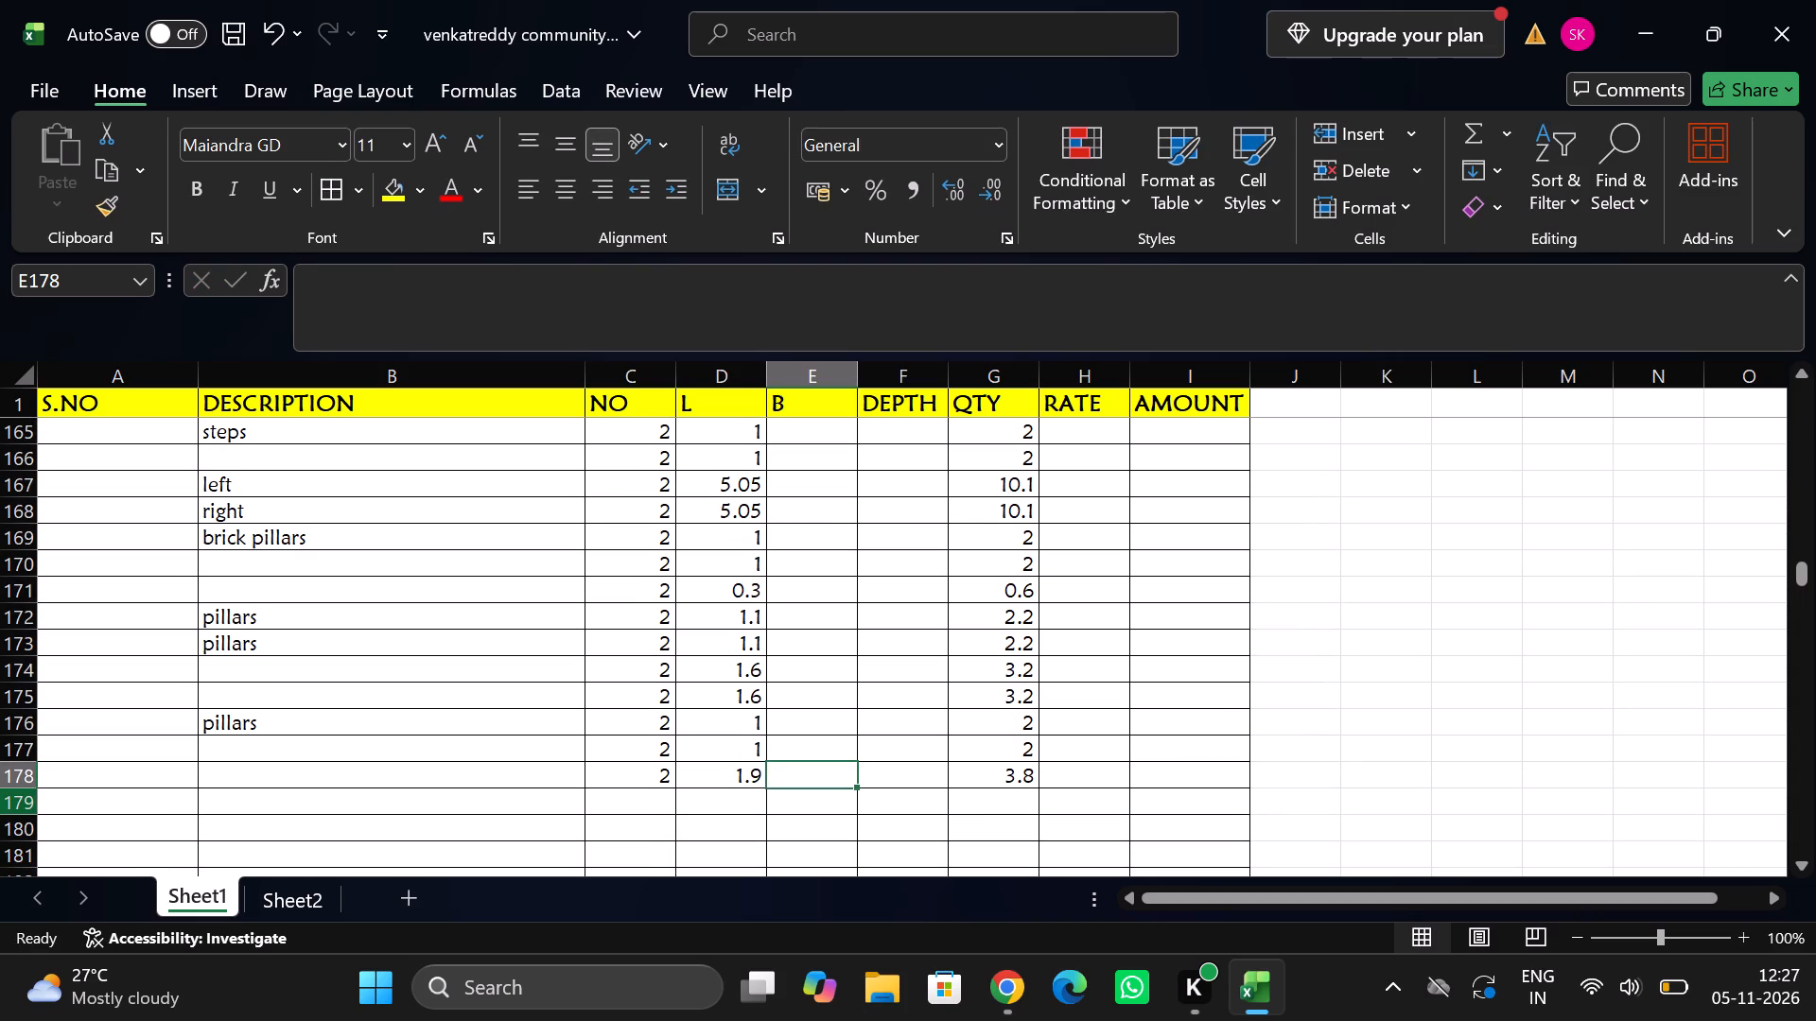
left_click(28, 799)
key("ctrl+d")
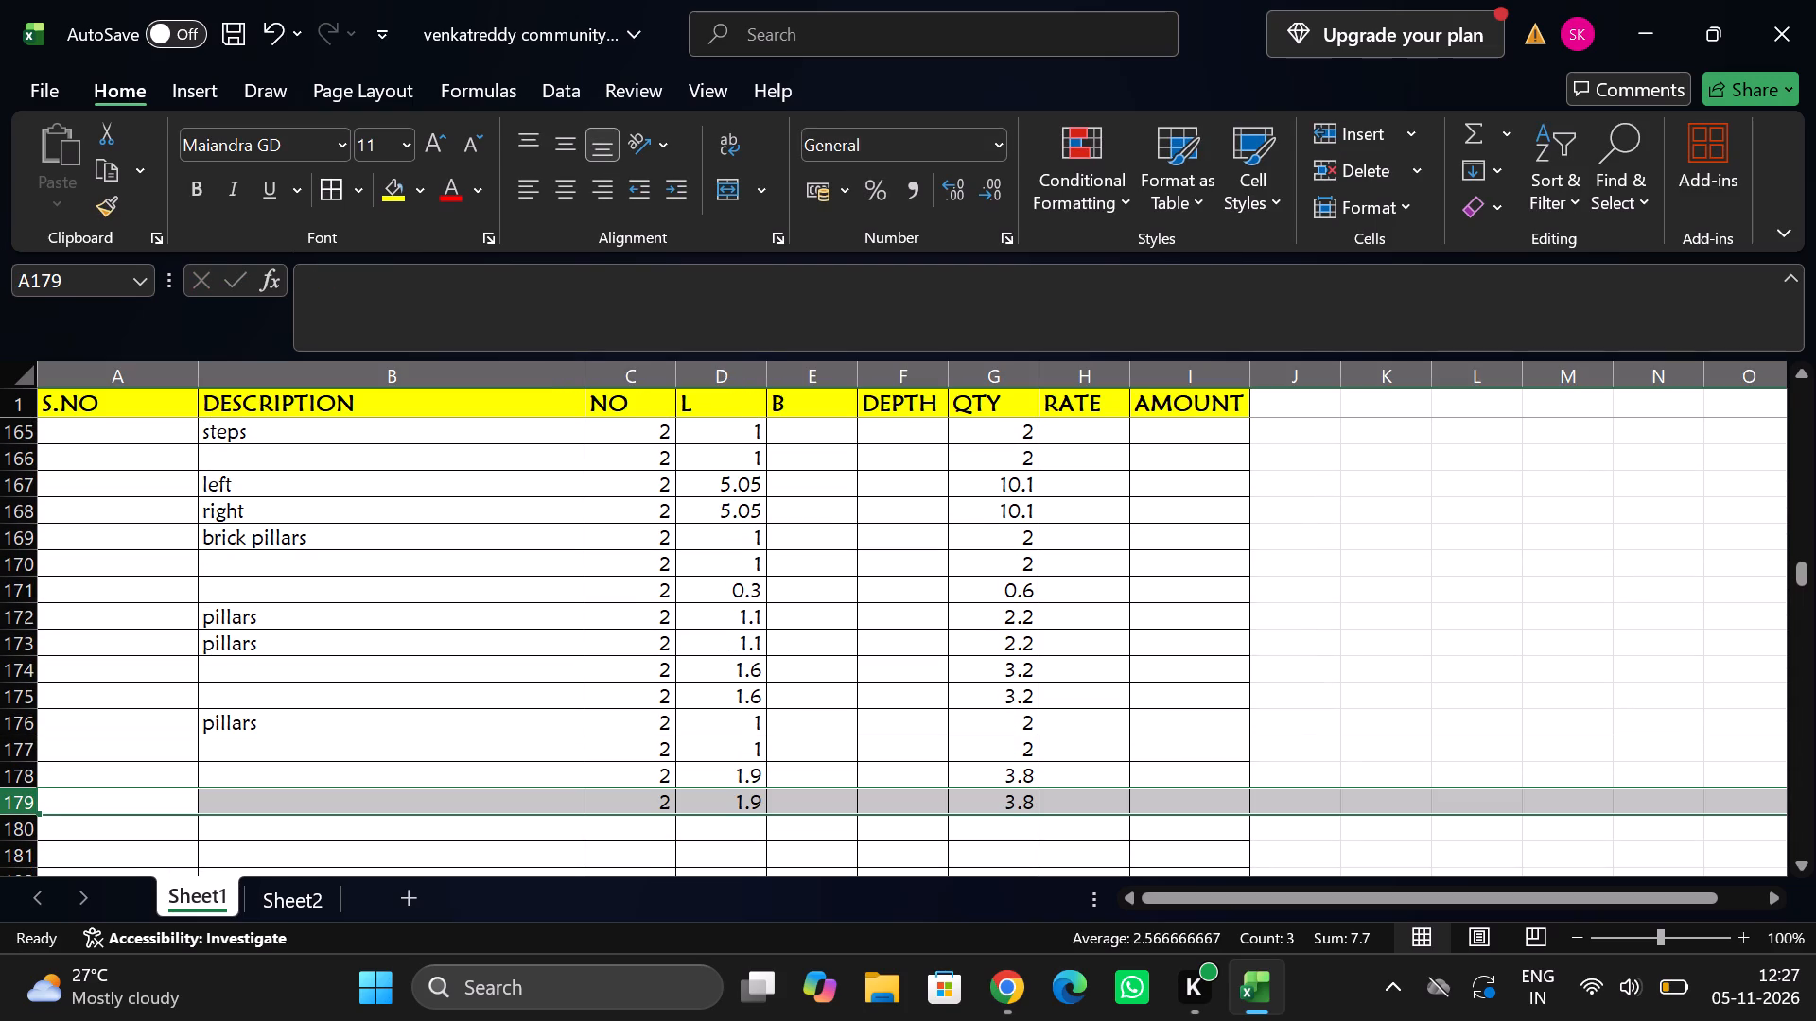
Add a "pillars" moulding measurement in row 180 with number 2 and length 0.9, and copy it down into row 181.
scroll(416, 768, "down", 1)
left_click(382, 721)
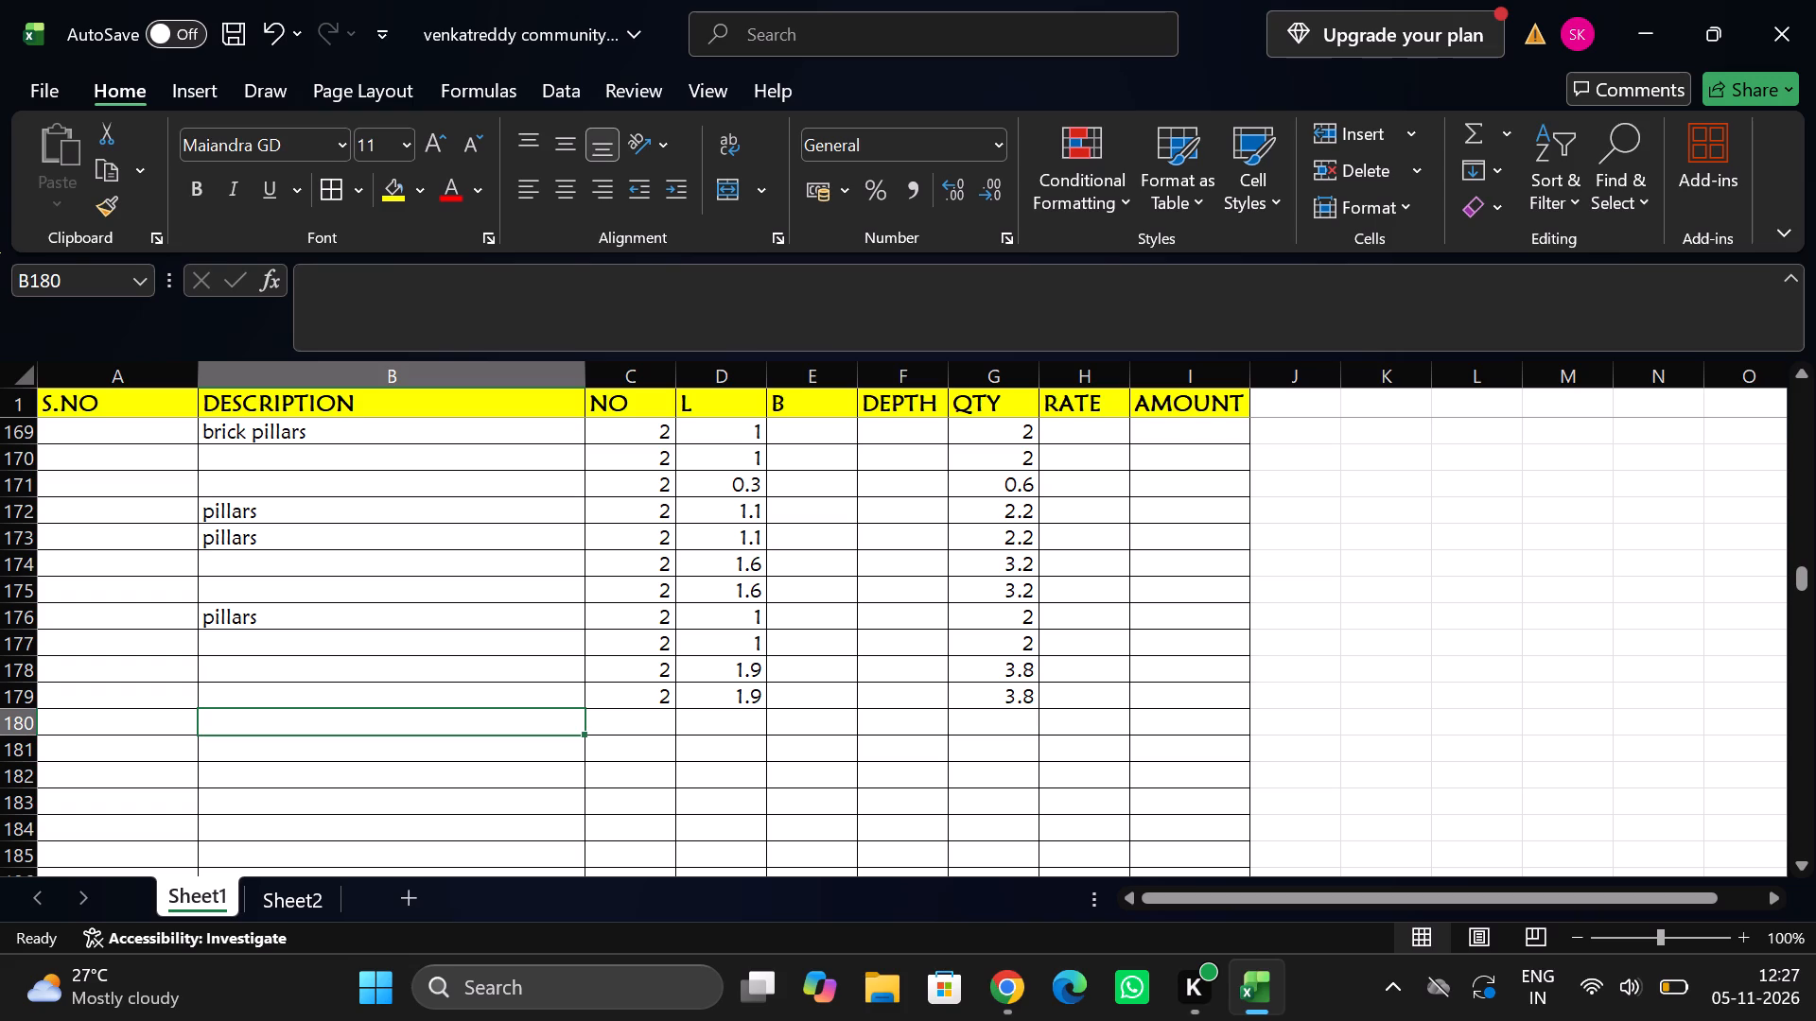
type("pill")
key("Tab")
key("2")
key("Tab")
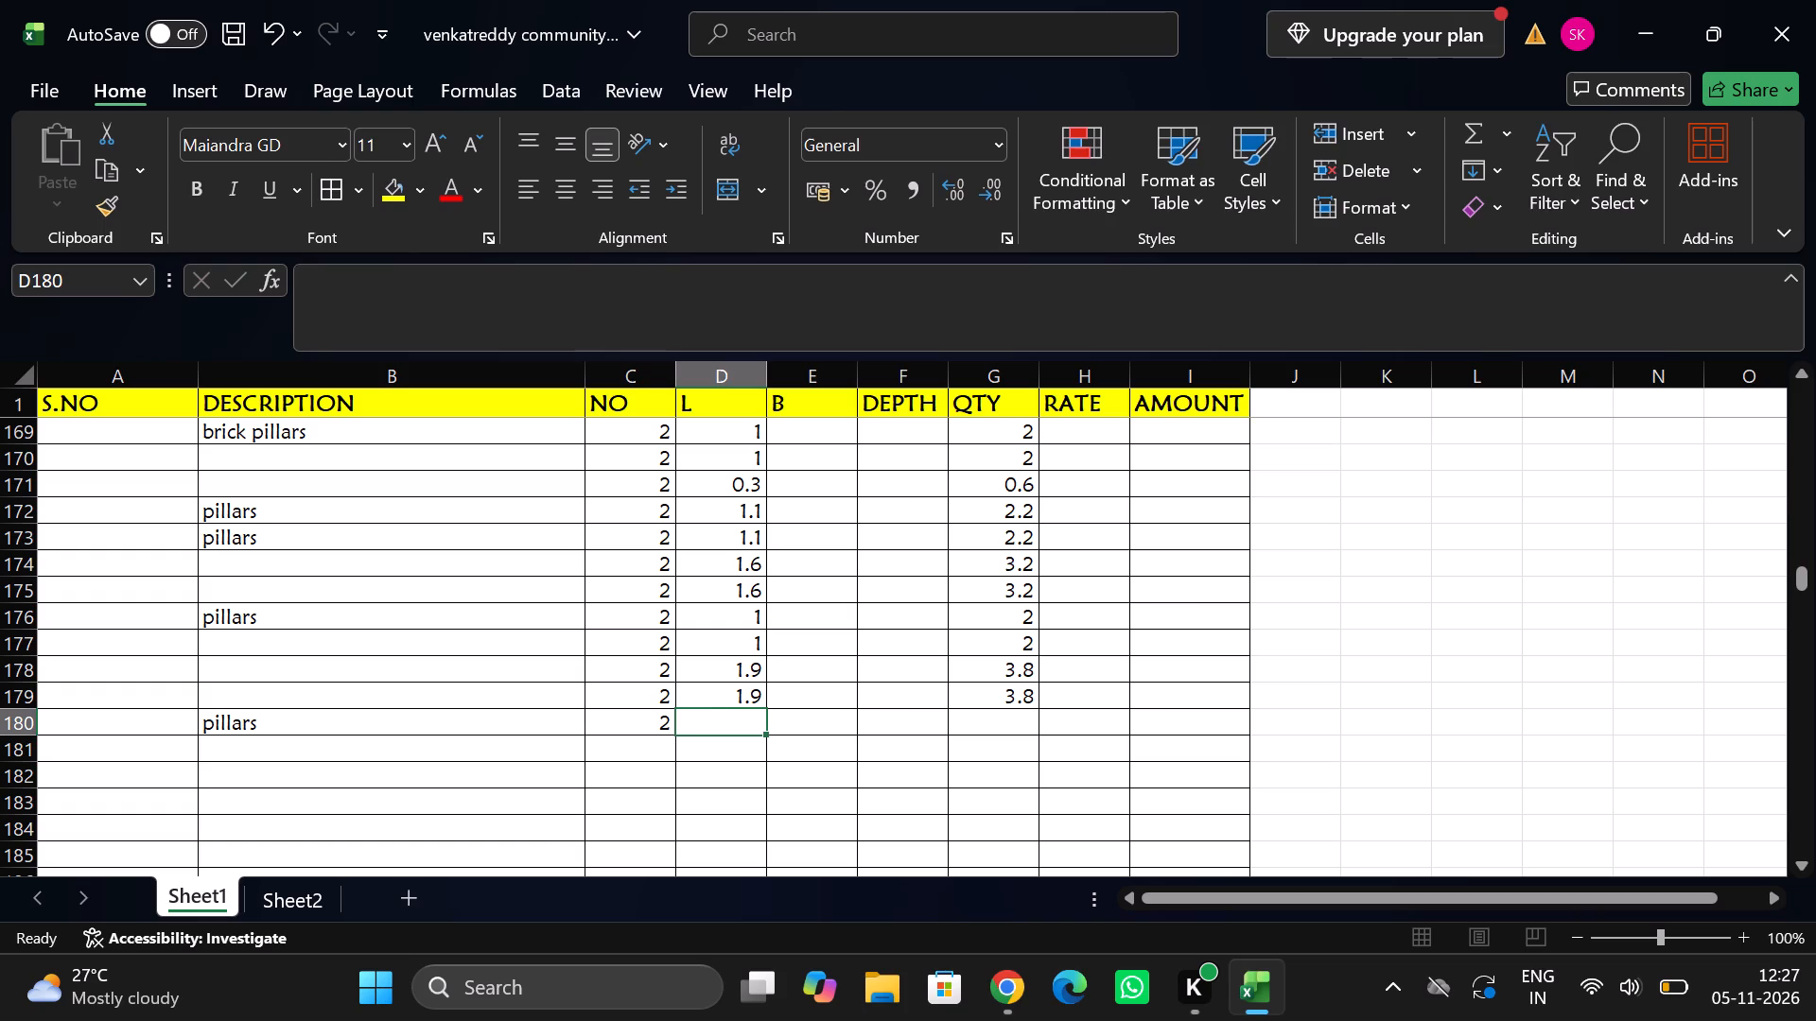
type("0.9")
key("Tab")
key("Down")
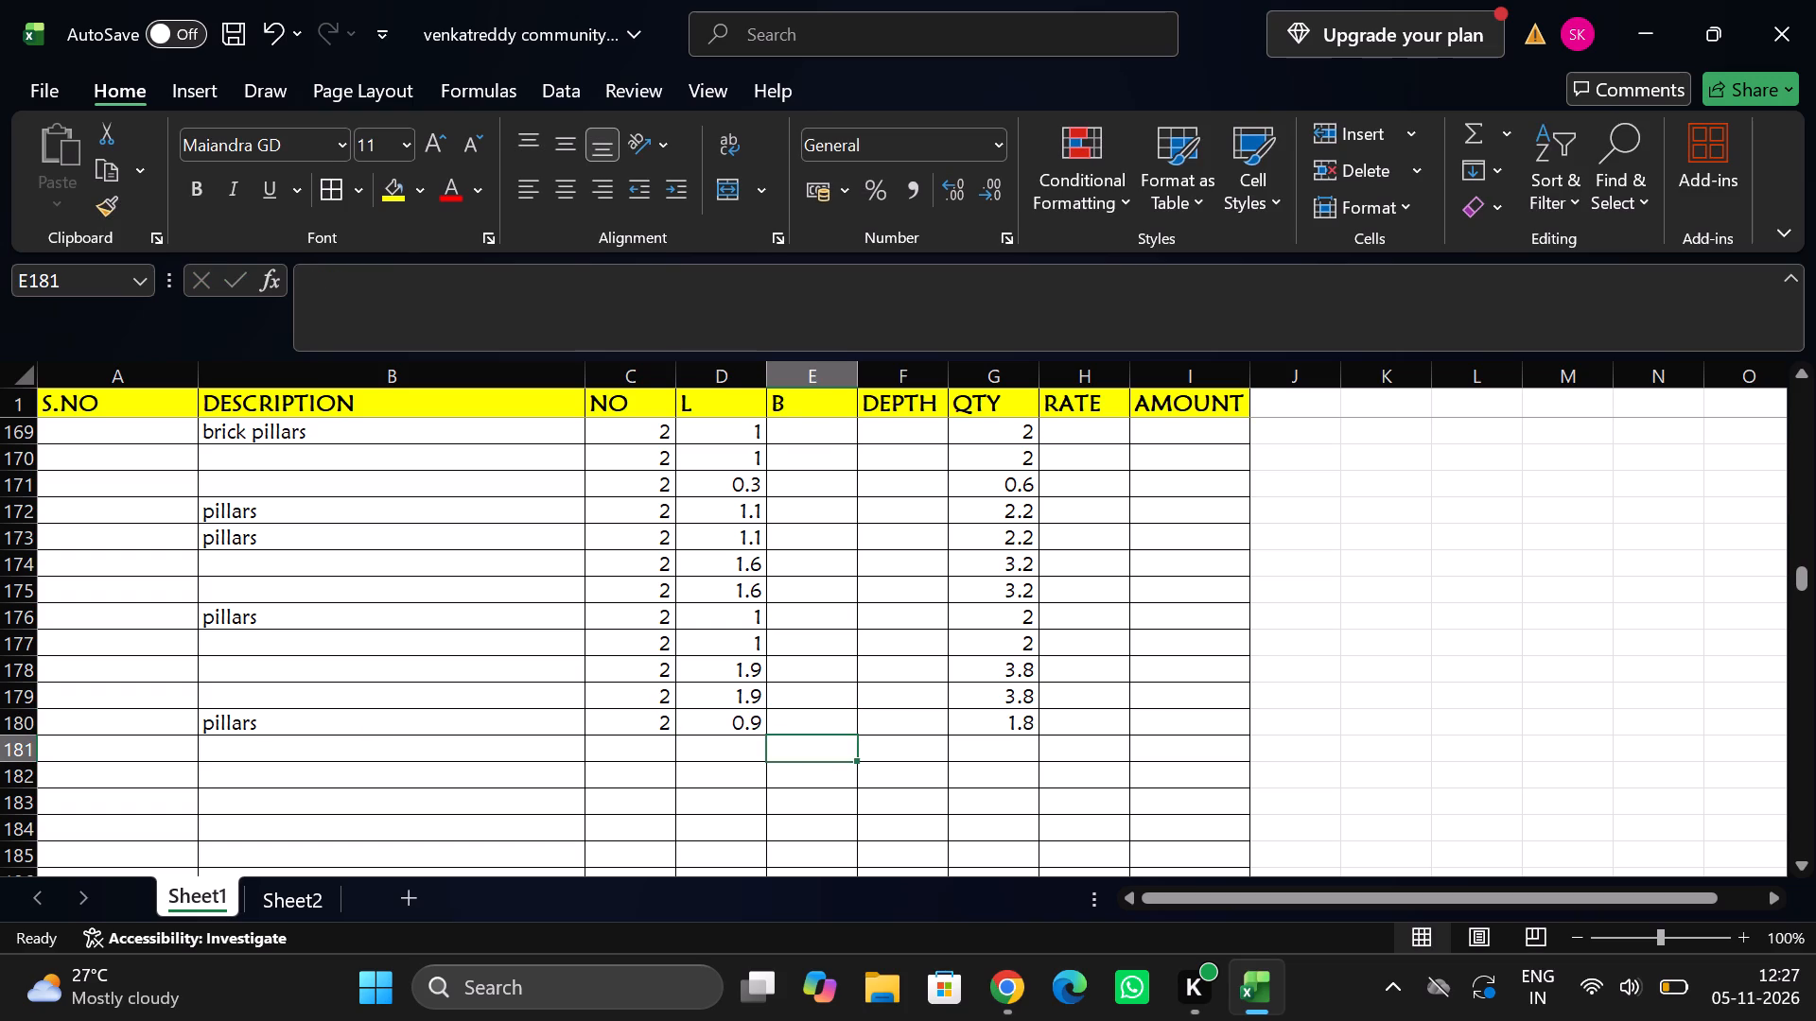
key("Left")
key("Left")
key("Left")
key("Left")
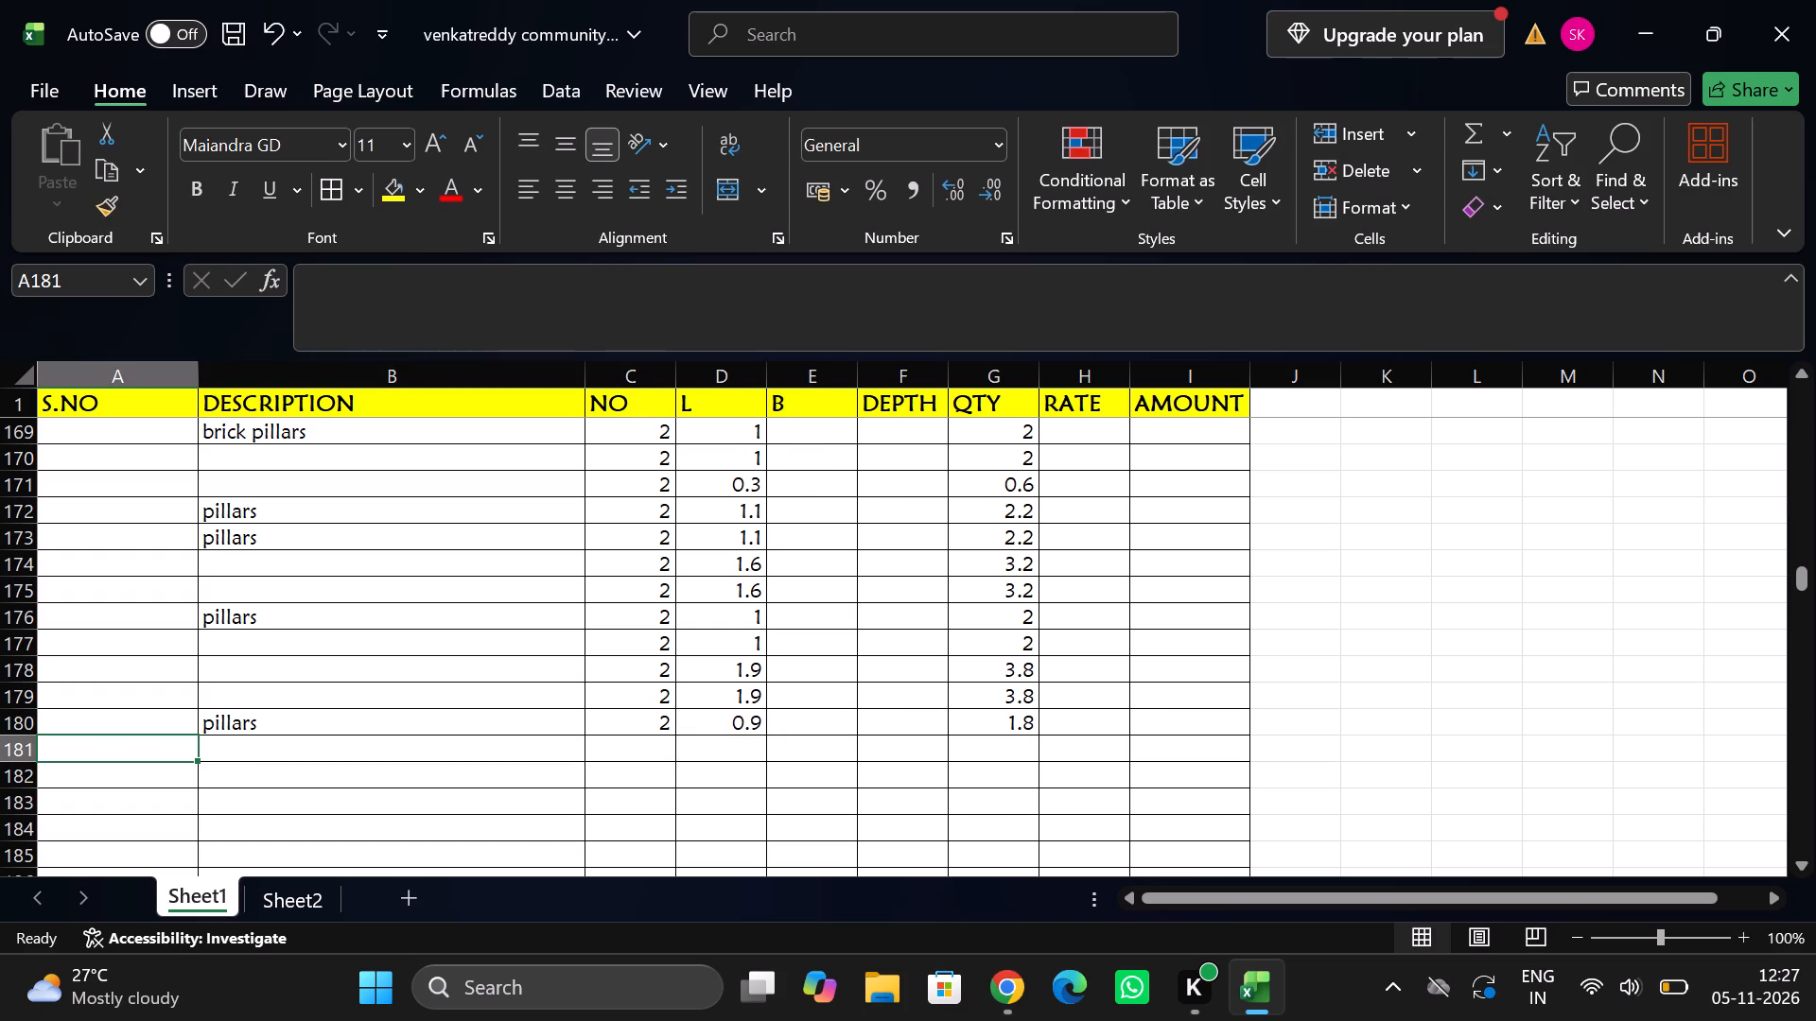
left_click(32, 745)
key("ctrl+d")
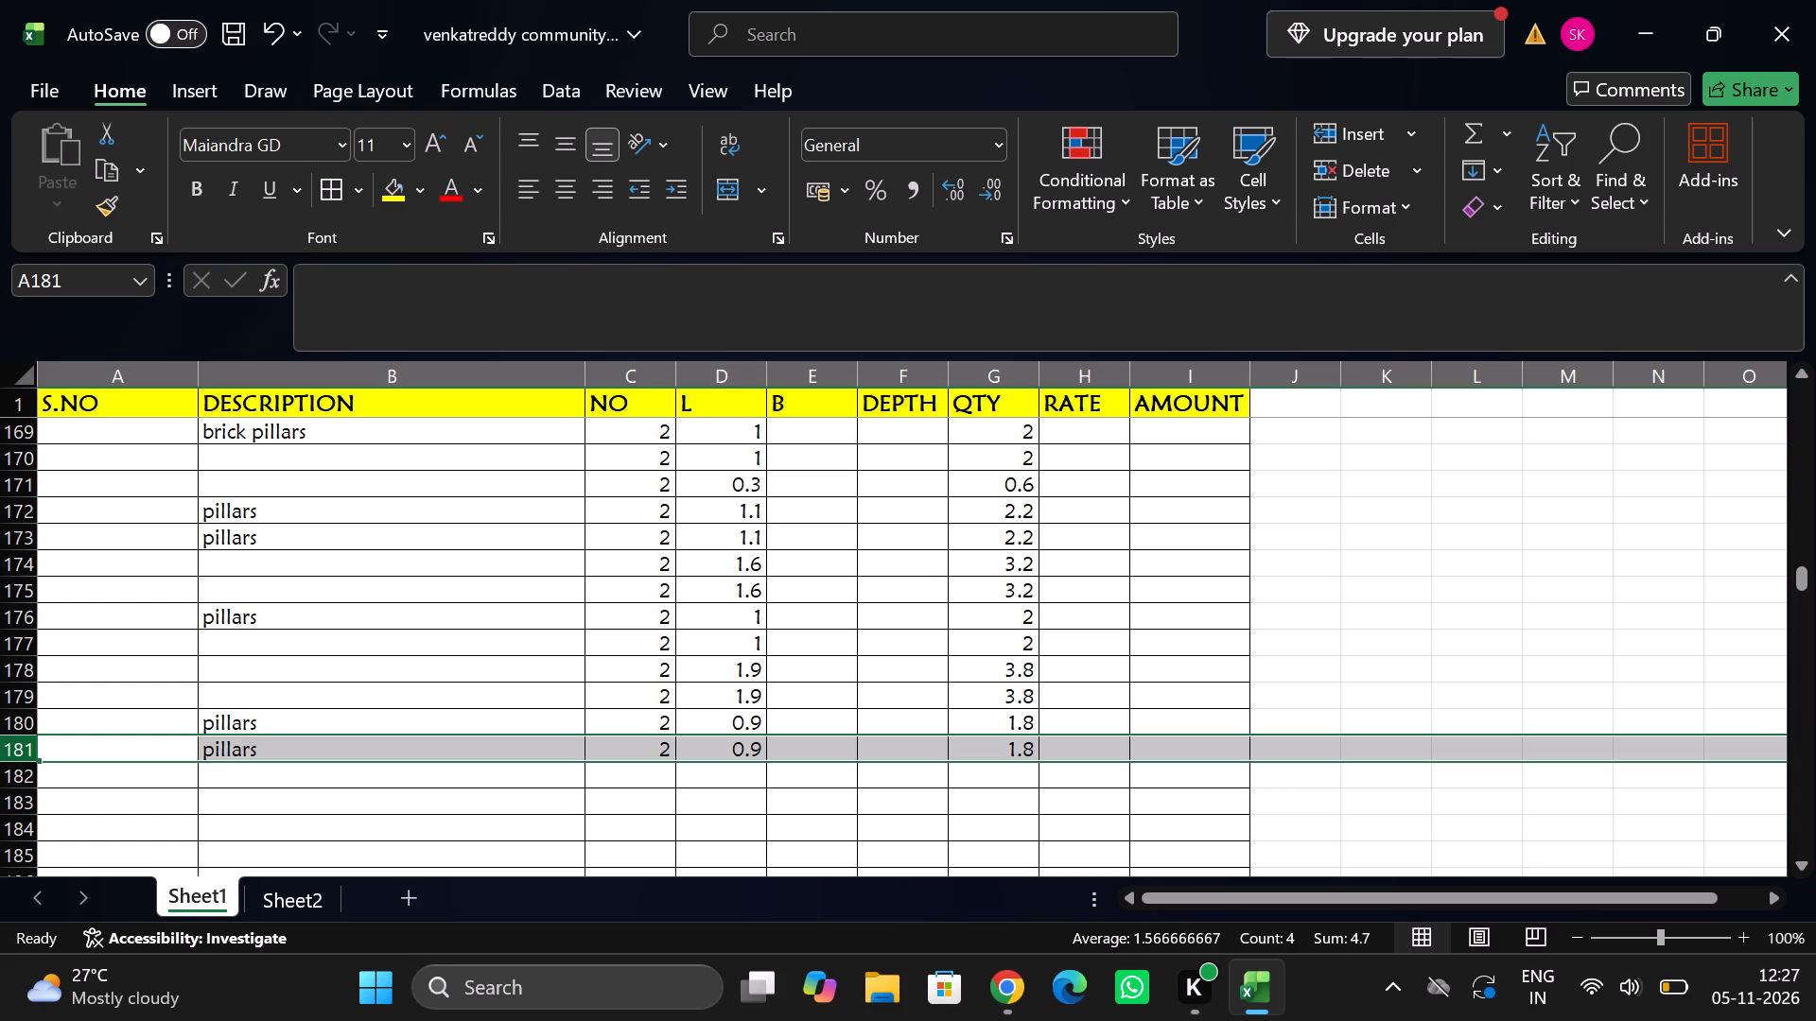
Enter a moulding measurement in row 182 with number 2 and length 0.2, and copy it down into row 183.
left_click(654, 782)
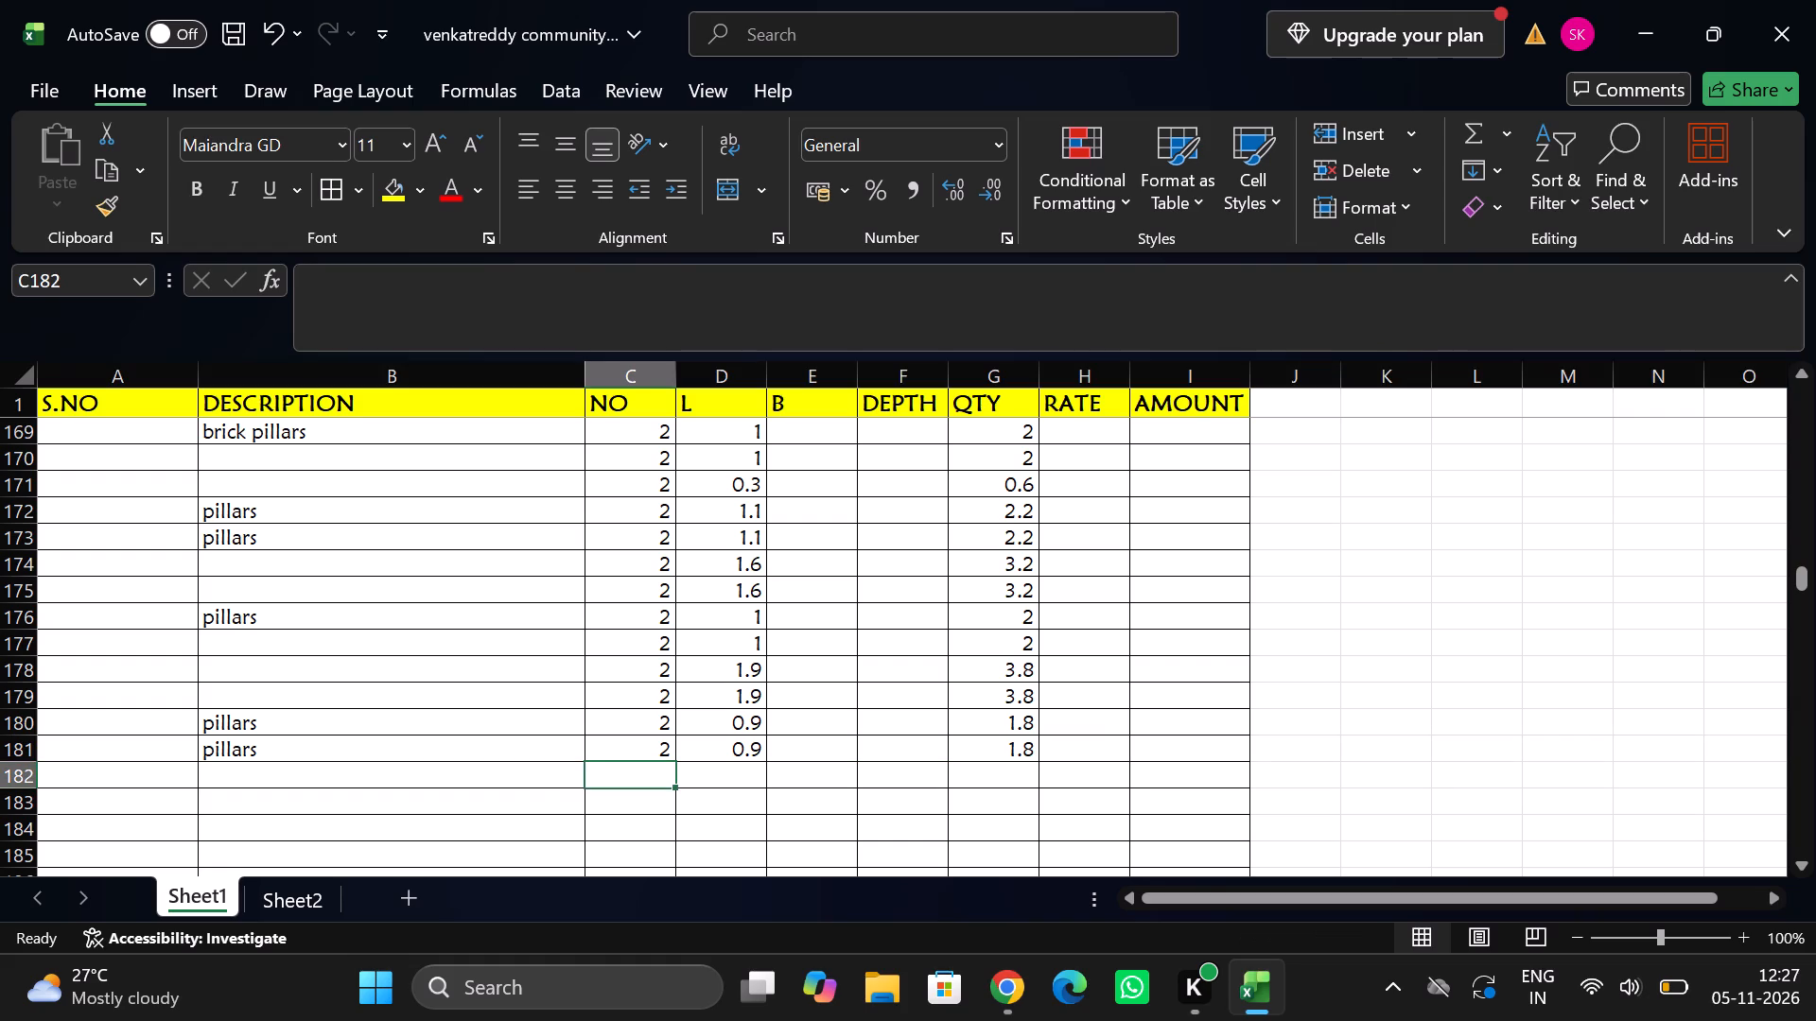
key("2")
key("Tab")
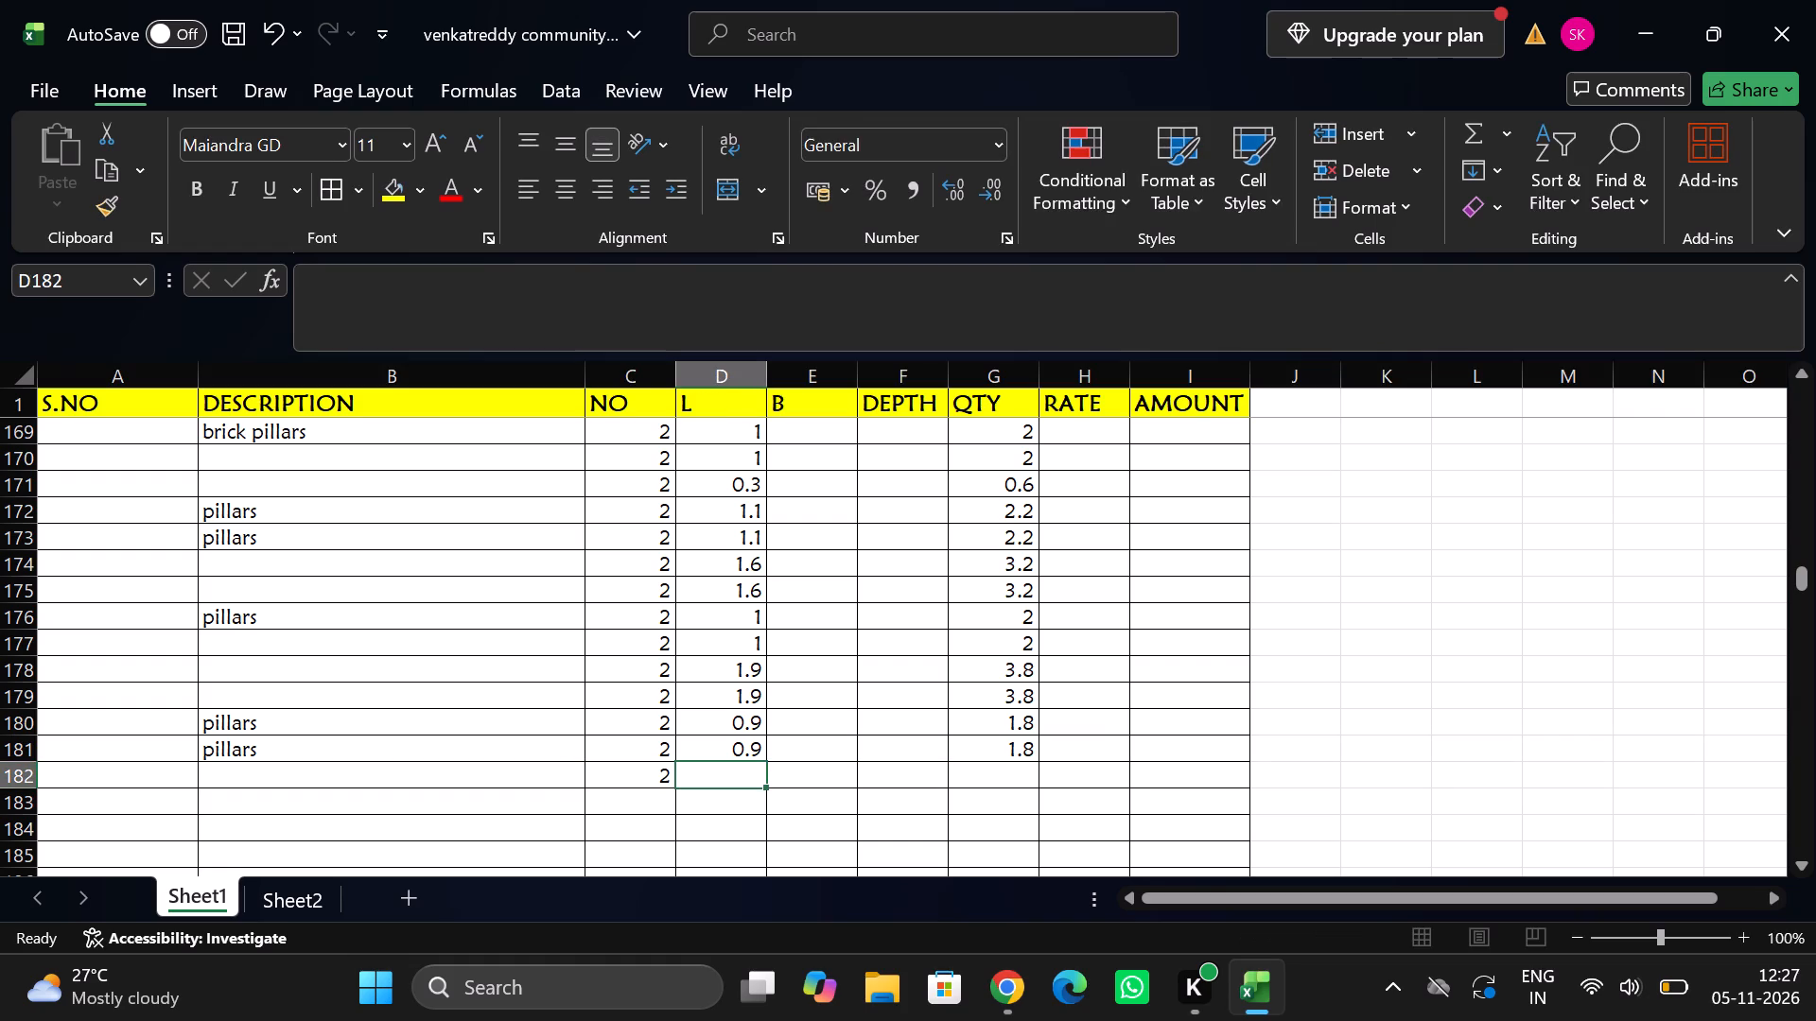
type("0.")
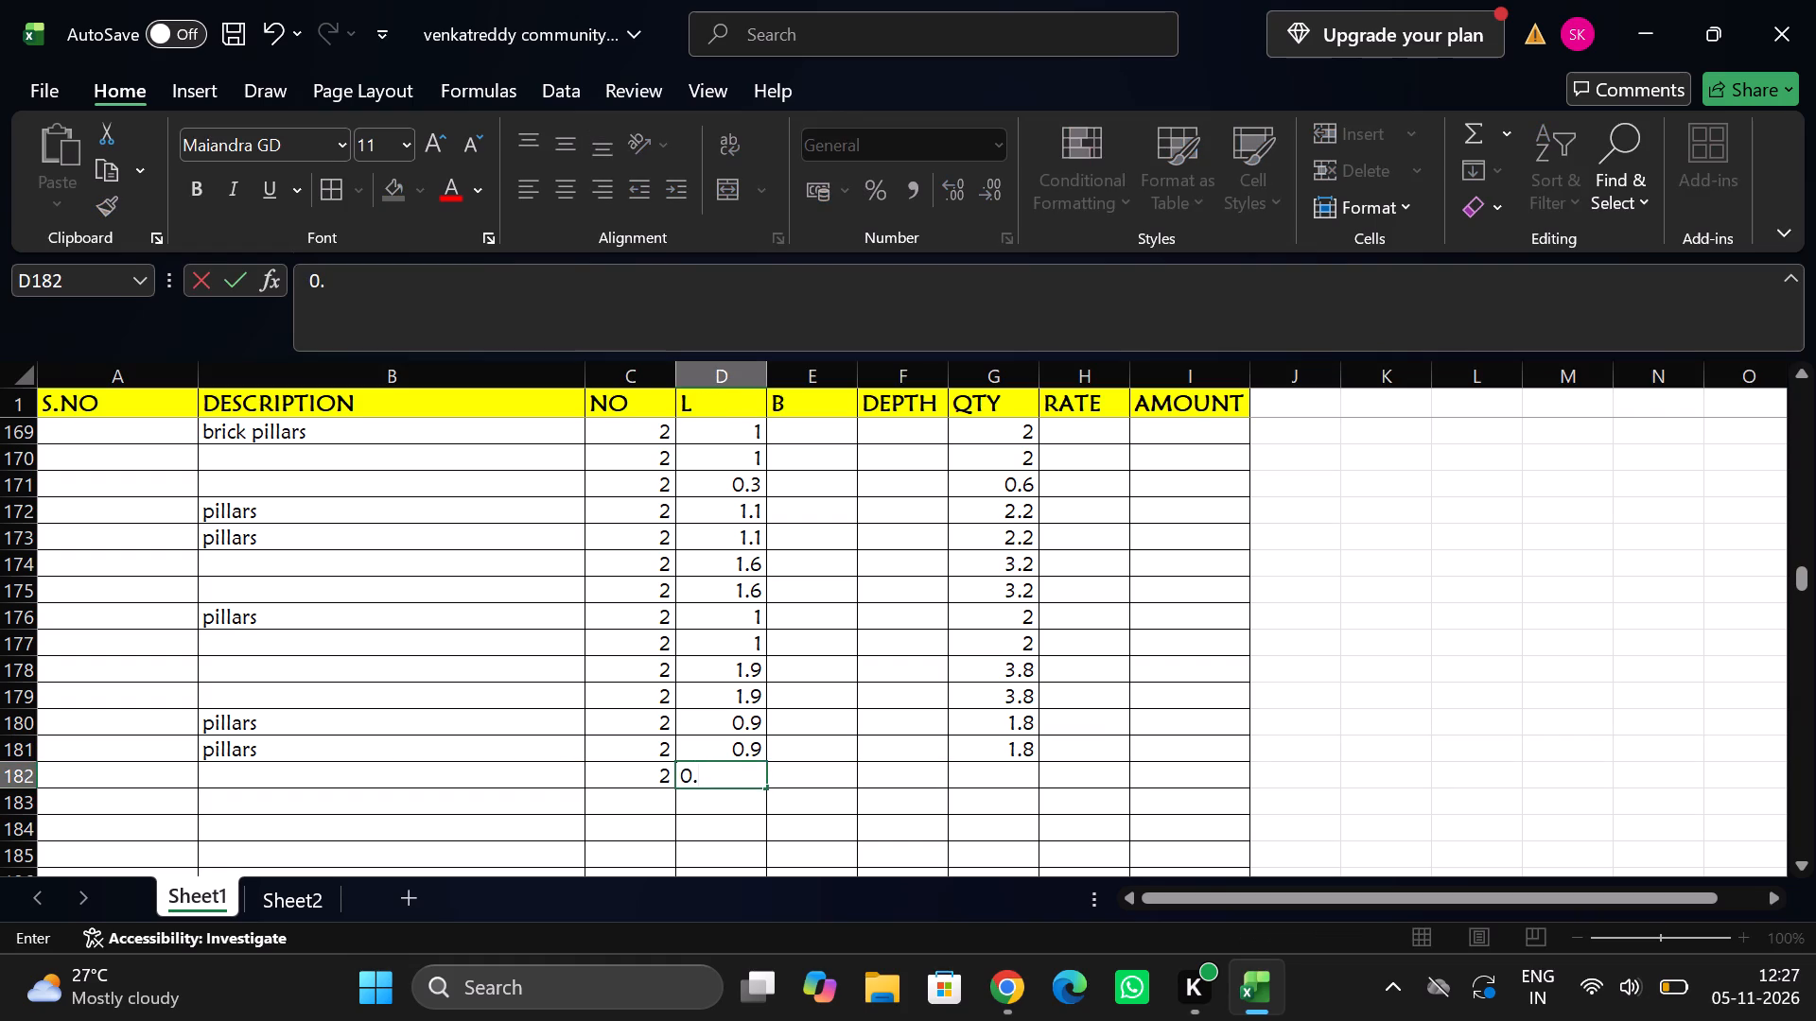
key("2")
key("Tab")
key("Tab")
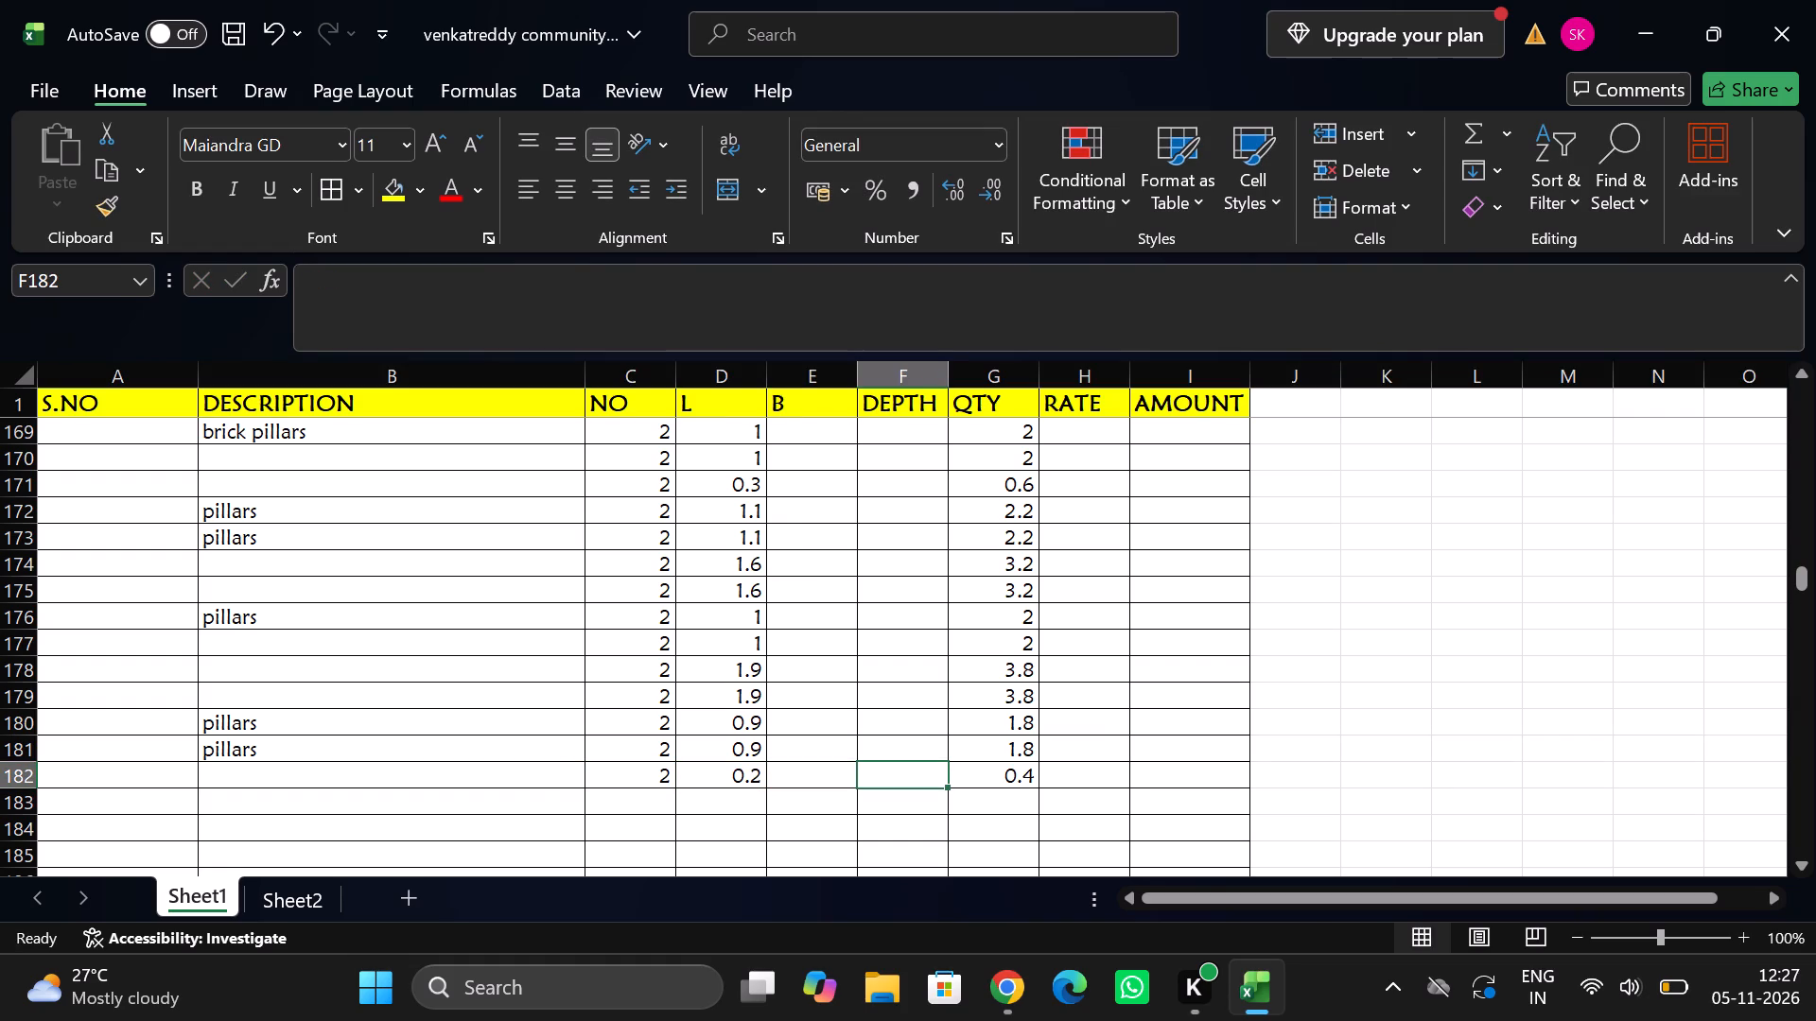
left_click(0, 797)
key("ctrl+d")
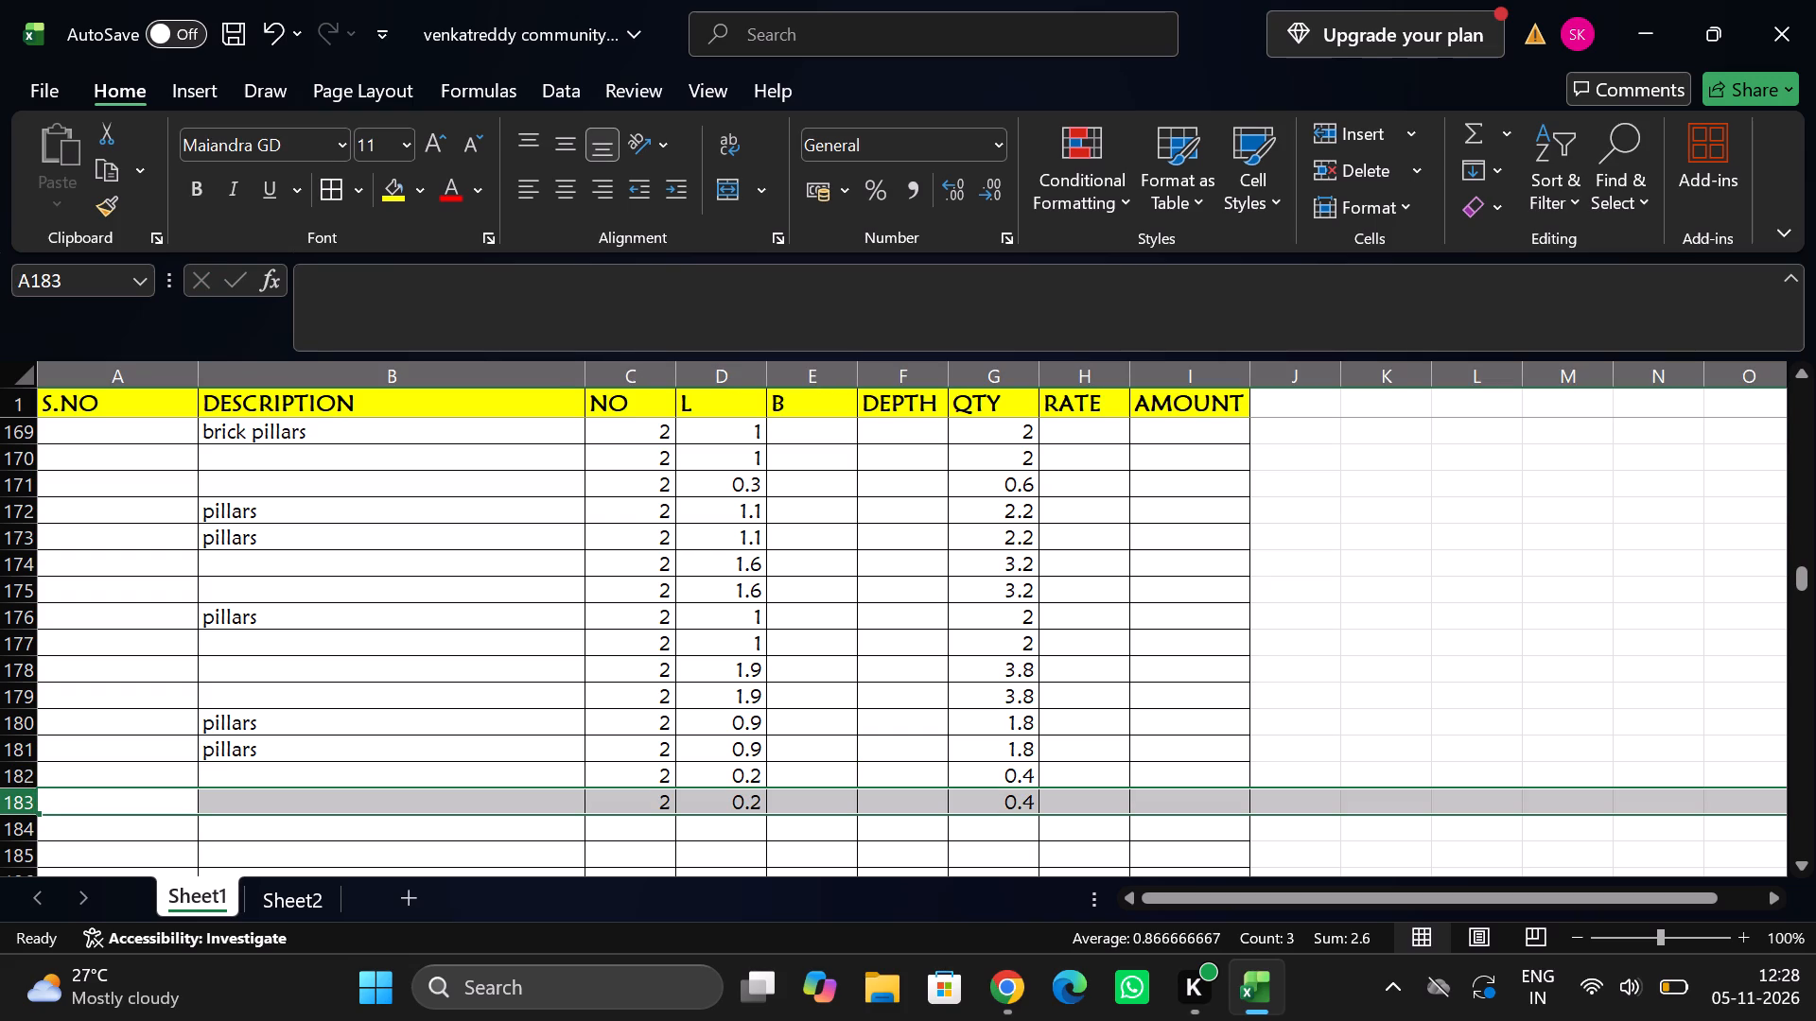
Enter an unlabelled moulding measurement in row 184 with number 2 and length 2.7.
left_click(652, 827)
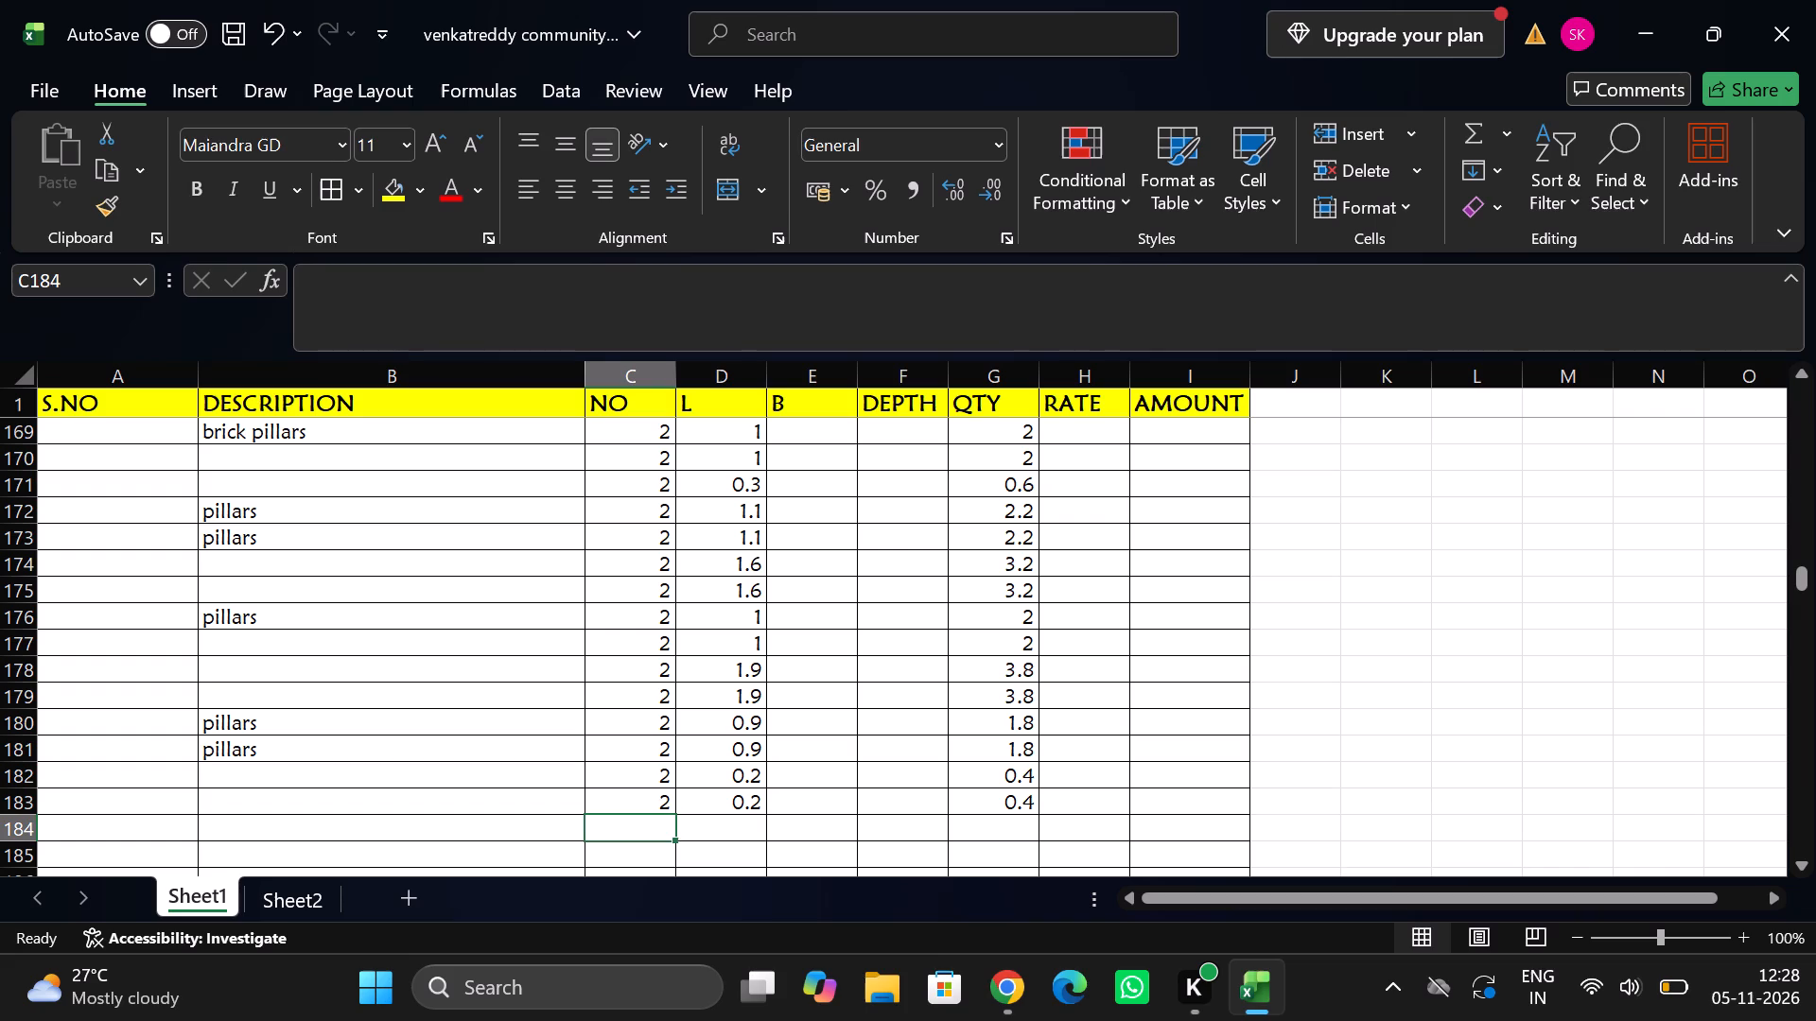
key("2")
key("Tab")
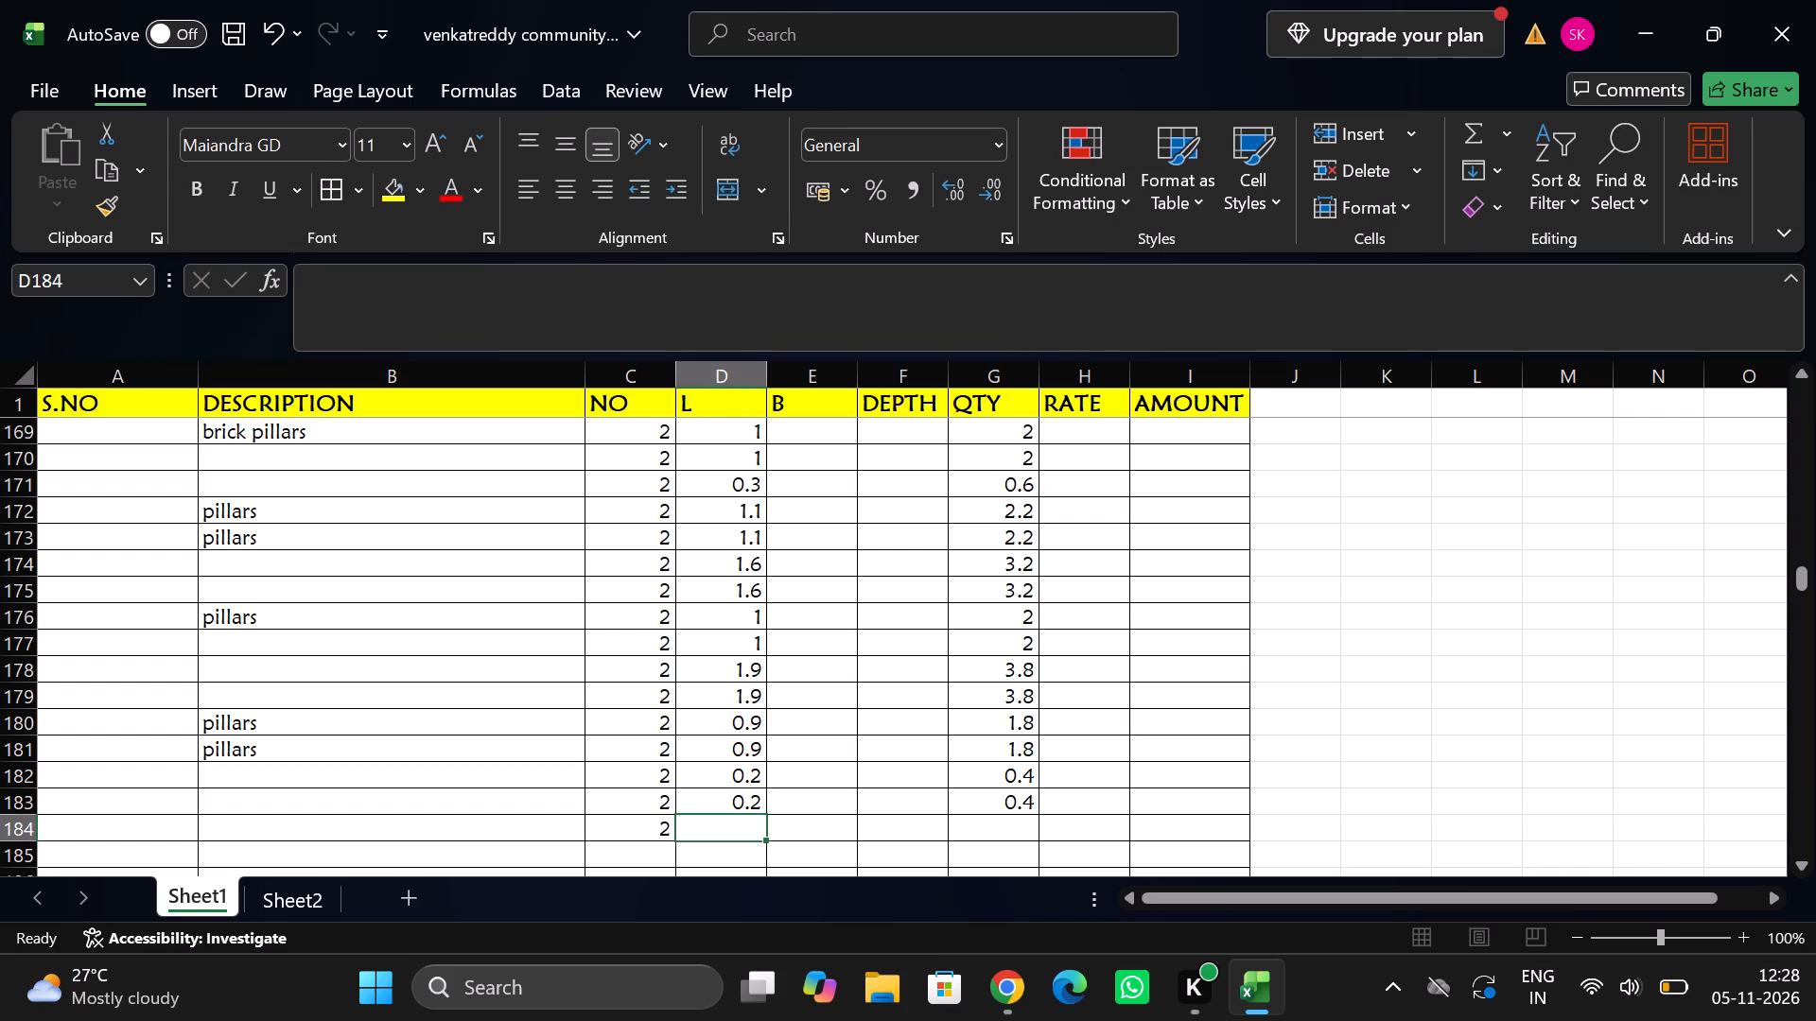
type("2.")
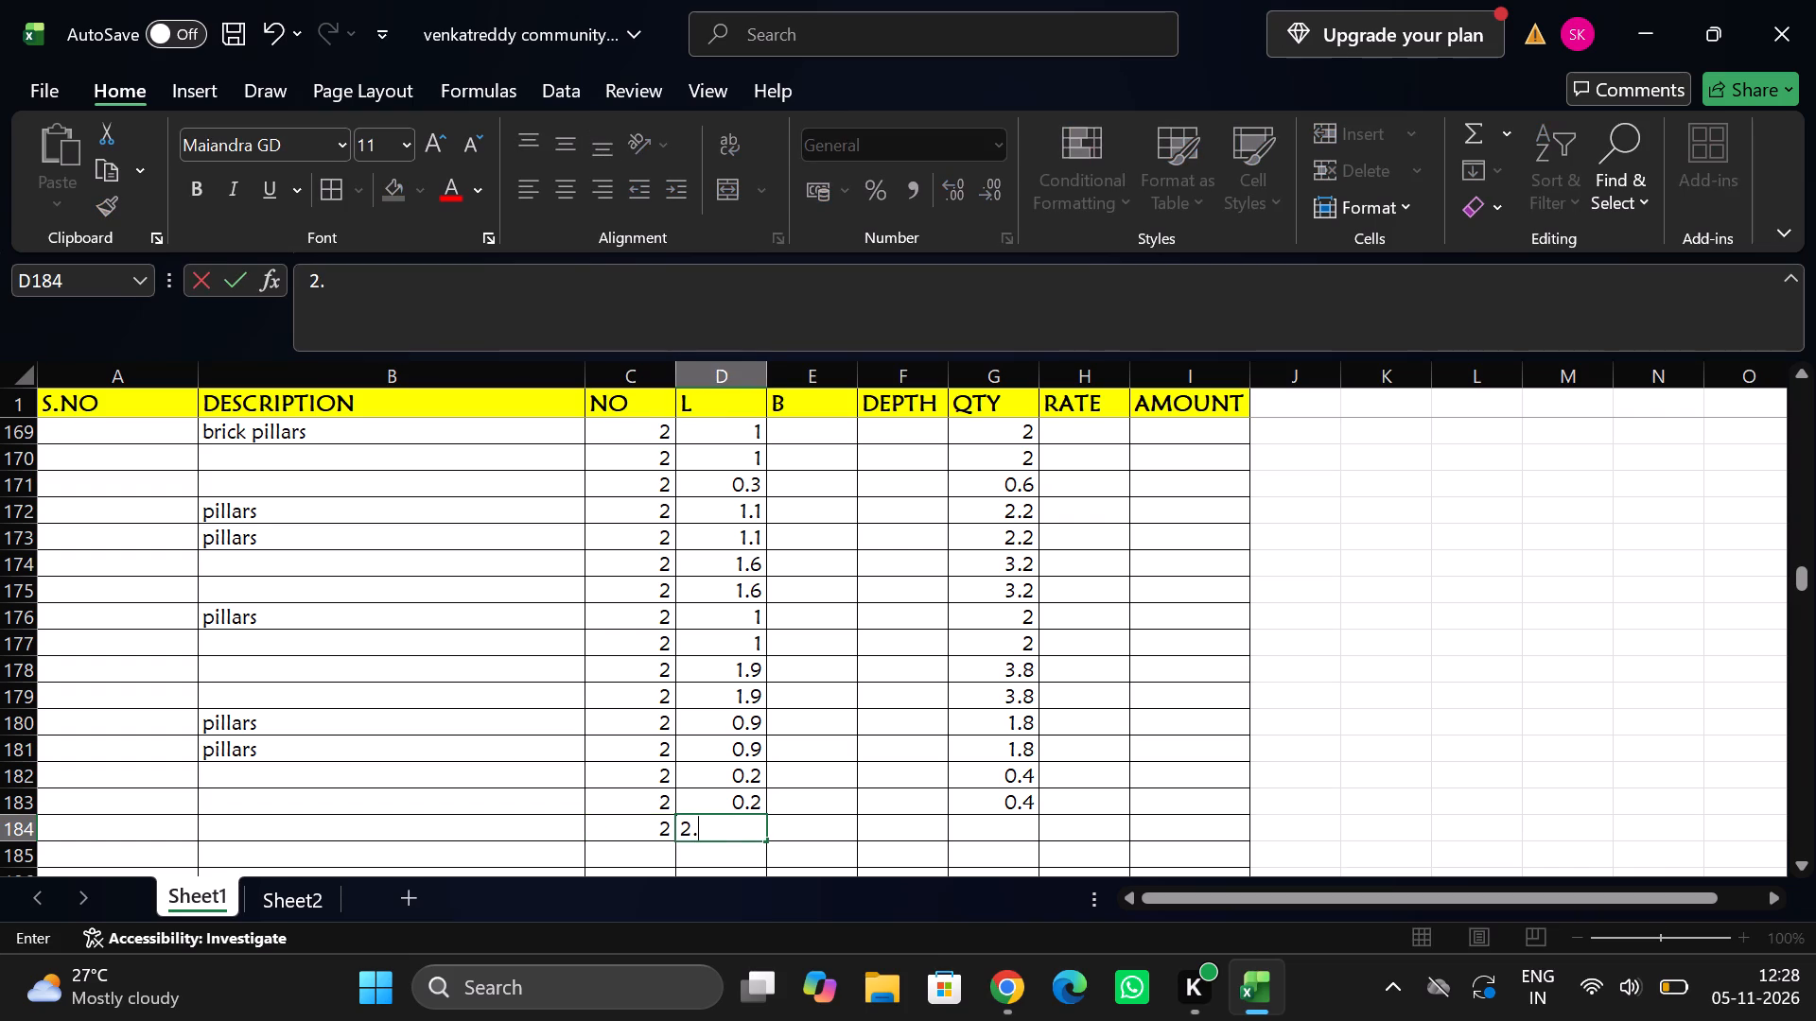
key("7")
key("Tab")
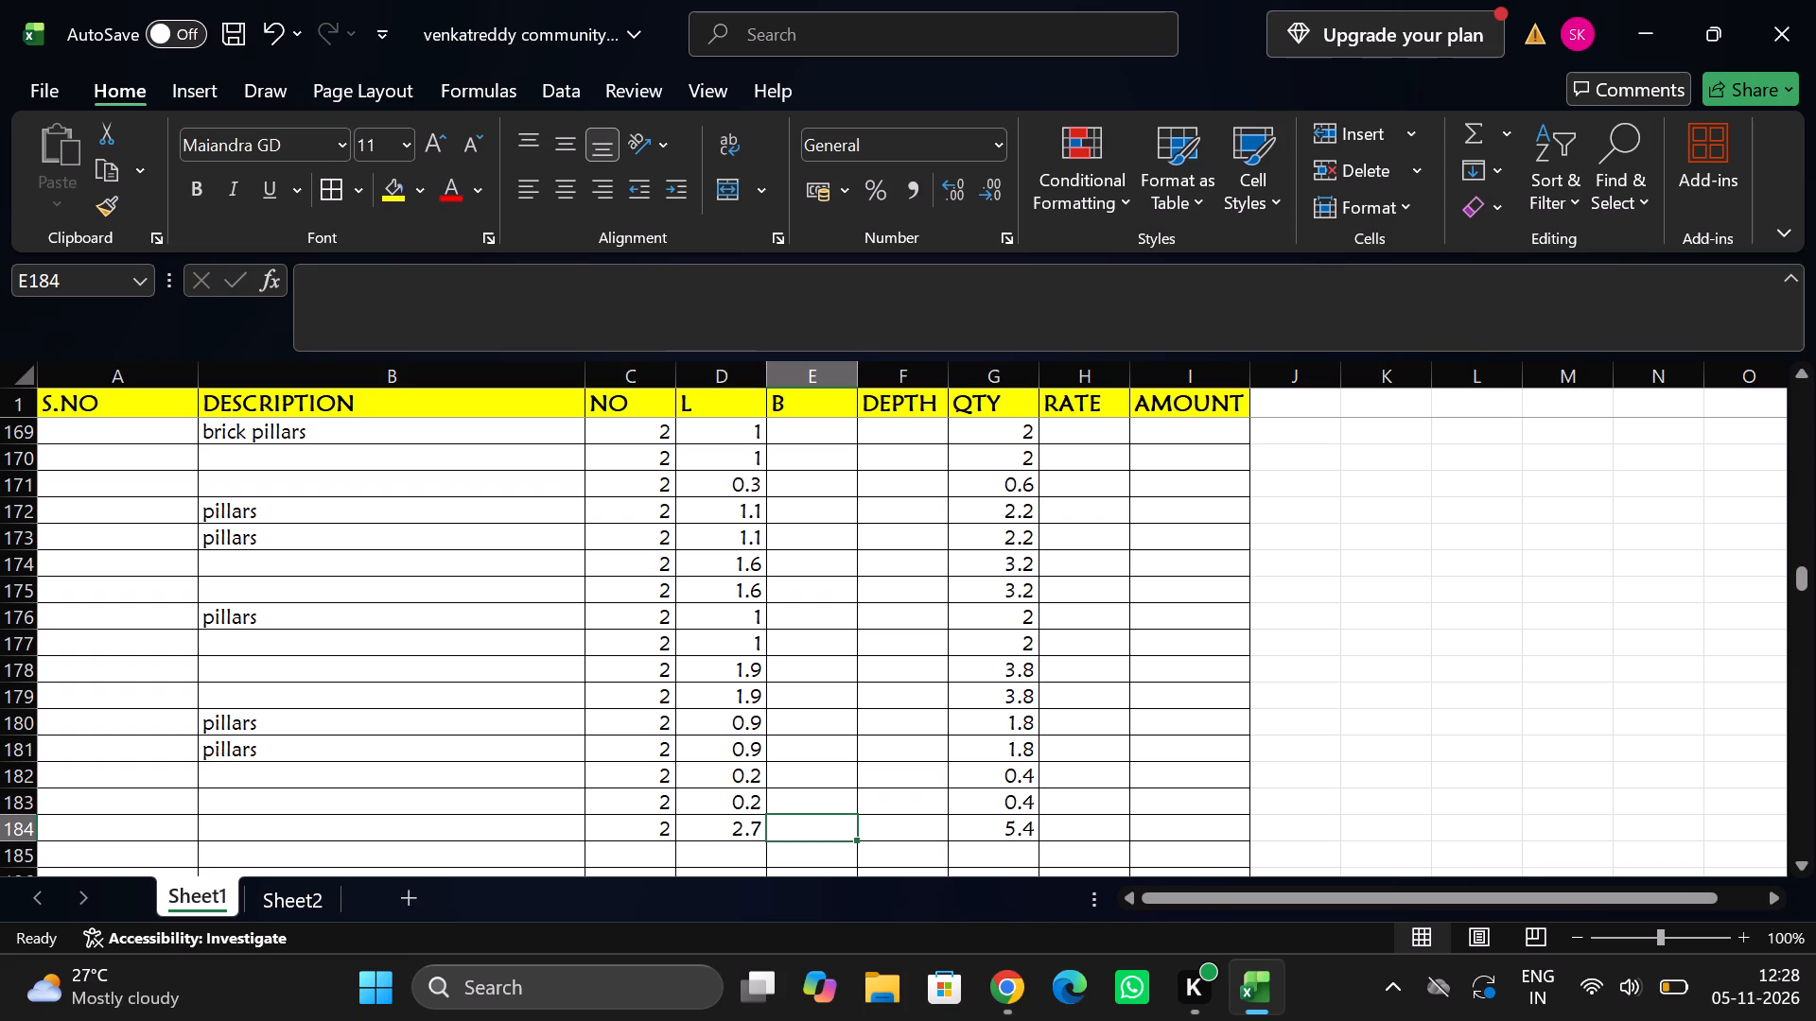
Enter a moulding measurement in row 185 with number 2 and length 0.95, and copy it down into row 186.
left_click(619, 852)
key("2")
key("Tab")
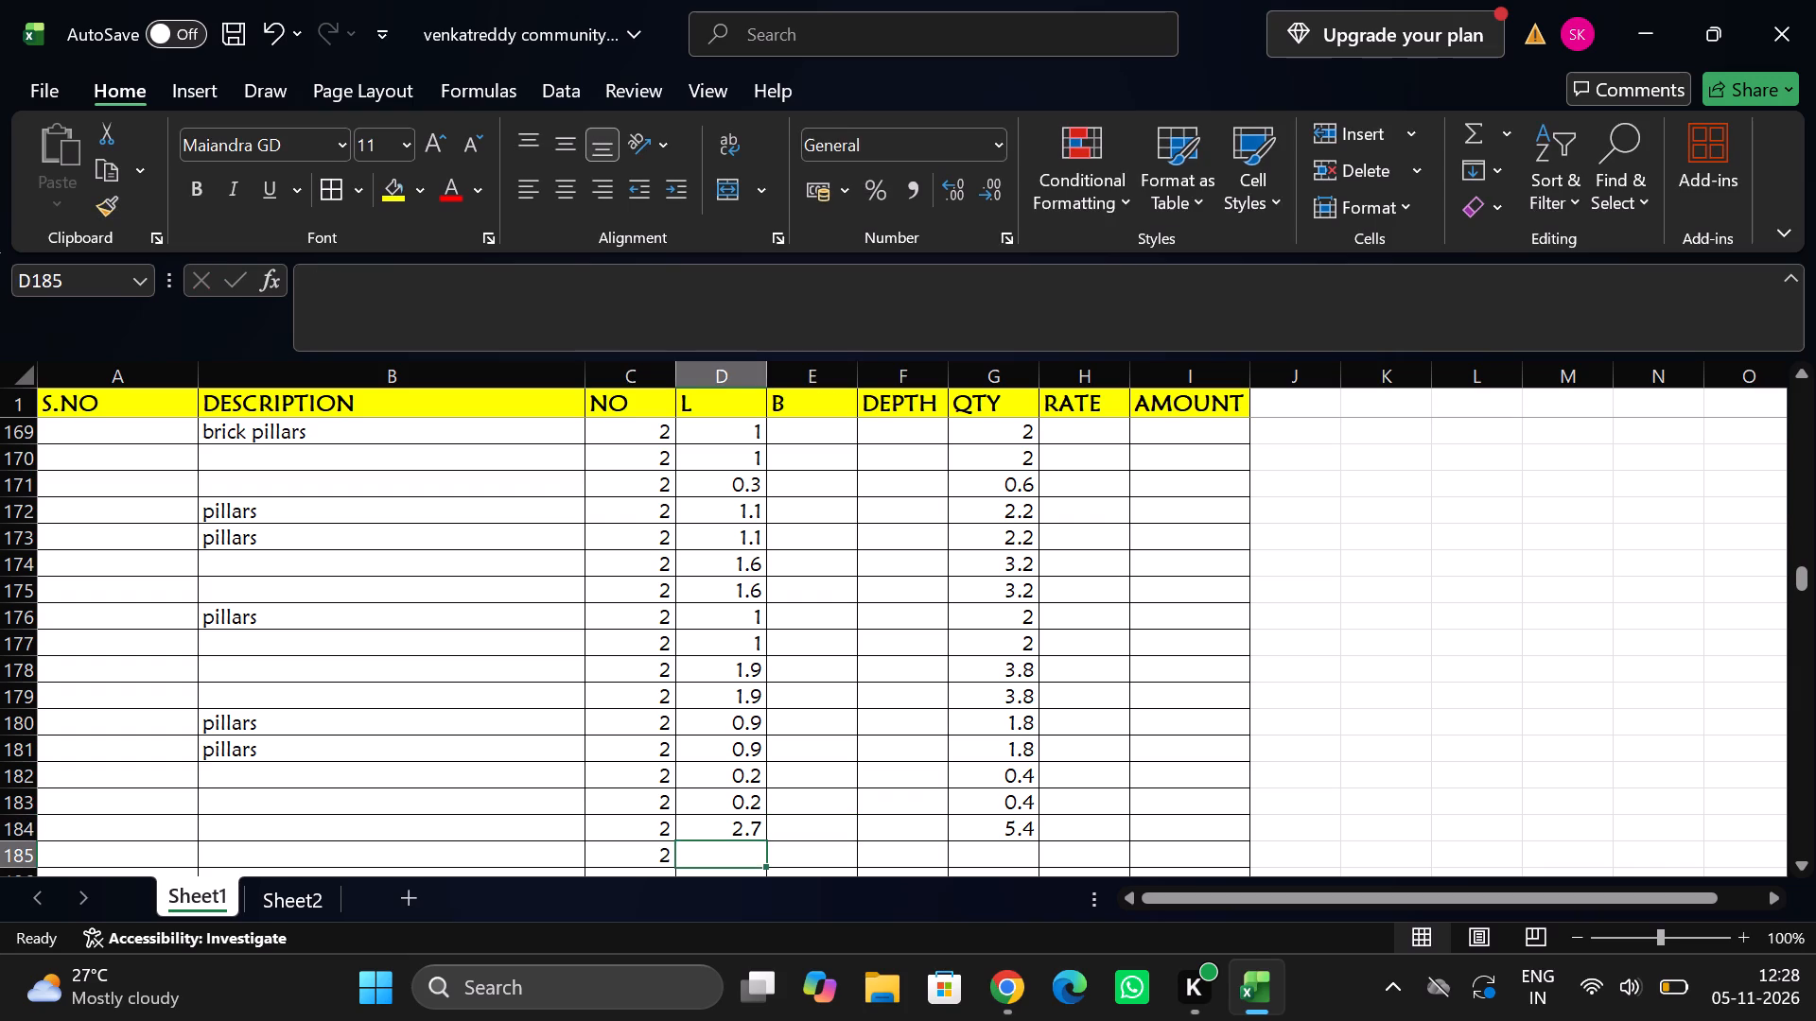
type("0.")
type("95")
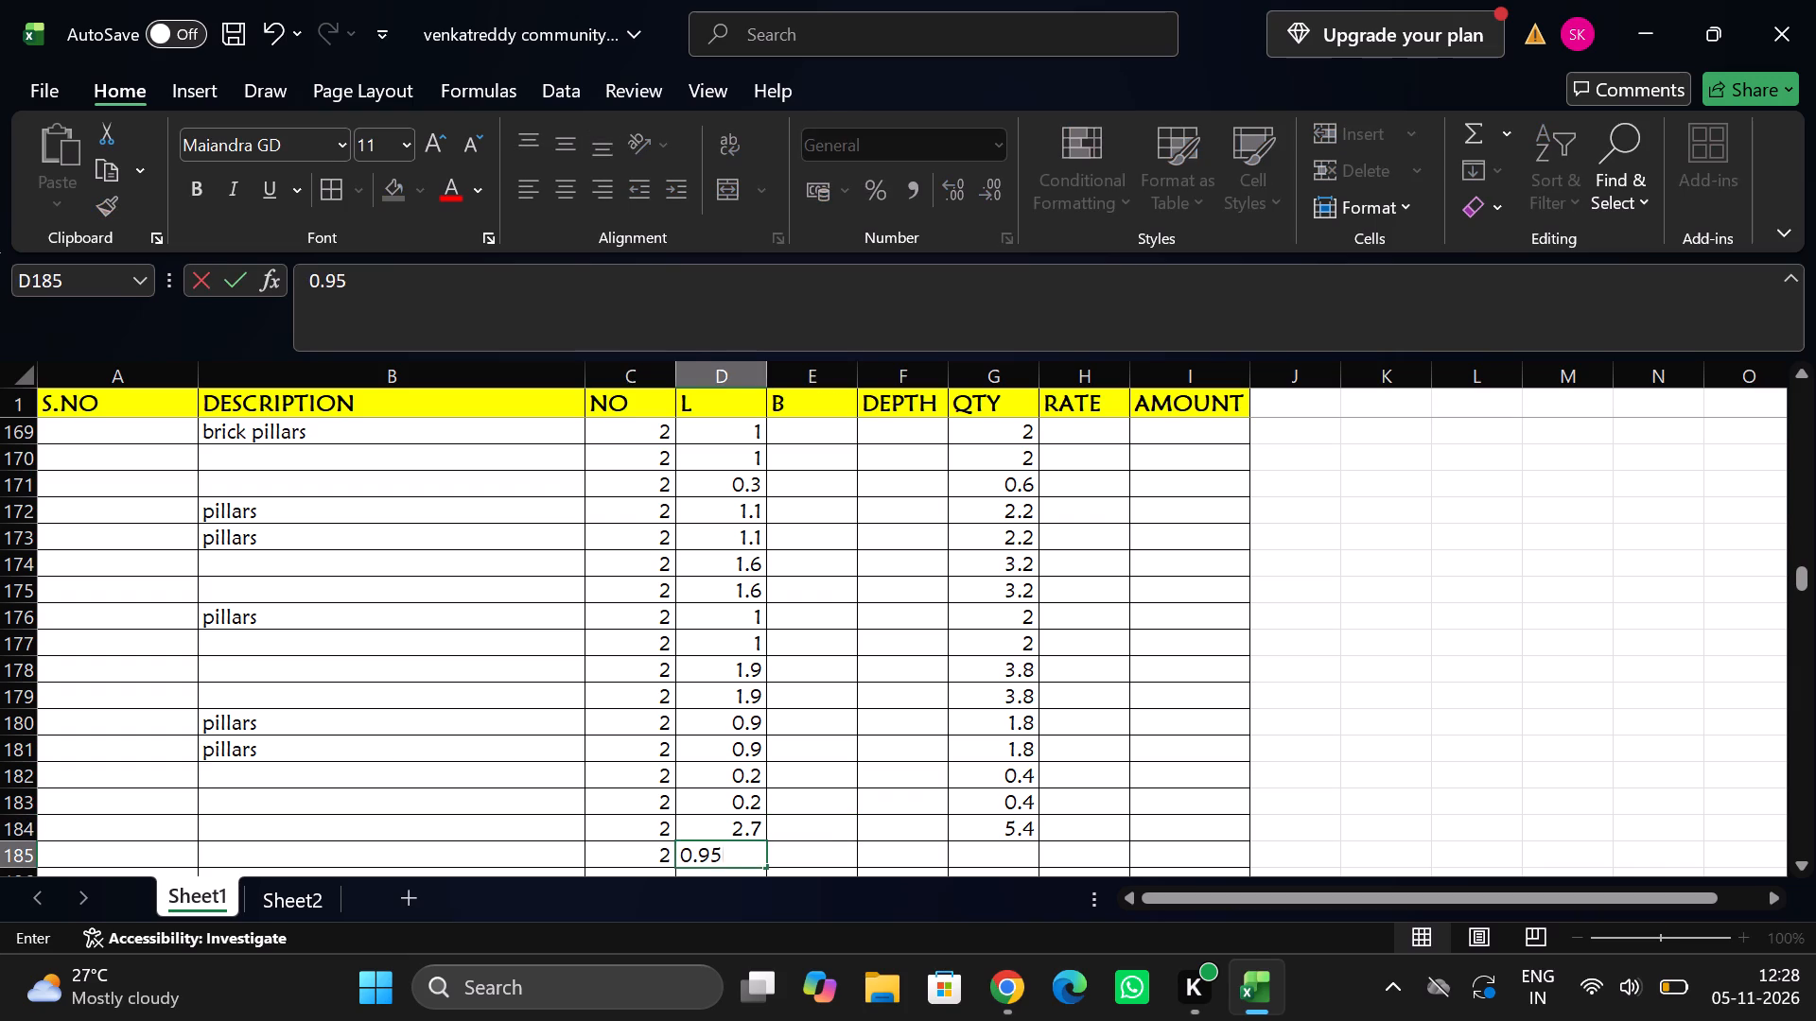
key("Tab")
scroll(619, 852, "down", 1)
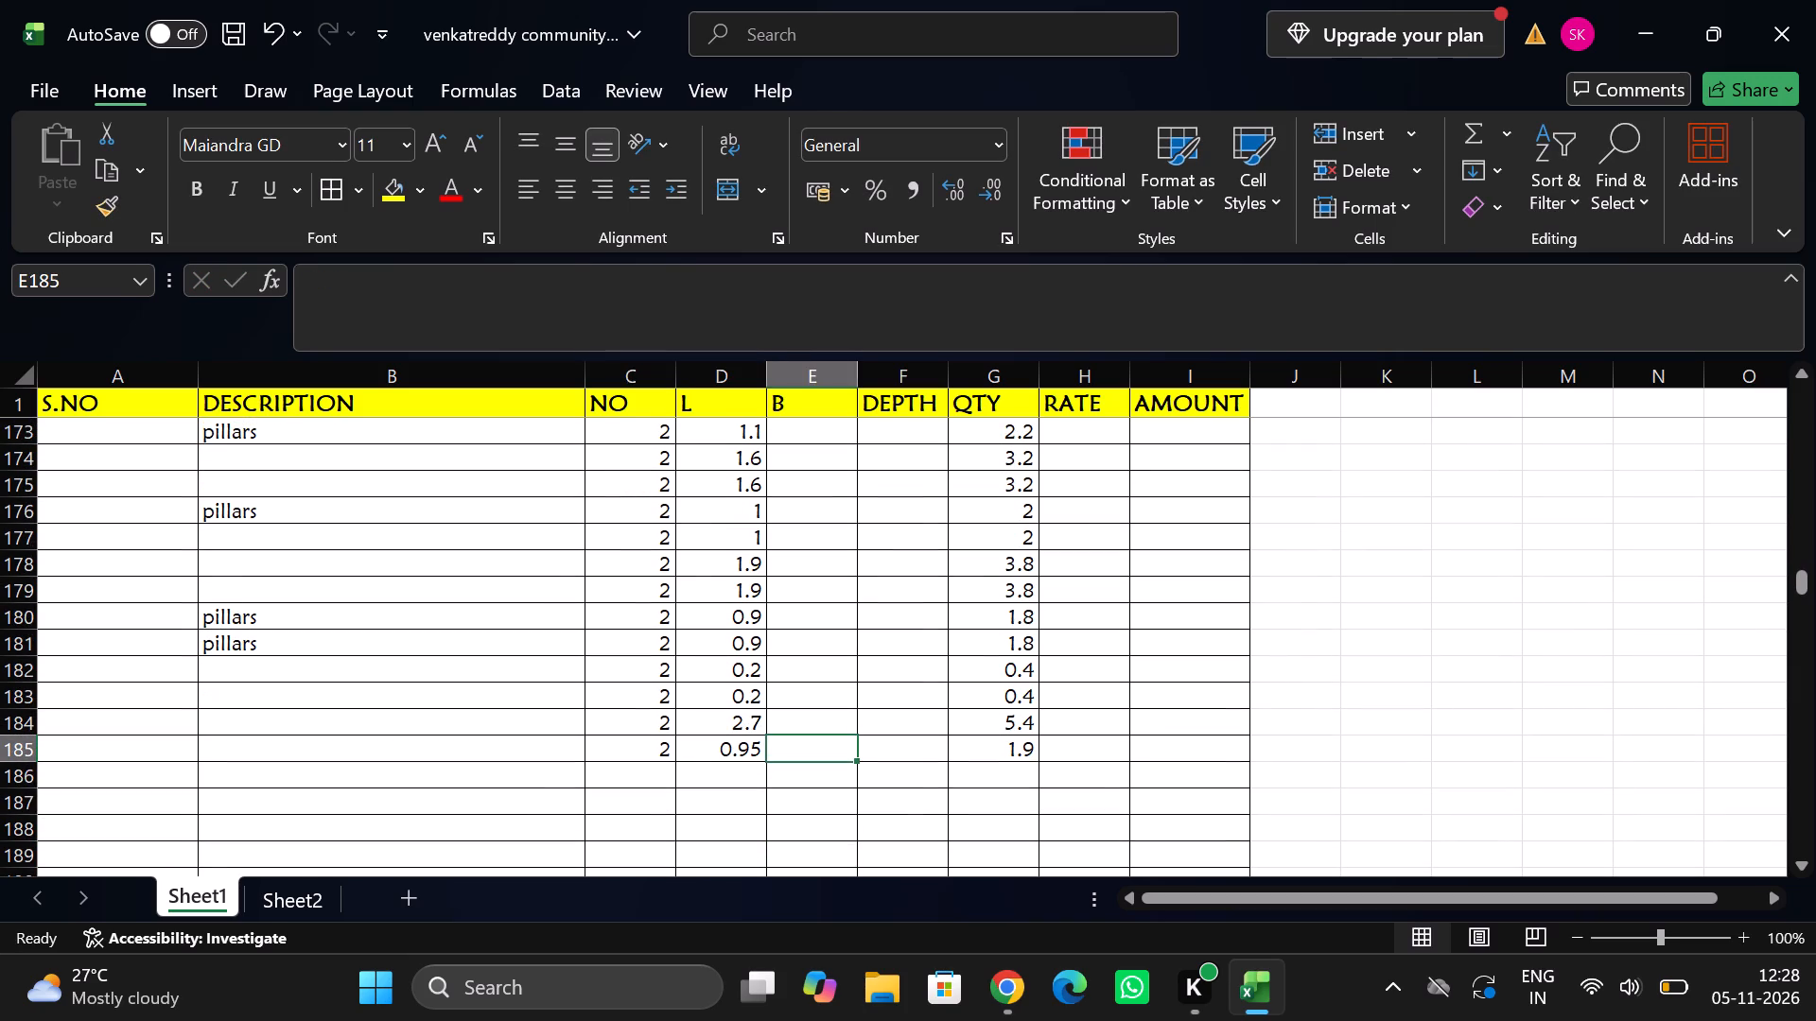
left_click(23, 779)
key("ctrl+d")
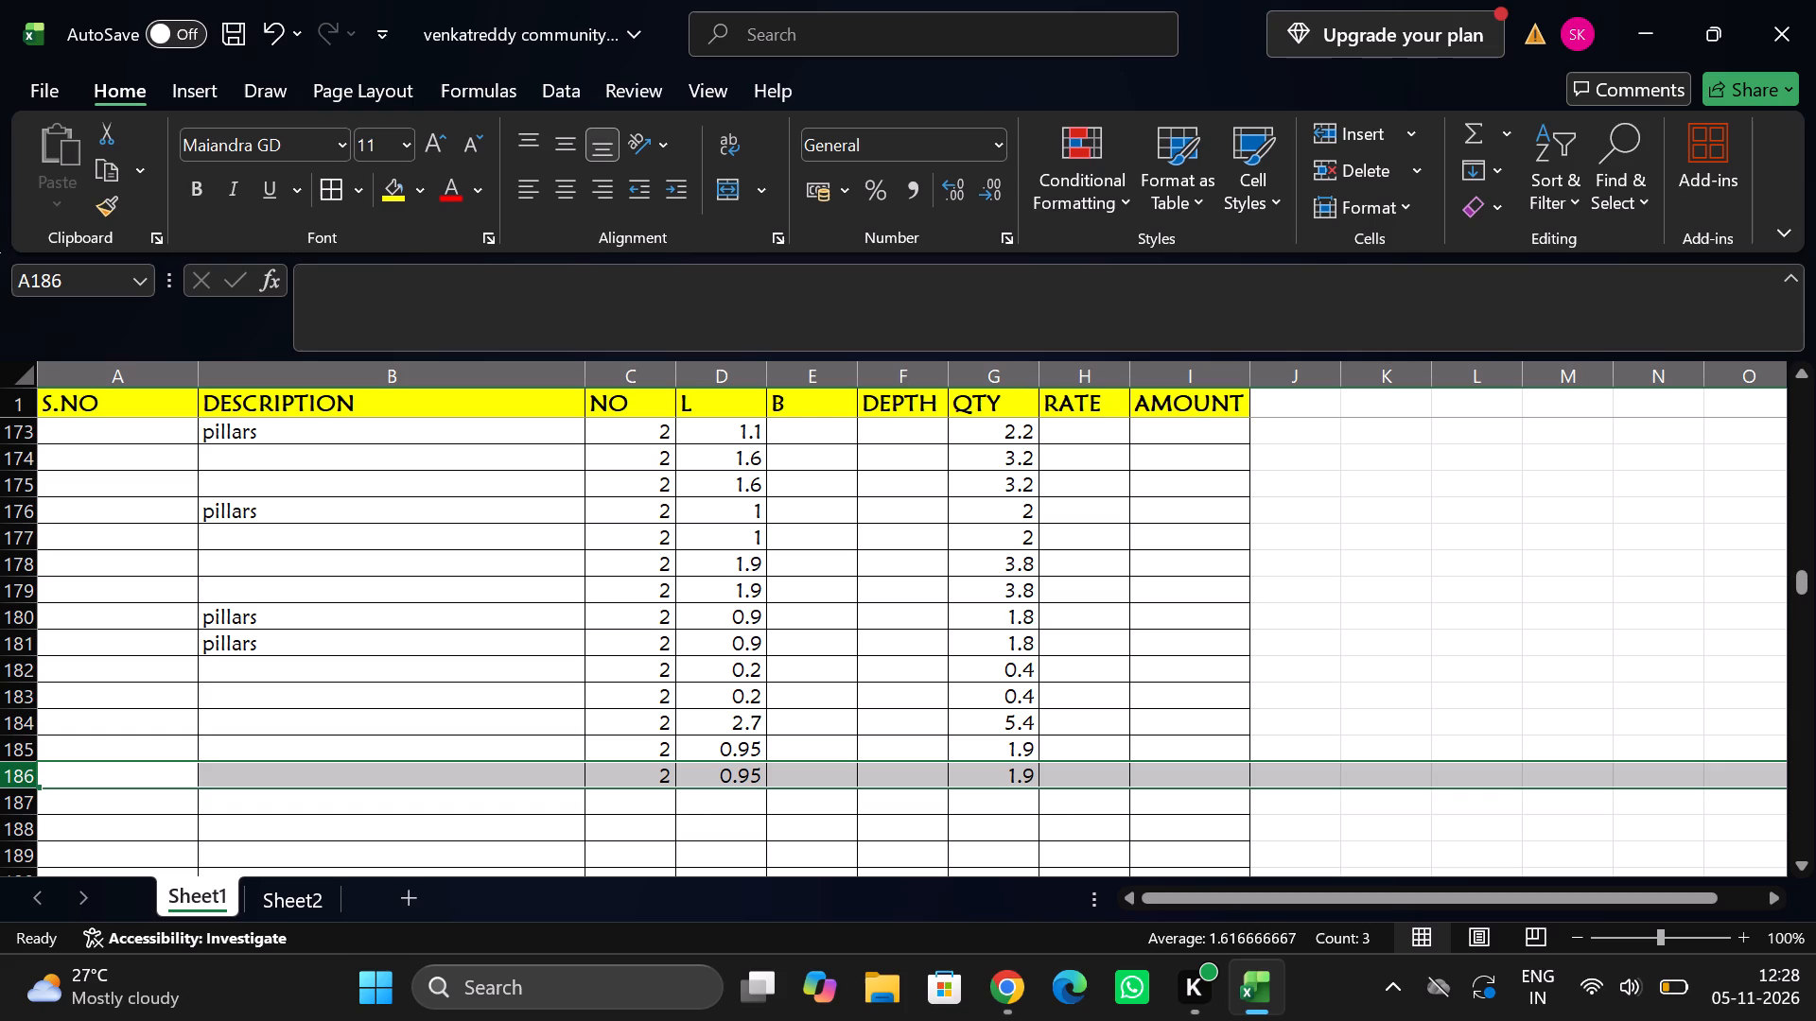
Set the description of the measurement in row 185 to "pillars".
left_click(265, 744)
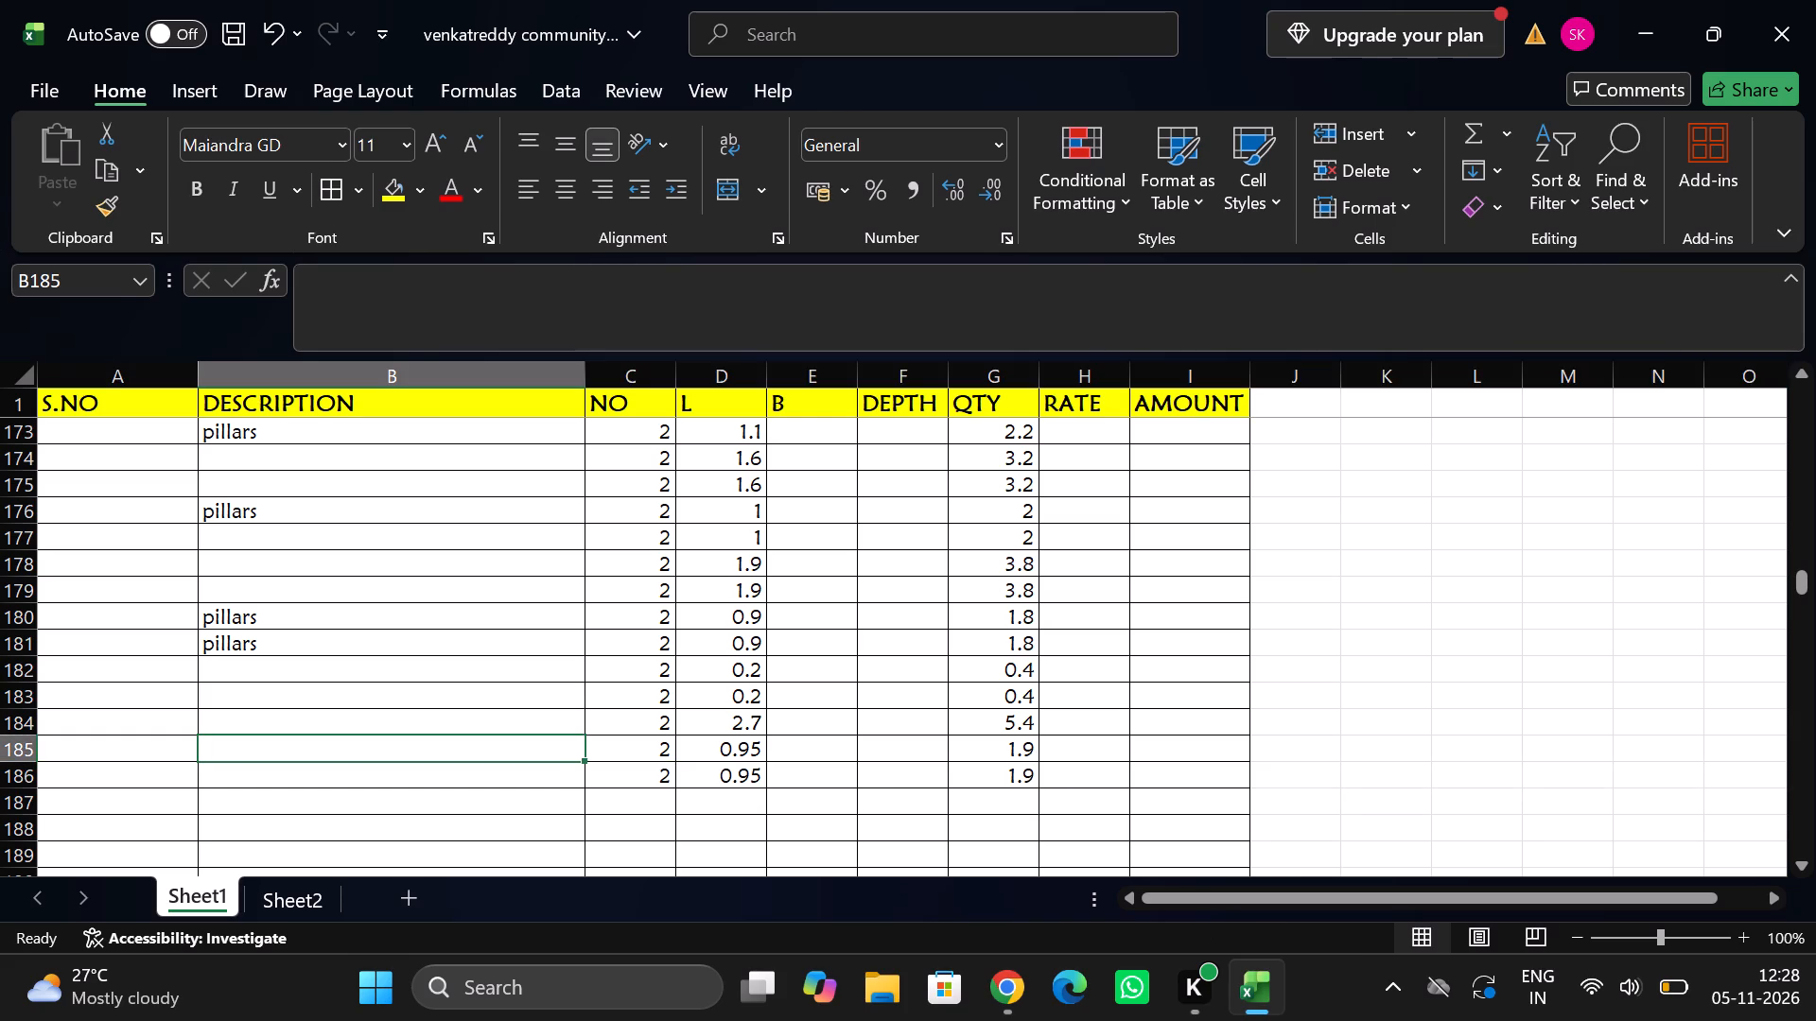
type("pill")
key("Tab")
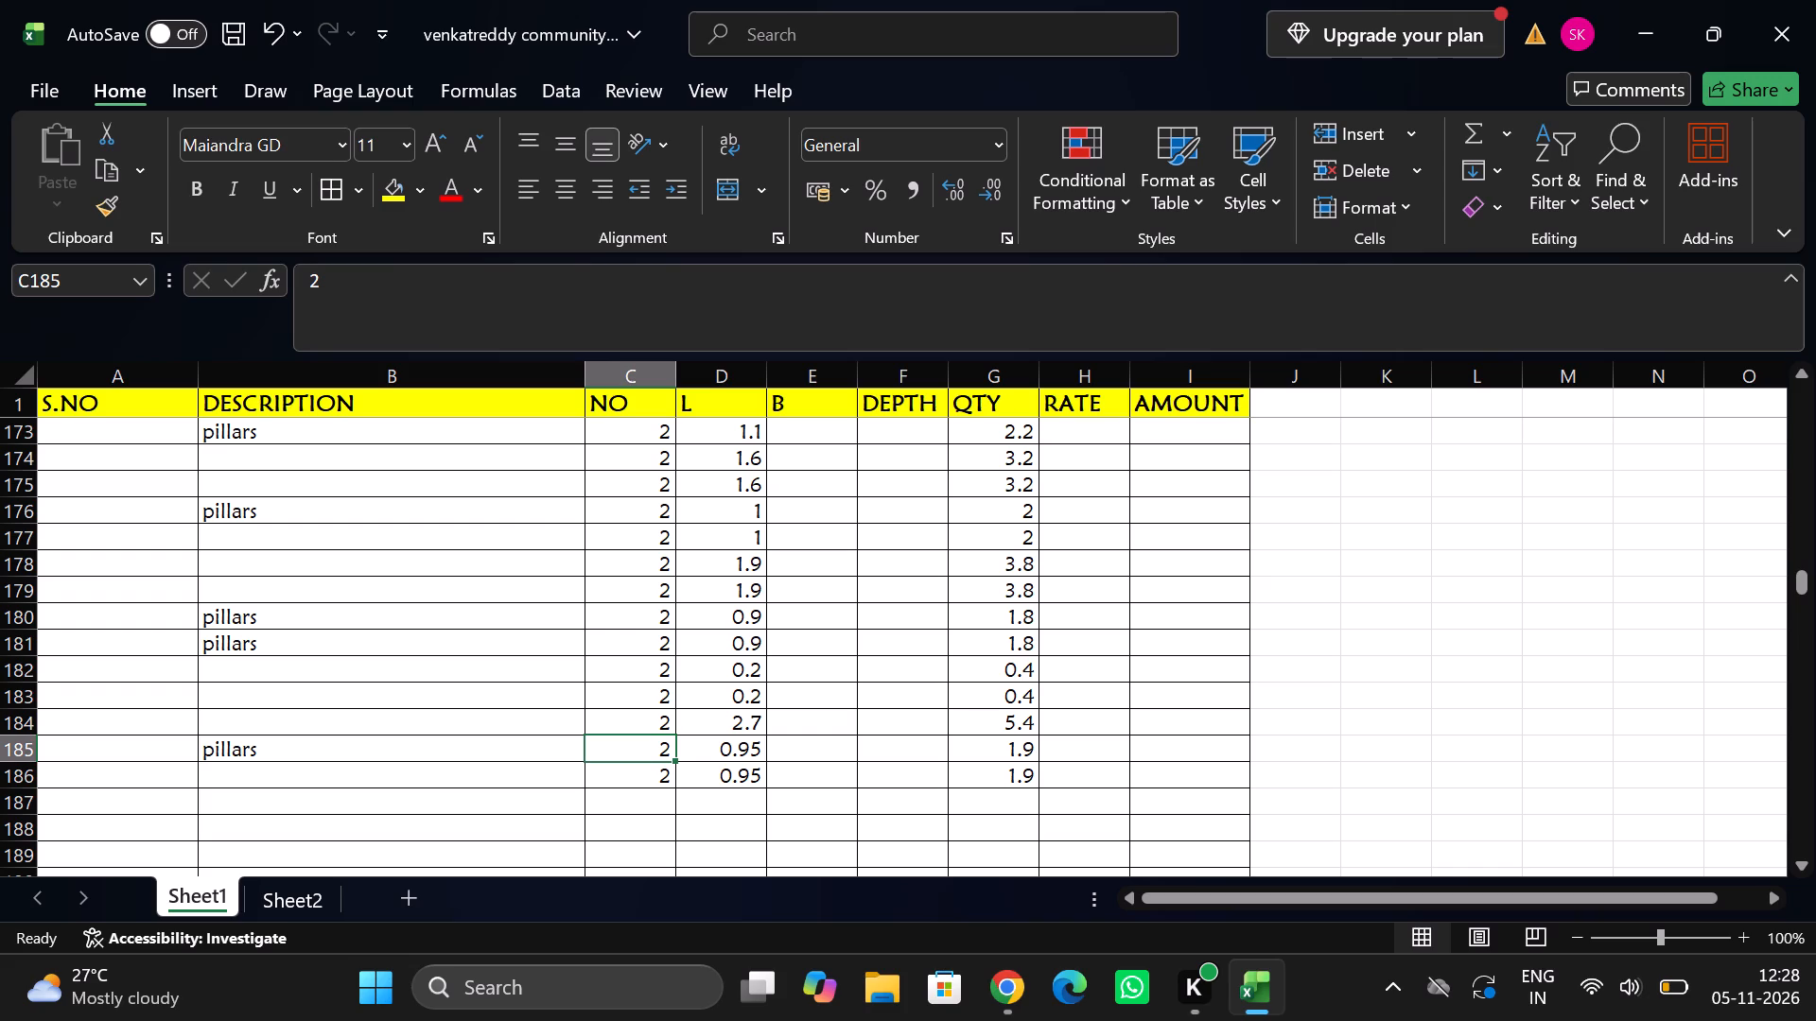
Enter an unlabelled moulding measurement in row 187 with number 1 and length 5.8.
left_click(628, 803)
key("1")
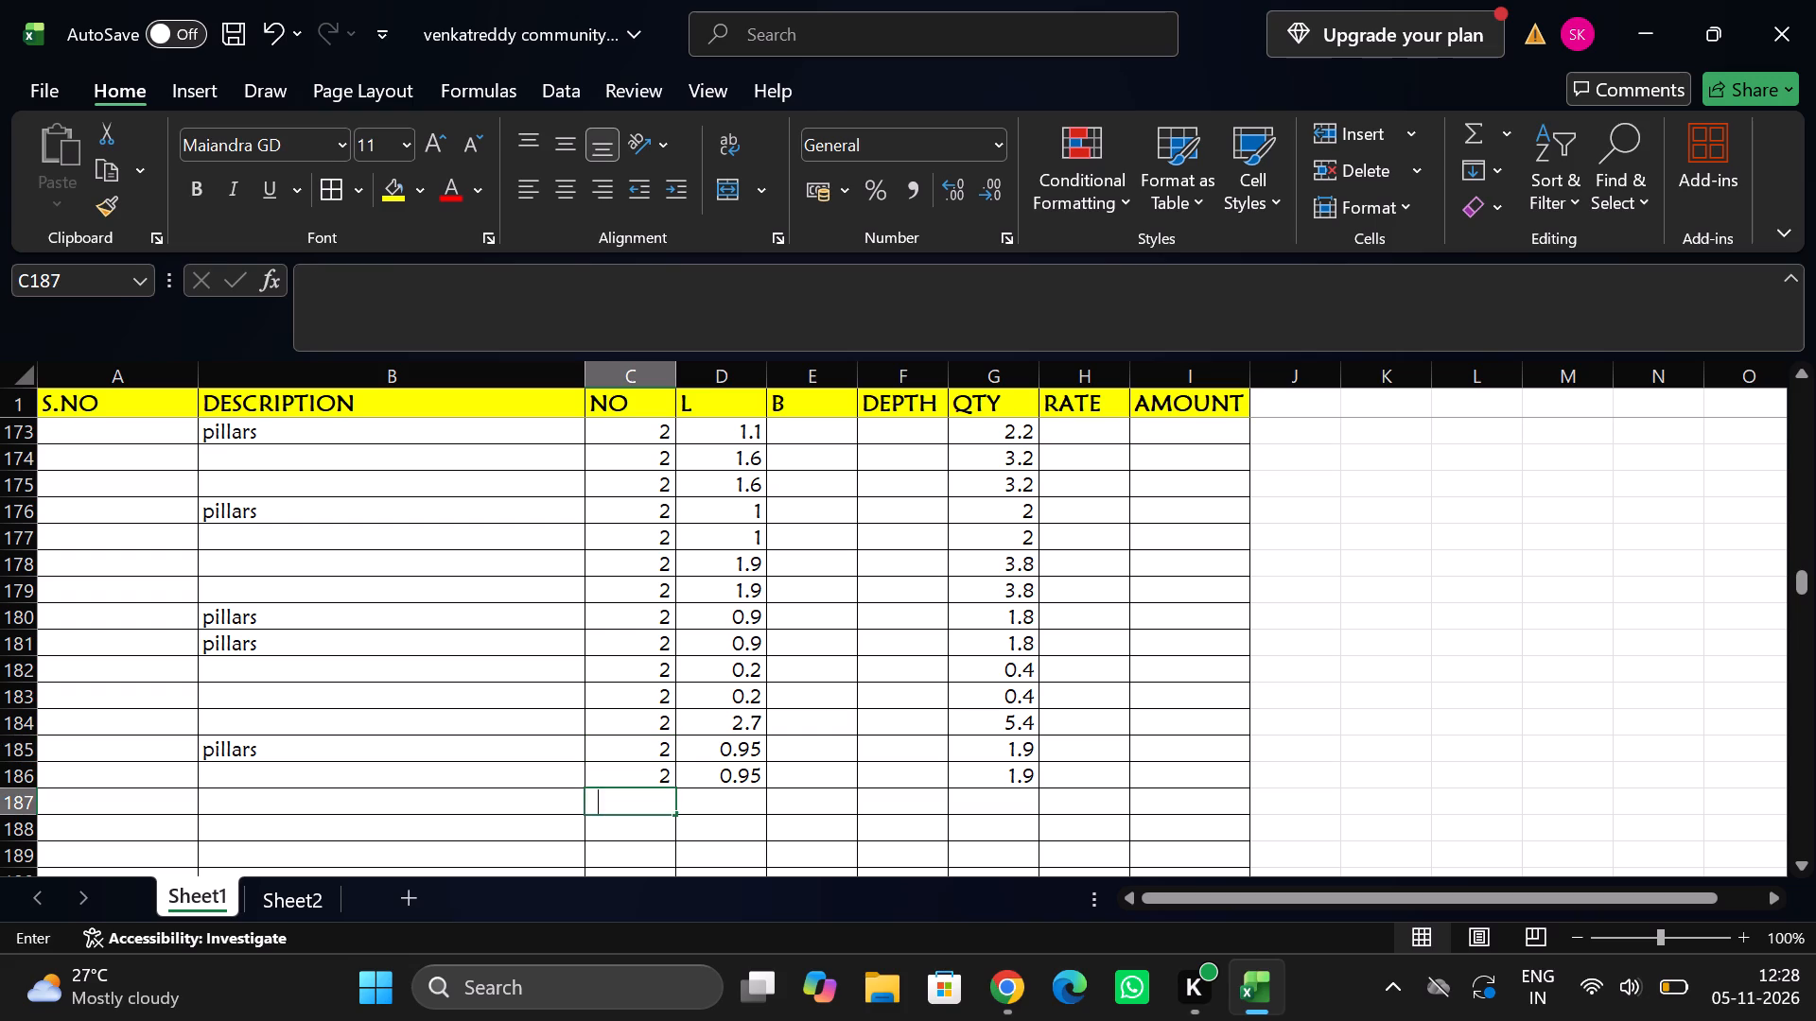
key("Tab")
type("5.8")
key("Tab")
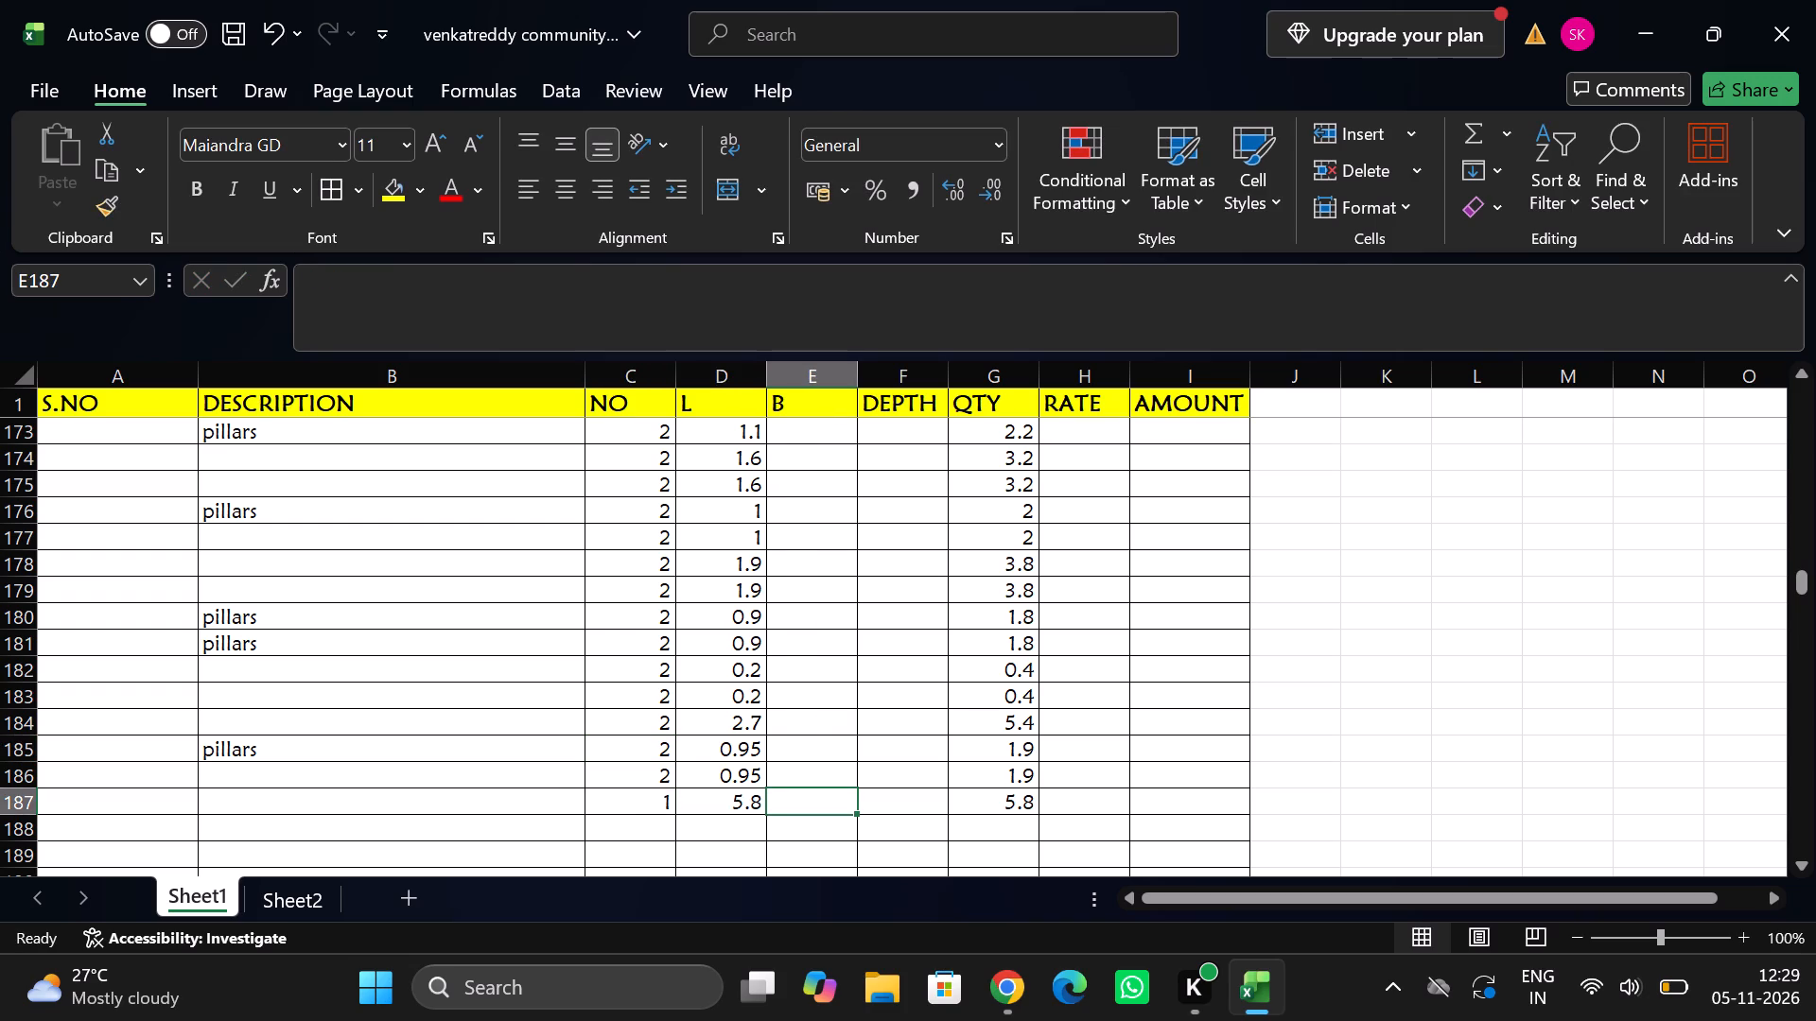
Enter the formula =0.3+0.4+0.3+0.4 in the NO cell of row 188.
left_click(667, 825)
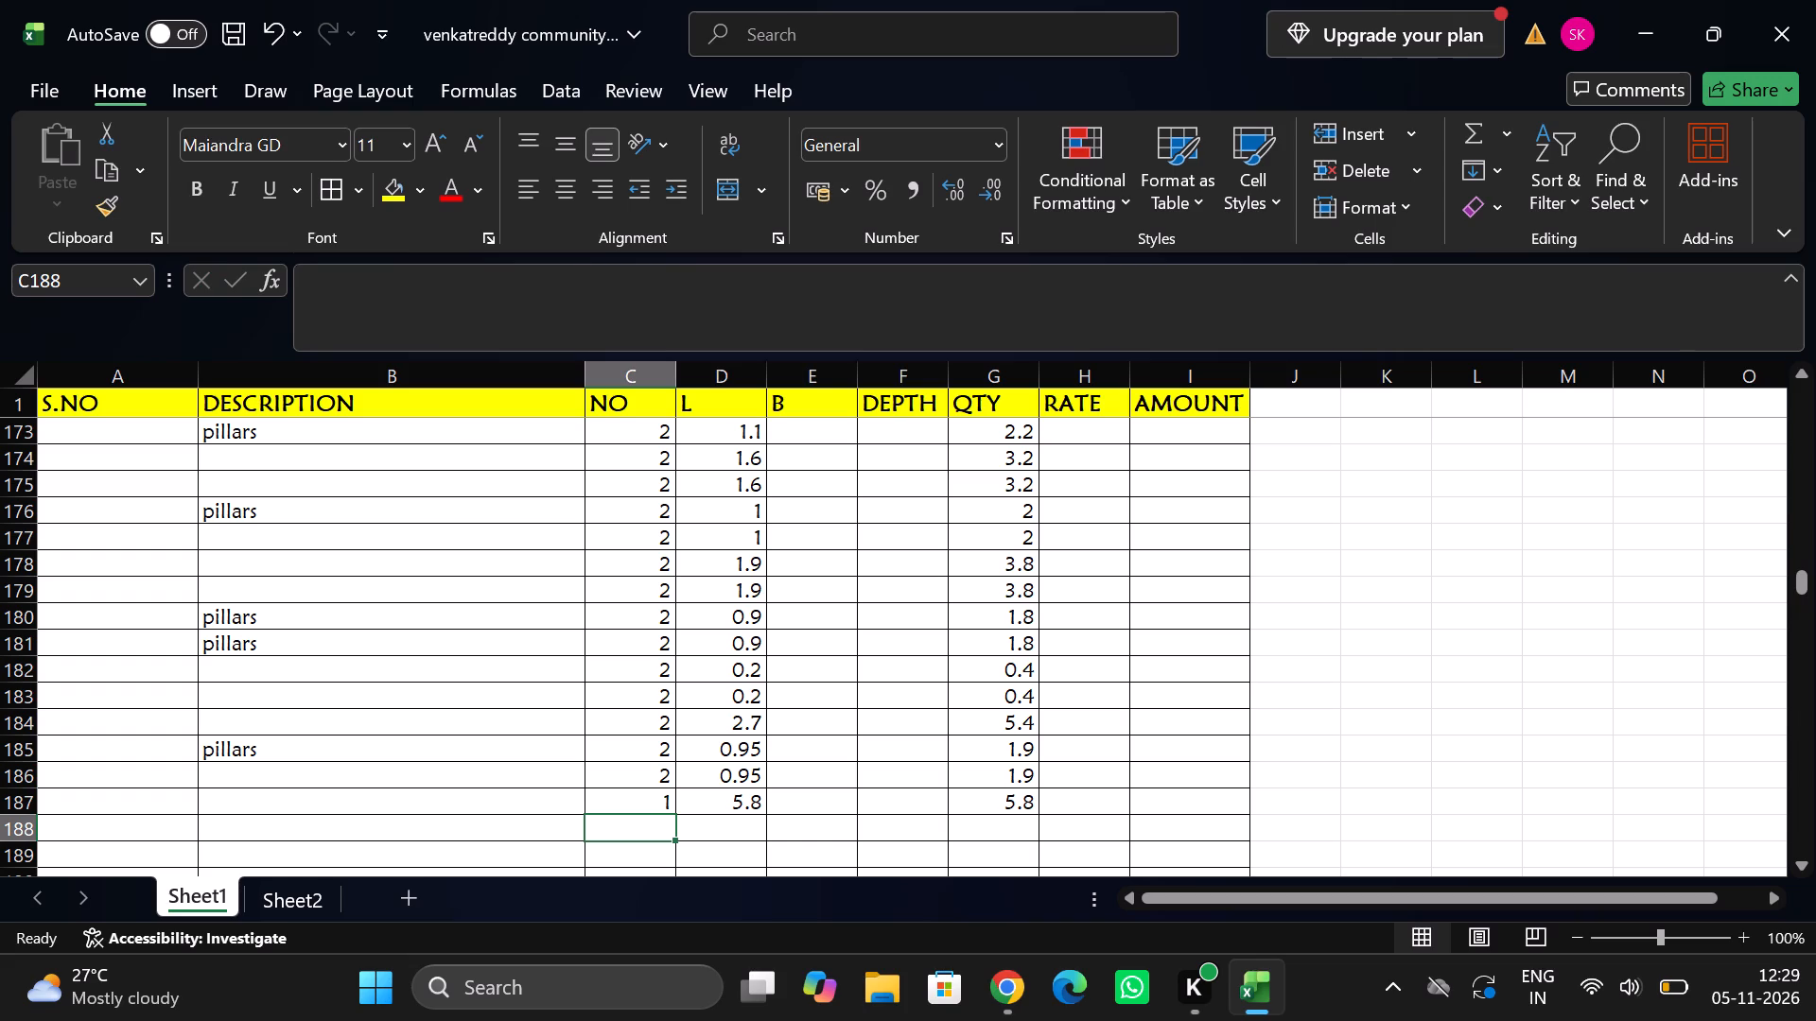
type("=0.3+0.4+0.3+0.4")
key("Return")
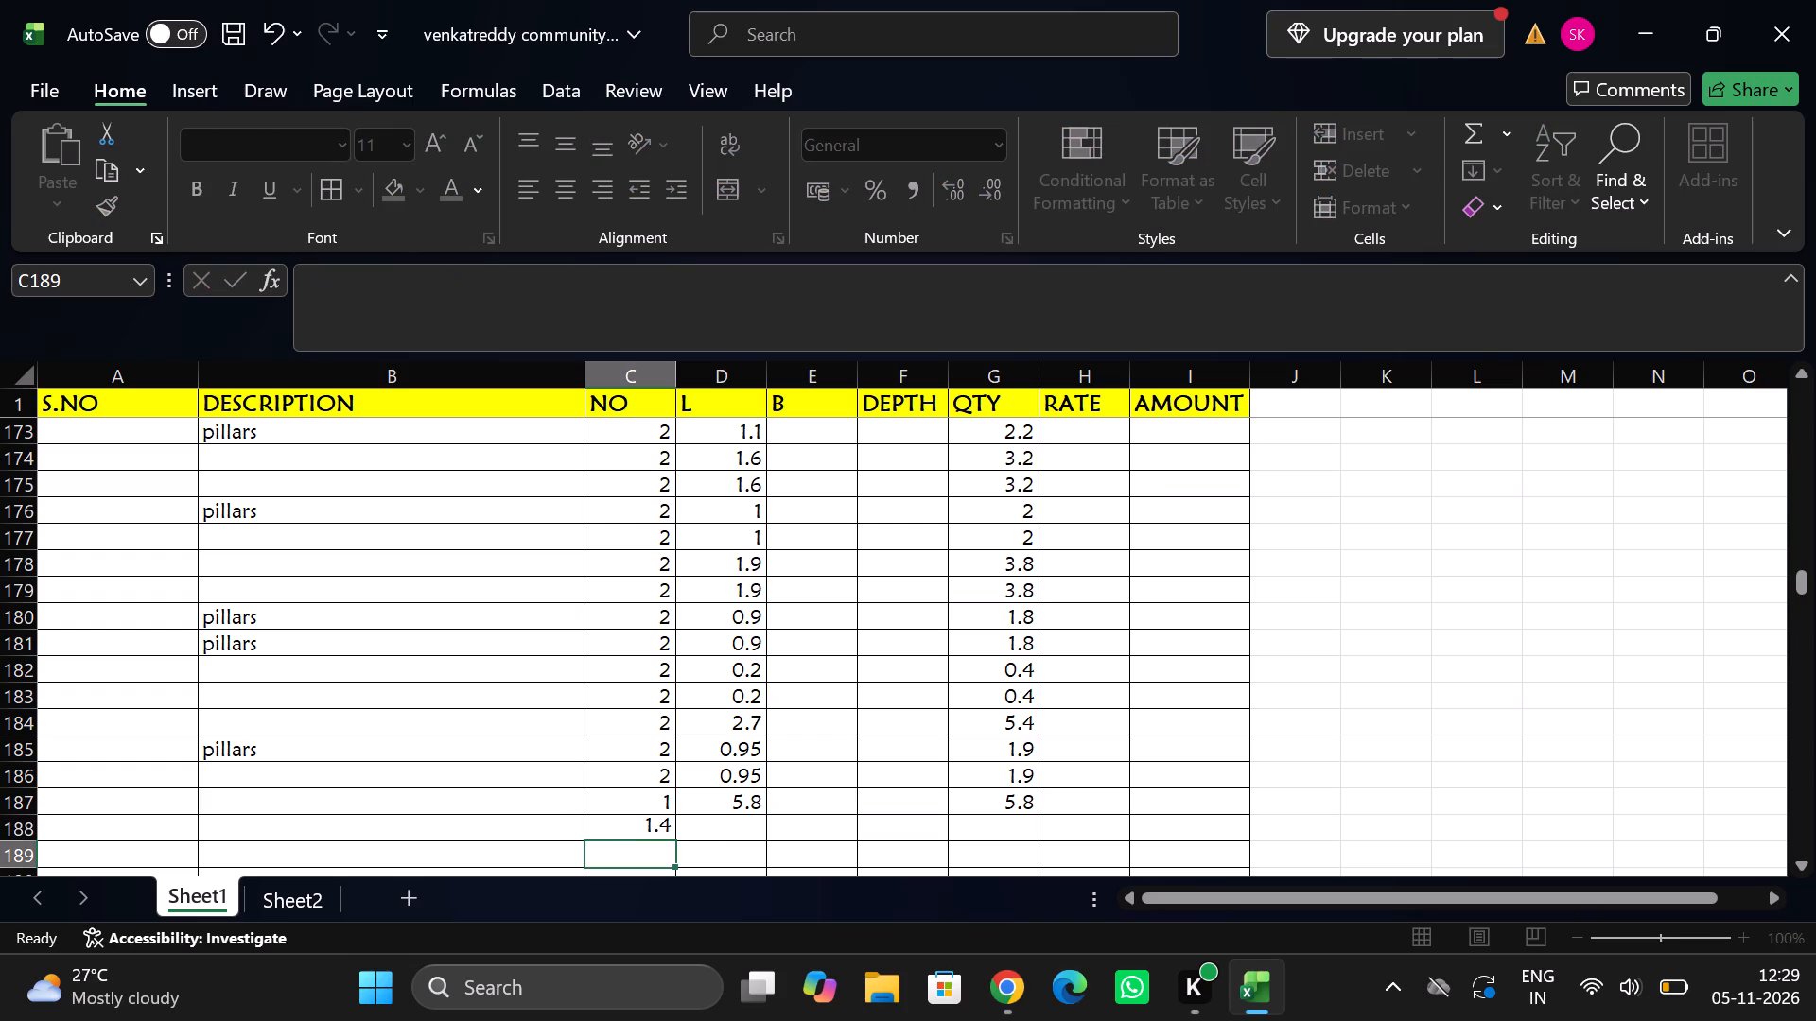
Add a "dhimmes under grills" measurement in row 188 with number 1 and length 1.4.
left_click(428, 824)
type("dhimmes under")
key("space")
type("grills")
key("Tab")
key("Tab")
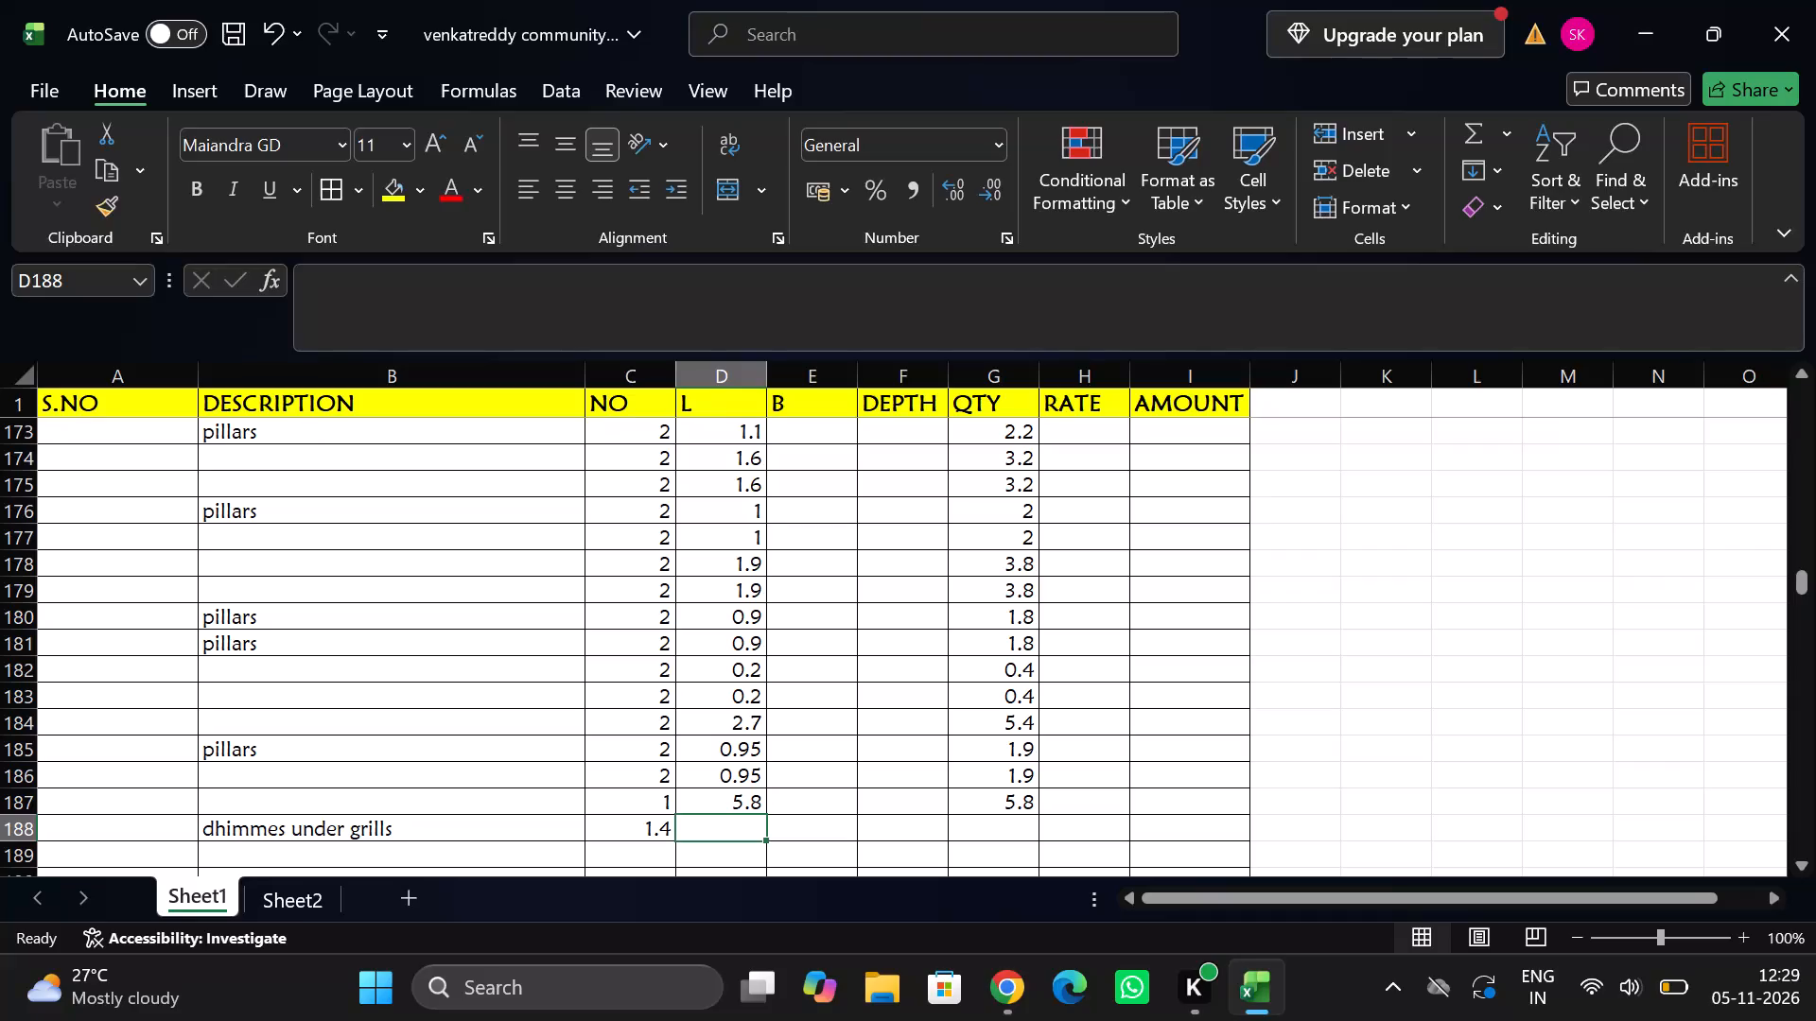
key("shift+Tab")
key("1")
key("Tab")
key("1")
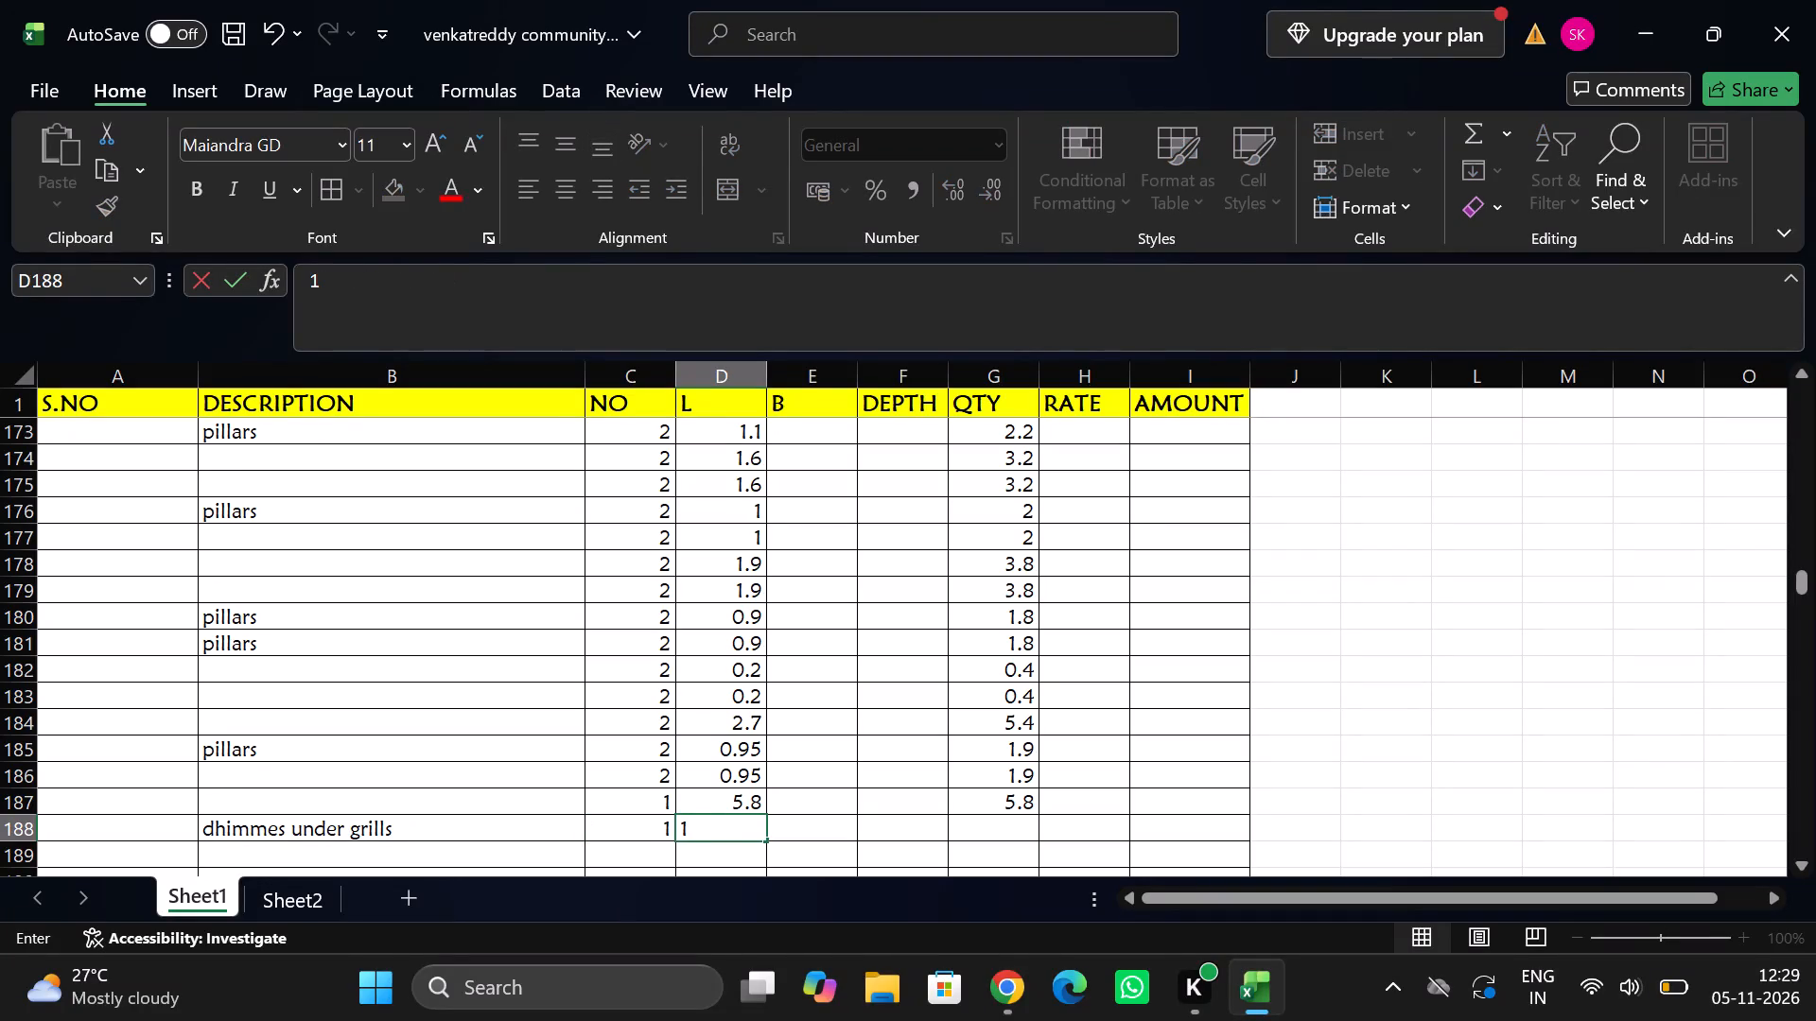
type(".4")
key("Tab")
key("Tab")
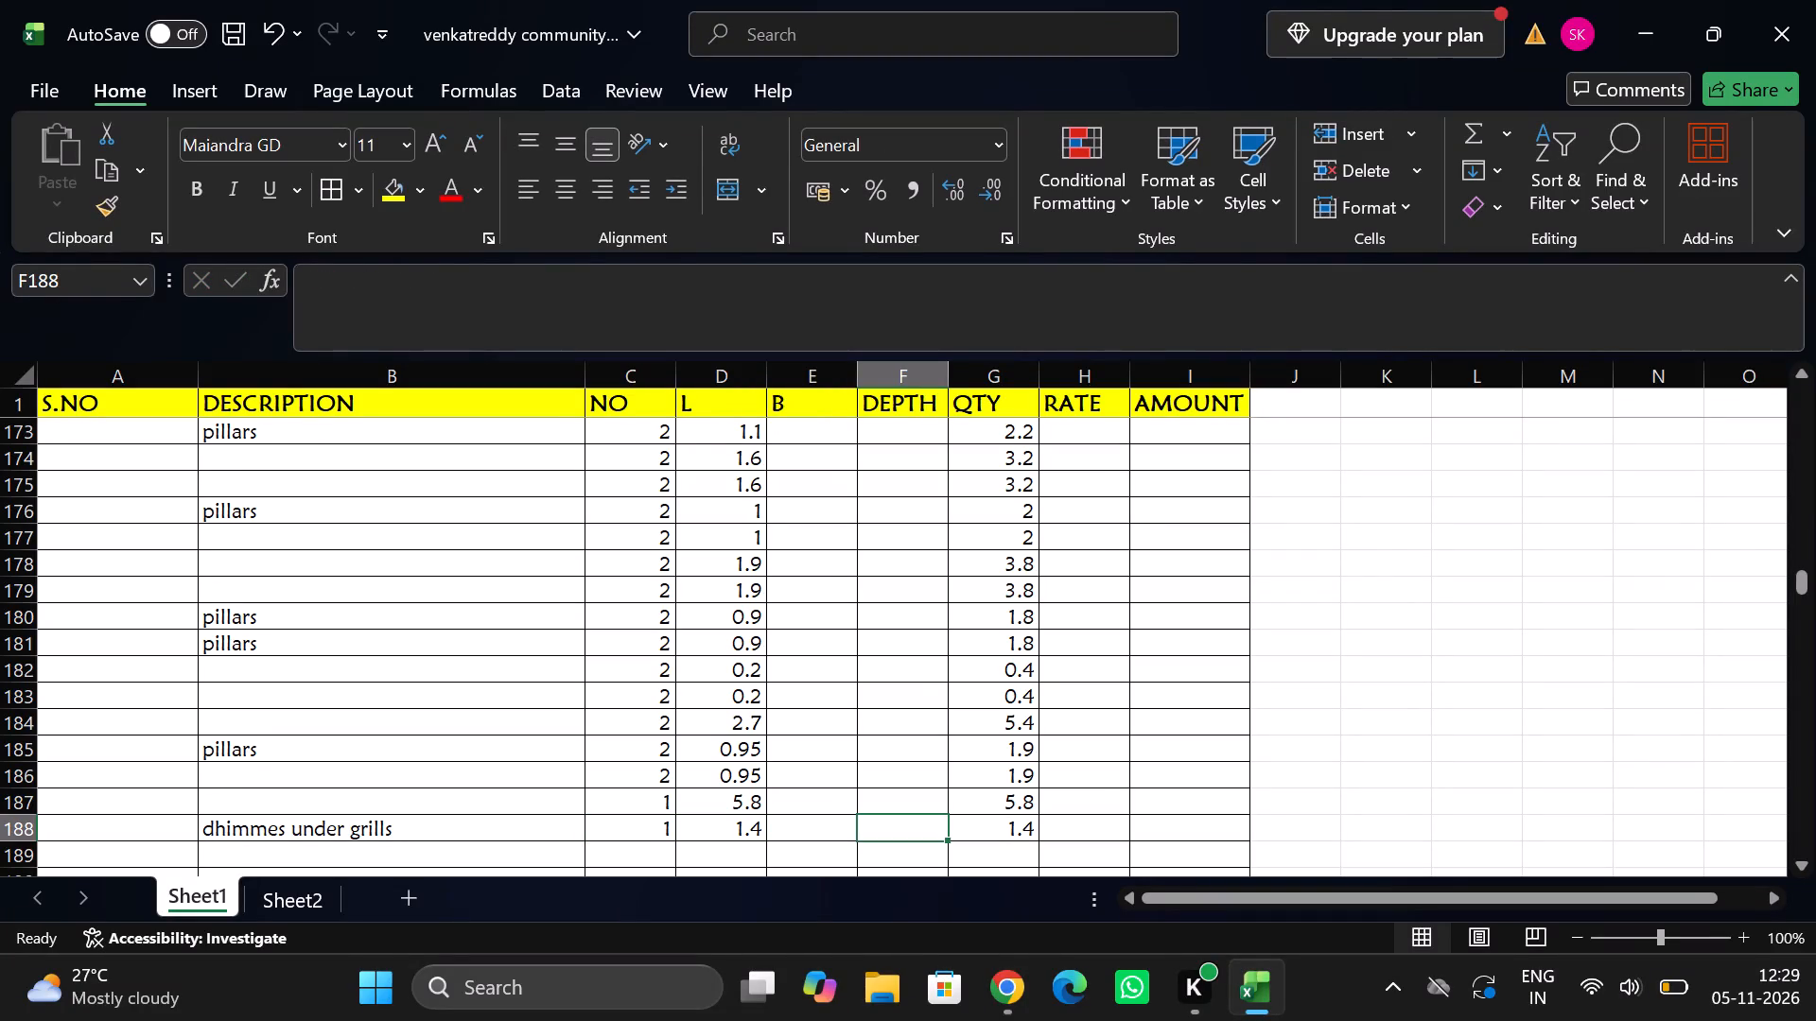
Enter a measurement in row 189 with number 1 and length =0.38+0.4+0.38+0.4, and copy the quantity formula down from row 188.
scroll(485, 844, "down", 1)
left_click(637, 801)
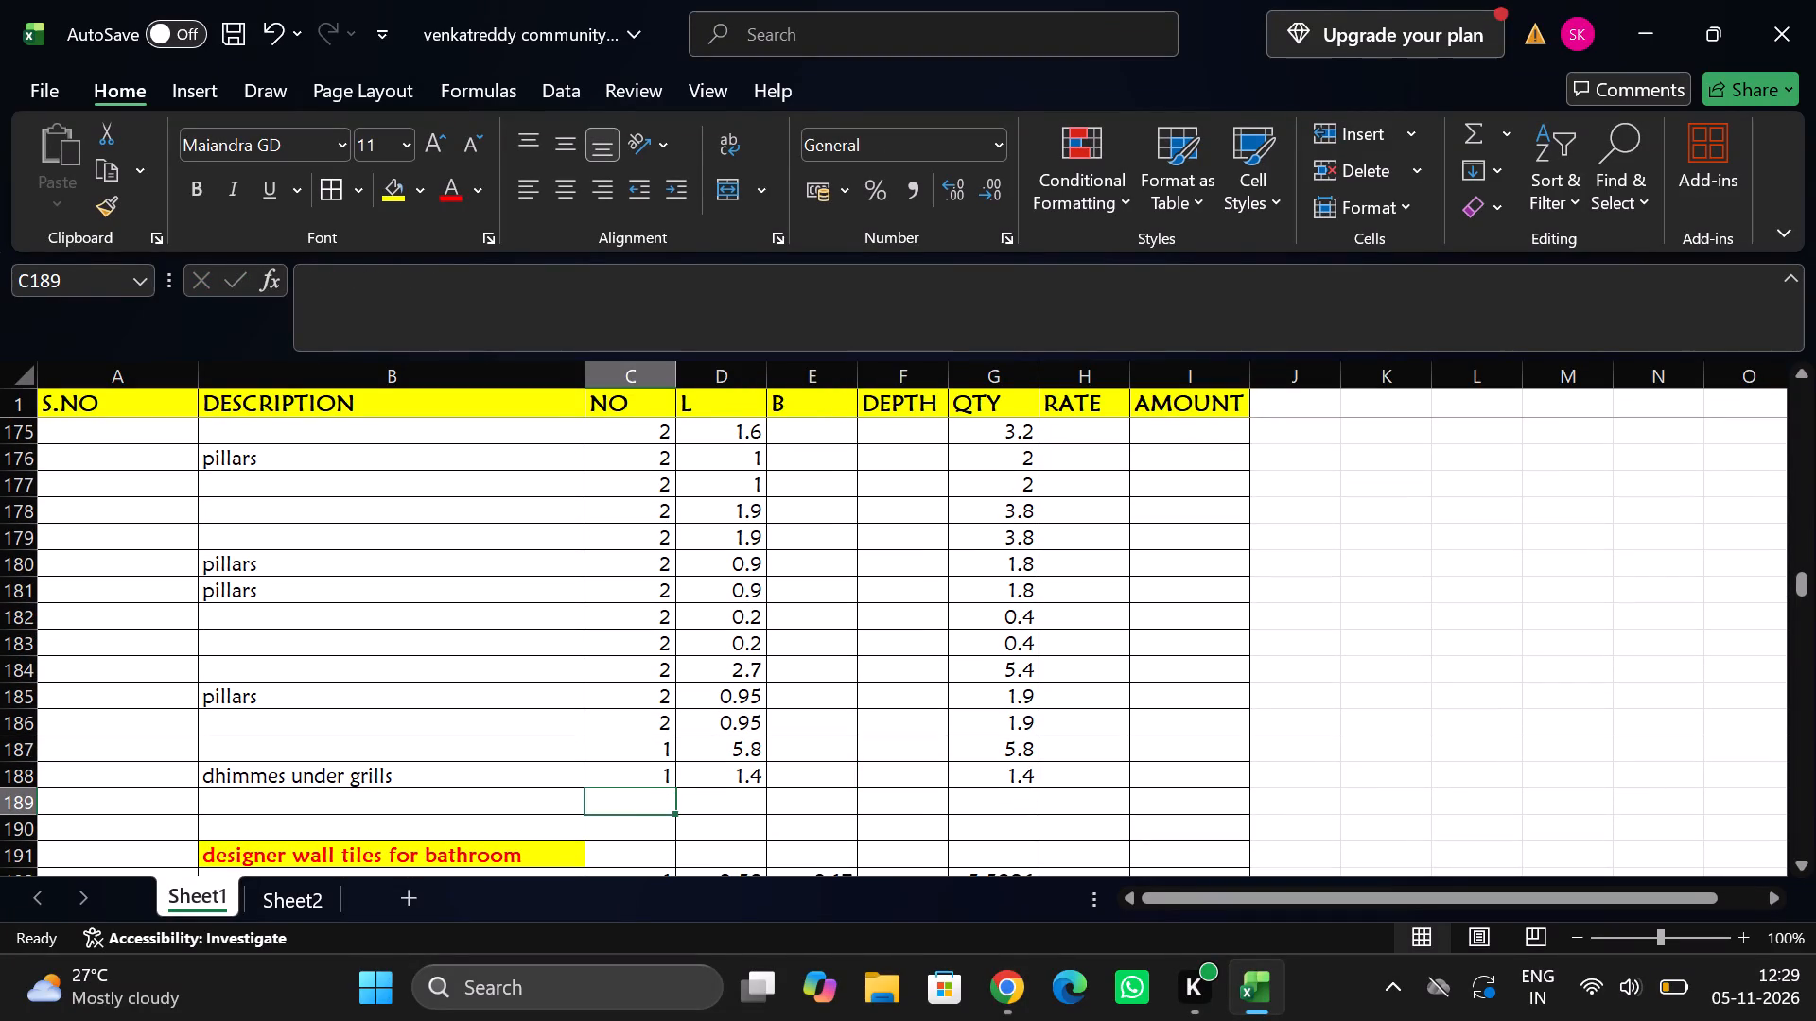
key("1")
key("Tab")
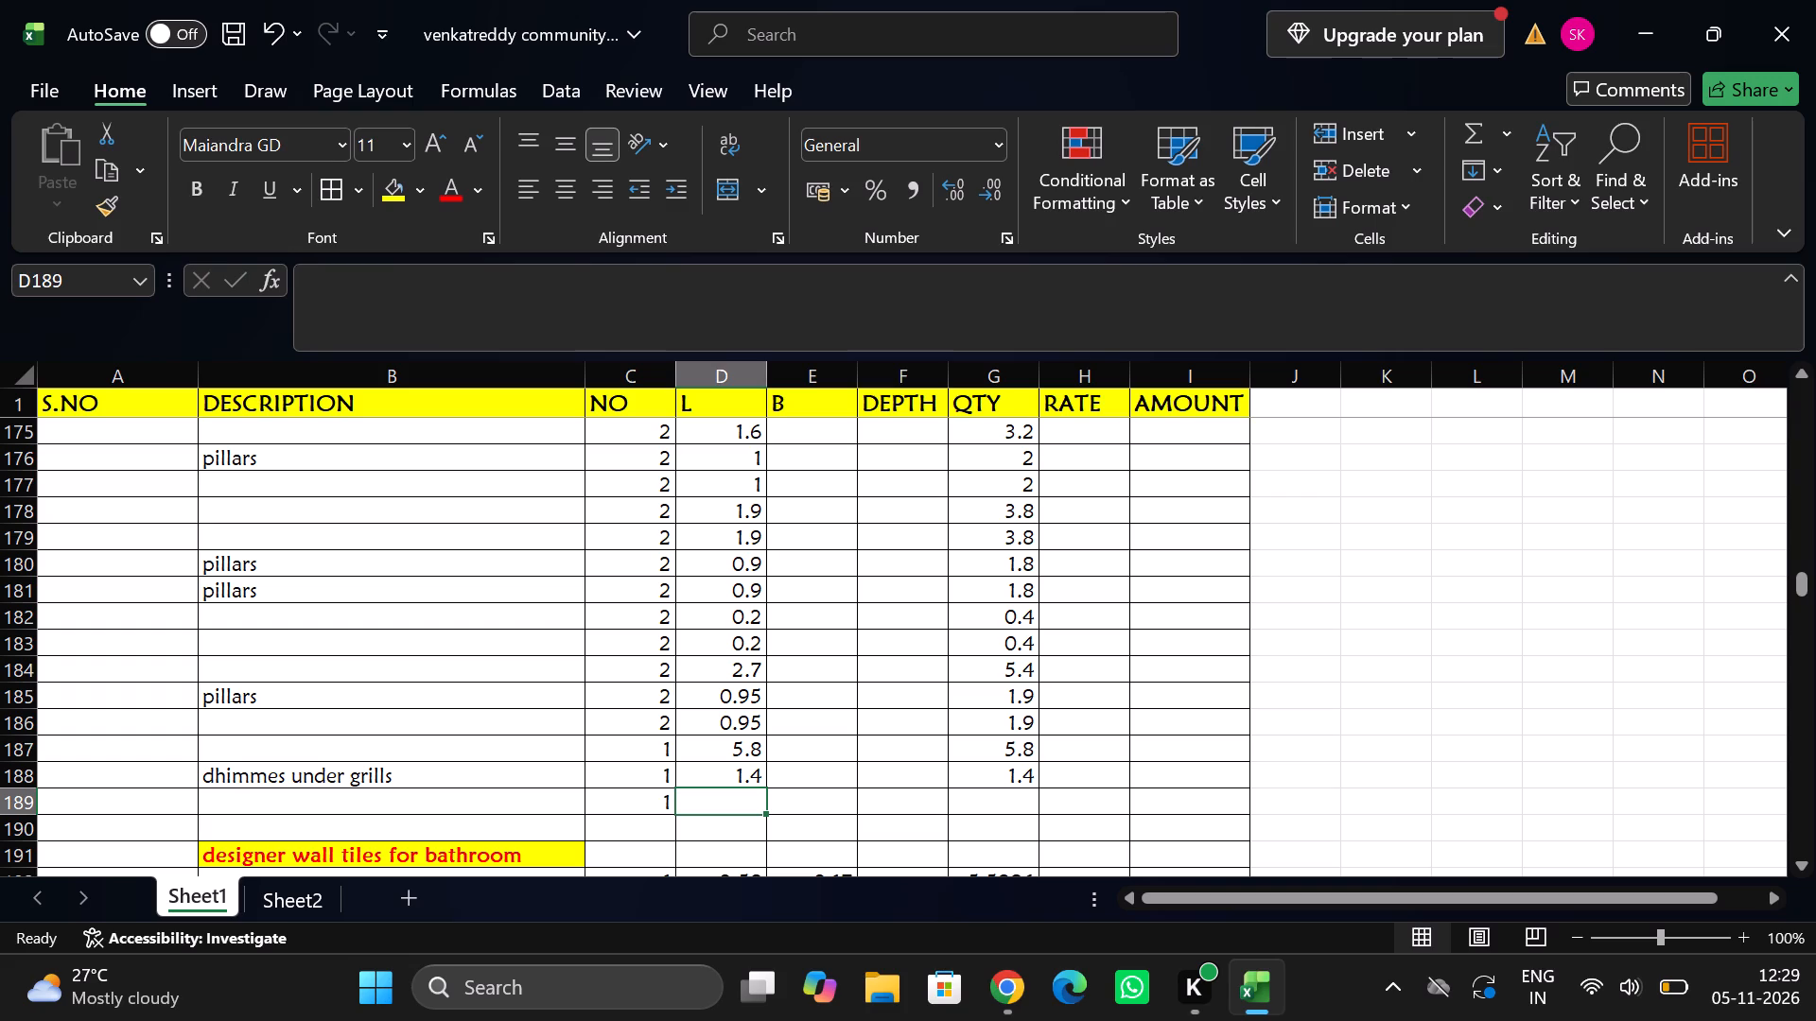
type("=0.38+")
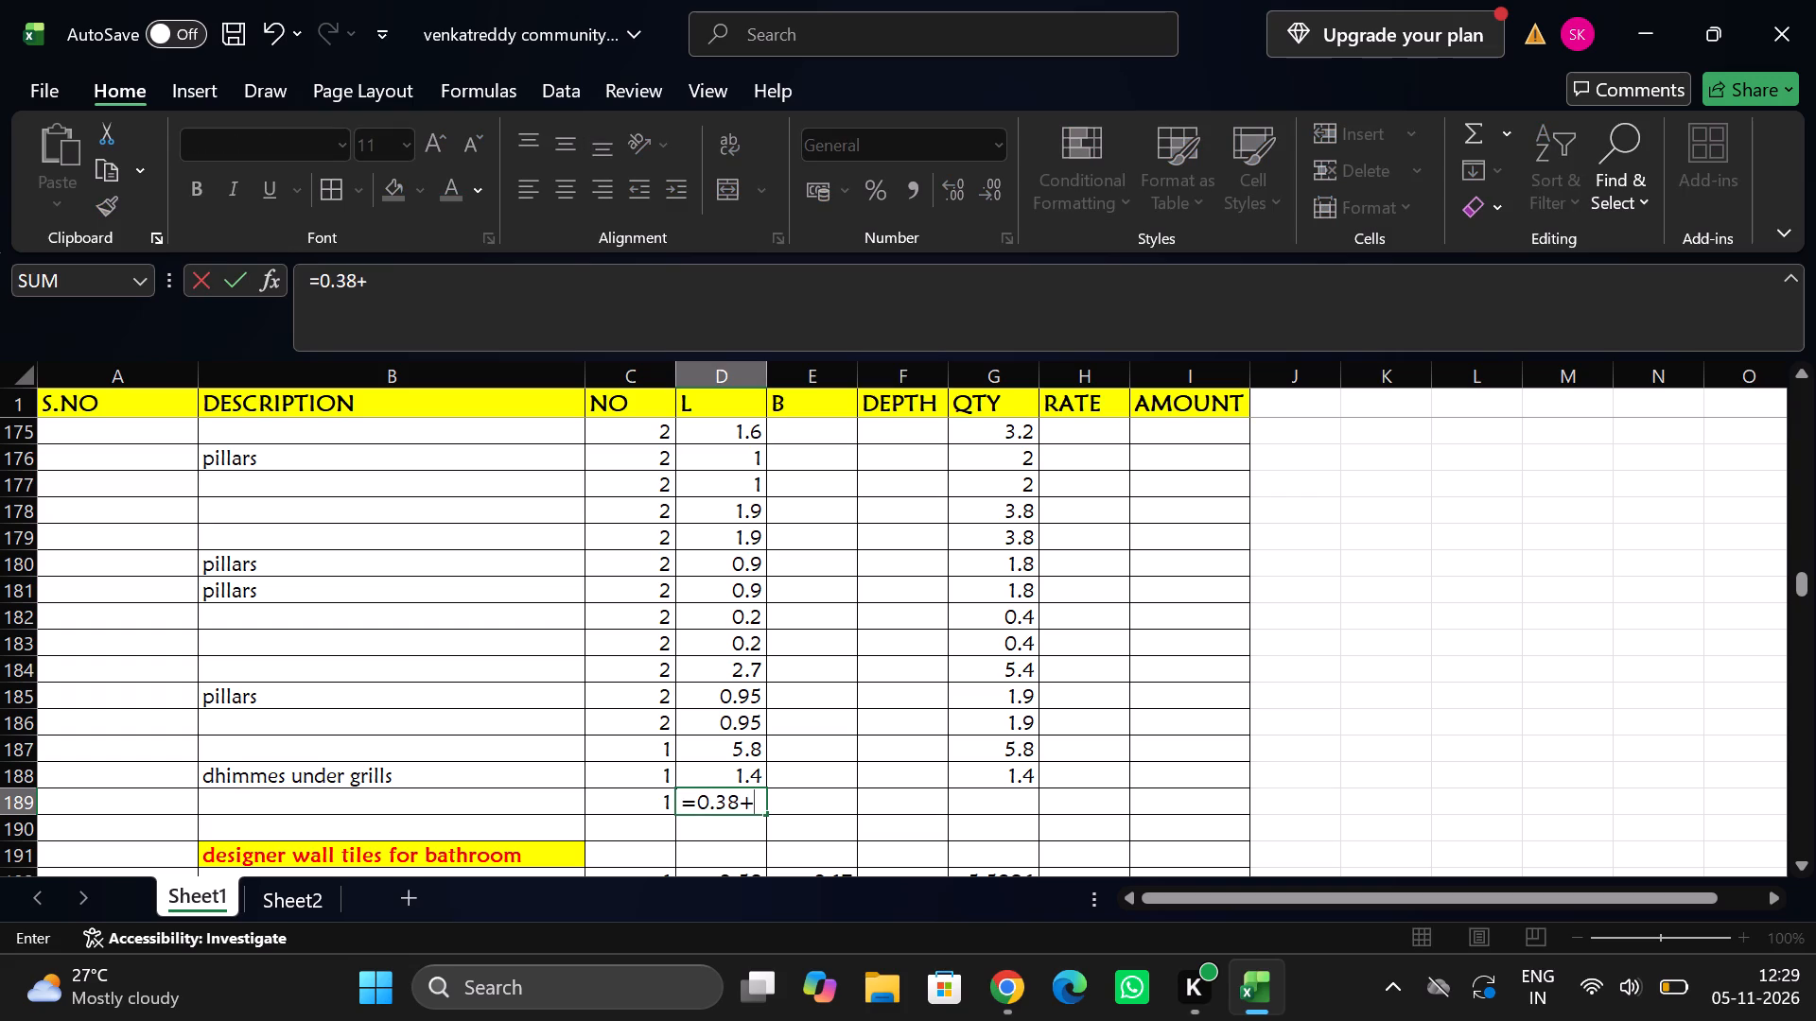
type("0.4+0.38")
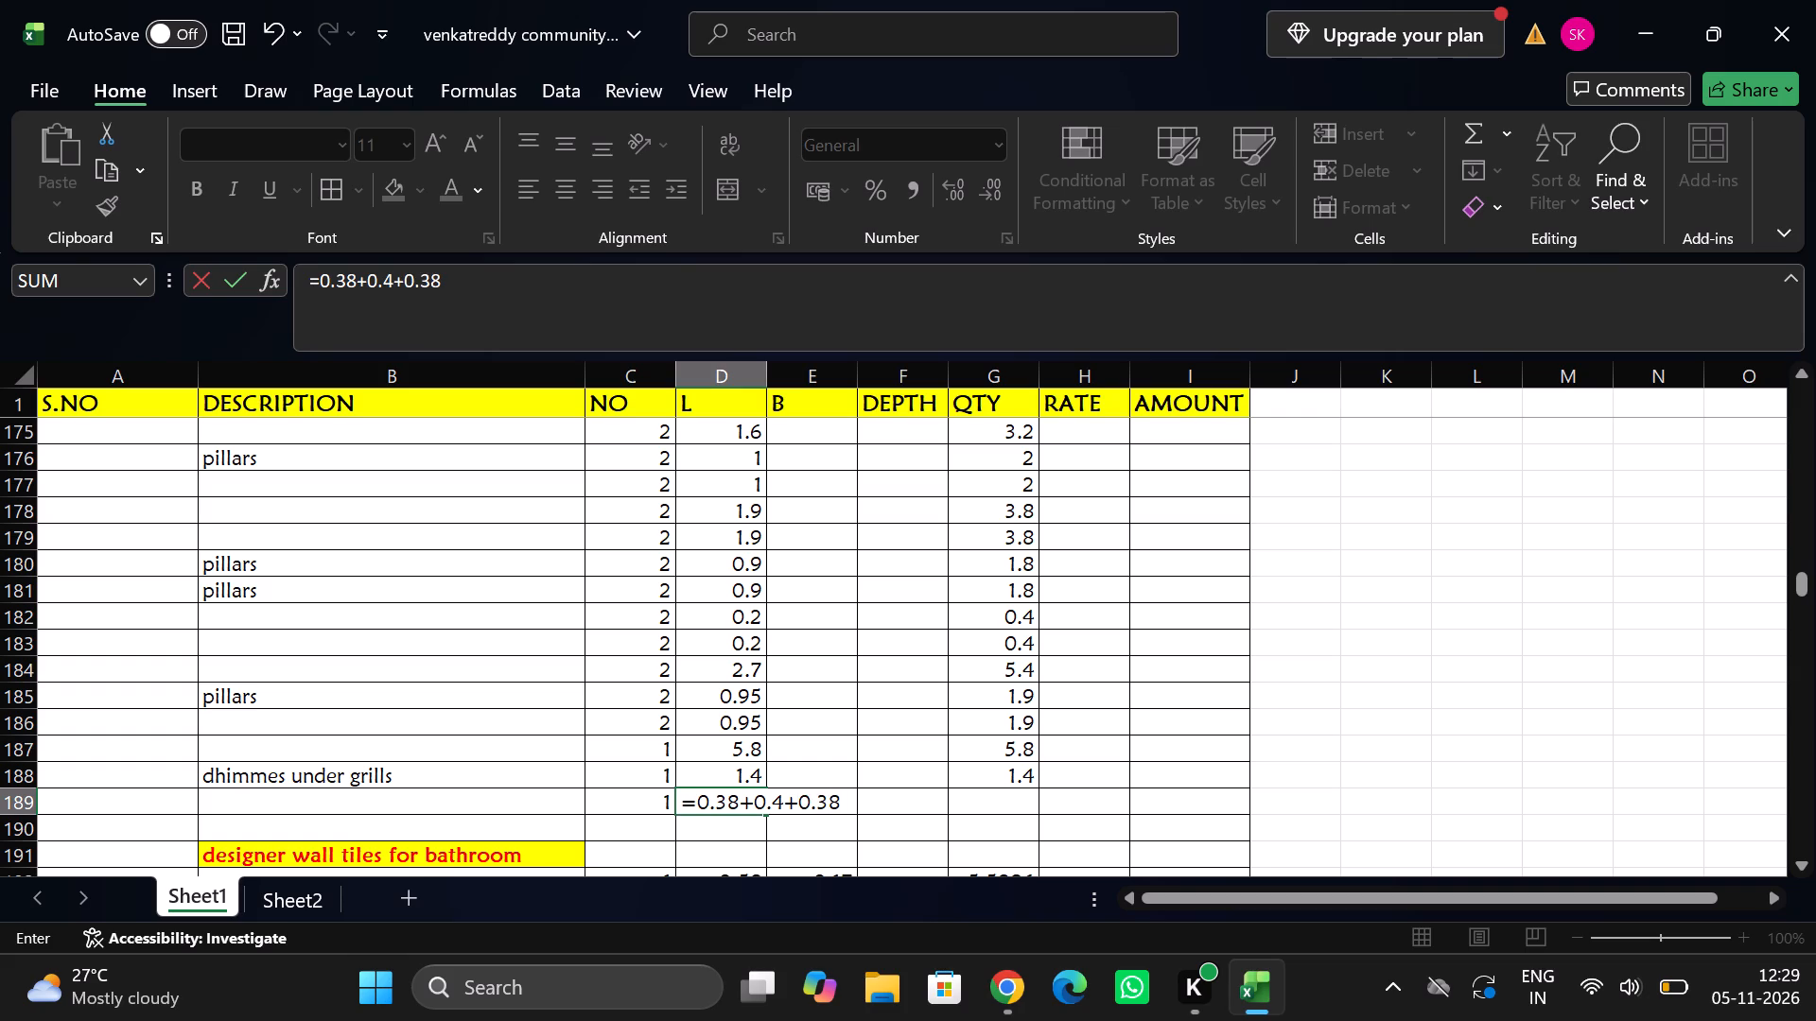
type("+0.")
key("4")
key("Return")
key("Up")
key("Right")
key("Right")
key("Right")
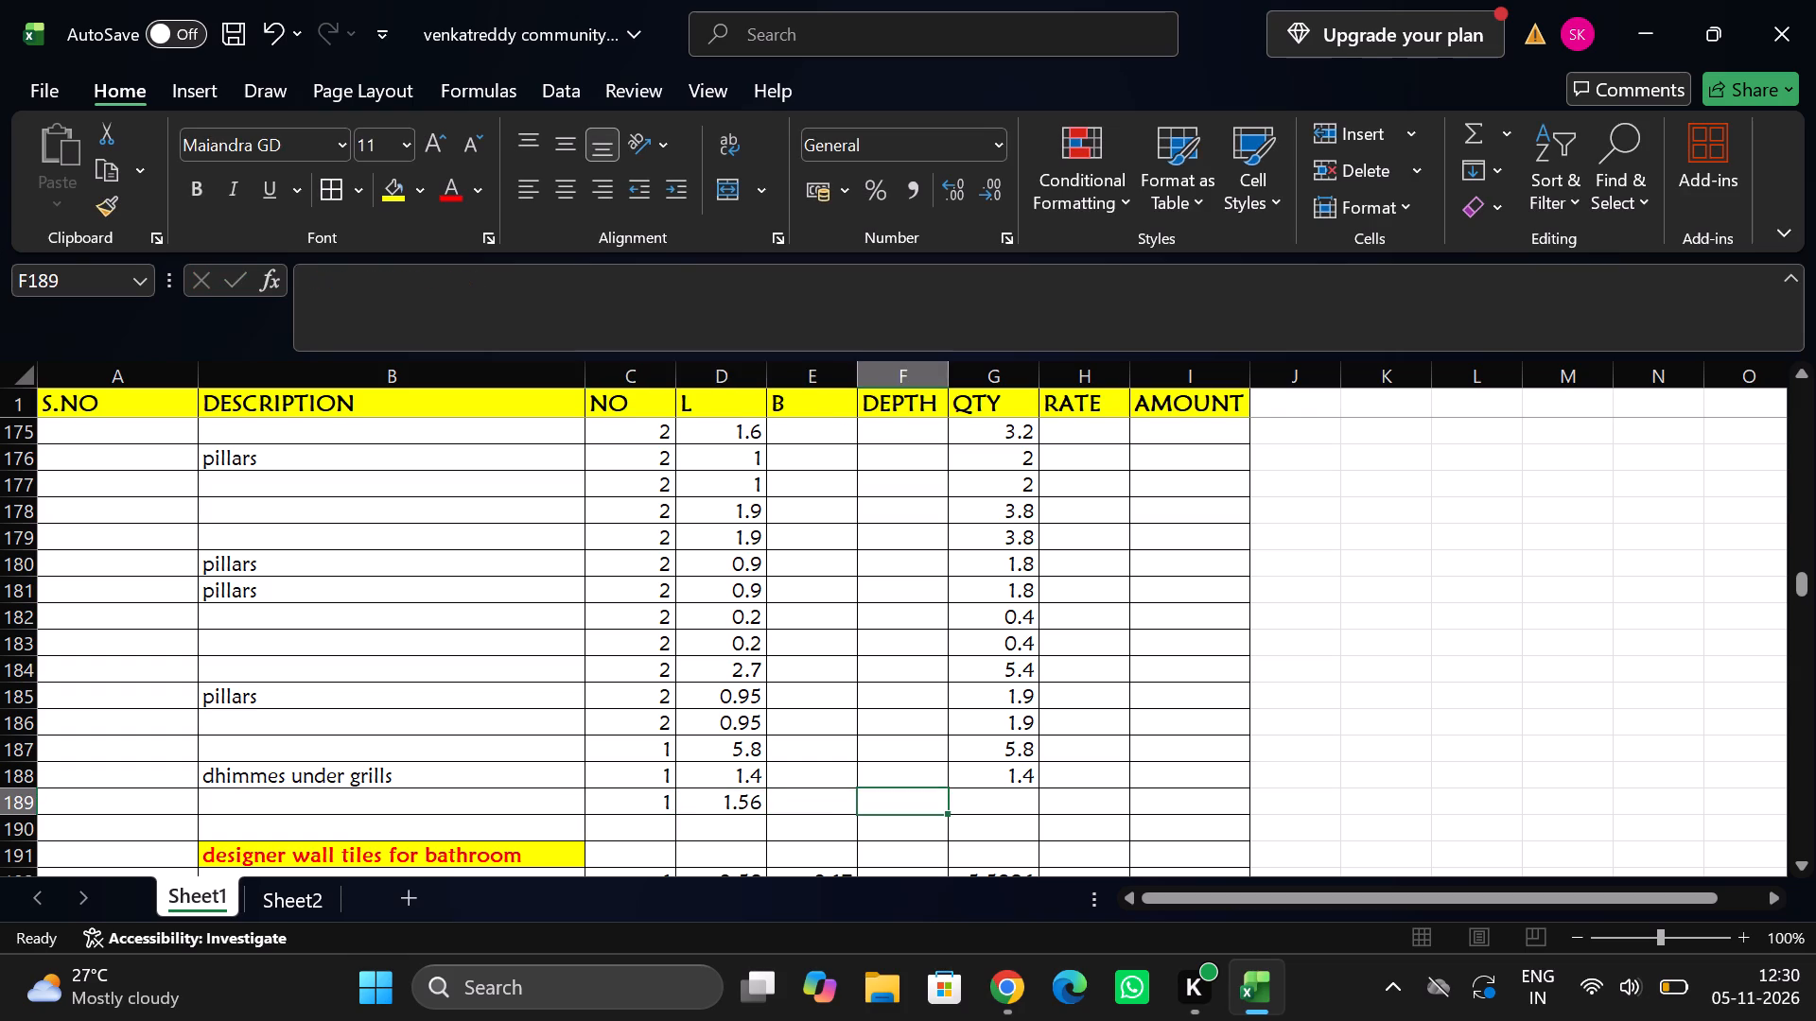
key("Right")
key("ctrl+d")
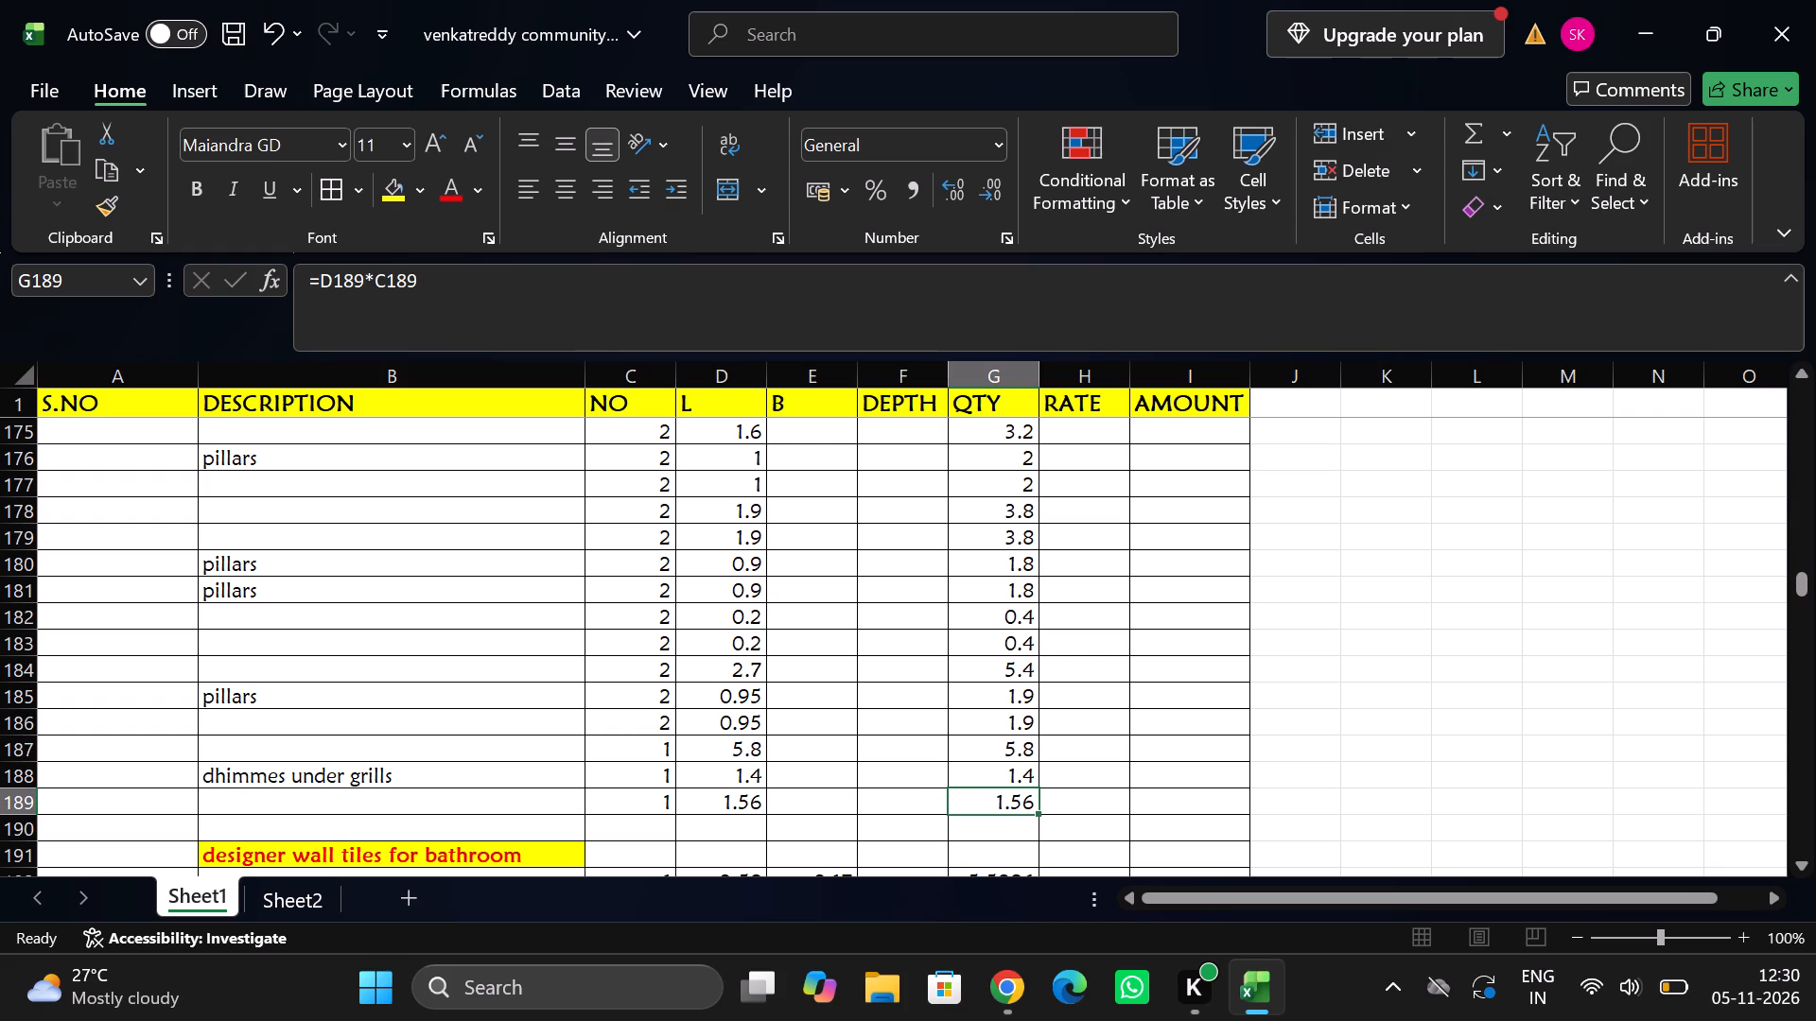
Enter a measurement in row 190 with number 1 and length =0.28+0.45+0.28+0.45.
key("Down")
key("Left")
key("Left")
key("Left")
key("Left")
key("1")
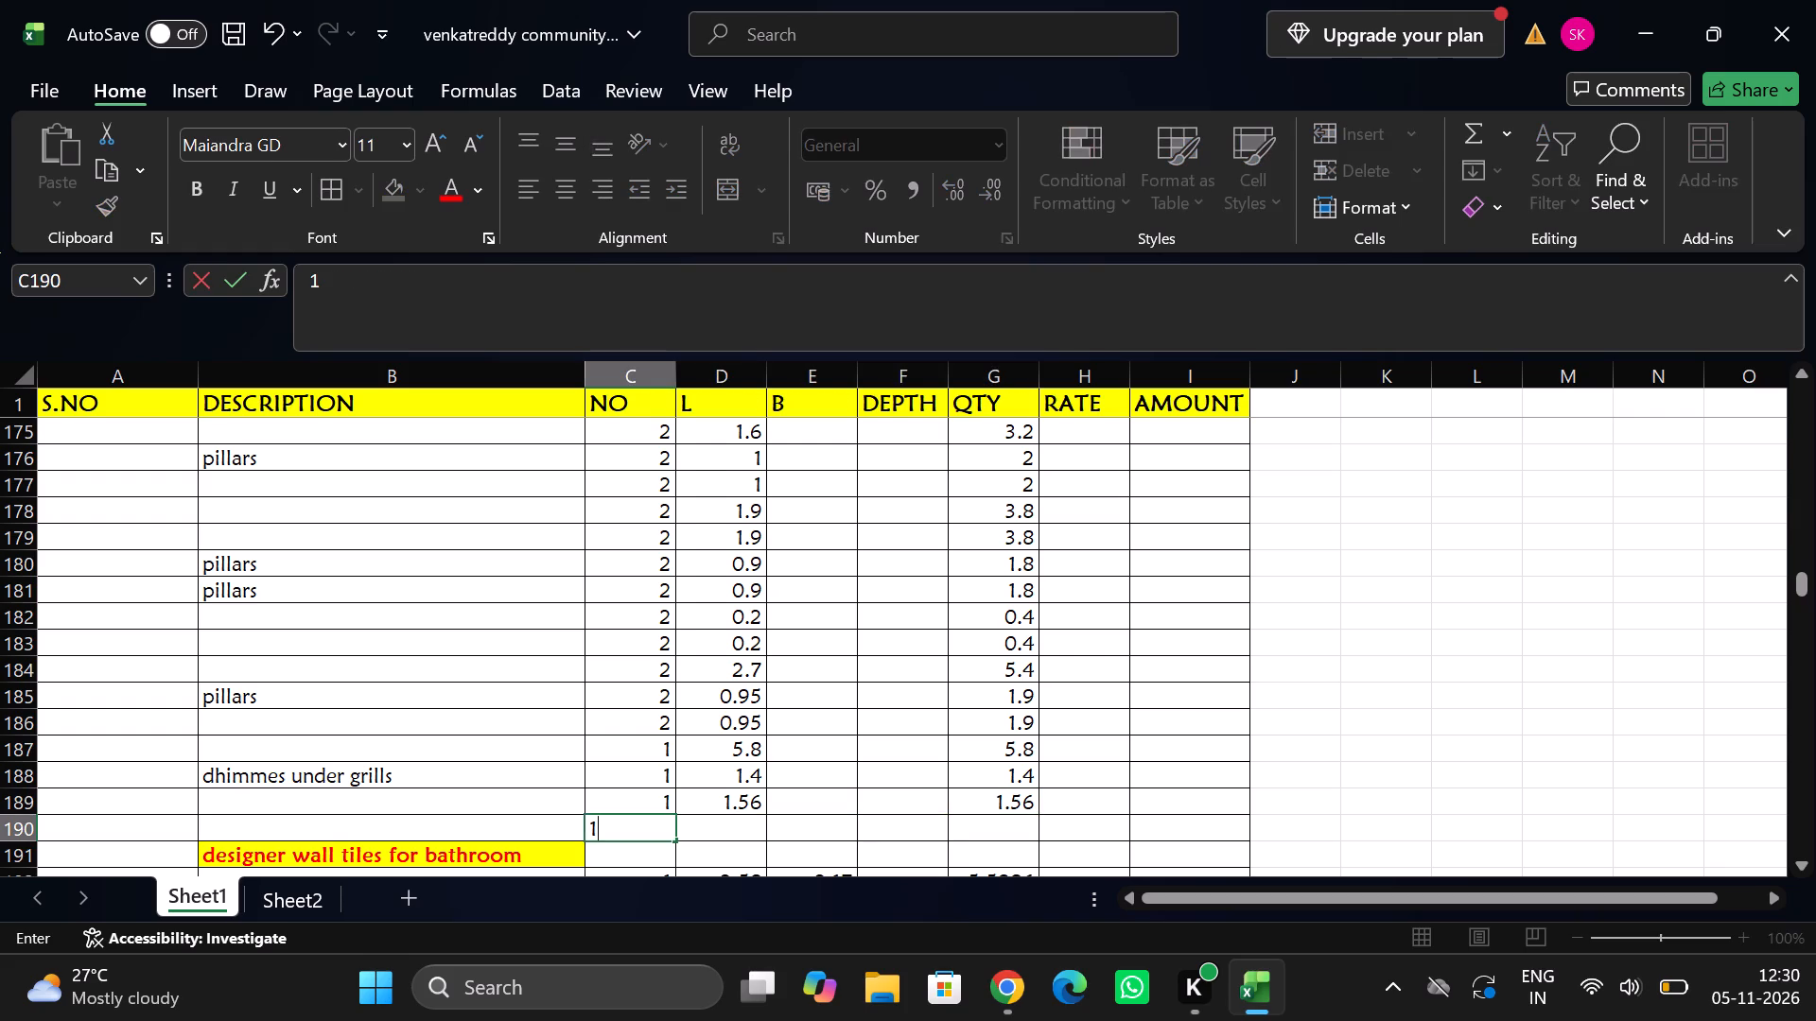
key("Tab")
type("=0.3")
key("BackSpace")
type("28+")
type("0.45")
type("+0.28")
type("+0.45")
key("Tab")
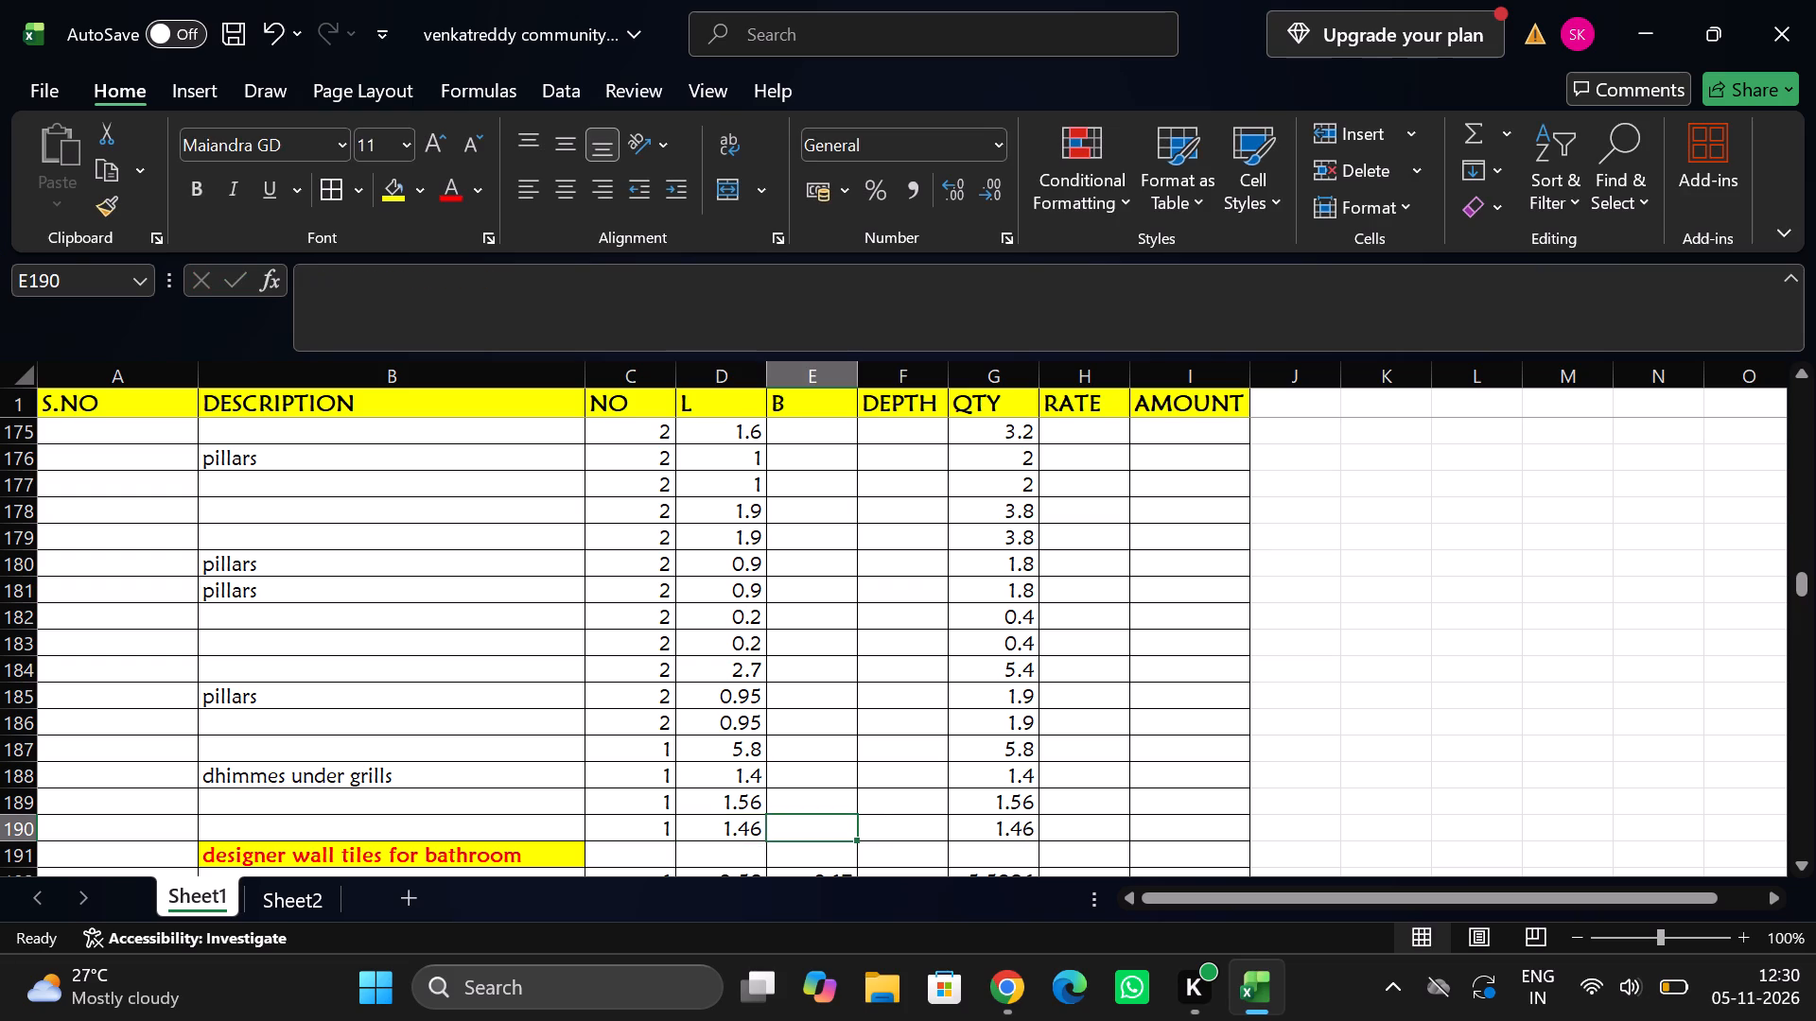
Insert five blank rows above the "designer wall tiles for bathroom" heading in row 191.
left_click(21, 847)
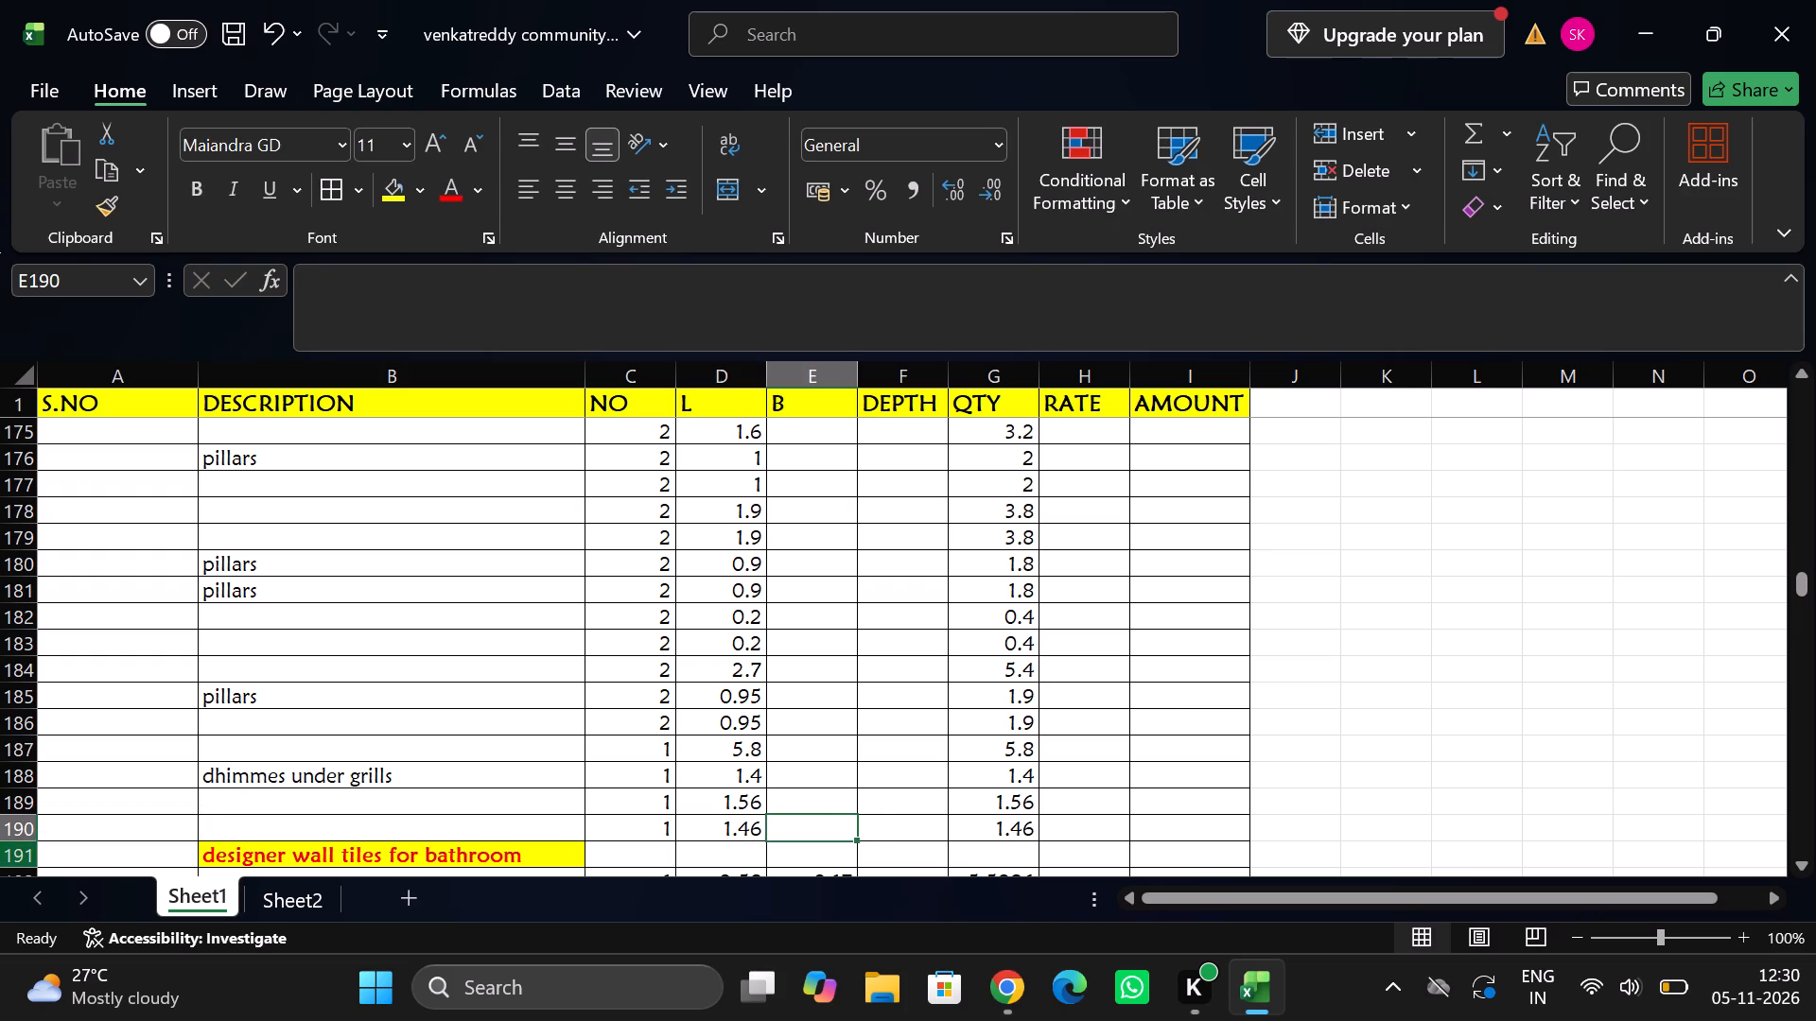
left_click(21, 860)
right_click(21, 860)
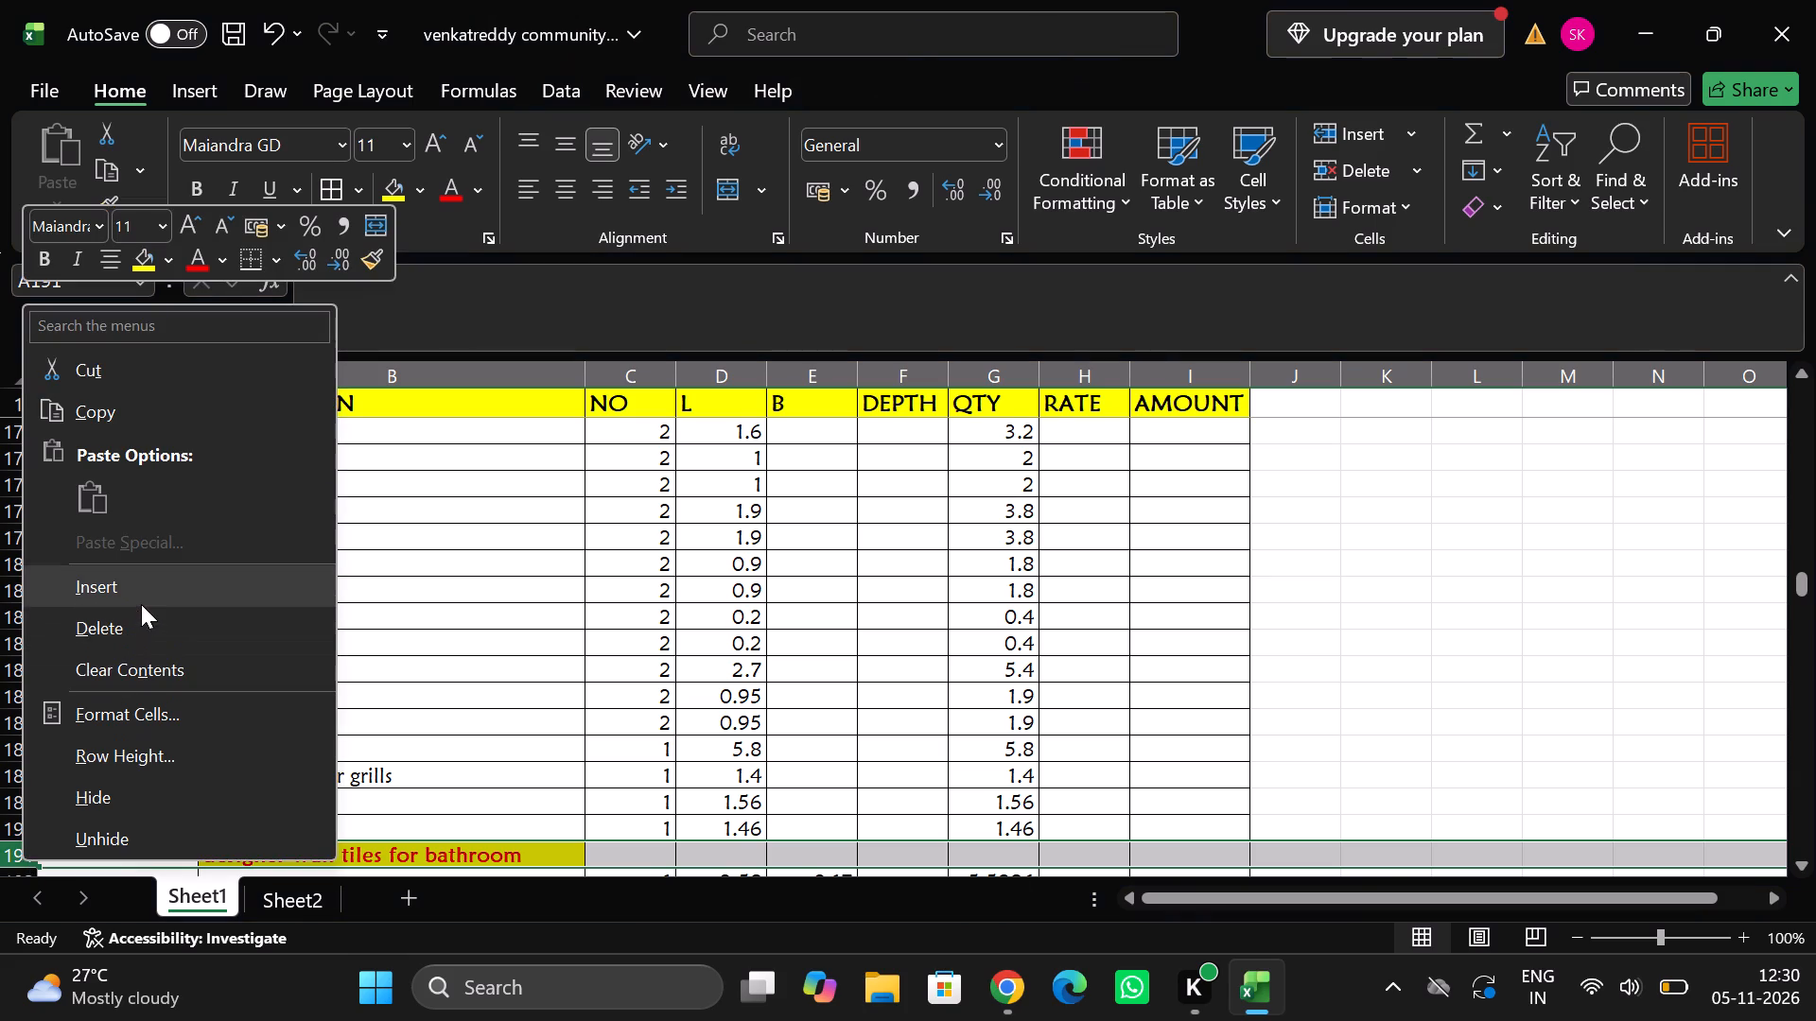
left_click(141, 603)
key("ctrl+y")
key("ctrl+y")
key("ctrl+y")
key("ctrl+y")
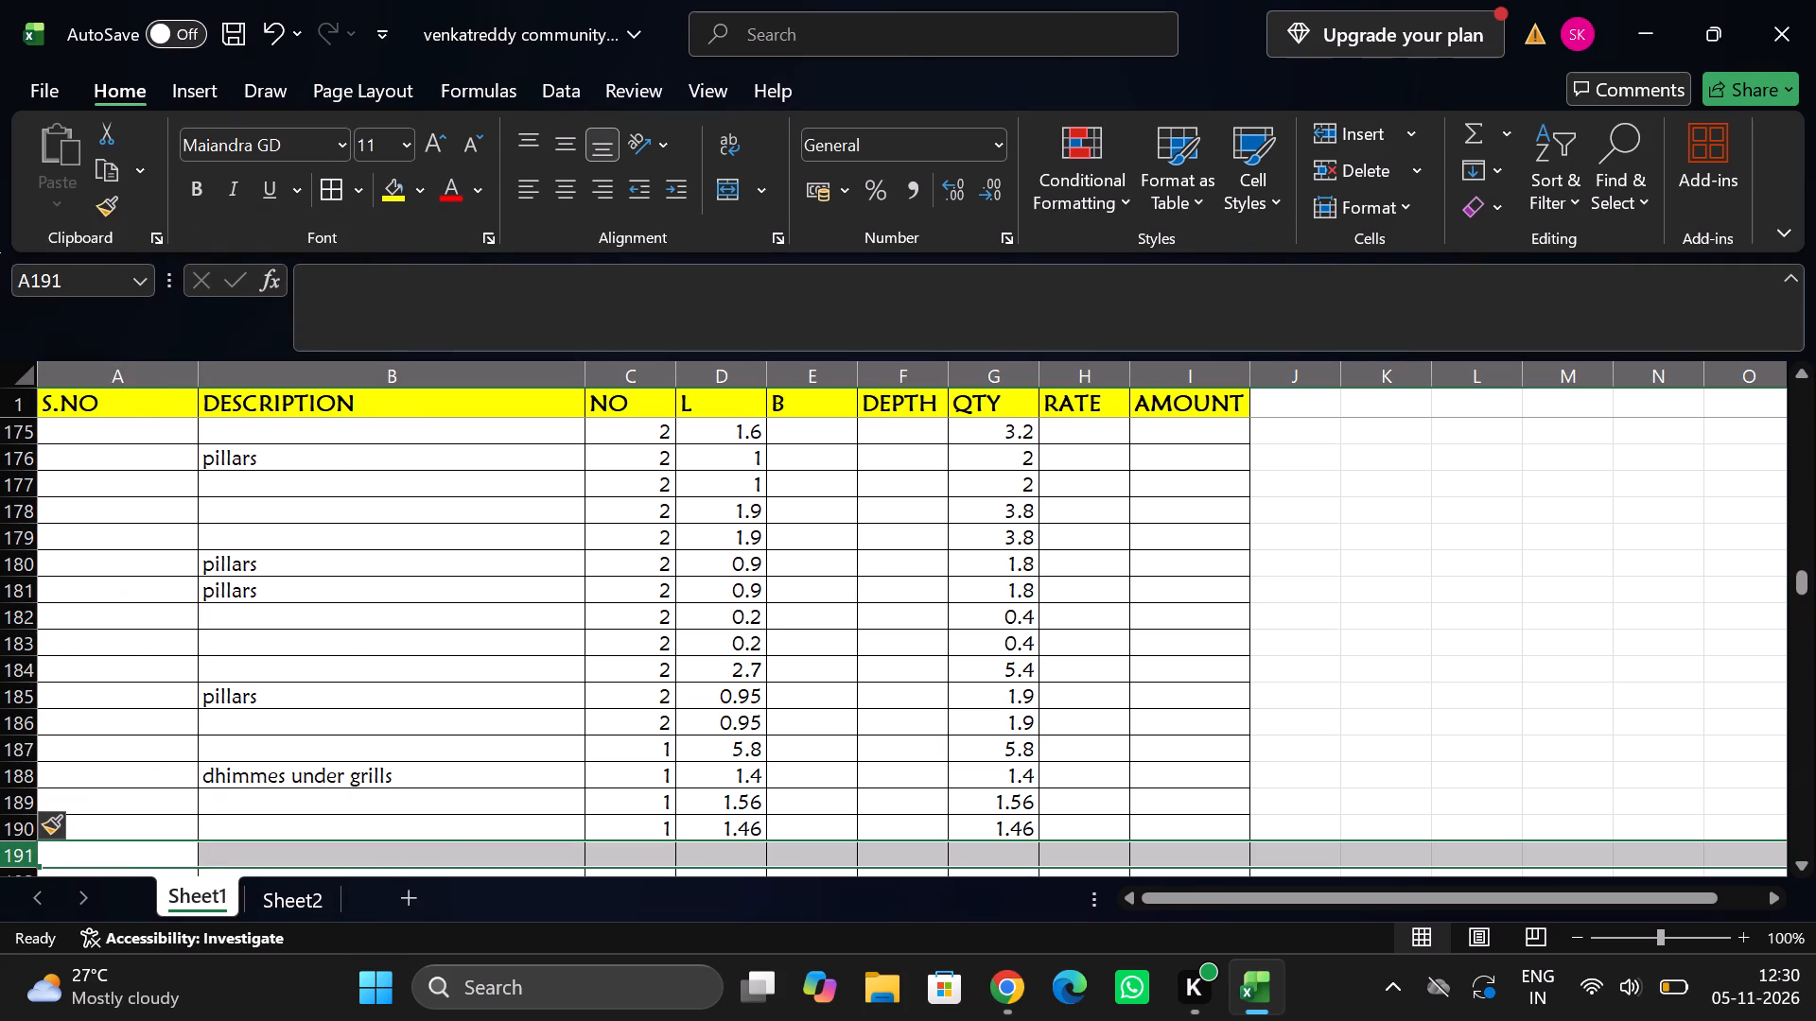
Insert four more blank rows at row 191, above the "designer wall tiles for bathroom" heading.
key("ctrl+y")
key("ctrl+y")
key("ctrl+y")
key("ctrl+y")
Enter a measurement in row 191 with number 1 and length =0.42+0.3+0.3.
scroll(510, 632, "down", 1)
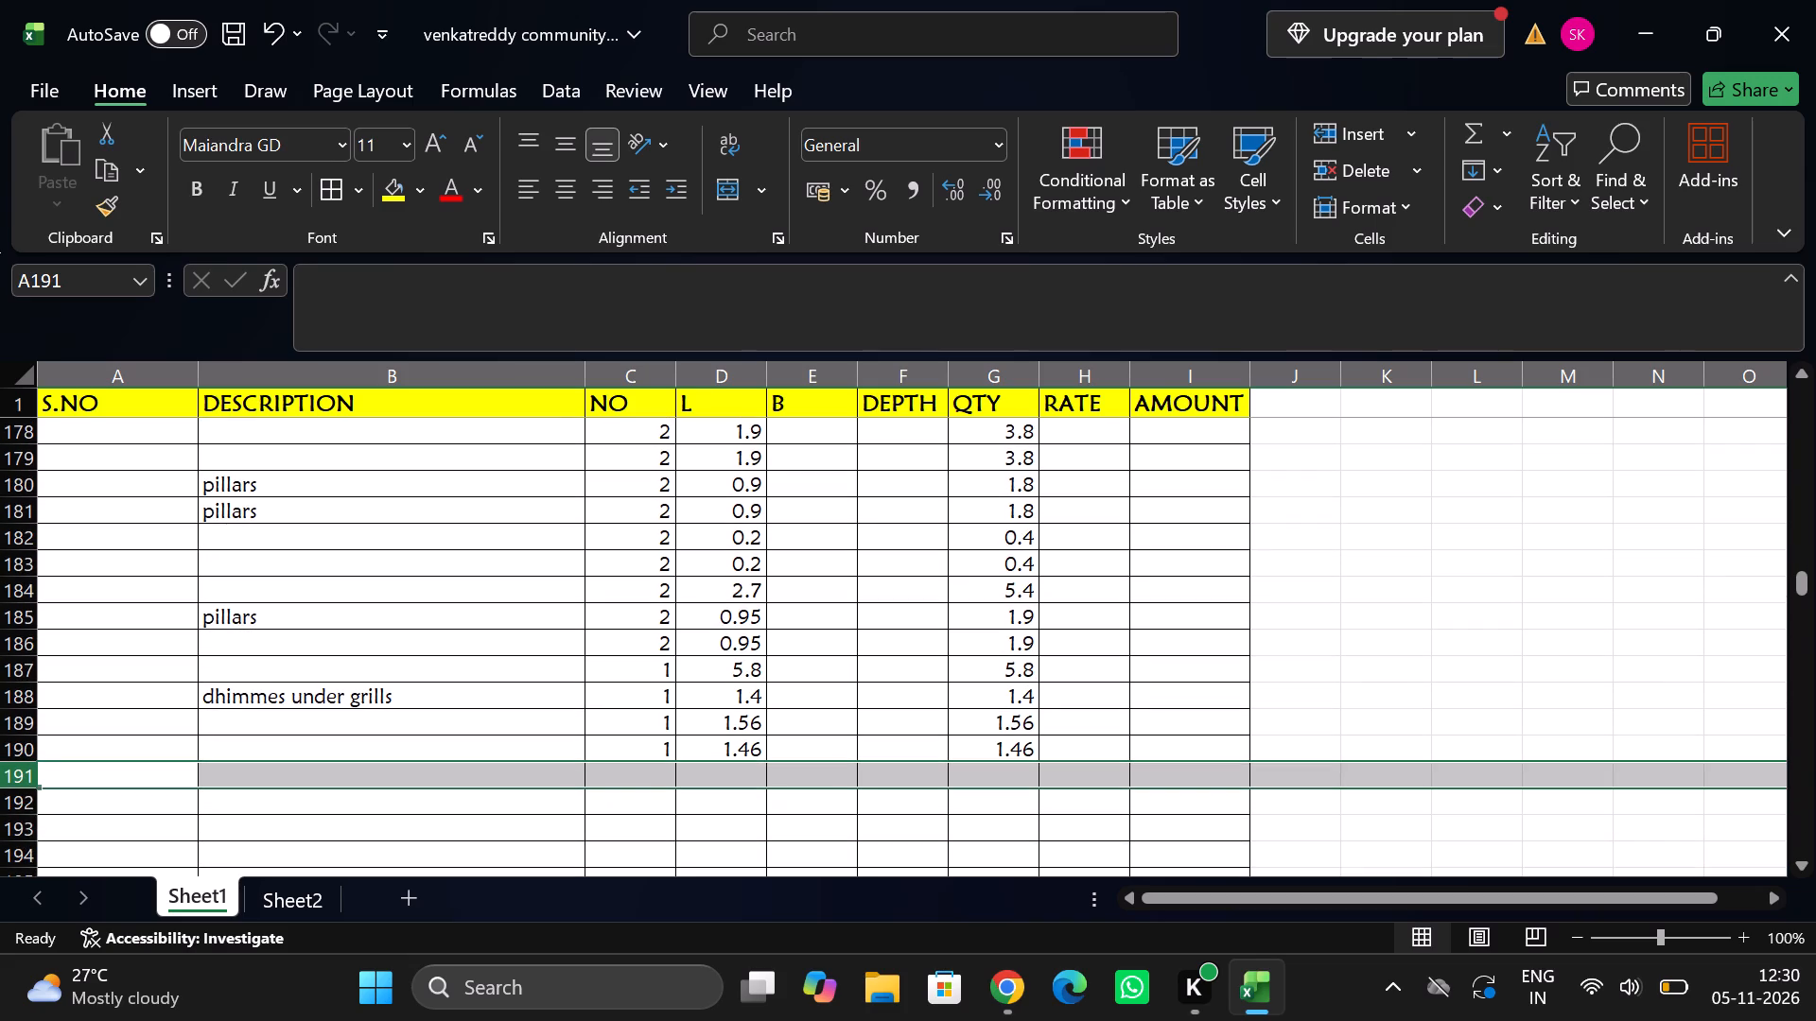
left_click(625, 770)
key("1")
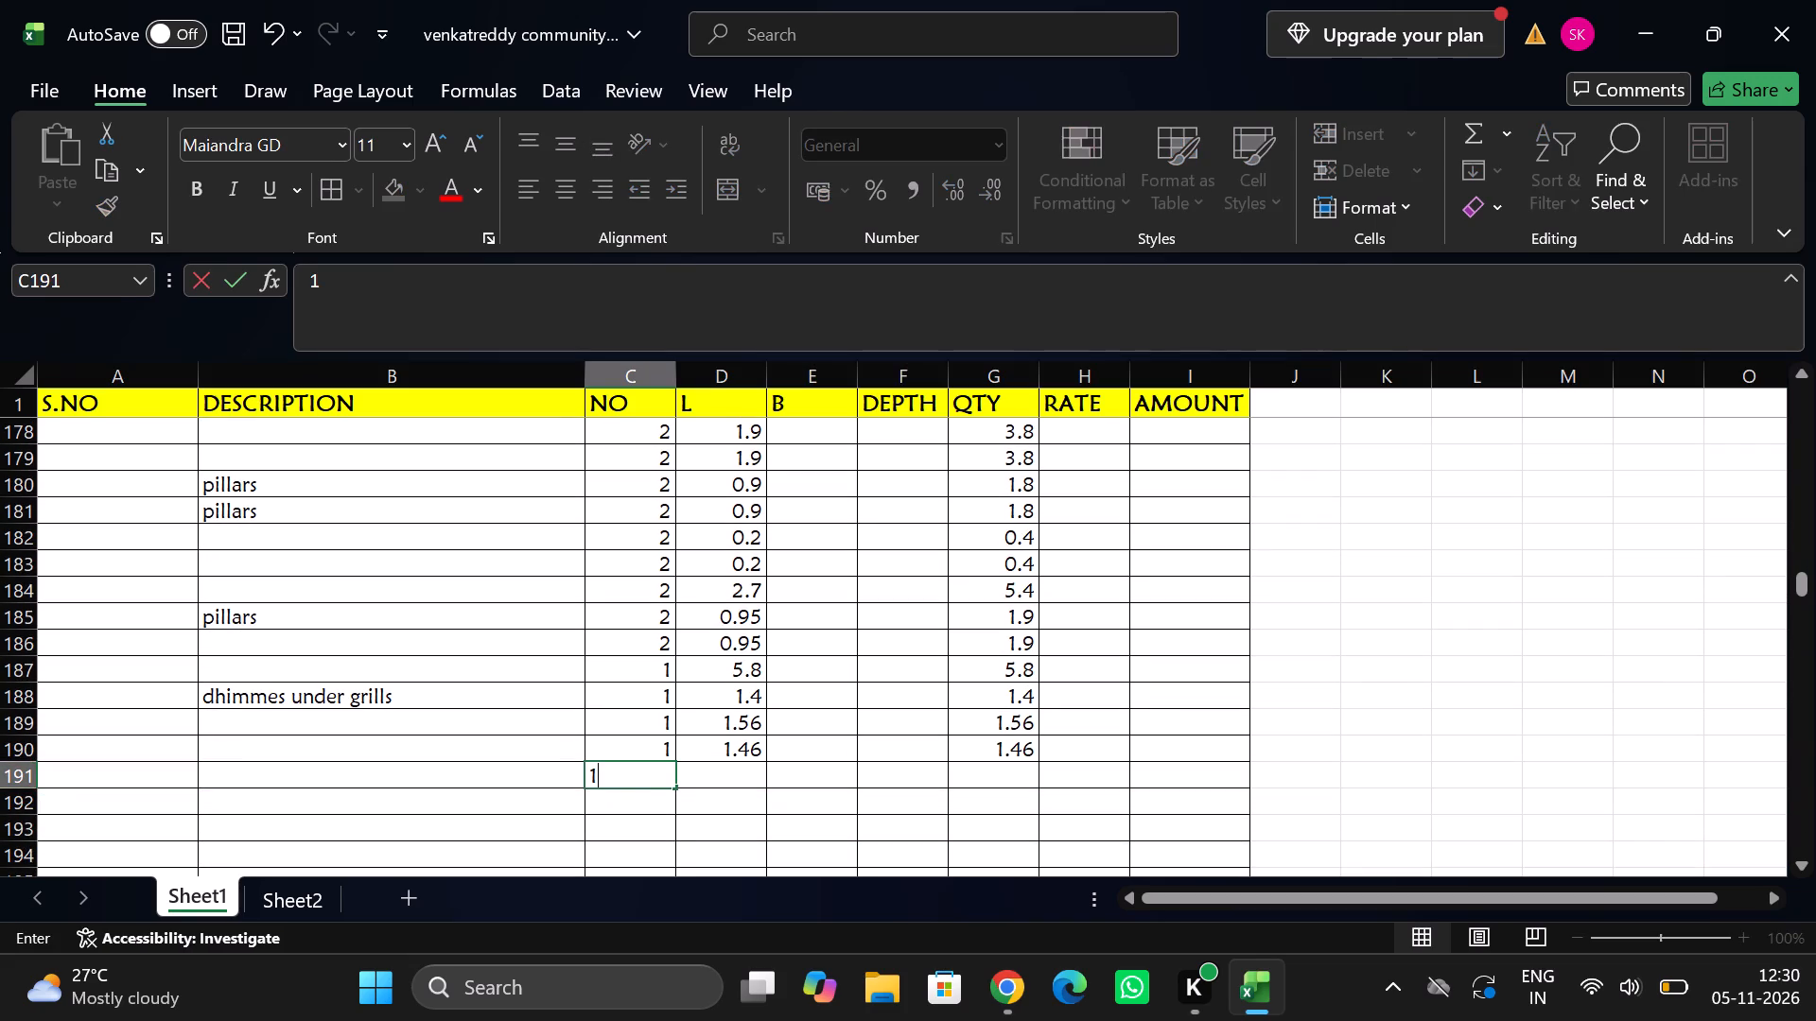
key("Tab")
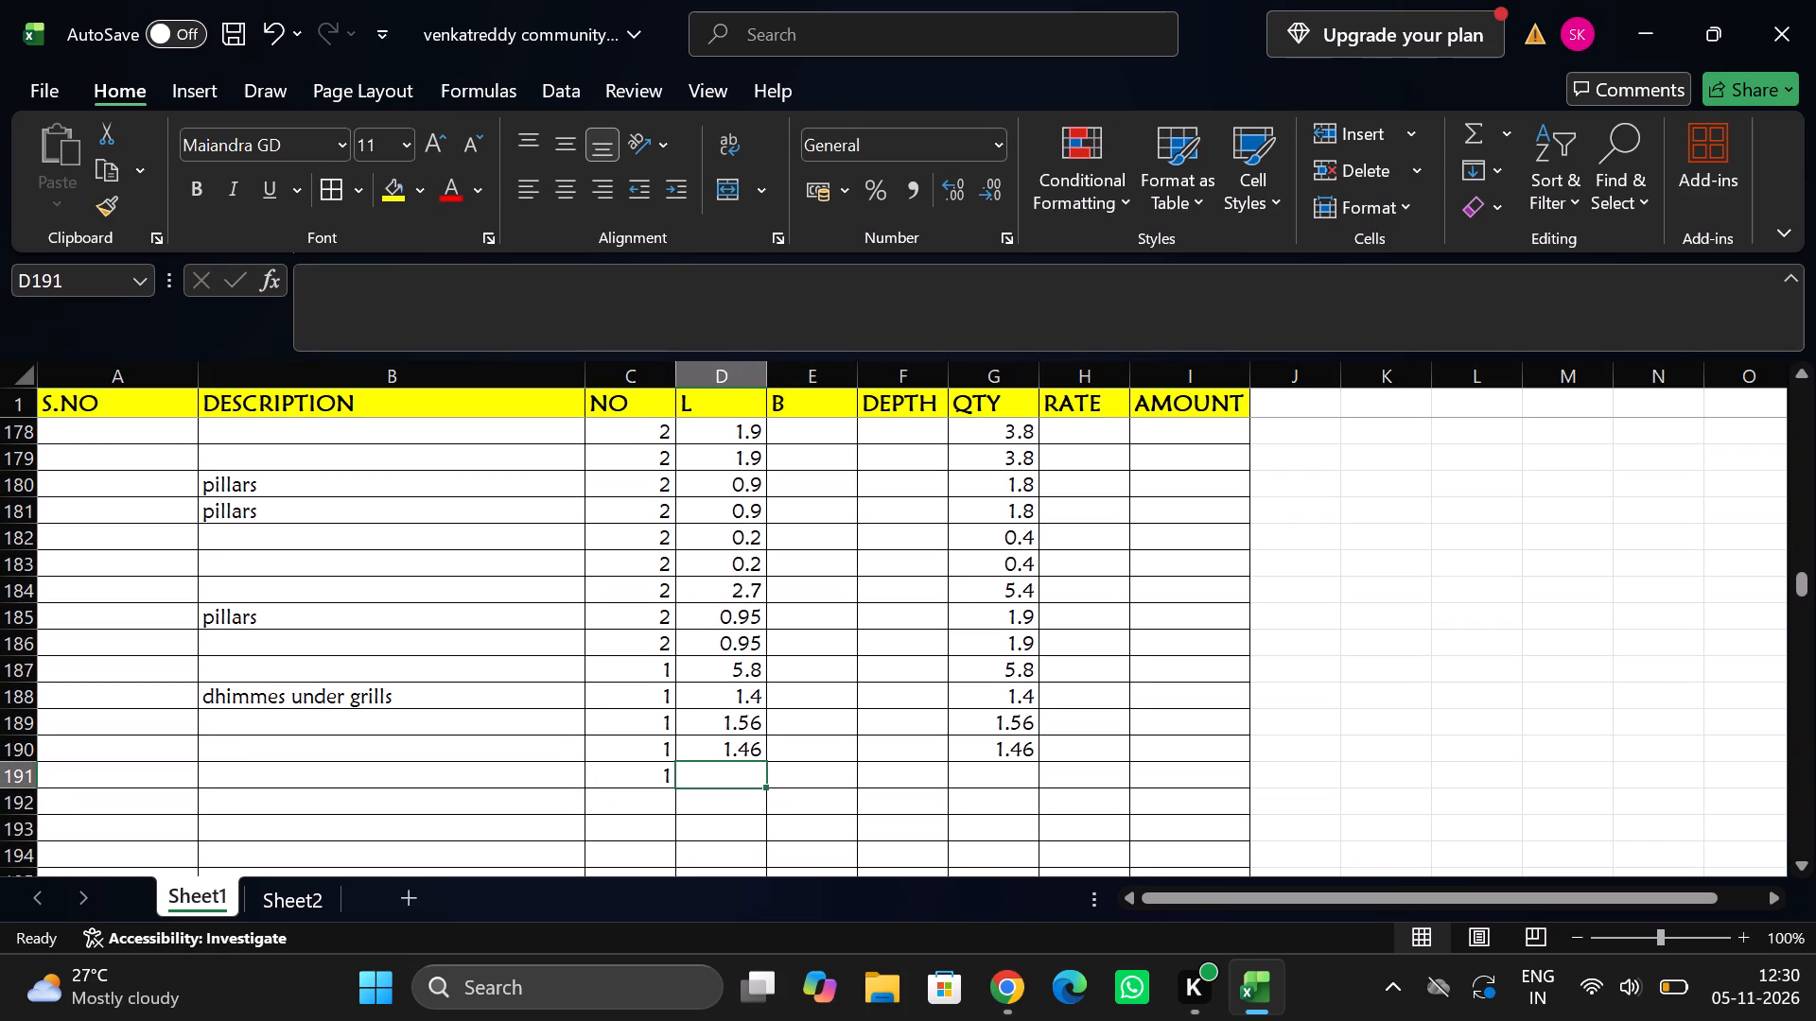
type("=0.42+0.")
key("3")
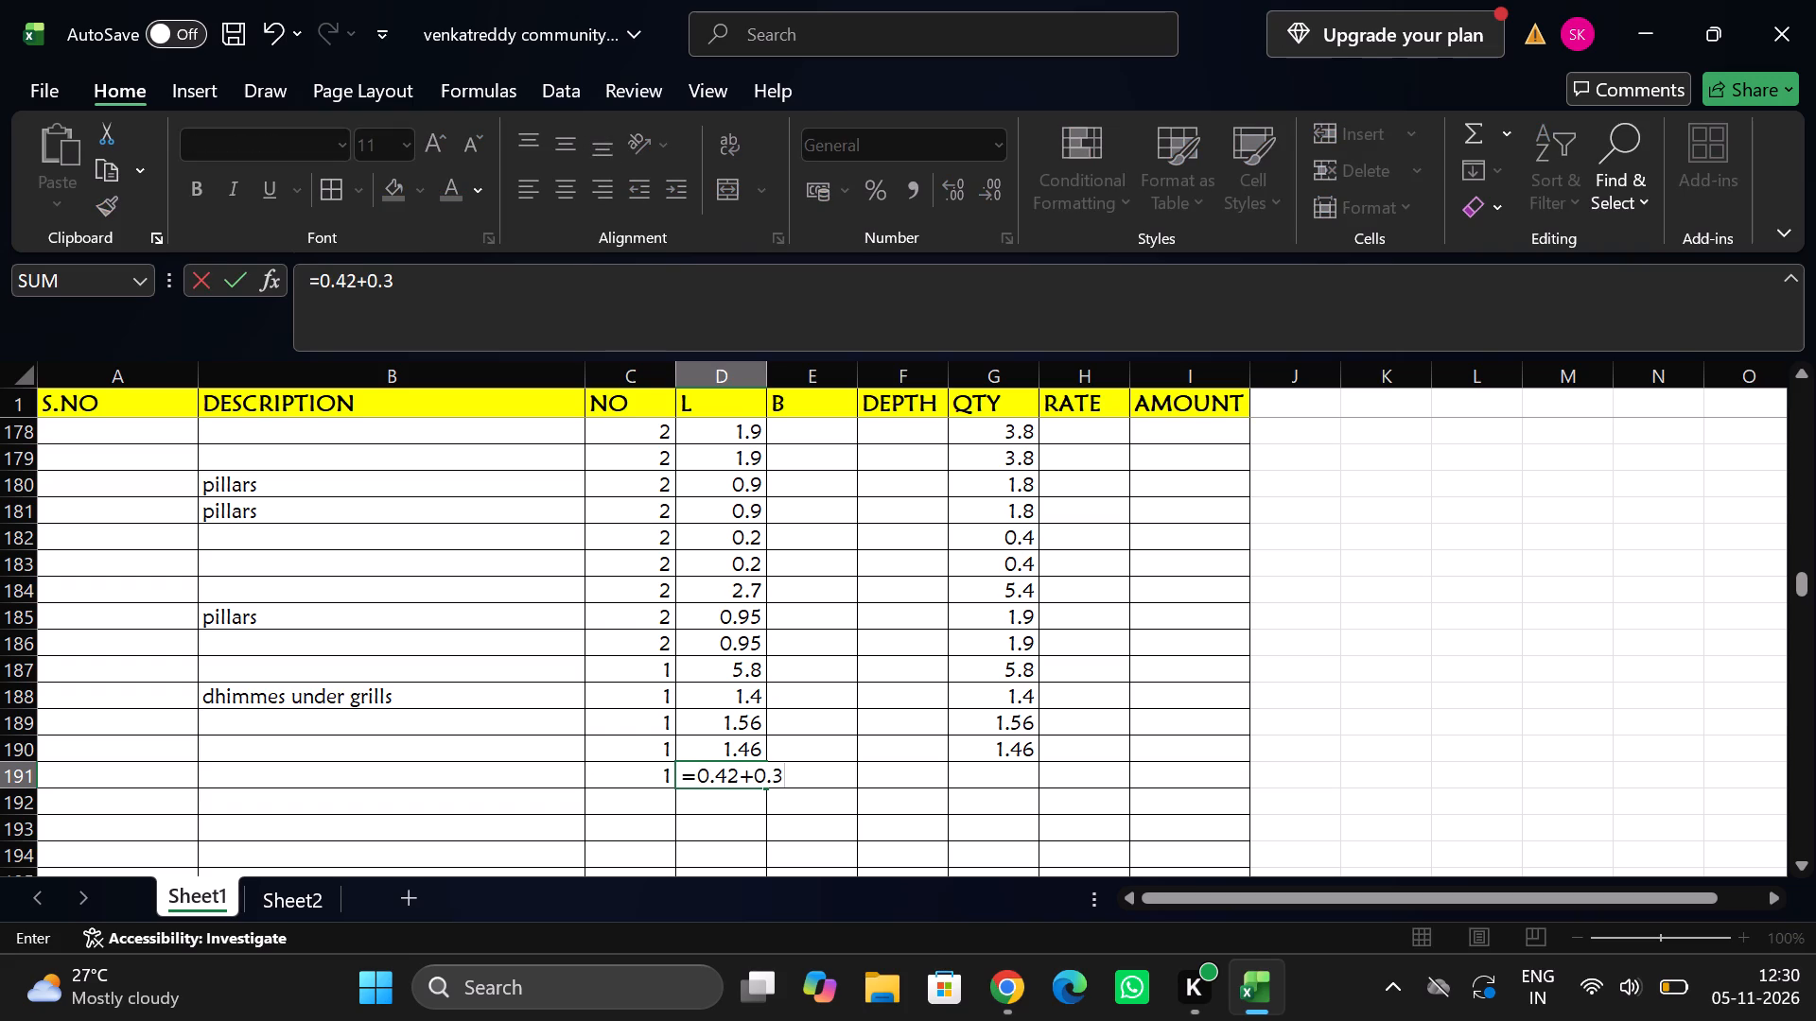
type("+0.3")
key("Tab")
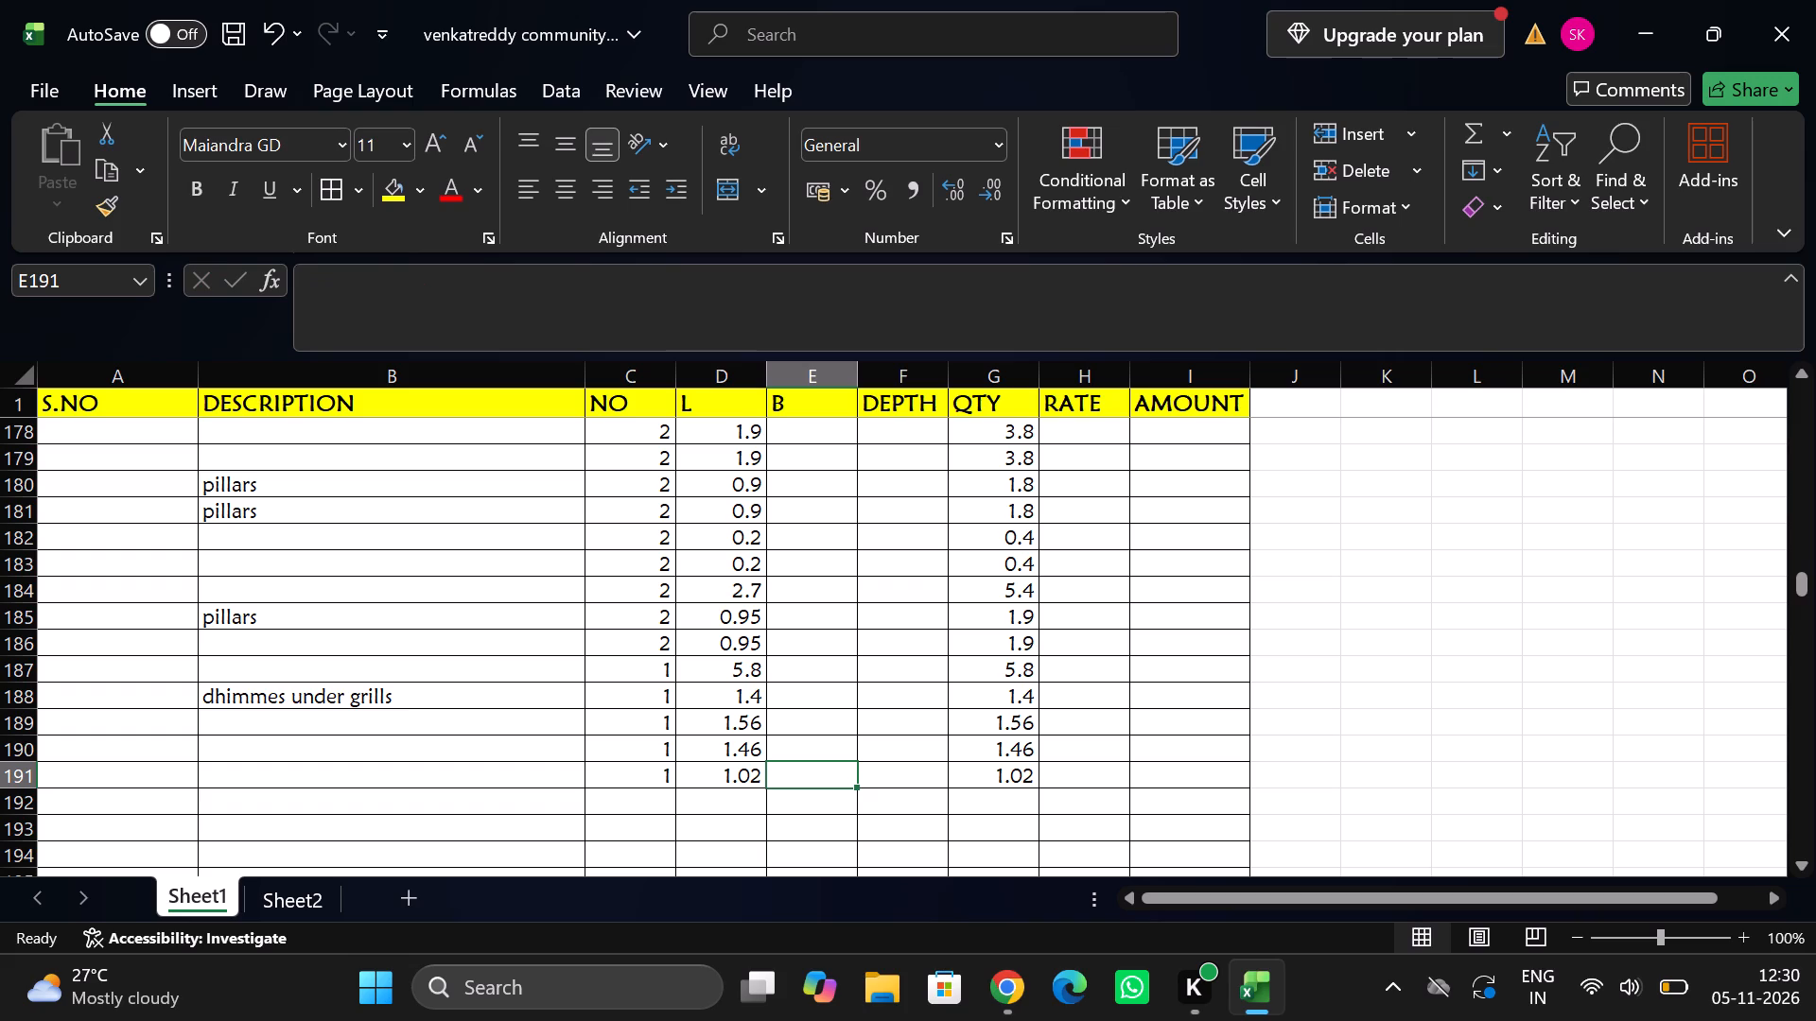
Start the row 192 measurement with number 1 and the length entry 0.35+0.34+0.35+0.
key("Down")
key("Left")
key("Left")
key("1")
key("Tab")
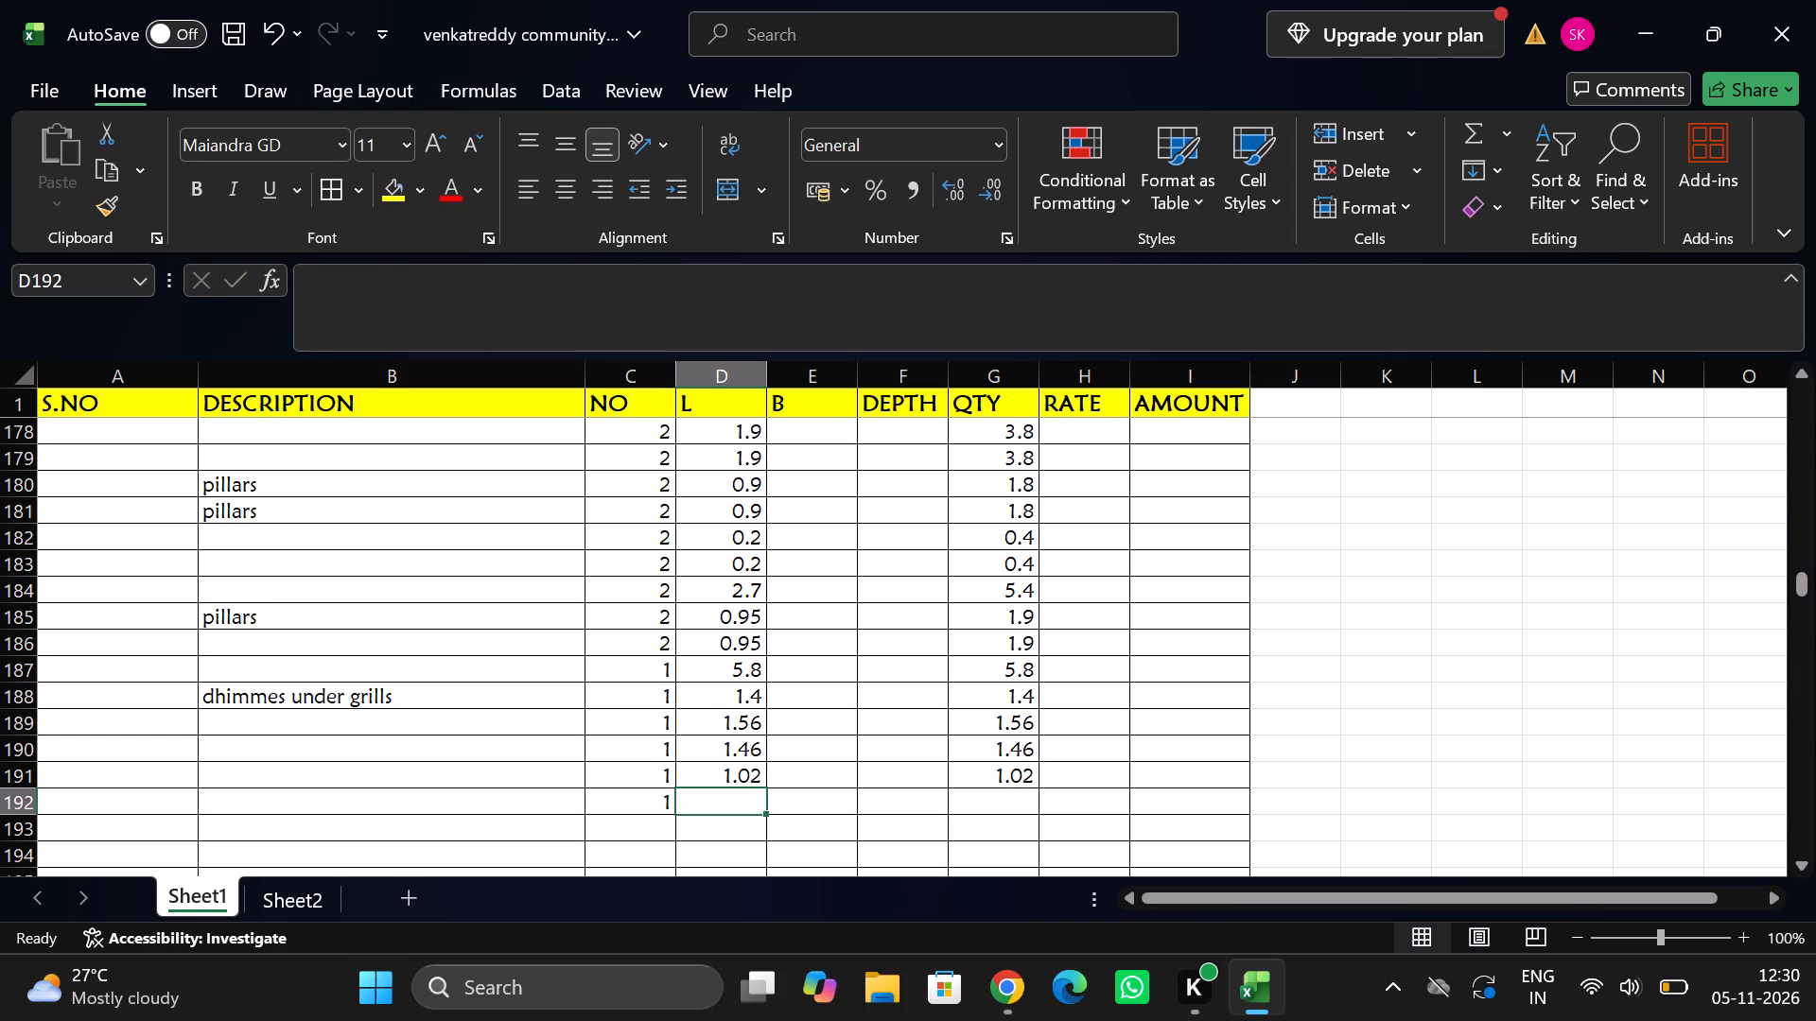
type("0.")
type("35")
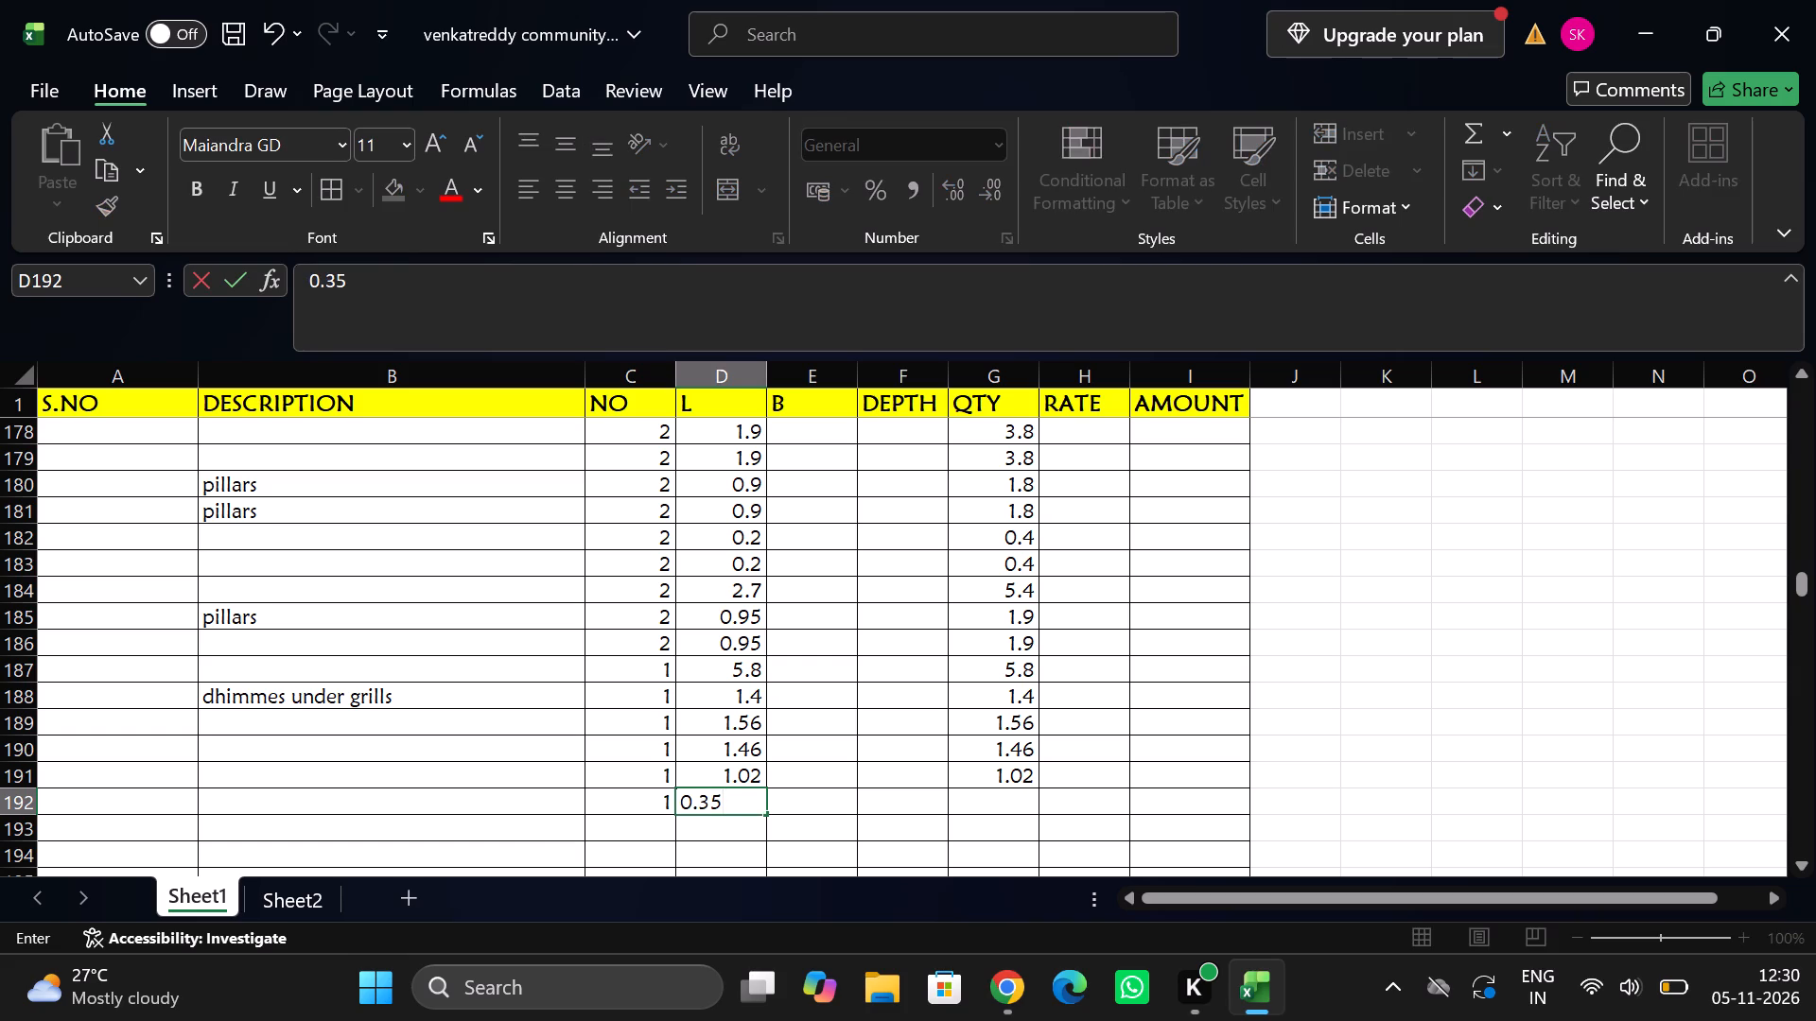
type("+0.34")
type("+0.35")
type("+0.")
key("Tab")
key("3")
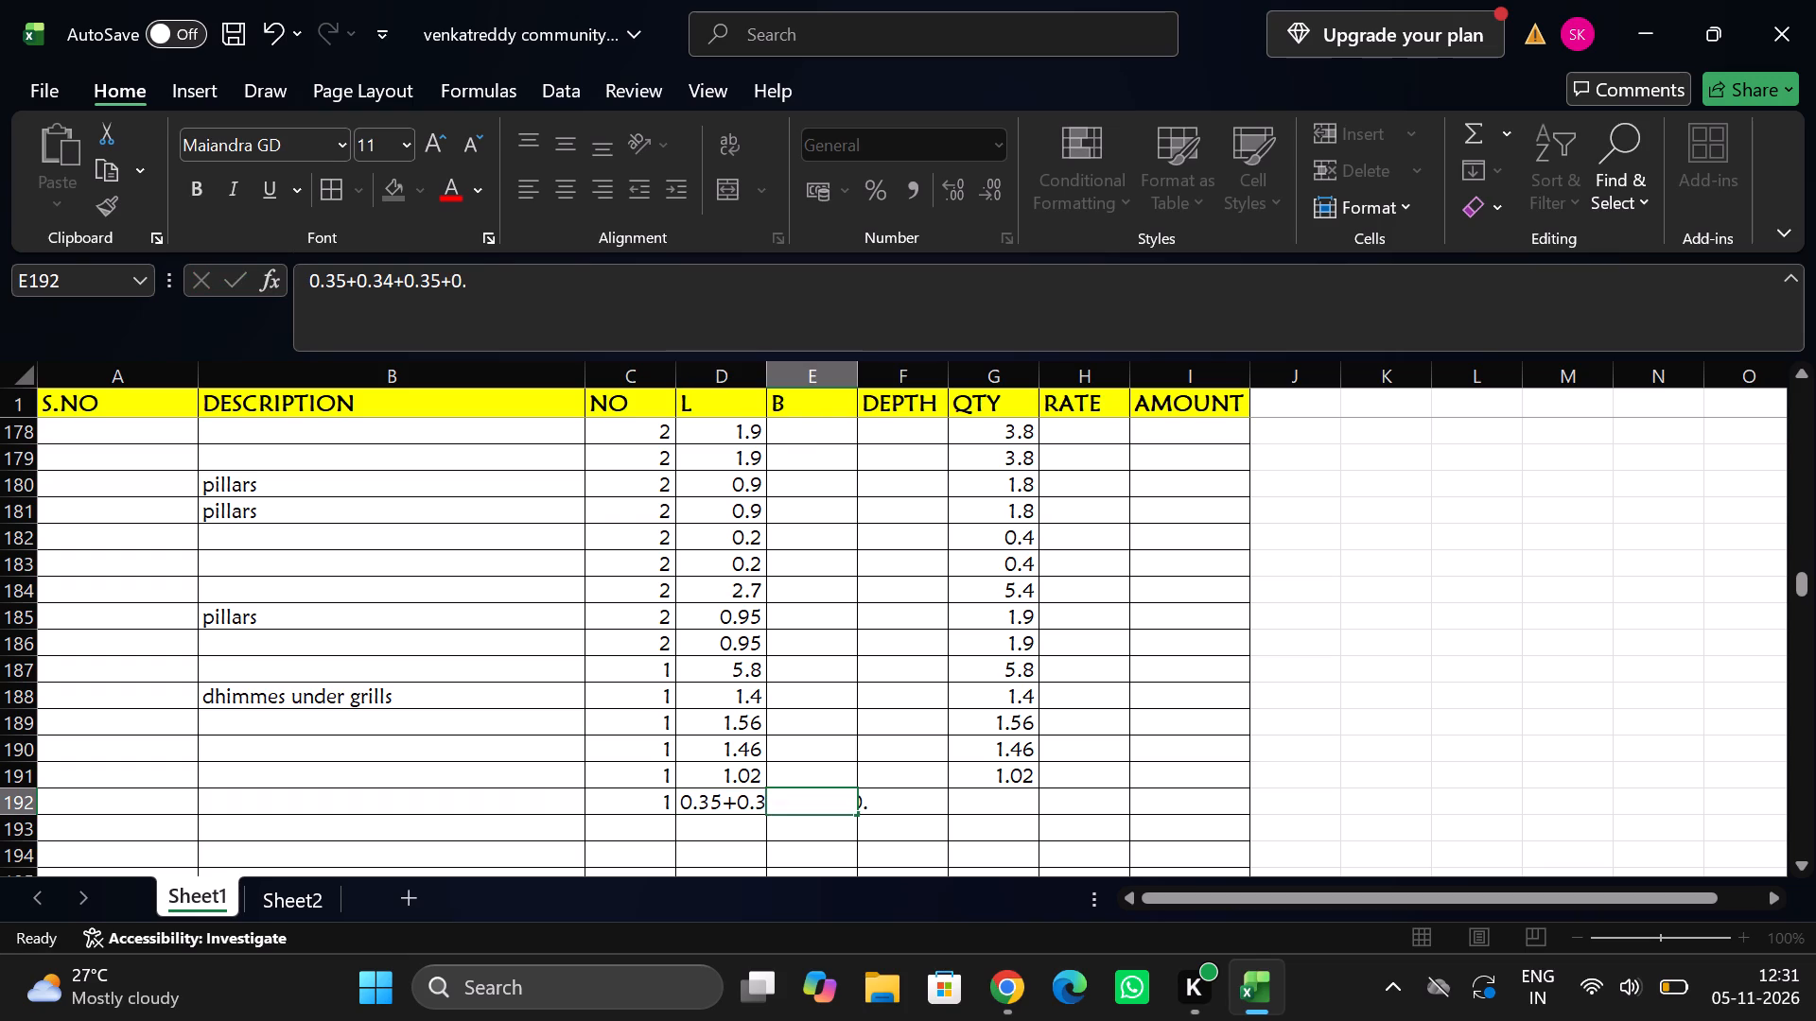
key("BackSpace")
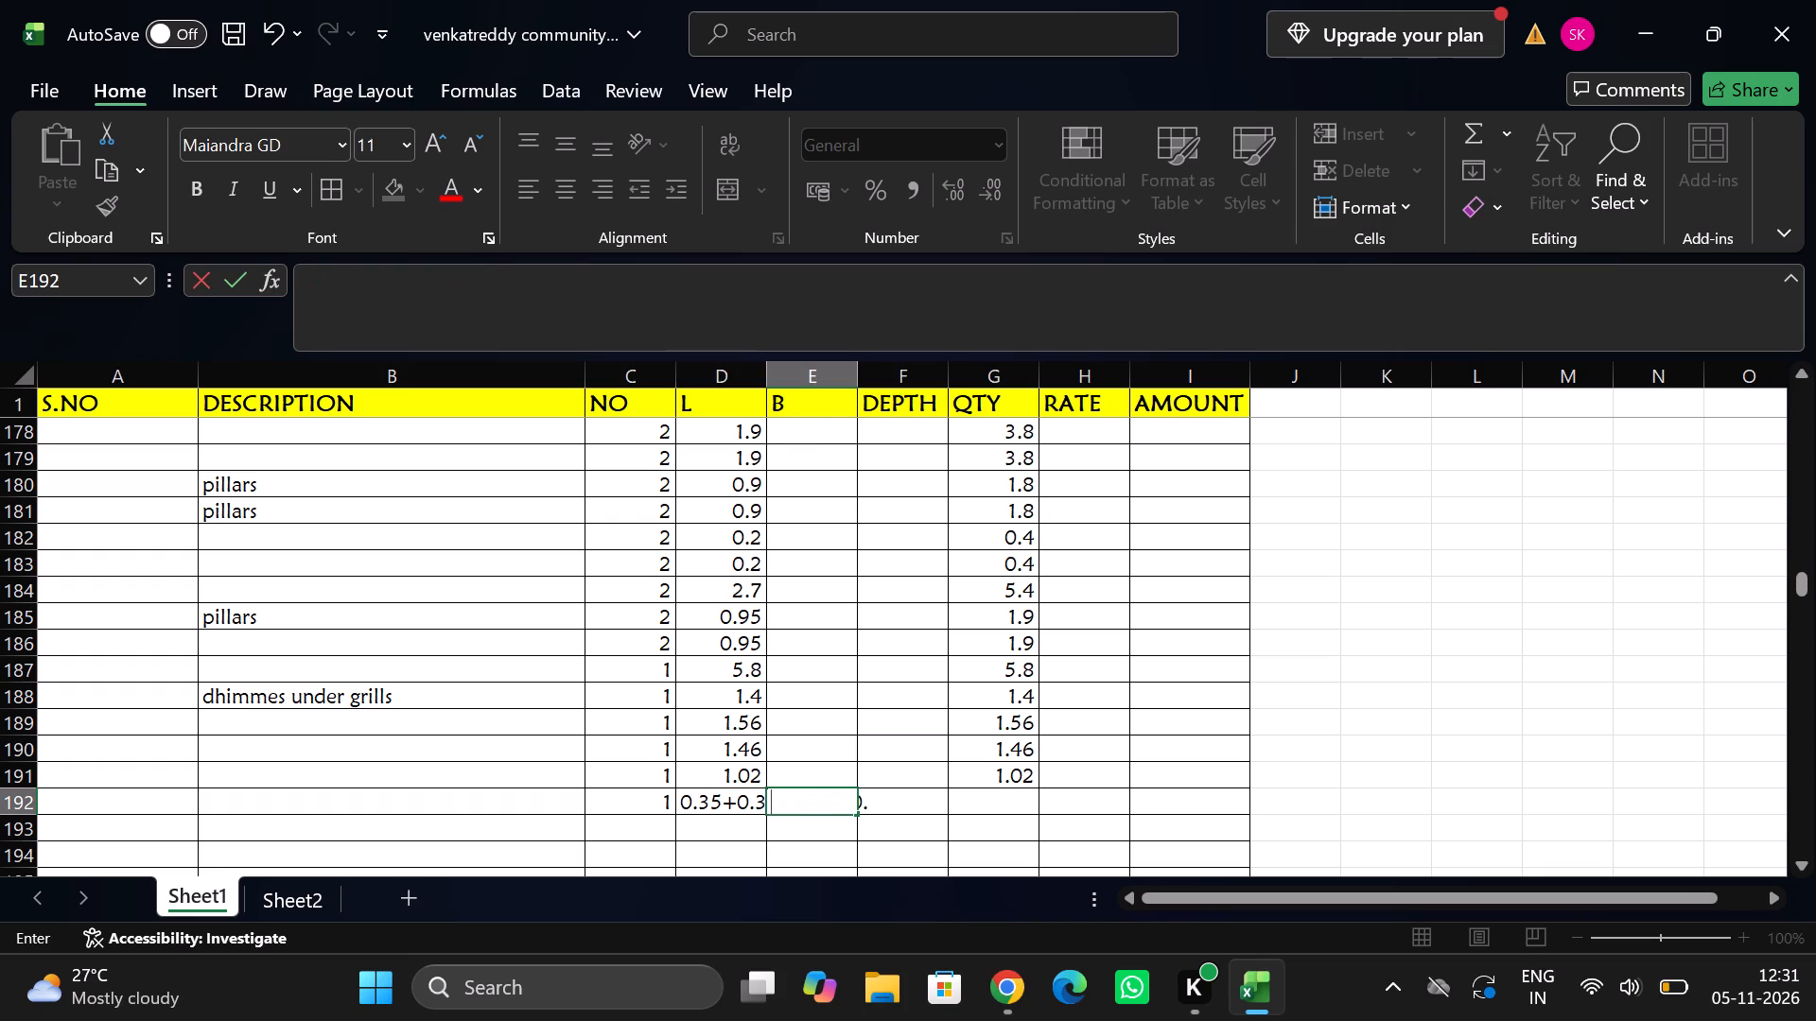
key("Tab")
Correct the length in row 192 to the formula =0.35+0.34+0.35+0.34 and copy the quantity formula down from row 191.
double_click(742, 802)
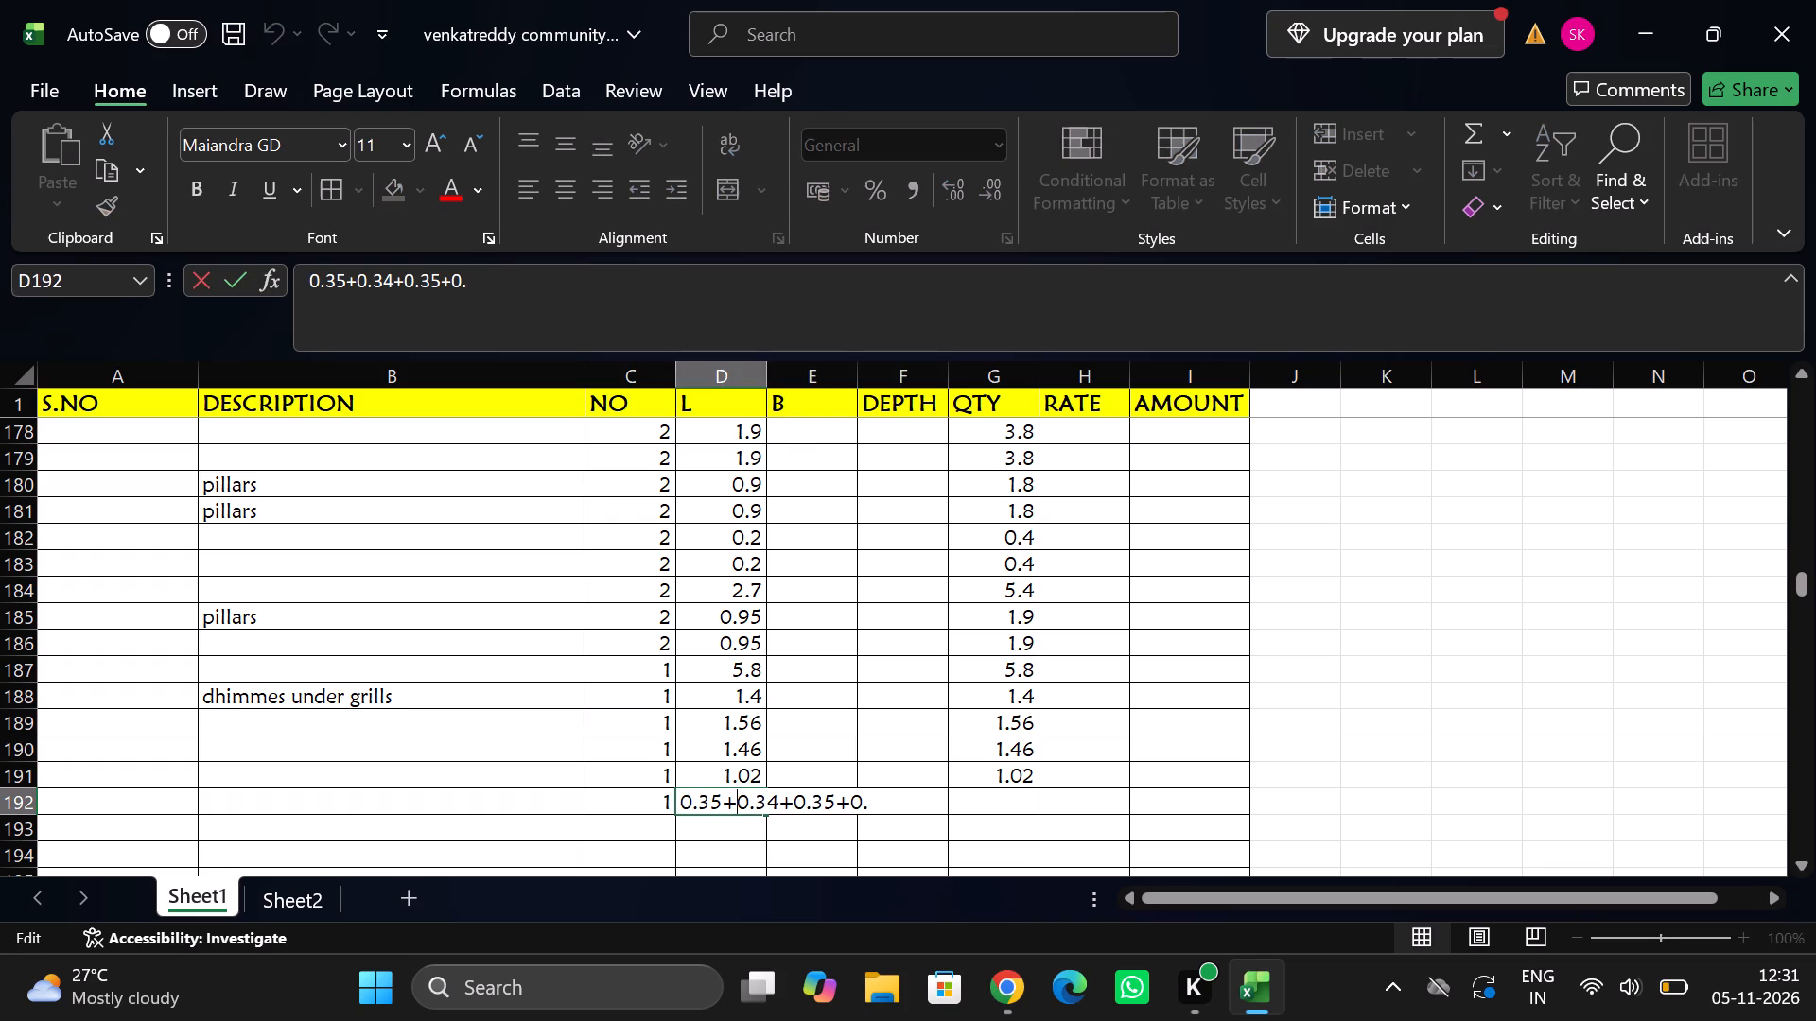
key("Left")
key("Left")
key("Left")
key("Left")
key("Left")
key("equal")
key("Right")
key("Right")
key("Right")
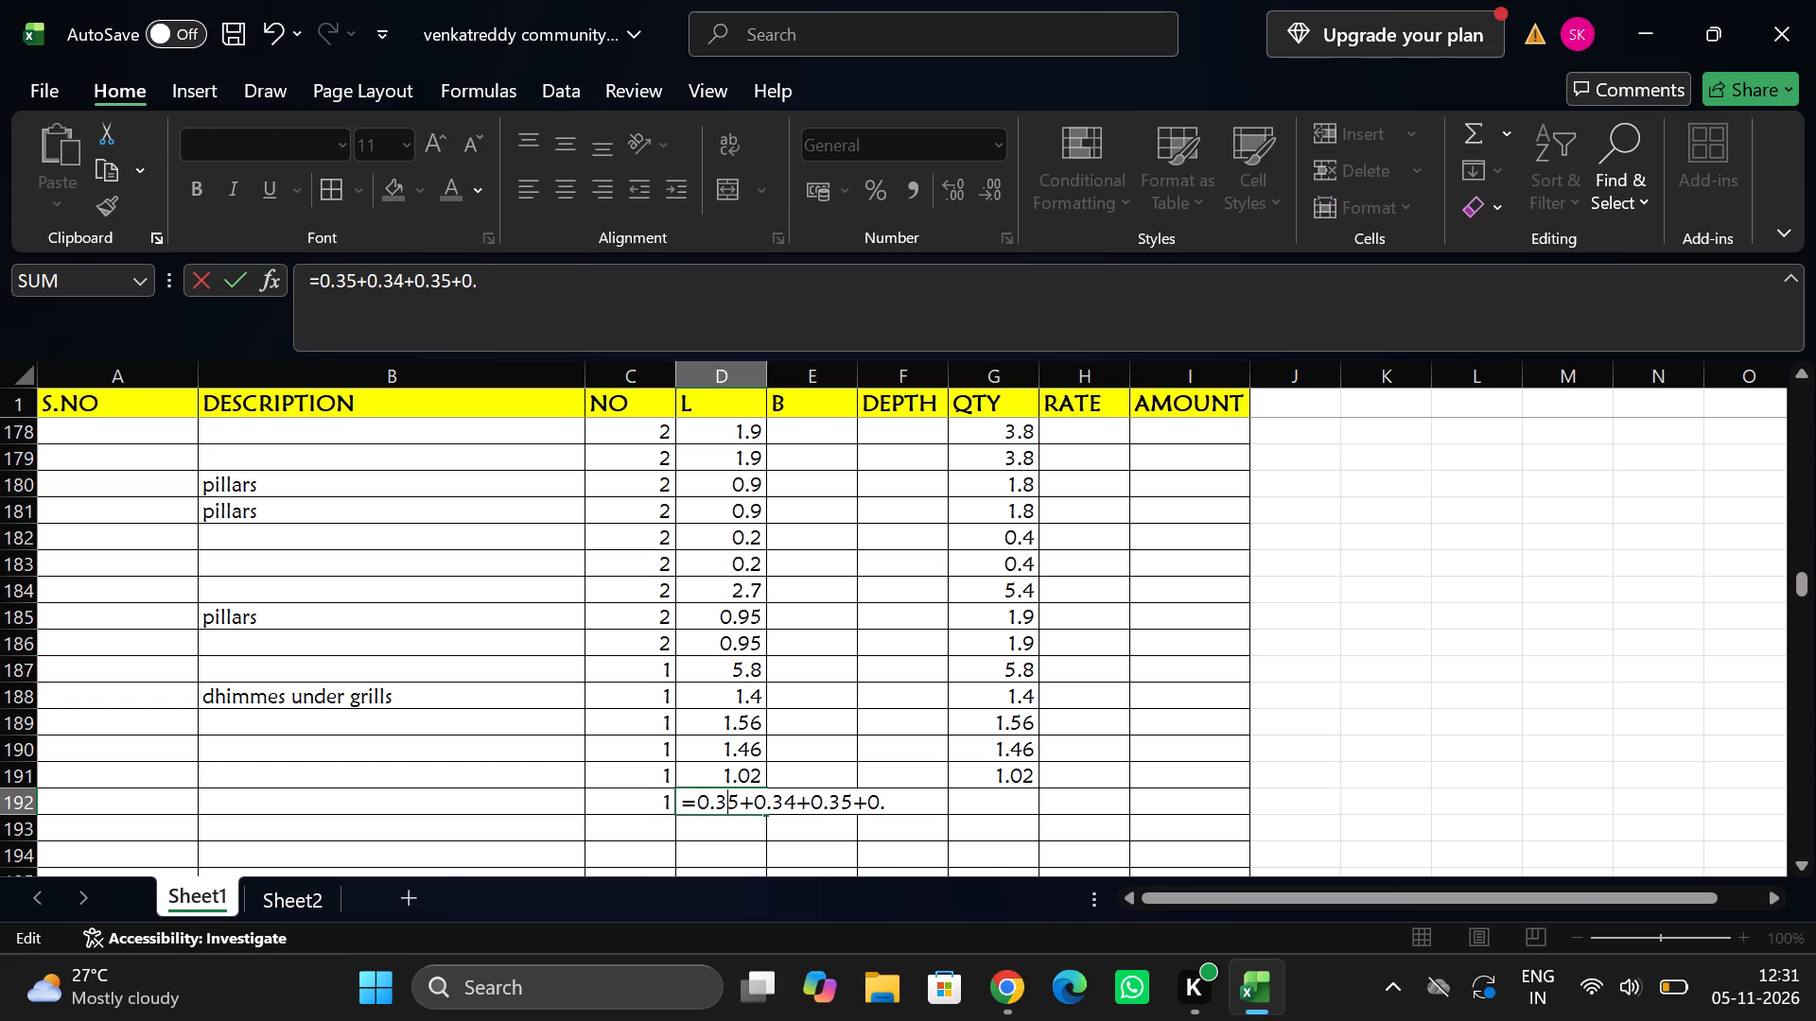
key("Right")
key("Right")
key("Right")
key("Right")
key("Right")
key("Right")
key("Right")
key("Right")
key("Right")
key("Right")
key("Right")
key("Right")
key("Right")
key("Right")
type("34")
key("Tab")
key("Right")
key("Right")
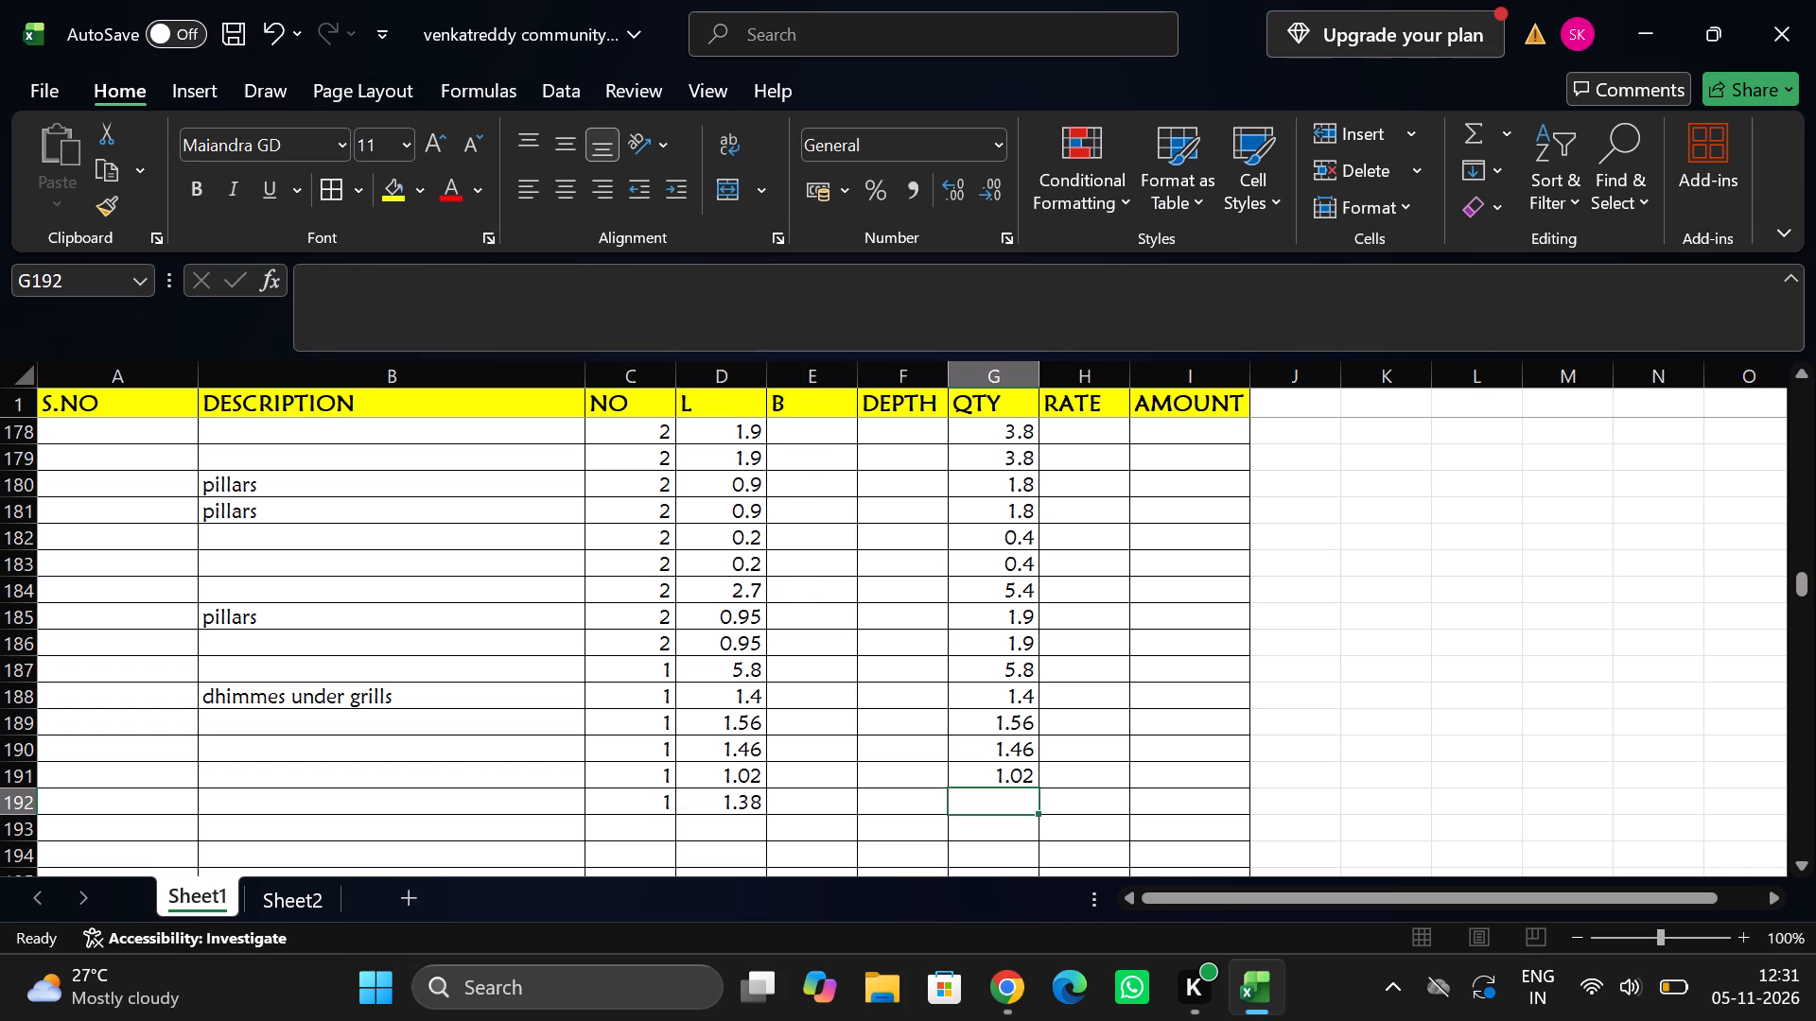
key("ctrl+d")
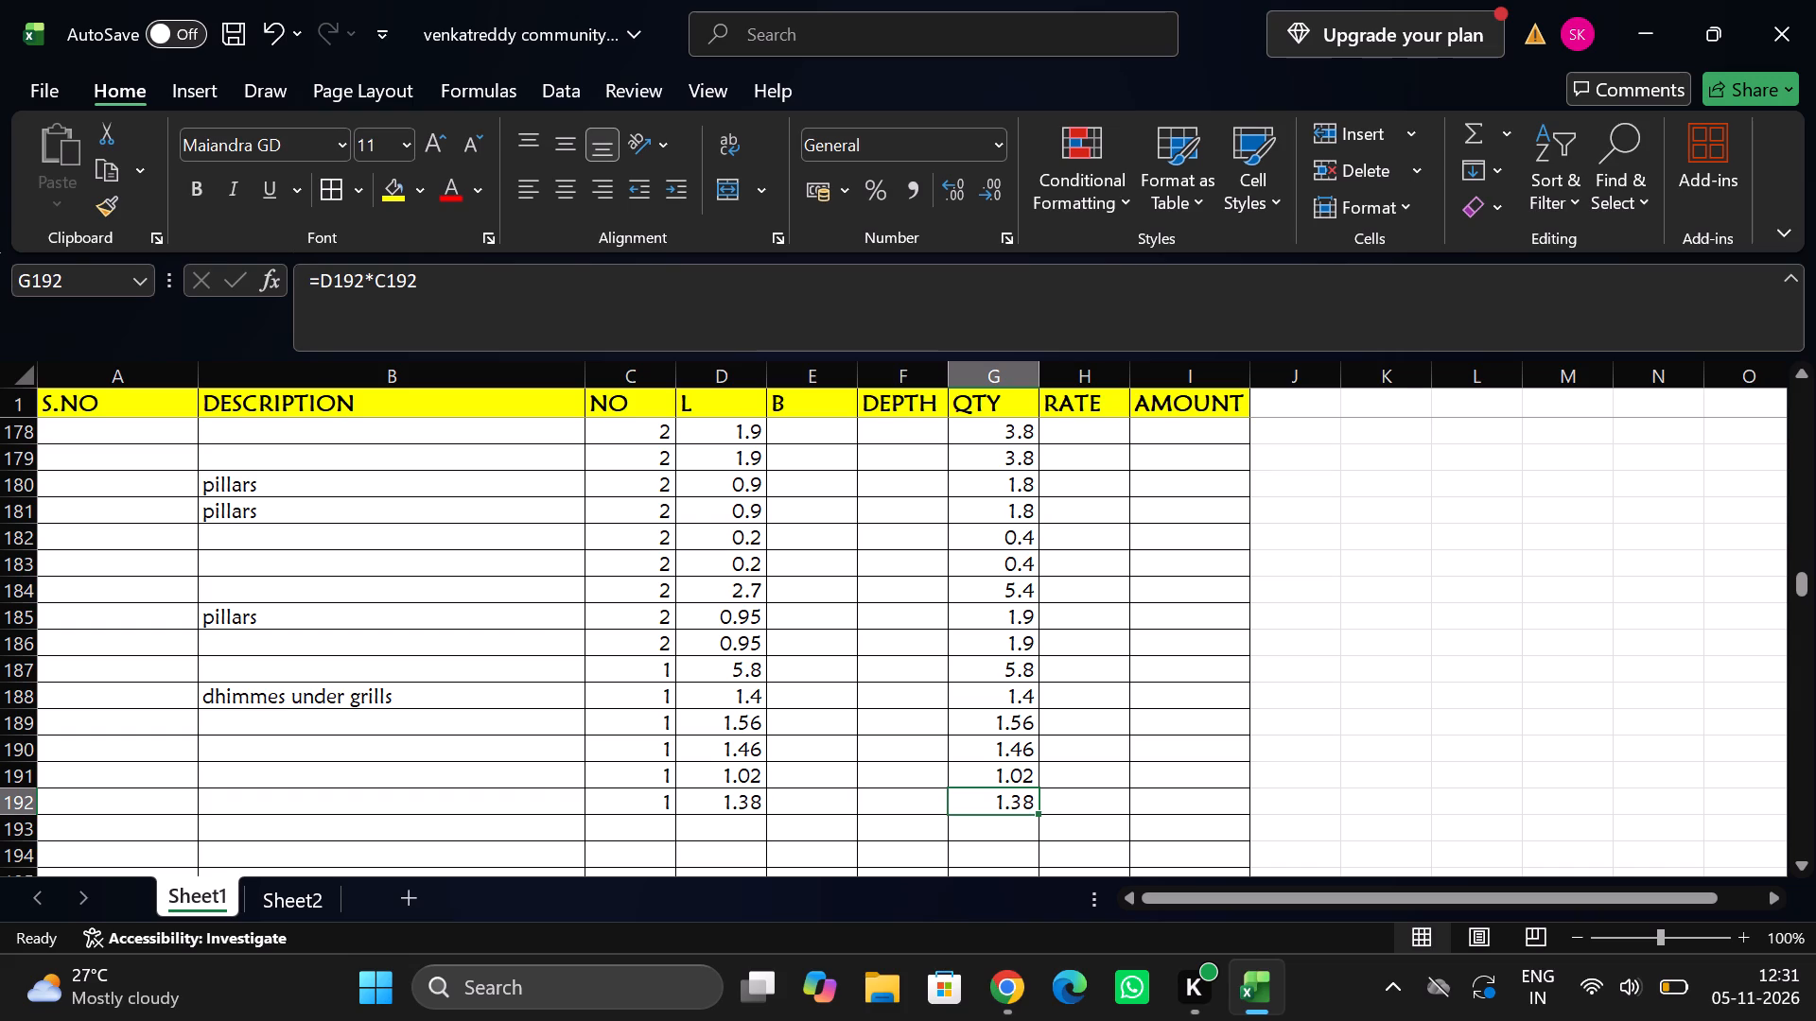
Enter a measurement in row 193 with number 1 and length =0.45+0.25+0.25, and copy the quantity formula down from row 192.
left_click(652, 828)
key("1")
key("Tab")
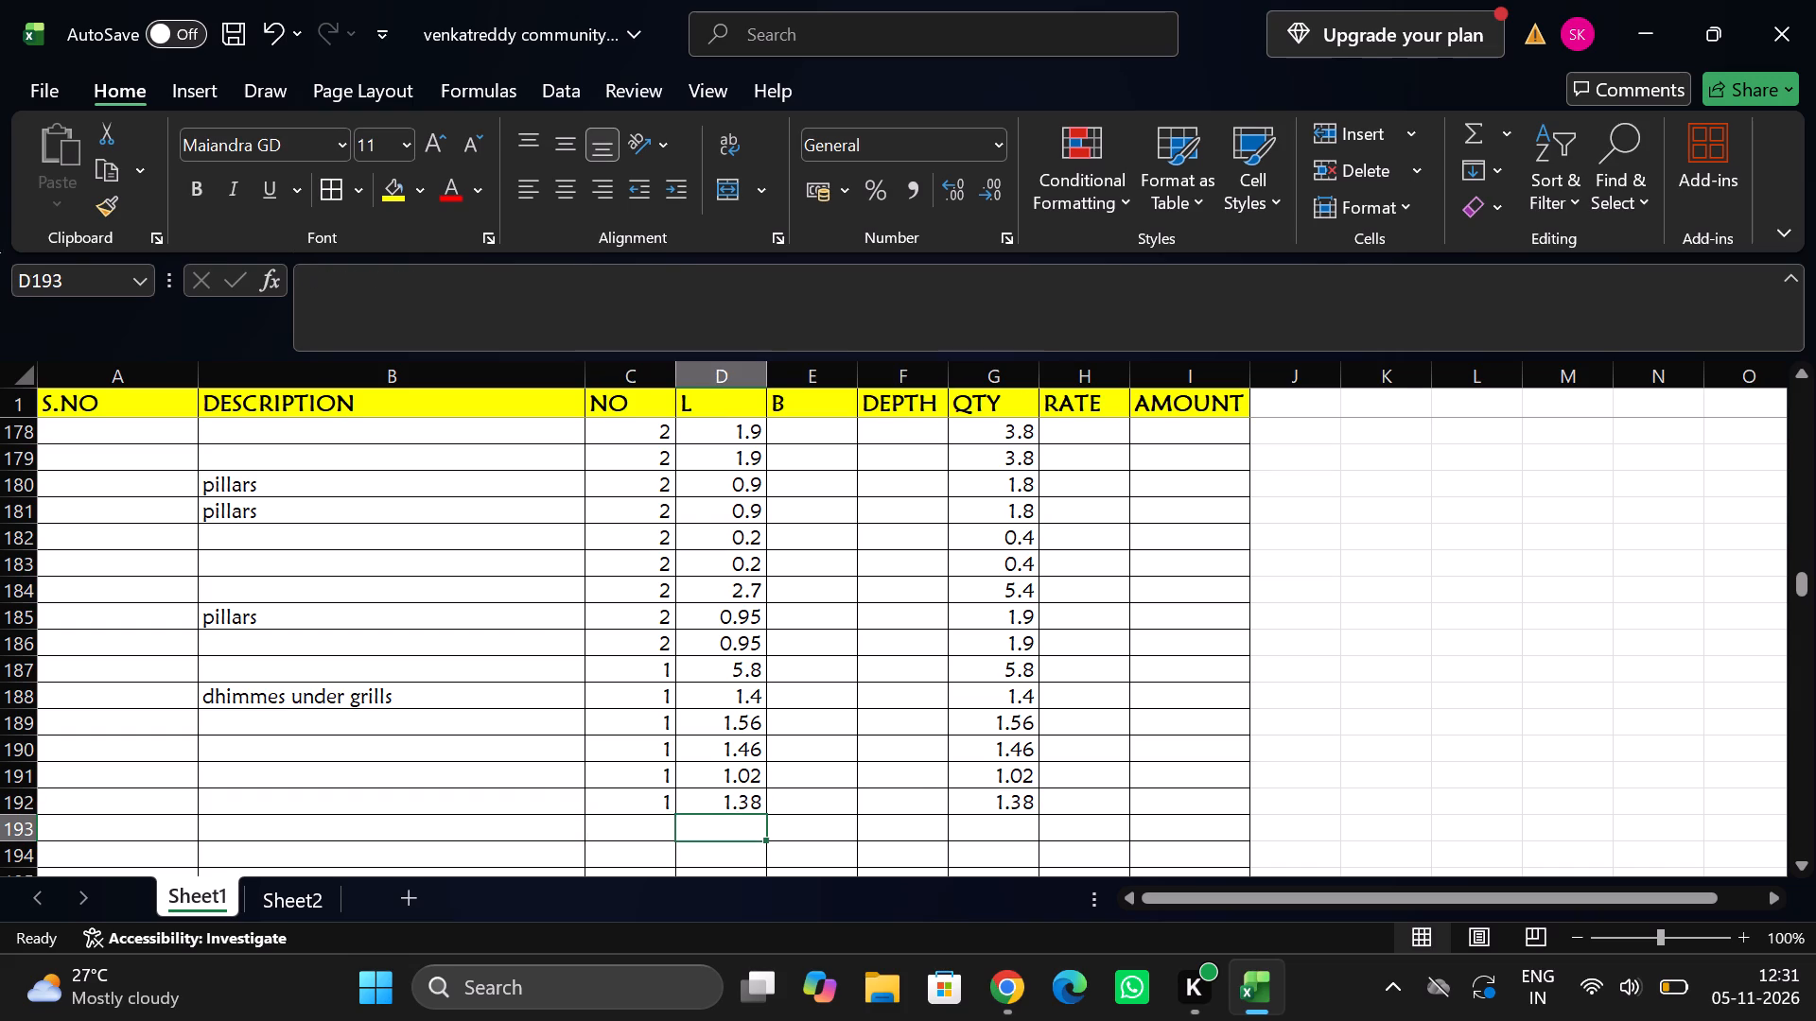
key("shift+Tab")
key("1")
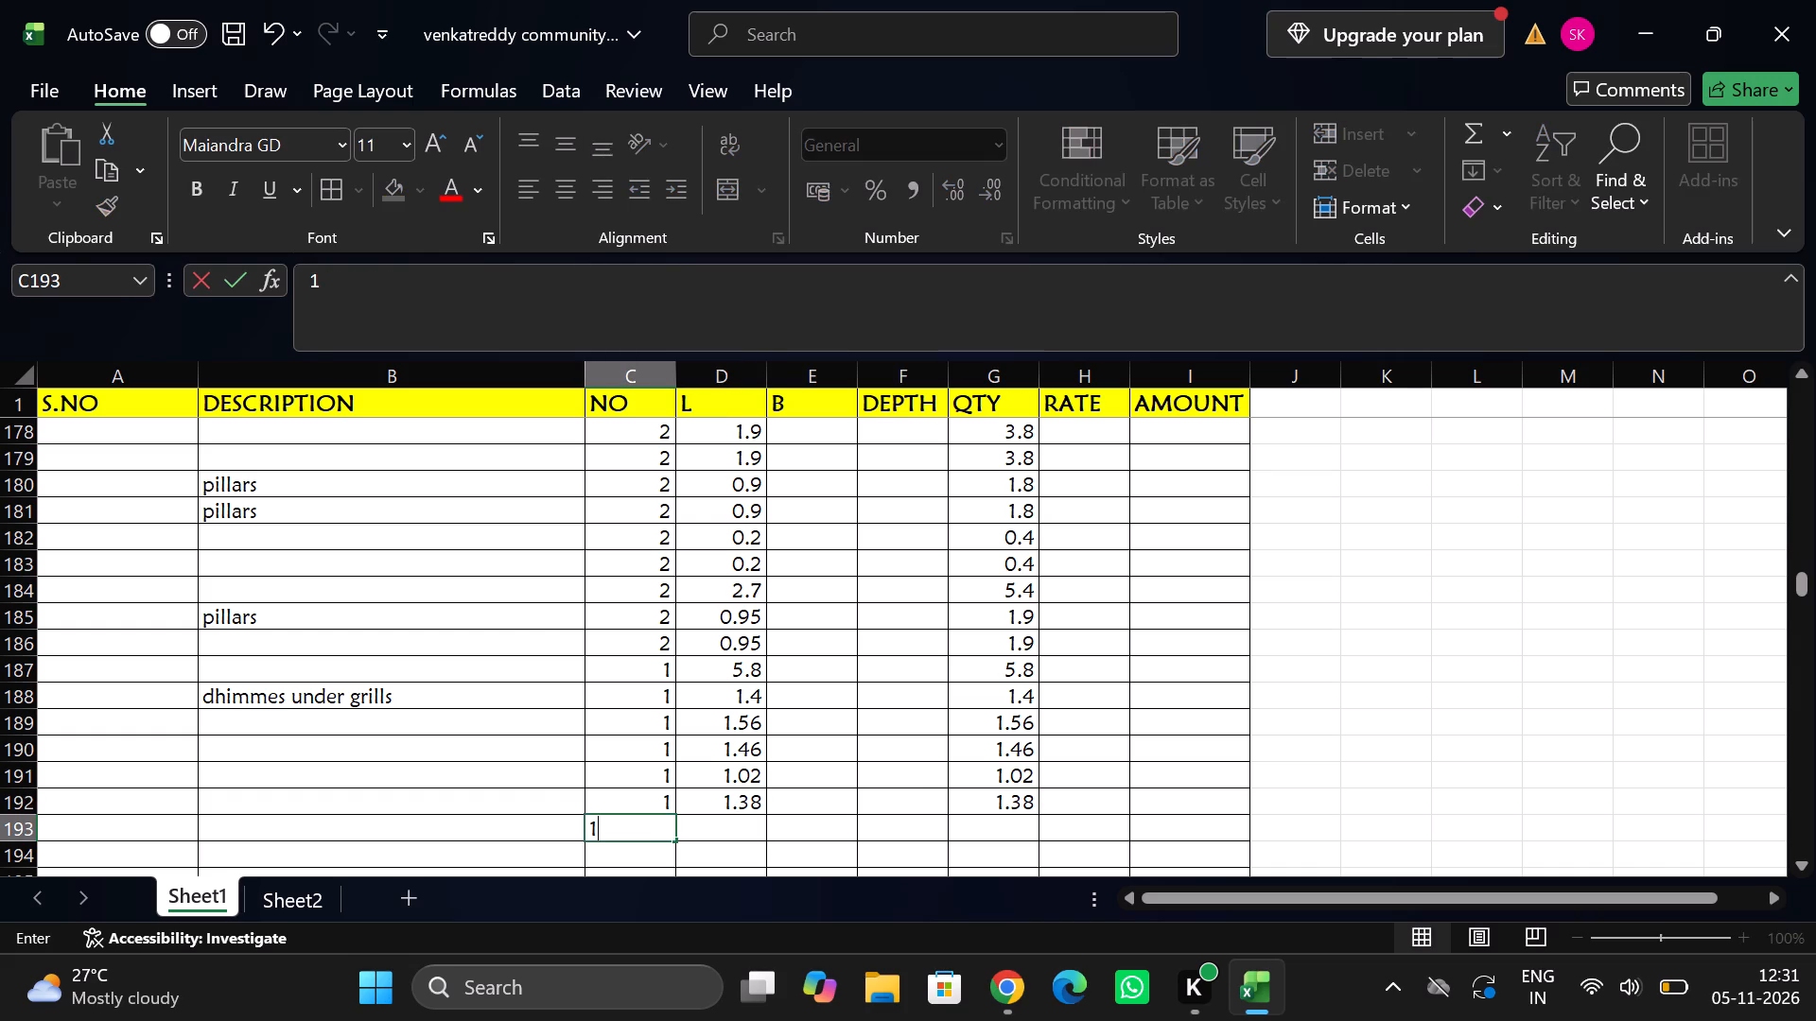
key("Tab")
type("=0.45")
key("shift+plus")
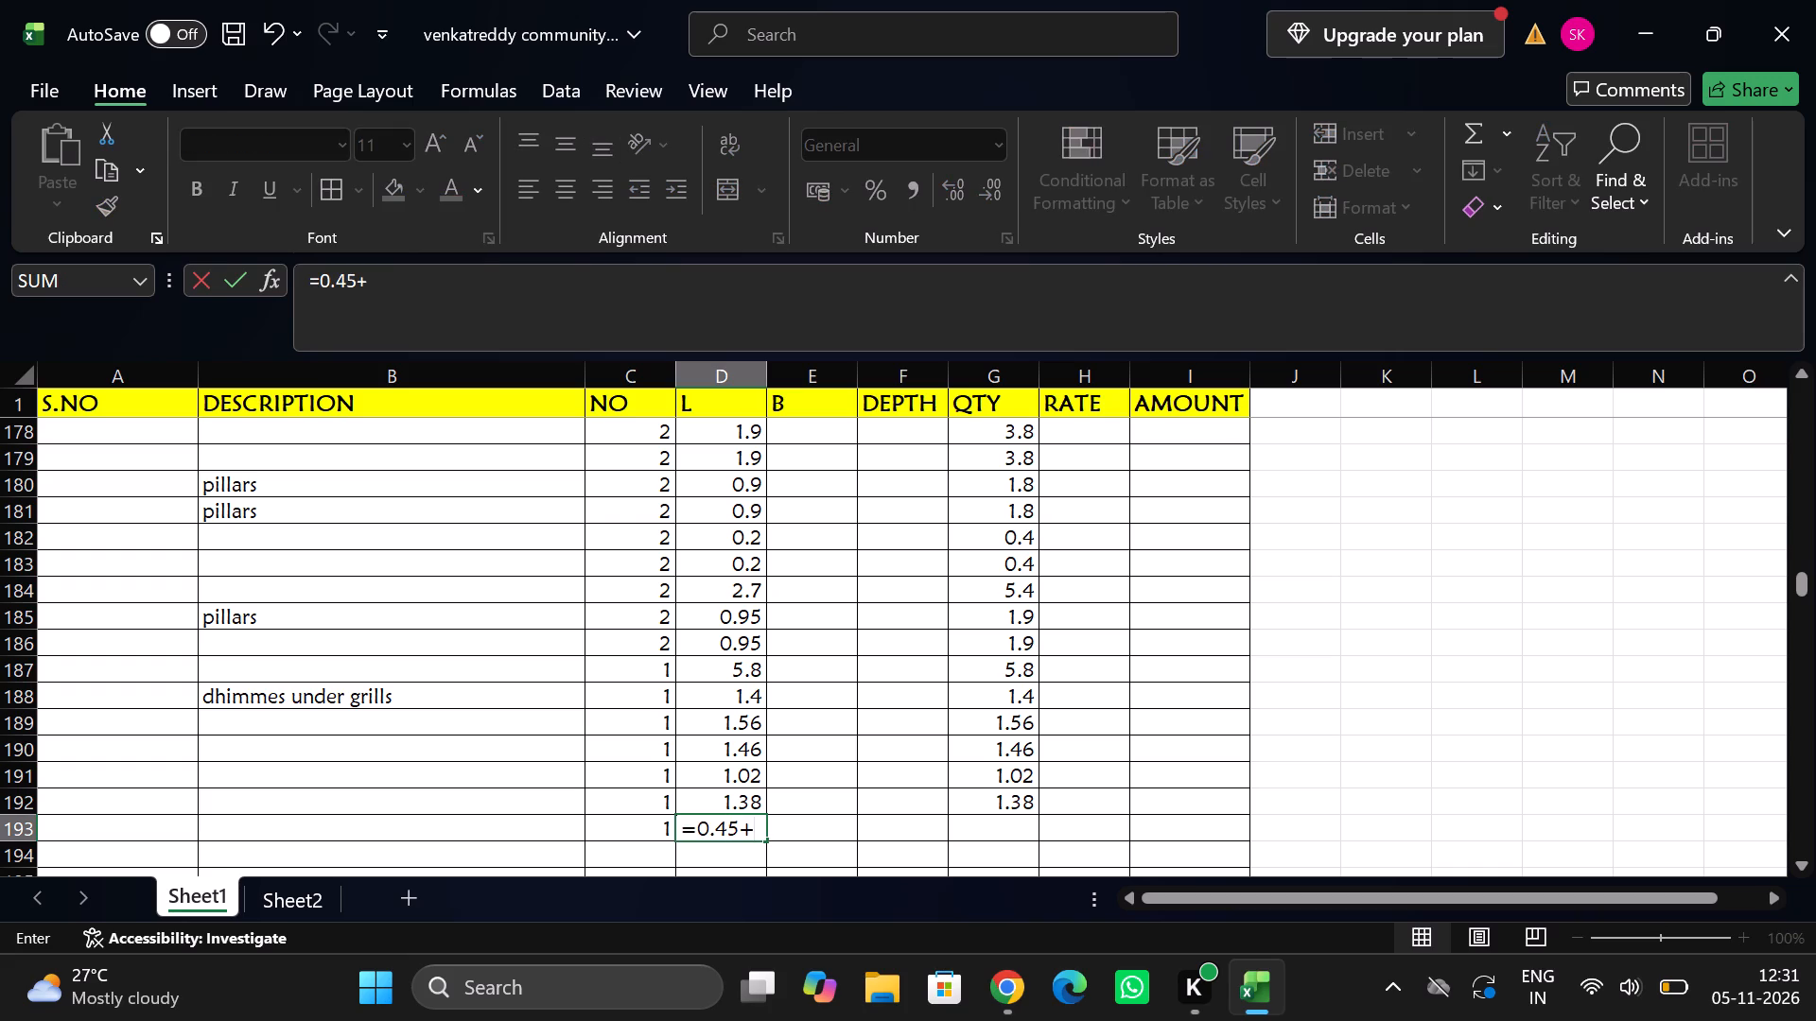
type("0.25")
type("+0.25")
key("Tab")
key("Tab")
key("Tab")
key("ctrl+d")
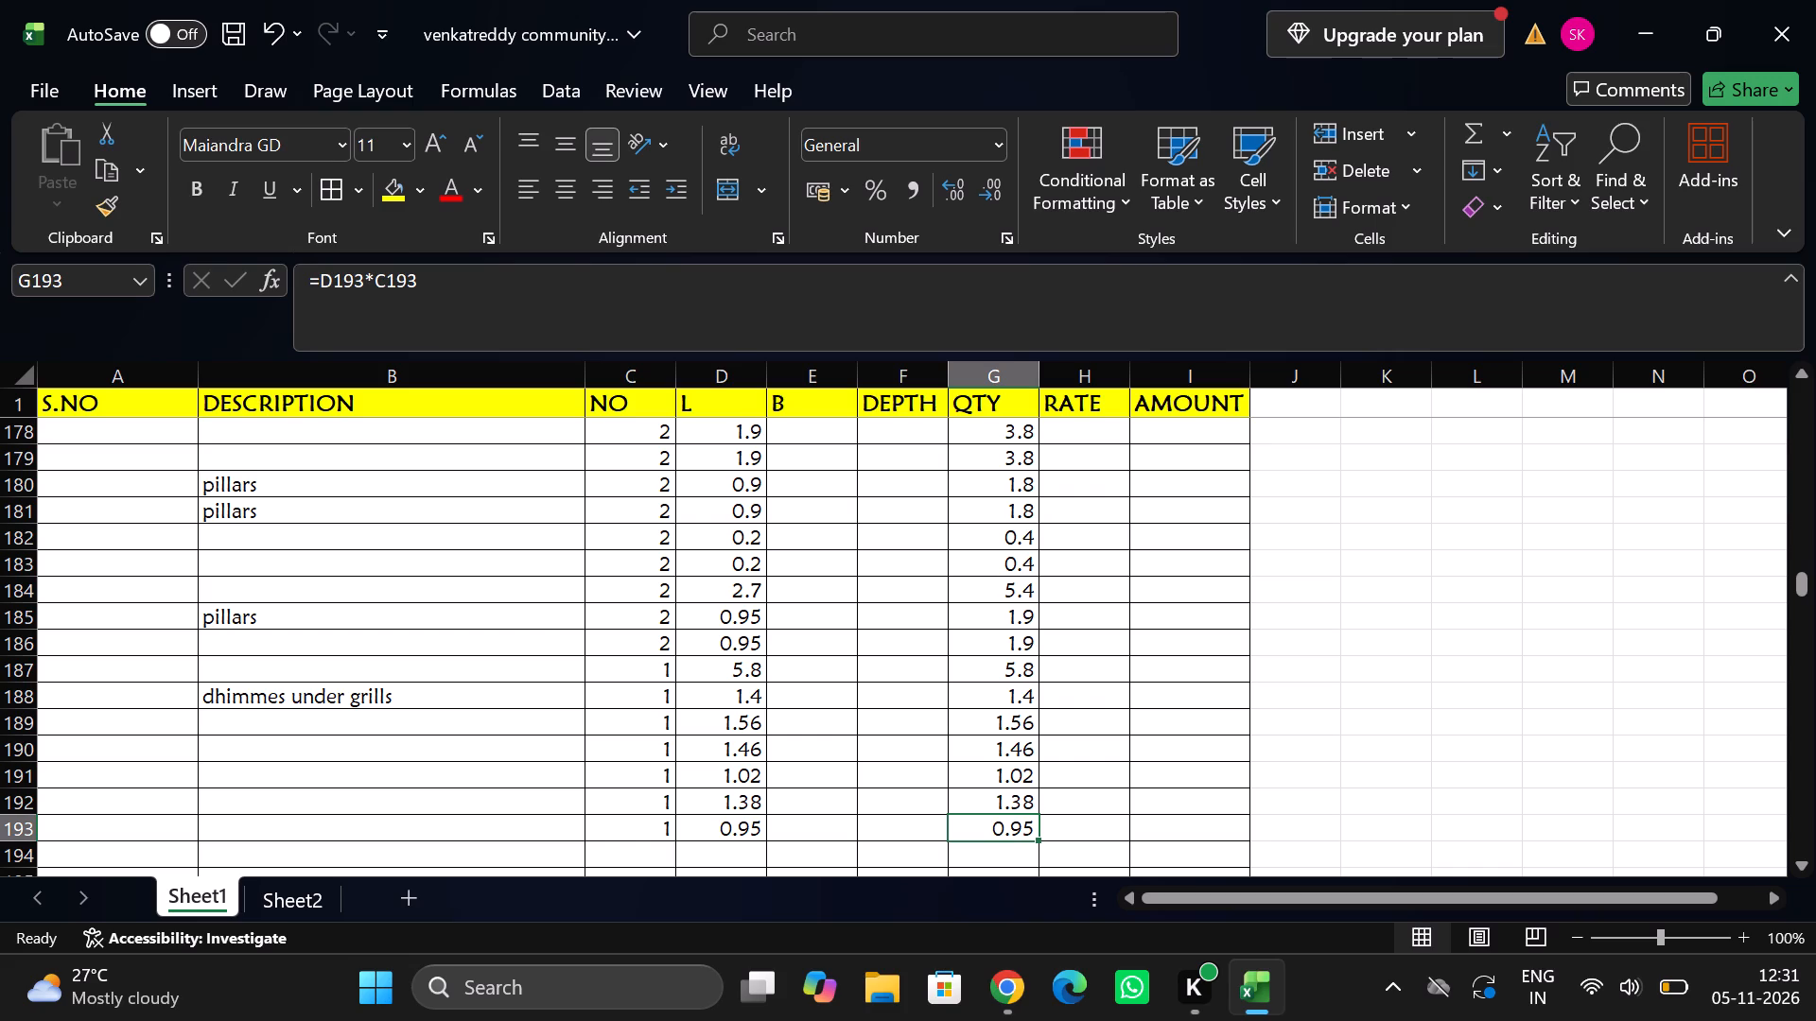
Enter a measurement in row 194 with number 1 and length 1.5.
key("Down")
key("Left")
key("Left")
key("Left")
key("Left")
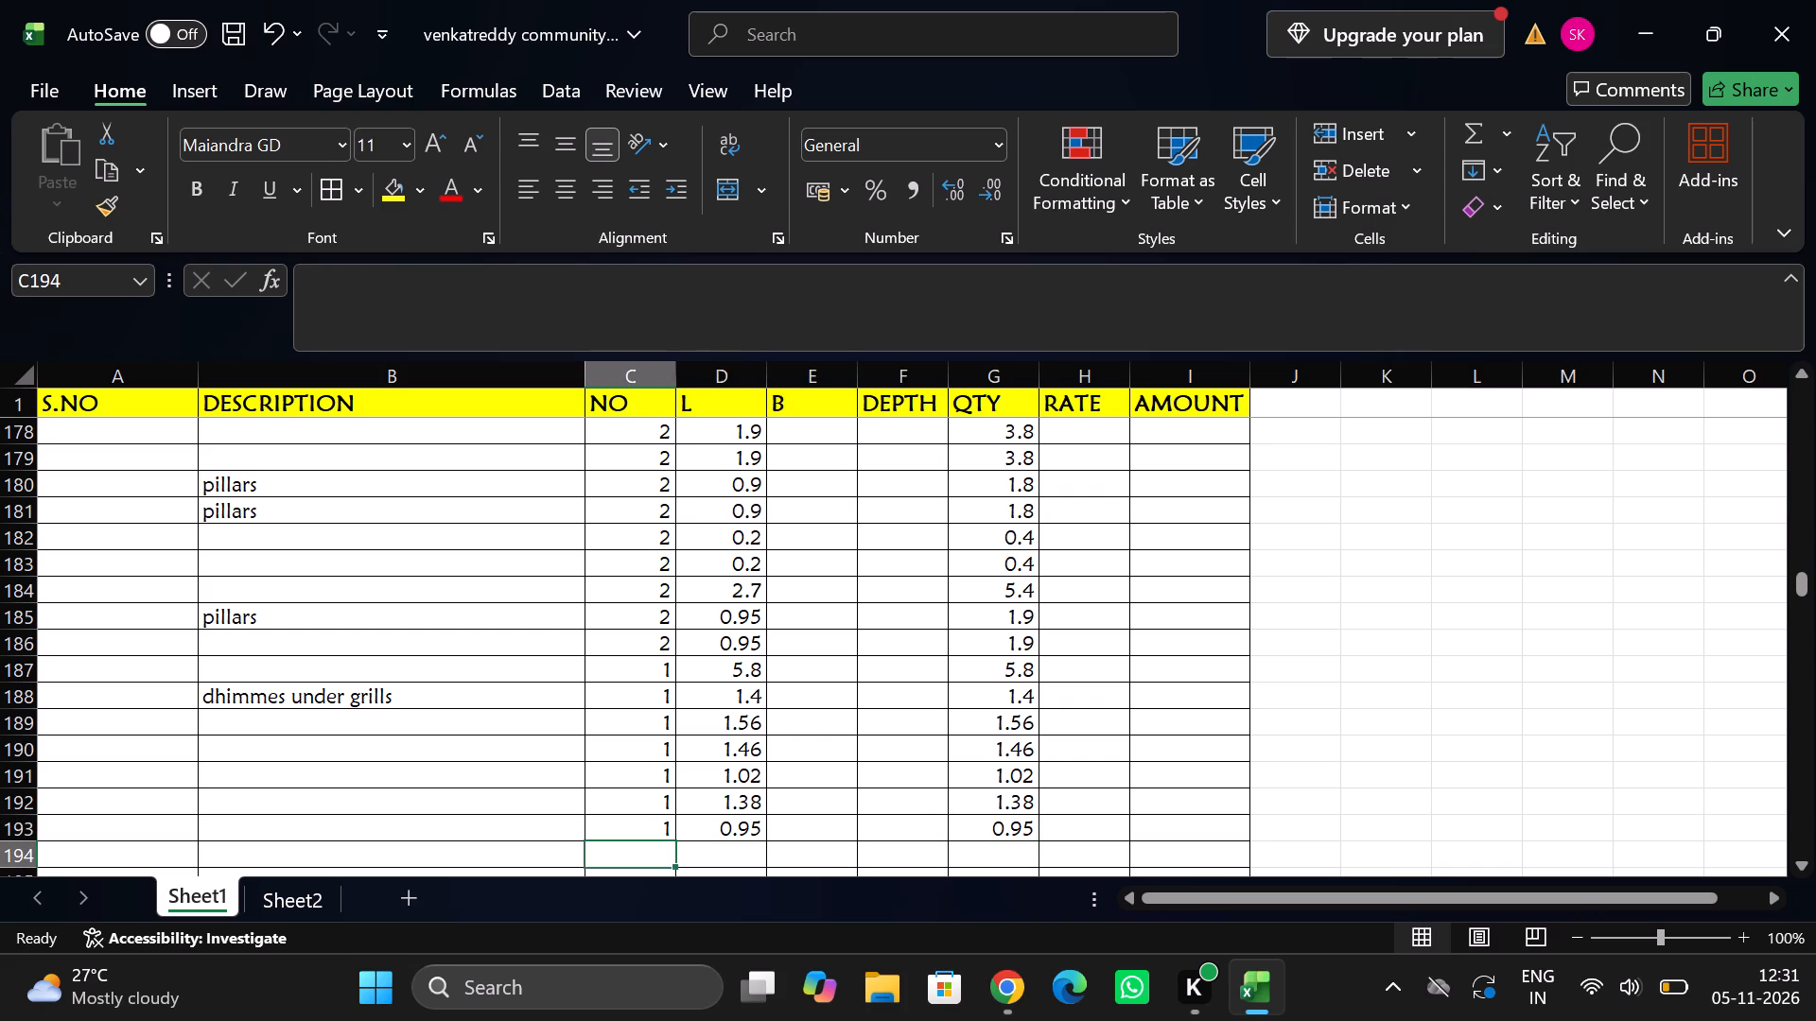
key("1")
key("Tab")
type("1.5")
key("Tab")
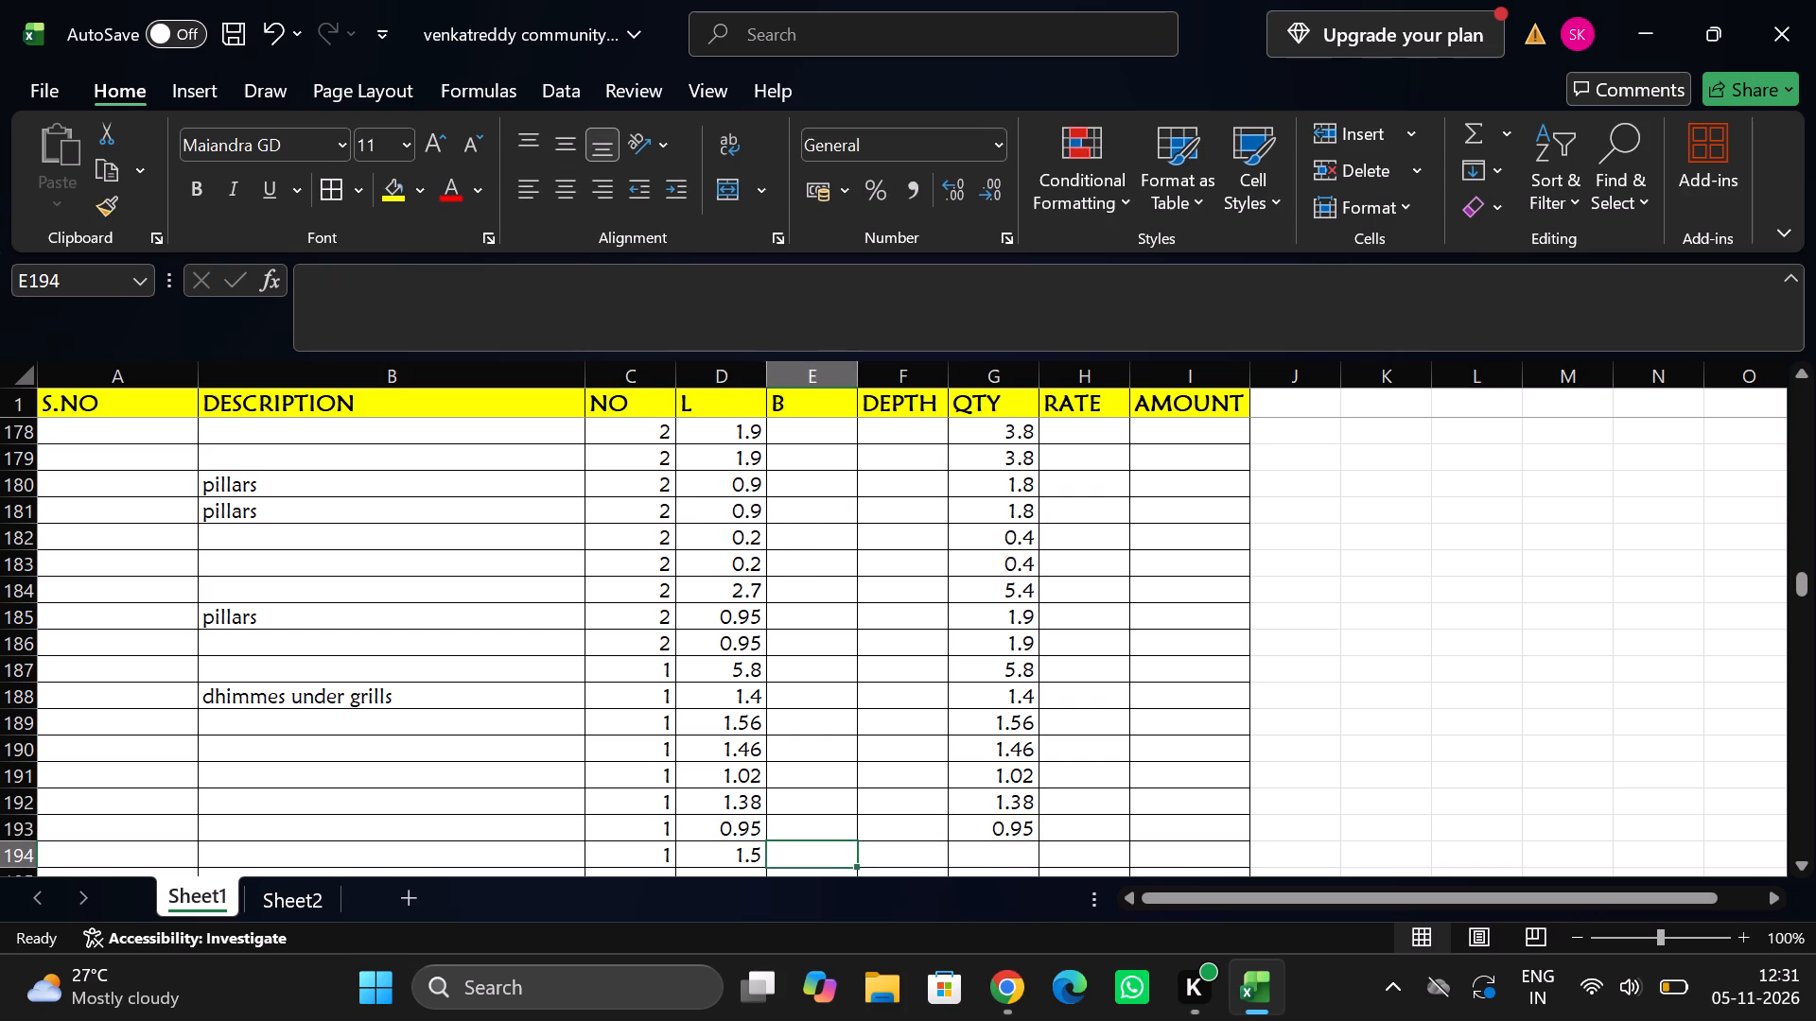
key("Tab")
Fill the quantity formula down from row 193 through row 199.
scroll(651, 837, "down", 1)
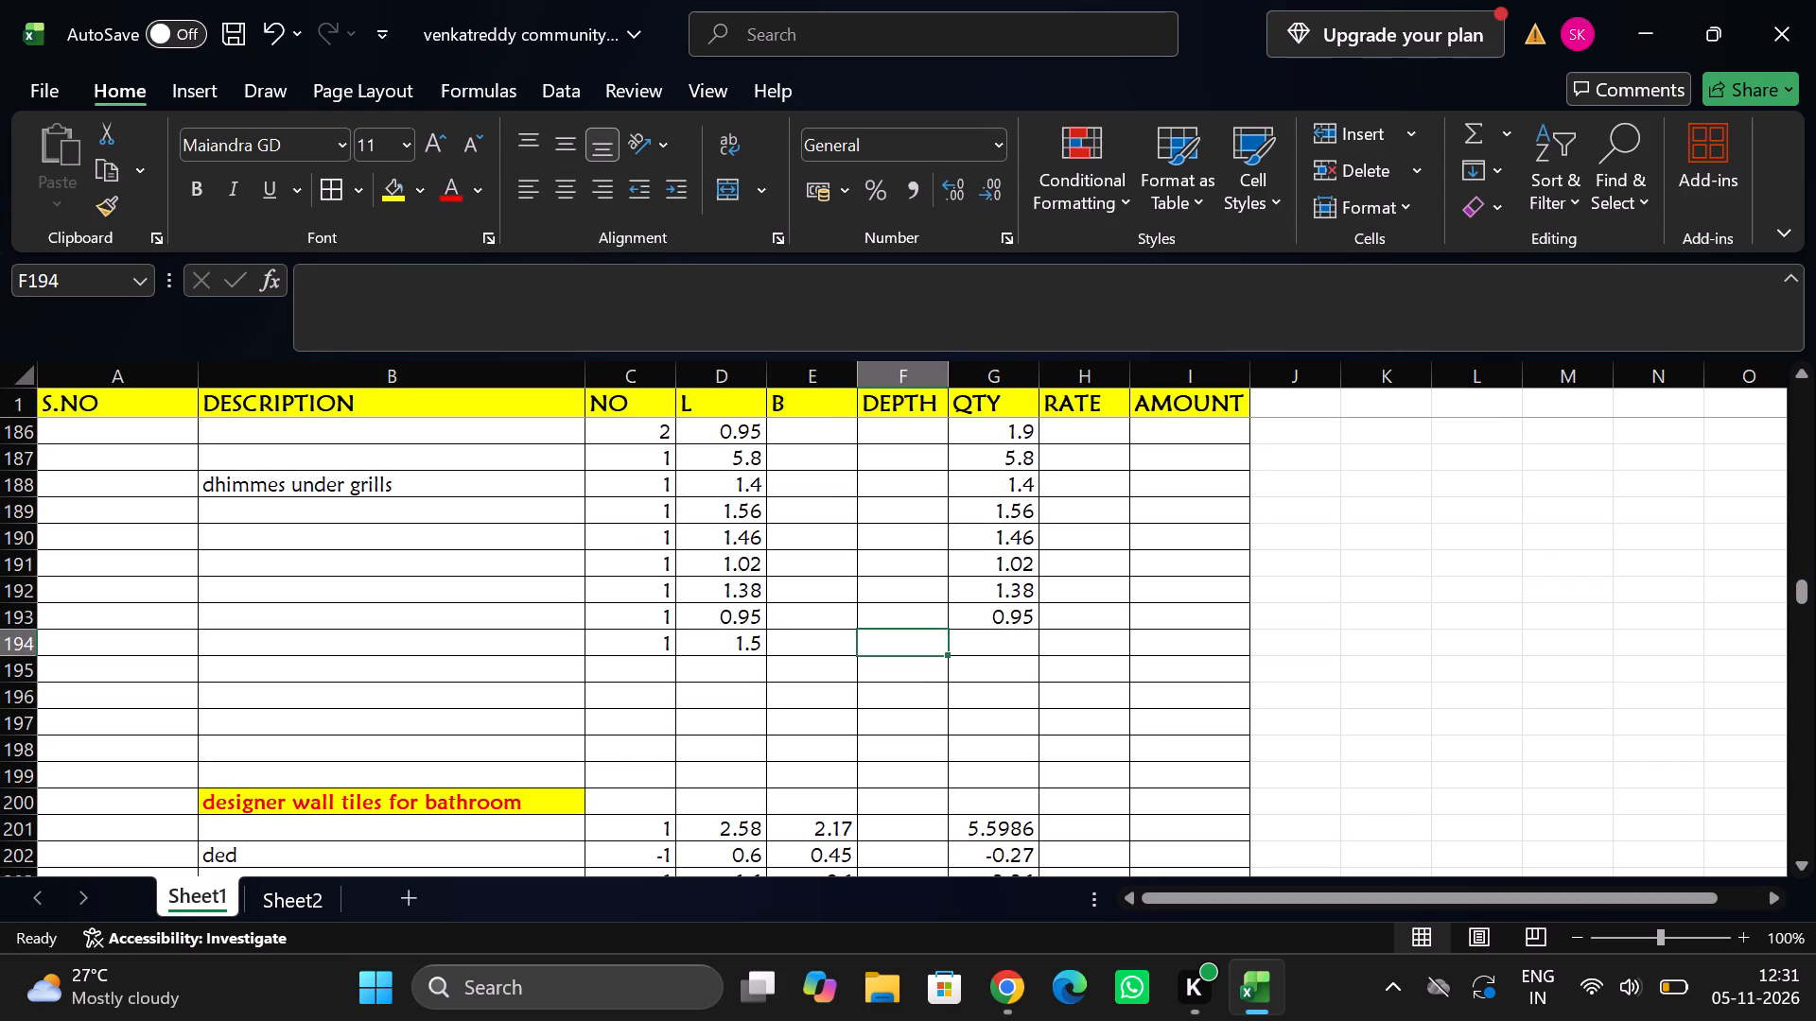
left_click_drag(985, 622, 978, 765)
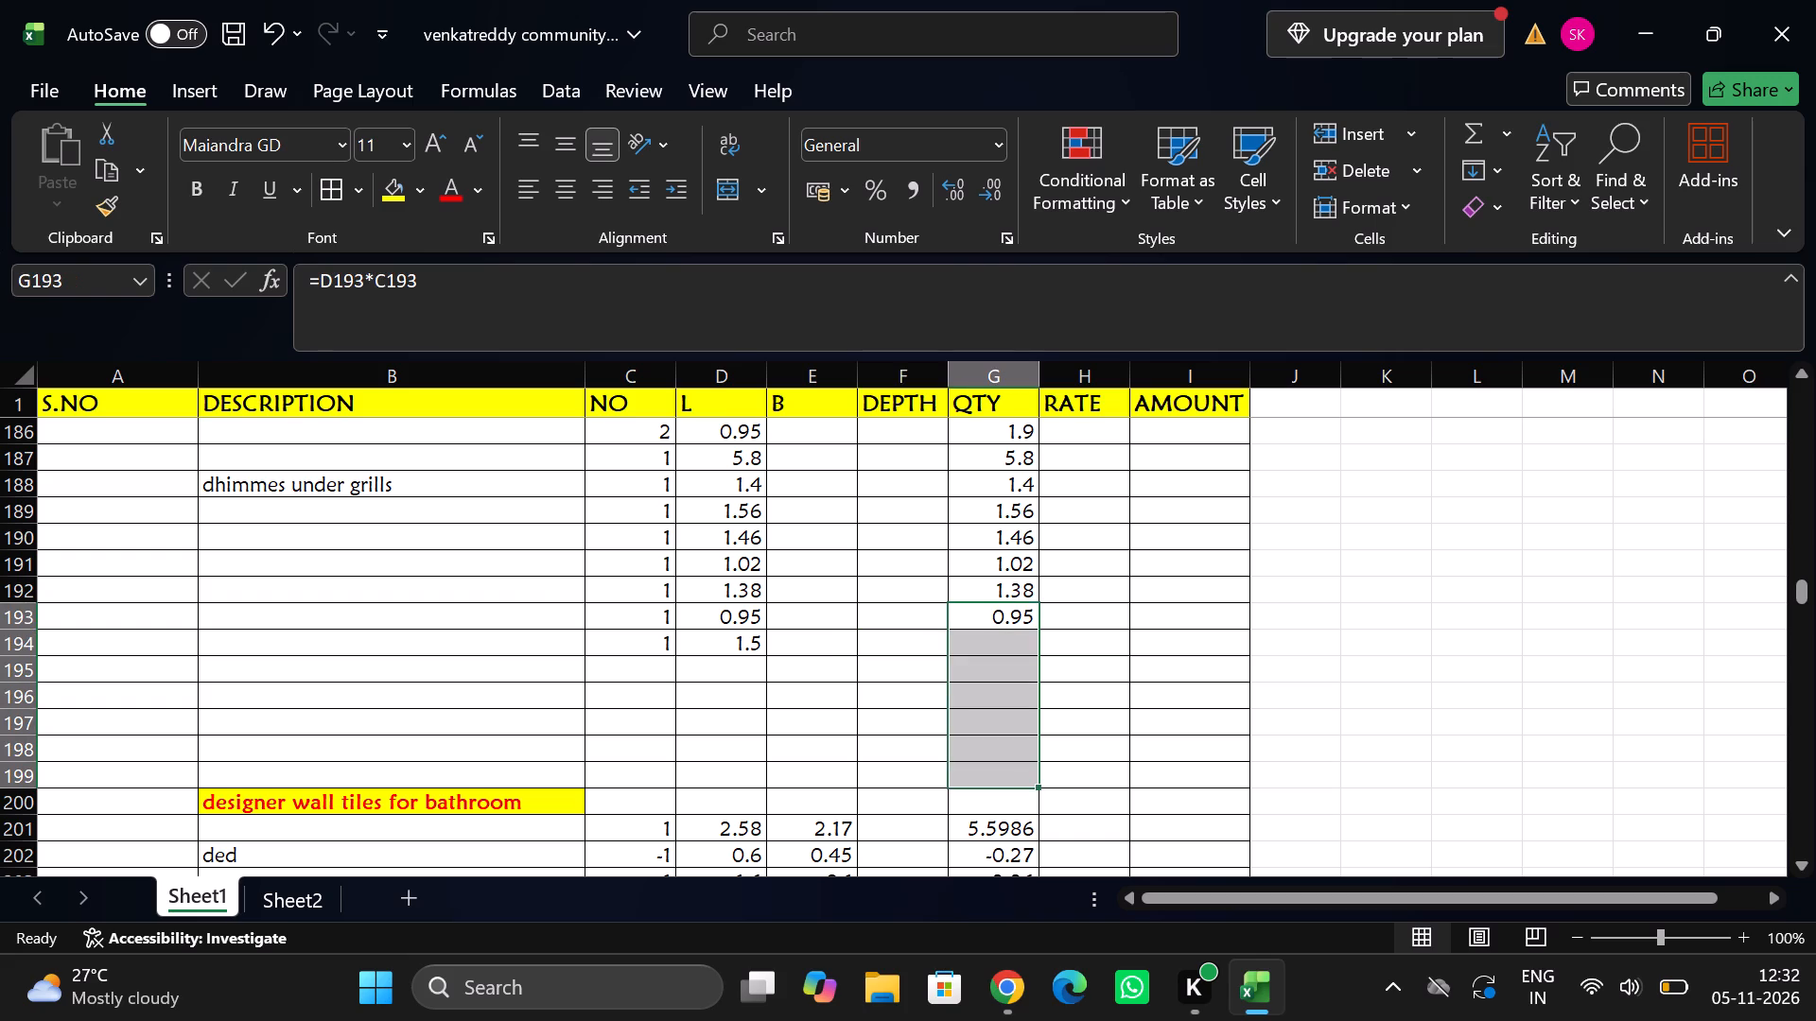
key("ctrl+d")
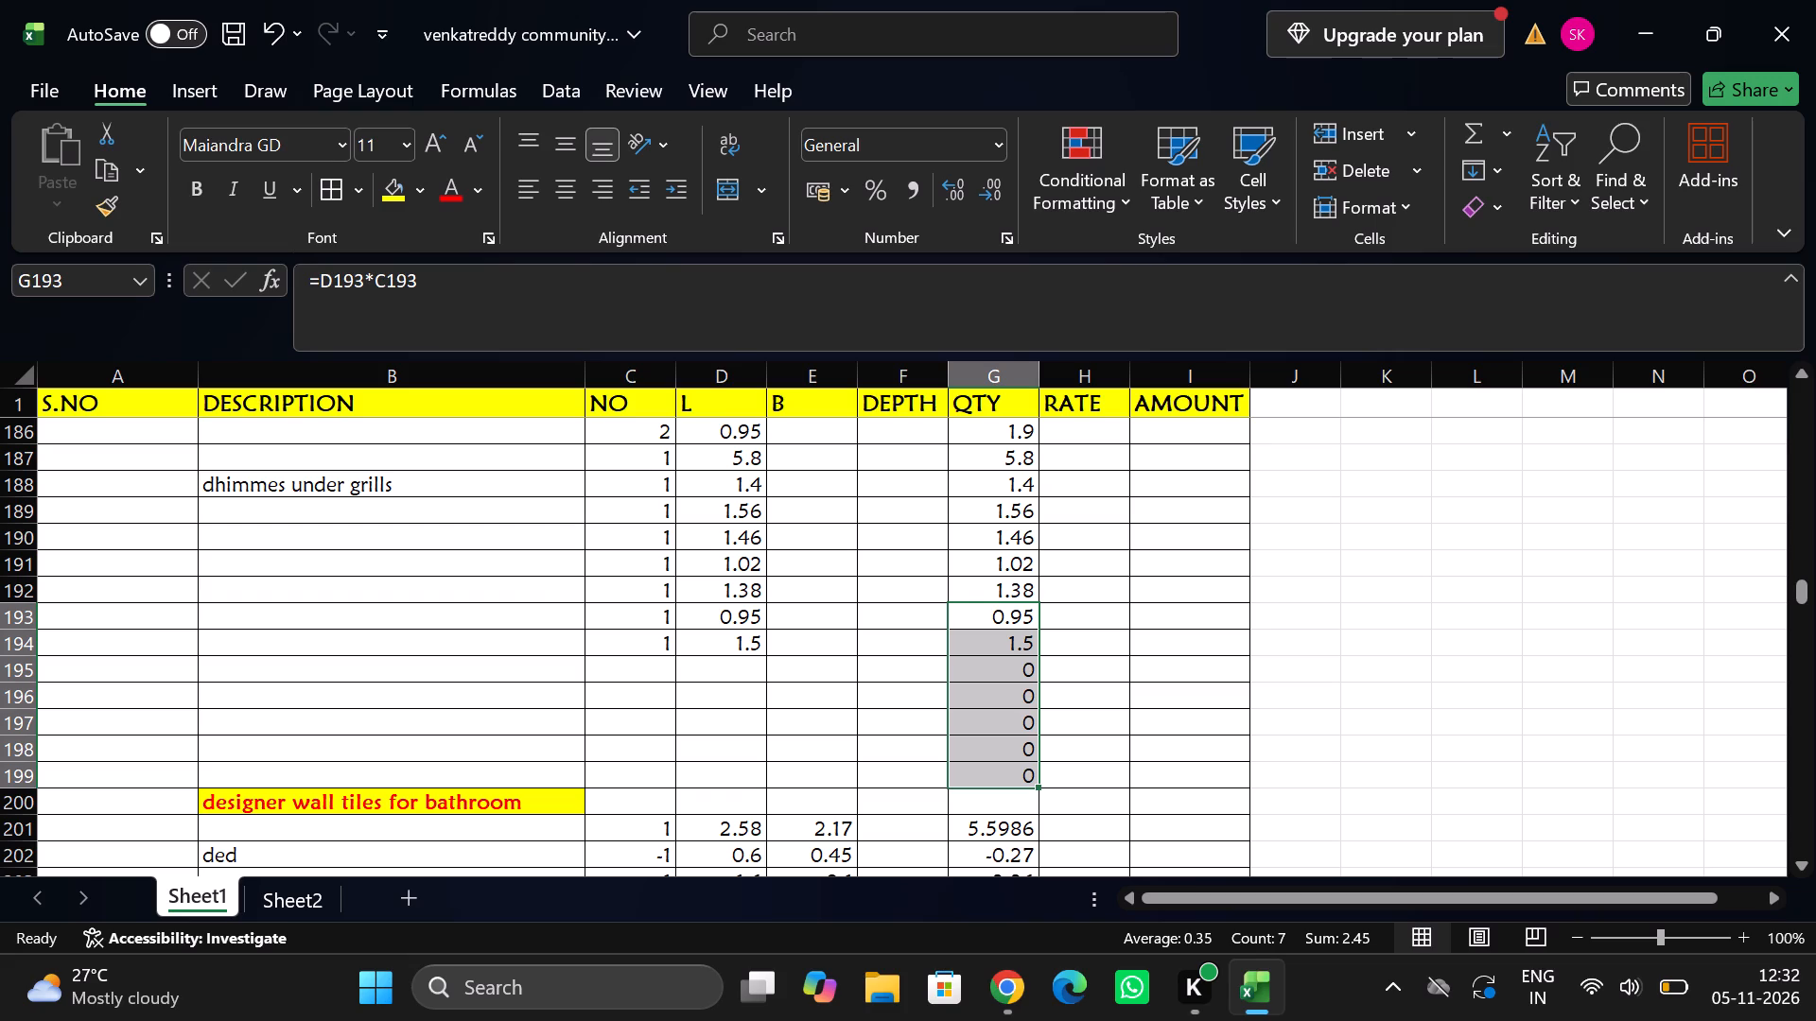
Enter a measurement in row 195 with number 1 and length 1.35.
left_click(662, 657)
key("1")
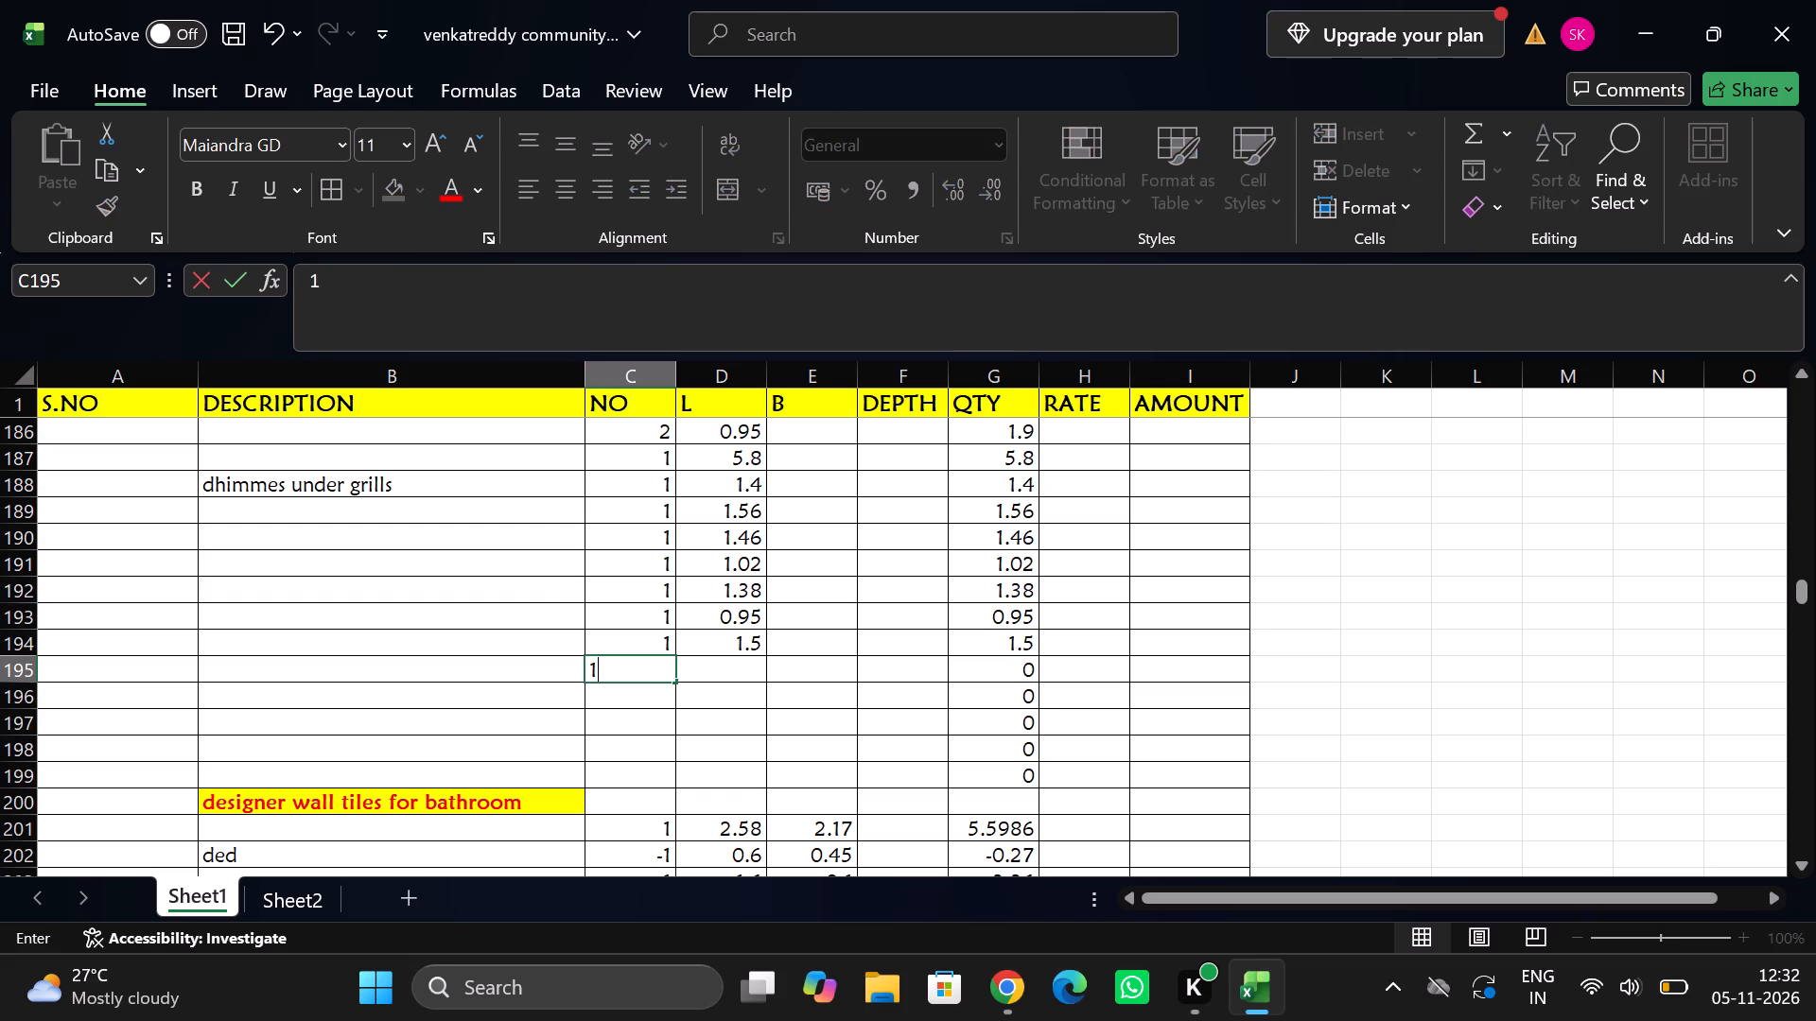
key("Tab")
type("1.35")
key("Tab")
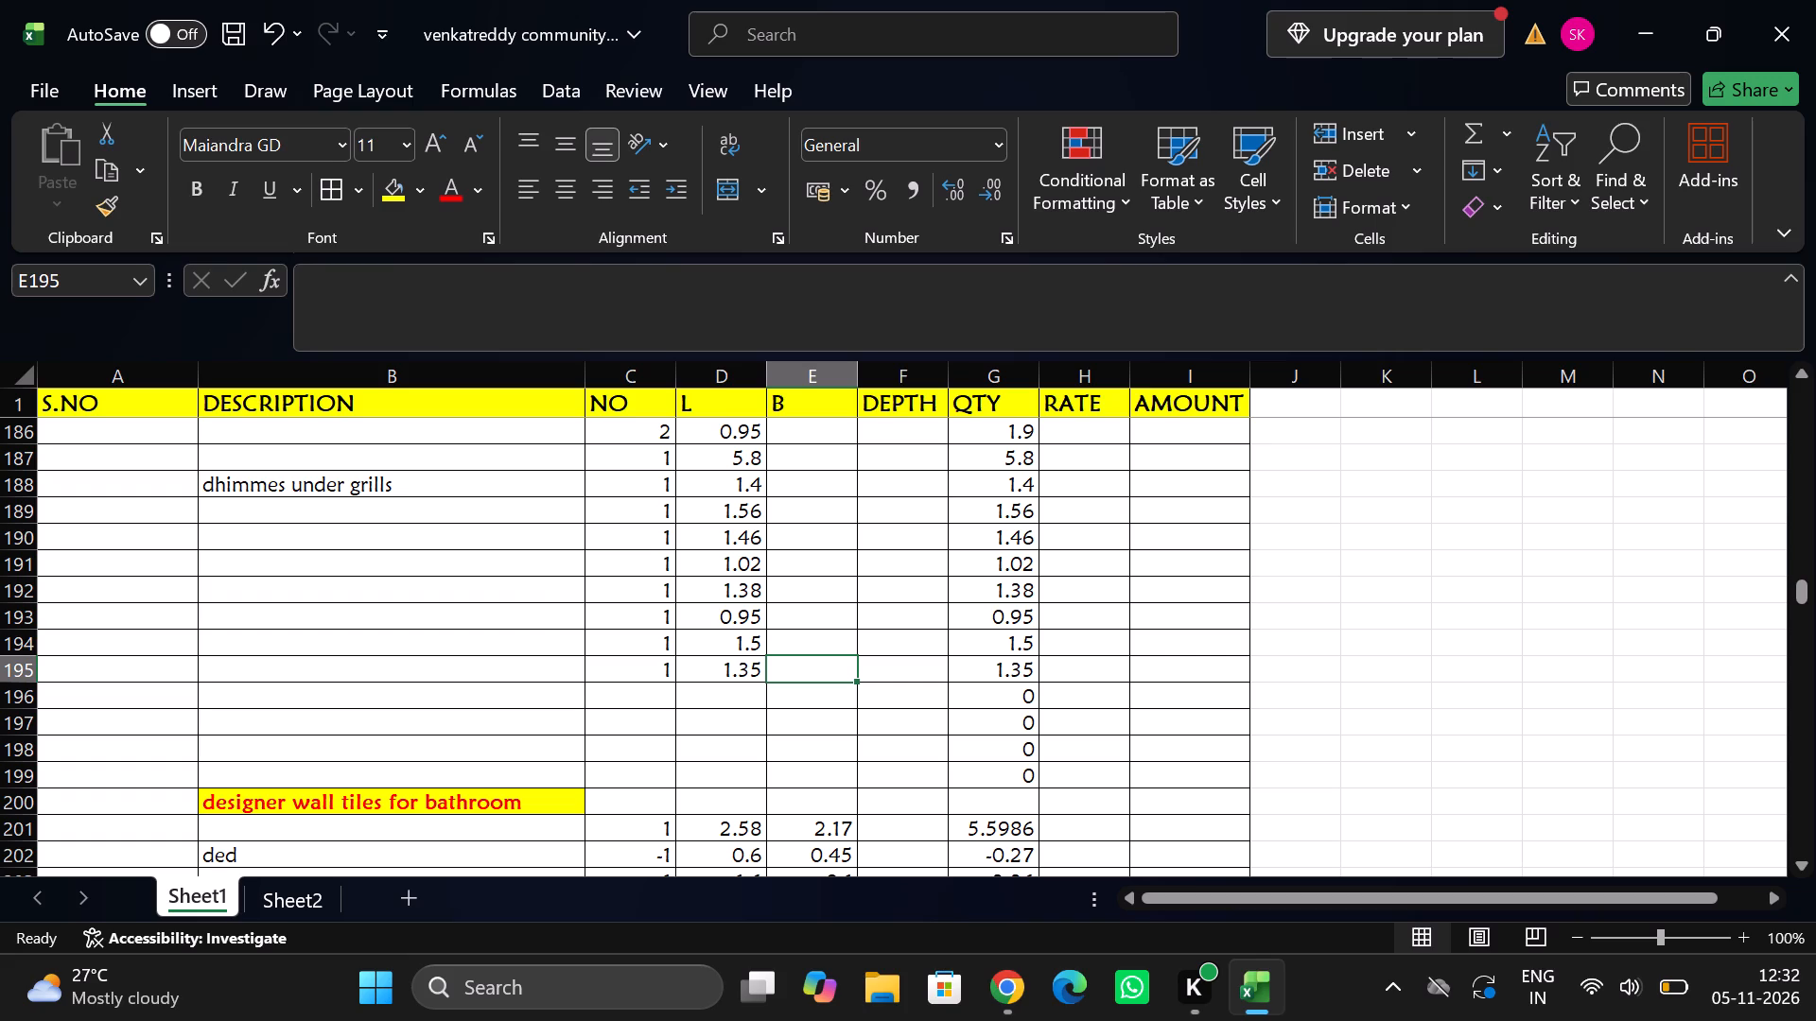
Enter a measurement in row 196 with number 1 and length 1.
left_click(664, 696)
key("1")
key("Tab")
key("1")
key("Tab")
key("Tab")
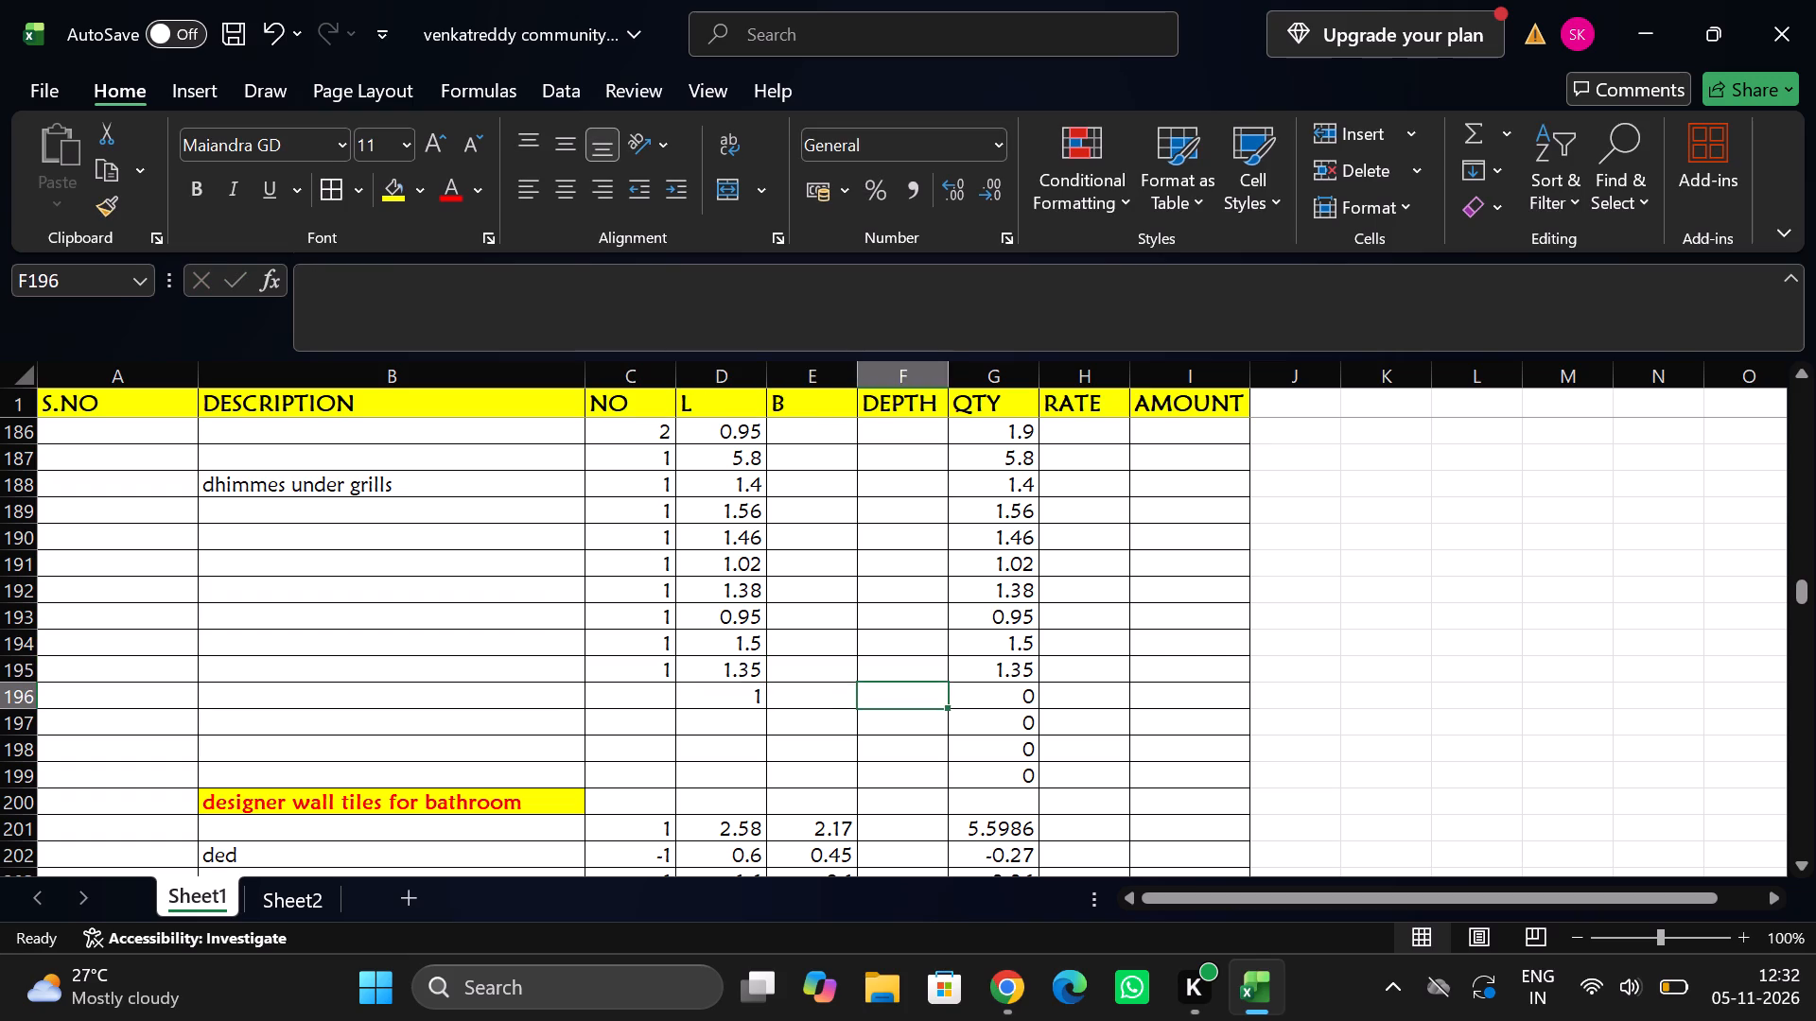
key("Tab")
key("ctrl+d")
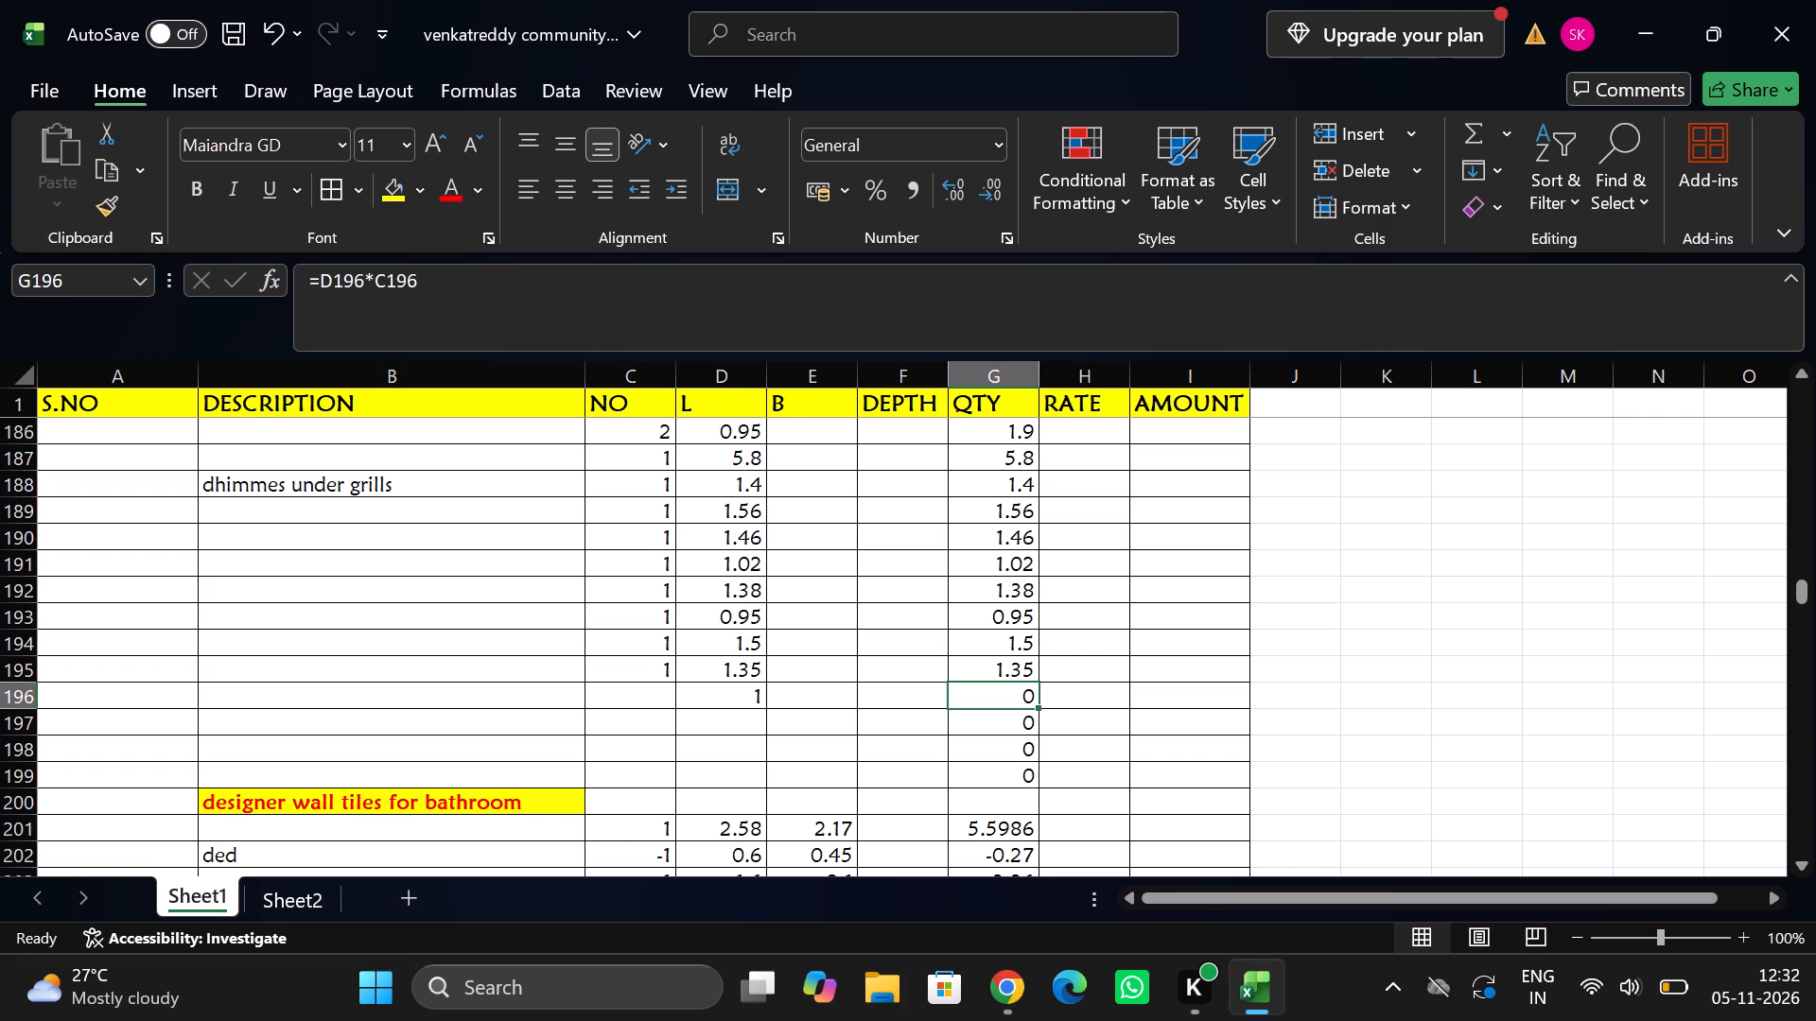
left_click(652, 701)
key("1")
key("Tab")
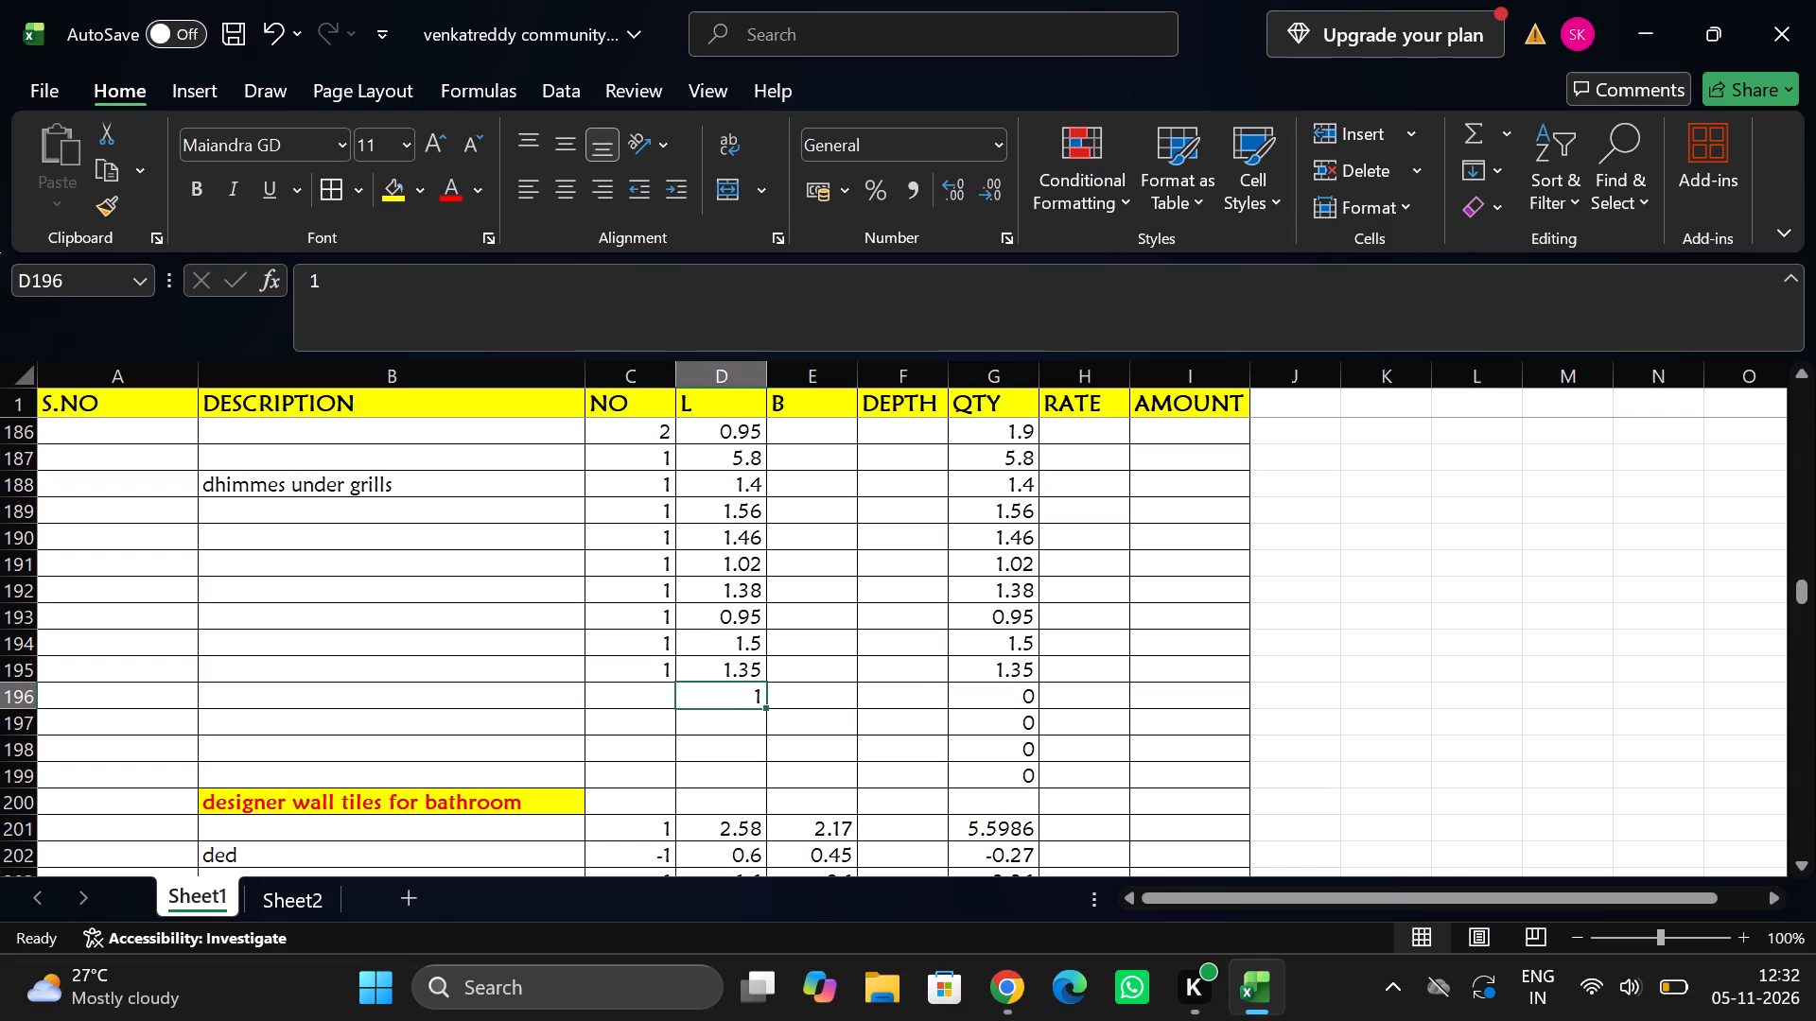
key("shift+Tab")
key("1")
key("Tab")
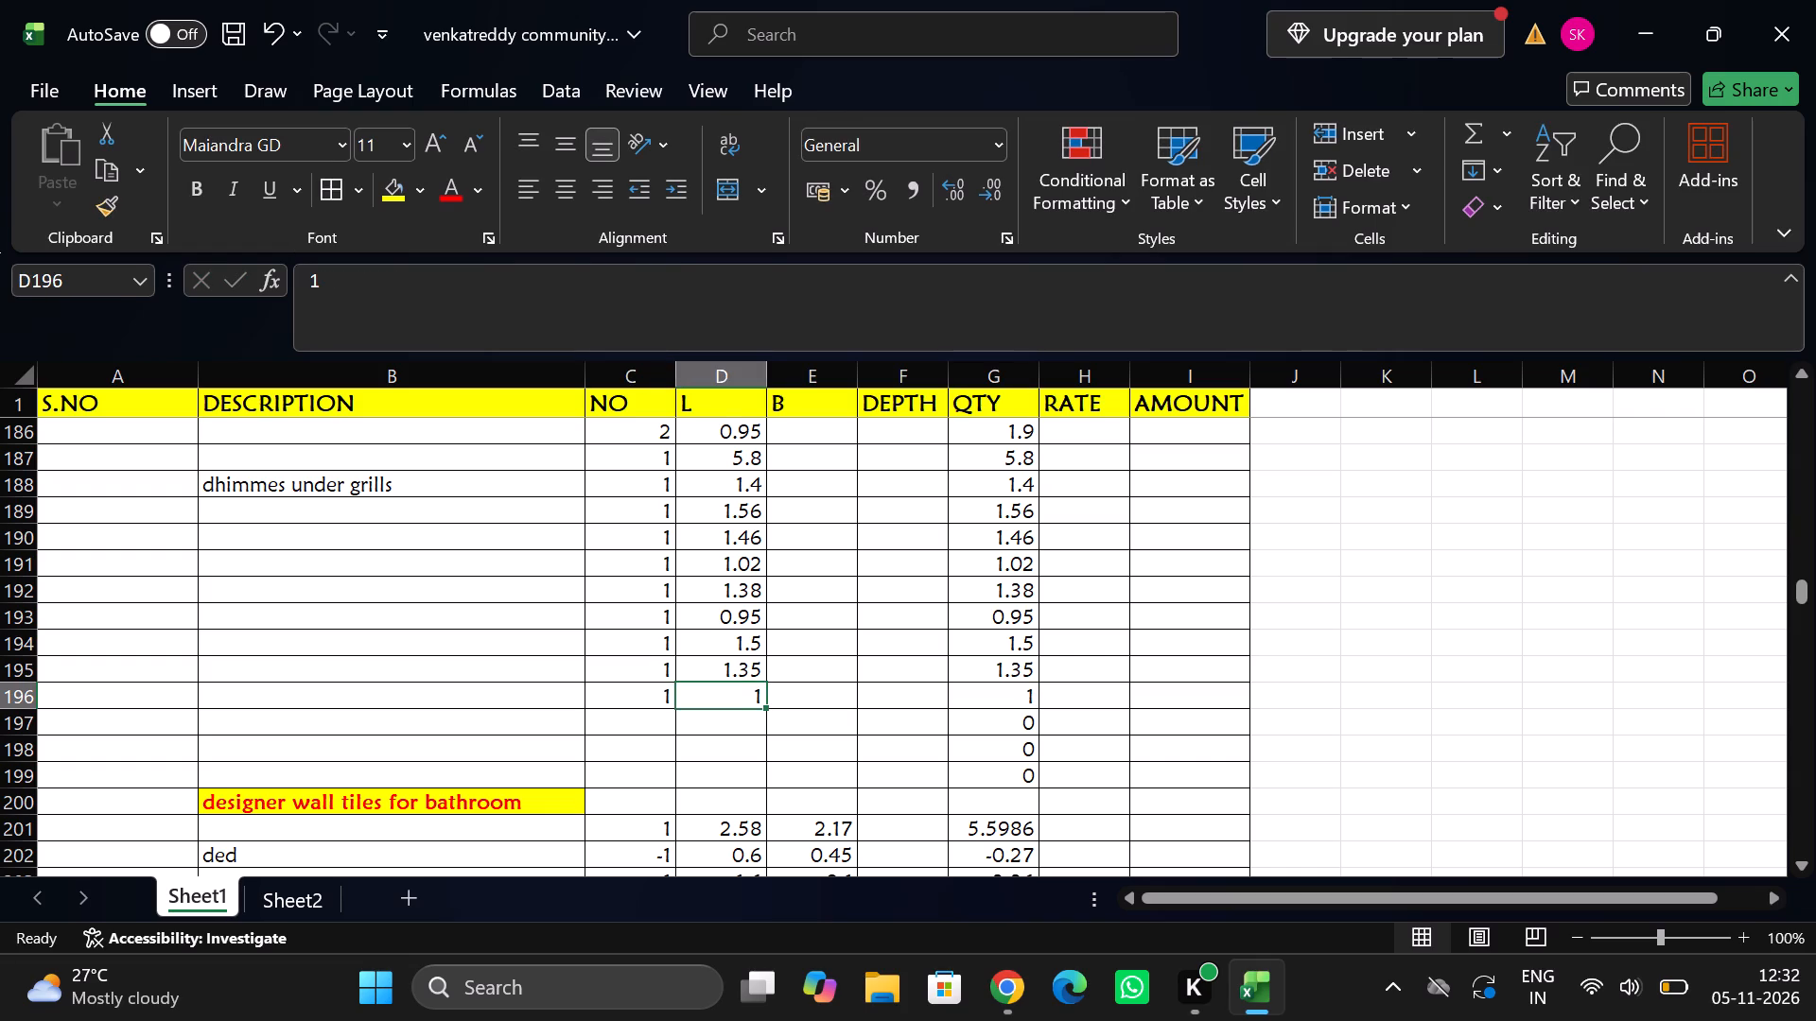
Enter a measurement in row 197 with number 1 and length 8.7.
left_click(651, 715)
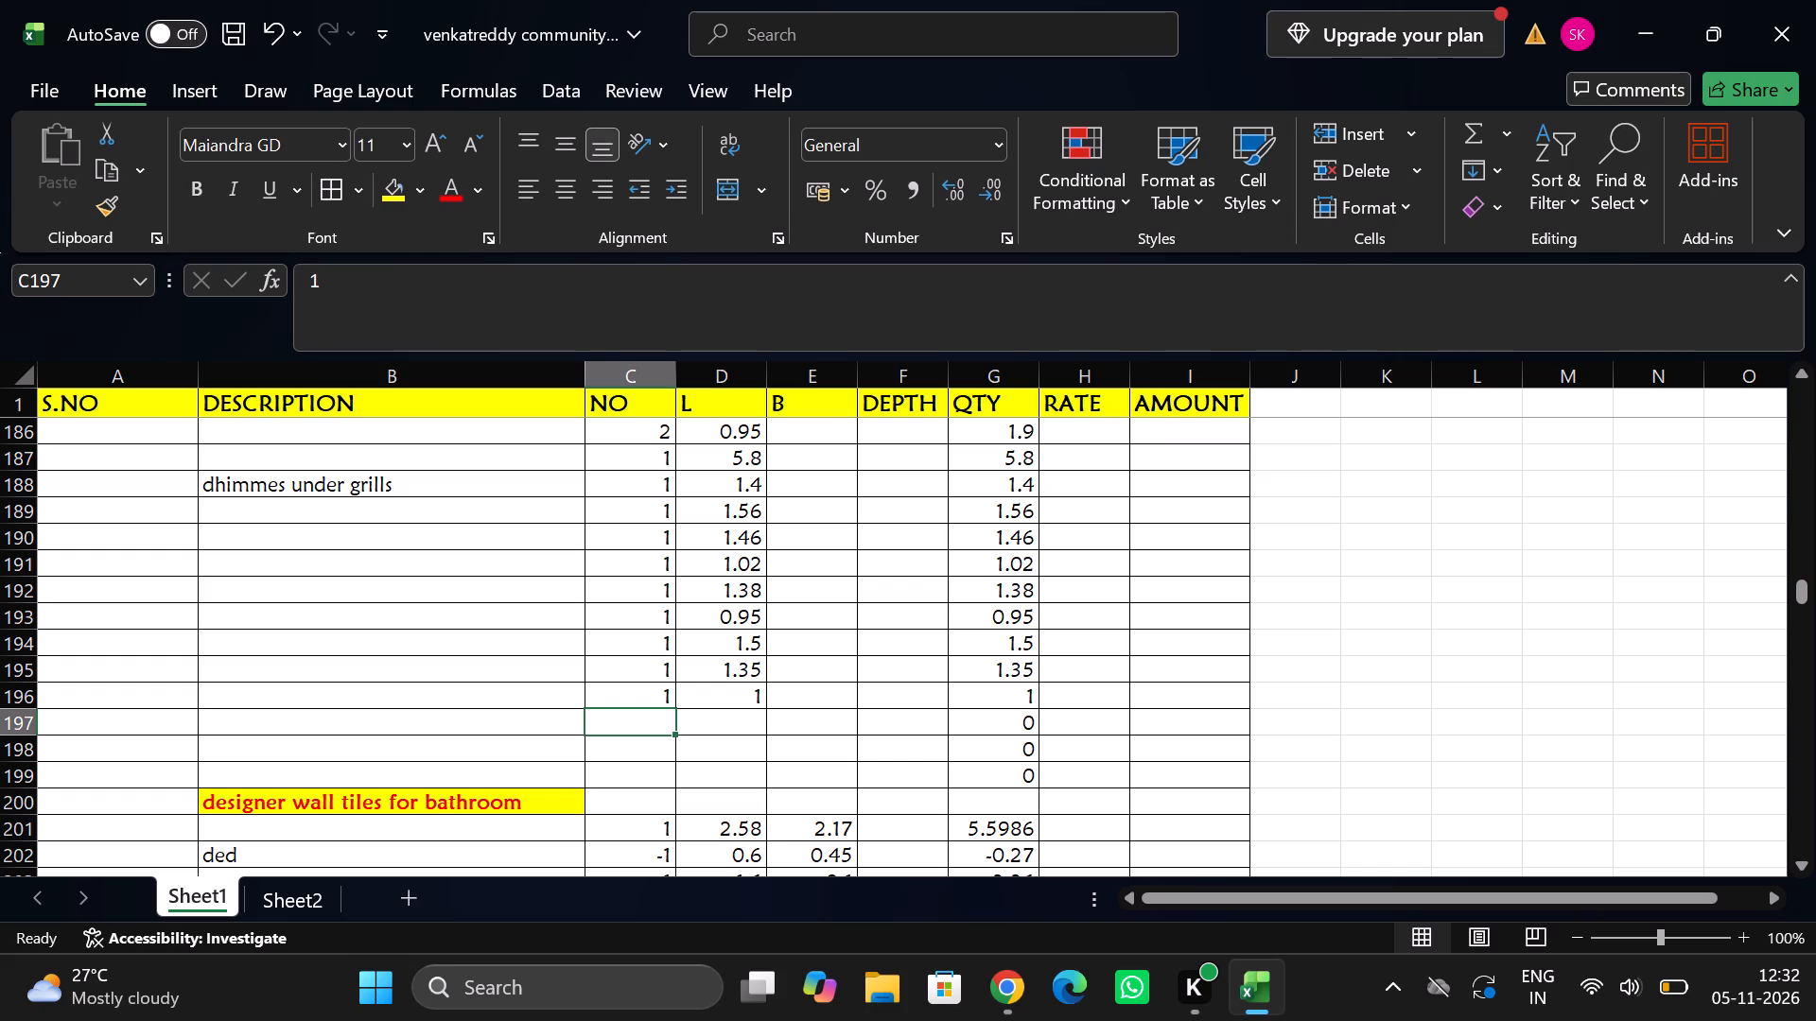
key("1")
key("Tab")
key("8")
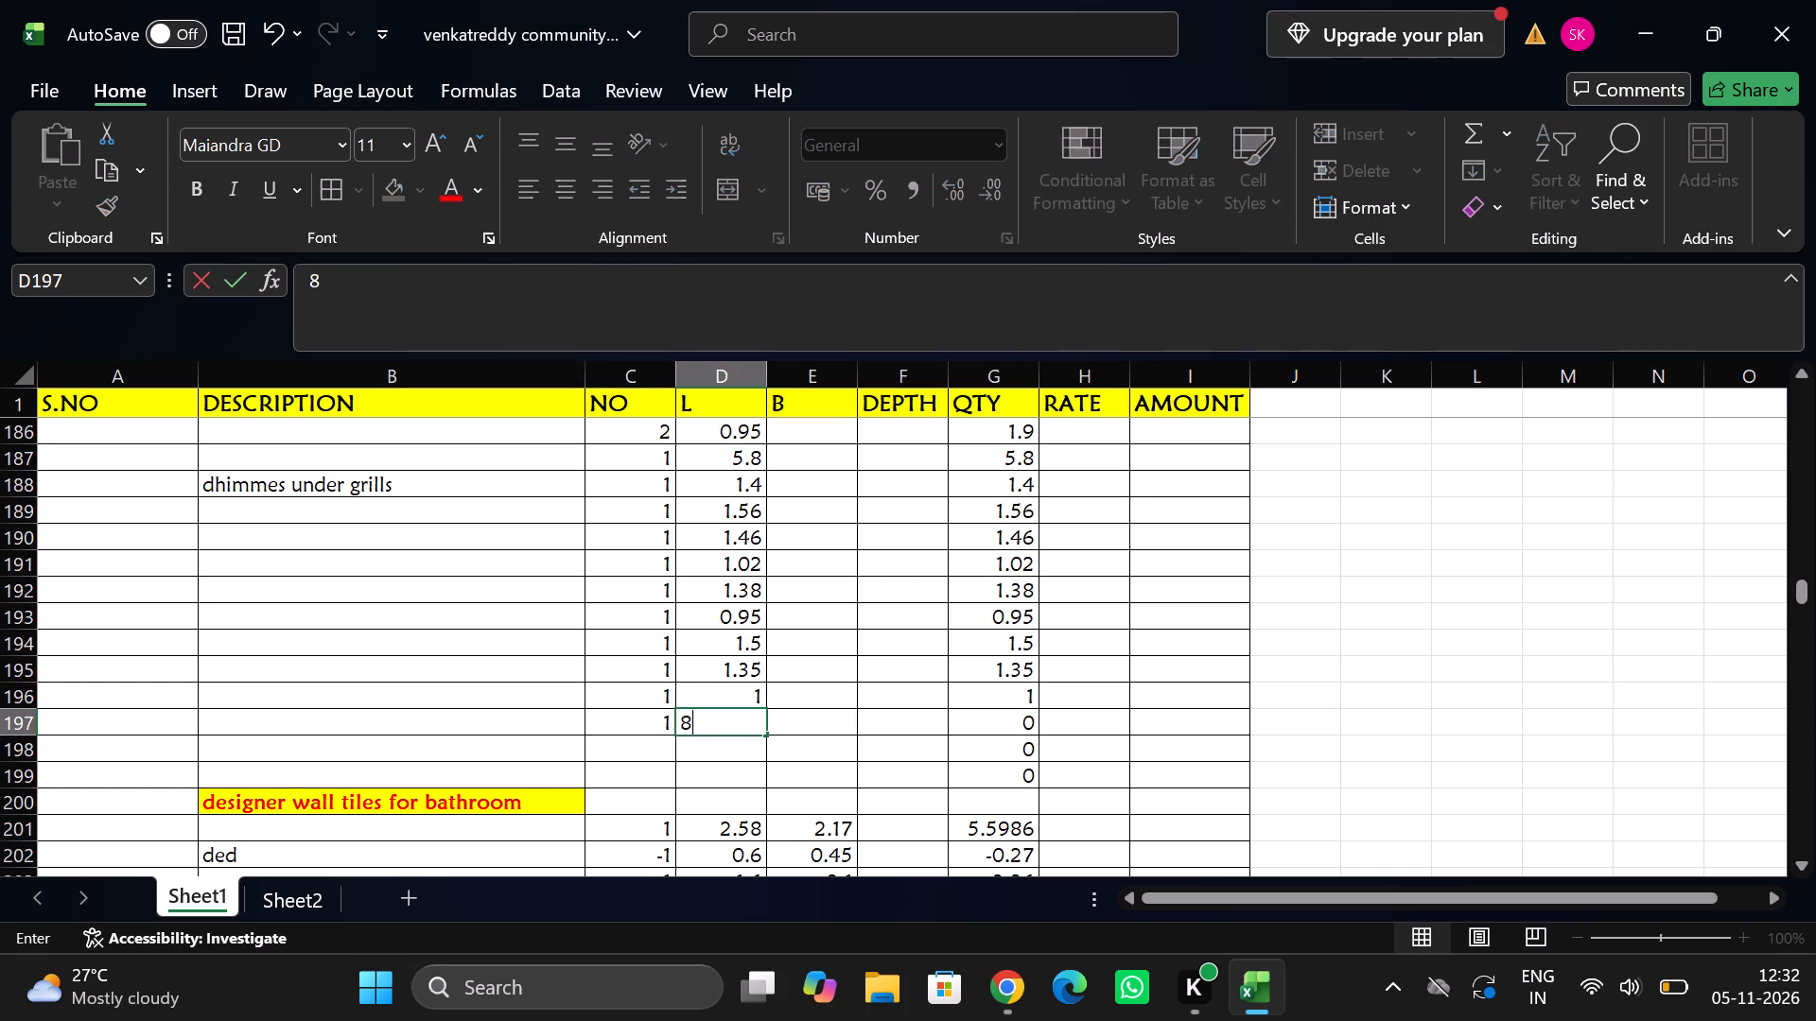
type(".7")
key("Tab")
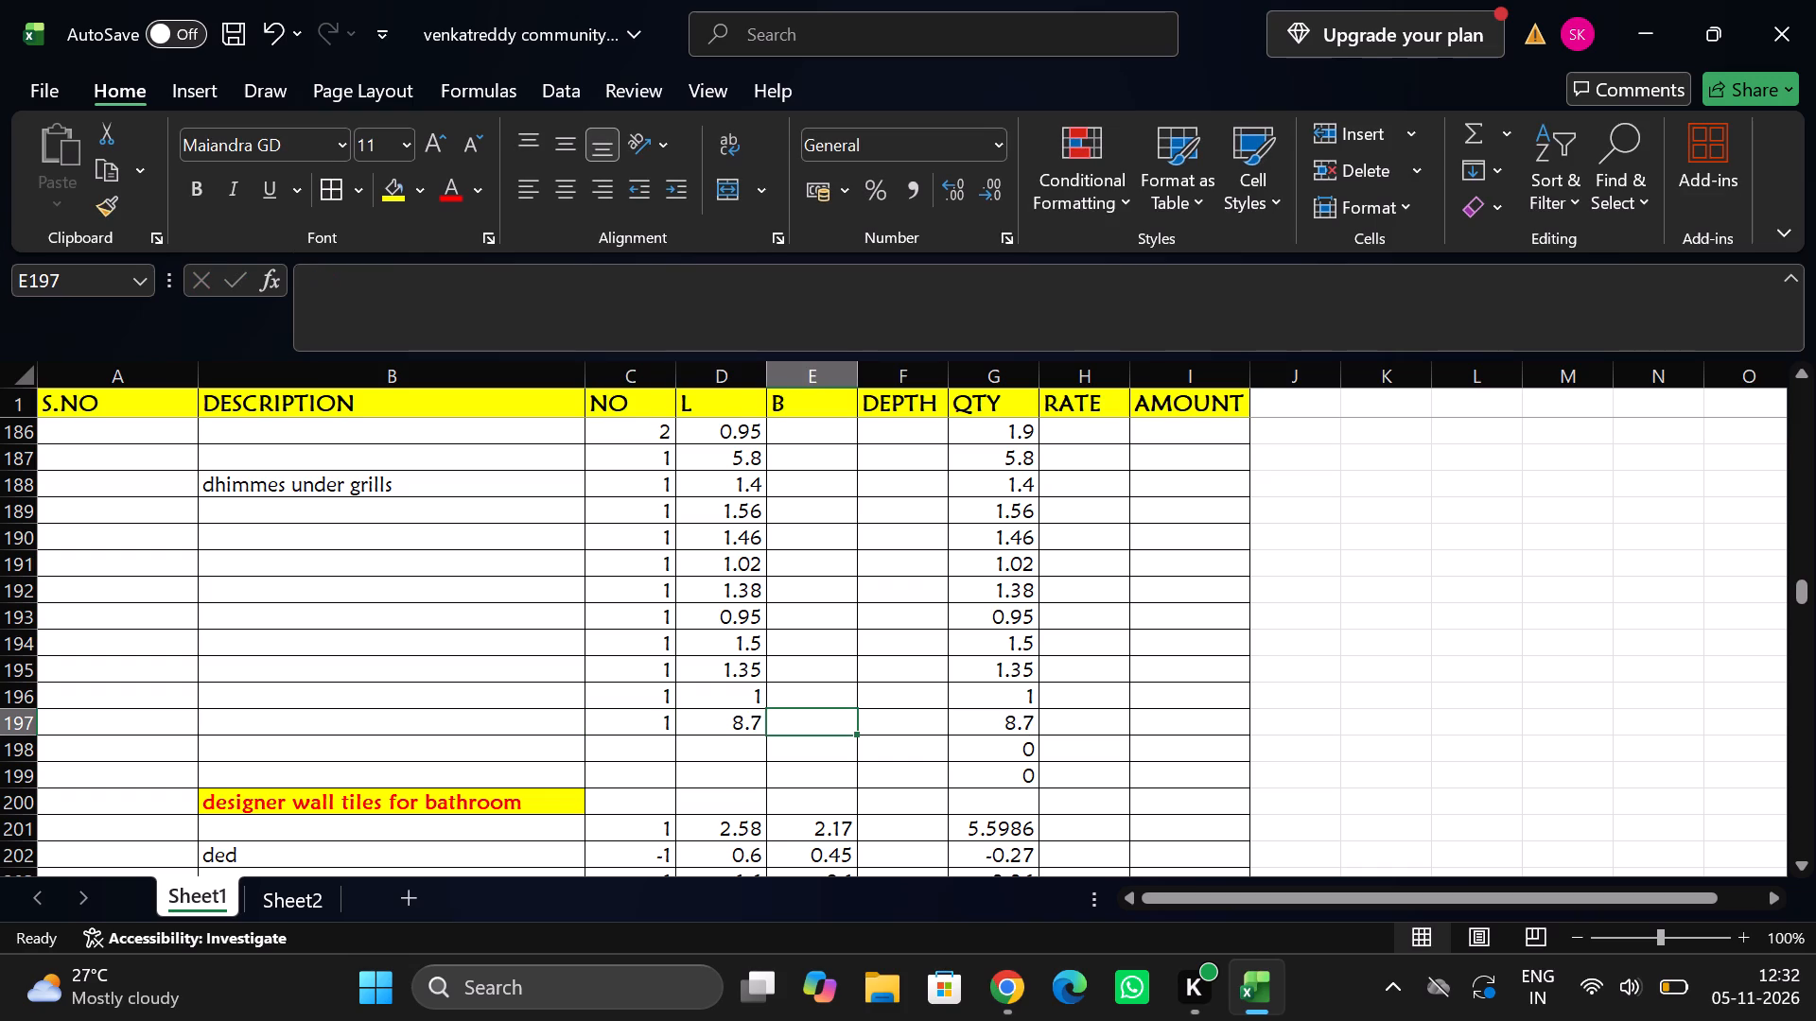
Enter a measurement in row 198 with number 1 and length 4.5.
scroll(651, 715, "down", 1)
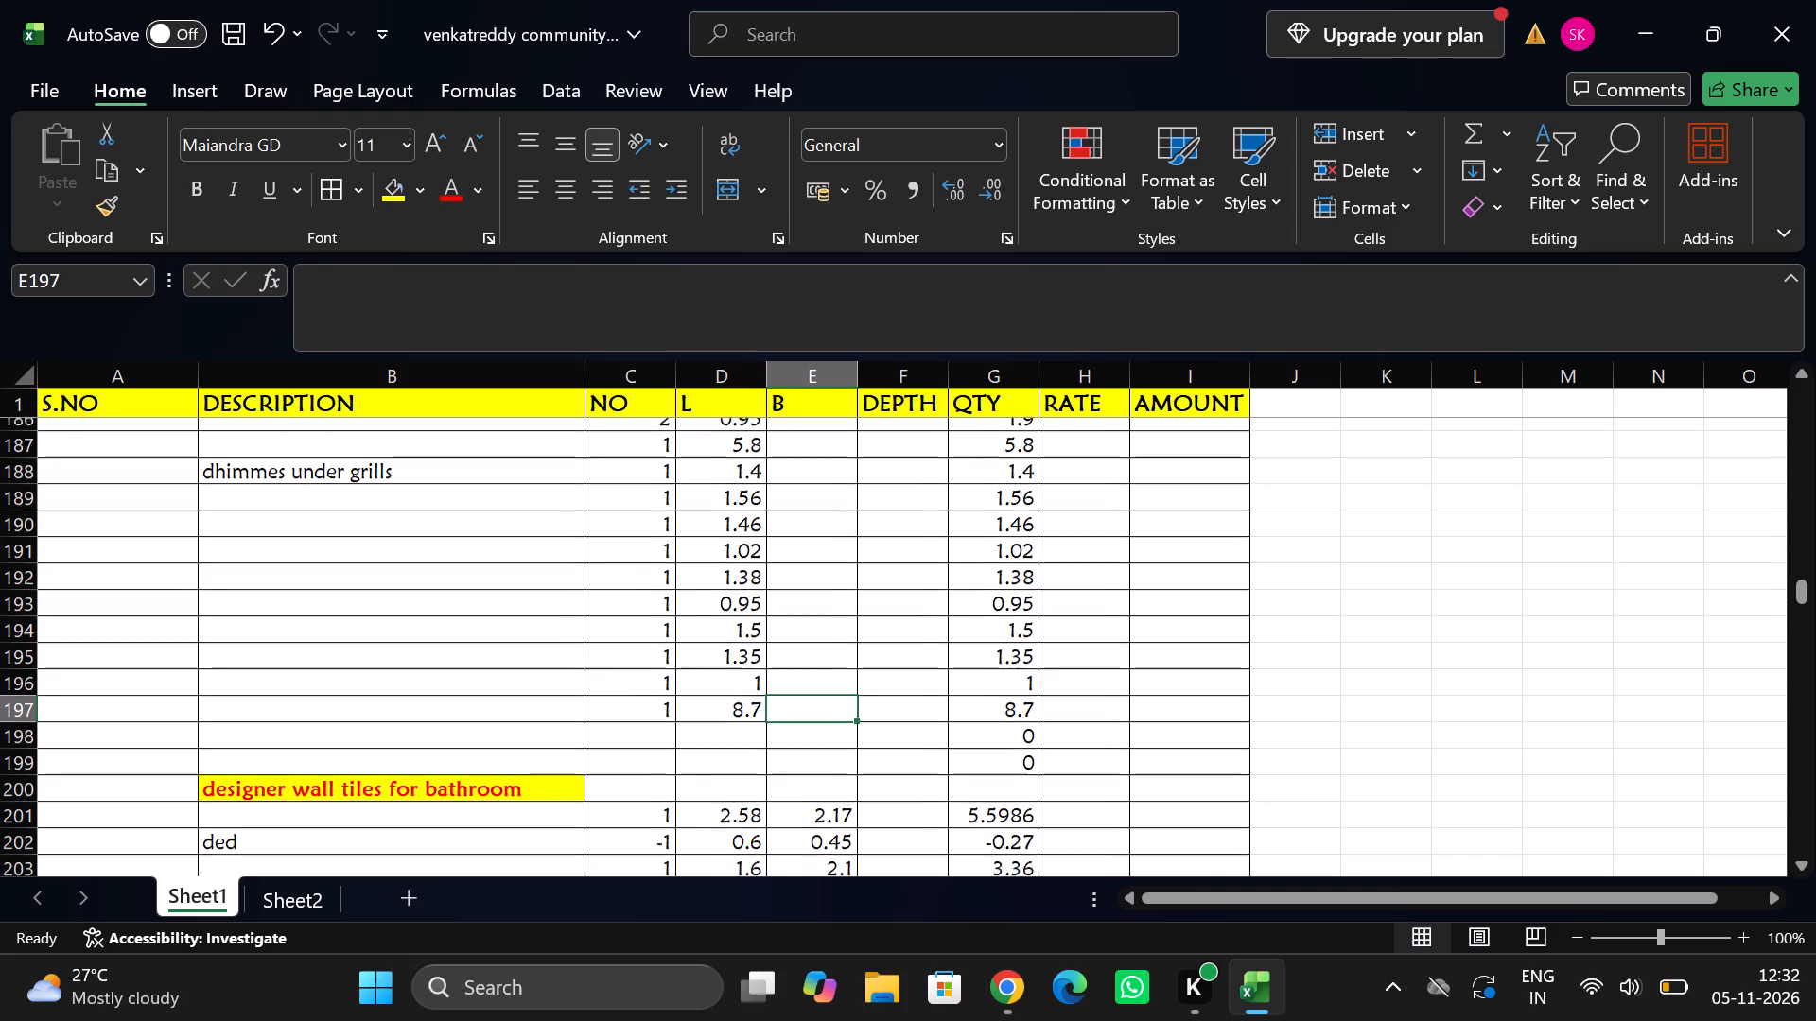
scroll(651, 715, "down", 1)
left_click(638, 669)
key("1")
key("Tab")
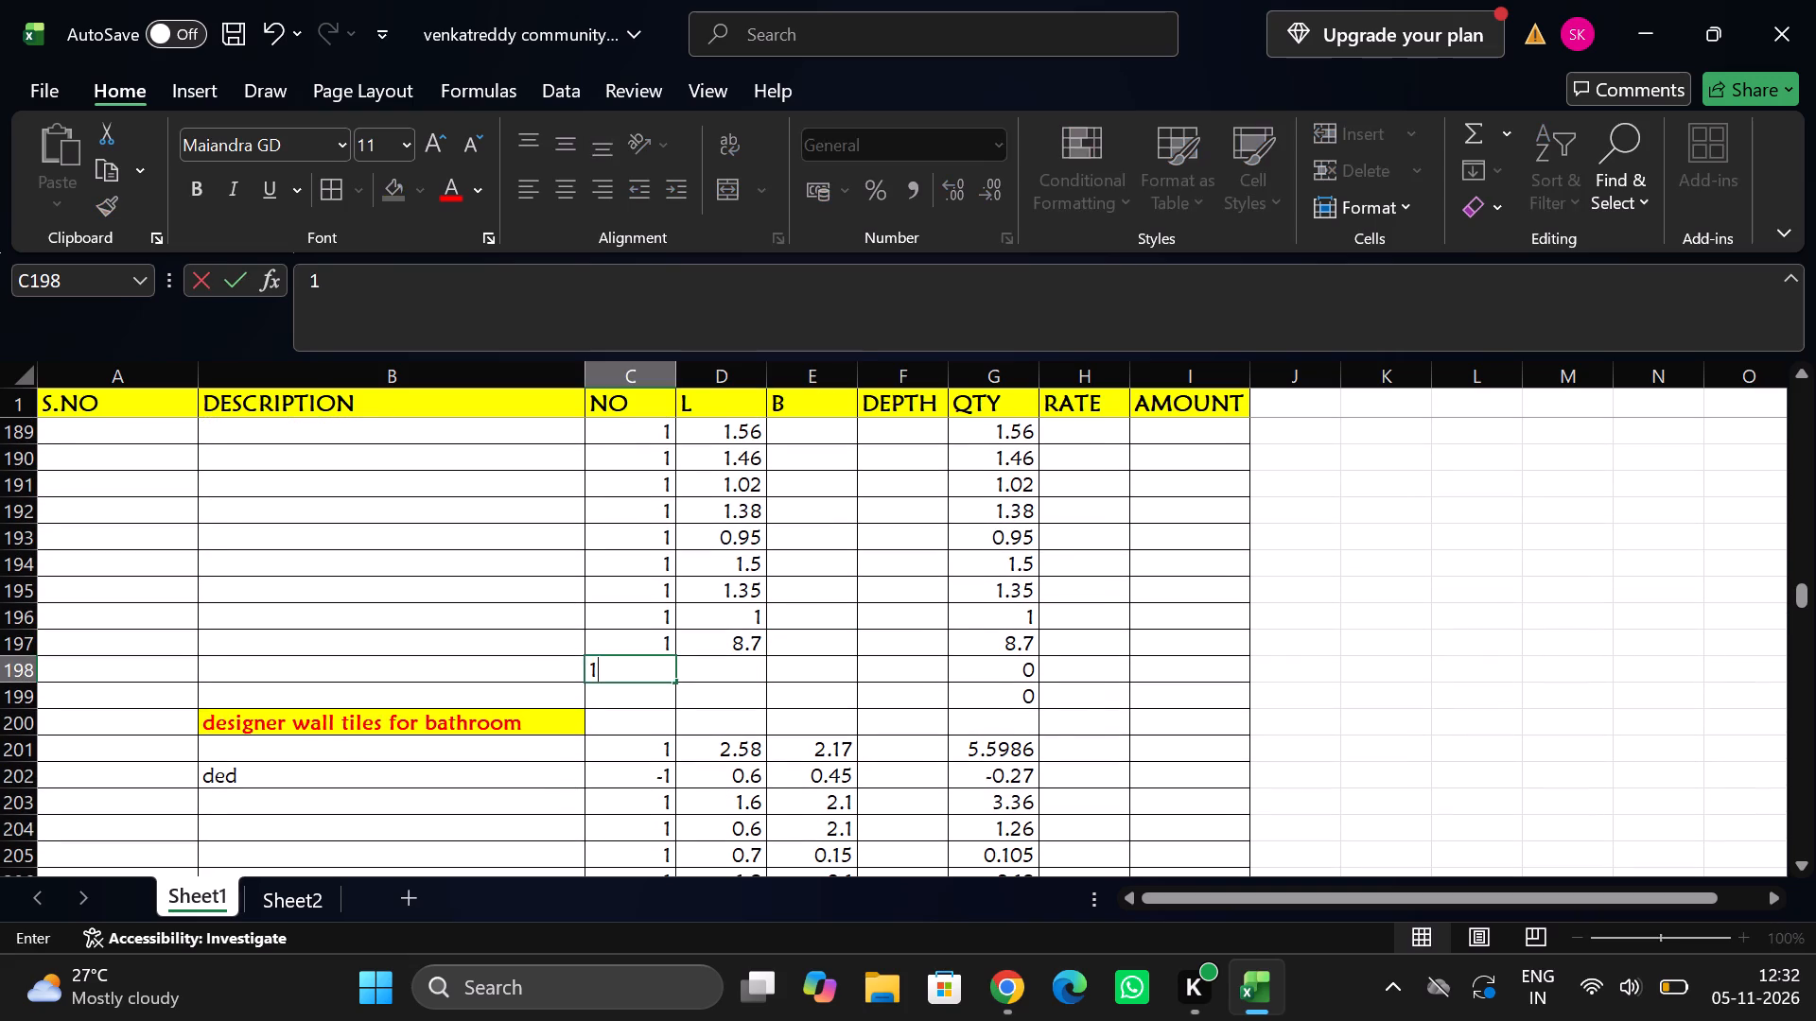
type("4.5")
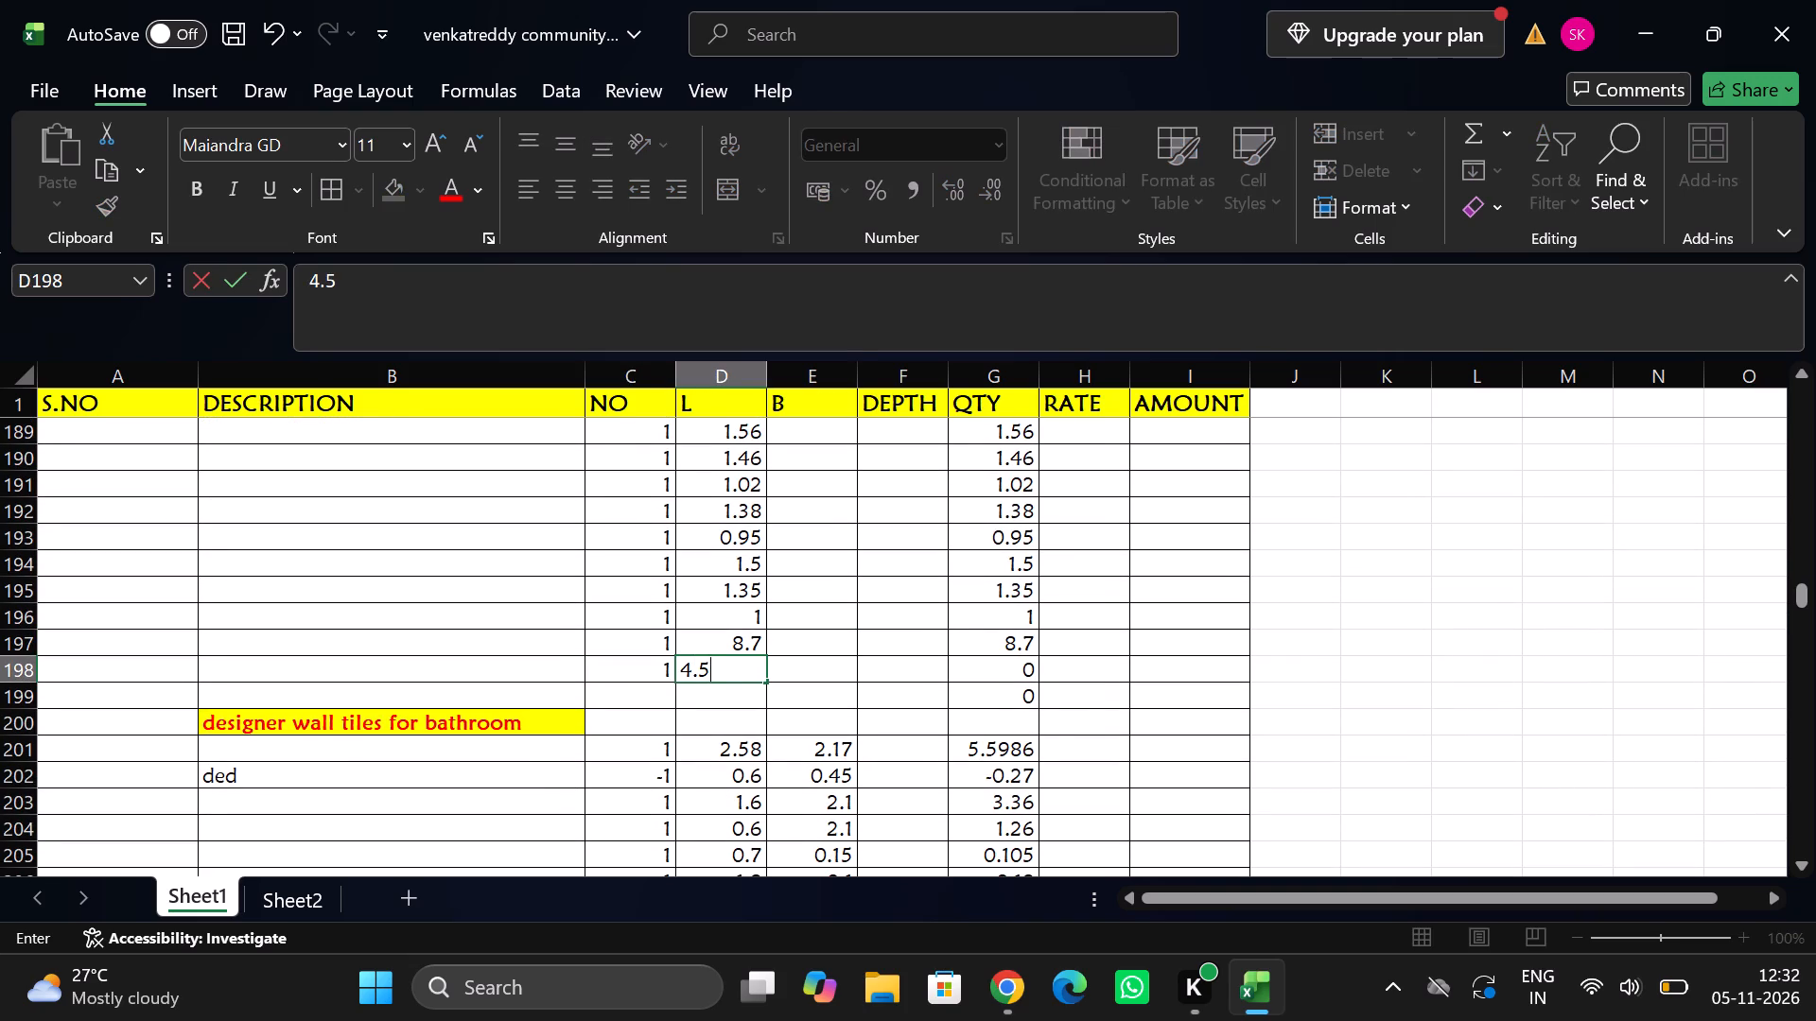
key("Tab")
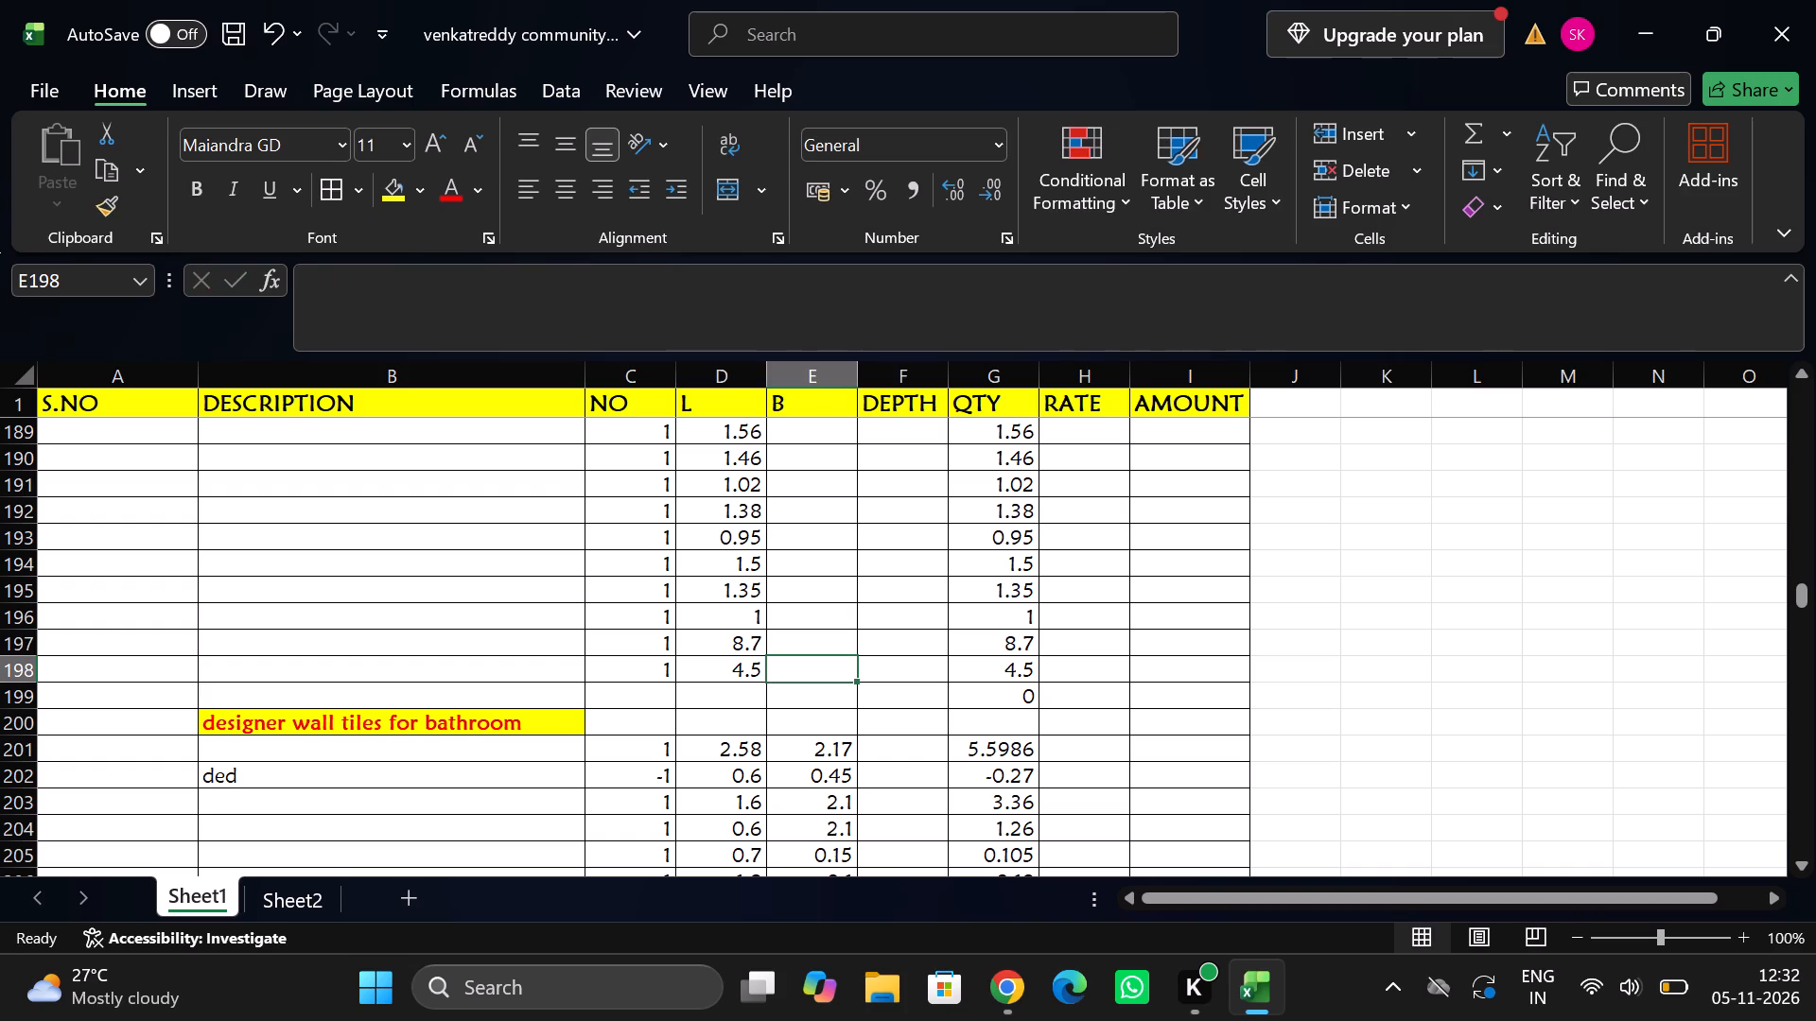
Insert nine blank rows directly above the "designer wall tiles for bathroom" heading.
left_click(24, 724)
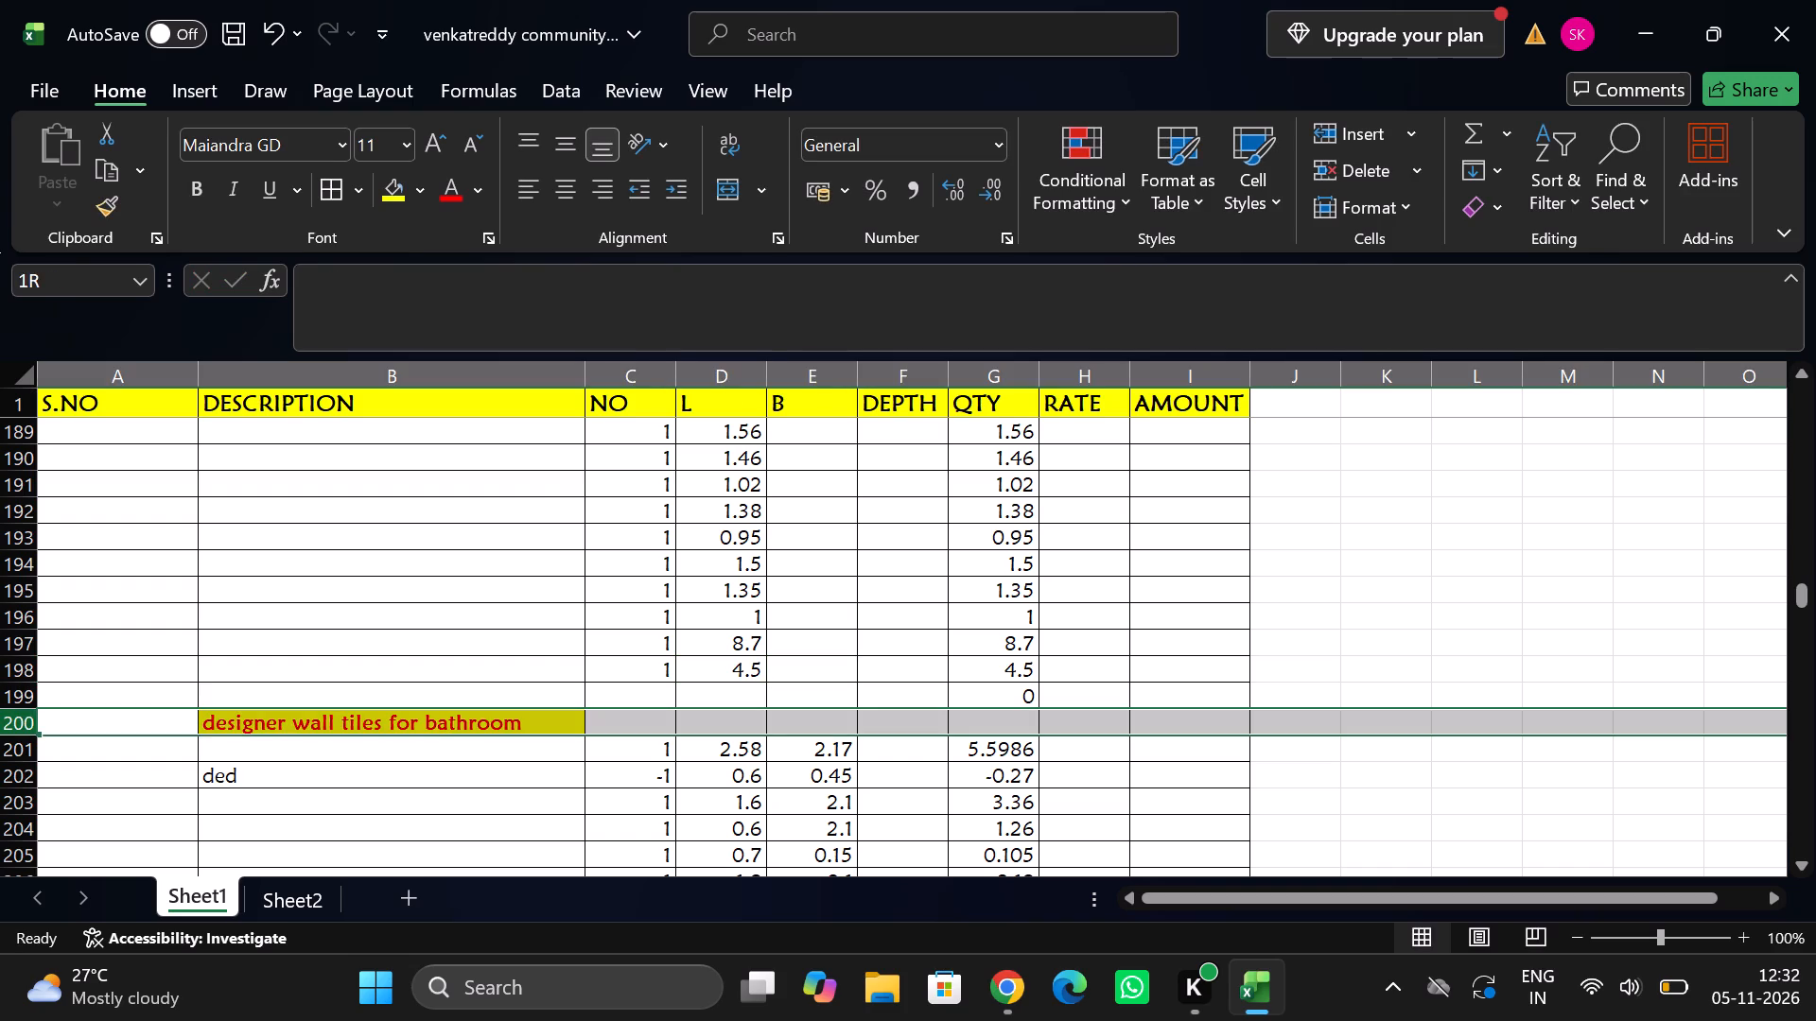
right_click(24, 724)
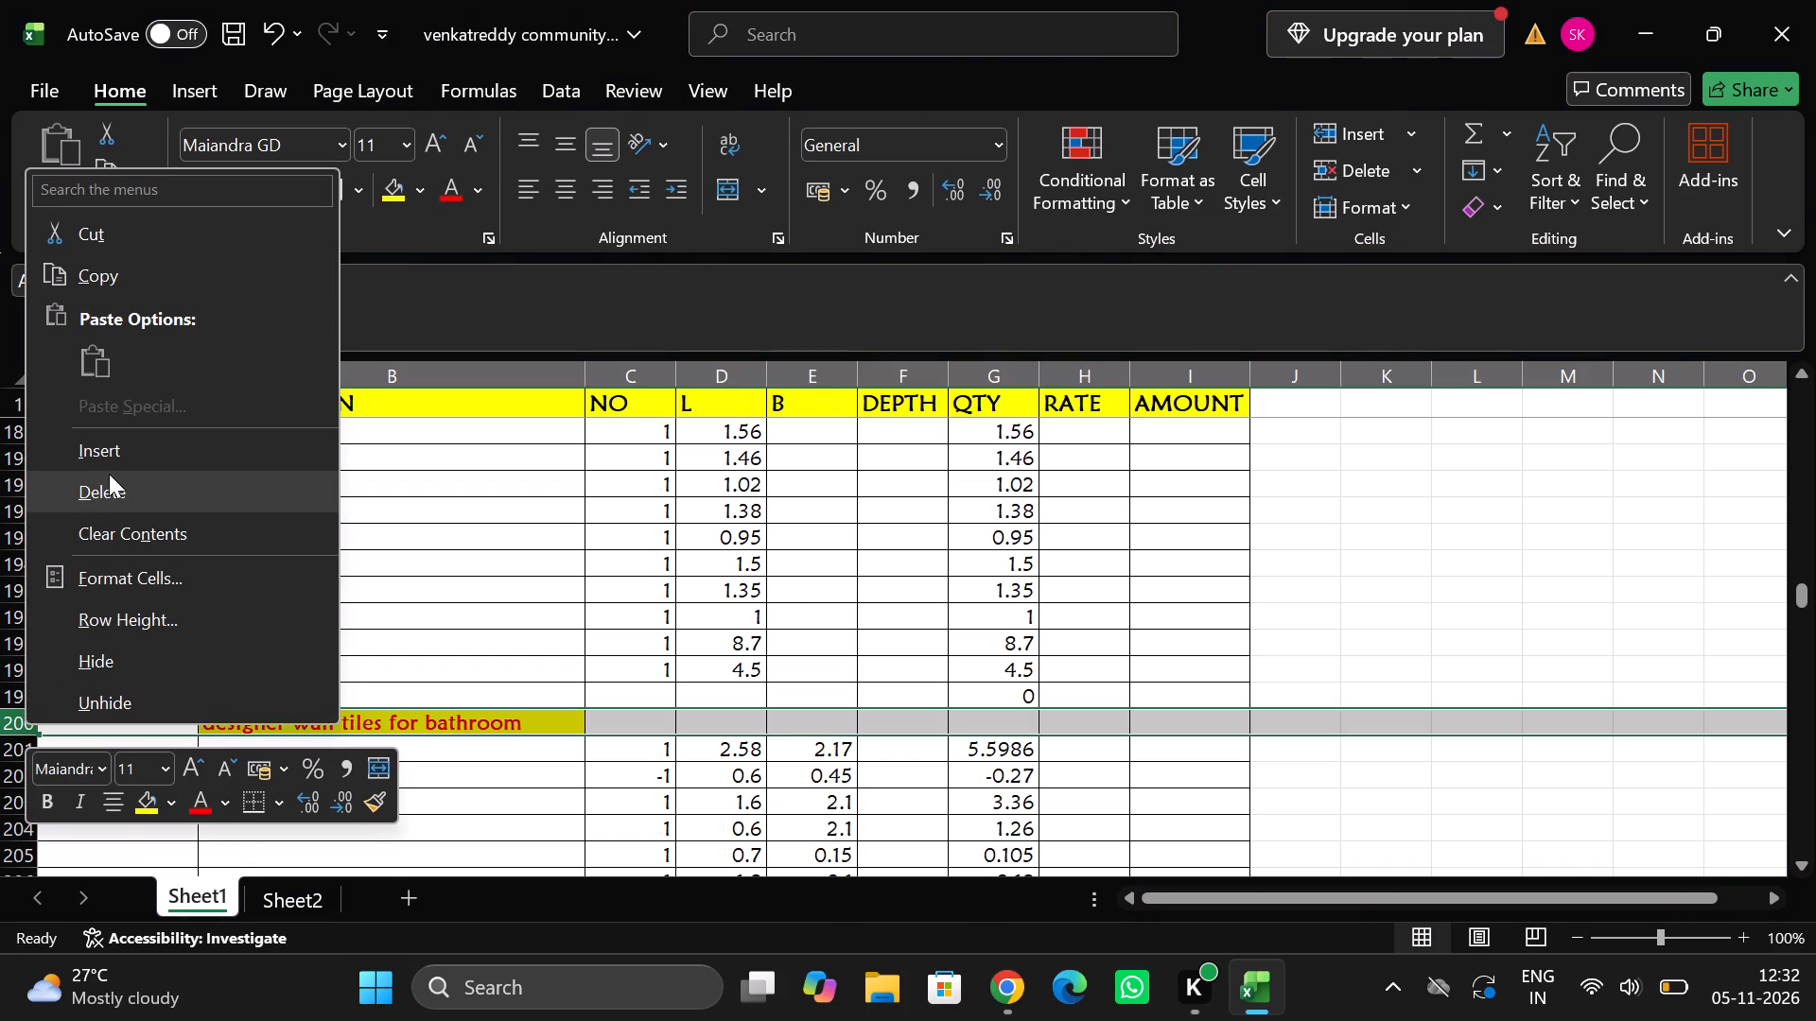
left_click(117, 446)
key("ctrl+y")
key("ctrl+y")
key("ctrl+y")
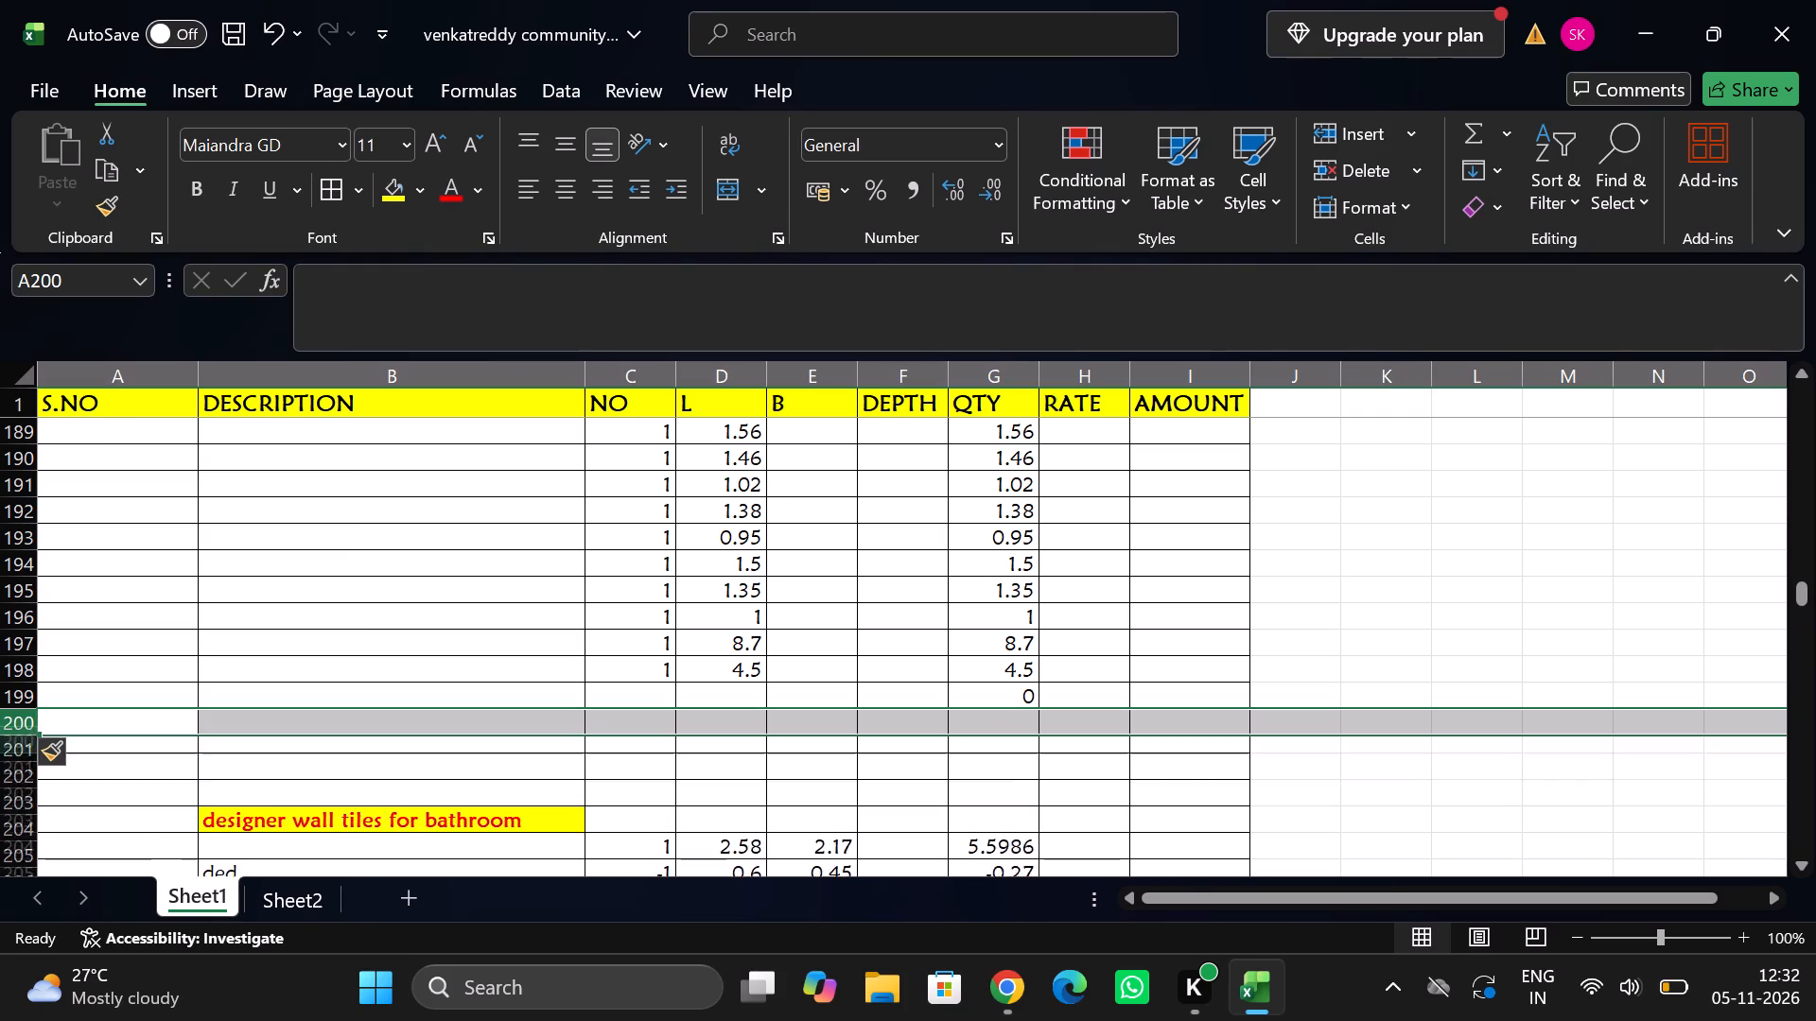
key("ctrl+y")
key("ctrl+y")
key("ctrl+y")
key("ctrl+y")
key("ctrl+y")
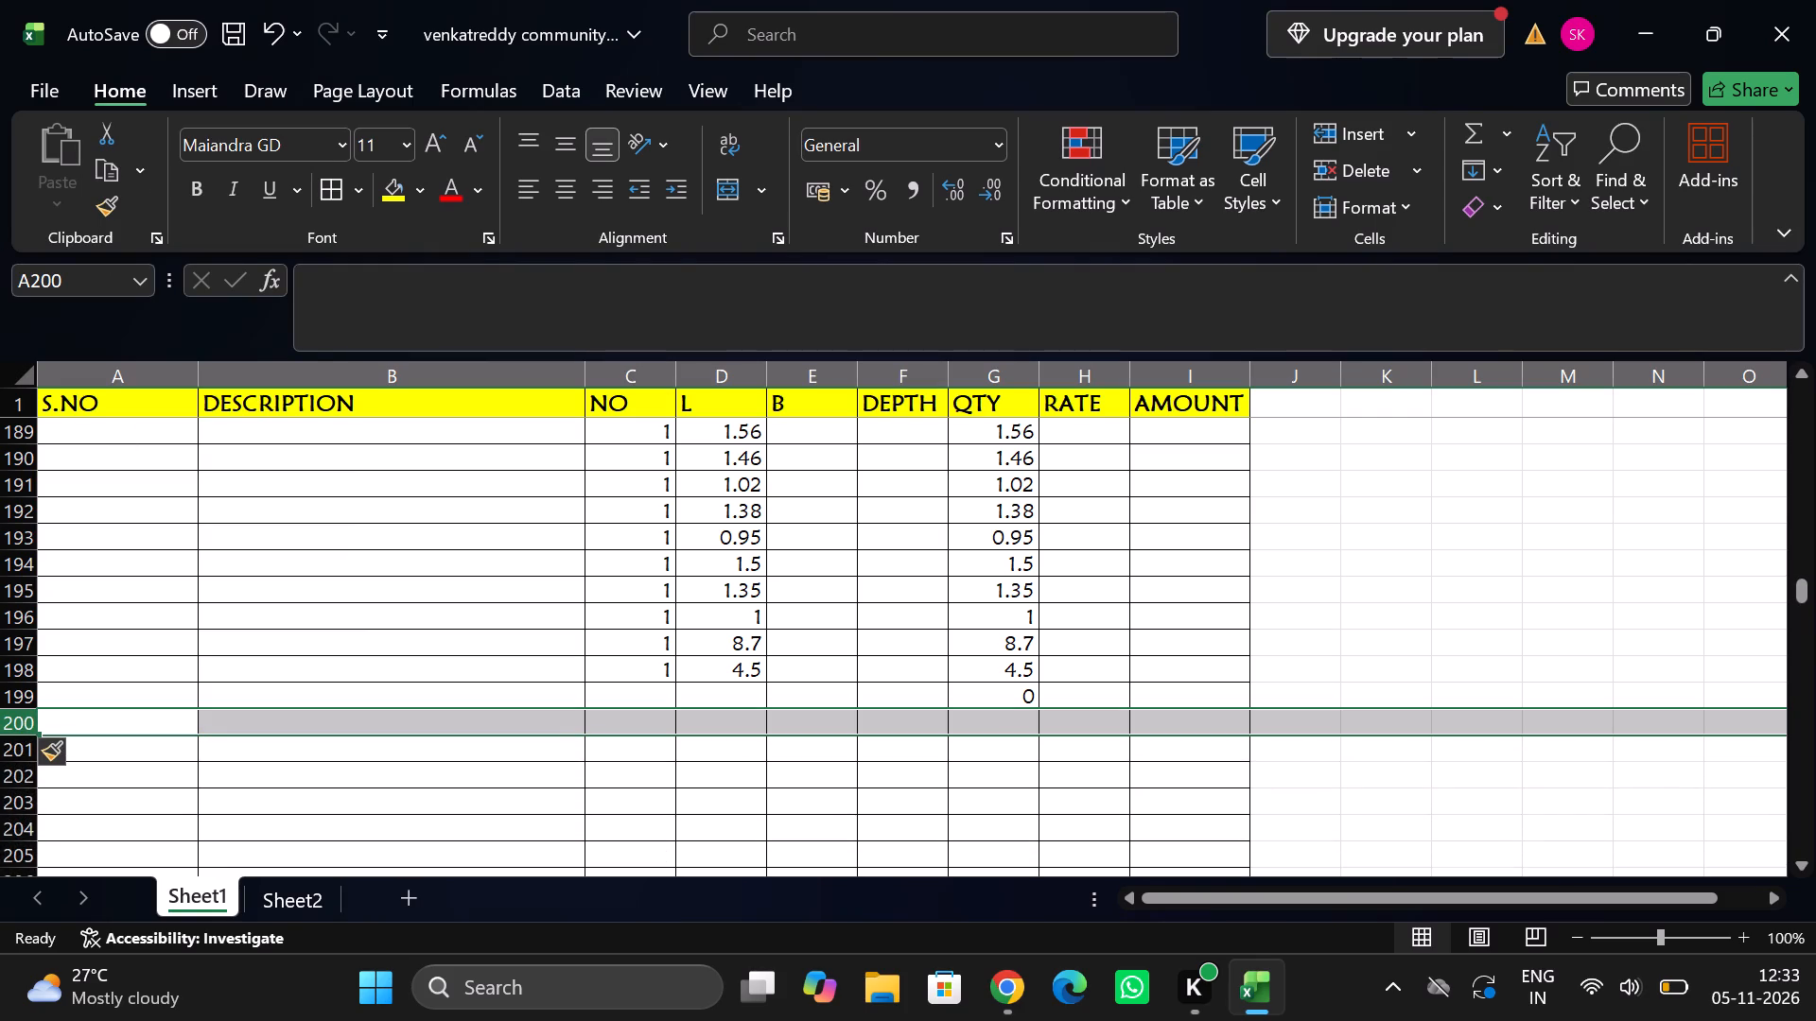
Enter a measurement in row 199 with number 1 and length 1.85.
left_click(638, 693)
key("1")
key("Tab")
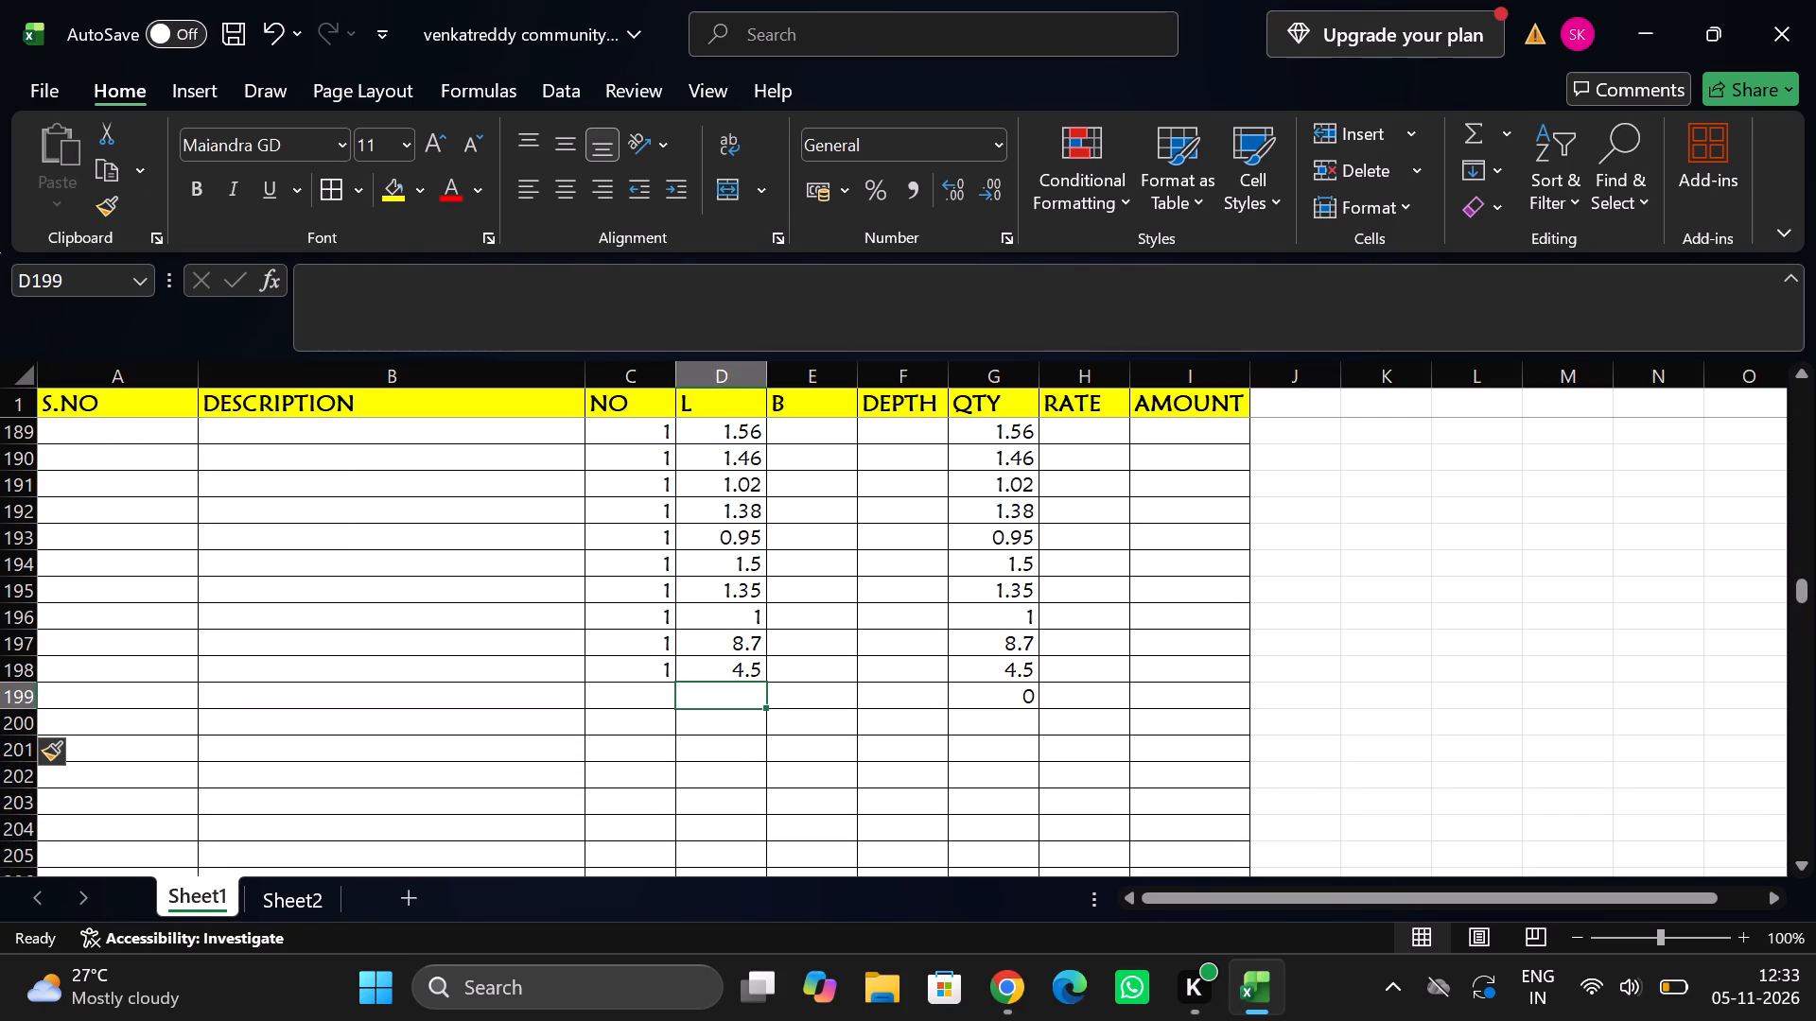
key("shift+Tab")
key("1")
key("Tab")
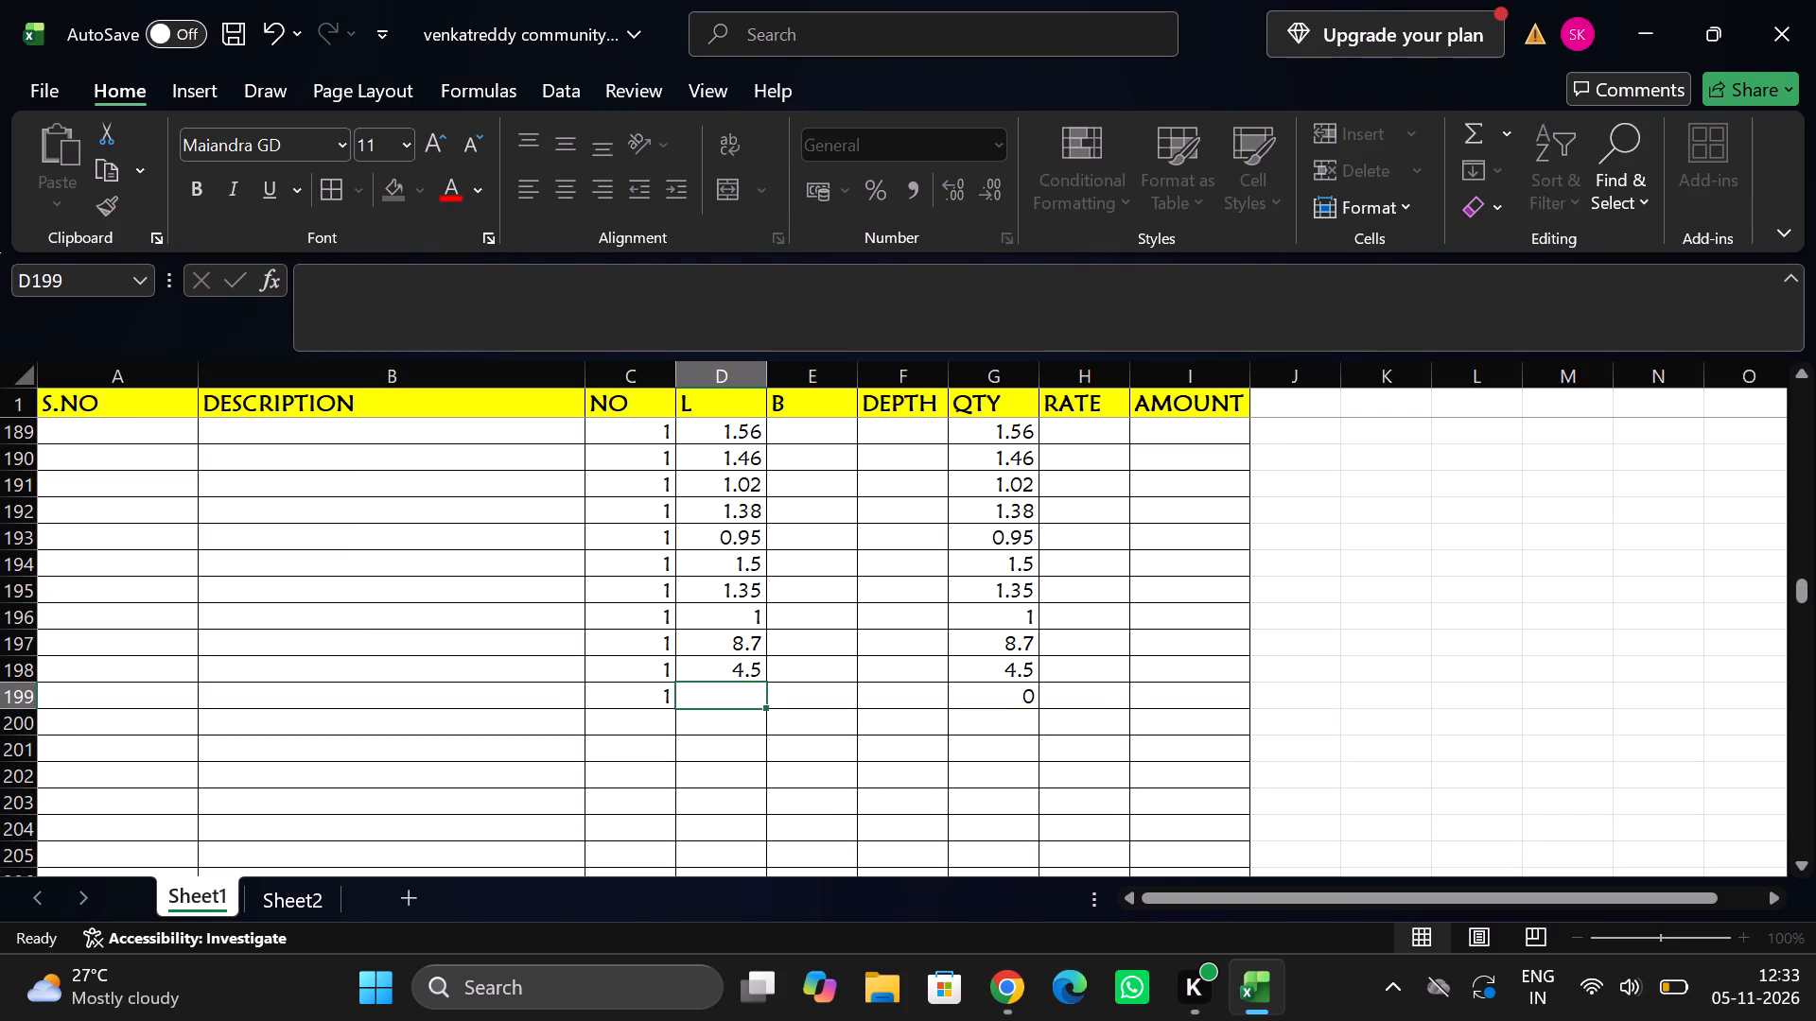
type("1.85")
key("Down")
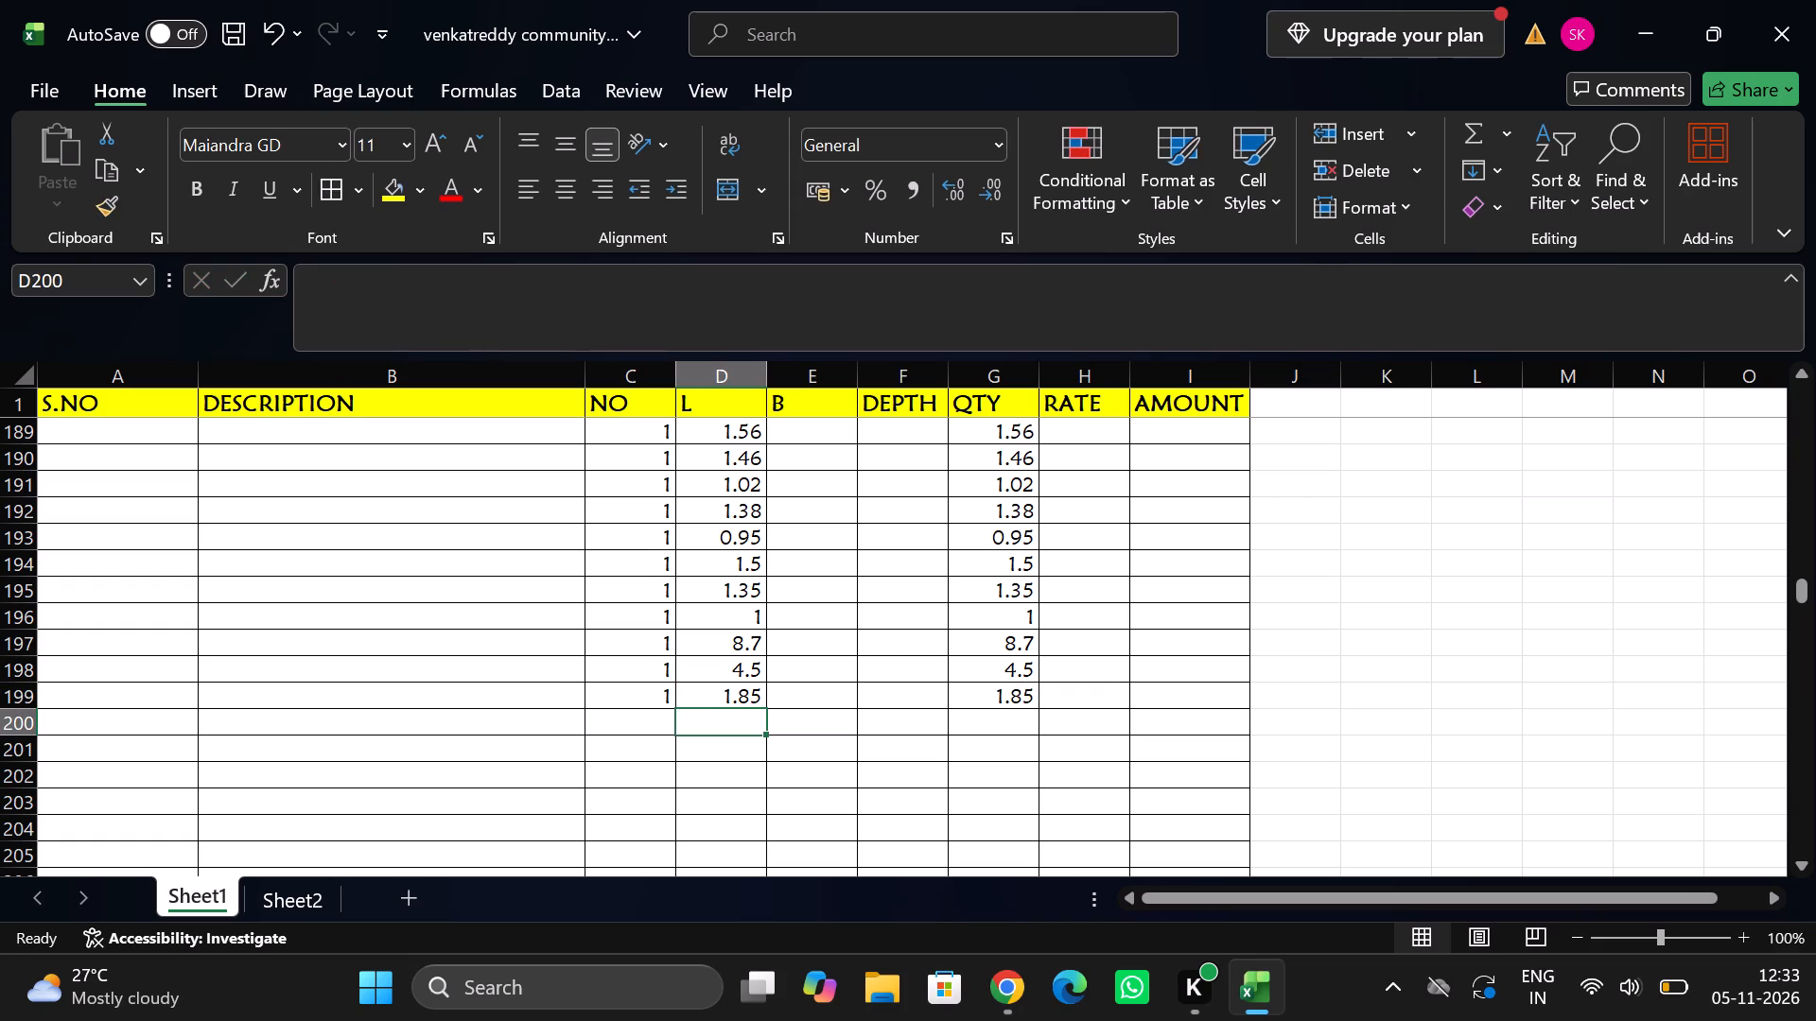
Enter a measurement in row 200 with number 1 and length 6.5.
key("Left")
key("1")
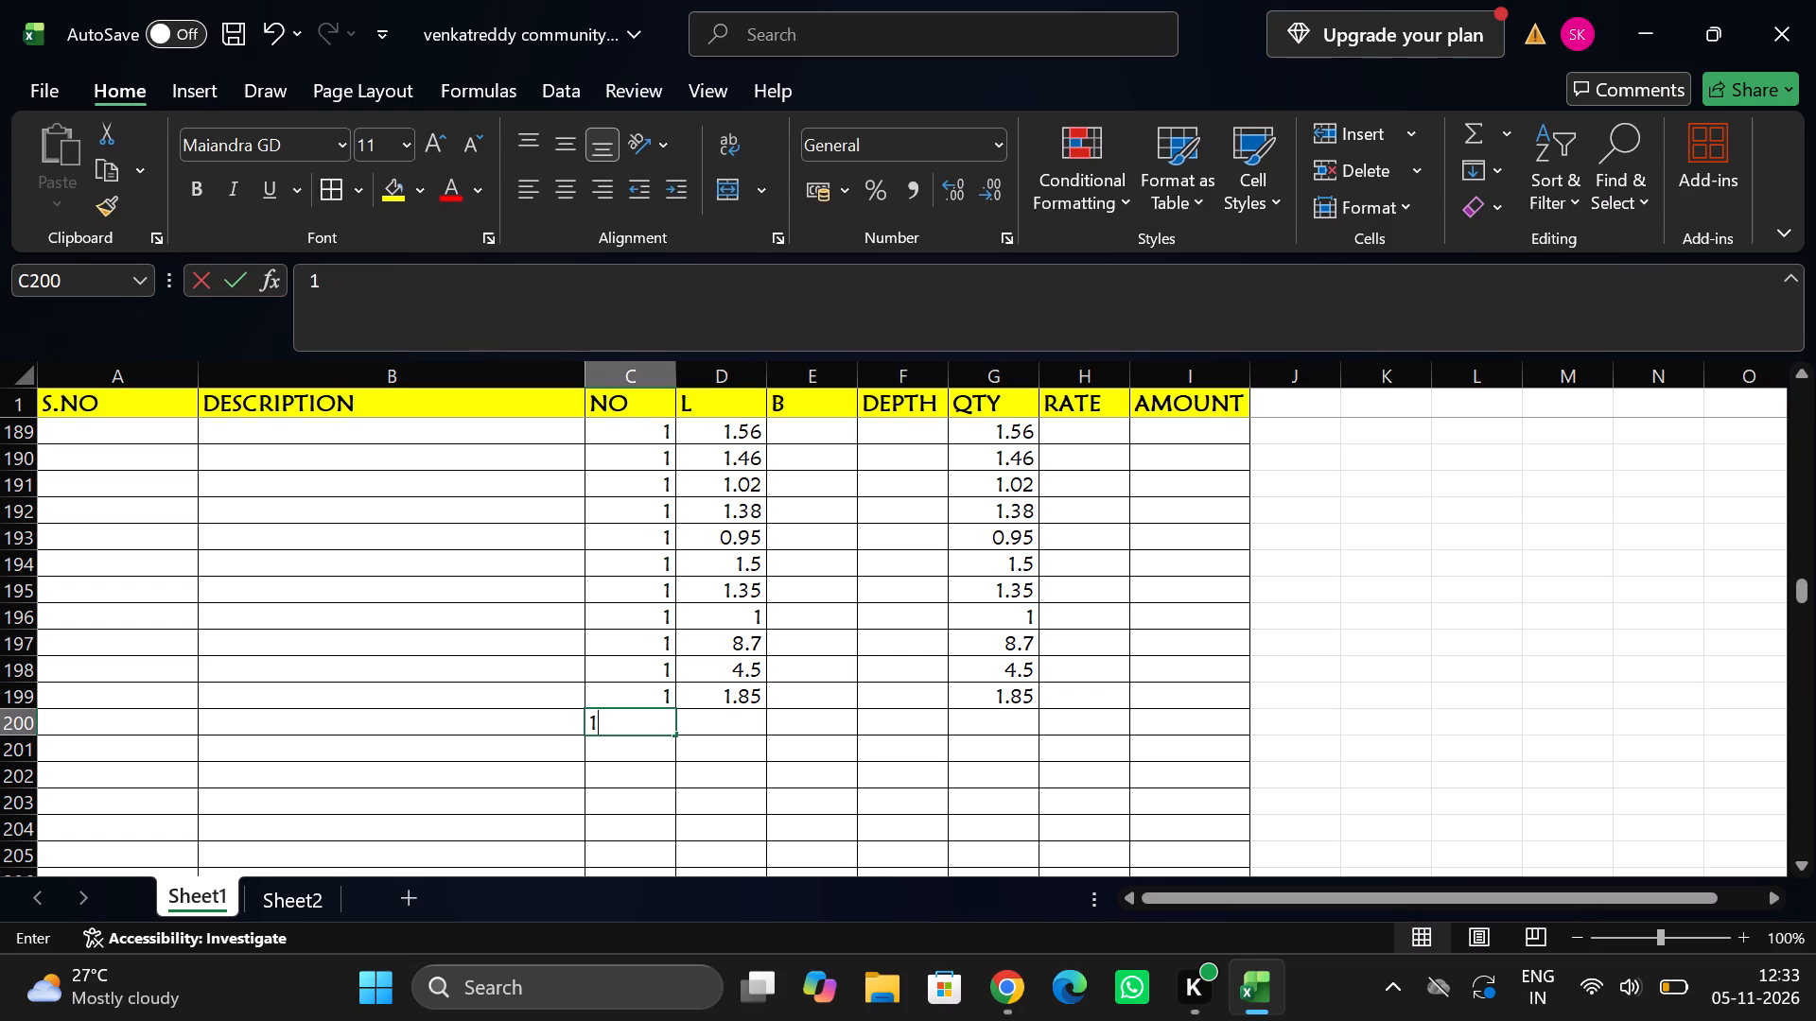
key("Tab")
type("6.5")
key("Tab")
Enter a measurement in row 201 with number 1 and length 9.
key("Down")
key("Left")
key("Left")
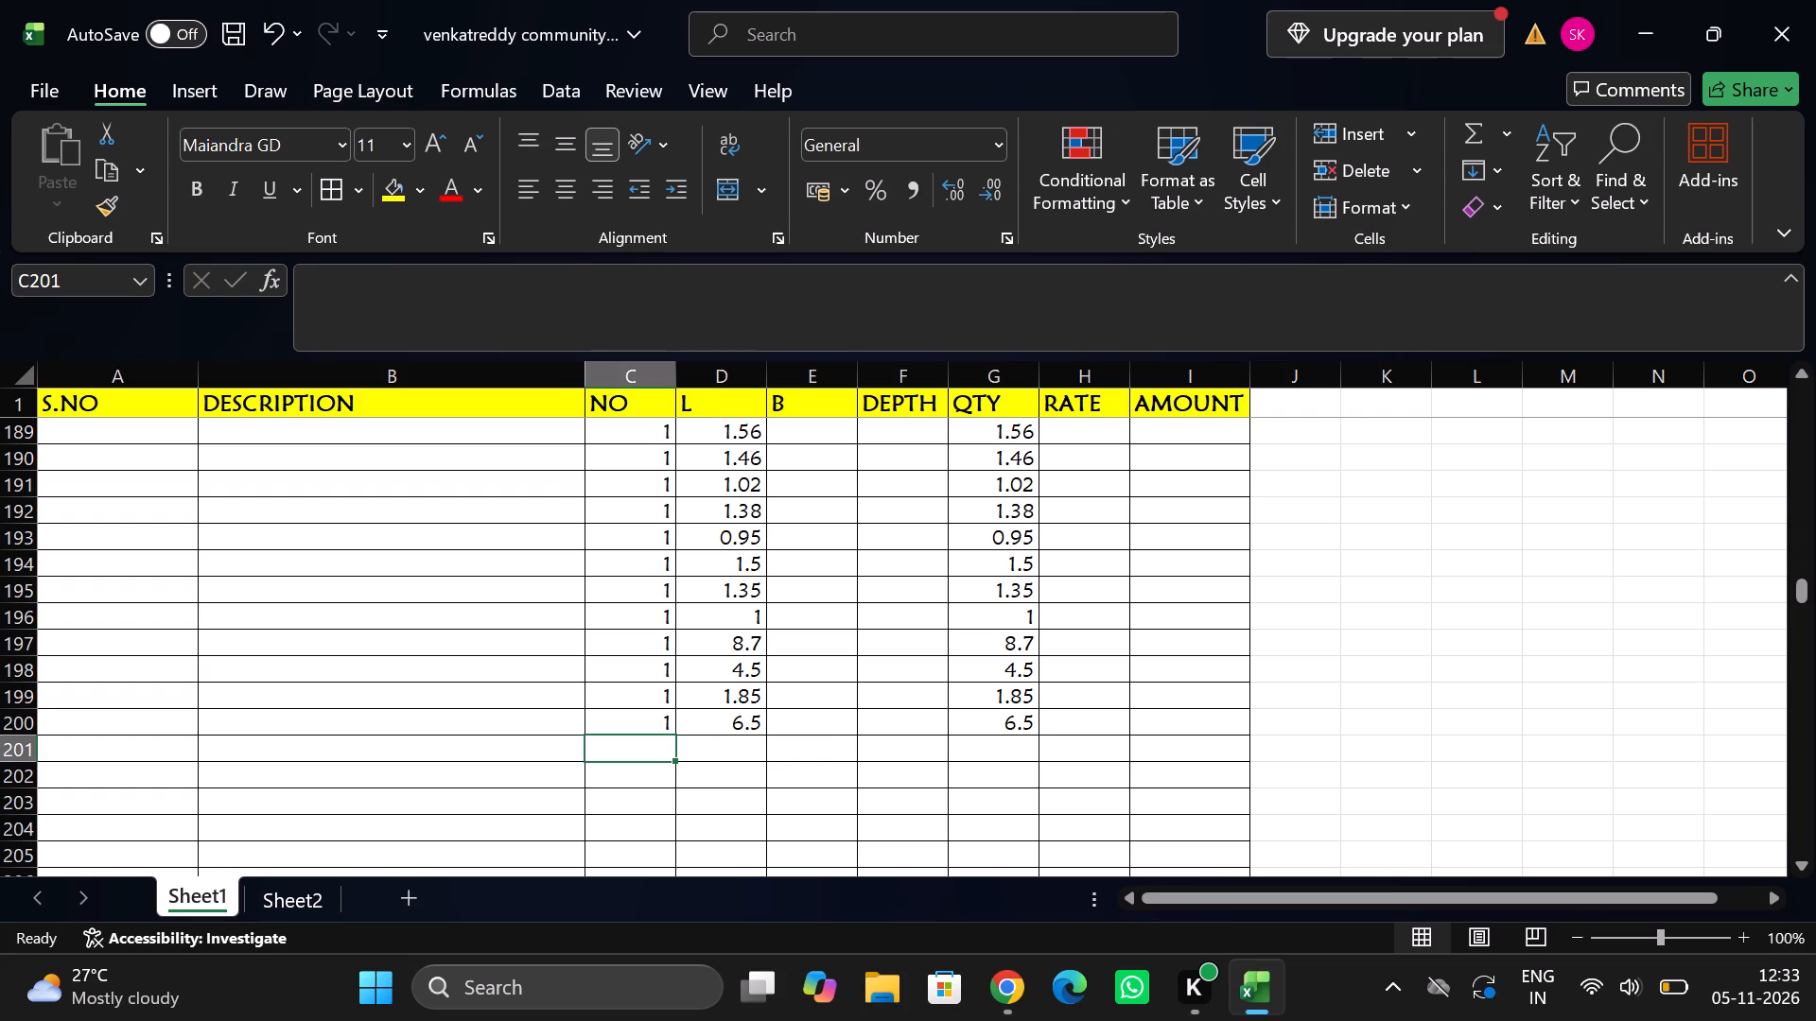
key("1")
key("Tab")
key("9")
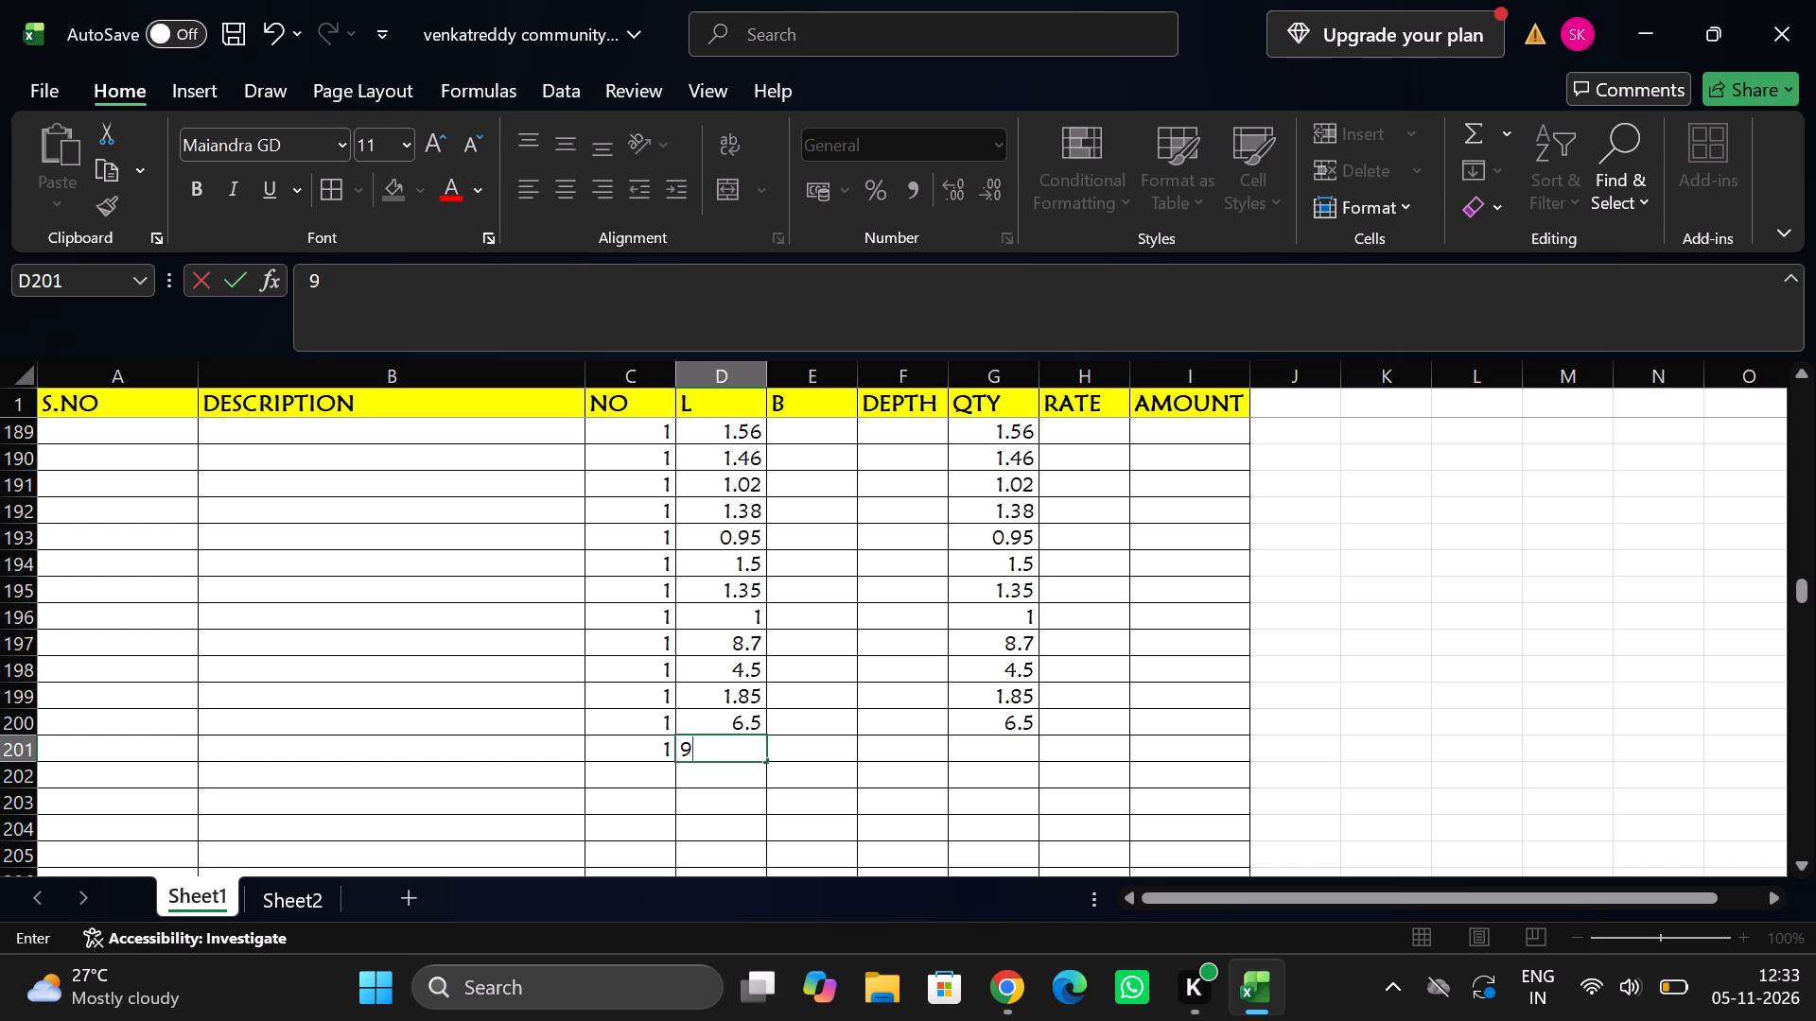
key("Down")
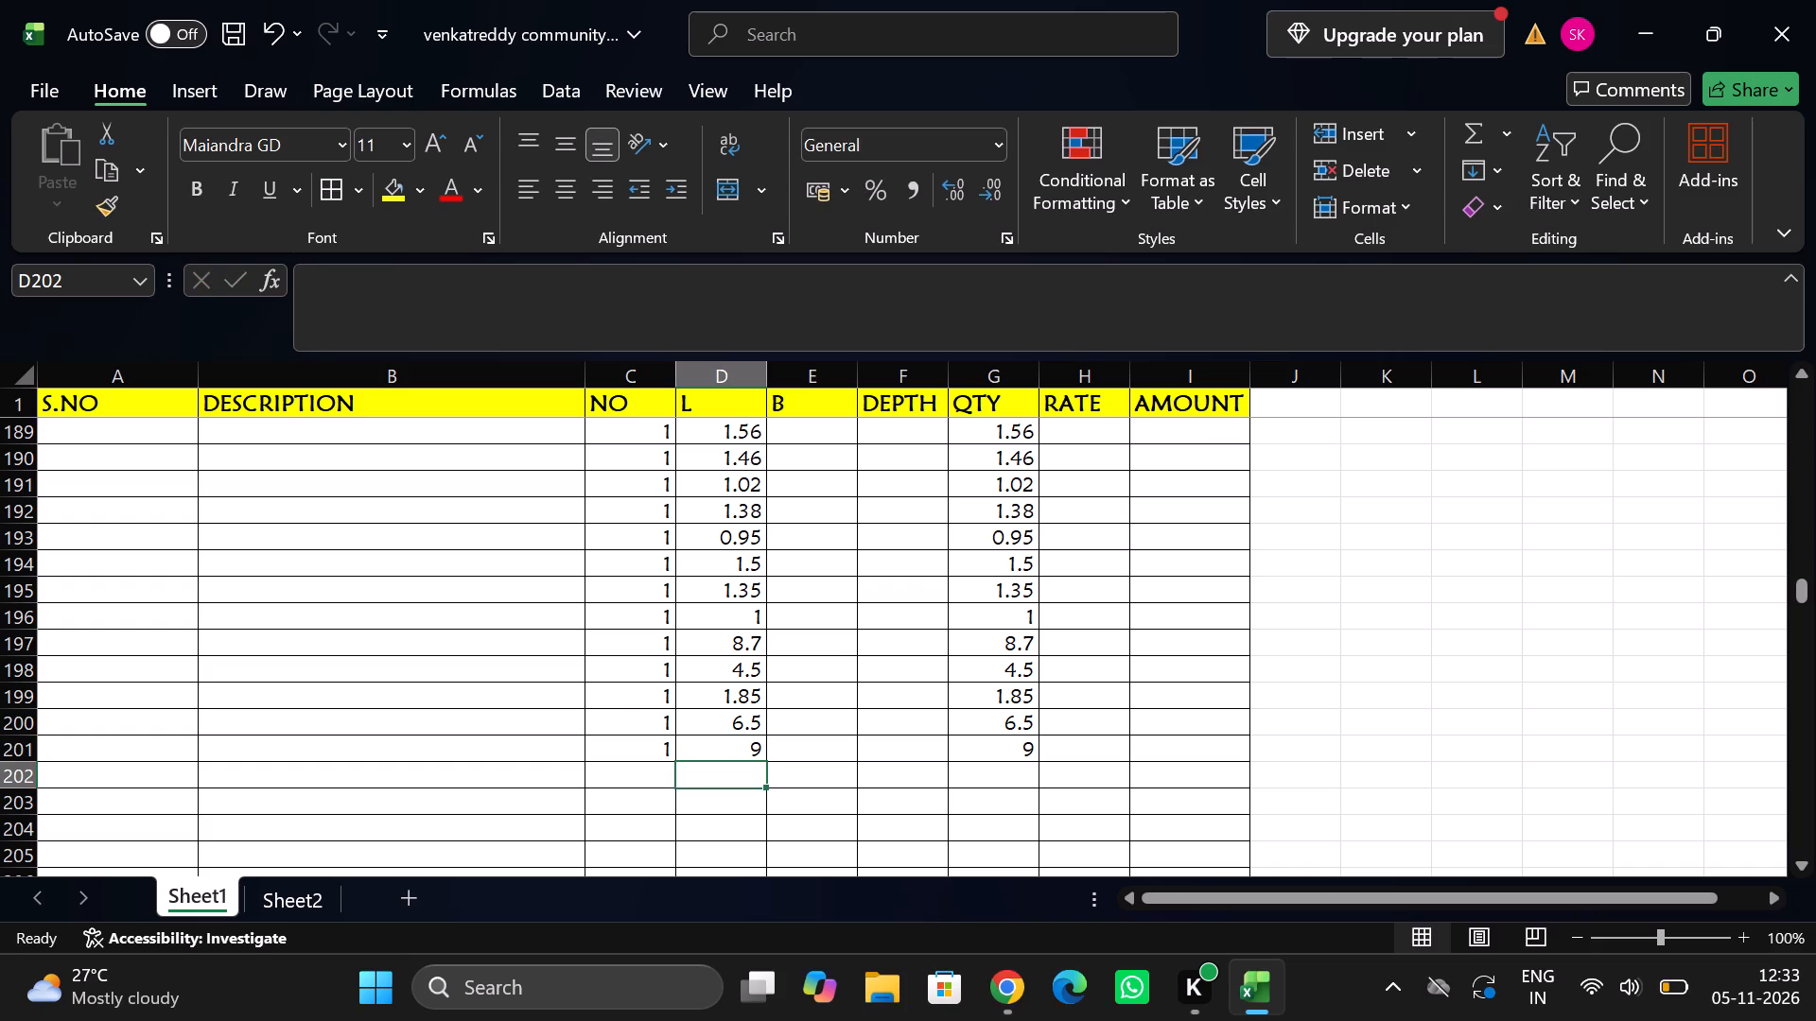
Enter a measurement in row 202 with number 1 and length 1.25.
key("Left")
key("1")
key("Tab")
type("1.25")
key("Down")
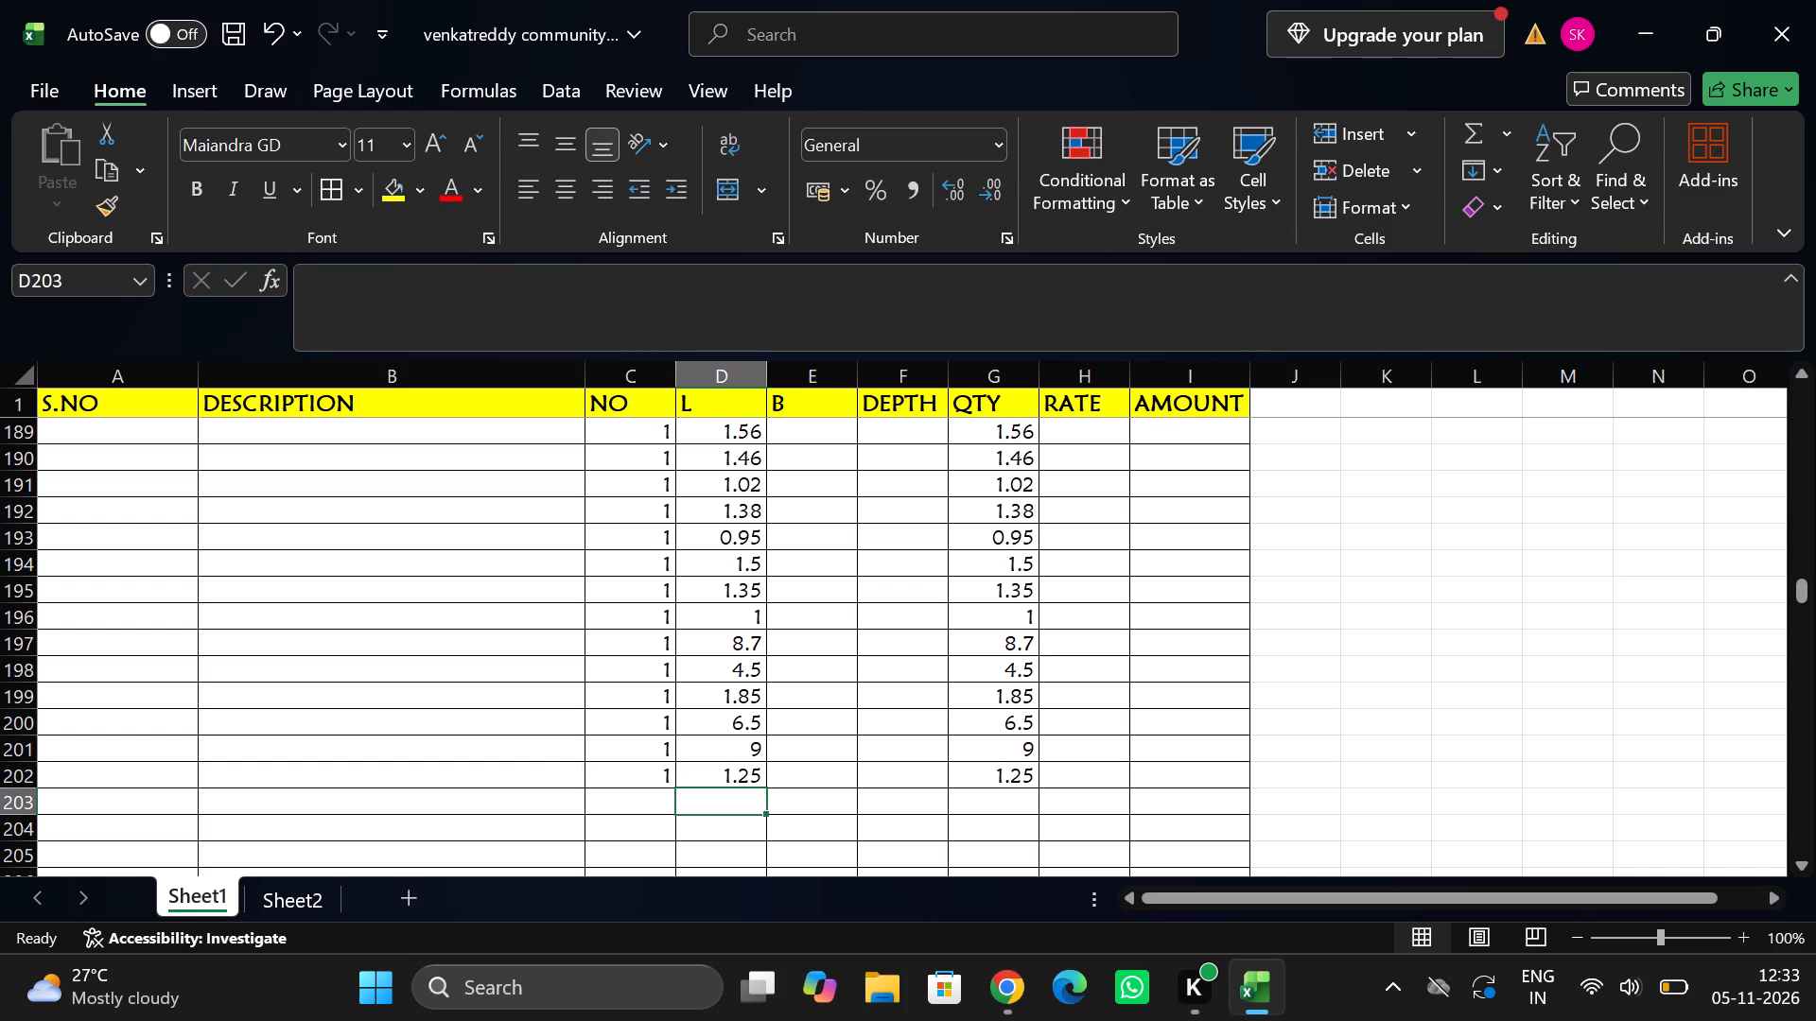
Enter a measurement in row 203 with number 1 and length 1.
key("Left")
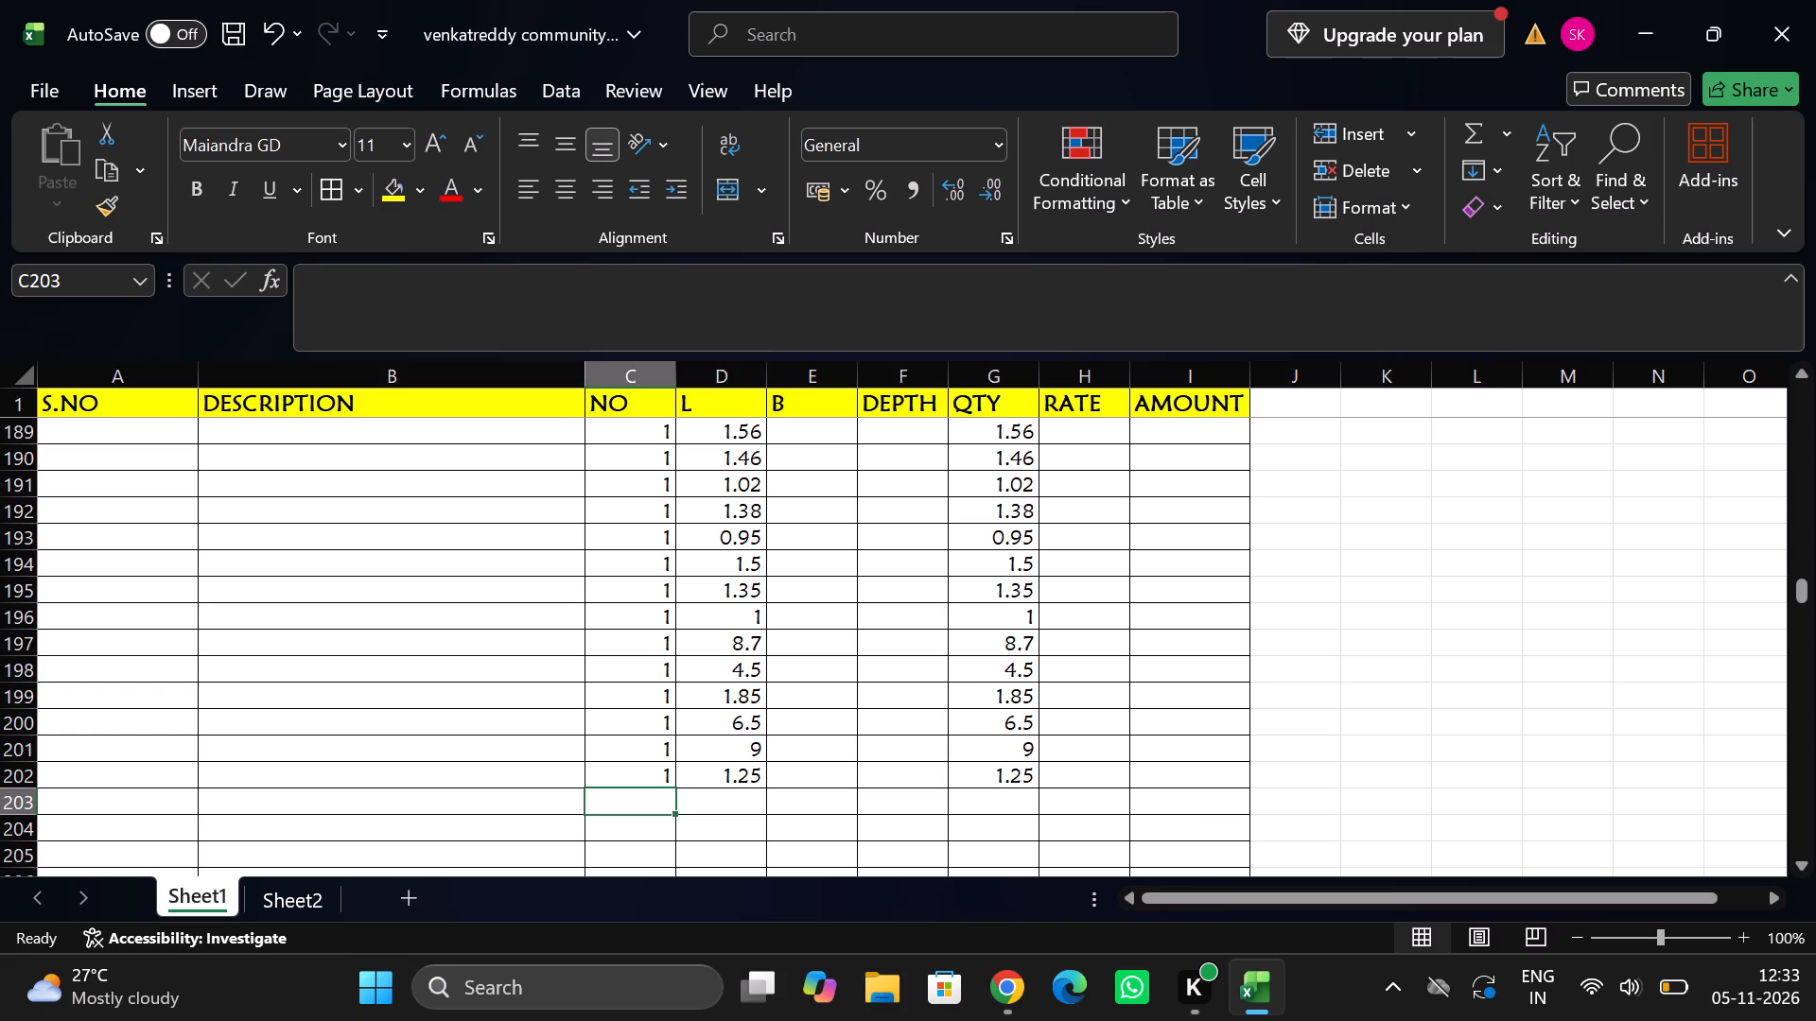
key("1")
key("Tab")
key("1")
key("Tab")
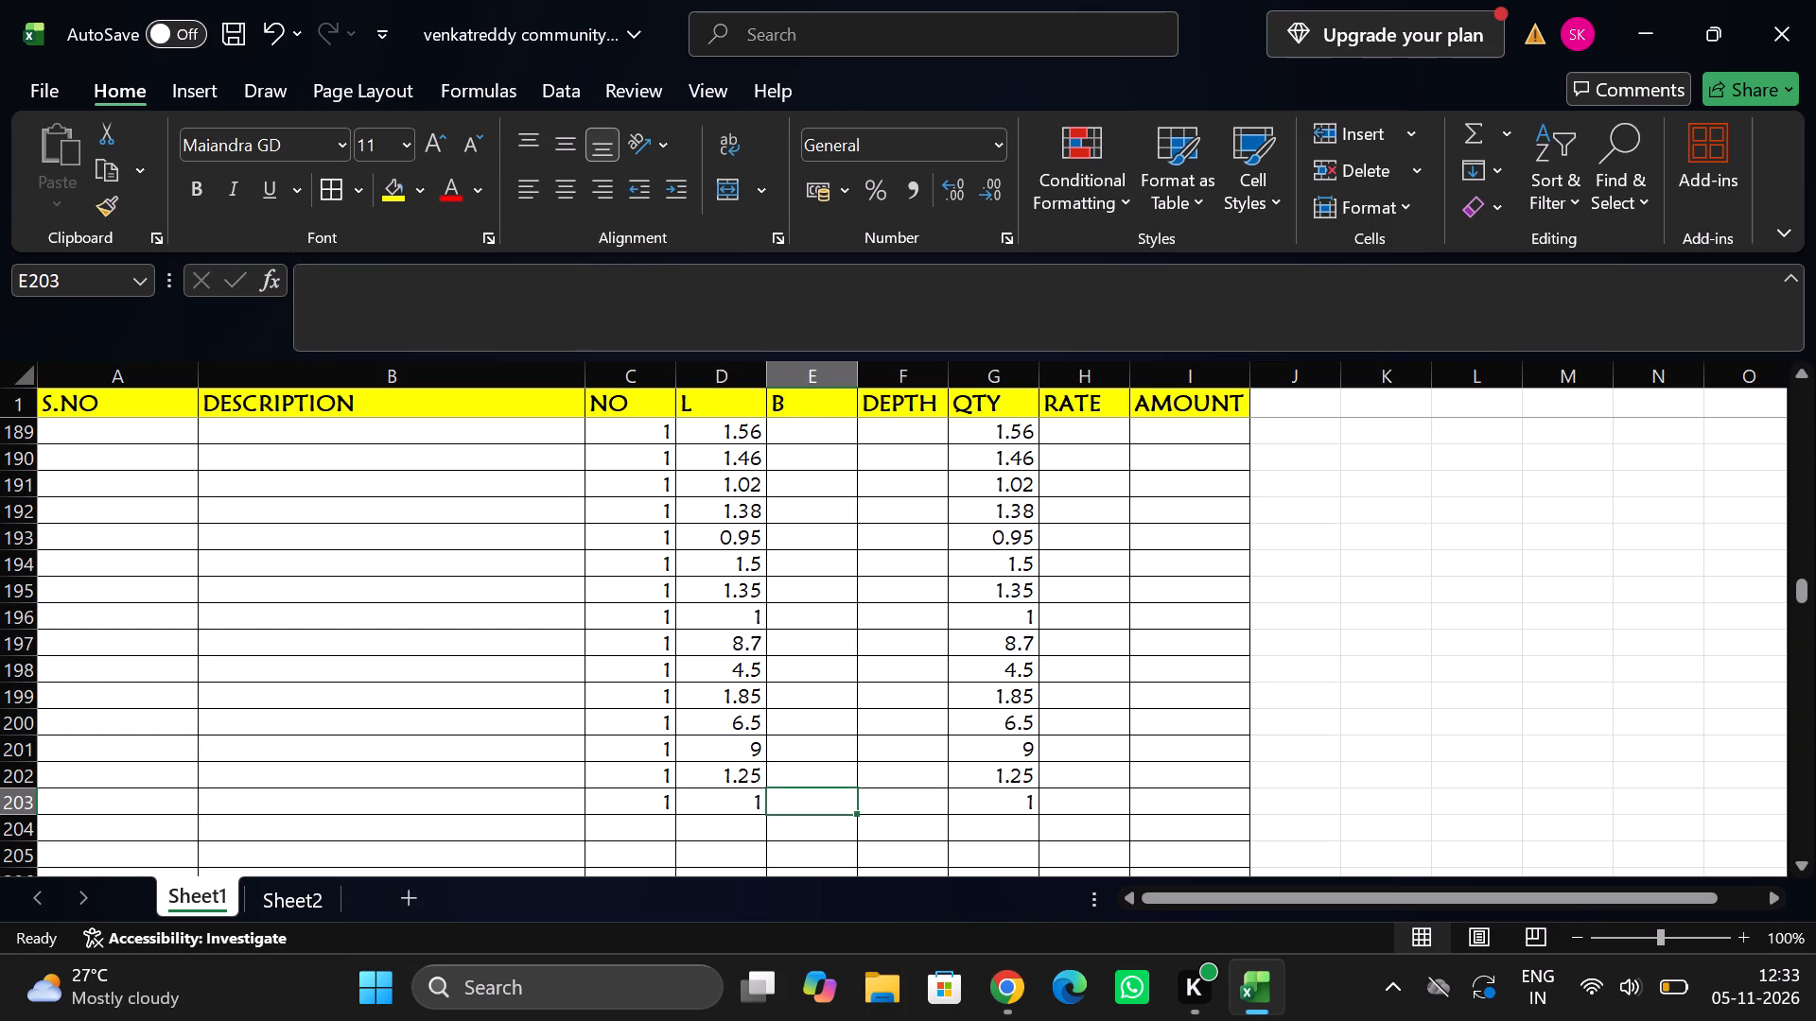
Enter a measurement in row 204 with number 1 and length 1.5.
key("Down")
key("Left")
key("Left")
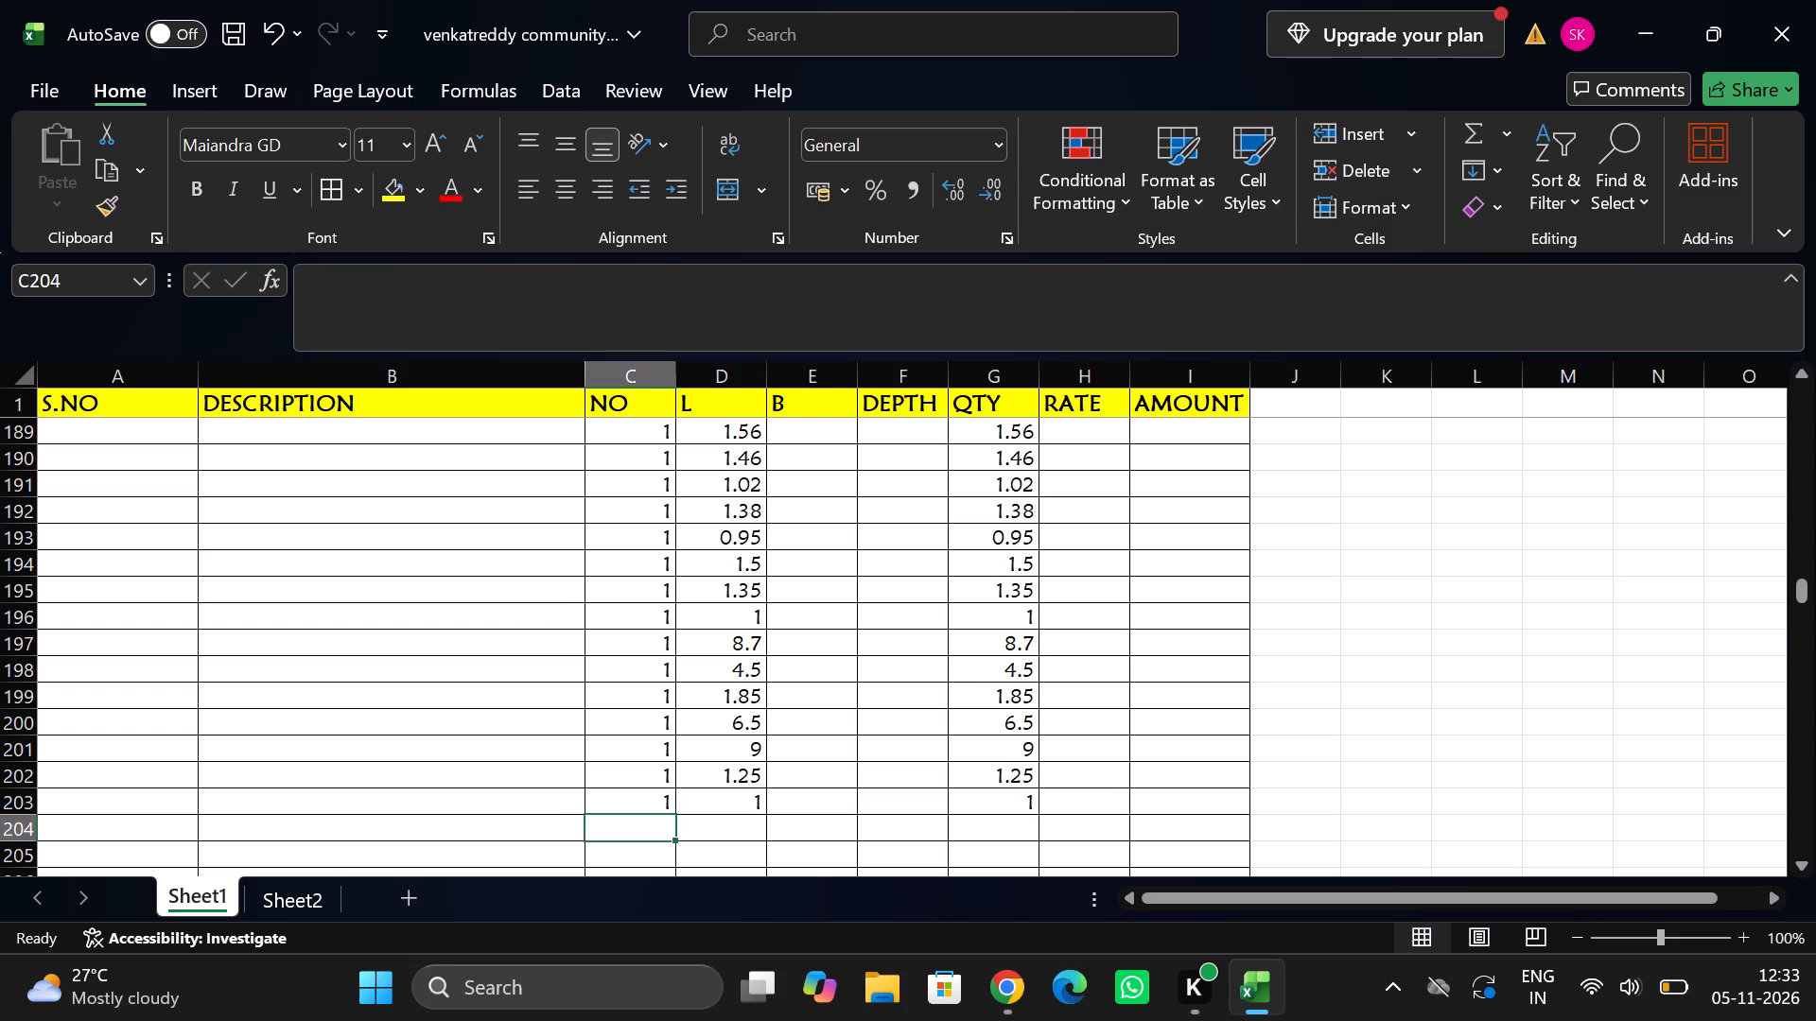
key("1")
key("Tab")
type("1.5")
key("Tab")
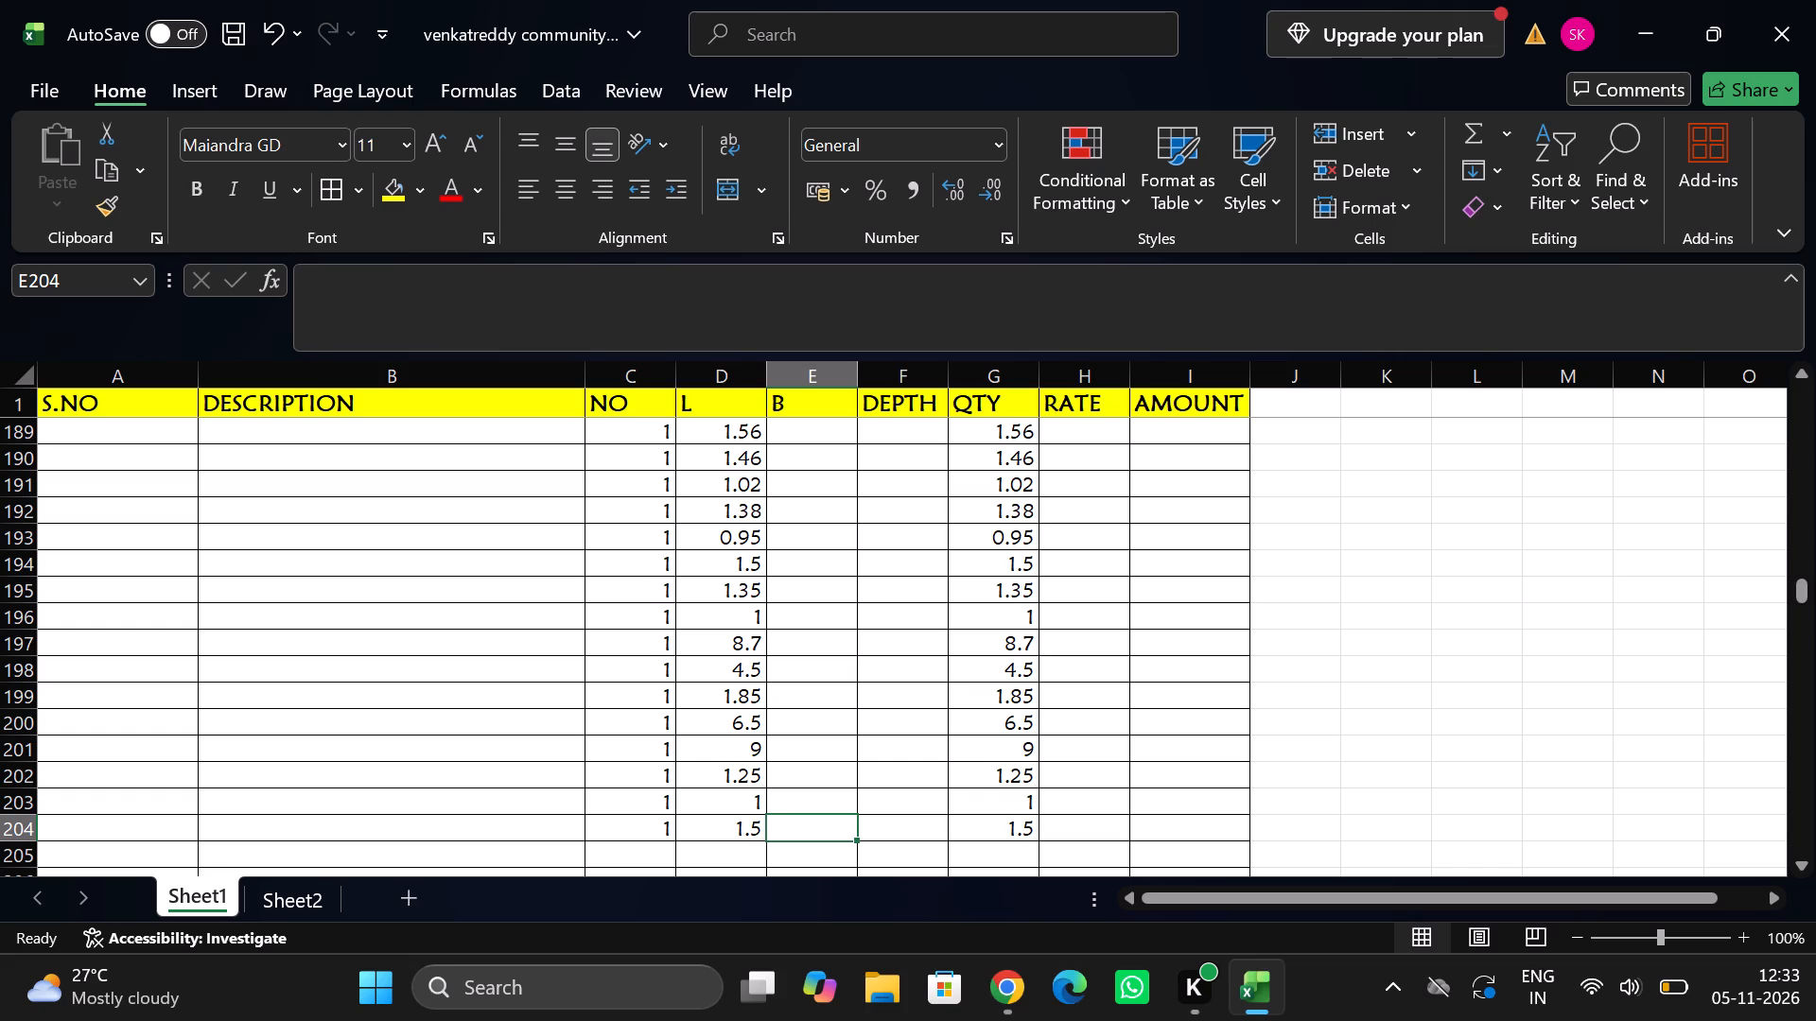
Enter a measurement in row 205 with number 2 and length 10.9.
key("Down")
key("Left")
key("Left")
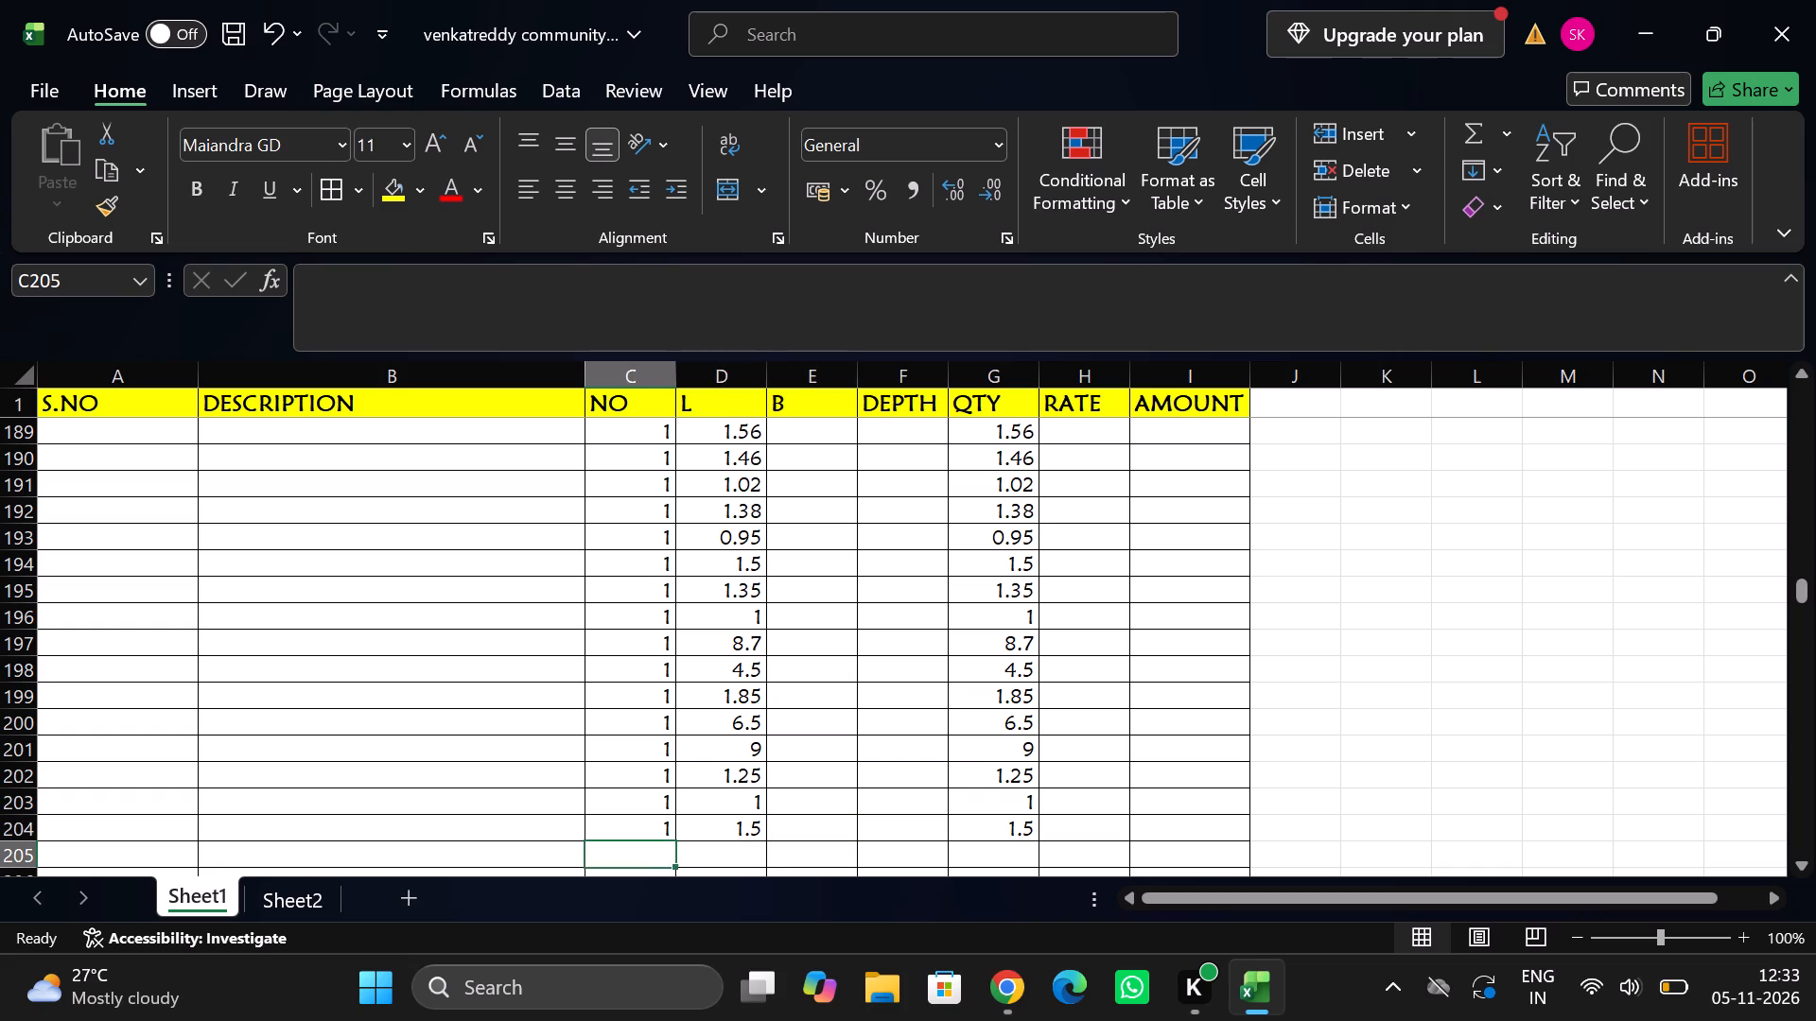
key("2")
key("Tab")
type("10.9")
key("Tab")
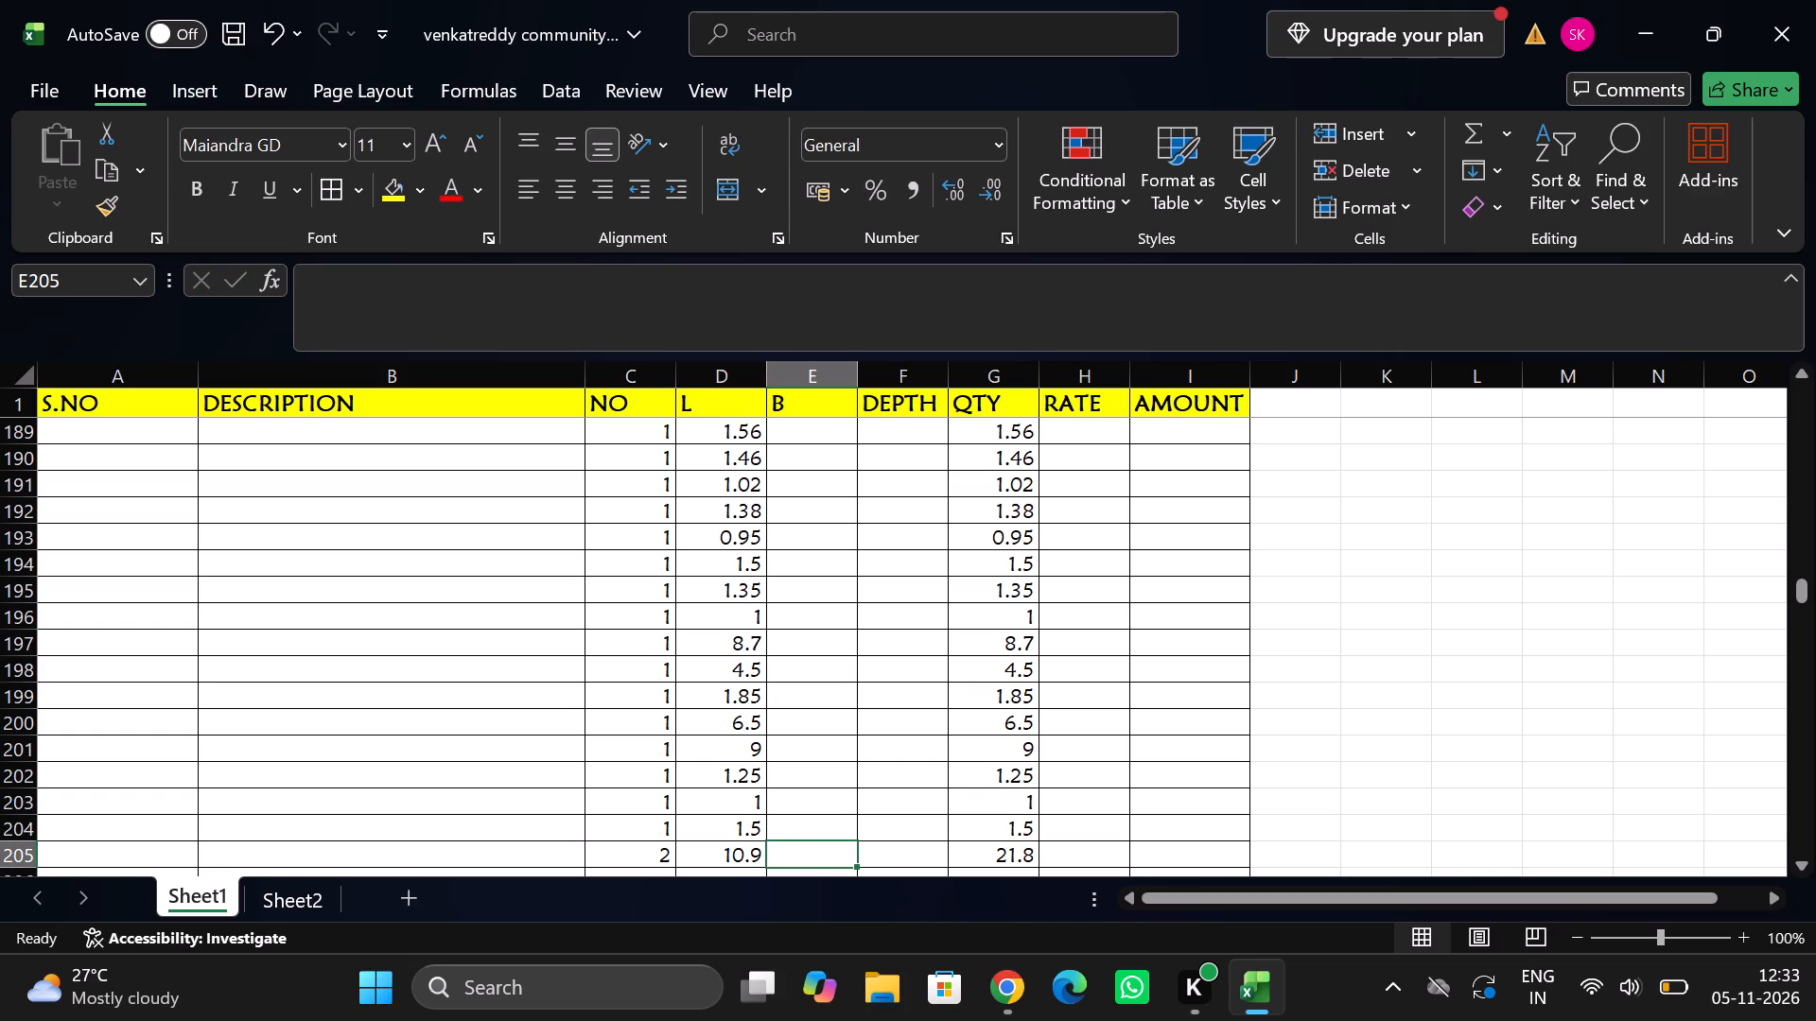
Enter a measurement in row 206 with number 1 and length 10.9.
key("Down")
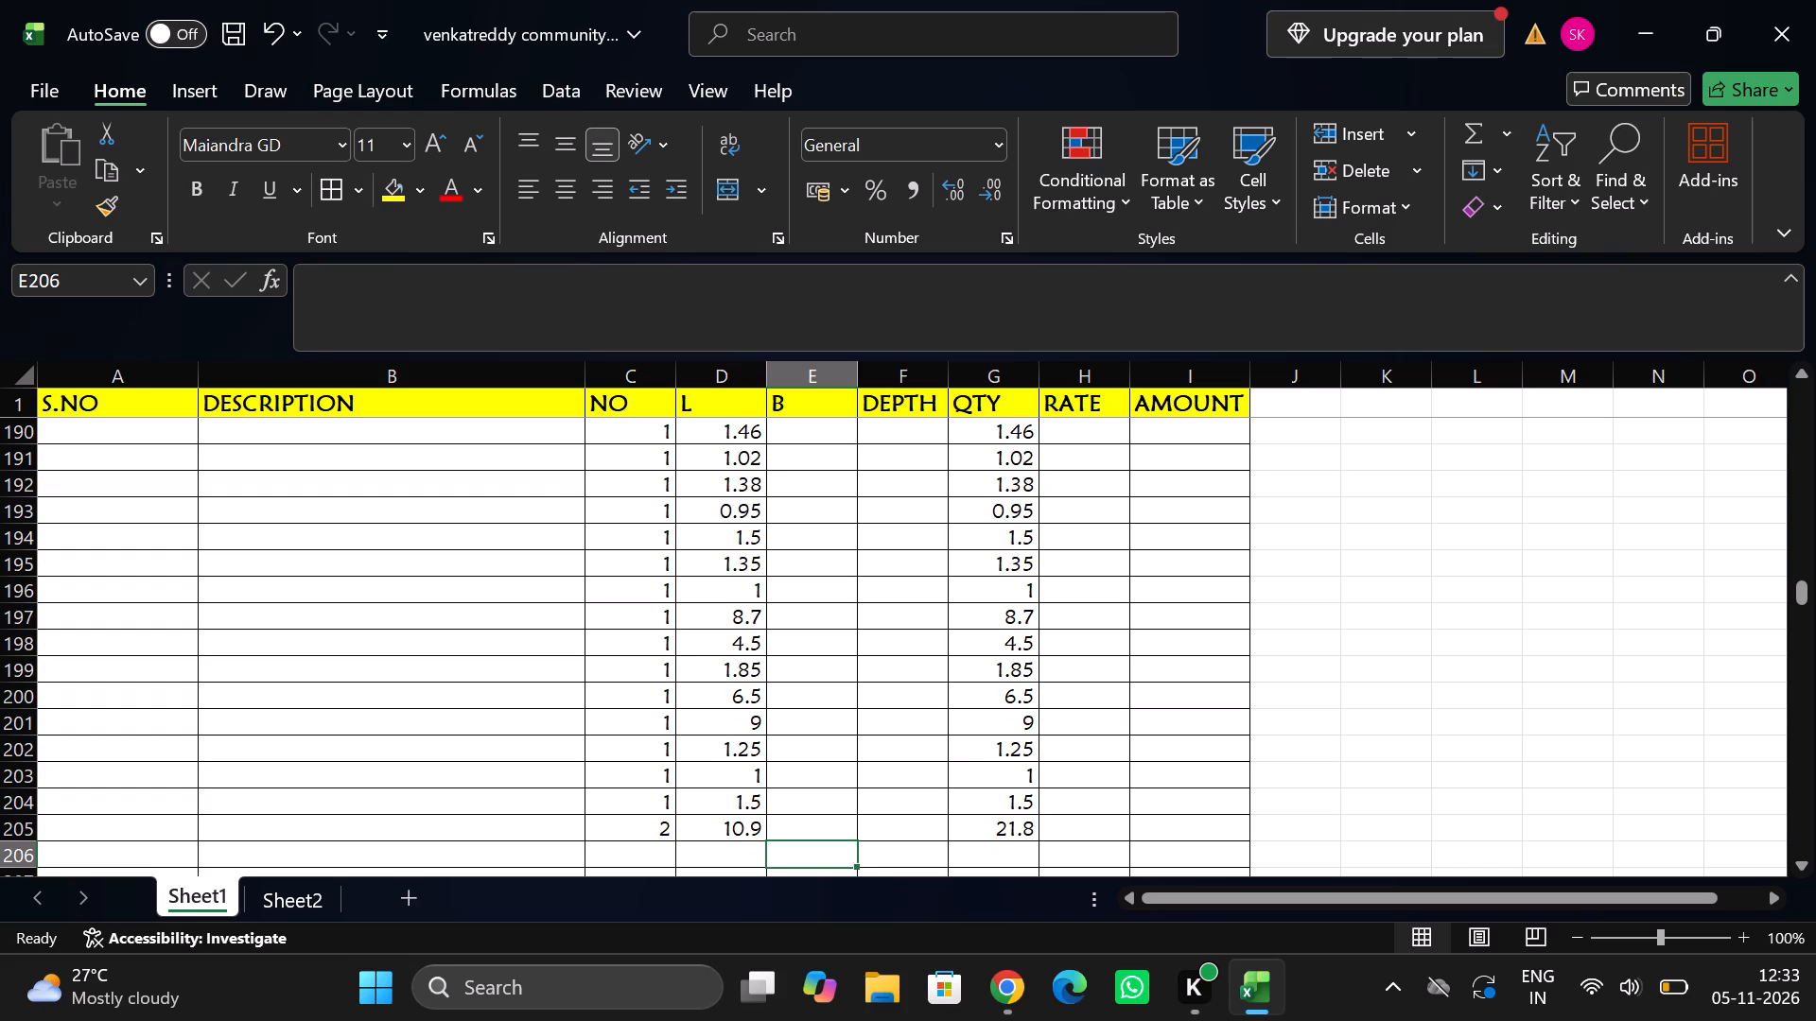
key("Left")
key("Left")
key("1")
key("Tab")
type("10.9")
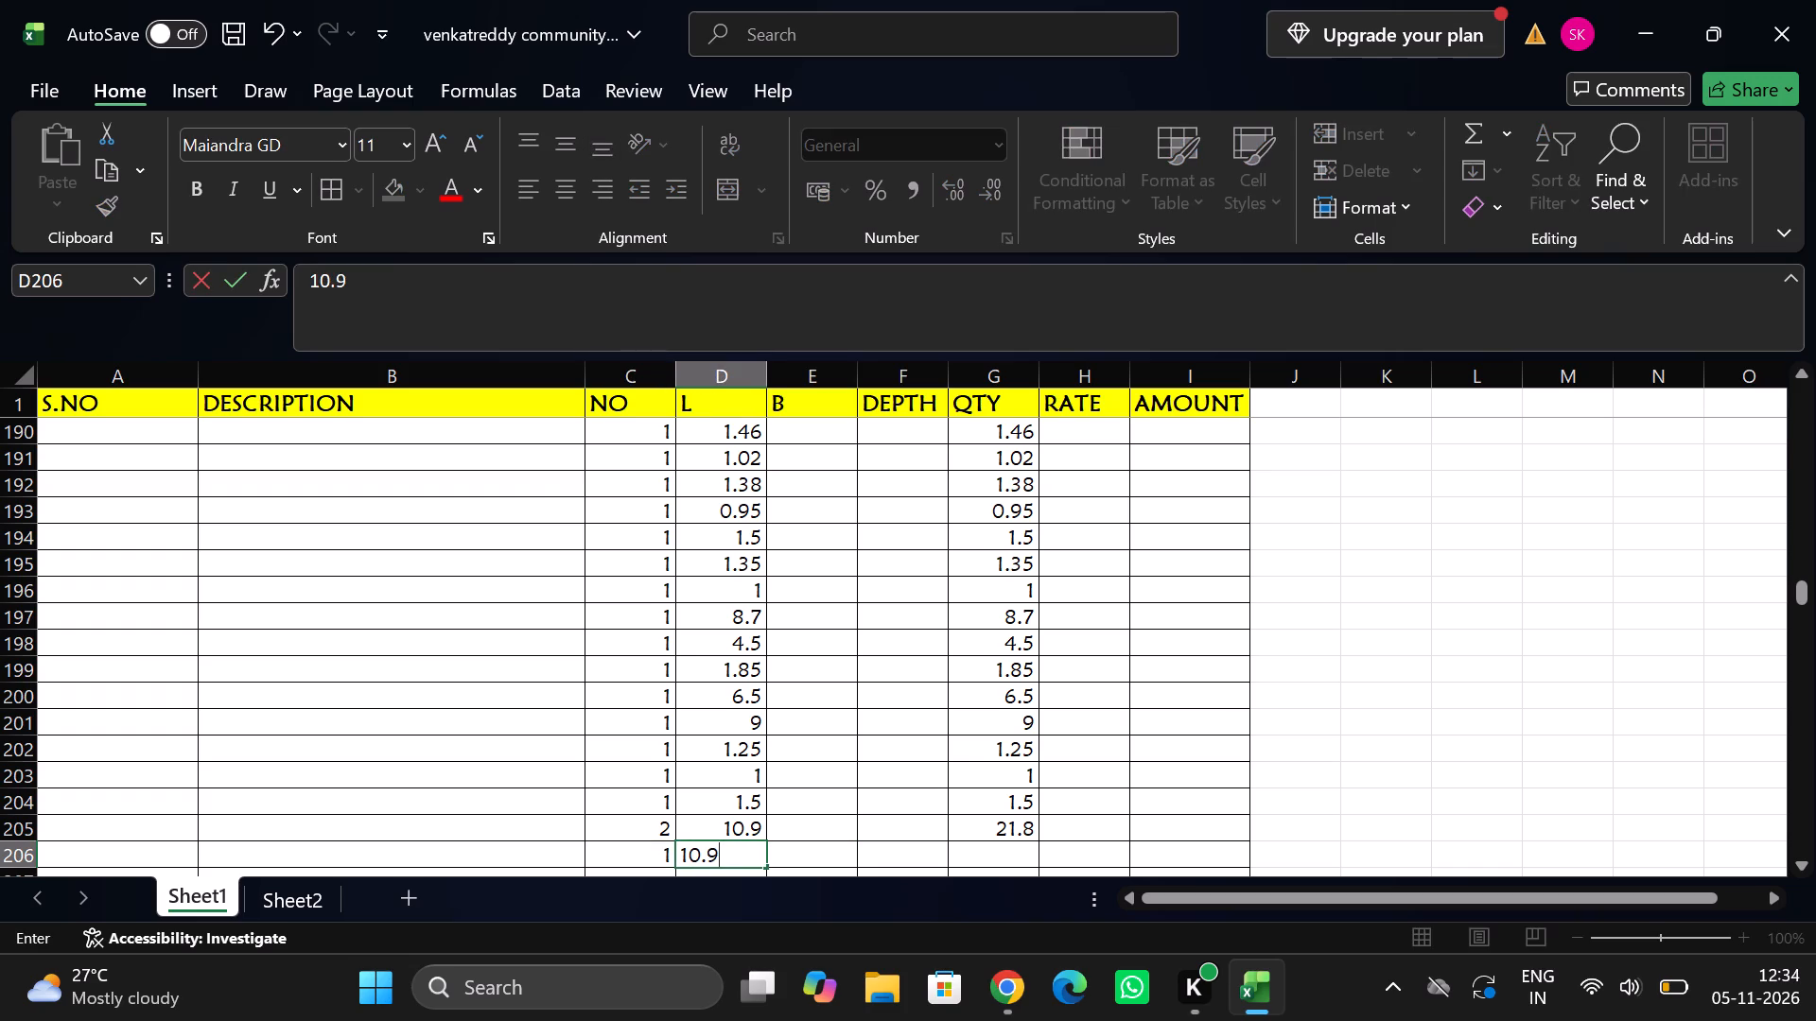
key("Tab")
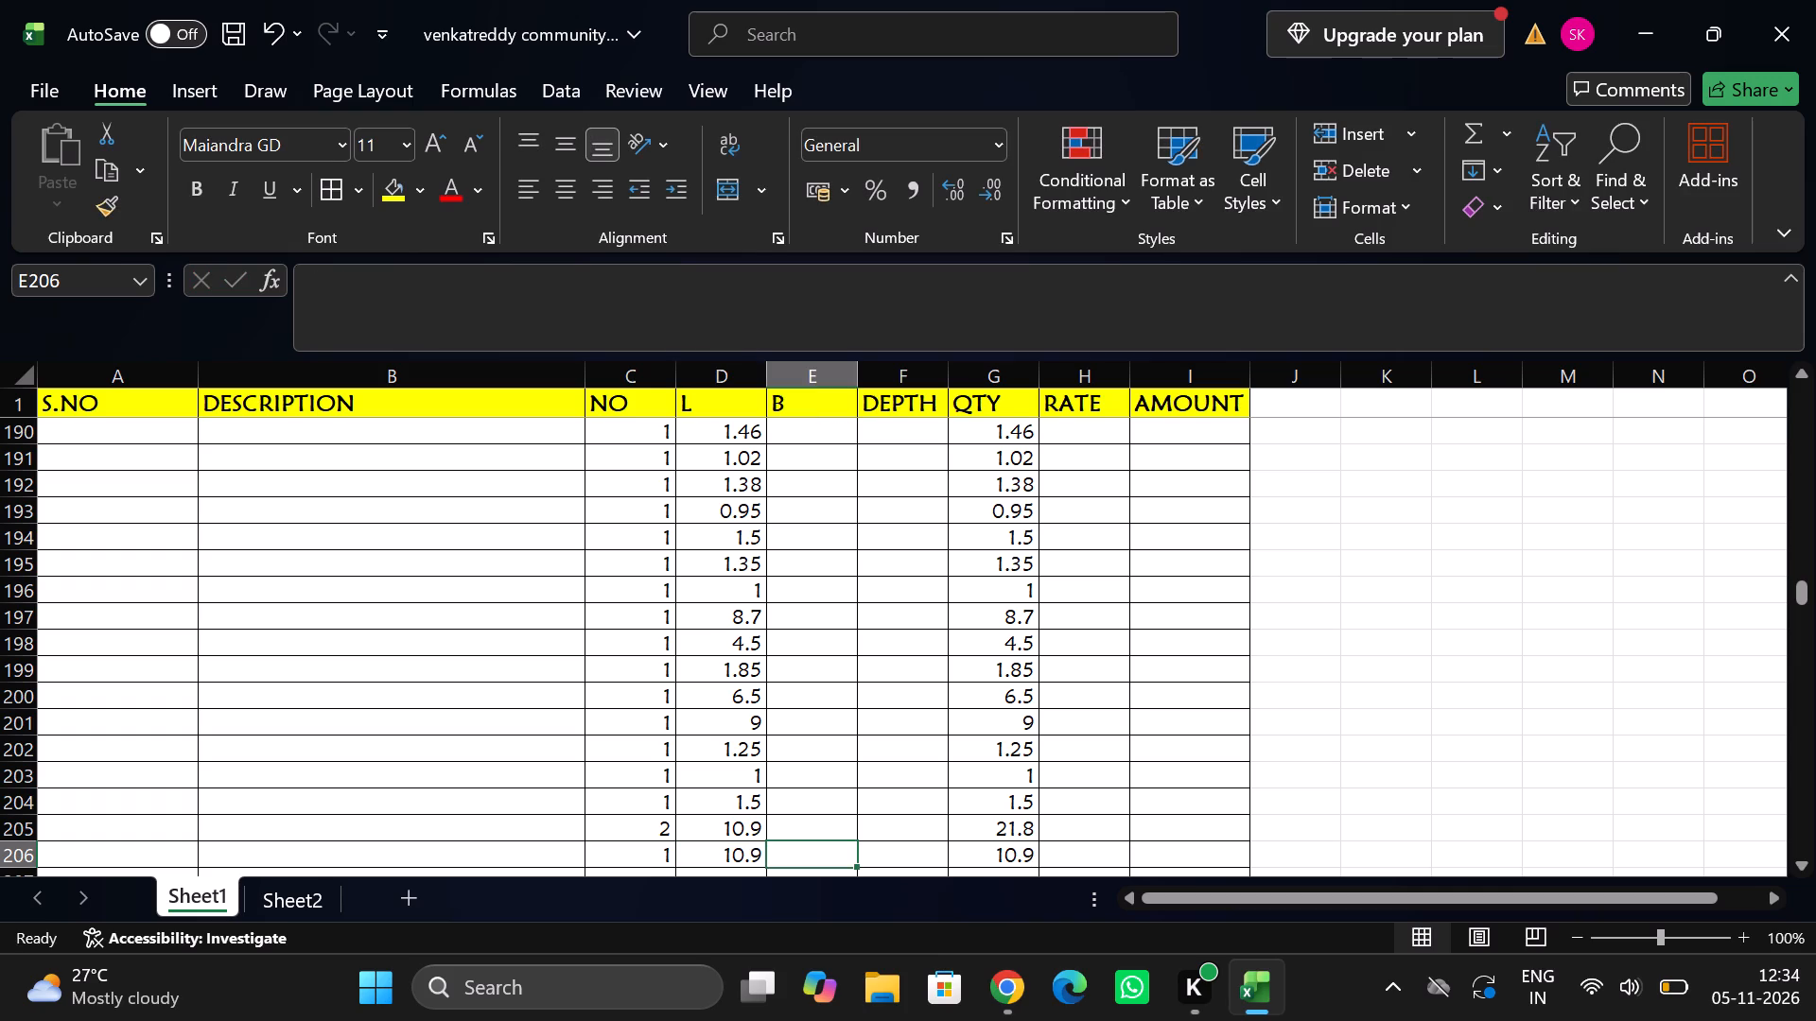
Insert ten more blank rows at row 207, above the "designer wall tiles for bathroom" heading.
scroll(769, 691, "down", 1)
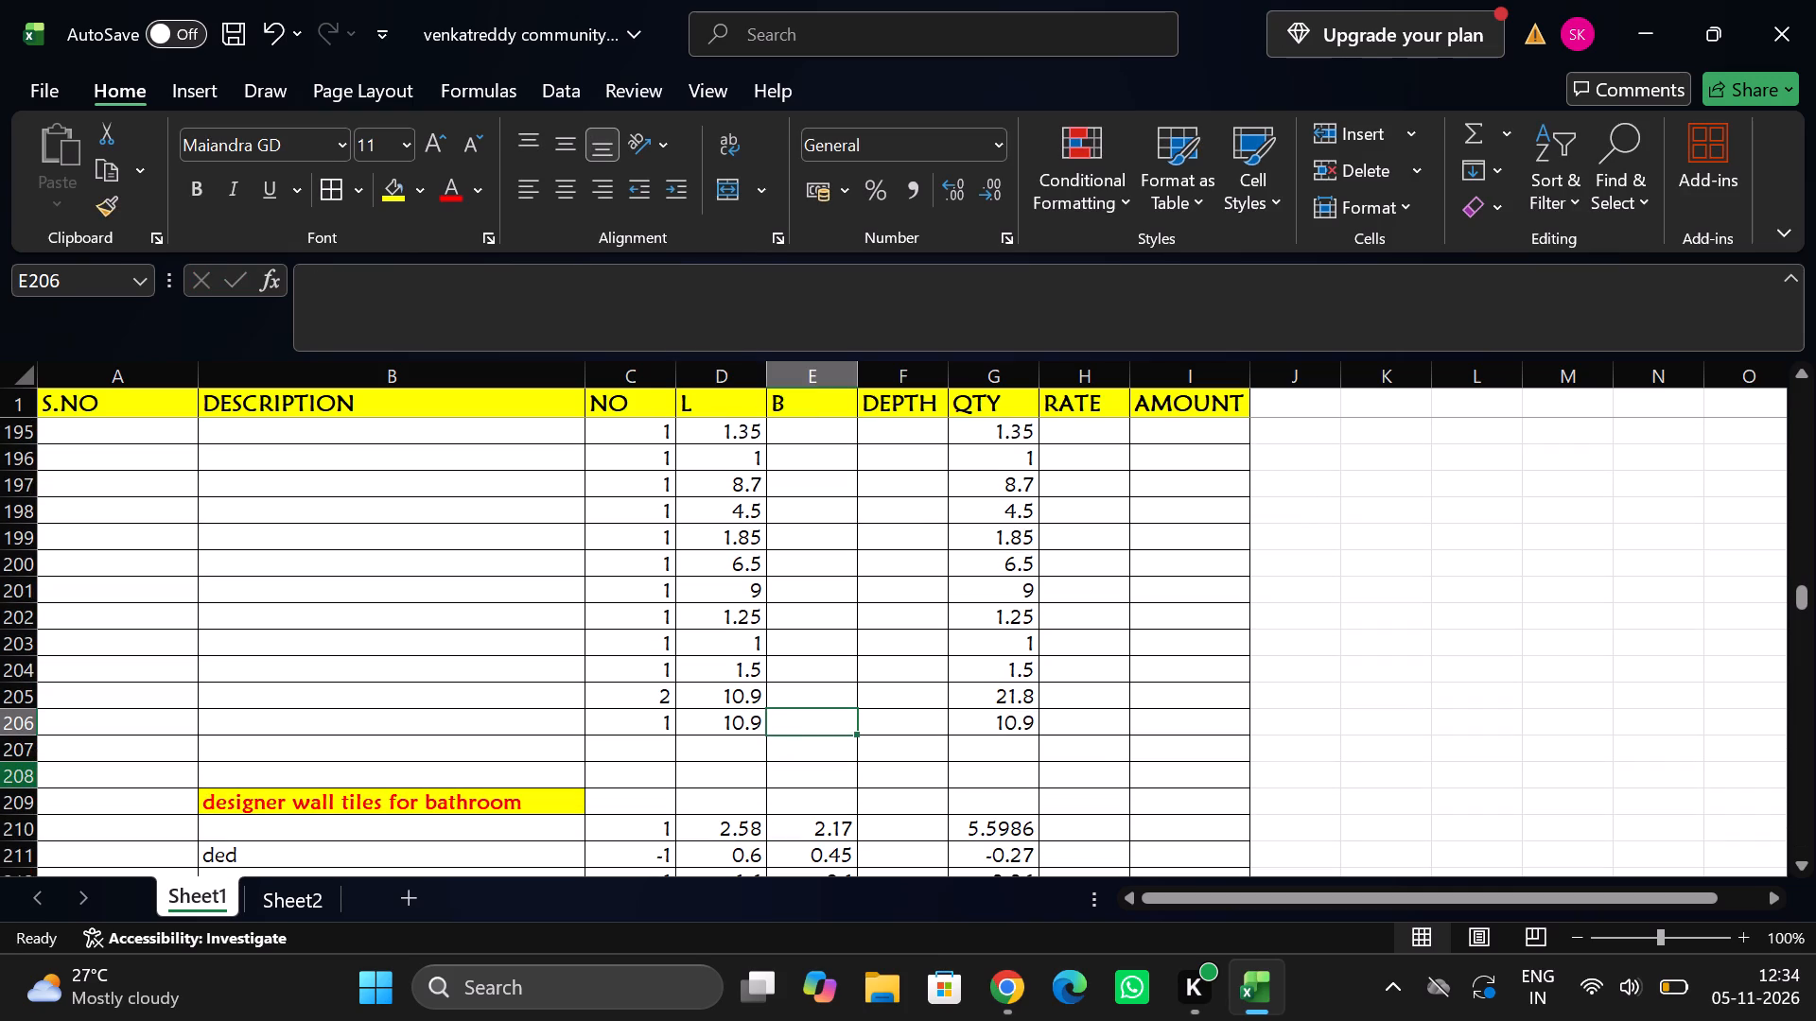
left_click_drag(14, 779, 13, 745)
right_click(13, 745)
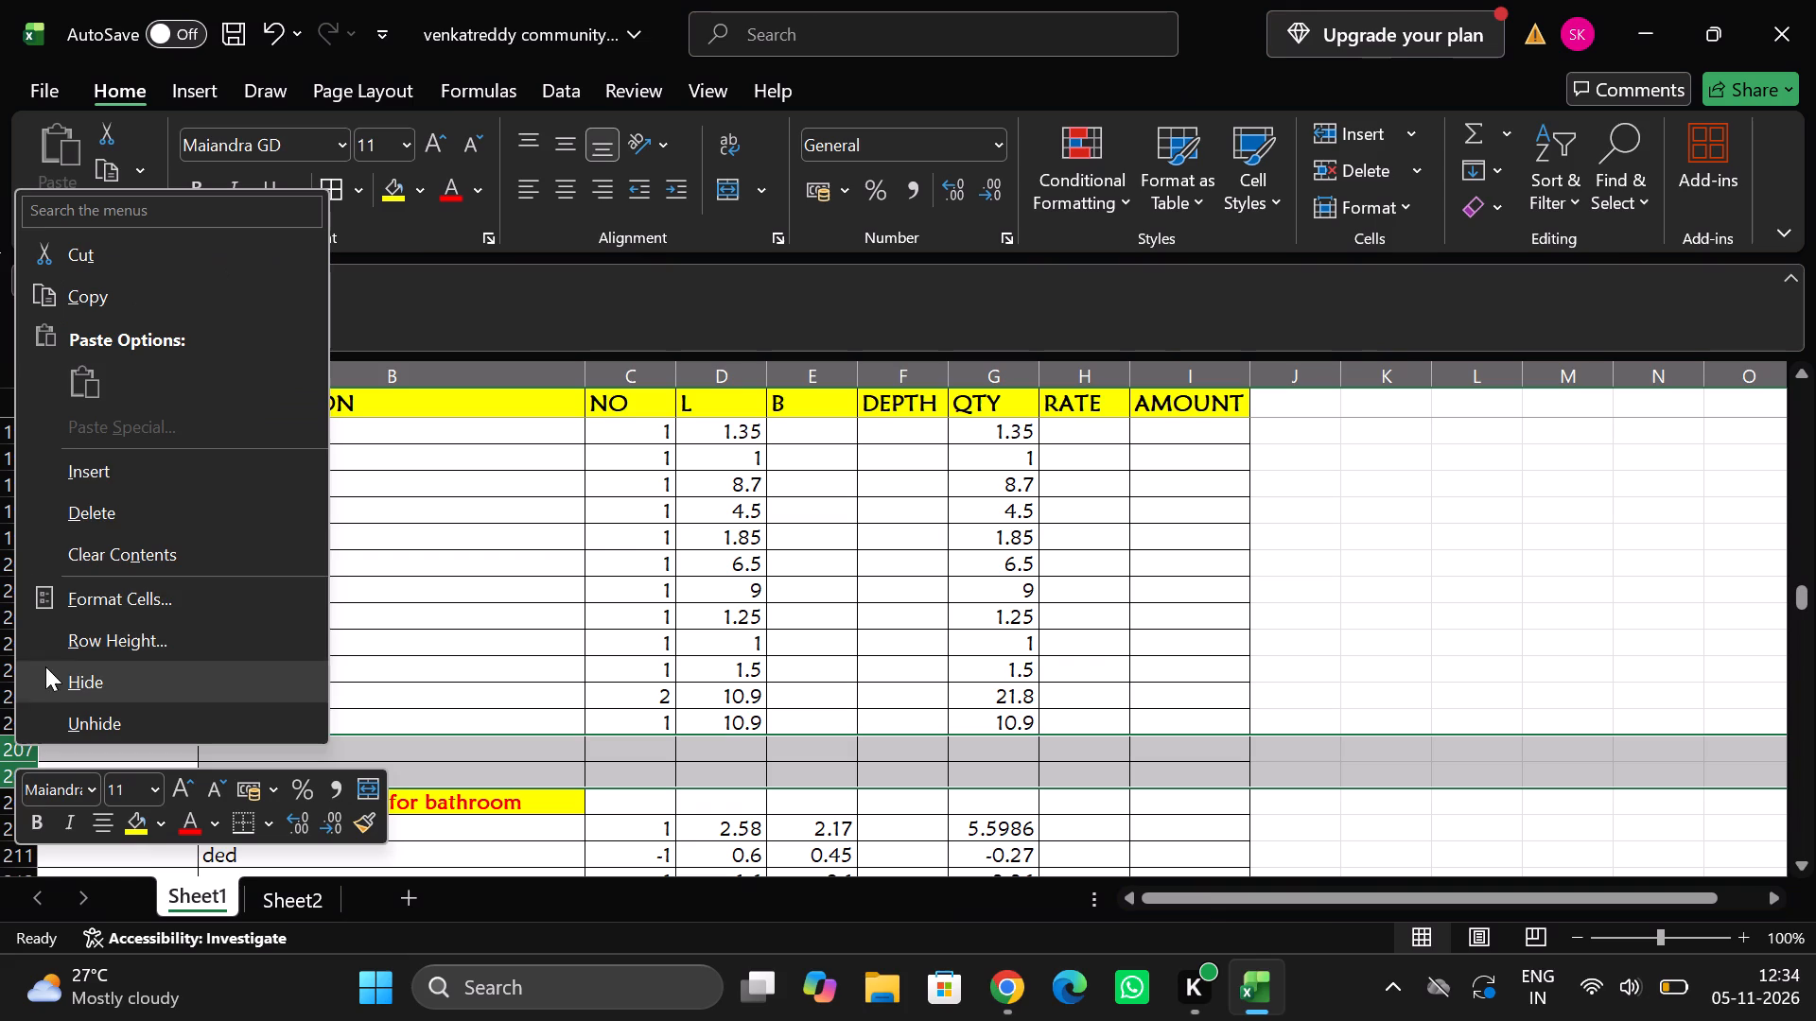
left_click(137, 457)
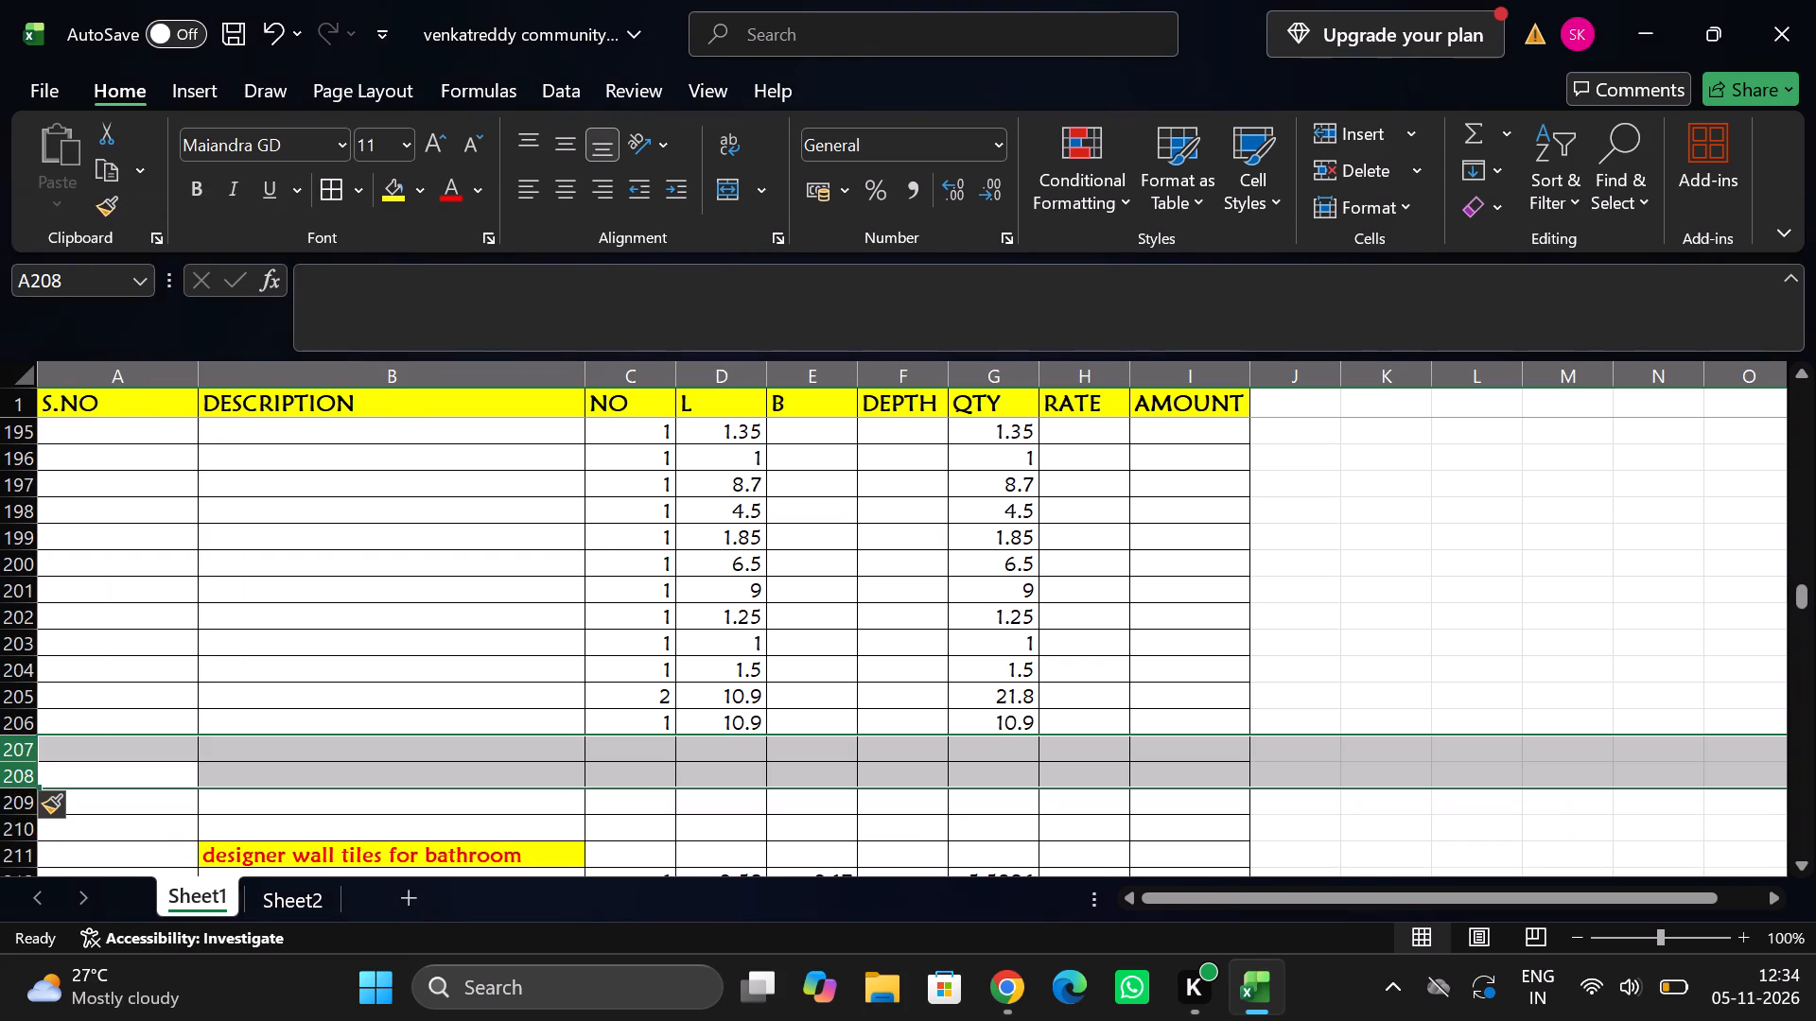
key("ctrl+y")
key("ctrl+y")
key("ctrl+y")
key("ctrl+y")
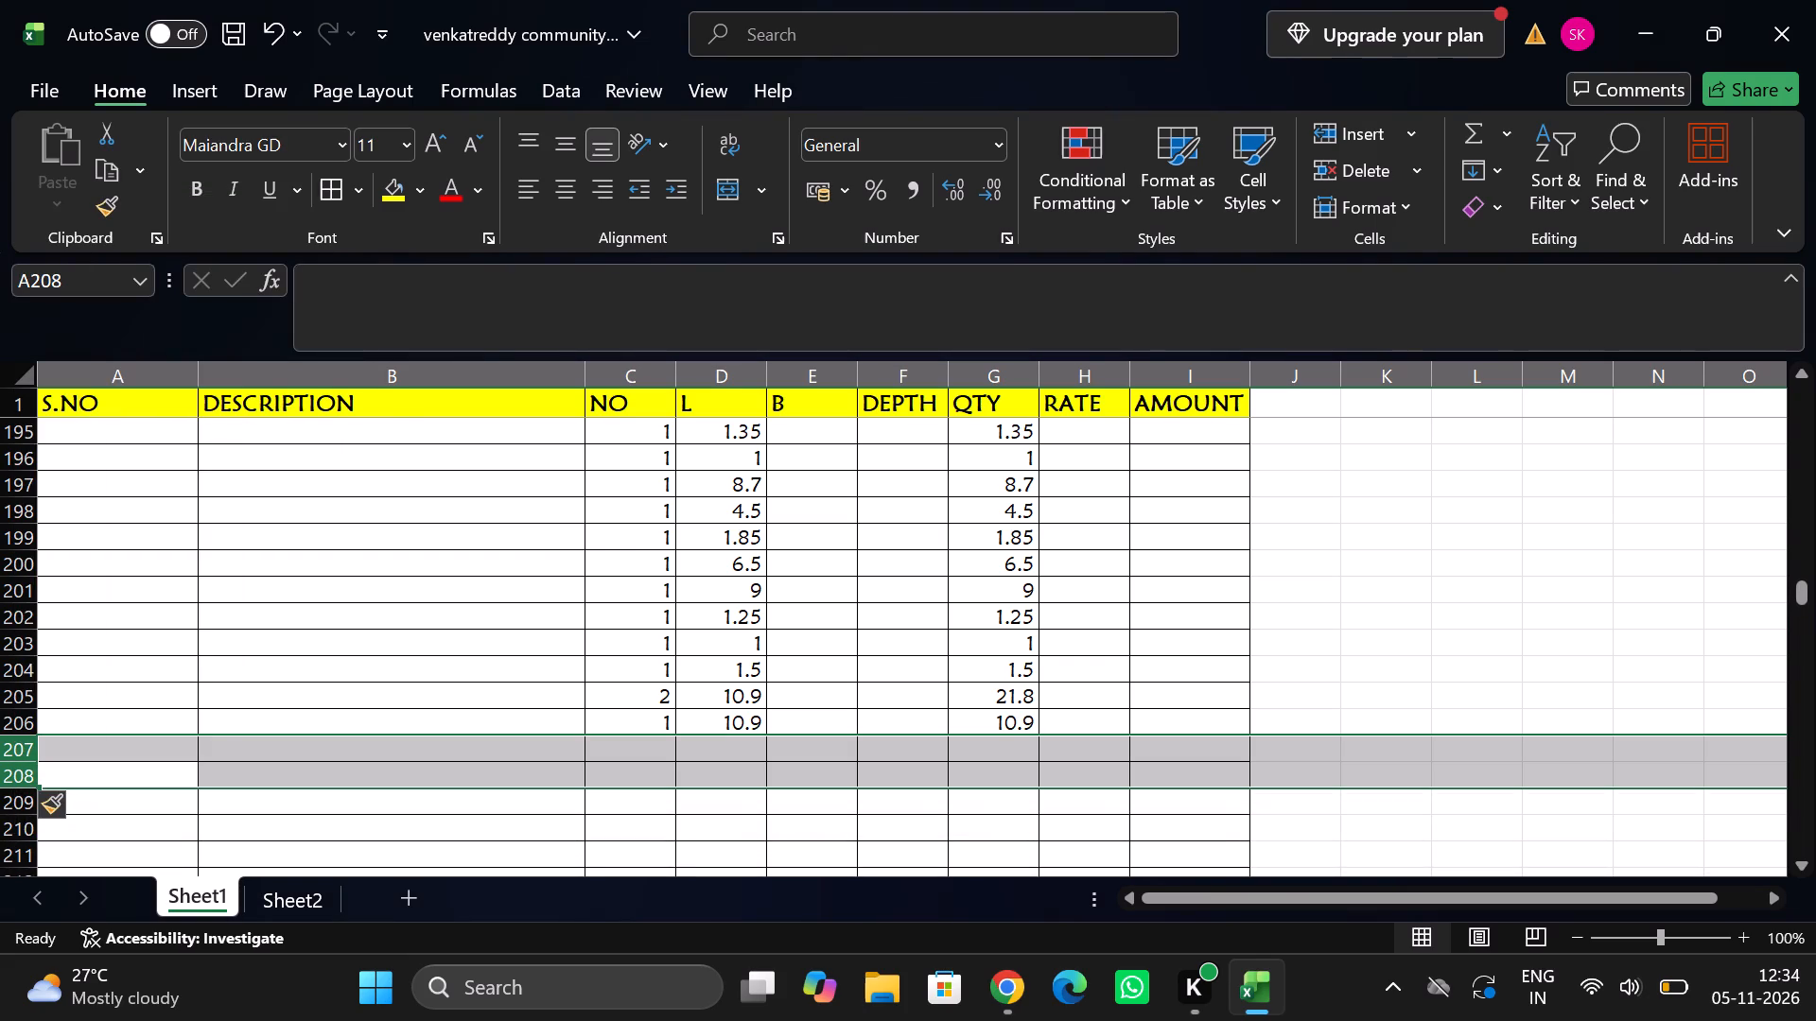
Enter a measurement in row 207 with number 1 and length 16.9.
left_click(620, 745)
key("1")
key("Tab")
type("16.9")
key("Tab")
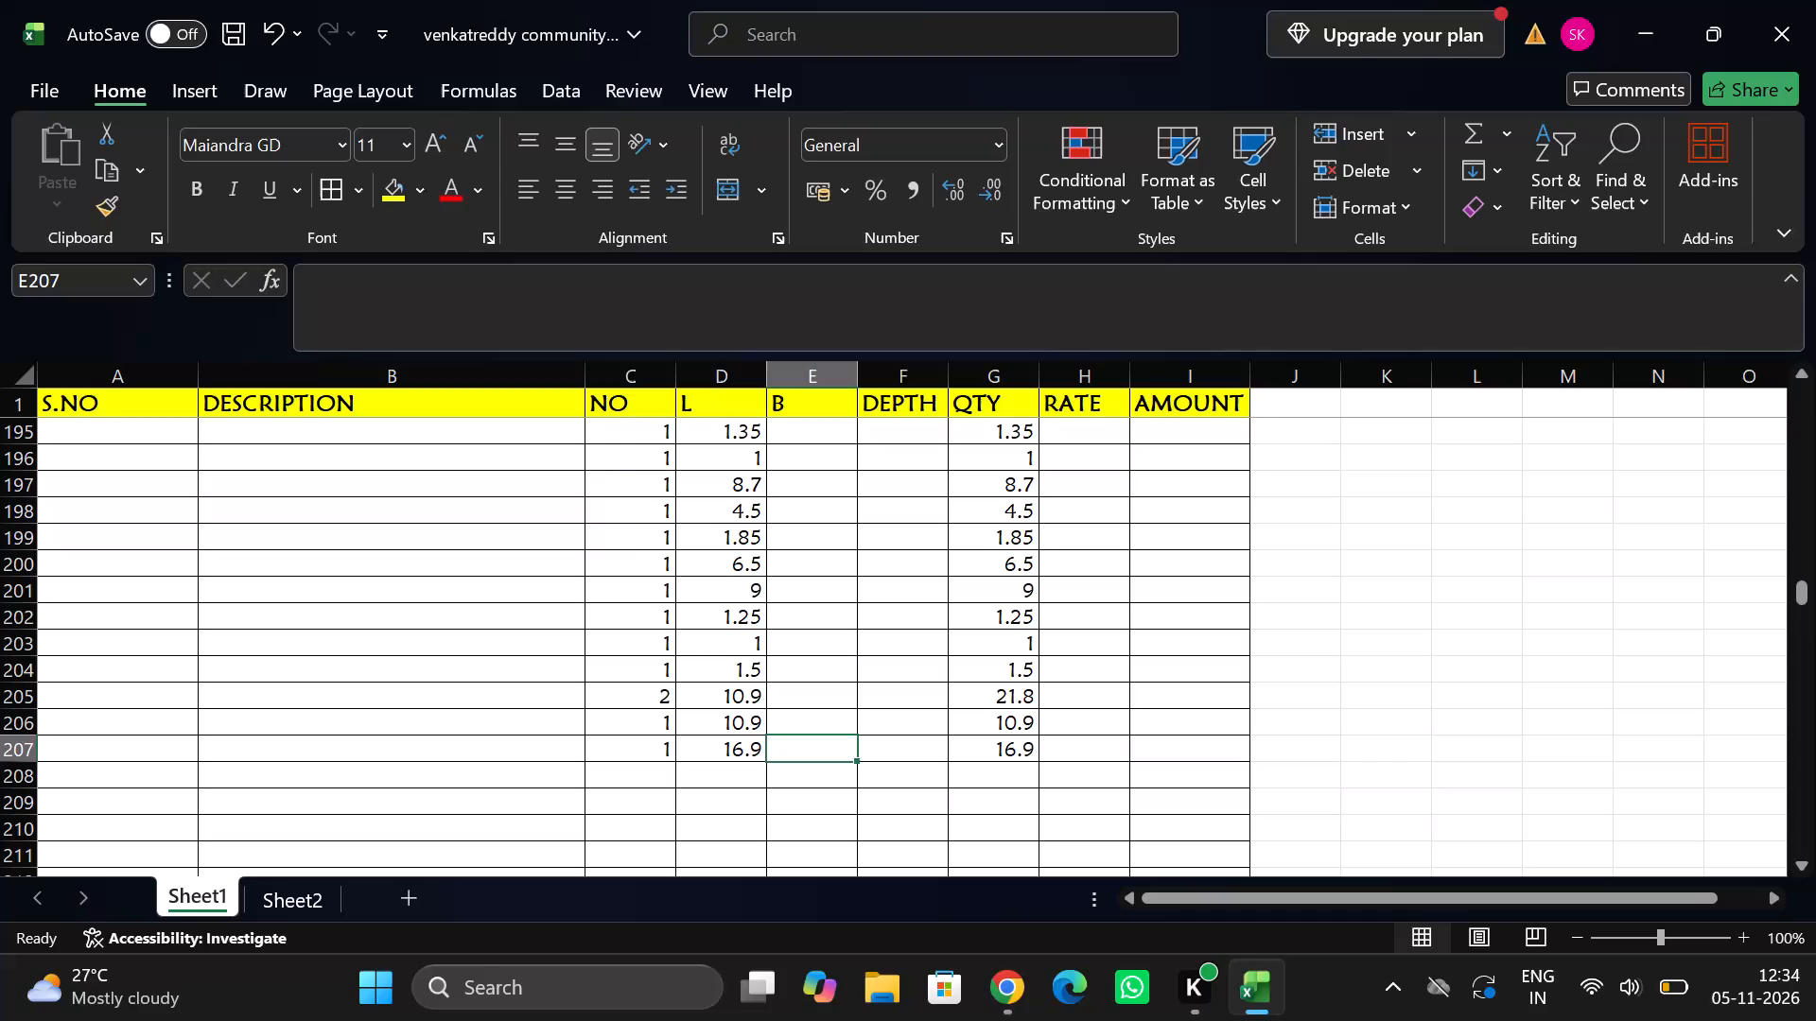
Enter a measurement in row 208 with number 1 and length 2.4.
key("Down")
key("Left")
key("Left")
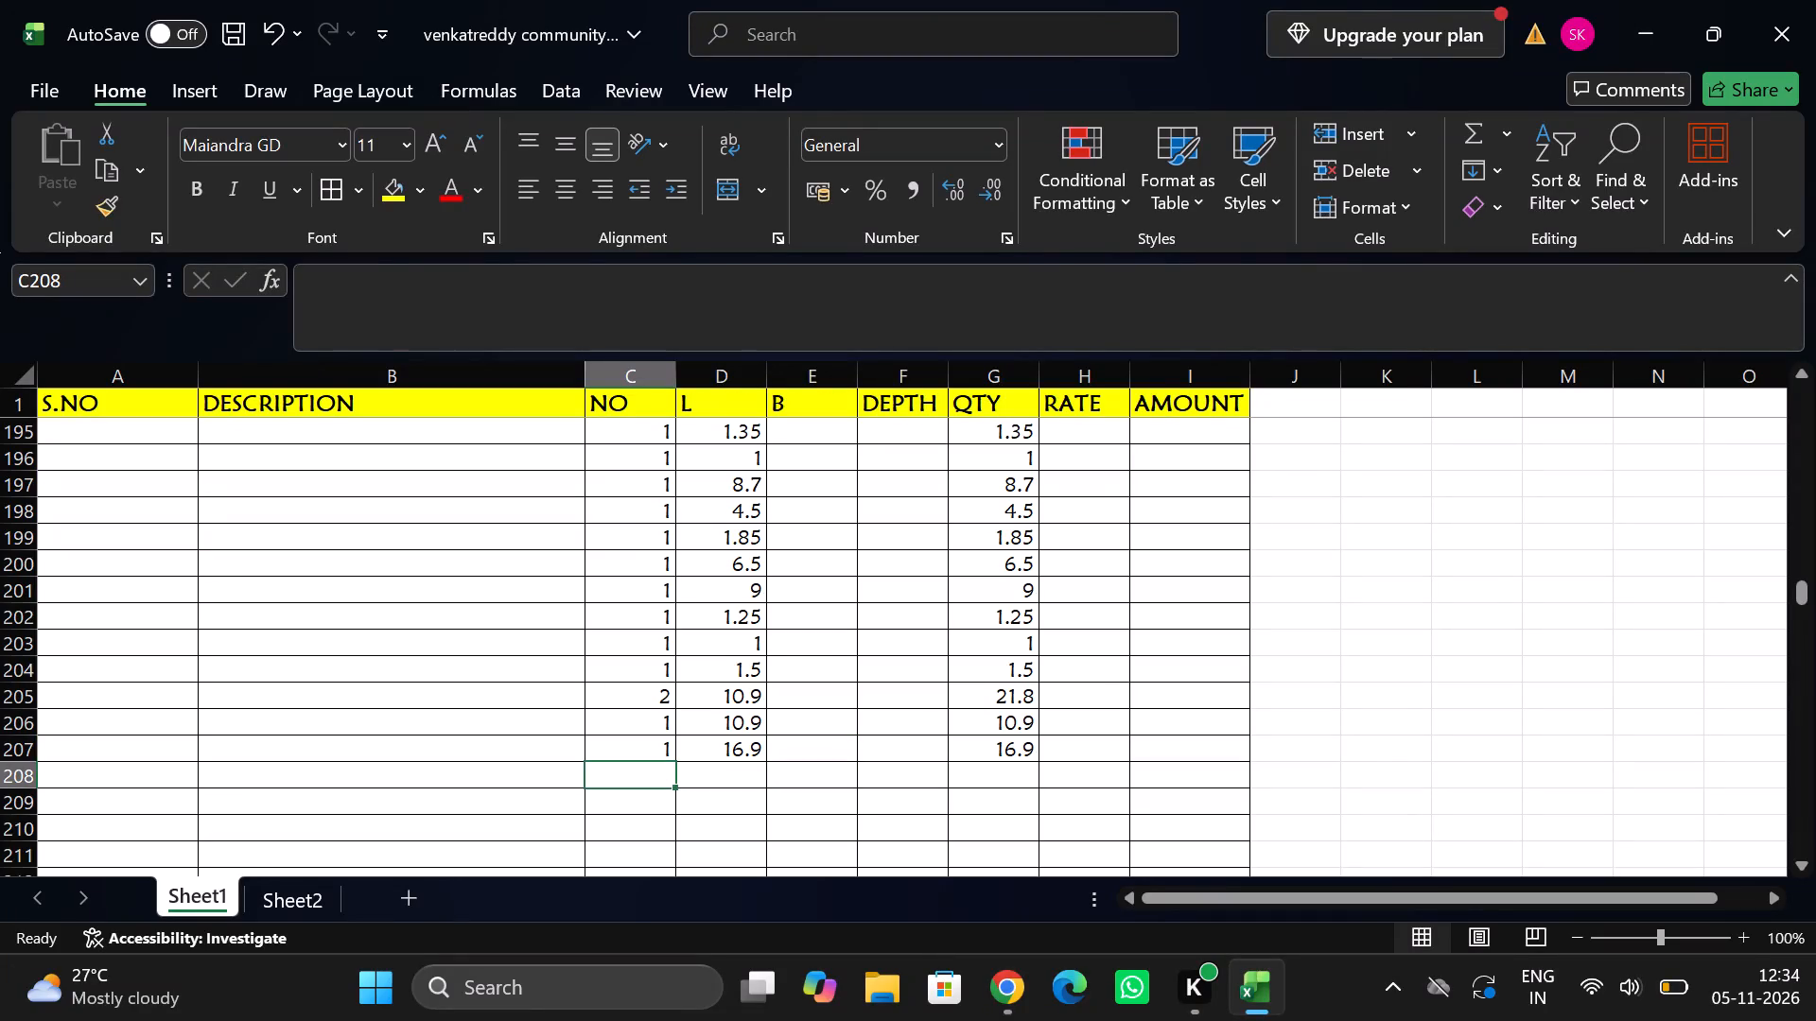
key("2")
key("Tab")
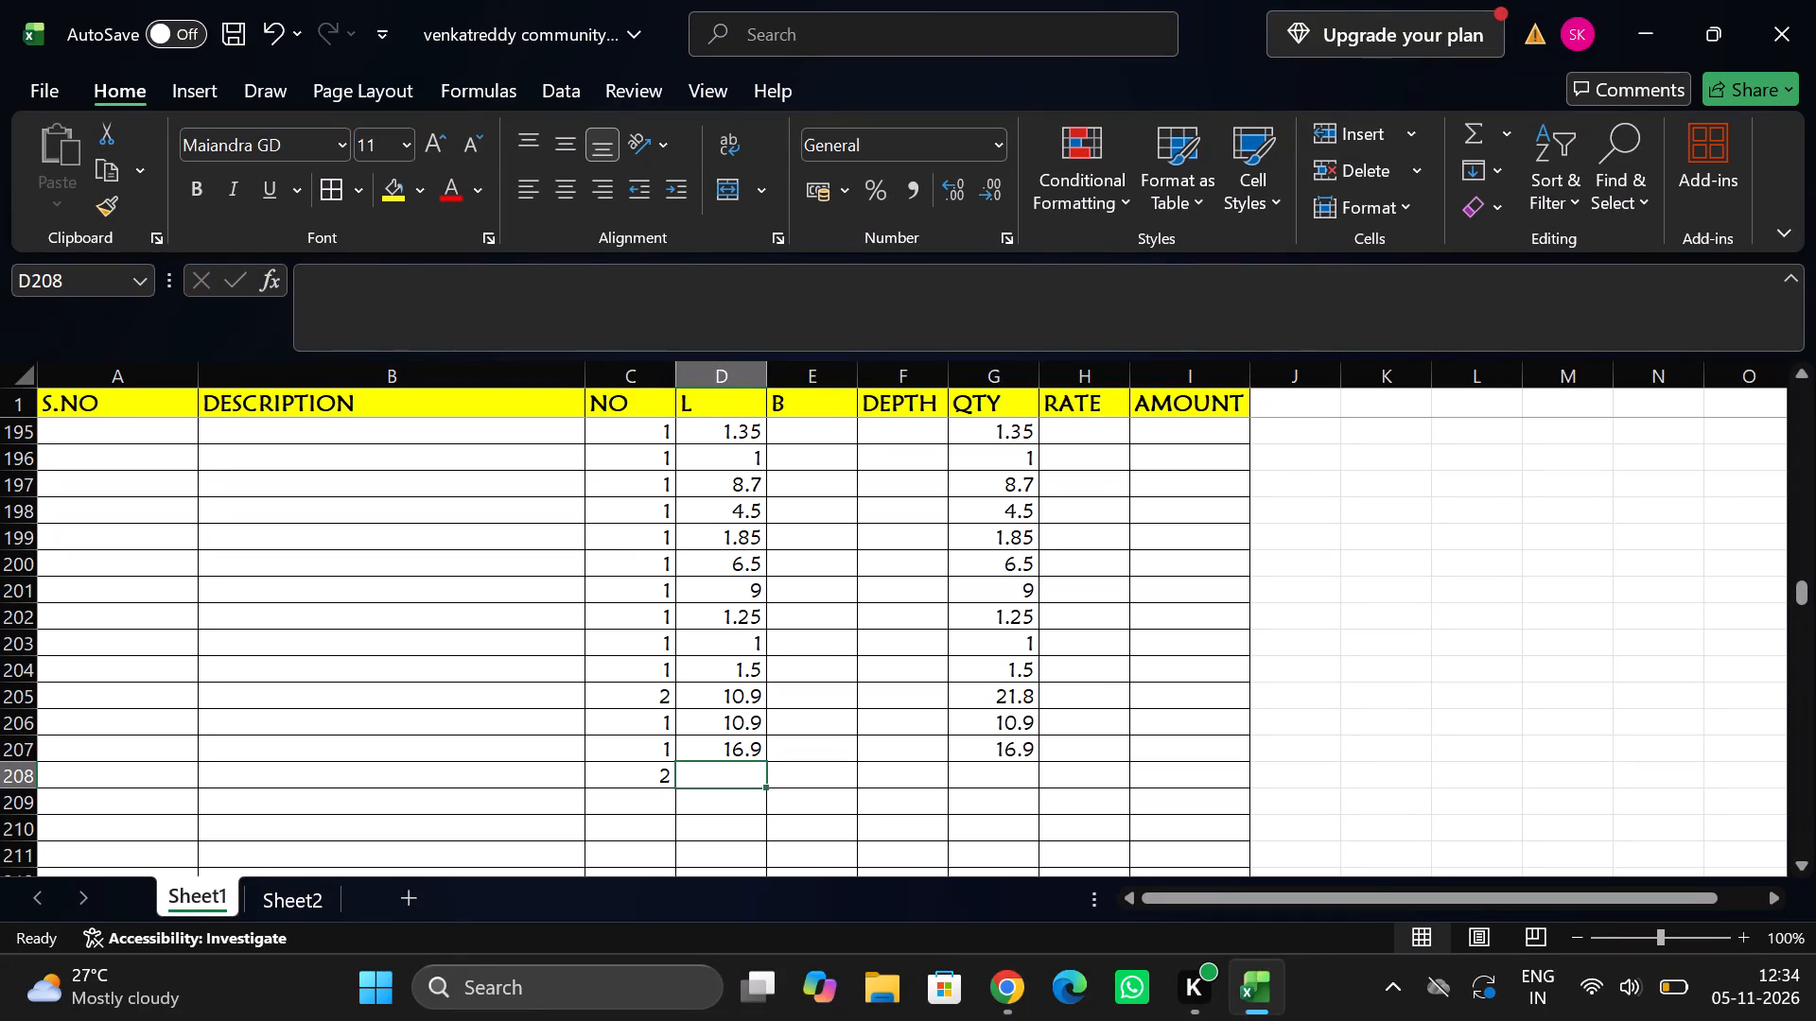
key("2")
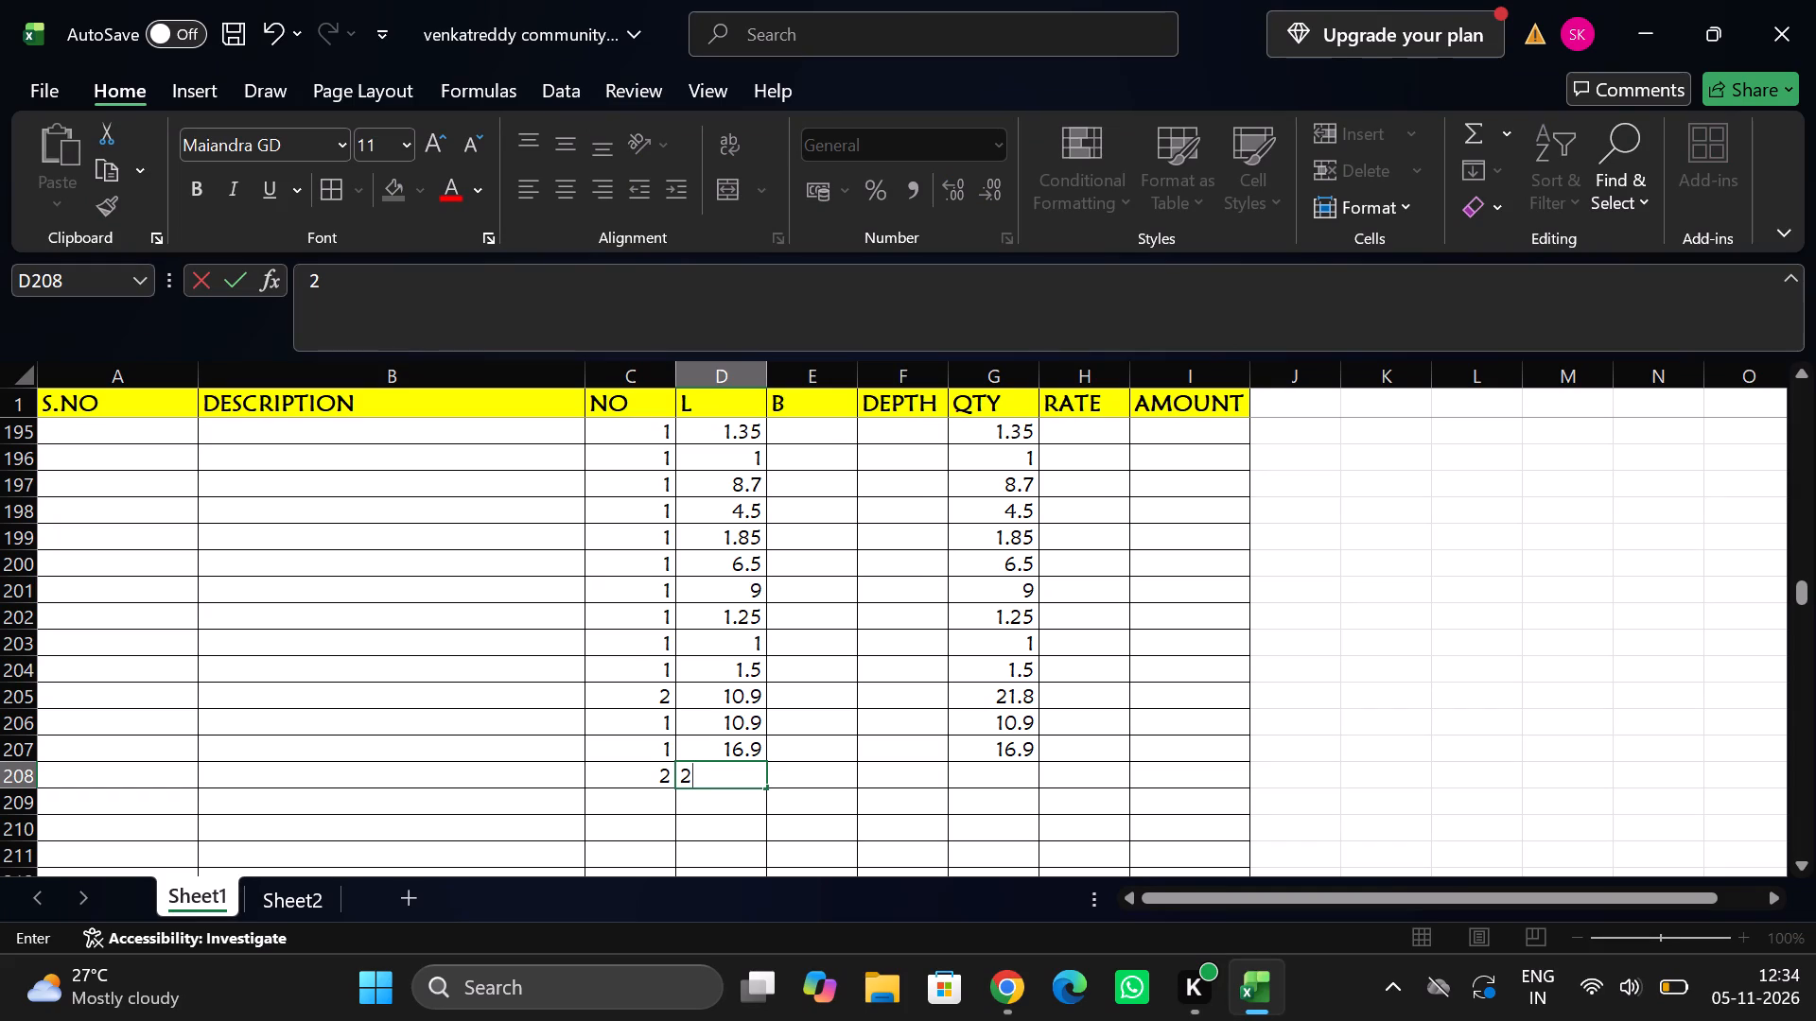
key("shift+Tab")
key("1")
key("Tab")
type("2.4")
key("Down")
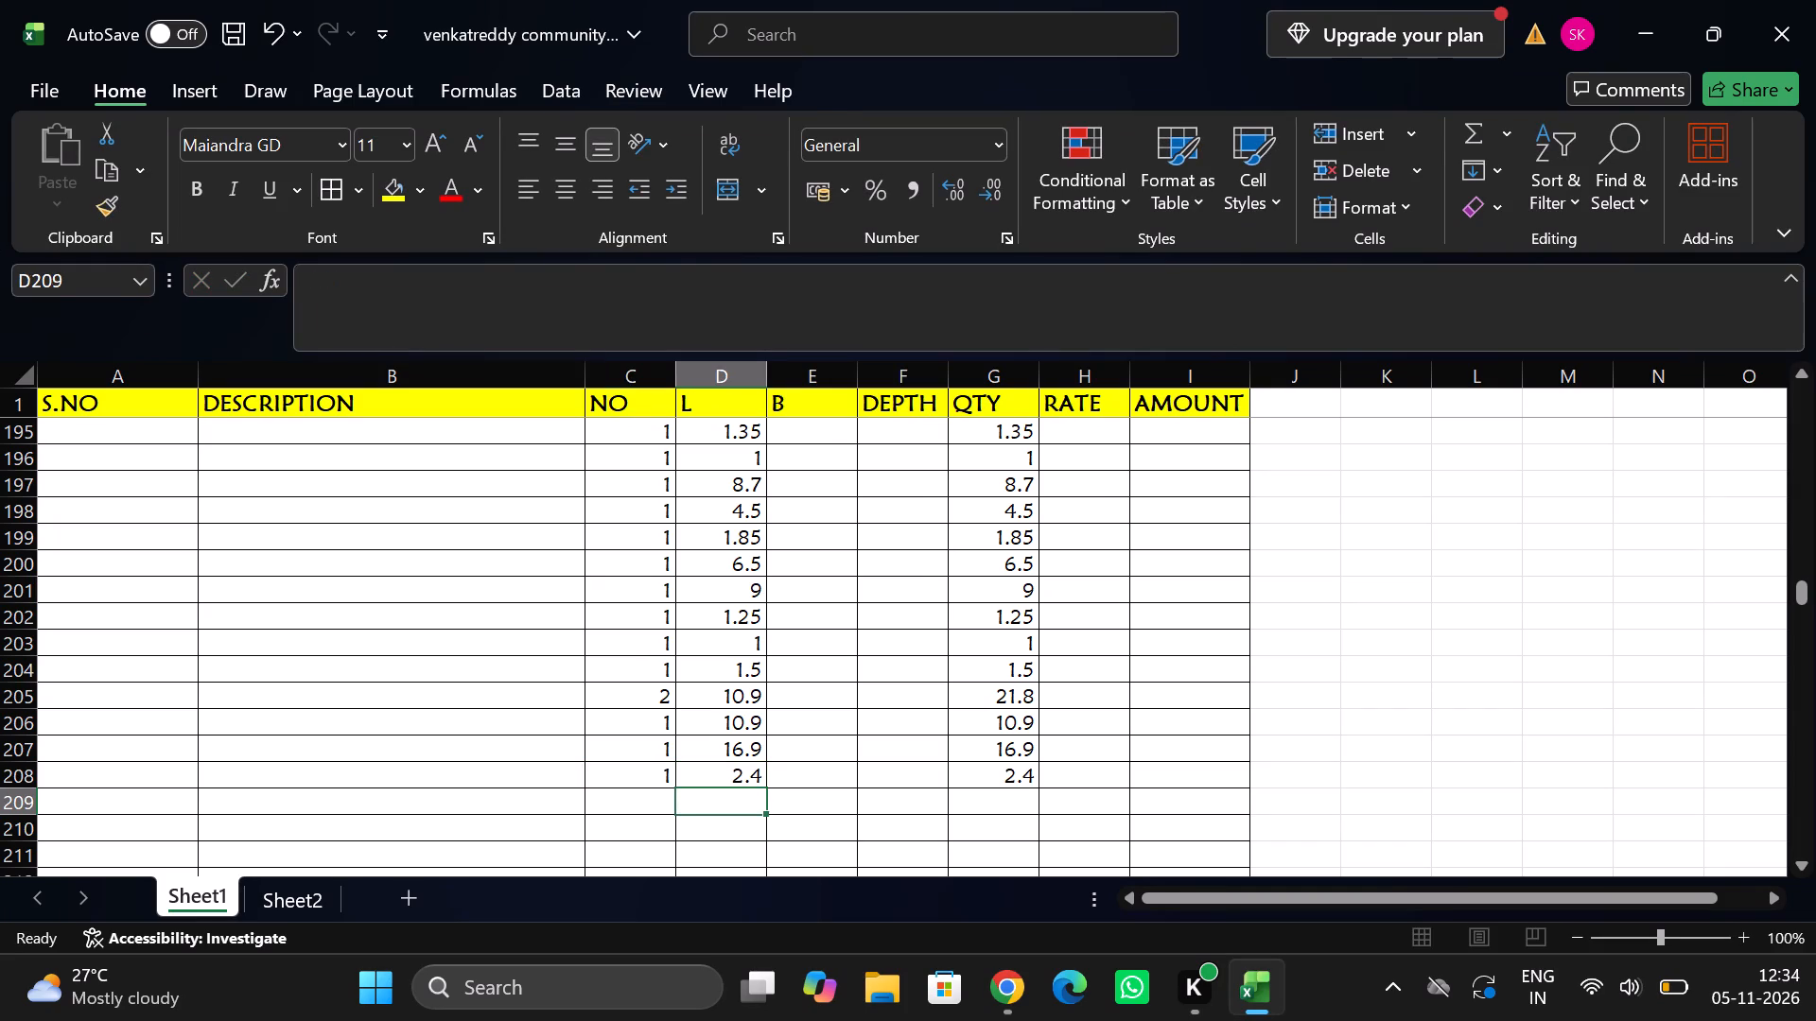
key("Left")
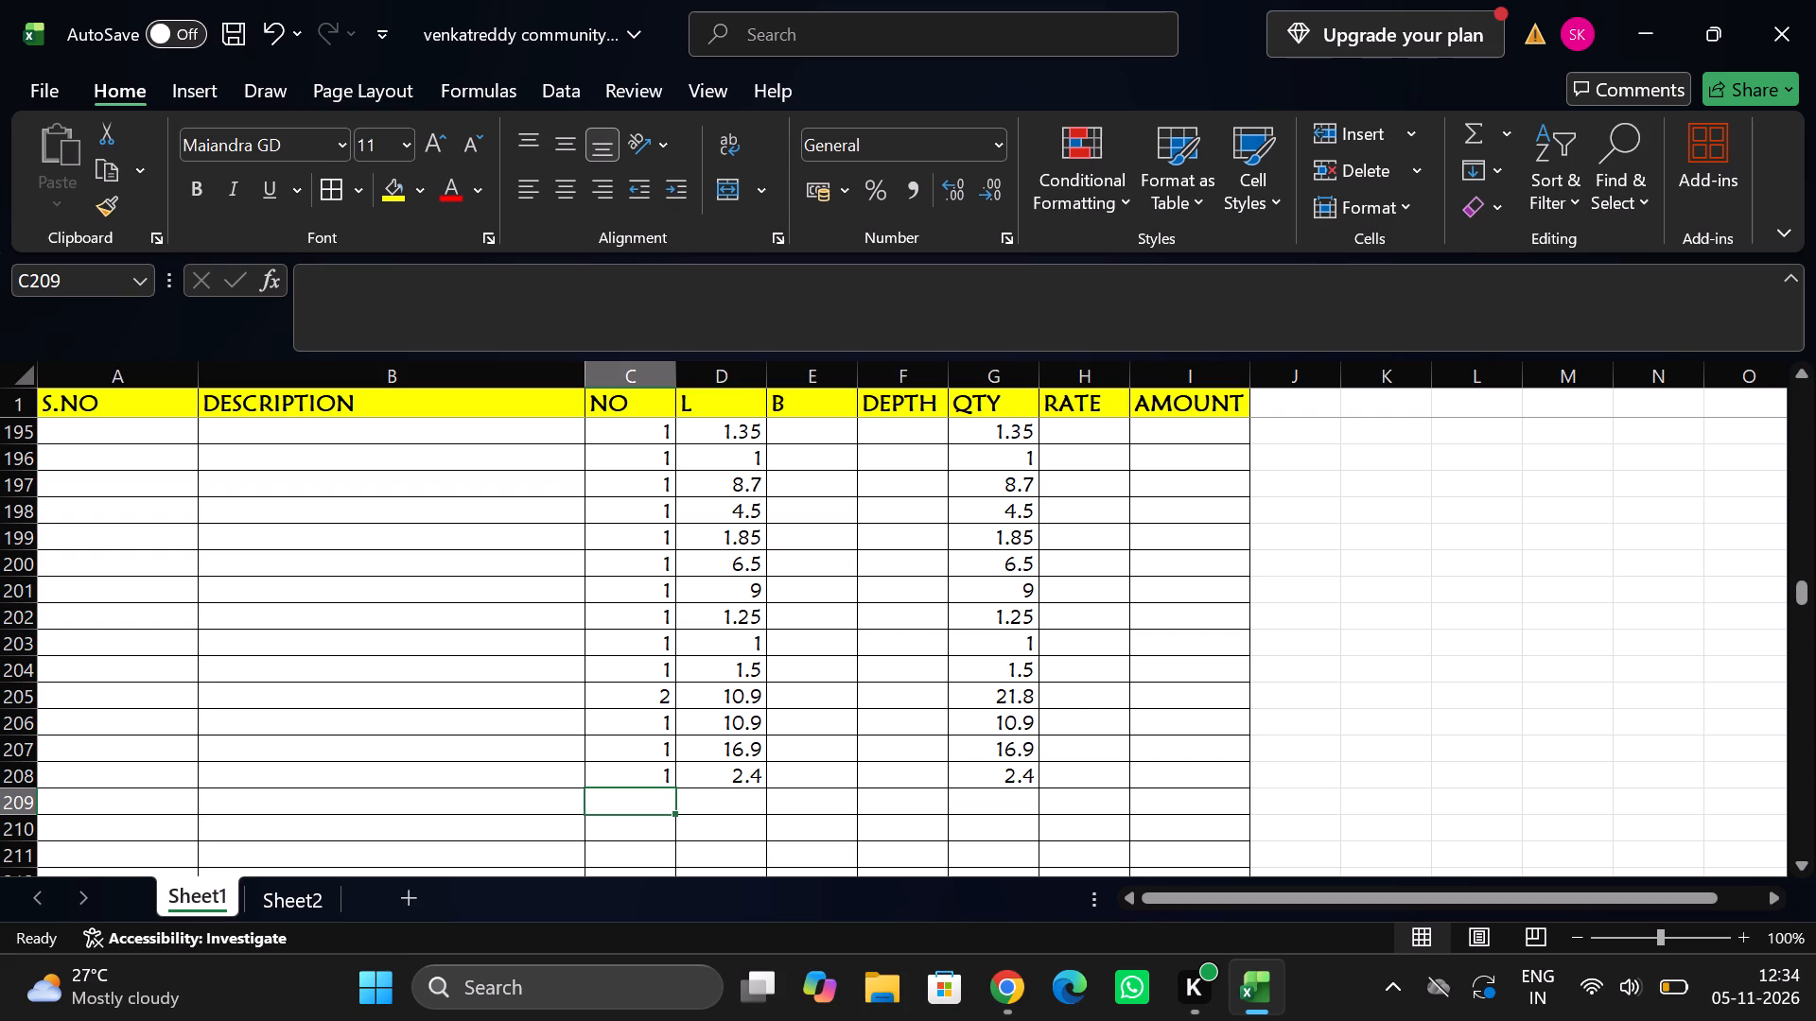
Enter a measurement in row 209 with number 1 and length 1.4.
key("1")
key("Tab")
type("1.4")
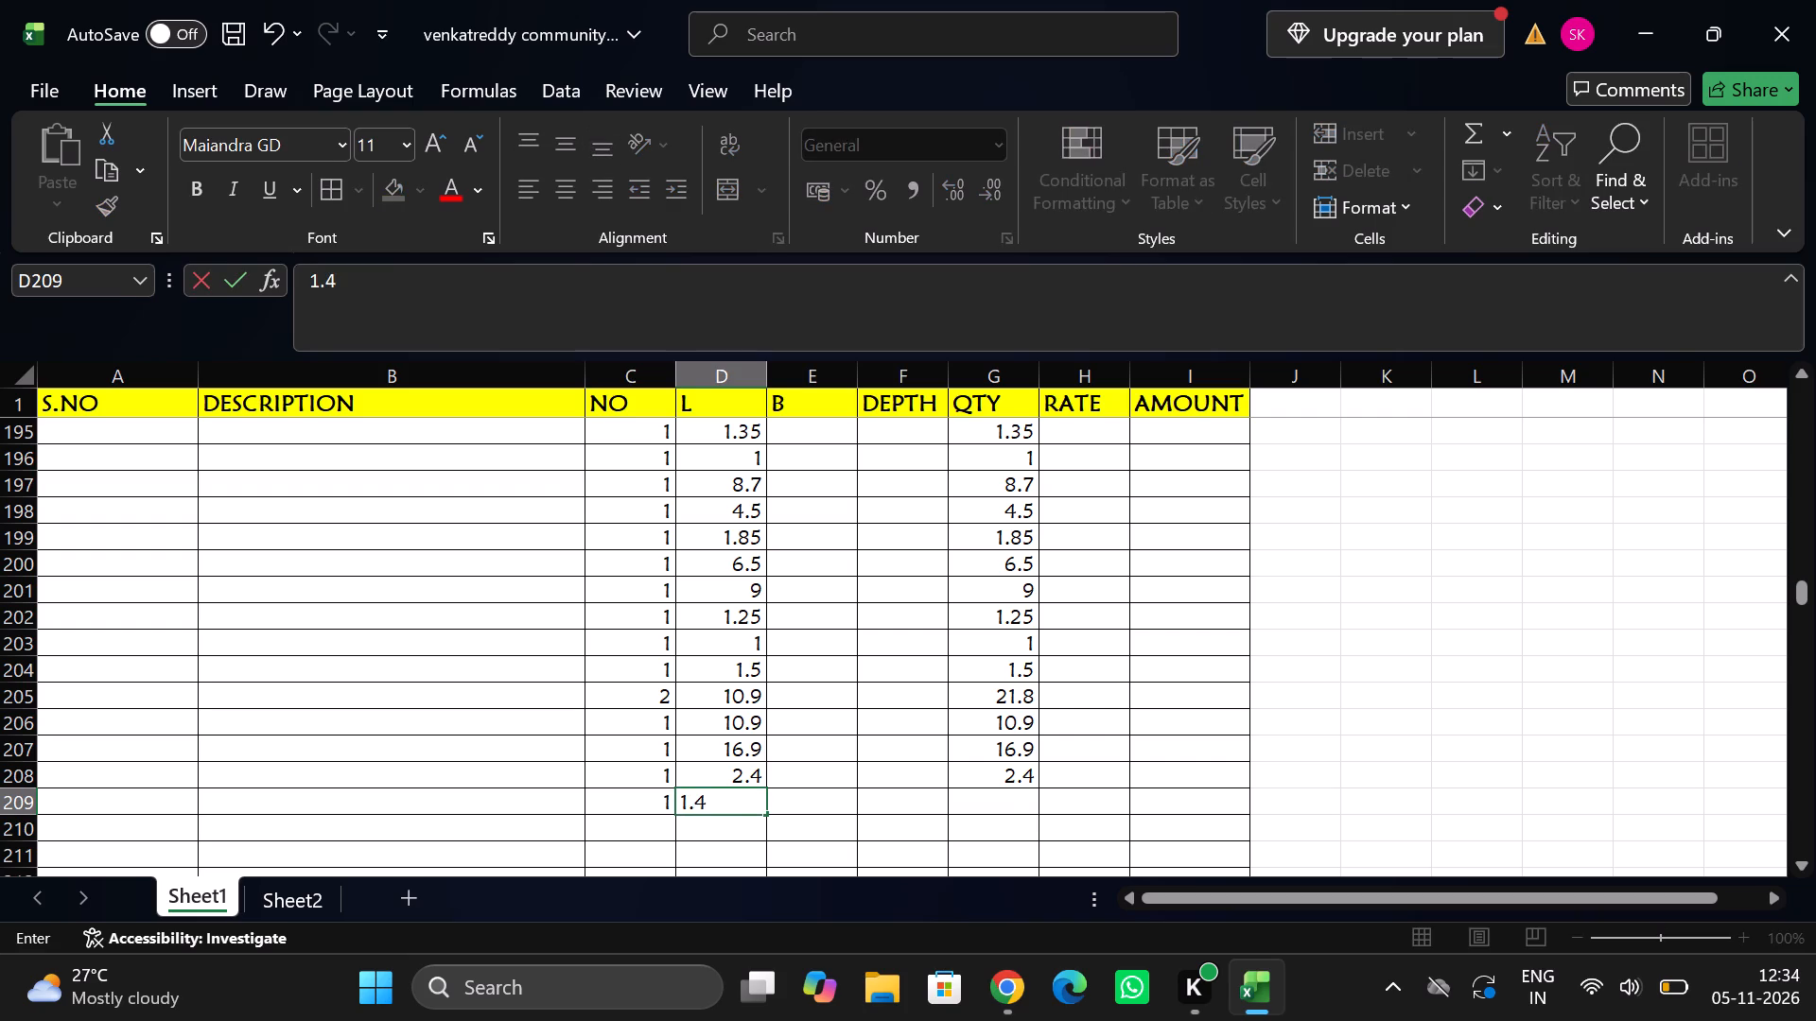
key("Down")
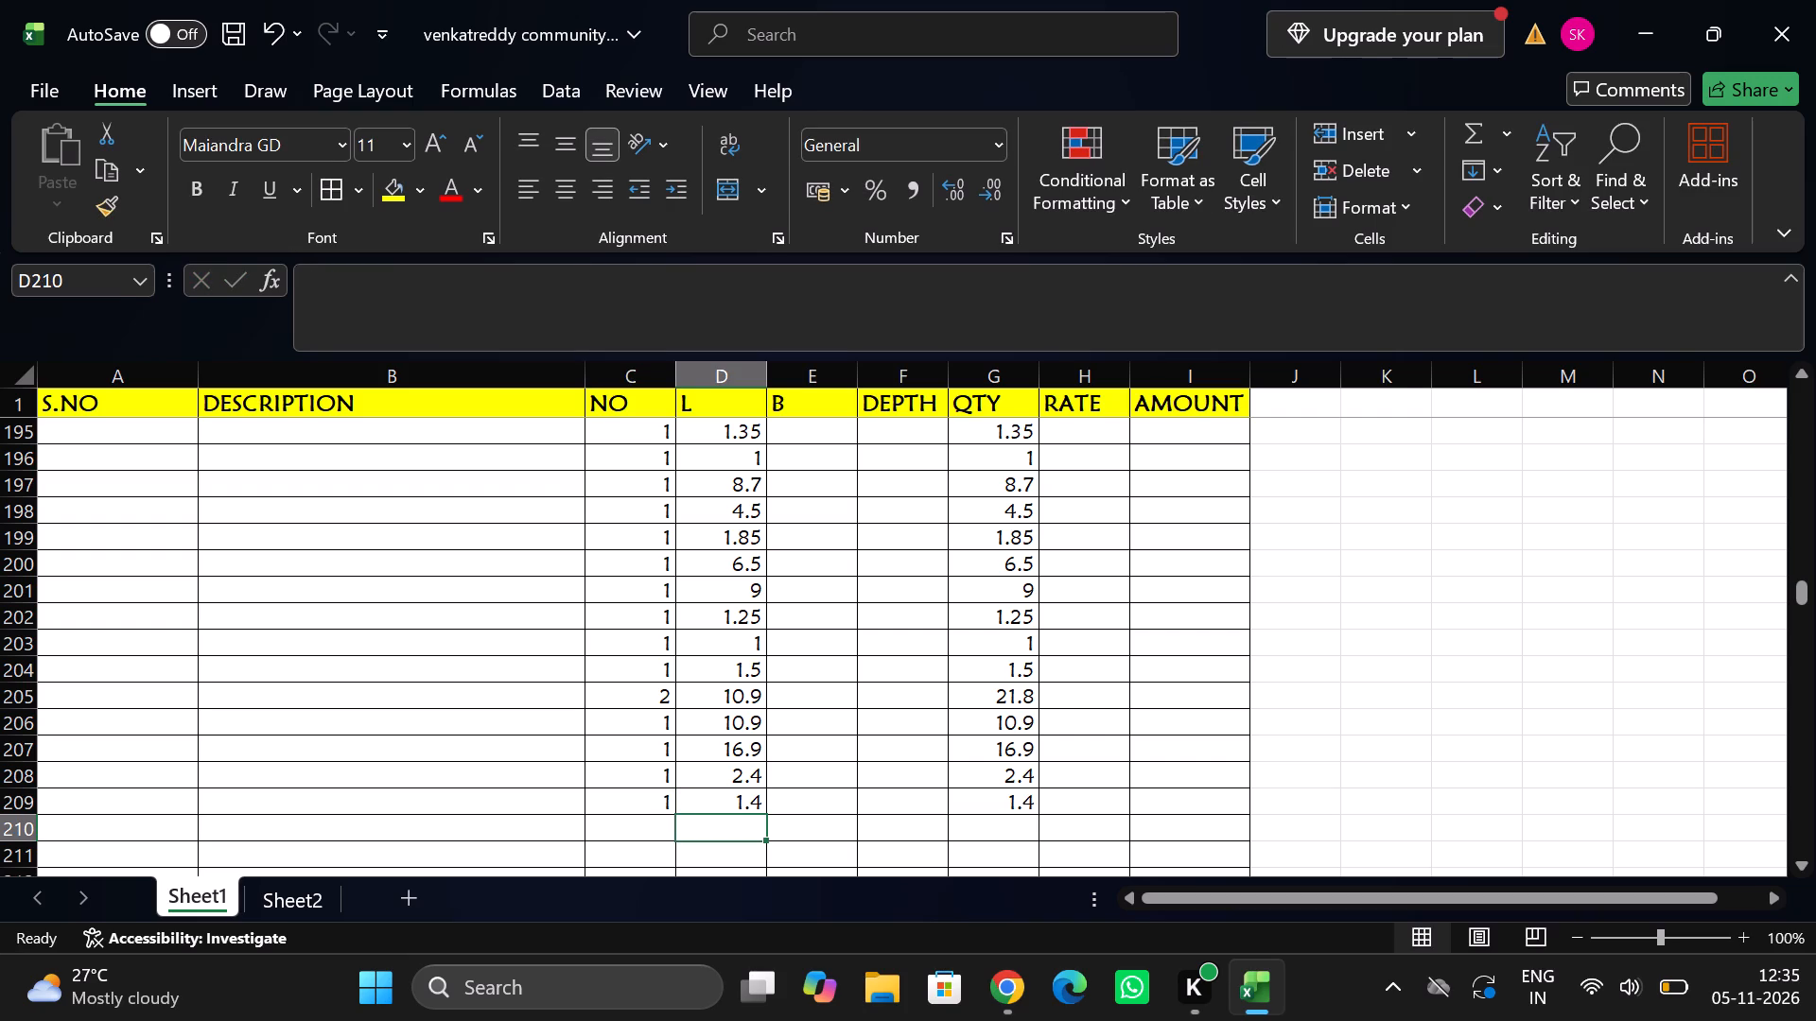
Enter a measurement in row 210 with number 1 and length 1.1.
key("Left")
key("1")
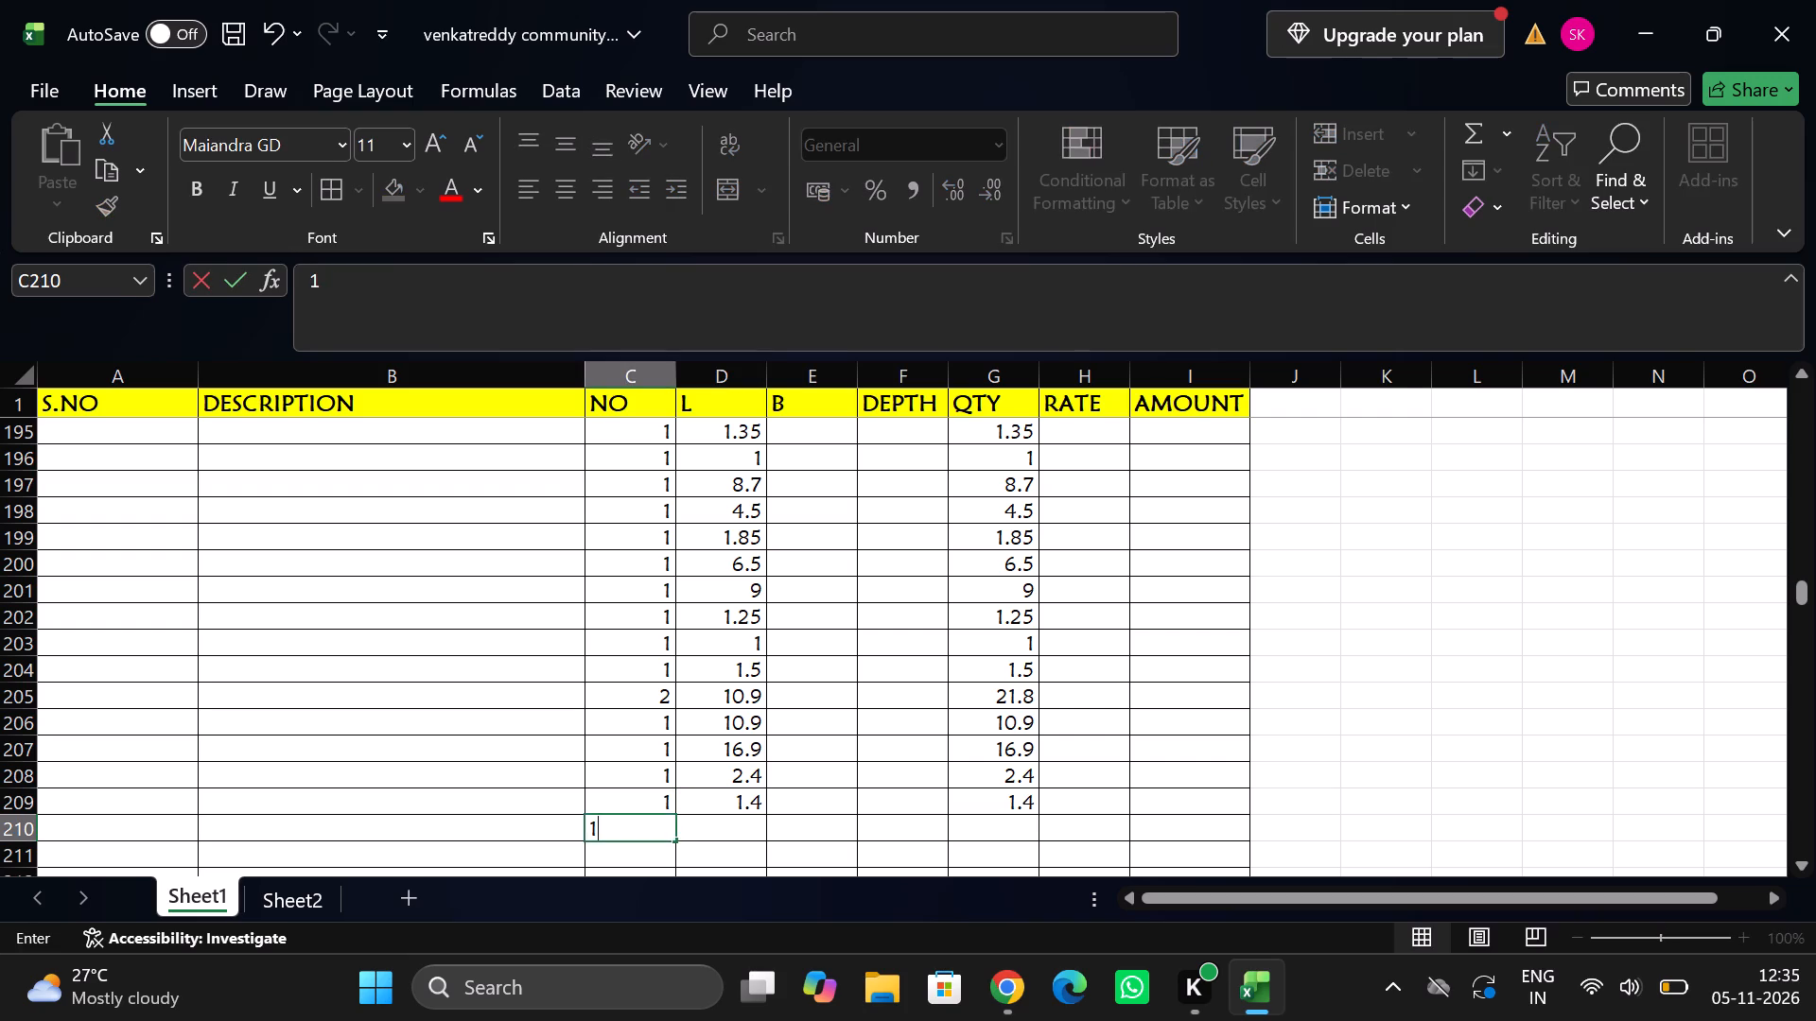
key("Tab")
type("1.1")
key("Tab")
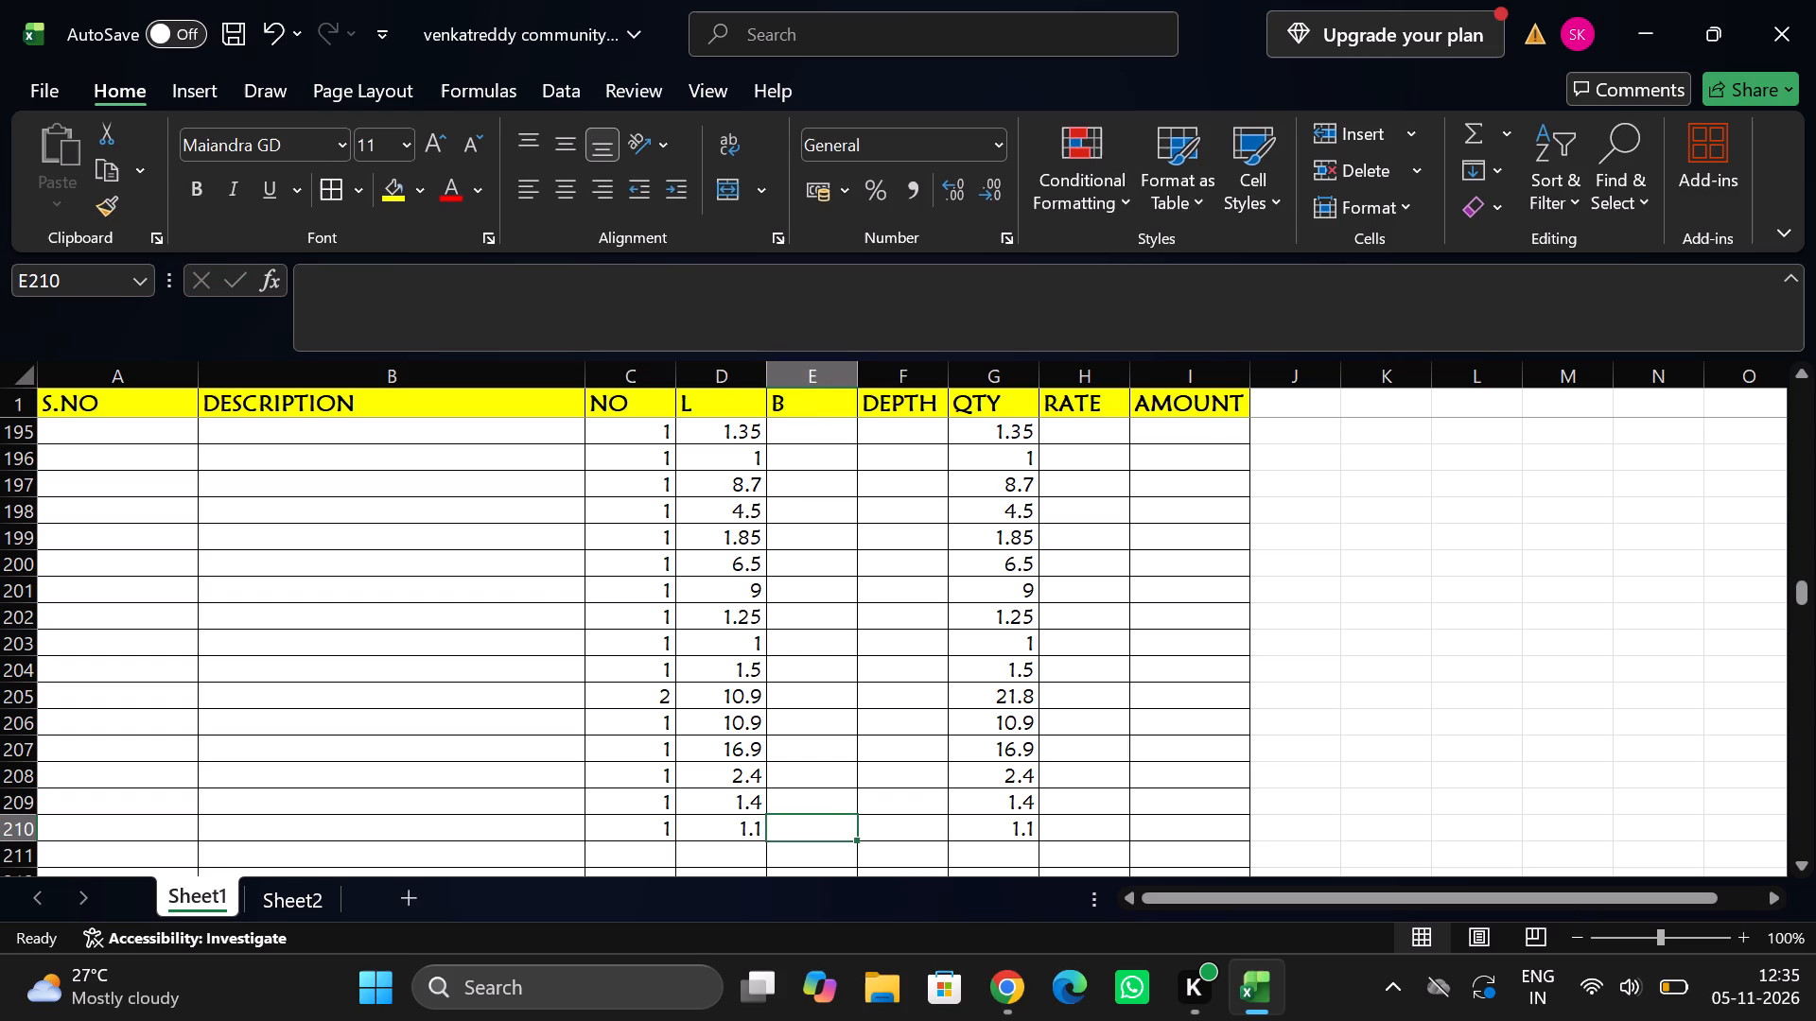
Enter a measurement in row 211 with number 1 and length 8.6.
scroll(620, 745, "down", 1)
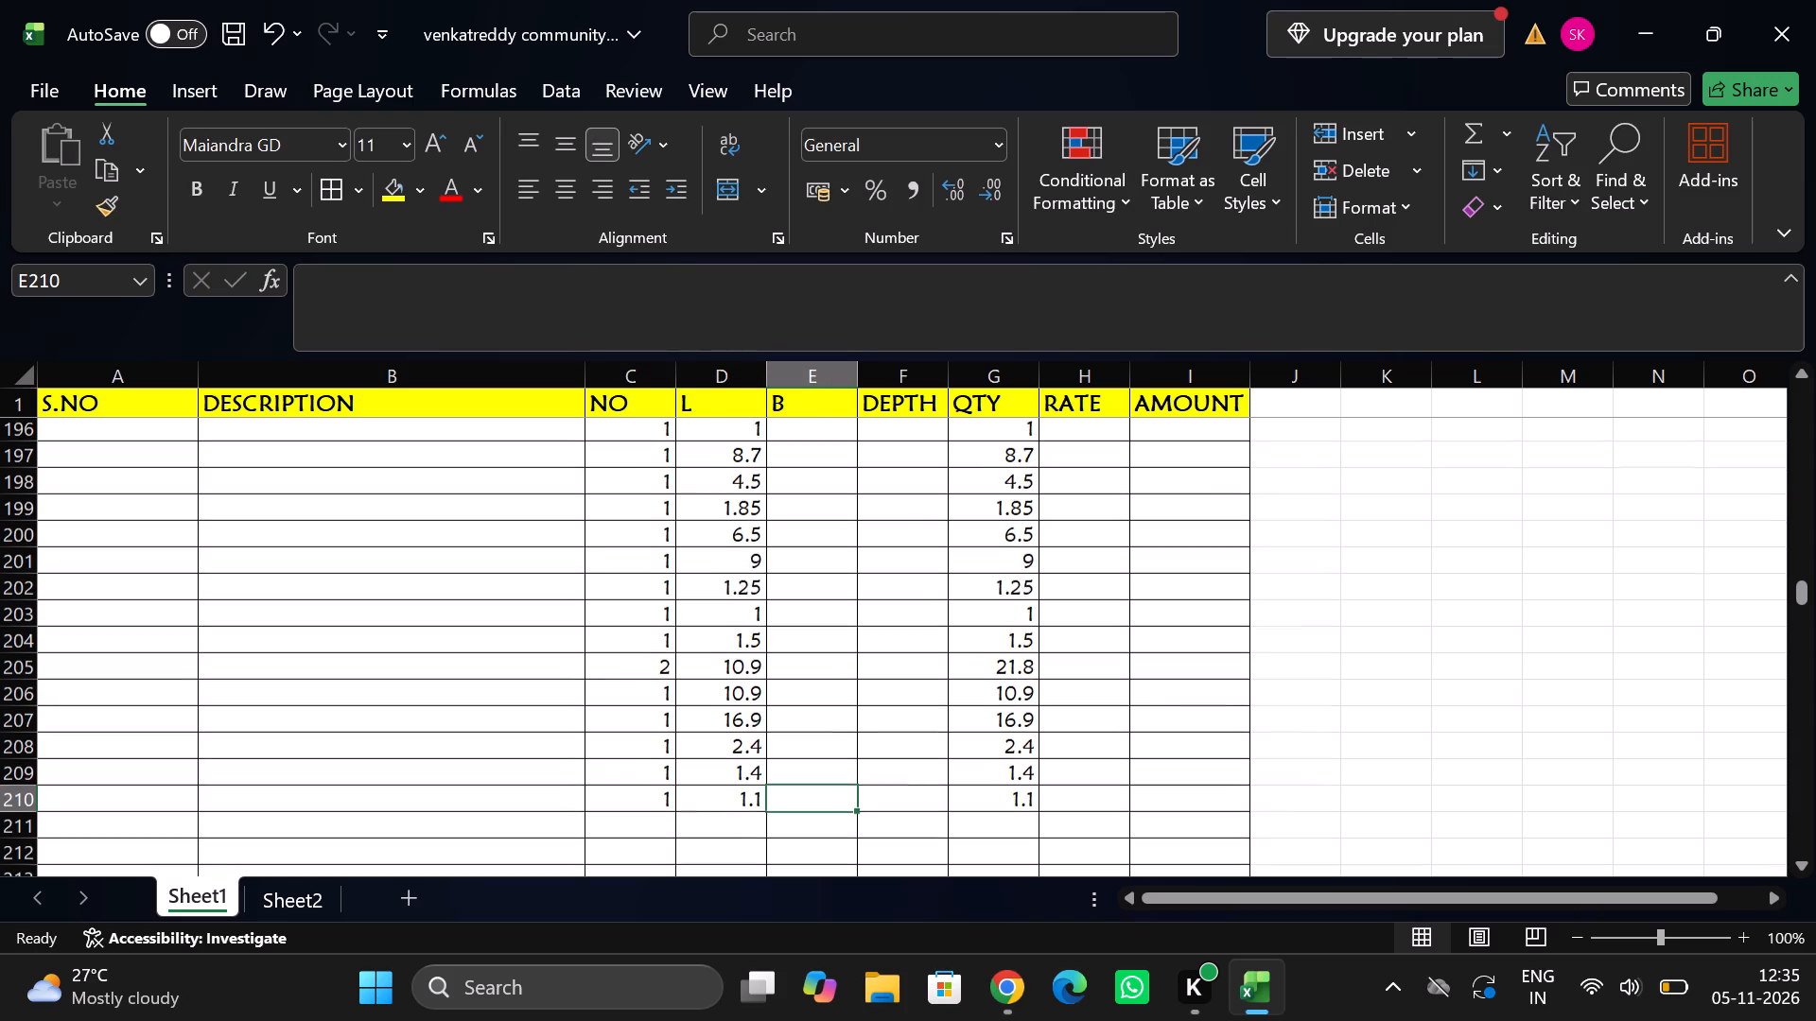
scroll(620, 745, "down", 1)
left_click(645, 807)
key("1")
key("Tab")
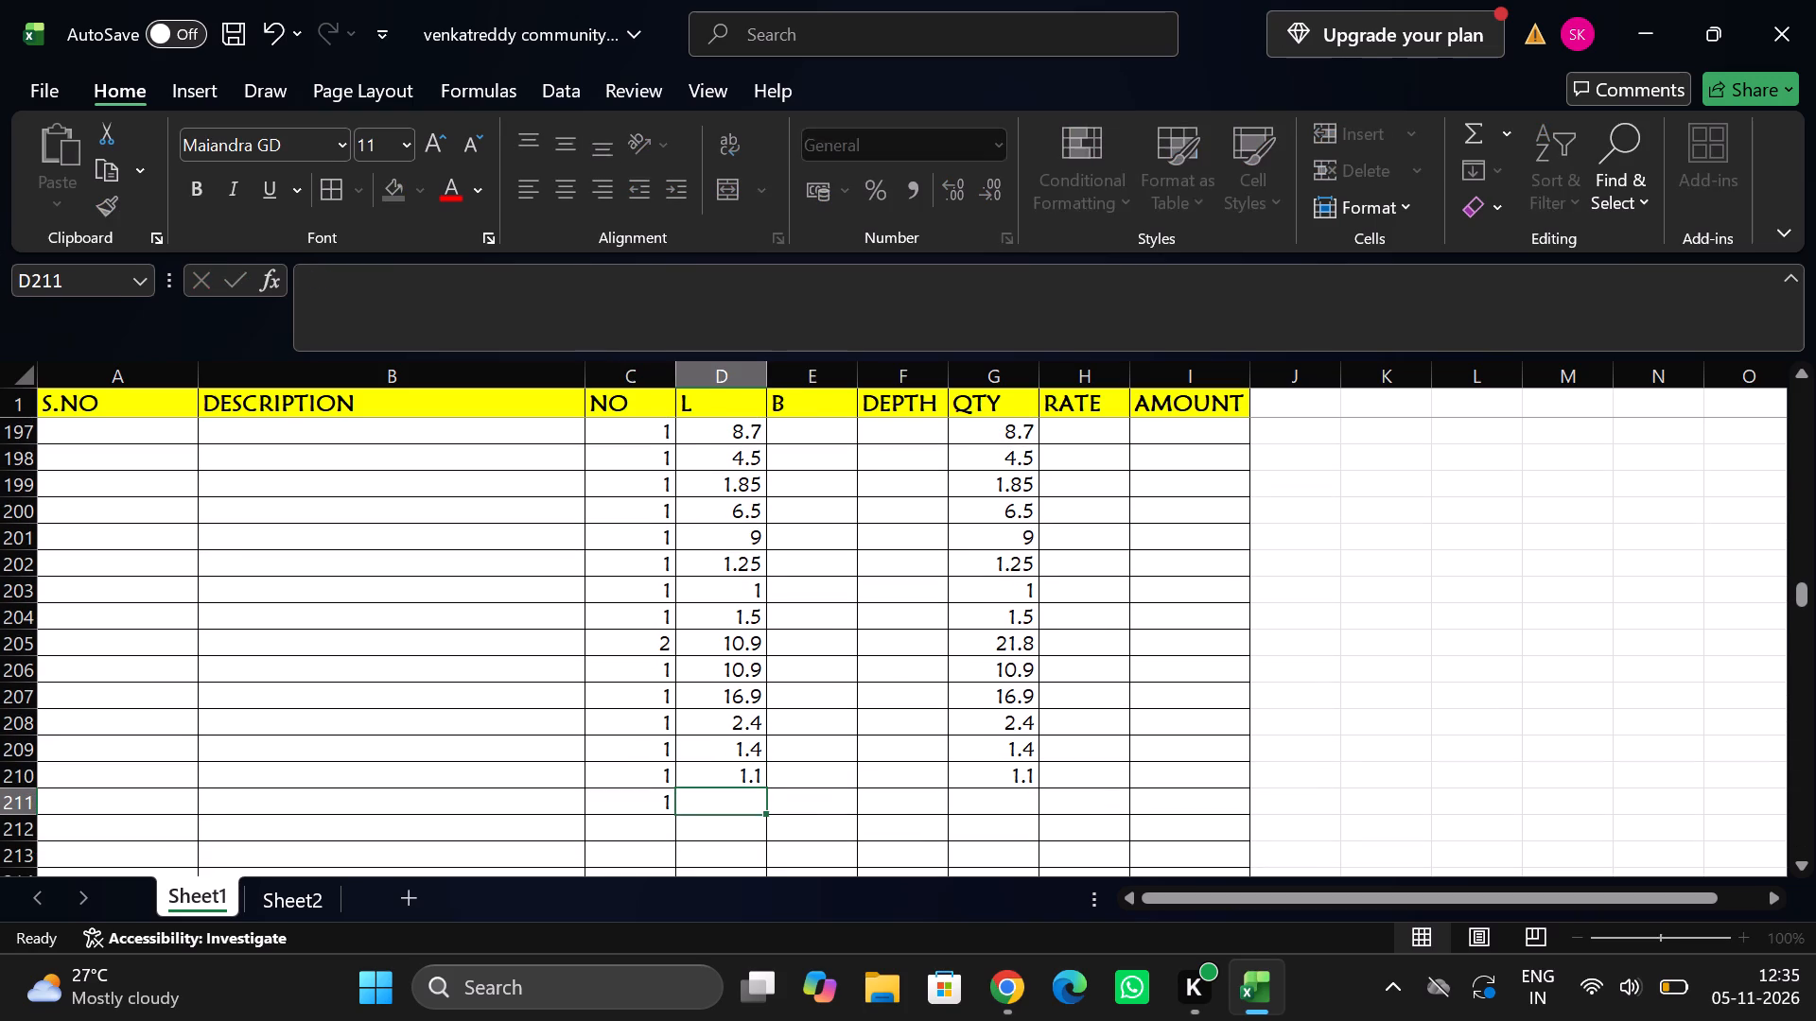
type("8.6")
key("Tab")
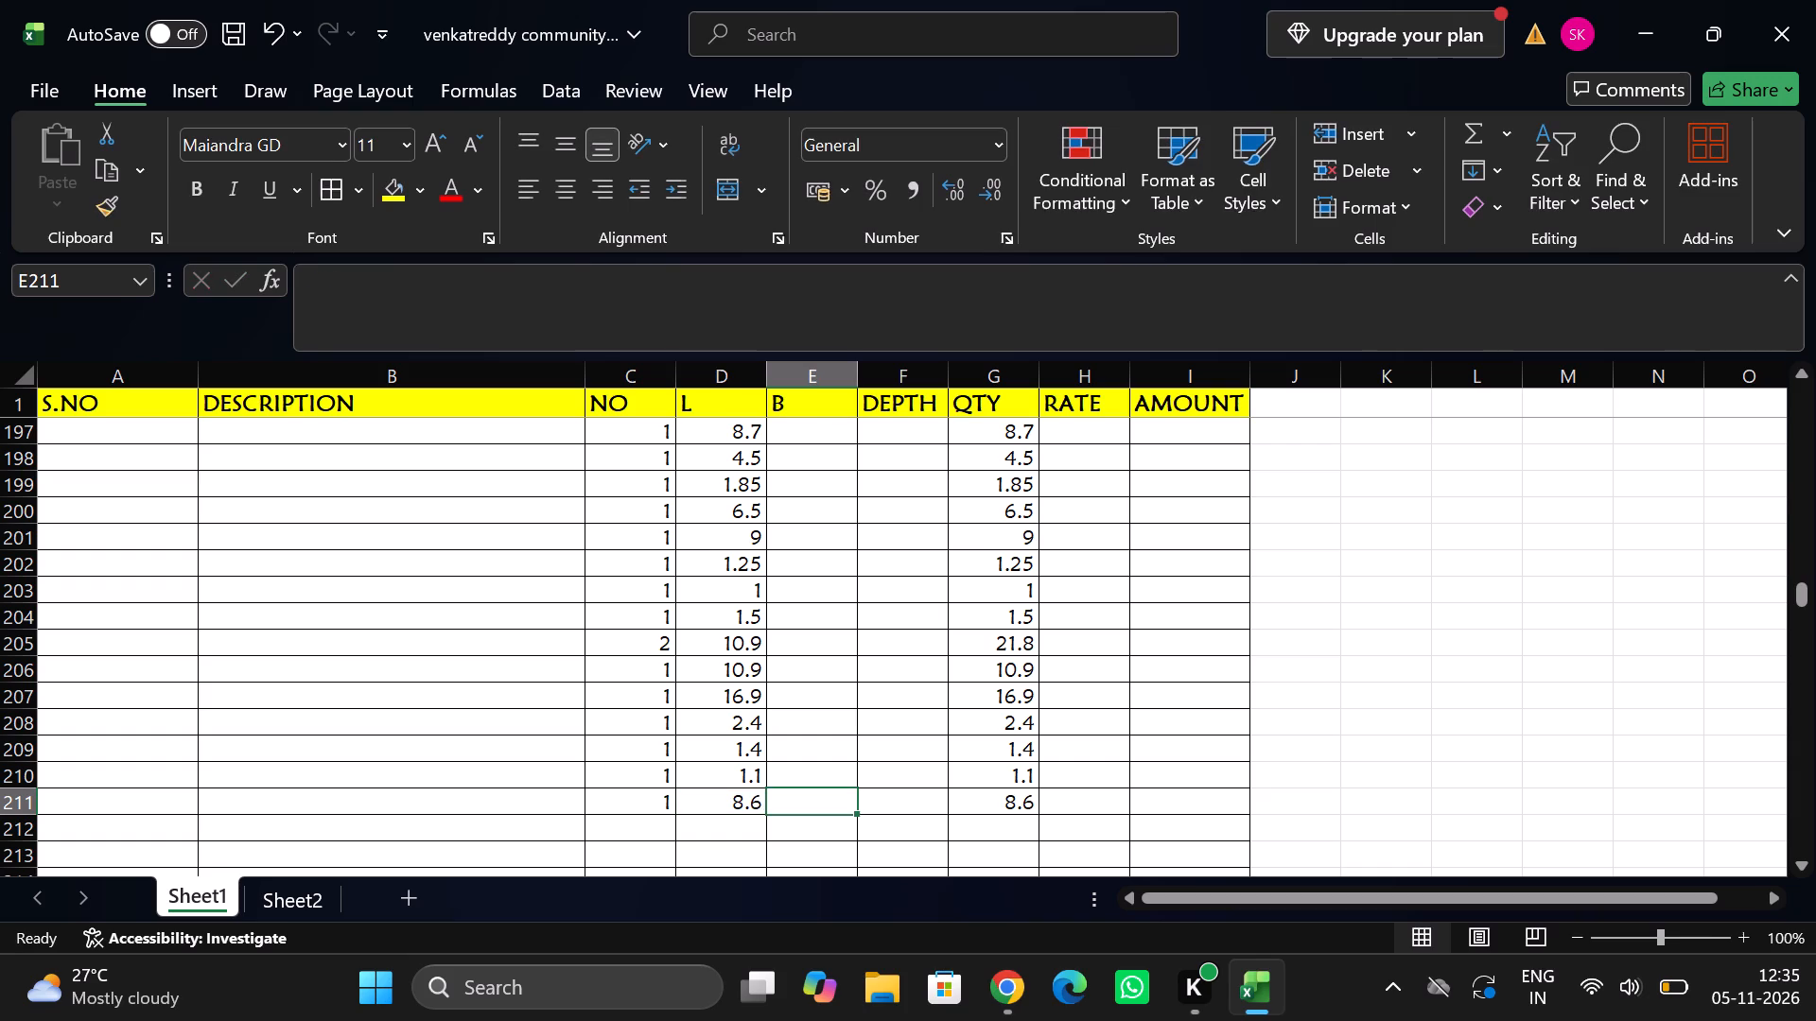
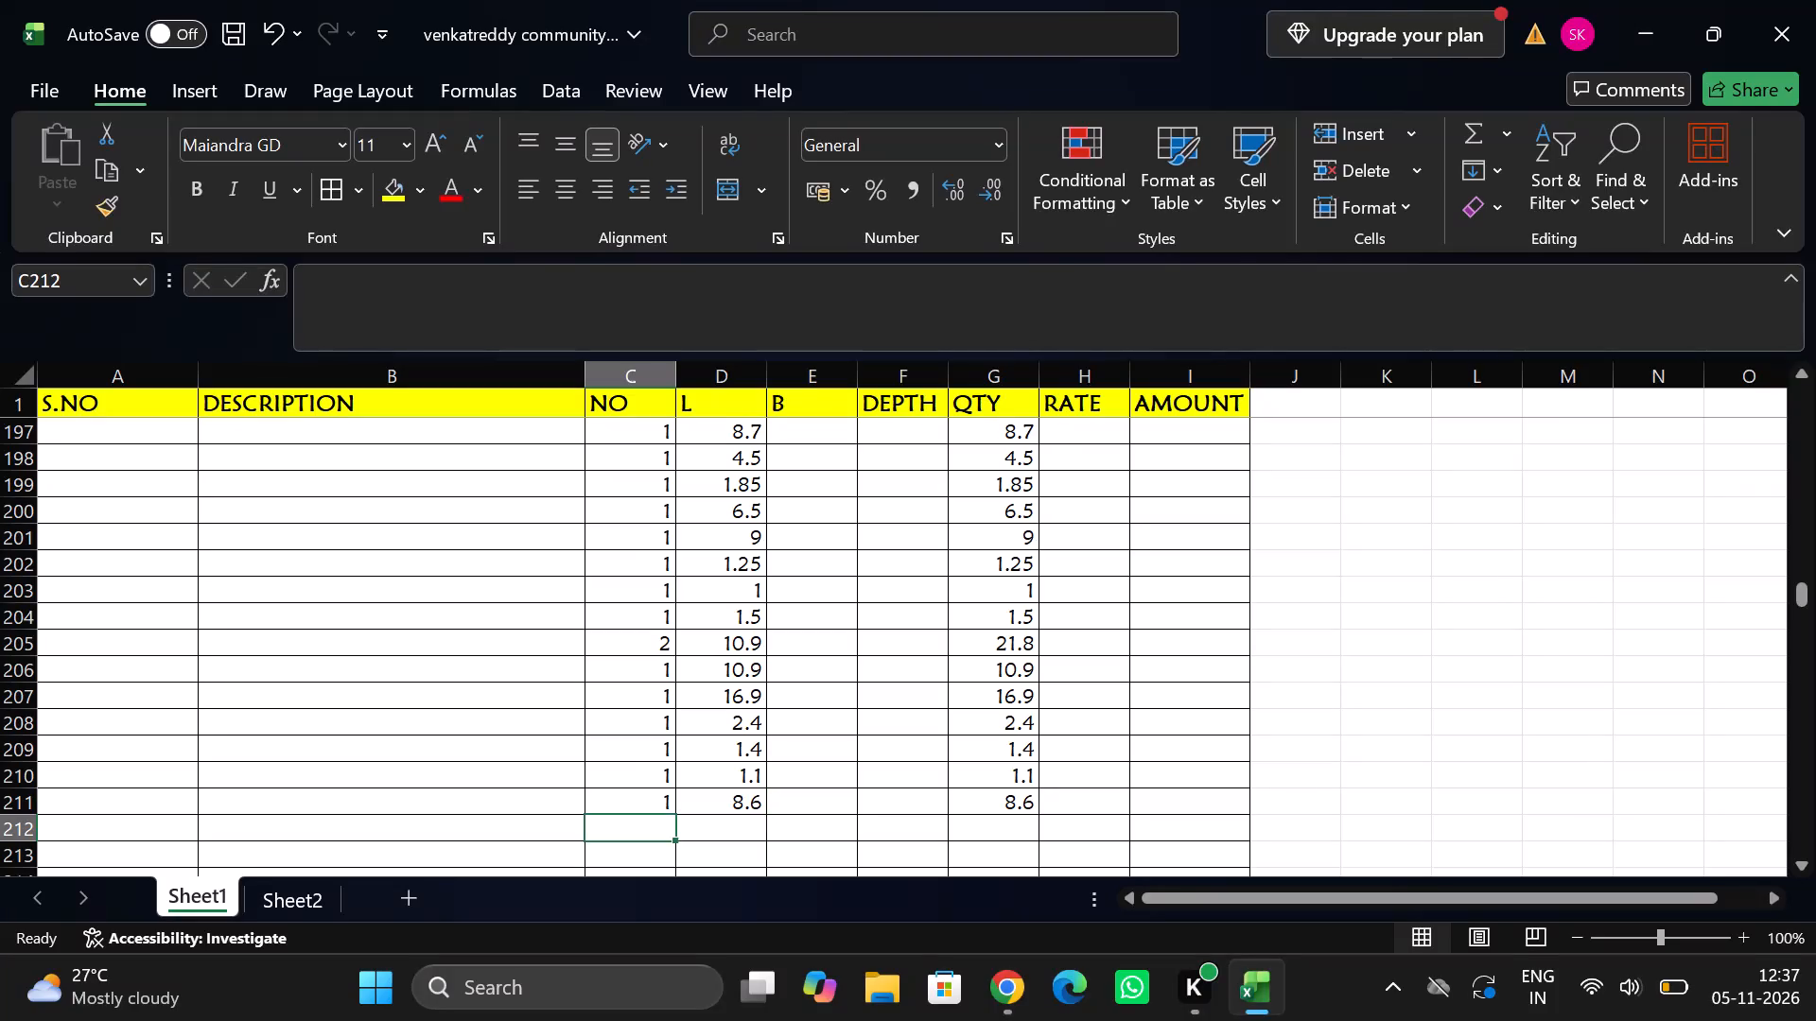
Enter a measurement in row 212 with number 2 and length 20.6.
key("2")
key("Tab")
type("20")
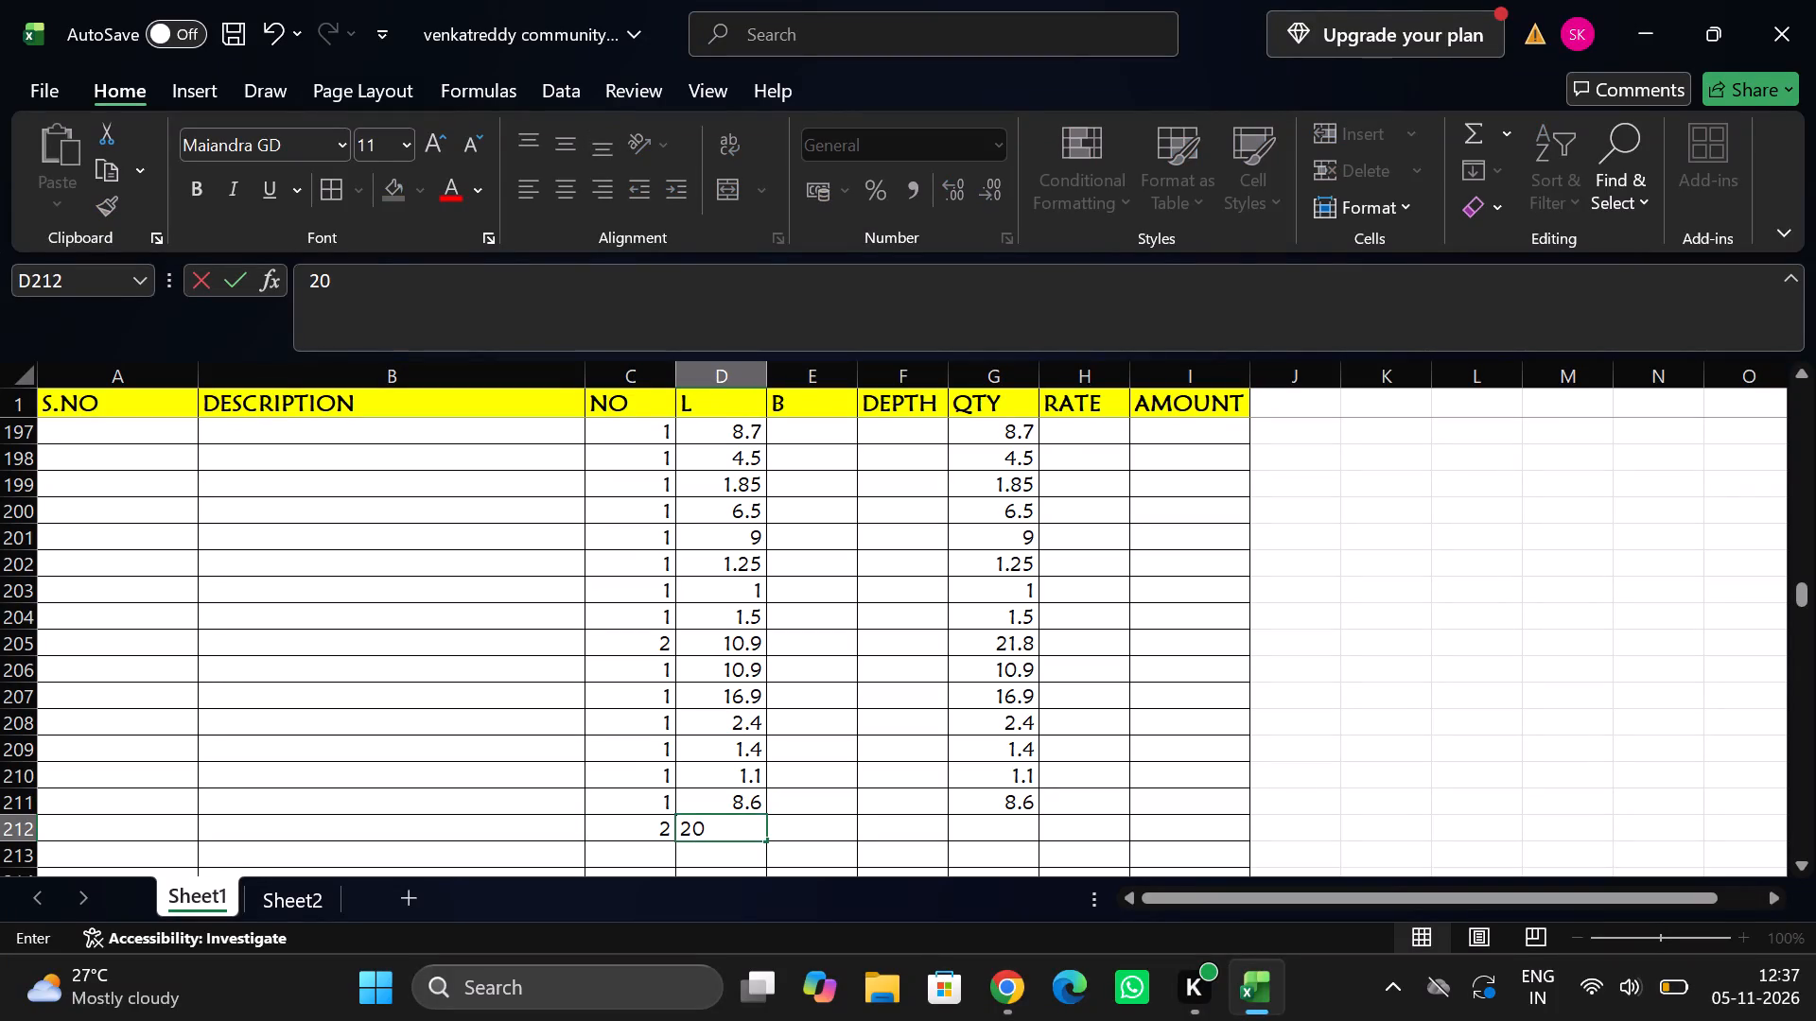
type(".6")
key("Tab")
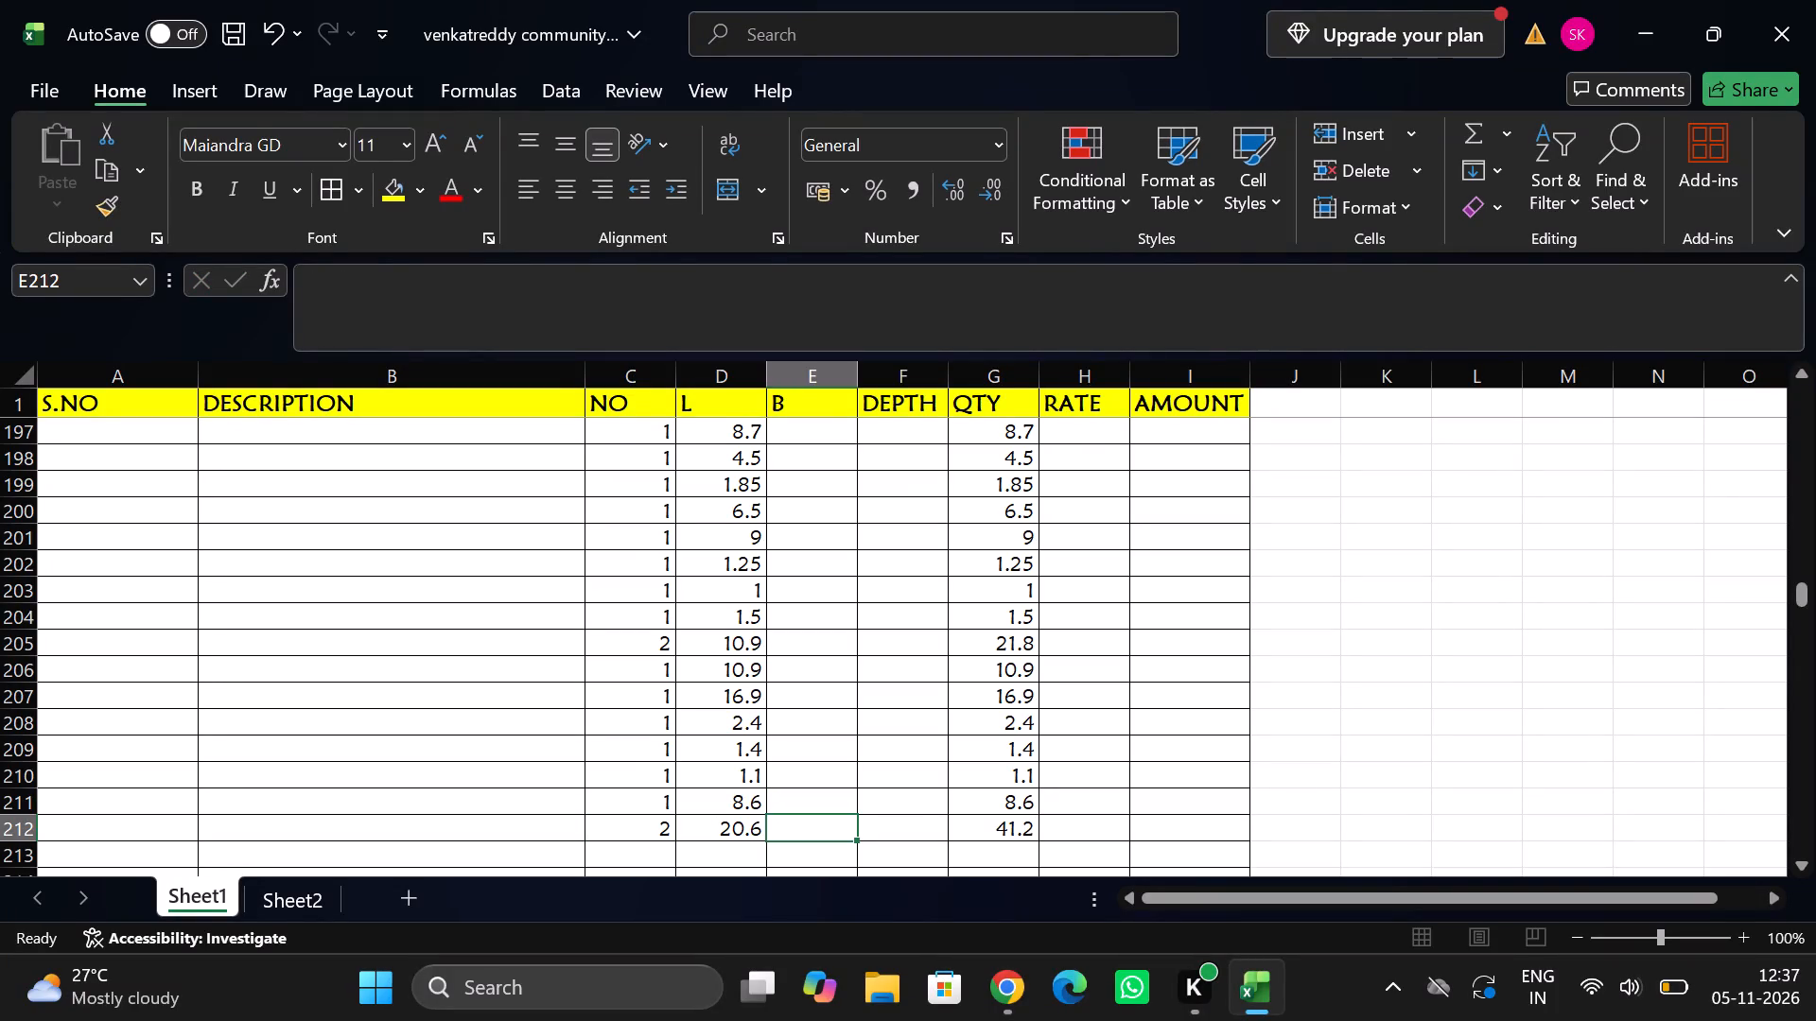
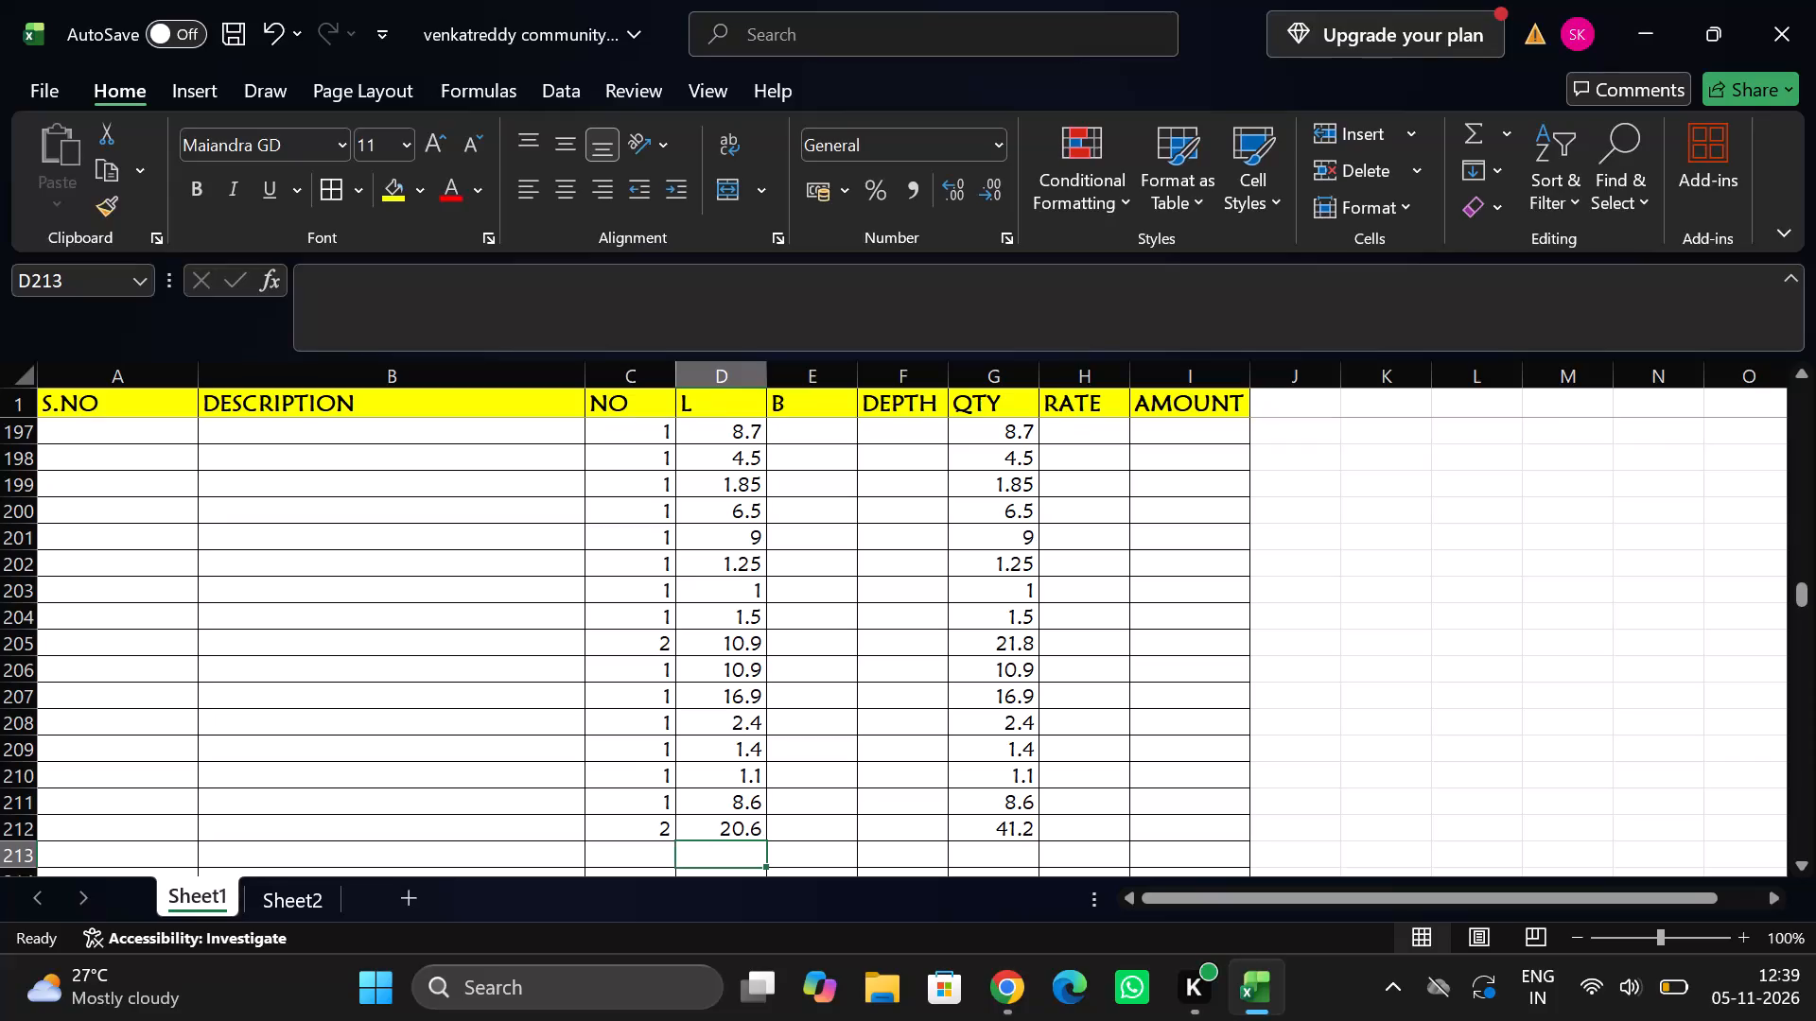
Enter a measurement in row 213 with number 2 and length 10.6.
key("Left")
key("2")
key("Tab")
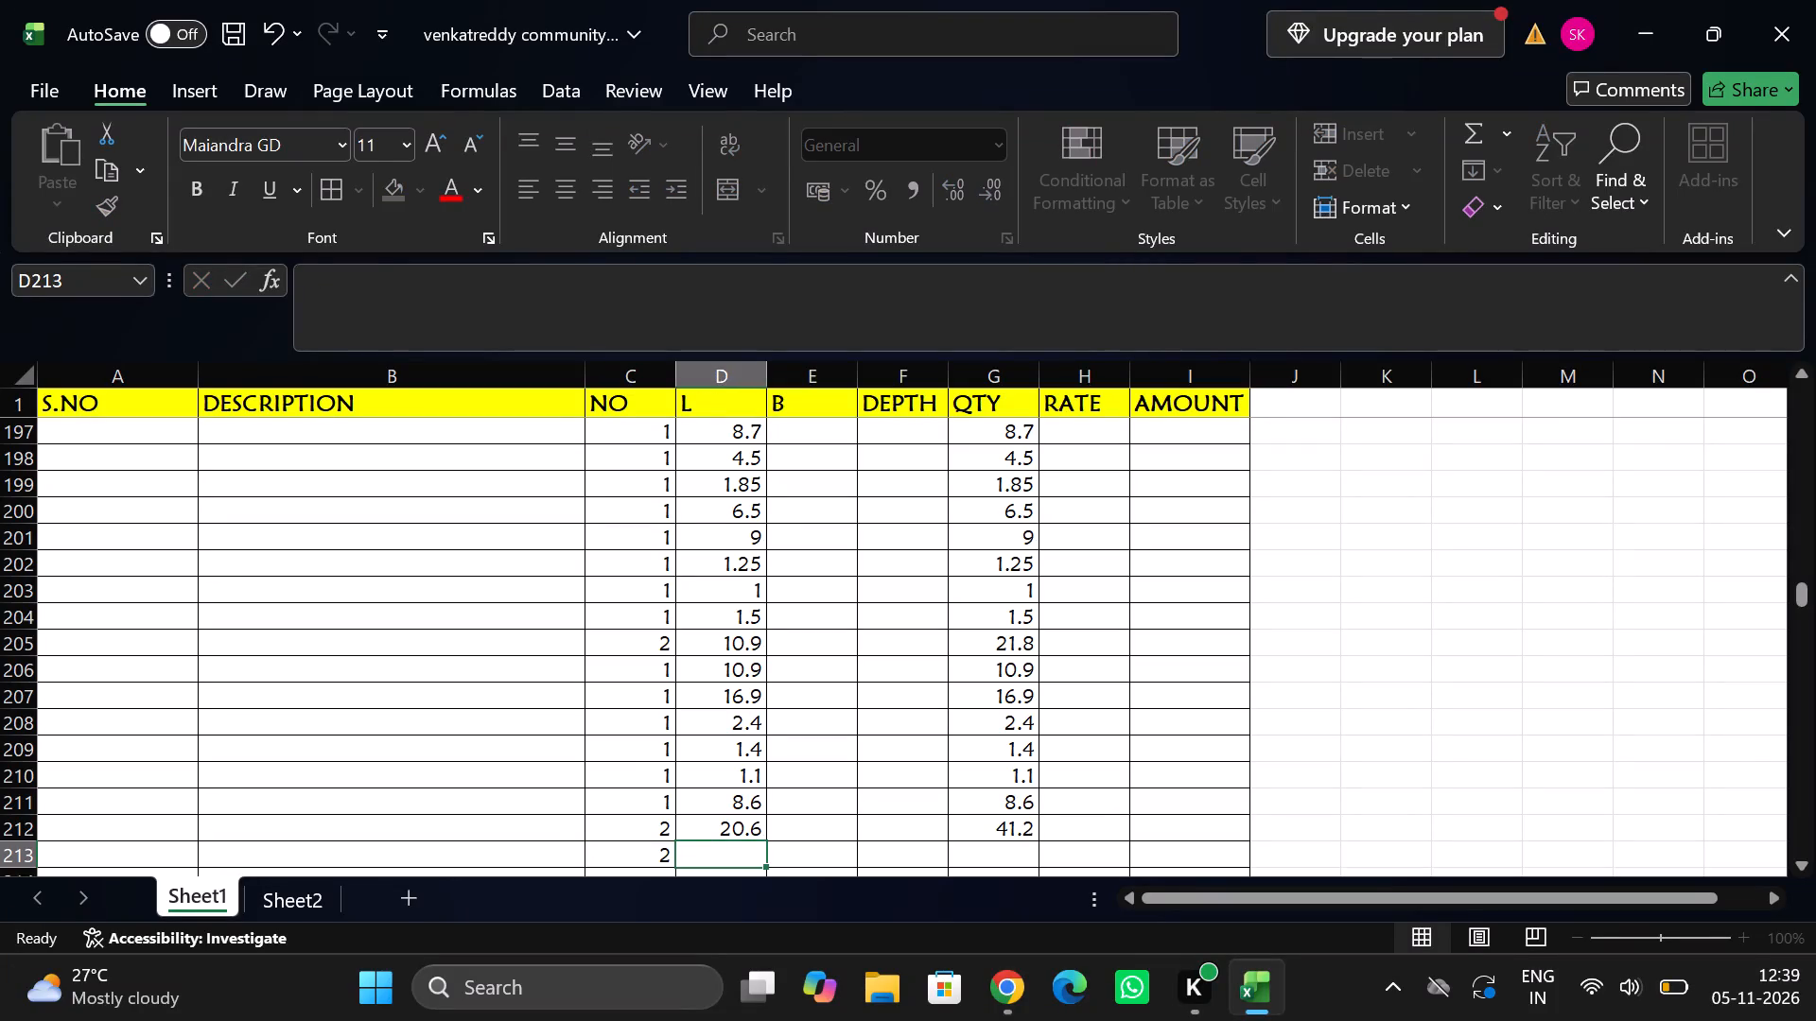
type("10.6")
key("Tab")
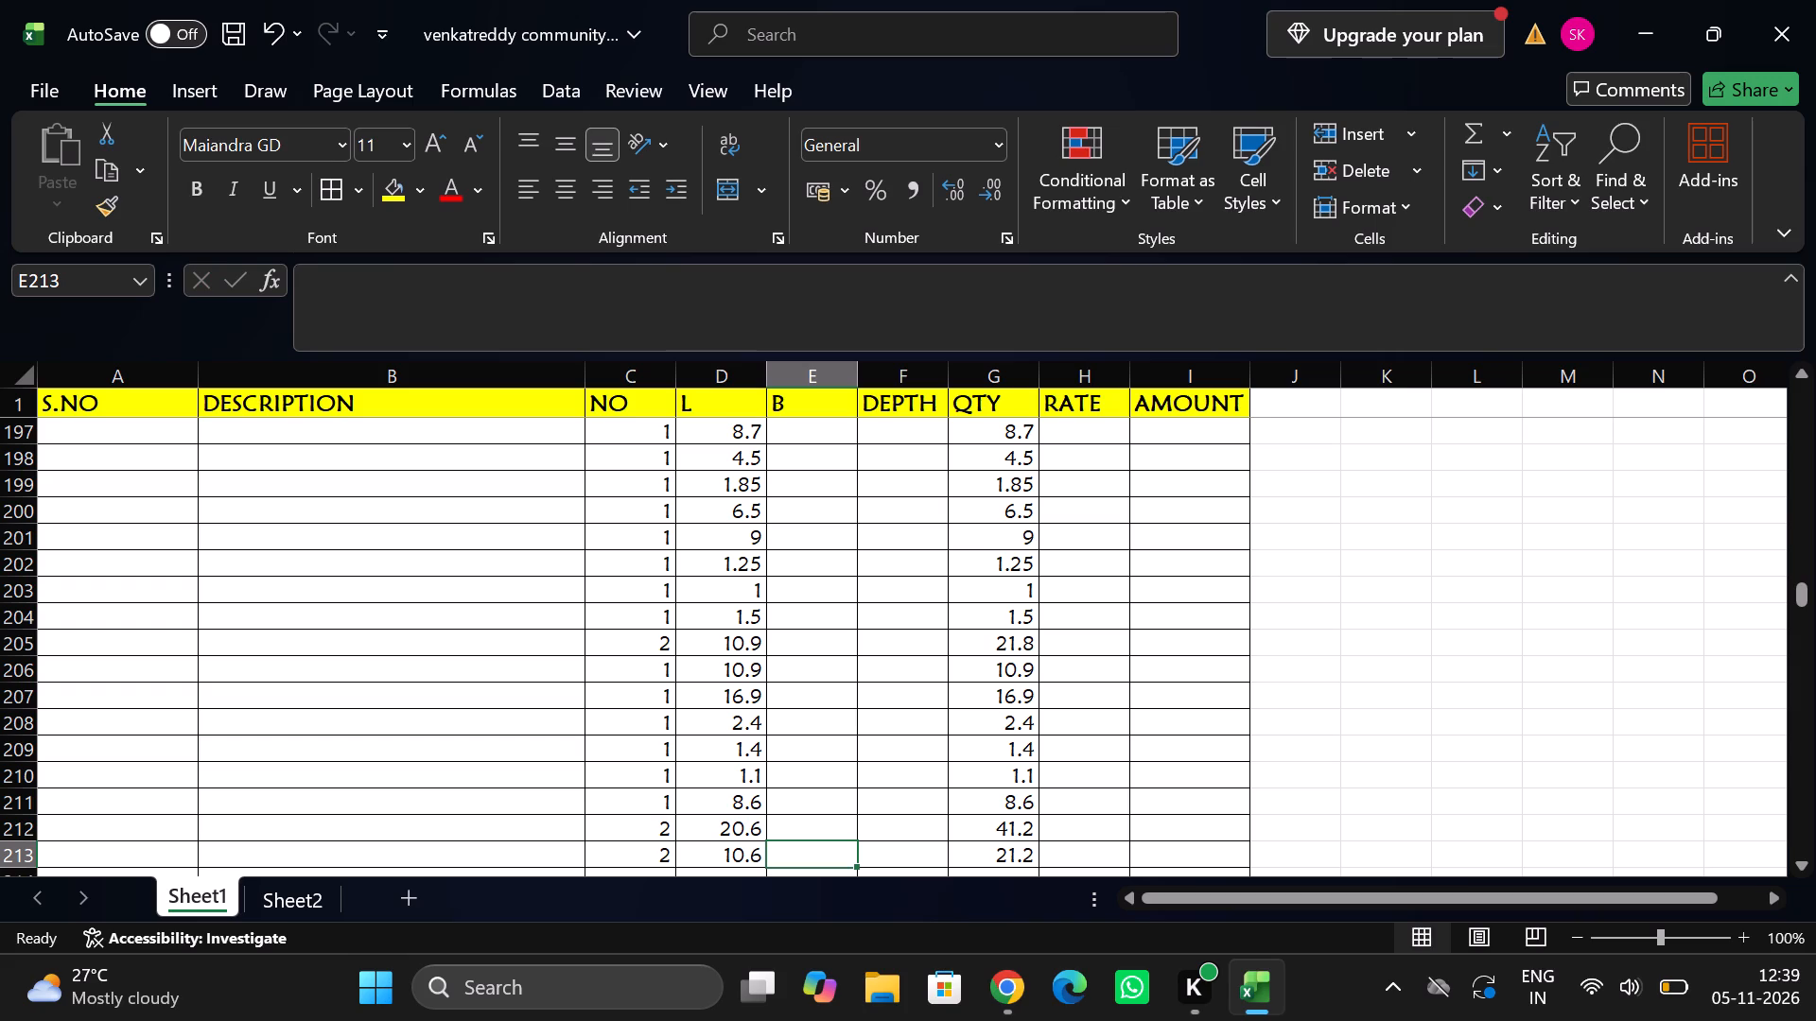
Enter a measurement in row 214 with number 1 and length 10.6.
key("Down")
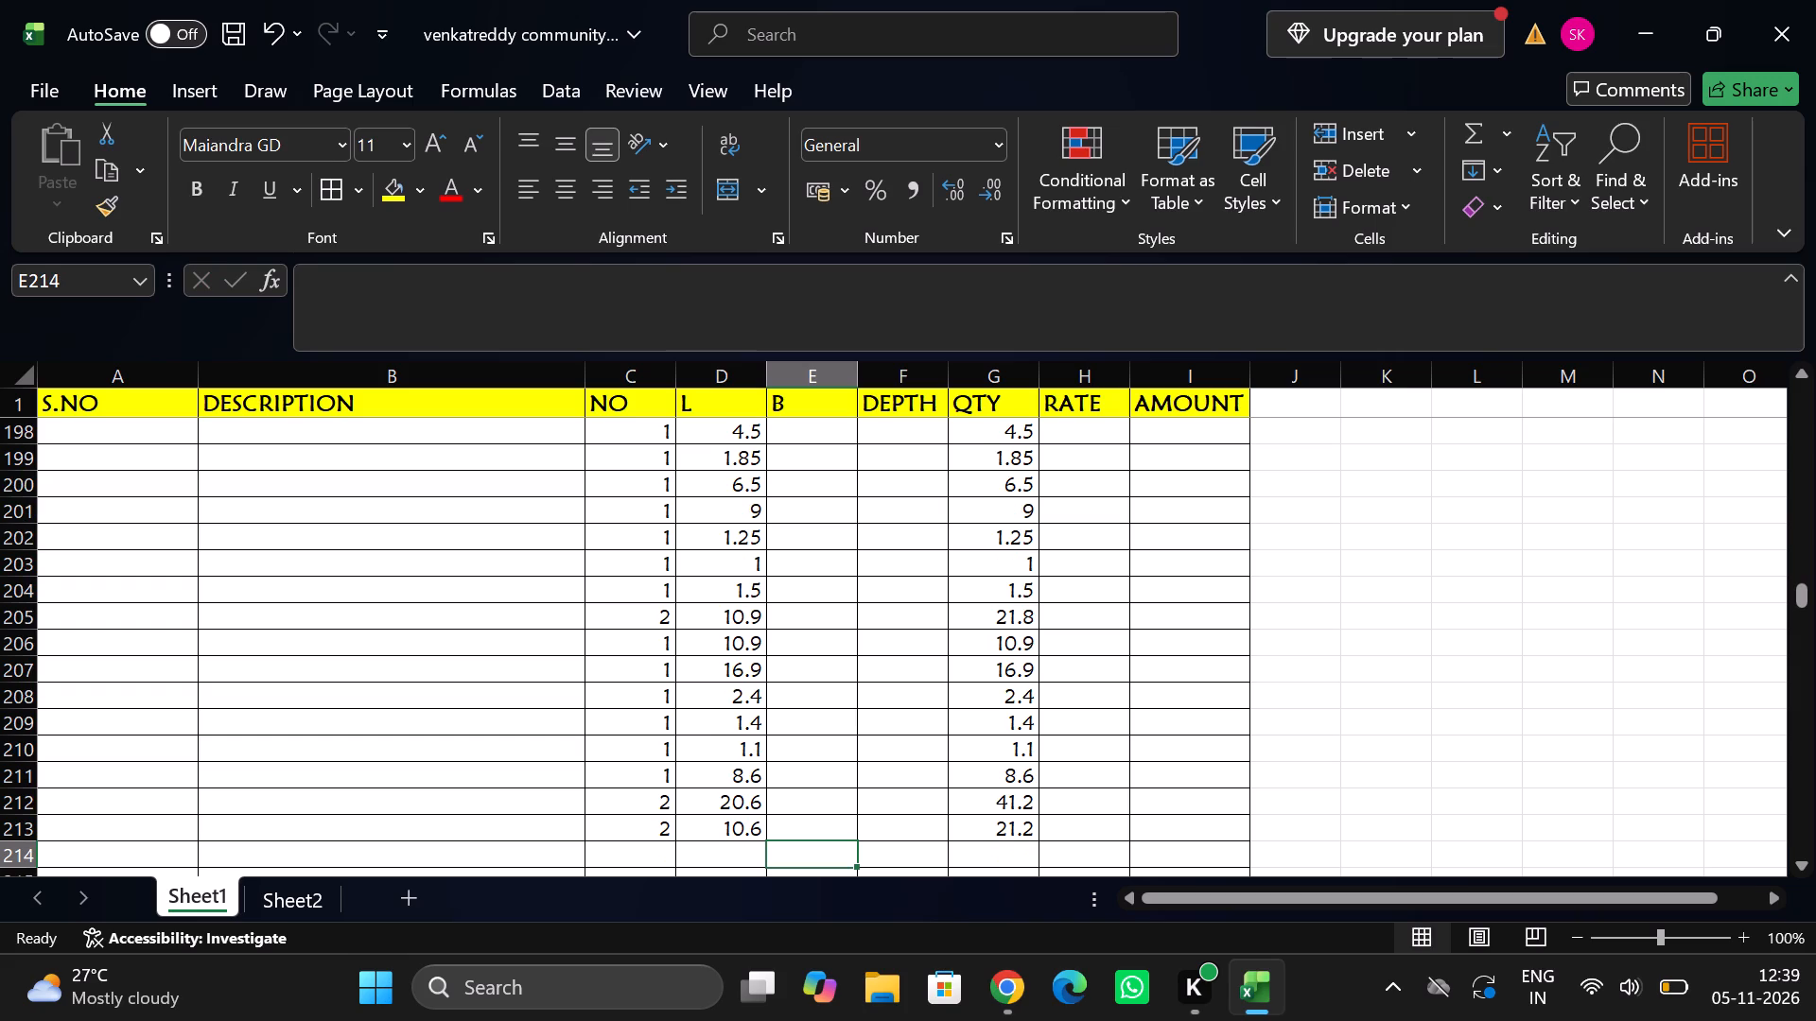
key("Left")
key("Left")
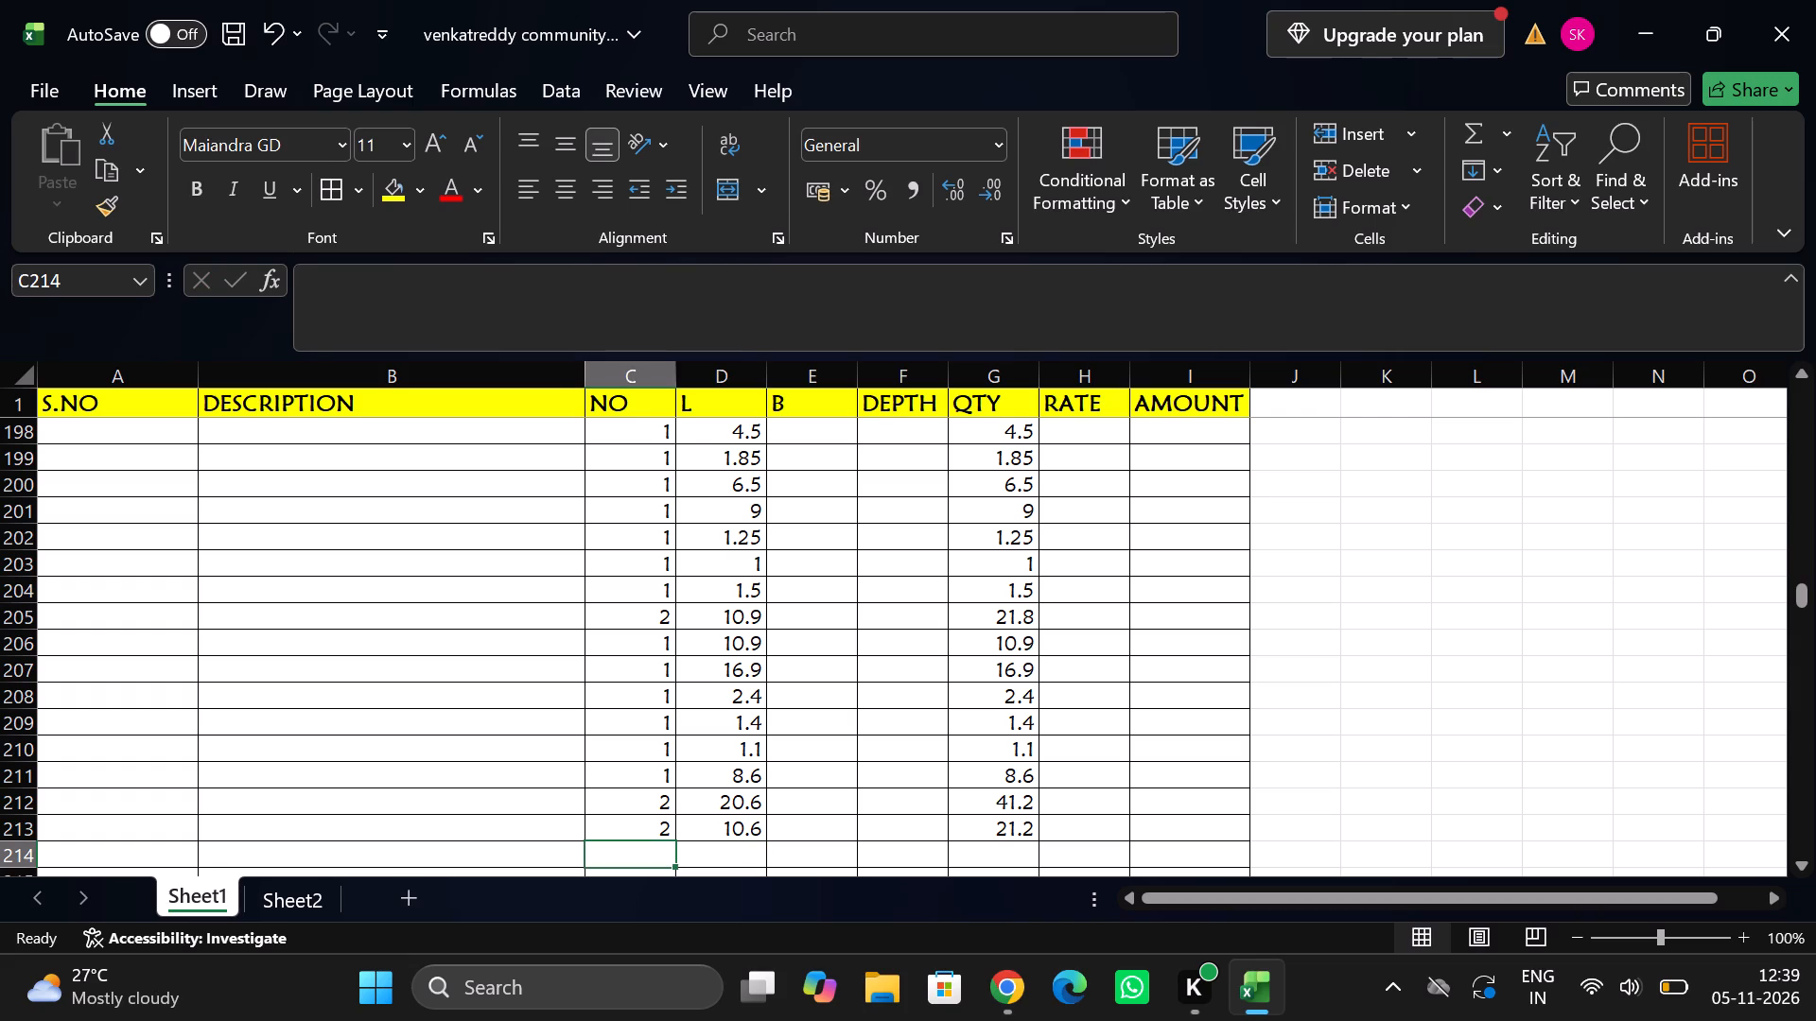
key("1")
key("Tab")
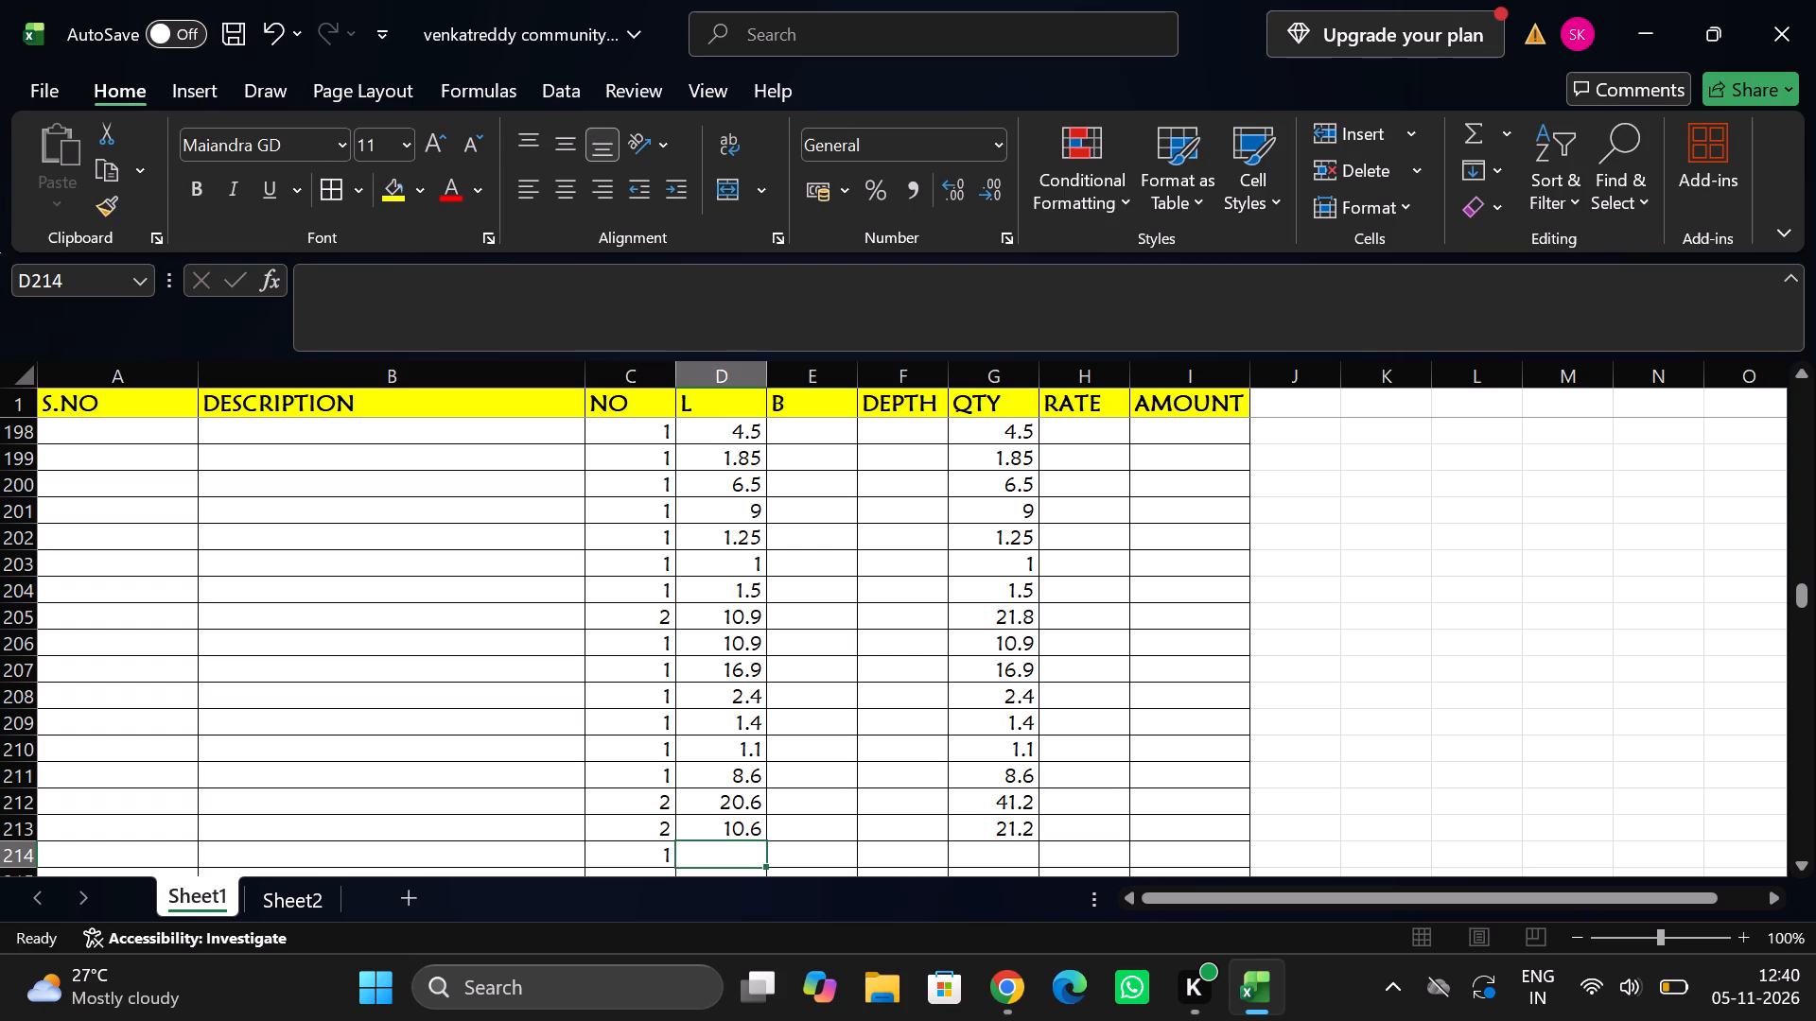
type("10.")
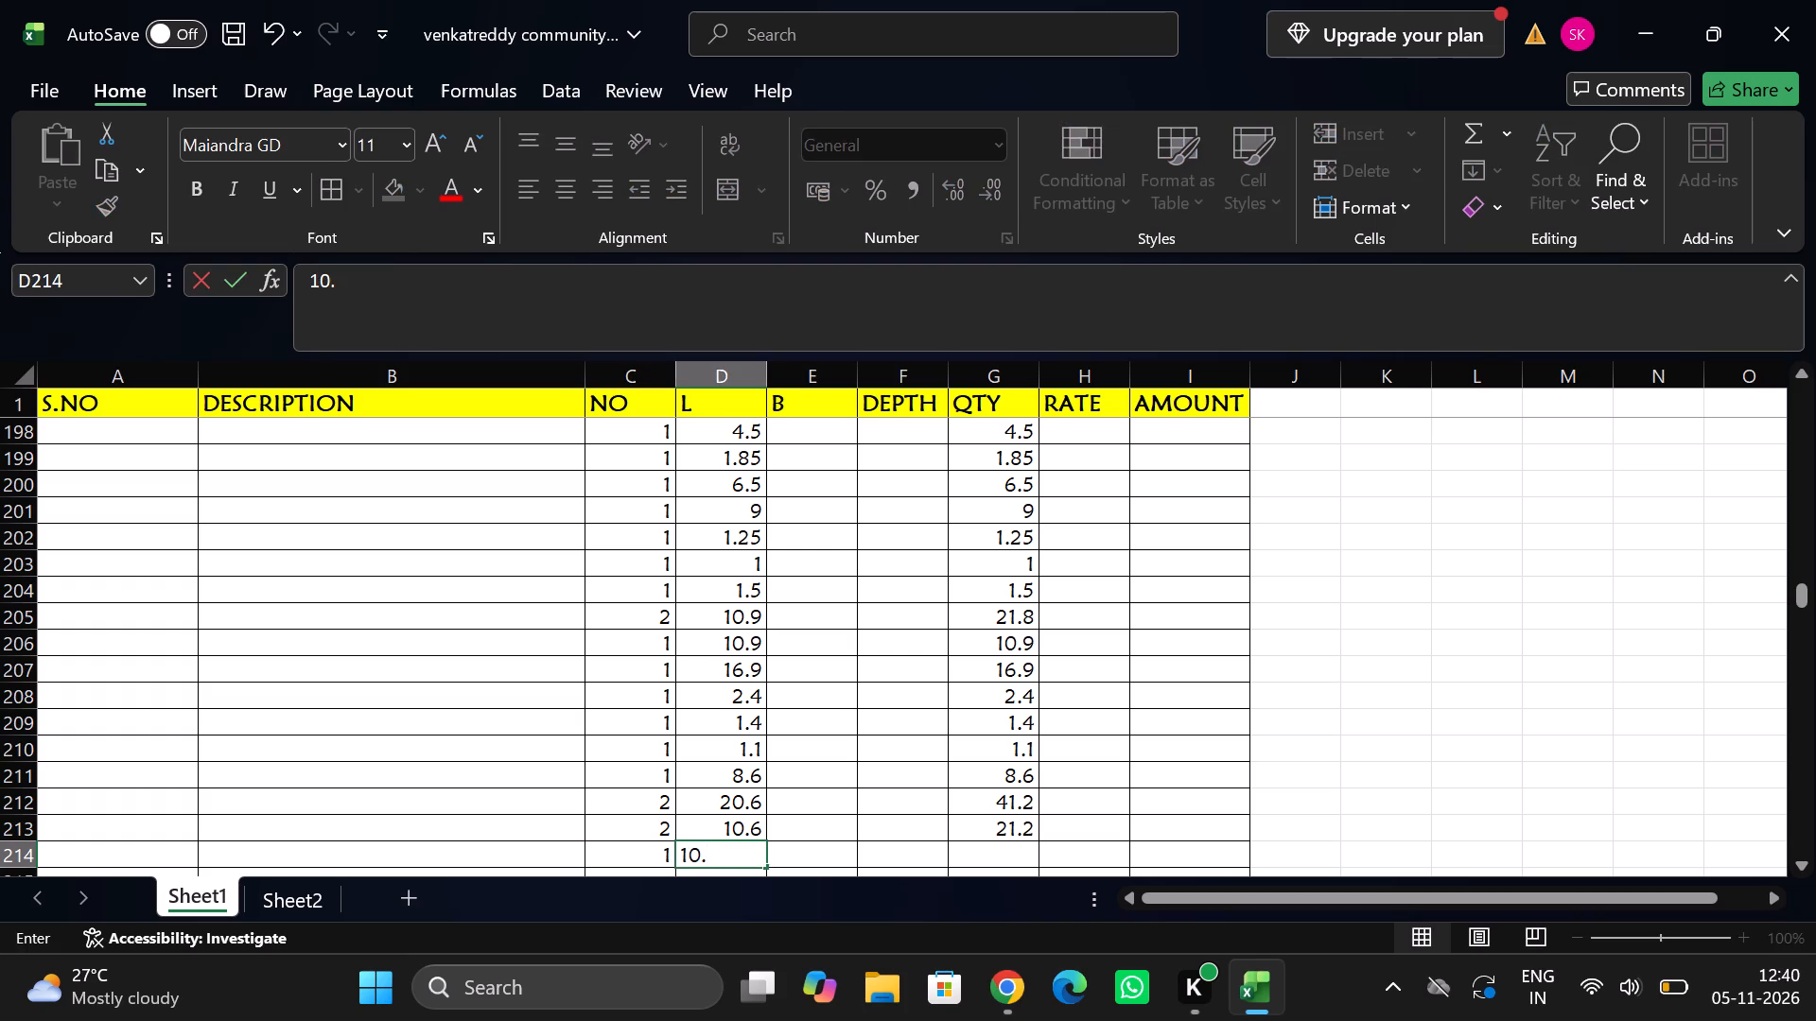
key("6")
key("Tab")
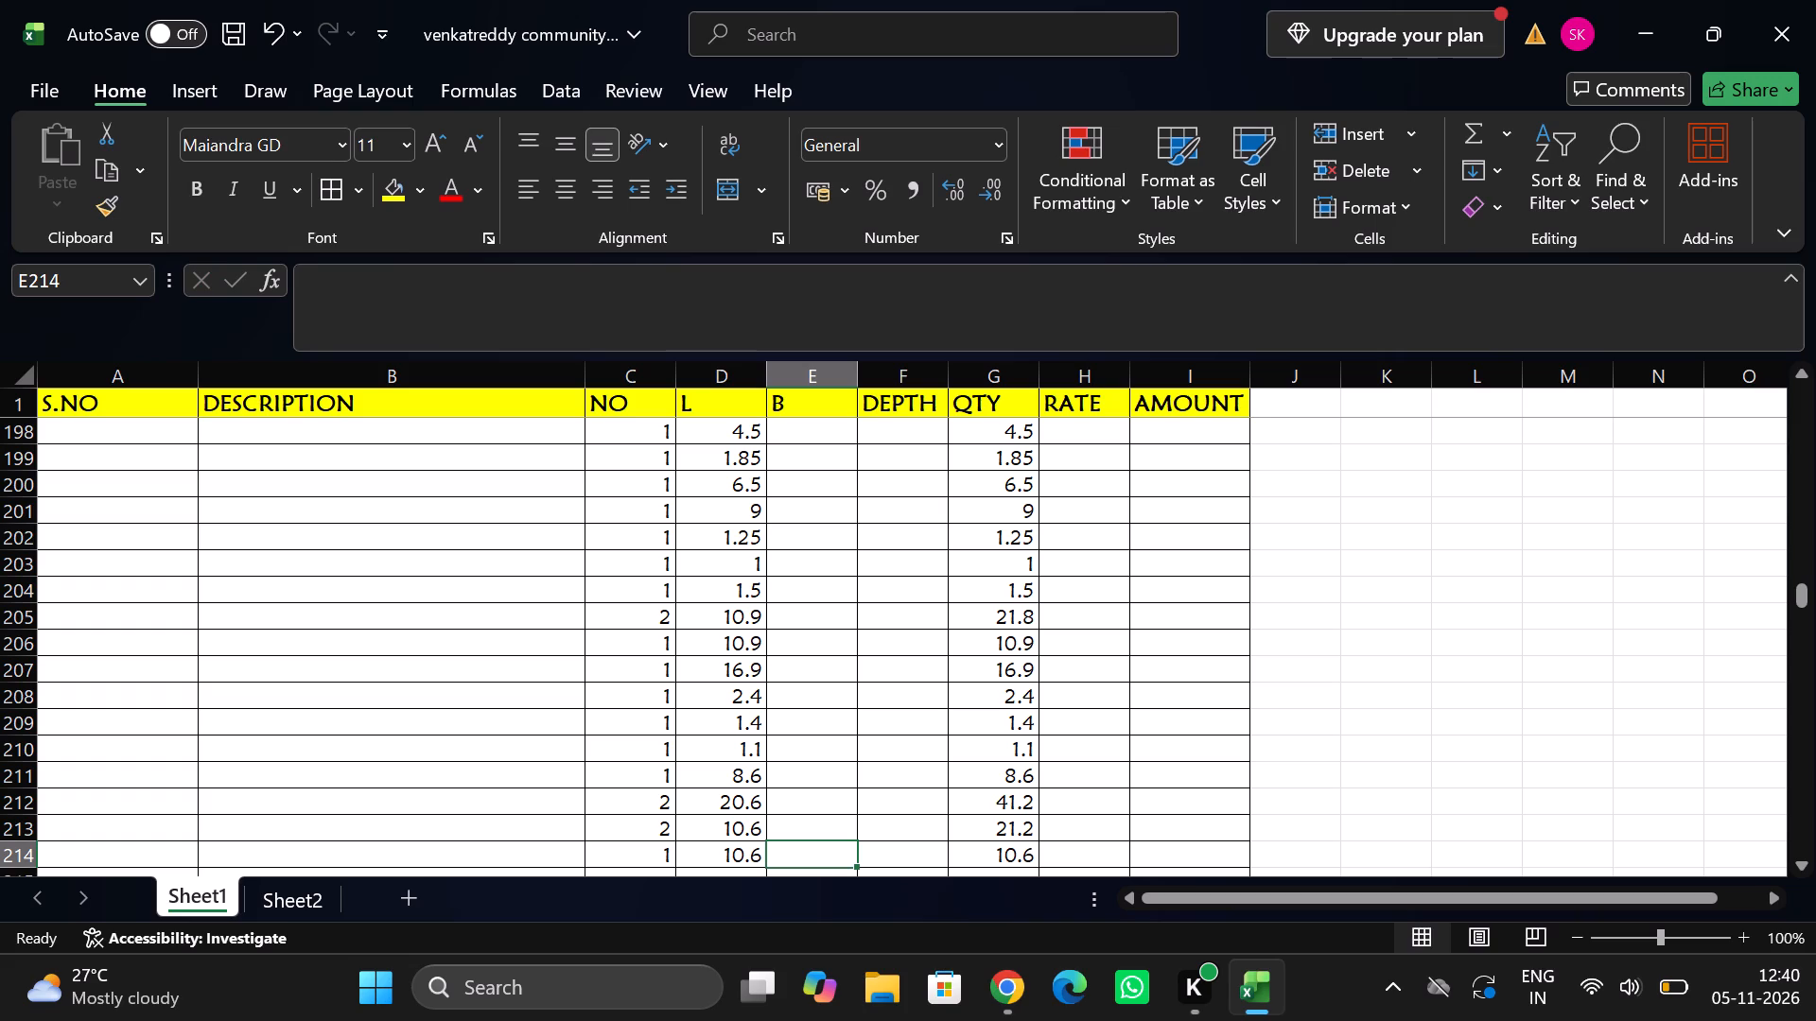
Label the row 213 measurement "north side" in its description.
left_click(443, 829)
type("north")
key("space")
type("side")
key("Tab")
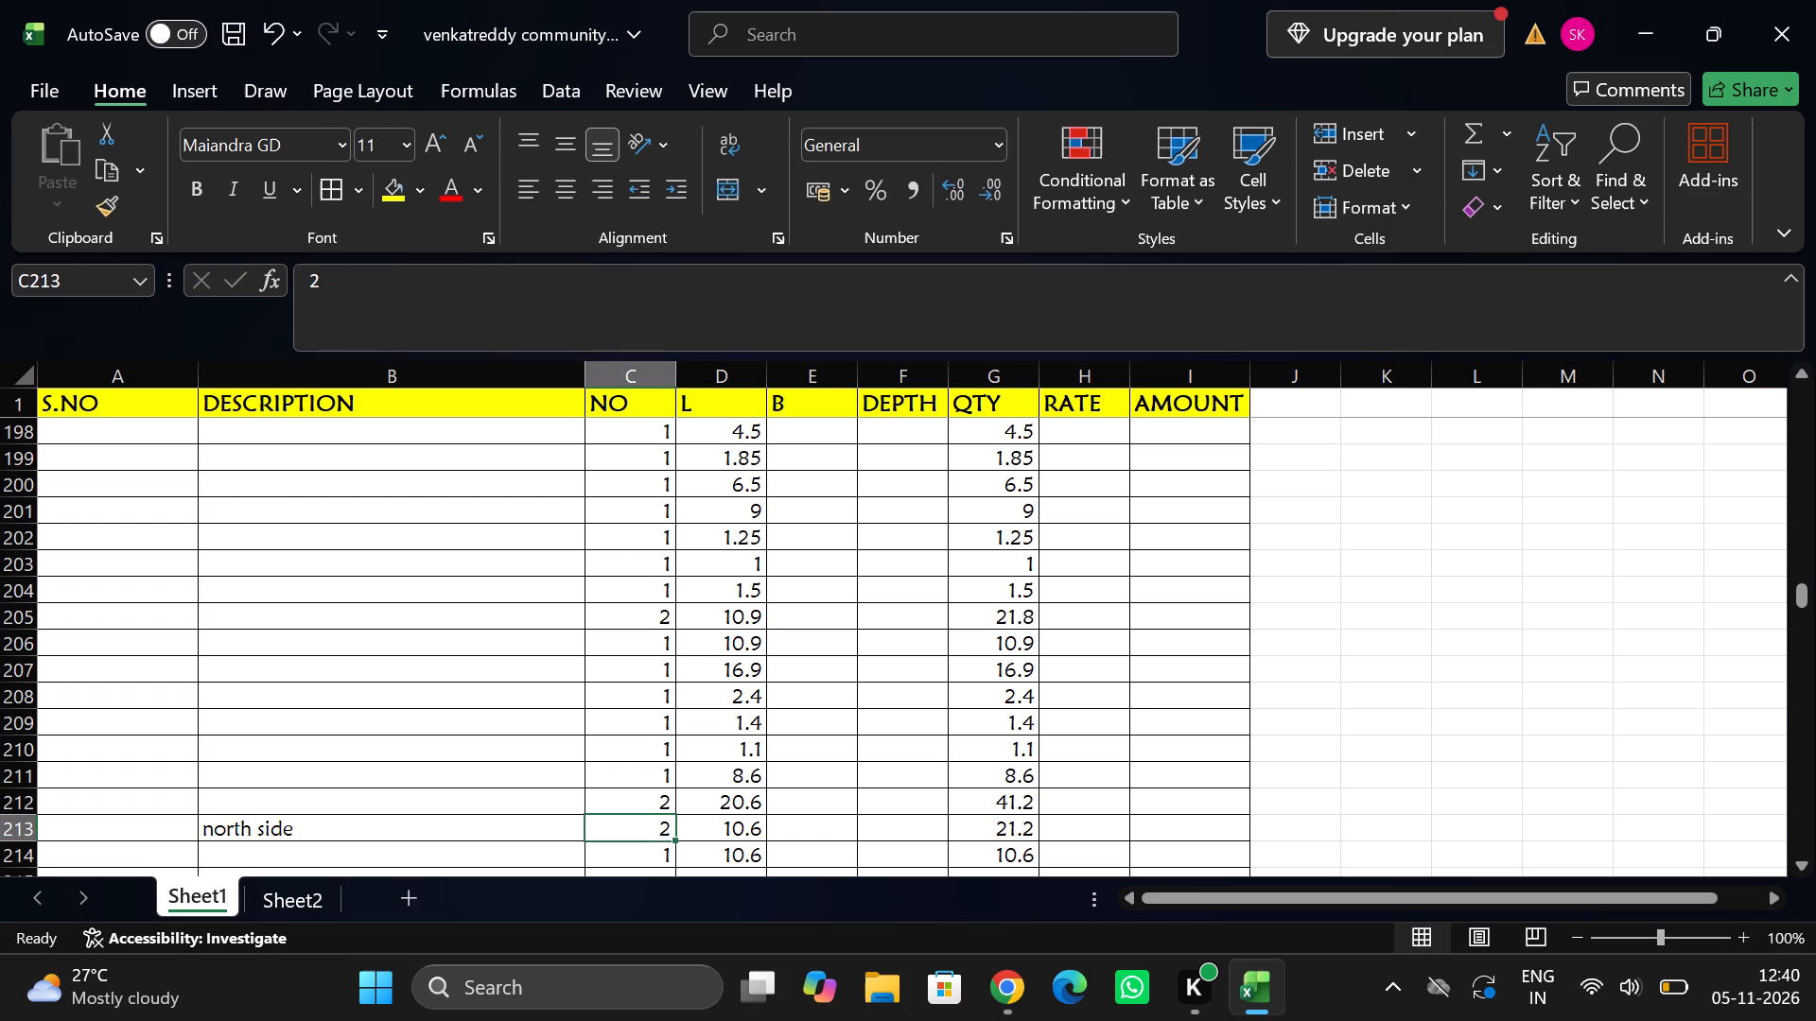
Add a "trees" item in row 215 with number 1 and begin a bracketed formula for its length.
scroll(735, 840, "down", 1)
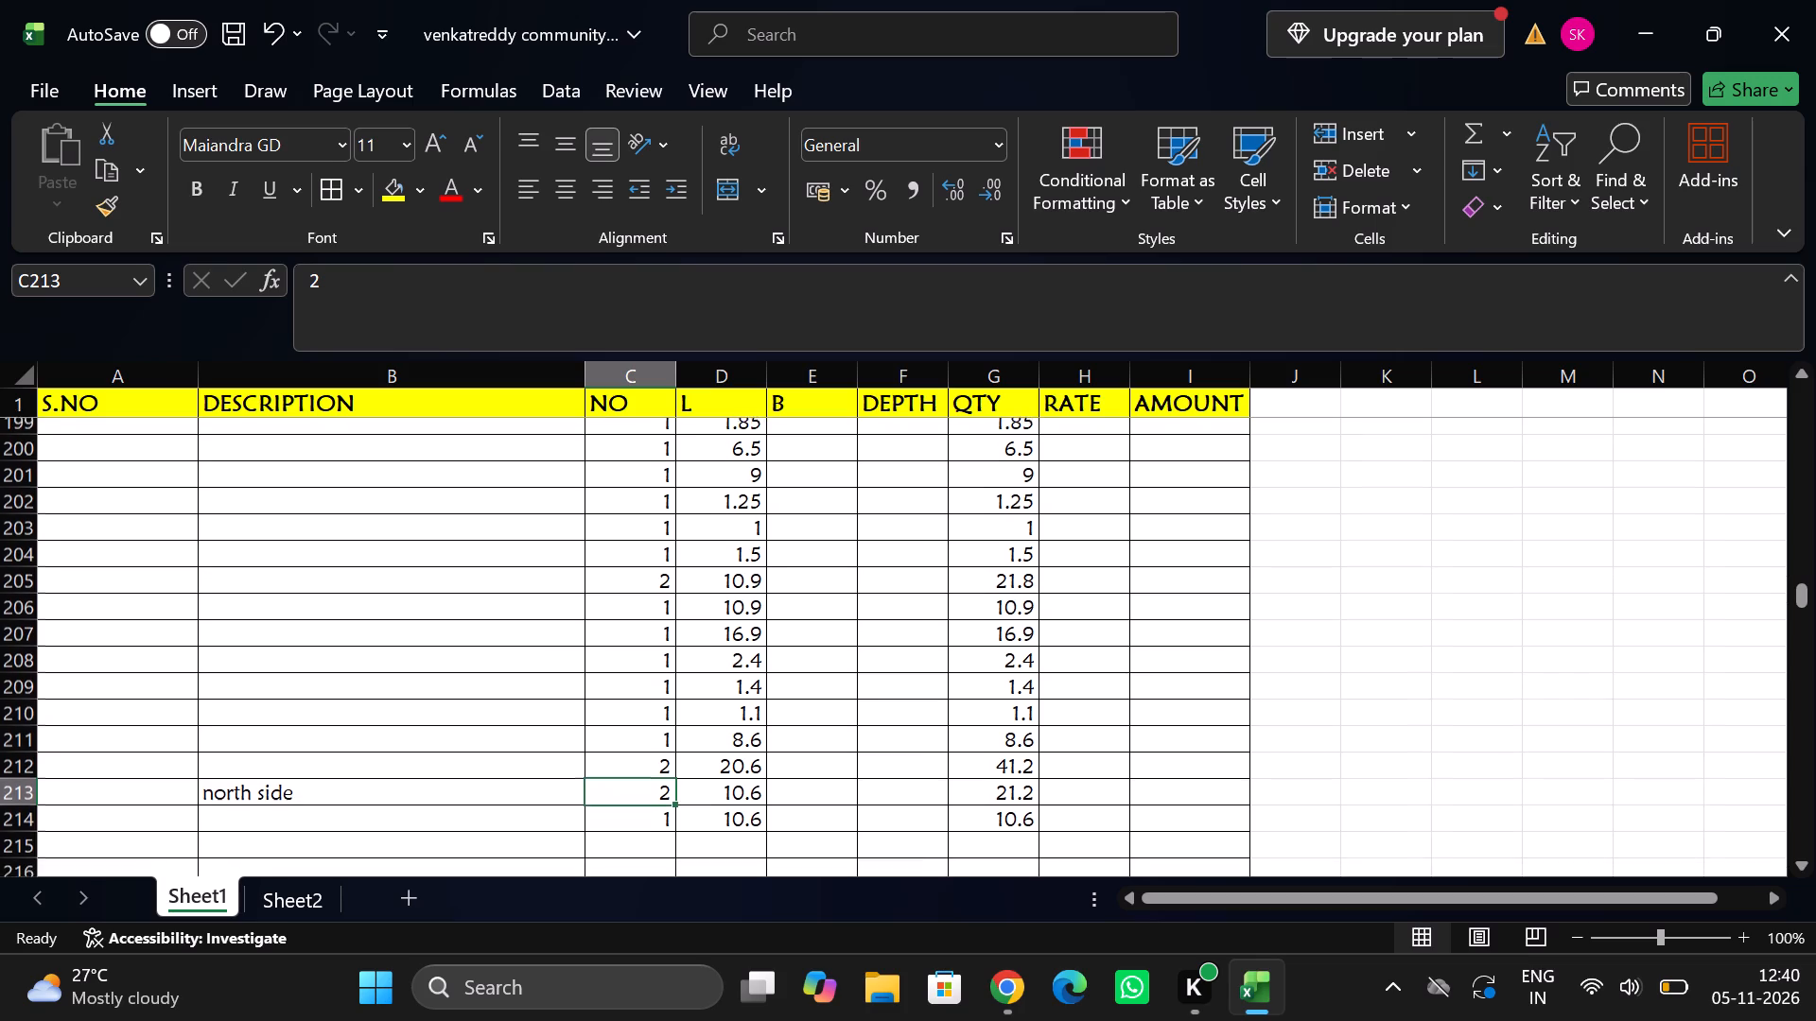
scroll(735, 840, "down", 1)
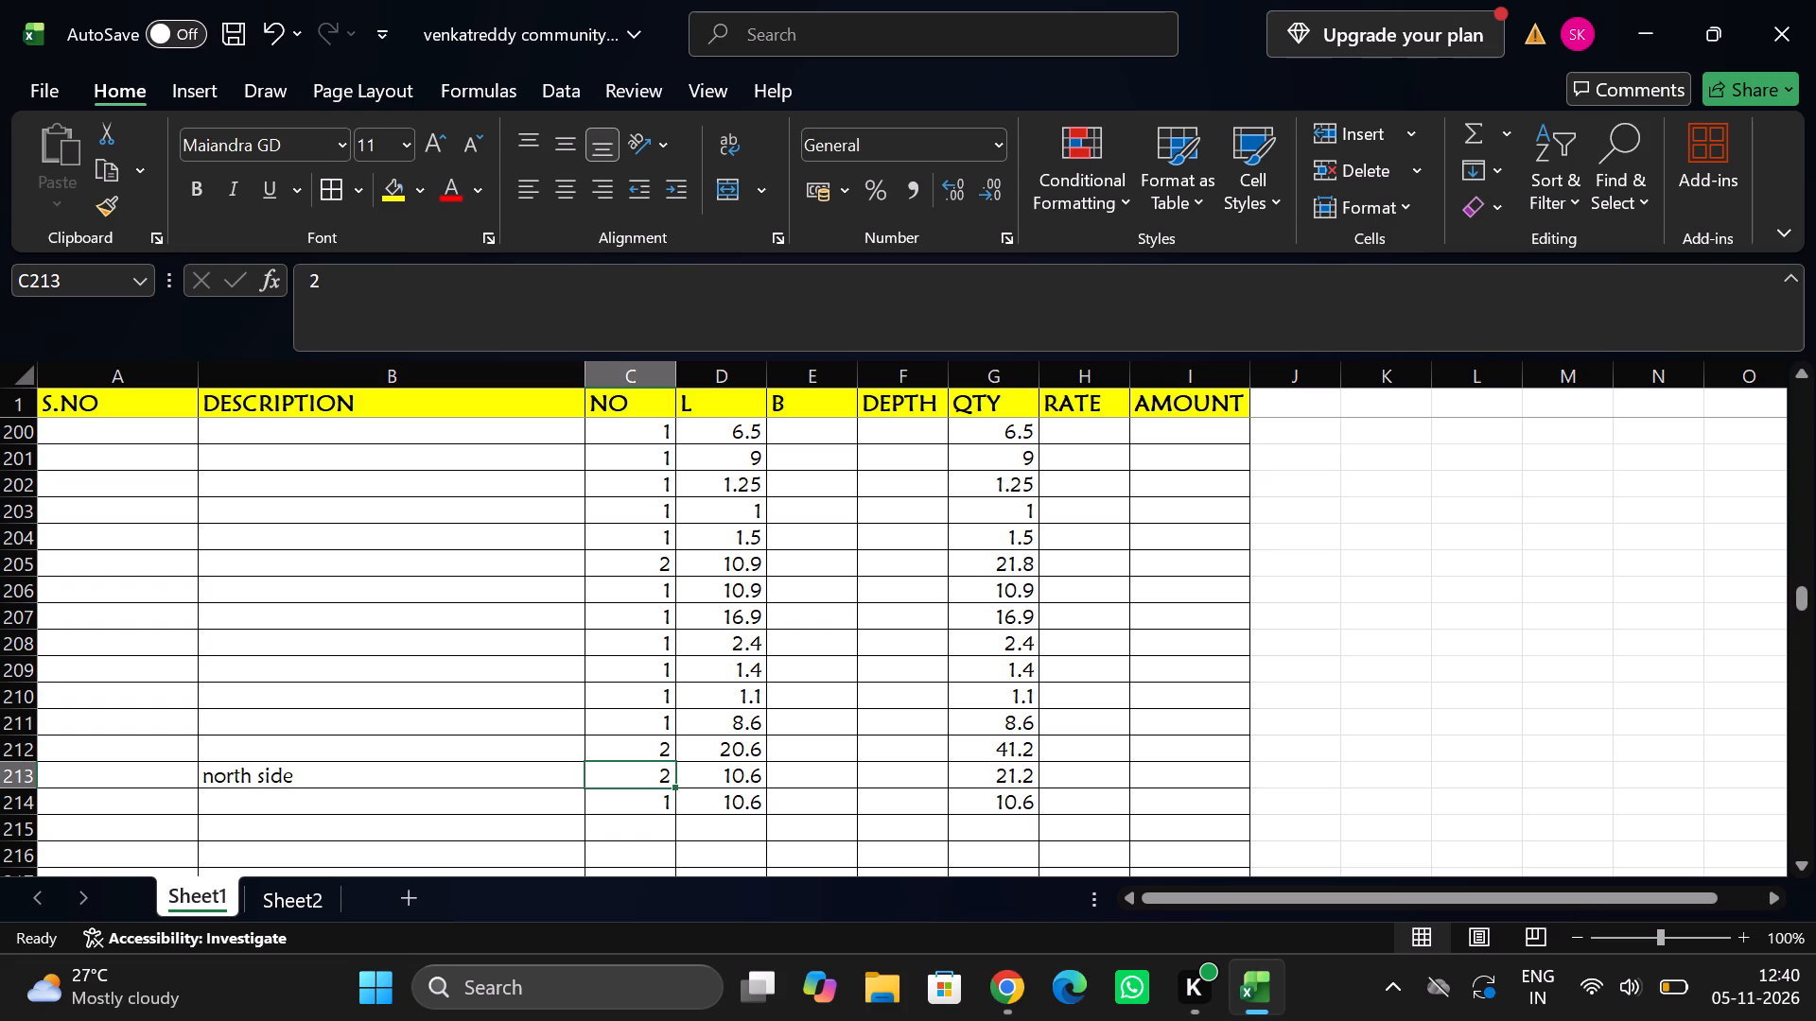
left_click(511, 824)
type("trees")
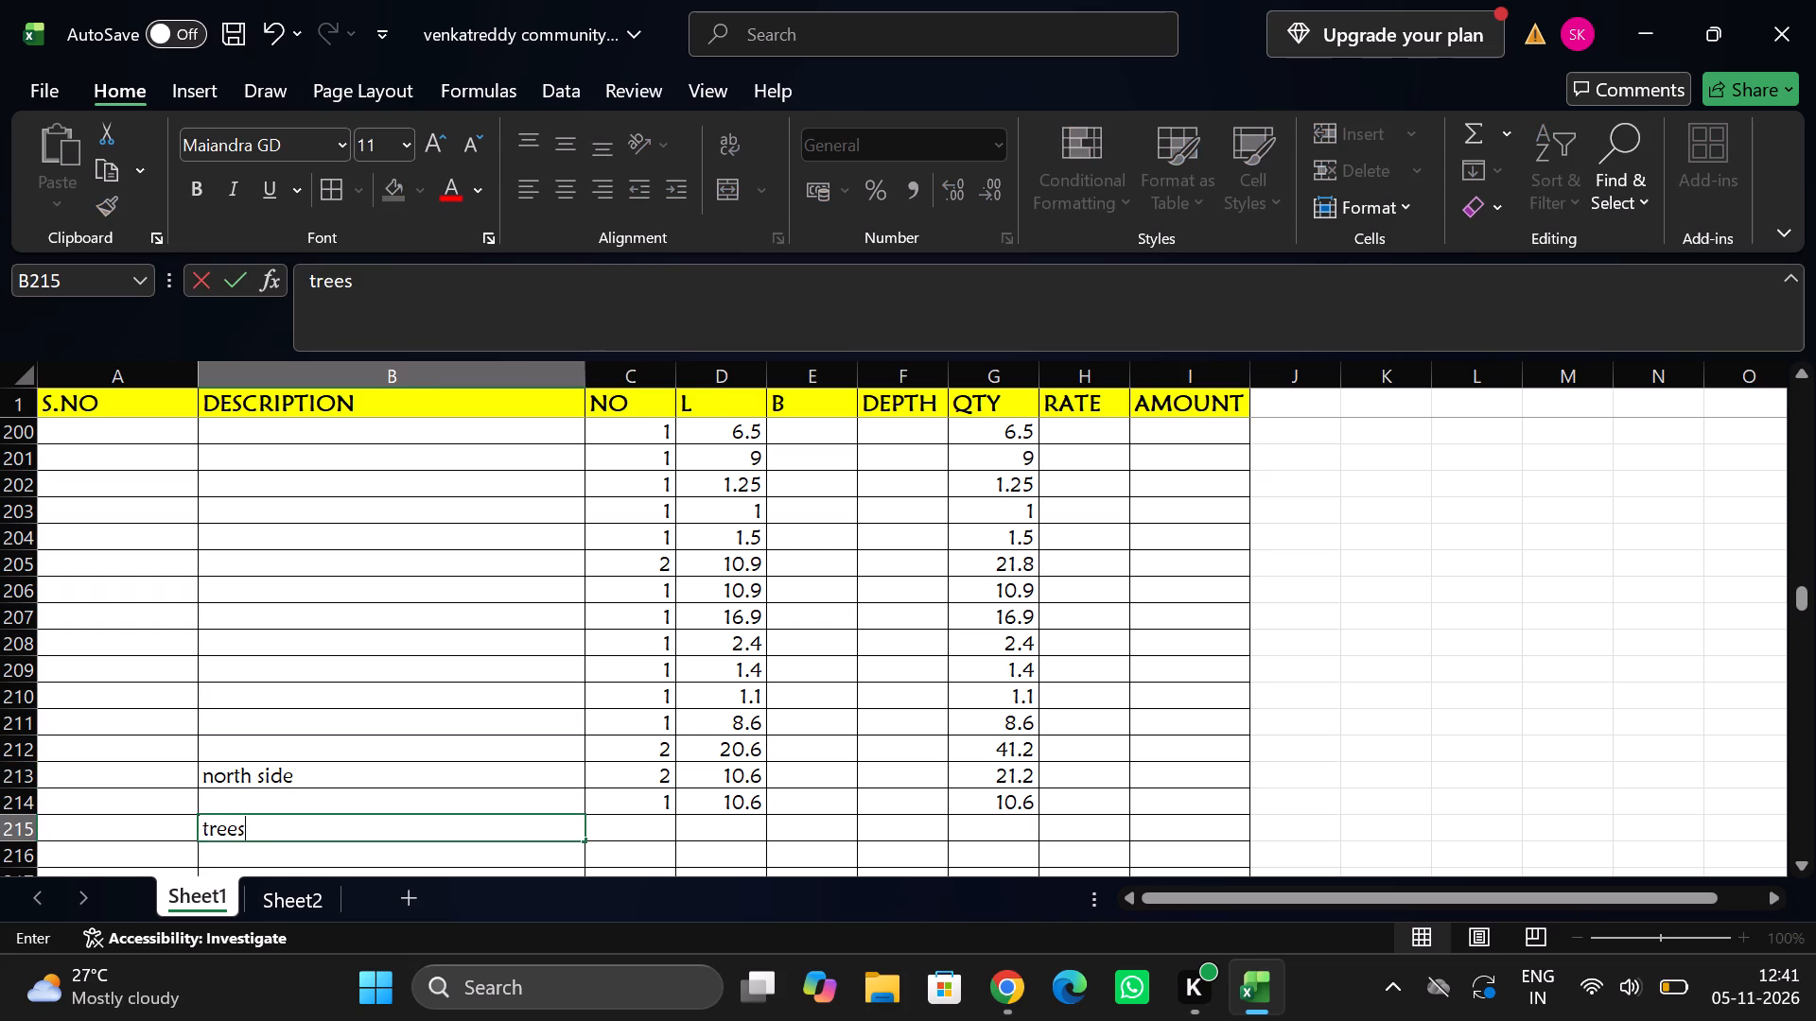
key("Tab")
key("1")
key("Tab")
key("equal")
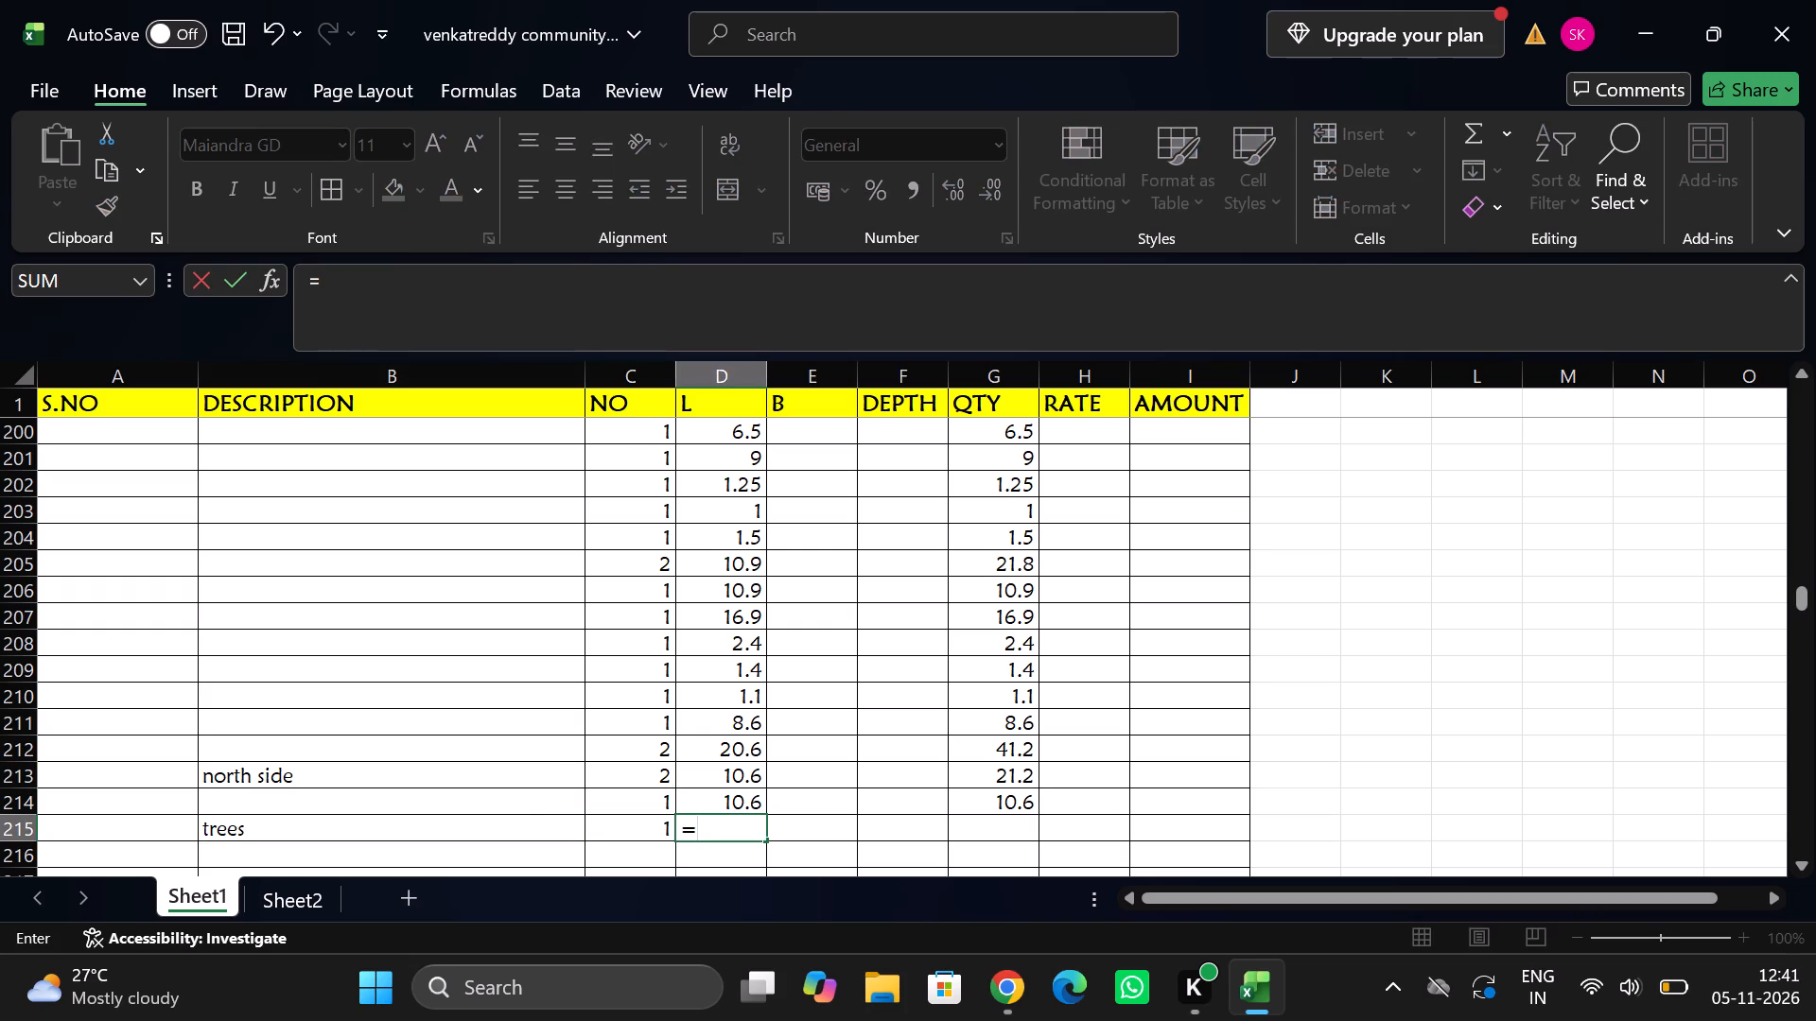
key("shift+parenleft")
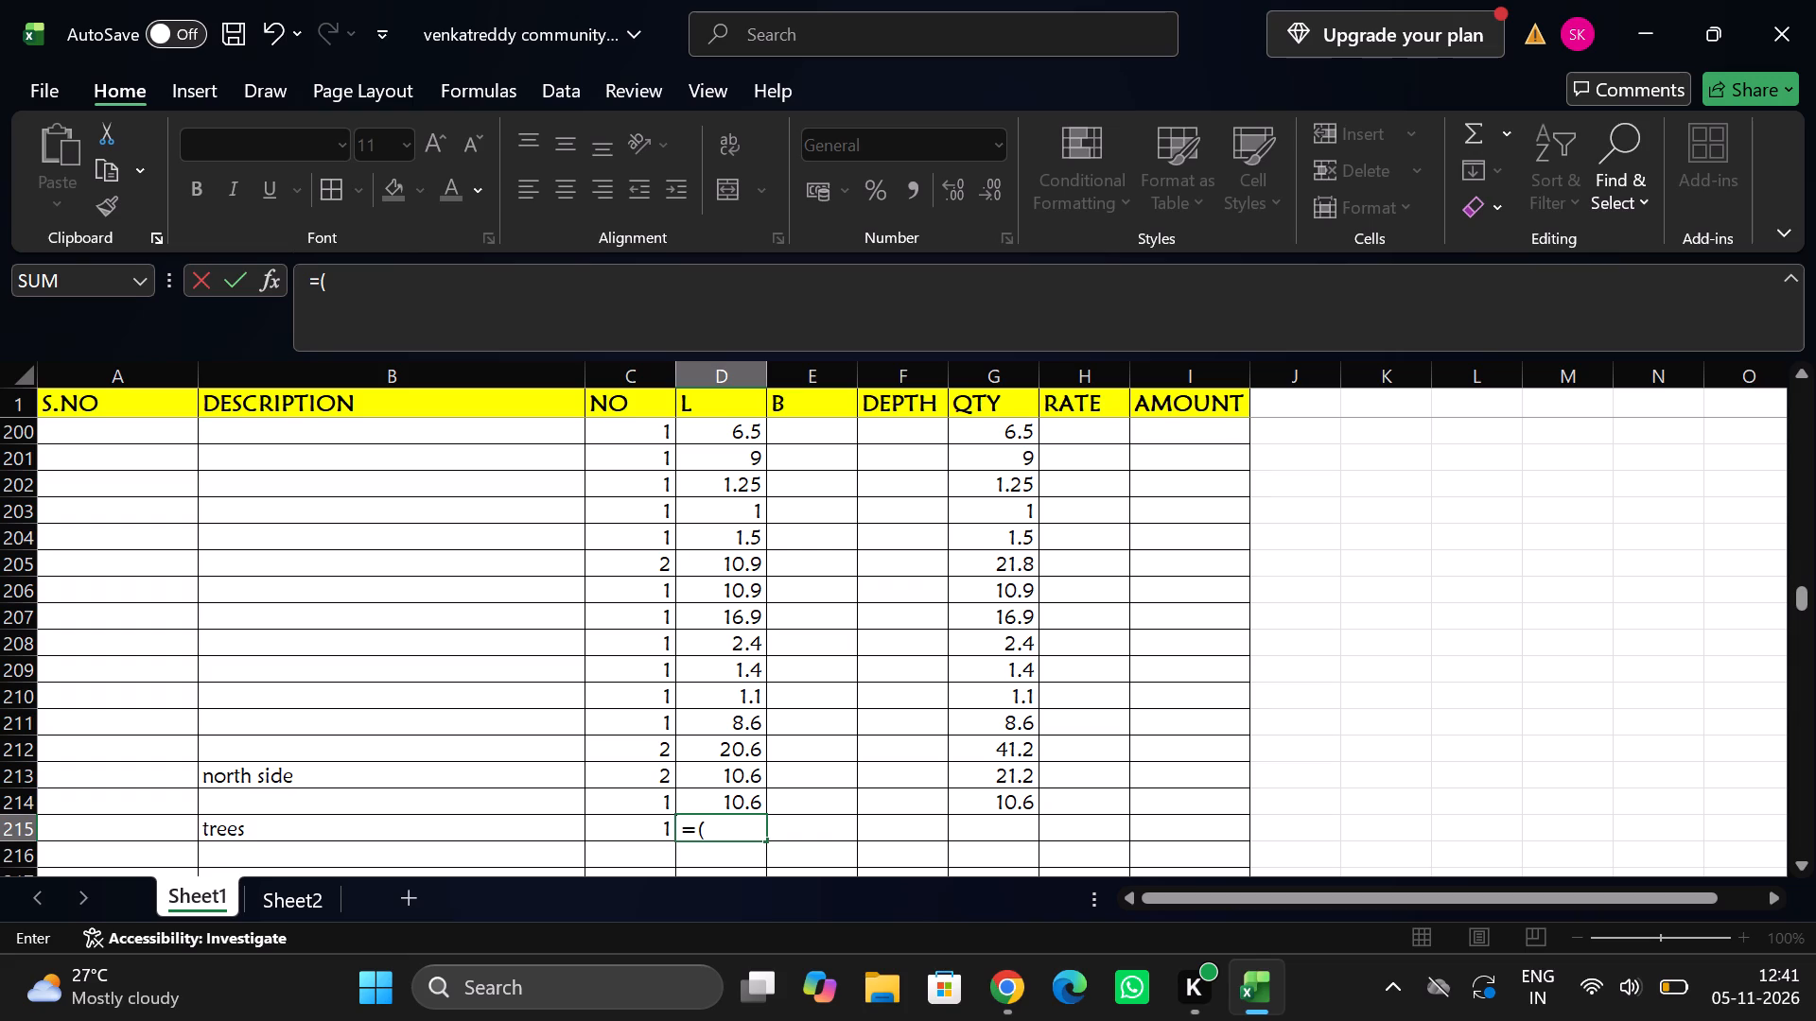
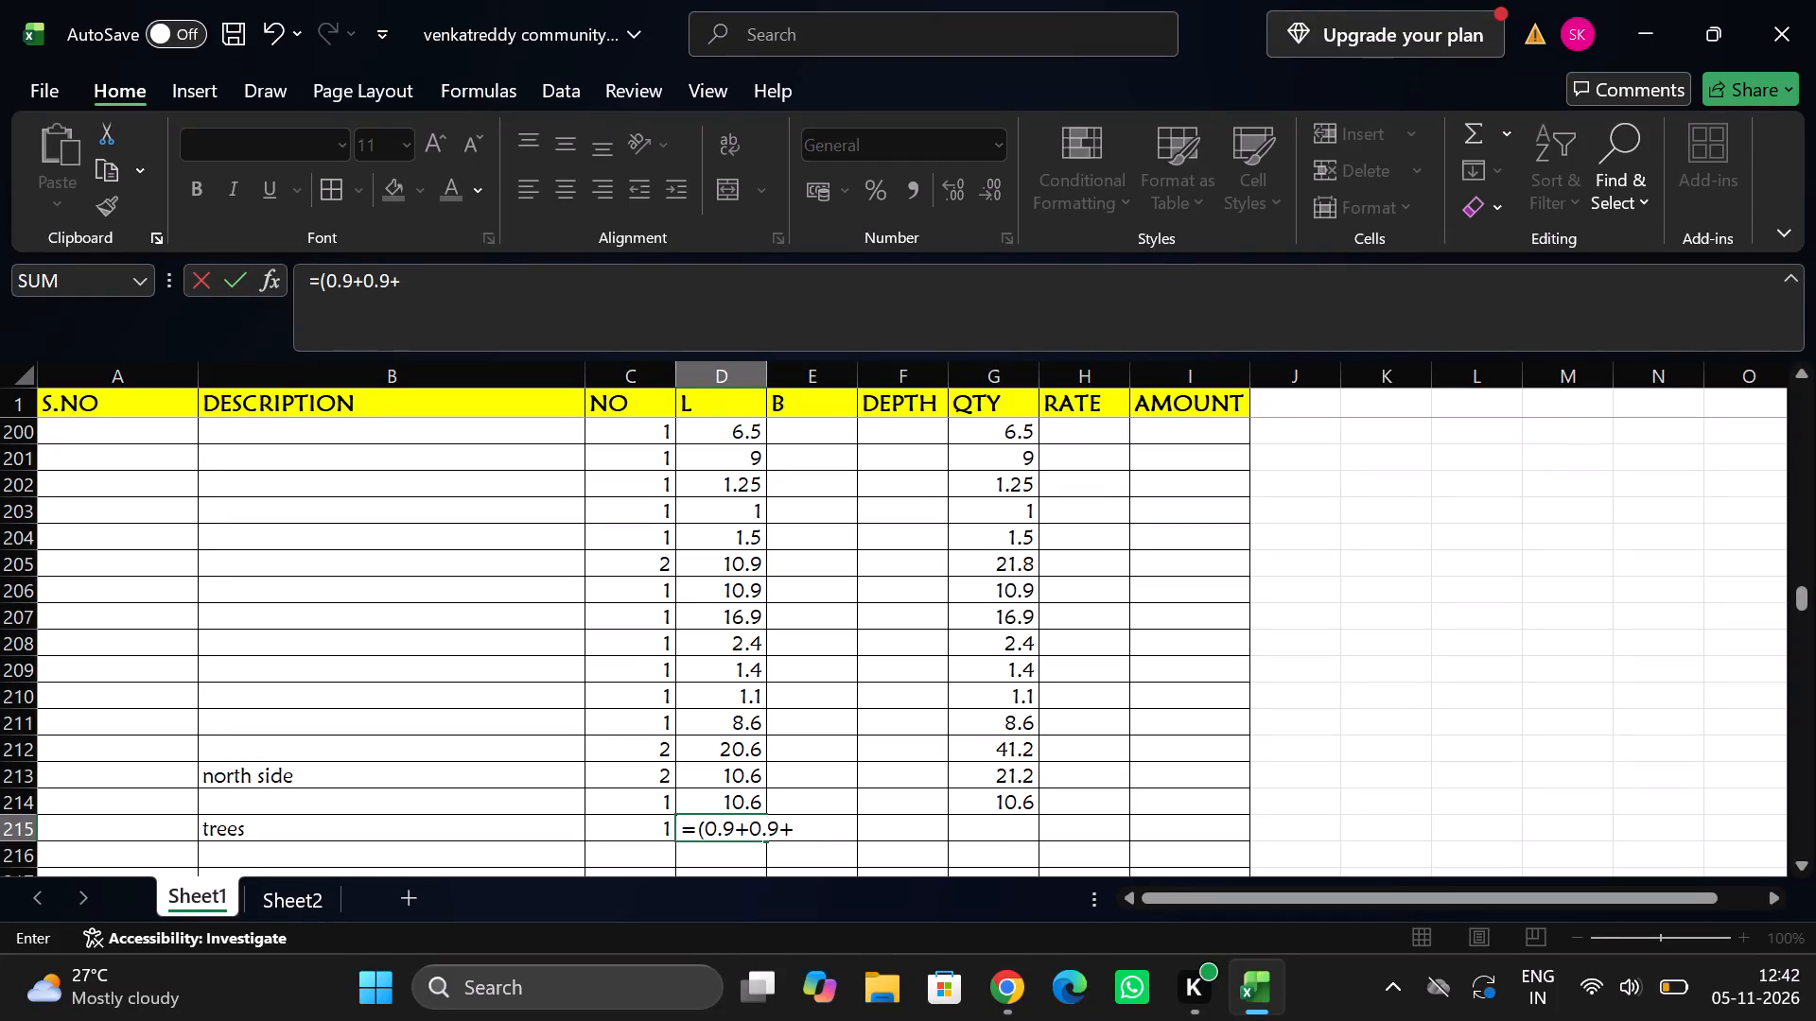
Complete the trees length formula in row 215 as =(0.9+0.9+0.5+0.5) and fill its quantity formula from the row above.
type("0.")
key("5")
type("+0.5)")
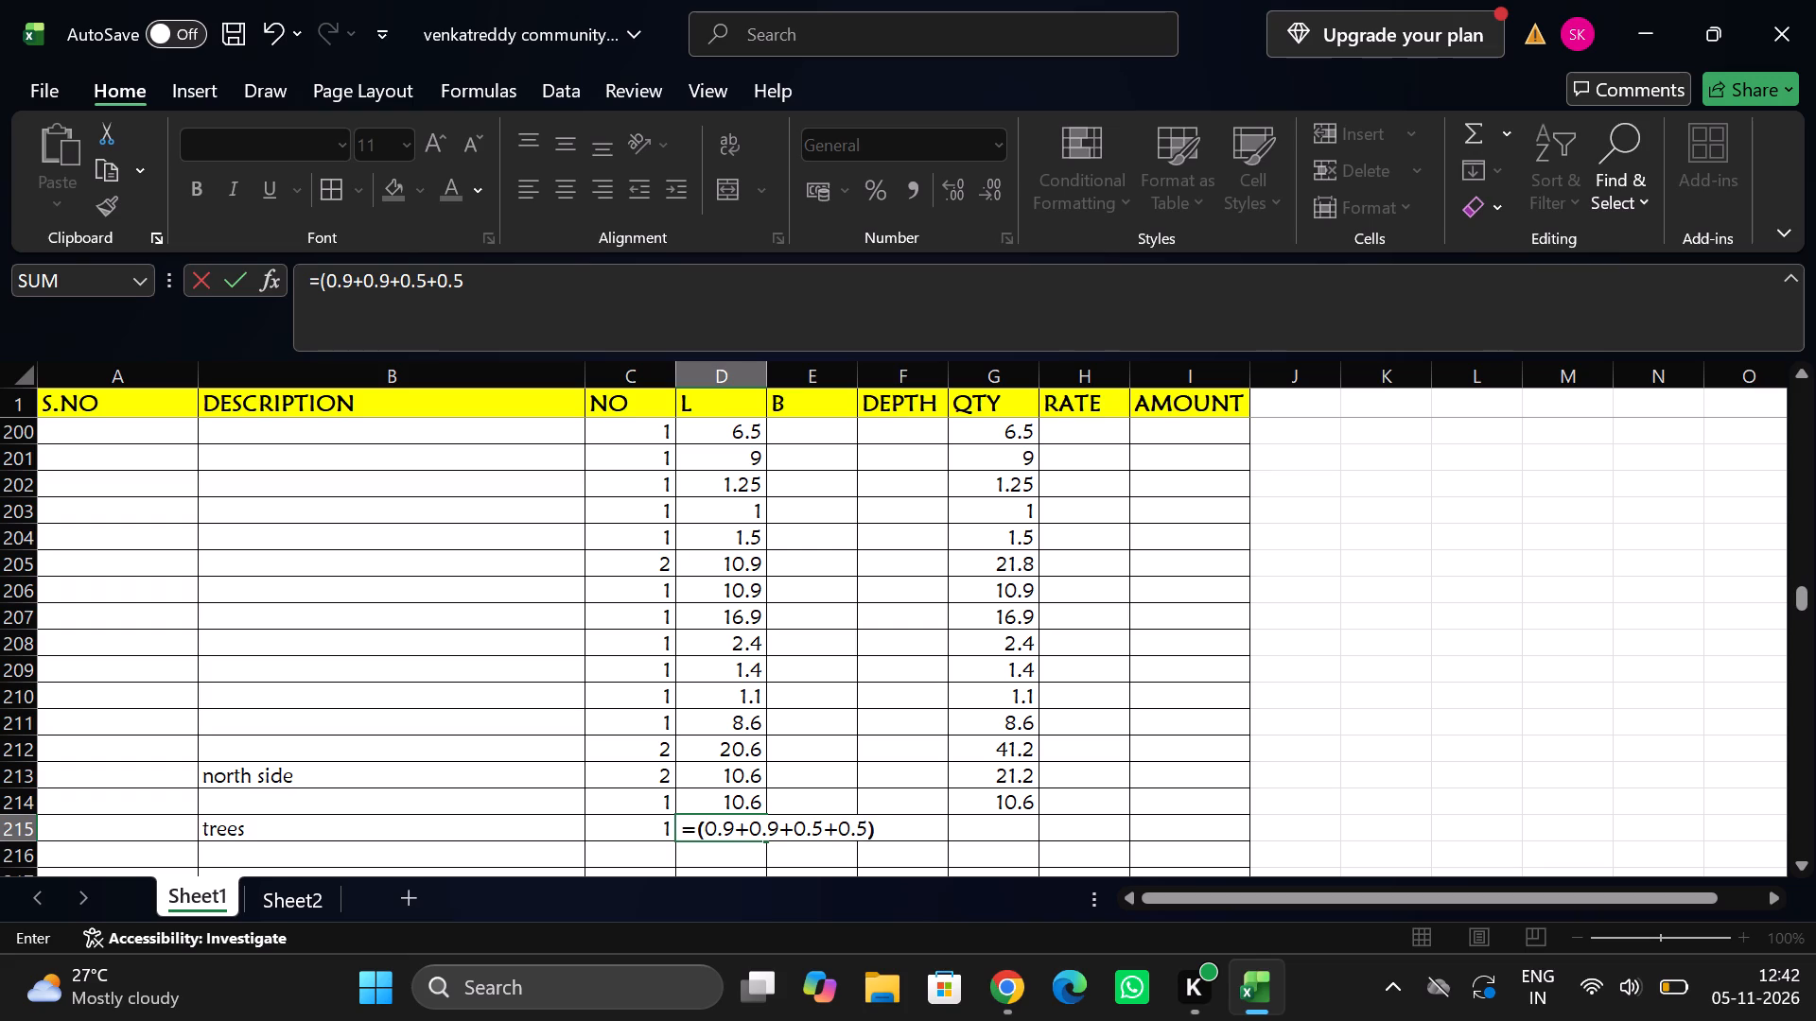
key("Return")
key("Up")
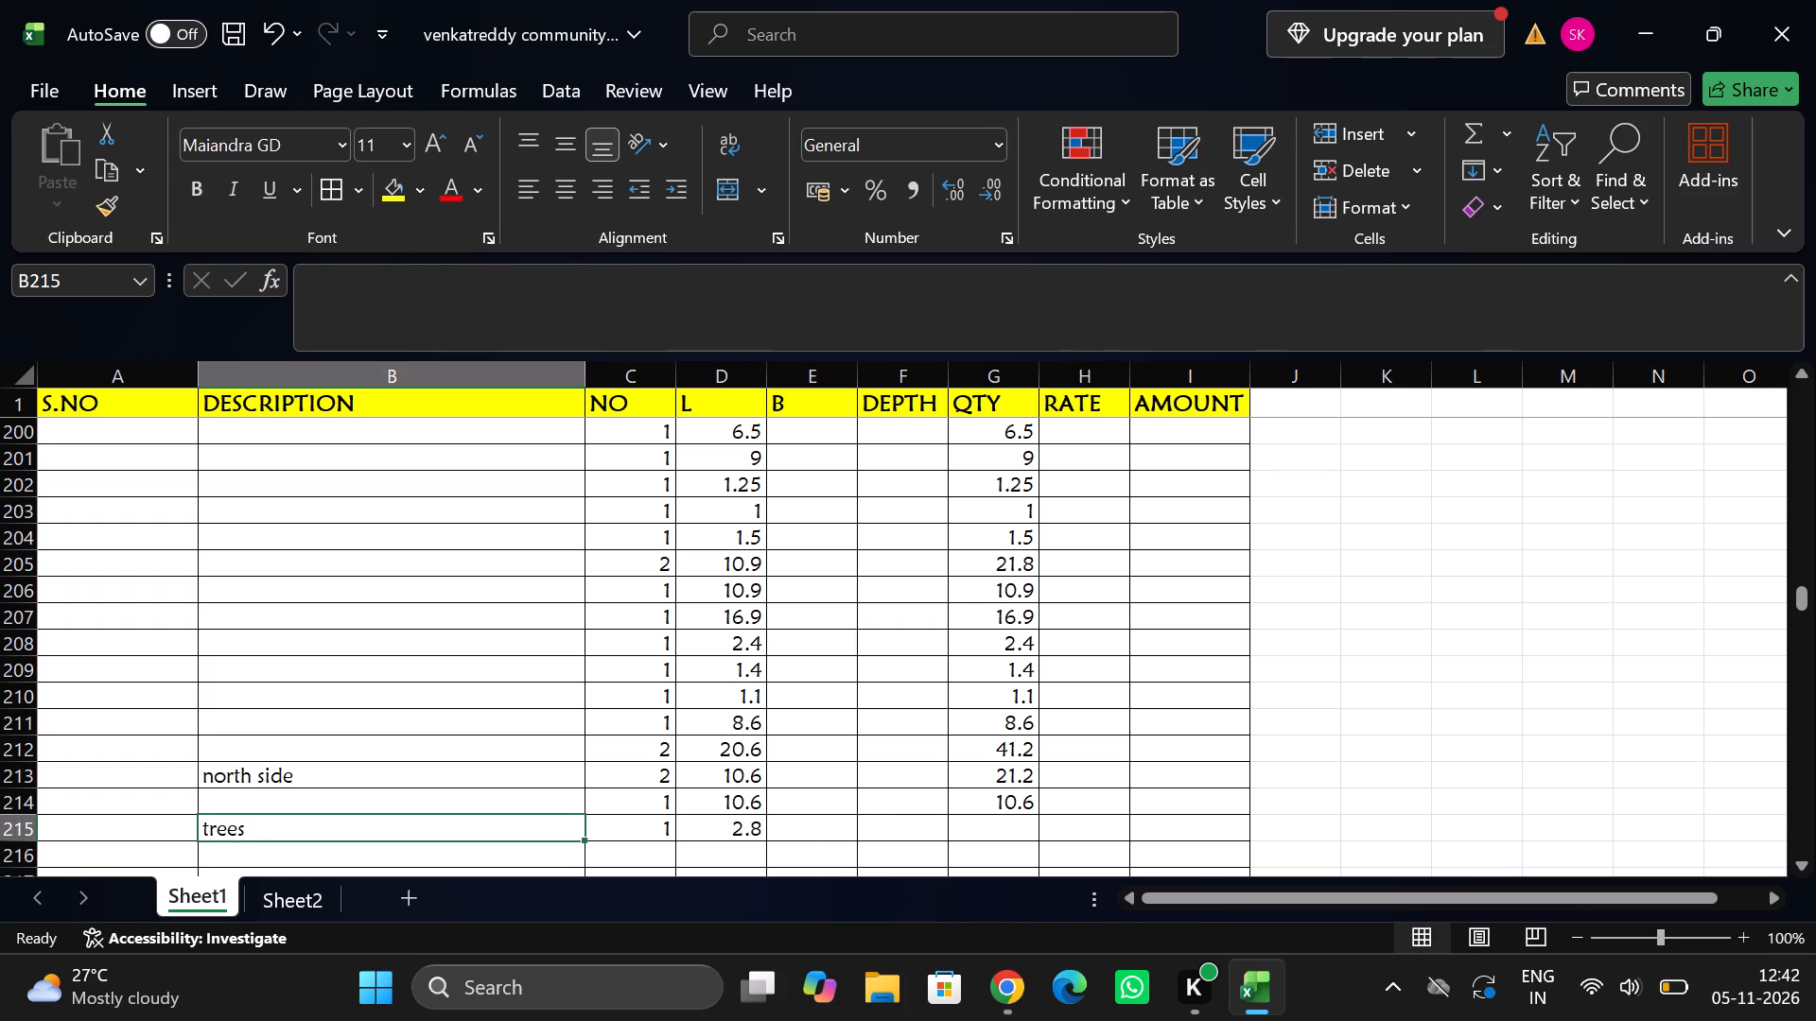
key("Right")
key("Right")
key("Right")
key("Right")
key("Right")
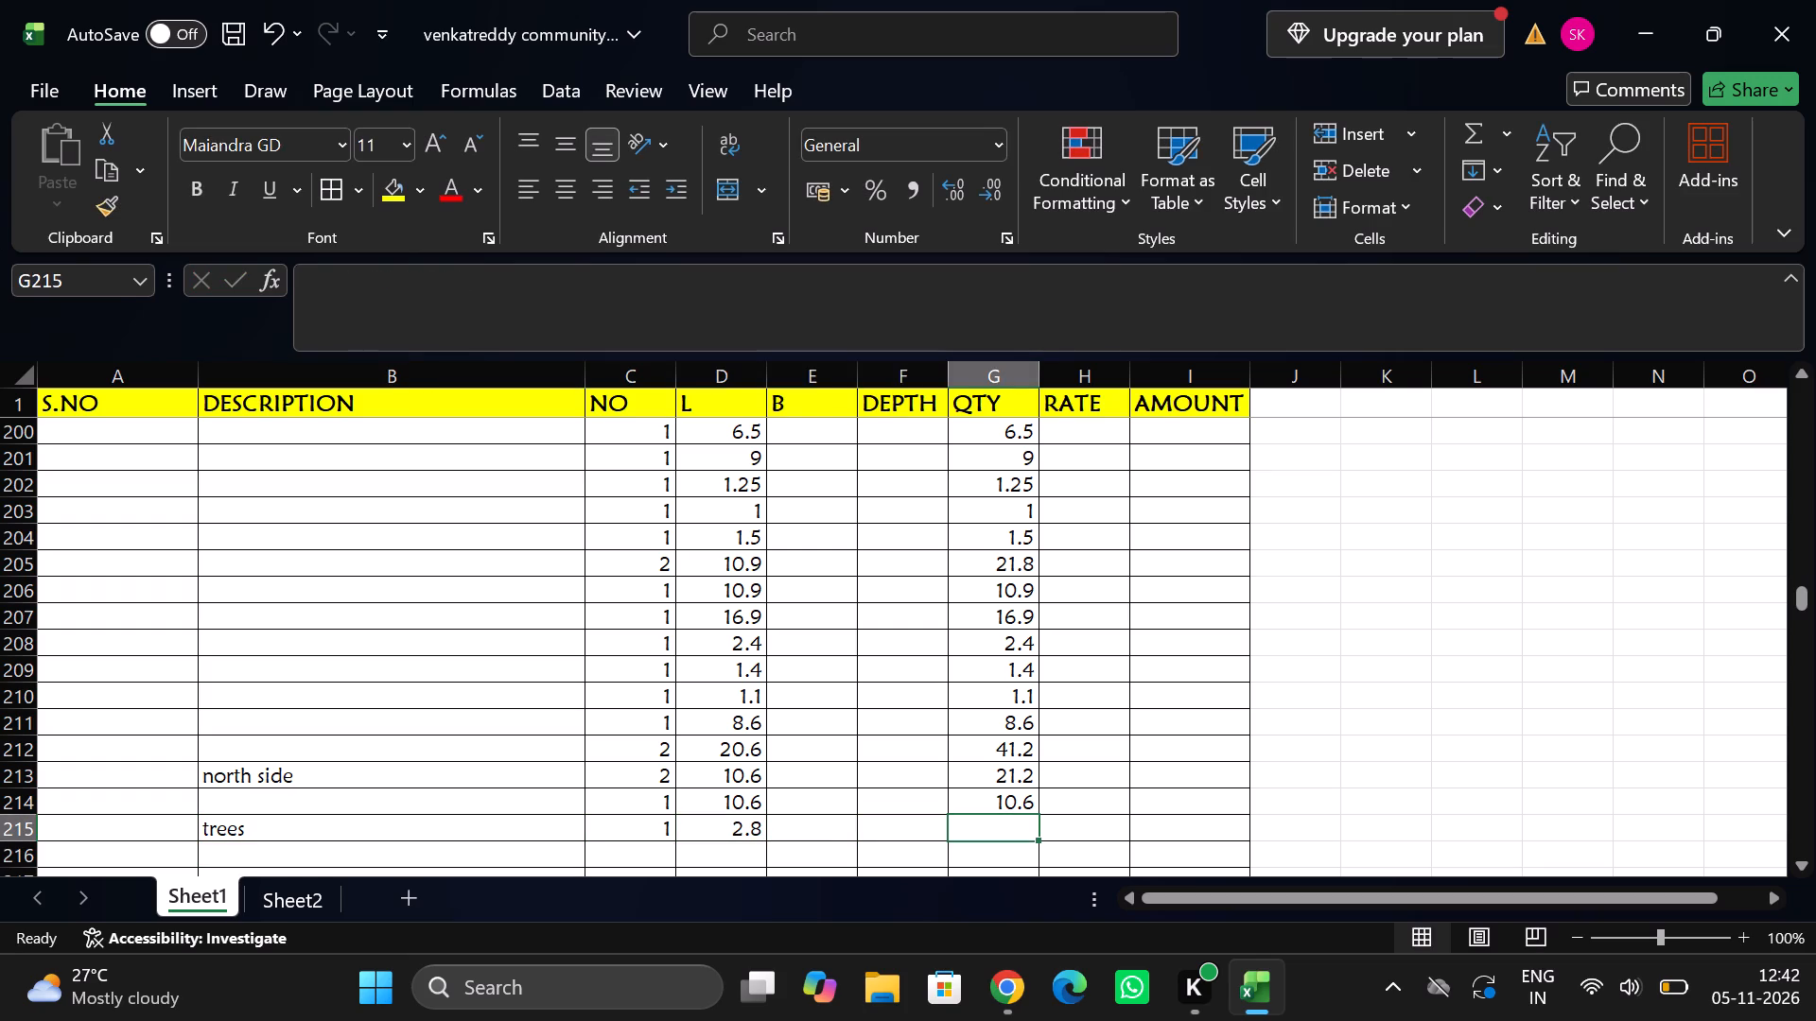
key("ctrl+d")
Add a measurement in row 216 with number 1, copying the length and quantity formulas from the trees row above.
key("Down")
key("Left")
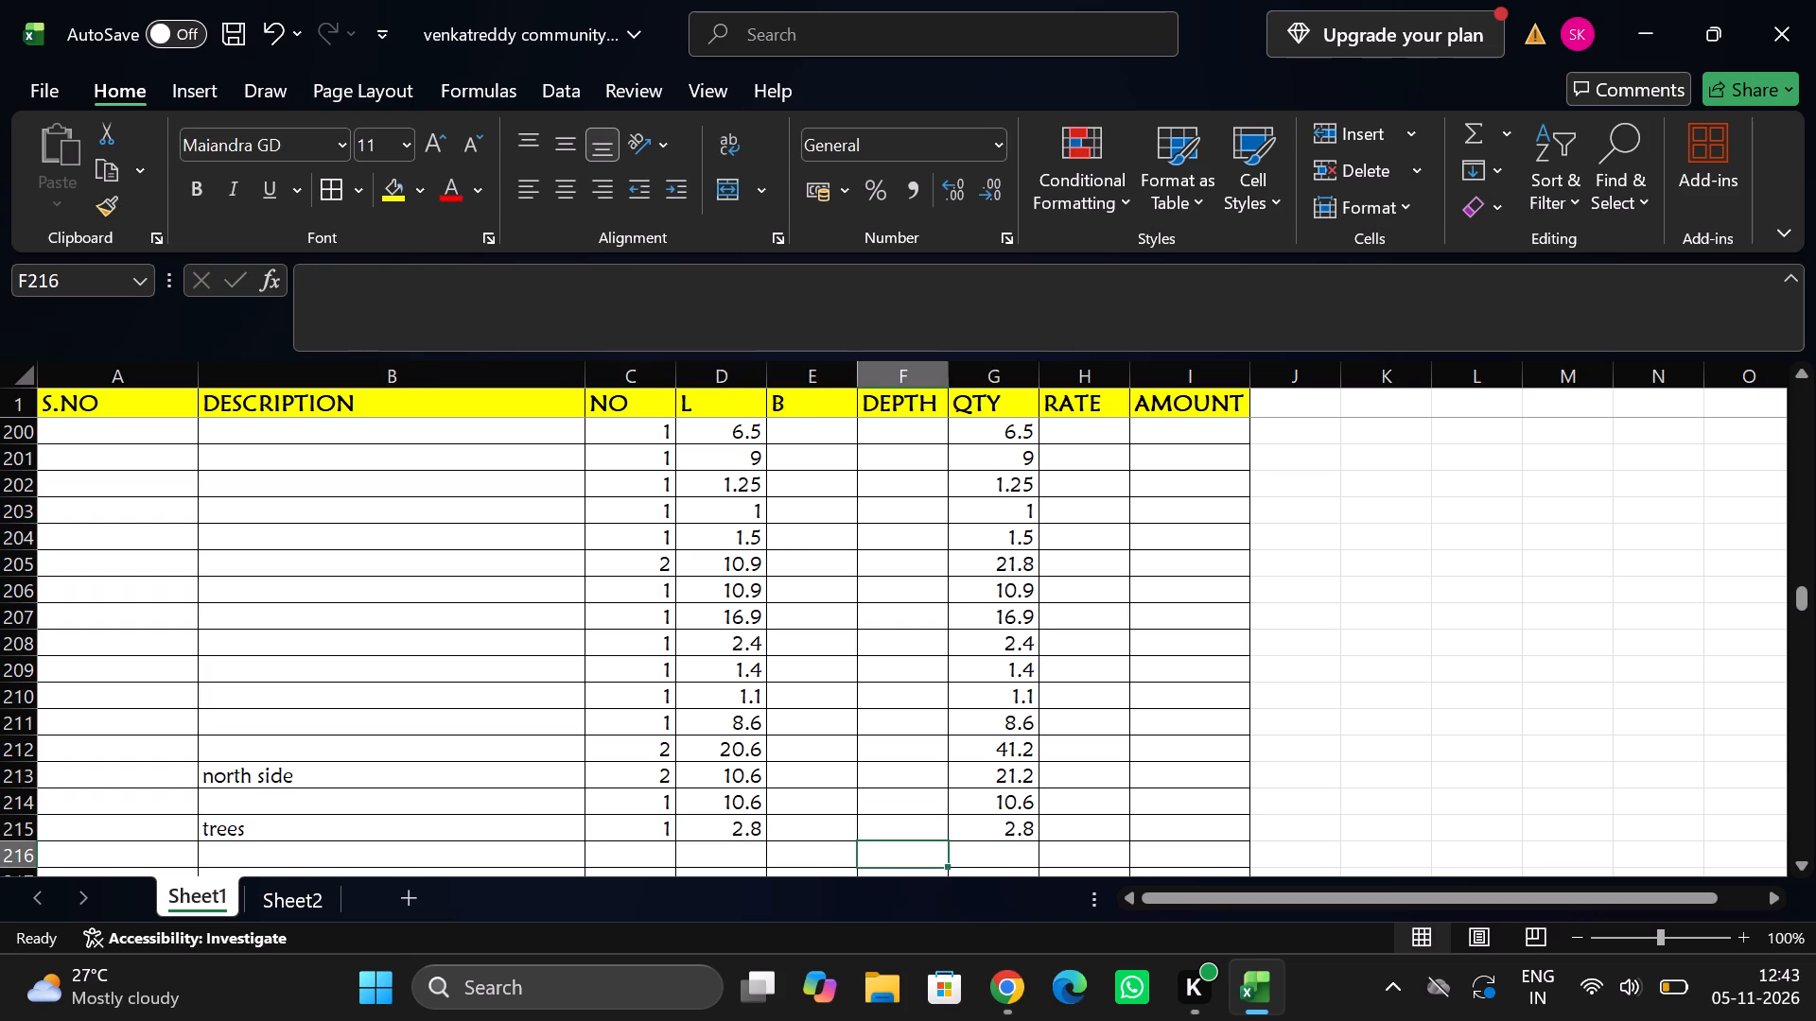
key("Left")
key("Left")
key("Left")
key("1")
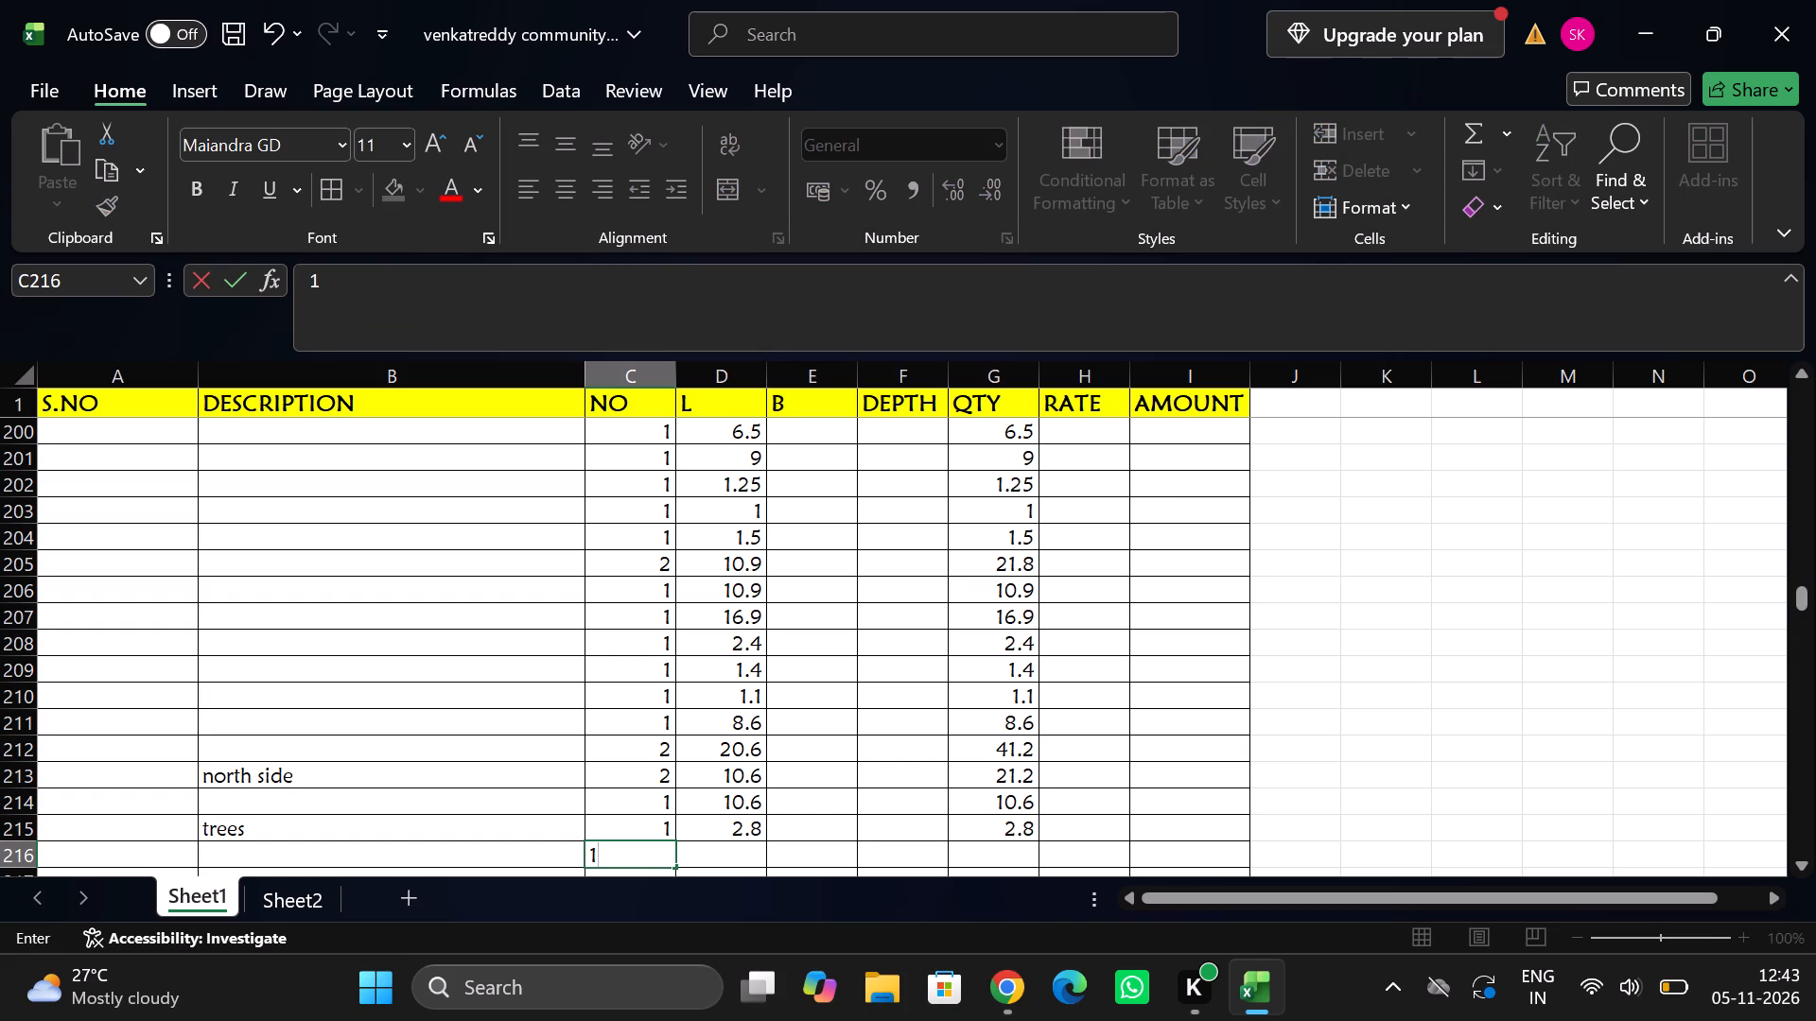
key("Tab")
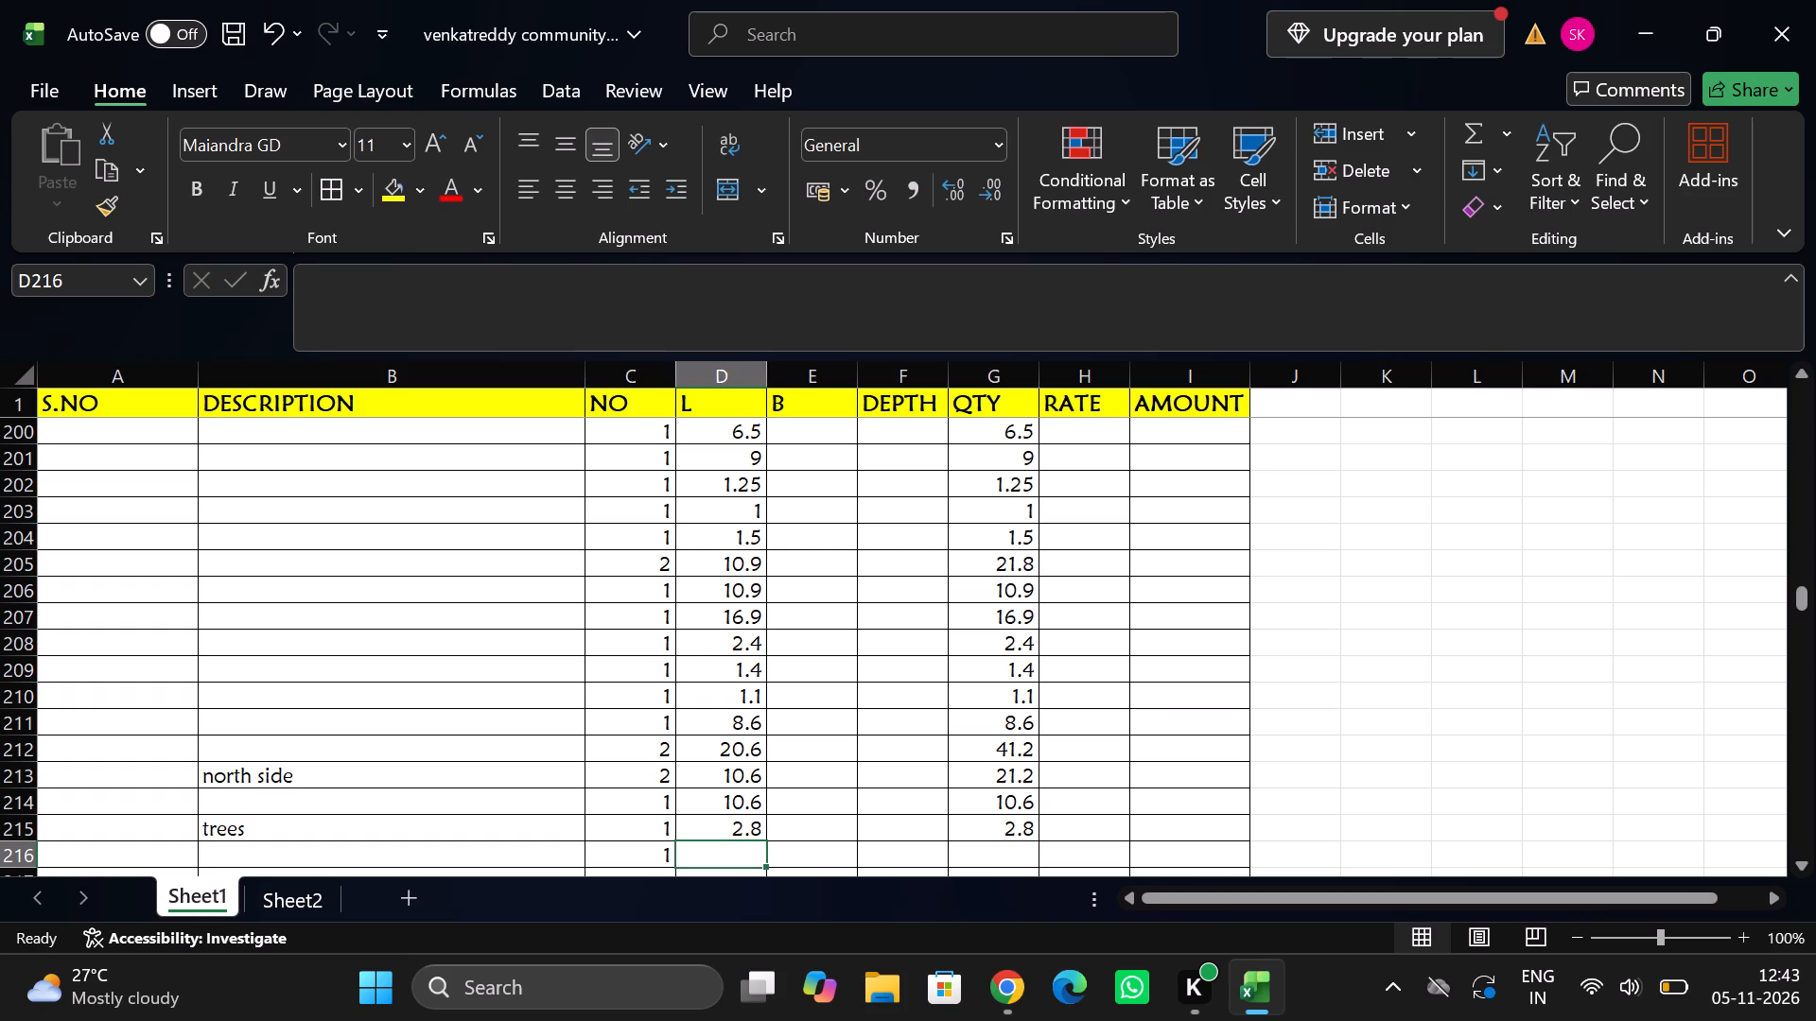
key("ctrl+d")
key("Tab")
key("Tab")
key("Tab")
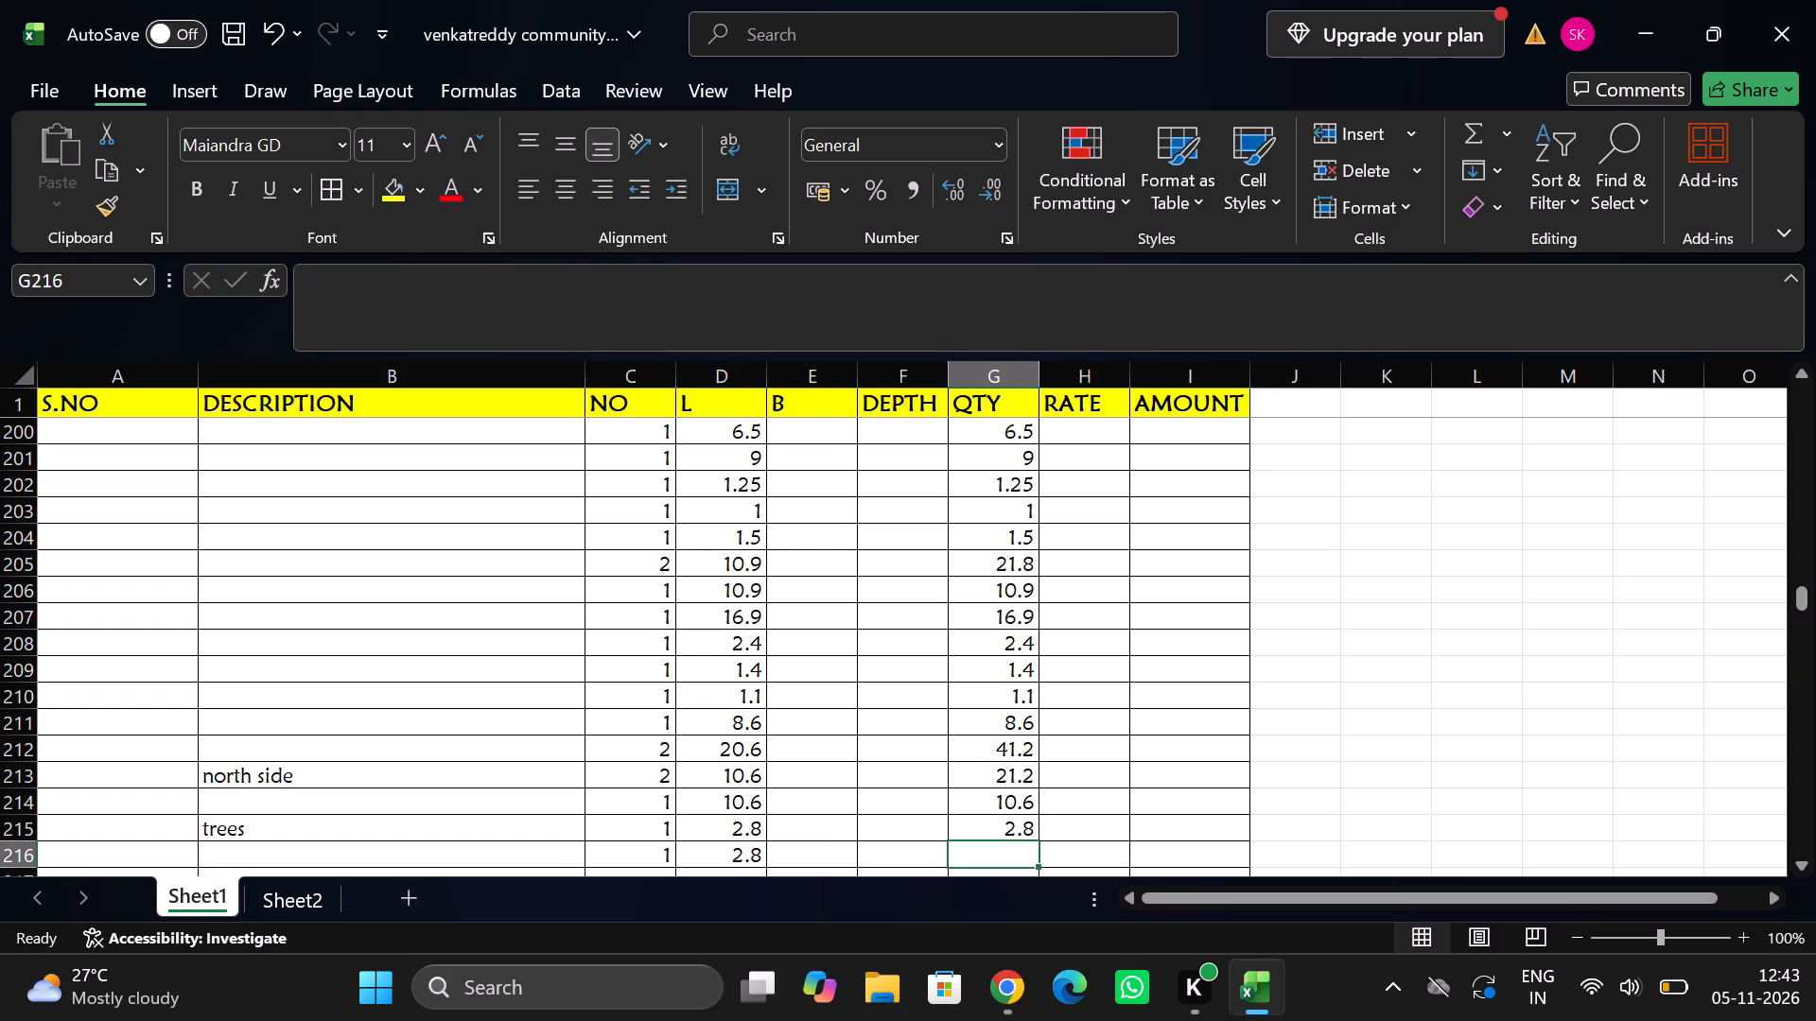
key("ctrl+d")
Enter a measurement in row 217 with number 2 and length =(1.3+1.3+0.7+0.7).
scroll(511, 824, "down", 1)
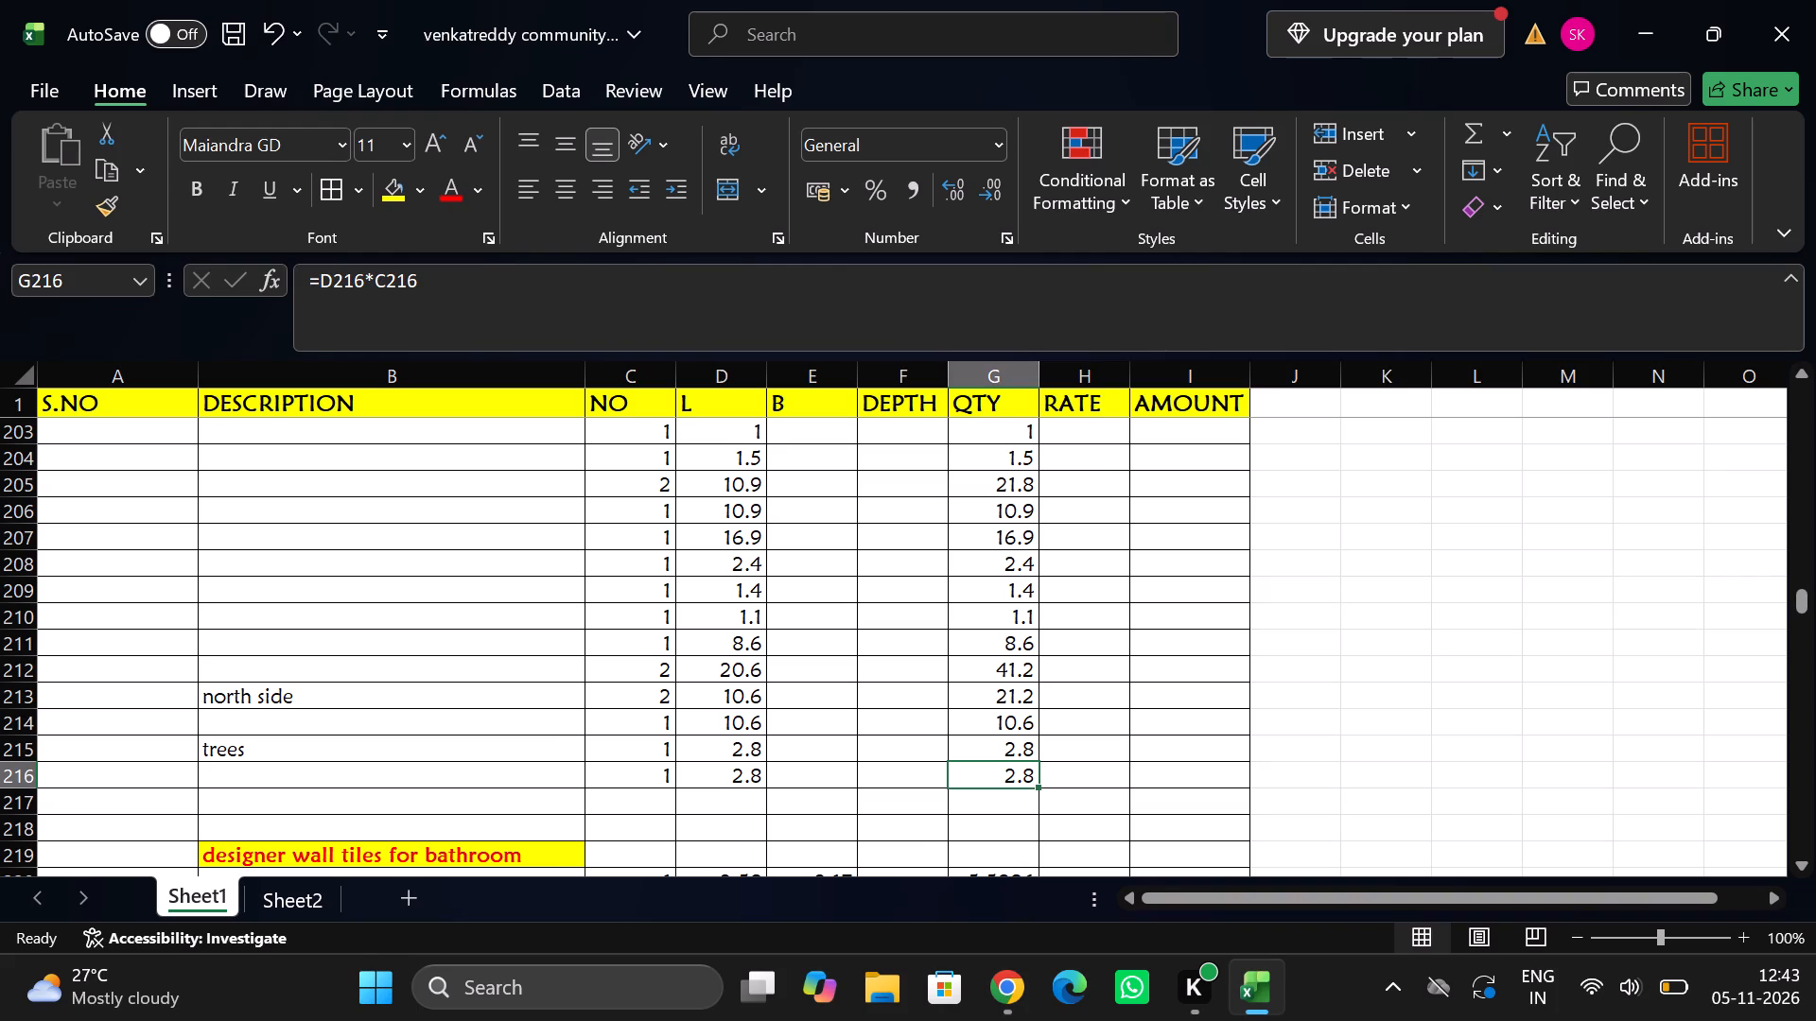
scroll(511, 824, "down", 1)
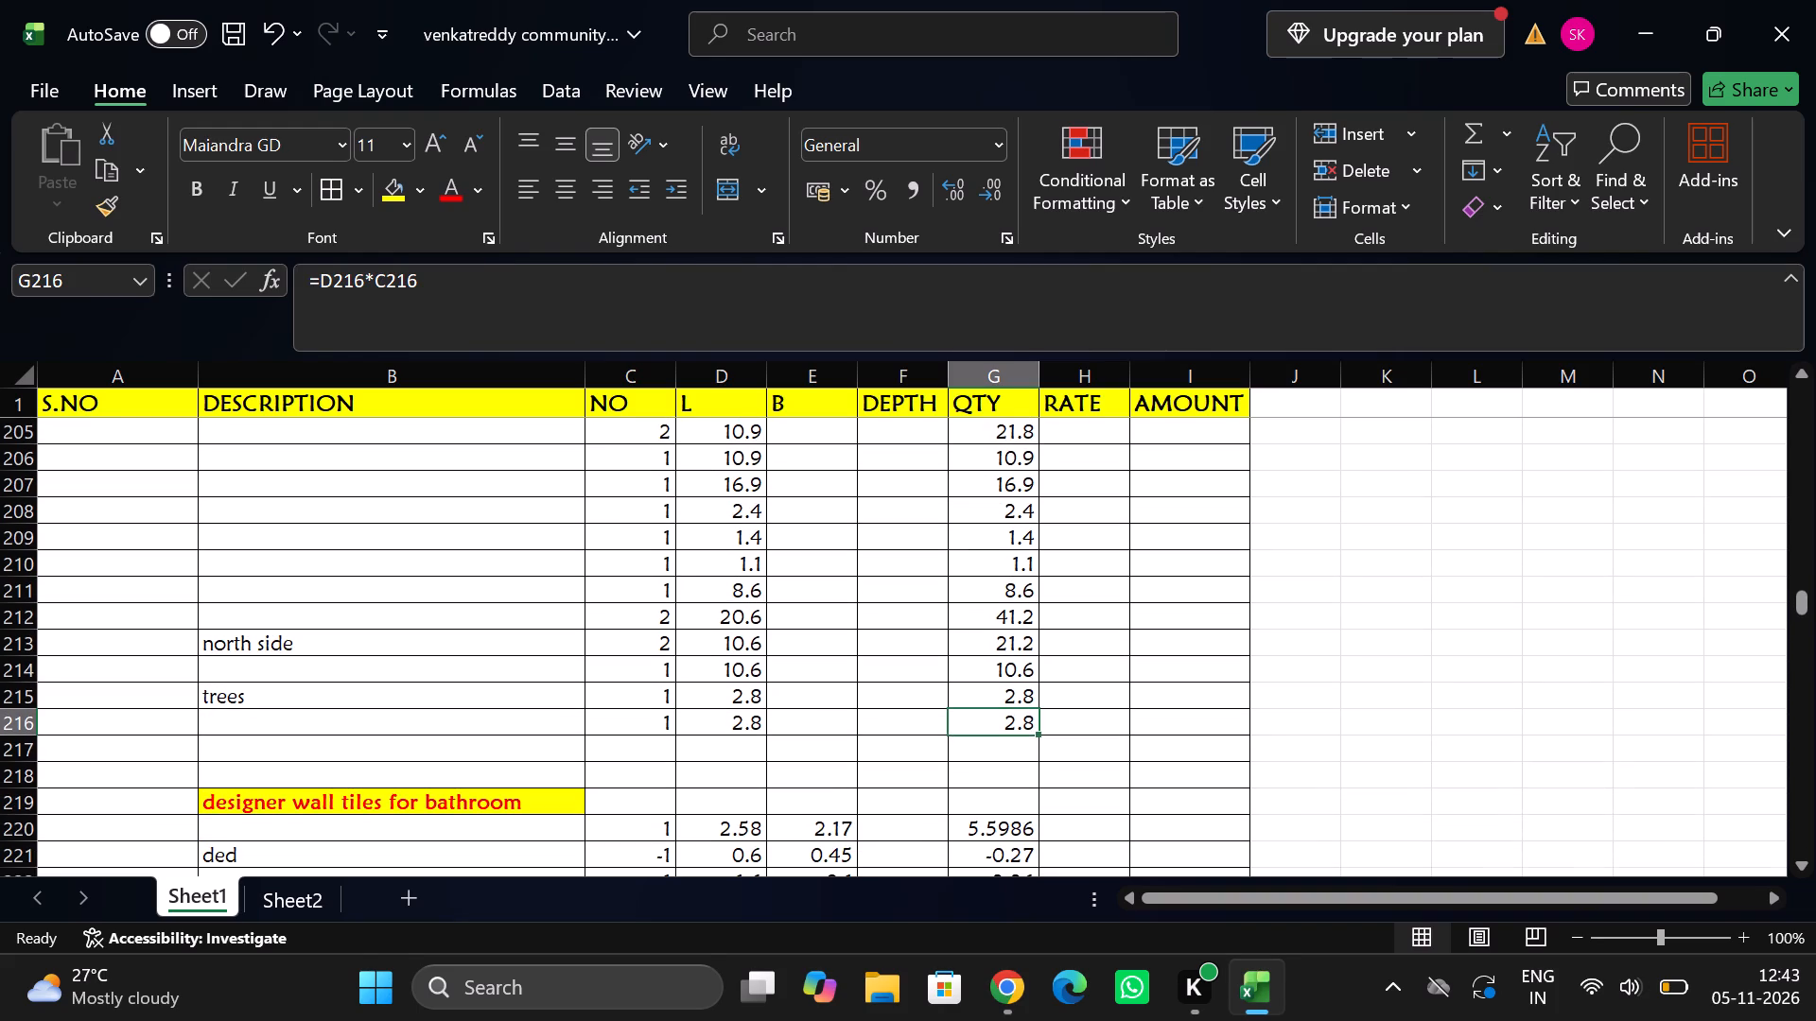
left_click(641, 741)
key("2")
key("Tab")
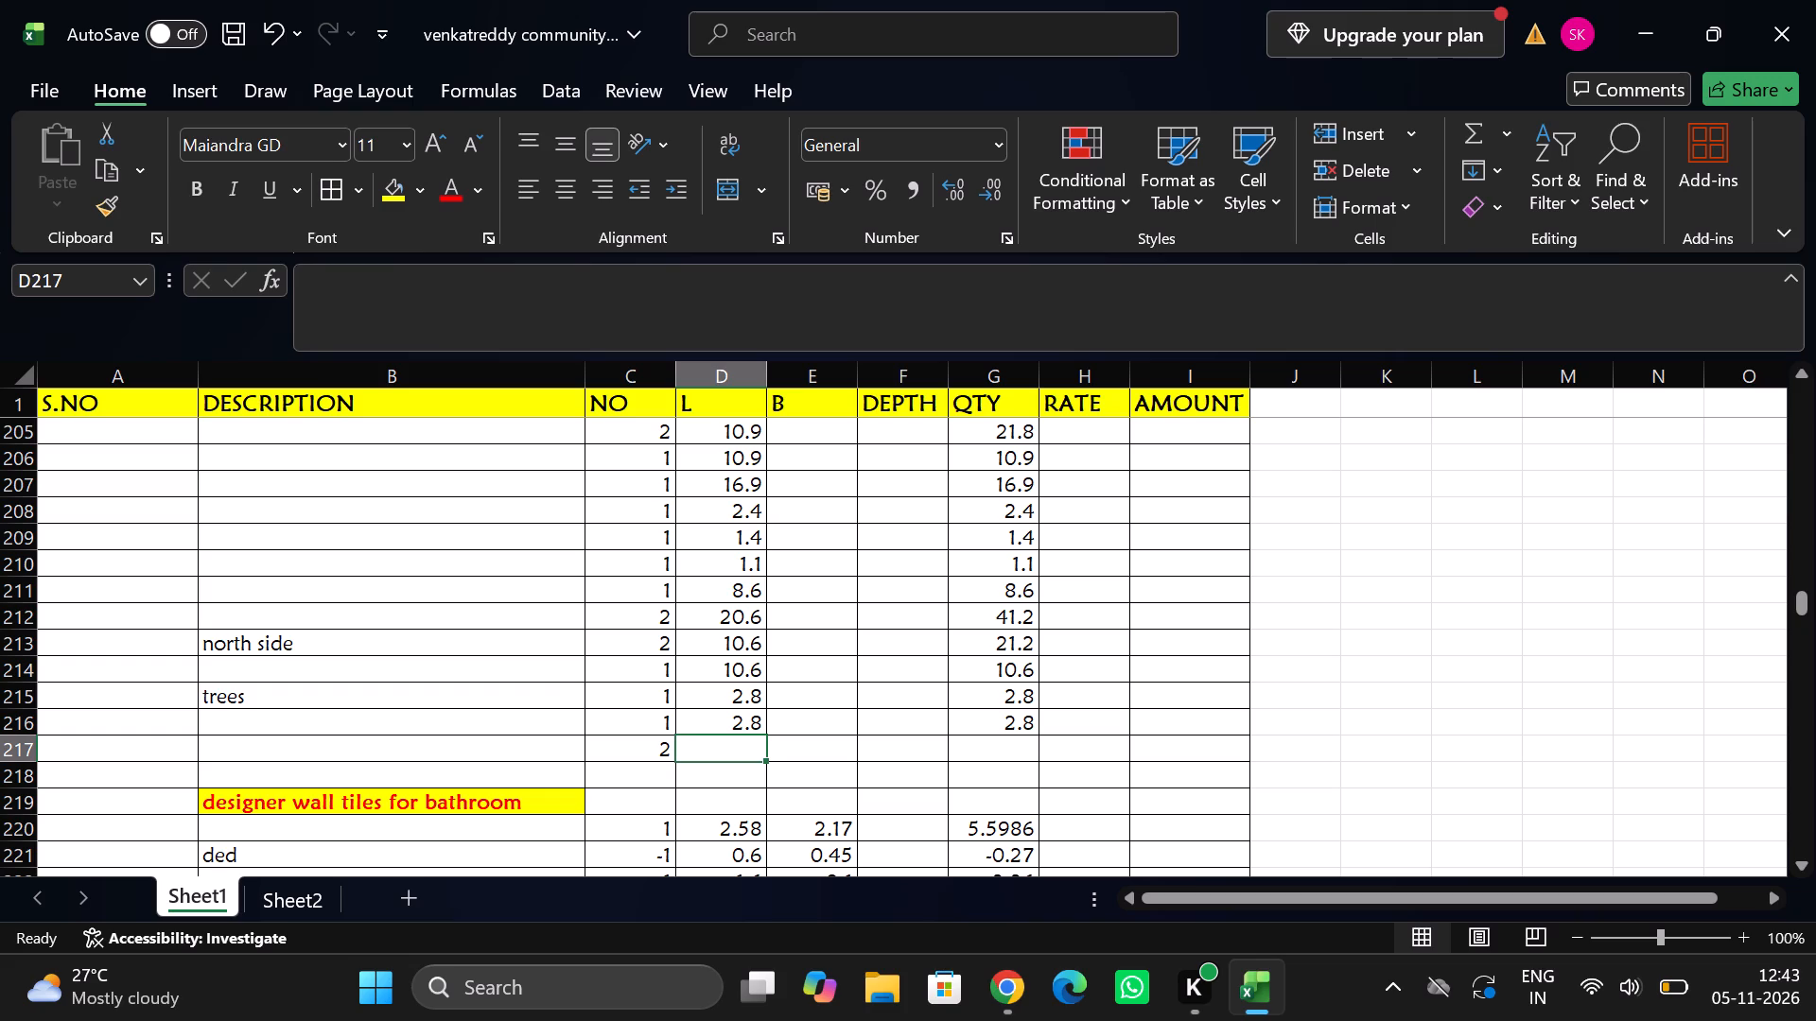
key("equal")
key("shift+parenleft")
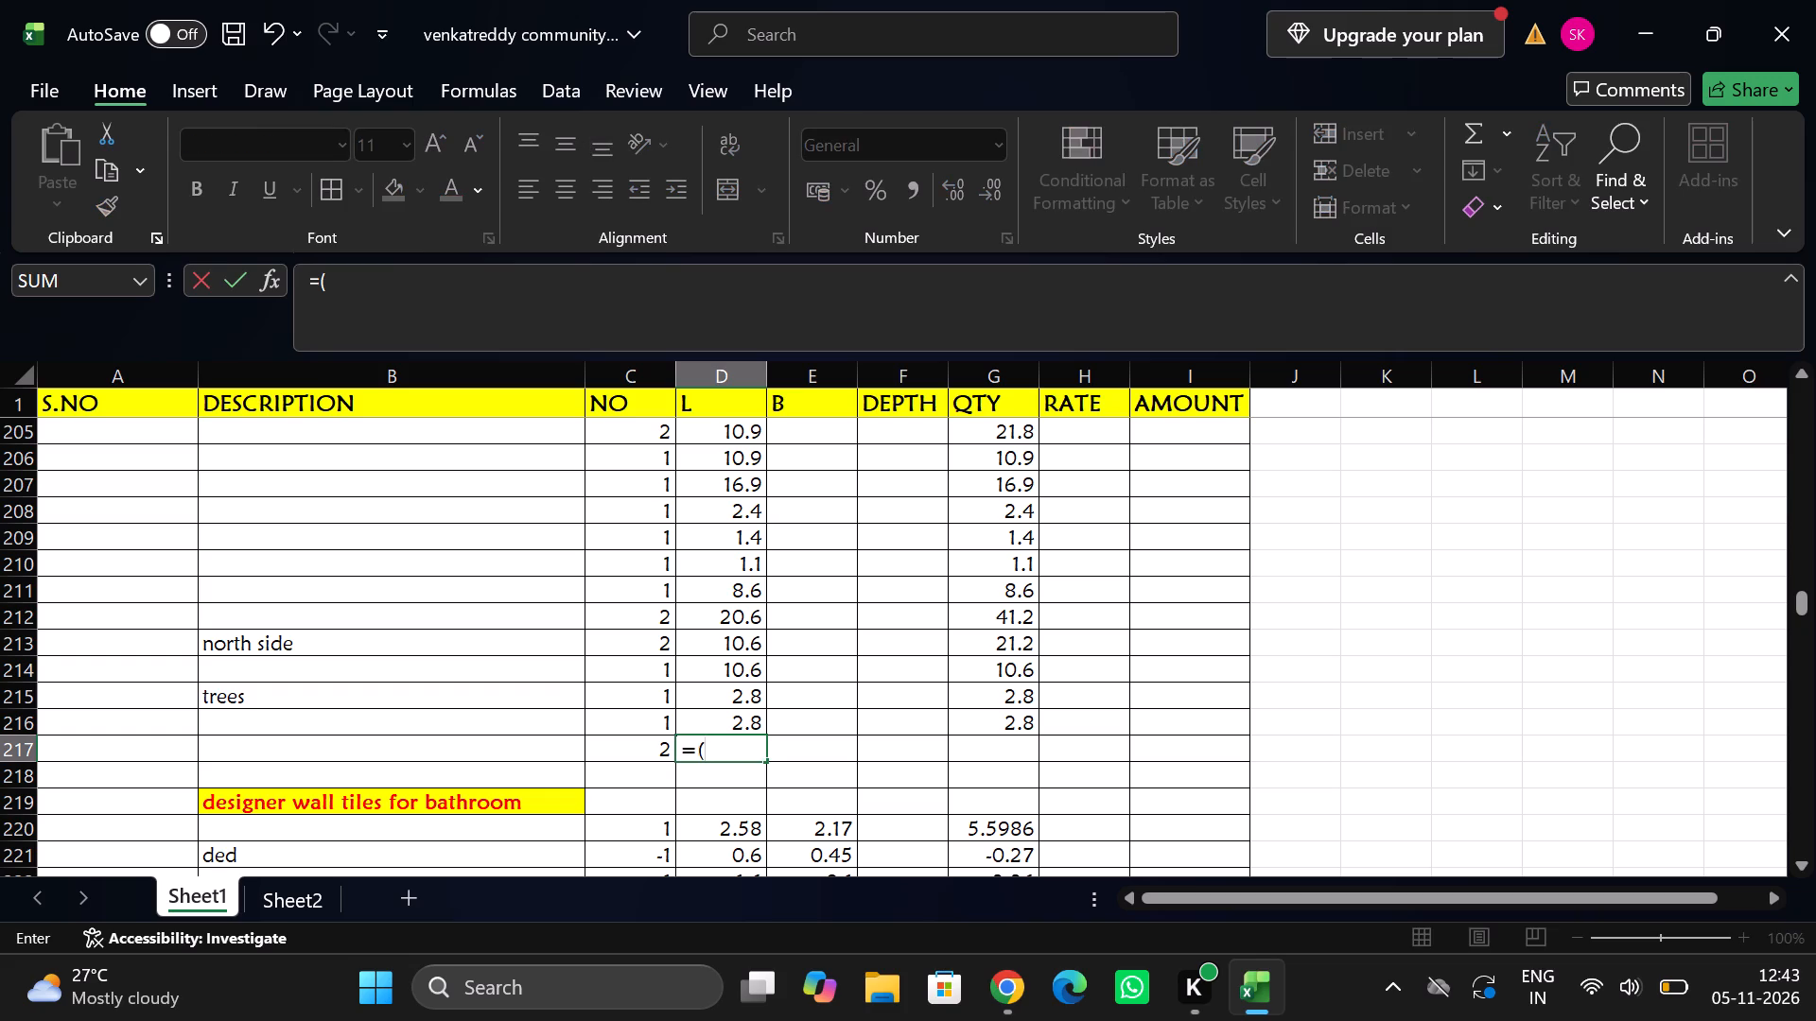
type("1.3+1")
type(".3+0.")
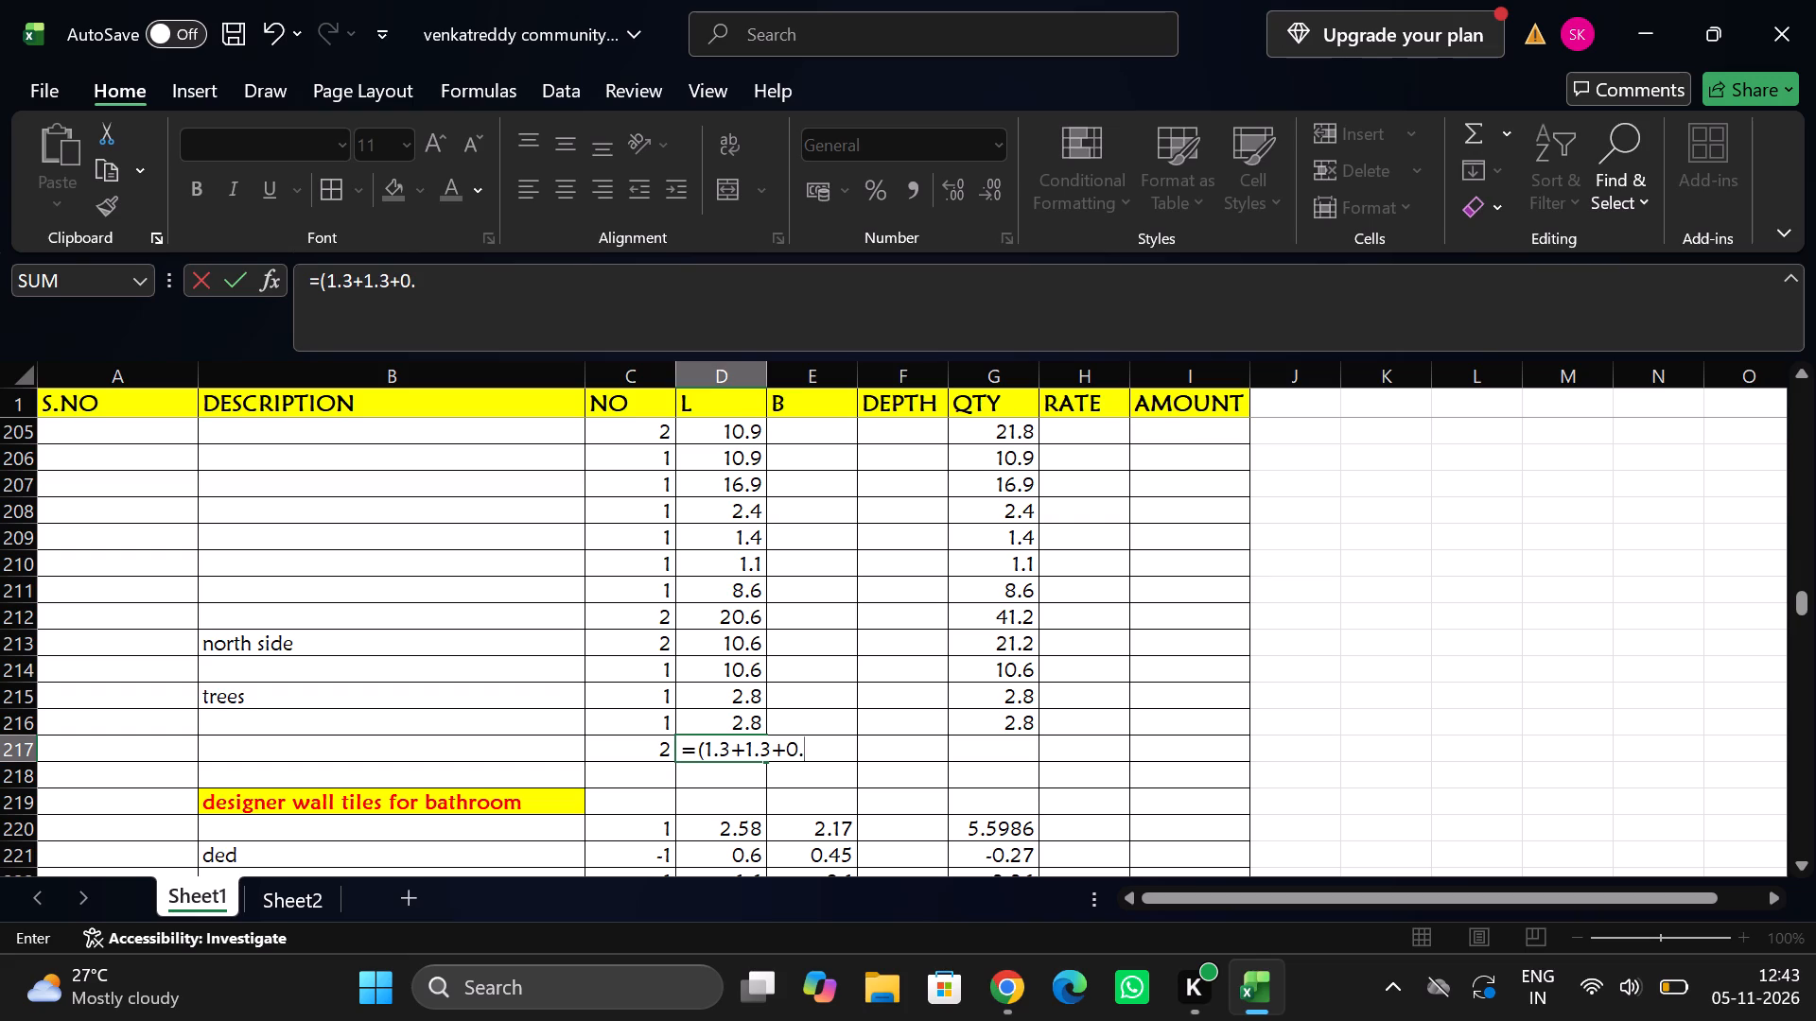
type("7+0.")
key("7")
key("shift+parenright")
key("Return")
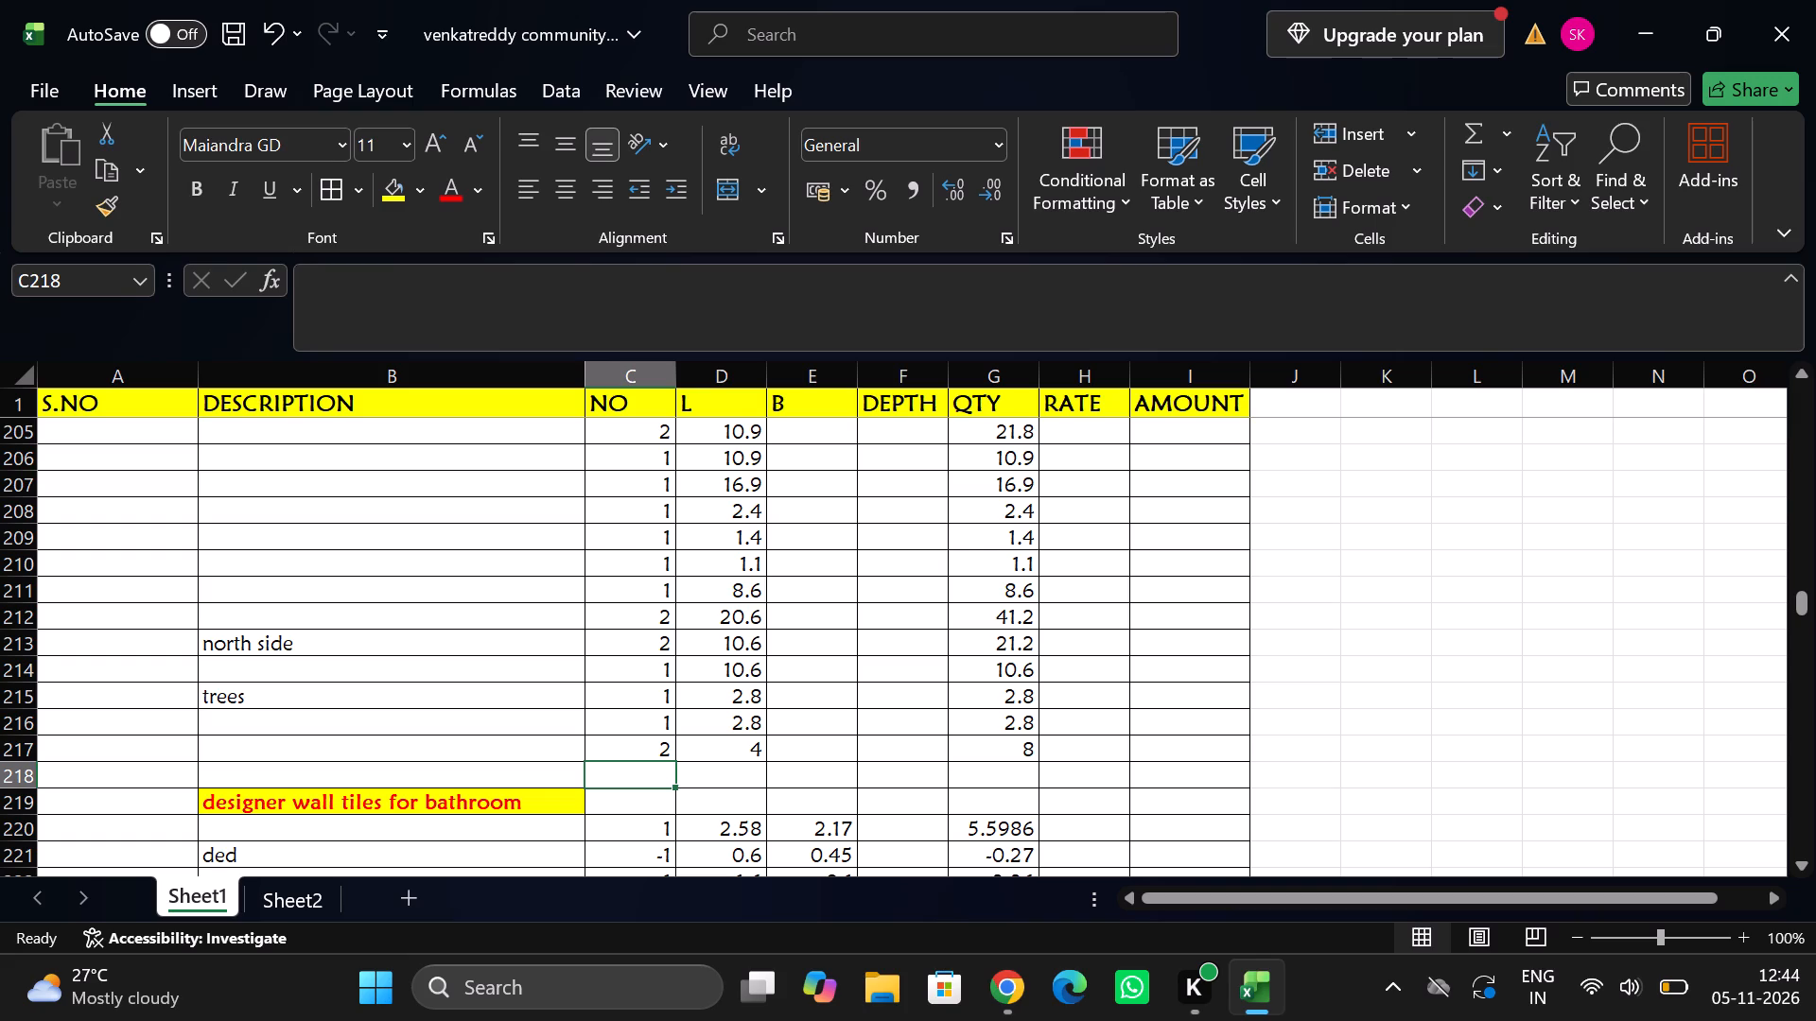
Enter a measurement in row 218 with number 2 and length =(0.9+0.9+0.5+0.5), filling its quantity formula from above.
key("2")
key("Tab")
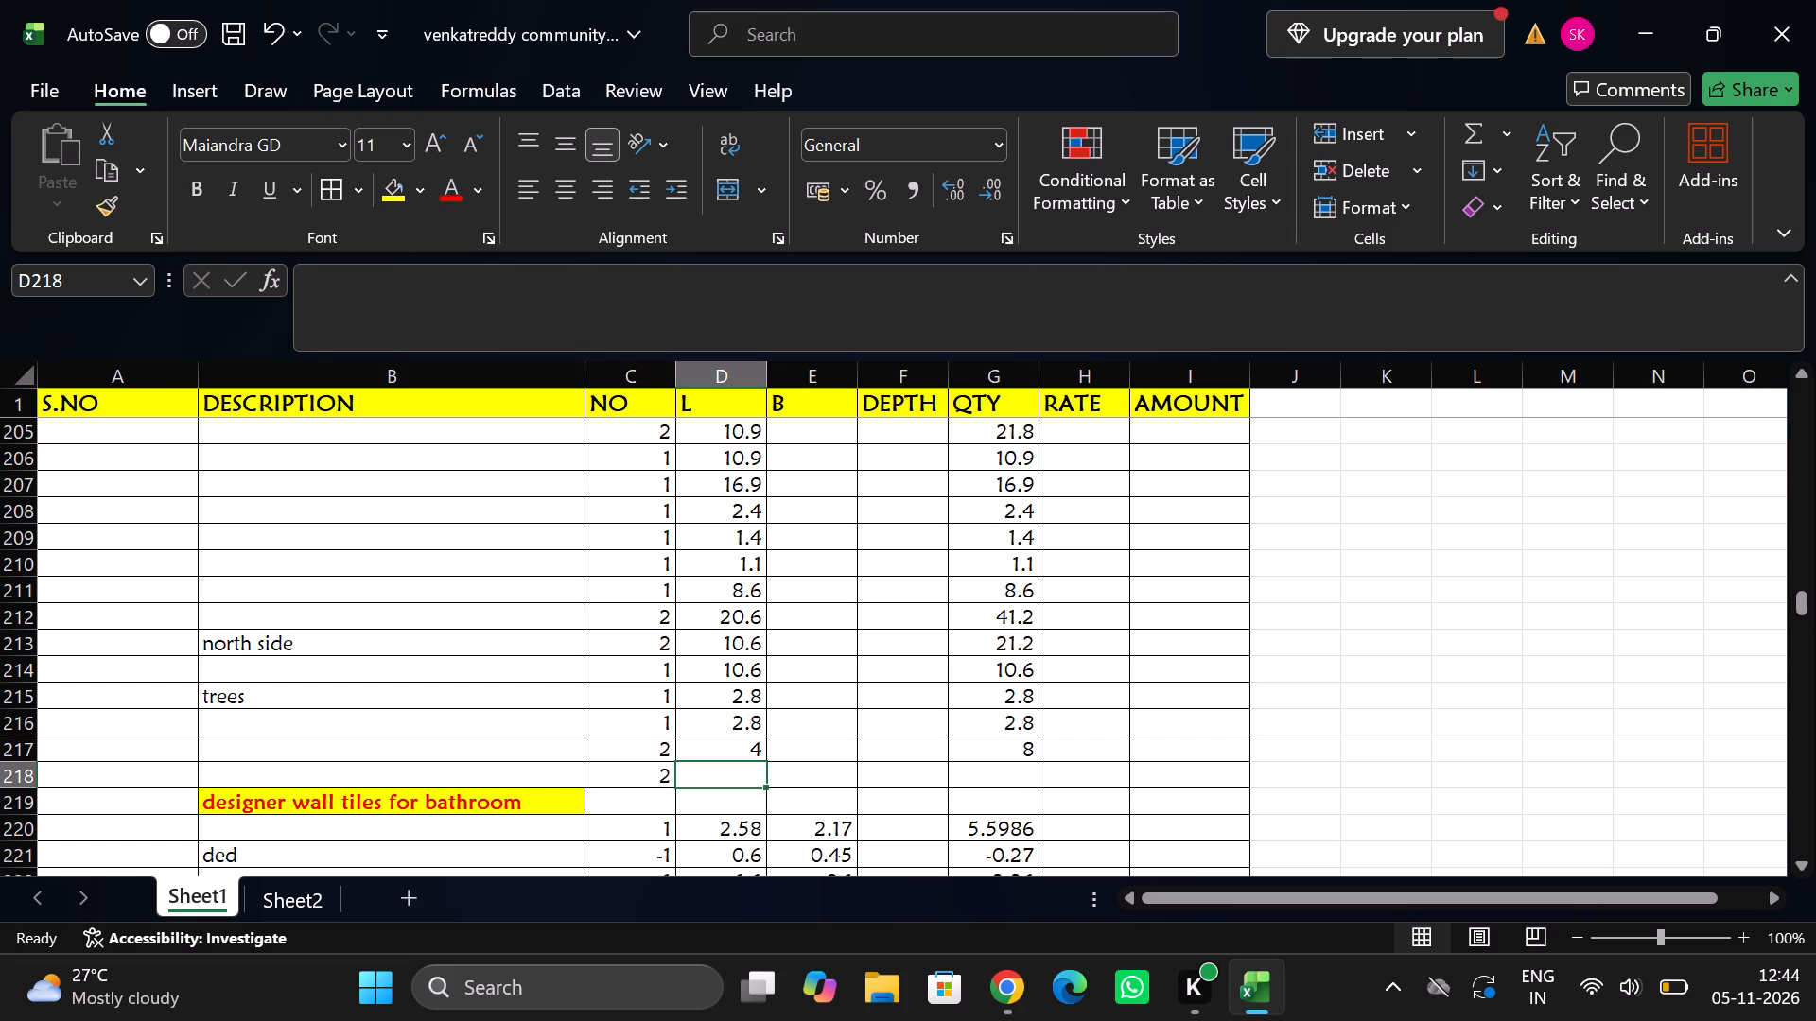
key("equal")
type("(0.9")
type("+0.9")
type("+0.5")
type("+0.5")
key("shift+parenright")
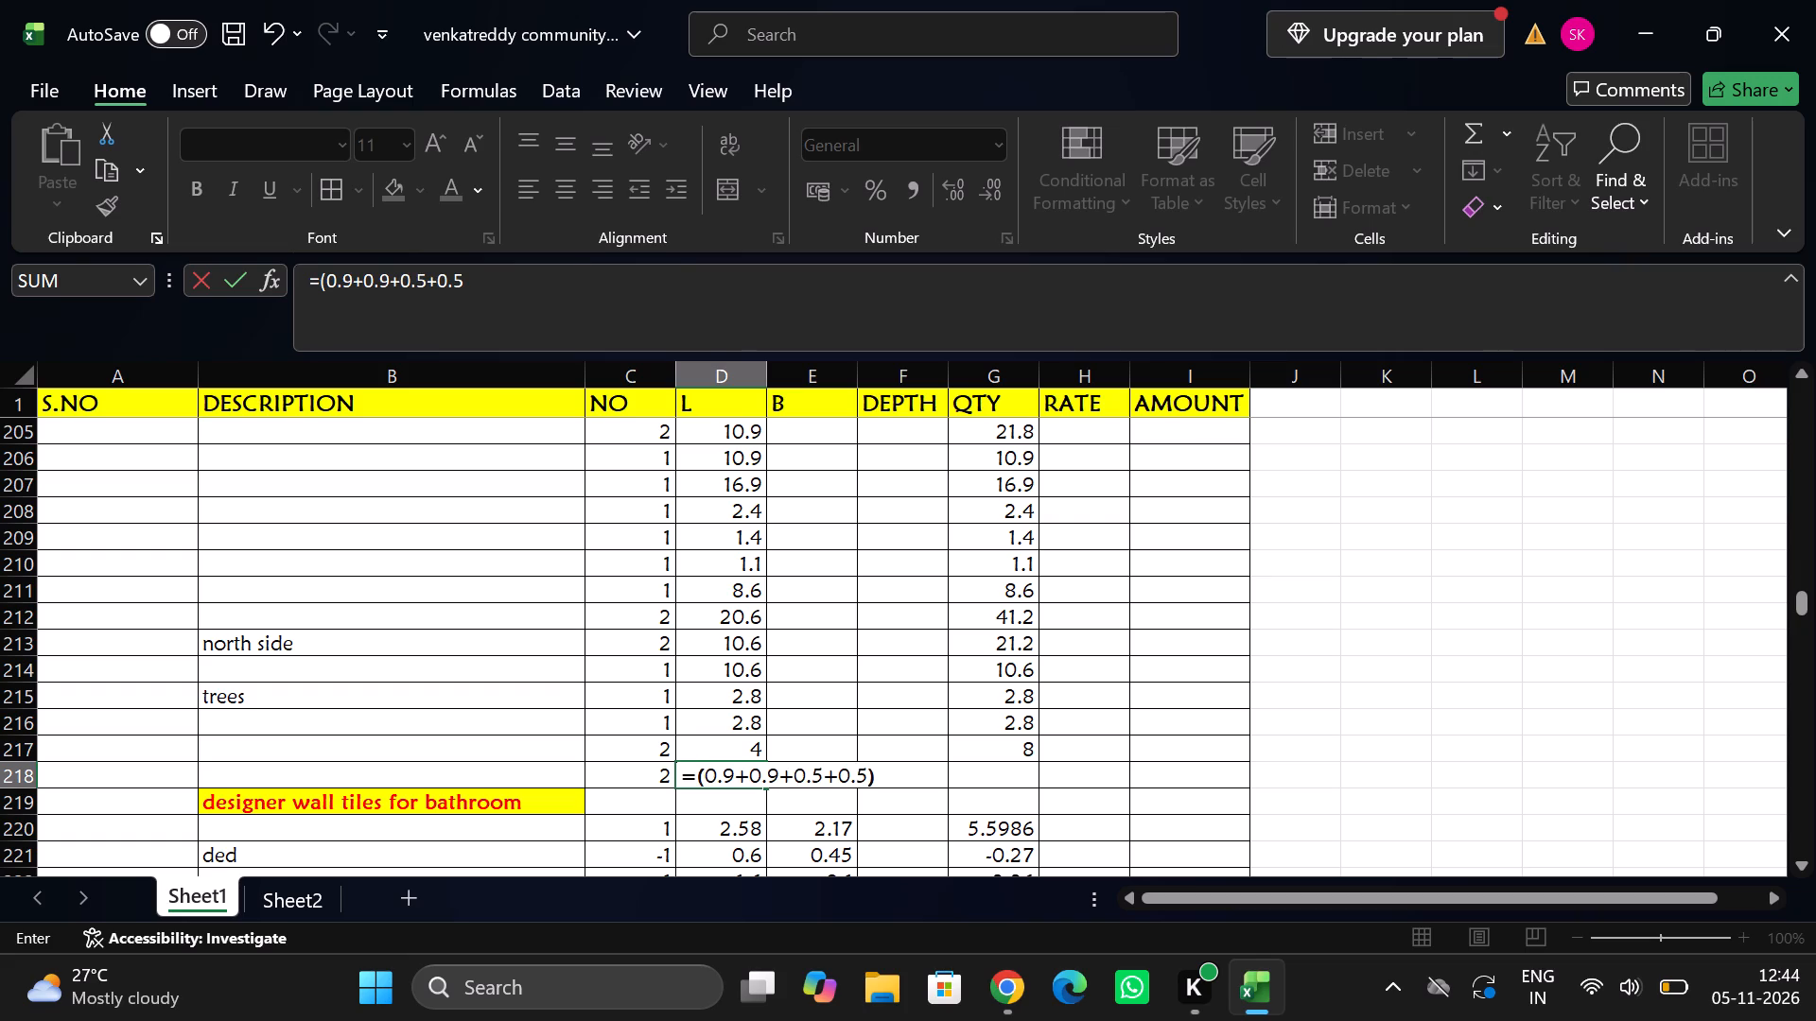
key("Return")
key("Right")
key("Right")
key("Right")
key("Right")
key("Up")
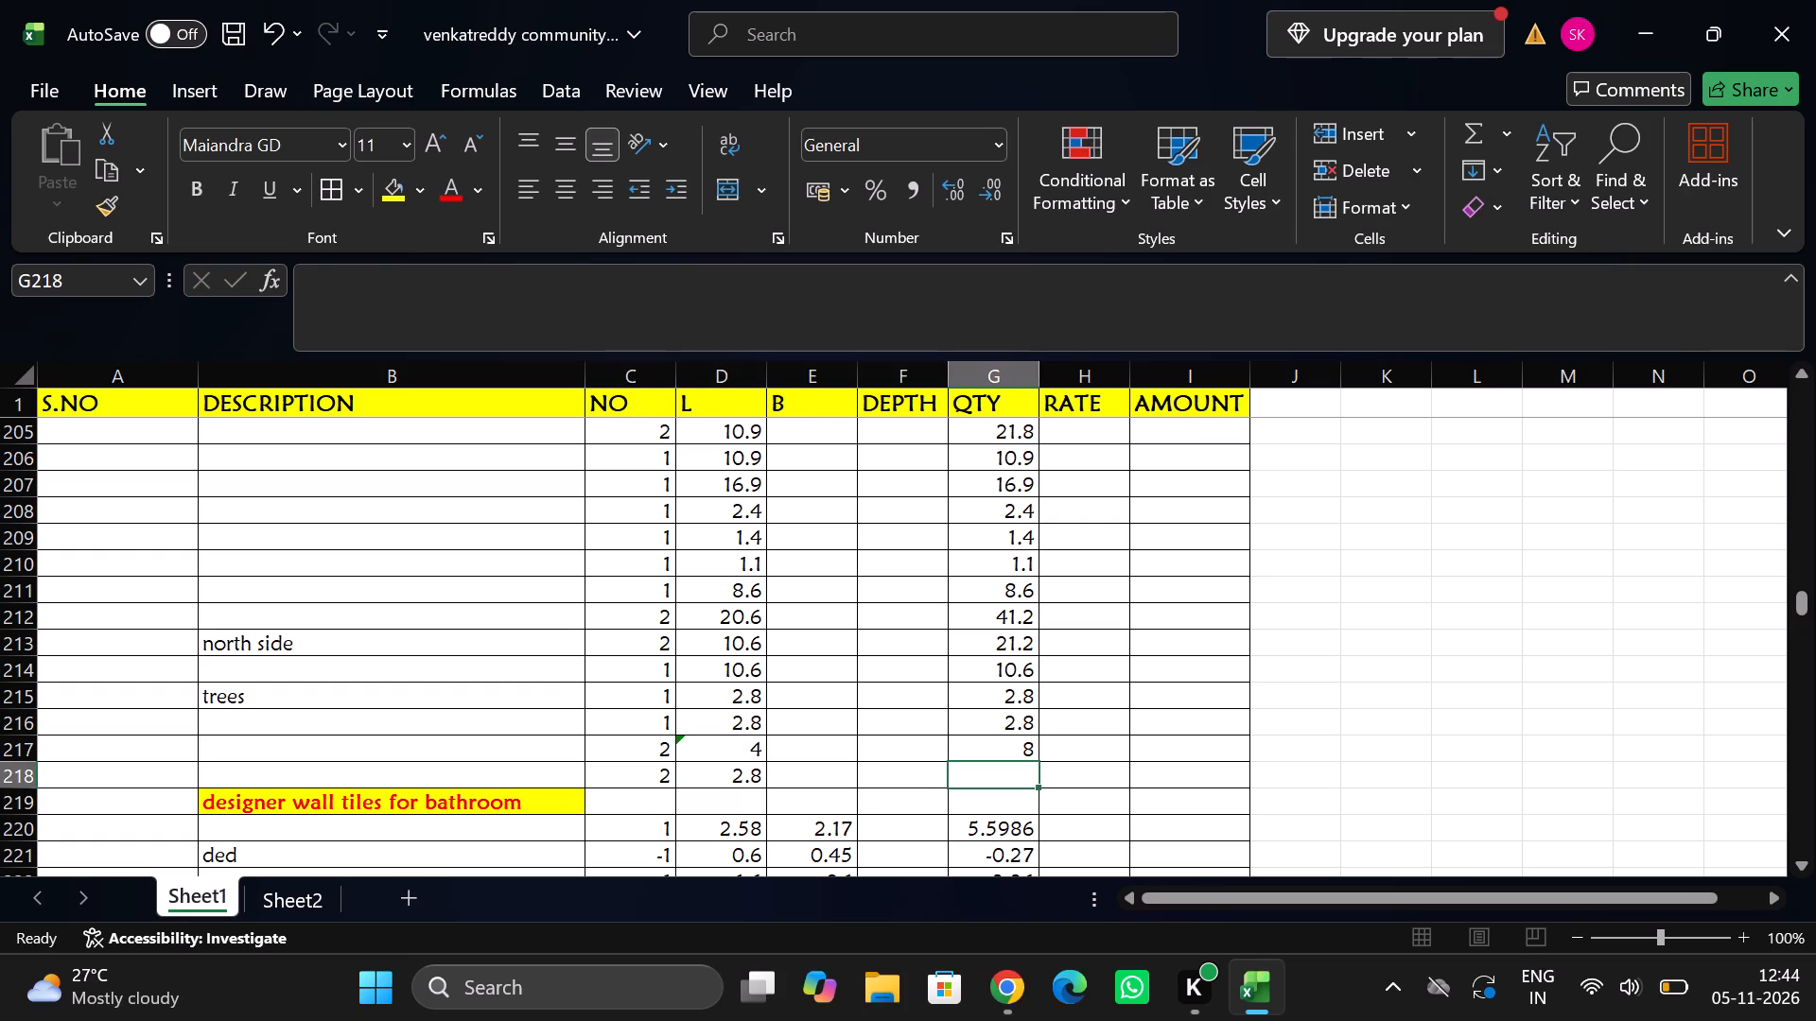
key("ctrl+d")
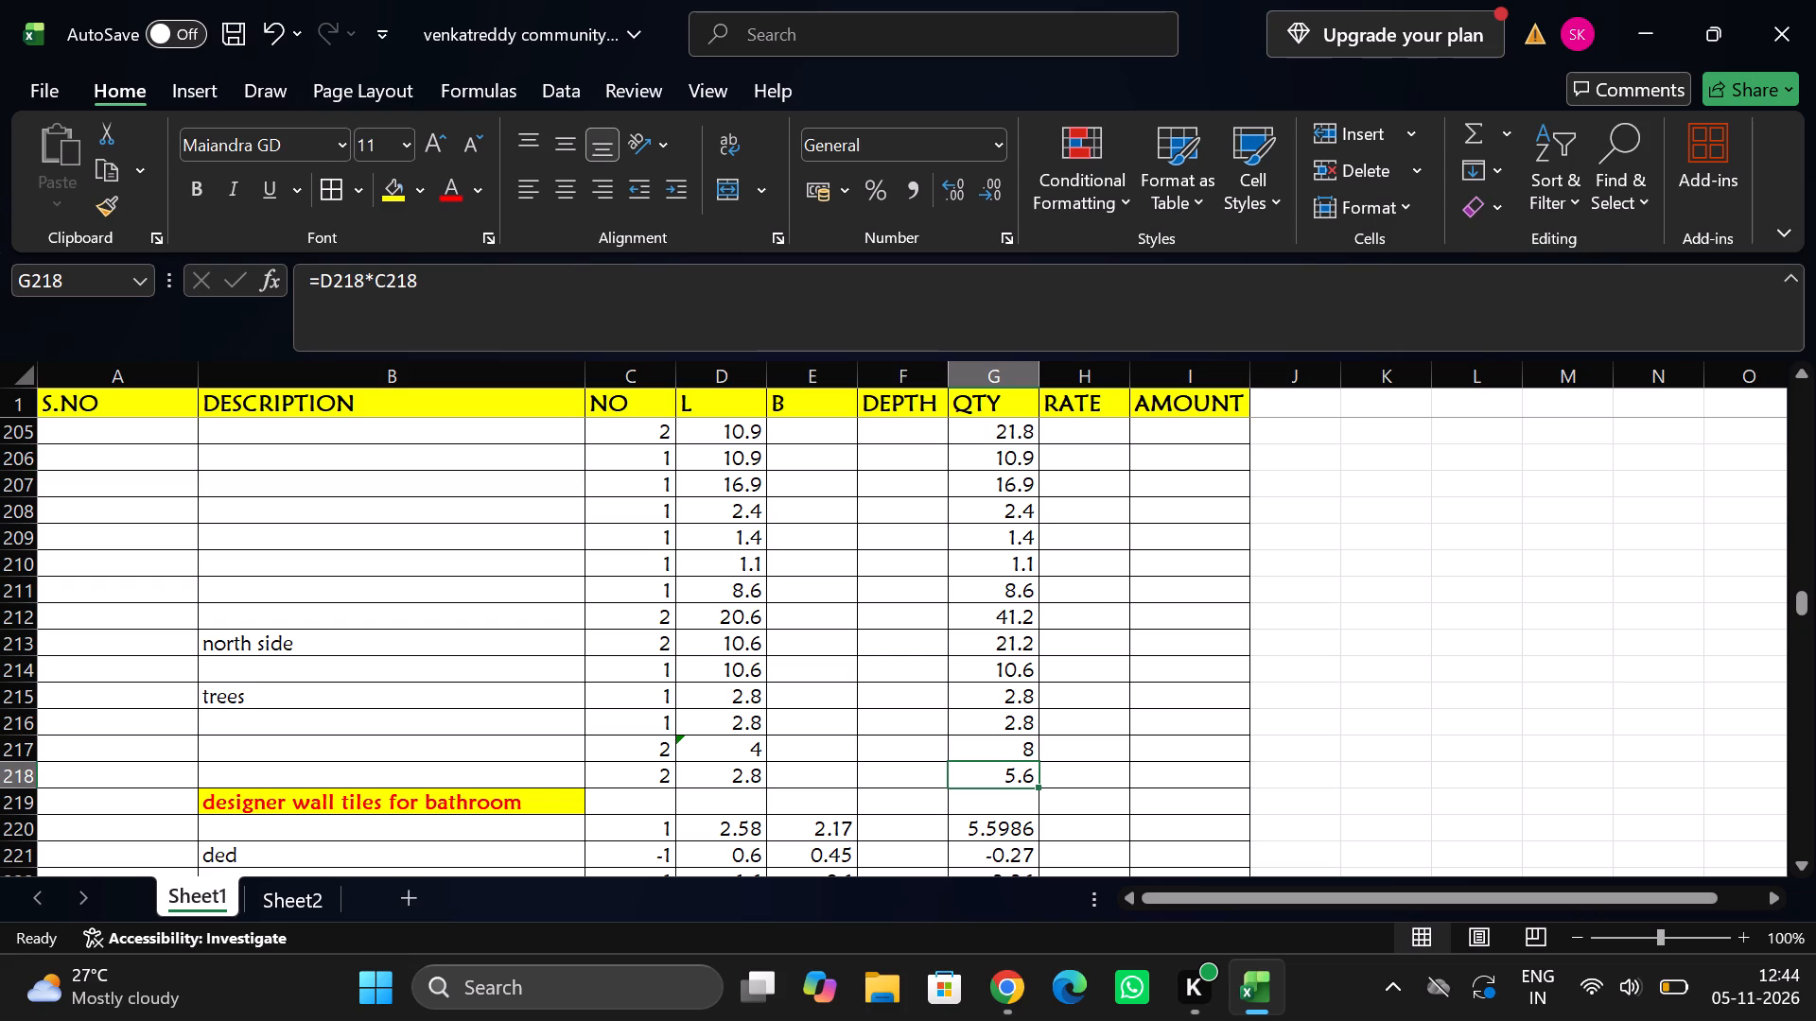
Insert a blank row above the "designer wall tiles for bathroom" heading.
left_click(26, 806)
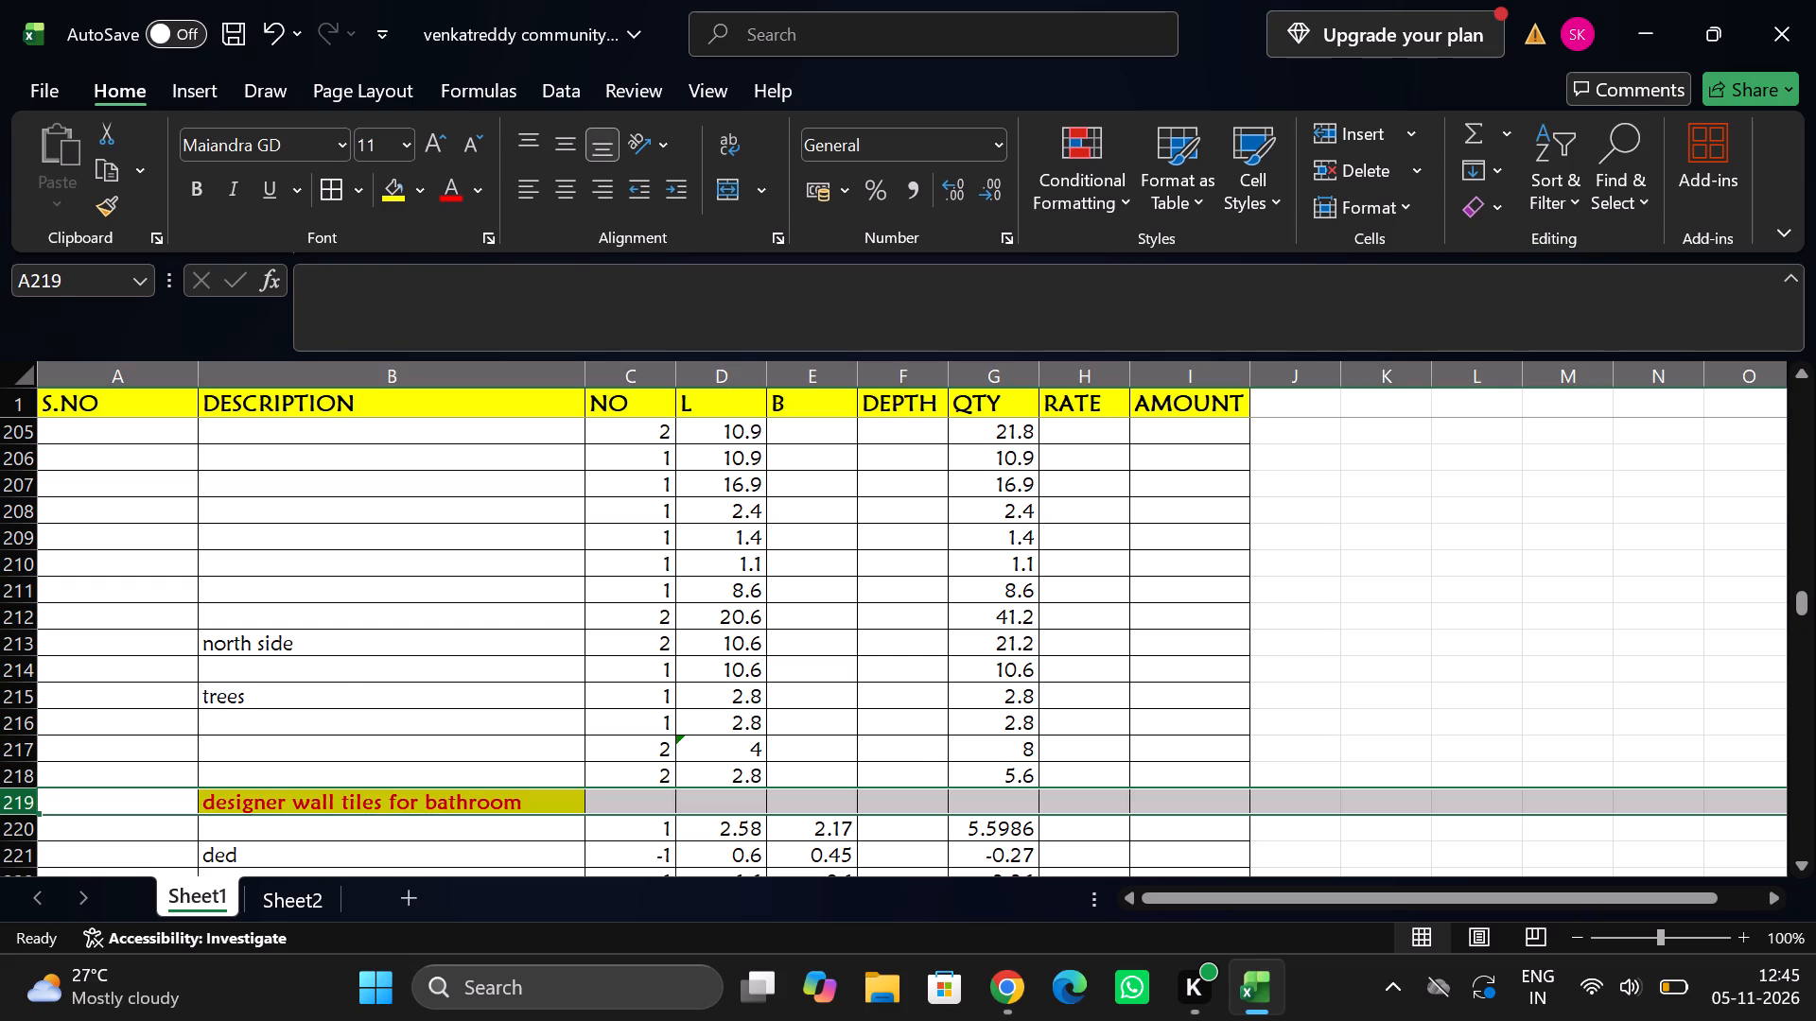
right_click(26, 806)
left_click(131, 545)
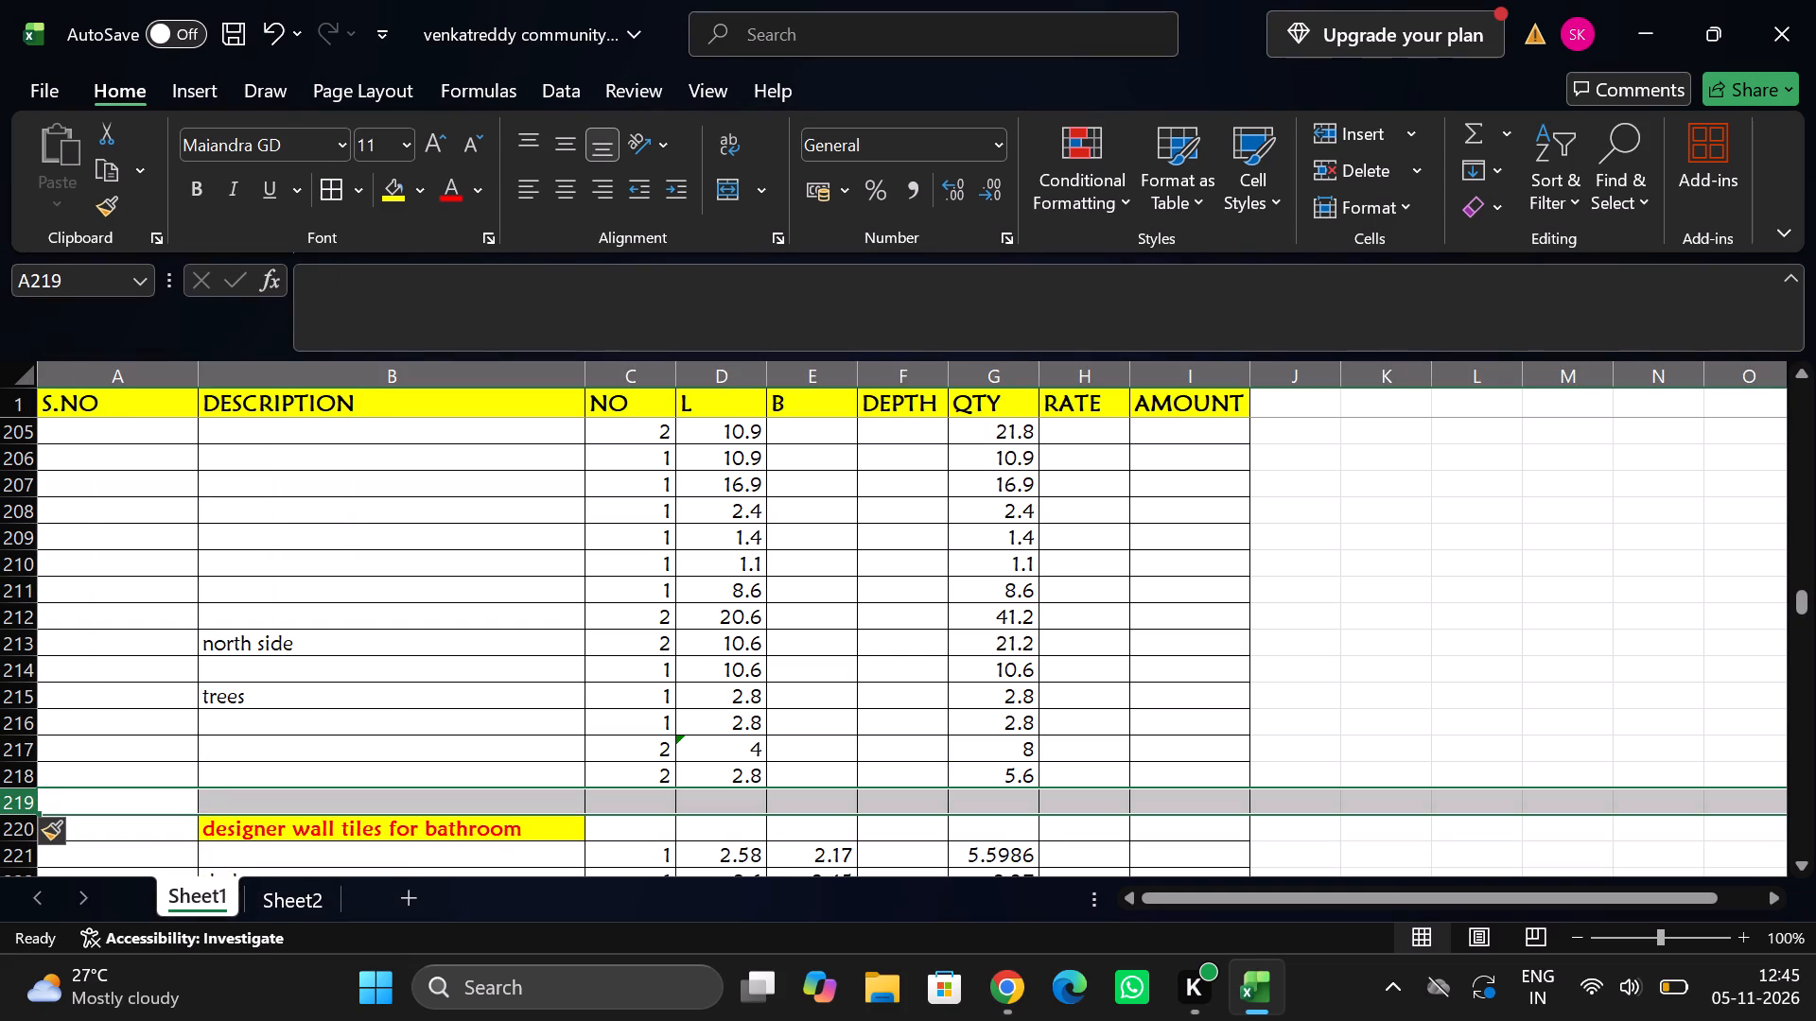
Total the moulding quantities G163:G218 with a SUM in cell G219.
left_click_drag(996, 800, 982, 376)
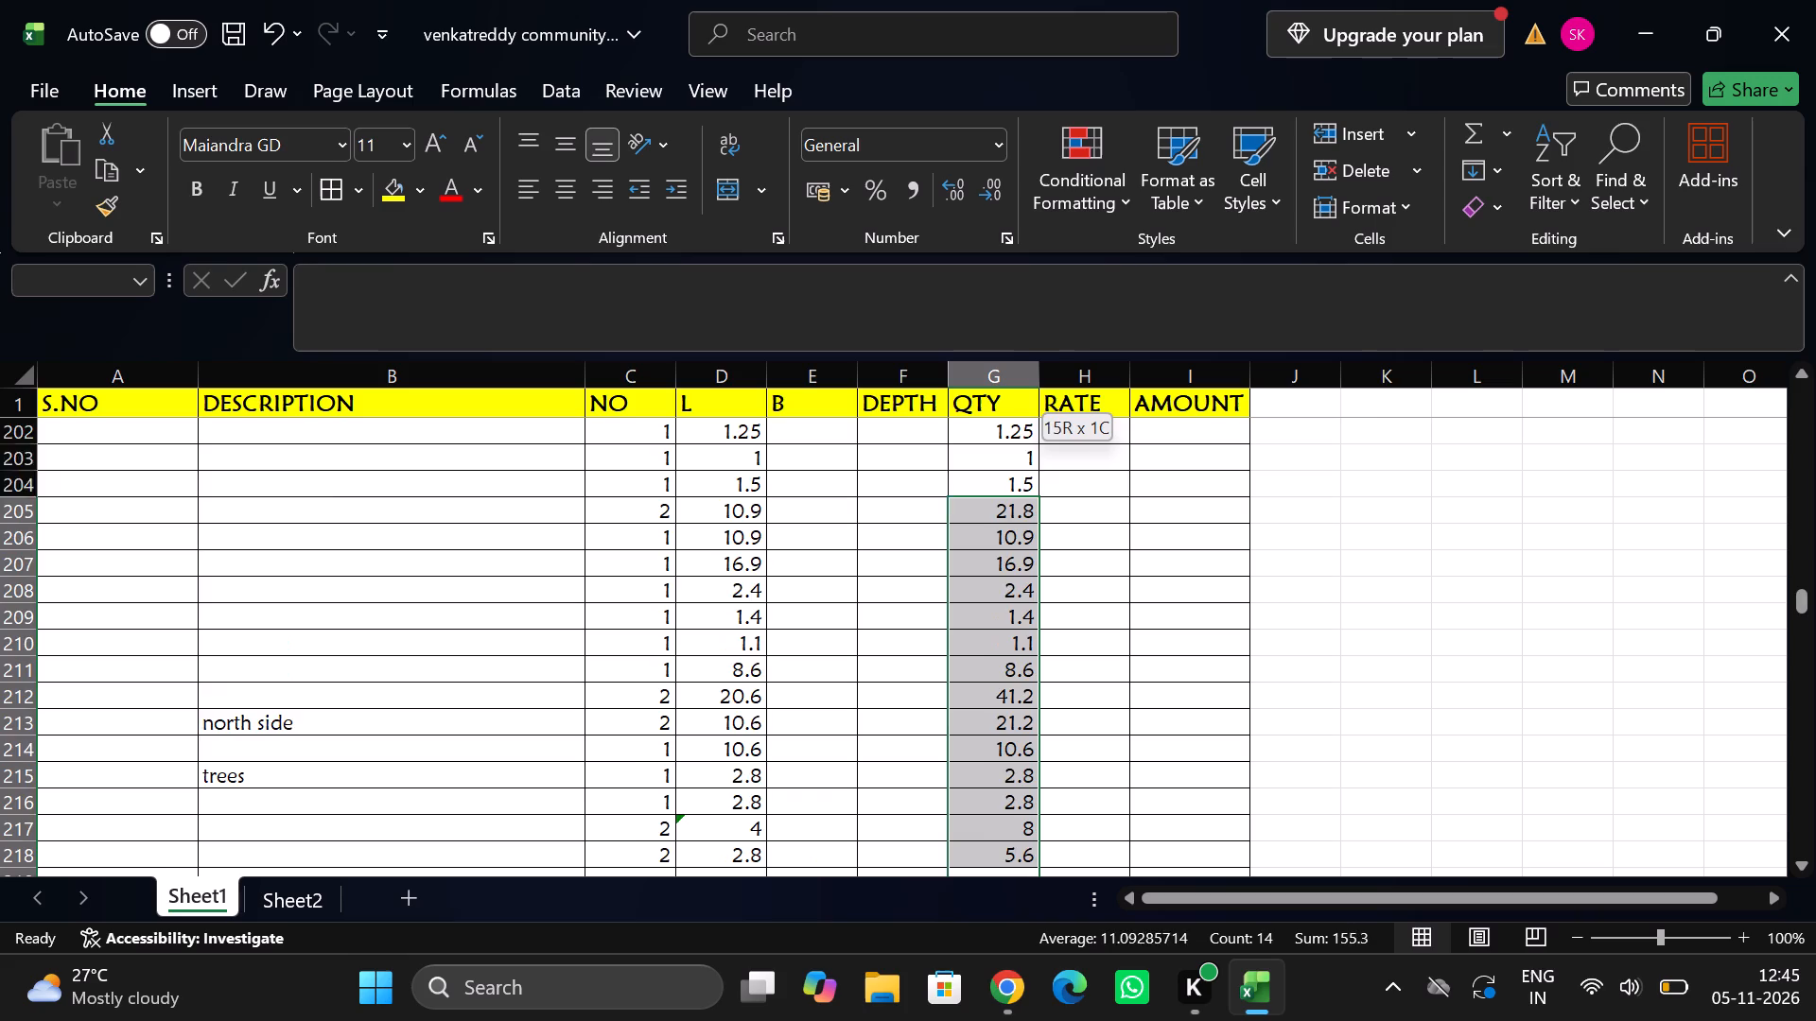
left_click_drag(982, 376, 980, 283)
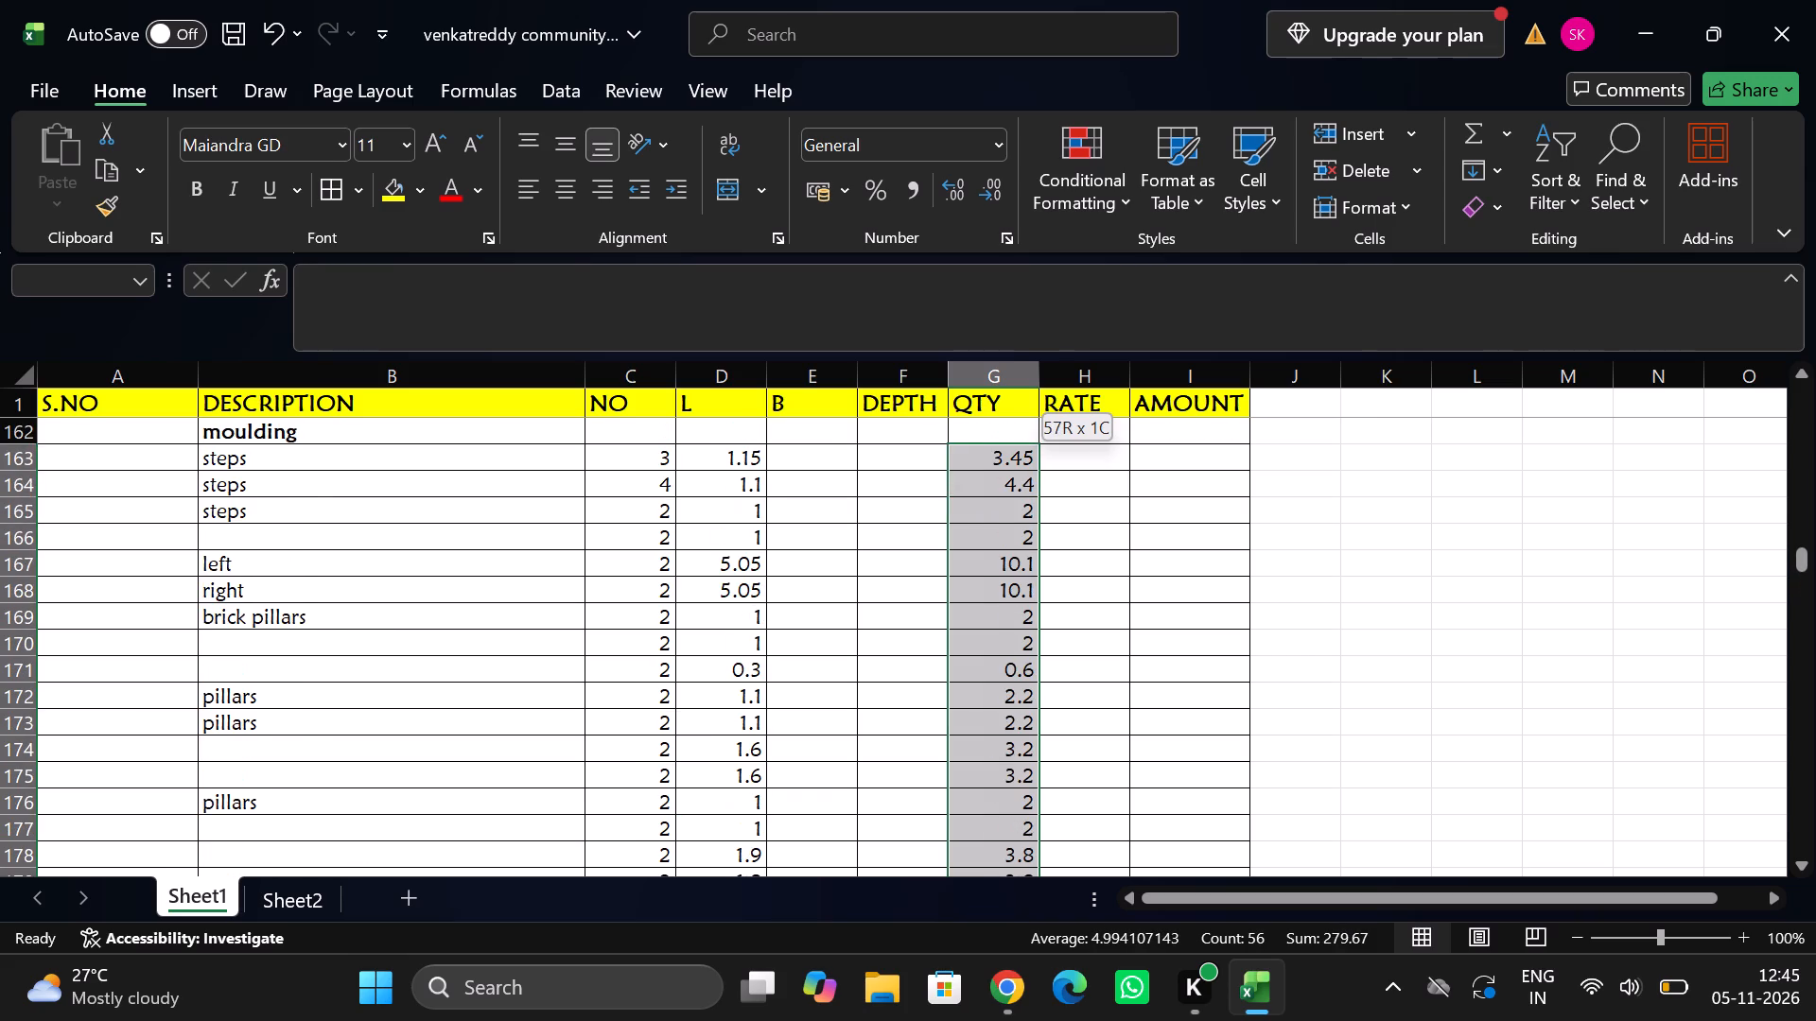
left_click_drag(980, 283, 1002, 581)
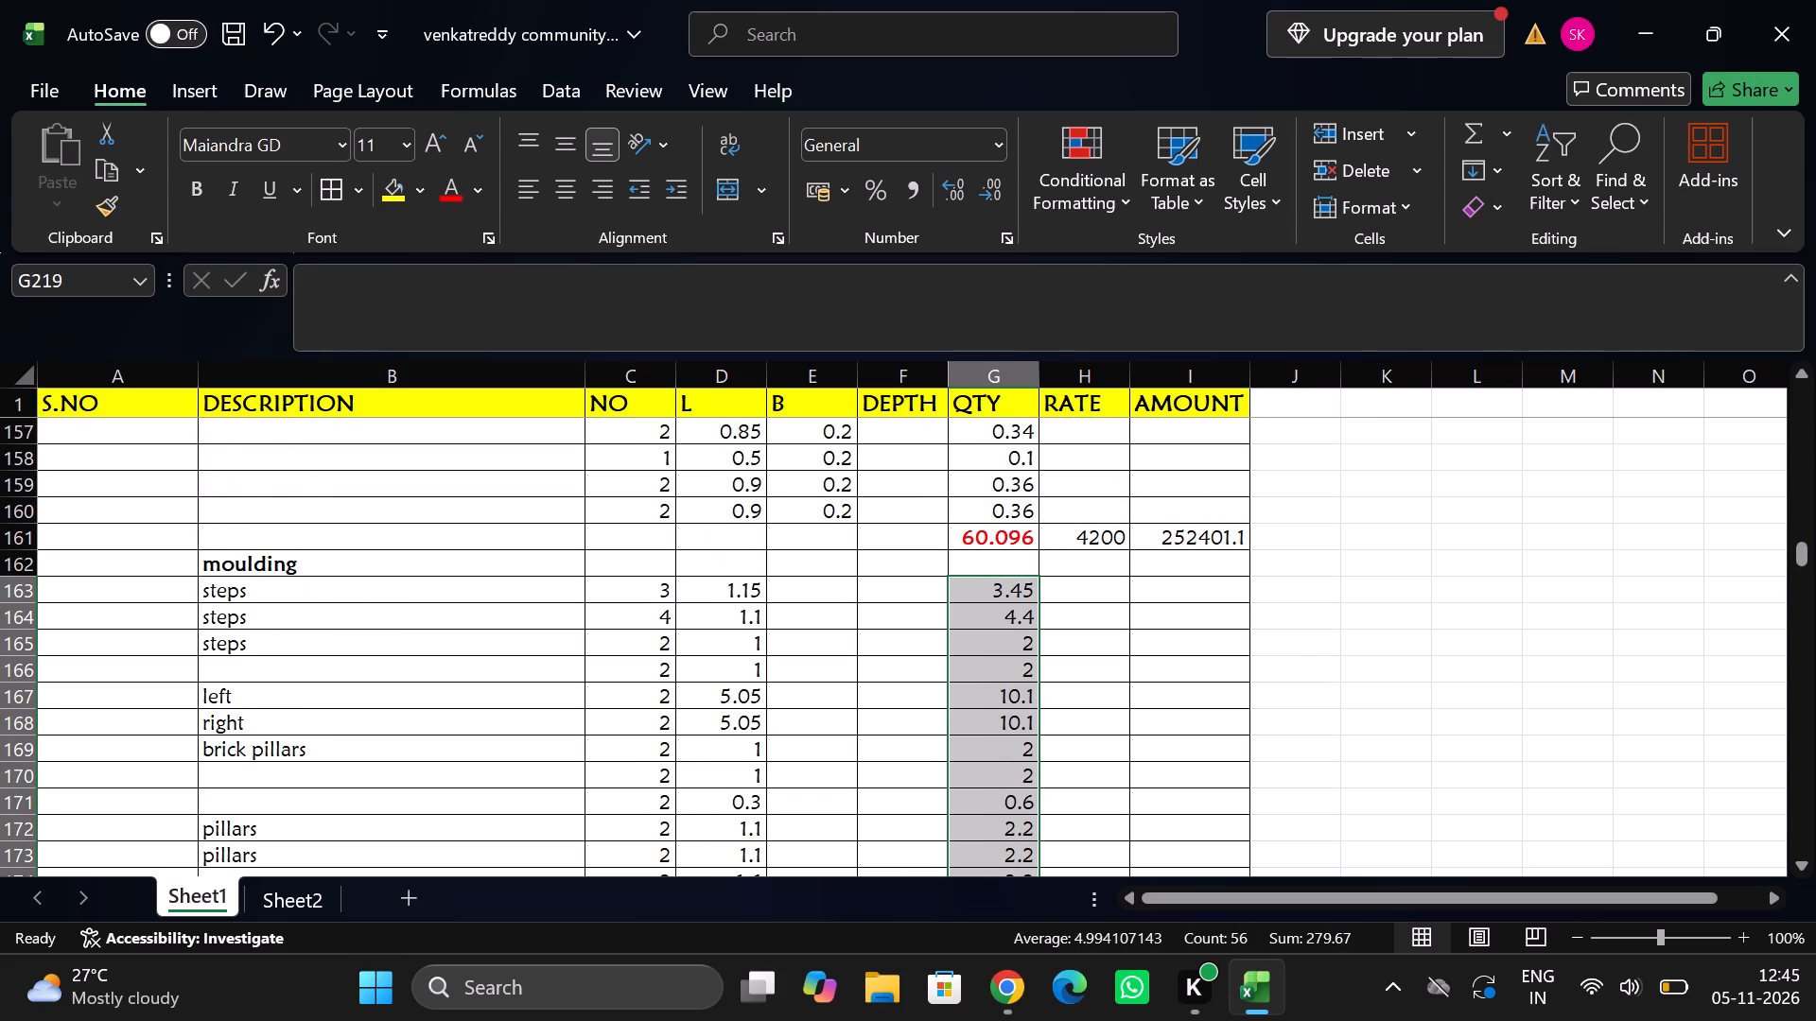
left_click(1473, 130)
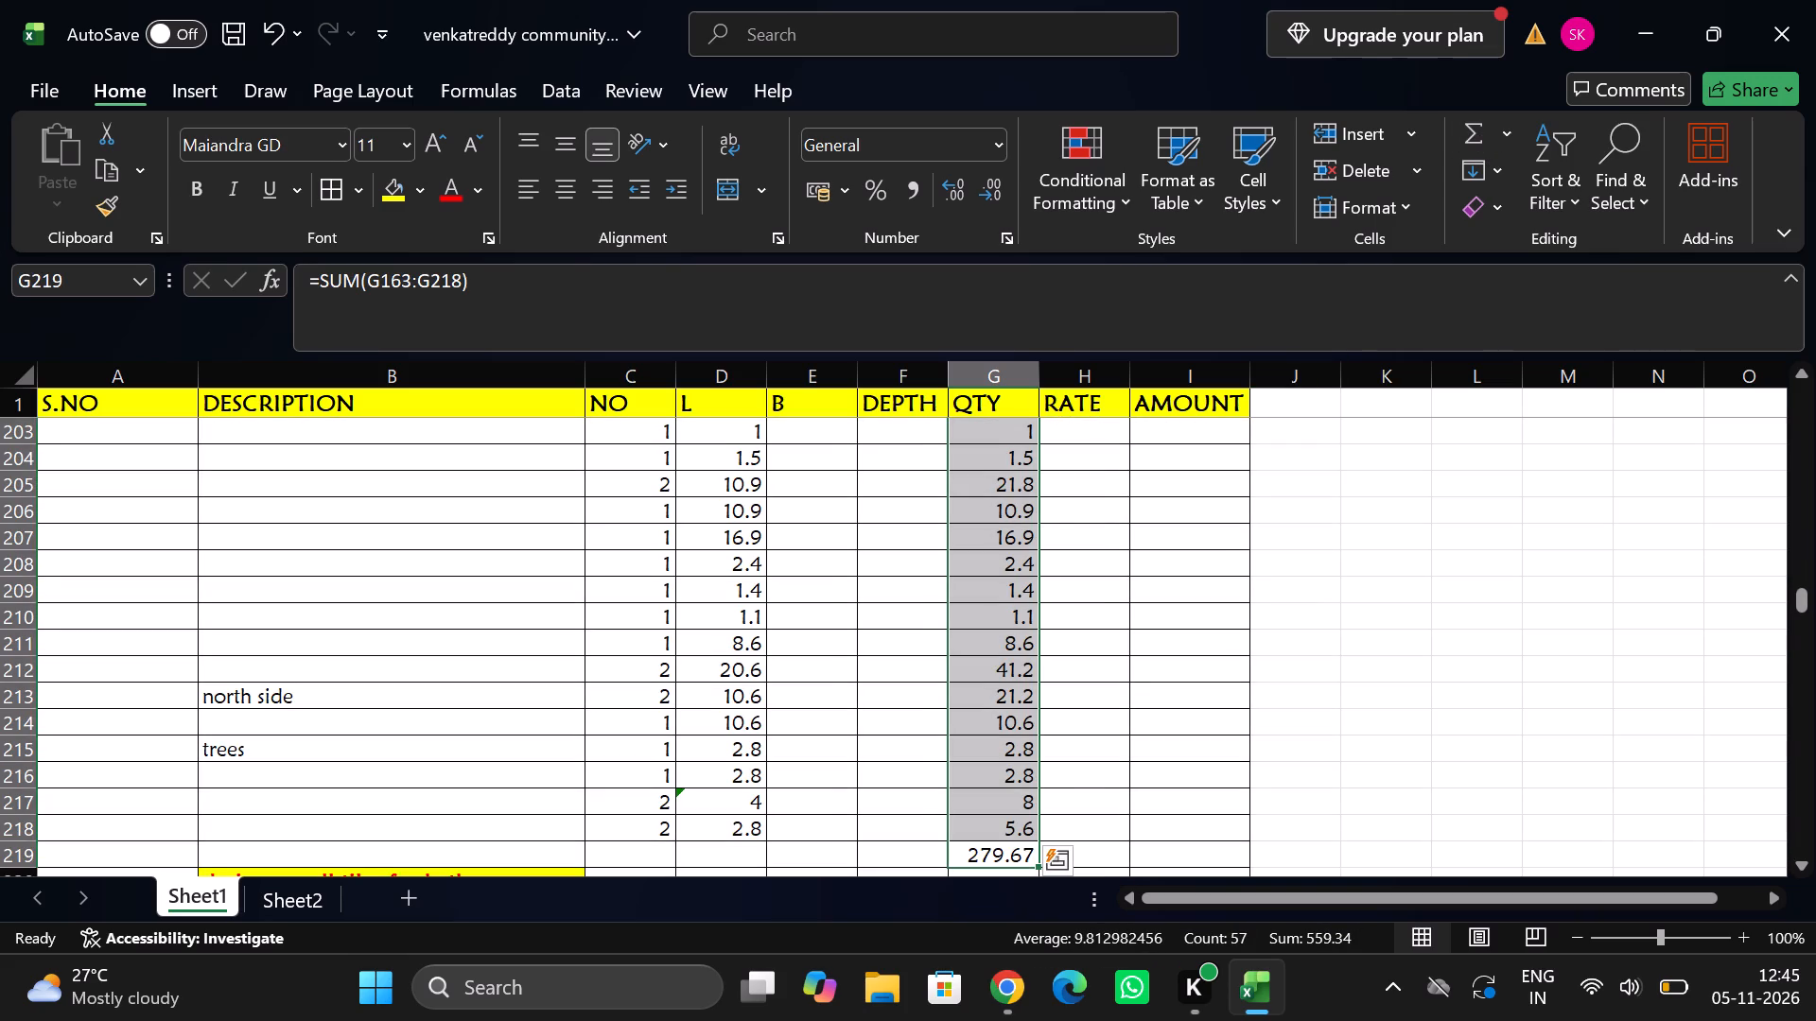
Set the moulding rate to 425 in row 219 and calculate its amount as rate times total quantity.
left_click(1101, 859)
type("425")
key("Tab")
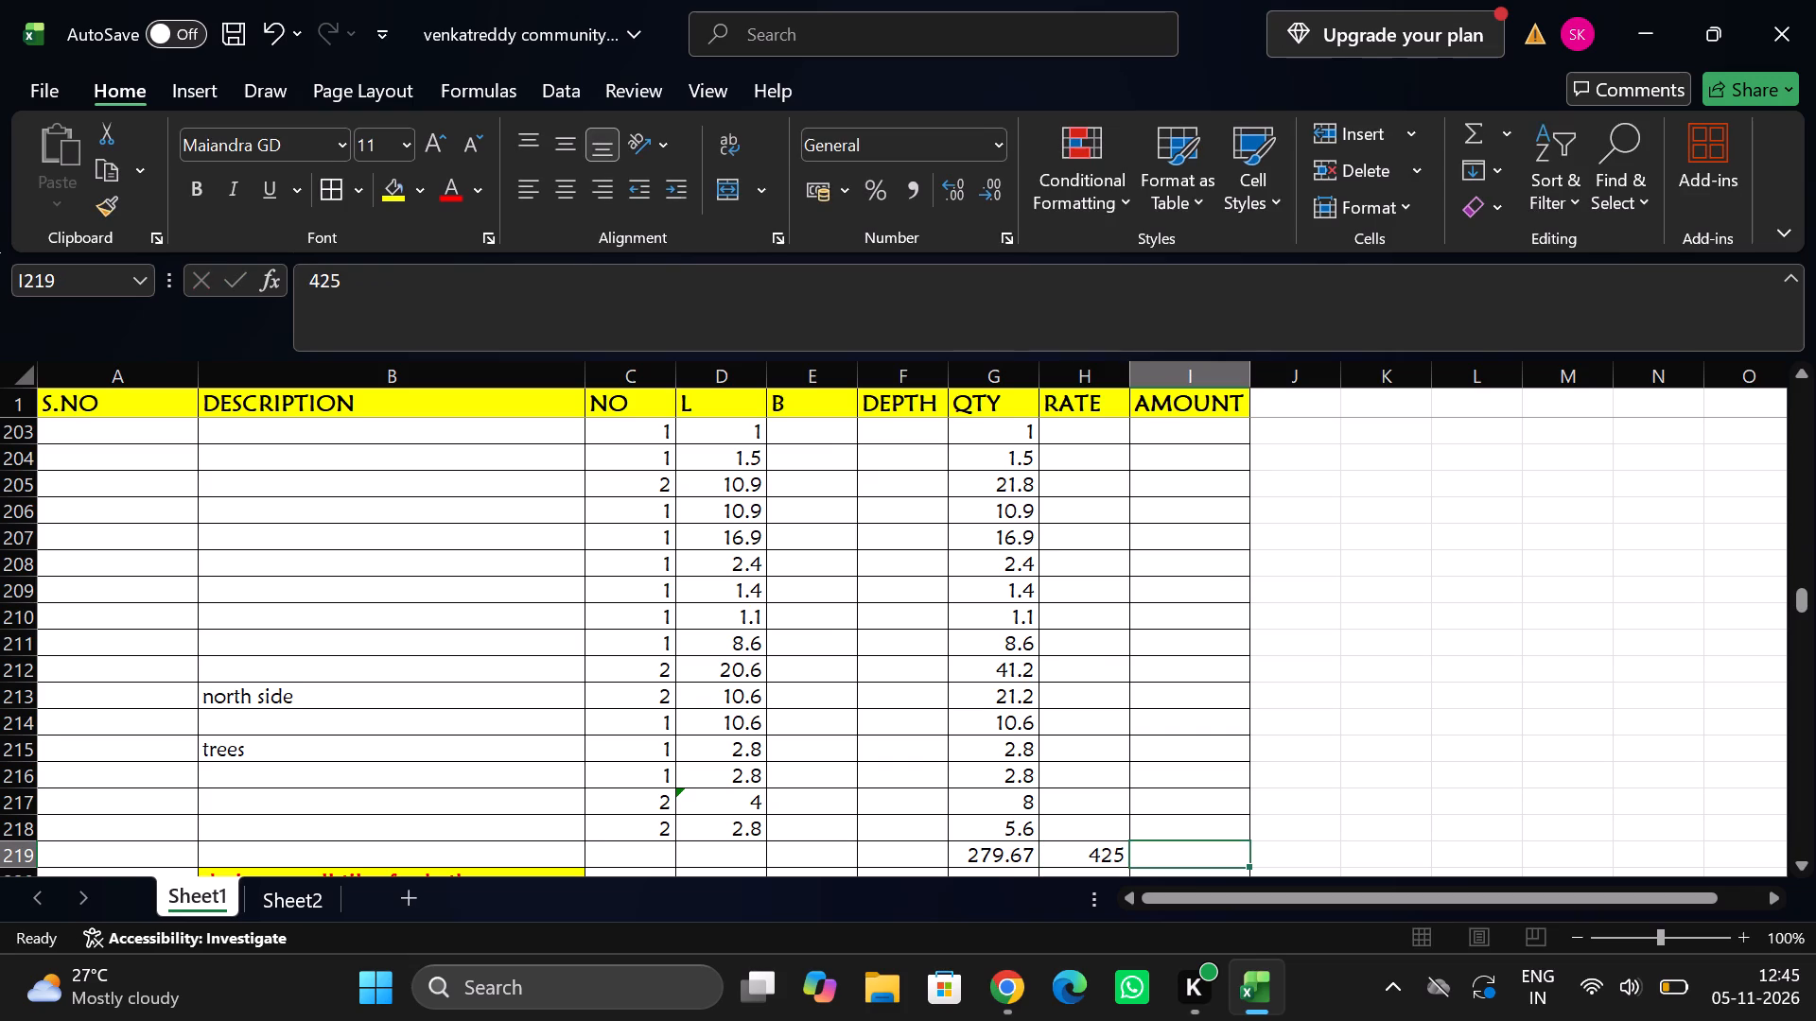
key("equal")
key("Left")
key("shift+asterisk")
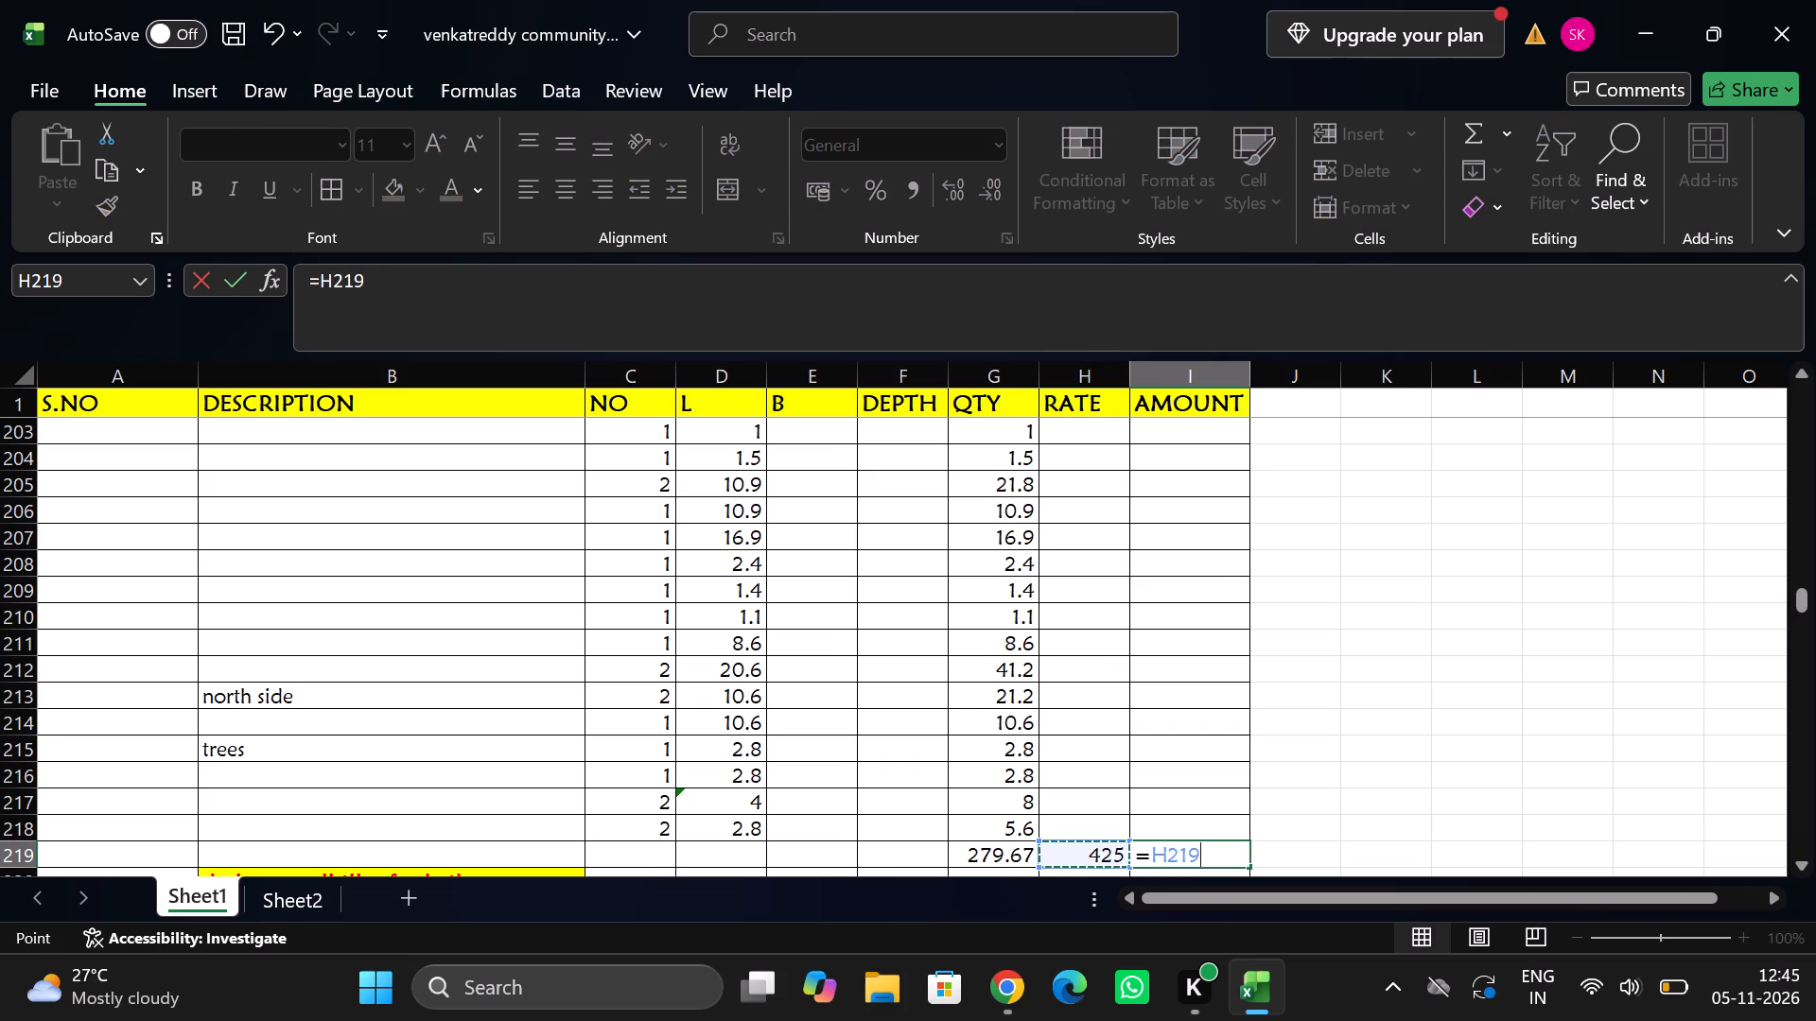
key("Left")
key("Left")
key("Return")
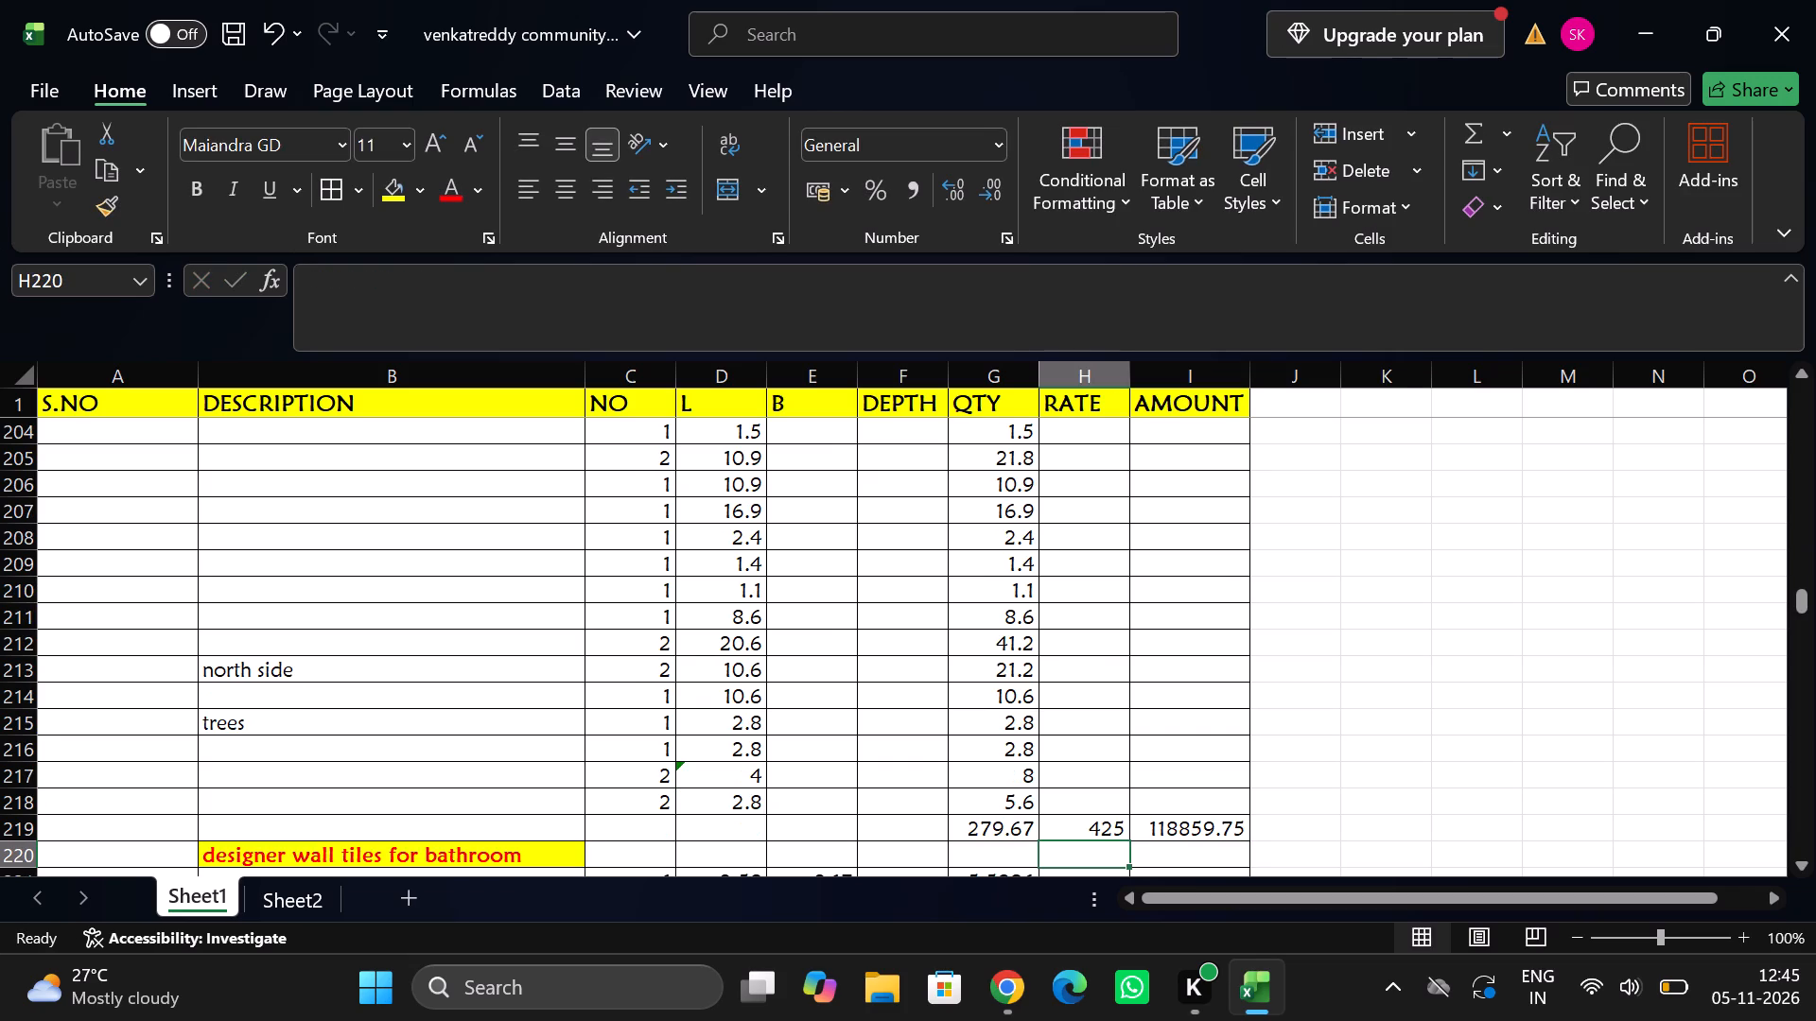
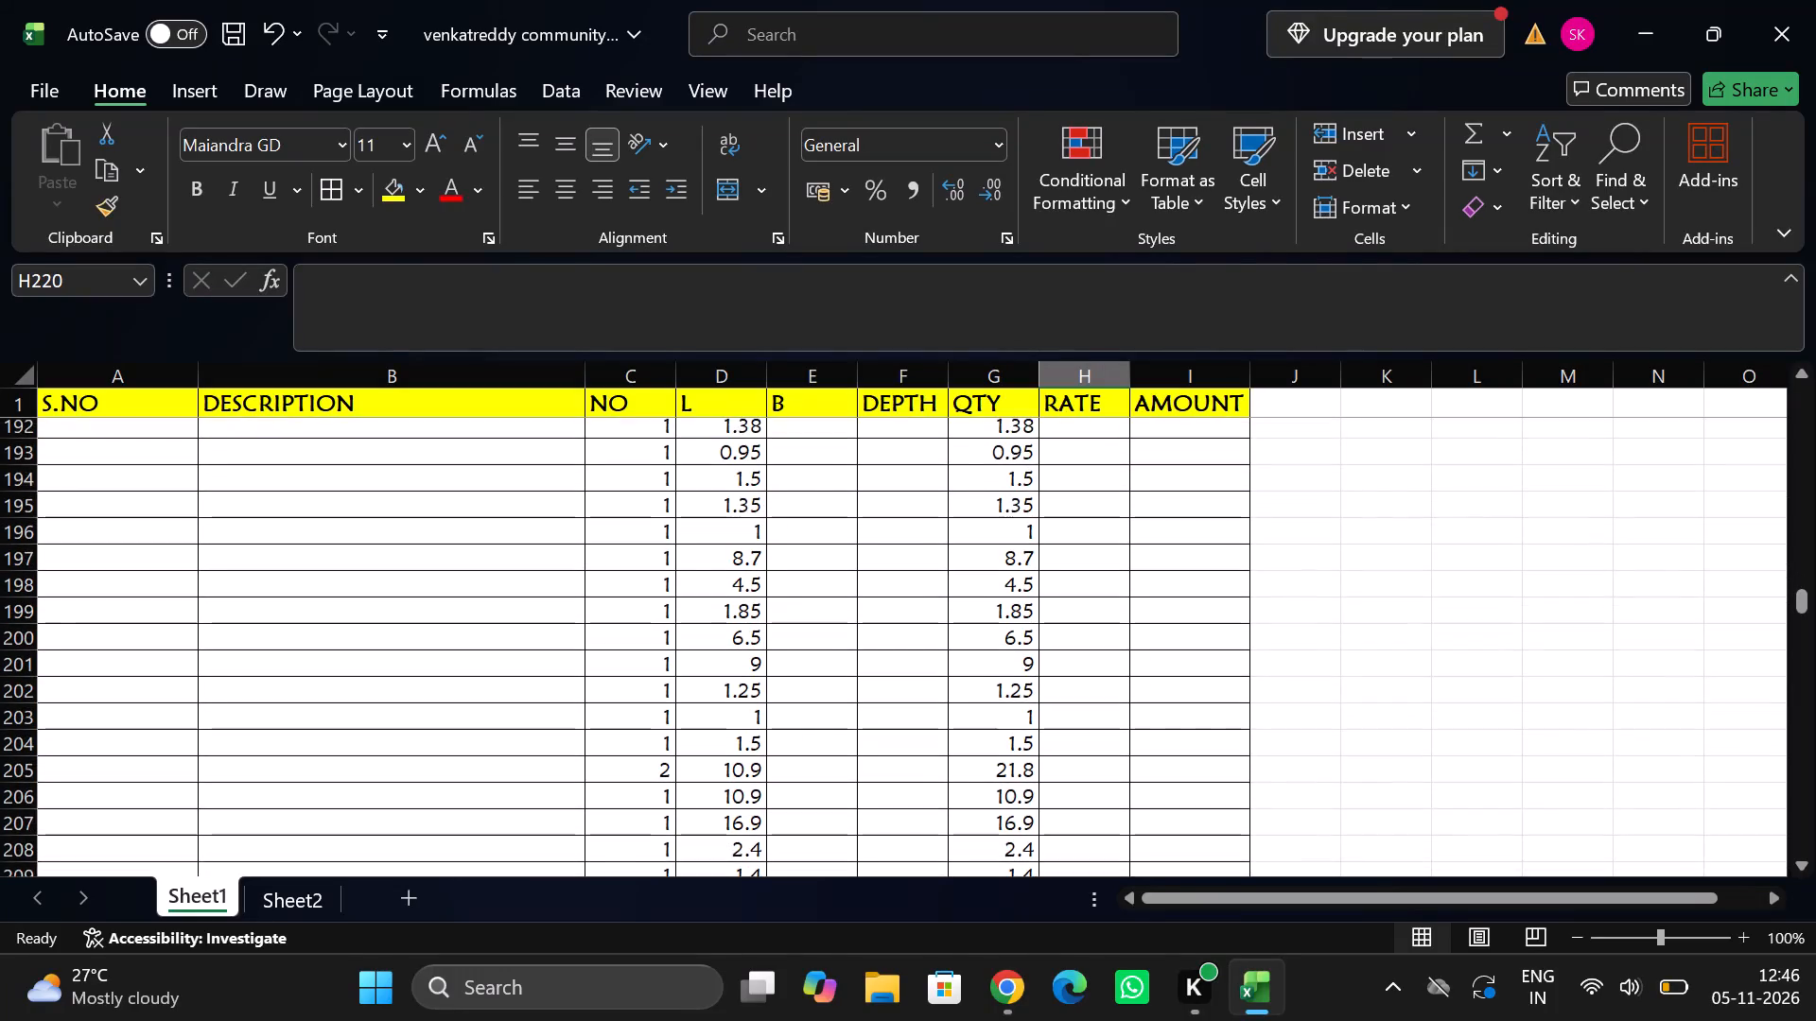
Review the moulding measurement rows between about 165 and 213 for missing descriptions and their numbers.
scroll(897, 614, "down", 1)
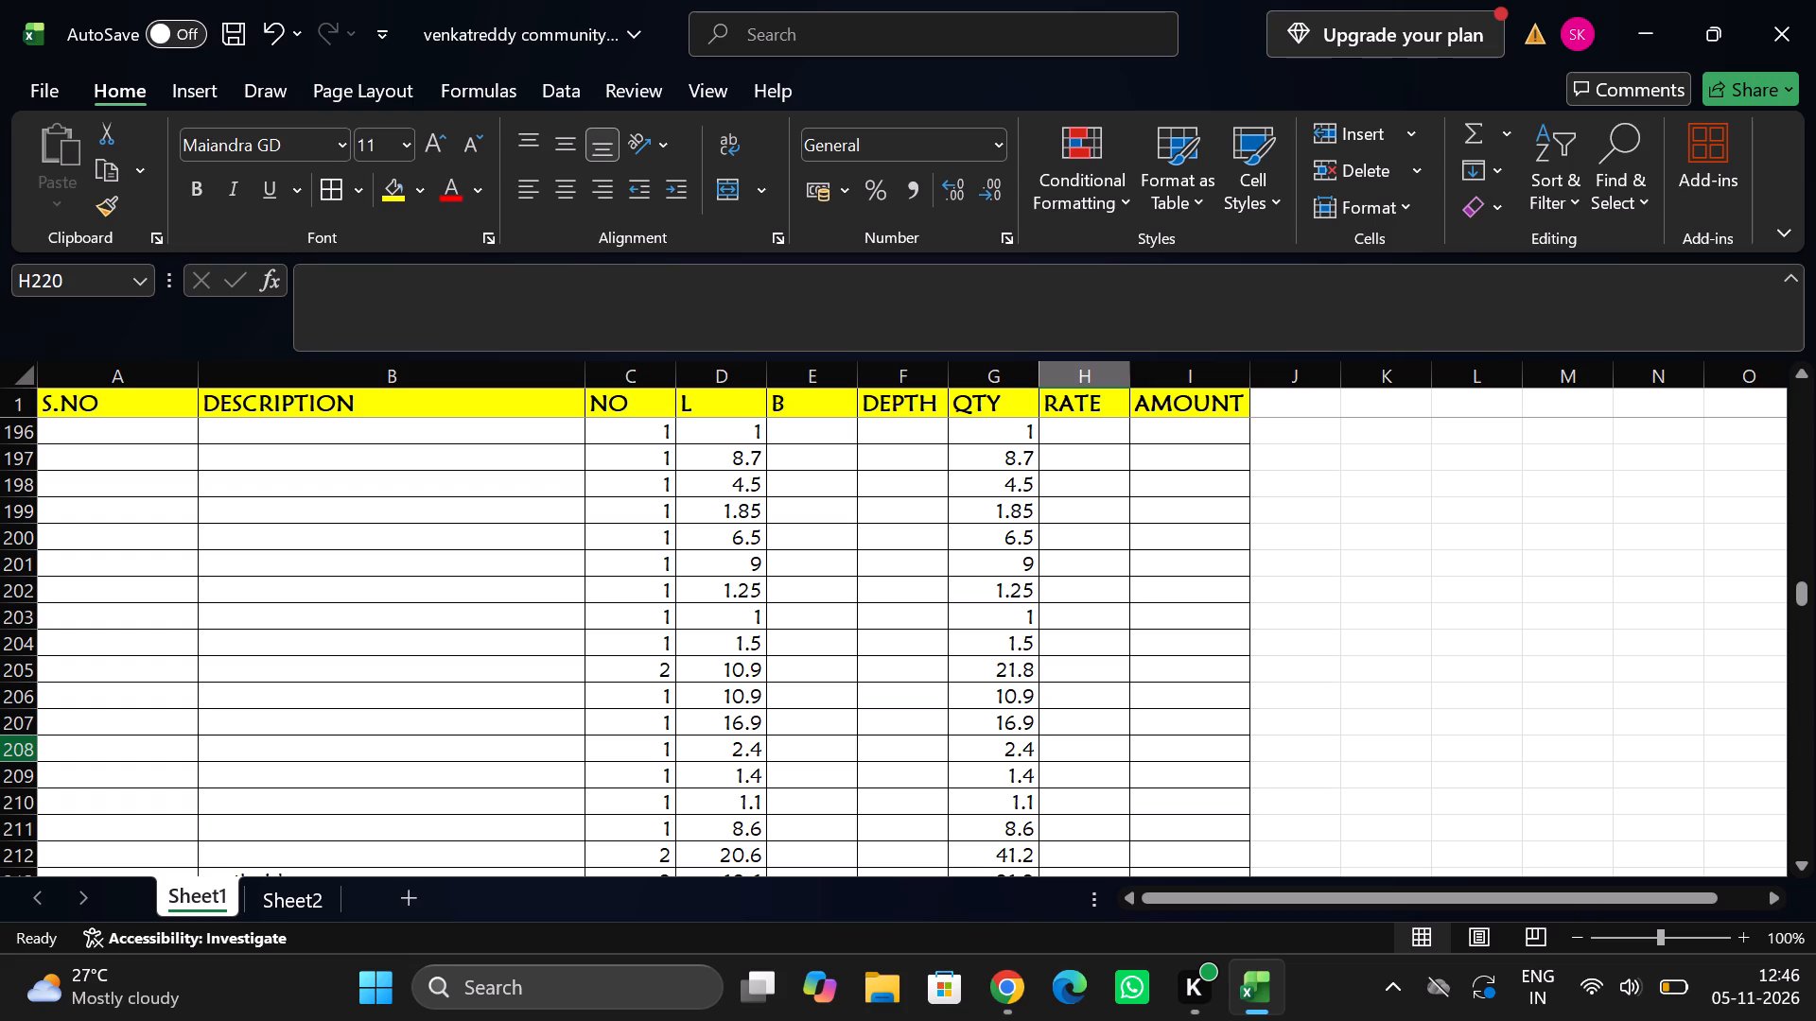
scroll(416, 725, "up", 1)
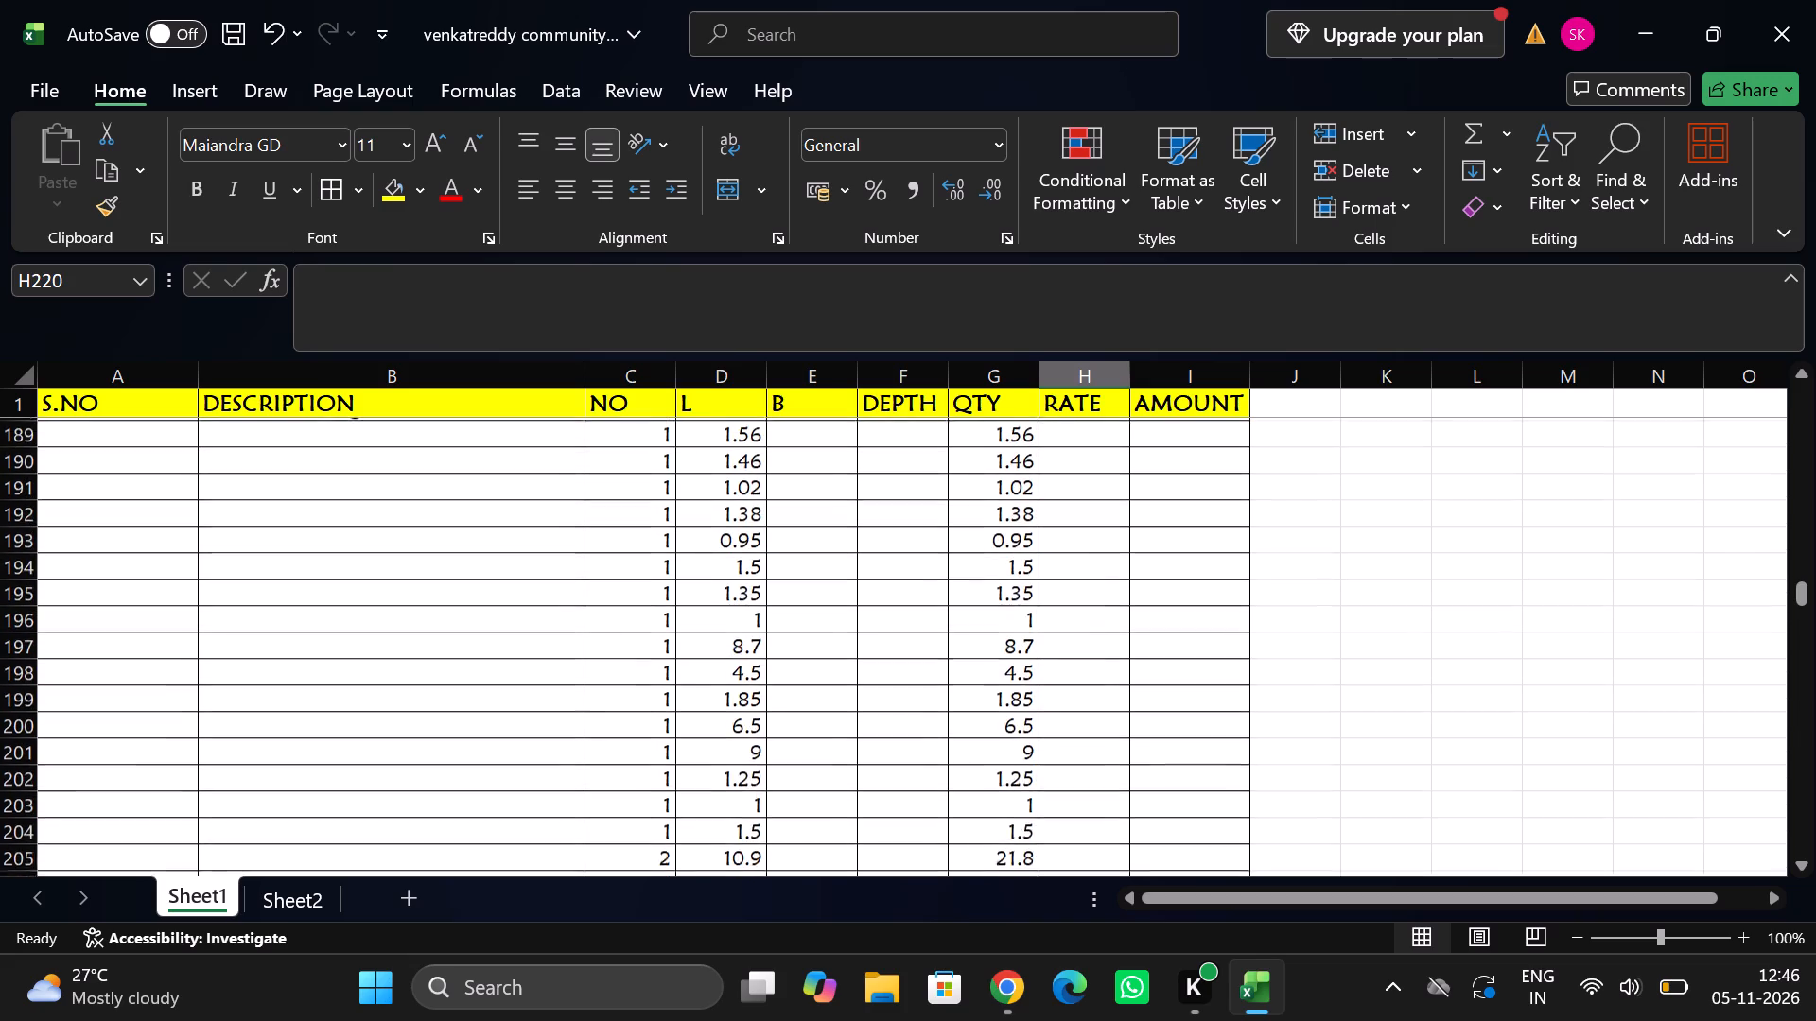
scroll(416, 725, "up", 3)
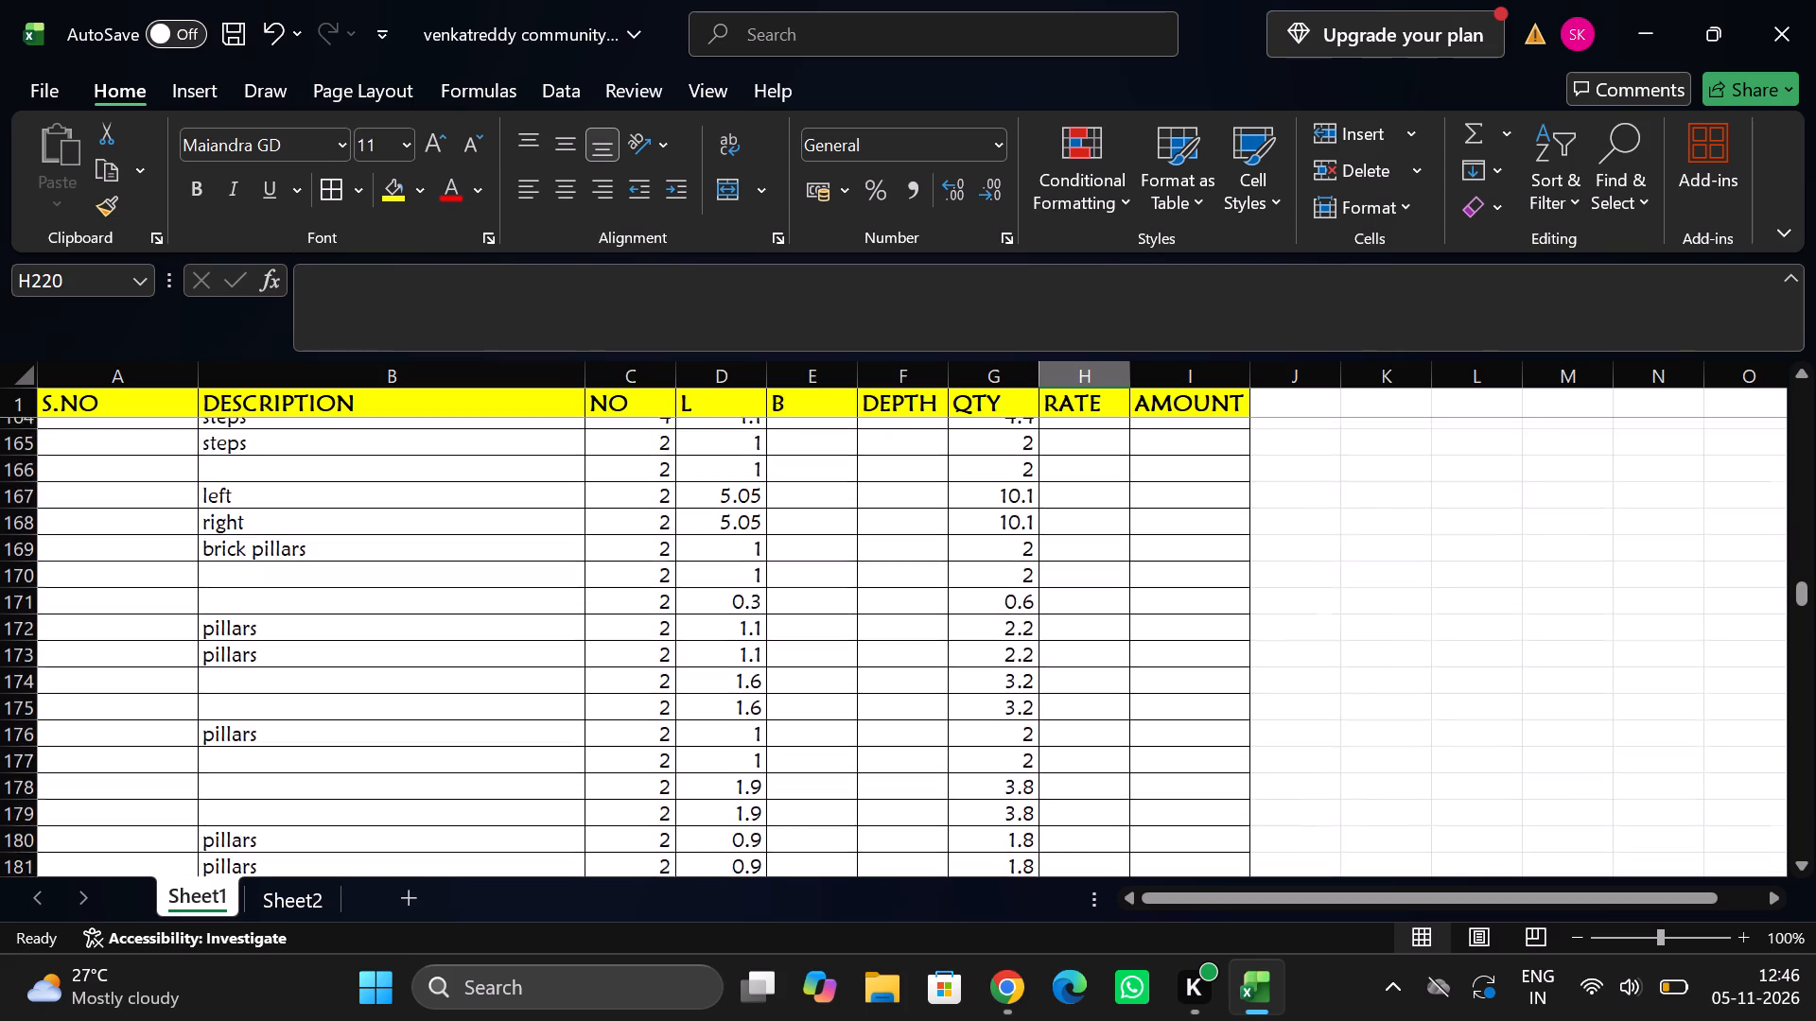
scroll(416, 725, "down", 1)
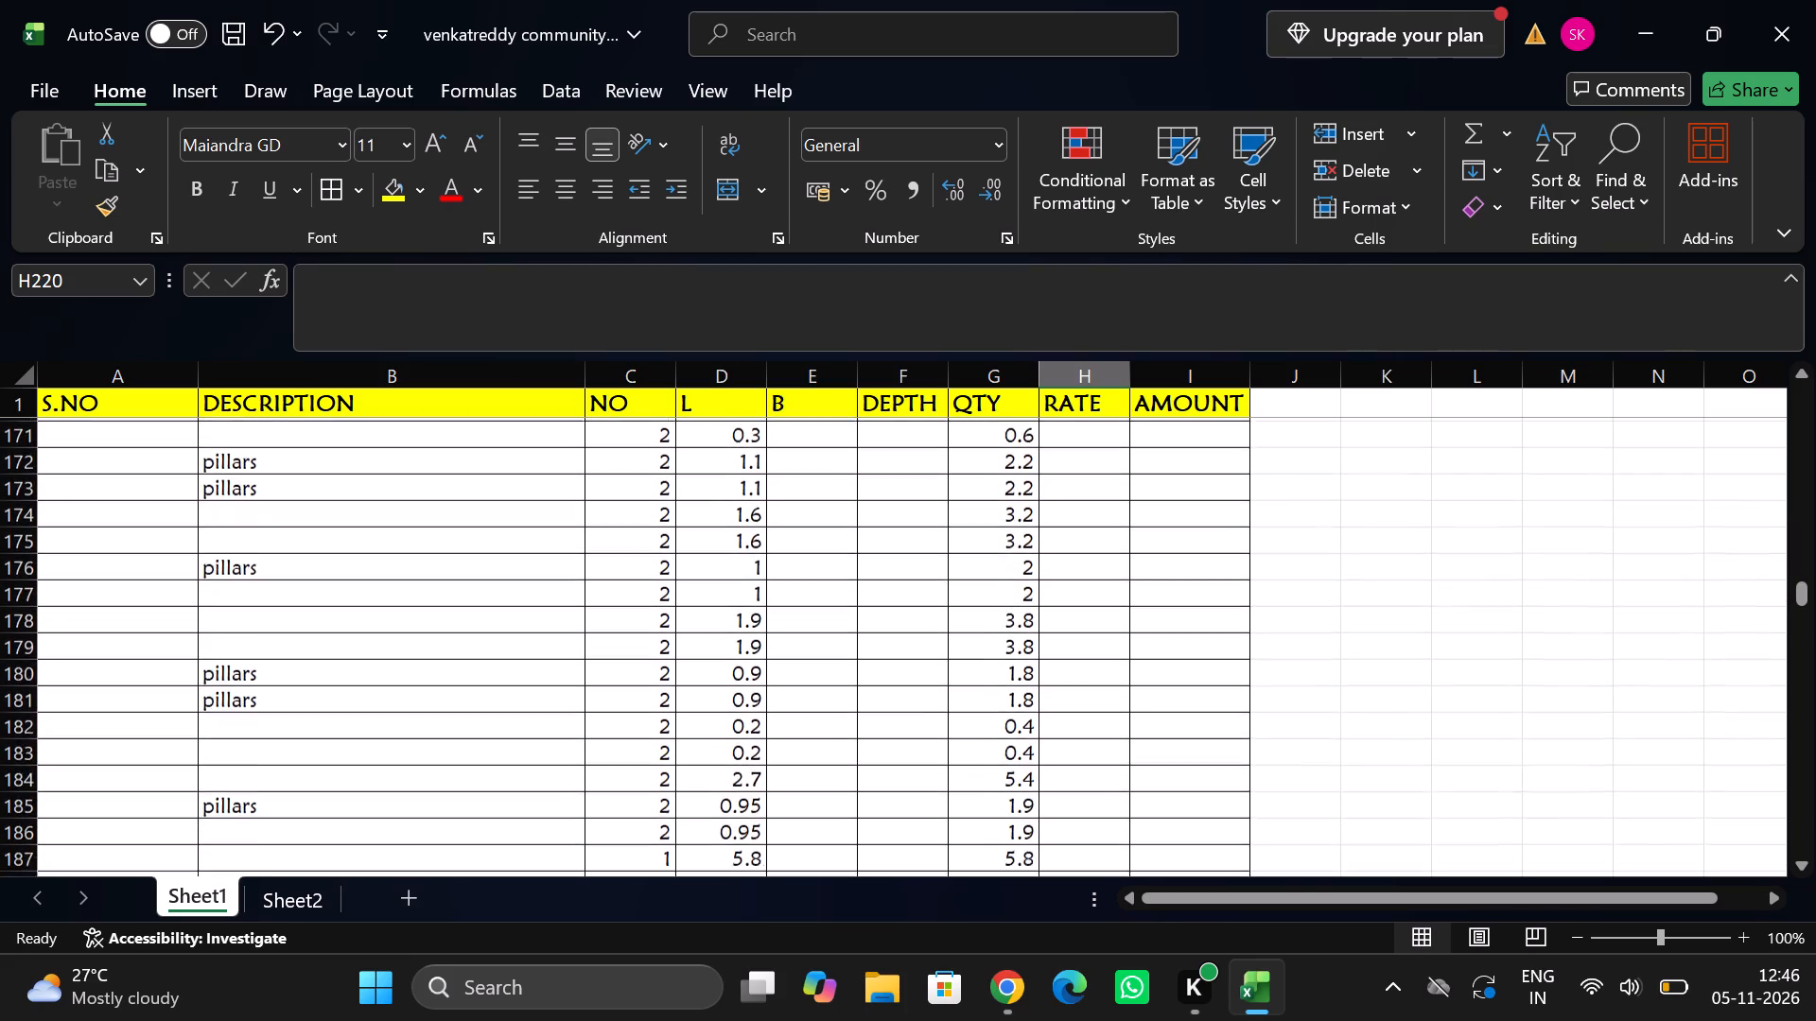
scroll(416, 725, "down", 4)
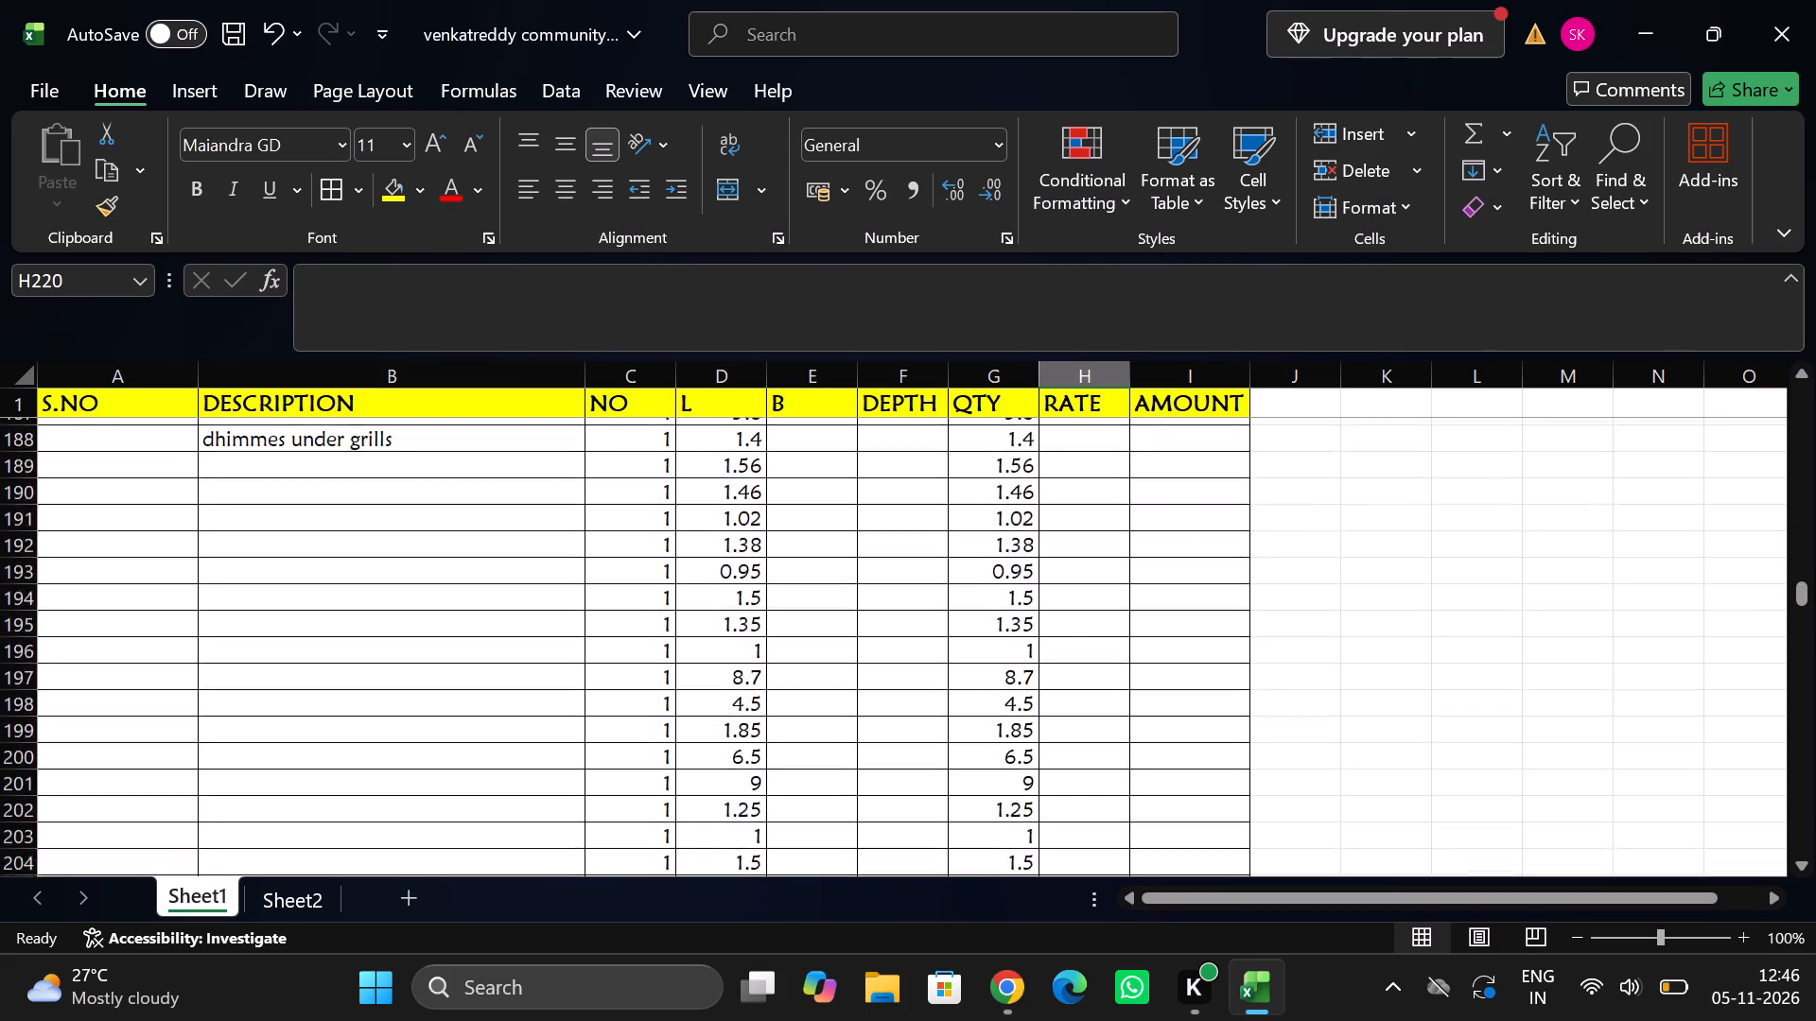
scroll(416, 725, "down", 2)
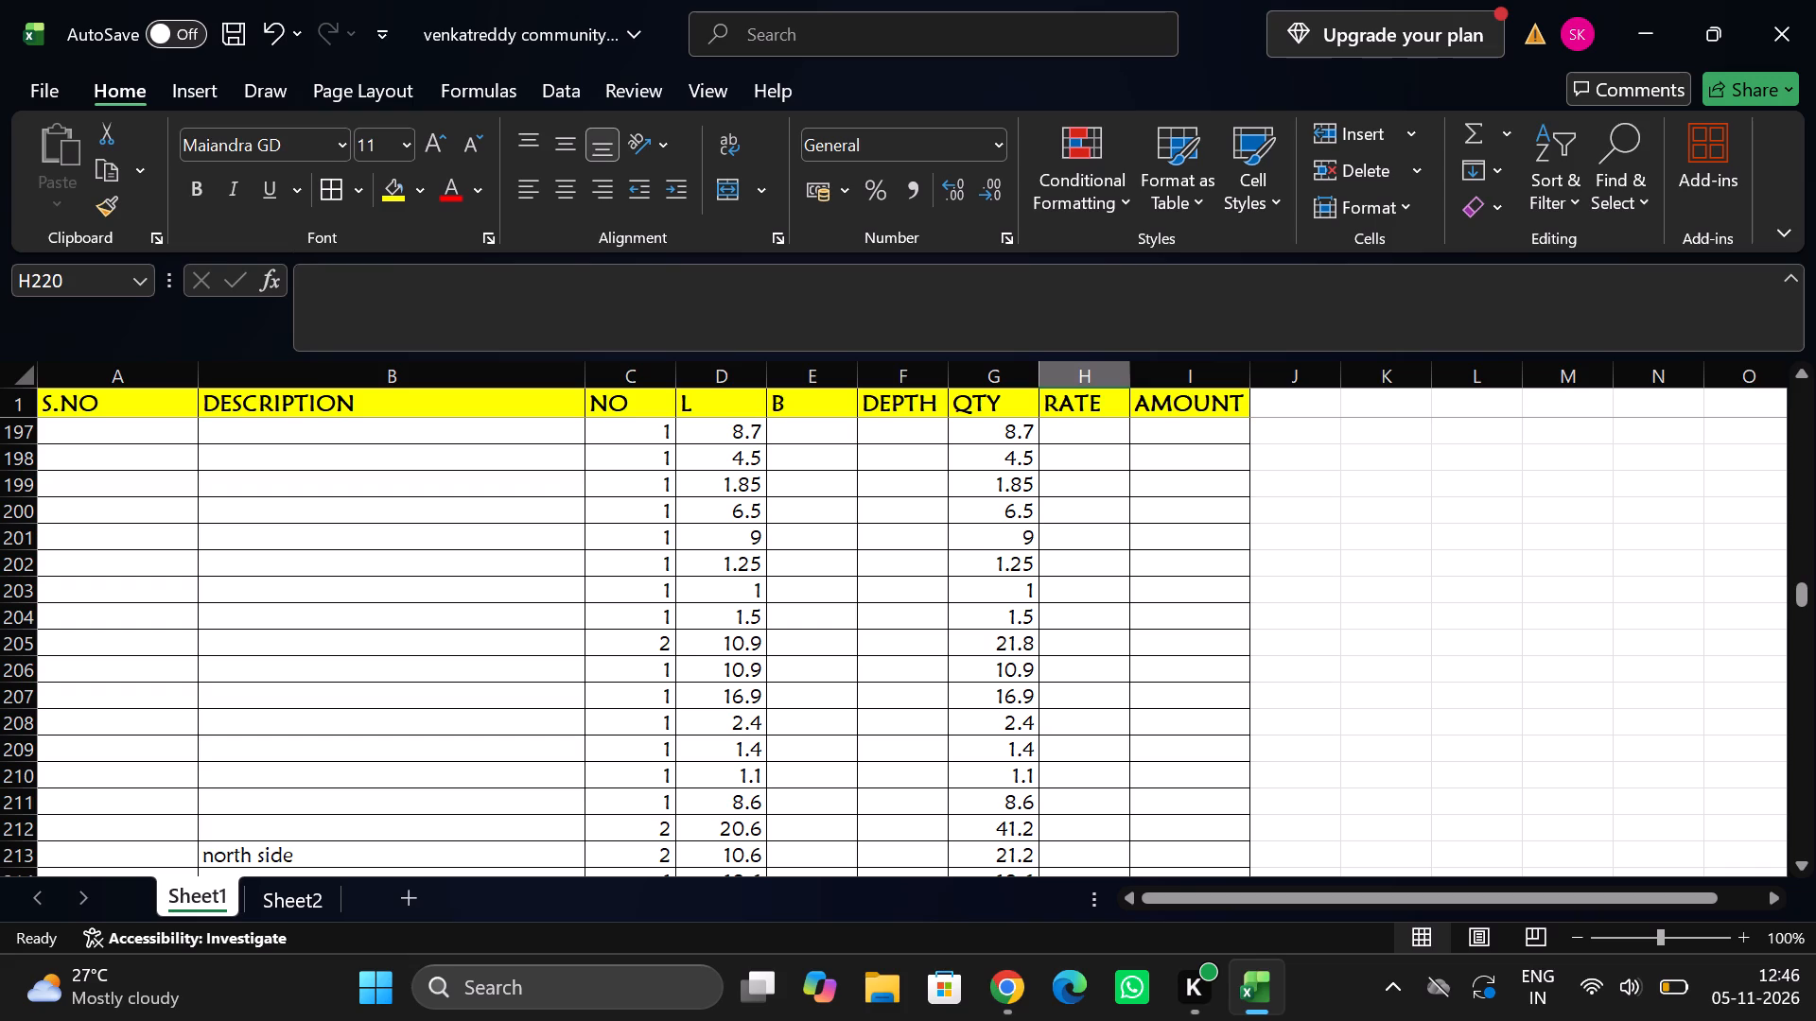
Label the moulding measurement in row 205 as "north side" in the description column.
left_click(467, 638)
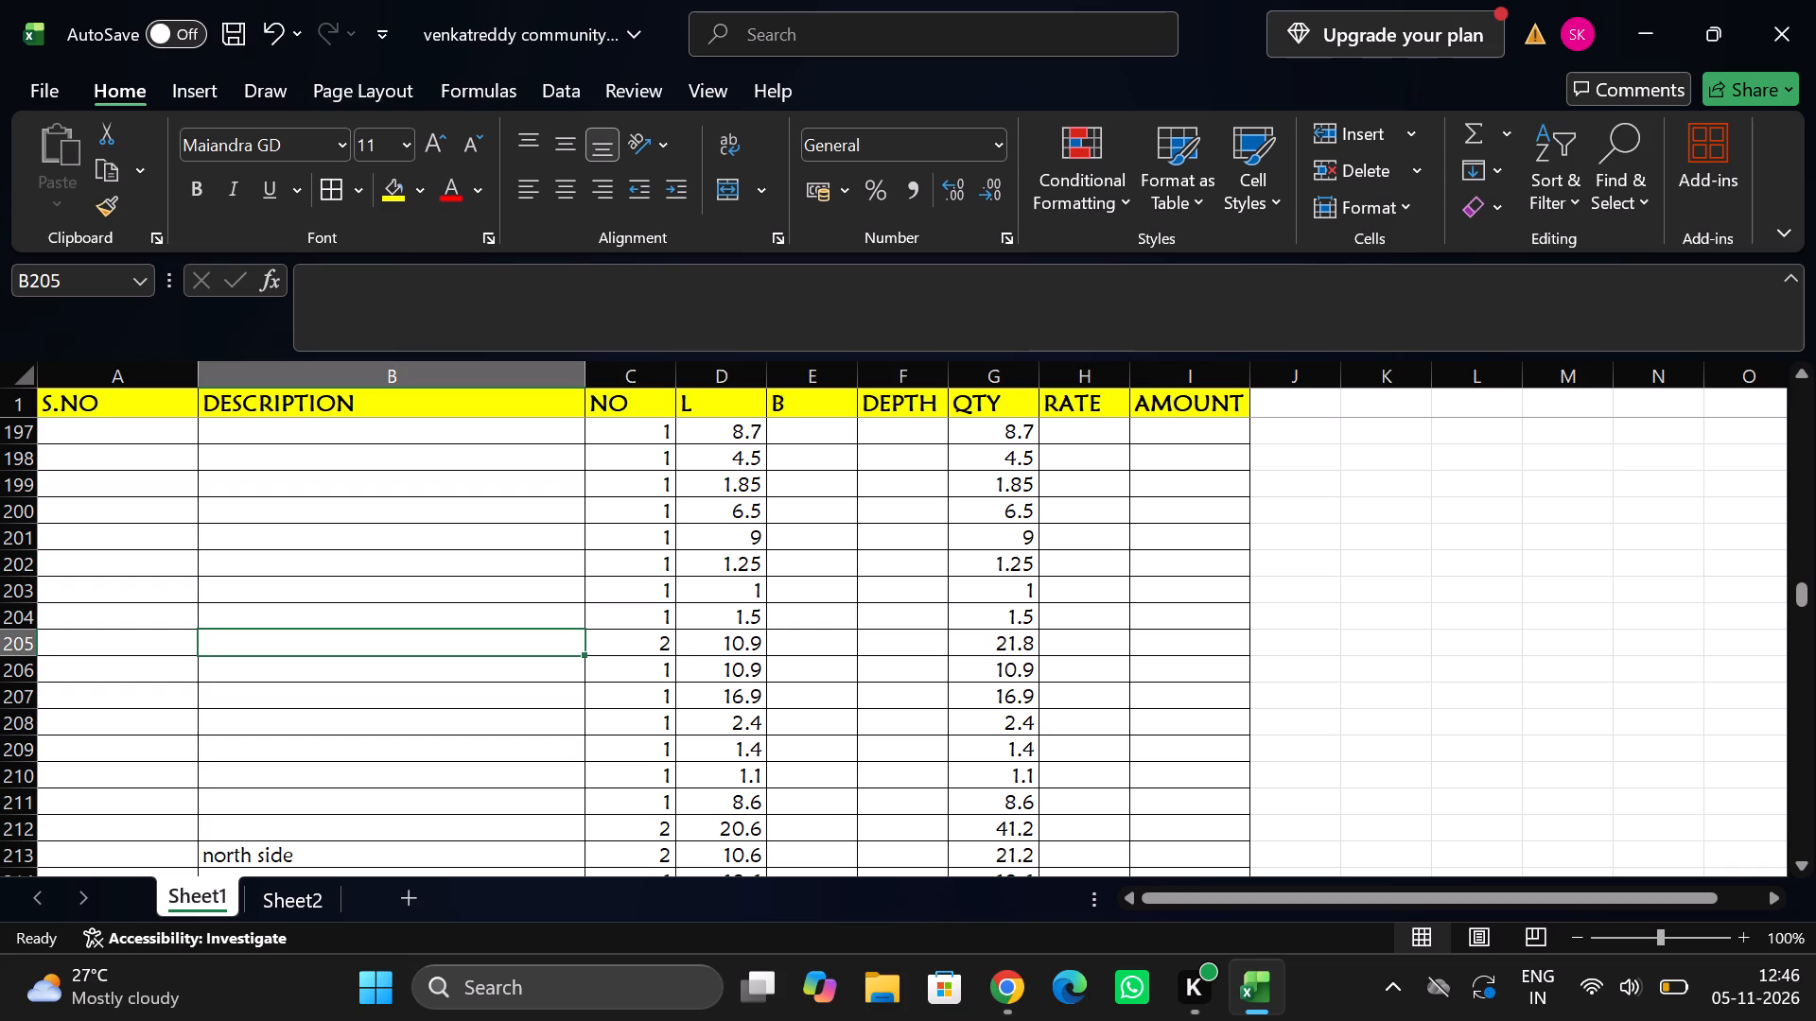
type("north side")
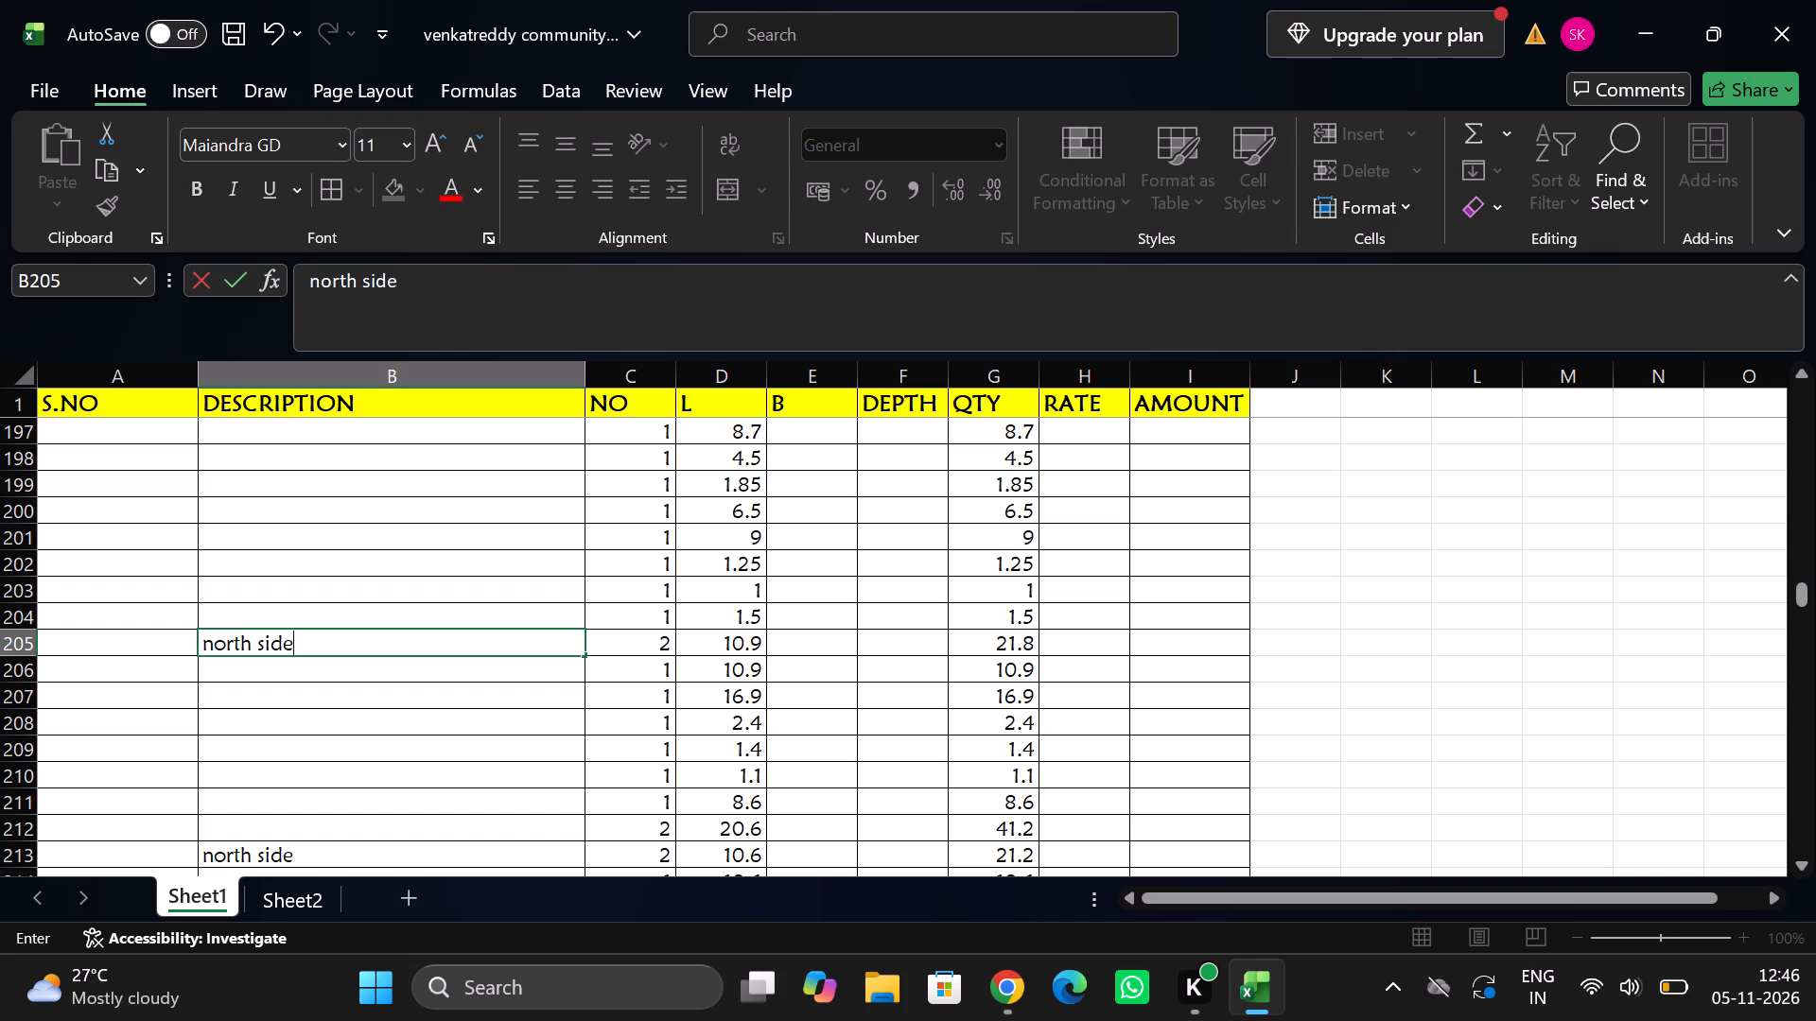
key("Down")
key("Down")
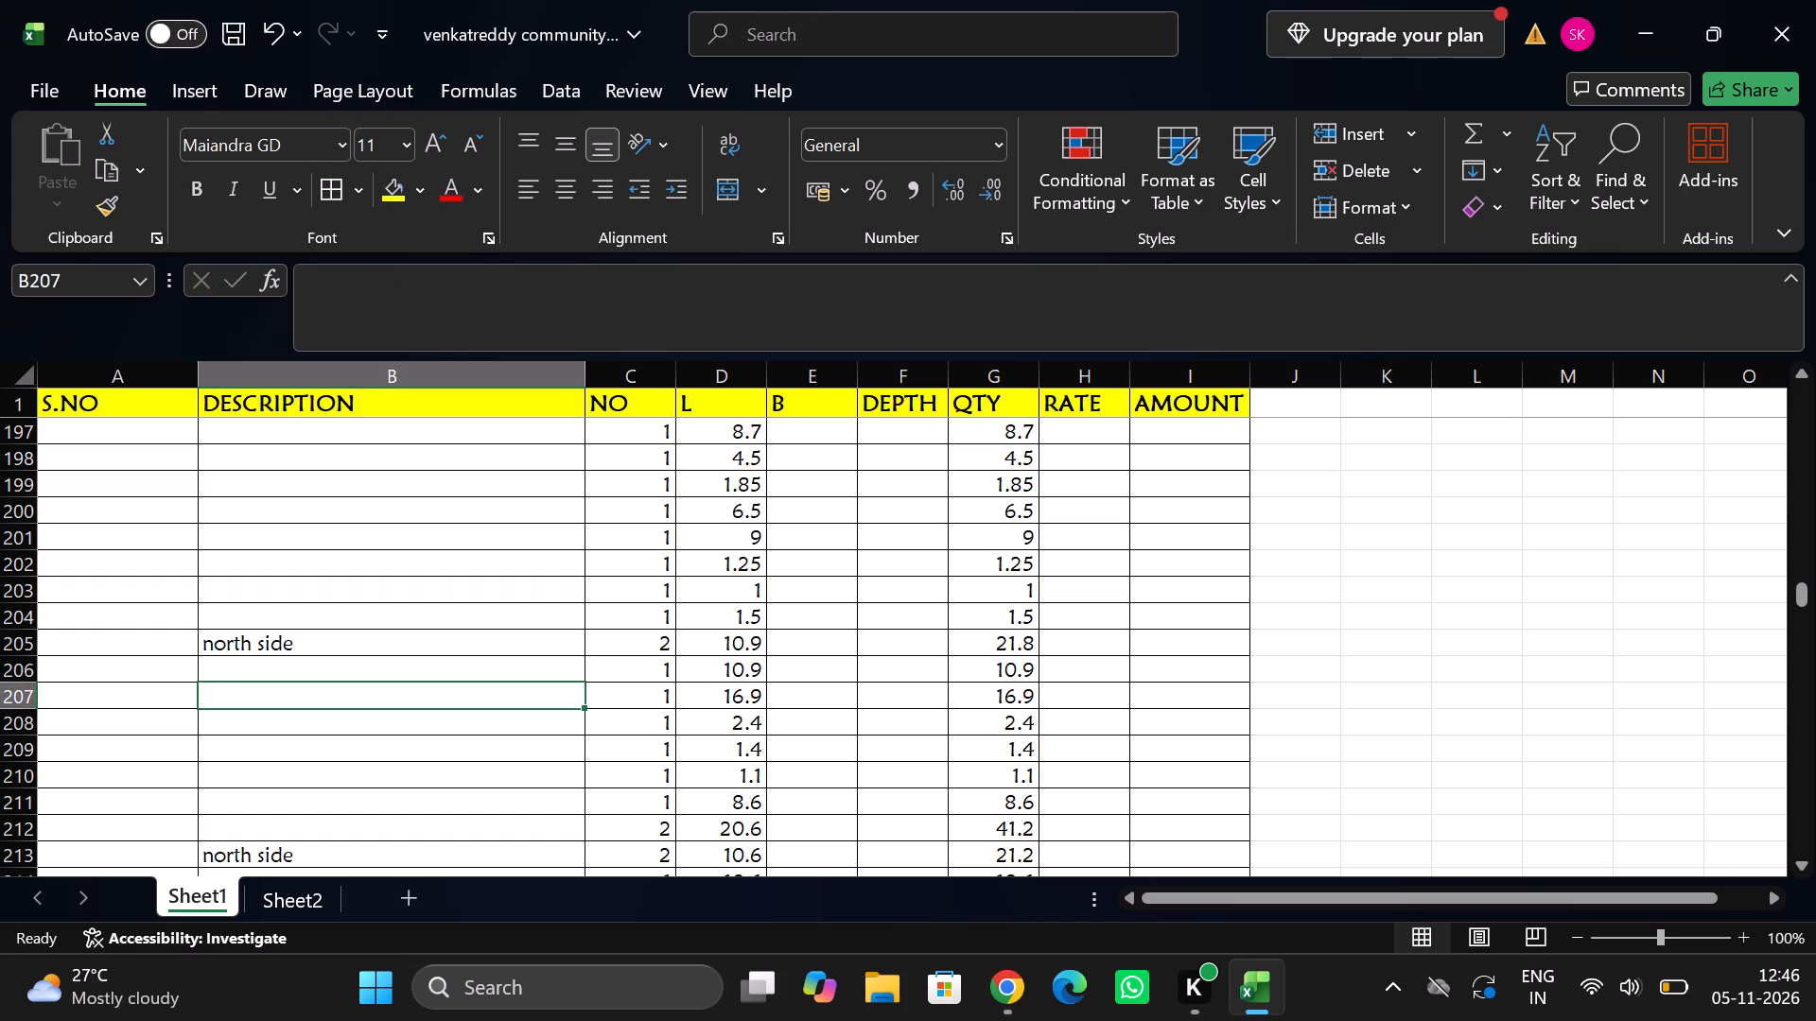
Label the moulding measurement in row 207 as "west side" and set its number to 2.
type("west side")
key("Tab")
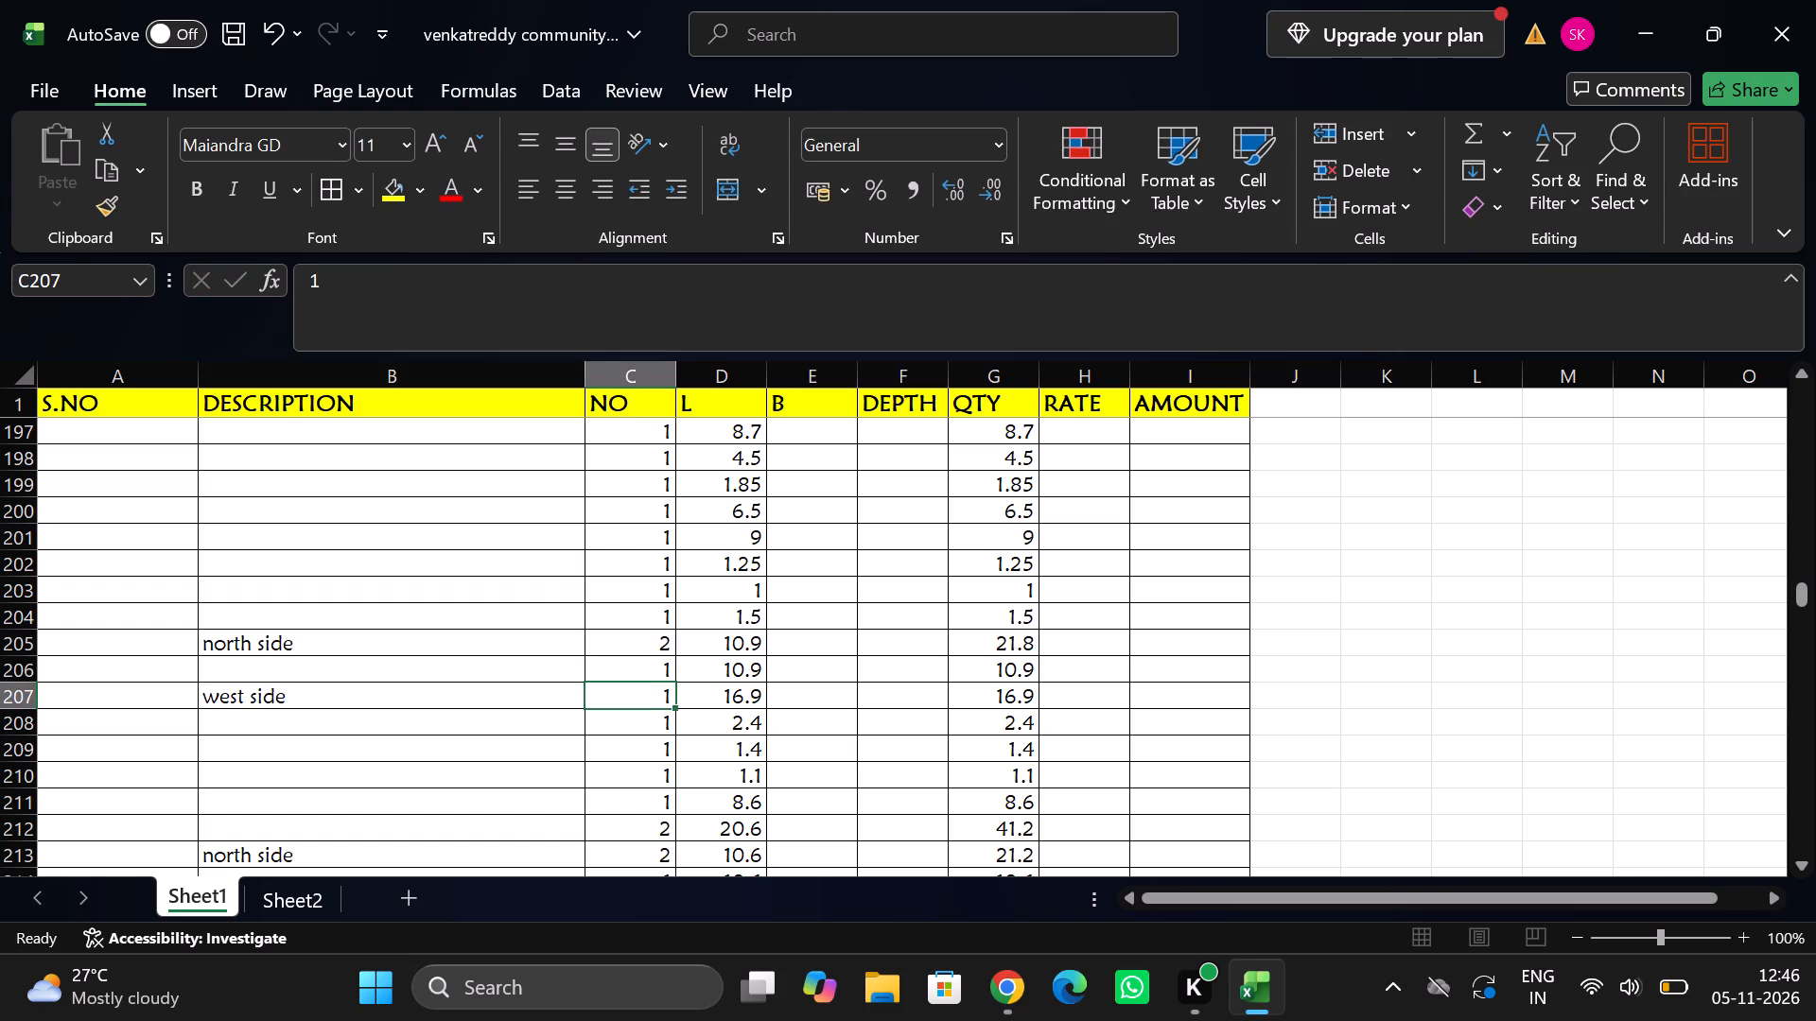
key("2")
key("Tab")
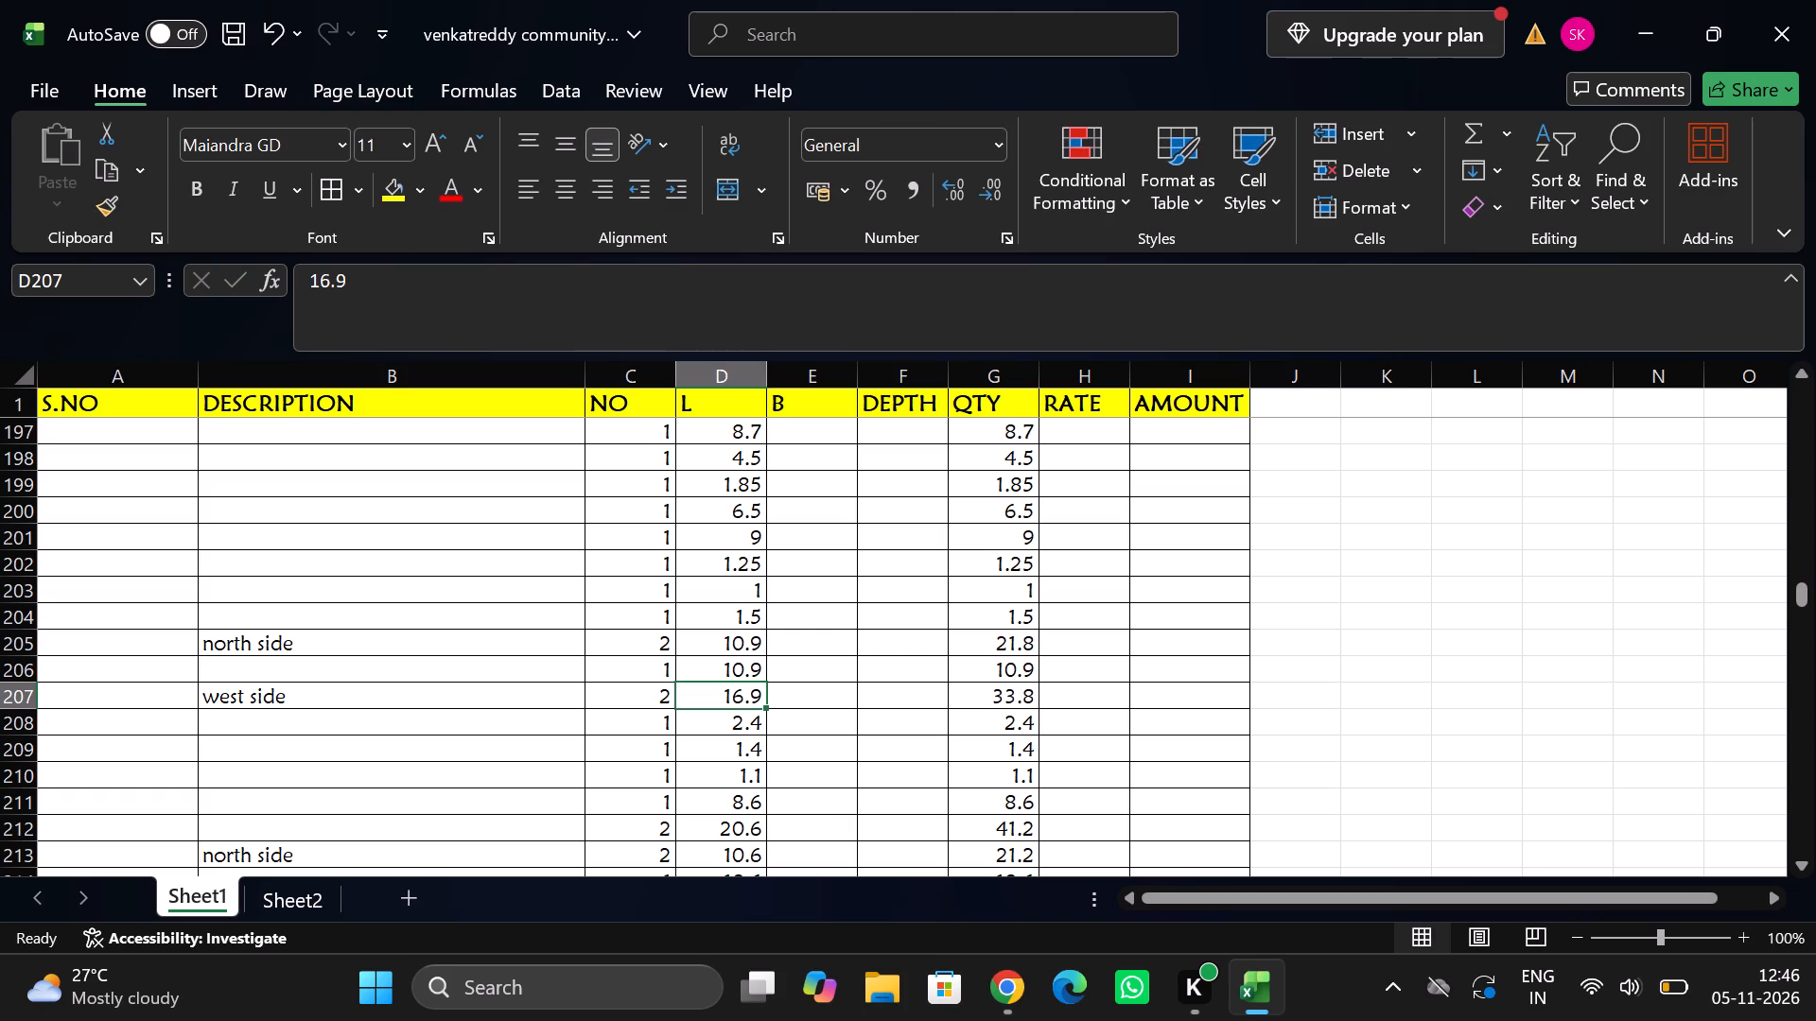
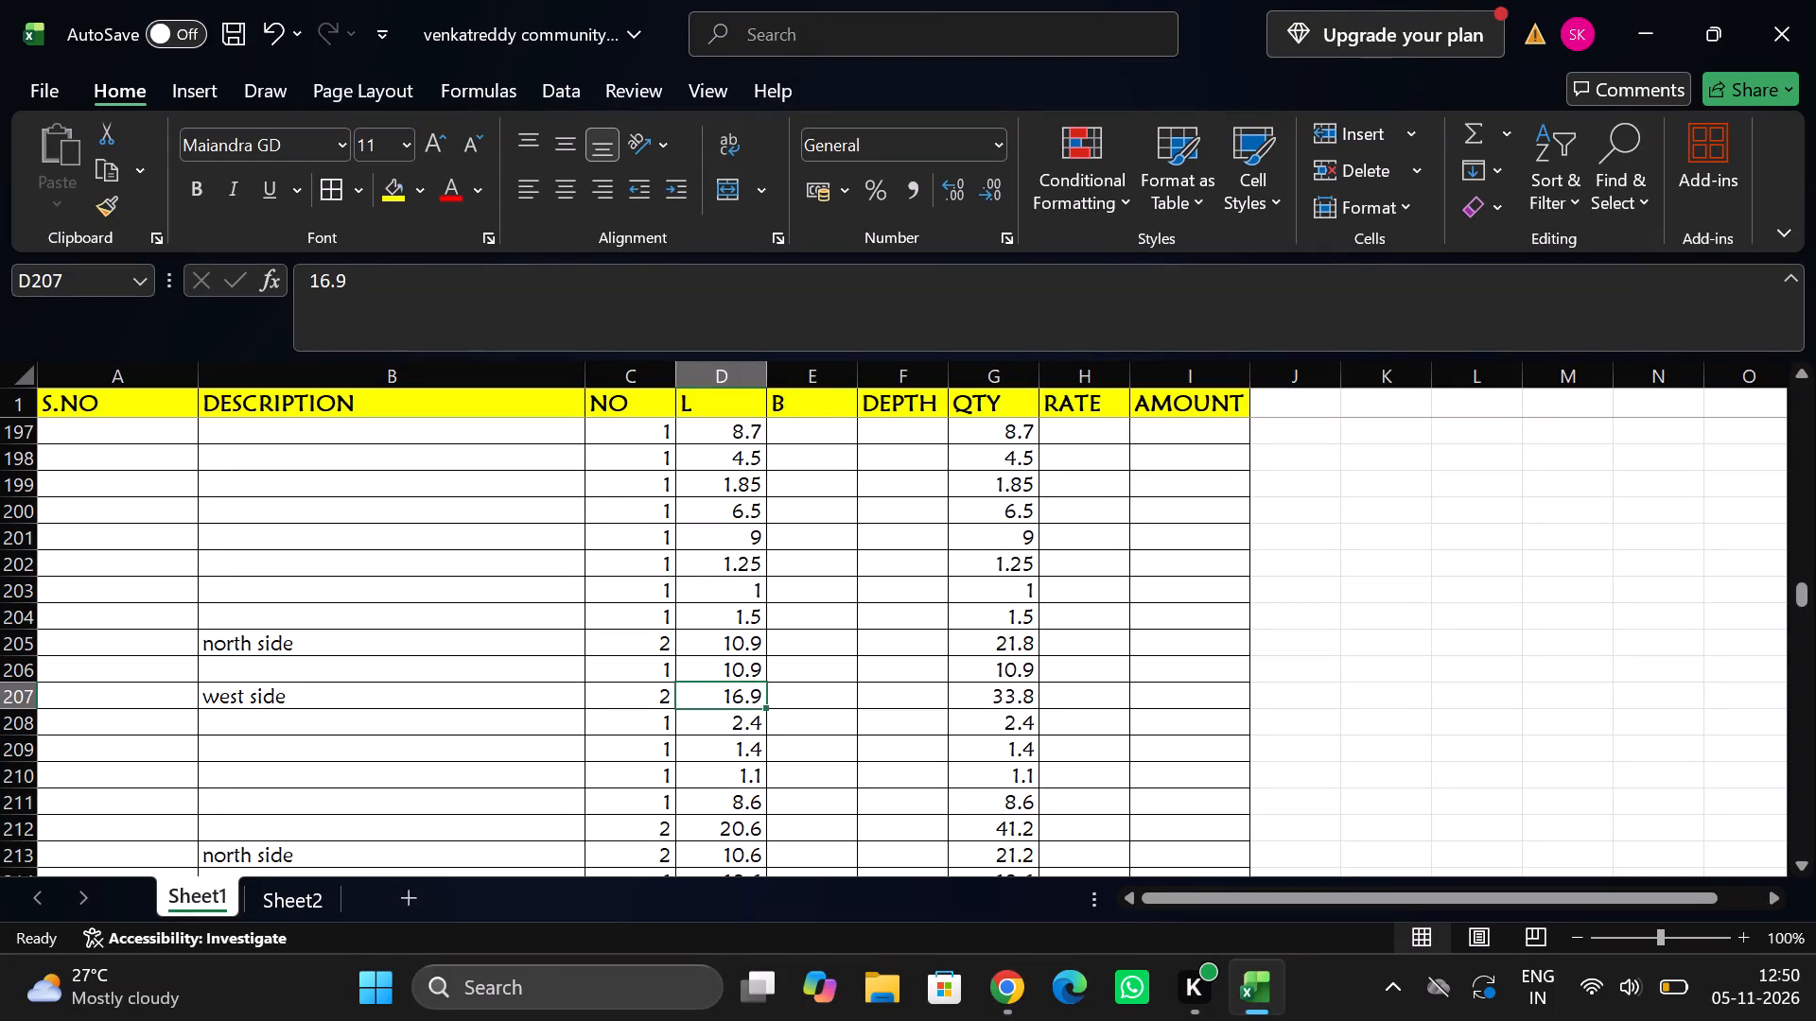
Insert a row below the row 207 "west side" measurement, fill it with a copy of that row, and set its number to 1.
left_click(26, 721)
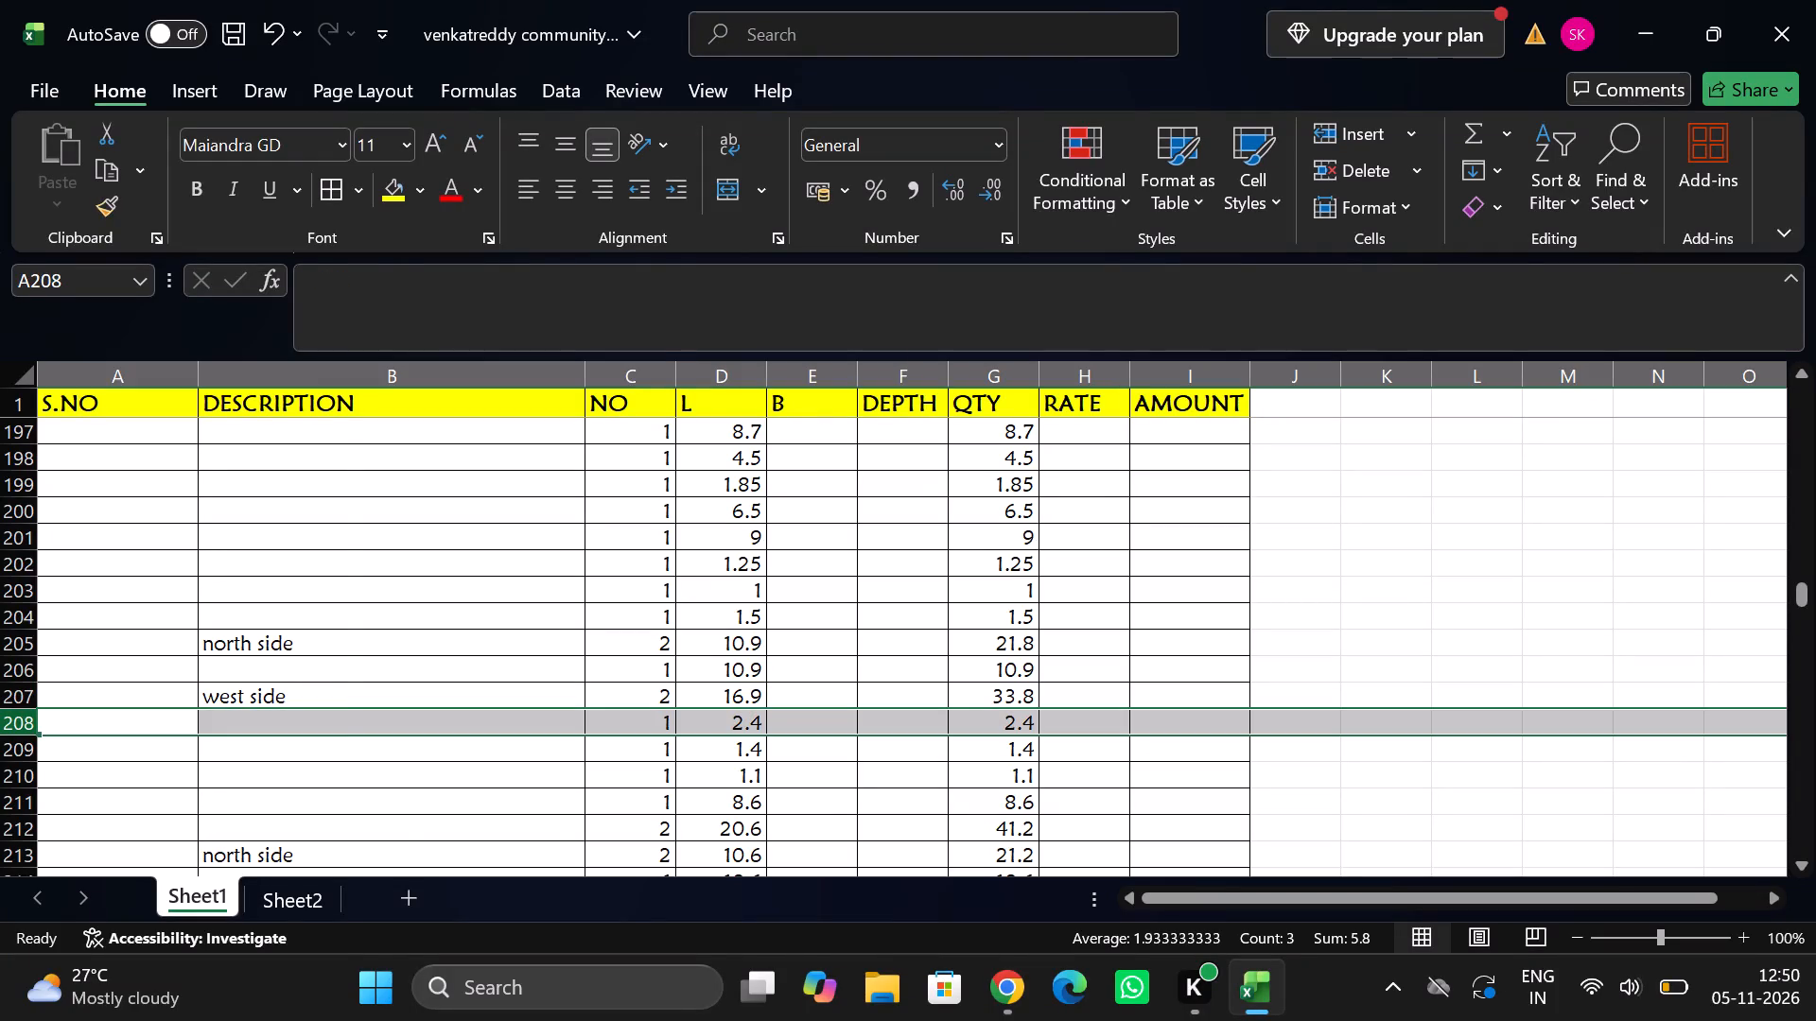
right_click(26, 721)
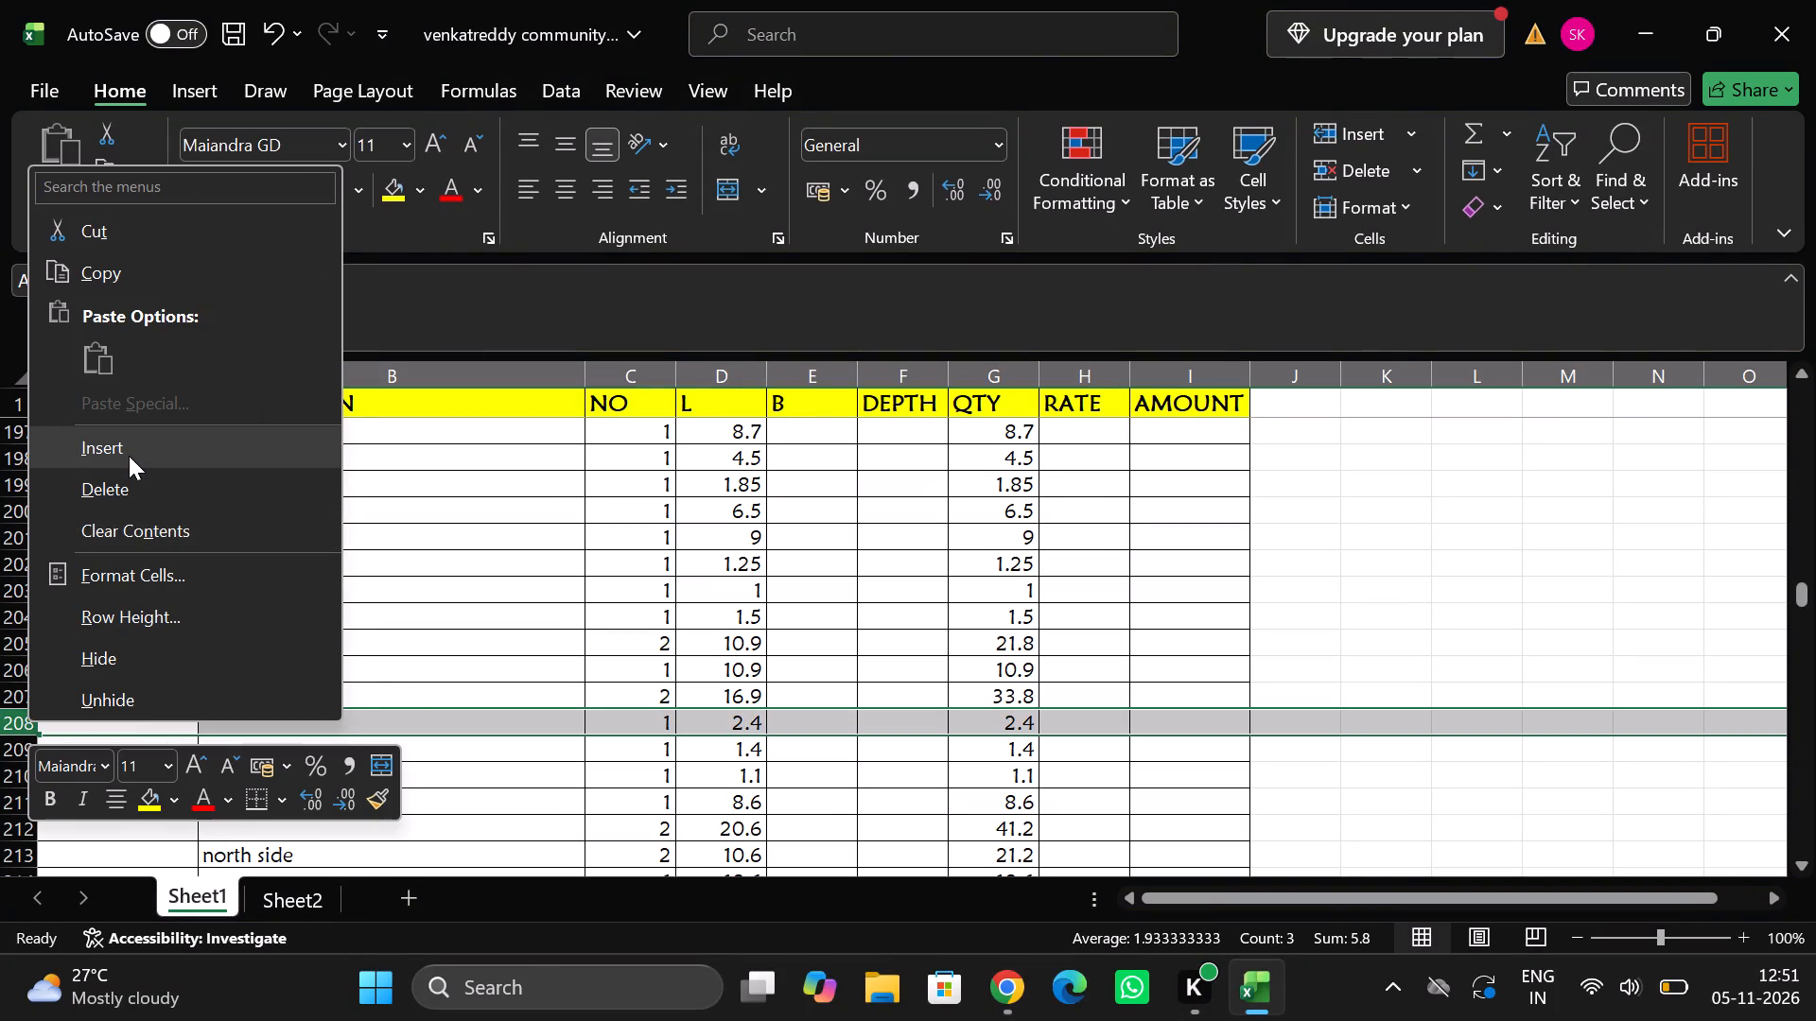
left_click(129, 456)
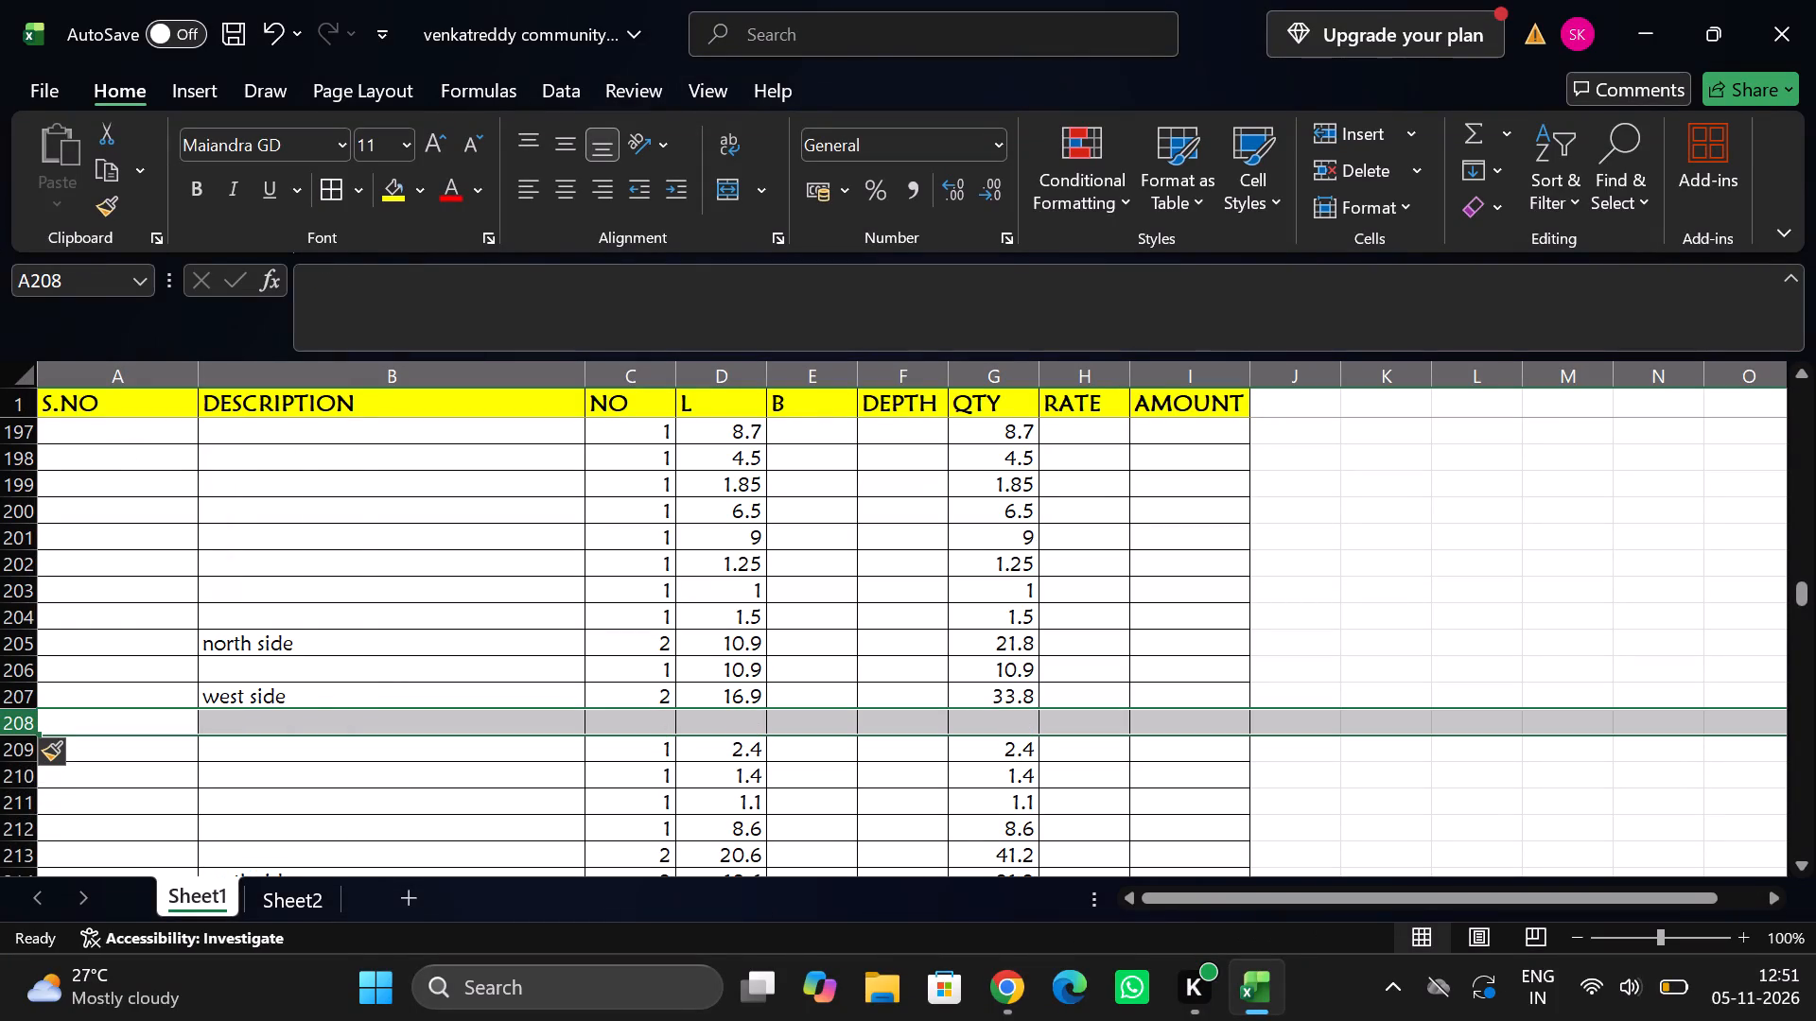
key("ctrl+d")
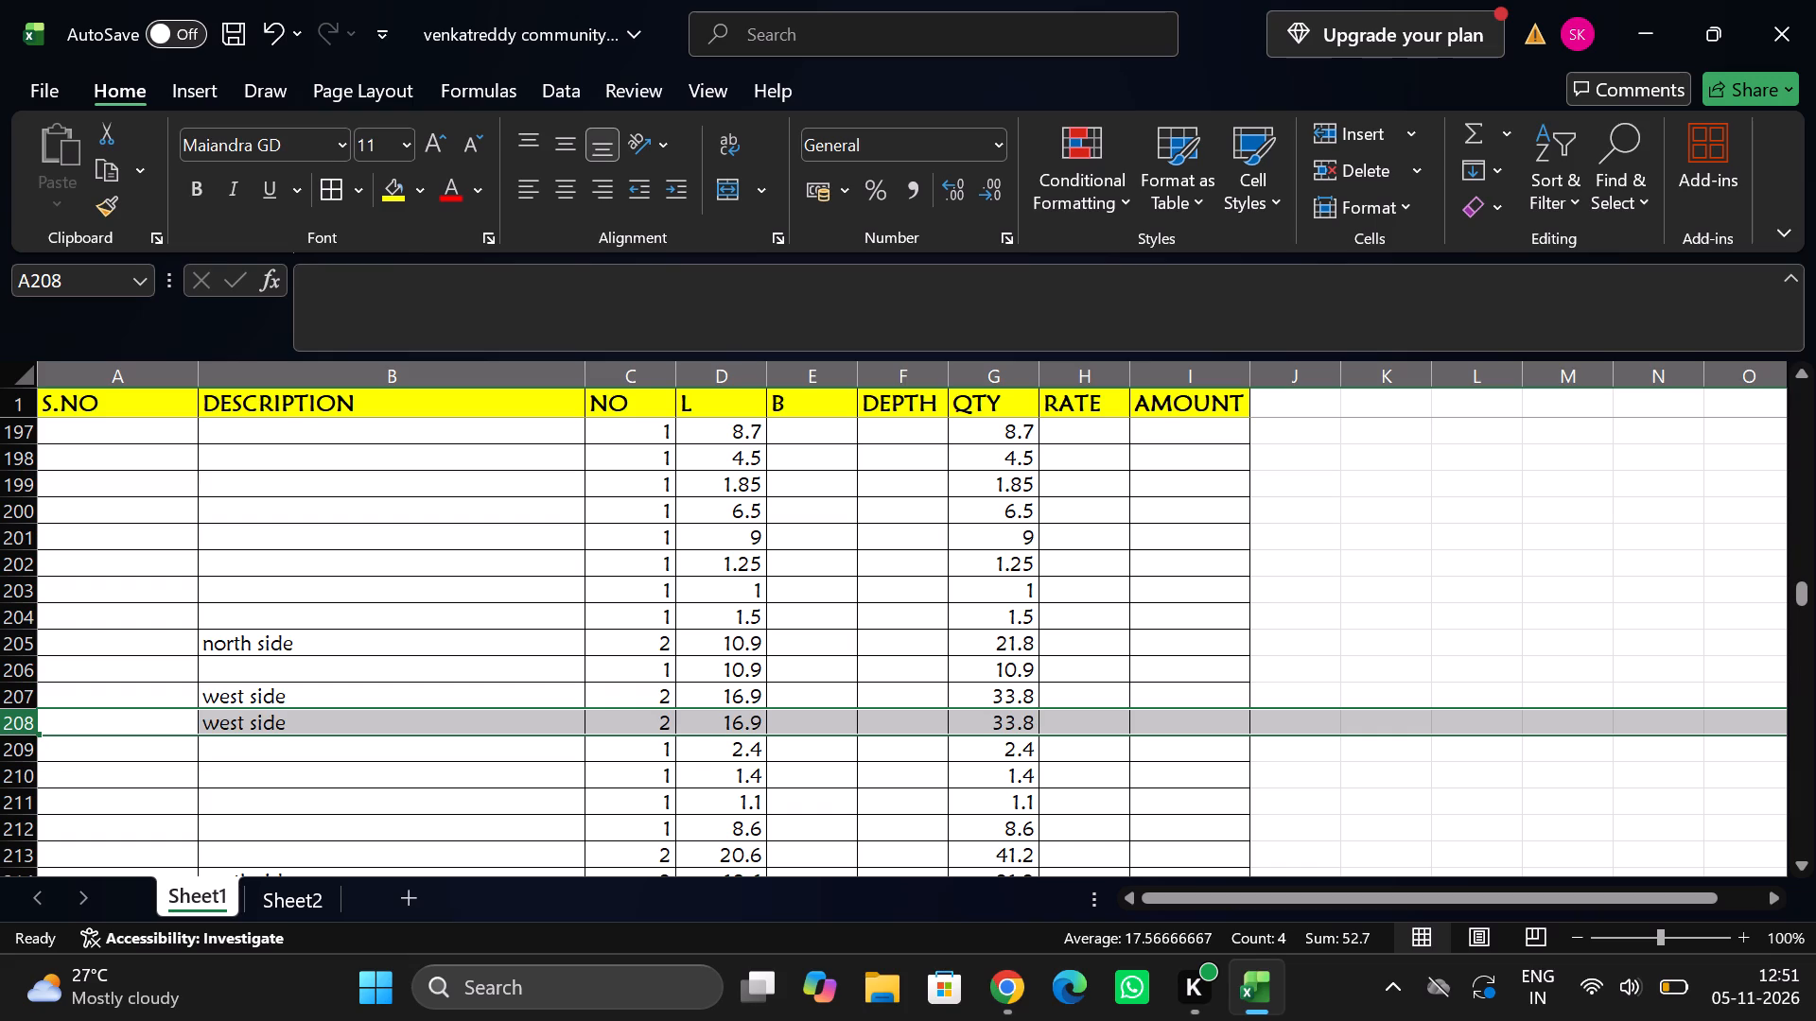
left_click(650, 723)
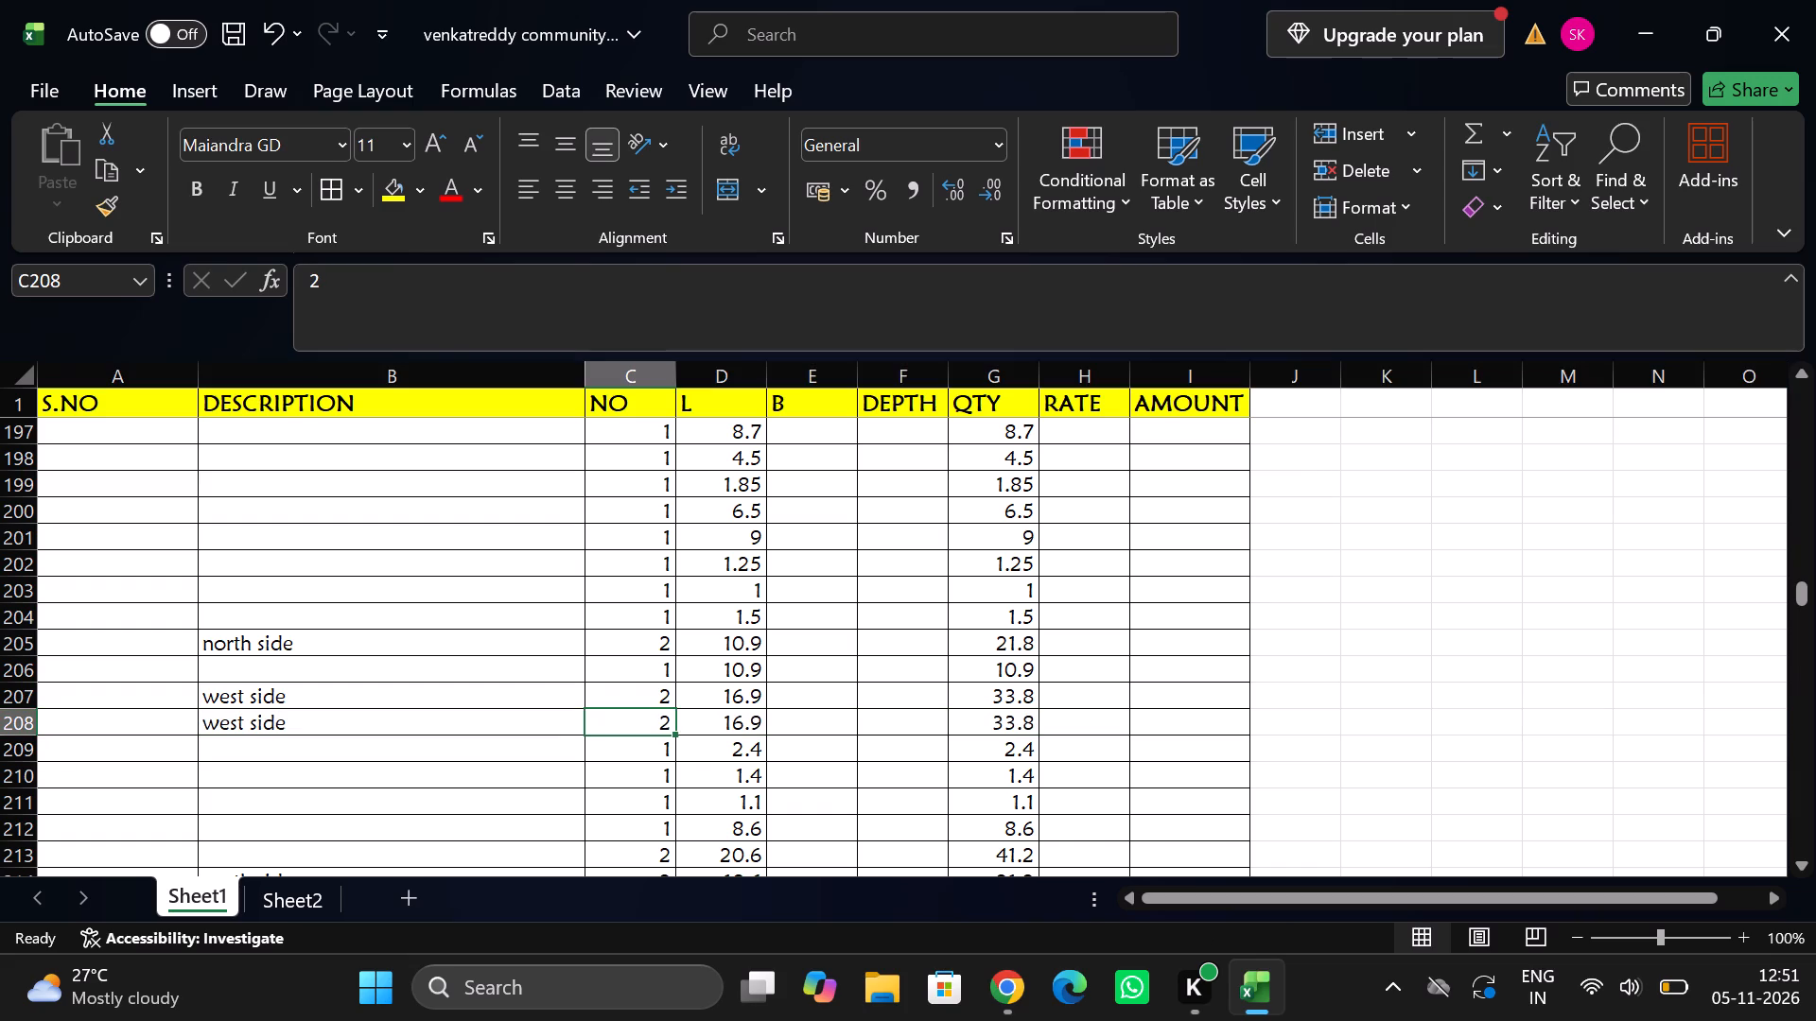
key("1")
key("Tab")
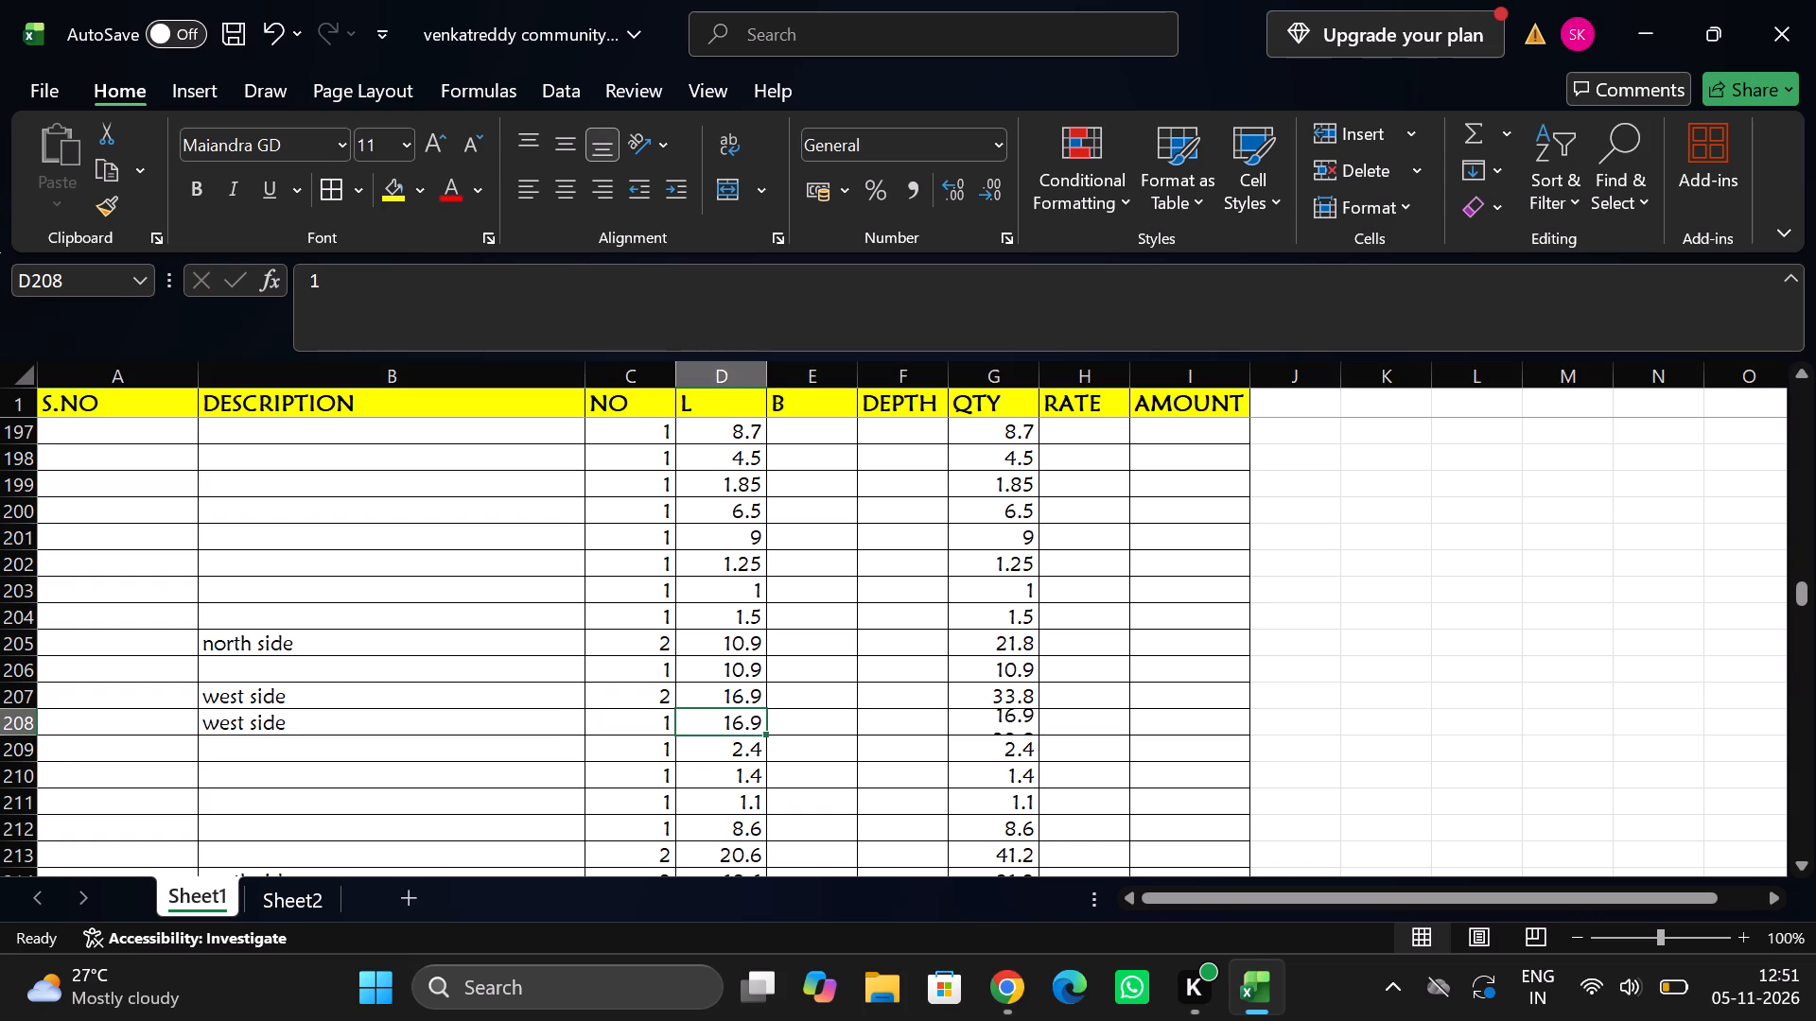
Label the moulding measurement in row 213 as "east side" in the description column.
scroll(748, 776, "down", 1)
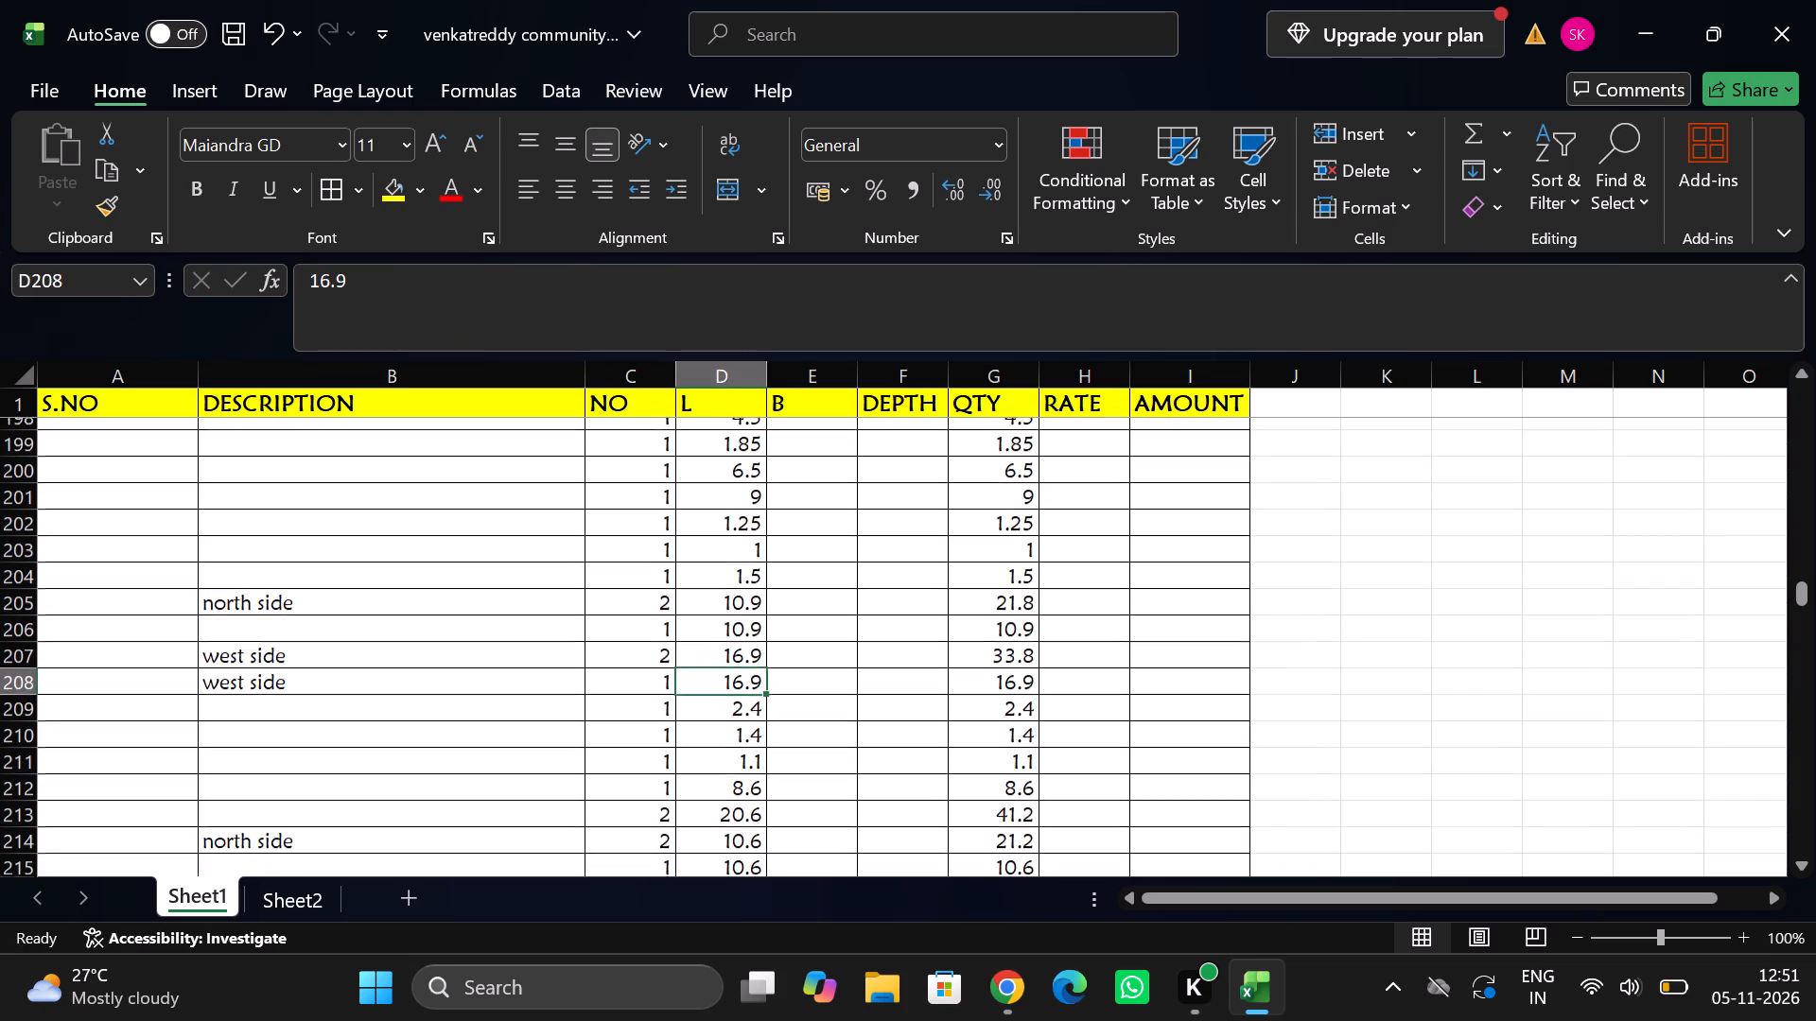
scroll(748, 776, "down", 1)
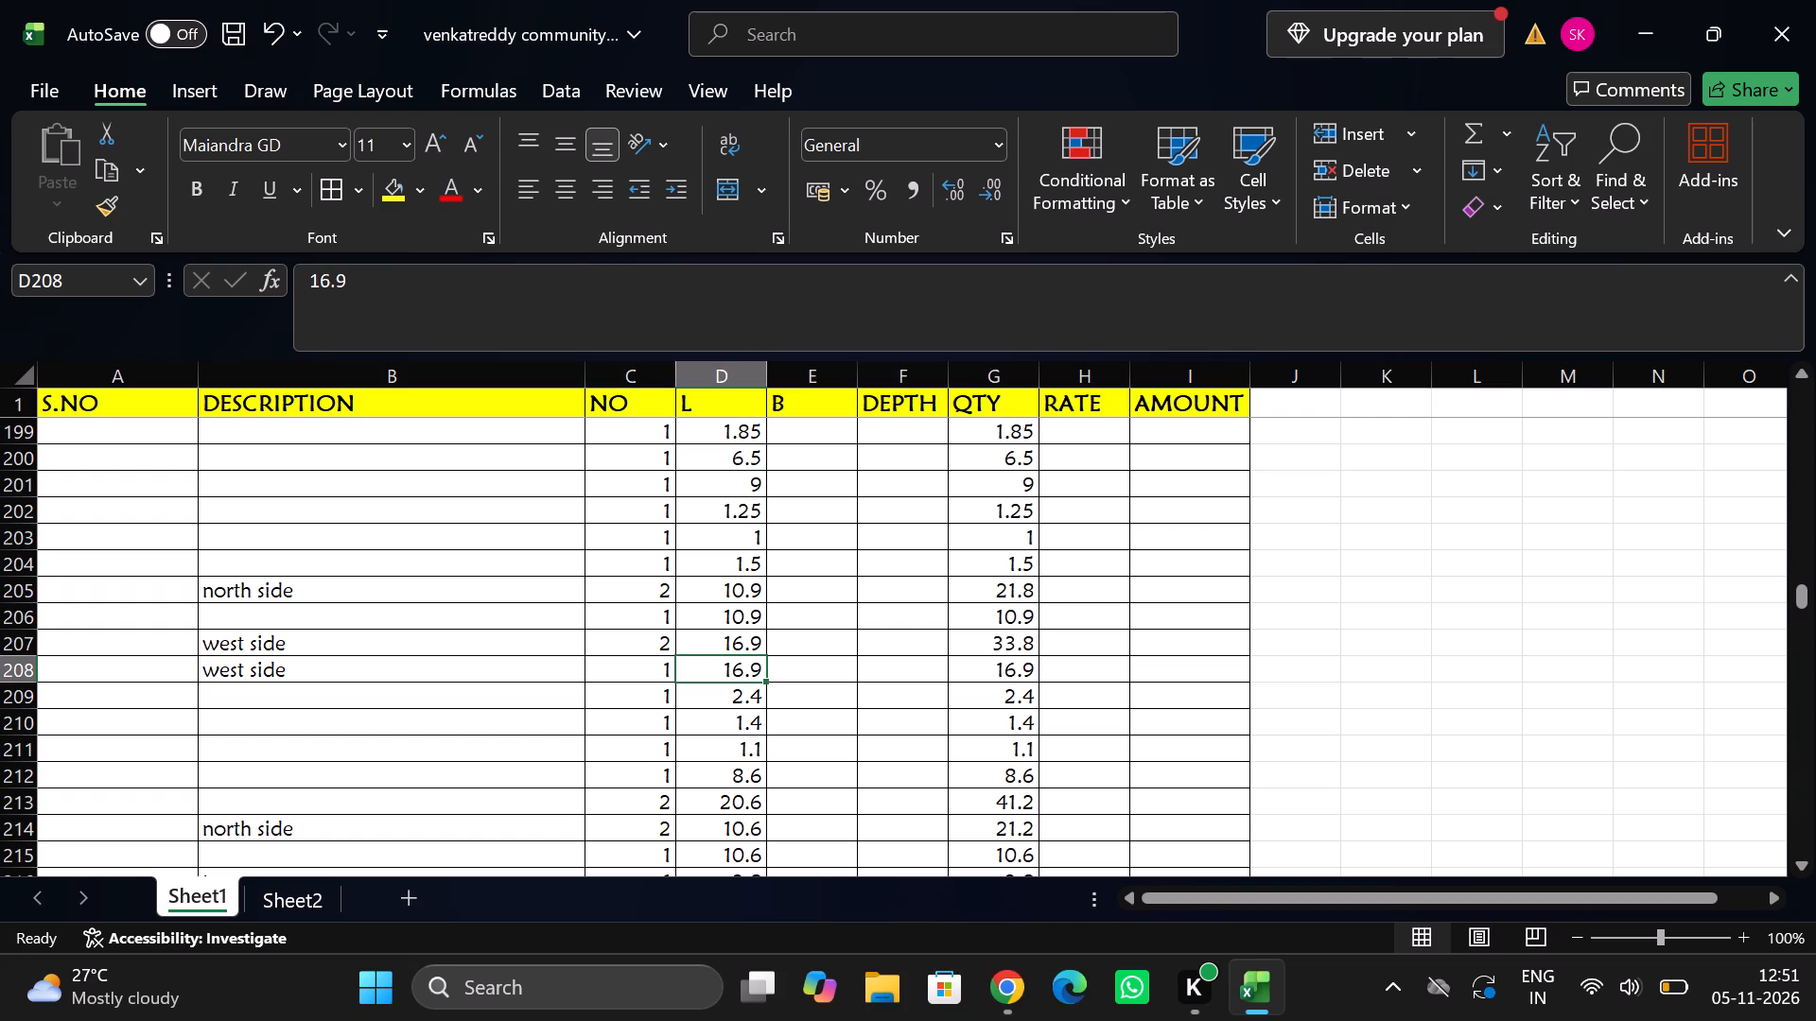
left_click(434, 793)
type("east side")
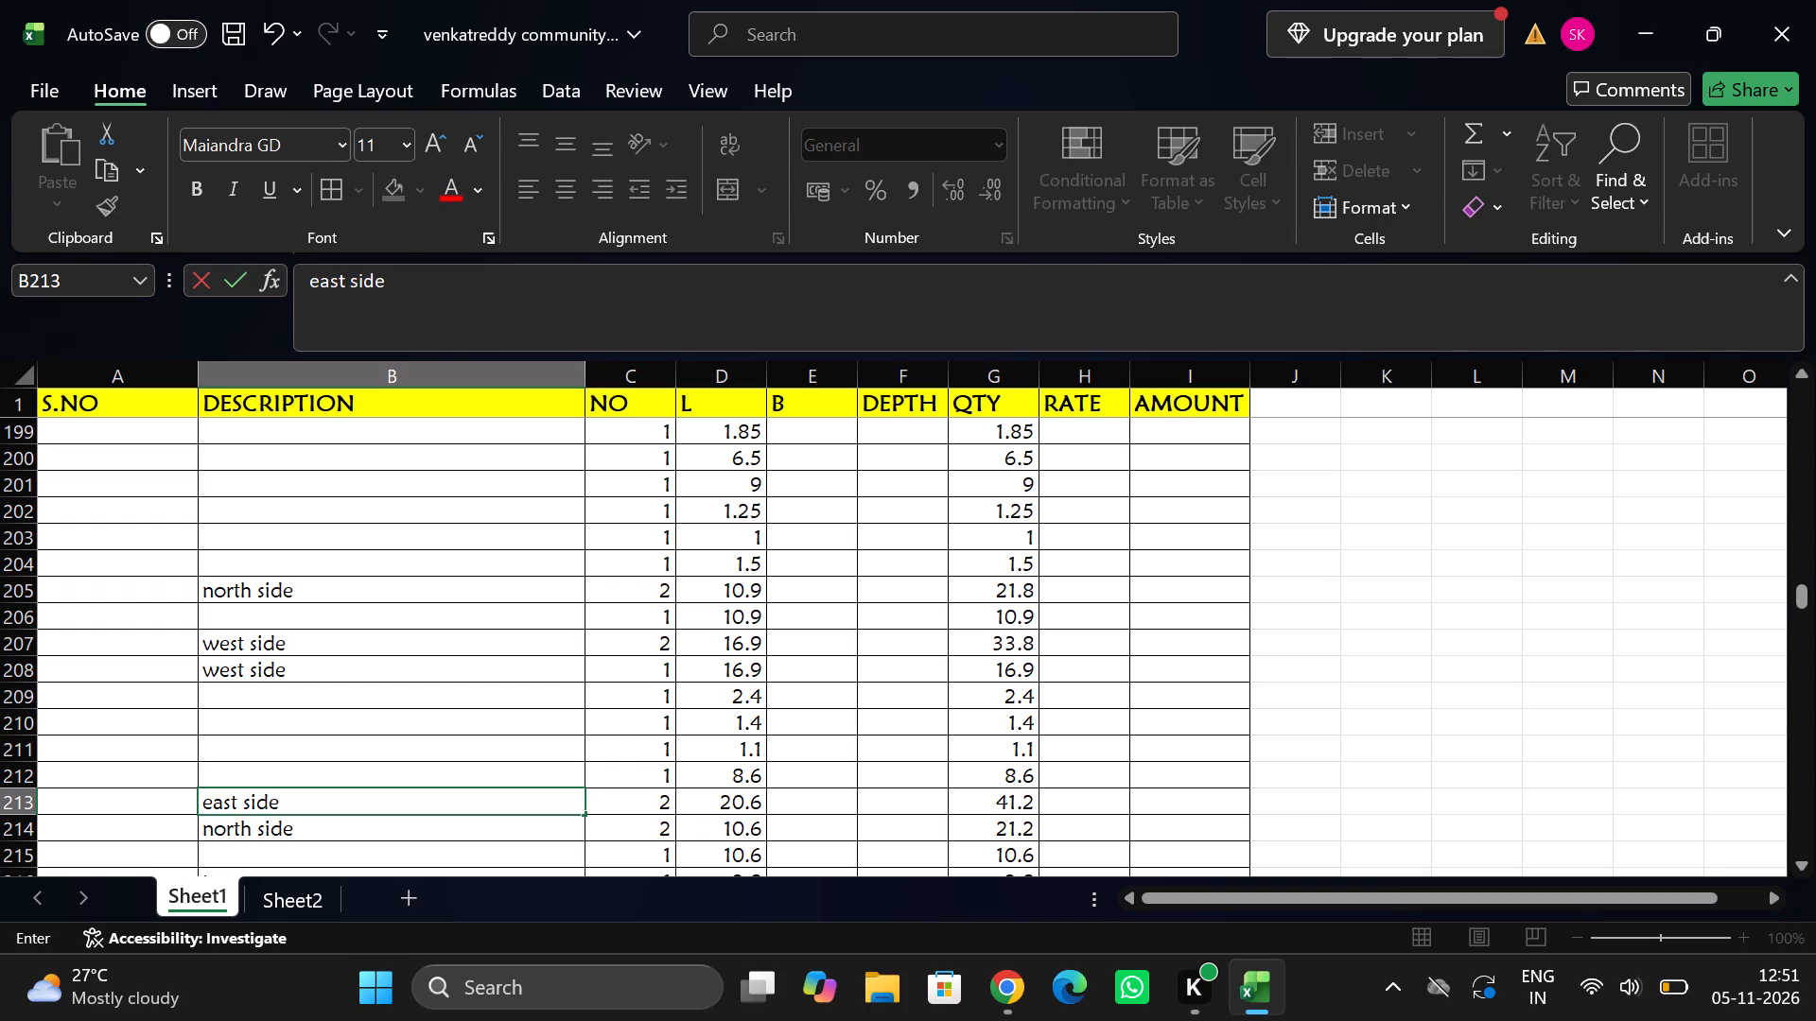
key("Tab")
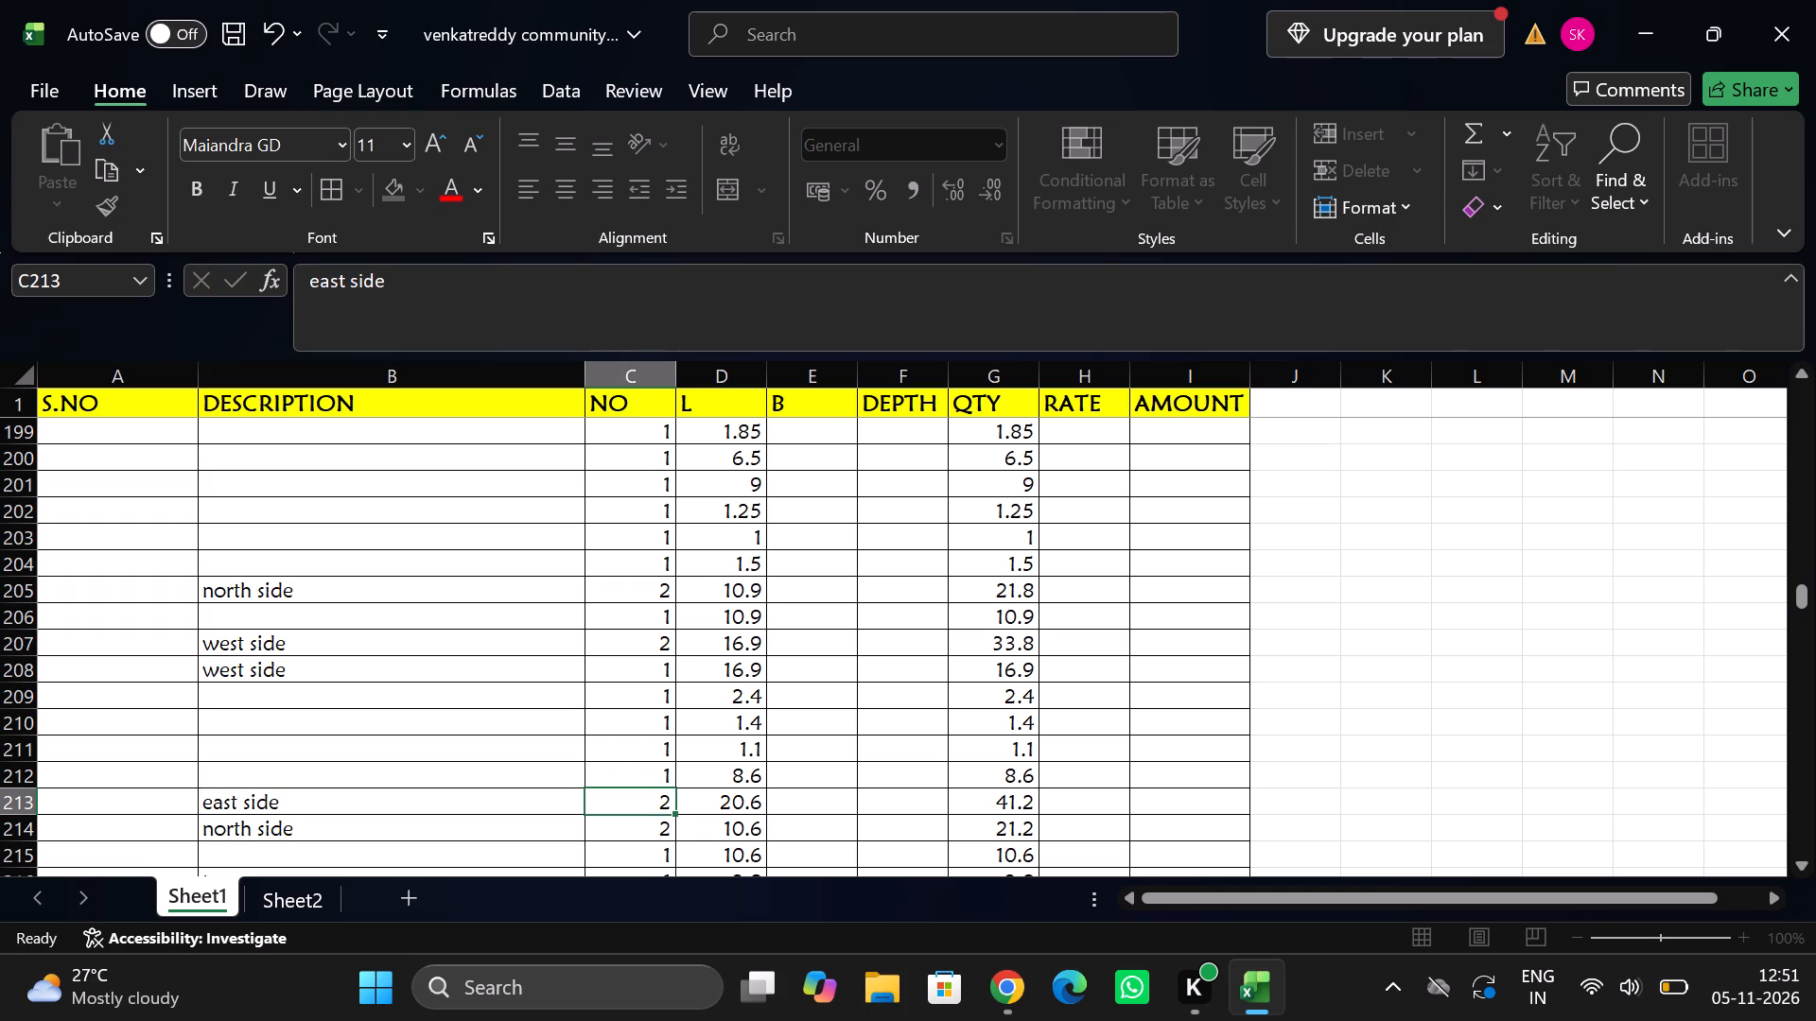
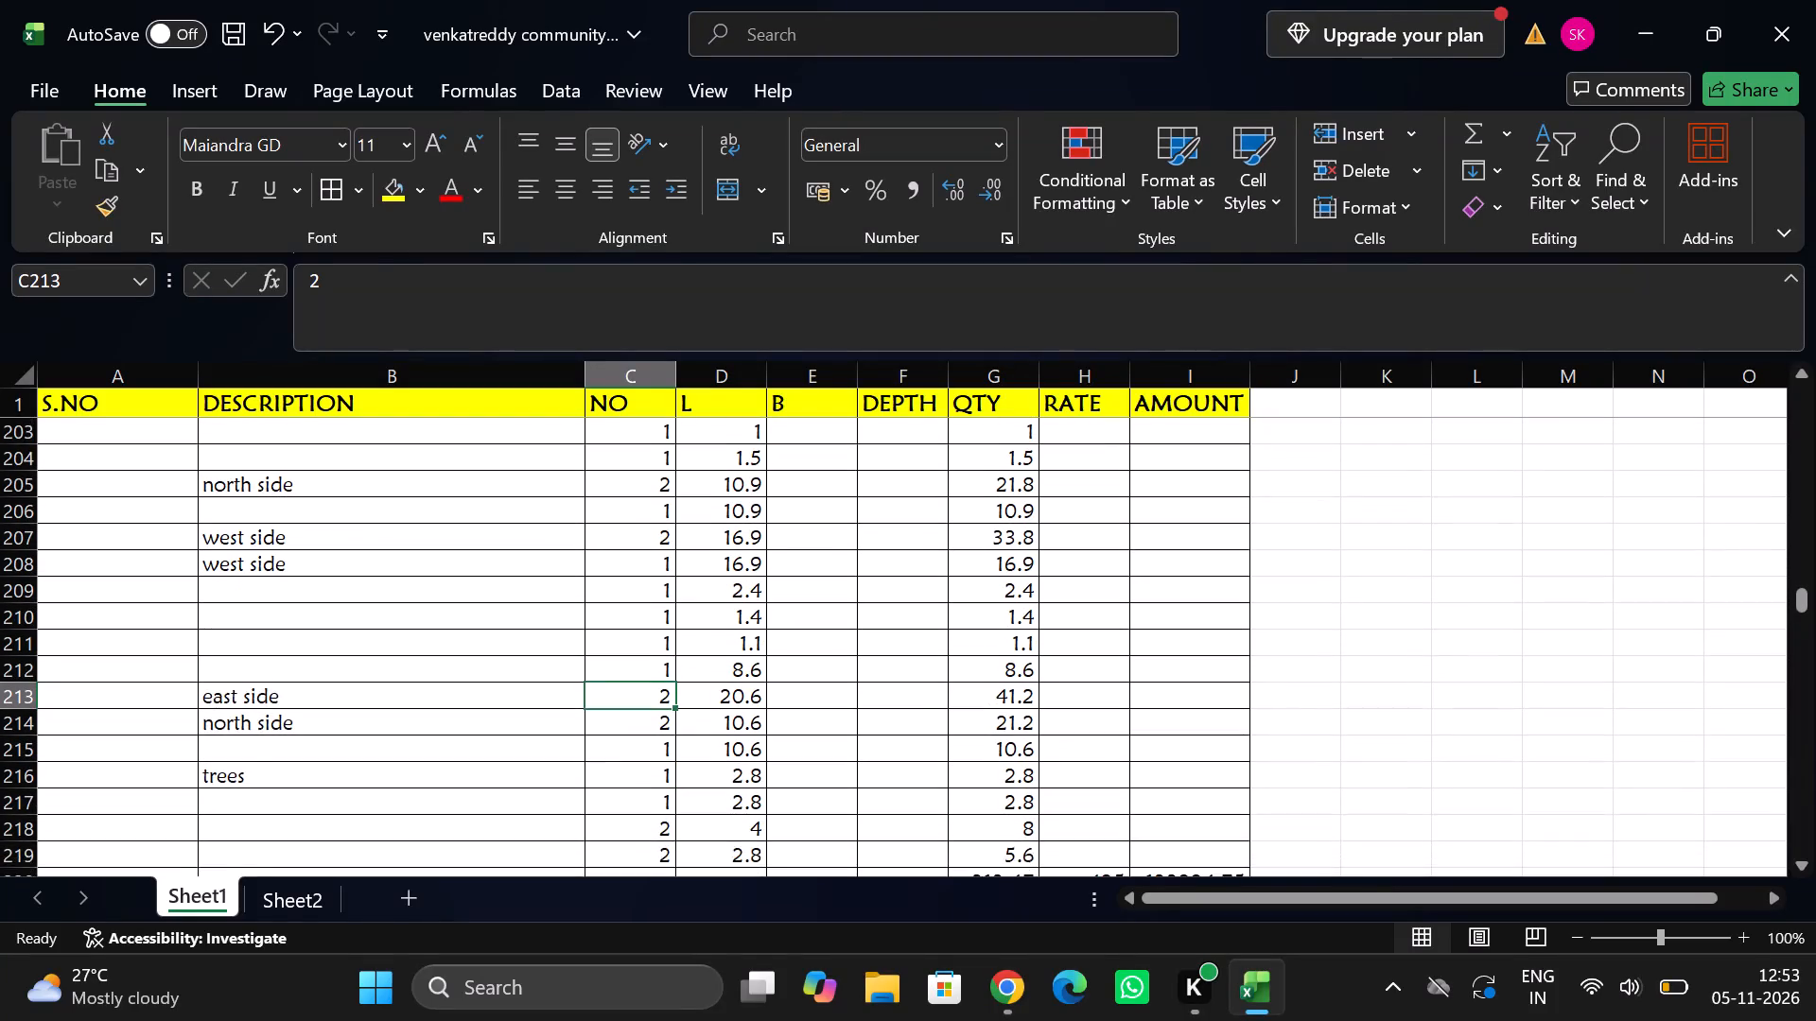
Open the moulding amount formula in row 220 to check it, and close it without editing.
scroll(795, 830, "down", 2)
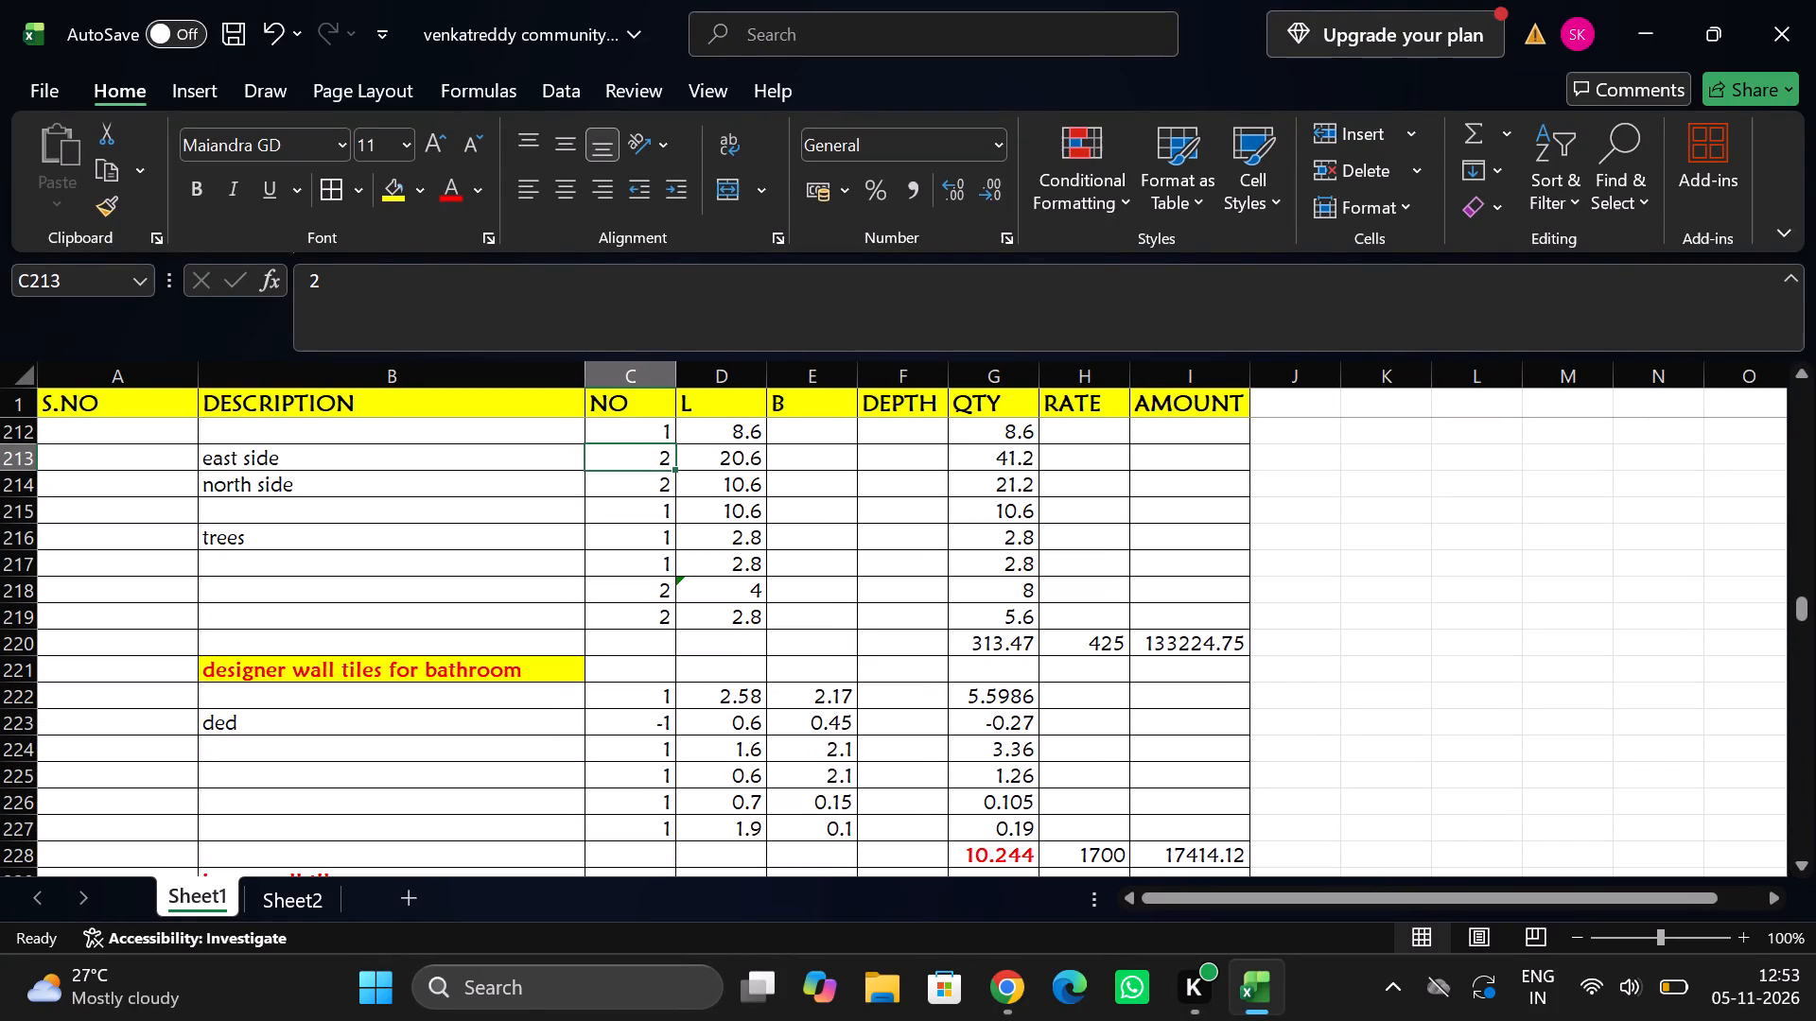
double_click(1170, 639)
key("Return")
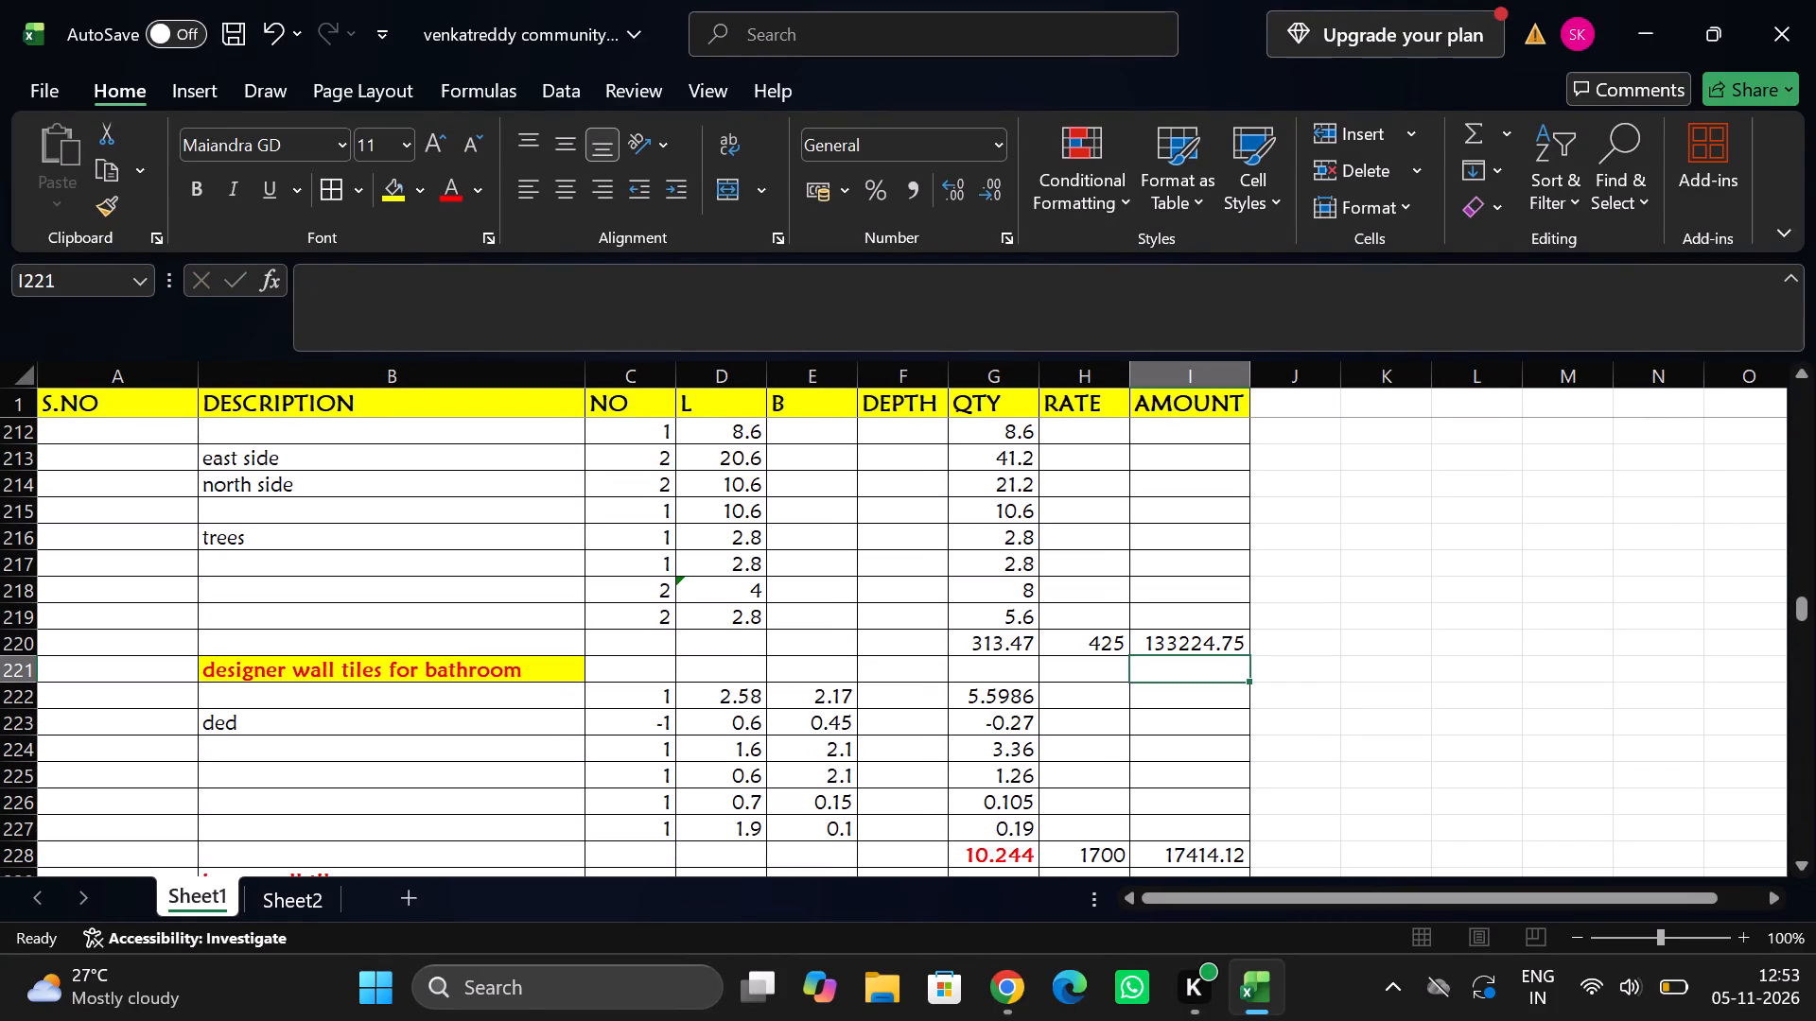
Review the remaining estimate sections below the moulding item, down to the grand total in the amount column.
scroll(1170, 639, "down", 3)
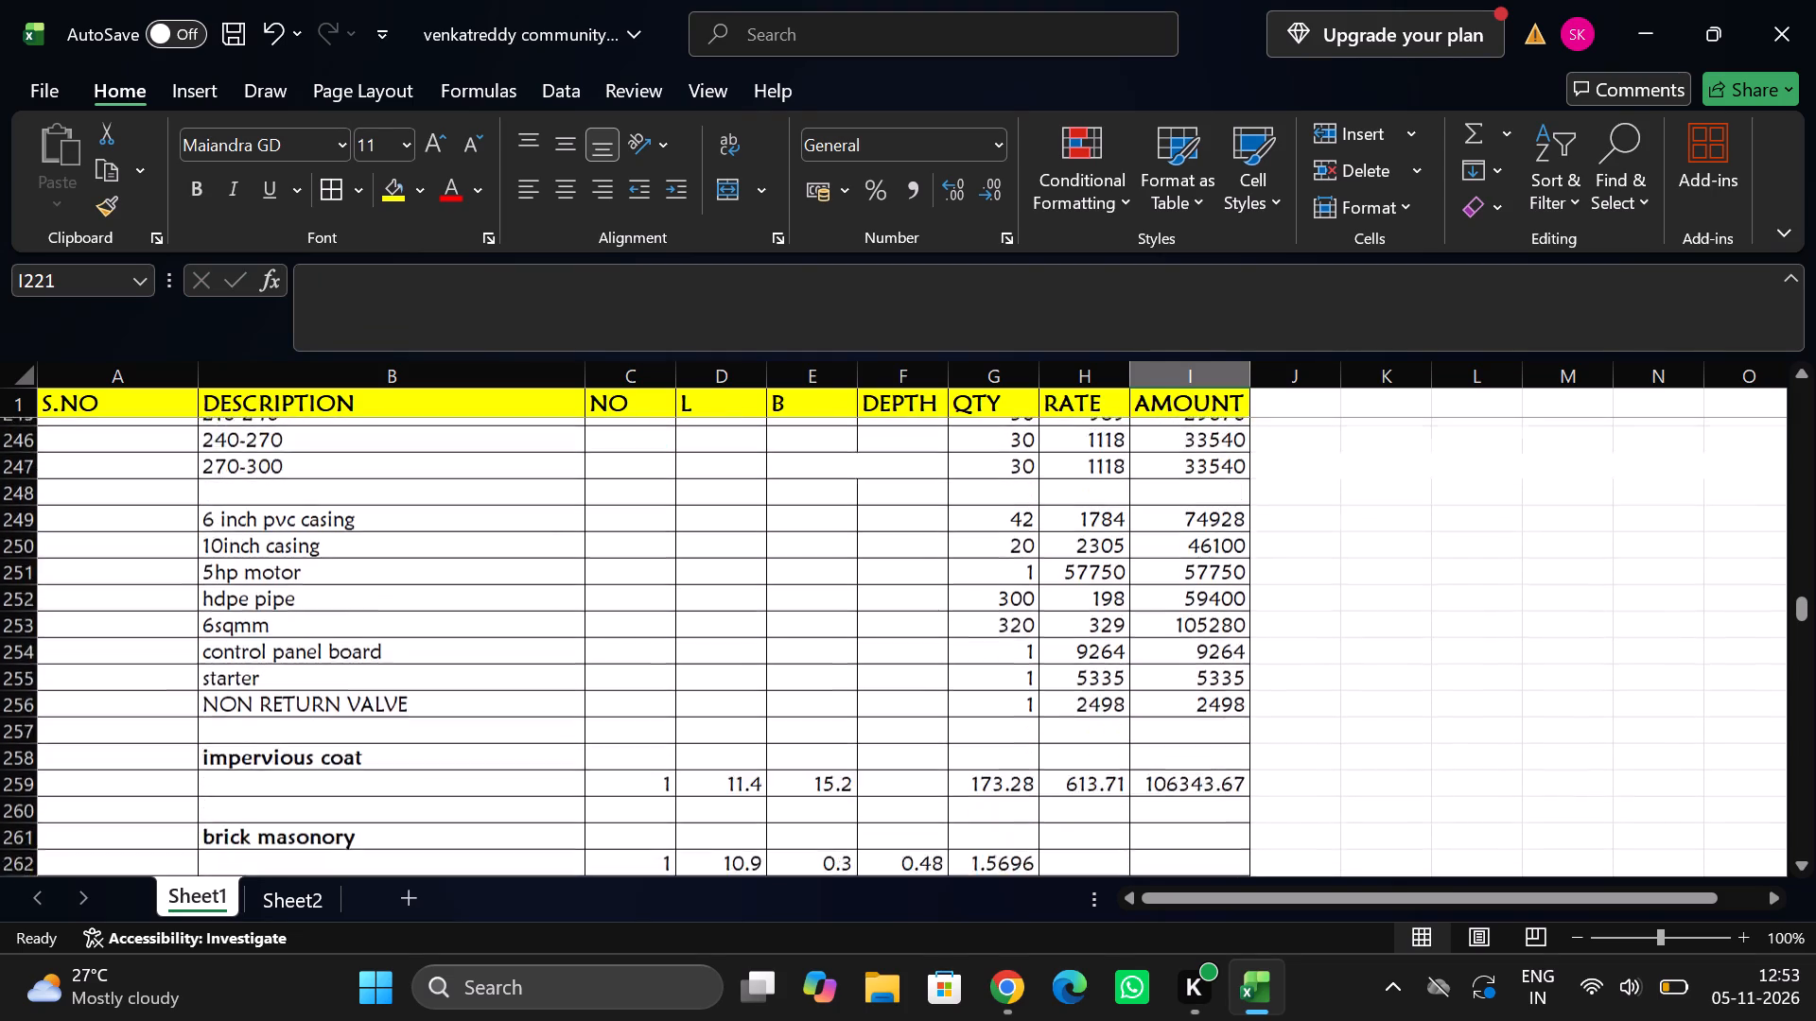
scroll(1170, 639, "down", 2)
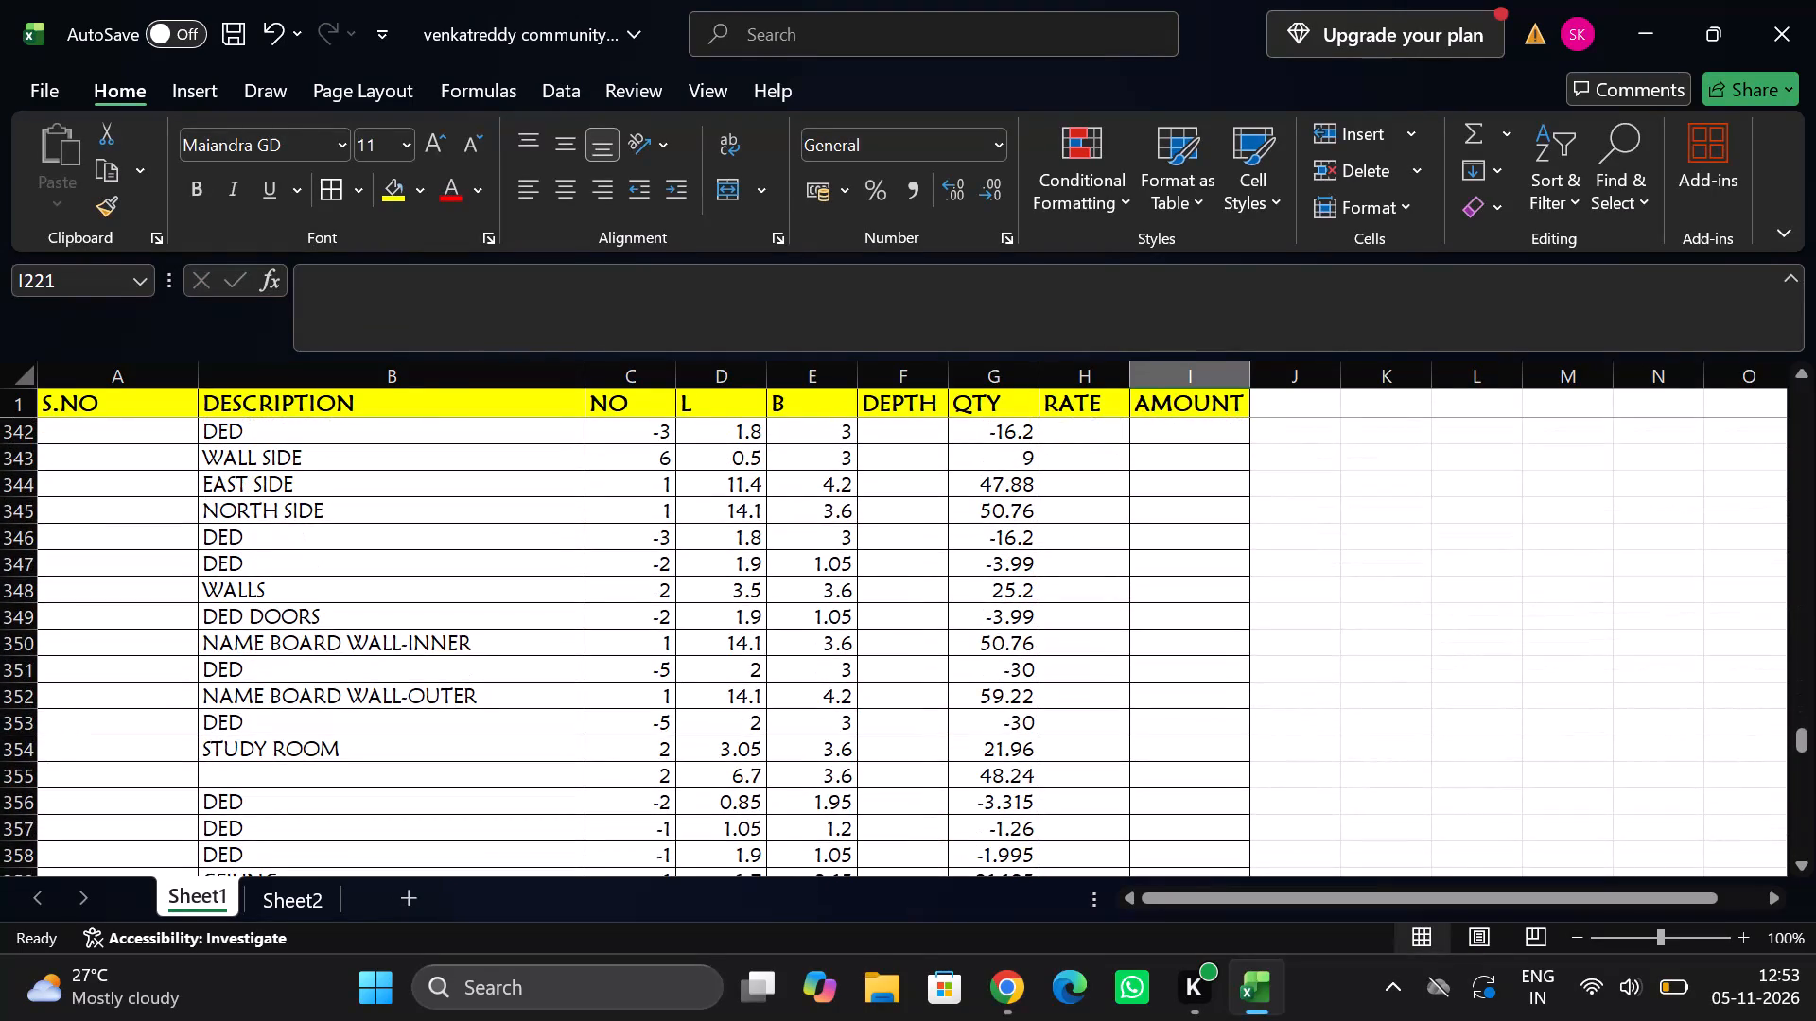
scroll(1170, 639, "down", 4)
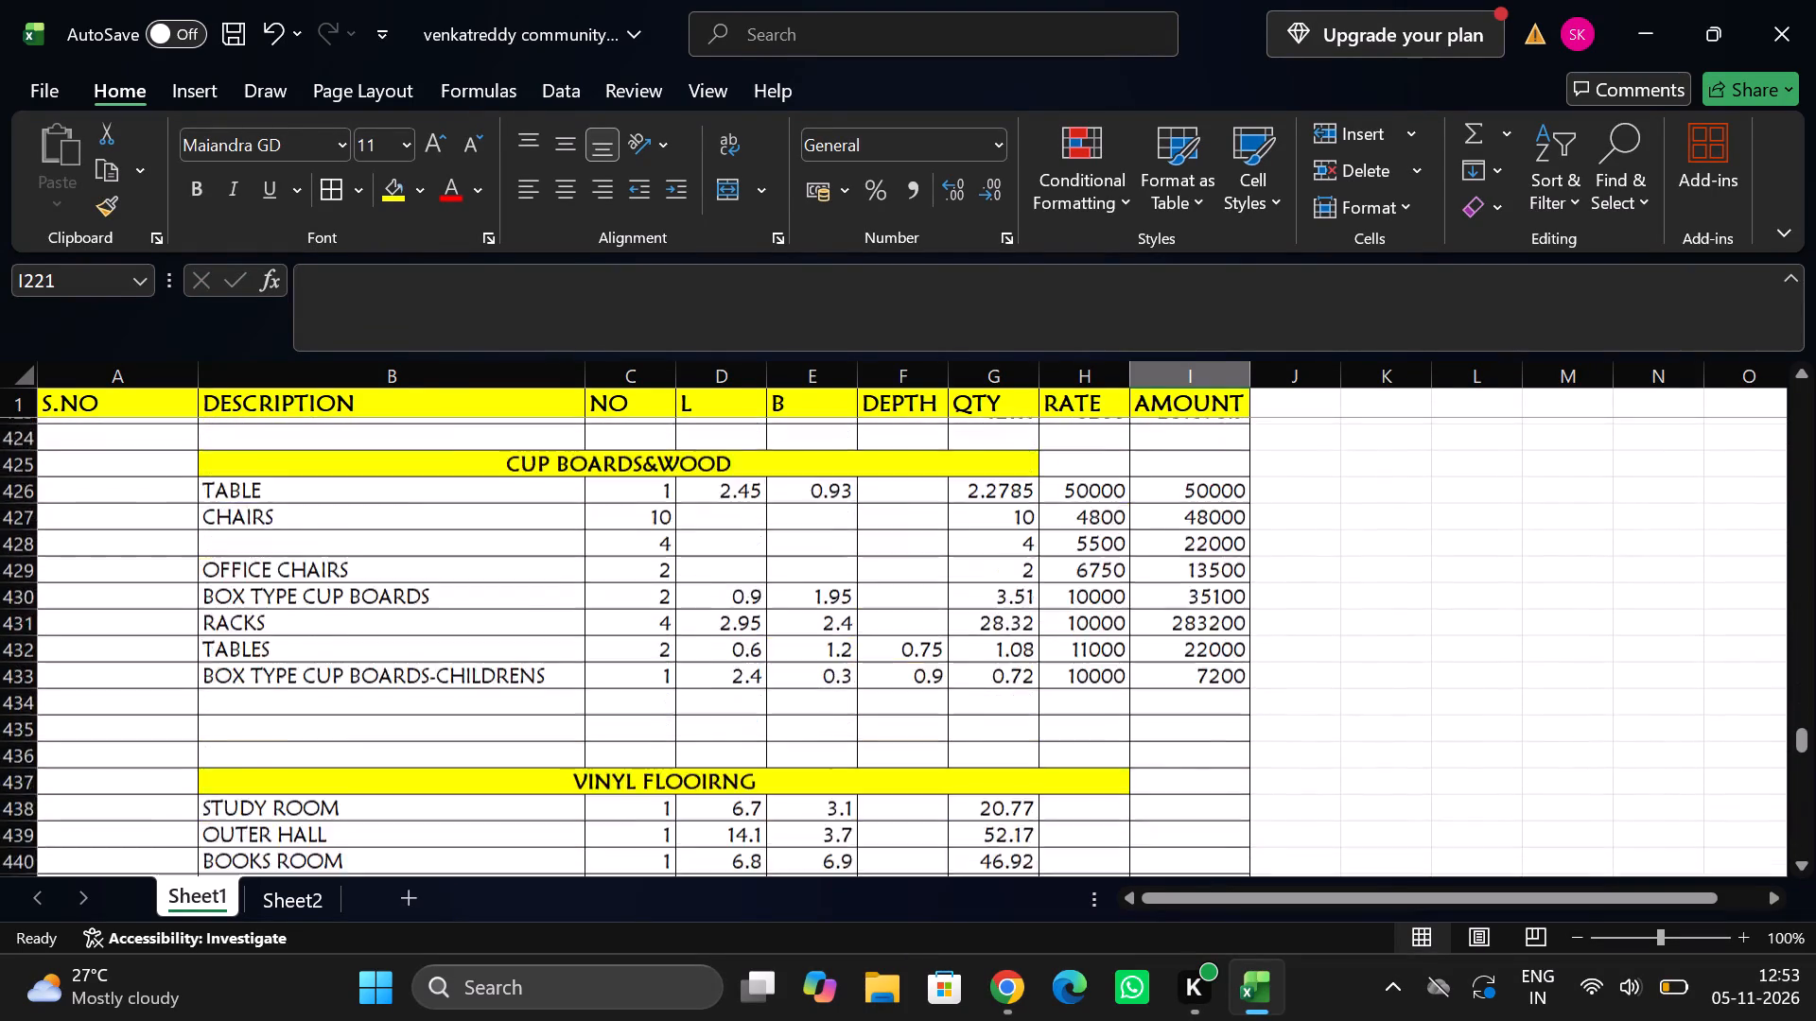
scroll(1170, 639, "up", 1)
scroll(1170, 639, "down", 2)
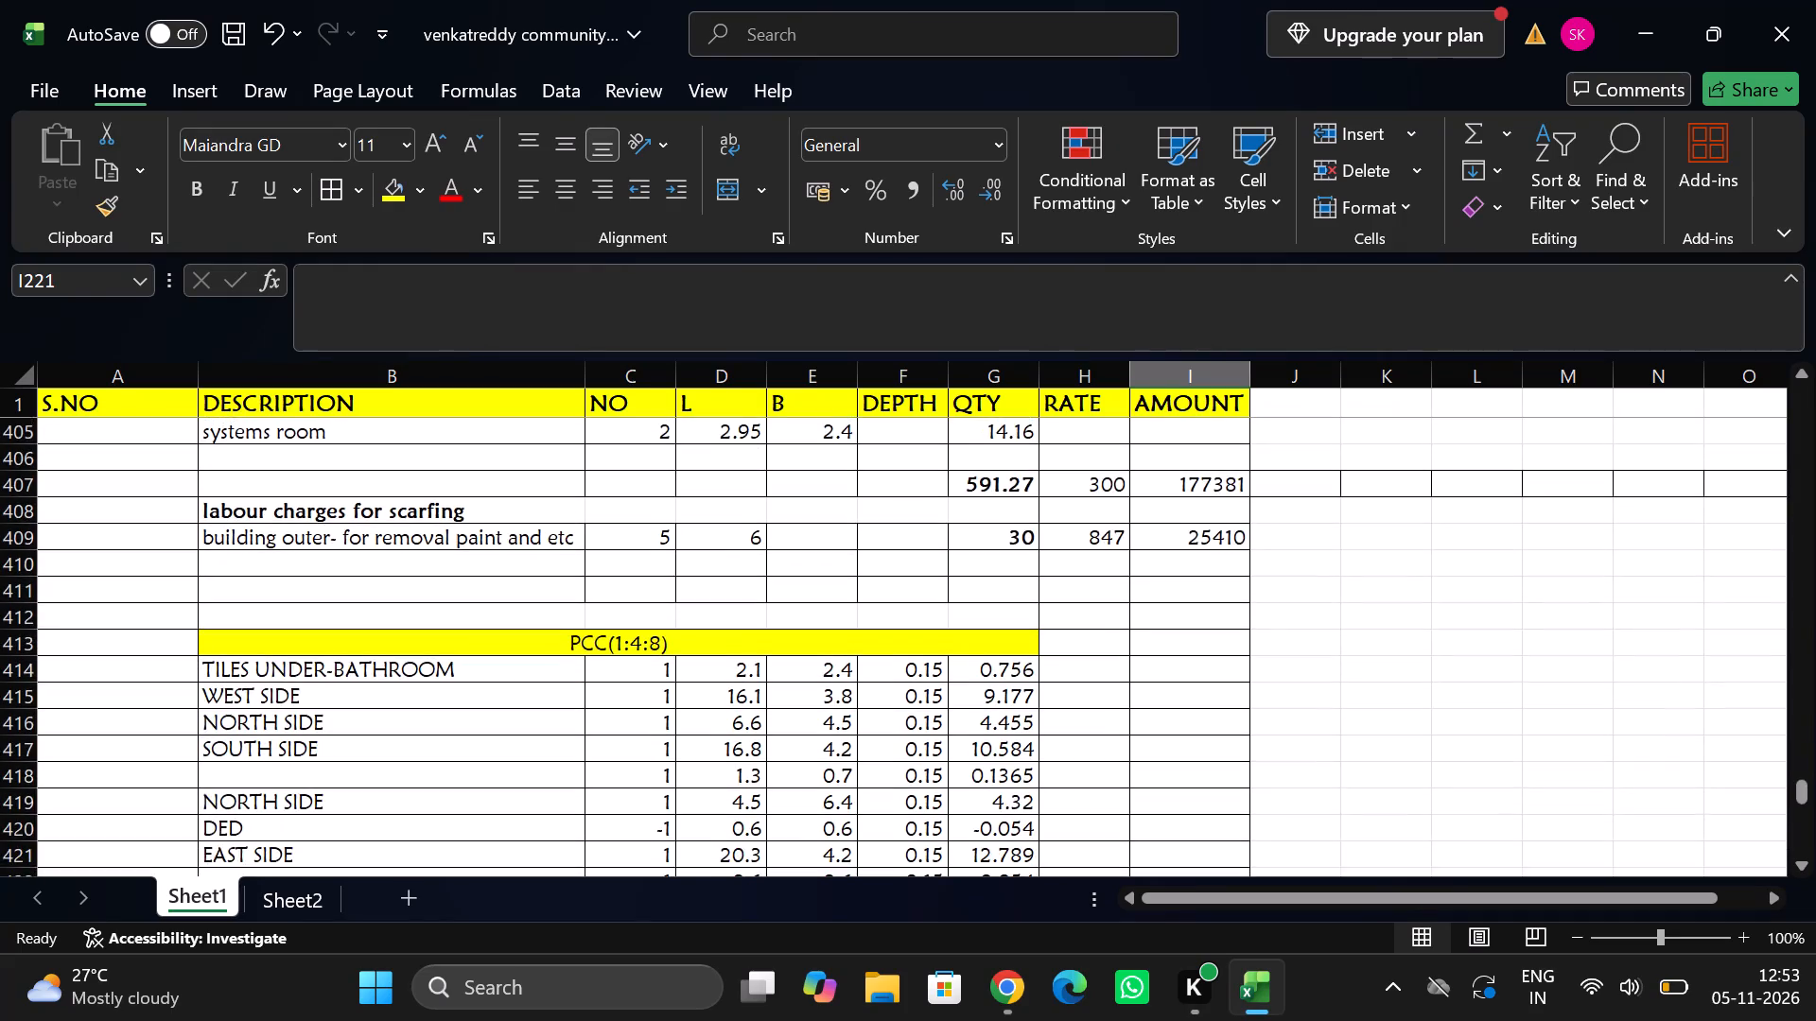
scroll(1170, 639, "down", 4)
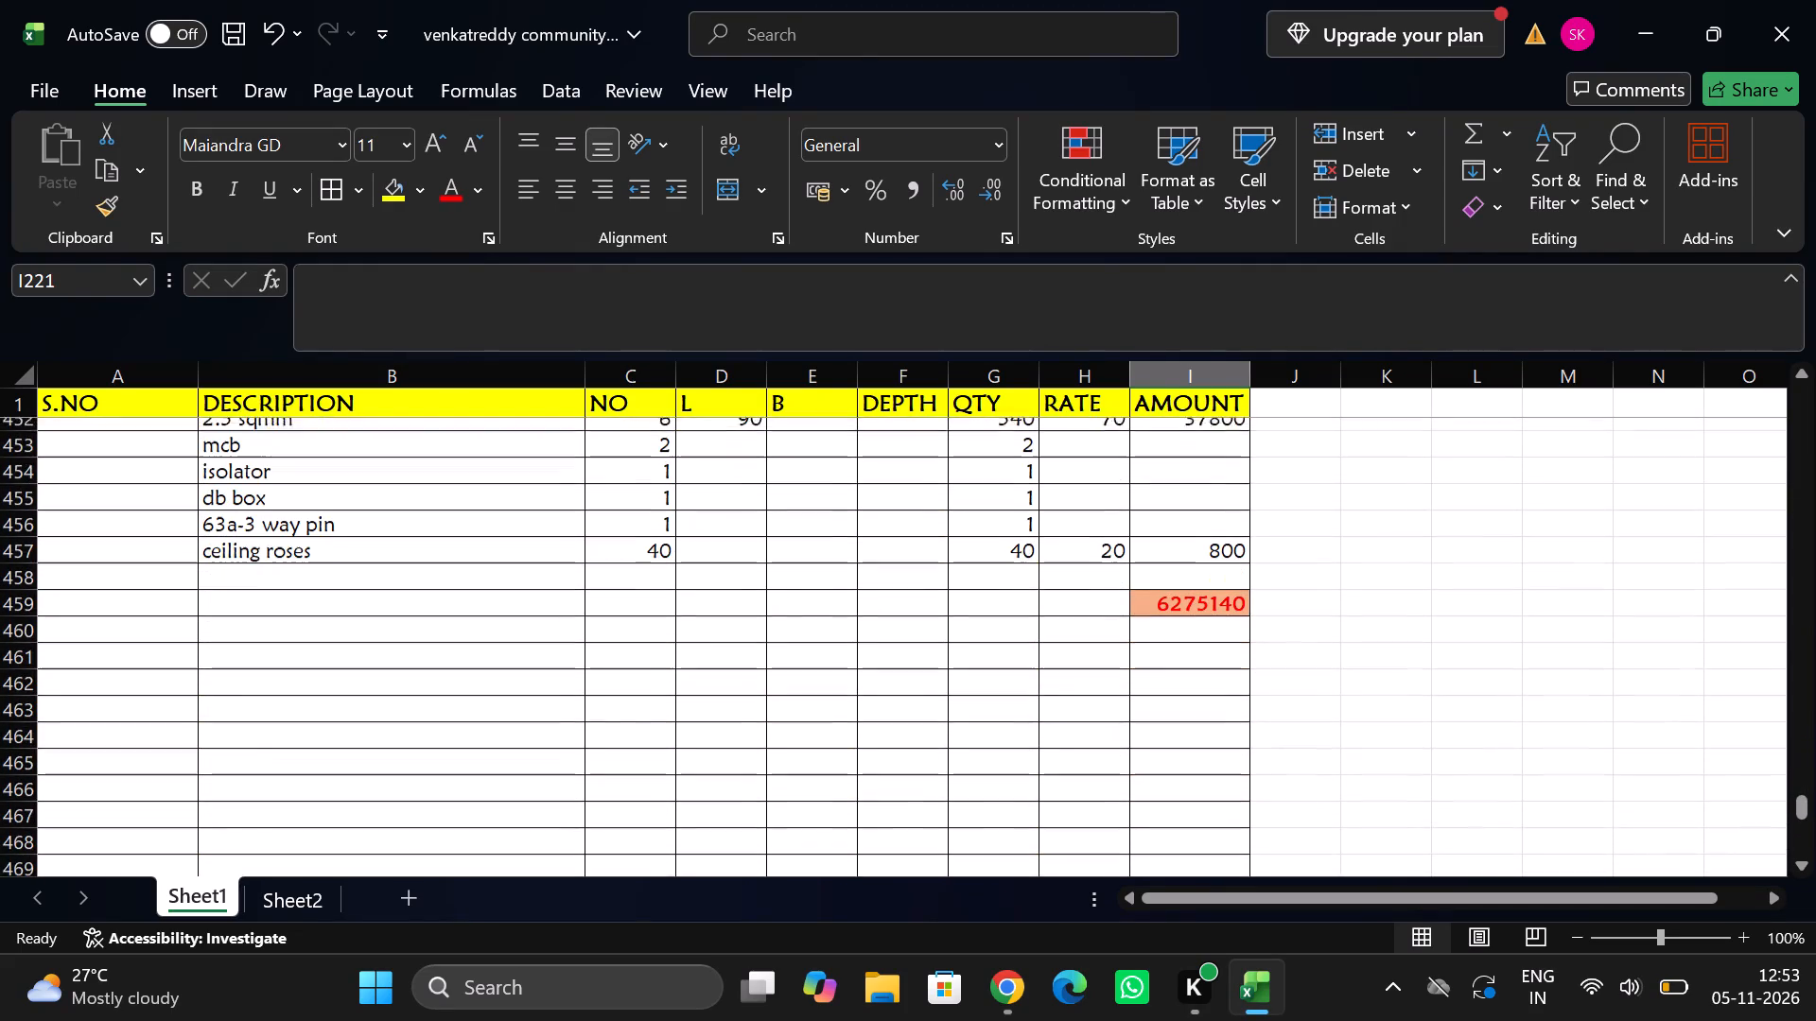
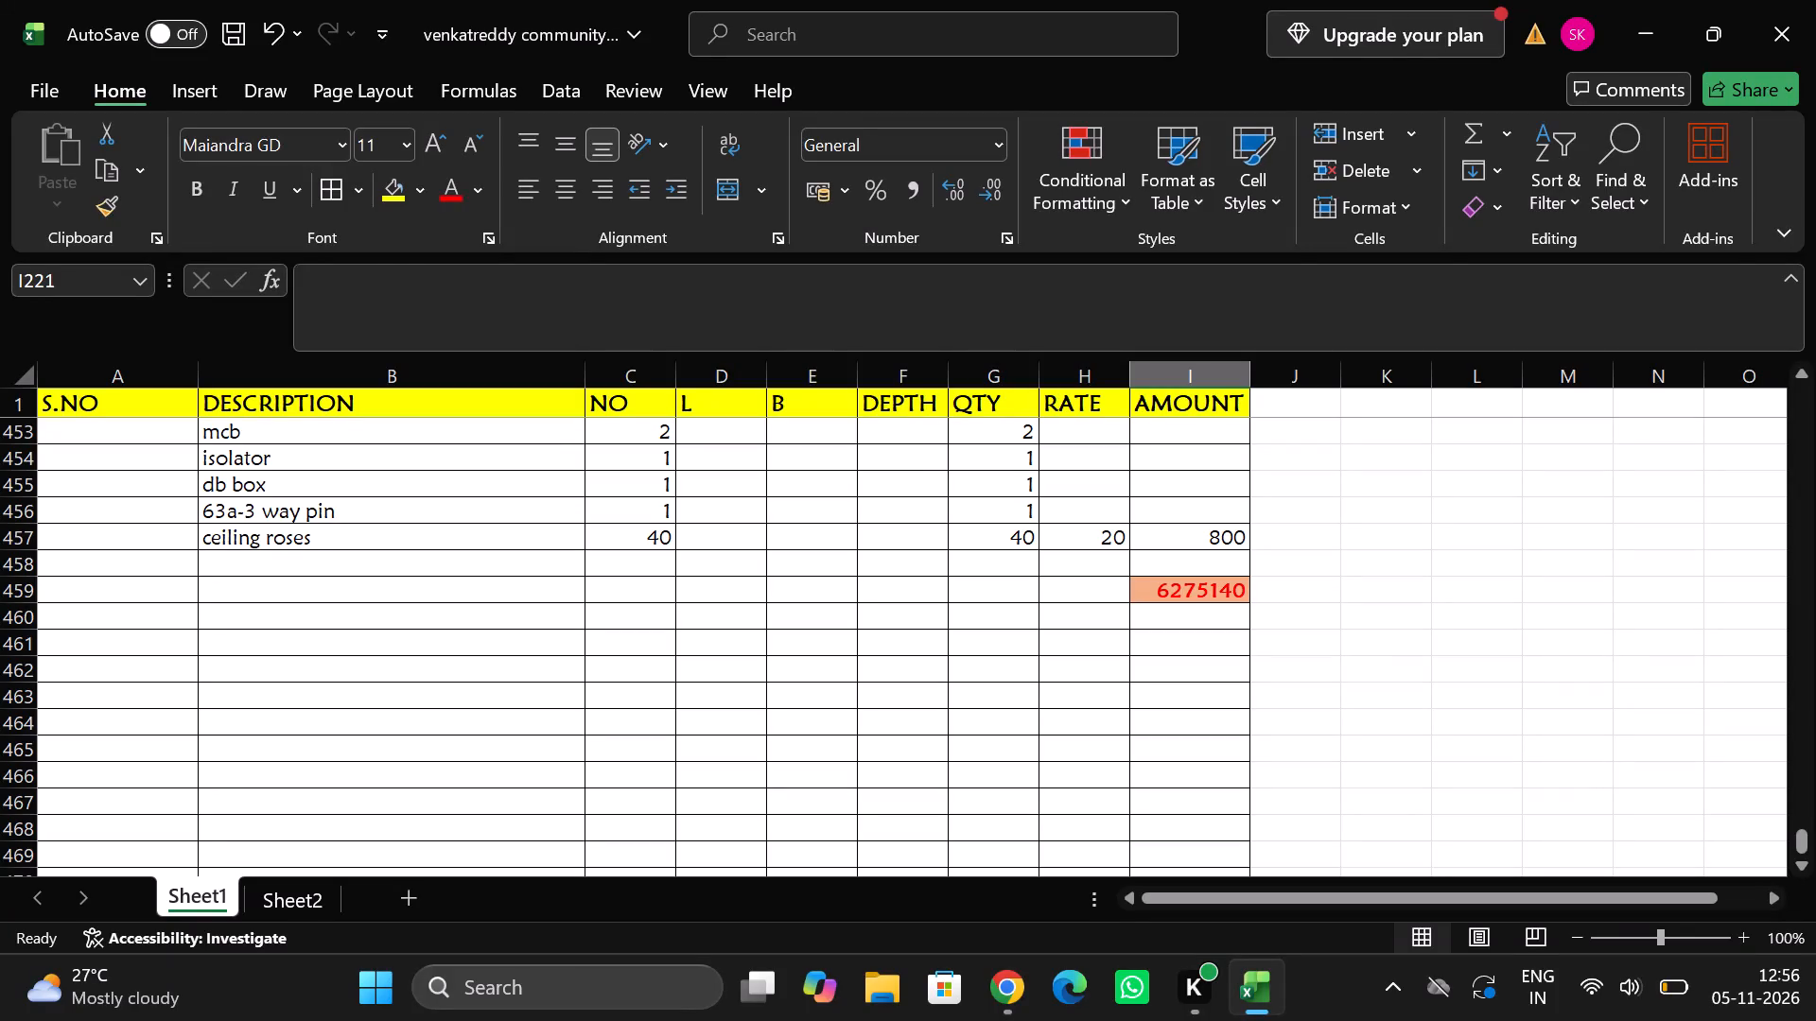
Open the grand total formula in row 459 of the amount column to check it, and close it without editing.
double_click(1196, 583)
key("Return")
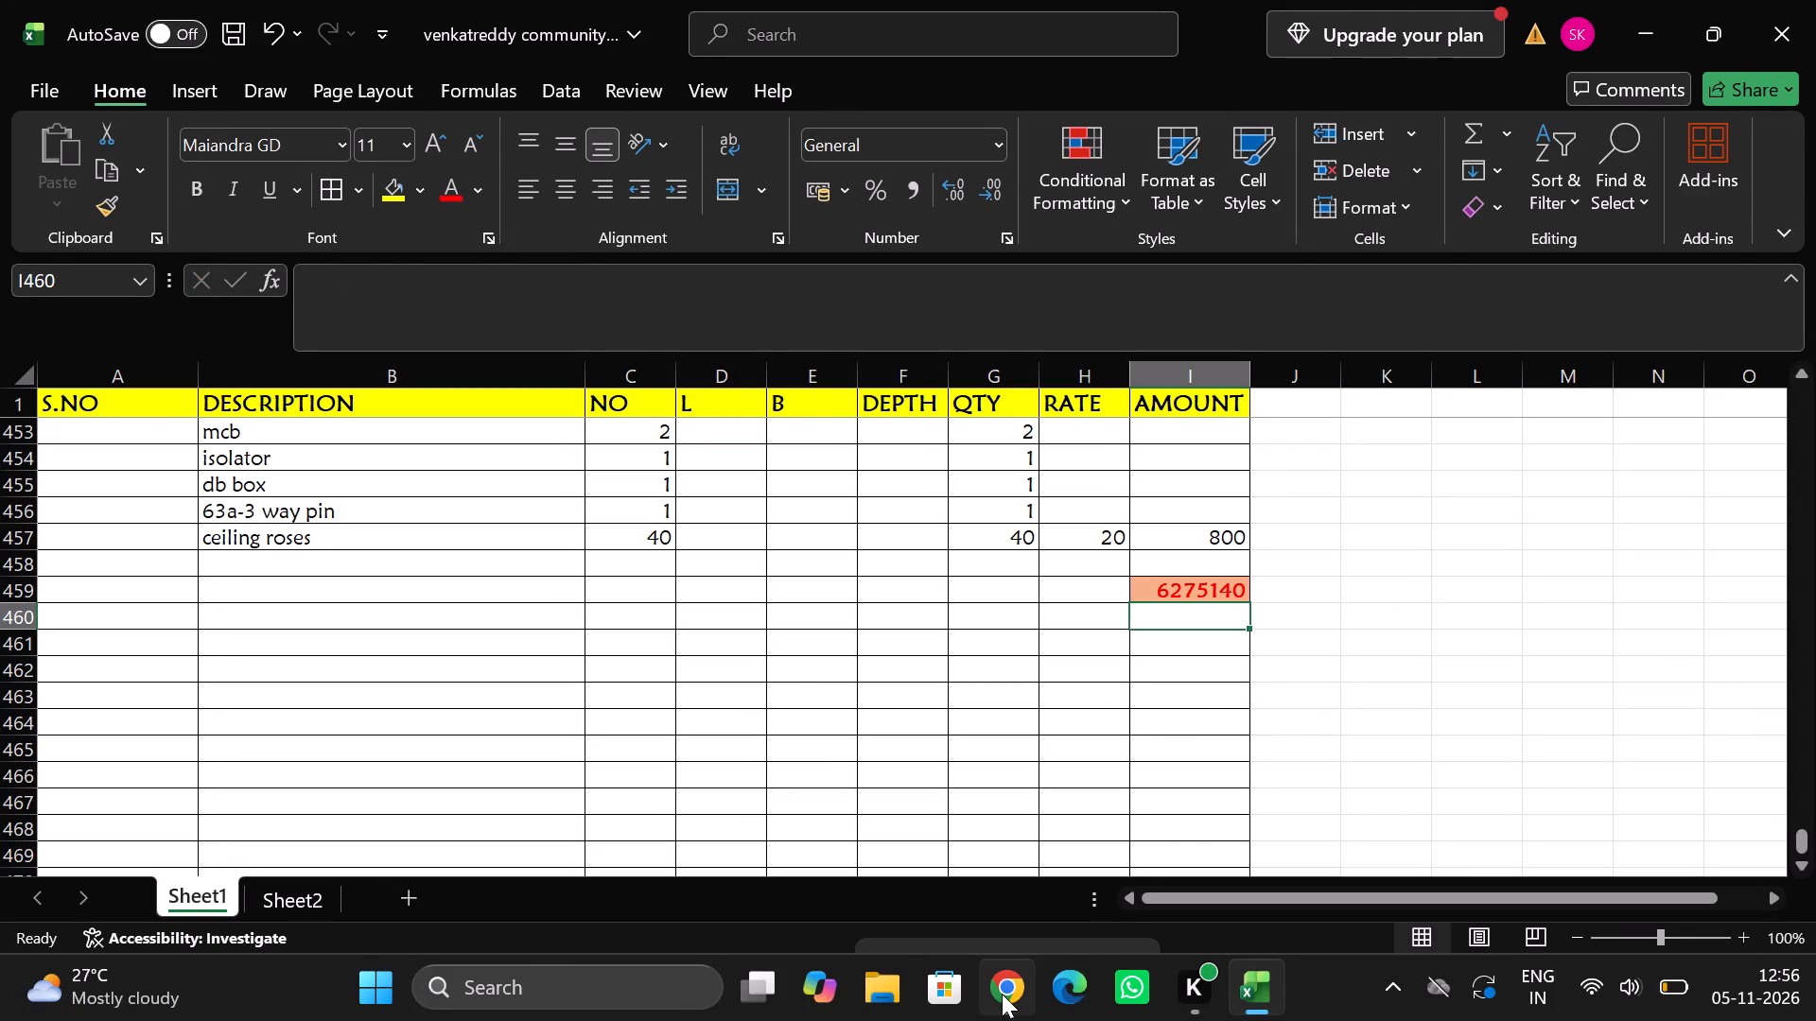
Switch to the SSR 2025-26 rates PDF in Chrome and search it for "isolator".
left_click(1002, 885)
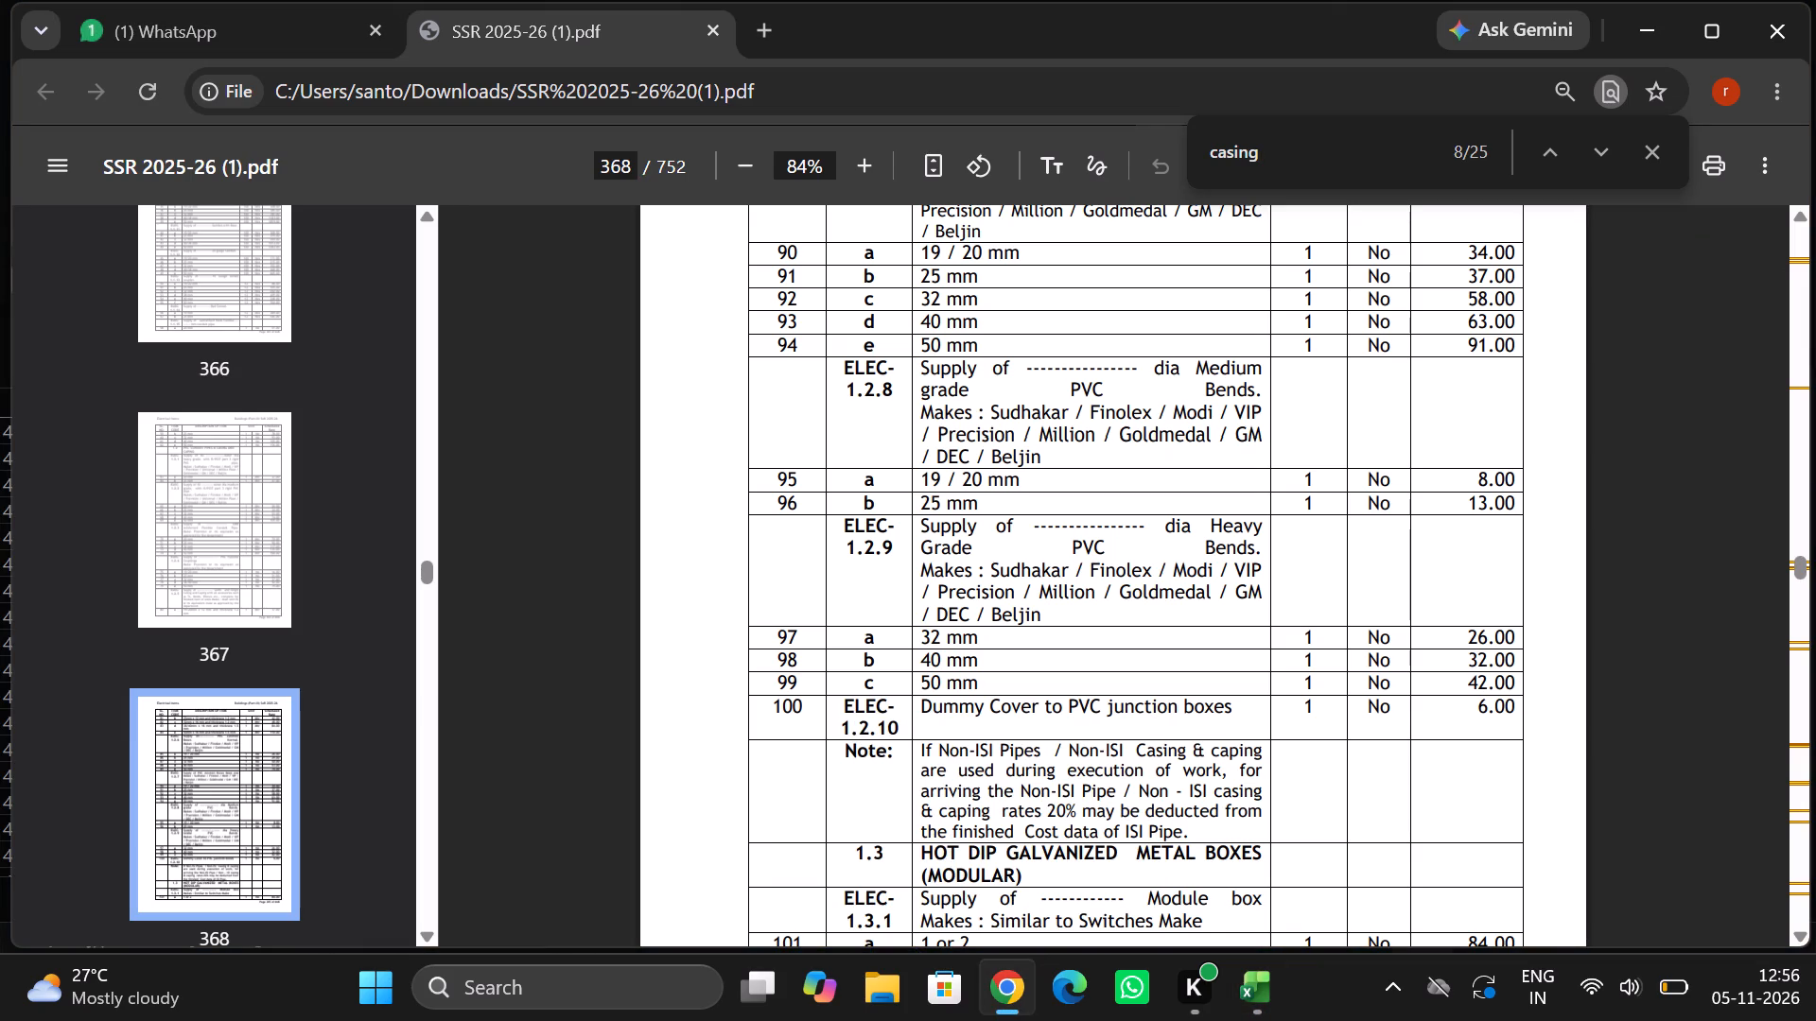
key("BackSpace")
key("BackSpace")
key("BackSpace")
key("BackSpace")
key("BackSpace")
key("BackSpace")
type("isola")
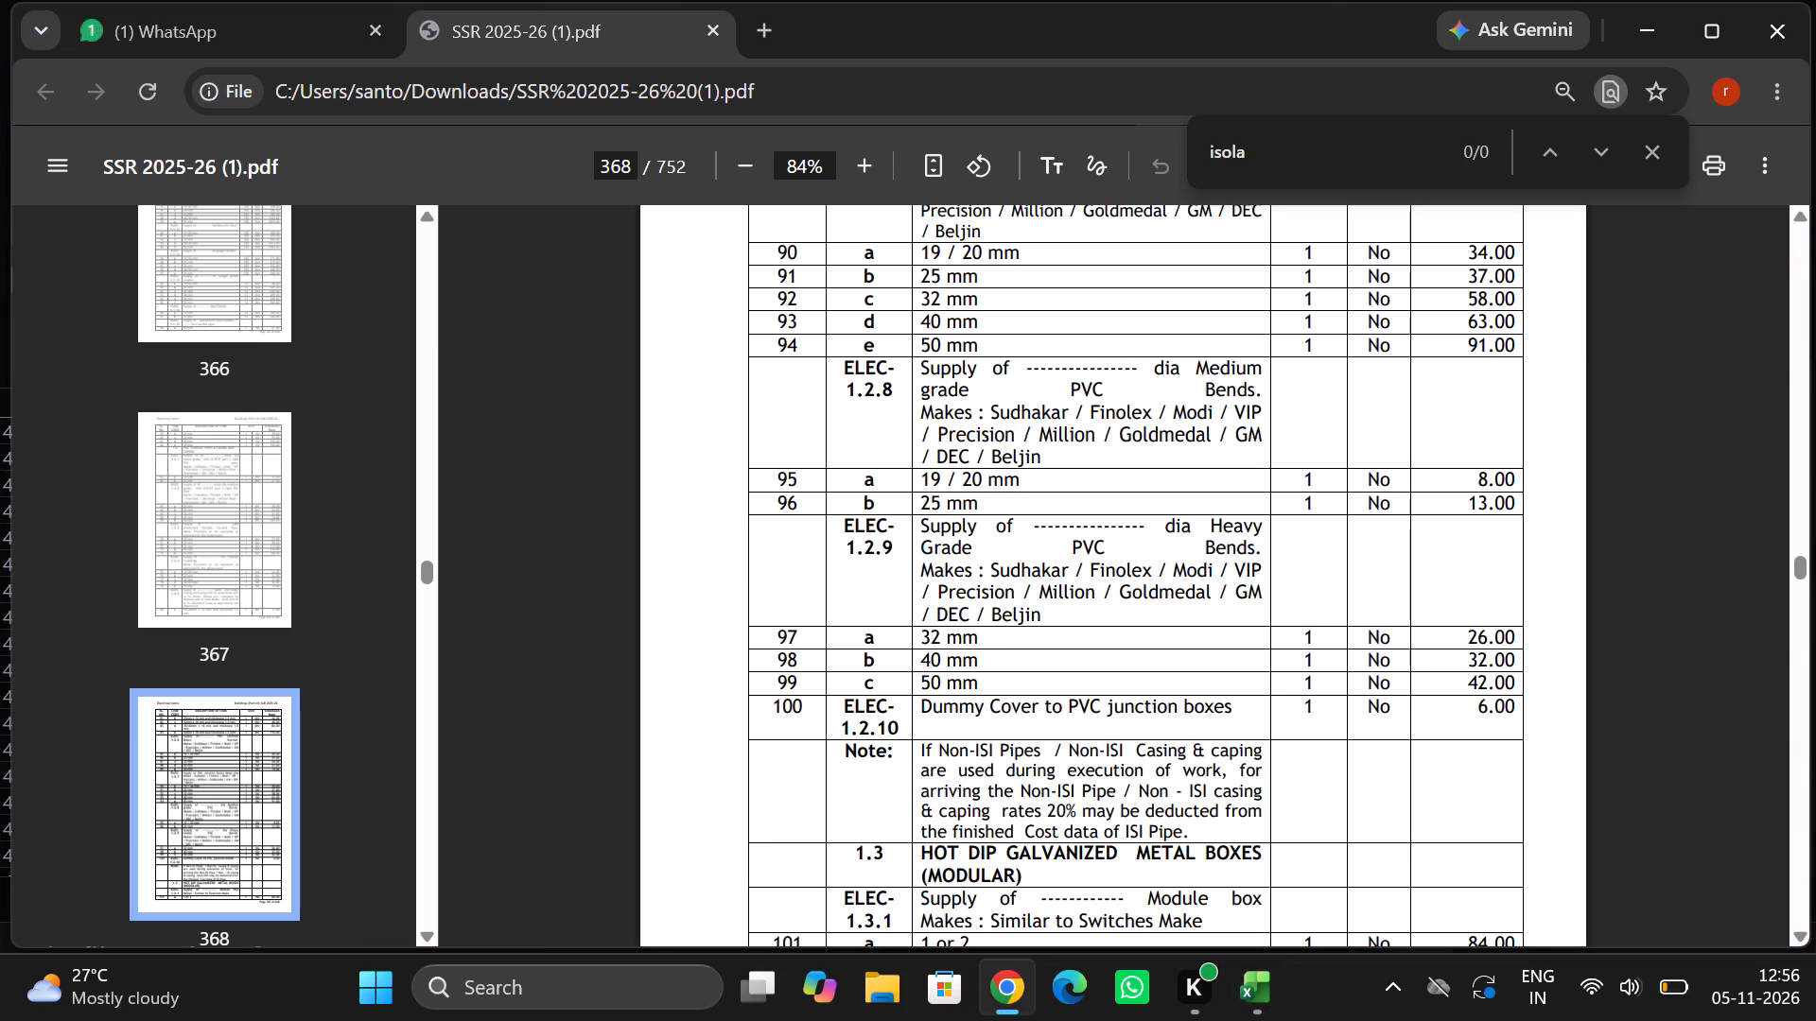
type("tor")
key("Return")
key("Return")
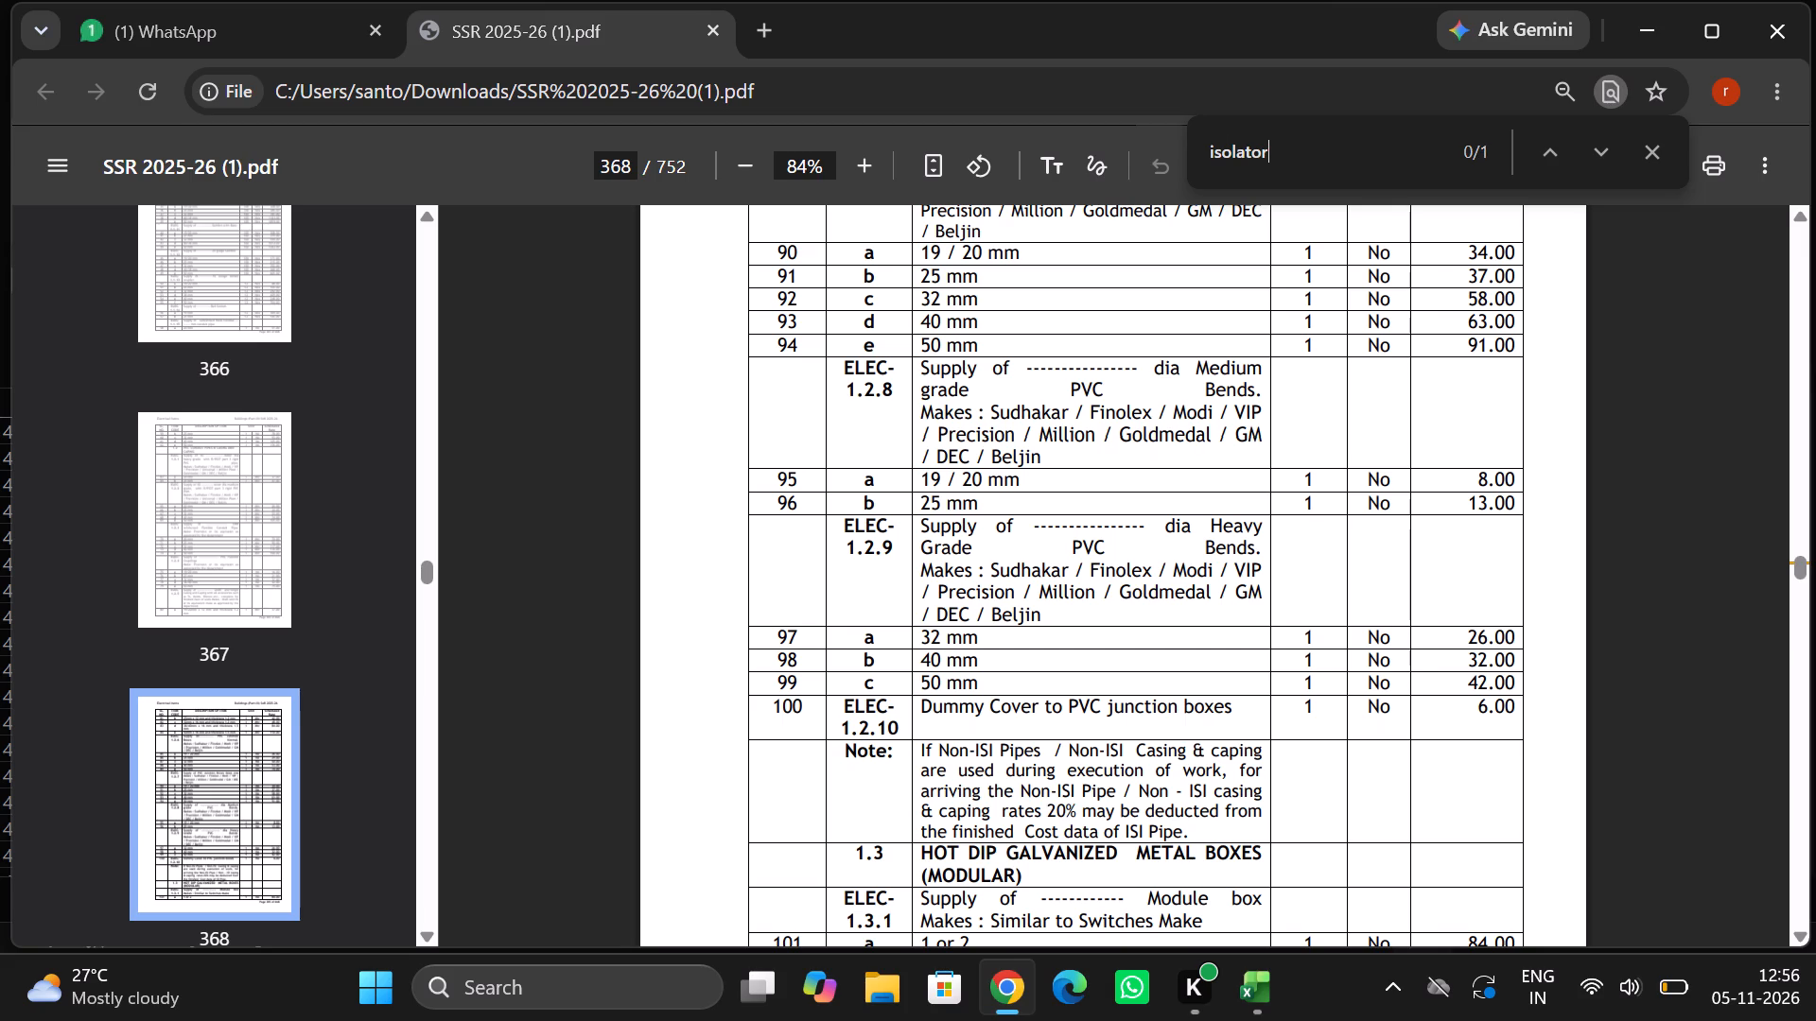
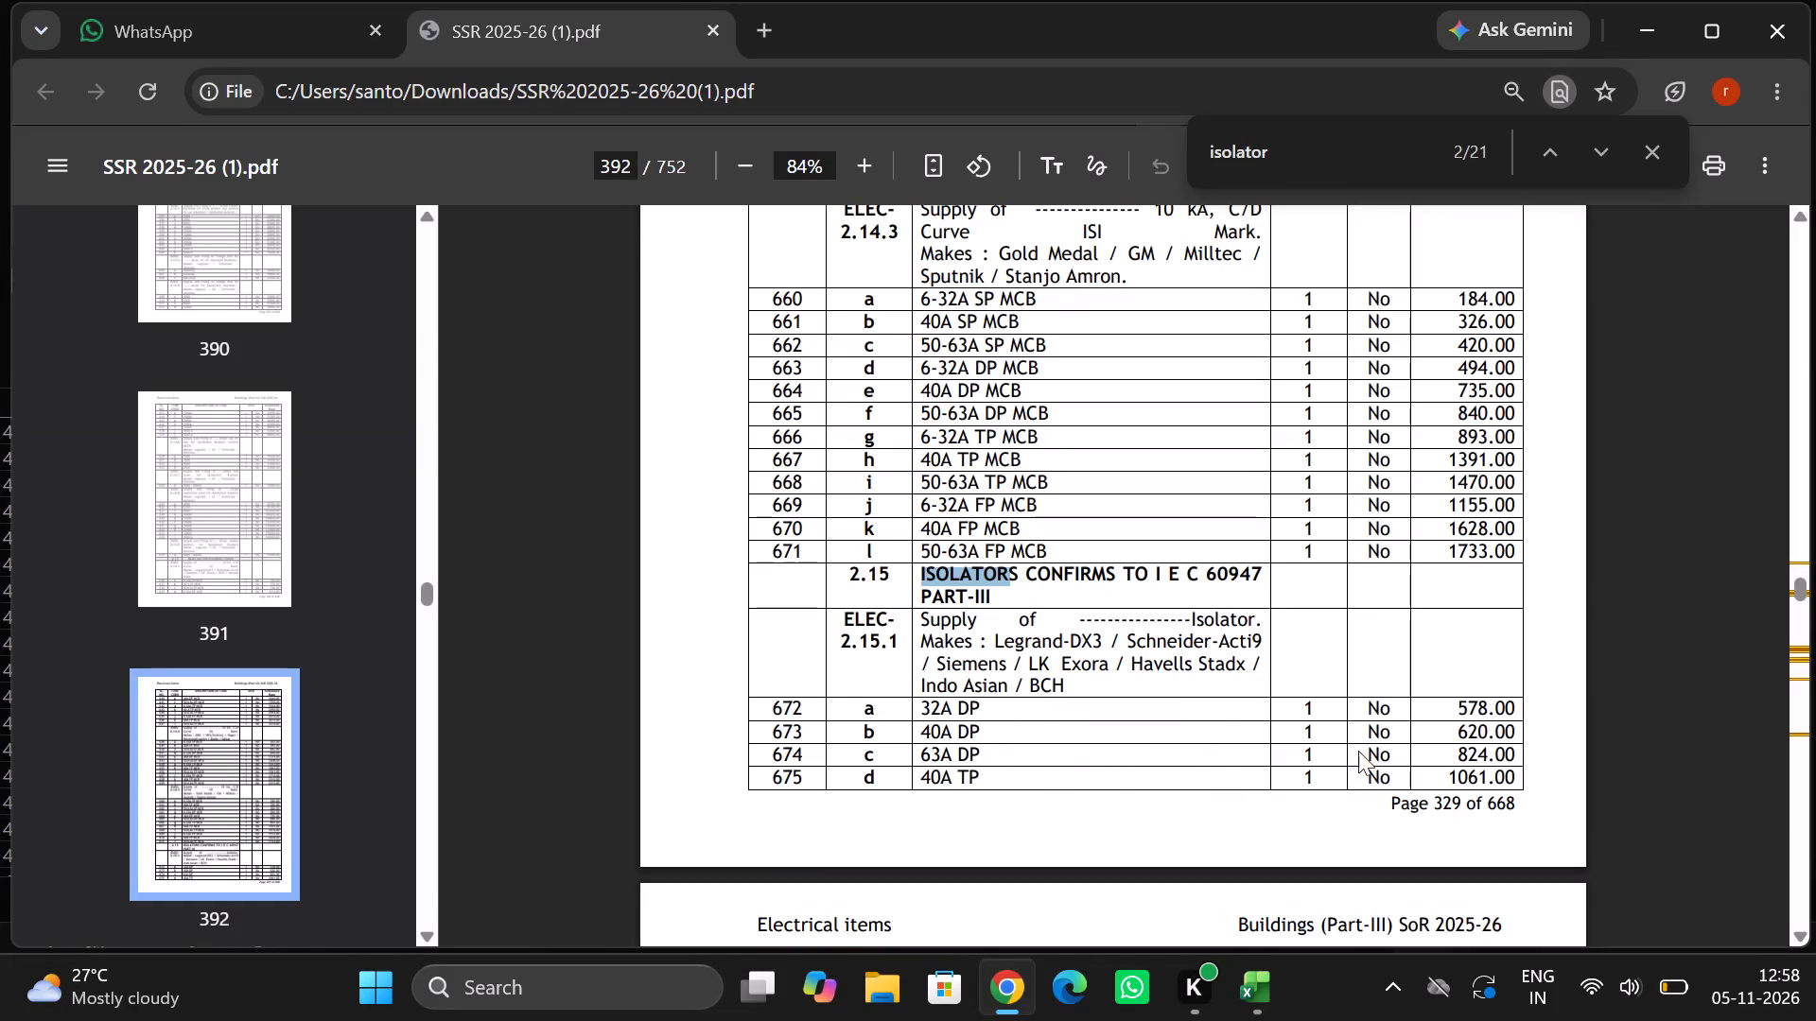
Go through the "isolator" matches in the SSR PDF from section 2.15 to the TPN distribution boards to examine the scheduled rates.
scroll(1473, 777, "down", 1)
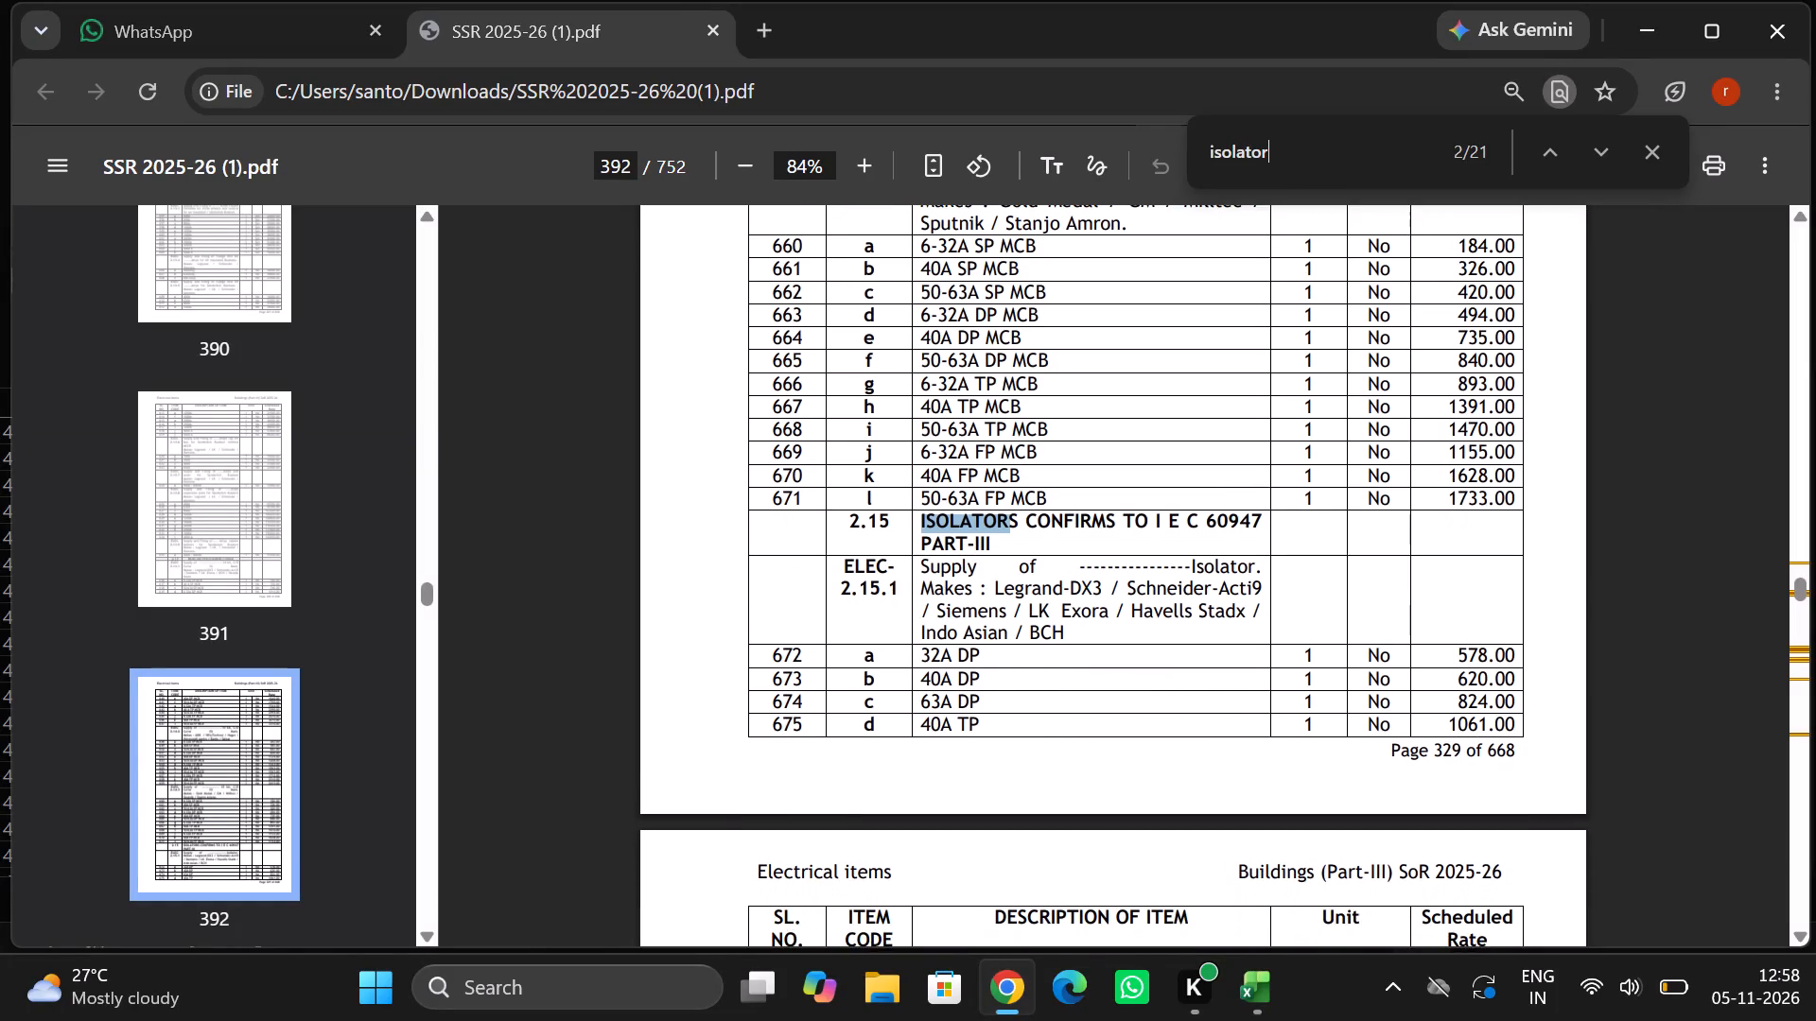
scroll(1473, 777, "down", 1)
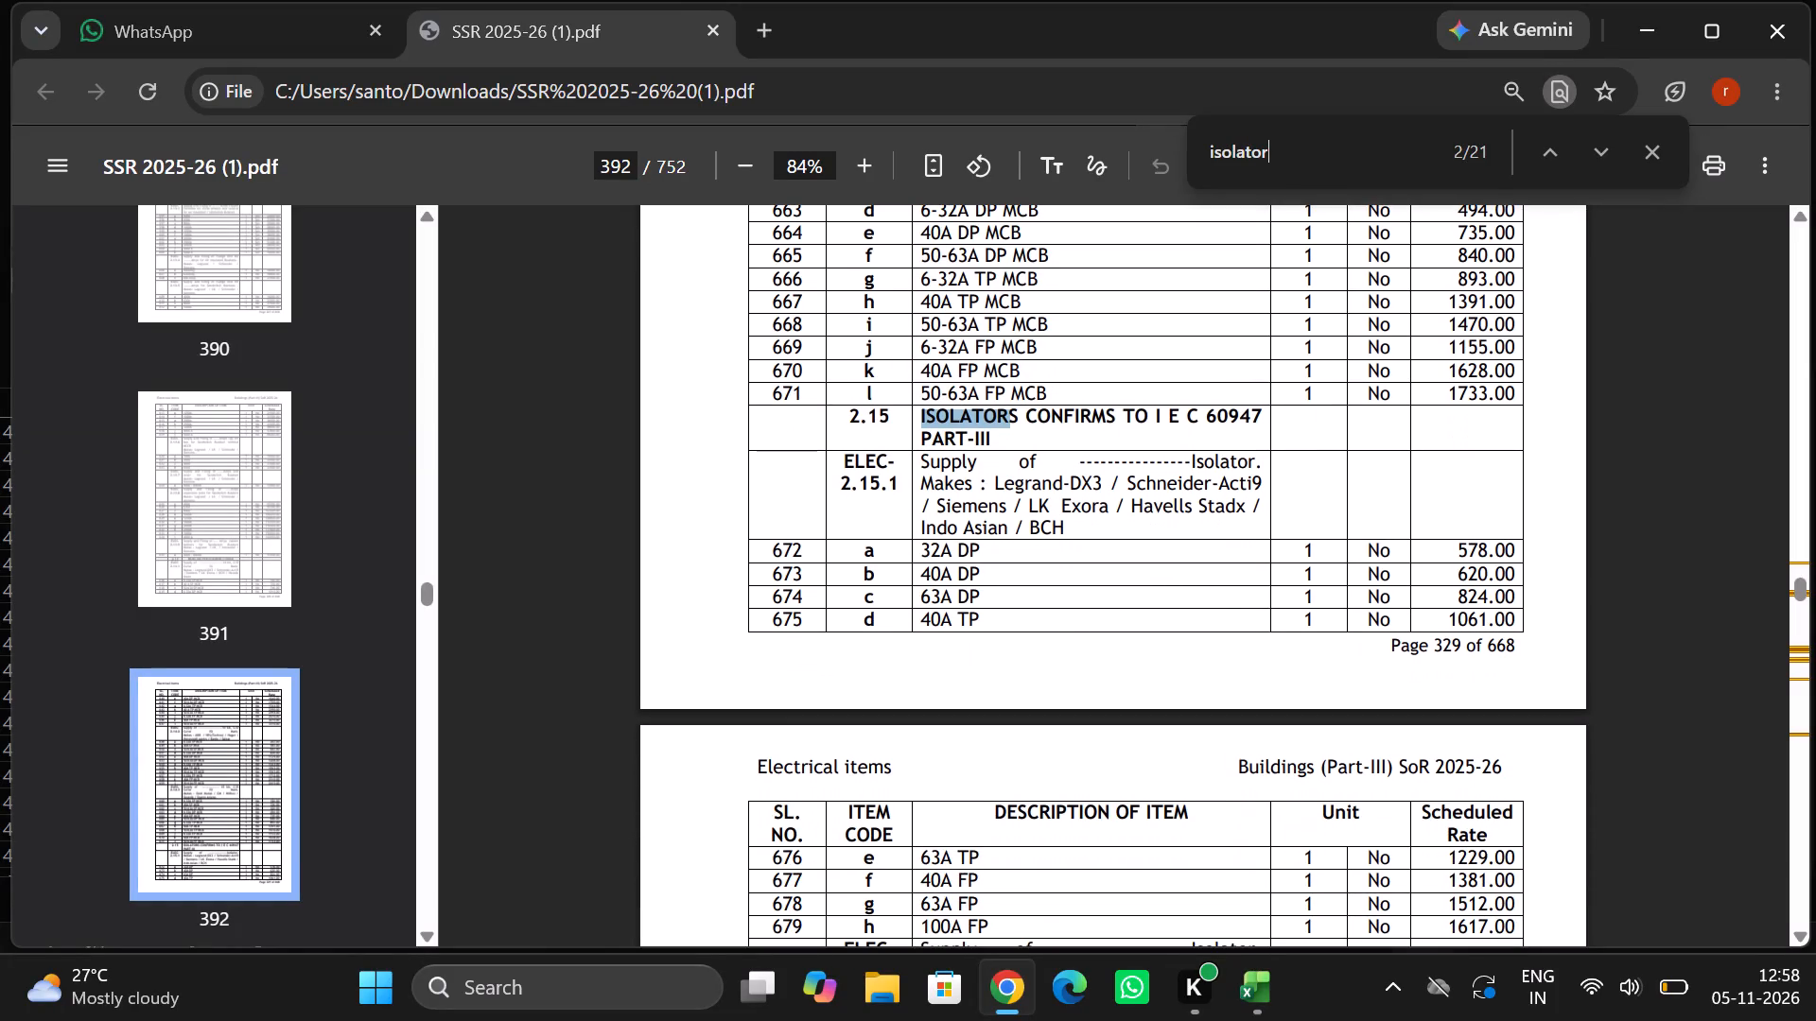
key("Return")
key("Return")
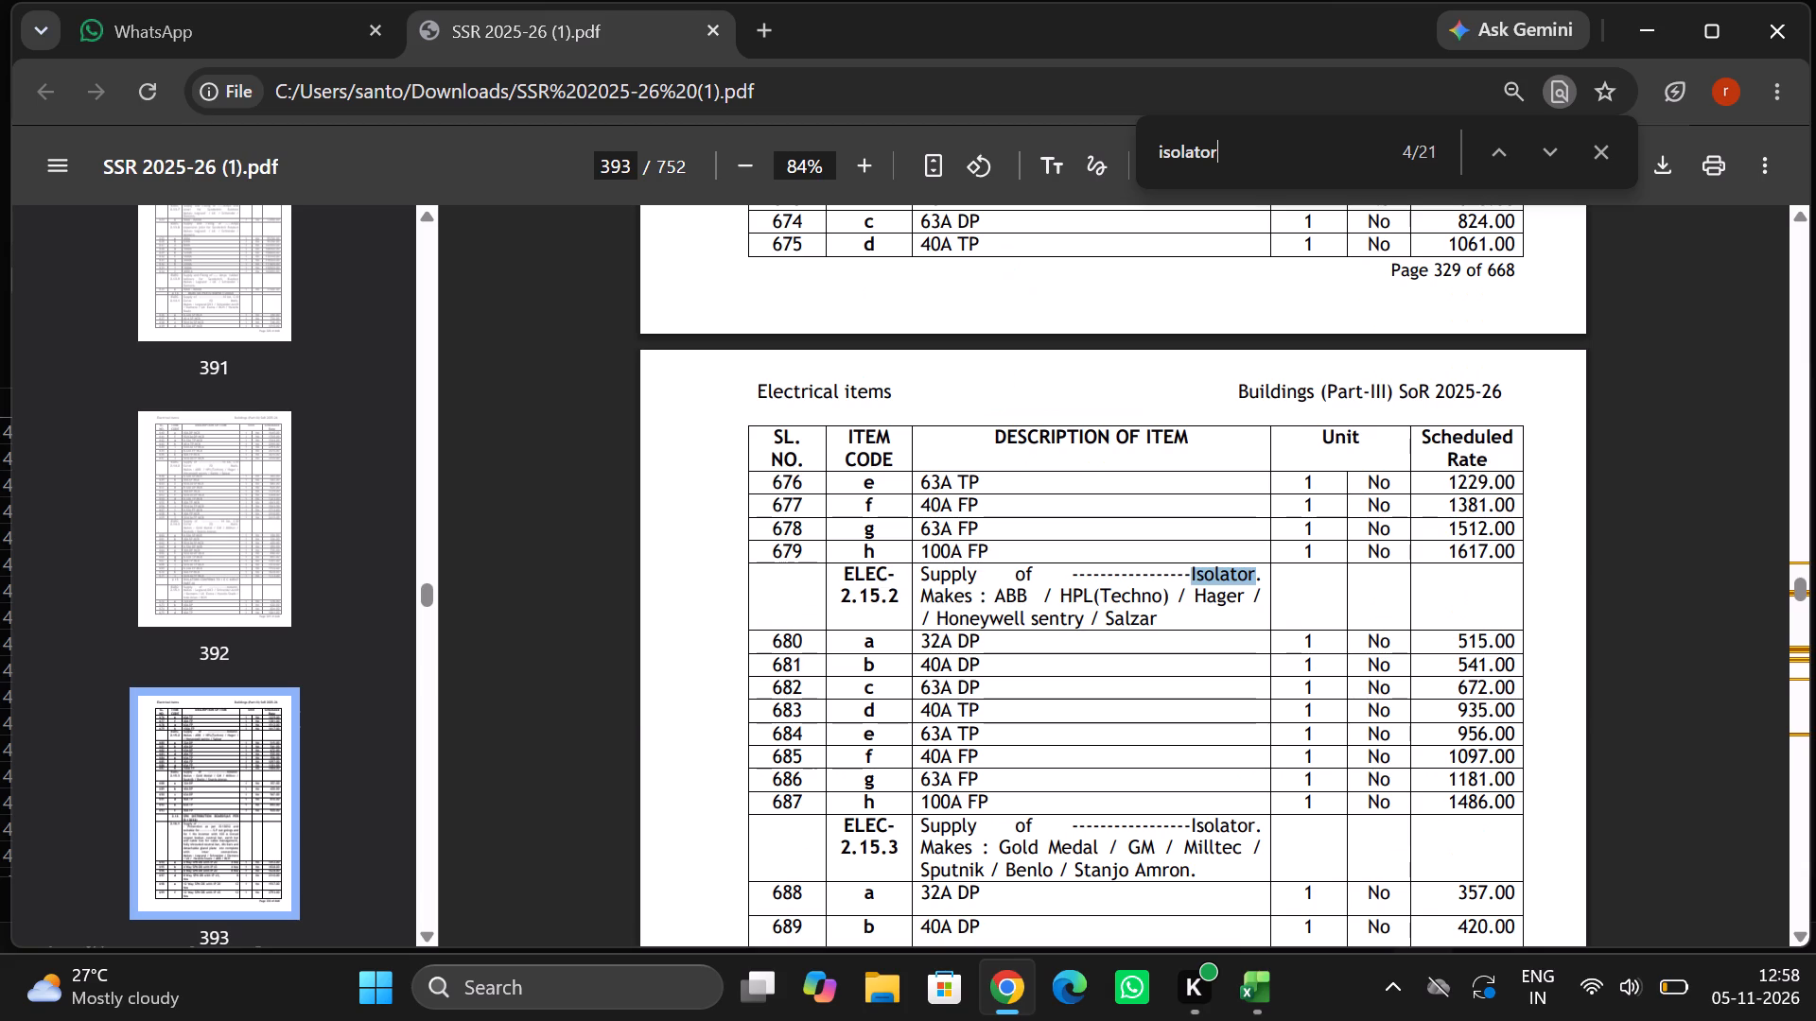
key("Return")
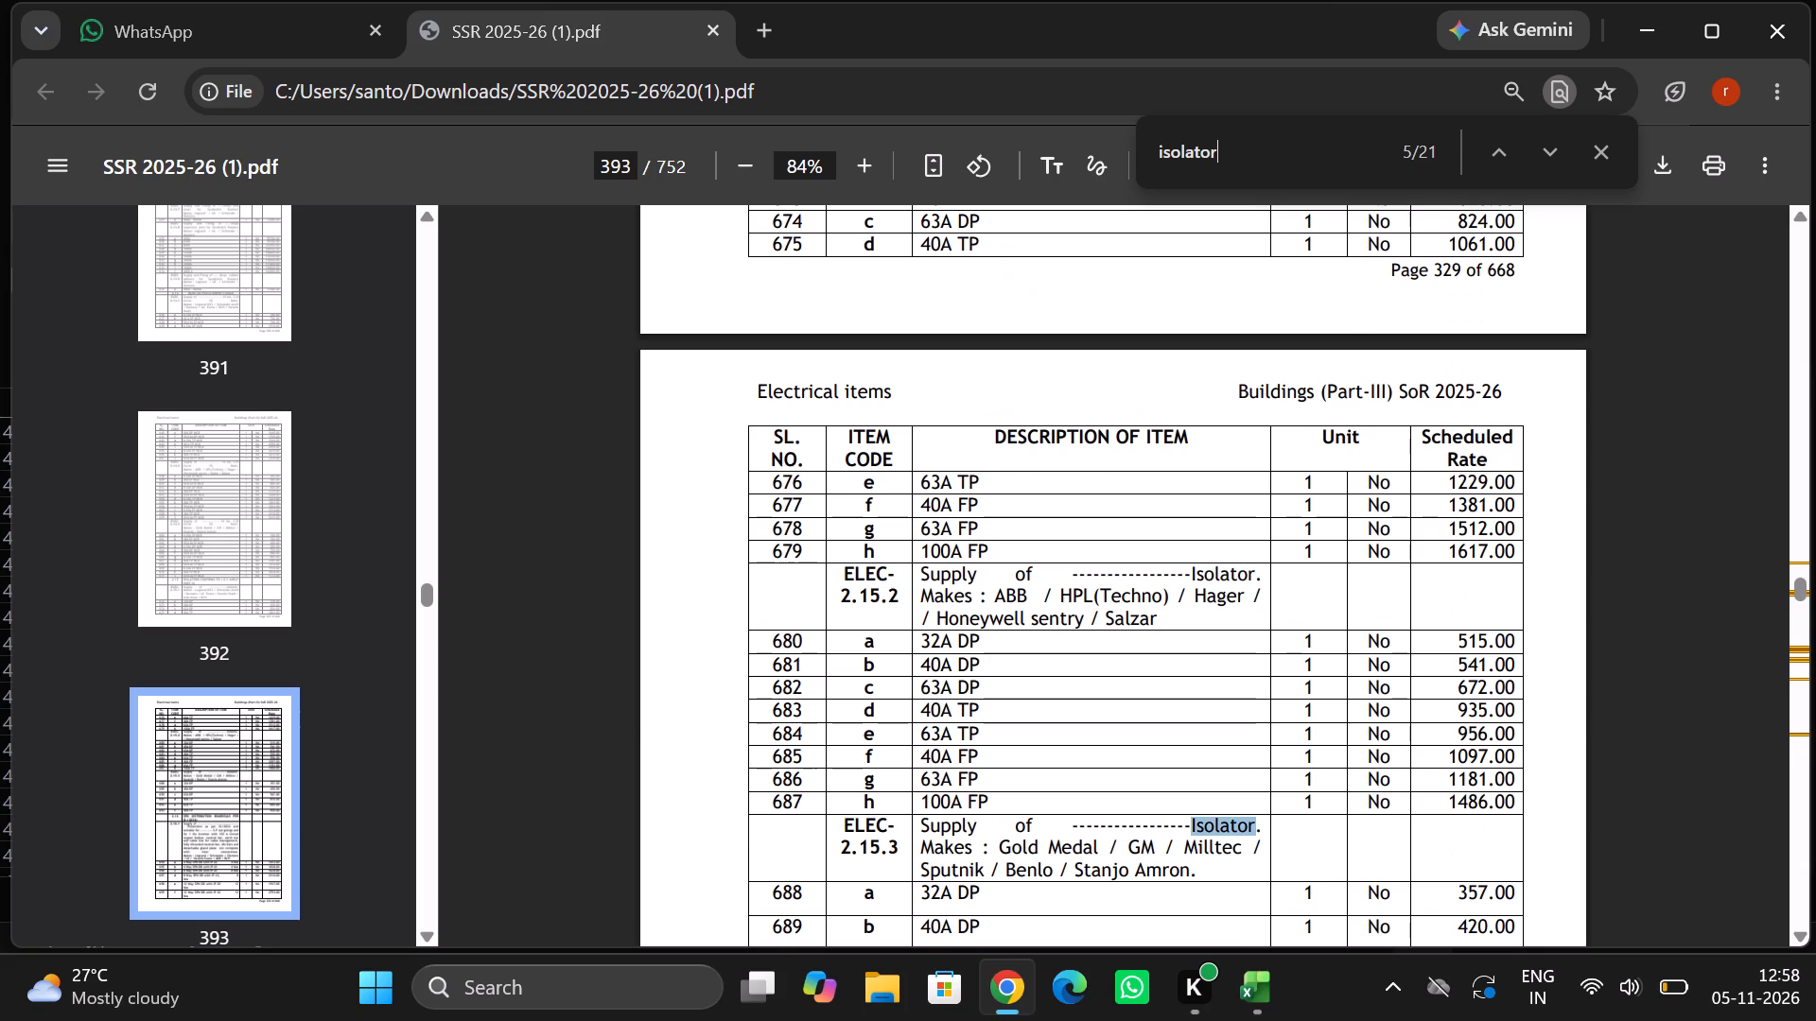
key("Return")
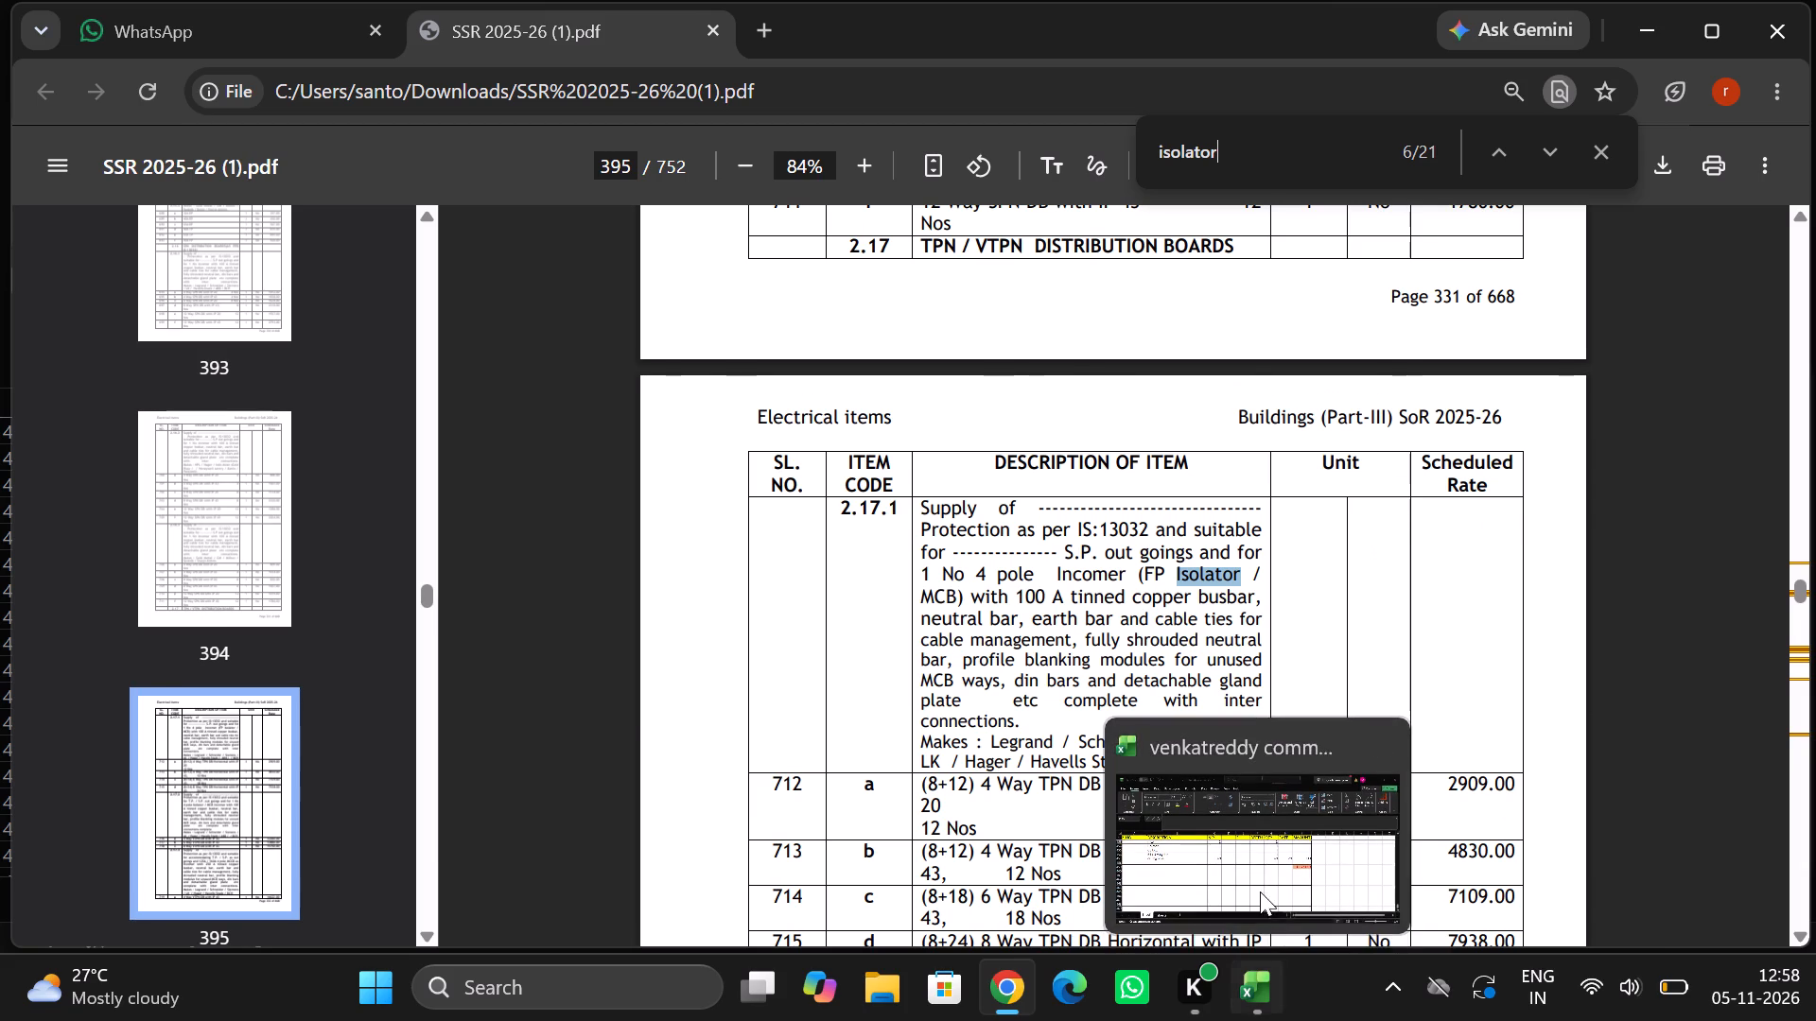
In the Excel estimate, enter a rate of 2309 for the isolator in row 454 and calculate its amount as rate times quantity.
left_click(1255, 855)
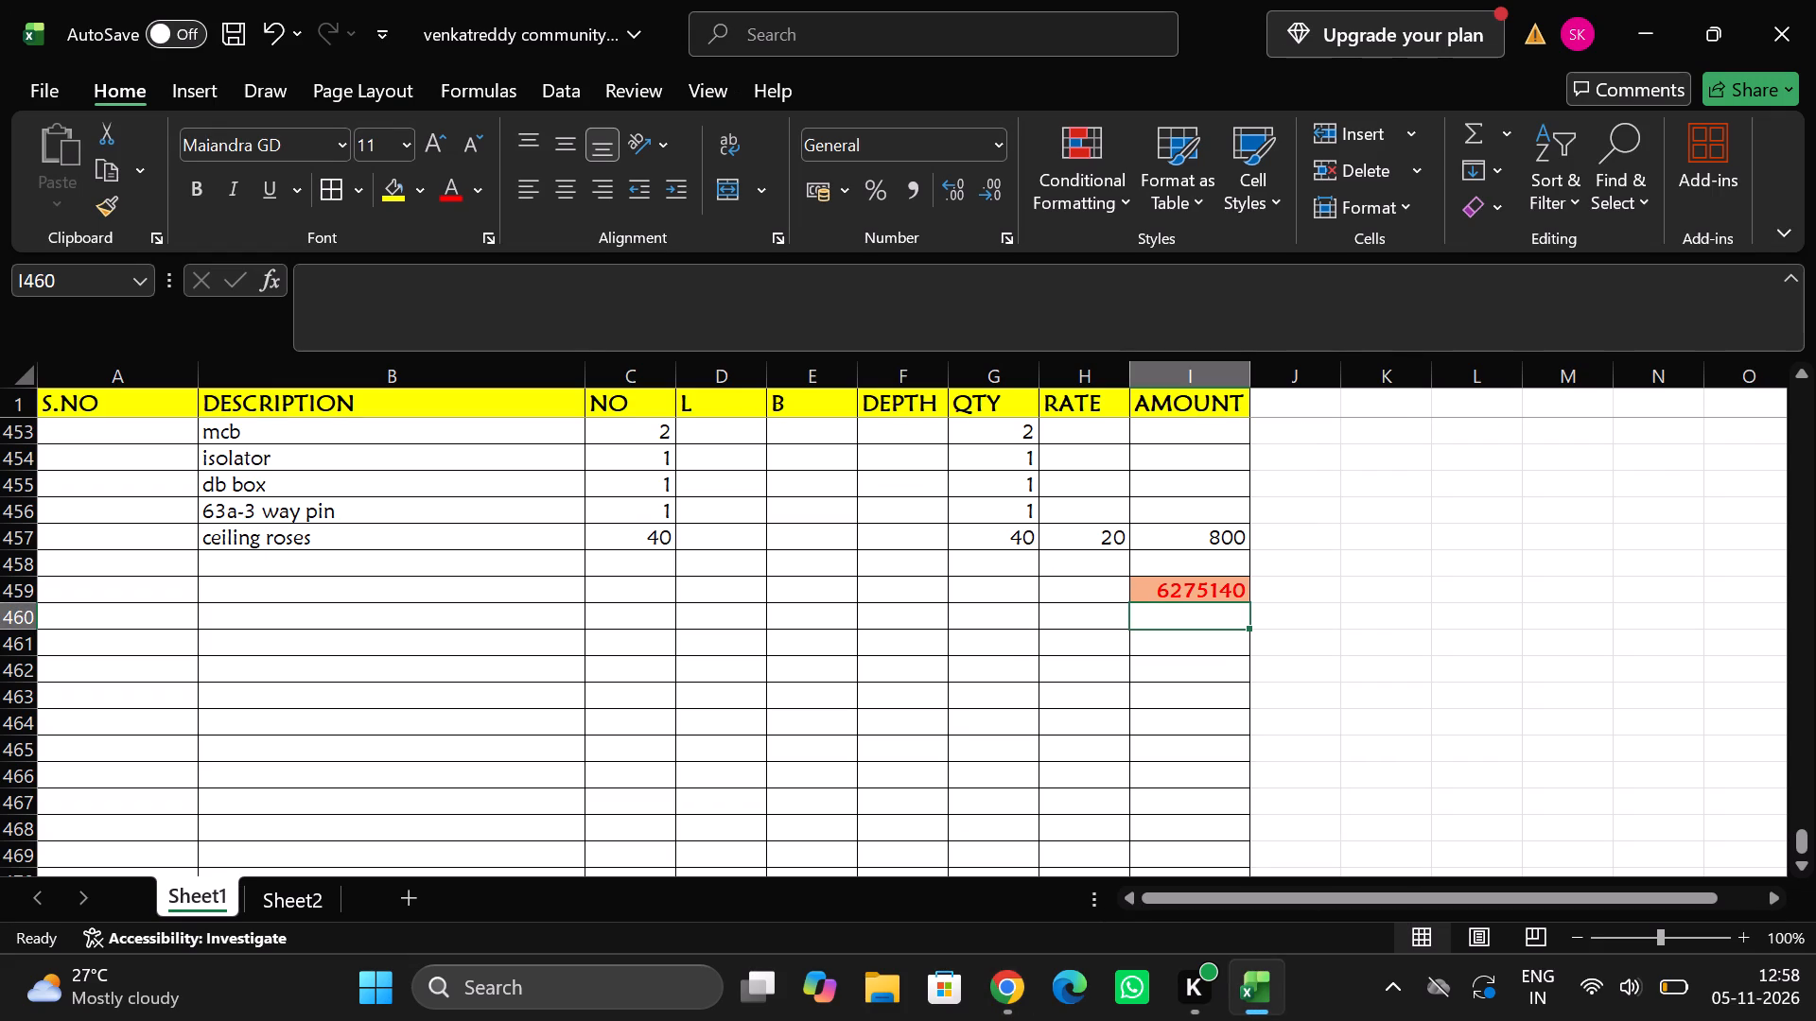
left_click(1078, 454)
type("23")
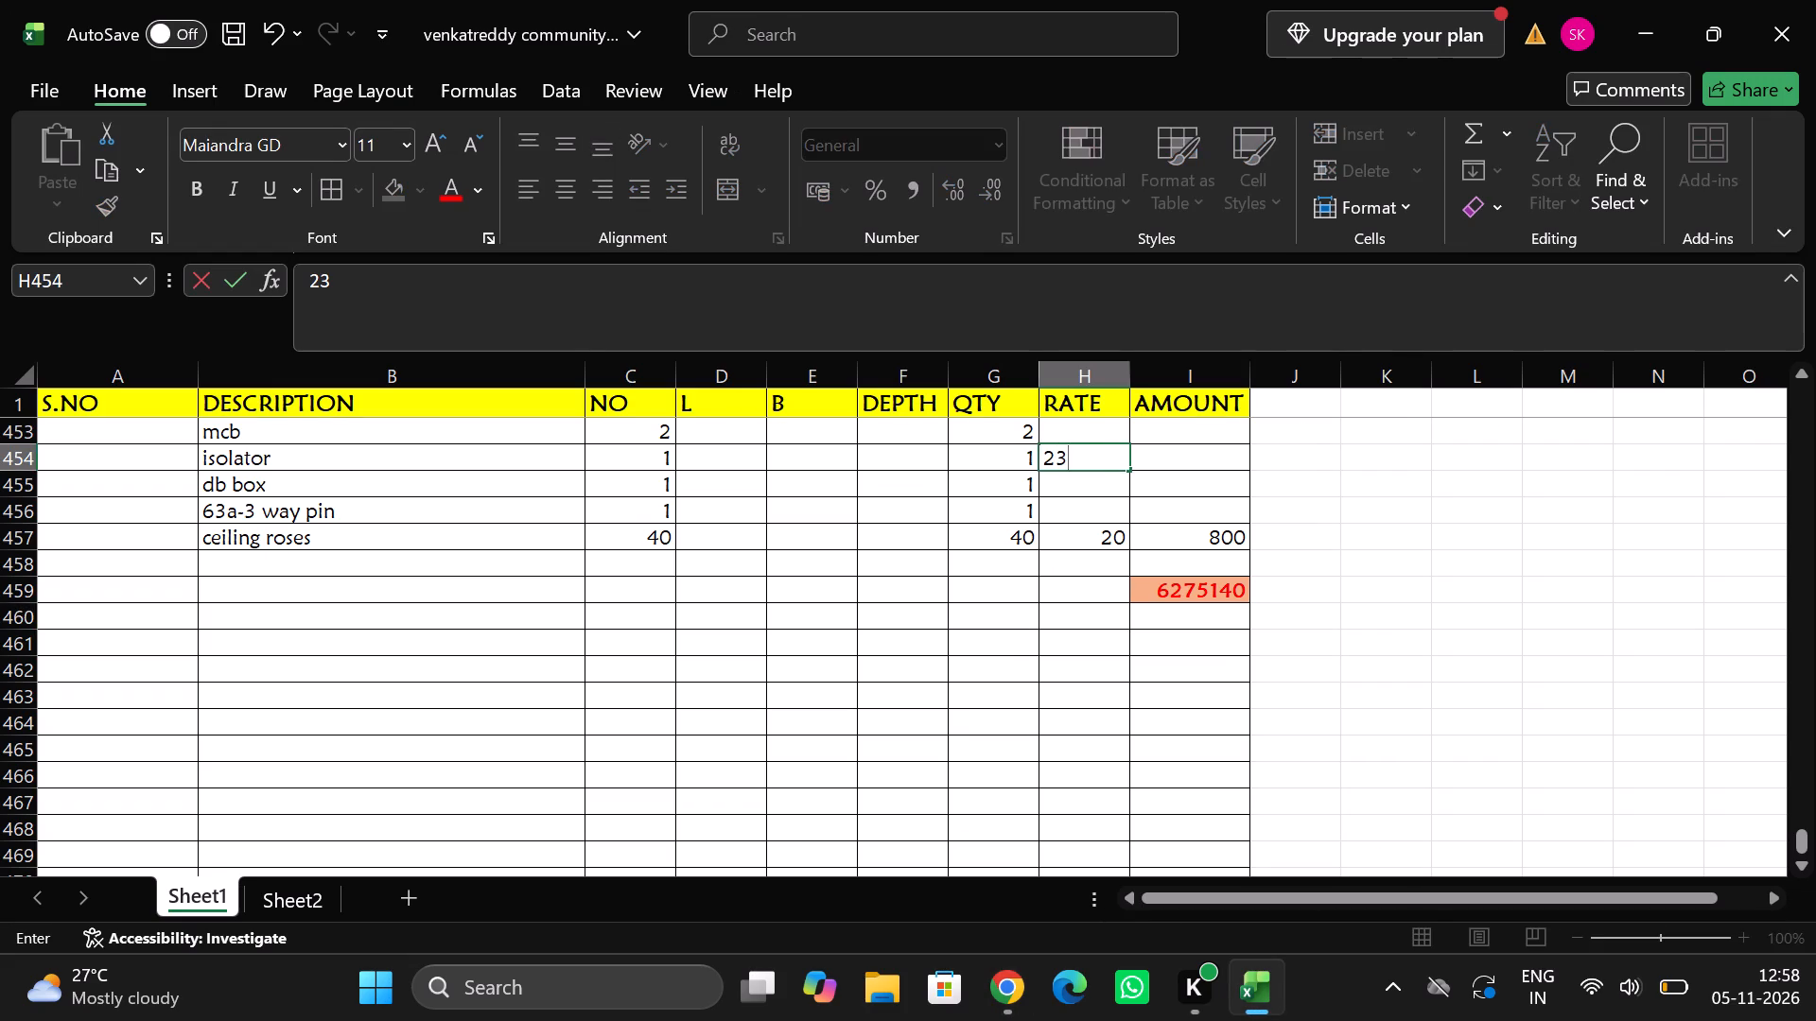
type("09")
key("Right")
key("equal")
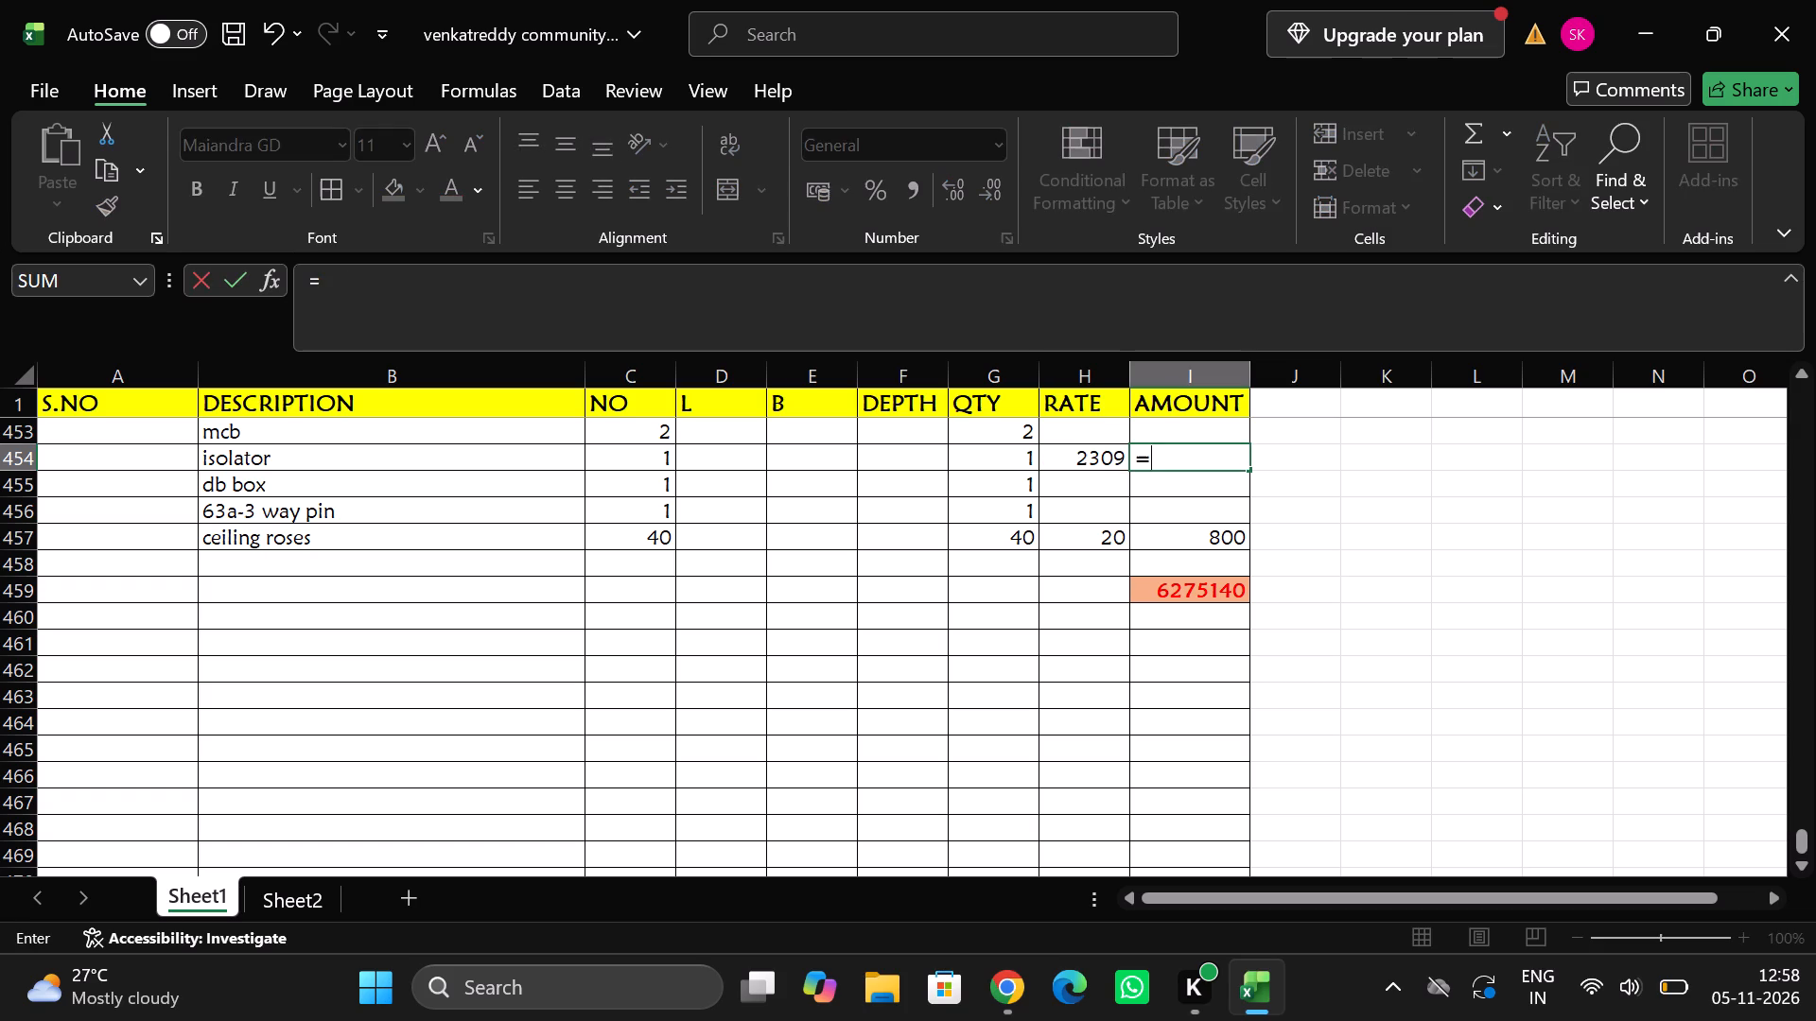
key("Left")
key("shift+asterisk")
key("Left")
key("Left")
key("Return")
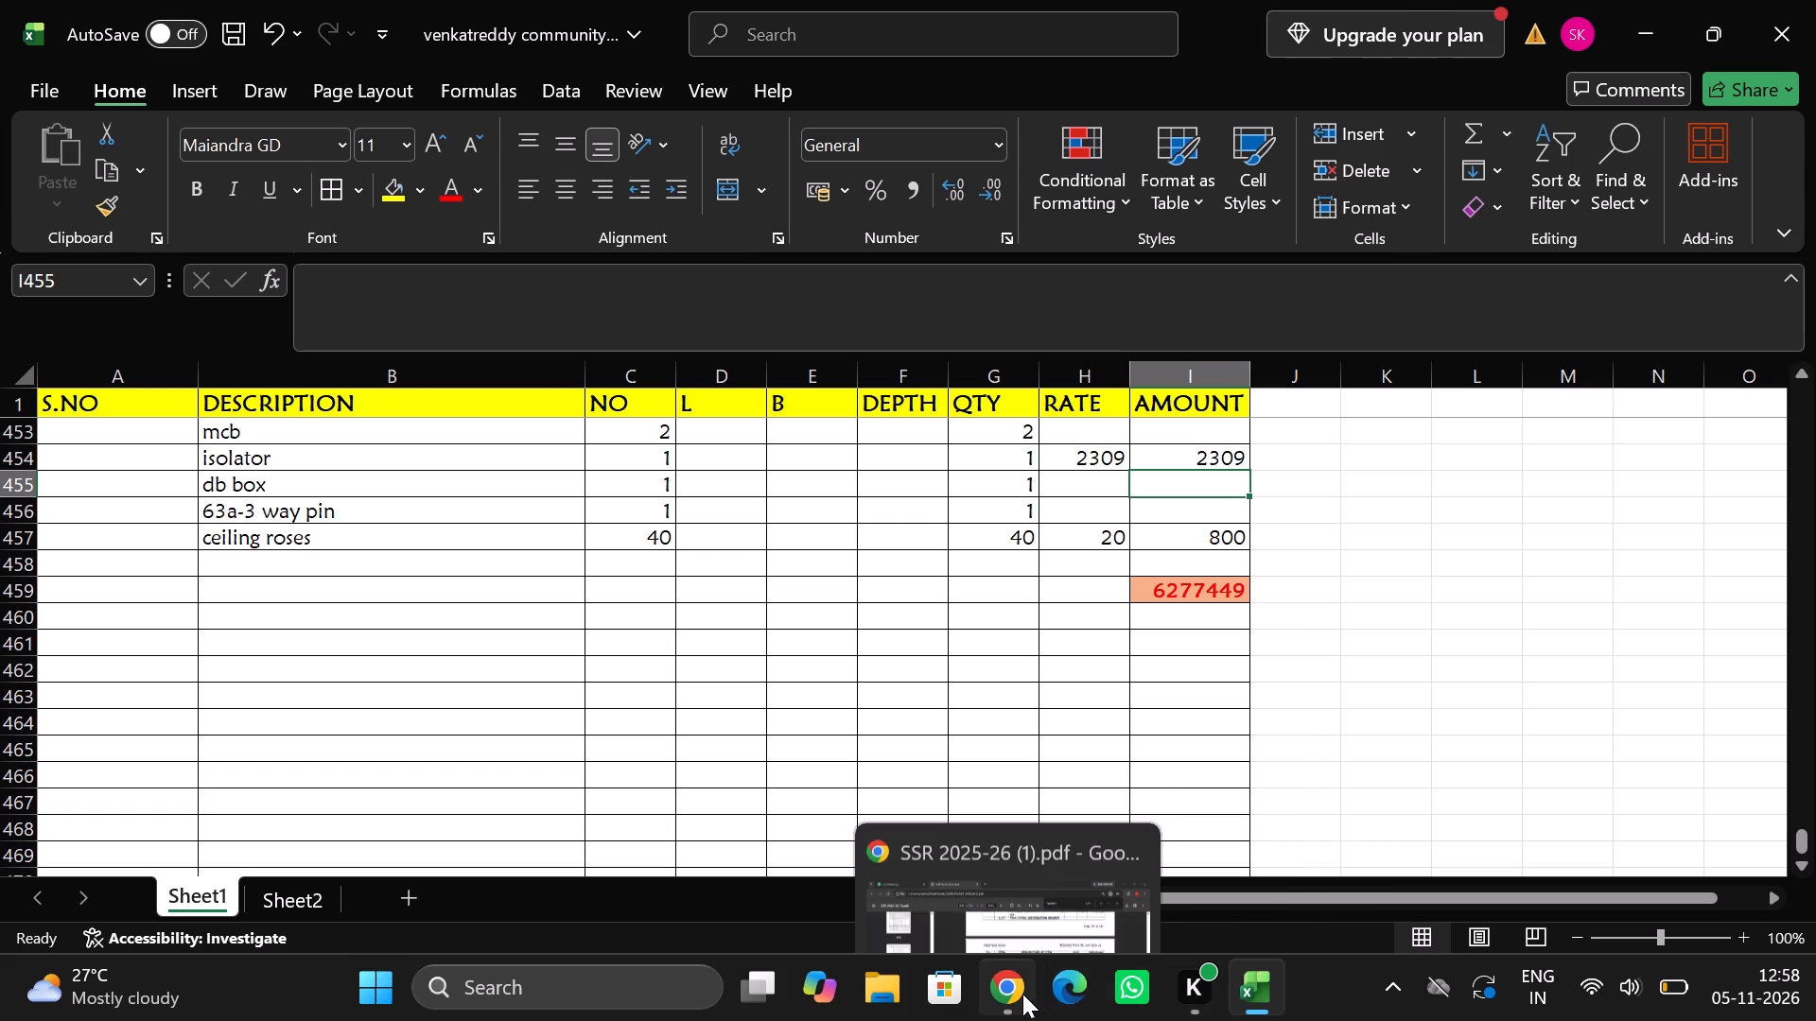
Return to the SSR PDF in Chrome and go through the remaining "isolator" matches from the distribution boards to the fire alarm items.
left_click(1027, 892)
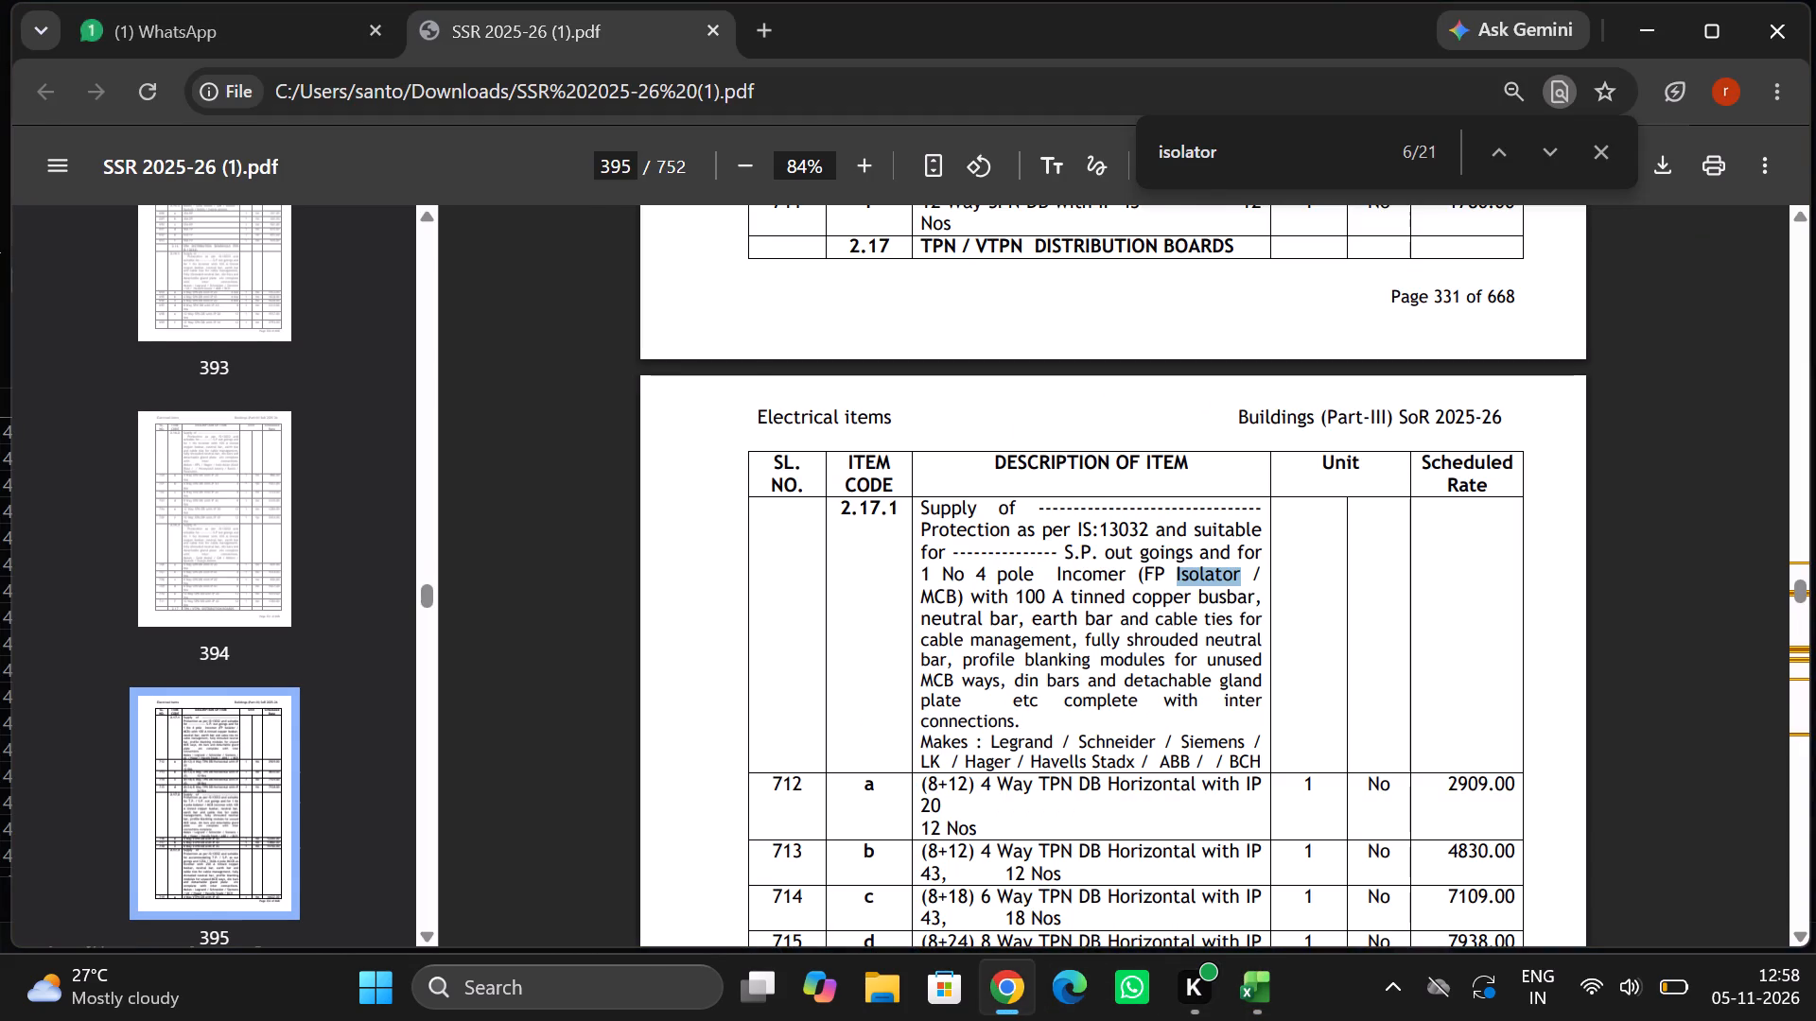
key("Return")
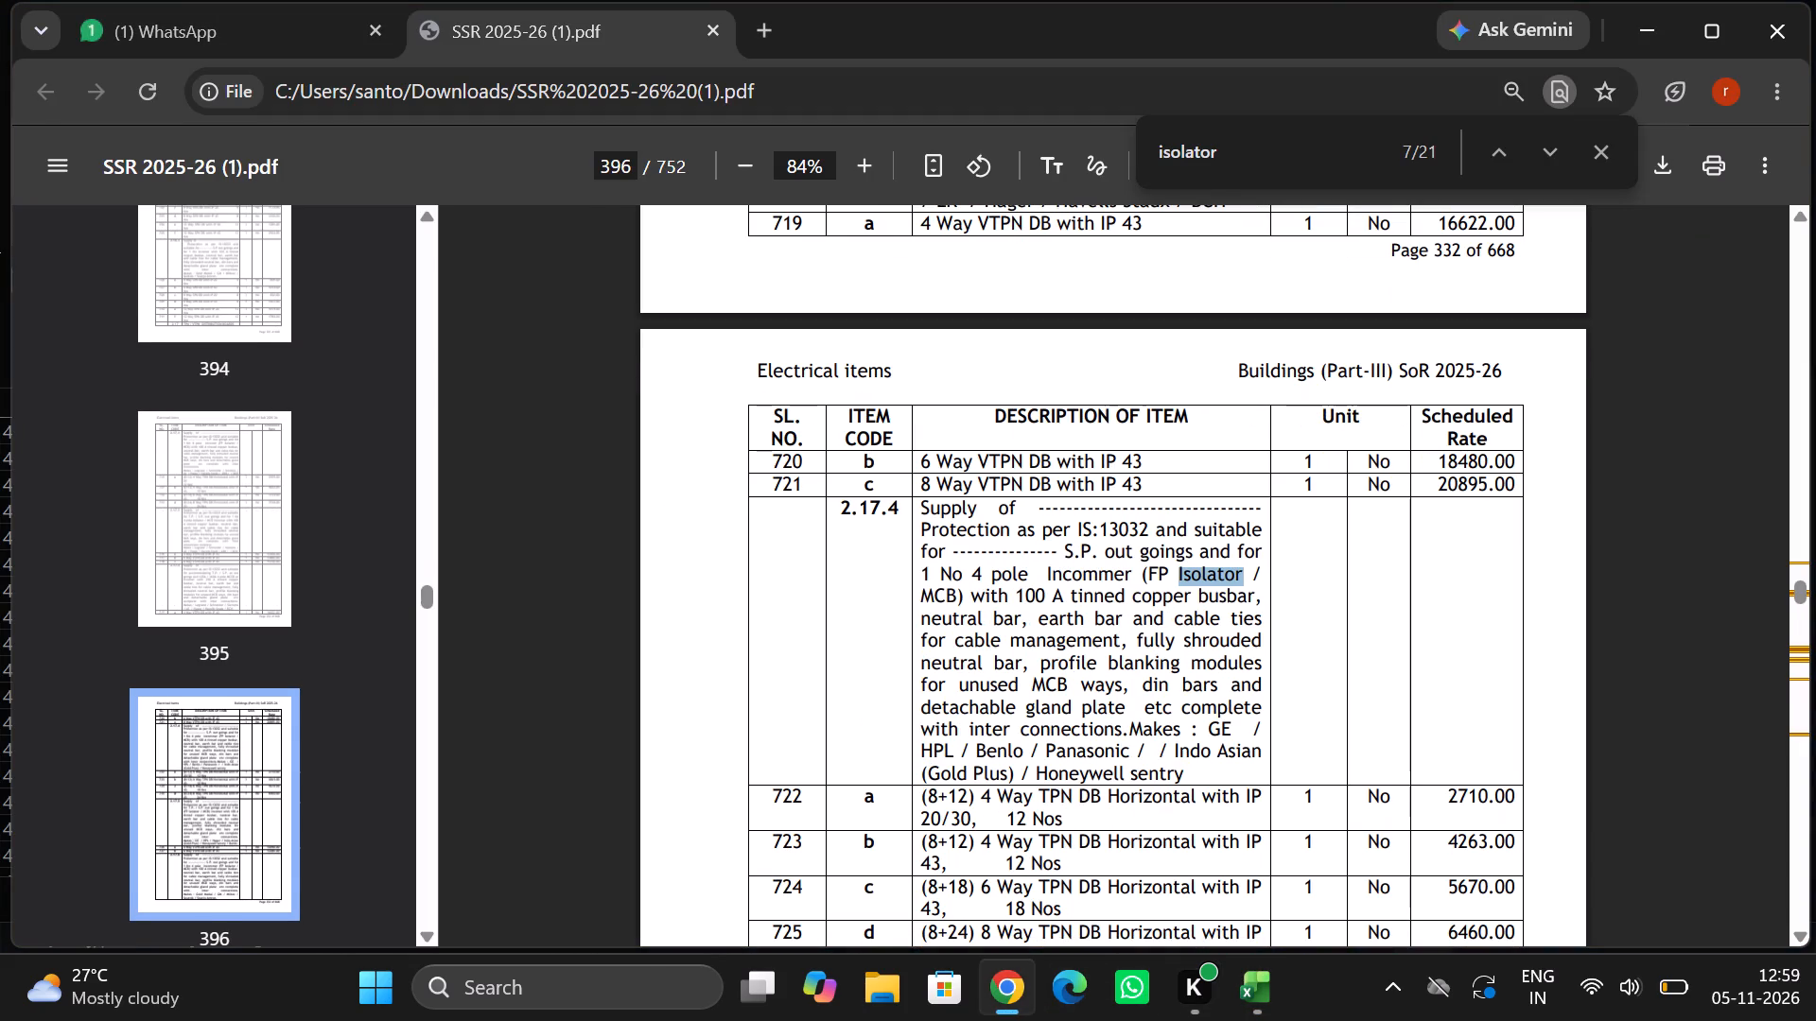
key("Return")
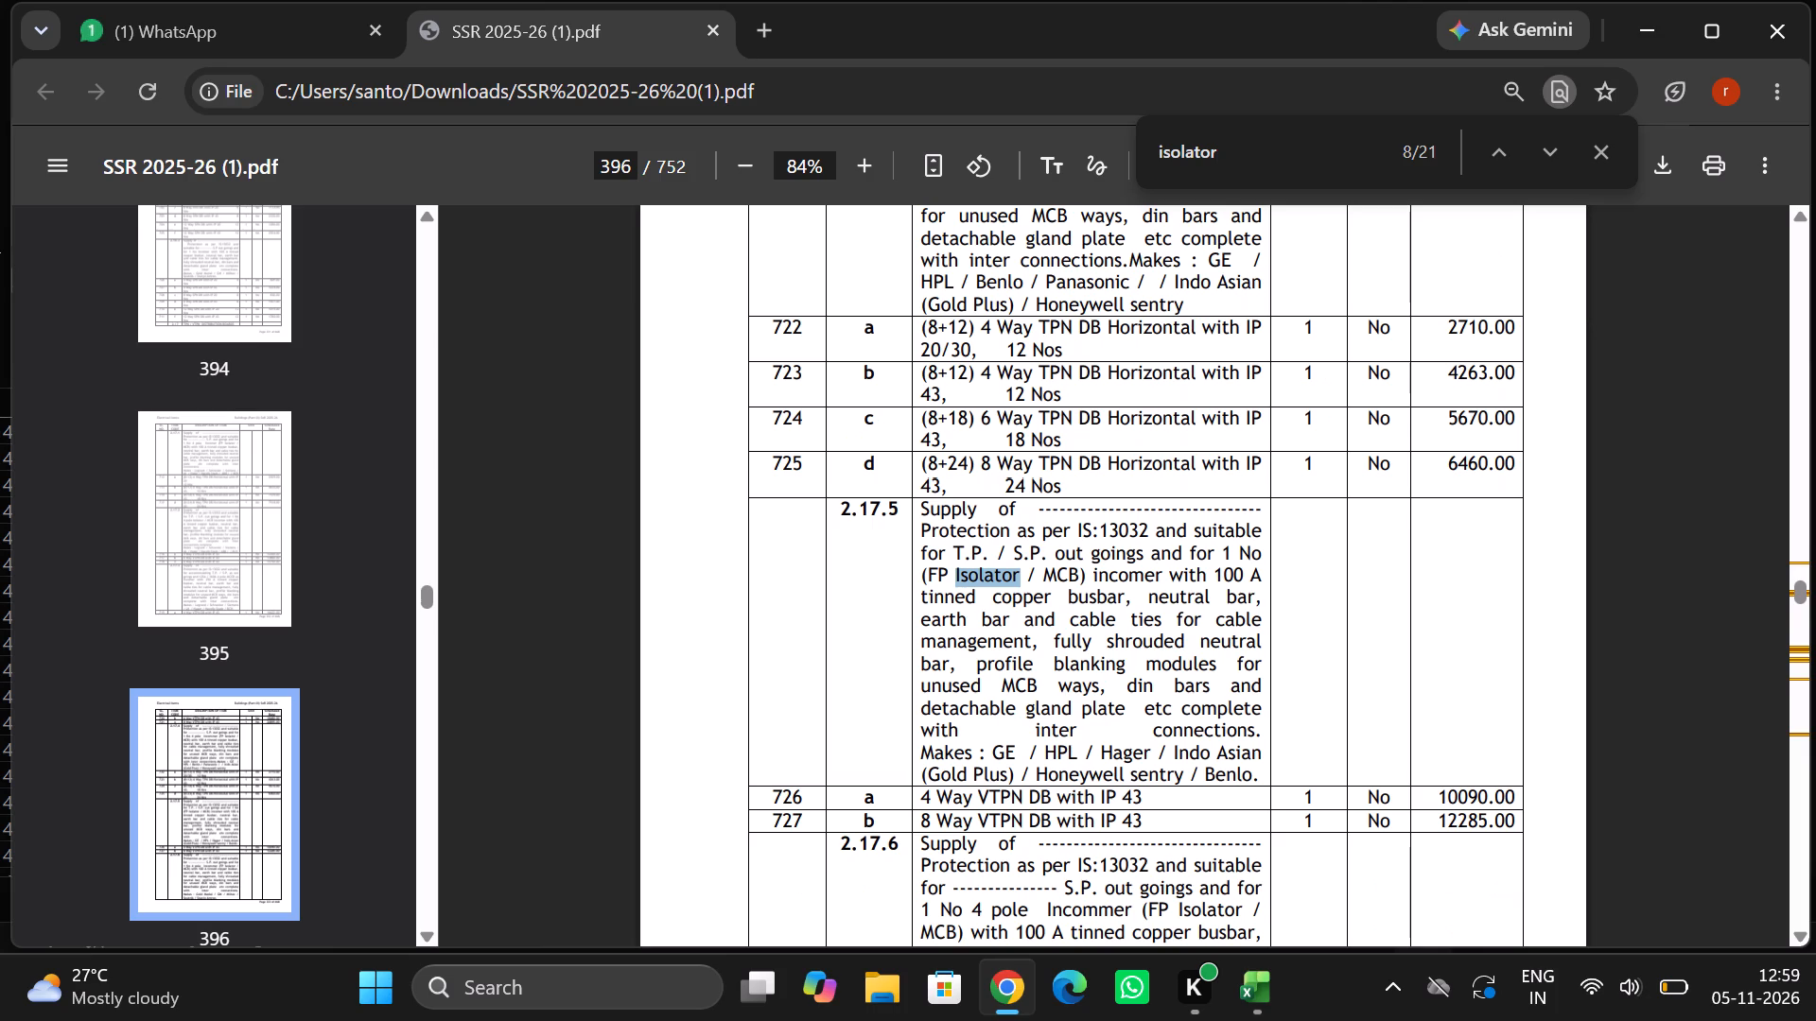
key("Return")
key("Return")
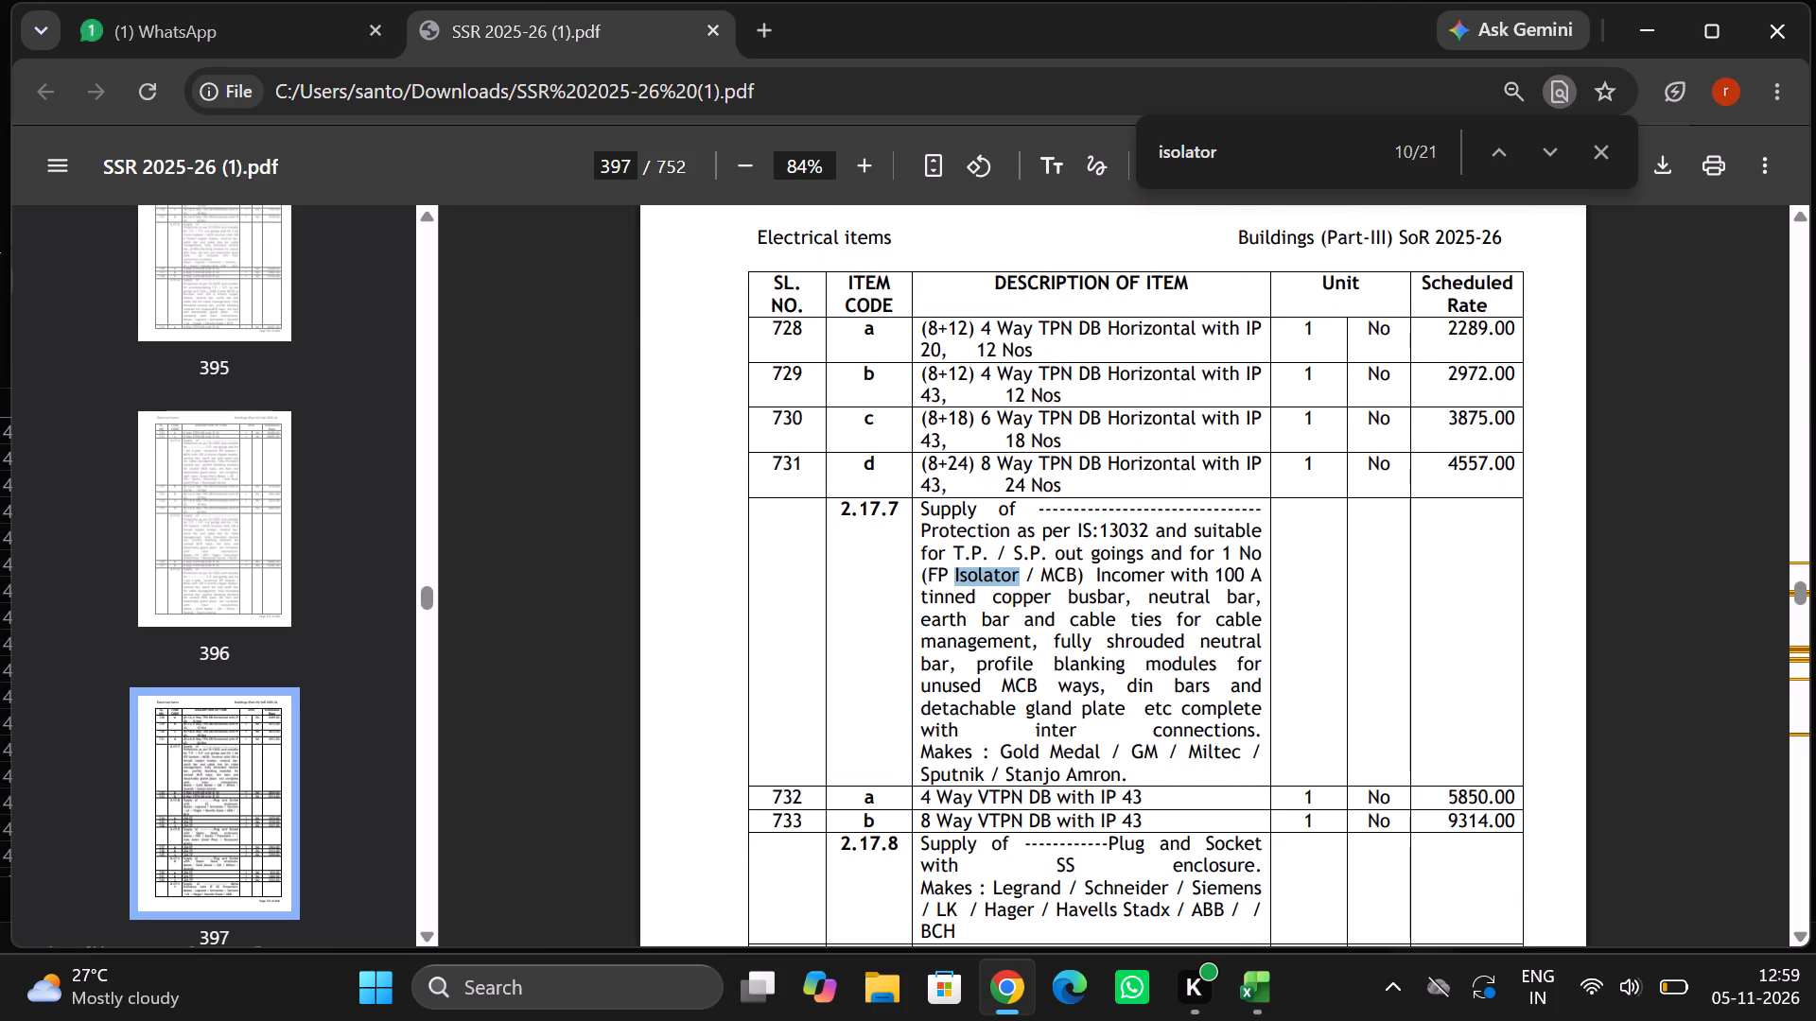
key("Return")
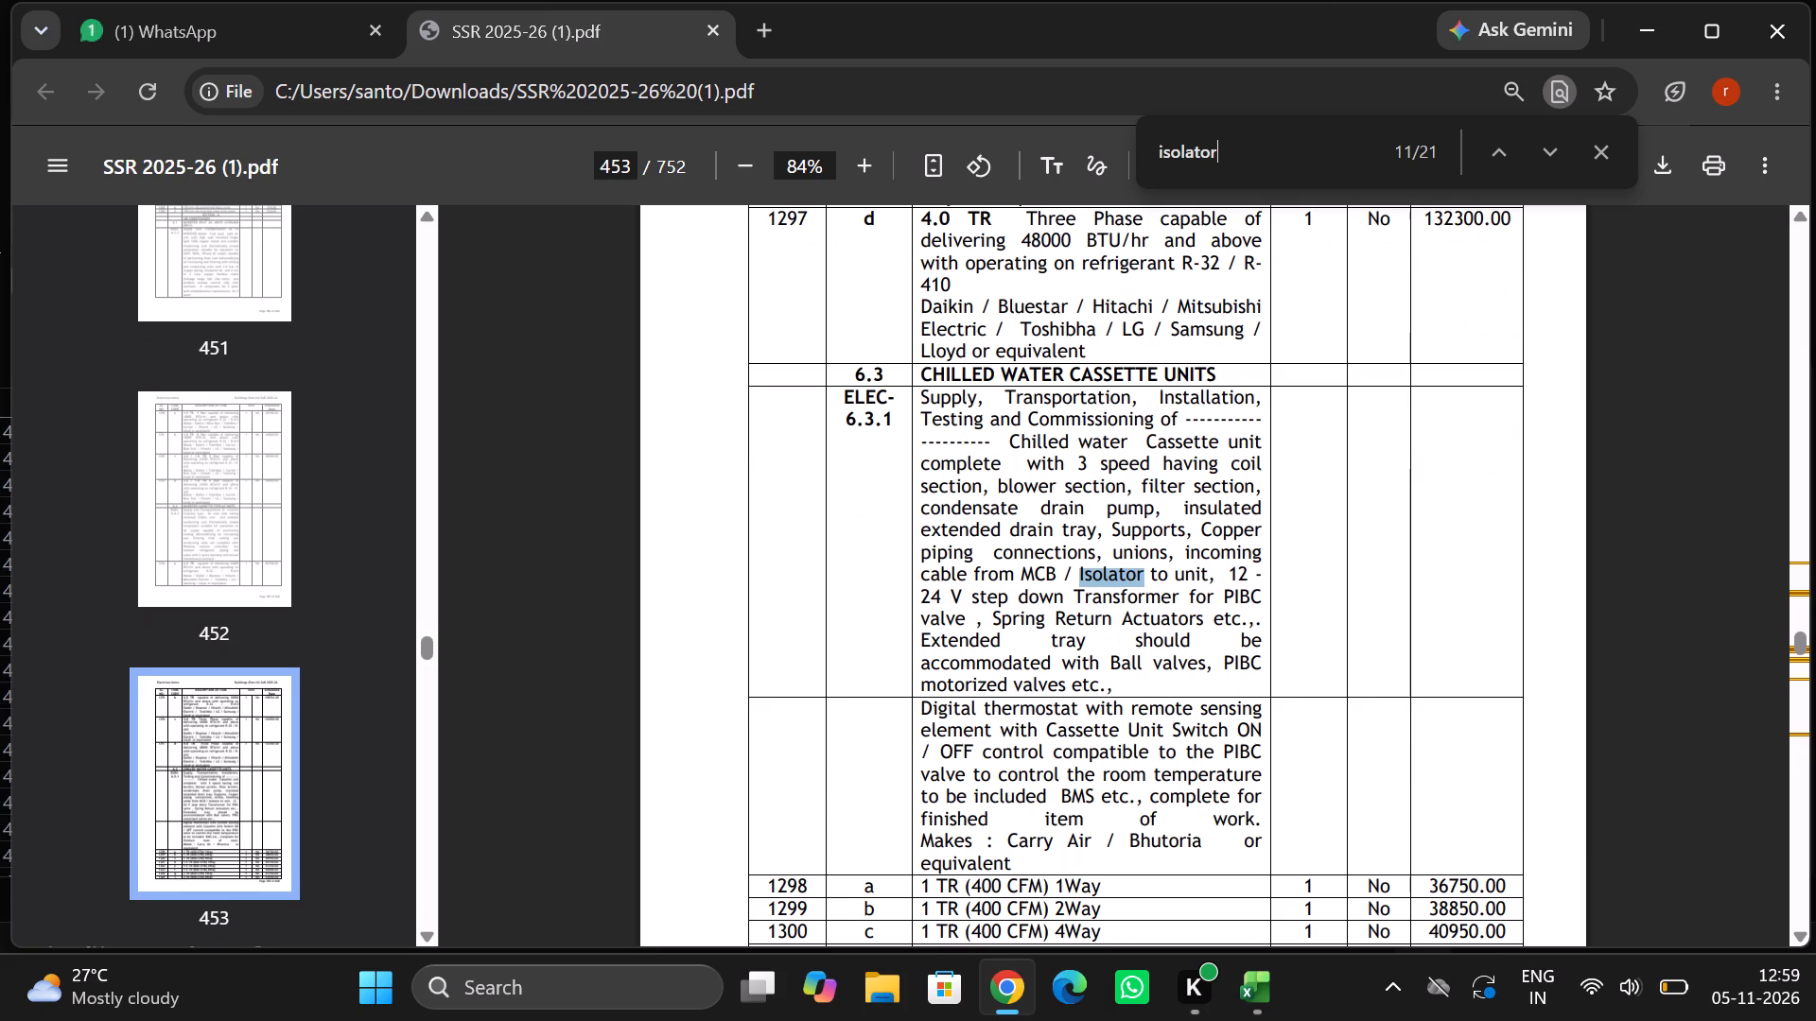
key("Return")
key("Return")
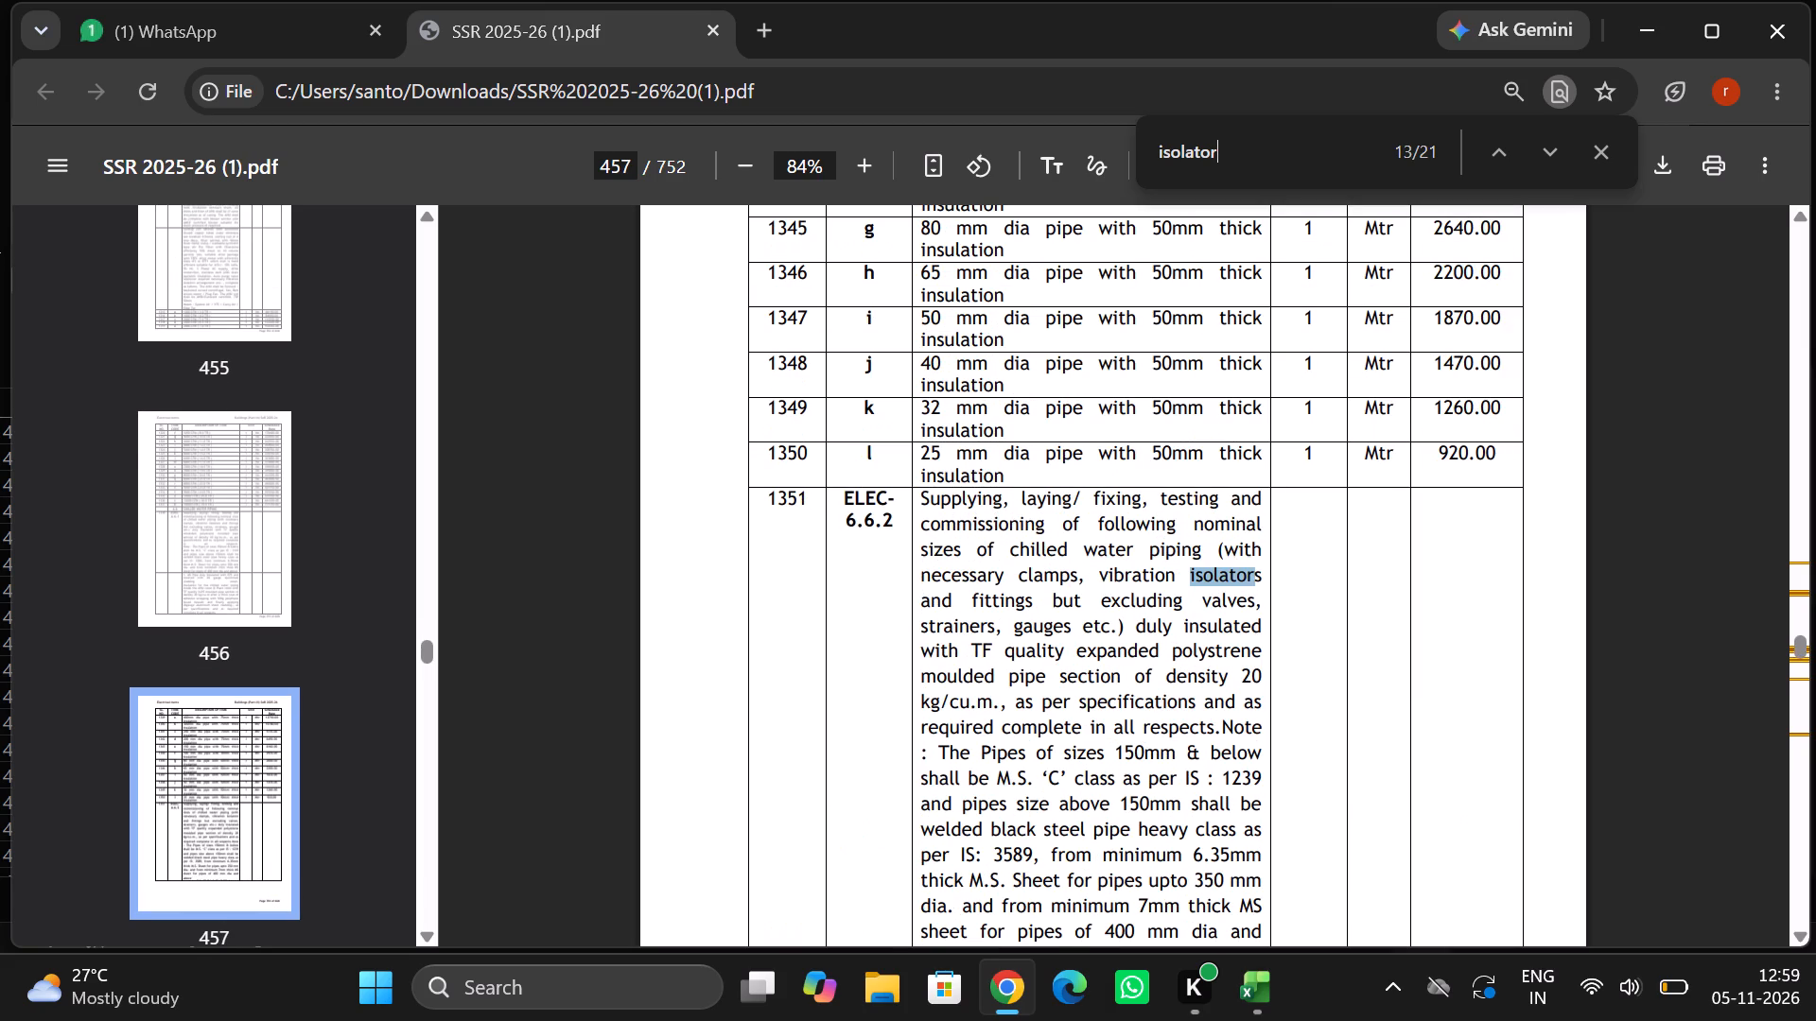
scroll(1284, 764, "down", 1)
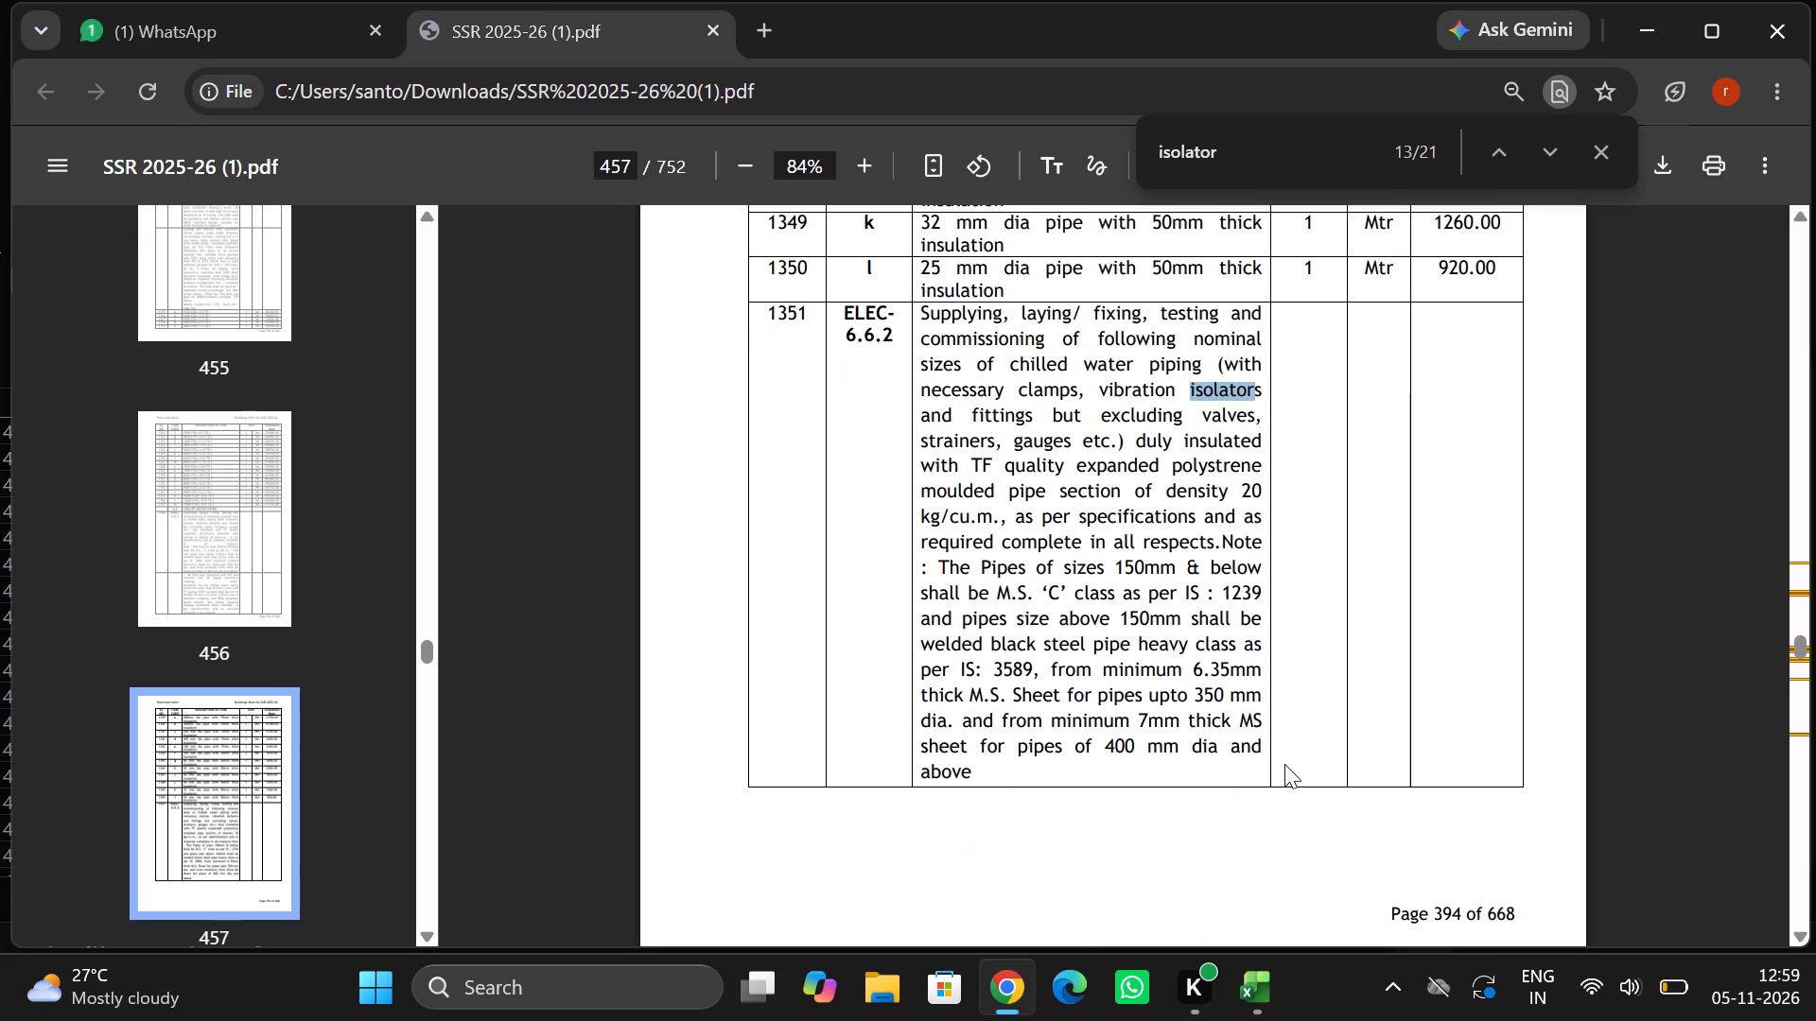
key("Return")
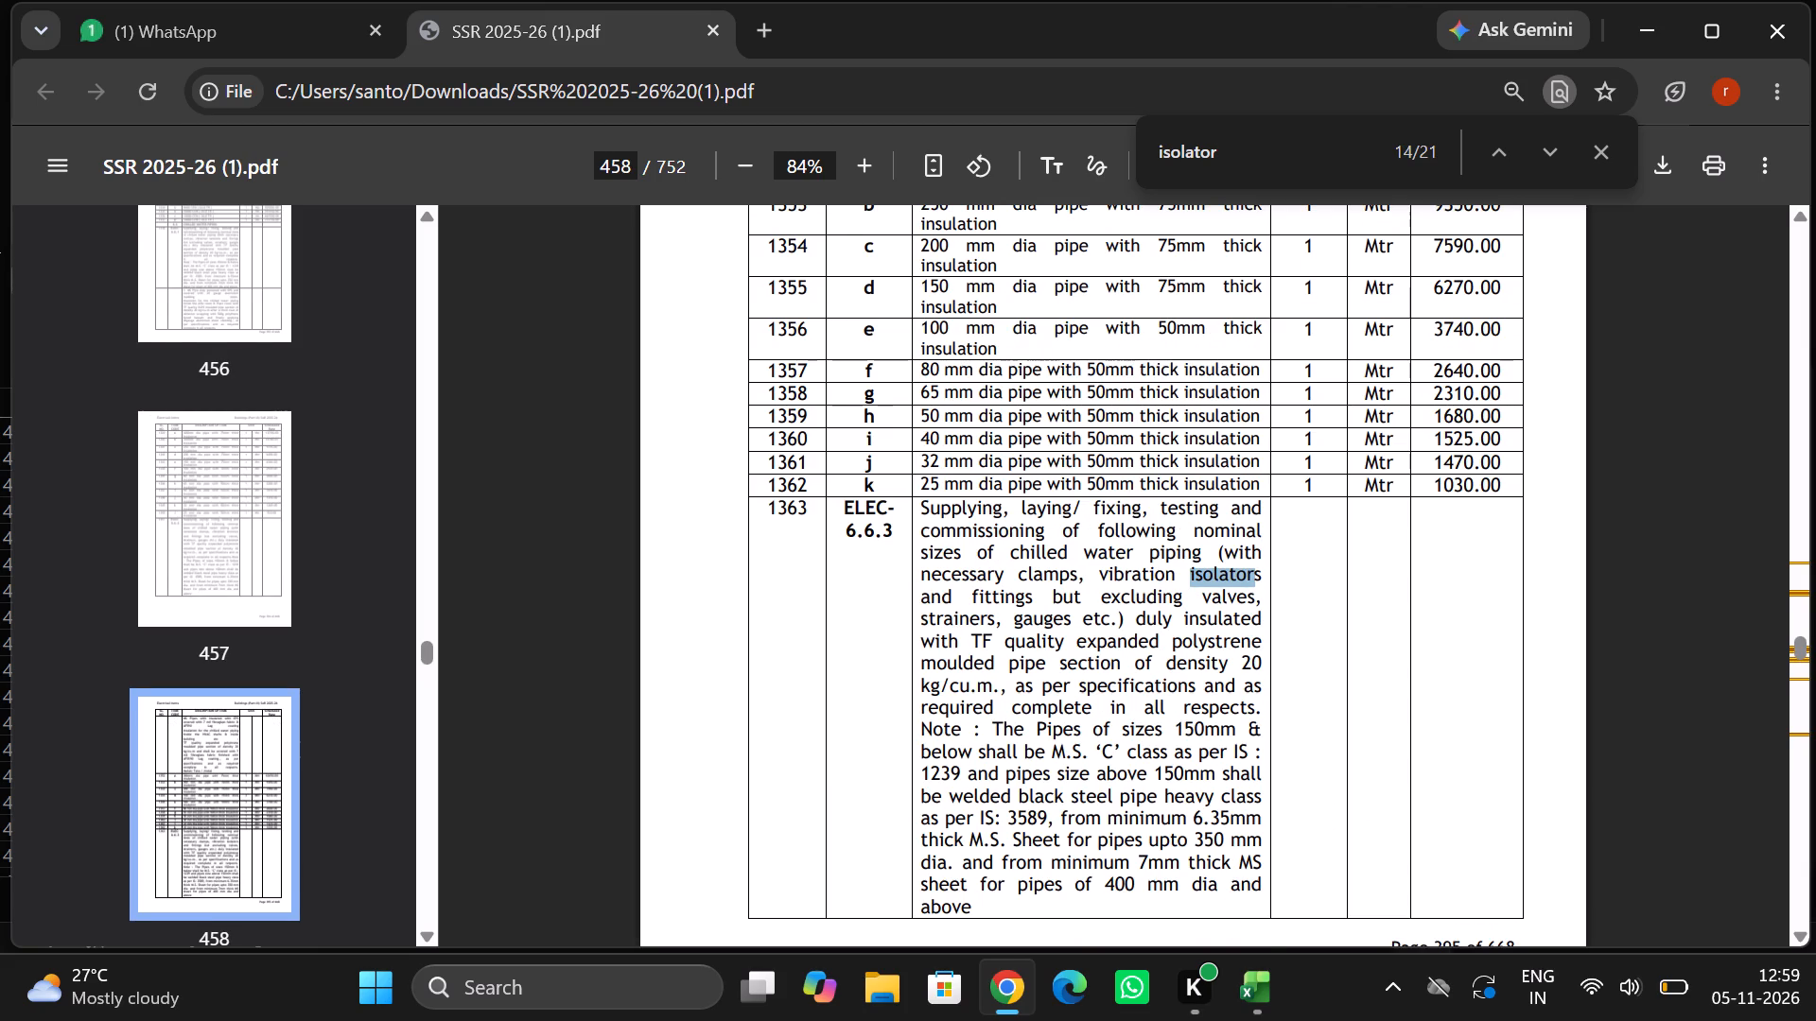
key("Return")
key("Return")
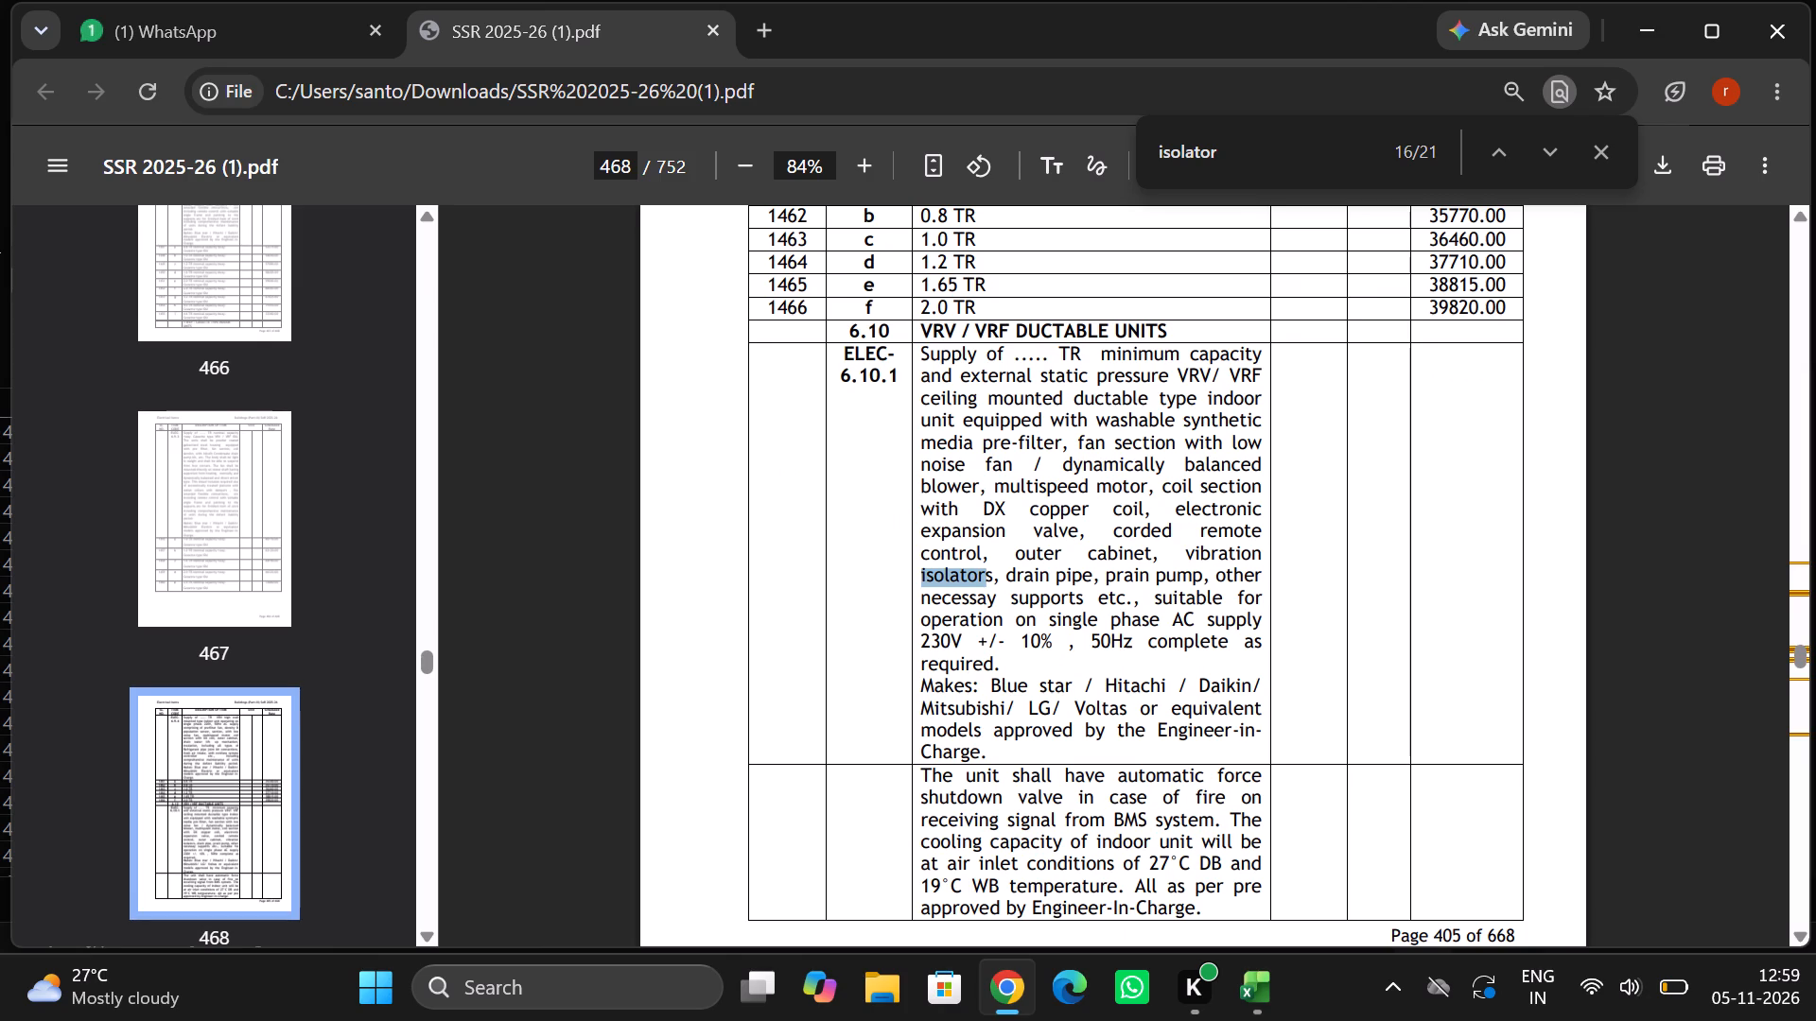
key("Return")
key("Return")
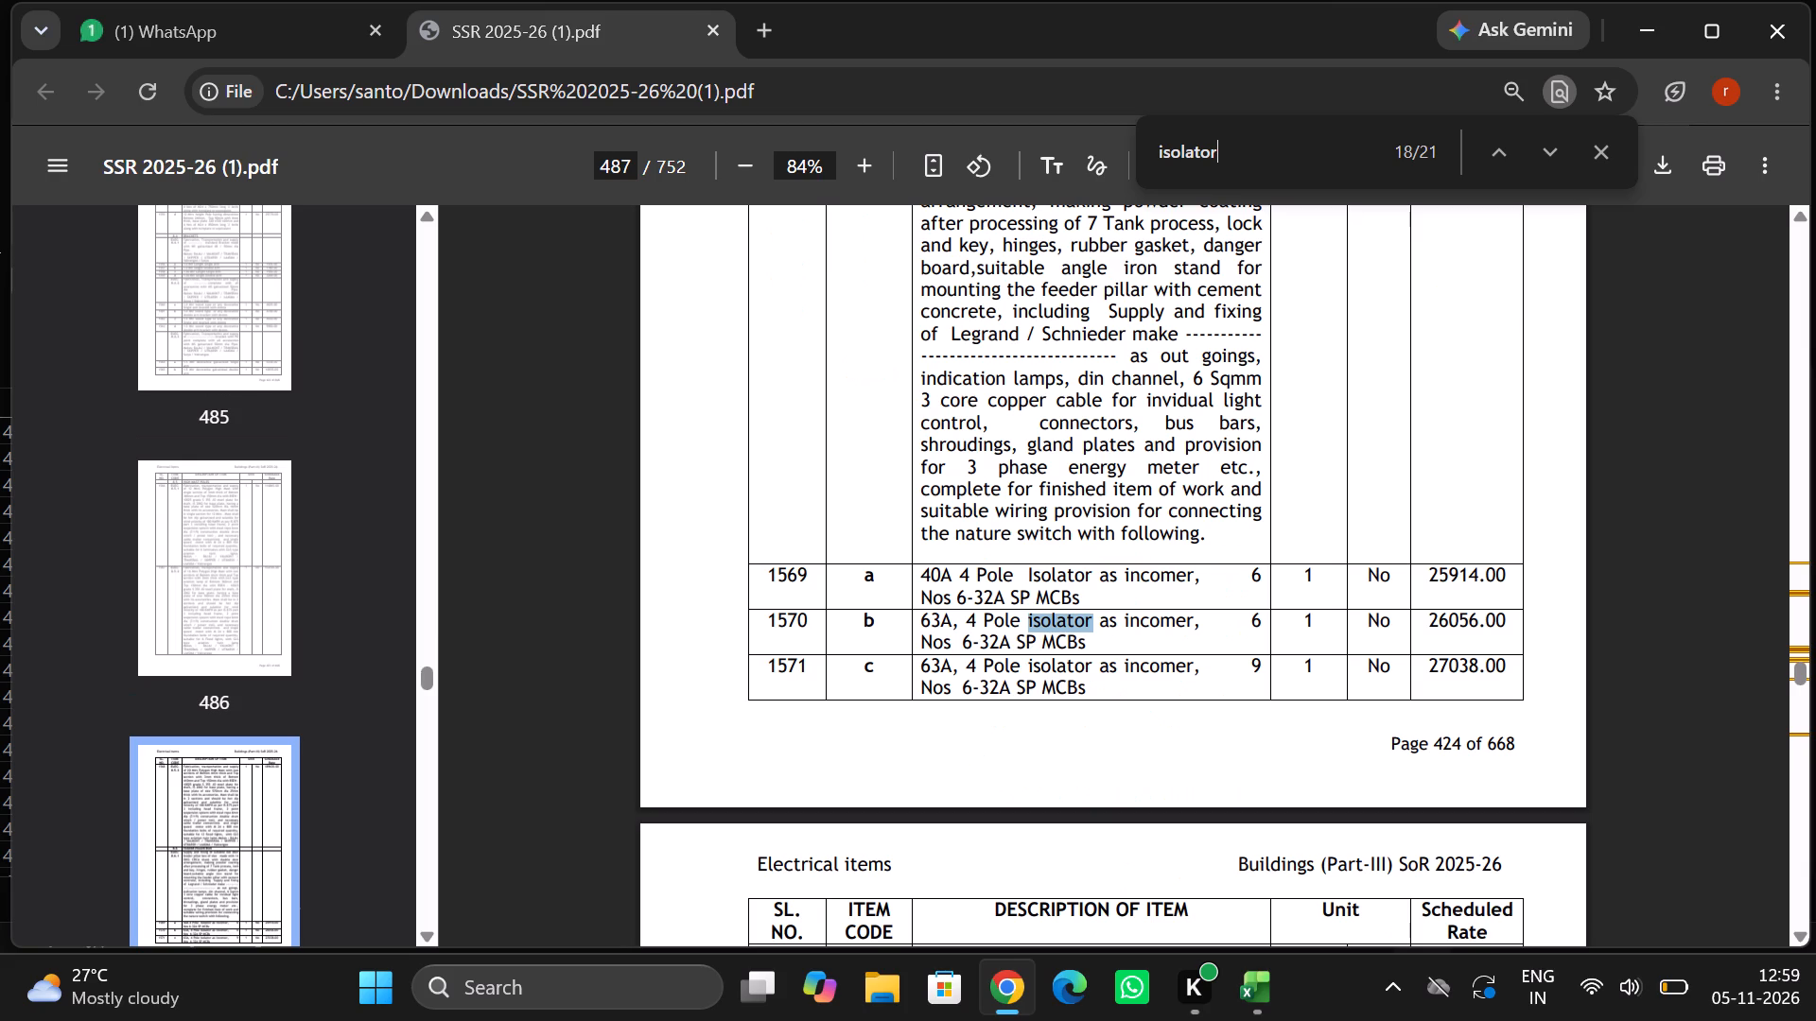
key("Return")
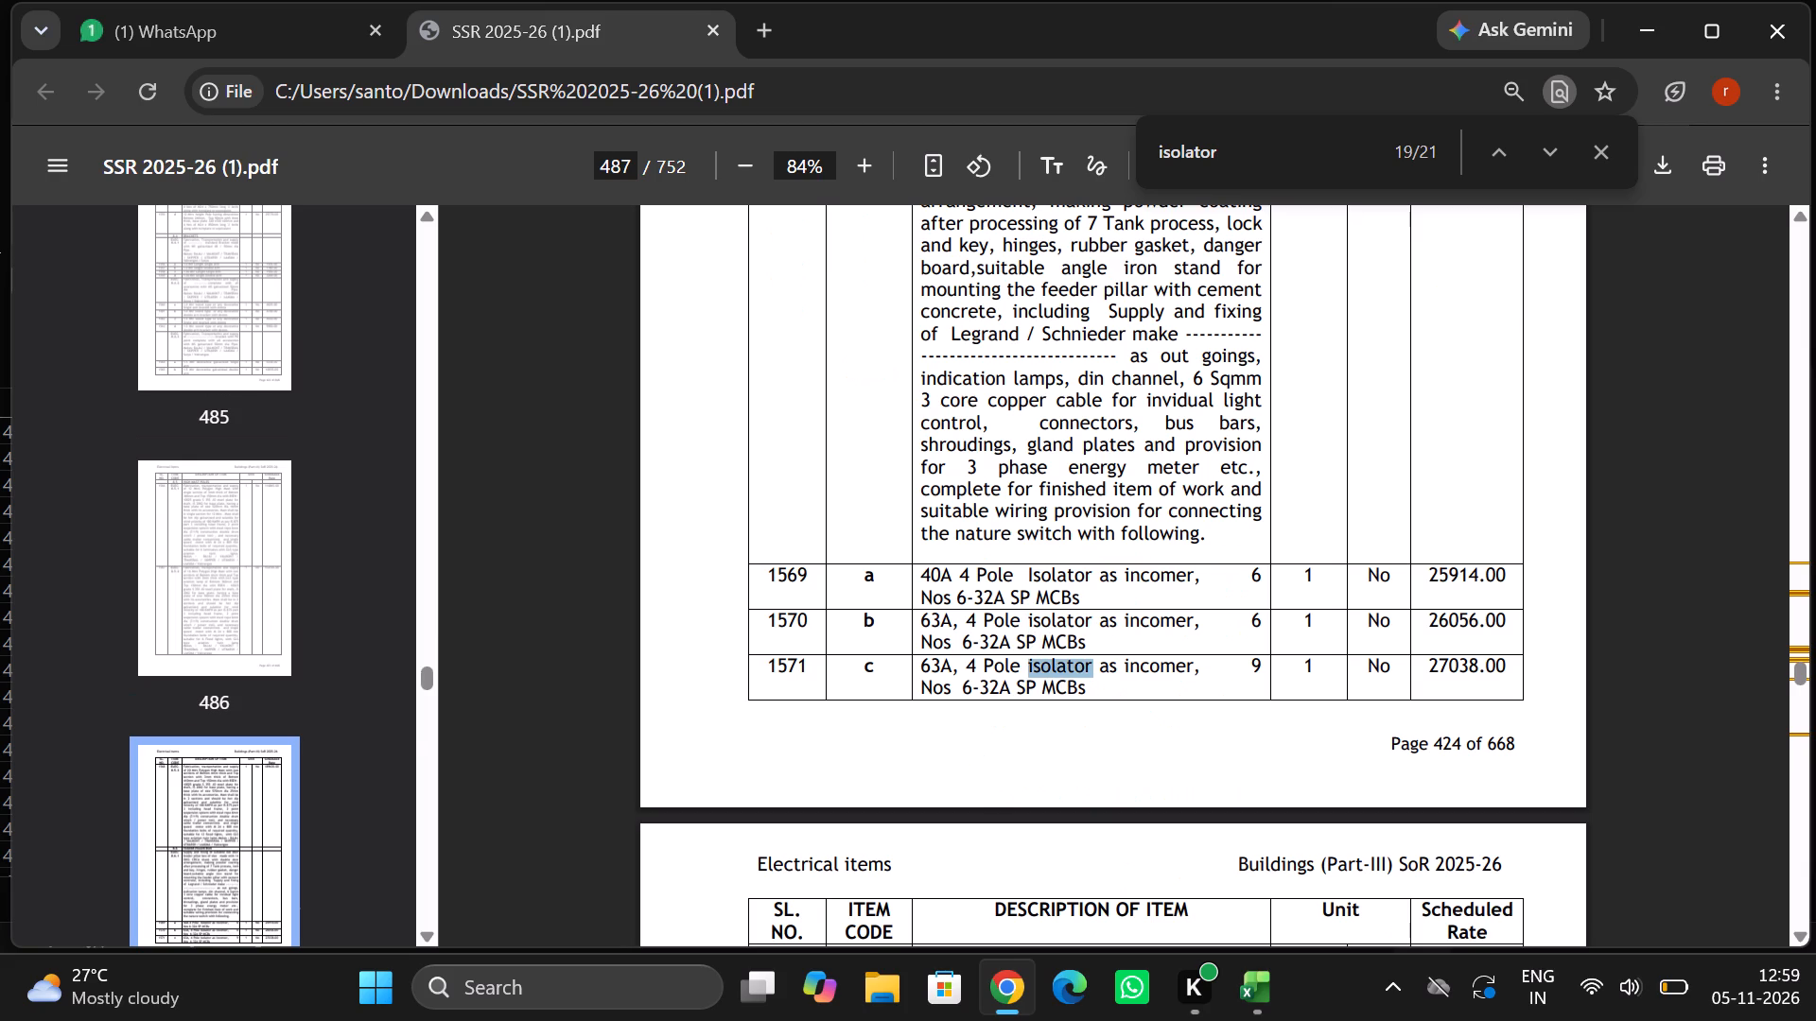
key("Return")
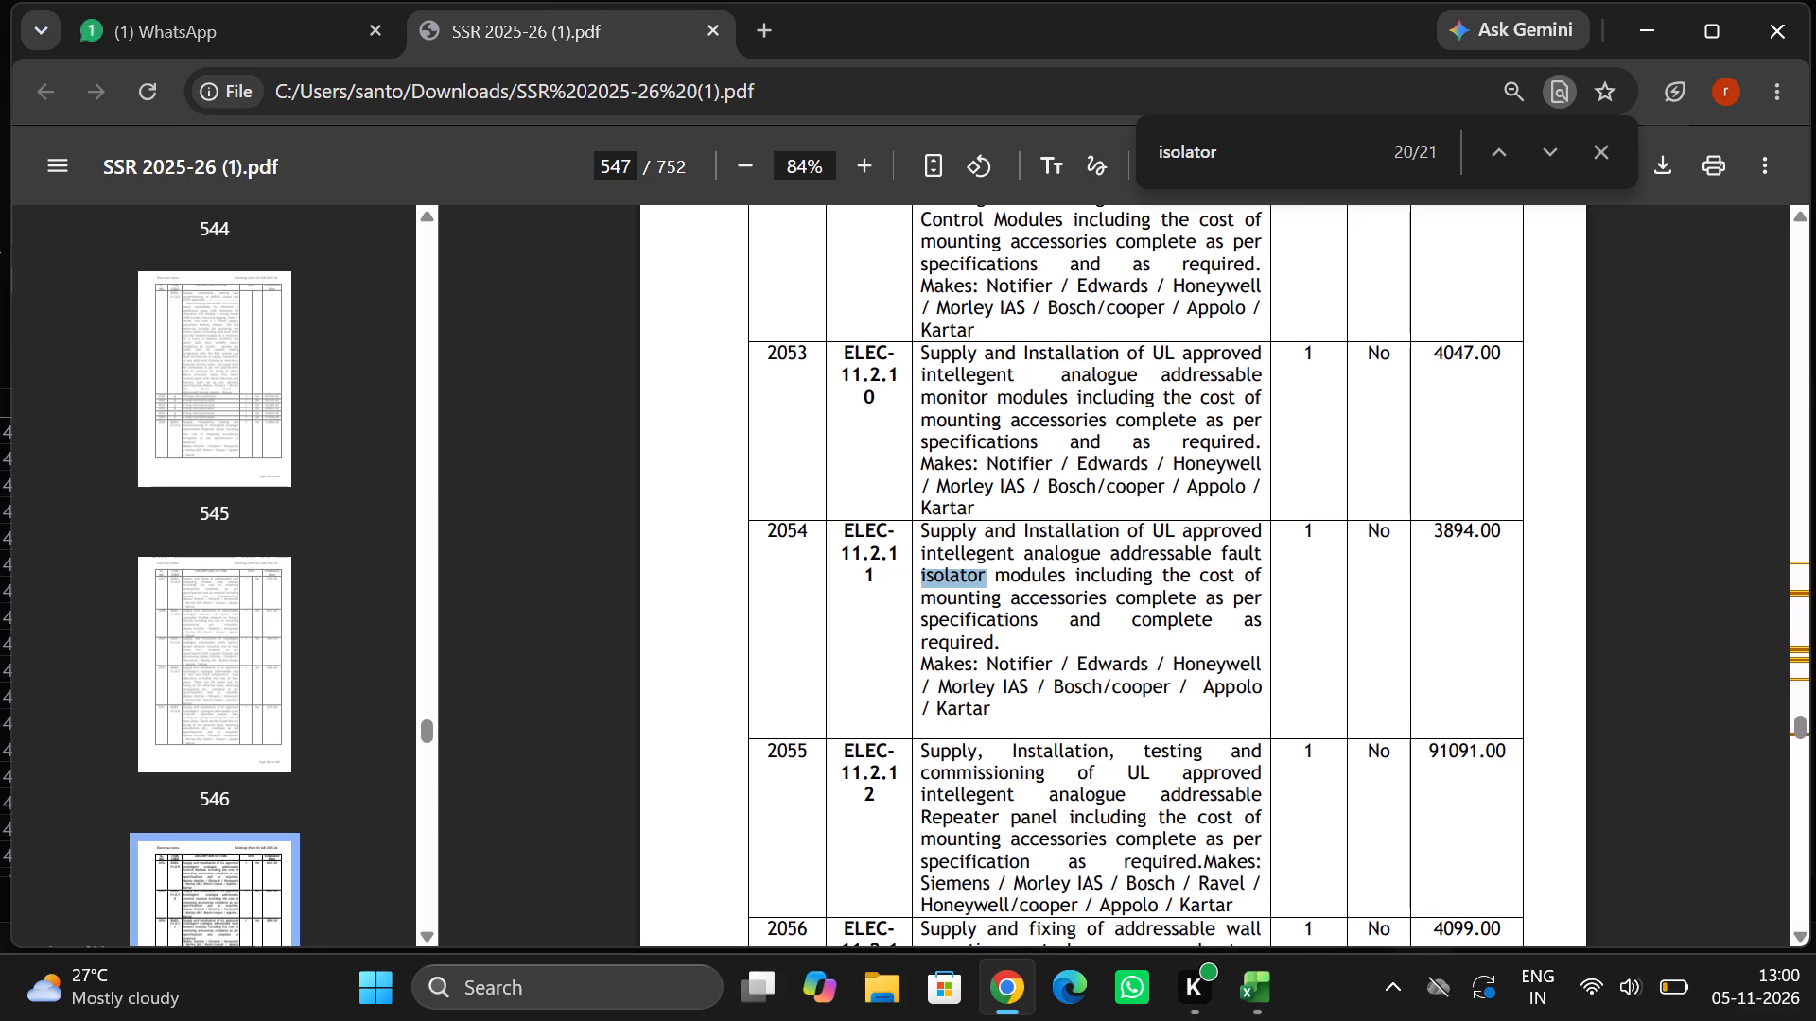
key("Return")
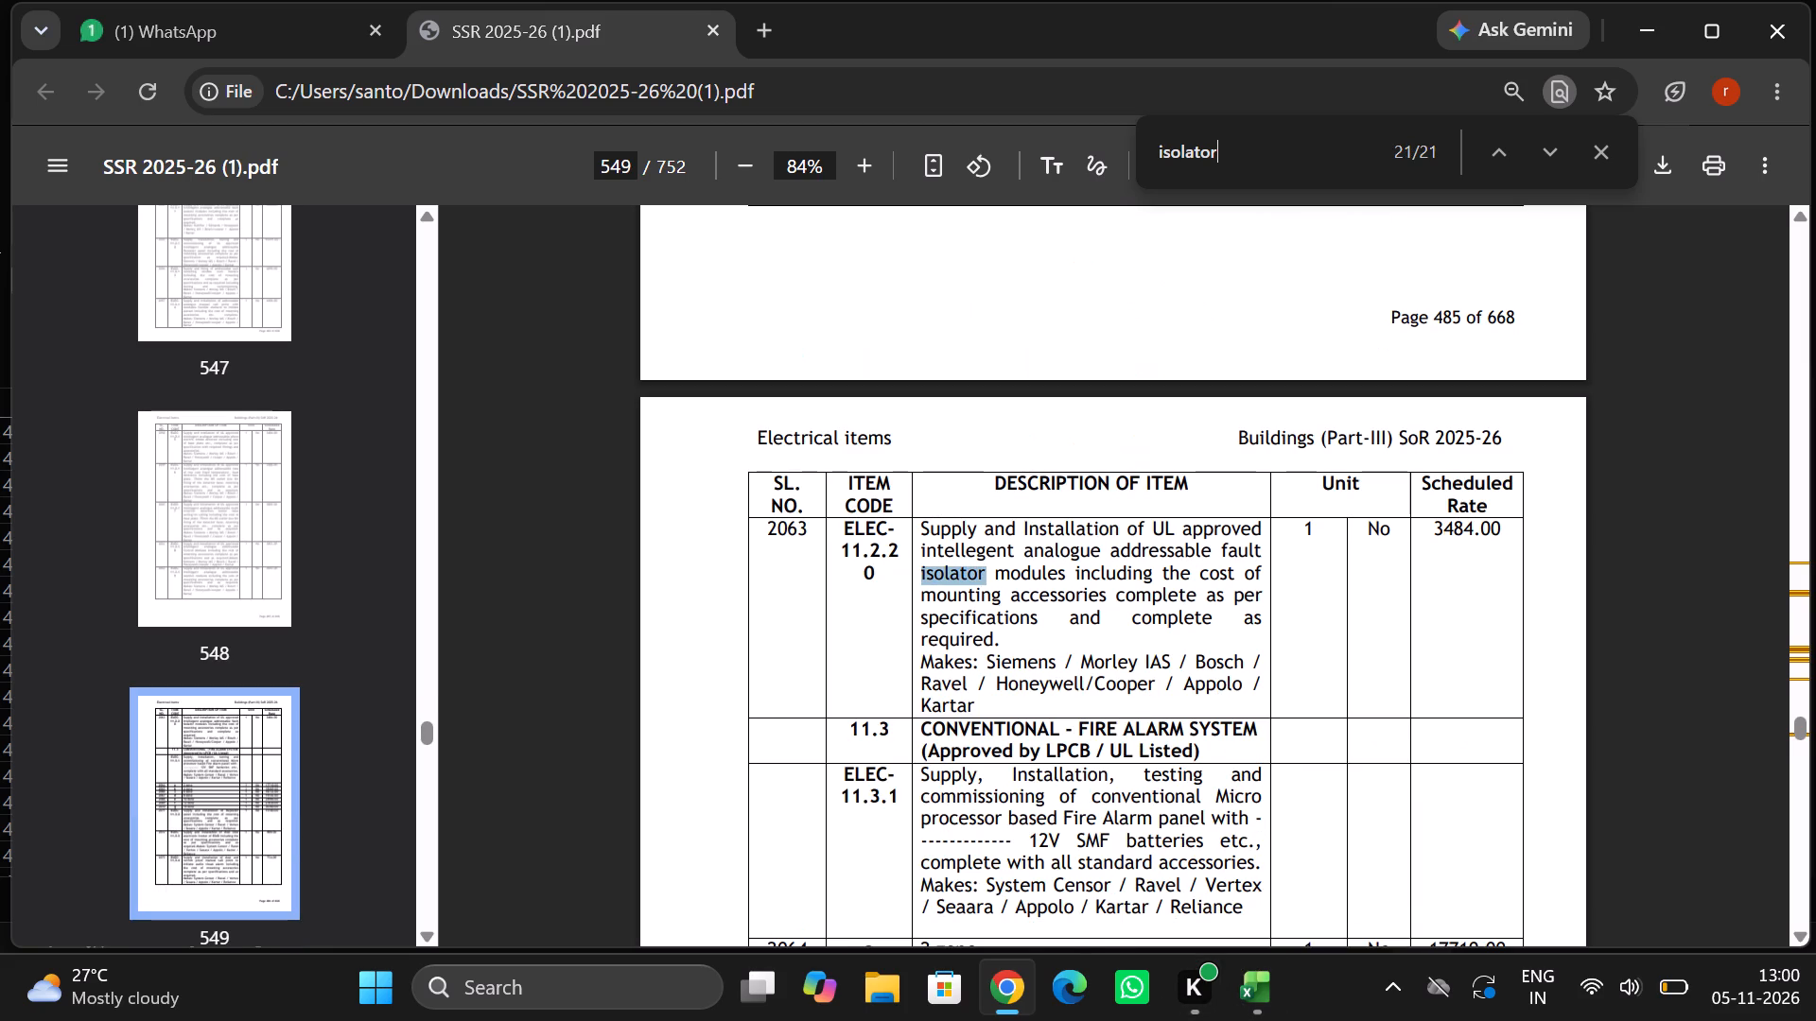
Go back to the first electrical "isolator" matches and re-examine the MCB, isolator and TPN distribution board rates.
key("Return")
key("Return")
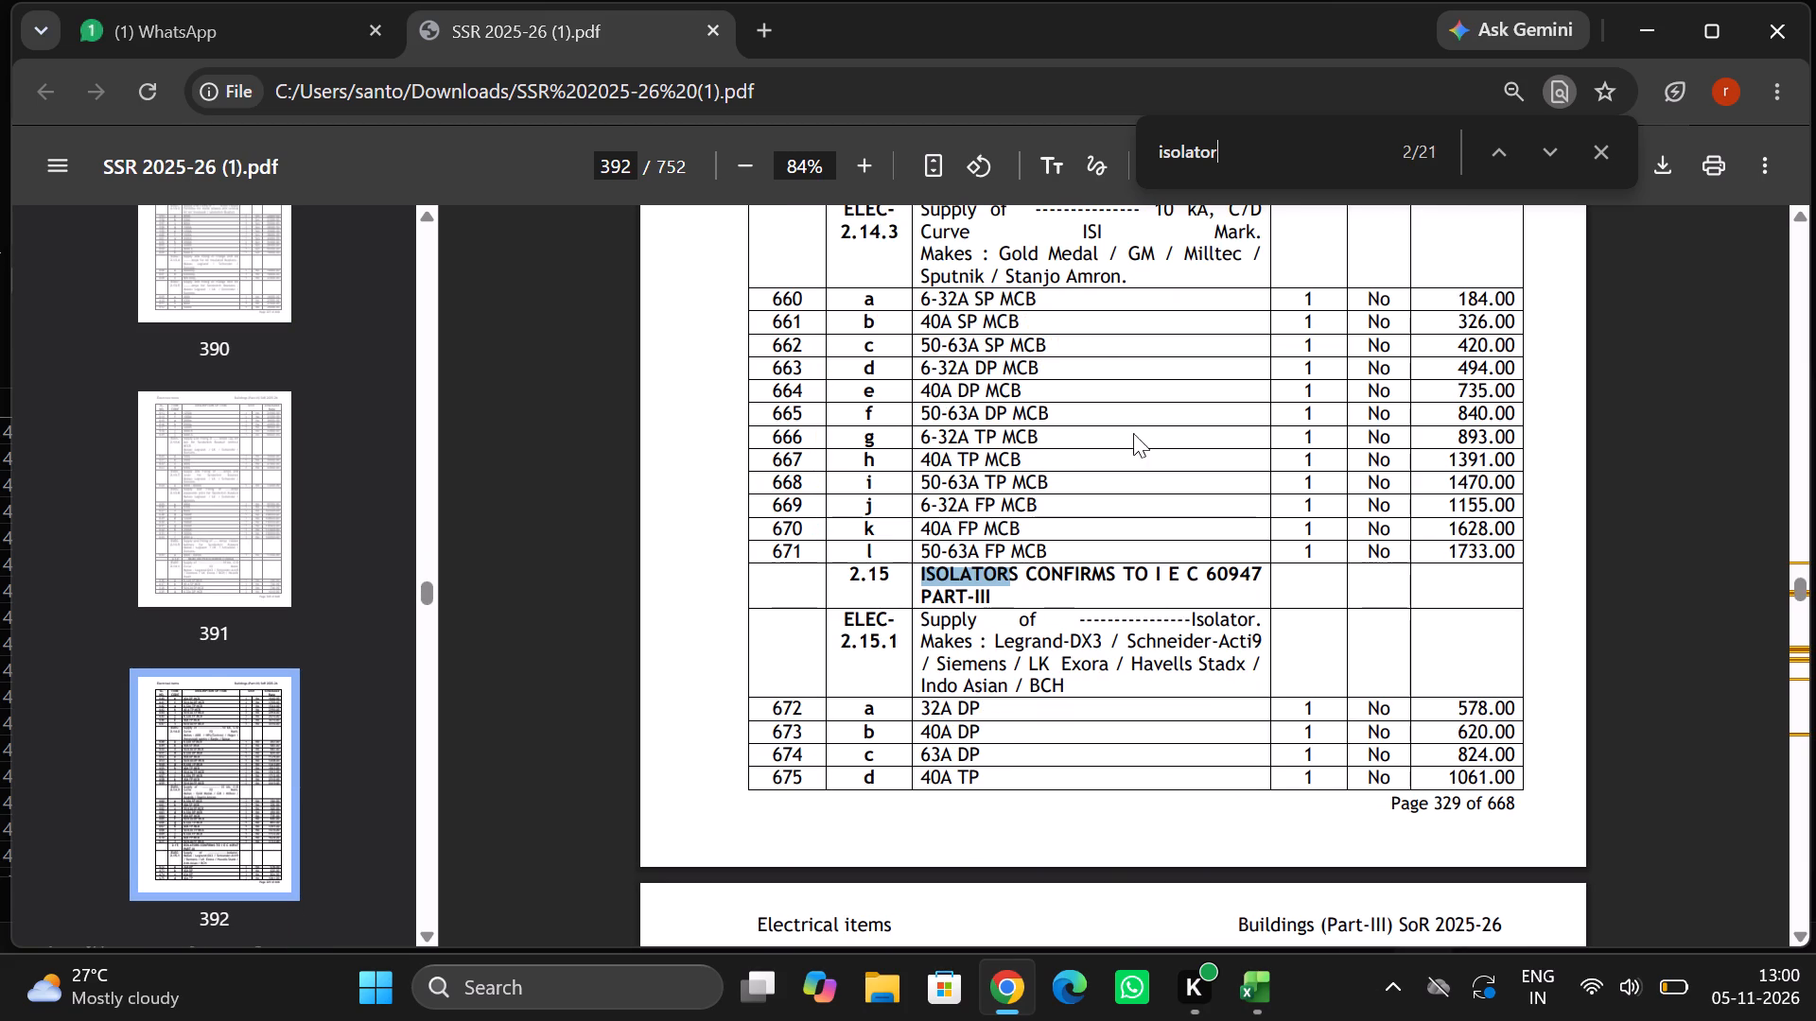
scroll(1061, 396, "up", 1)
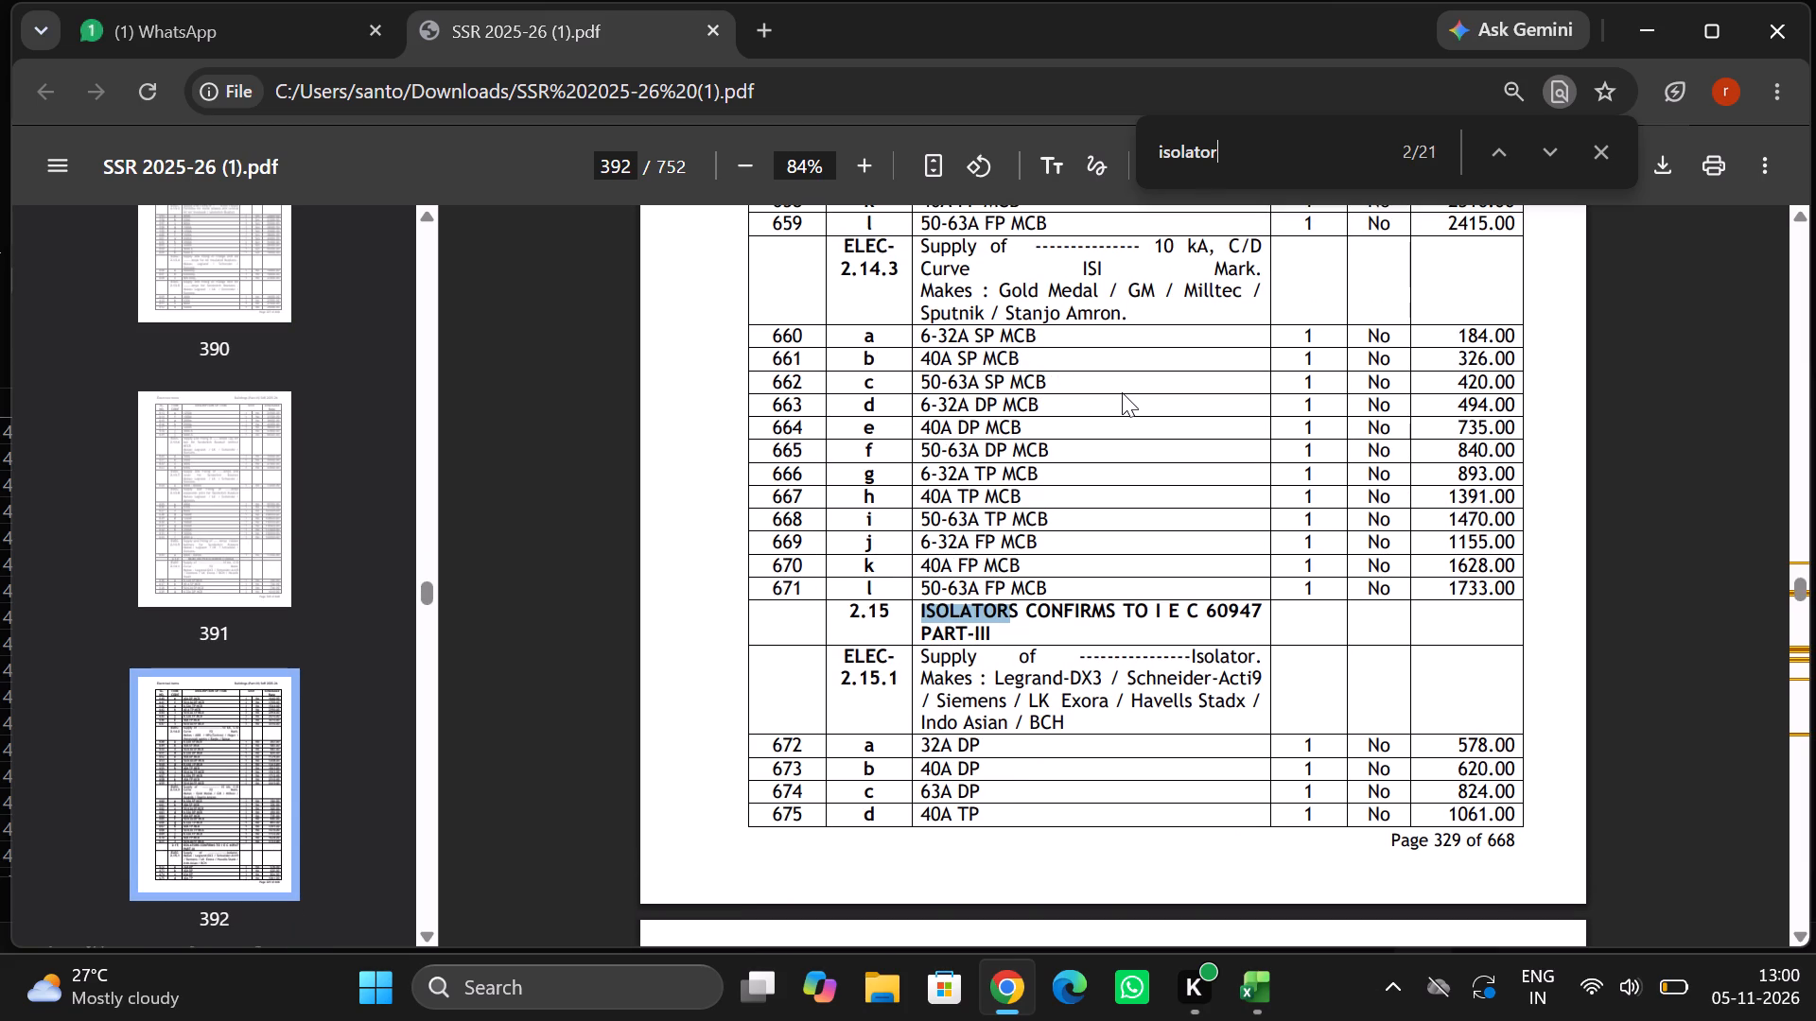
scroll(1120, 439, "up", 1)
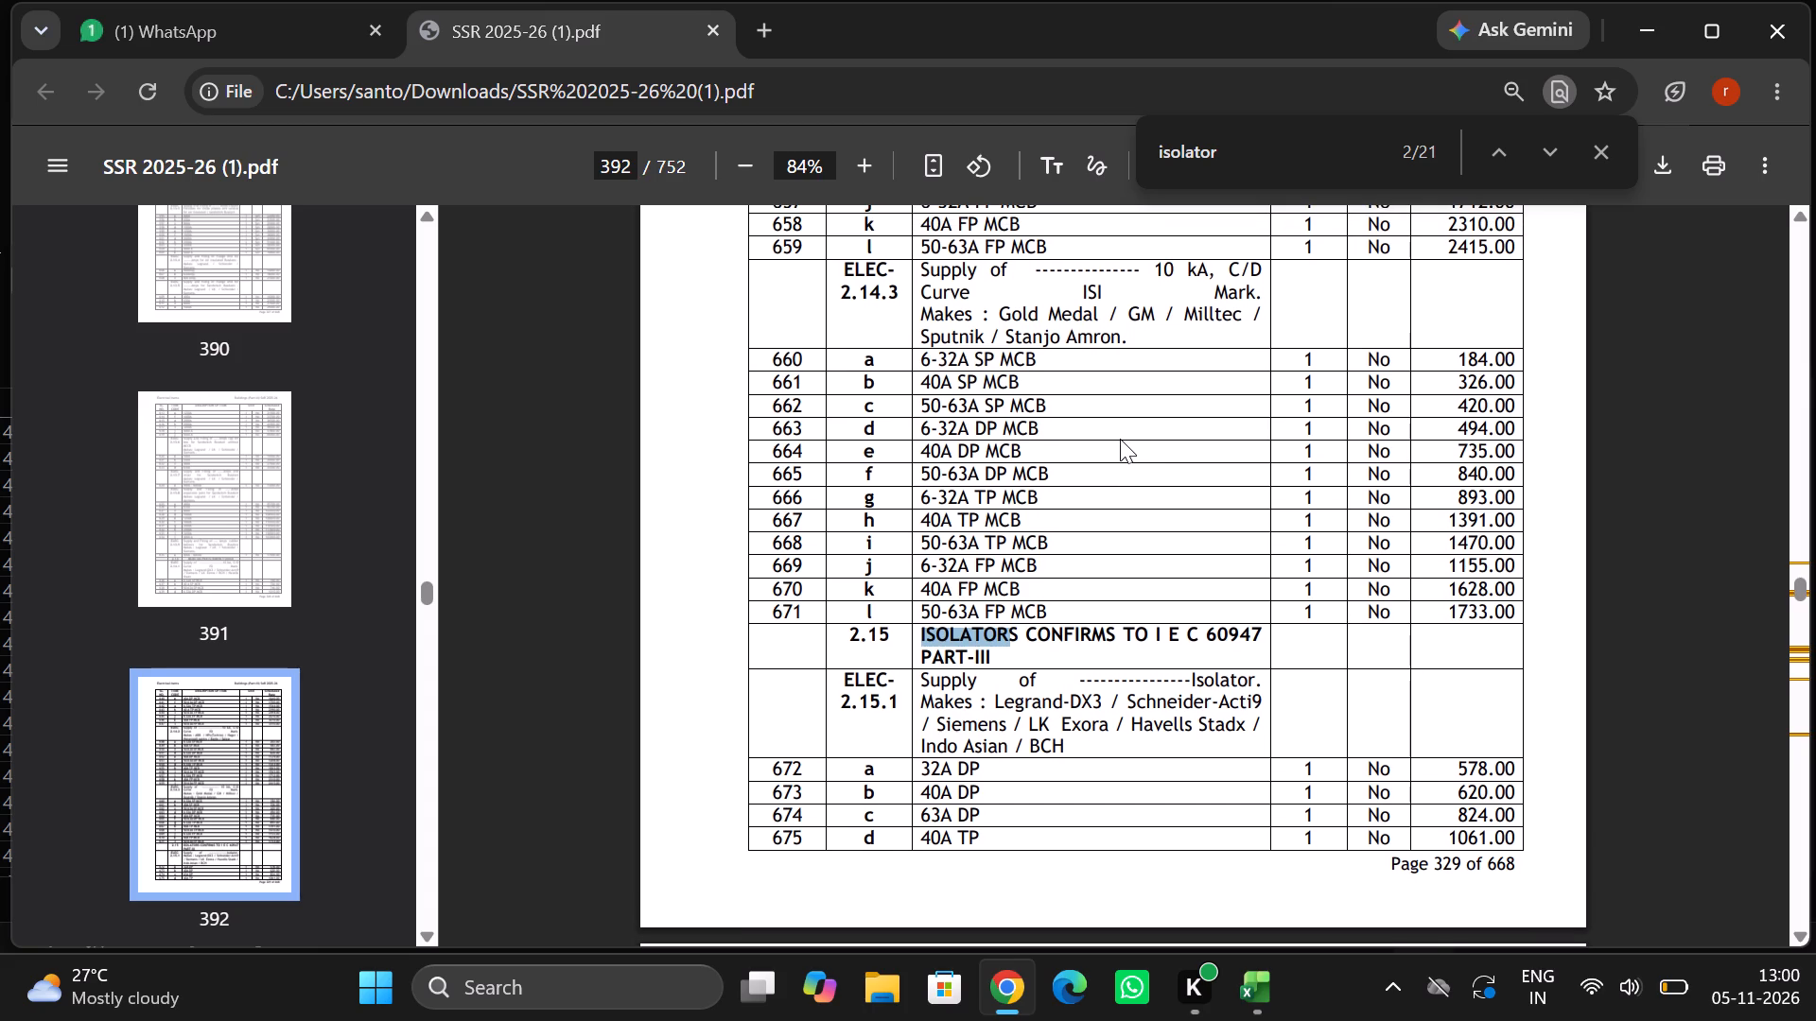
scroll(1120, 439, "down", 2)
key("Return")
key("Return")
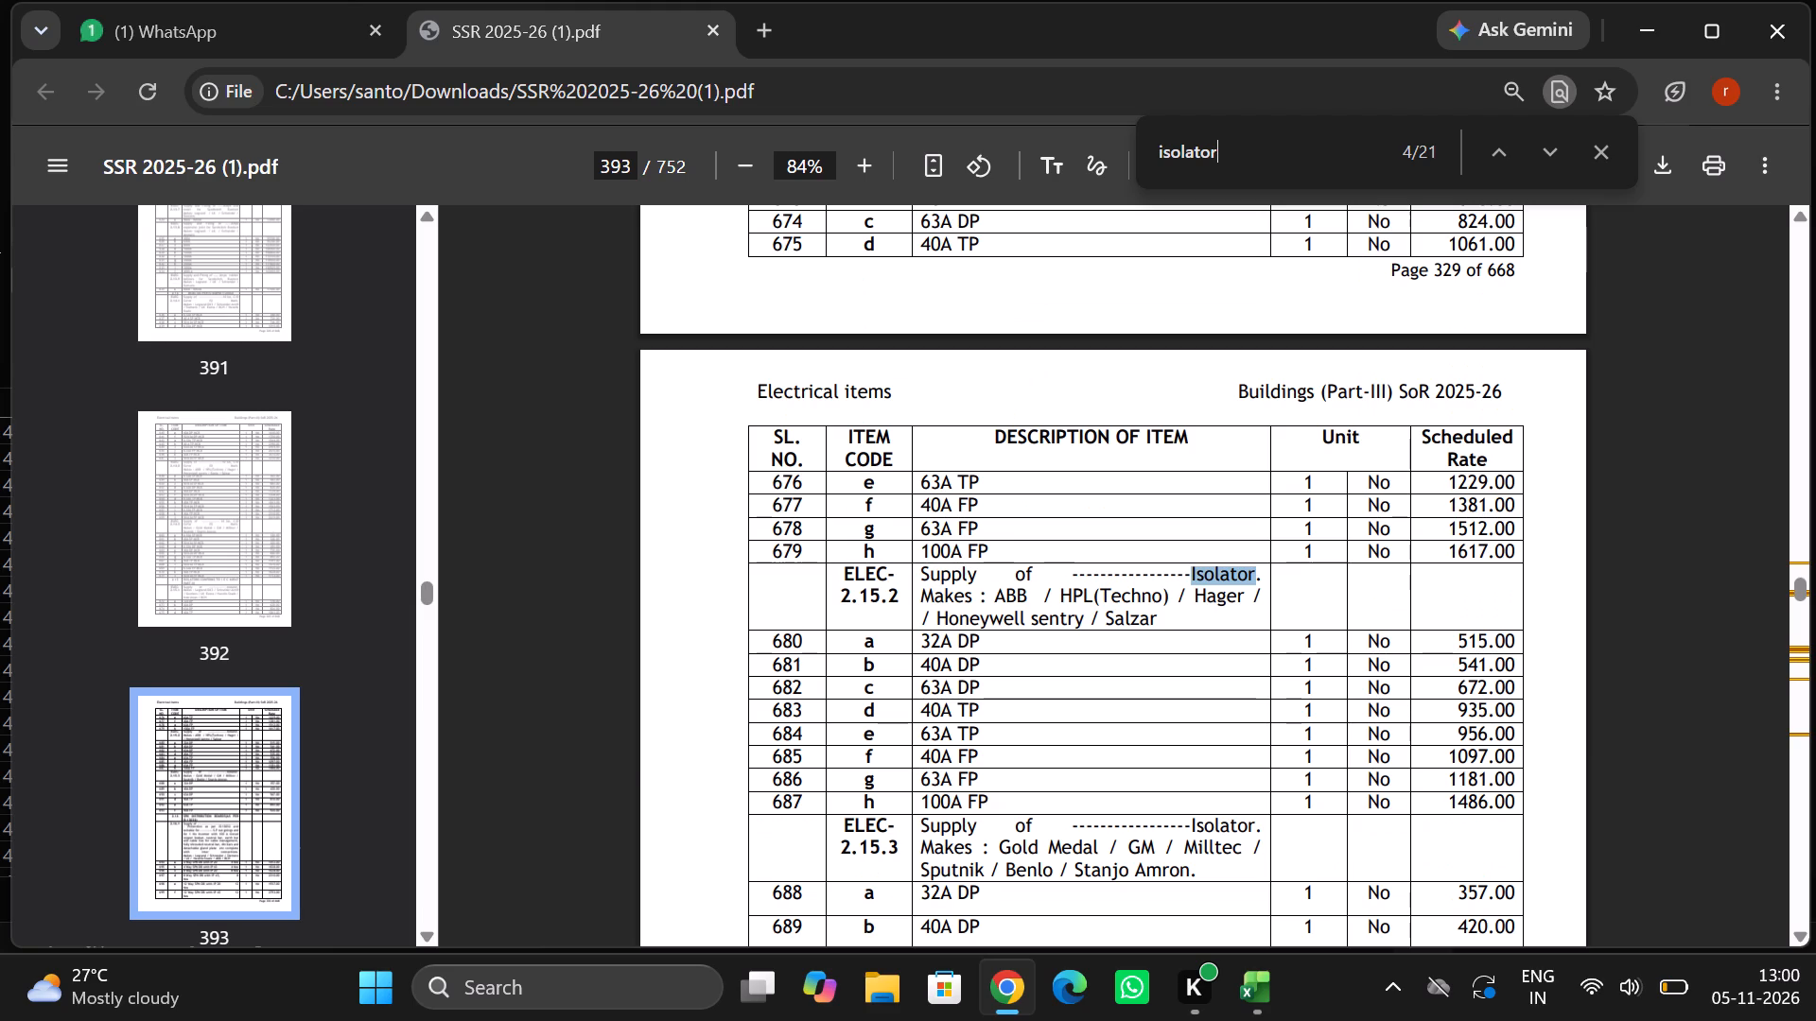
key("Return")
key("Return")
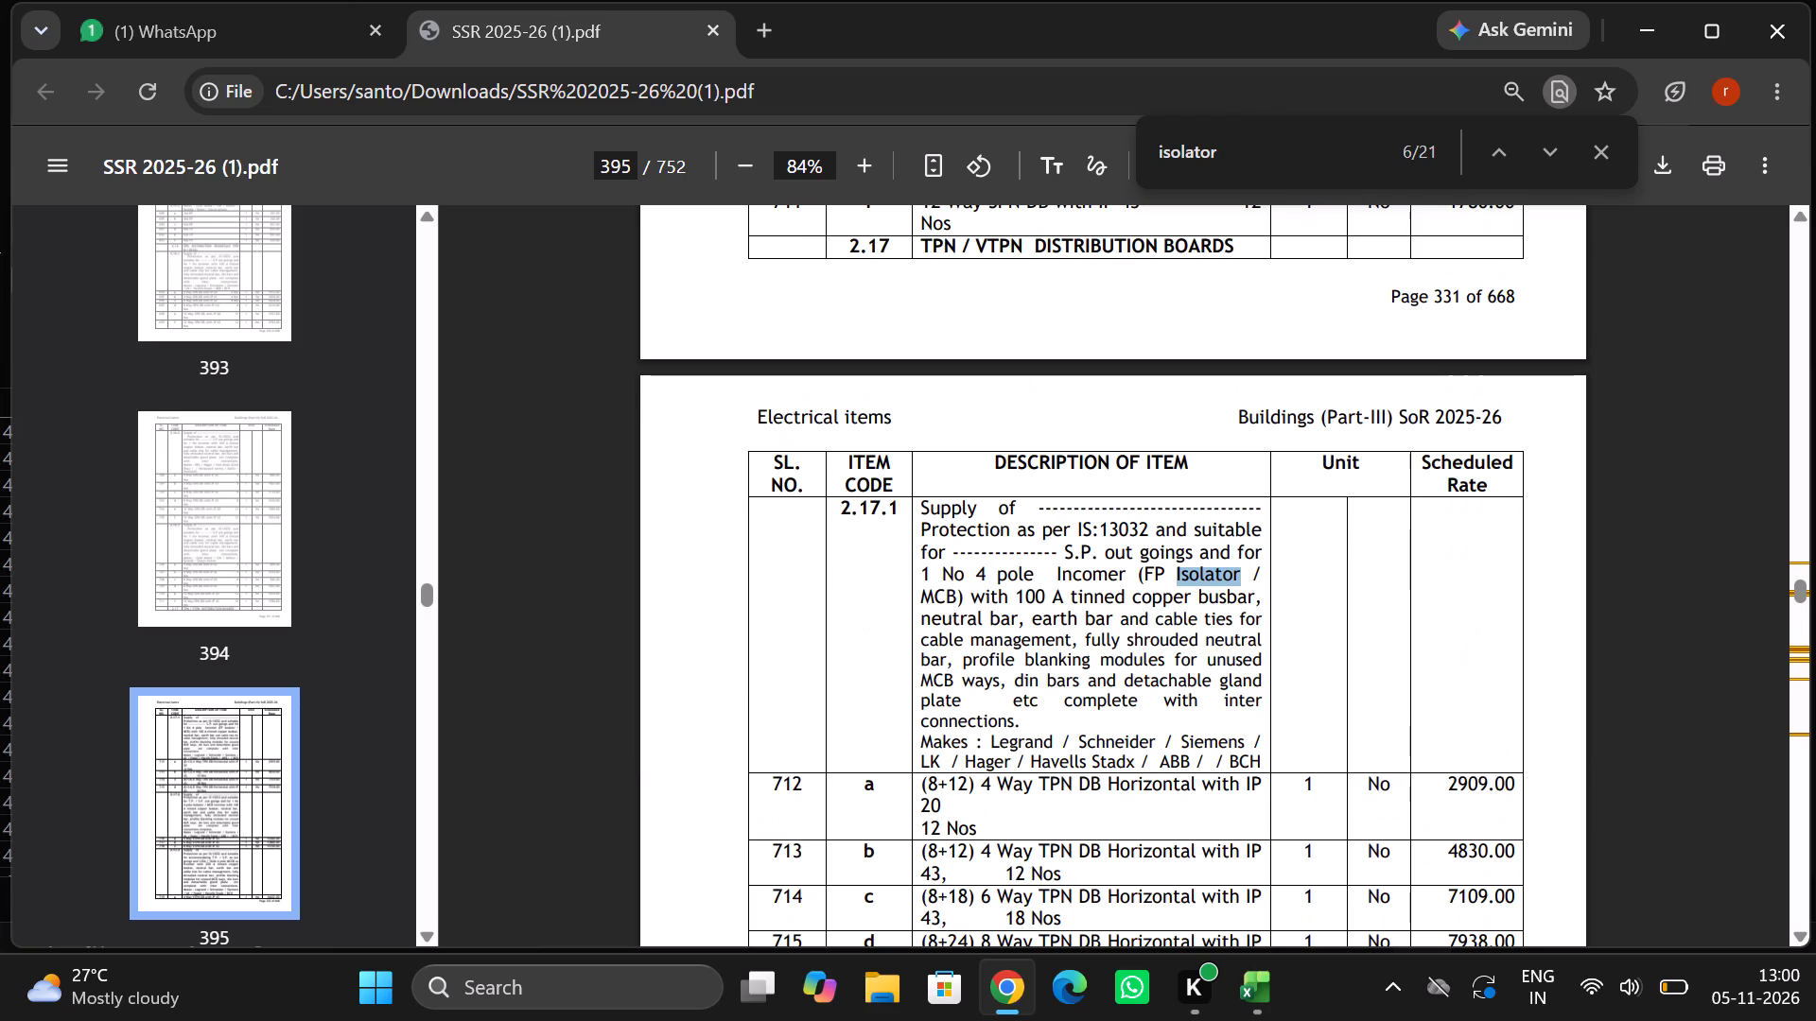
Search the SSR PDF for "db" and go through the matches up to the system of distribution of wiring guidelines.
key("BackSpace")
key("BackSpace")
key("BackSpace")
key("BackSpace")
key("BackSpace")
key("BackSpace")
key("BackSpace")
key("BackSpace")
key("BackSpace")
key("BackSpace")
key("BackSpace")
key("BackSpace")
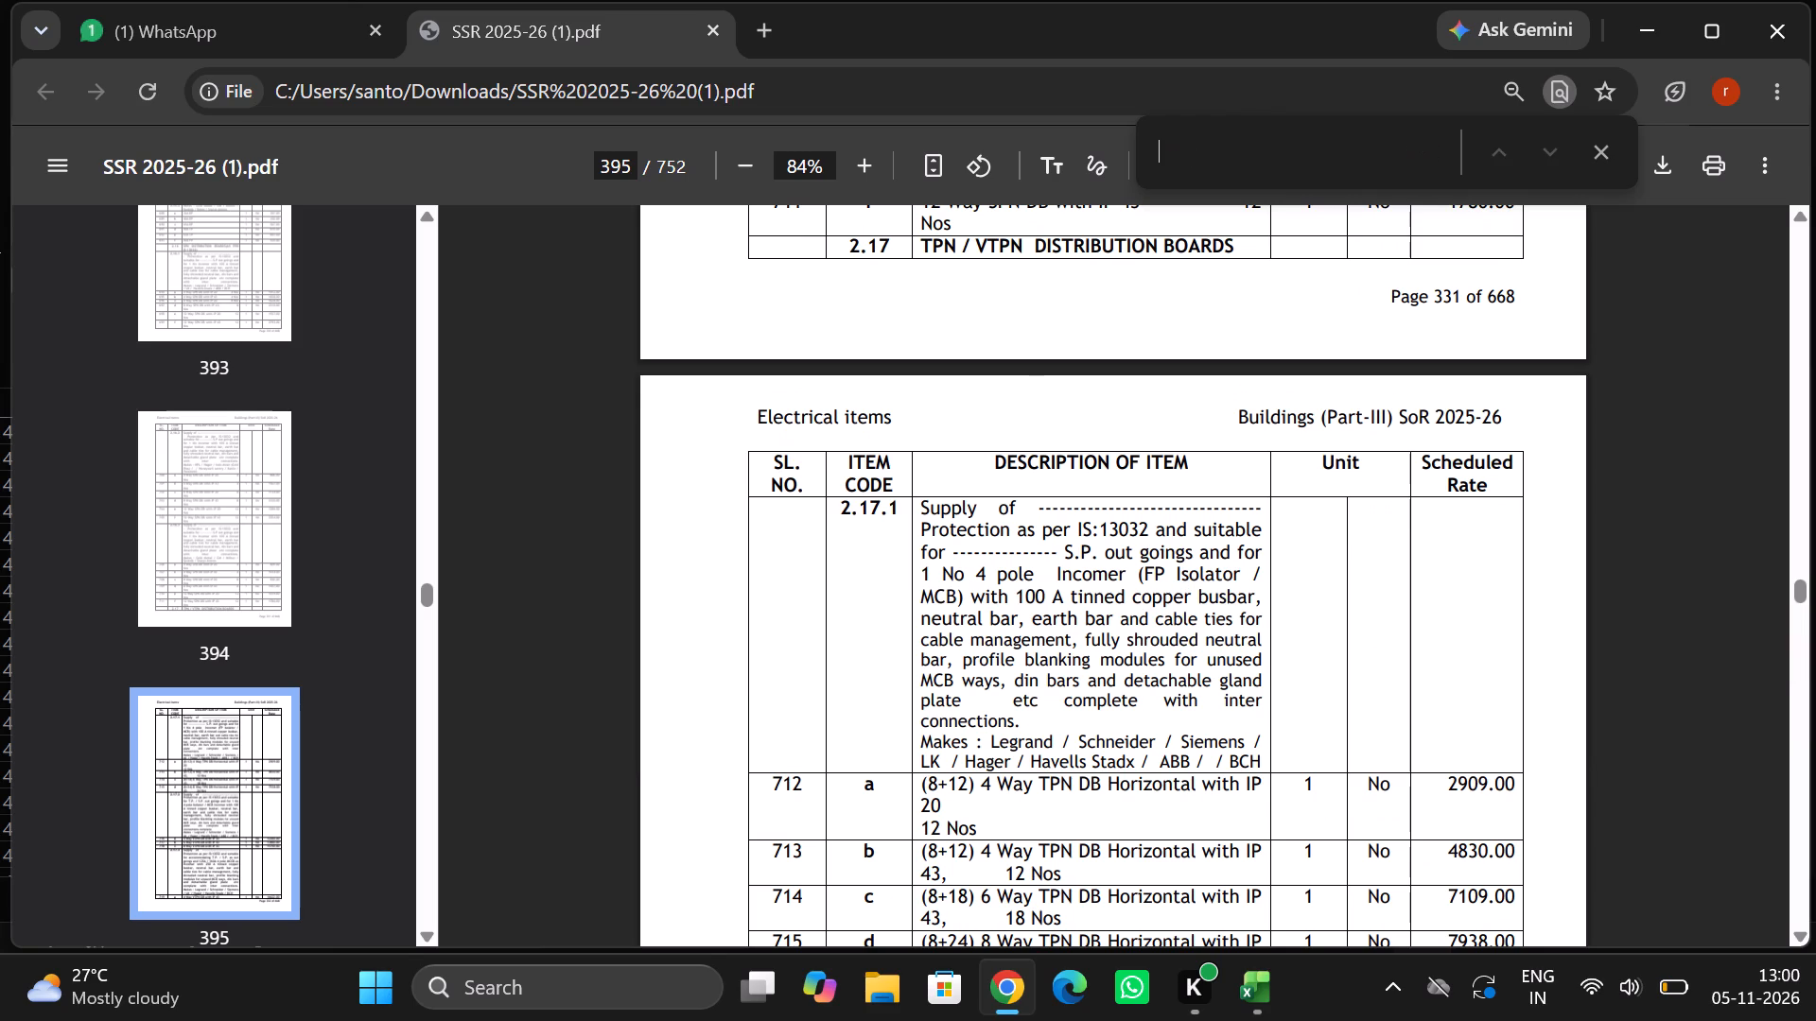
key("d")
key("b")
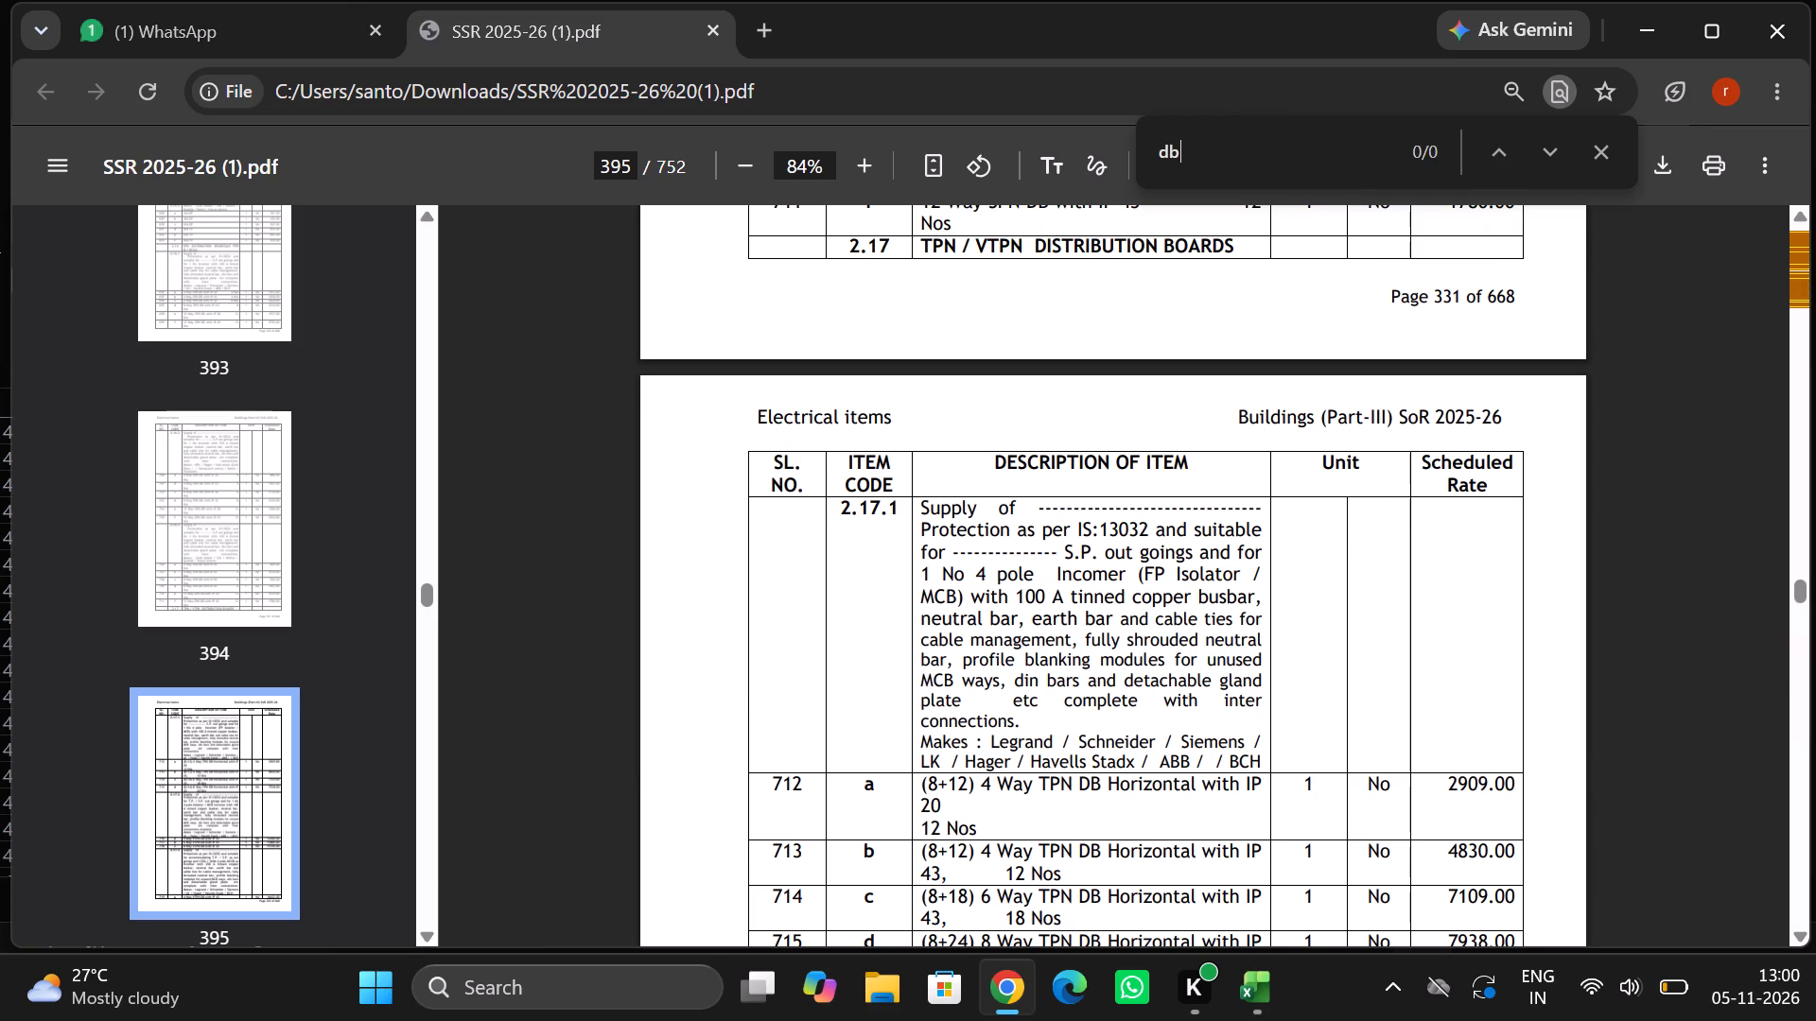
key("Return")
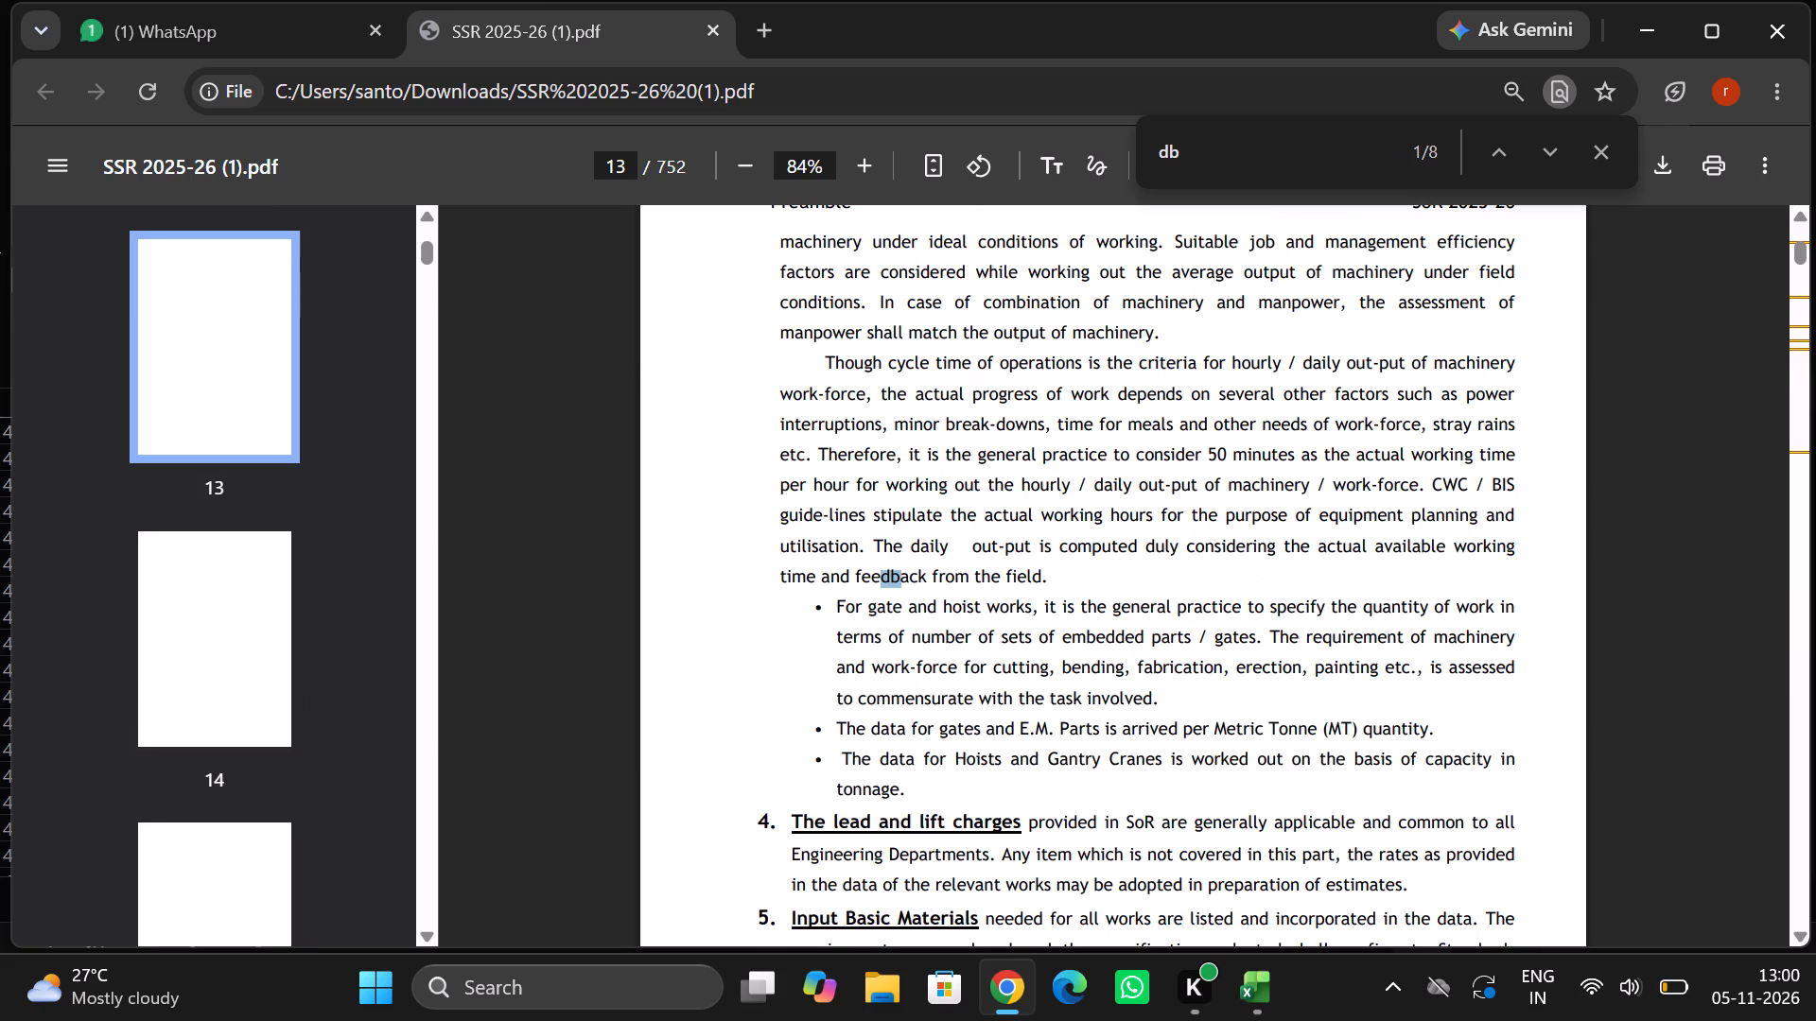
key("Return")
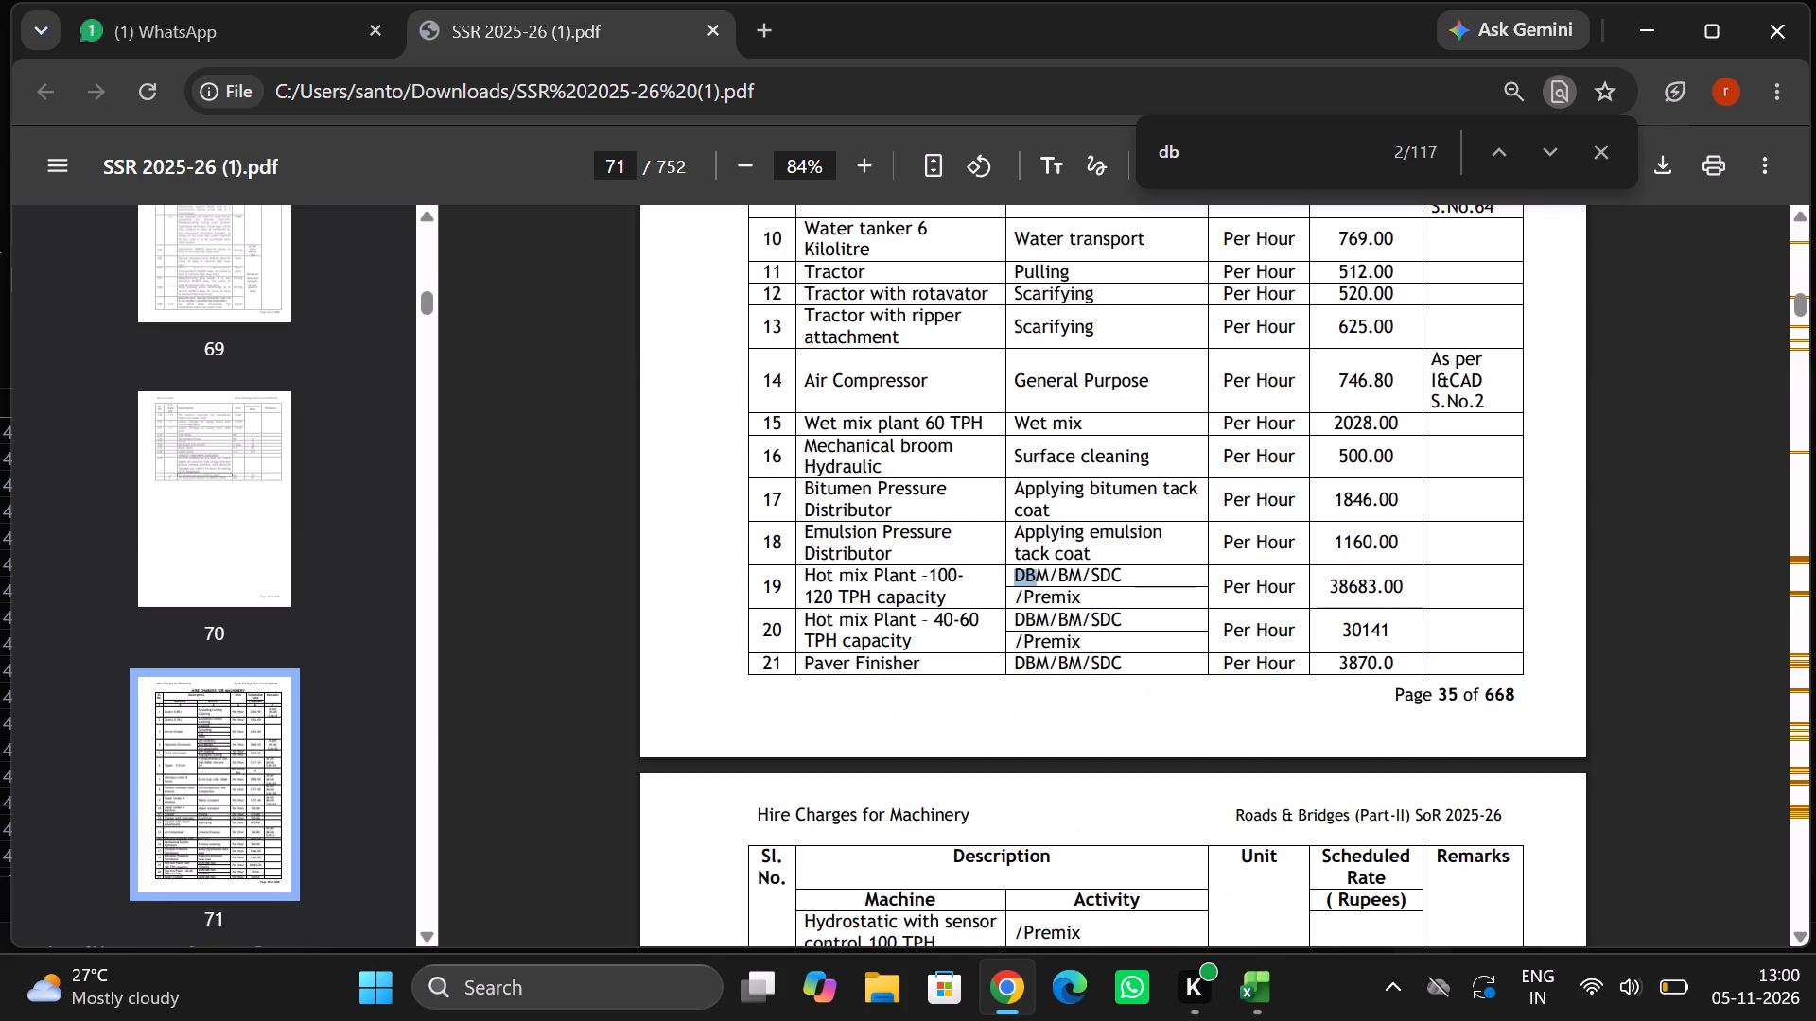
key("Return")
key("Return")
key("Return")
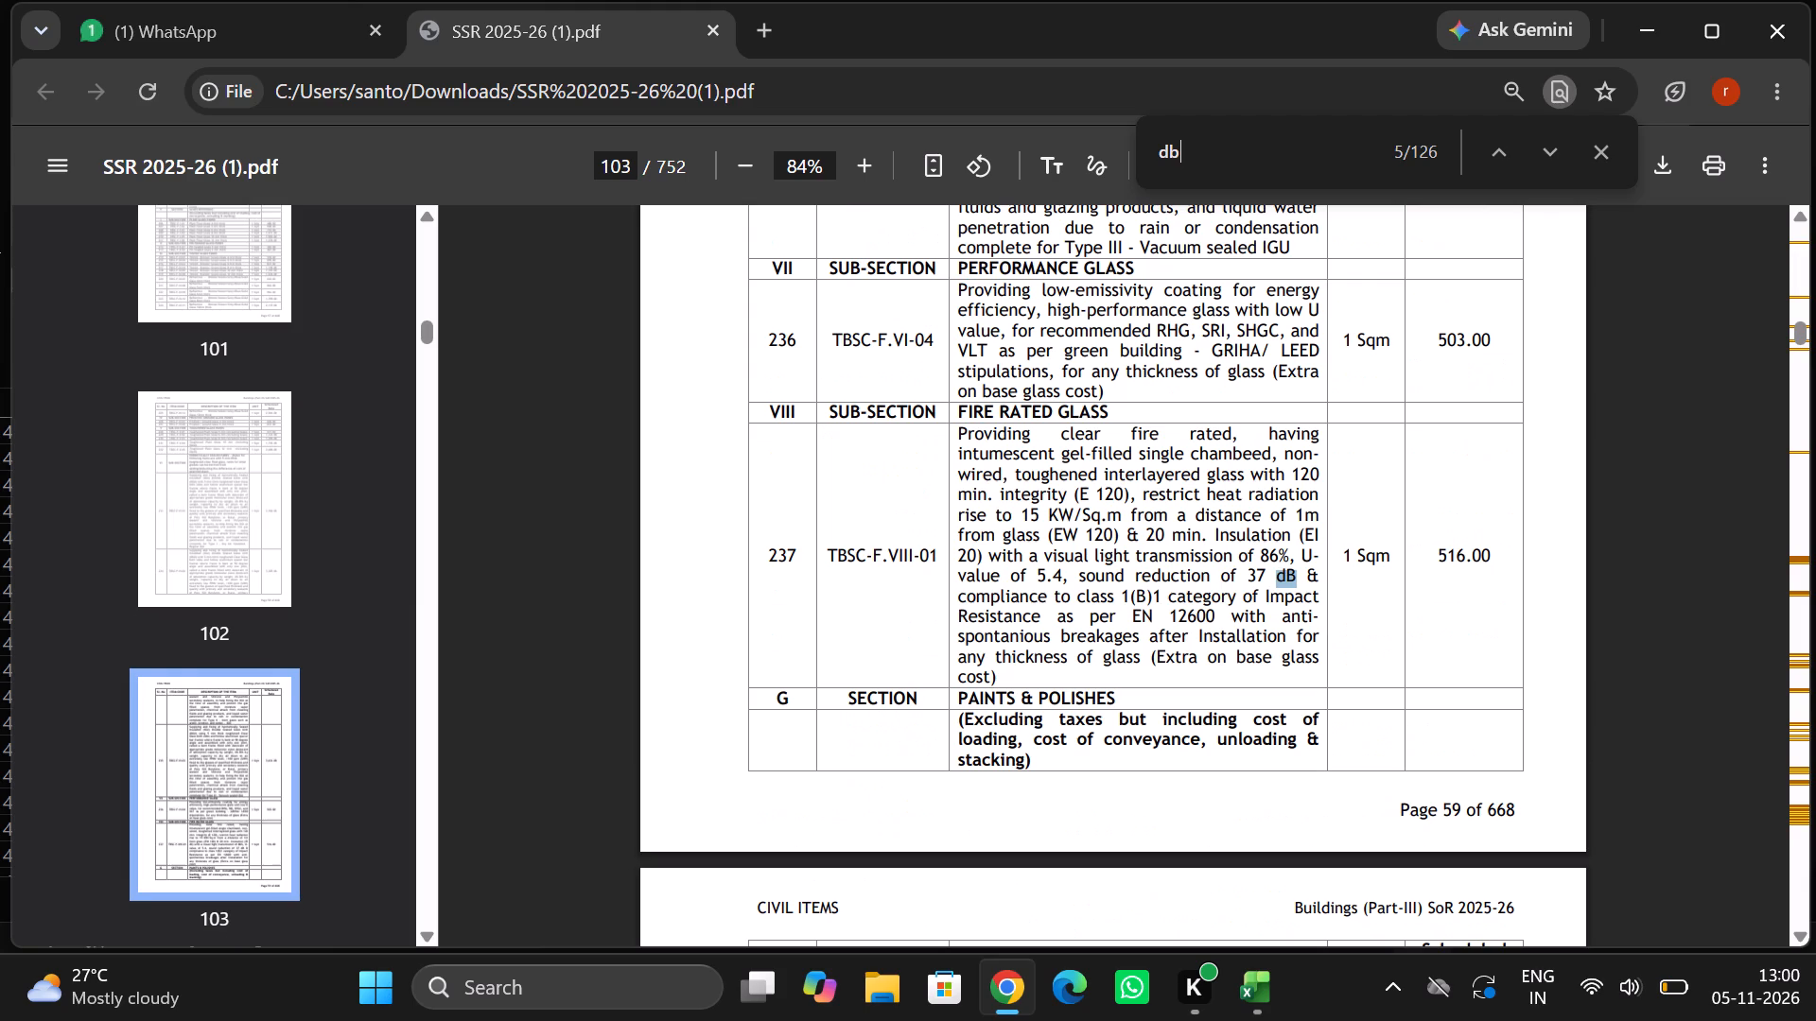
key("Return")
key("Return")
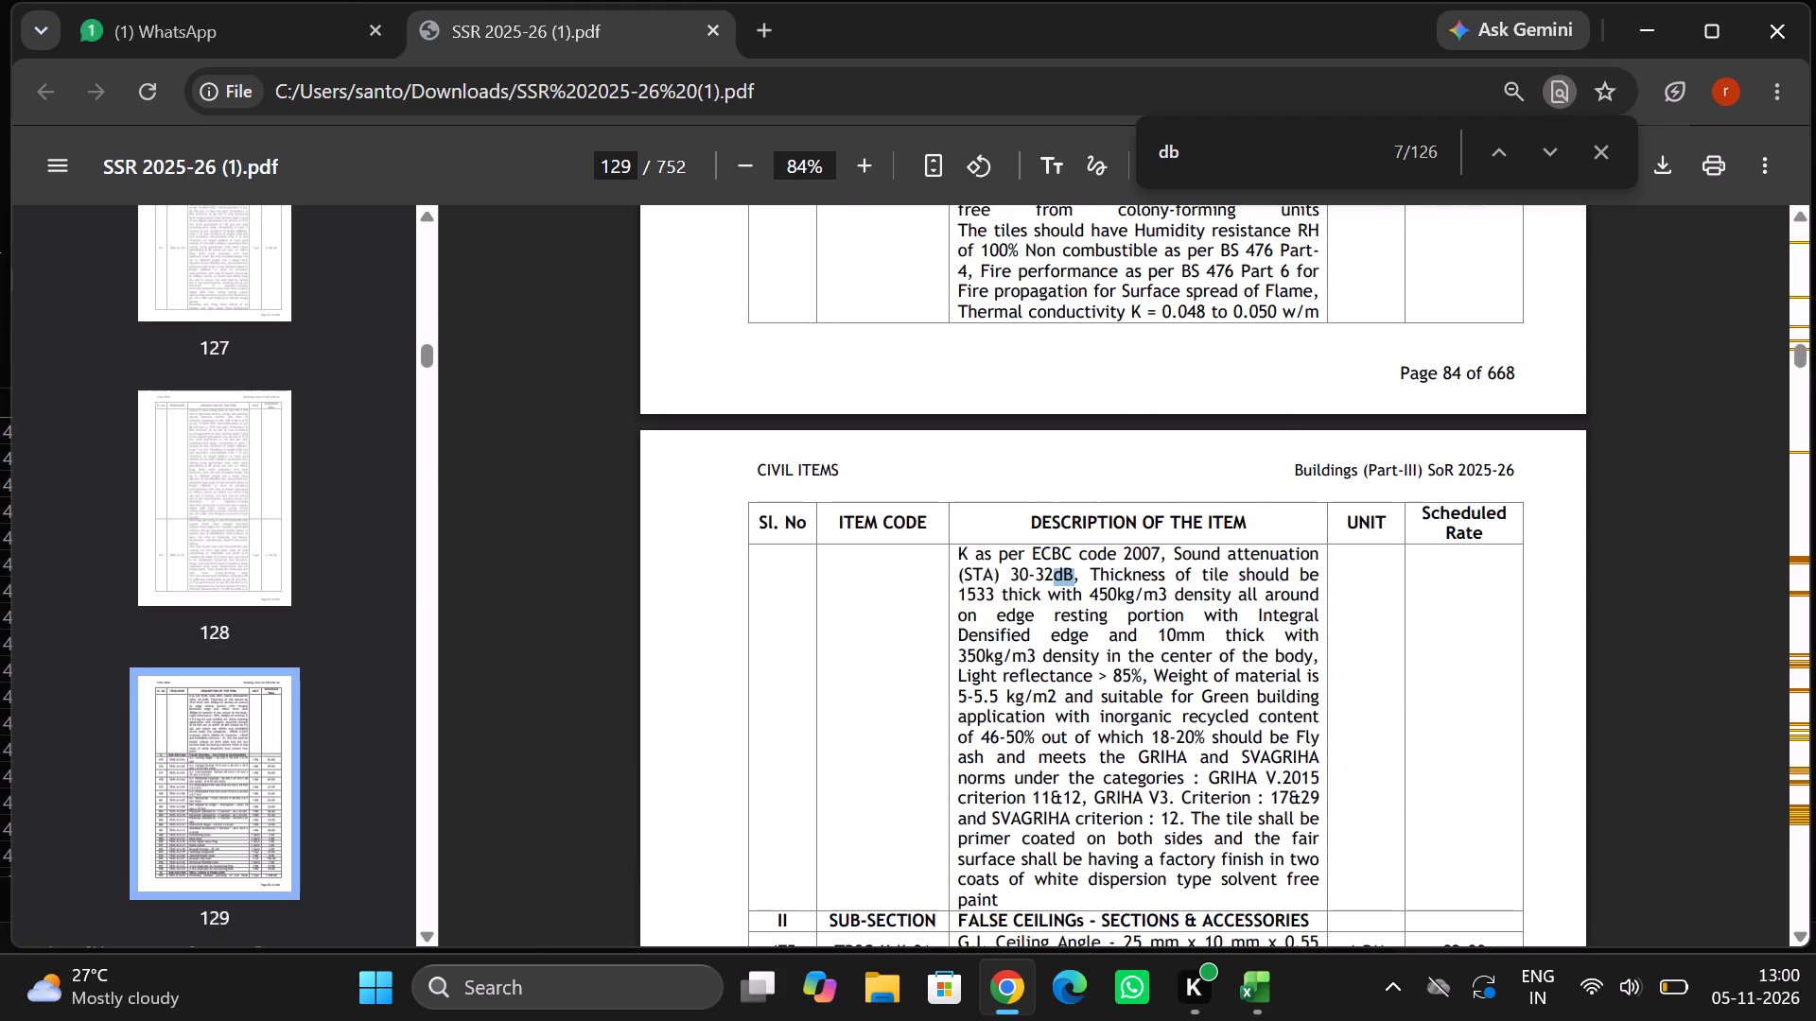
key("Return")
key("Return")
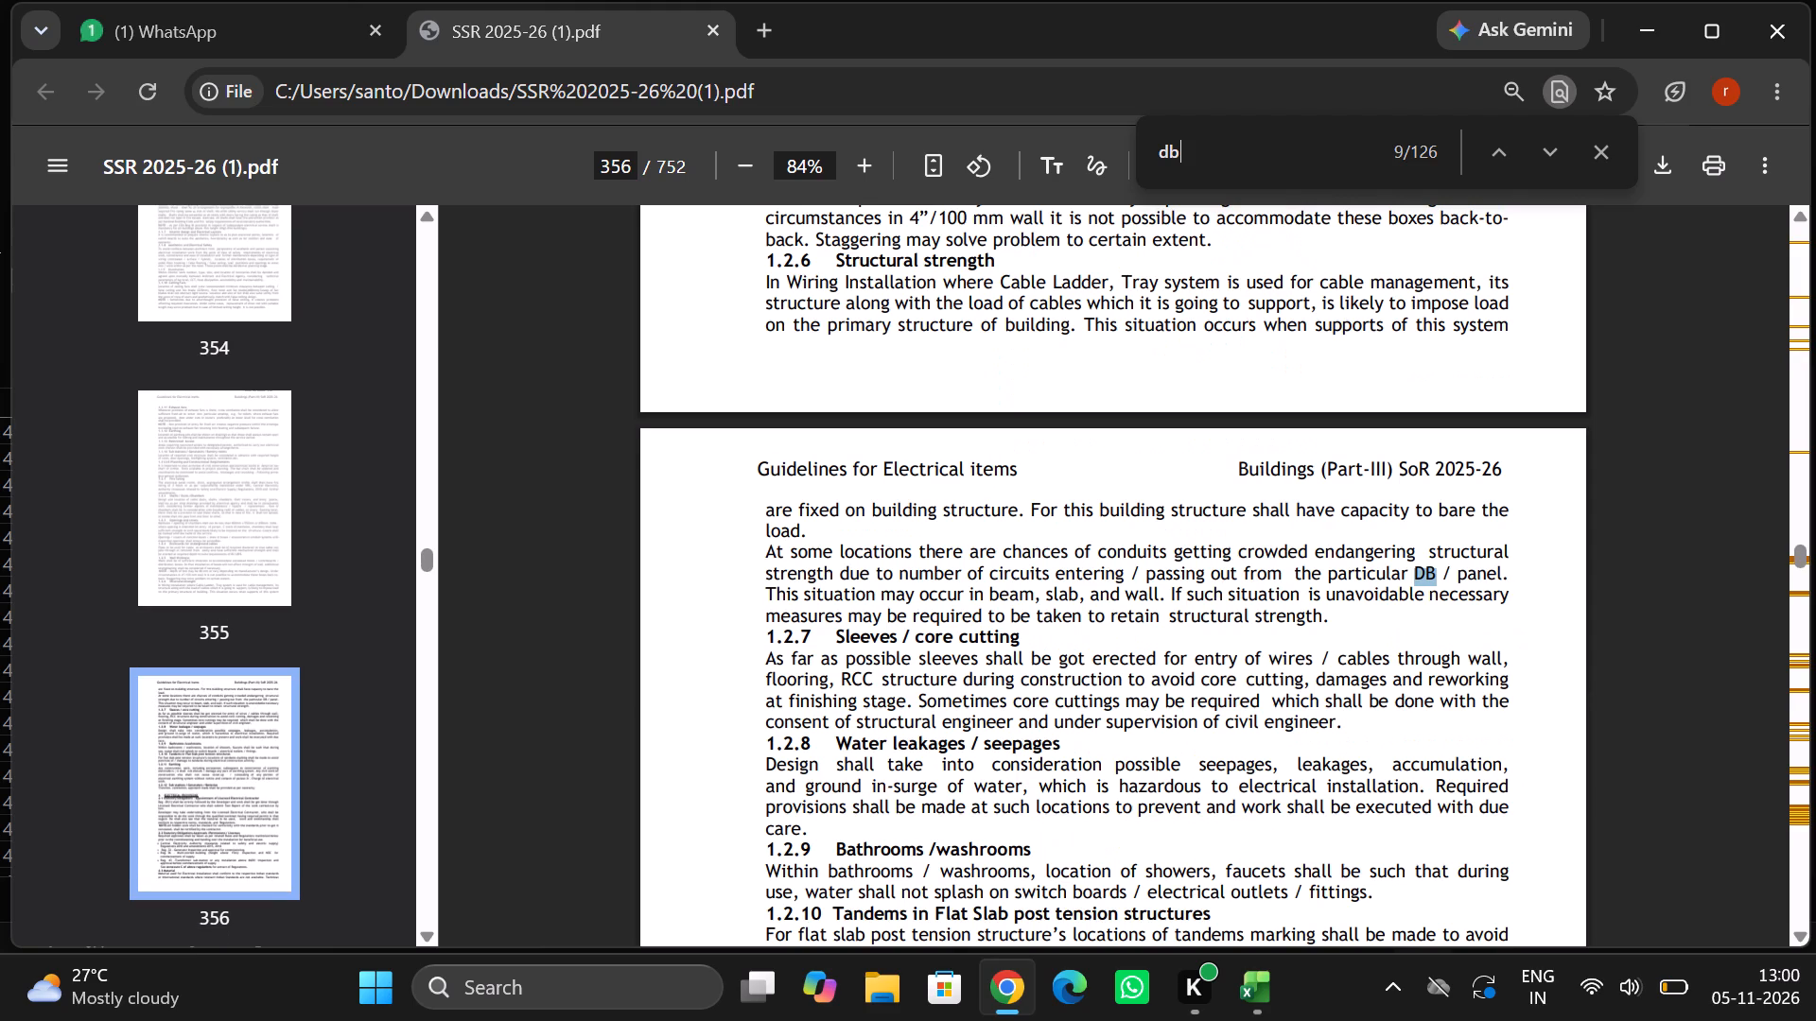
key("Return")
key("Return")
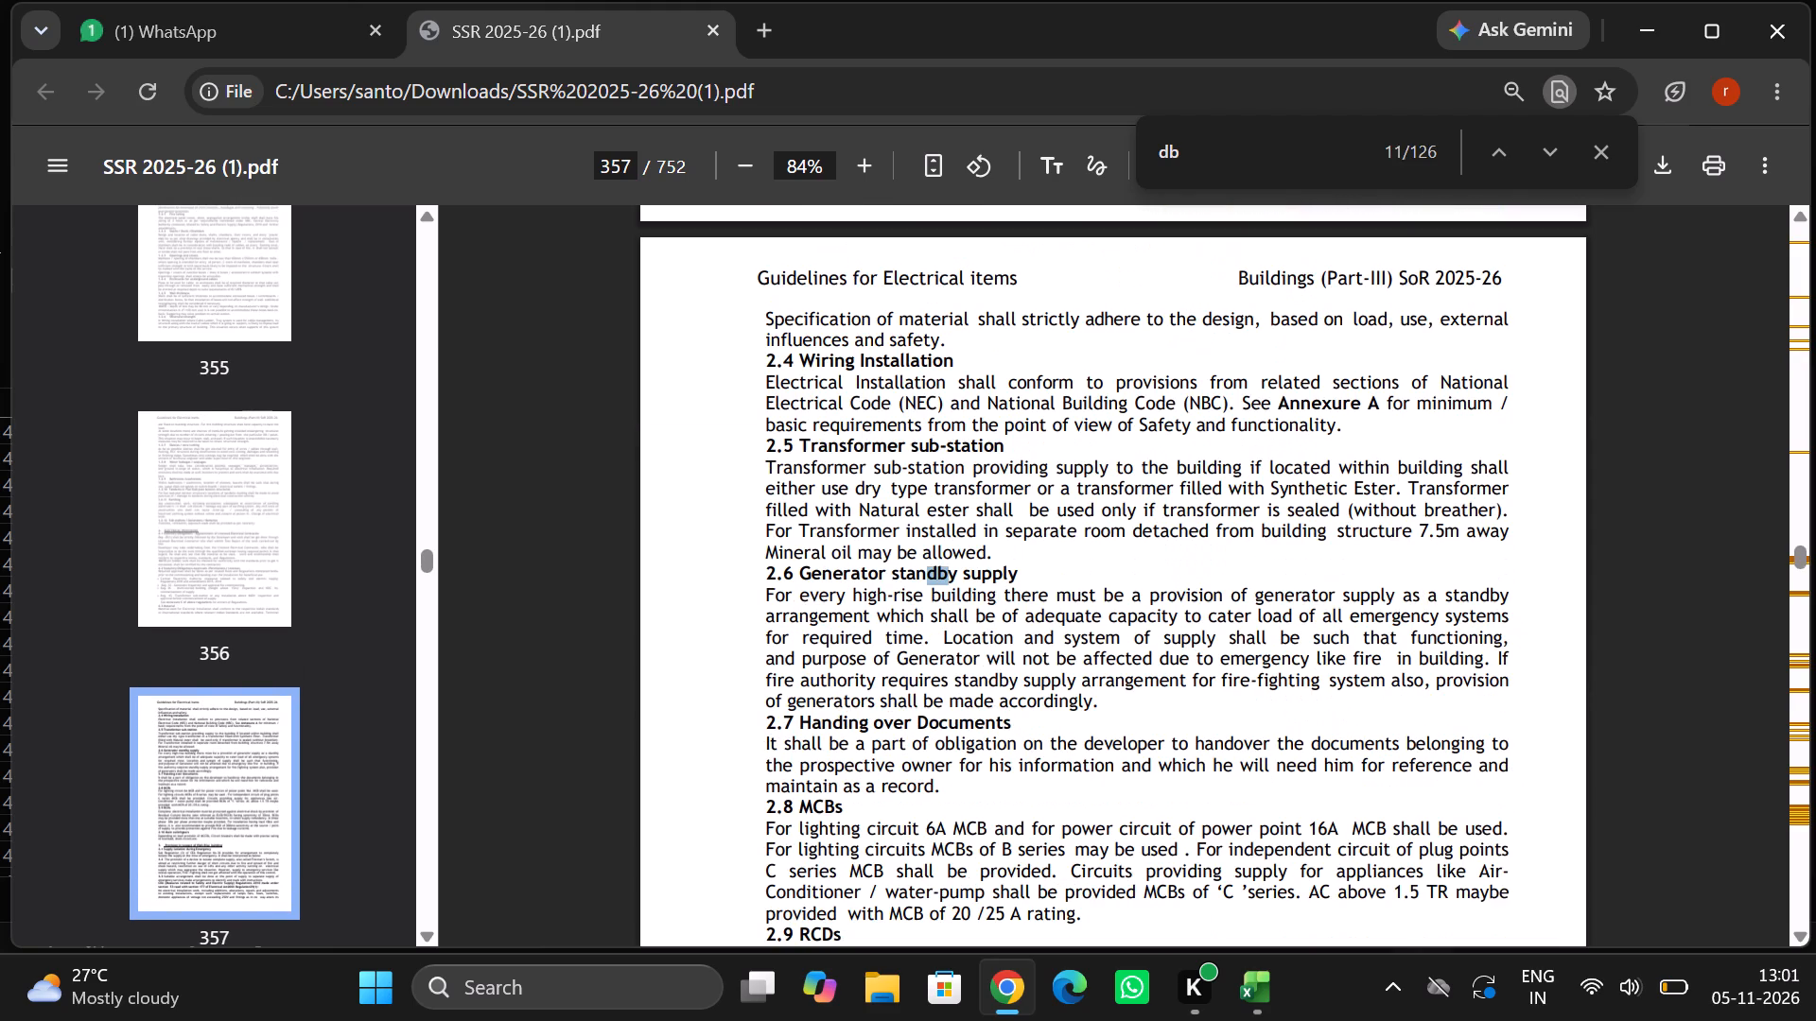
key("Return")
key("Return")
key("Return")
Narrow the PDF search to "db box" and look for matching items.
key("space")
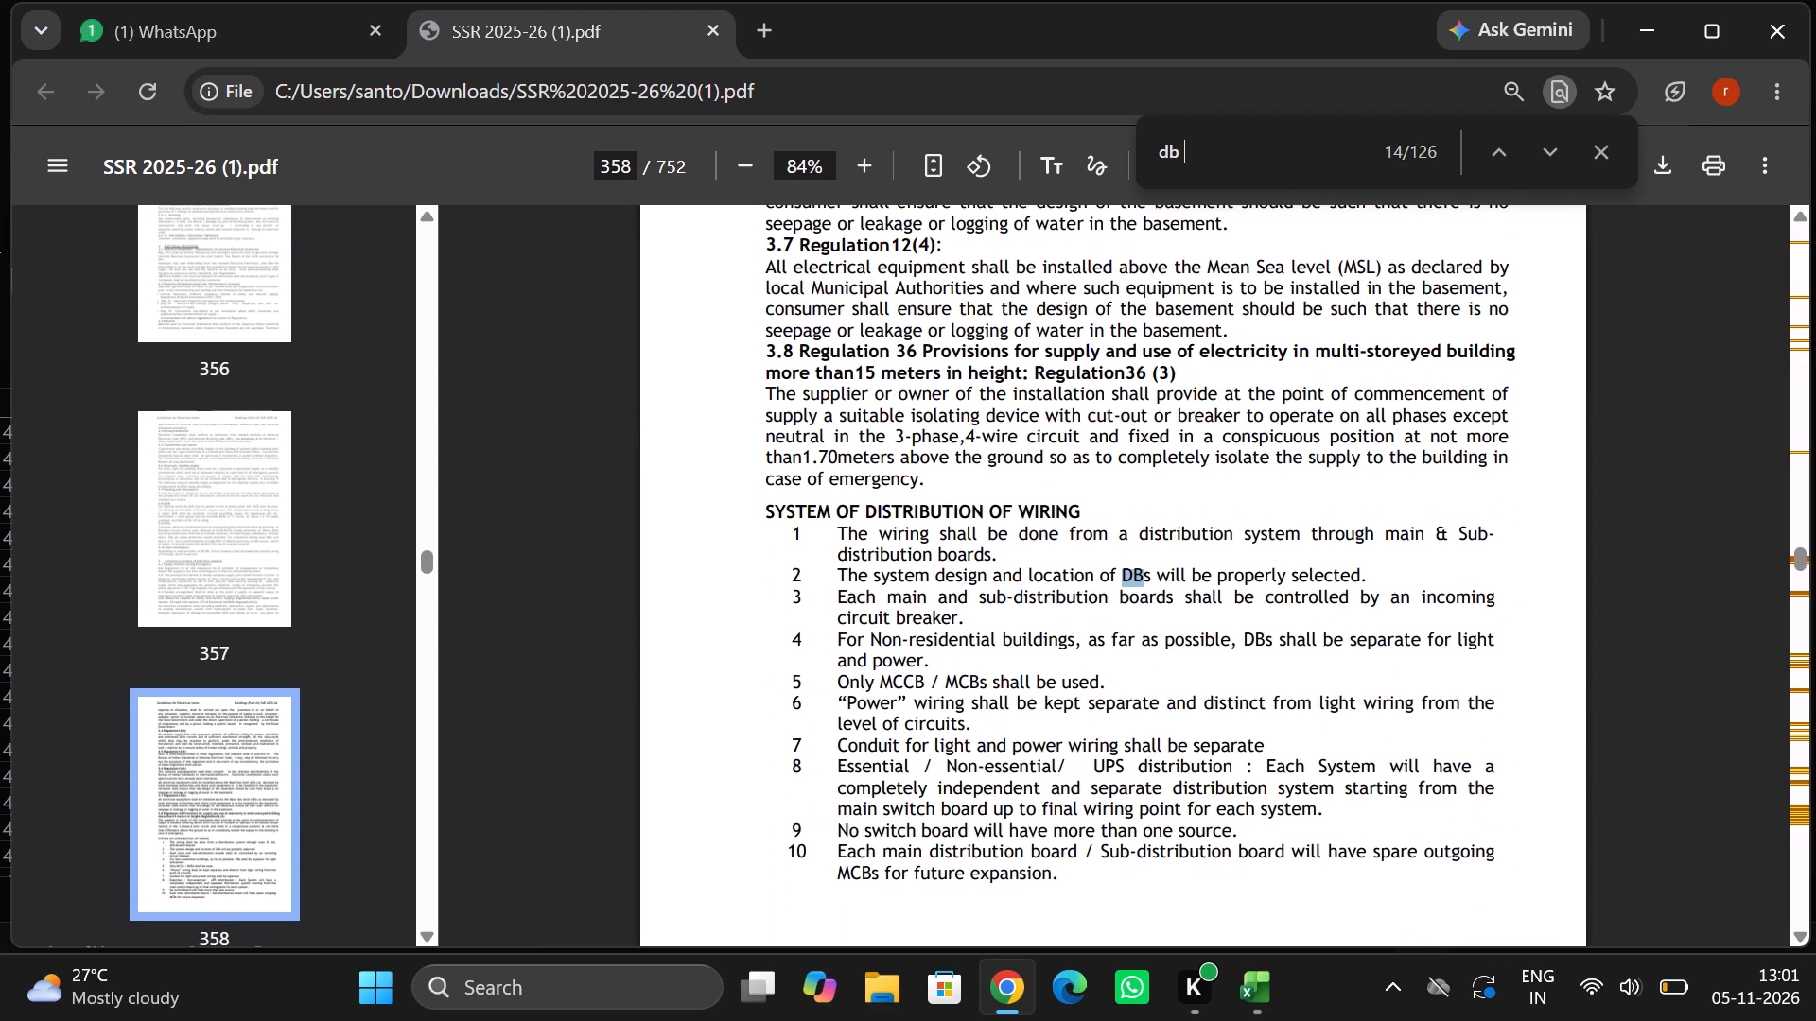
type("bo")
key("x")
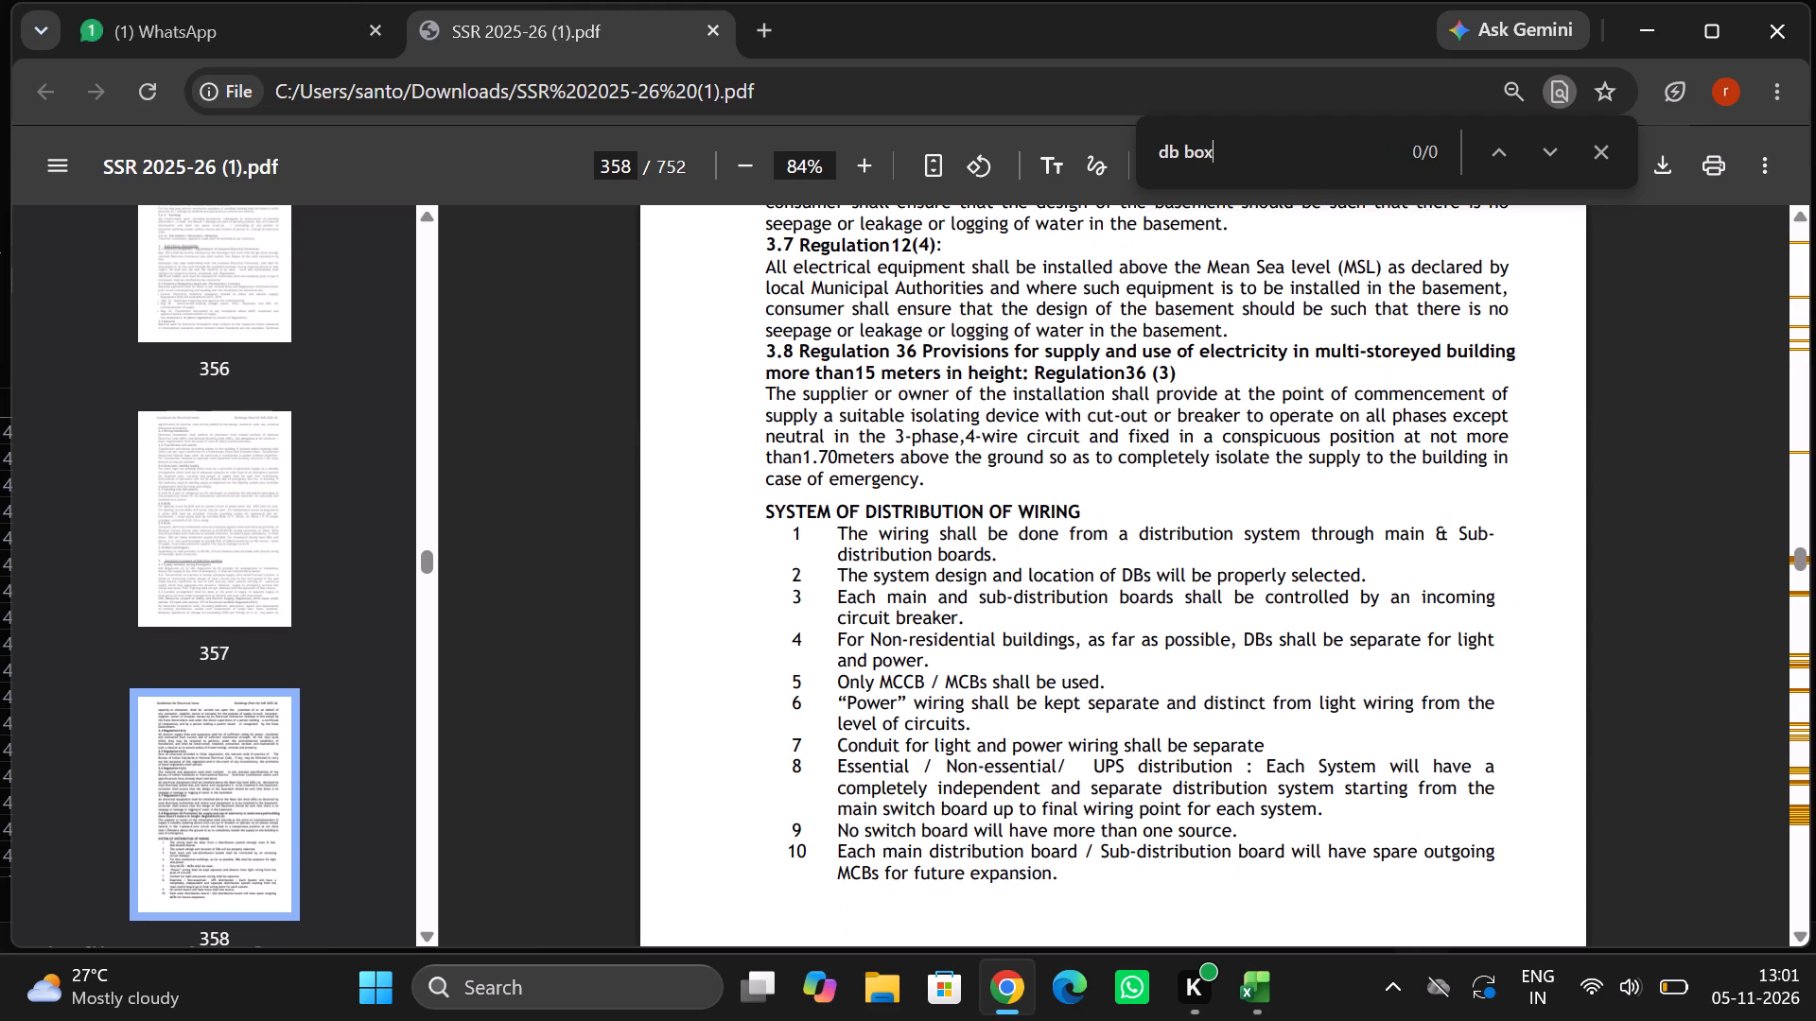
key("Return")
key("Return")
key("Return")
key("Return")
key("Return")
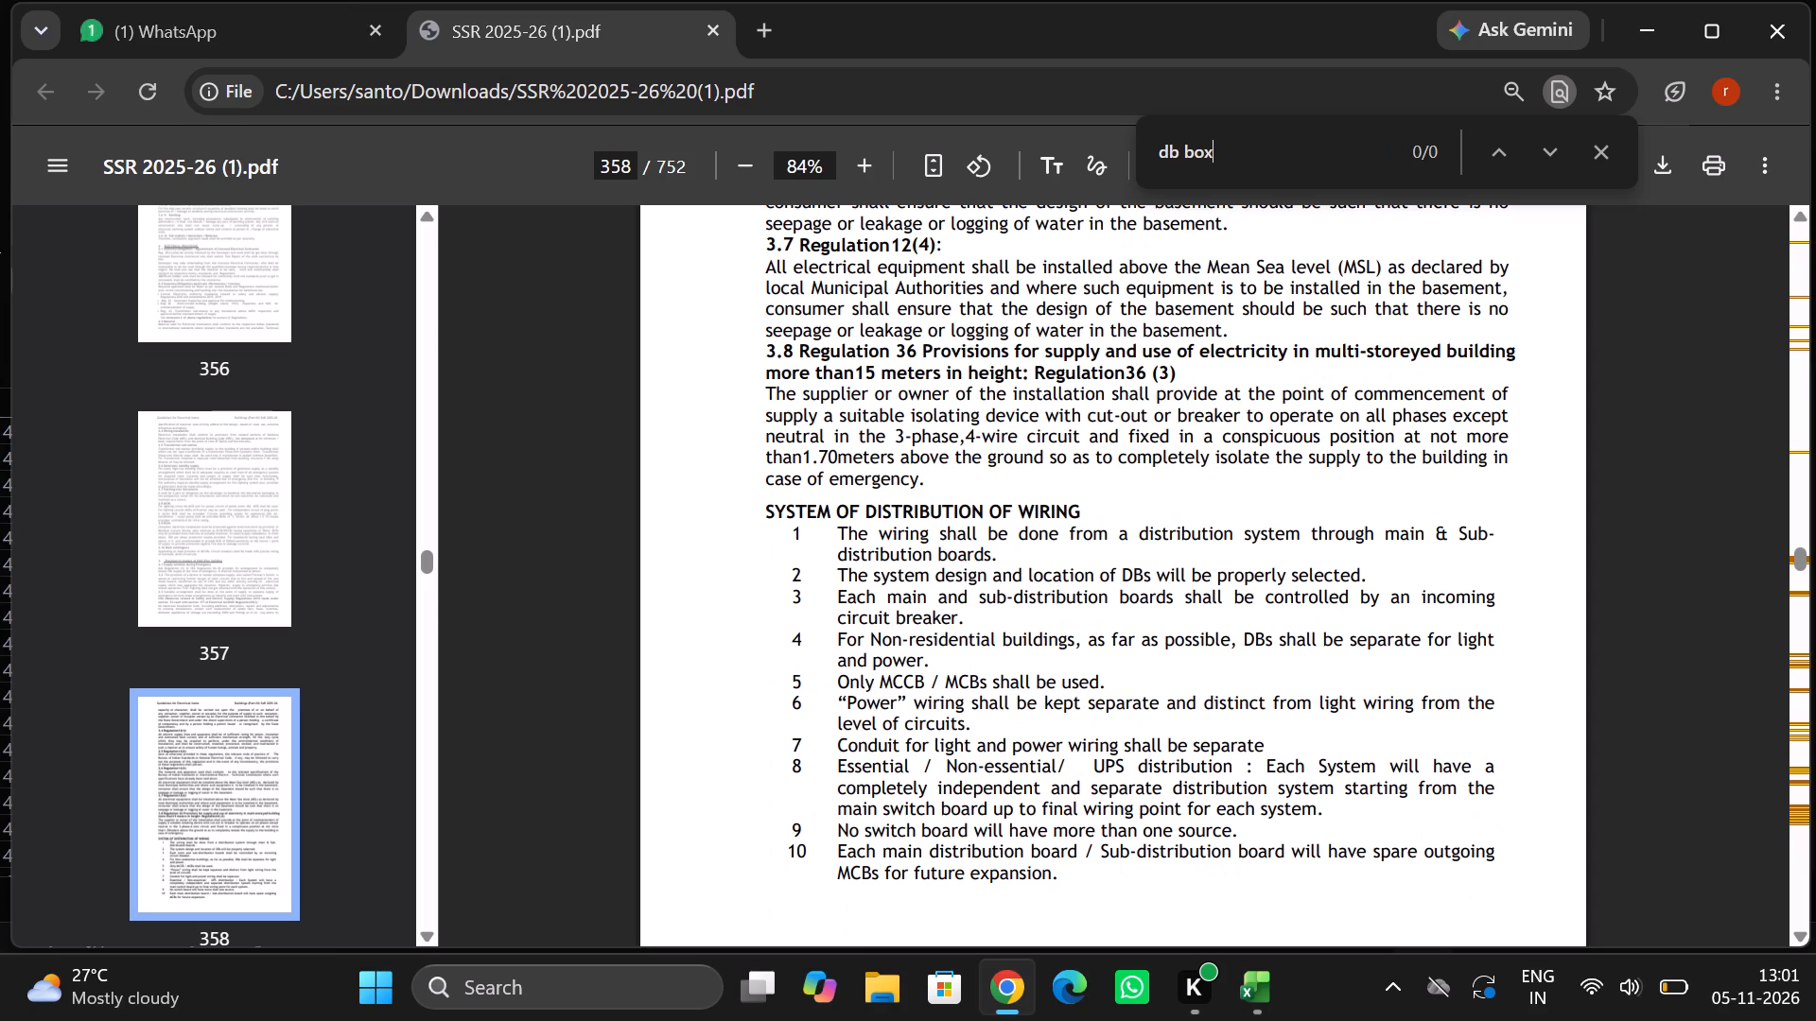
Clear the PDF search and check in the Excel estimate which electrical items still lack a rate.
key("BackSpace")
key("BackSpace")
key("BackSpace")
key("BackSpace")
key("BackSpace")
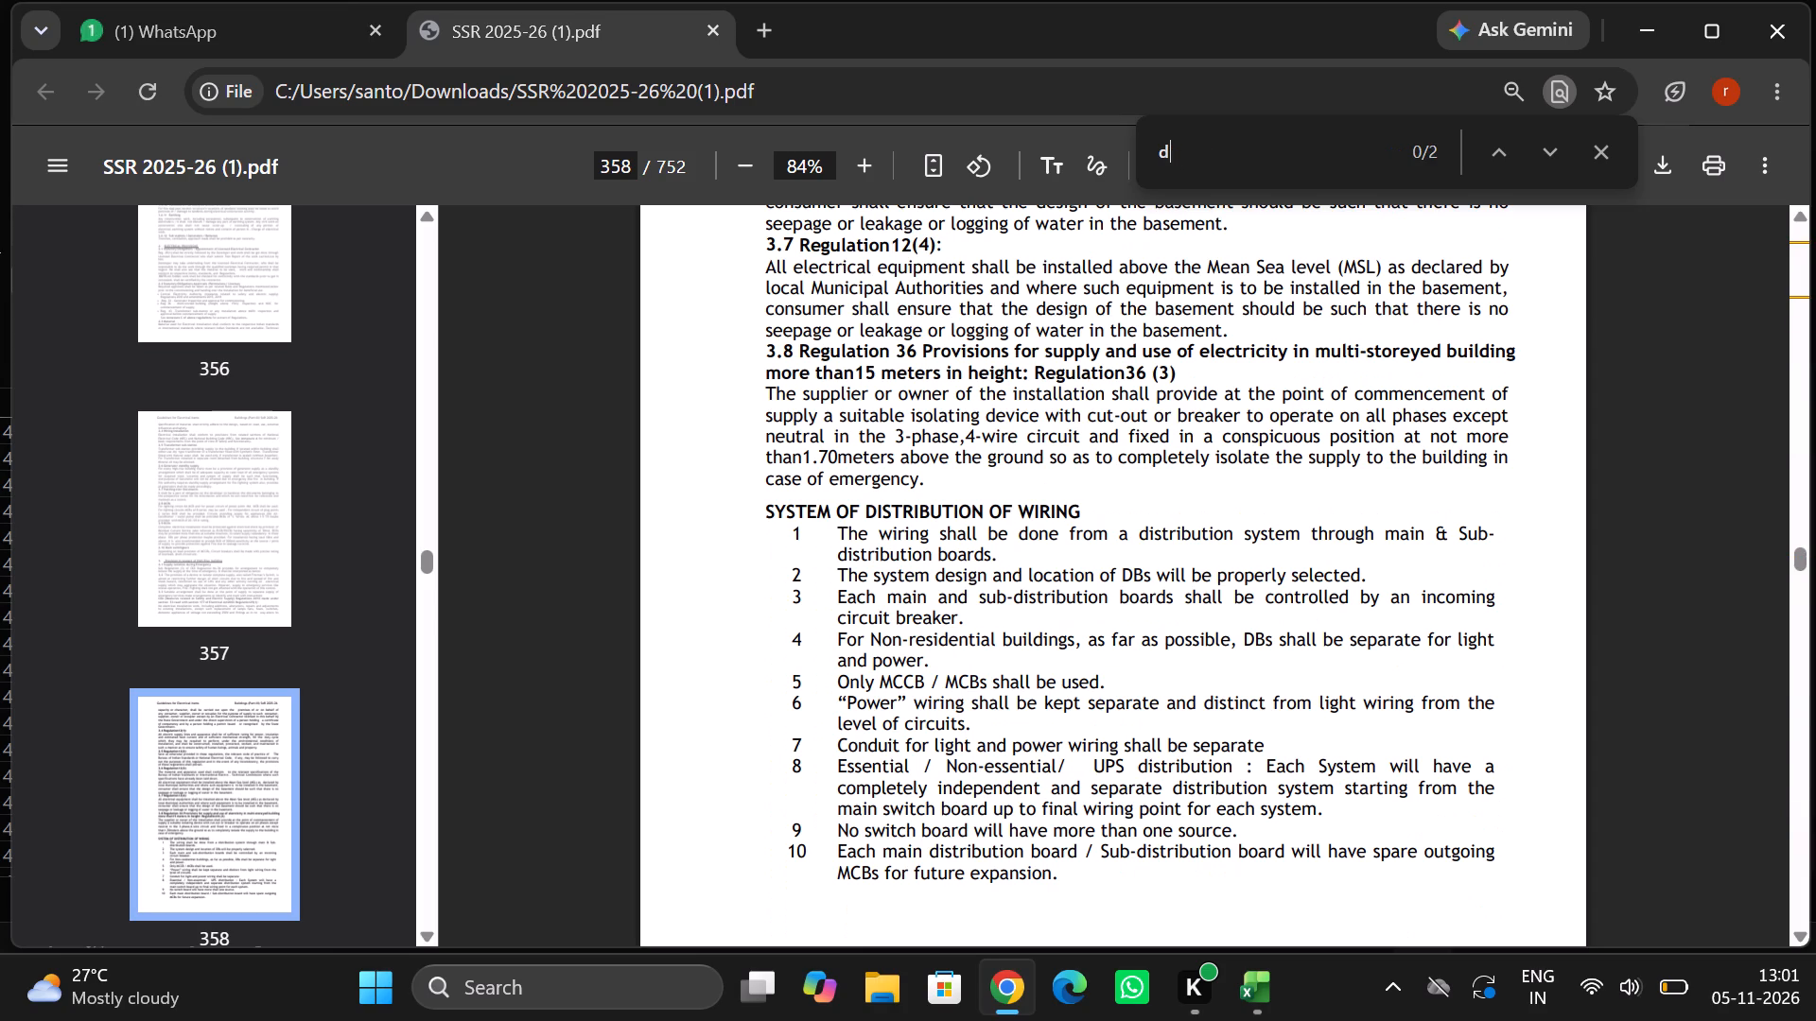
key("BackSpace")
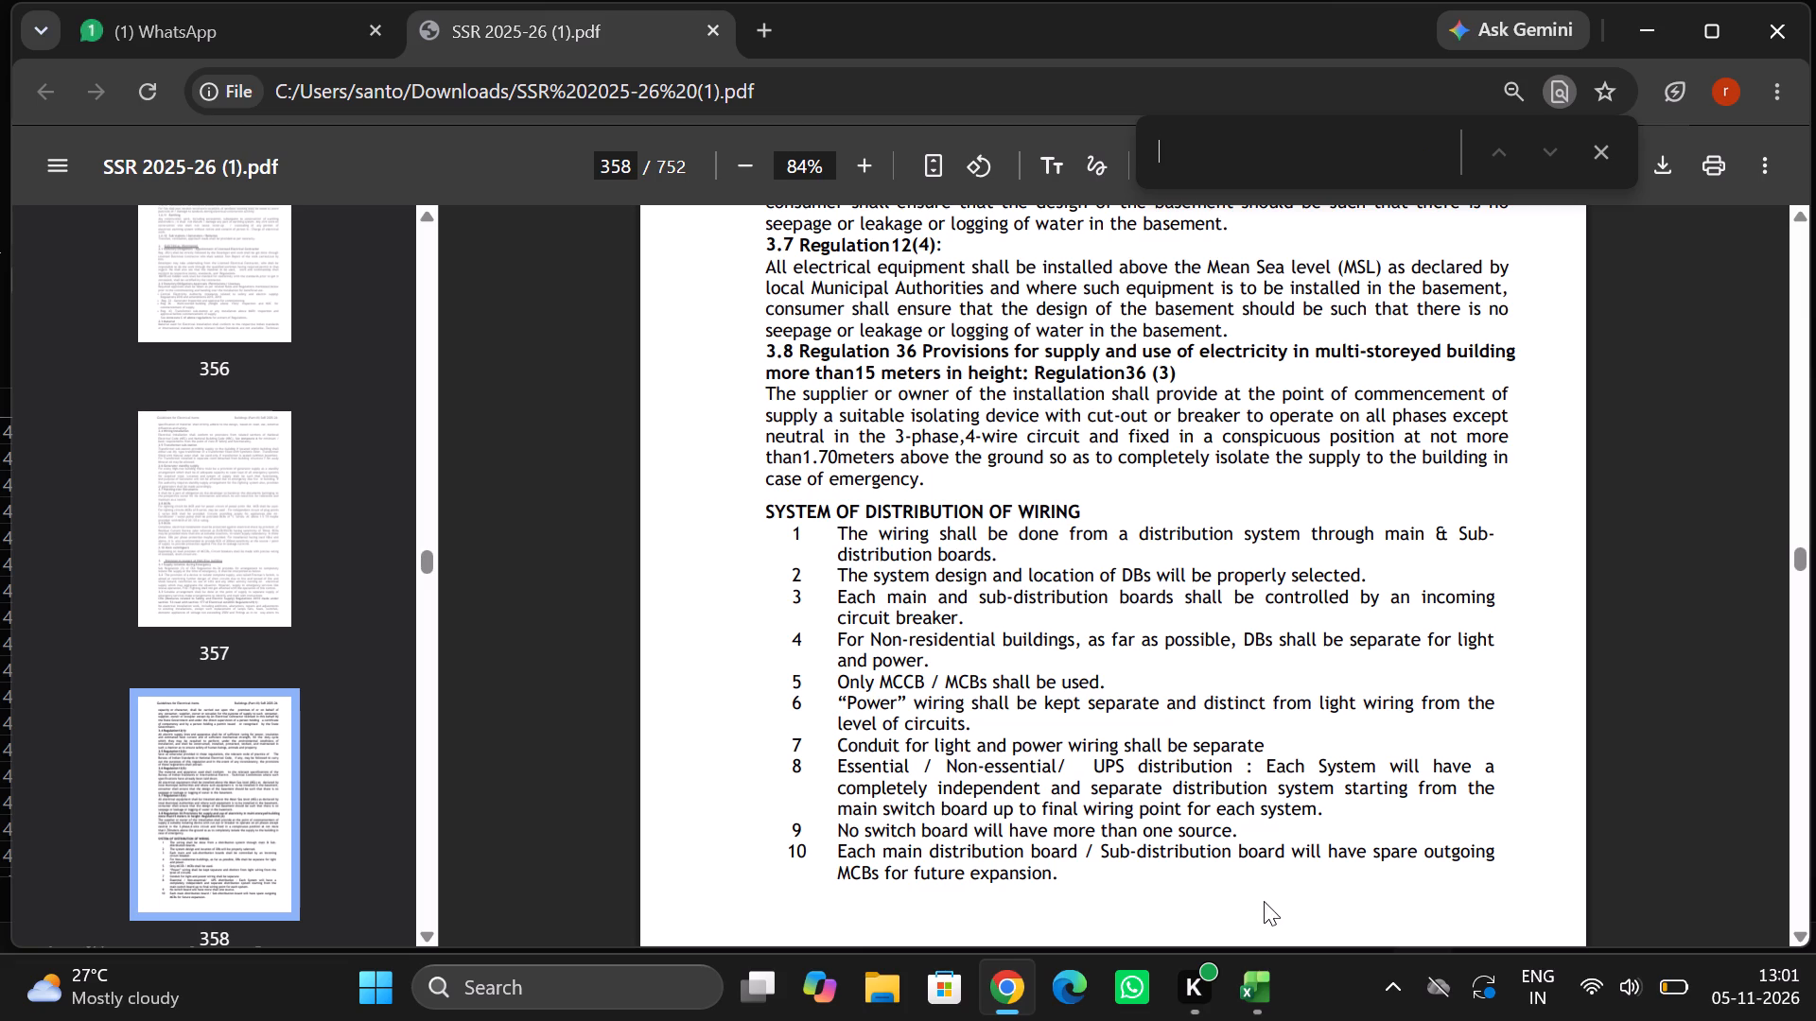
left_click(1220, 864)
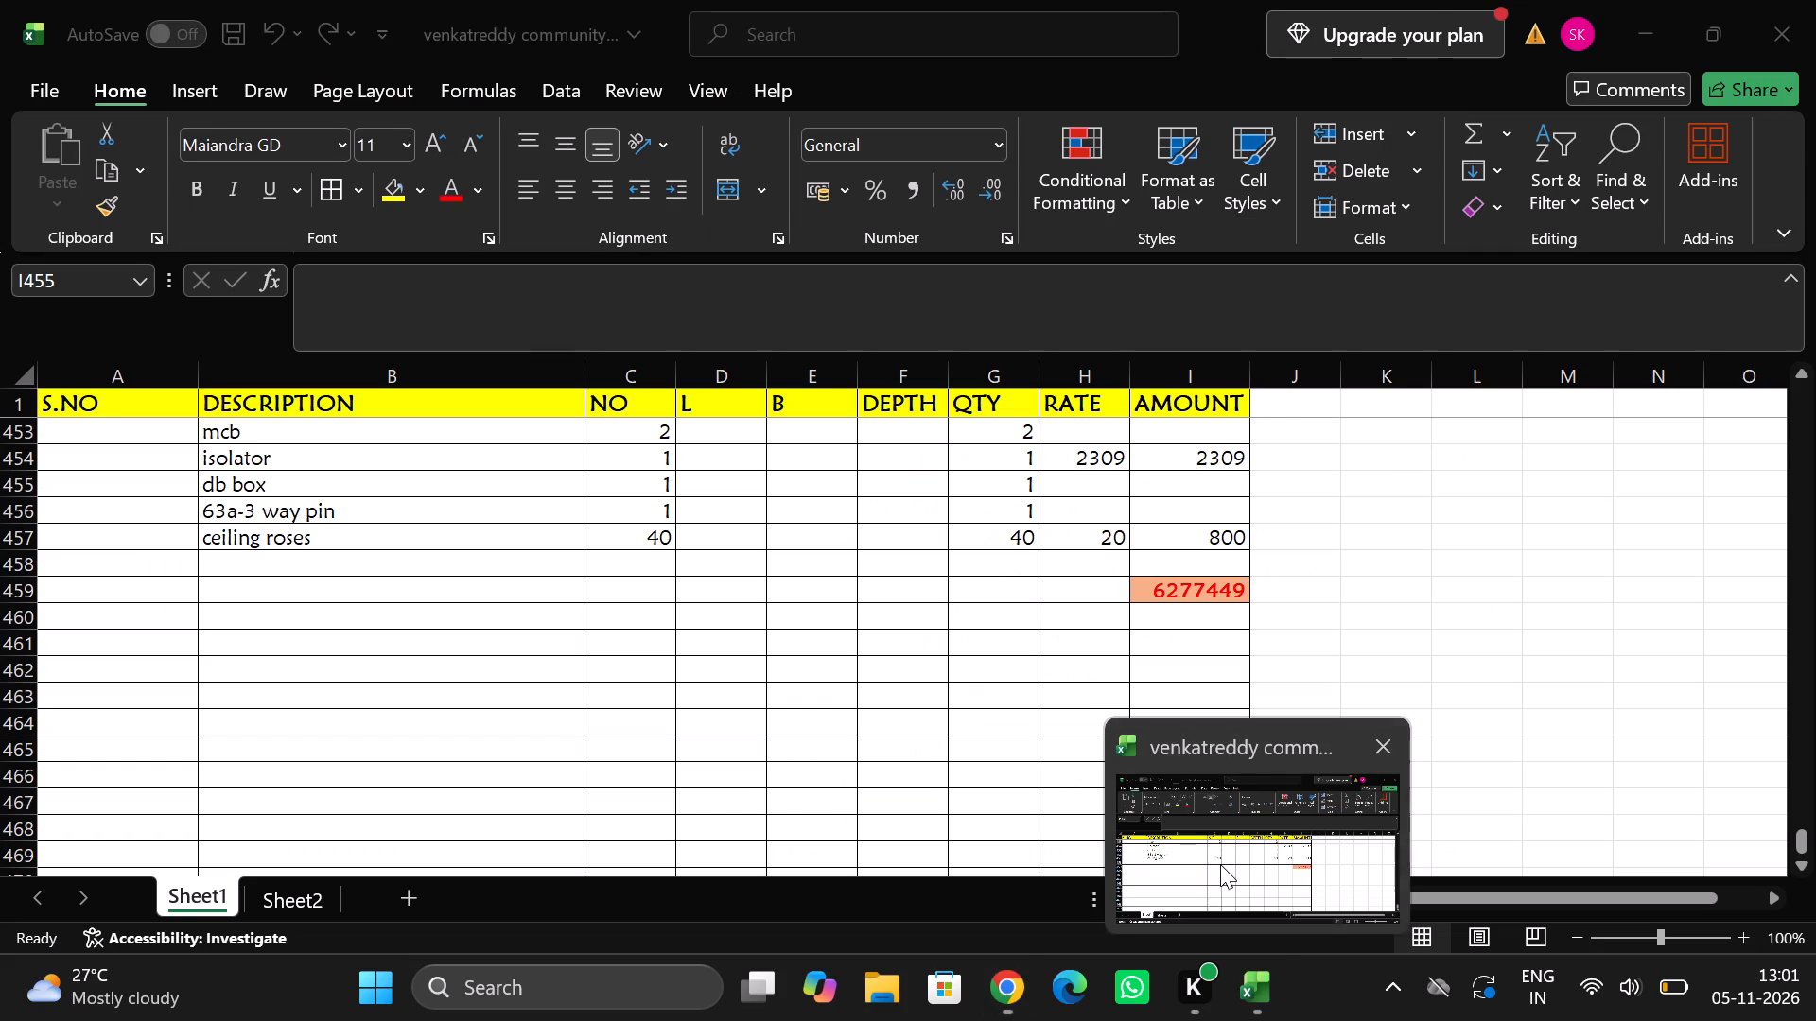
left_click_drag(1220, 864, 1034, 694)
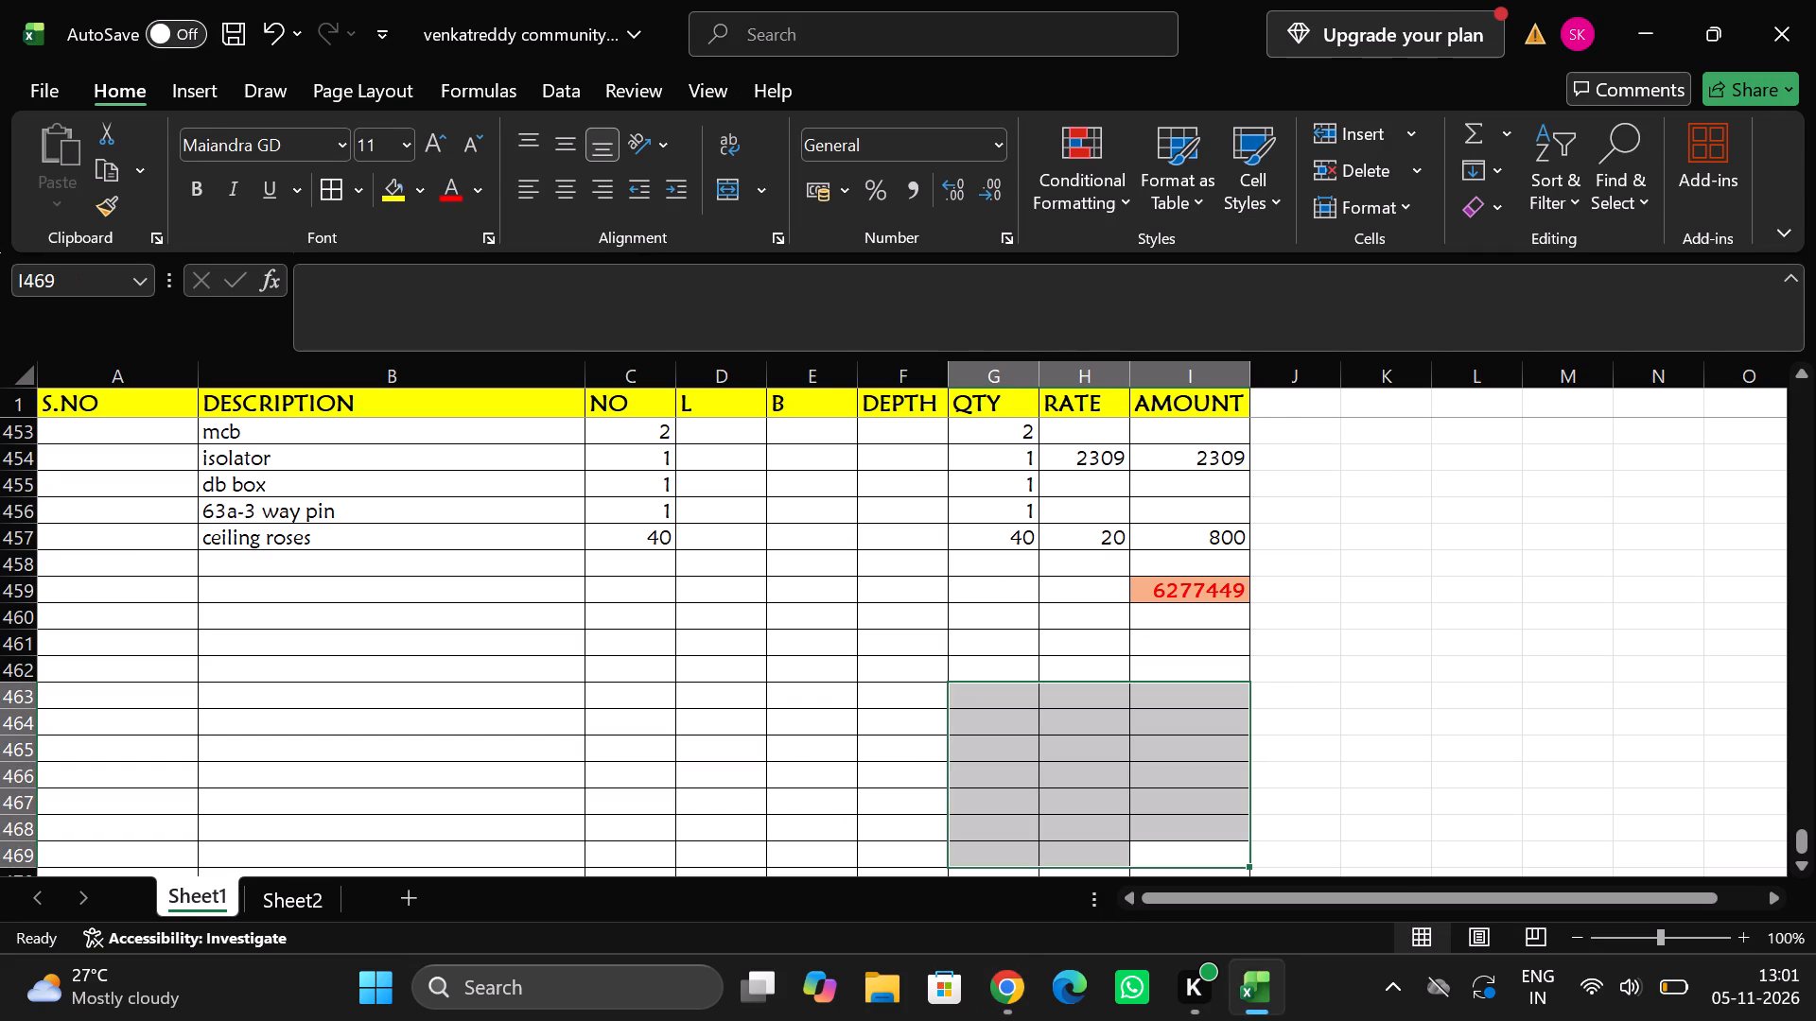
left_click(775, 667)
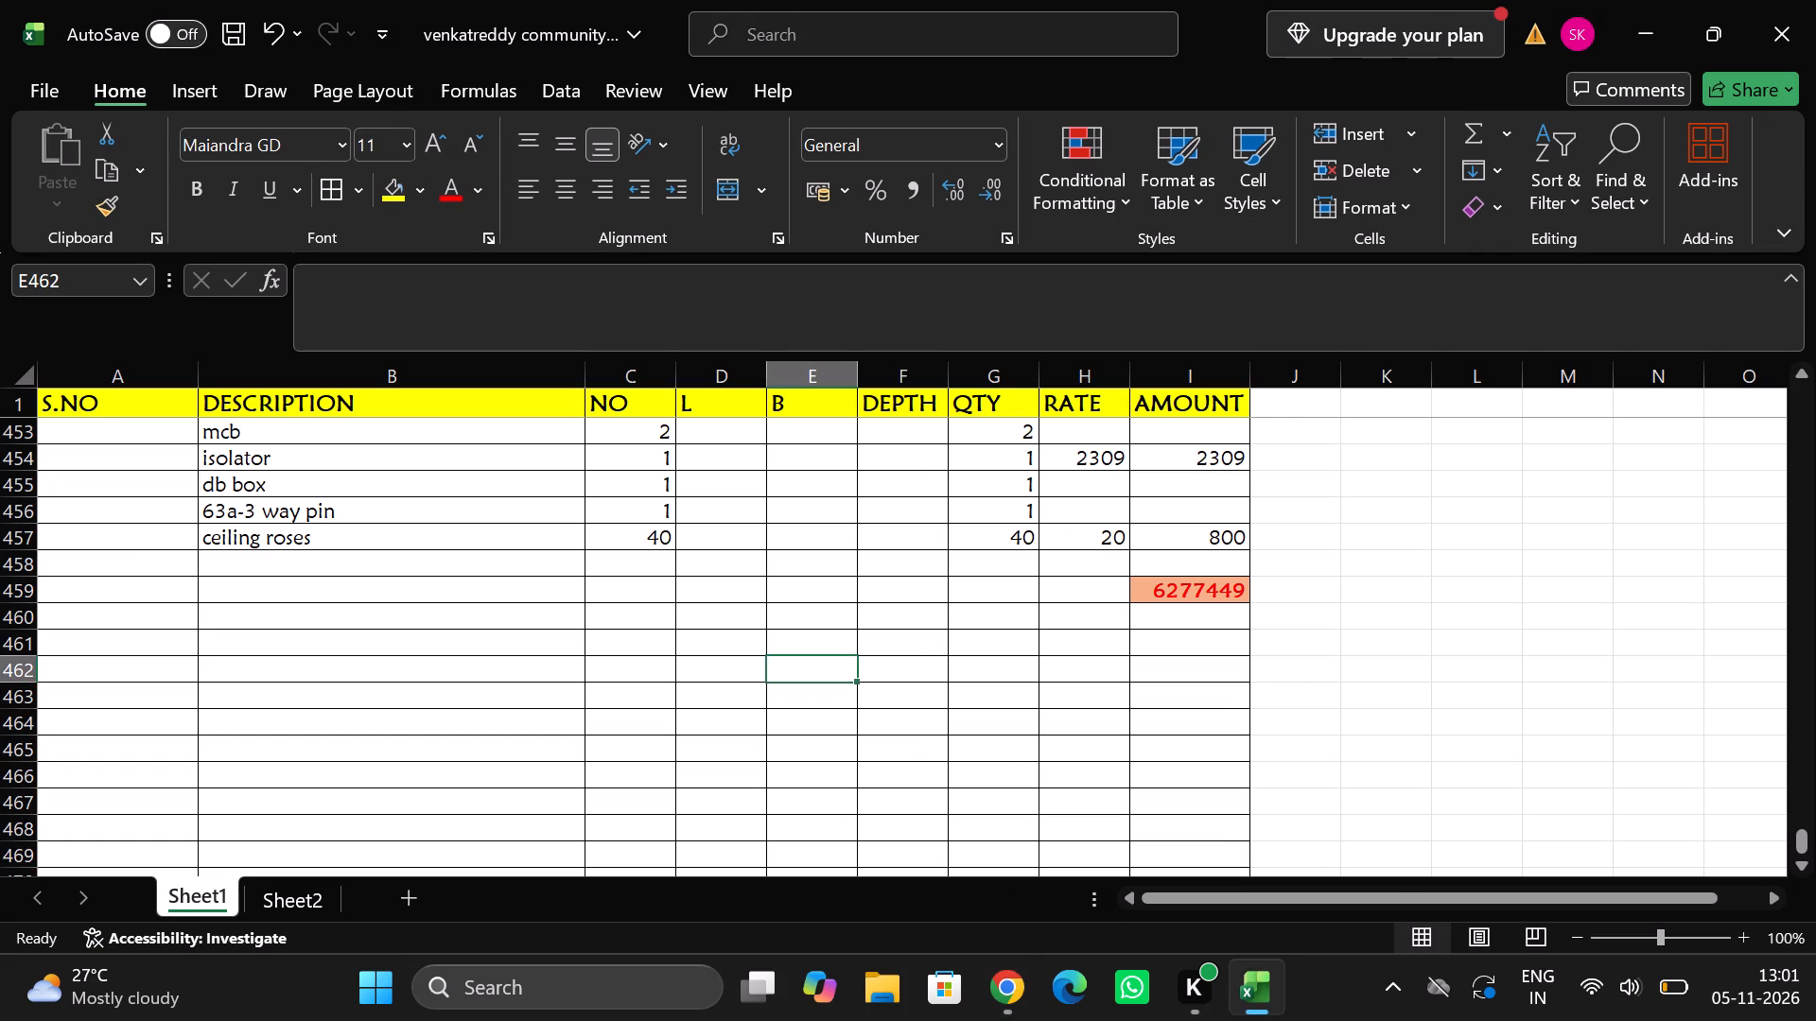
Return to the SSR PDF in Chrome, search for "mcb" and go through the matches to the section 2.14 MCB rates.
left_click(1005, 994)
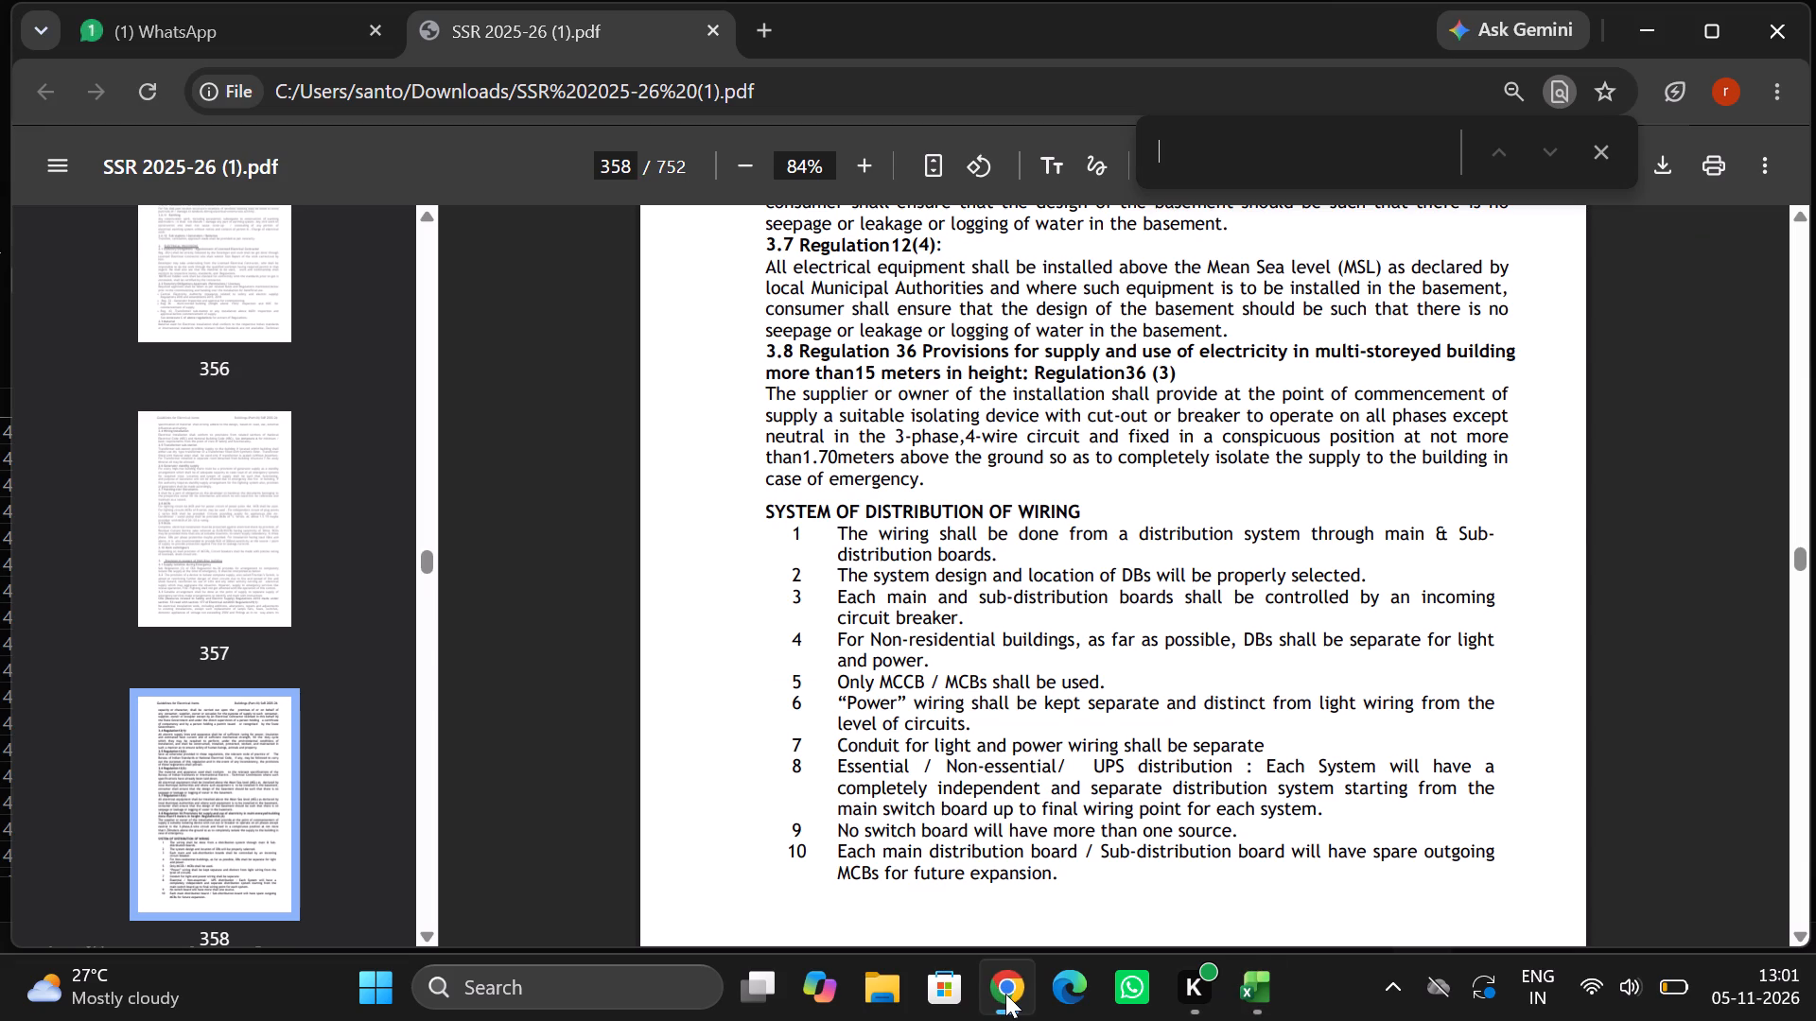
type("mcb")
key("Return")
key("Return")
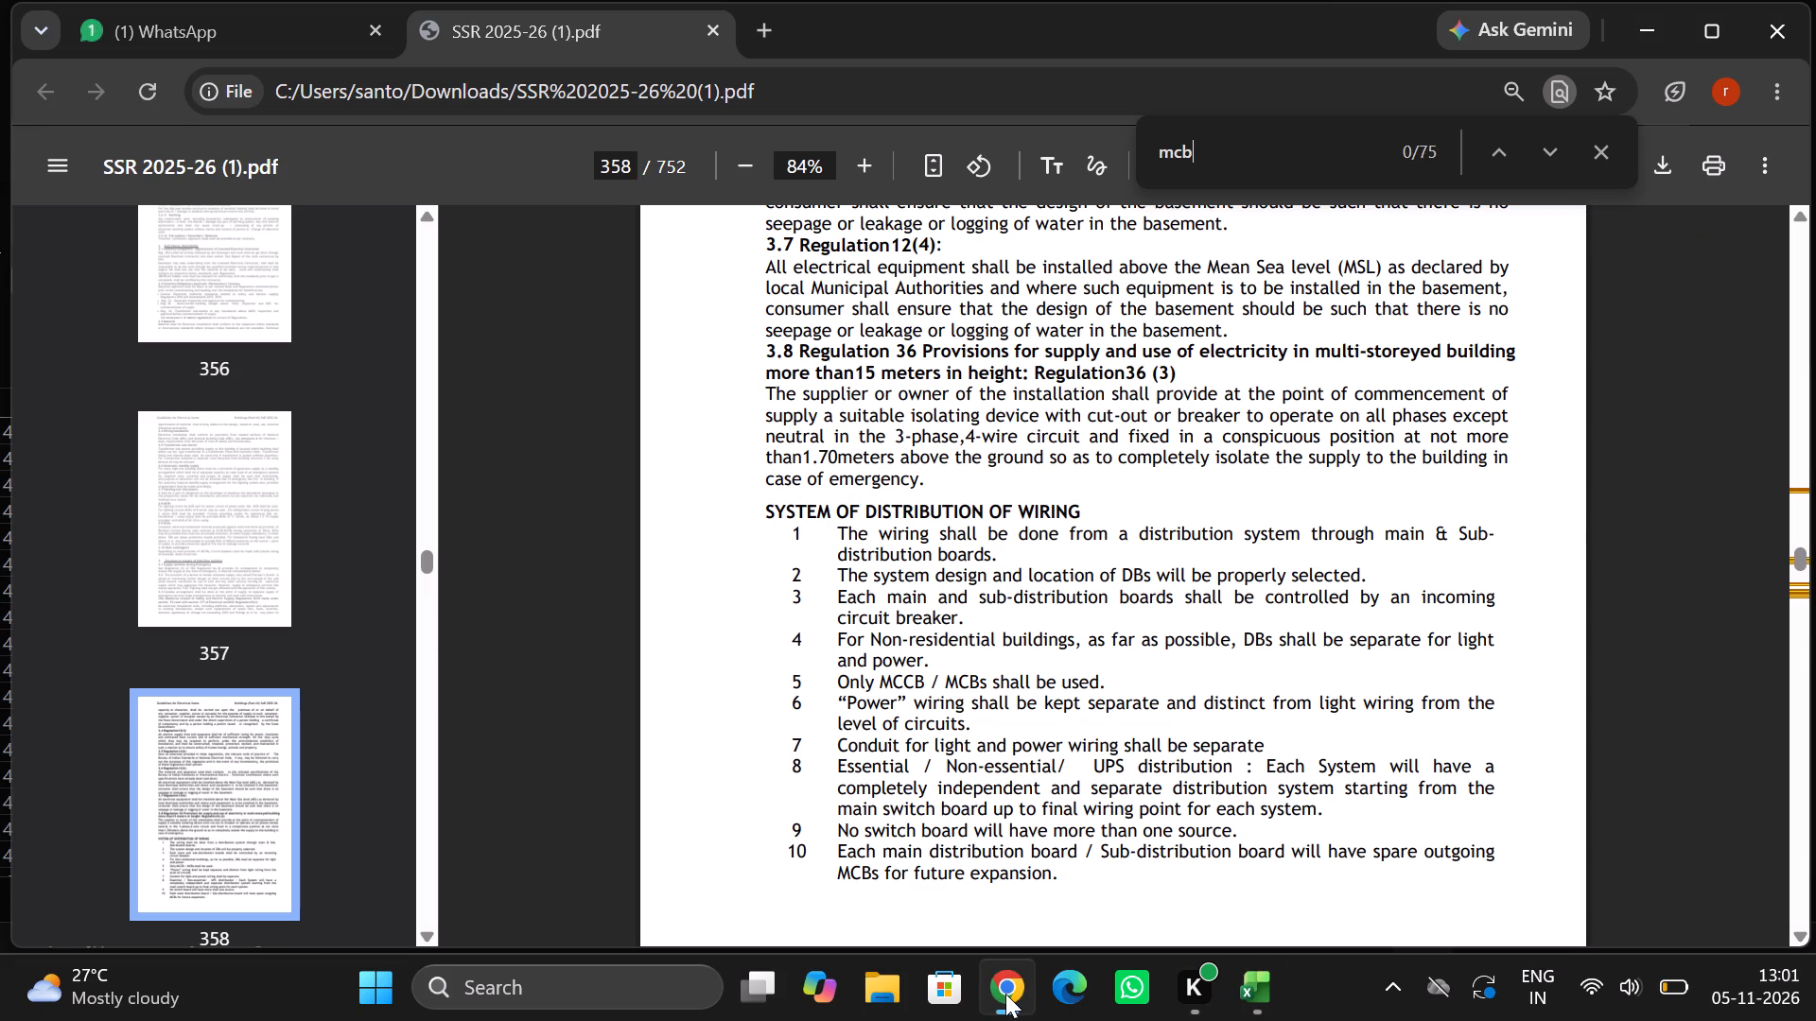
key("Return")
key("Return")
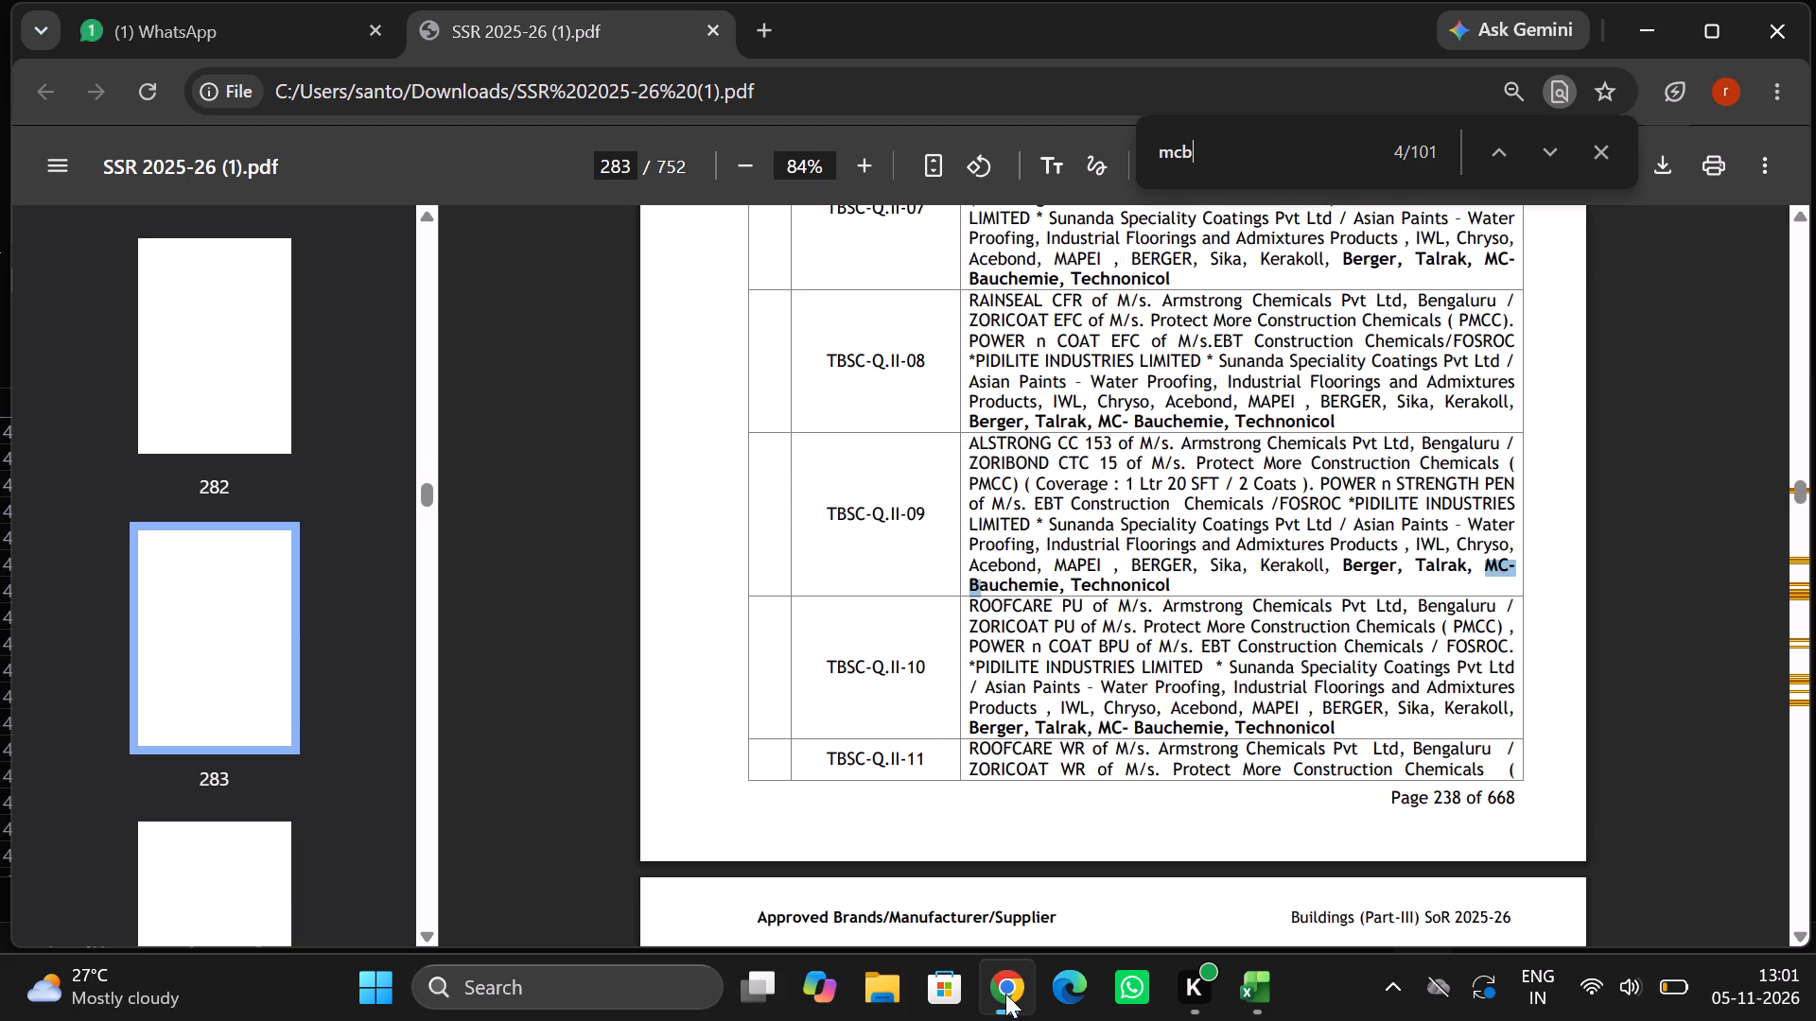
key("Return")
key("Return")
key("Return")
key("Return")
key("Return")
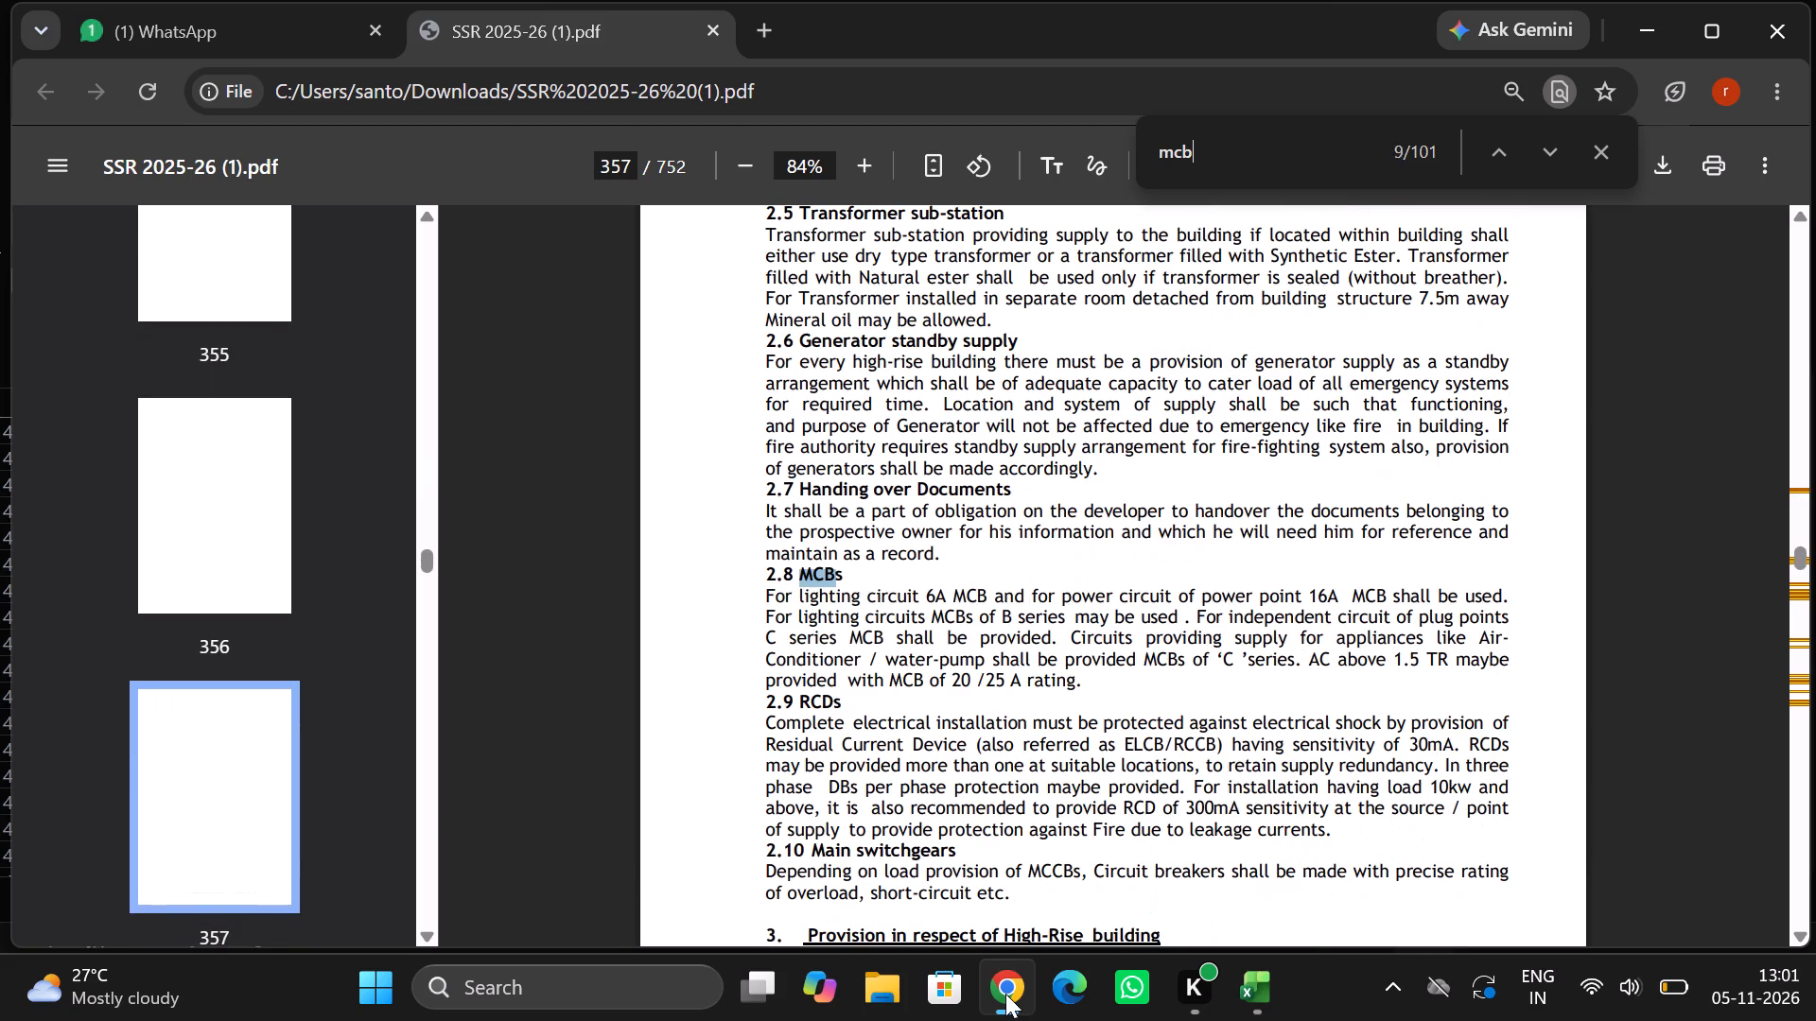
key("Return")
key("Return")
key("Return")
key("Return")
key("Return")
key("Return")
key("Return")
key("Return")
key("Return")
key("Return")
key("Return")
key("Return")
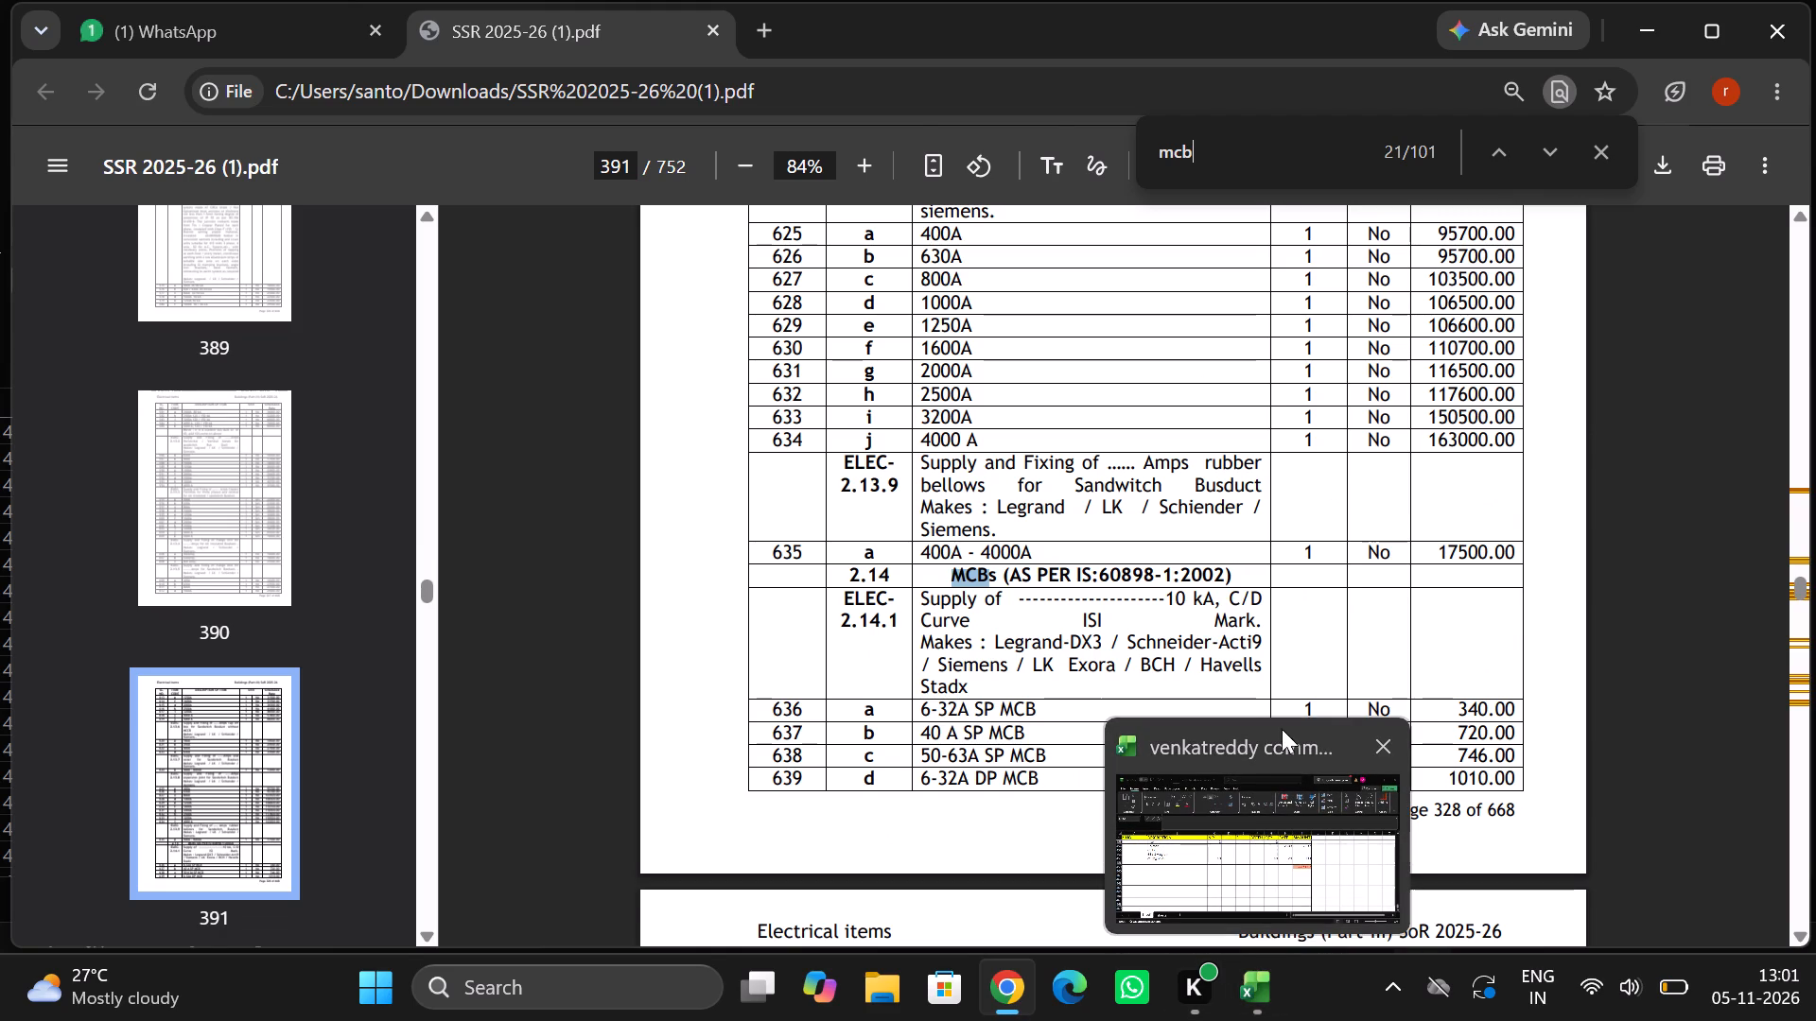
In the Excel estimate, enter a rate of 340 for the mcb in row 453 and calculate its amount as rate times quantity.
left_click(1254, 830)
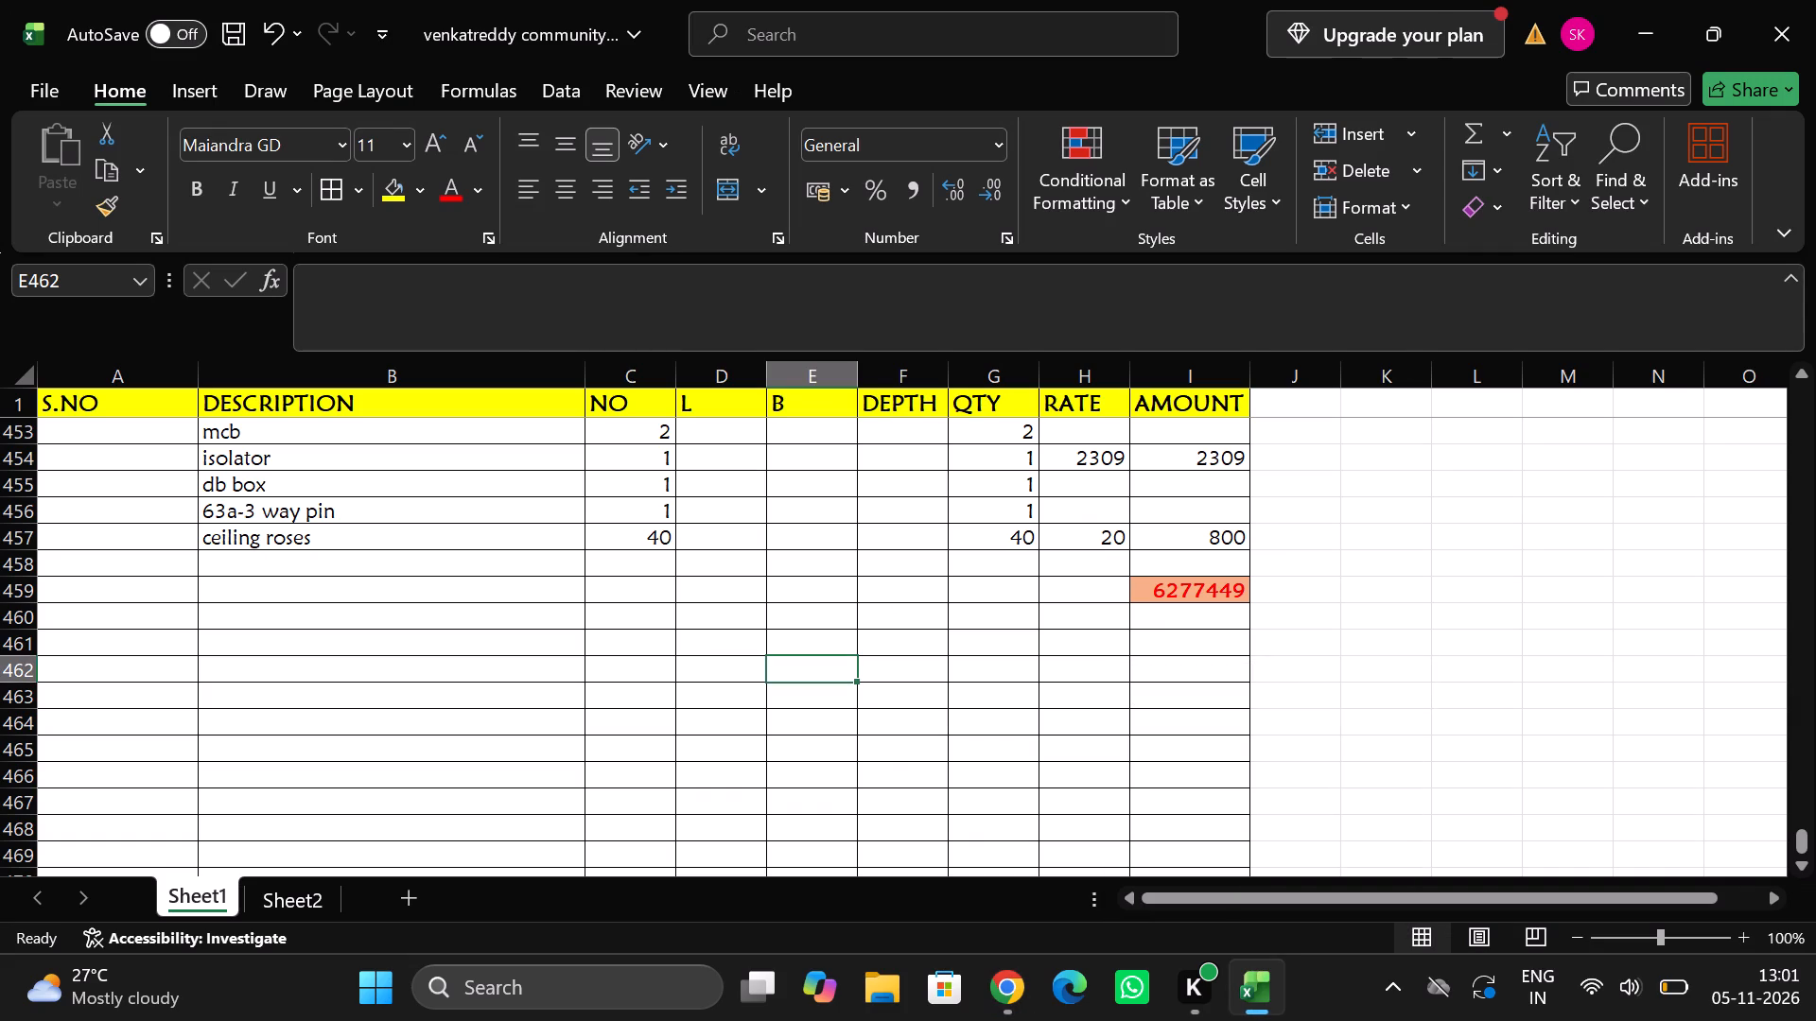
left_click(1093, 441)
type("340")
key("Tab")
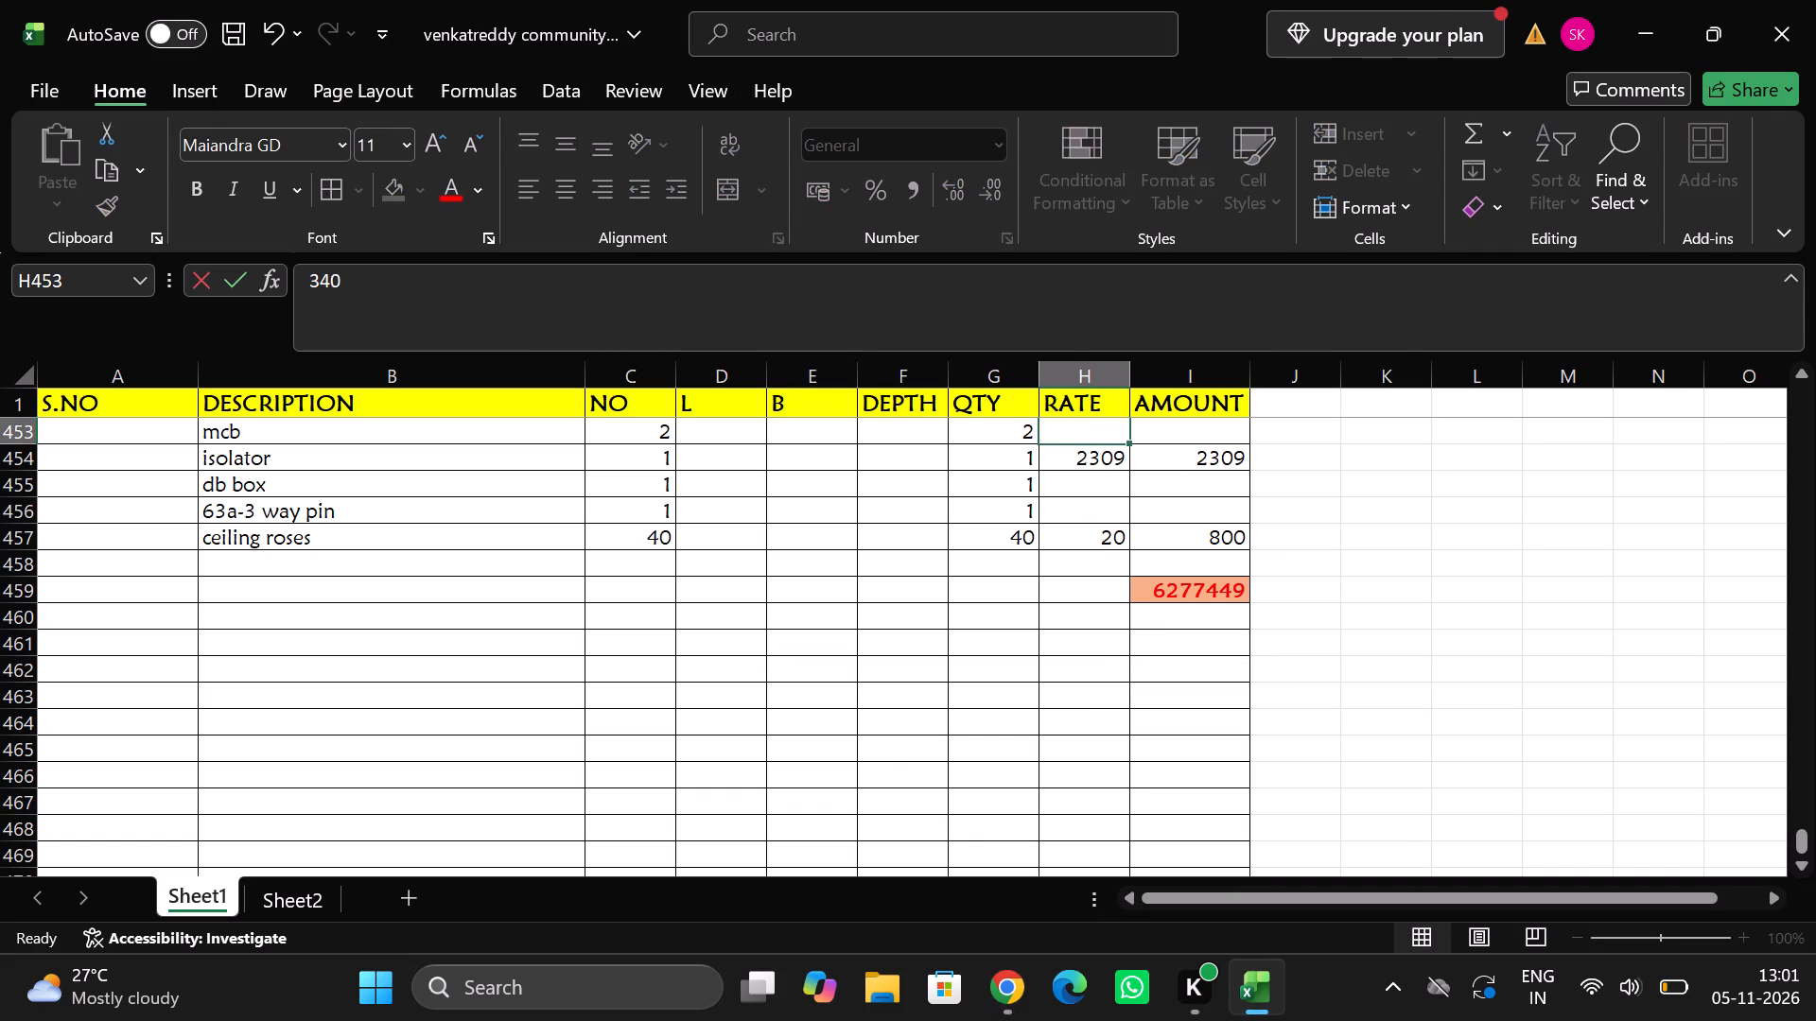
key("equal")
key("Left")
key("shift+asterisk")
key("Left")
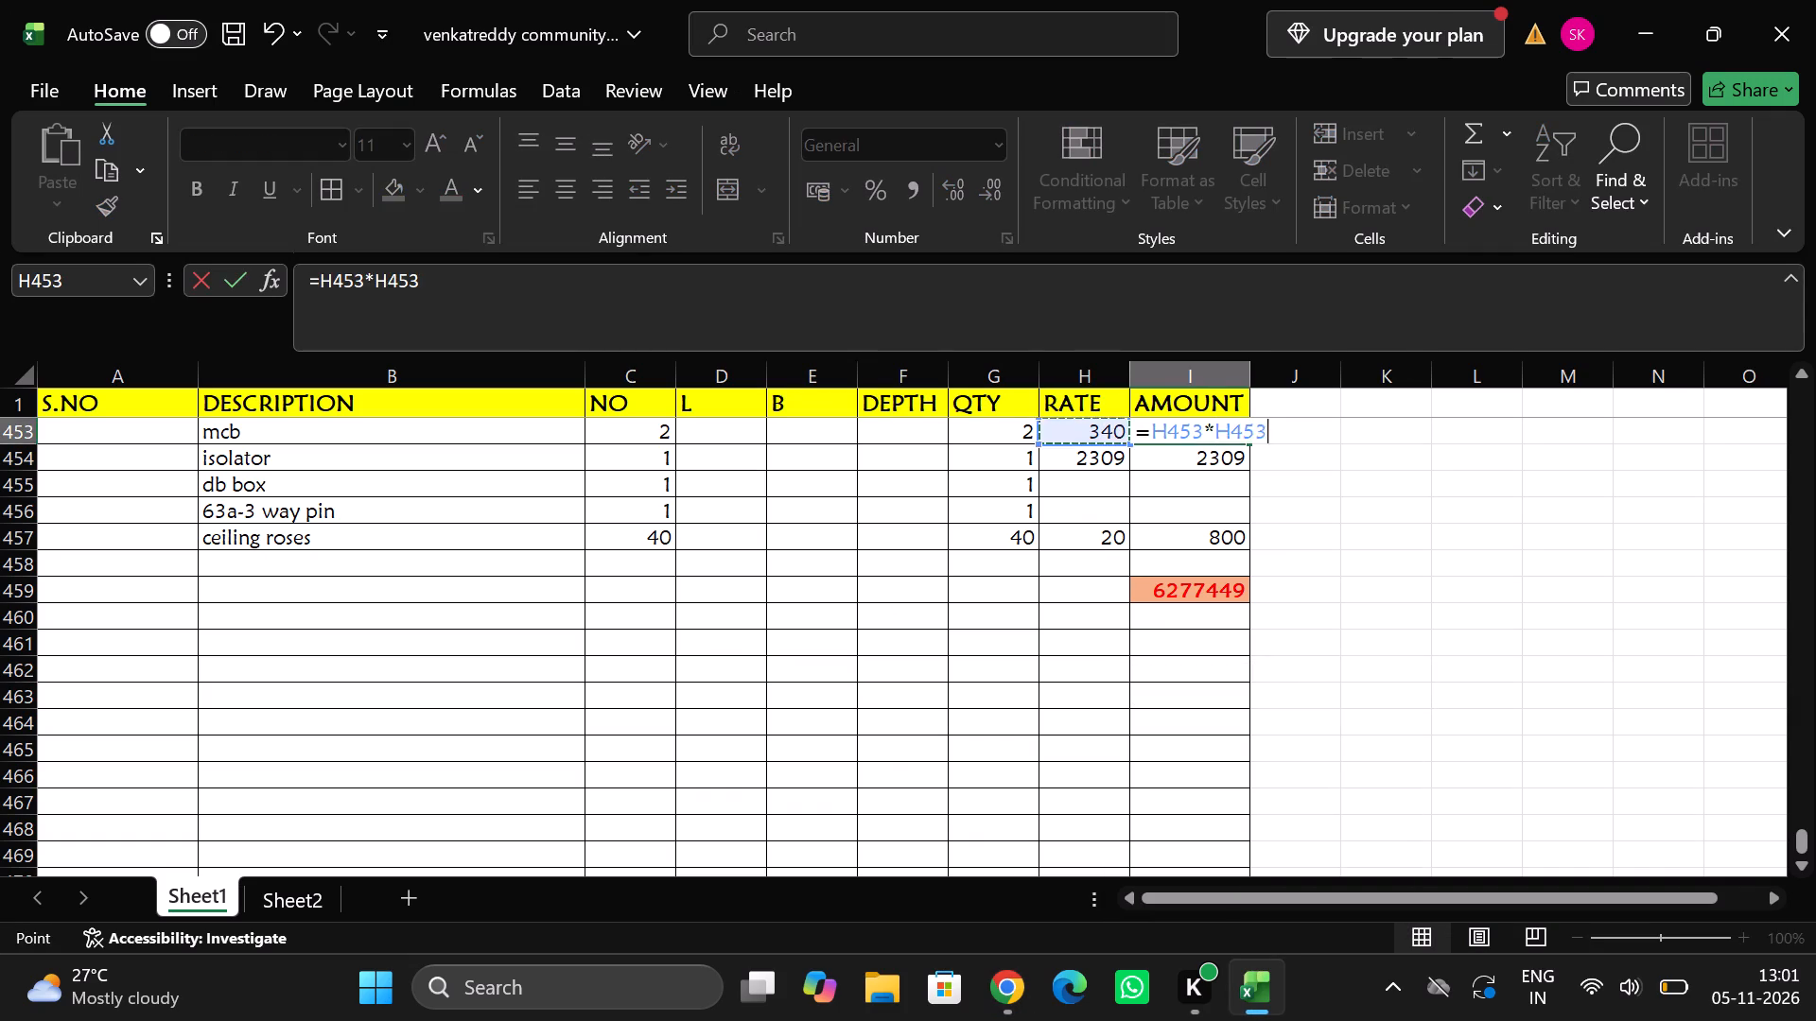
key("Left")
key("Return")
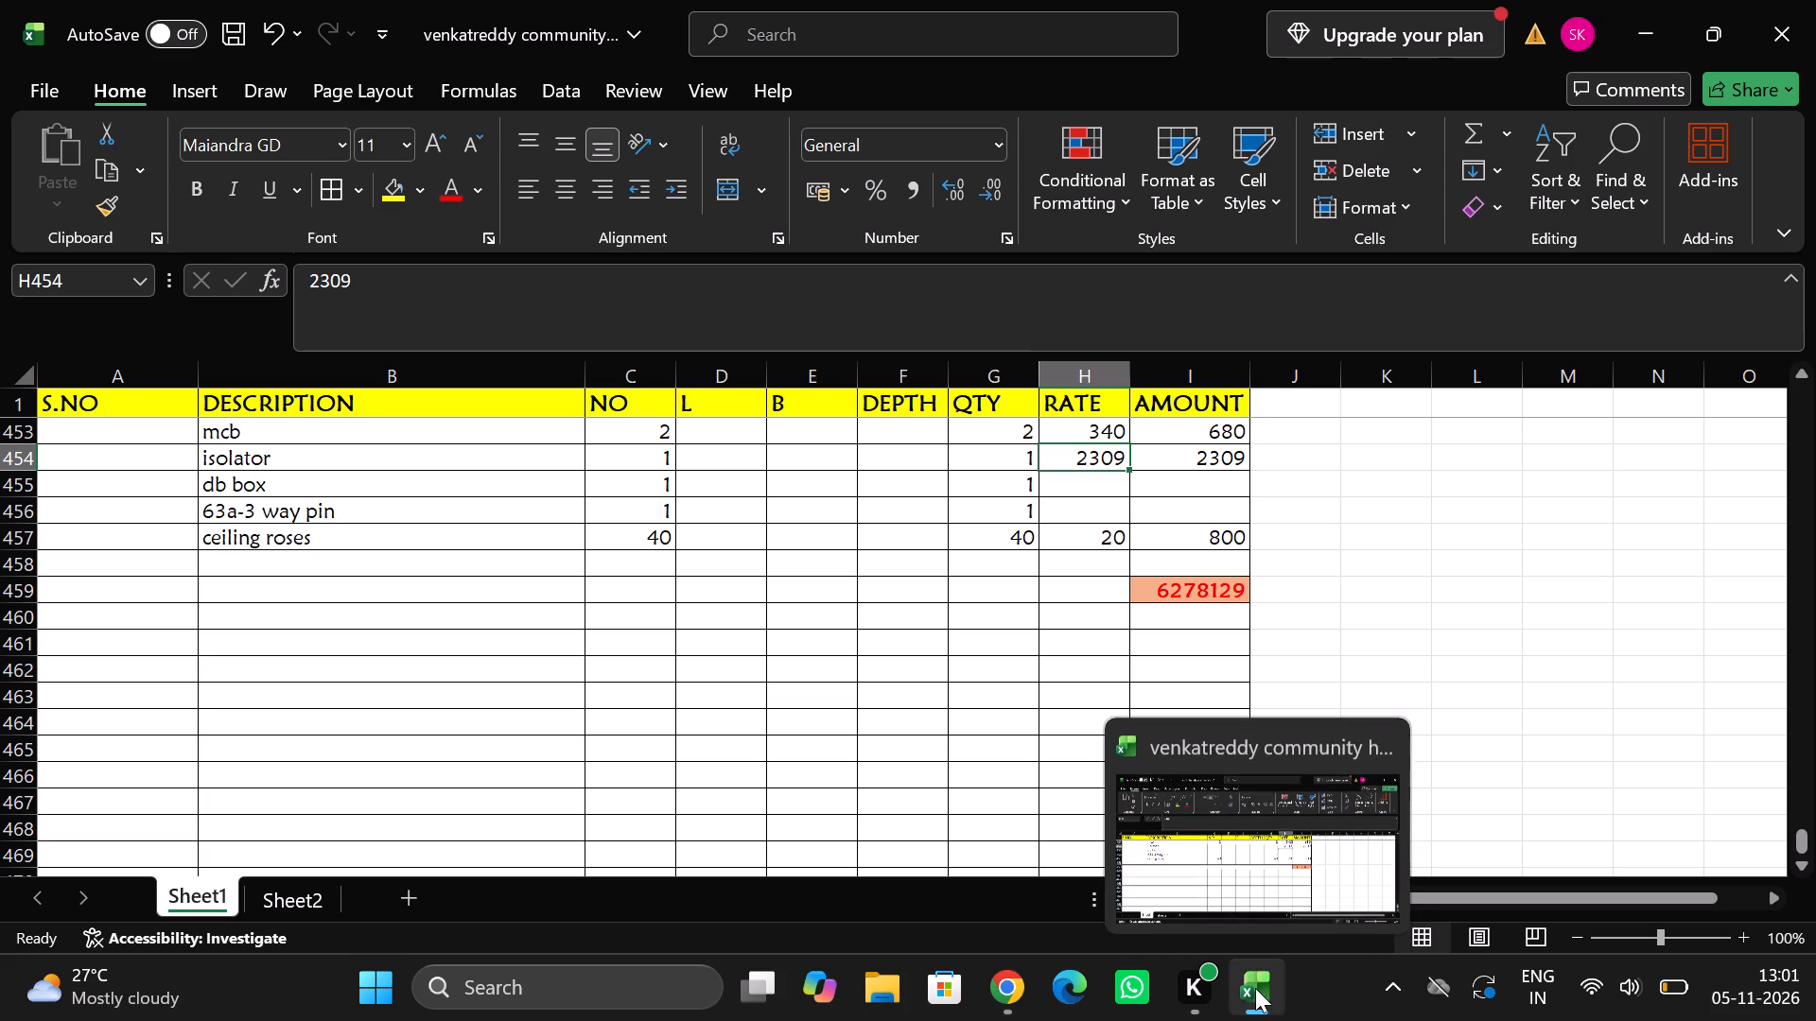
Return to the SSR PDF in Chrome and search for "63A" in place of the MCB search.
left_click(1012, 985)
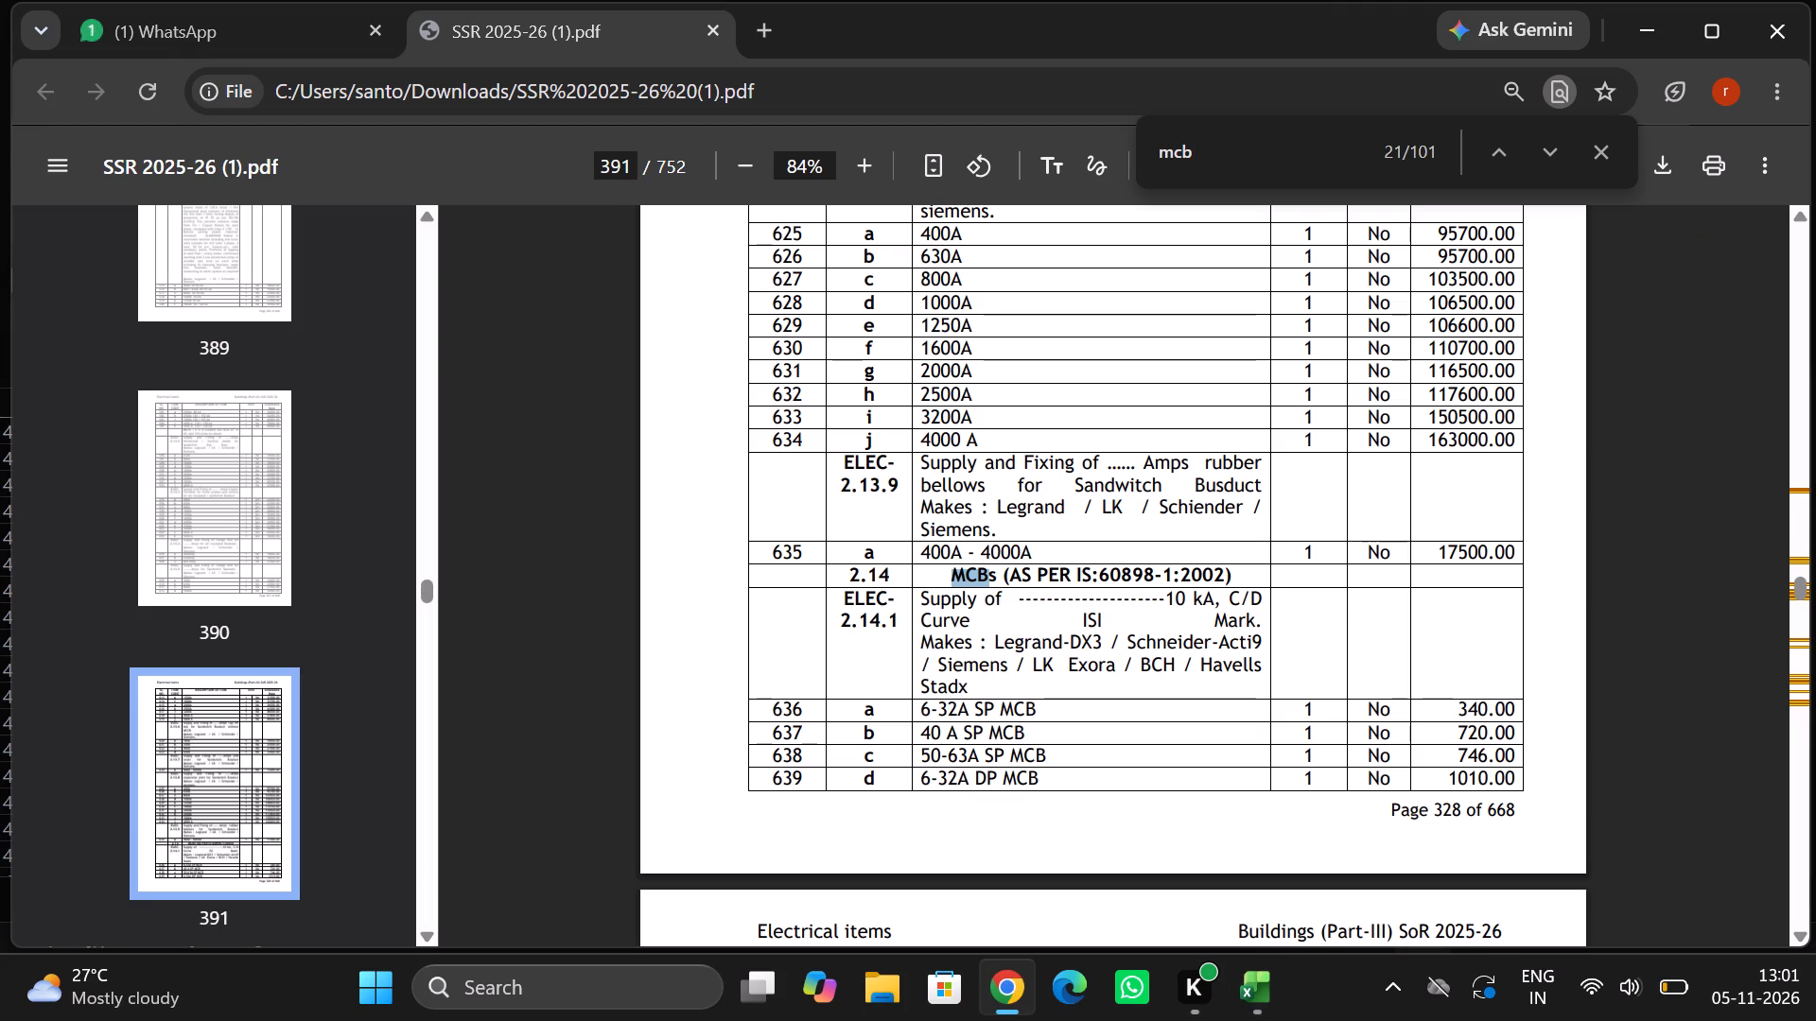
key("6")
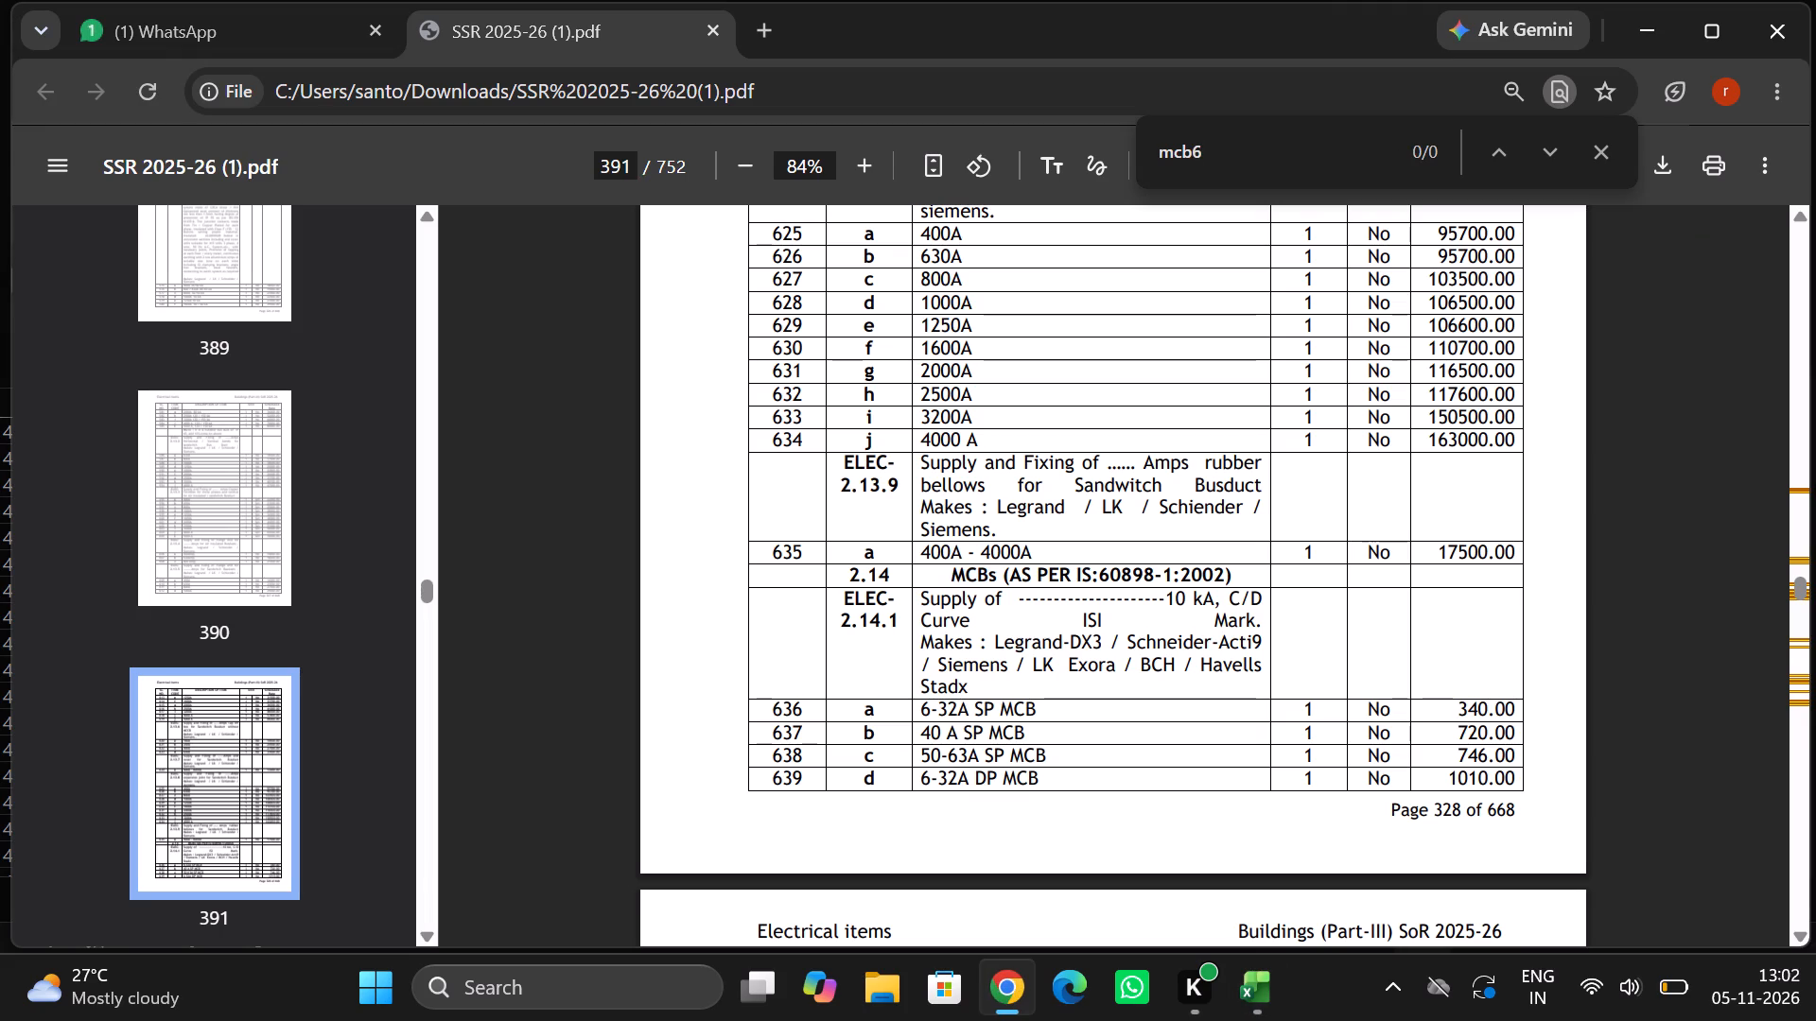
key("BackSpace")
key("BackSpace")
key("BackSpace")
key("BackSpace")
type("63")
key("shift+a")
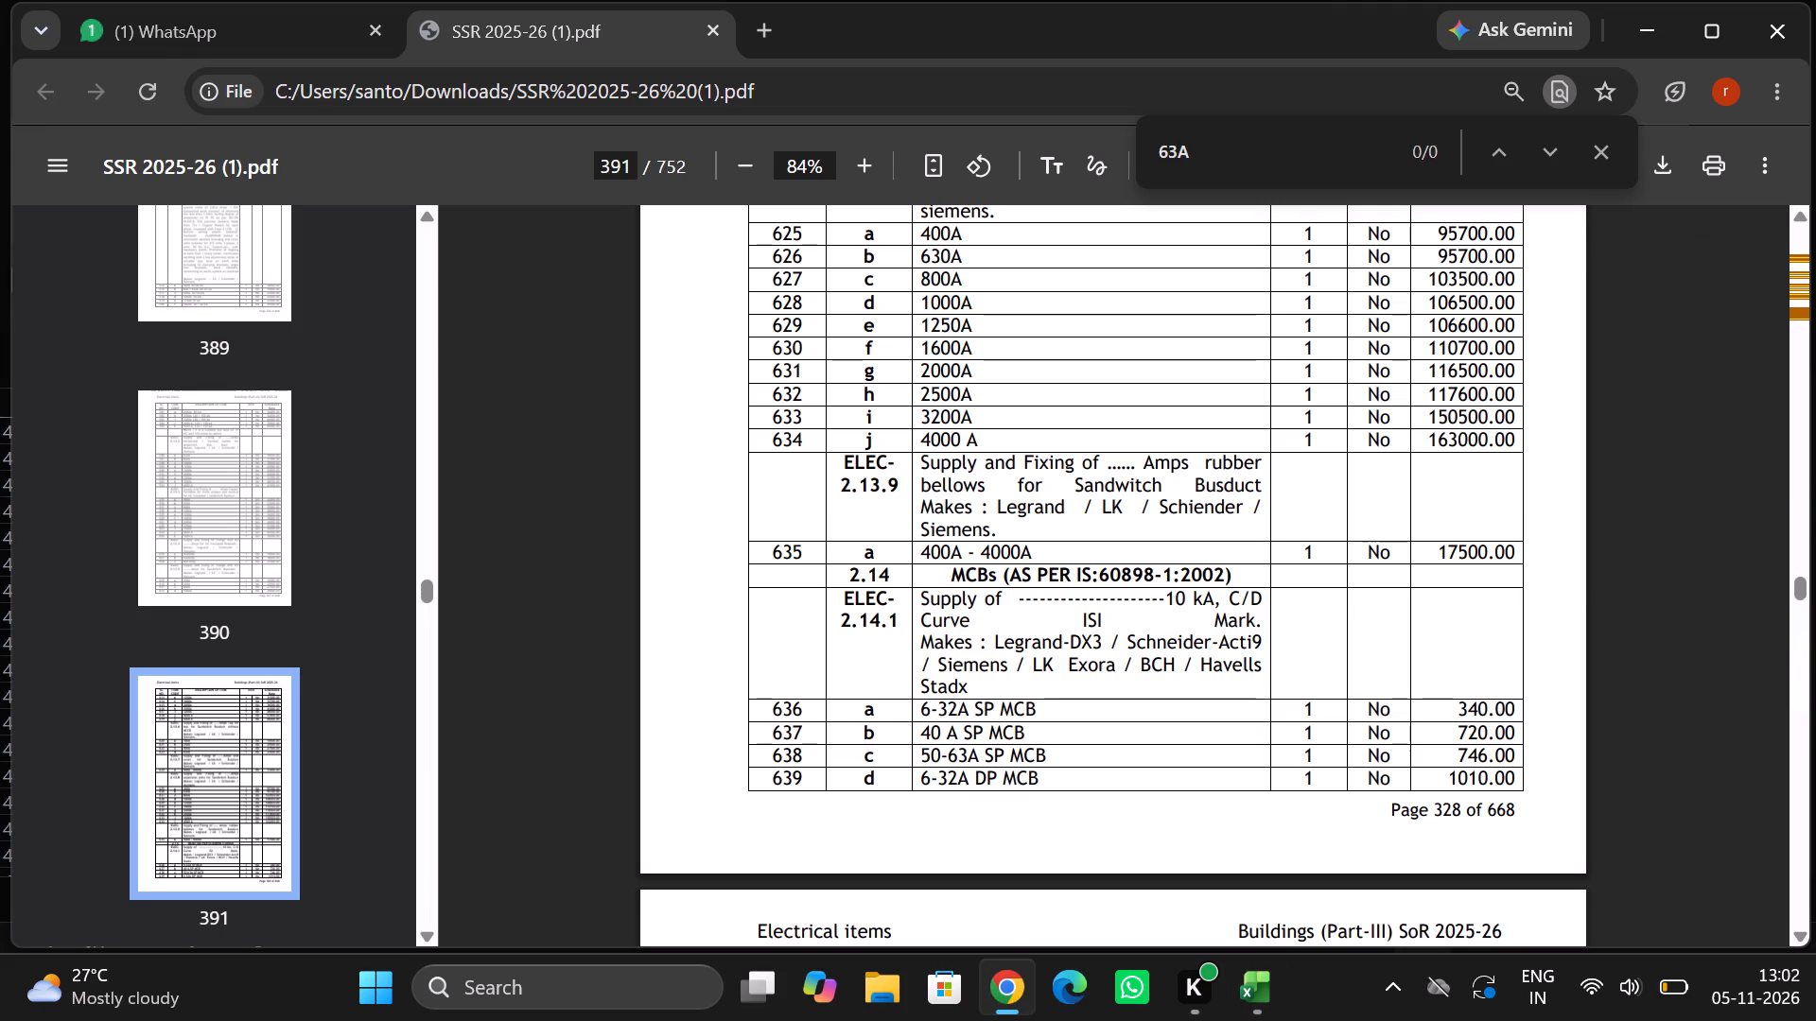
key("Return")
Change the PDF search to "63 A" with a space and look for matching items.
key("BackSpace")
key("space")
key("shift+a")
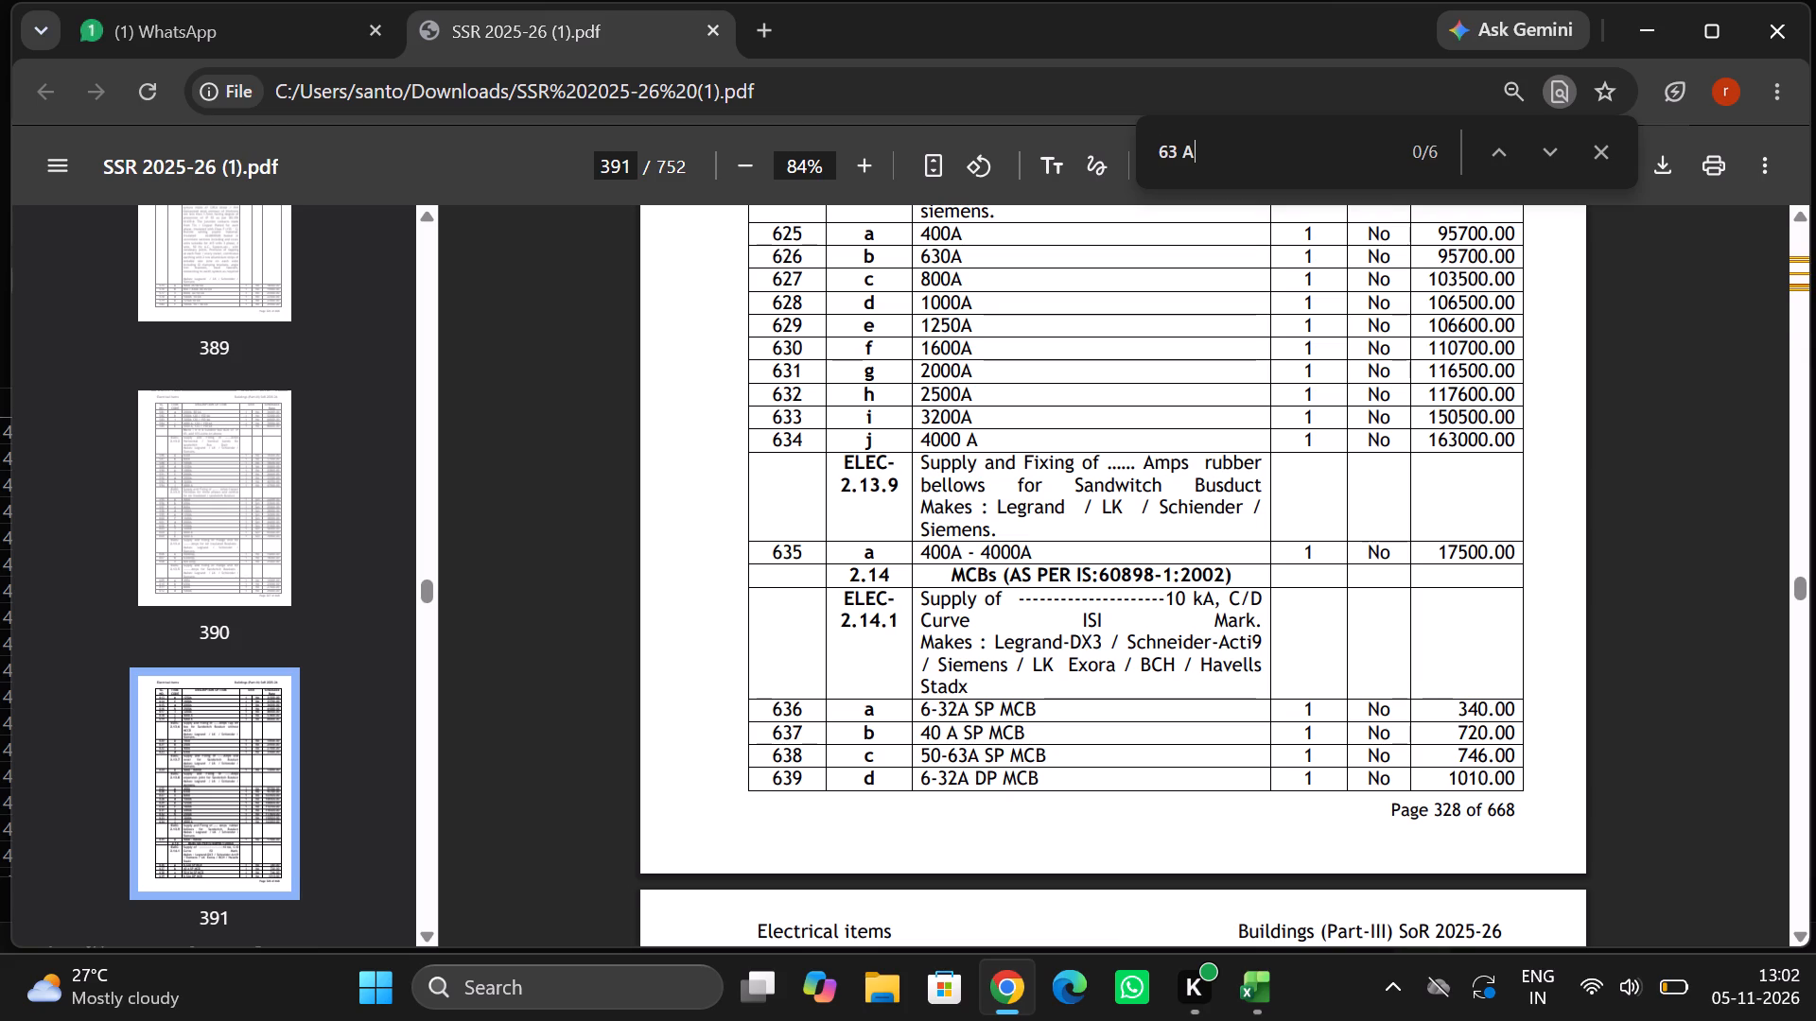
key("Return")
key("Return")
key("Return")
key("Return")
Change the PDF search back to "63A" without the space and go through the matches to the section 2.9 RCCB rates.
key("BackSpace")
key("BackSpace")
key("shift+a")
key("Return")
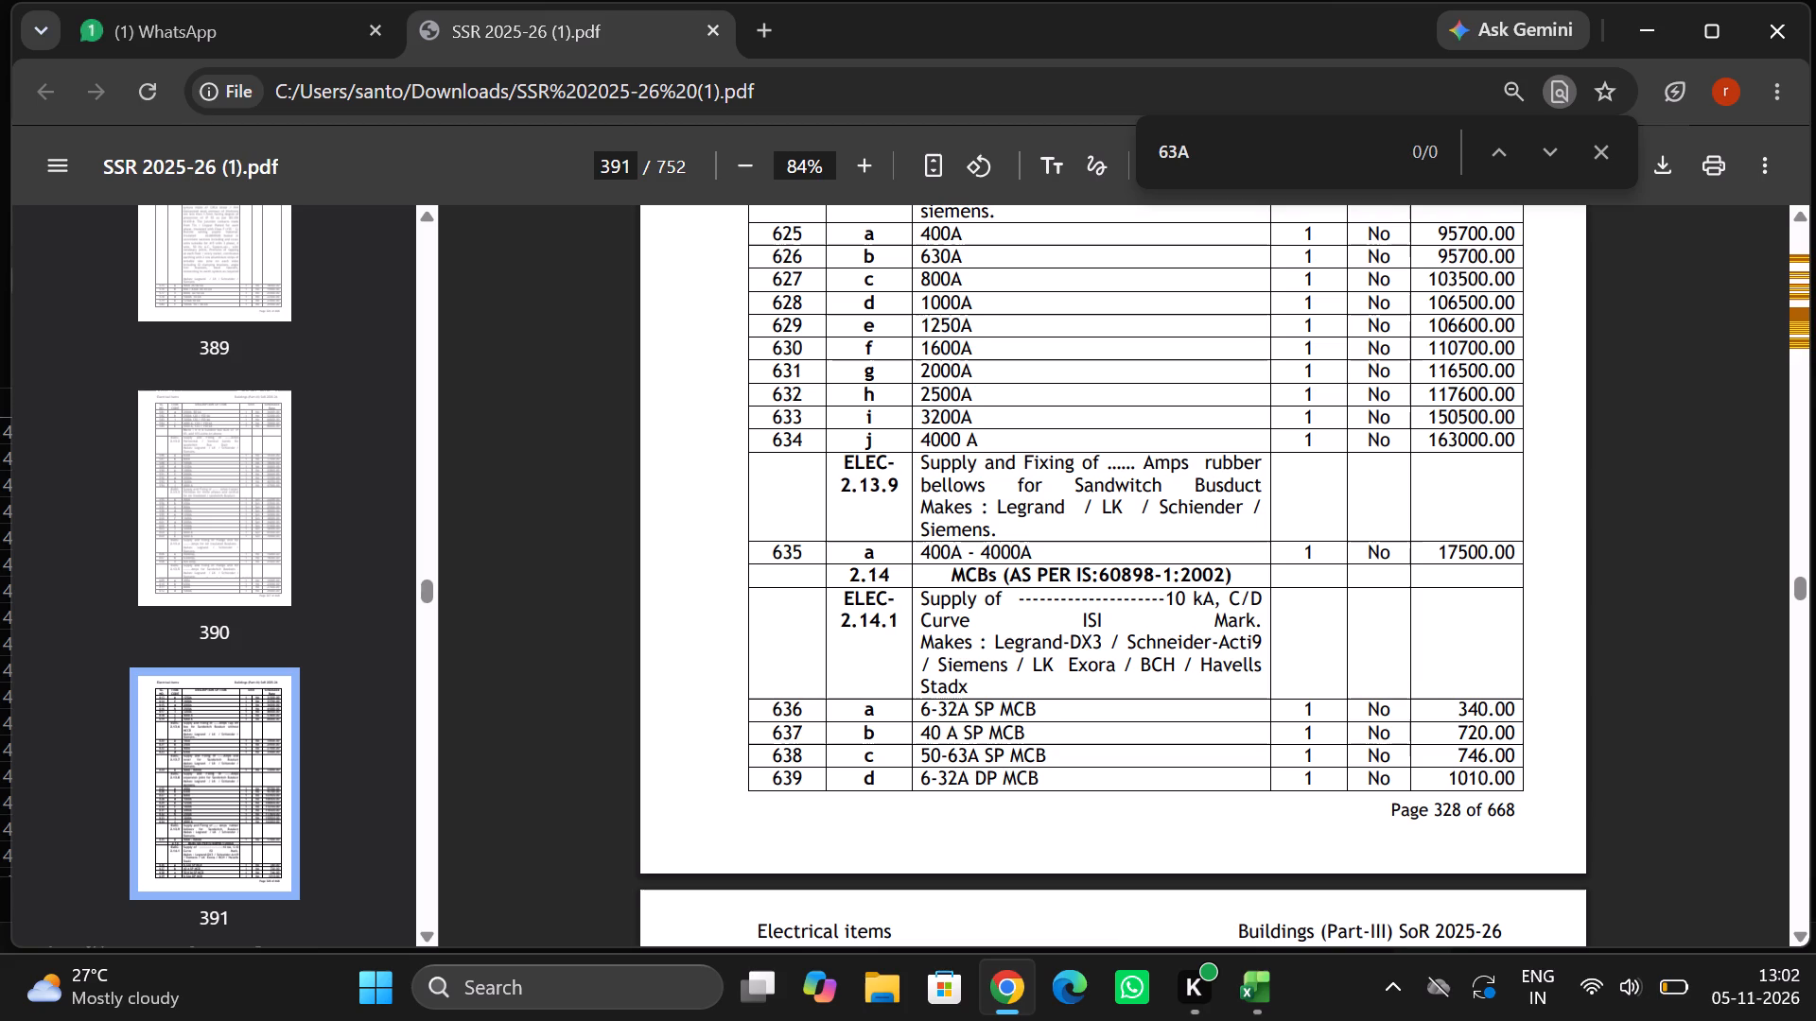
key("Return")
key("Return")
key("Return")
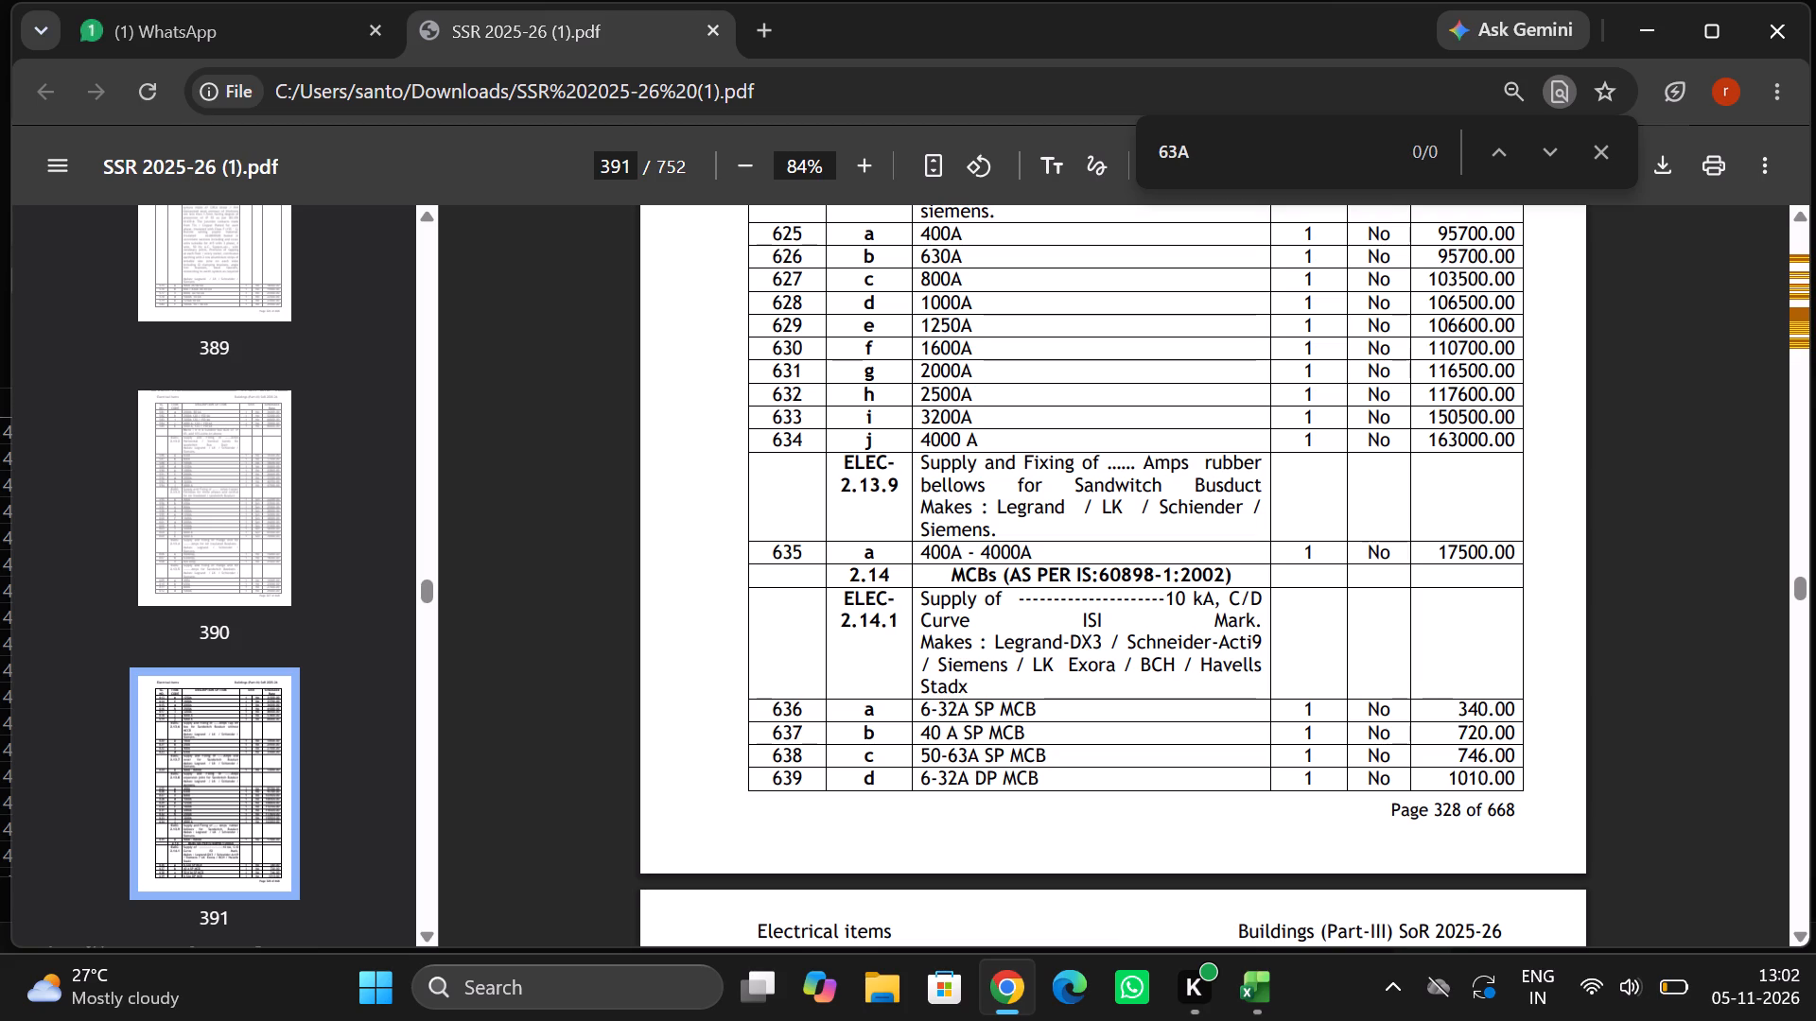
scroll(1285, 588, "down", 2)
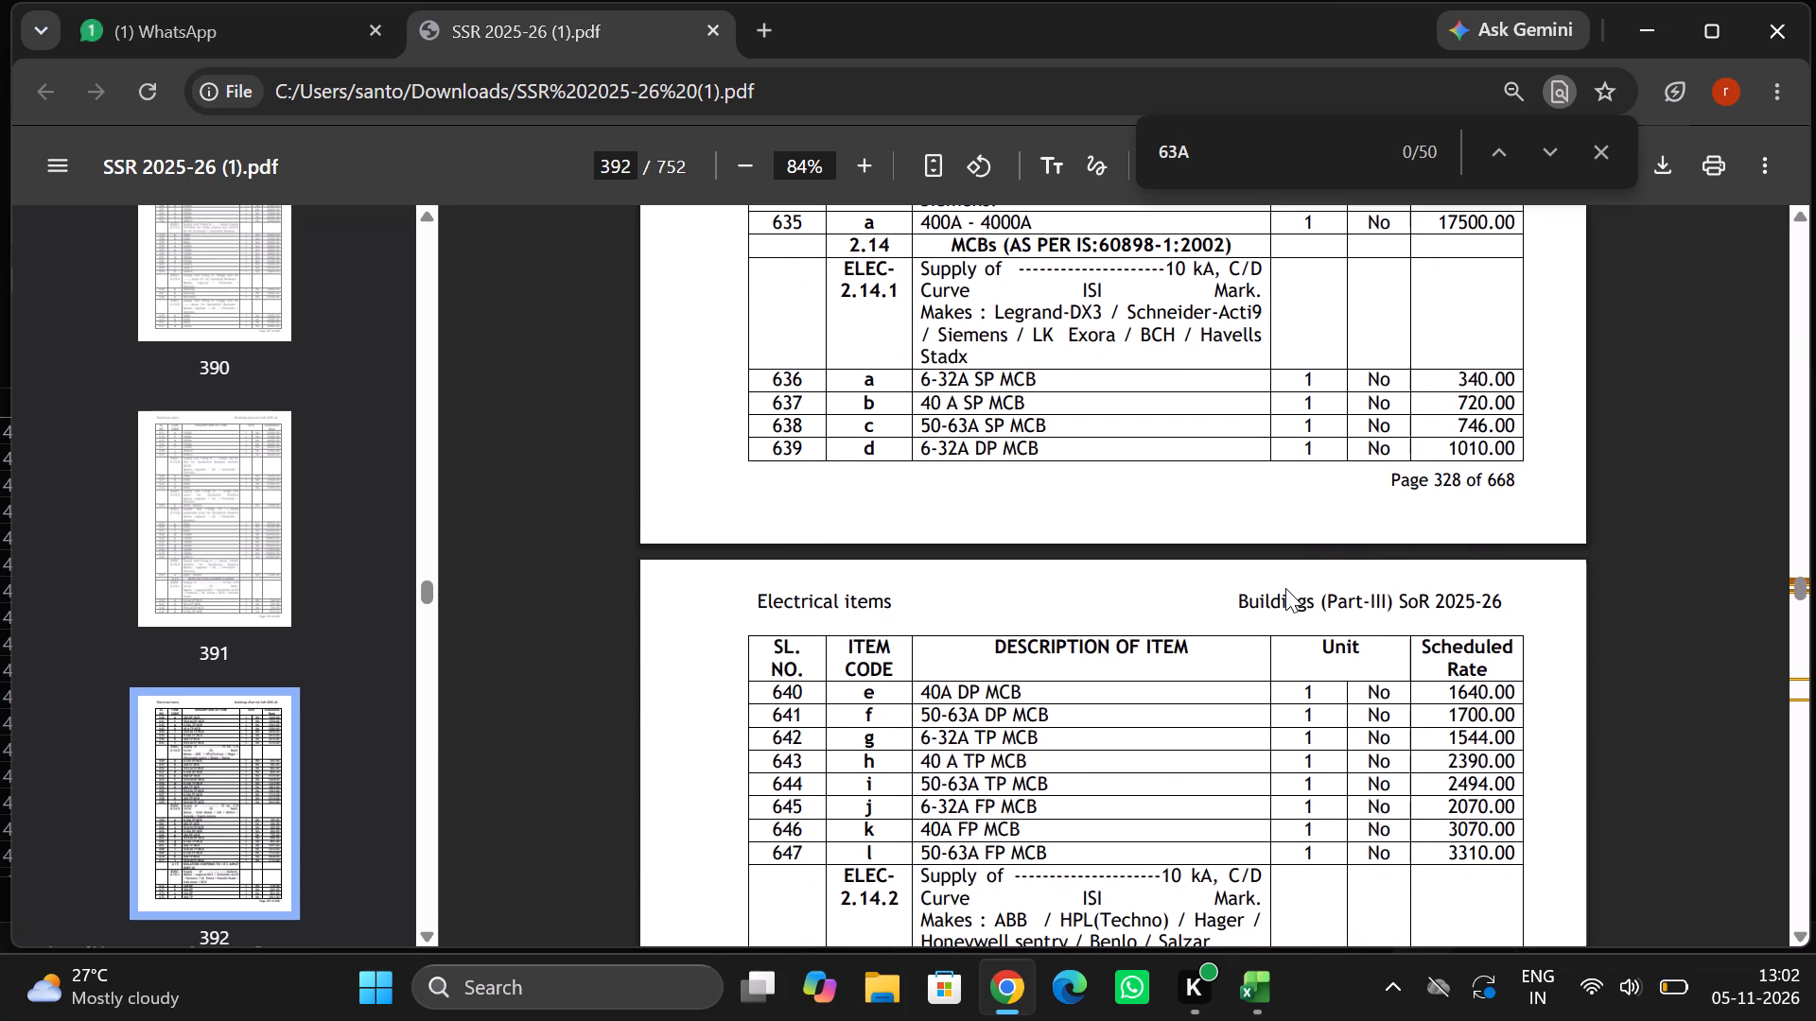
key("Return")
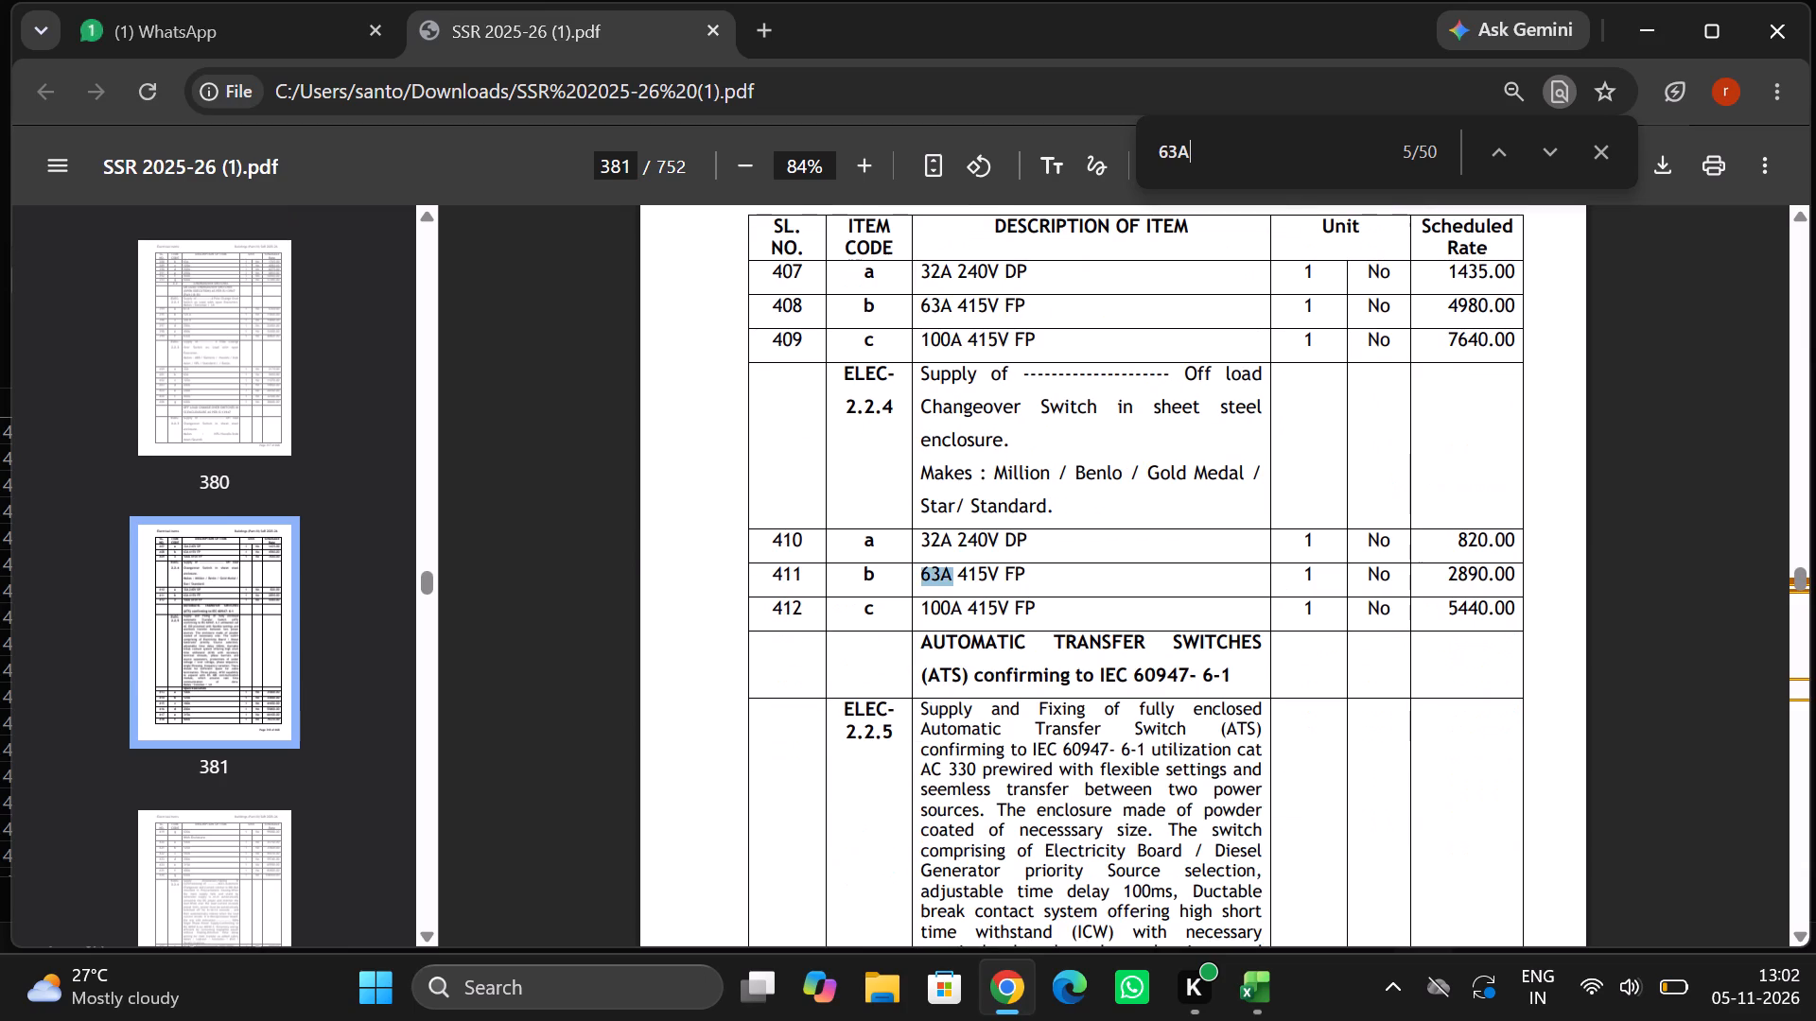
key("Return")
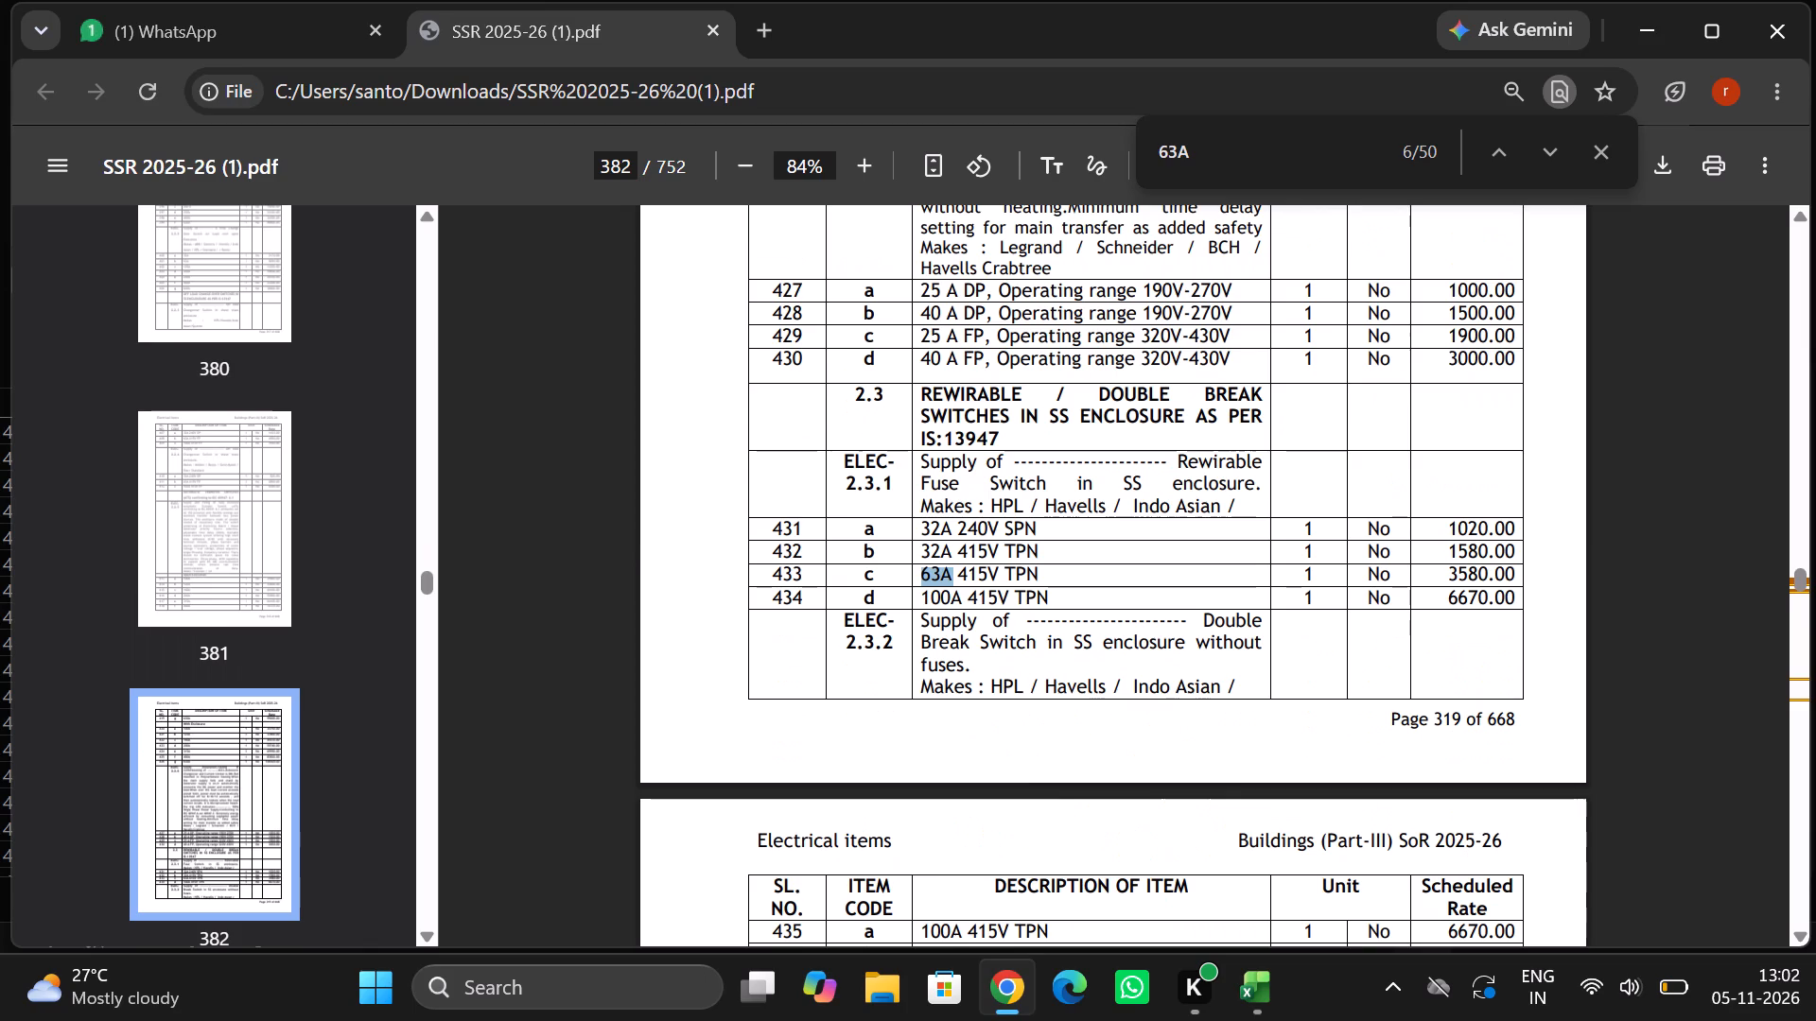
key("Return")
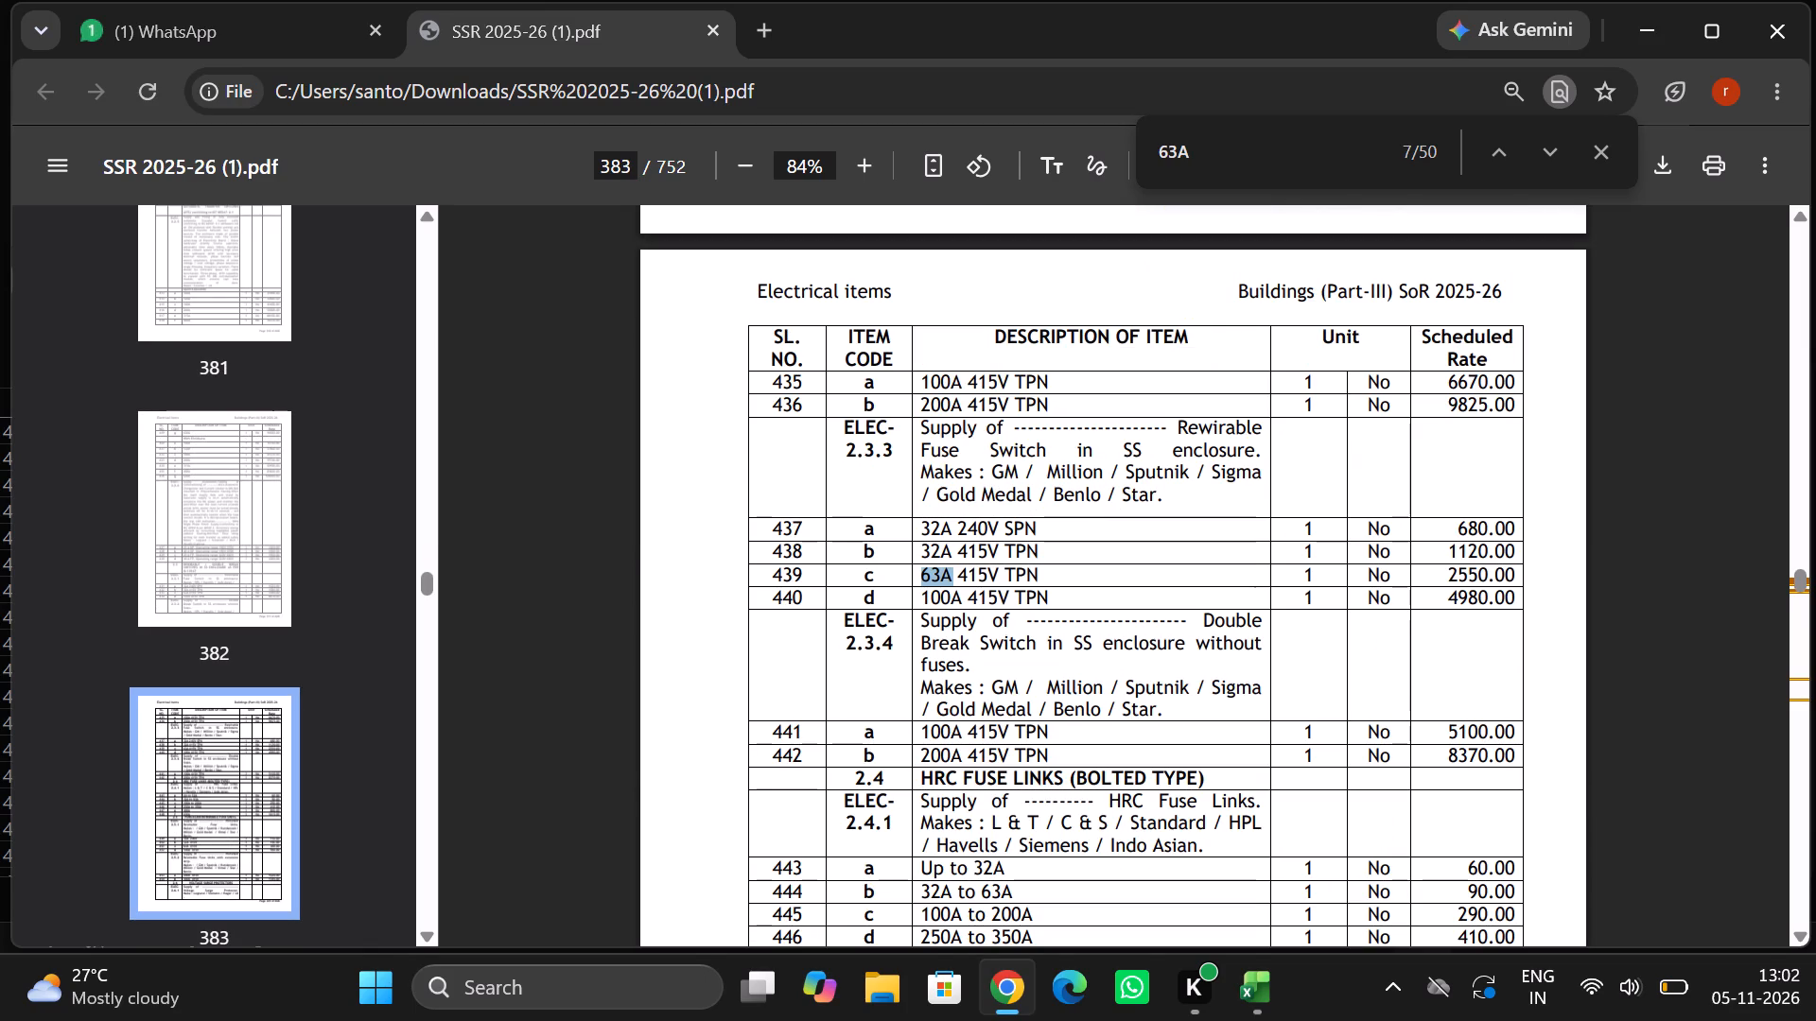
key("Return")
key("Return")
key("Return")
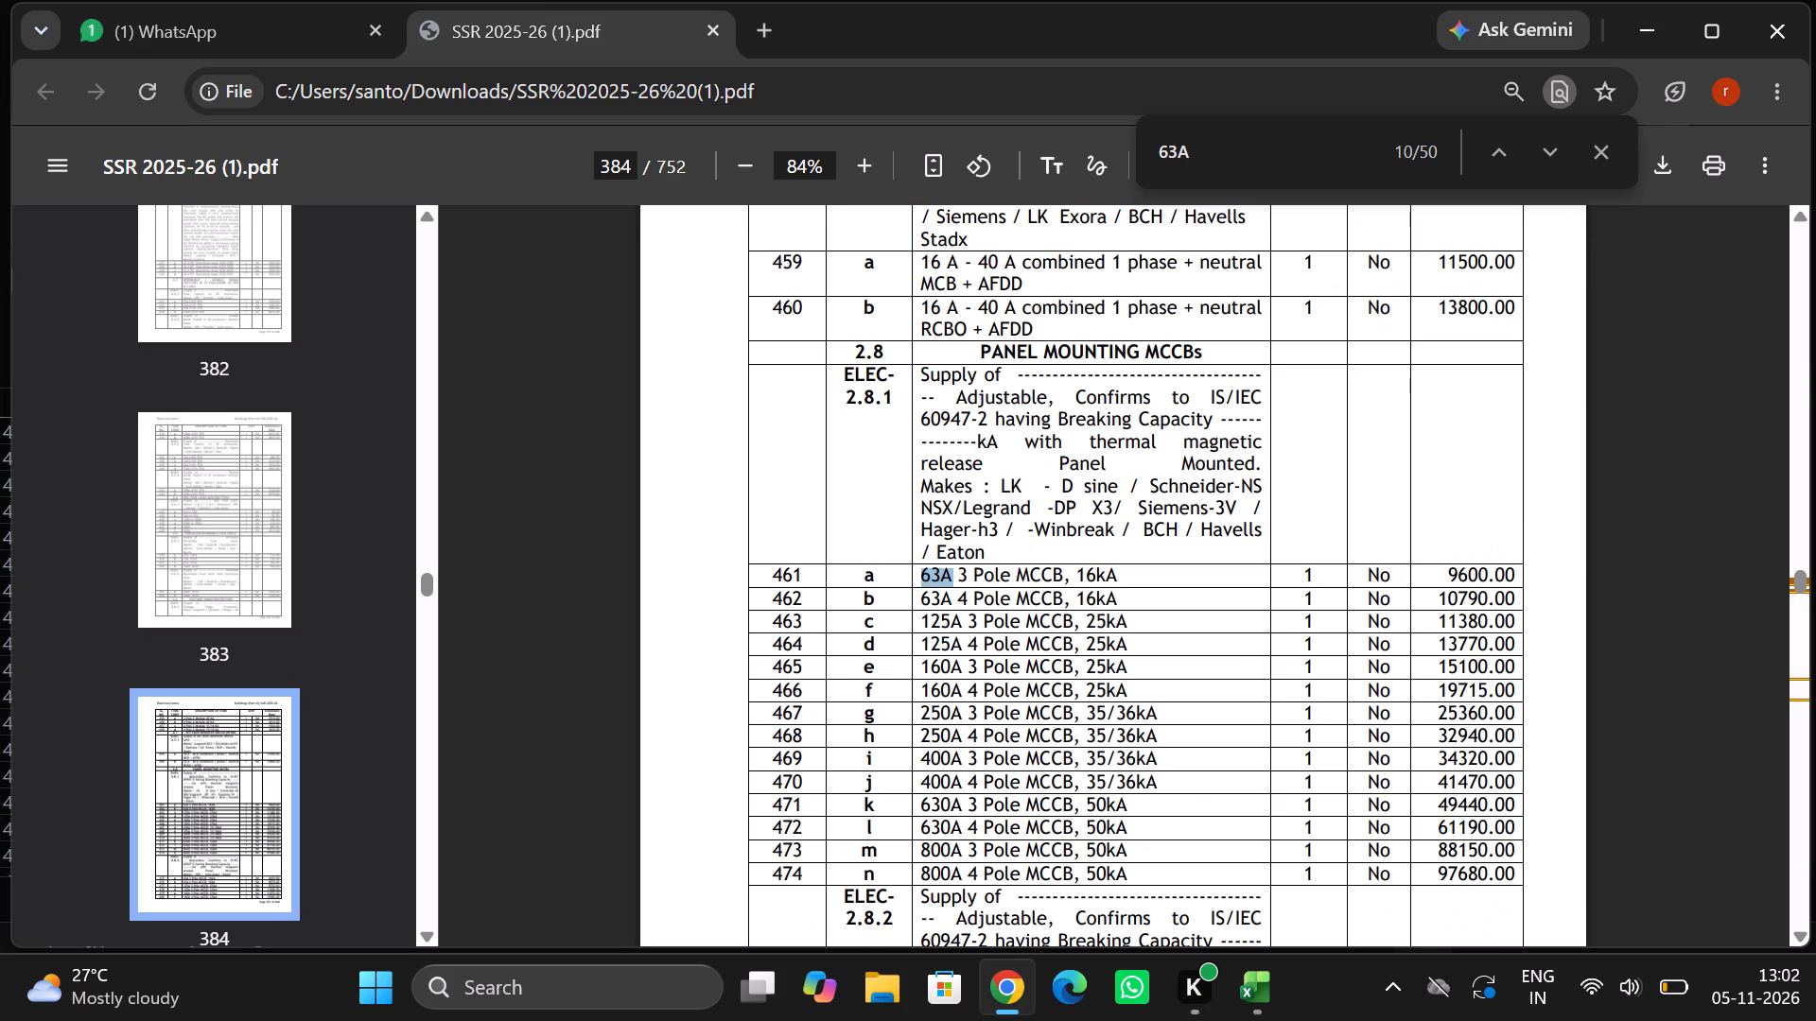
key("Return")
key("Return")
key("Return")
key("Return")
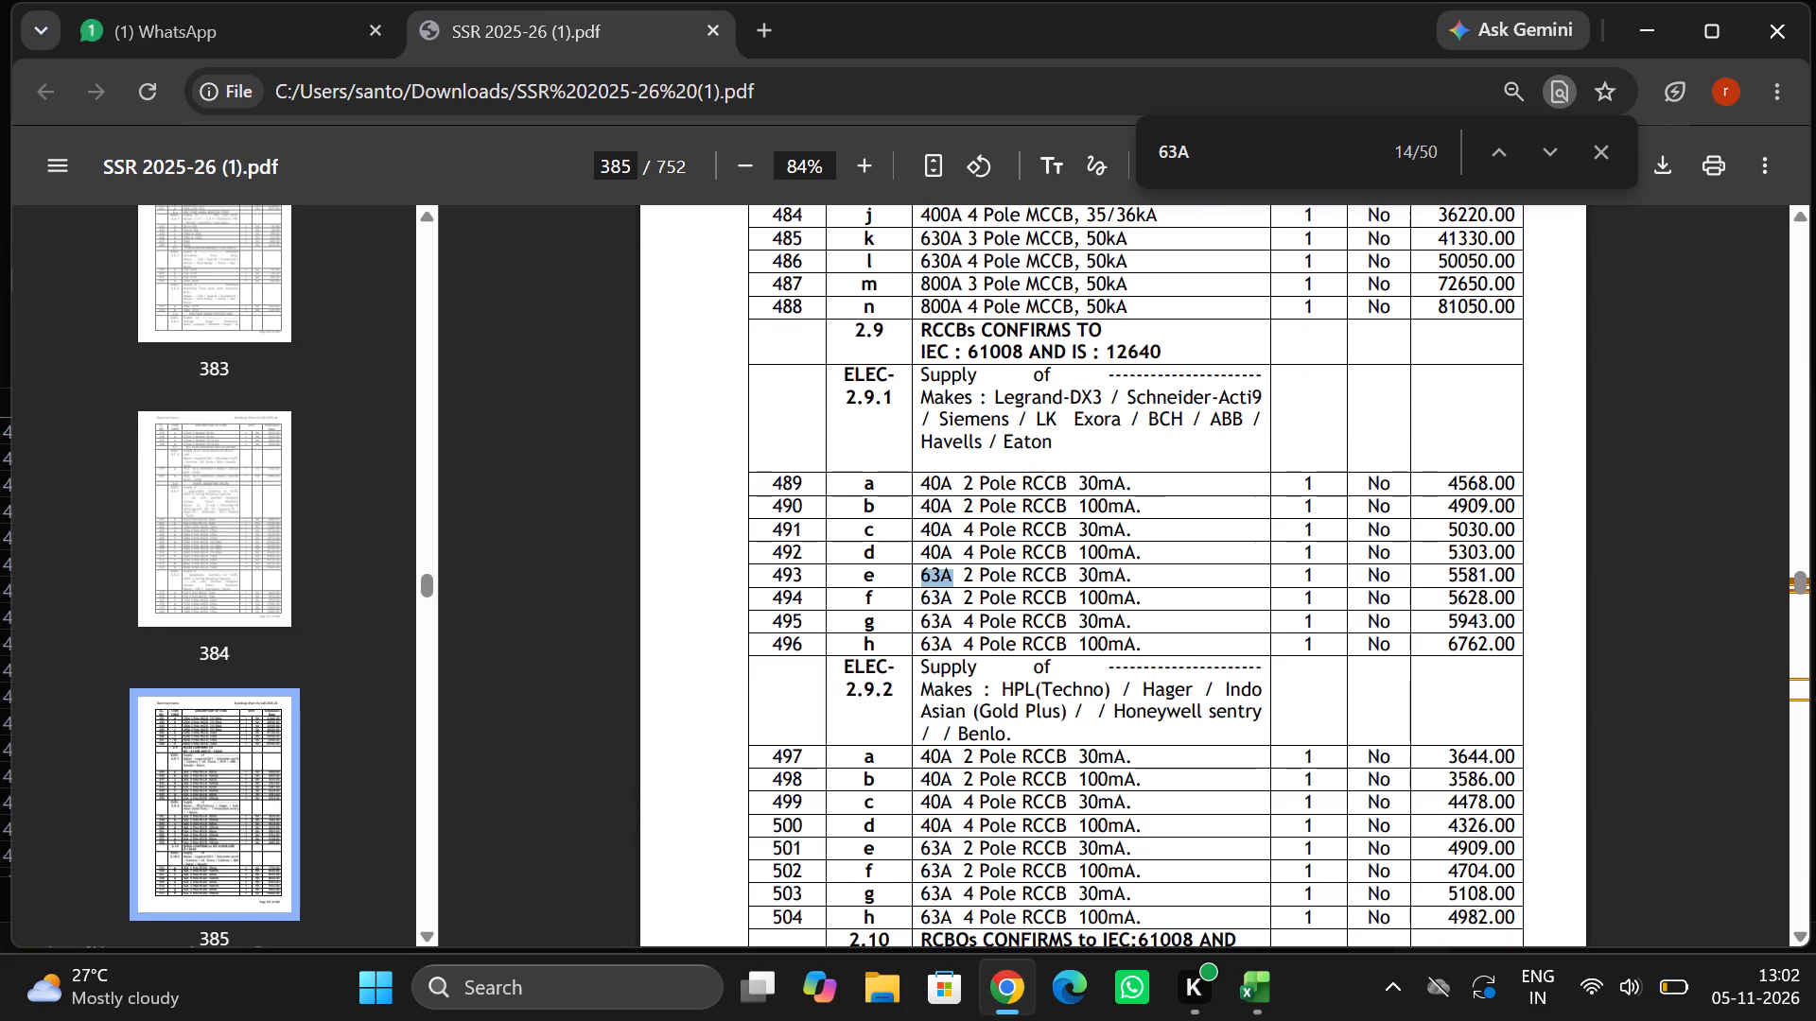
key("Return")
key("Return")
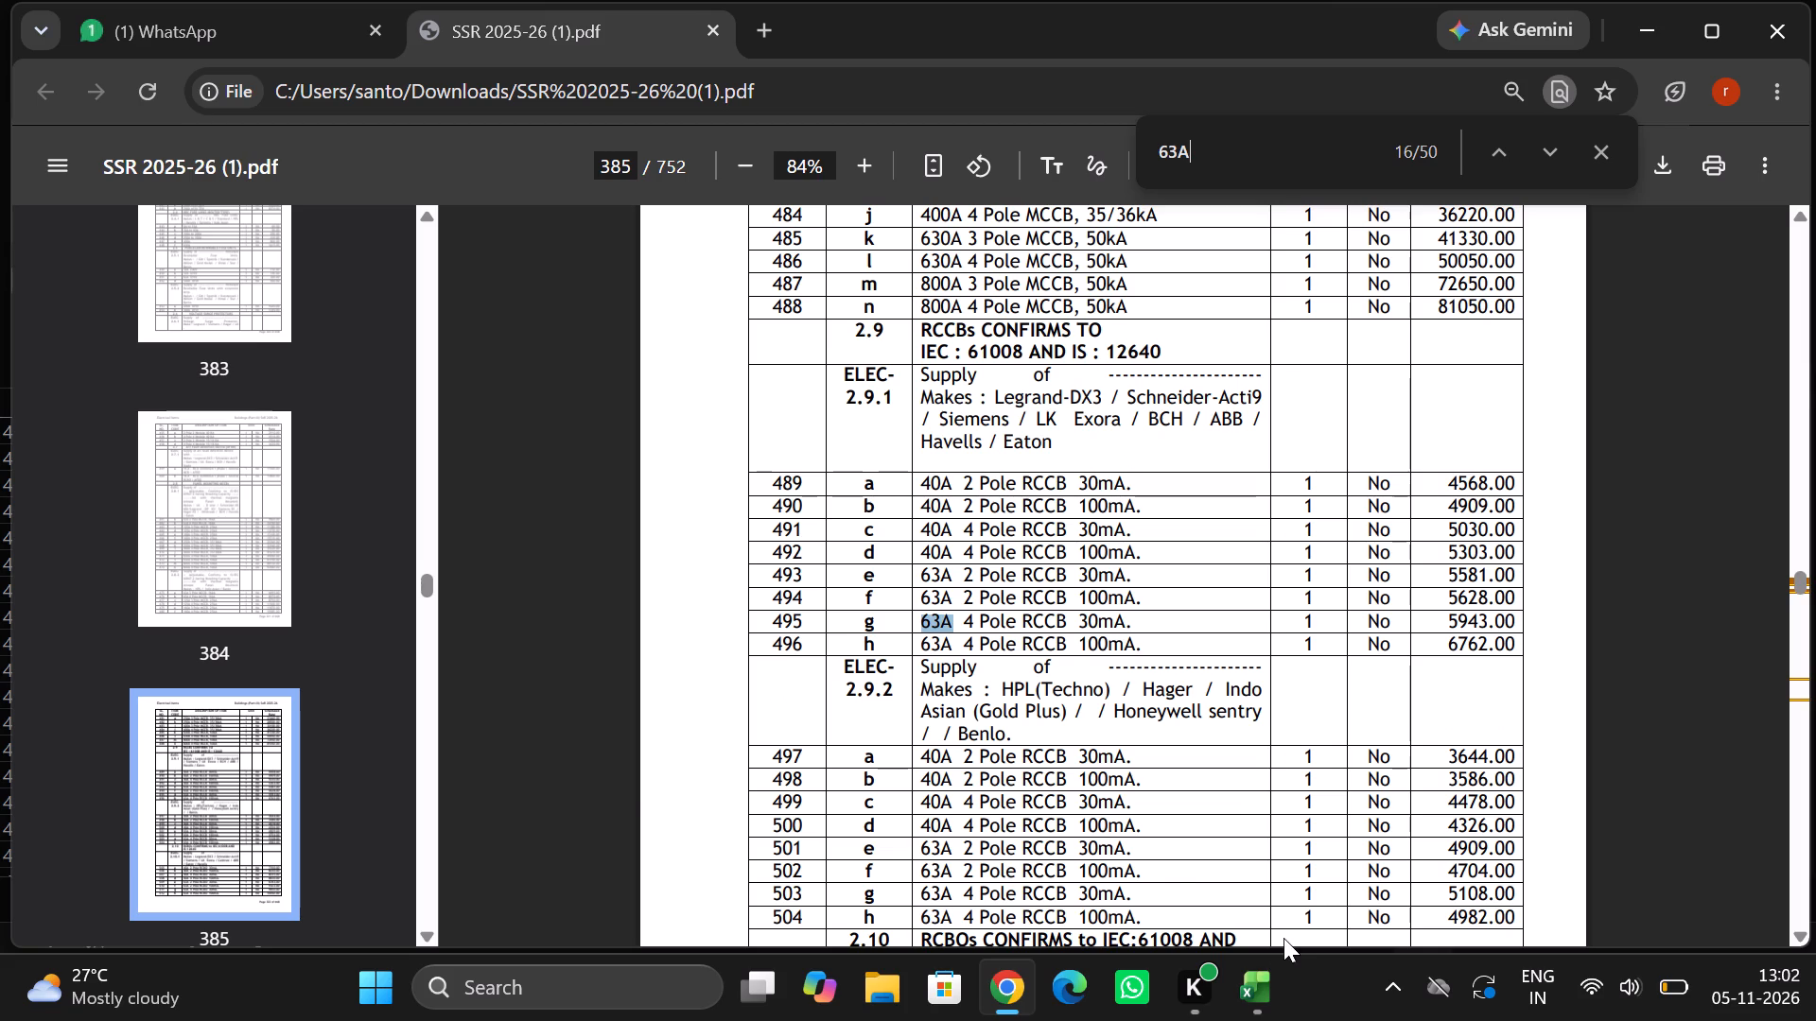
In the Excel estimate, enter a rate of 5500 for the 63a-3 way pin in row 456 and calculate its amount as rate times quantity.
left_click(1244, 908)
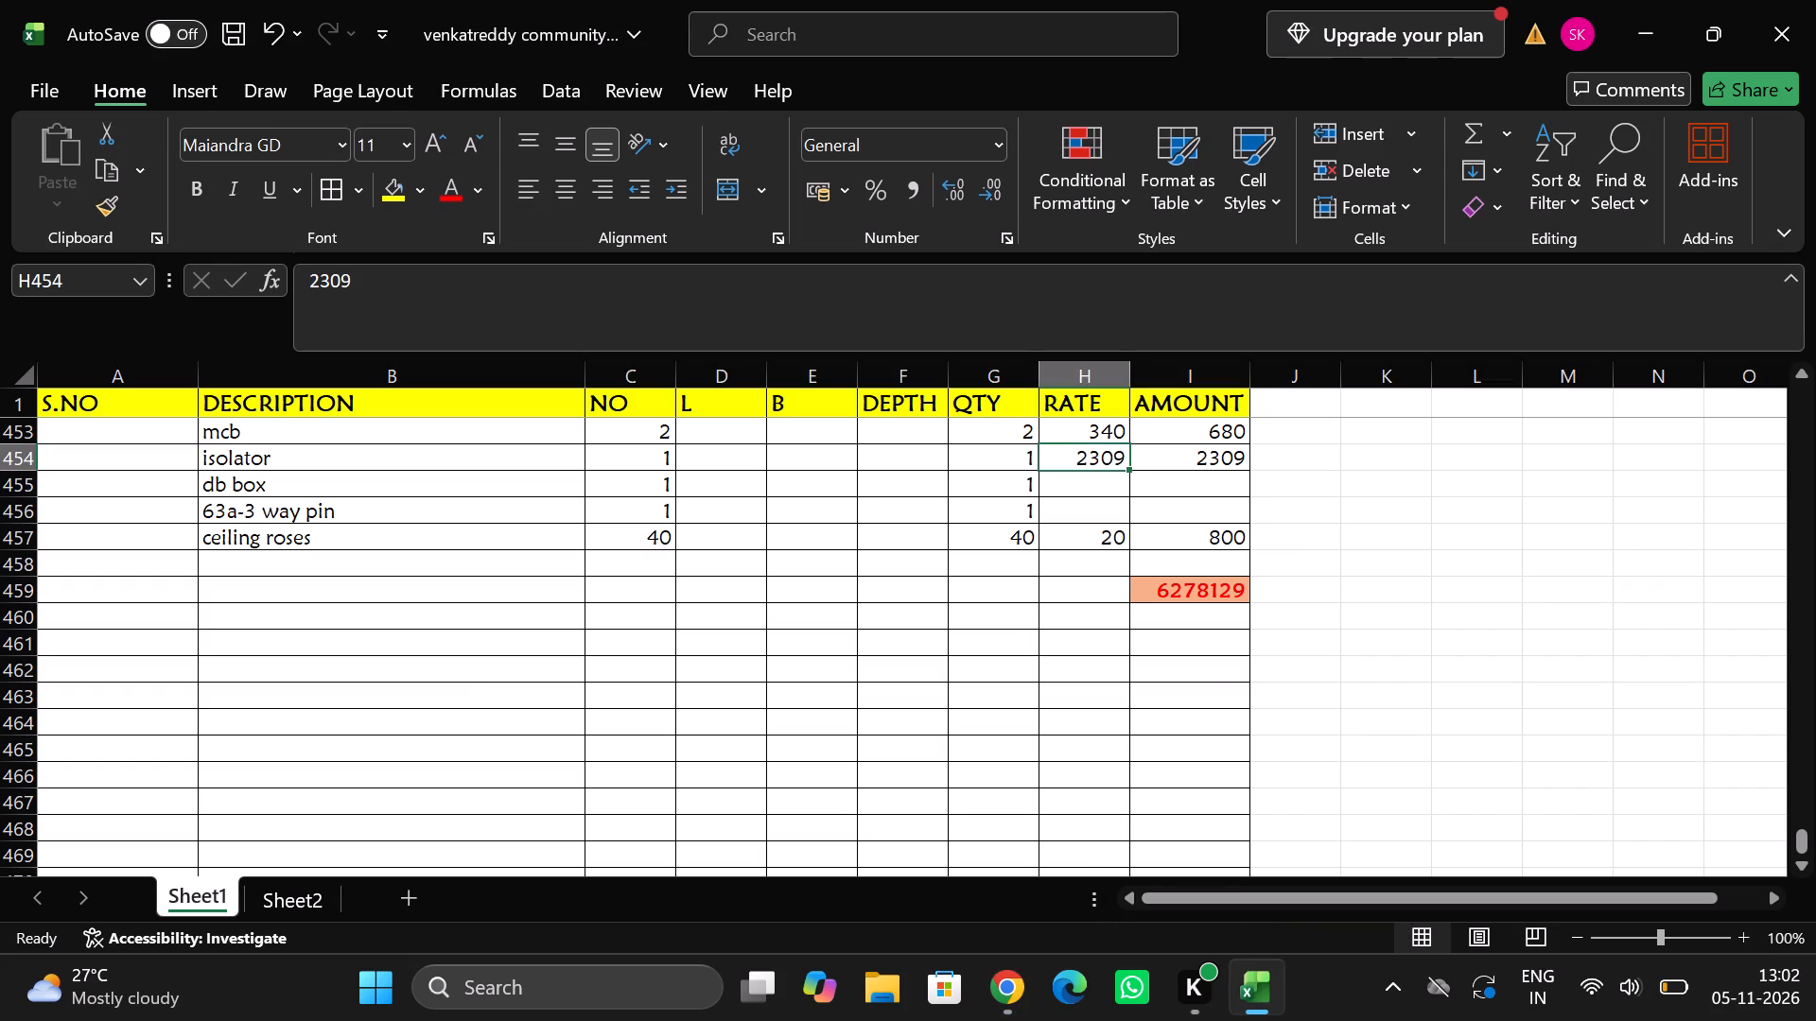
left_click(1073, 511)
type("5500")
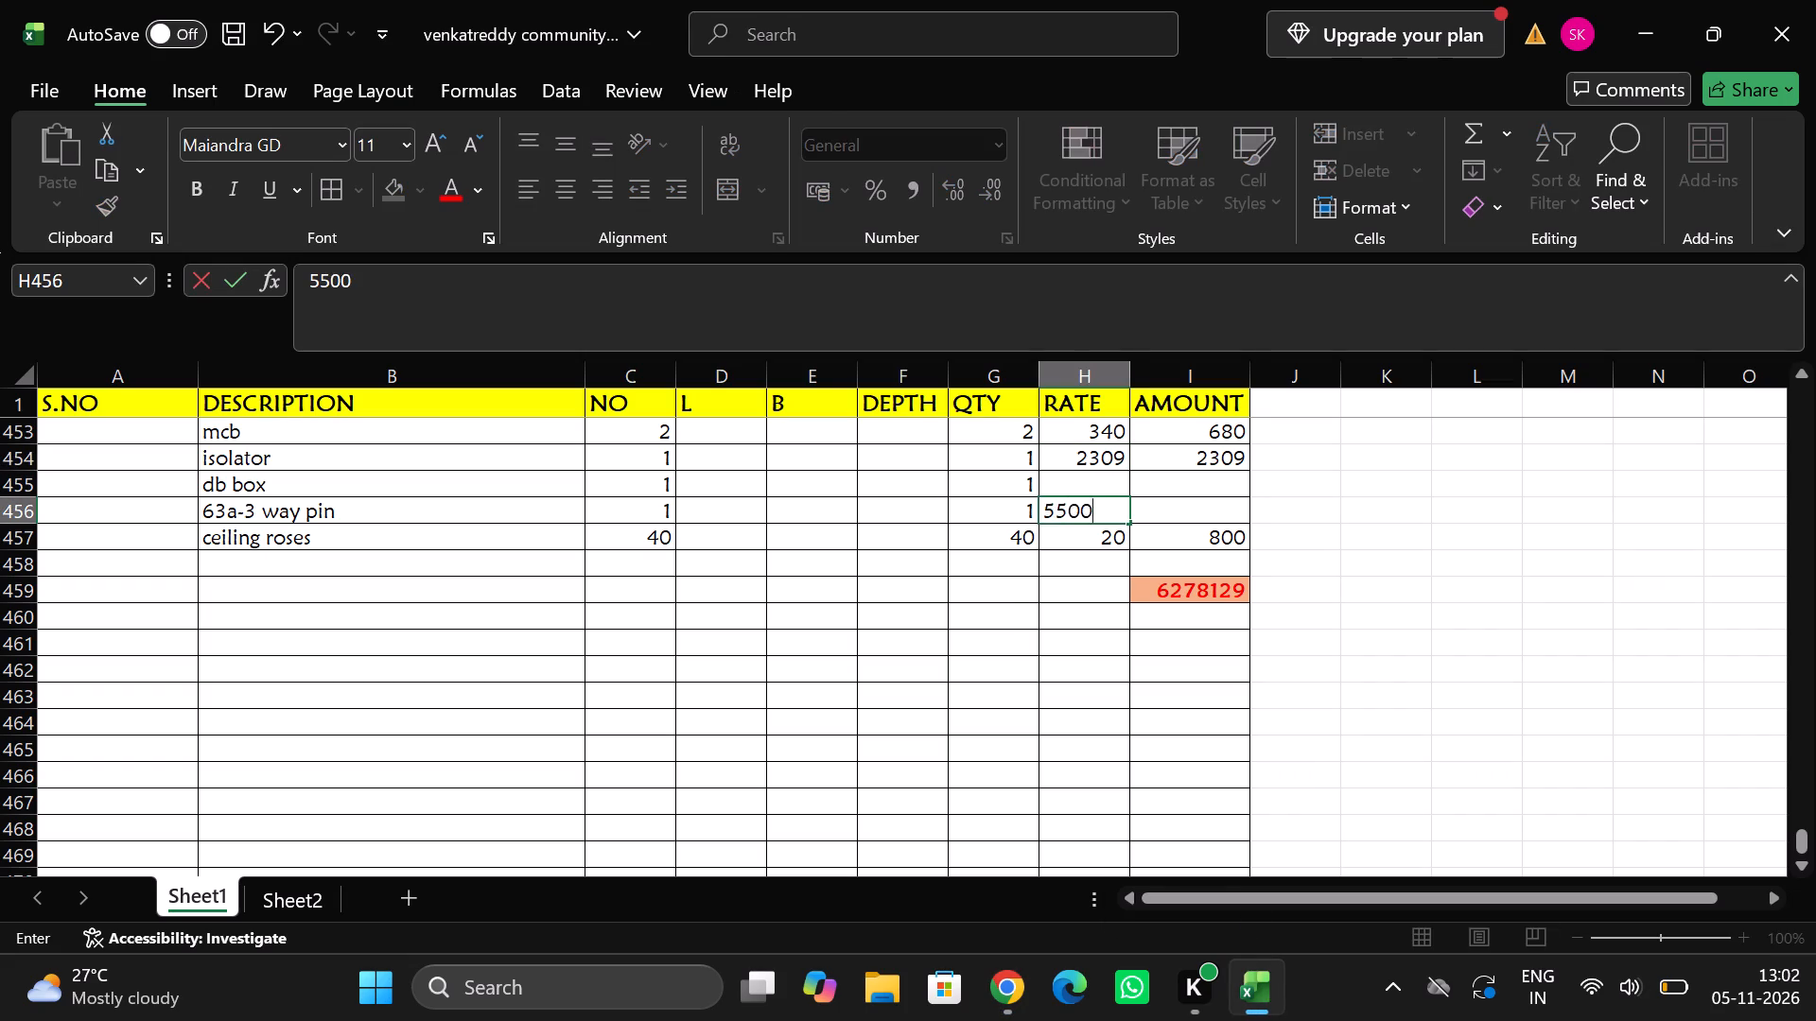
key("Tab")
key("equal")
key("Left")
key("shift+asterisk")
key("Left")
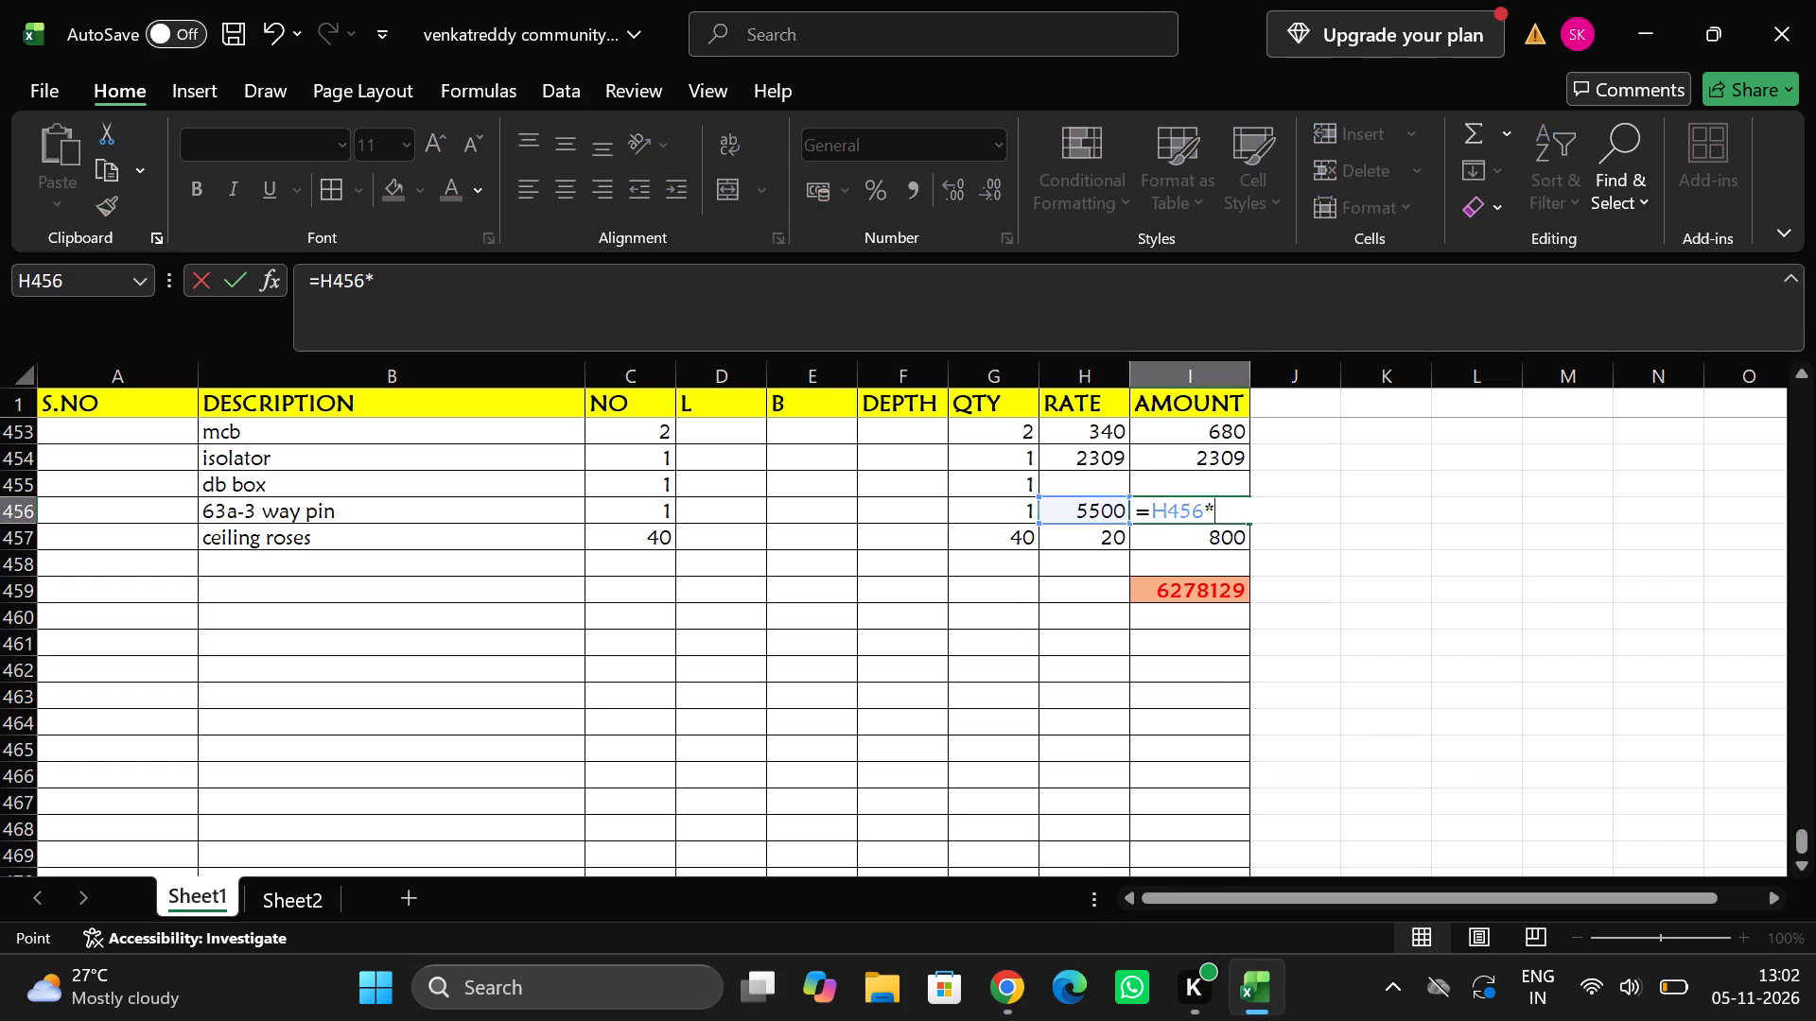
key("Left")
key("Return")
Save the community building estimate workbook.
key("ctrl+s")
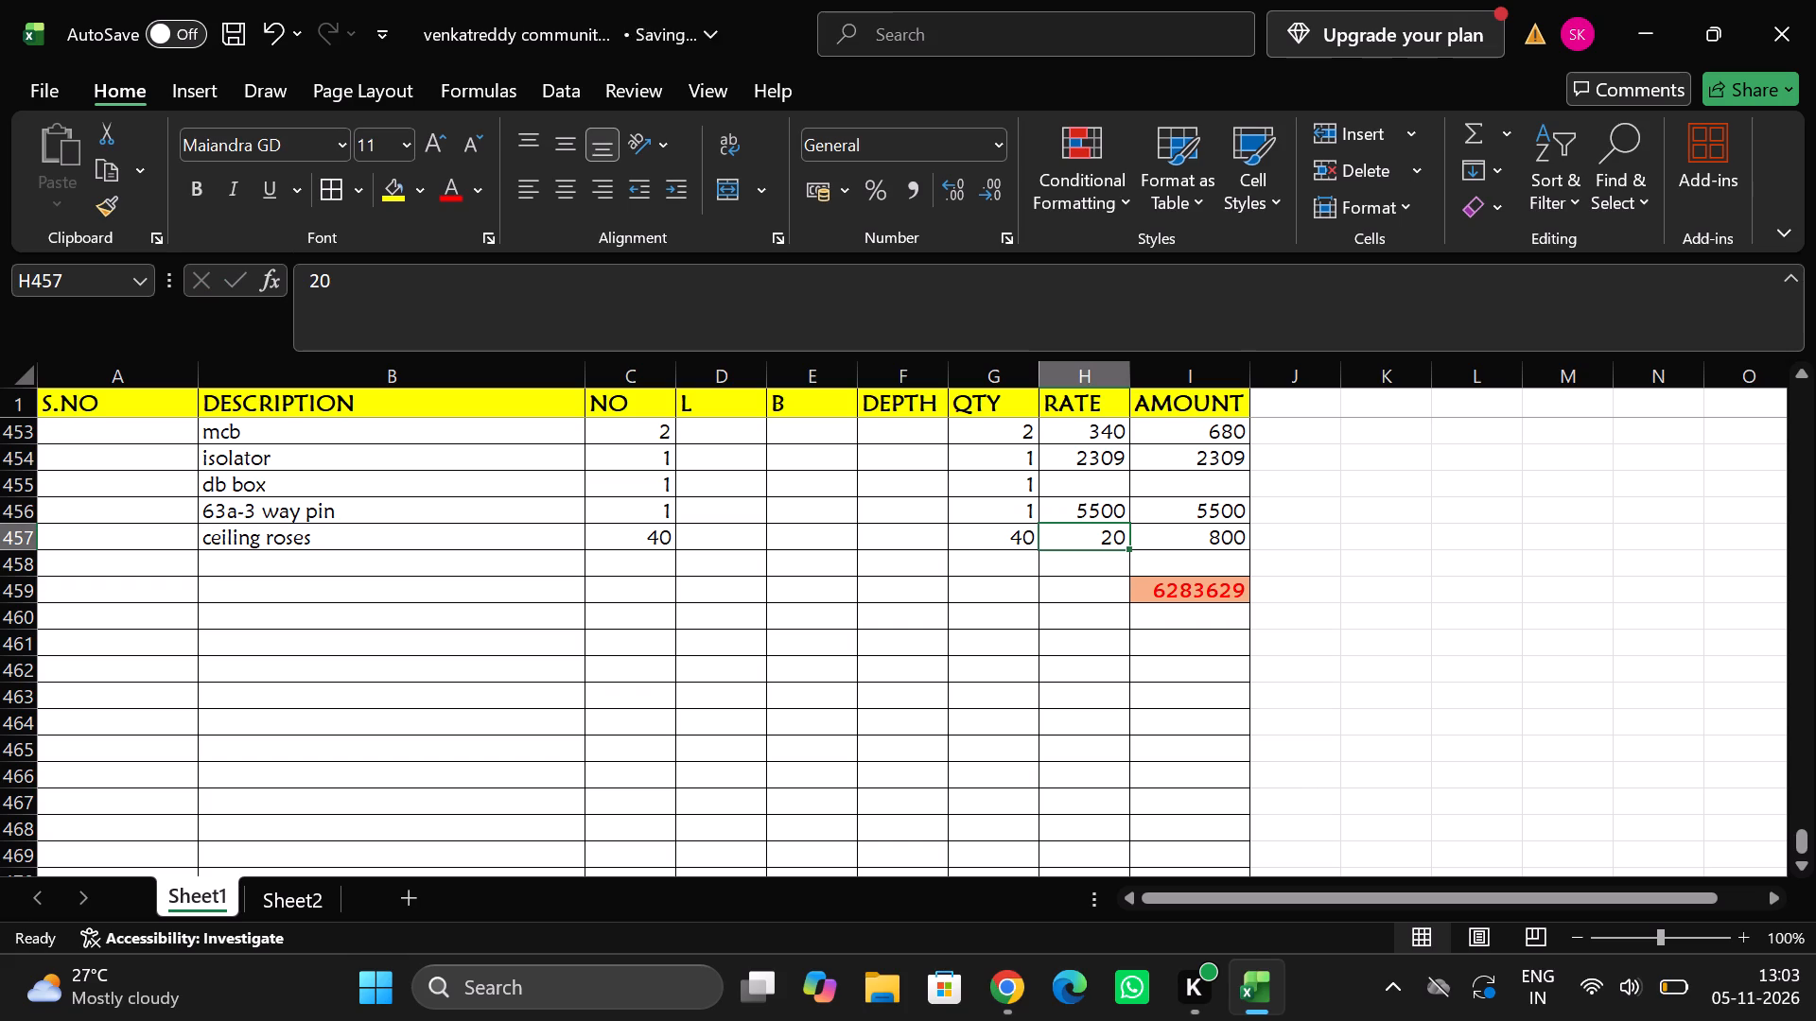
key("ctrl+s")
key("ctrl+s")
key("ctrl+s")
key("ctrl+s")
key("ctrl+s")
key("ctrl+s")
key("ctrl+s")
key("ctrl+s")
key("ctrl+s")
key("ctrl+s")
key("ctrl+s")
key("ctrl+s")
key("ctrl+s")
key("ctrl+s")
key("ctrl+s")
key("ctrl+s")
key("ctrl+s")
key("ctrl+s")
key("ctrl+s")
key("ctrl+s")
key("ctrl+s")
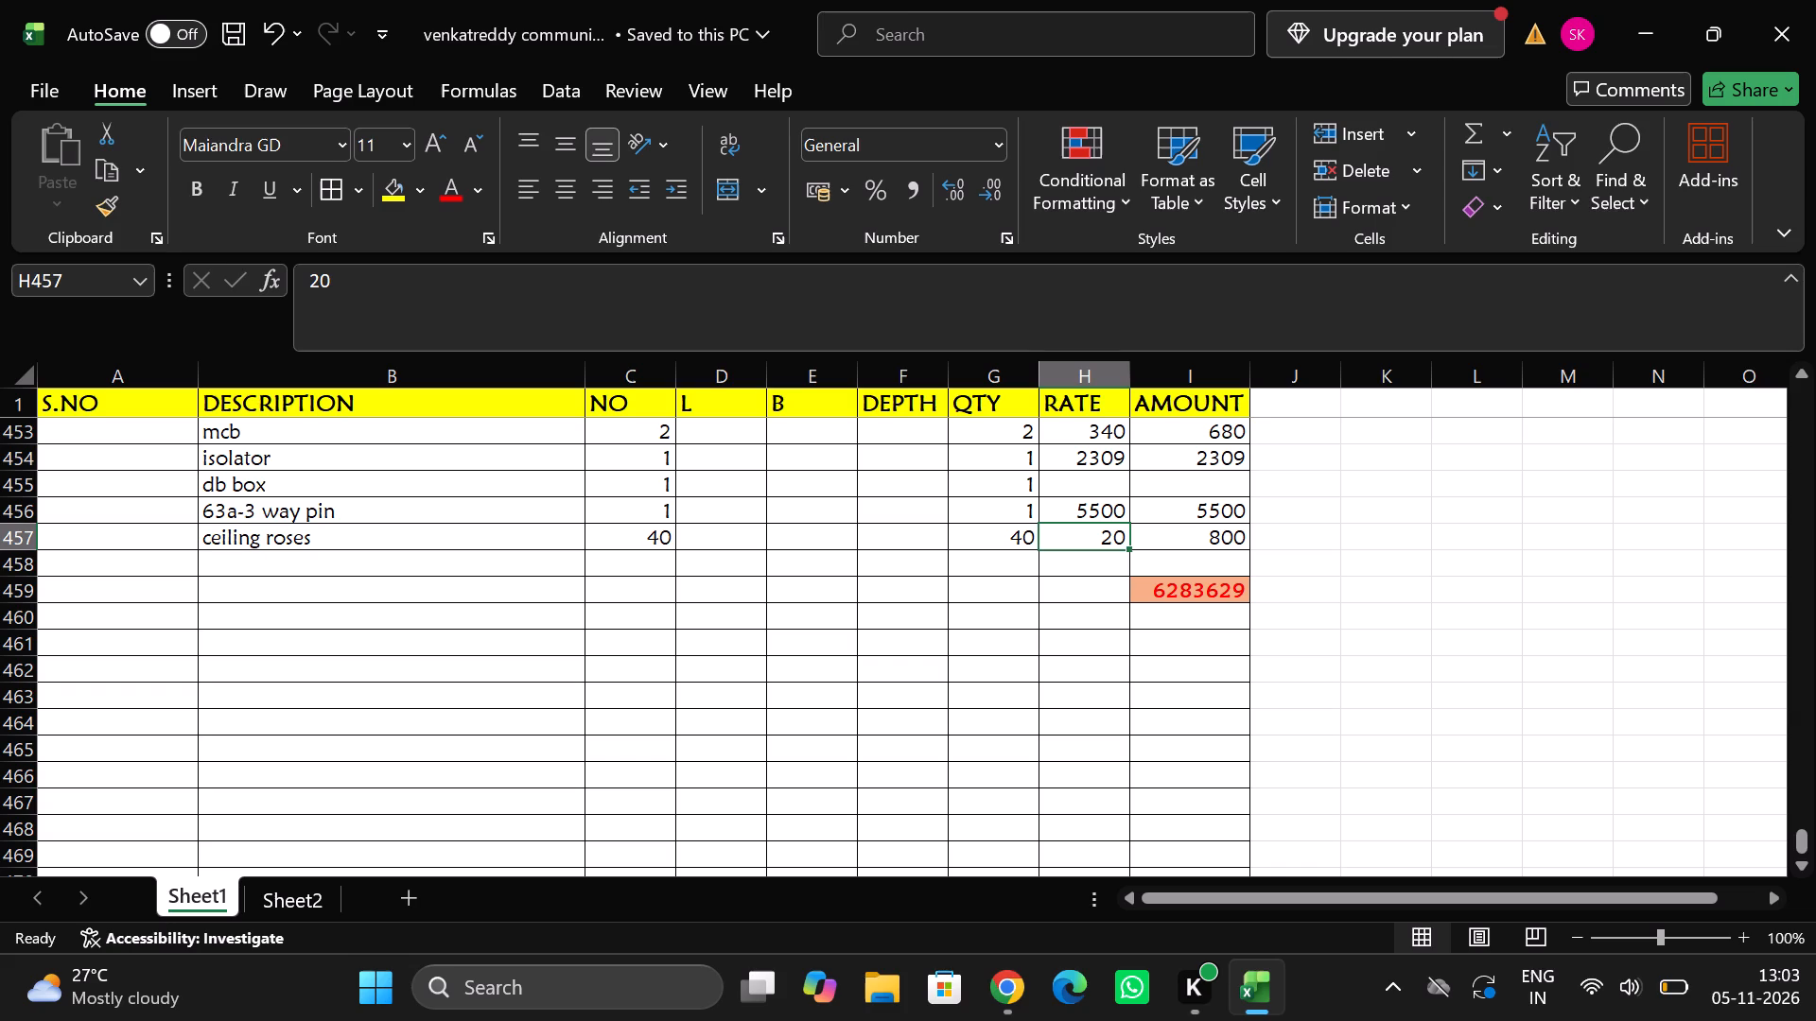
key("ctrl+s")
key("ctrl+s")
key("ctrl+s")
key("ctrl+s")
key("ctrl+s")
key("ctrl+s")
key("ctrl+s")
key("ctrl+s")
key("ctrl+s")
key("ctrl+s")
key("ctrl+s")
key("ctrl+s")
key("ctrl+s")
key("ctrl+s")
key("ctrl+s")
key("ctrl+s")
key("ctrl+s")
key("ctrl+s")
key("ctrl+s")
key("ctrl+s")
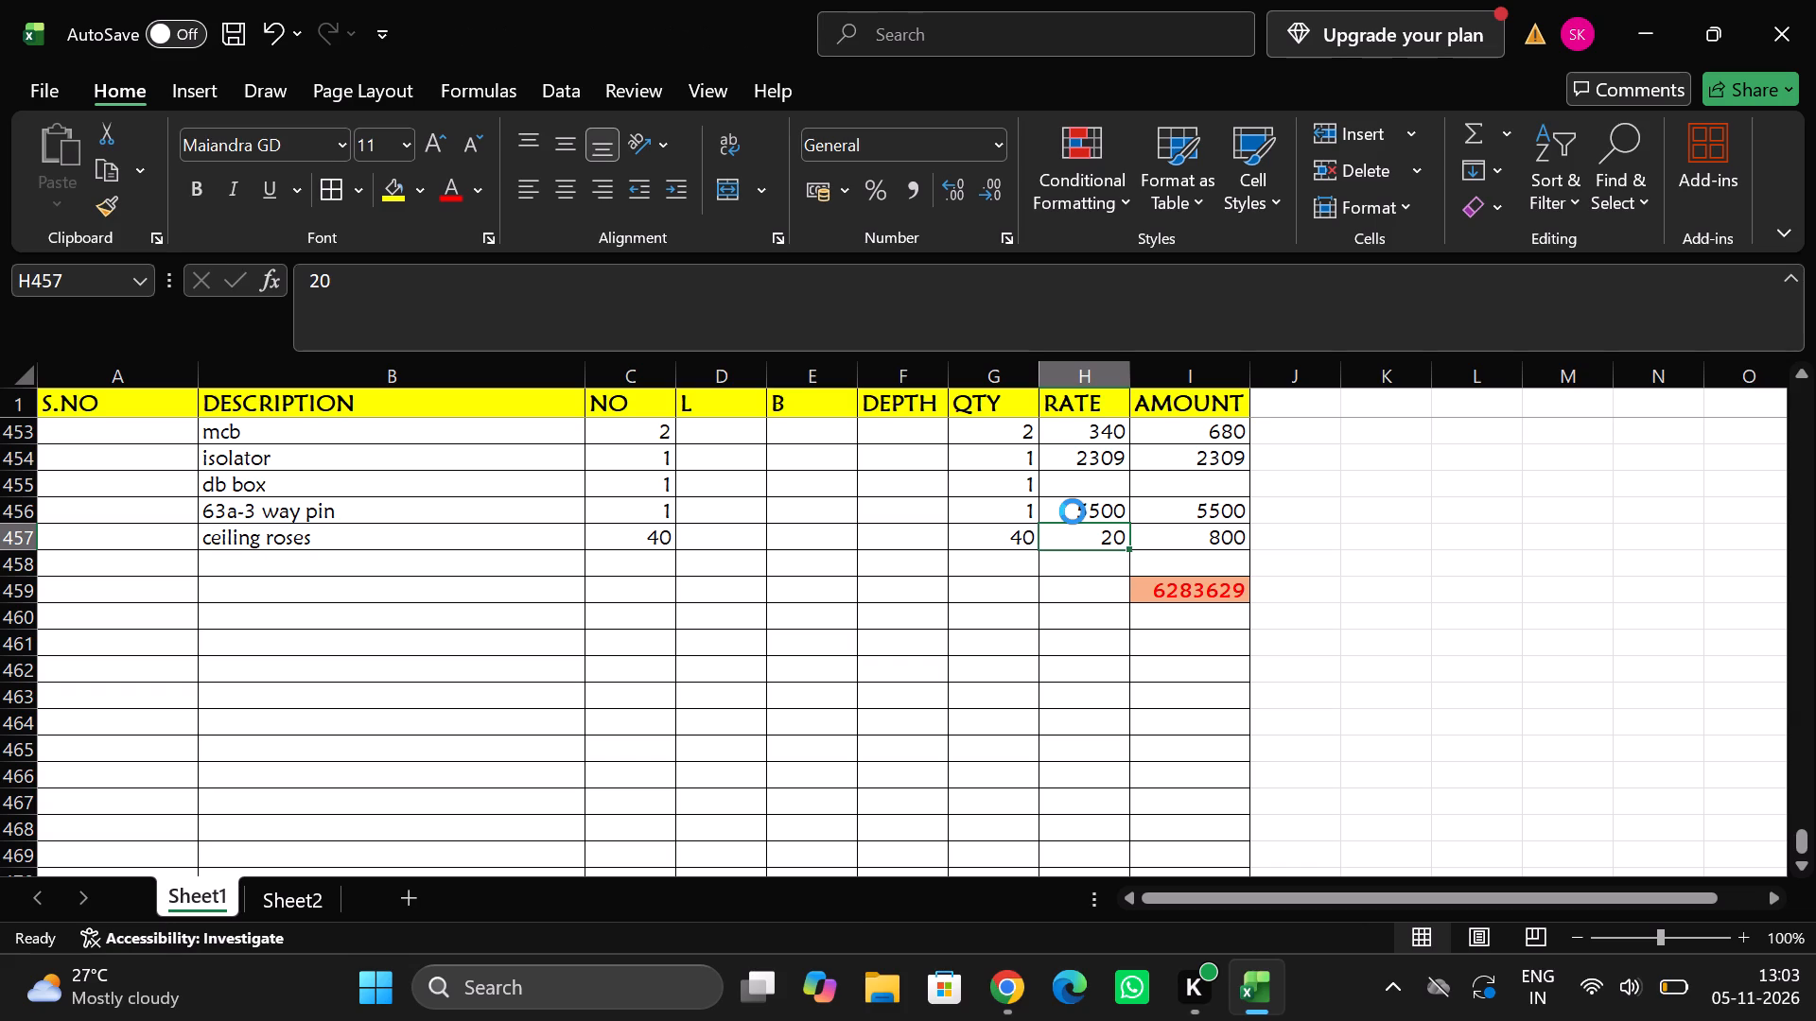
key("ctrl+s")
key("ctrl+s")
key("ctrl+s")
key("ctrl+s")
key("ctrl+s")
key("ctrl+s")
key("ctrl+s")
key("ctrl+s")
key("ctrl+s")
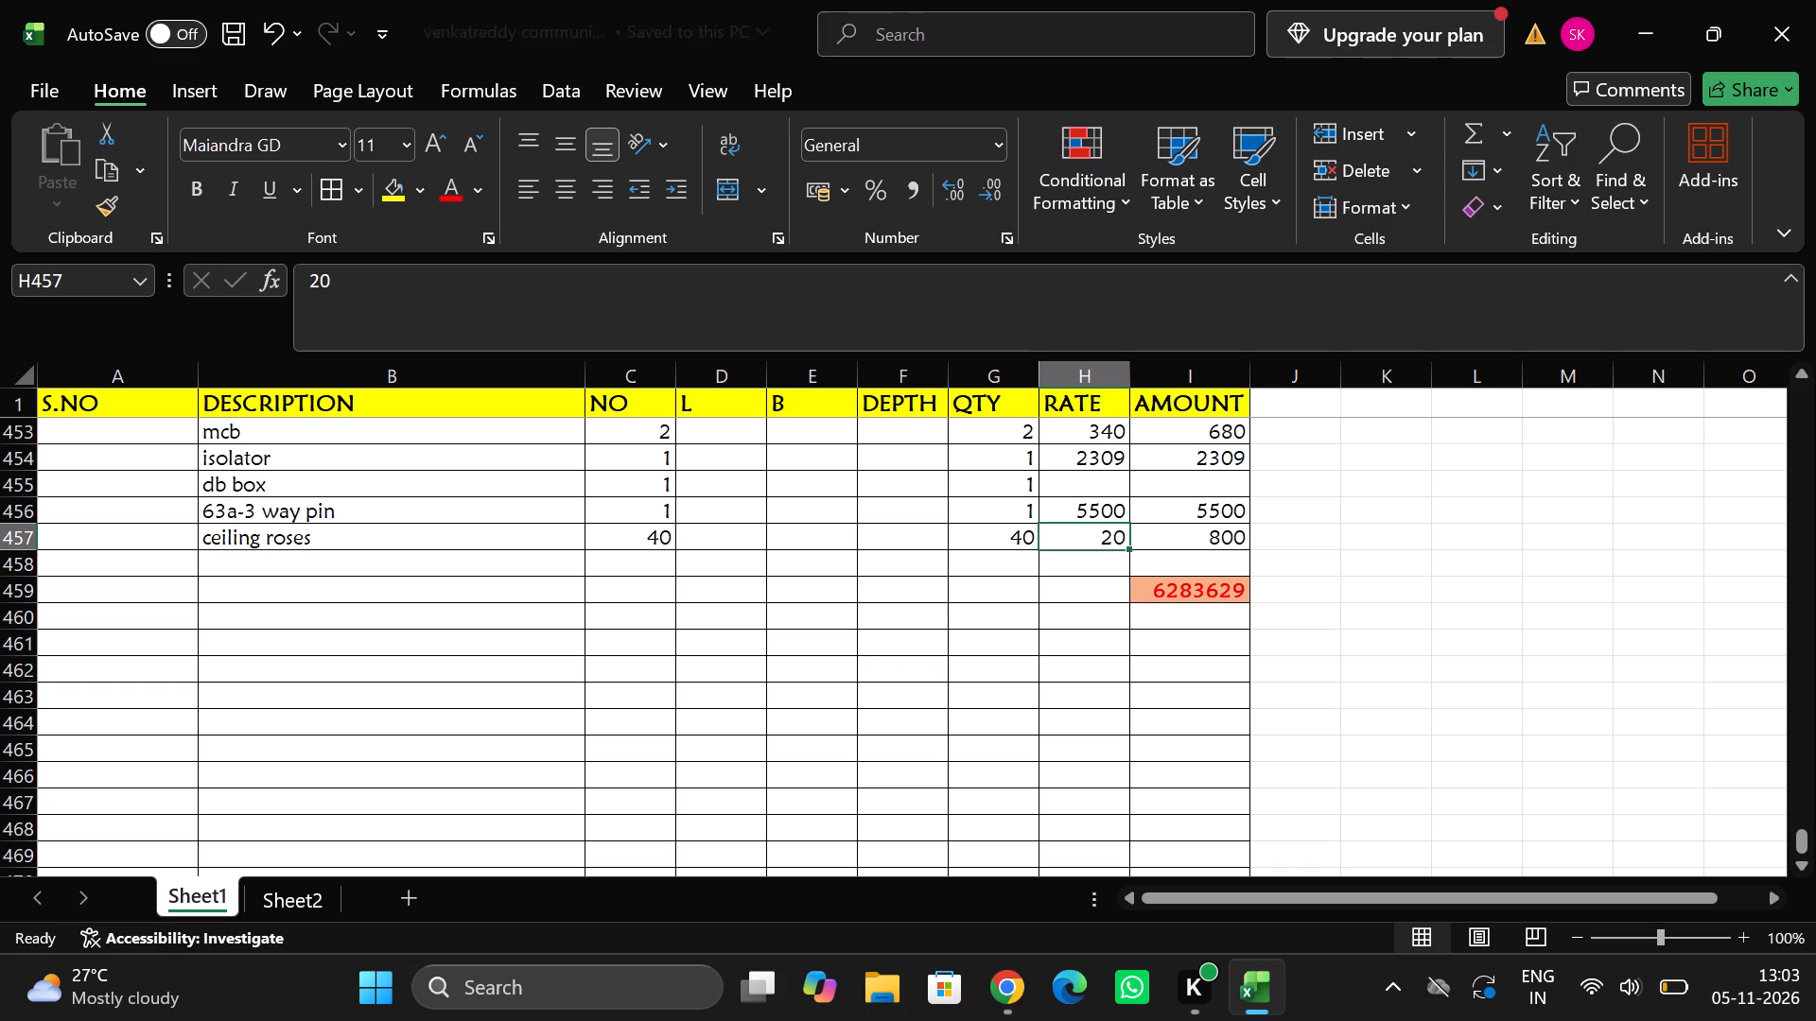